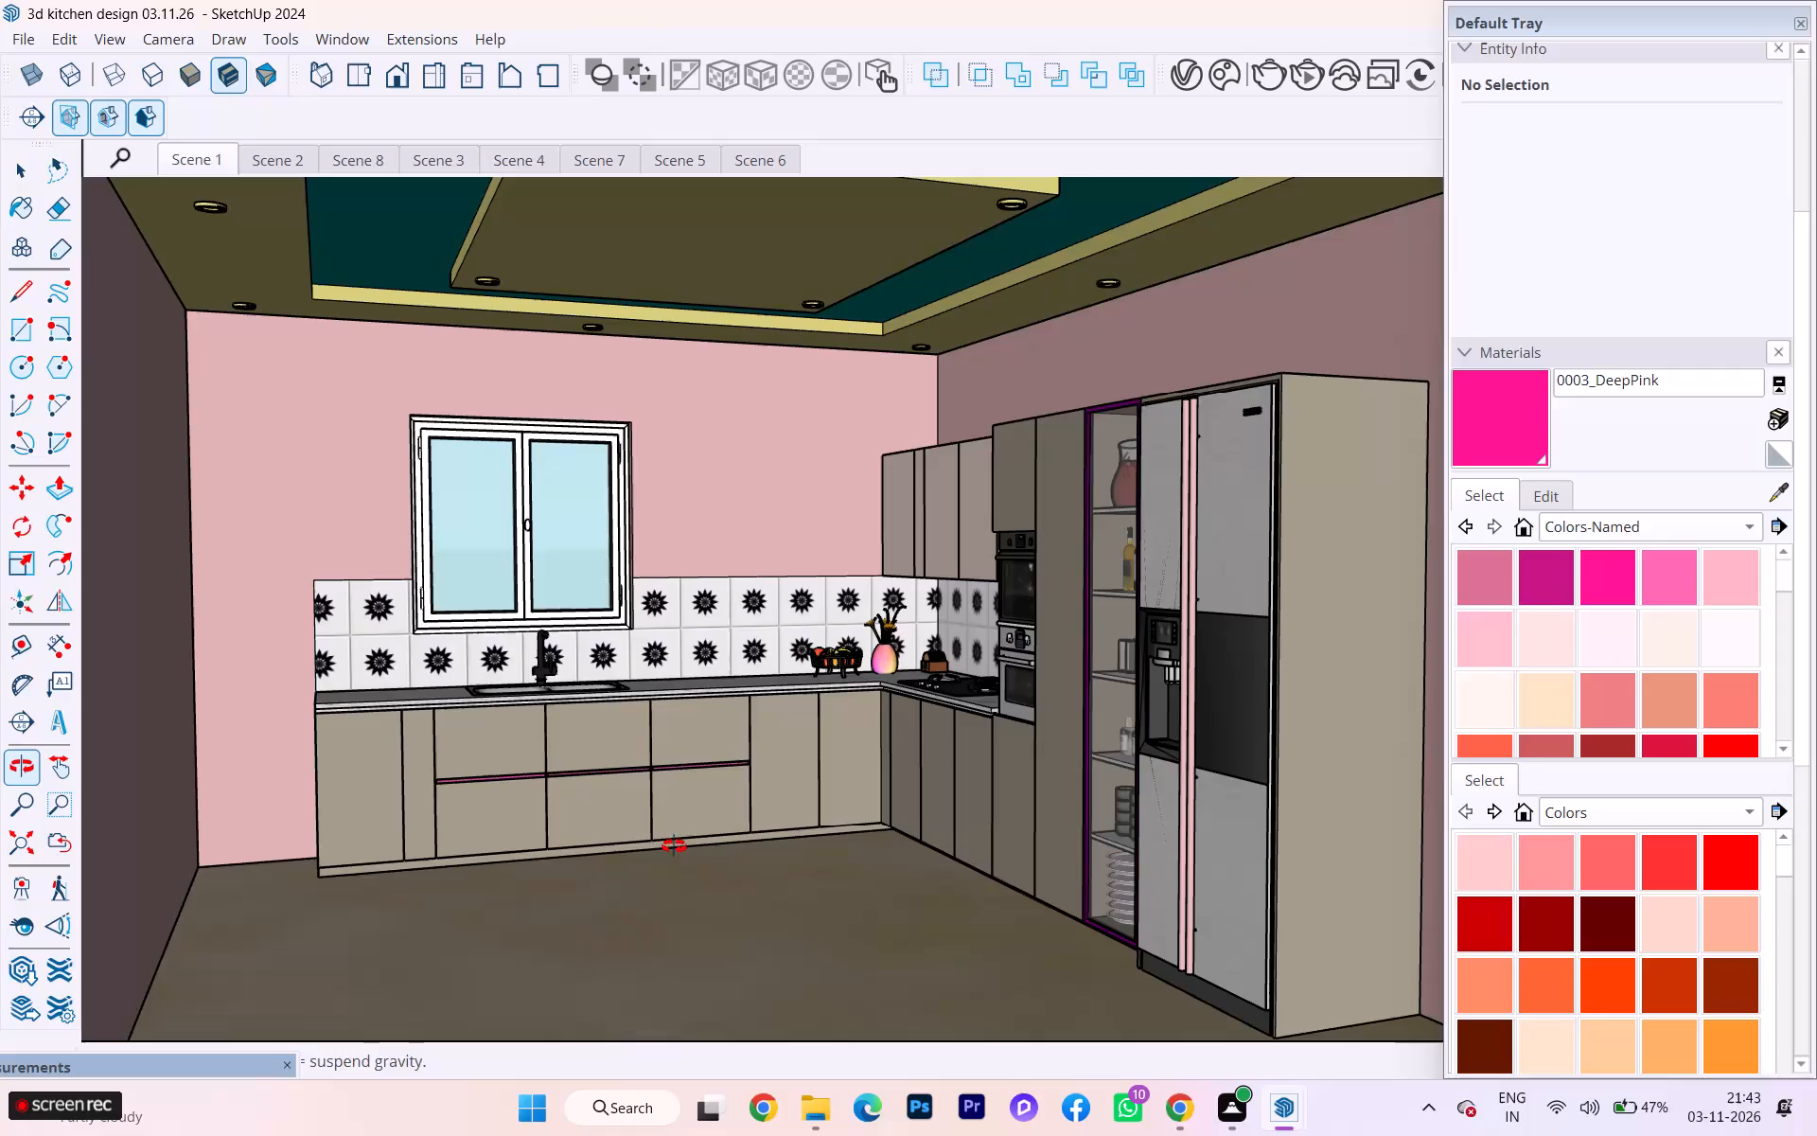
Examine the kitchen model from outside the open front, viewing the cabinets, window wall and false ceiling.
{"action": "scroll", "coordinate": [678, 848], "scroll_direction": "down", "scroll_amount": 3}
{"action": "middle_click_drag", "start_coordinate": [677, 852], "coordinate": [626, 852]}
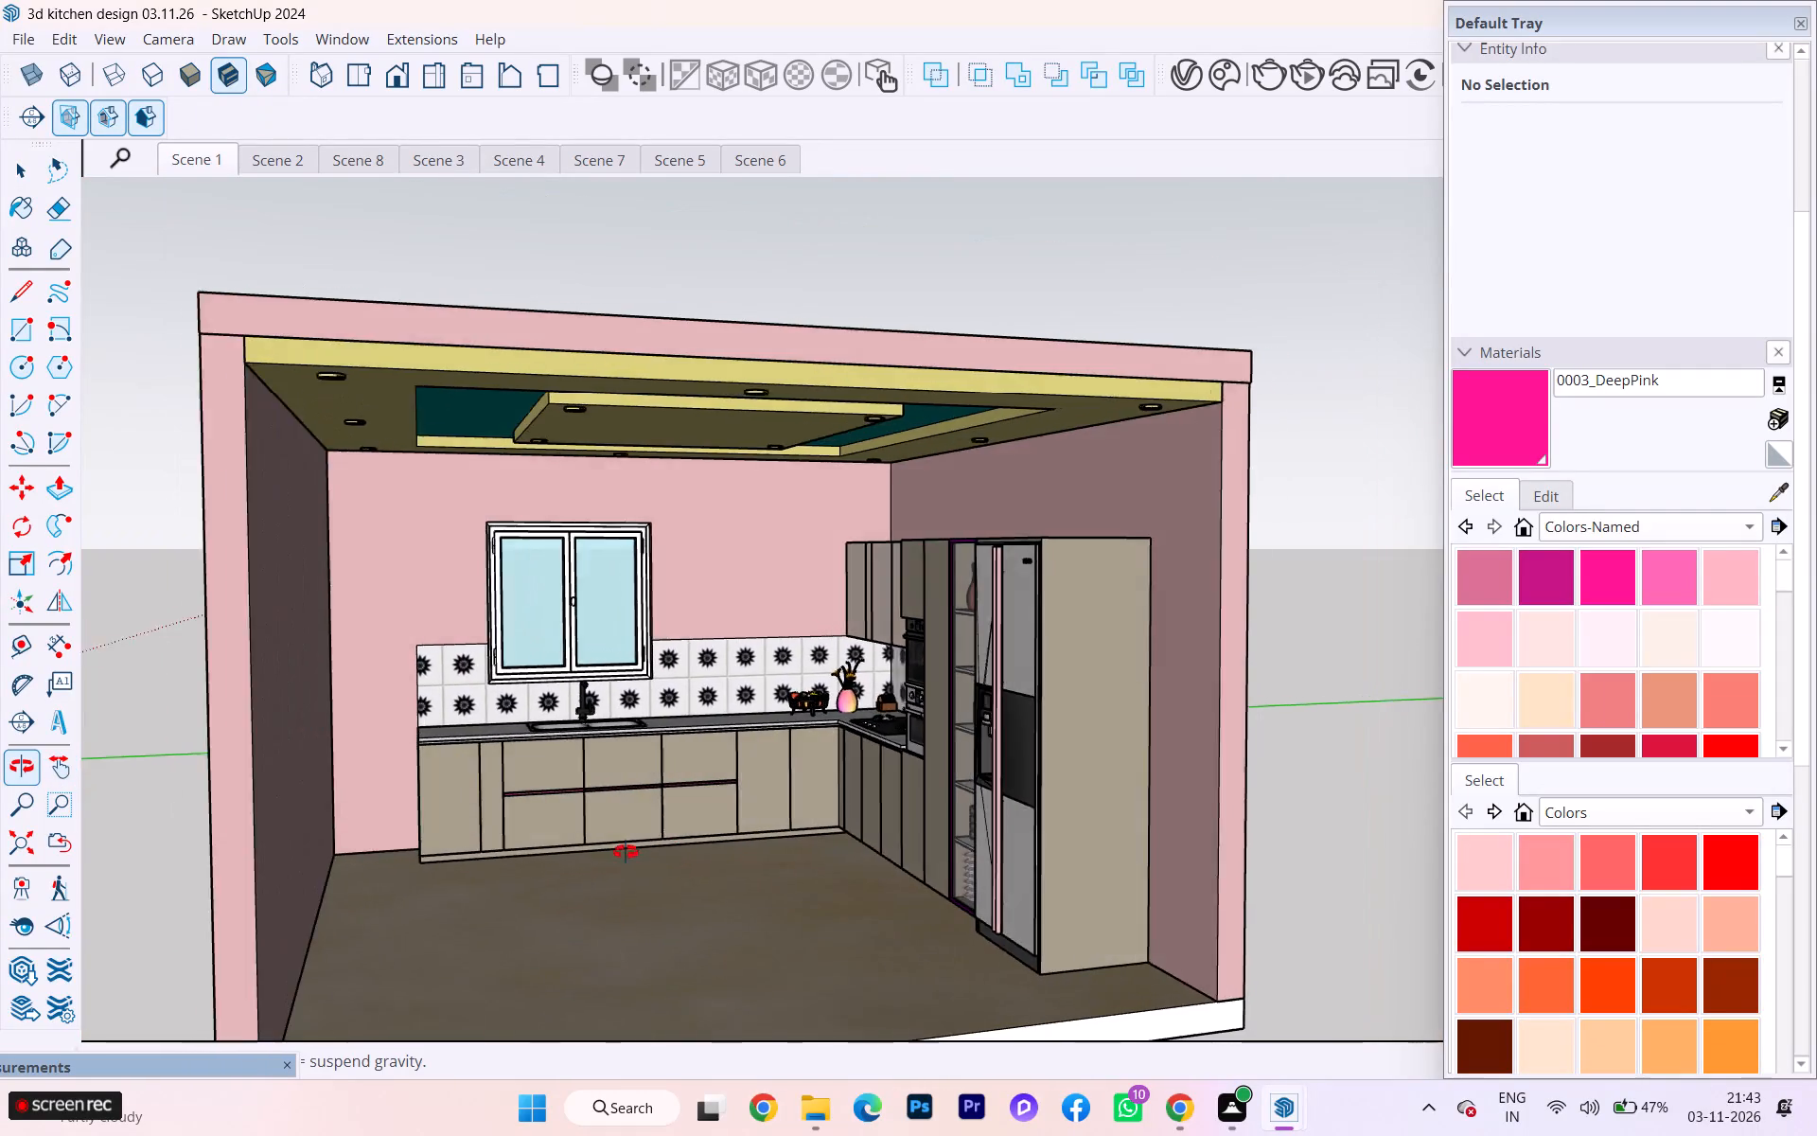
{"action": "middle_click_drag", "start_coordinate": [626, 852], "coordinate": [569, 850]}
{"action": "scroll", "coordinate": [1144, 613], "scroll_direction": "down", "scroll_amount": 2}
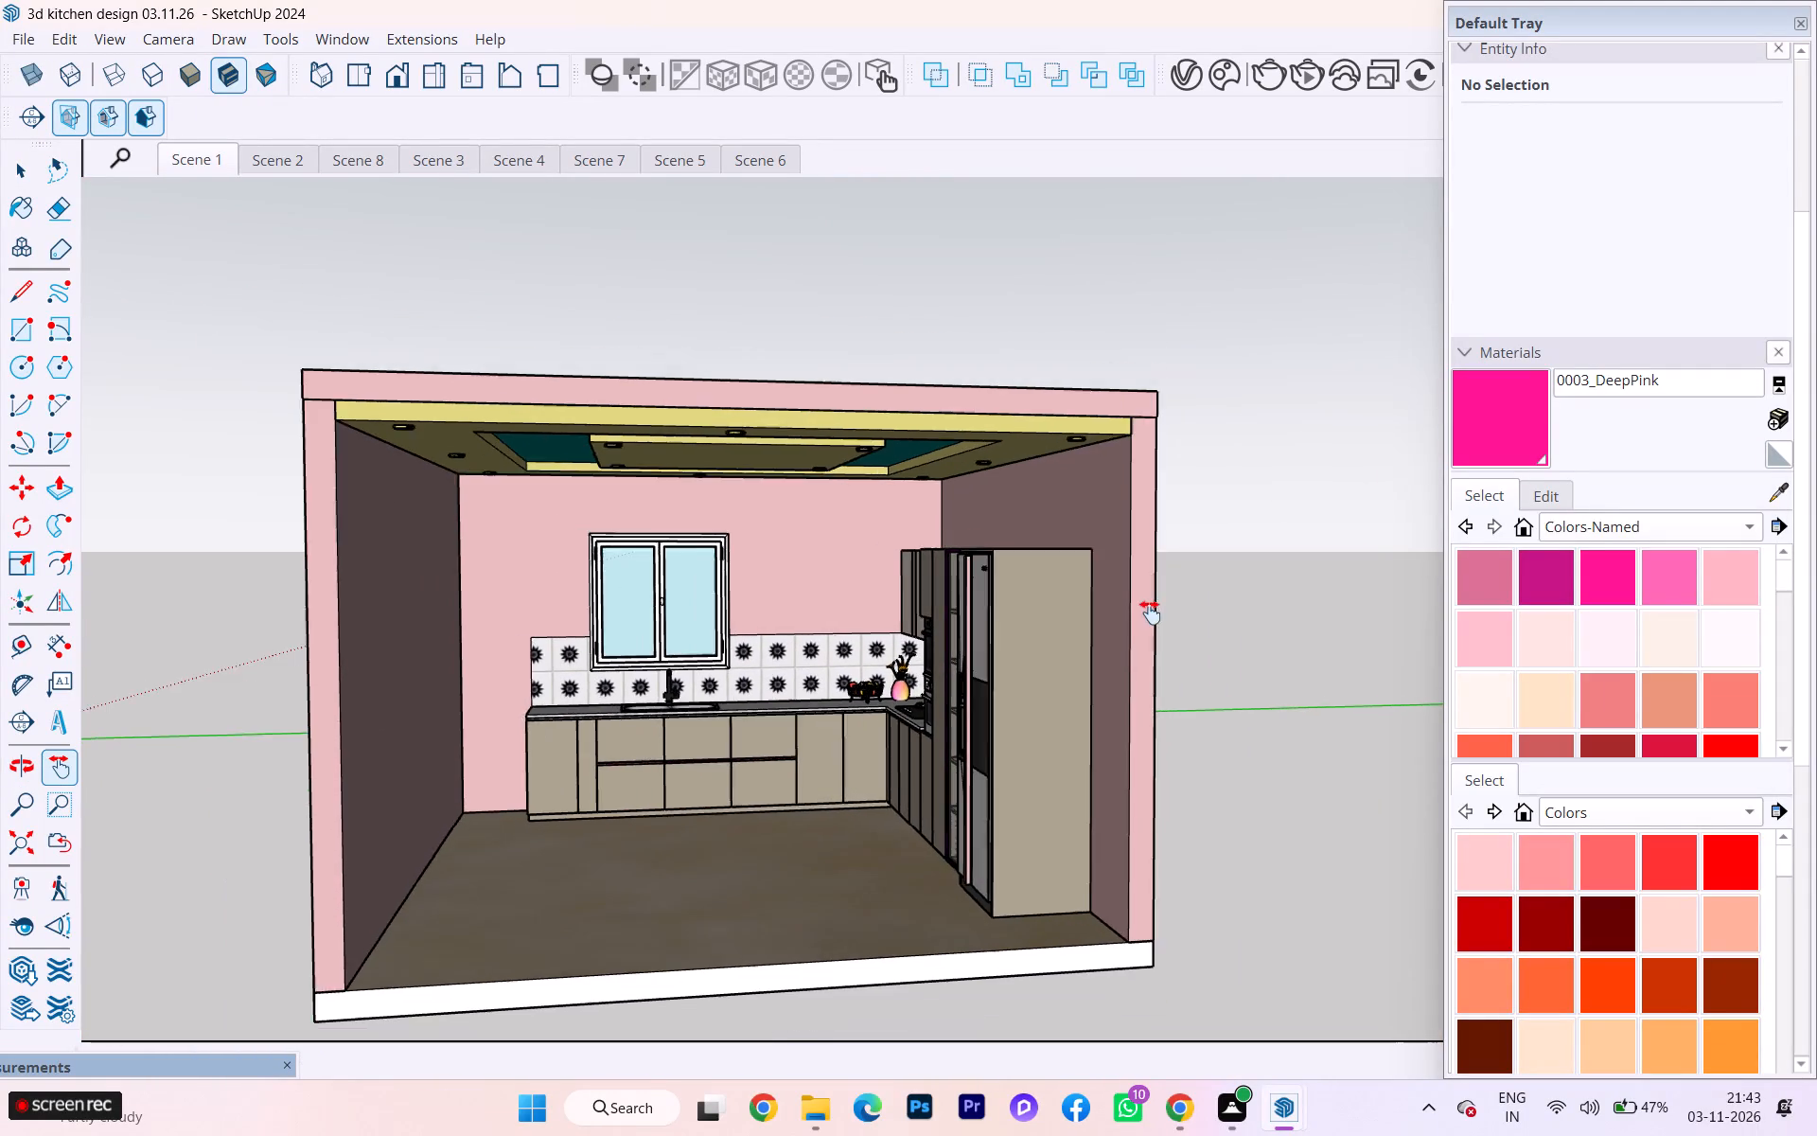
{"action": "scroll", "coordinate": [1150, 612], "scroll_direction": "down", "scroll_amount": 1}
{"action": "scroll", "coordinate": [751, 829], "scroll_direction": "up", "scroll_amount": 3}
{"action": "scroll", "coordinate": [727, 818], "scroll_direction": "down", "scroll_amount": 1}
{"action": "middle_click_drag", "start_coordinate": [706, 812], "coordinate": [644, 756]}
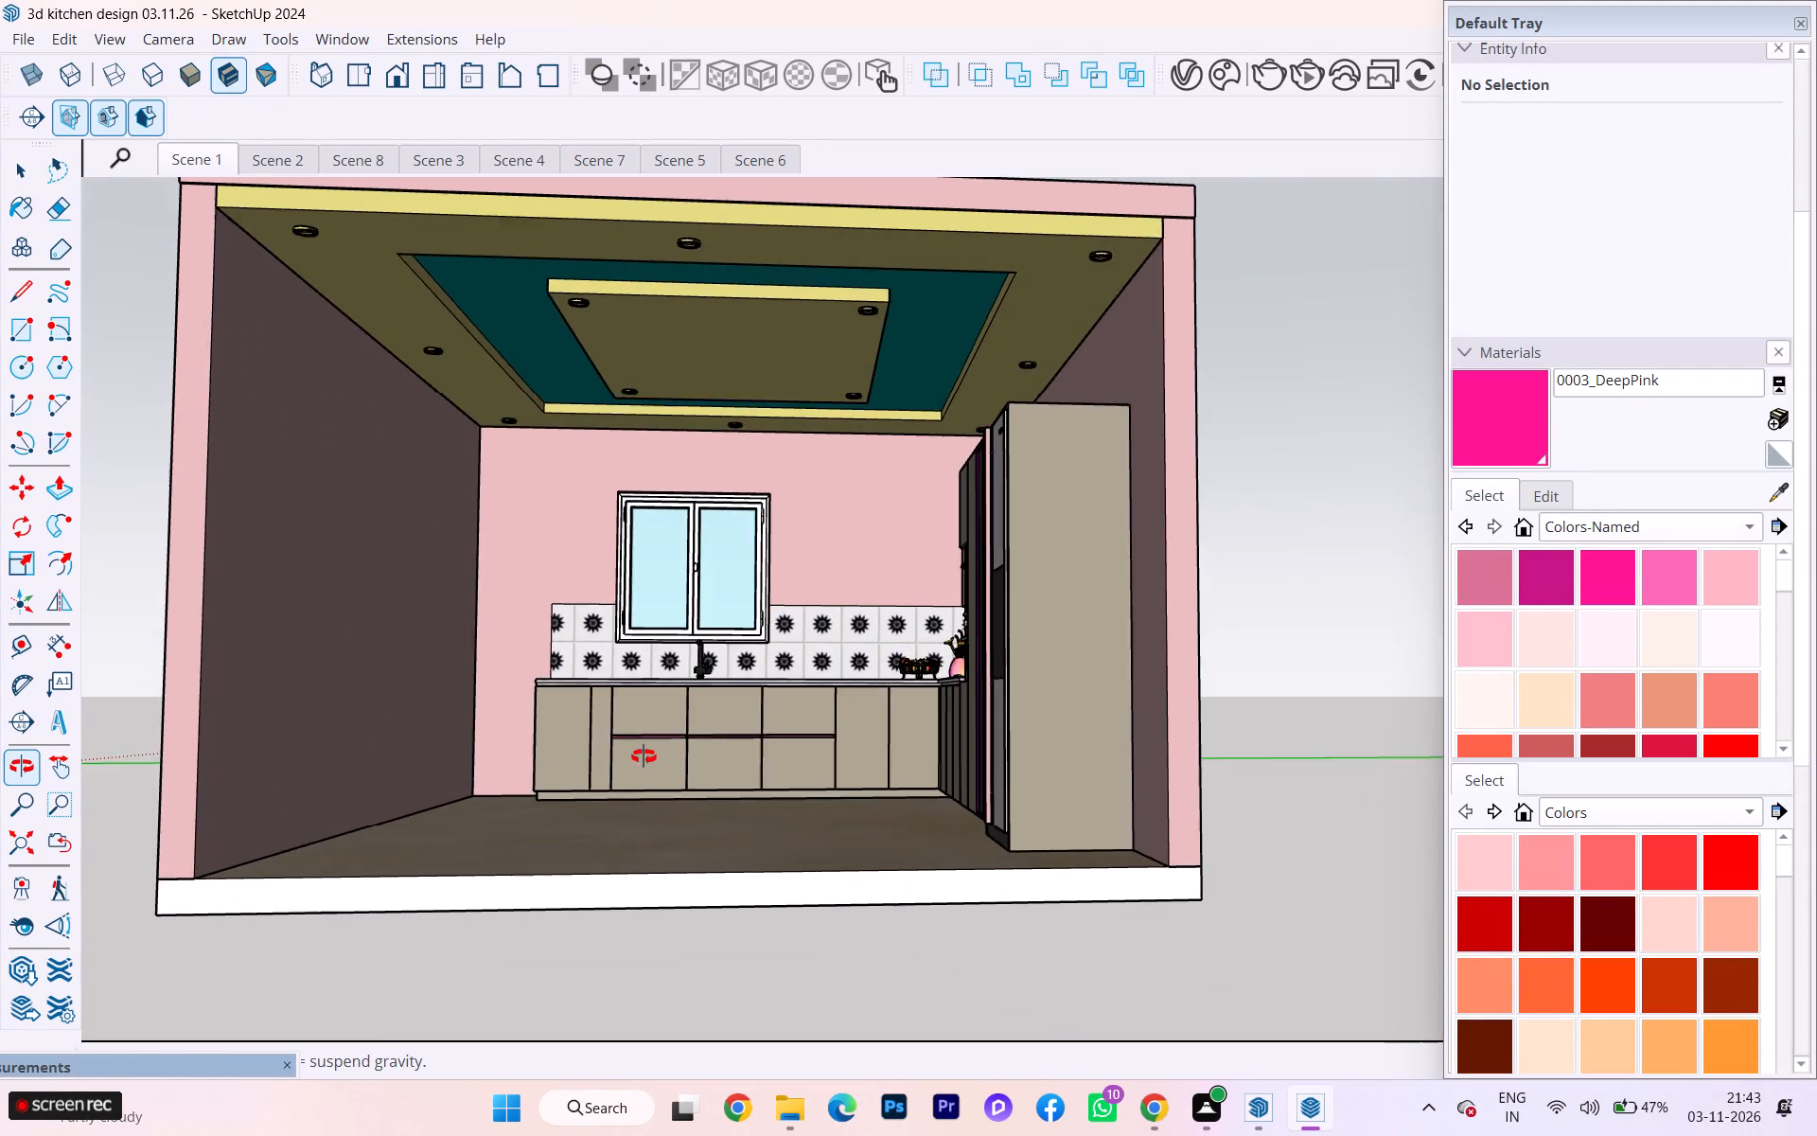
{"action": "middle_click_drag", "start_coordinate": [644, 756], "coordinate": [655, 765]}
{"action": "scroll", "coordinate": [654, 658], "scroll_direction": "up", "scroll_amount": 2}
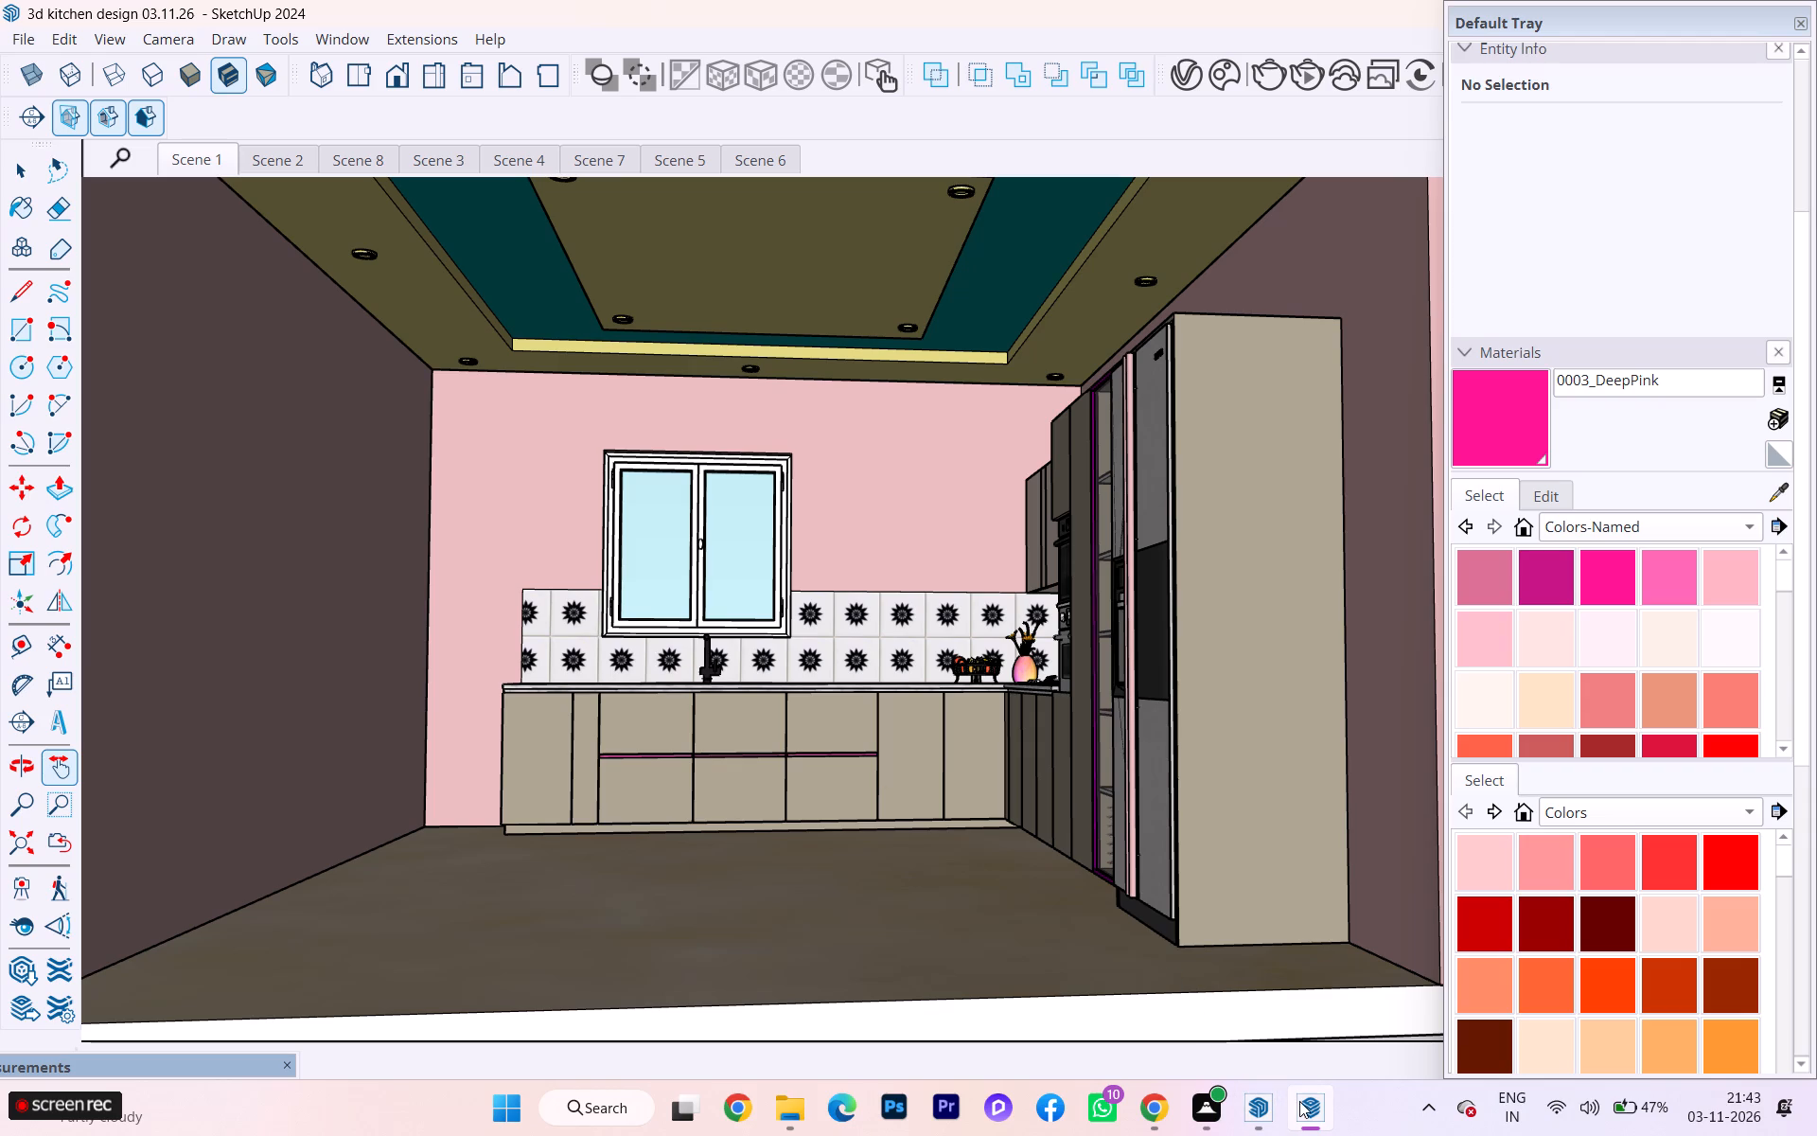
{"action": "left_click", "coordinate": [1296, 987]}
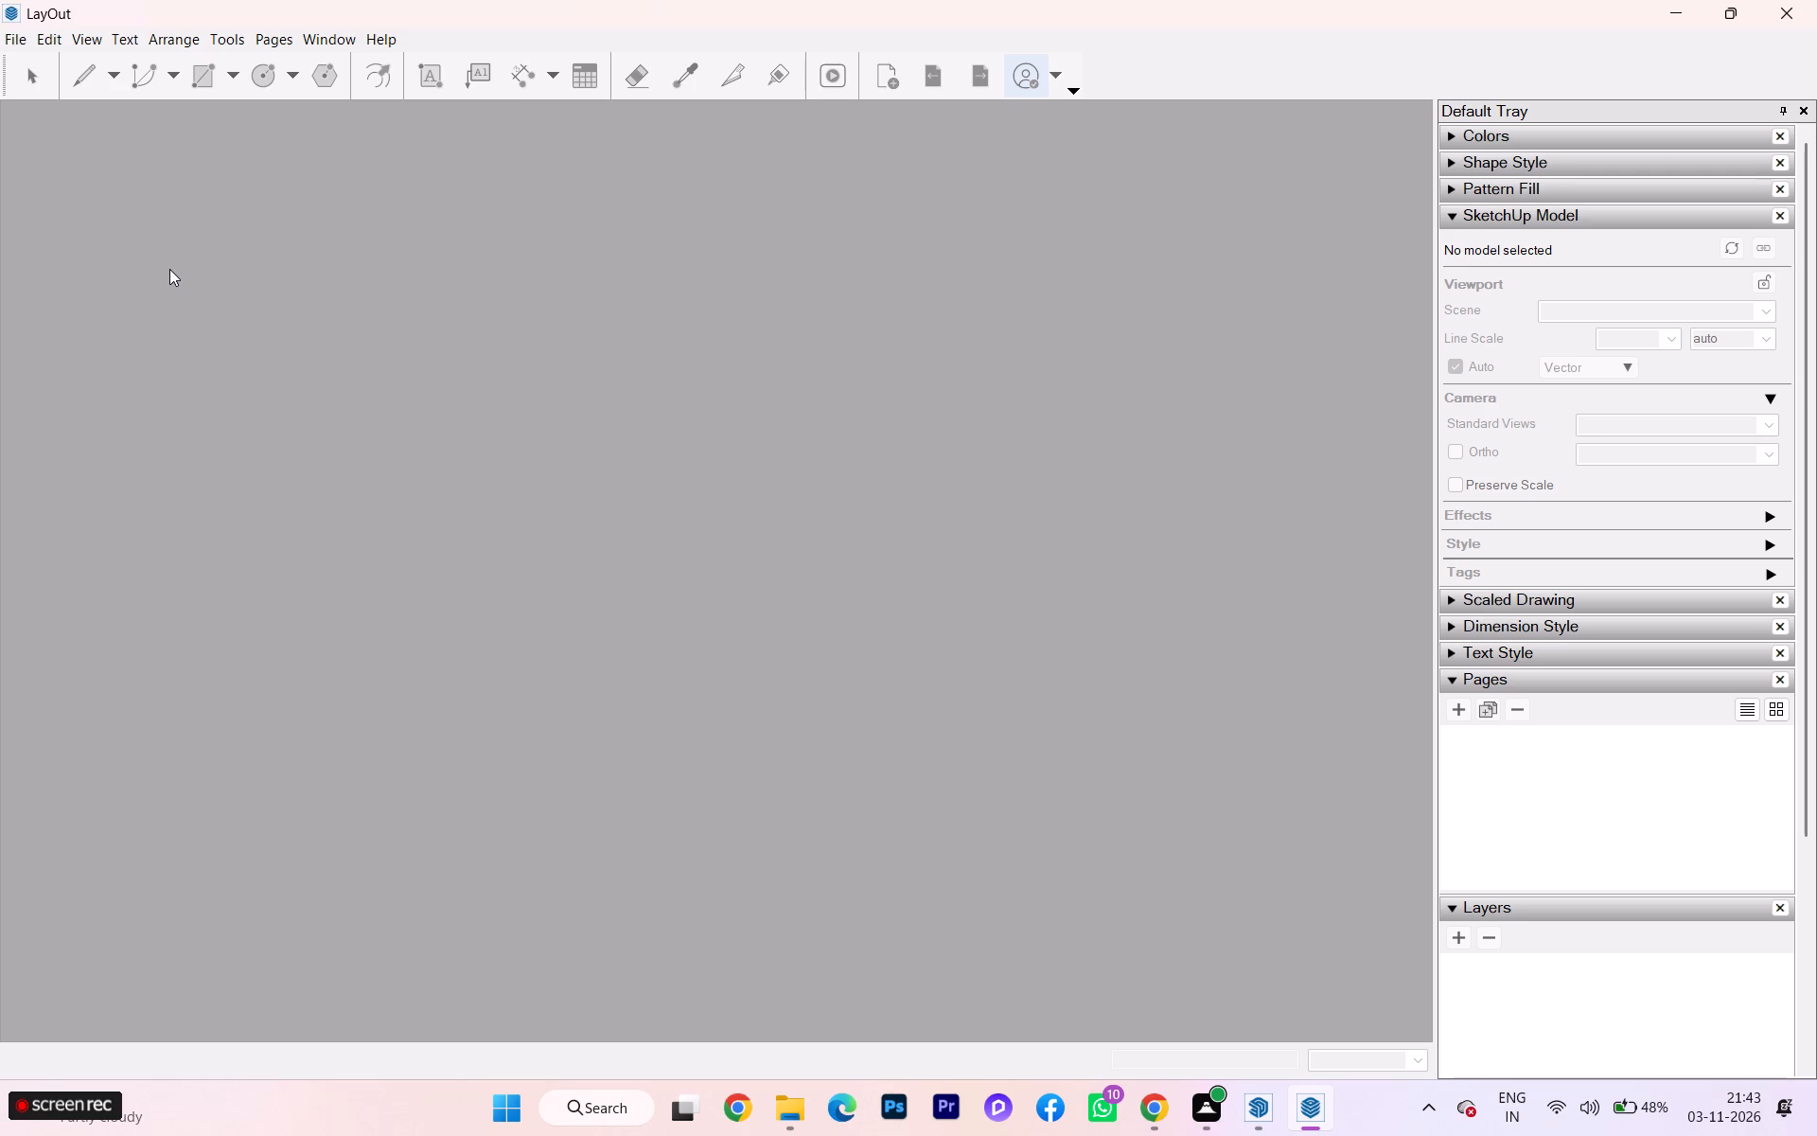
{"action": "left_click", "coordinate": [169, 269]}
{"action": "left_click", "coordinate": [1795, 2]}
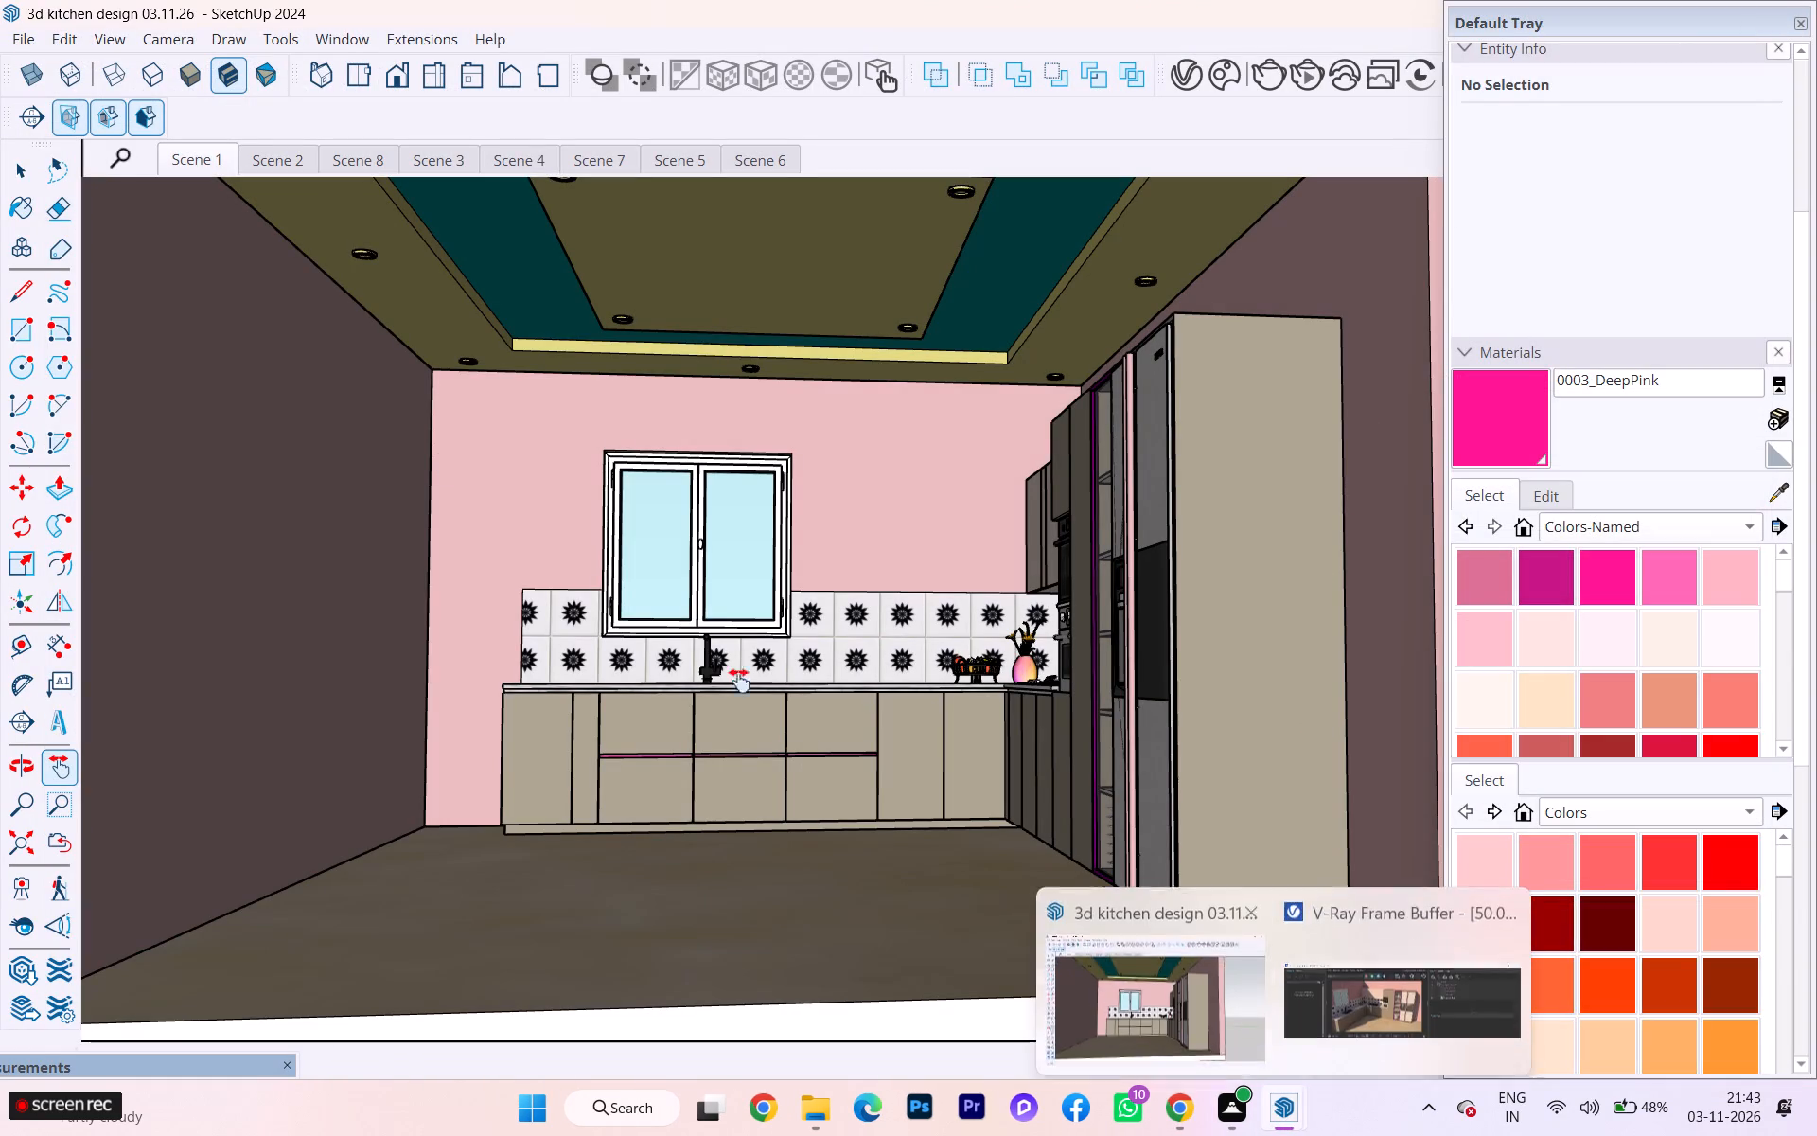
Send the kitchen design model to LayOut and bring the LayOut window forward.
{"action": "left_click", "coordinate": [15, 47]}
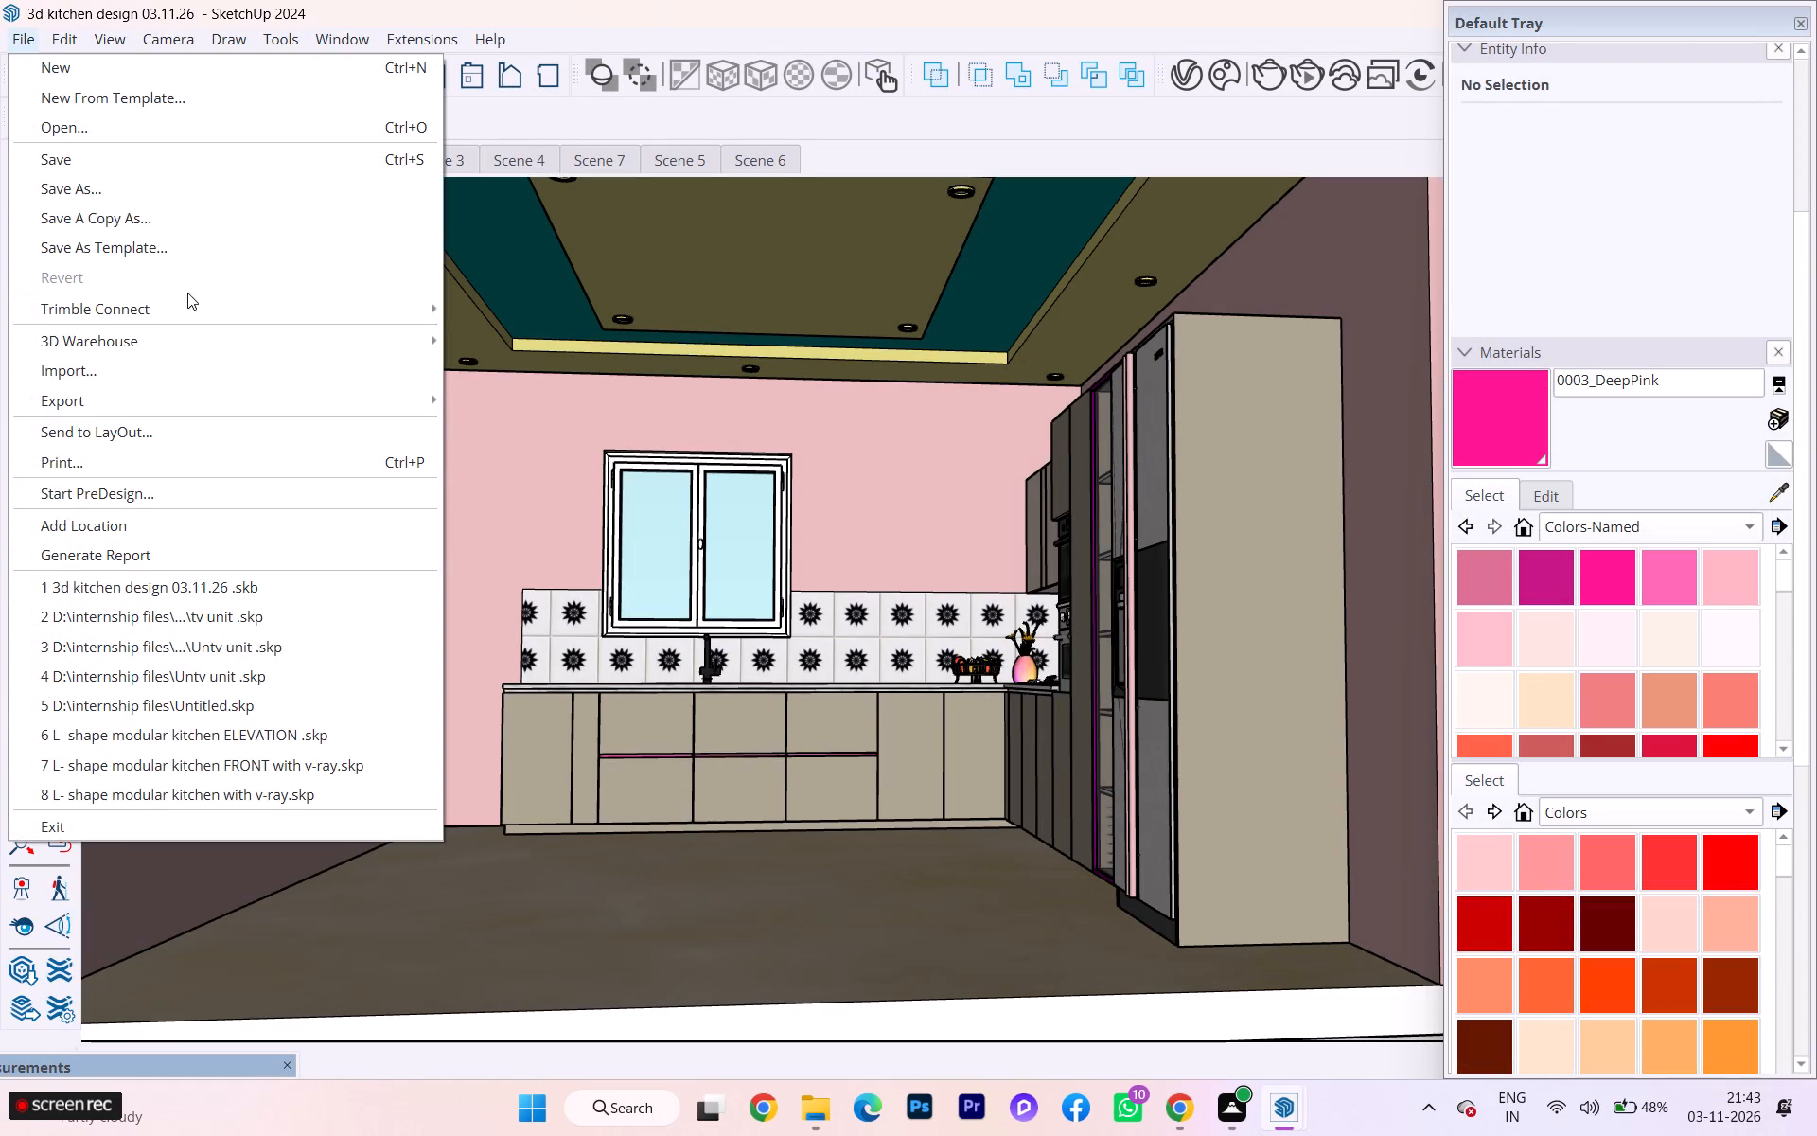
{"action": "left_click", "coordinate": [134, 433]}
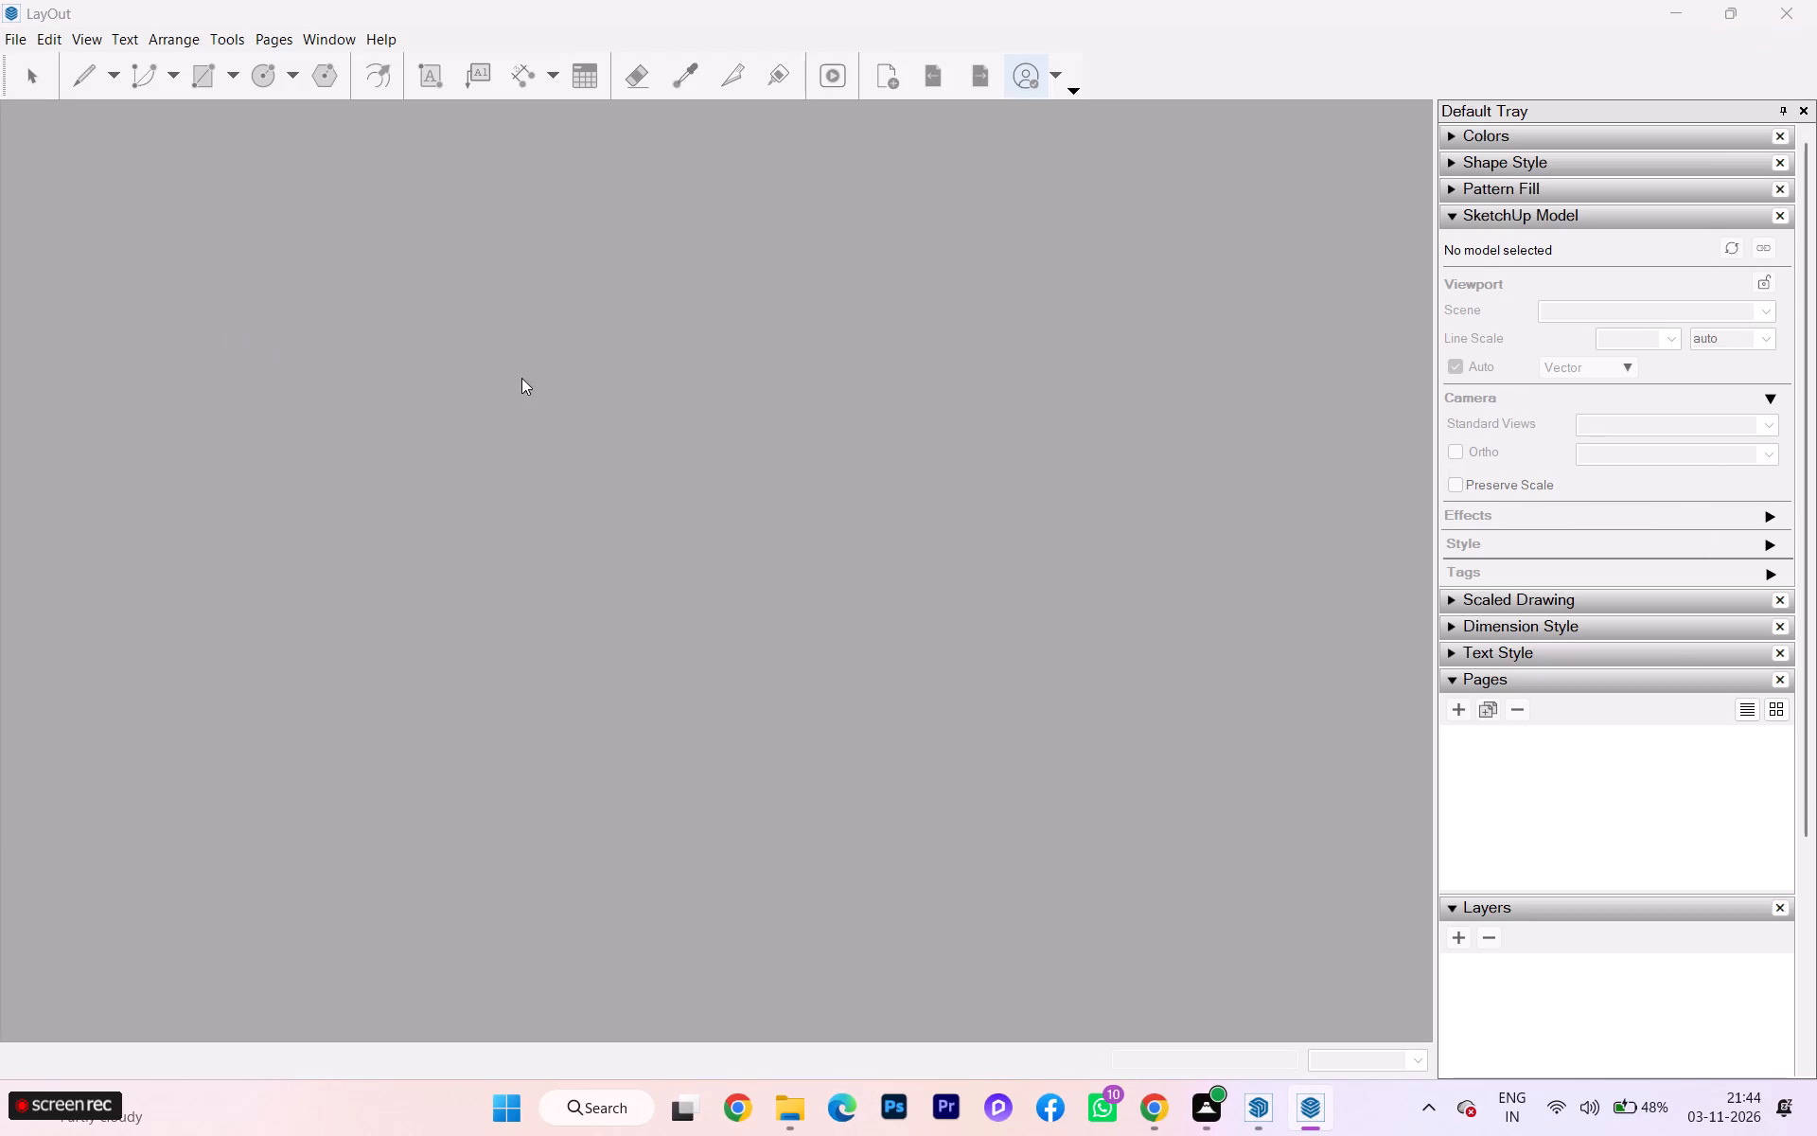
{"action": "left_click", "coordinate": [376, 228]}
{"action": "left_click", "coordinate": [1335, 972]}
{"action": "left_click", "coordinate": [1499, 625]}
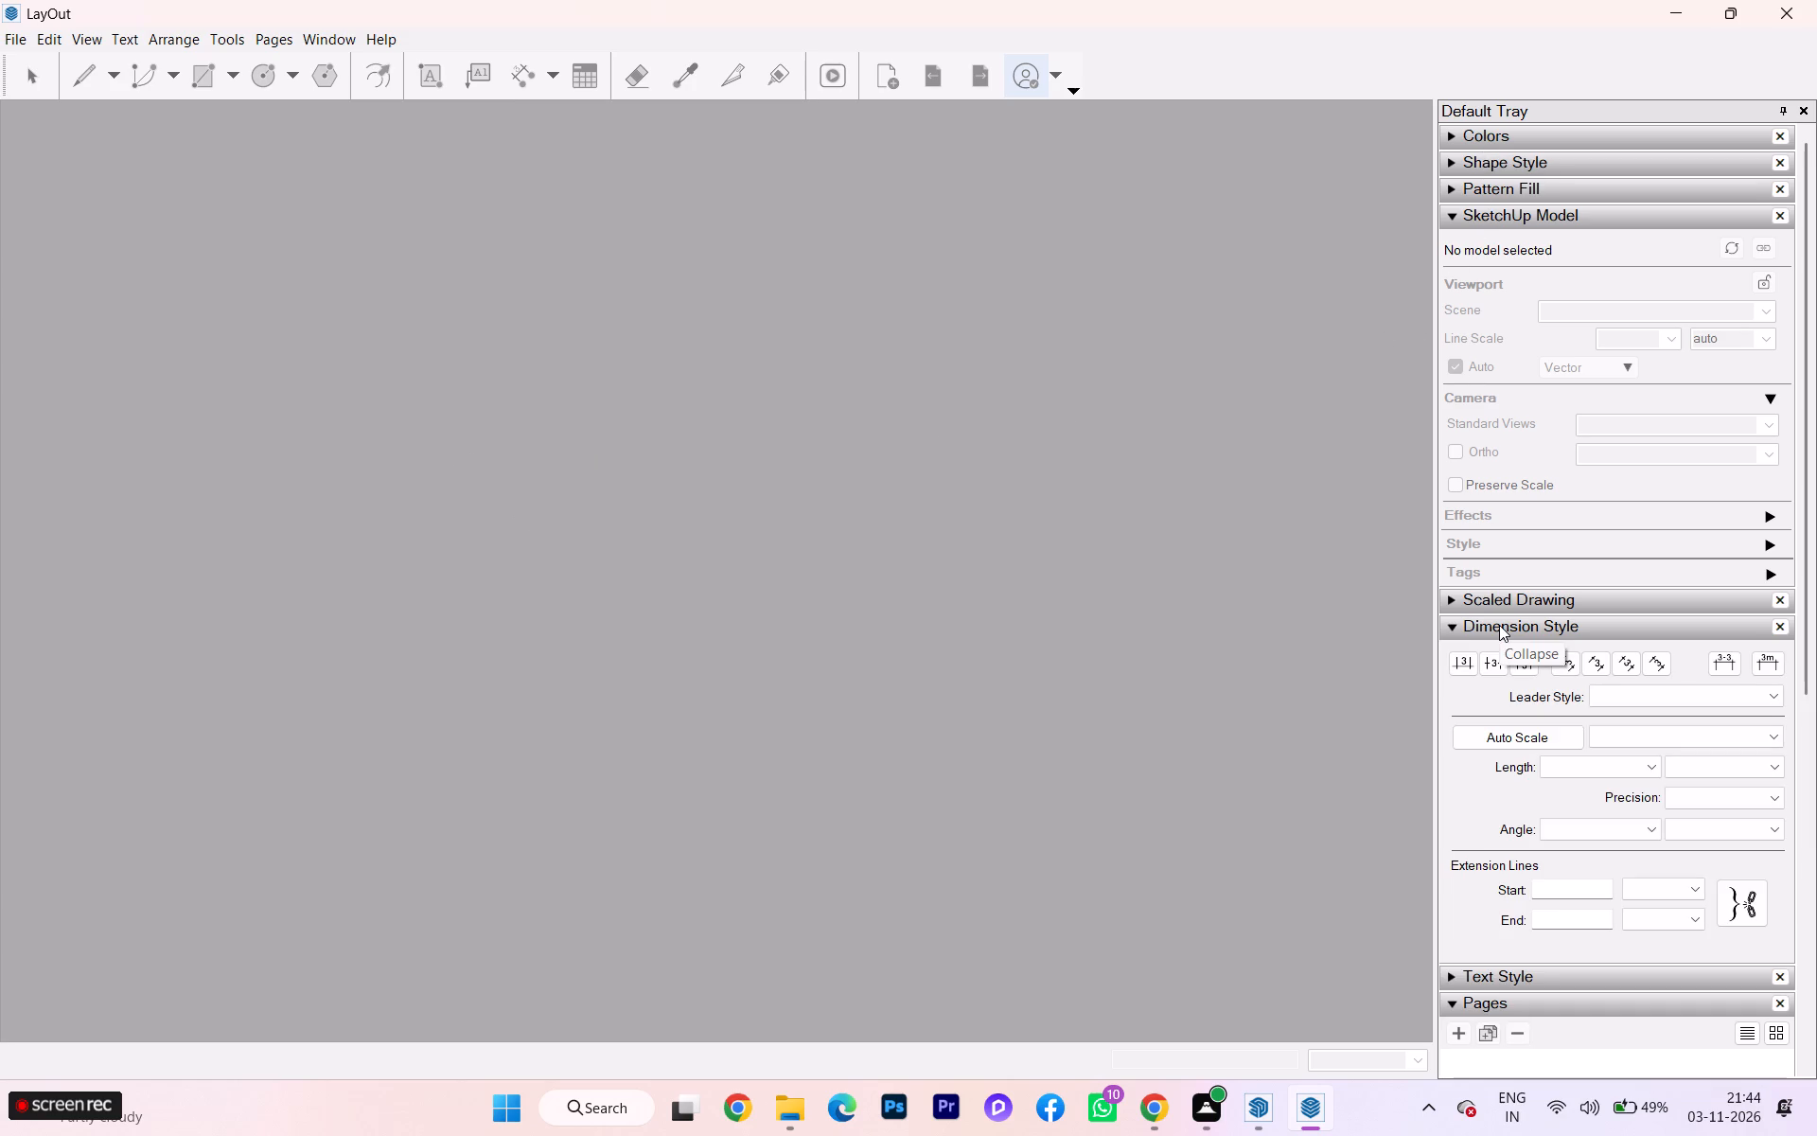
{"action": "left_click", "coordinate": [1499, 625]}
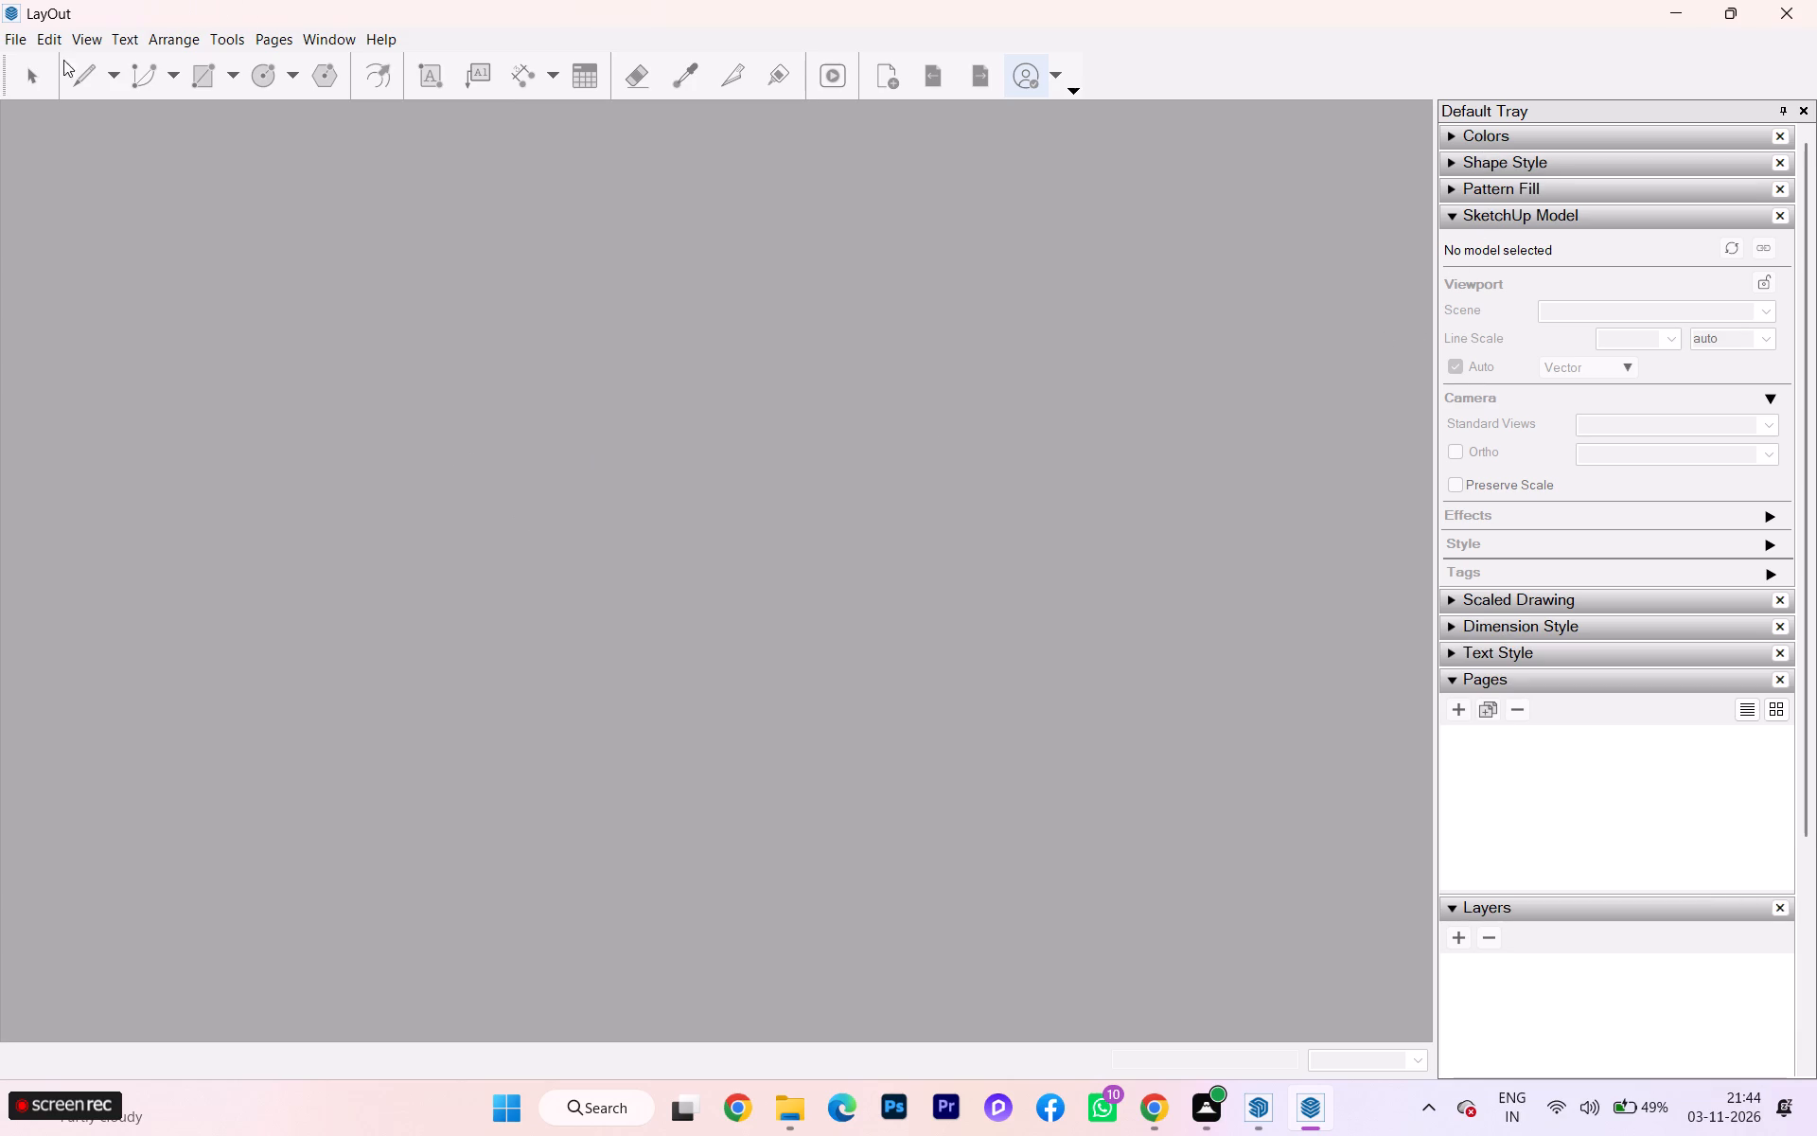
Create a new LayOut document from the plain paper A3 Landscape template.
{"action": "left_click", "coordinate": [11, 41]}
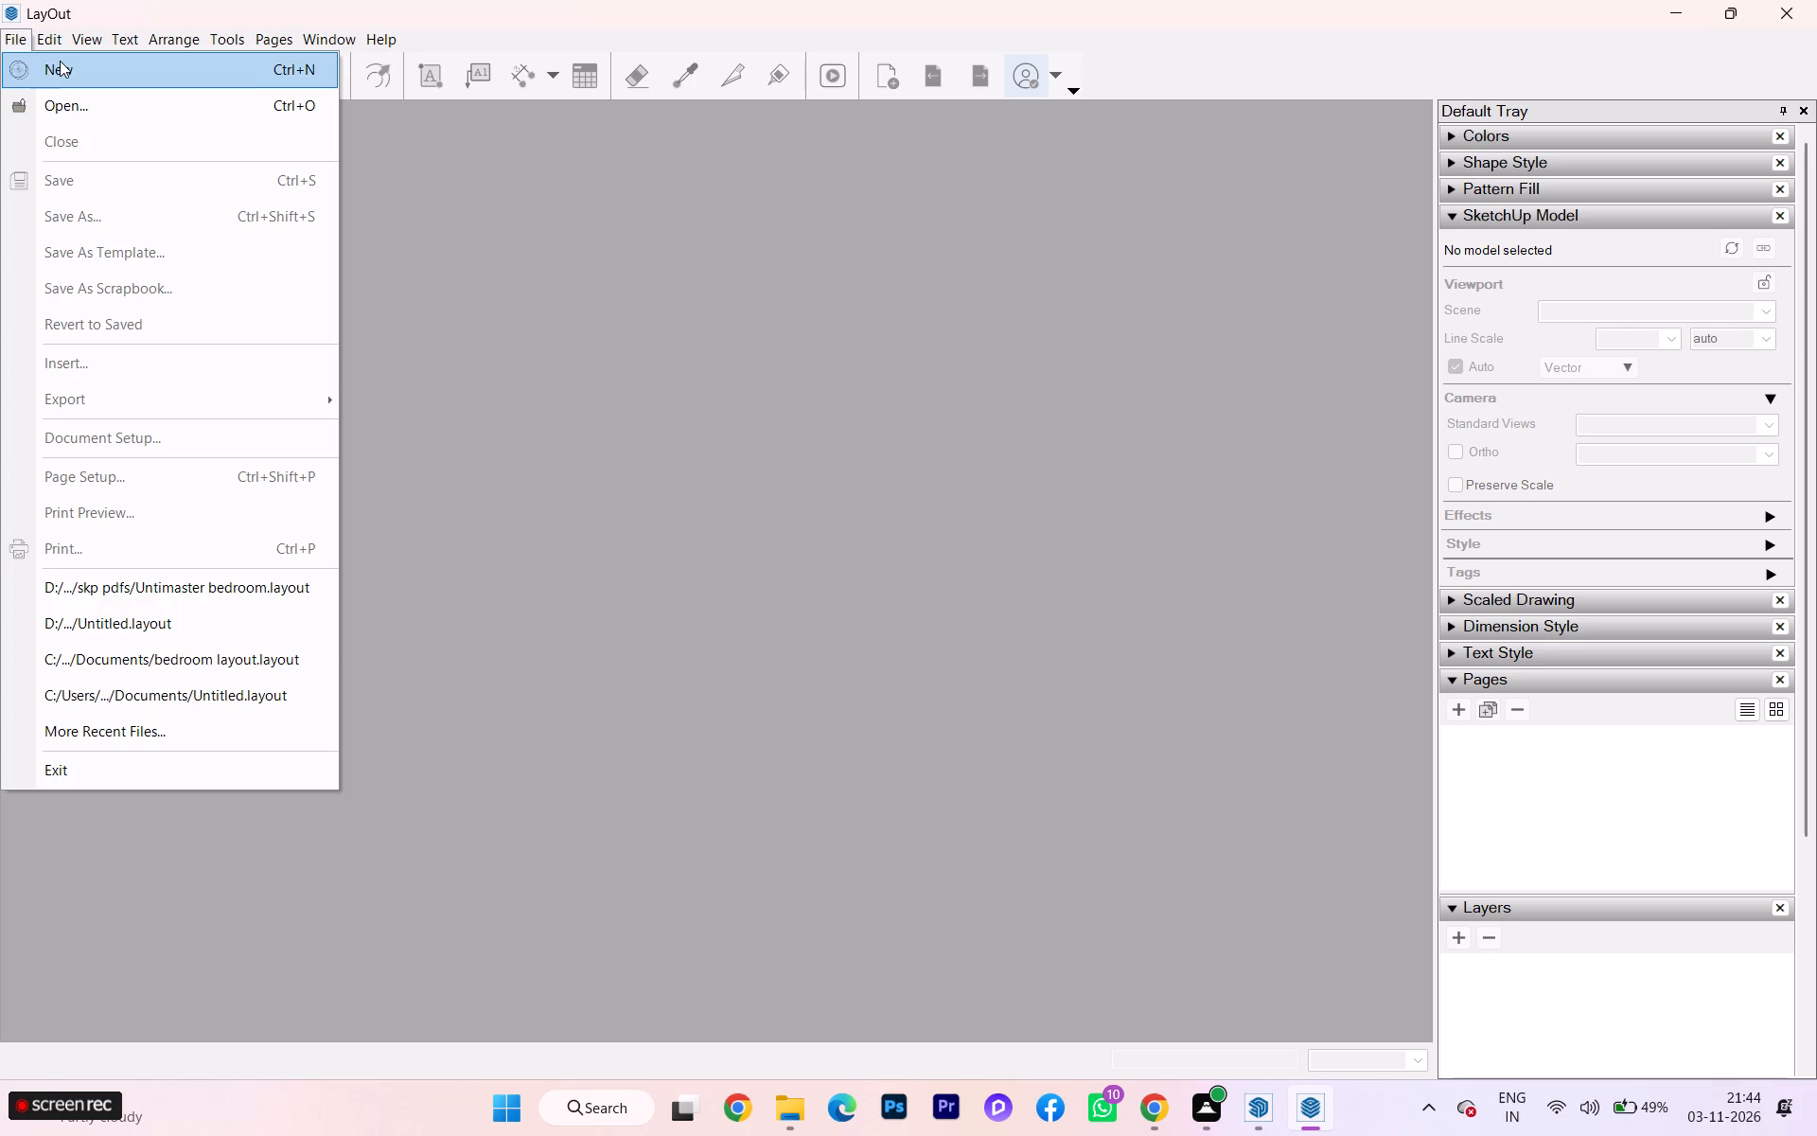
{"action": "left_click", "coordinate": [60, 61]}
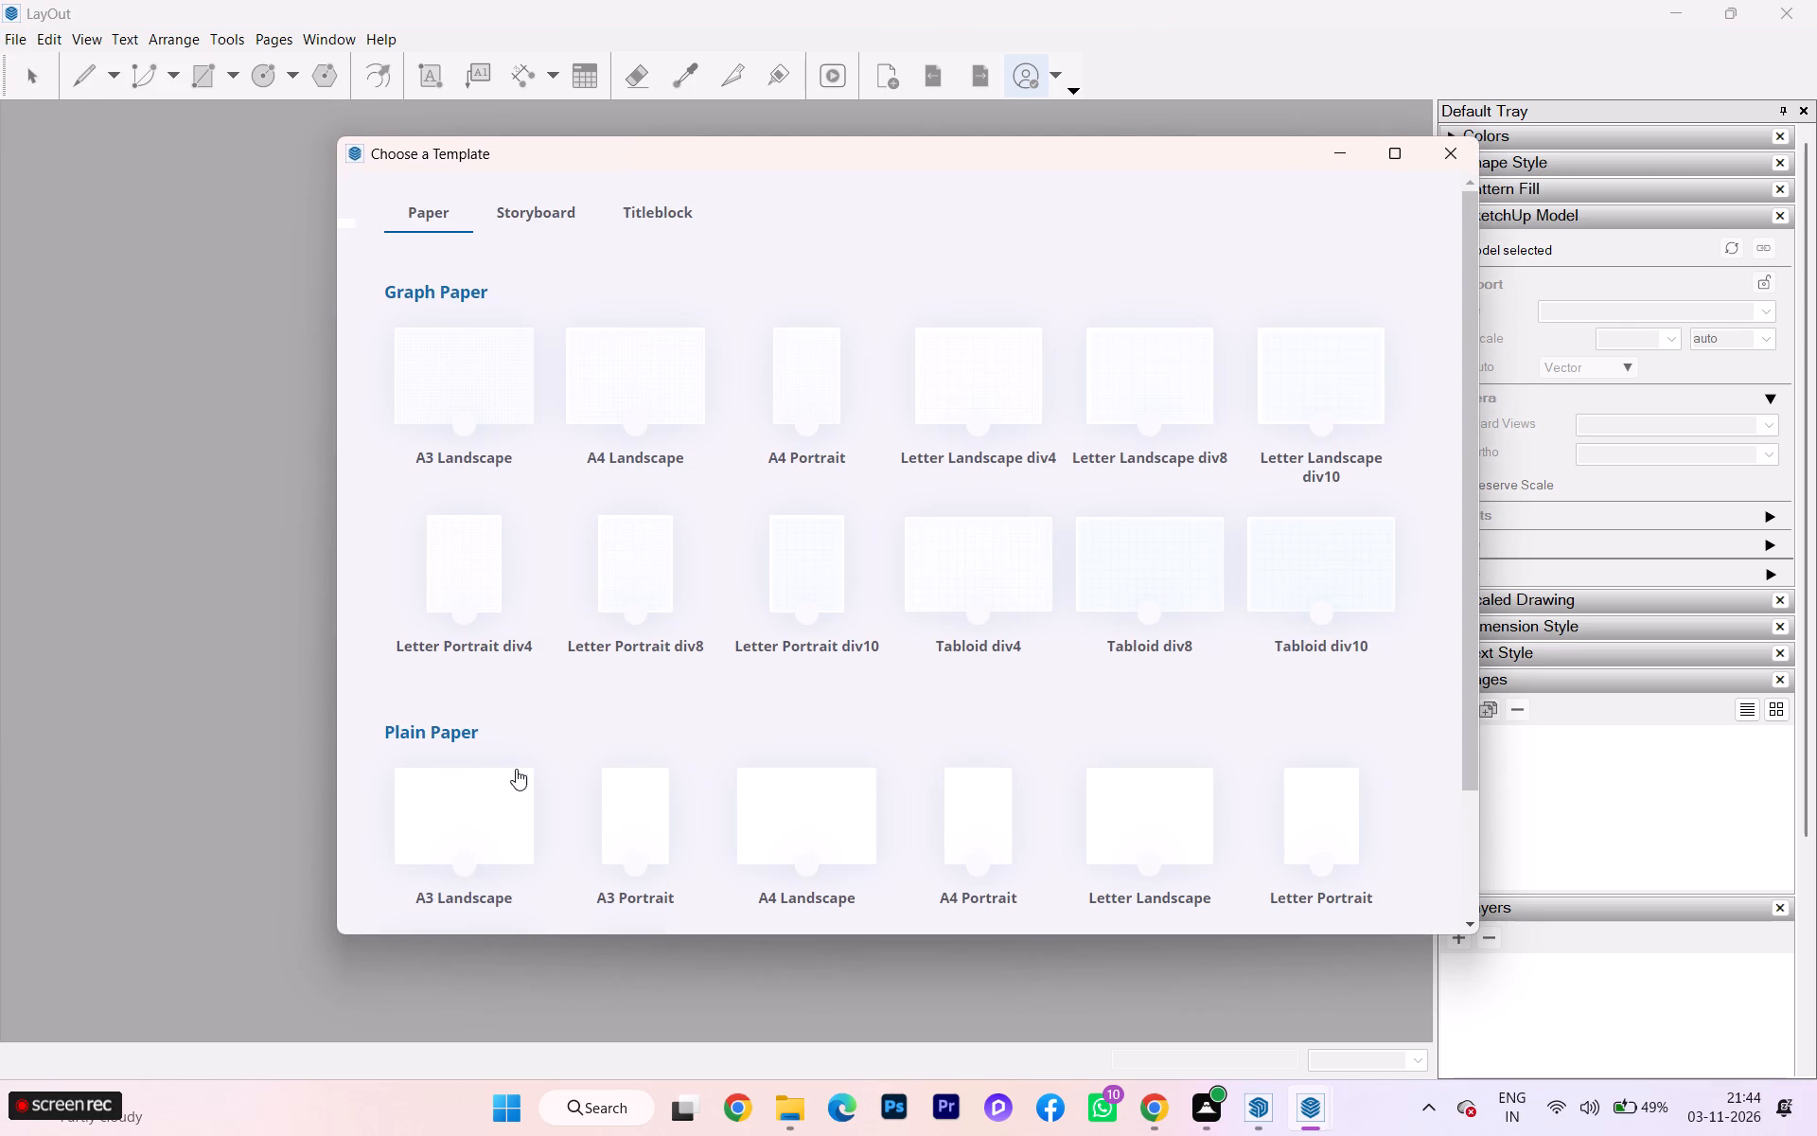
{"action": "left_click", "coordinate": [458, 796]}
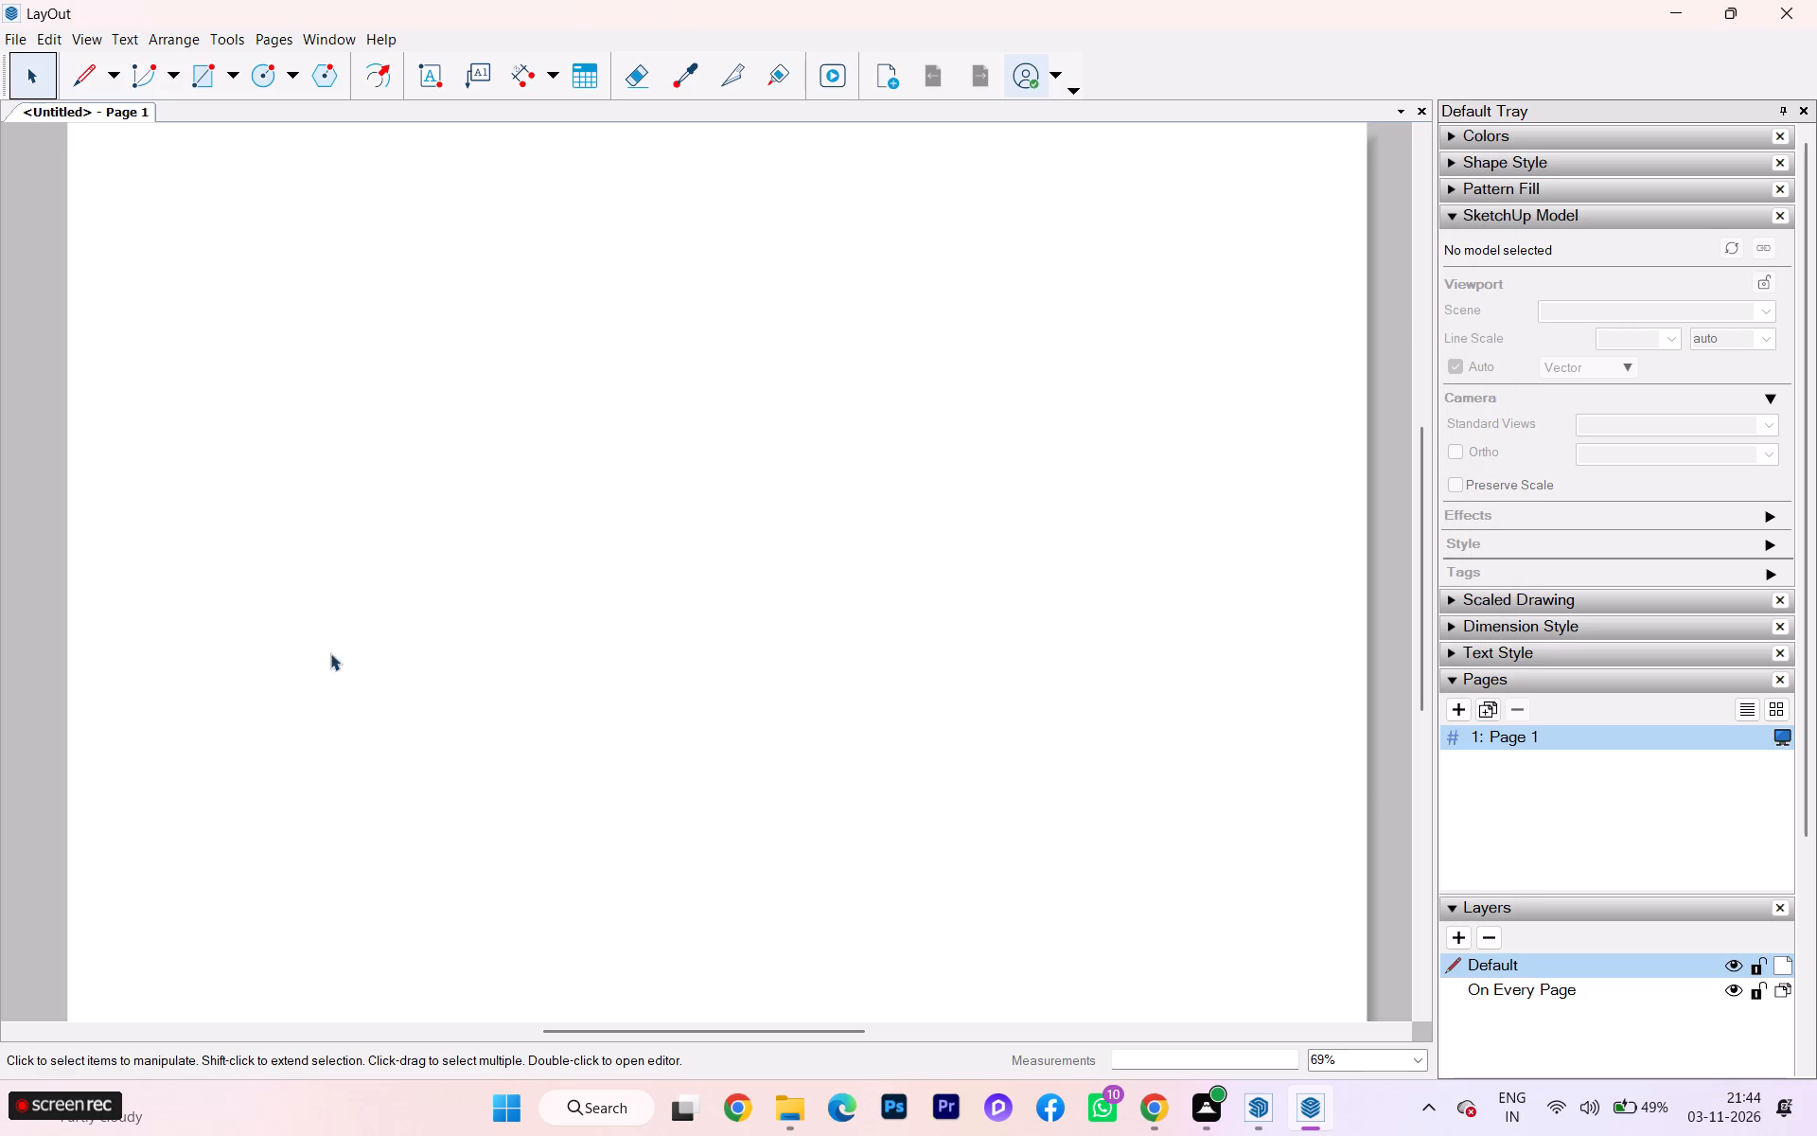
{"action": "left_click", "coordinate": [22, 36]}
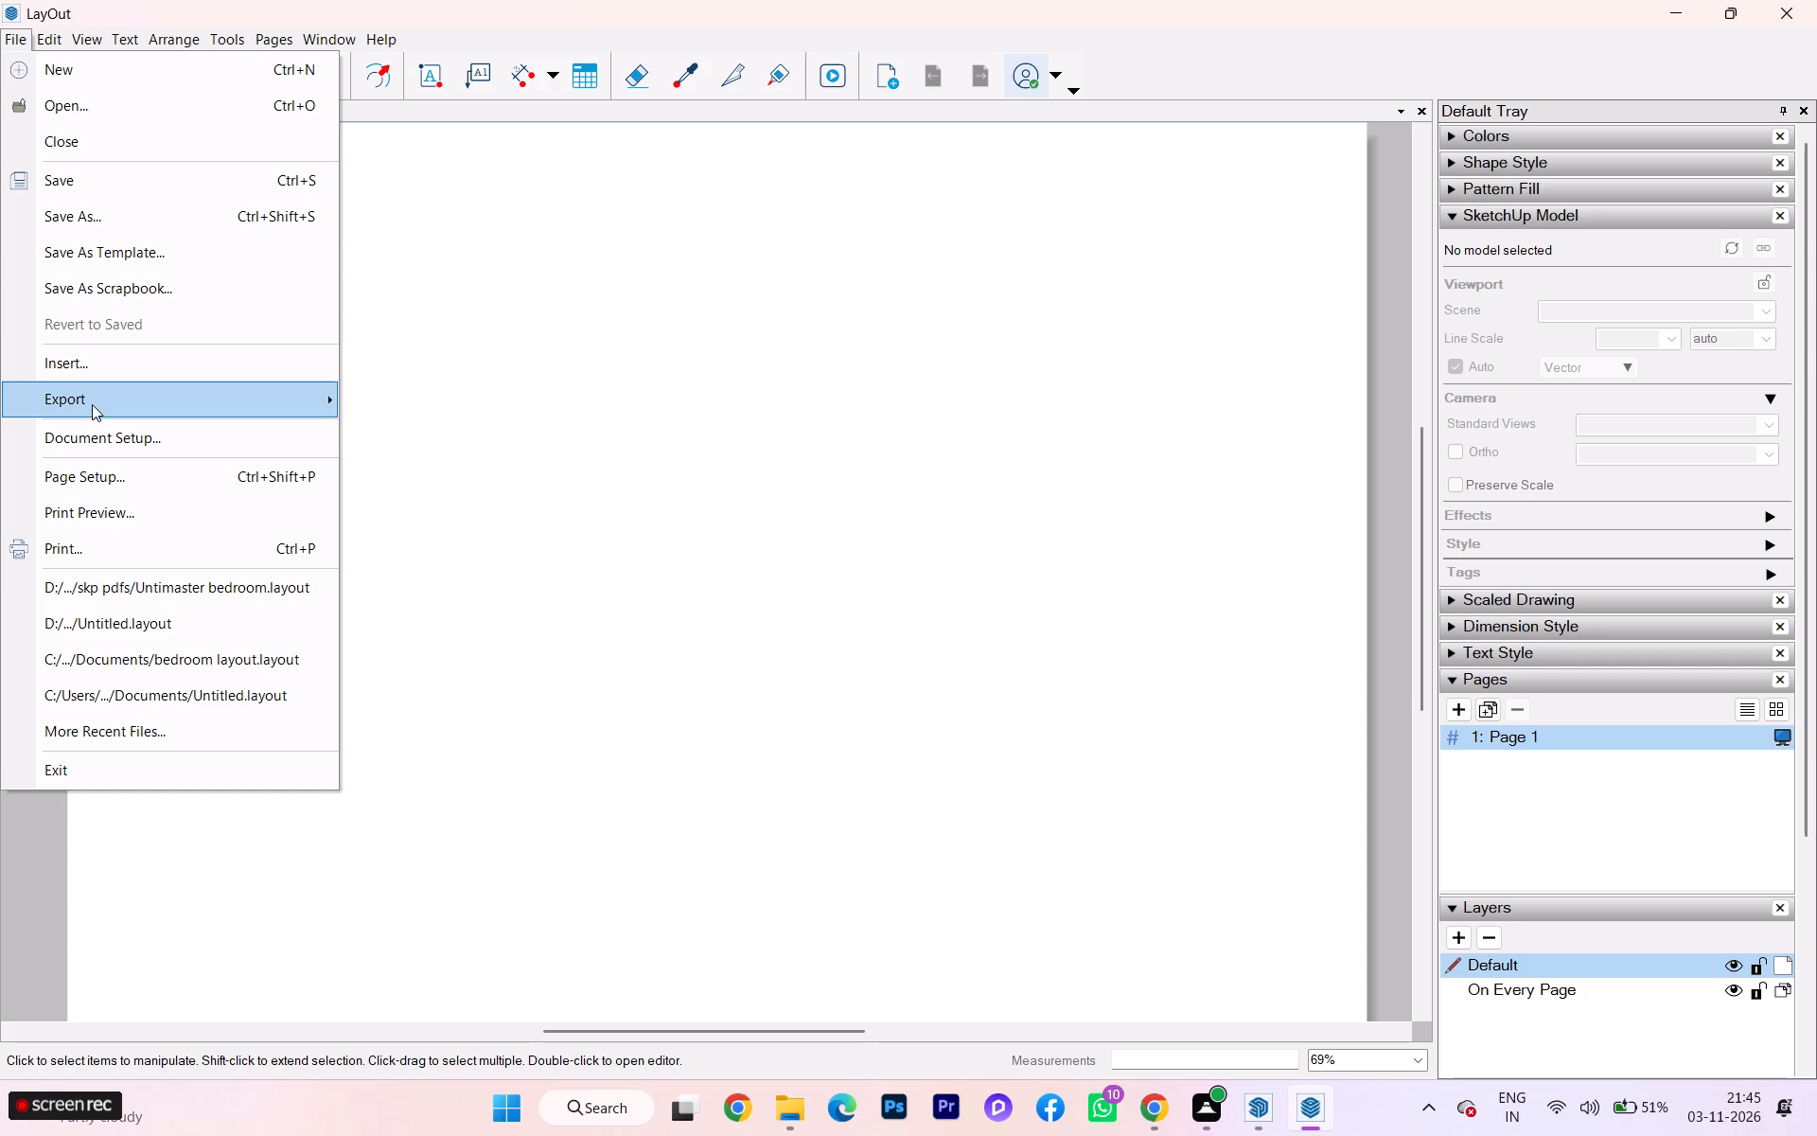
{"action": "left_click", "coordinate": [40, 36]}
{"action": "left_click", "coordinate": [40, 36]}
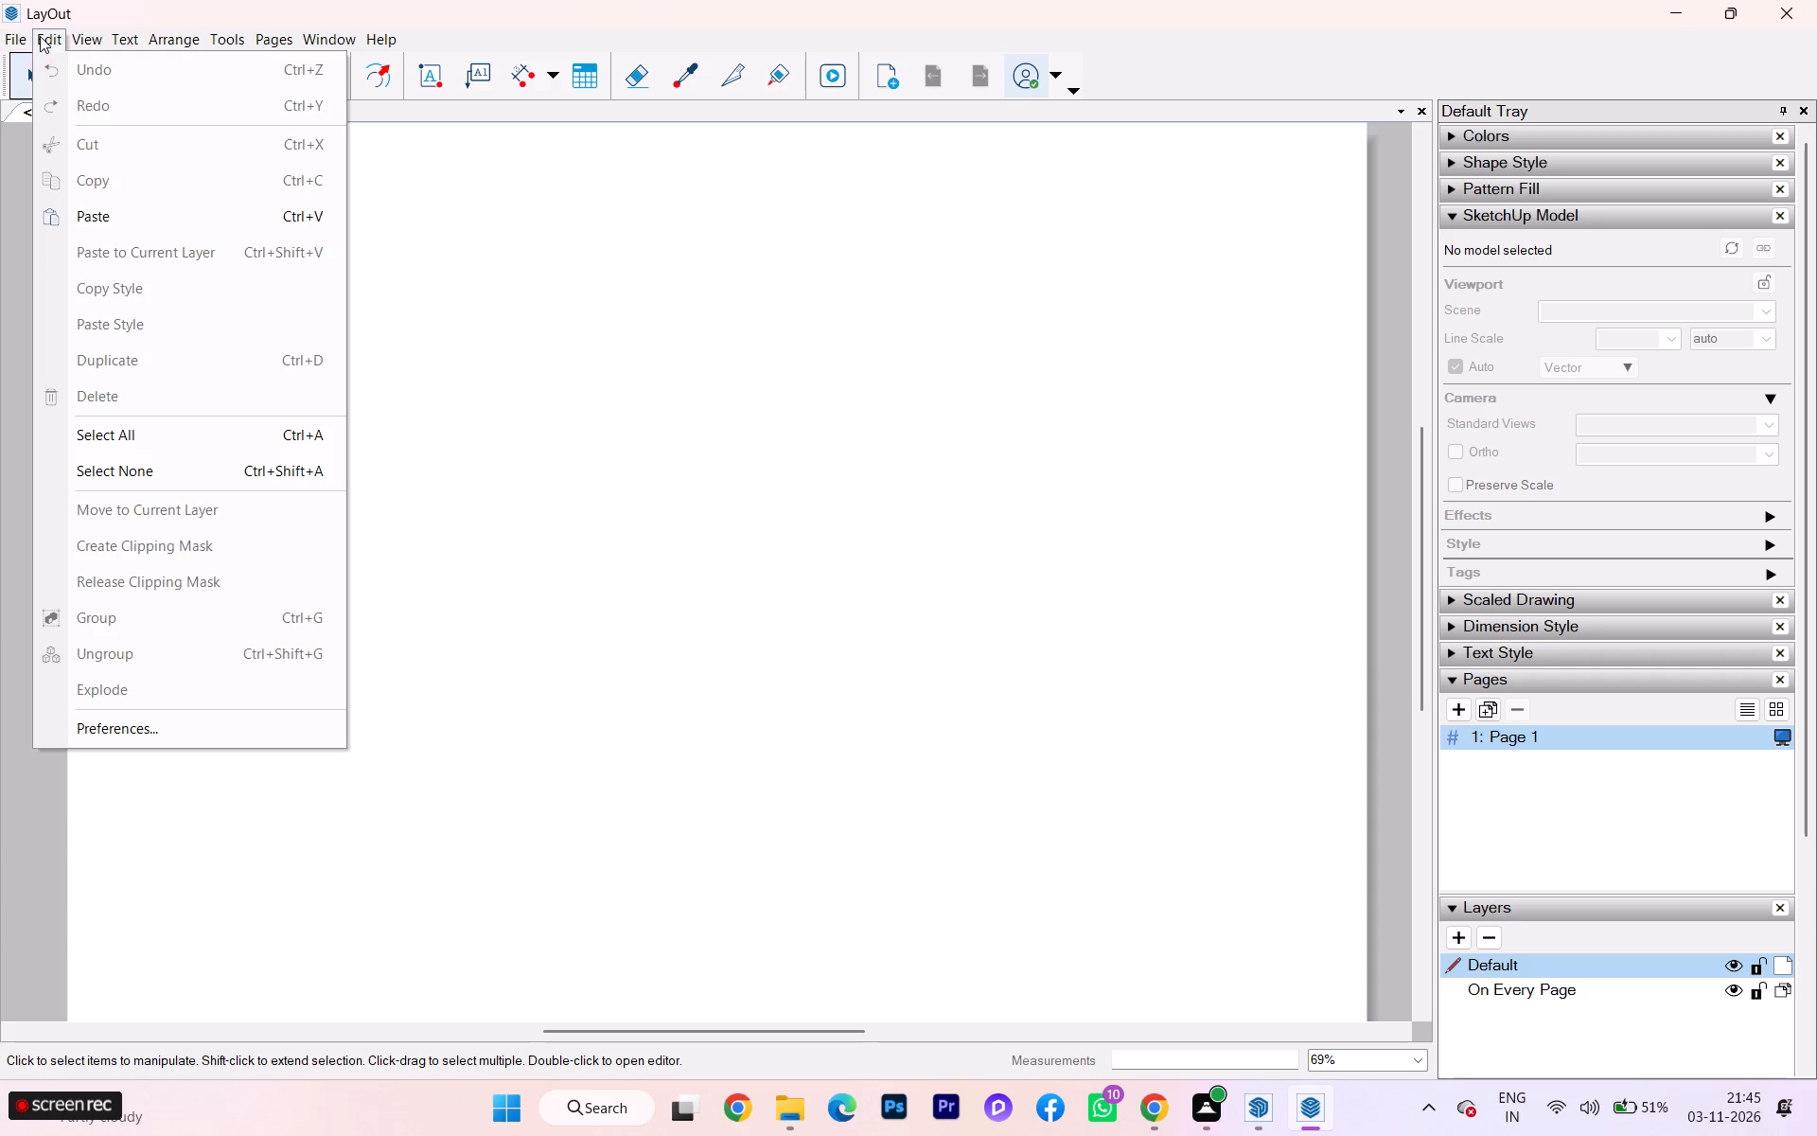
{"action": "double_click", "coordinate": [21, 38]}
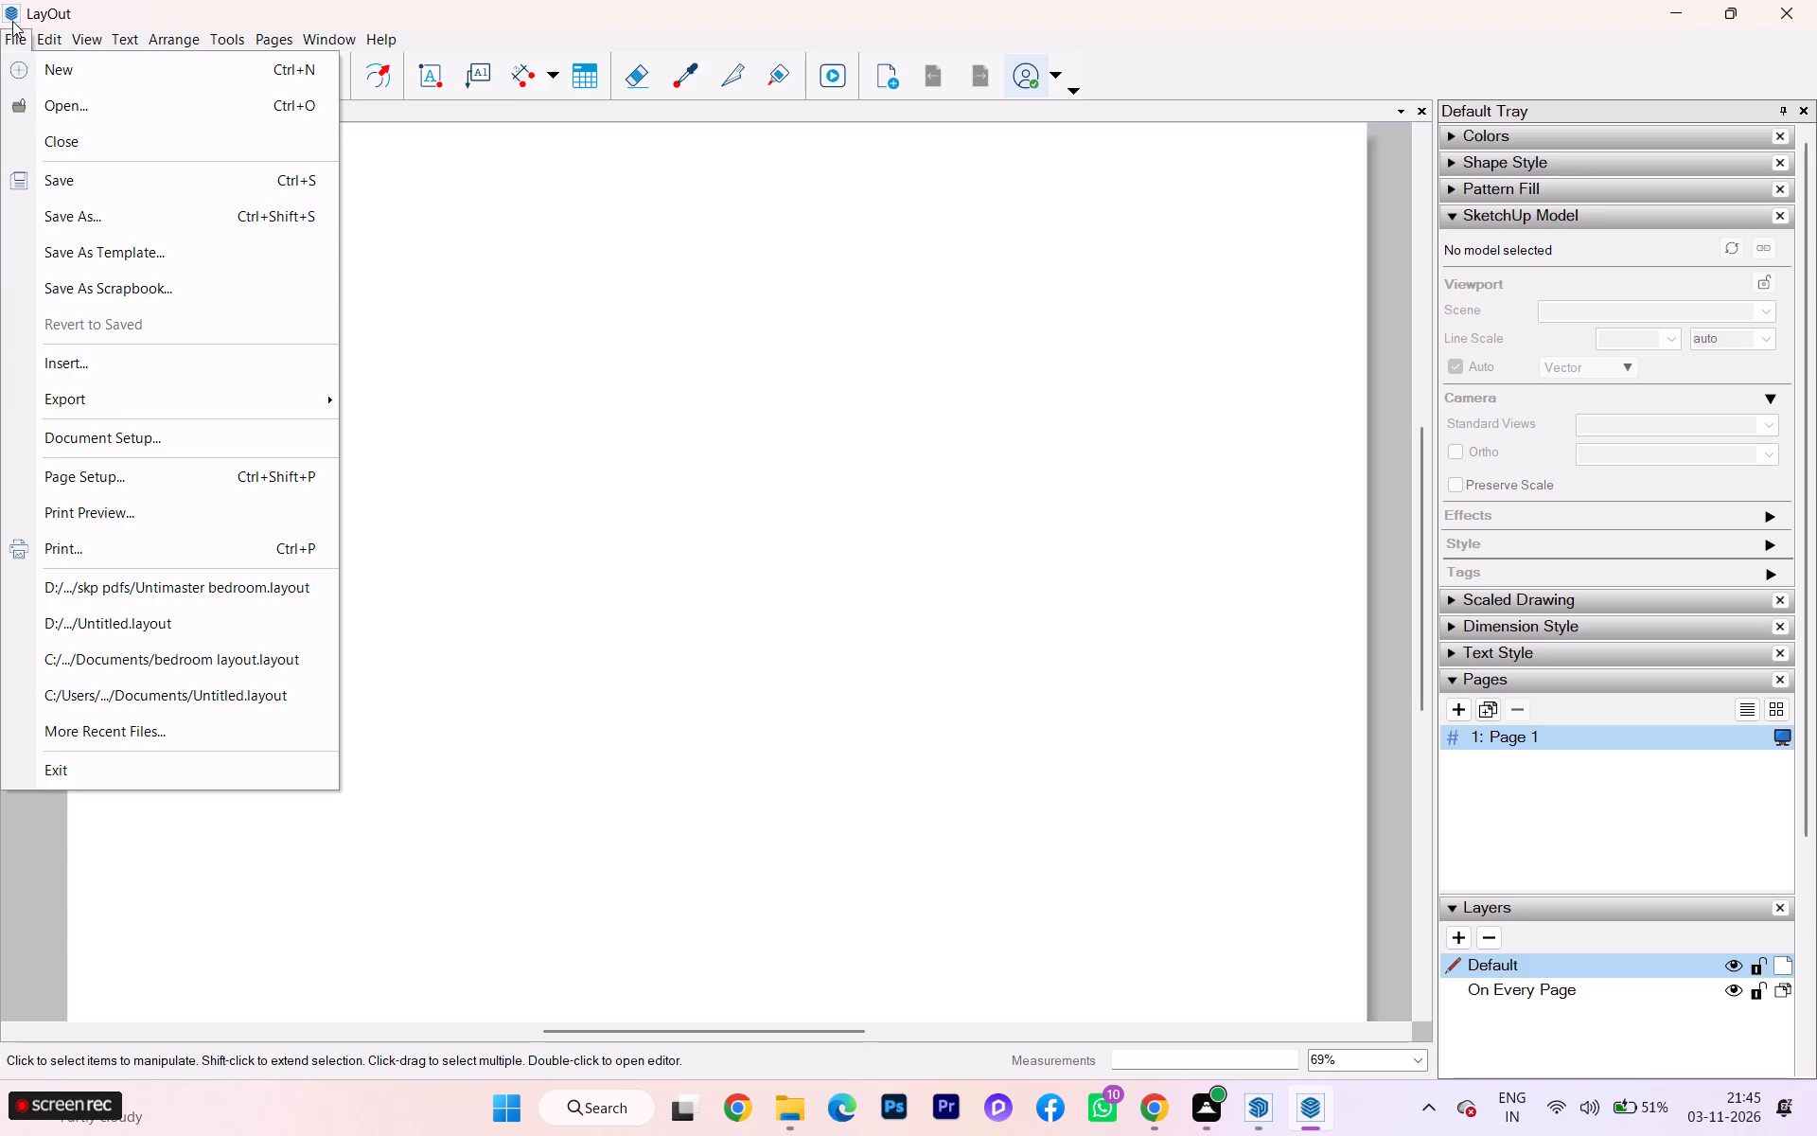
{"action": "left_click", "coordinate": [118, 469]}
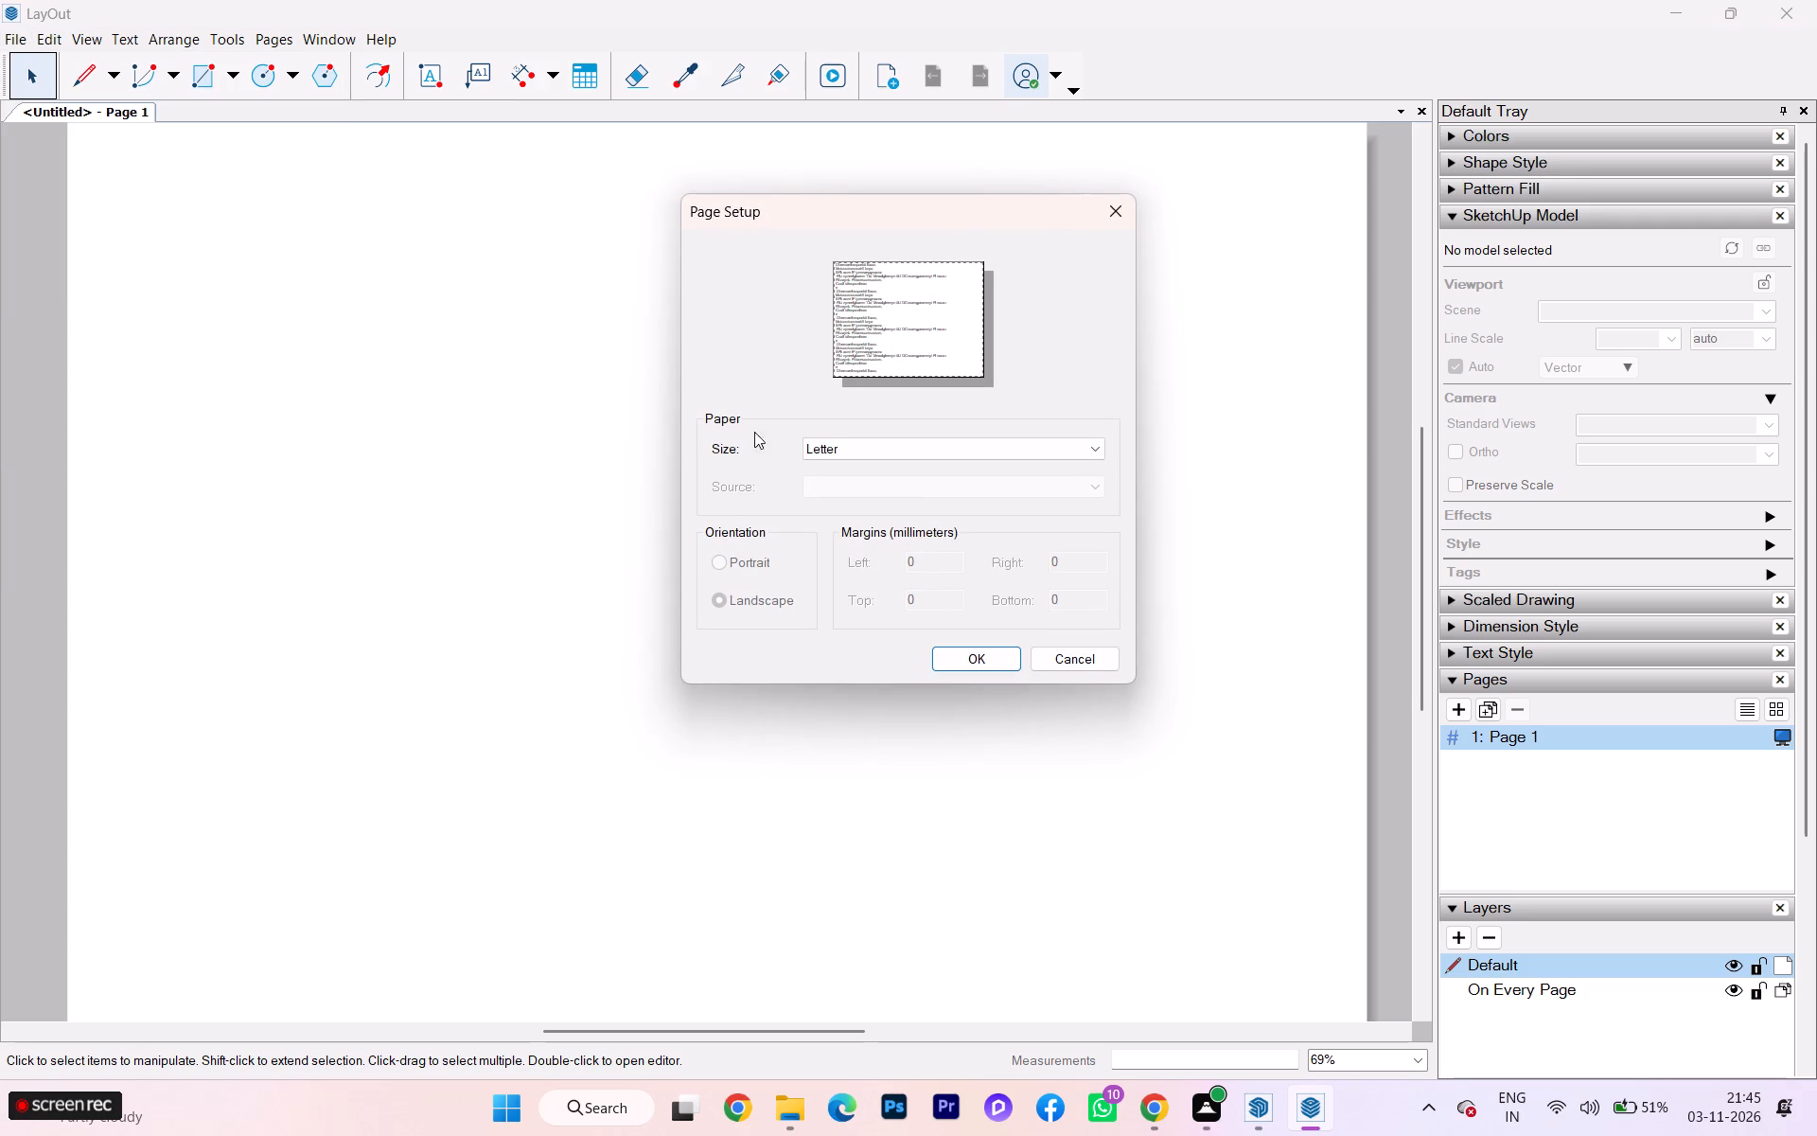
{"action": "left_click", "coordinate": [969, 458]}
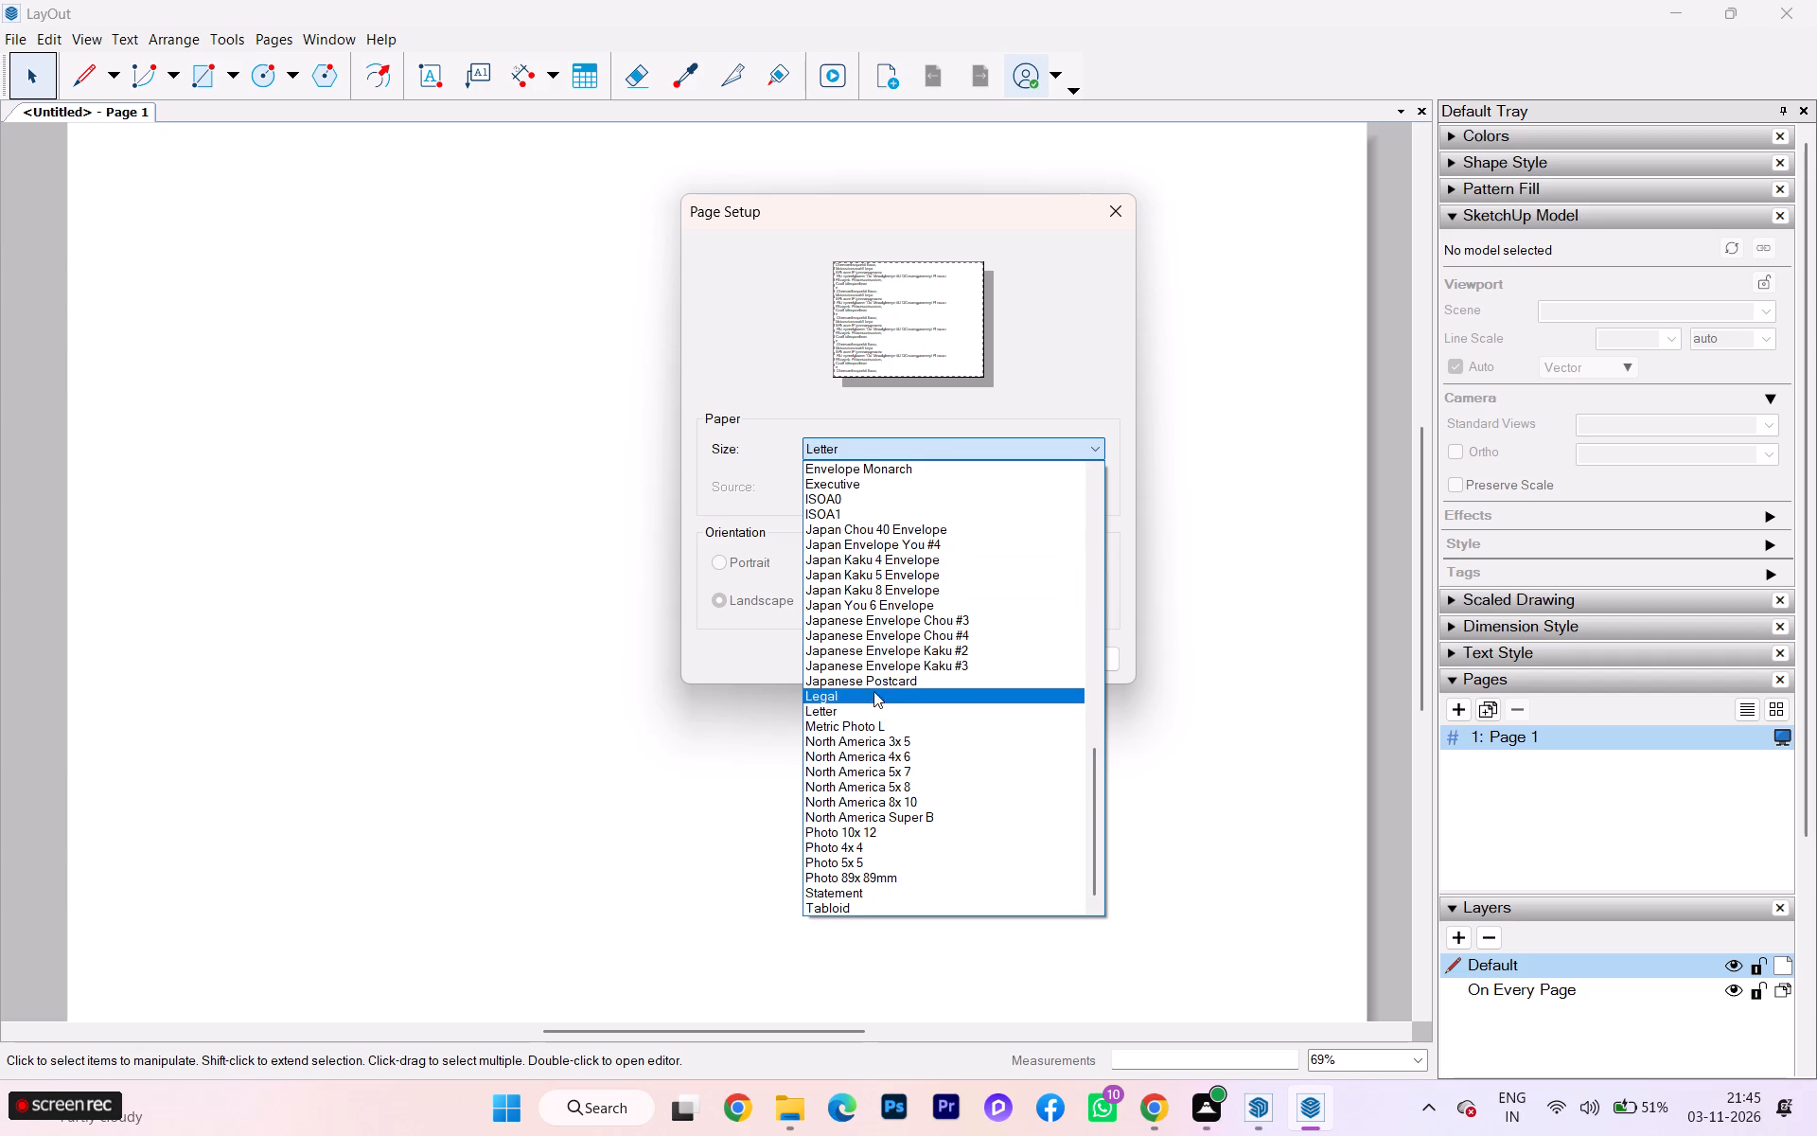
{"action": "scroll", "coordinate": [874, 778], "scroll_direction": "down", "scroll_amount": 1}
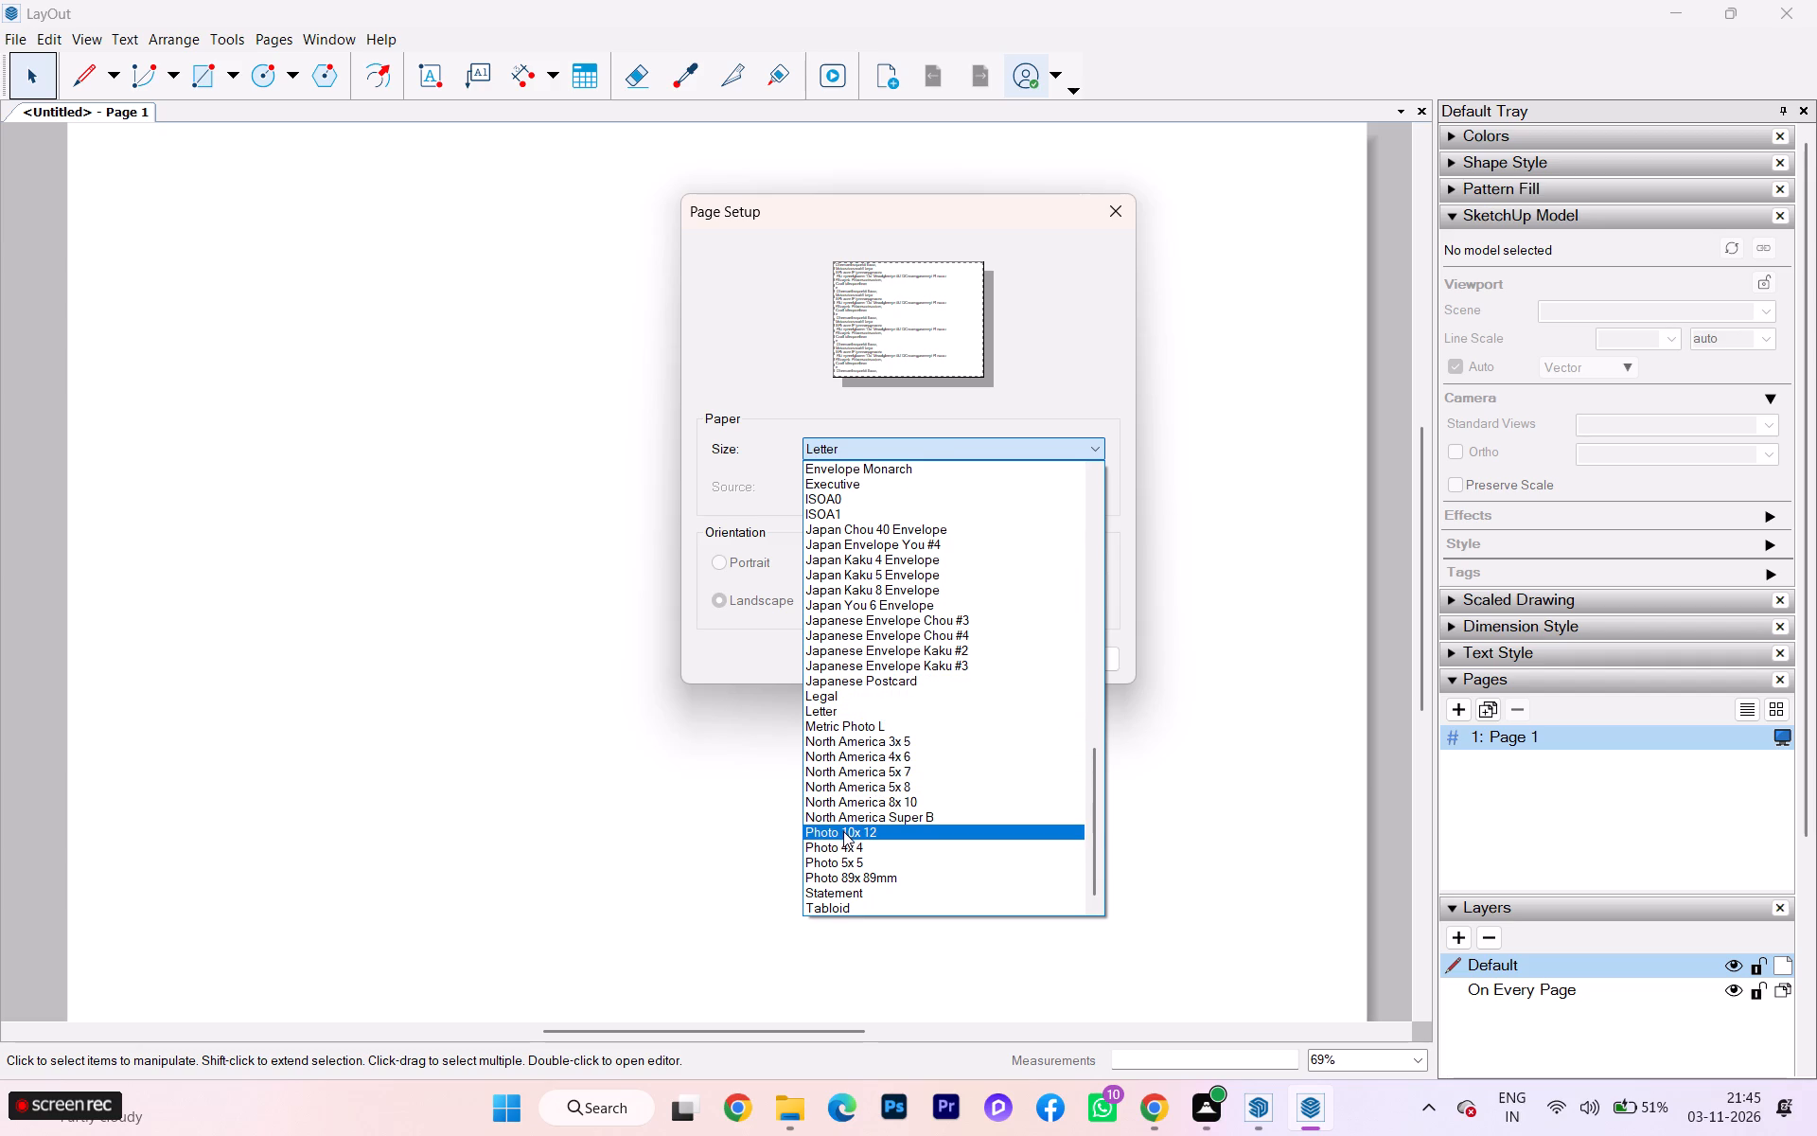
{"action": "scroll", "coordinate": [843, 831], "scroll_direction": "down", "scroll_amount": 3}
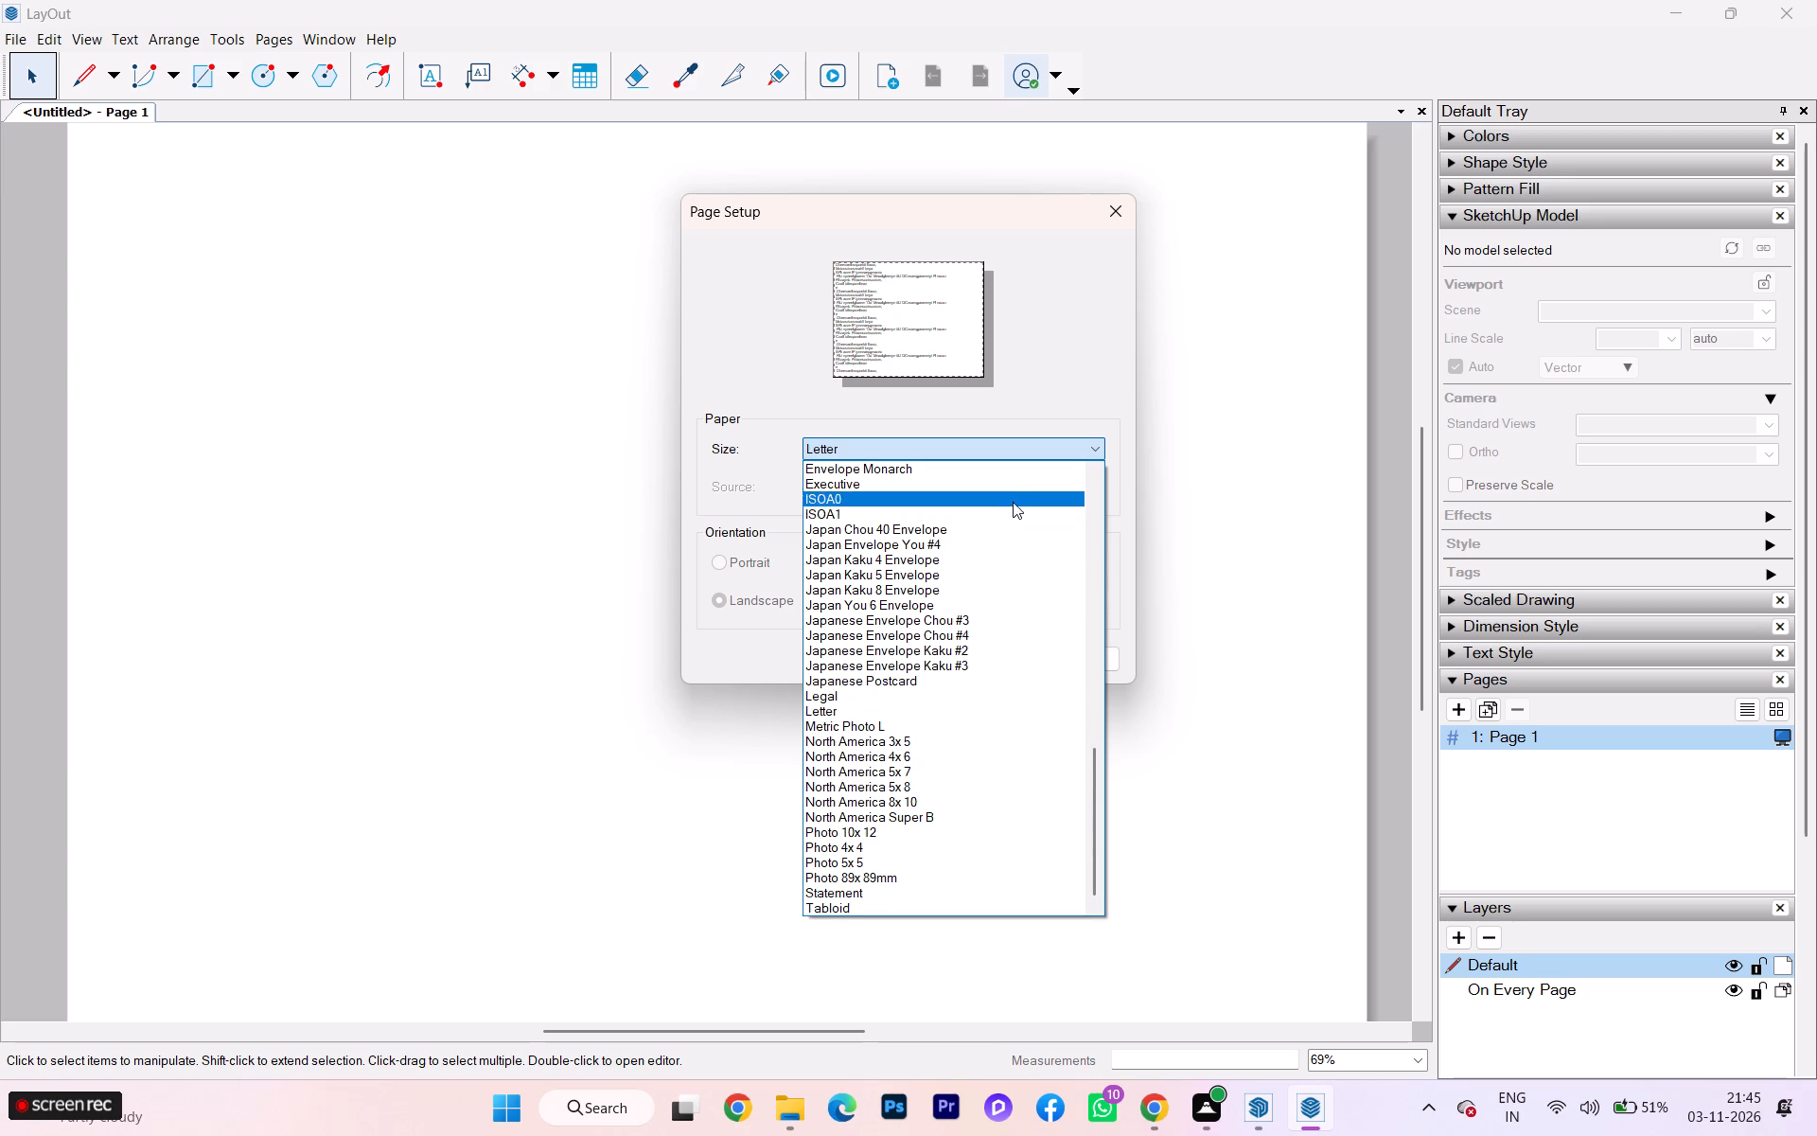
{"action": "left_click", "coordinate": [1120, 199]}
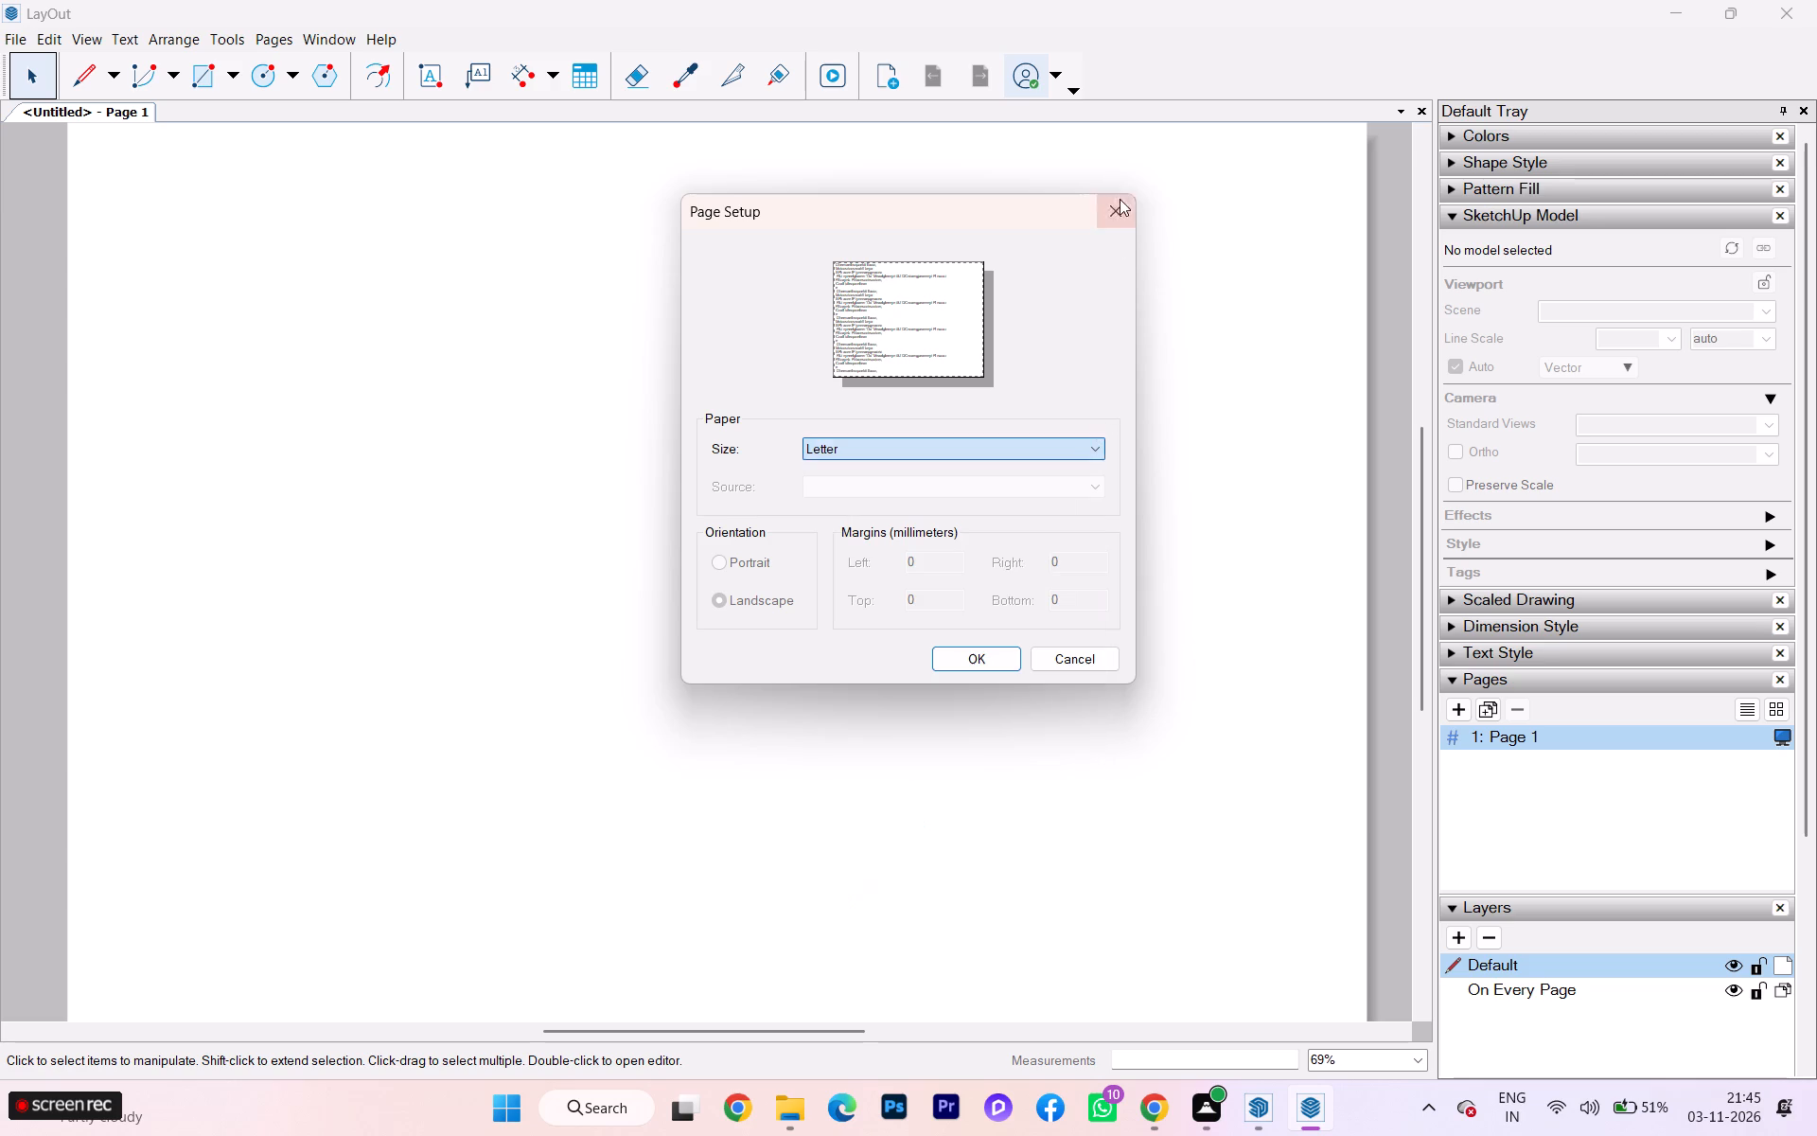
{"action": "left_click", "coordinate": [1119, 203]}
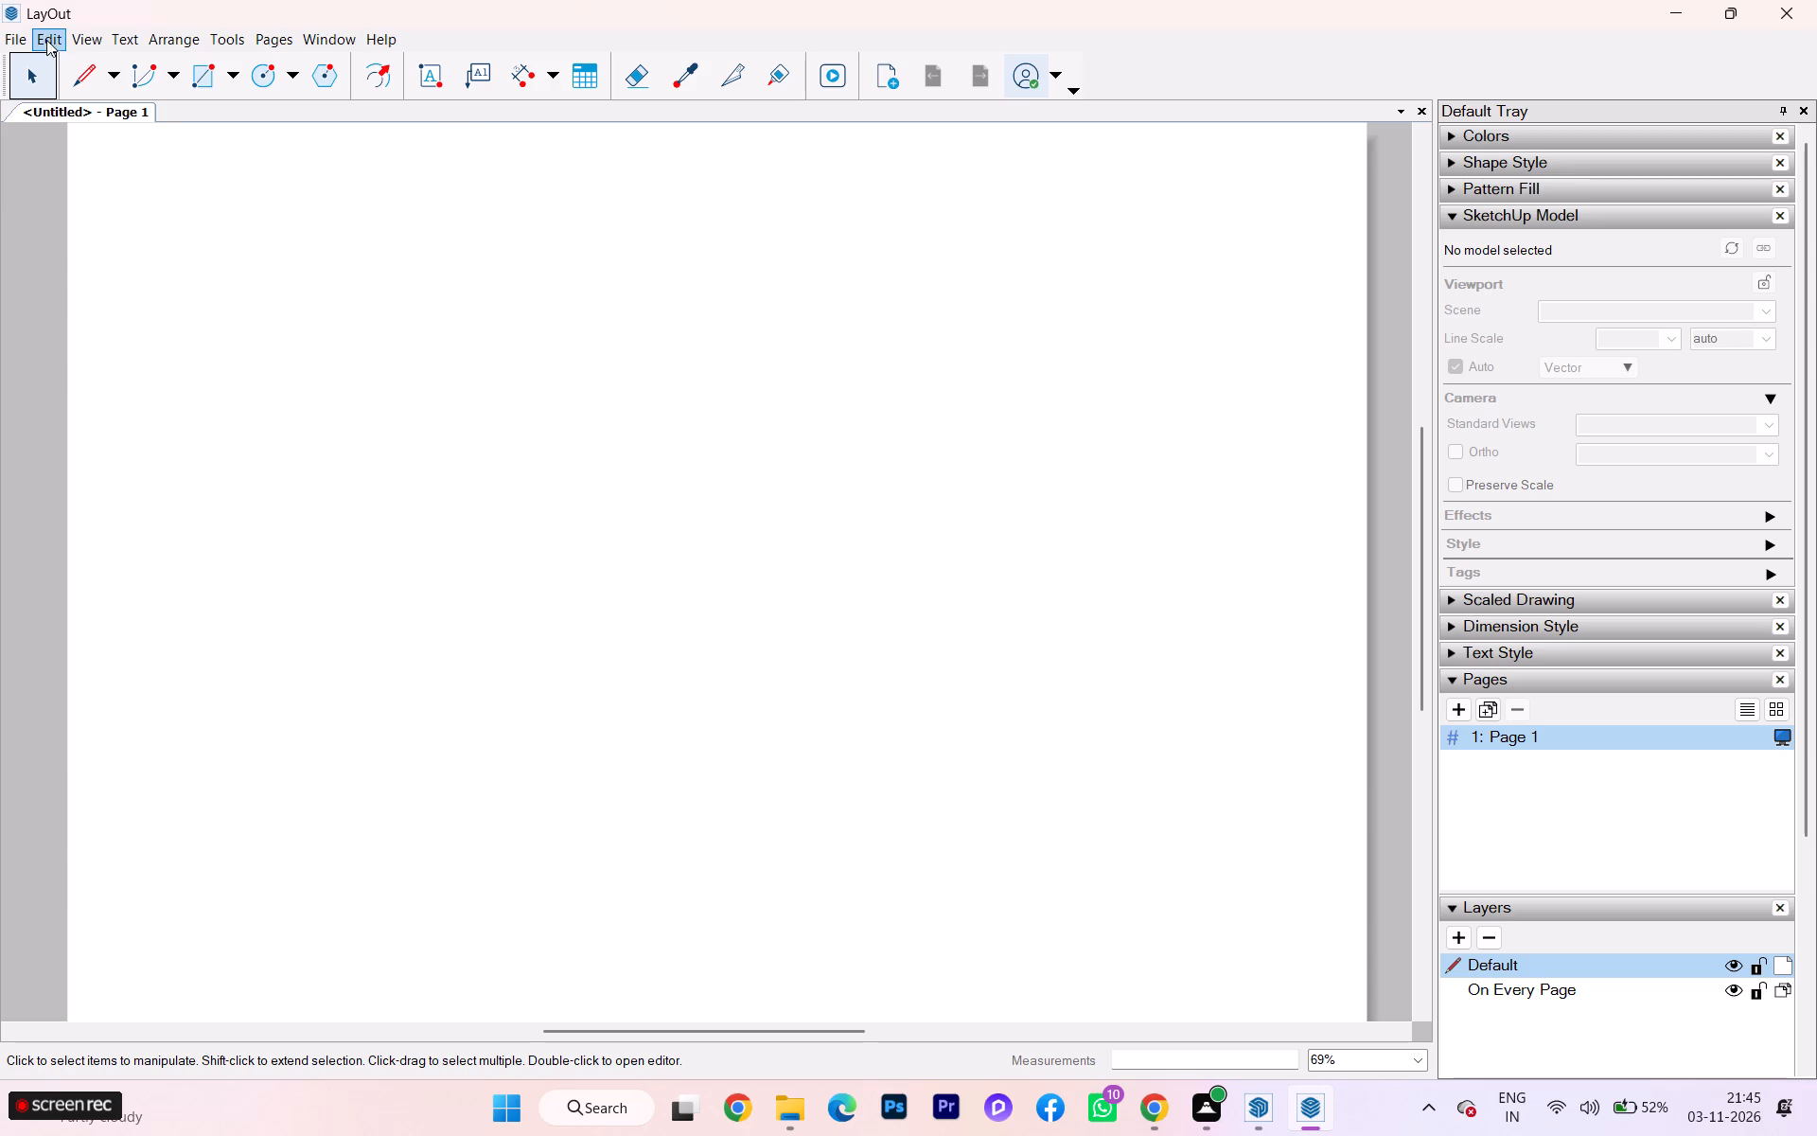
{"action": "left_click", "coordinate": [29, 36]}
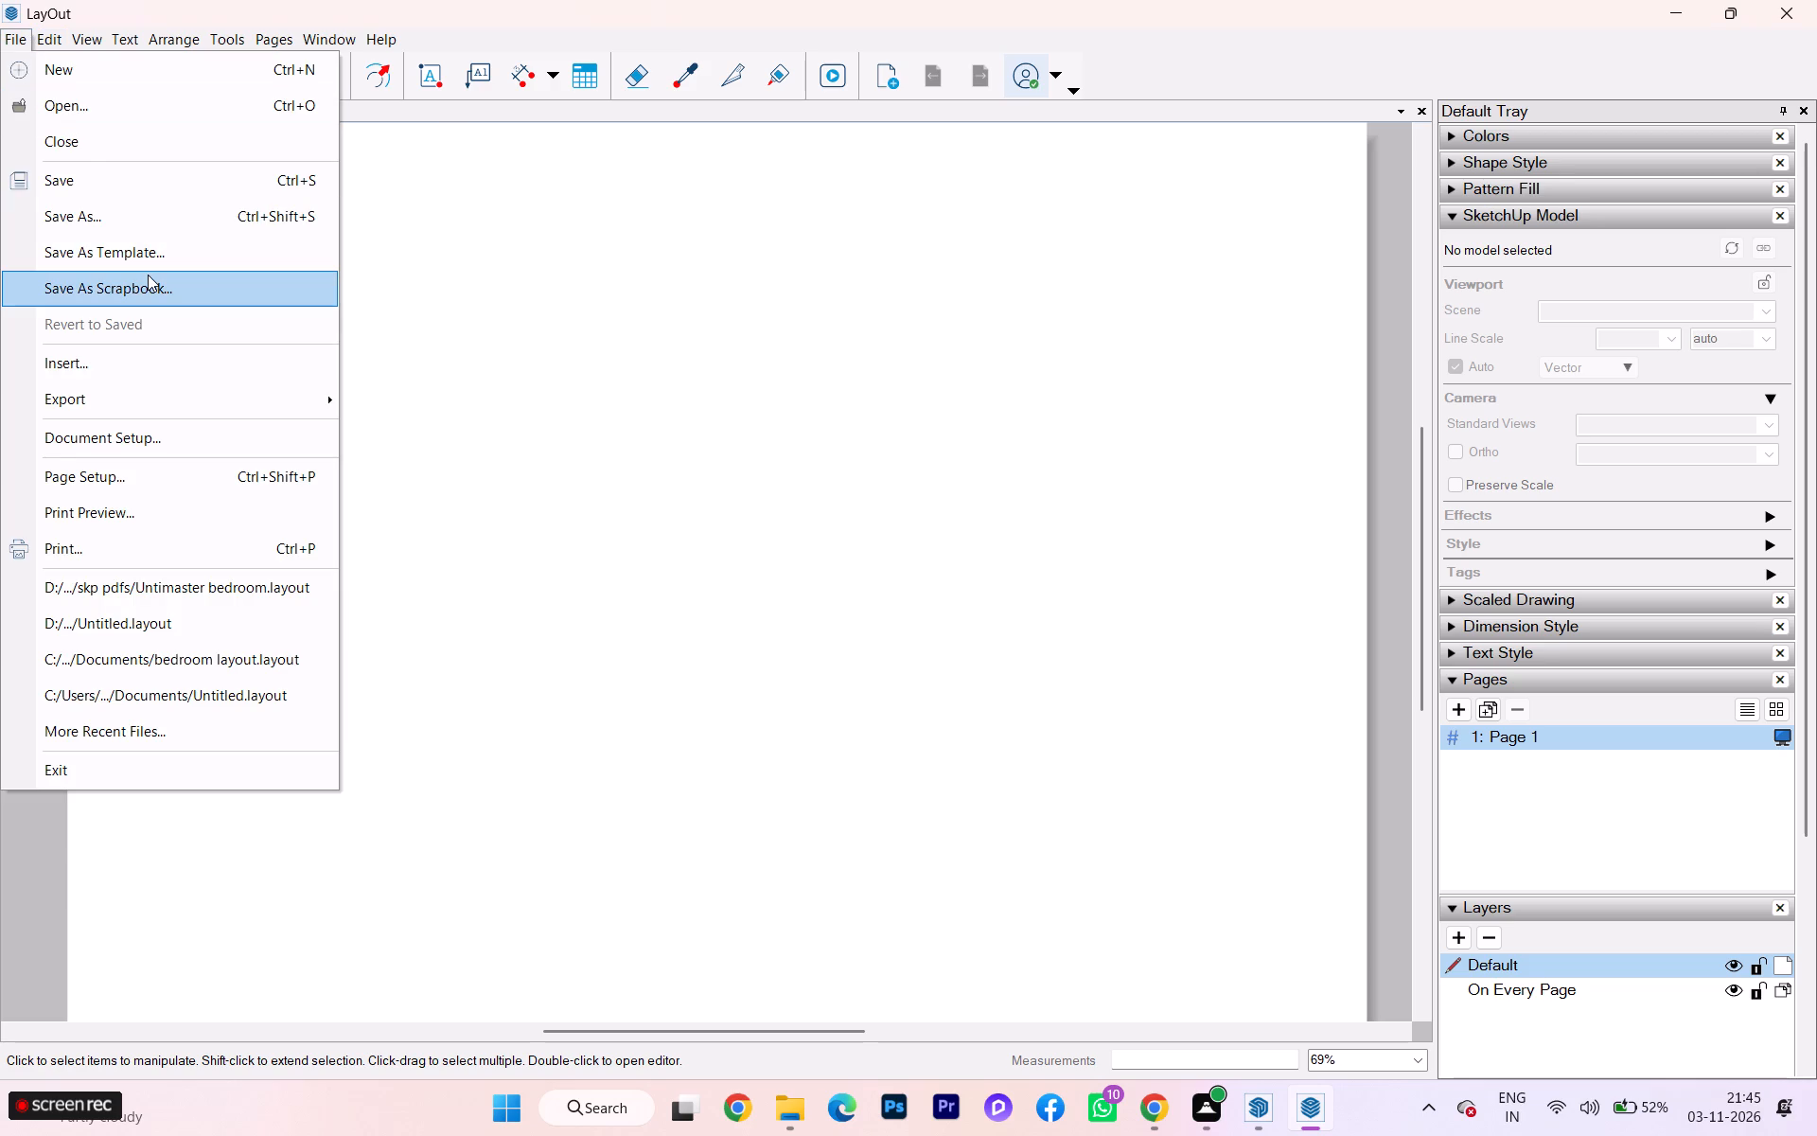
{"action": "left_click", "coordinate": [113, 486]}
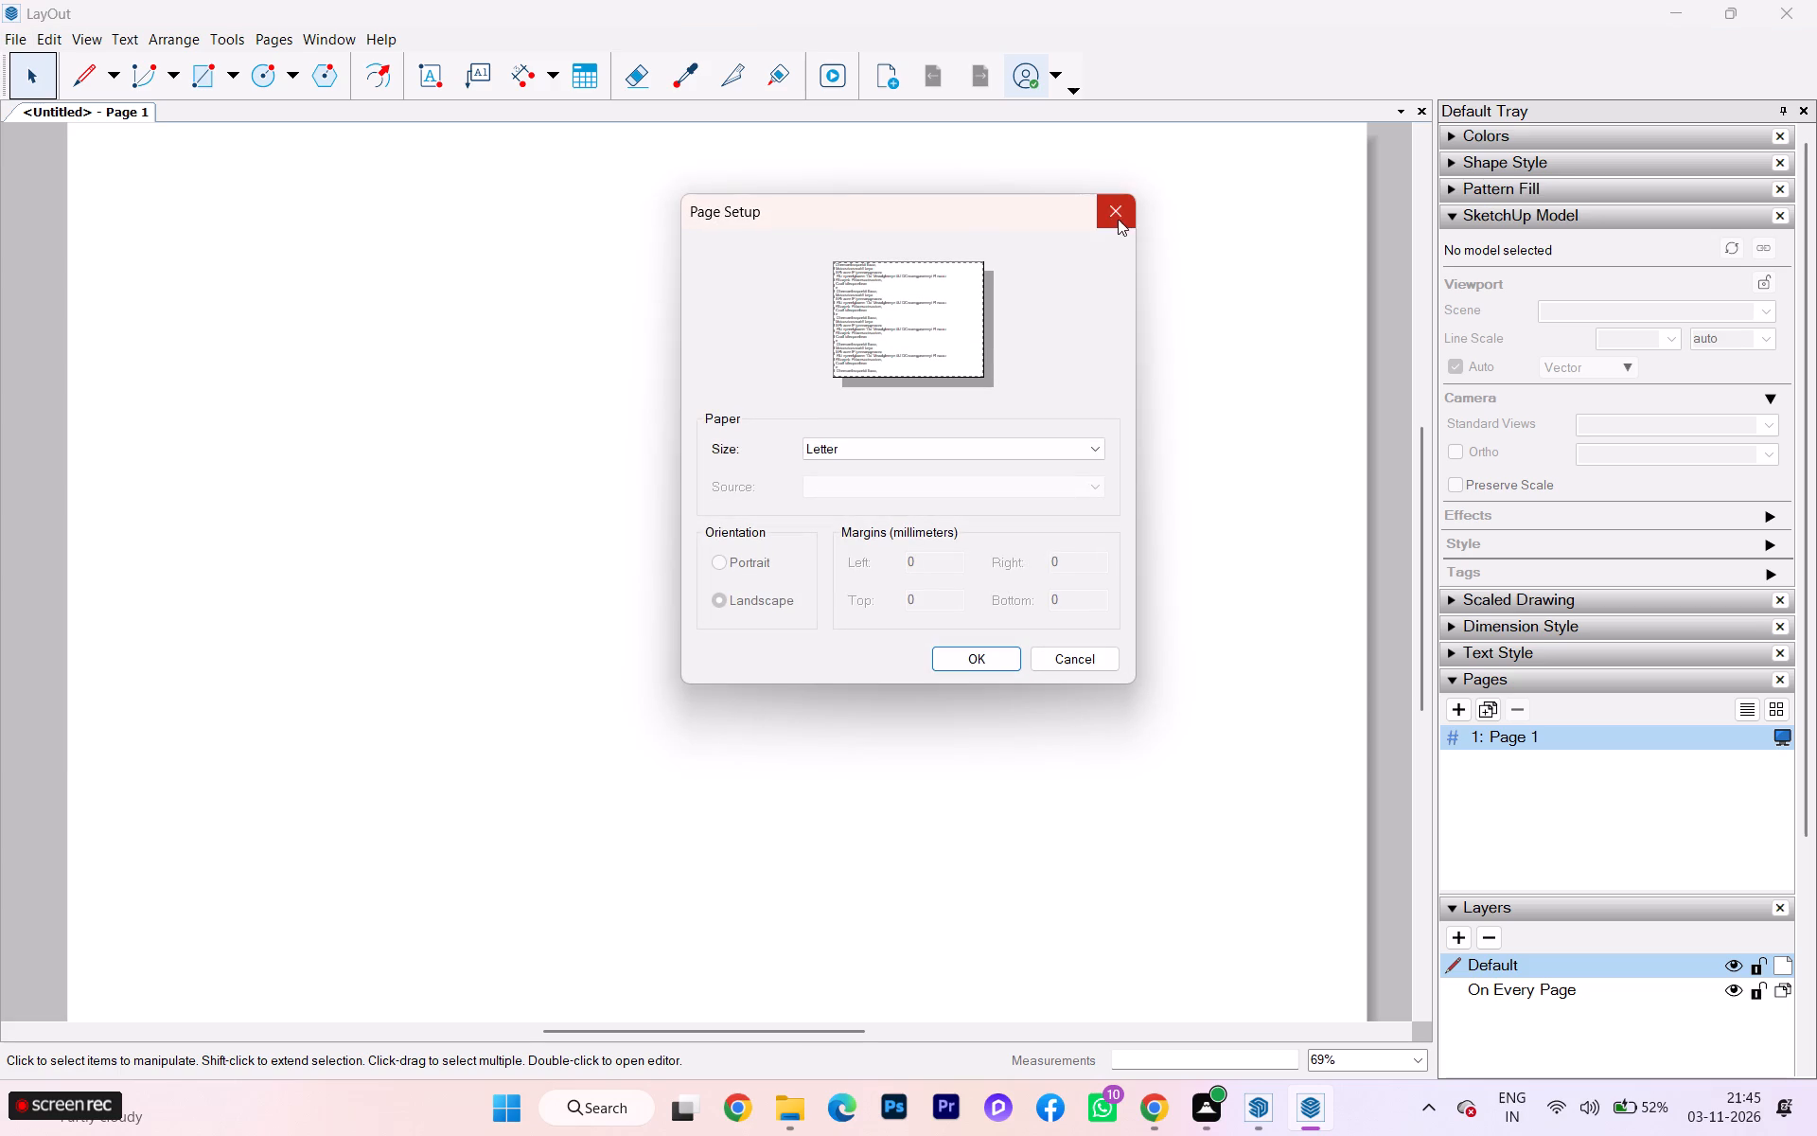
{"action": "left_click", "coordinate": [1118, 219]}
Set the document's length units to Inches in Decimal format in Document Setup.
{"action": "left_click", "coordinate": [35, 35]}
{"action": "double_click", "coordinate": [29, 33]}
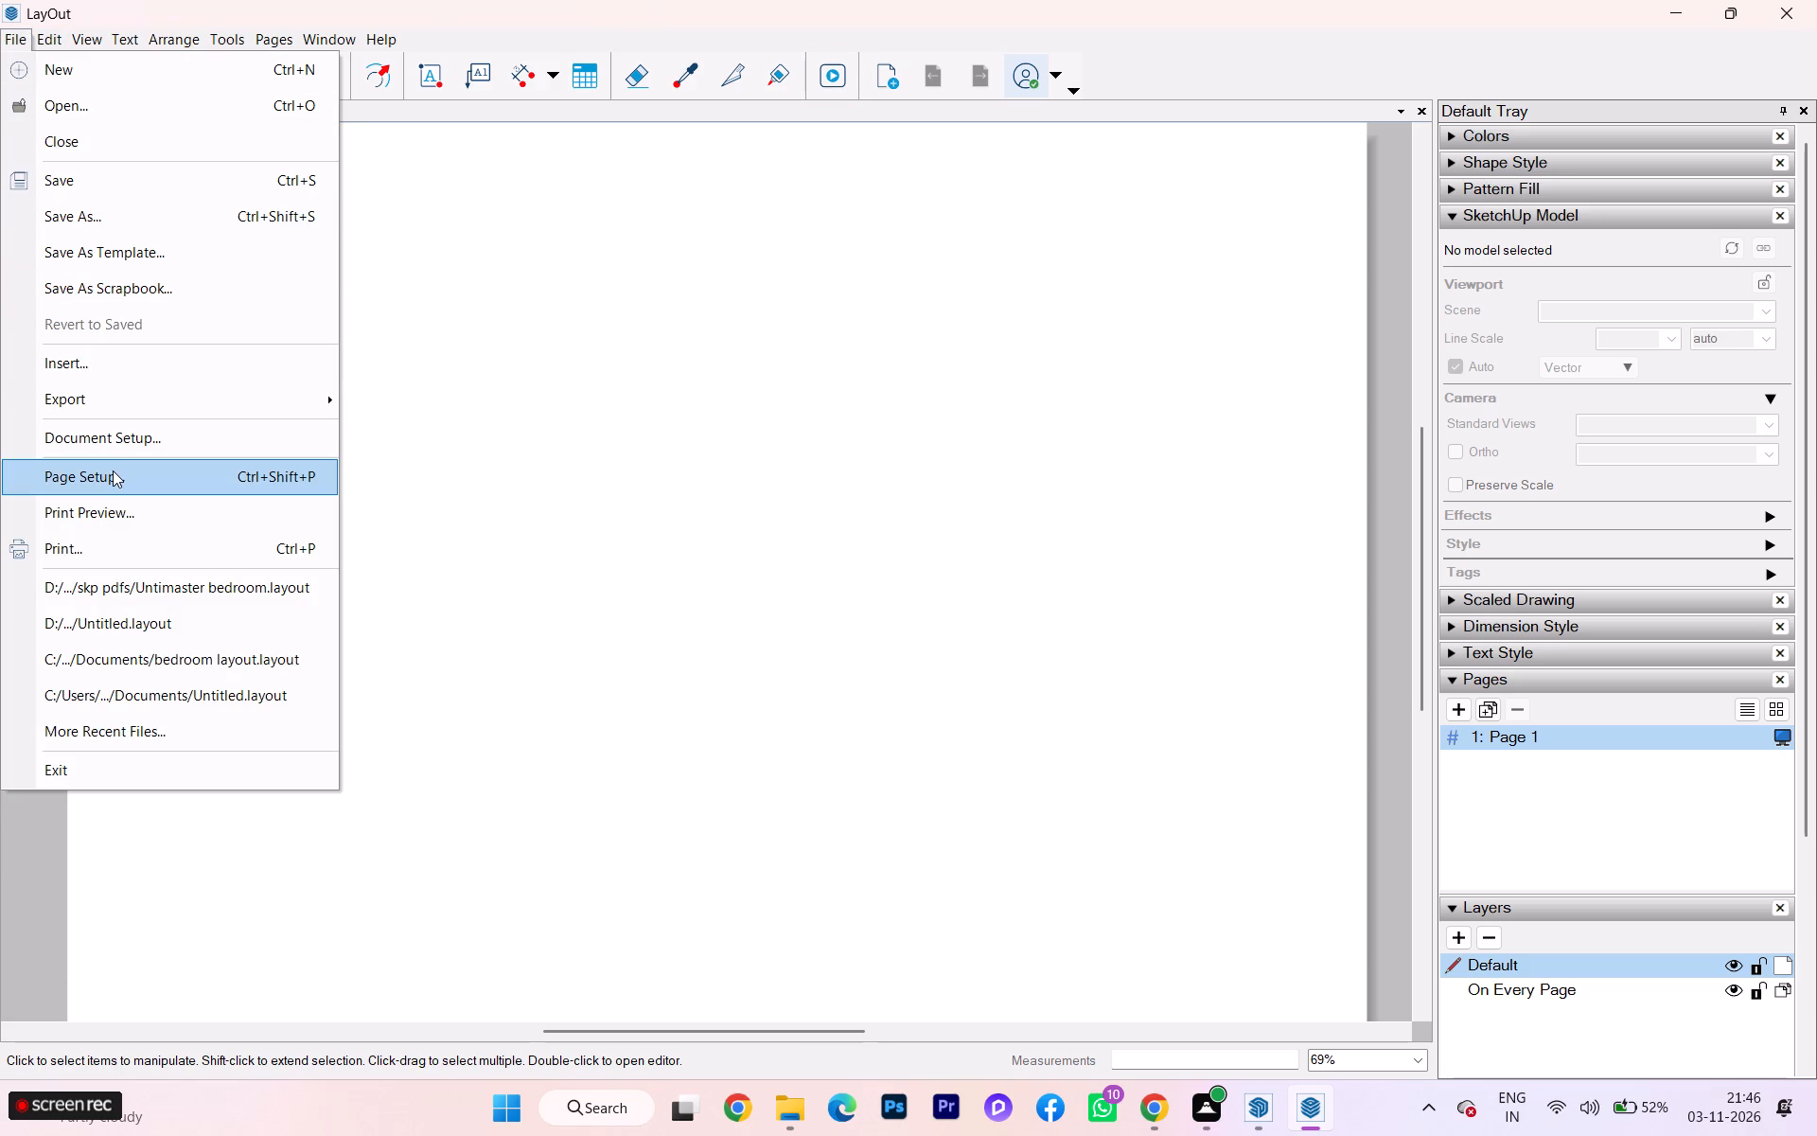
{"action": "left_click", "coordinate": [133, 438]}
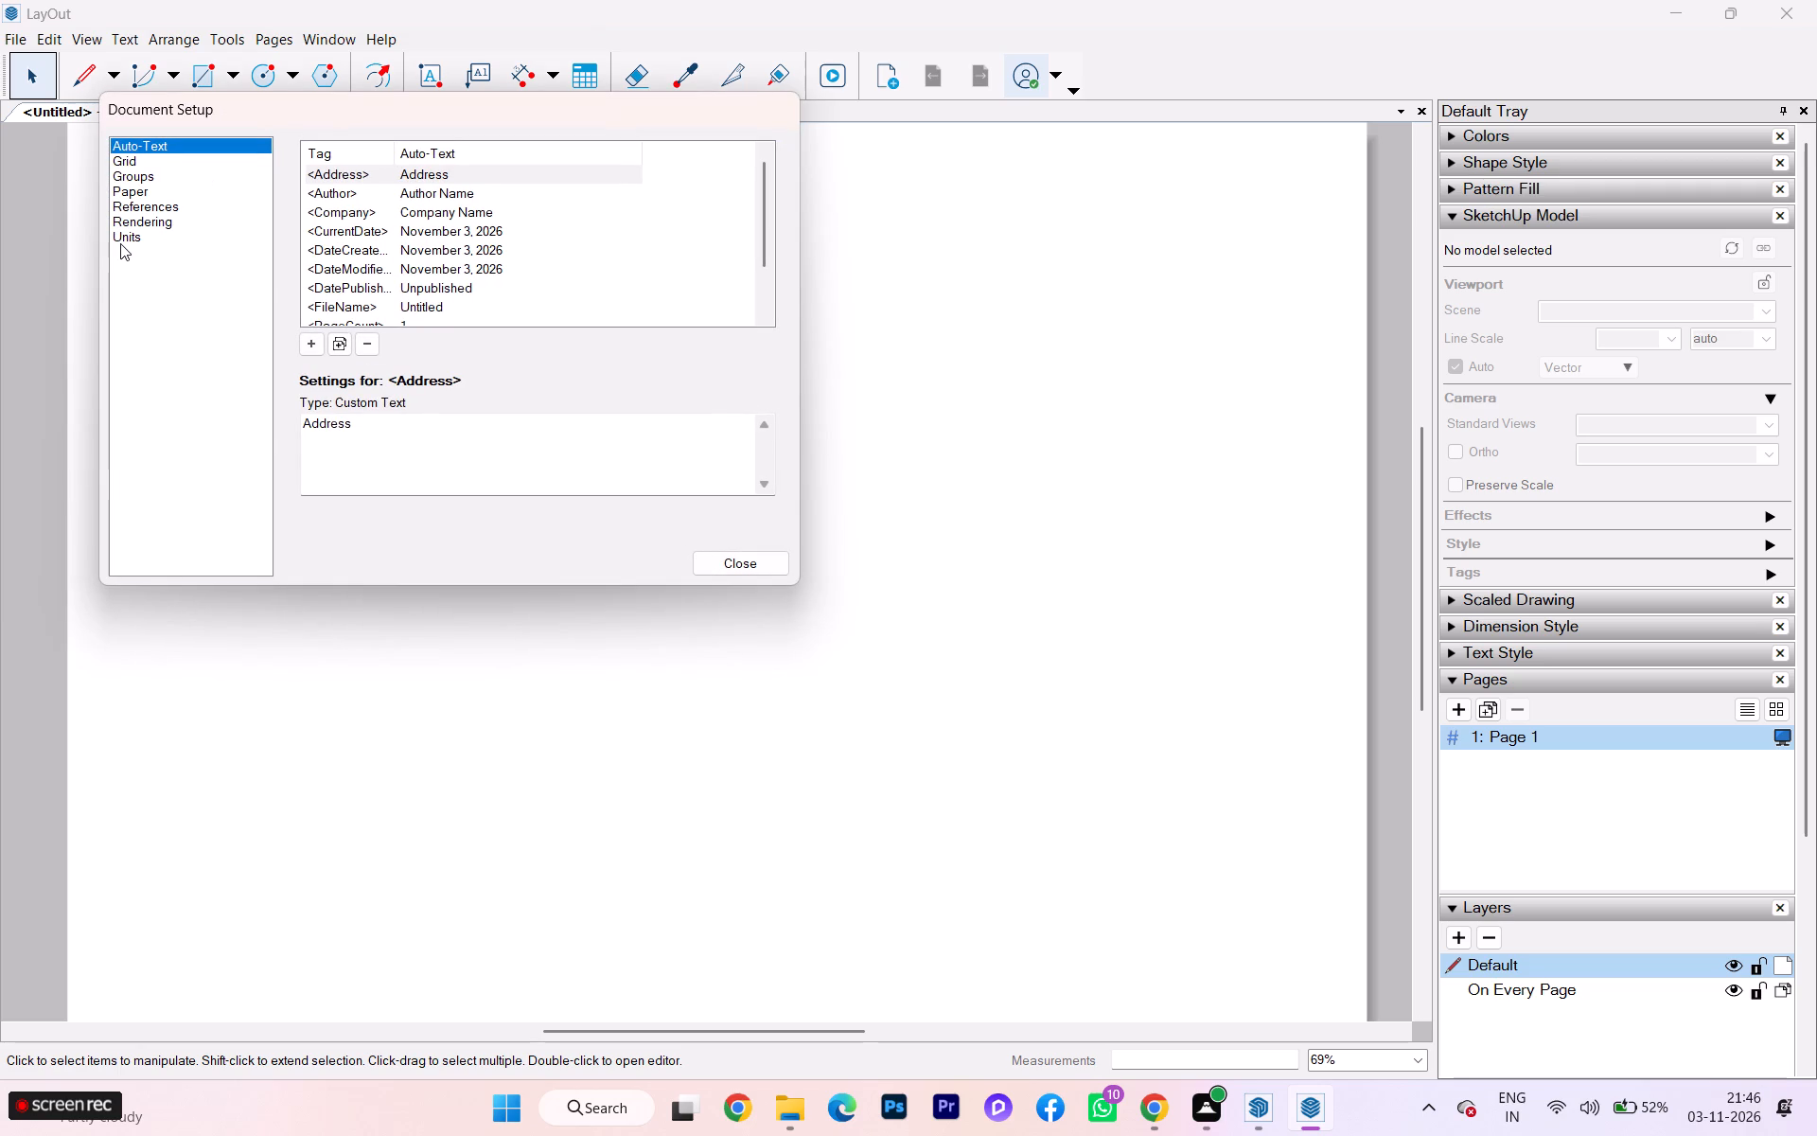
{"action": "left_click", "coordinate": [124, 239]}
{"action": "left_click", "coordinate": [614, 204]}
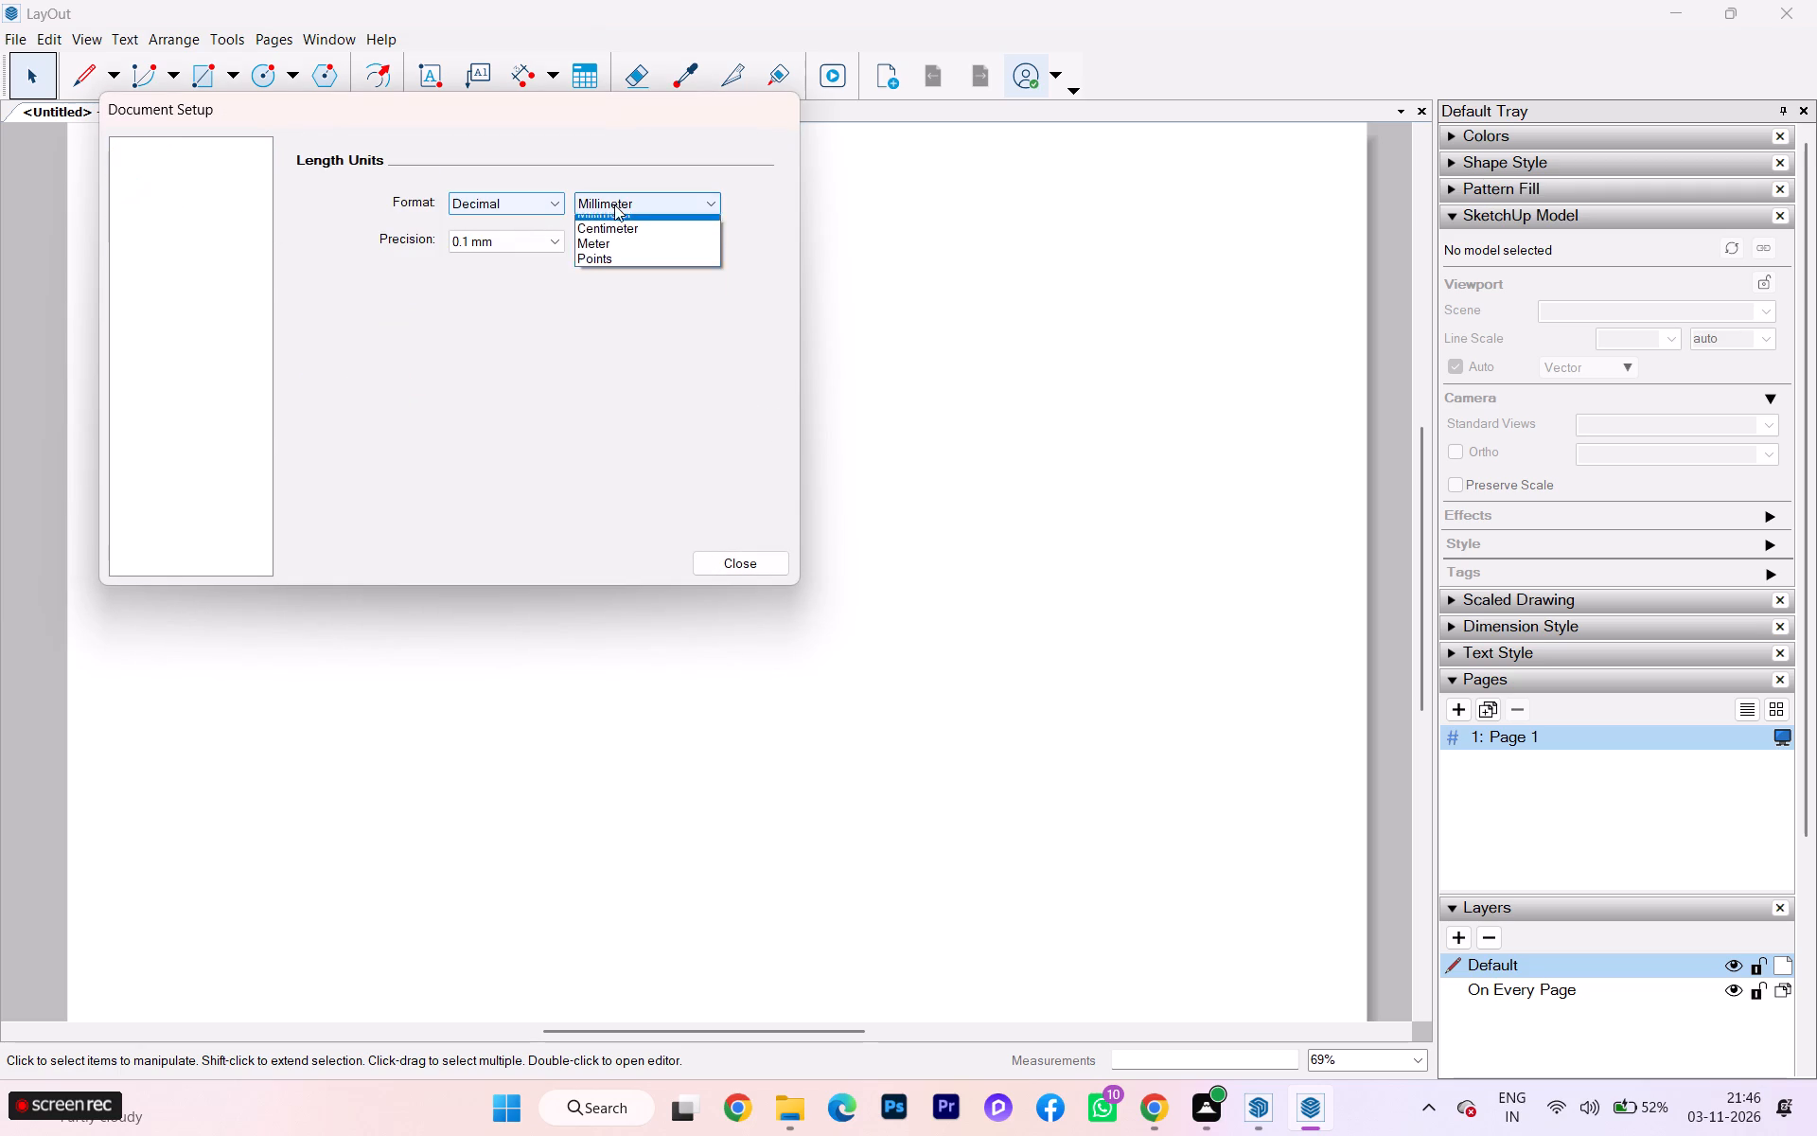
{"action": "left_click", "coordinate": [615, 222]}
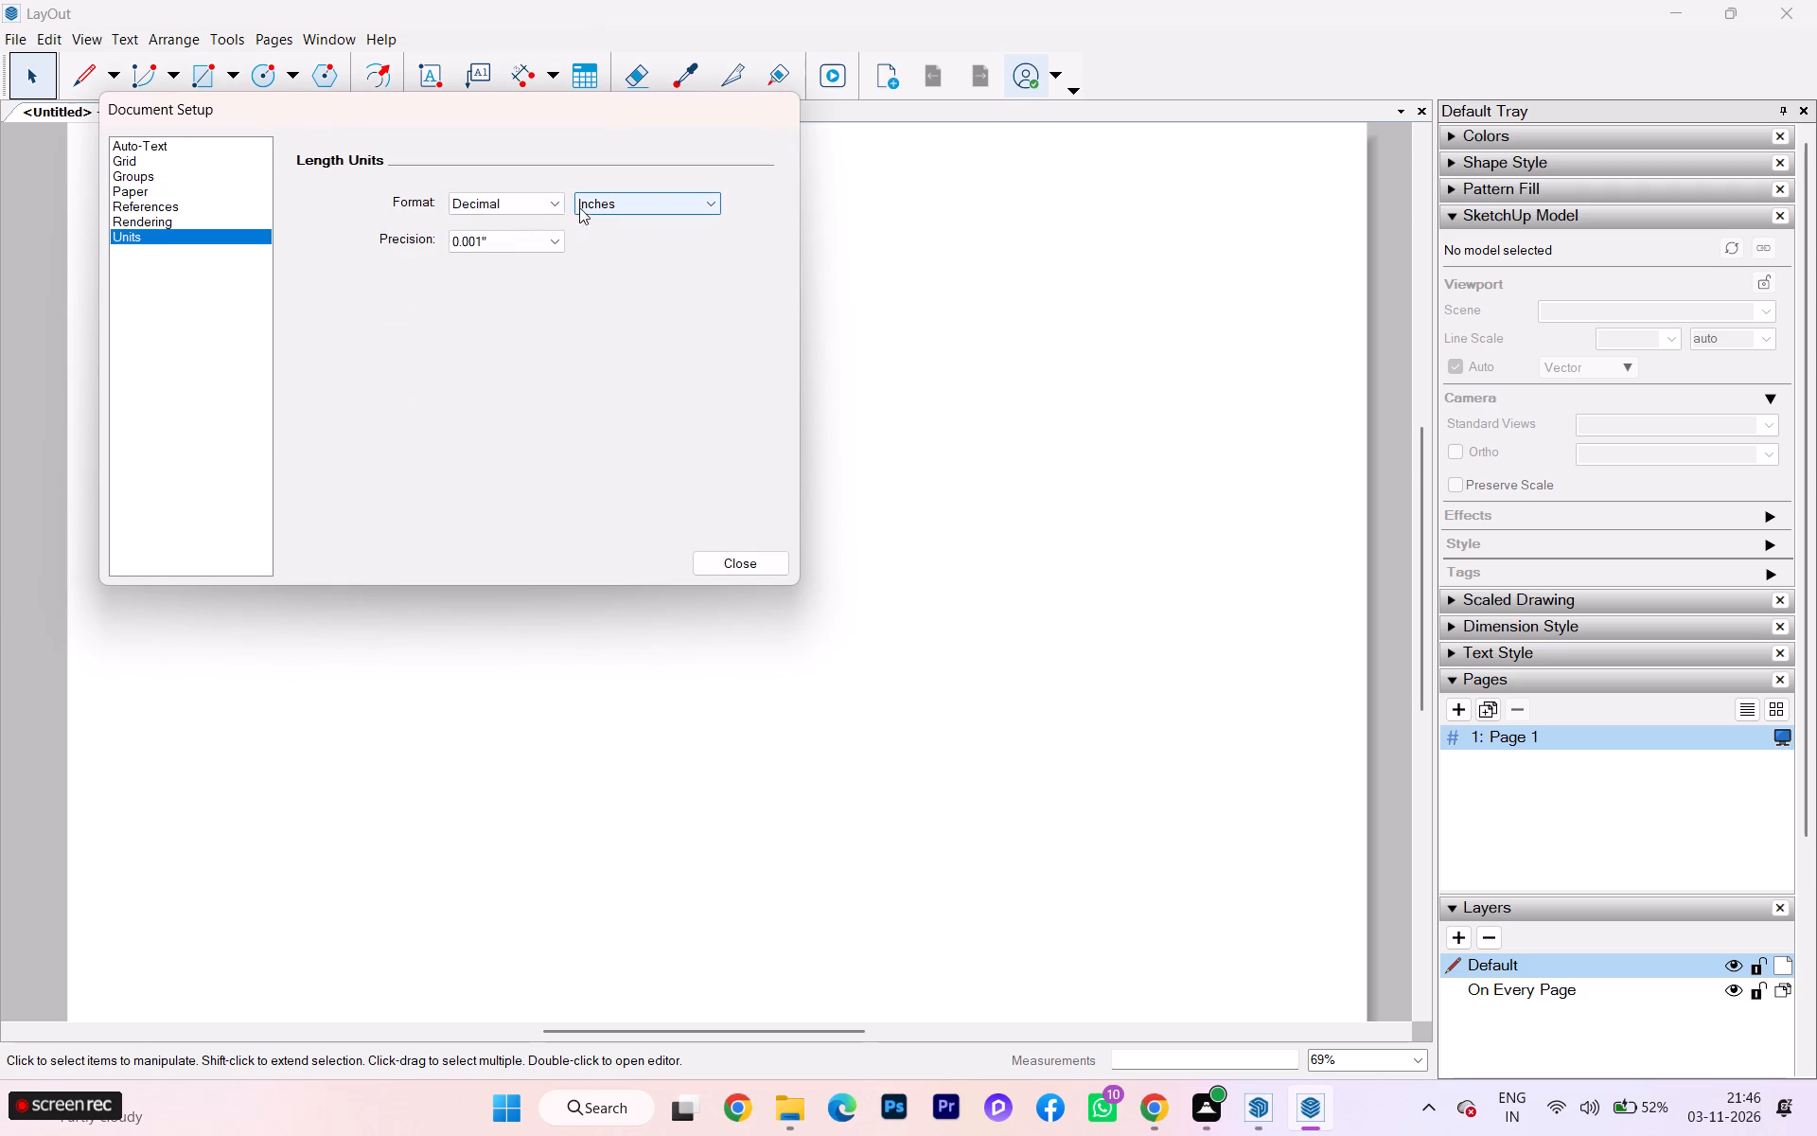
{"action": "left_click", "coordinate": [500, 209]}
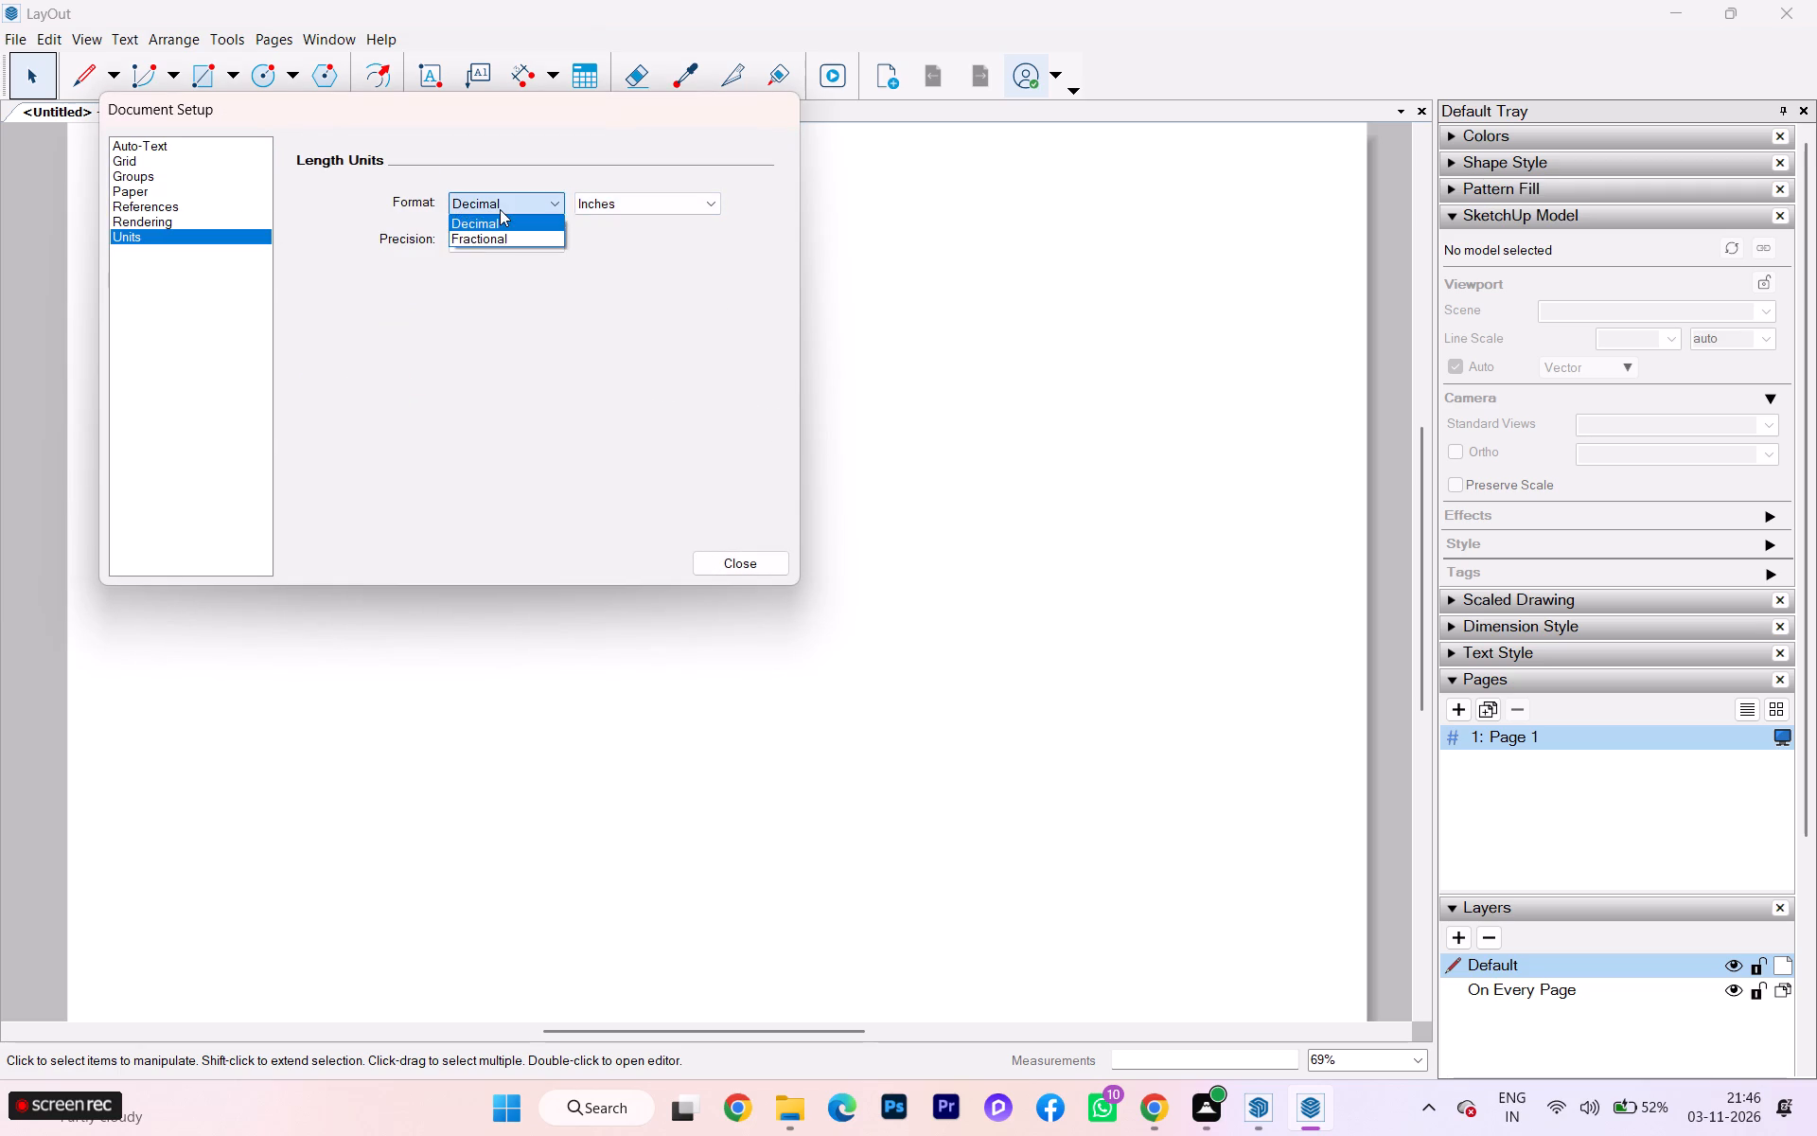
{"action": "left_click", "coordinate": [500, 209]}
Change the document's paper size to A2 (420 mm x 594 mm) in the Paper settings.
{"action": "left_click", "coordinate": [137, 189]}
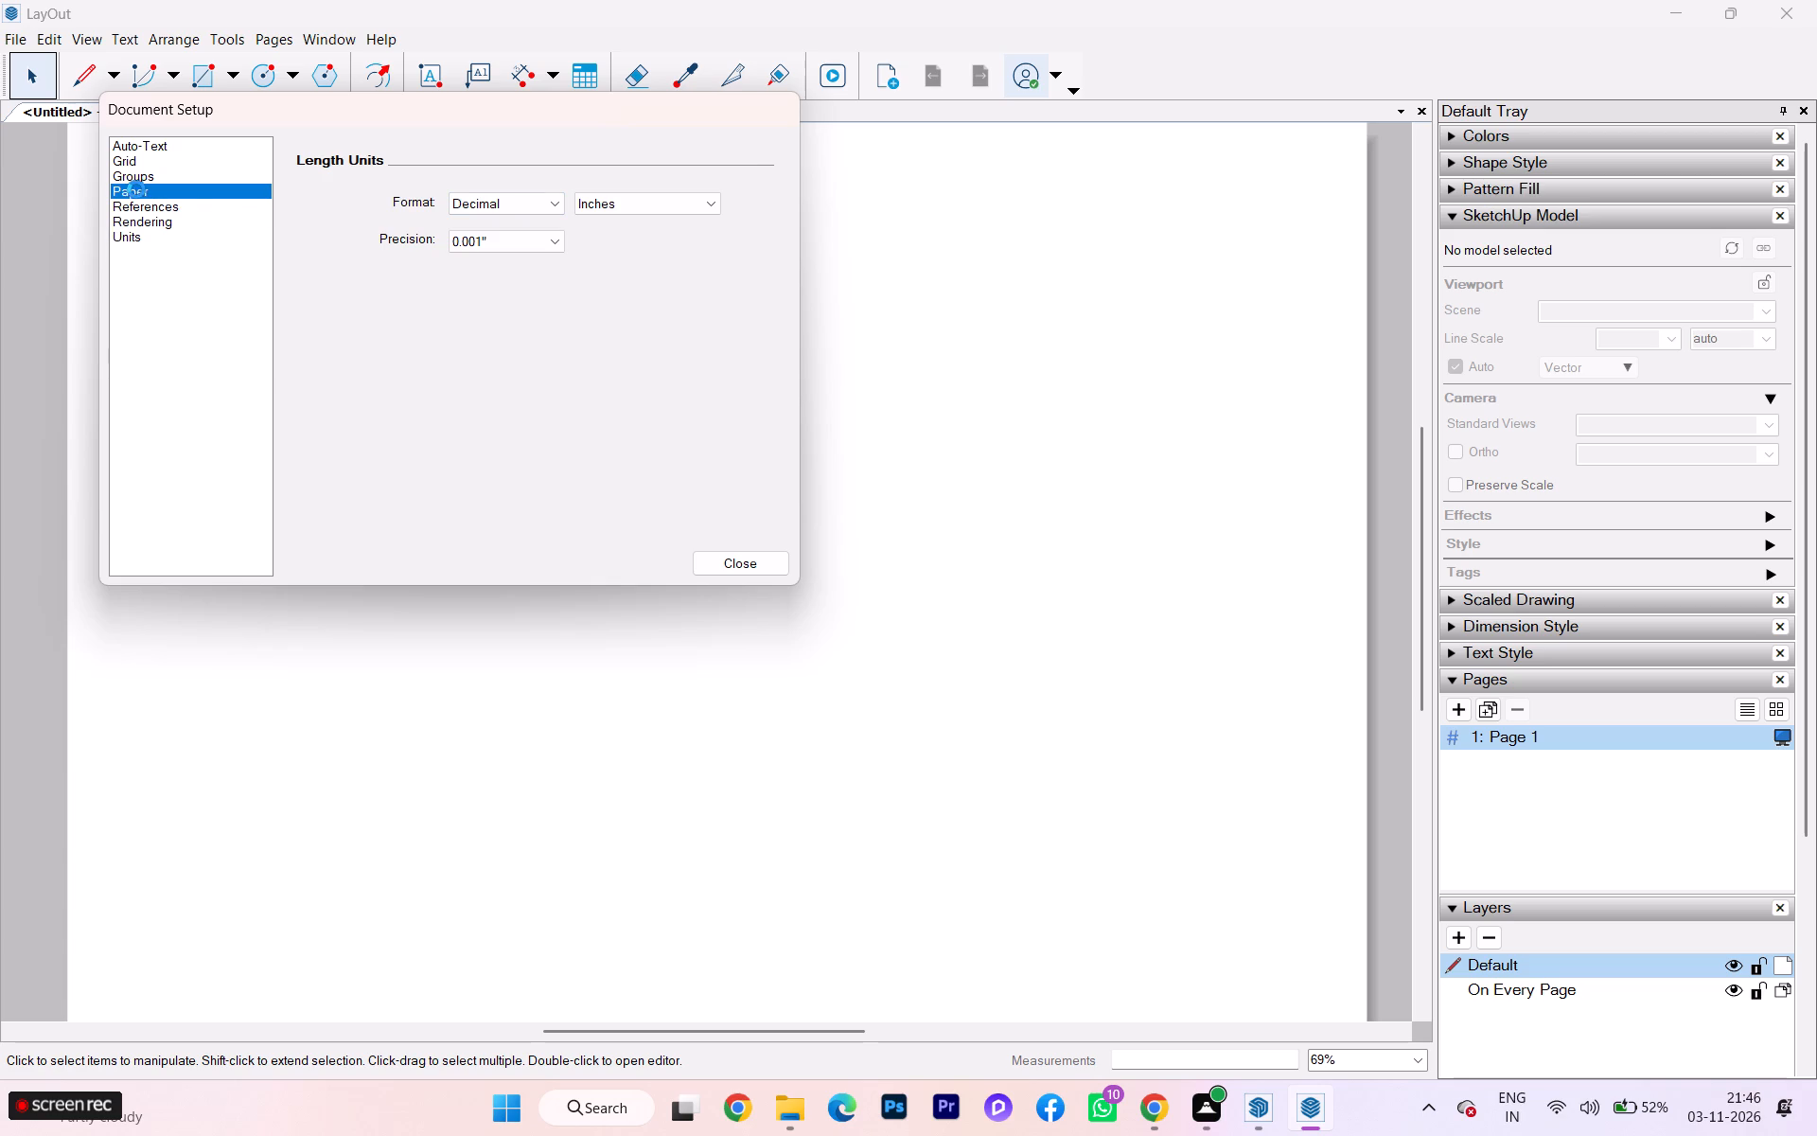
{"action": "left_click", "coordinate": [537, 185]}
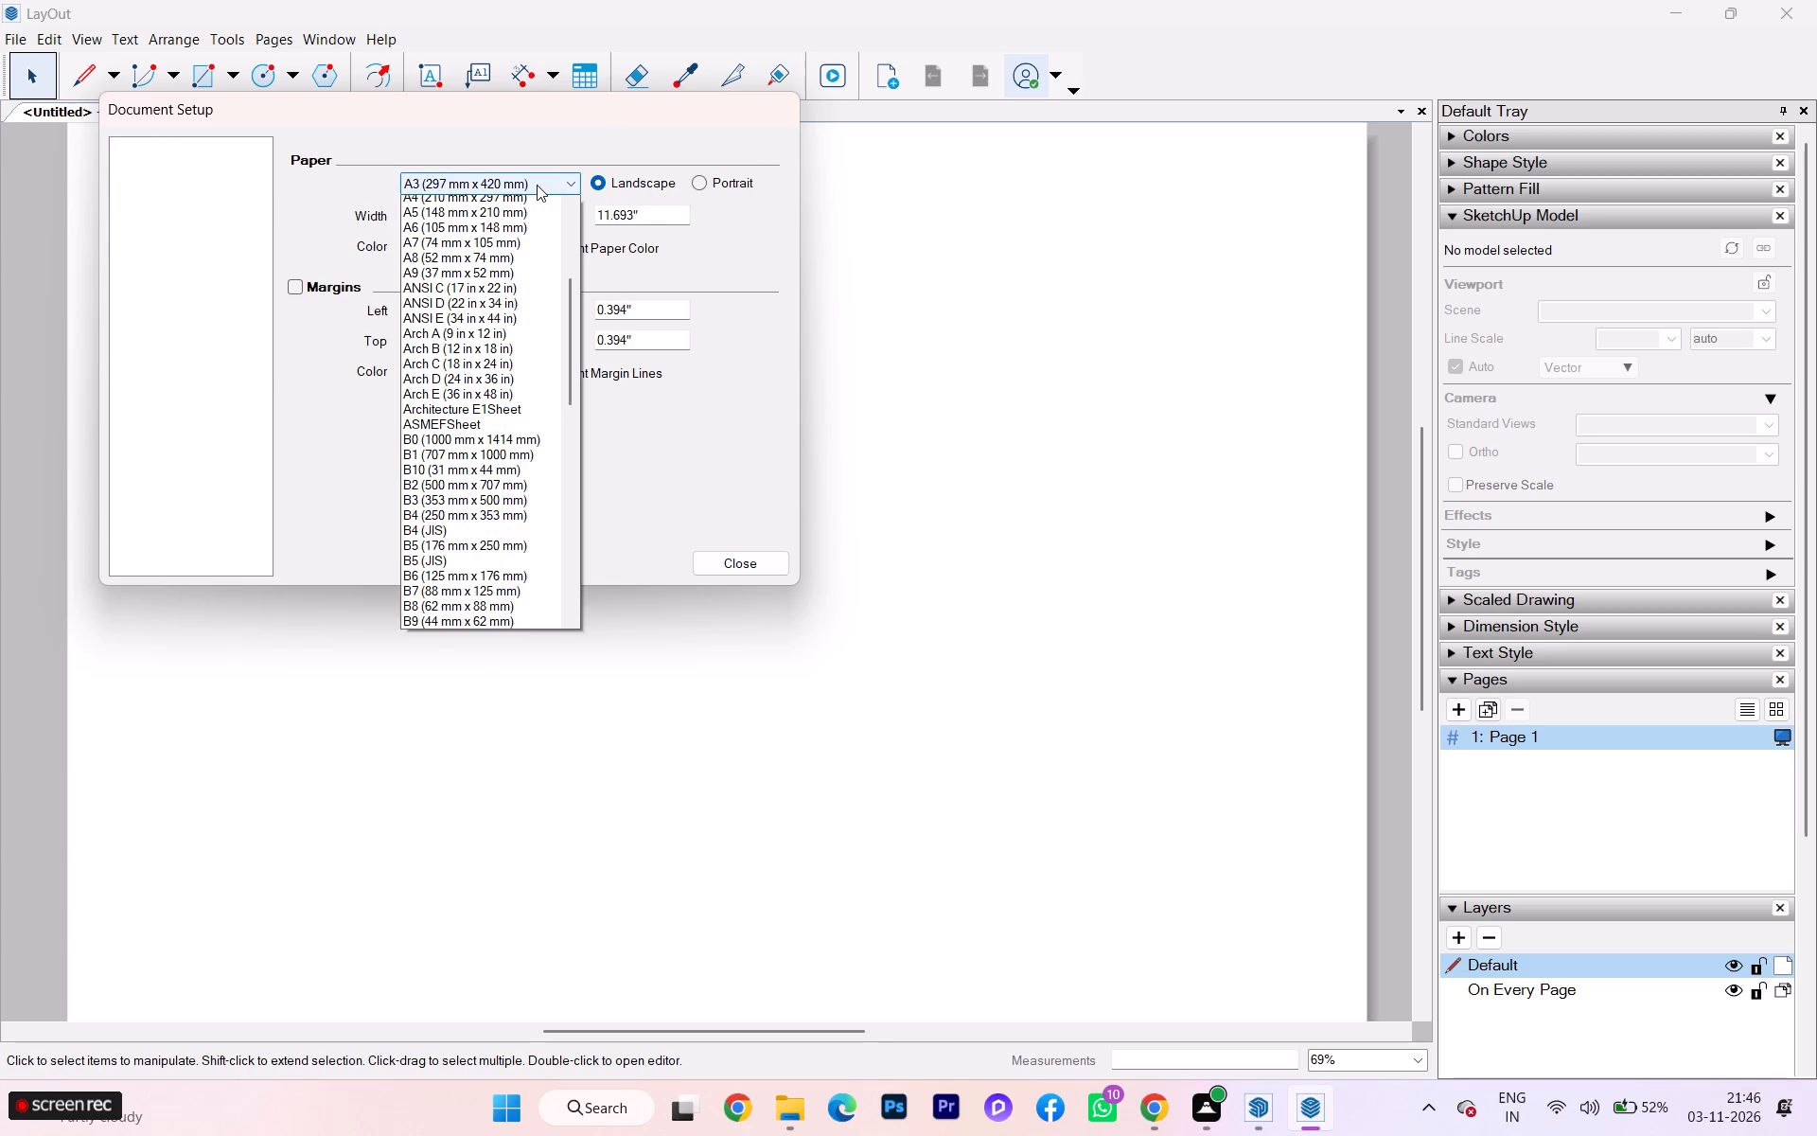
{"action": "scroll", "coordinate": [422, 211], "scroll_direction": "up", "scroll_amount": 1}
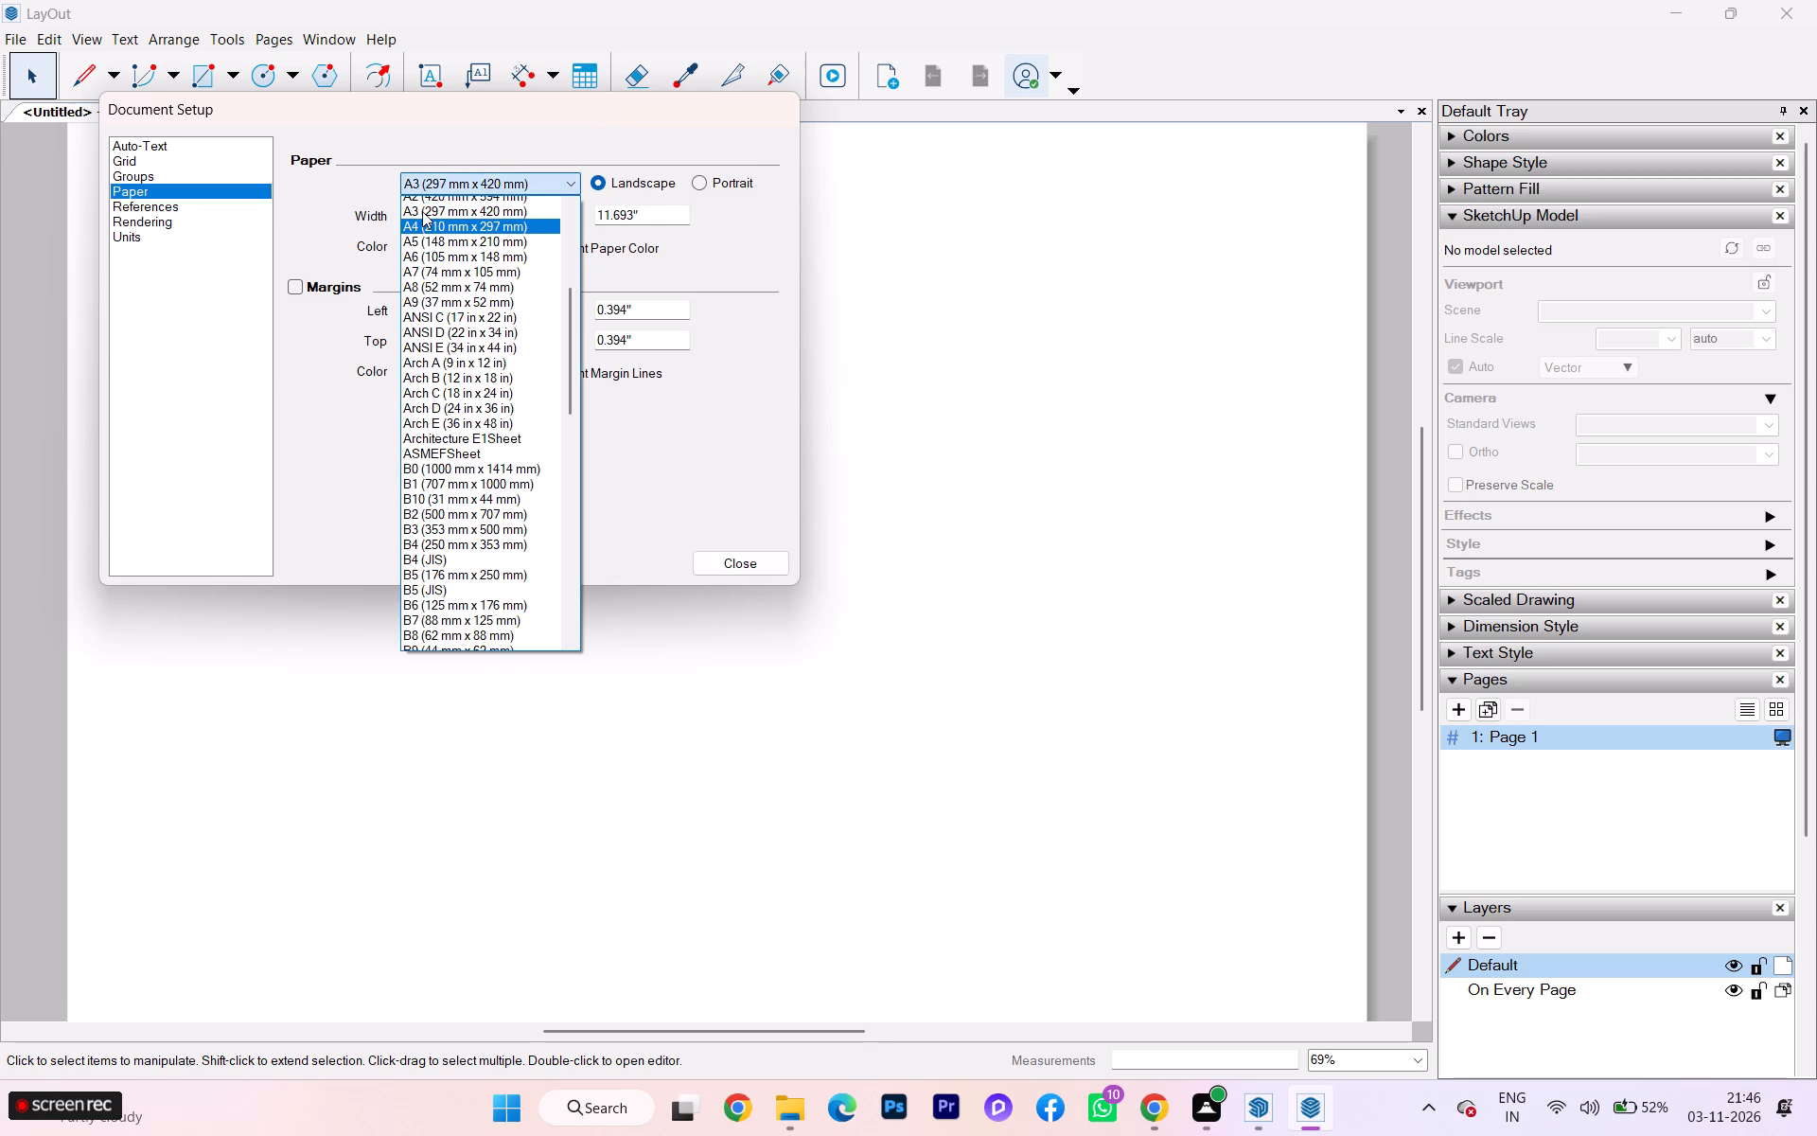
{"action": "scroll", "coordinate": [422, 211], "scroll_direction": "up", "scroll_amount": 1}
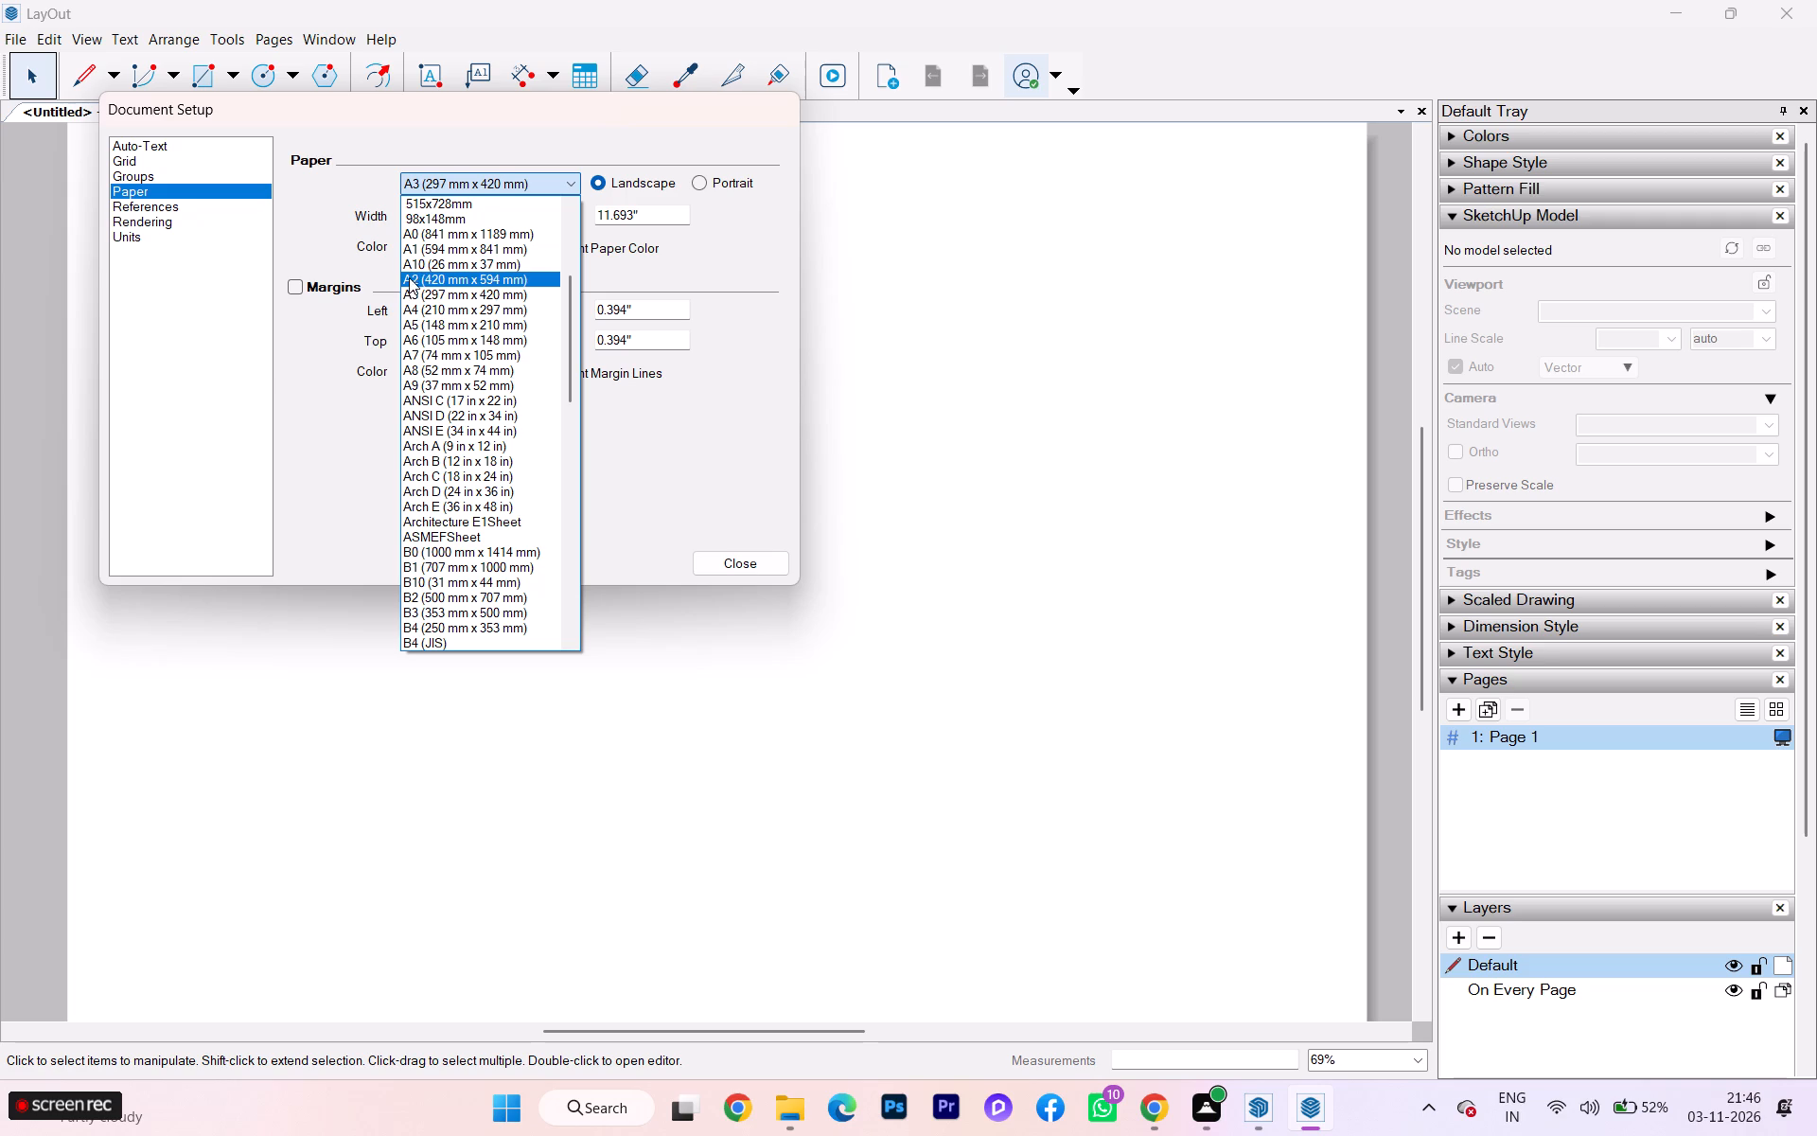
{"action": "left_click", "coordinate": [408, 275]}
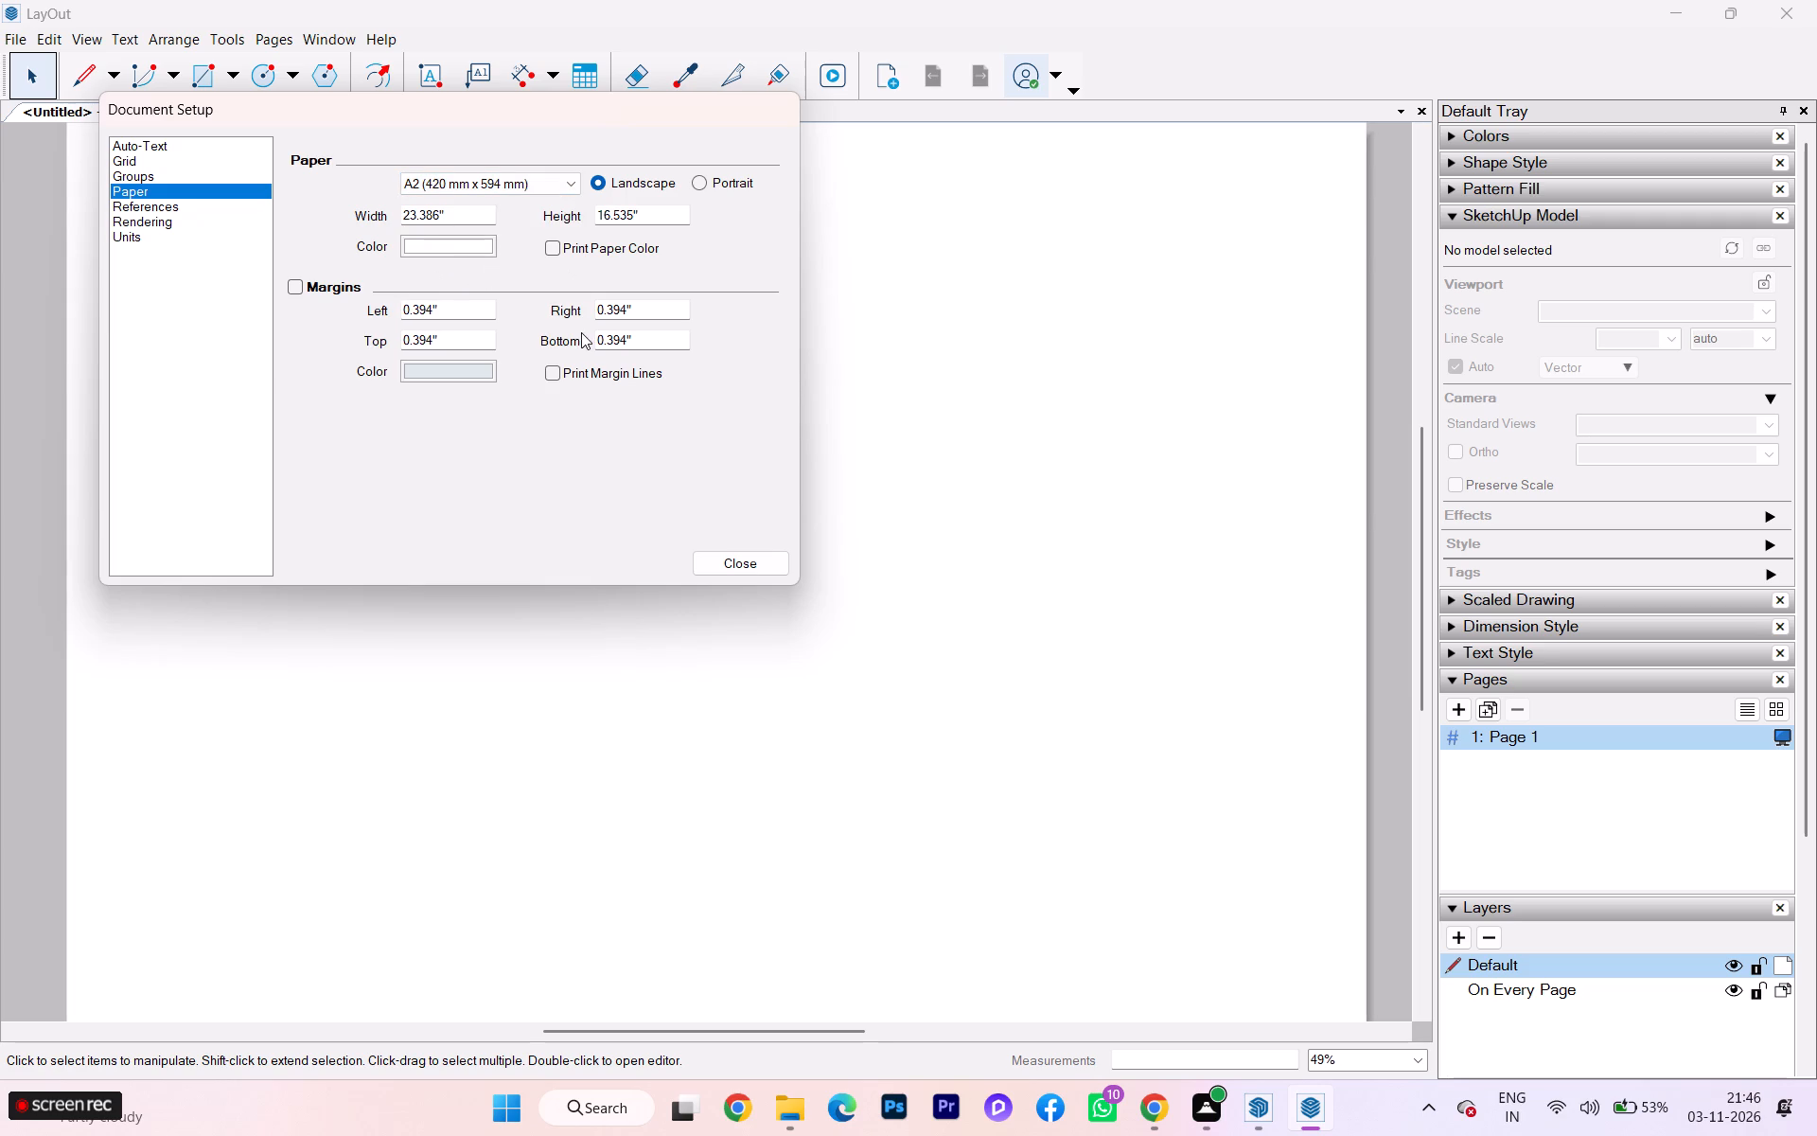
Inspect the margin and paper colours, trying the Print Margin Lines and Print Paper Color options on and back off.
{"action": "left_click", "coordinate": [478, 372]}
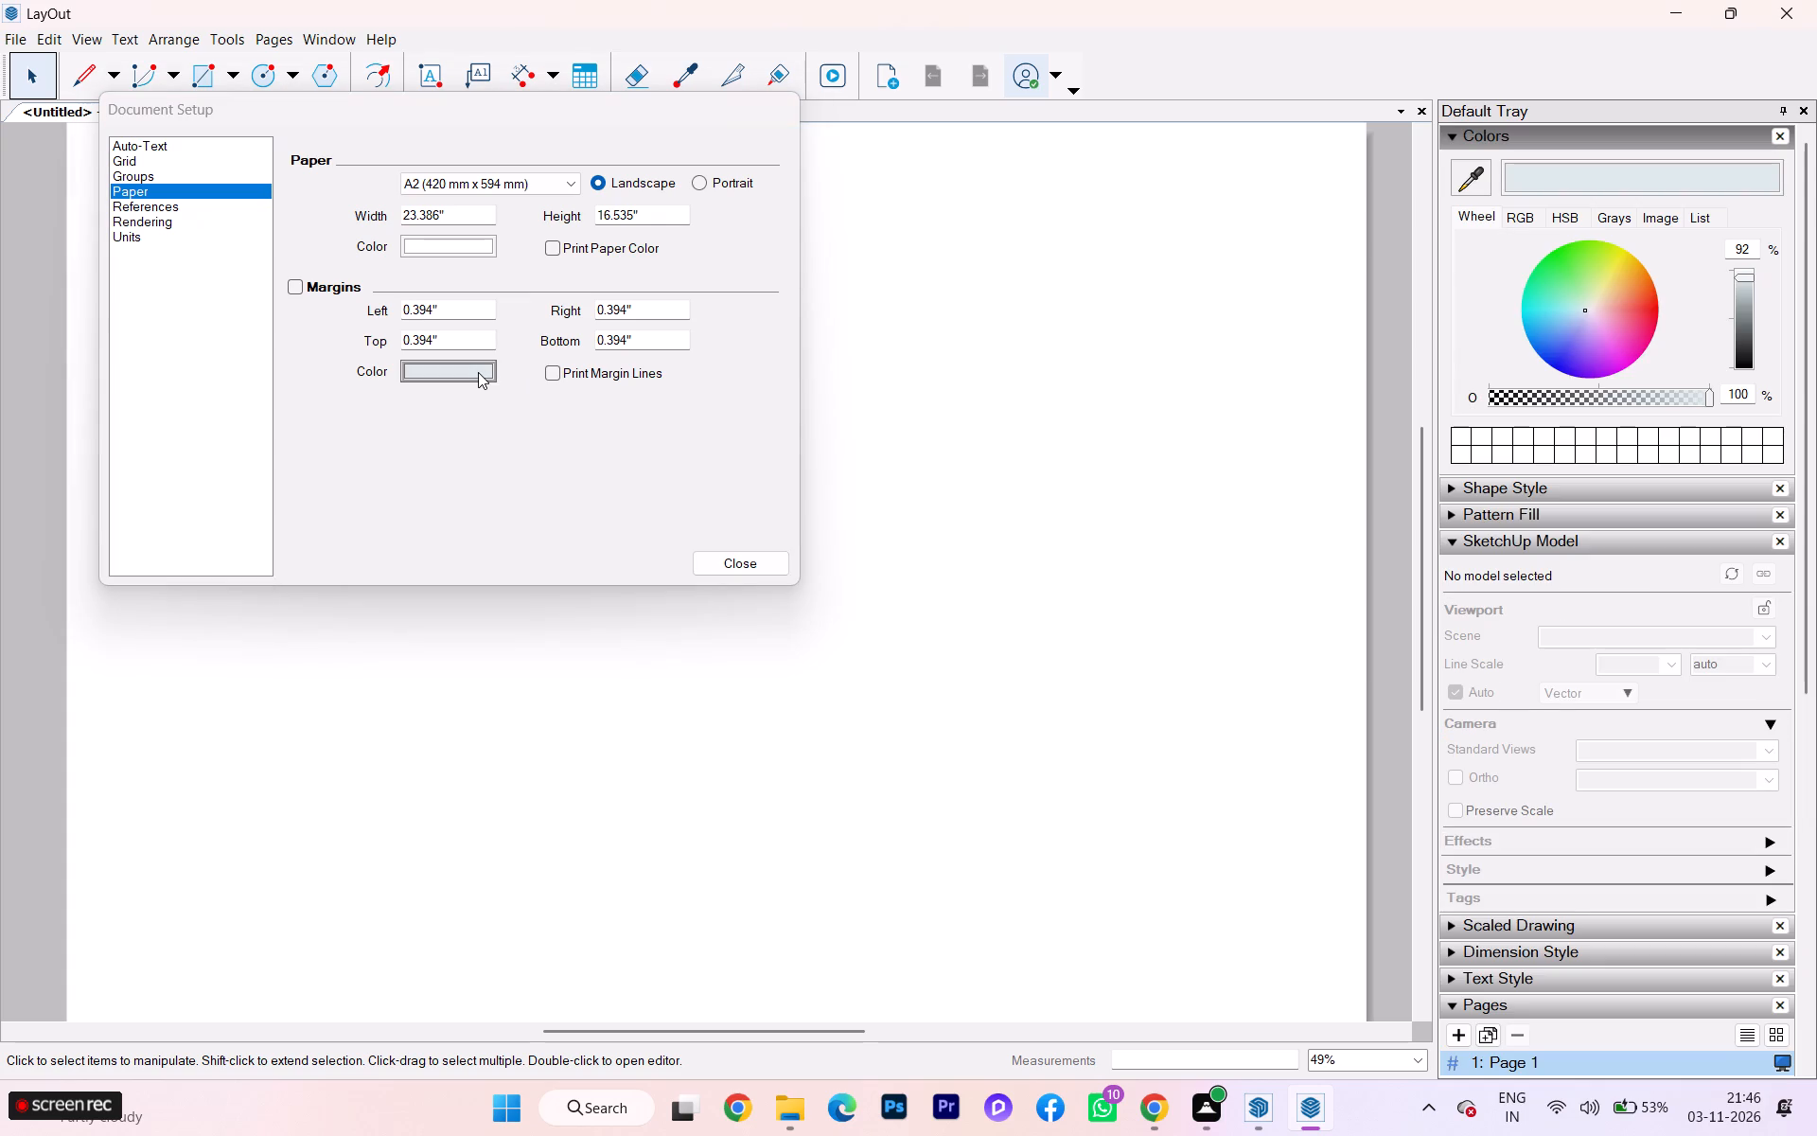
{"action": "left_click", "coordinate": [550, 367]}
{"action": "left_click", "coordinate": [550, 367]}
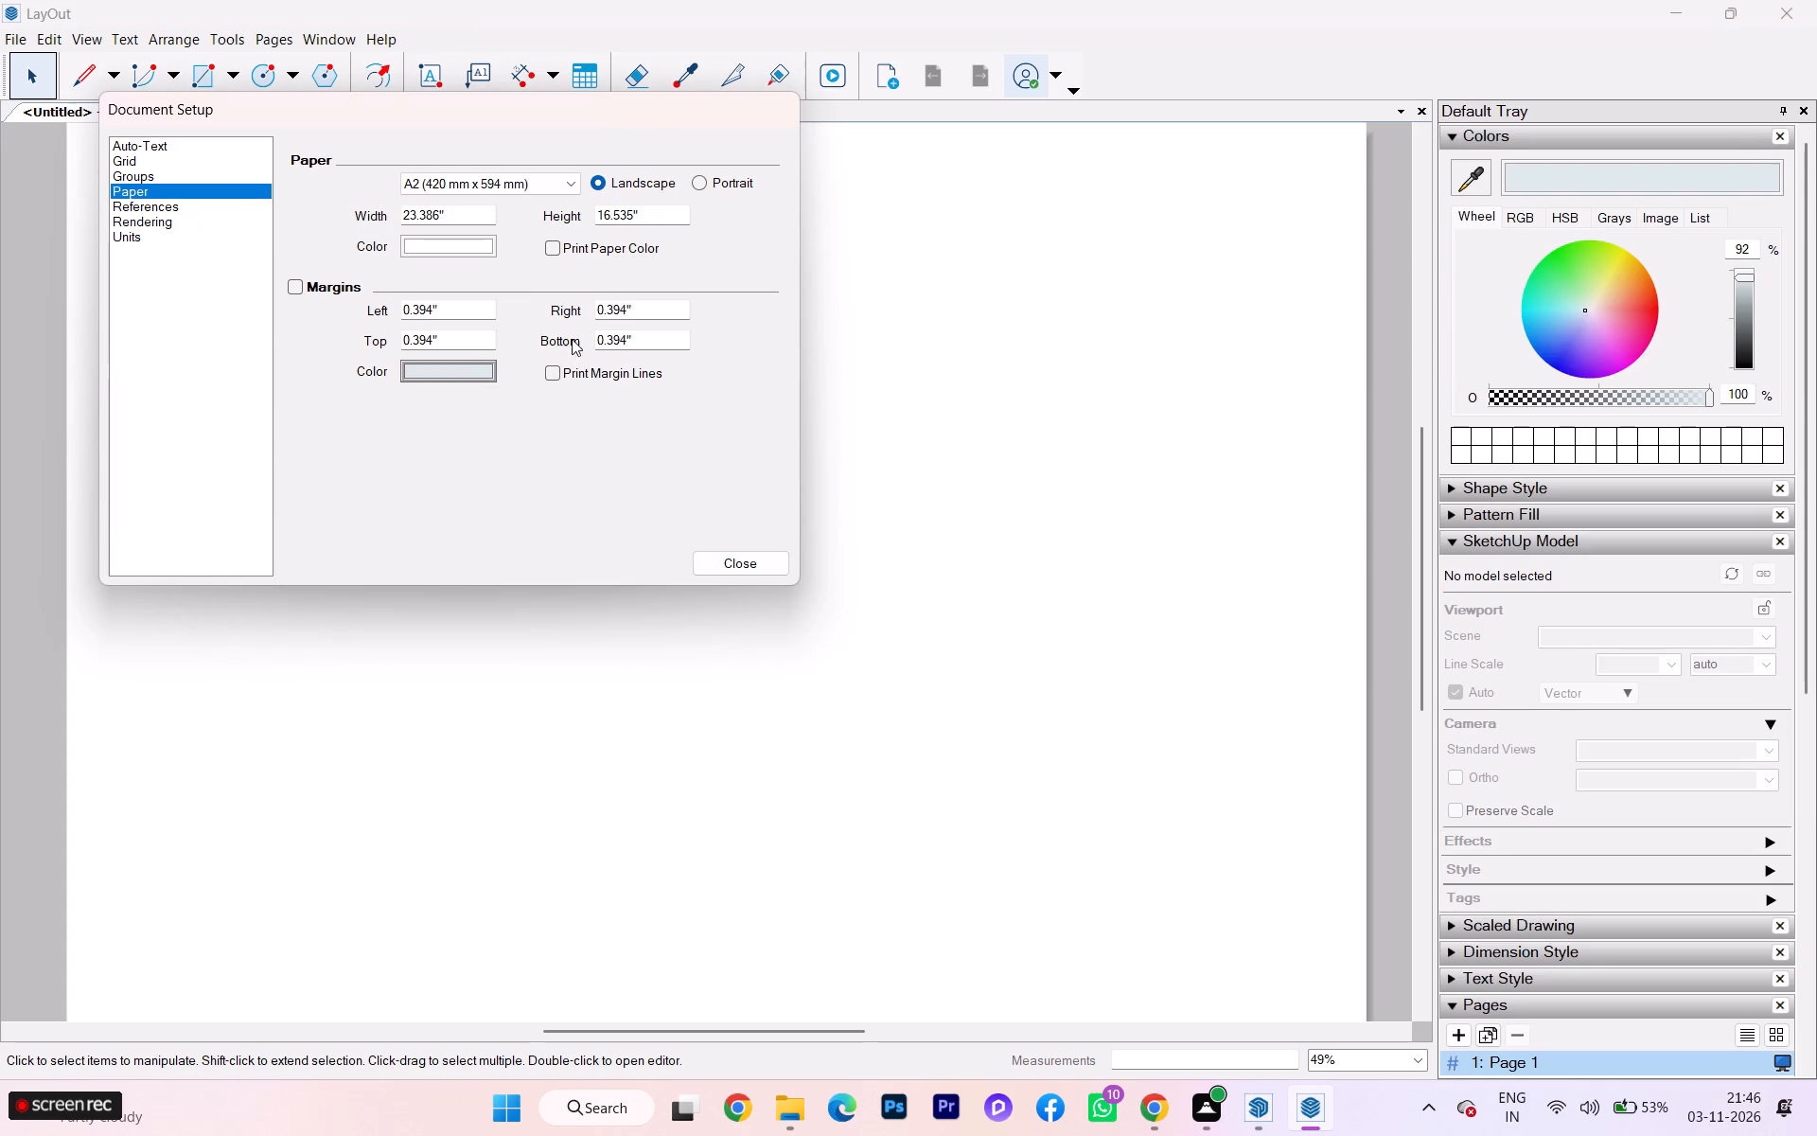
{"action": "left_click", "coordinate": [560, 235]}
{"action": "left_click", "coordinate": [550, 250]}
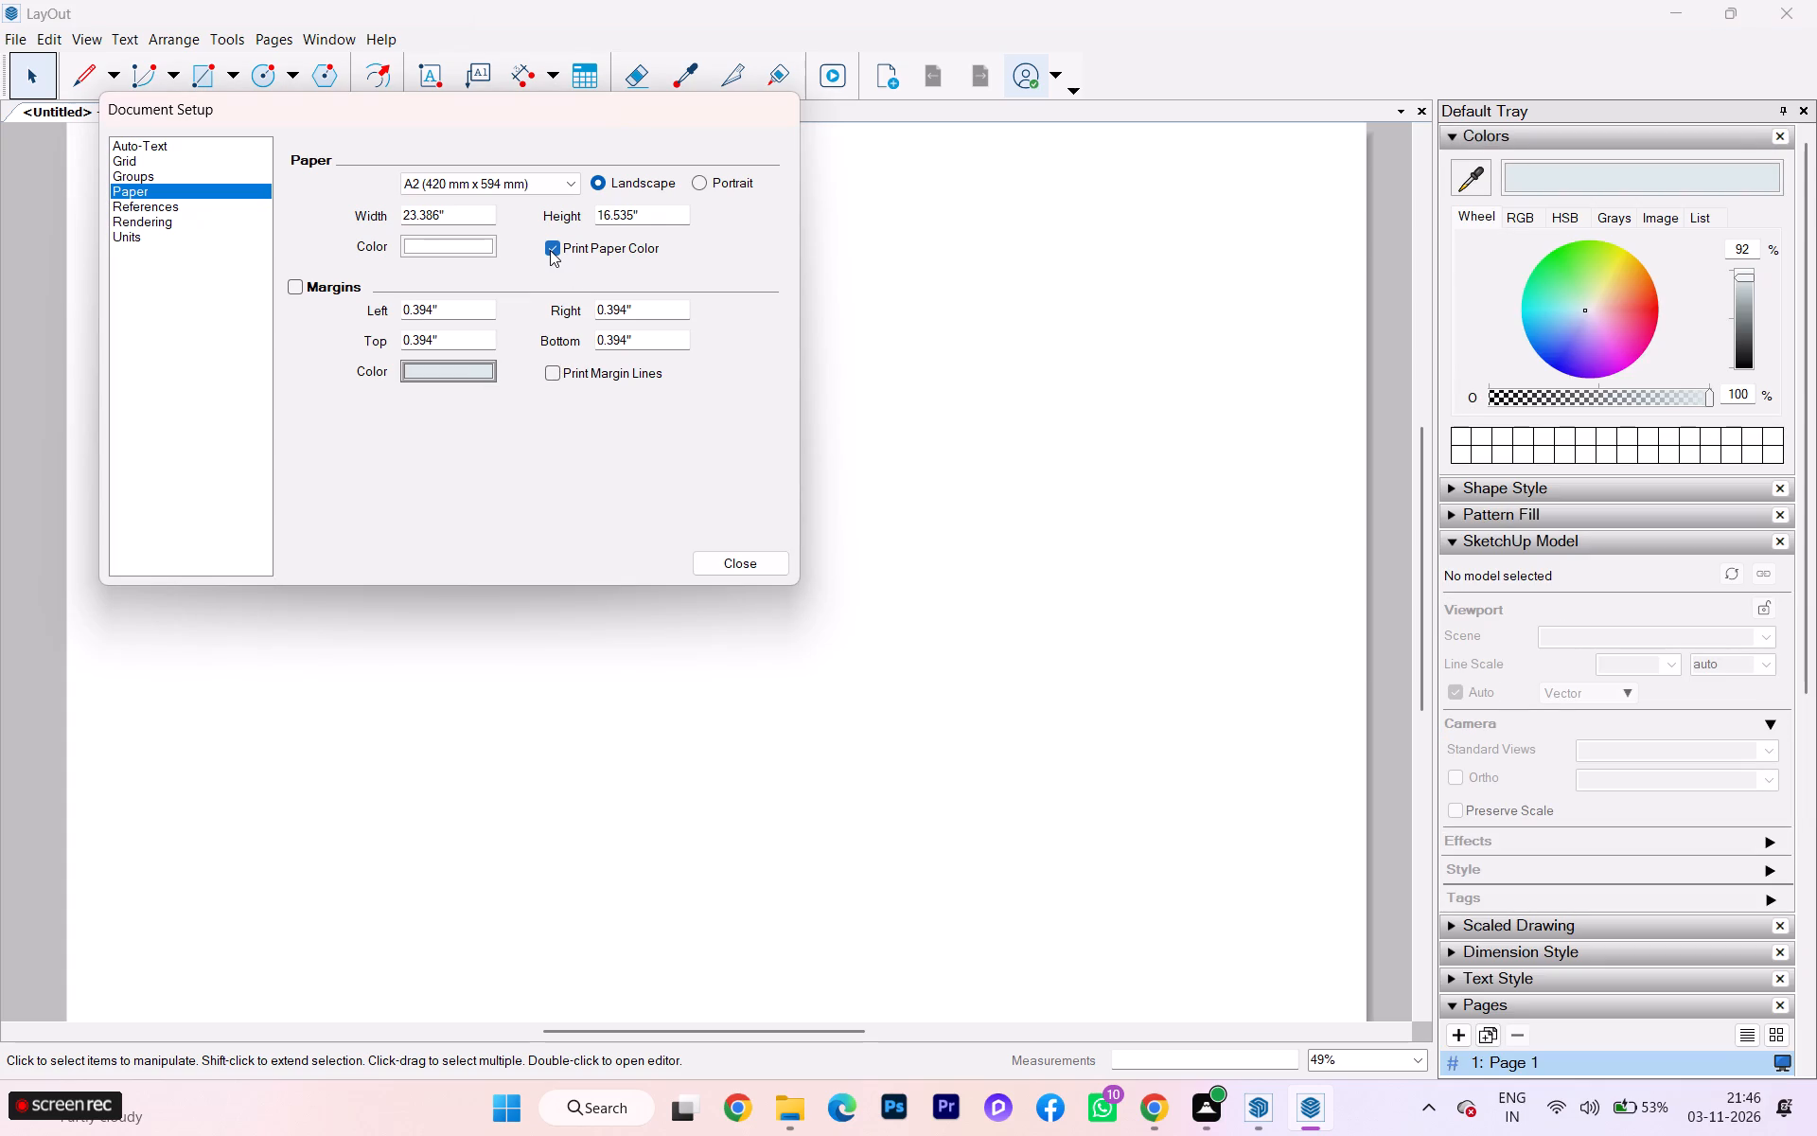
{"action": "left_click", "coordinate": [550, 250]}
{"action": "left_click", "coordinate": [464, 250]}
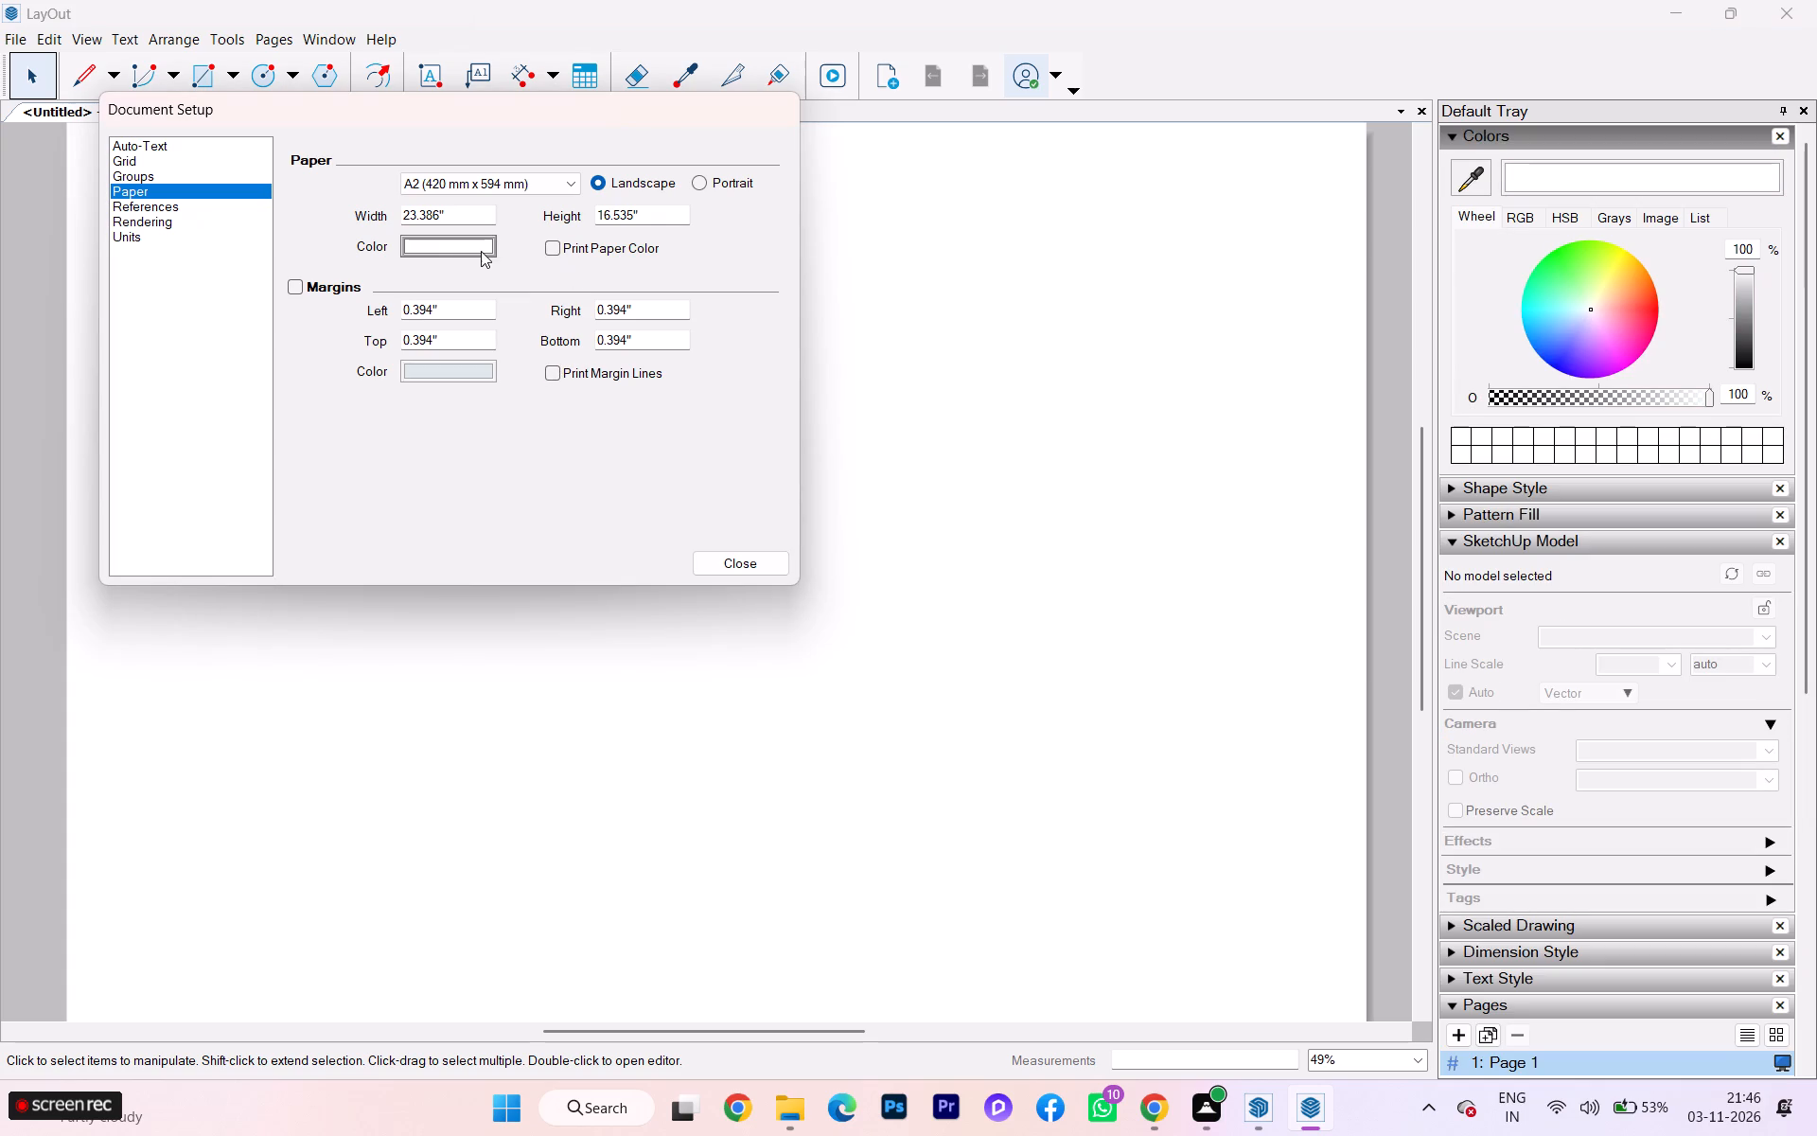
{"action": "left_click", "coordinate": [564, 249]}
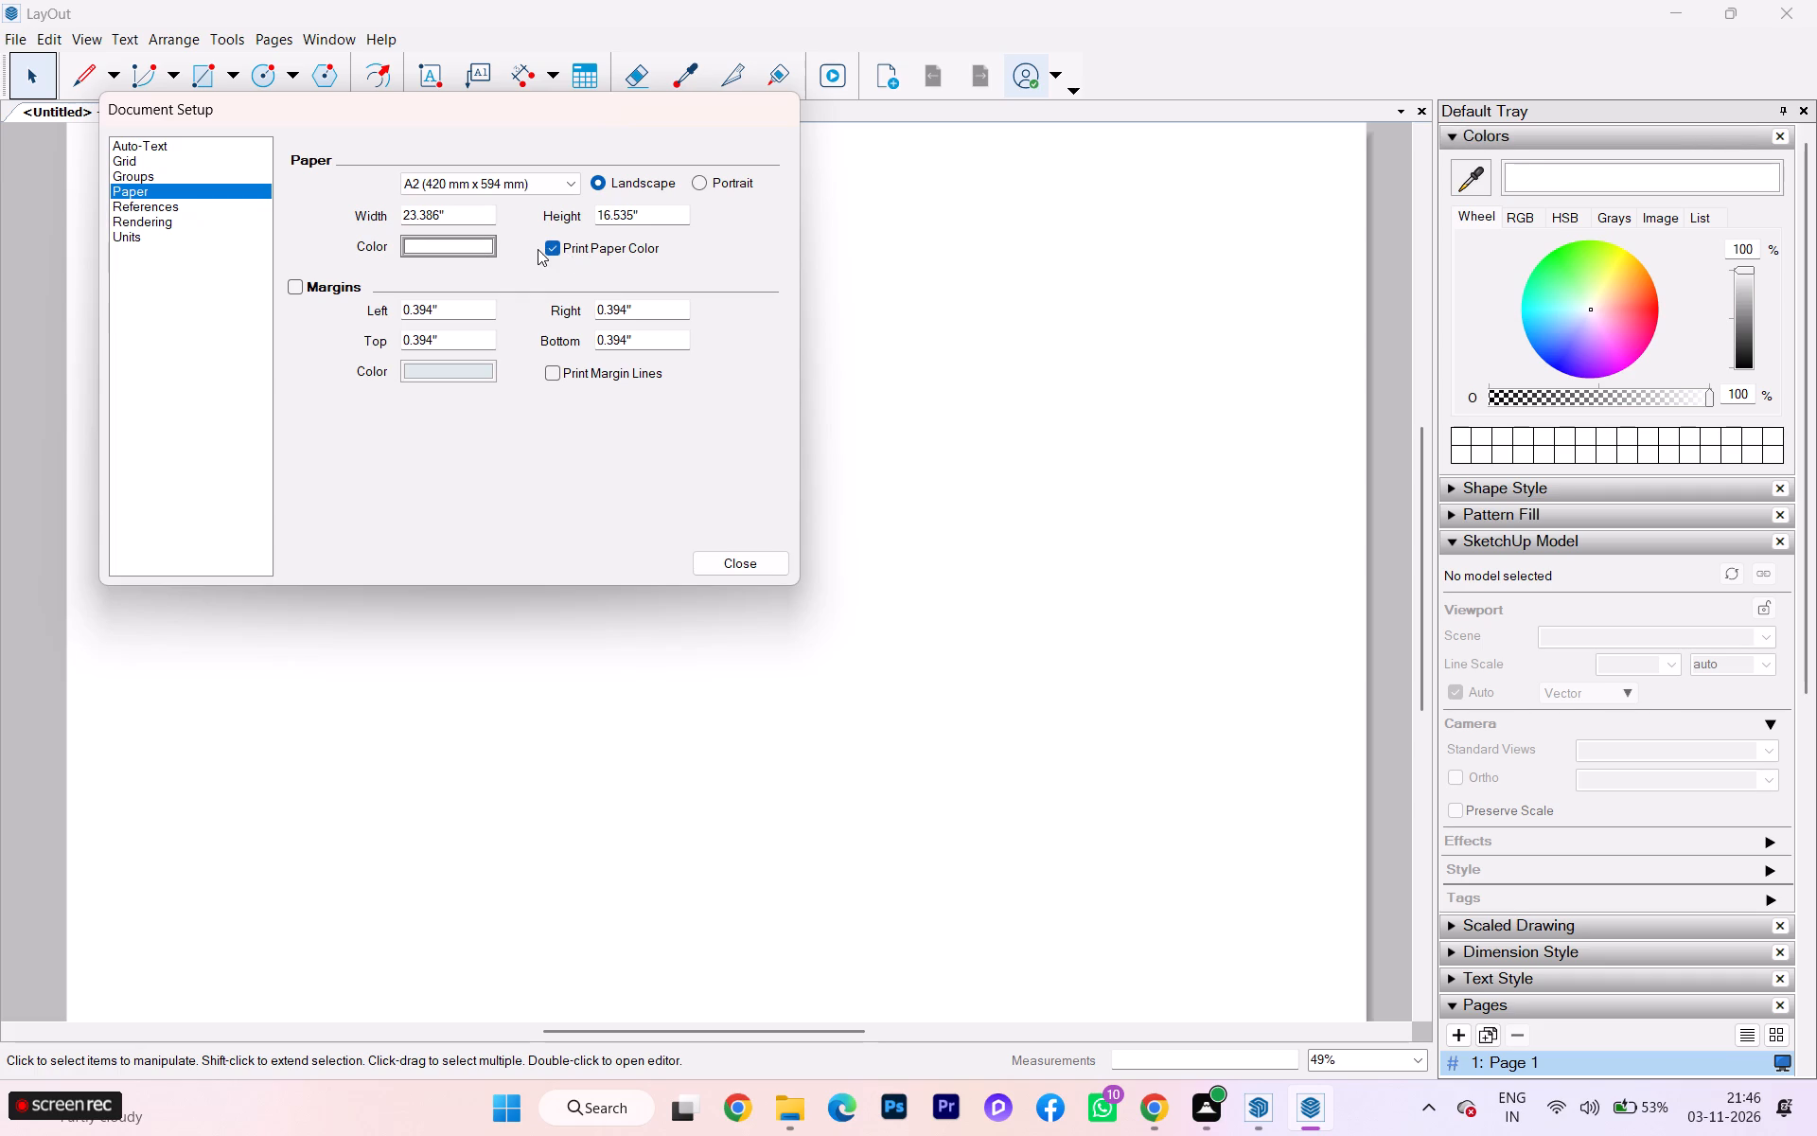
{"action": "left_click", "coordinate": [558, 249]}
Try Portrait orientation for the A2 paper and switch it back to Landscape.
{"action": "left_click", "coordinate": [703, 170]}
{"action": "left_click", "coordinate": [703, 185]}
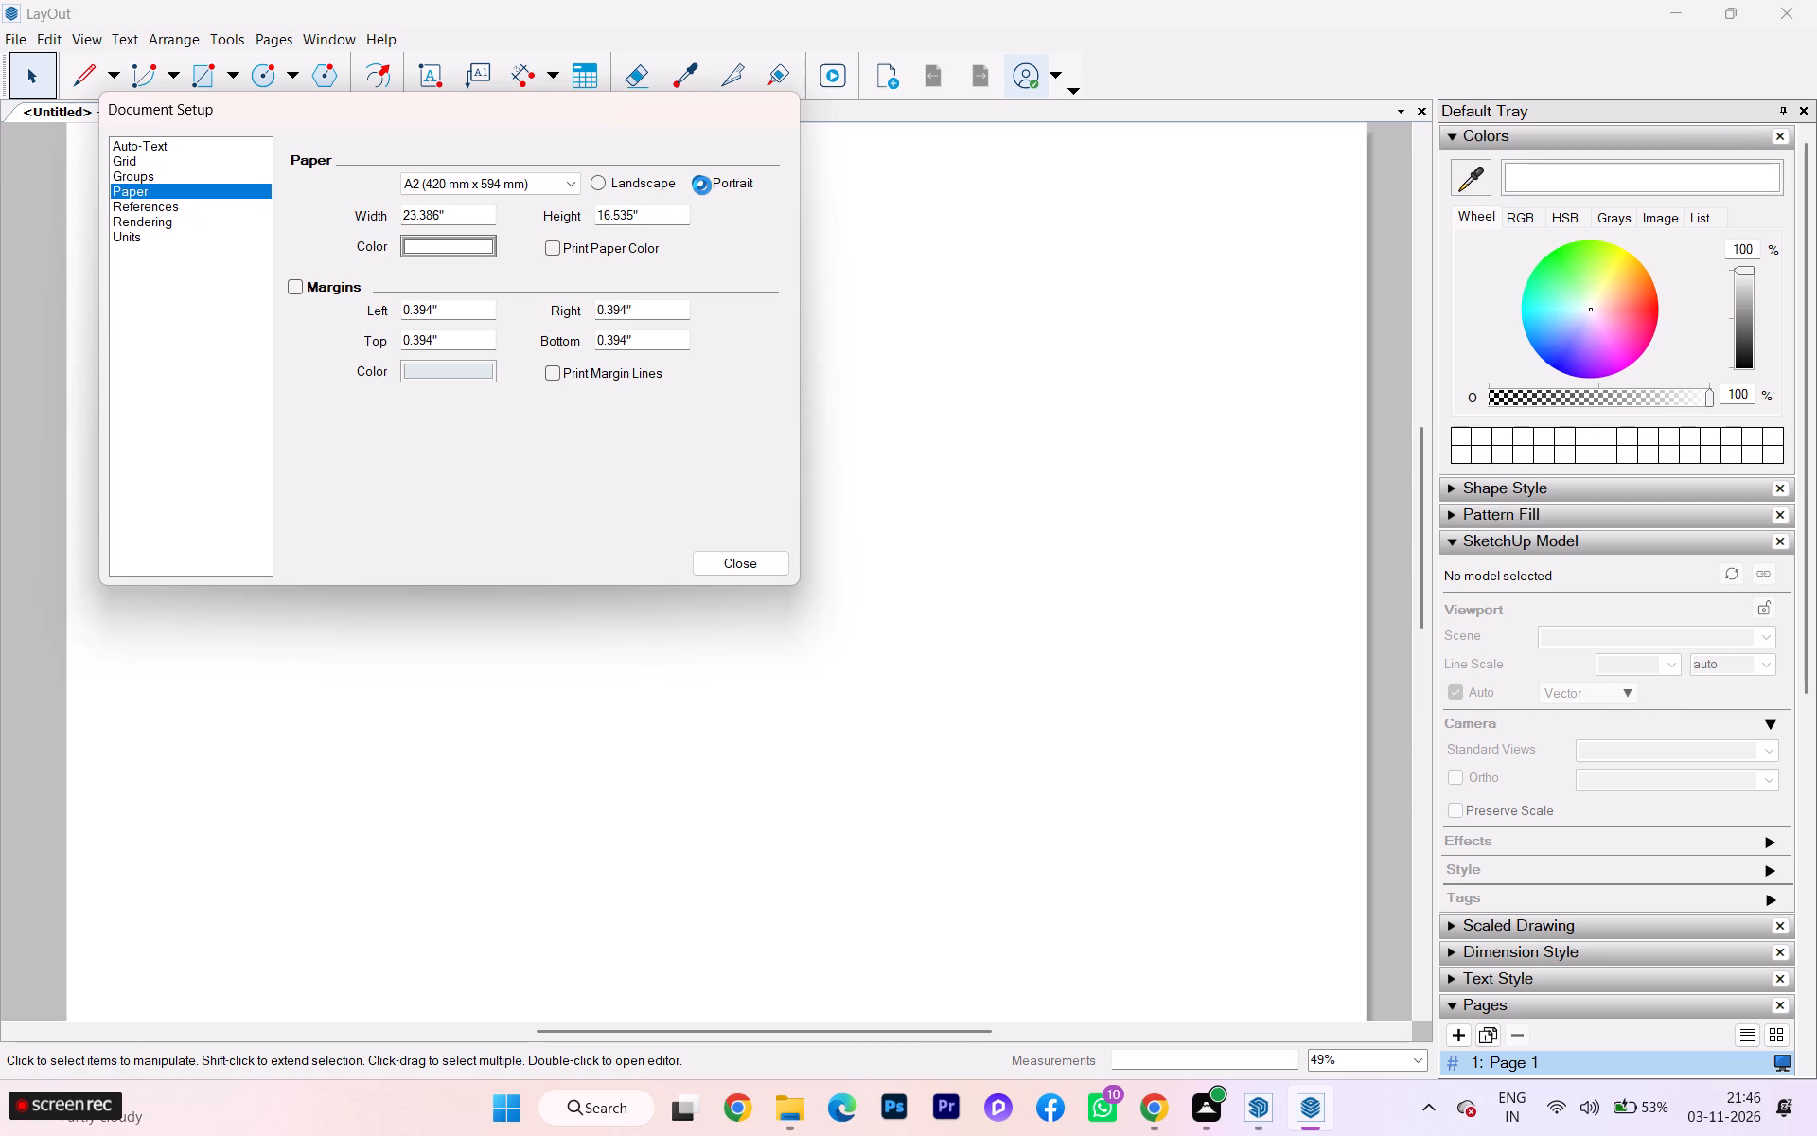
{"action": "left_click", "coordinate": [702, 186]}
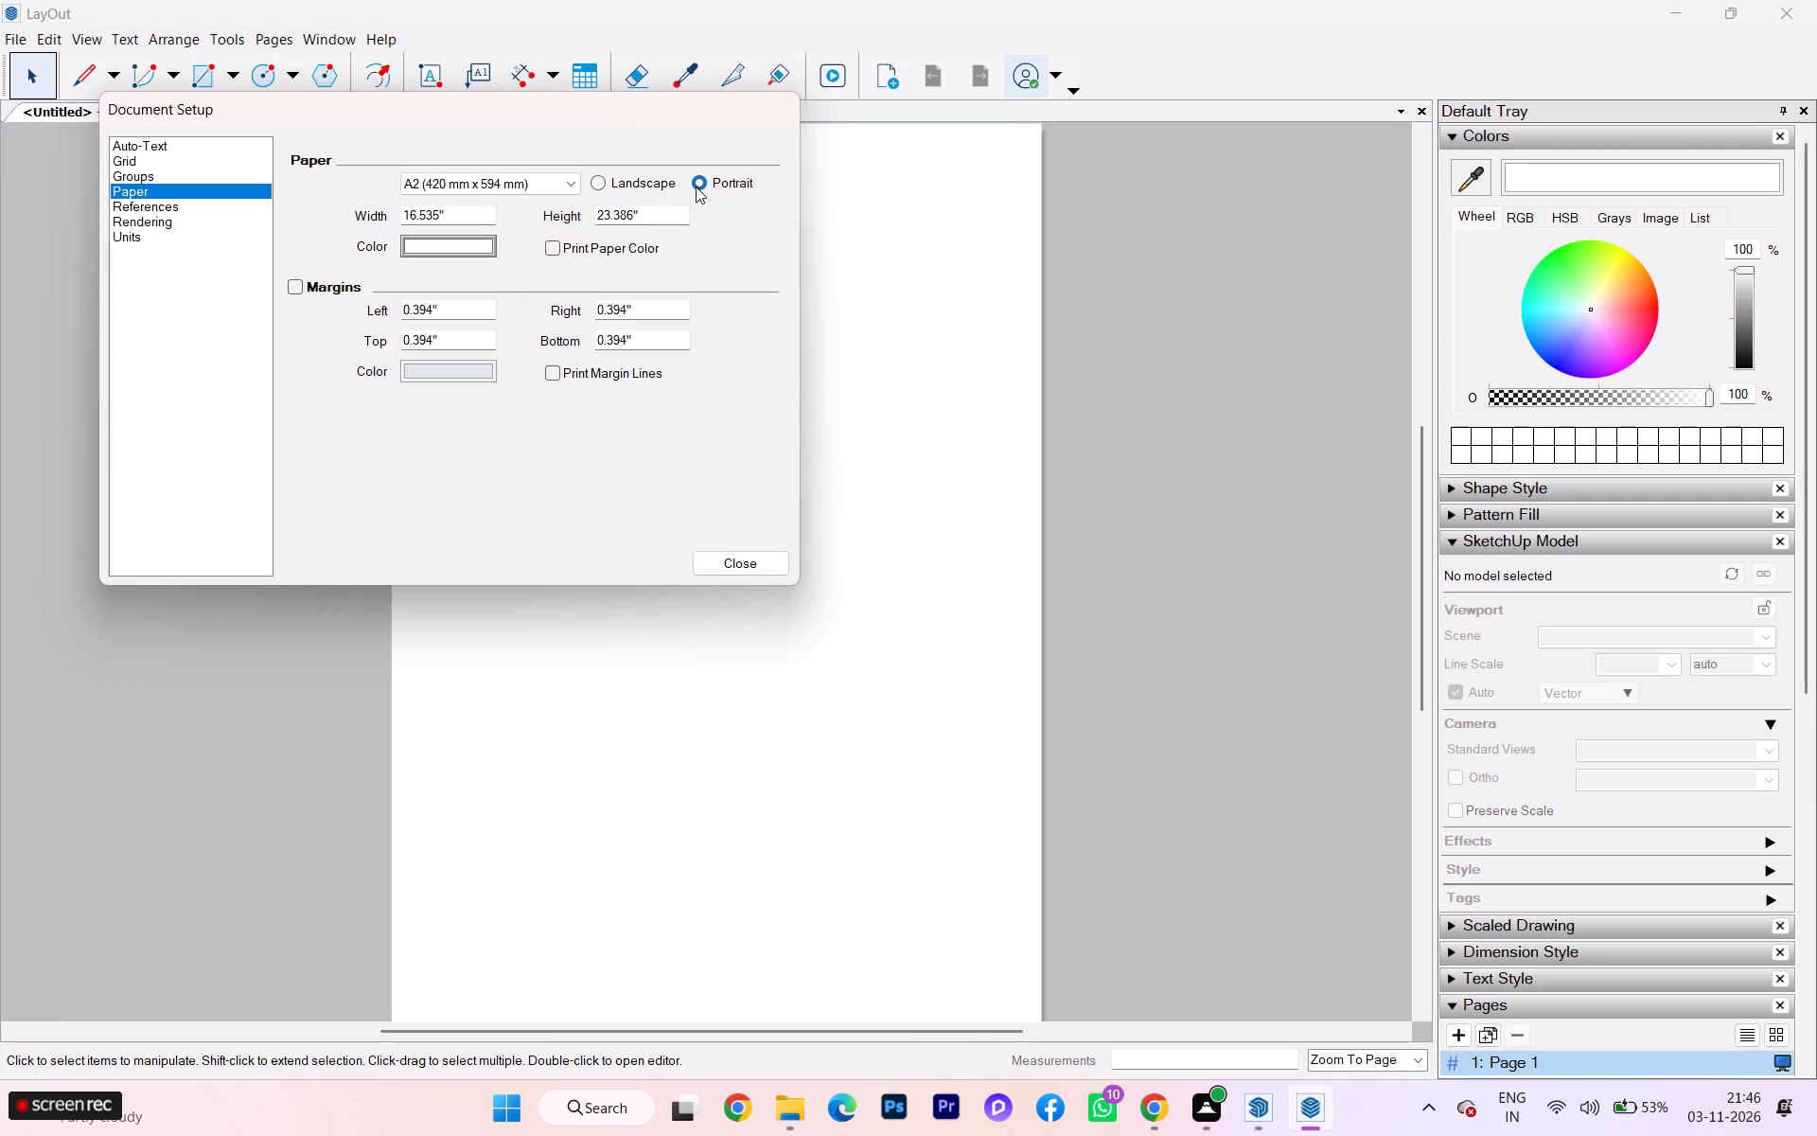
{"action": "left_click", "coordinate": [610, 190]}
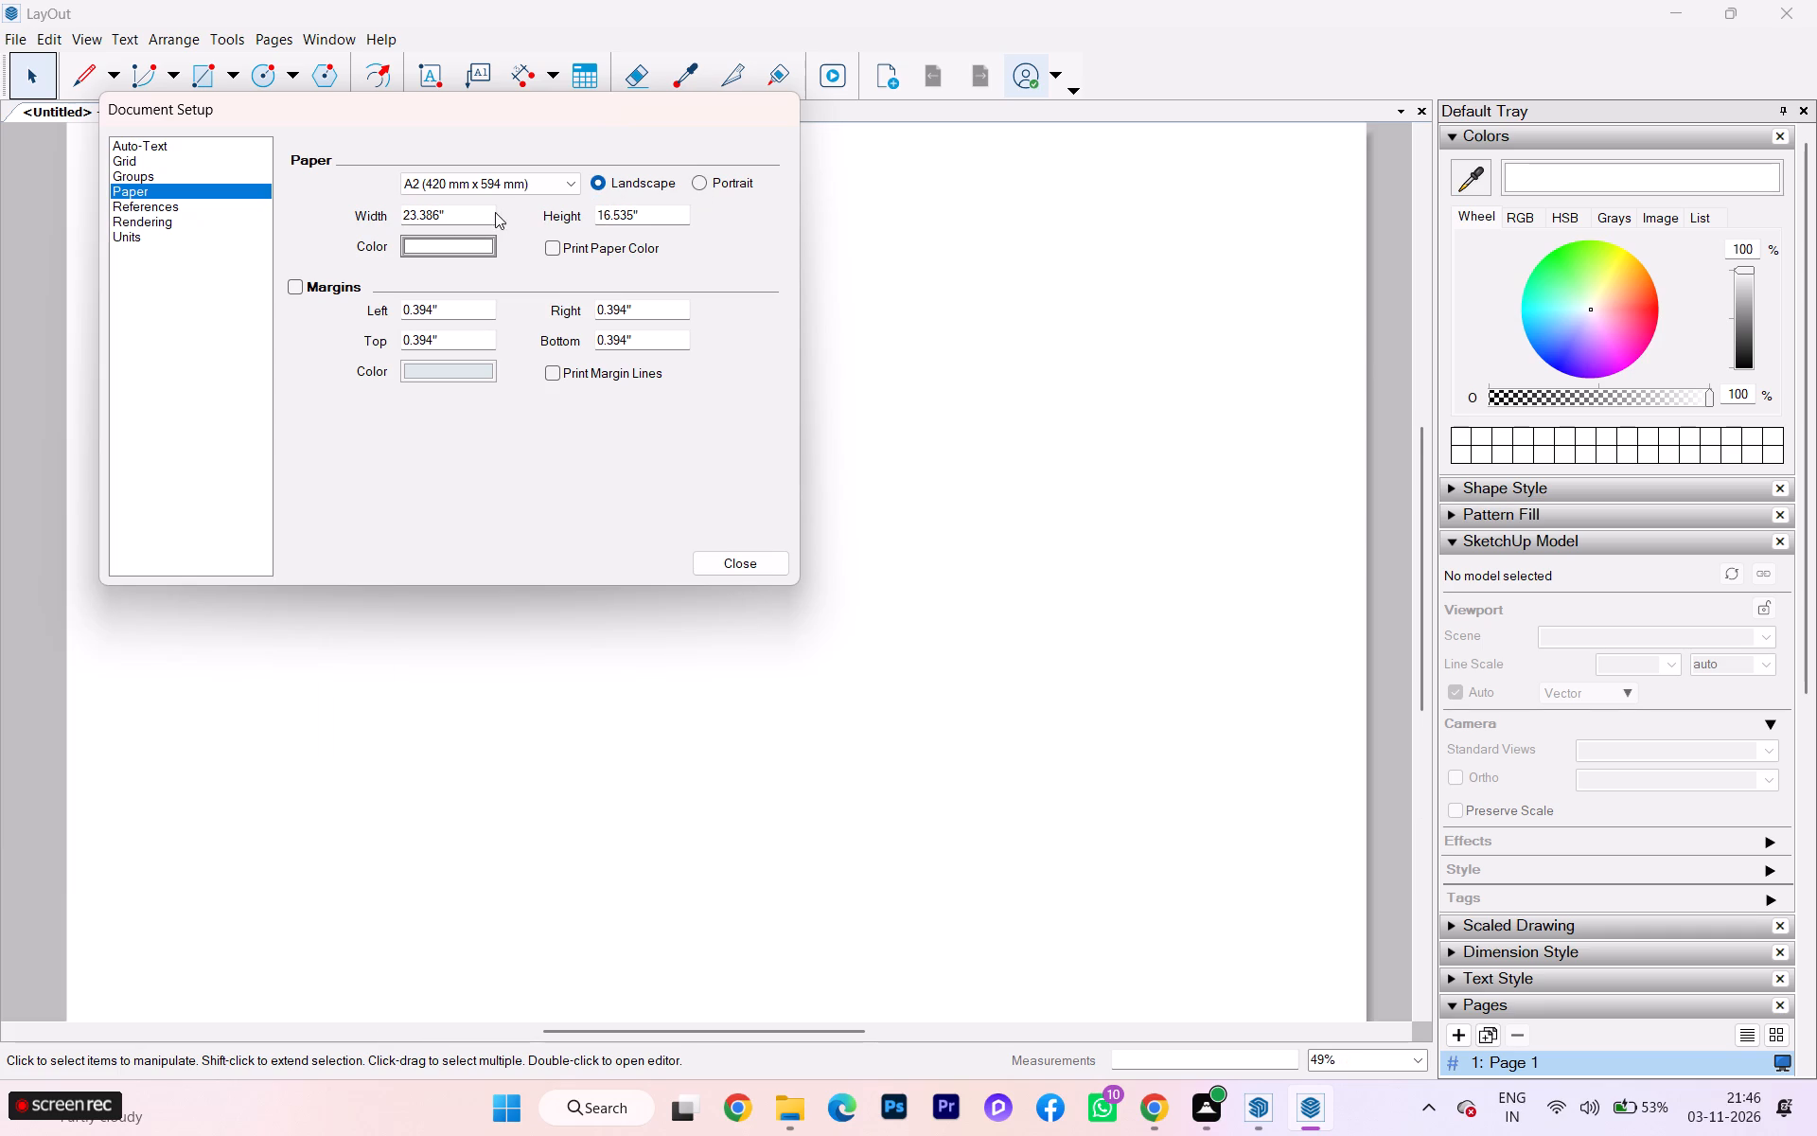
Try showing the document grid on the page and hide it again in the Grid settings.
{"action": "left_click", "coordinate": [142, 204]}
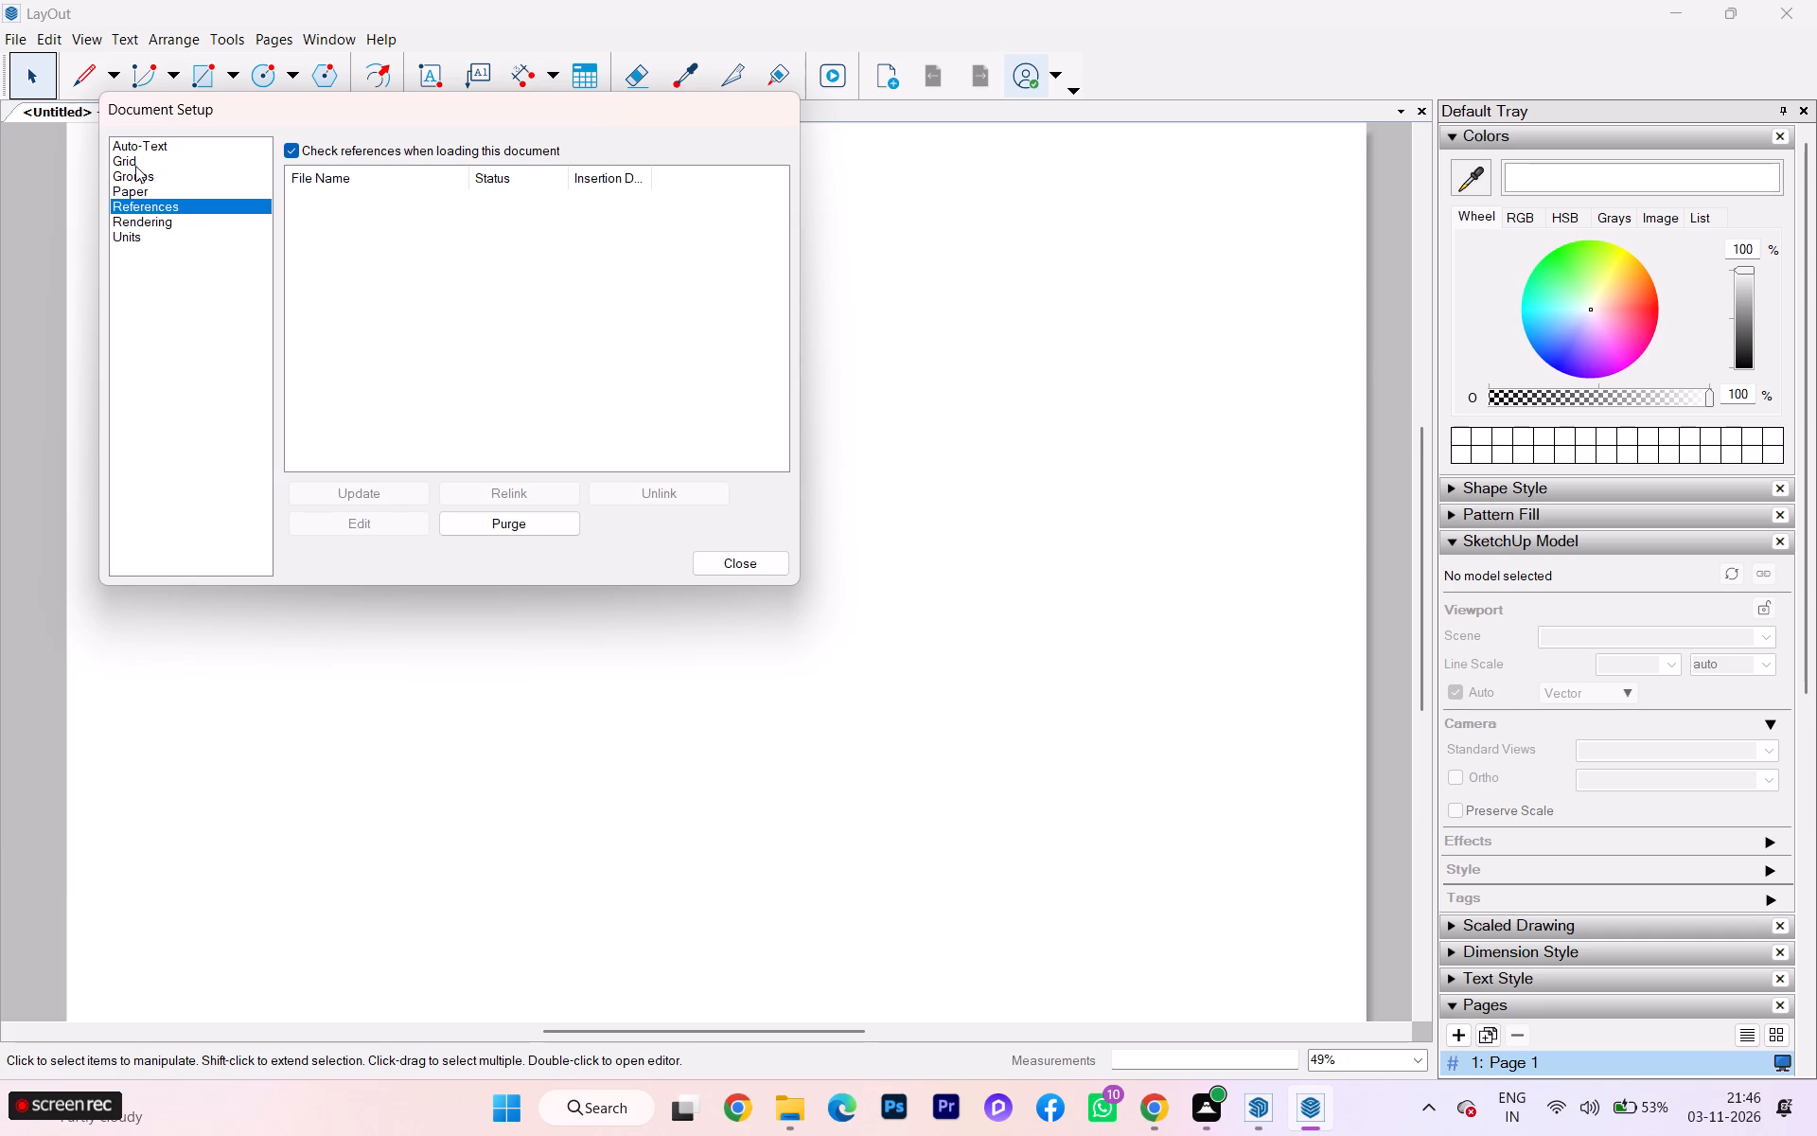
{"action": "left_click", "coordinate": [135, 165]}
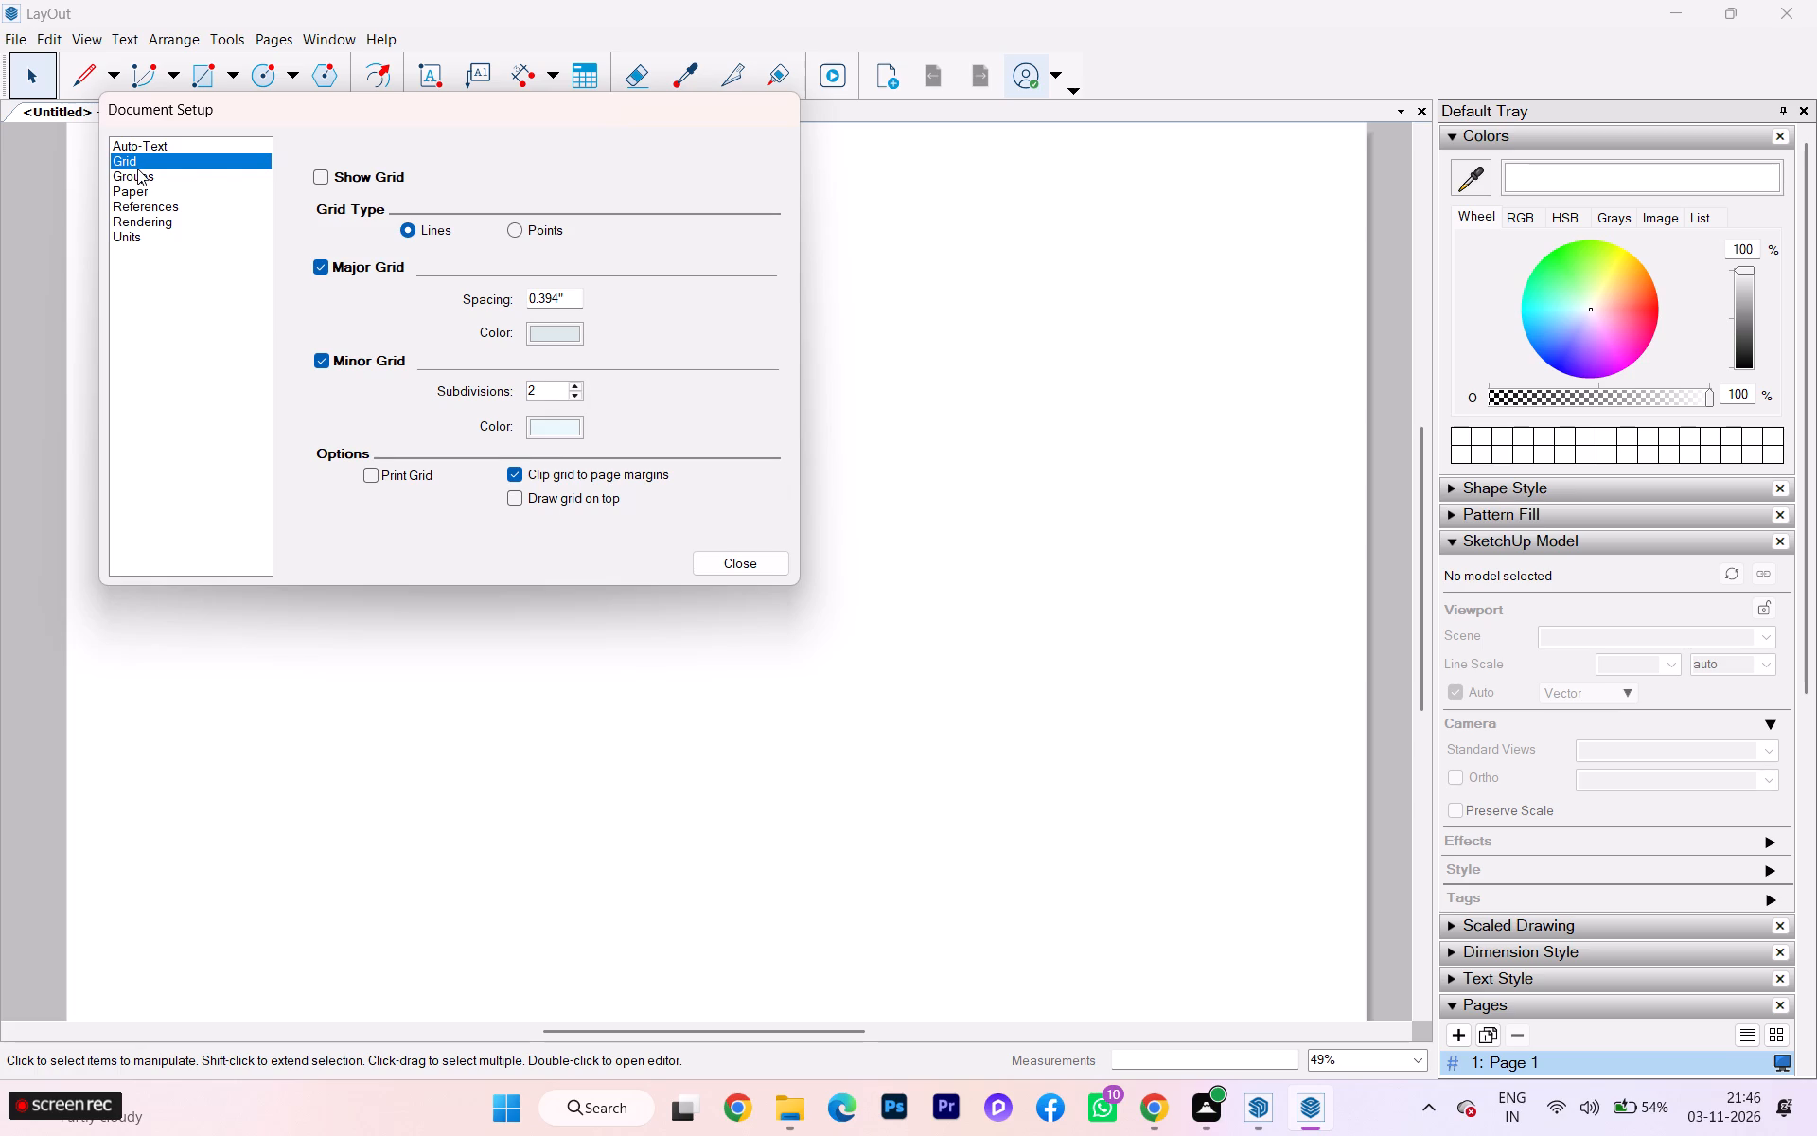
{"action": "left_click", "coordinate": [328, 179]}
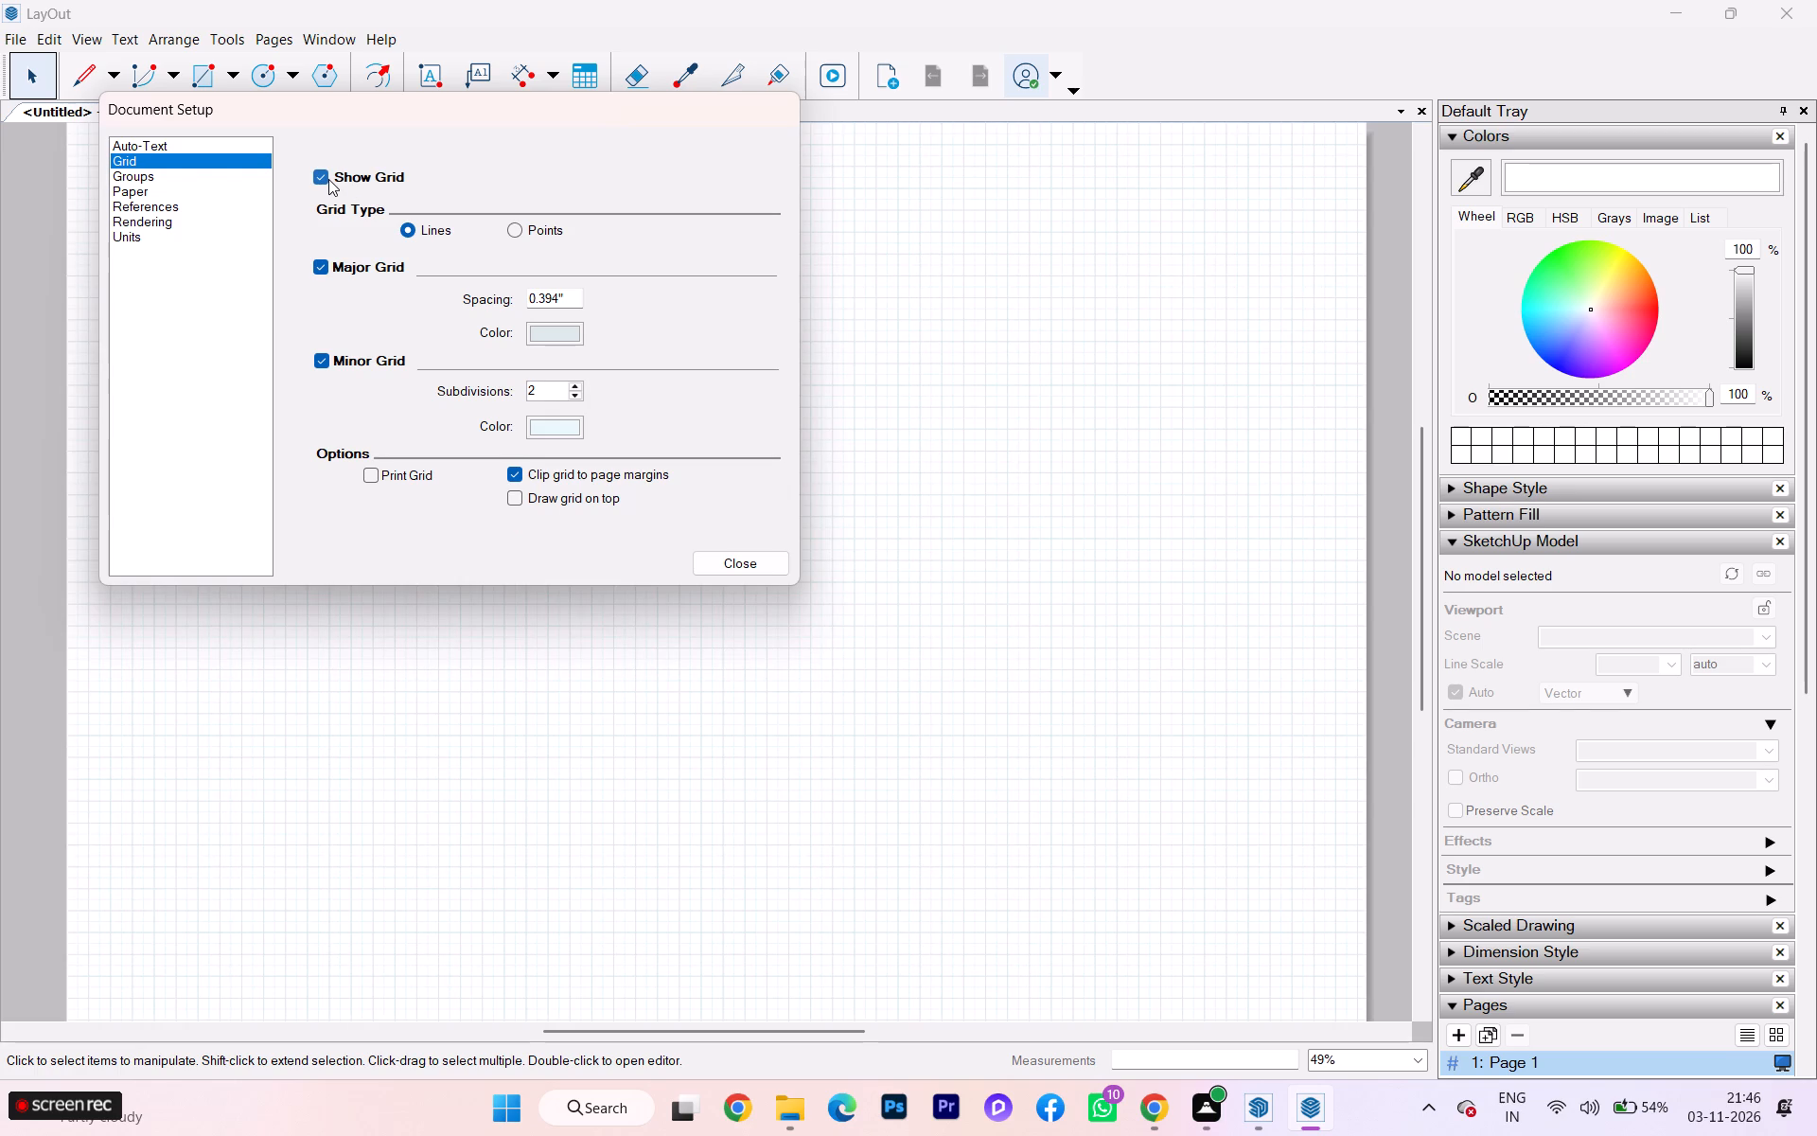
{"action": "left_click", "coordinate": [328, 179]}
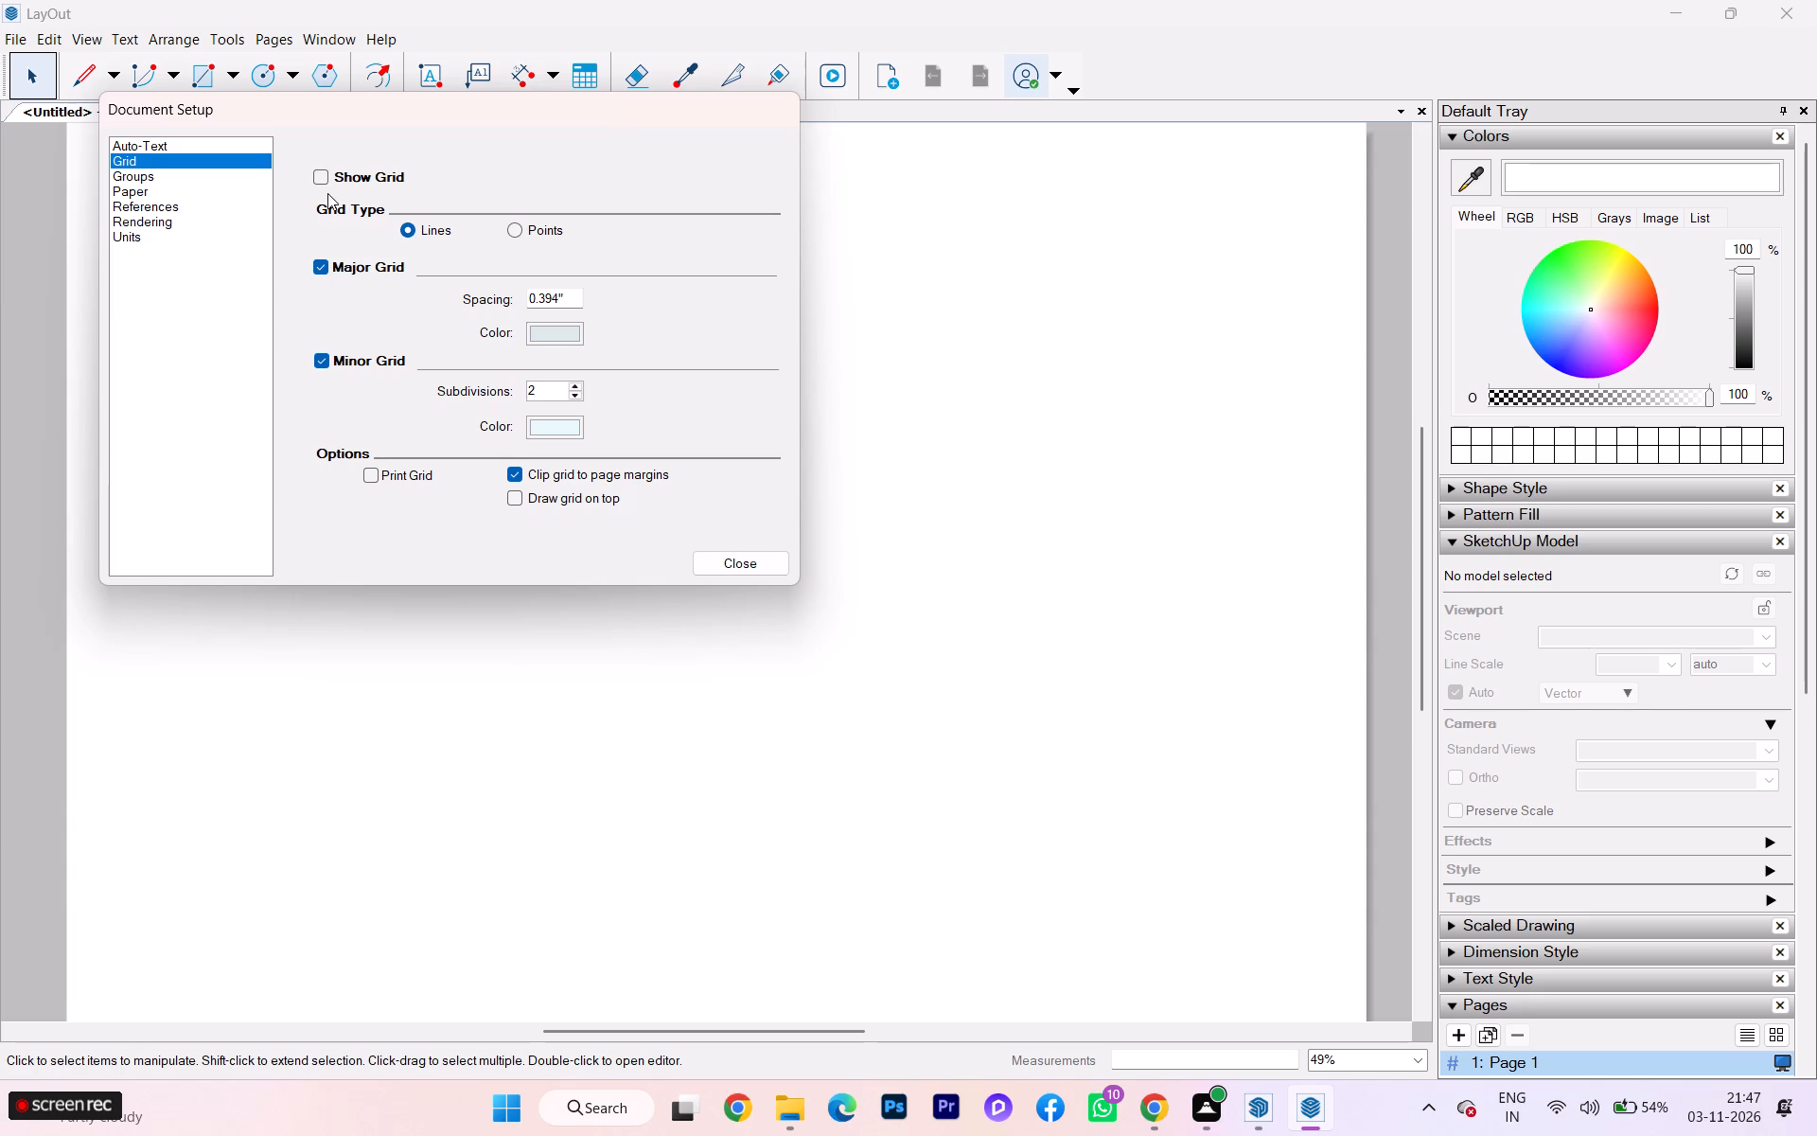
Review the Groups, References, Rendering, Auto-Text, Units and Grid settings in Document Setup.
{"action": "left_click", "coordinate": [146, 179]}
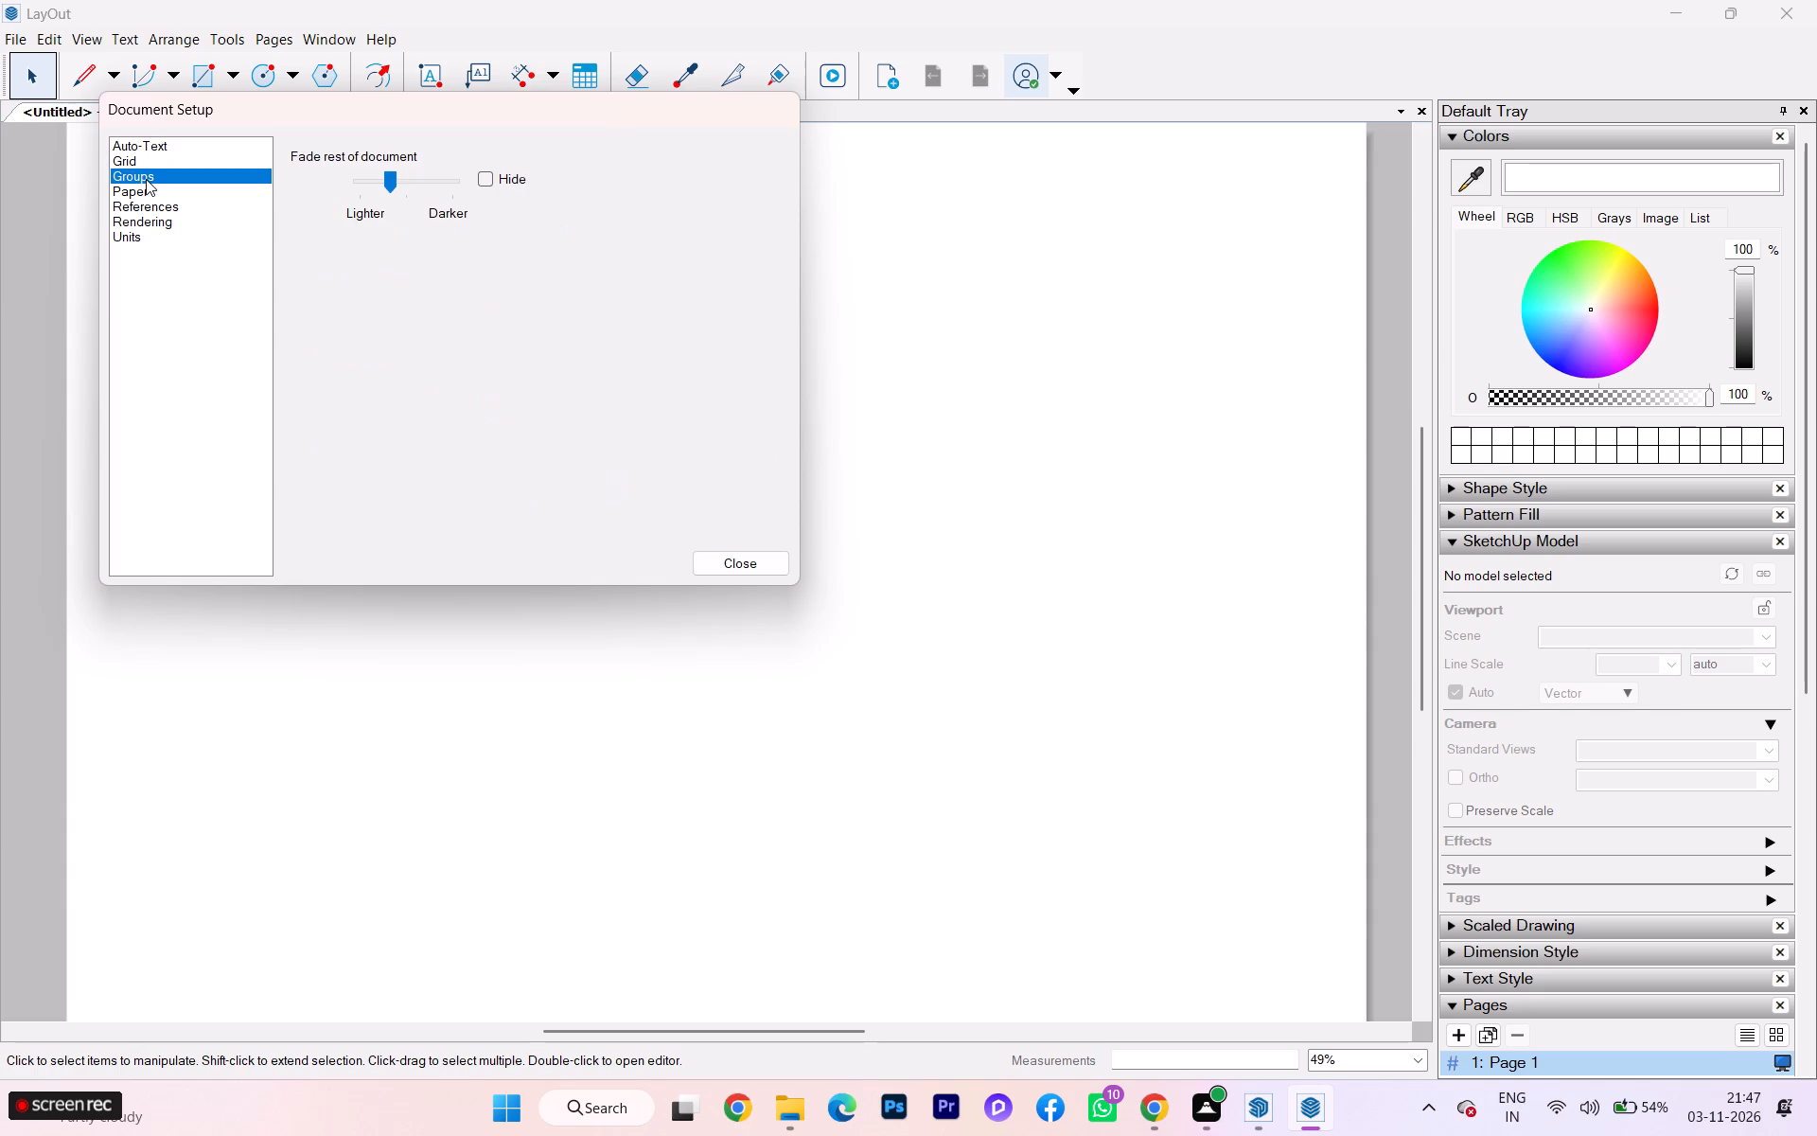
{"action": "left_click", "coordinate": [152, 207]}
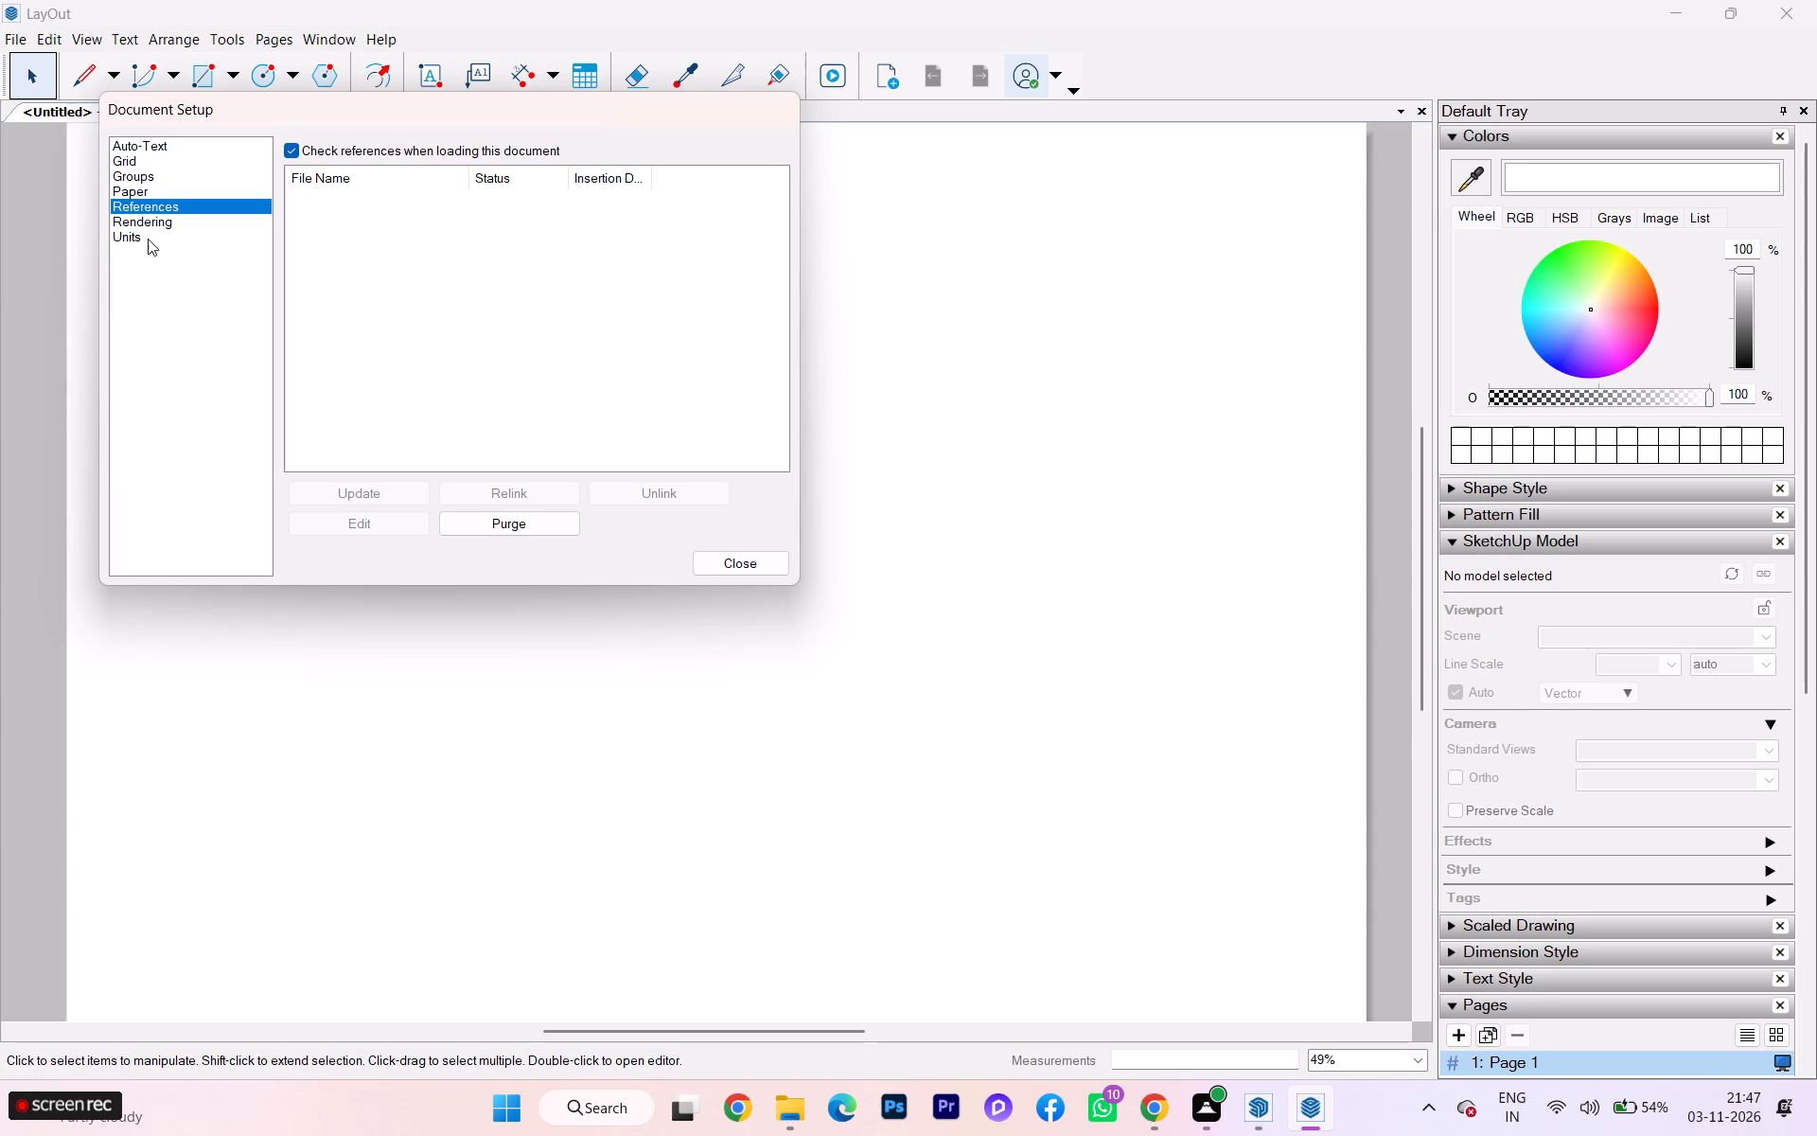
{"action": "left_click", "coordinate": [143, 229]}
{"action": "left_click", "coordinate": [146, 220]}
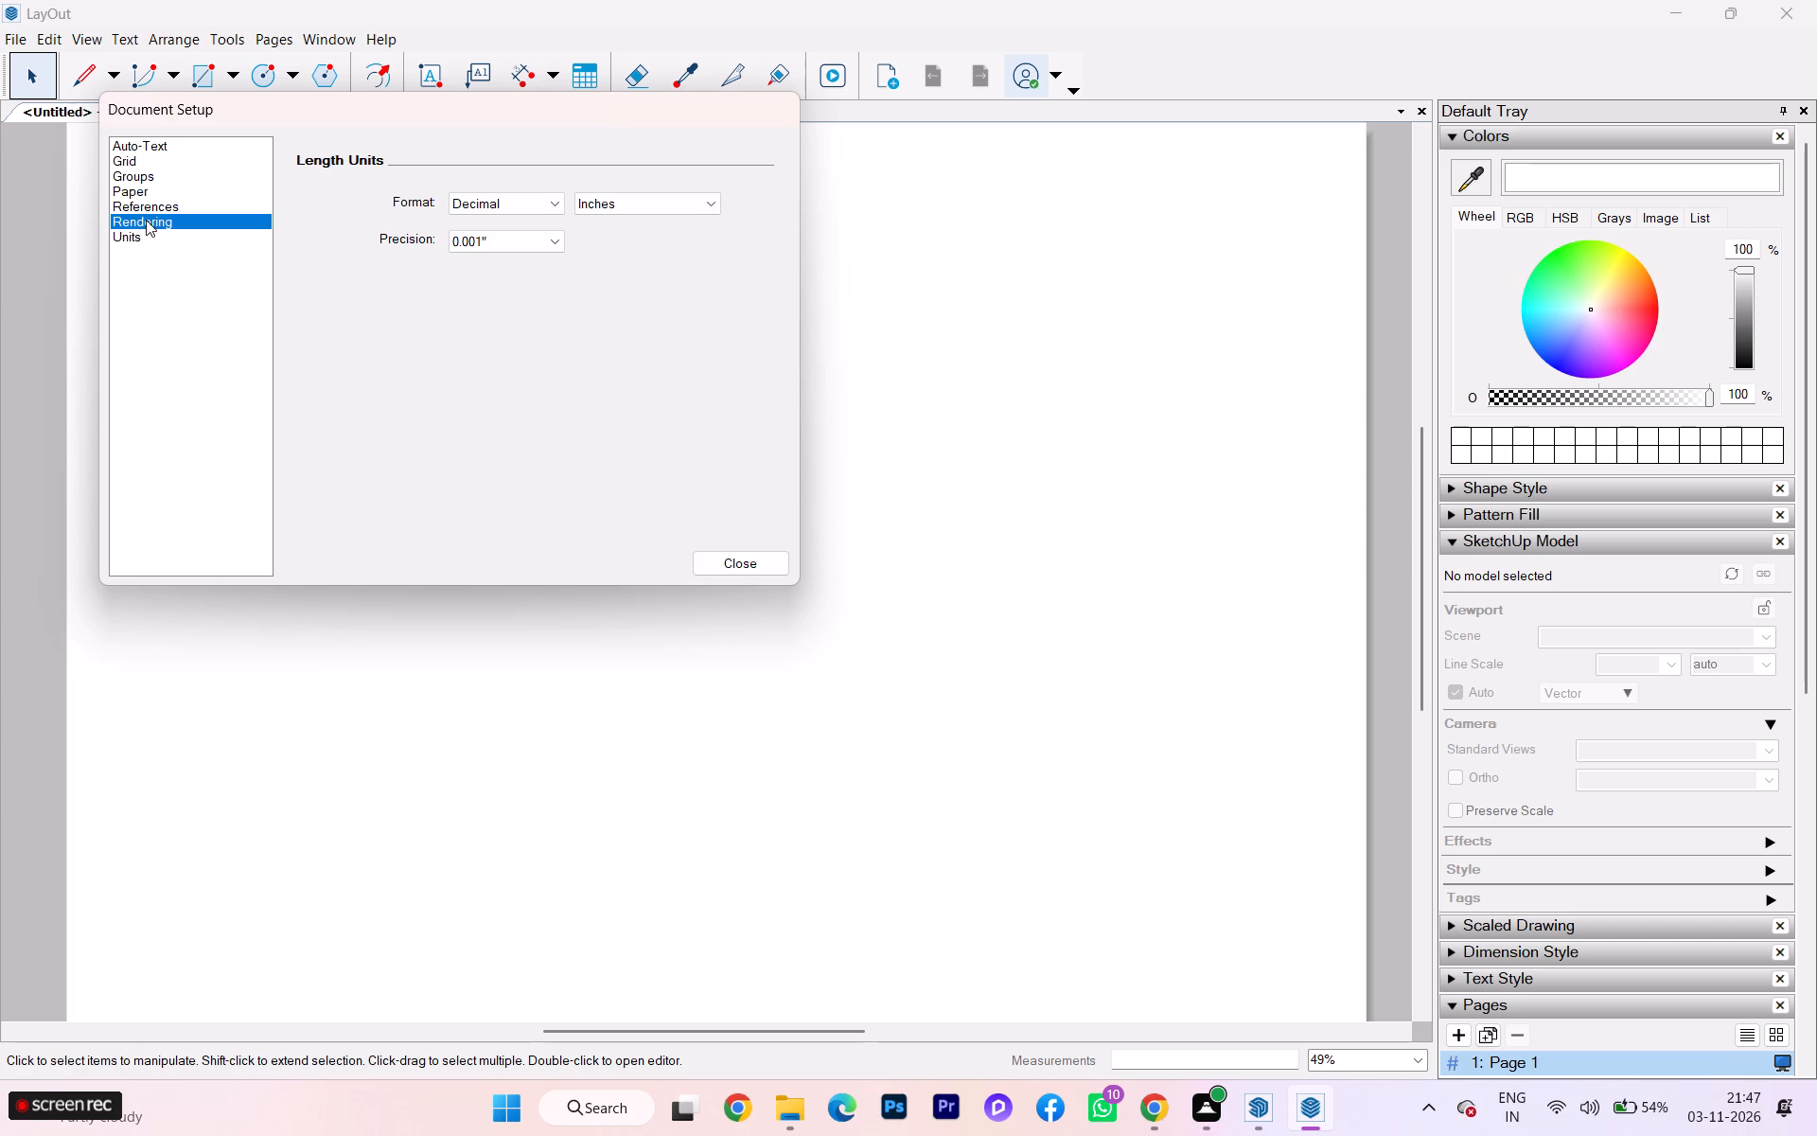
{"action": "left_click", "coordinate": [153, 141]}
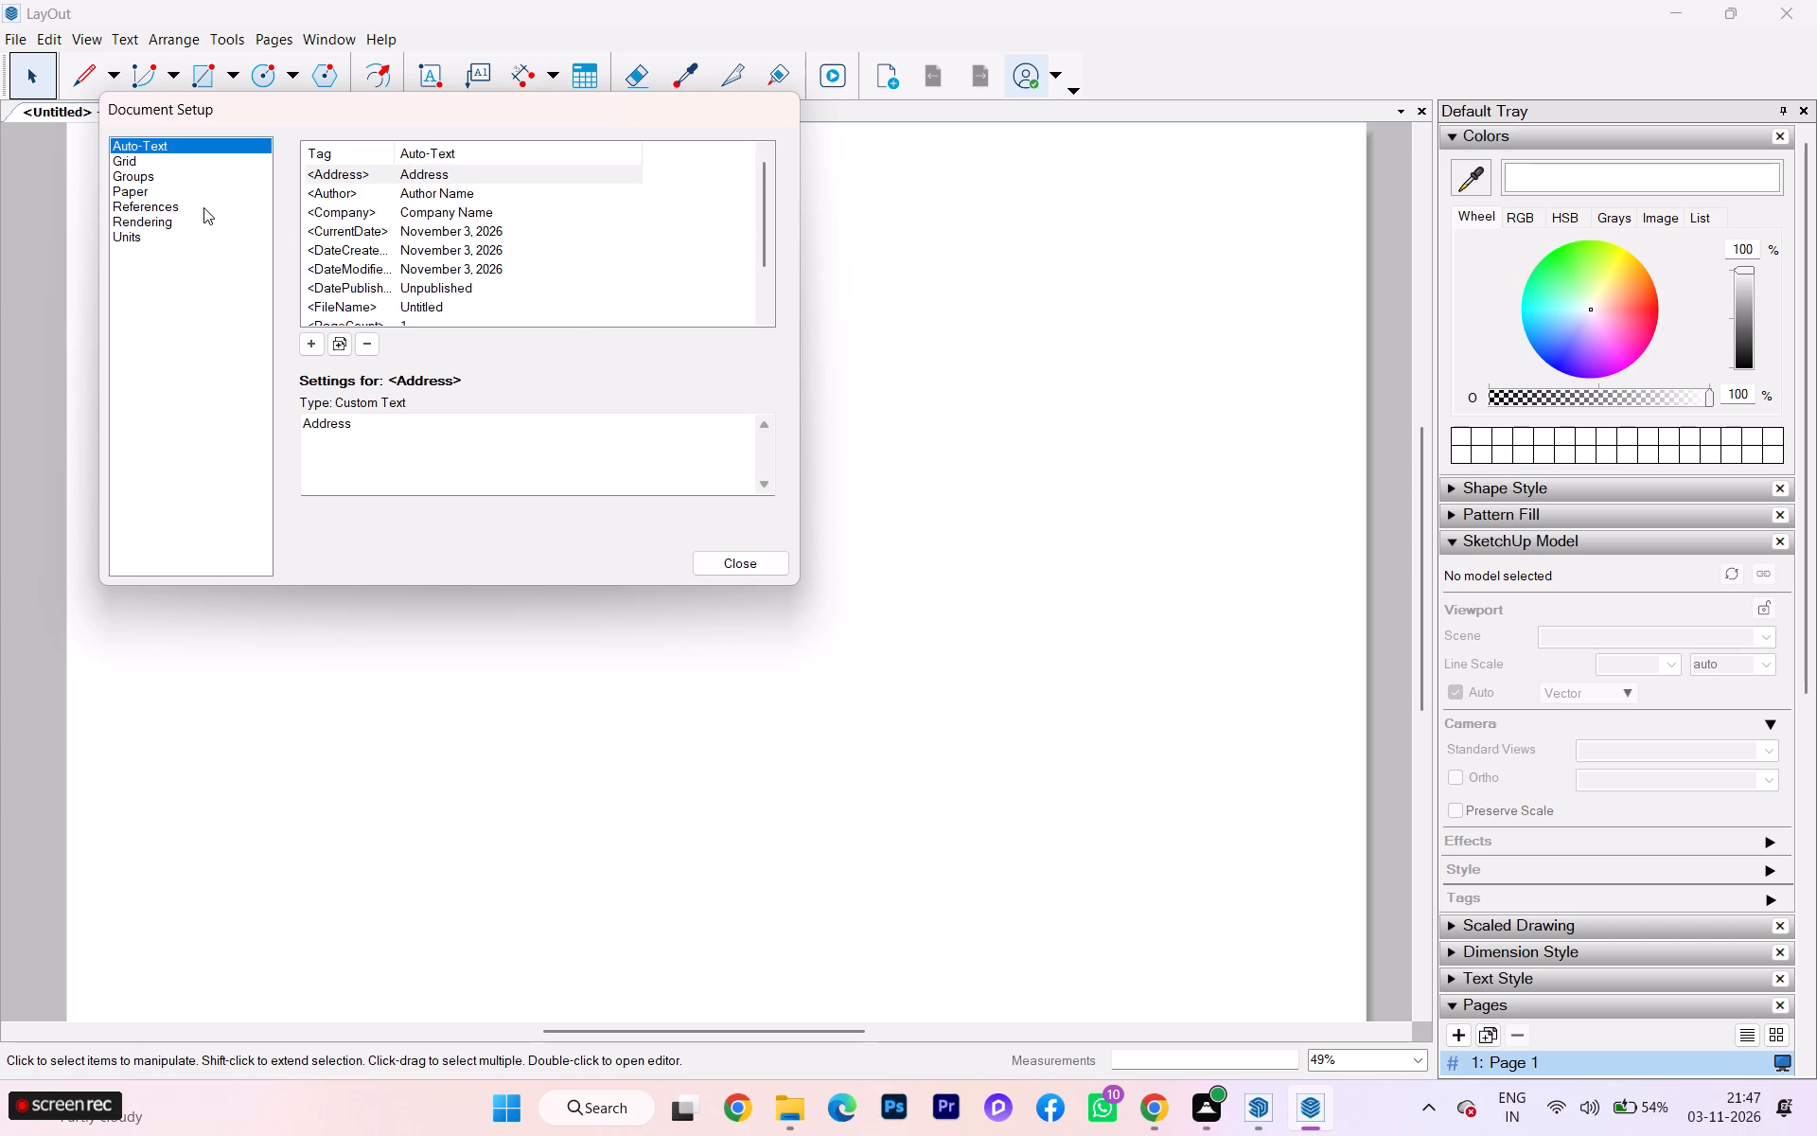
{"action": "left_click", "coordinate": [133, 239]}
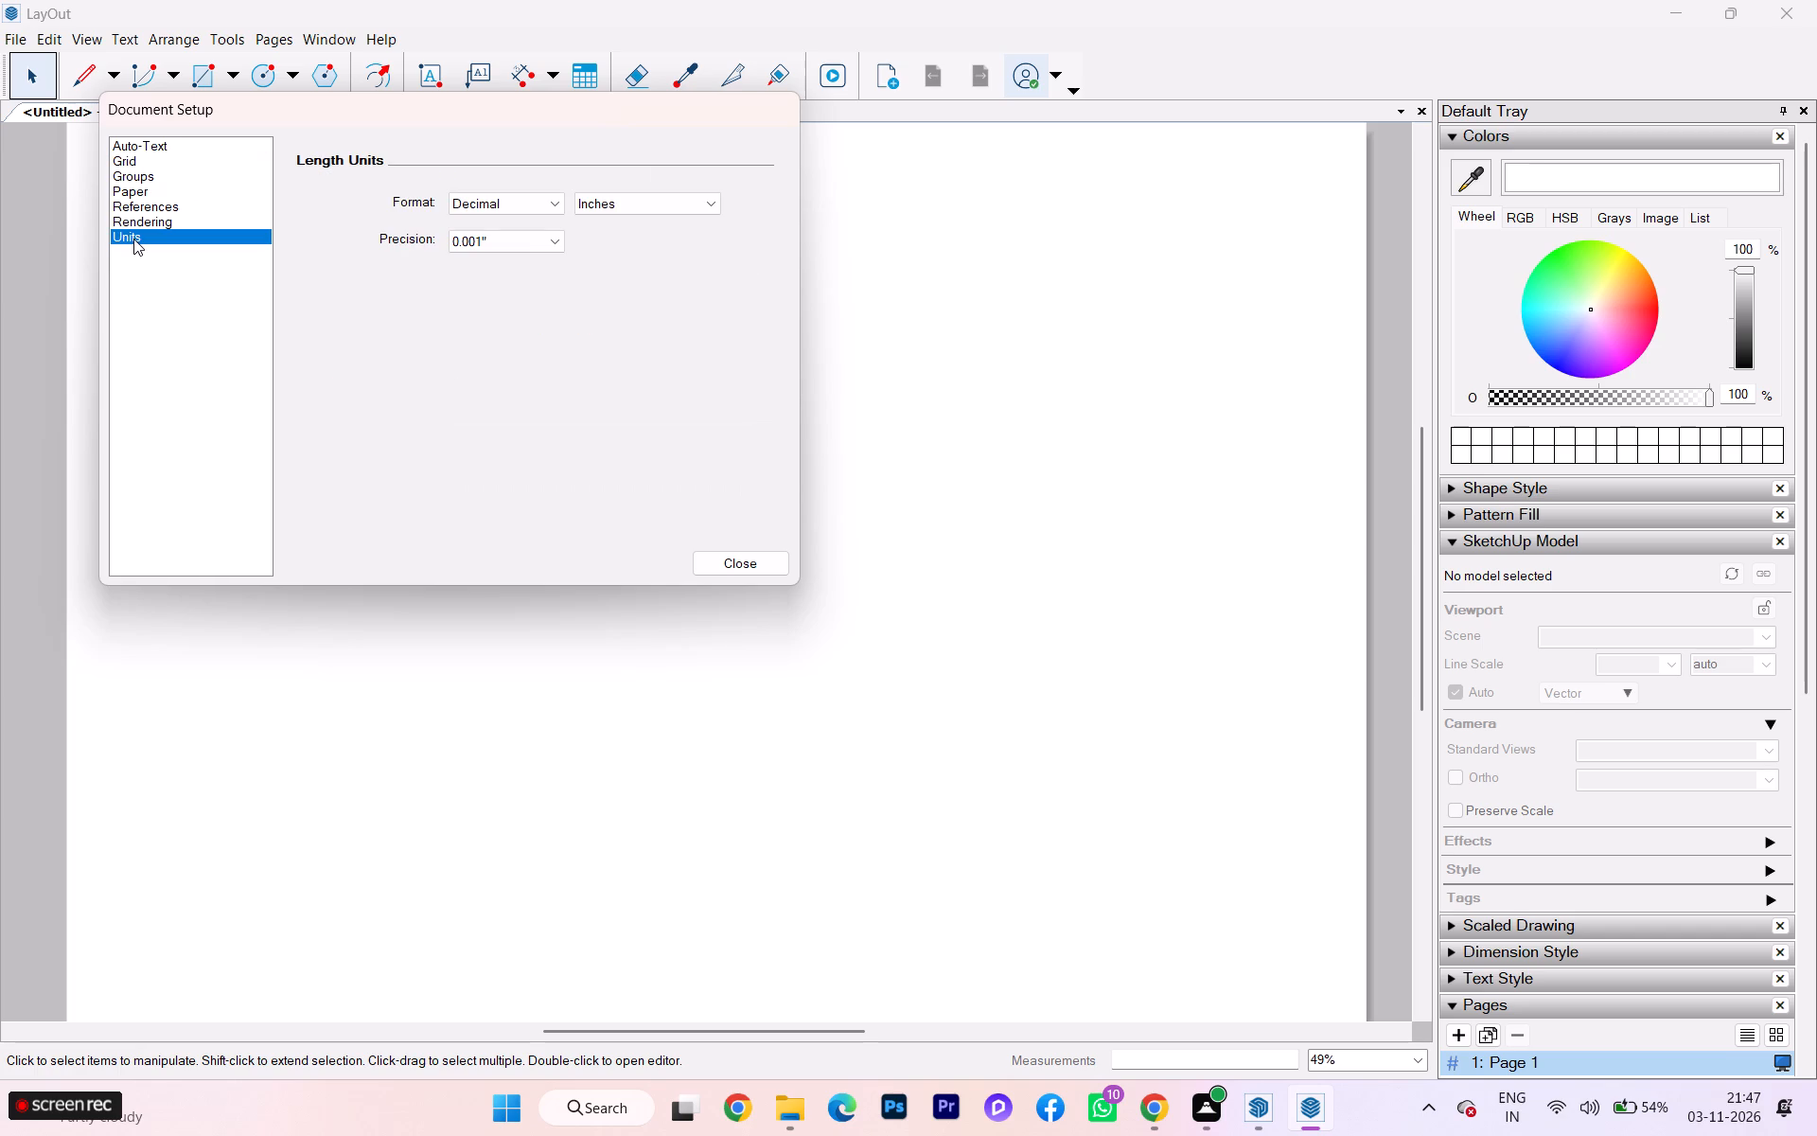
{"action": "left_click", "coordinate": [149, 185]}
{"action": "left_click", "coordinate": [146, 175]}
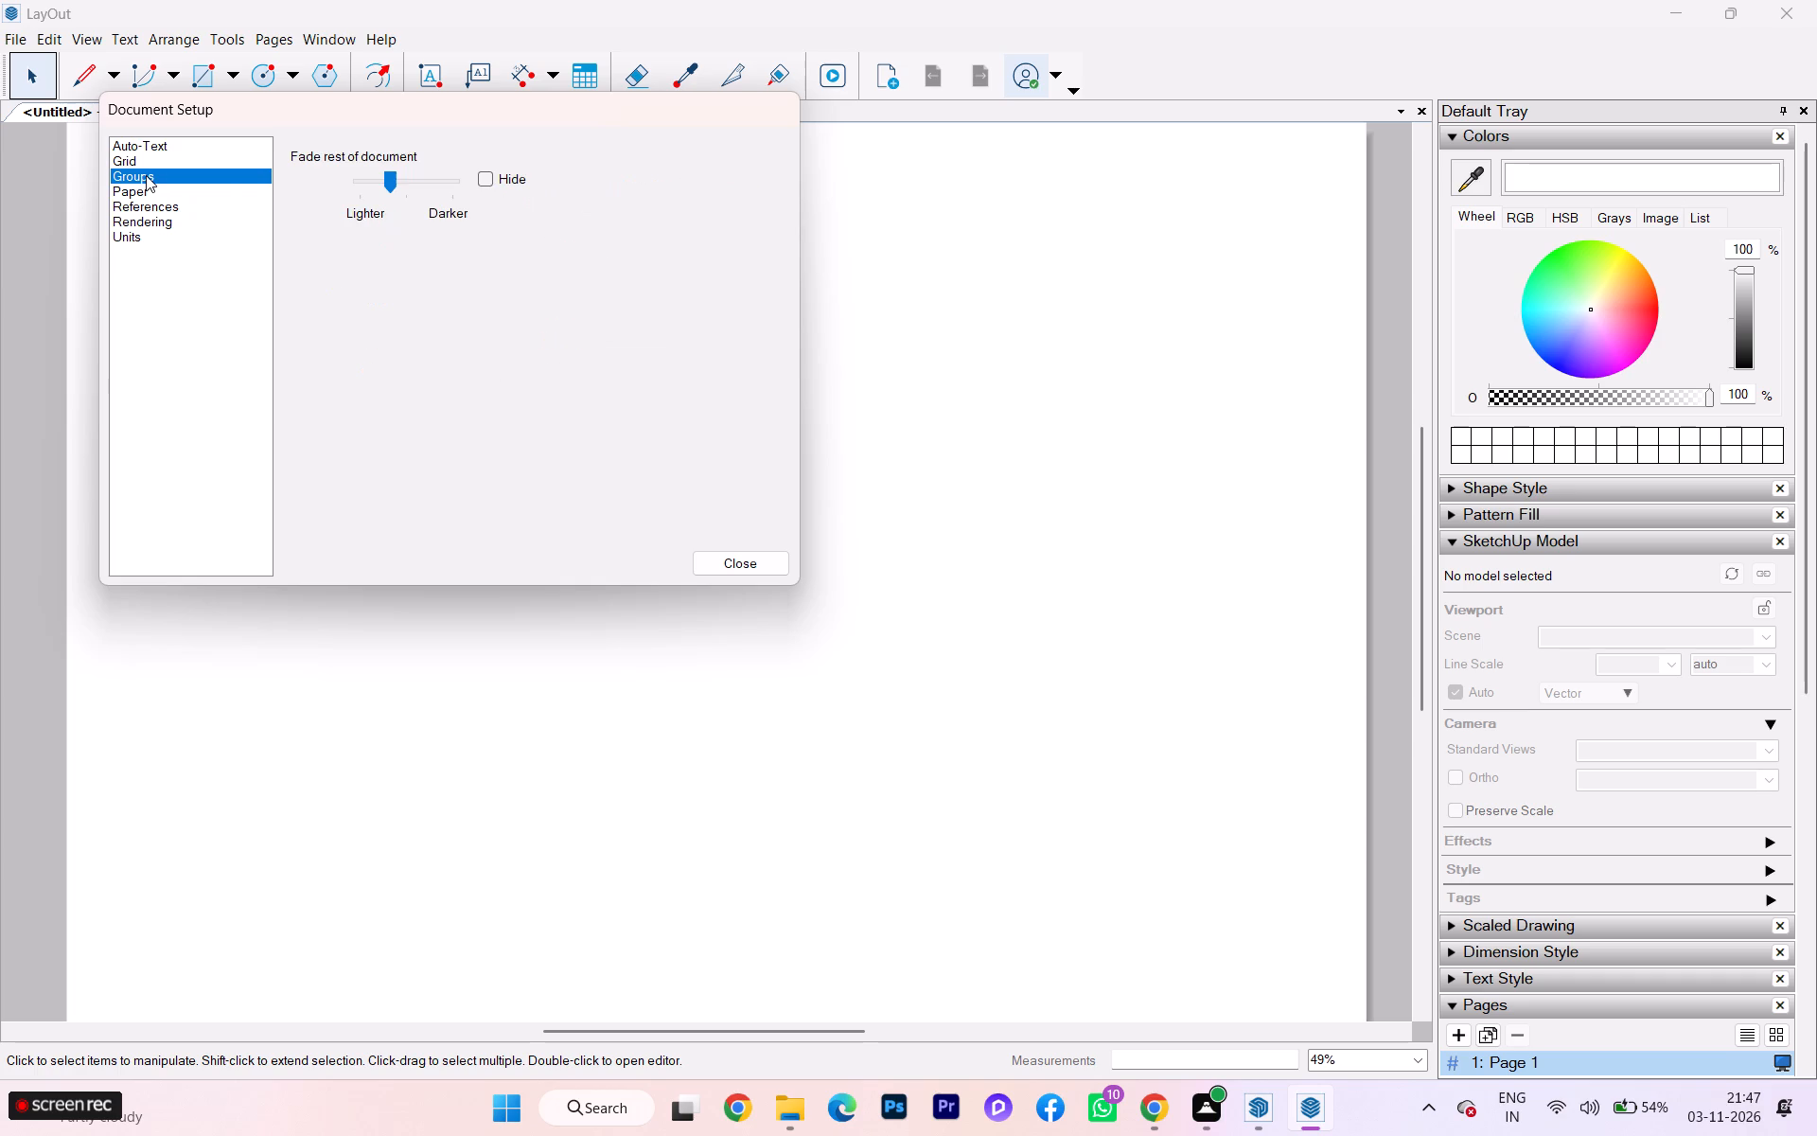
{"action": "left_click", "coordinate": [150, 166]}
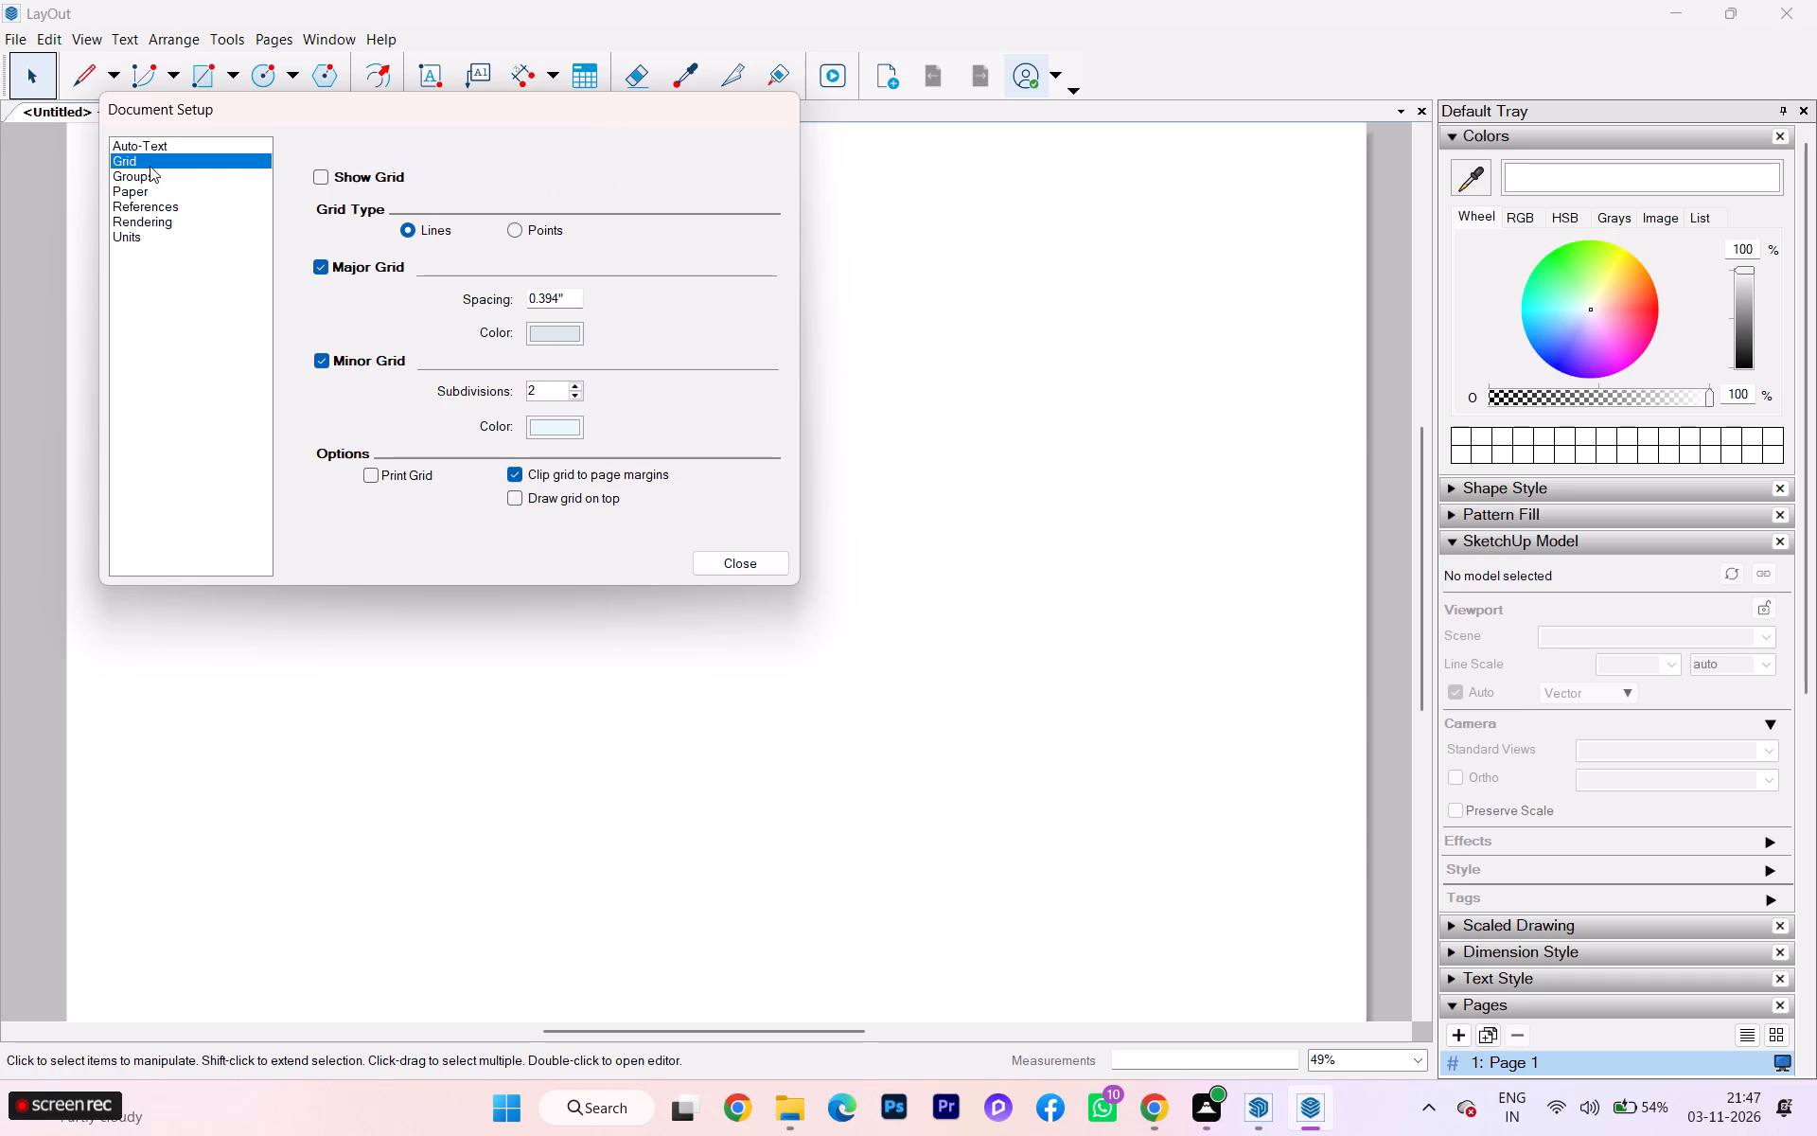
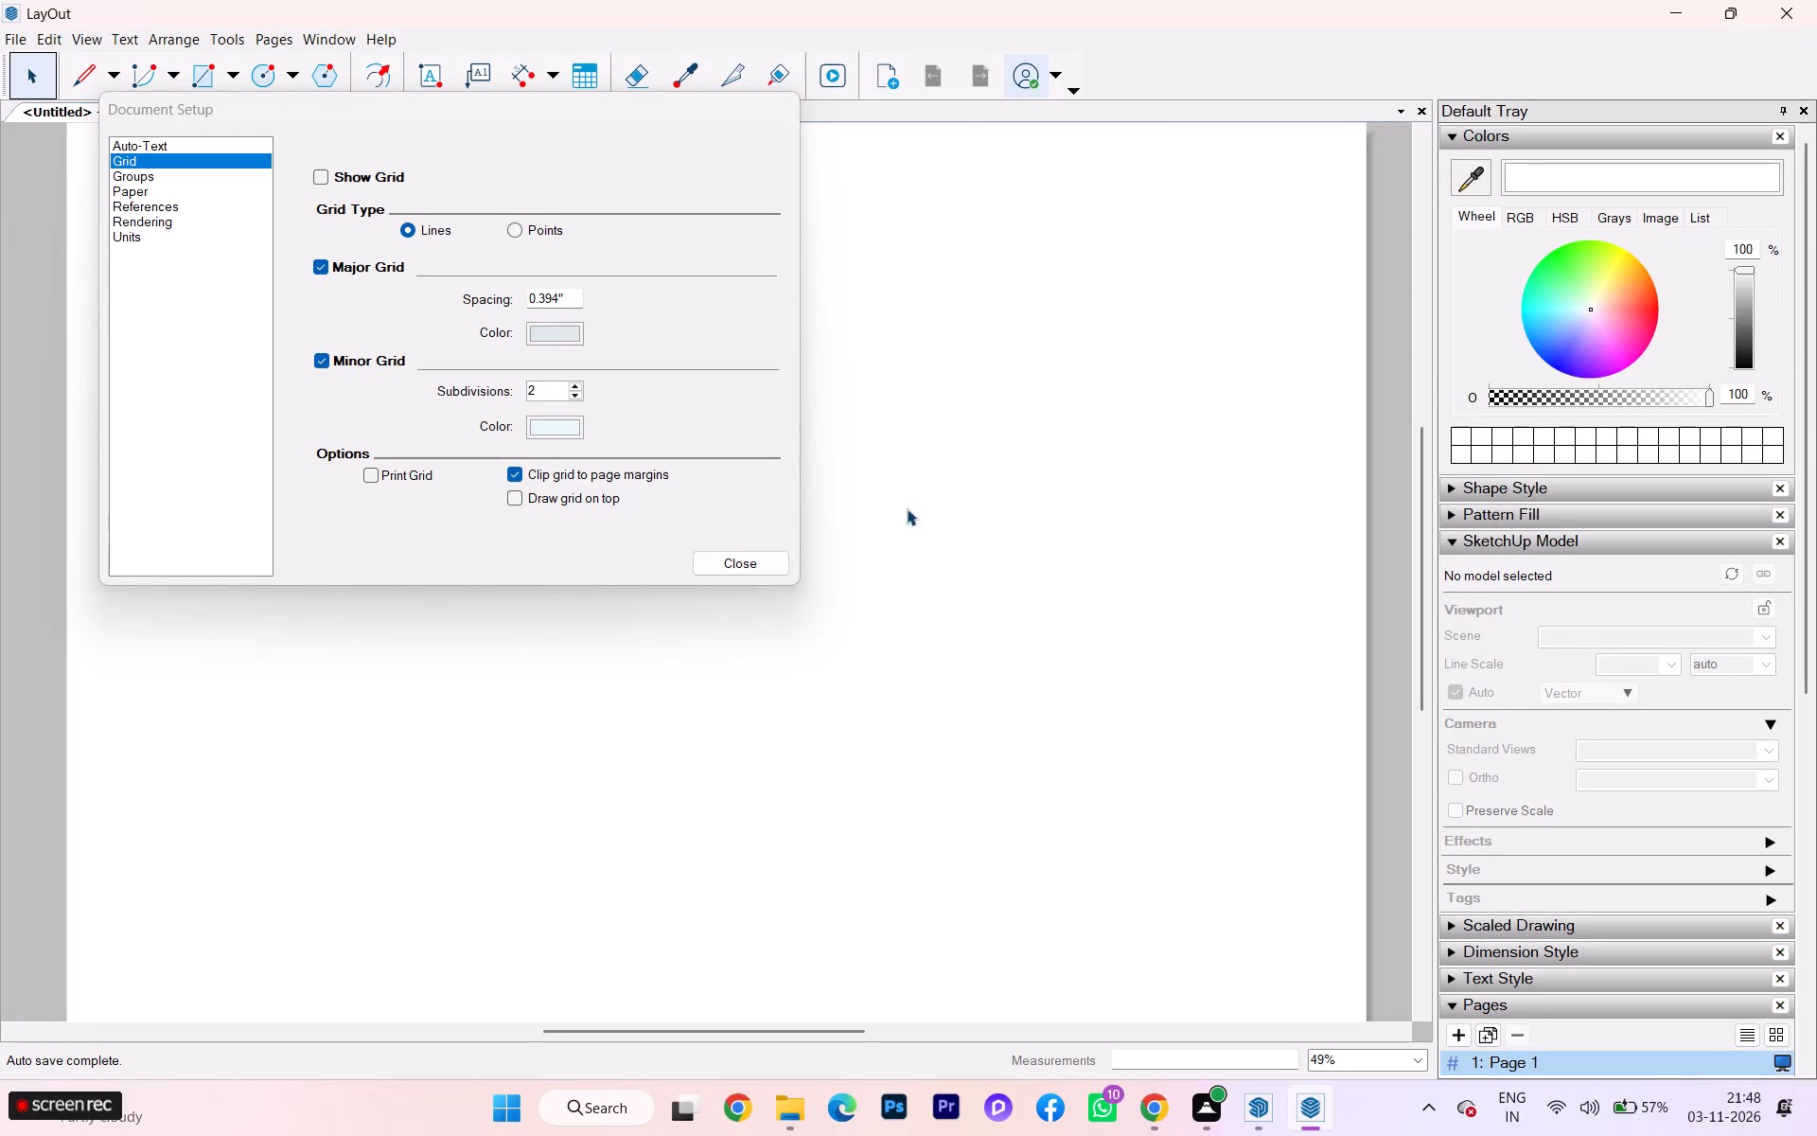
Close the Document Setup window.
{"action": "left_click", "coordinate": [778, 567]}
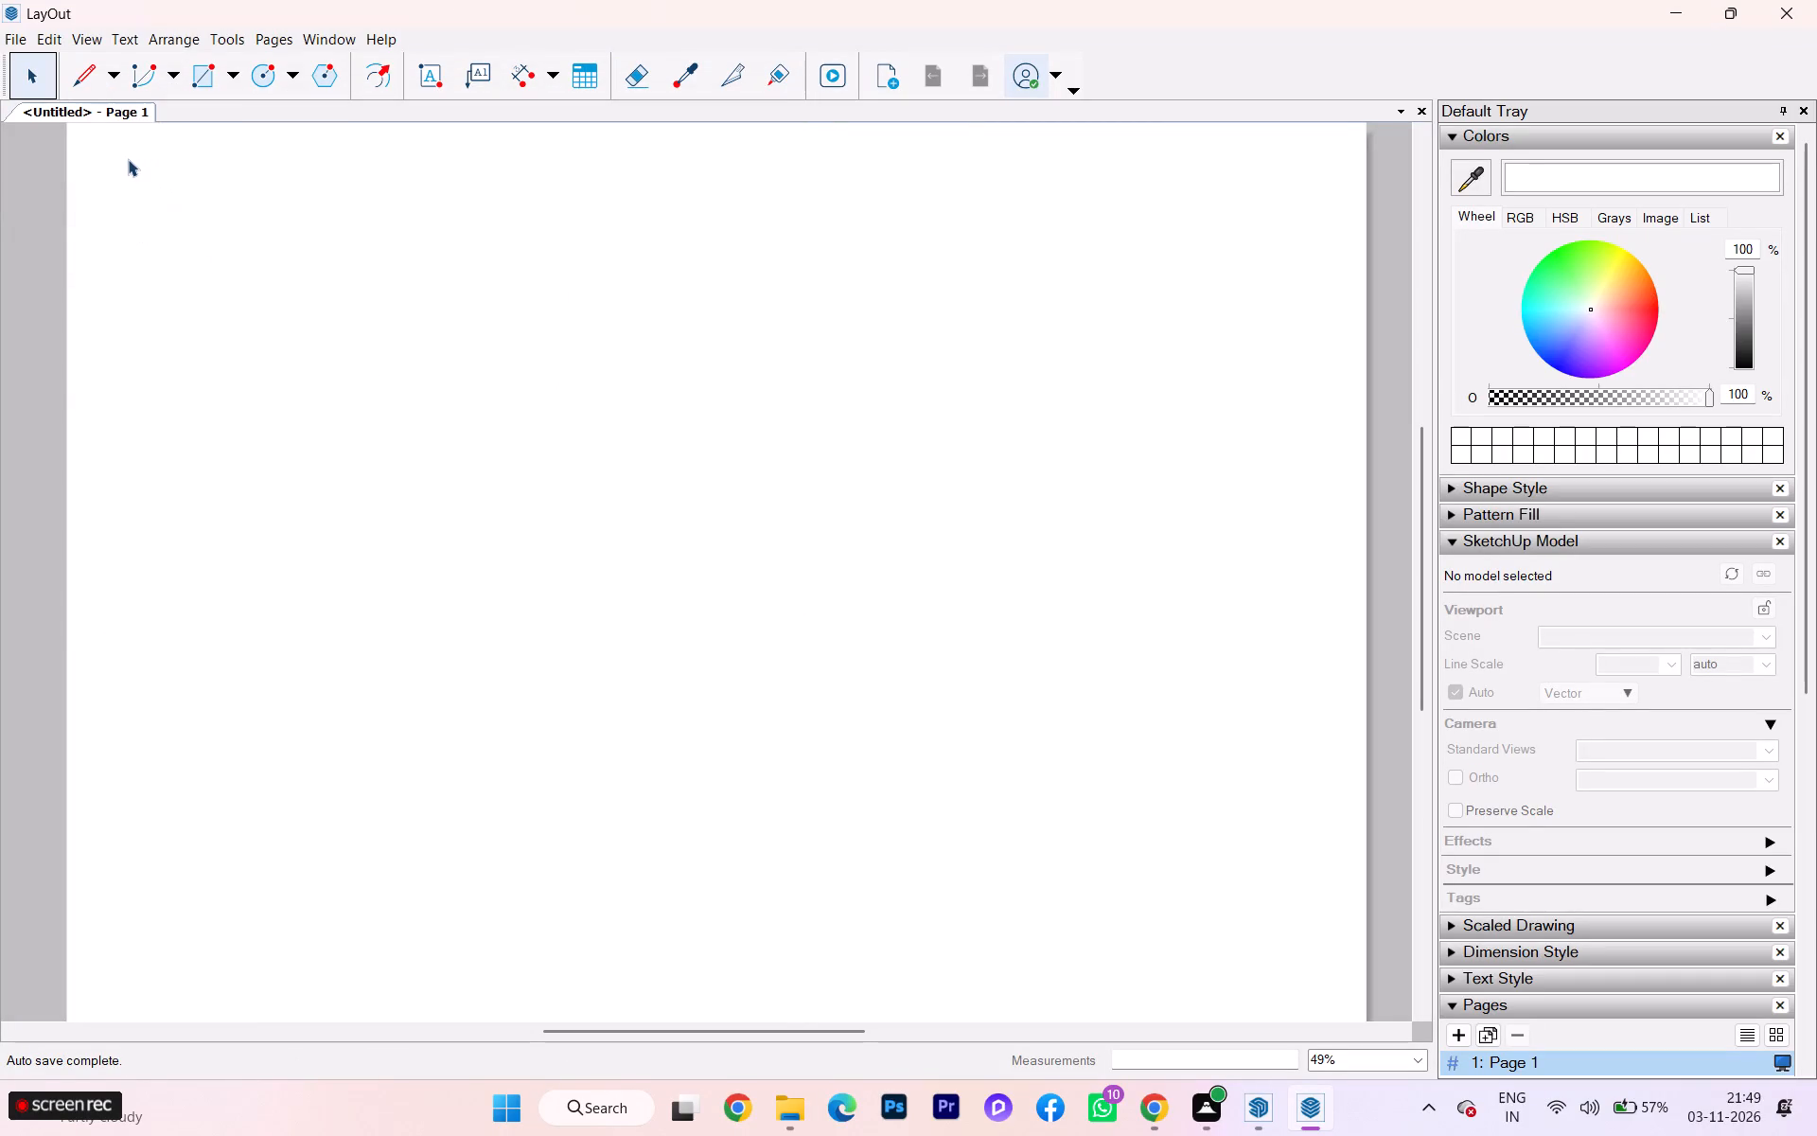
Save the document as a scrapbook in the SketchUp 2024 program data folder, leaving the scrapbook name blank.
{"action": "left_click", "coordinate": [18, 35]}
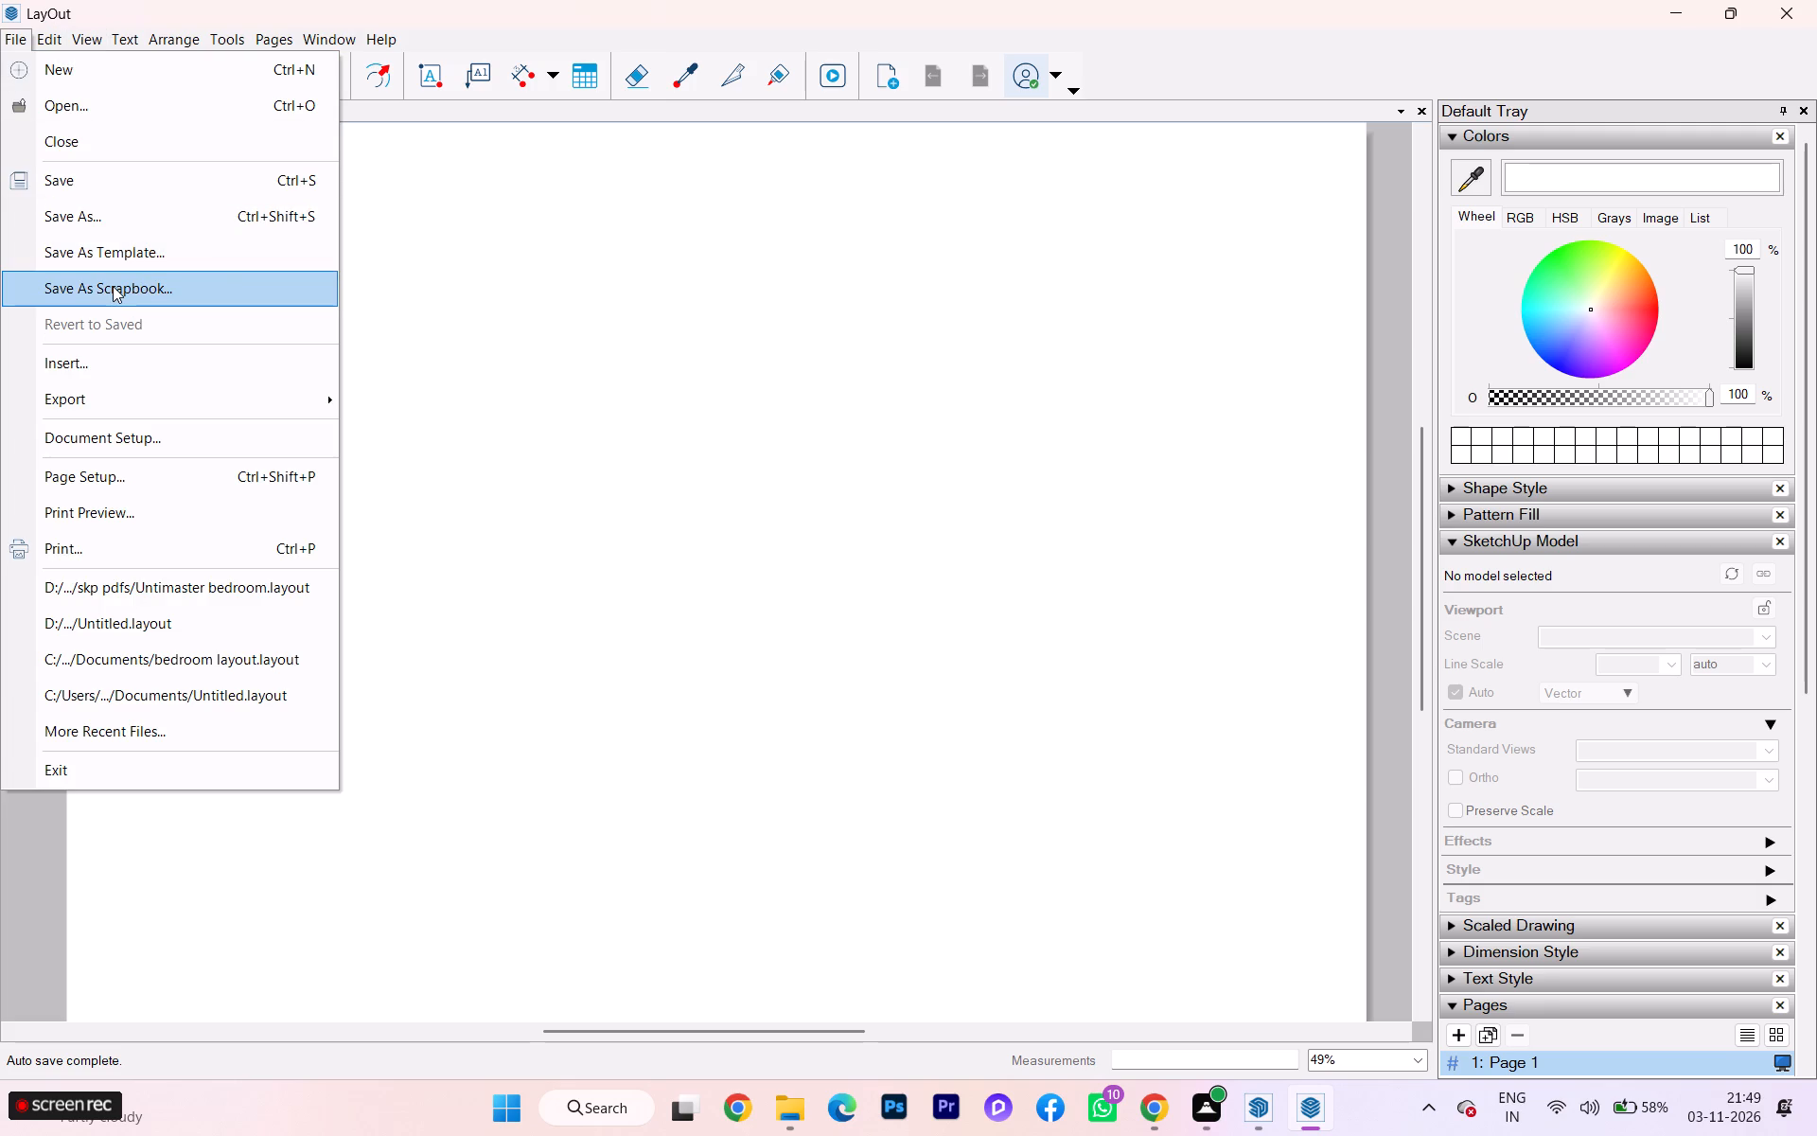
{"action": "left_click", "coordinate": [560, 343]}
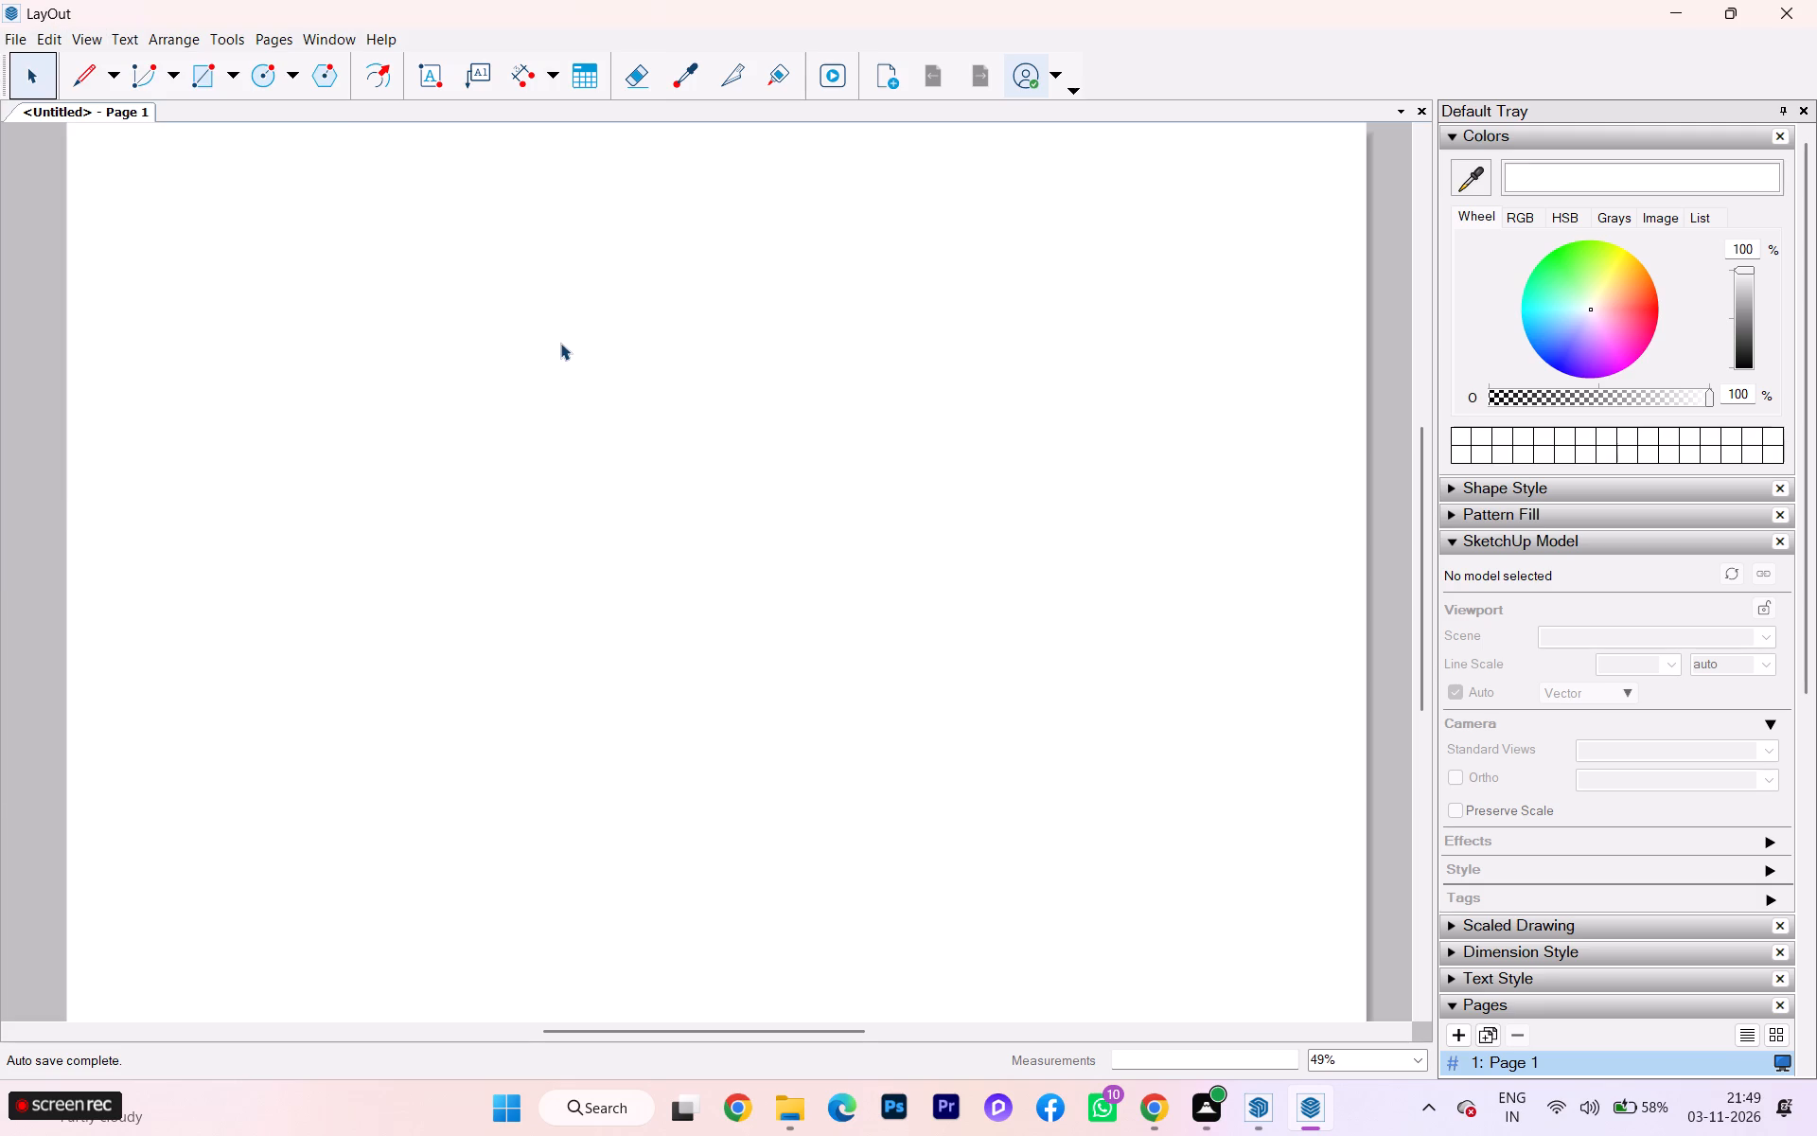
{"action": "left_click", "coordinate": [15, 27]}
{"action": "left_click", "coordinate": [15, 34]}
{"action": "left_click", "coordinate": [74, 275]}
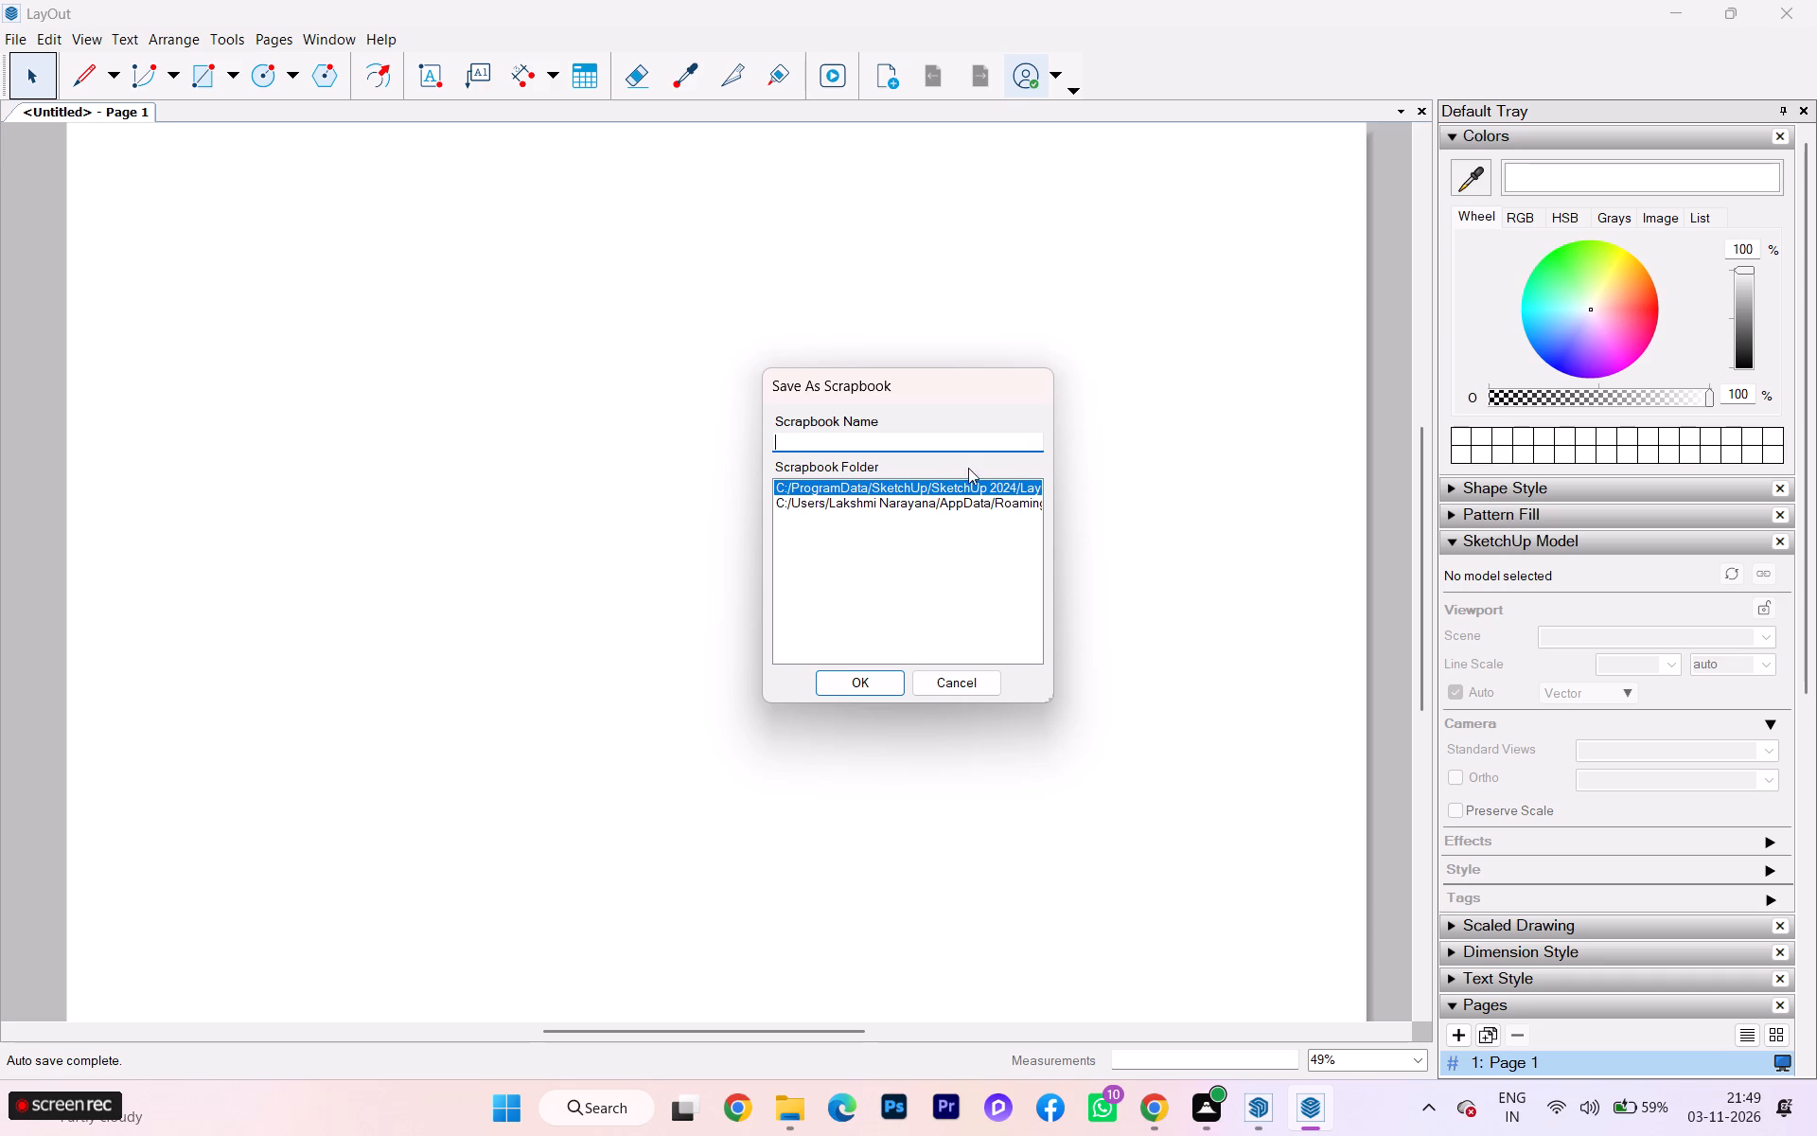
{"action": "left_click", "coordinate": [876, 683]}
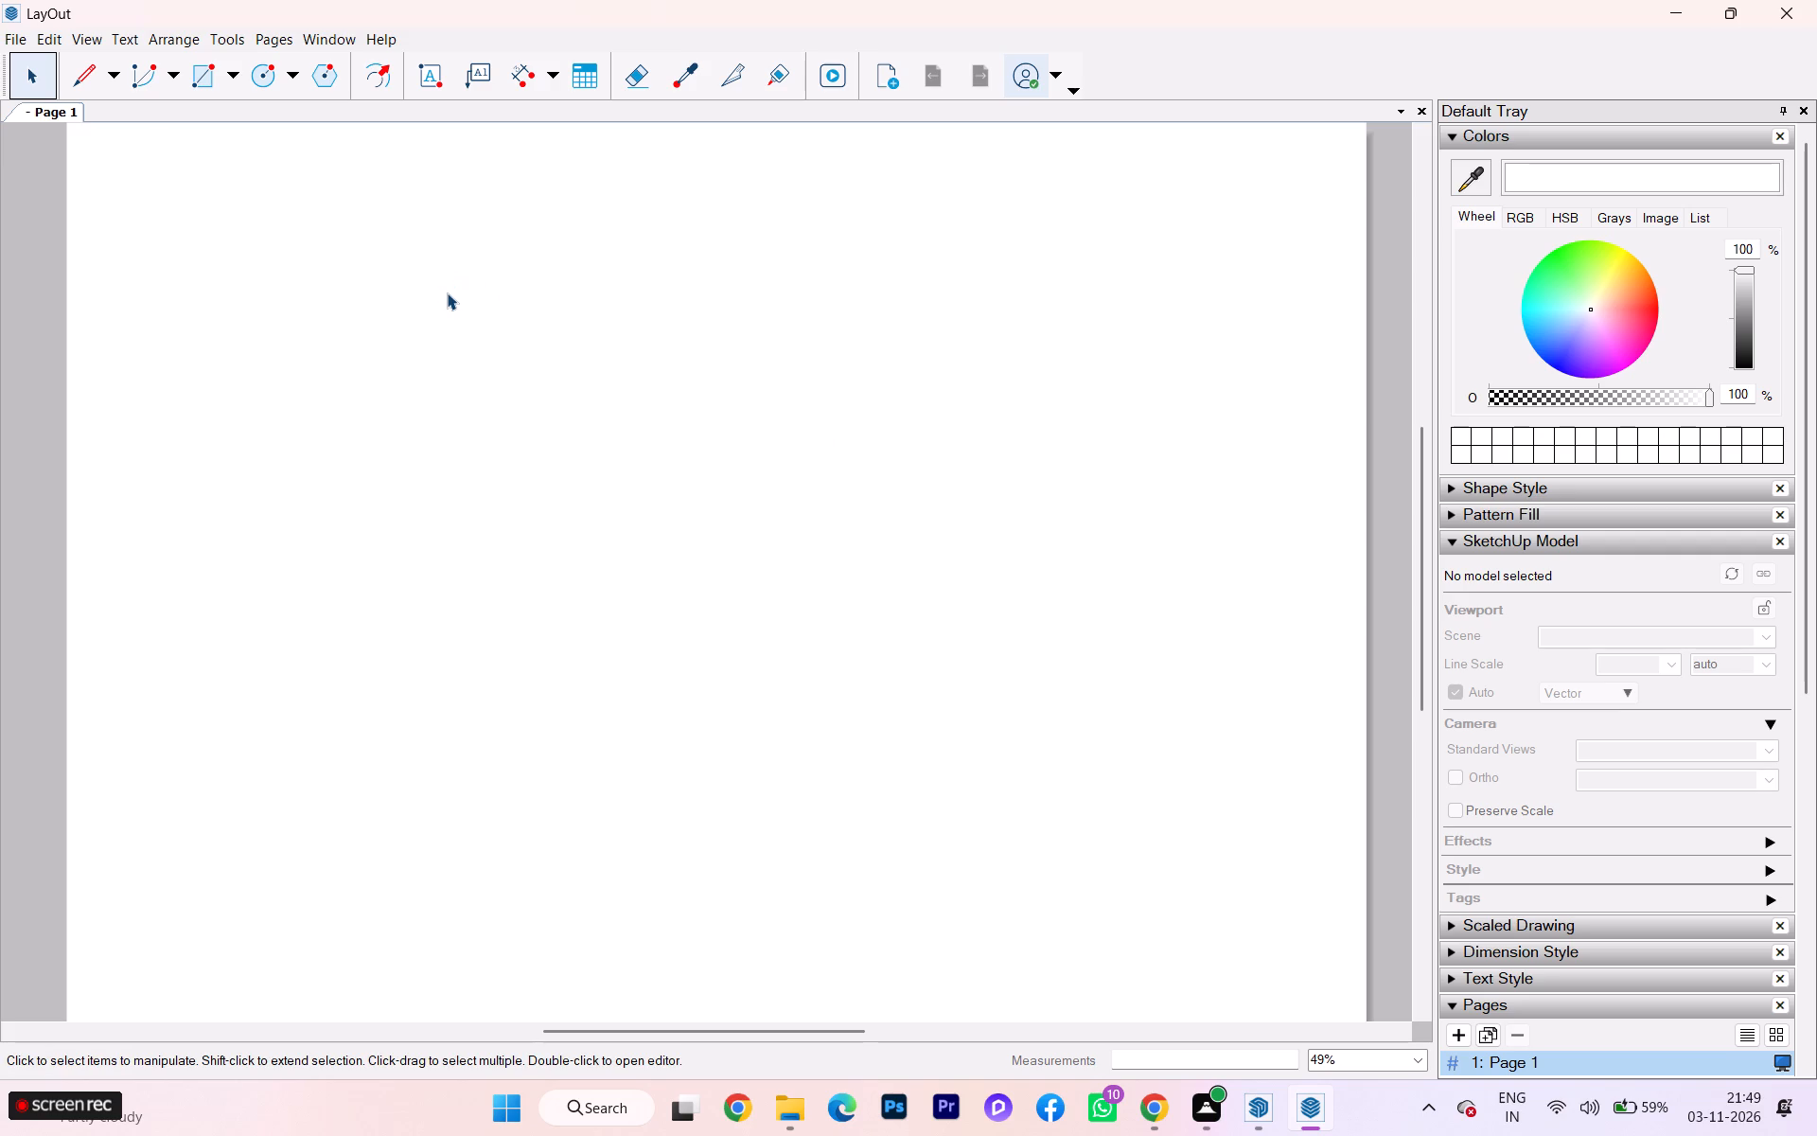
Start inserting a file and browse to the skp projectss folder inside internship files on drive D.
{"action": "left_click", "coordinate": [18, 29]}
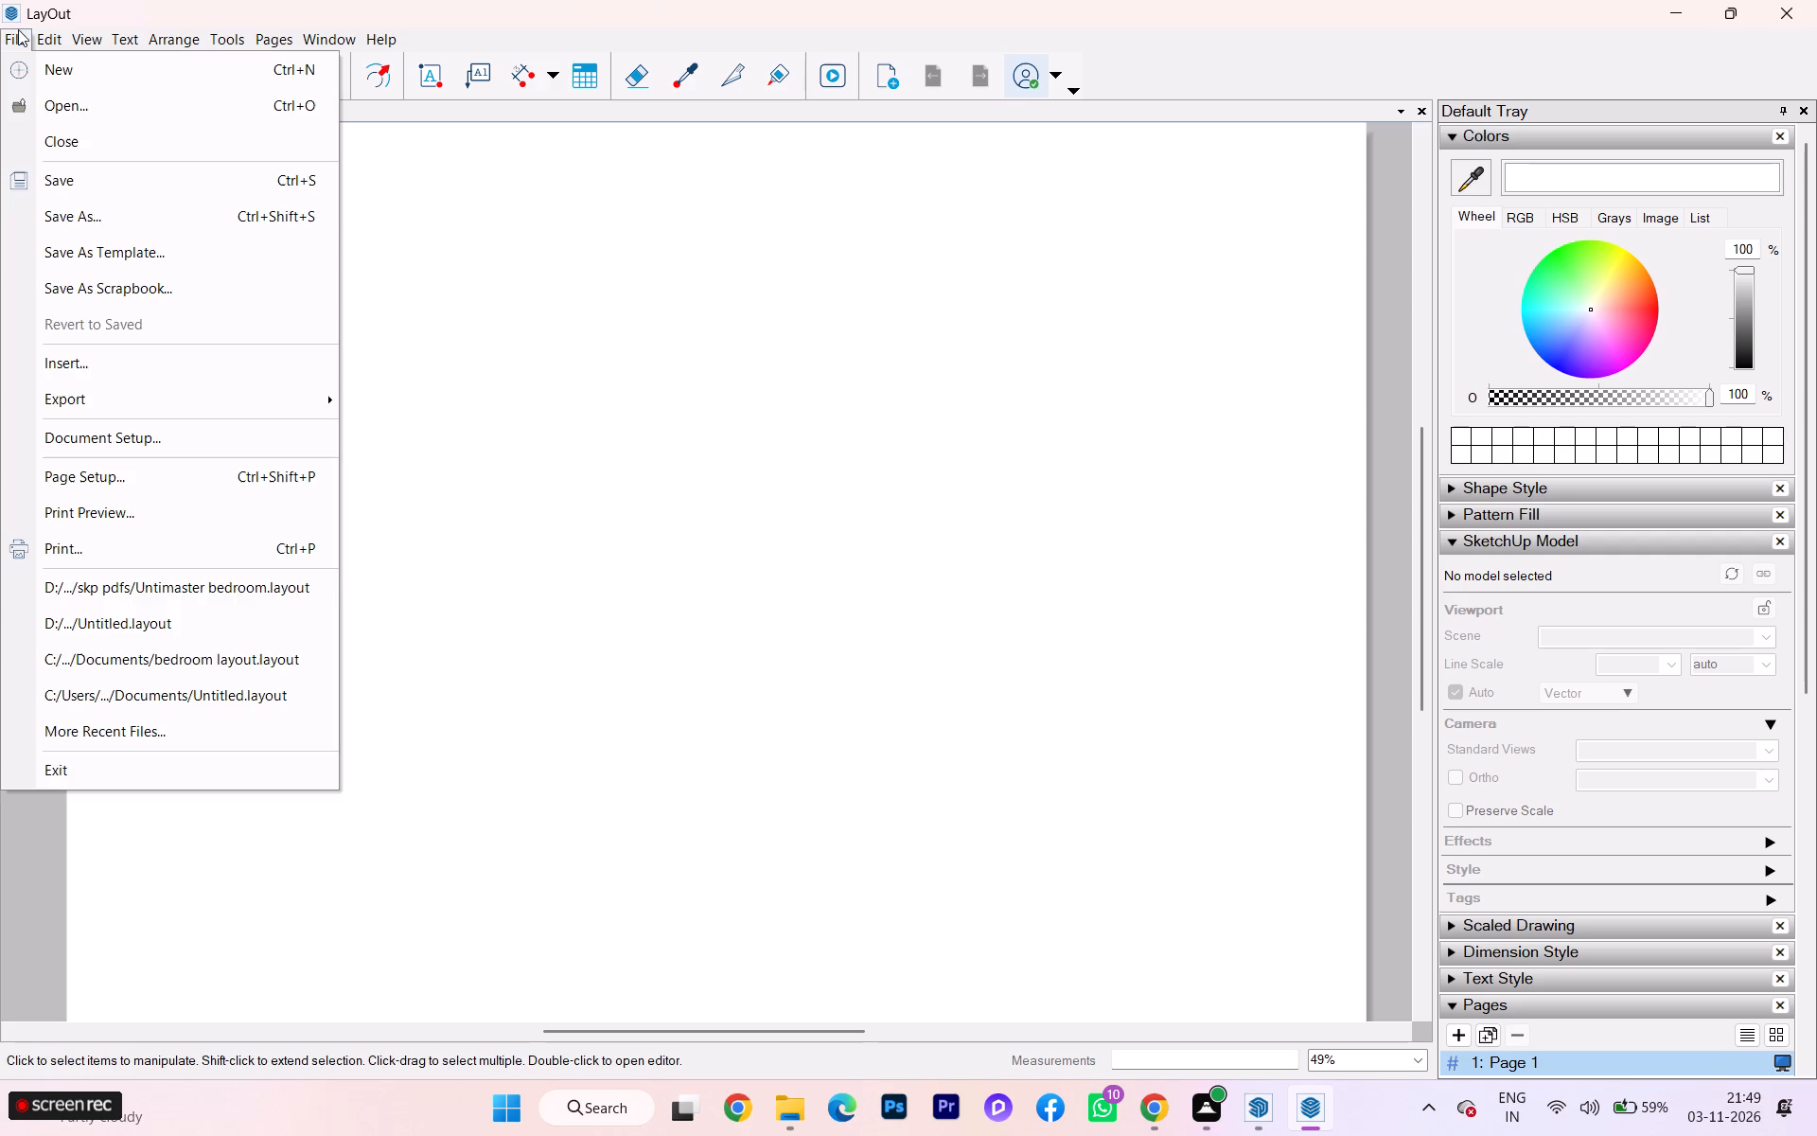
{"action": "left_click", "coordinate": [41, 353]}
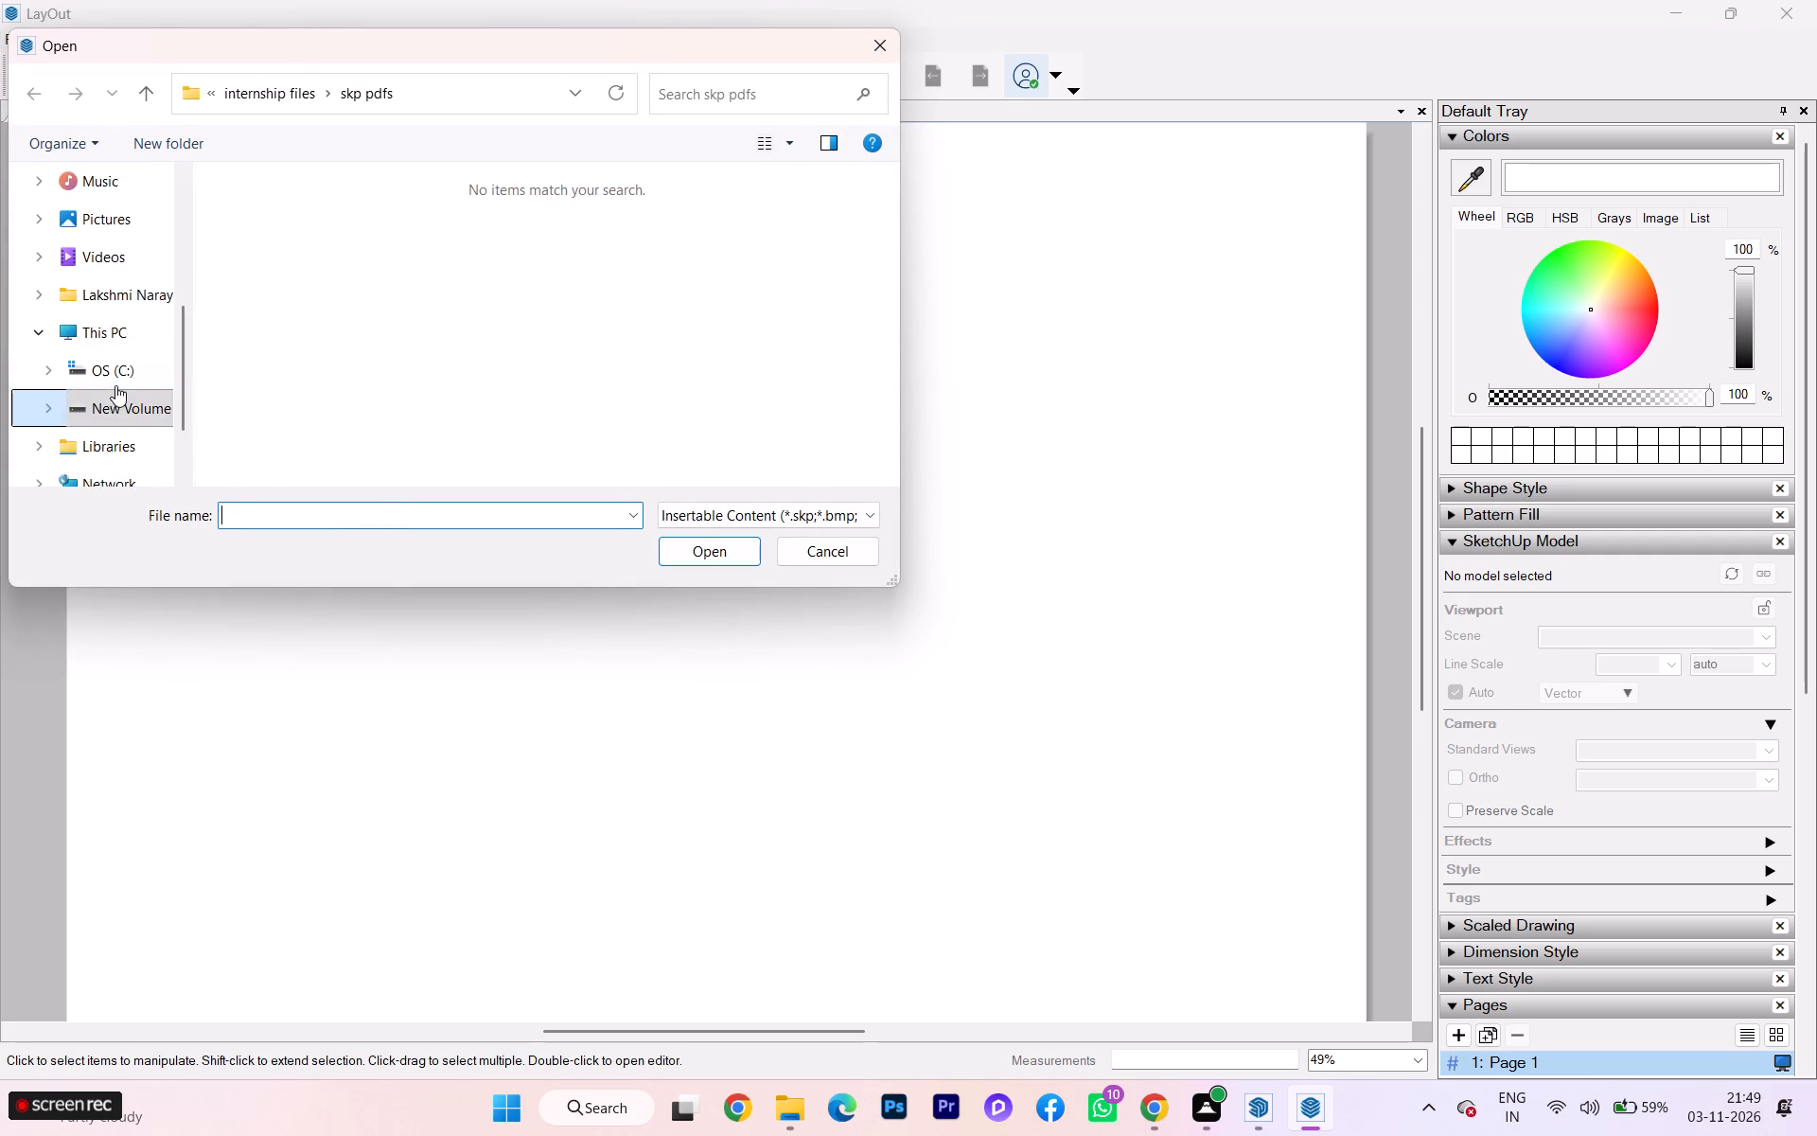
{"action": "left_click", "coordinate": [120, 403]}
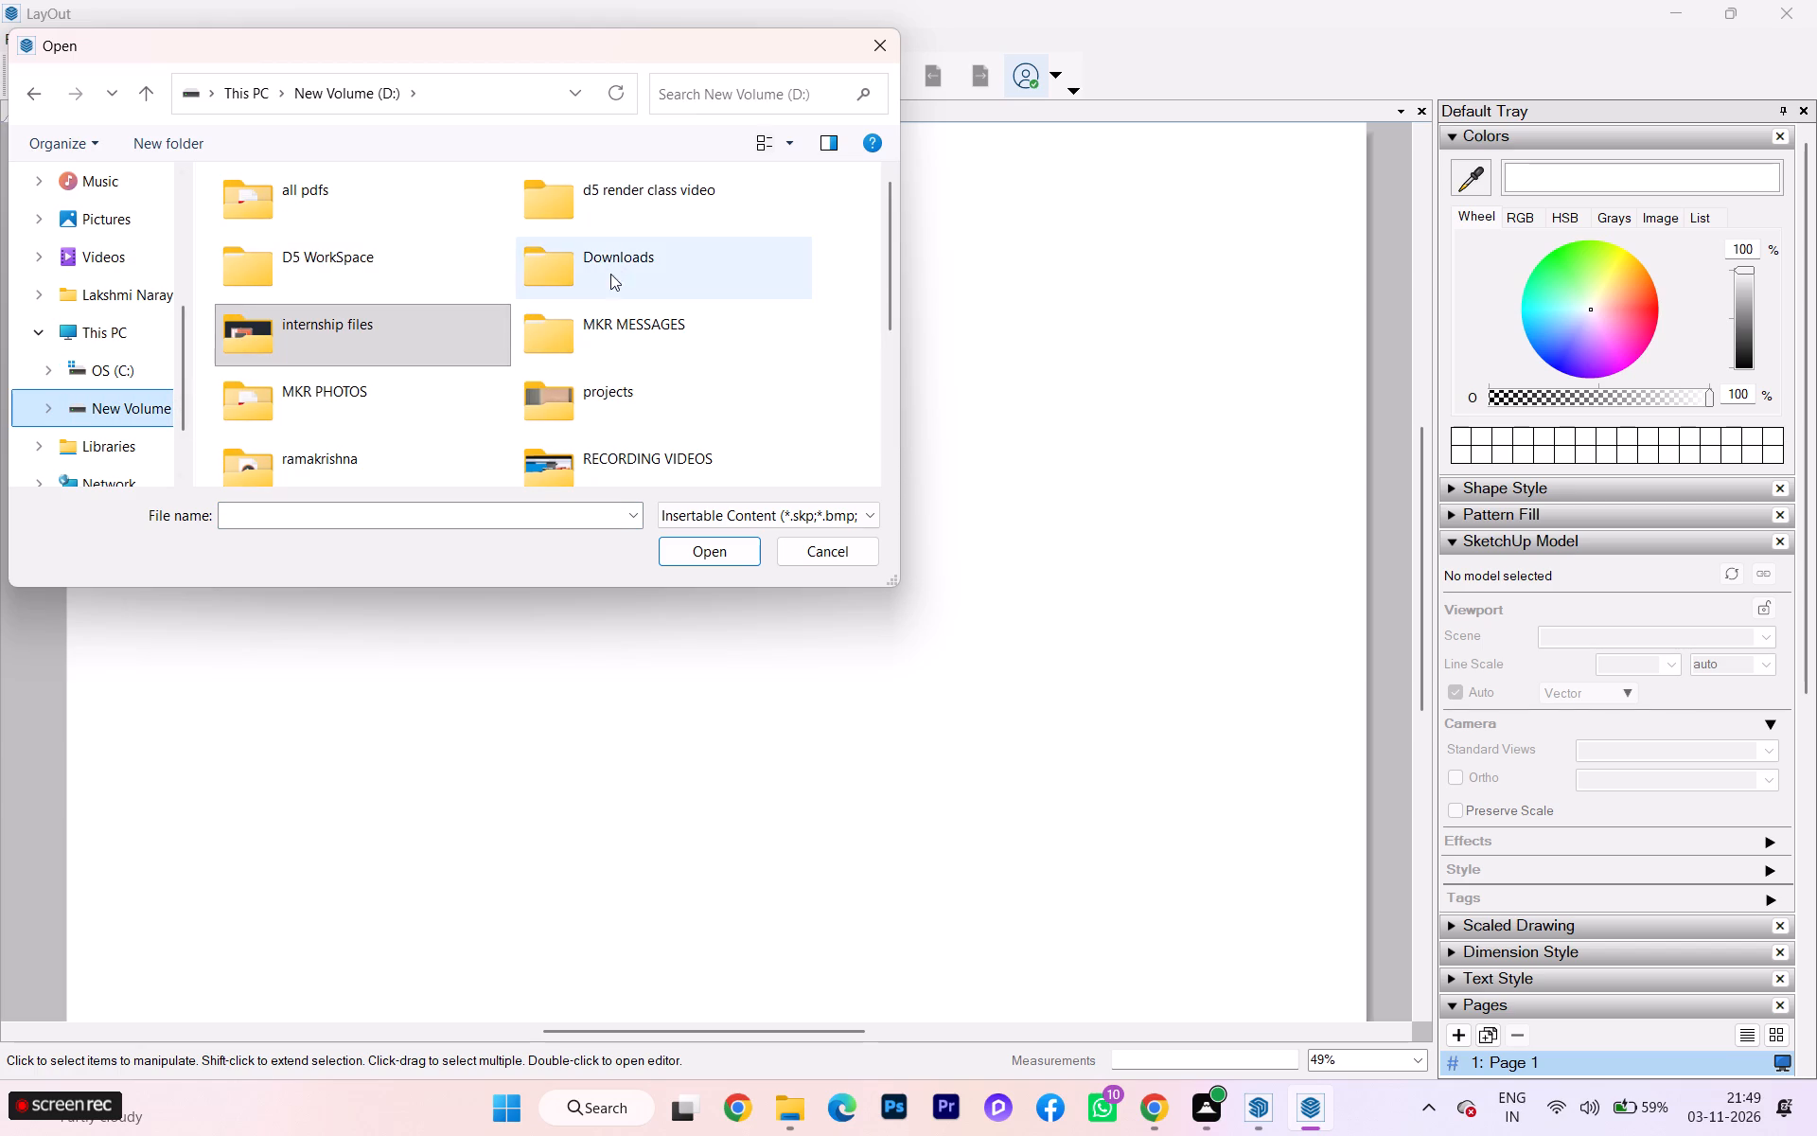
{"action": "double_click", "coordinate": [606, 387]}
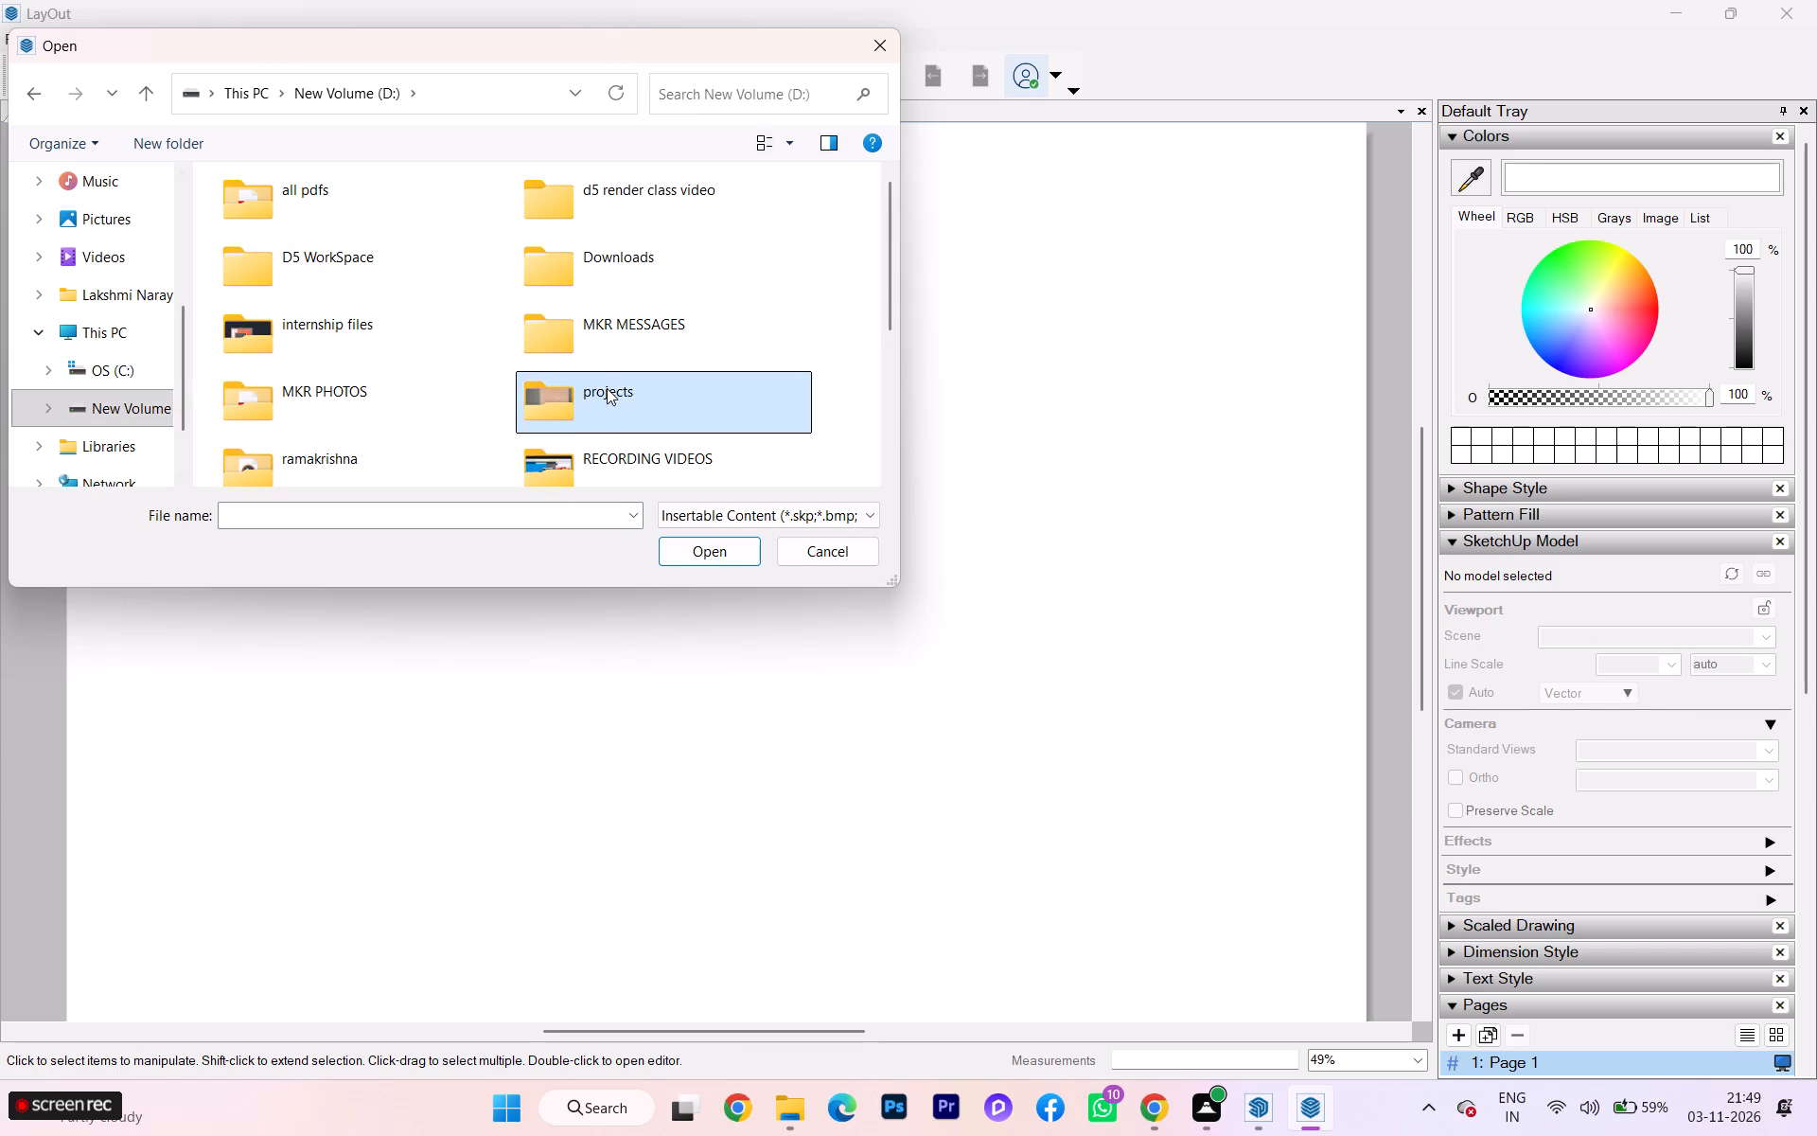
{"action": "left_click", "coordinate": [371, 81]}
{"action": "left_click", "coordinate": [330, 311]}
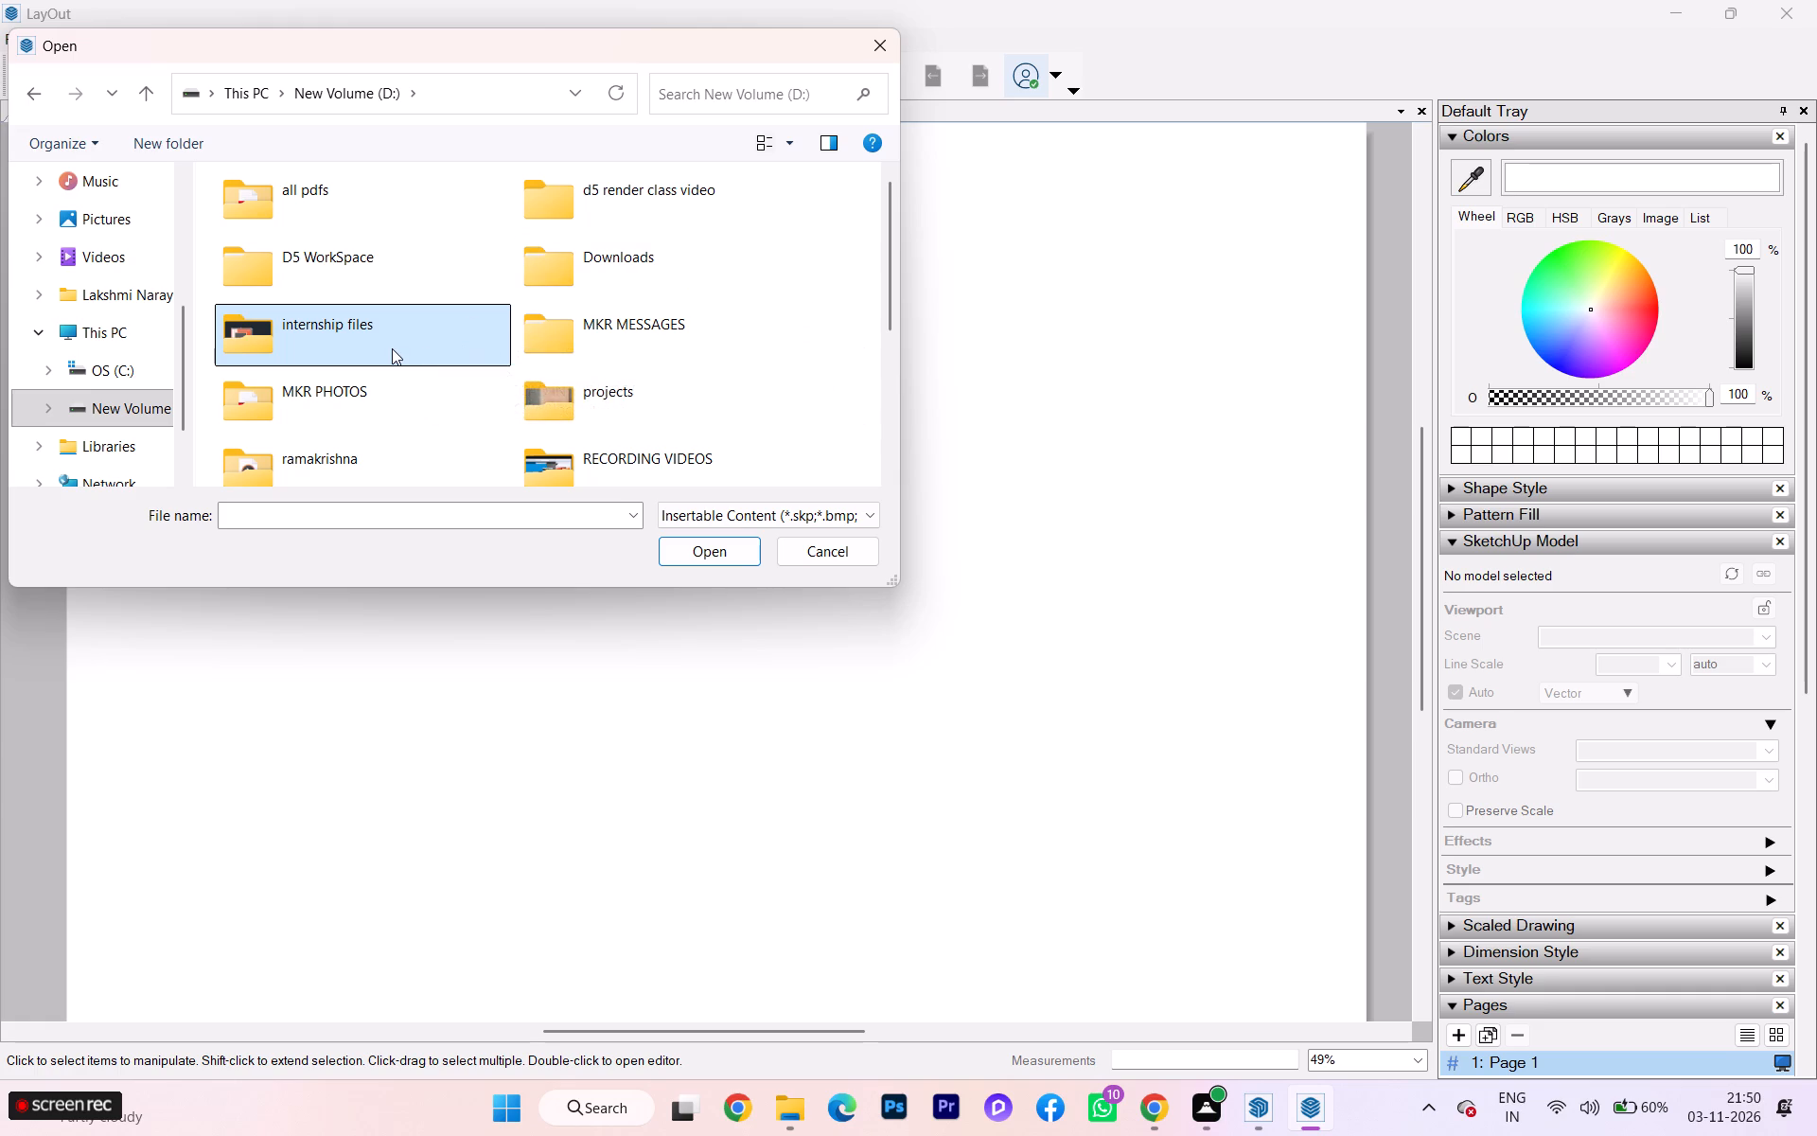
{"action": "double_click", "coordinate": [392, 348]}
{"action": "double_click", "coordinate": [637, 255]}
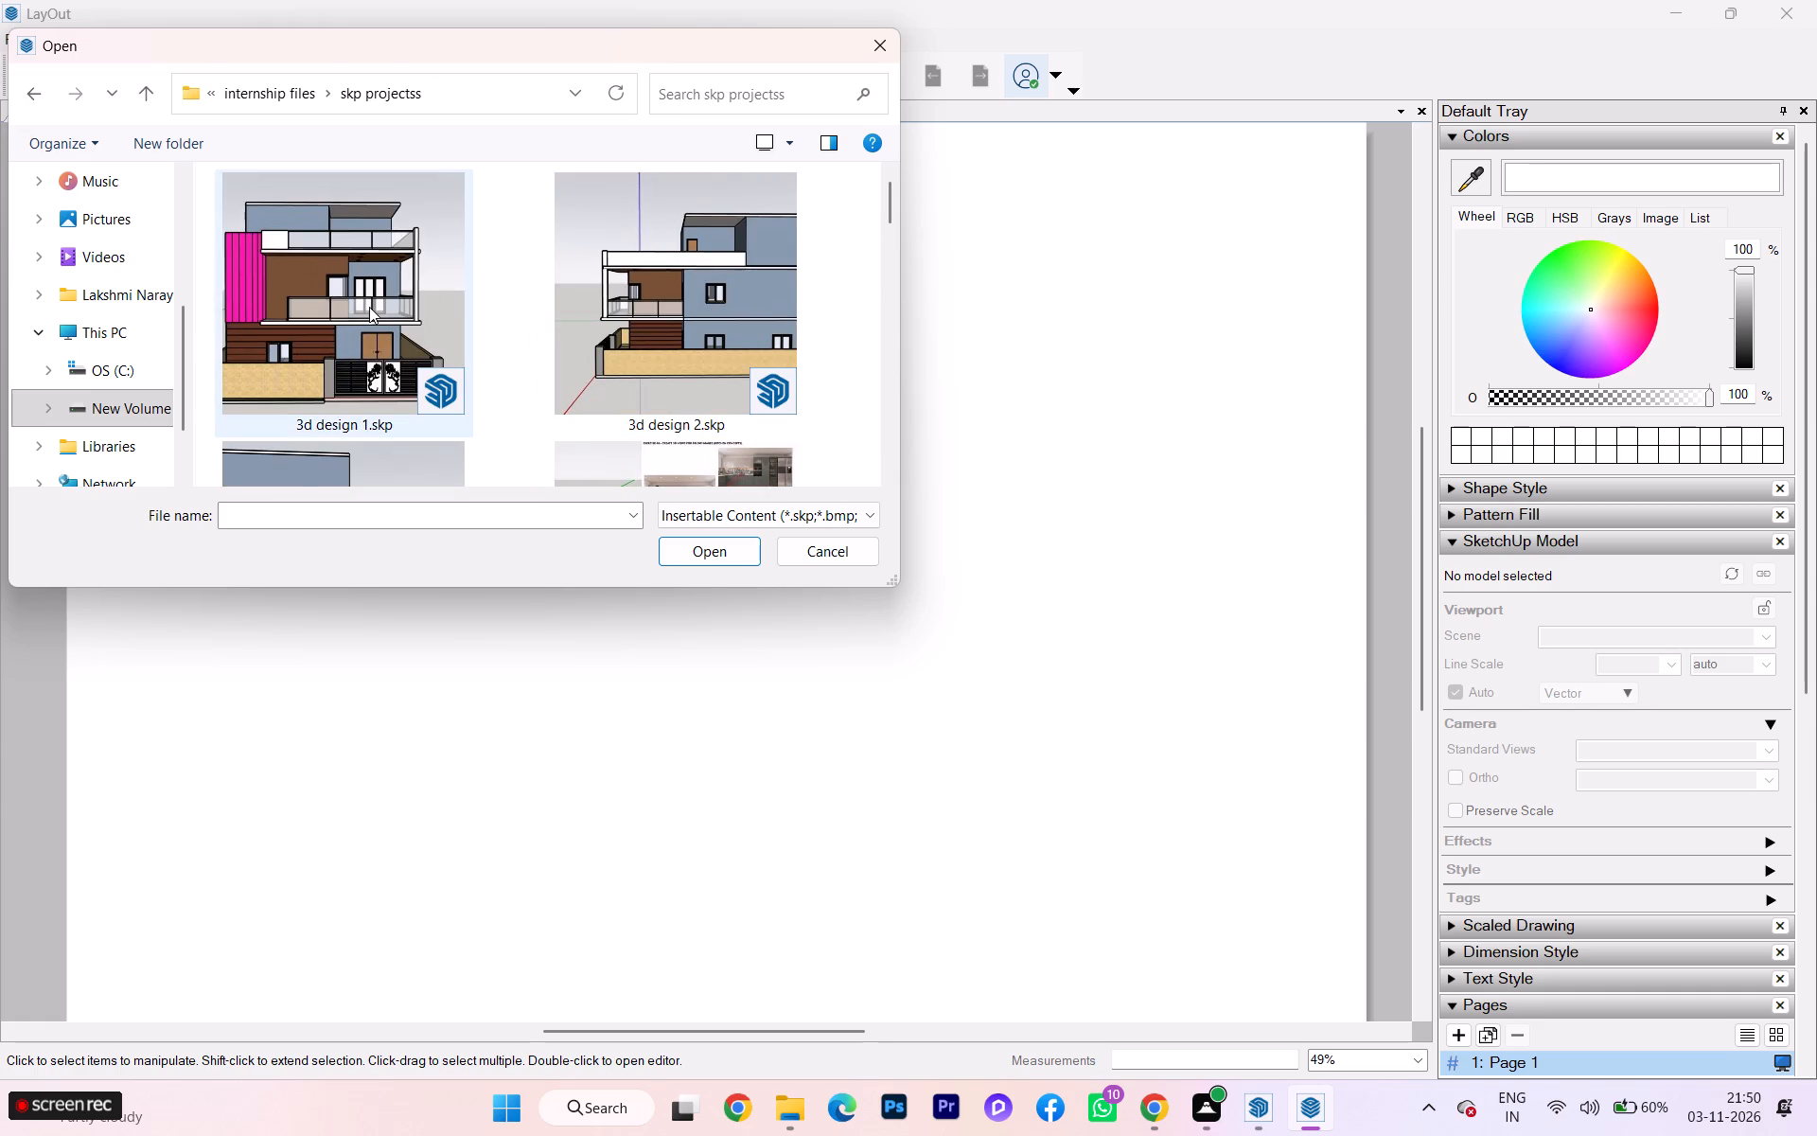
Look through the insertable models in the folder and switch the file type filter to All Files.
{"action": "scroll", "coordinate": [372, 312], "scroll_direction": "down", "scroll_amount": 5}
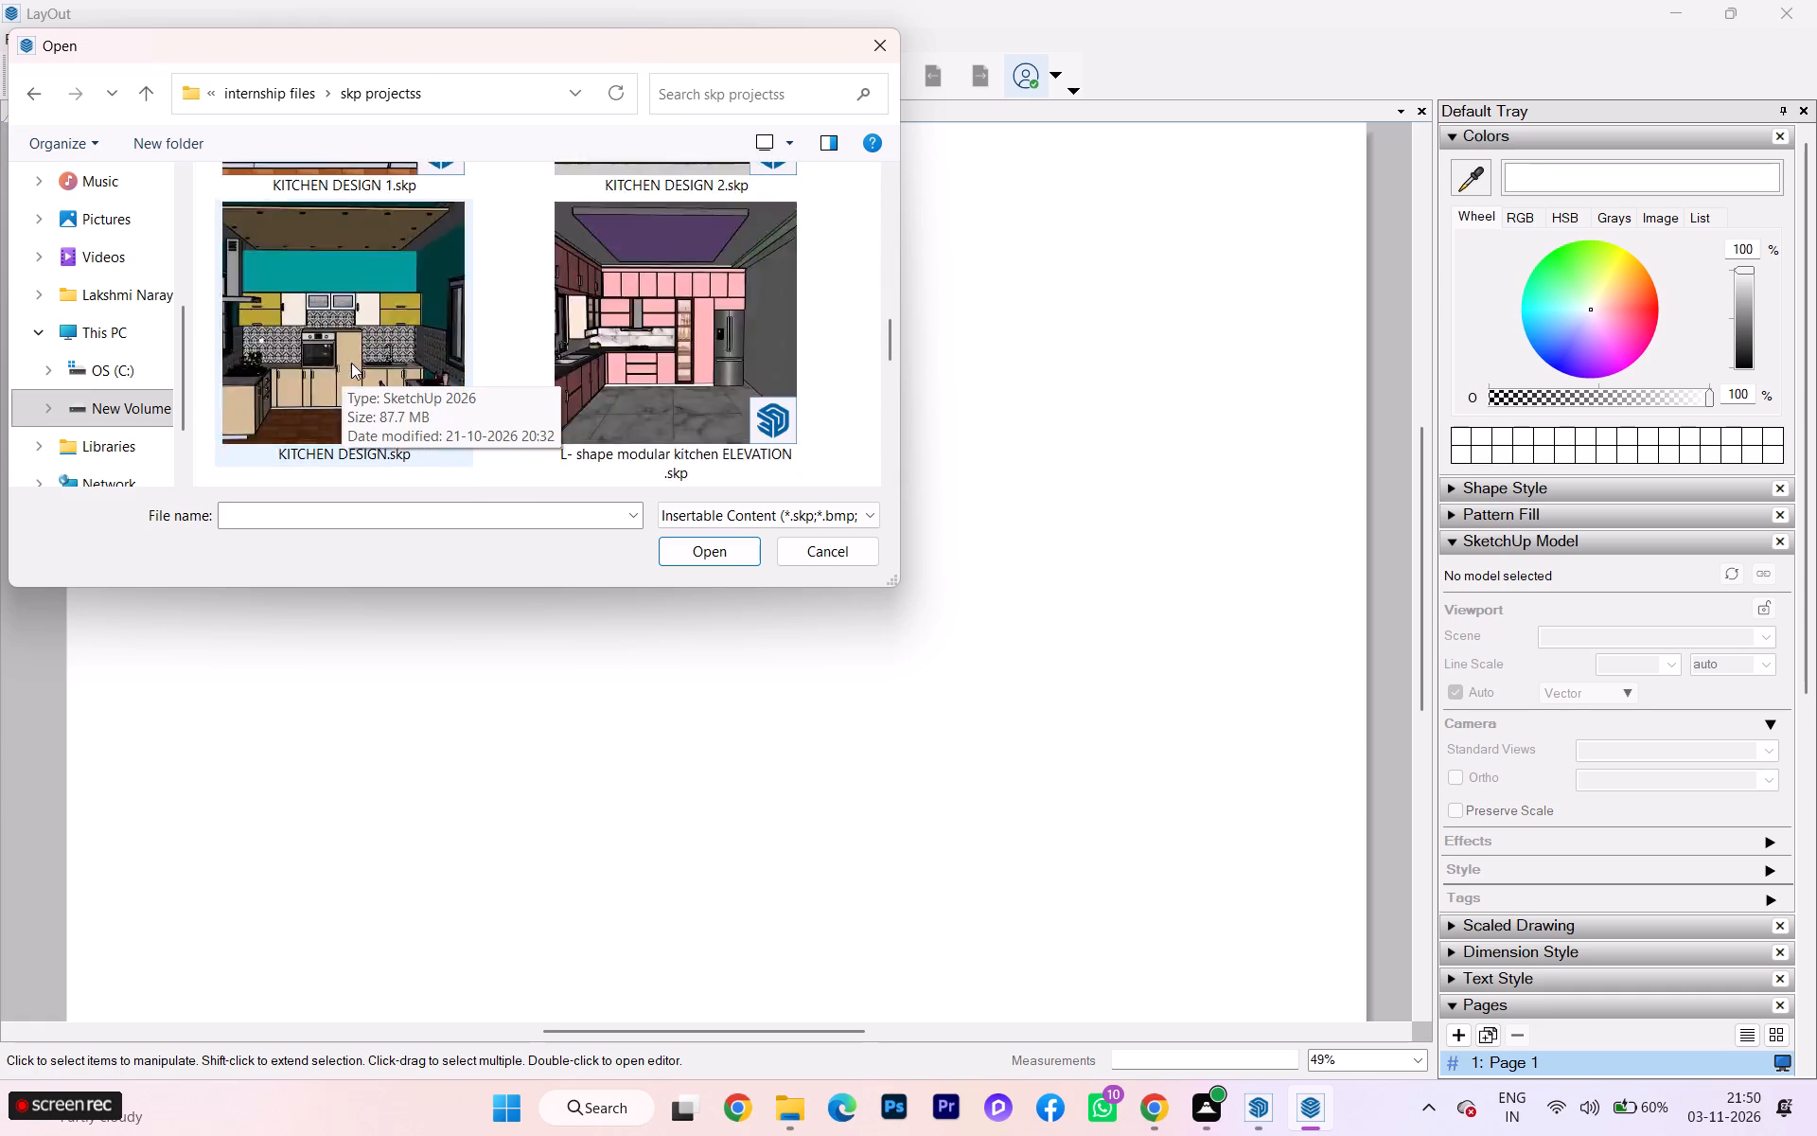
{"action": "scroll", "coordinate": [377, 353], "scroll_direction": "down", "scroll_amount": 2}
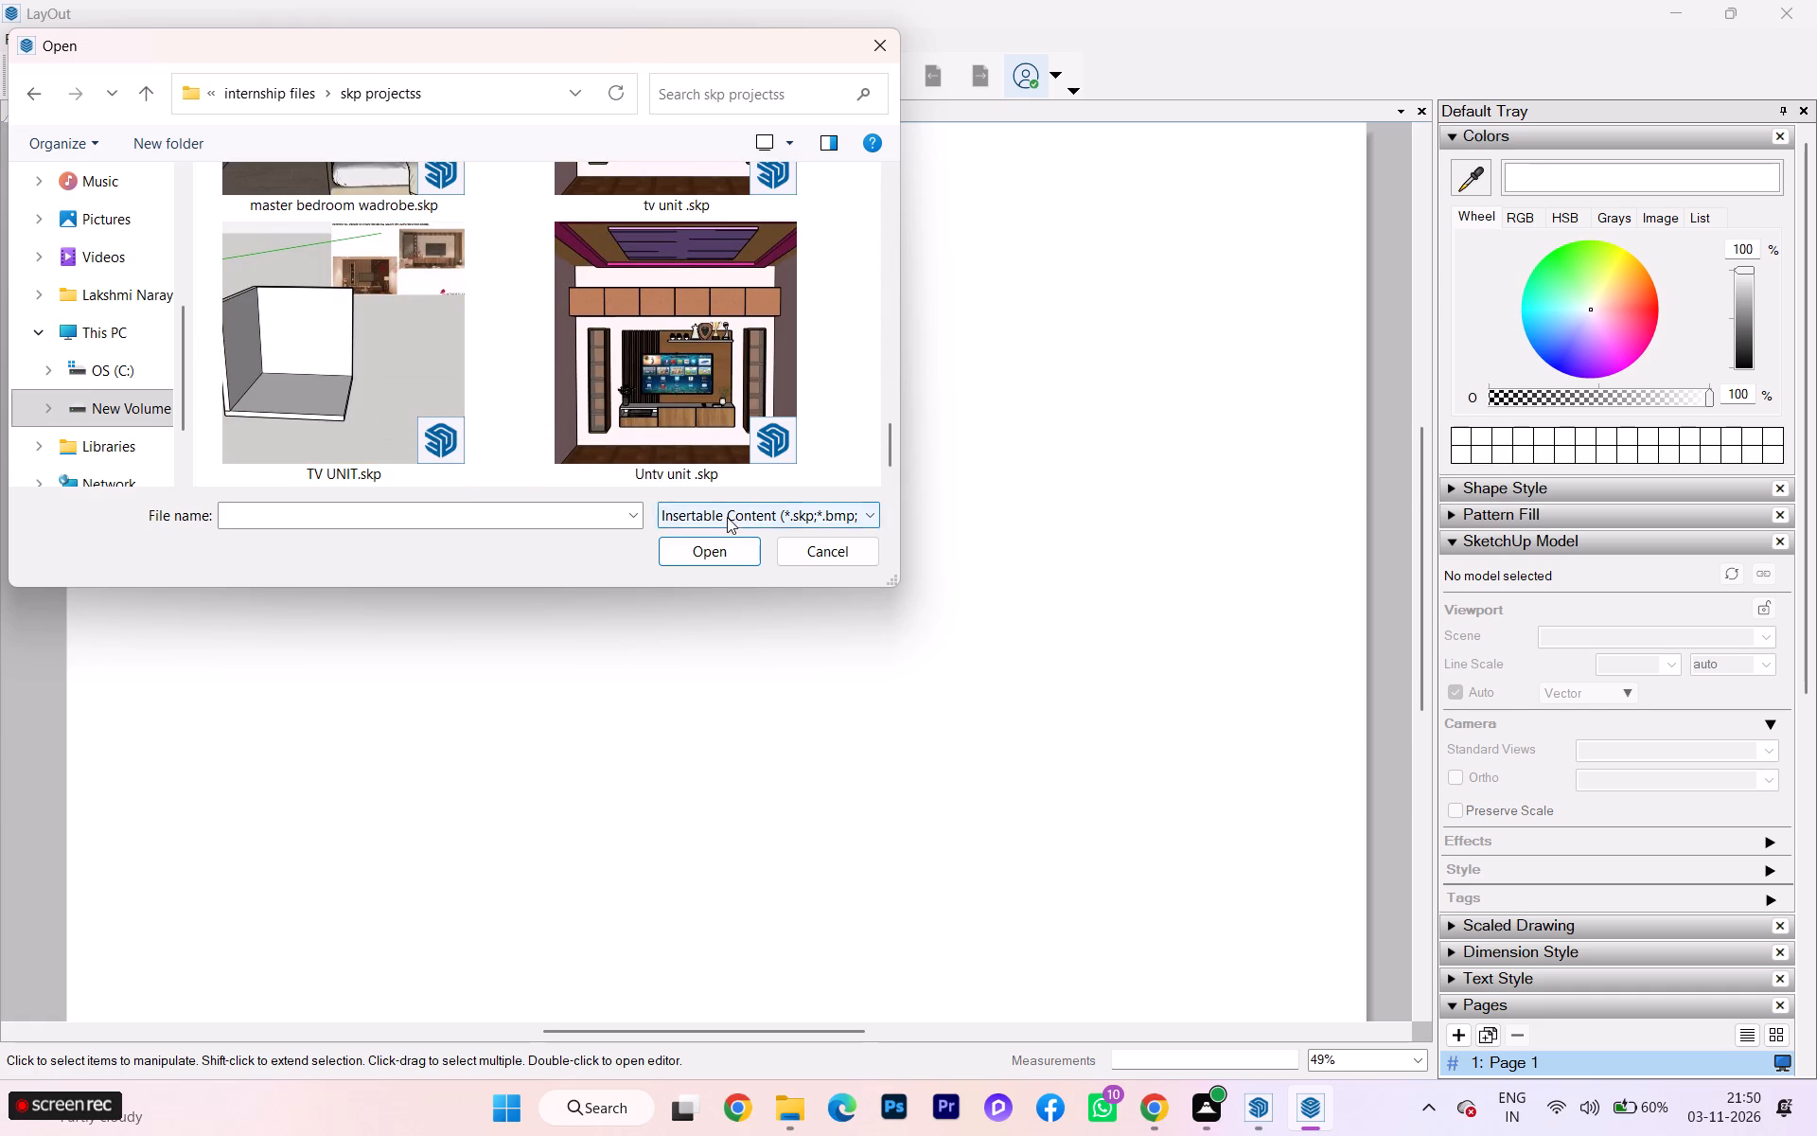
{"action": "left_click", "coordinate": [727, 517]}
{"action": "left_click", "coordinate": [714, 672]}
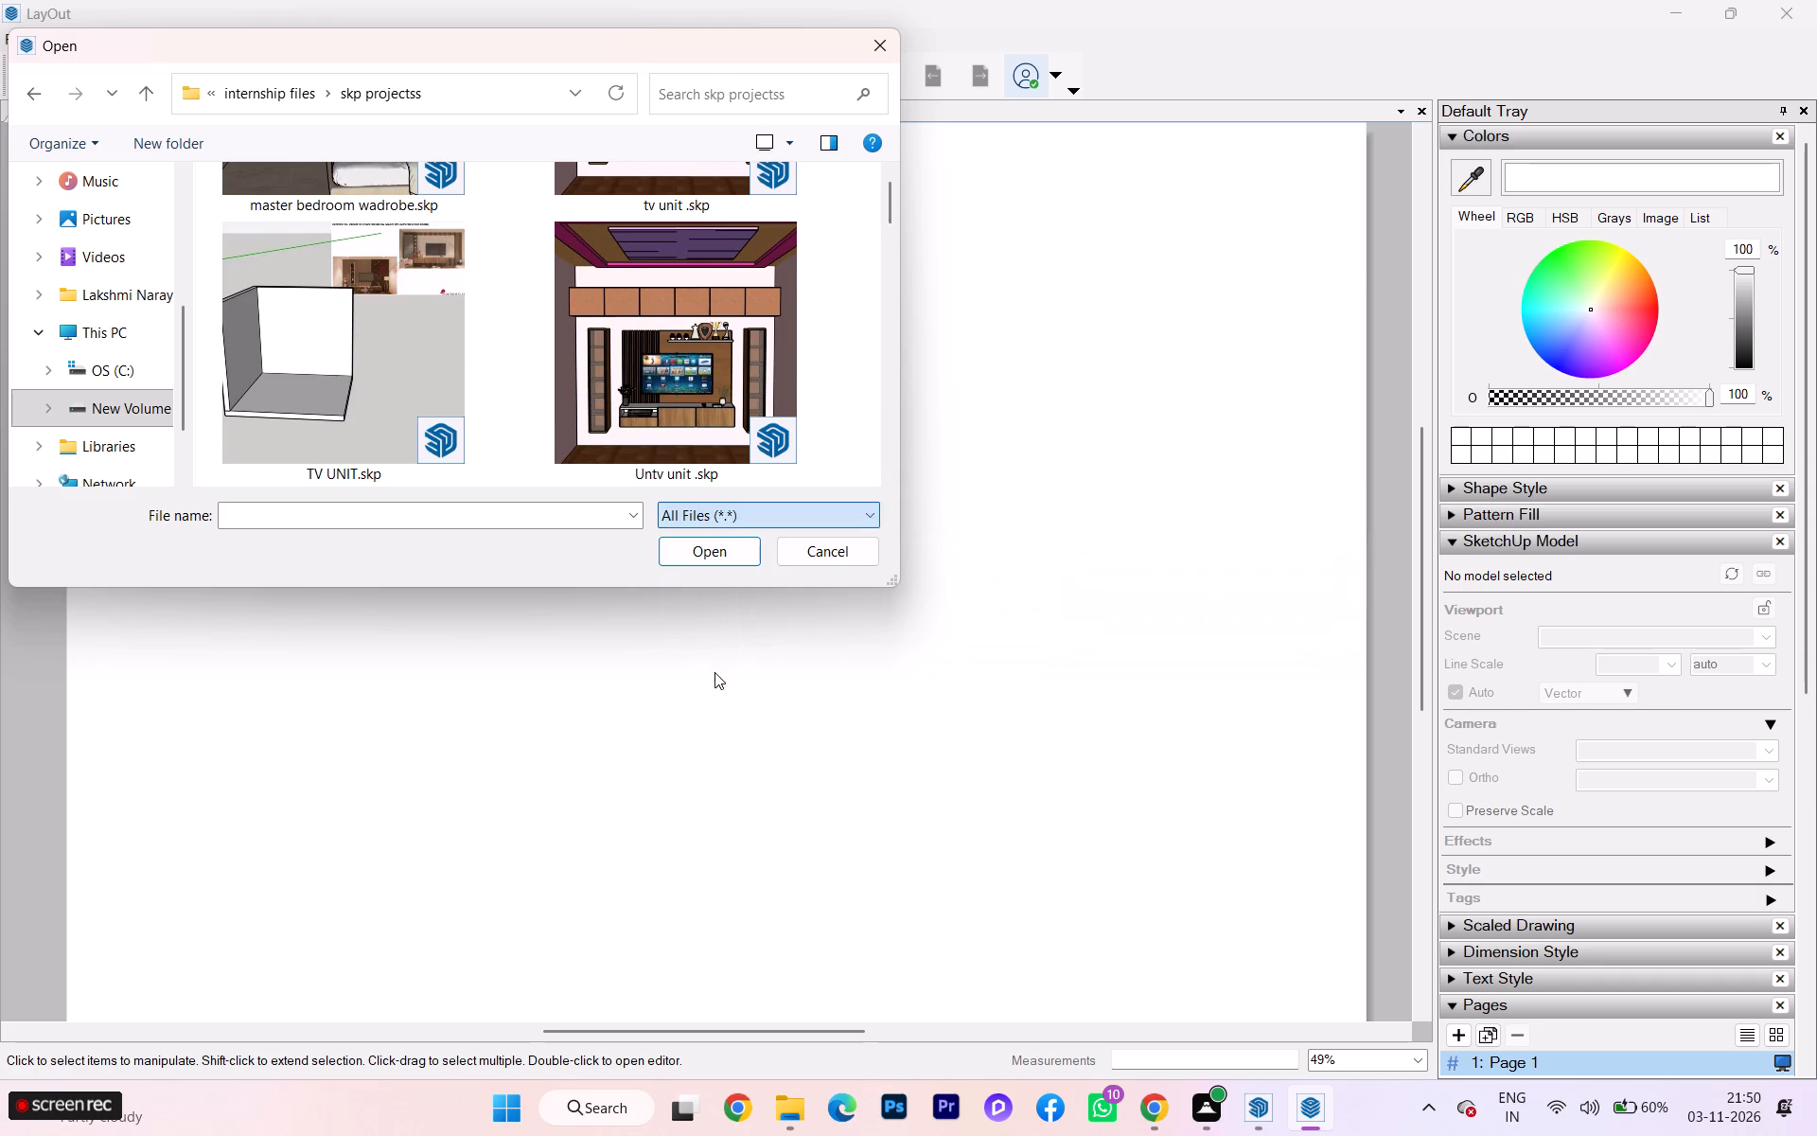
Look through all the files in the skp projectss folder for the 3D kitchen design dated 03.11.26.
{"action": "scroll", "coordinate": [621, 359], "scroll_direction": "down", "scroll_amount": 6}
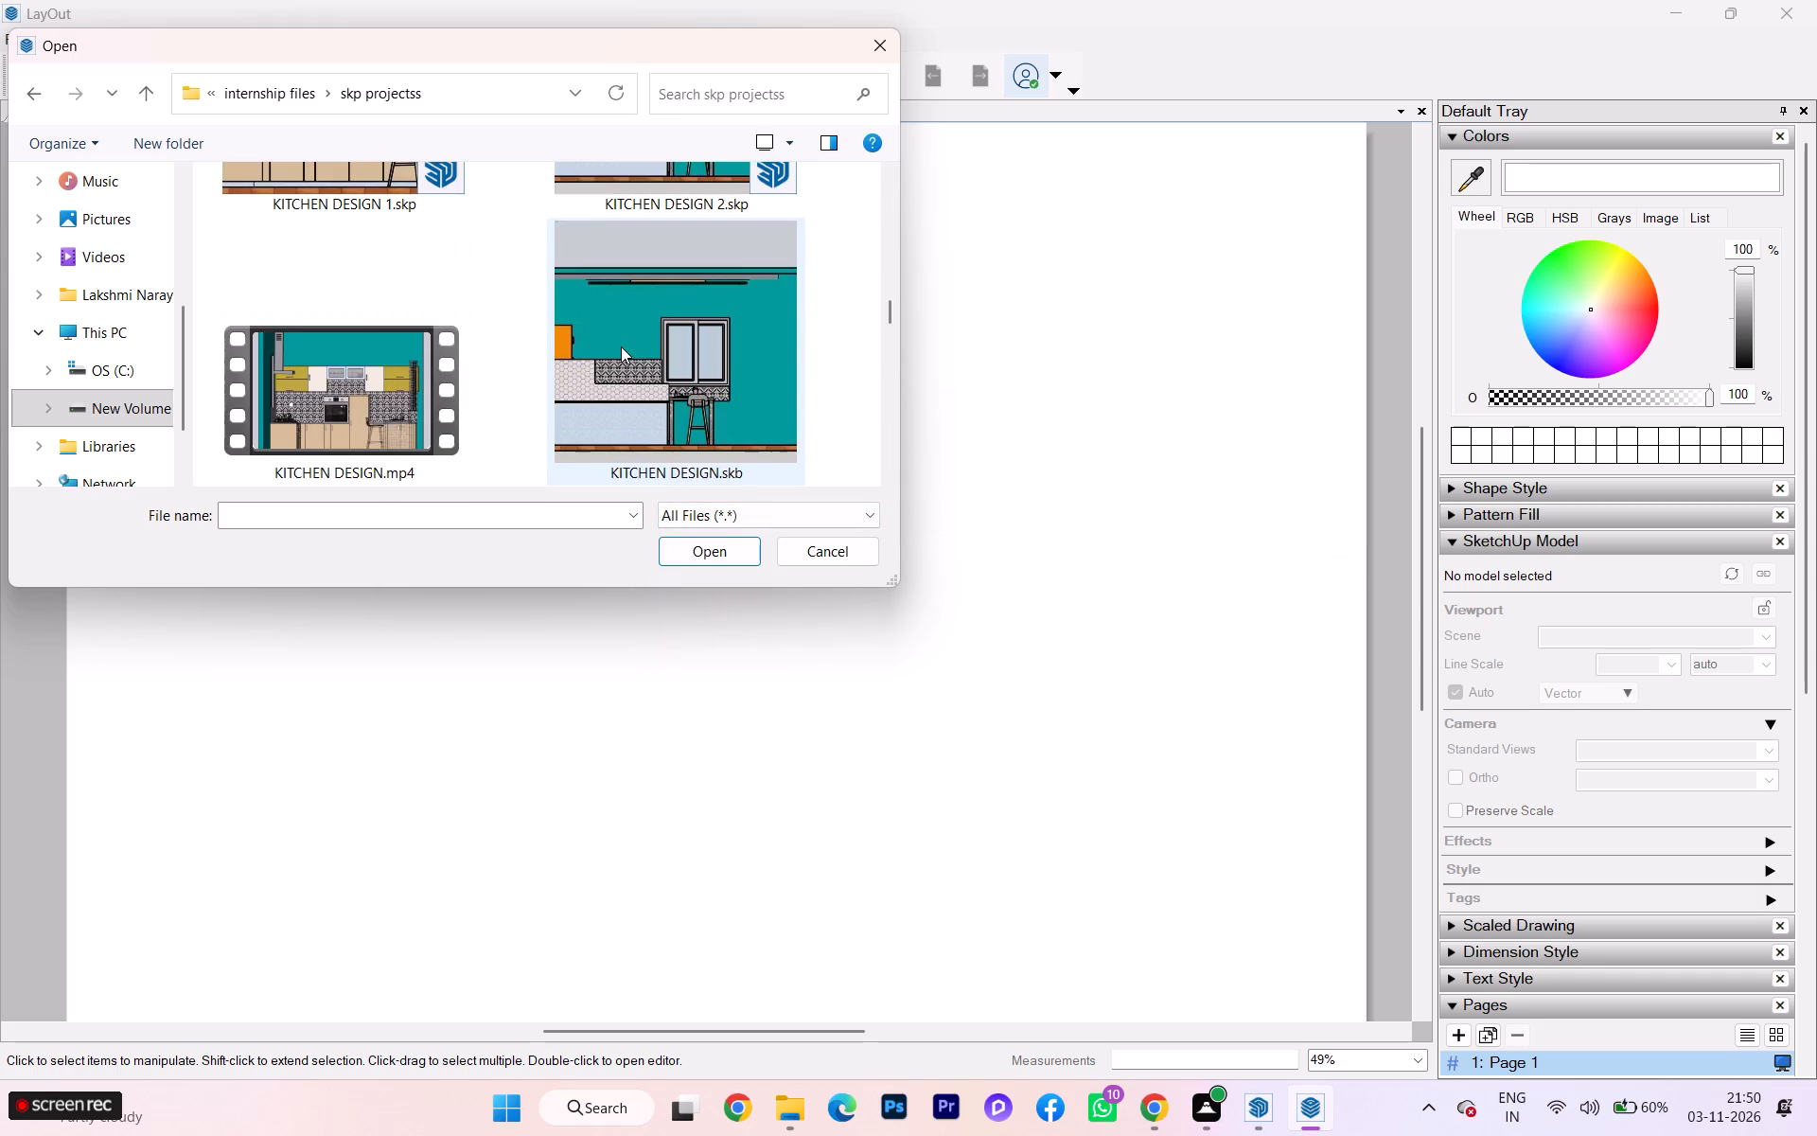
{"action": "scroll", "coordinate": [621, 346], "scroll_direction": "down", "scroll_amount": 2}
{"action": "scroll", "coordinate": [621, 346], "scroll_direction": "up", "scroll_amount": 1}
{"action": "scroll", "coordinate": [621, 346], "scroll_direction": "down", "scroll_amount": 4}
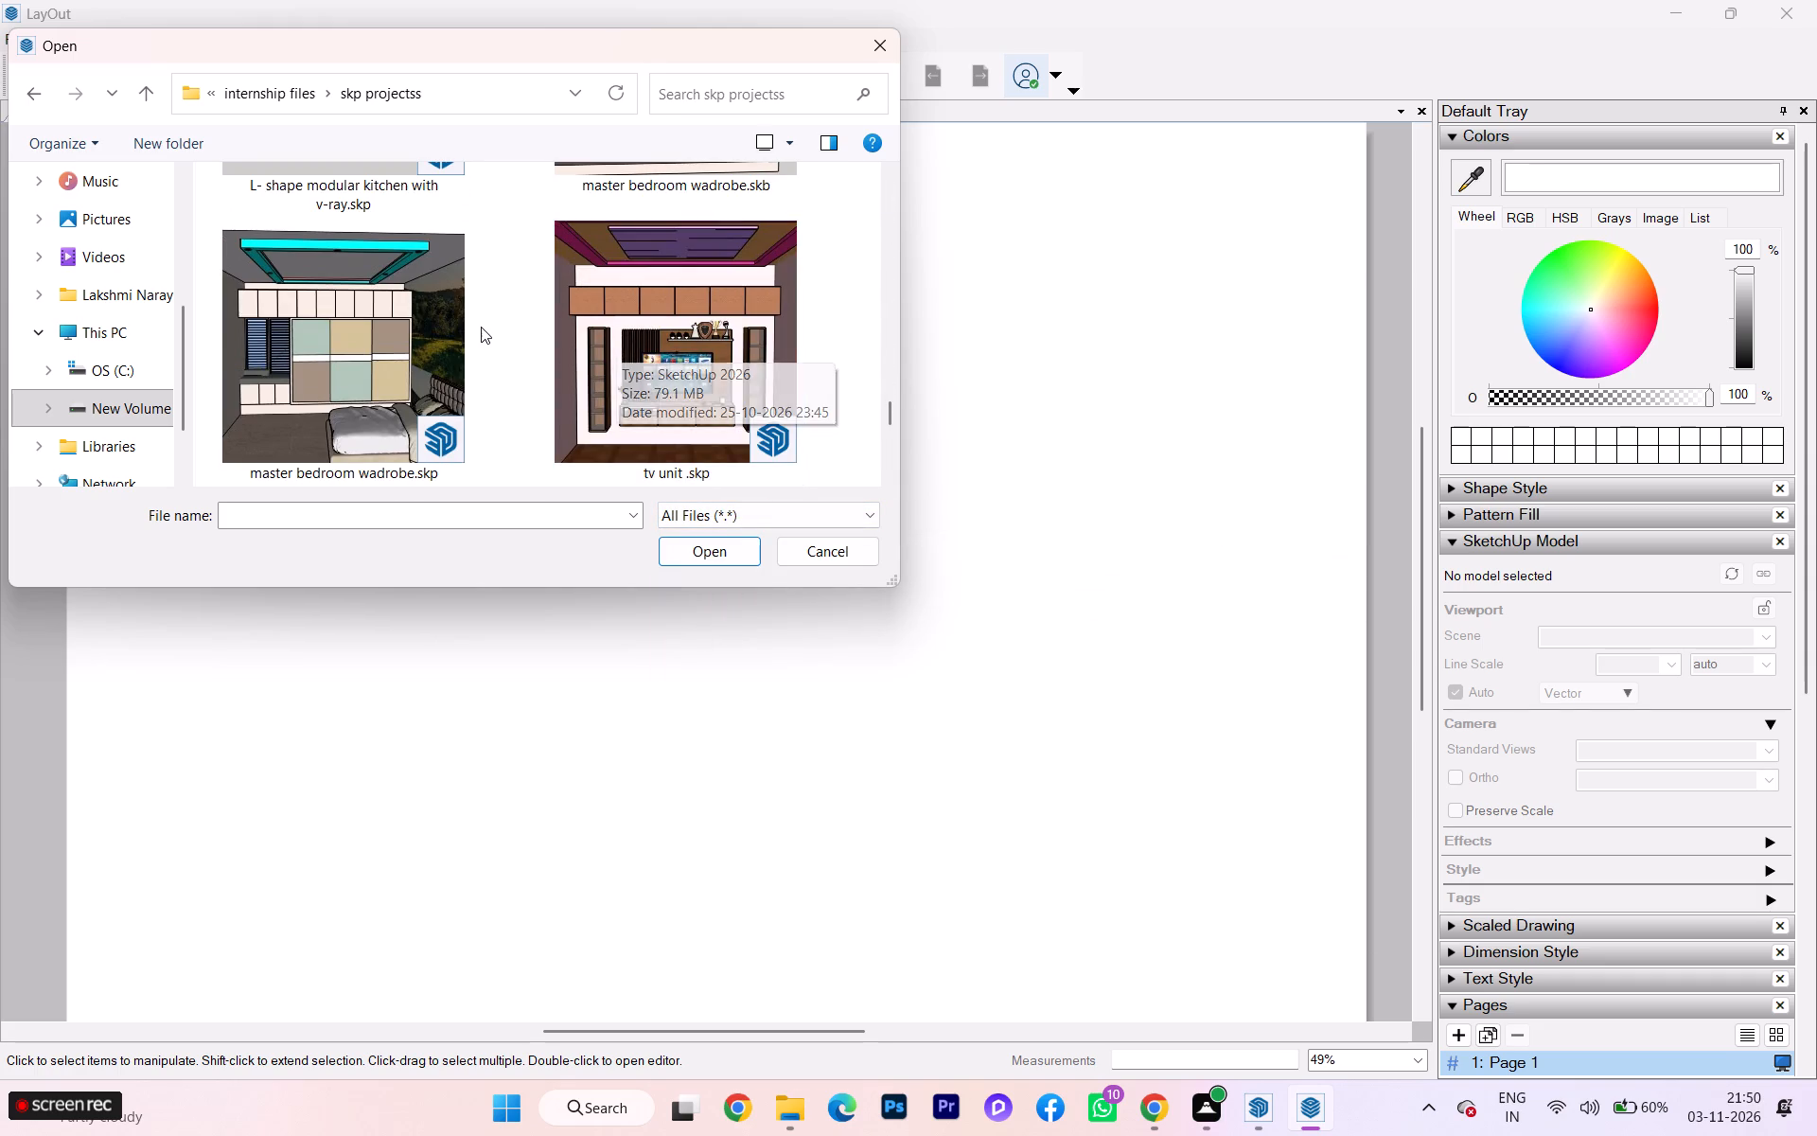
{"action": "scroll", "coordinate": [481, 327], "scroll_direction": "down", "scroll_amount": 5}
{"action": "scroll", "coordinate": [473, 323], "scroll_direction": "up", "scroll_amount": 4}
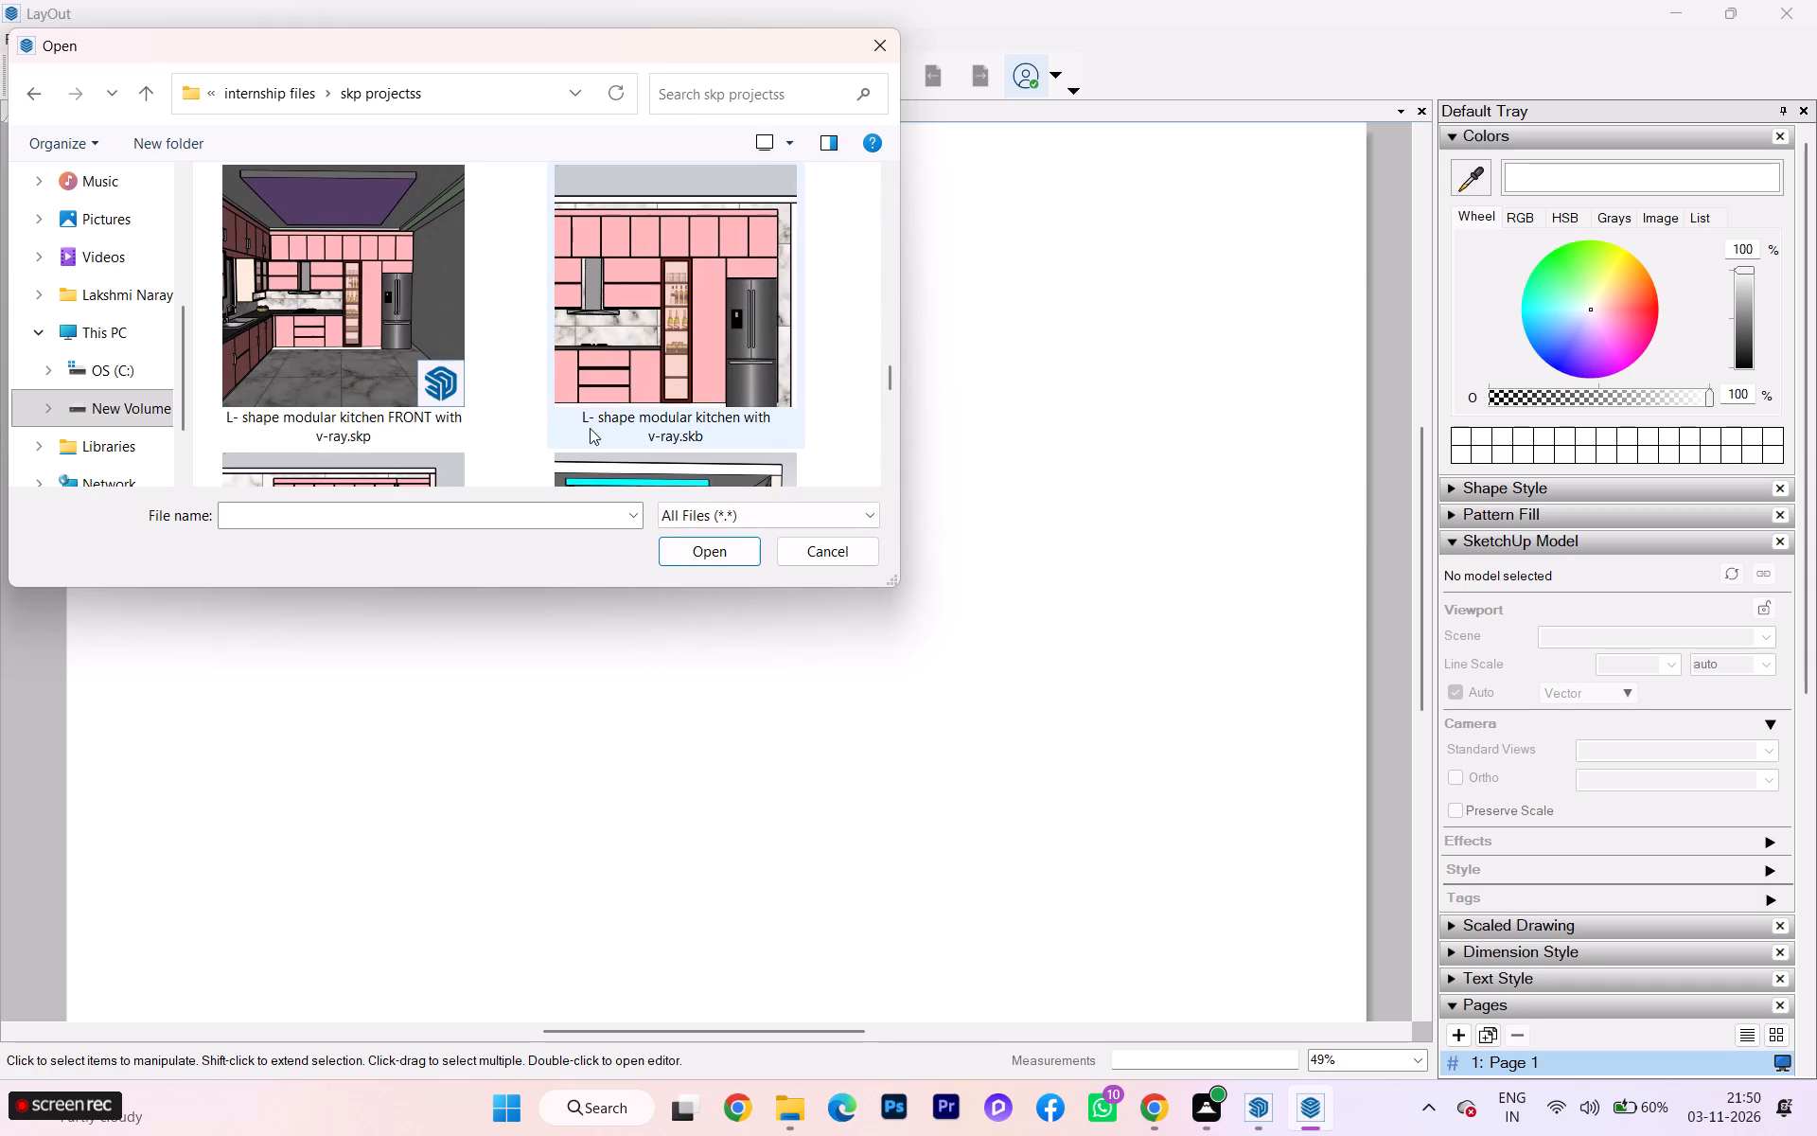
{"action": "scroll", "coordinate": [652, 414], "scroll_direction": "up", "scroll_amount": 1}
{"action": "scroll", "coordinate": [590, 293], "scroll_direction": "up", "scroll_amount": 1}
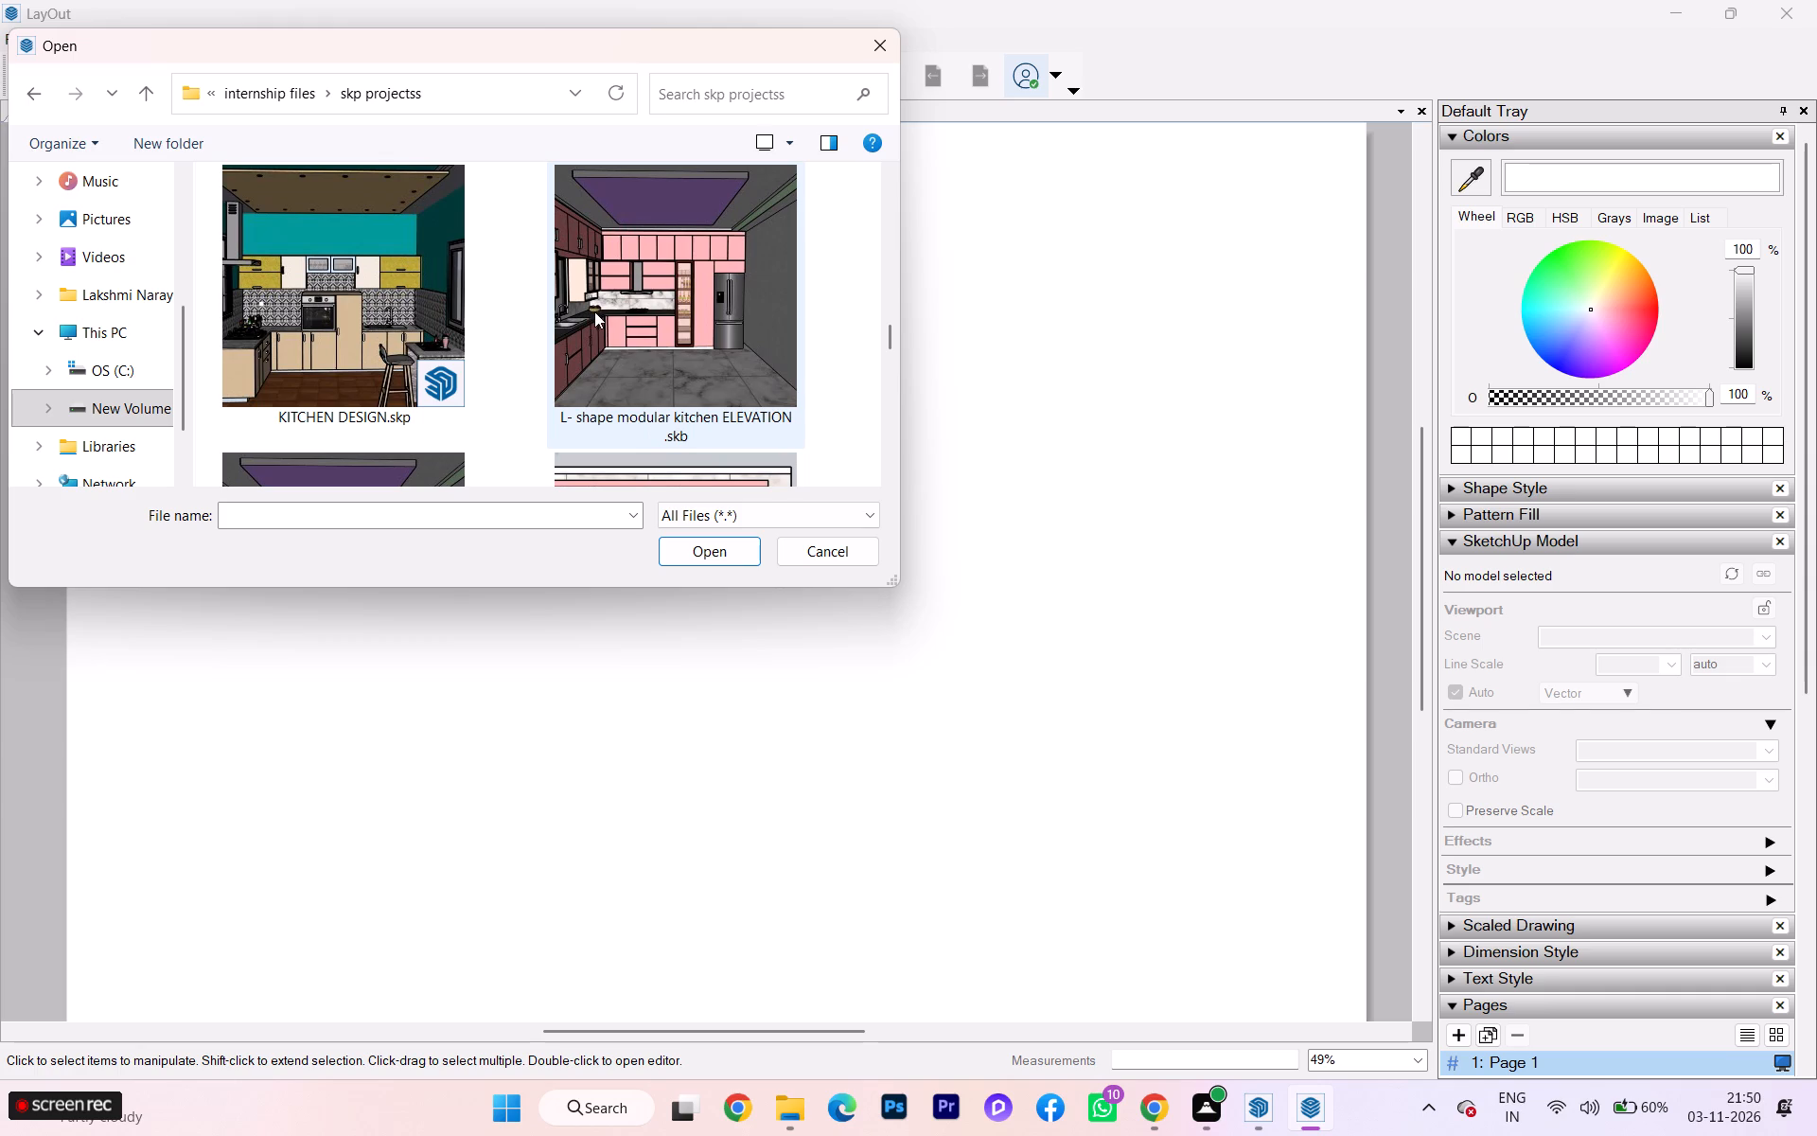
{"action": "scroll", "coordinate": [594, 311], "scroll_direction": "down", "scroll_amount": 1}
{"action": "scroll", "coordinate": [594, 311], "scroll_direction": "up", "scroll_amount": 3}
{"action": "scroll", "coordinate": [594, 311], "scroll_direction": "down", "scroll_amount": 1}
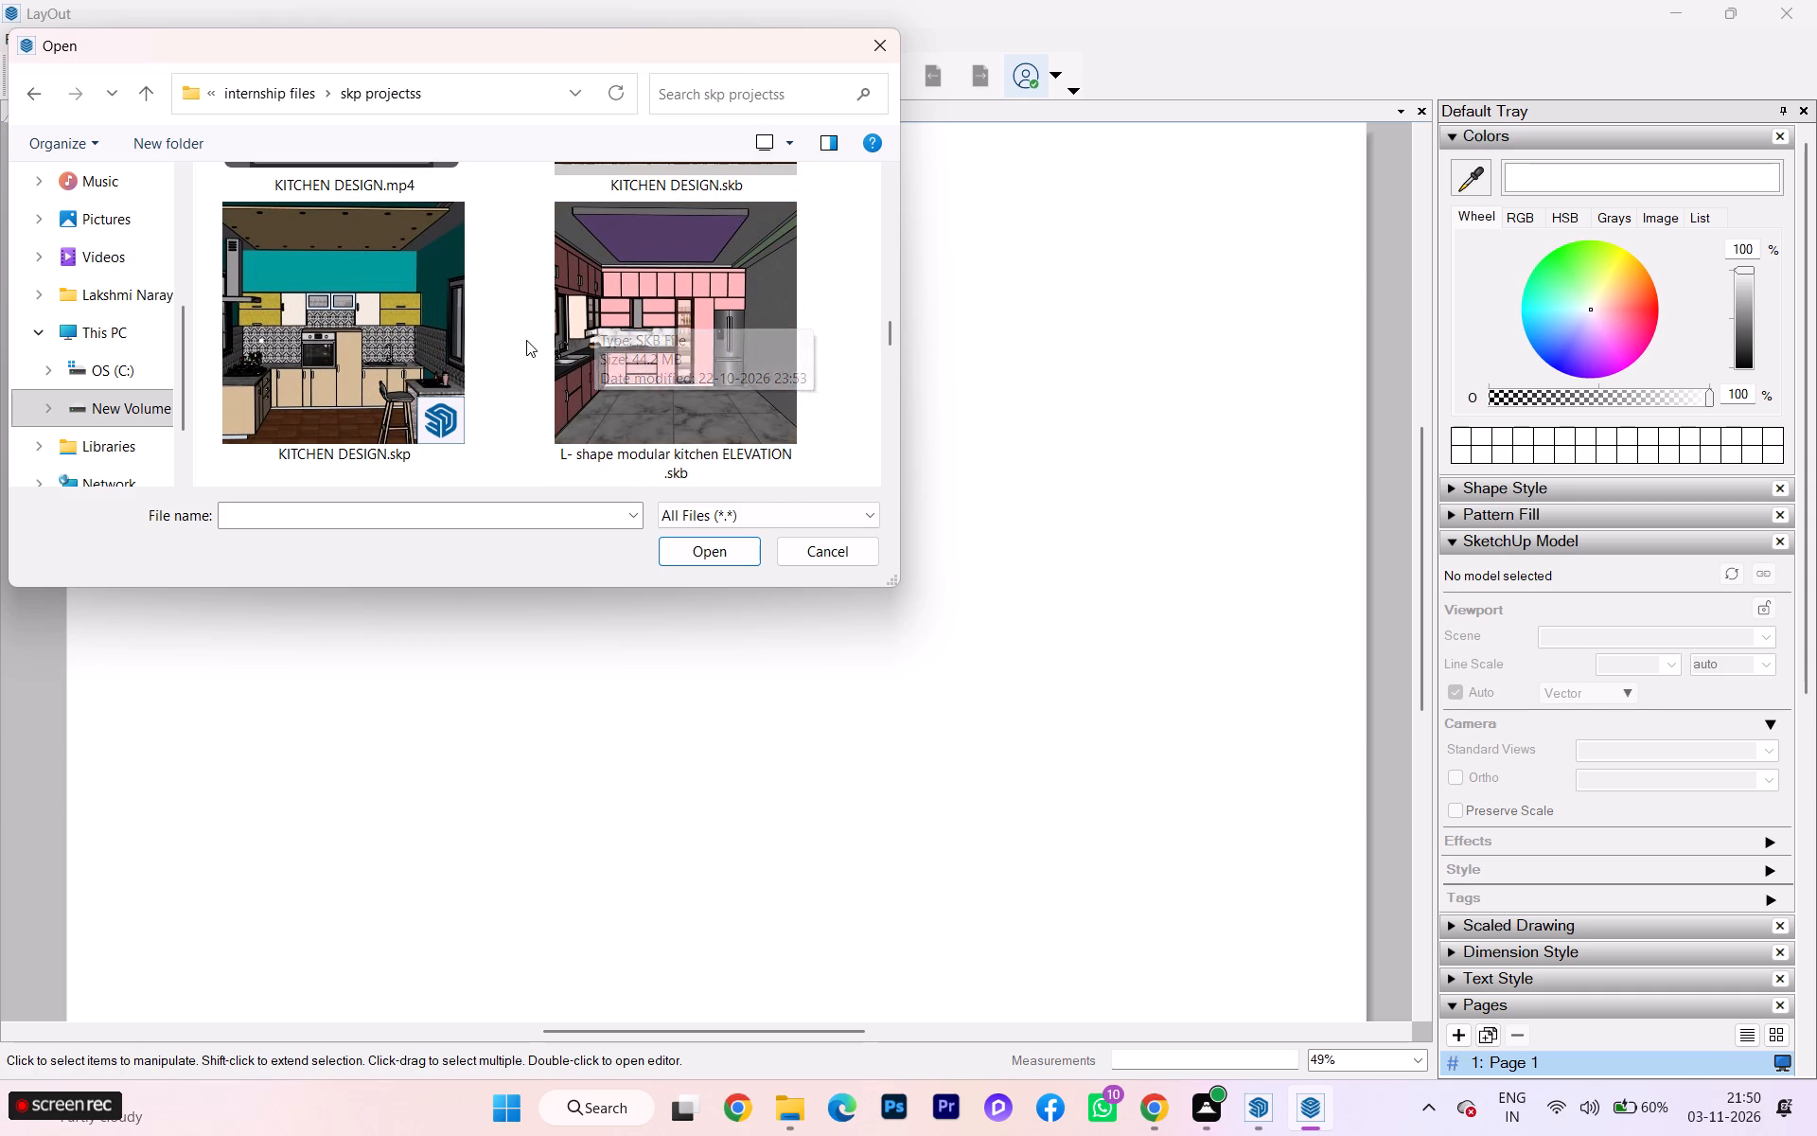
{"action": "scroll", "coordinate": [514, 331], "scroll_direction": "up", "scroll_amount": 4}
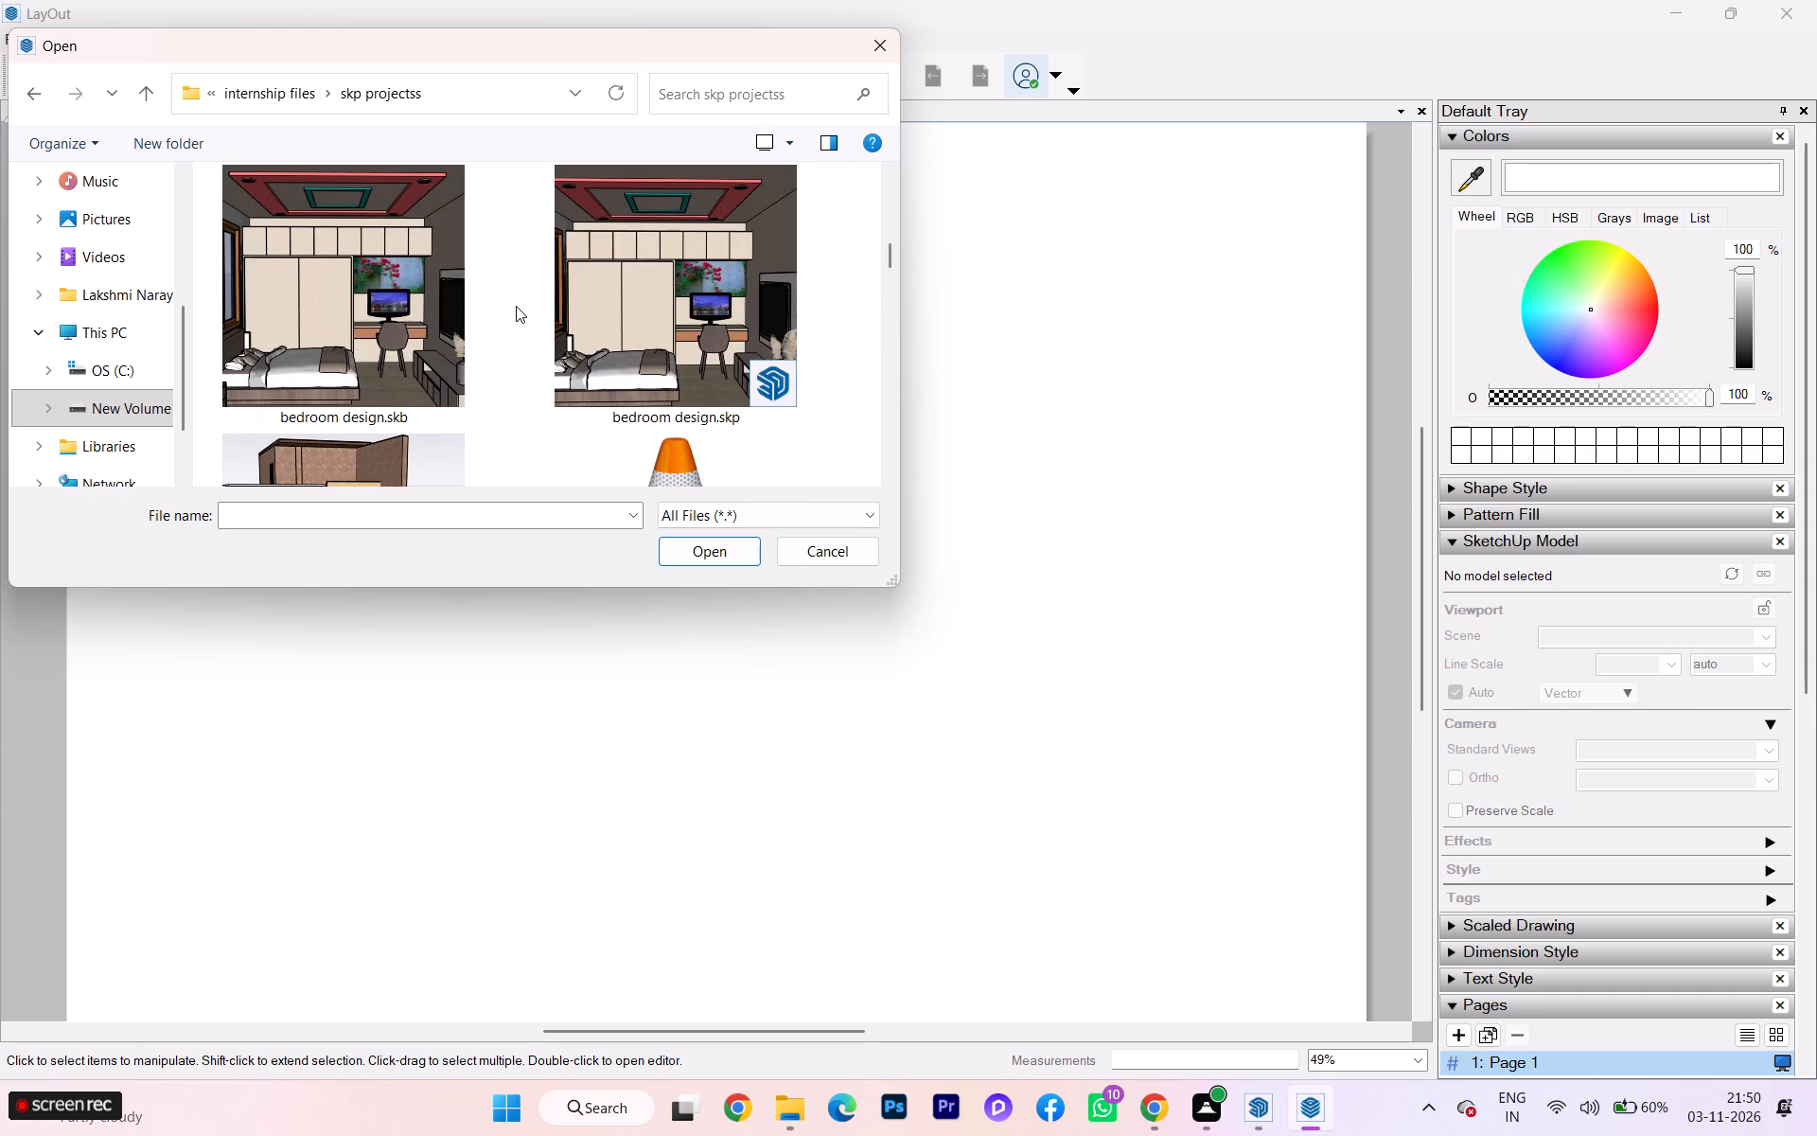
{"action": "scroll", "coordinate": [516, 307], "scroll_direction": "up", "scroll_amount": 1}
{"action": "scroll", "coordinate": [516, 307], "scroll_direction": "down", "scroll_amount": 2}
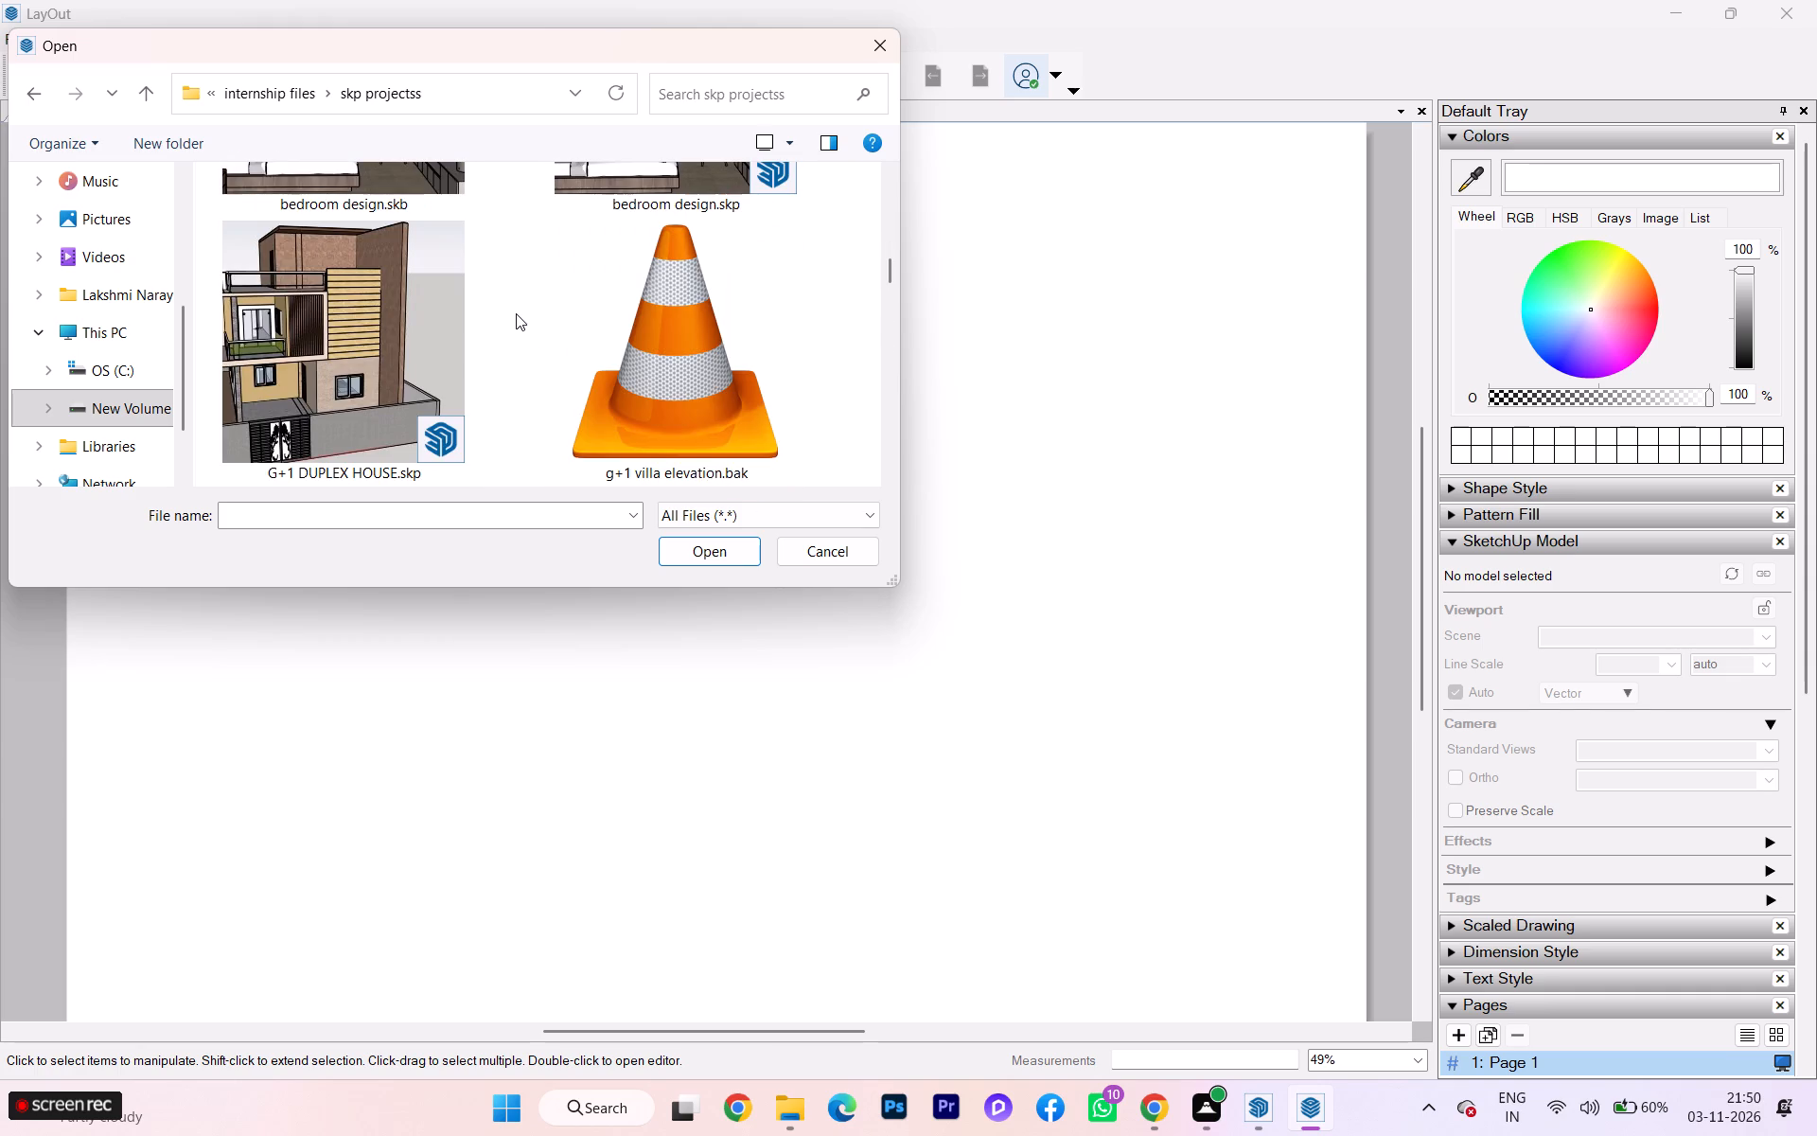
{"action": "scroll", "coordinate": [516, 313], "scroll_direction": "up", "scroll_amount": 1}
{"action": "scroll", "coordinate": [516, 313], "scroll_direction": "down", "scroll_amount": 2}
{"action": "scroll", "coordinate": [516, 313], "scroll_direction": "up", "scroll_amount": 3}
{"action": "scroll", "coordinate": [613, 284], "scroll_direction": "up", "scroll_amount": 3}
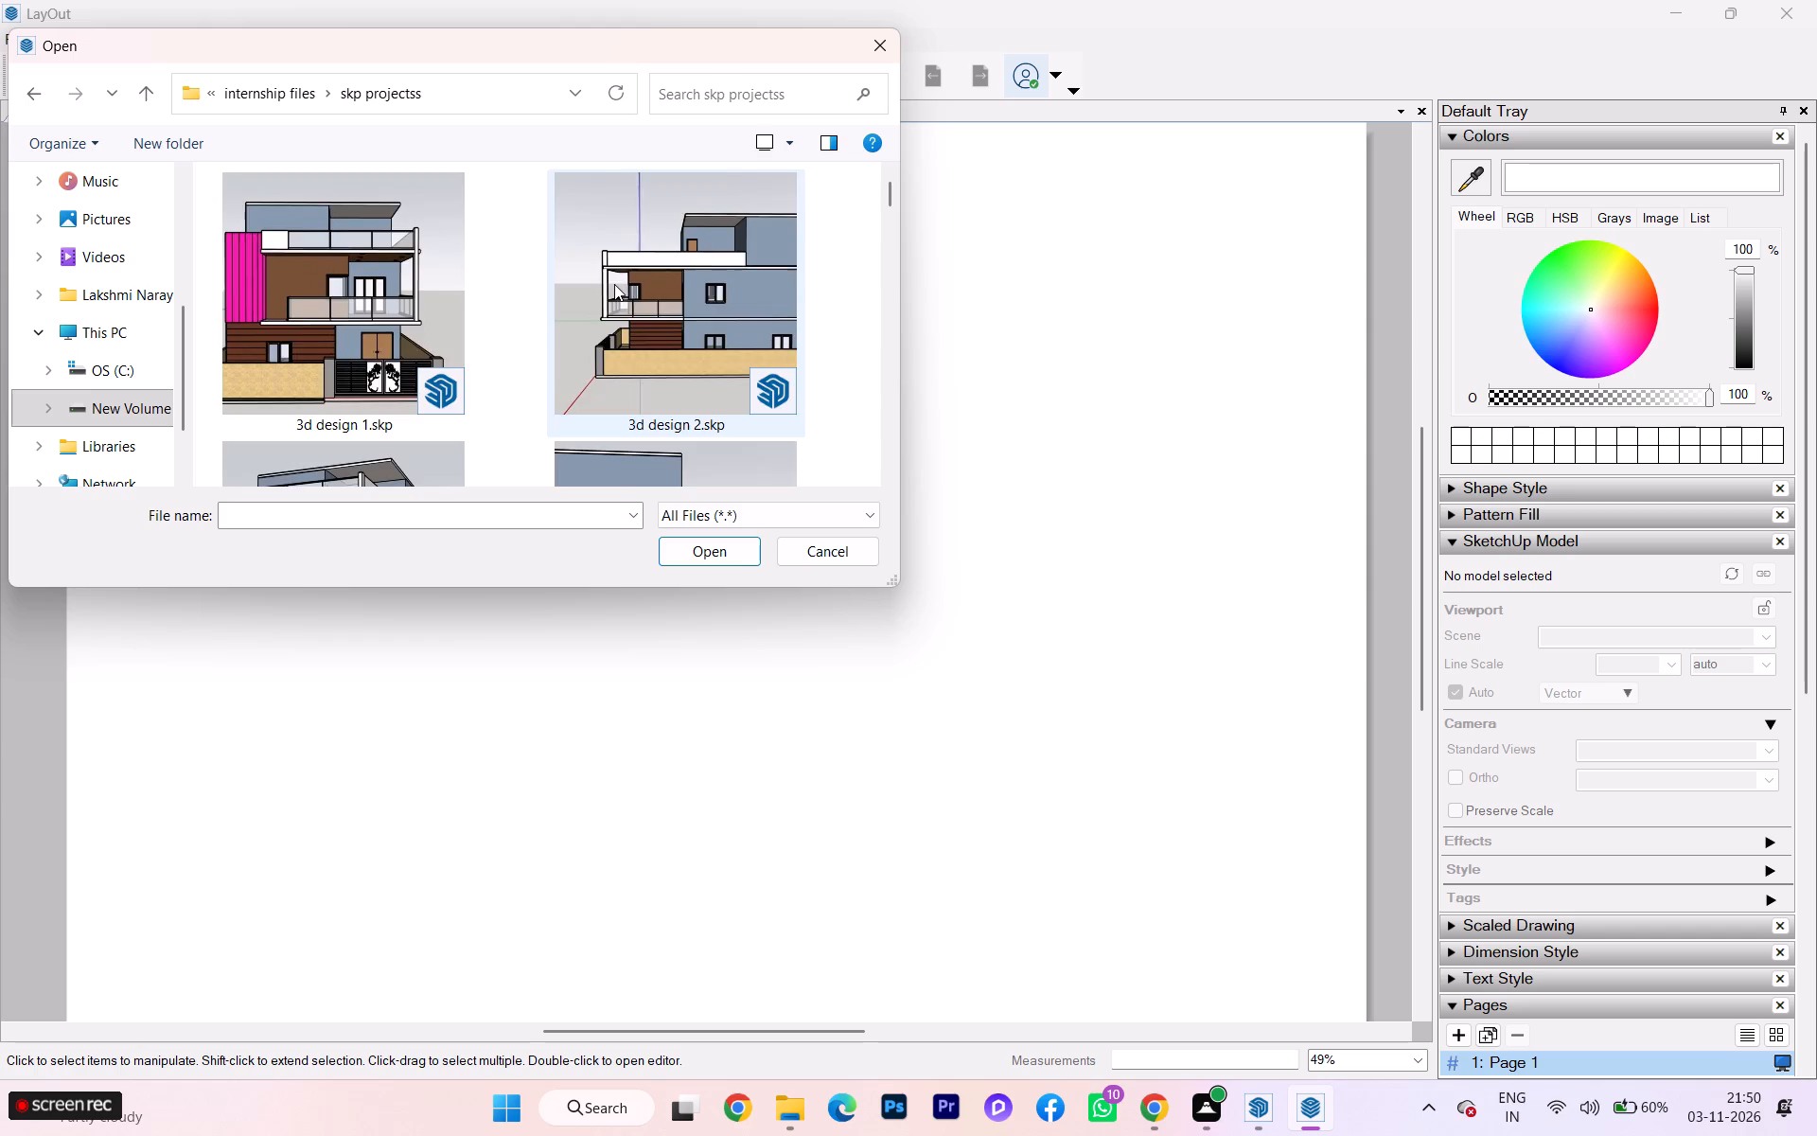
{"action": "scroll", "coordinate": [614, 284], "scroll_direction": "down", "scroll_amount": 1}
{"action": "scroll", "coordinate": [614, 291], "scroll_direction": "up", "scroll_amount": 3}
{"action": "scroll", "coordinate": [485, 251], "scroll_direction": "up", "scroll_amount": 1}
{"action": "scroll", "coordinate": [485, 251], "scroll_direction": "down", "scroll_amount": 1}
{"action": "scroll", "coordinate": [485, 251], "scroll_direction": "up", "scroll_amount": 1}
{"action": "scroll", "coordinate": [430, 227], "scroll_direction": "down", "scroll_amount": 1}
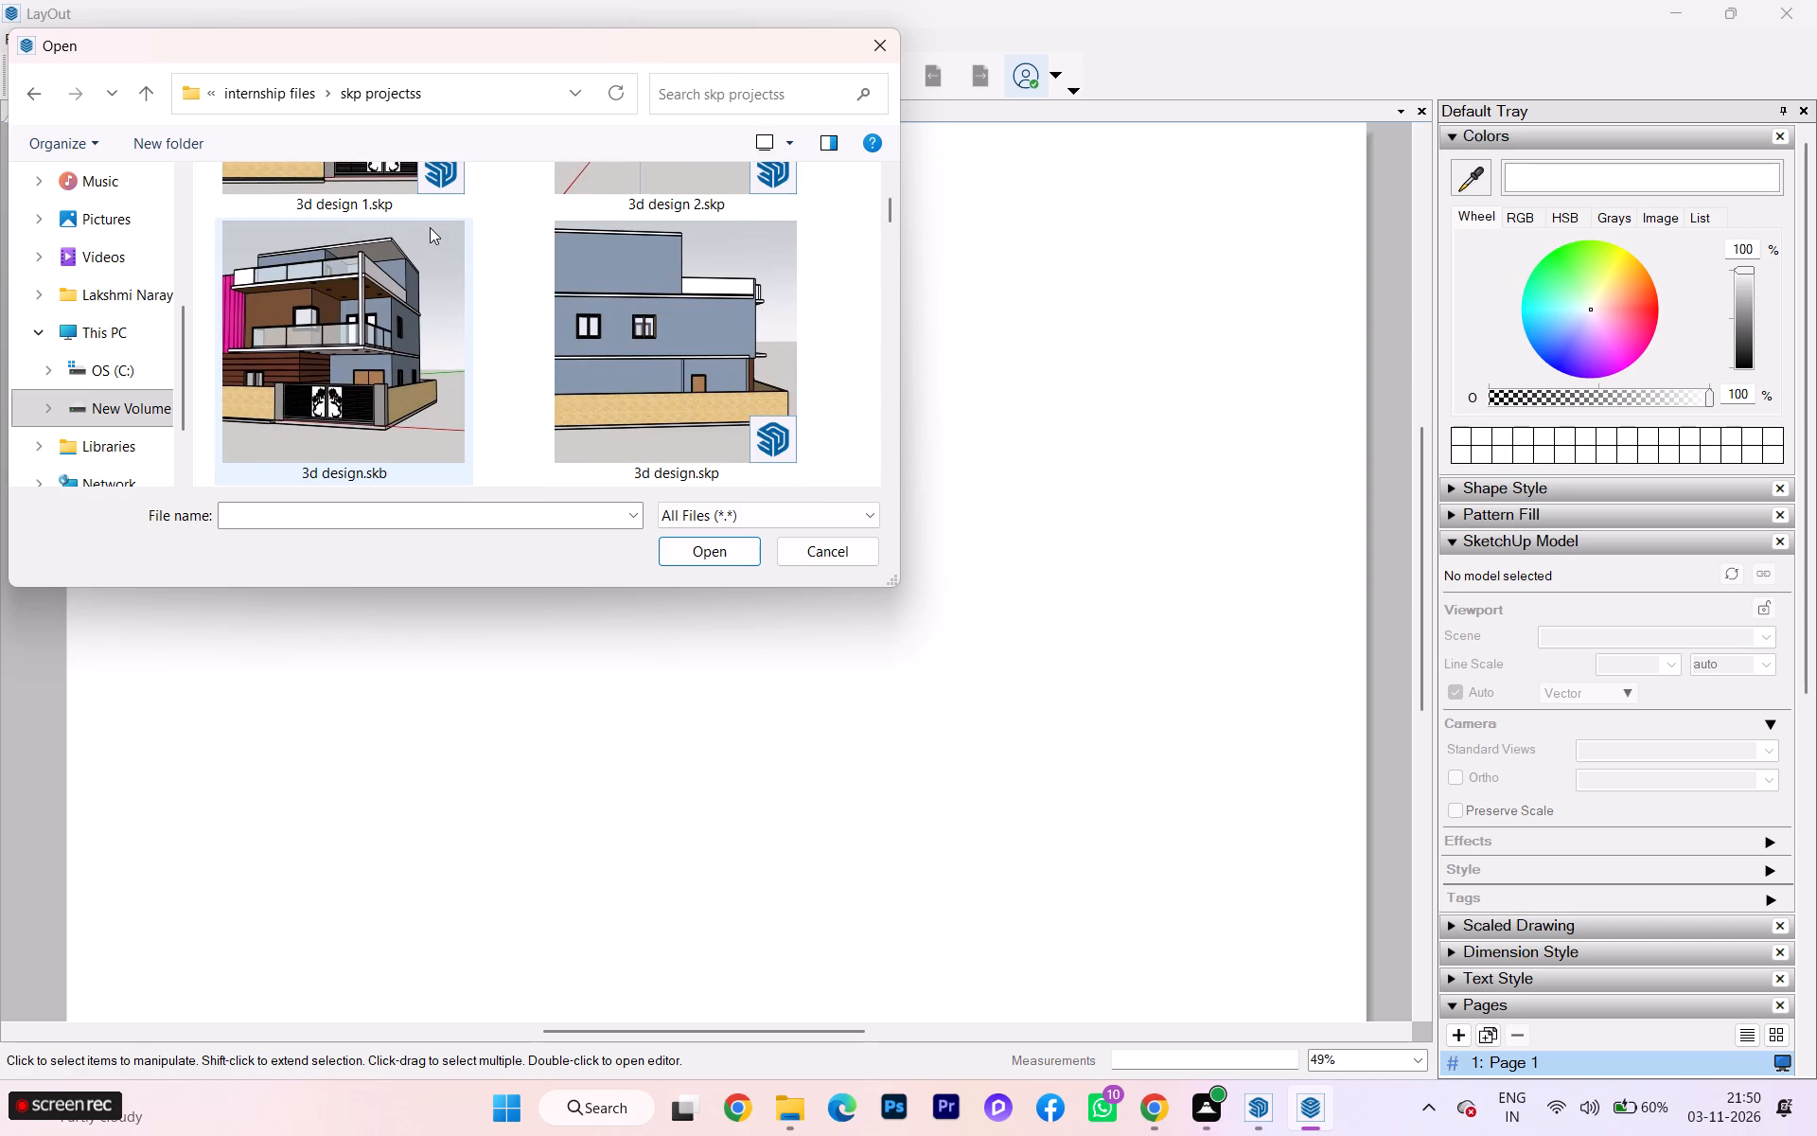
{"action": "scroll", "coordinate": [493, 296], "scroll_direction": "down", "scroll_amount": 1}
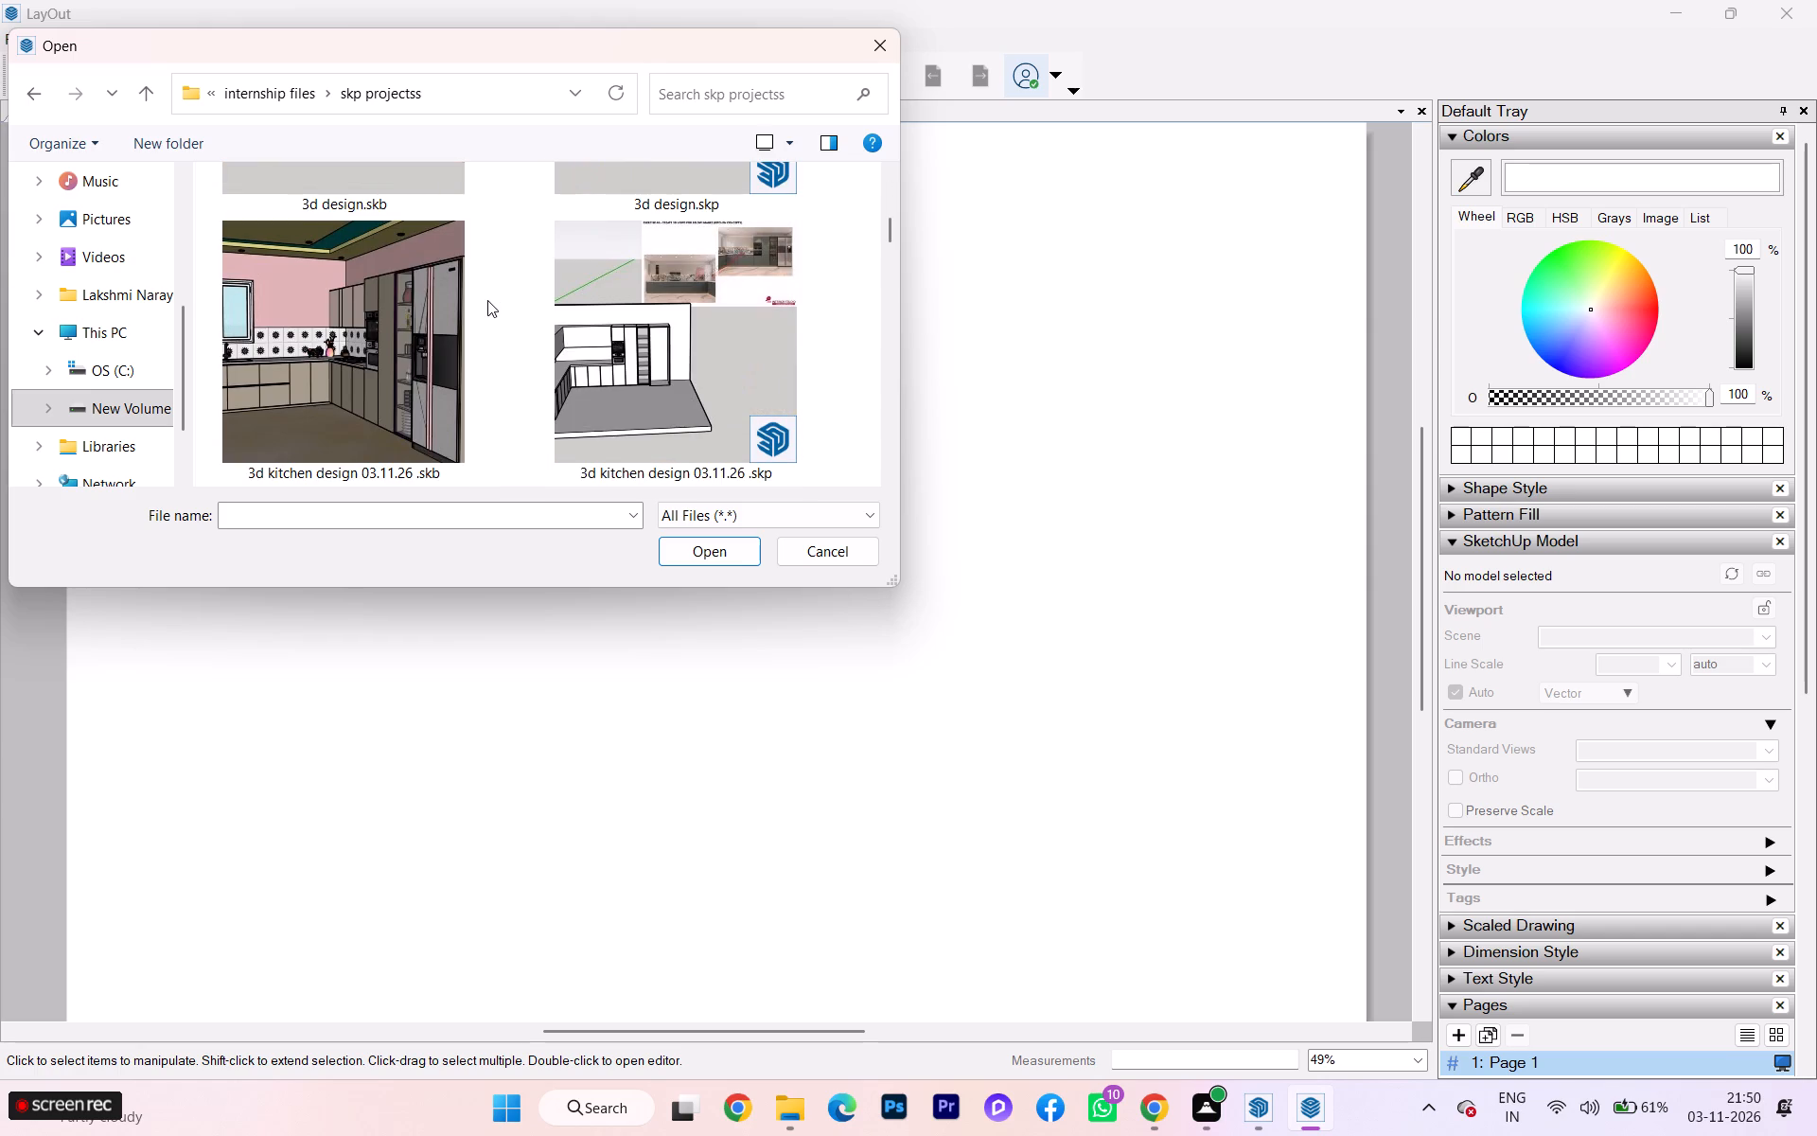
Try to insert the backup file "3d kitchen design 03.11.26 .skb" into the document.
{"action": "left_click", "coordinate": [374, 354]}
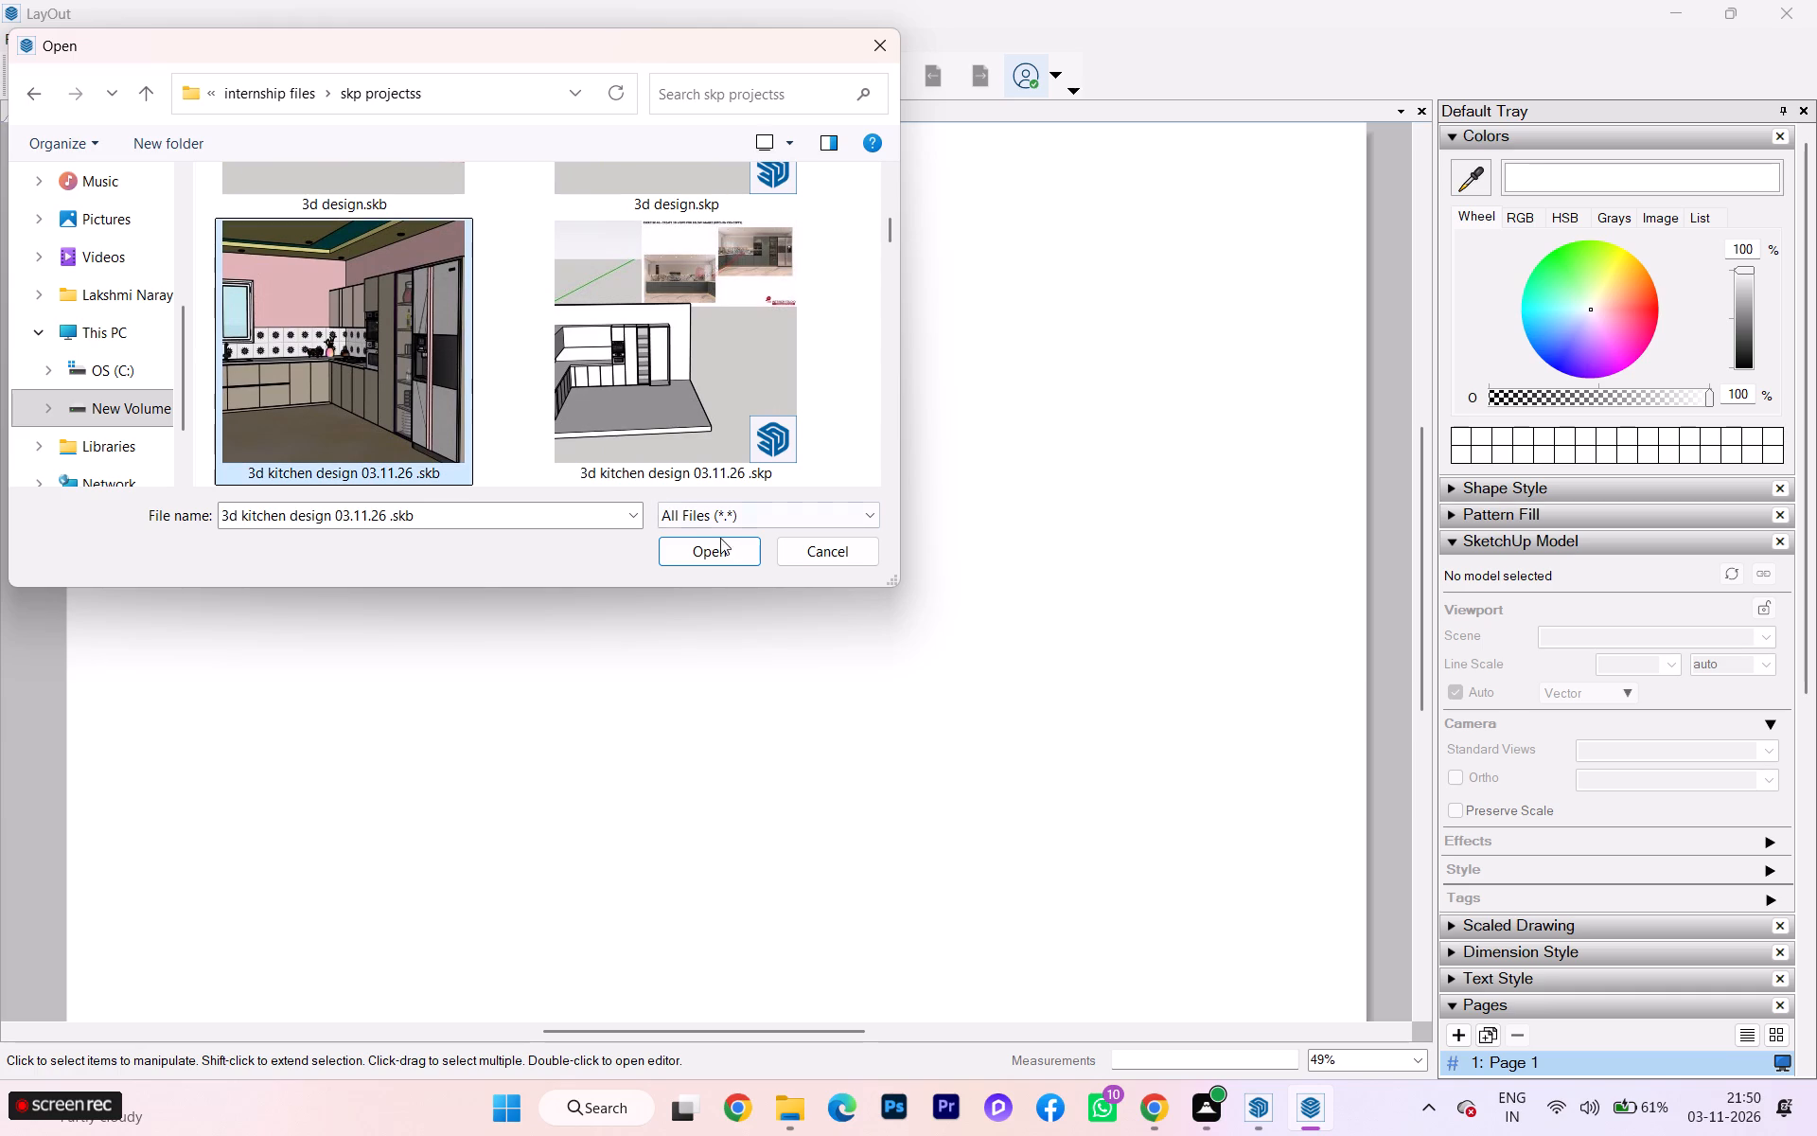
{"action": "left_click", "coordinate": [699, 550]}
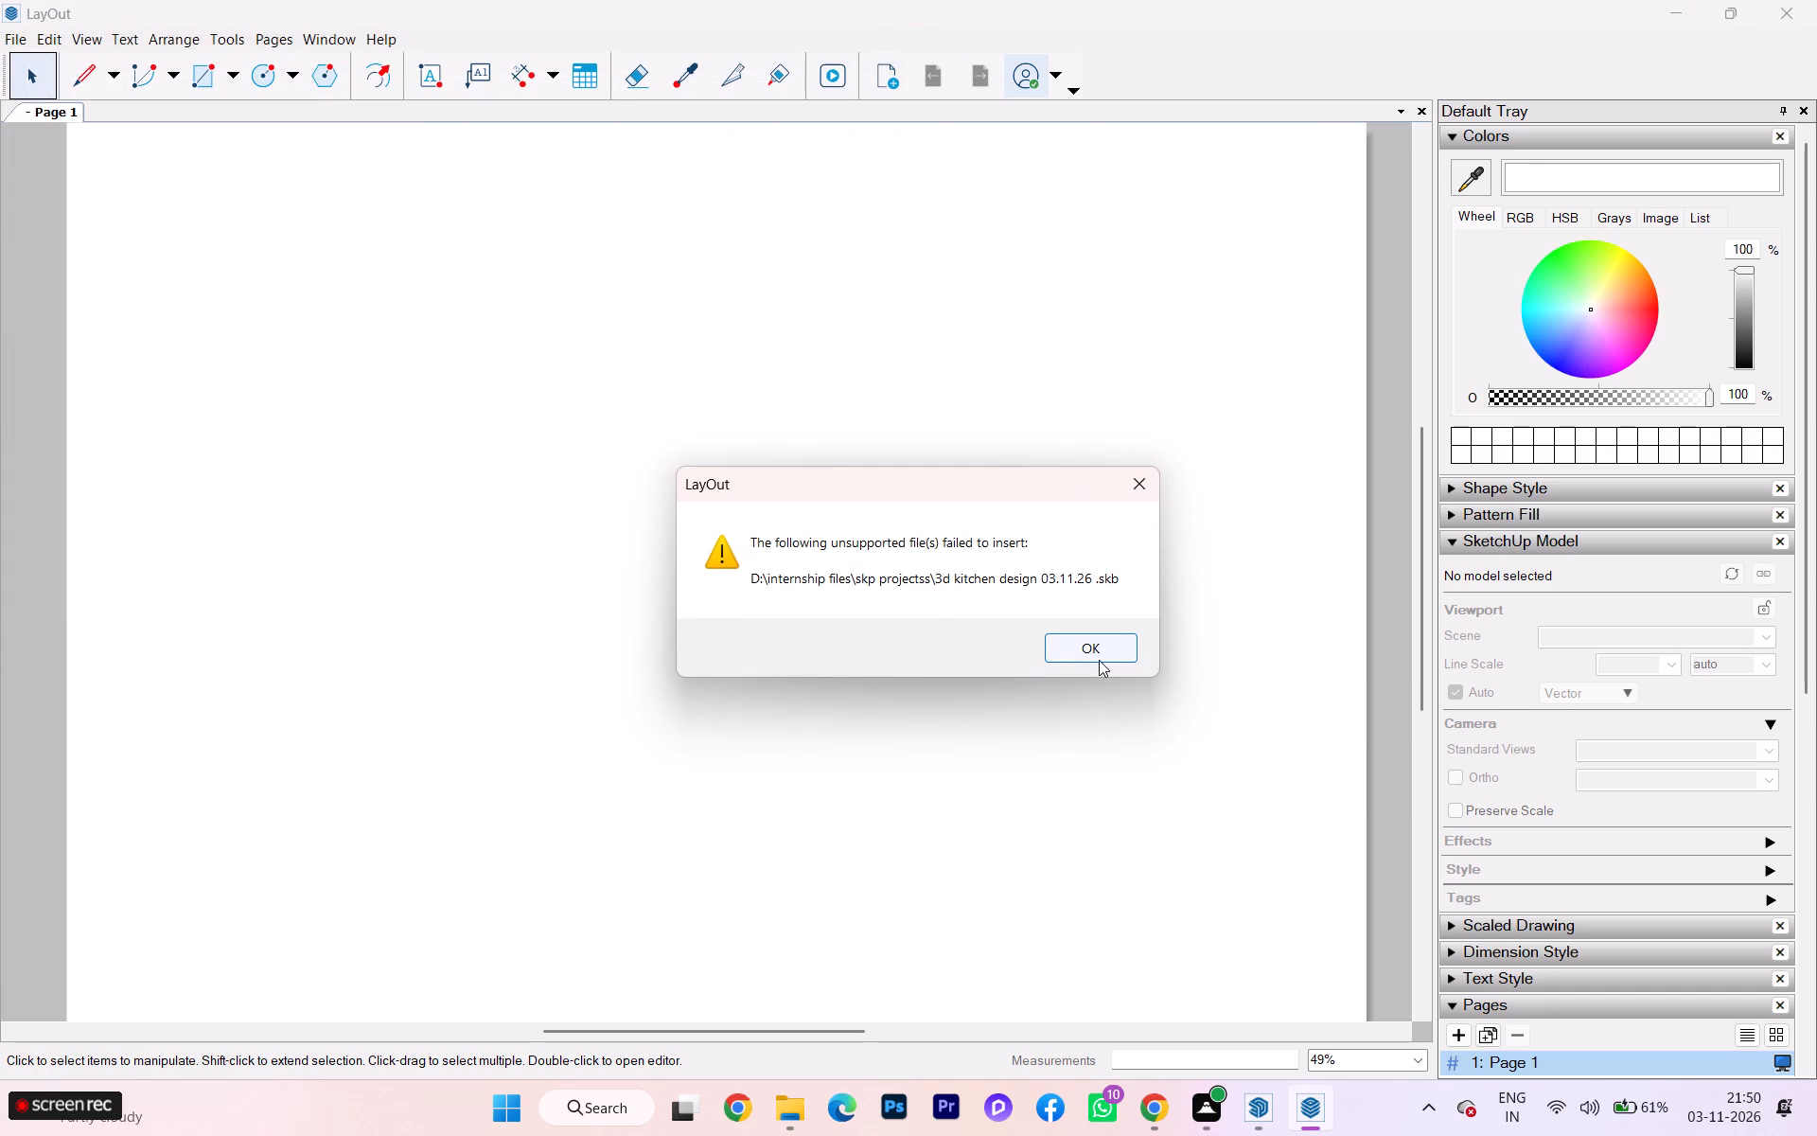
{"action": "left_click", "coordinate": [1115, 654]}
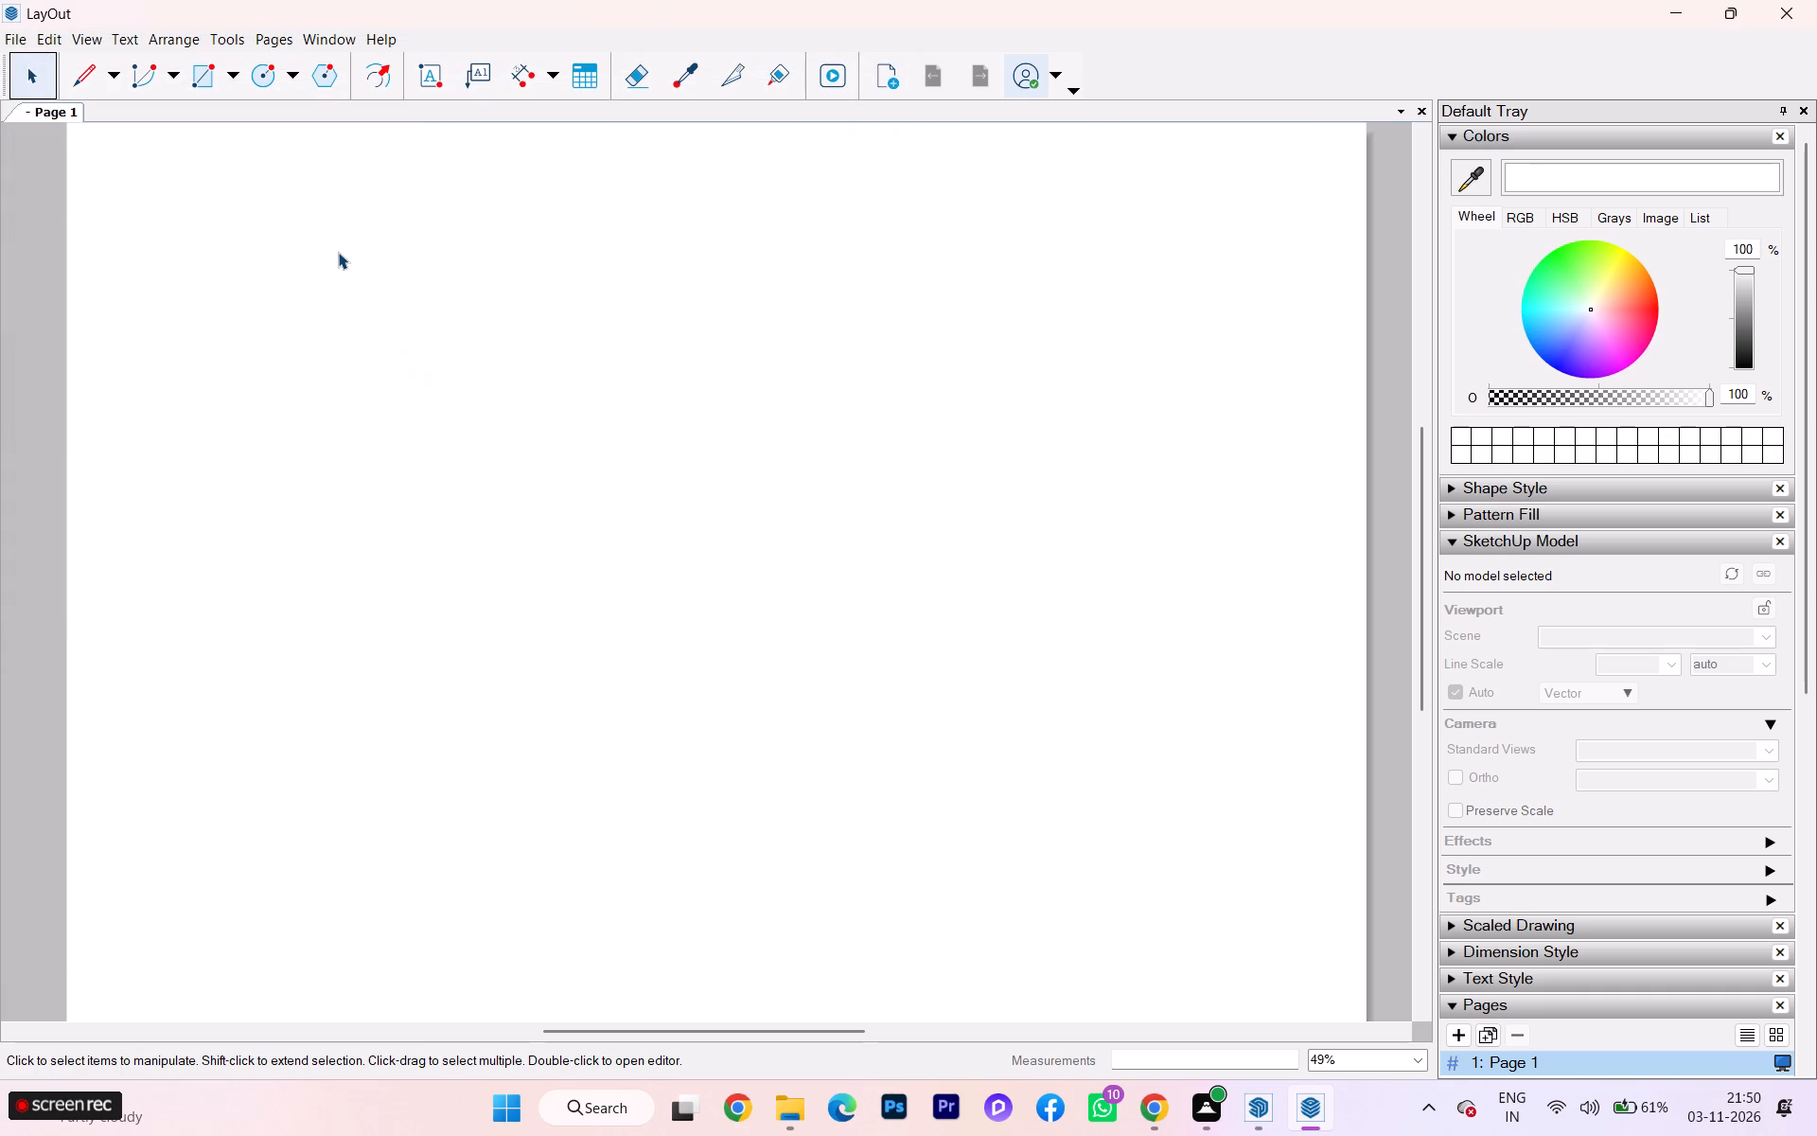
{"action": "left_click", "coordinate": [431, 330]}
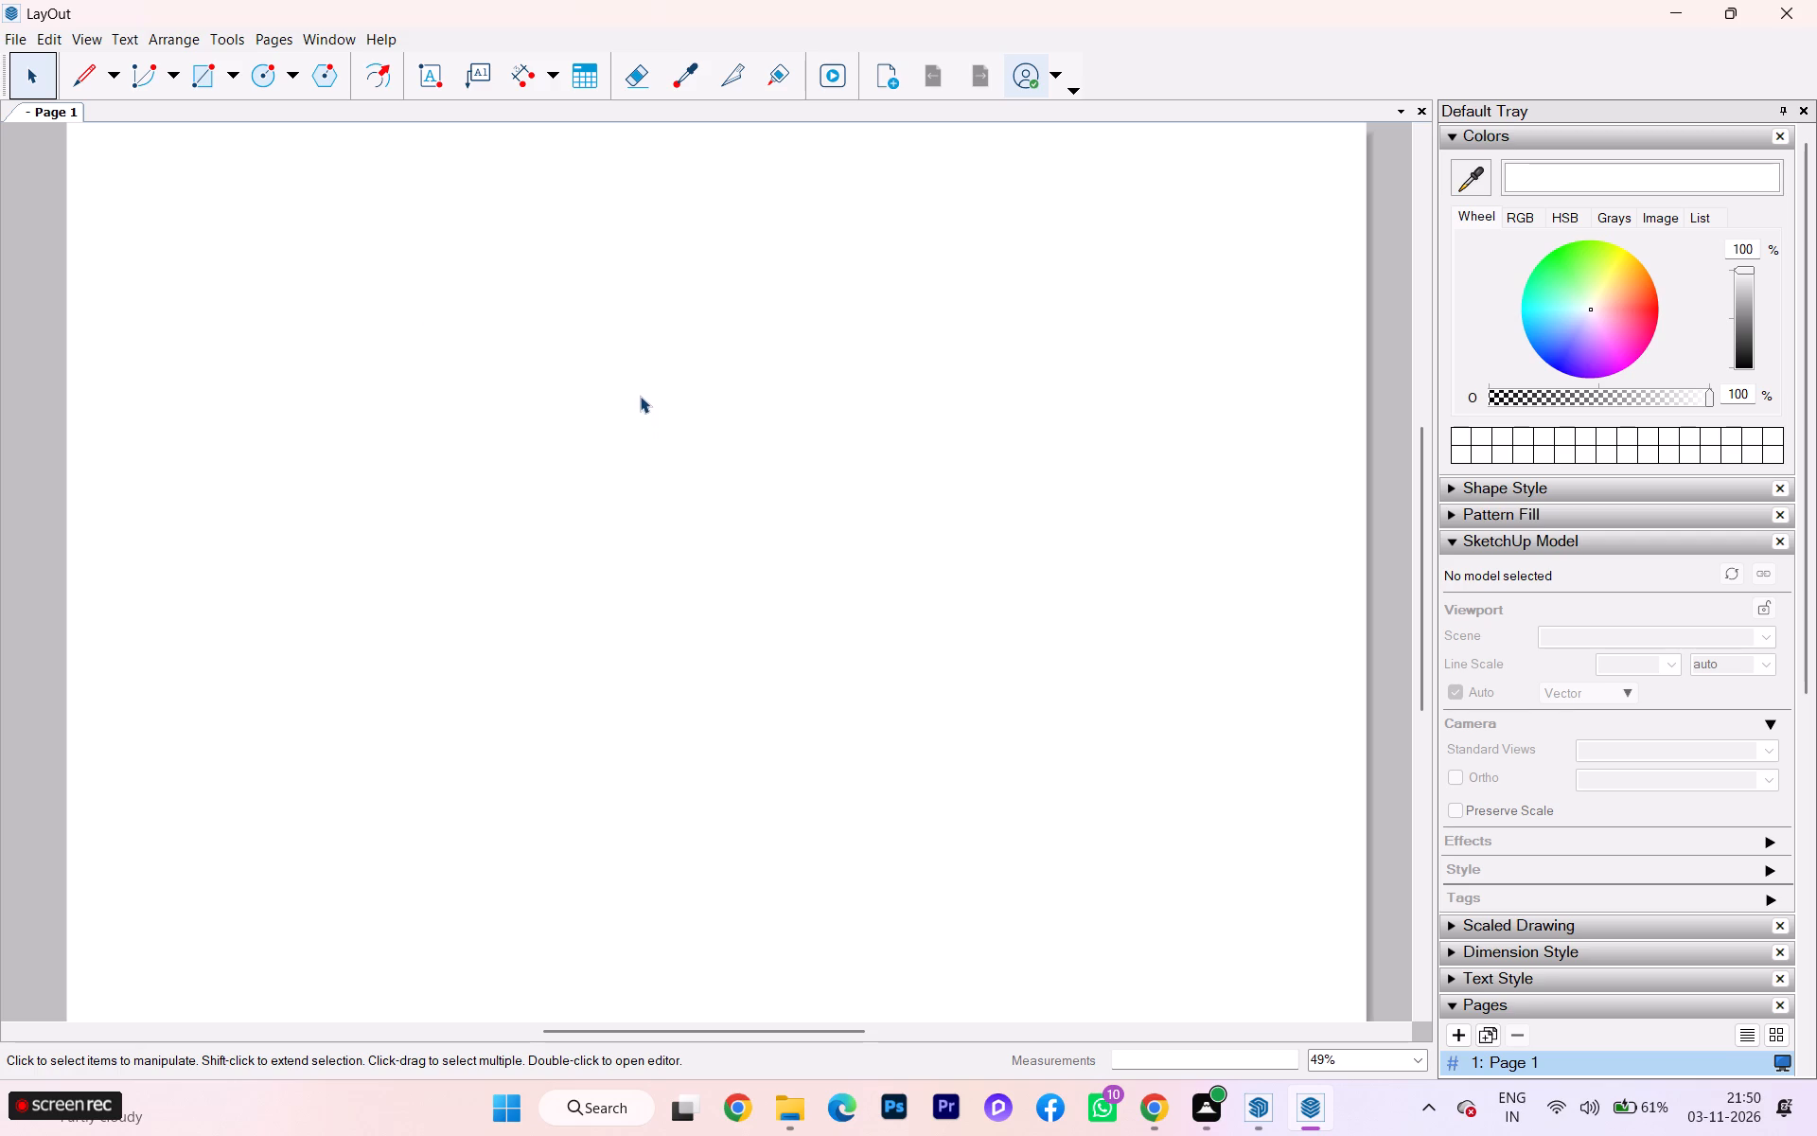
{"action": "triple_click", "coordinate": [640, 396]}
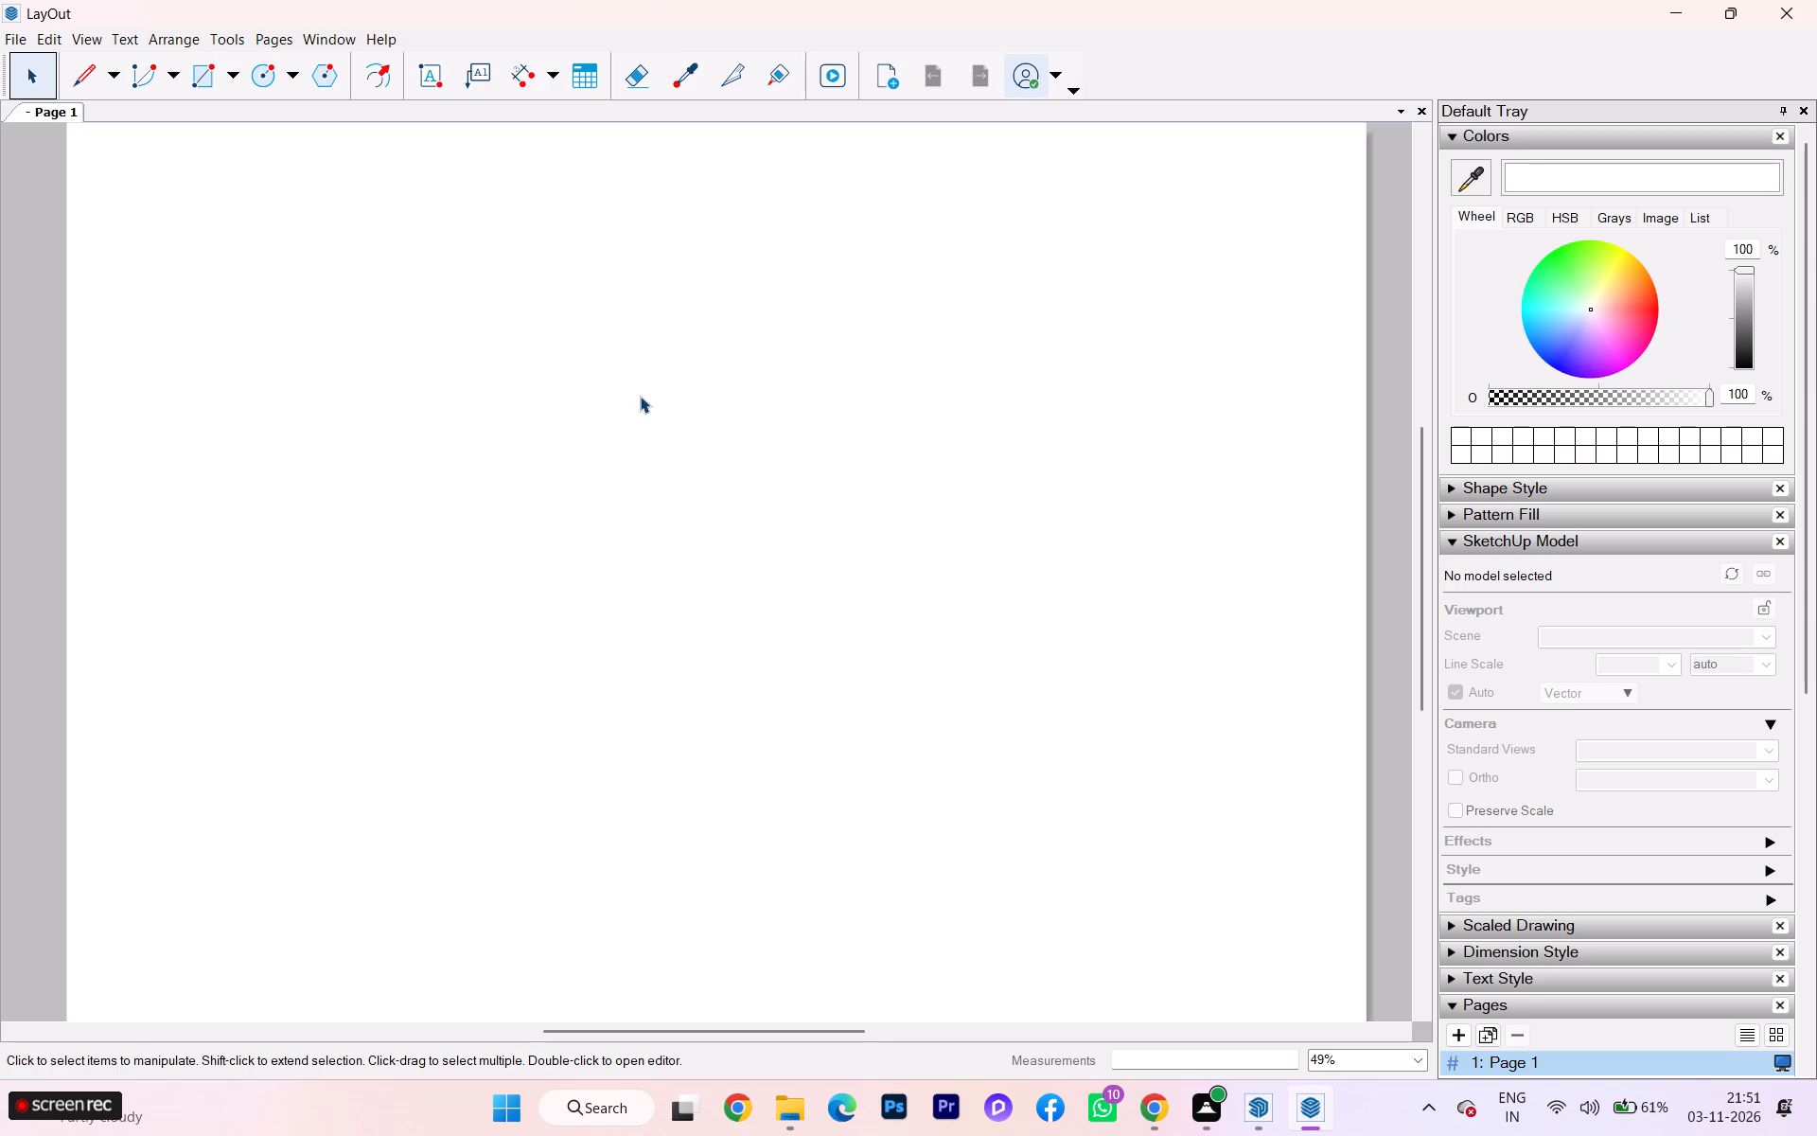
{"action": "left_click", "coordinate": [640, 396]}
Start inserting a file again and look through the skp projectss folder for the finished 3D kitchen design model.
{"action": "left_click", "coordinate": [12, 40]}
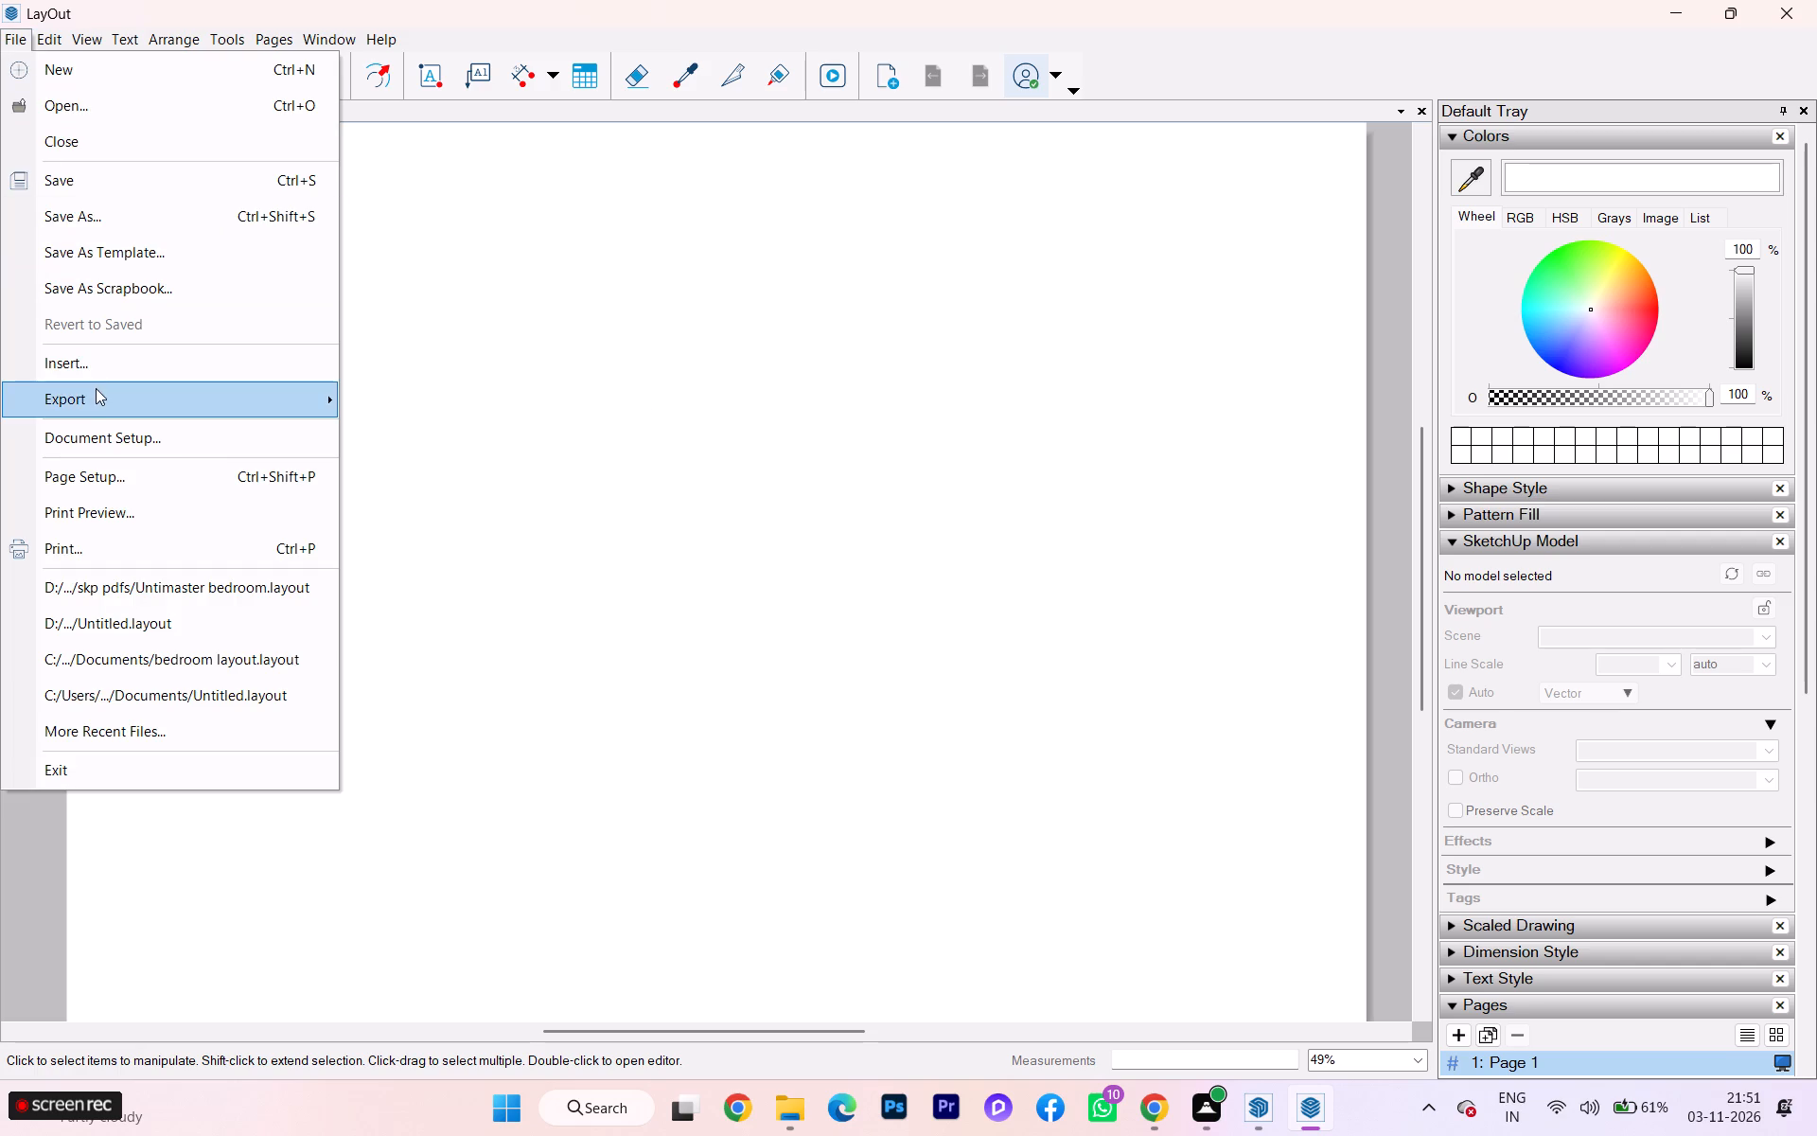
{"action": "left_click", "coordinate": [96, 364]}
{"action": "scroll", "coordinate": [432, 394], "scroll_direction": "down", "scroll_amount": 1}
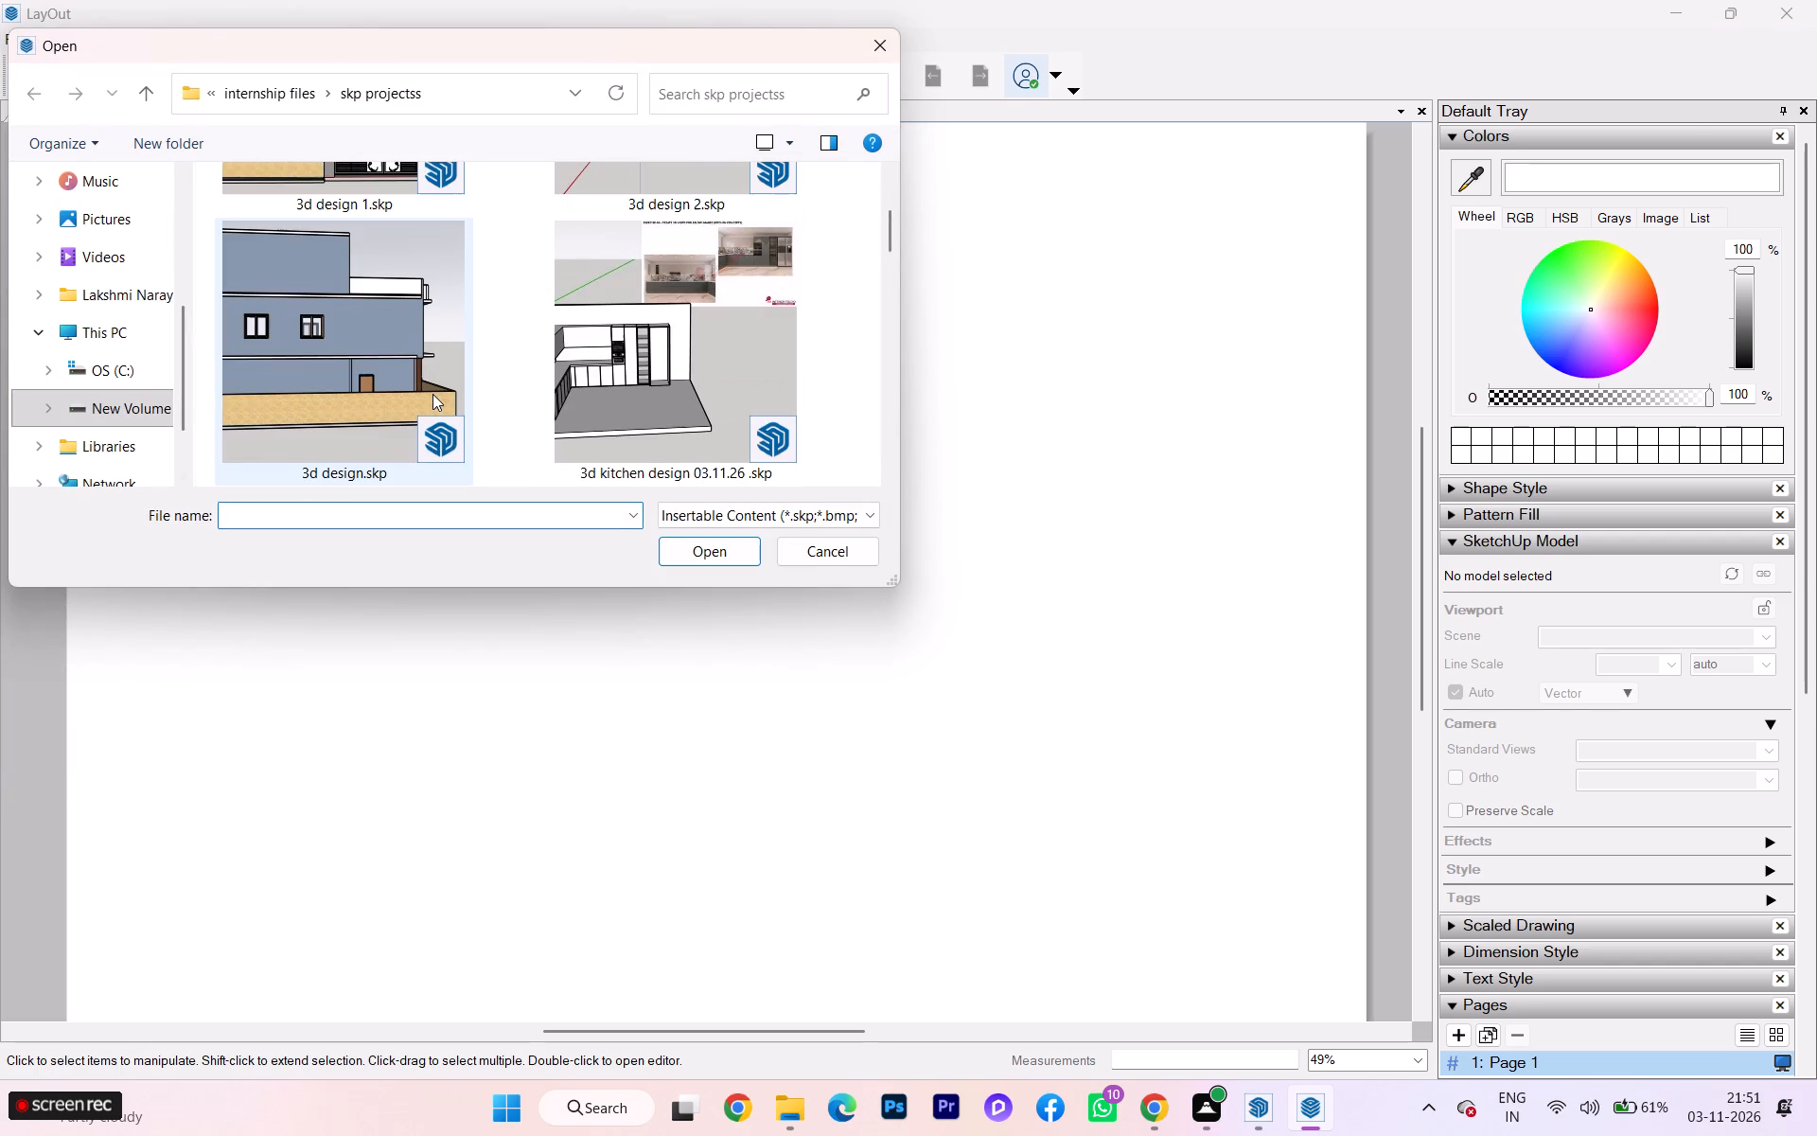
{"action": "scroll", "coordinate": [429, 399], "scroll_direction": "down", "scroll_amount": 1}
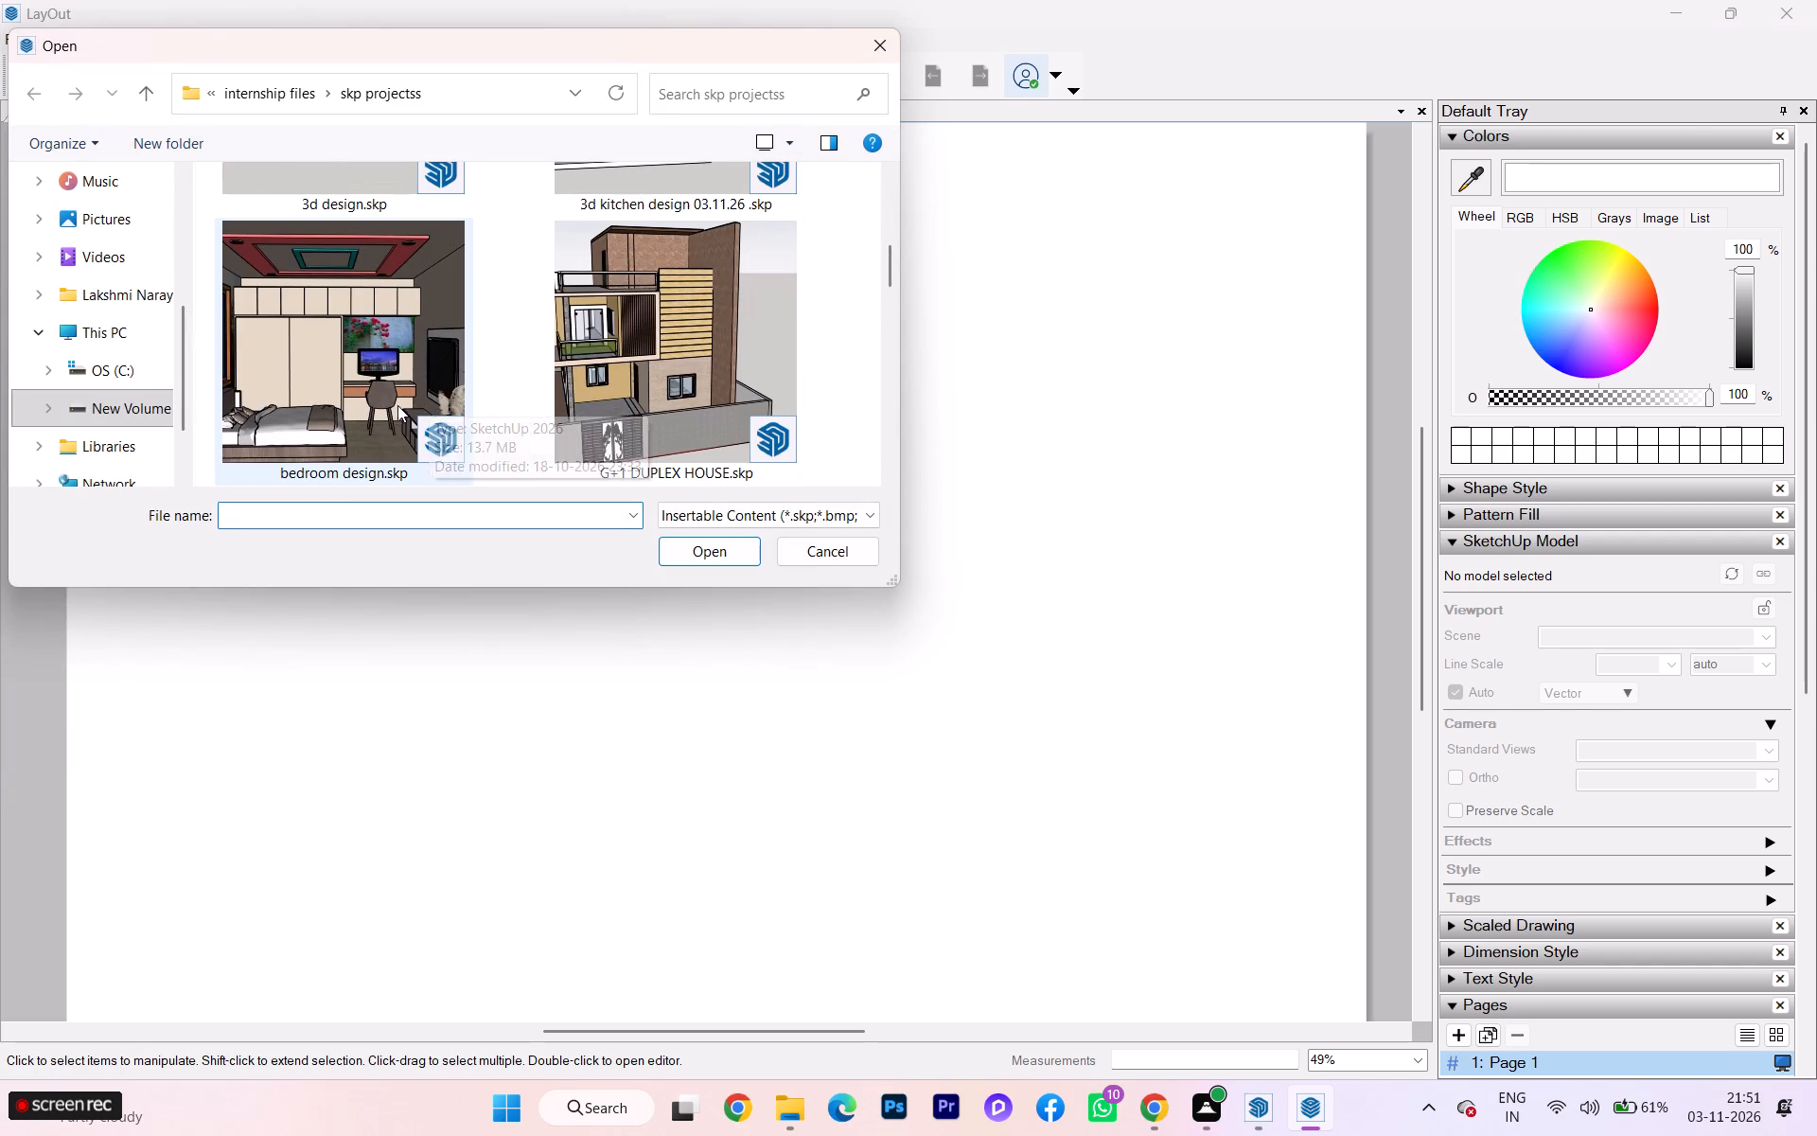
{"action": "scroll", "coordinate": [434, 400], "scroll_direction": "down", "scroll_amount": 3}
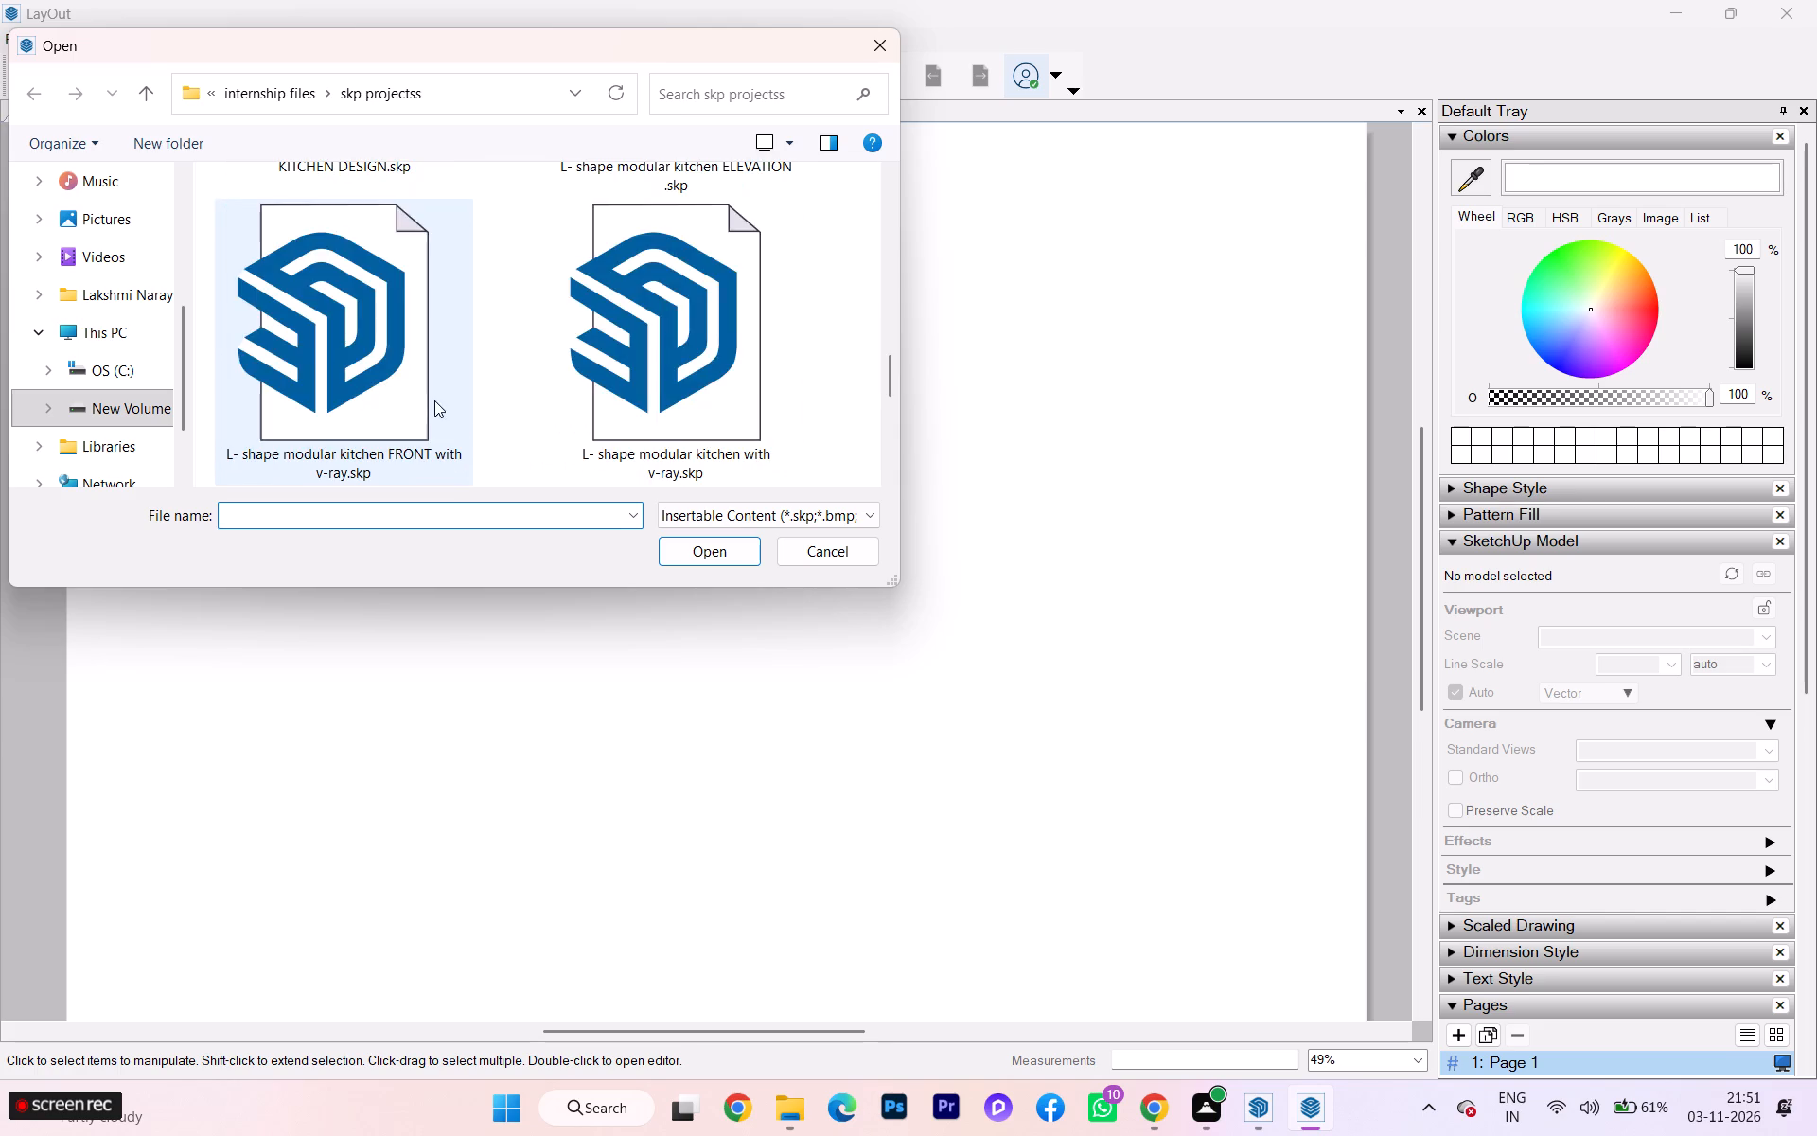
{"action": "scroll", "coordinate": [434, 400], "scroll_direction": "down", "scroll_amount": 3}
{"action": "scroll", "coordinate": [644, 391], "scroll_direction": "up", "scroll_amount": 2}
{"action": "scroll", "coordinate": [644, 391], "scroll_direction": "down", "scroll_amount": 1}
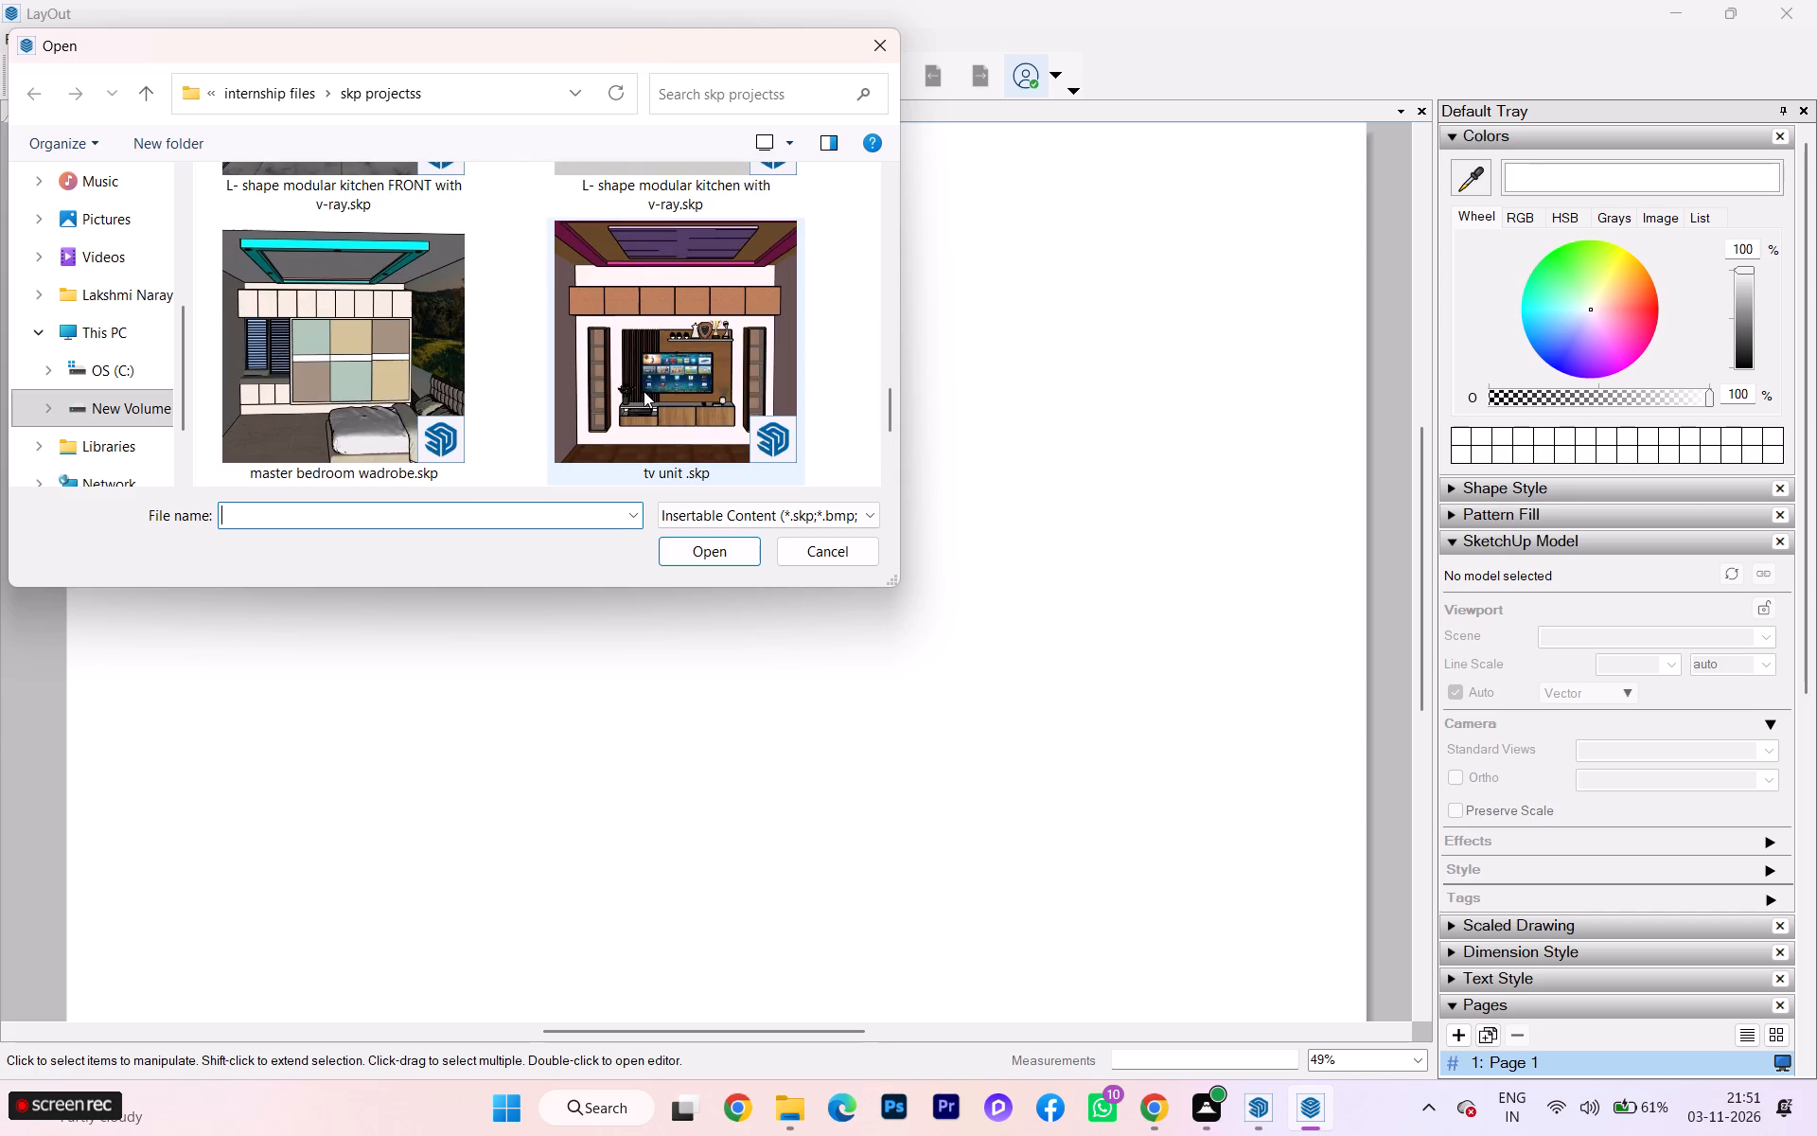
{"action": "scroll", "coordinate": [644, 391], "scroll_direction": "up", "scroll_amount": 3}
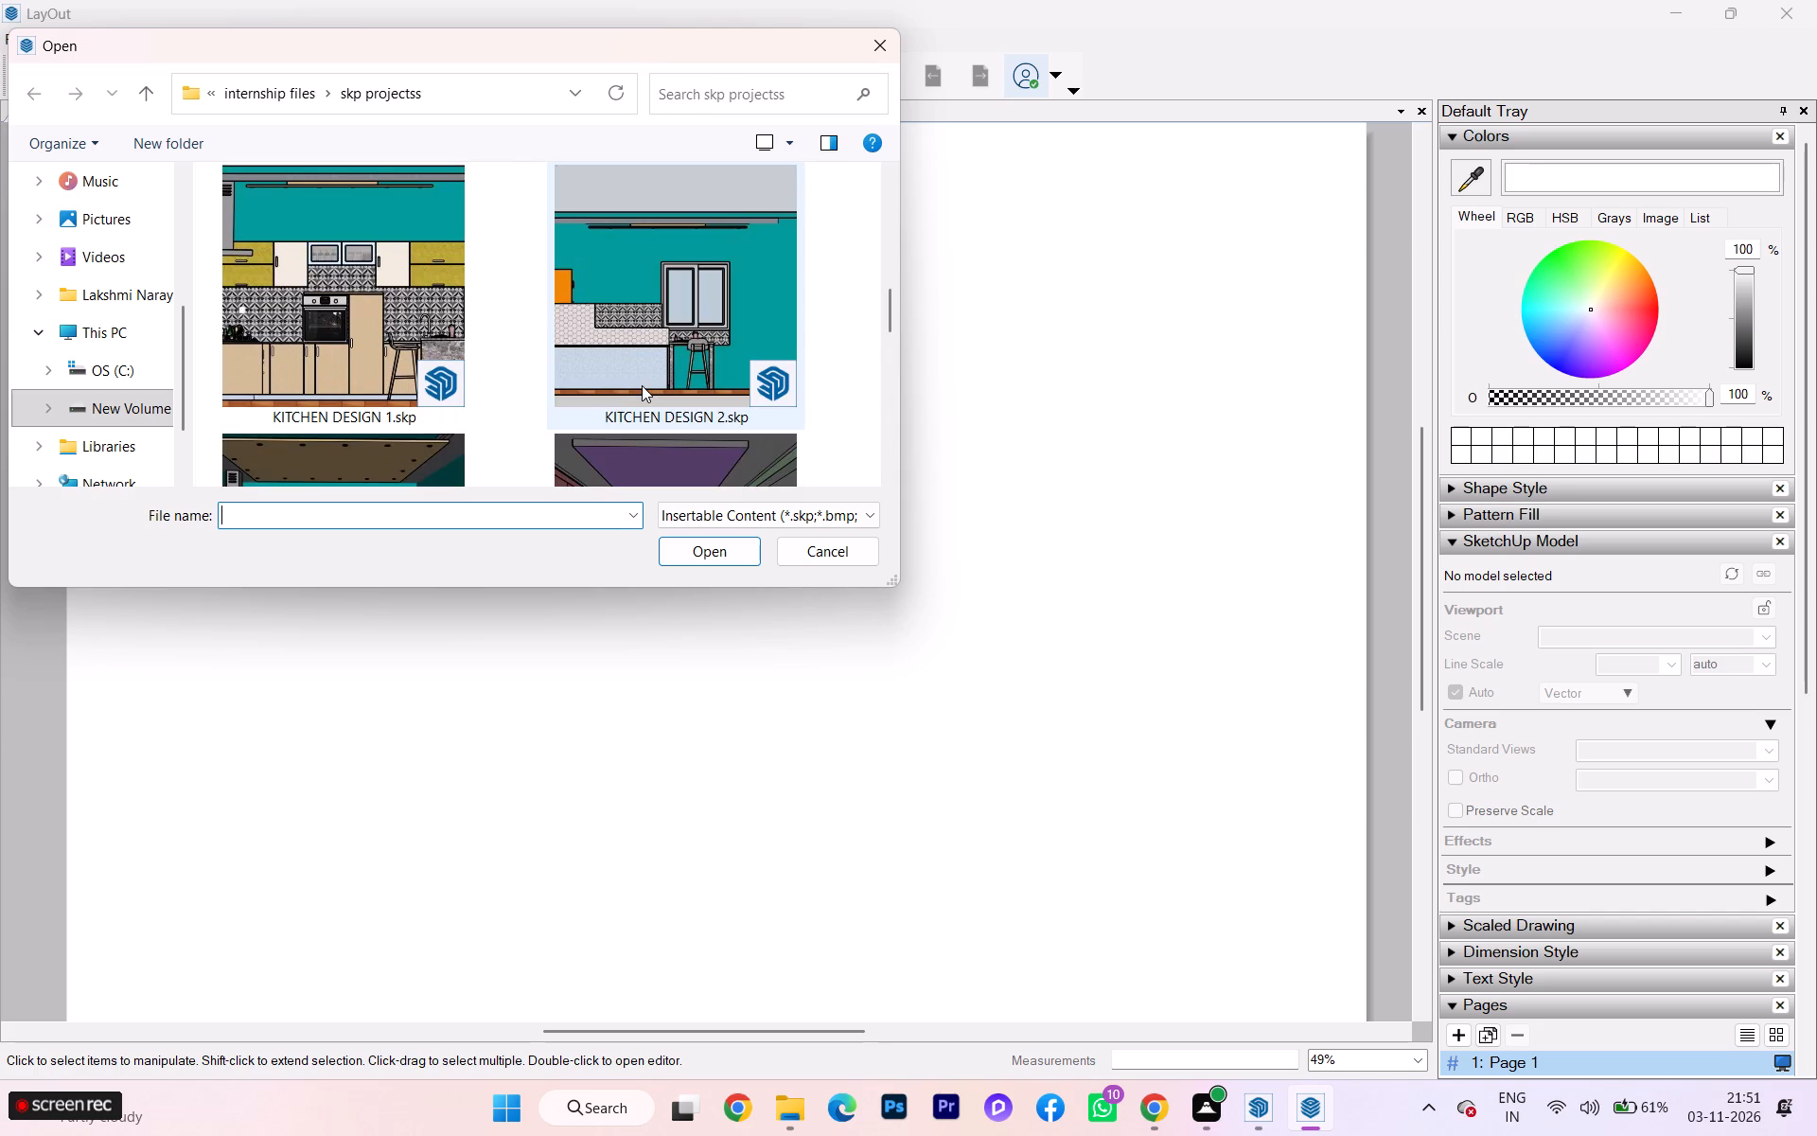
{"action": "scroll", "coordinate": [642, 385], "scroll_direction": "up", "scroll_amount": 5}
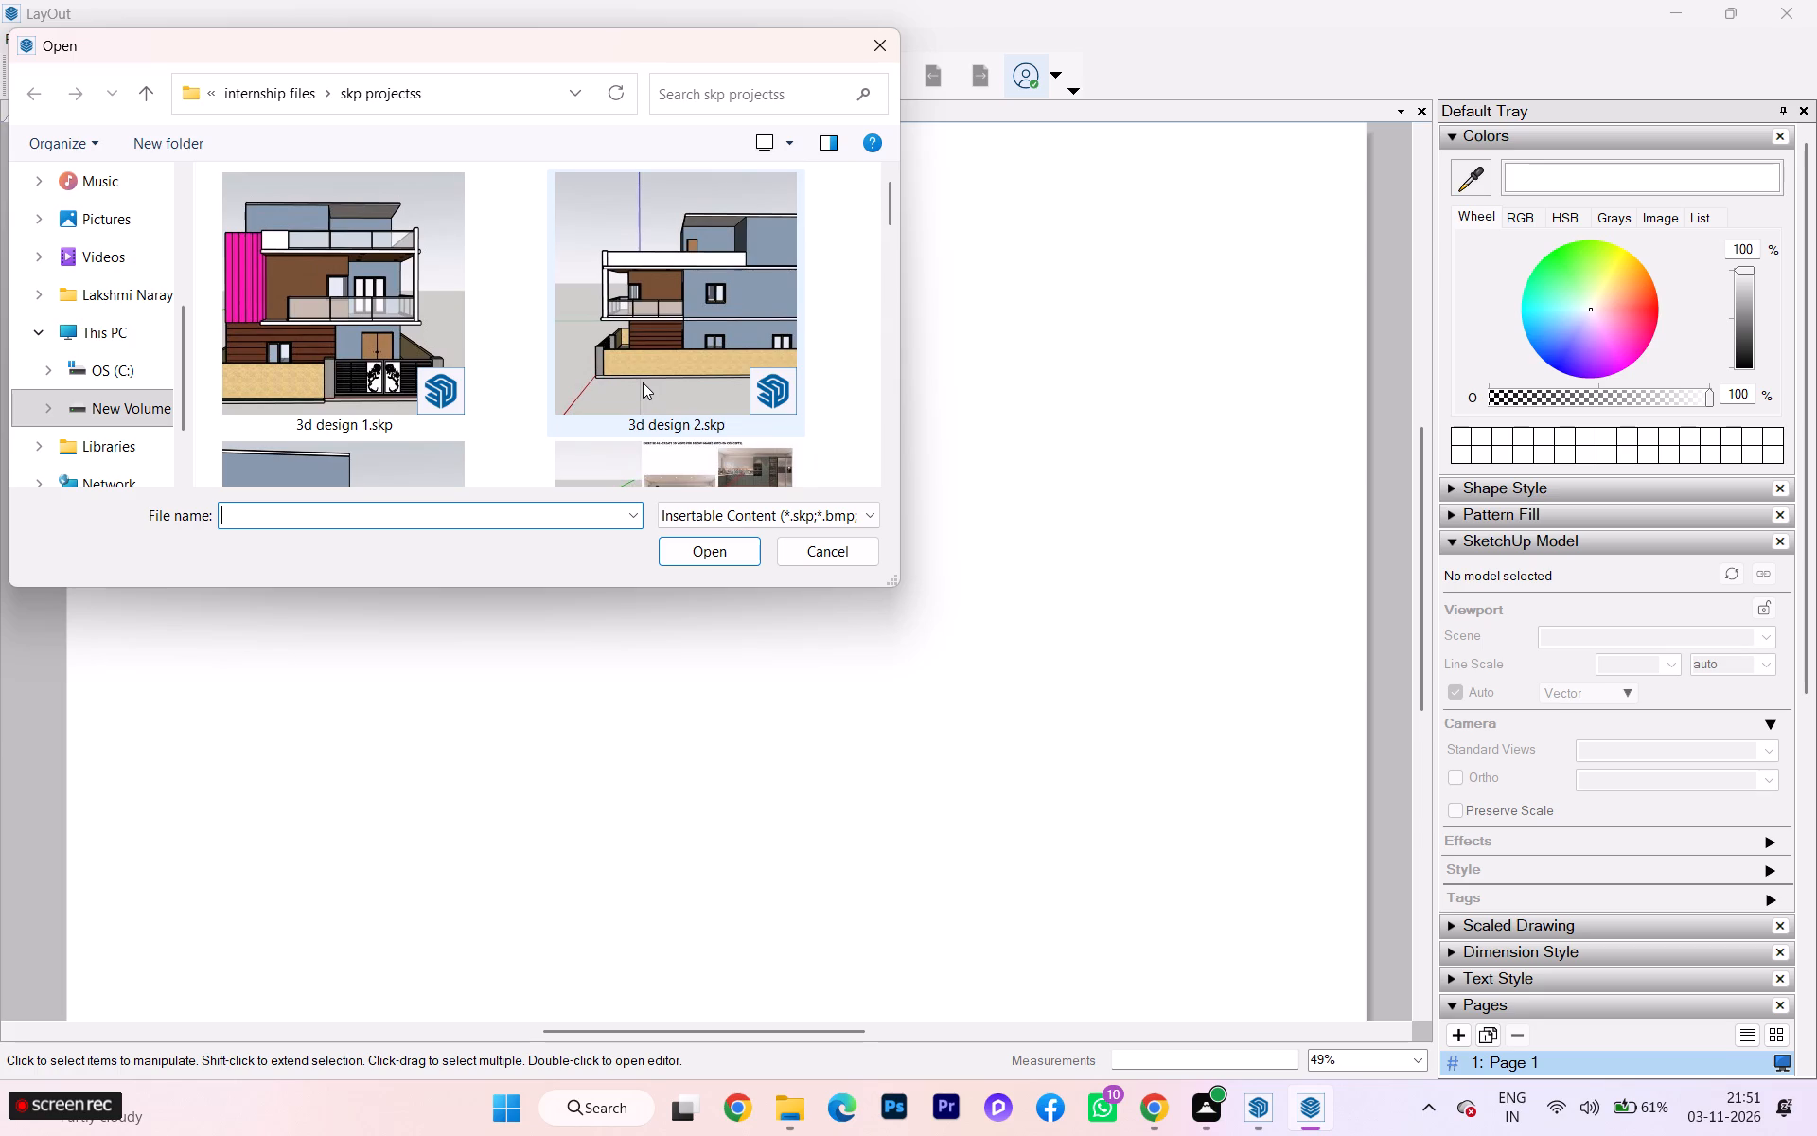
Filter the file types to SketchUp (*.skp) and look through the folder for the finished kitchen model.
{"action": "left_click", "coordinate": [733, 506]}
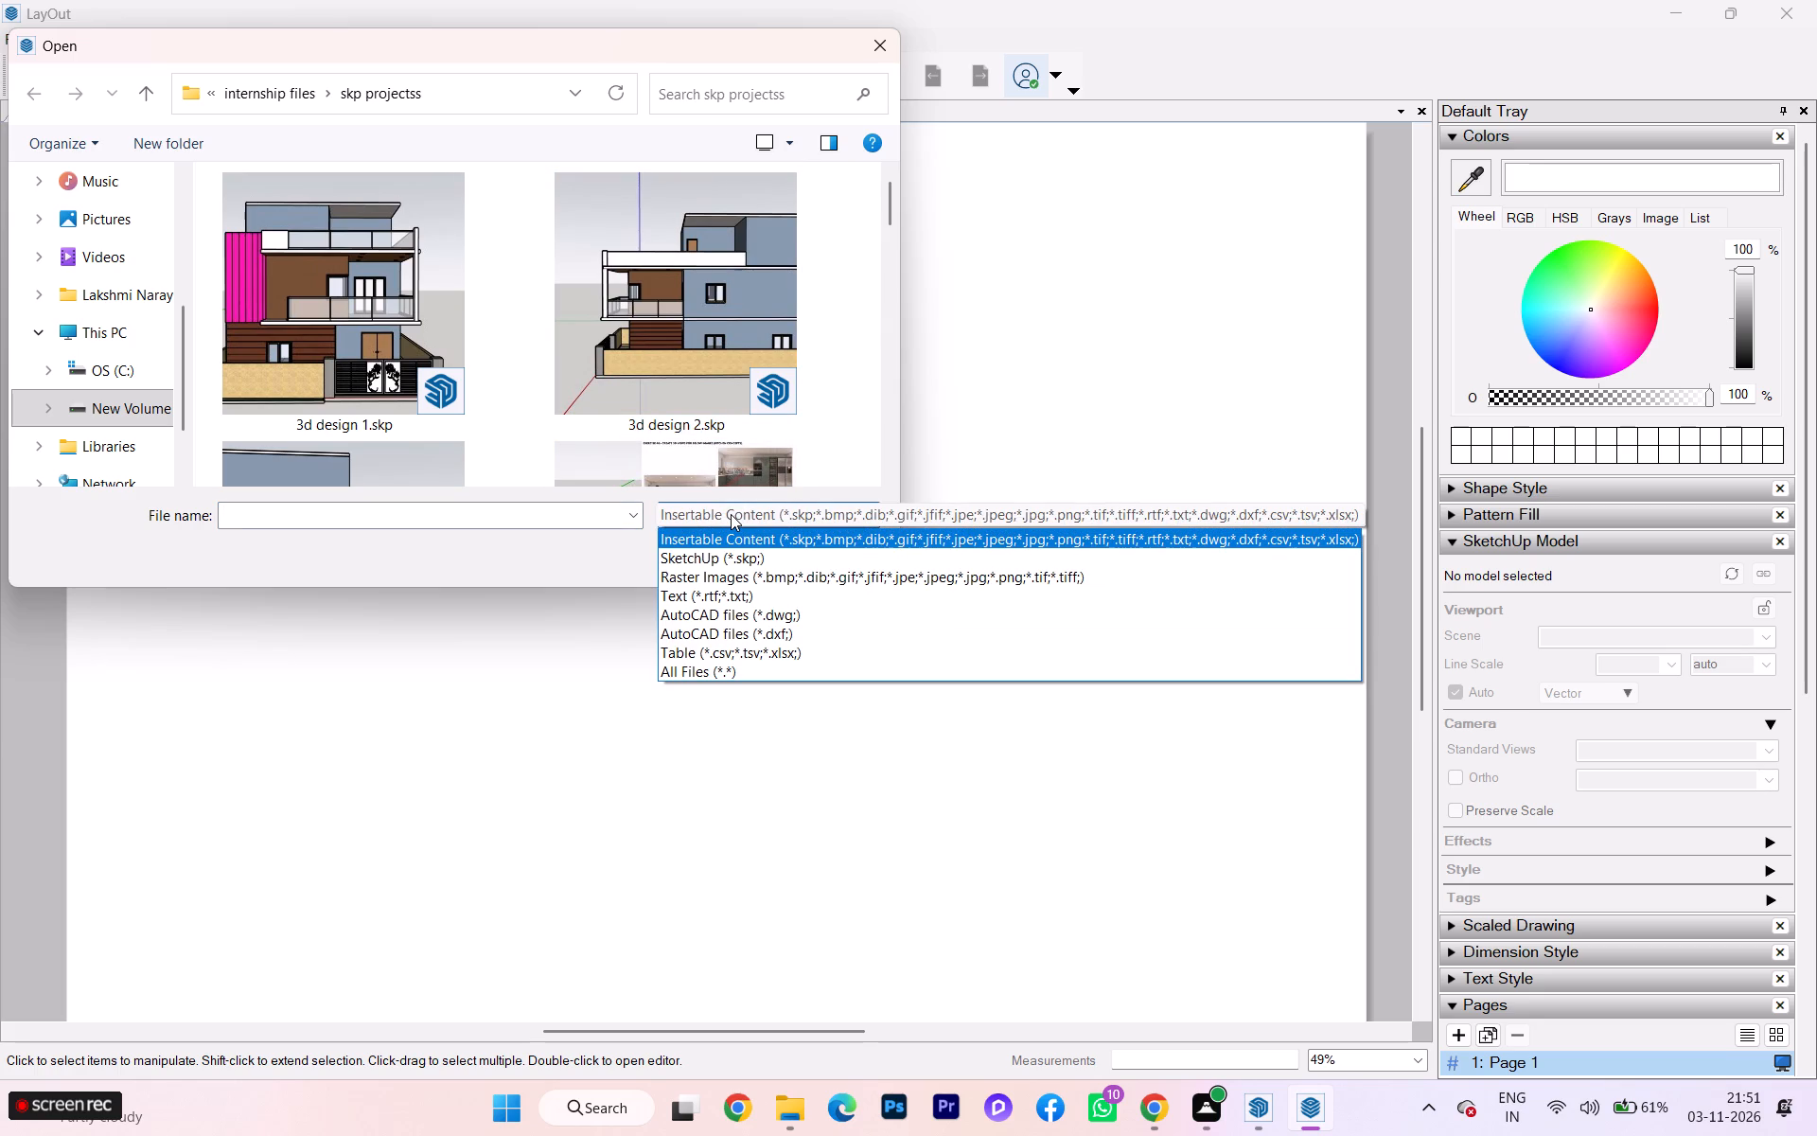
{"action": "left_click", "coordinate": [732, 562]}
{"action": "scroll", "coordinate": [591, 381], "scroll_direction": "down", "scroll_amount": 4}
{"action": "scroll", "coordinate": [596, 383], "scroll_direction": "up", "scroll_amount": 1}
{"action": "scroll", "coordinate": [643, 118], "scroll_direction": "up", "scroll_amount": 2}
{"action": "scroll", "coordinate": [778, 521], "scroll_direction": "up", "scroll_amount": 3}
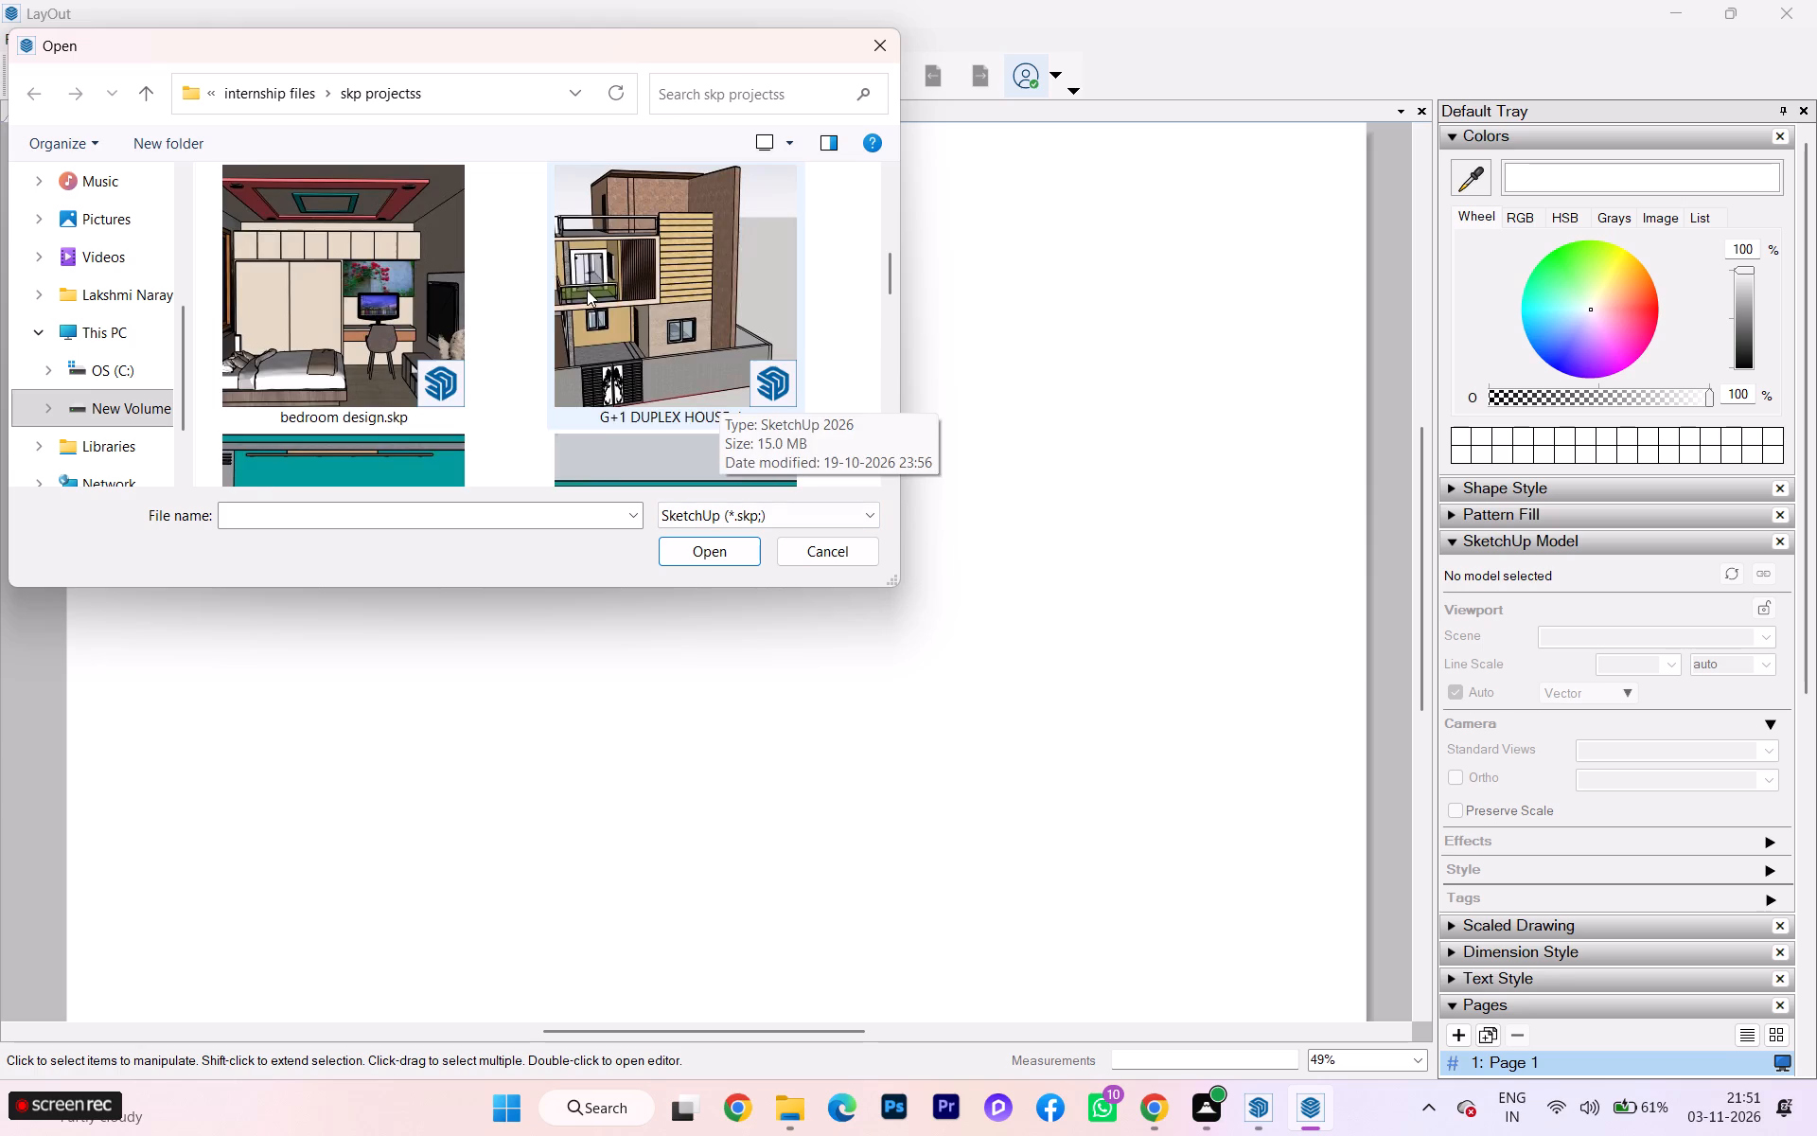
{"action": "scroll", "coordinate": [594, 302], "scroll_direction": "down", "scroll_amount": 4}
{"action": "scroll", "coordinate": [617, 322], "scroll_direction": "up", "scroll_amount": 2}
{"action": "scroll", "coordinate": [618, 320], "scroll_direction": "down", "scroll_amount": 1}
{"action": "scroll", "coordinate": [618, 319], "scroll_direction": "up", "scroll_amount": 5}
{"action": "scroll", "coordinate": [641, 287], "scroll_direction": "down", "scroll_amount": 1}
{"action": "scroll", "coordinate": [643, 284], "scroll_direction": "up", "scroll_amount": 2}
{"action": "scroll", "coordinate": [642, 290], "scroll_direction": "down", "scroll_amount": 1}
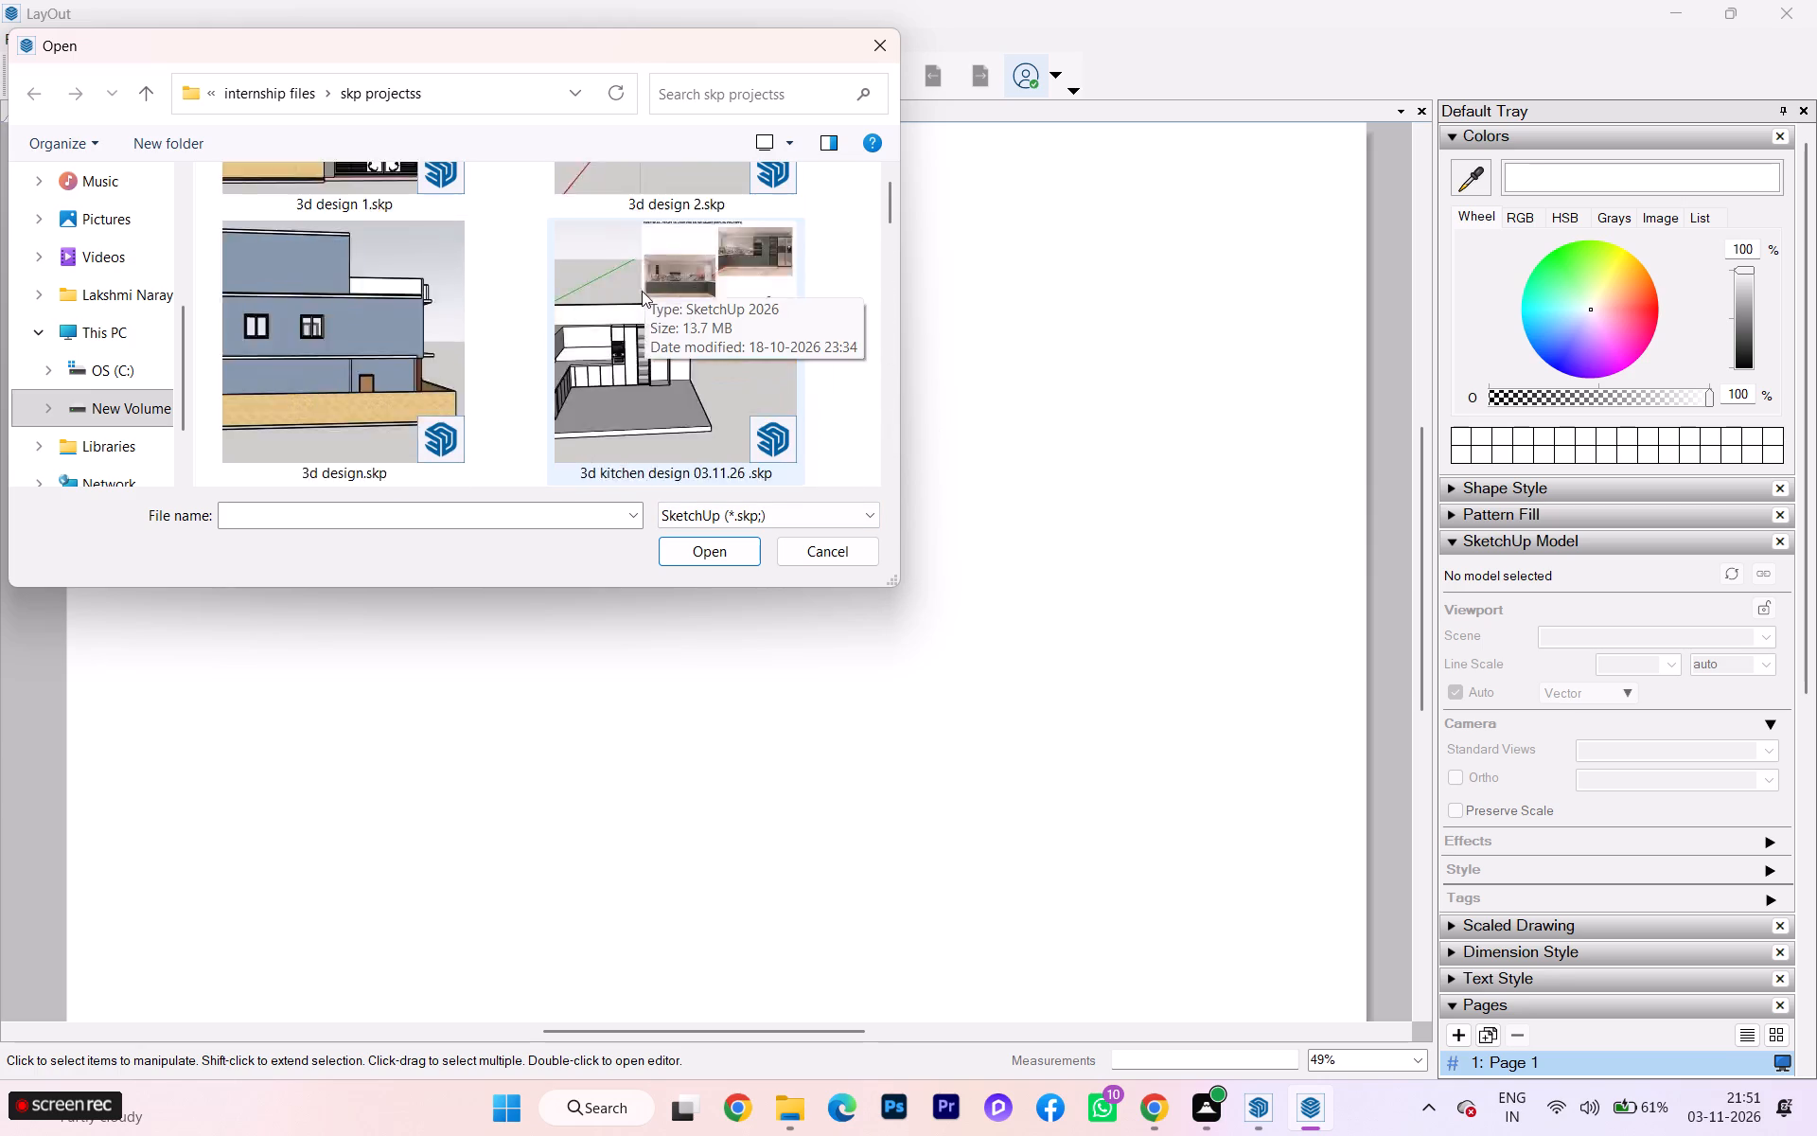
{"action": "scroll", "coordinate": [642, 291], "scroll_direction": "down", "scroll_amount": 1}
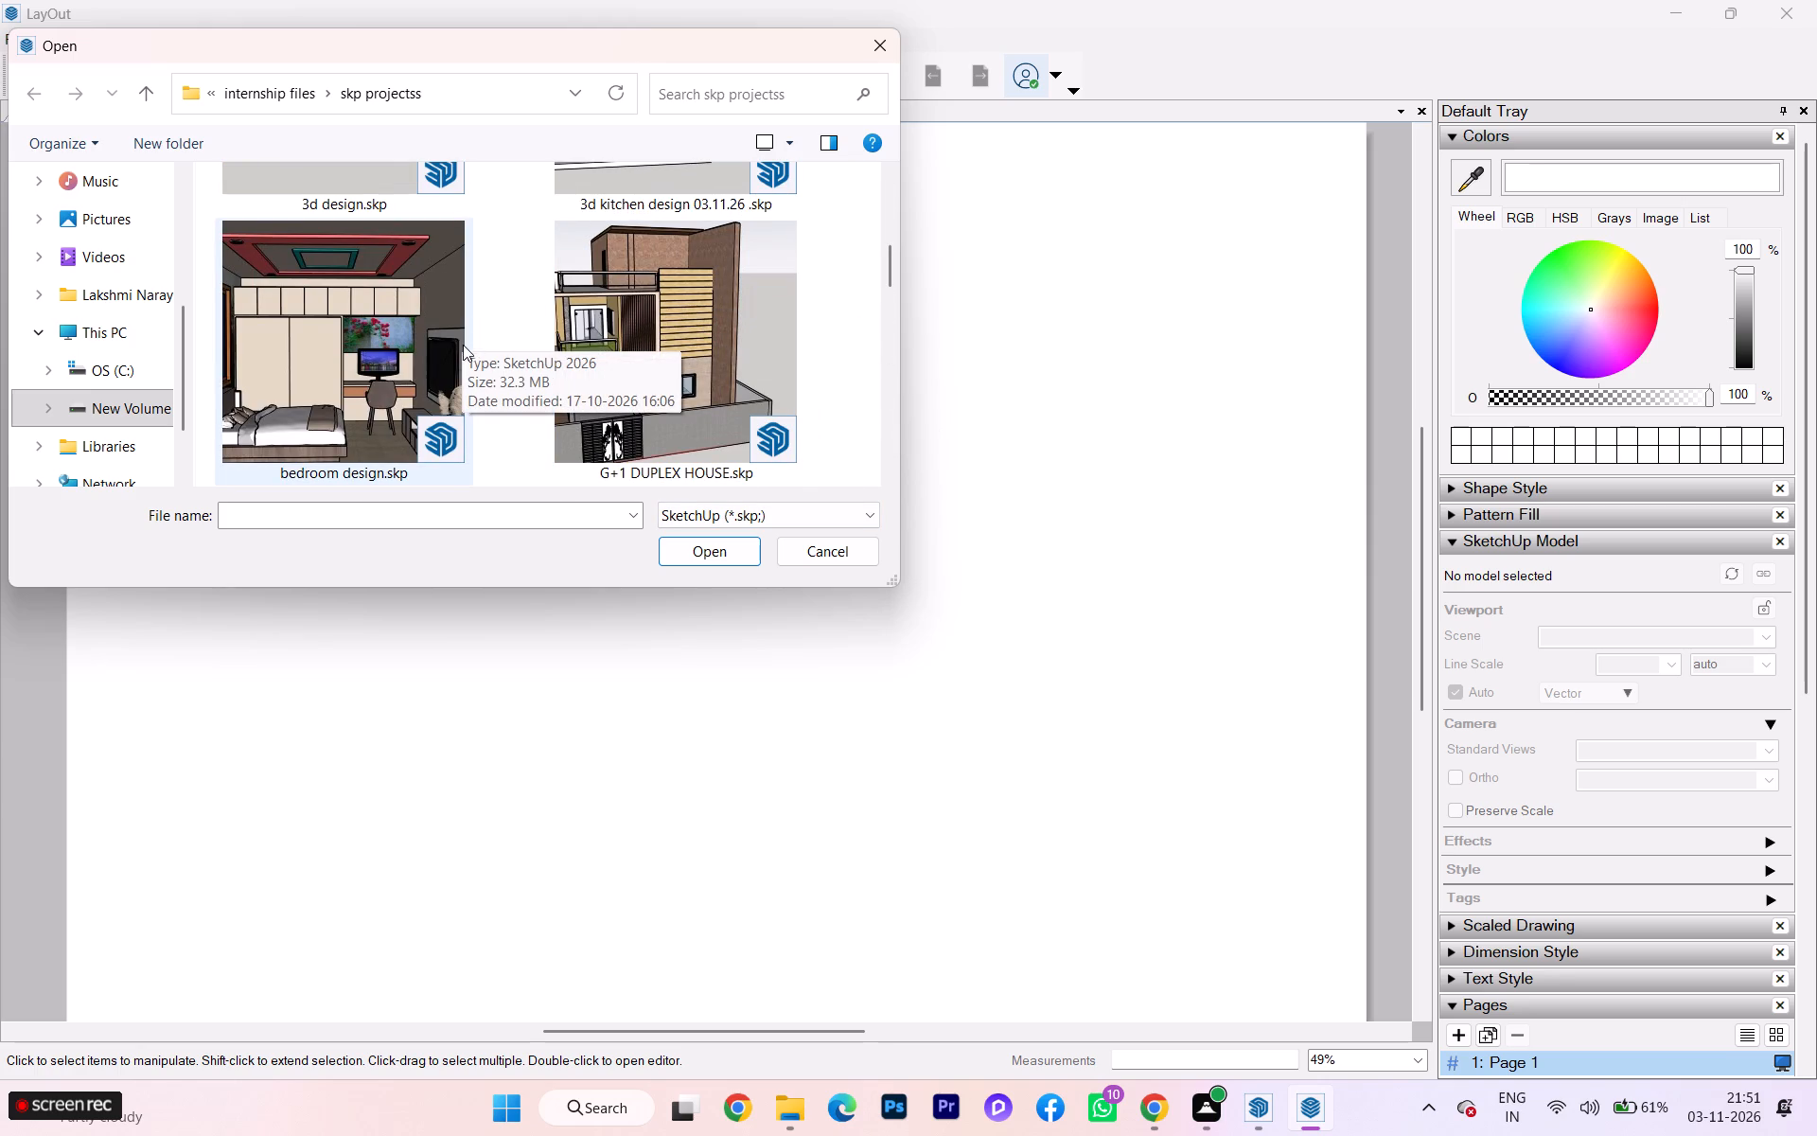
{"action": "scroll", "coordinate": [476, 343], "scroll_direction": "down", "scroll_amount": 3}
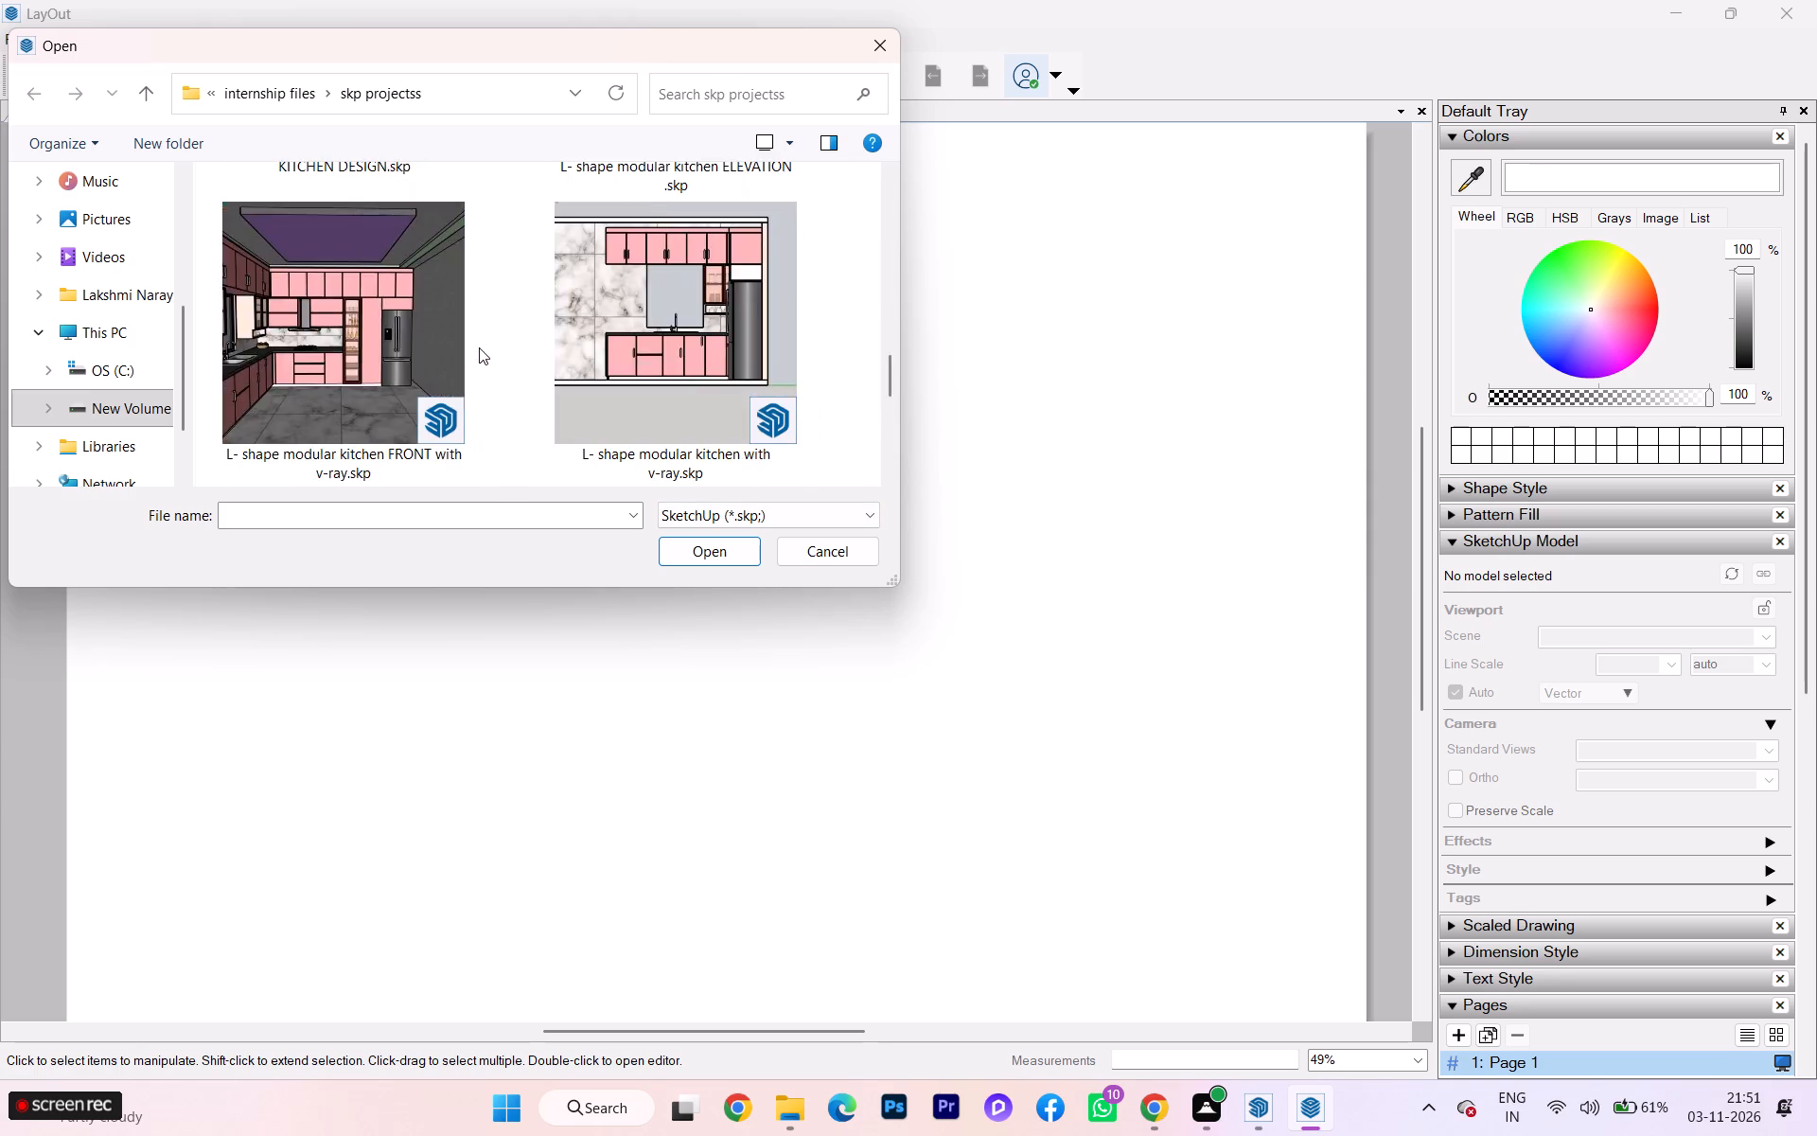
{"action": "scroll", "coordinate": [479, 347], "scroll_direction": "down", "scroll_amount": 3}
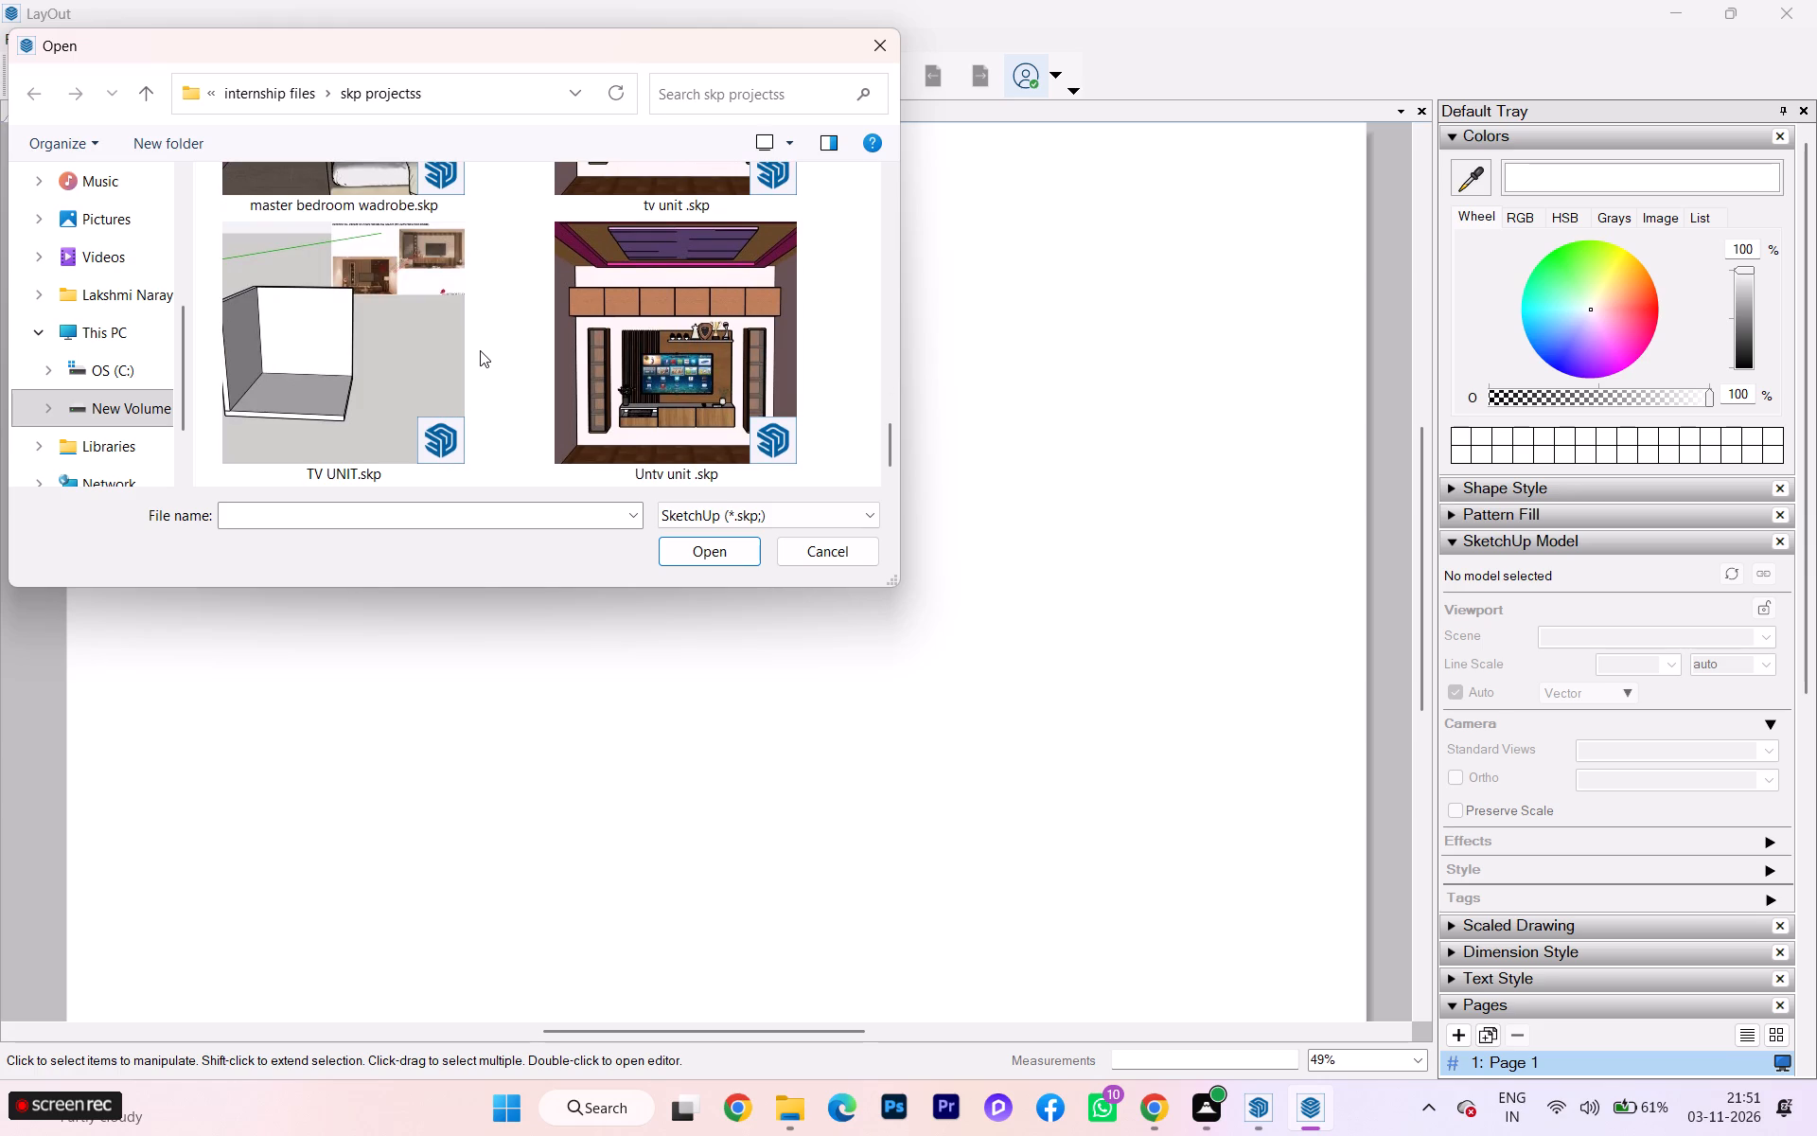
{"action": "scroll", "coordinate": [480, 352], "scroll_direction": "down", "scroll_amount": 2}
{"action": "scroll", "coordinate": [546, 390], "scroll_direction": "down", "scroll_amount": 2}
Switch to SketchUp, show Scene 2 and save a copy of the model as "3d kitchen design 03.11.26 1.skp" in skp projectss.
{"action": "left_click", "coordinate": [1162, 1021]}
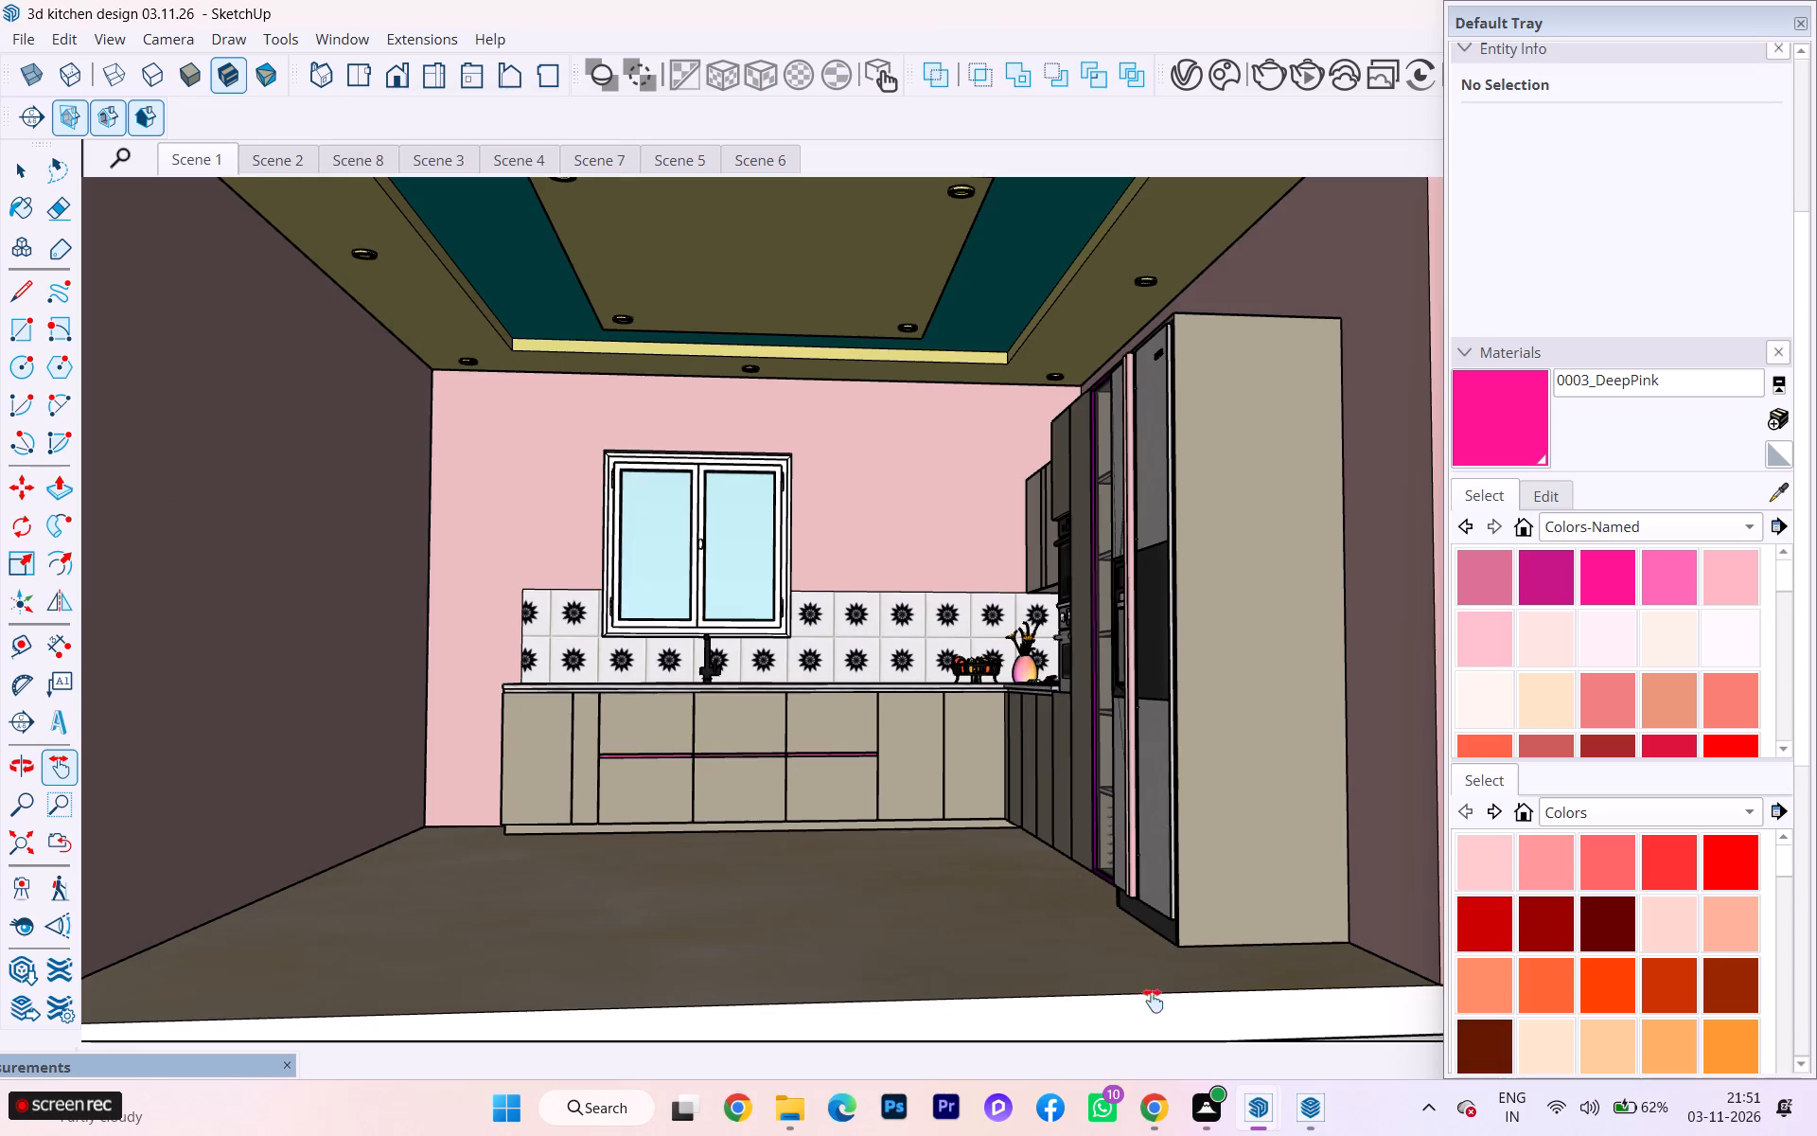
{"action": "left_click", "coordinate": [280, 155]}
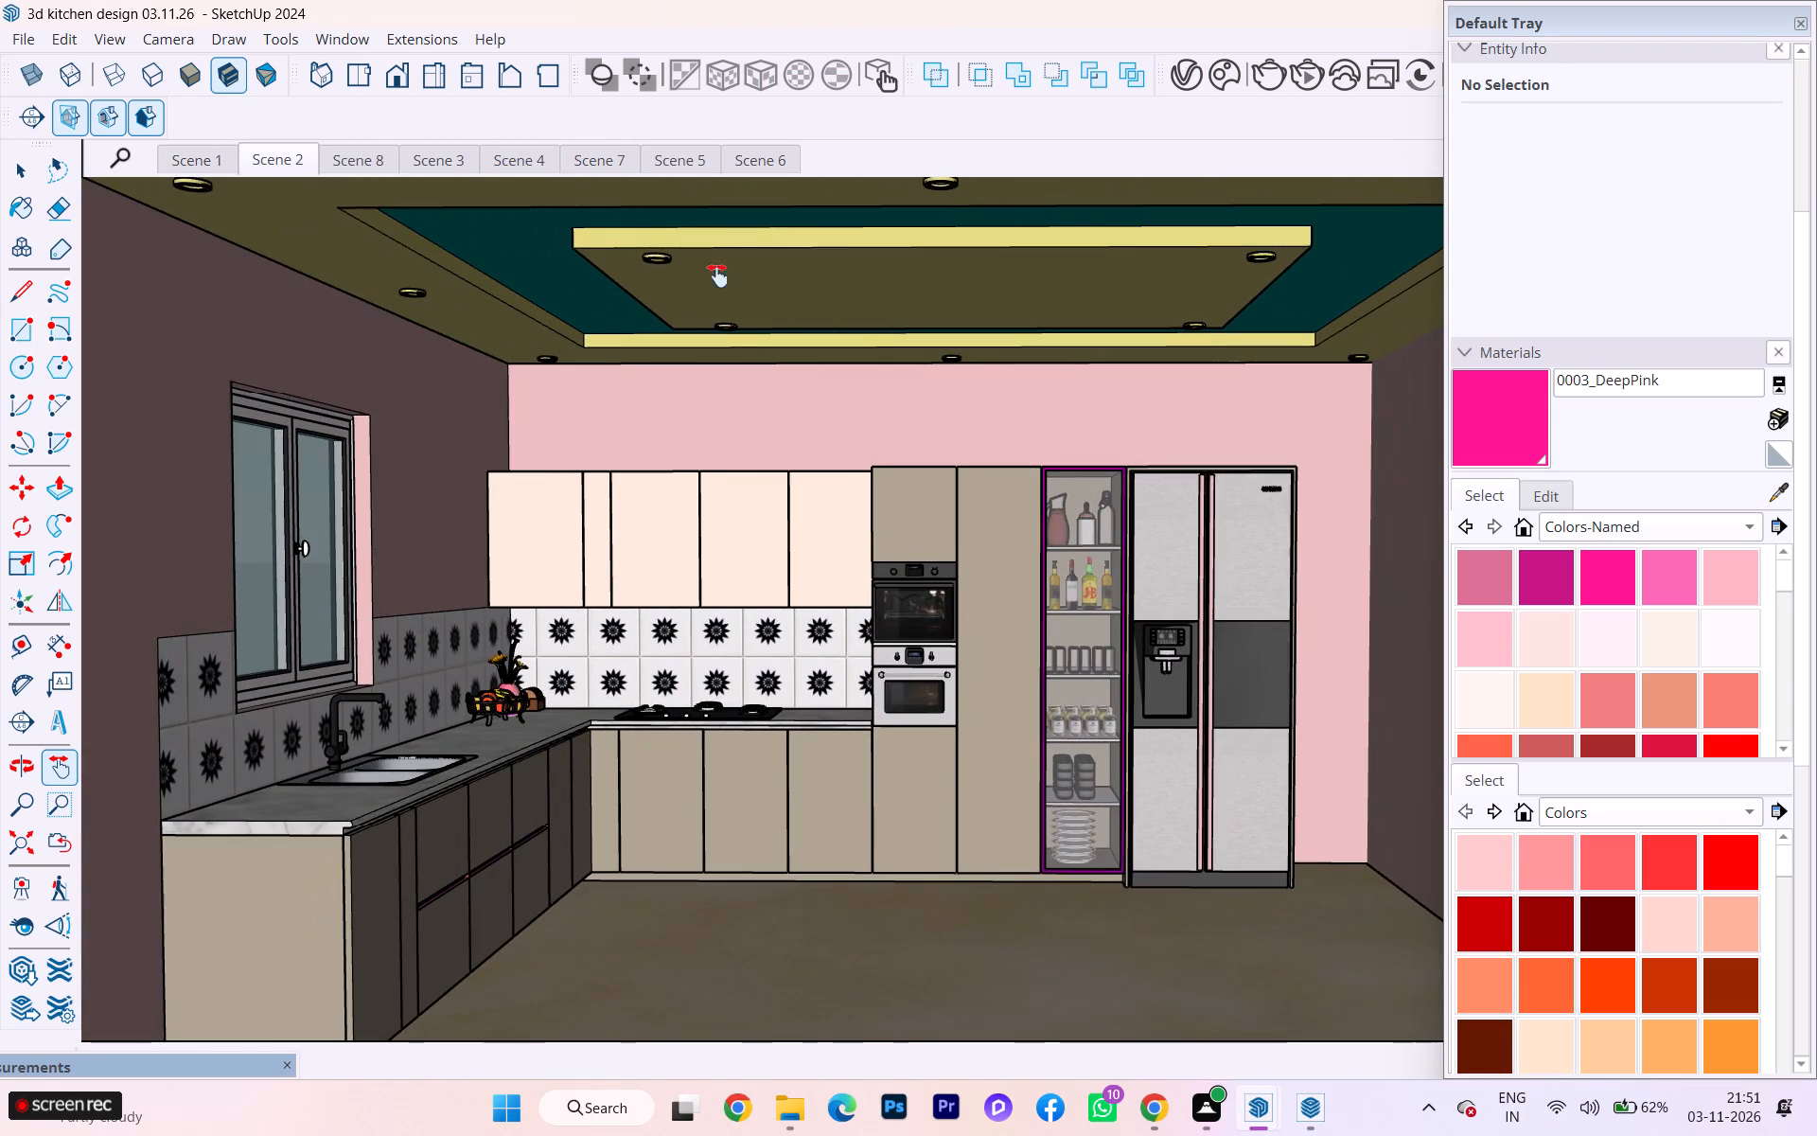
{"action": "left_click", "coordinate": [25, 35]}
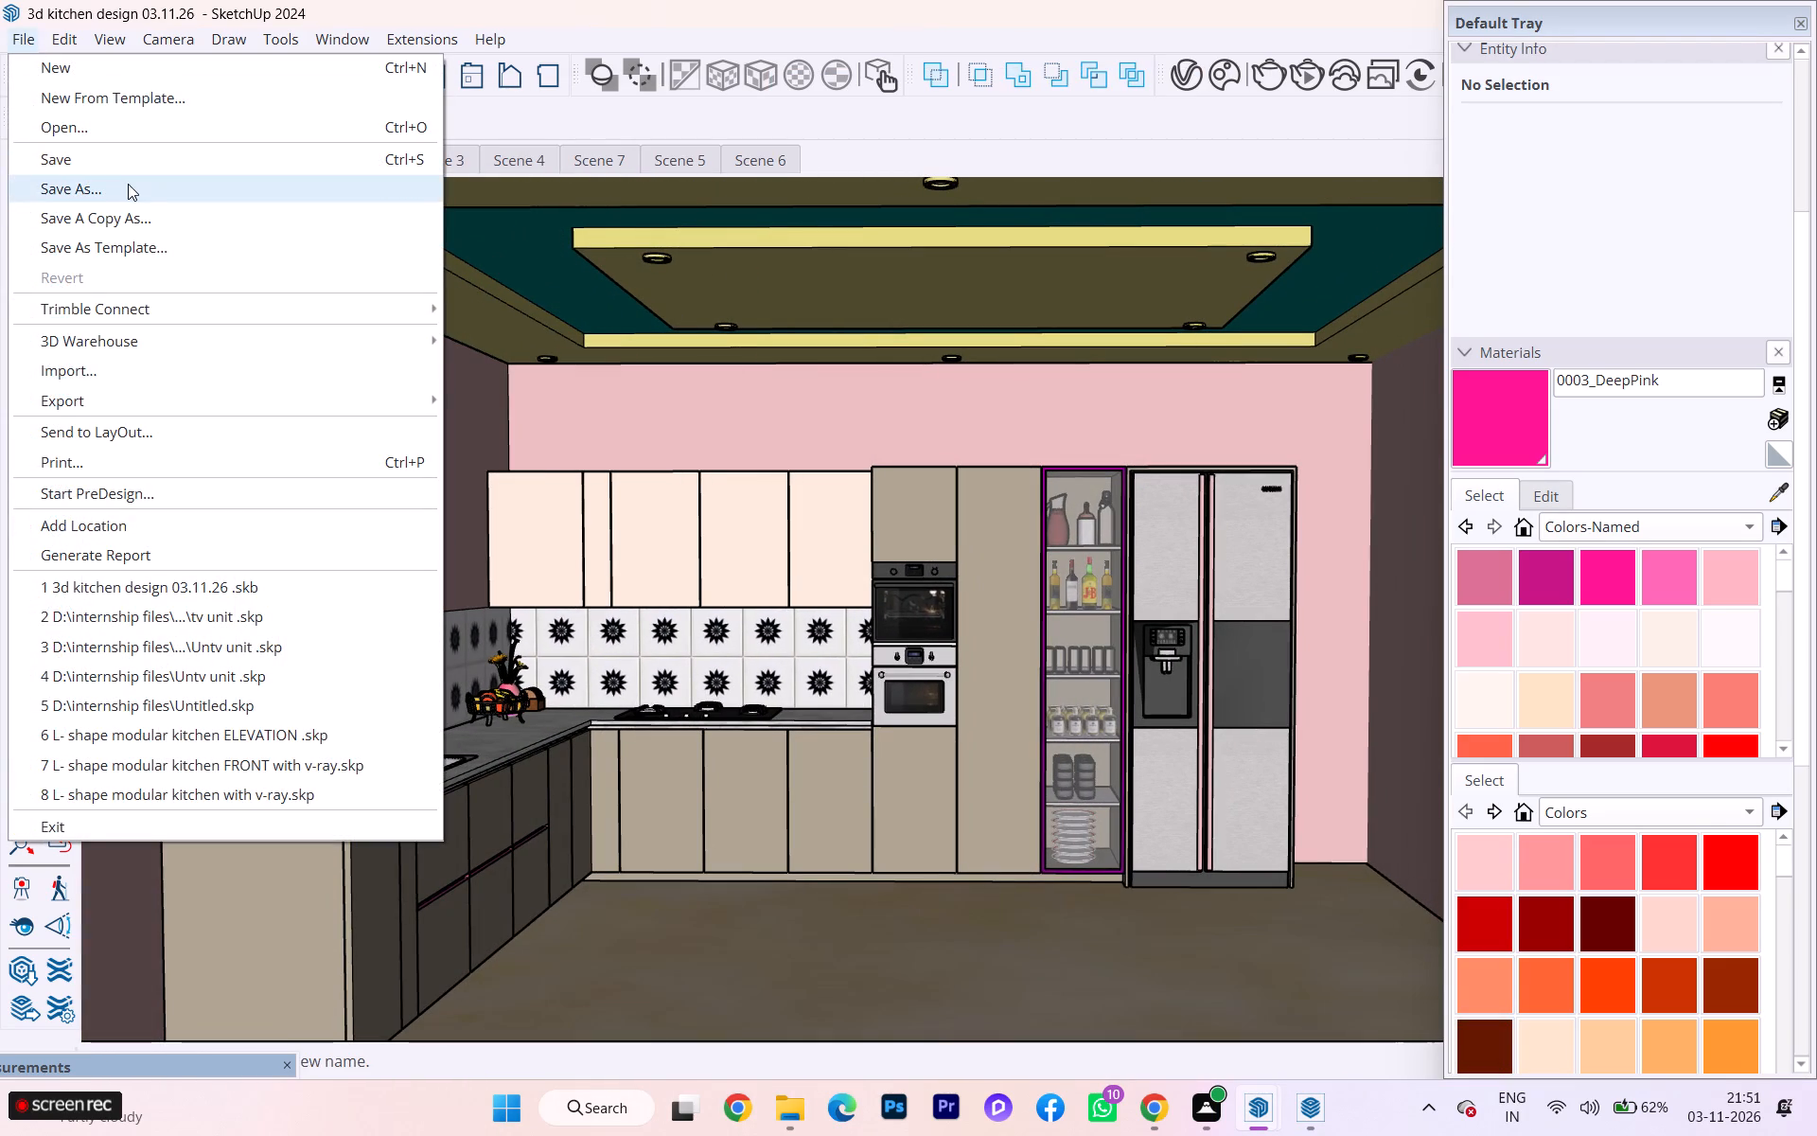
{"action": "left_click", "coordinate": [124, 216]}
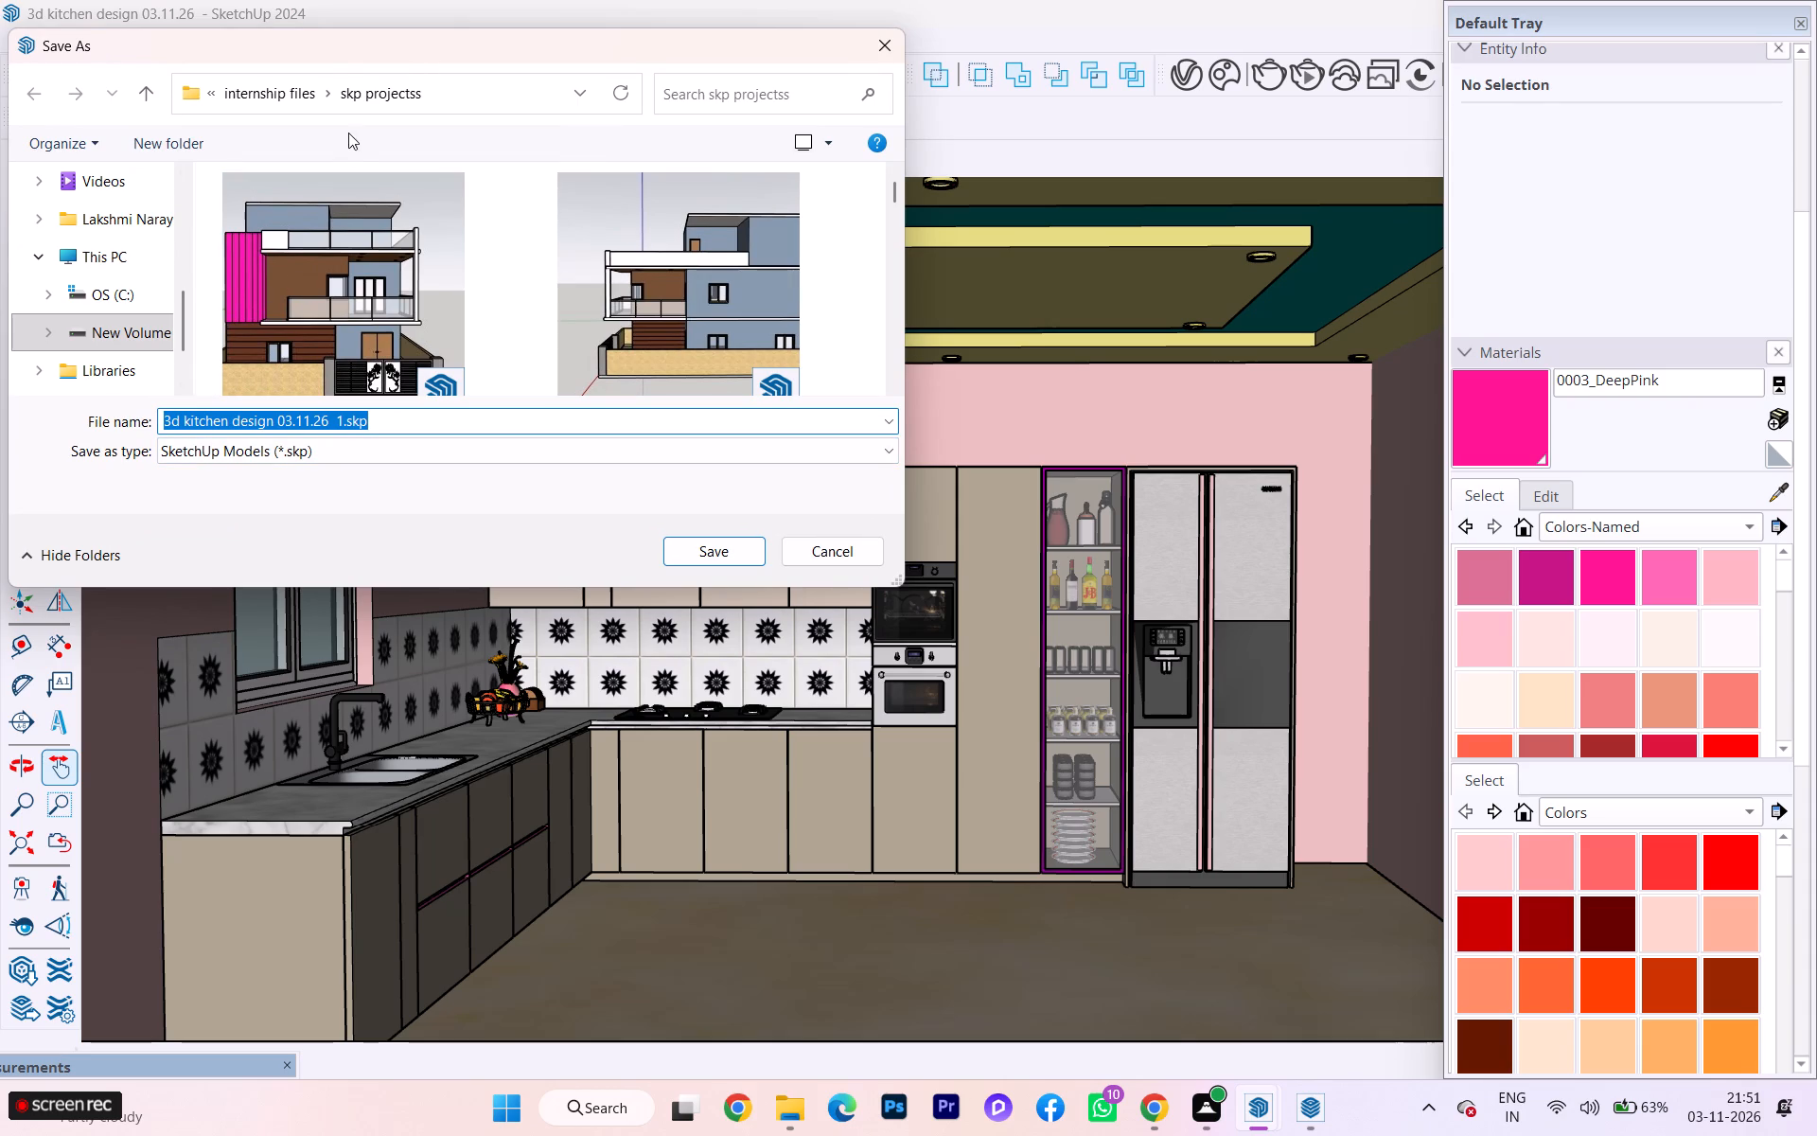
{"action": "left_click", "coordinate": [706, 557]}
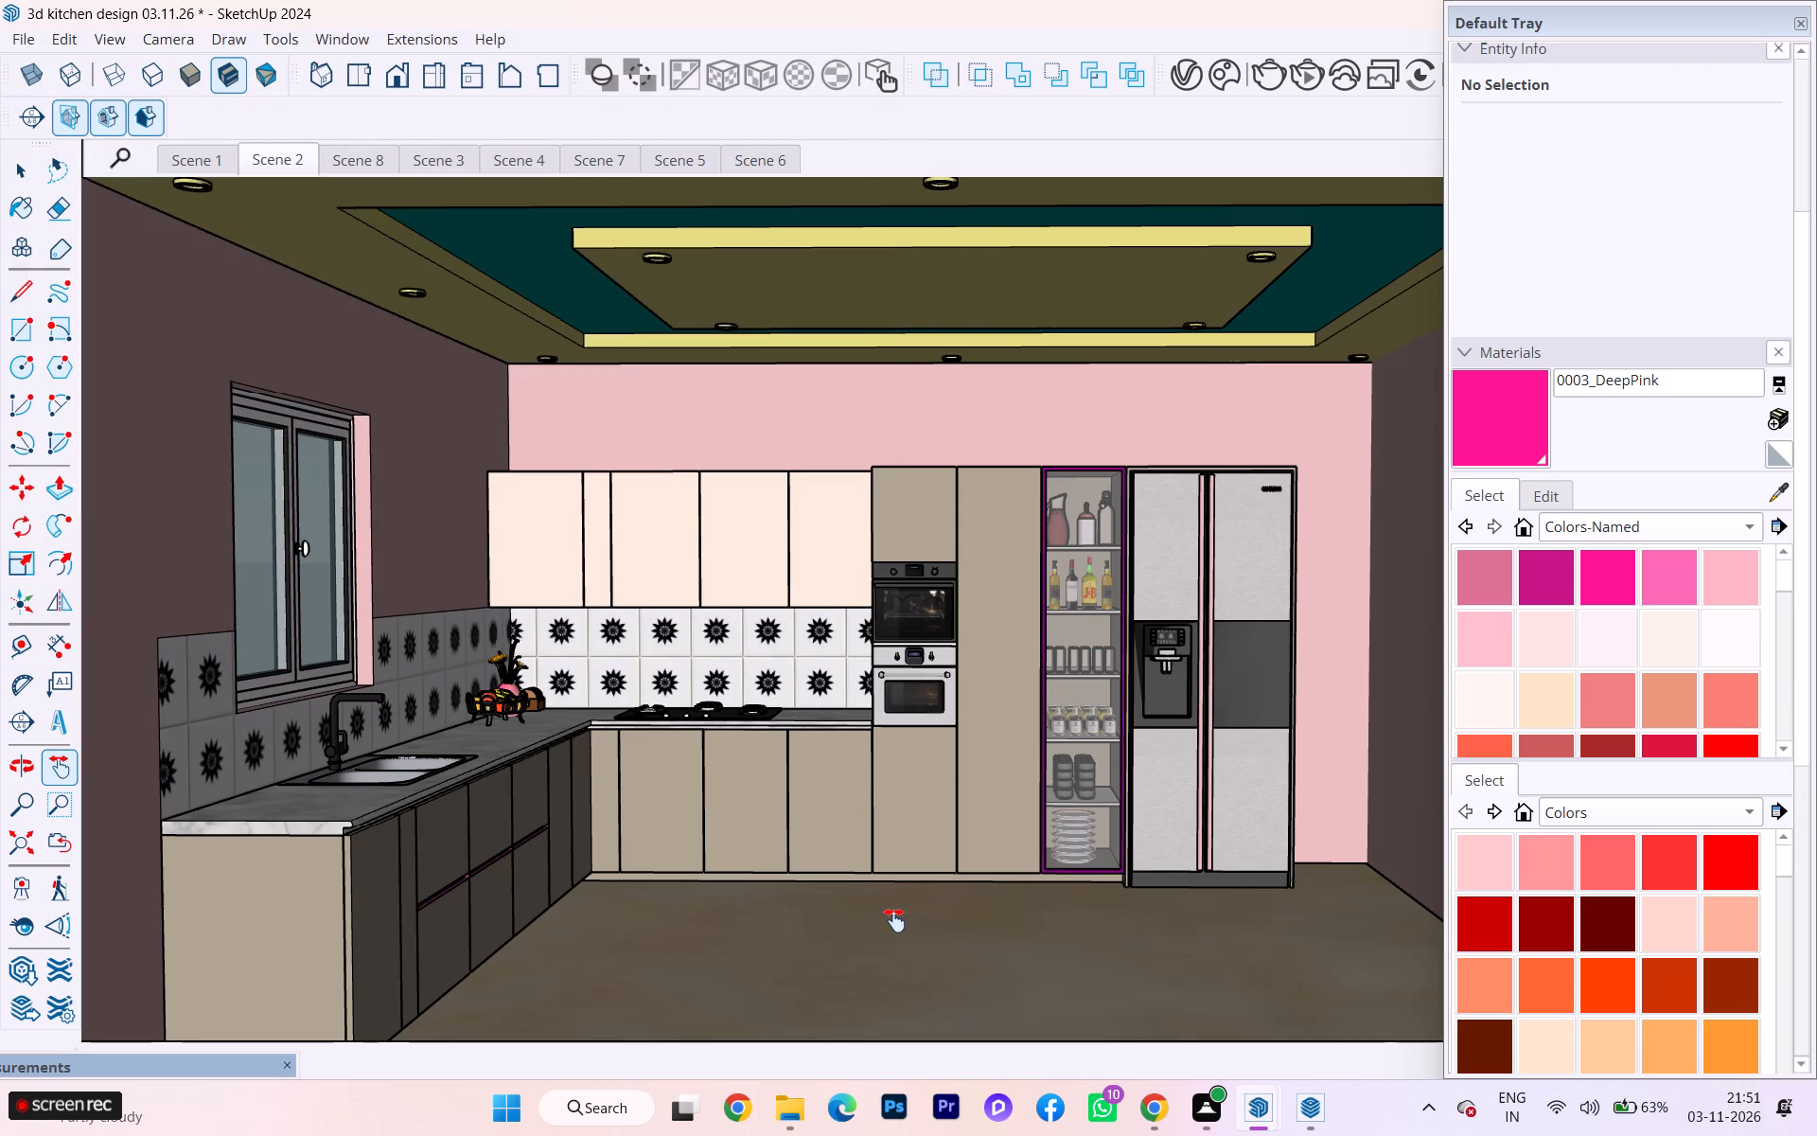
Review the kitchen model's Scenes 8, 3, 4 and 7, then return to Scene 1.
{"action": "left_click", "coordinate": [366, 162]}
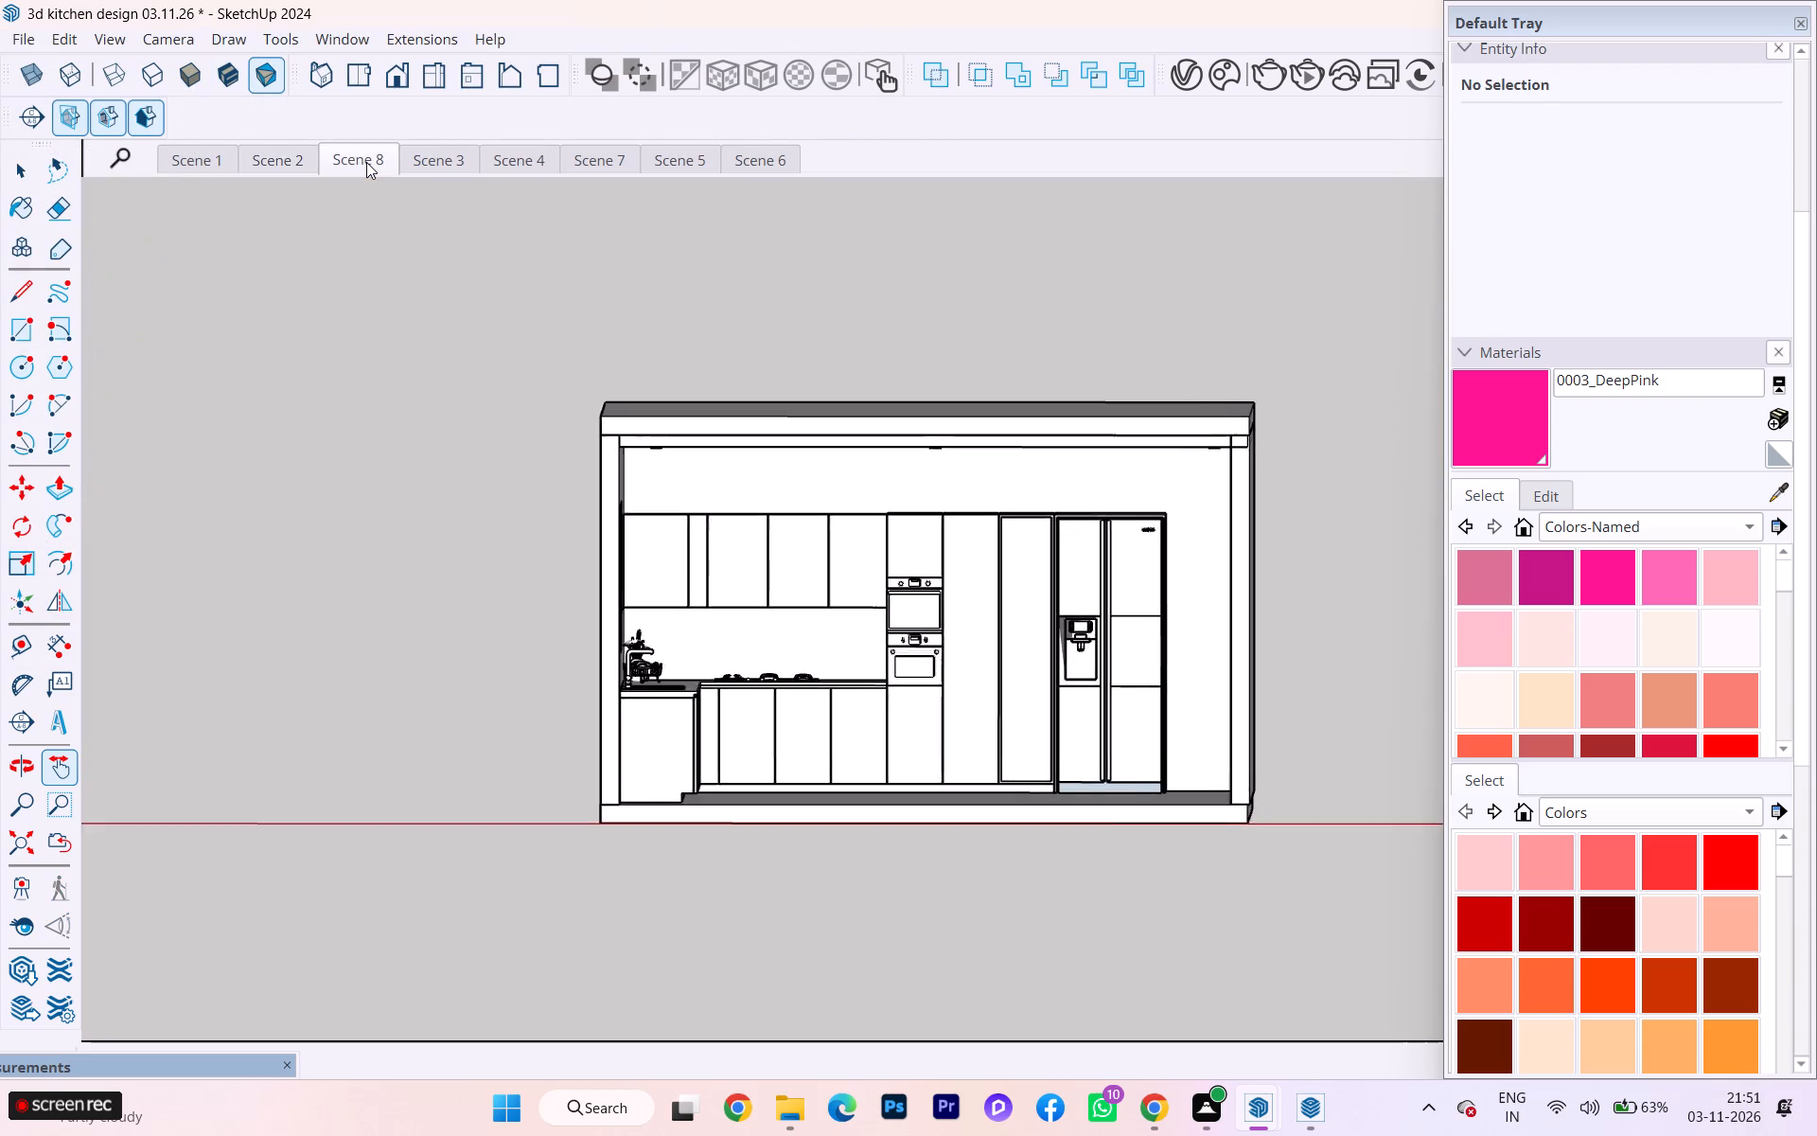
{"action": "left_click", "coordinate": [448, 169]}
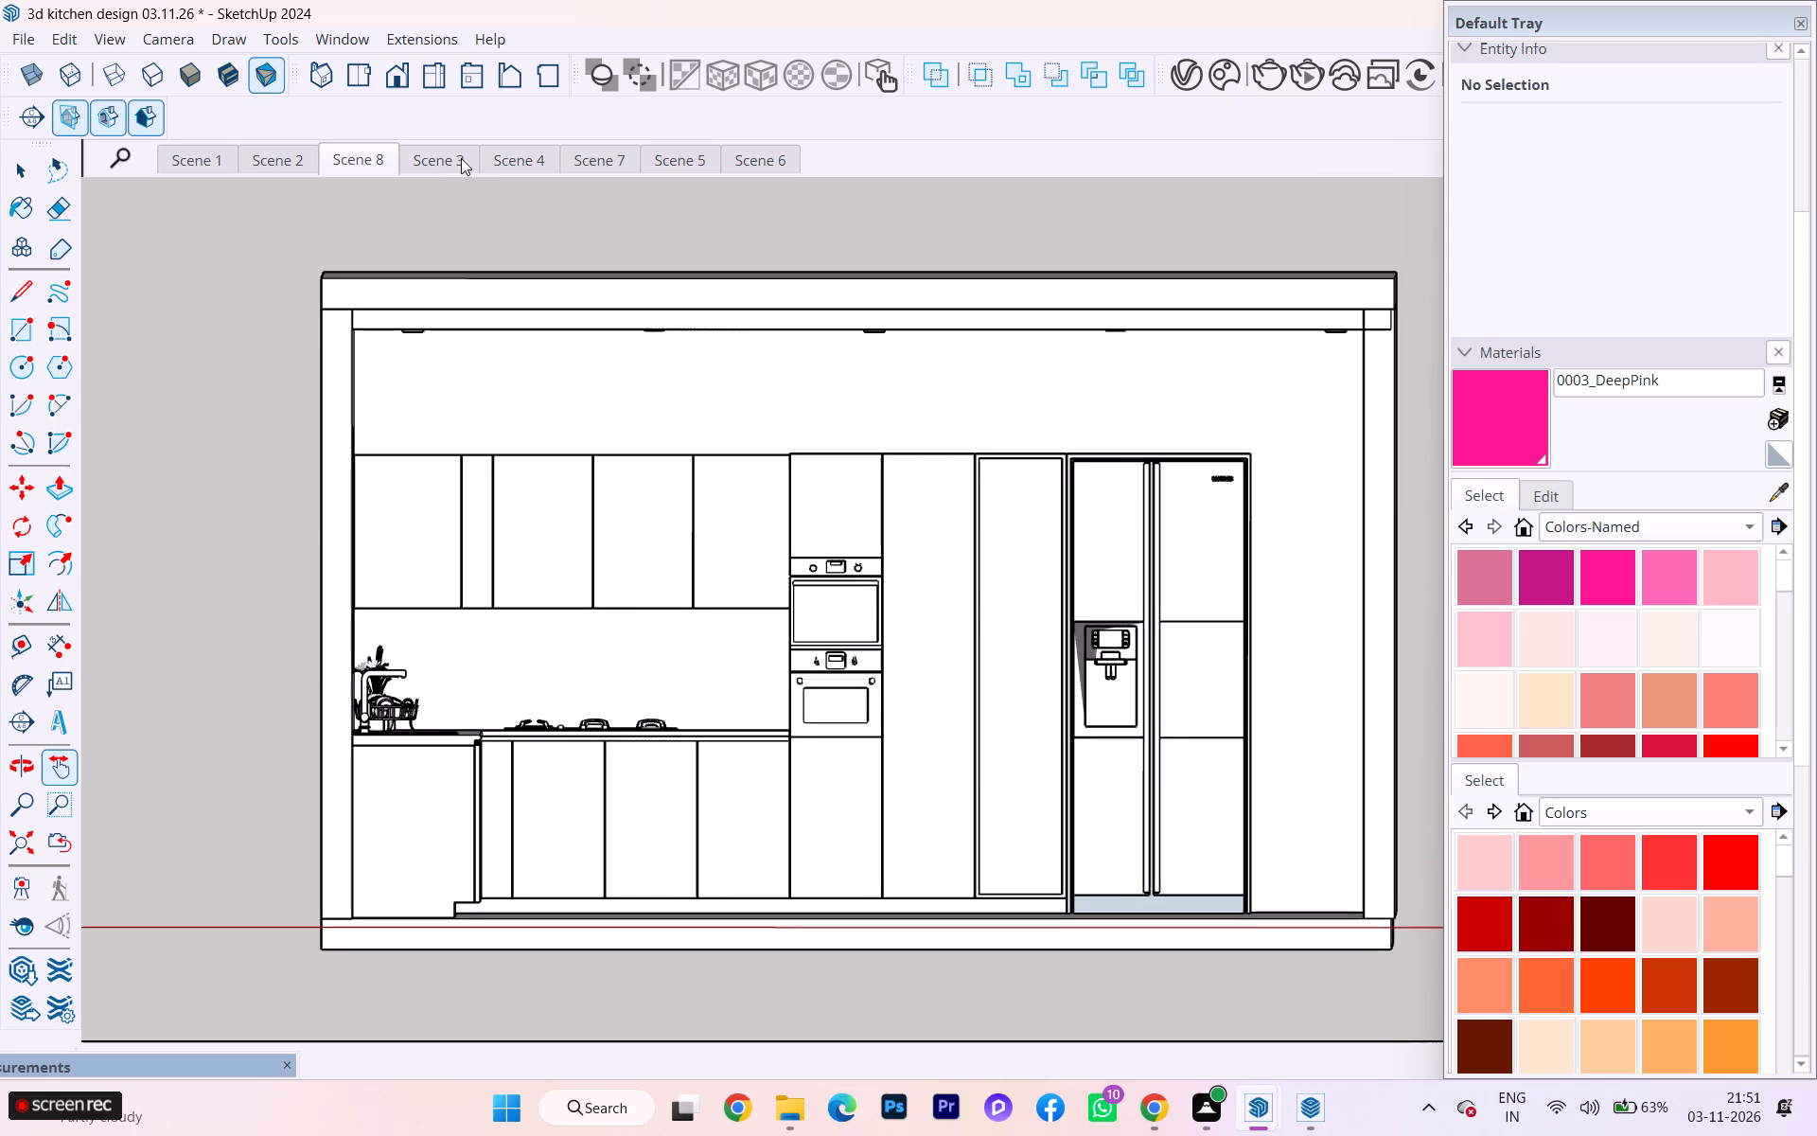
{"action": "left_click", "coordinate": [453, 153]}
{"action": "left_click", "coordinate": [509, 166]}
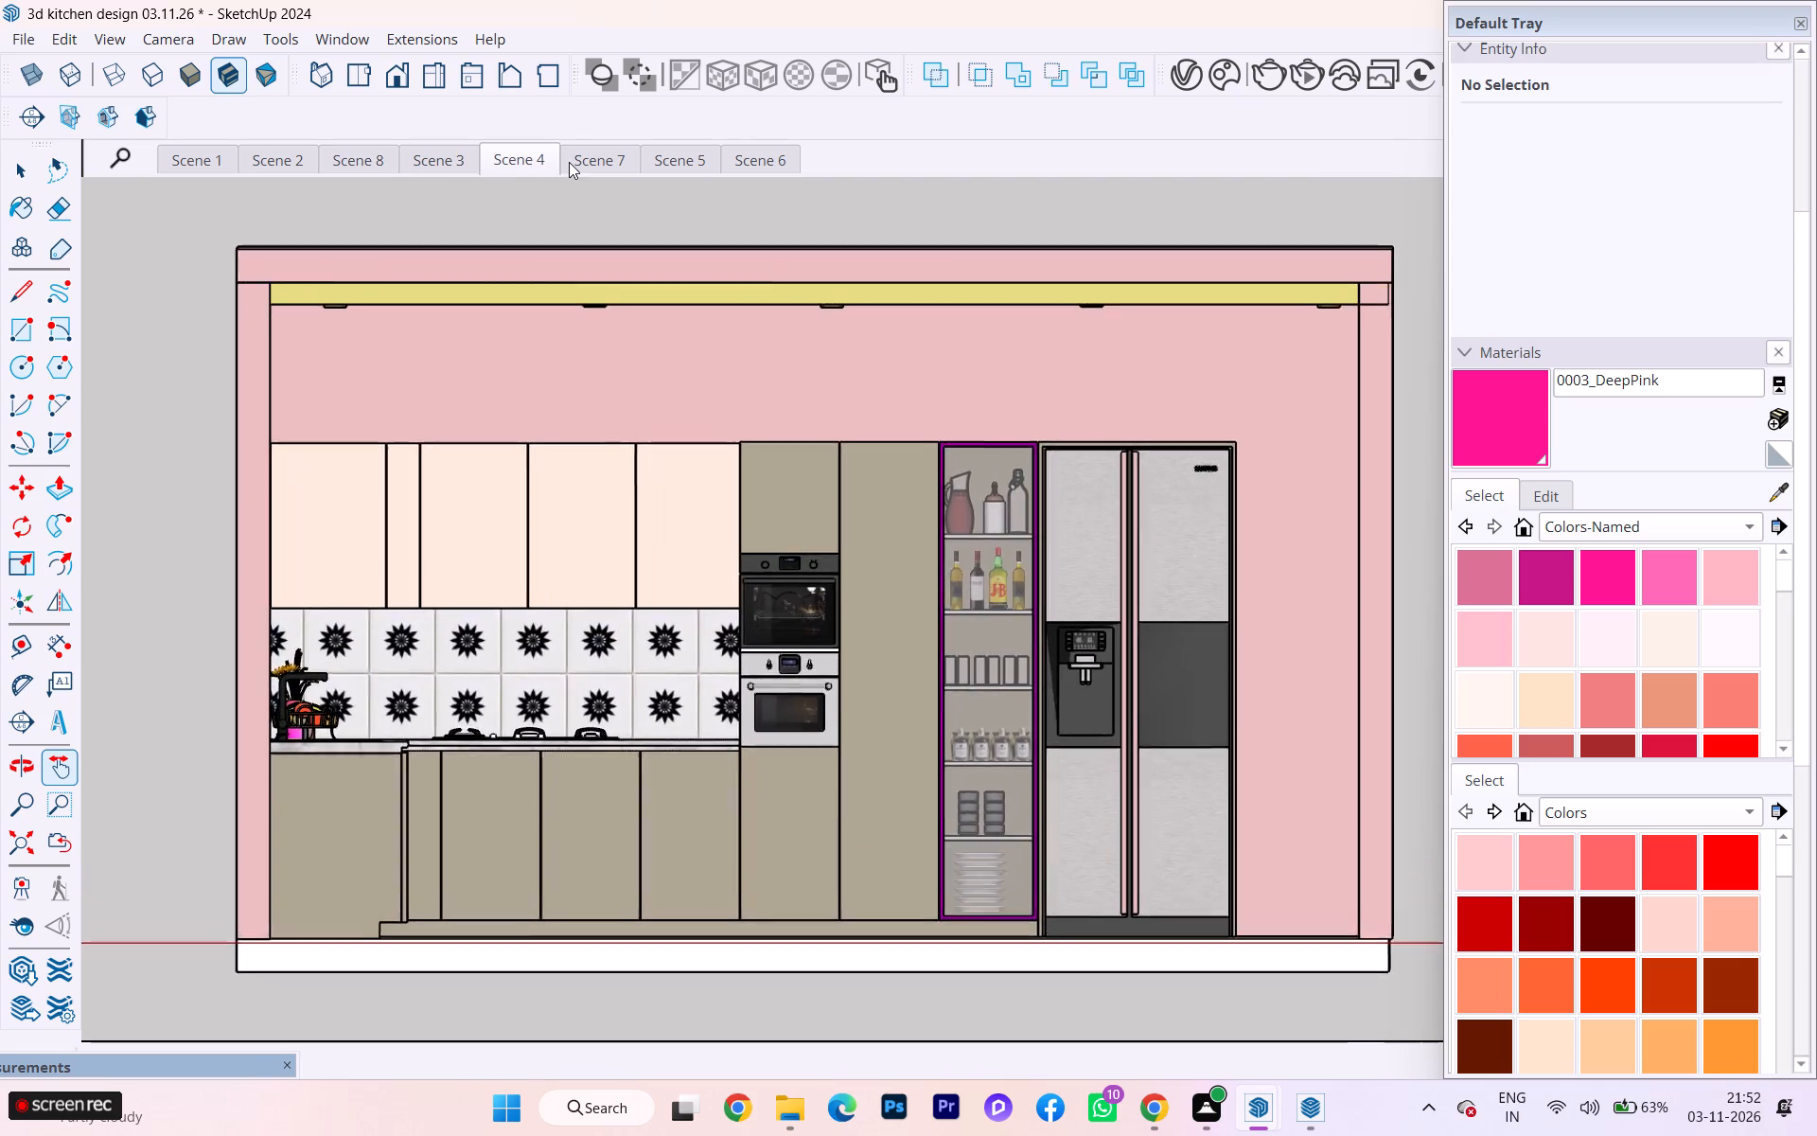
{"action": "left_click", "coordinate": [597, 157]}
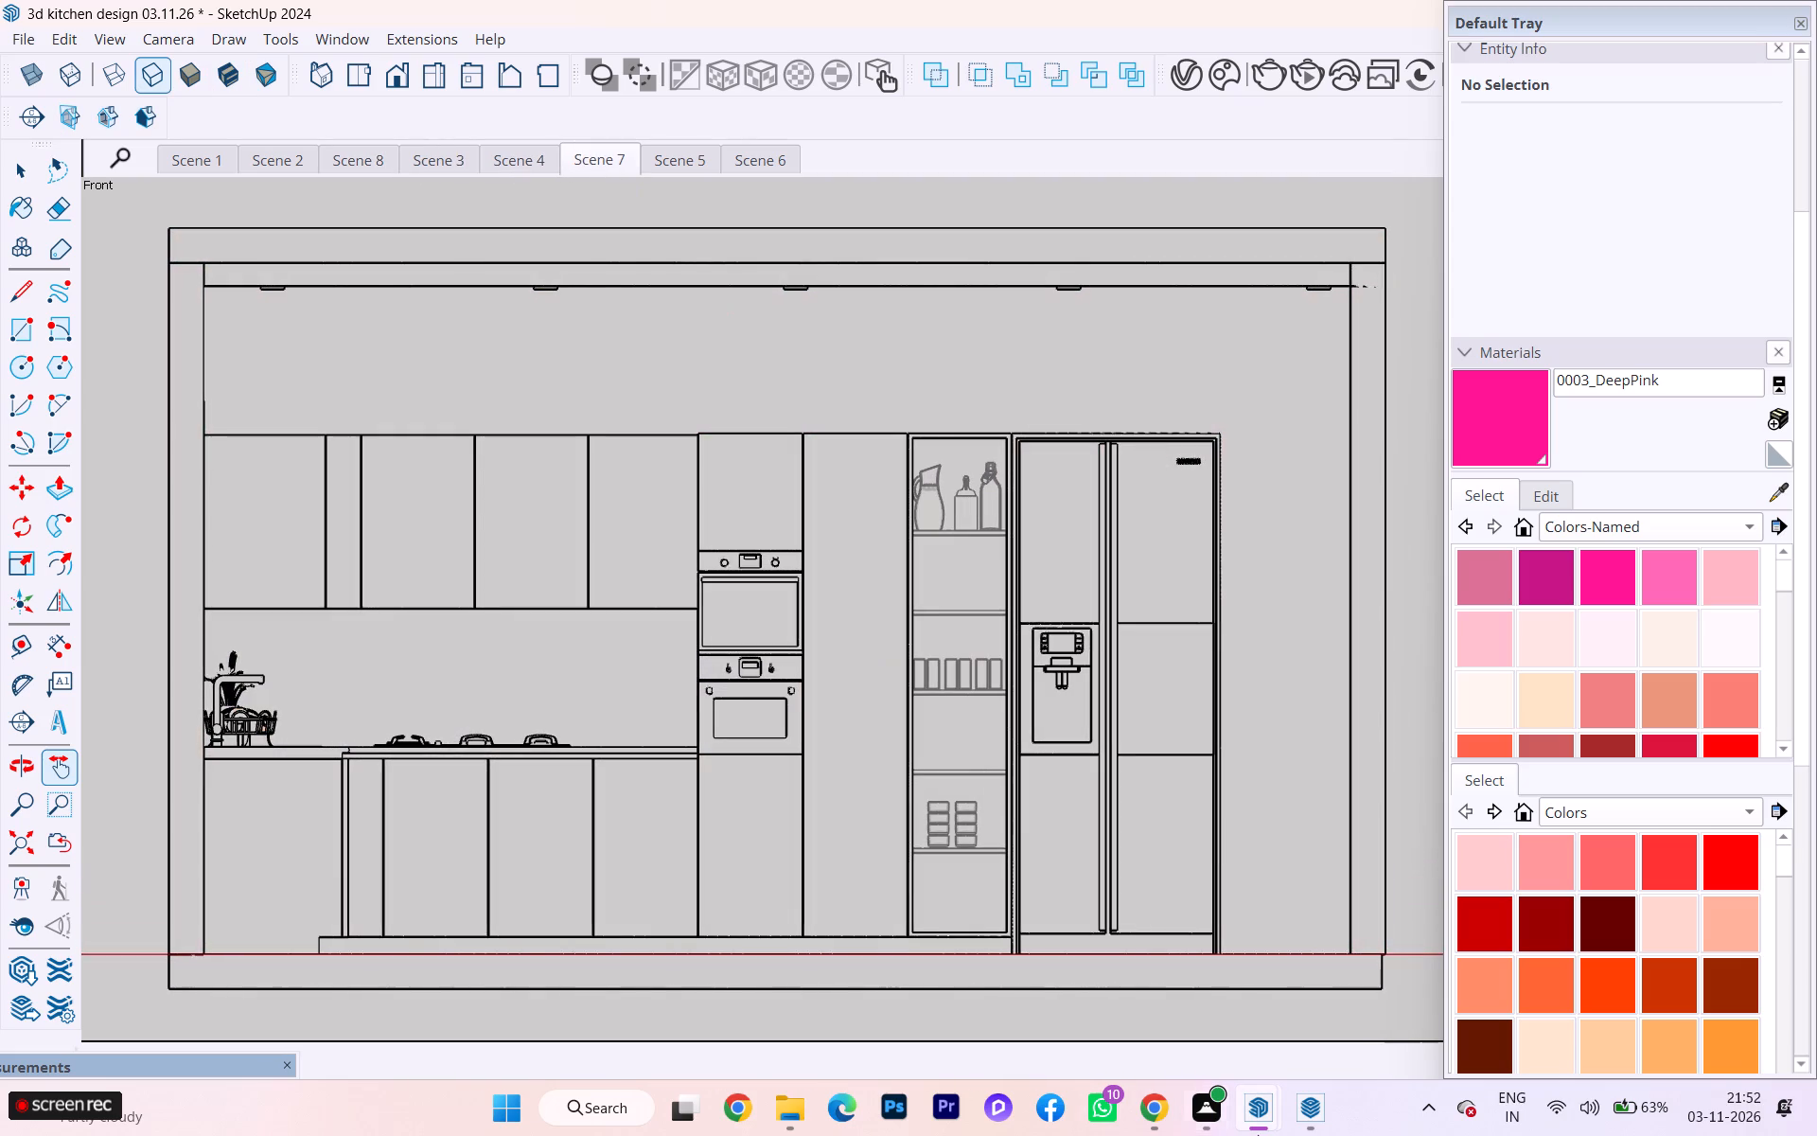
{"action": "left_click", "coordinate": [190, 162]}
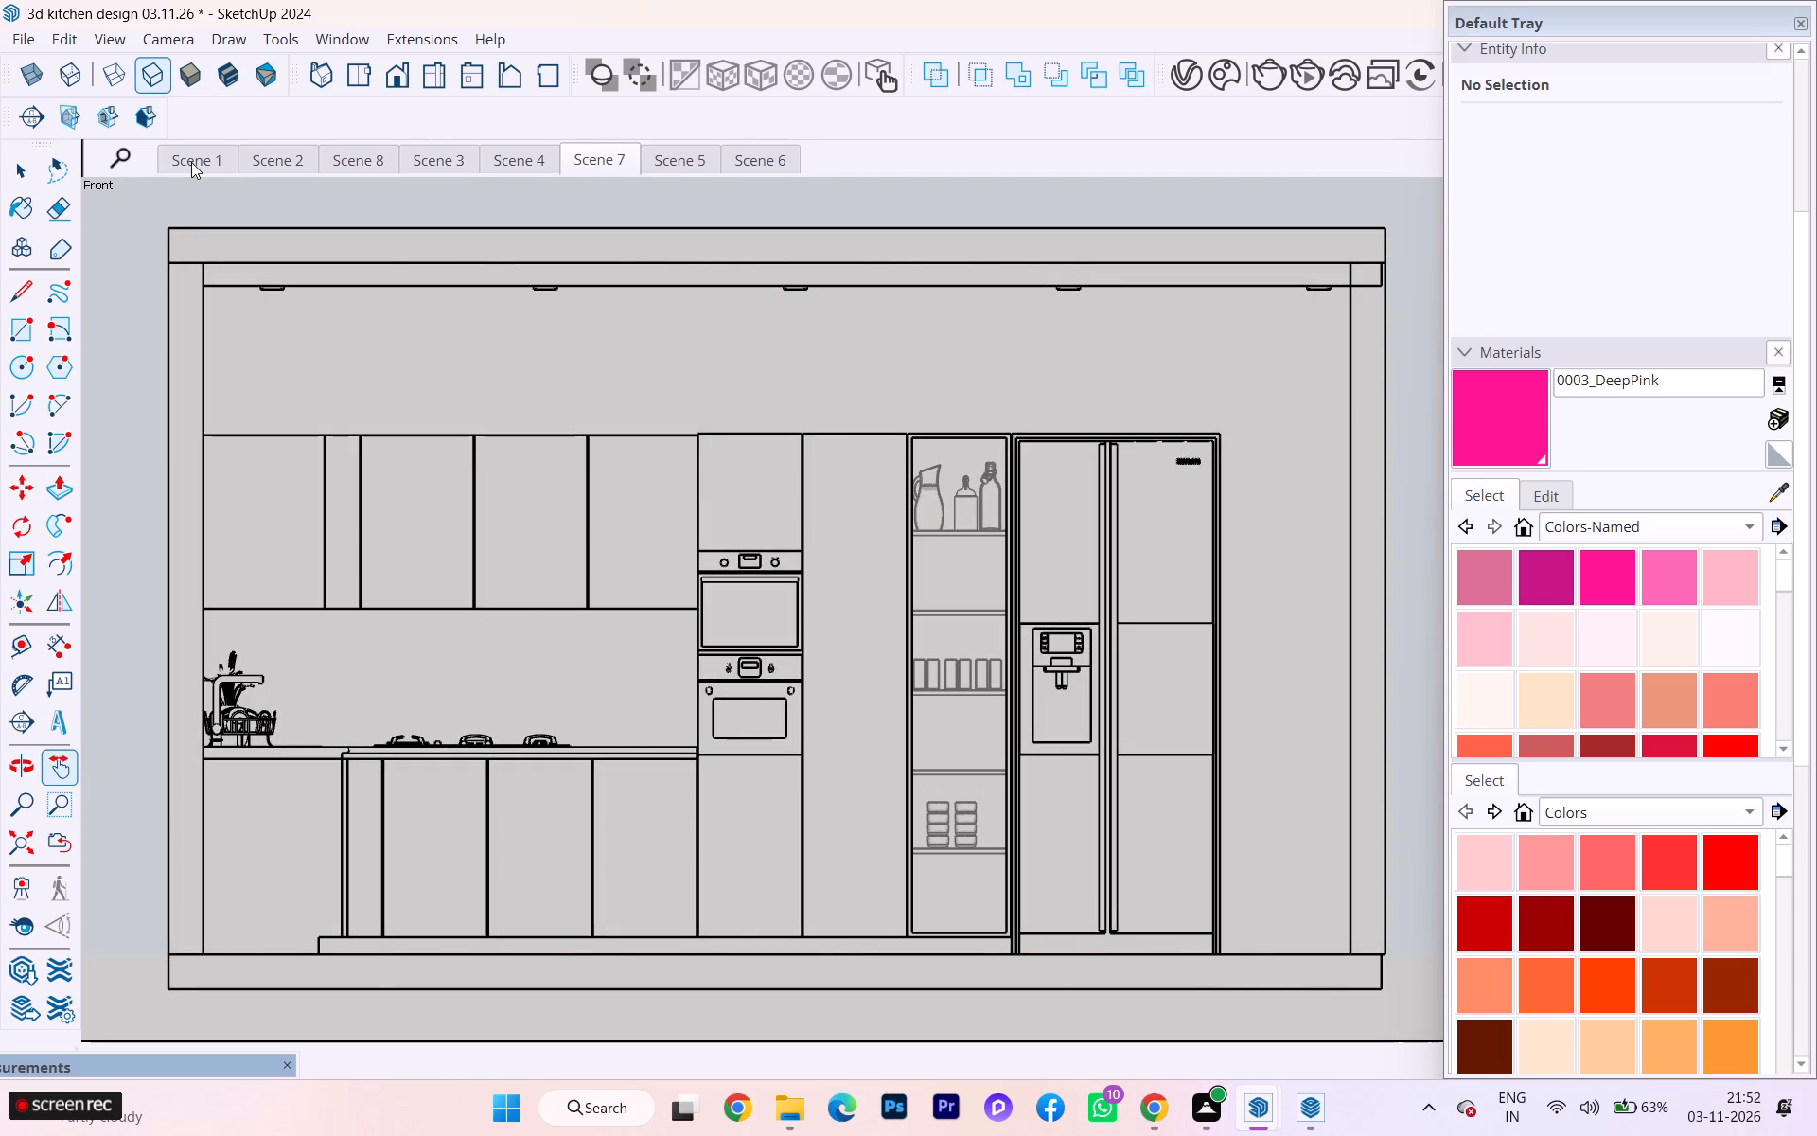
{"action": "left_click", "coordinate": [199, 151]}
{"action": "left_click", "coordinate": [199, 151]}
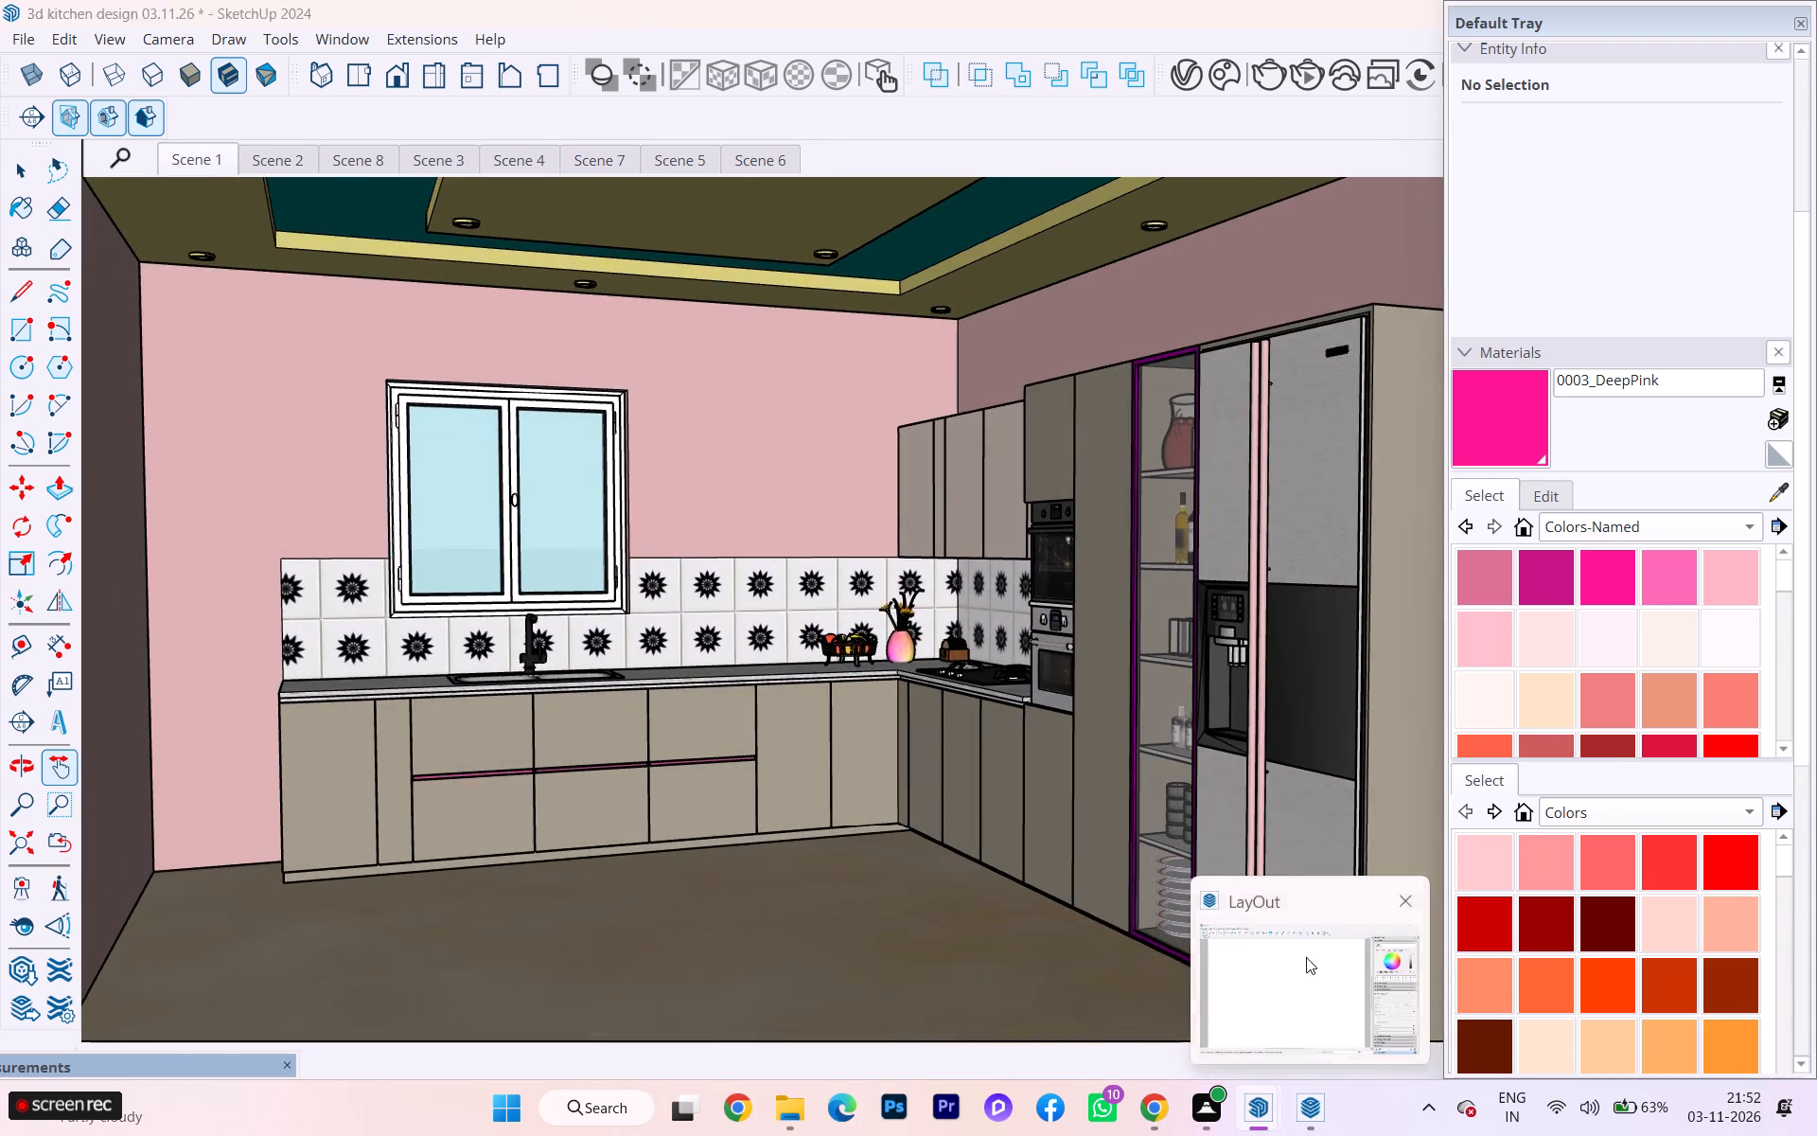
Switch back to LayOut and insert "3d kitchen design 03.11.26 1.skp" from the skp projectss folder onto the page.
{"action": "left_click", "coordinate": [1306, 957]}
{"action": "scroll", "coordinate": [492, 326], "scroll_direction": "down", "scroll_amount": 2}
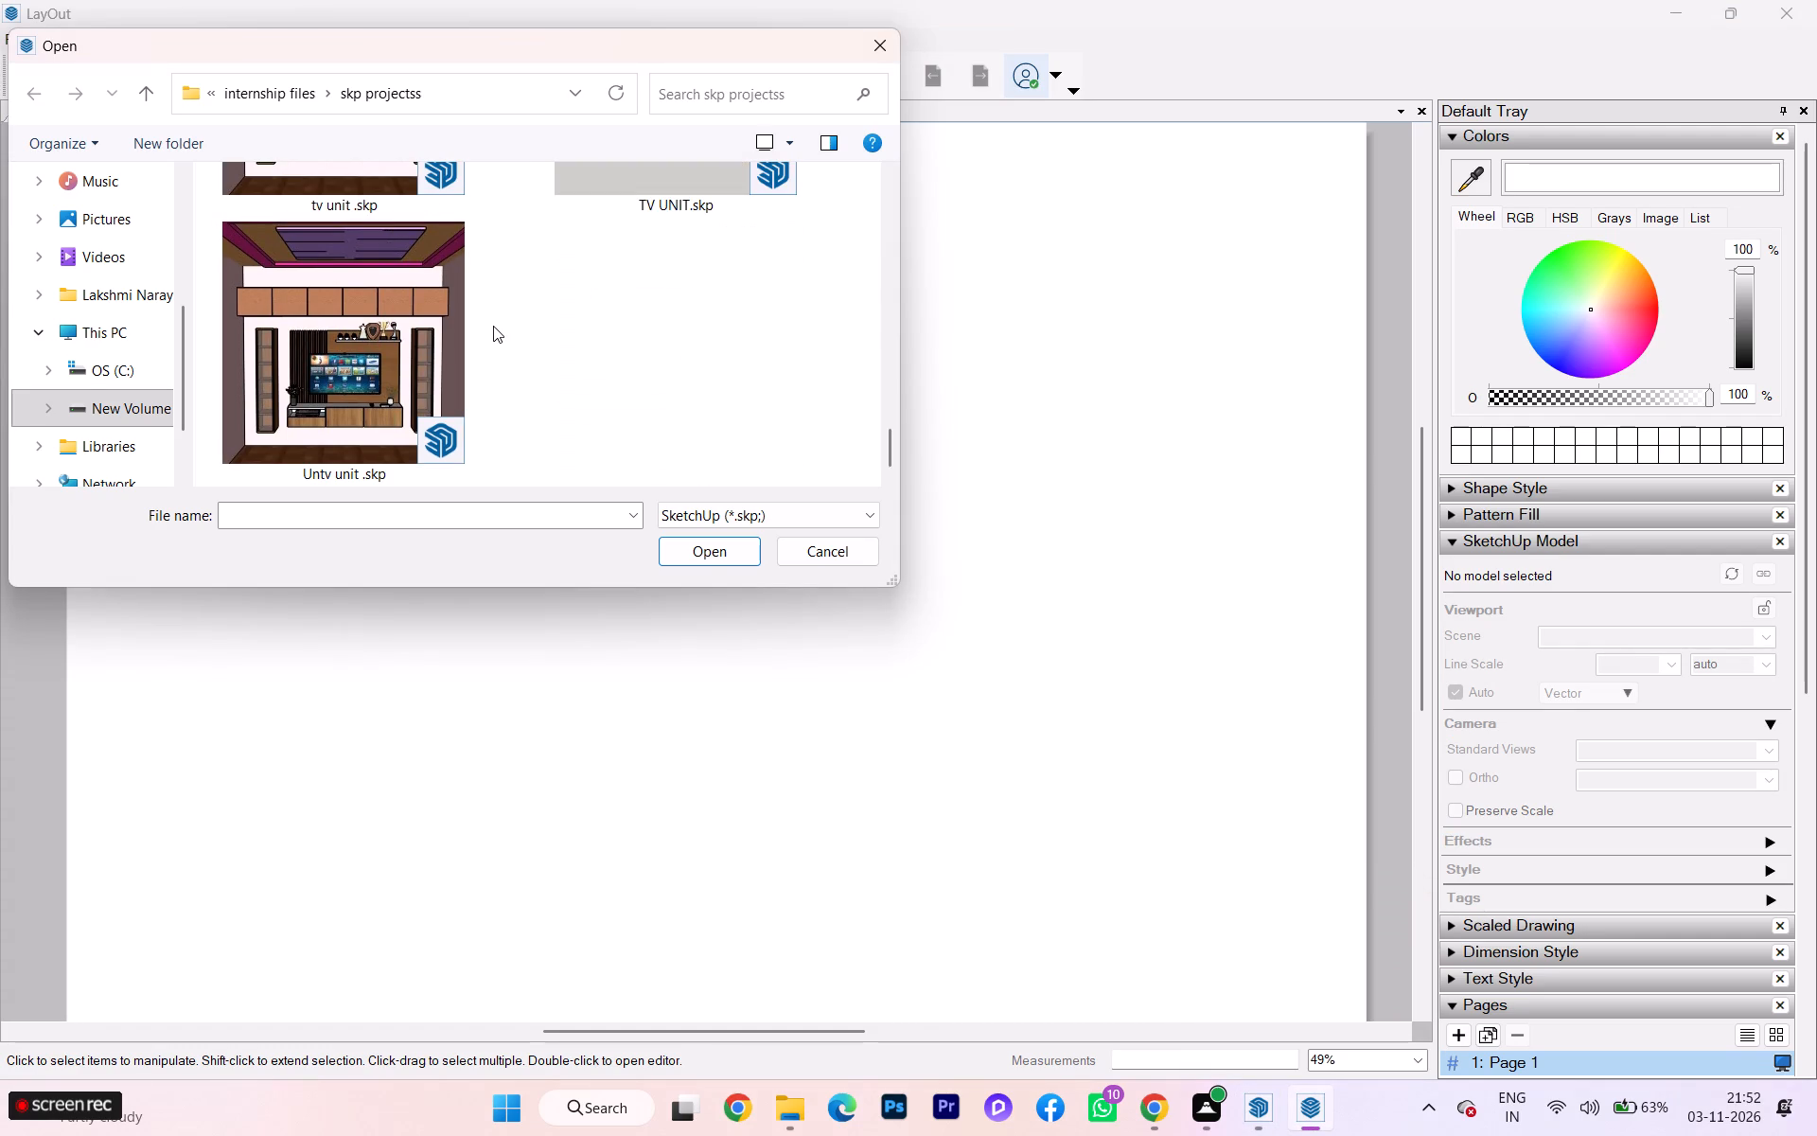
{"action": "scroll", "coordinate": [493, 328], "scroll_direction": "down", "scroll_amount": 2}
{"action": "scroll", "coordinate": [500, 332], "scroll_direction": "up", "scroll_amount": 2}
{"action": "scroll", "coordinate": [506, 329], "scroll_direction": "down", "scroll_amount": 1}
{"action": "scroll", "coordinate": [508, 329], "scroll_direction": "up", "scroll_amount": 3}
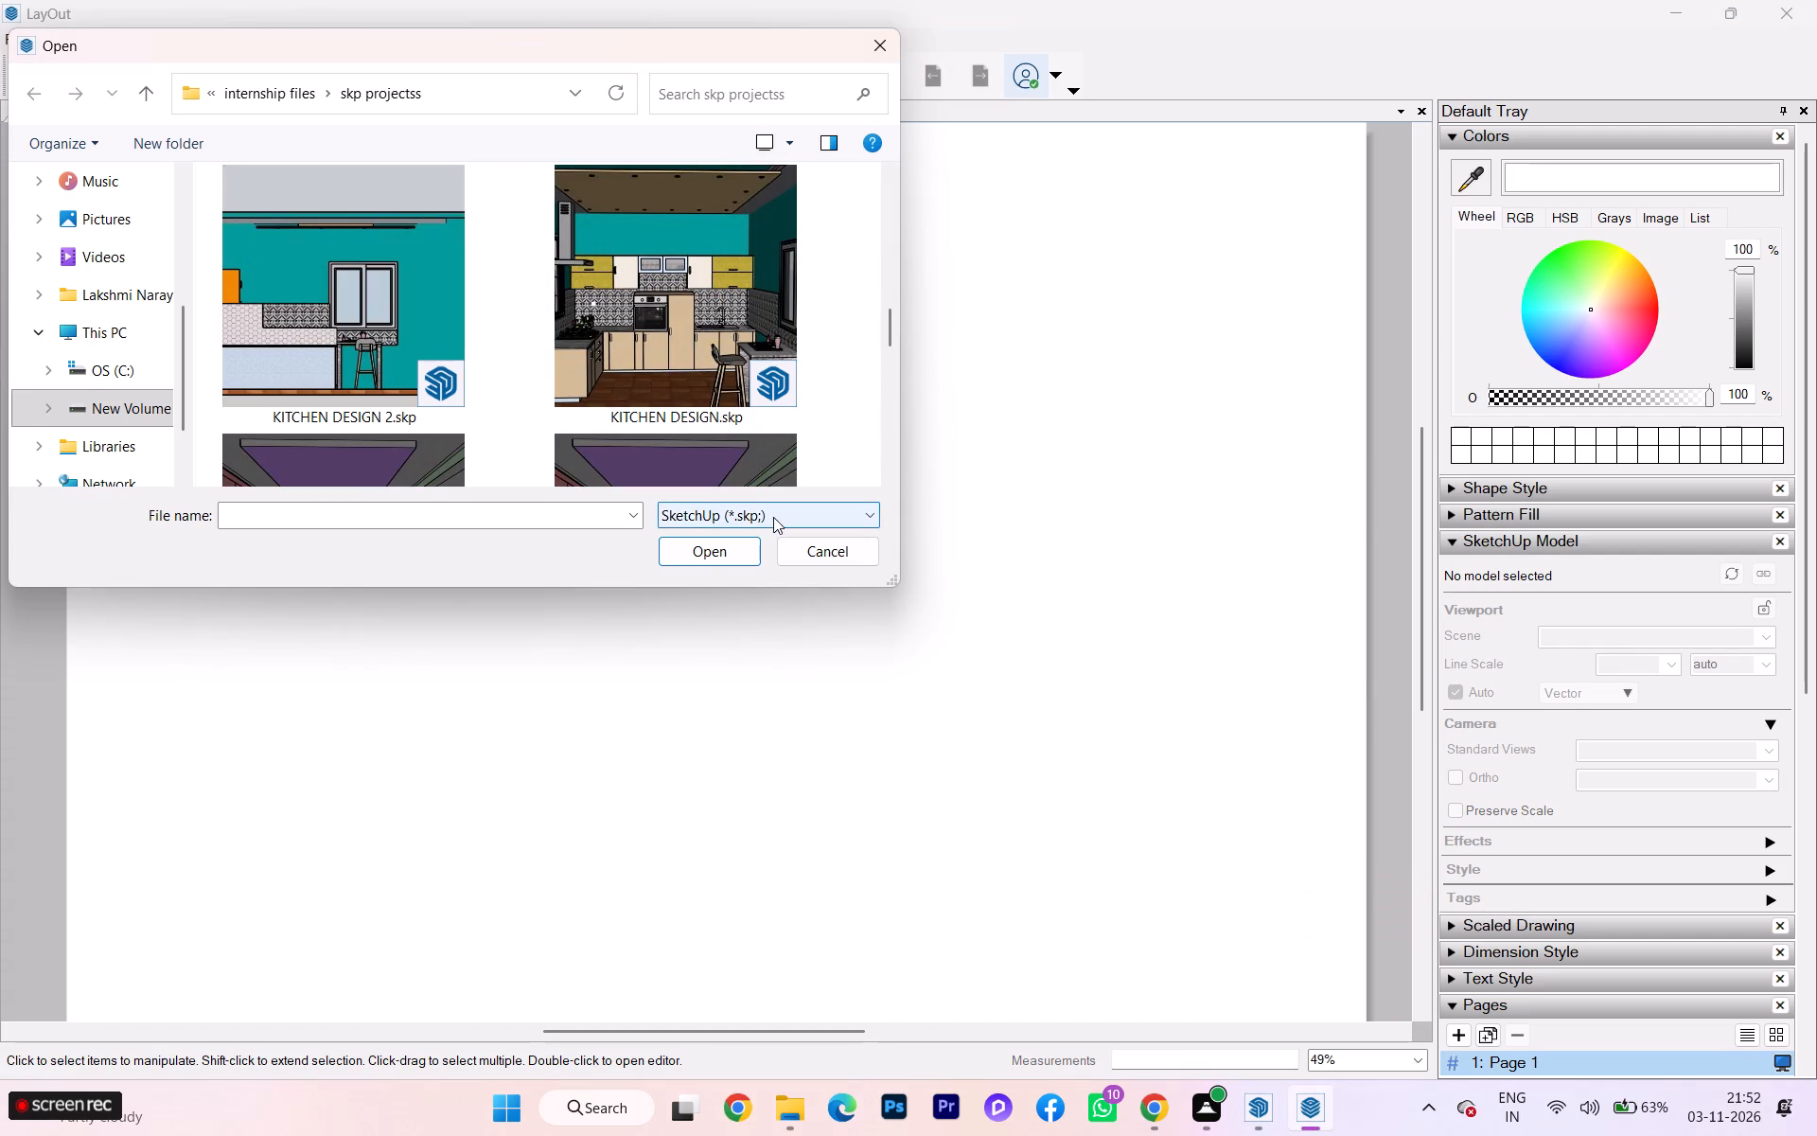
{"action": "left_click", "coordinate": [774, 516]}
{"action": "left_click", "coordinate": [774, 516]}
{"action": "scroll", "coordinate": [520, 283], "scroll_direction": "up", "scroll_amount": 3}
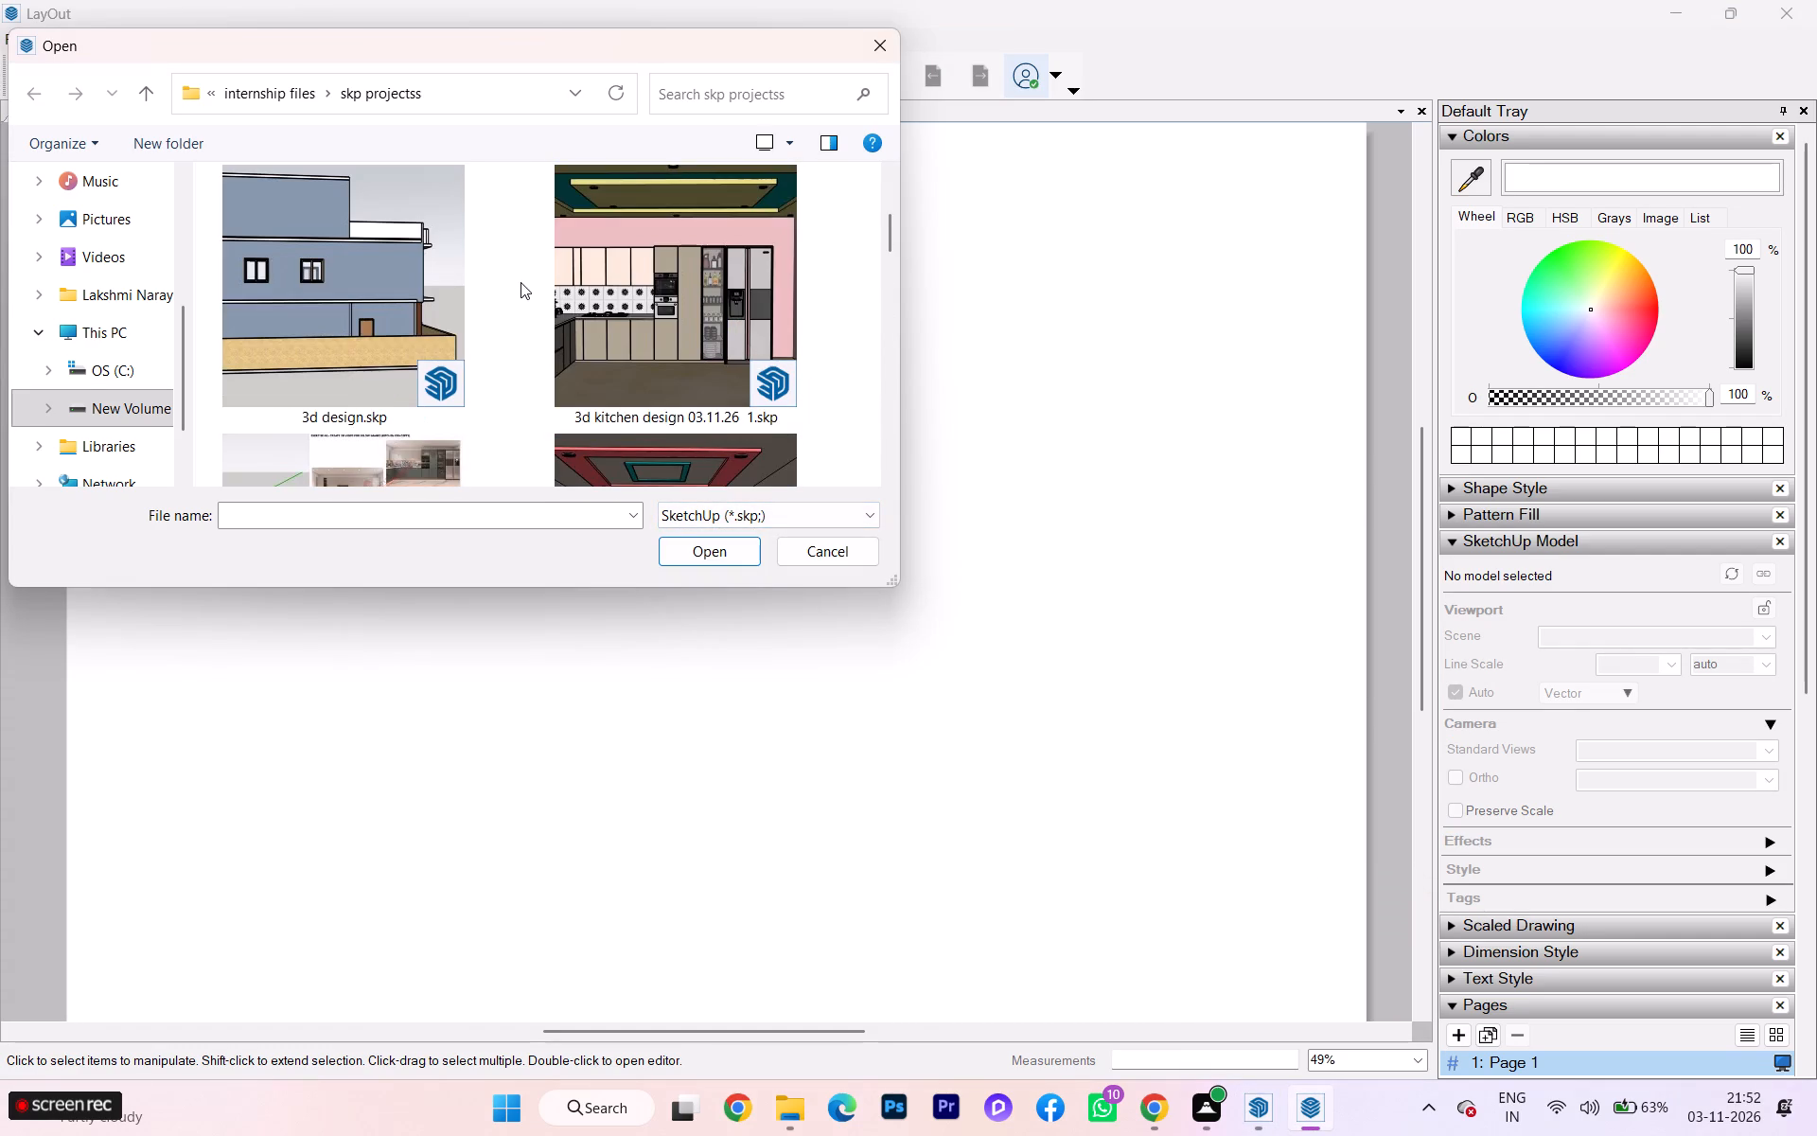
{"action": "scroll", "coordinate": [520, 282], "scroll_direction": "up", "scroll_amount": 3}
{"action": "scroll", "coordinate": [532, 300], "scroll_direction": "down", "scroll_amount": 1}
{"action": "left_click", "coordinate": [679, 334]}
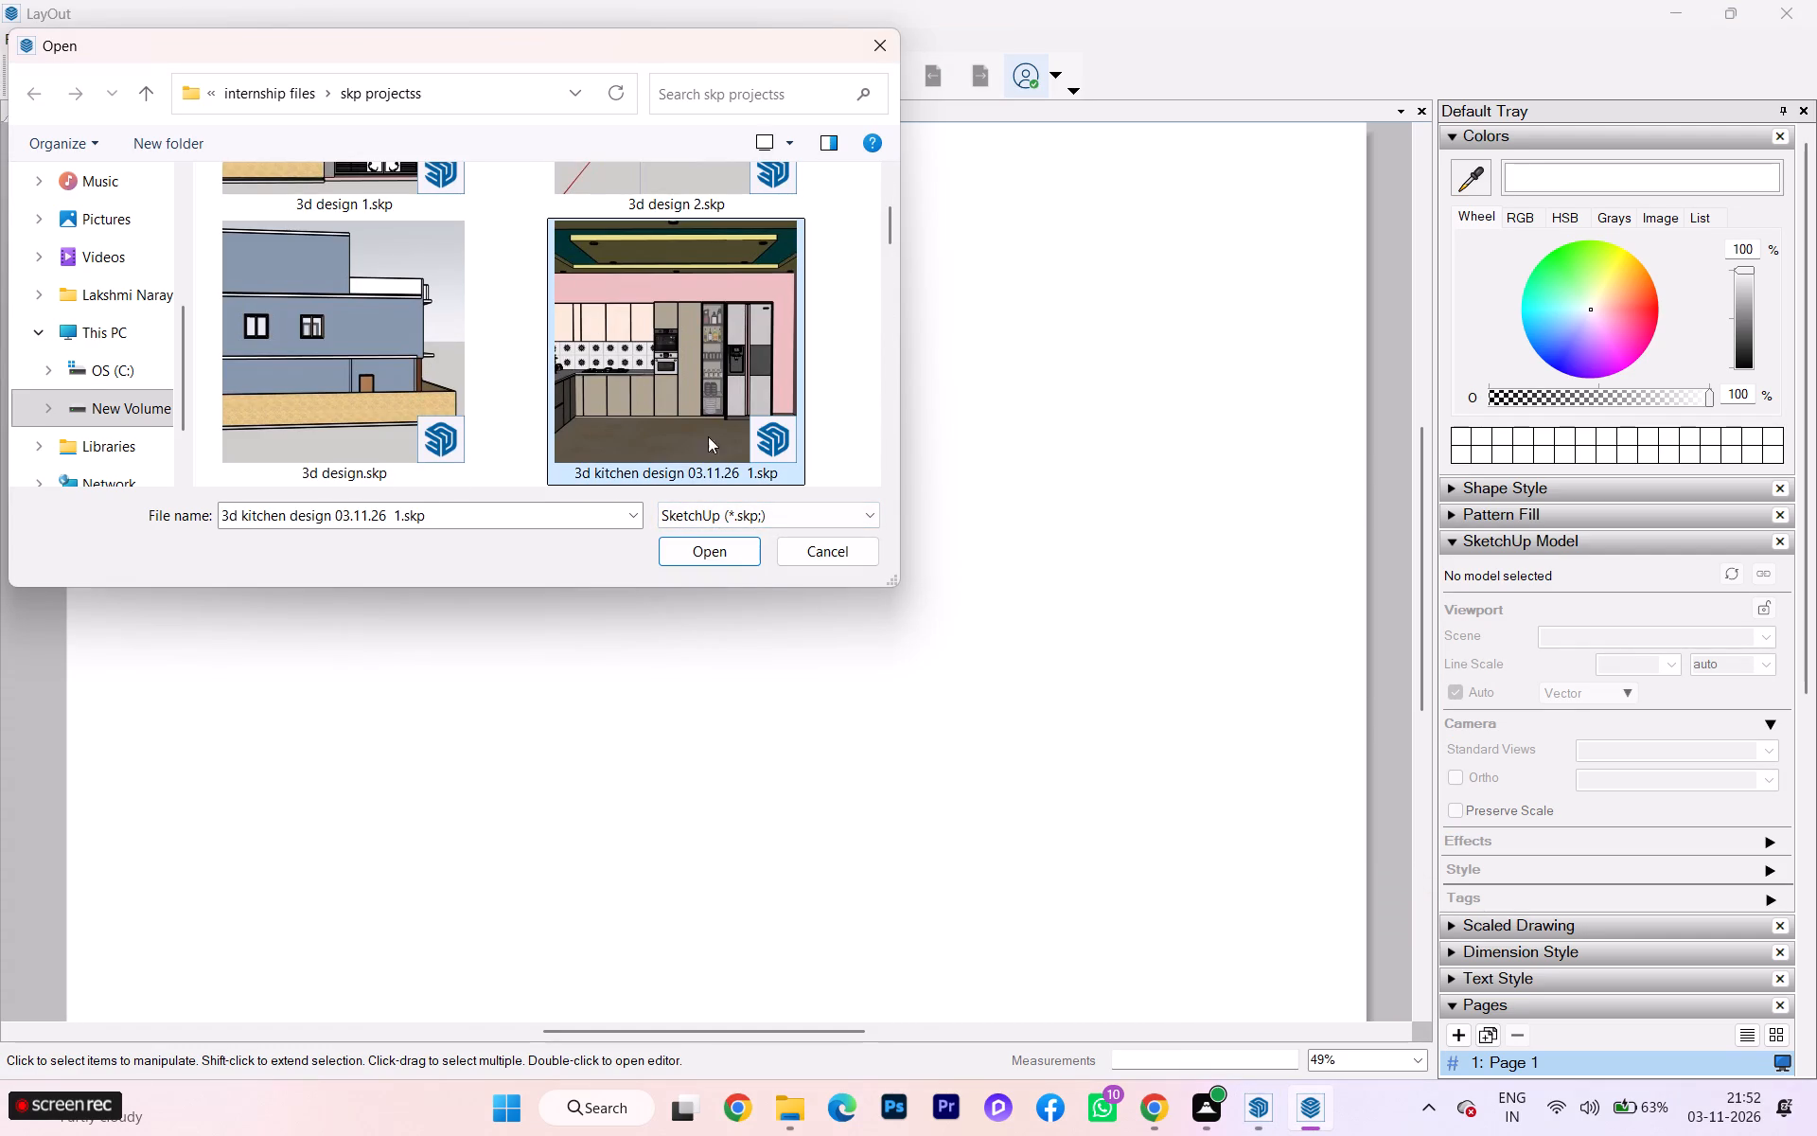
{"action": "left_click", "coordinate": [734, 560]}
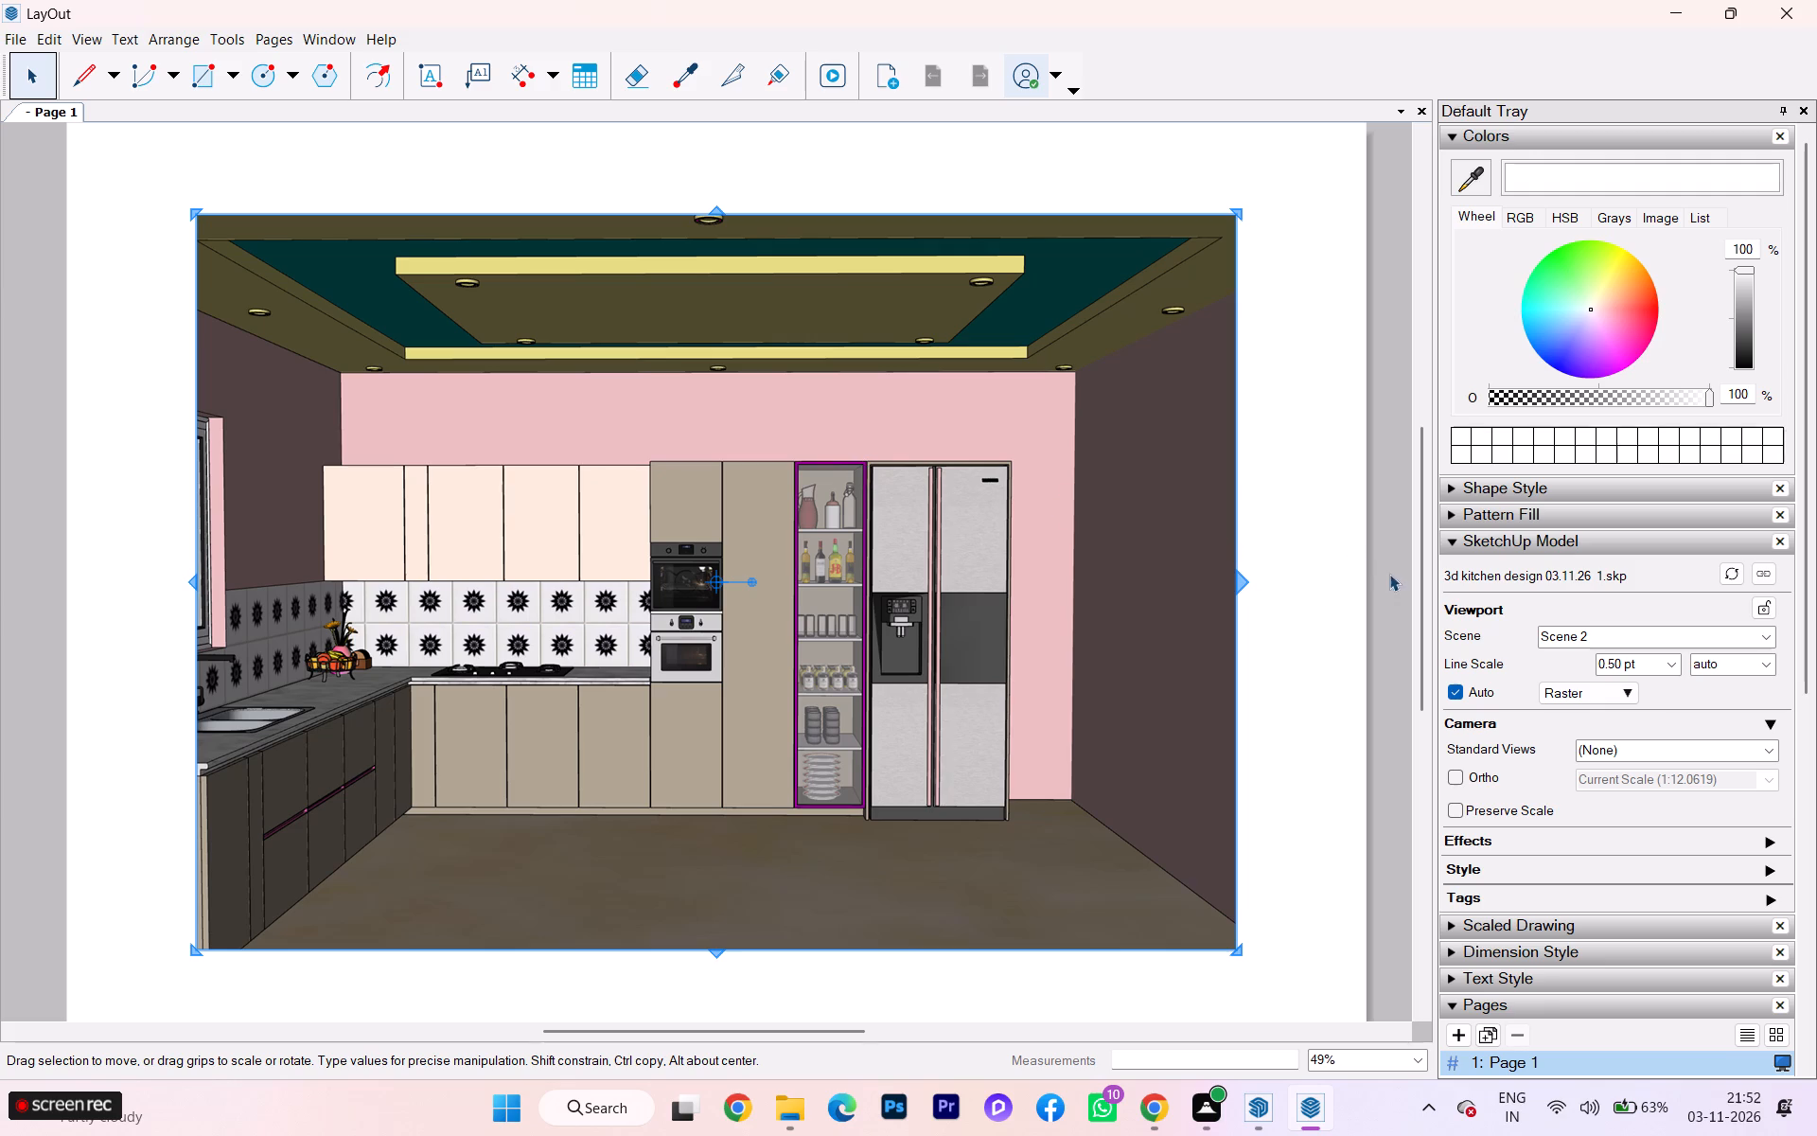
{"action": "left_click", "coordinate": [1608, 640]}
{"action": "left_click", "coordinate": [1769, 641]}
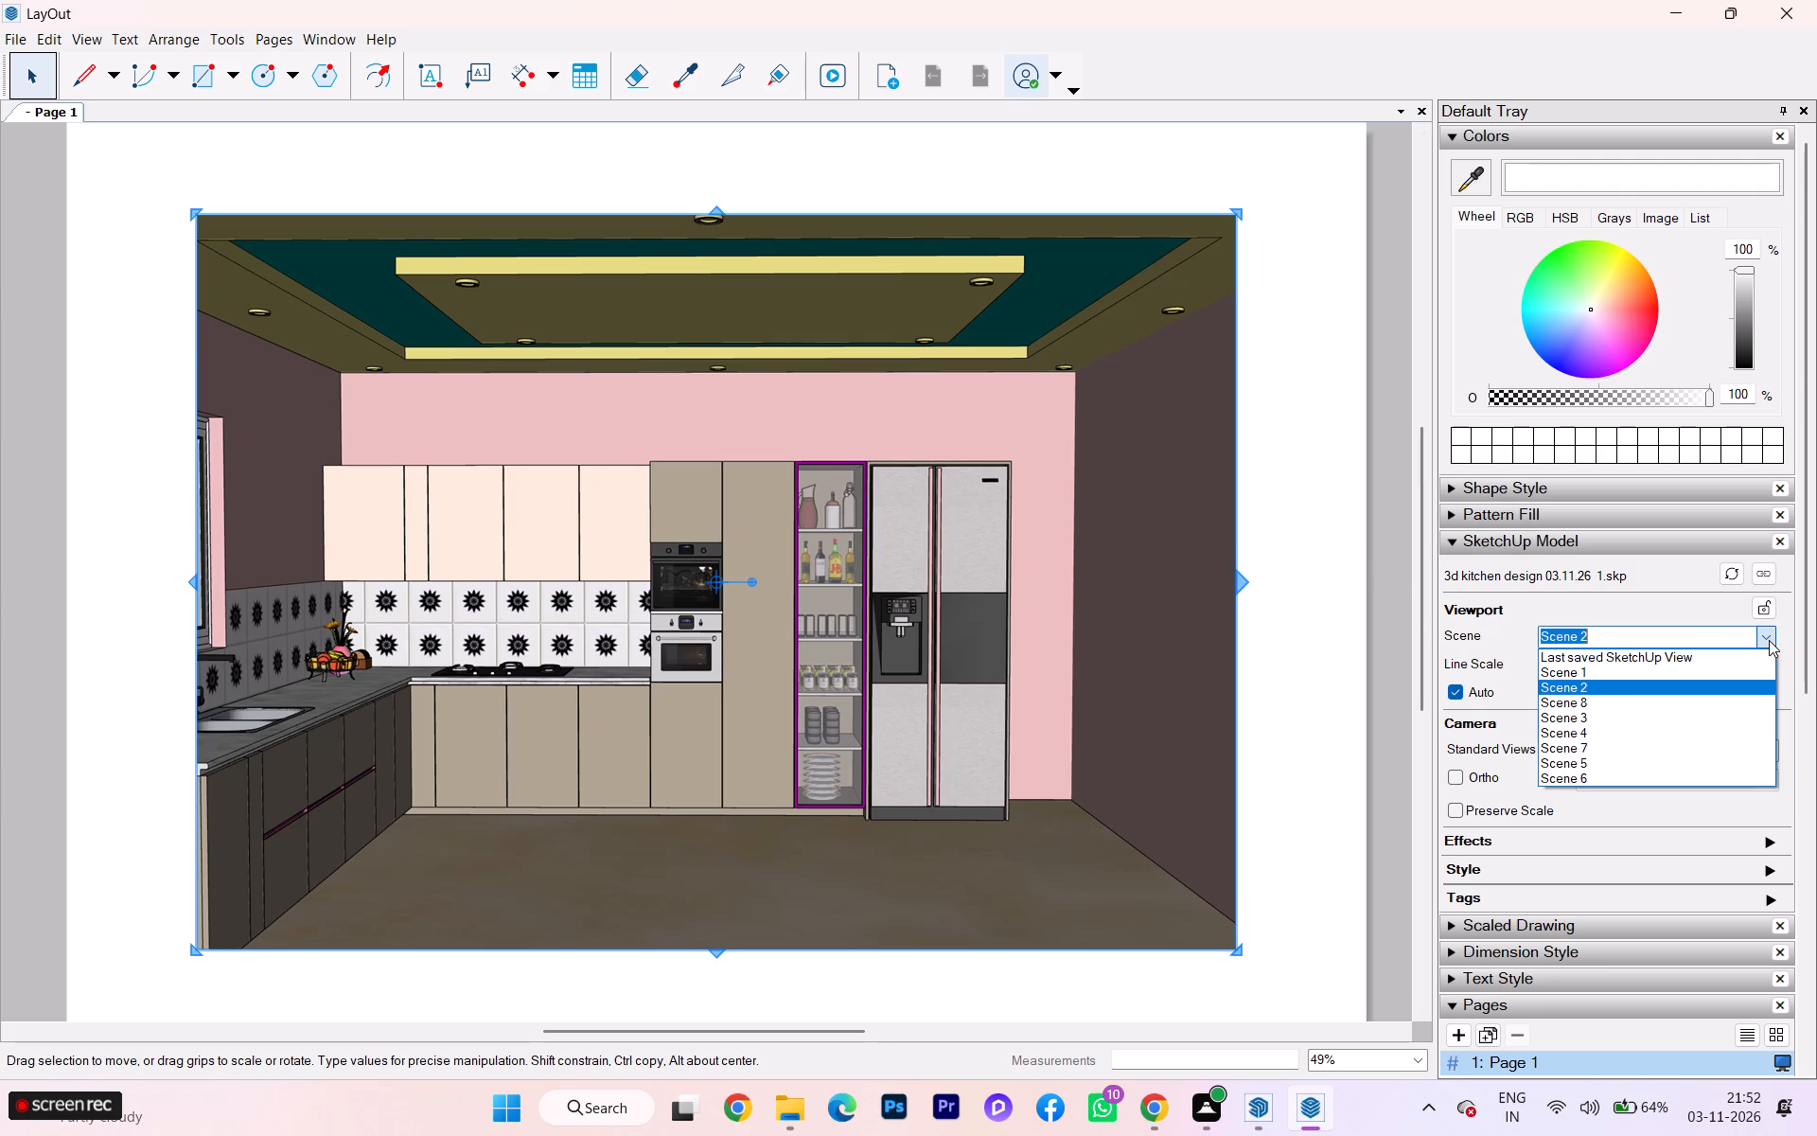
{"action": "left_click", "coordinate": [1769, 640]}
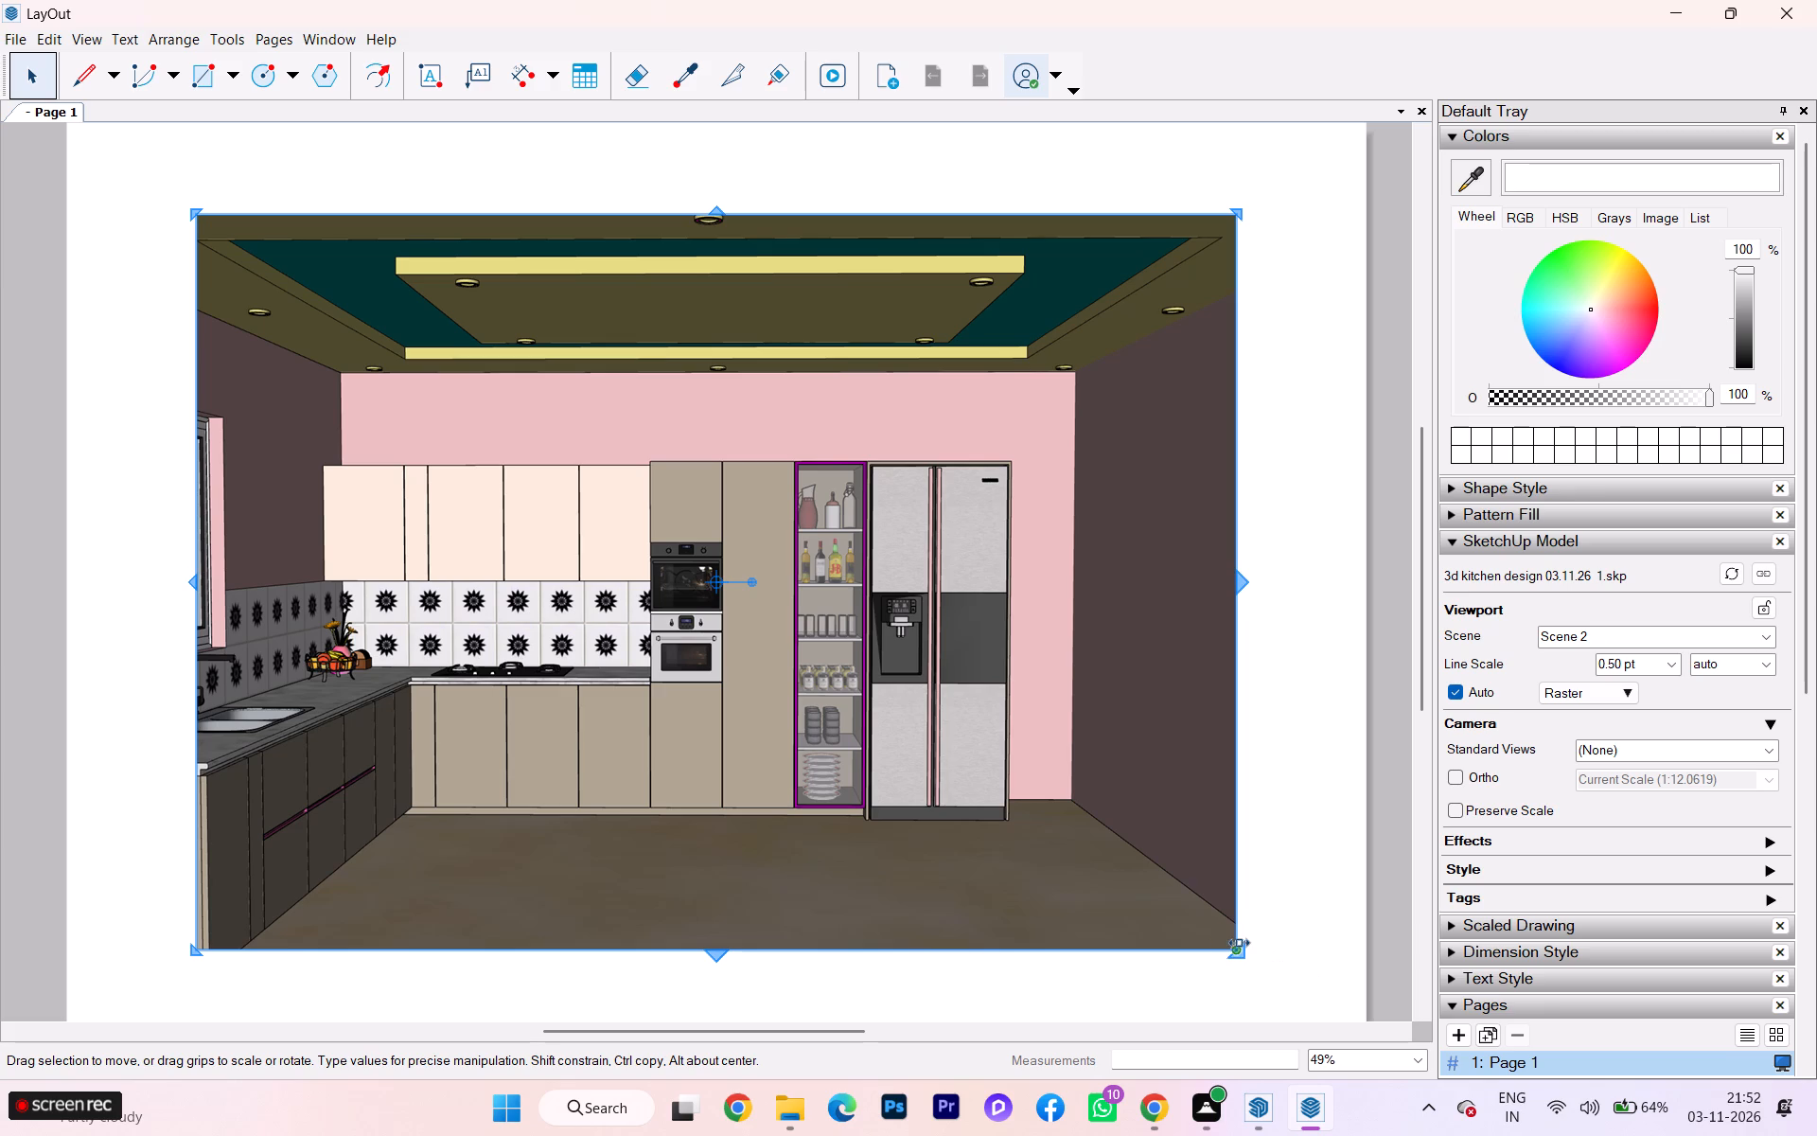
Shrink the inserted Scene 2 kitchen viewport from its lower-right corner, leaving free page space beside and below it.
{"action": "left_click_drag", "start_coordinate": [1243, 950], "coordinate": [1037, 804]}
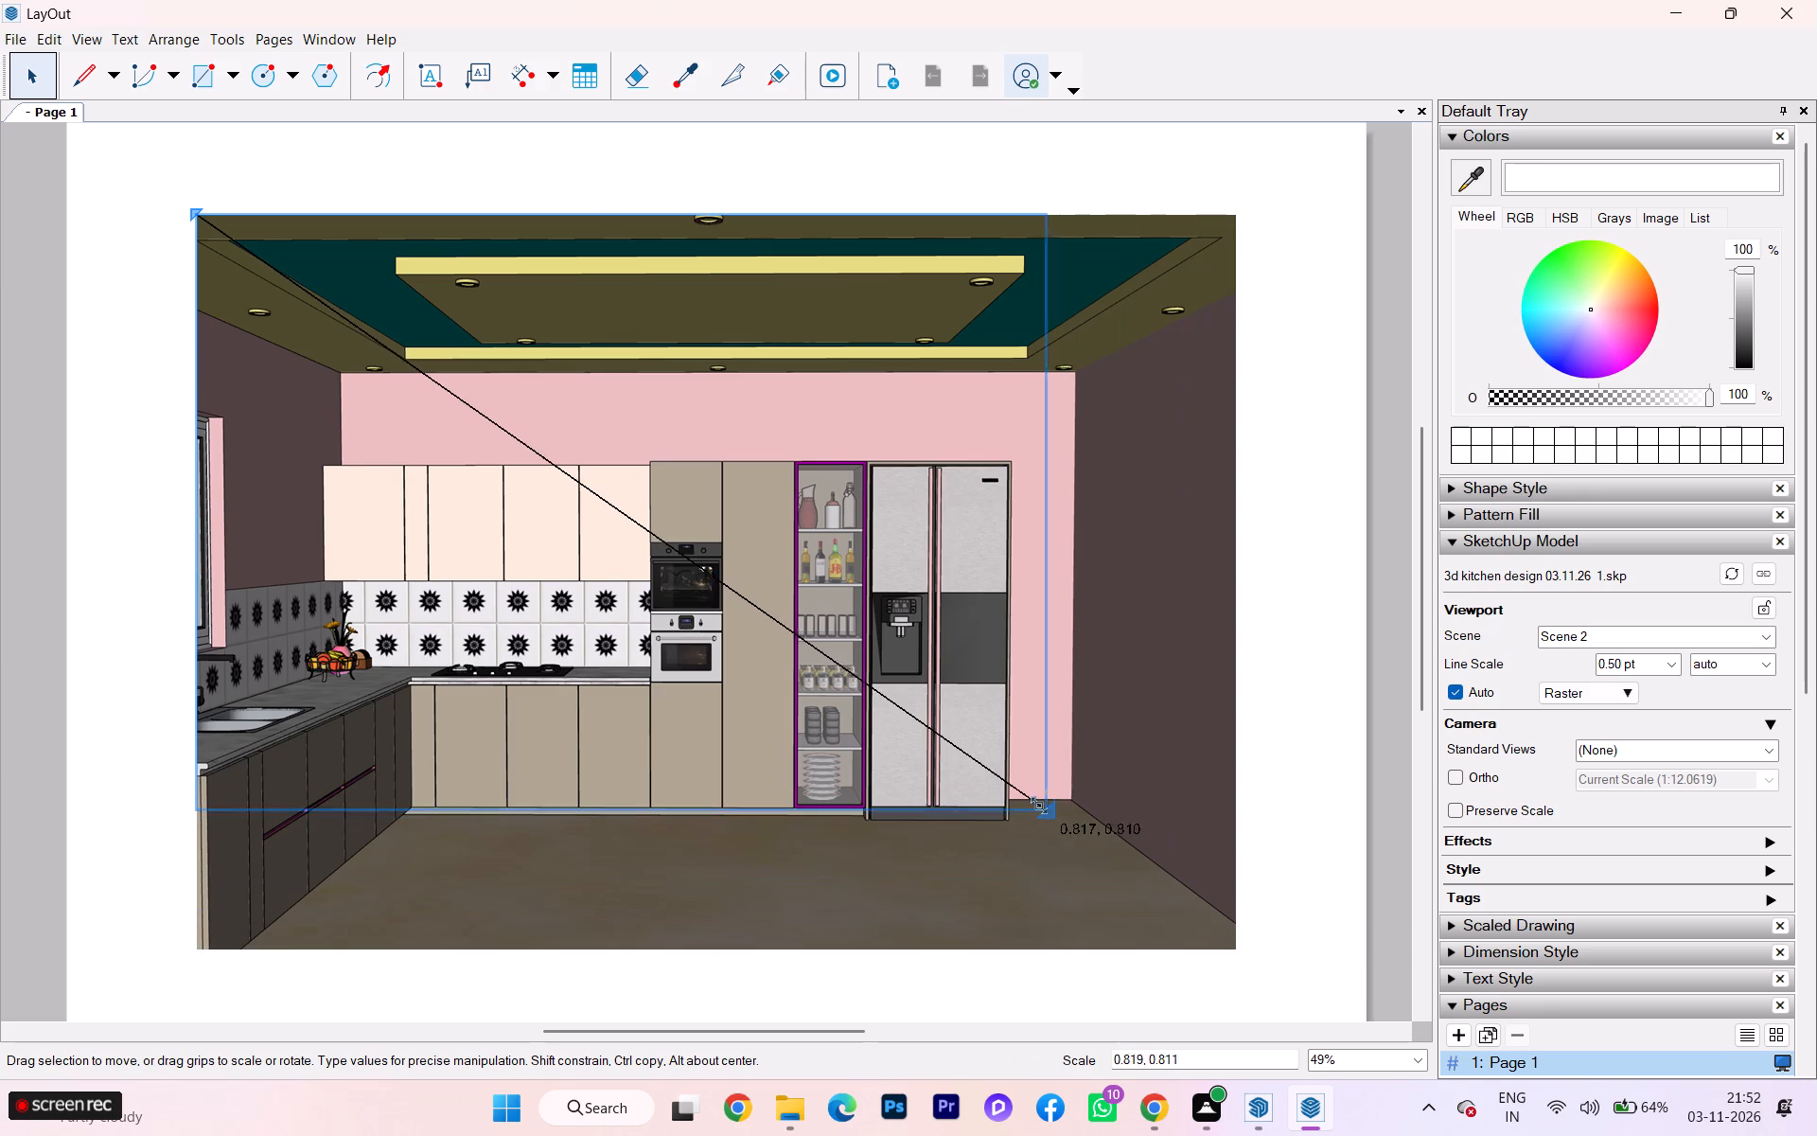
{"action": "left_click_drag", "start_coordinate": [1037, 804], "coordinate": [1020, 795]}
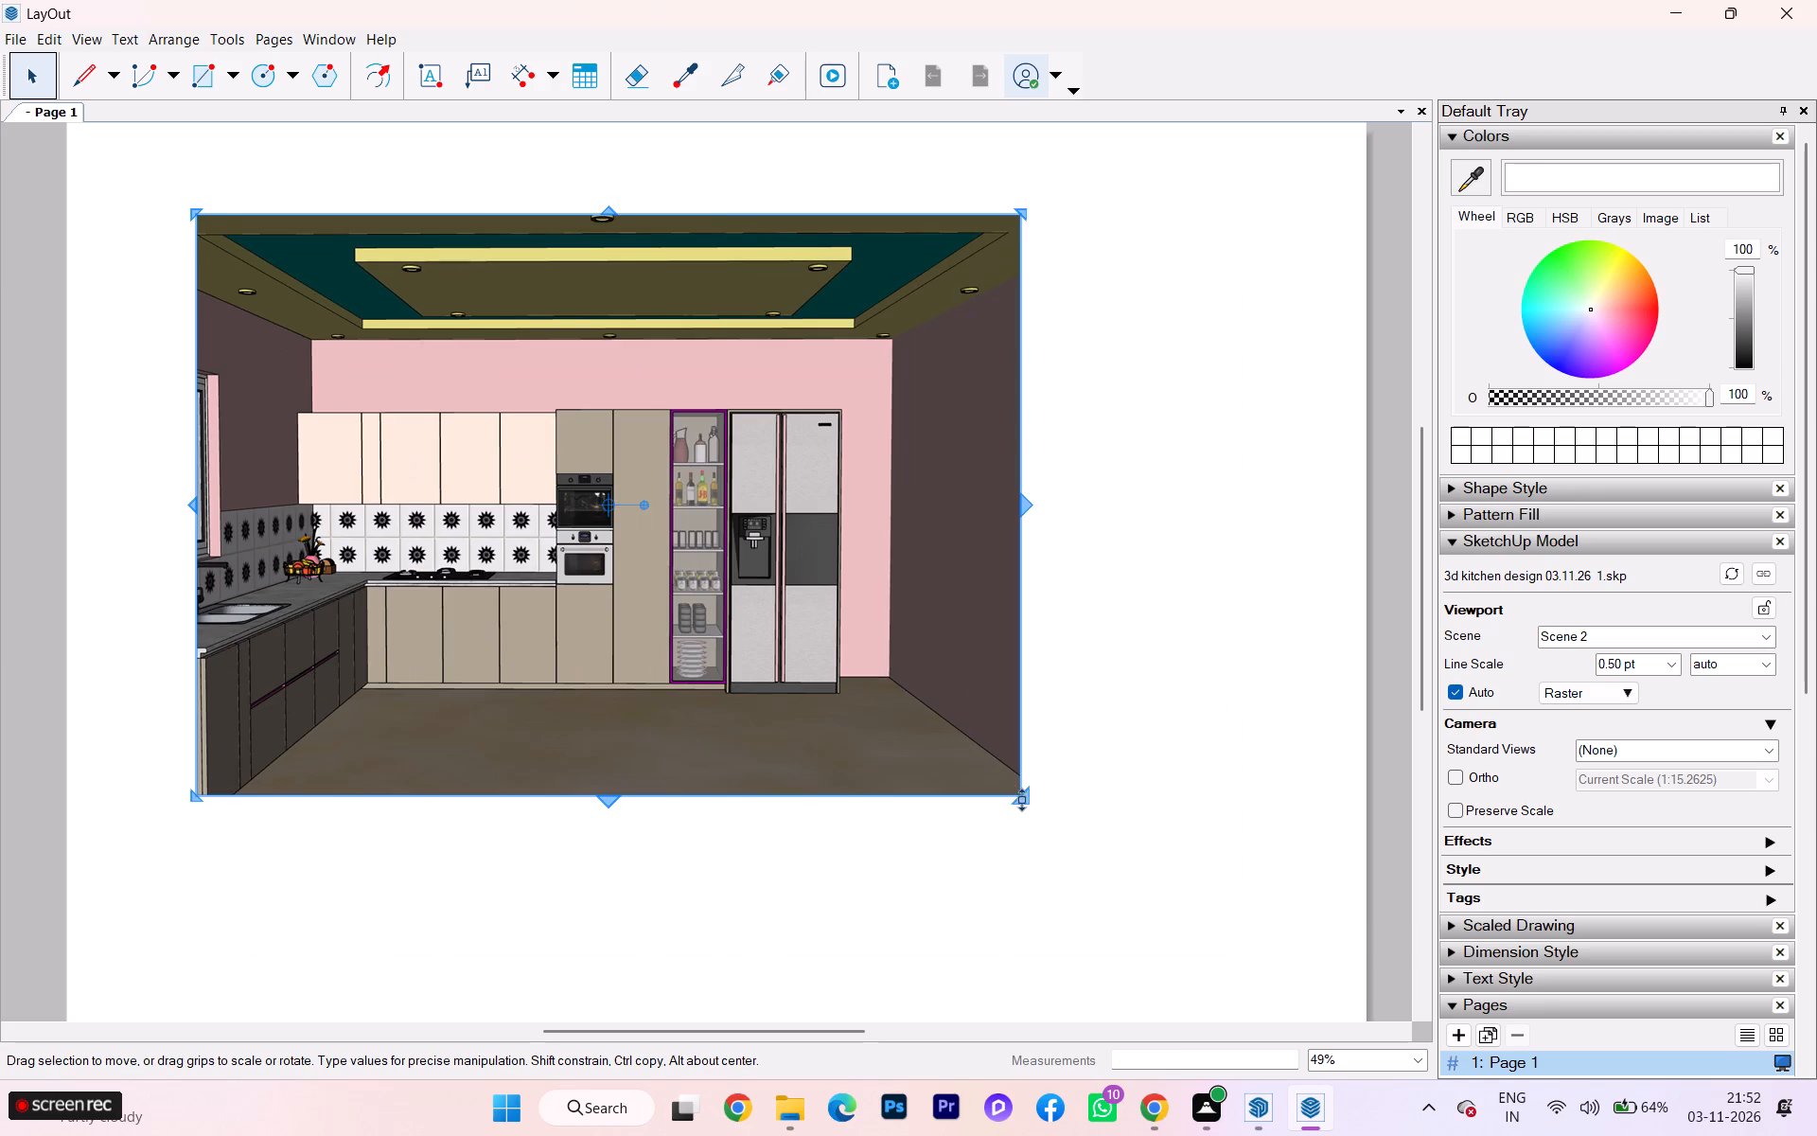
{"action": "left_click_drag", "start_coordinate": [1020, 798], "coordinate": [1050, 819]}
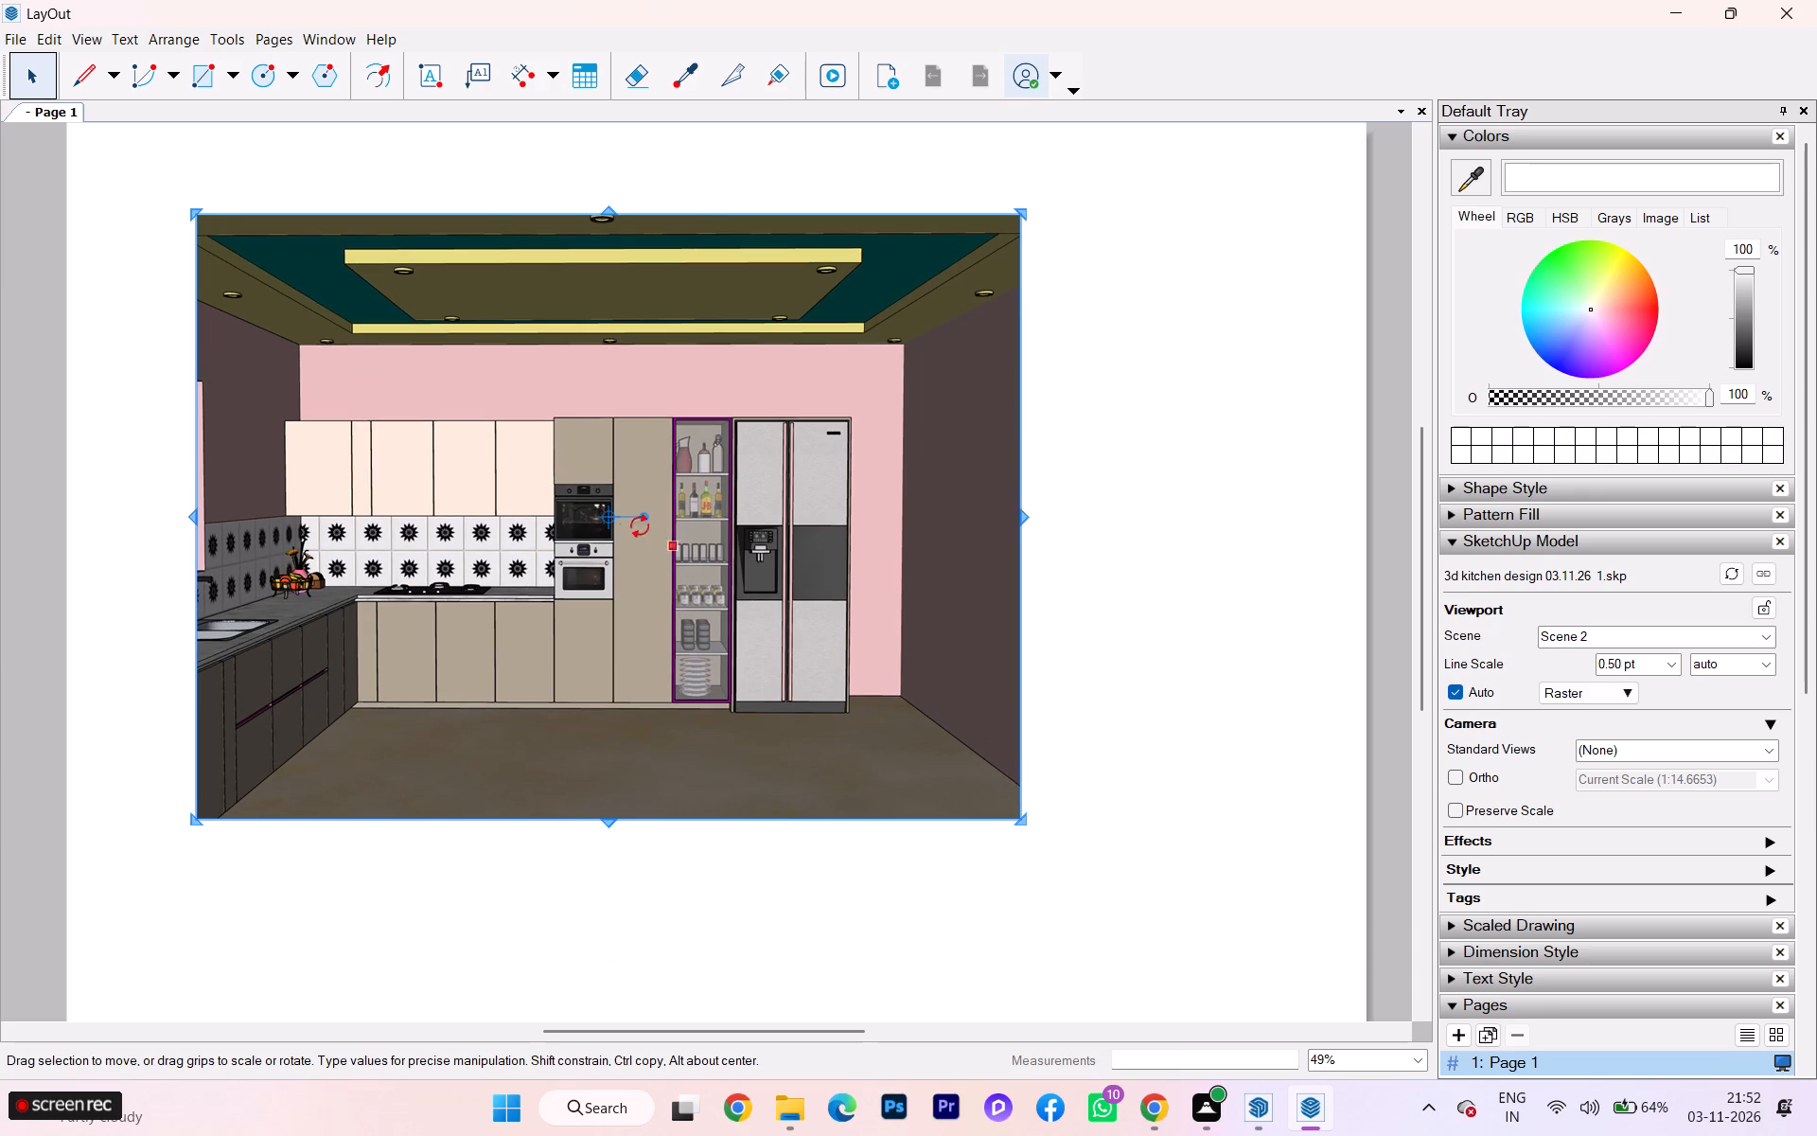
Move the Scene 2 kitchen viewport up and over to the page's upper-left corner.
{"action": "key", "text": "m"}
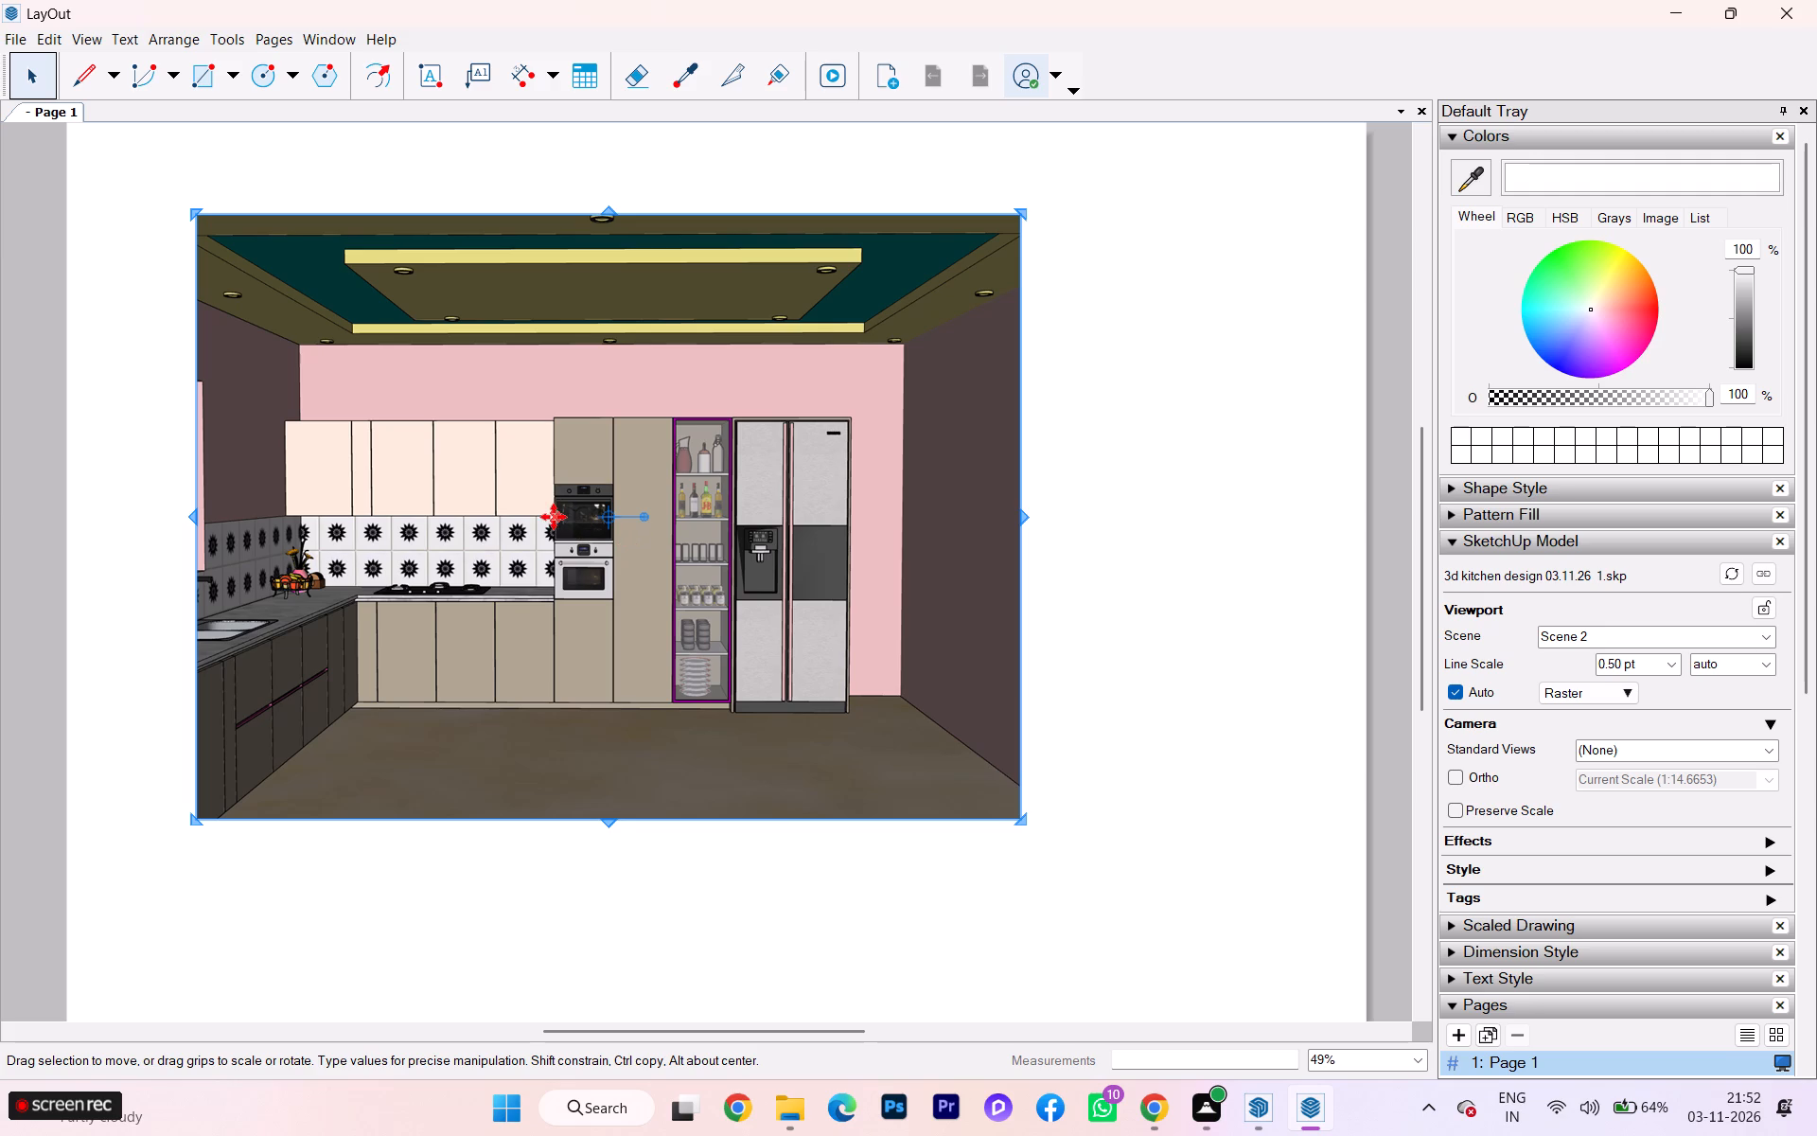
{"action": "left_click", "coordinate": [552, 515]}
{"action": "left_click_drag", "start_coordinate": [569, 550], "coordinate": [523, 501]}
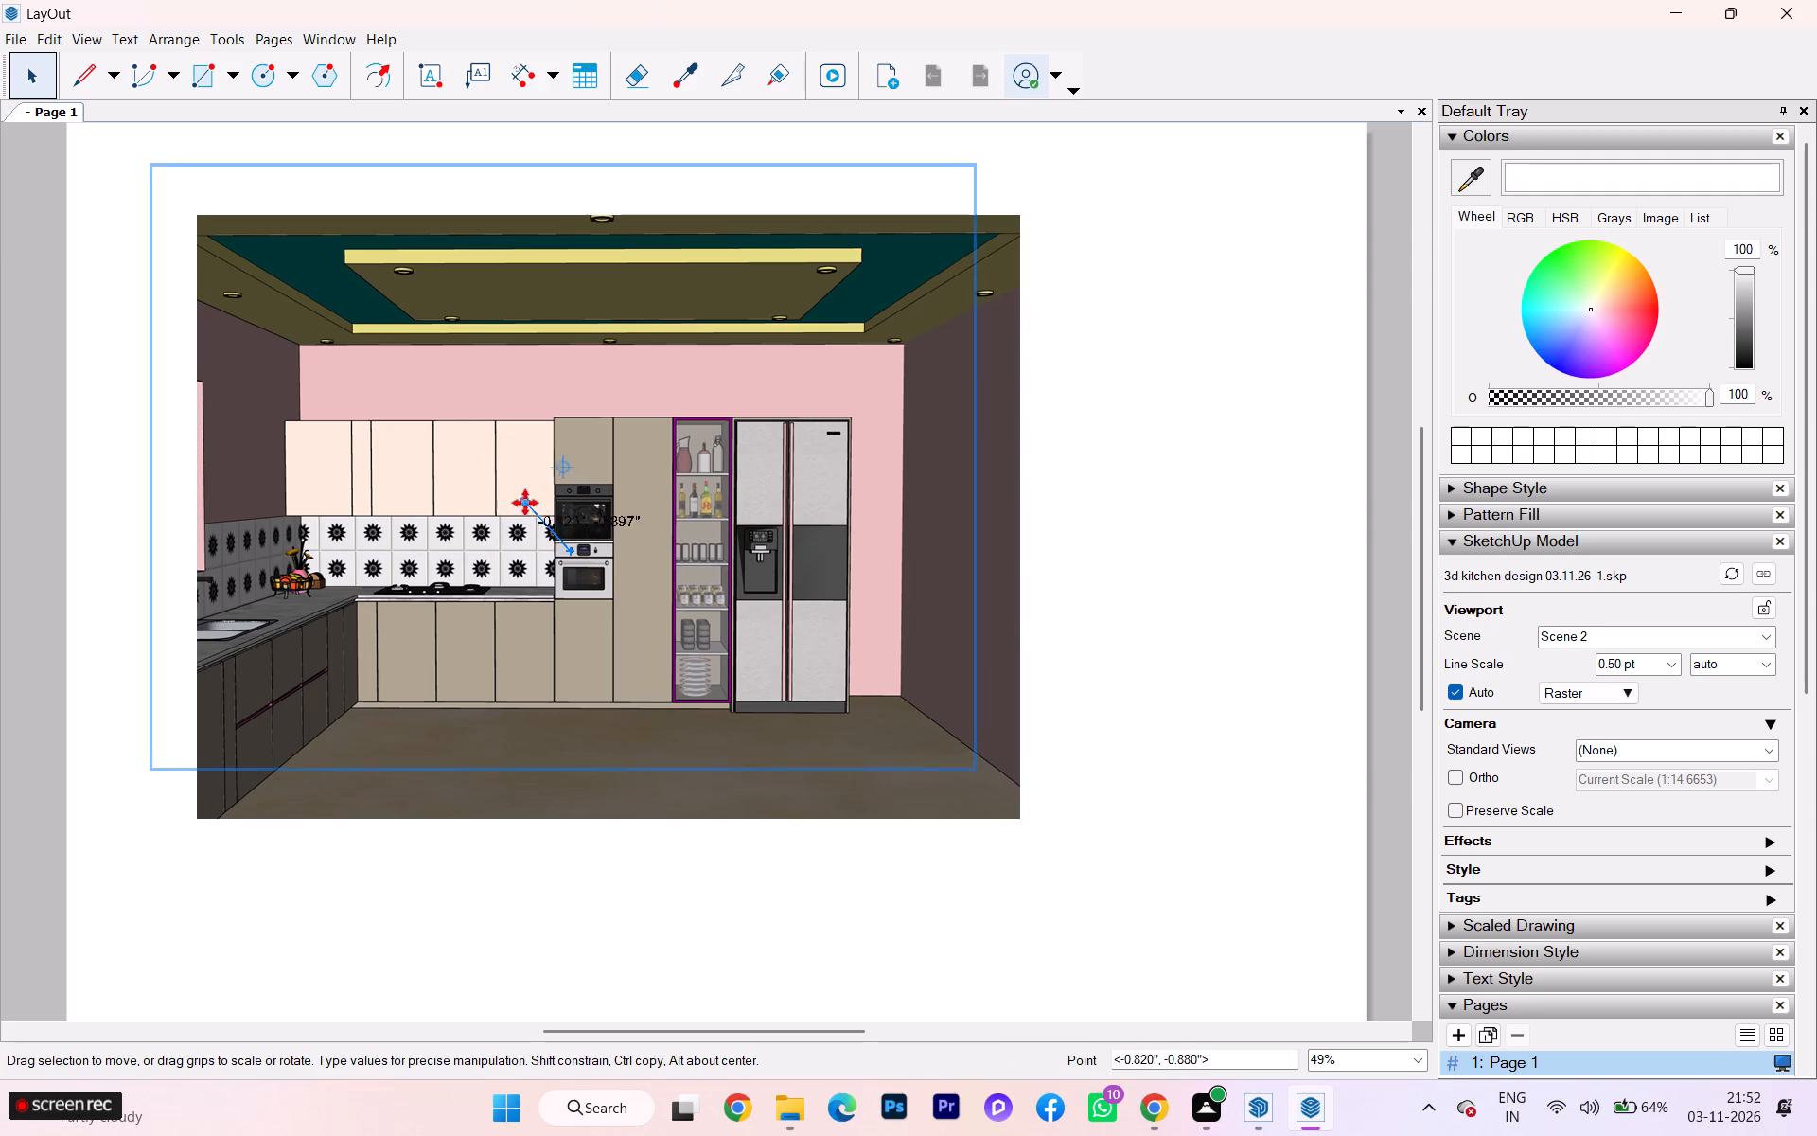
{"action": "left_click_drag", "start_coordinate": [523, 501], "coordinate": [495, 479]}
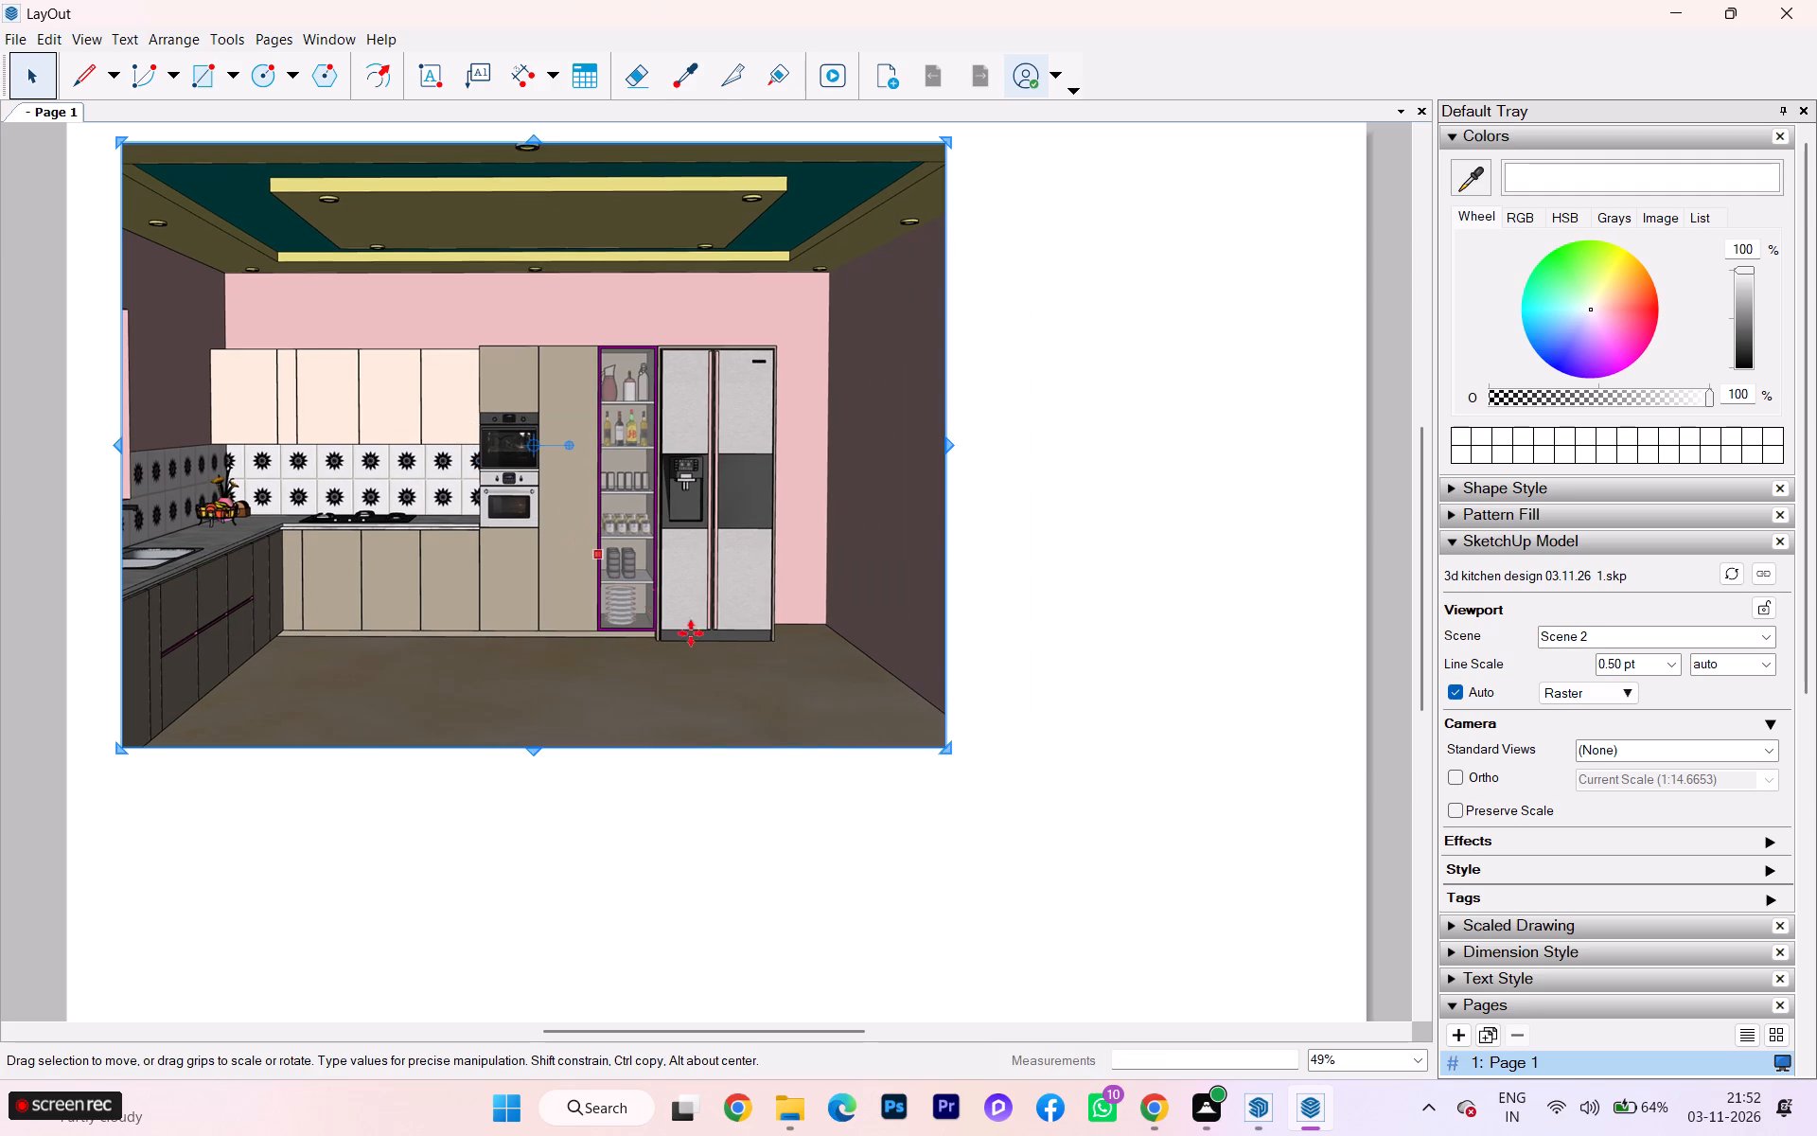
Change the document's paper size to A0 (841 mm x 1189 mm), keeping landscape orientation.
{"action": "scroll", "coordinate": [738, 664], "scroll_direction": "down", "scroll_amount": 3}
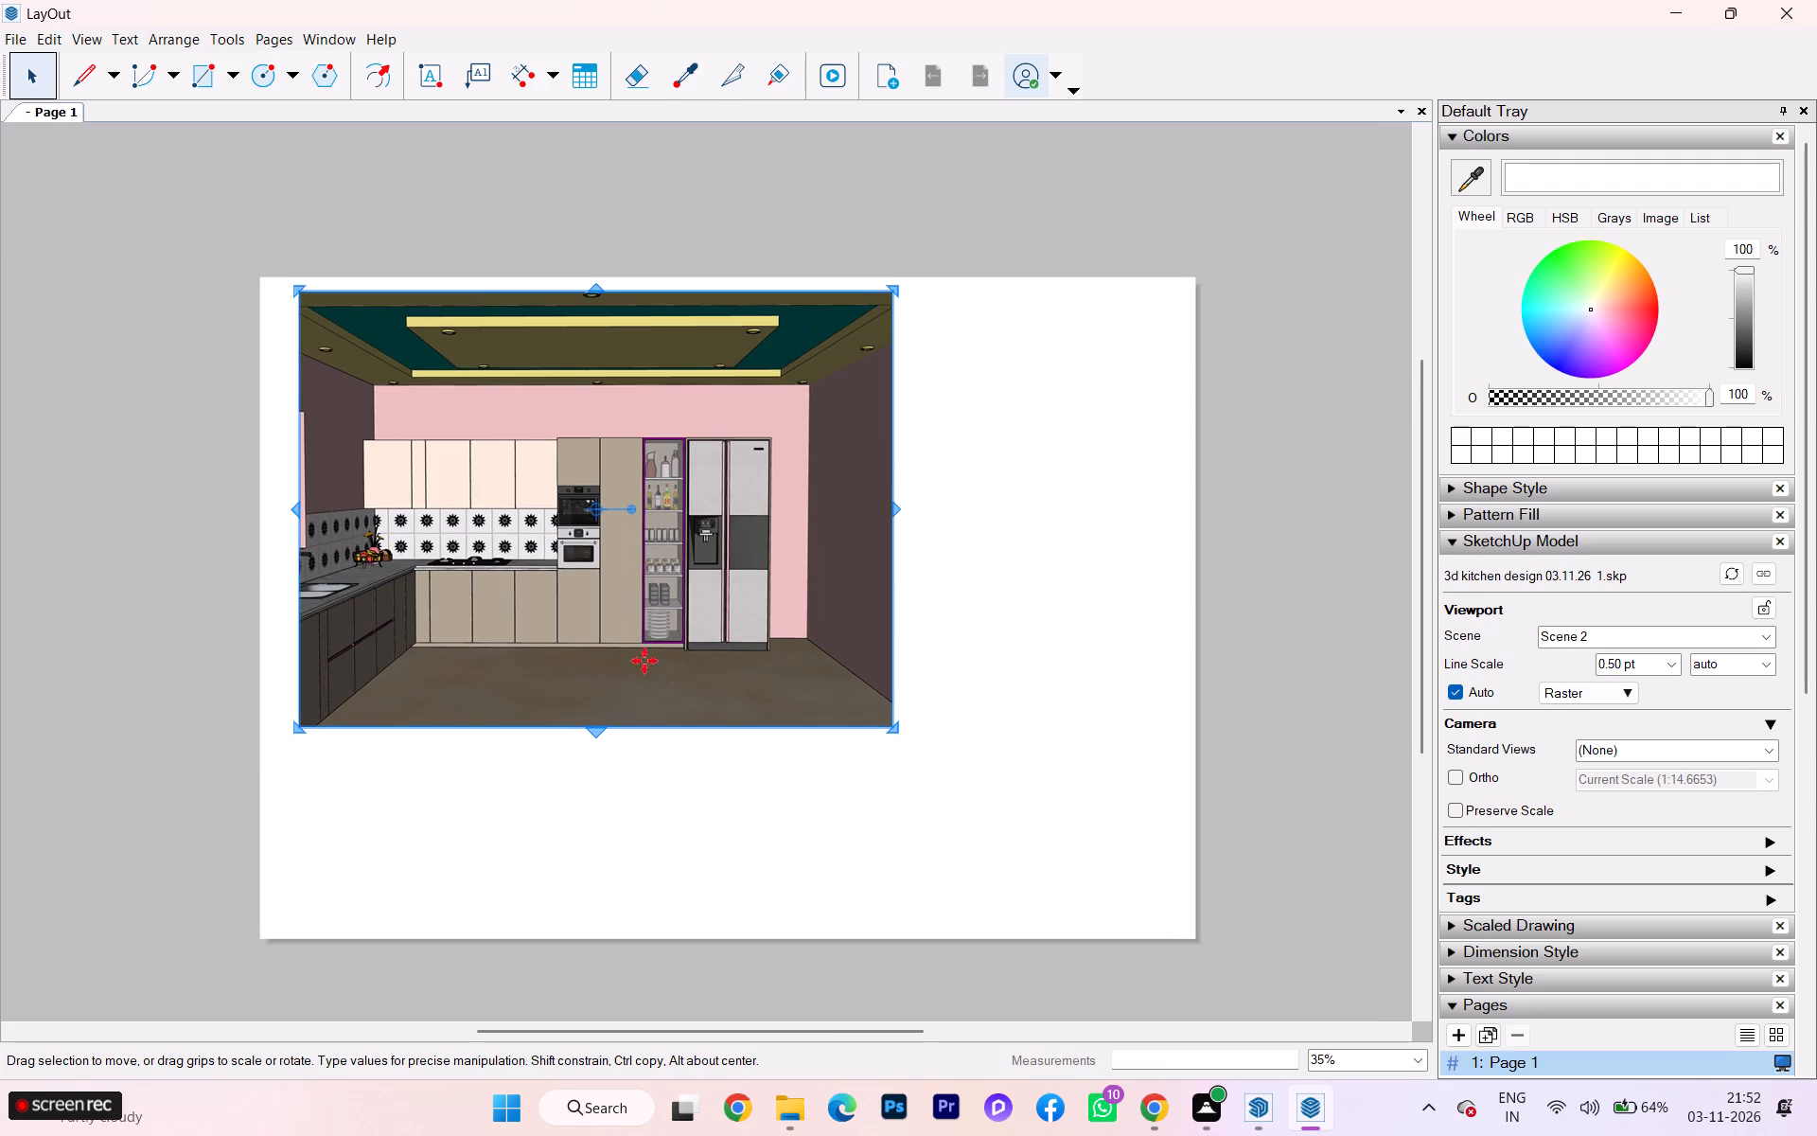
{"action": "scroll", "coordinate": [565, 656], "scroll_direction": "up", "scroll_amount": 3}
{"action": "scroll", "coordinate": [394, 678], "scroll_direction": "up", "scroll_amount": 3}
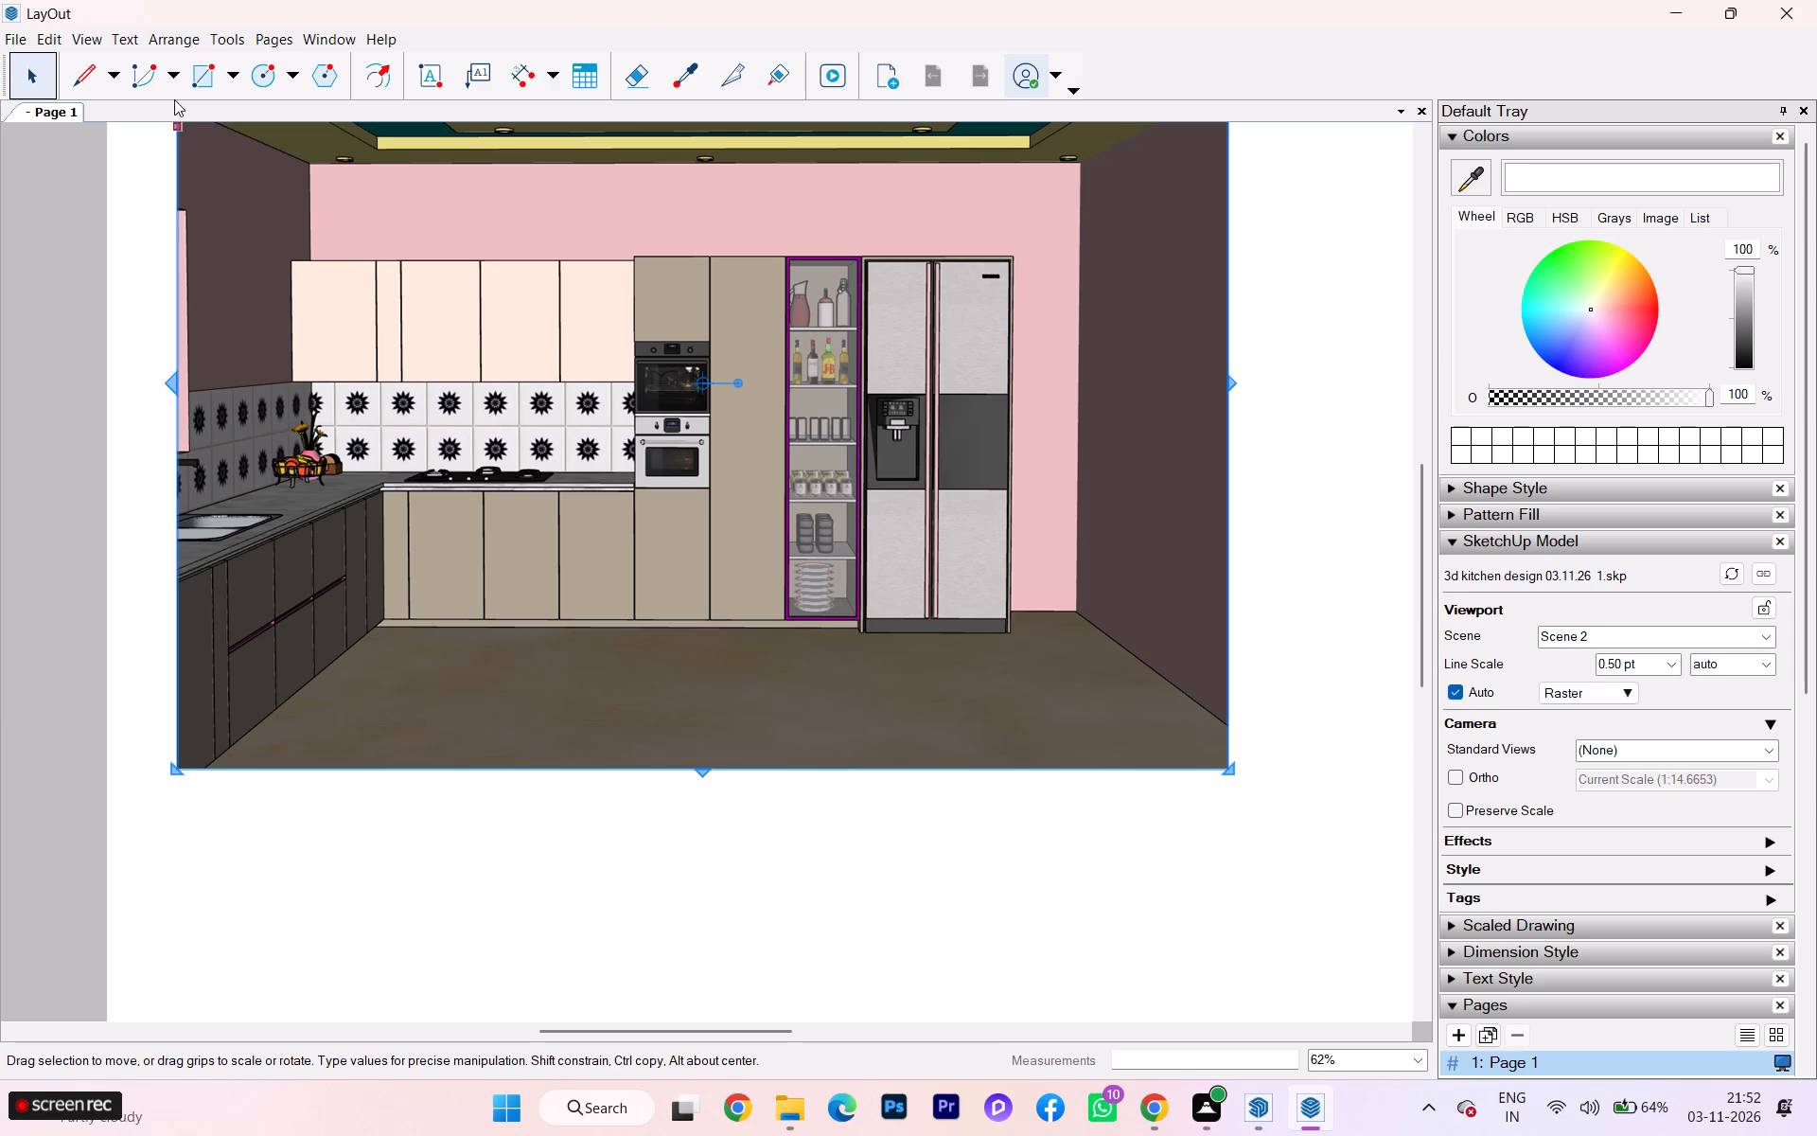
{"action": "left_click", "coordinate": [1, 27]}
{"action": "left_click", "coordinate": [4, 29]}
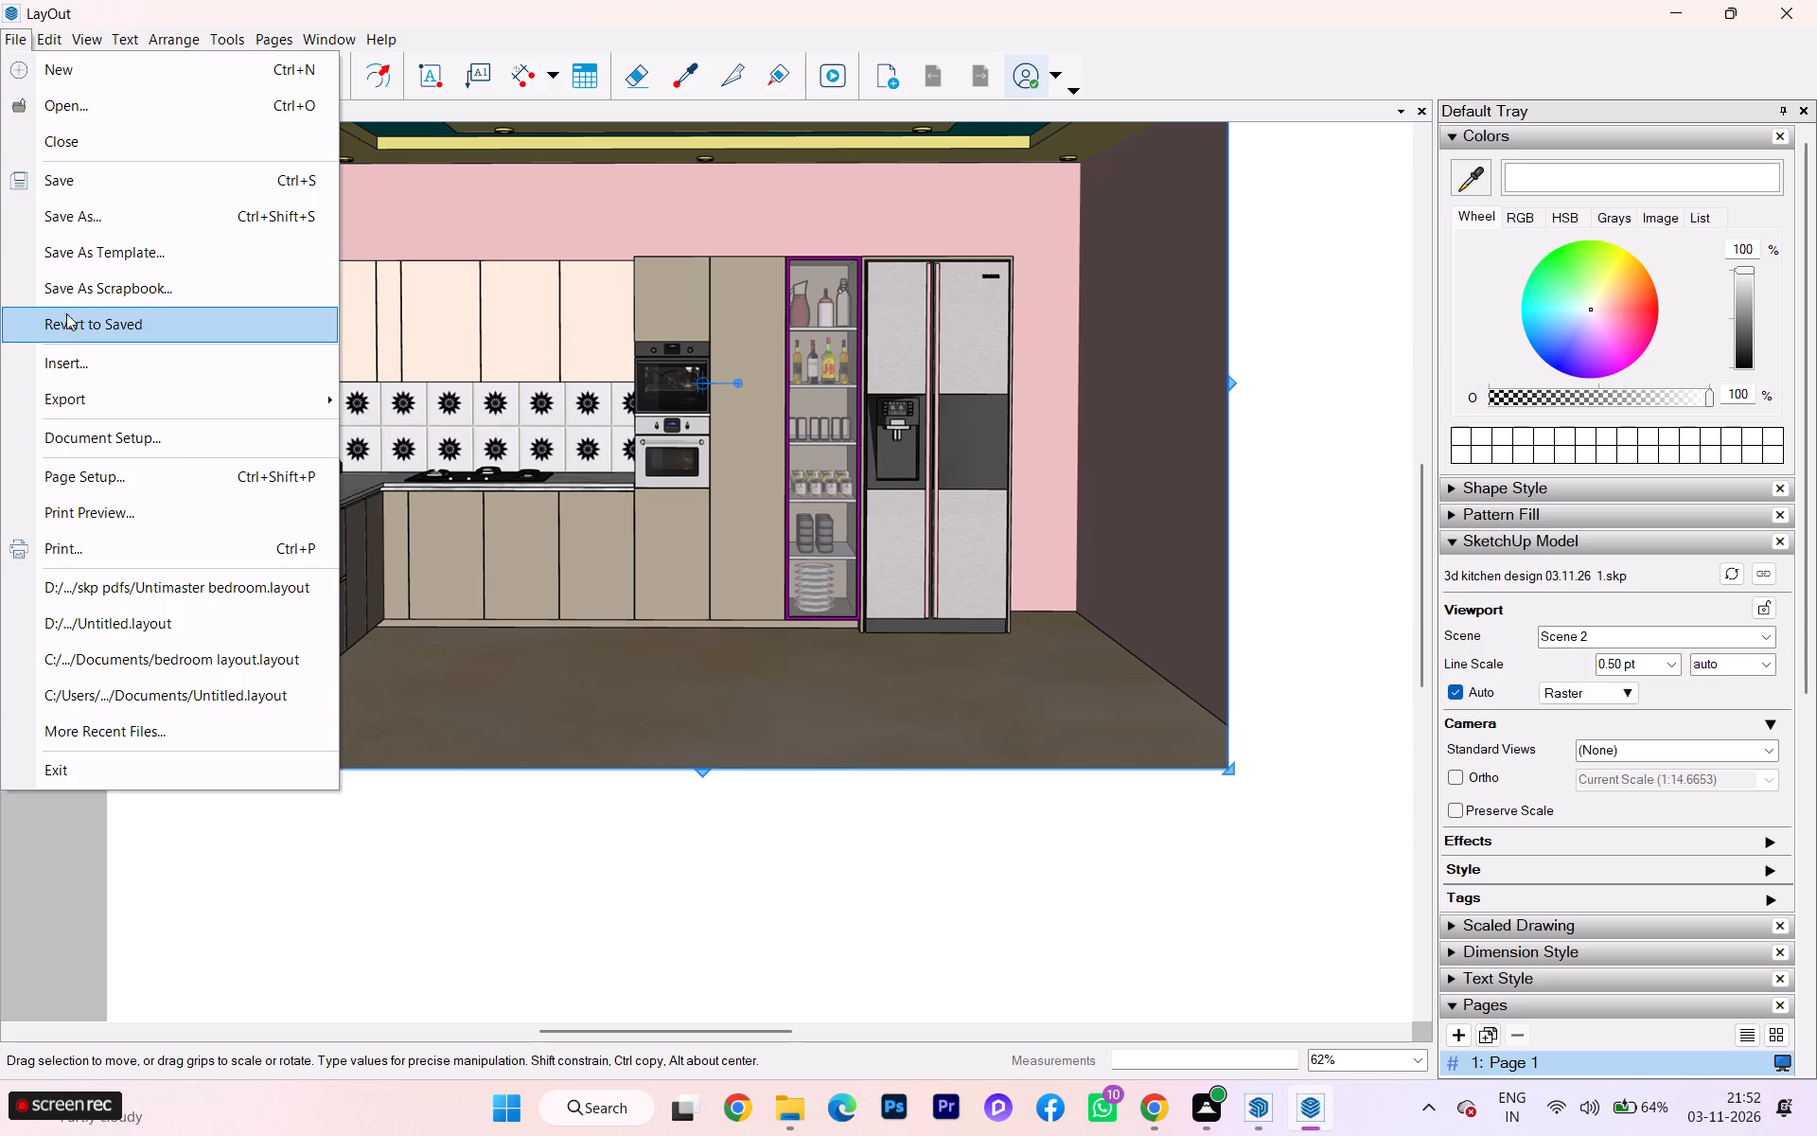
{"action": "left_click", "coordinate": [103, 438]}
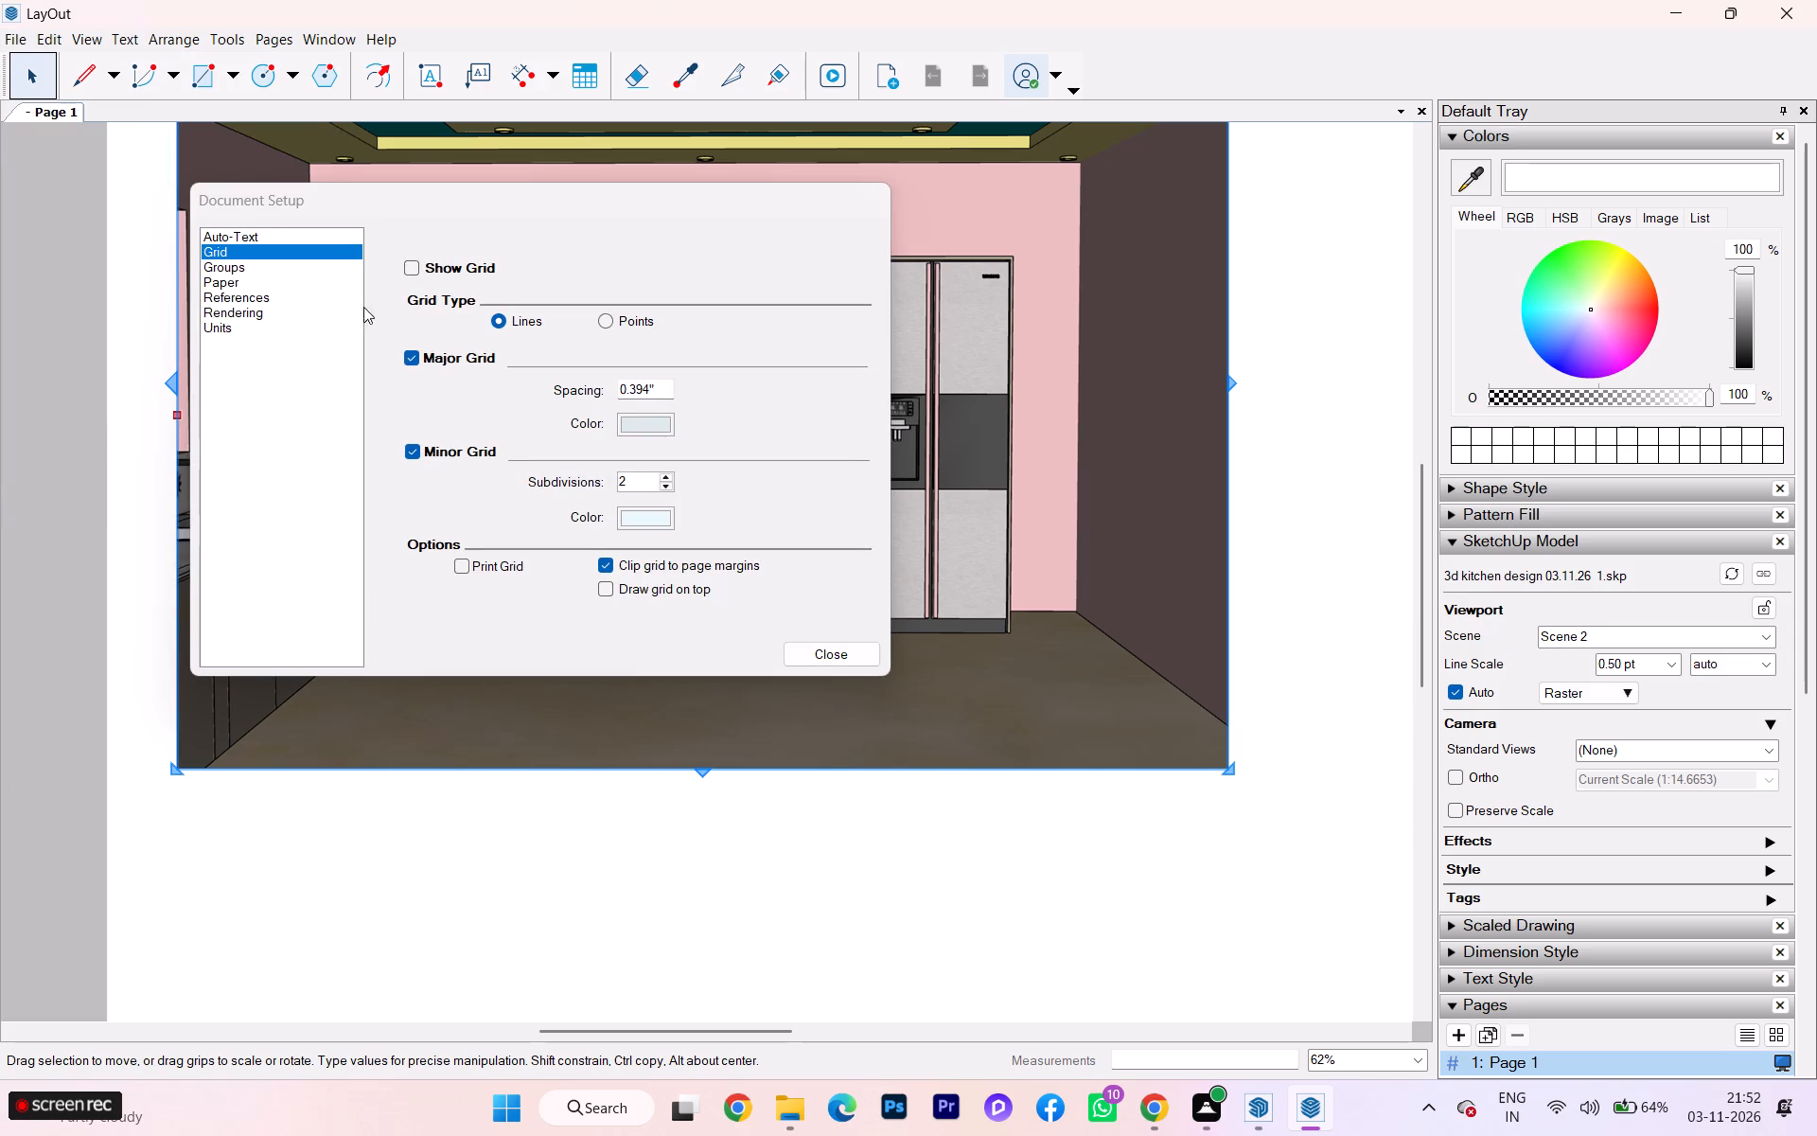
{"action": "left_click", "coordinate": [215, 321]}
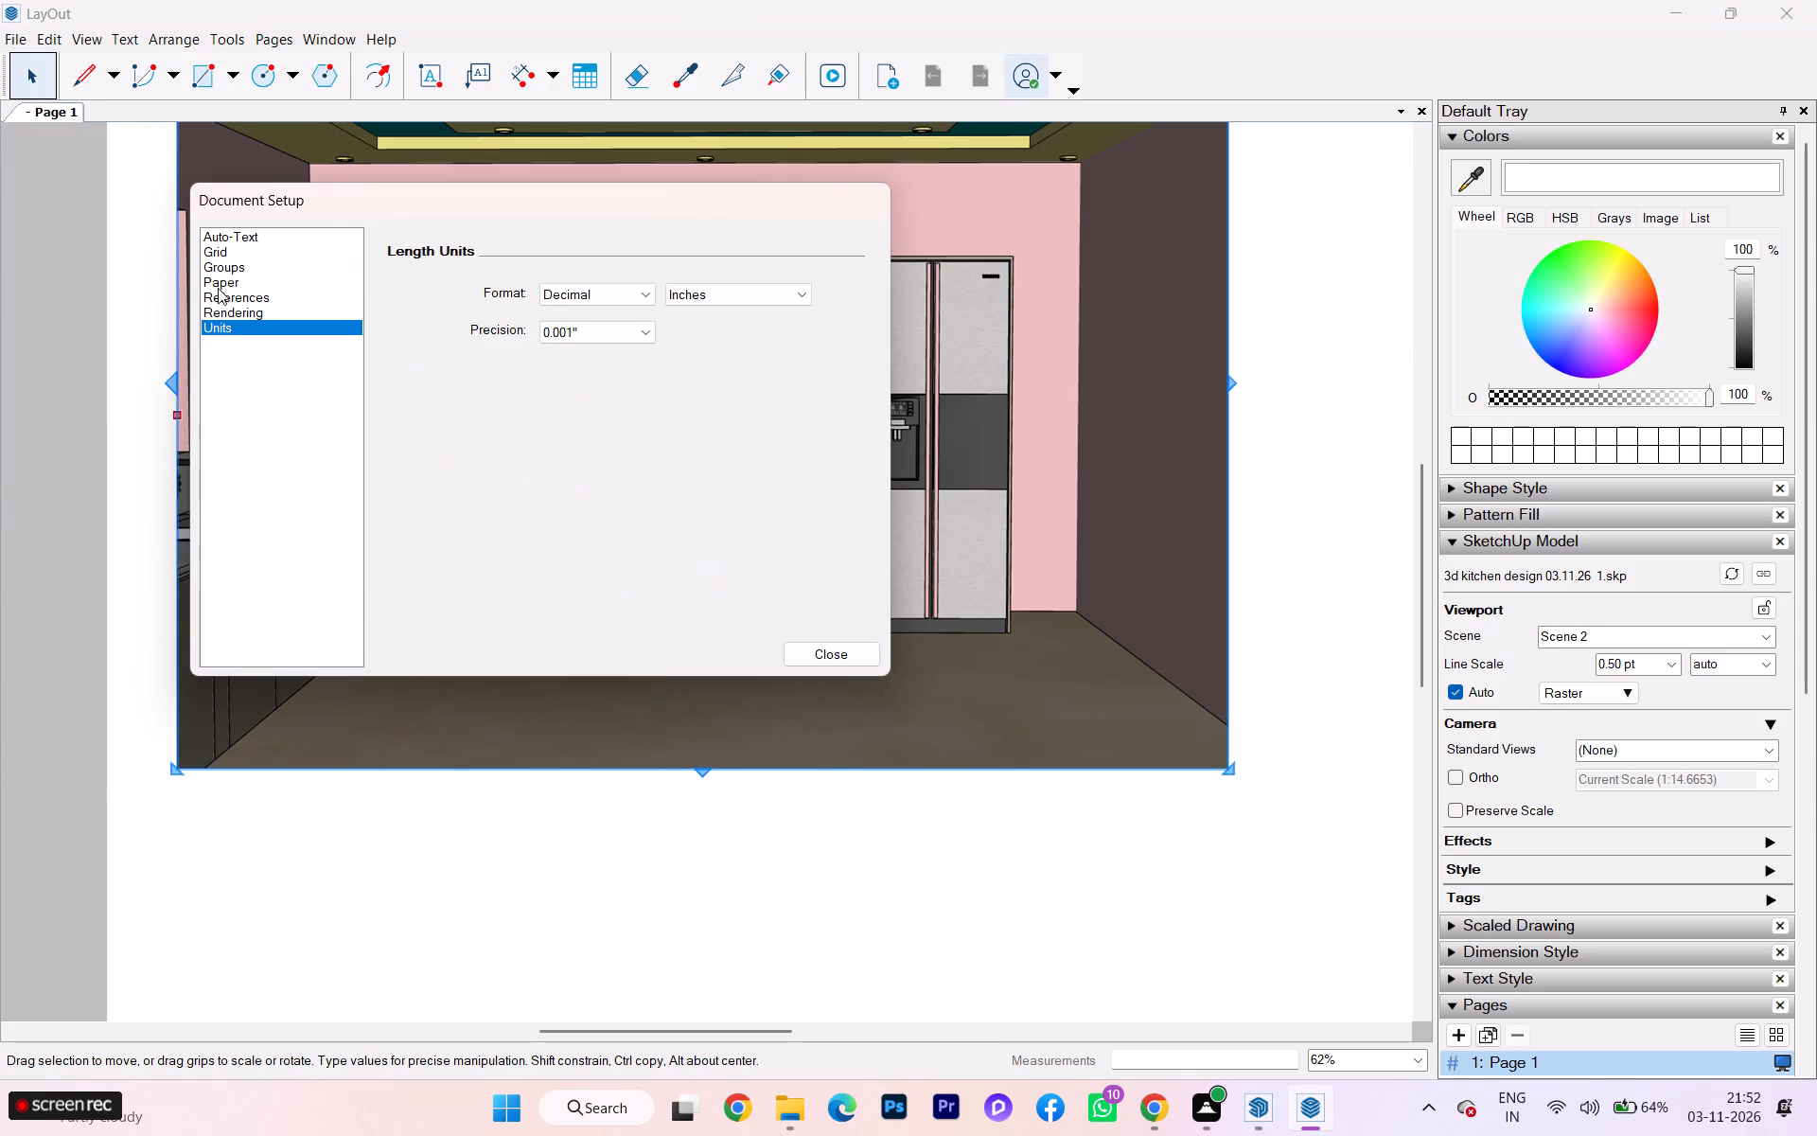
{"action": "left_click", "coordinate": [218, 283]}
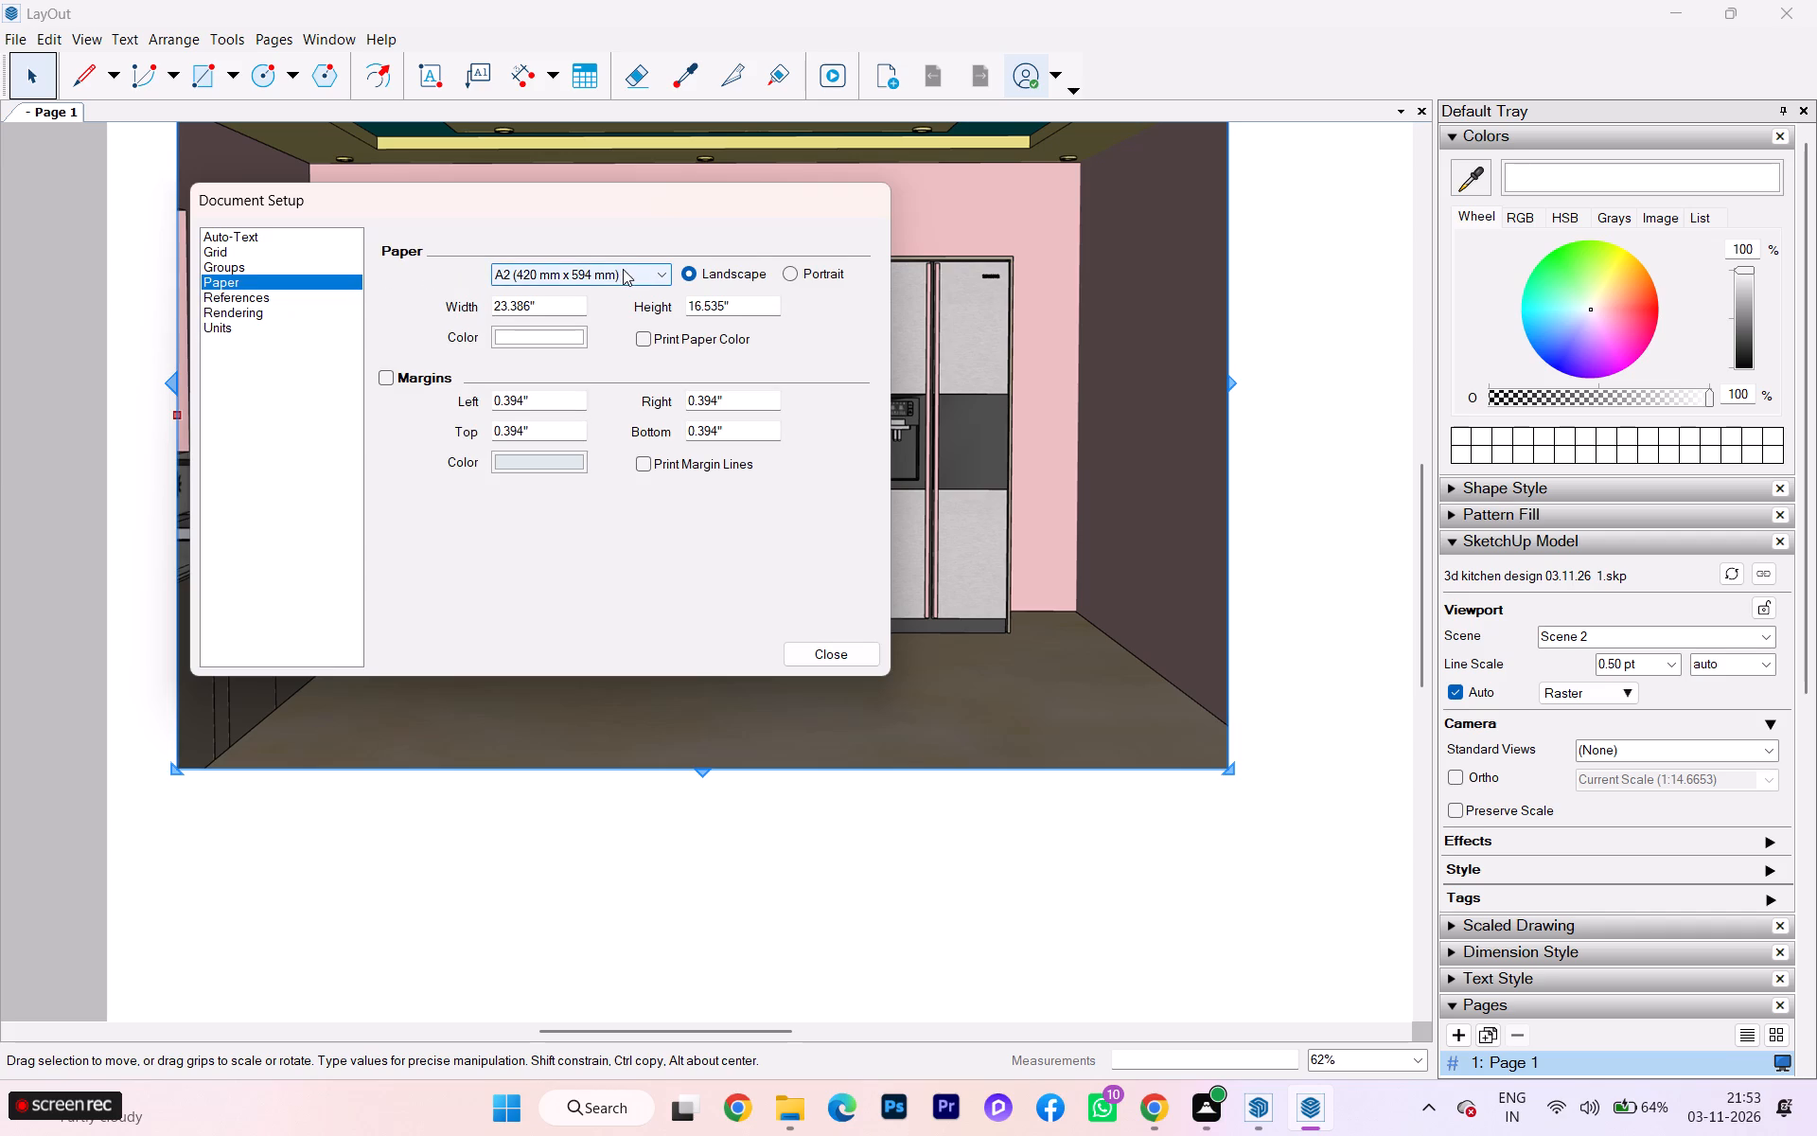
{"action": "left_click", "coordinate": [623, 270]}
{"action": "scroll", "coordinate": [564, 318], "scroll_direction": "up", "scroll_amount": 4}
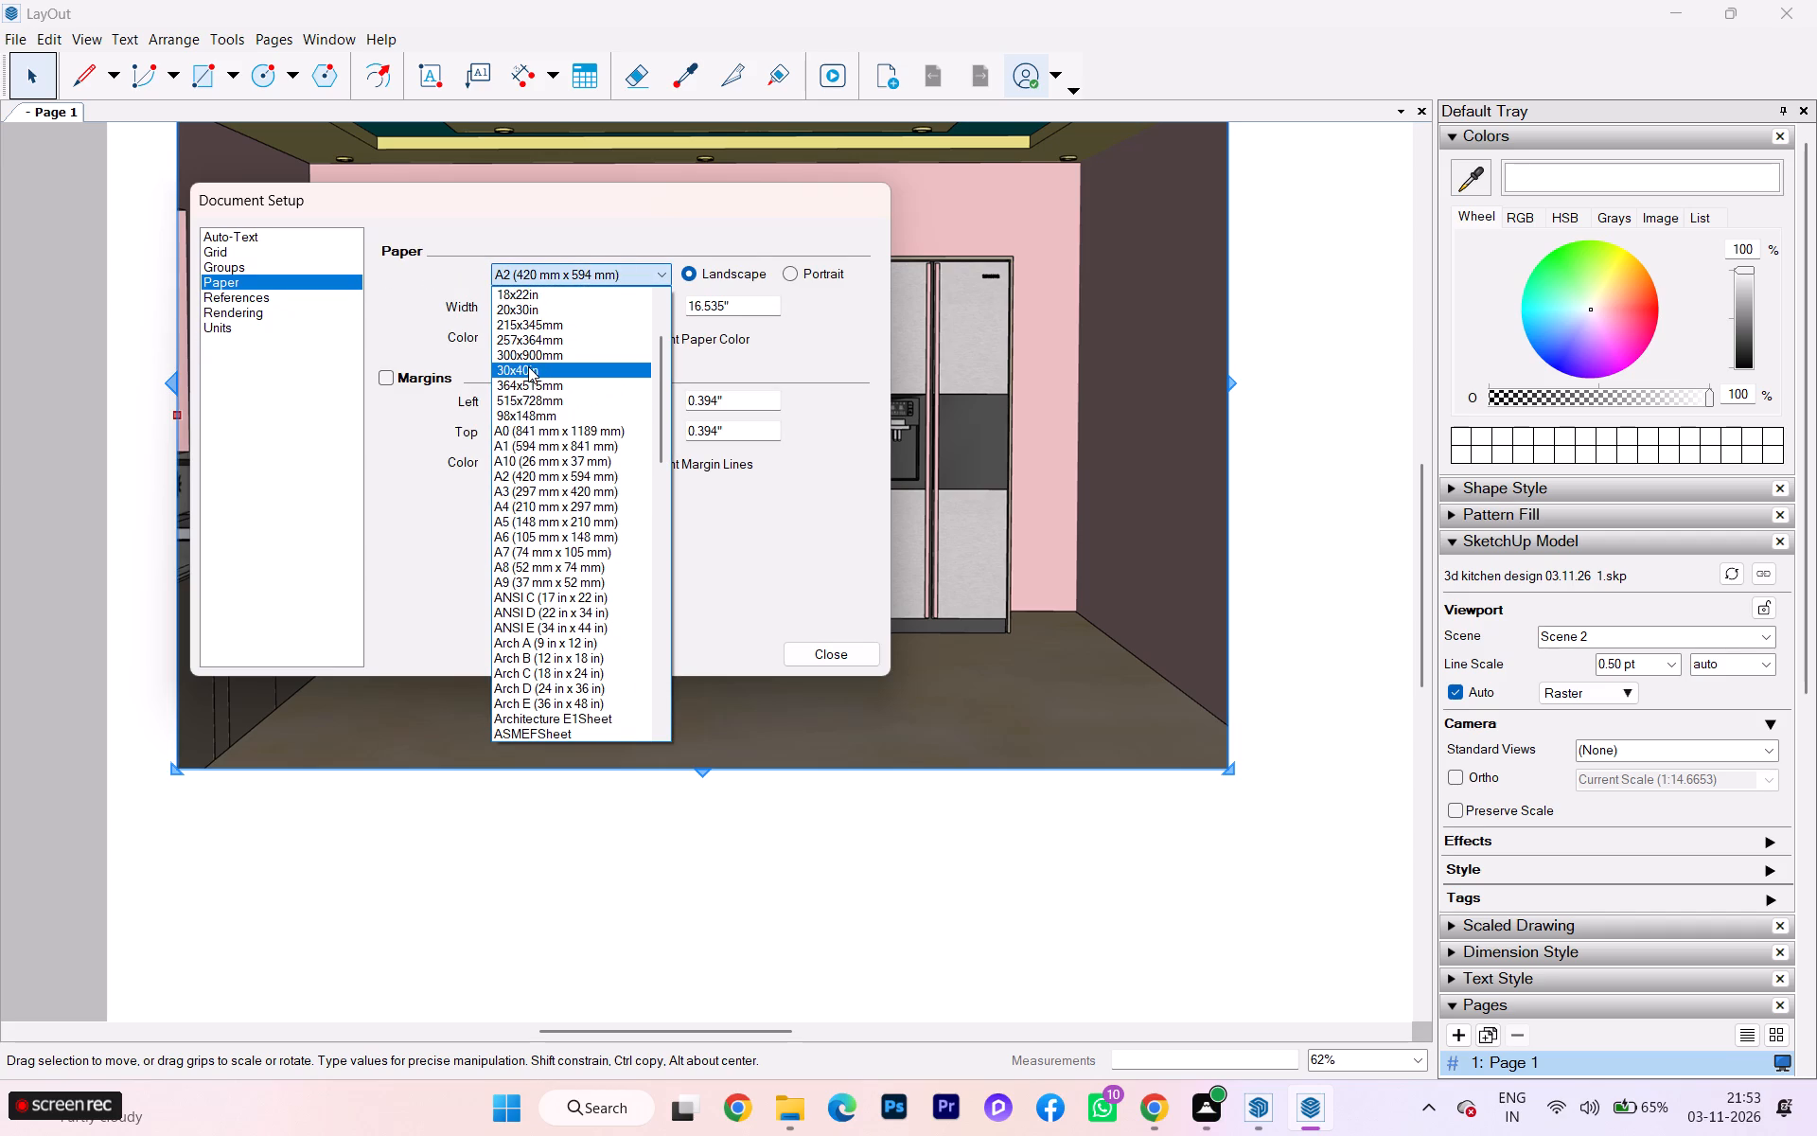
{"action": "left_click", "coordinate": [549, 435]}
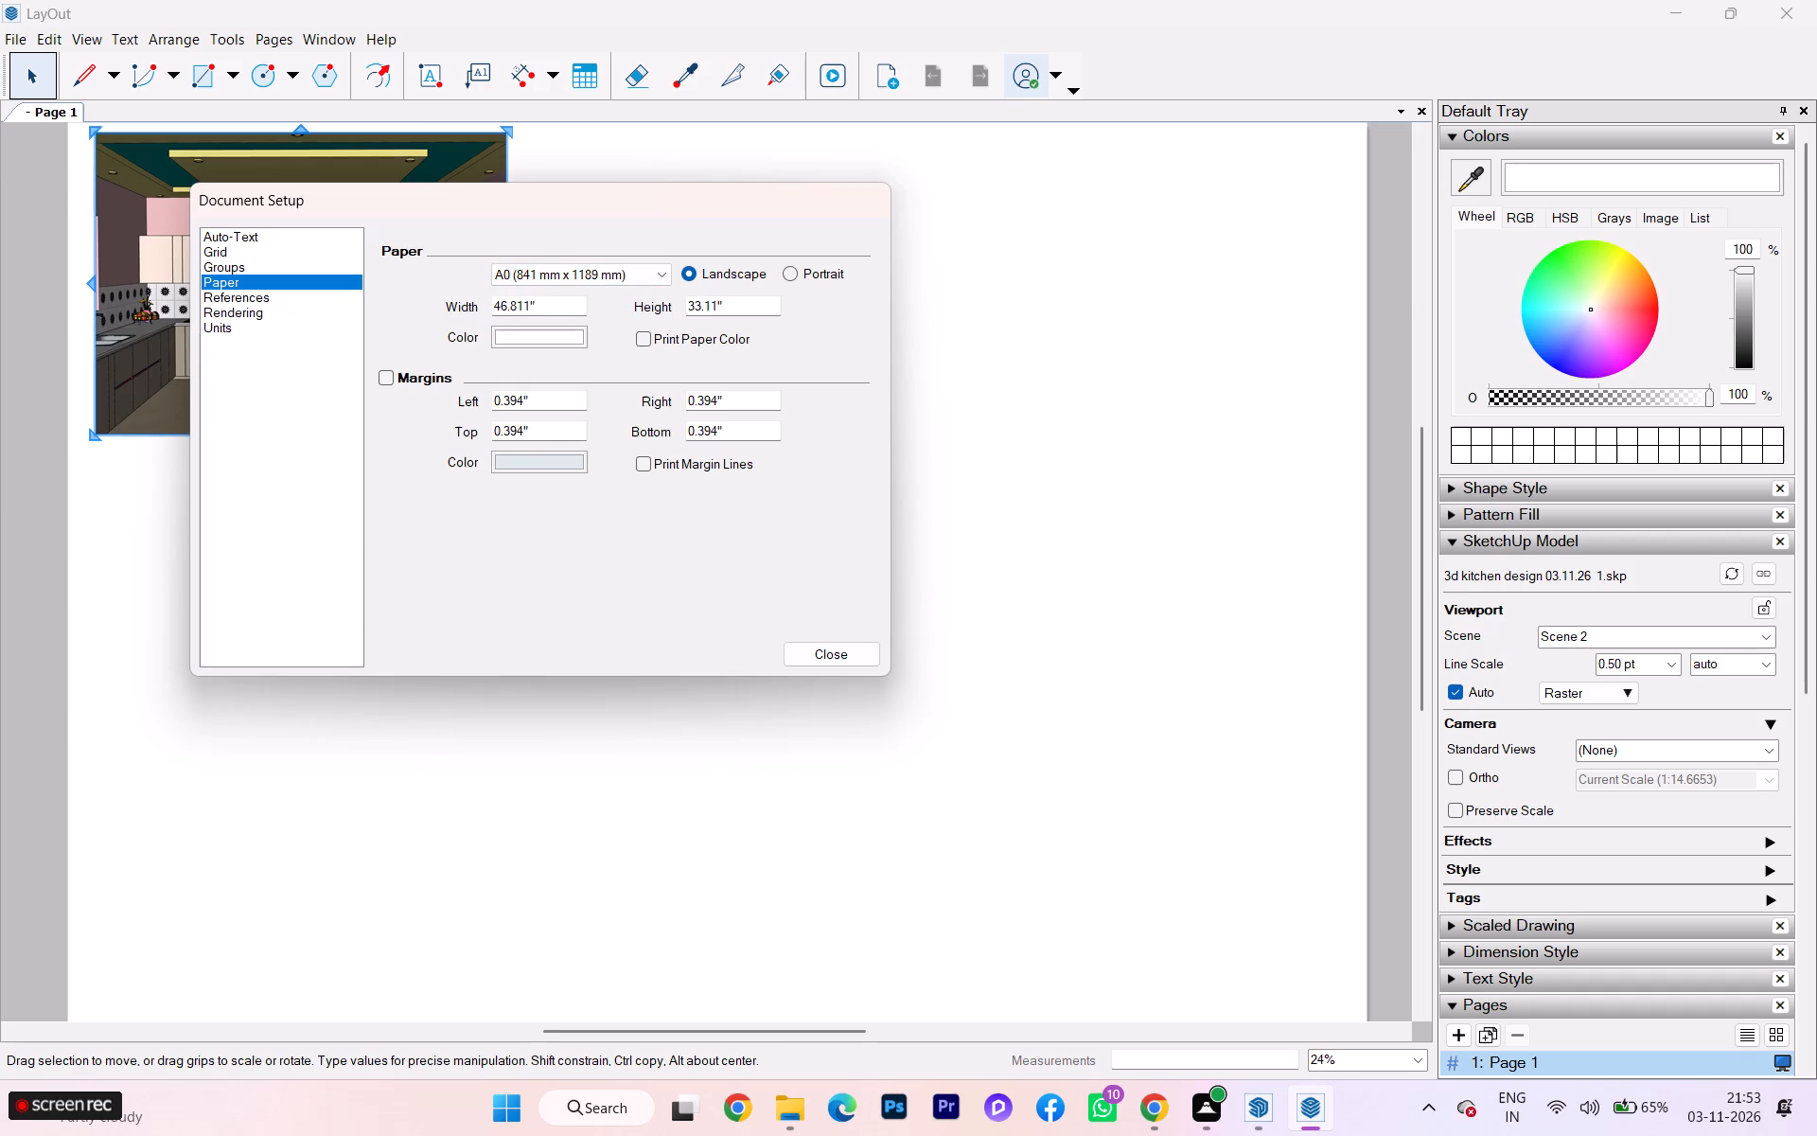
{"action": "left_click", "coordinate": [835, 650]}
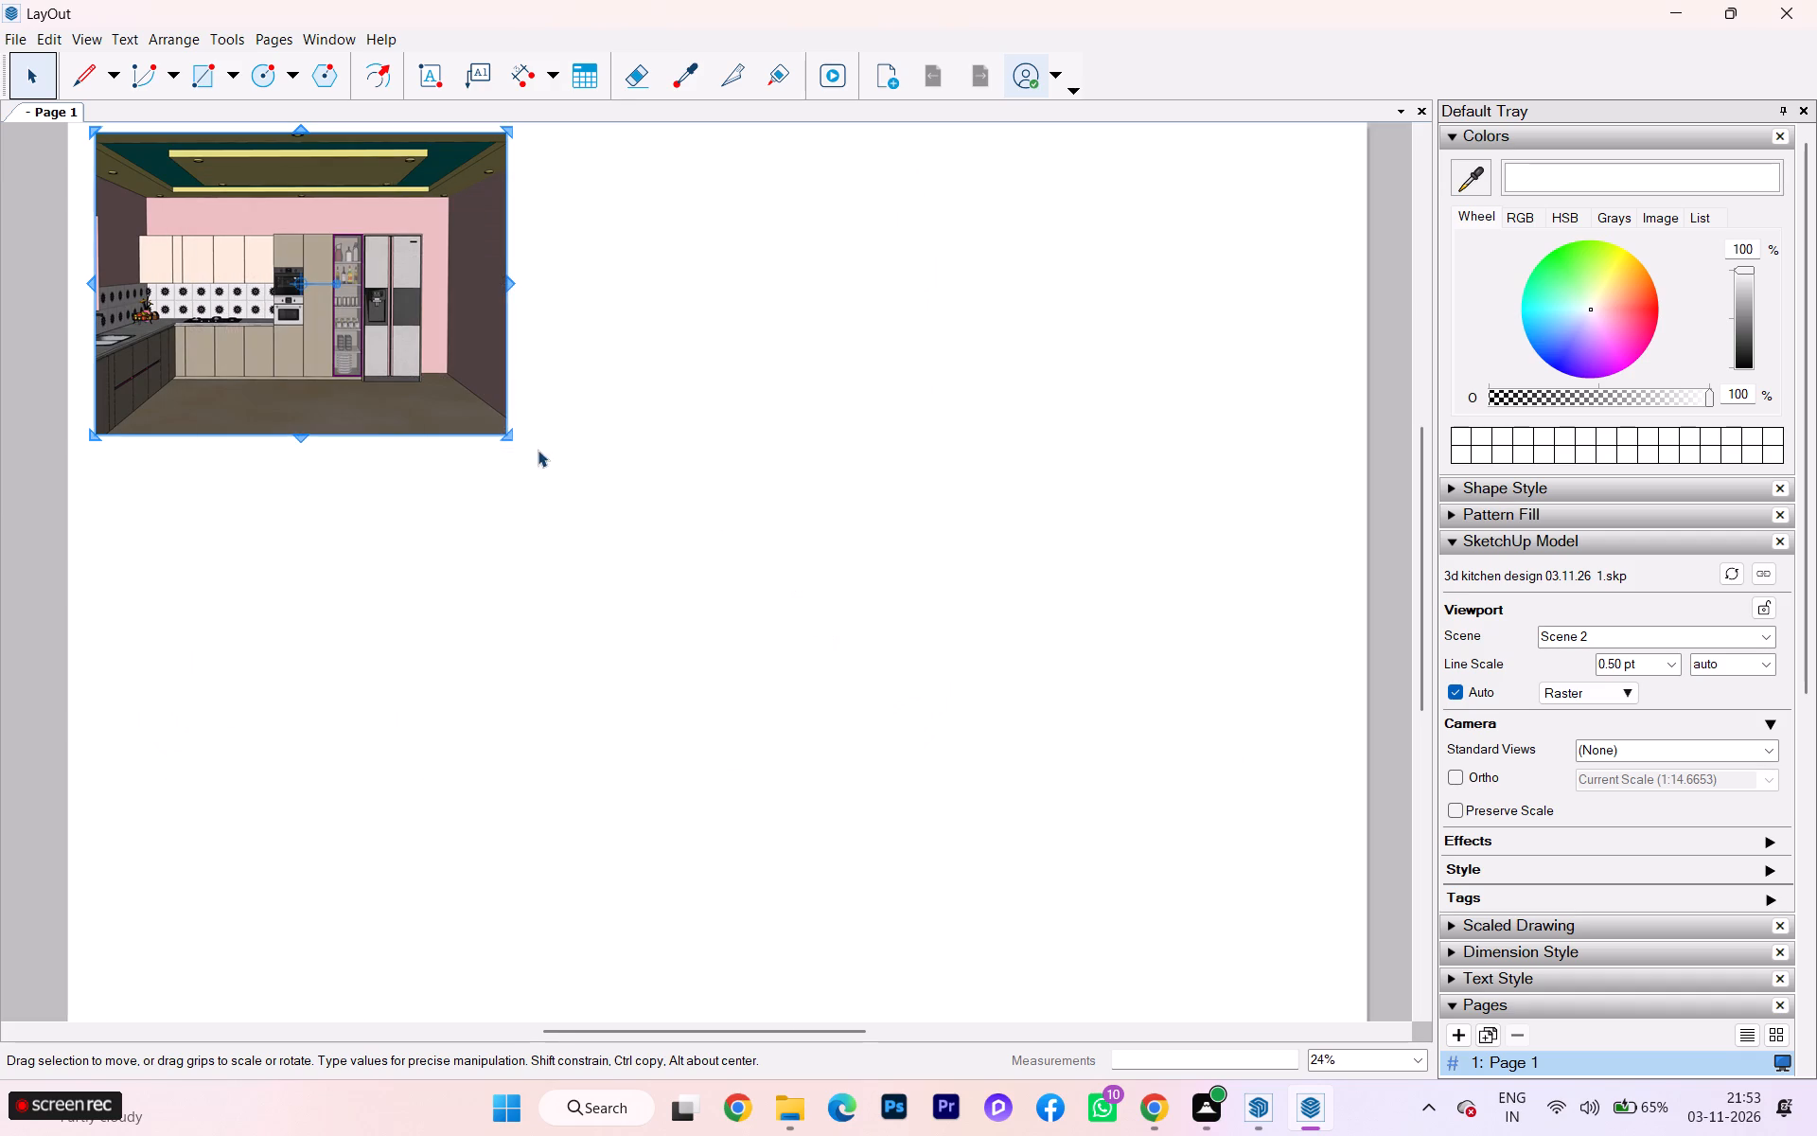
Enlarge the kitchen viewport from its lower-right corner by about 1.06 in width and 1.10 in height, then deselect it.
{"action": "scroll", "coordinate": [481, 377], "scroll_direction": "up", "scroll_amount": 3}
{"action": "scroll", "coordinate": [559, 459], "scroll_direction": "down", "scroll_amount": 2}
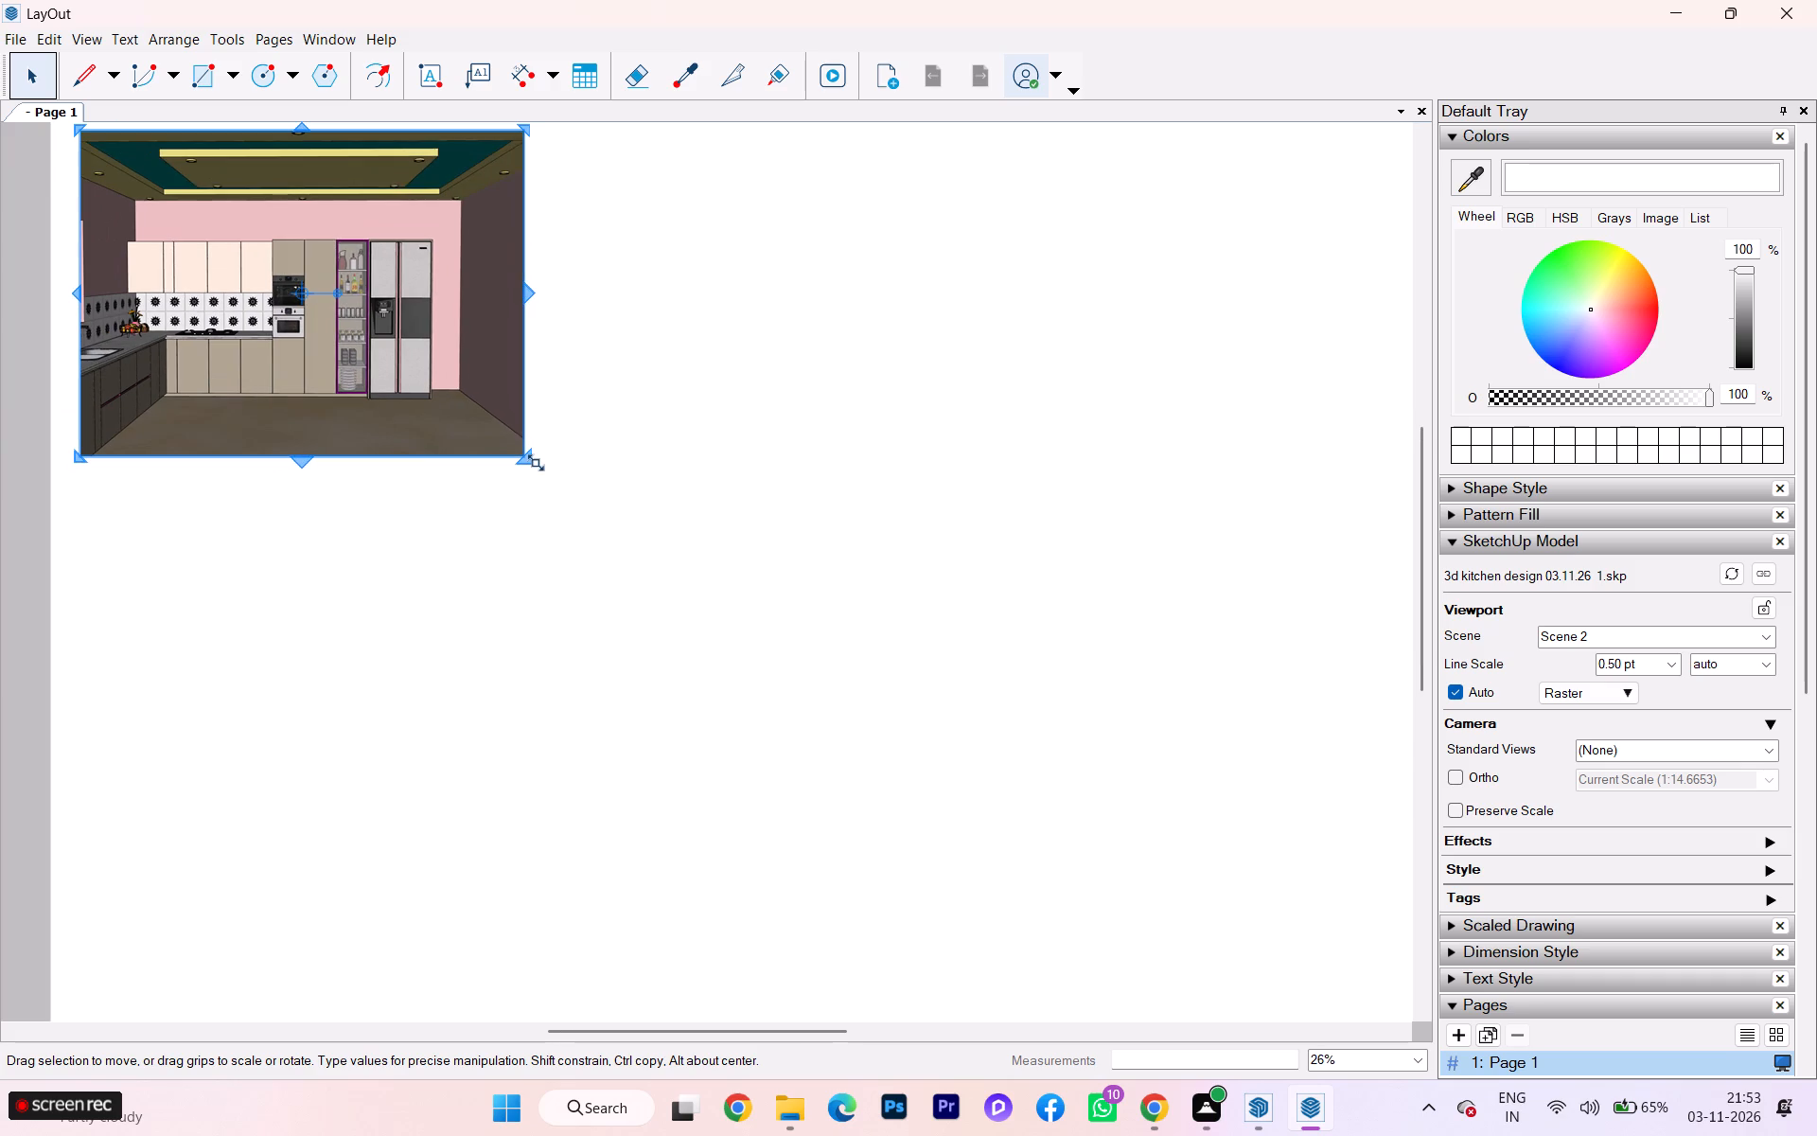
{"action": "left_click_drag", "start_coordinate": [531, 458], "coordinate": [551, 488]}
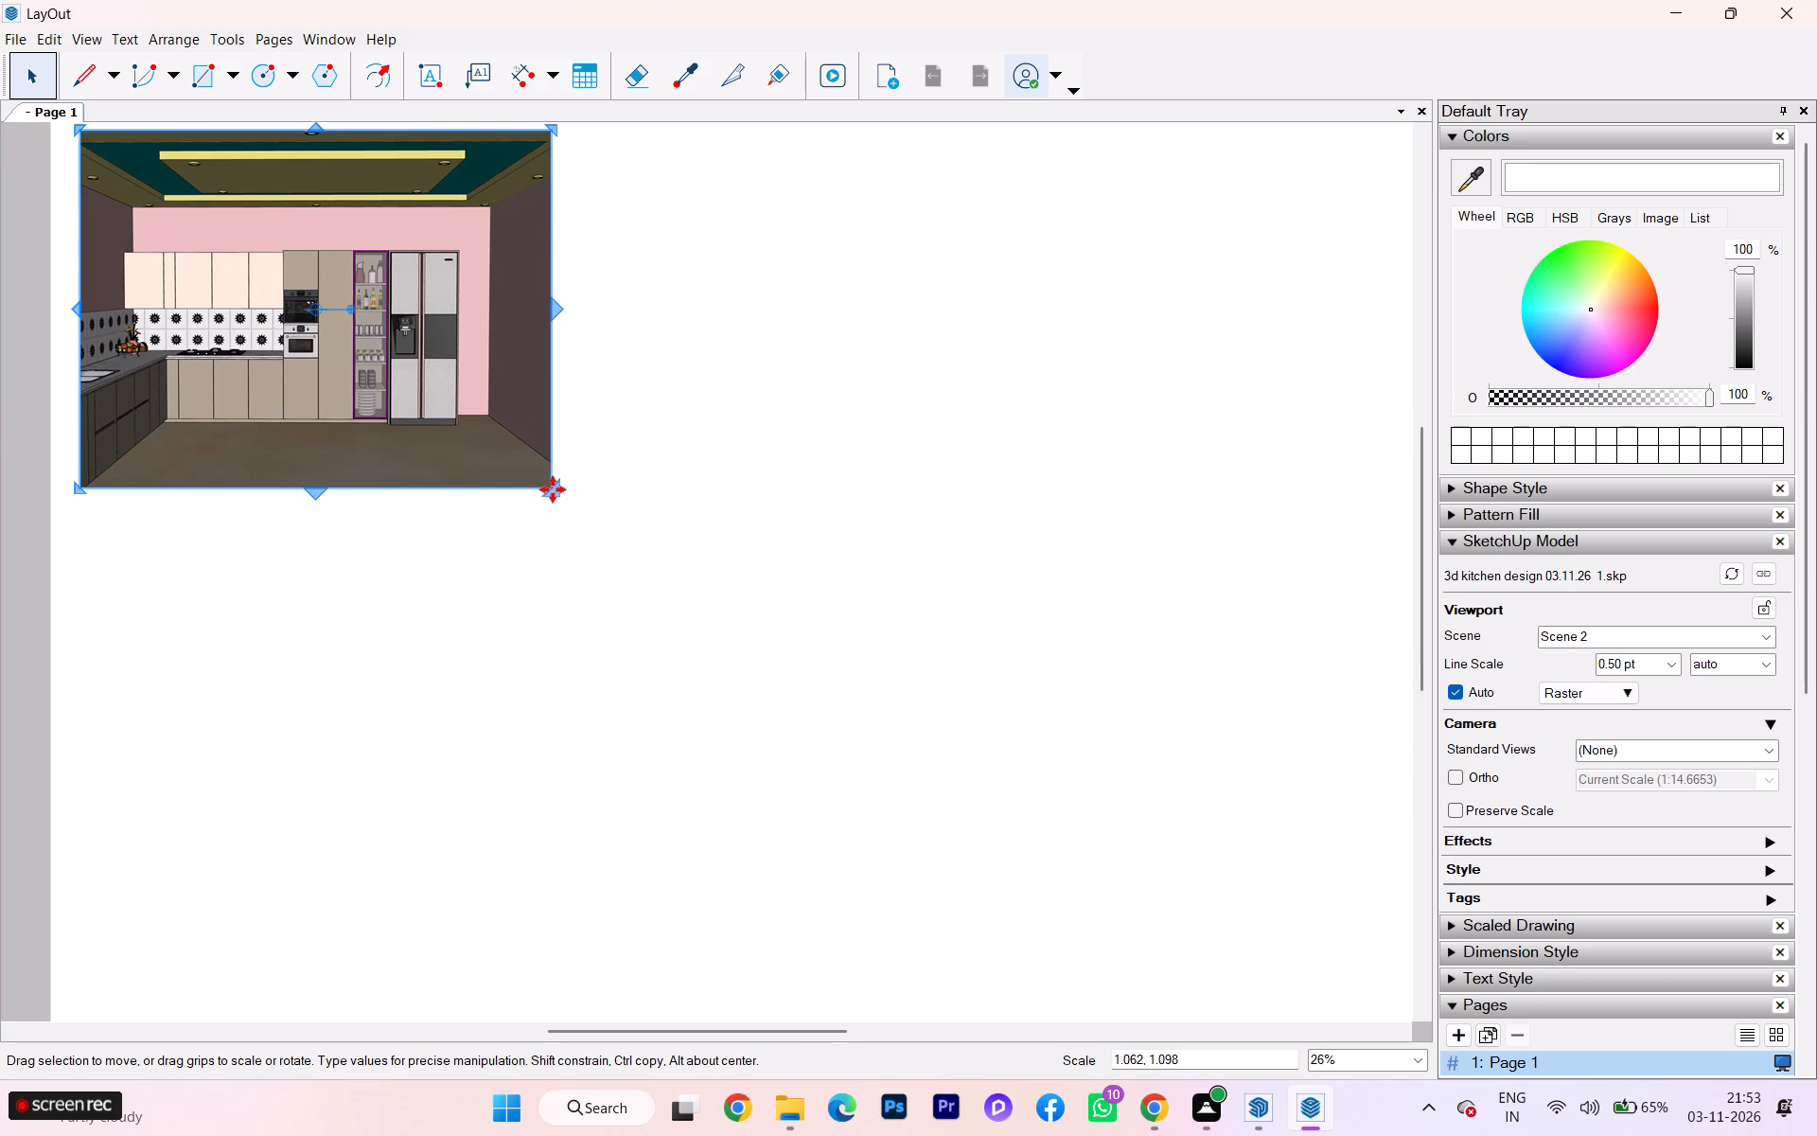
{"action": "scroll", "coordinate": [552, 479], "scroll_direction": "down", "scroll_amount": 1}
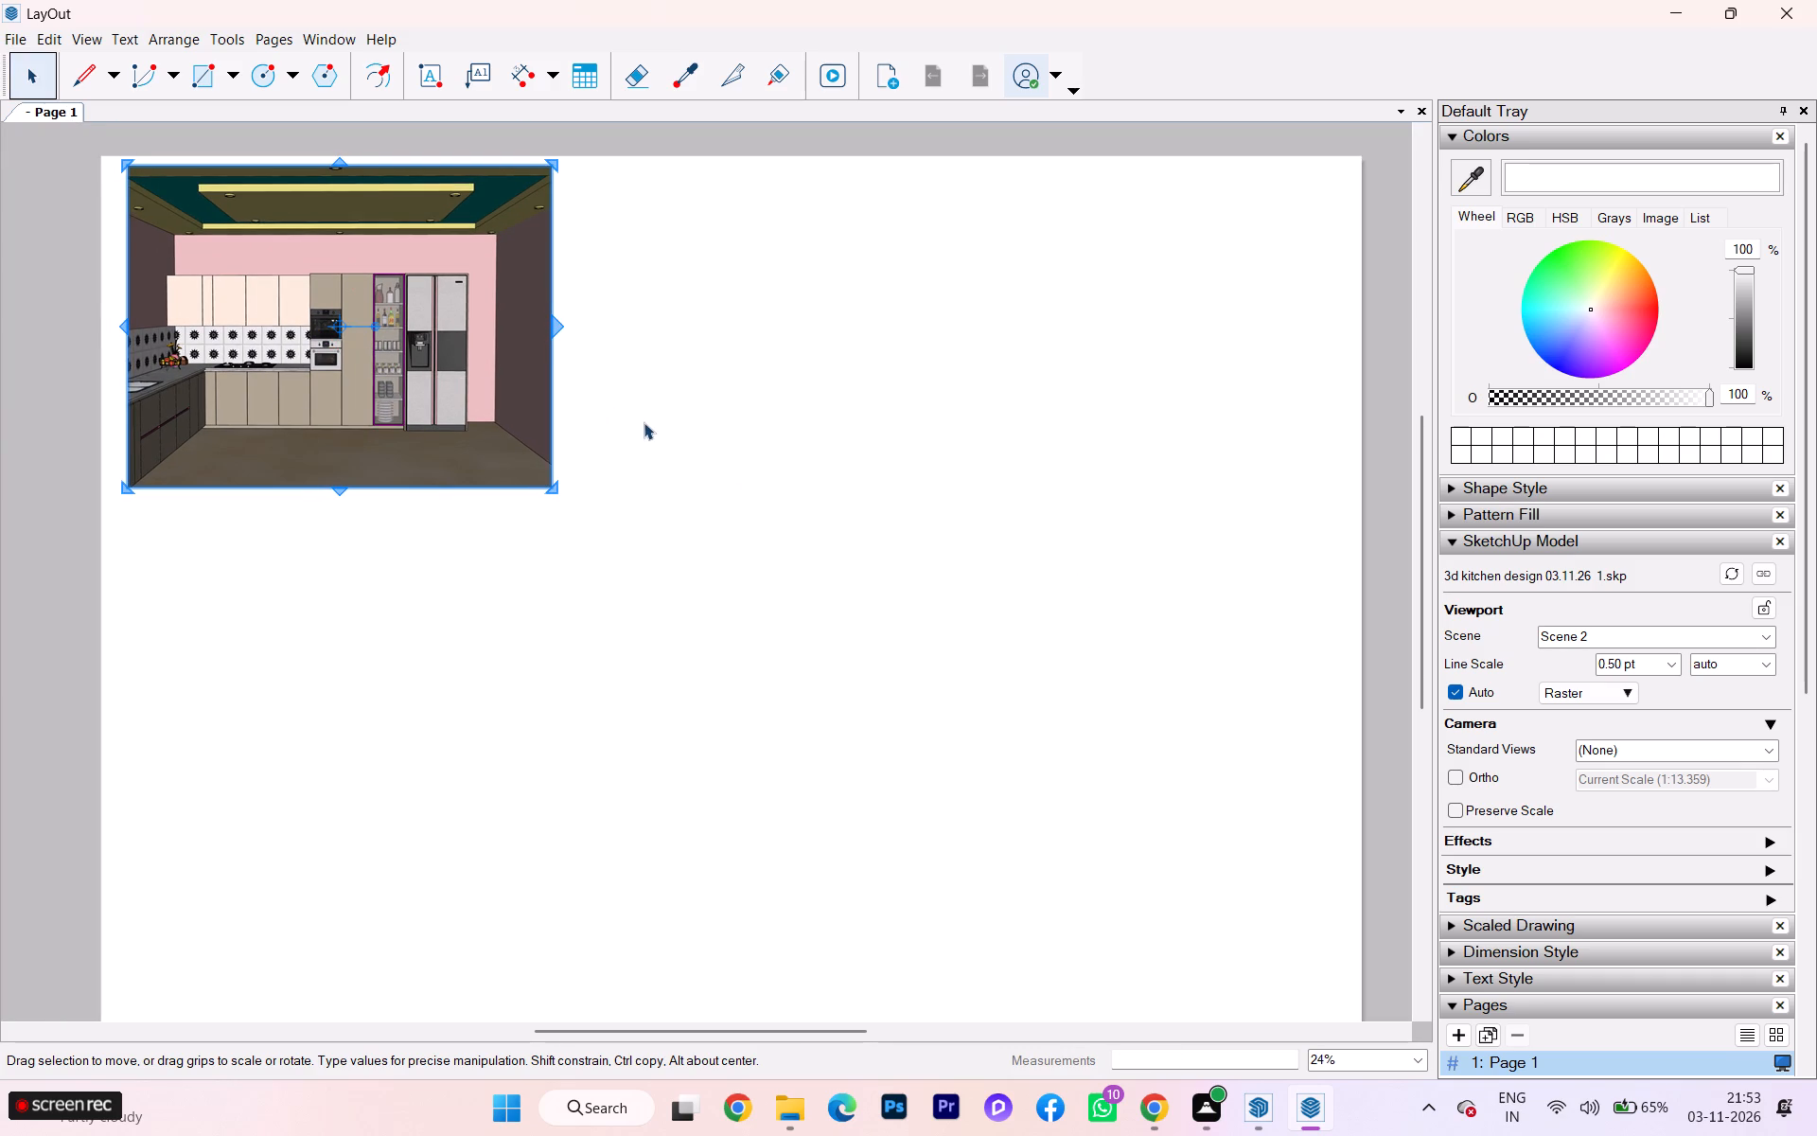
{"action": "left_click", "coordinate": [672, 404]}
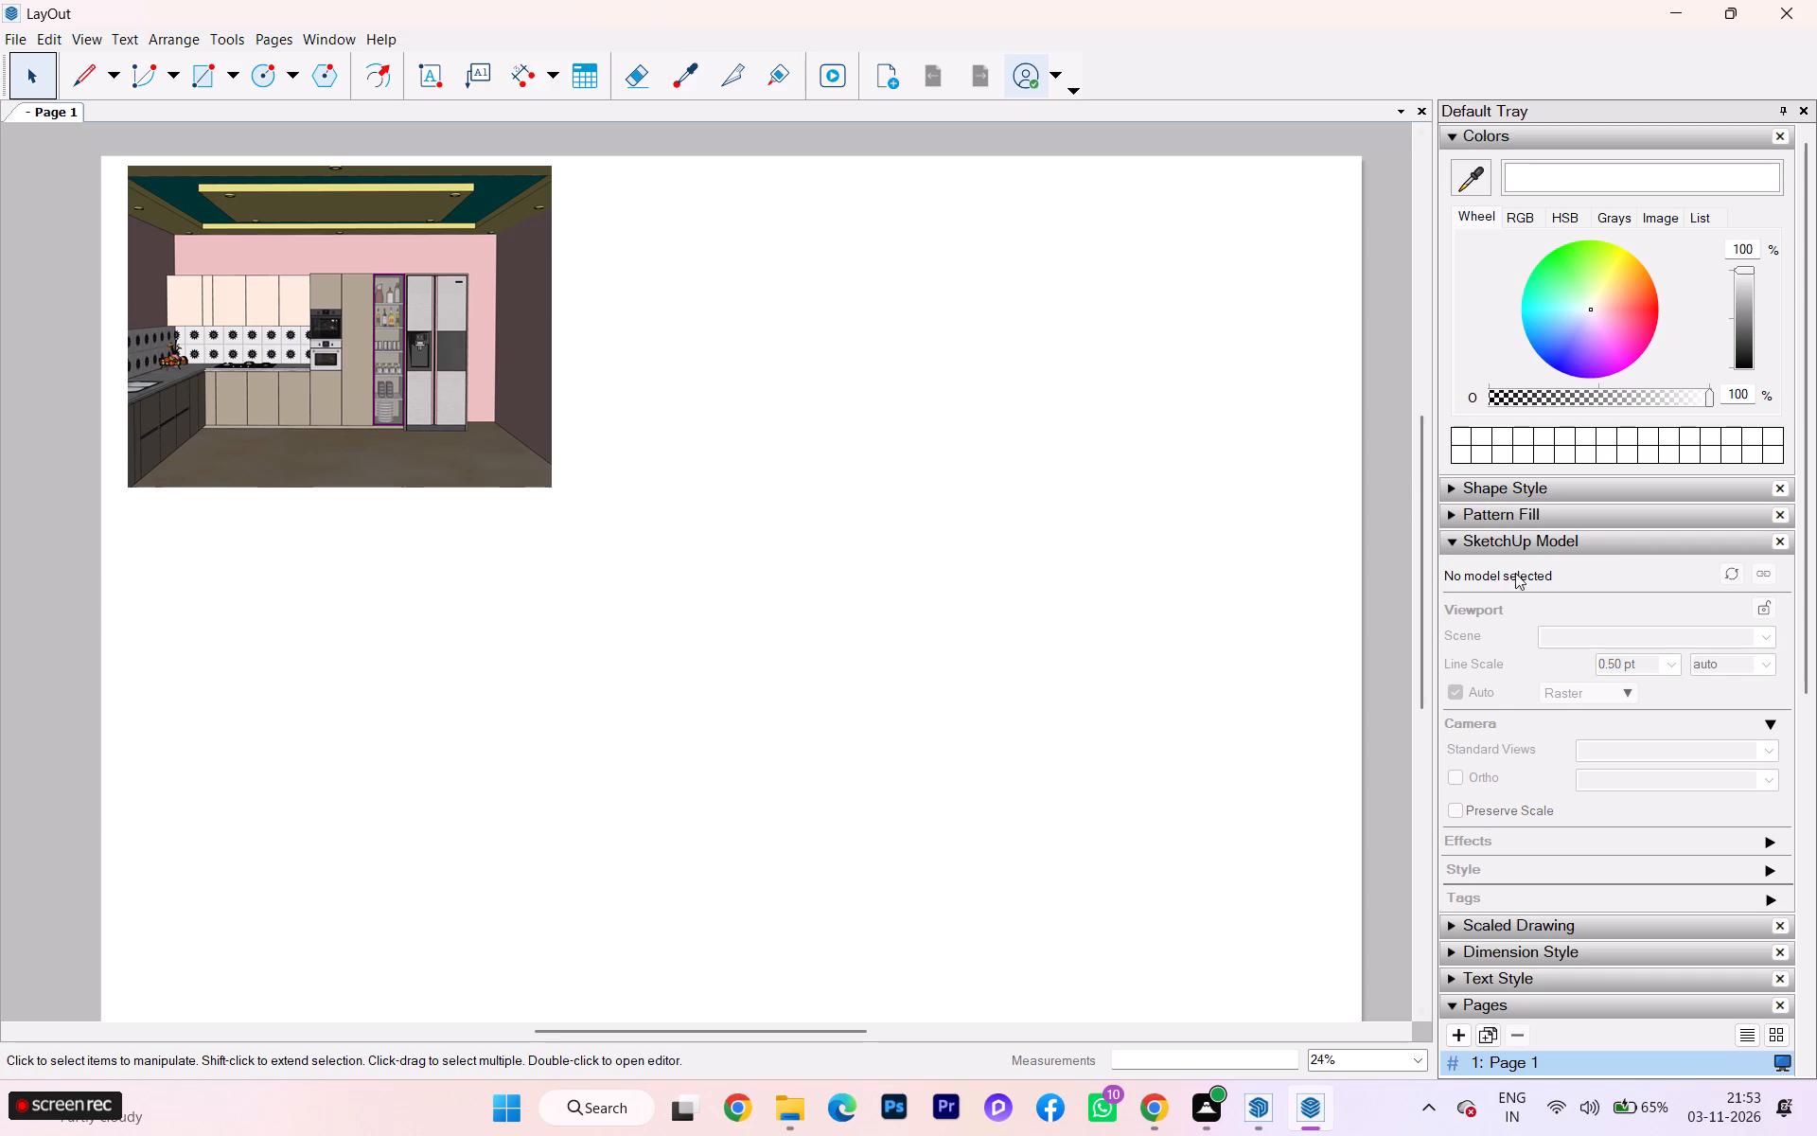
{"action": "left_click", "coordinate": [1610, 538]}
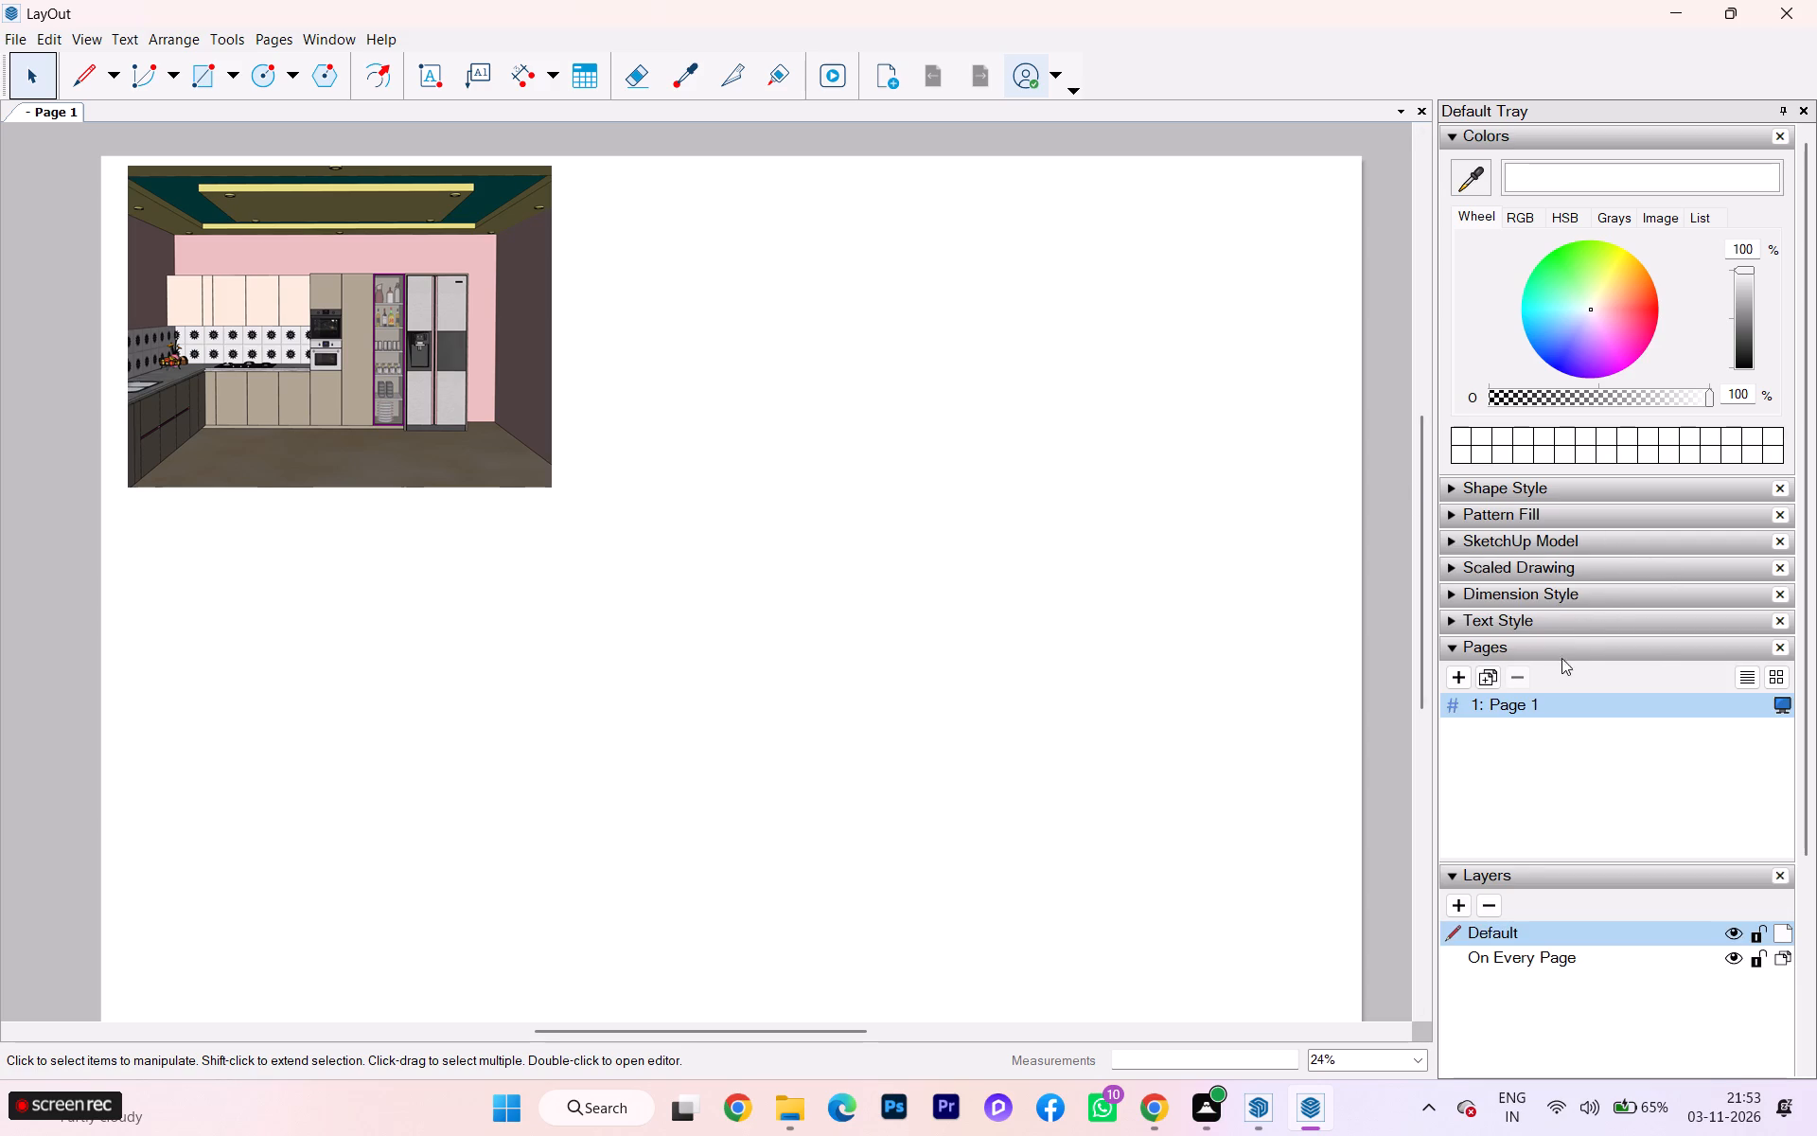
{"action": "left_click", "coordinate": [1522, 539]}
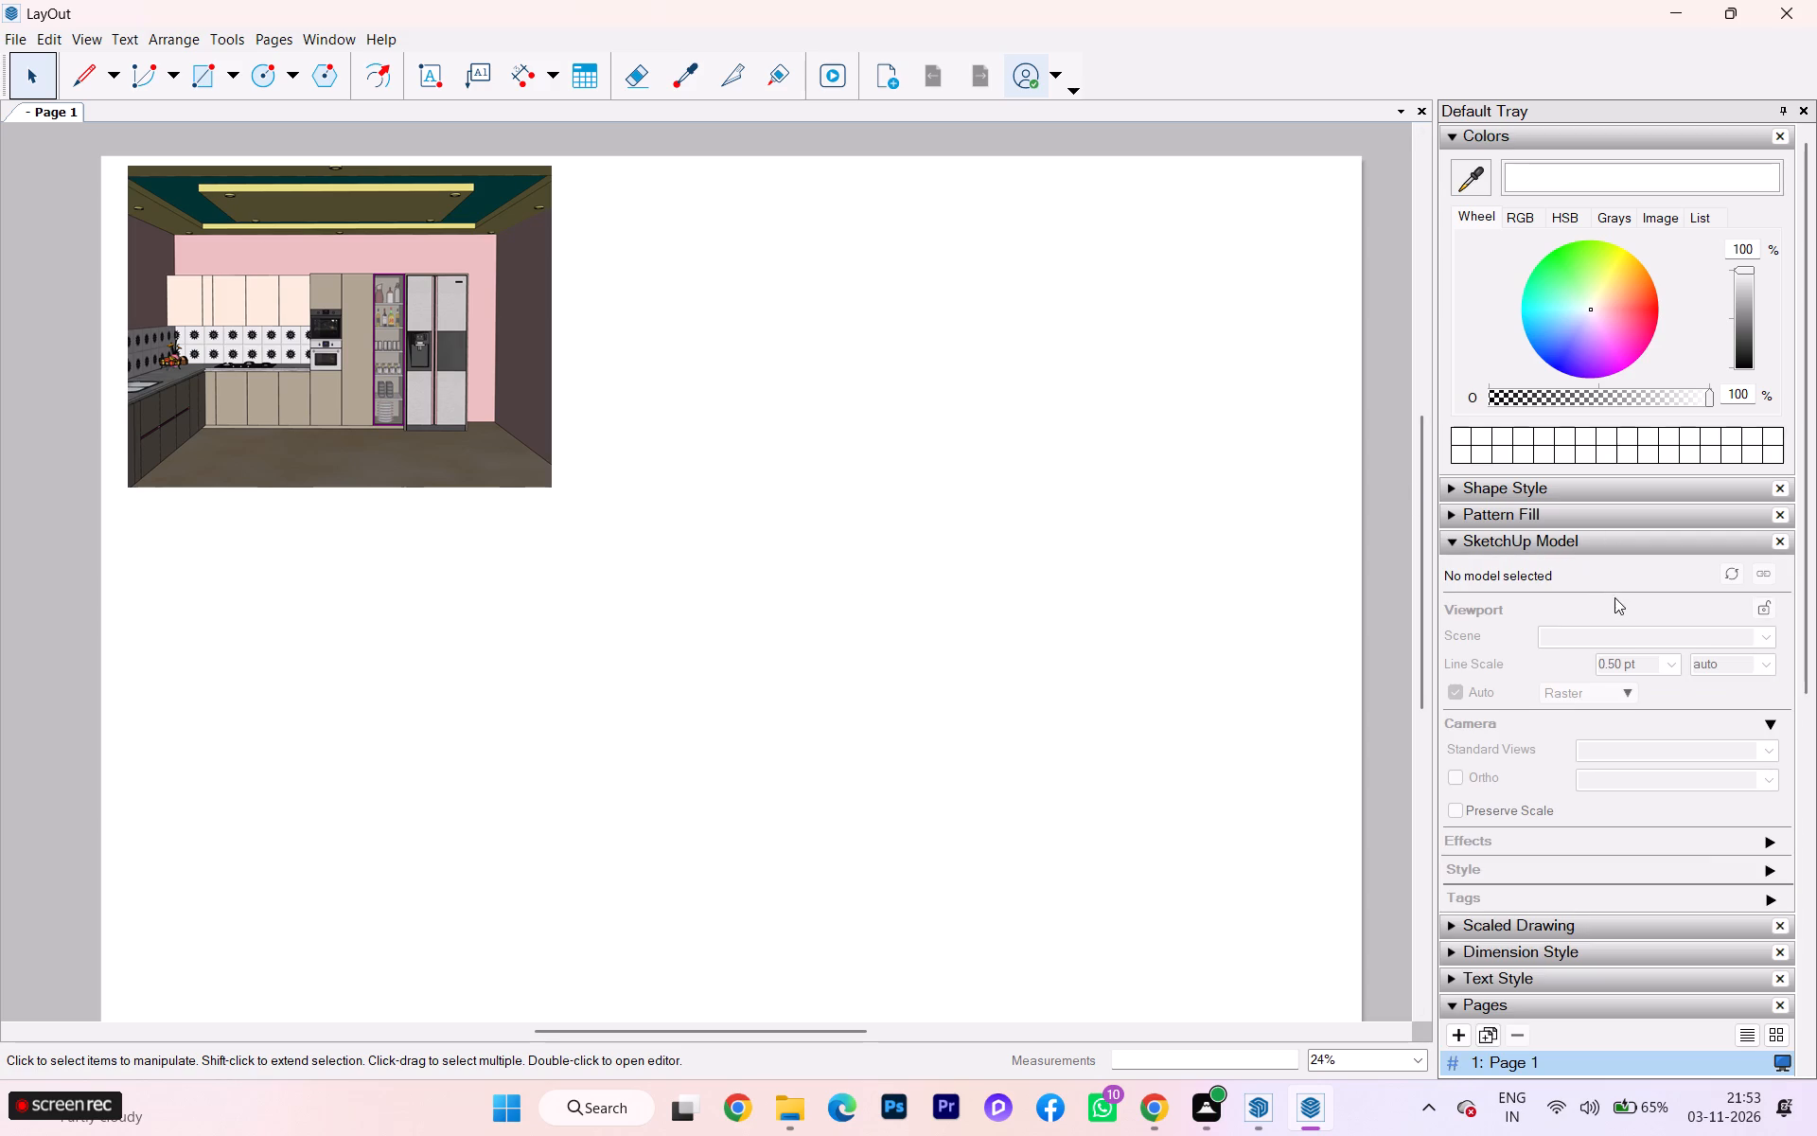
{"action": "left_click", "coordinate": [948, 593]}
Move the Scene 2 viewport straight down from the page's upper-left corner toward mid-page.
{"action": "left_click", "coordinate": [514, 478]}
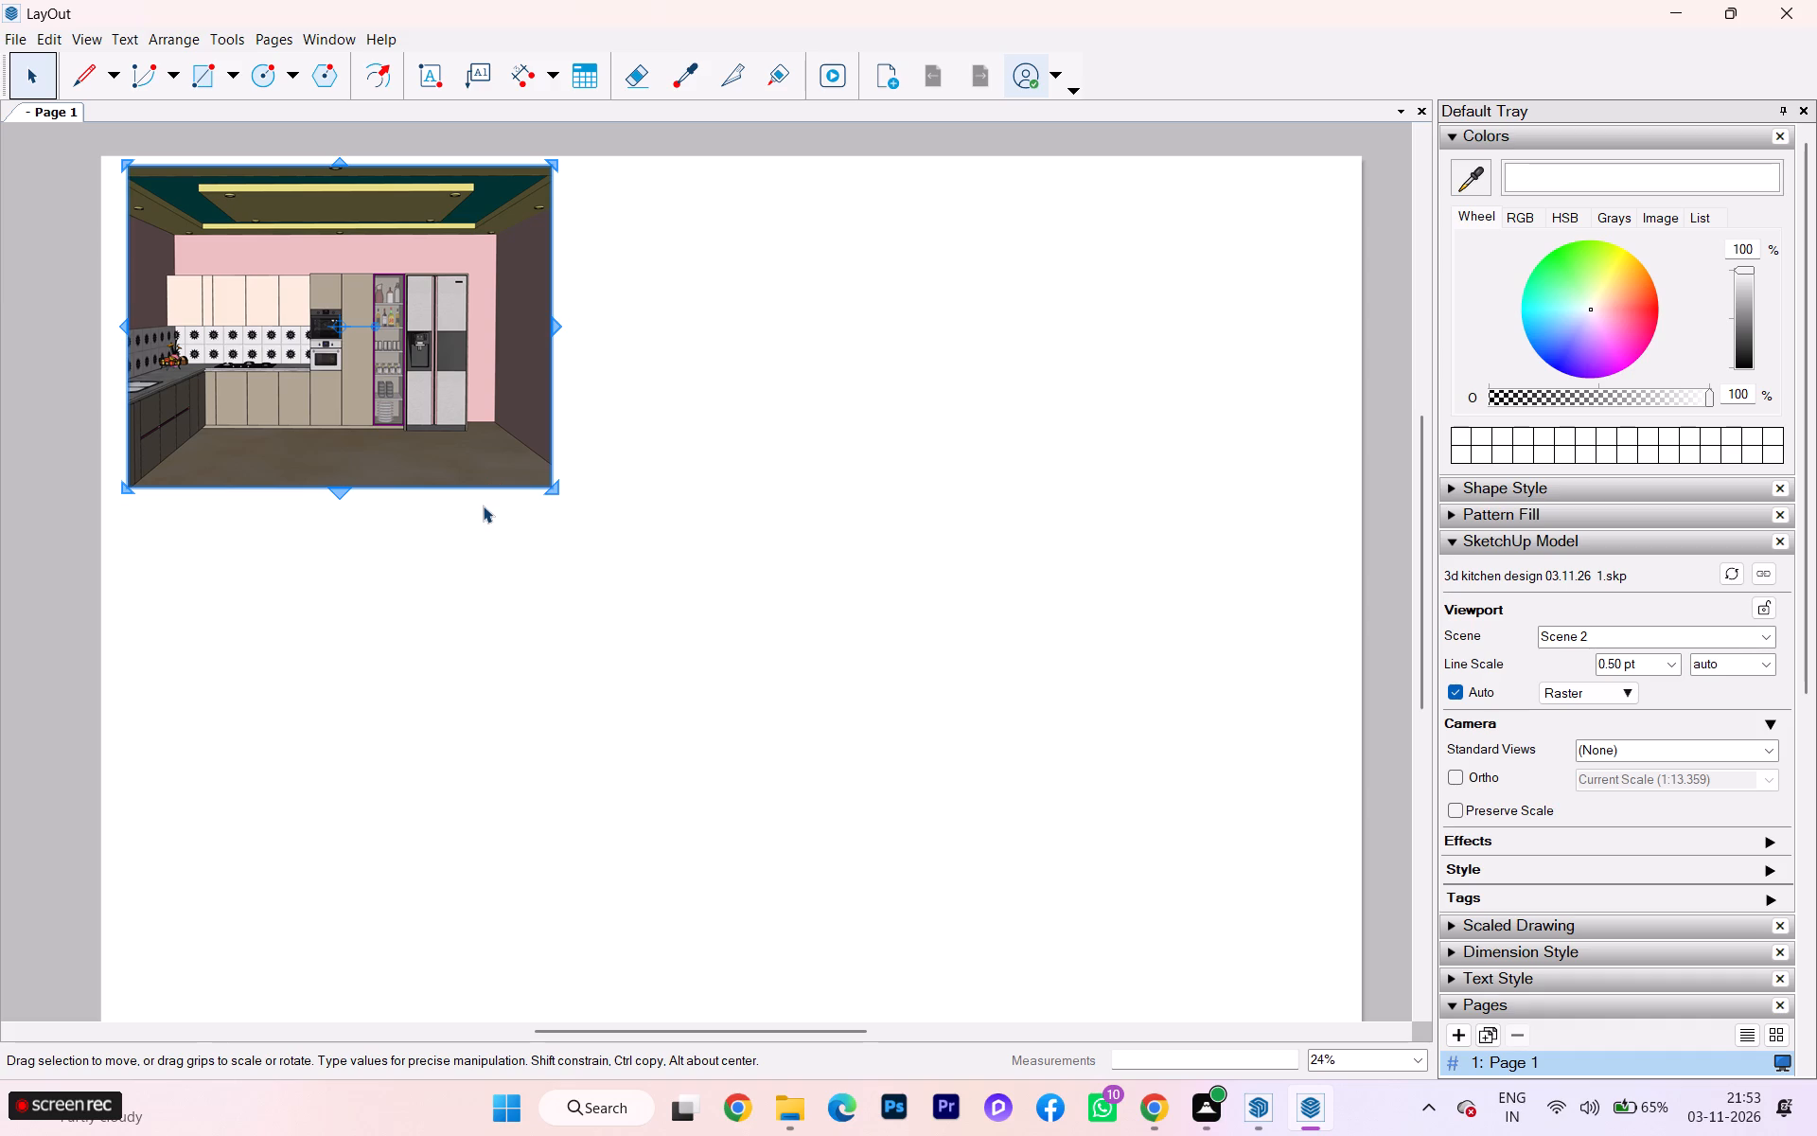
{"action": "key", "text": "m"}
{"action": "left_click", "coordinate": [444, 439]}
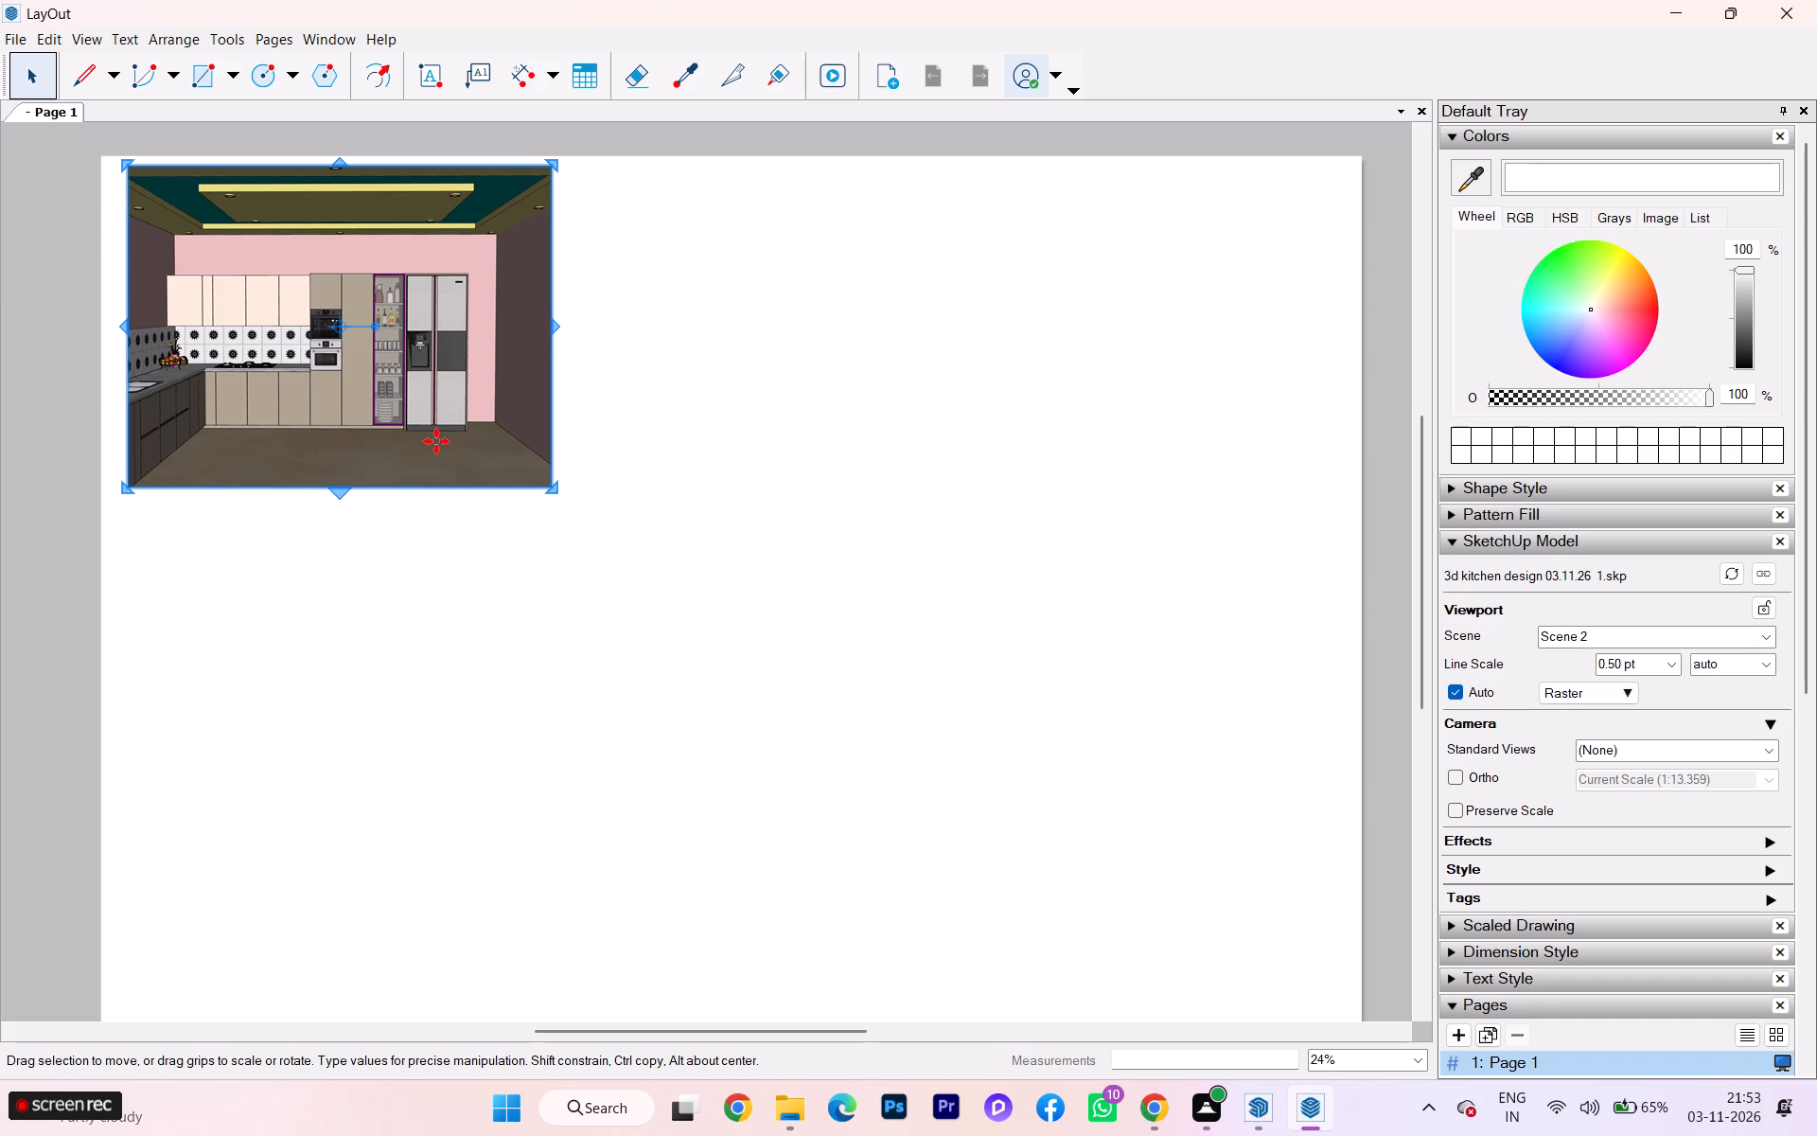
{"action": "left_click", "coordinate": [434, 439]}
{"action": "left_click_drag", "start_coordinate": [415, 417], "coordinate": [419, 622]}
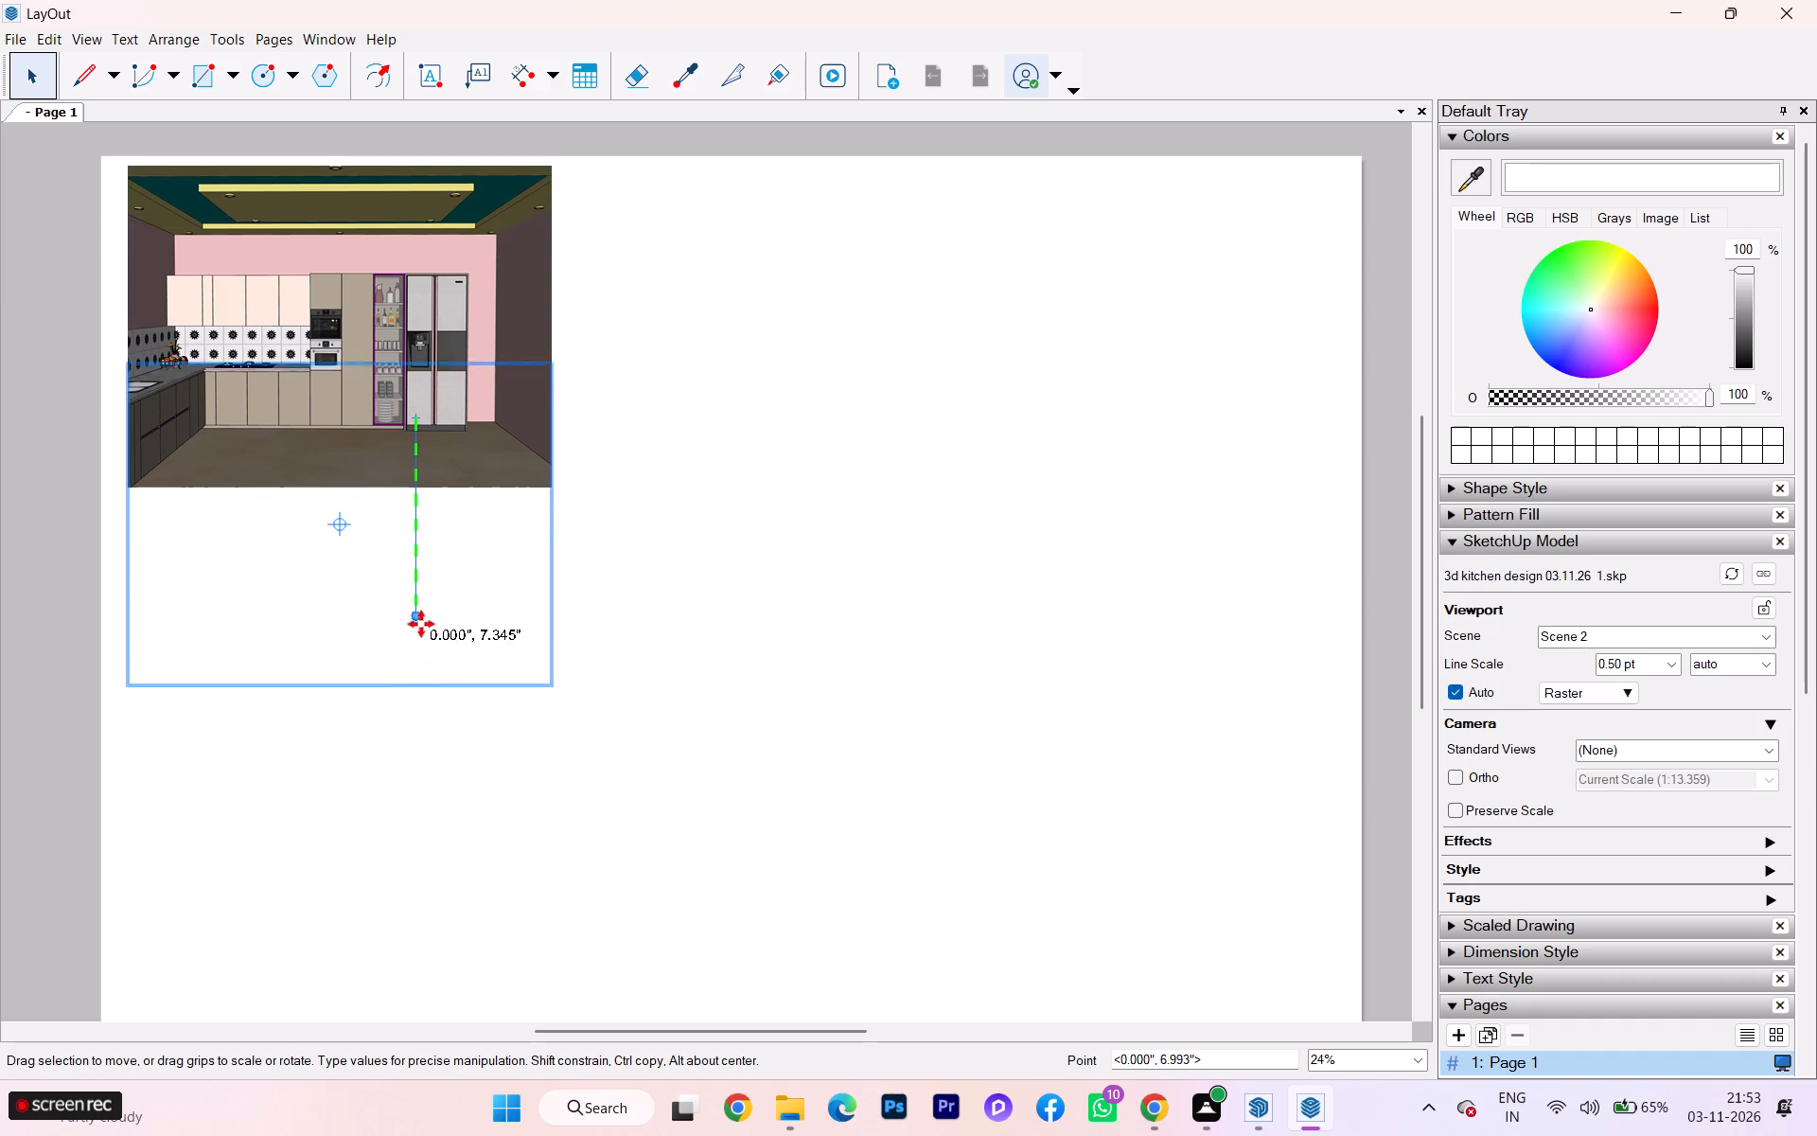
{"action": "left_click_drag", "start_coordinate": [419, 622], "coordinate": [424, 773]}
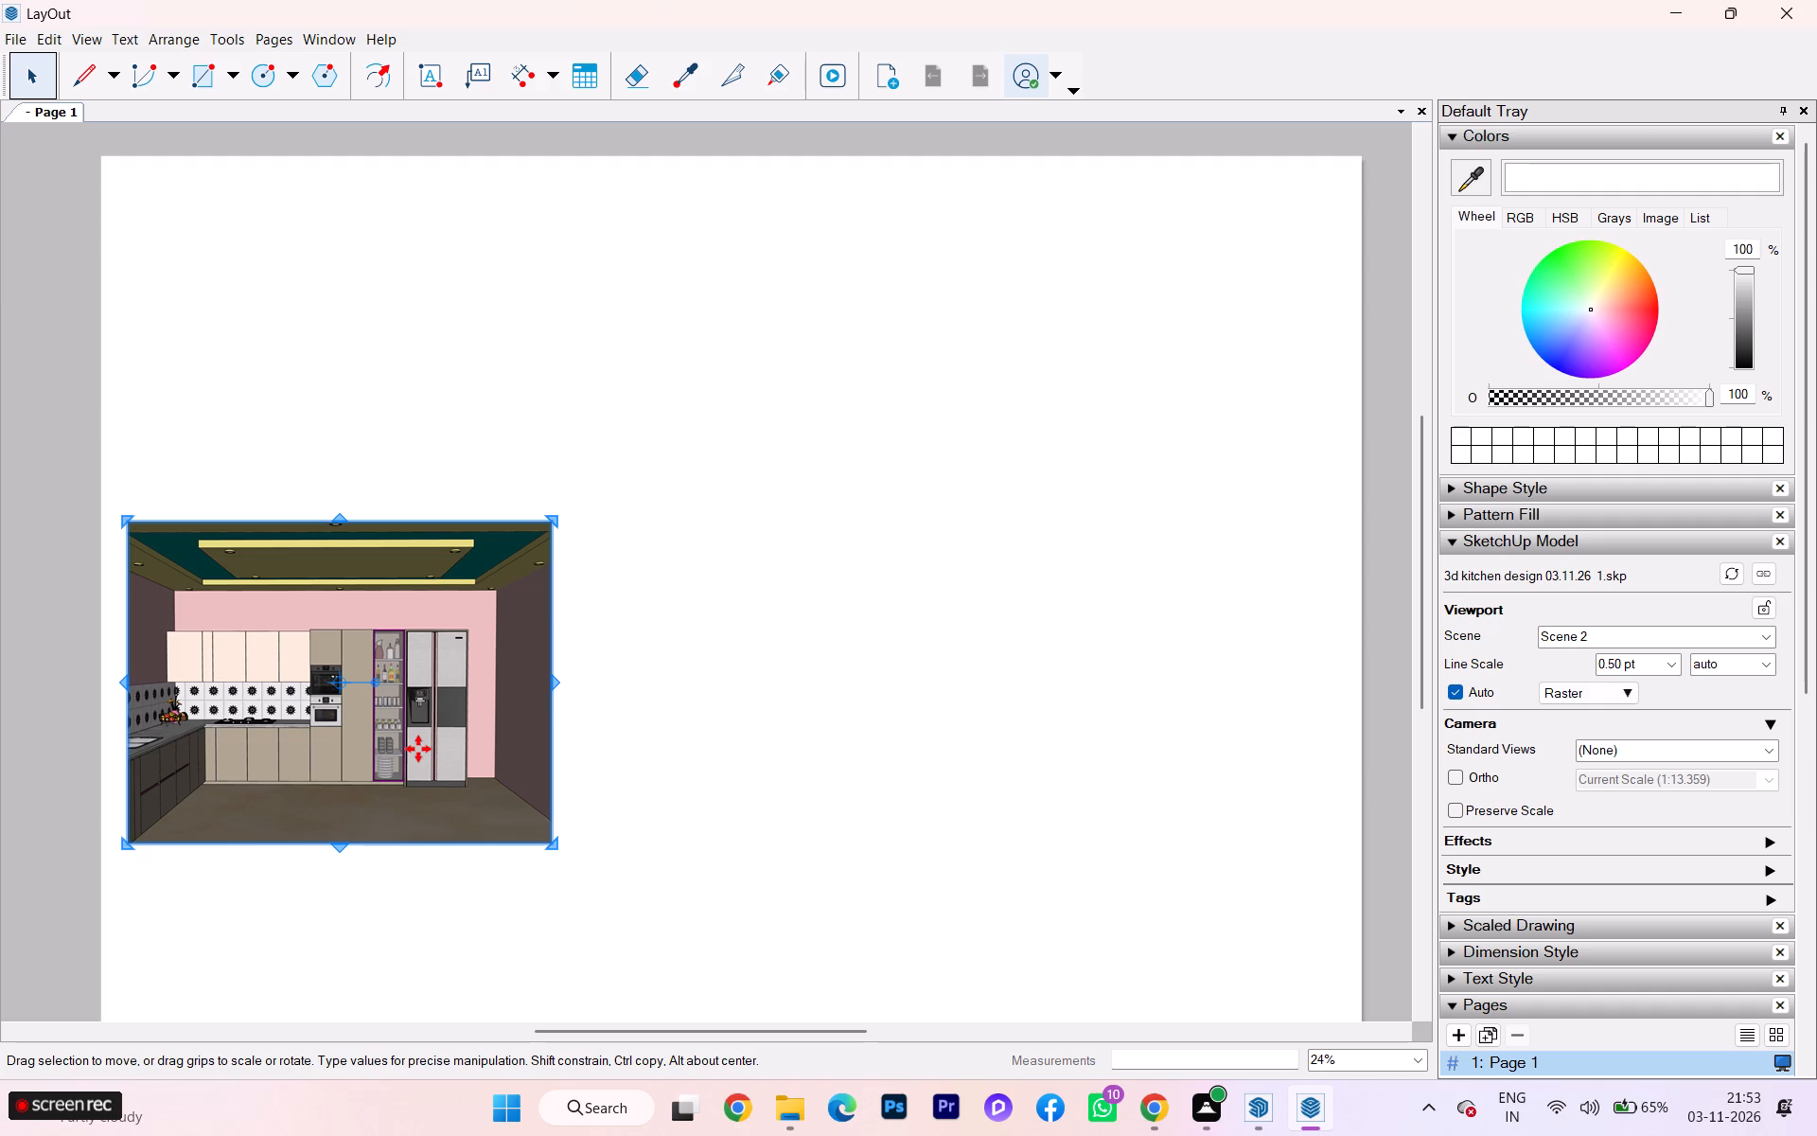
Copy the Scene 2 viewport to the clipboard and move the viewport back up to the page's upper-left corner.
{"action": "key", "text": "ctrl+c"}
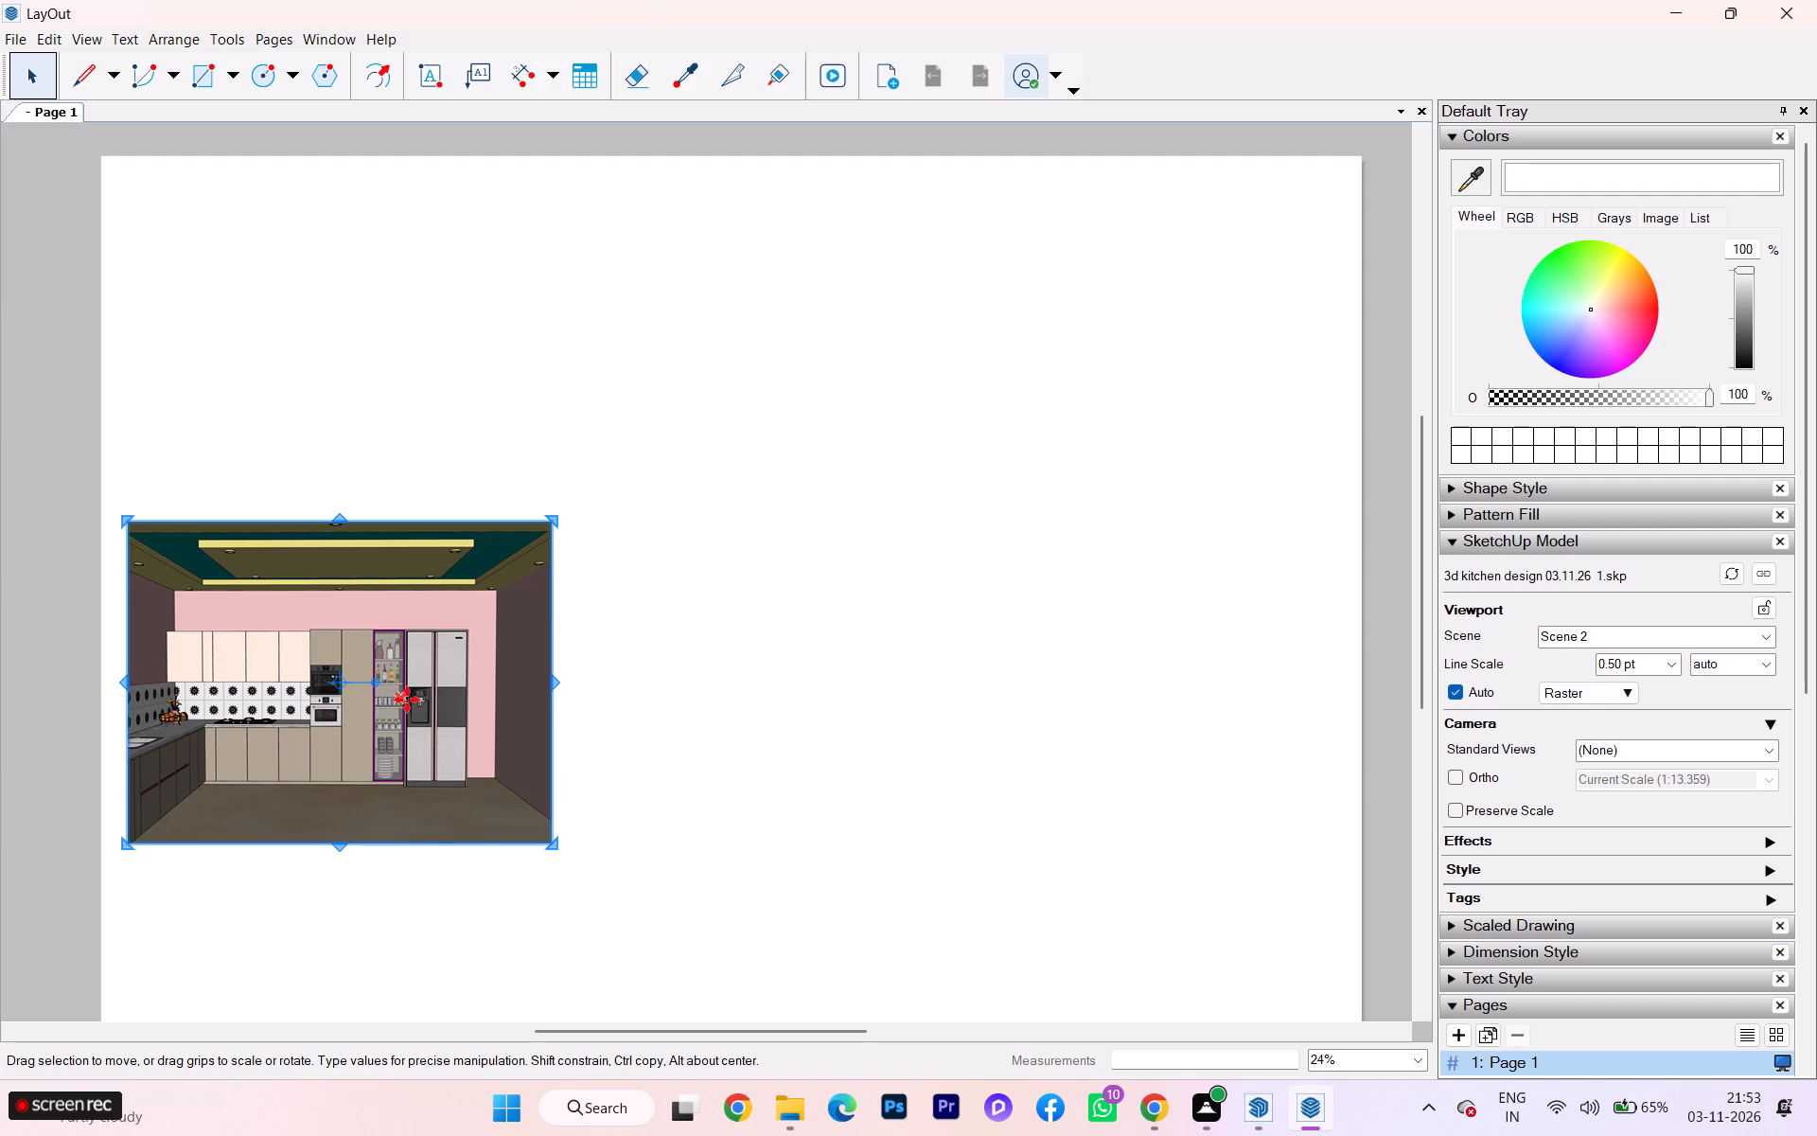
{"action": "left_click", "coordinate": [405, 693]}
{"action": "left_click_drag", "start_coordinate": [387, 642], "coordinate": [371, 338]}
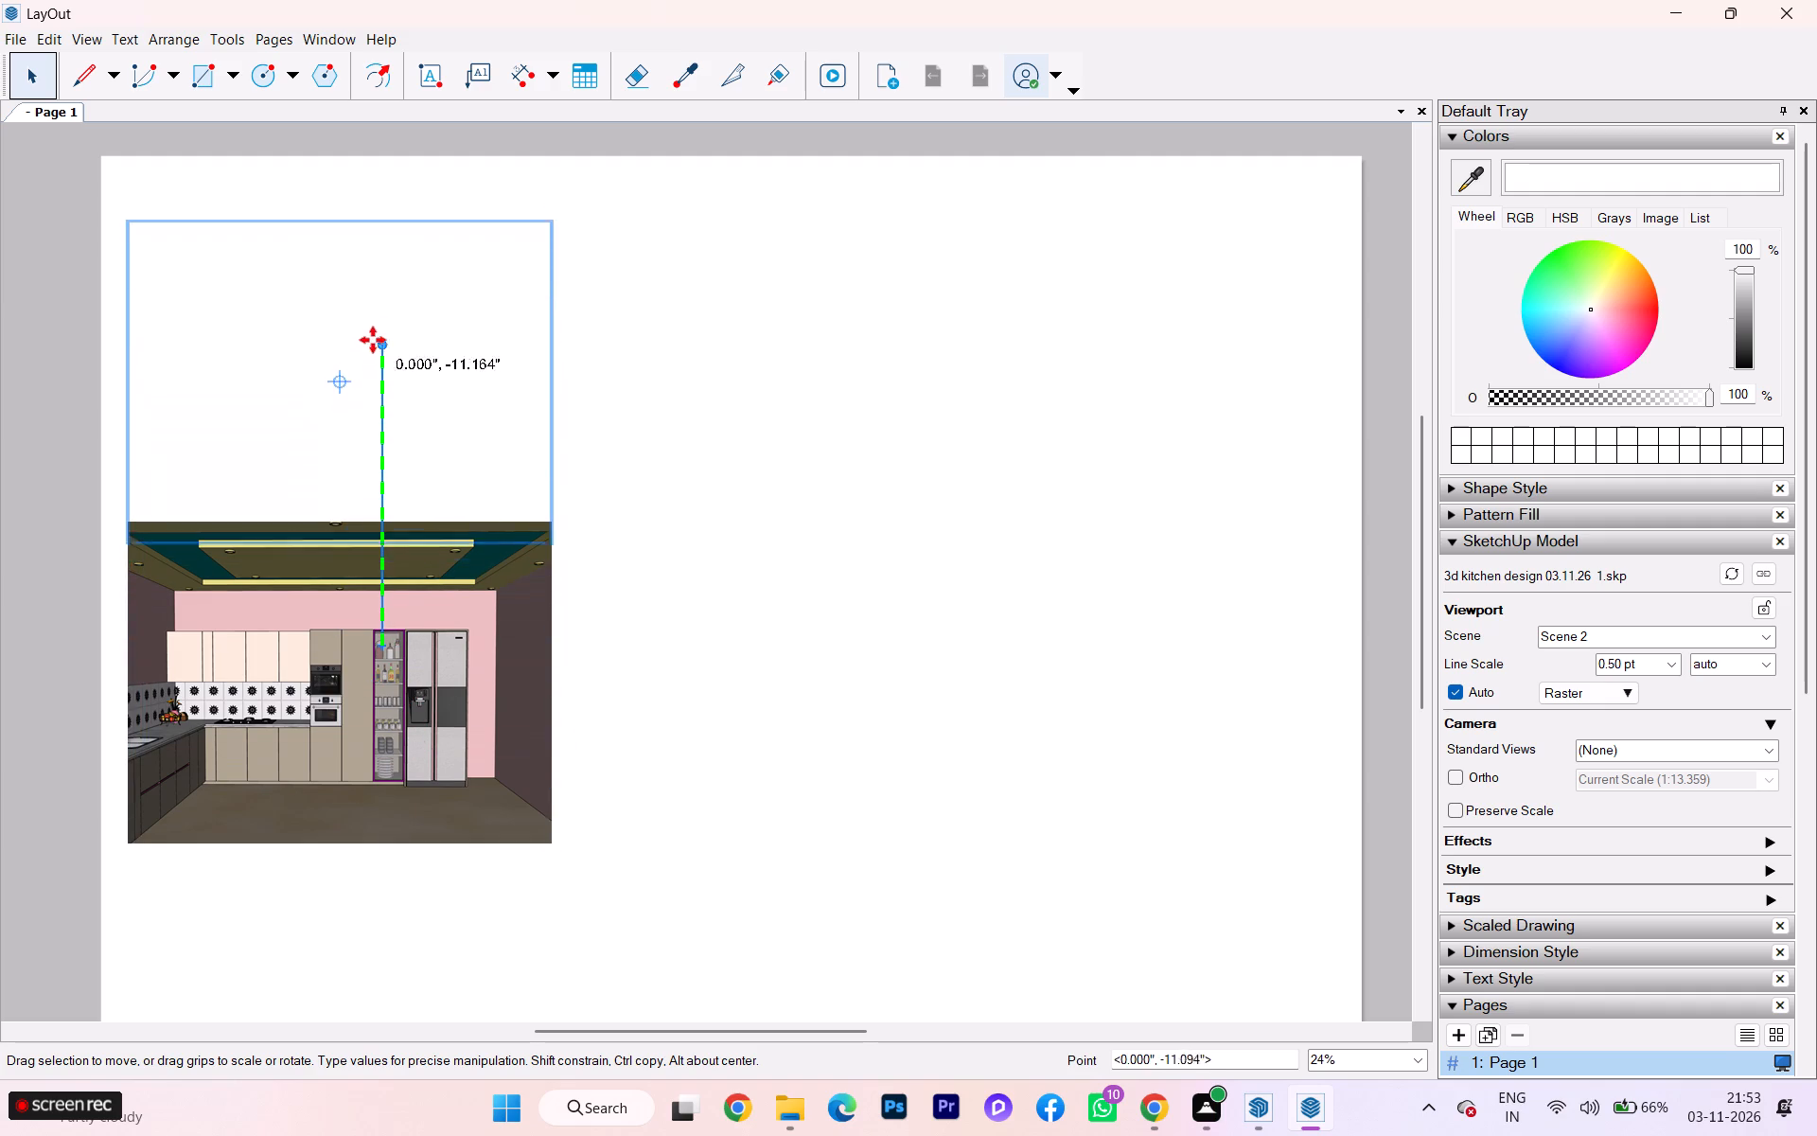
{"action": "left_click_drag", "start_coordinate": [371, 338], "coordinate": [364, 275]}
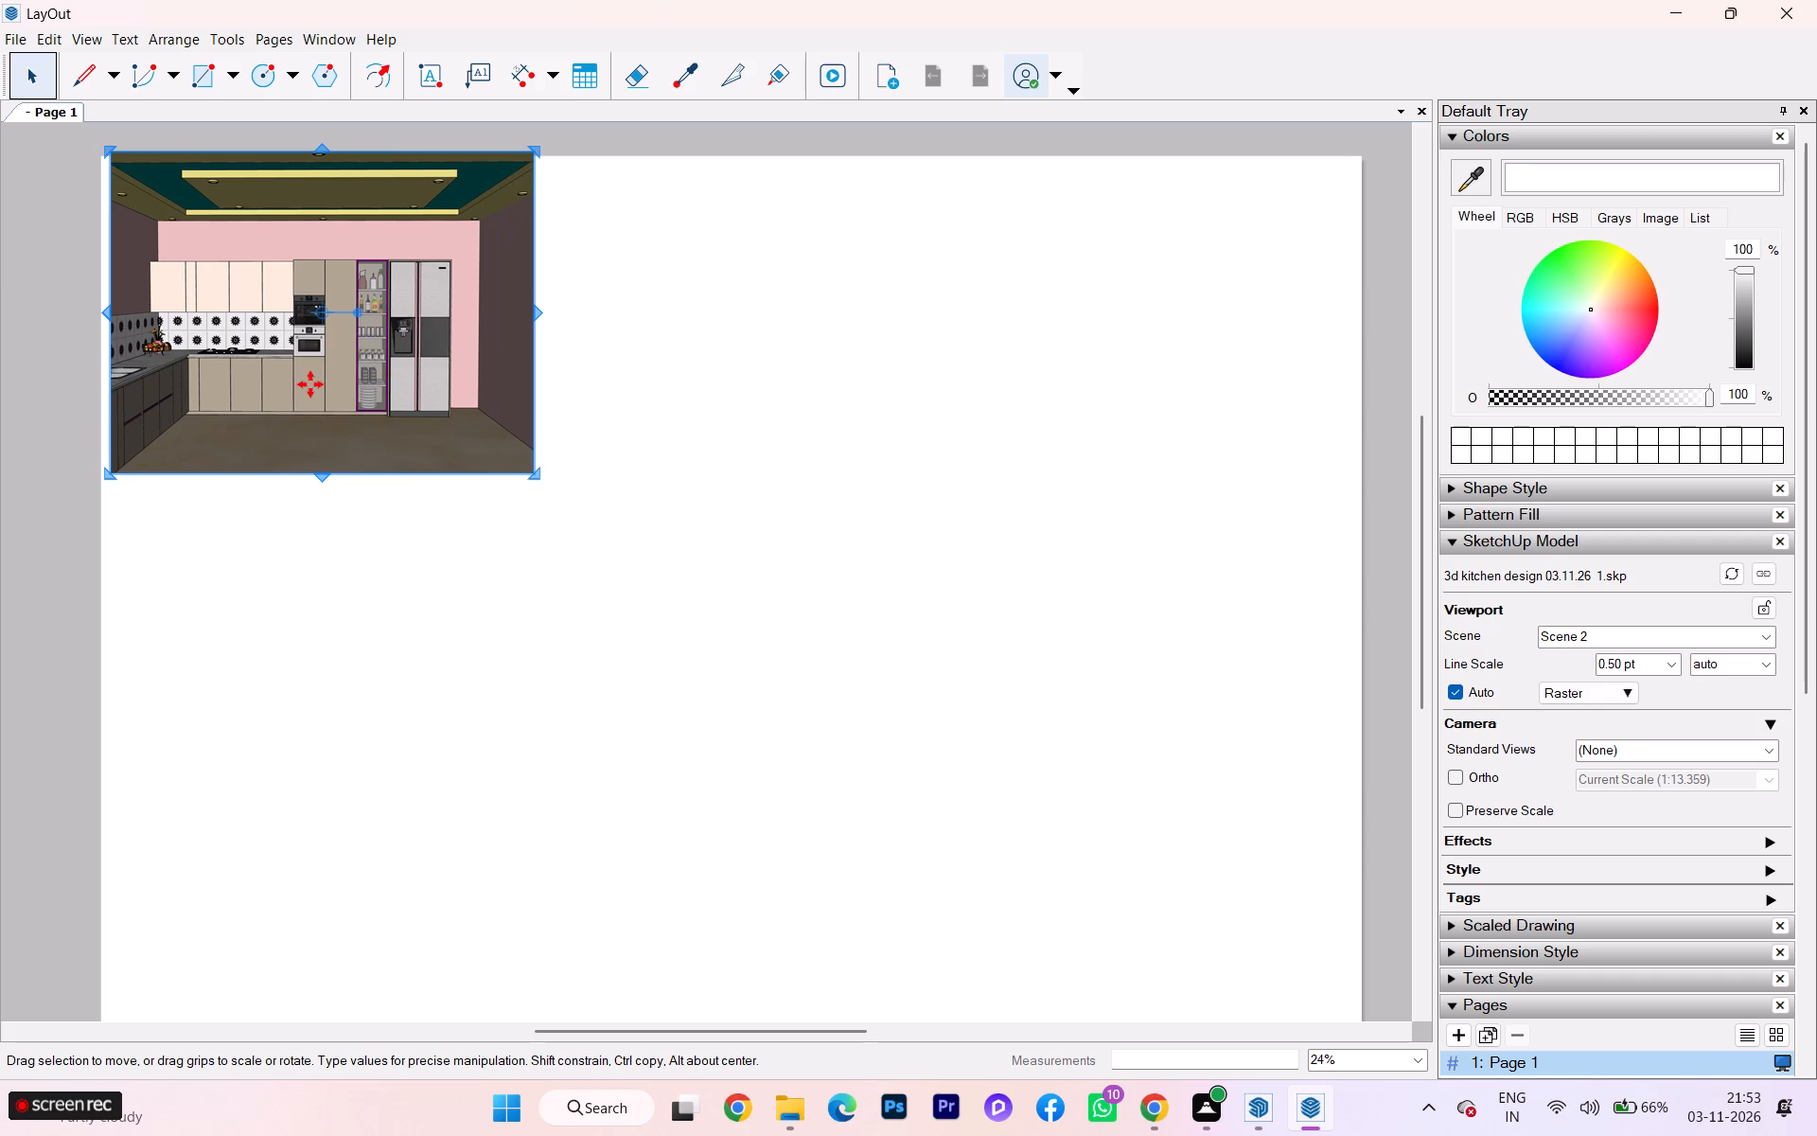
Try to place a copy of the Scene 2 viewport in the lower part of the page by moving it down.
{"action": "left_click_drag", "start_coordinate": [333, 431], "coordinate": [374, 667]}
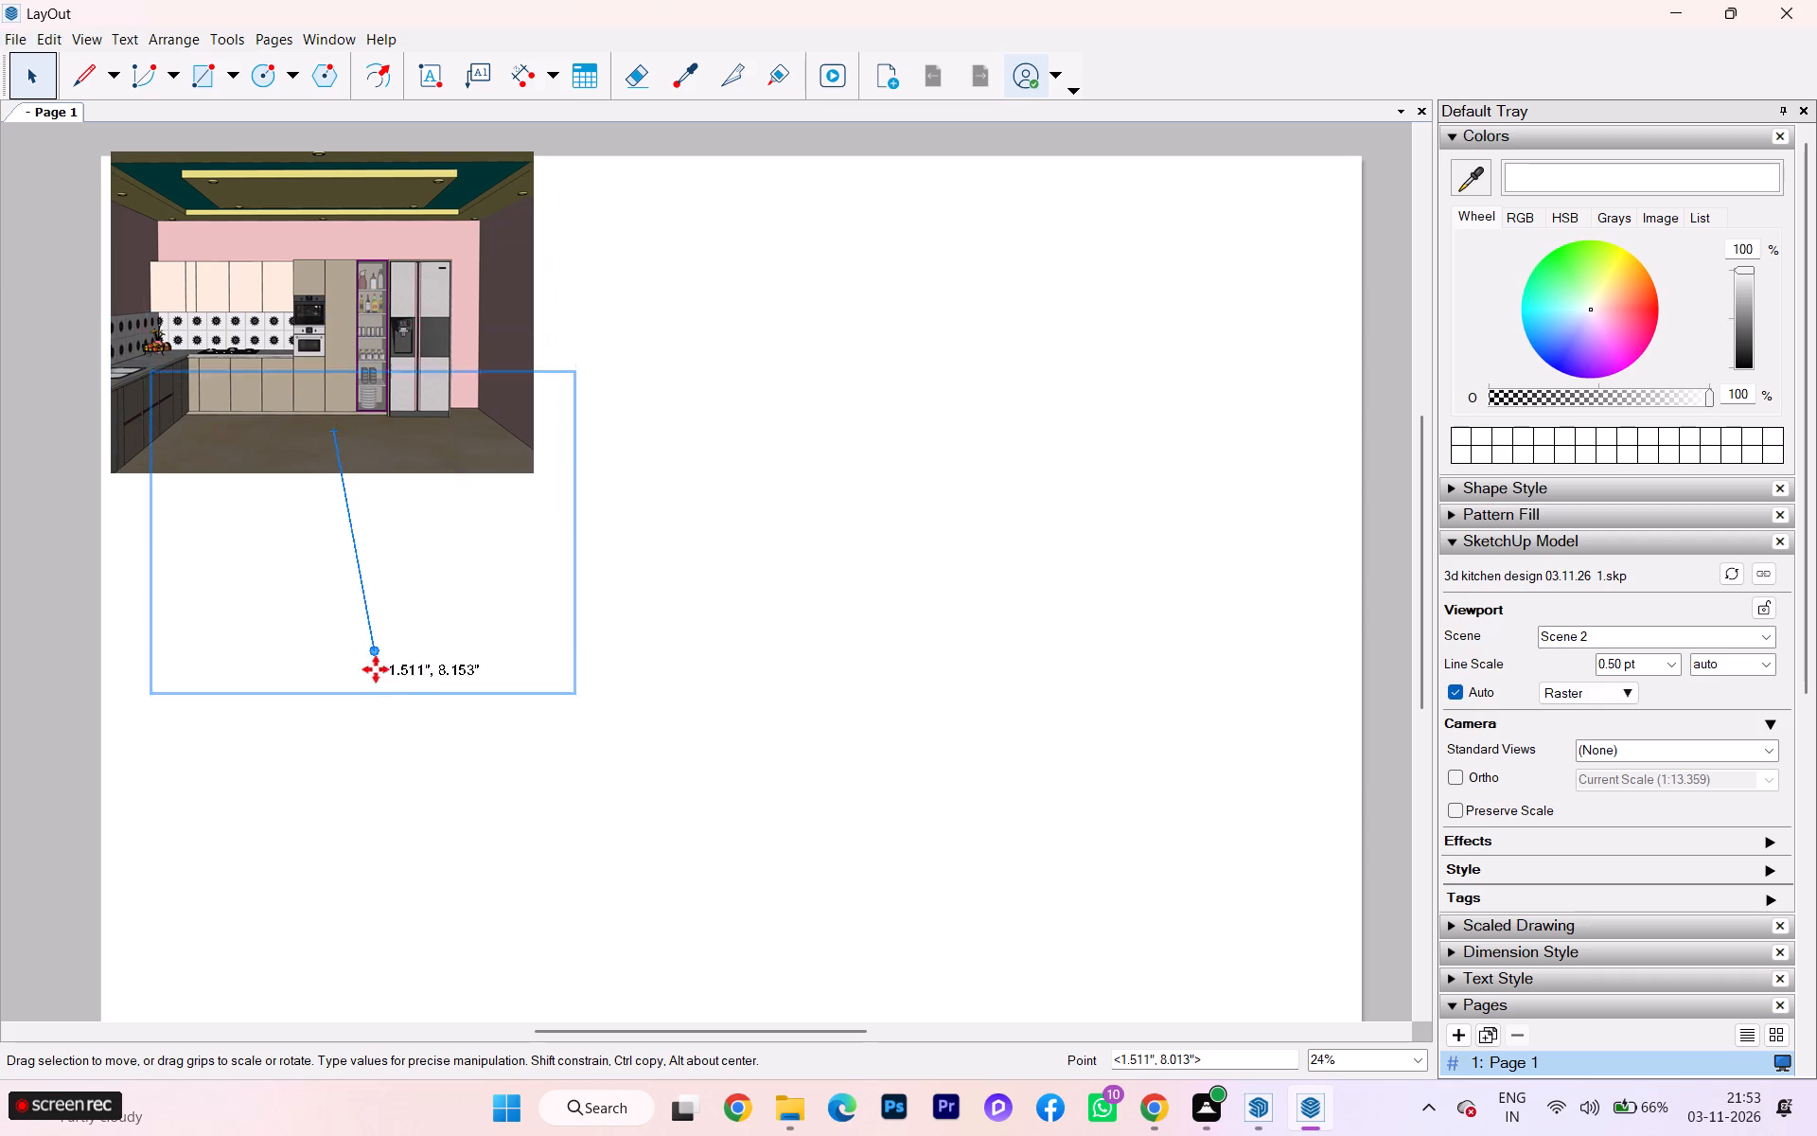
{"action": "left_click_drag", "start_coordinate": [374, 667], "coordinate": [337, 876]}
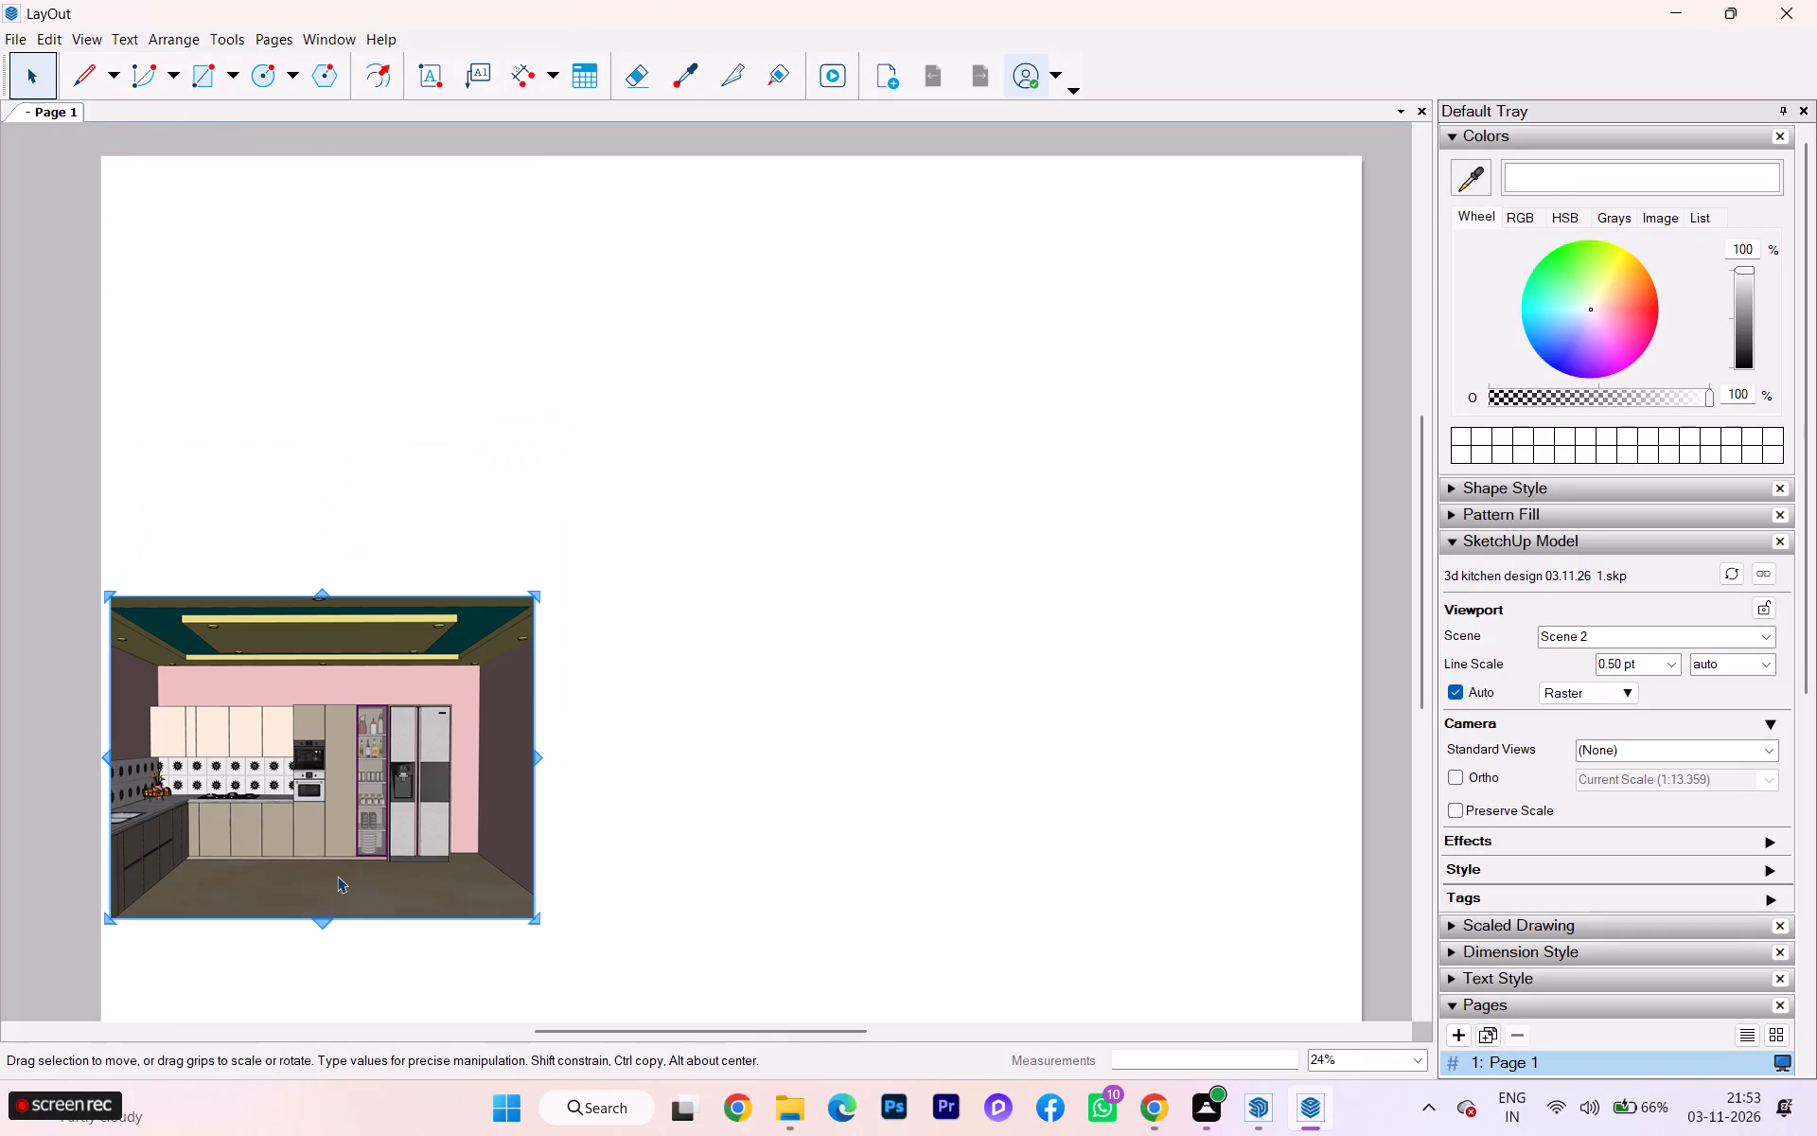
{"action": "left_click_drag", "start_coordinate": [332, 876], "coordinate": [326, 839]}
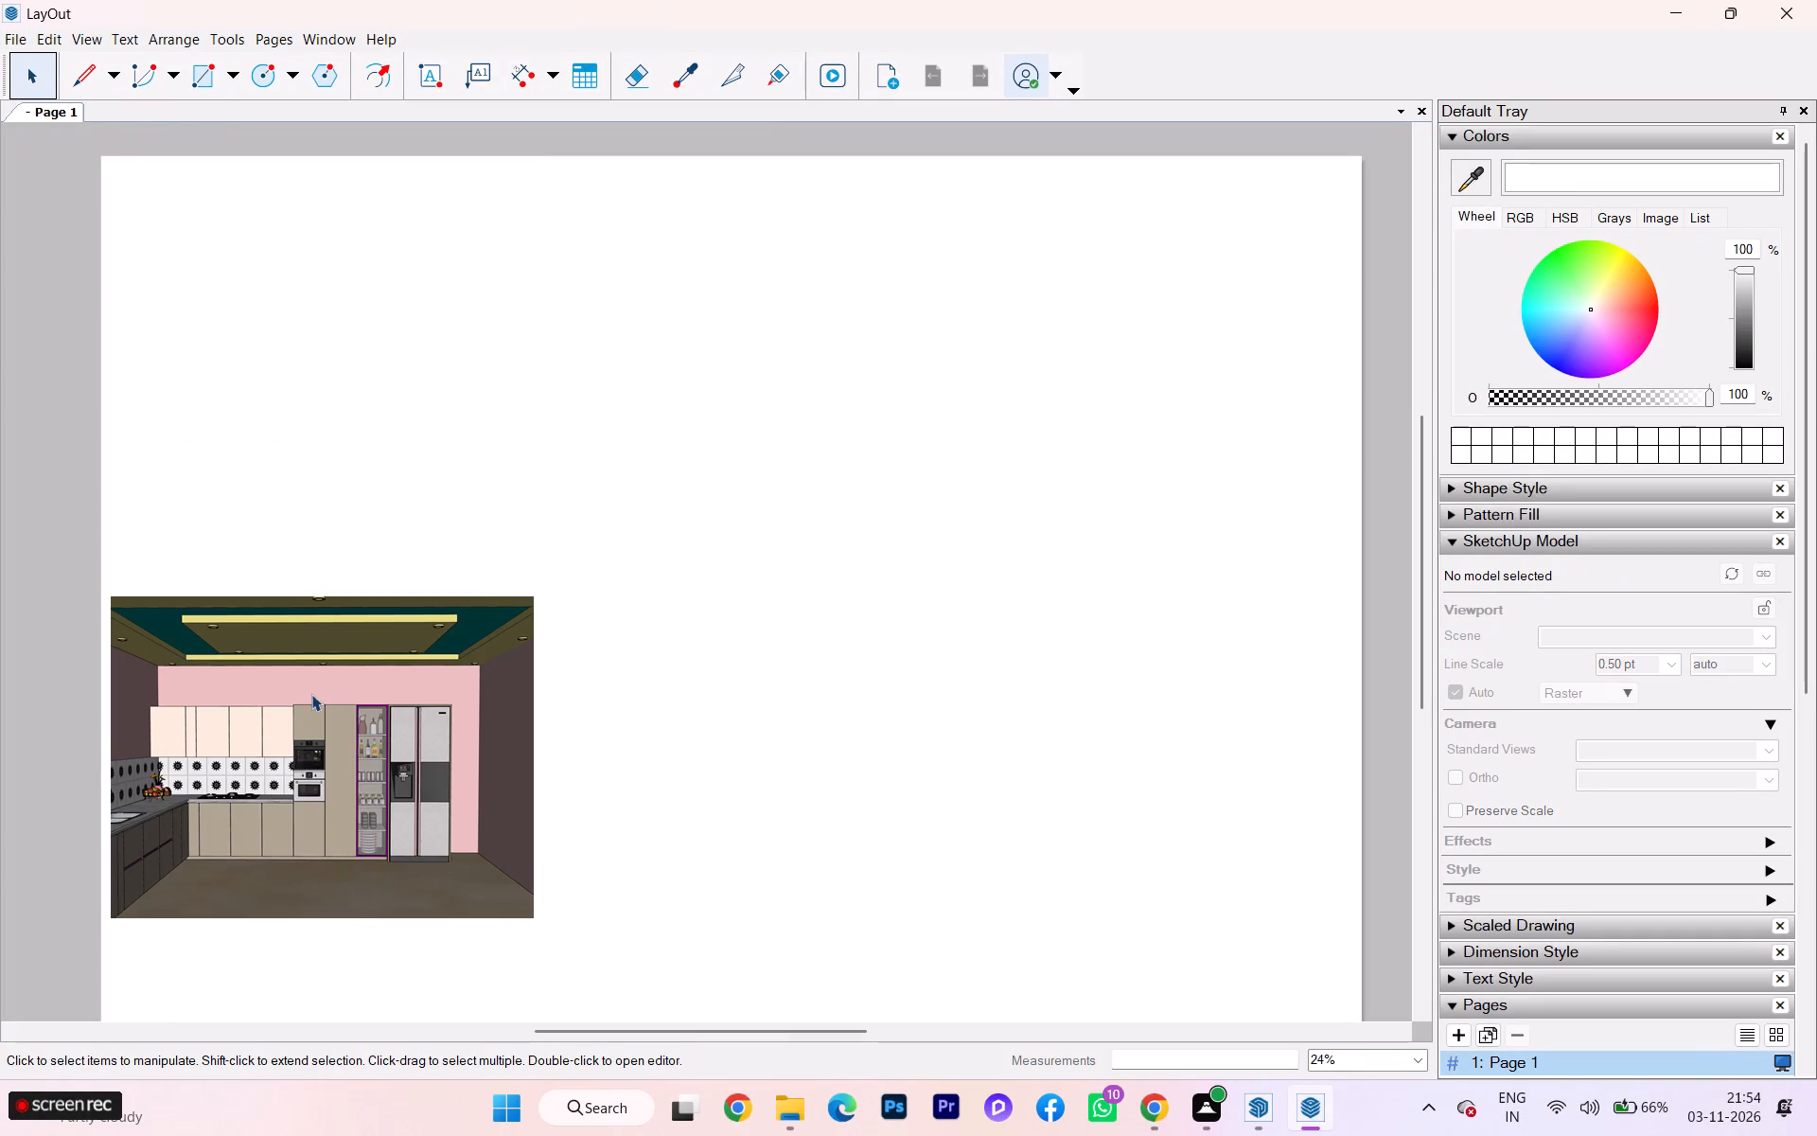
Move the Scene 2 viewport straight up to the page's upper-left corner, just inside the top edge.
{"action": "left_click", "coordinate": [310, 691]}
{"action": "left_click", "coordinate": [309, 645]}
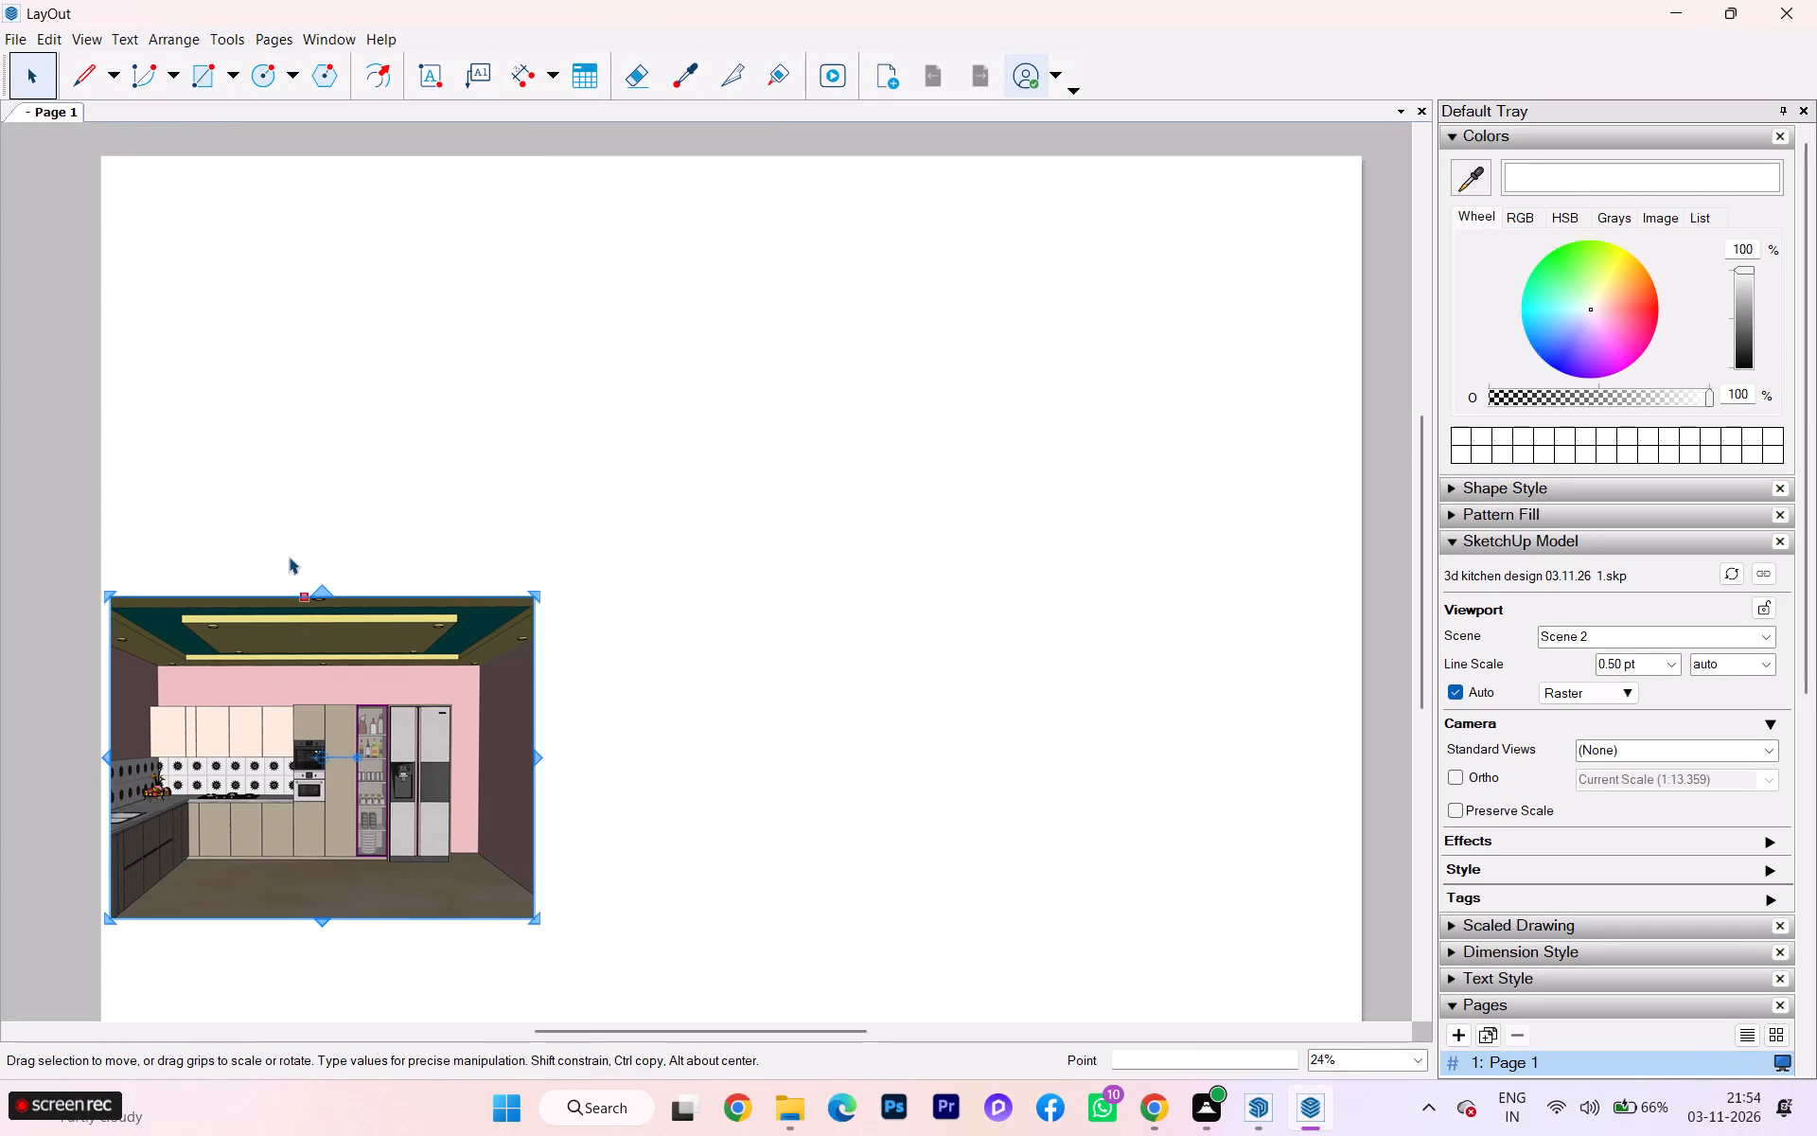
{"action": "left_click_drag", "start_coordinate": [303, 652], "coordinate": [295, 233]}
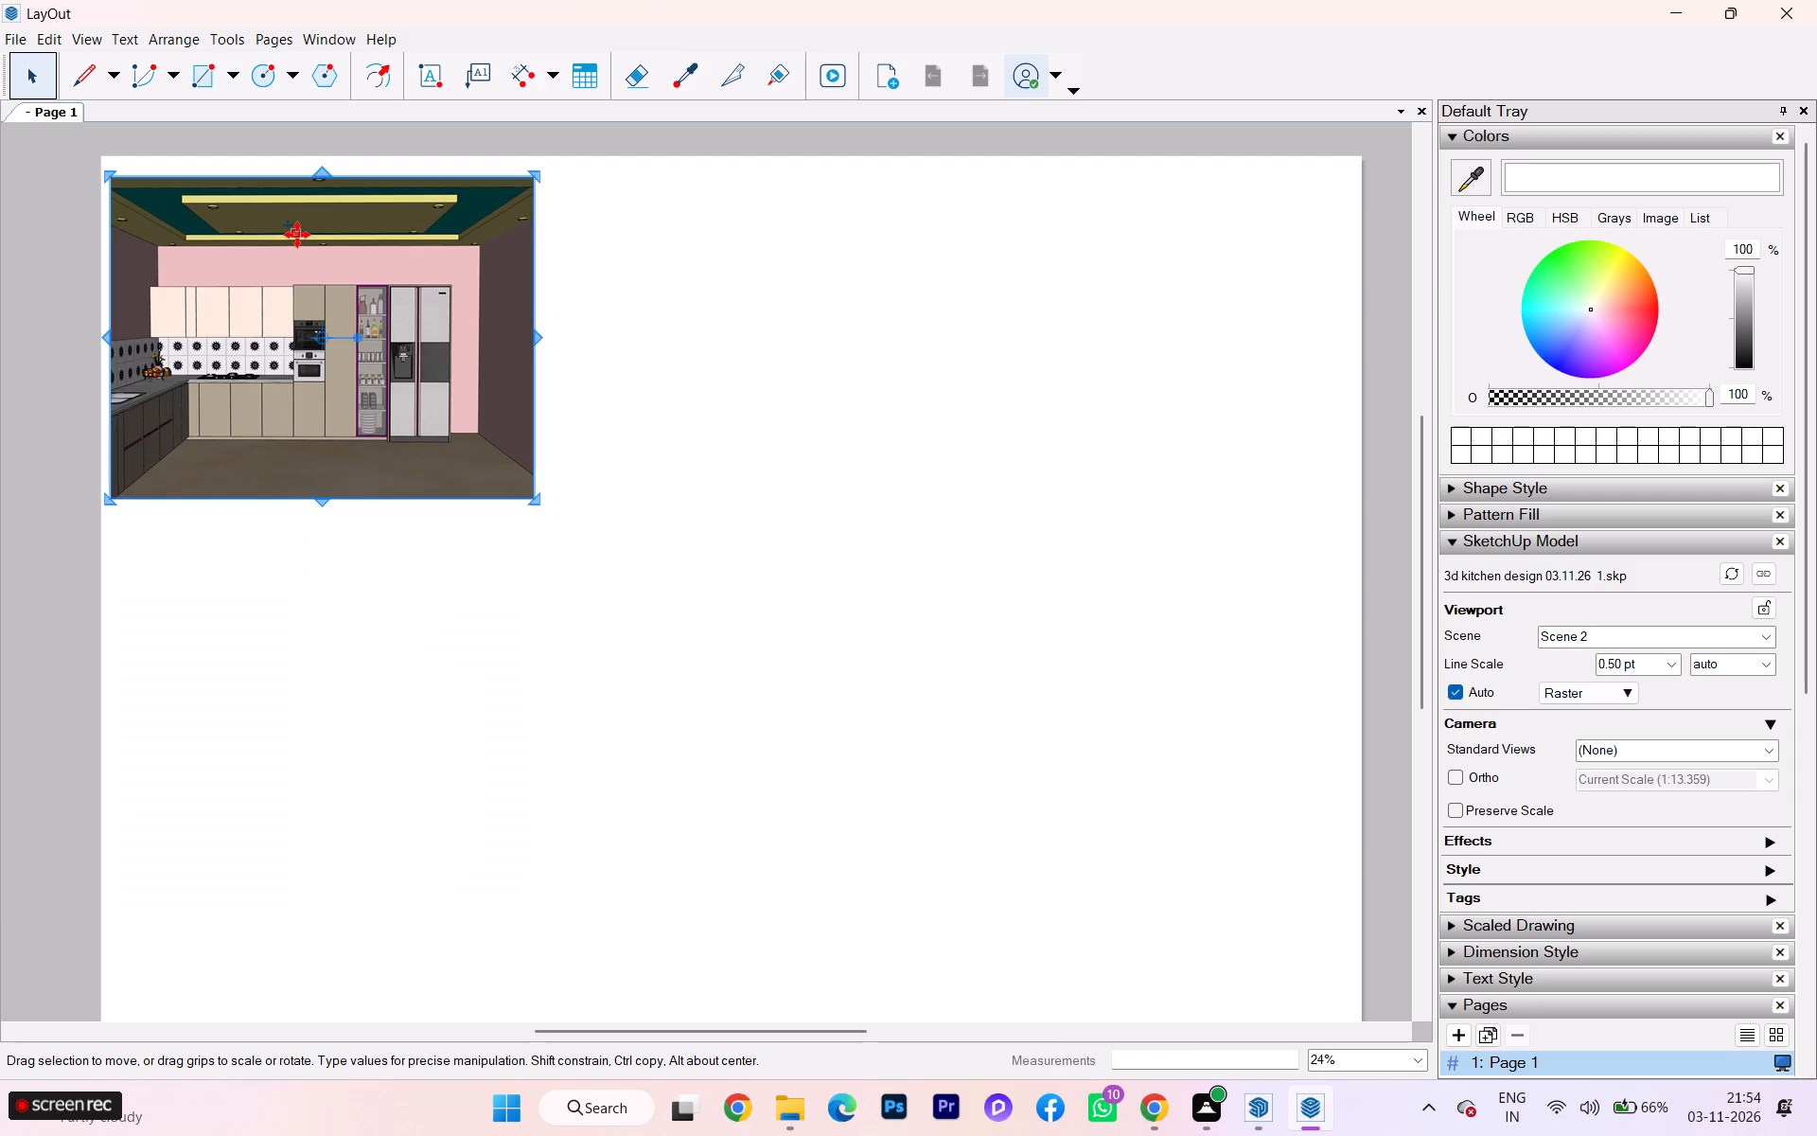
Place a copy of the Scene 2 viewport directly below the original, leaving a small gap between them.
{"action": "left_click_drag", "start_coordinate": [280, 248], "coordinate": [272, 711], "text": "ctrl"}
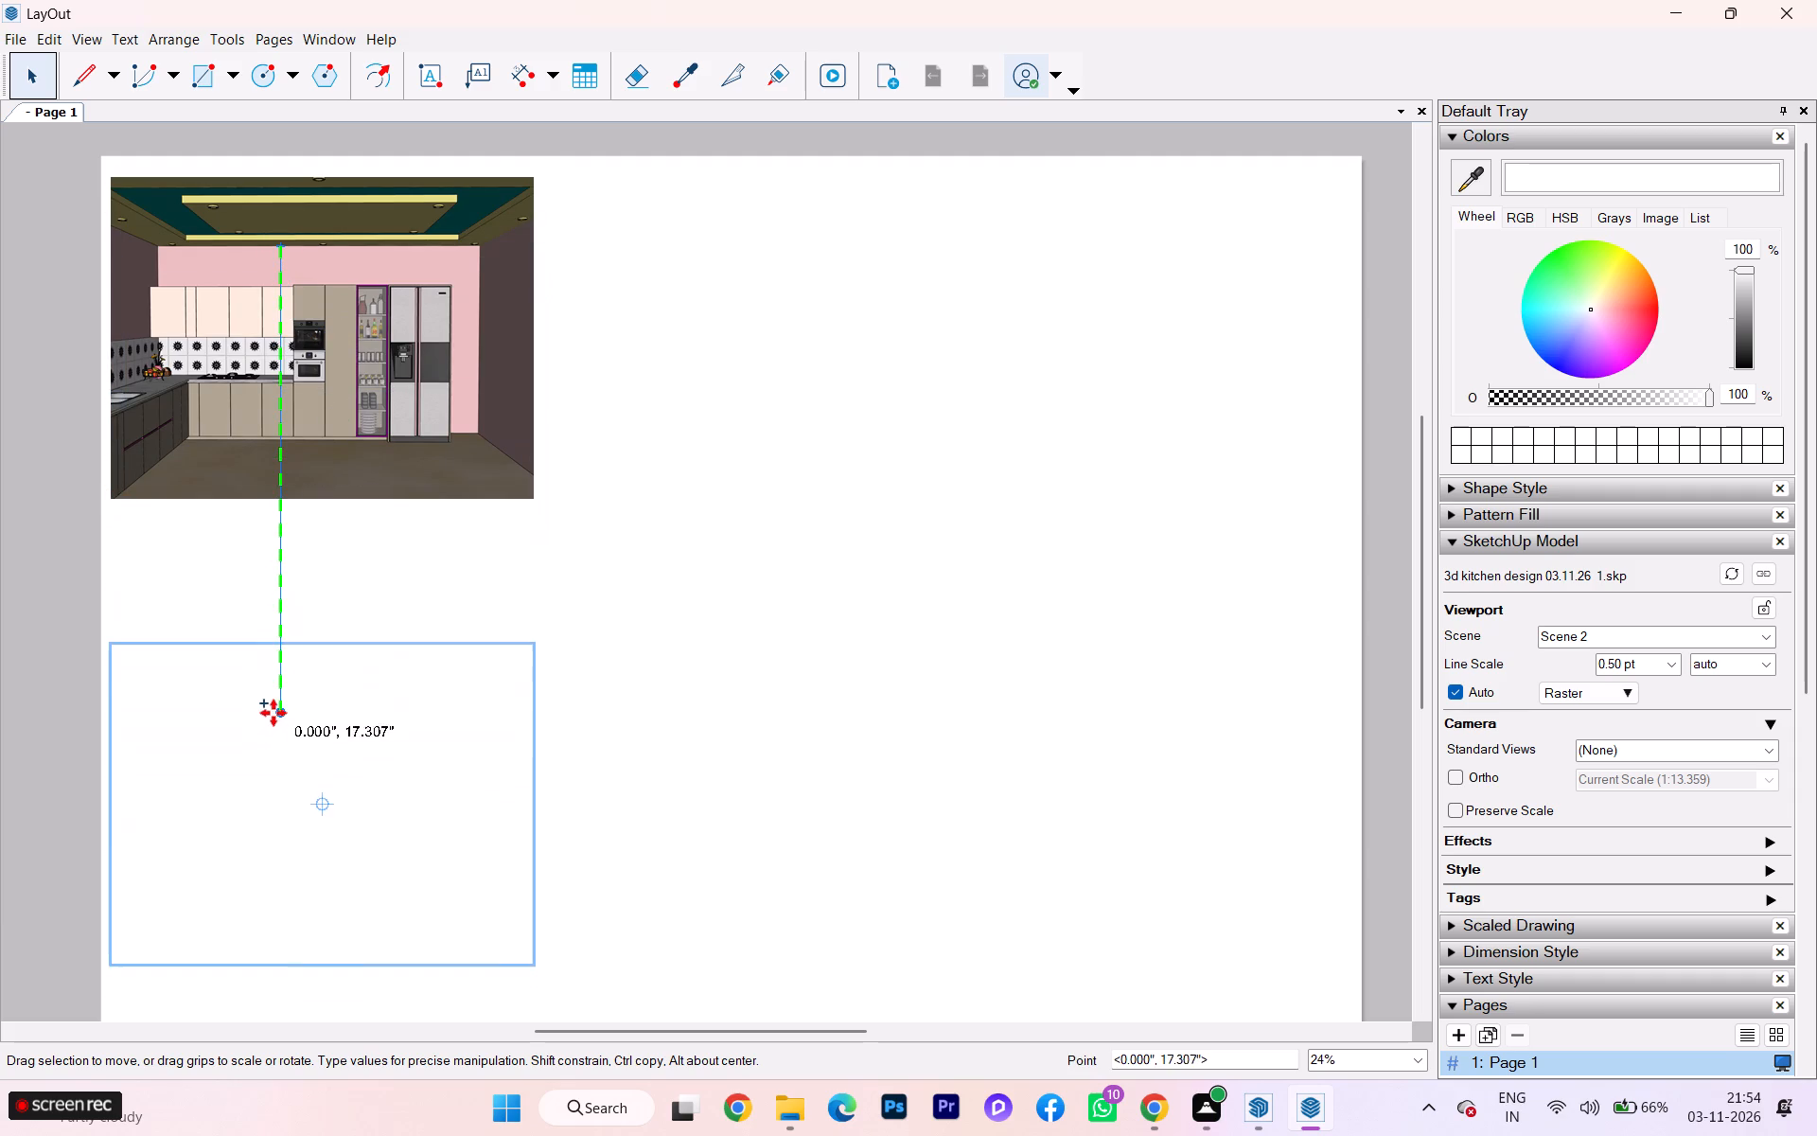
{"action": "left_click_drag", "start_coordinate": [272, 711], "coordinate": [277, 648], "text": "ctrl"}
{"action": "left_click", "coordinate": [277, 648], "text": "ctrl"}
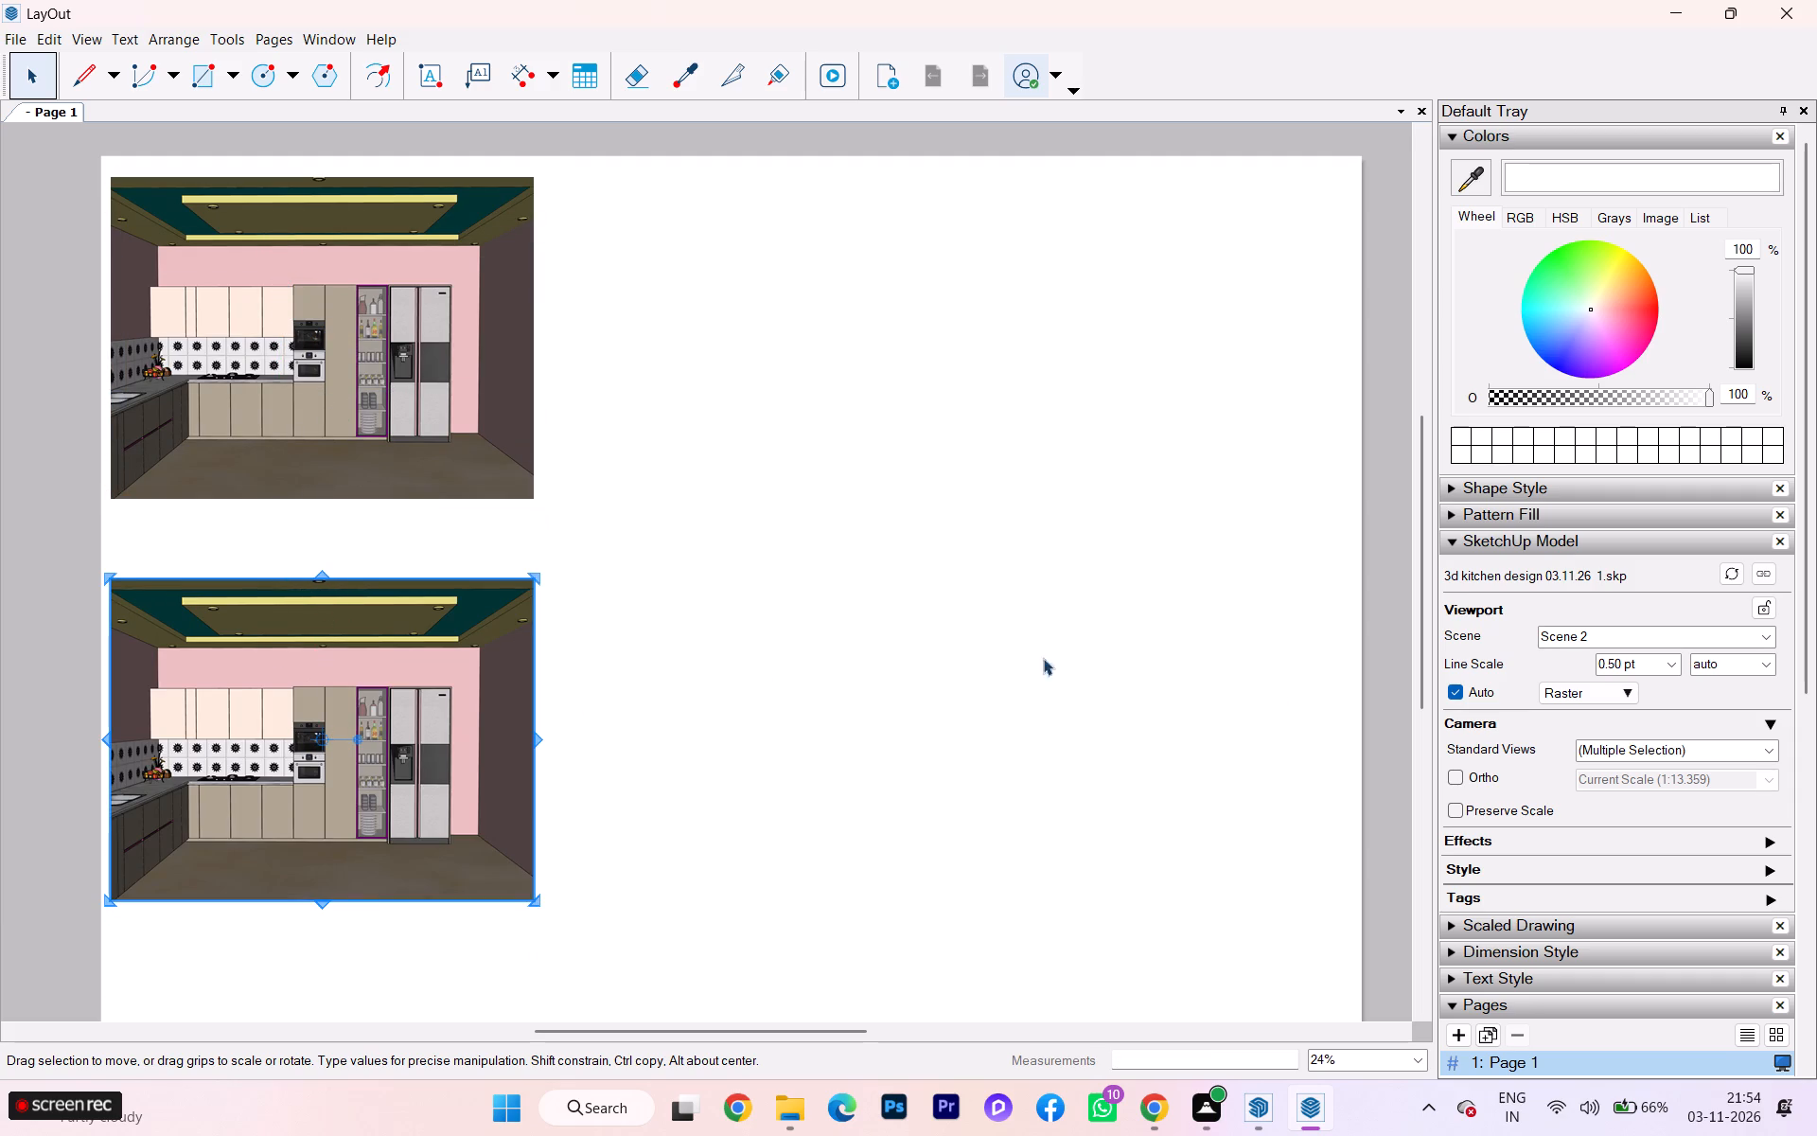
Set the lower viewport copy to show Scene 1.
{"action": "left_click", "coordinate": [1667, 633]}
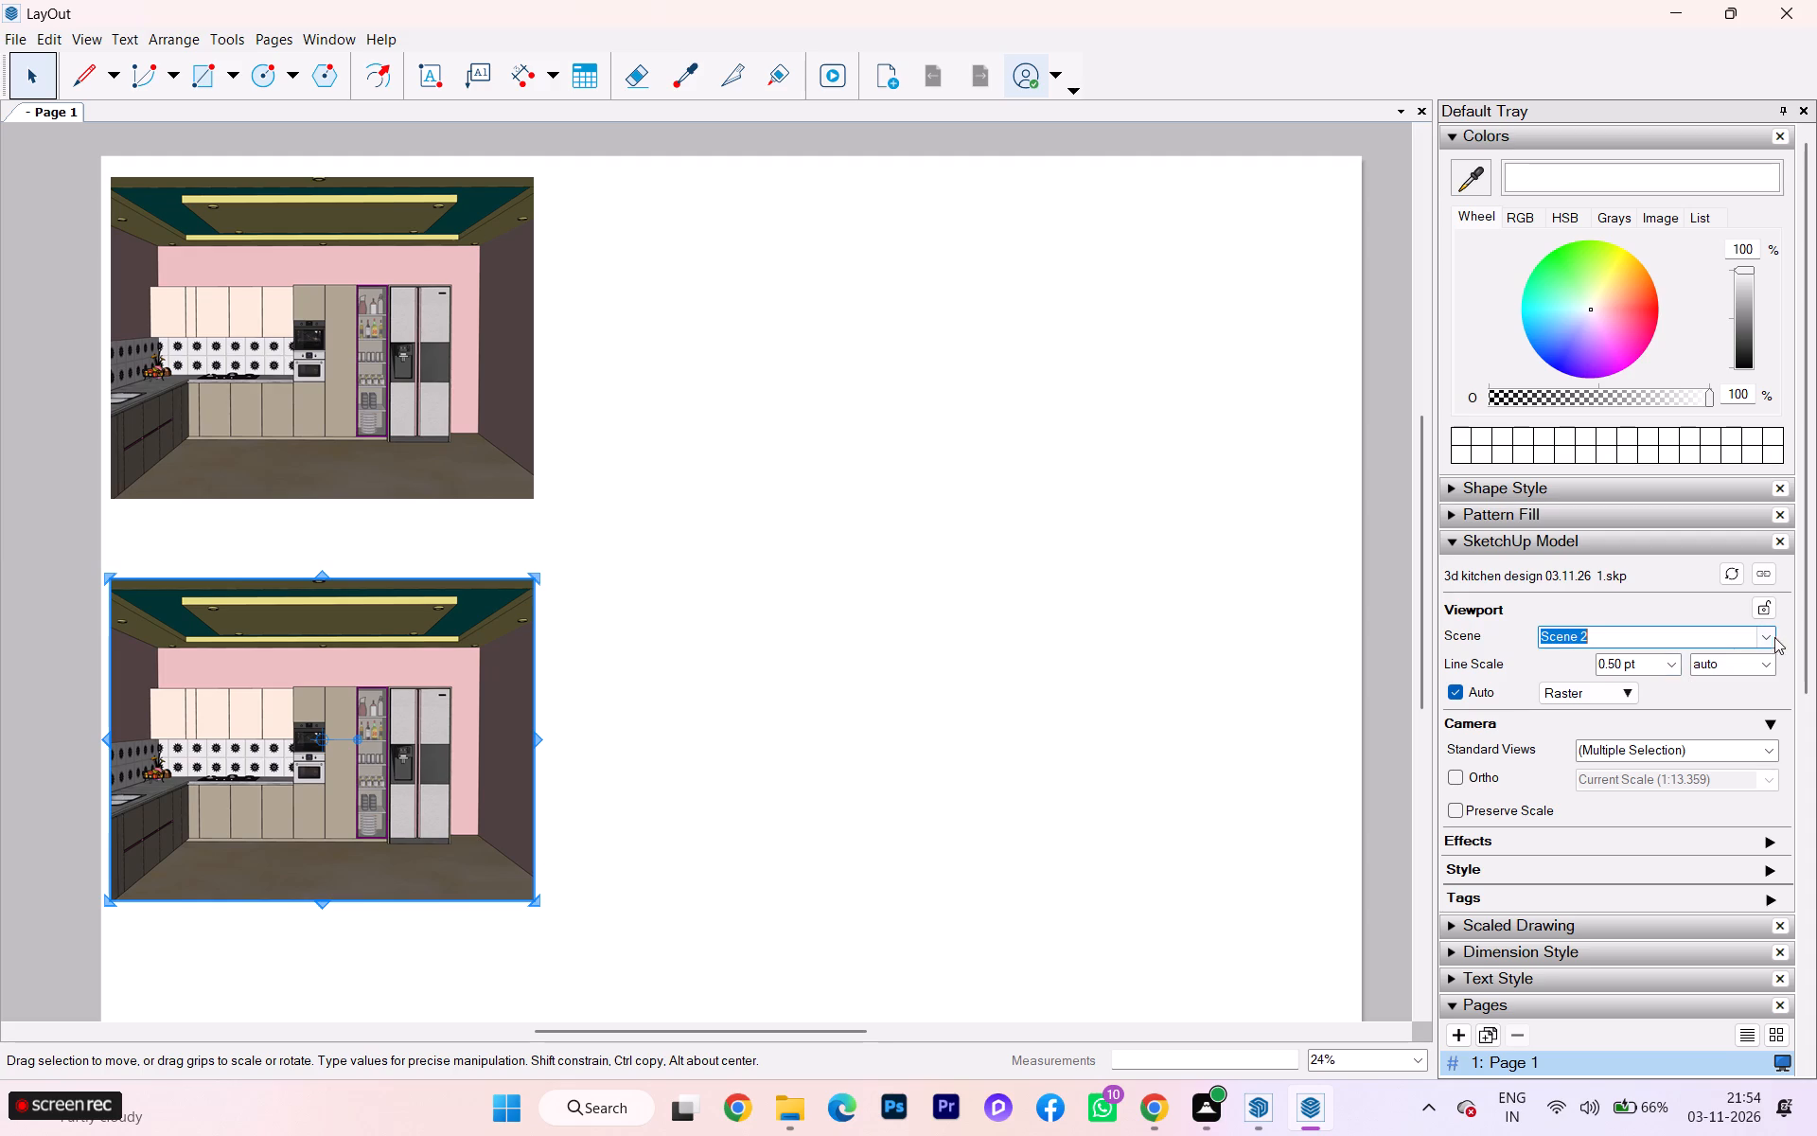
{"action": "left_click", "coordinate": [1768, 637]}
{"action": "left_click", "coordinate": [1579, 674]}
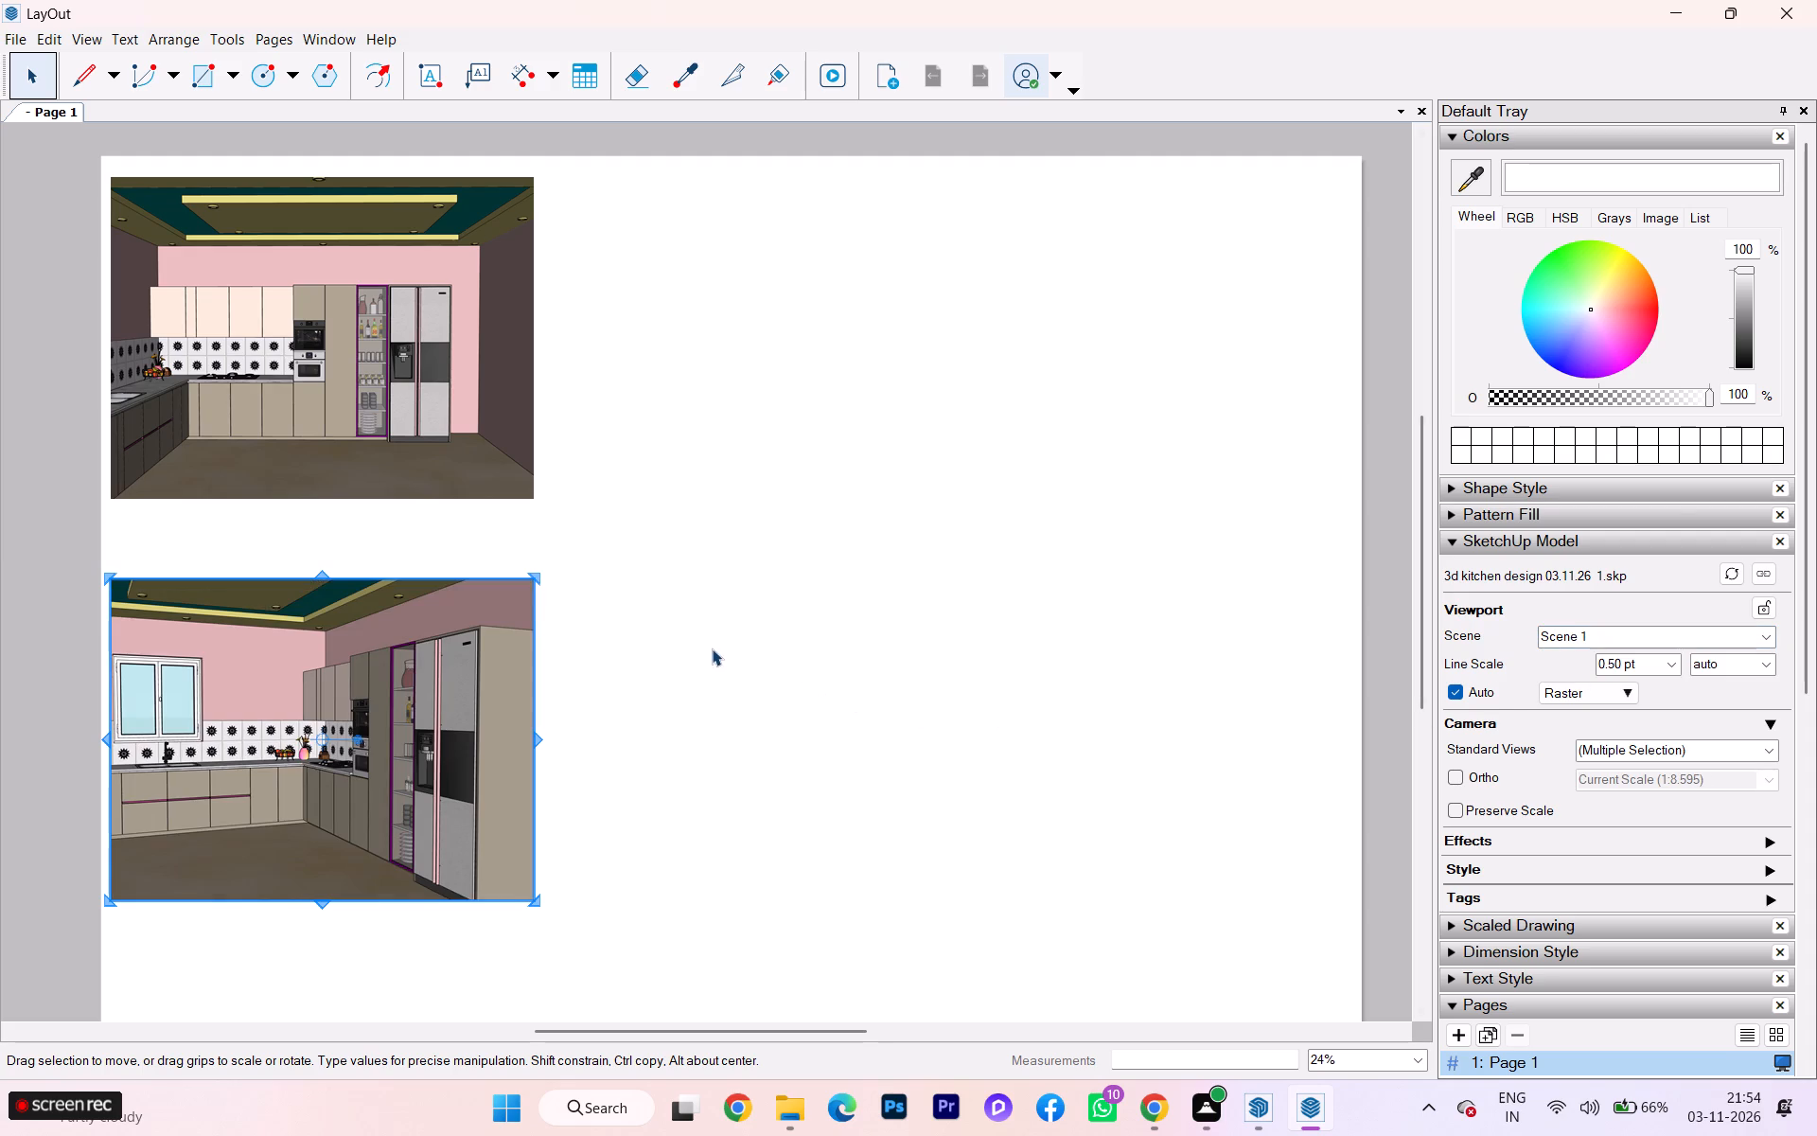
Place a copy of the Scene 1 viewport level with it to its right, leaving a gap between them.
{"action": "left_click", "coordinate": [700, 626]}
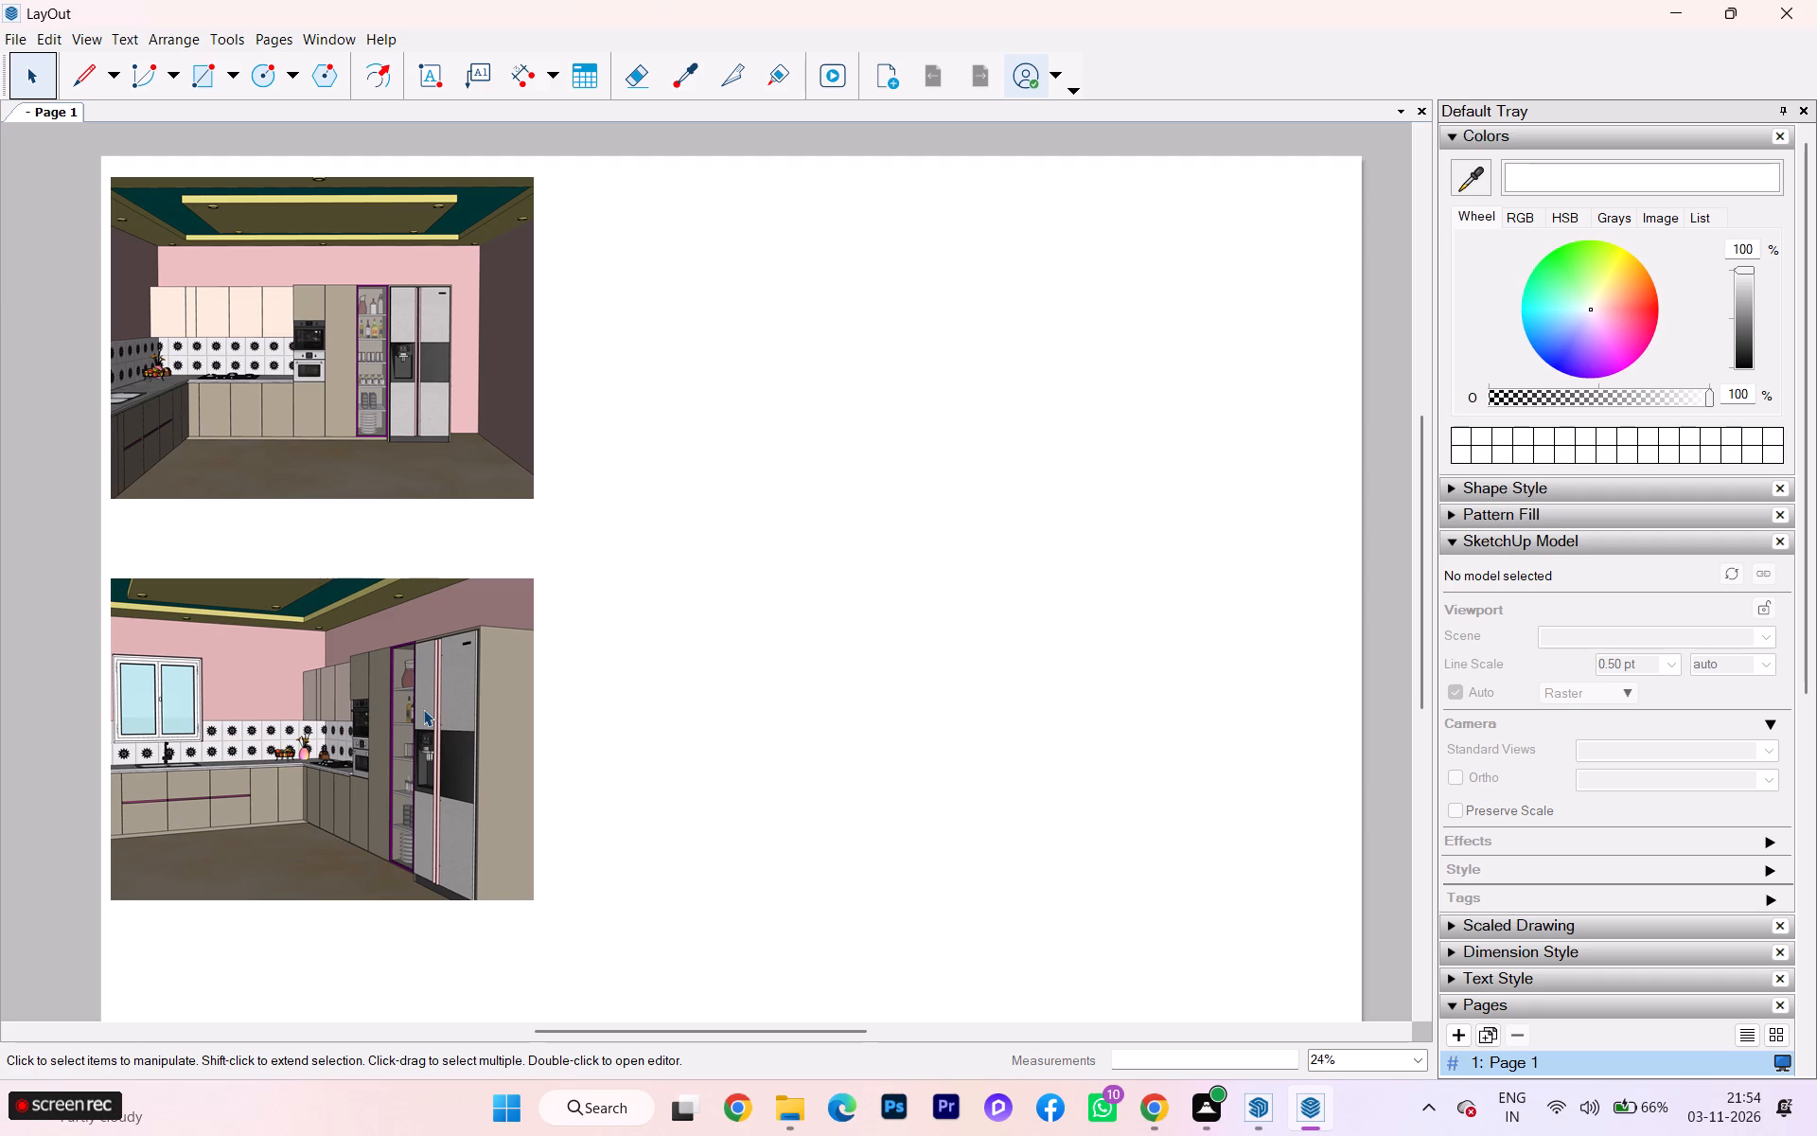
{"action": "scroll", "coordinate": [378, 737], "scroll_direction": "down", "scroll_amount": 2}
{"action": "scroll", "coordinate": [421, 770], "scroll_direction": "up", "scroll_amount": 1}
{"action": "scroll", "coordinate": [421, 770], "scroll_direction": "down", "scroll_amount": 1}
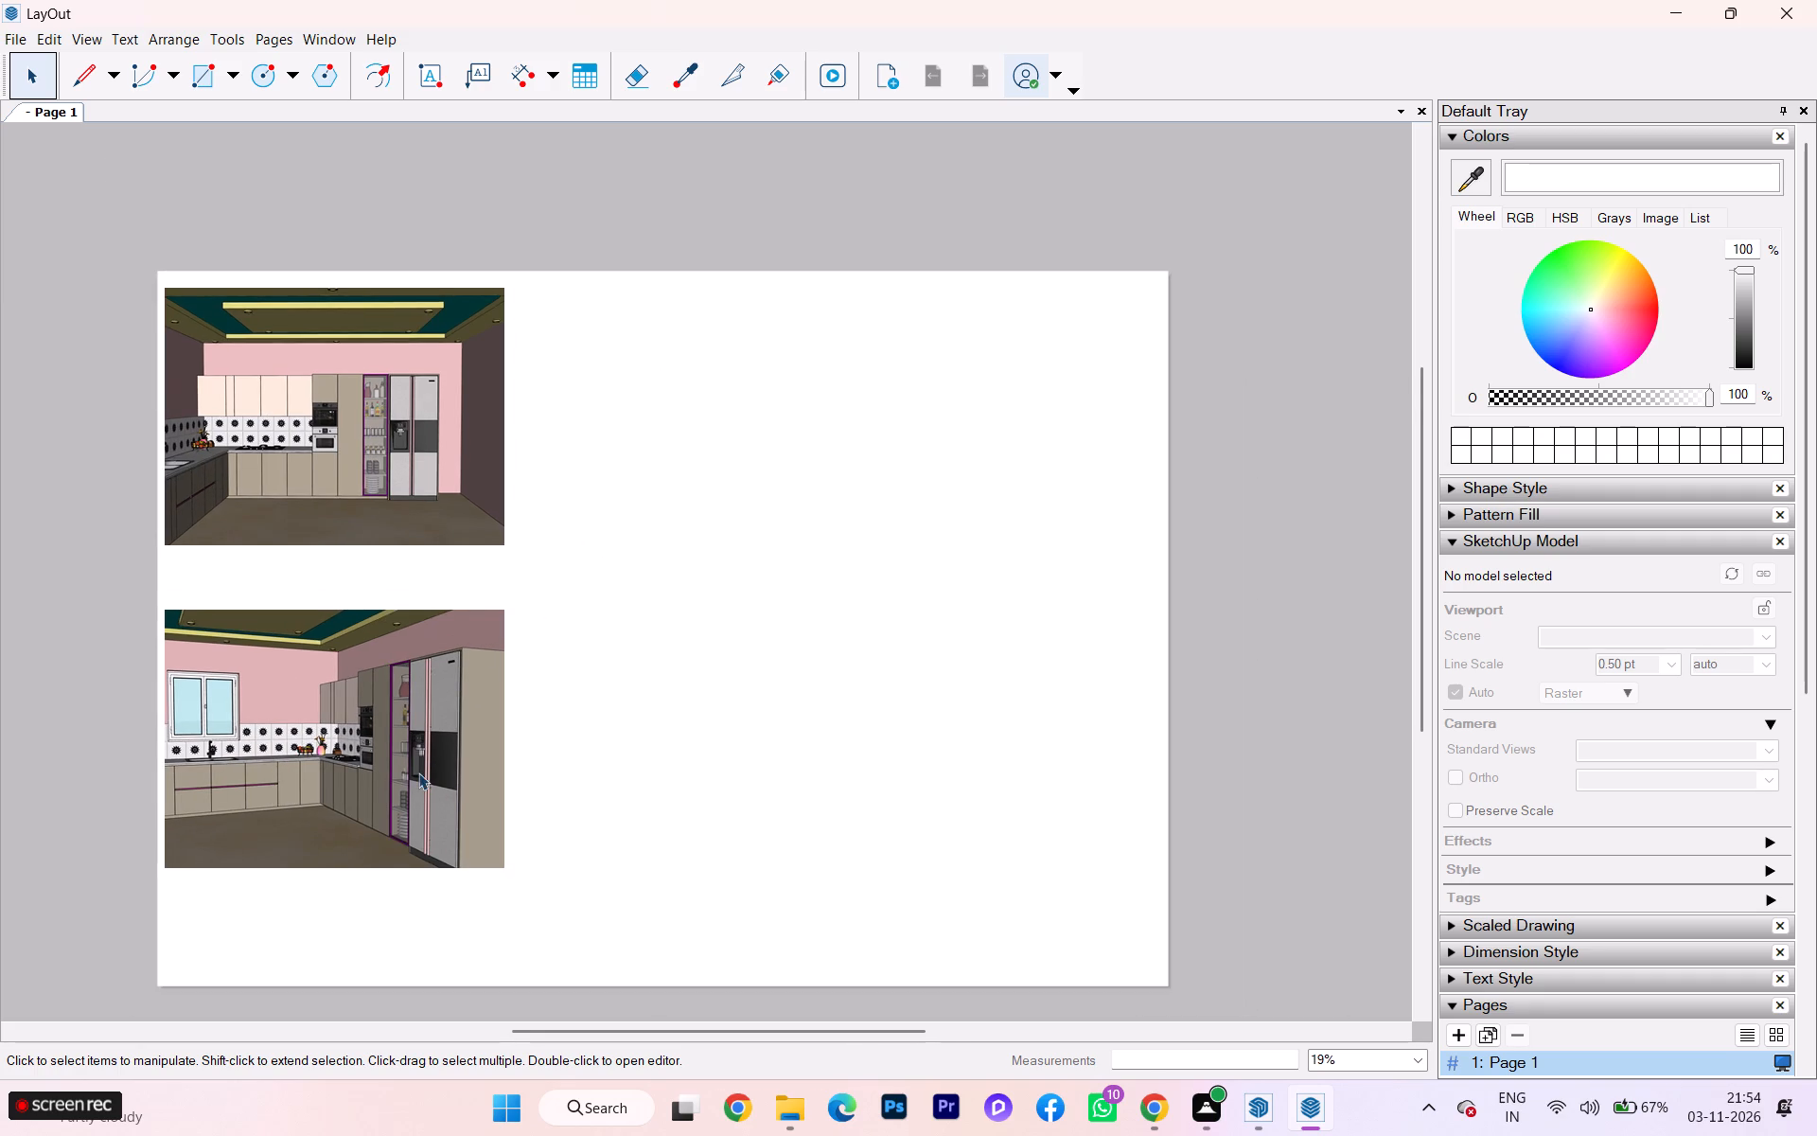
{"action": "scroll", "coordinate": [395, 722], "scroll_direction": "up", "scroll_amount": 2}
{"action": "left_click", "coordinate": [377, 666]}
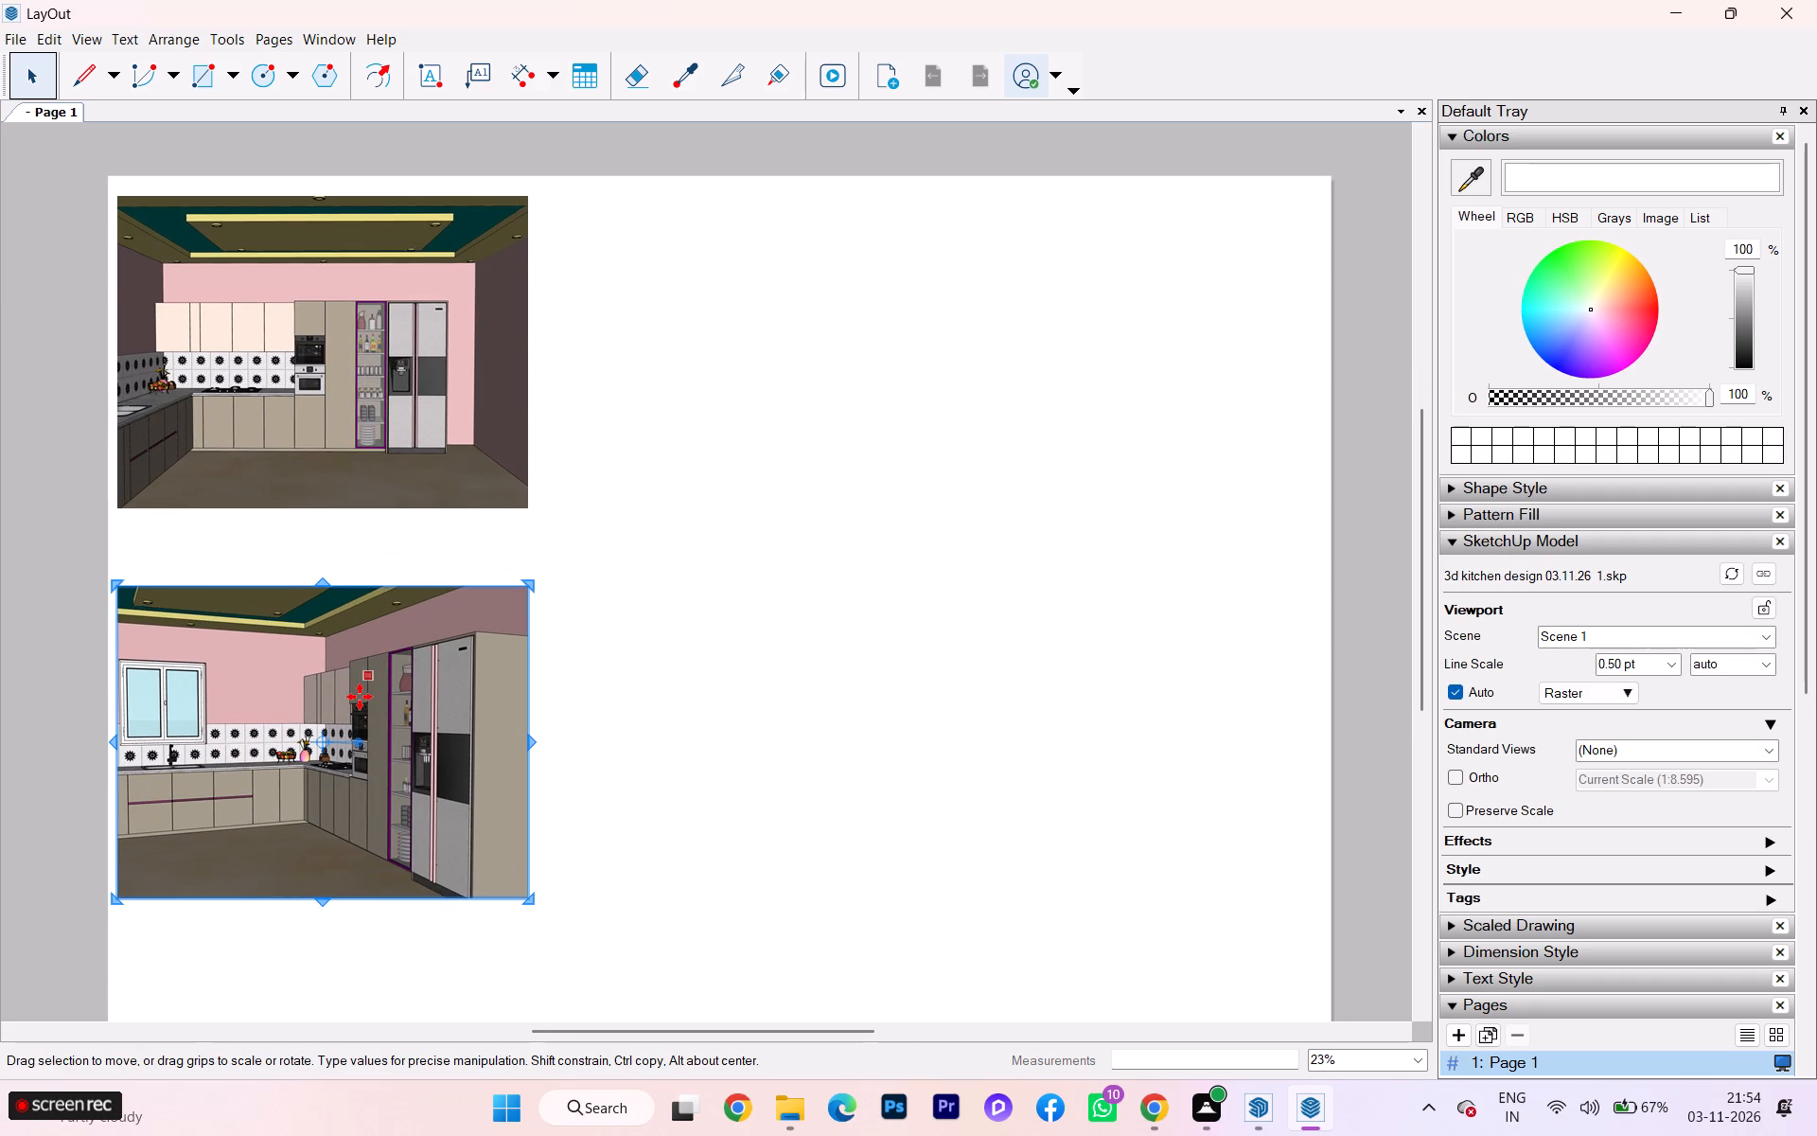
{"action": "left_click_drag", "start_coordinate": [355, 700], "coordinate": [504, 700]}
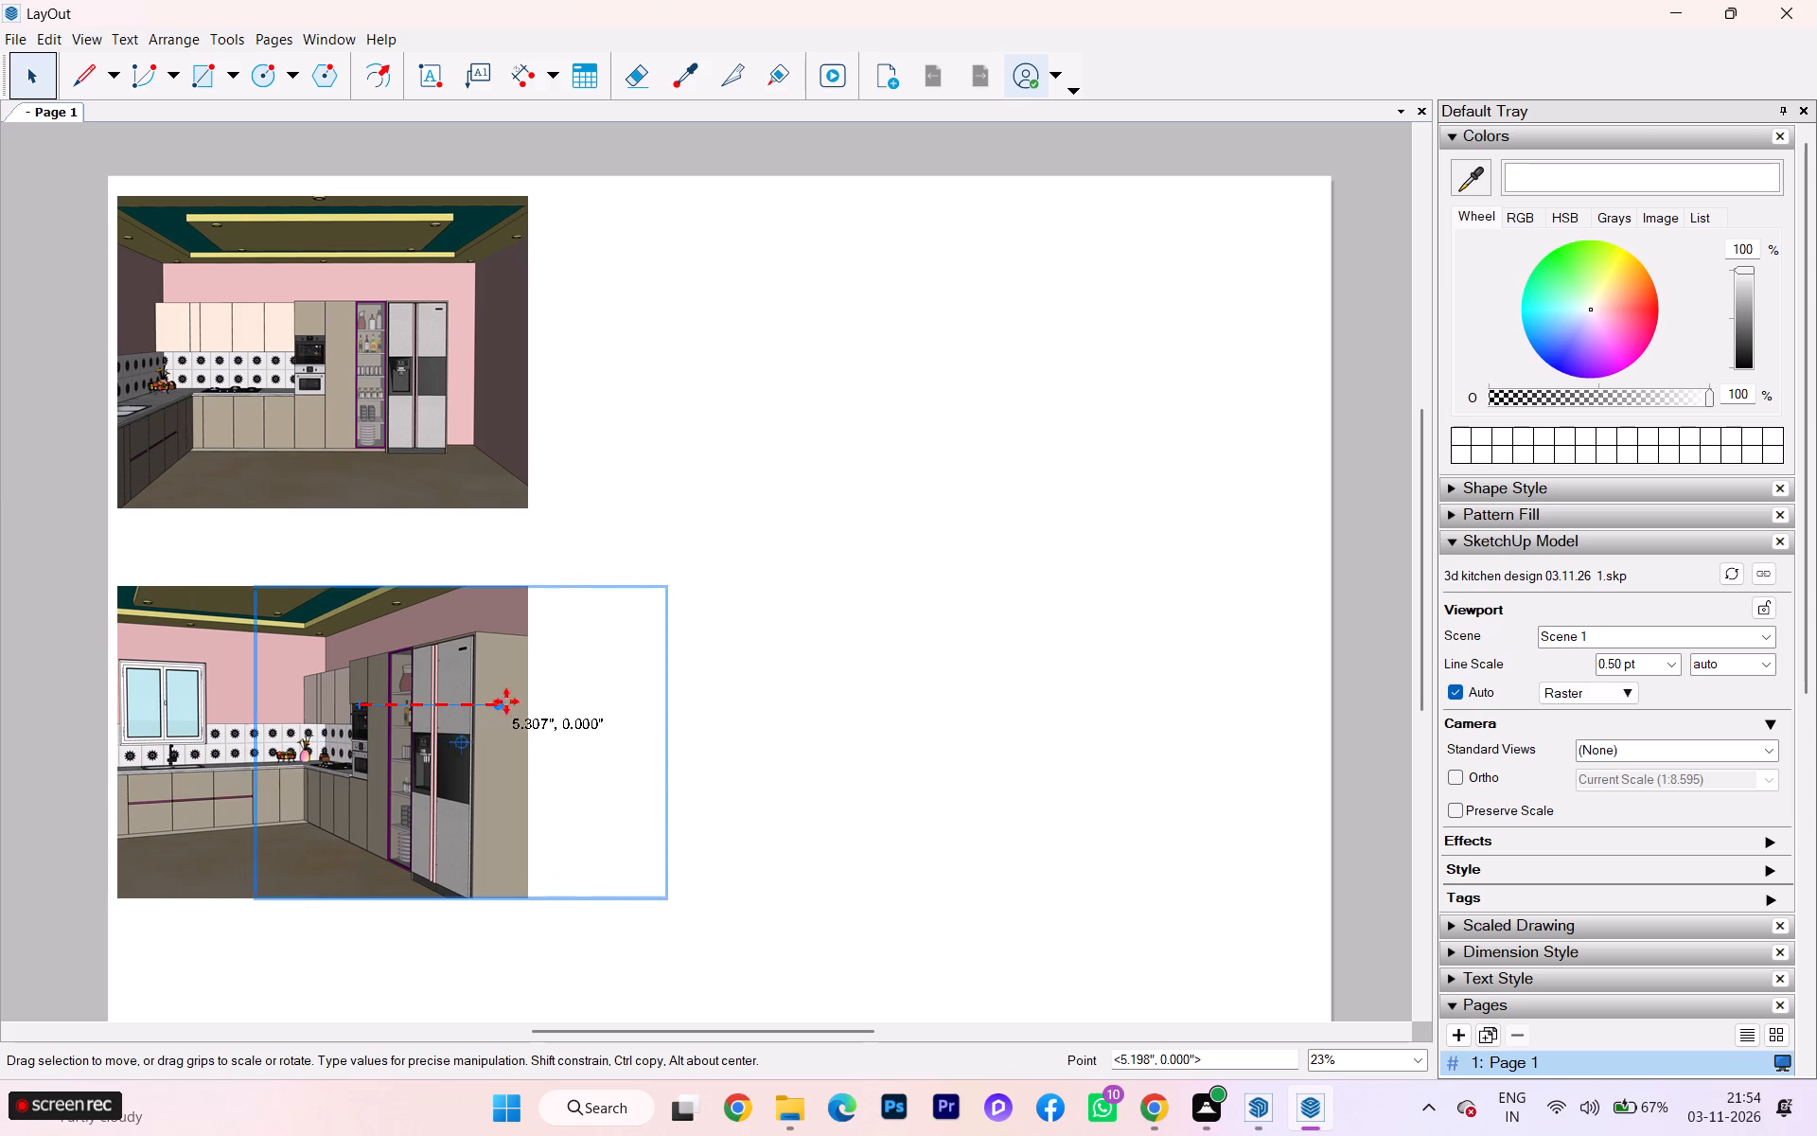
{"action": "left_click_drag", "start_coordinate": [504, 700], "coordinate": [820, 711]}
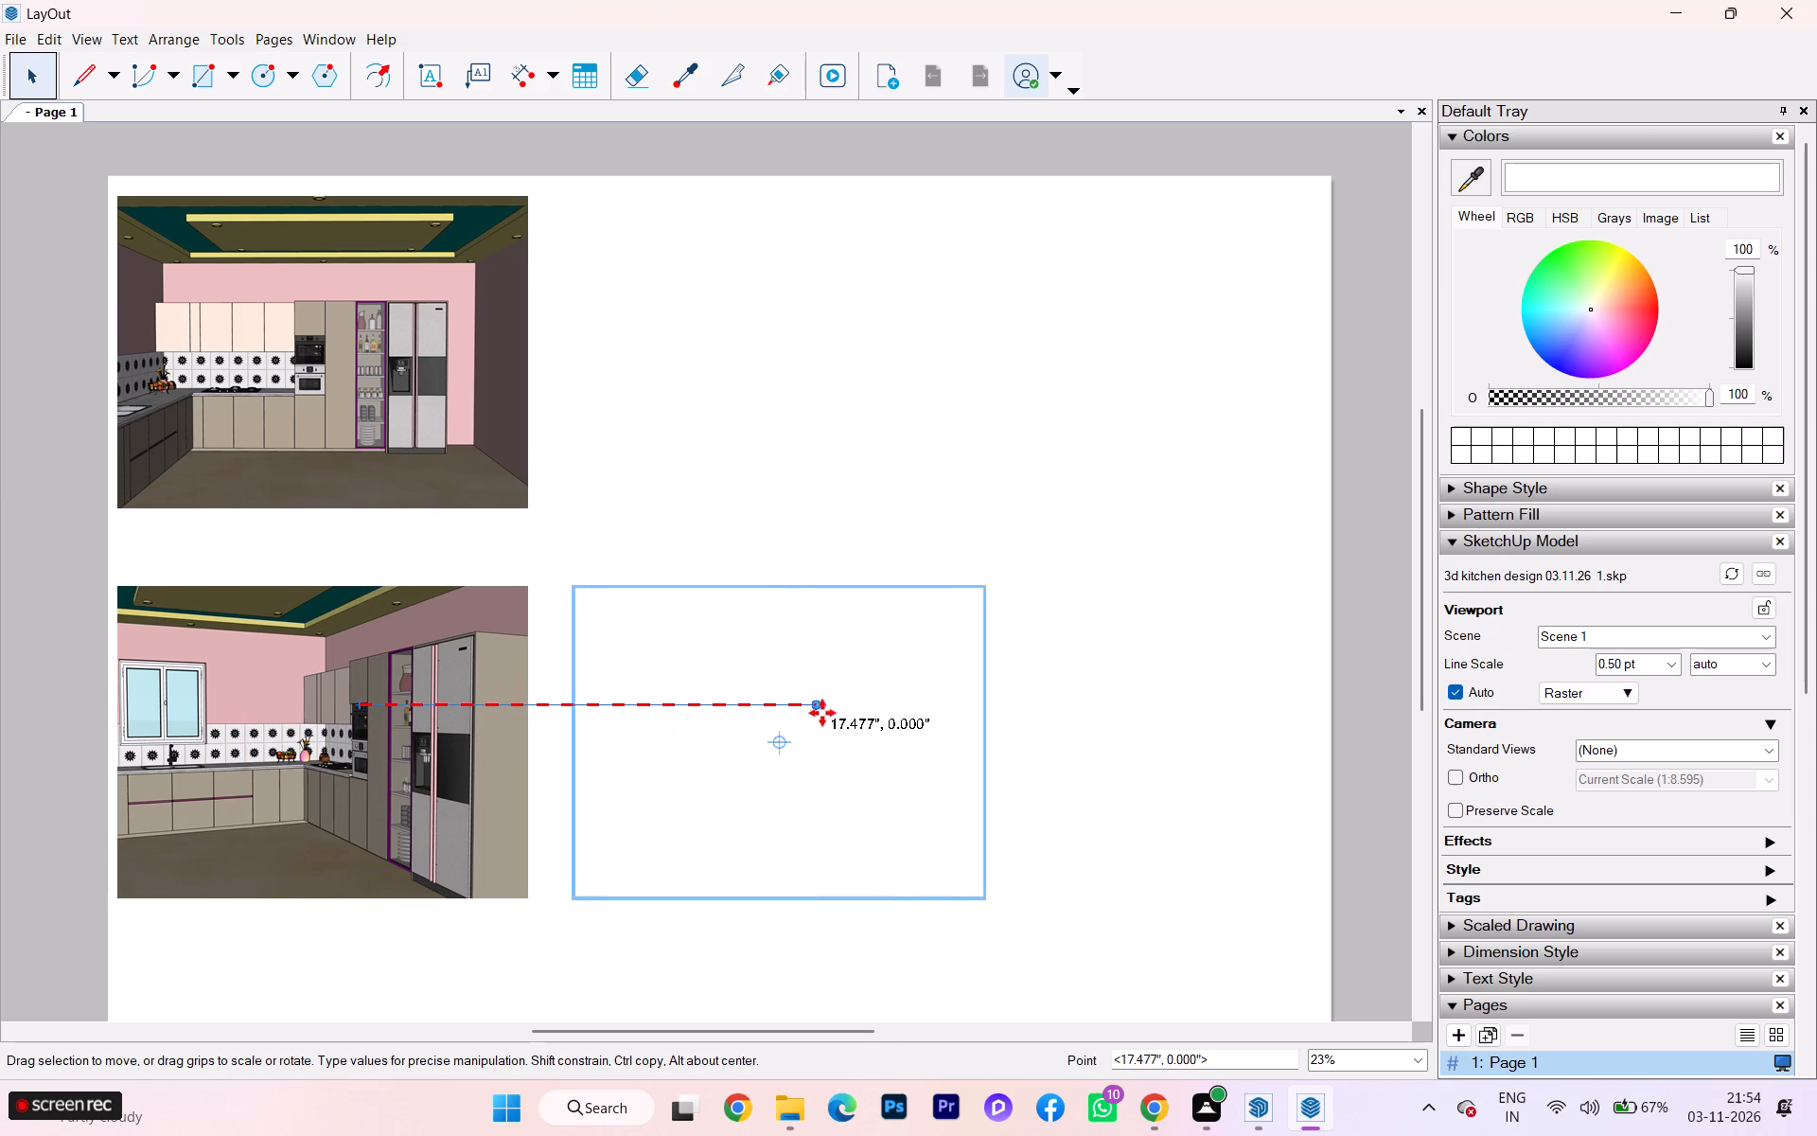
{"action": "left_click_drag", "start_coordinate": [820, 711], "coordinate": [870, 715]}
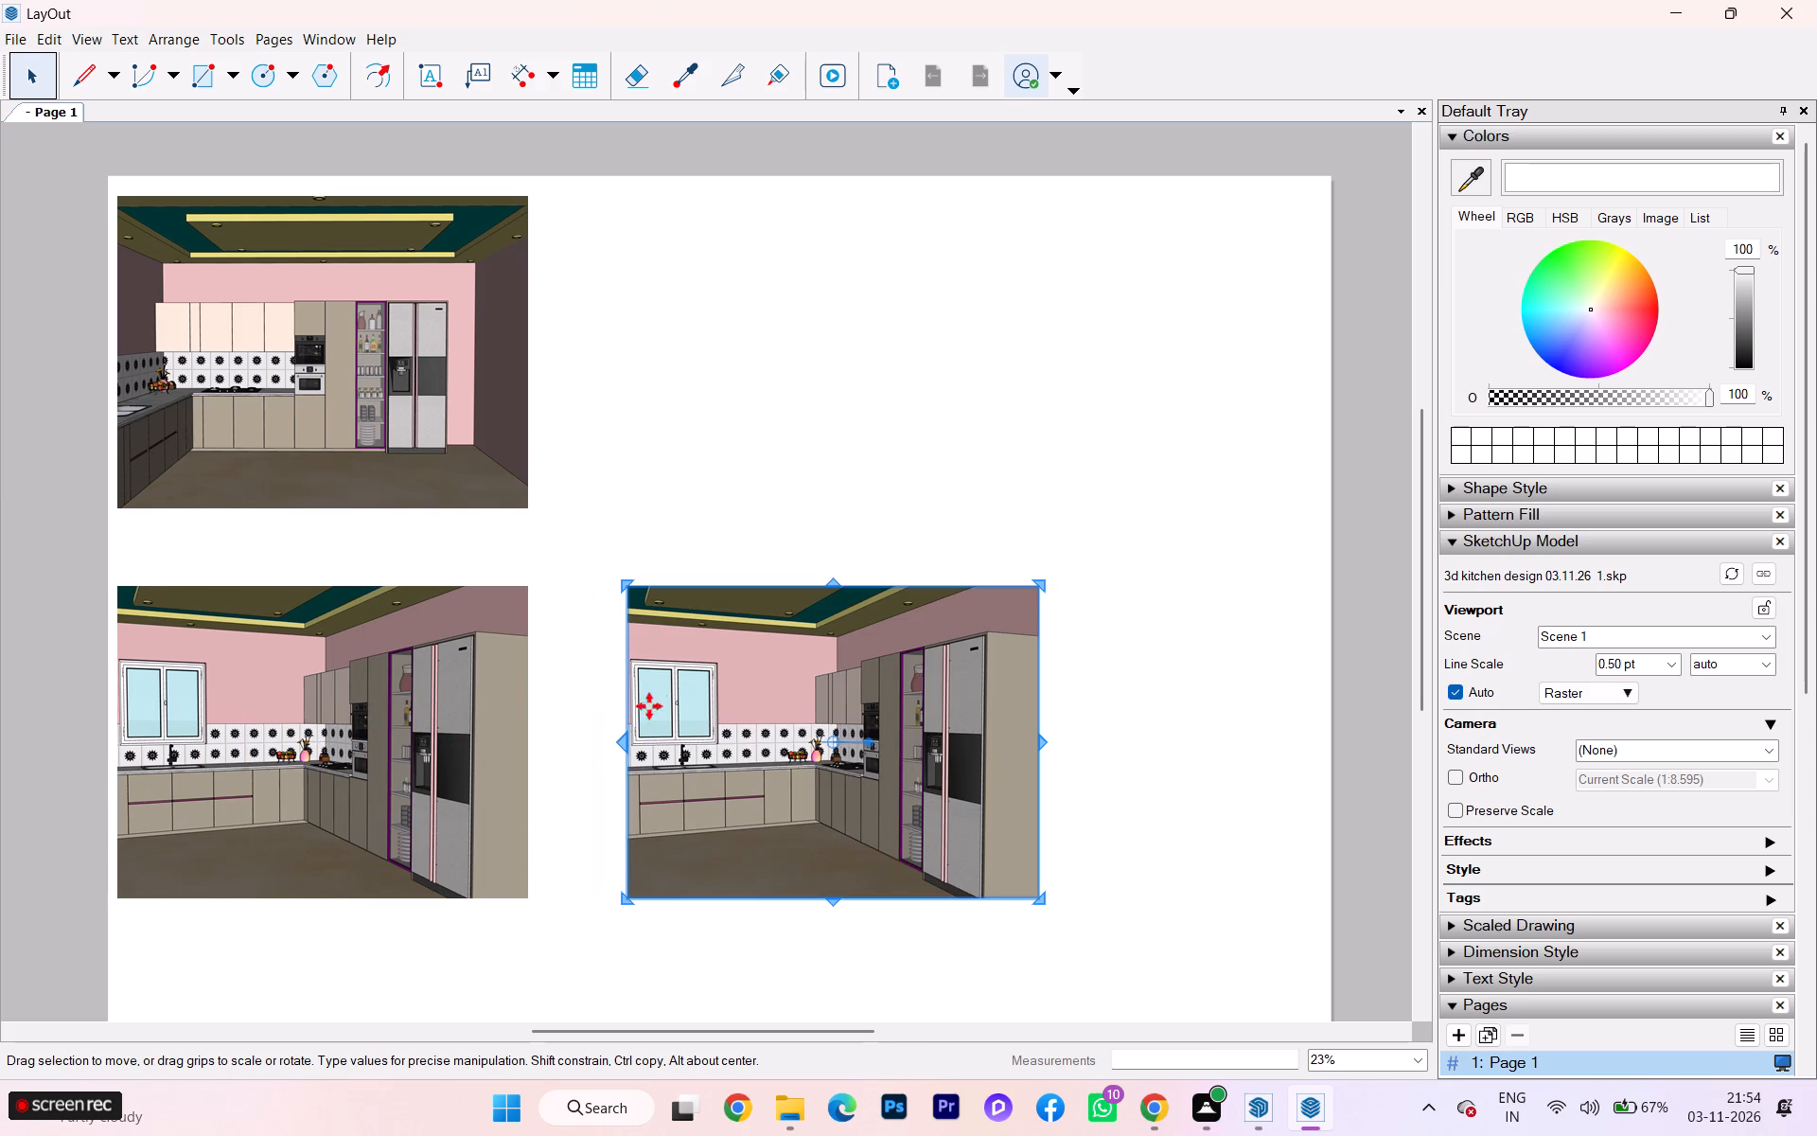
Set the new viewport copy to show Scene 5, the coloured top view, after trying Scene 6.
{"action": "left_click", "coordinate": [1674, 635]}
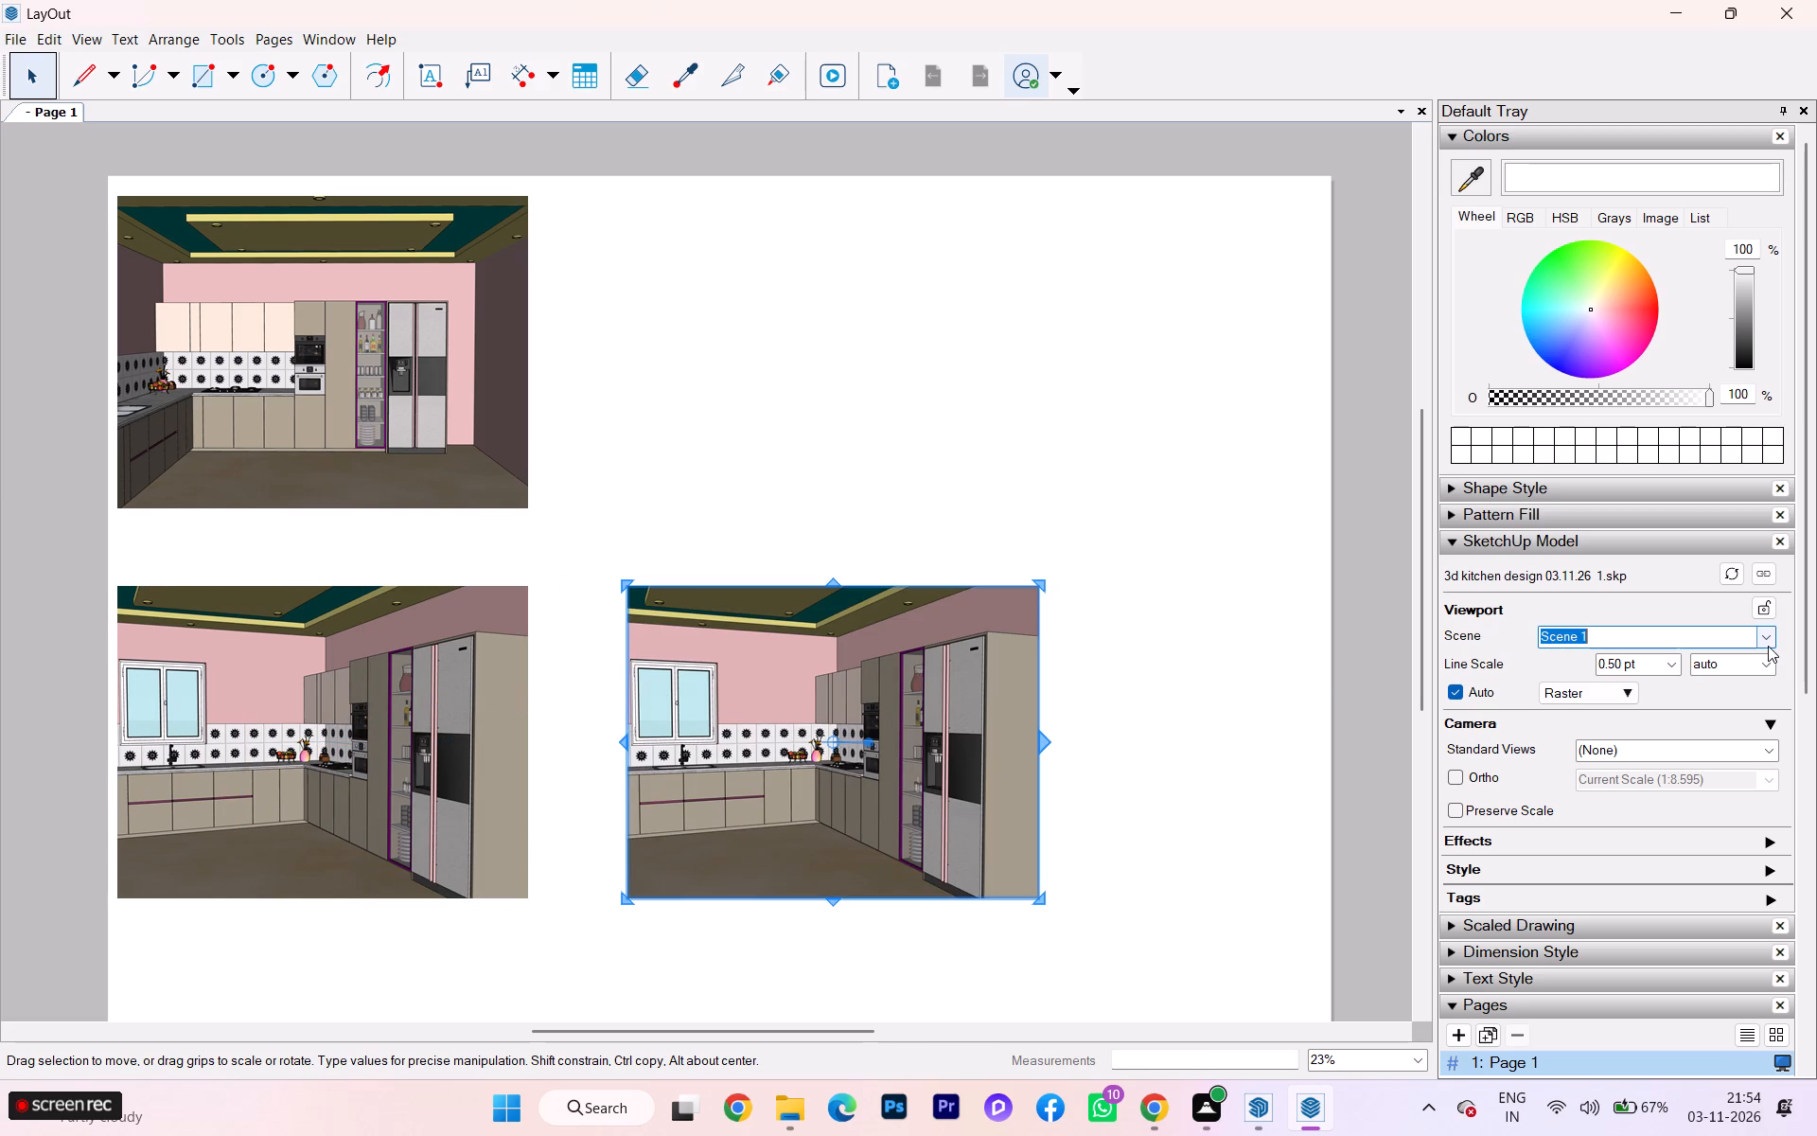
{"action": "left_click", "coordinate": [1768, 641]}
{"action": "left_click", "coordinate": [1566, 780]}
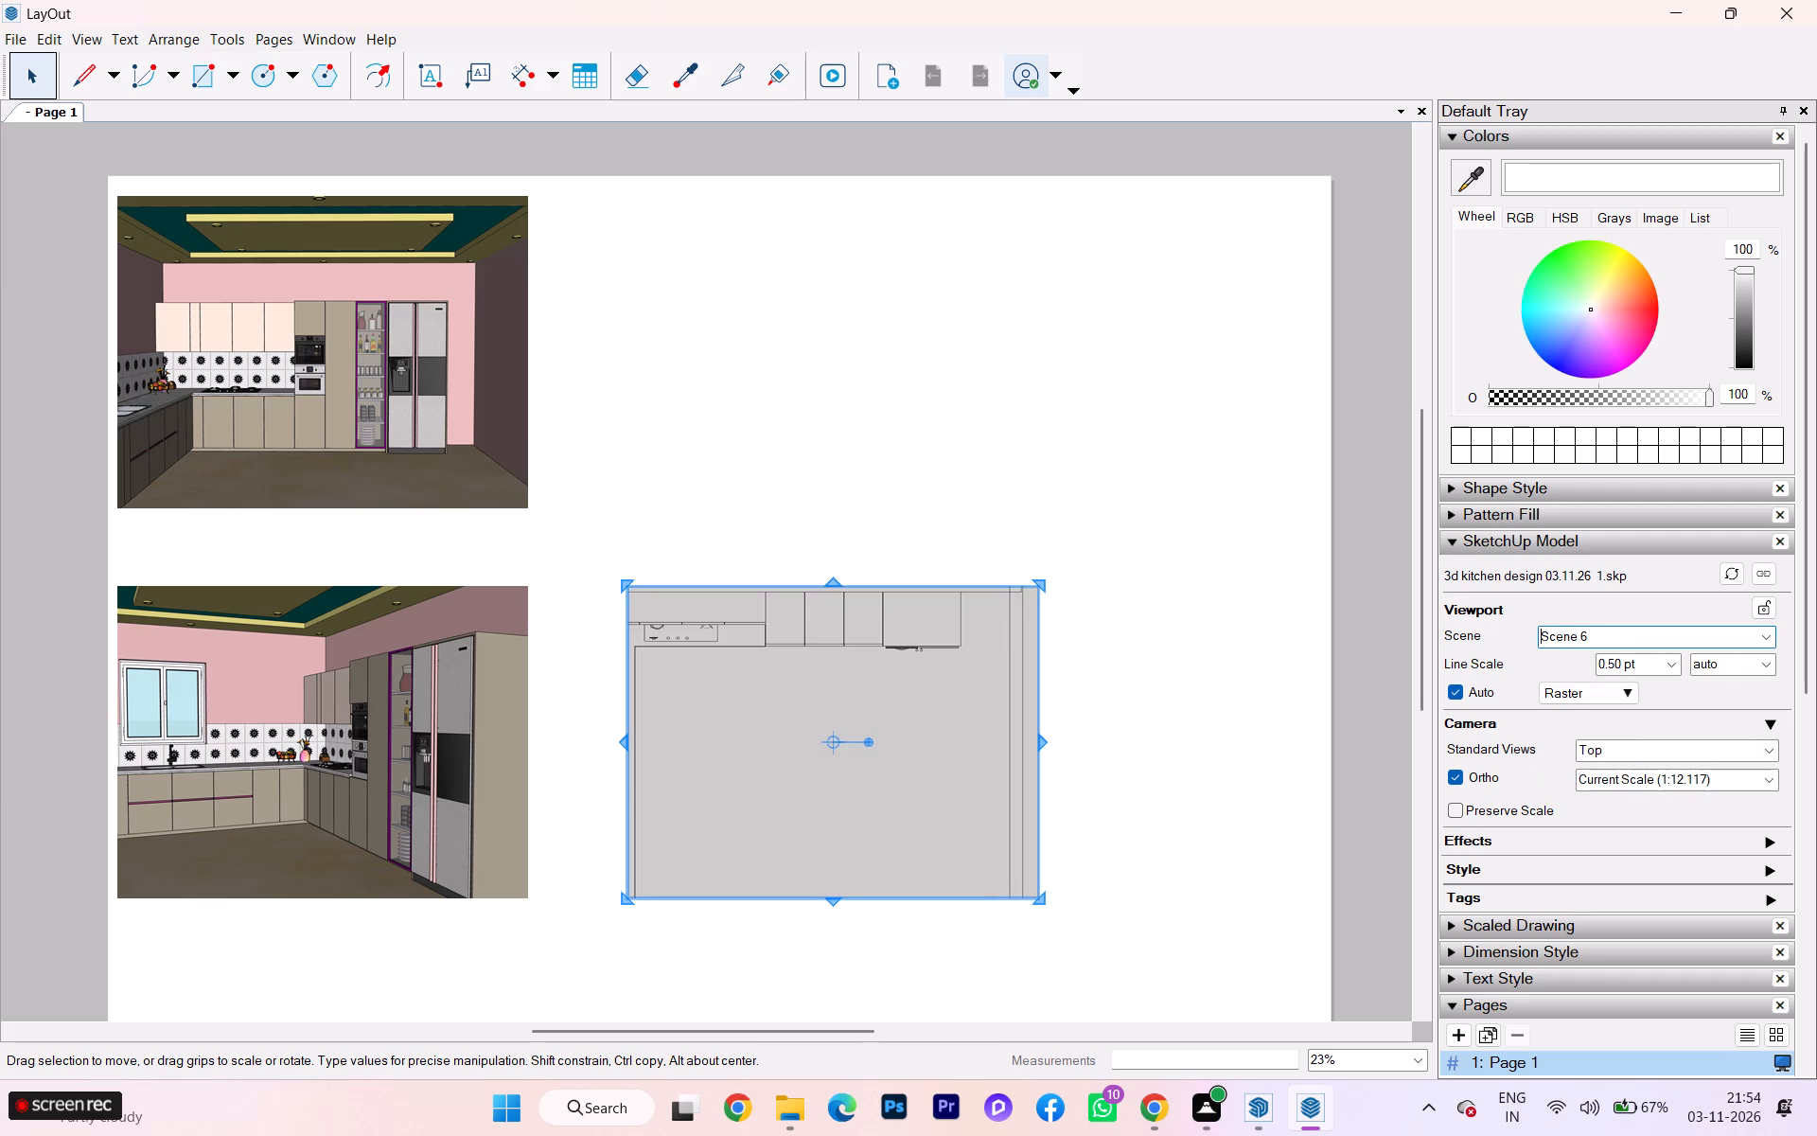
{"action": "left_click", "coordinate": [1764, 642]}
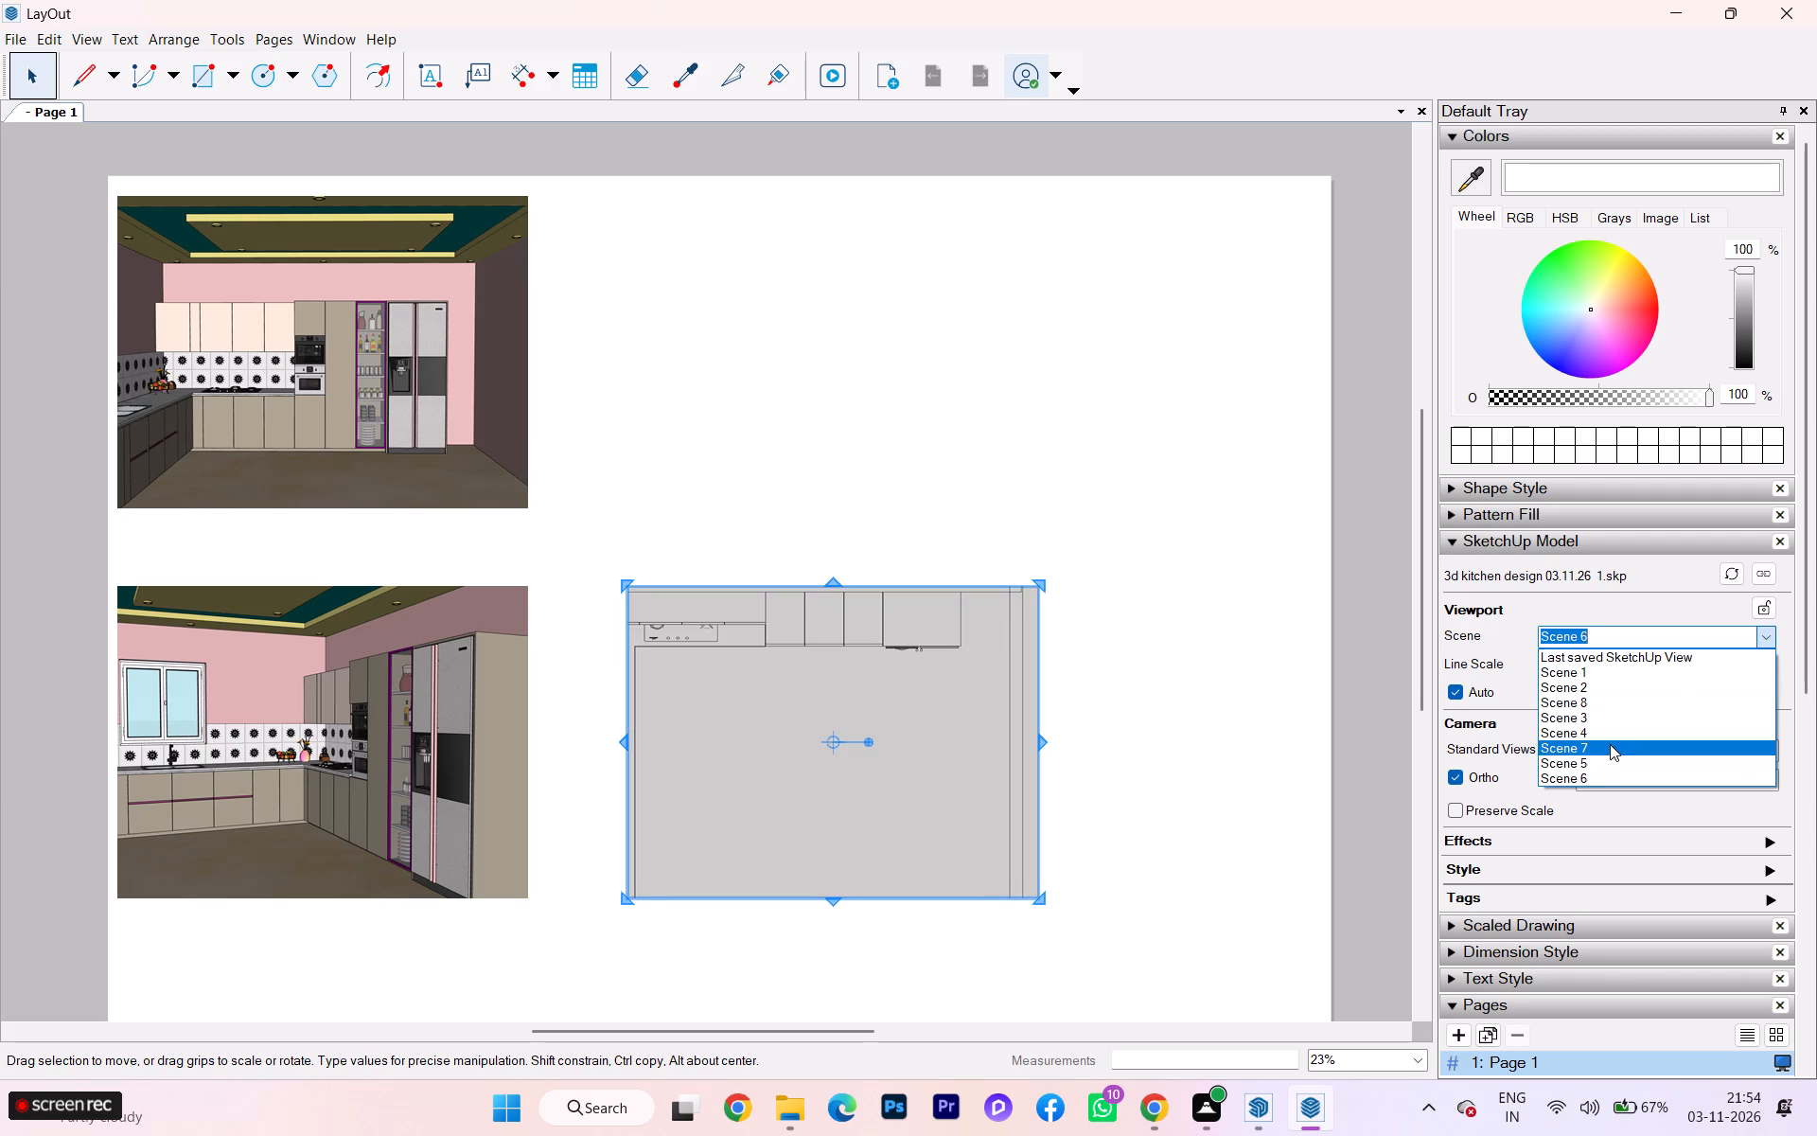
{"action": "left_click", "coordinate": [1596, 757]}
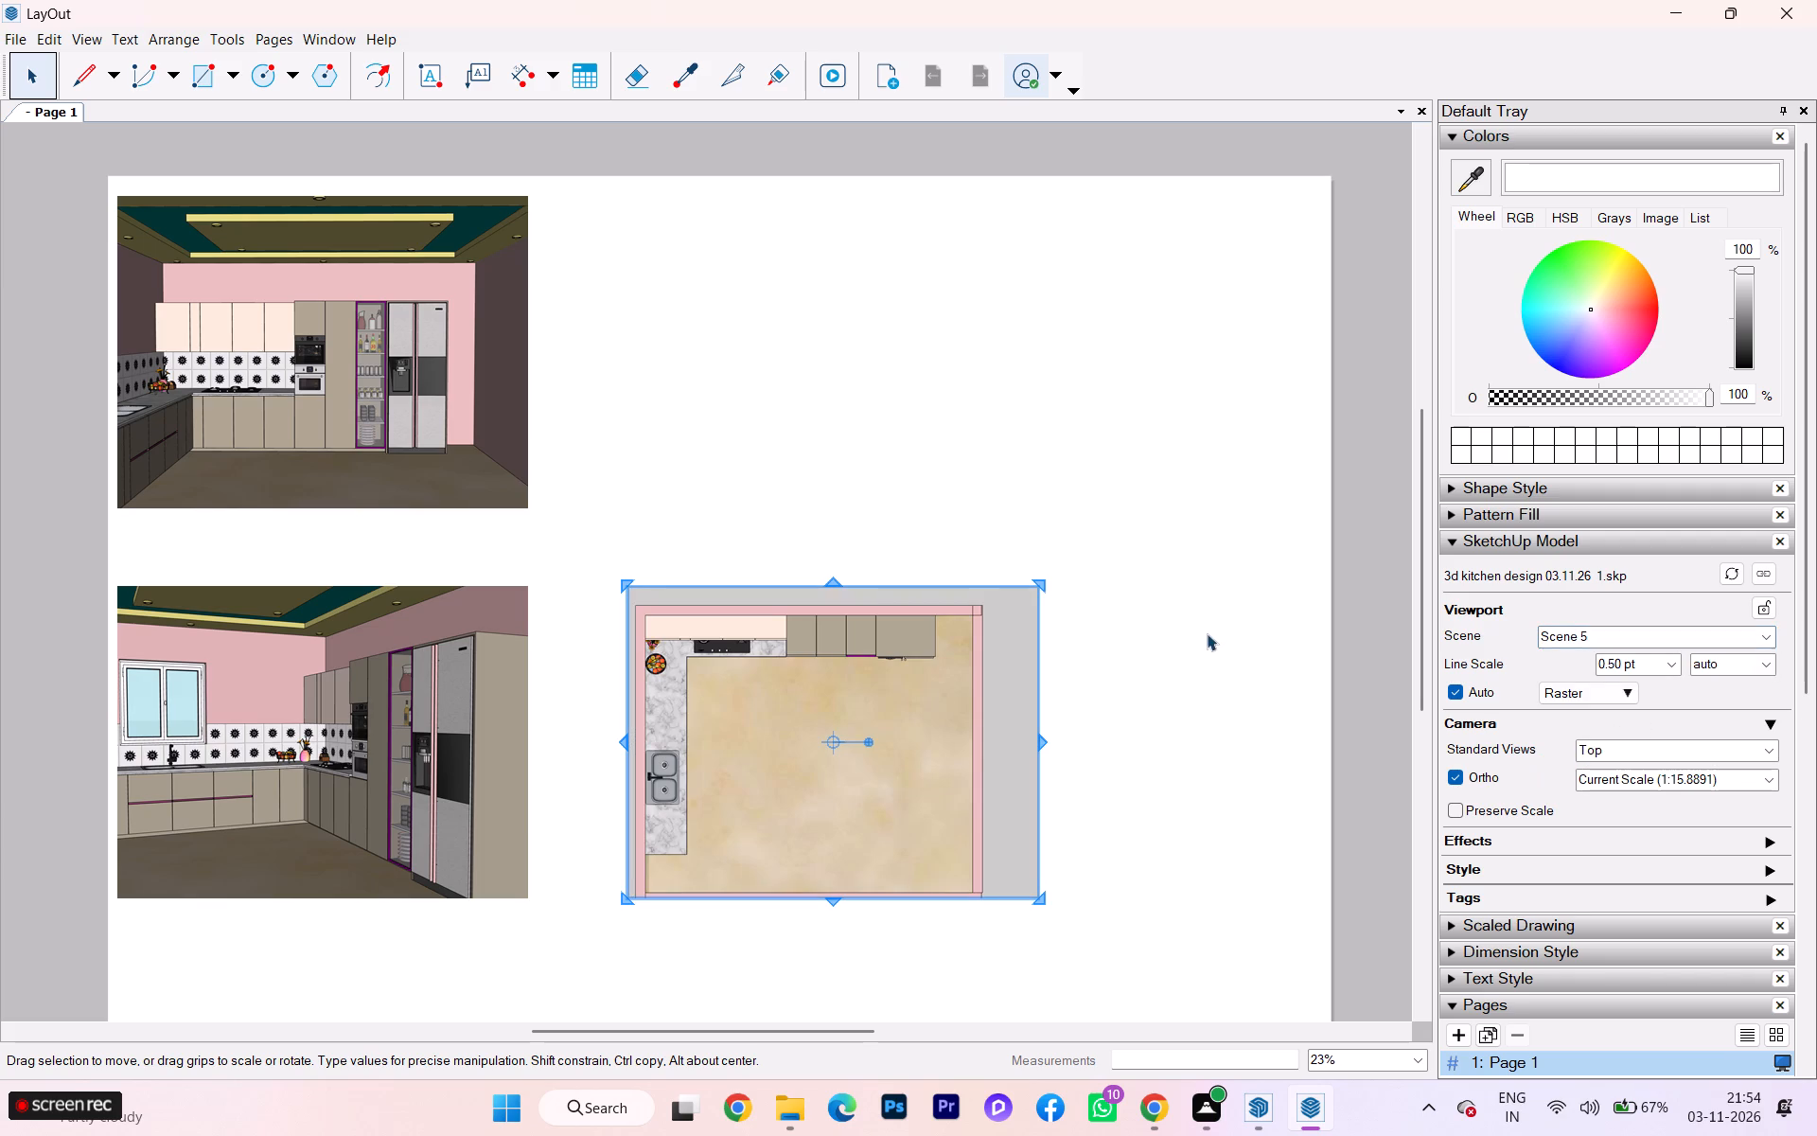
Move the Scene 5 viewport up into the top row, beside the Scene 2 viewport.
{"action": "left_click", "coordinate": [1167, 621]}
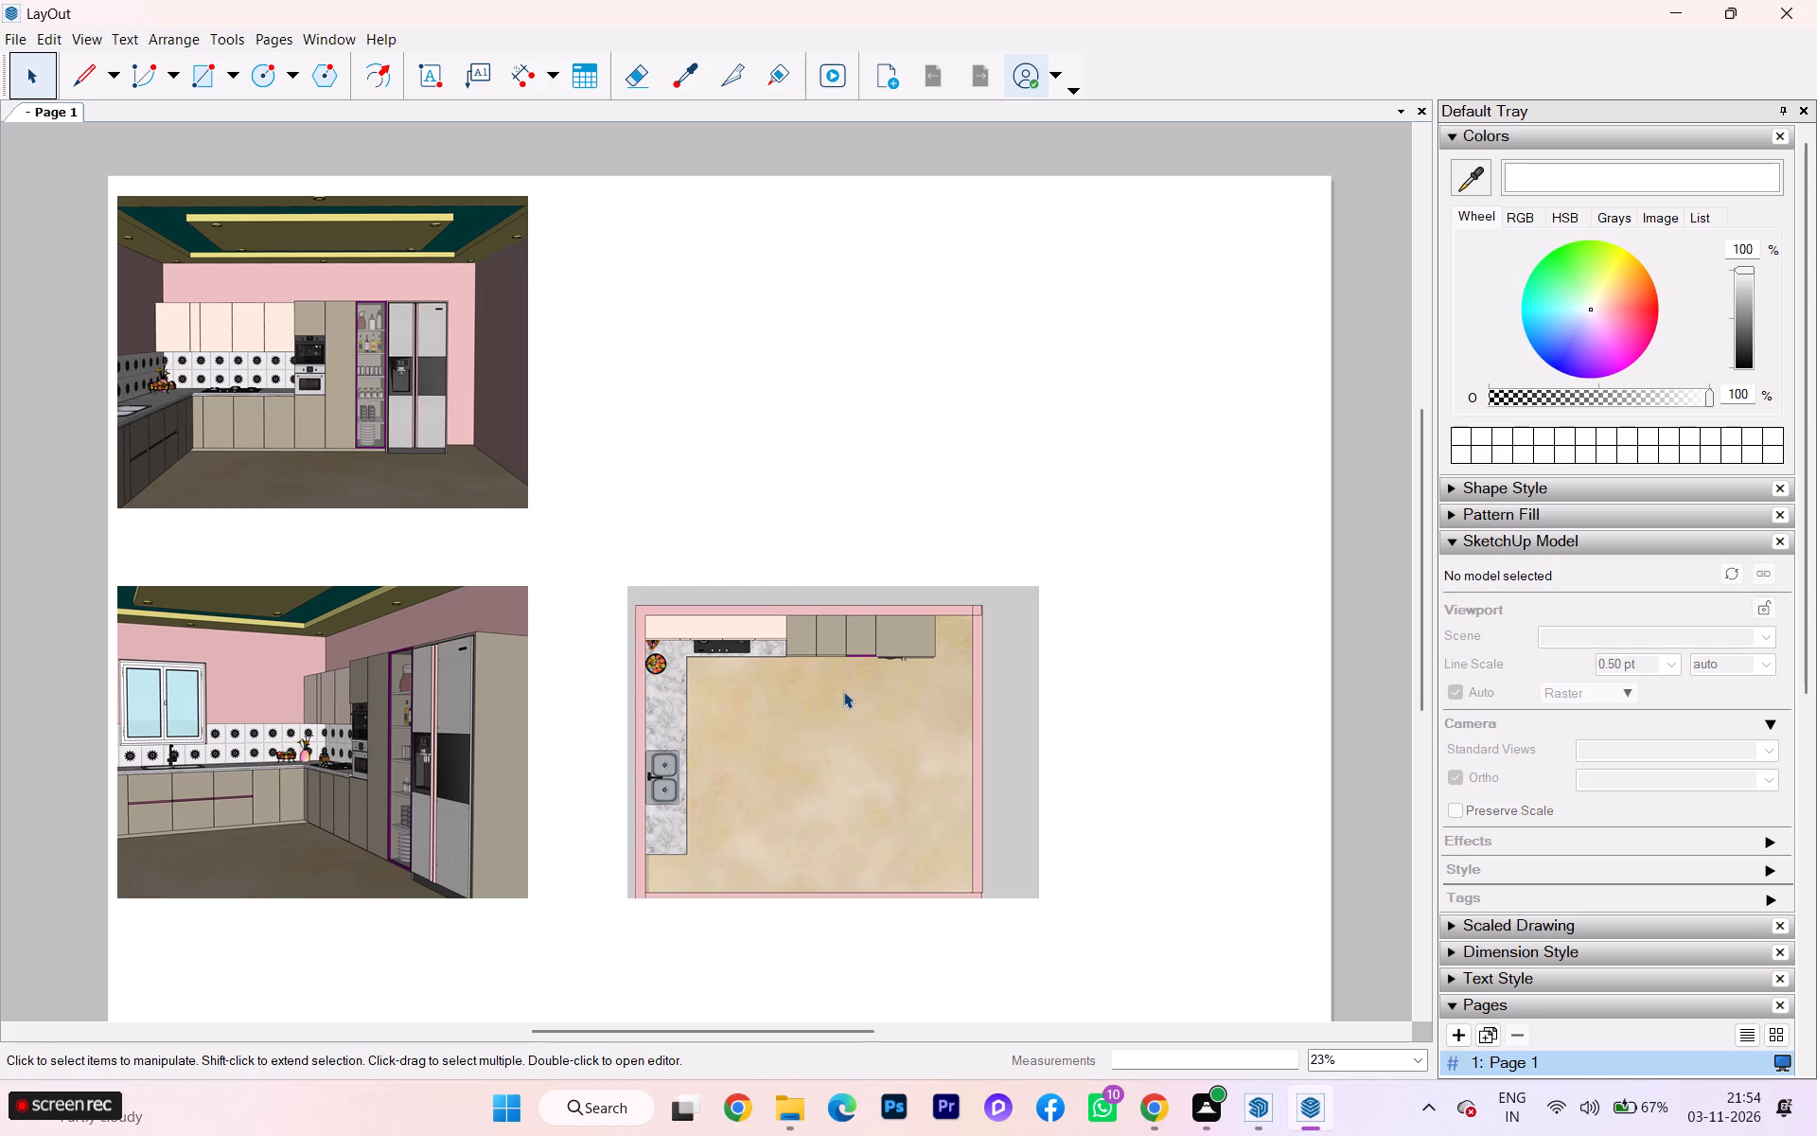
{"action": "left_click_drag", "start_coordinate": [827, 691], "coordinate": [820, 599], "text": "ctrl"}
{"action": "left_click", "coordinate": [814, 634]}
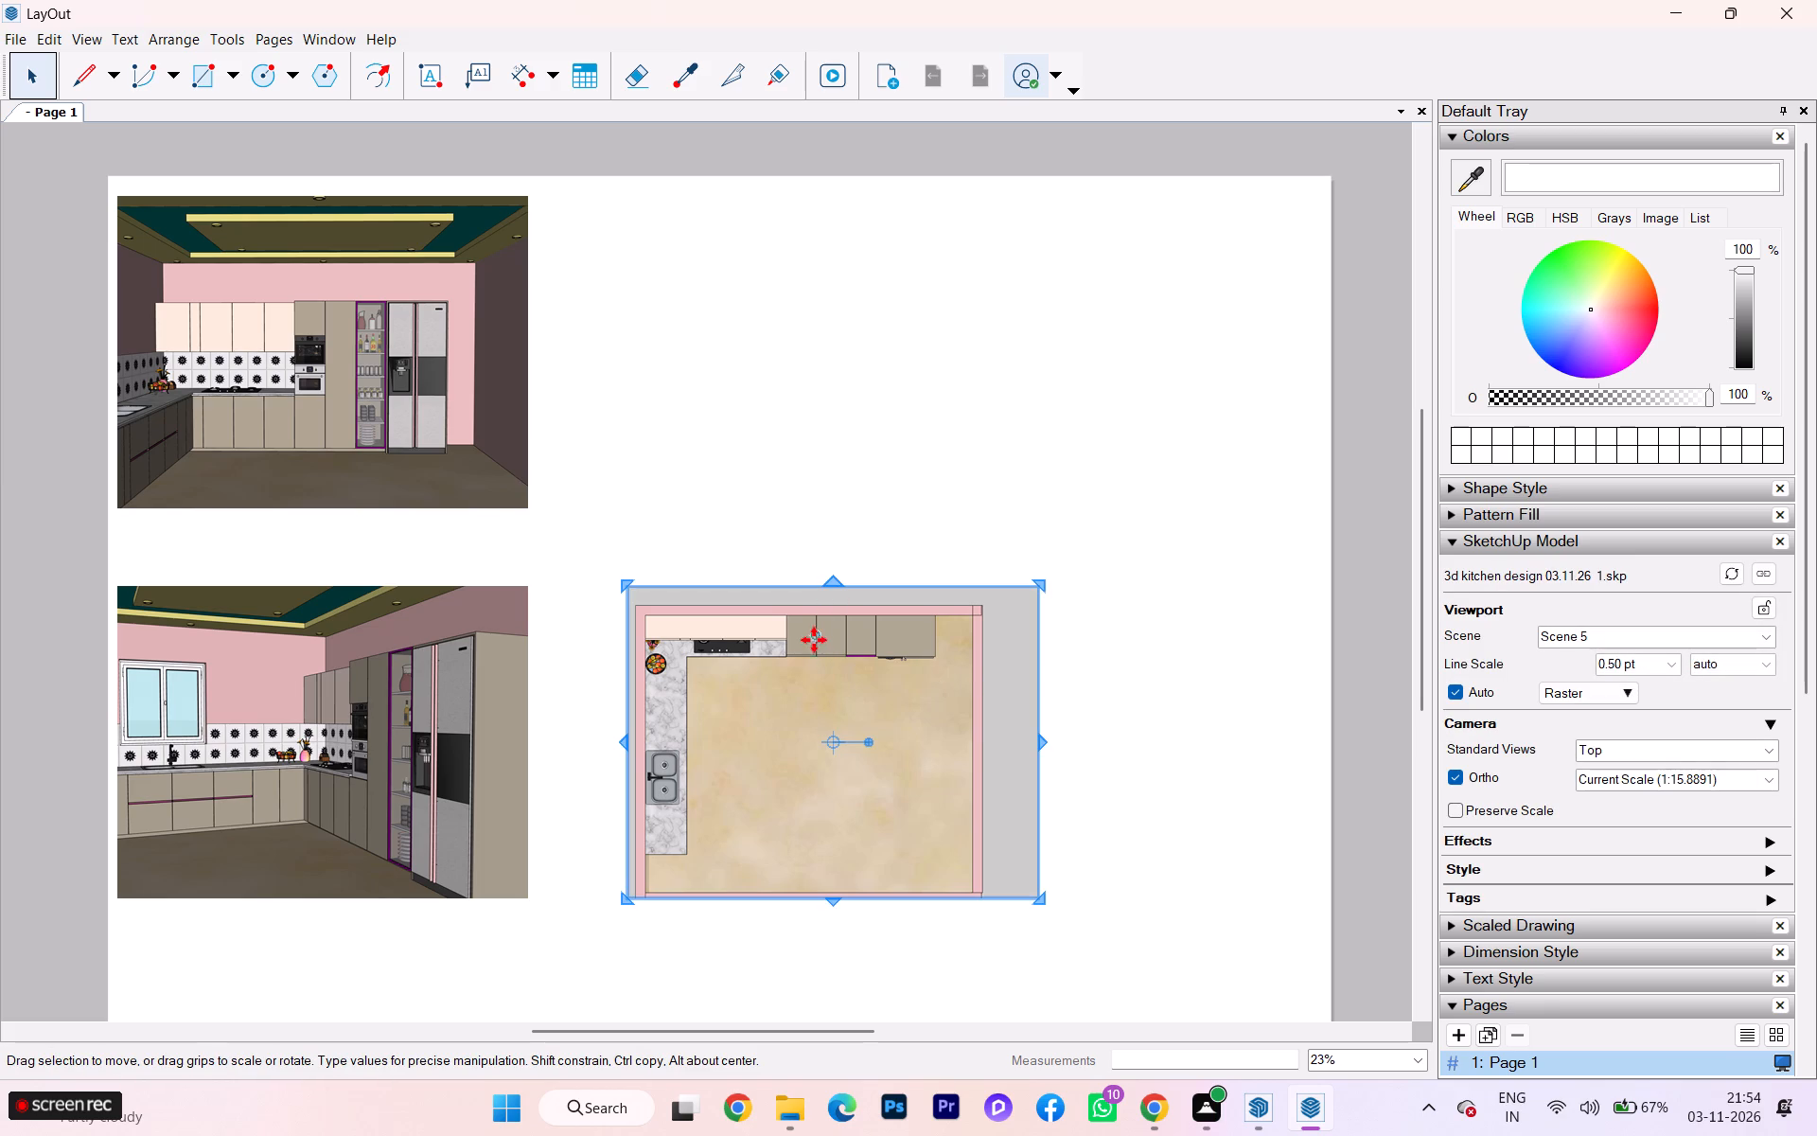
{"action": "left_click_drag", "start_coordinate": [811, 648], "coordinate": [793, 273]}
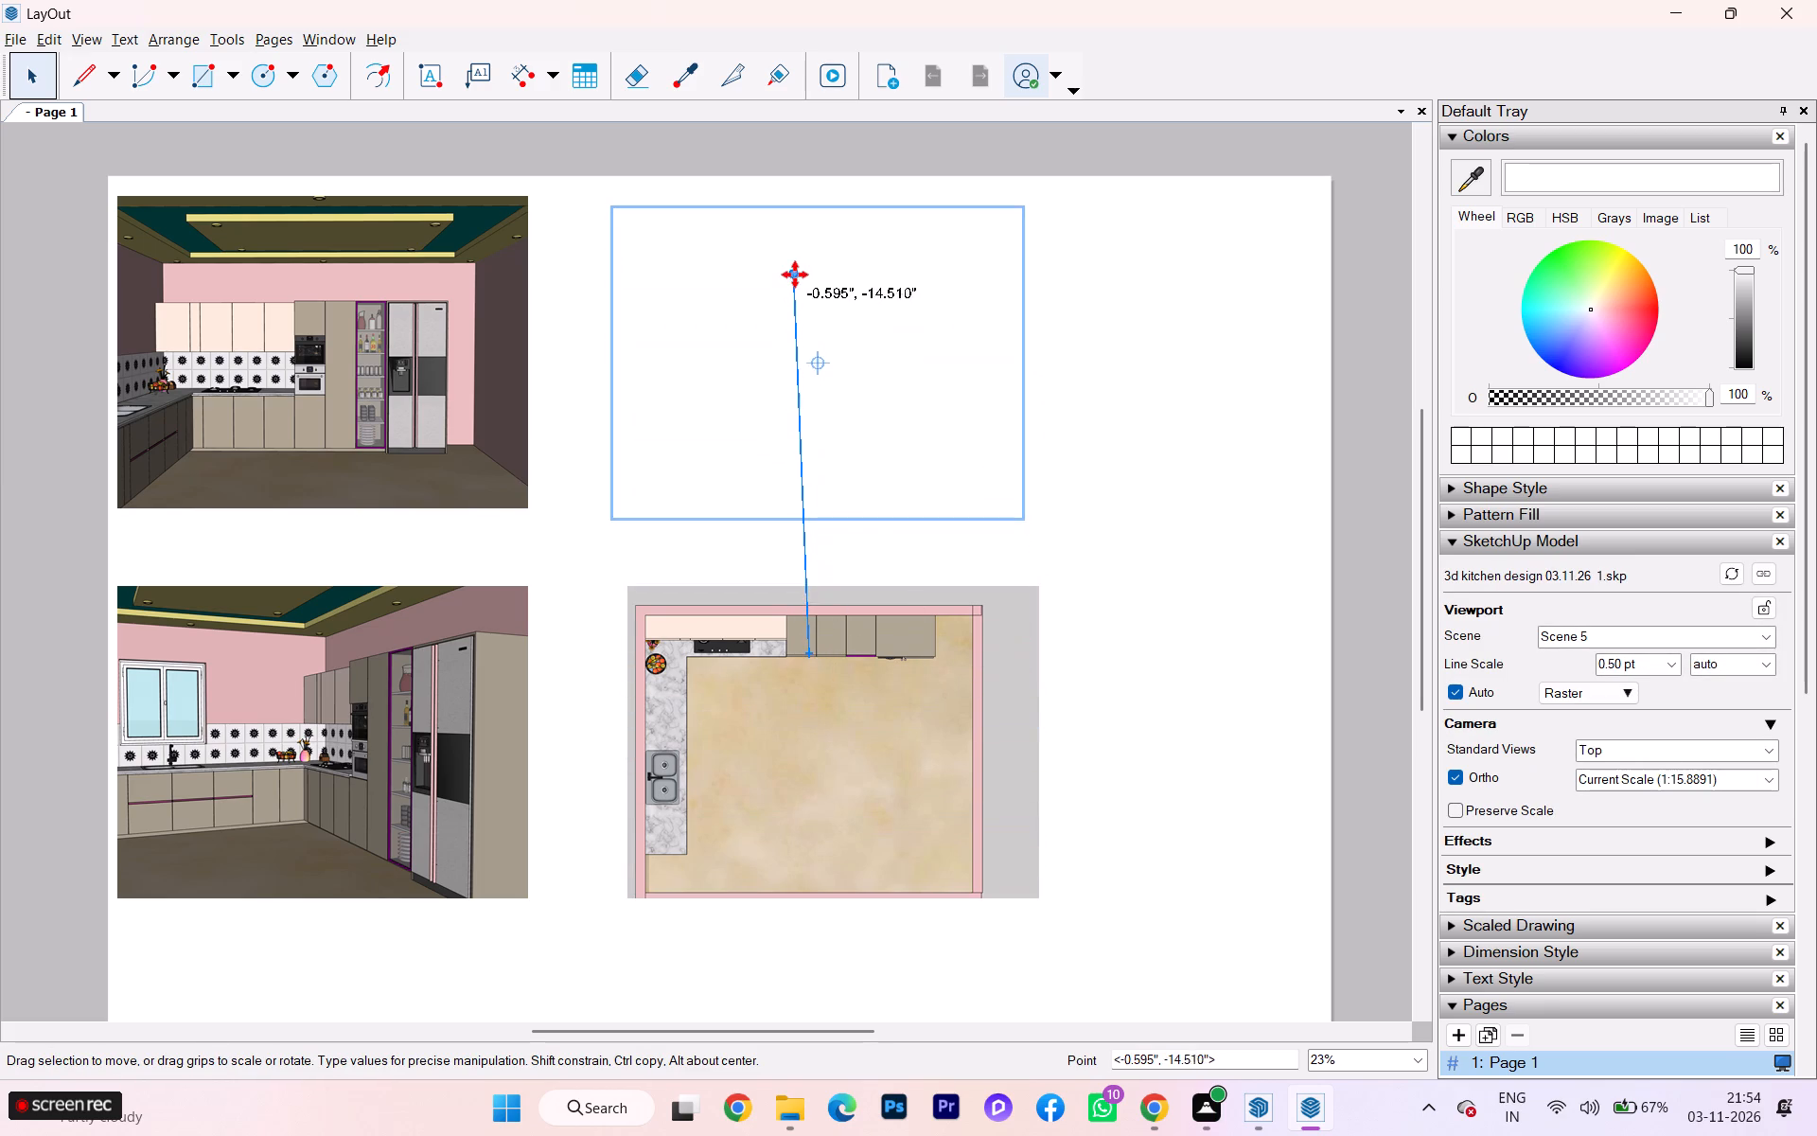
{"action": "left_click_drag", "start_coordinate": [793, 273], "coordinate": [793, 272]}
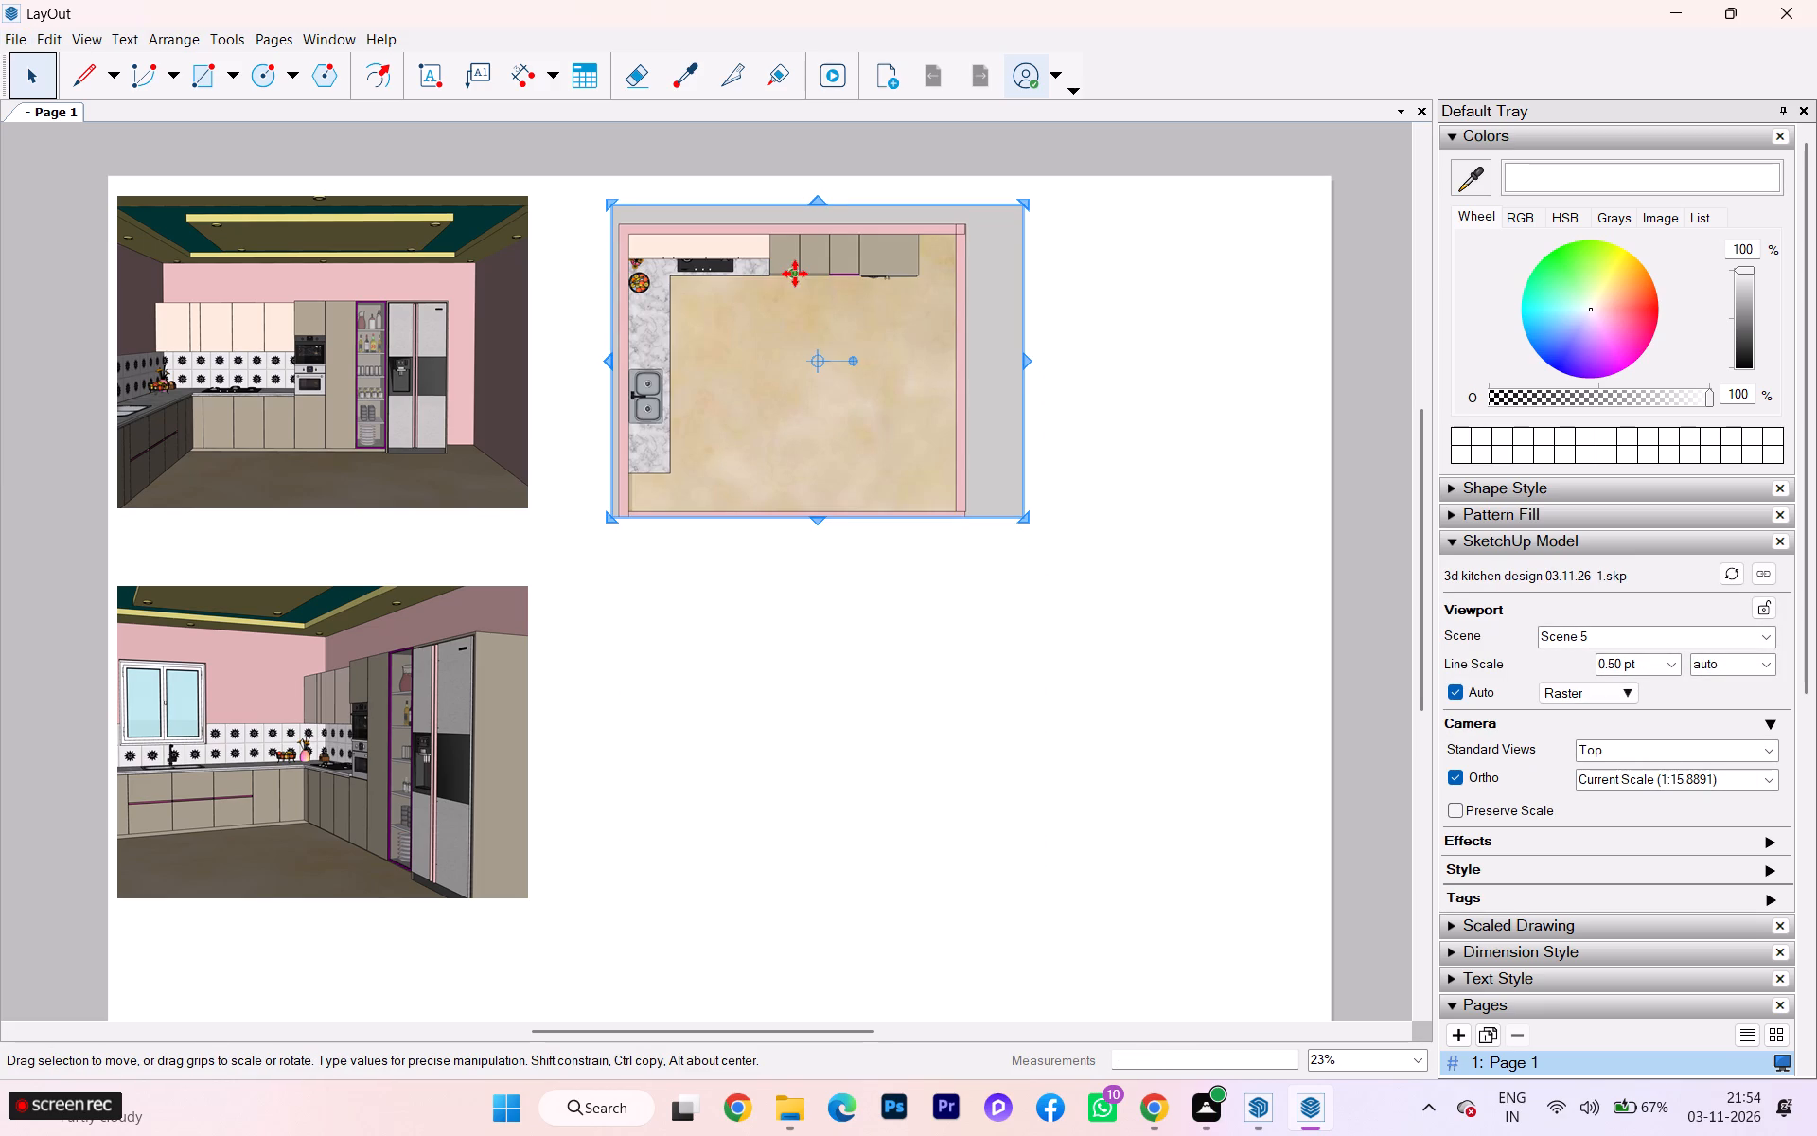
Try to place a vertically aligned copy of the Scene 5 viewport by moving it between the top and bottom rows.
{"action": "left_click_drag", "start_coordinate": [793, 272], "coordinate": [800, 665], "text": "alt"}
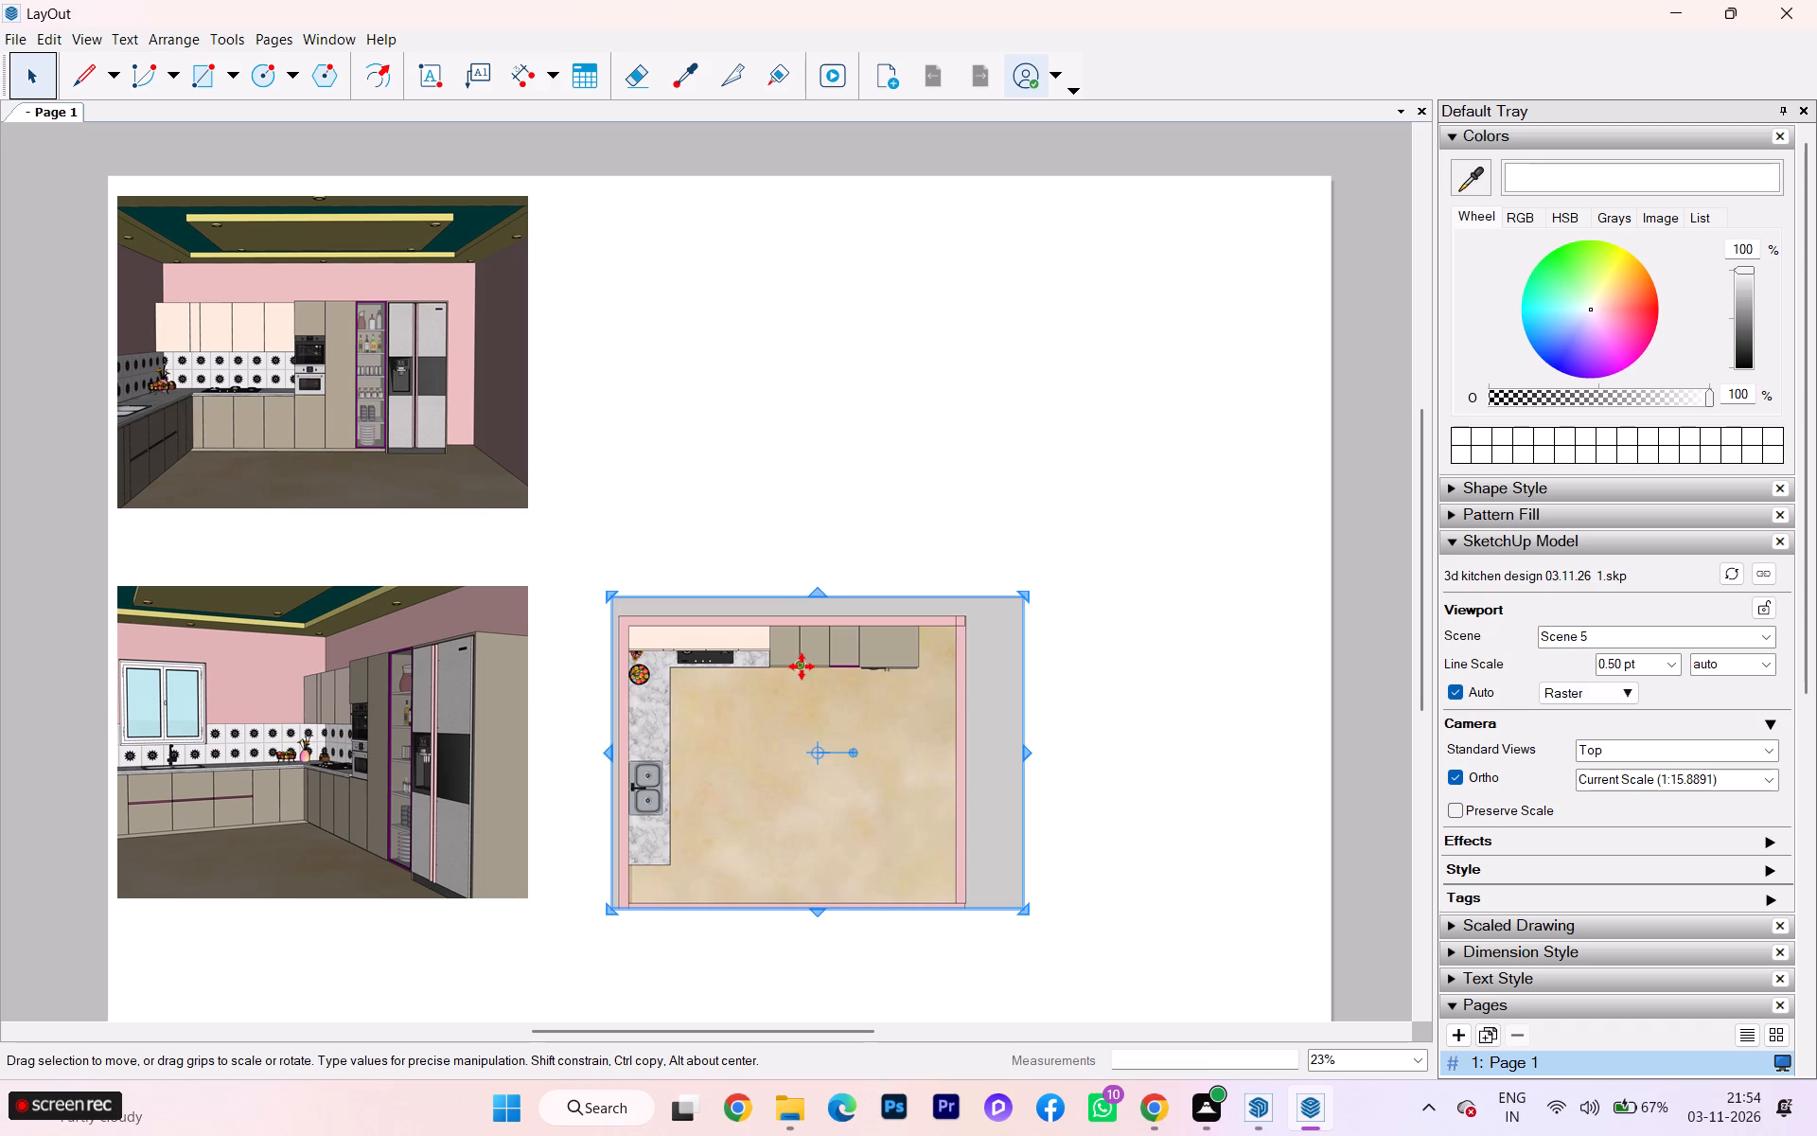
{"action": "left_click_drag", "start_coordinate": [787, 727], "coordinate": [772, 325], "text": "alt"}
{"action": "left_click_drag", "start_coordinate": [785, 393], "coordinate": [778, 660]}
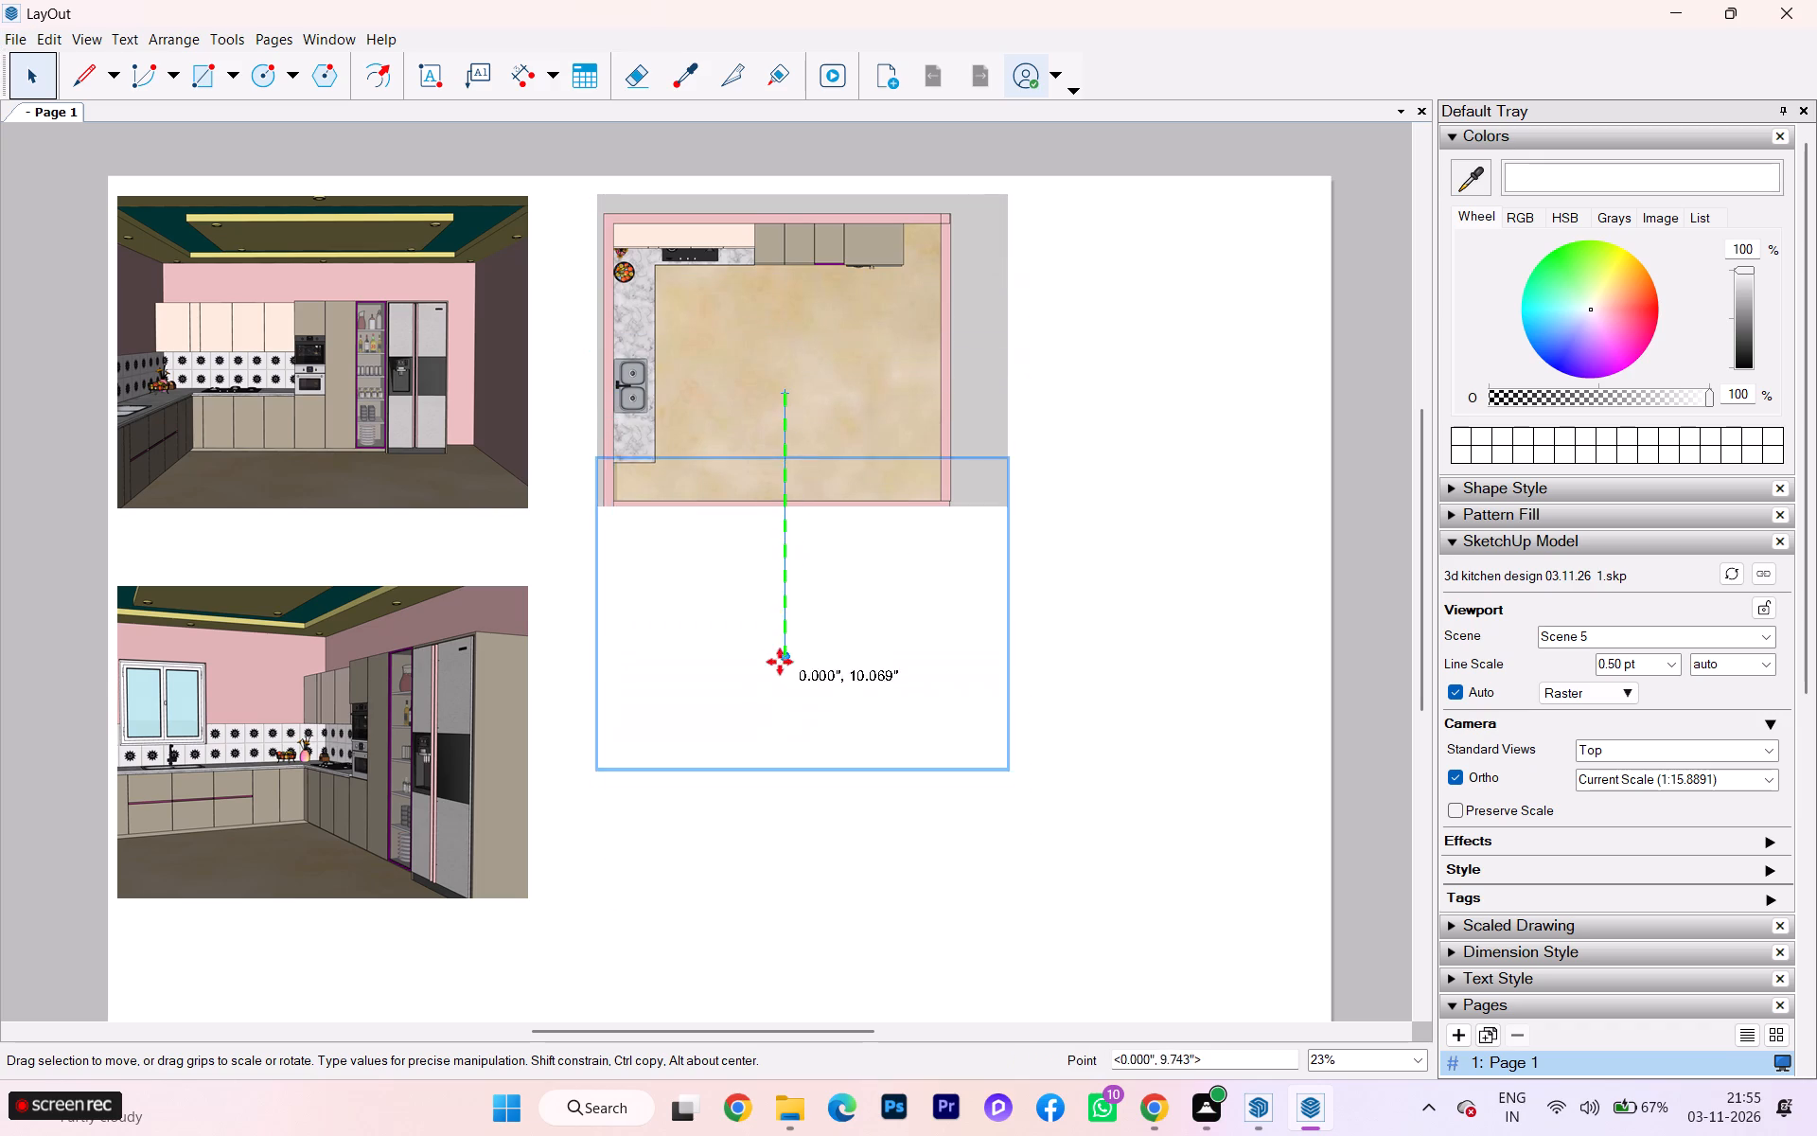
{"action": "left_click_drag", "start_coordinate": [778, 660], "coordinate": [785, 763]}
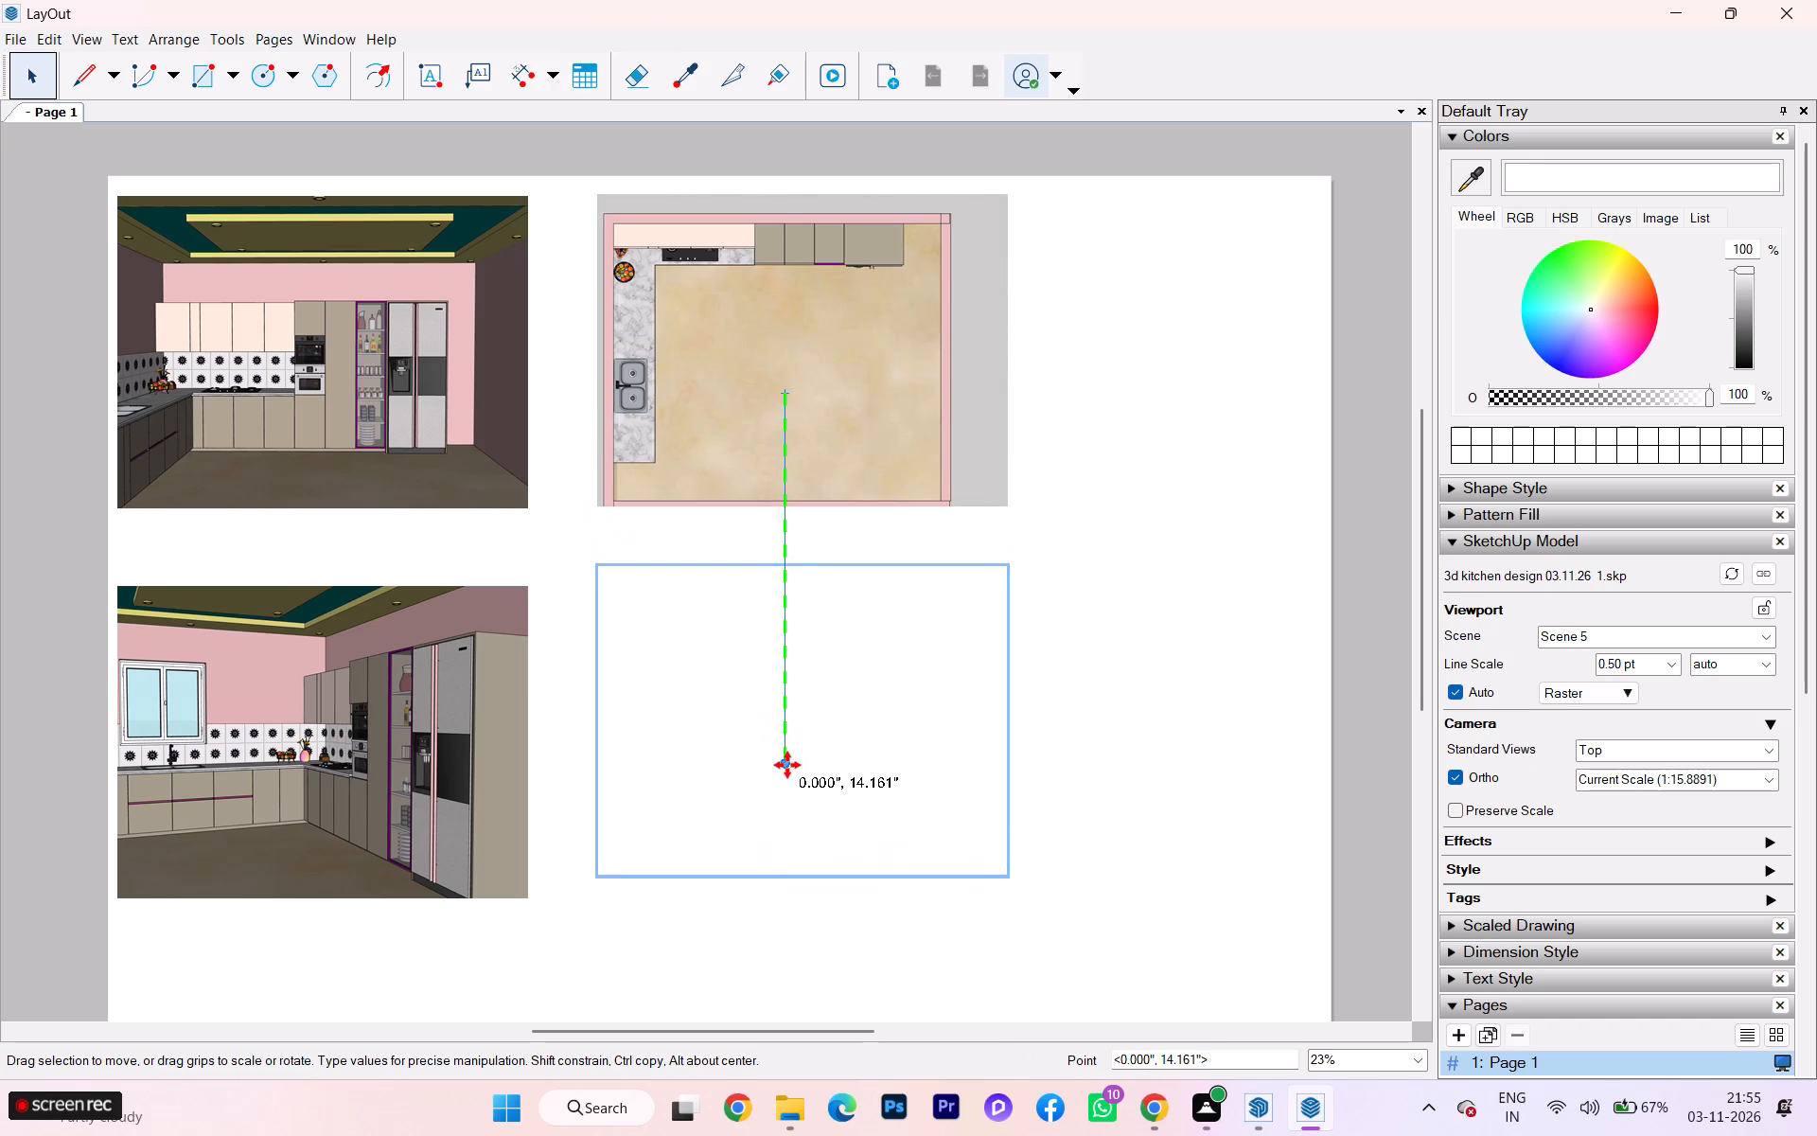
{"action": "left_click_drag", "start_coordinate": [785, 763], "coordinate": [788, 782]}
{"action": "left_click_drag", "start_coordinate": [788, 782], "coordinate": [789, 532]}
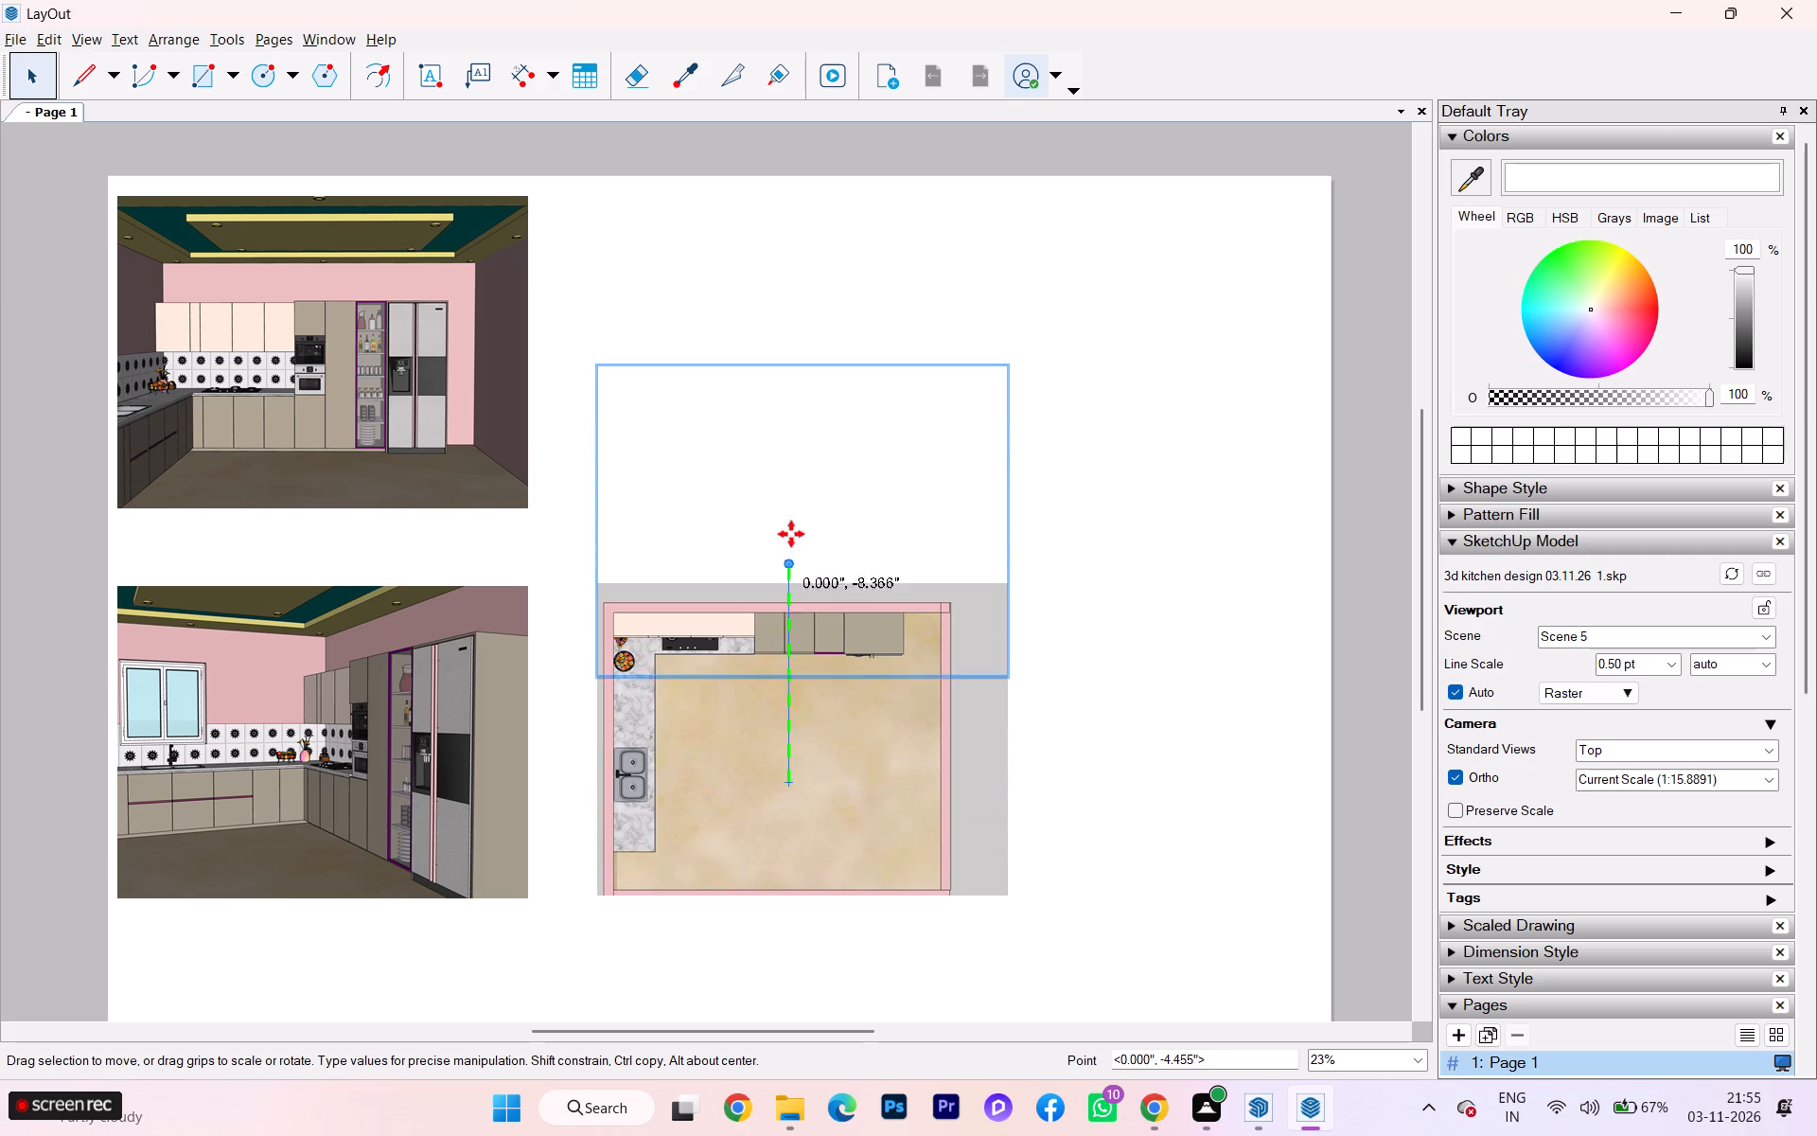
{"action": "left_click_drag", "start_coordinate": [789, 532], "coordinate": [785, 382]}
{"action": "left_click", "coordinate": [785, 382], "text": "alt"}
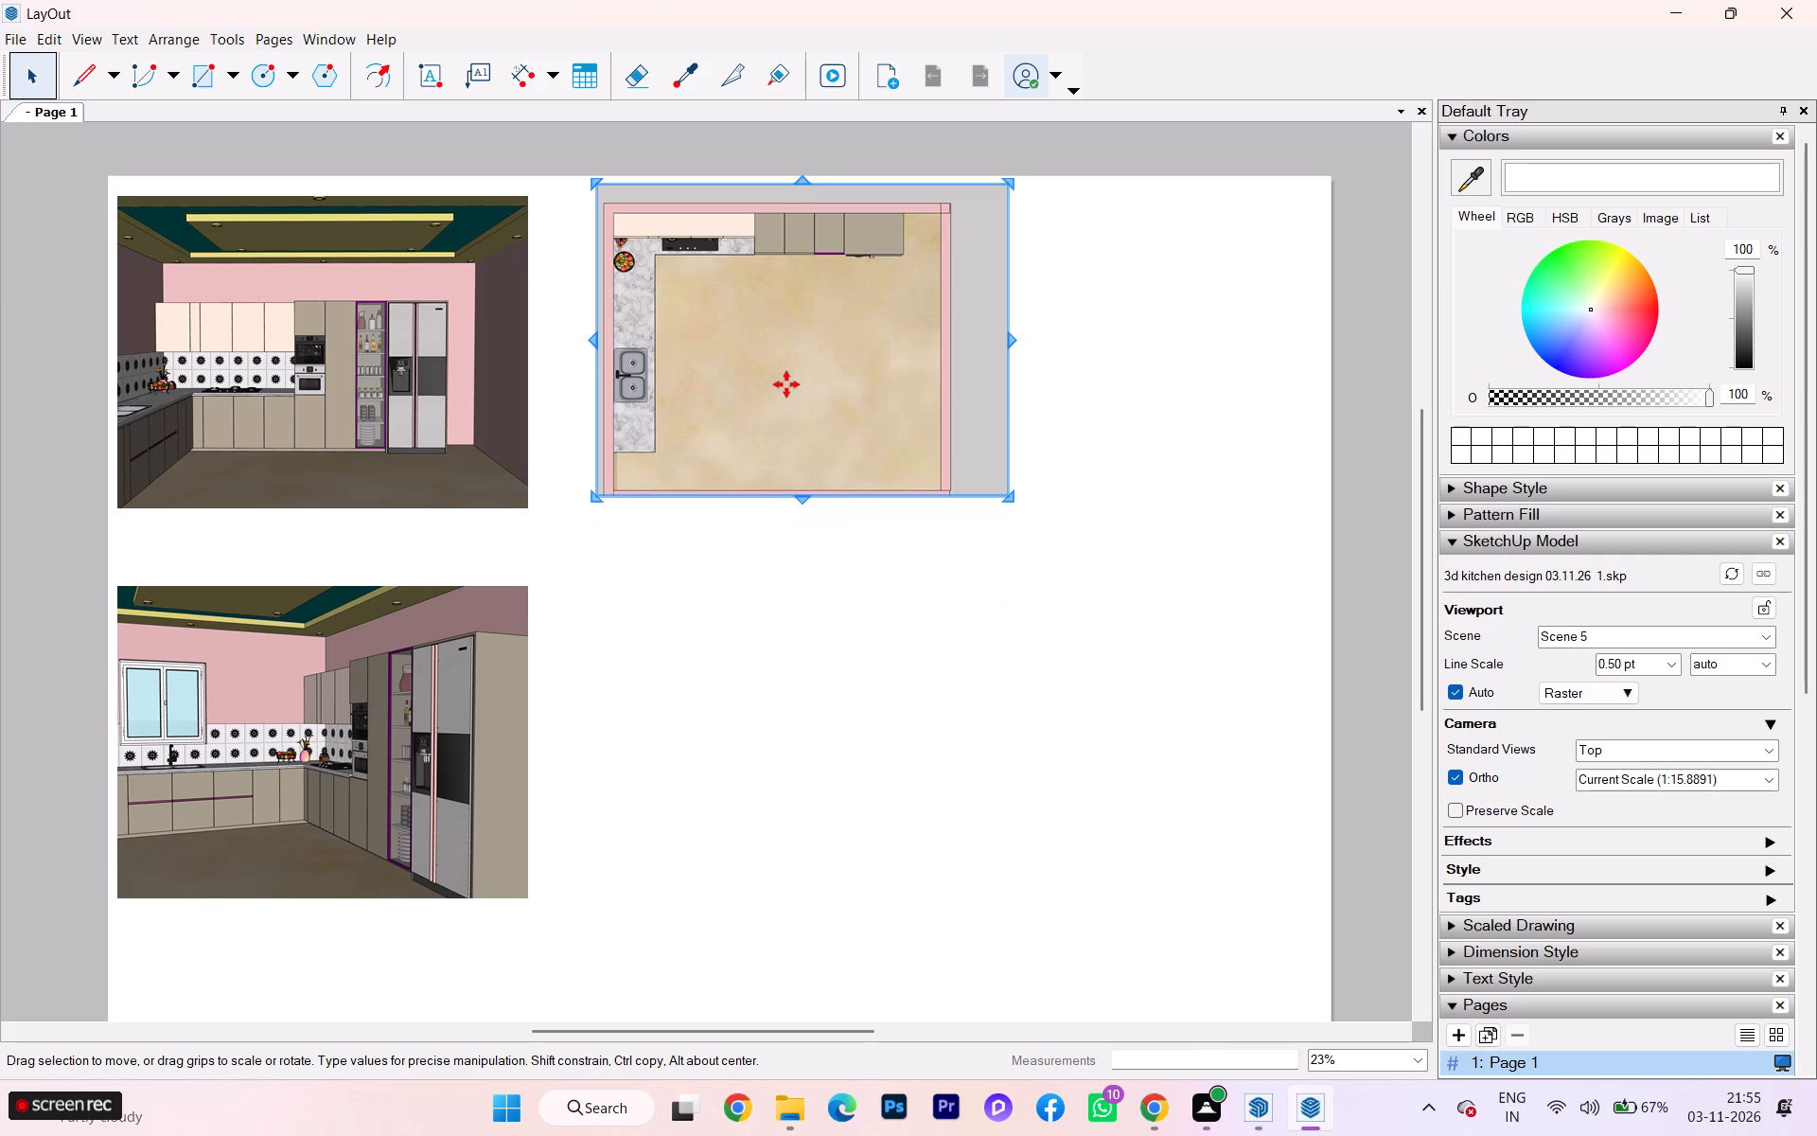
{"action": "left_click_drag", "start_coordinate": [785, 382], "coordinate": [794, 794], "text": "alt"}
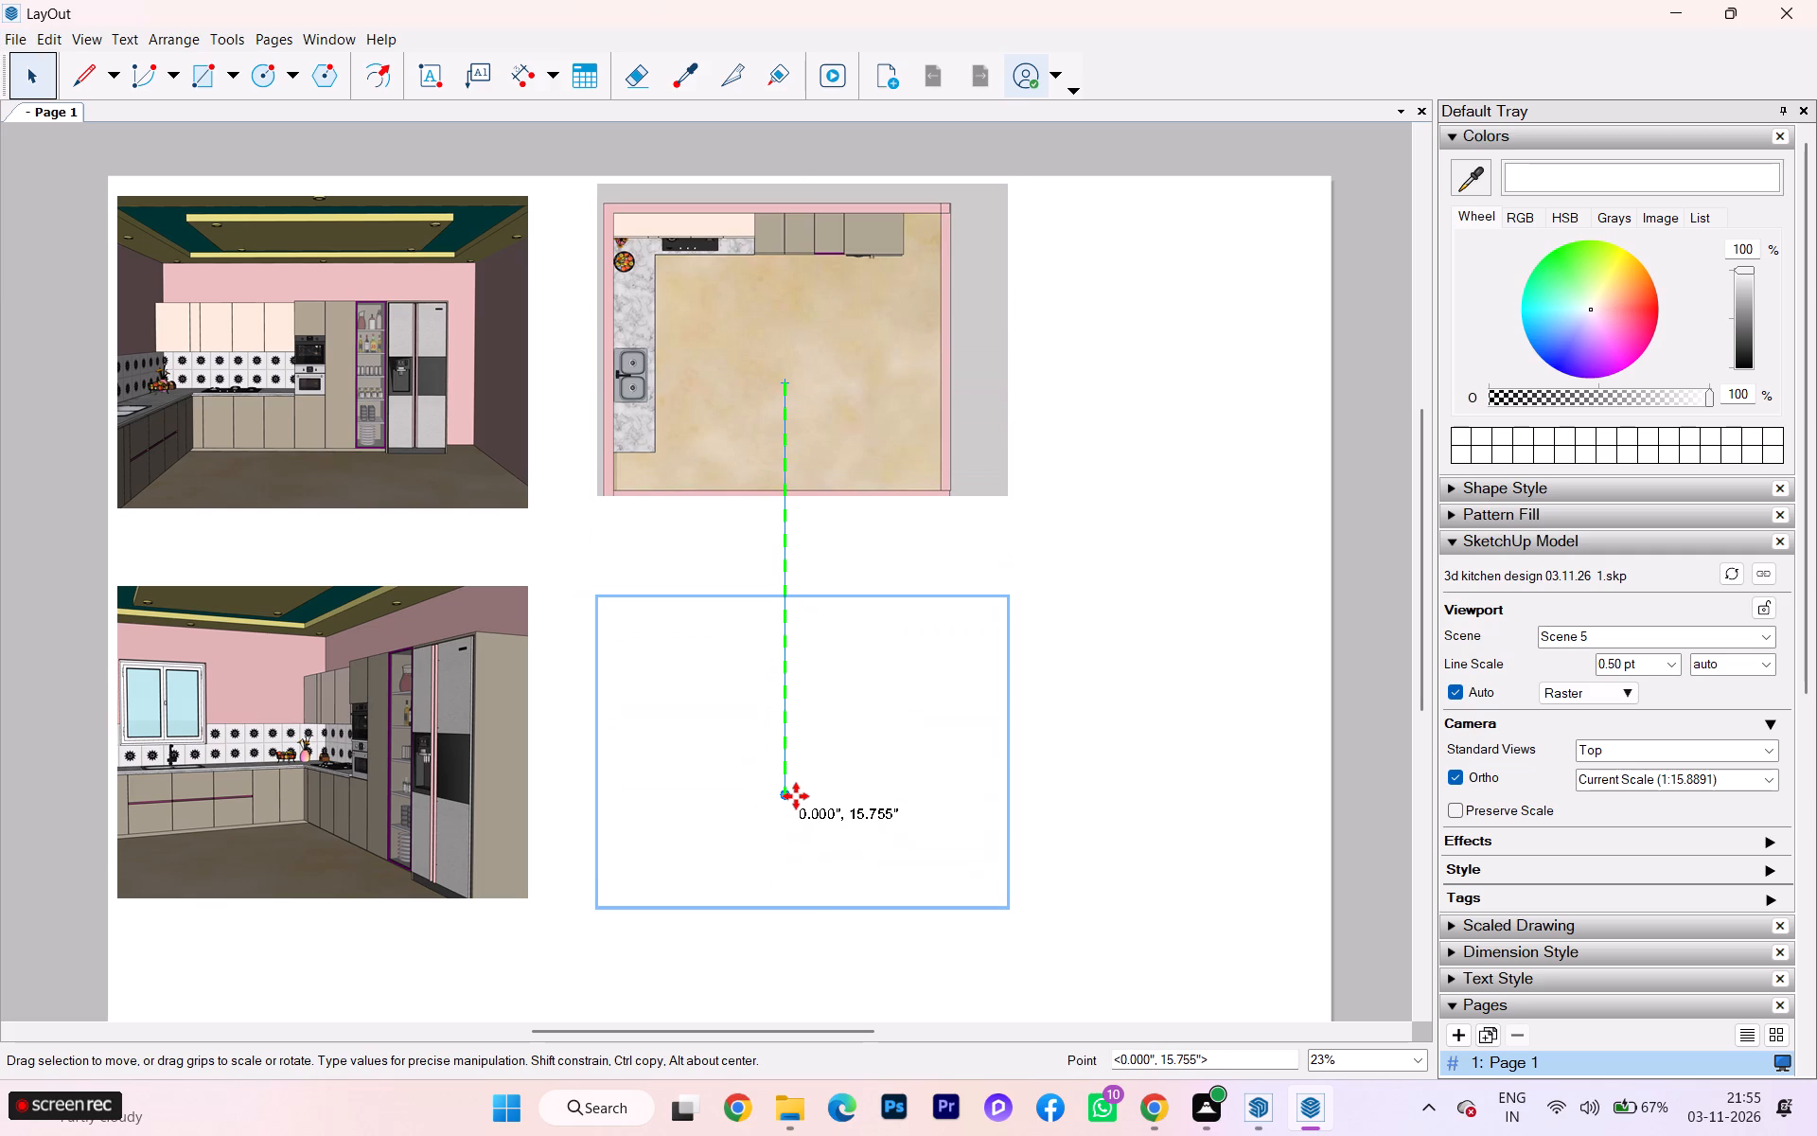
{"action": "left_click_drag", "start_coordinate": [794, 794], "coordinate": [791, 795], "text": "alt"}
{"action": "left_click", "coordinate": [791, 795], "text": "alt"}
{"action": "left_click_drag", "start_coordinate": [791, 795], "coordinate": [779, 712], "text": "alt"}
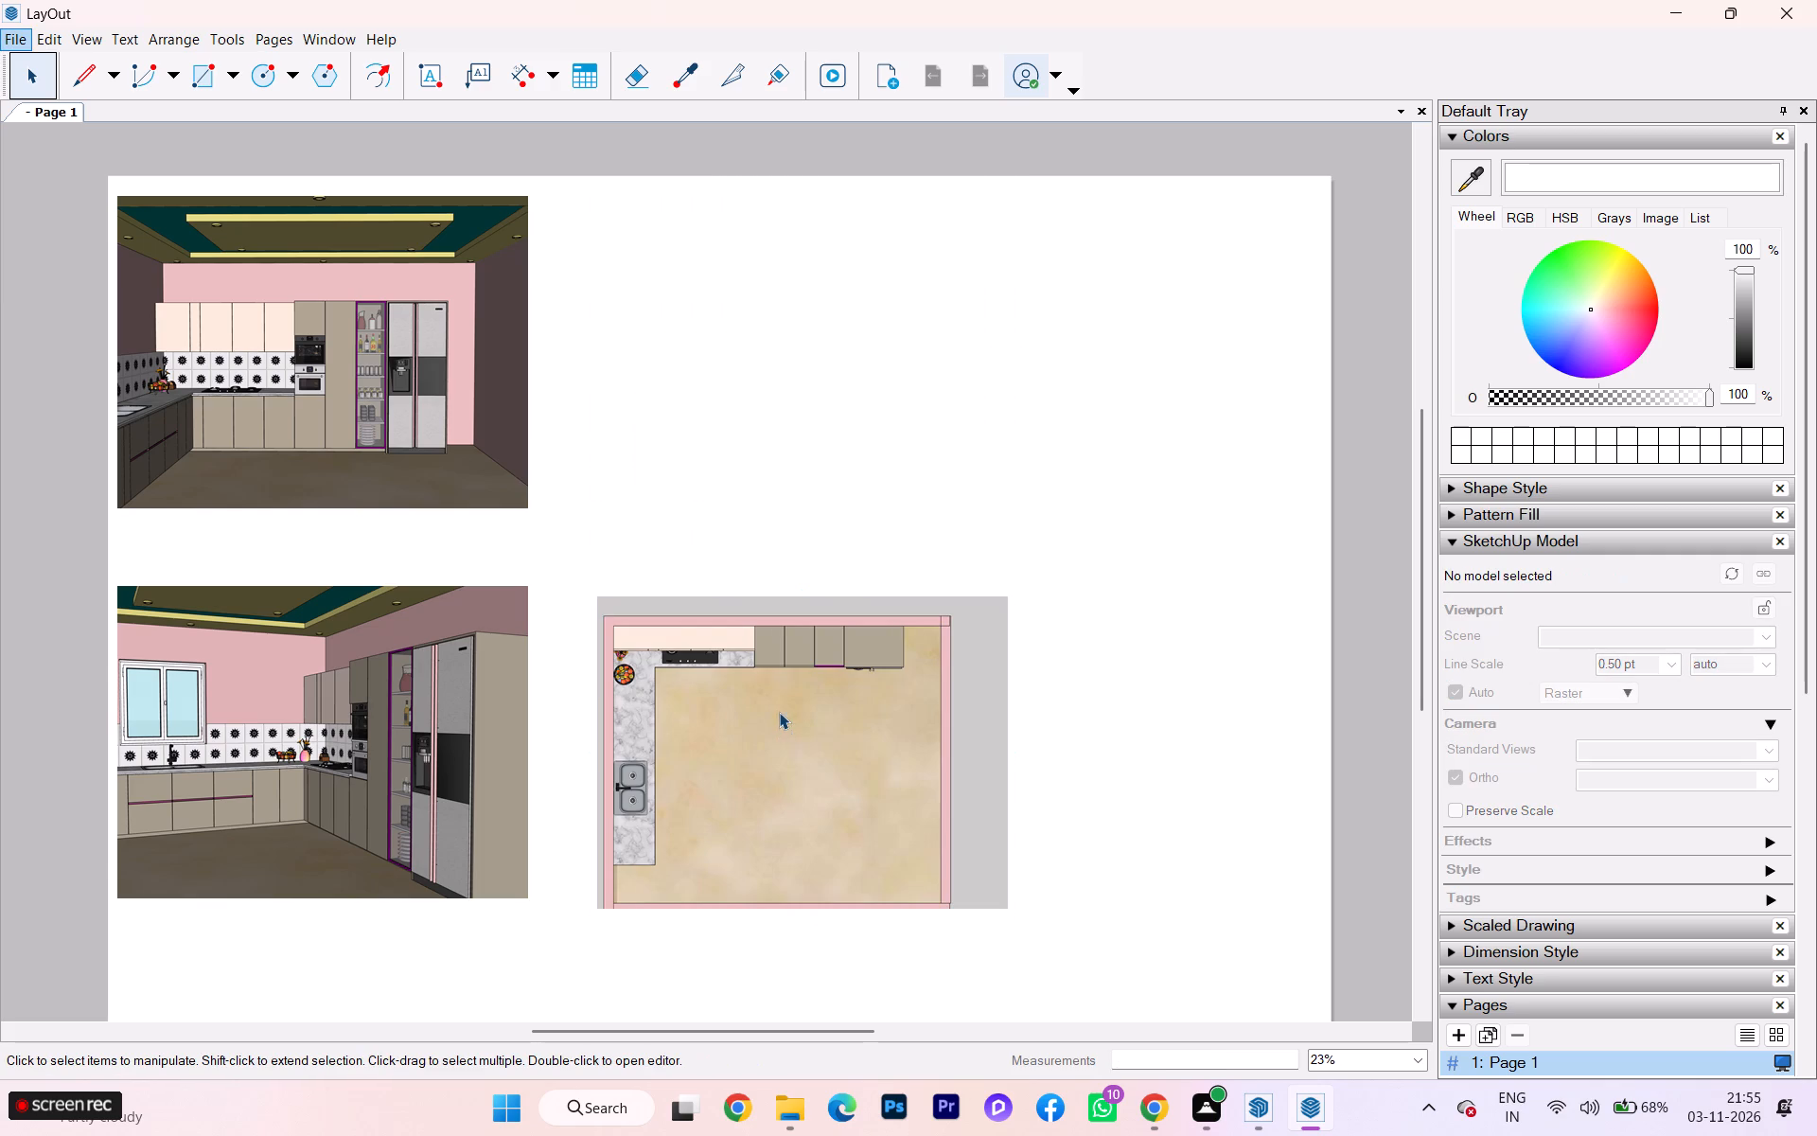
Move the Scene 5 viewport straight up into the top row, level with the Scene 2 viewport.
{"action": "left_click", "coordinate": [690, 625]}
{"action": "left_click_drag", "start_coordinate": [749, 654], "coordinate": [749, 653]}
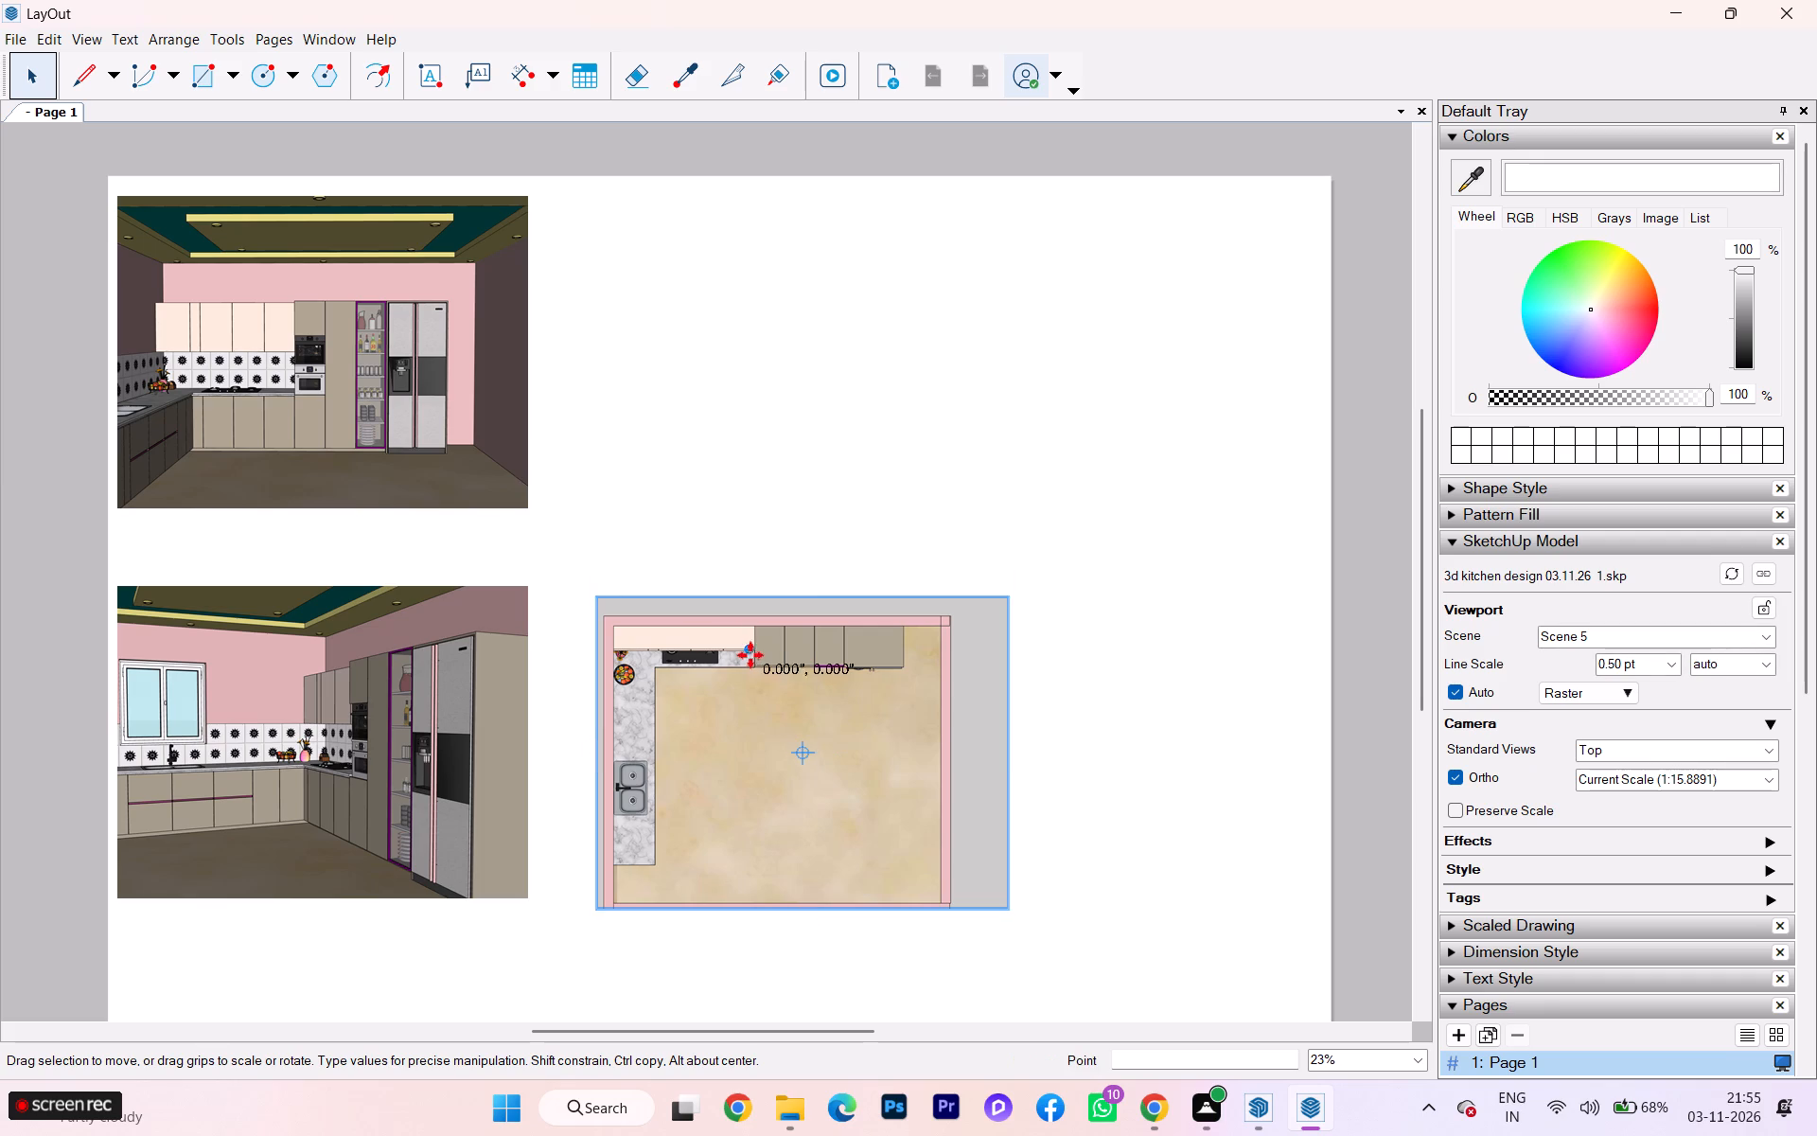
{"action": "left_click_drag", "start_coordinate": [749, 653], "coordinate": [745, 284]}
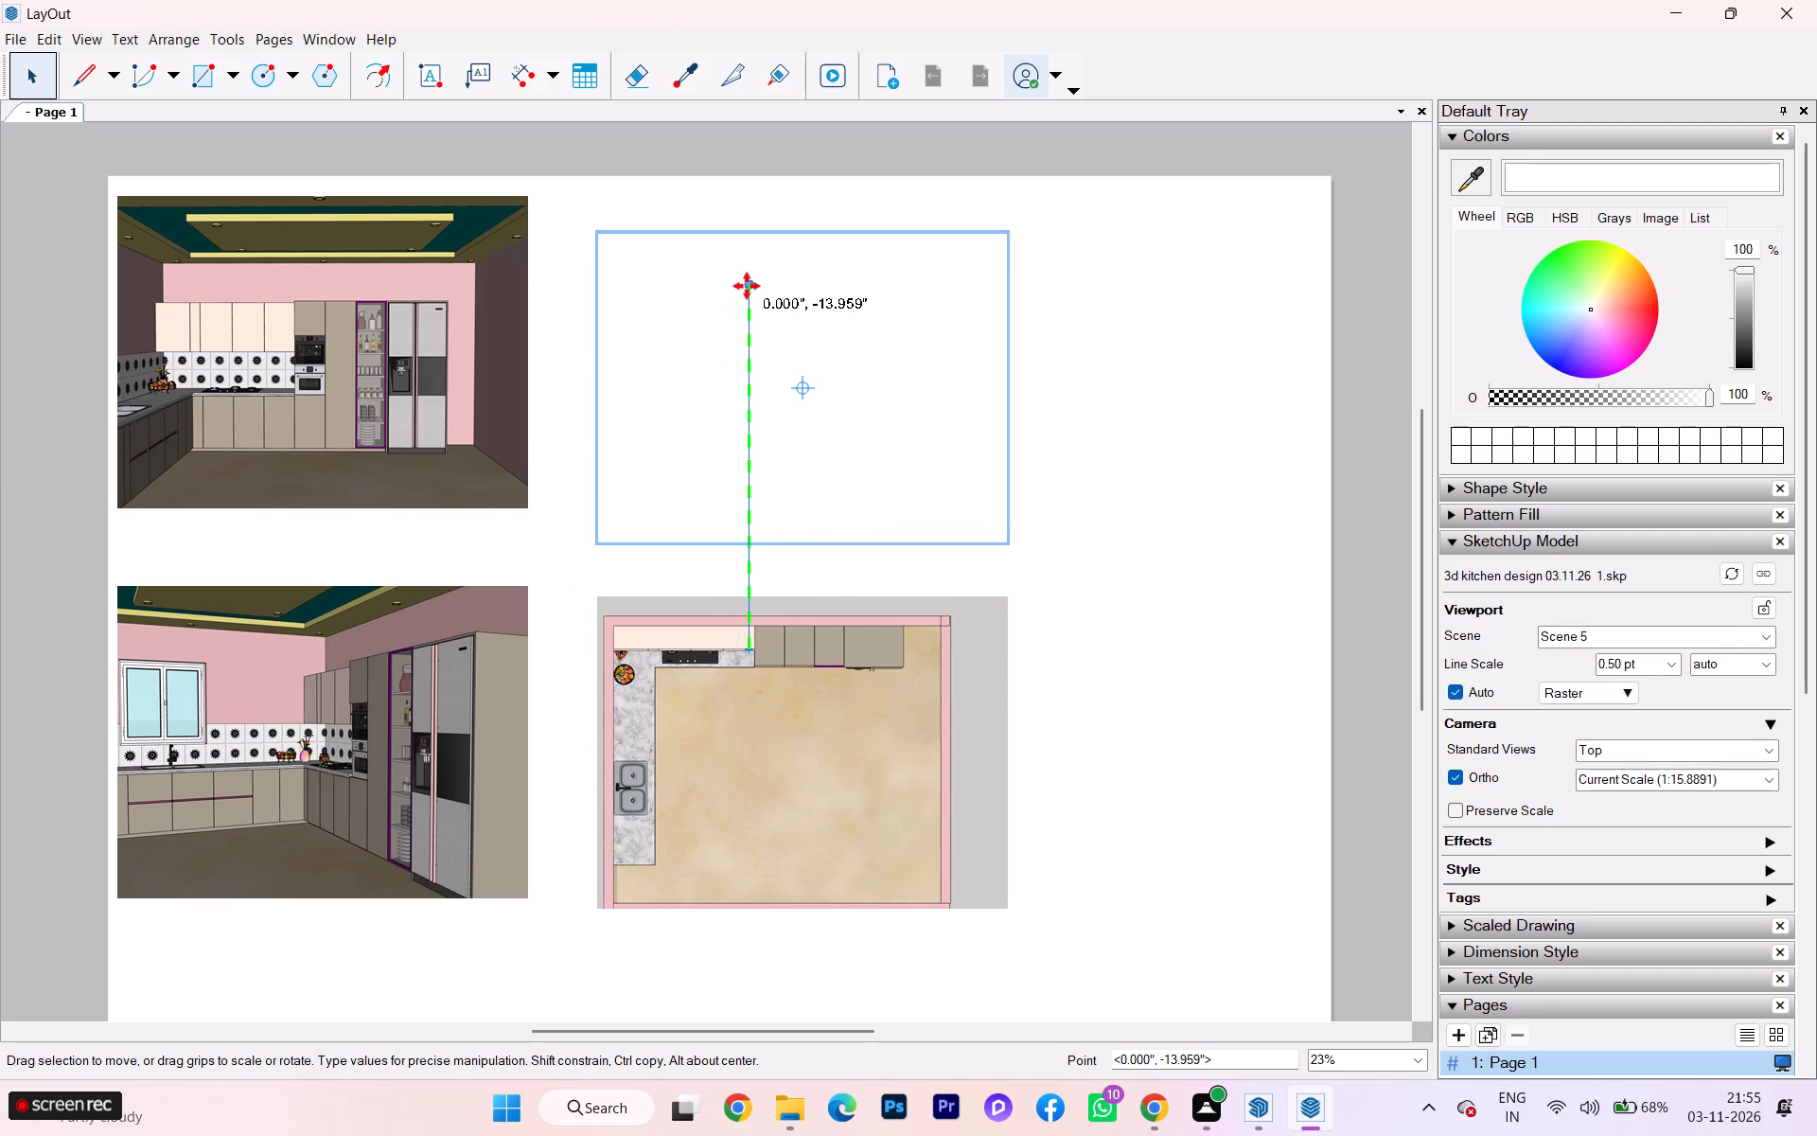
{"action": "left_click_drag", "start_coordinate": [745, 284], "coordinate": [744, 271]}
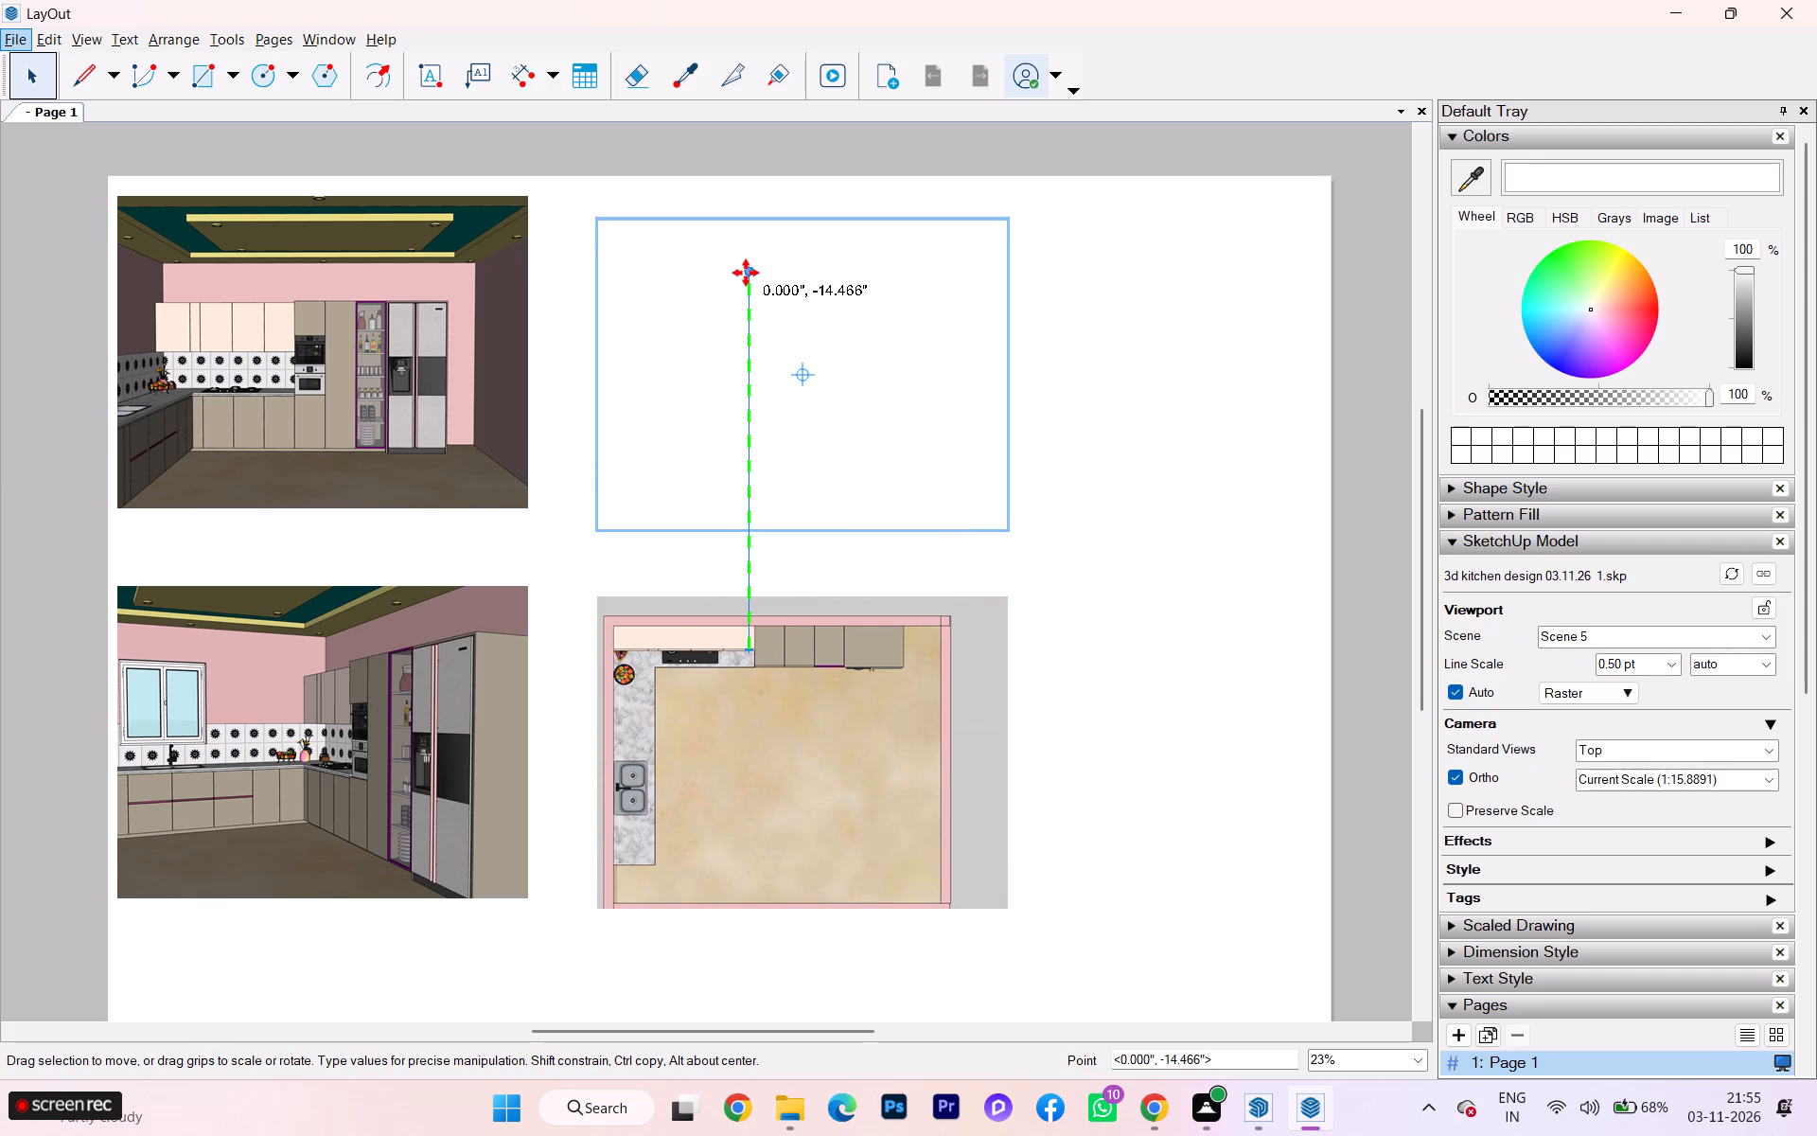
{"action": "left_click_drag", "start_coordinate": [744, 271], "coordinate": [743, 246]}
{"action": "left_click", "coordinate": [743, 246], "text": "alt"}
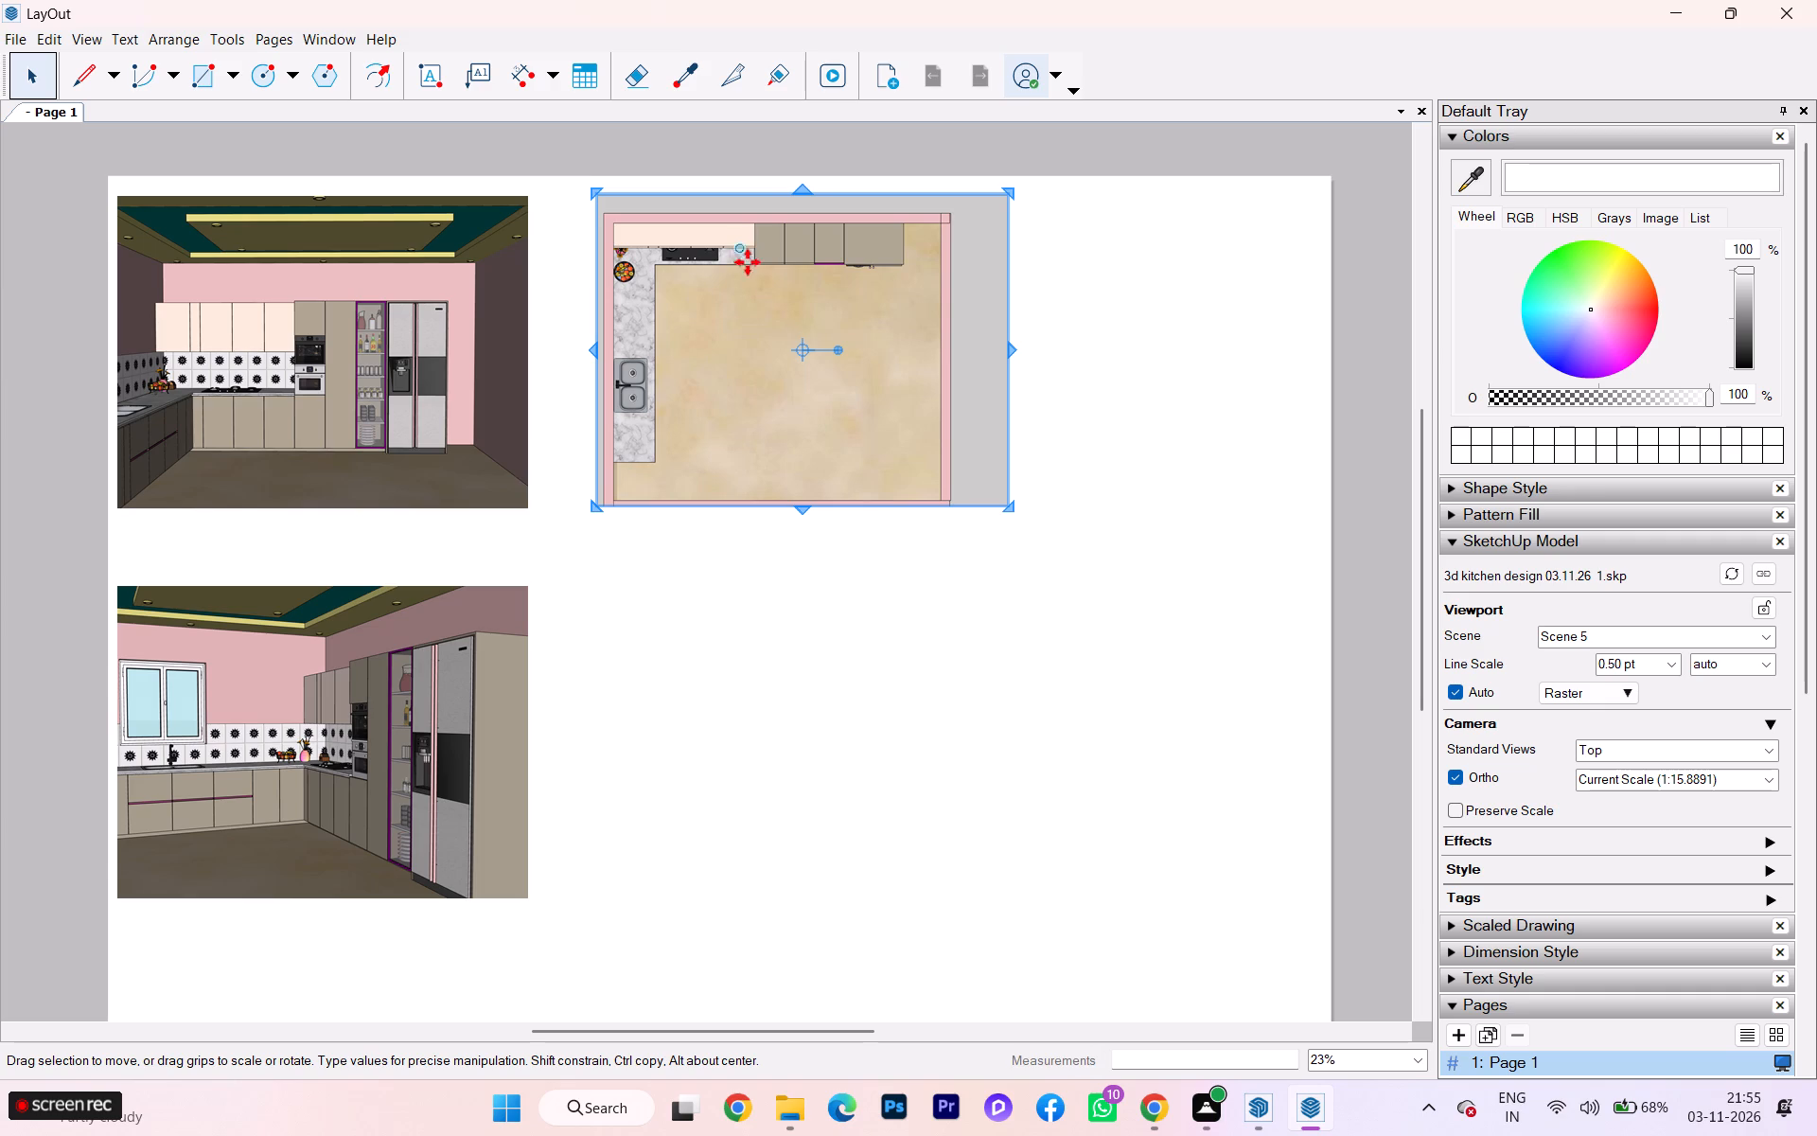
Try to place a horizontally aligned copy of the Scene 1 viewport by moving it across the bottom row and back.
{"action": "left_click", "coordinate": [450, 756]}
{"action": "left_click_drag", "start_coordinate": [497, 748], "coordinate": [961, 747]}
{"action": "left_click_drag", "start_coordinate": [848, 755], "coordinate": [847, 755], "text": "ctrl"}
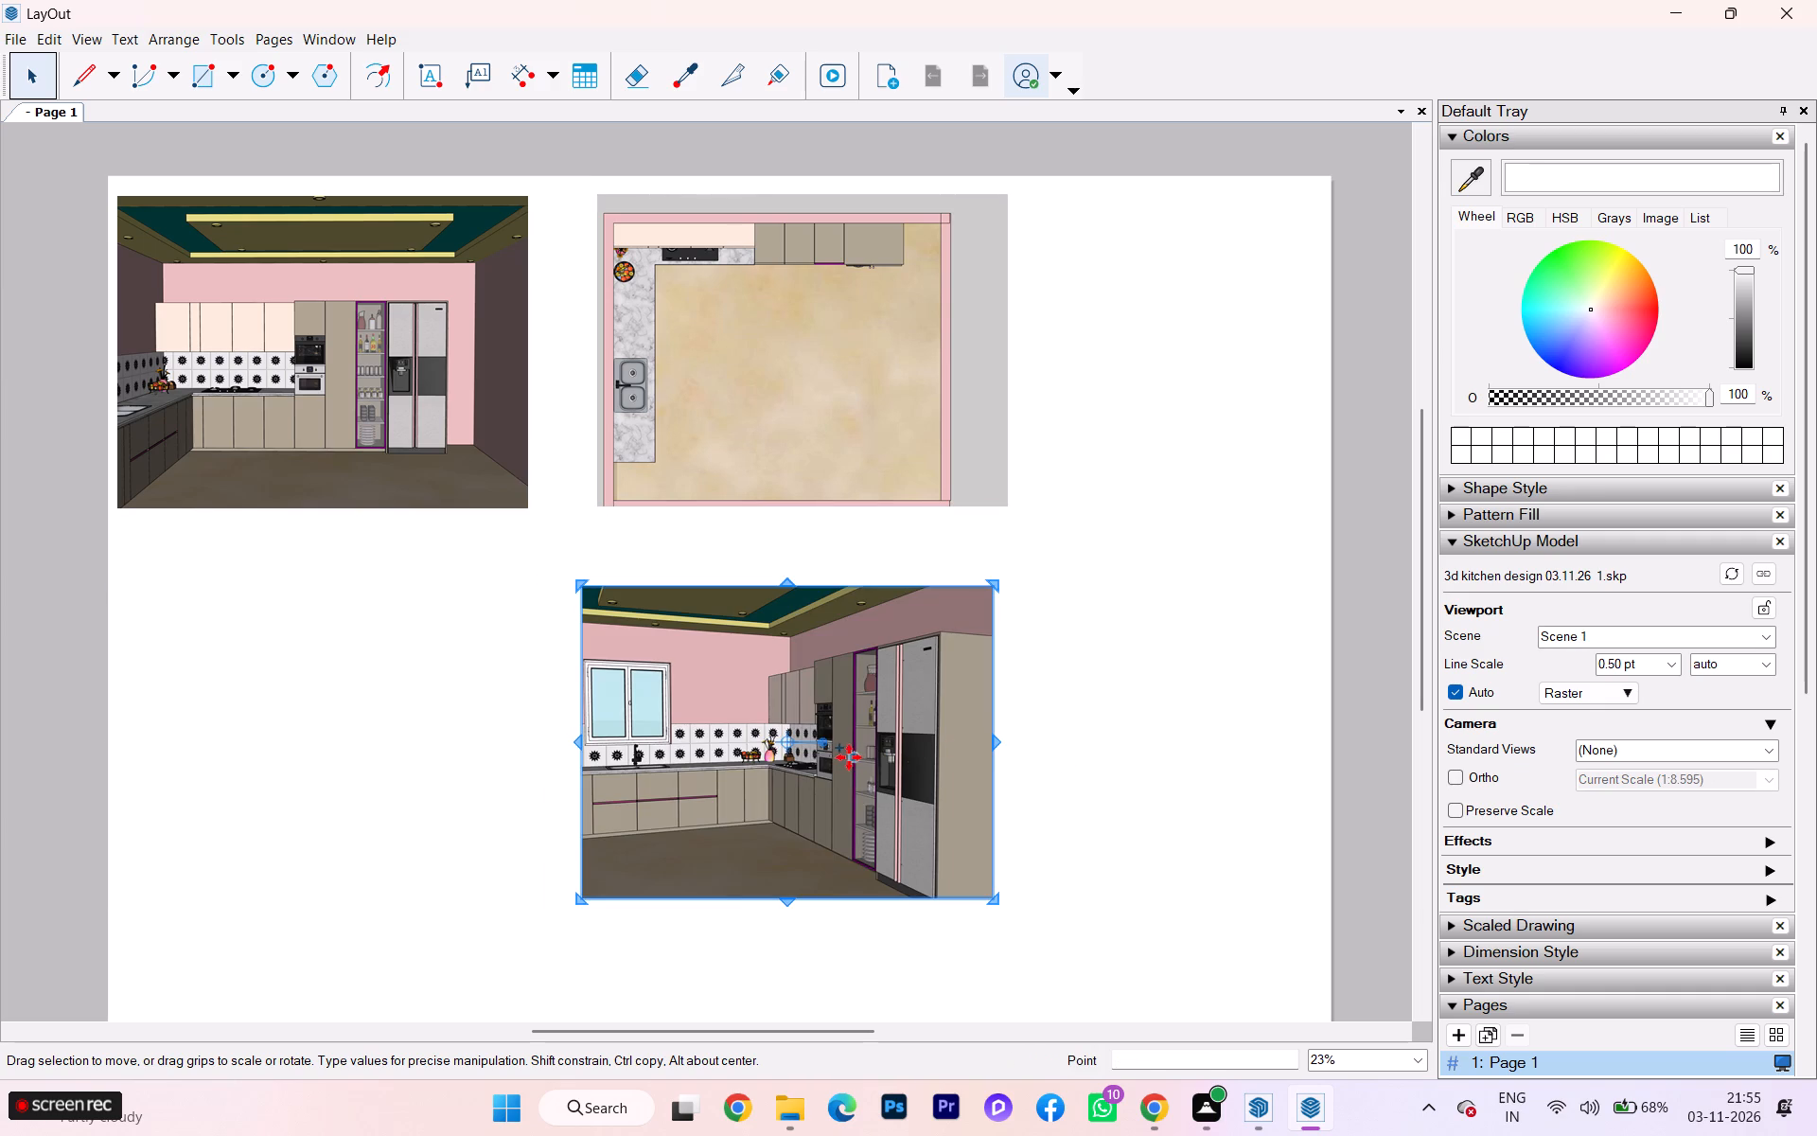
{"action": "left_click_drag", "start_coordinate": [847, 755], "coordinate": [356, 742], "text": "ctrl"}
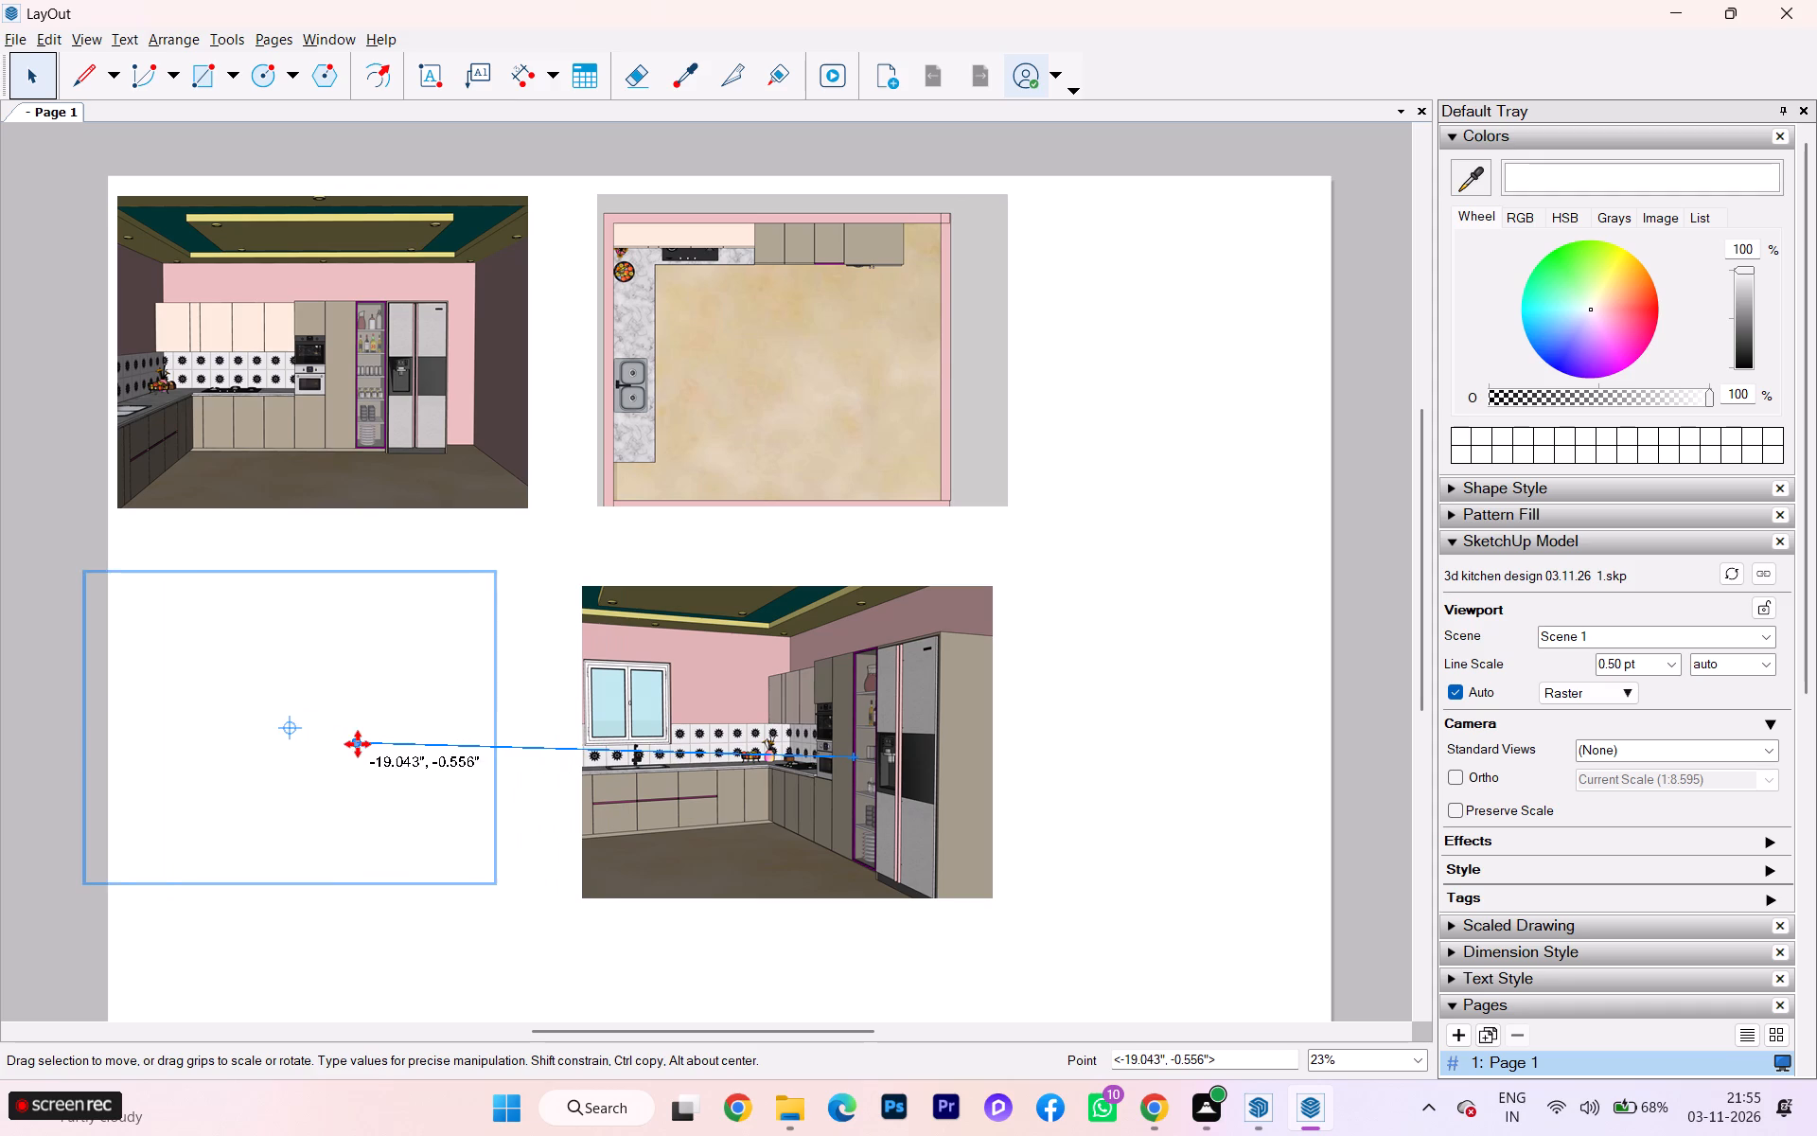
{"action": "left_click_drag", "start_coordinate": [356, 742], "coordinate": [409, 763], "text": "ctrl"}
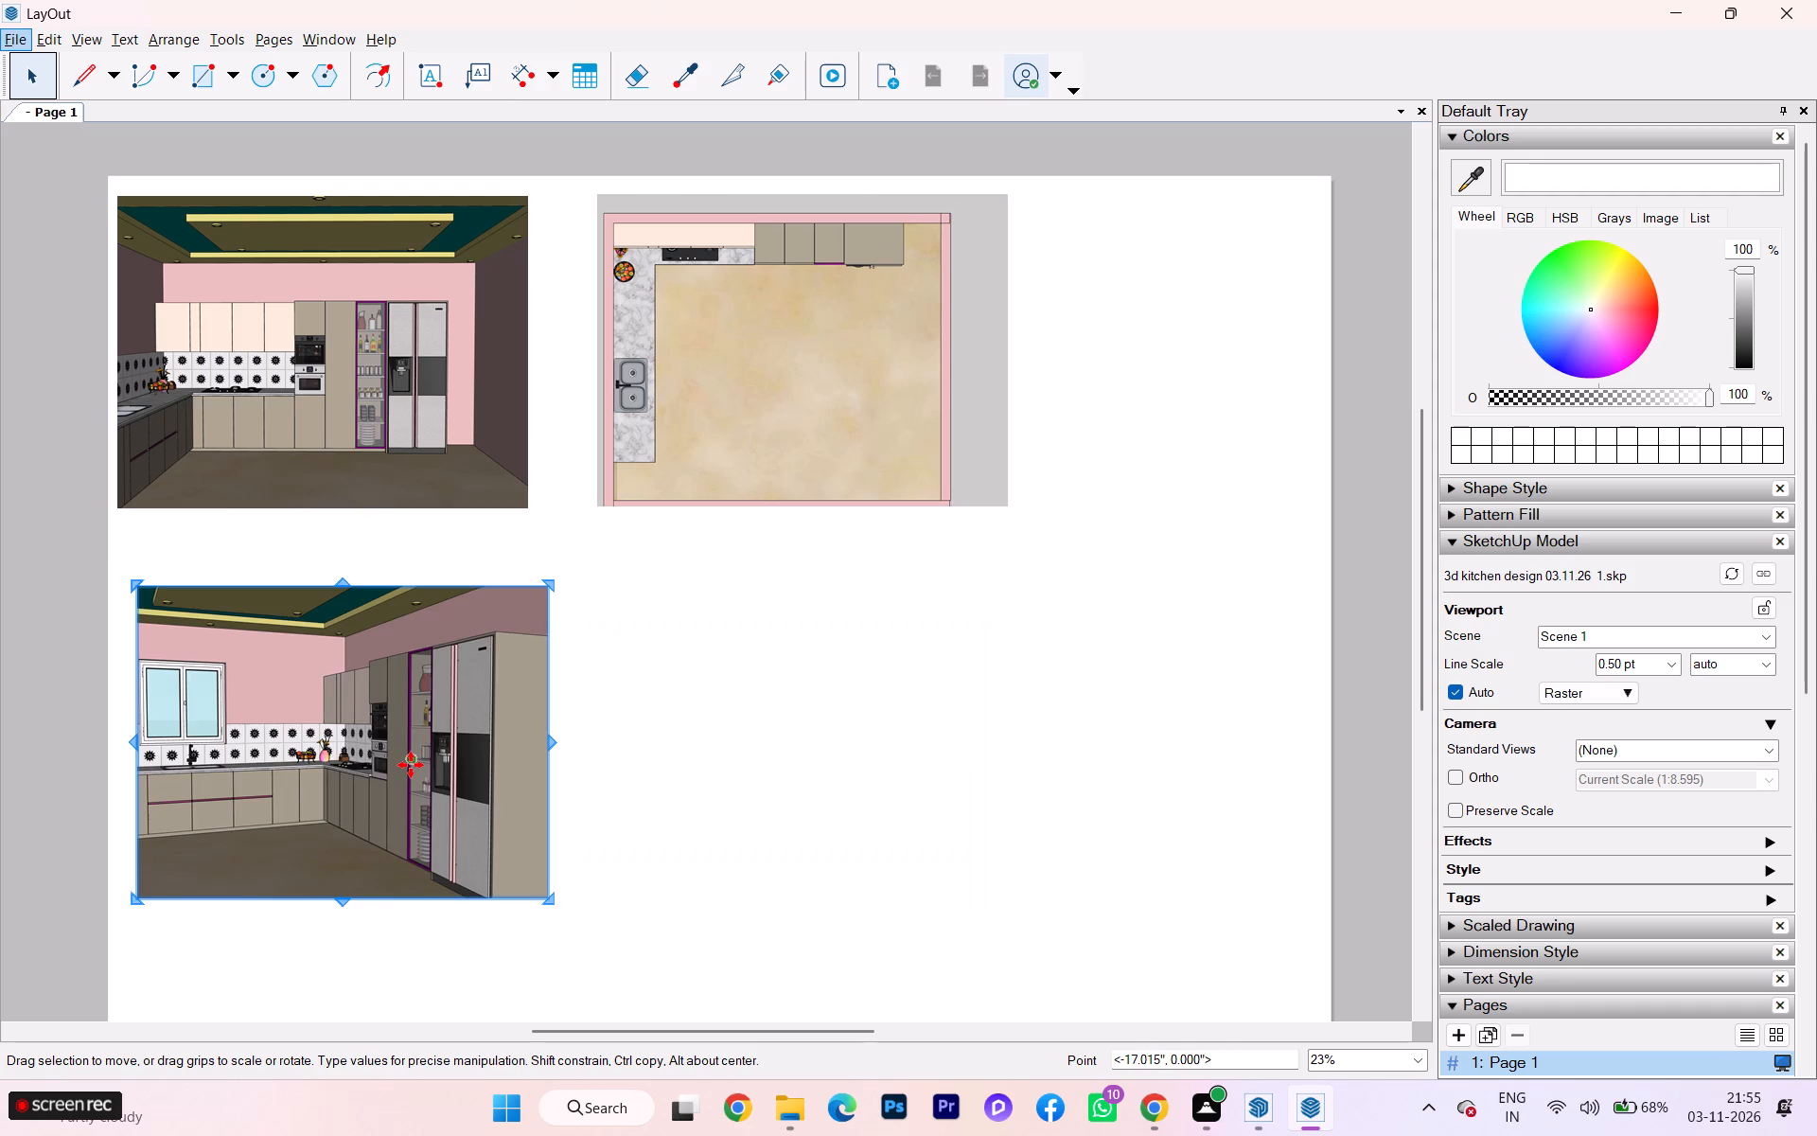
Move the Scene 1 viewport beneath the Scene 5 viewport and place a level copy of it beneath the Scene 2 viewport.
{"action": "left_click_drag", "start_coordinate": [409, 763], "coordinate": [833, 772], "text": "alt"}
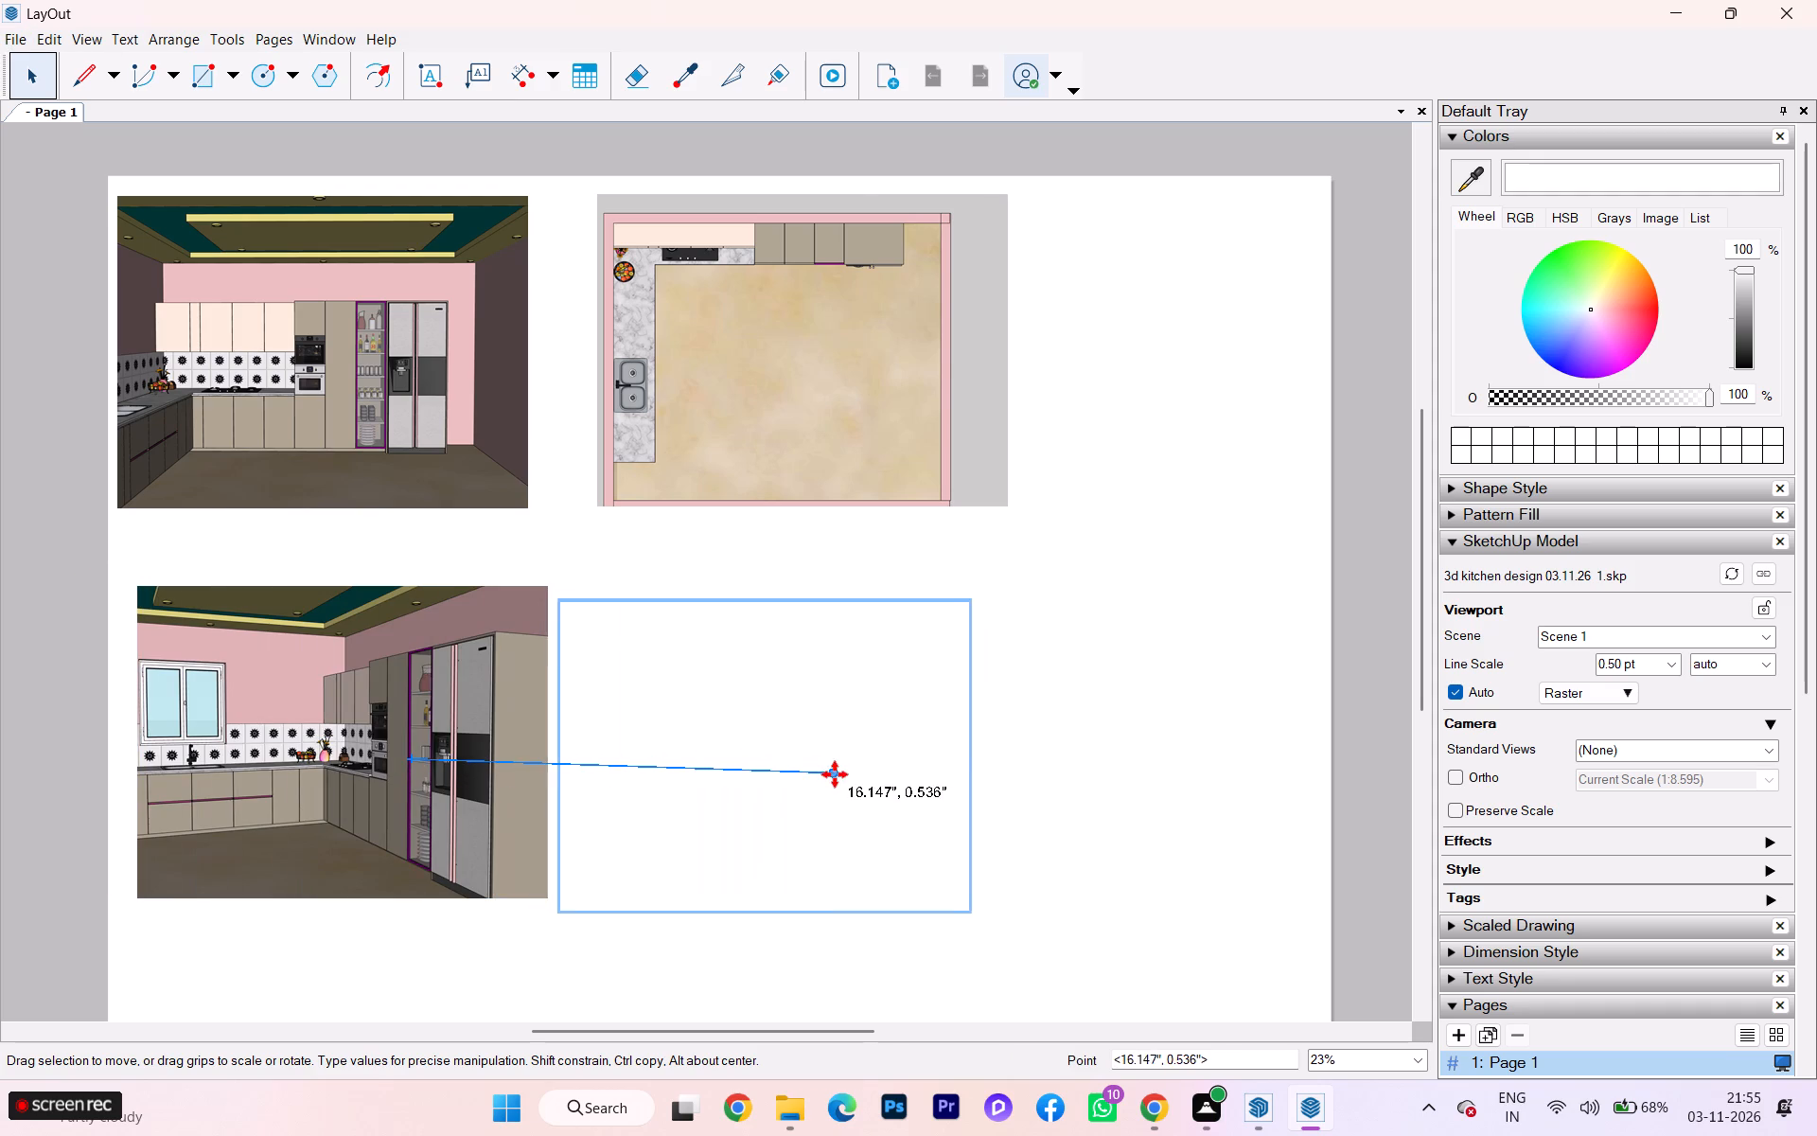
{"action": "left_click_drag", "start_coordinate": [833, 772], "coordinate": [875, 759], "text": "alt"}
{"action": "left_click_drag", "start_coordinate": [875, 759], "coordinate": [406, 741]}
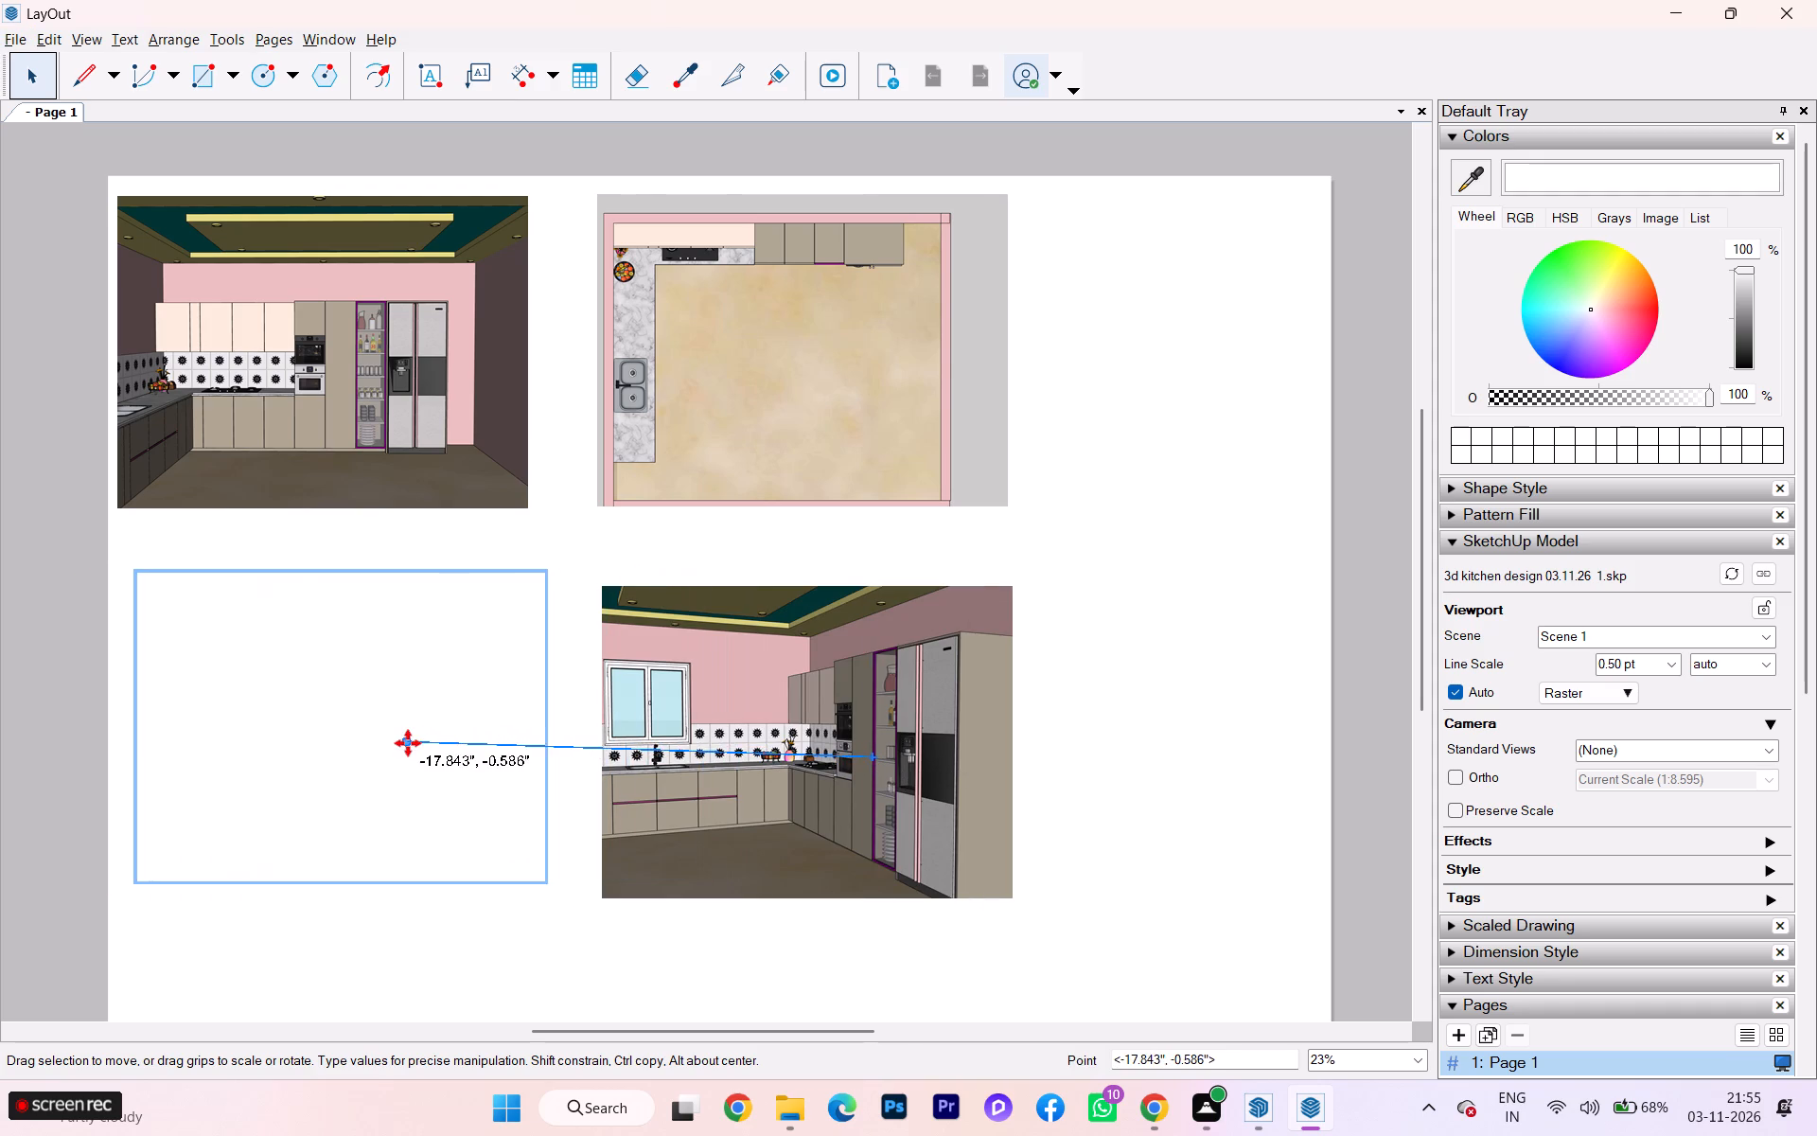
{"action": "left_click_drag", "start_coordinate": [406, 741], "coordinate": [415, 761]}
{"action": "left_click", "coordinate": [415, 761], "text": "ctrl"}
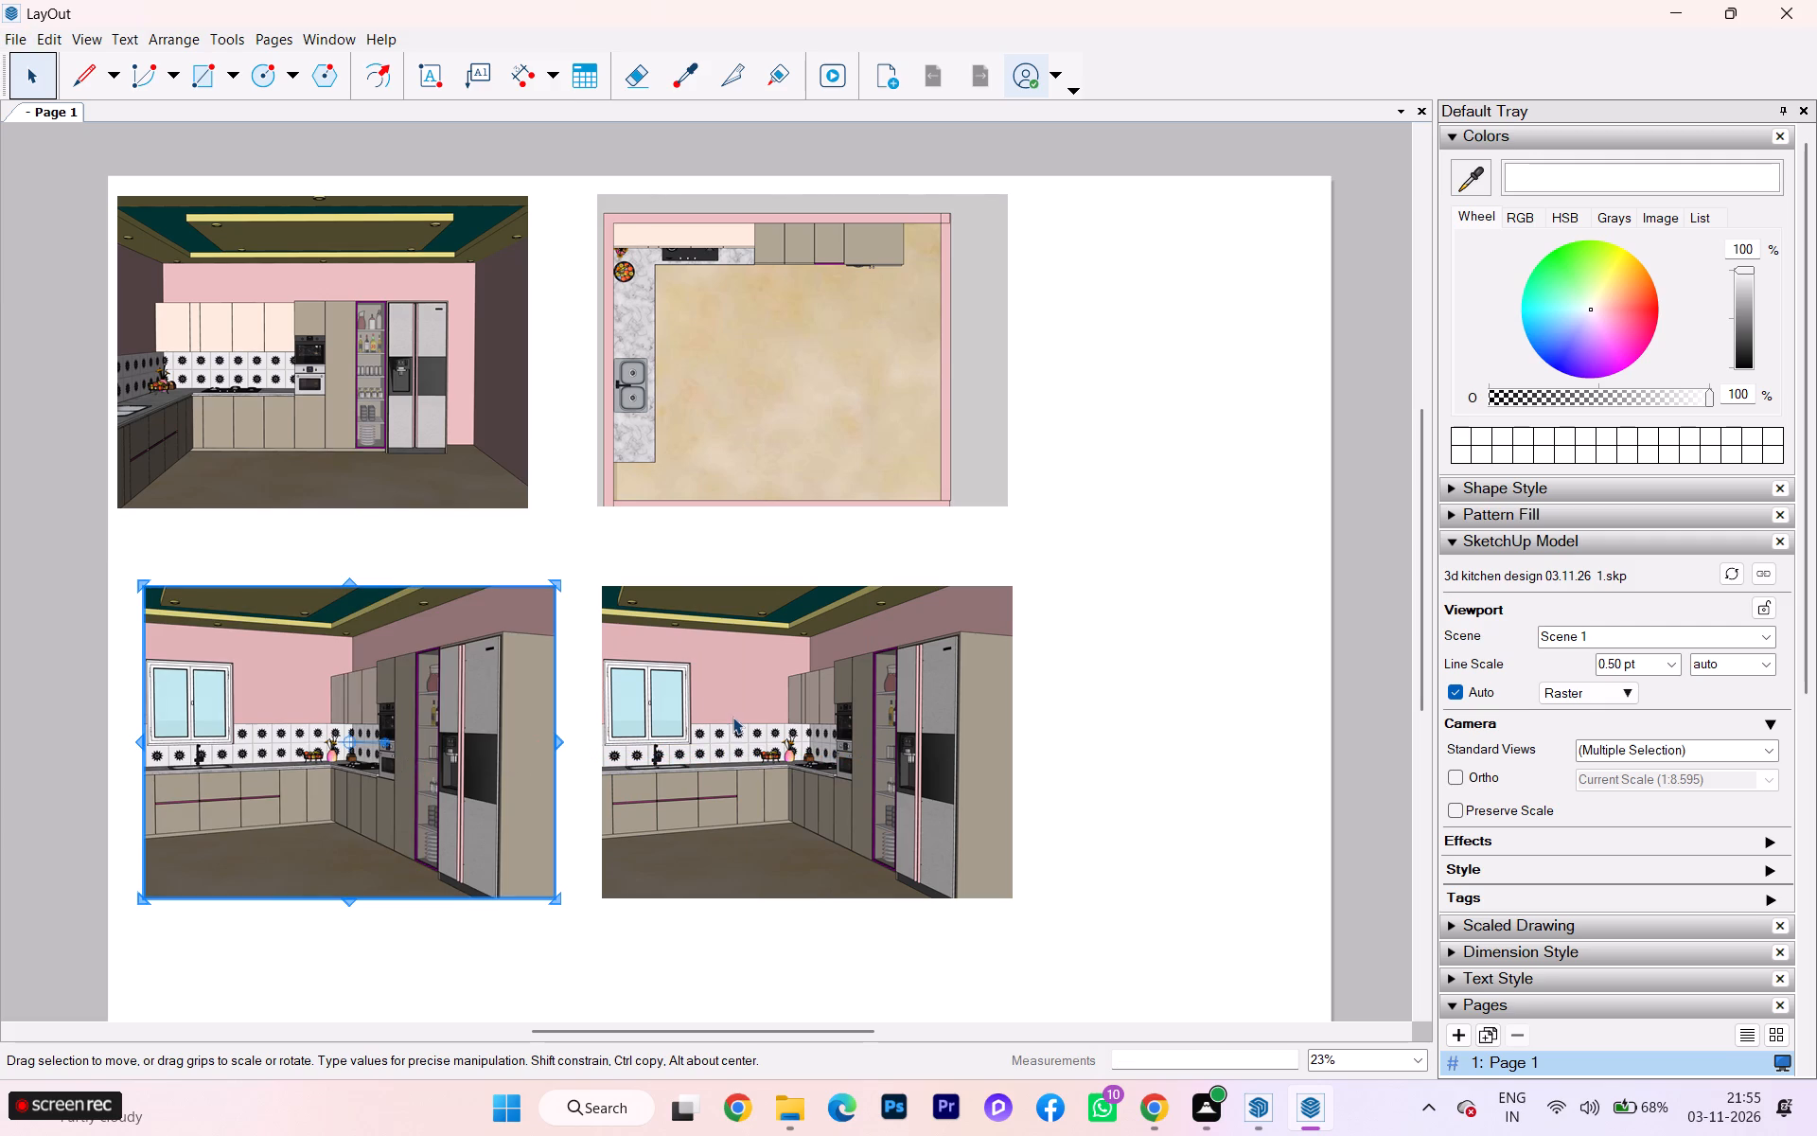
Set the viewport beneath the Scene 5 top view to show Scene 8.
{"action": "left_click", "coordinate": [790, 666]}
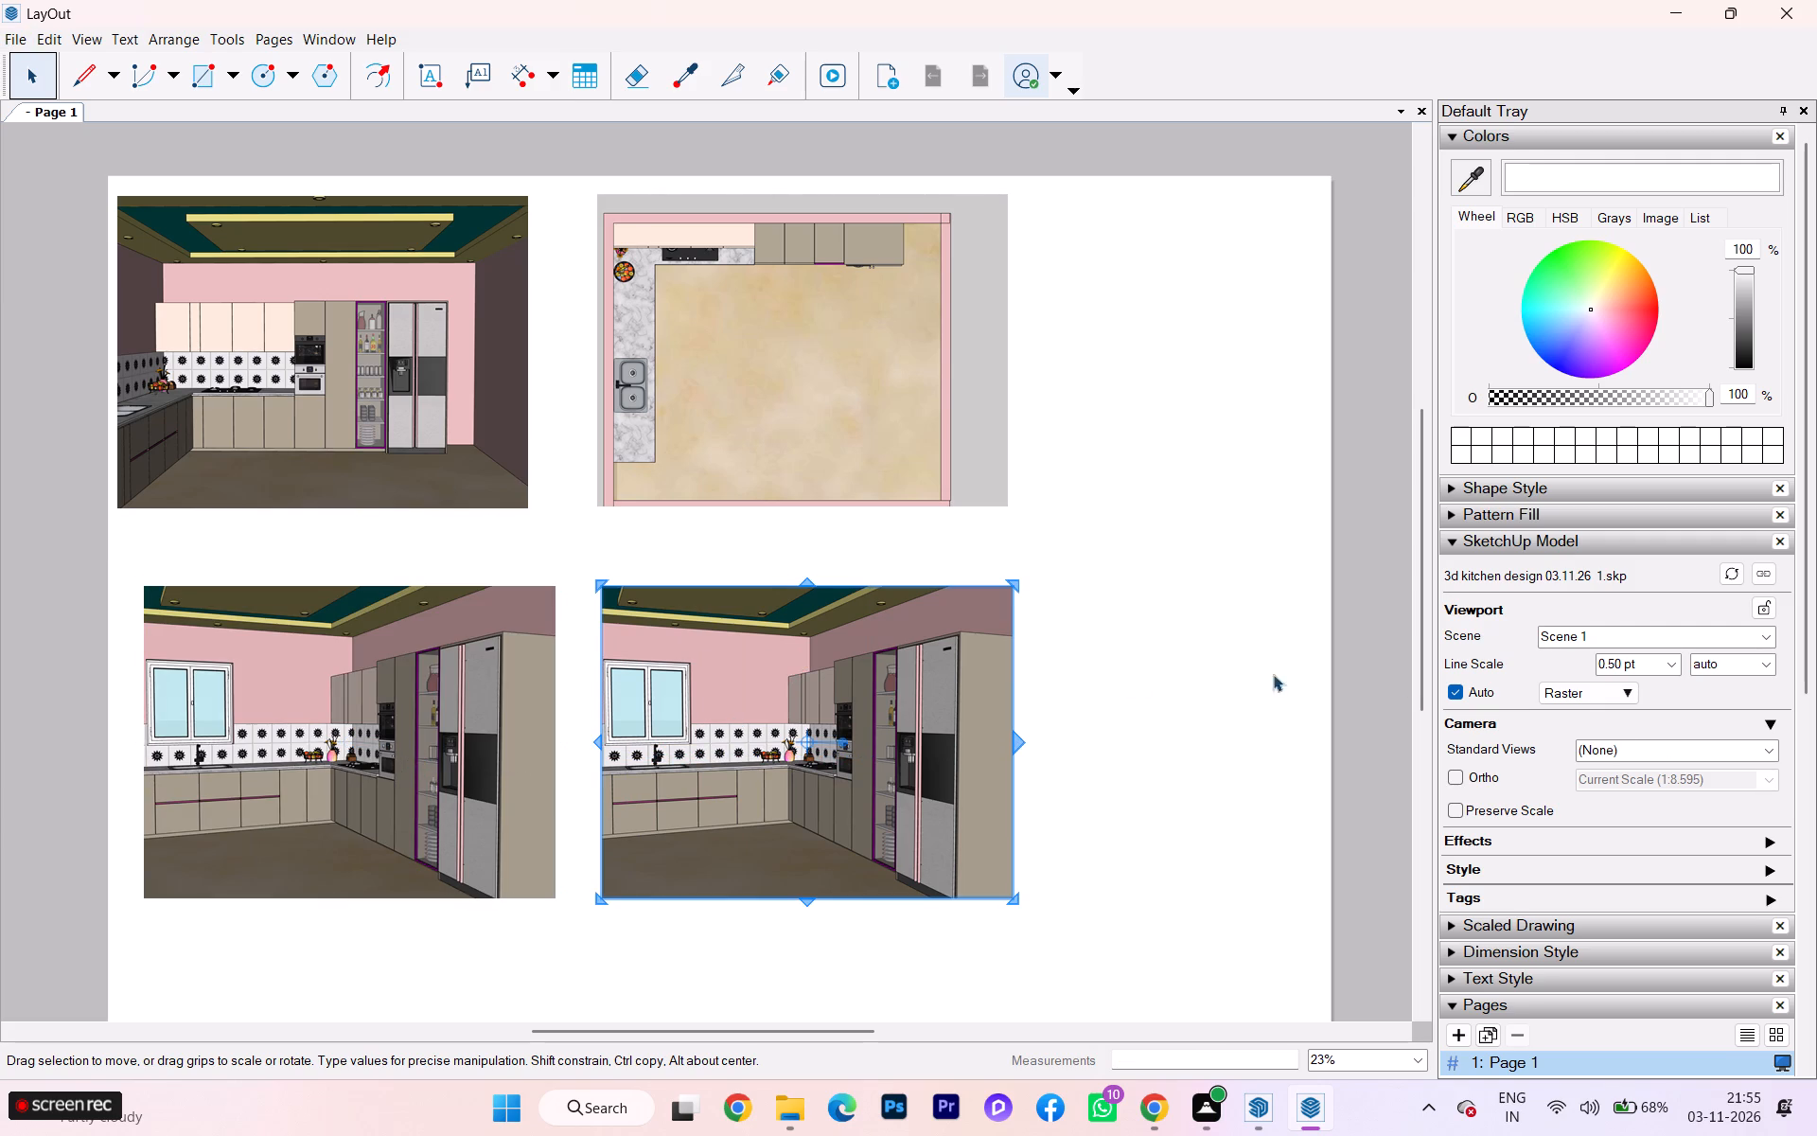
{"action": "left_click", "coordinate": [1758, 630]}
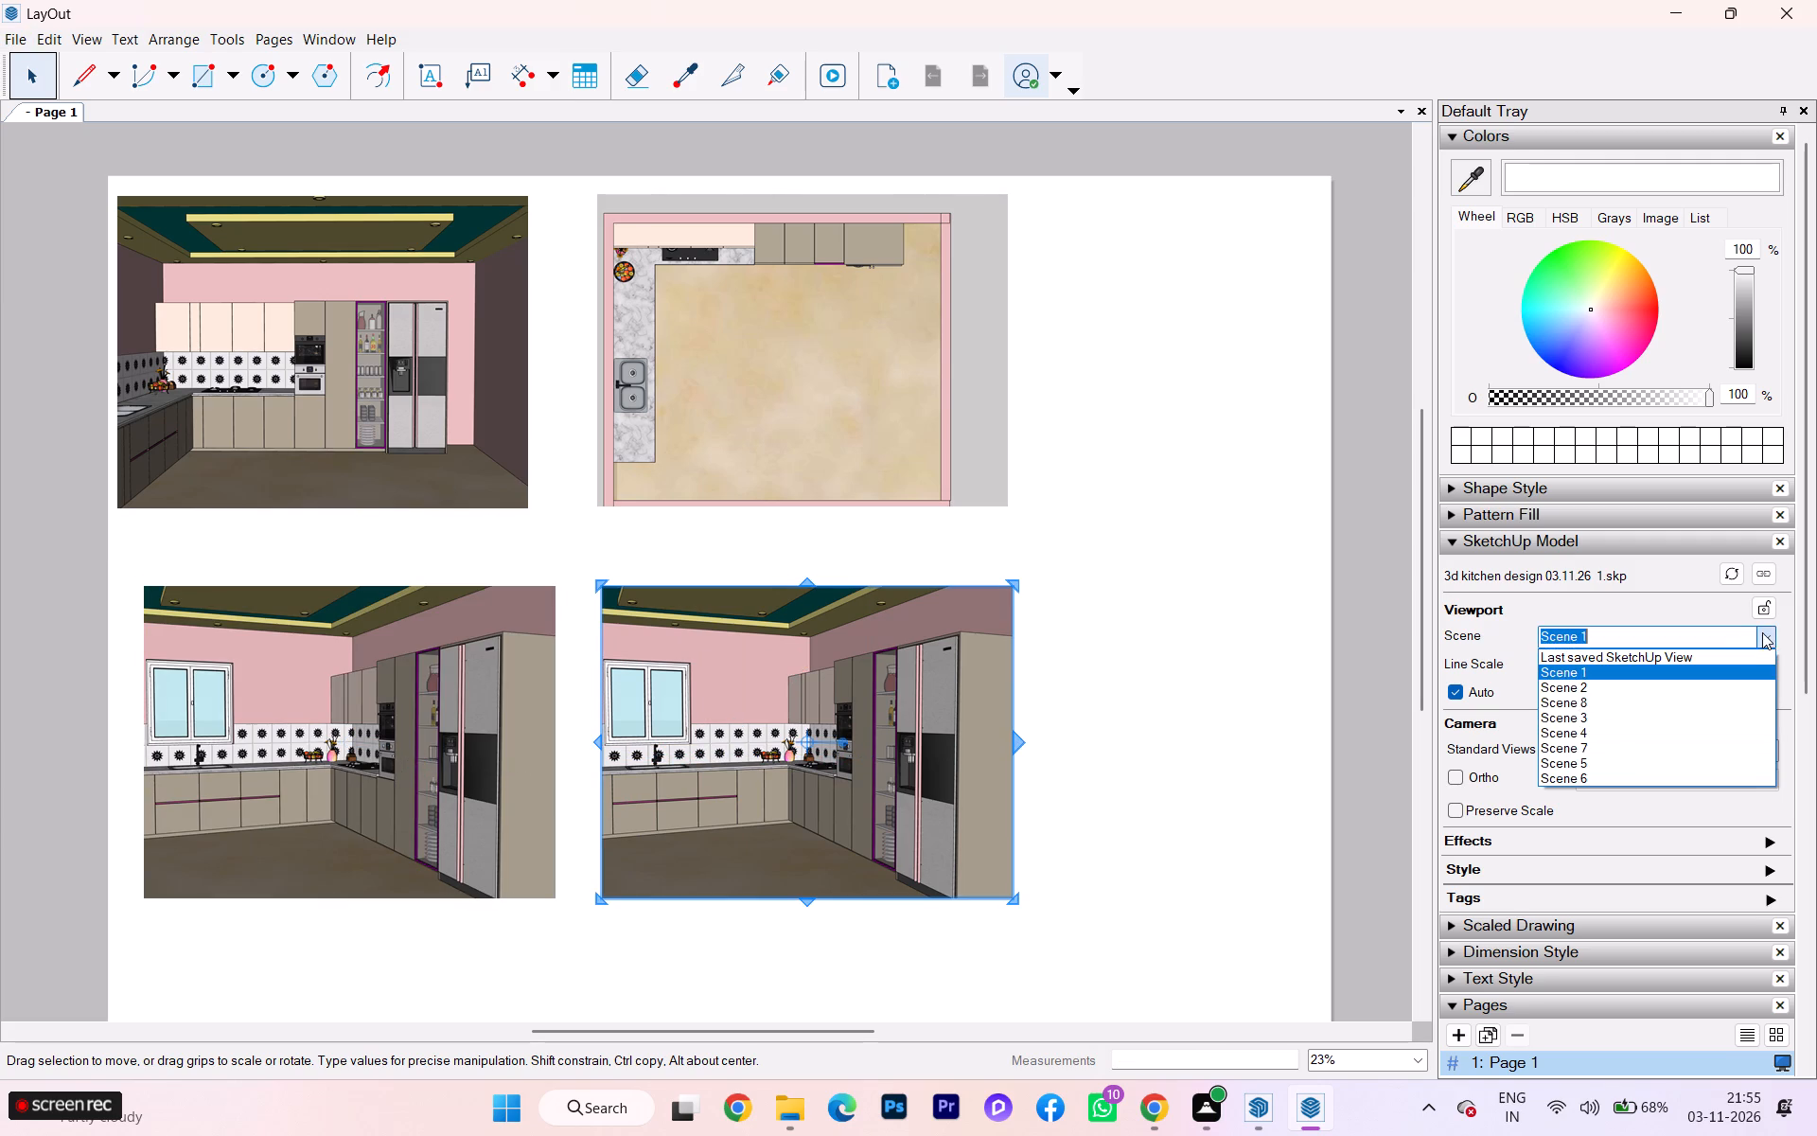
{"action": "left_click", "coordinate": [1580, 705]}
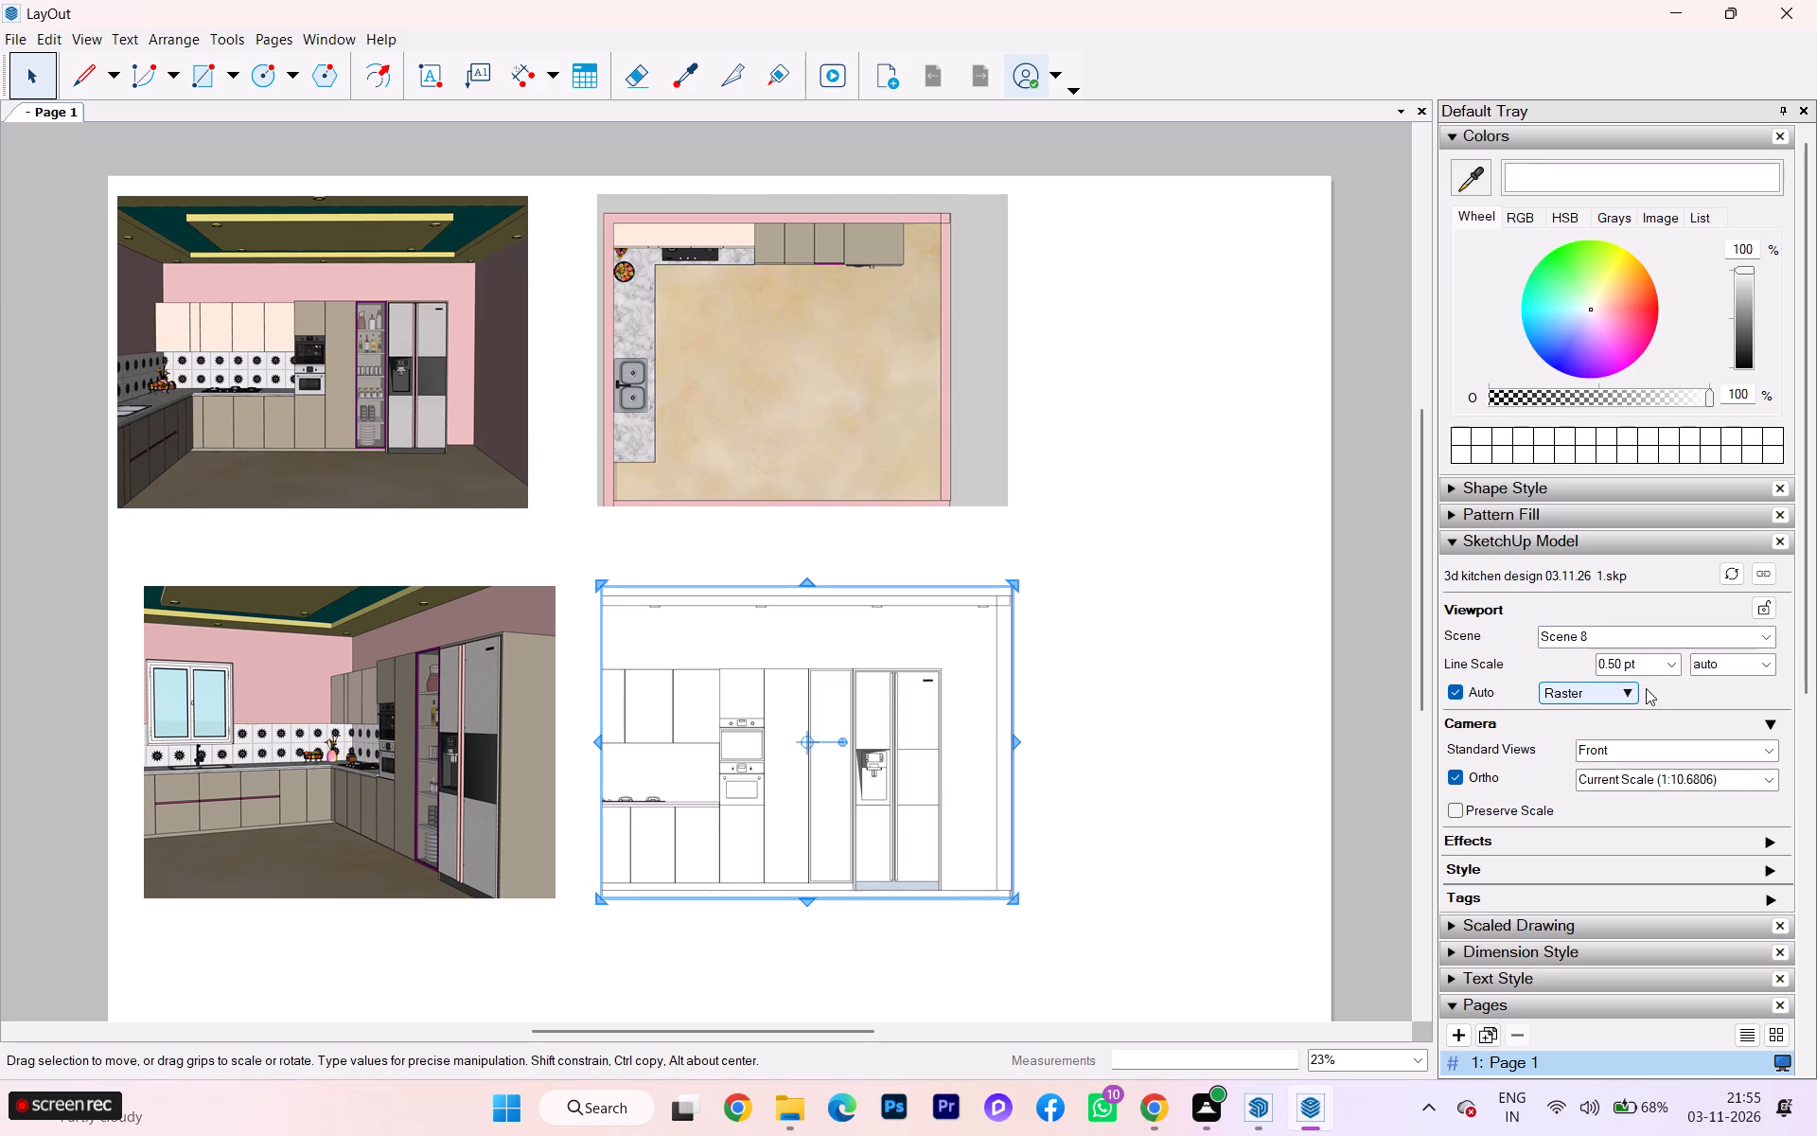
{"action": "left_click", "coordinate": [1777, 639]}
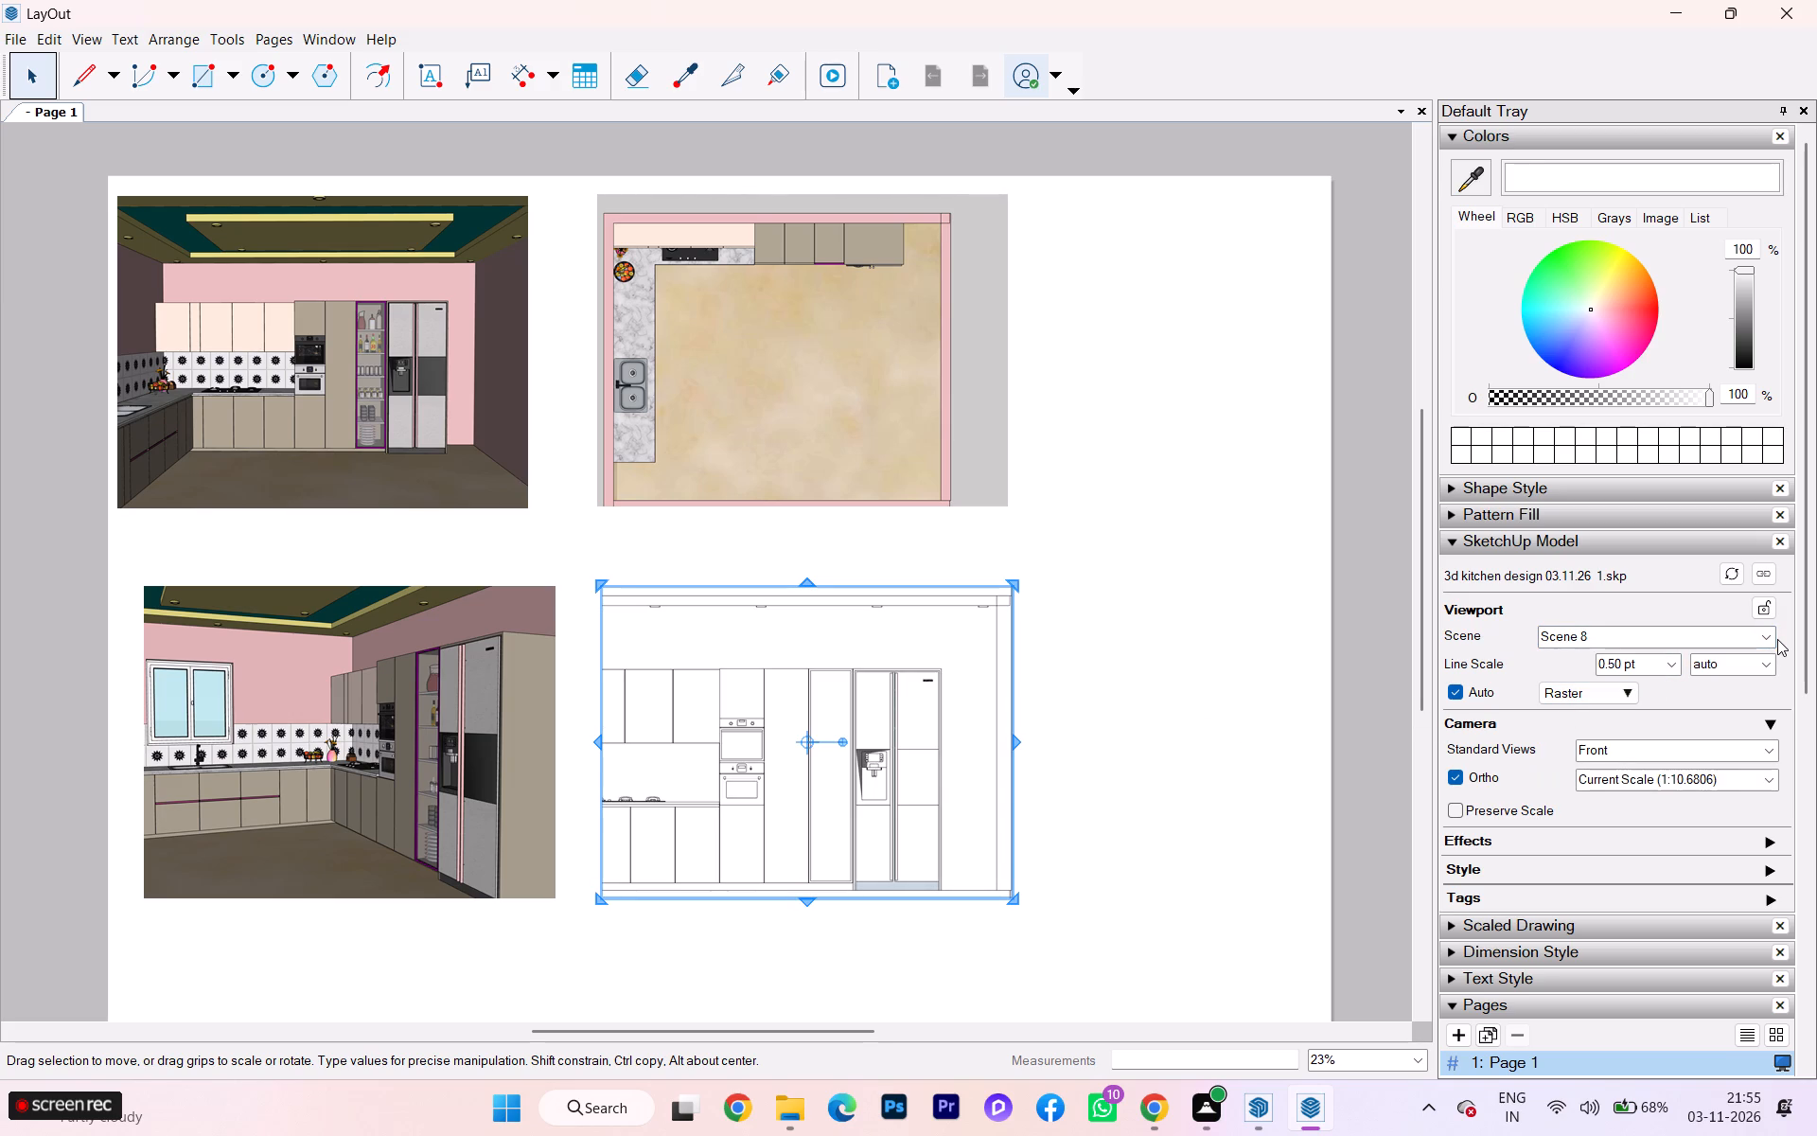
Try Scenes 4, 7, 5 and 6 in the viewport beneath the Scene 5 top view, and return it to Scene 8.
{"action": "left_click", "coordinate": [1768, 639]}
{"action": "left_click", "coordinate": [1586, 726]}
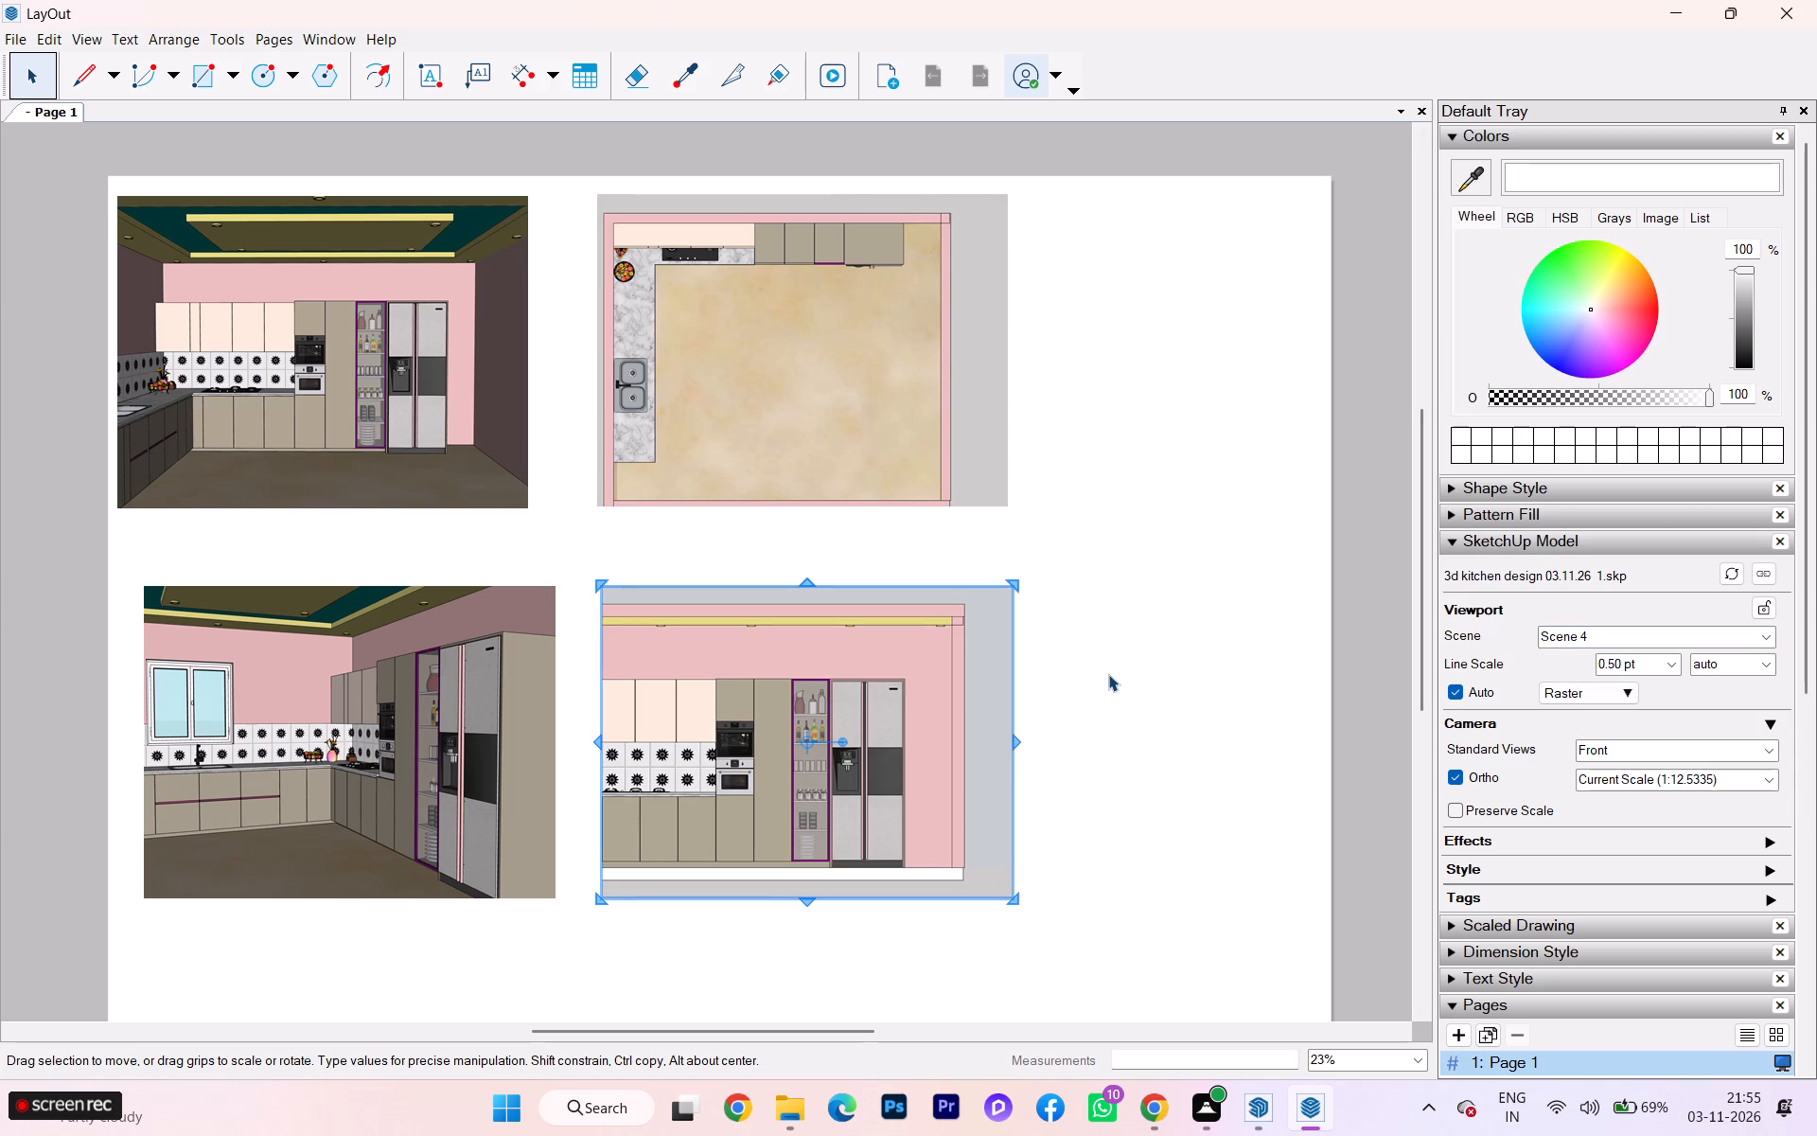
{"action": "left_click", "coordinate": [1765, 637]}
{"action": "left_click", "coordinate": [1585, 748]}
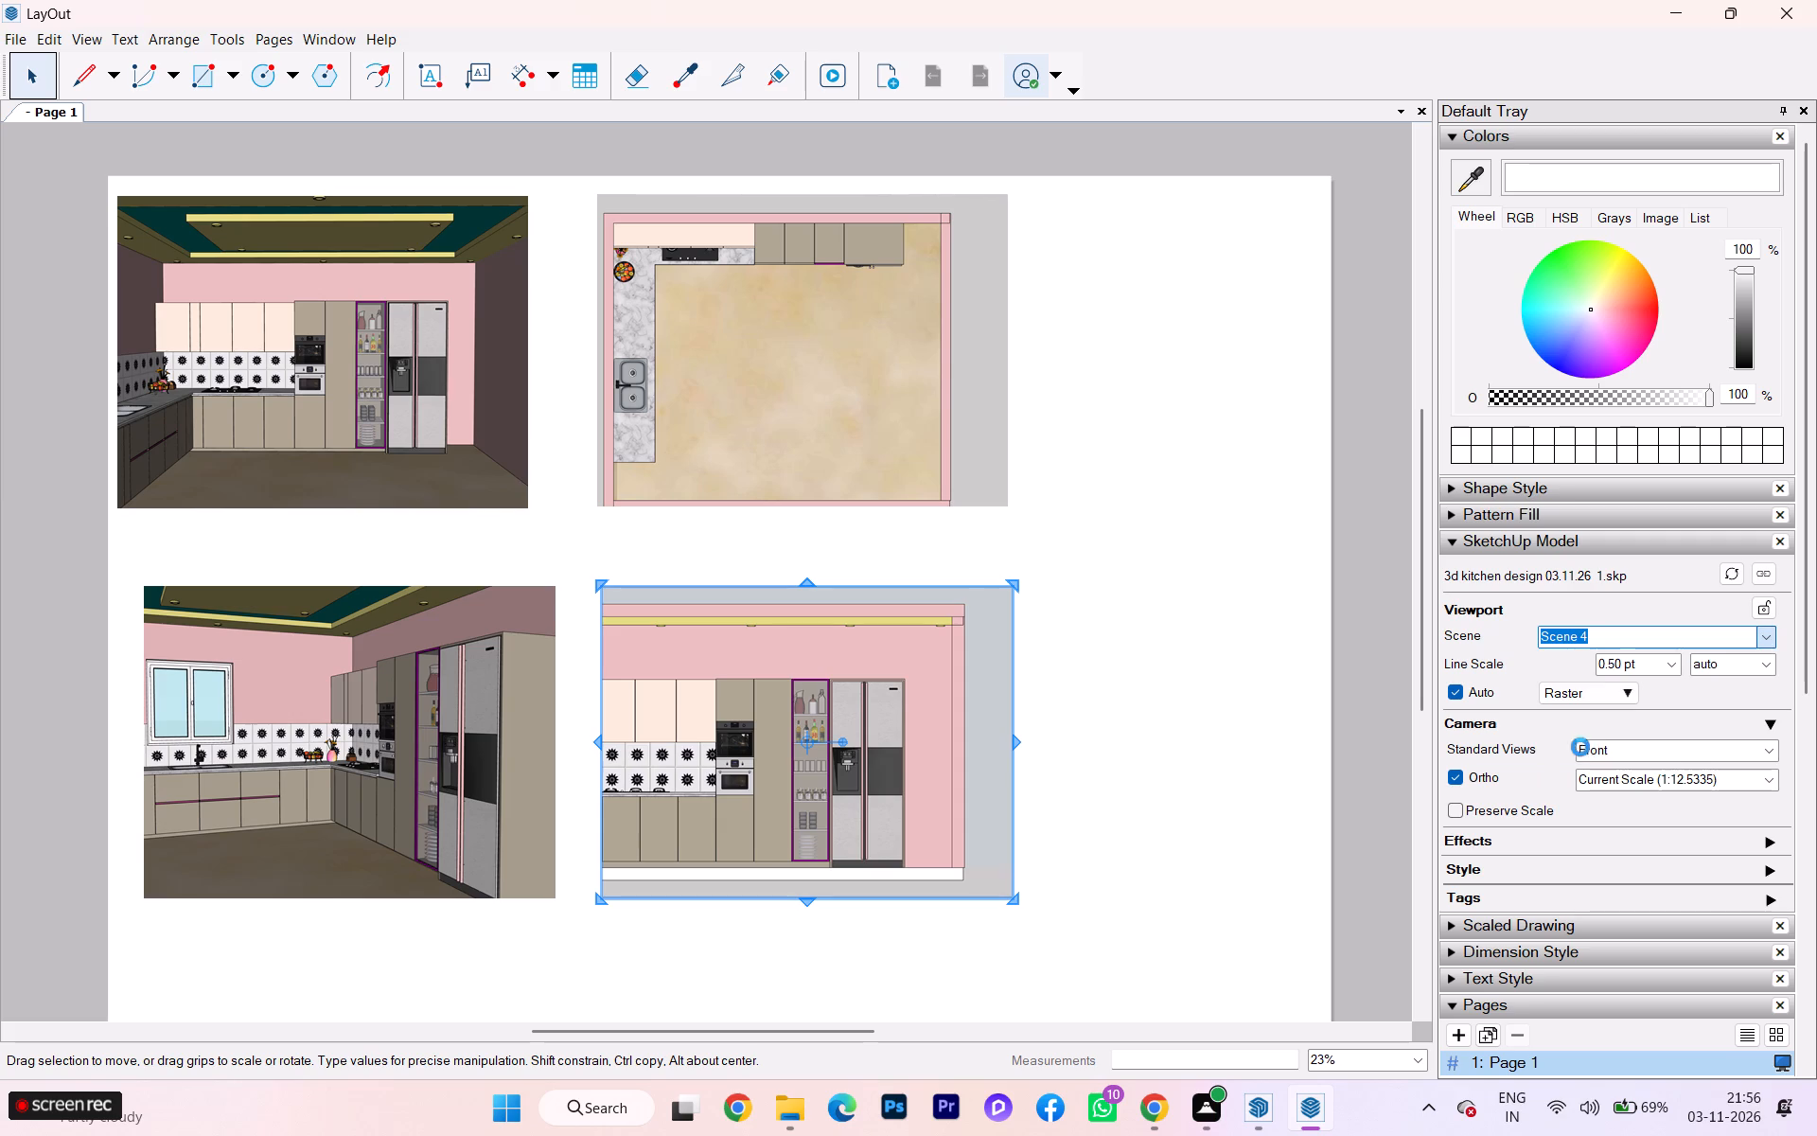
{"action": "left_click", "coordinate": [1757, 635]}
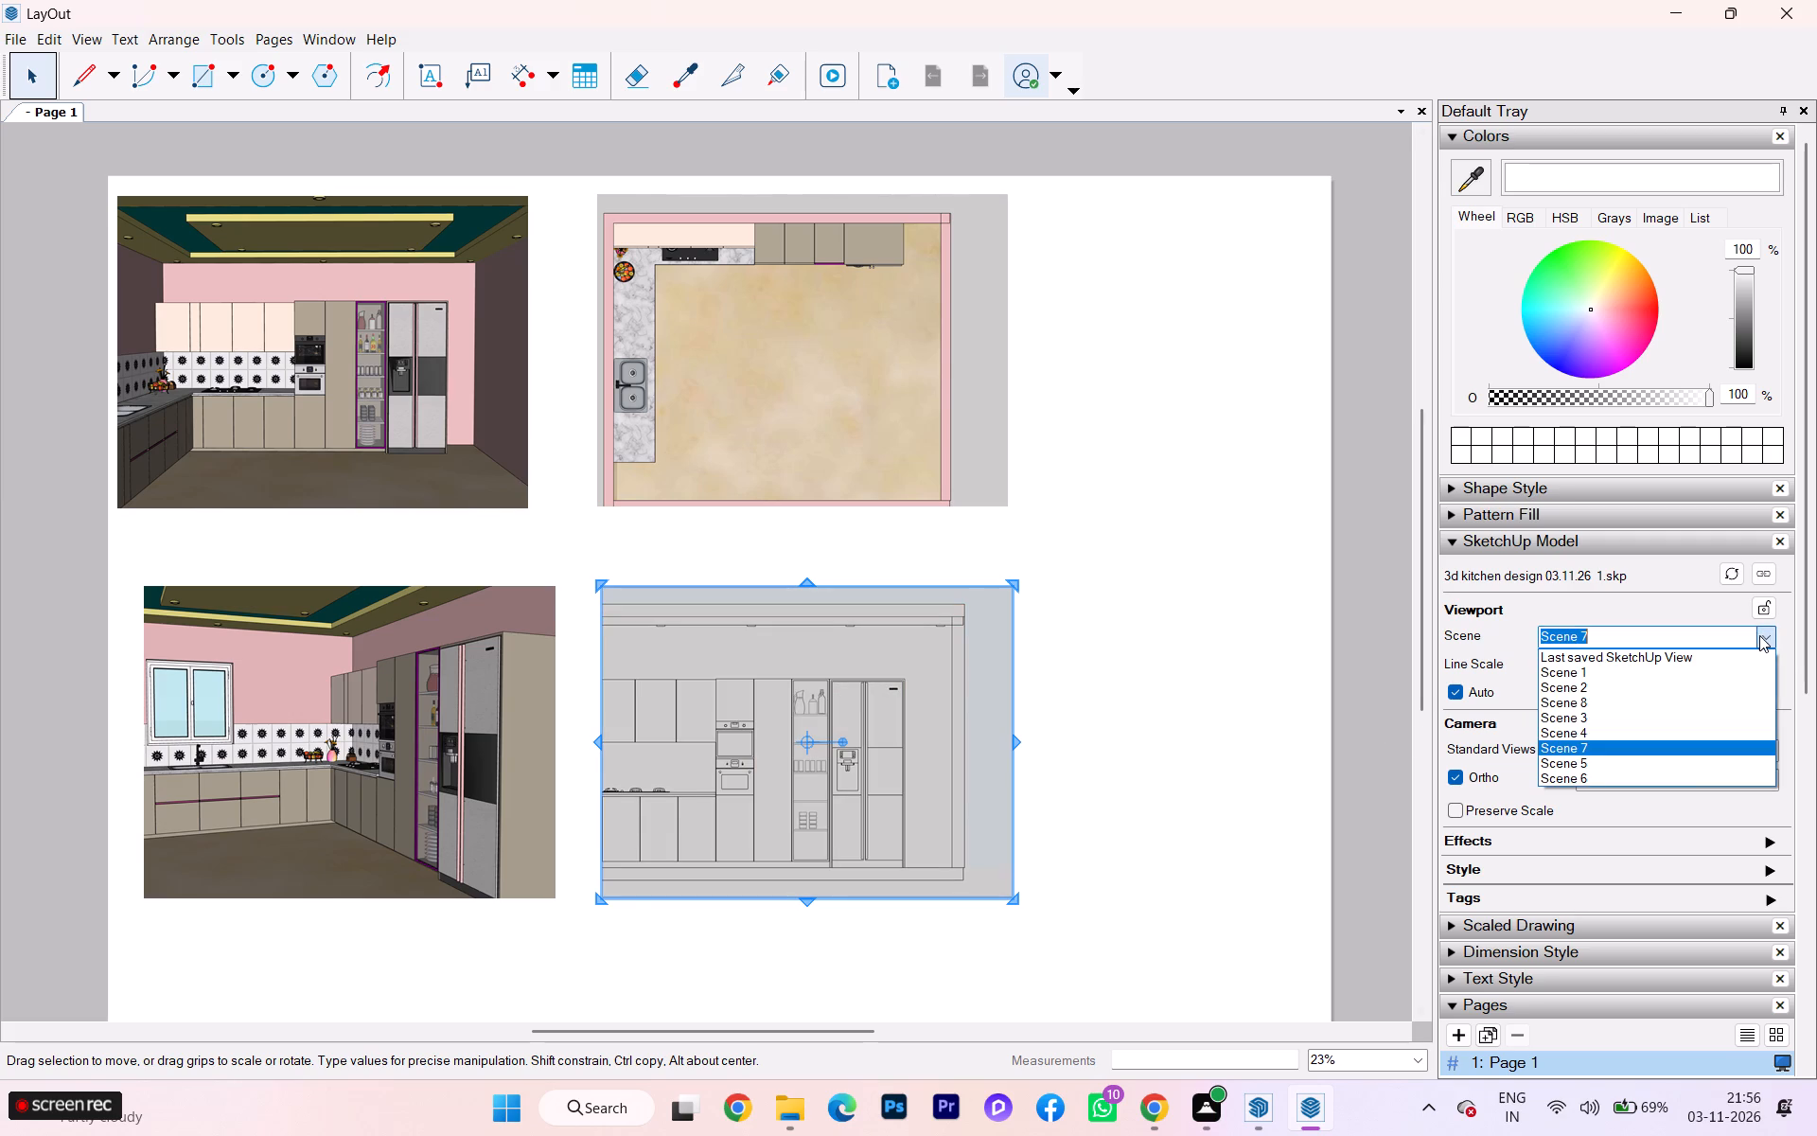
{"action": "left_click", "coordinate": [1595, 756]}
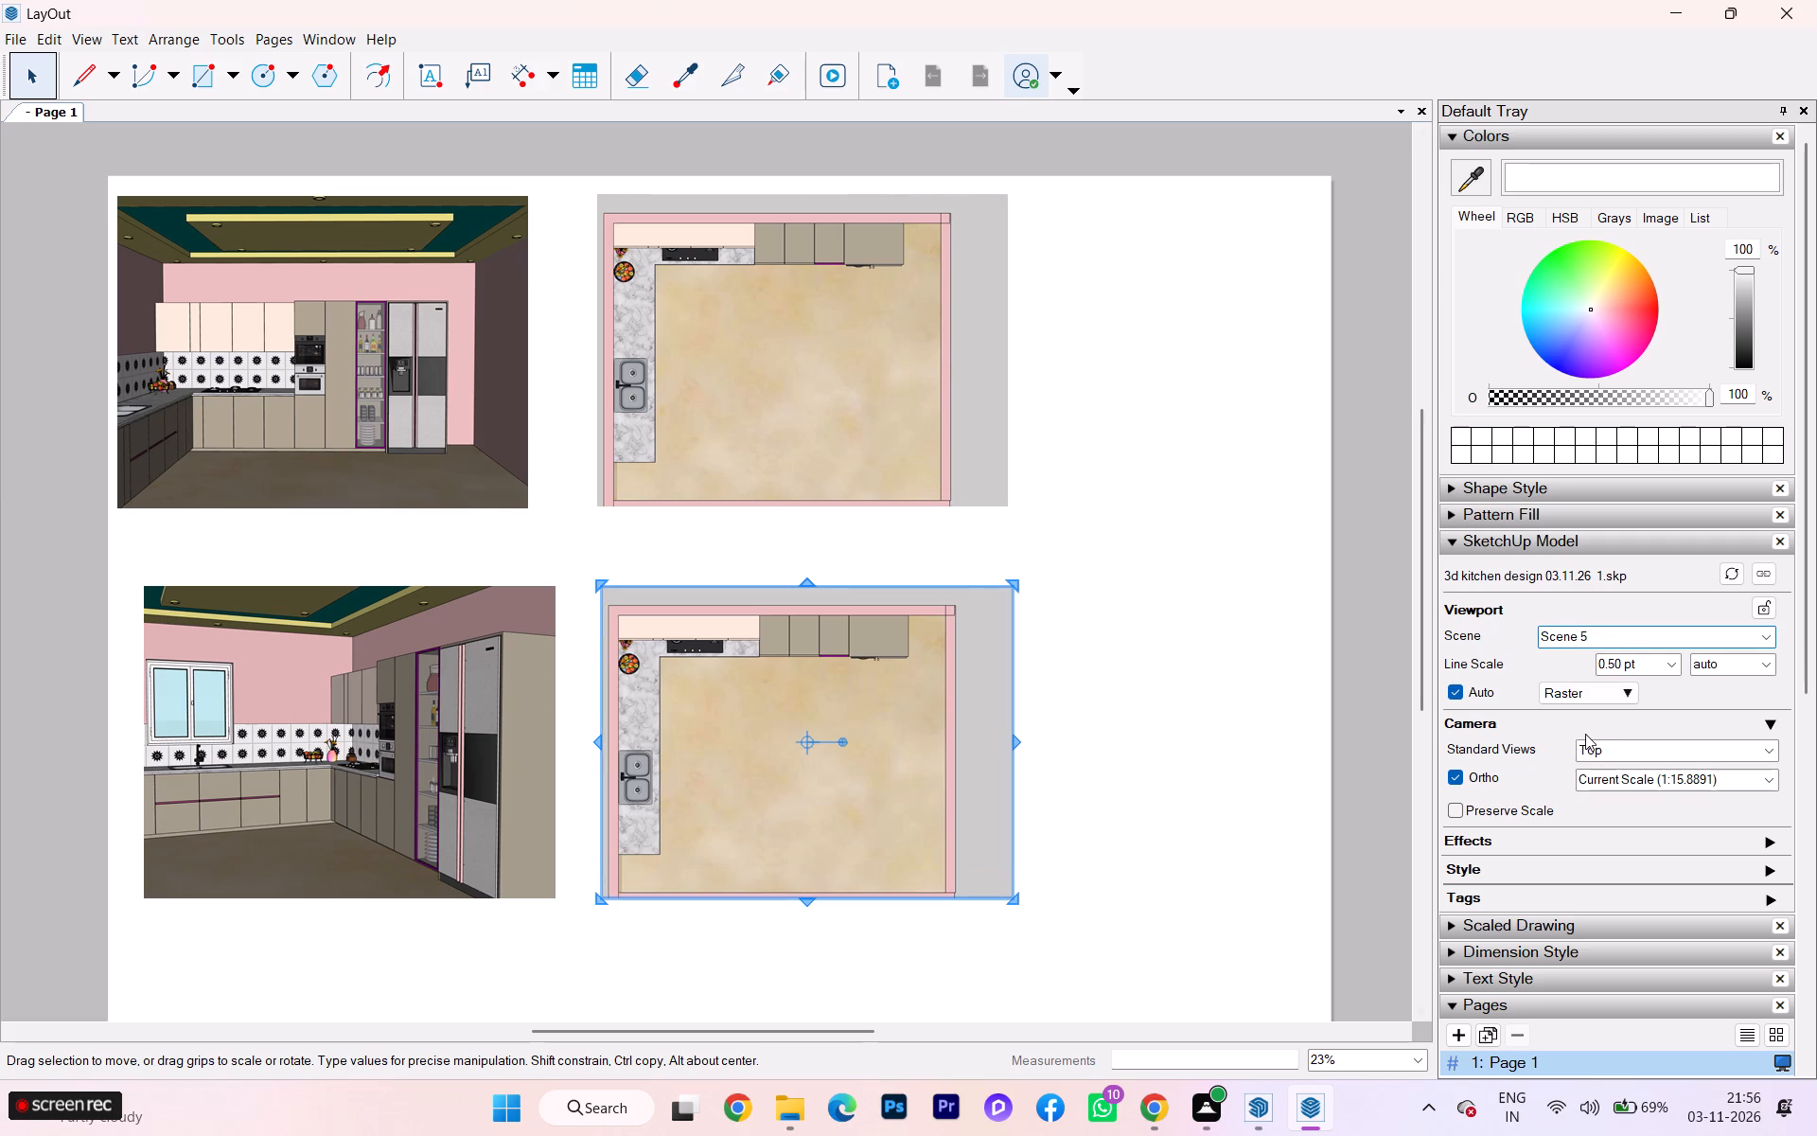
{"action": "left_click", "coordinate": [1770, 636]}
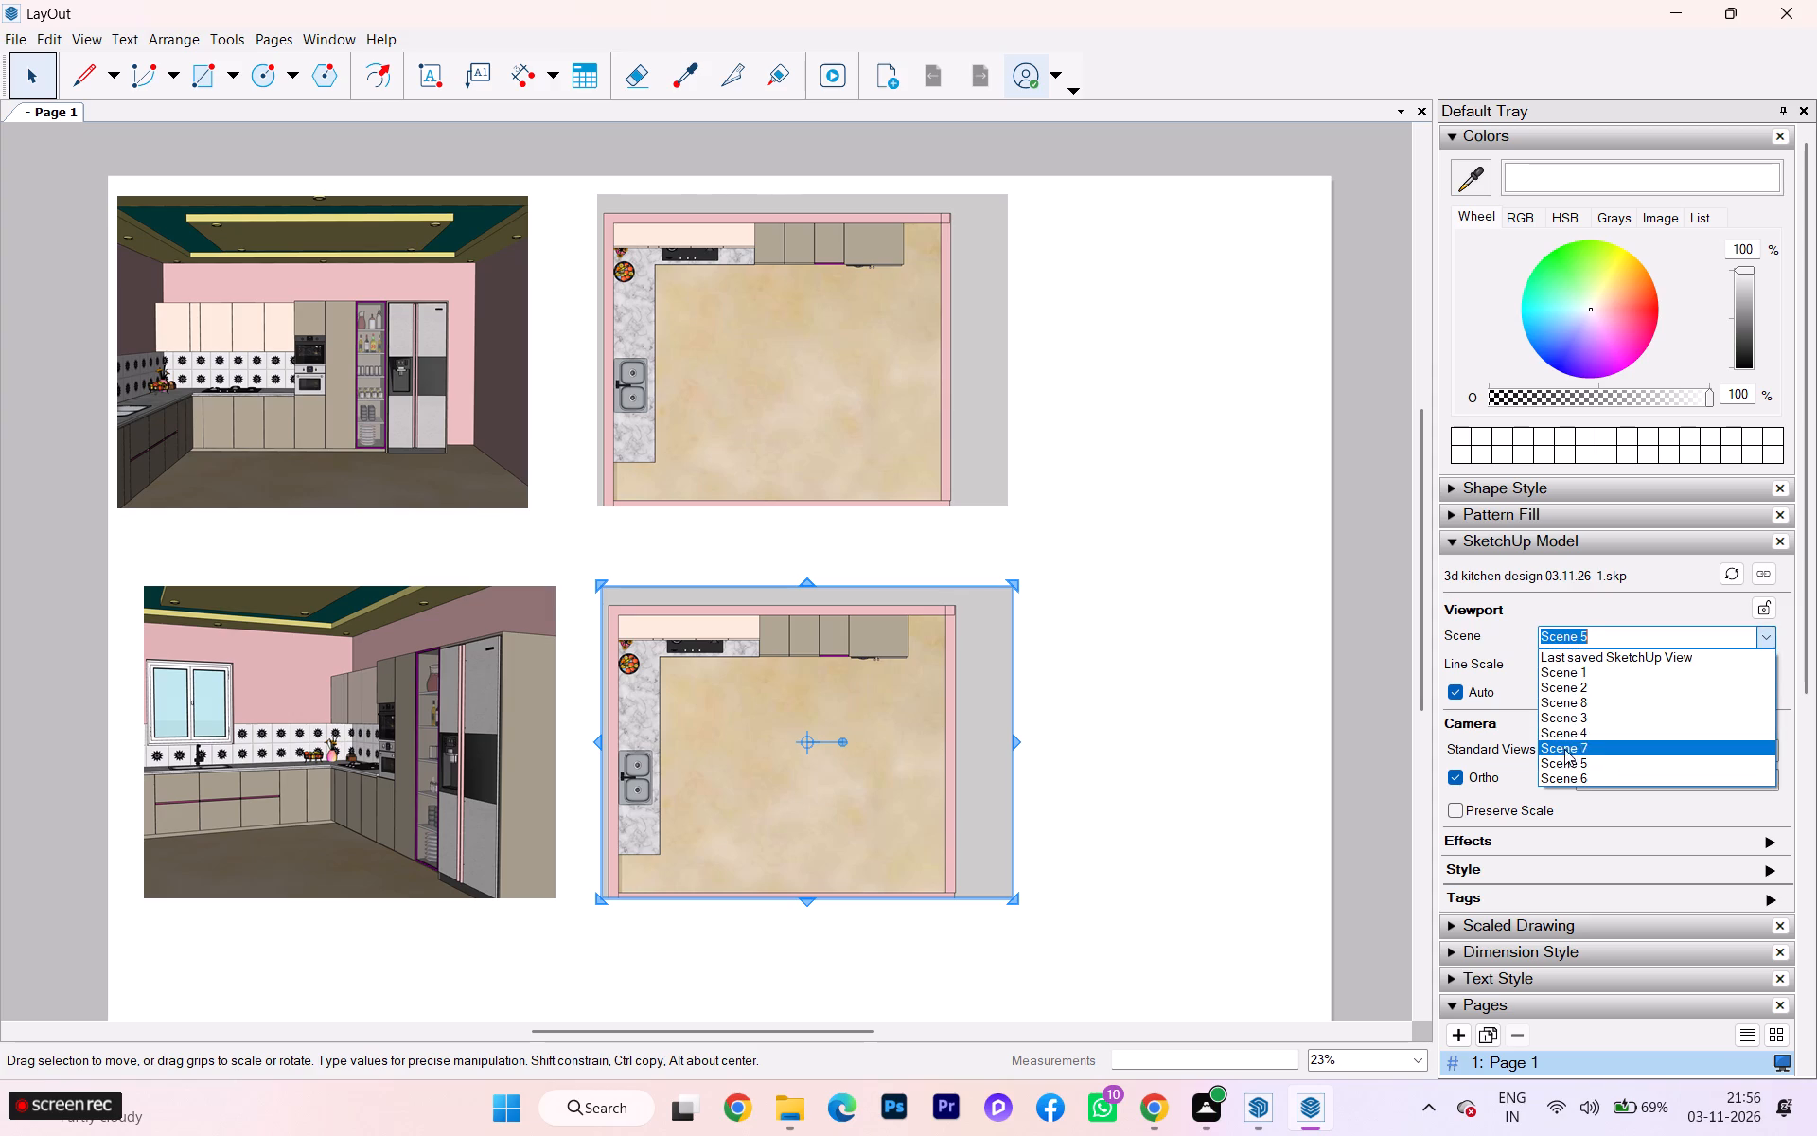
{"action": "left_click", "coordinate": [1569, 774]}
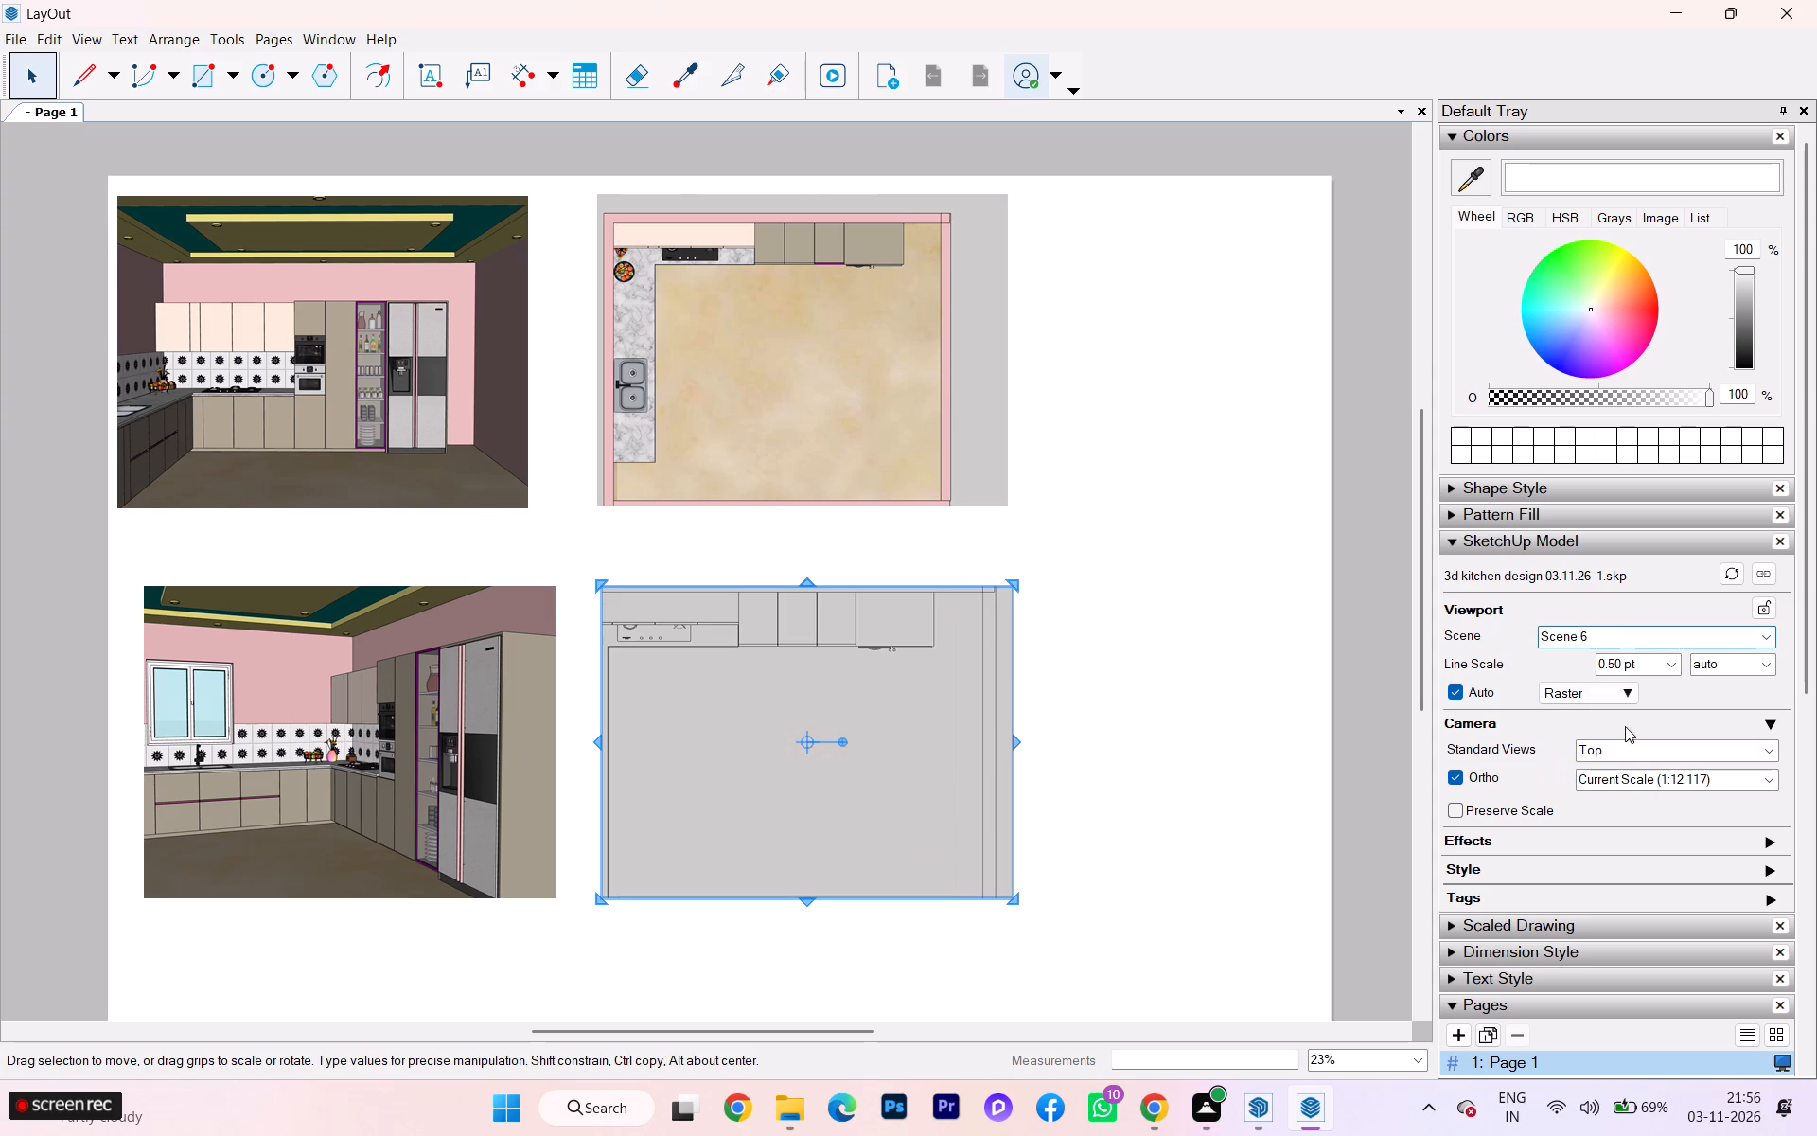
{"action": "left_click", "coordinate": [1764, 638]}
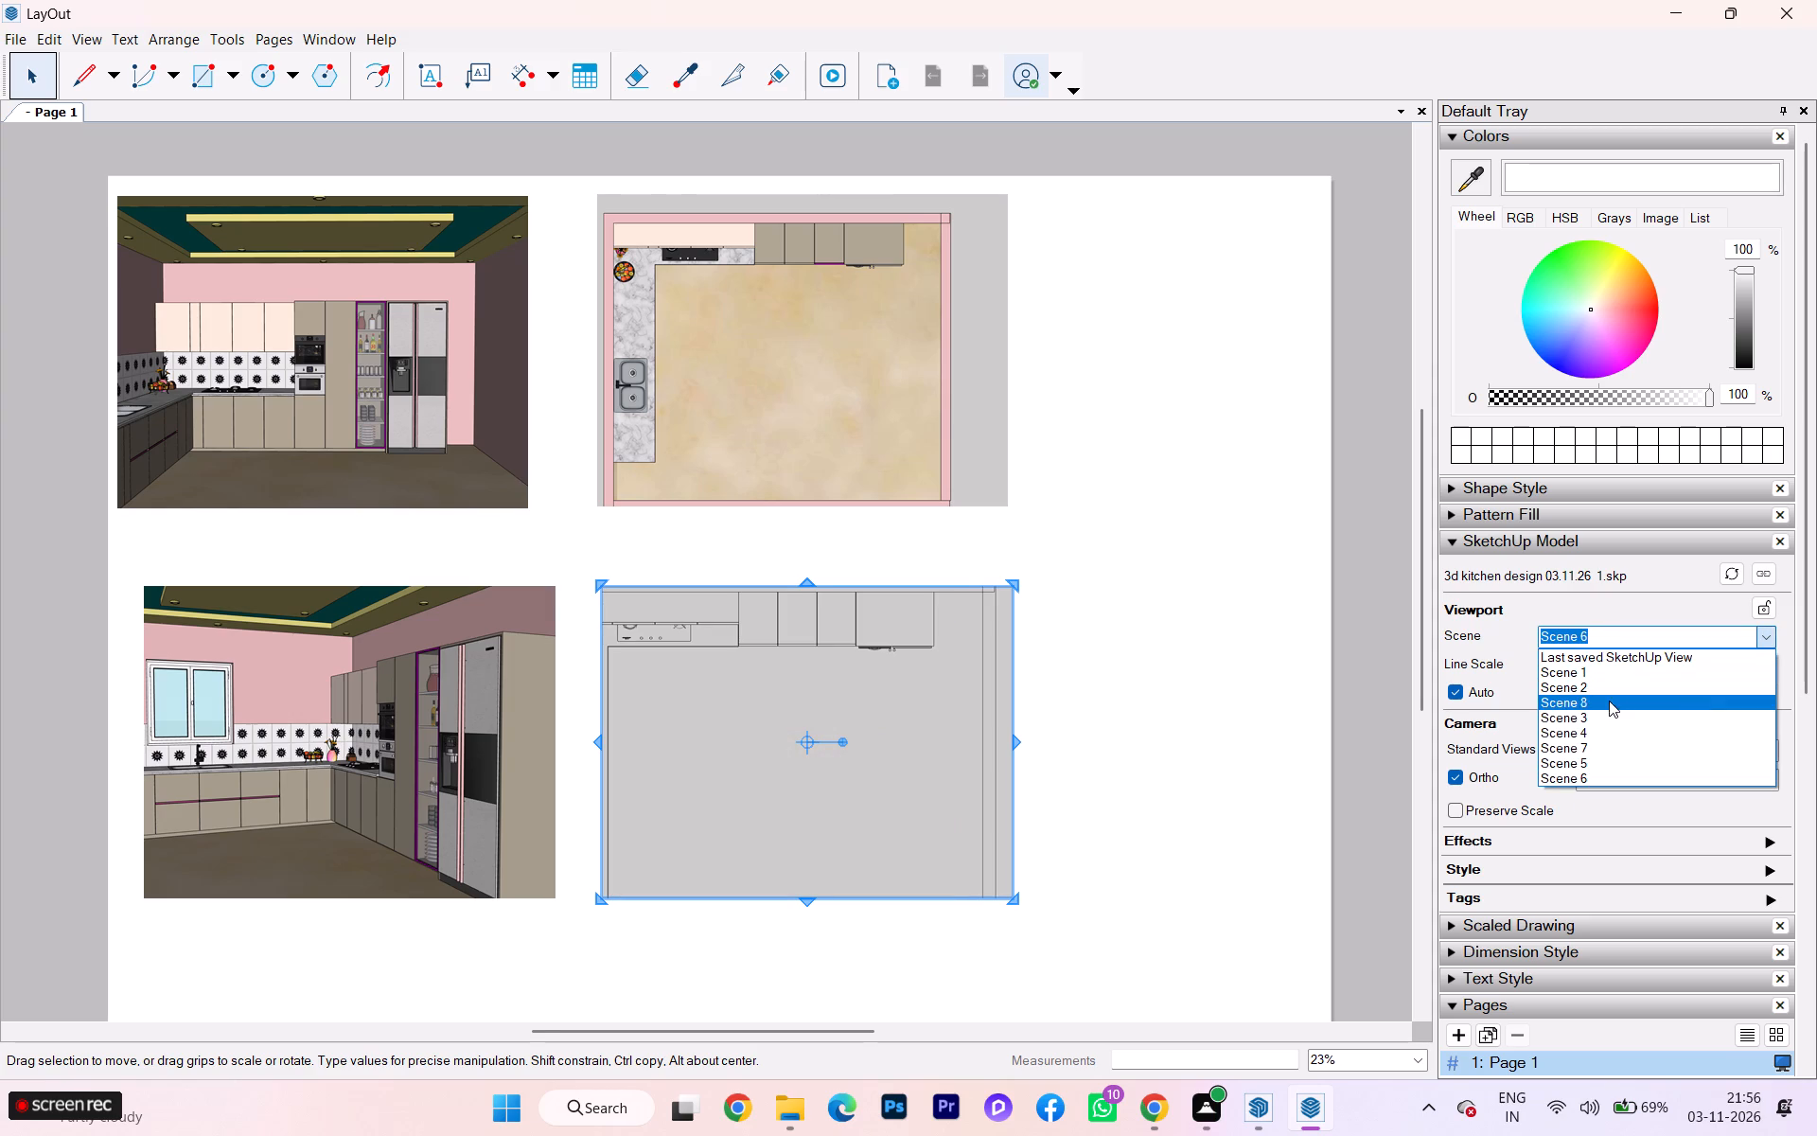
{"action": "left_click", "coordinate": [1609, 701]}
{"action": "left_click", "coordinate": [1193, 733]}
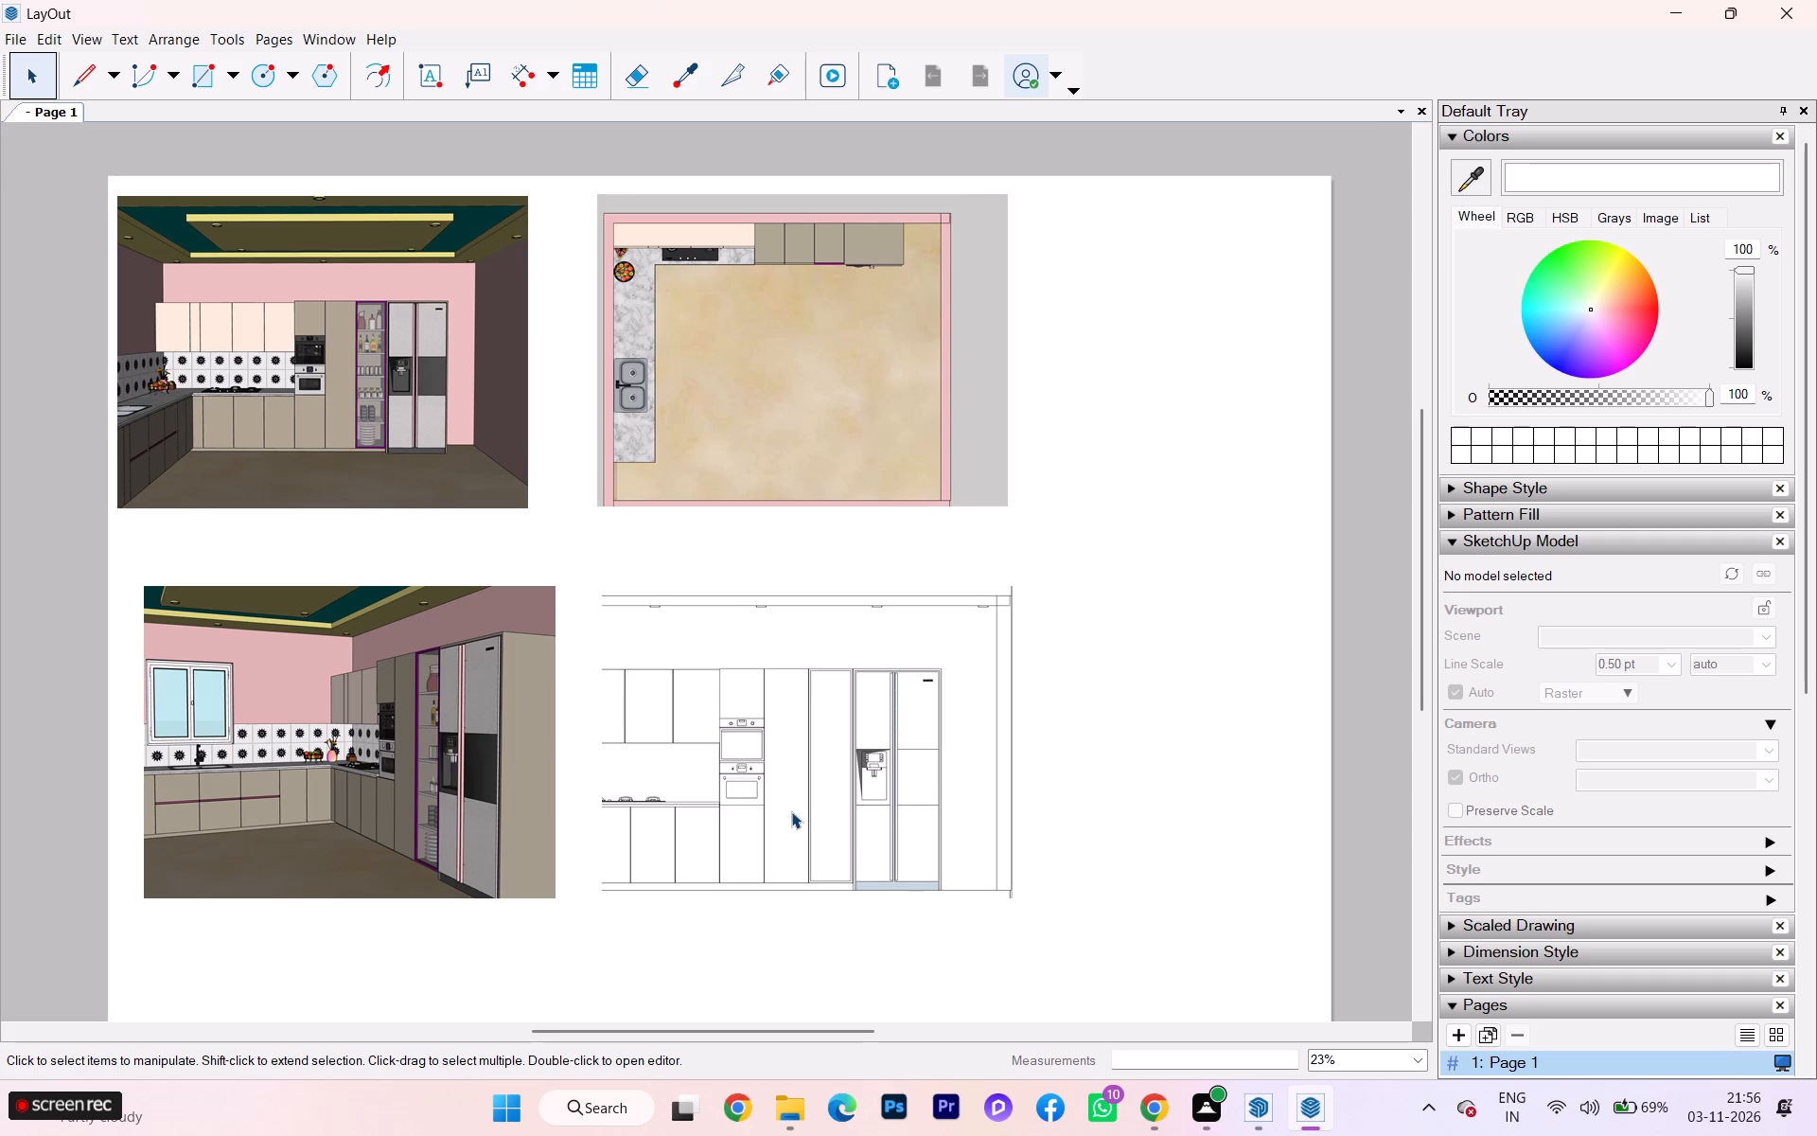
Widen the Scene 8 viewport on both sides to include more of the kitchen elevation.
{"action": "scroll", "coordinate": [804, 803], "scroll_direction": "up", "scroll_amount": 1}
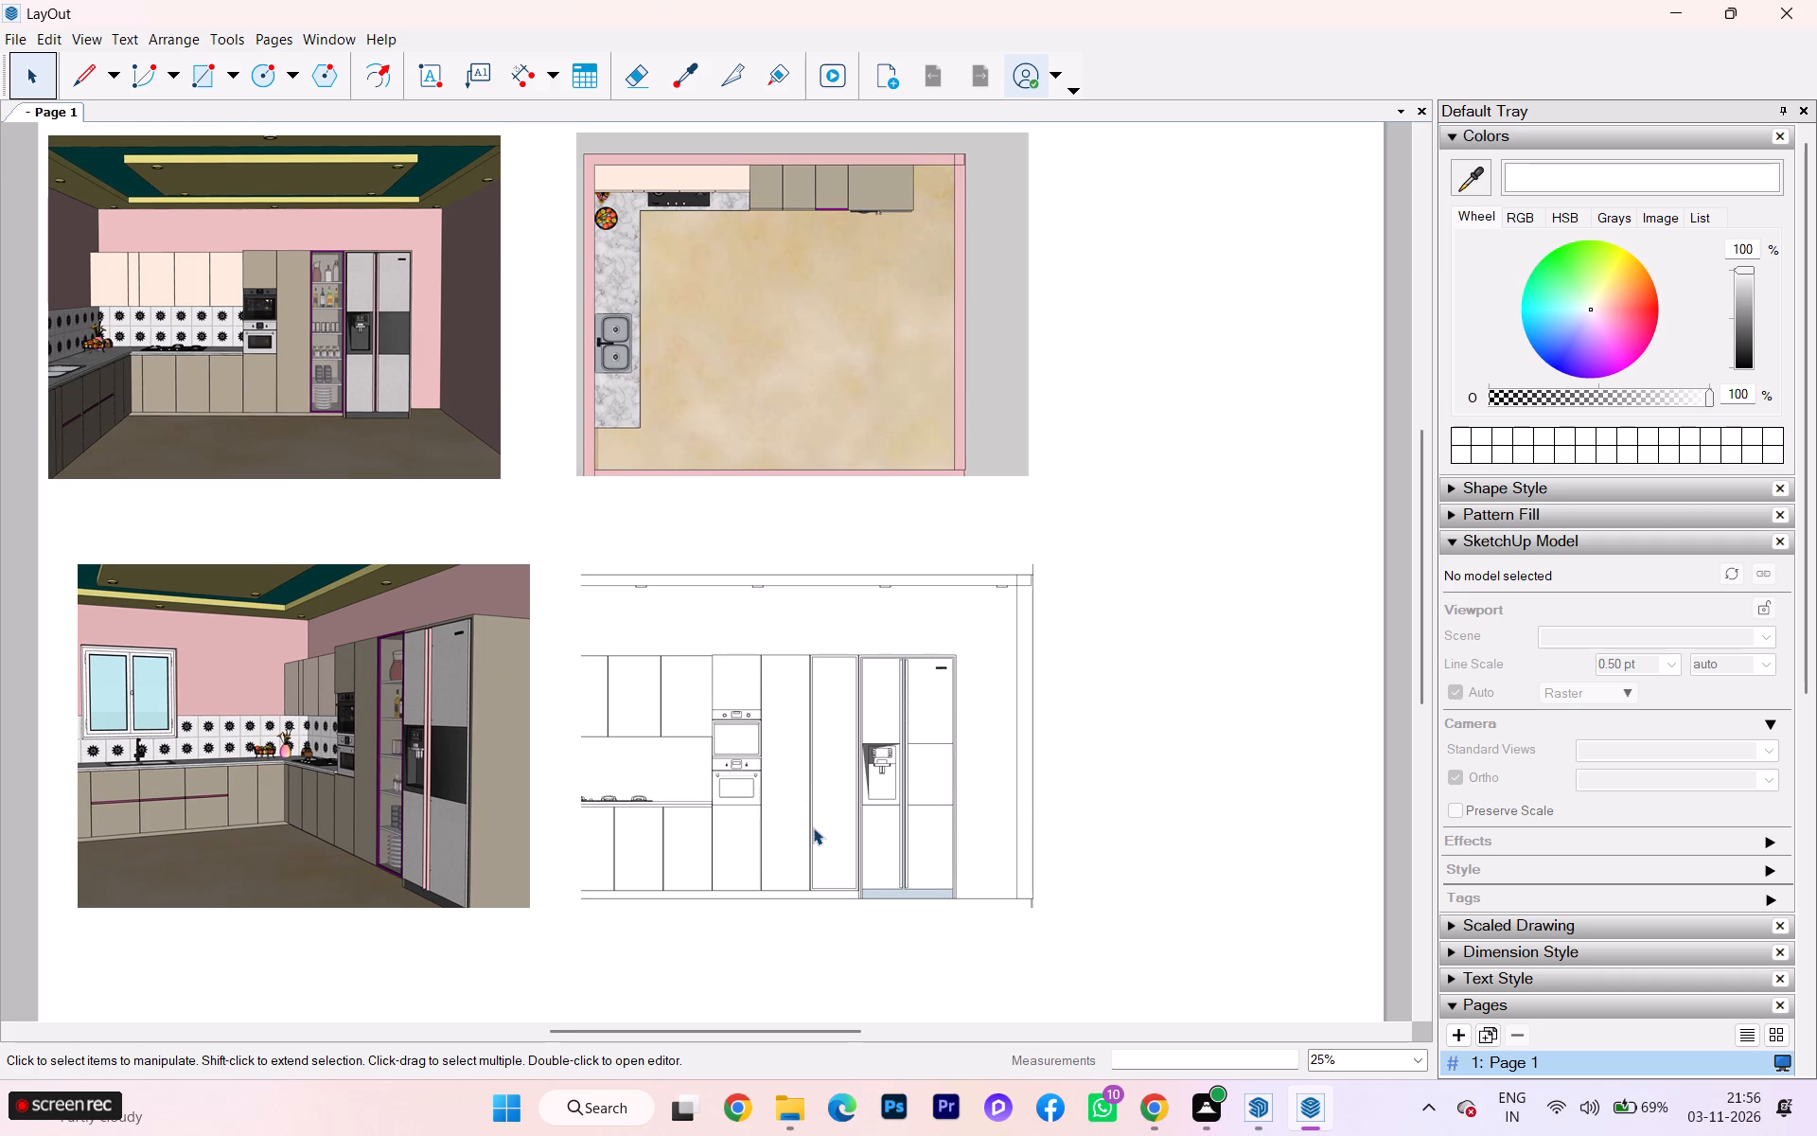
{"action": "left_click", "coordinate": [813, 827]}
{"action": "left_click", "coordinate": [724, 832]}
{"action": "double_click", "coordinate": [897, 819]}
{"action": "left_click", "coordinate": [698, 656]}
{"action": "left_click", "coordinate": [730, 665]}
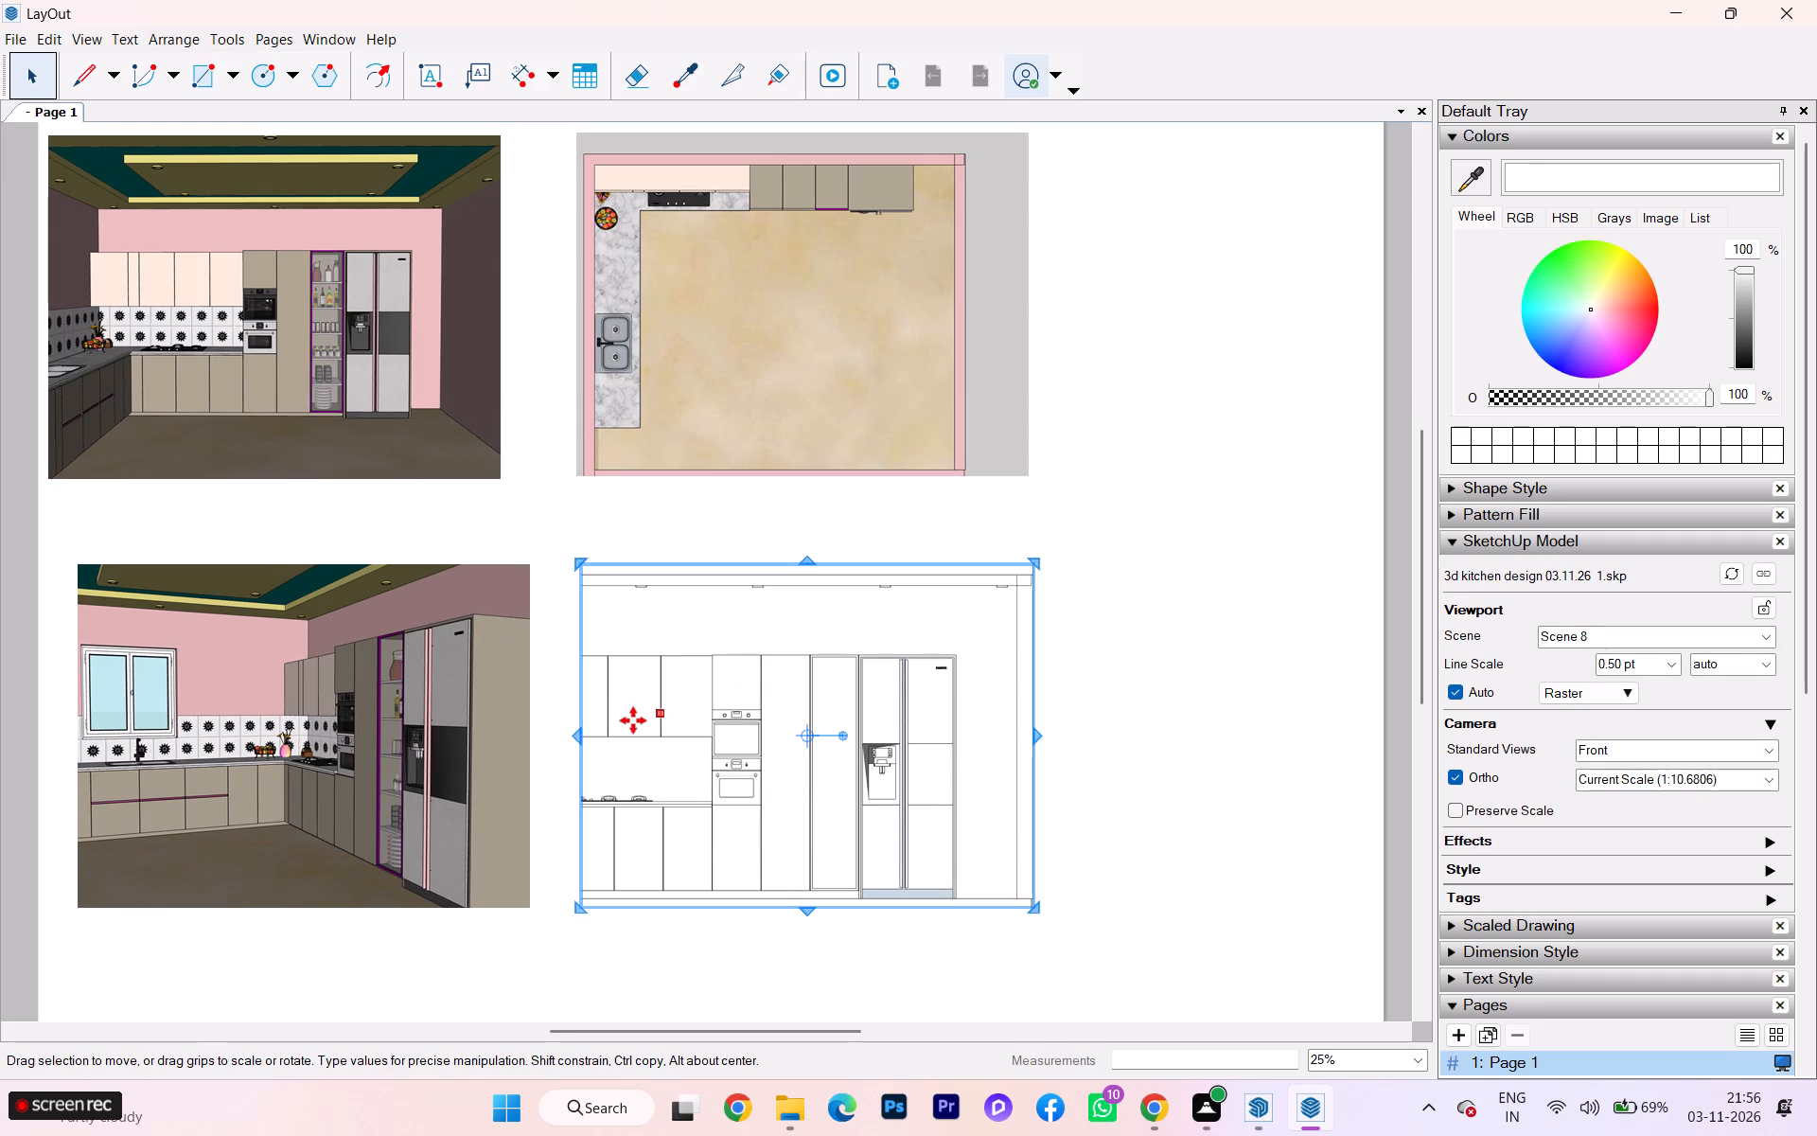
{"action": "left_click_drag", "start_coordinate": [570, 733], "coordinate": [549, 734]}
{"action": "left_click_drag", "start_coordinate": [572, 733], "coordinate": [540, 731]}
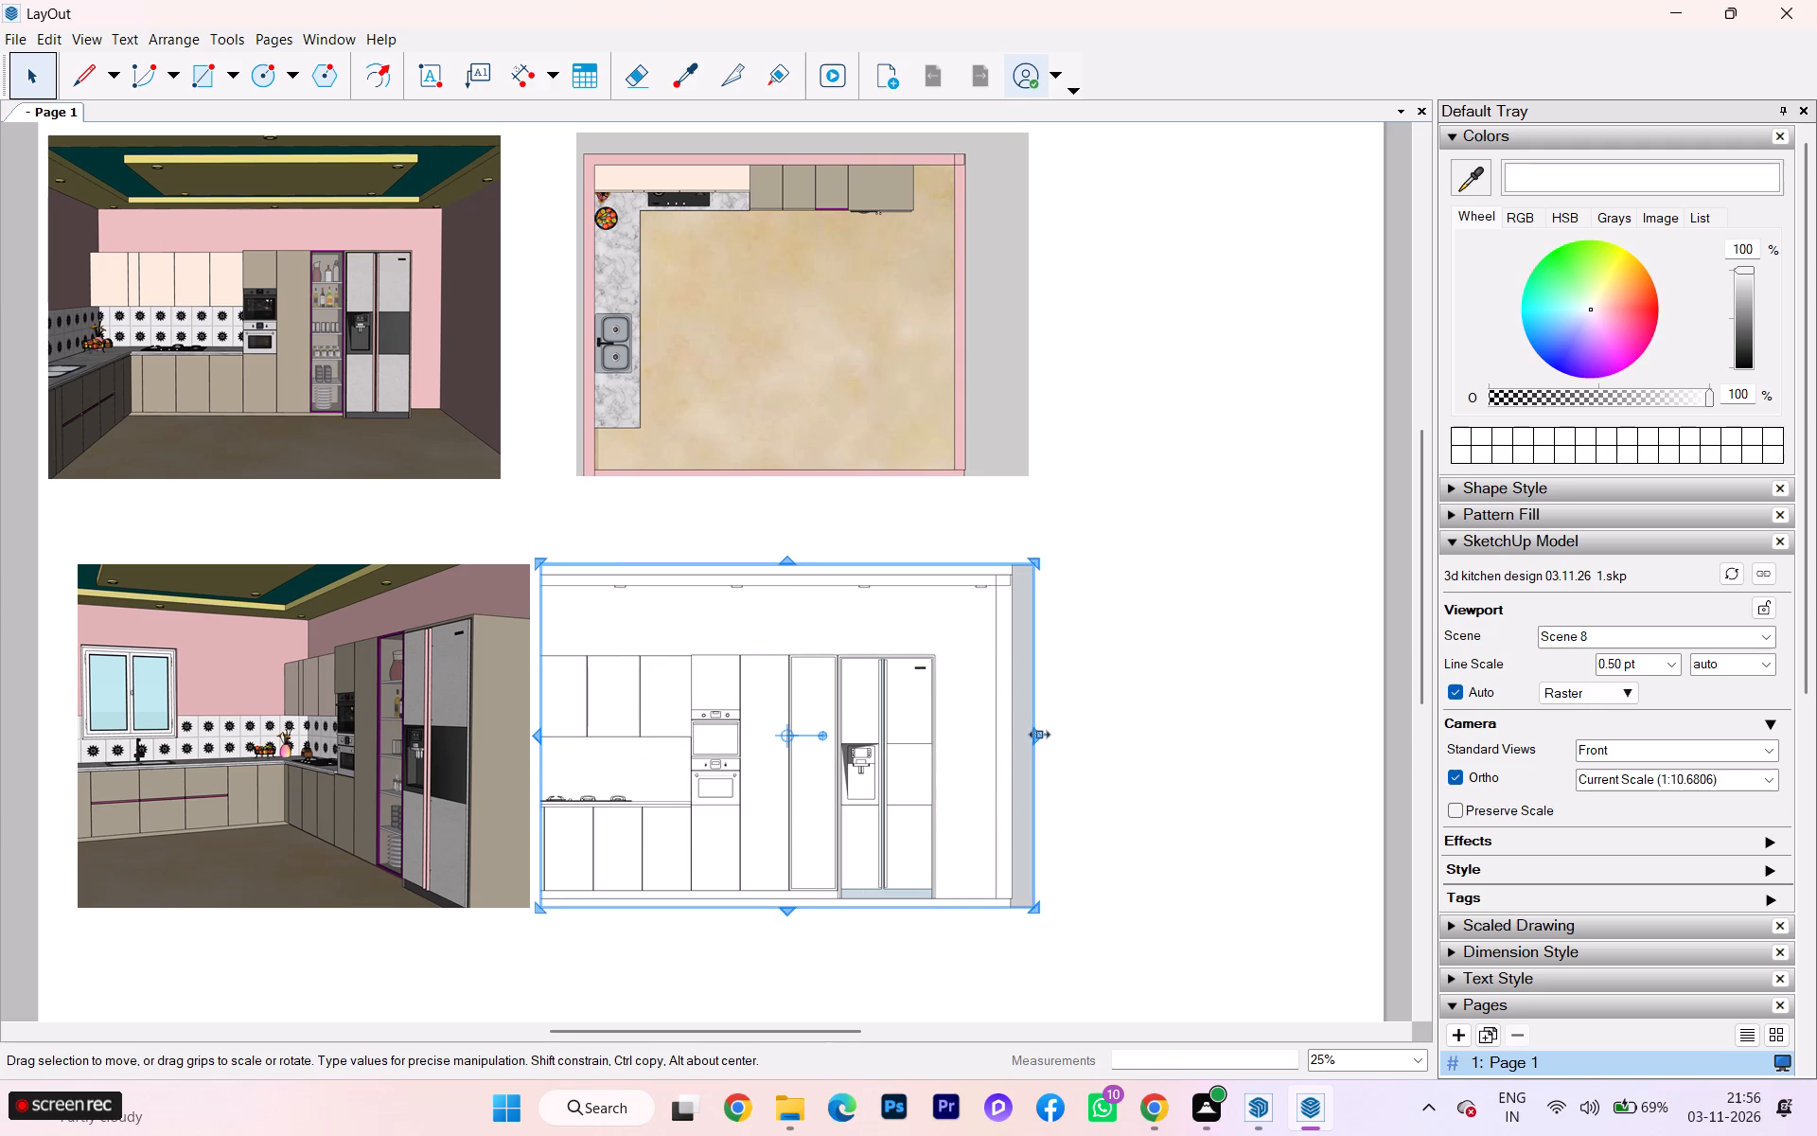
{"action": "left_click_drag", "start_coordinate": [1038, 733], "coordinate": [1143, 733]}
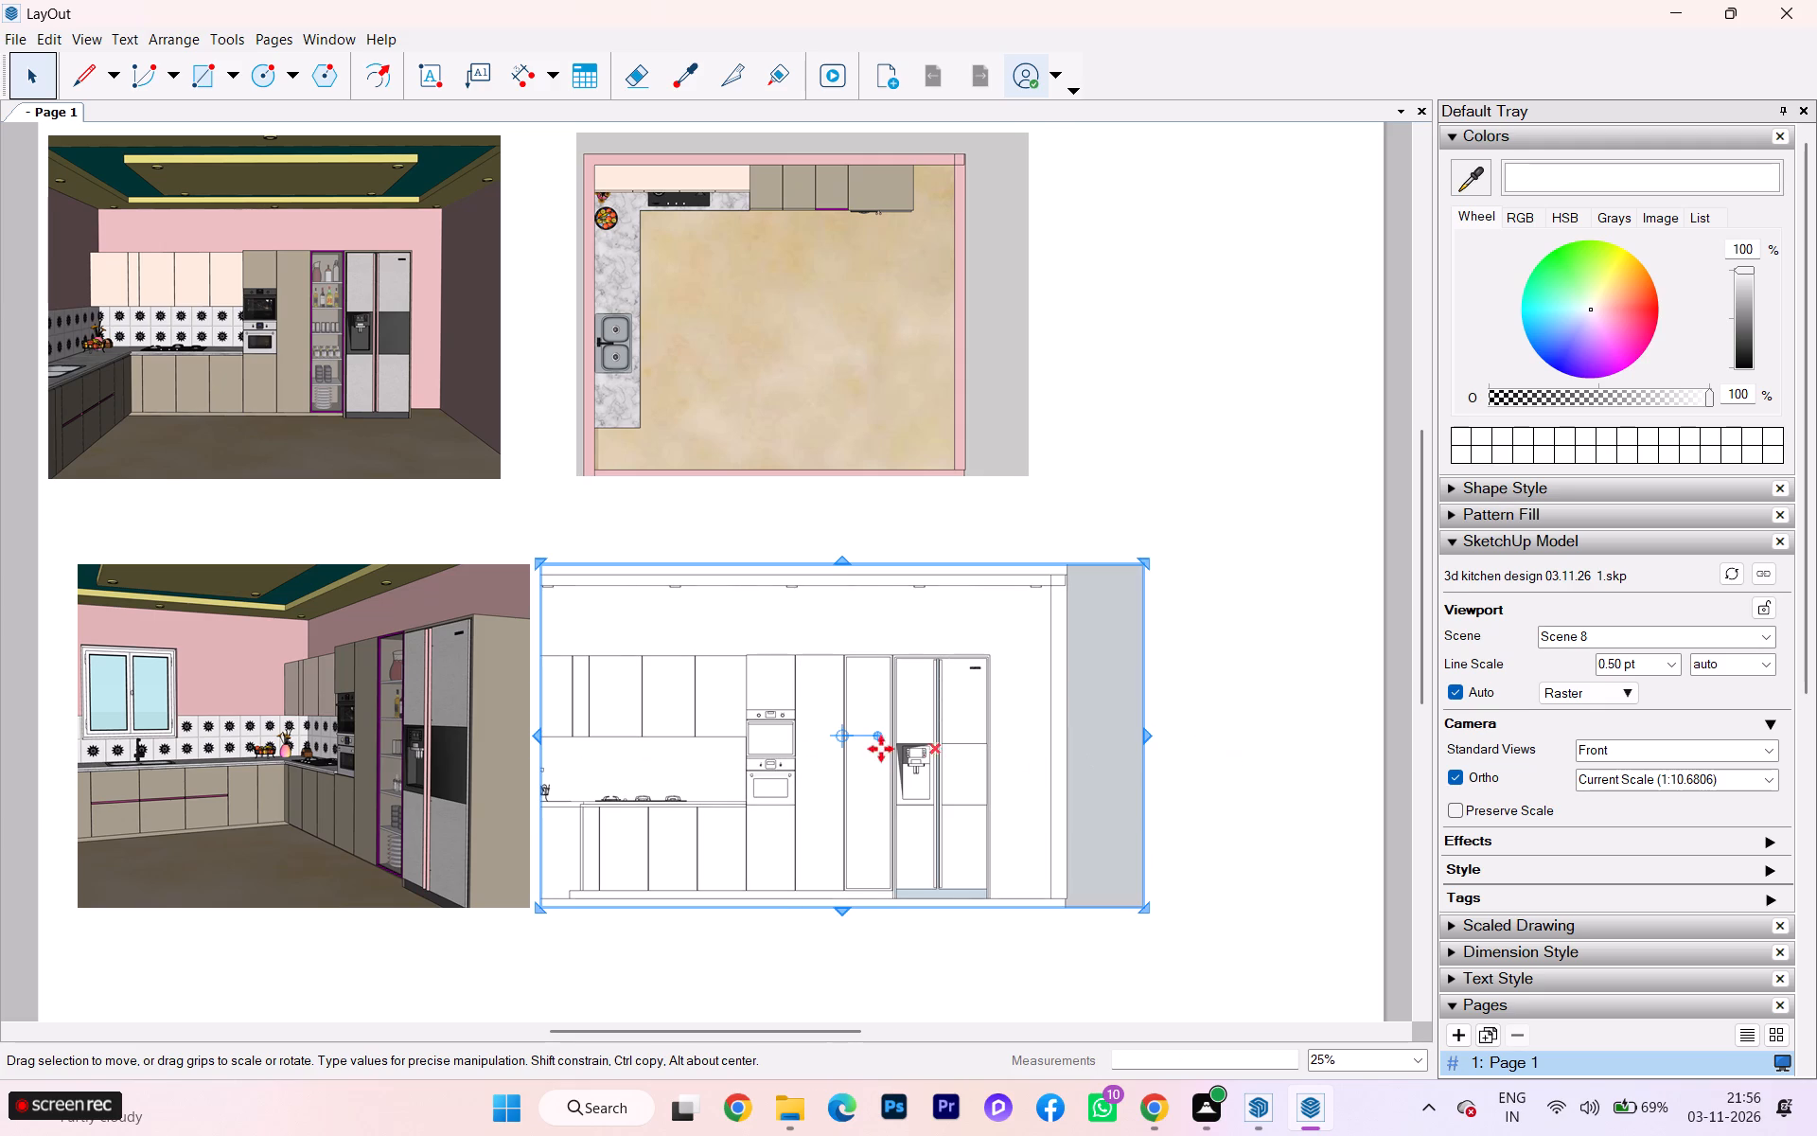
Reframe the Scene 8 viewport by extending its near side to the Scene 1 viewport's edge and trimming the grey strip beyond the fridge.
{"action": "left_click_drag", "start_coordinate": [721, 756], "coordinate": [747, 756]}
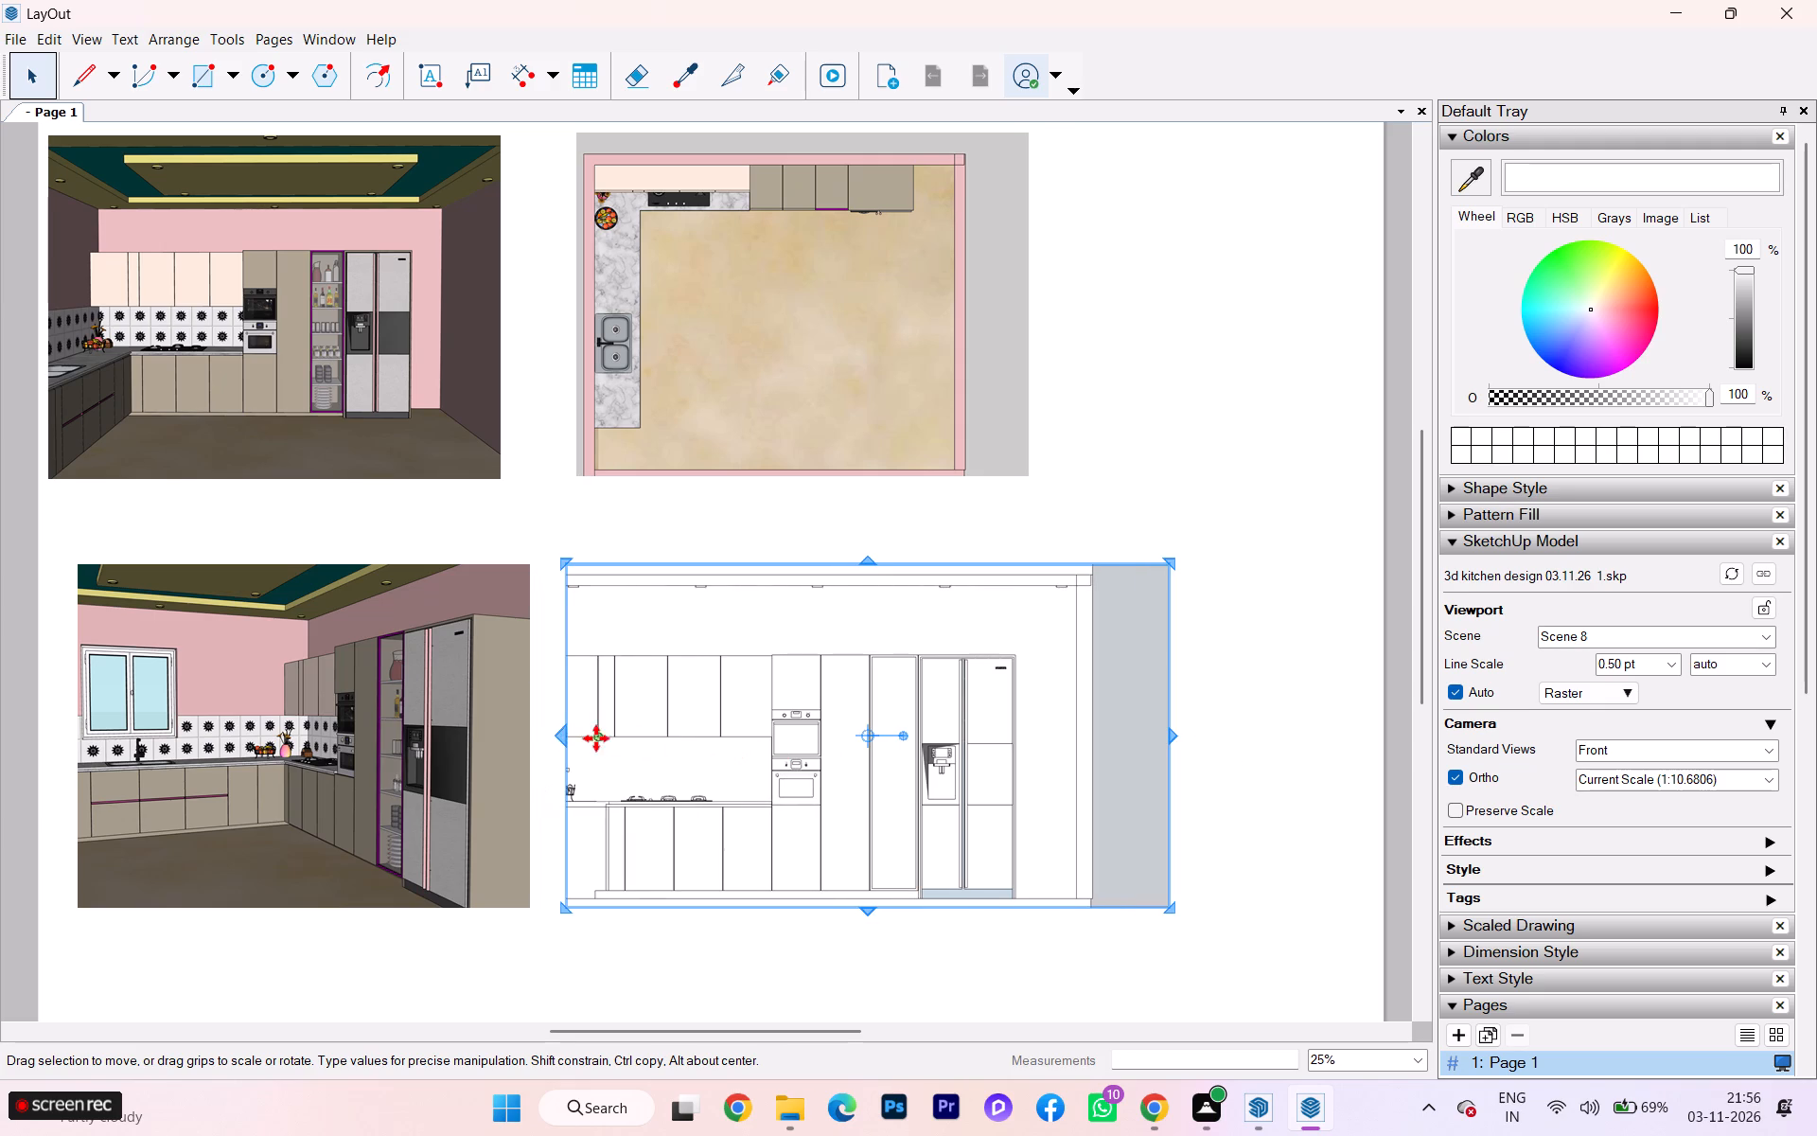
{"action": "left_click_drag", "start_coordinate": [558, 732], "coordinate": [521, 729]}
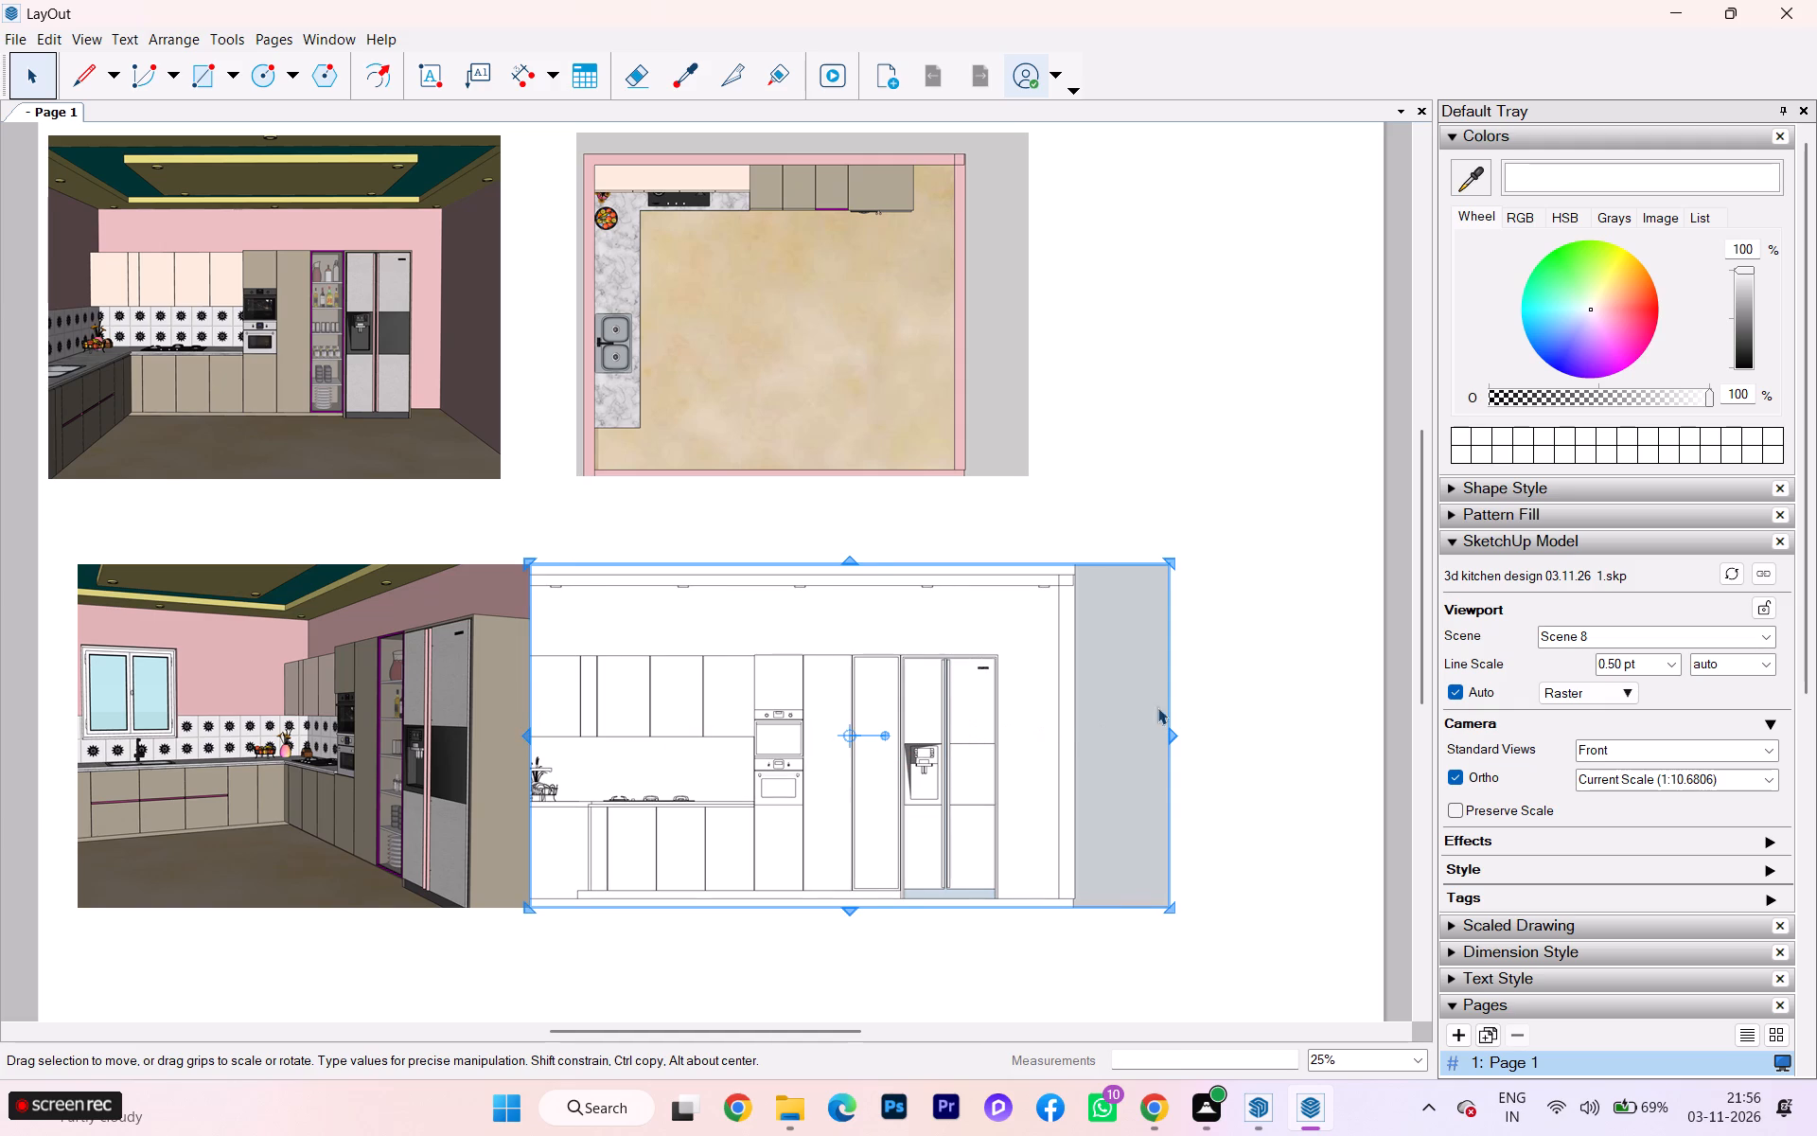
{"action": "left_click_drag", "start_coordinate": [1169, 733], "coordinate": [1094, 737]}
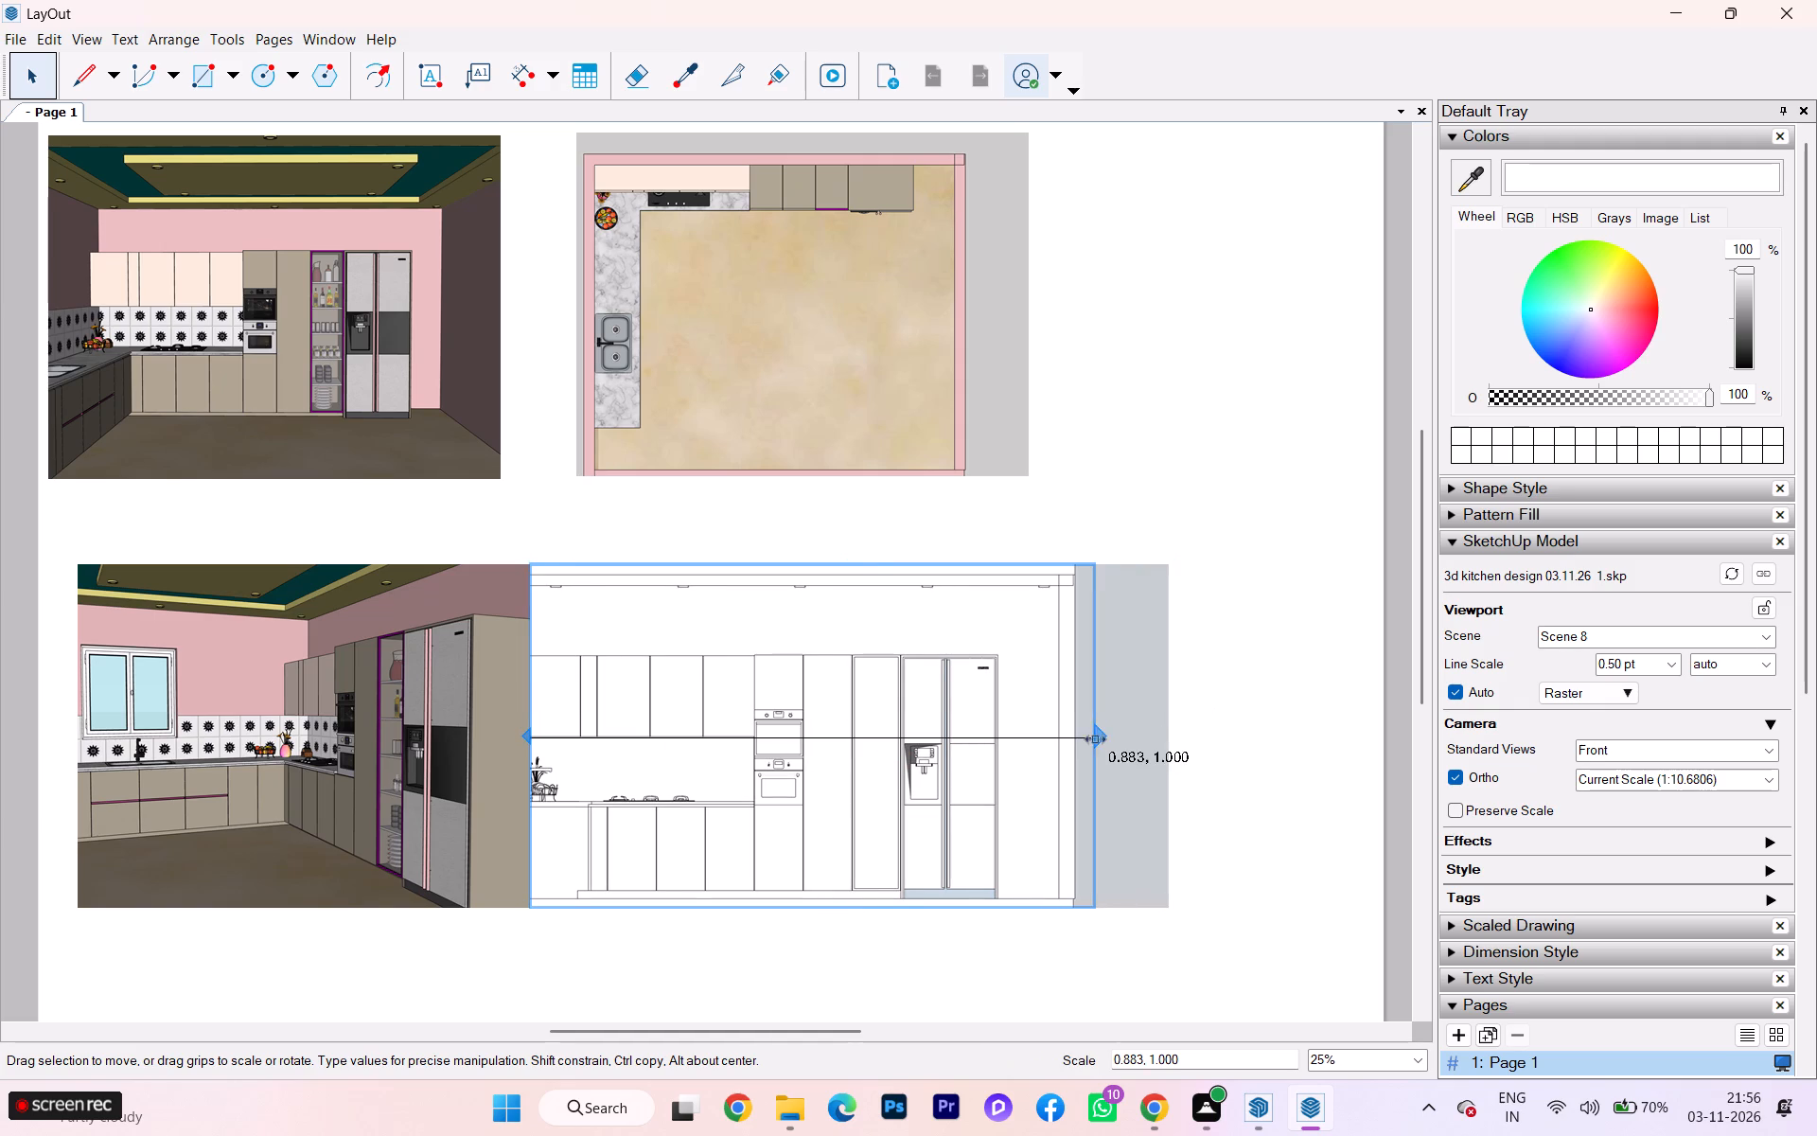
{"action": "left_click_drag", "start_coordinate": [1094, 737], "coordinate": [1089, 737]}
Shift the Scene 8 viewport away from the Scene 1 viewport, extend it at the sink end, and trim the grey strip beyond the fridge.
{"action": "left_click_drag", "start_coordinate": [883, 737], "coordinate": [1013, 733]}
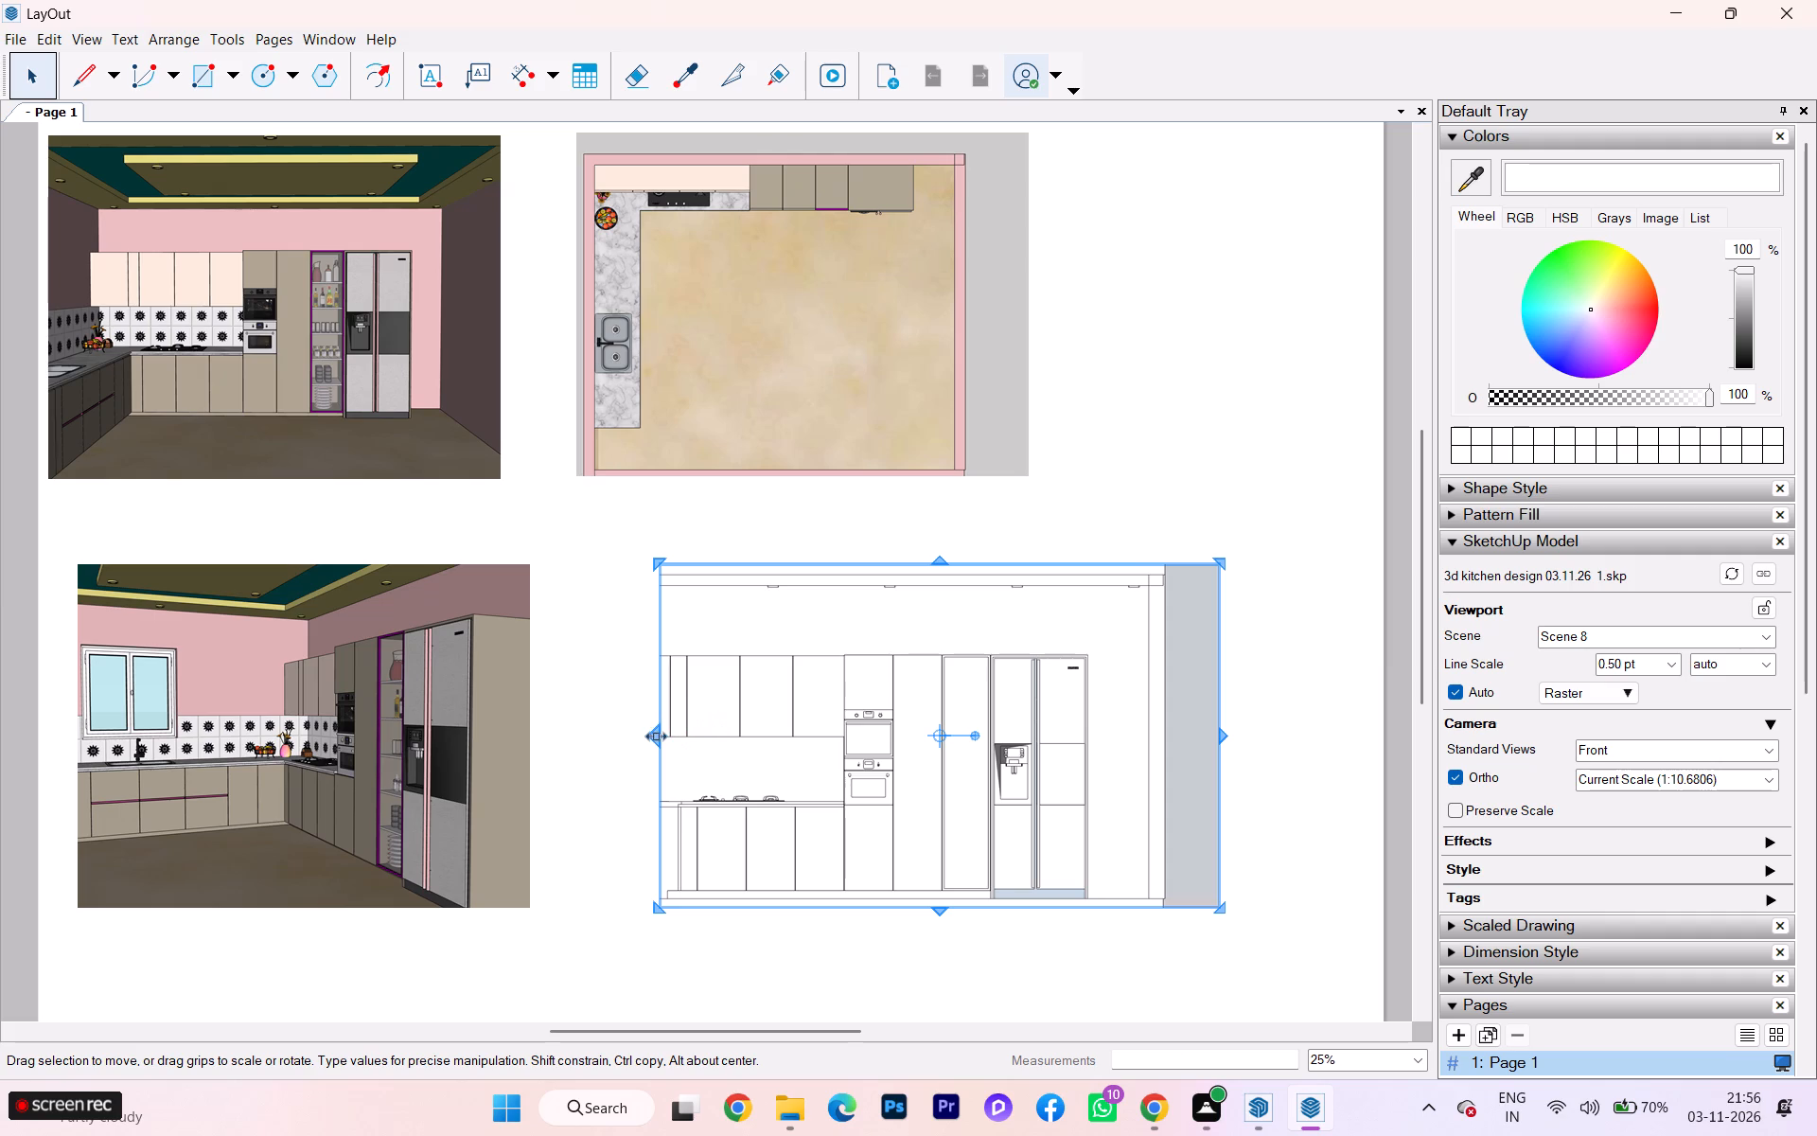
{"action": "left_click_drag", "start_coordinate": [655, 735], "coordinate": [607, 736]}
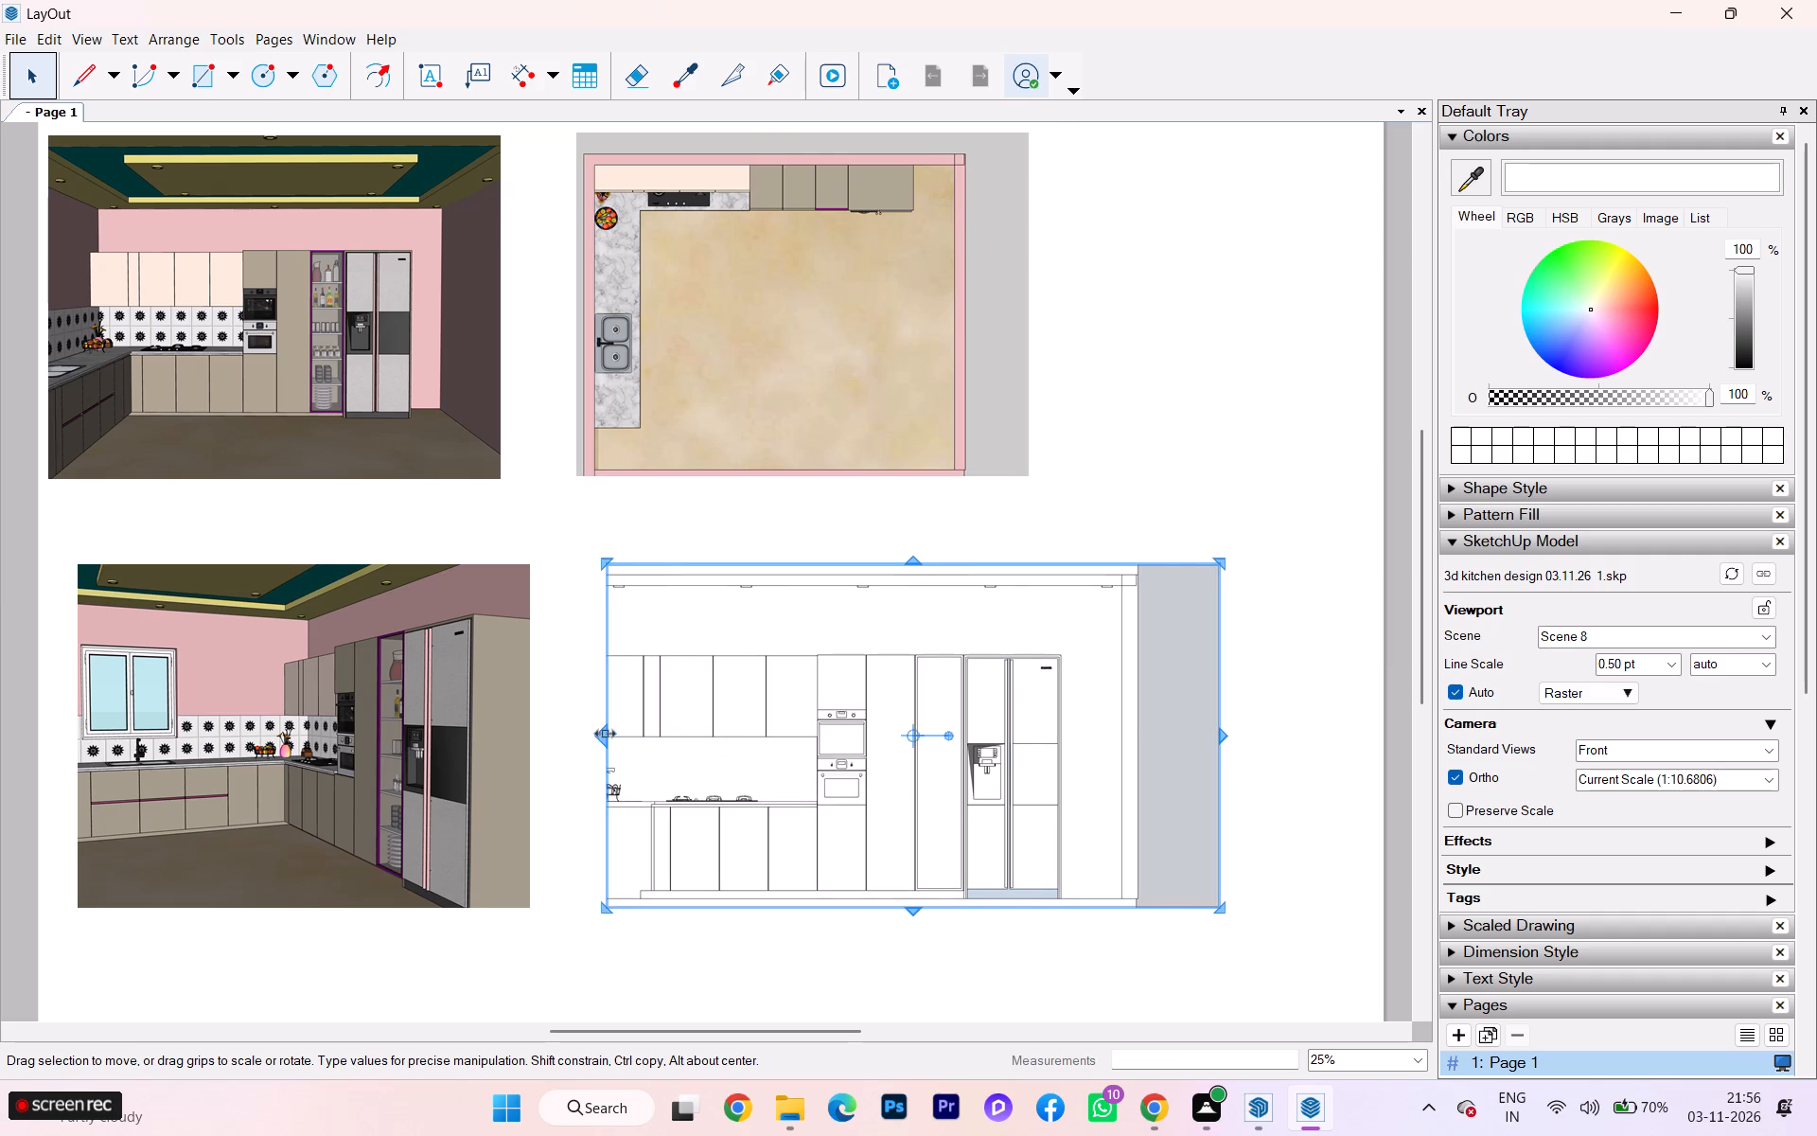
{"action": "left_click_drag", "start_coordinate": [604, 732], "coordinate": [552, 732]}
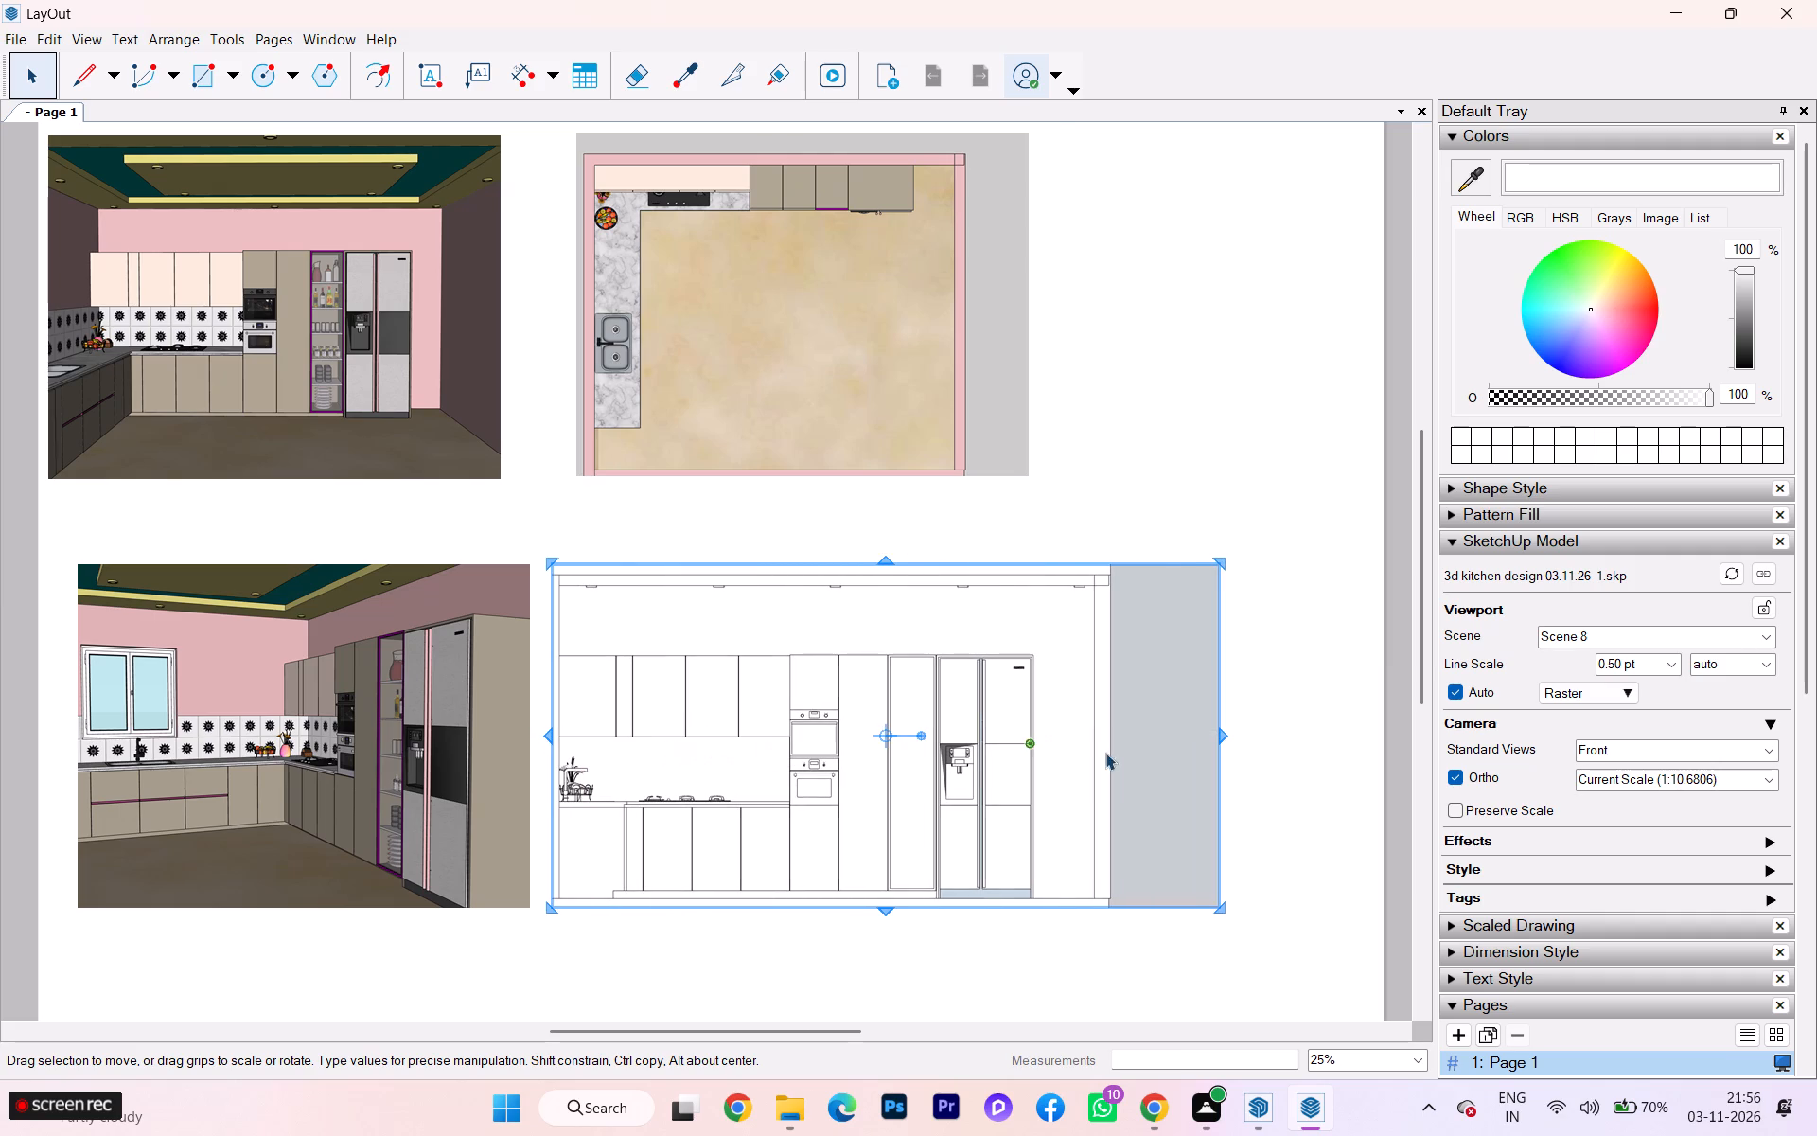
{"action": "left_click_drag", "start_coordinate": [1223, 733], "coordinate": [1169, 737]}
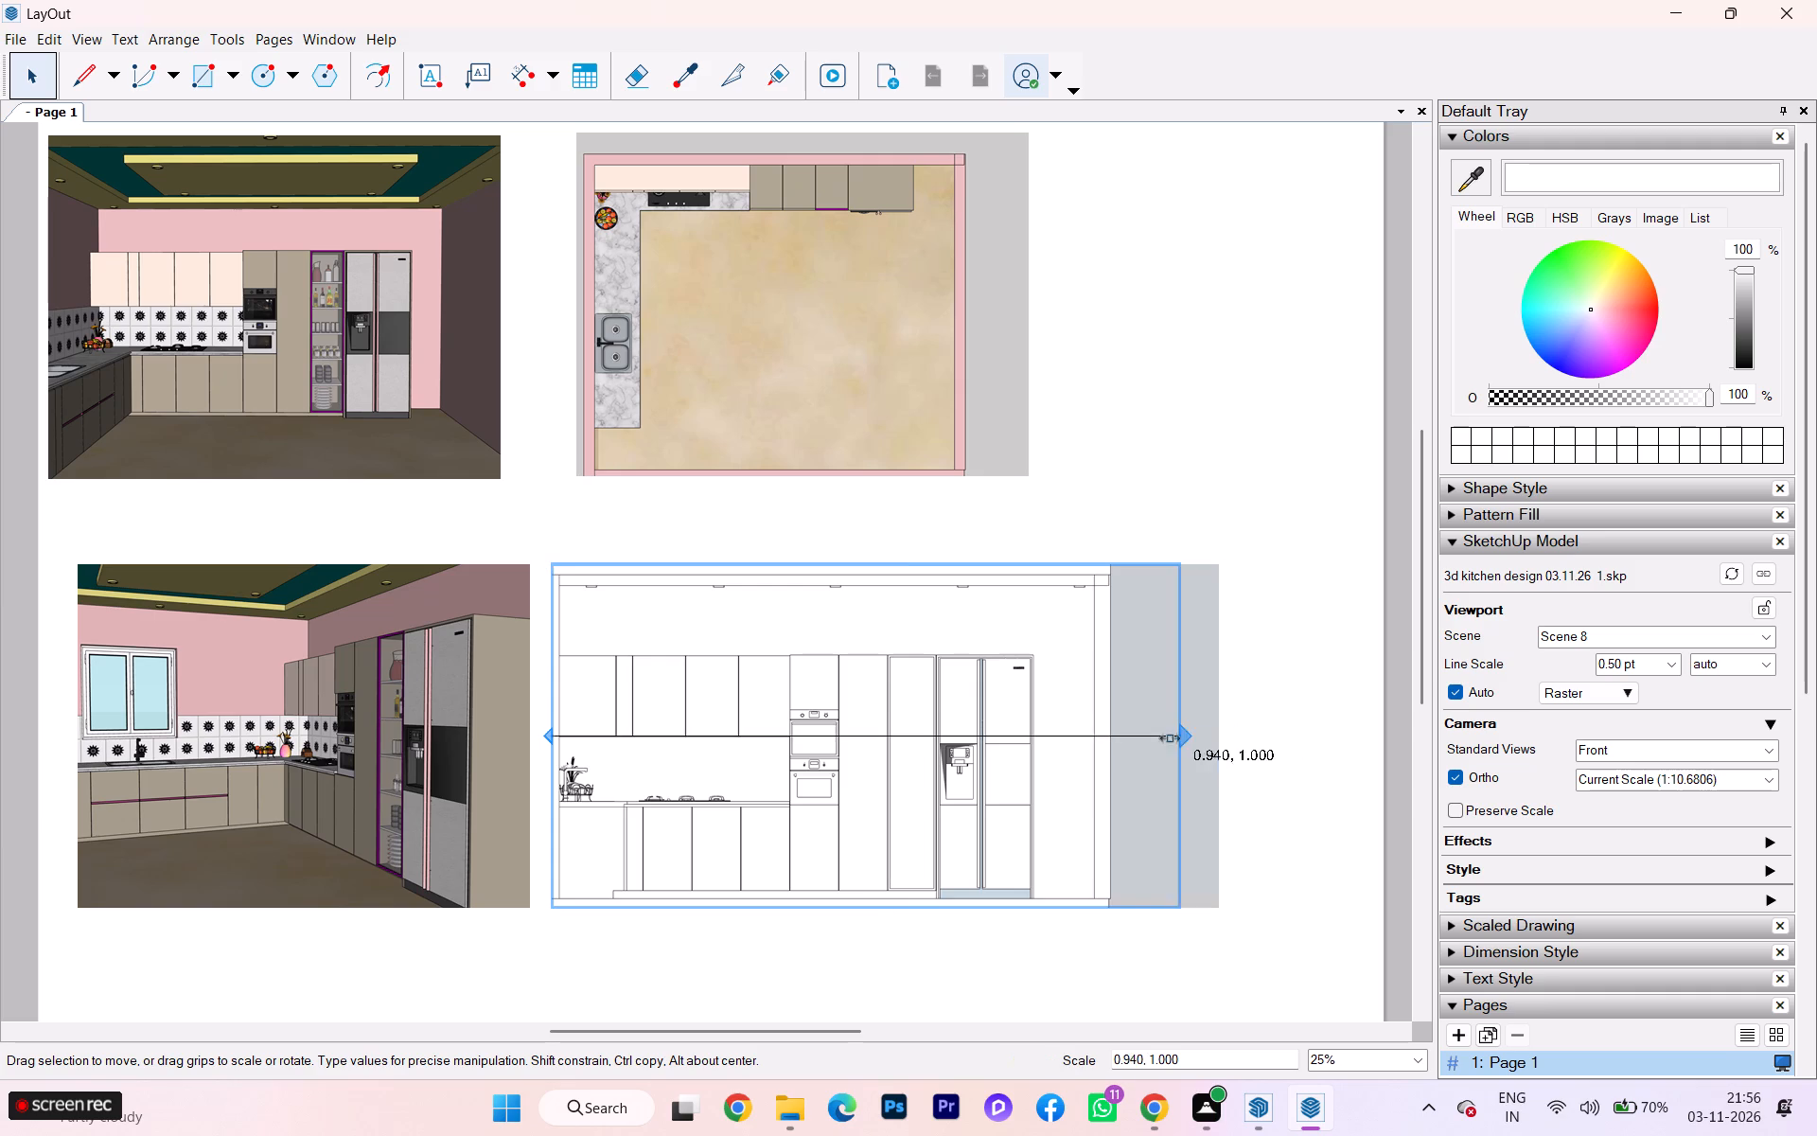
{"action": "left_click_drag", "start_coordinate": [1169, 737], "coordinate": [1115, 740]}
Move the Scene 8 viewport farther from the Scene 1 viewport and widen it at the sink end to show the full wall elevation.
{"action": "left_click_drag", "start_coordinate": [1007, 737], "coordinate": [1092, 730]}
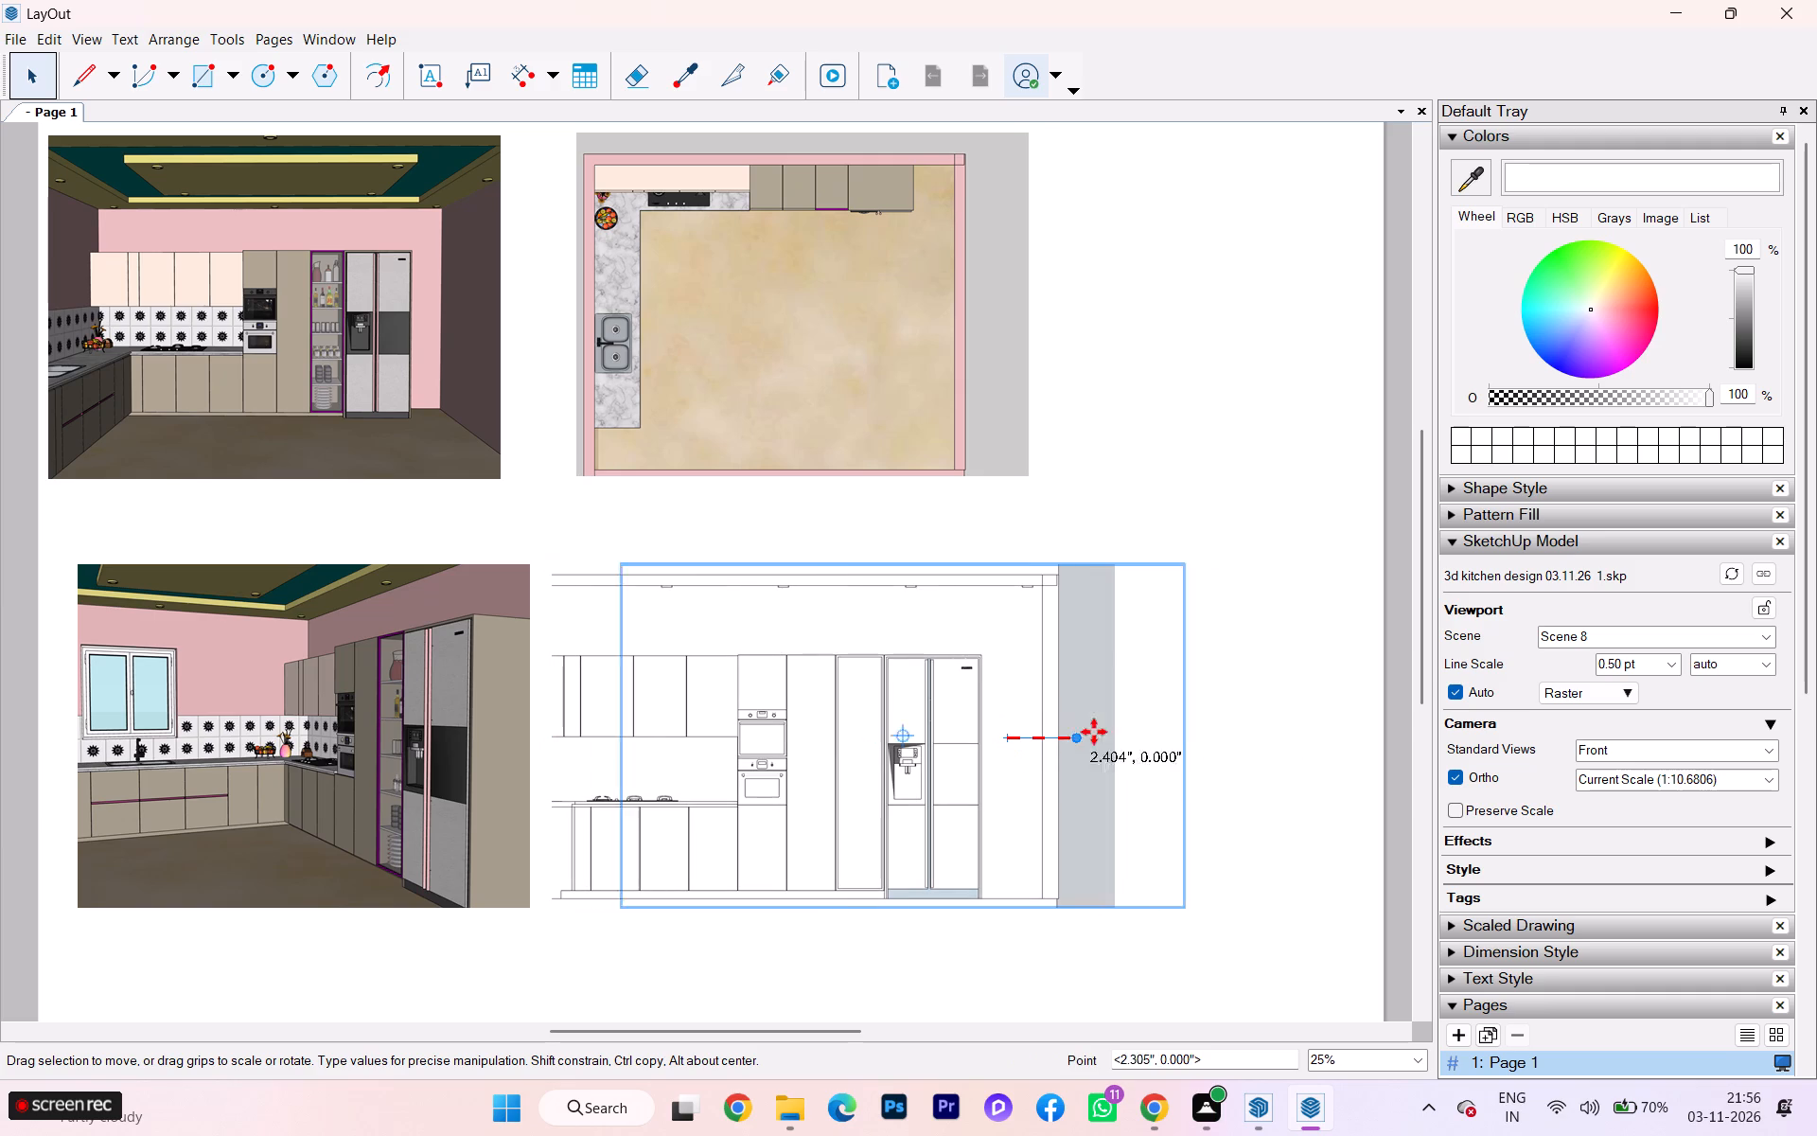
{"action": "left_click_drag", "start_coordinate": [1092, 730], "coordinate": [1162, 724]}
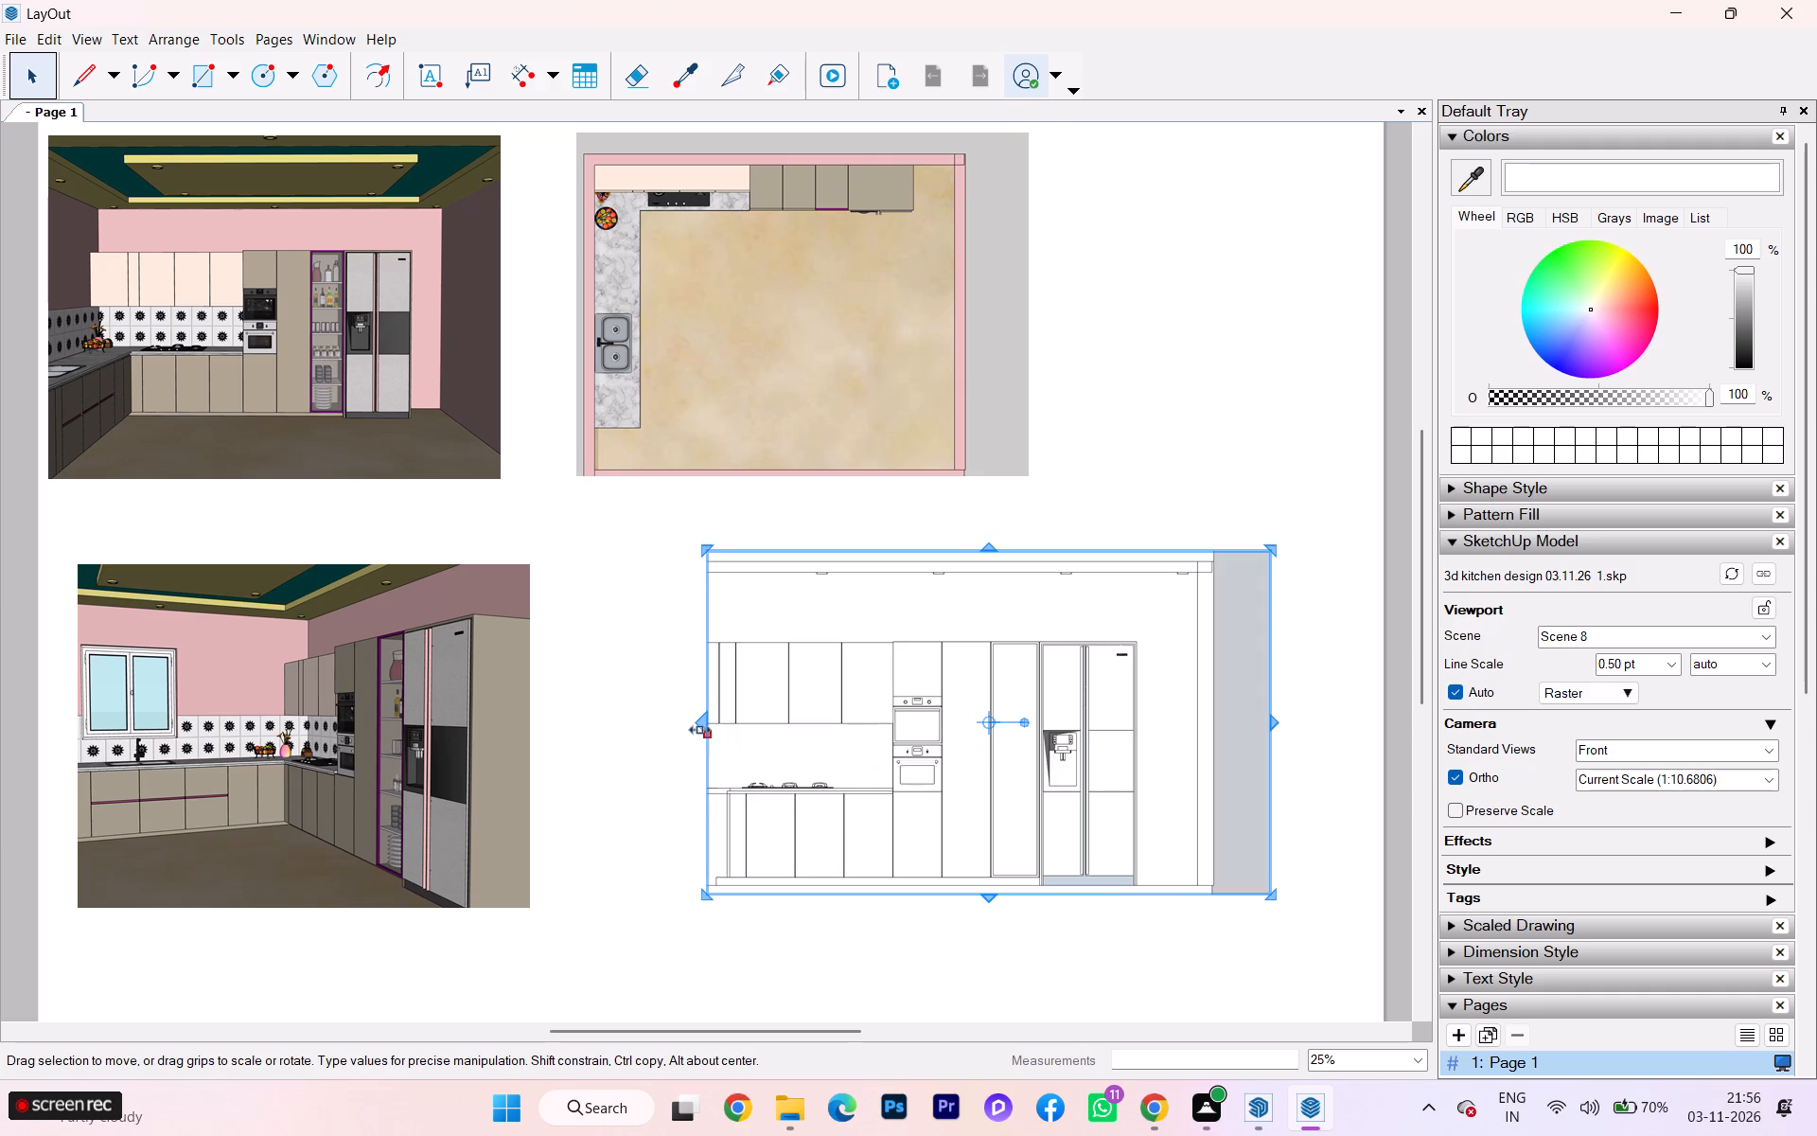
{"action": "left_click_drag", "start_coordinate": [701, 716], "coordinate": [640, 722]}
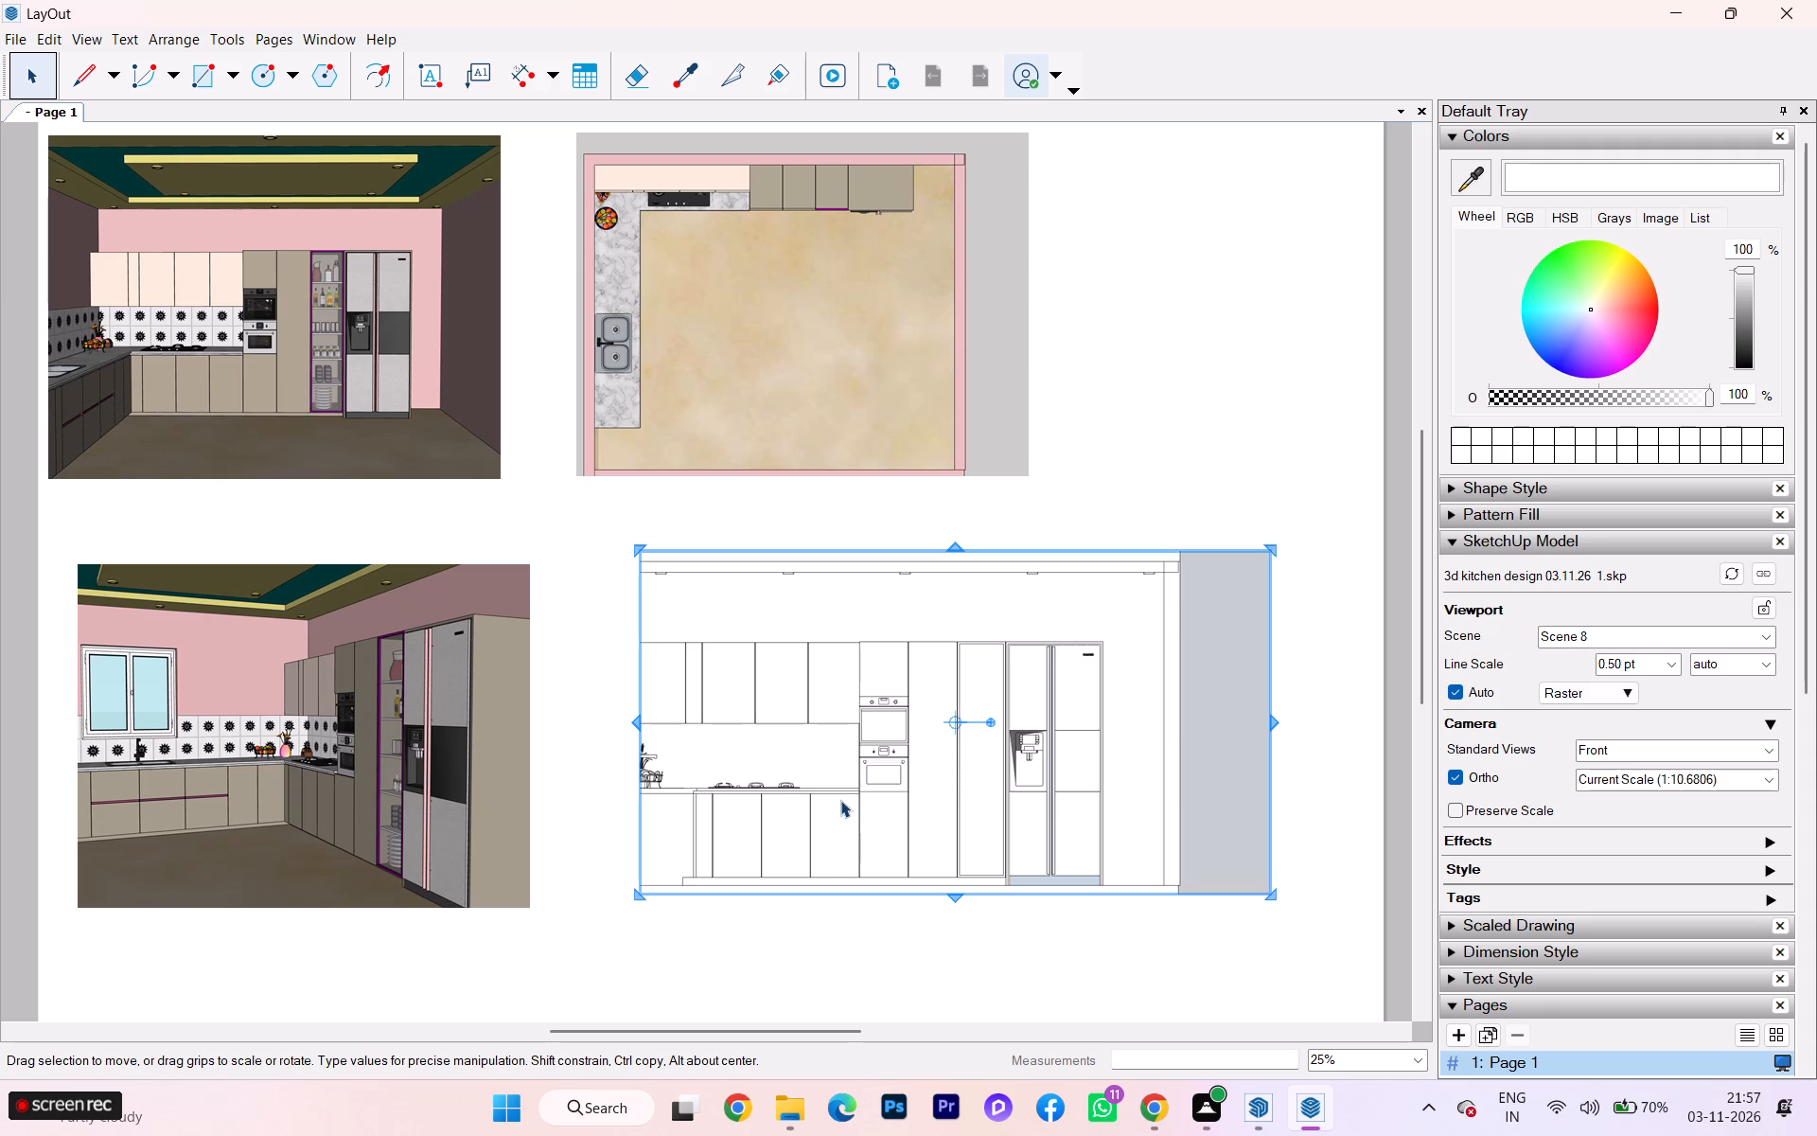
{"action": "left_click_drag", "start_coordinate": [639, 724], "coordinate": [577, 724]}
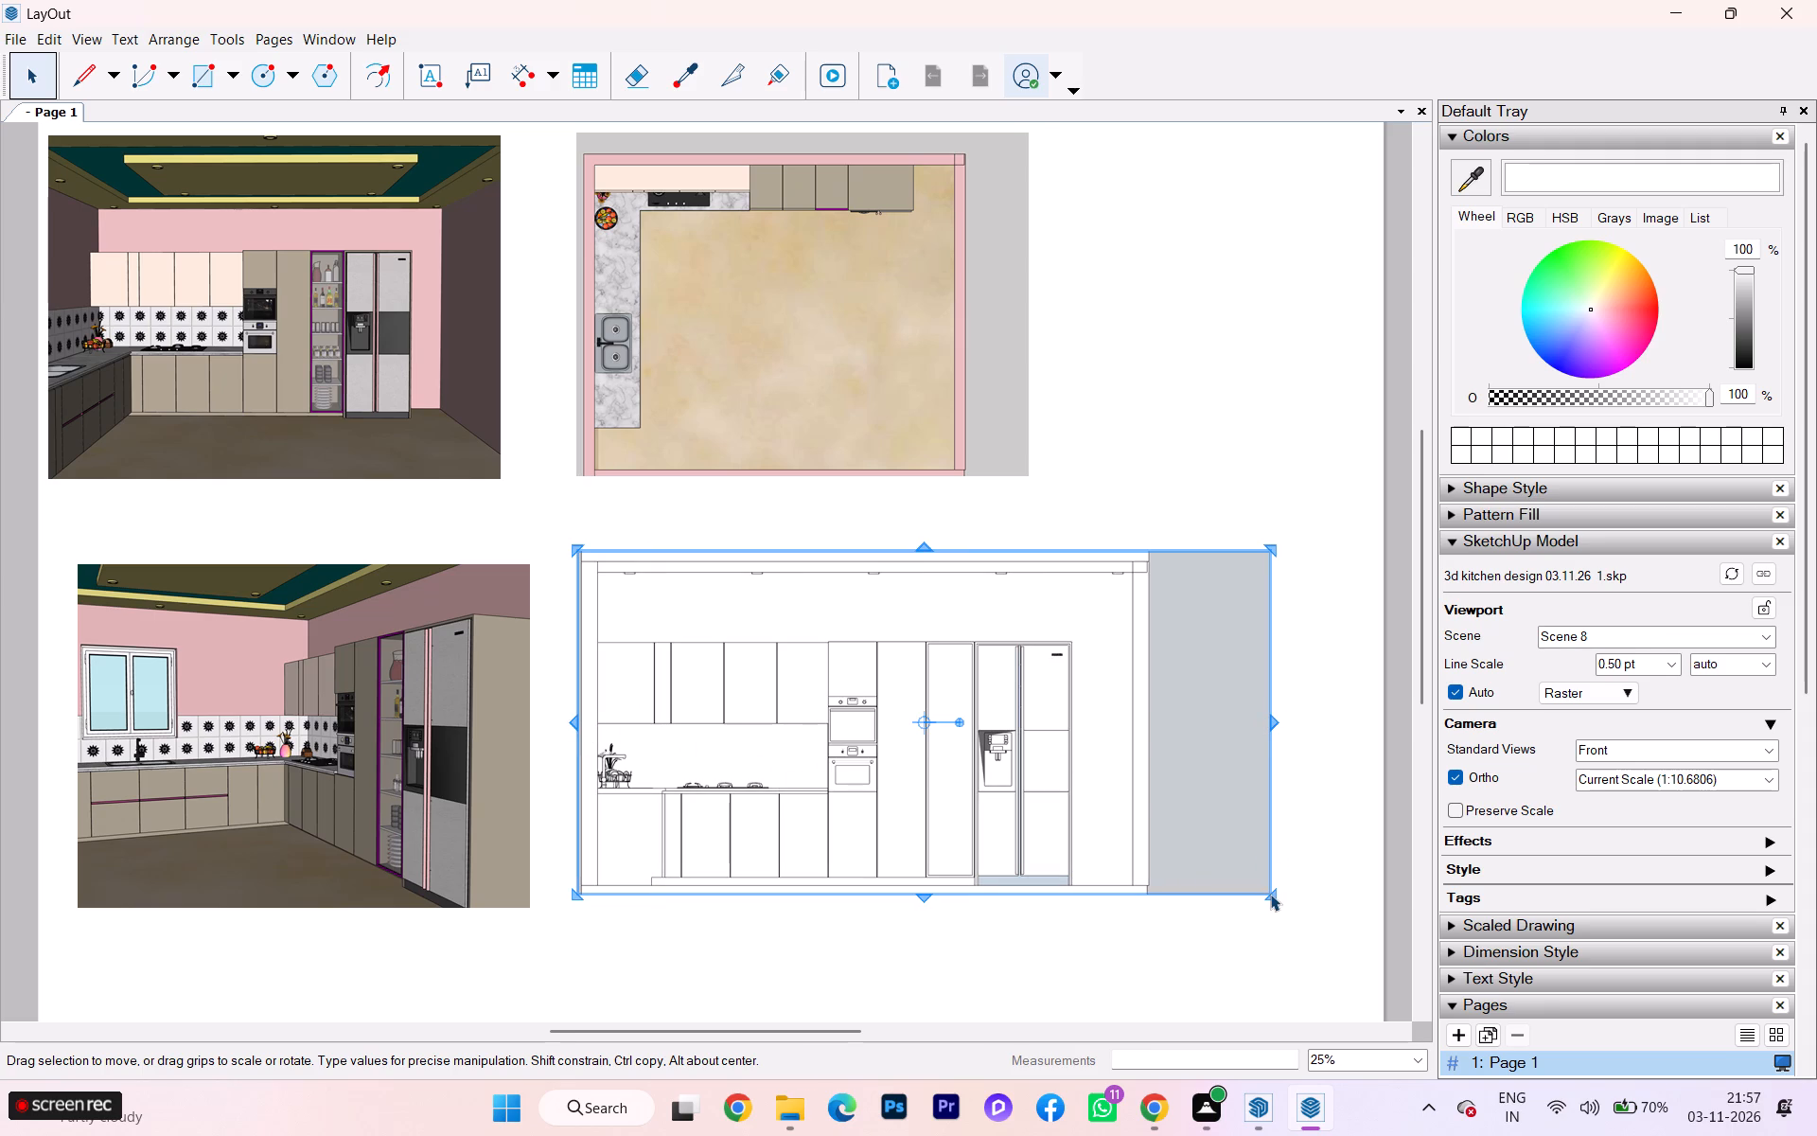
{"action": "left_click_drag", "start_coordinate": [1270, 894], "coordinate": [1235, 873]}
{"action": "left_click", "coordinate": [1142, 794]}
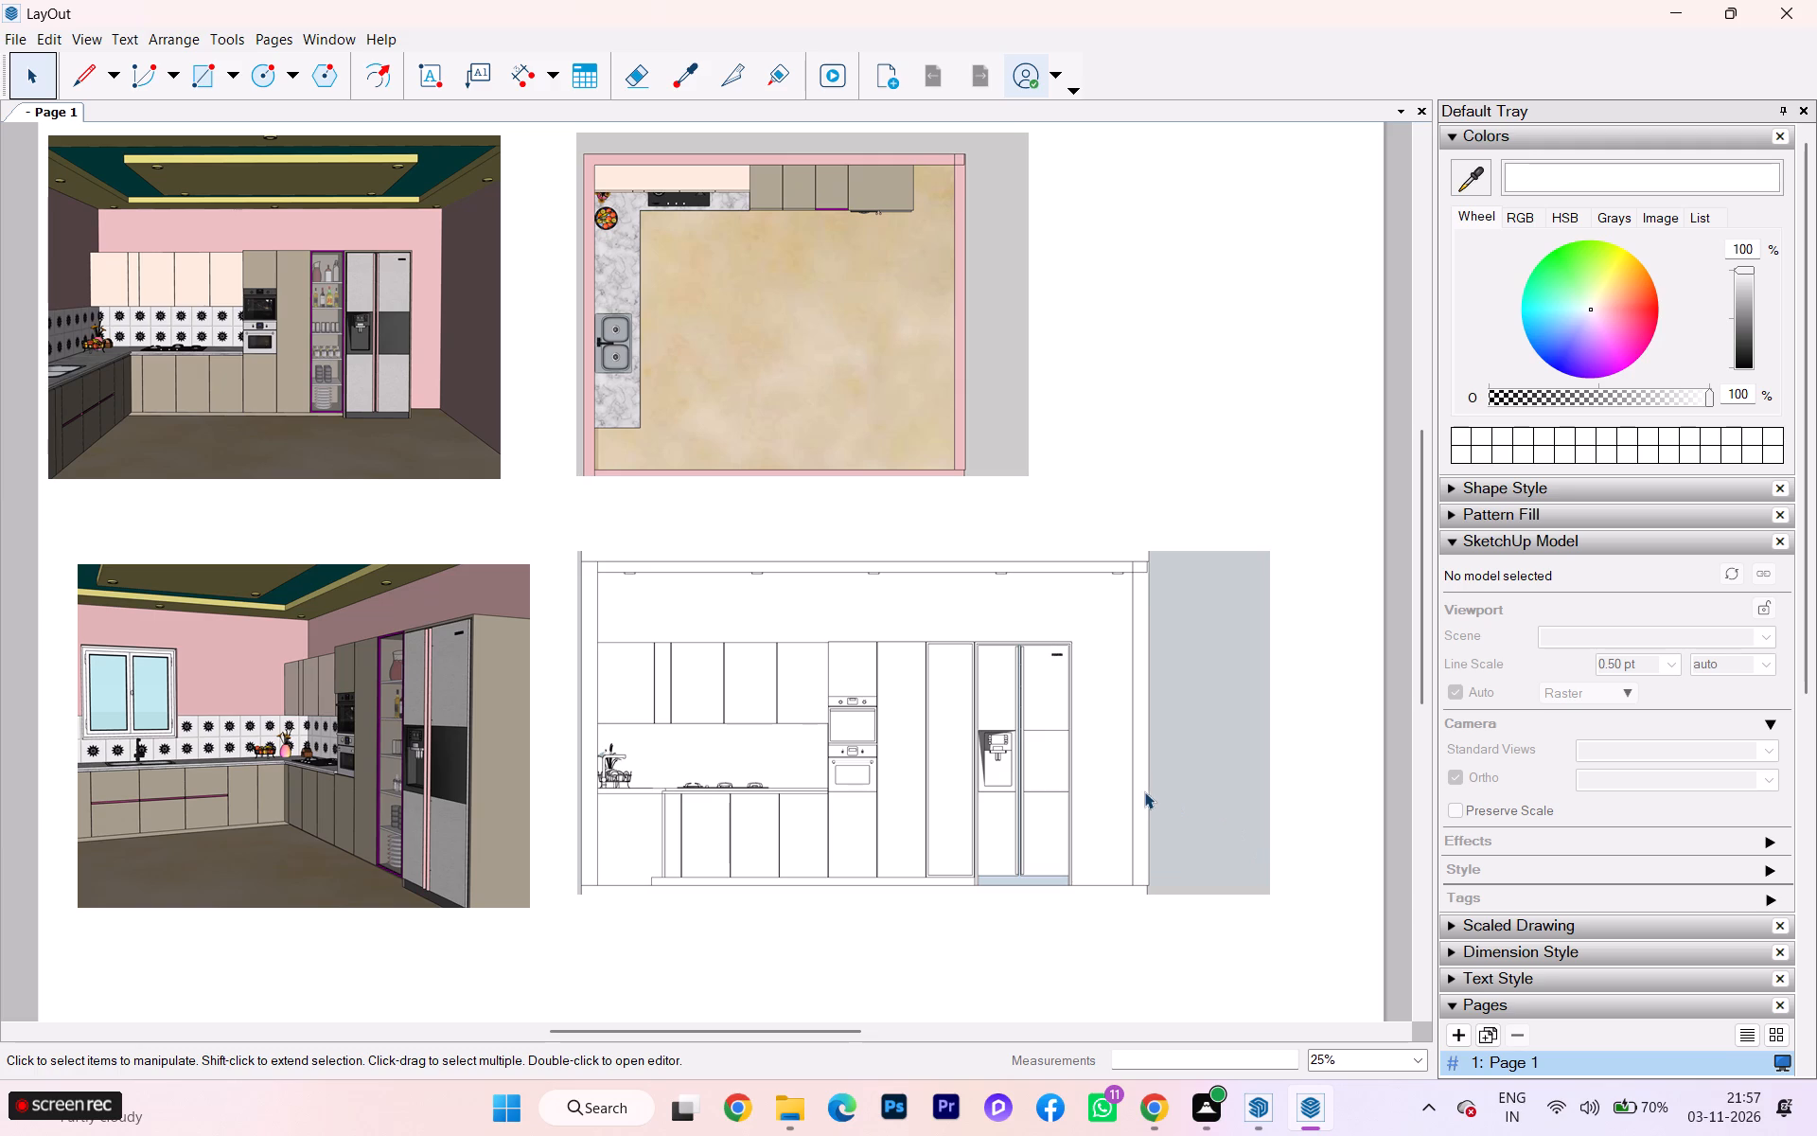
Trim the Scene 8 viewport's grey fridge-side strip, shift it sideways, and extend its sink end close to the Scene 1 viewport.
{"action": "left_click", "coordinate": [995, 722]}
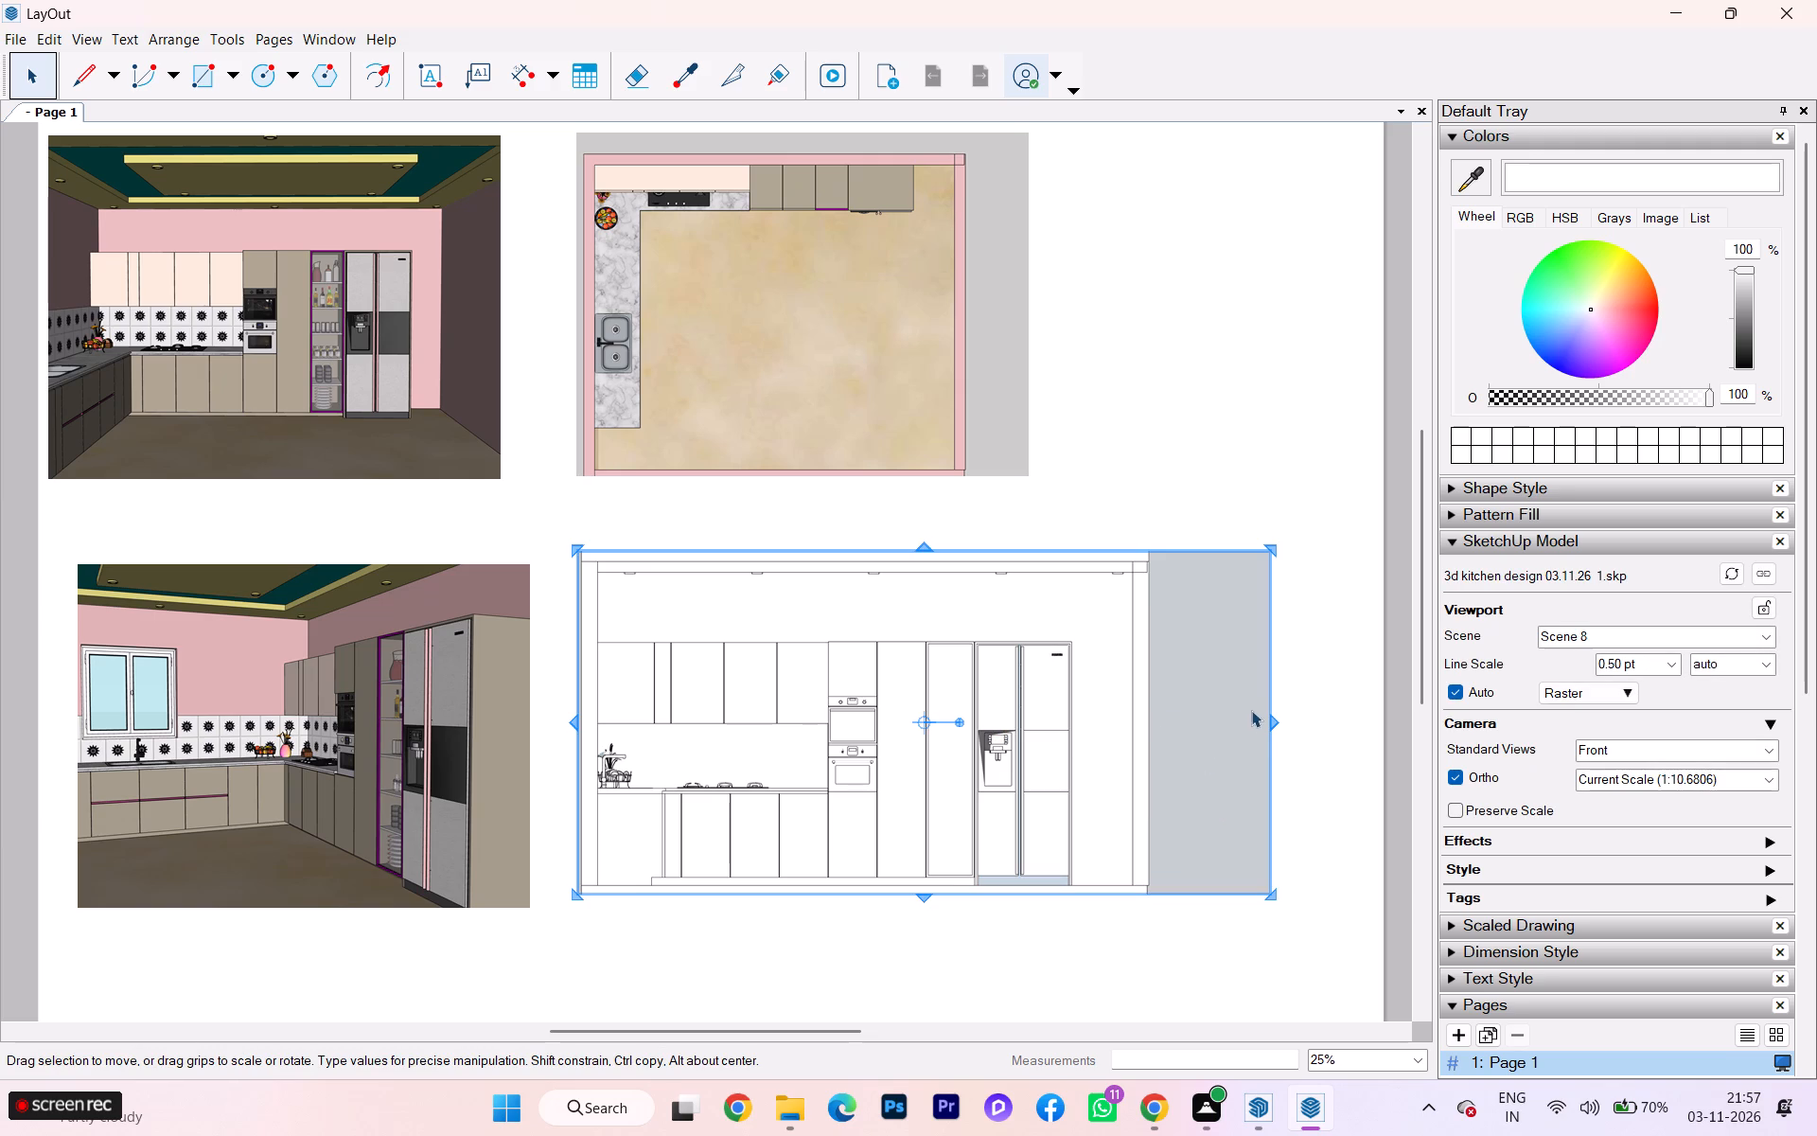
{"action": "left_click_drag", "start_coordinate": [1272, 719], "coordinate": [1167, 722]}
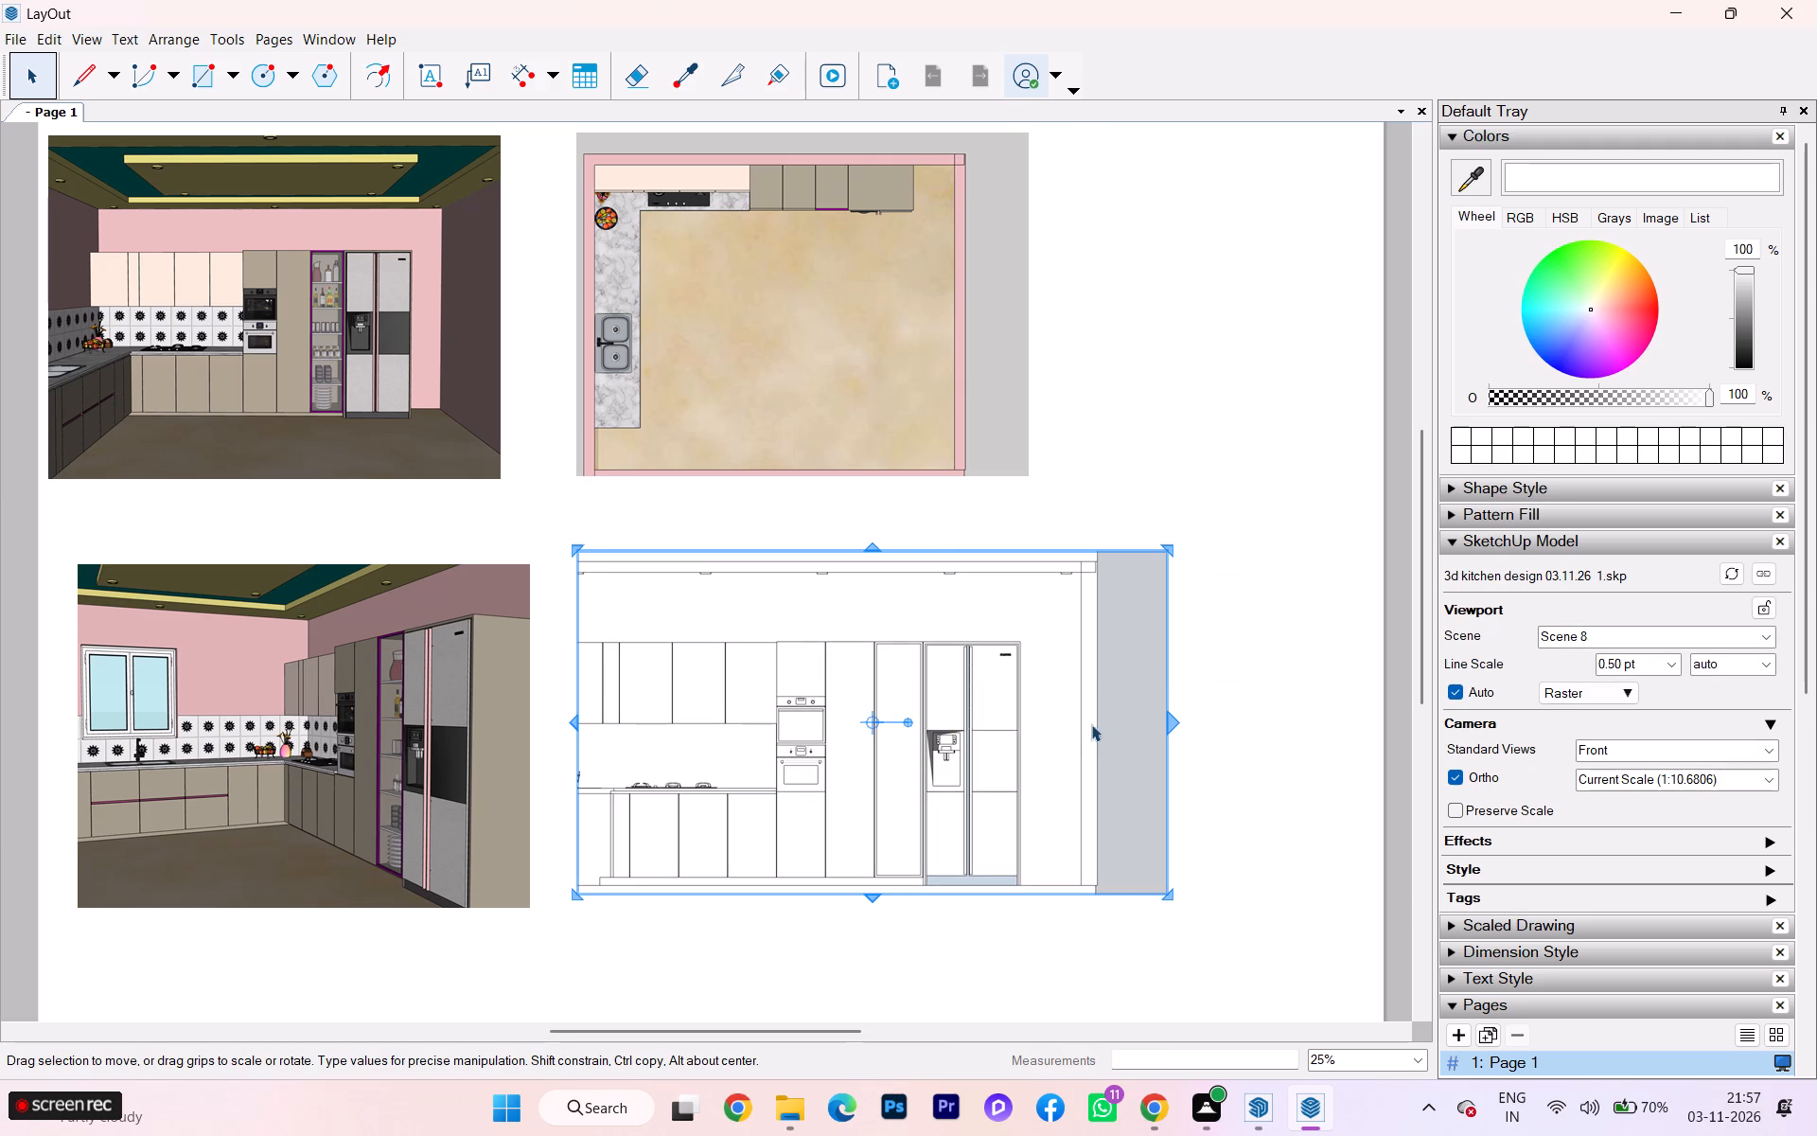
{"action": "left_click_drag", "start_coordinate": [1003, 718], "coordinate": [1050, 718]}
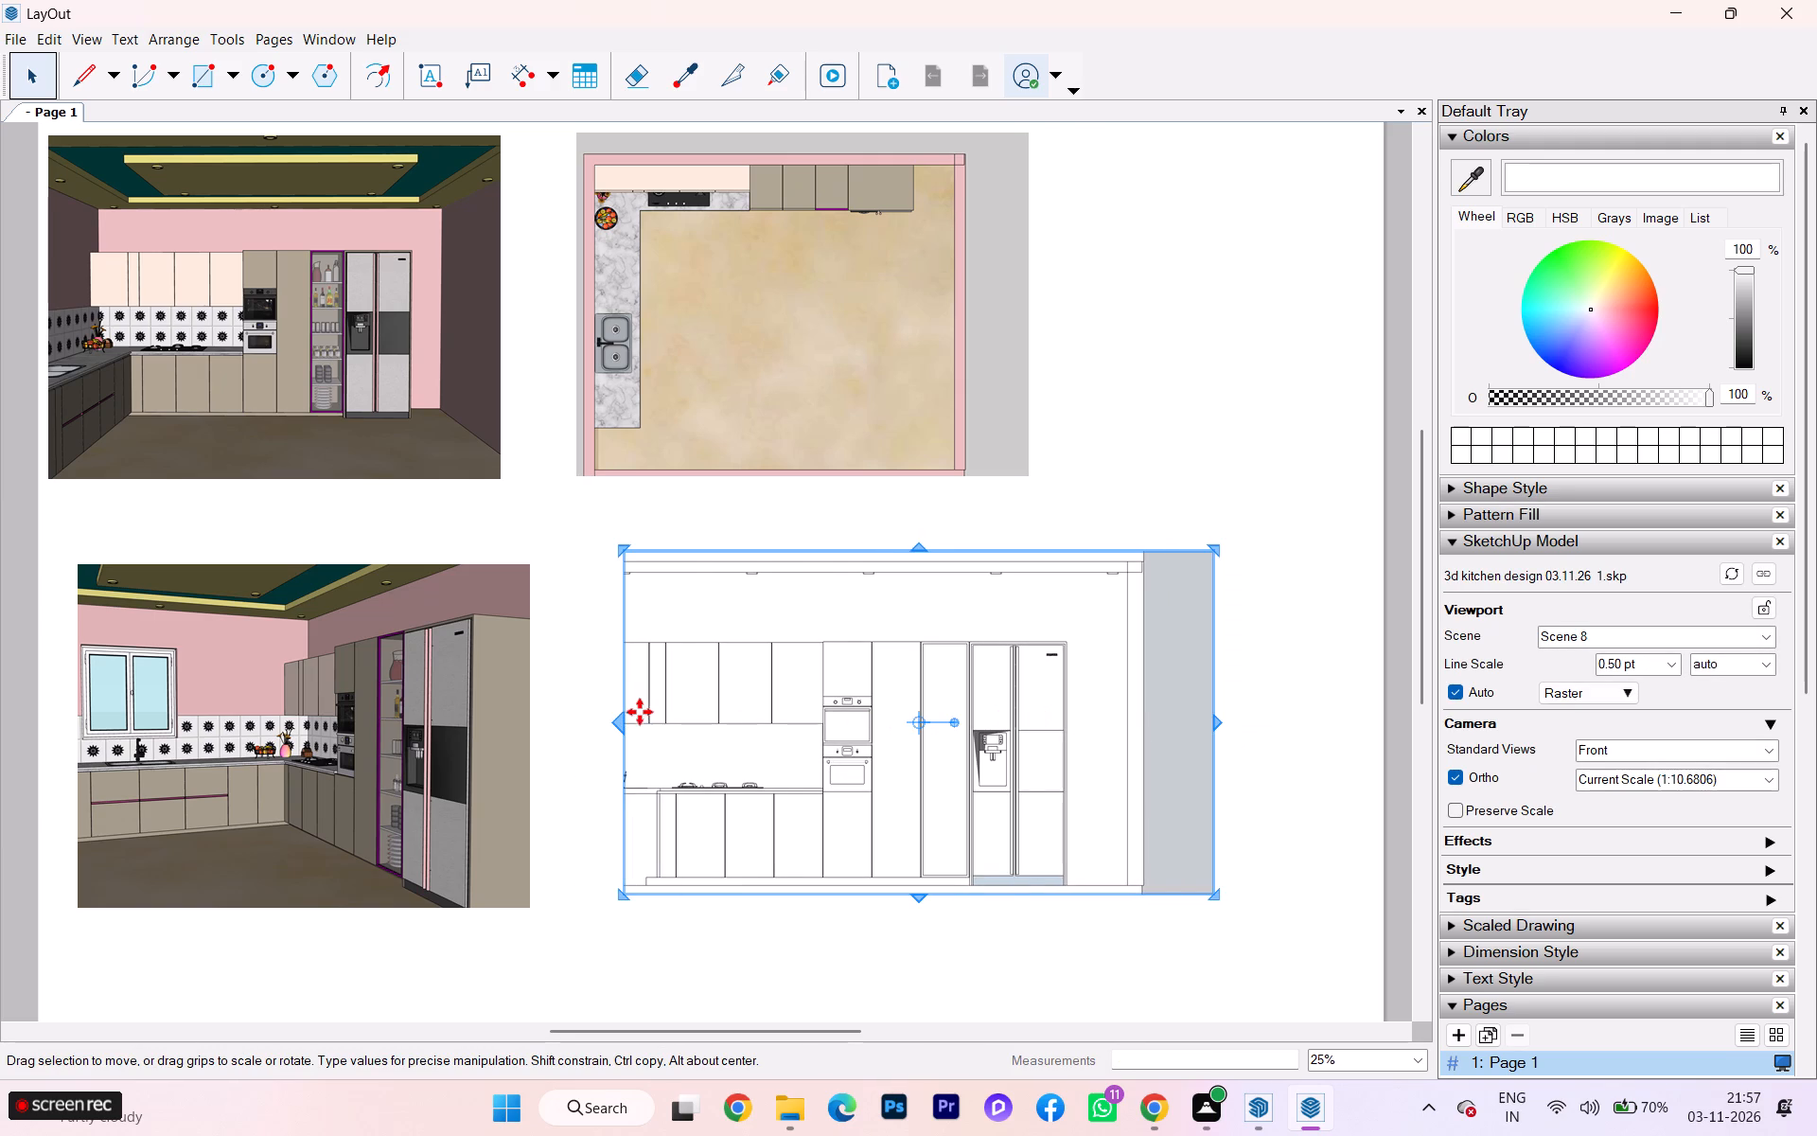
{"action": "left_click_drag", "start_coordinate": [616, 723], "coordinate": [551, 719]}
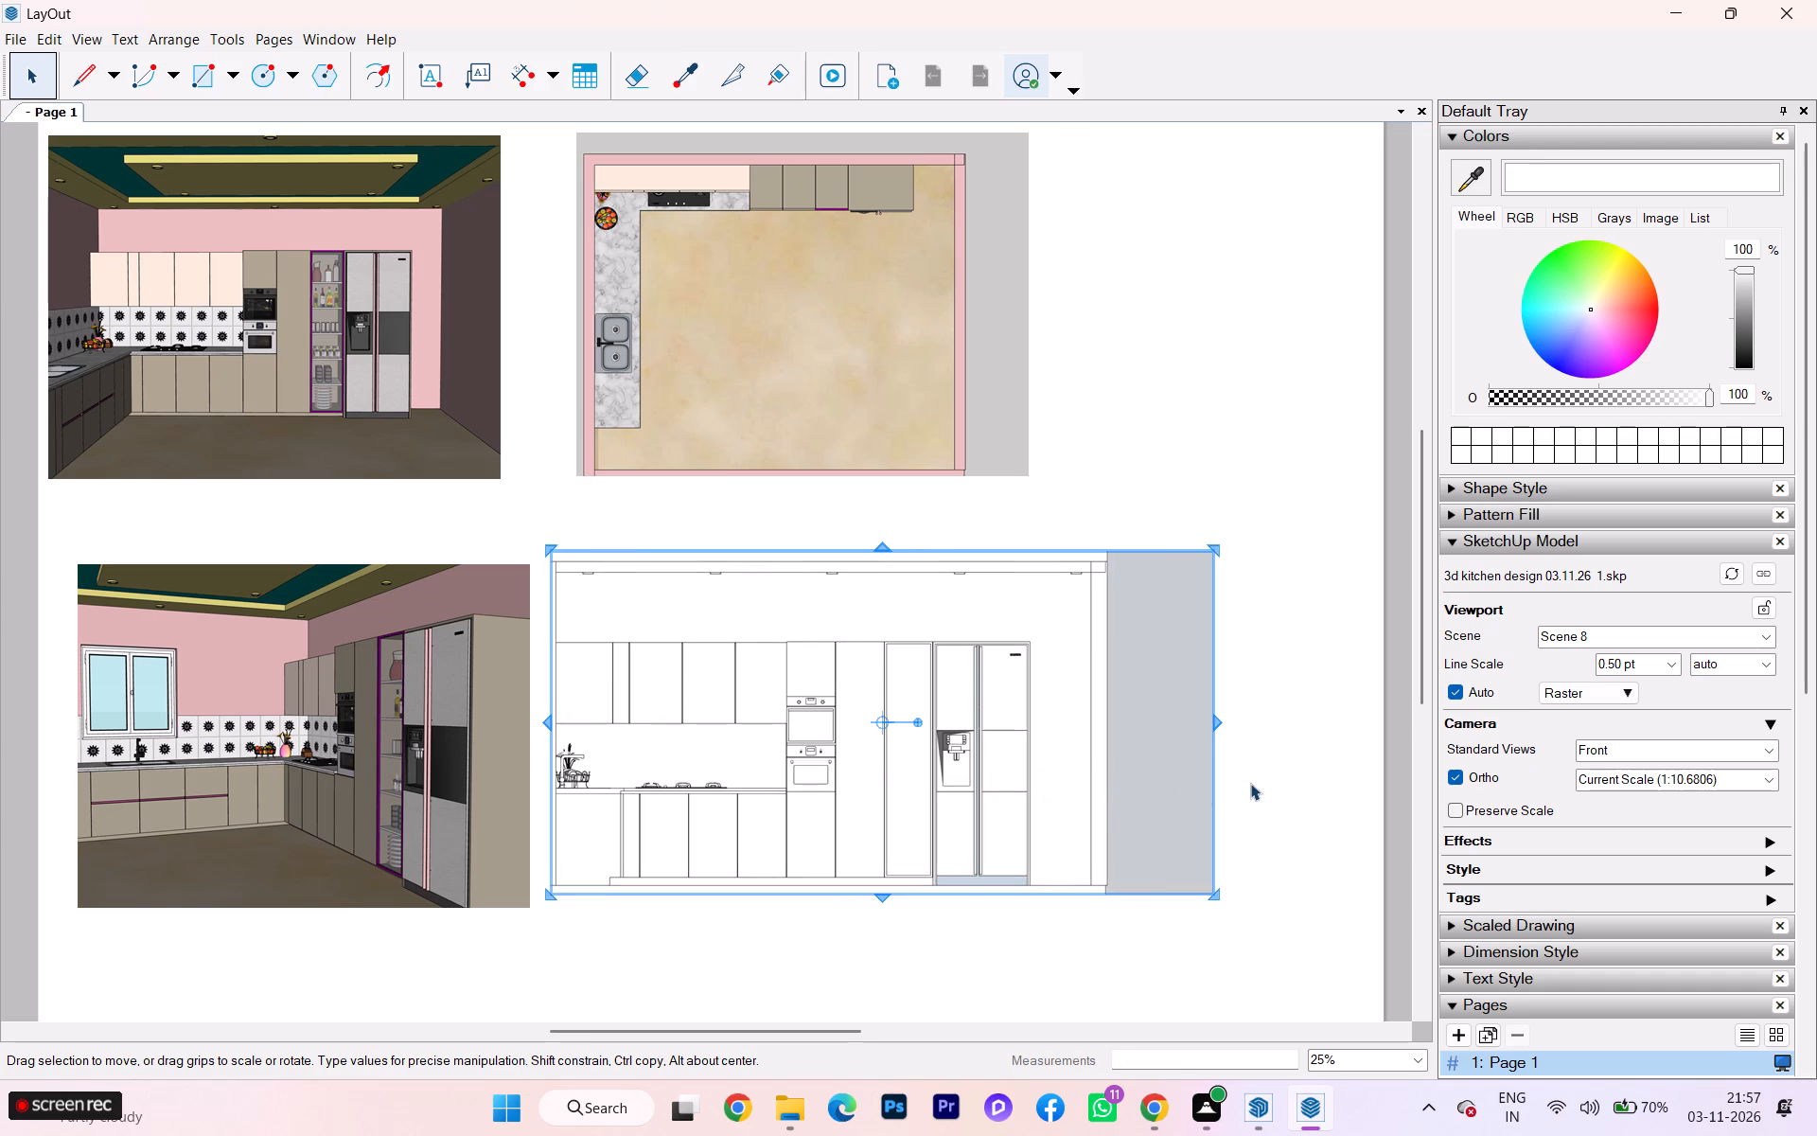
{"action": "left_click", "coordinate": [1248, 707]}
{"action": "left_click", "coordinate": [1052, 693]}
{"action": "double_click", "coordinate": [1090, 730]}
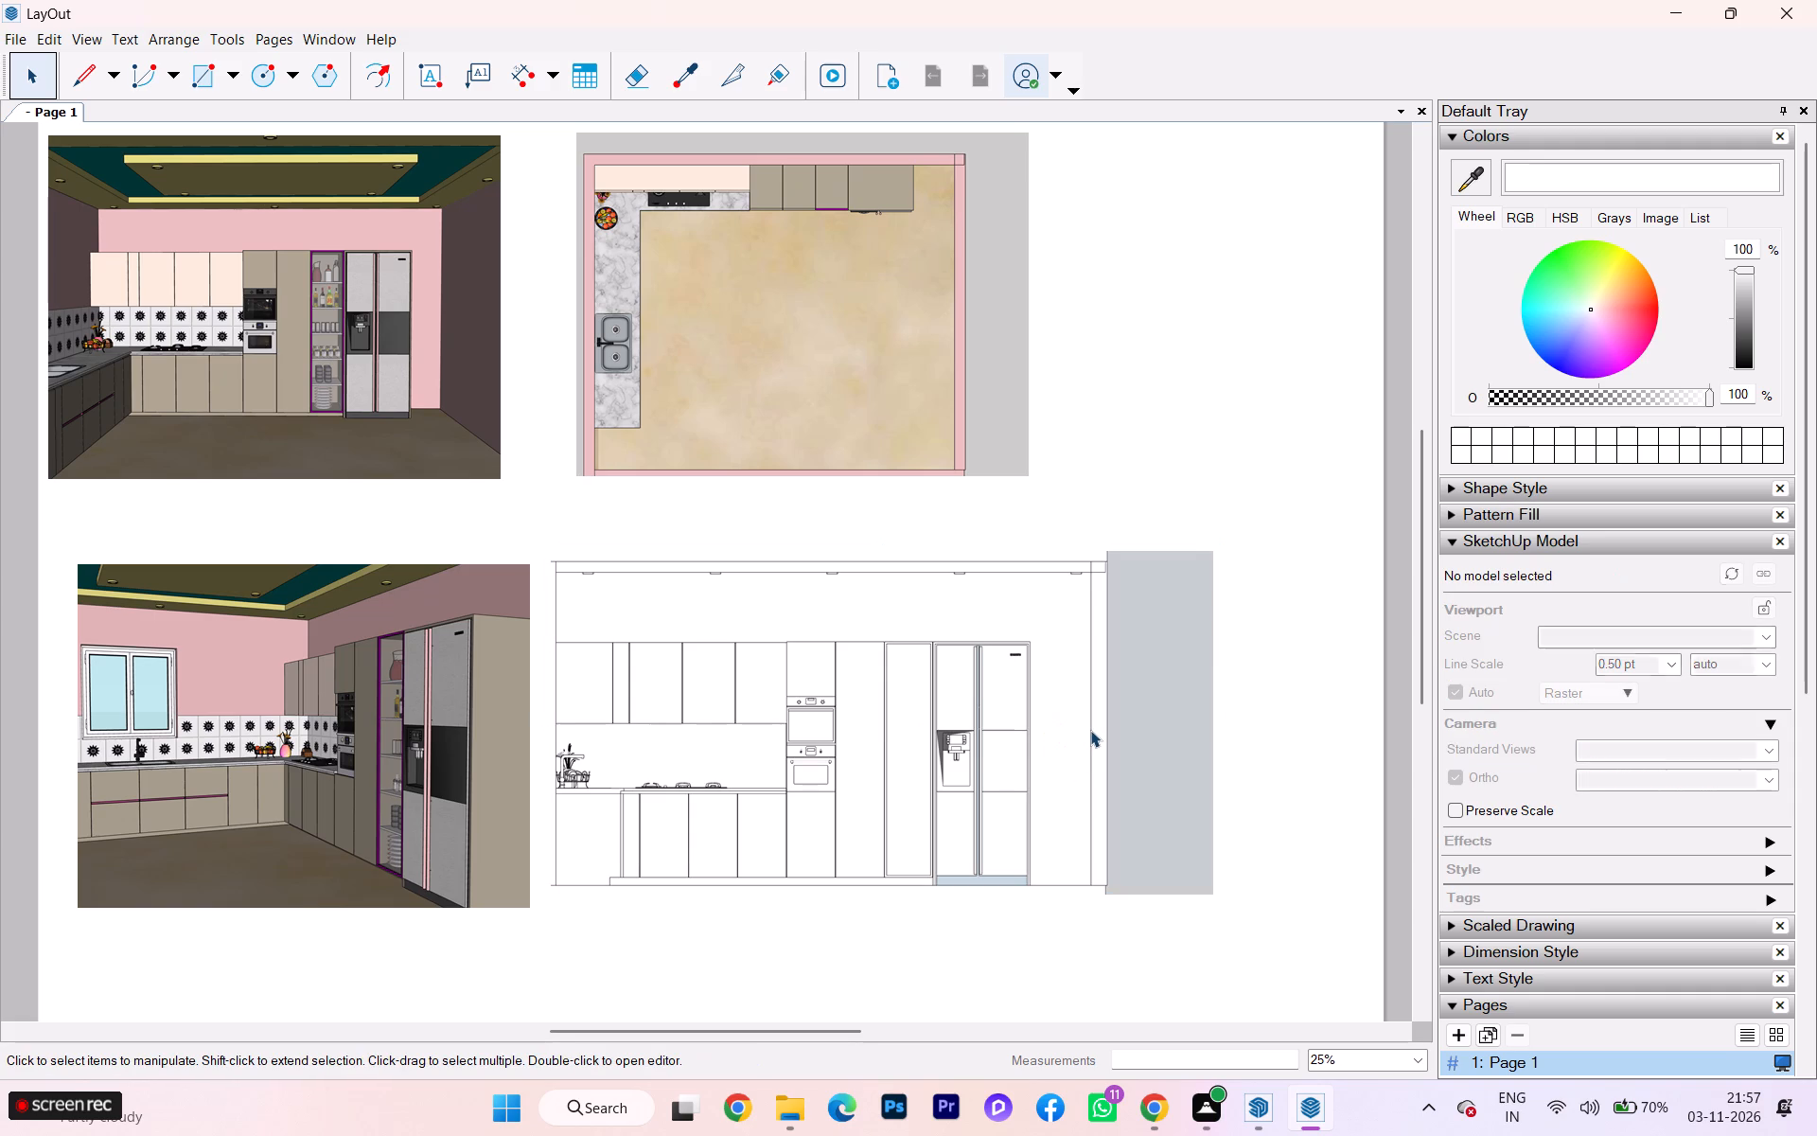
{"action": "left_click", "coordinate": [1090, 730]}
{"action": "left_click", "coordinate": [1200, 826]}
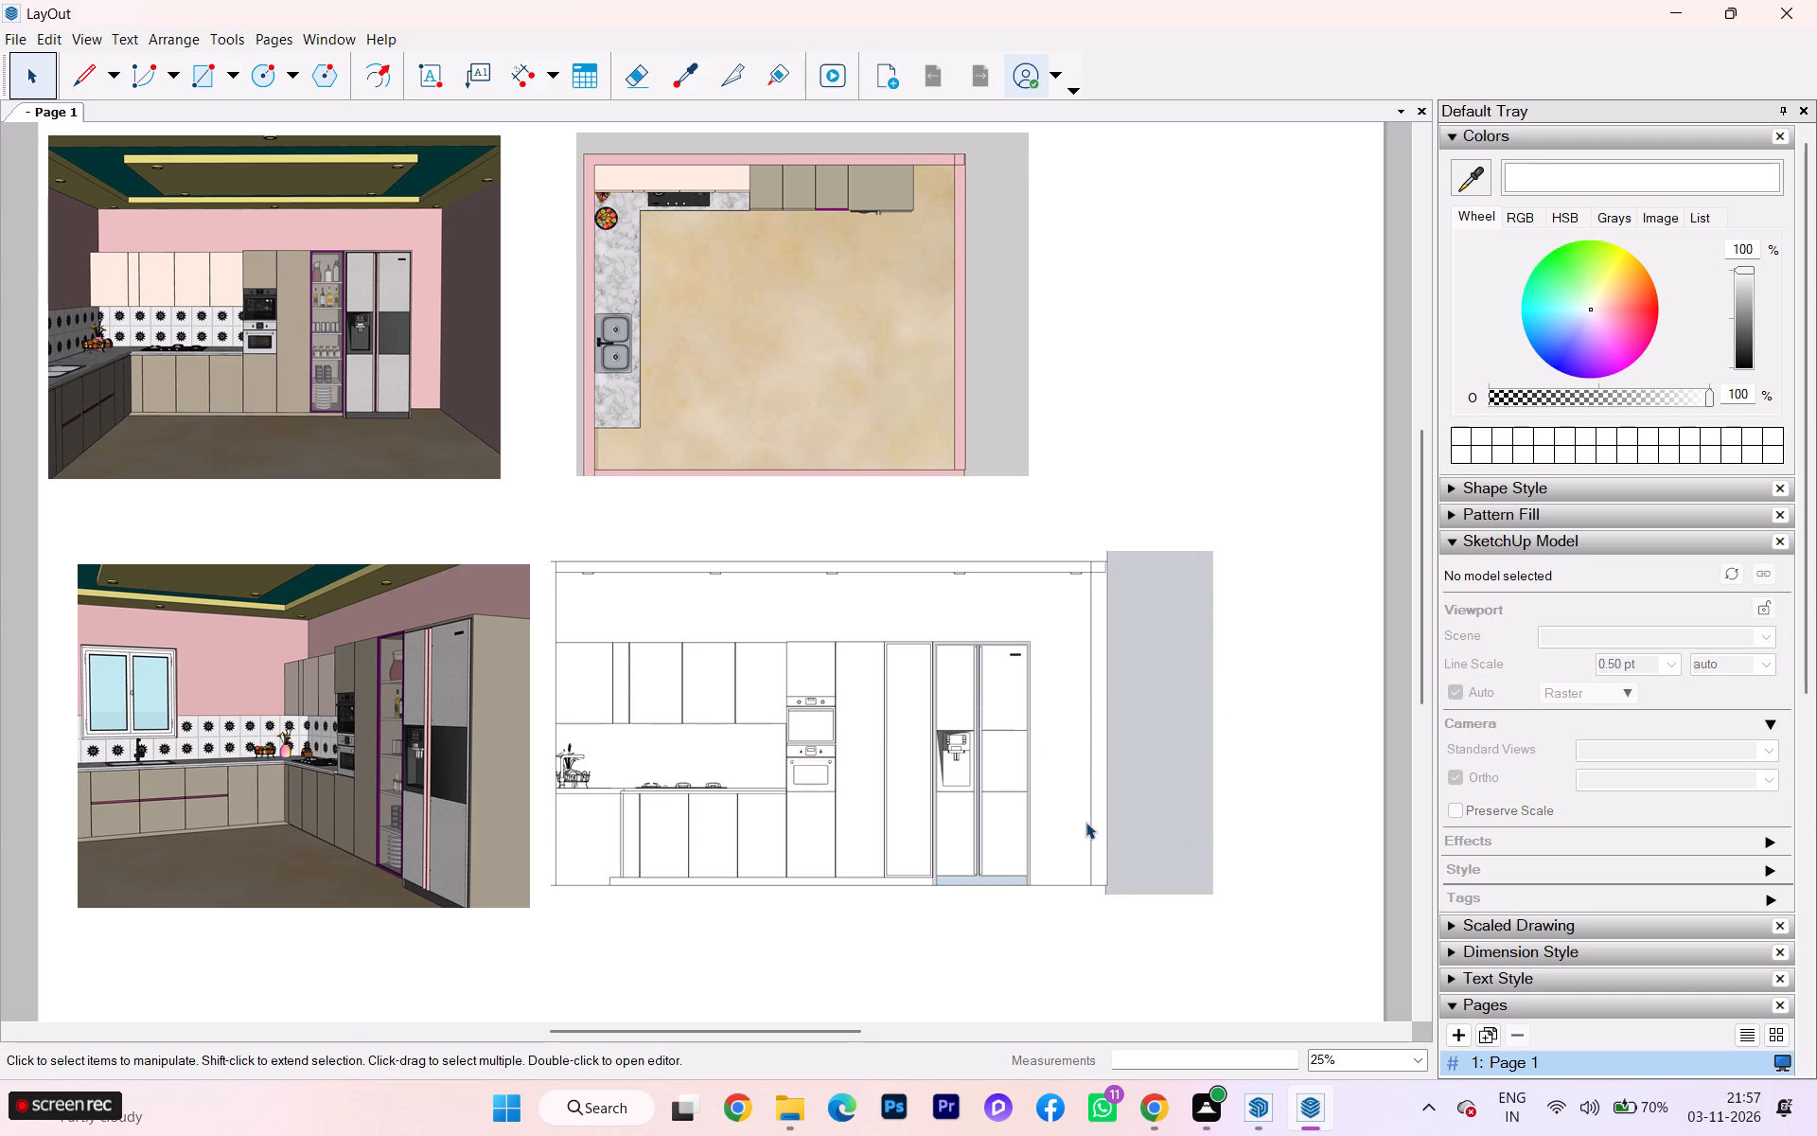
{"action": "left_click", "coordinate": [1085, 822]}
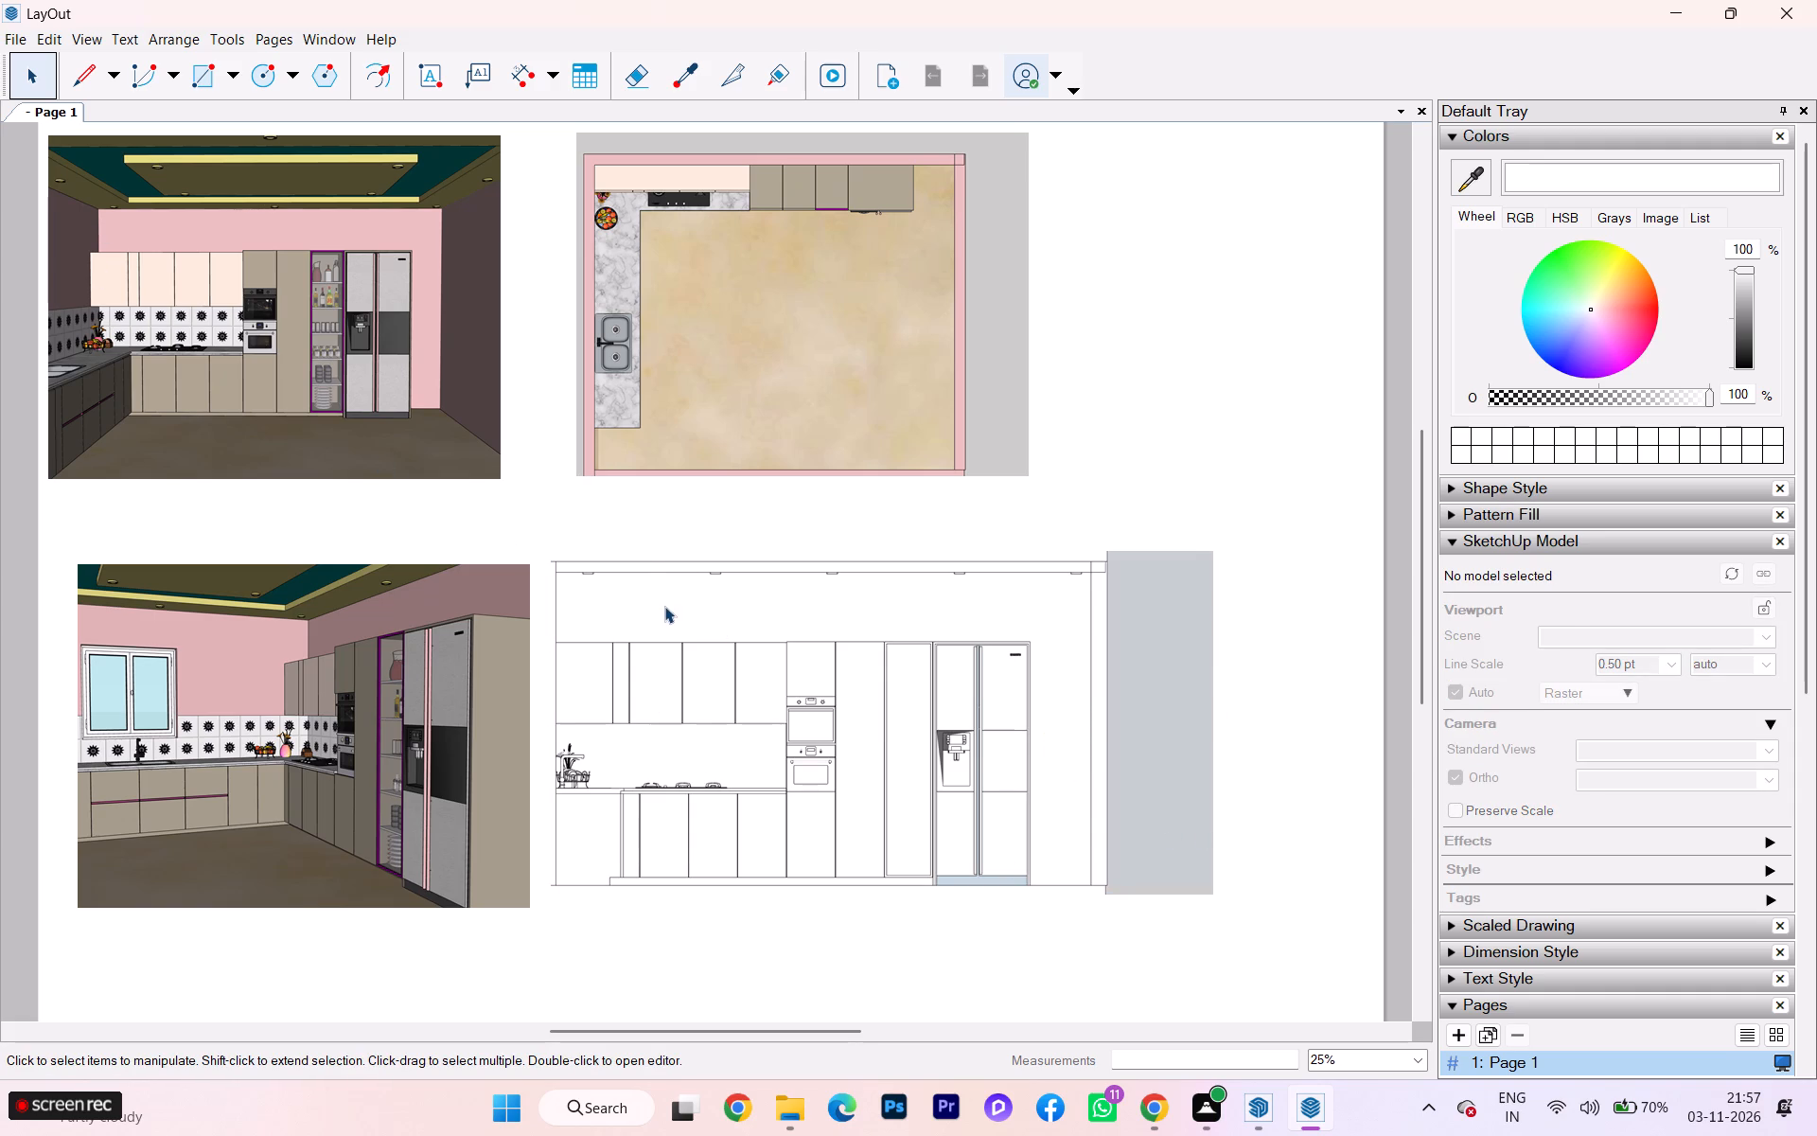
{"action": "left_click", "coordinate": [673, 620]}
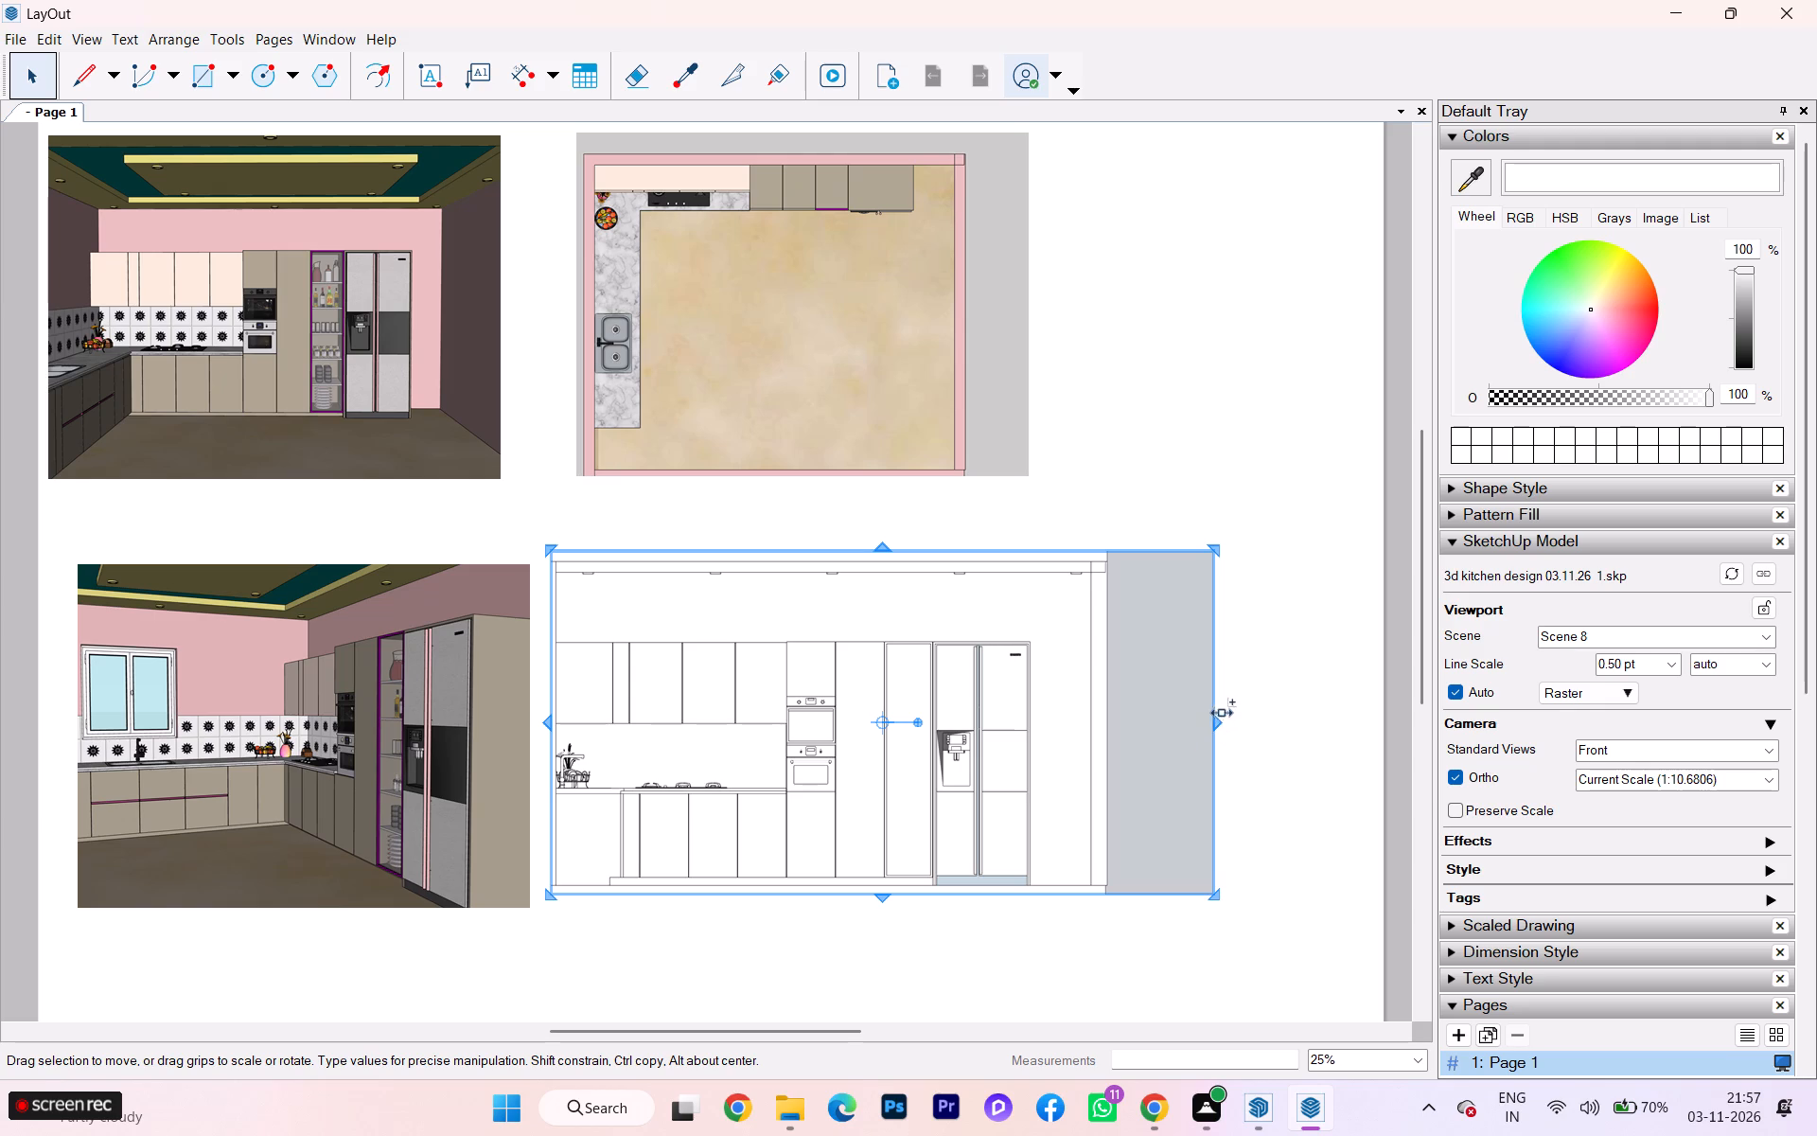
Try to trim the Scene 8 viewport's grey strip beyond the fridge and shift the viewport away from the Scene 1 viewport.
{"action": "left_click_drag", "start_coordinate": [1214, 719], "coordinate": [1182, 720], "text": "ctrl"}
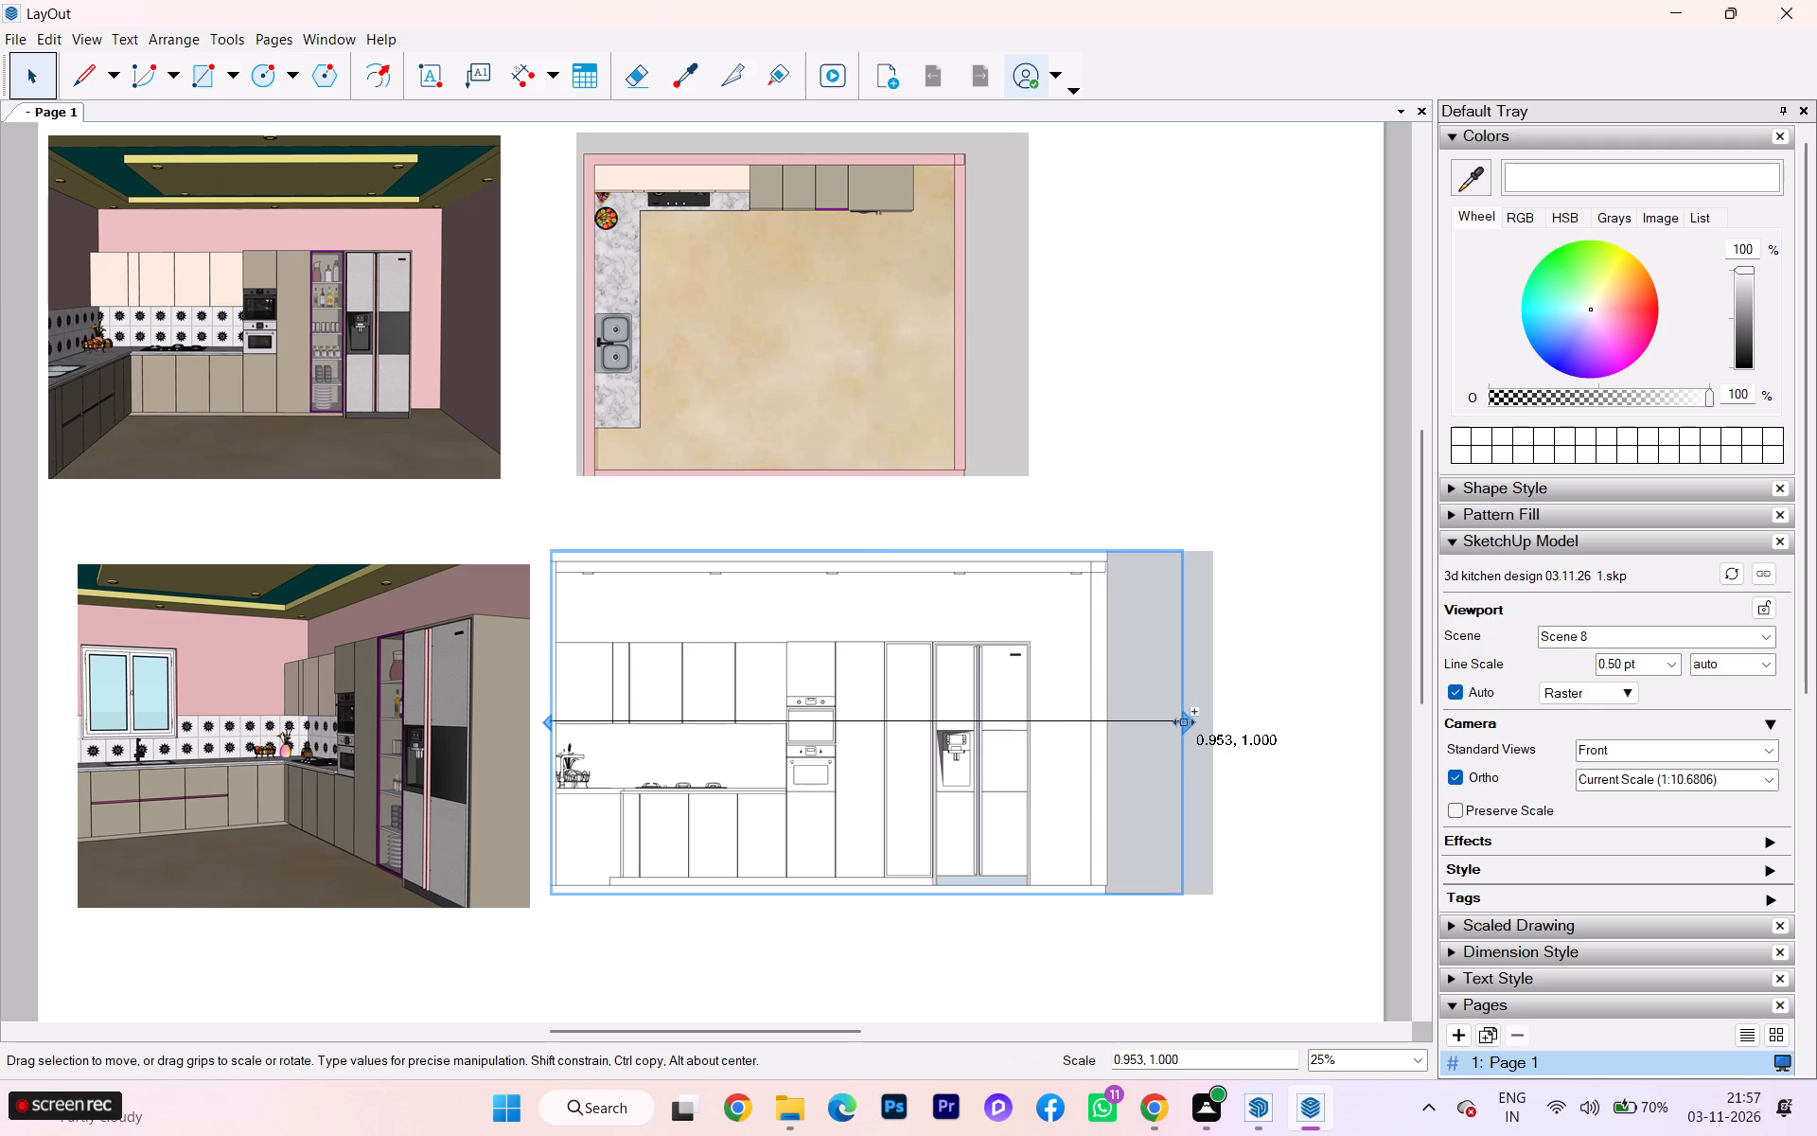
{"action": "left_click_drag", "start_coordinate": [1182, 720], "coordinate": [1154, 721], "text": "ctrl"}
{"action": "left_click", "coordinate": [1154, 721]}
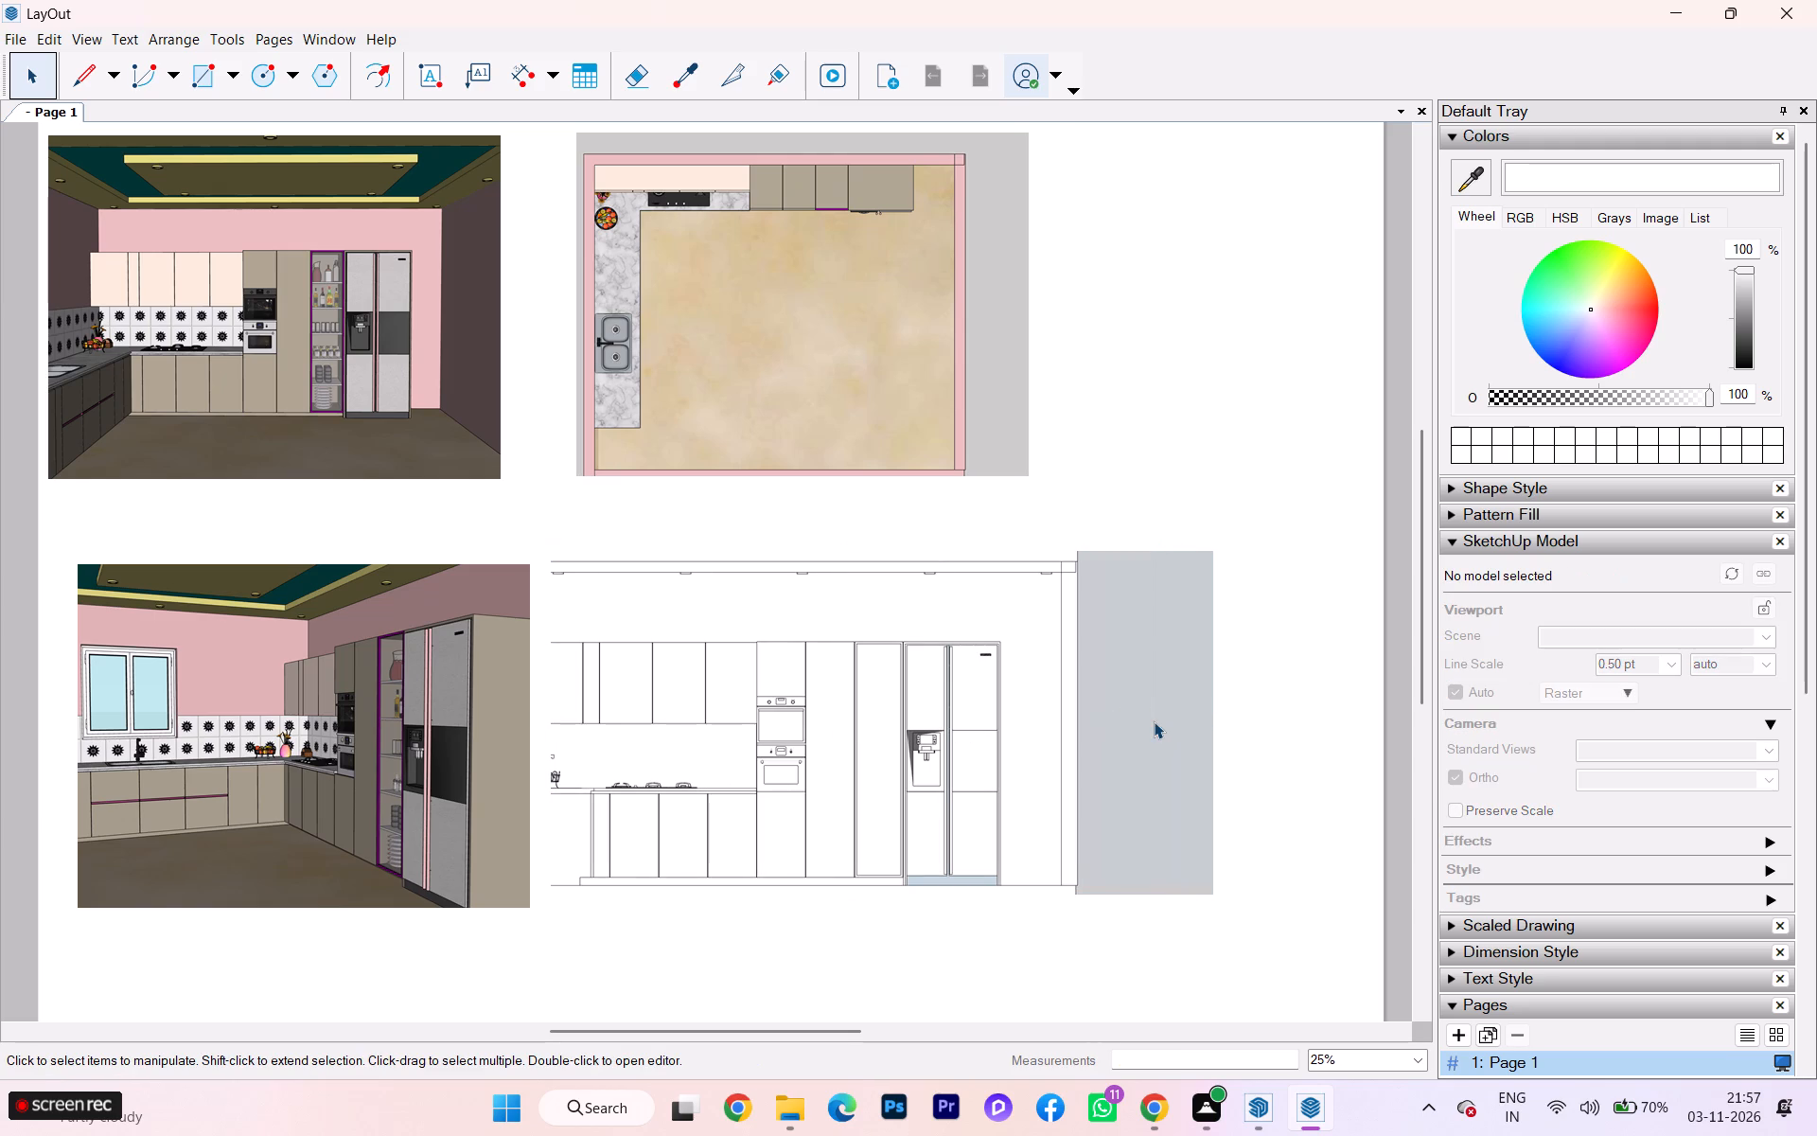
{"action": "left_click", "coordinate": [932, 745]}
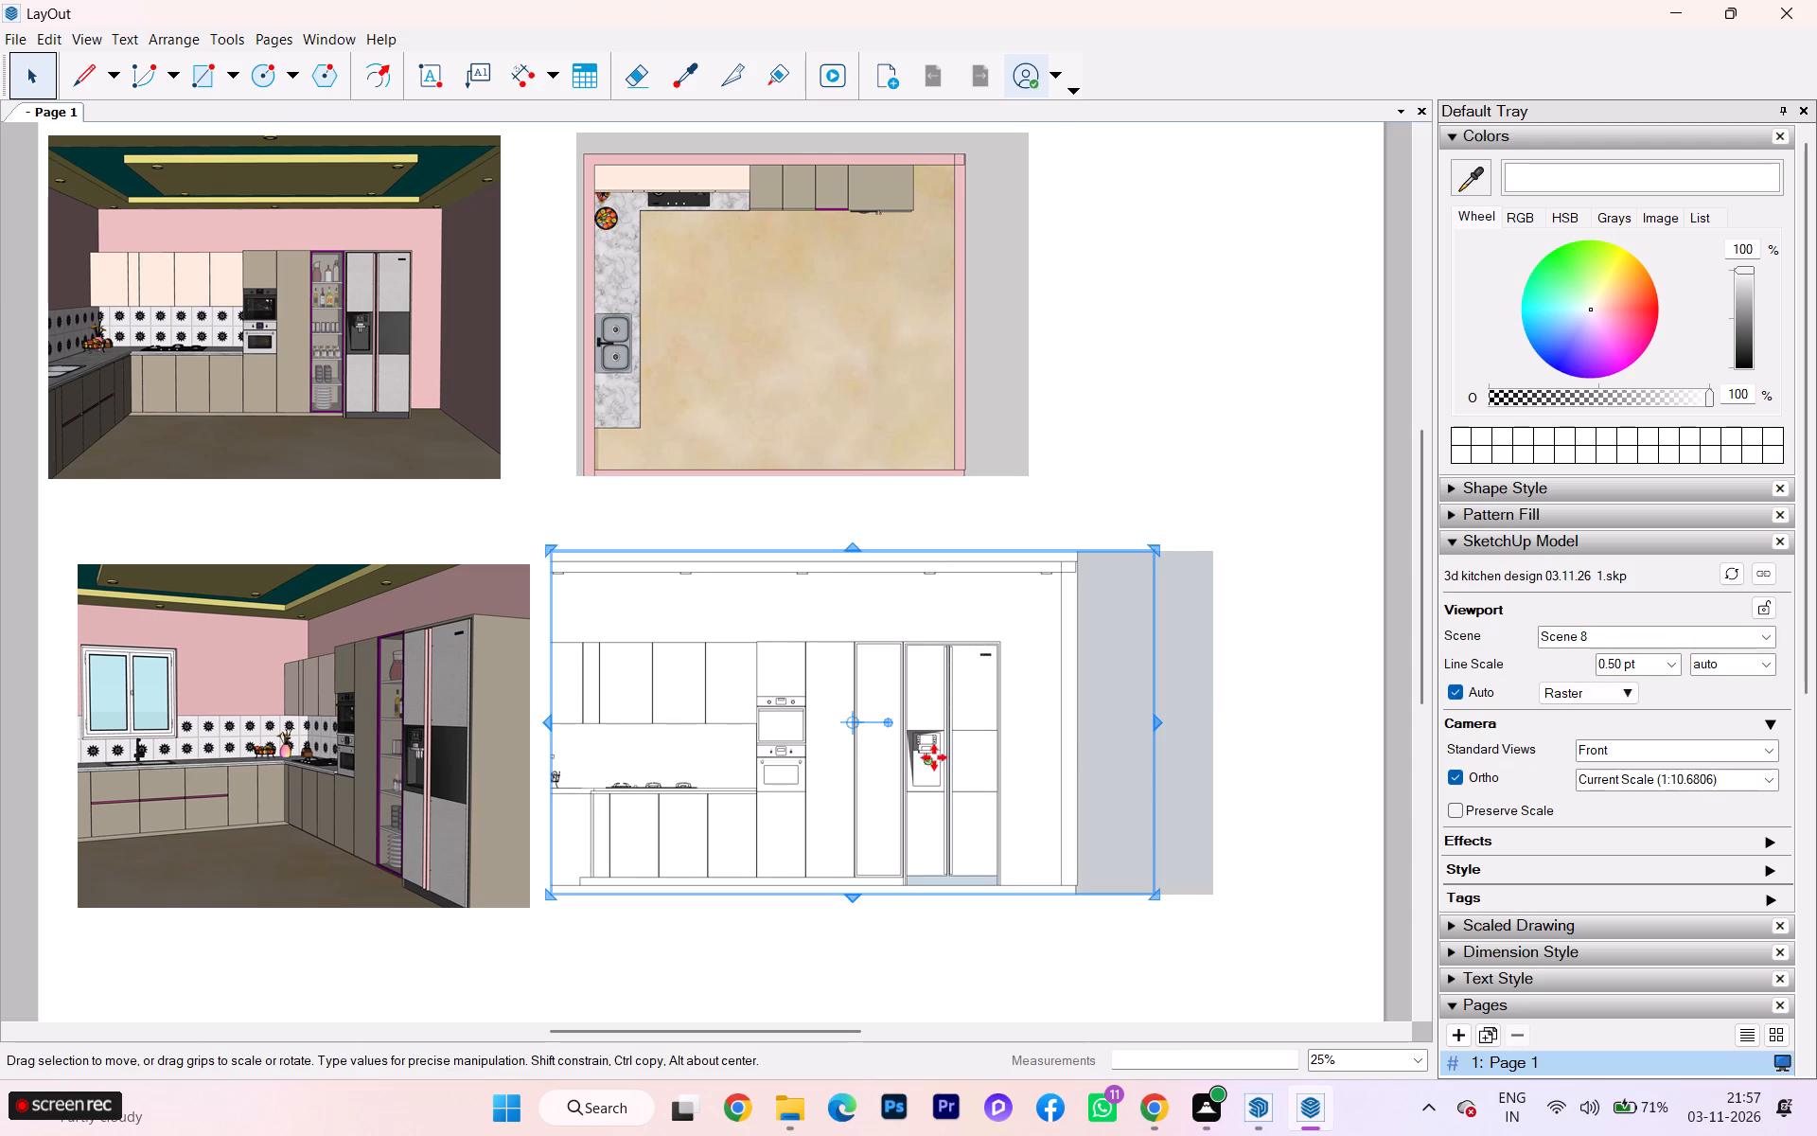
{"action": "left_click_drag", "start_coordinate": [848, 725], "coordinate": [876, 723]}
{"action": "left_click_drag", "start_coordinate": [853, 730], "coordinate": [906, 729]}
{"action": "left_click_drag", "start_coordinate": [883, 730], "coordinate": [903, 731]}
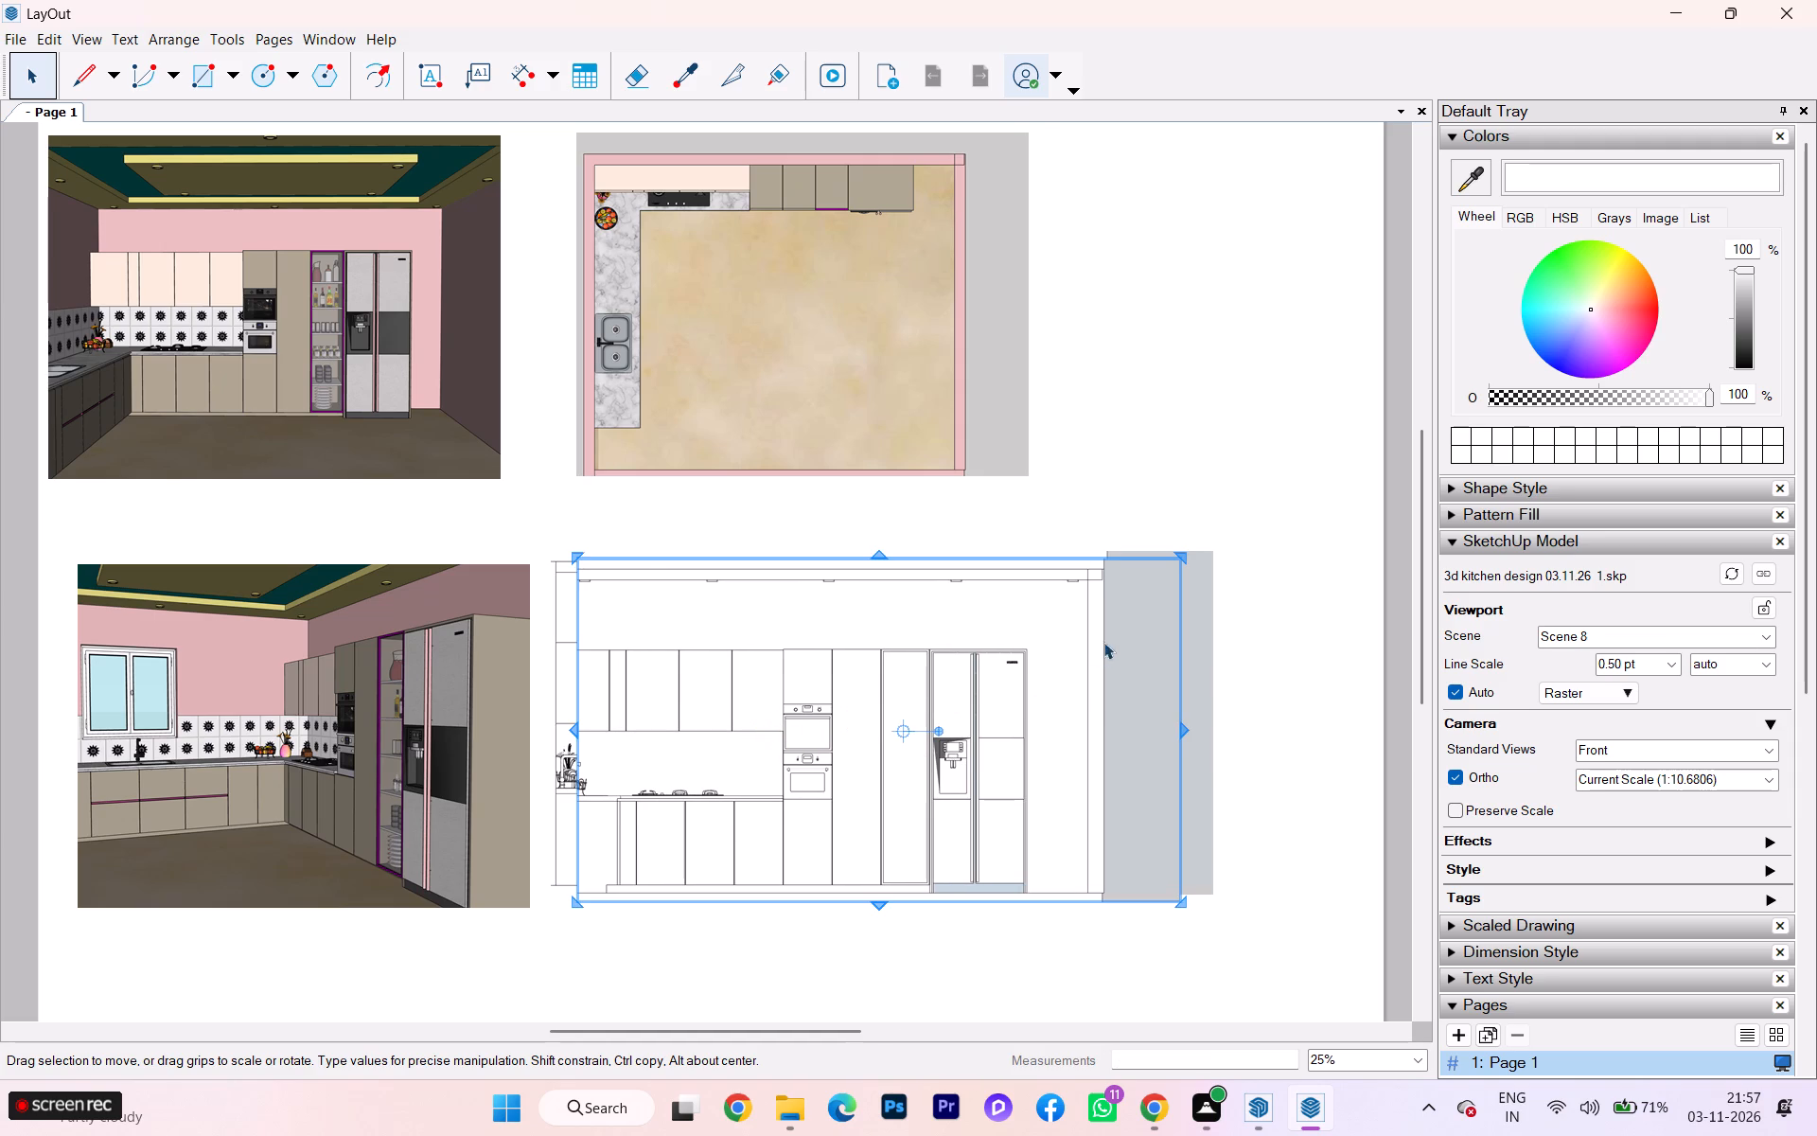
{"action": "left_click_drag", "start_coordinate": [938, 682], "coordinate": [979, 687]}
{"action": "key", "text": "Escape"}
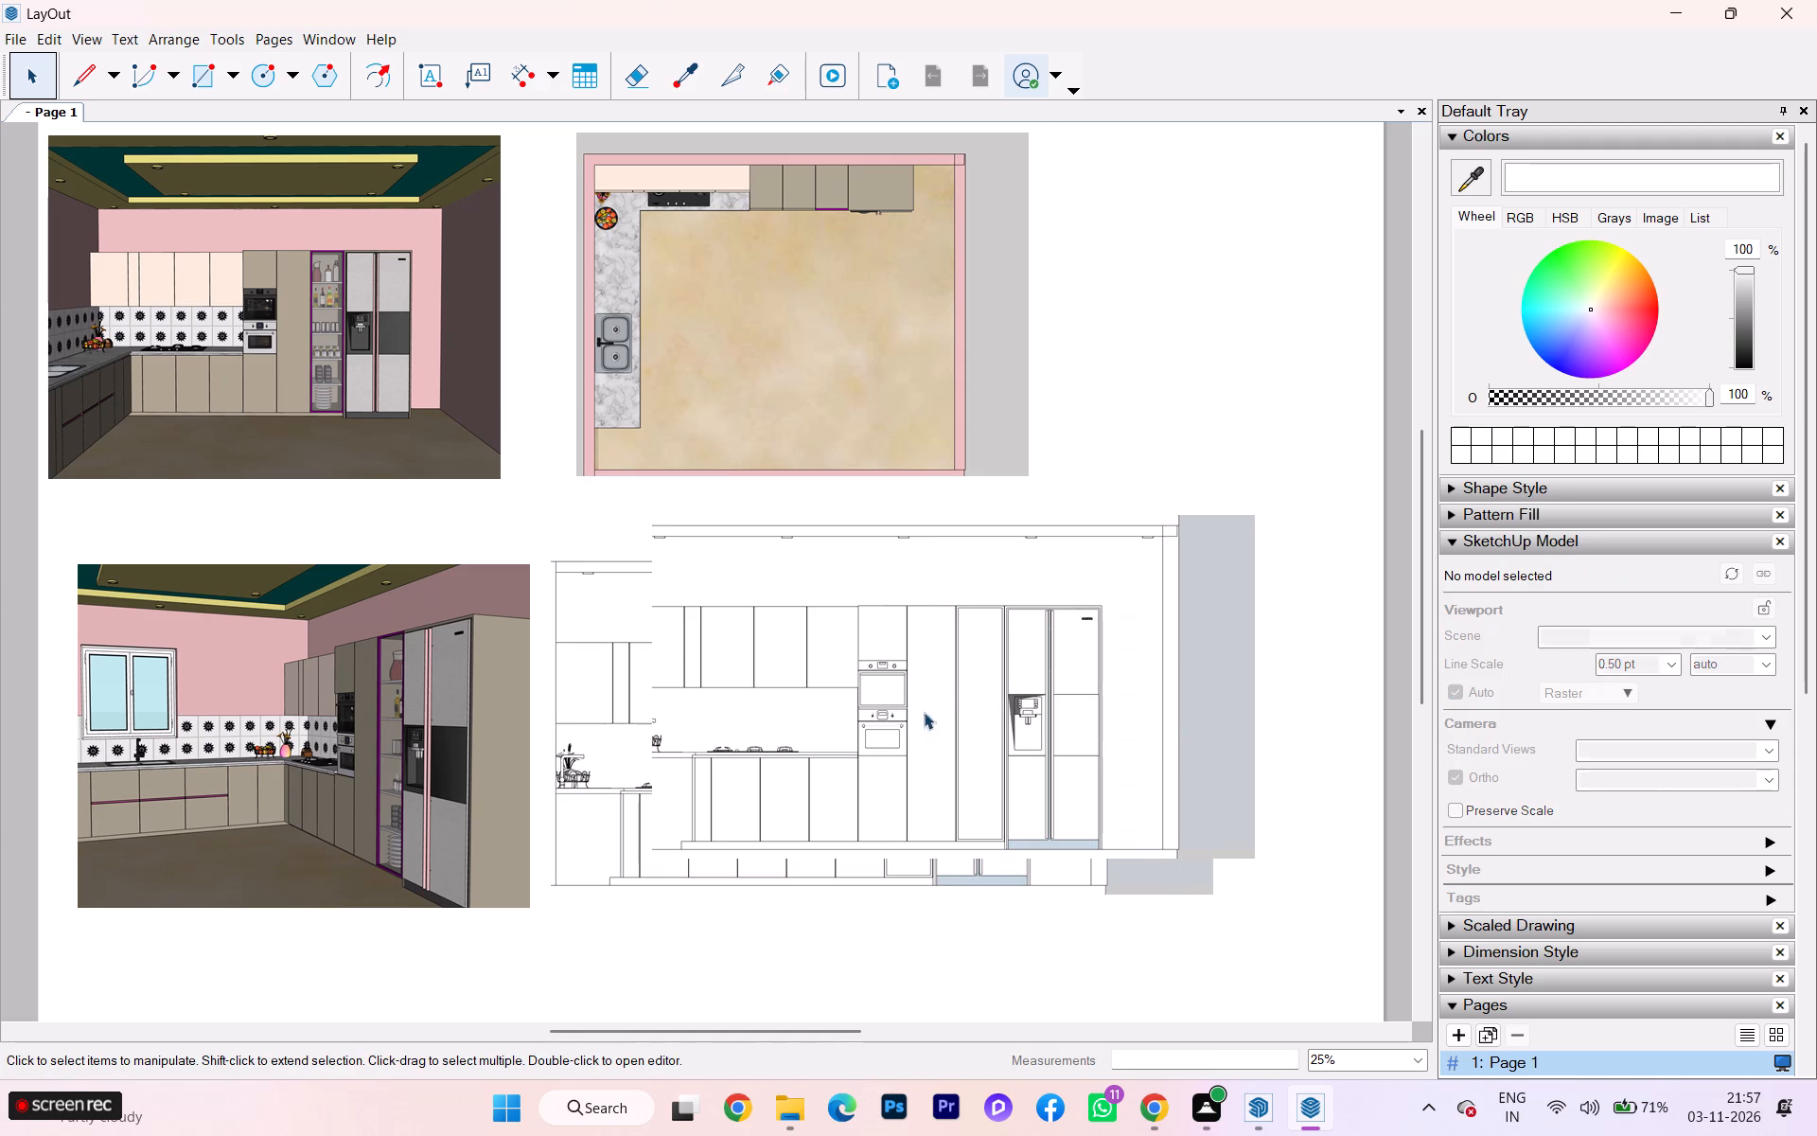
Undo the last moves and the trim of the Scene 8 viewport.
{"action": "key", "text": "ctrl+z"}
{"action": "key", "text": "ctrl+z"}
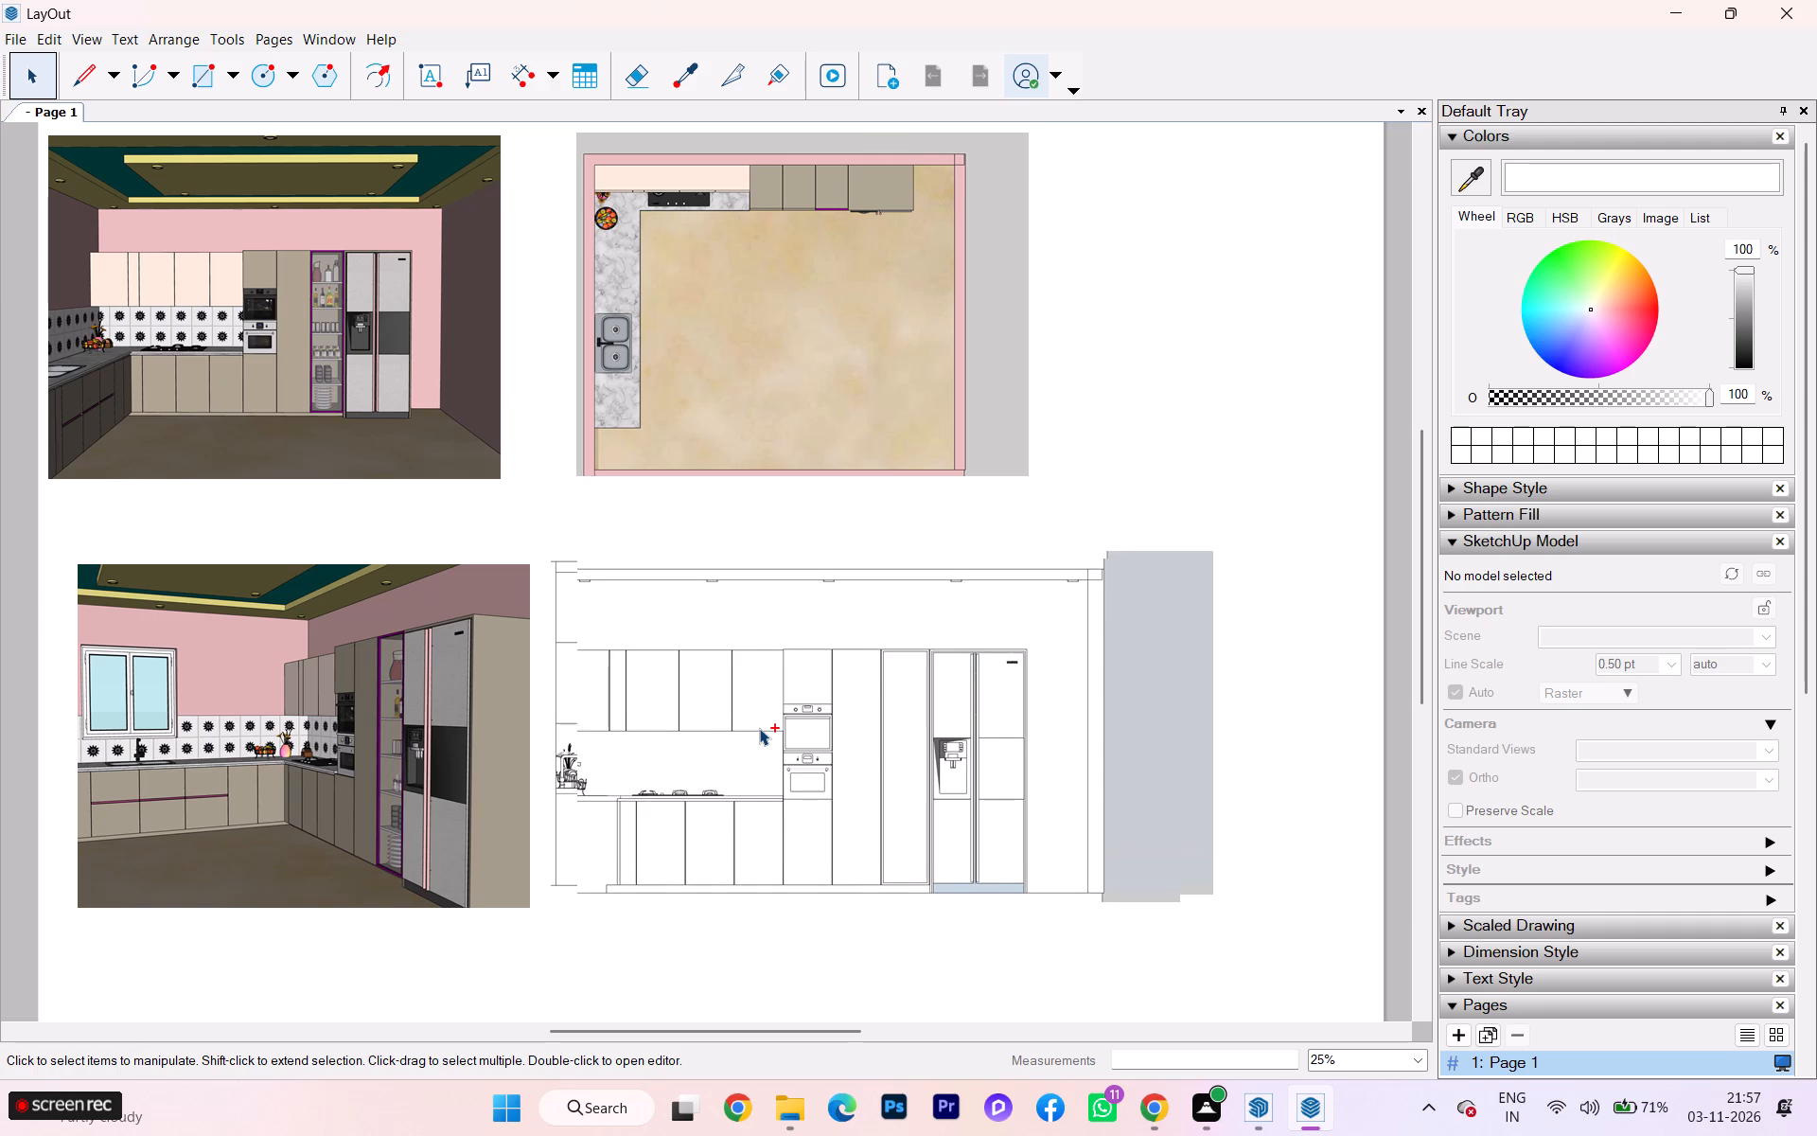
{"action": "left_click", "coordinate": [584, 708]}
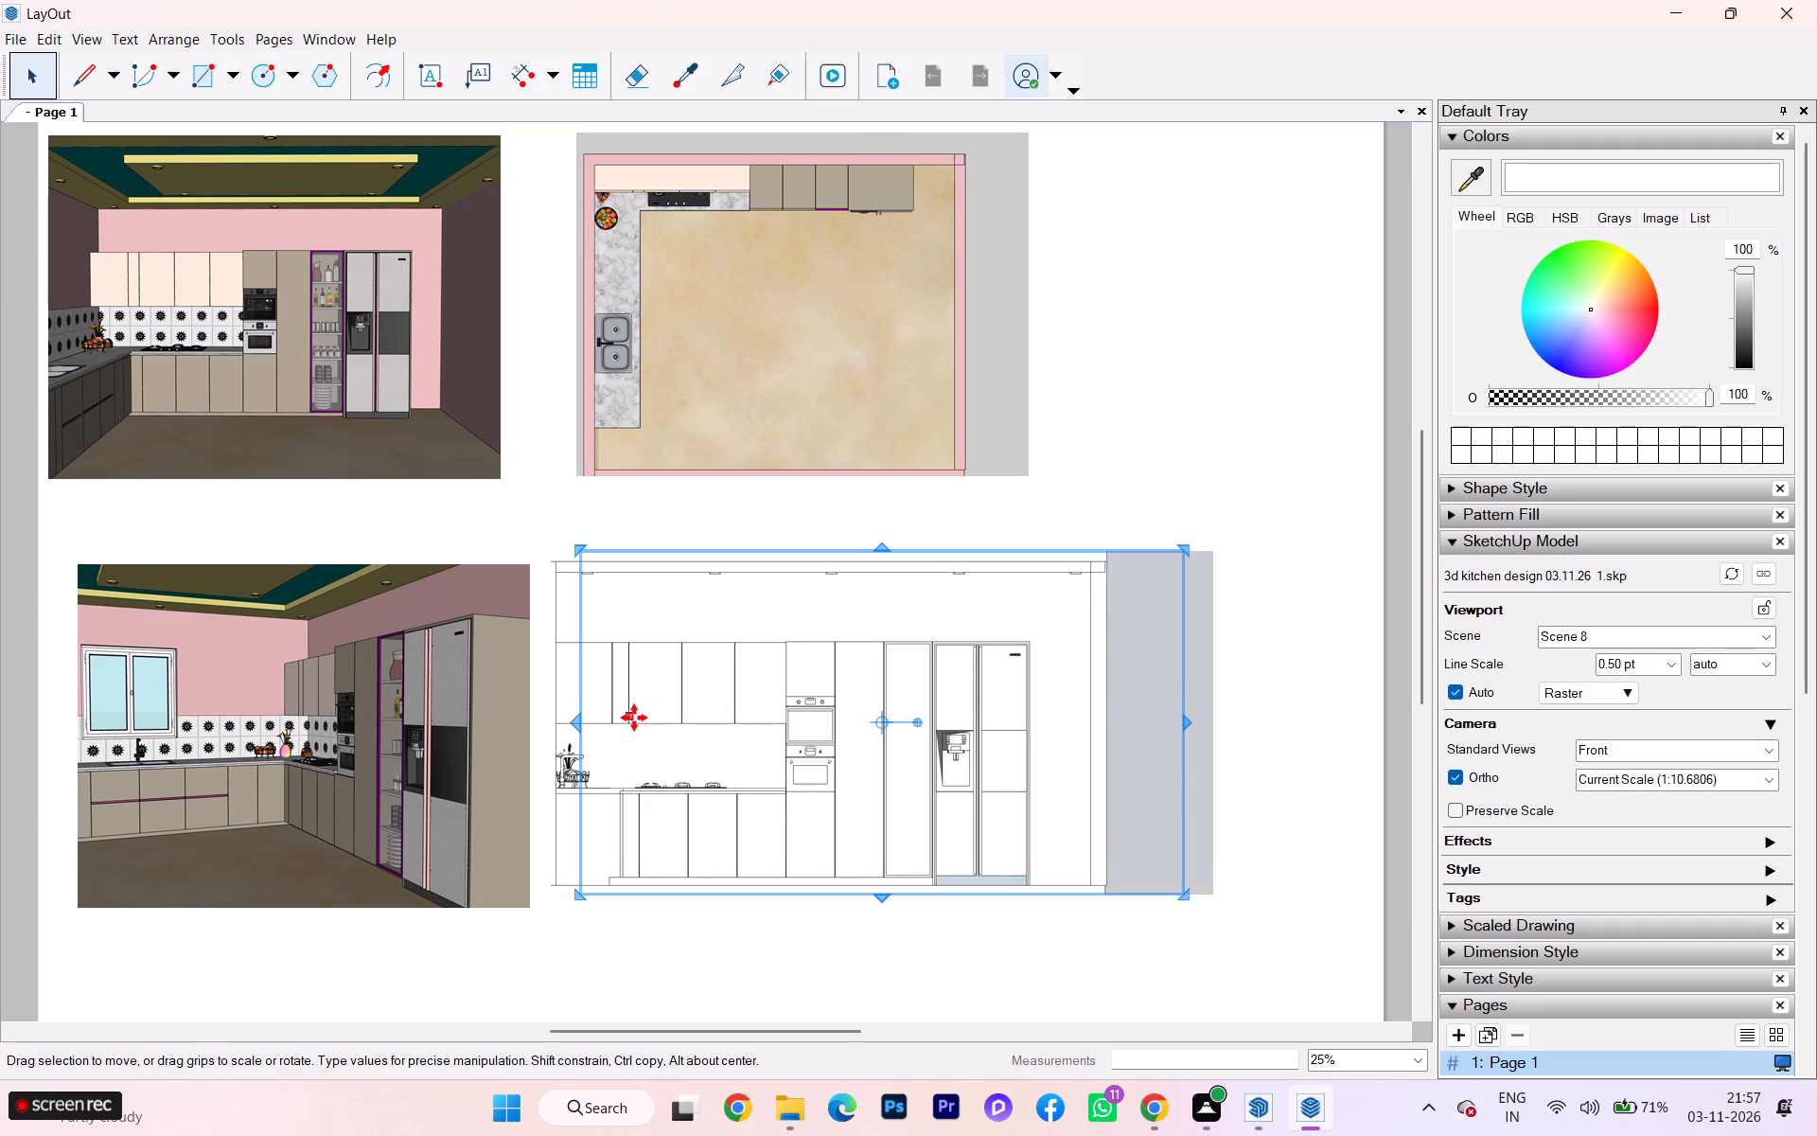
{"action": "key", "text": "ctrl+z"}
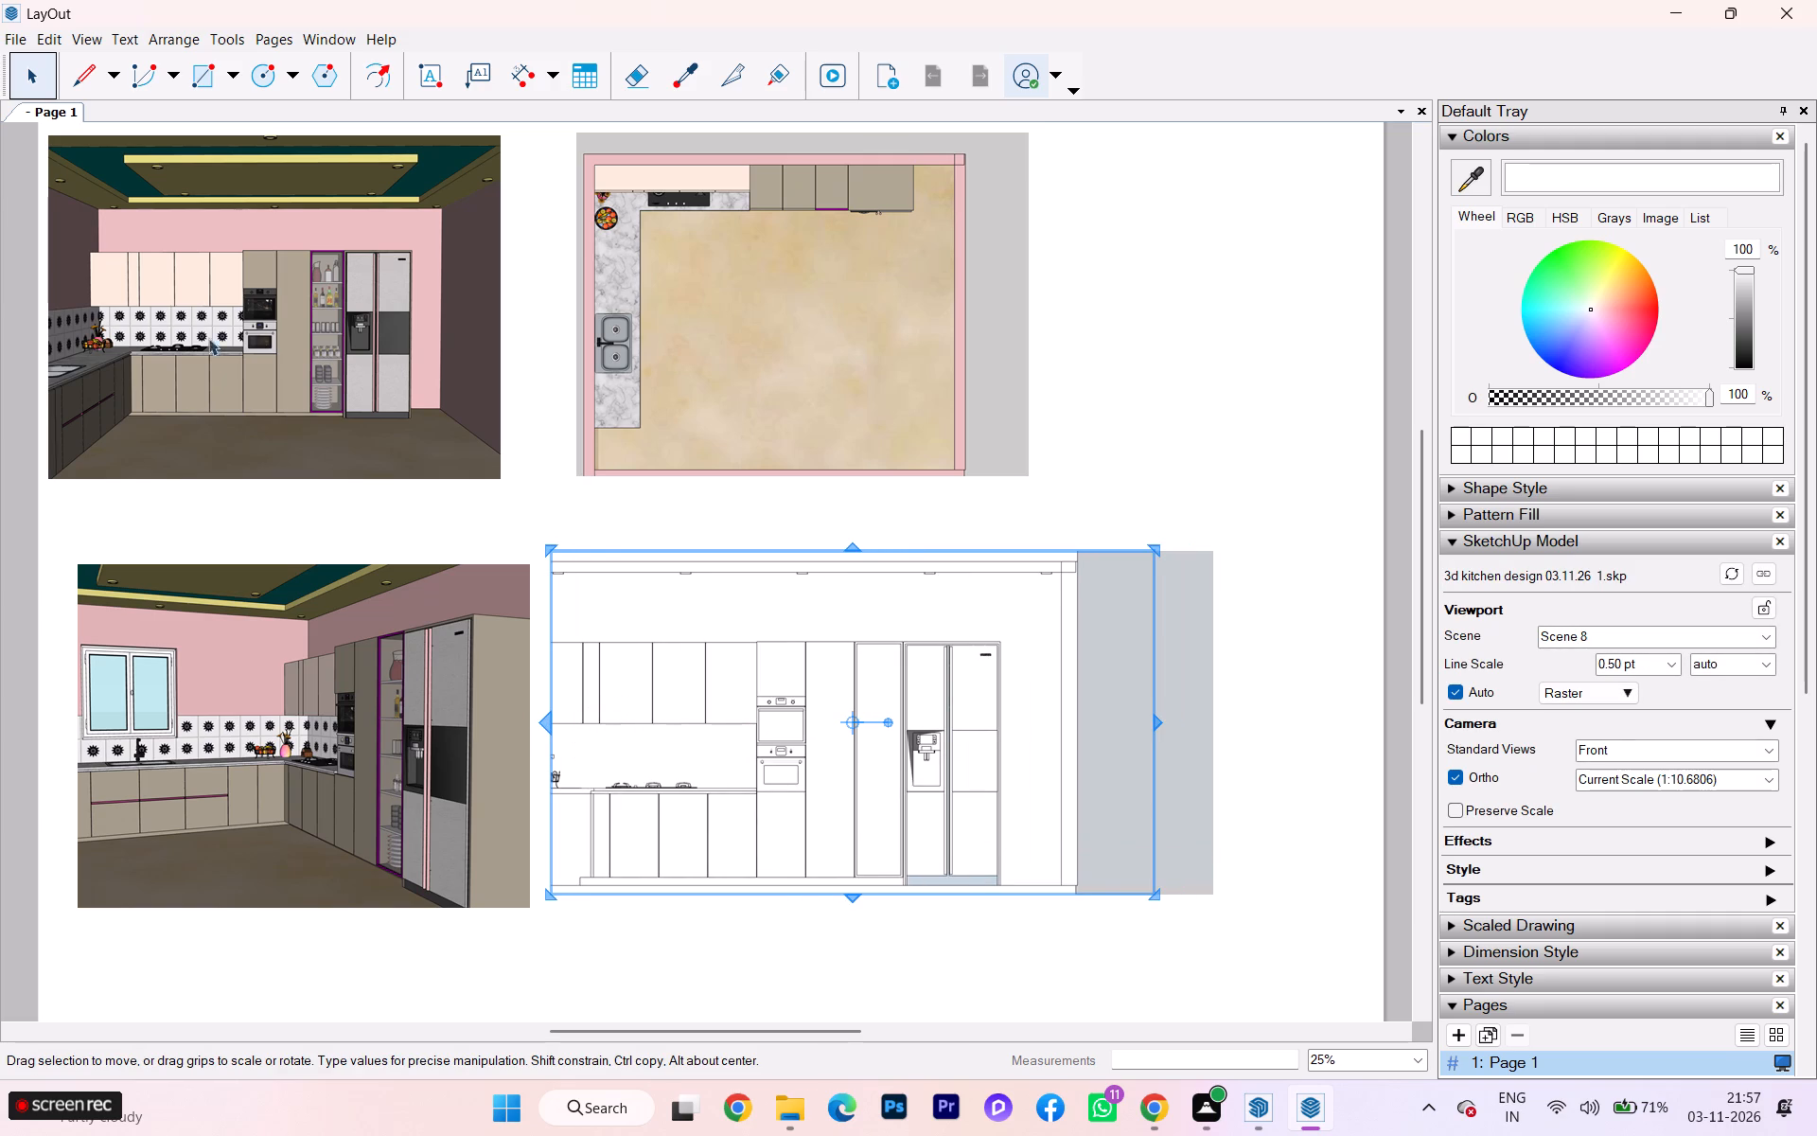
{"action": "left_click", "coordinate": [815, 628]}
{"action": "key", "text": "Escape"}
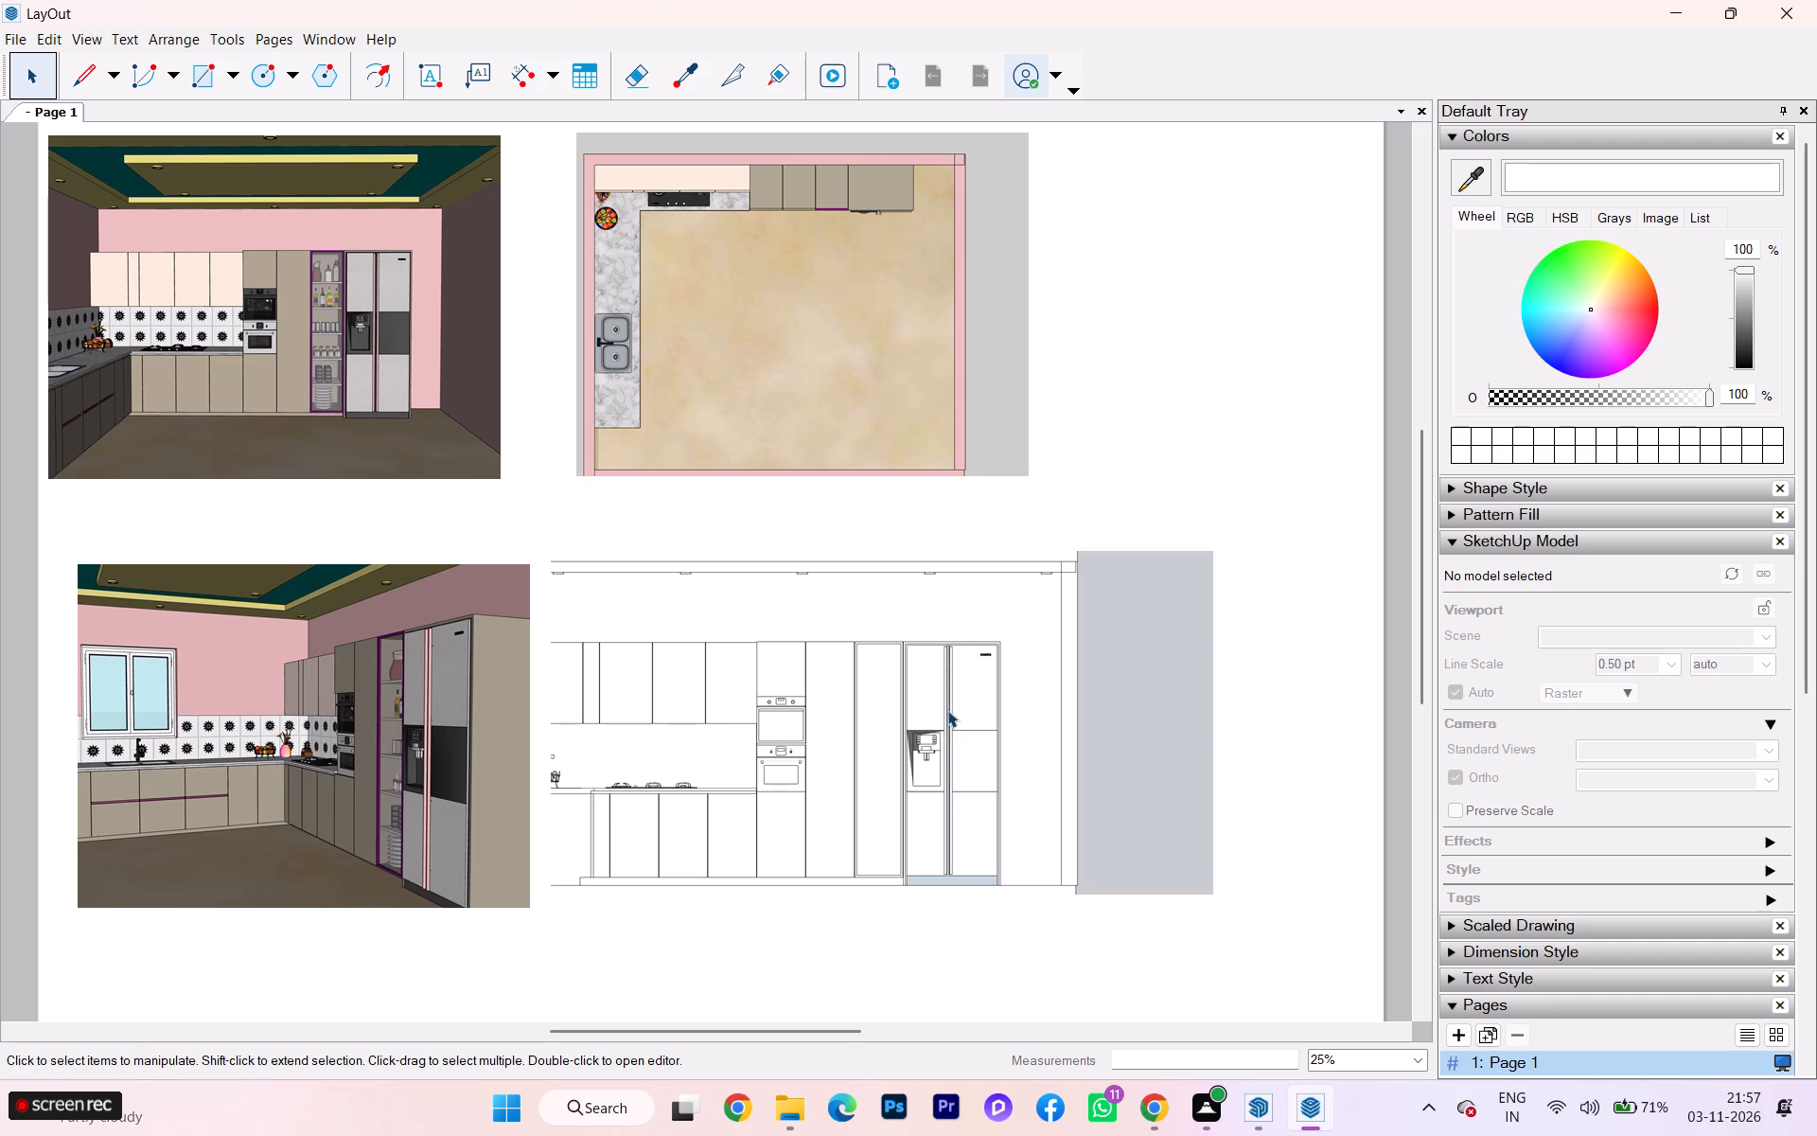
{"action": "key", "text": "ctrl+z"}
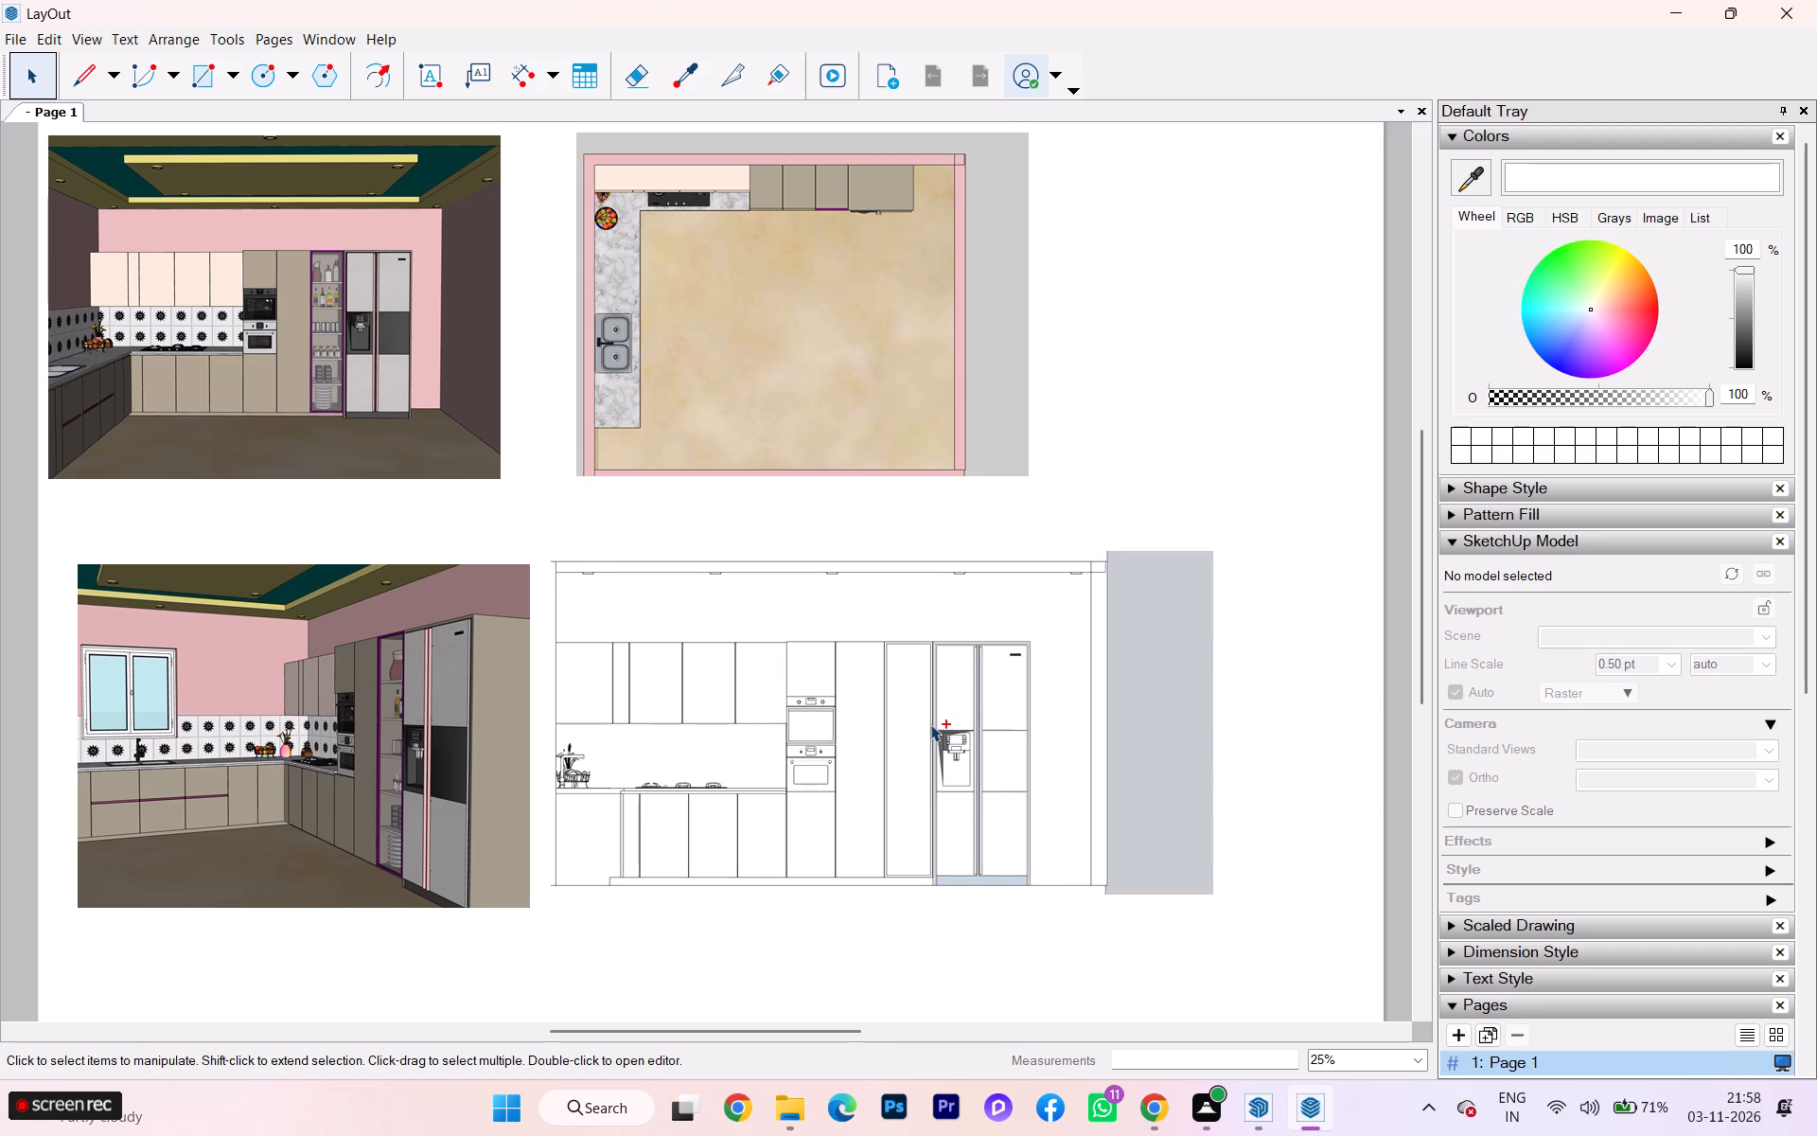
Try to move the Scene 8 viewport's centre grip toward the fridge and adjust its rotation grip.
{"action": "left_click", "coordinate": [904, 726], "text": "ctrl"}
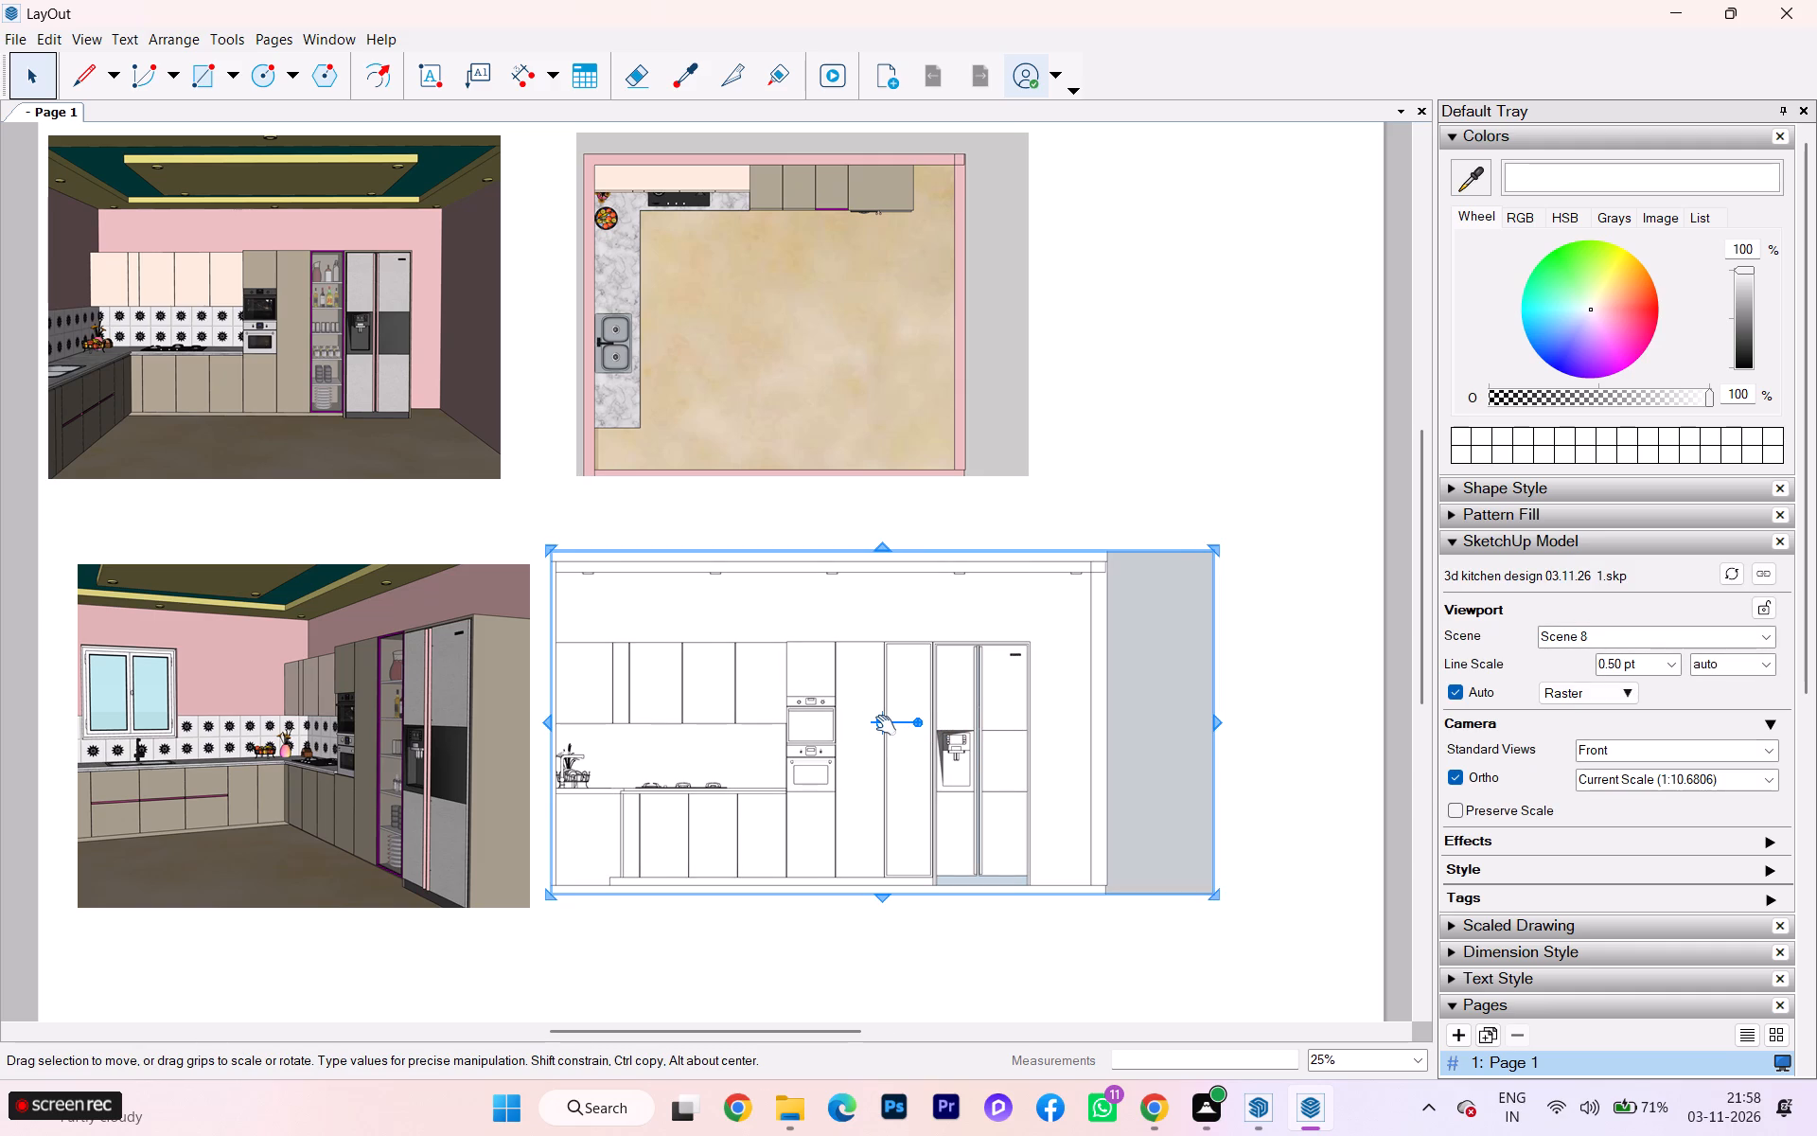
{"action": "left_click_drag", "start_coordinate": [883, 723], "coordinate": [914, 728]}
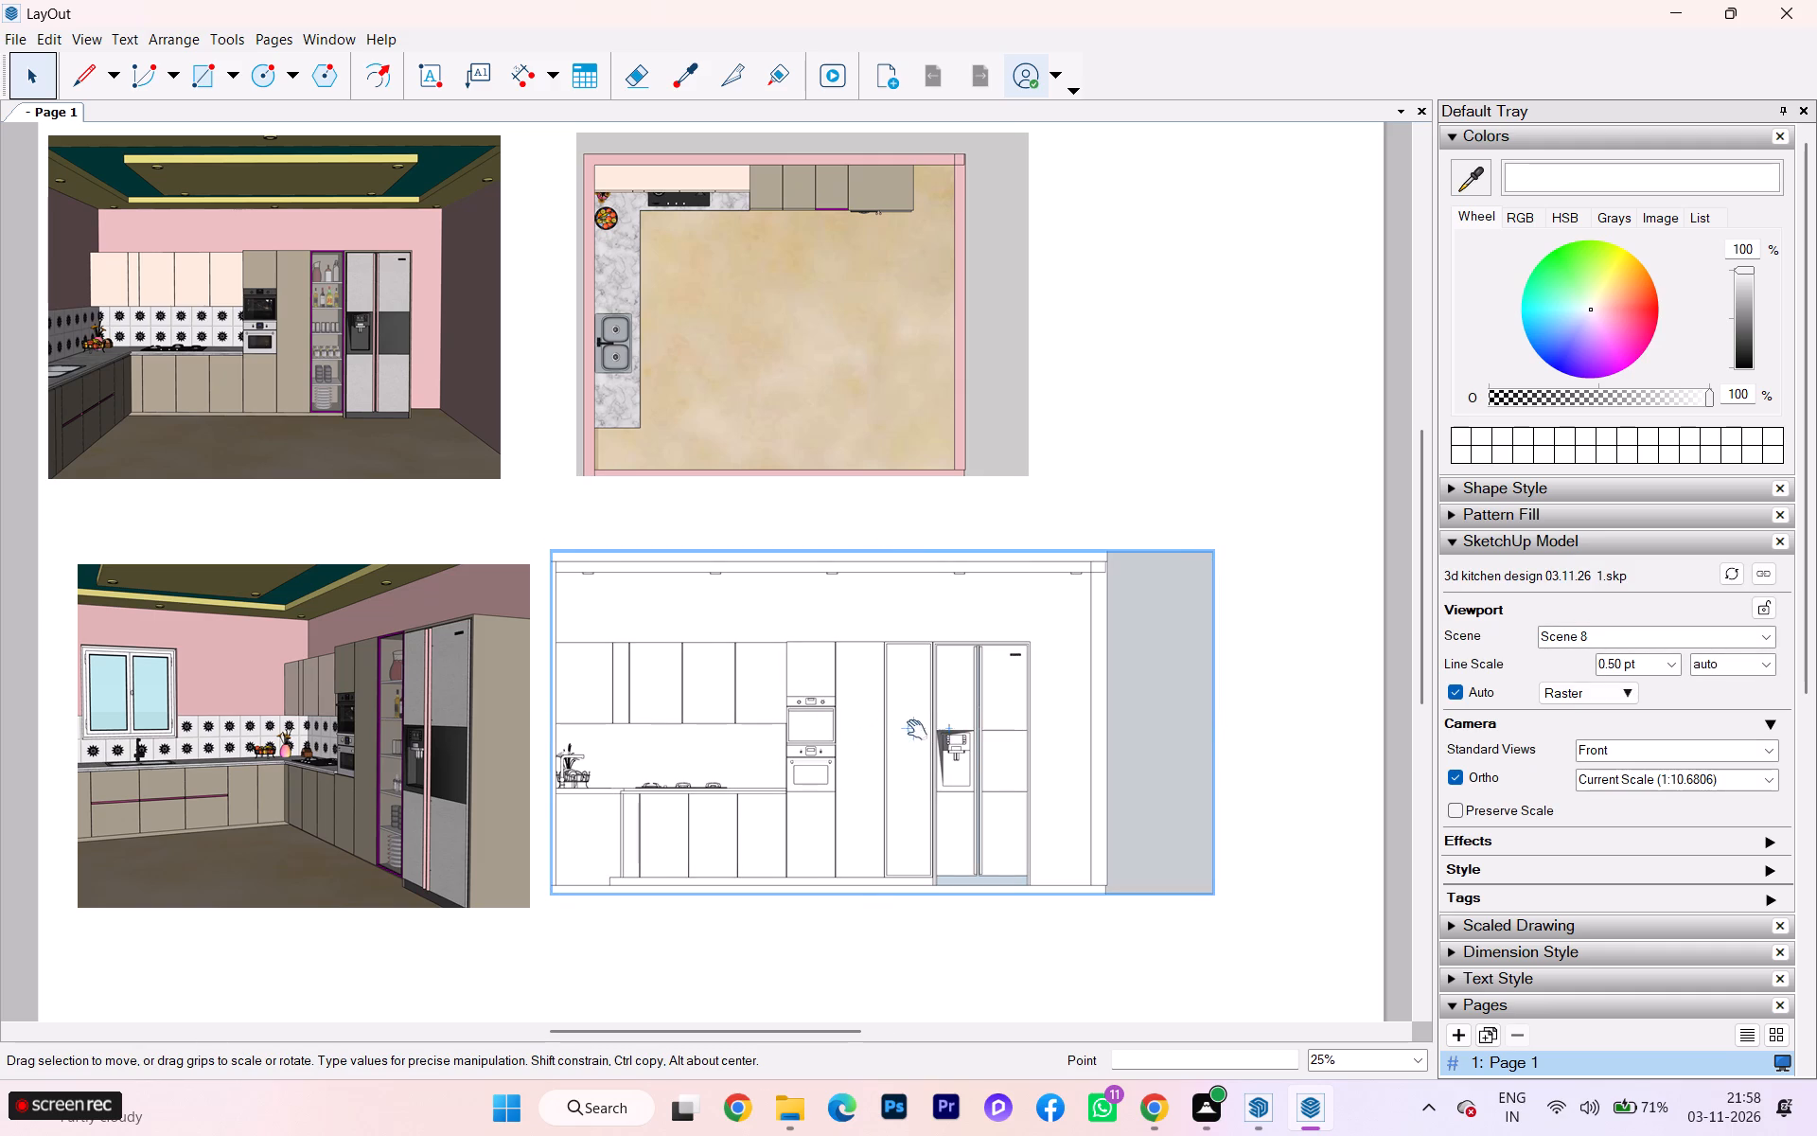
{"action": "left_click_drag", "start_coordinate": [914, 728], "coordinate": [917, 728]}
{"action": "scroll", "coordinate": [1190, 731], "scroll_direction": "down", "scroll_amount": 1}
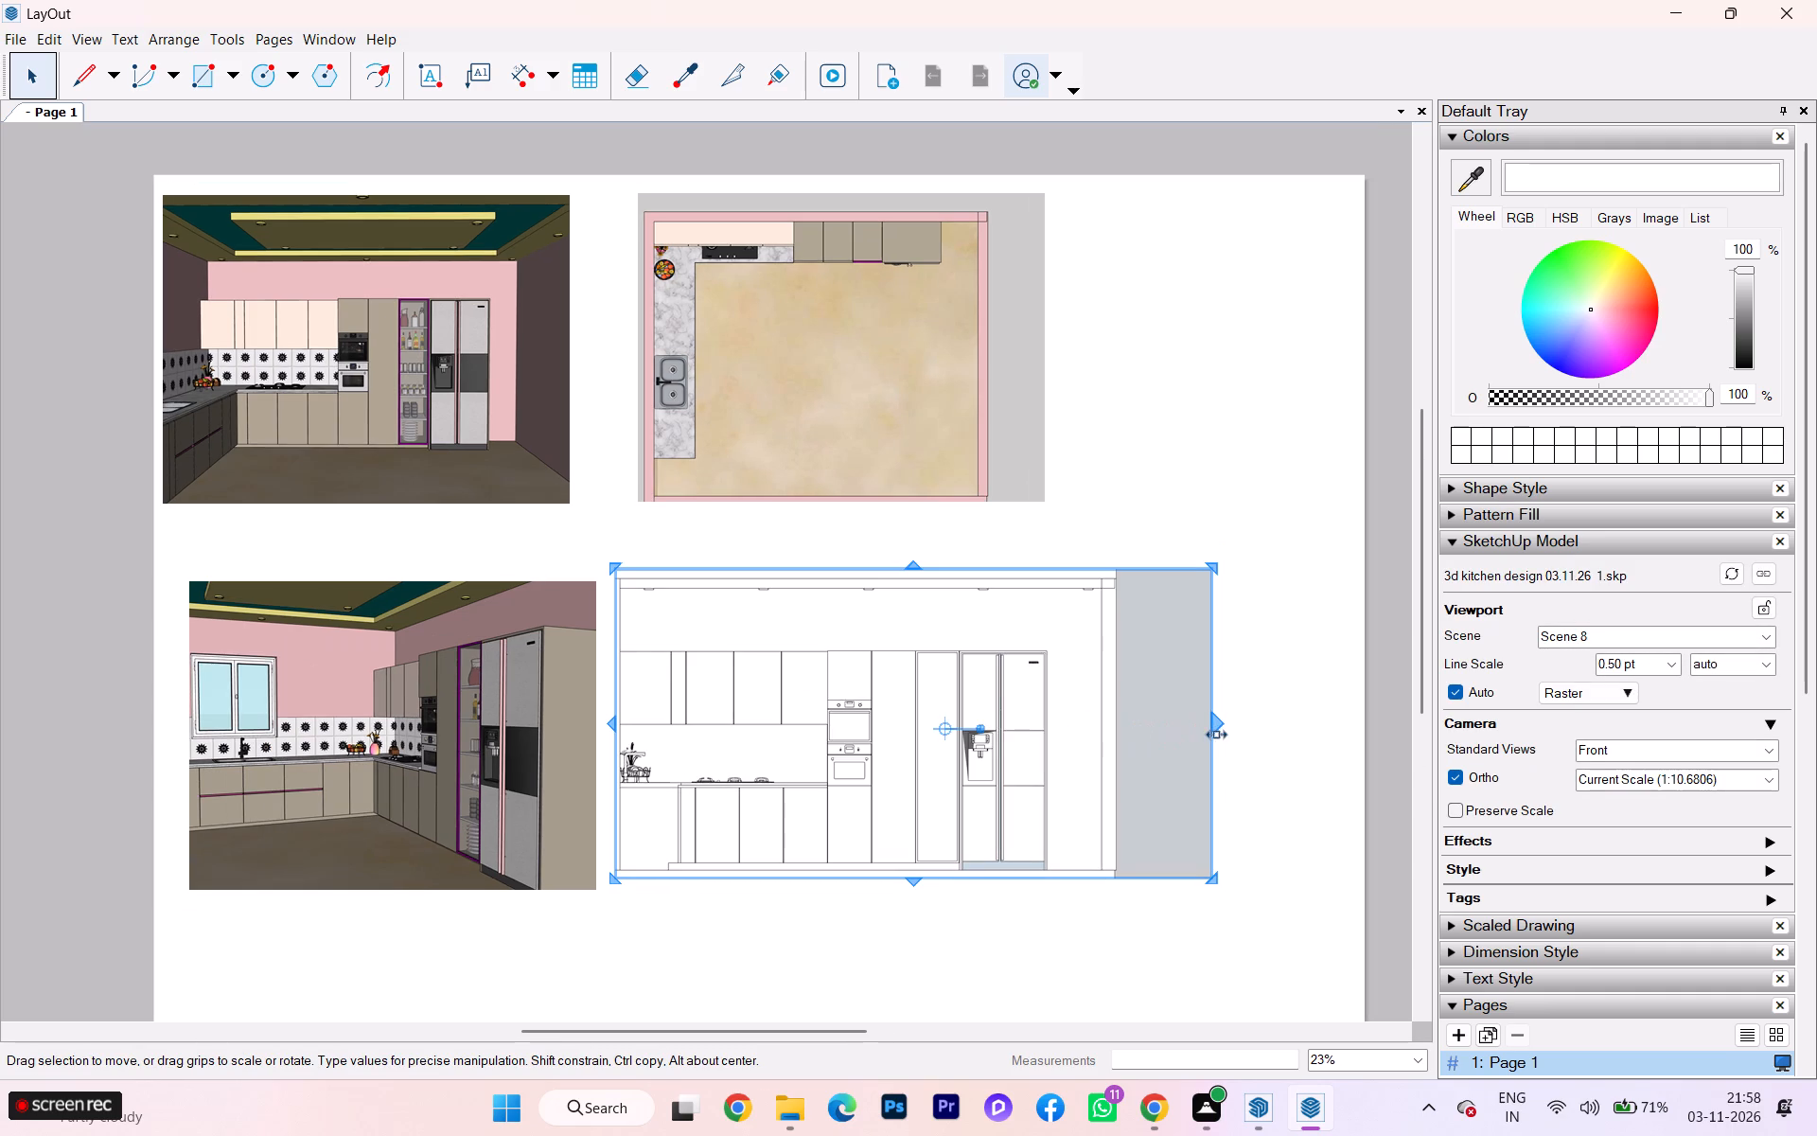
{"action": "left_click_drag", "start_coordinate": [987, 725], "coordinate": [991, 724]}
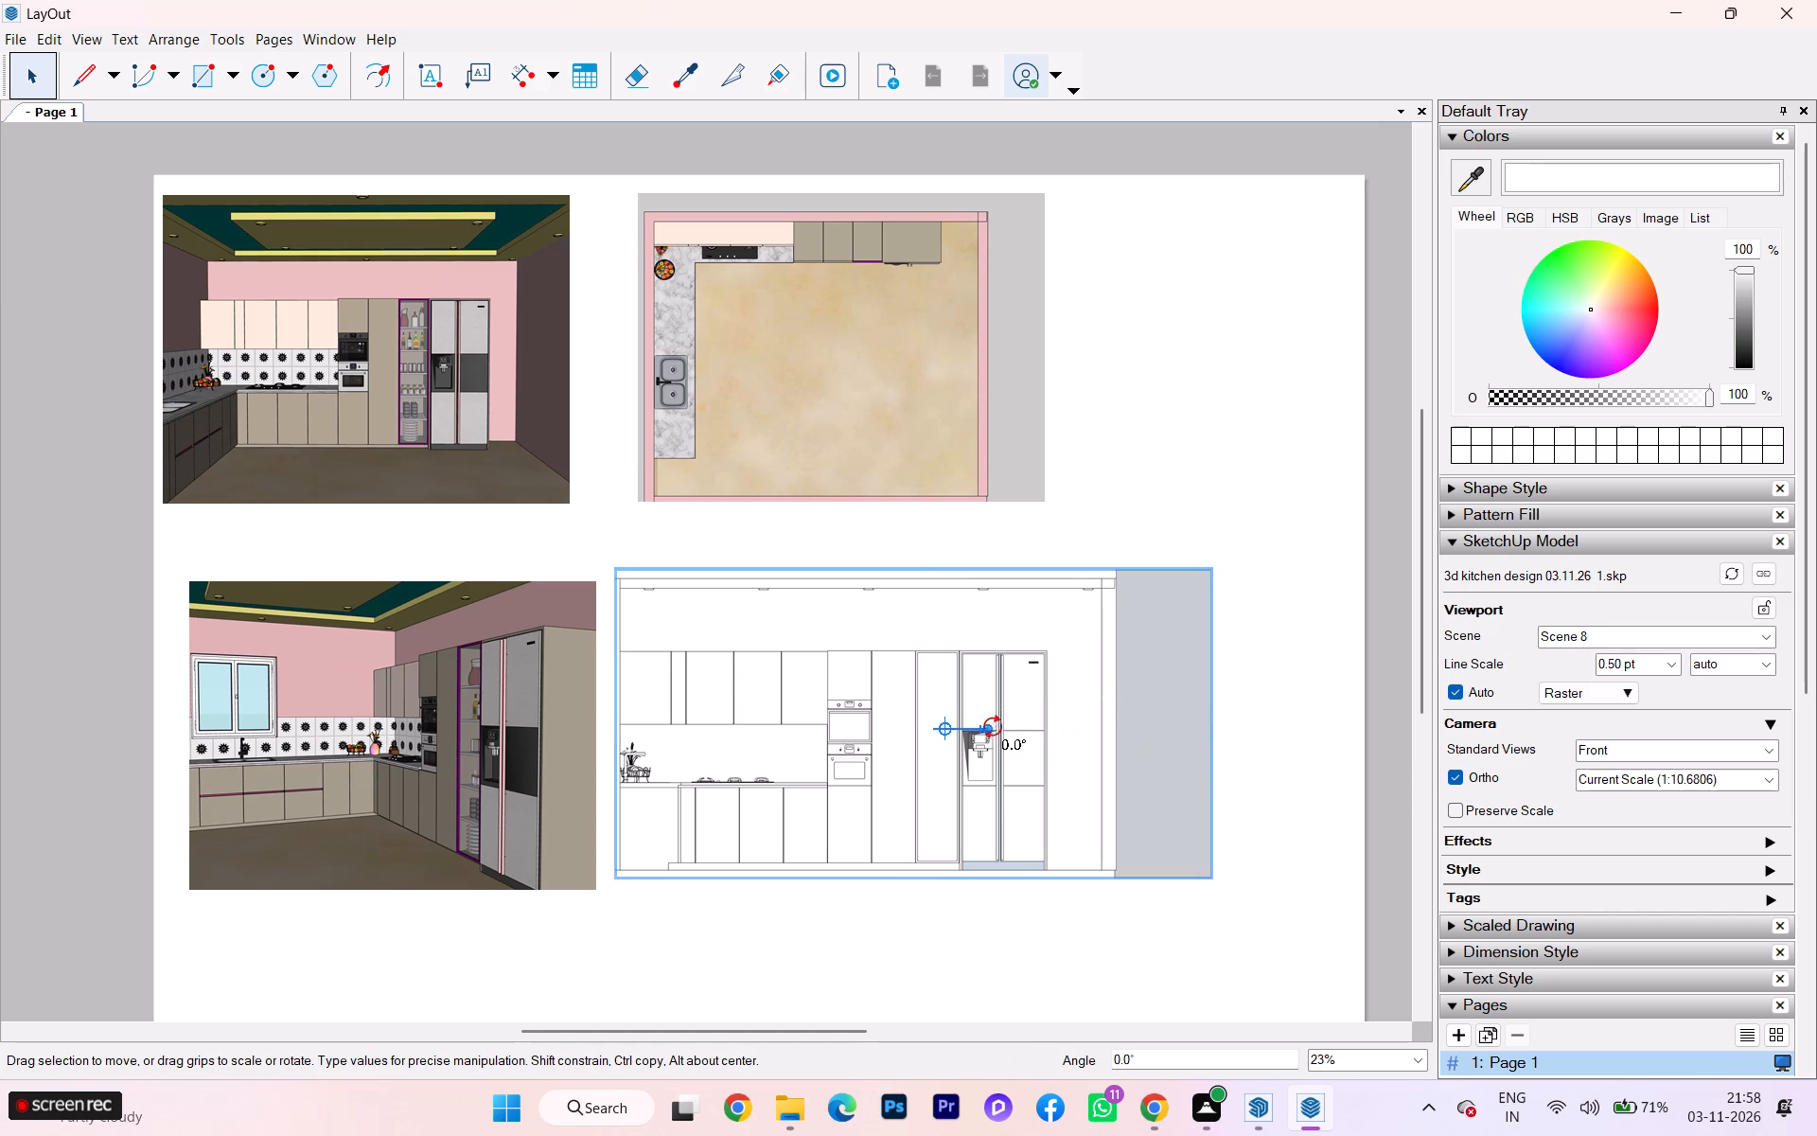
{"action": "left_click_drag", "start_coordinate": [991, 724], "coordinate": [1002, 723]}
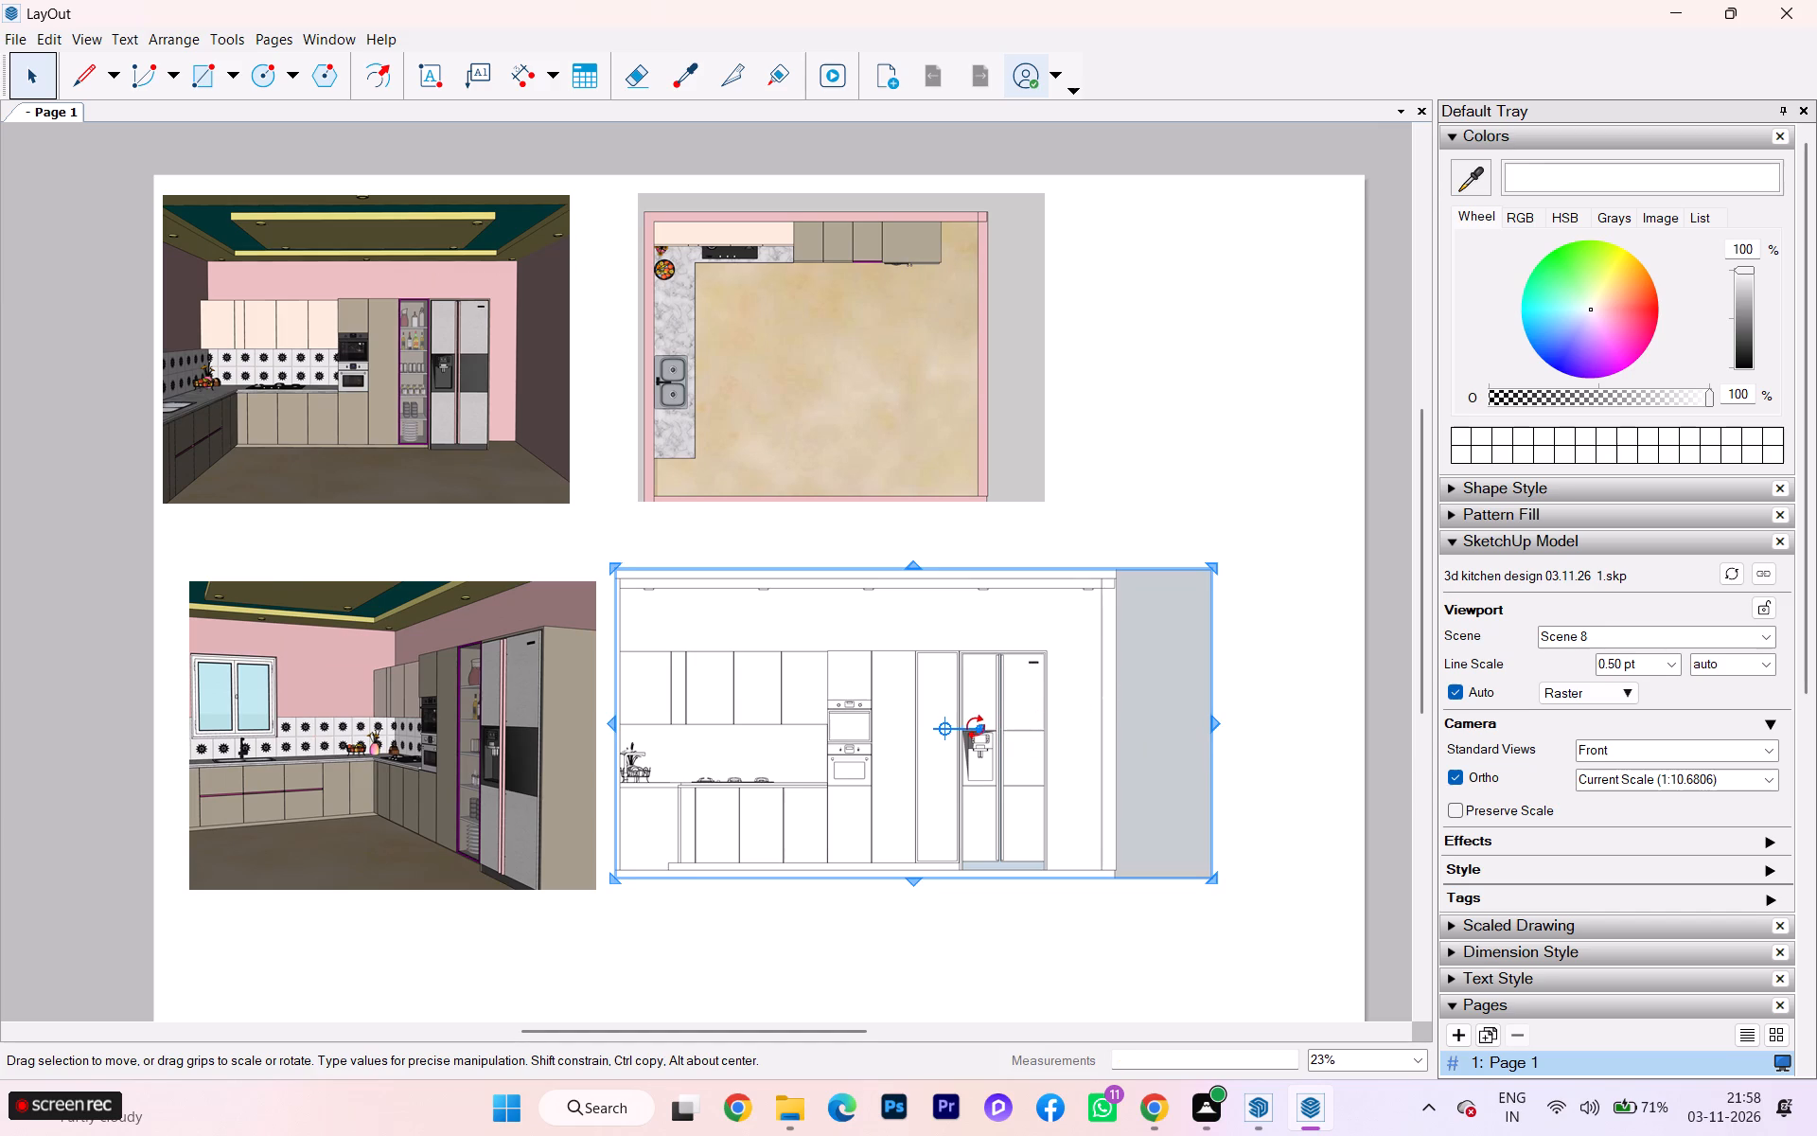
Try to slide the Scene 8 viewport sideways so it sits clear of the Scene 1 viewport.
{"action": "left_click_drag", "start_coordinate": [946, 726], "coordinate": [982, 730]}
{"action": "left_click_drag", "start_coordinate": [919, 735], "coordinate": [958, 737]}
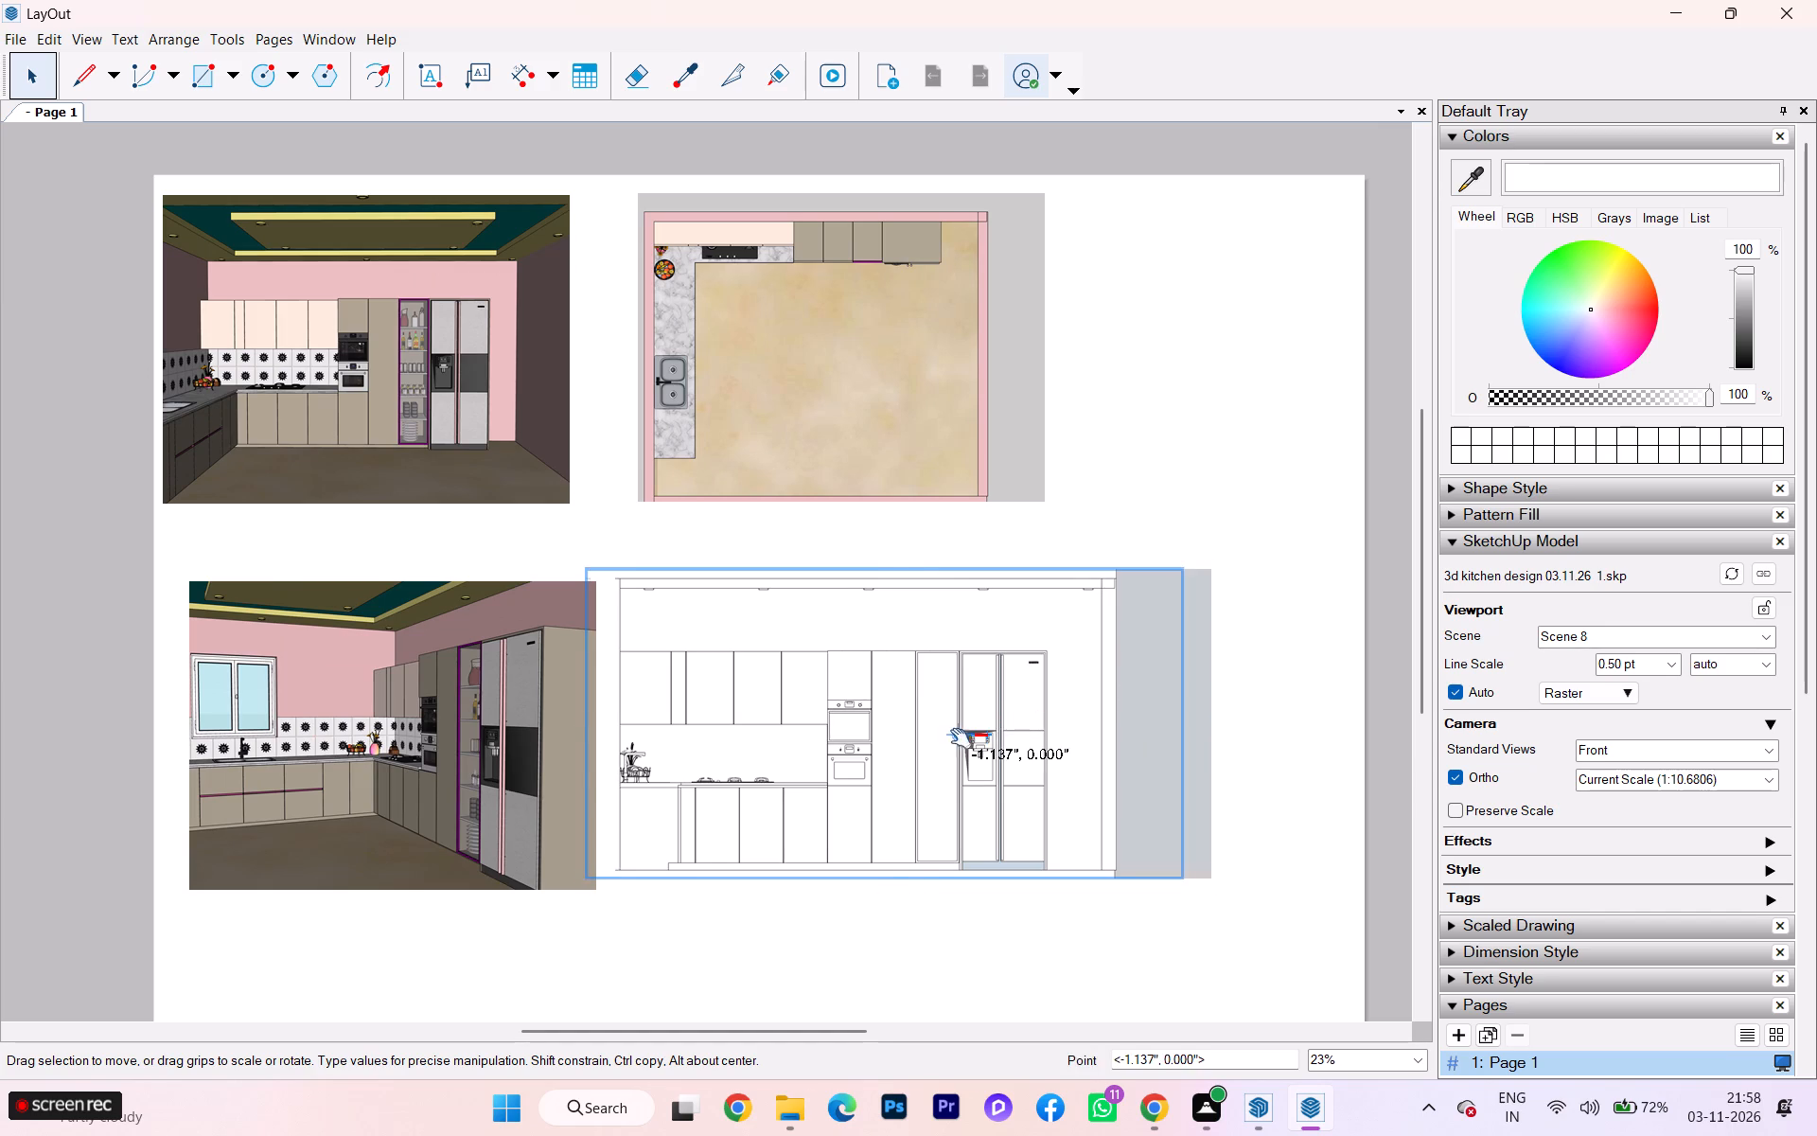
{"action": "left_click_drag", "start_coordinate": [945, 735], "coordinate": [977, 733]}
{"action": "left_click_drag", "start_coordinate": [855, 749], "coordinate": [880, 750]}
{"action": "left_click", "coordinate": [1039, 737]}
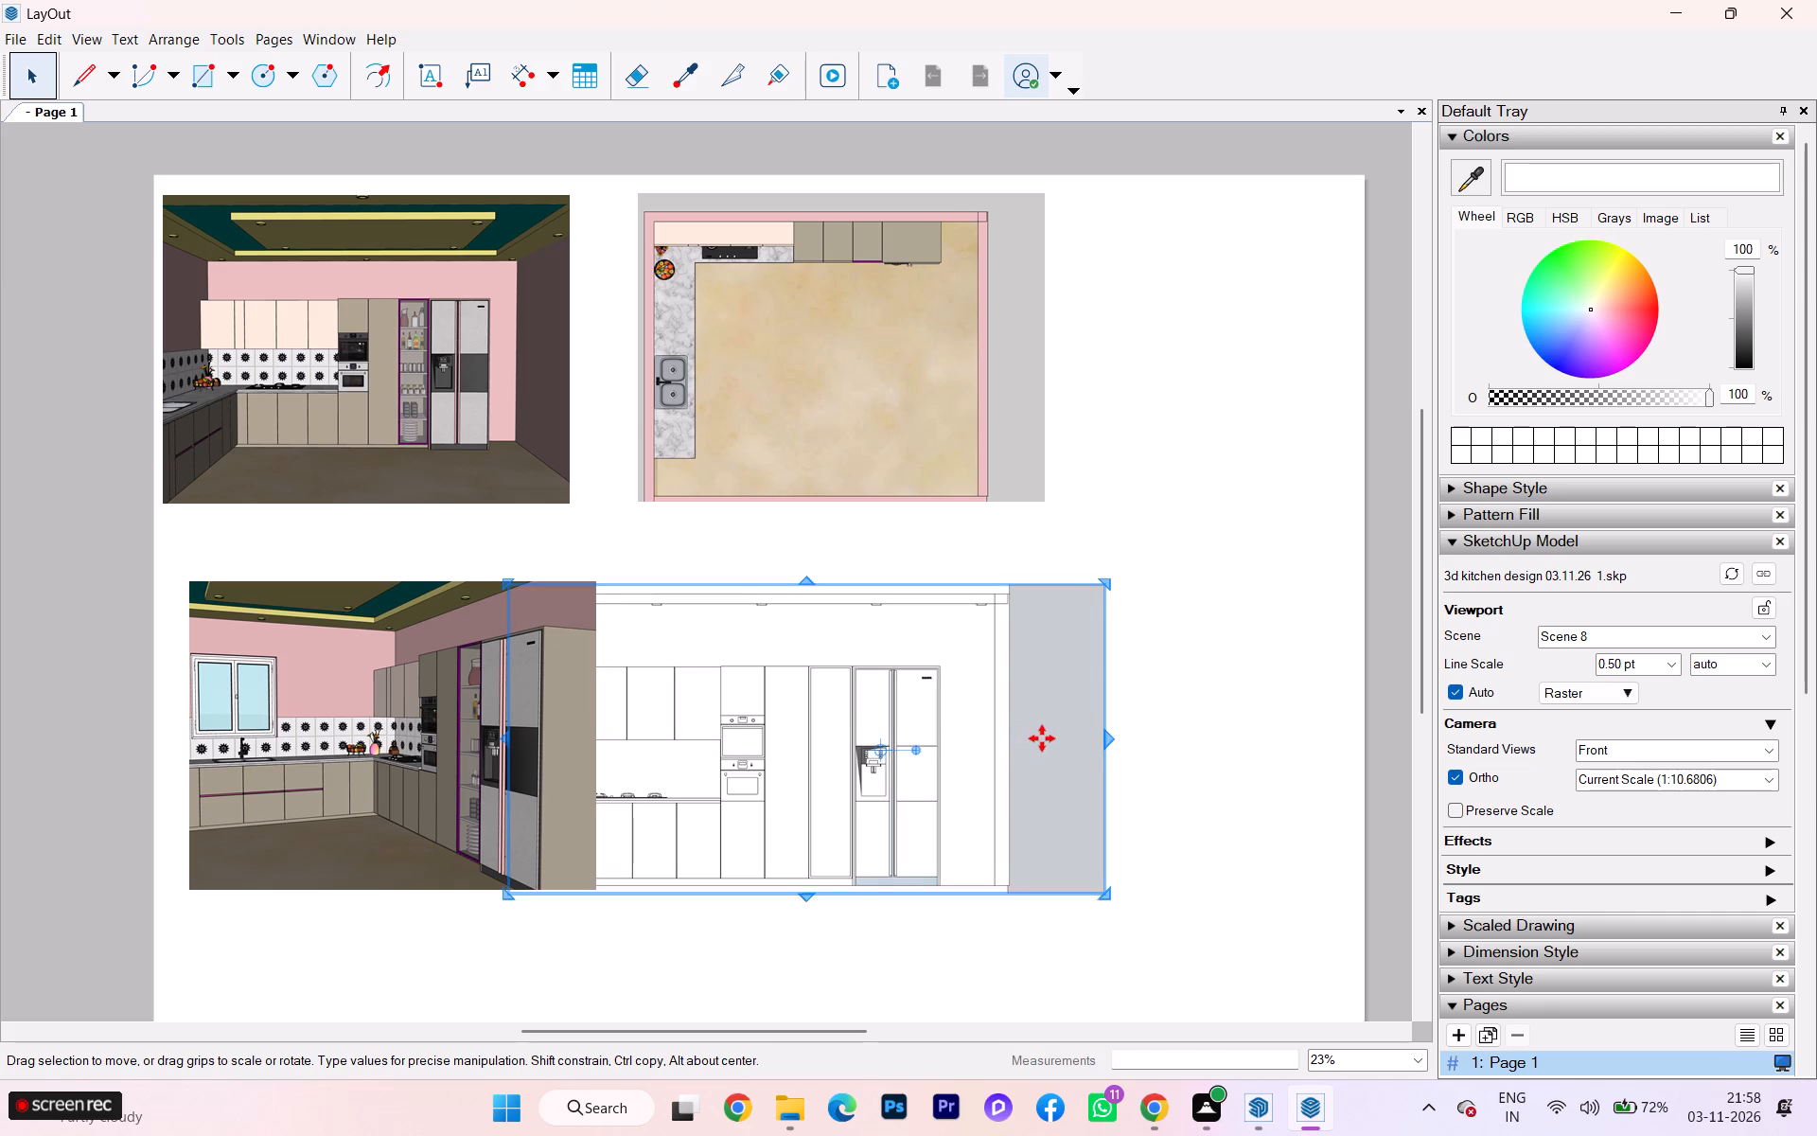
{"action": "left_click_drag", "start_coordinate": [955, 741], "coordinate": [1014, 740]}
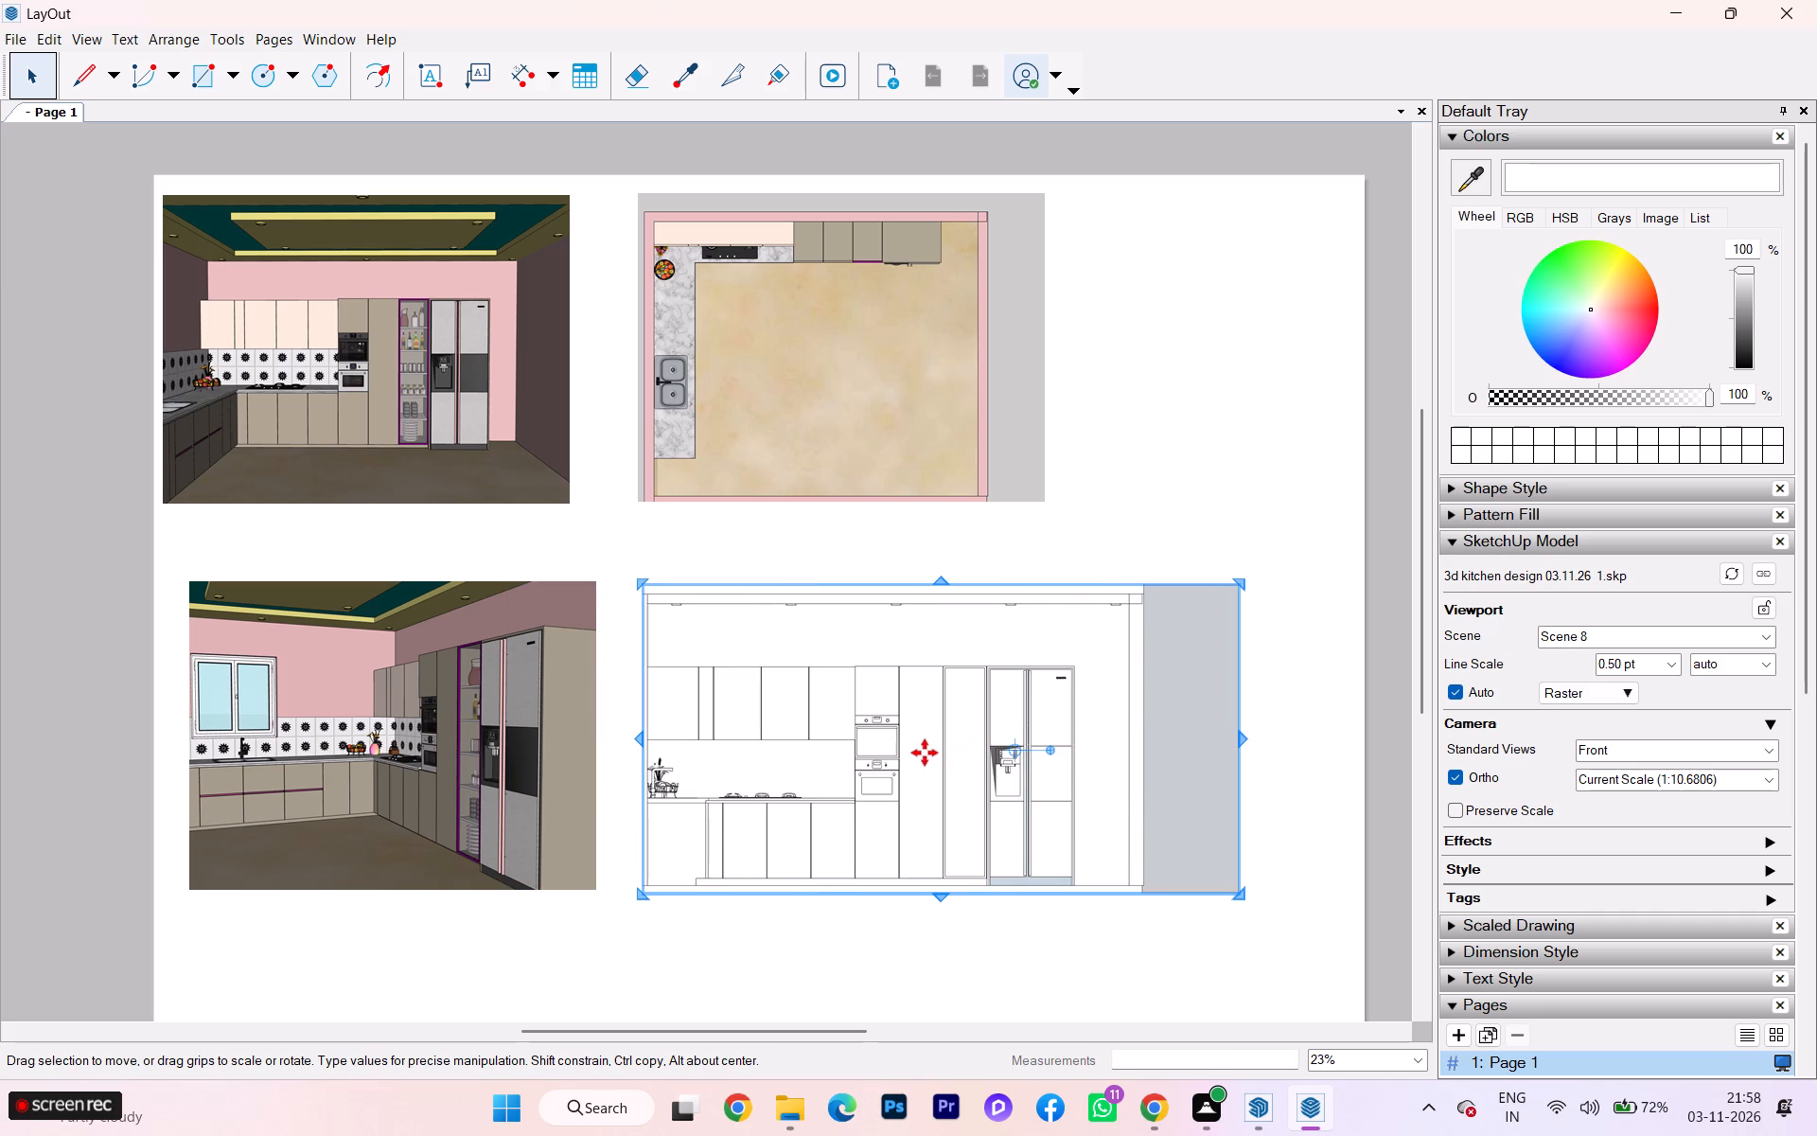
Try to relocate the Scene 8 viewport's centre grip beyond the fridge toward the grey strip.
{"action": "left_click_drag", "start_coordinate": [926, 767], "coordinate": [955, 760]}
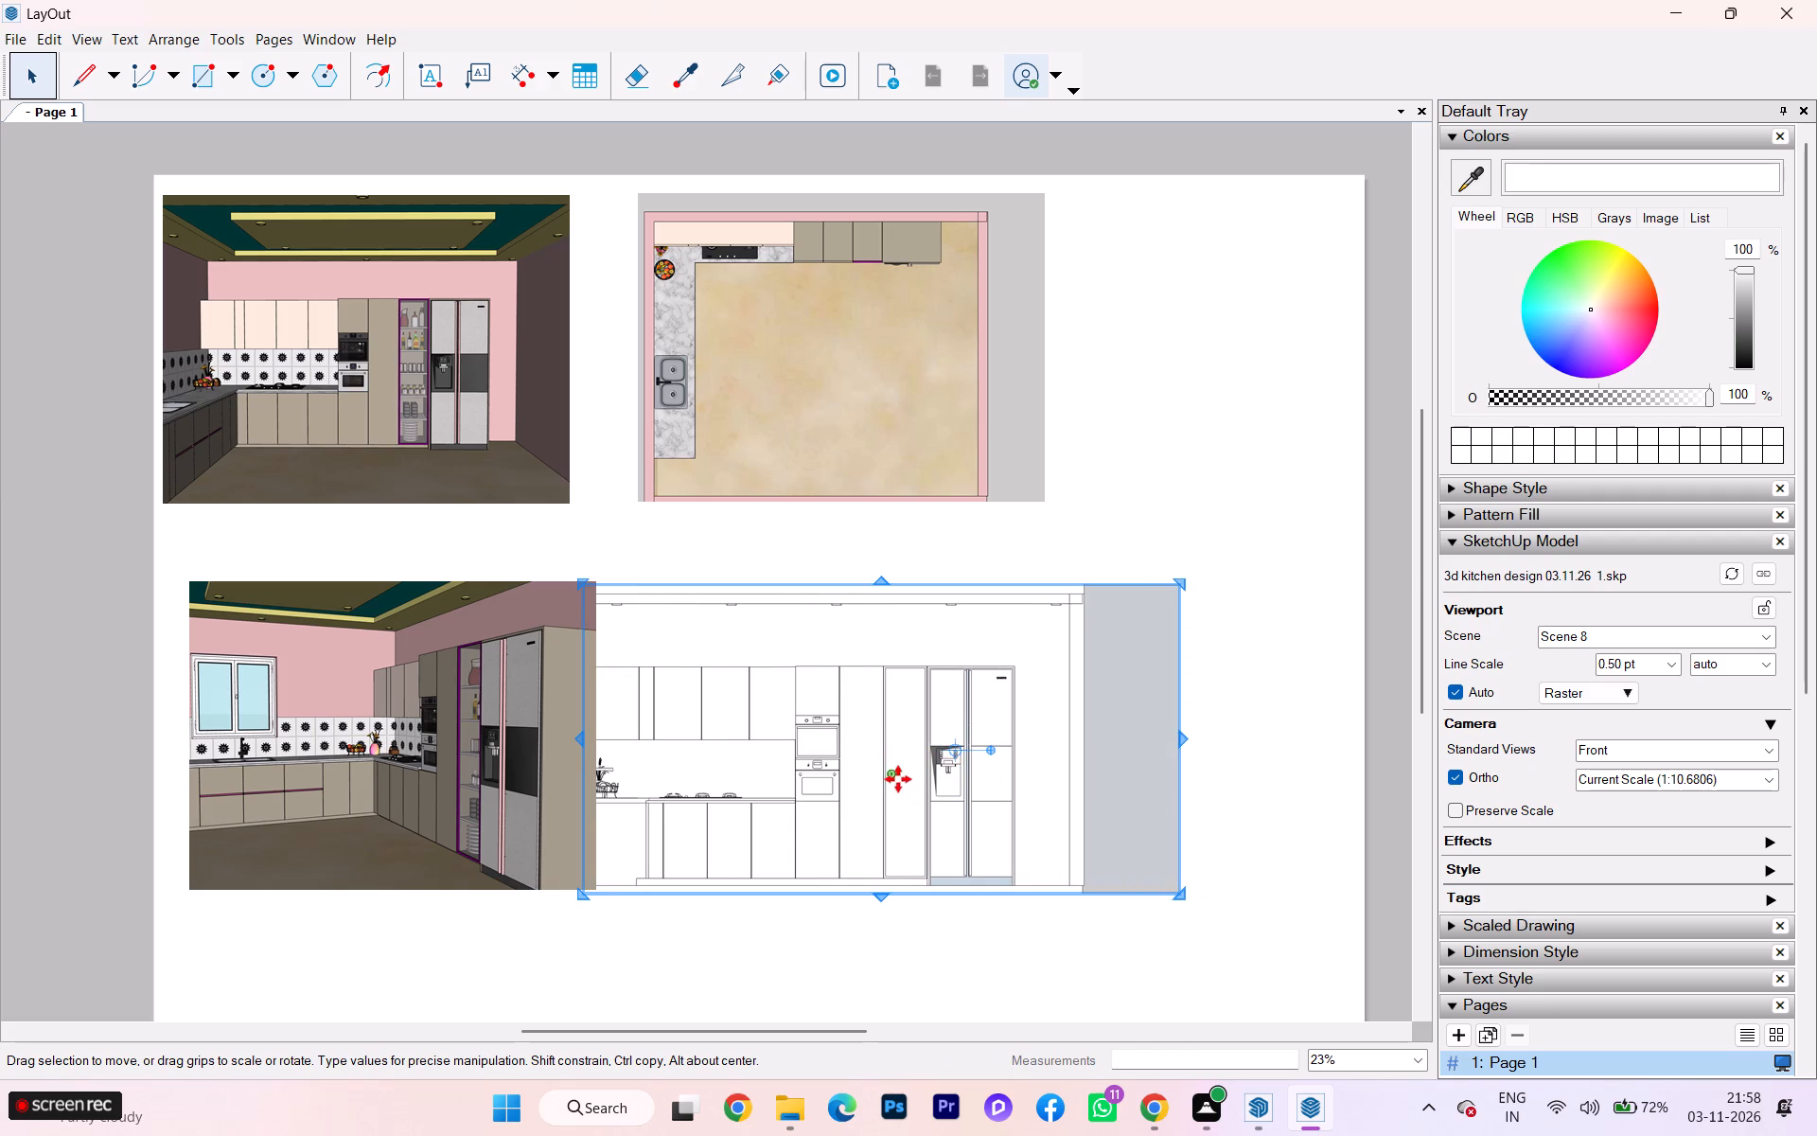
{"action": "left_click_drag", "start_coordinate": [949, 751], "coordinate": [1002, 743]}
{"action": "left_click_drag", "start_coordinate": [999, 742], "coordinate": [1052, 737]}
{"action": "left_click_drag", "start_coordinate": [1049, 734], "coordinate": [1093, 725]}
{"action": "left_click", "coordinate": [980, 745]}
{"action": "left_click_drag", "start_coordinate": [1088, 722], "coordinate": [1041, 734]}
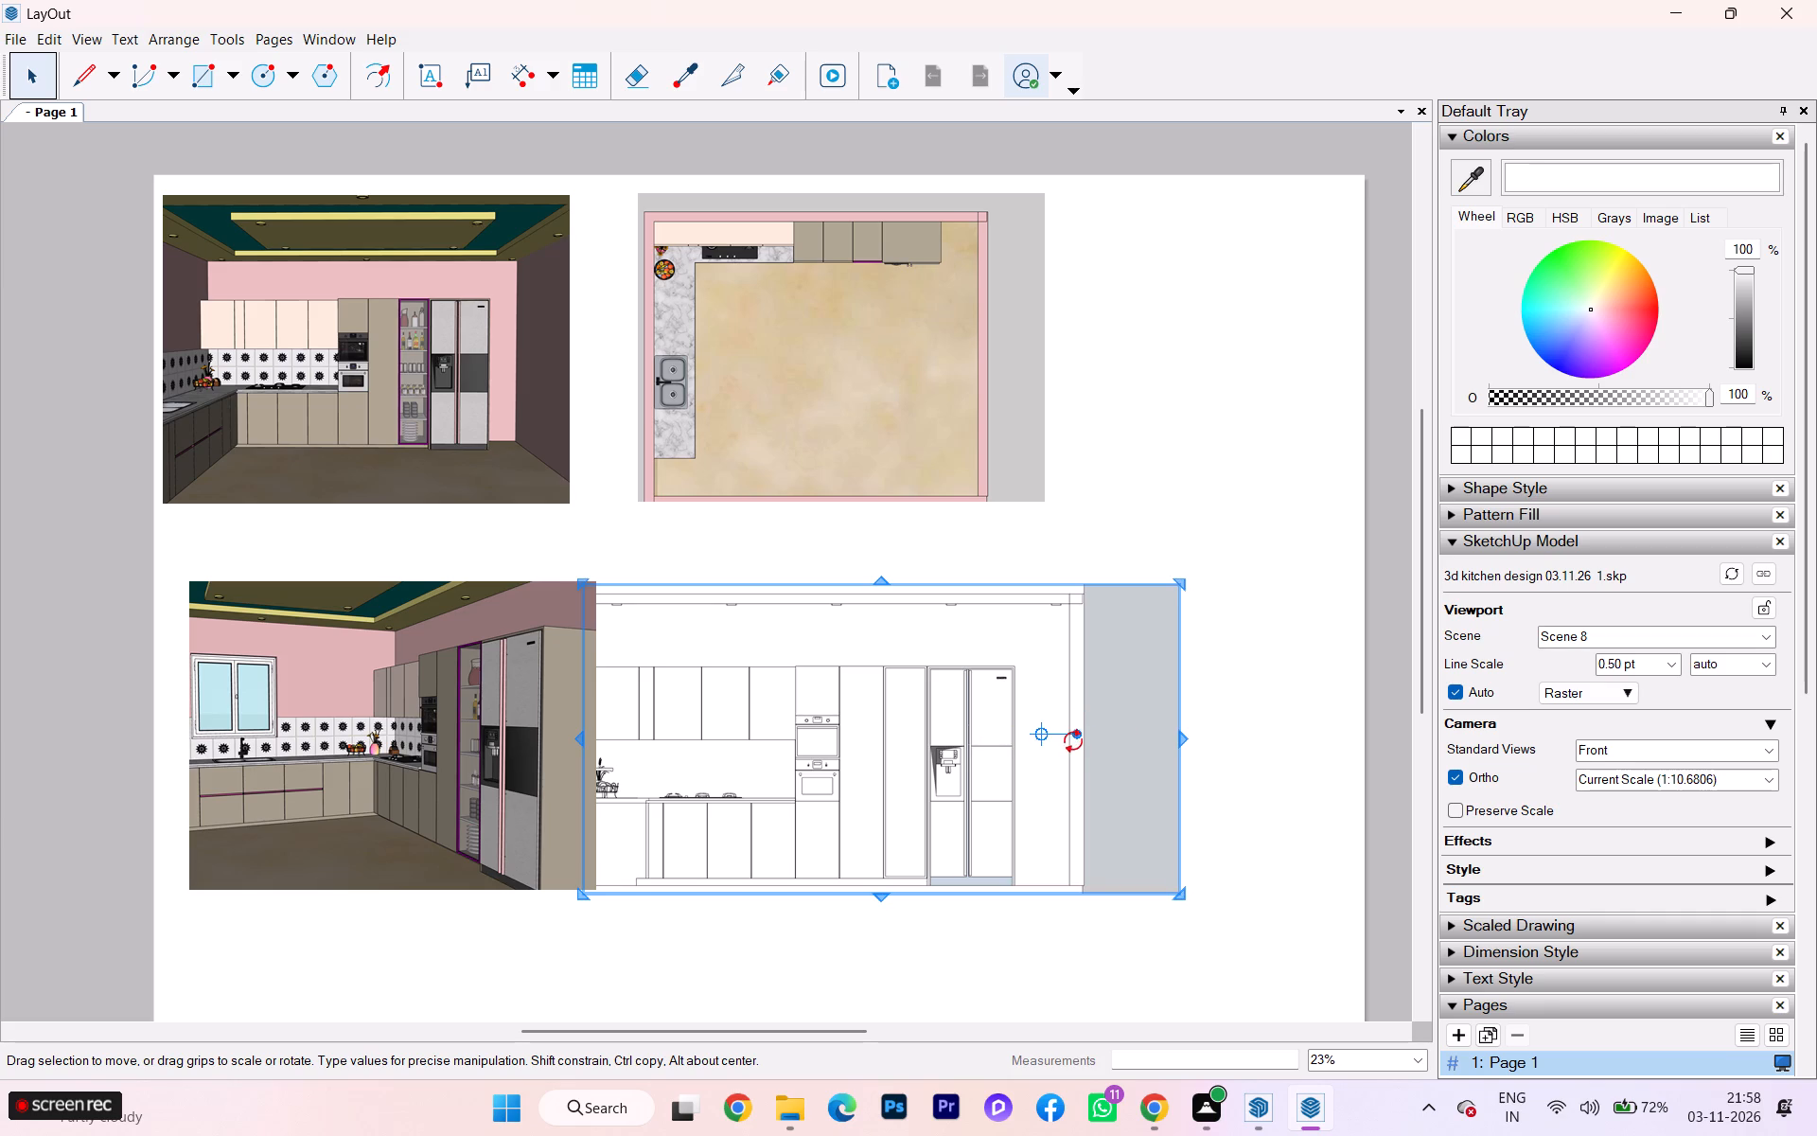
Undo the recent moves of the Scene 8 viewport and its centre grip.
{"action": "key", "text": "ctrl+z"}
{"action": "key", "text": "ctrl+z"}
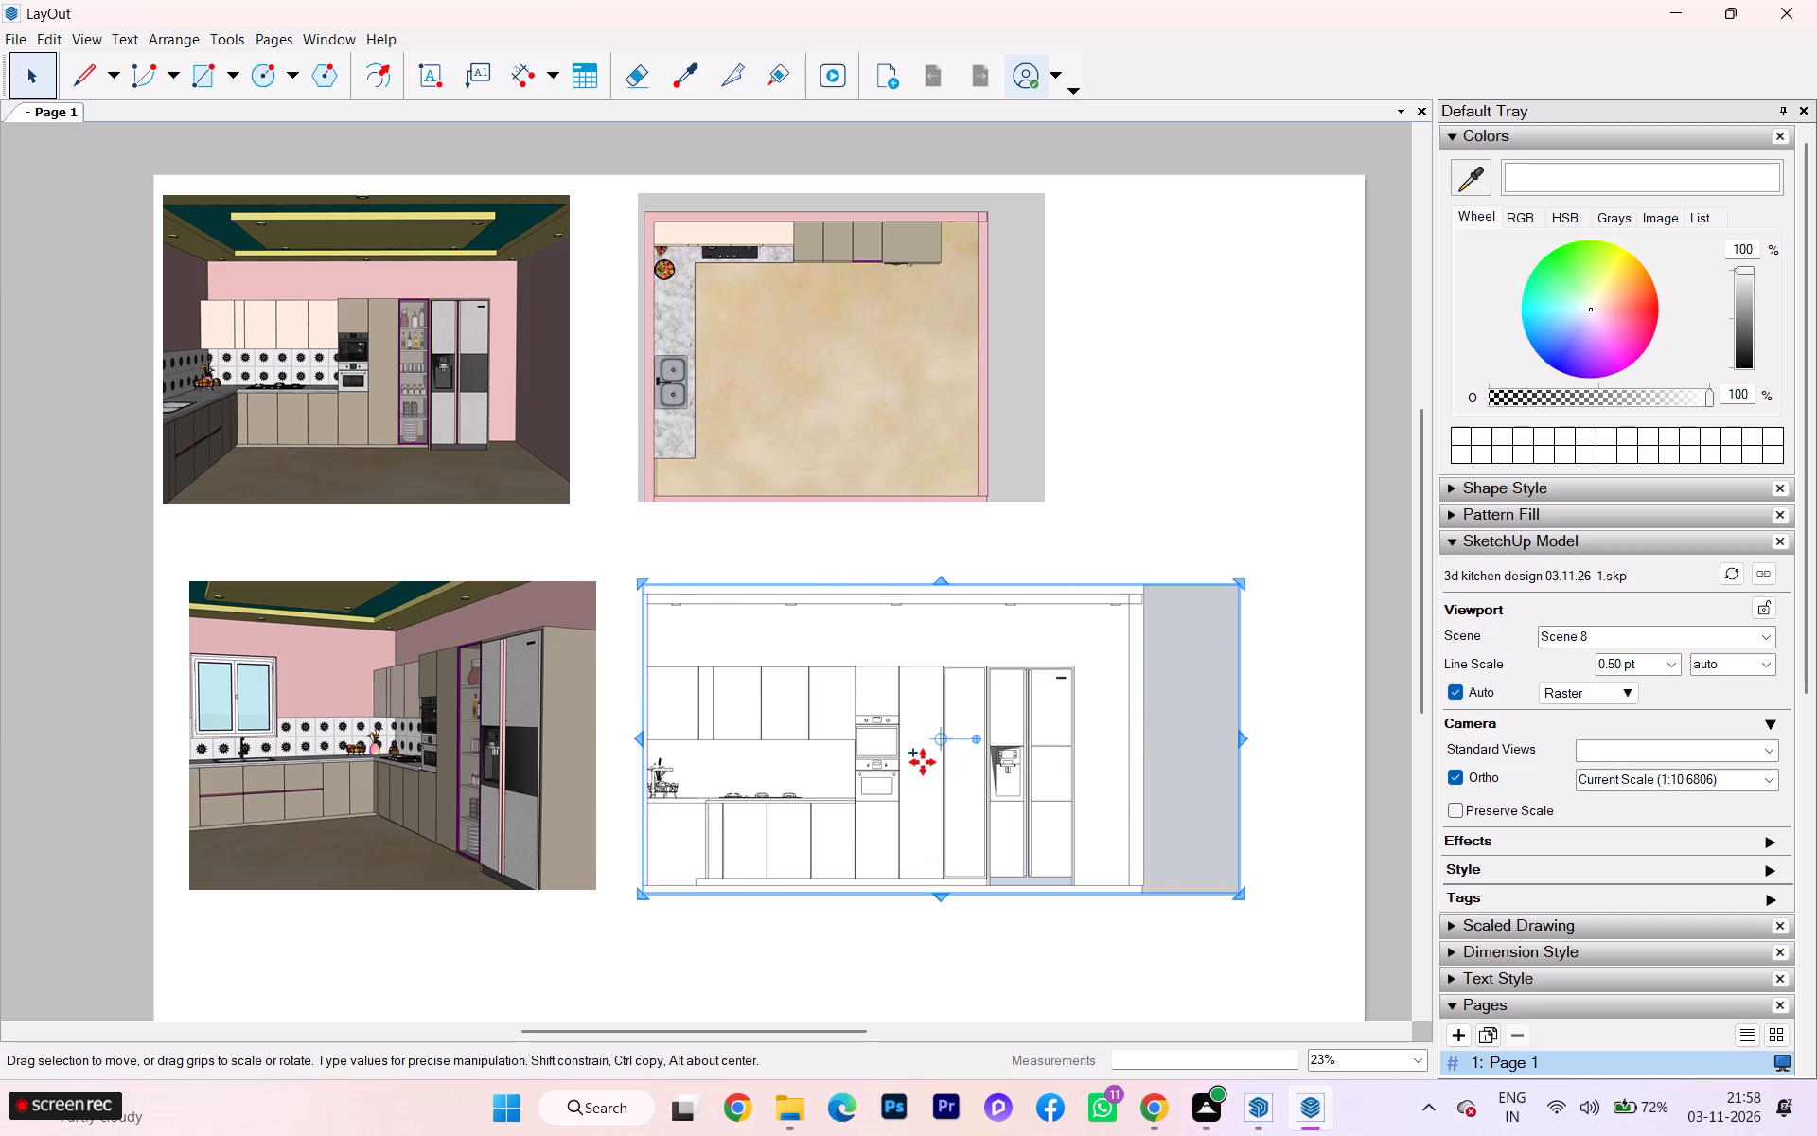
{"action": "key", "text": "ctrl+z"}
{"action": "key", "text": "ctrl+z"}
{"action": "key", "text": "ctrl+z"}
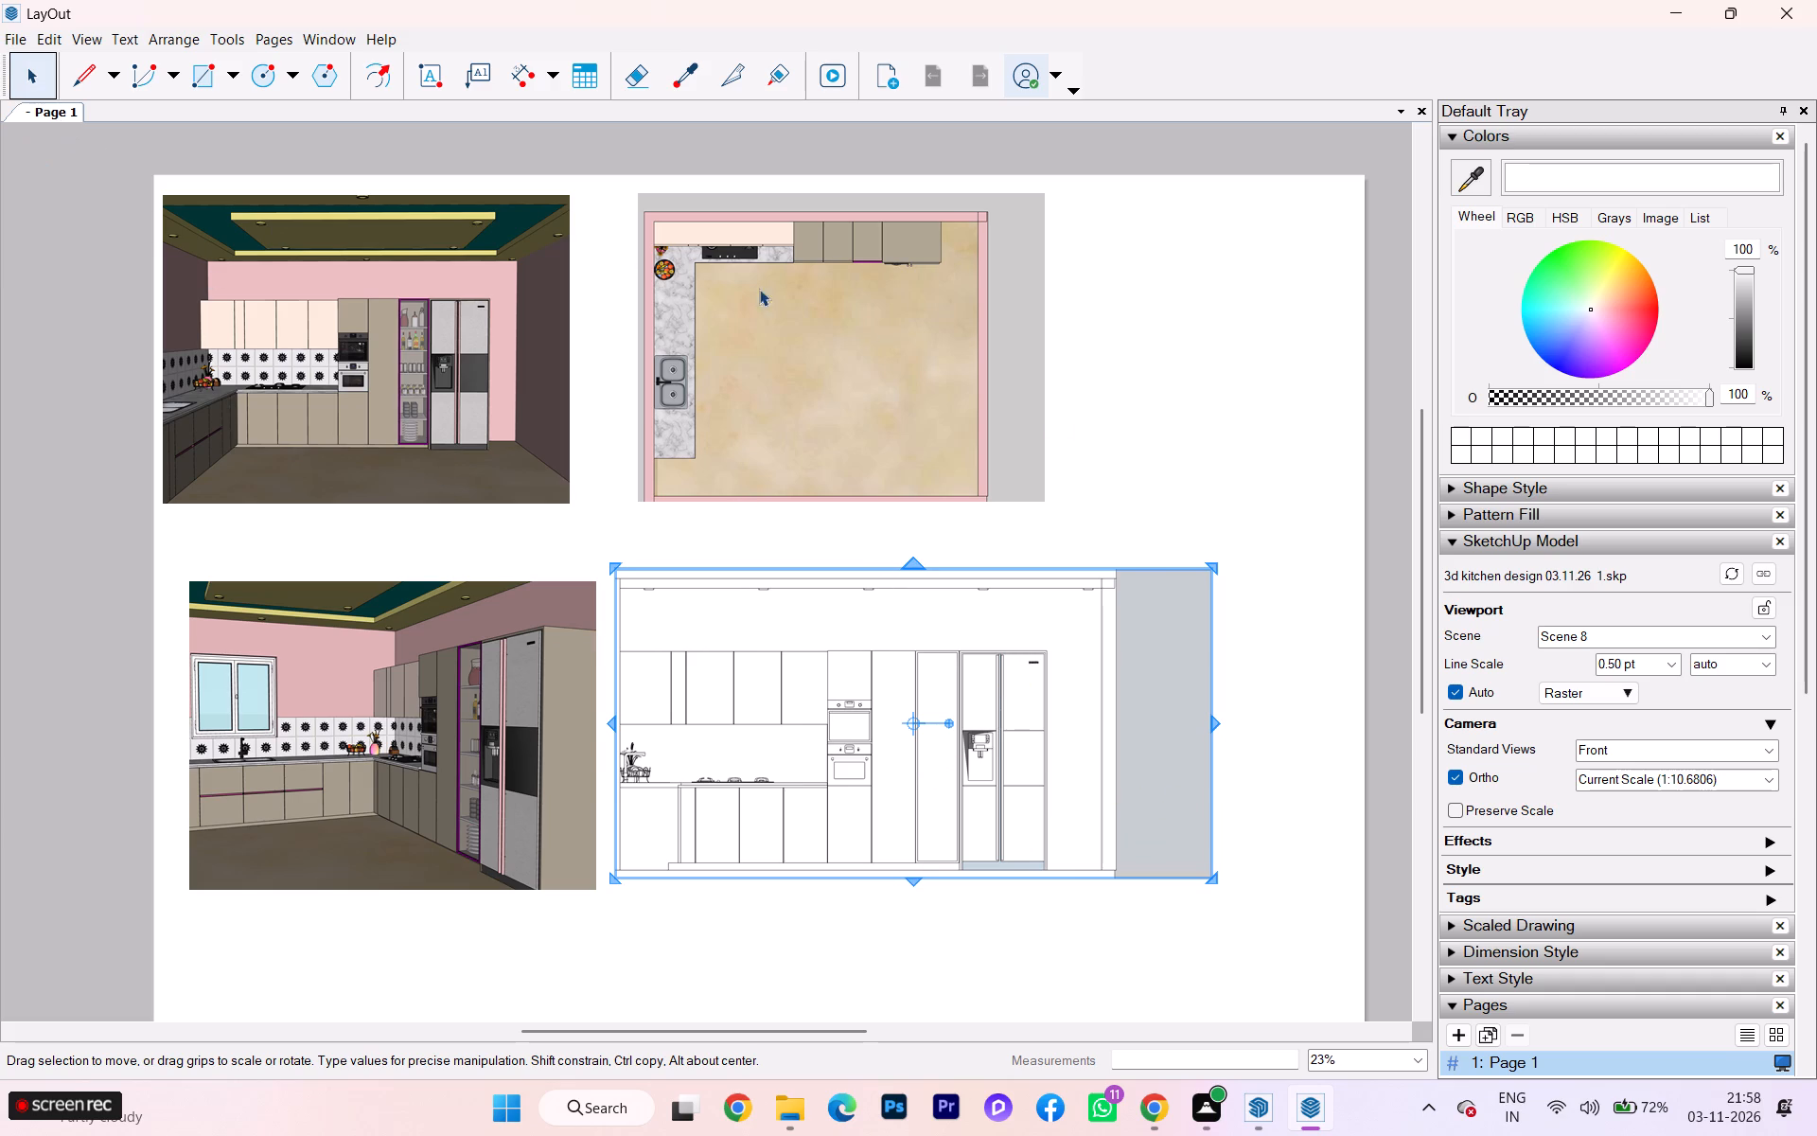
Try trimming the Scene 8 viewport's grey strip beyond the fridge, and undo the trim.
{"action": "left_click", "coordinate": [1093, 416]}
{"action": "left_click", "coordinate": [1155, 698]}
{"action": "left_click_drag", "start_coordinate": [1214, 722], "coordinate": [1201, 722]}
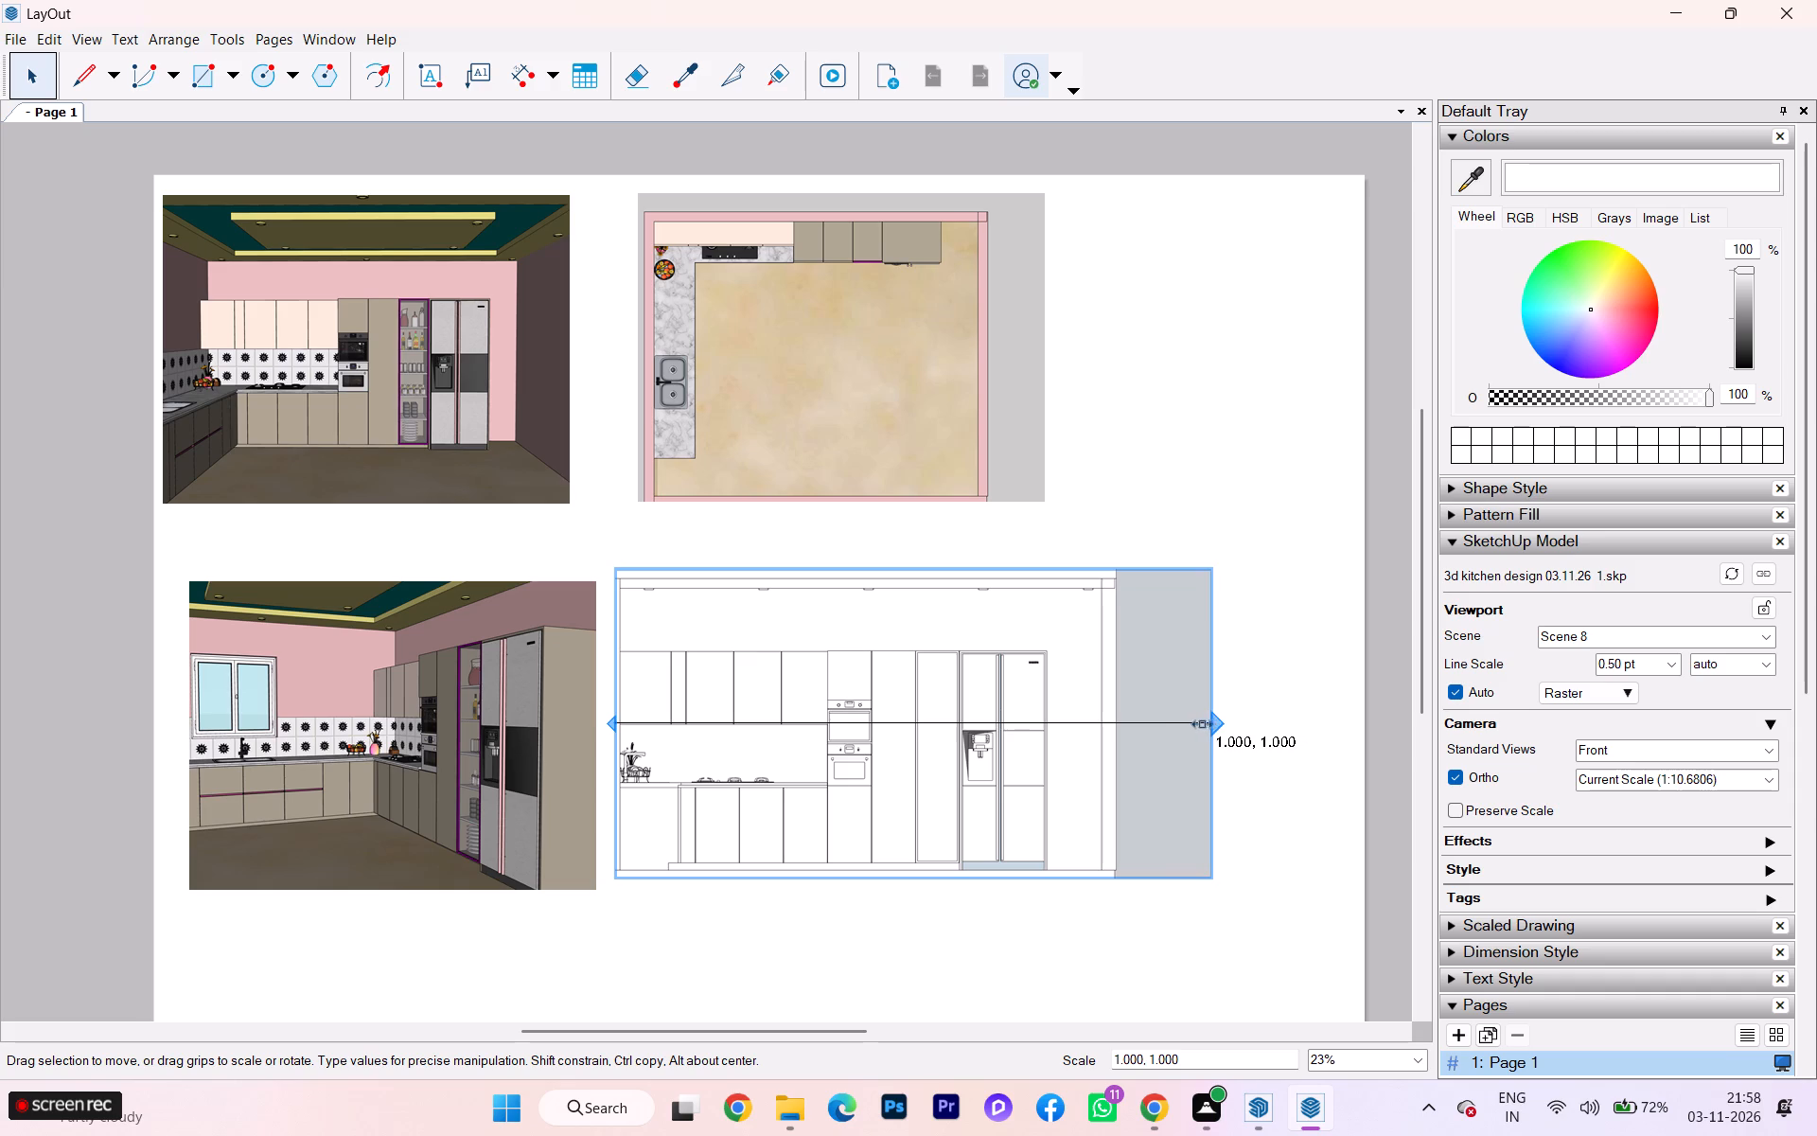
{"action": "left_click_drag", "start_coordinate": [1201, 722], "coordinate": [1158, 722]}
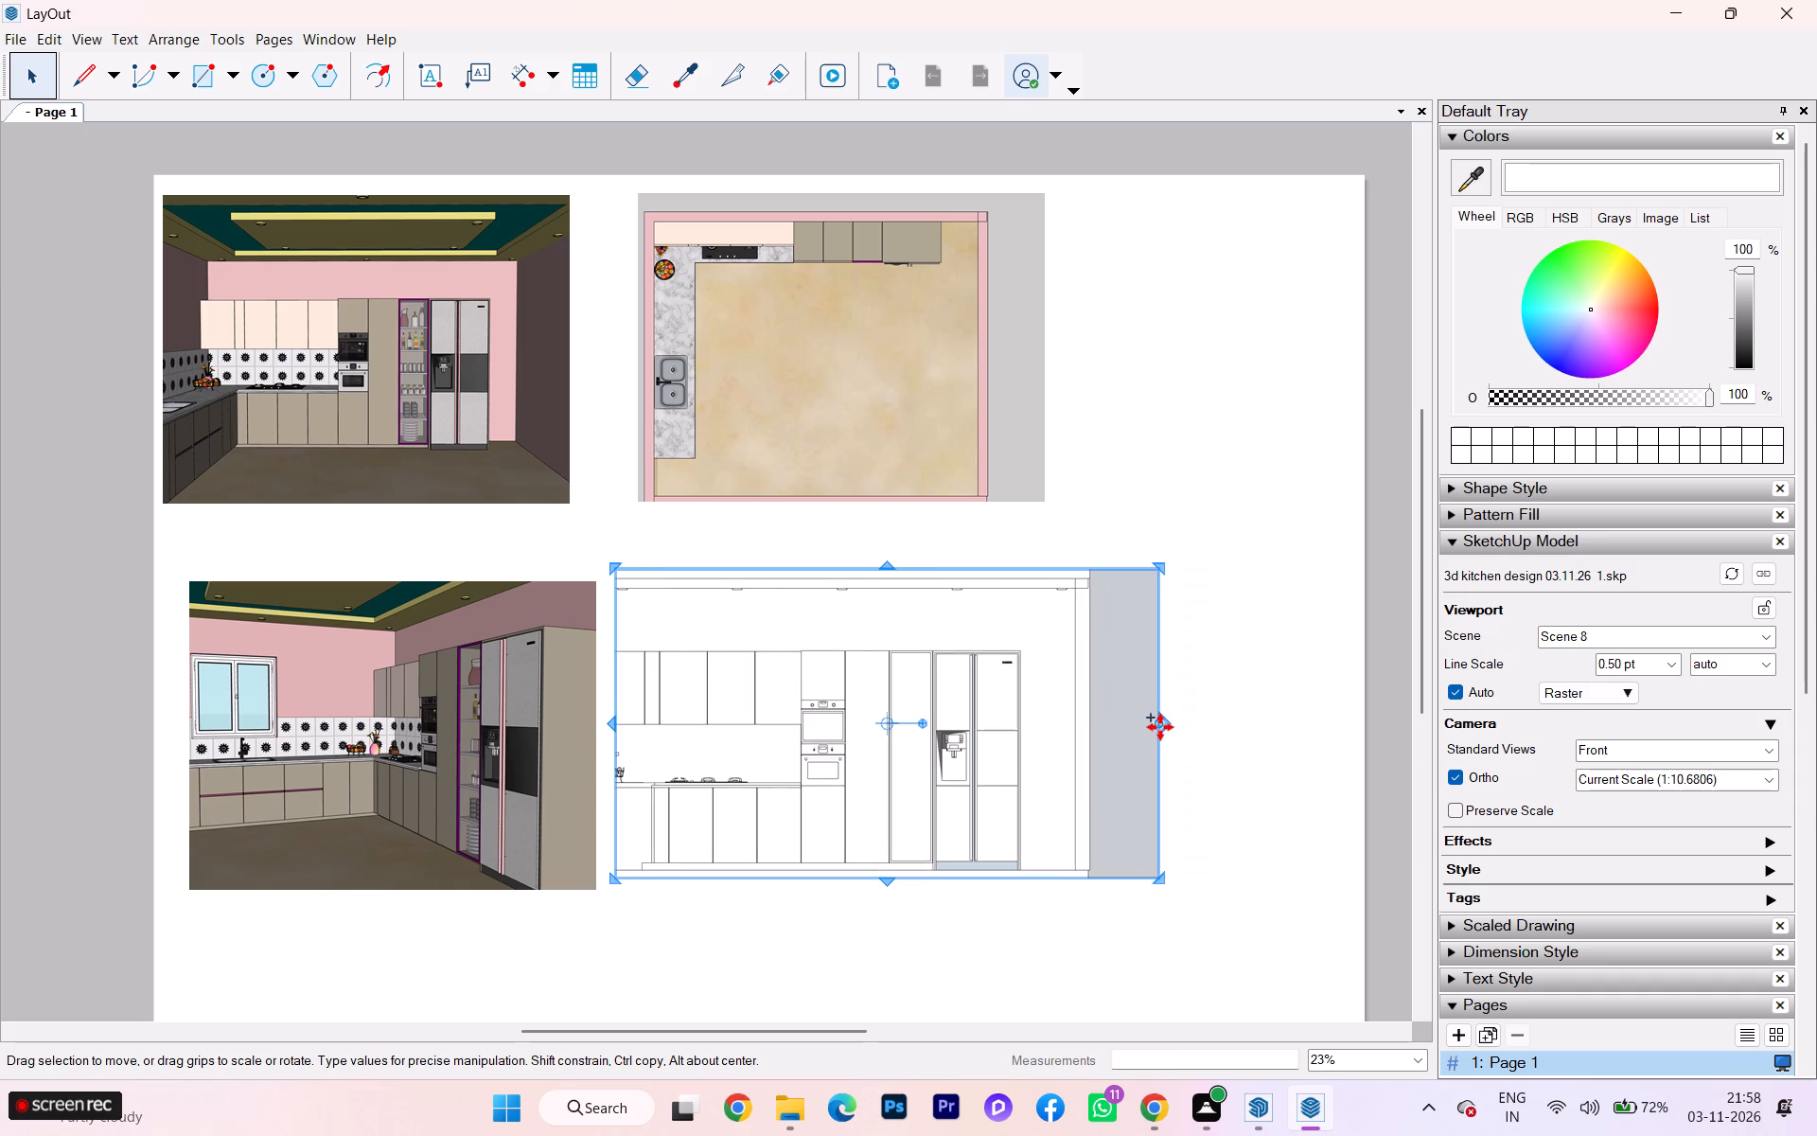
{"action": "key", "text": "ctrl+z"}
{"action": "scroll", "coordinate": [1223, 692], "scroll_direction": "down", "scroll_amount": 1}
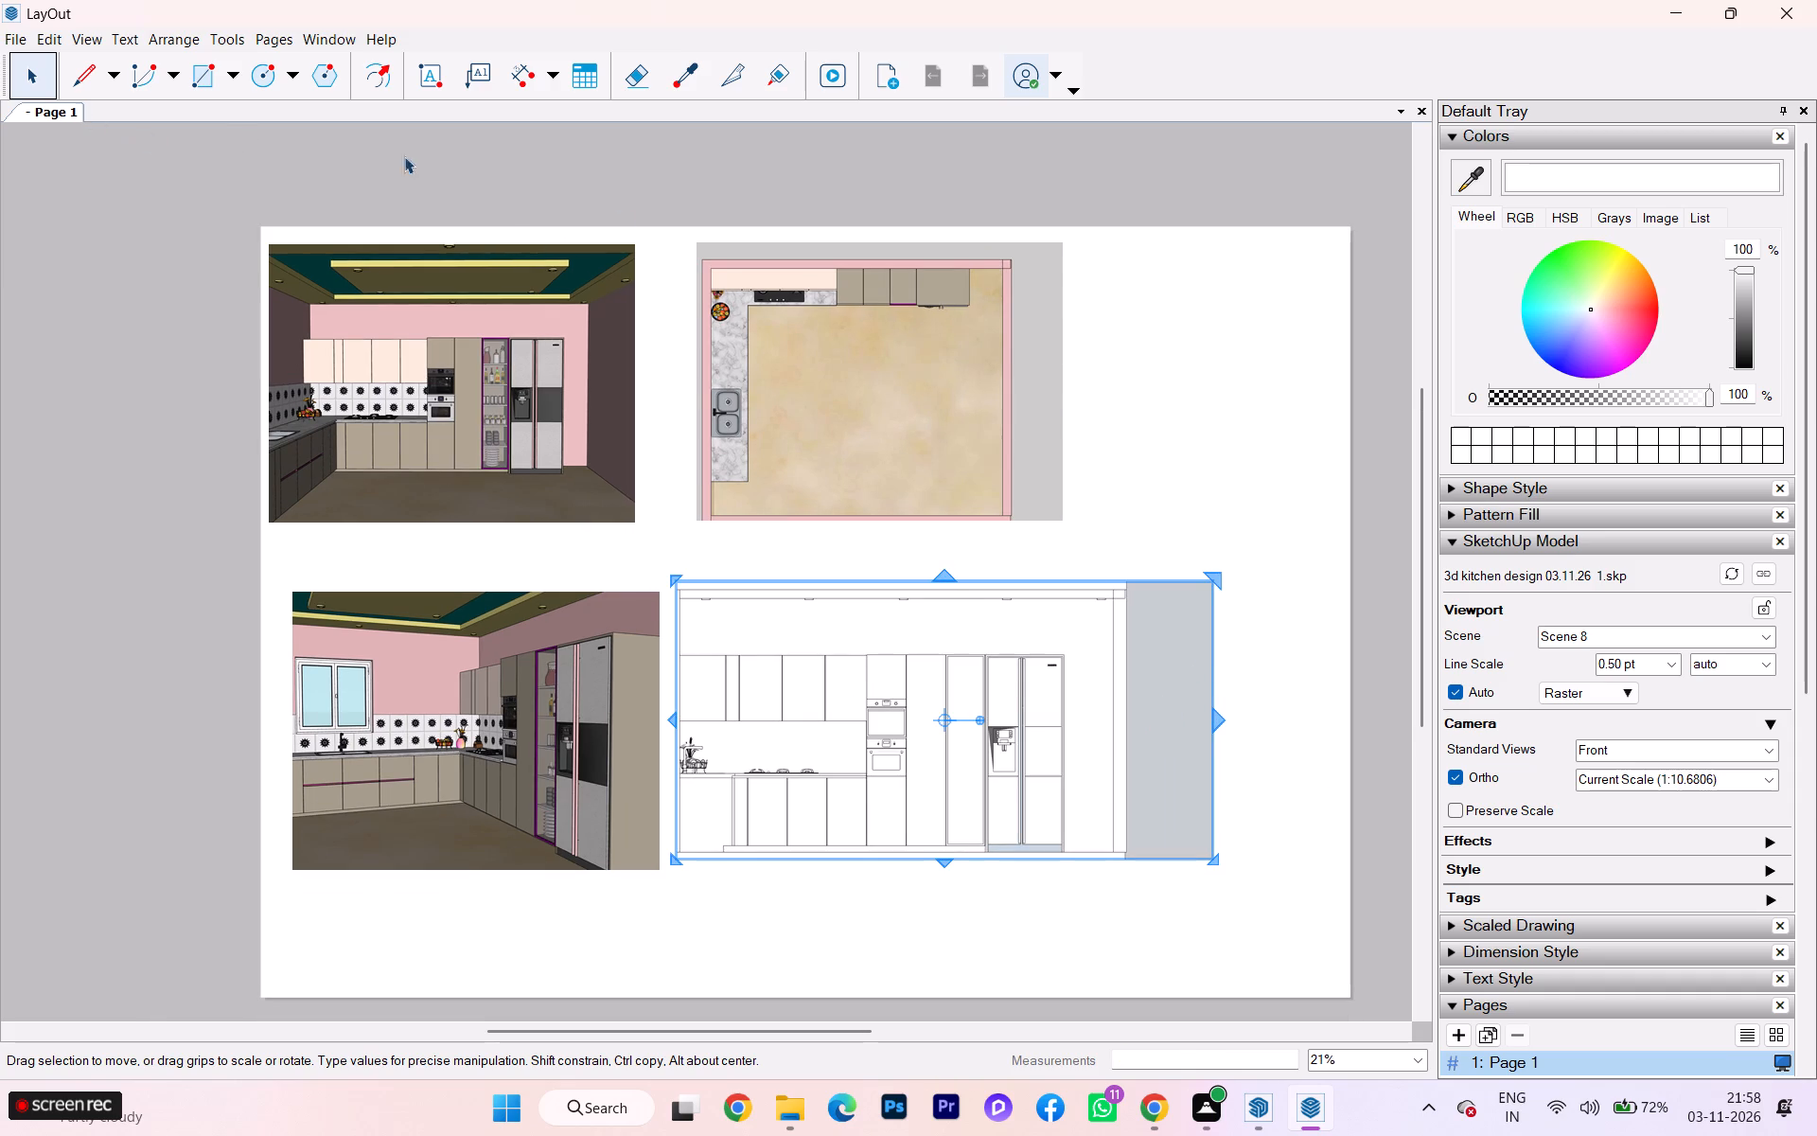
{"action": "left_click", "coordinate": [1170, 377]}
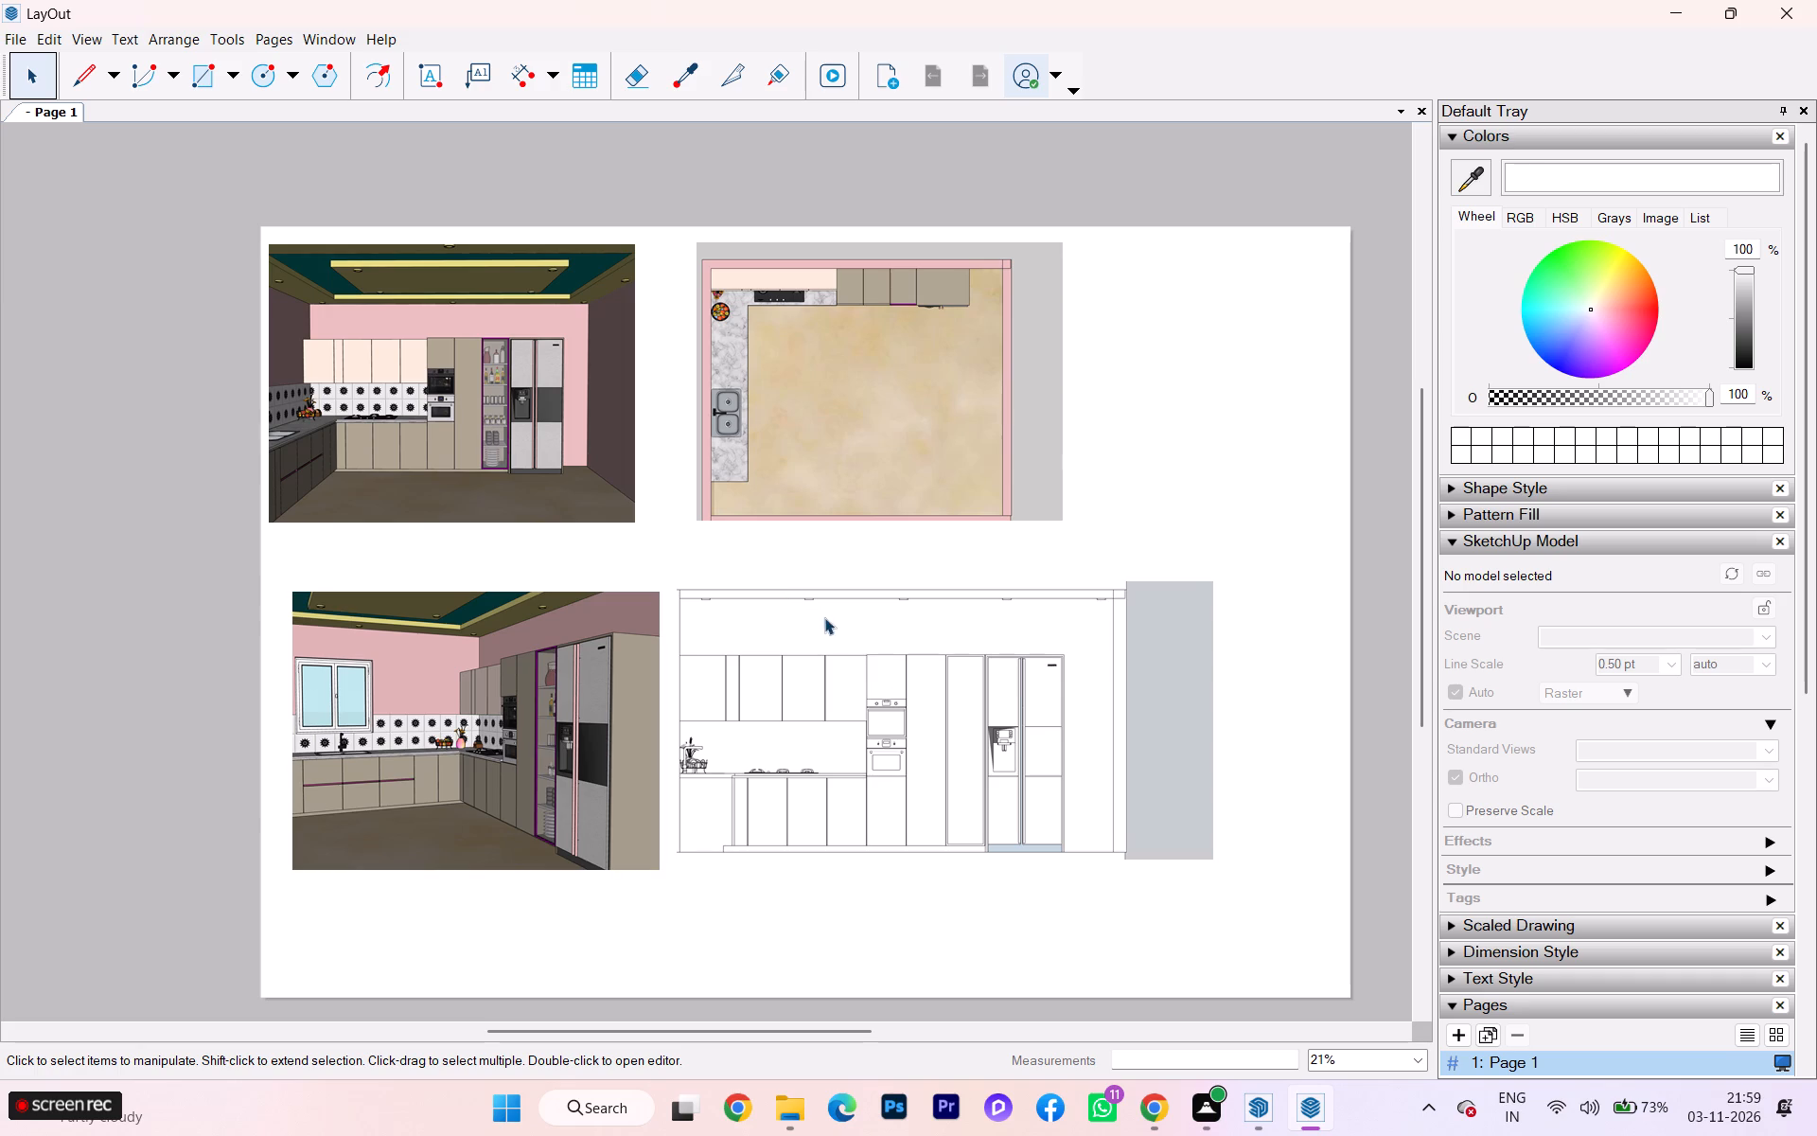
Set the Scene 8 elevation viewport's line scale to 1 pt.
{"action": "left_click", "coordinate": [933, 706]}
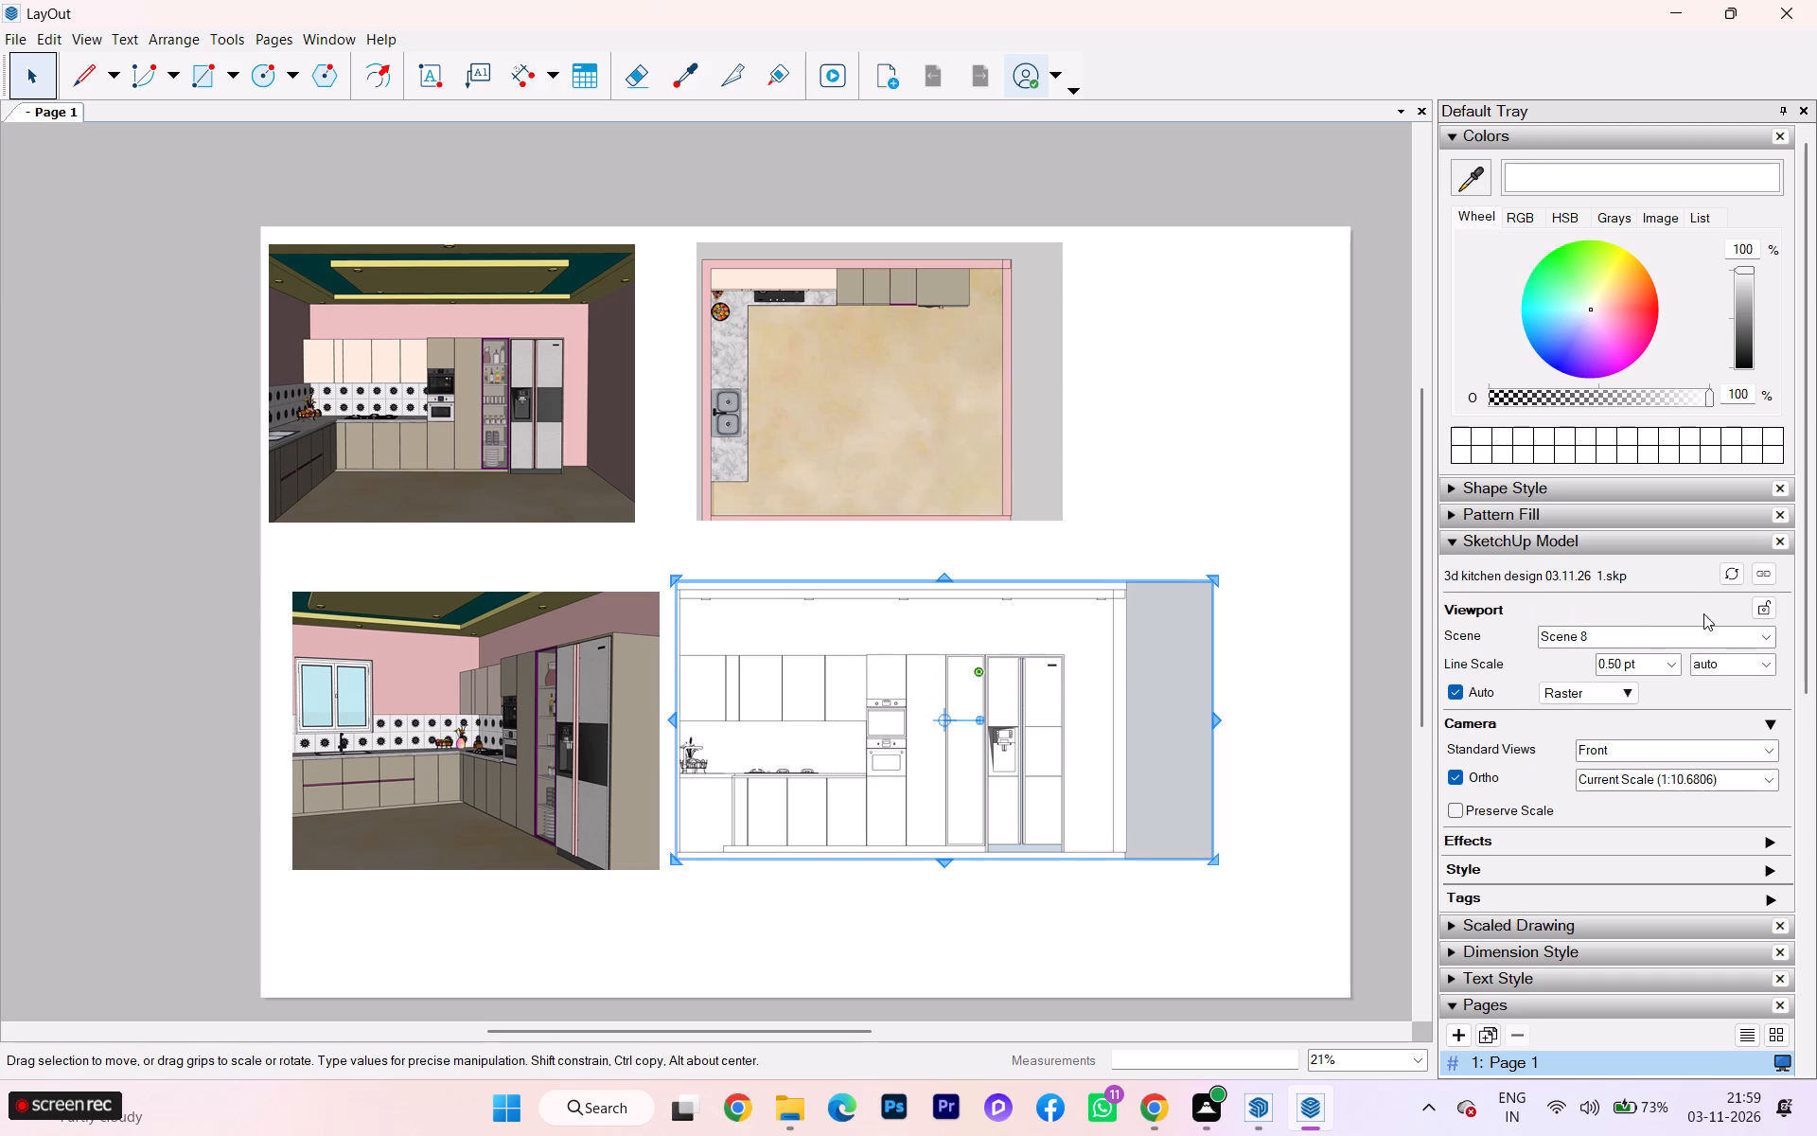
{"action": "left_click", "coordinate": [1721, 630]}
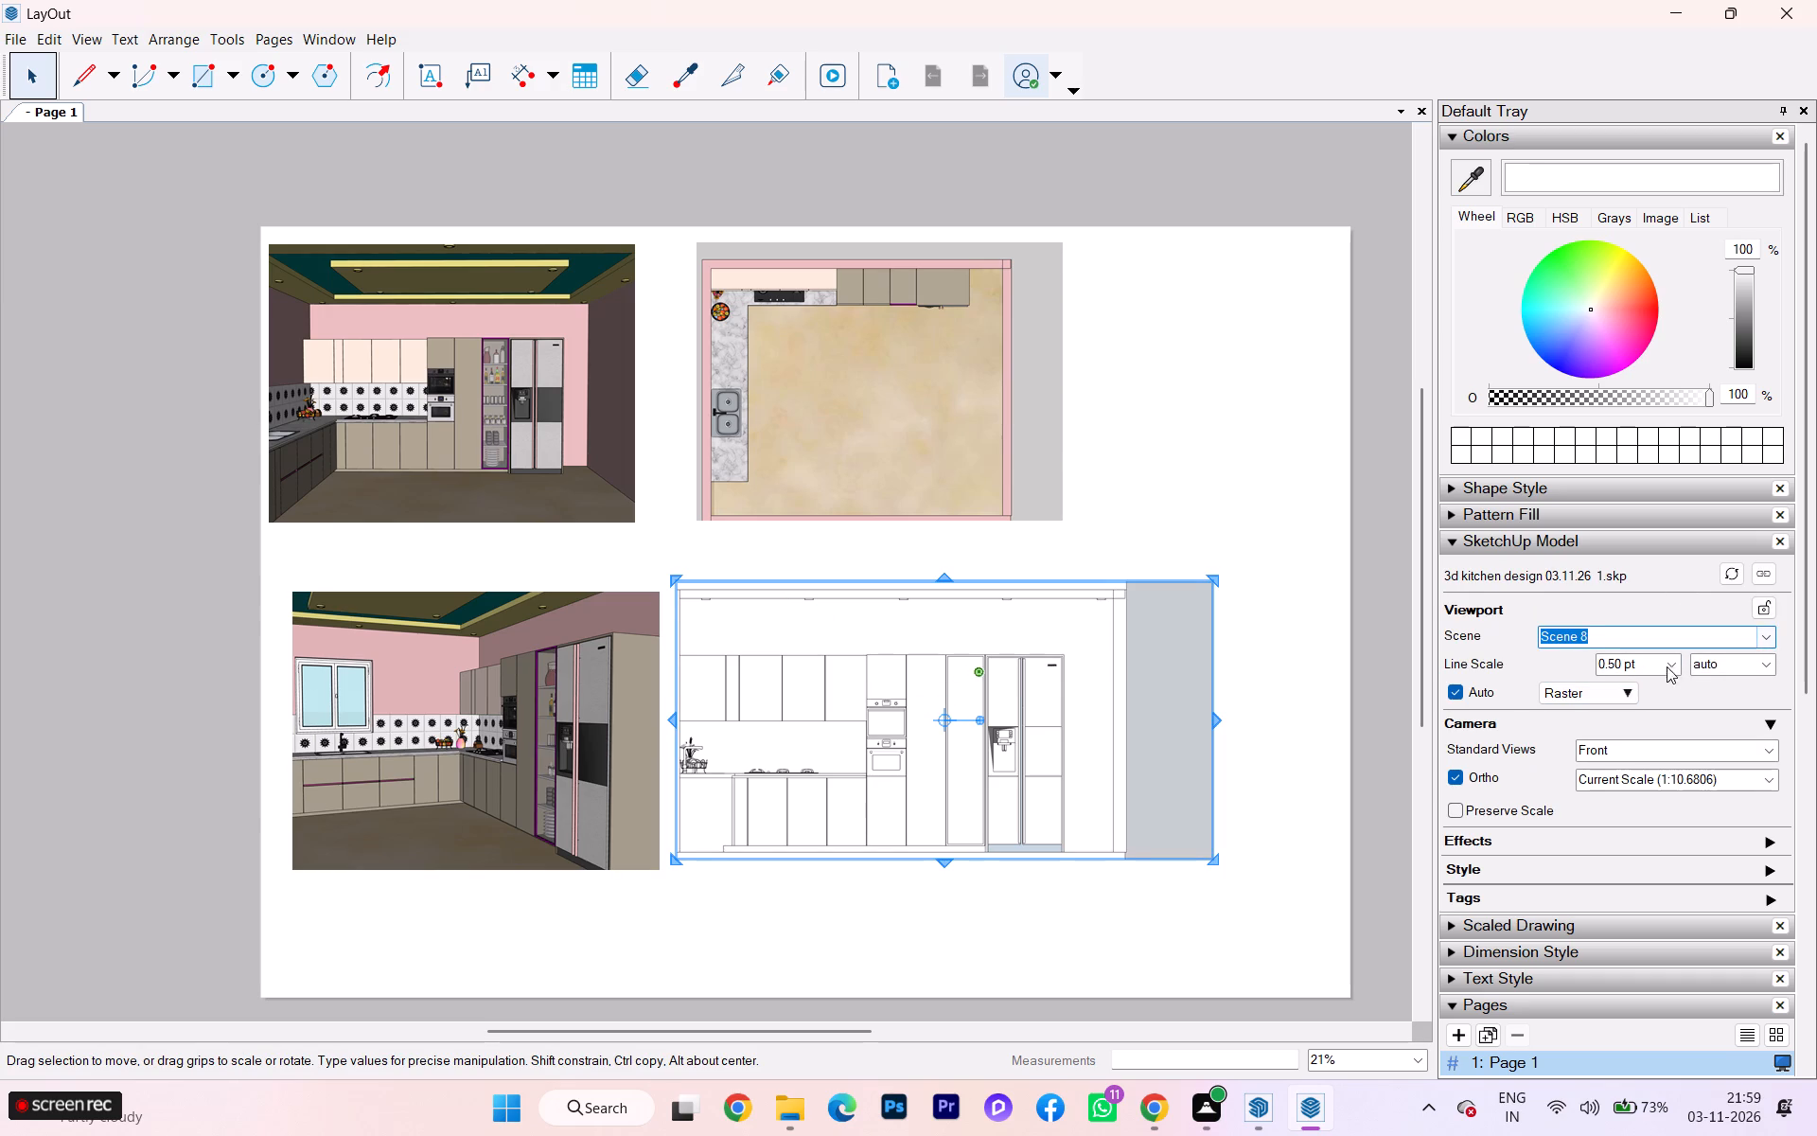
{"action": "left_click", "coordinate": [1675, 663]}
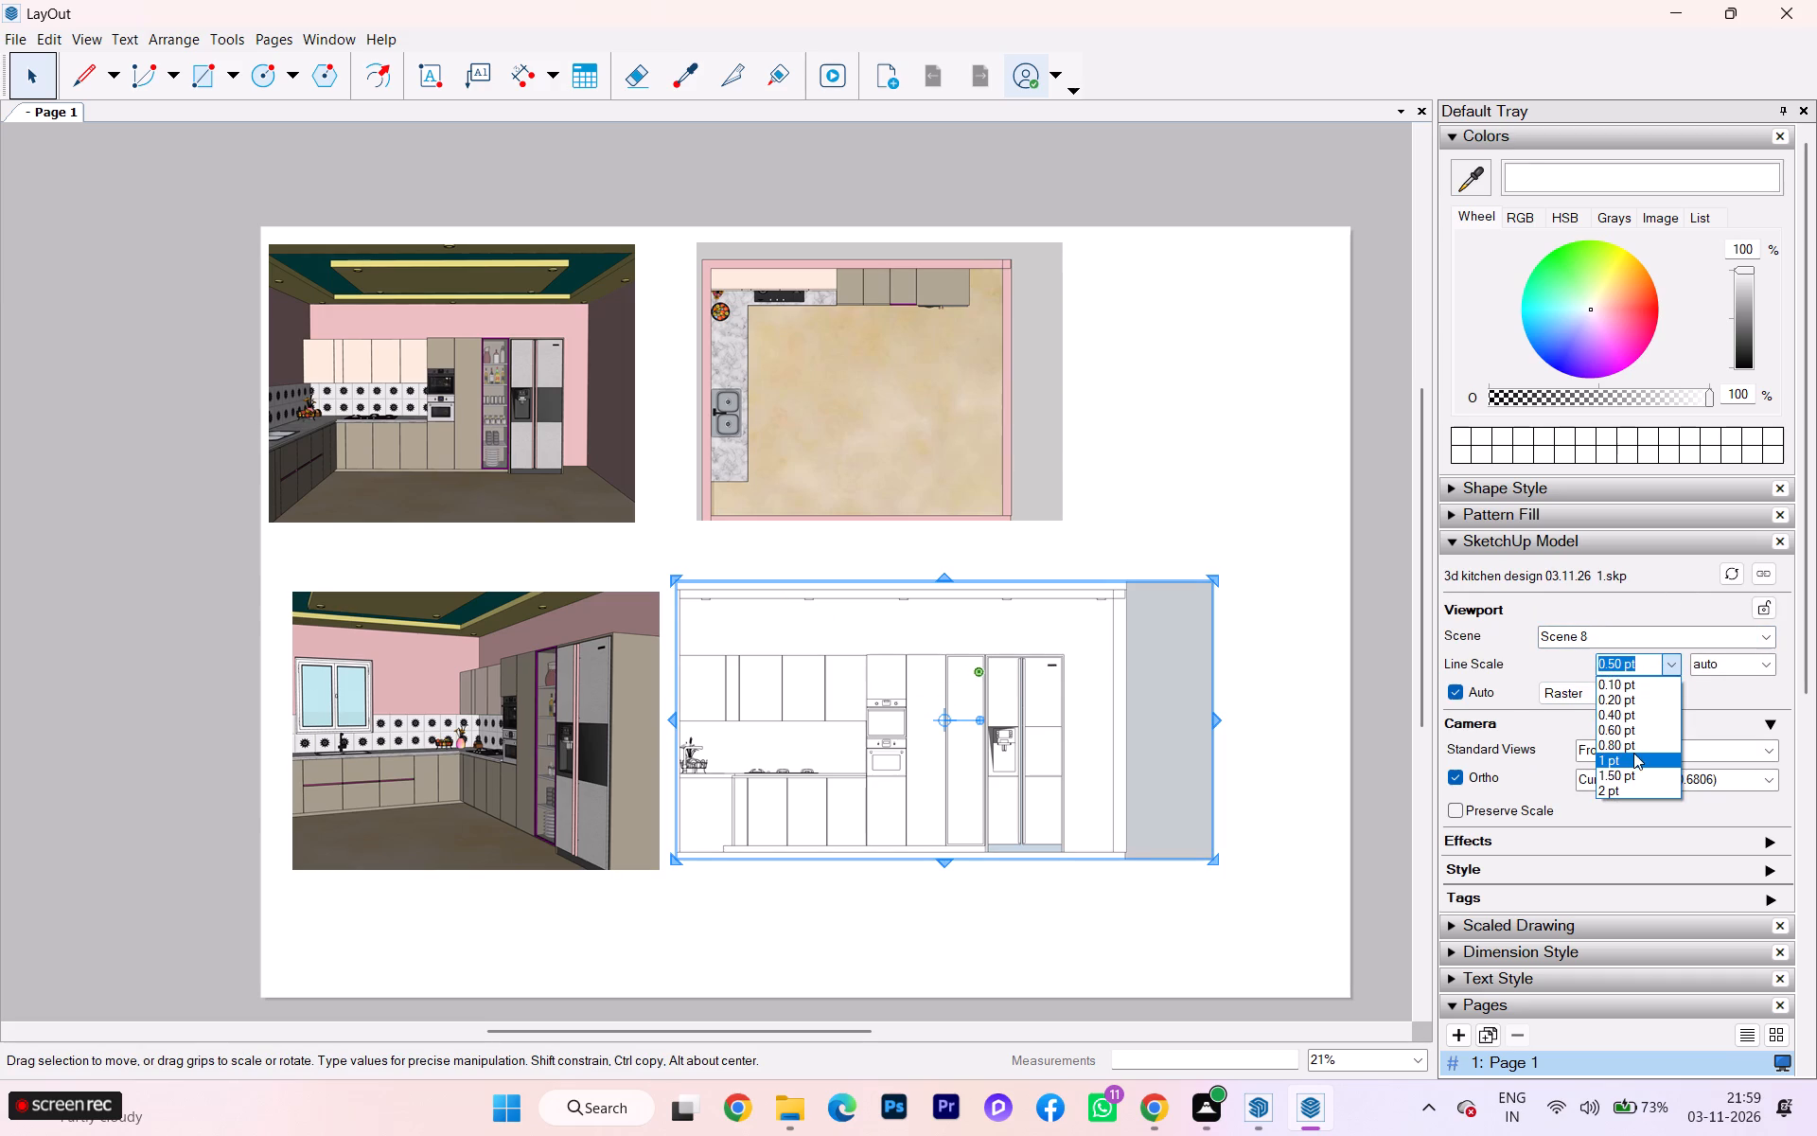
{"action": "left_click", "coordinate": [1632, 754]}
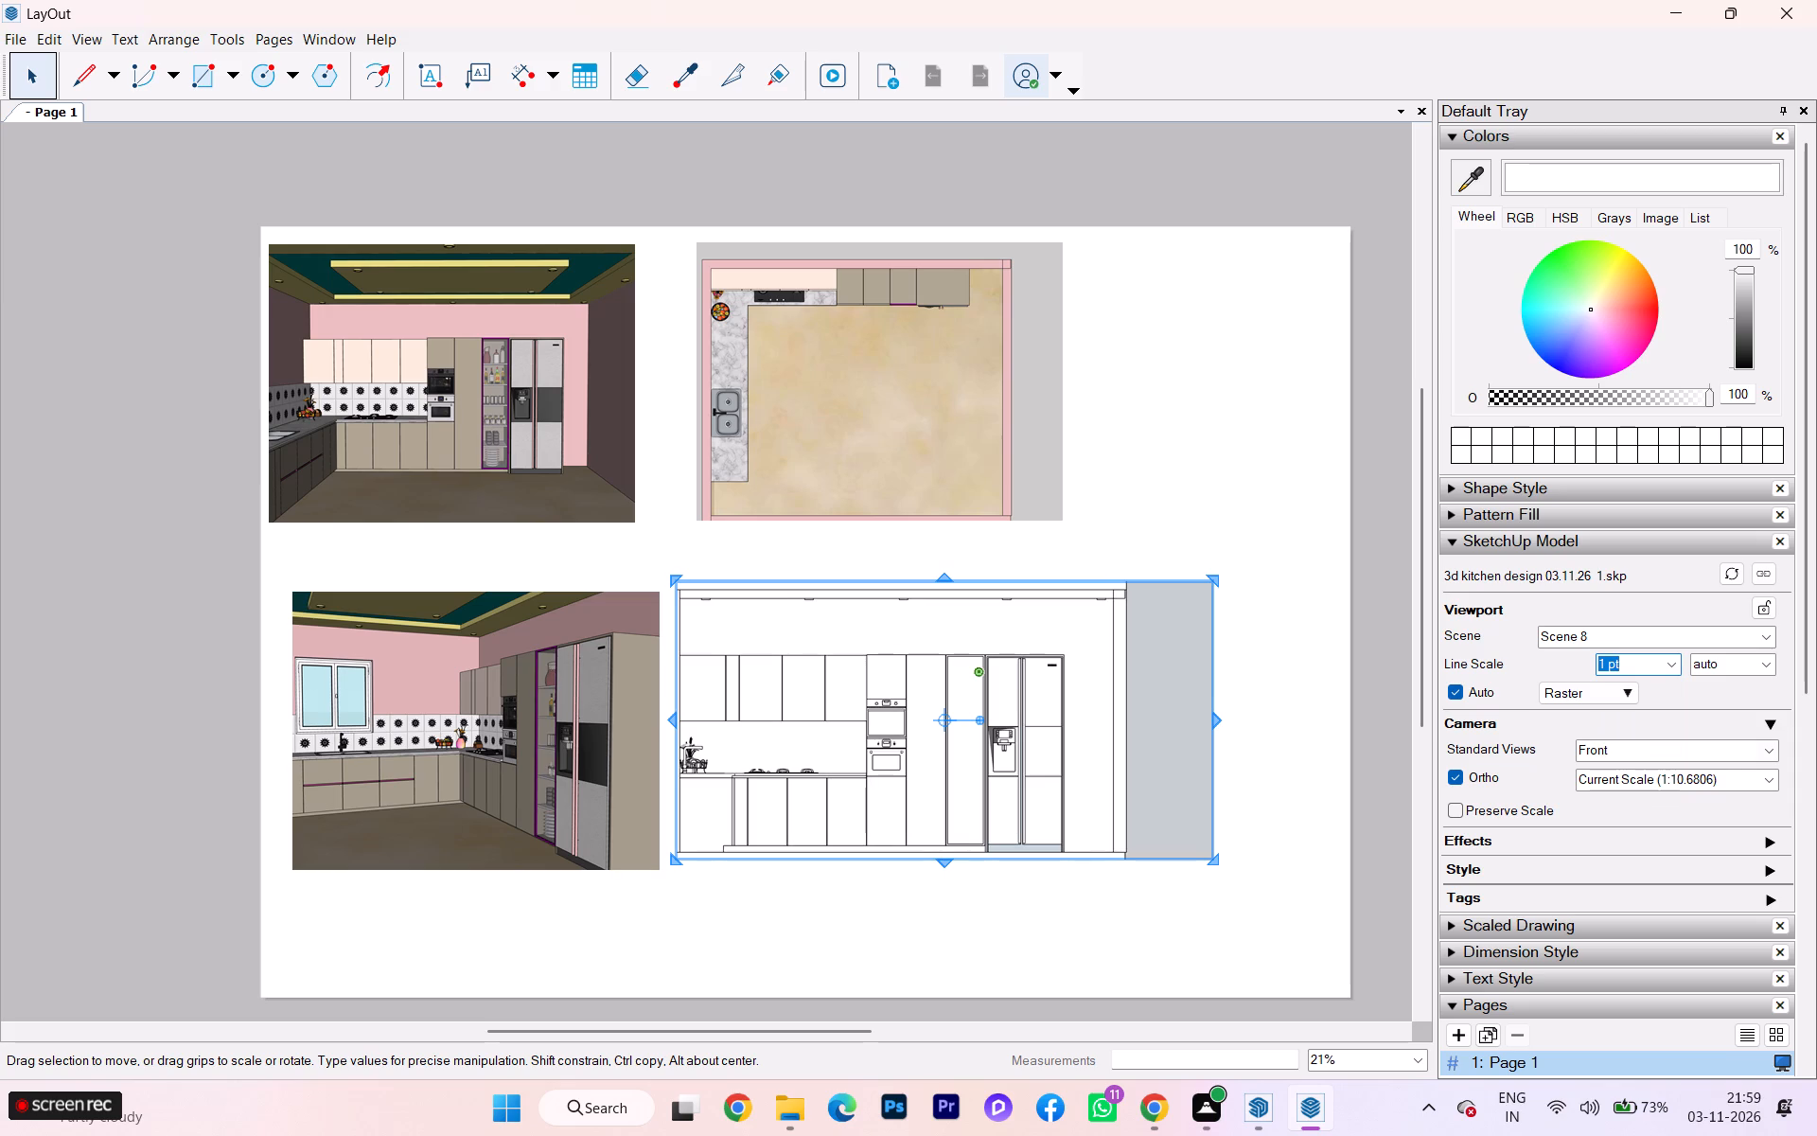
Switch the Scene 8 viewport's rendering mode to Vector.
{"action": "left_click", "coordinate": [1628, 696]}
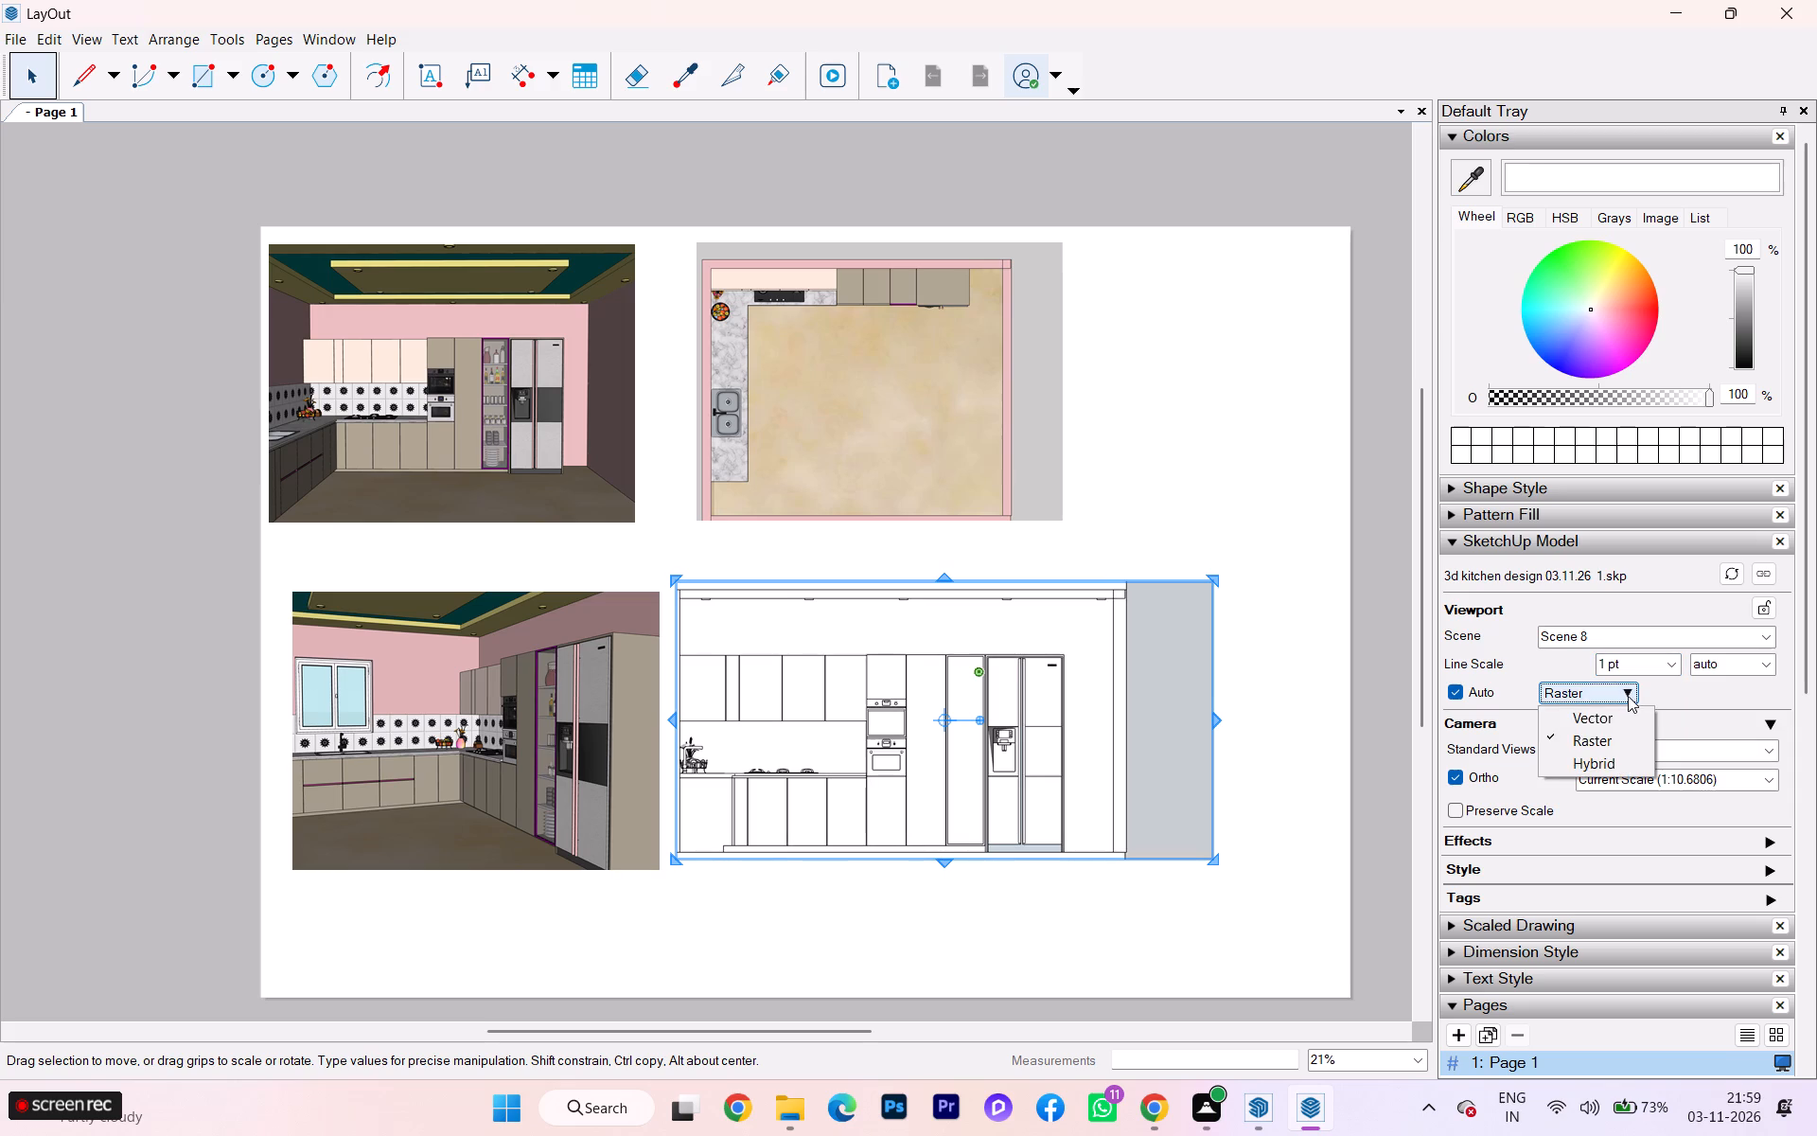
{"action": "left_click", "coordinate": [1593, 720]}
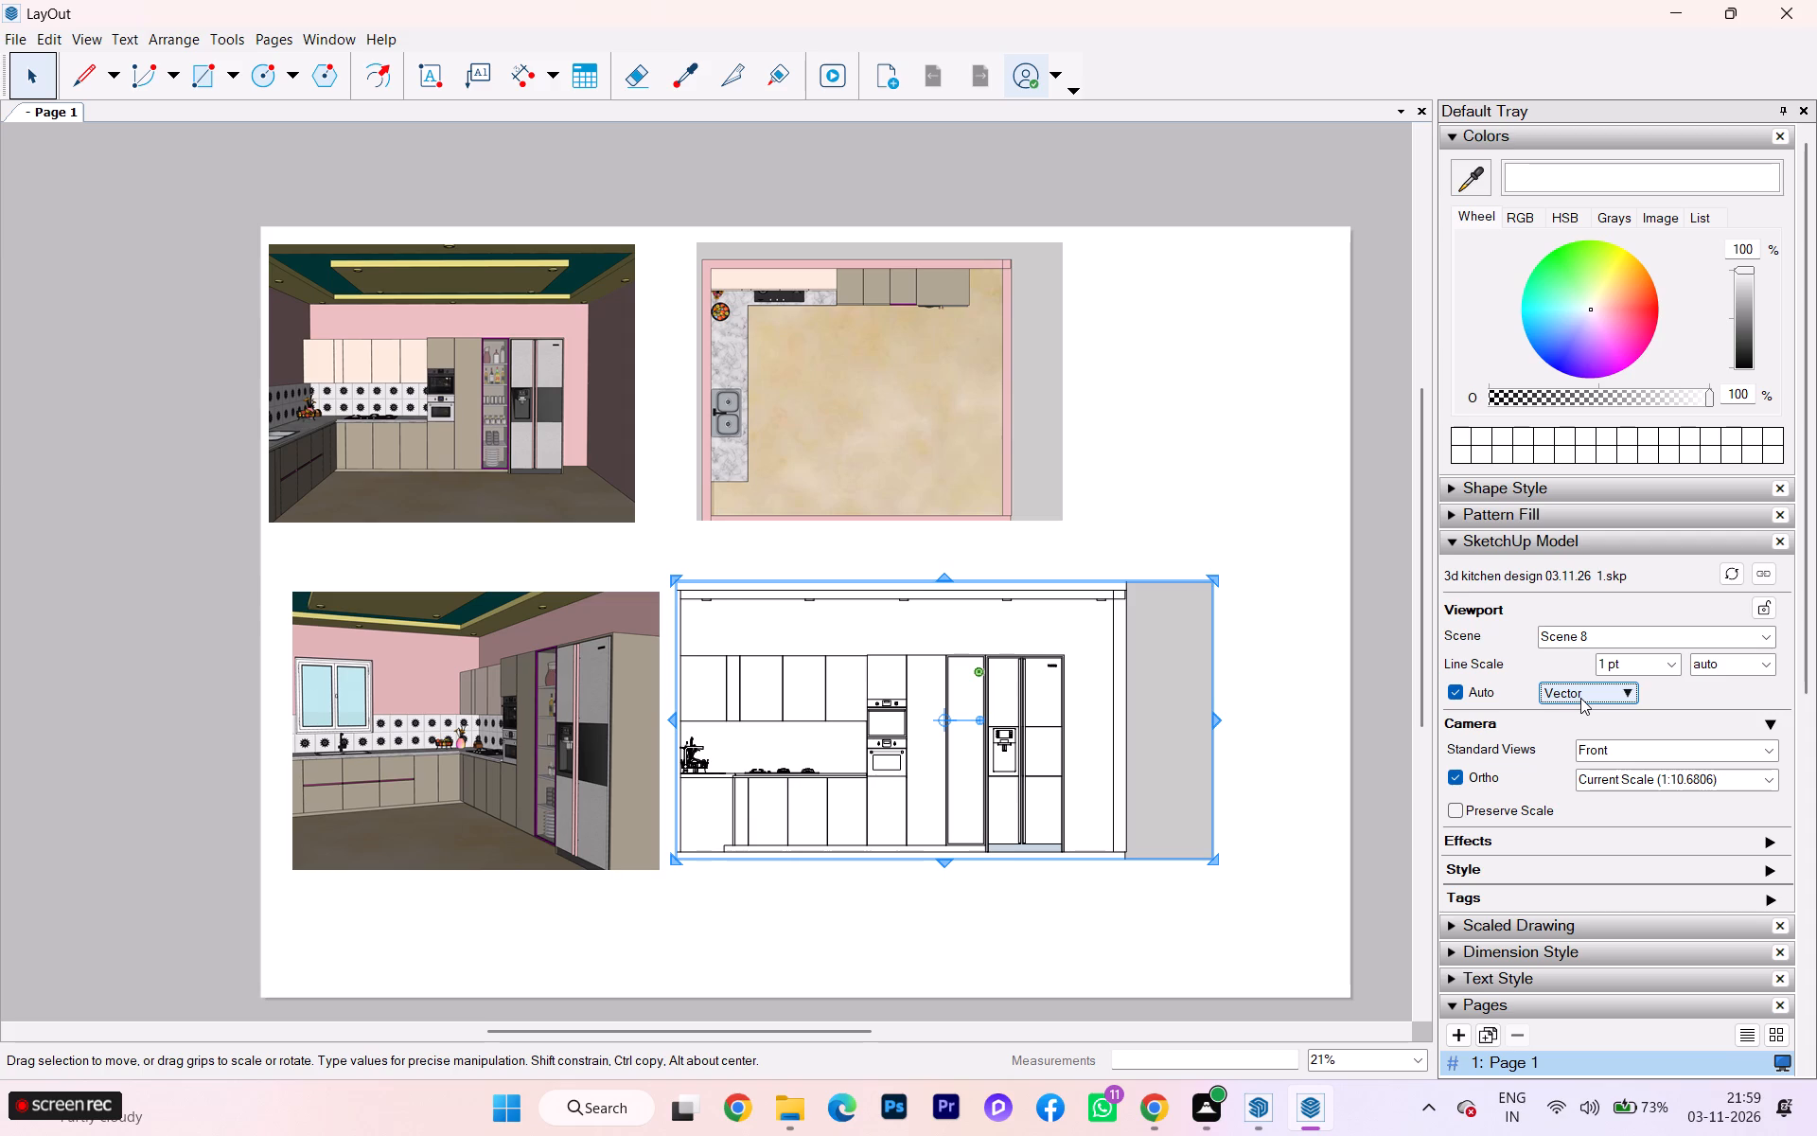
Try a 1 x dash scale on the Scene 8 viewport, and settle on 2 x.
{"action": "left_click", "coordinate": [1736, 662]}
{"action": "left_click", "coordinate": [1762, 661]}
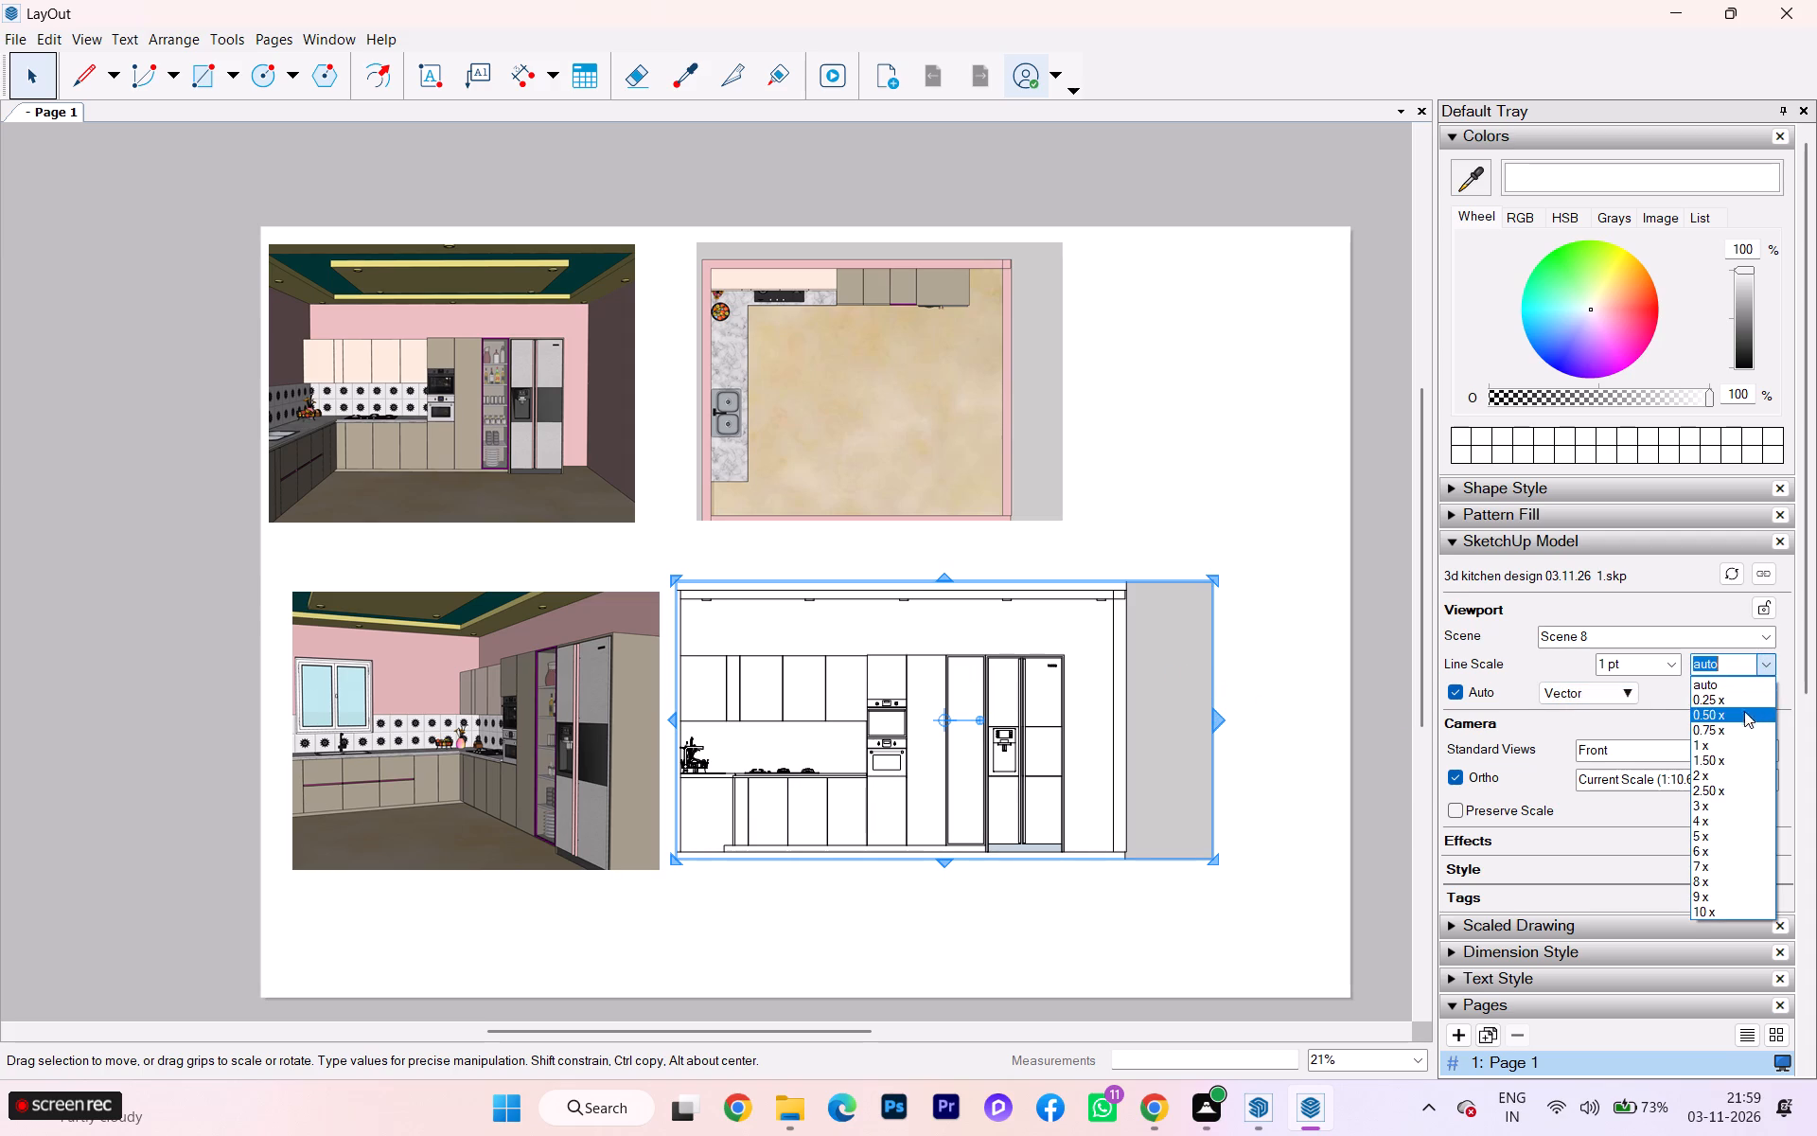
{"action": "left_click", "coordinate": [1715, 740]}
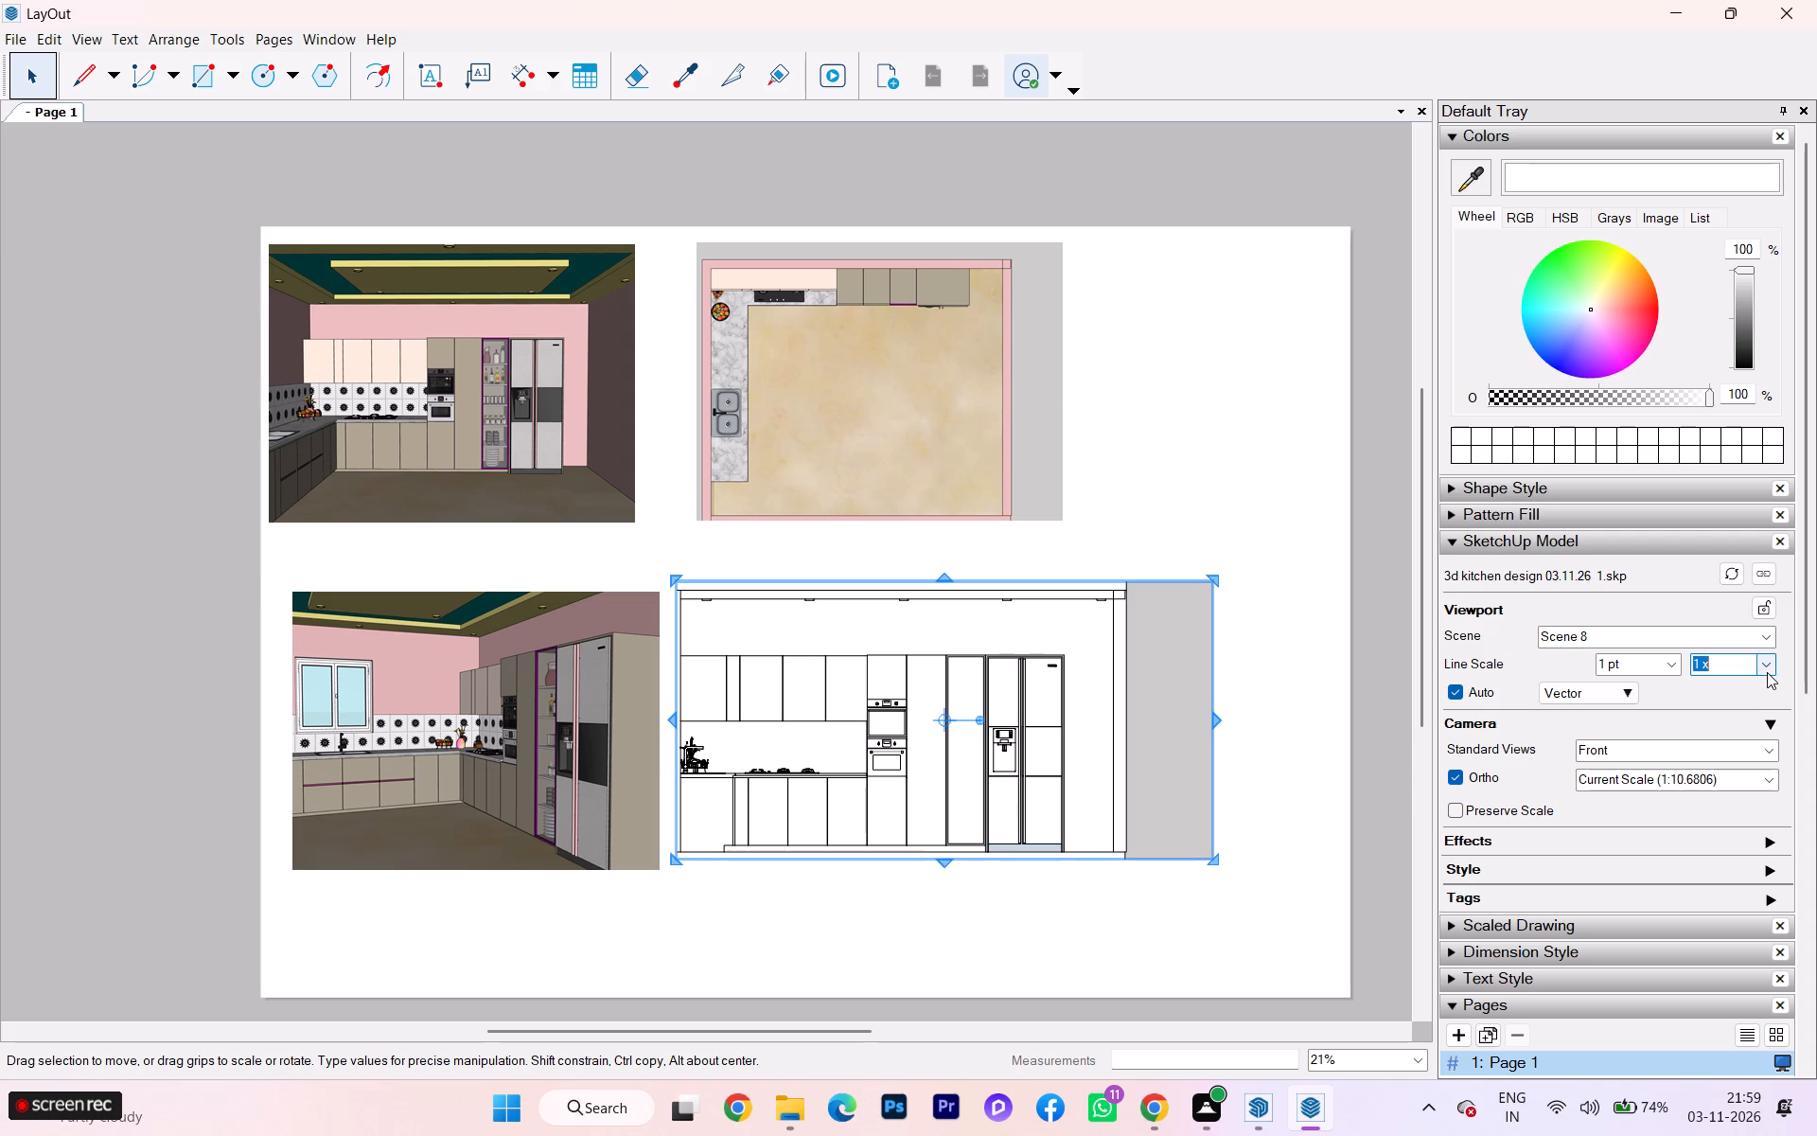
{"action": "left_click", "coordinate": [1772, 668]}
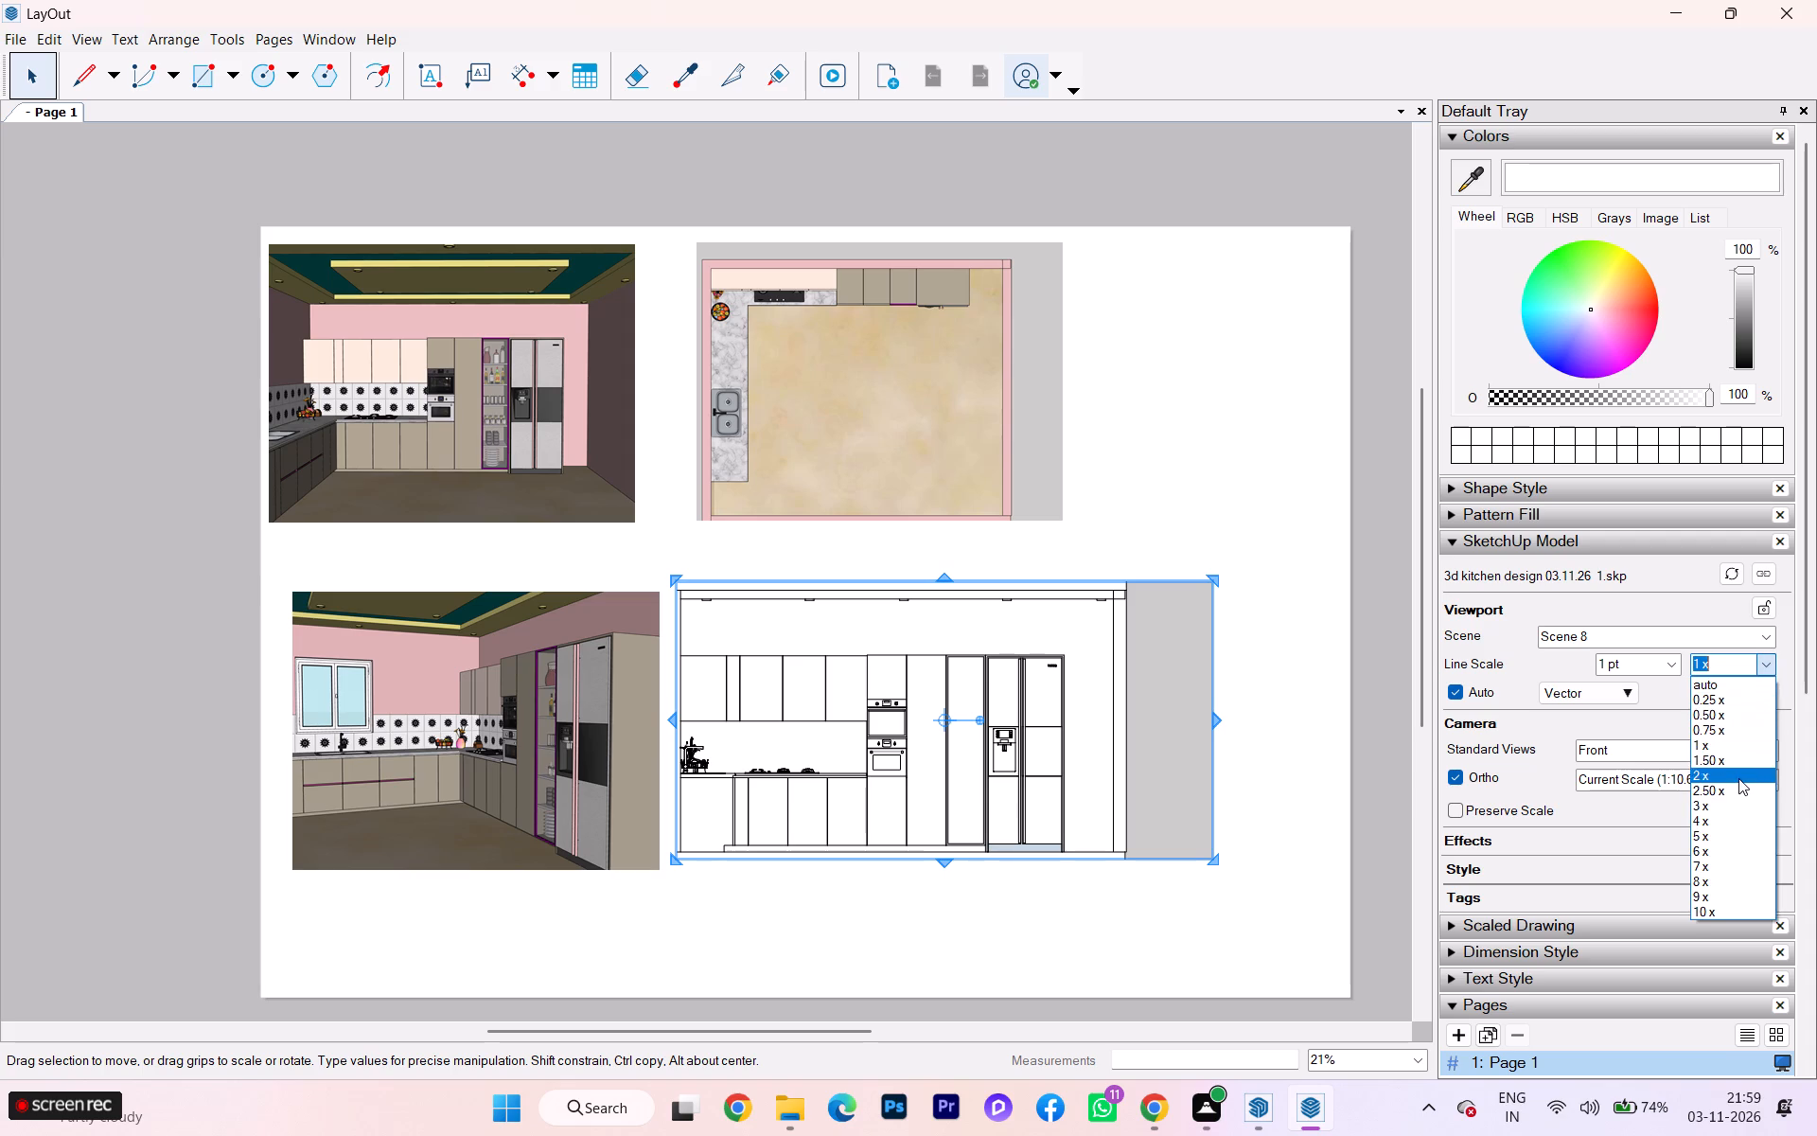
{"action": "left_click", "coordinate": [1721, 768]}
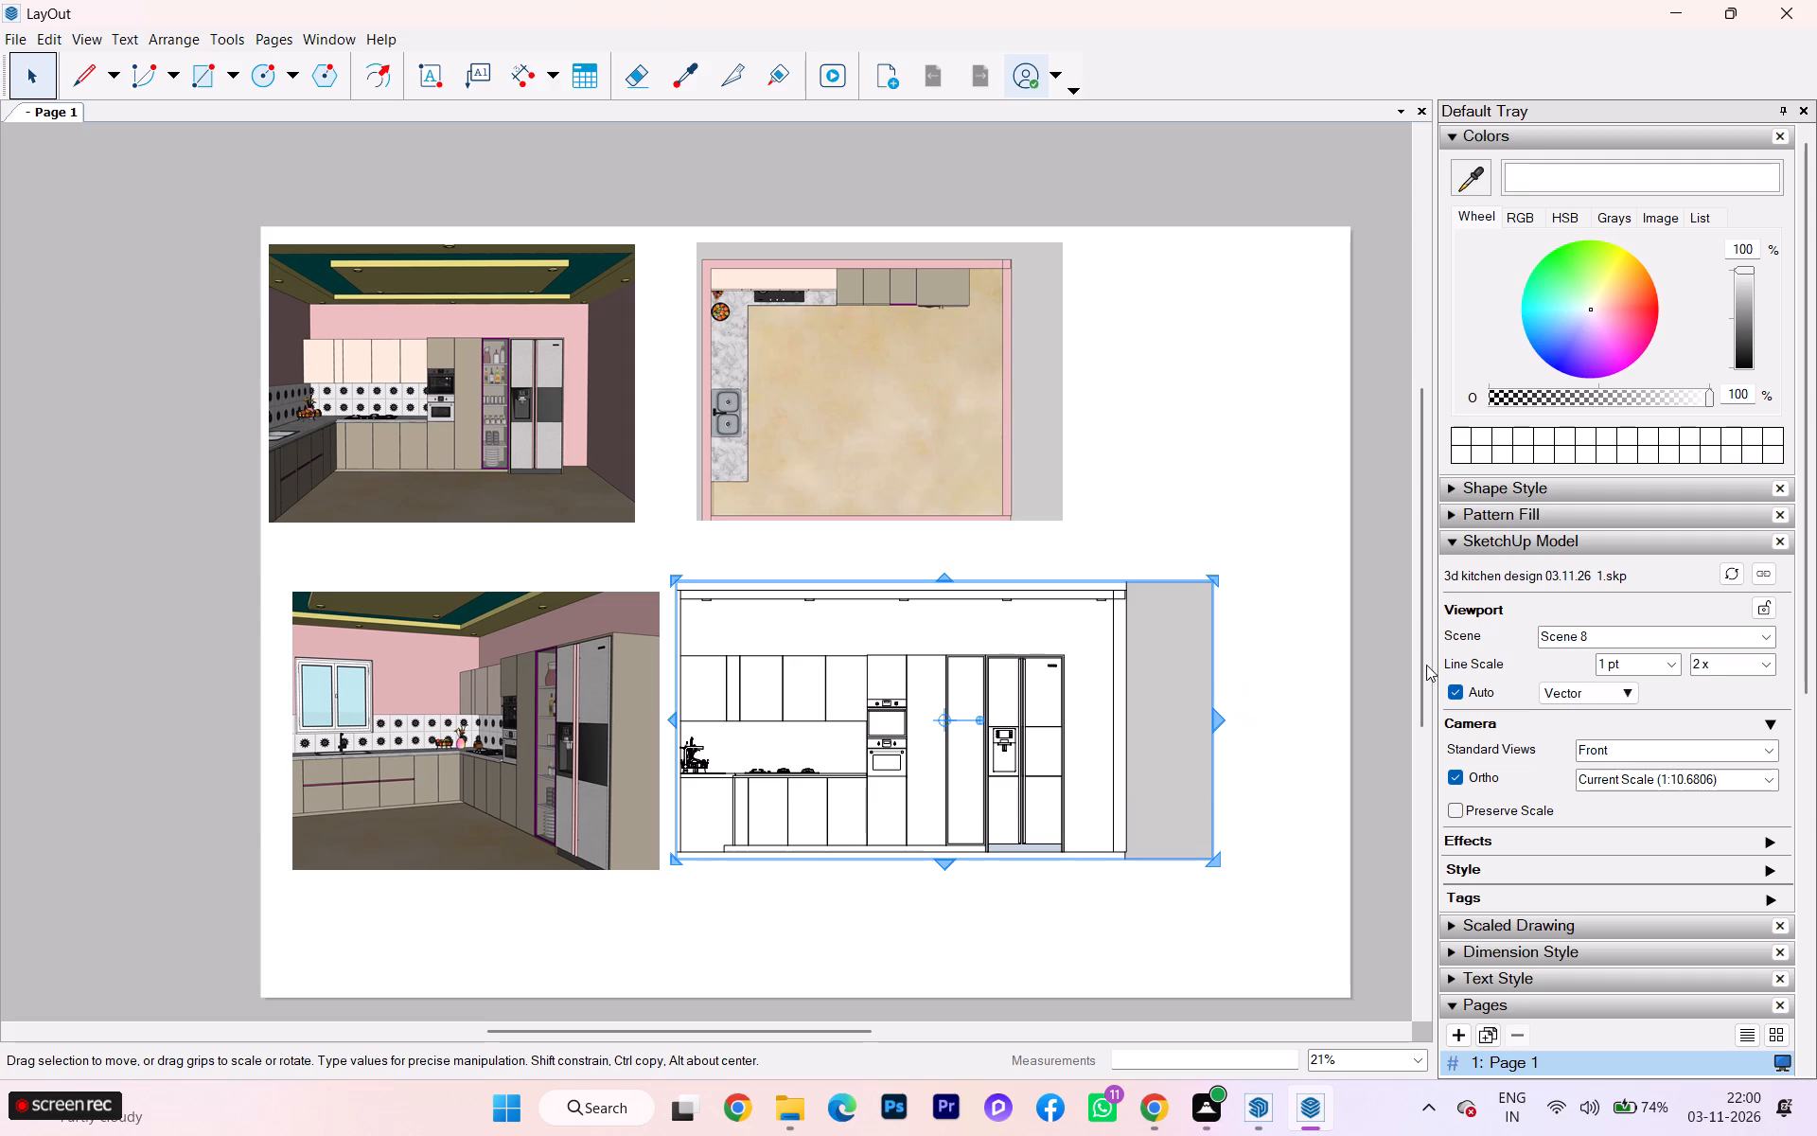
Set the Scene 8 viewport's line scale to 0.60 pt and inspect its linework.
{"action": "left_click", "coordinate": [1671, 664]}
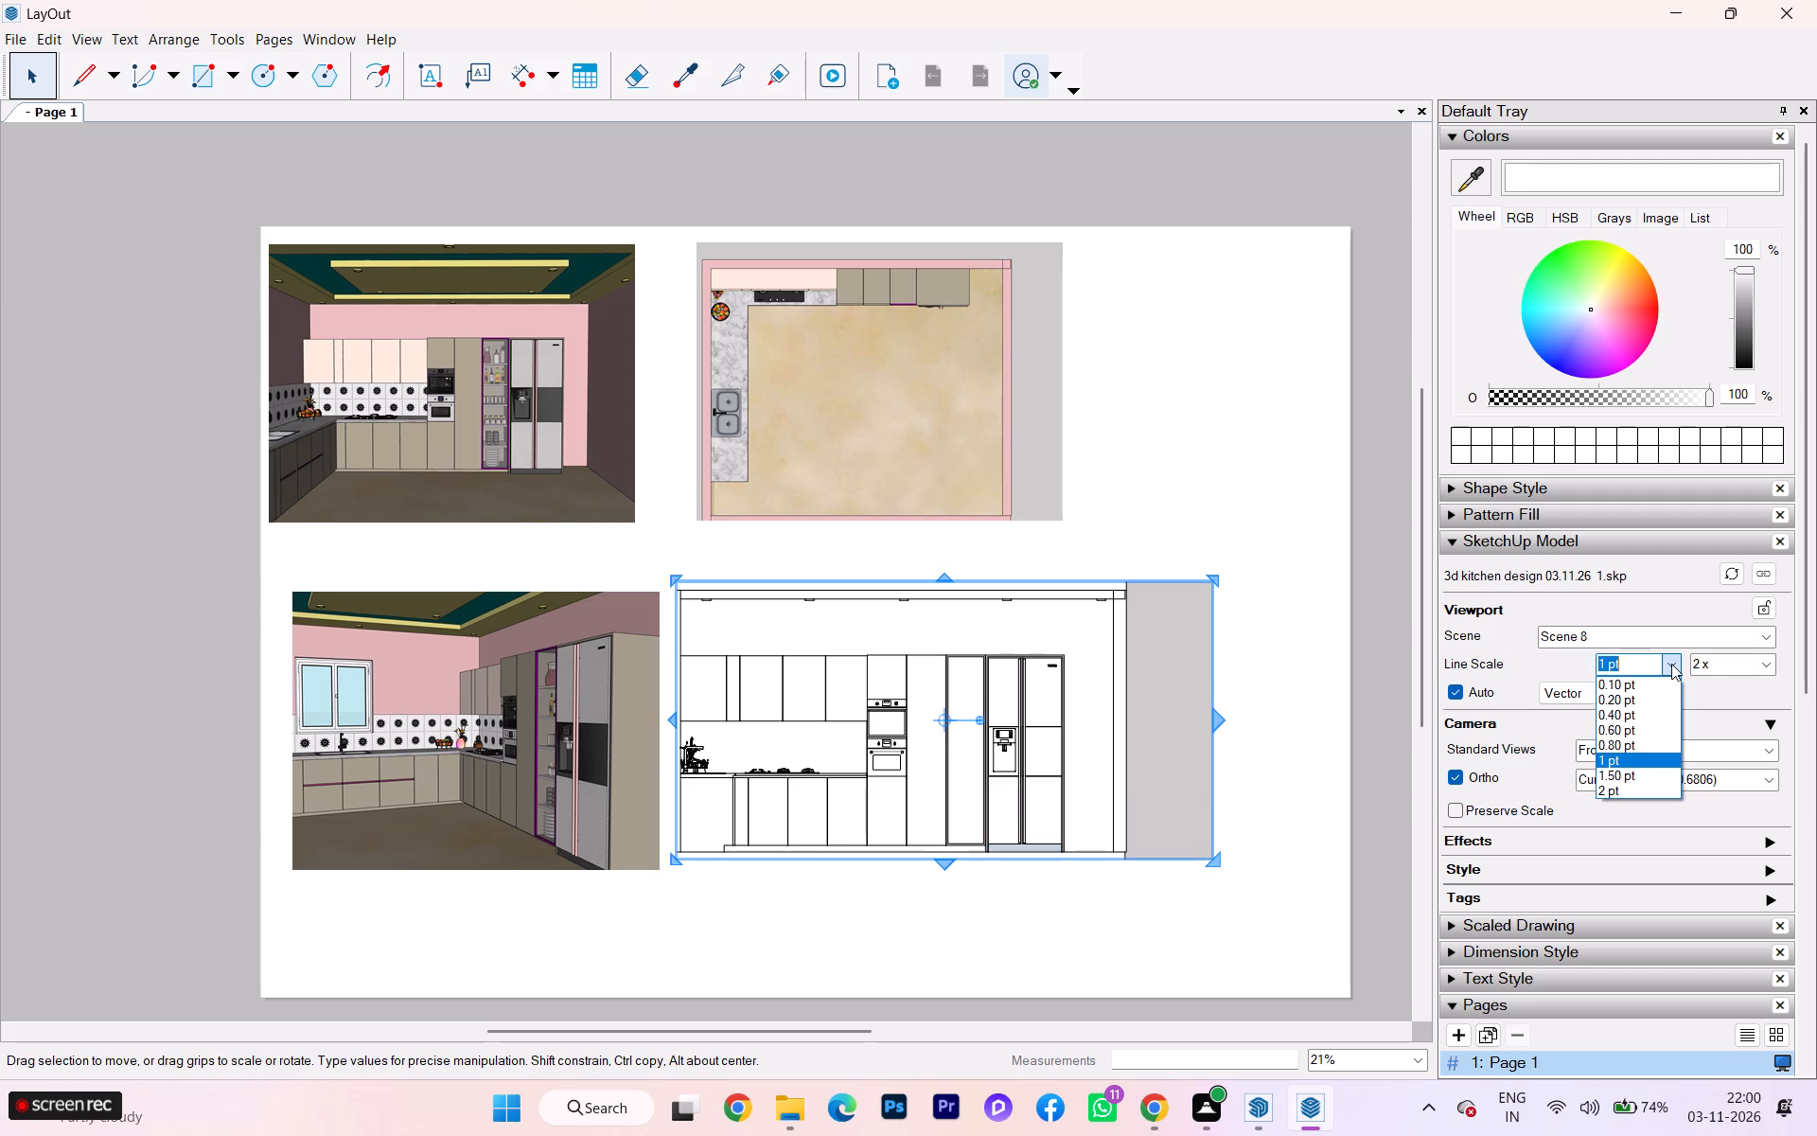
{"action": "left_click", "coordinate": [1642, 724]}
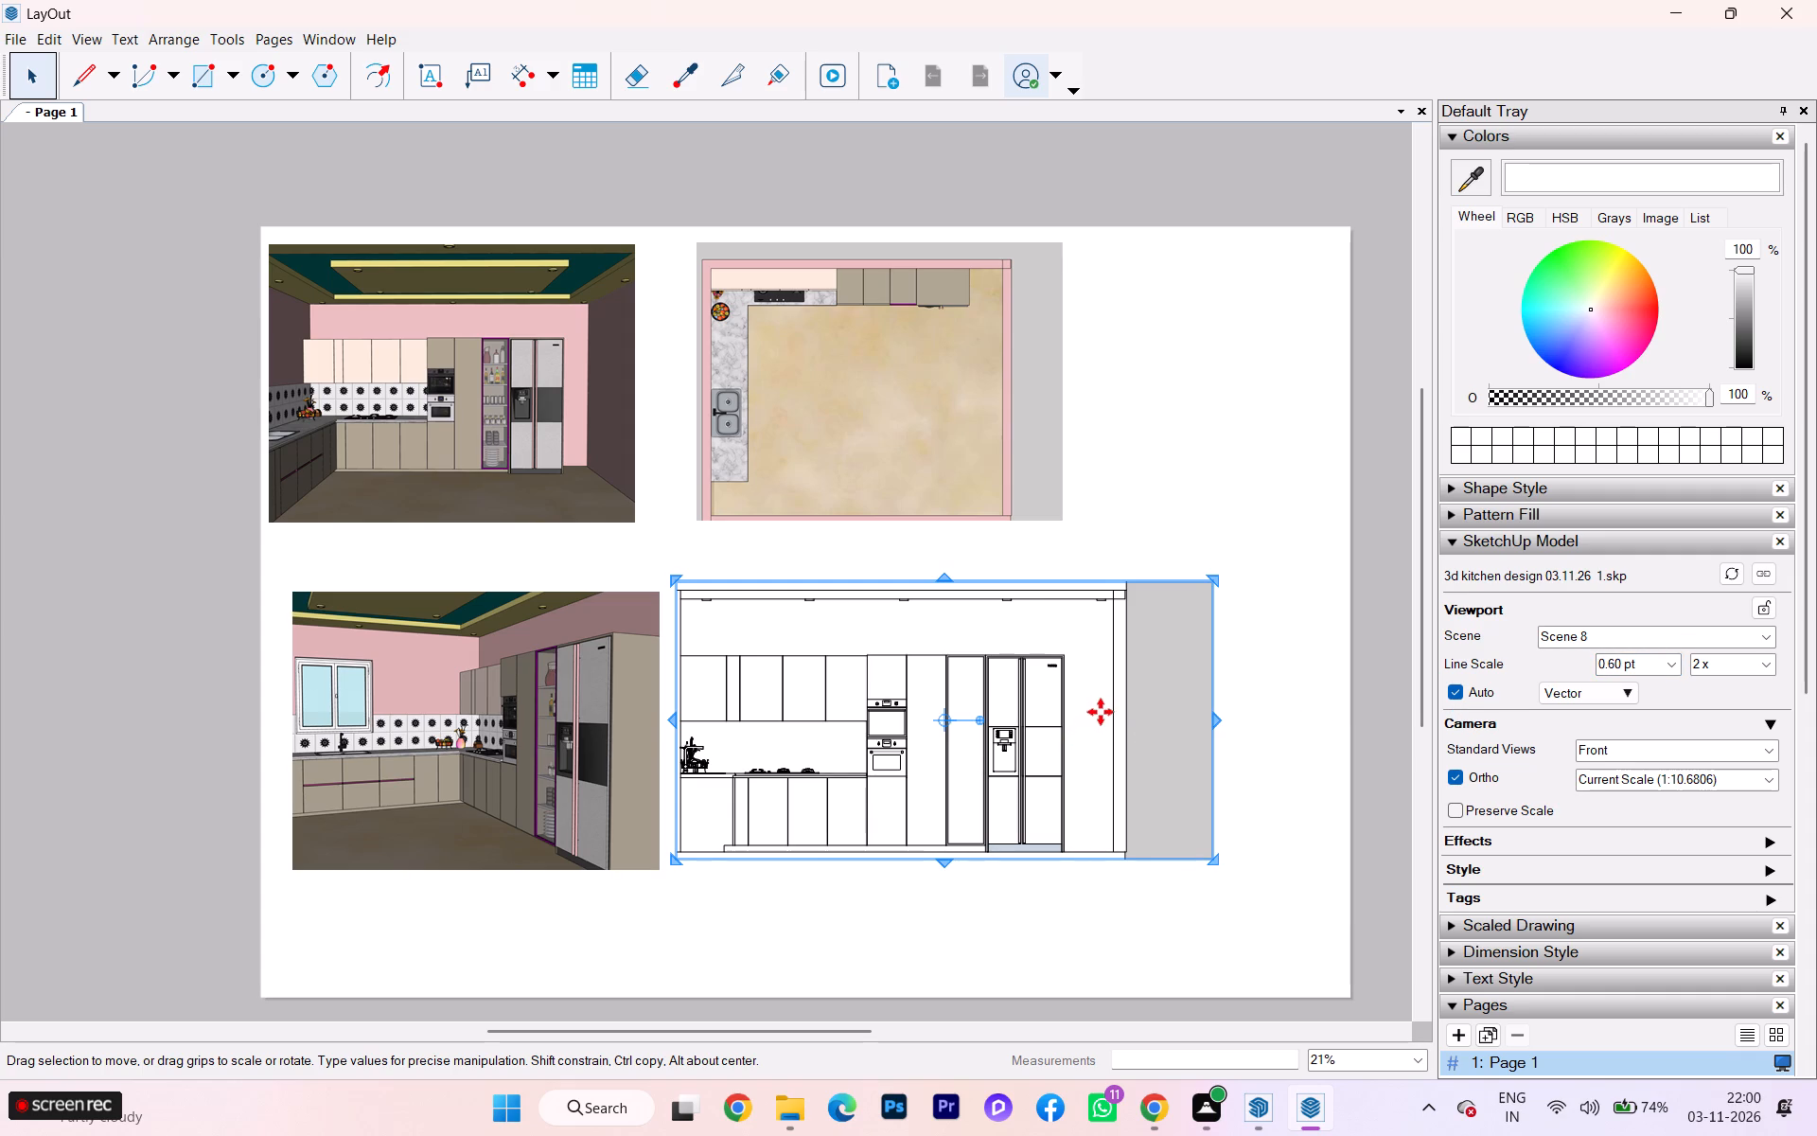
{"action": "left_click", "coordinate": [1309, 437]}
{"action": "scroll", "coordinate": [1111, 639], "scroll_direction": "up", "scroll_amount": 4}
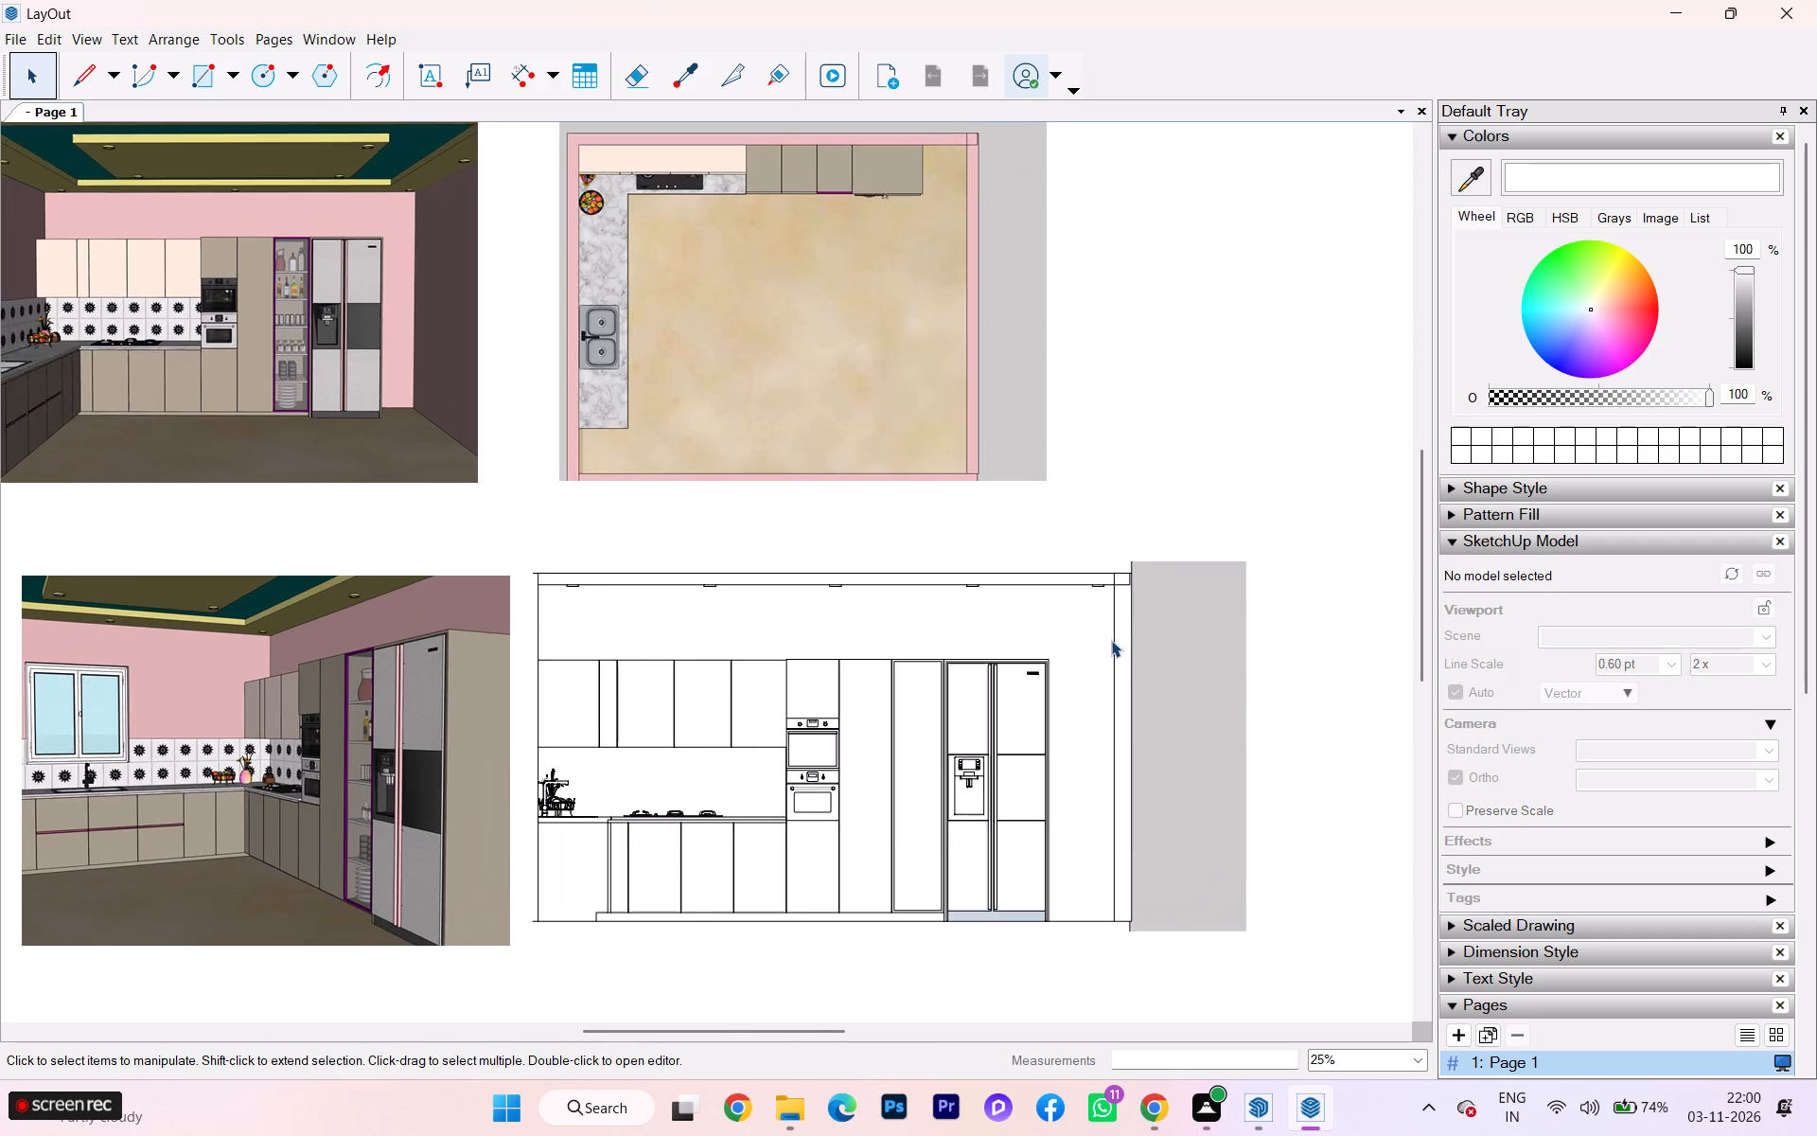
{"action": "scroll", "coordinate": [1111, 640], "scroll_direction": "up", "scroll_amount": 1}
{"action": "scroll", "coordinate": [1282, 633], "scroll_direction": "down", "scroll_amount": 3}
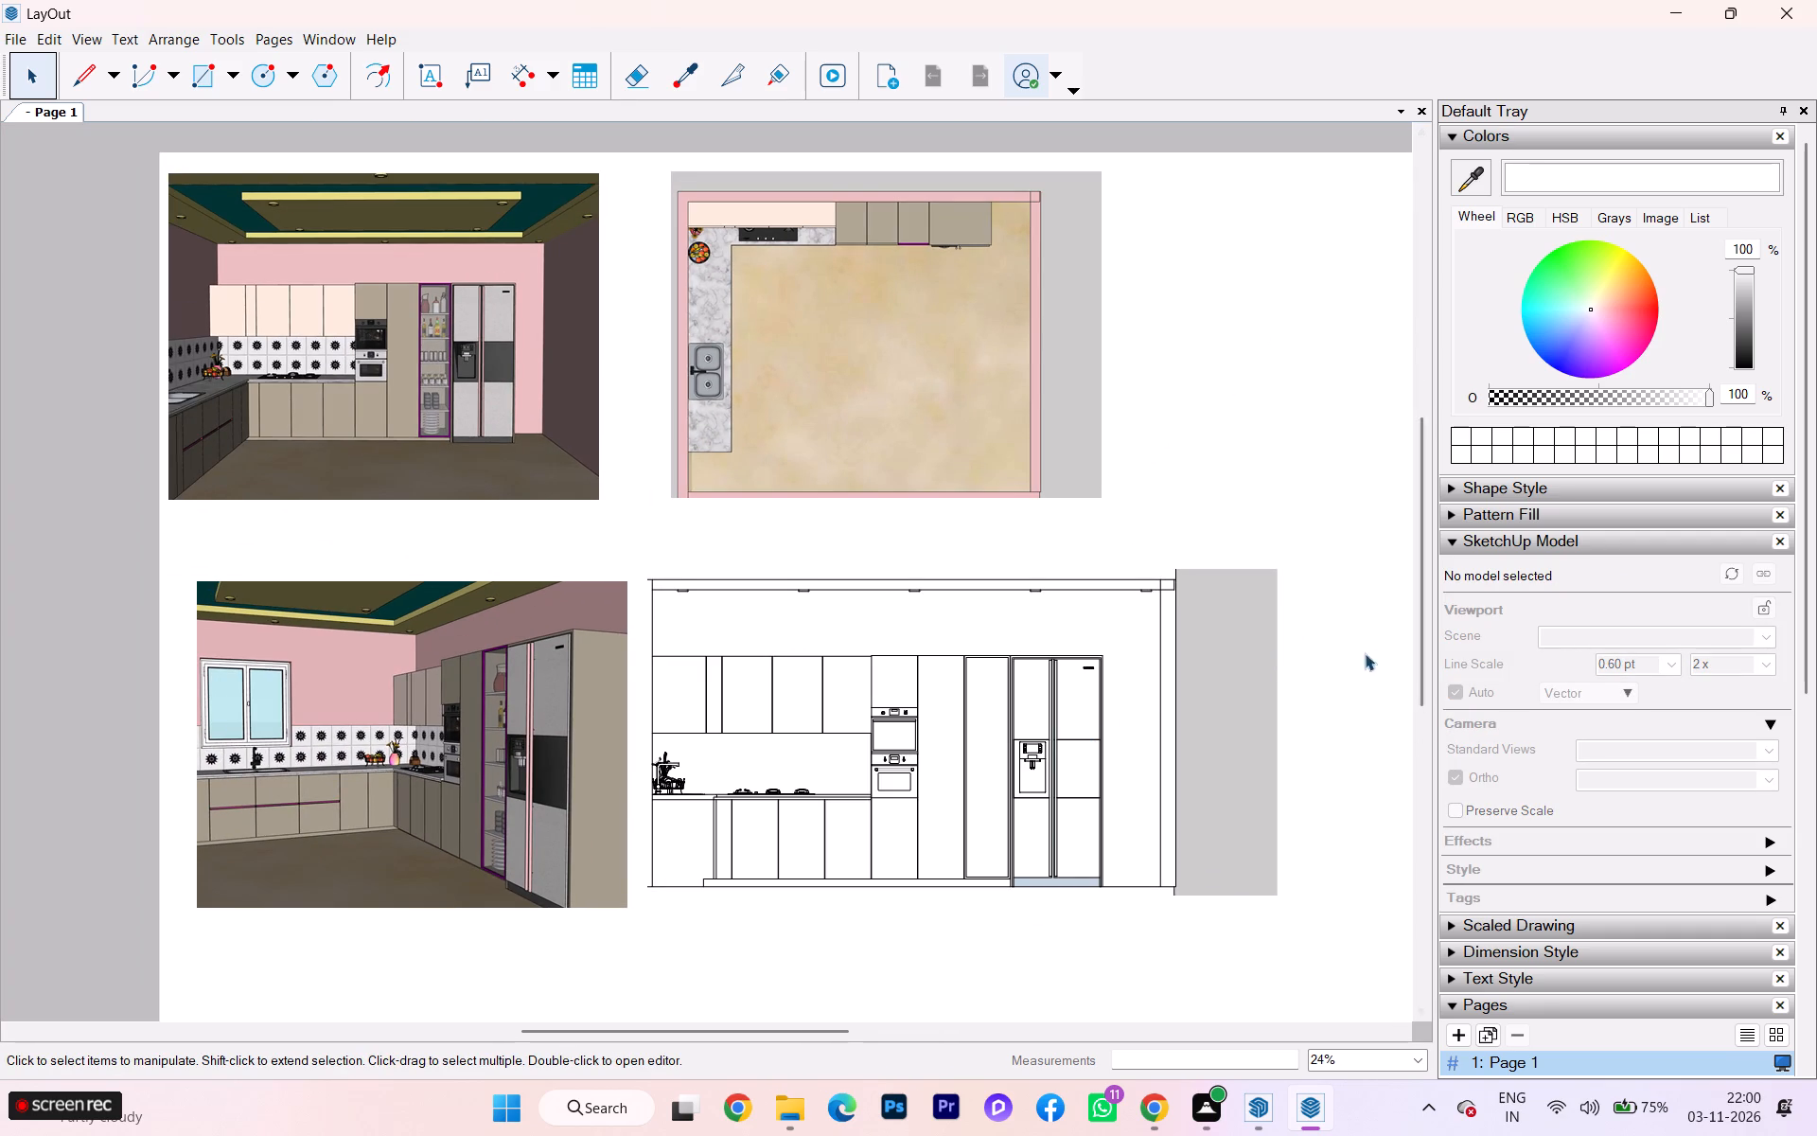
Examine the pattern, stroke, dash, scaled drawing and text style options with the Scene 8 viewport selected.
{"action": "left_click", "coordinate": [1173, 692]}
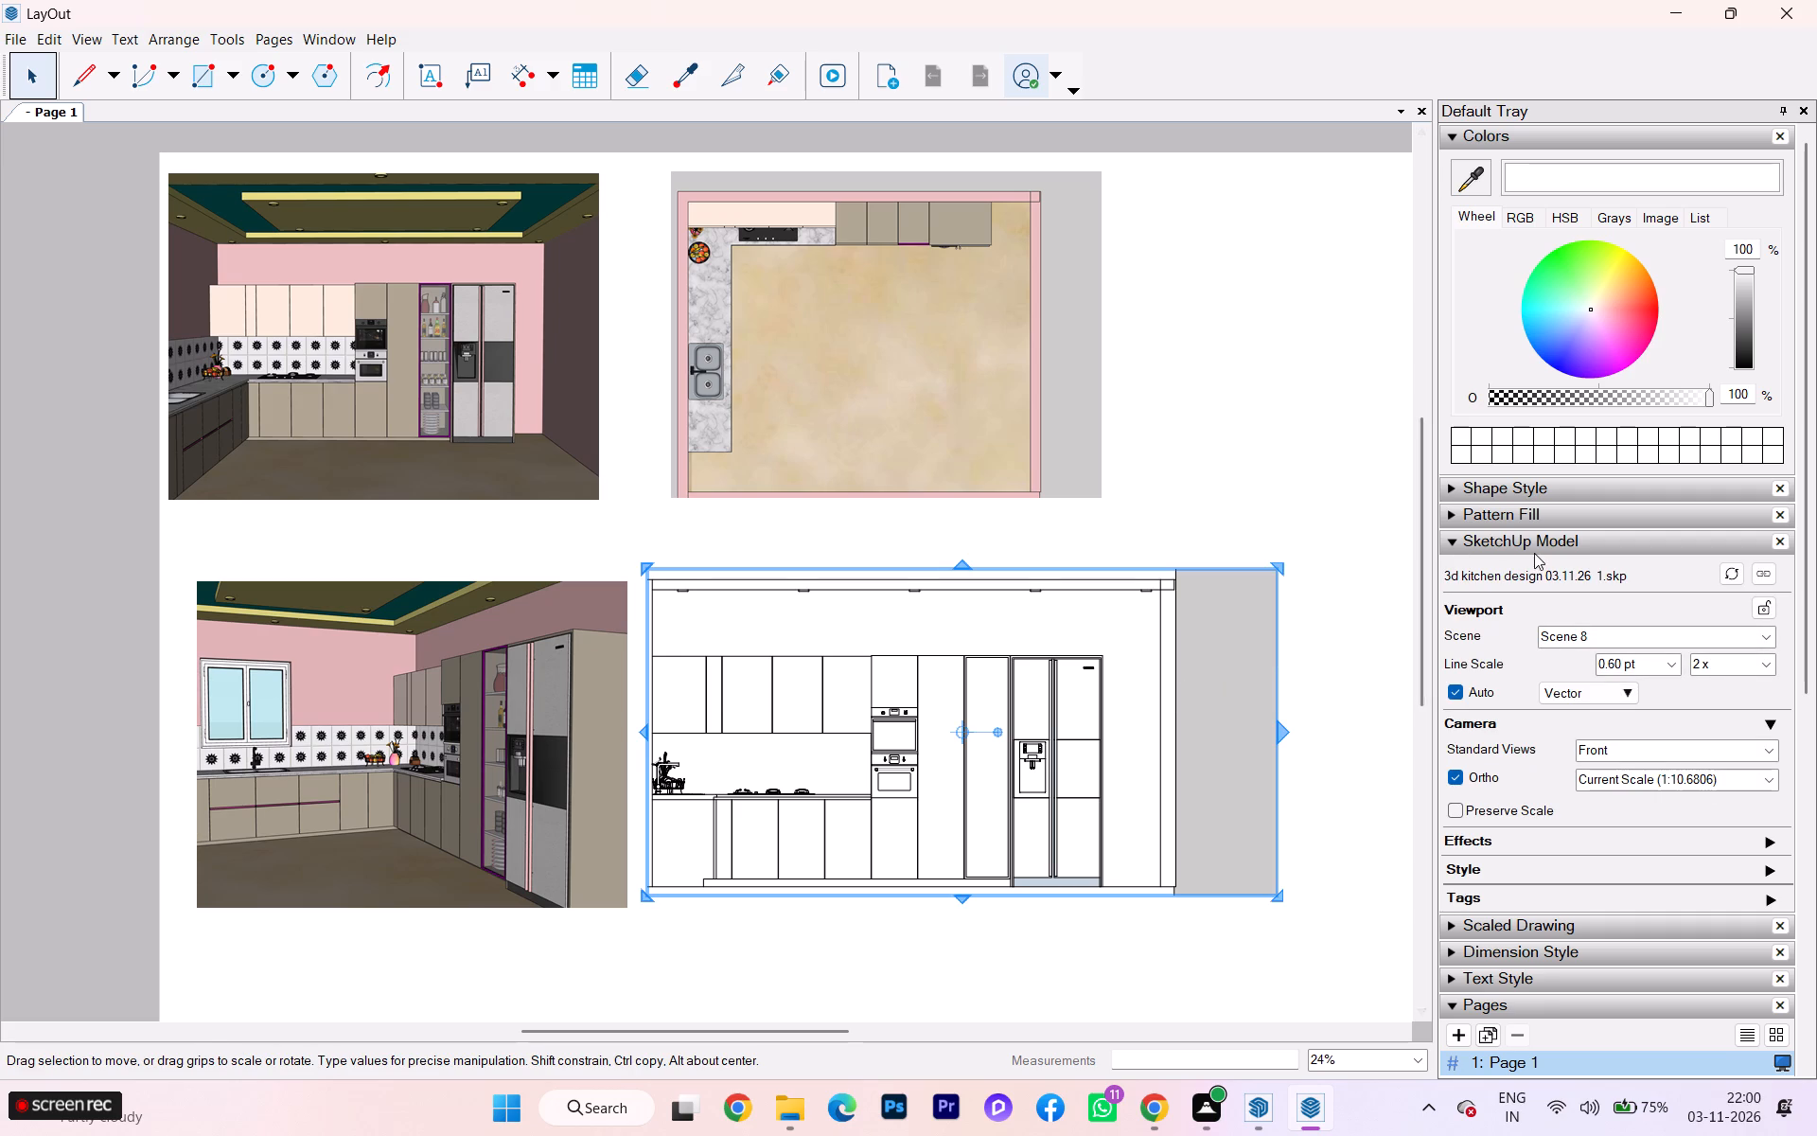
{"action": "left_click", "coordinate": [1509, 512]}
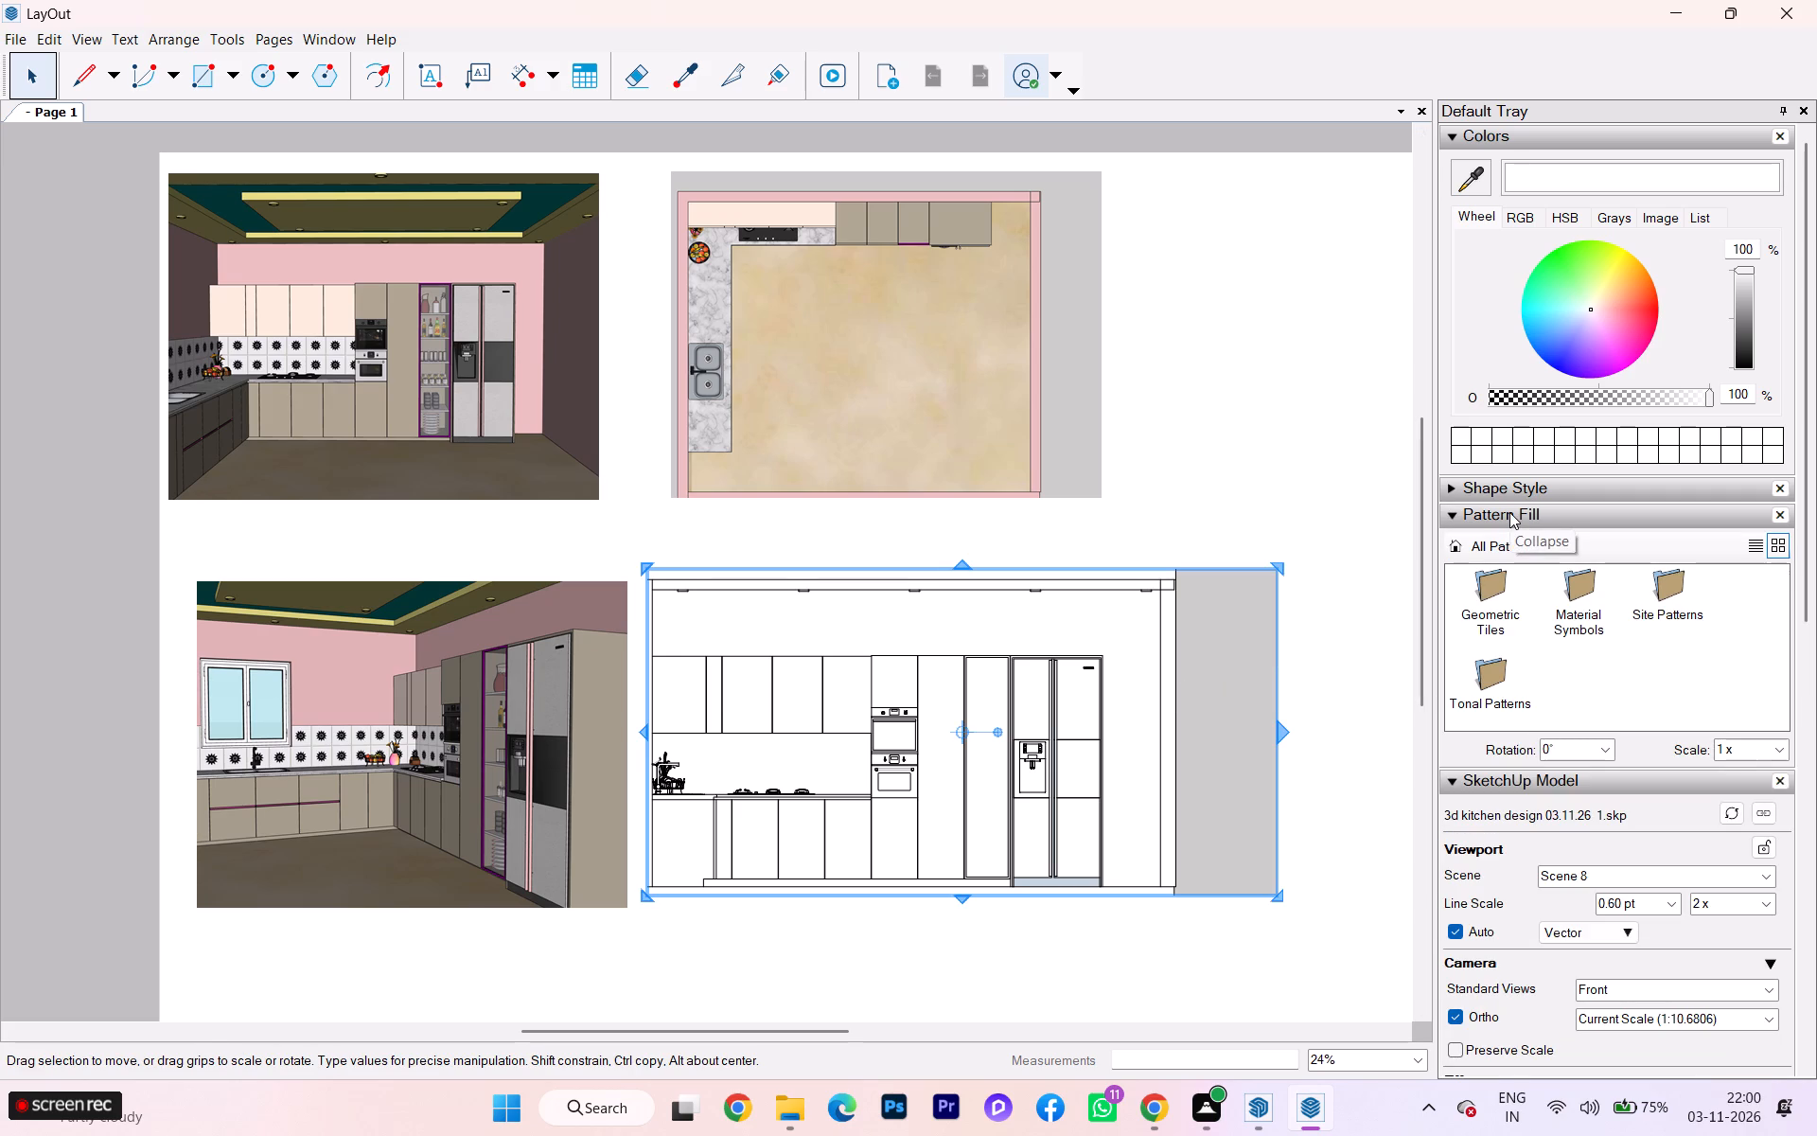
{"action": "left_click", "coordinate": [1501, 488]}
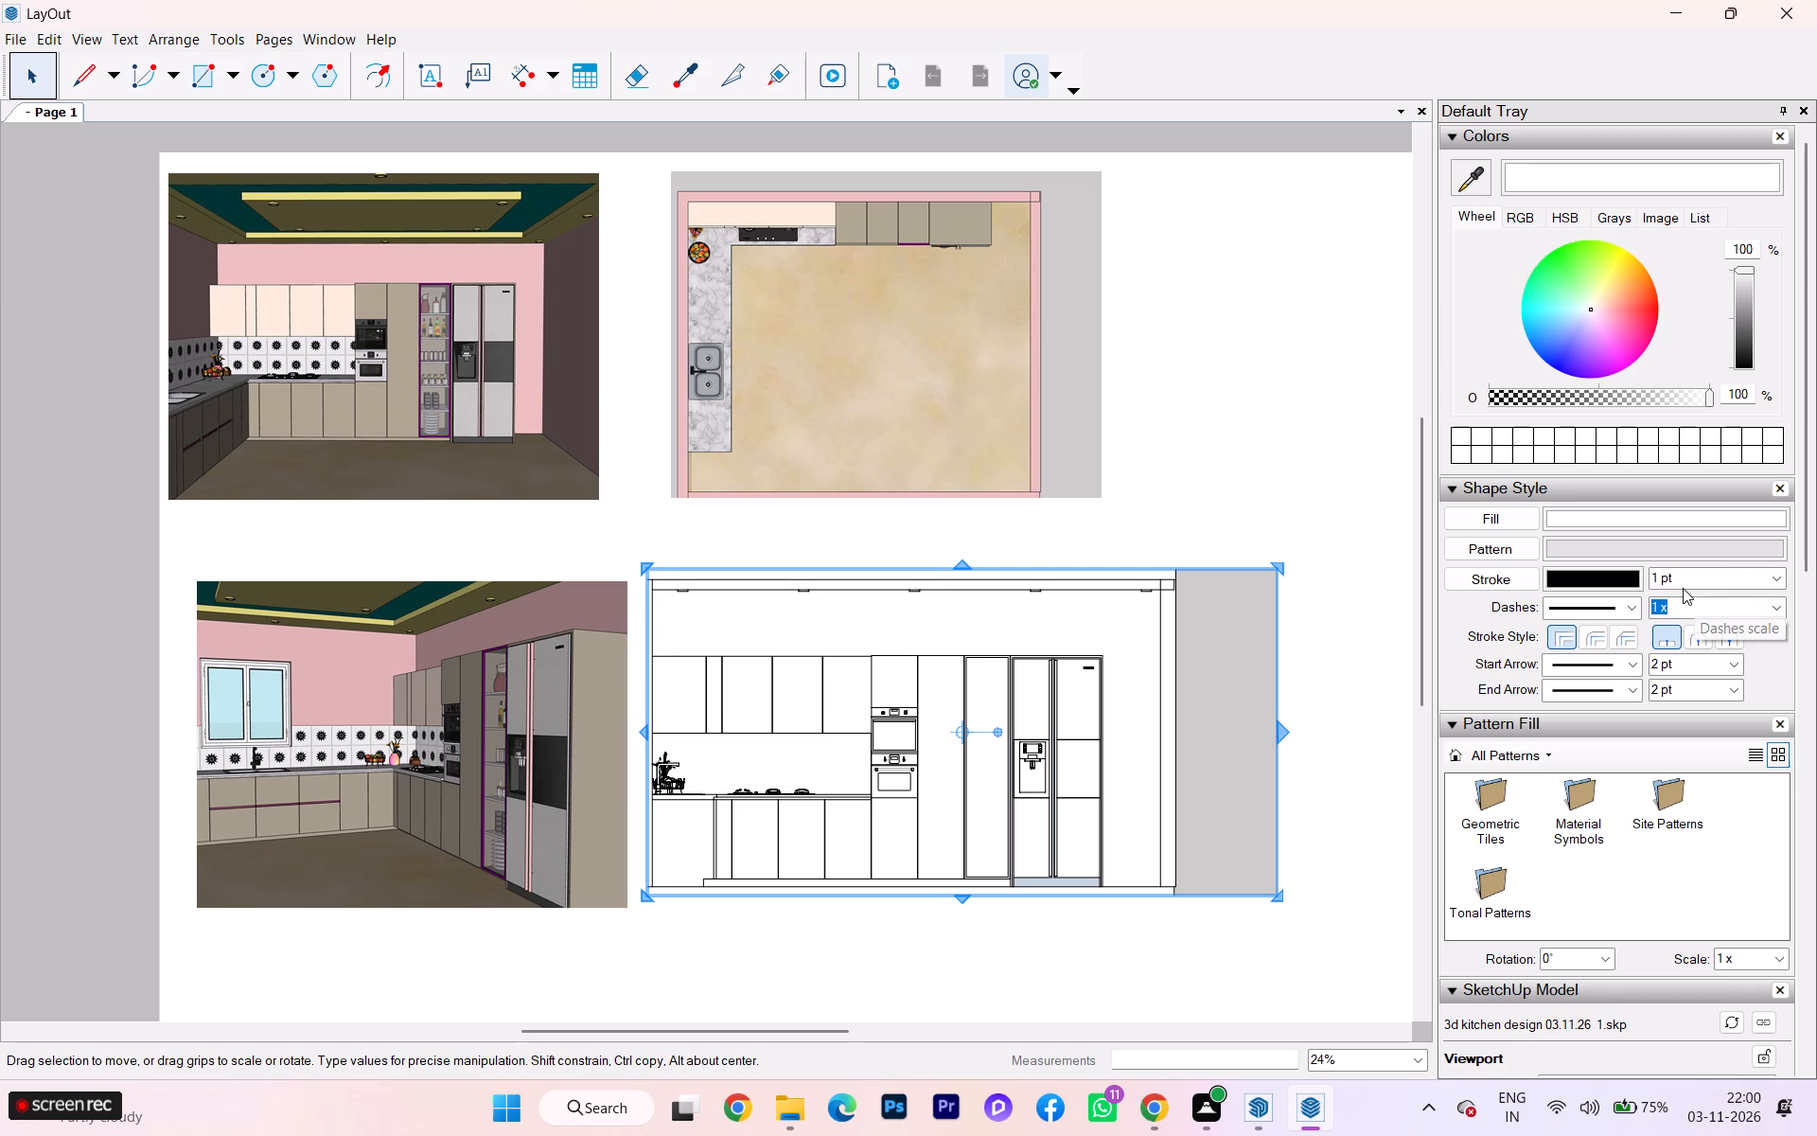
{"action": "left_click", "coordinate": [1750, 577]}
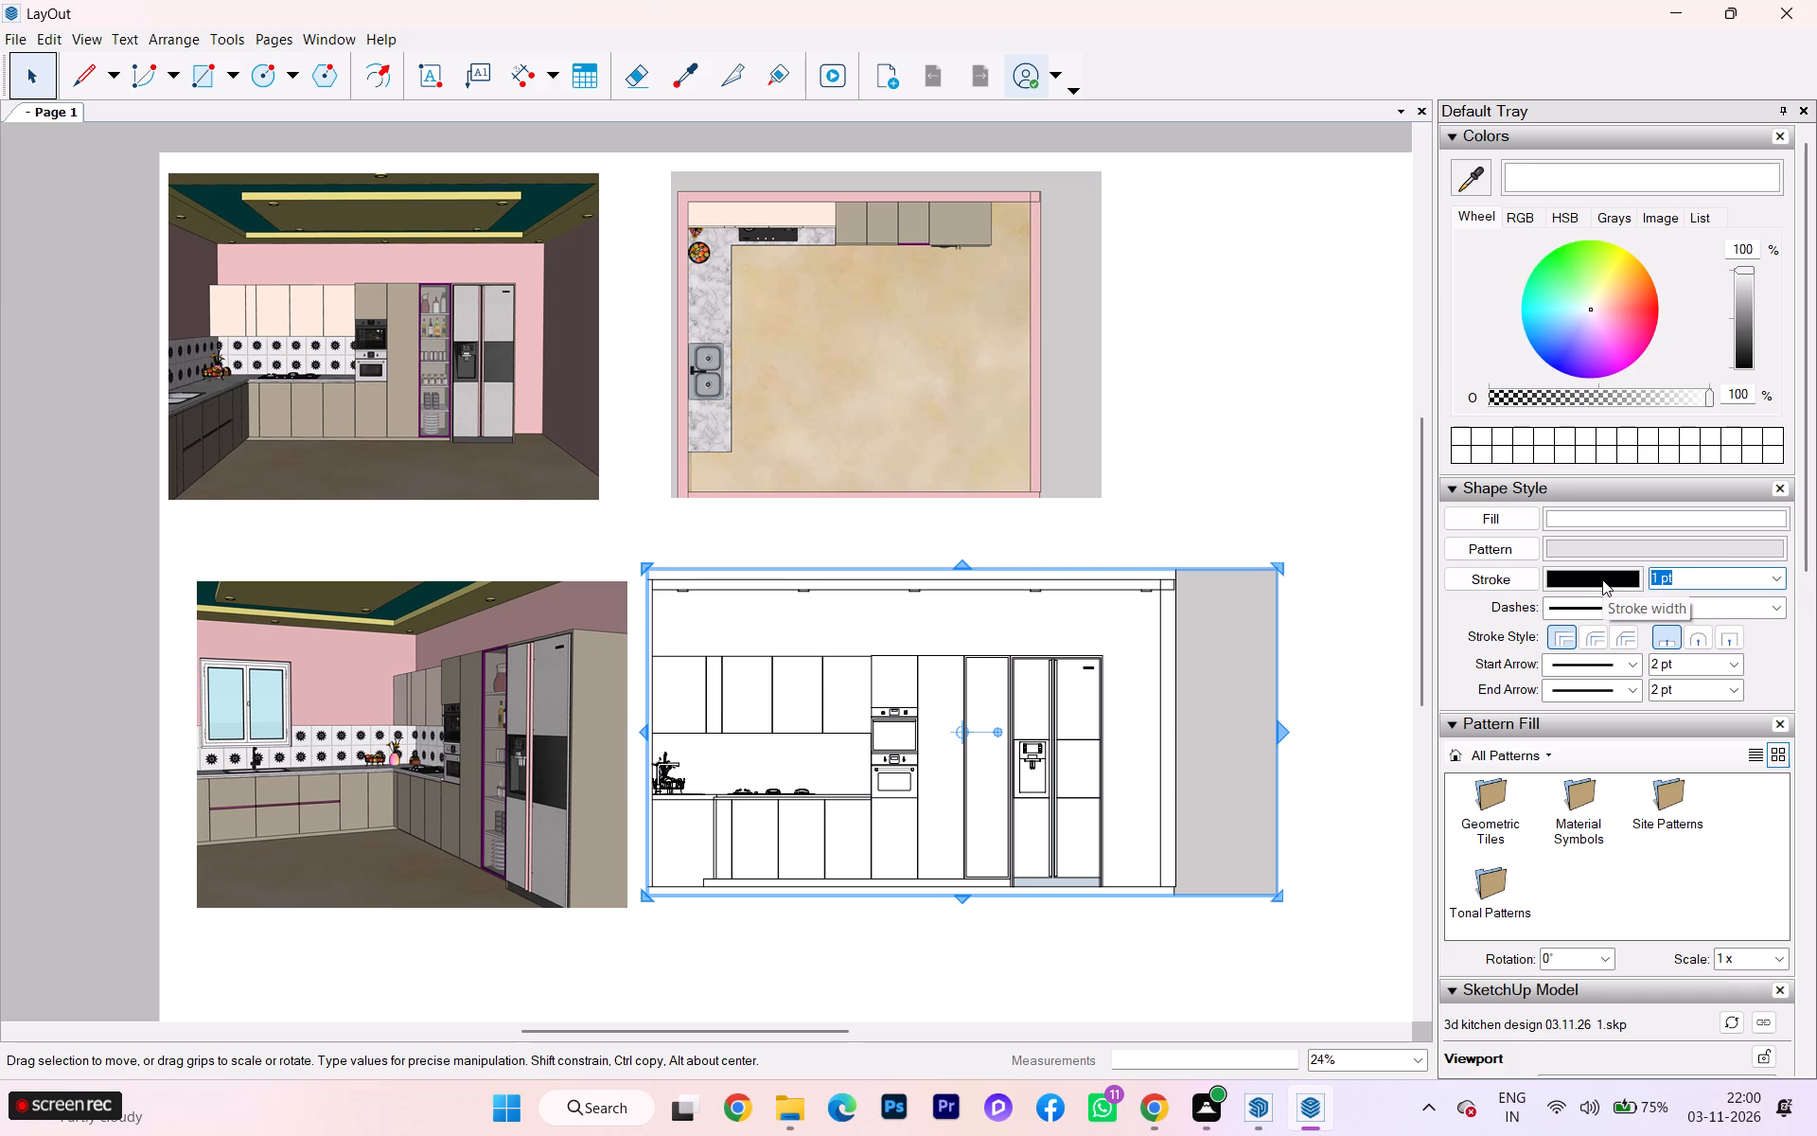
{"action": "left_click", "coordinate": [1614, 604]}
{"action": "left_click", "coordinate": [1639, 605]}
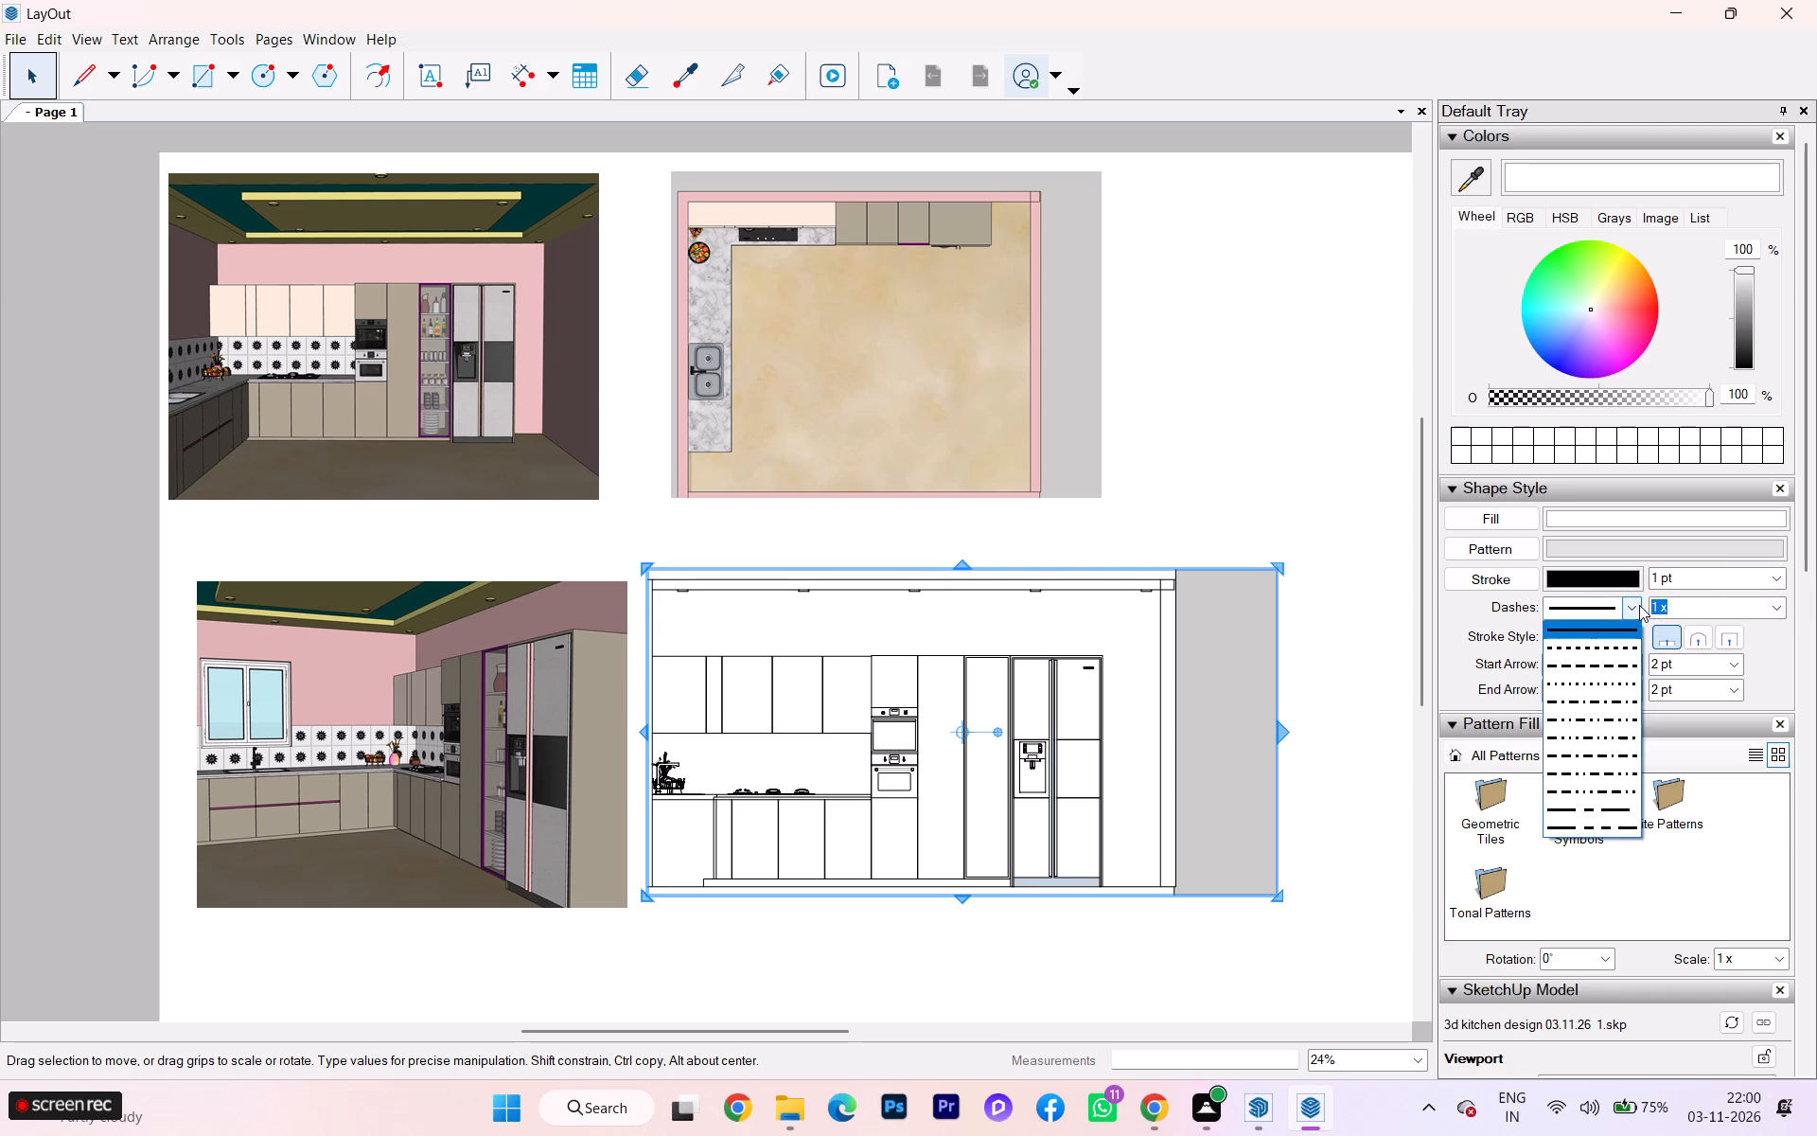
{"action": "left_click", "coordinate": [1639, 605]}
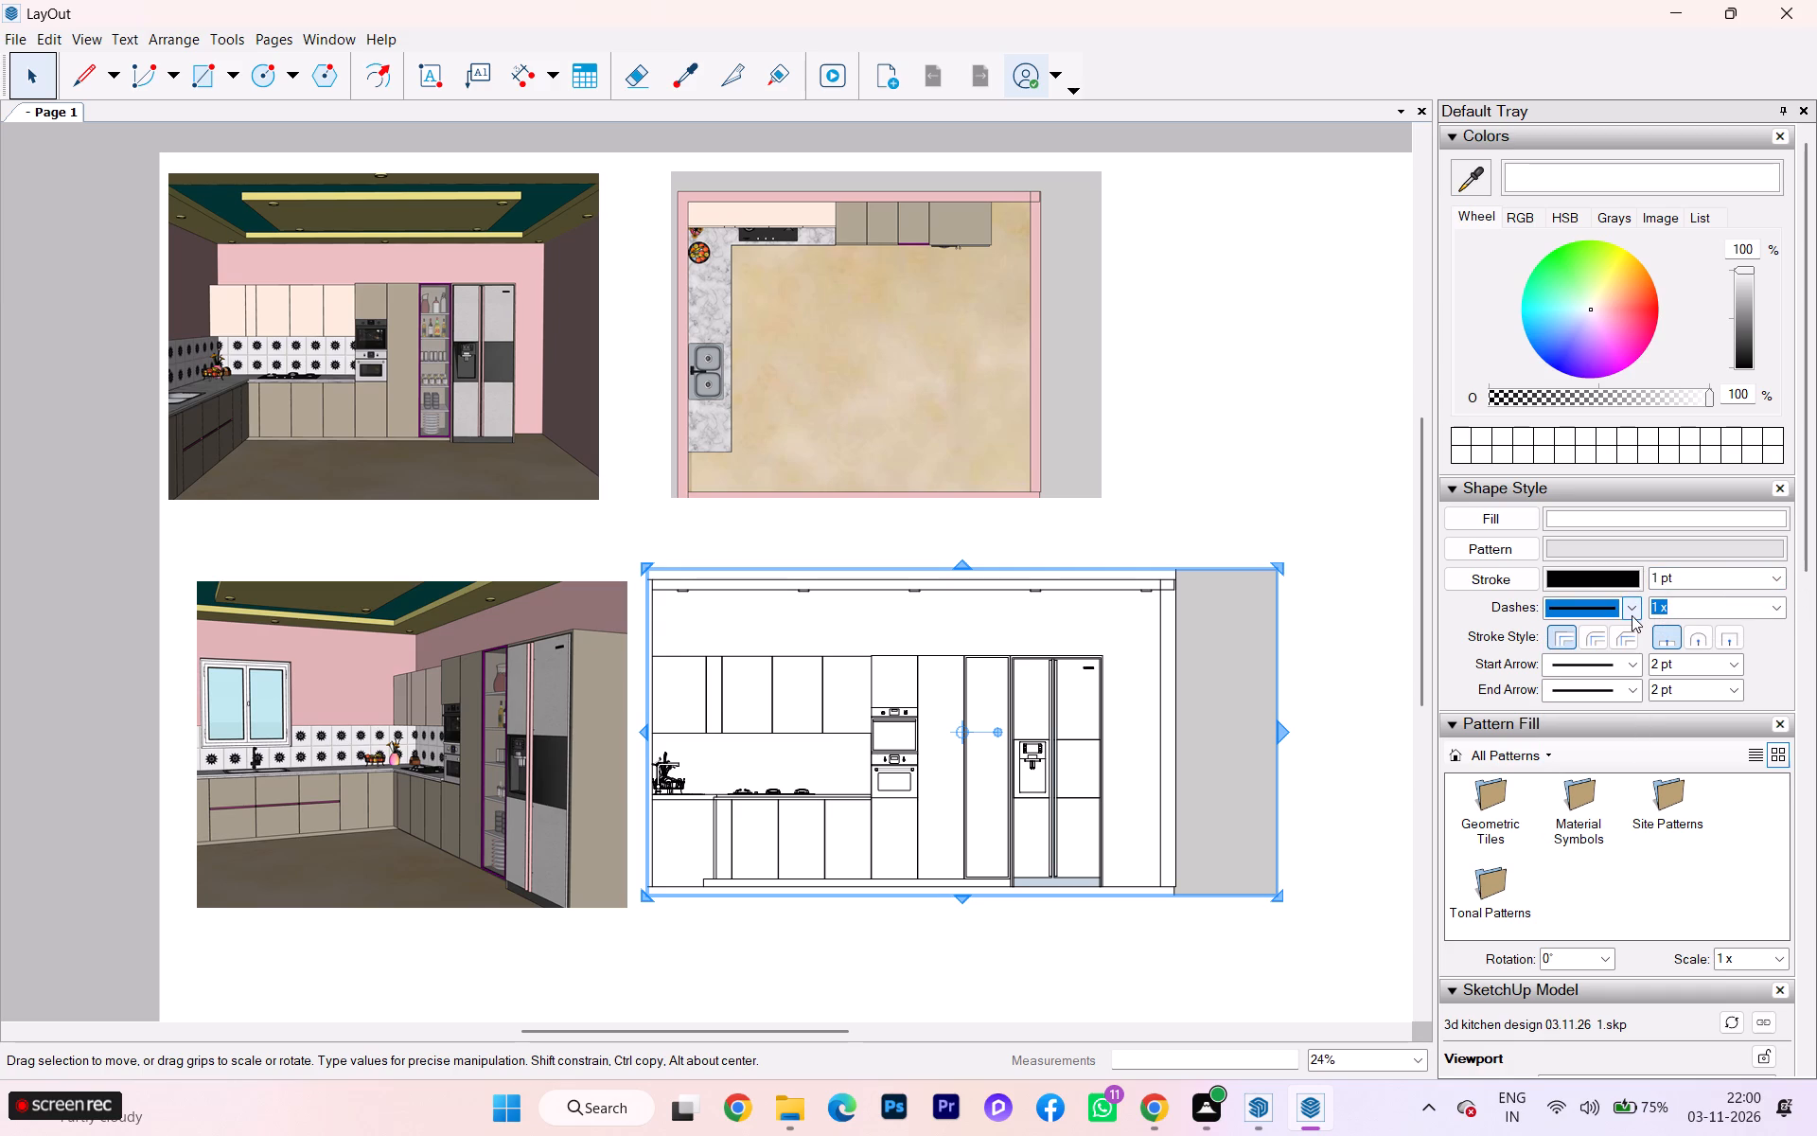
{"action": "scroll", "coordinate": [1607, 541], "scroll_direction": "up", "scroll_amount": 2}
{"action": "scroll", "coordinate": [1630, 693], "scroll_direction": "down", "scroll_amount": 2}
{"action": "left_click", "coordinate": [1455, 723]}
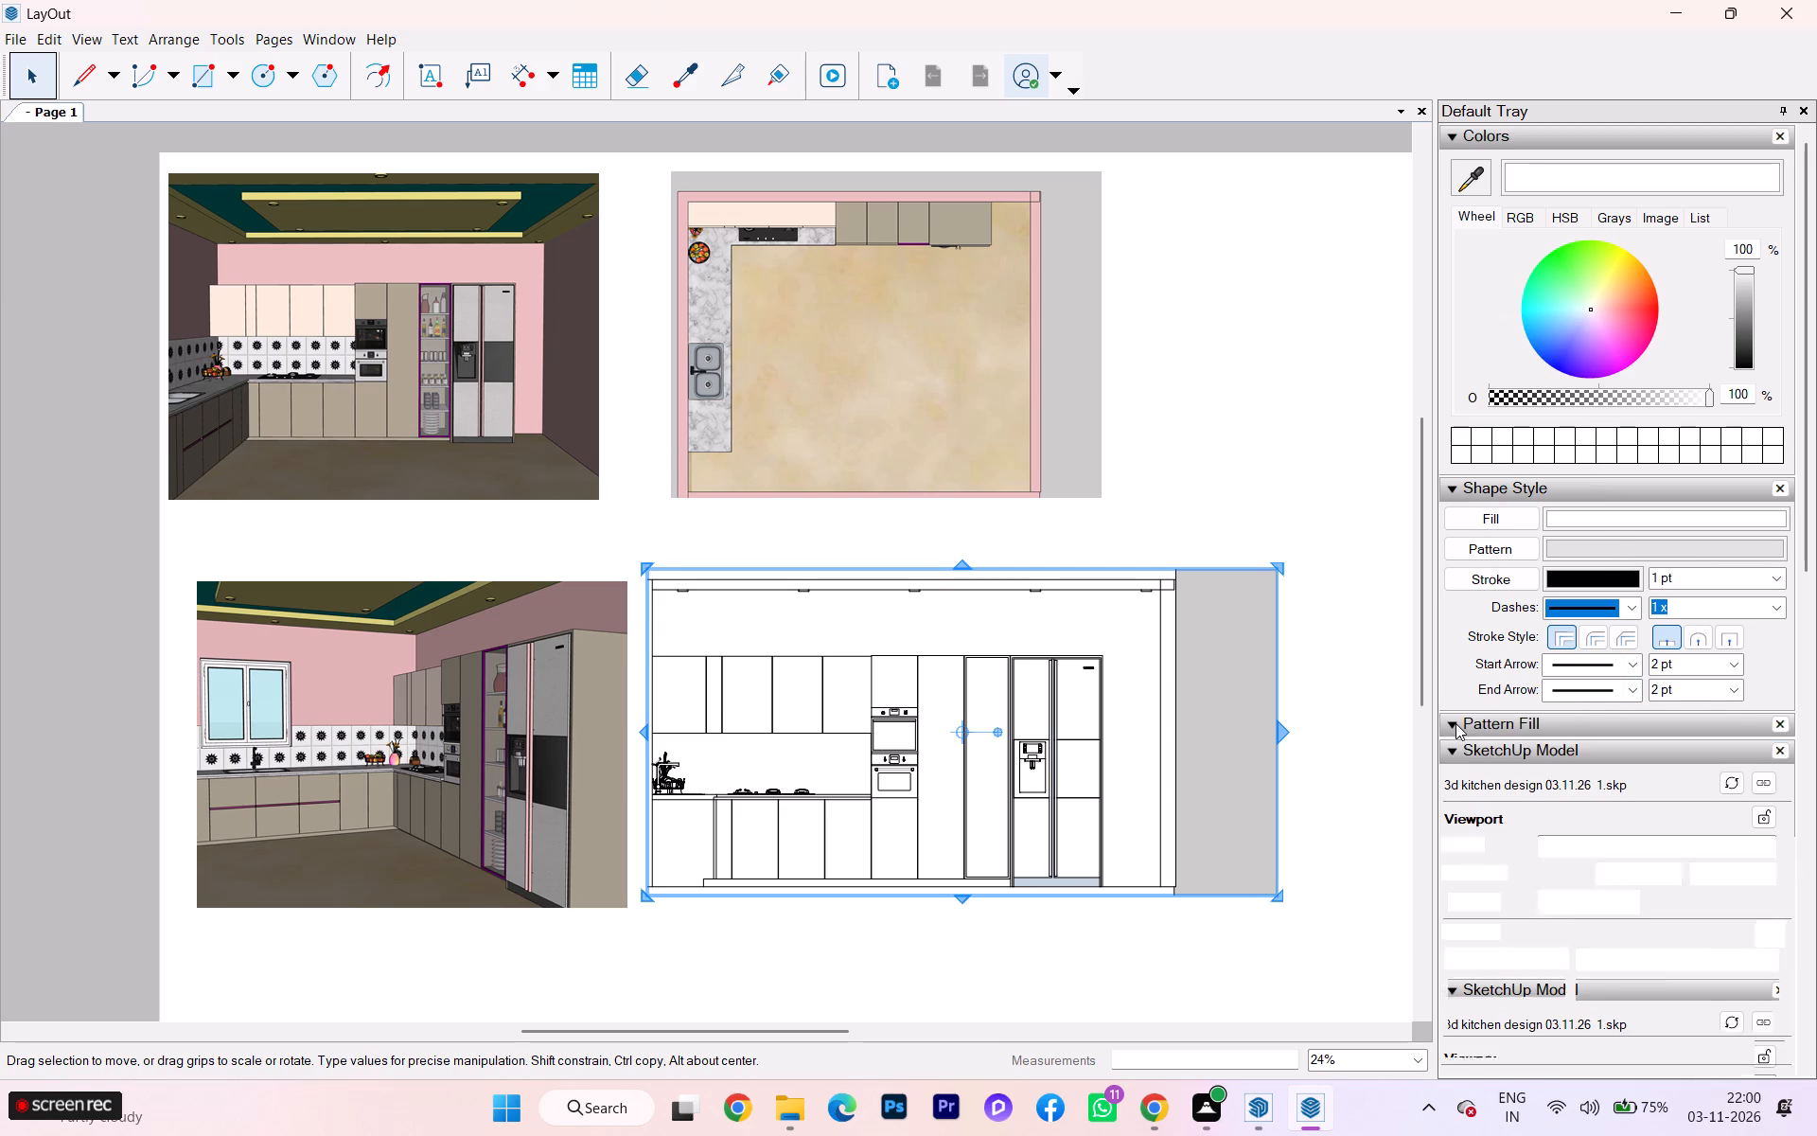
{"action": "scroll", "coordinate": [1522, 759], "scroll_direction": "down", "scroll_amount": 3}
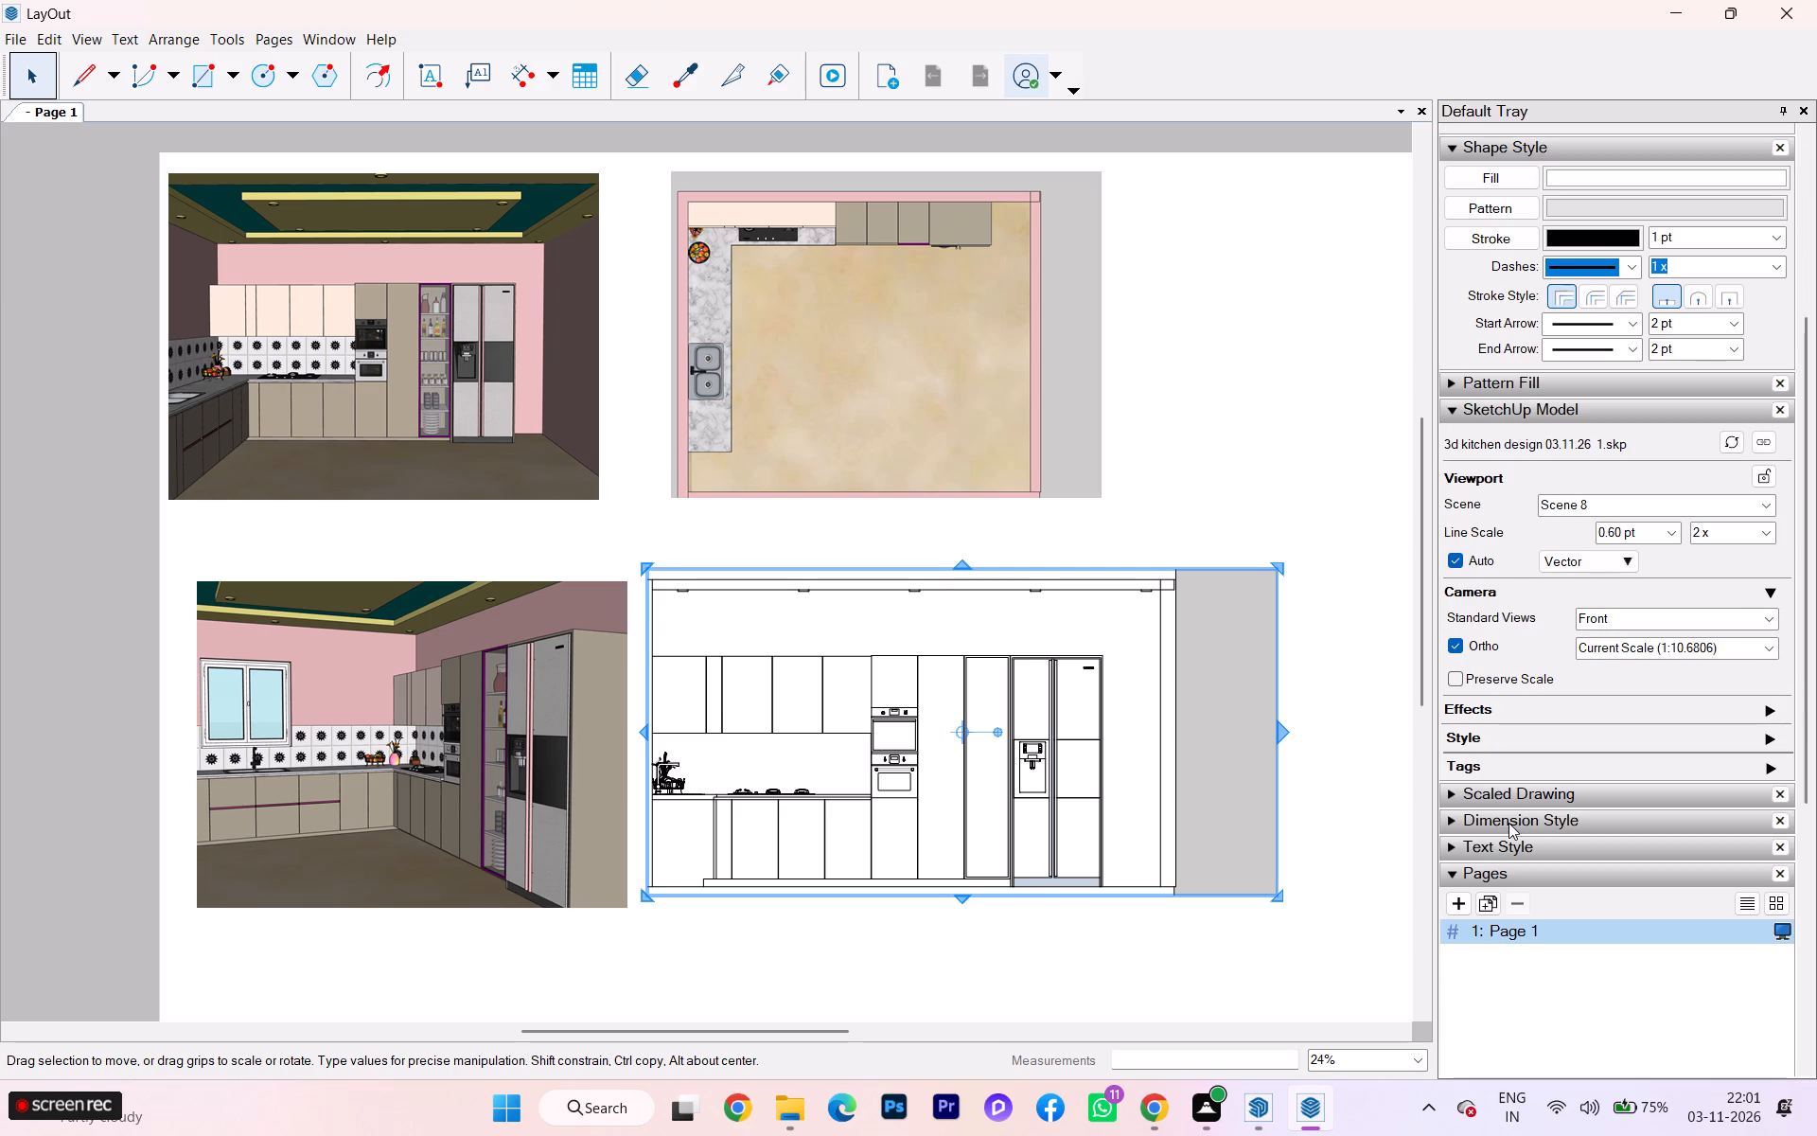
{"action": "left_click", "coordinate": [1452, 790]}
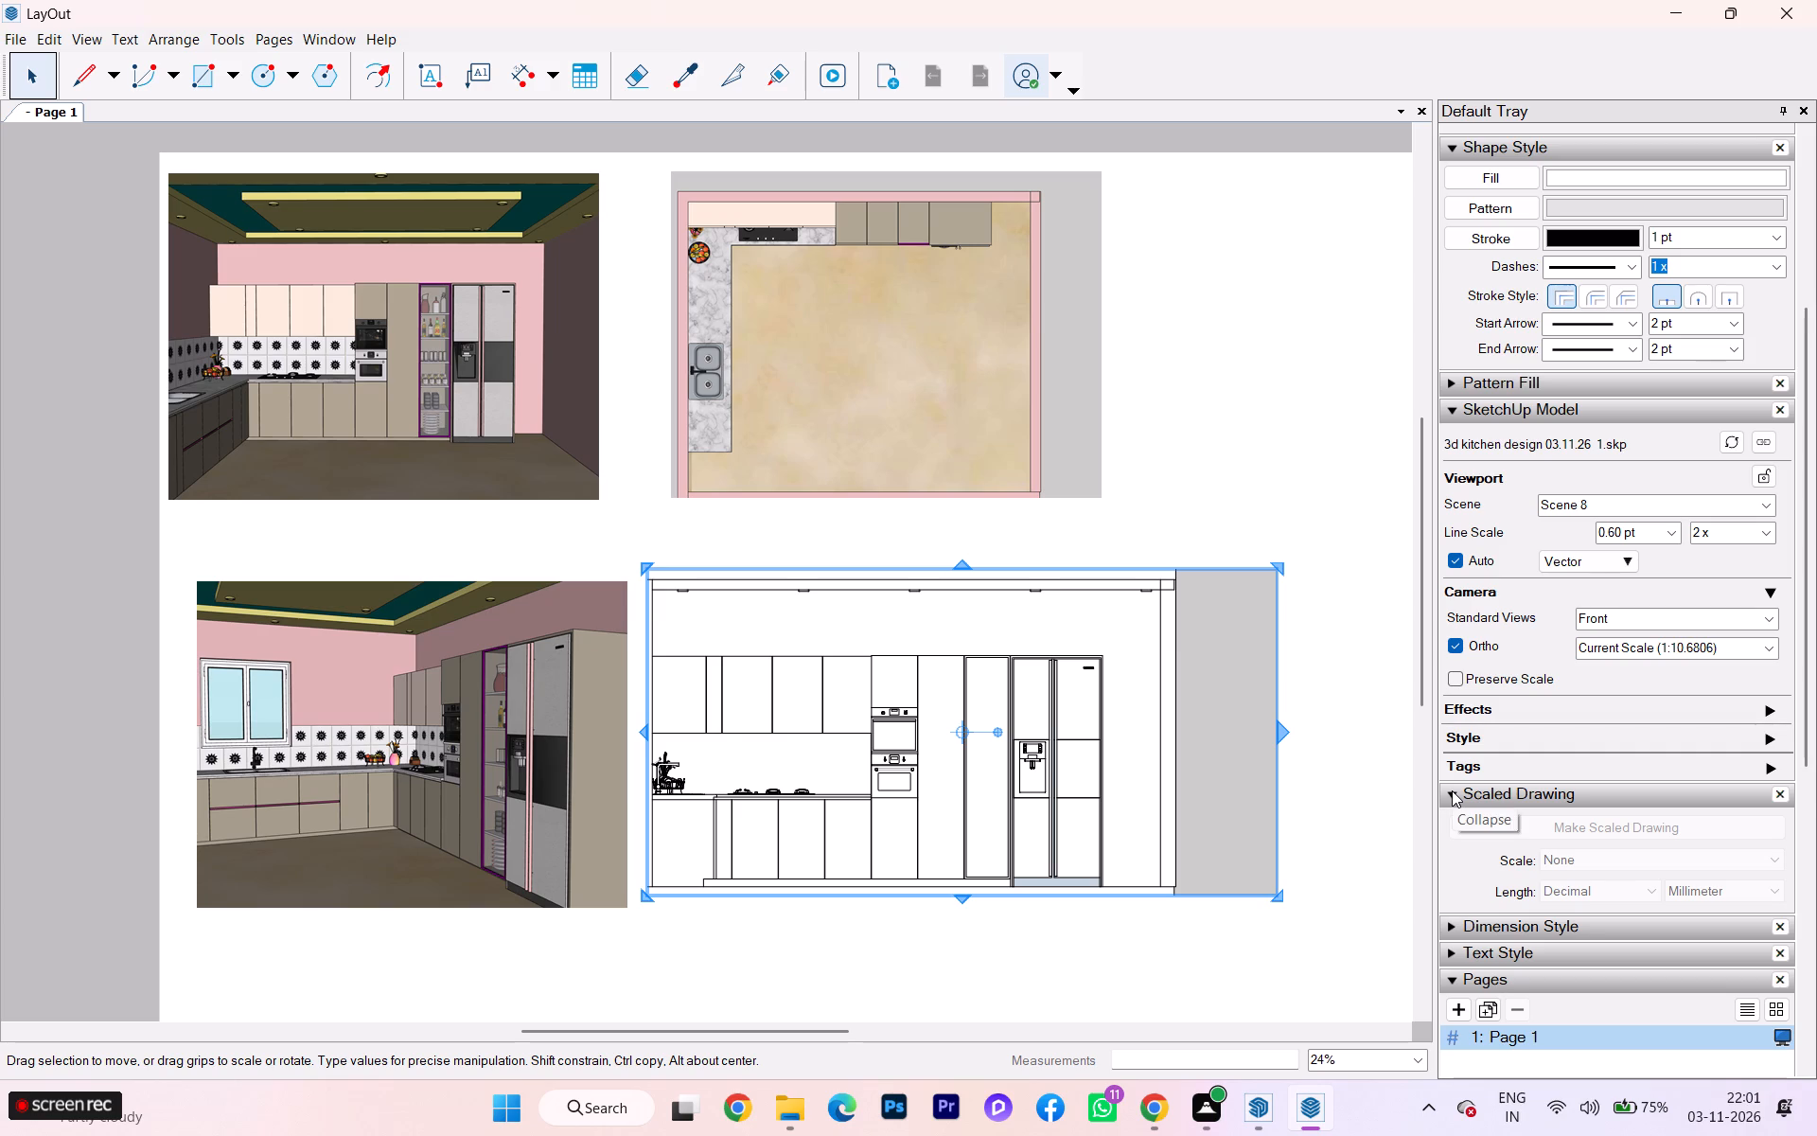
{"action": "left_click", "coordinate": [1452, 790]}
{"action": "left_click", "coordinate": [1449, 849]}
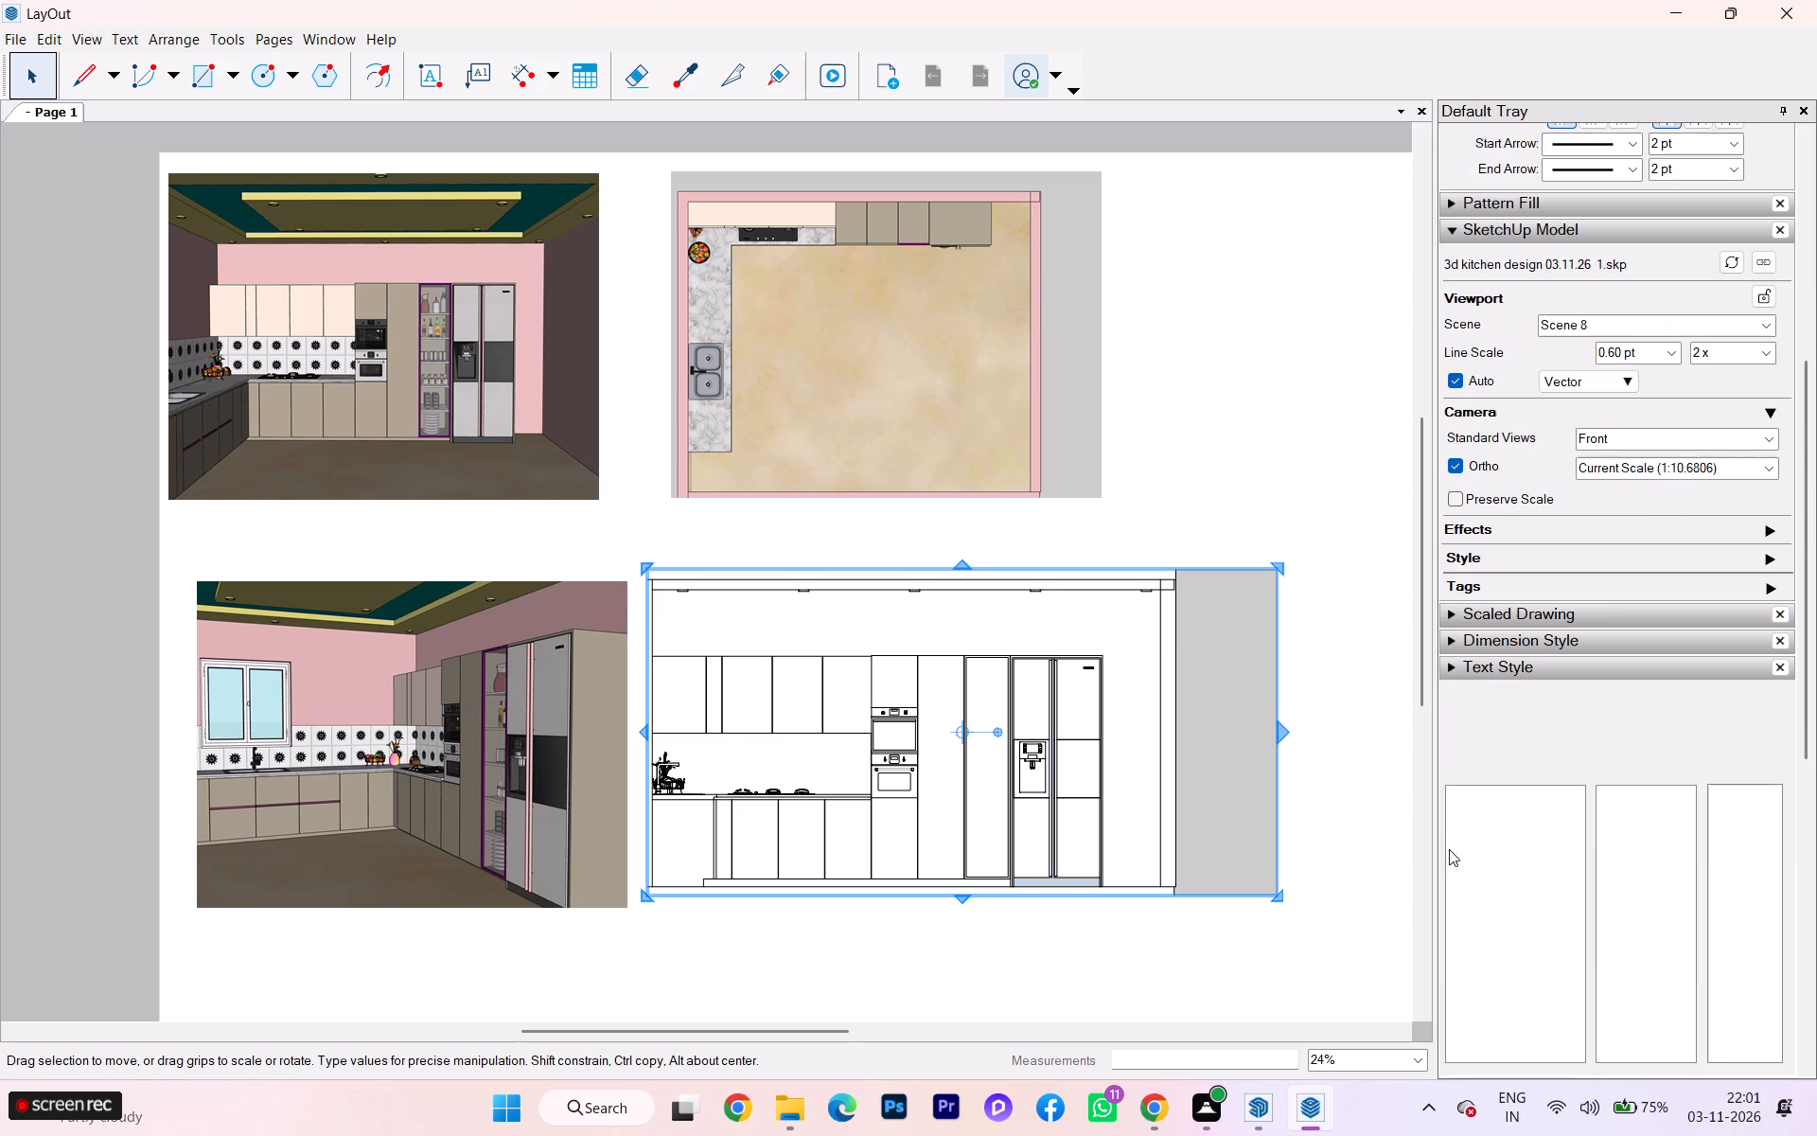
{"action": "left_click", "coordinate": [1446, 666]}
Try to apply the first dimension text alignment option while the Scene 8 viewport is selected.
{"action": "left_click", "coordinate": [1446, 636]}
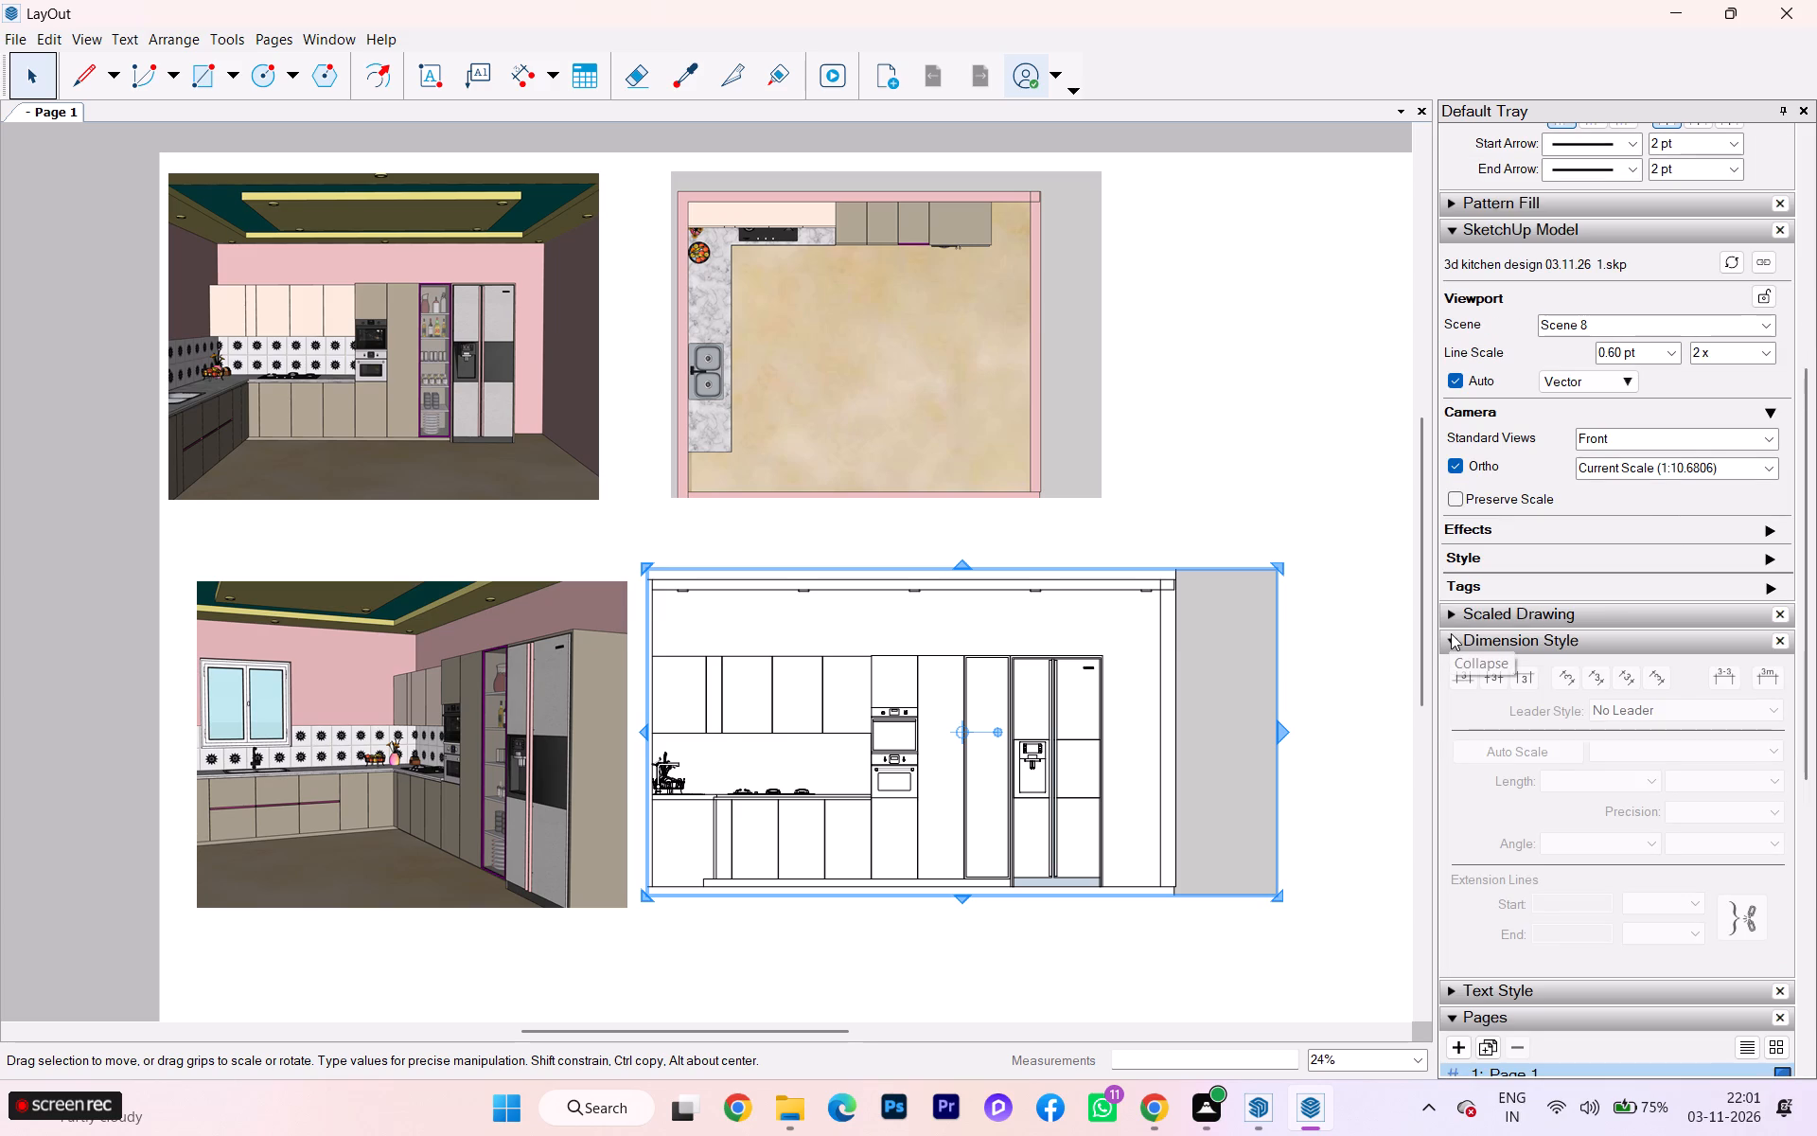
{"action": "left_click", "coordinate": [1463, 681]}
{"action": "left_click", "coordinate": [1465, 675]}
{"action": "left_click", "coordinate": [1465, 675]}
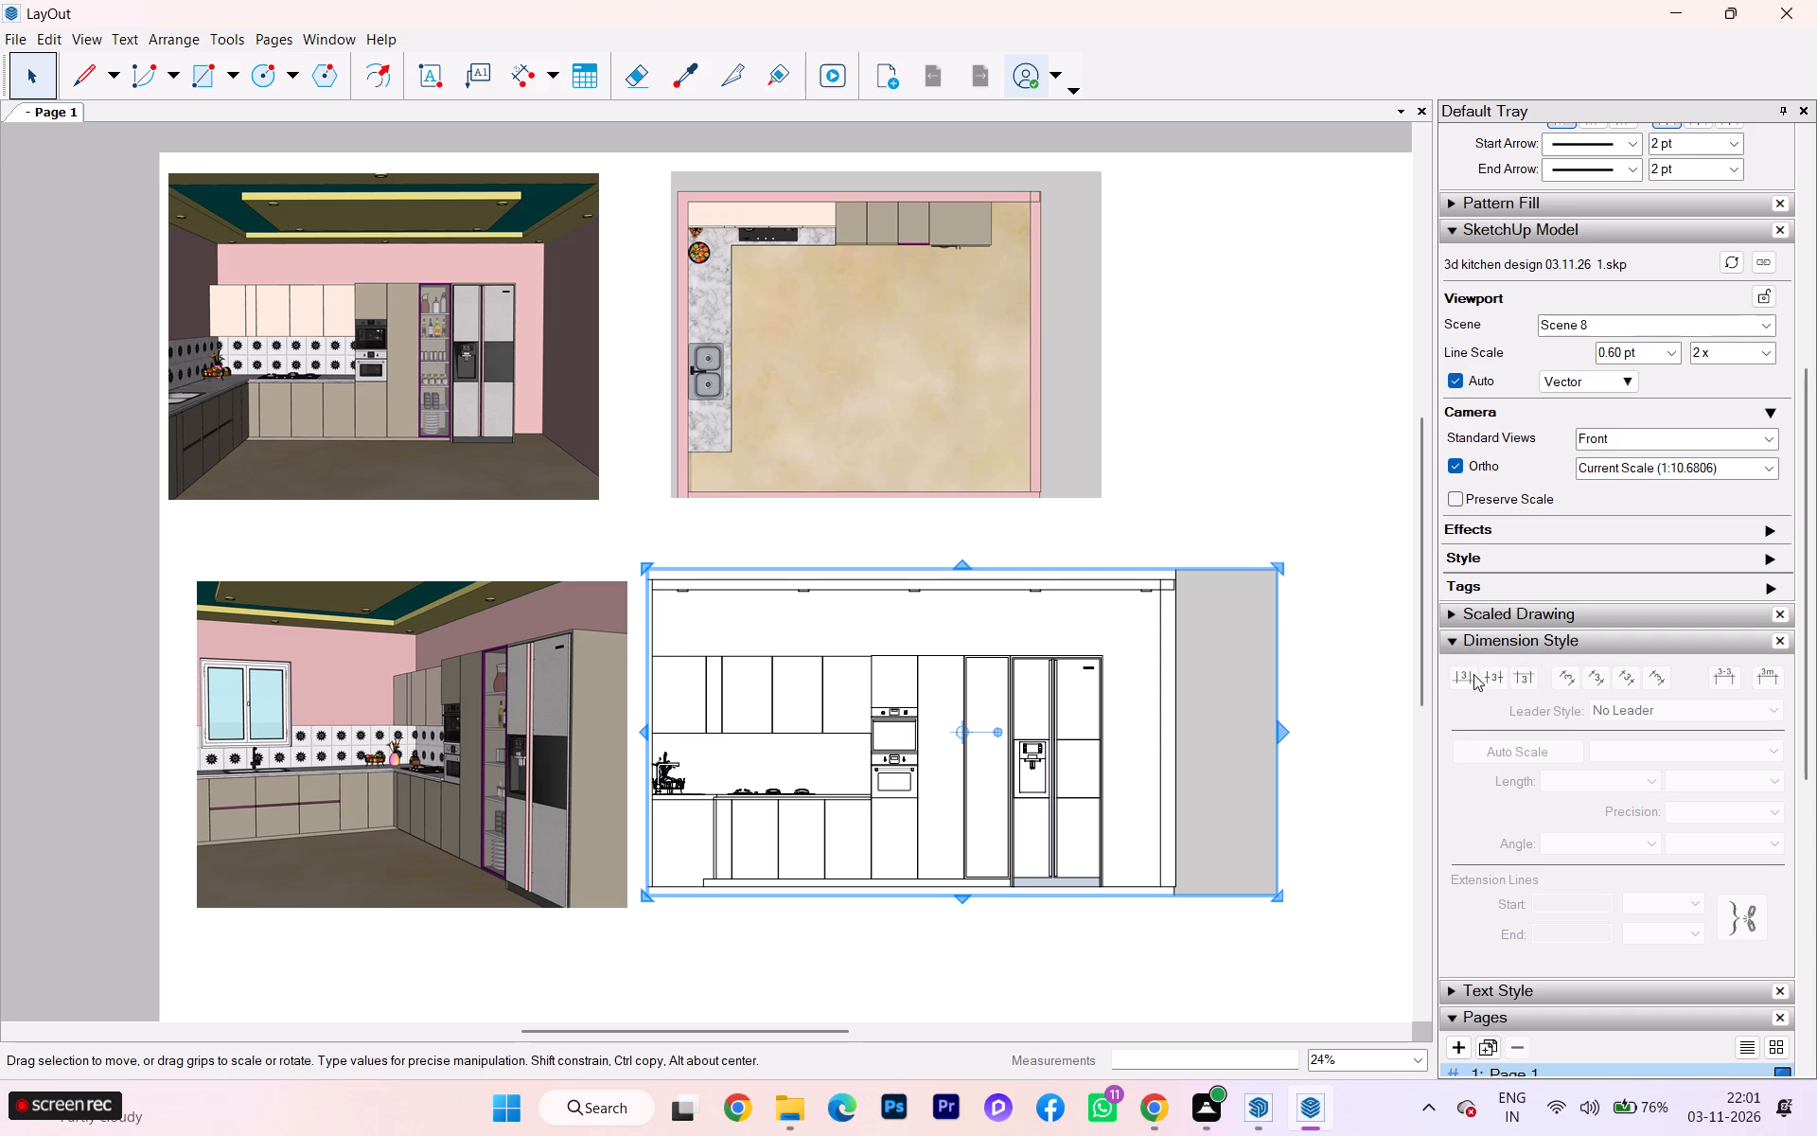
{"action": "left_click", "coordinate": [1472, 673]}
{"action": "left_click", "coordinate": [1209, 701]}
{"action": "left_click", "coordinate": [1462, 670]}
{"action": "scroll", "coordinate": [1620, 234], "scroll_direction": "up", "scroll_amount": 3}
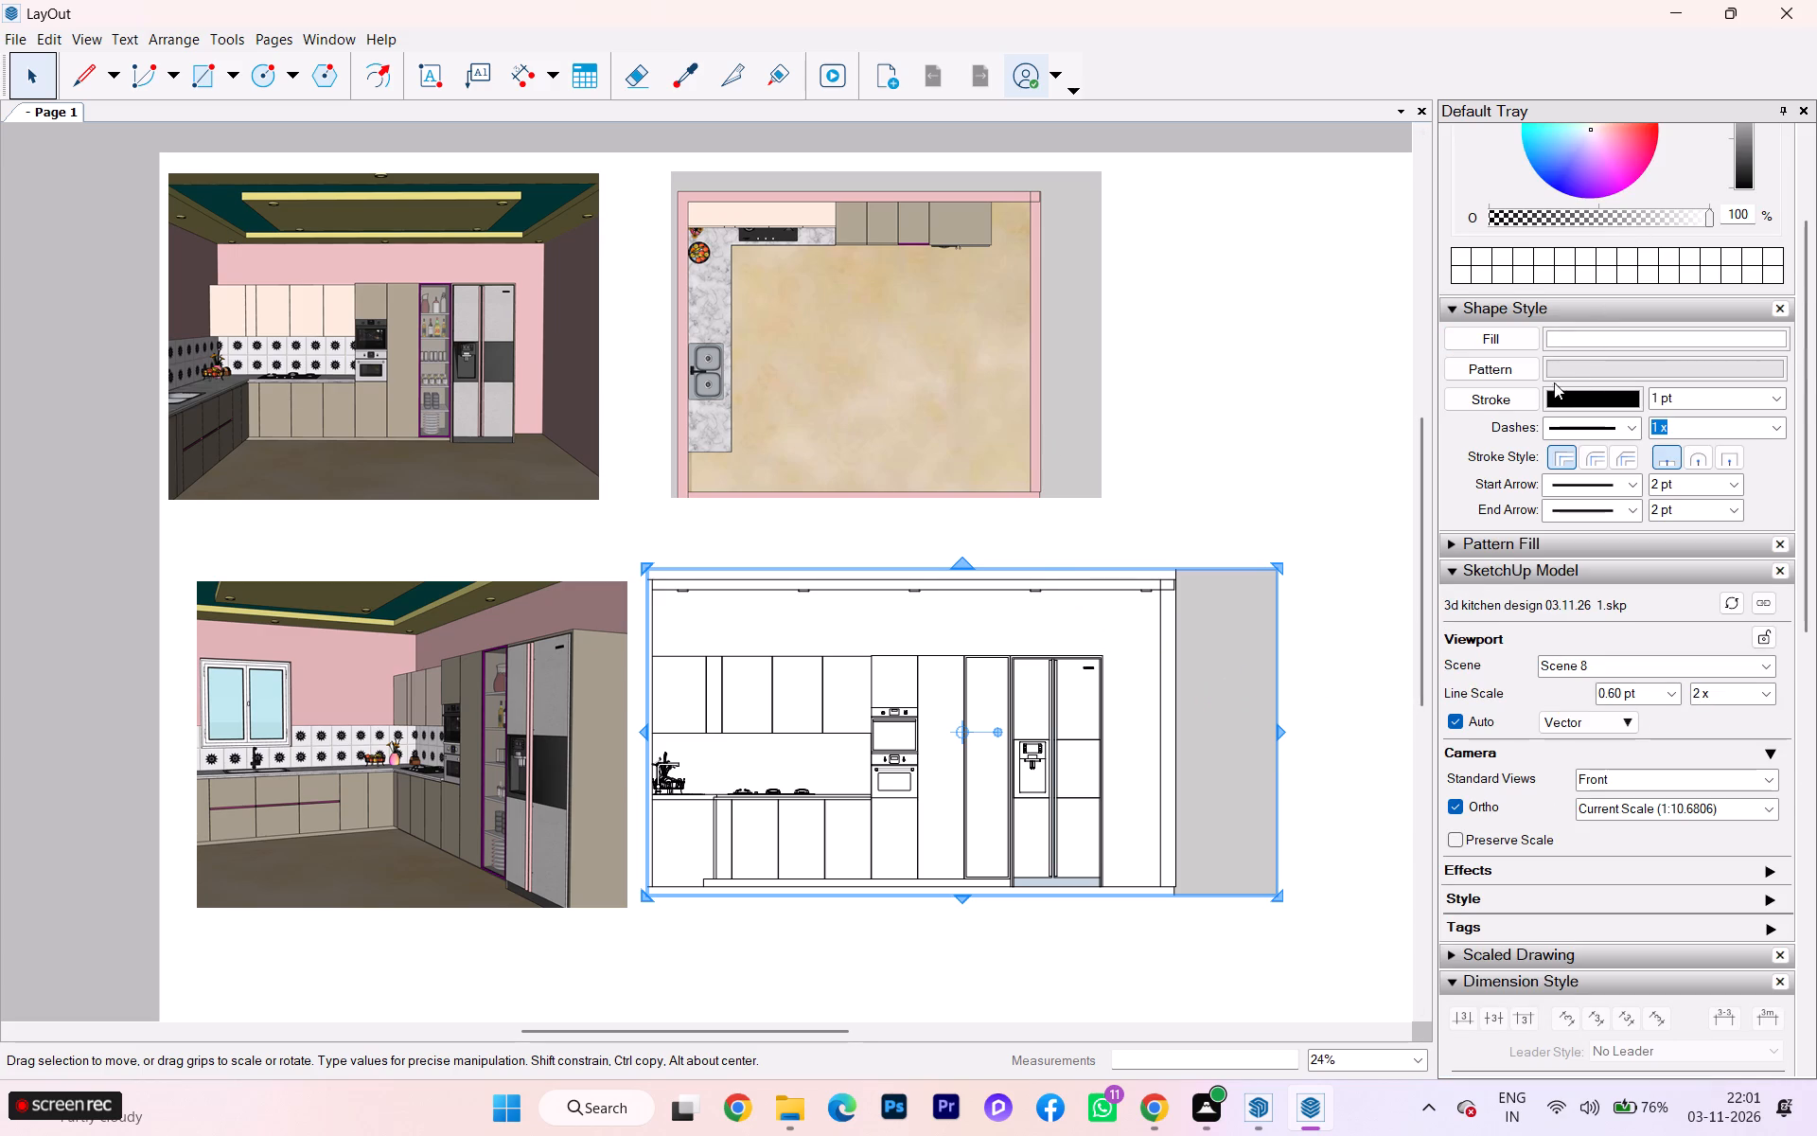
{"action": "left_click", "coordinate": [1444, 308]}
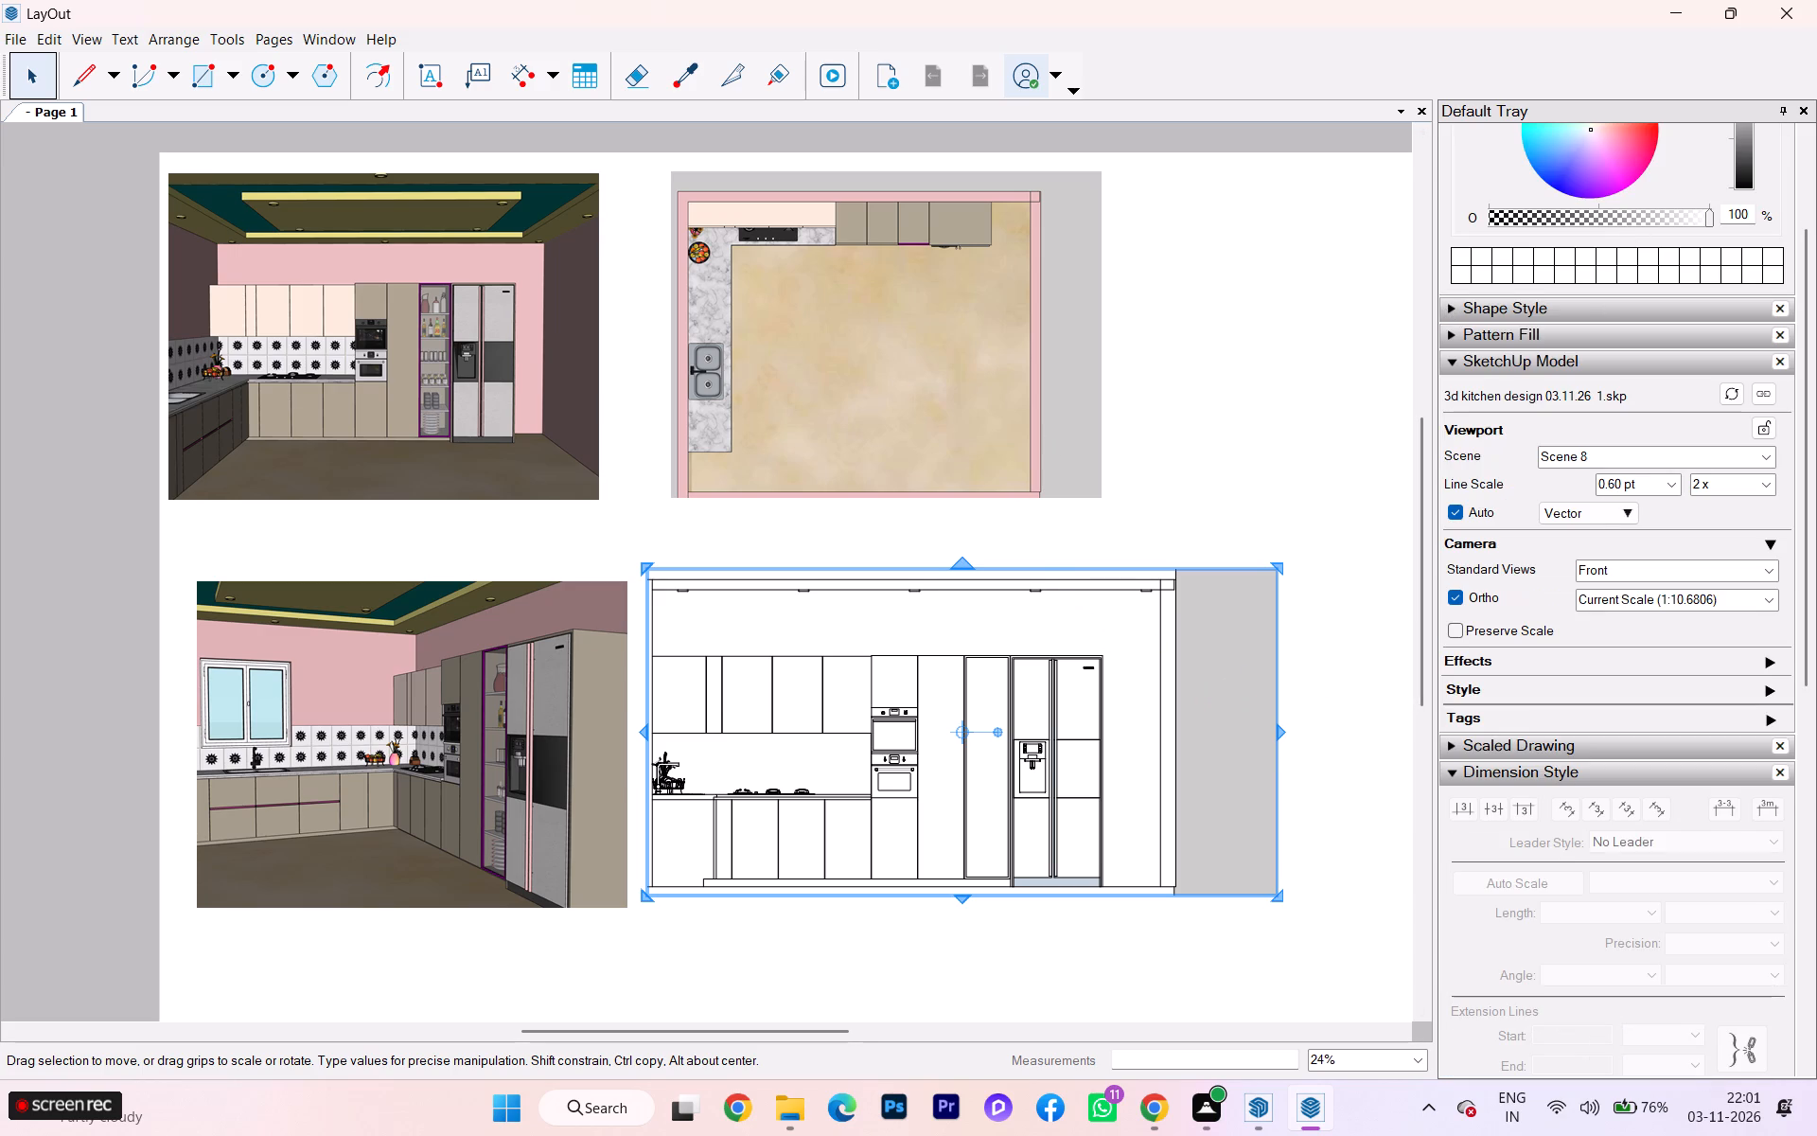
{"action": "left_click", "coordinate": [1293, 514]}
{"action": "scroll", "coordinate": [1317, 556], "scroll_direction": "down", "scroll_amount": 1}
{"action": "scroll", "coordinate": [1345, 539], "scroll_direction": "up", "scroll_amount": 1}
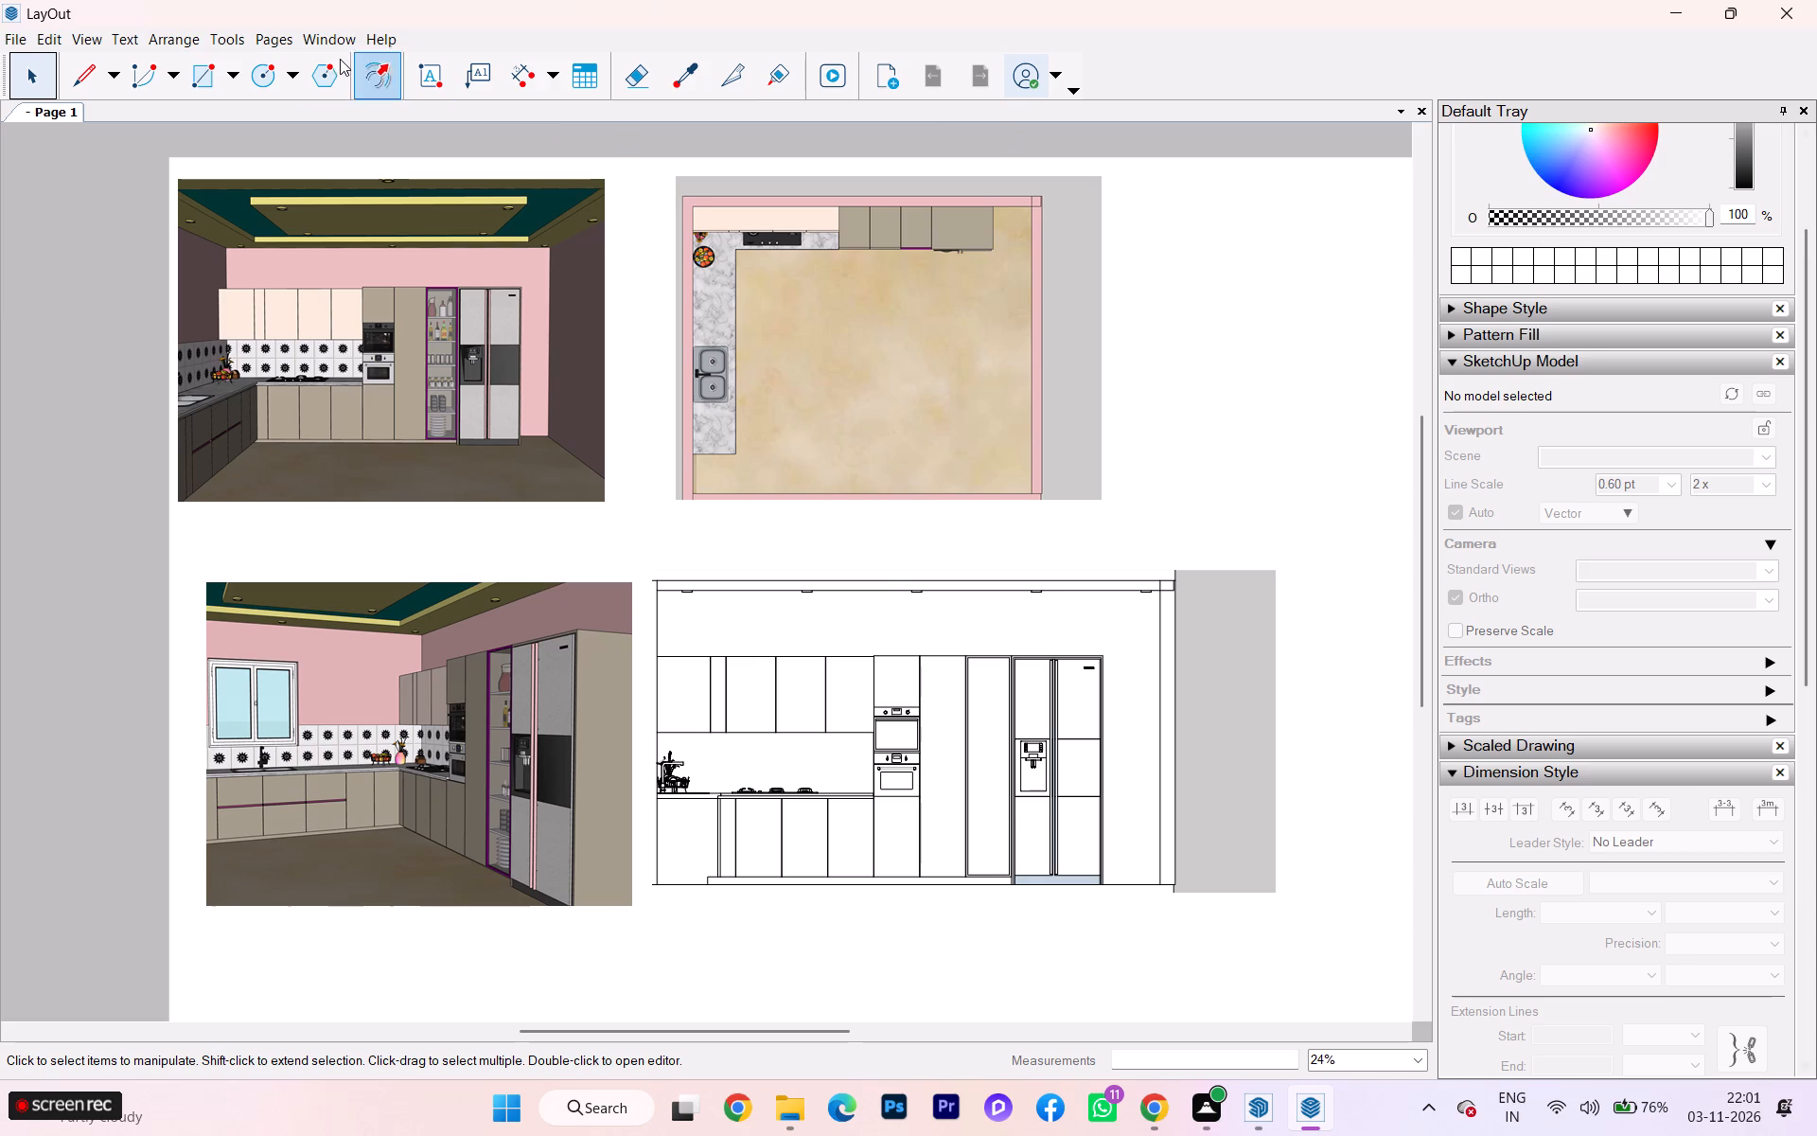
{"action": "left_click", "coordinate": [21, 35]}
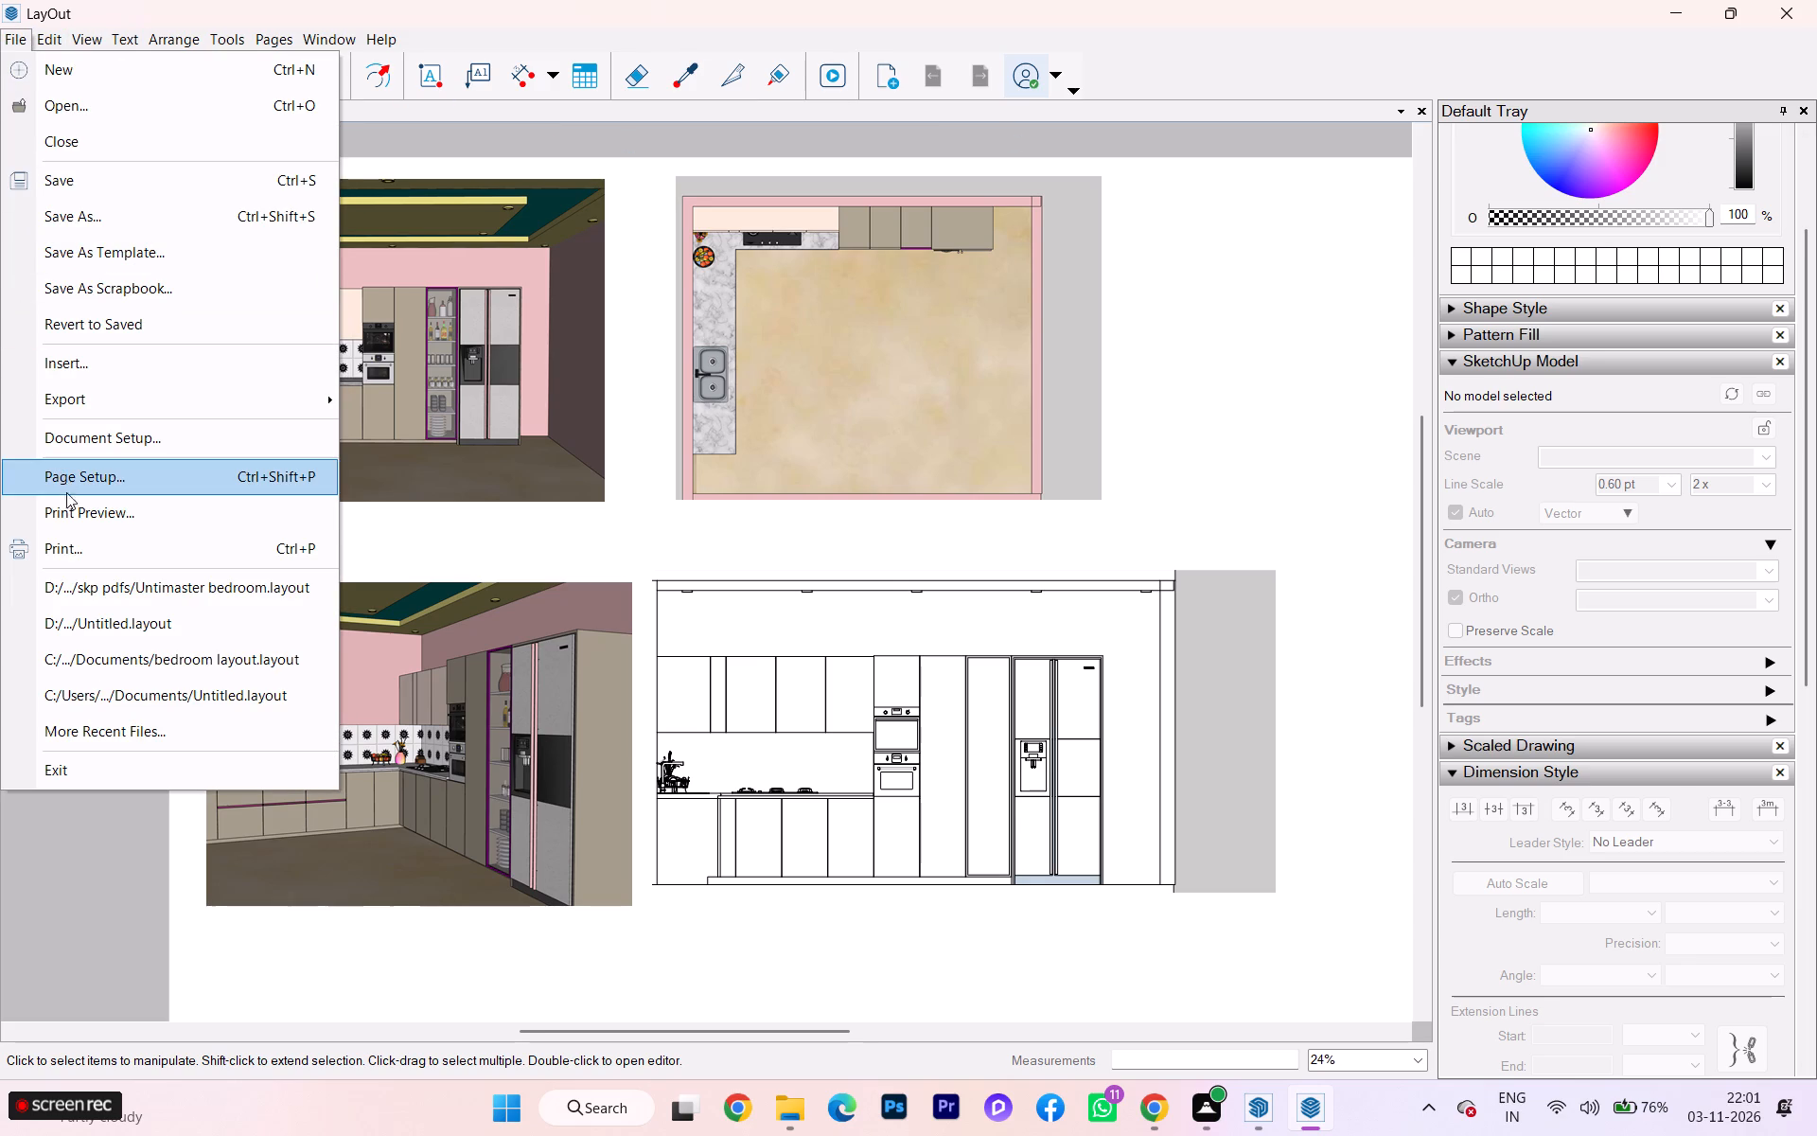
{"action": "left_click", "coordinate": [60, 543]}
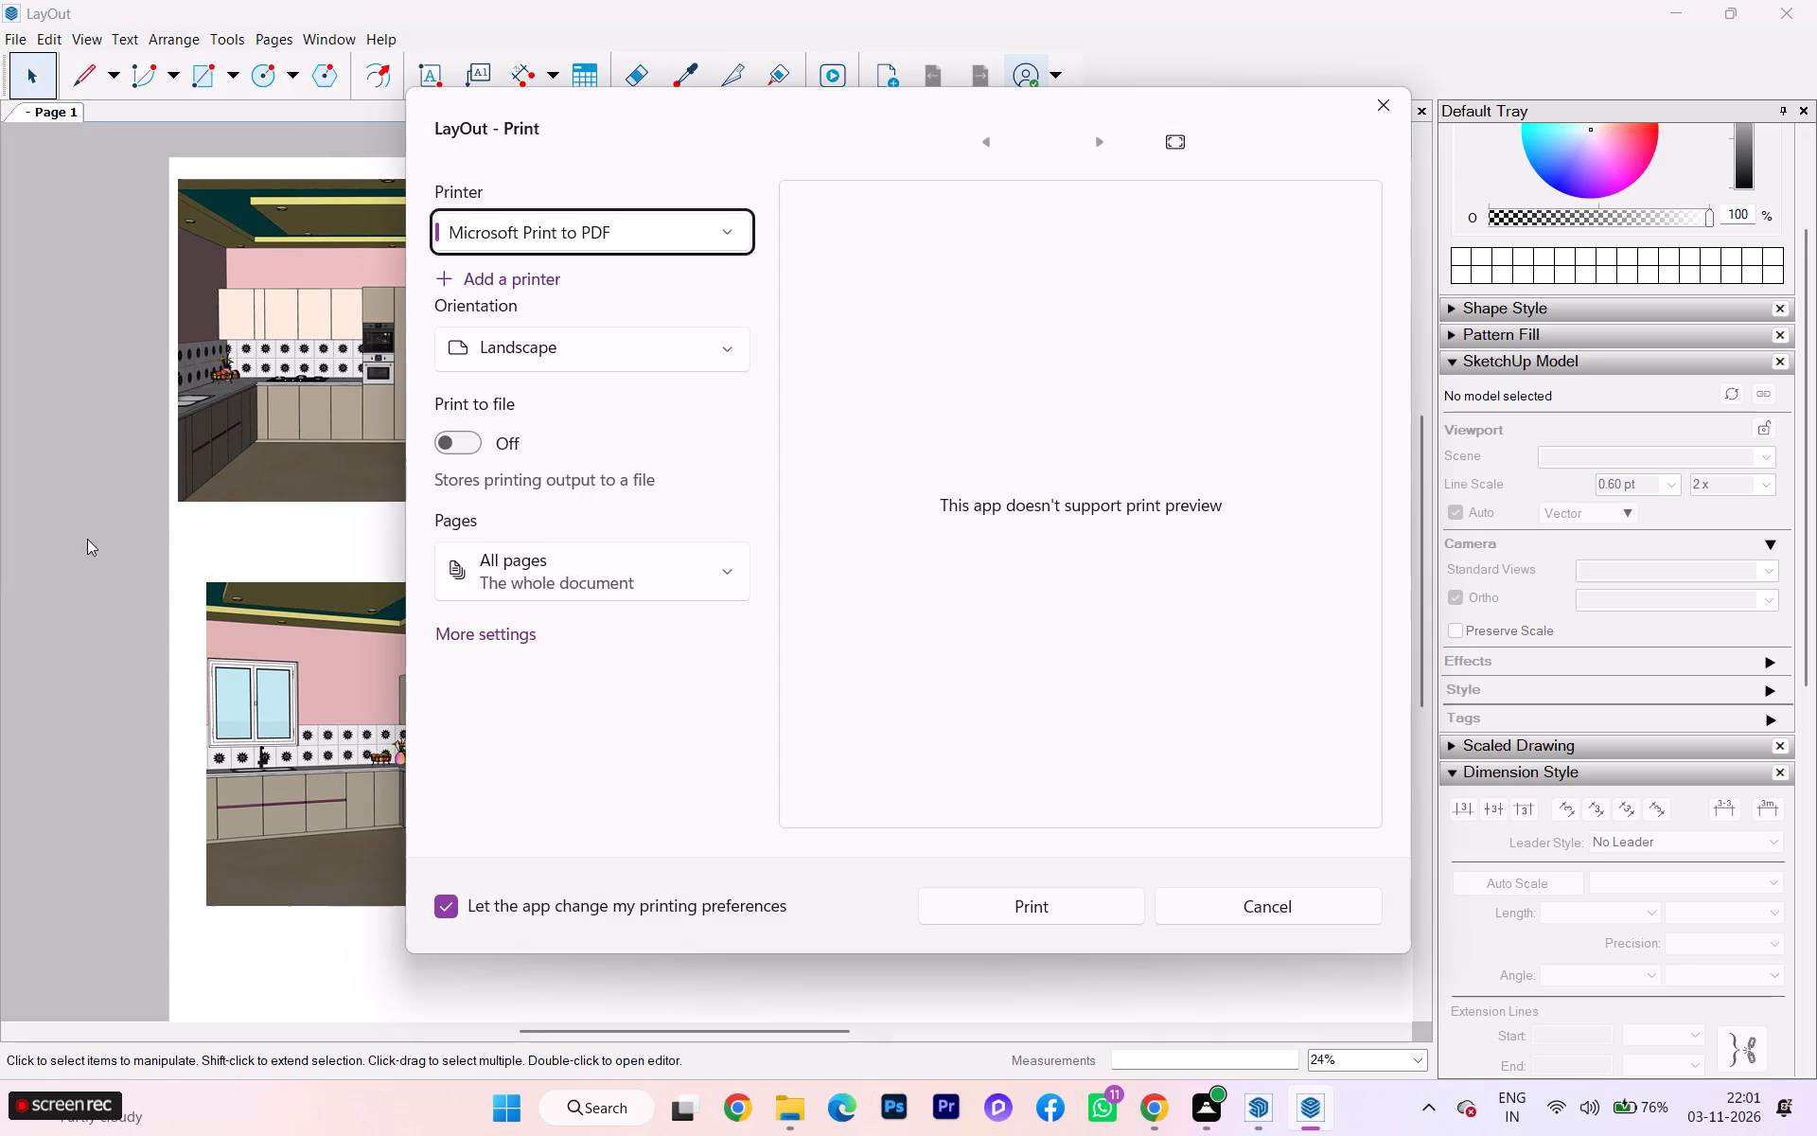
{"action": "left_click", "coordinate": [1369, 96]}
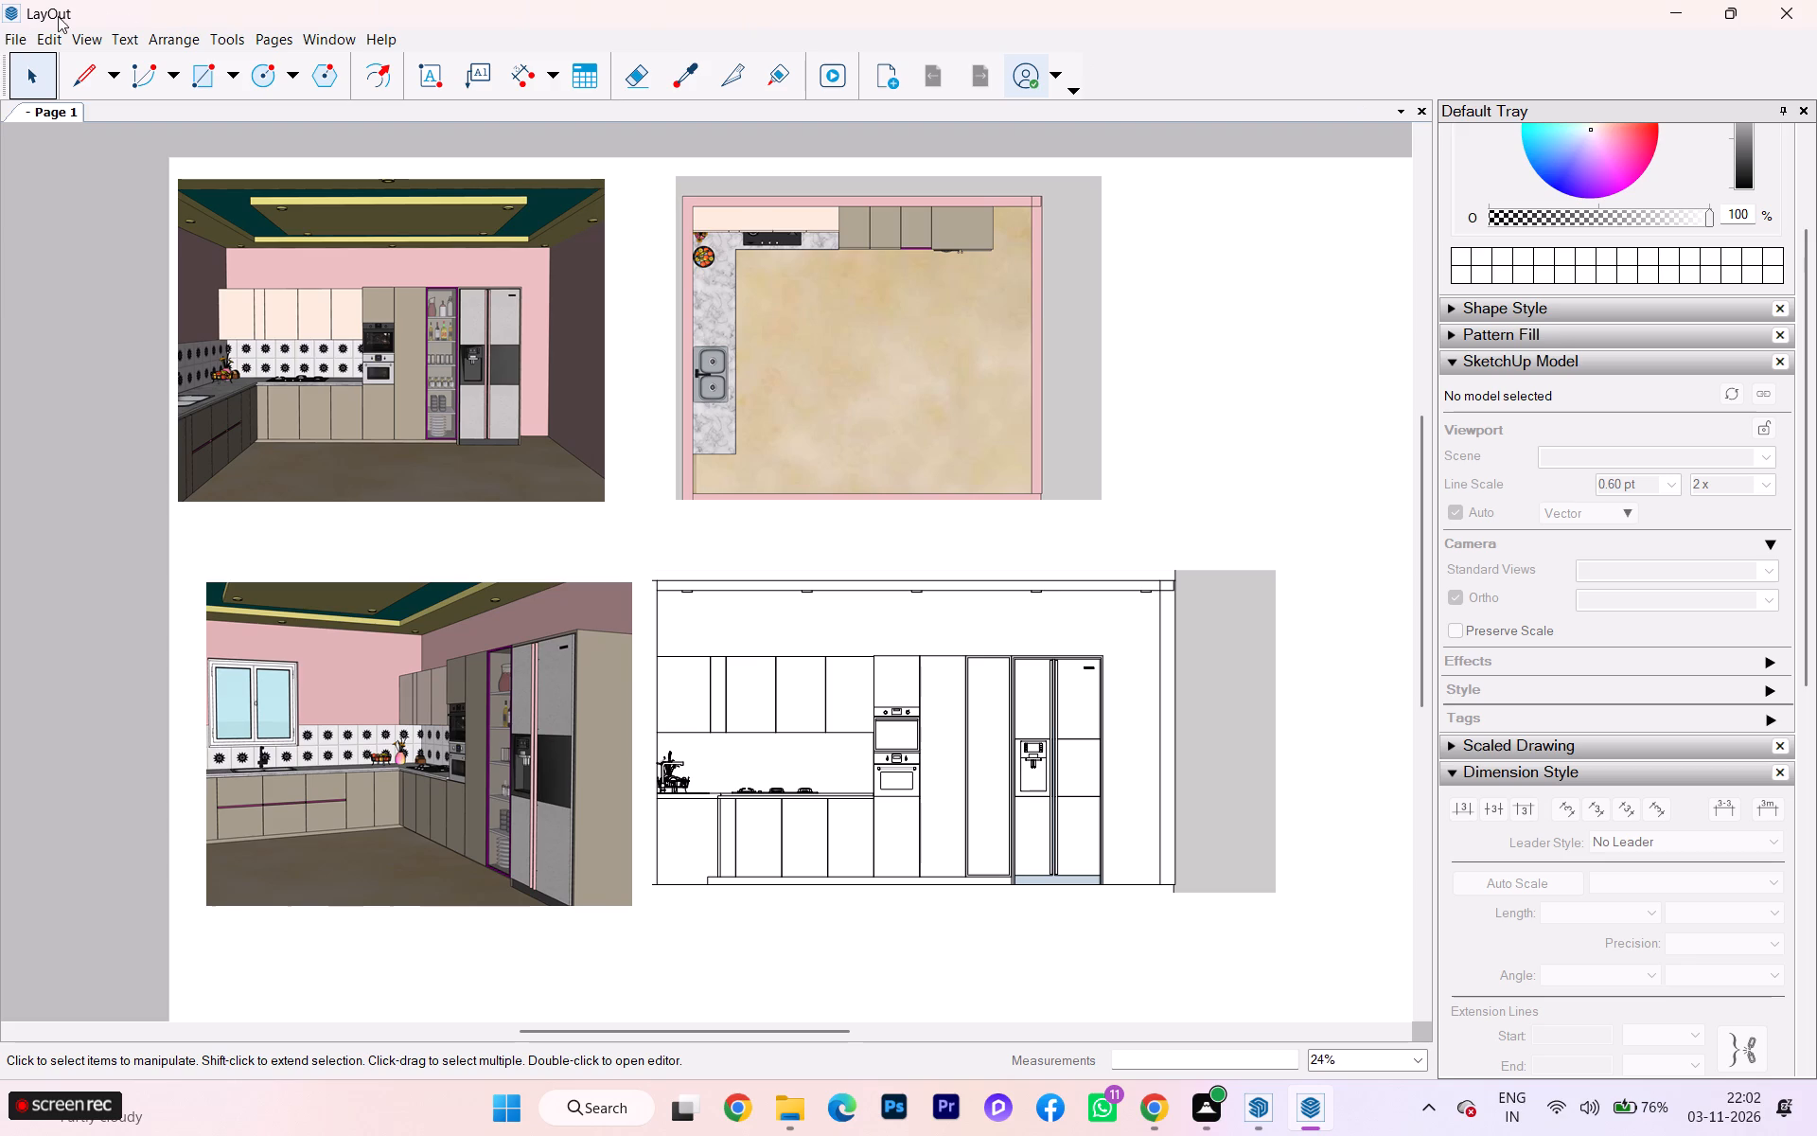
Export all pages as a PDF named "kitchen pdf 03.11.26.pdf" into the skp pdfs folder, opening it in the PDF viewer.
{"action": "left_click", "coordinate": [12, 35]}
{"action": "left_click", "coordinate": [57, 393]}
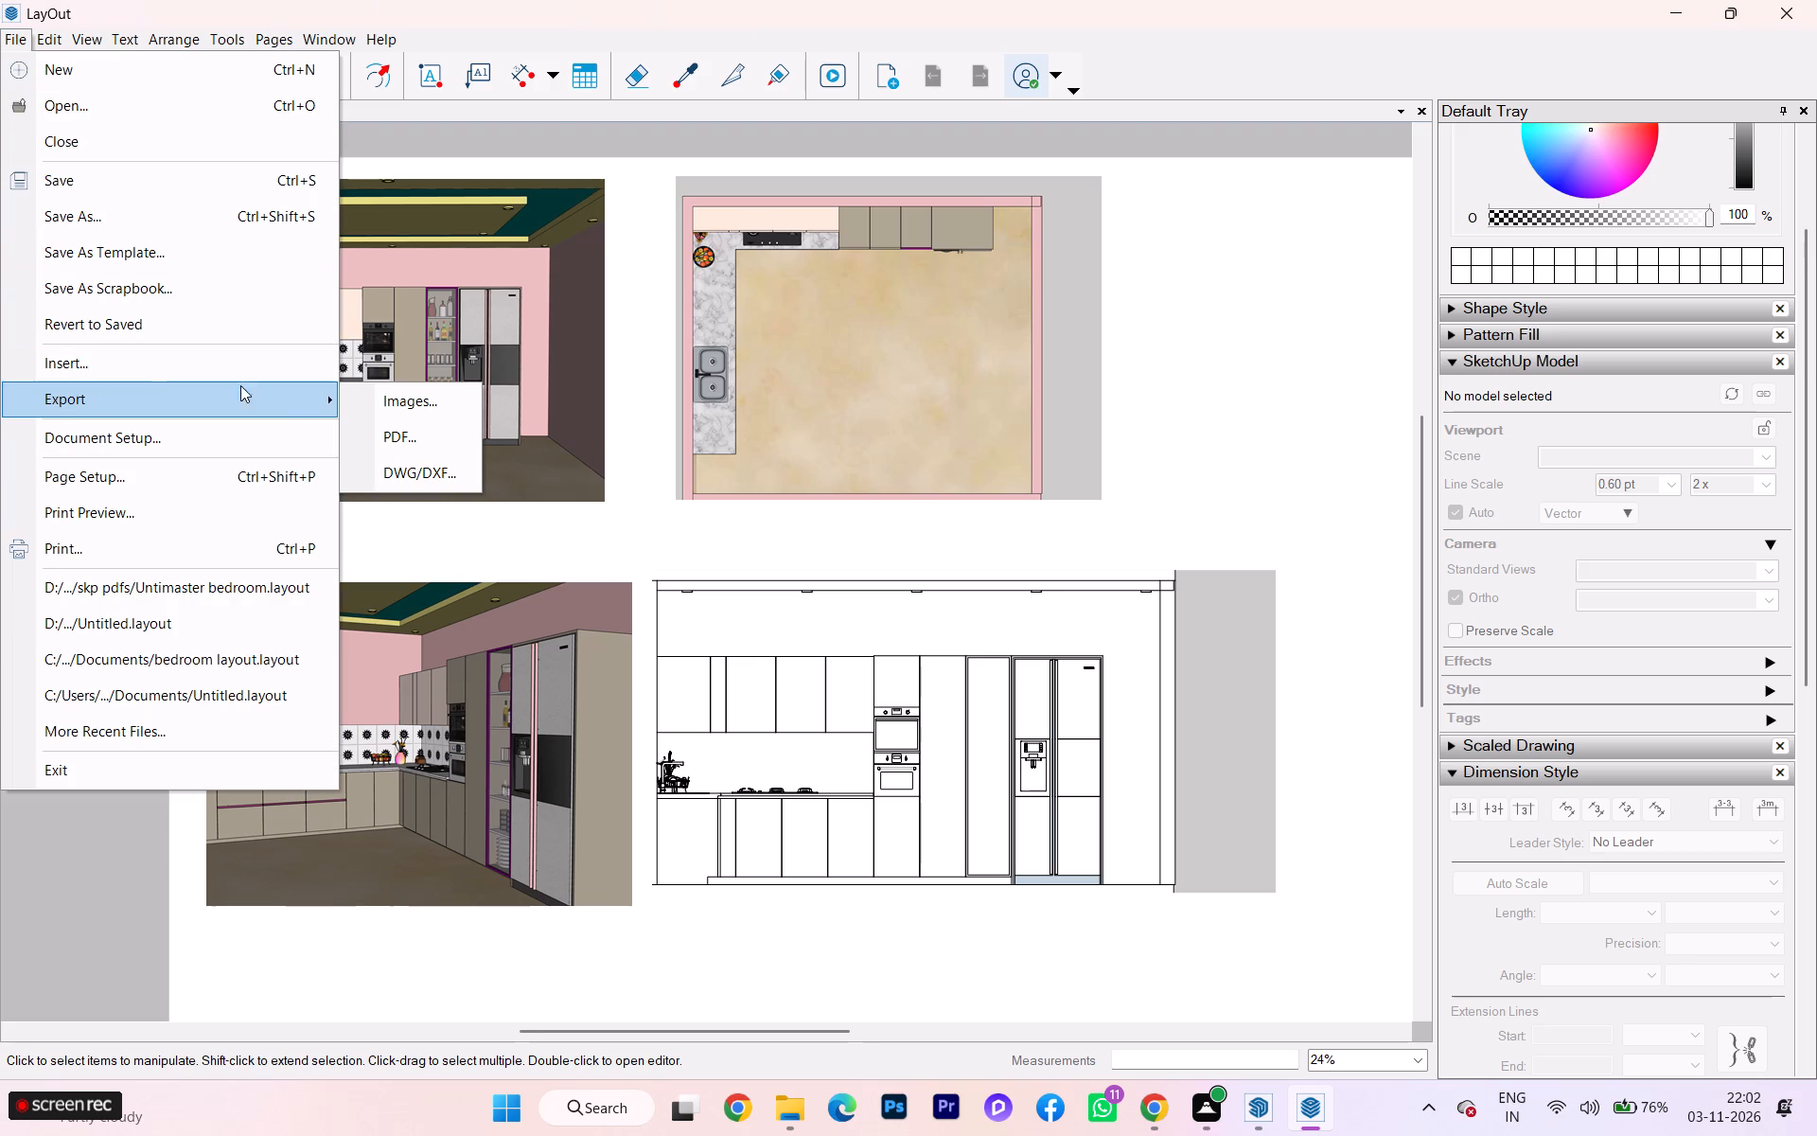
{"action": "left_click", "coordinate": [397, 428]}
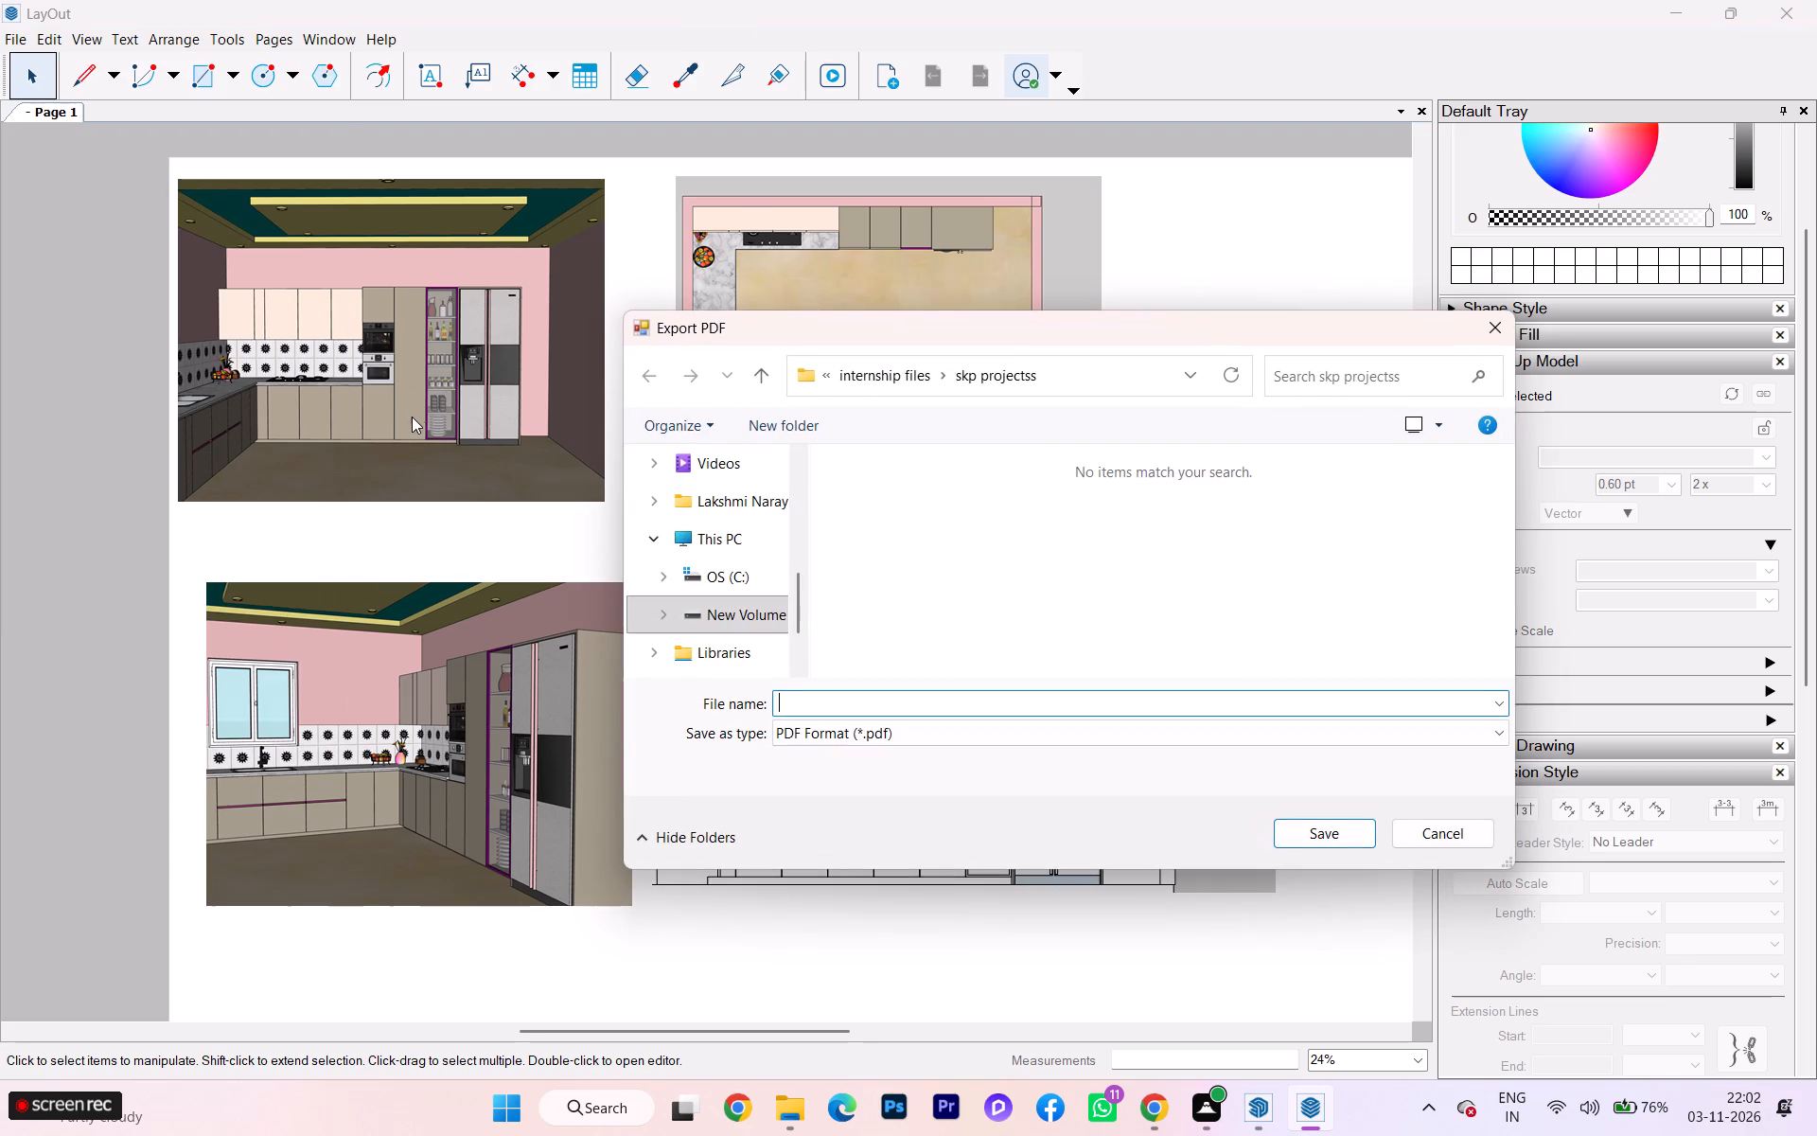
{"action": "left_click", "coordinate": [915, 366]}
{"action": "double_click", "coordinate": [942, 527]}
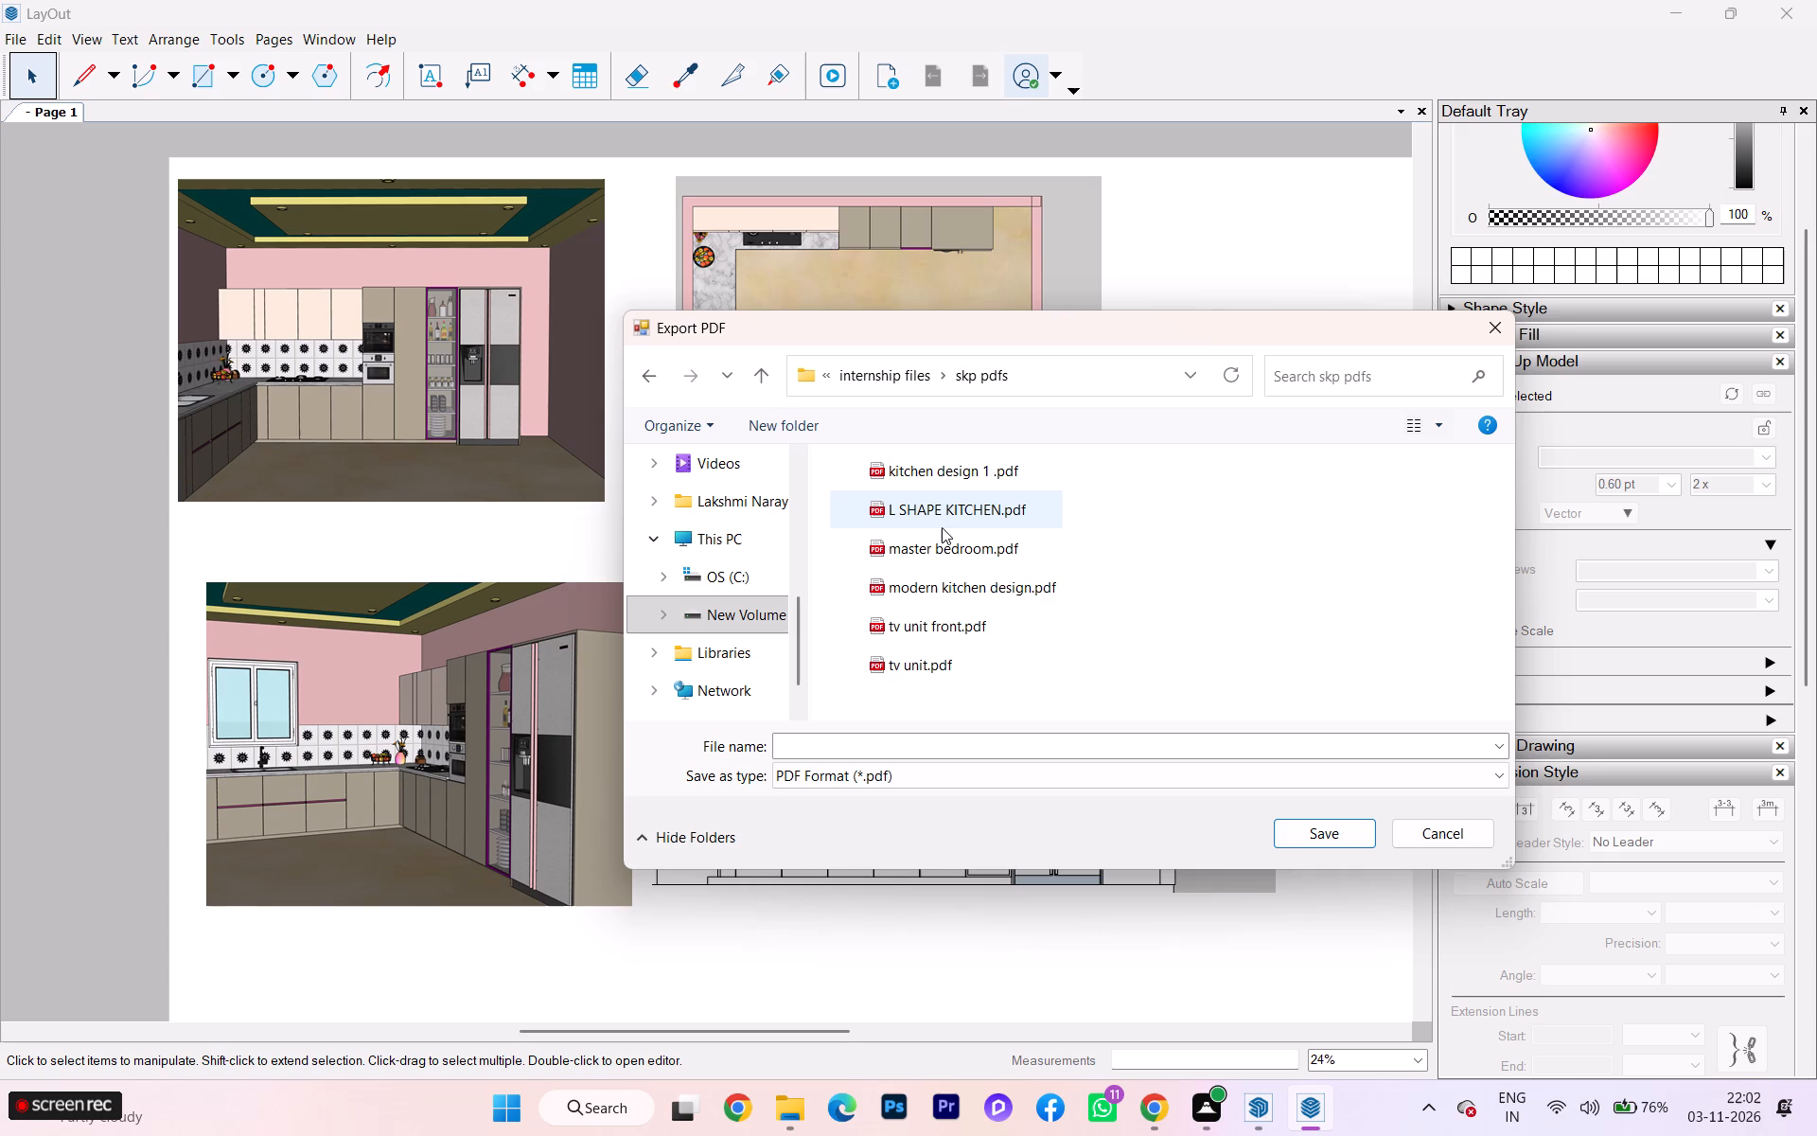
{"action": "left_click", "coordinate": [824, 749]}
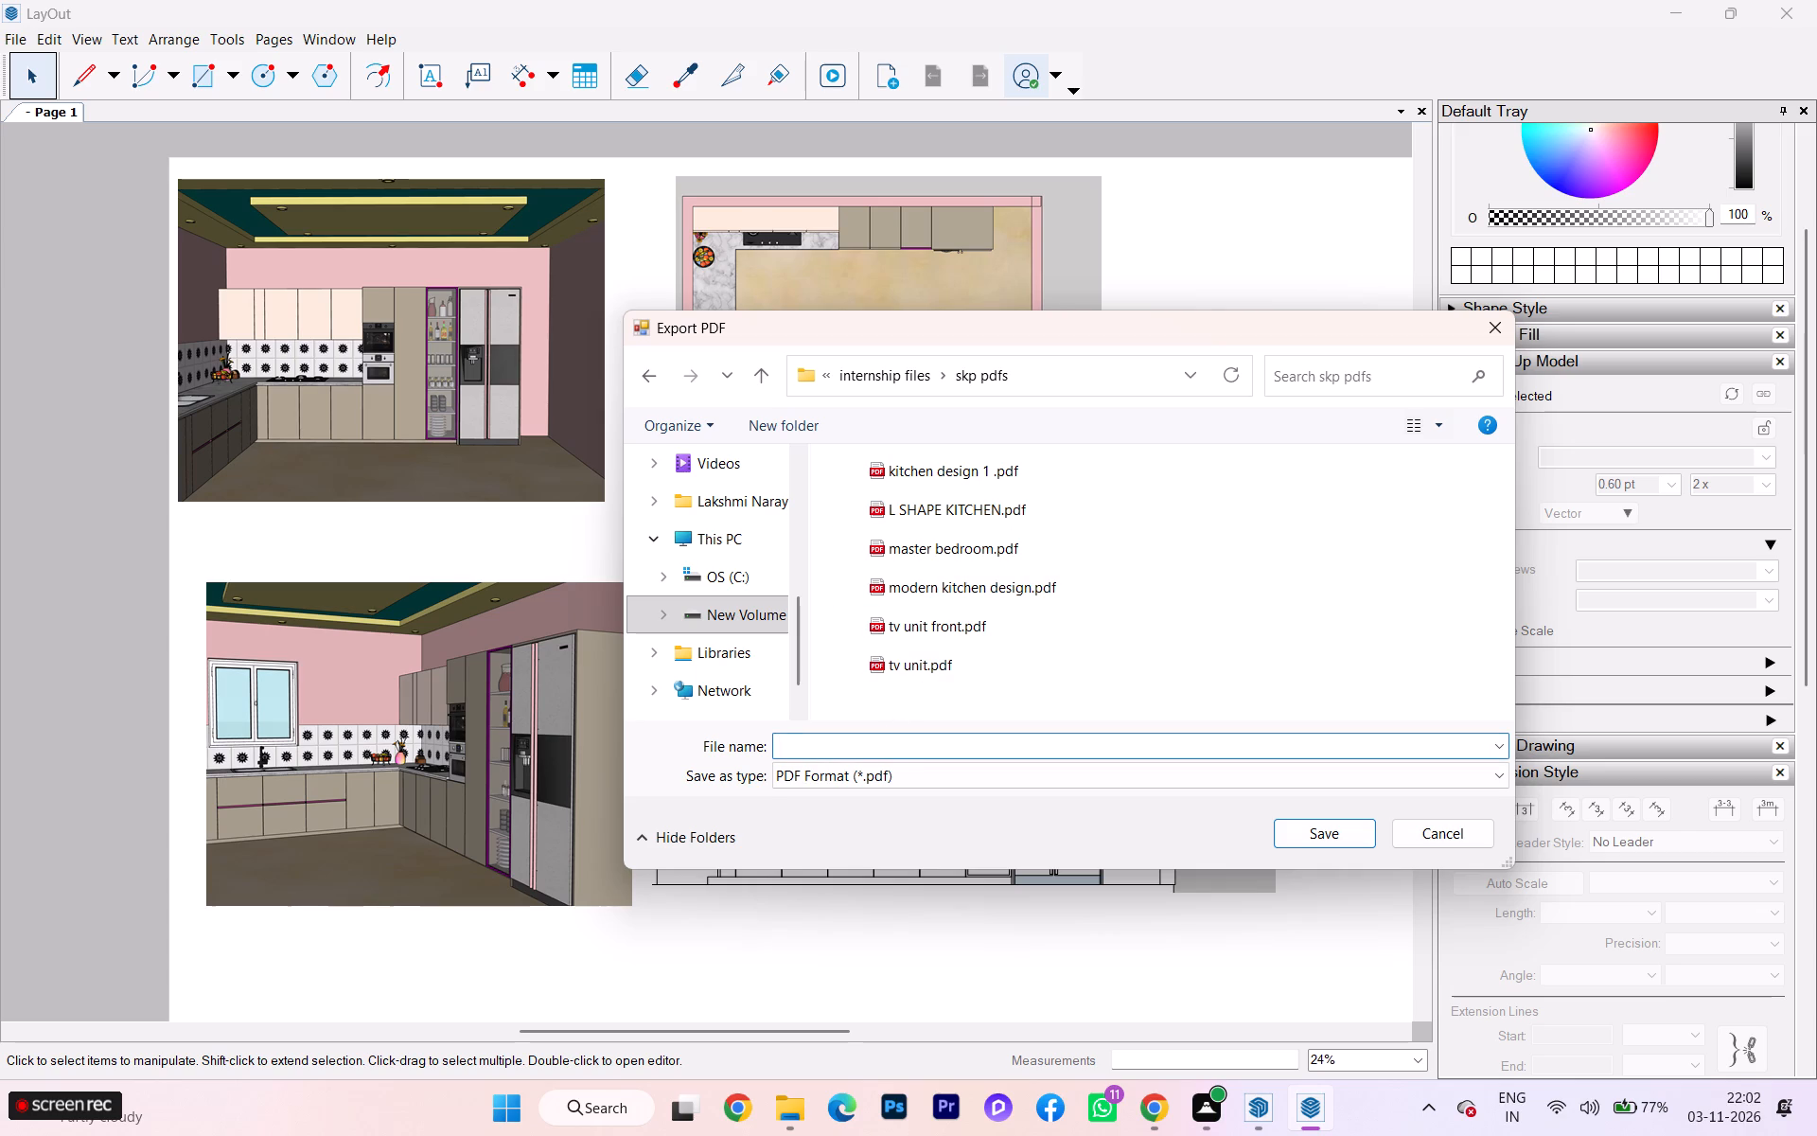
{"action": "type", "text": "kitchen pdf"}
{"action": "key", "text": "period"}
{"action": "key", "text": "BackSpace"}
{"action": "key", "text": "space"}
{"action": "type", "text": "03.110"}
{"action": "key", "text": "BackSpace"}
{"action": "type", "text": ".26"}
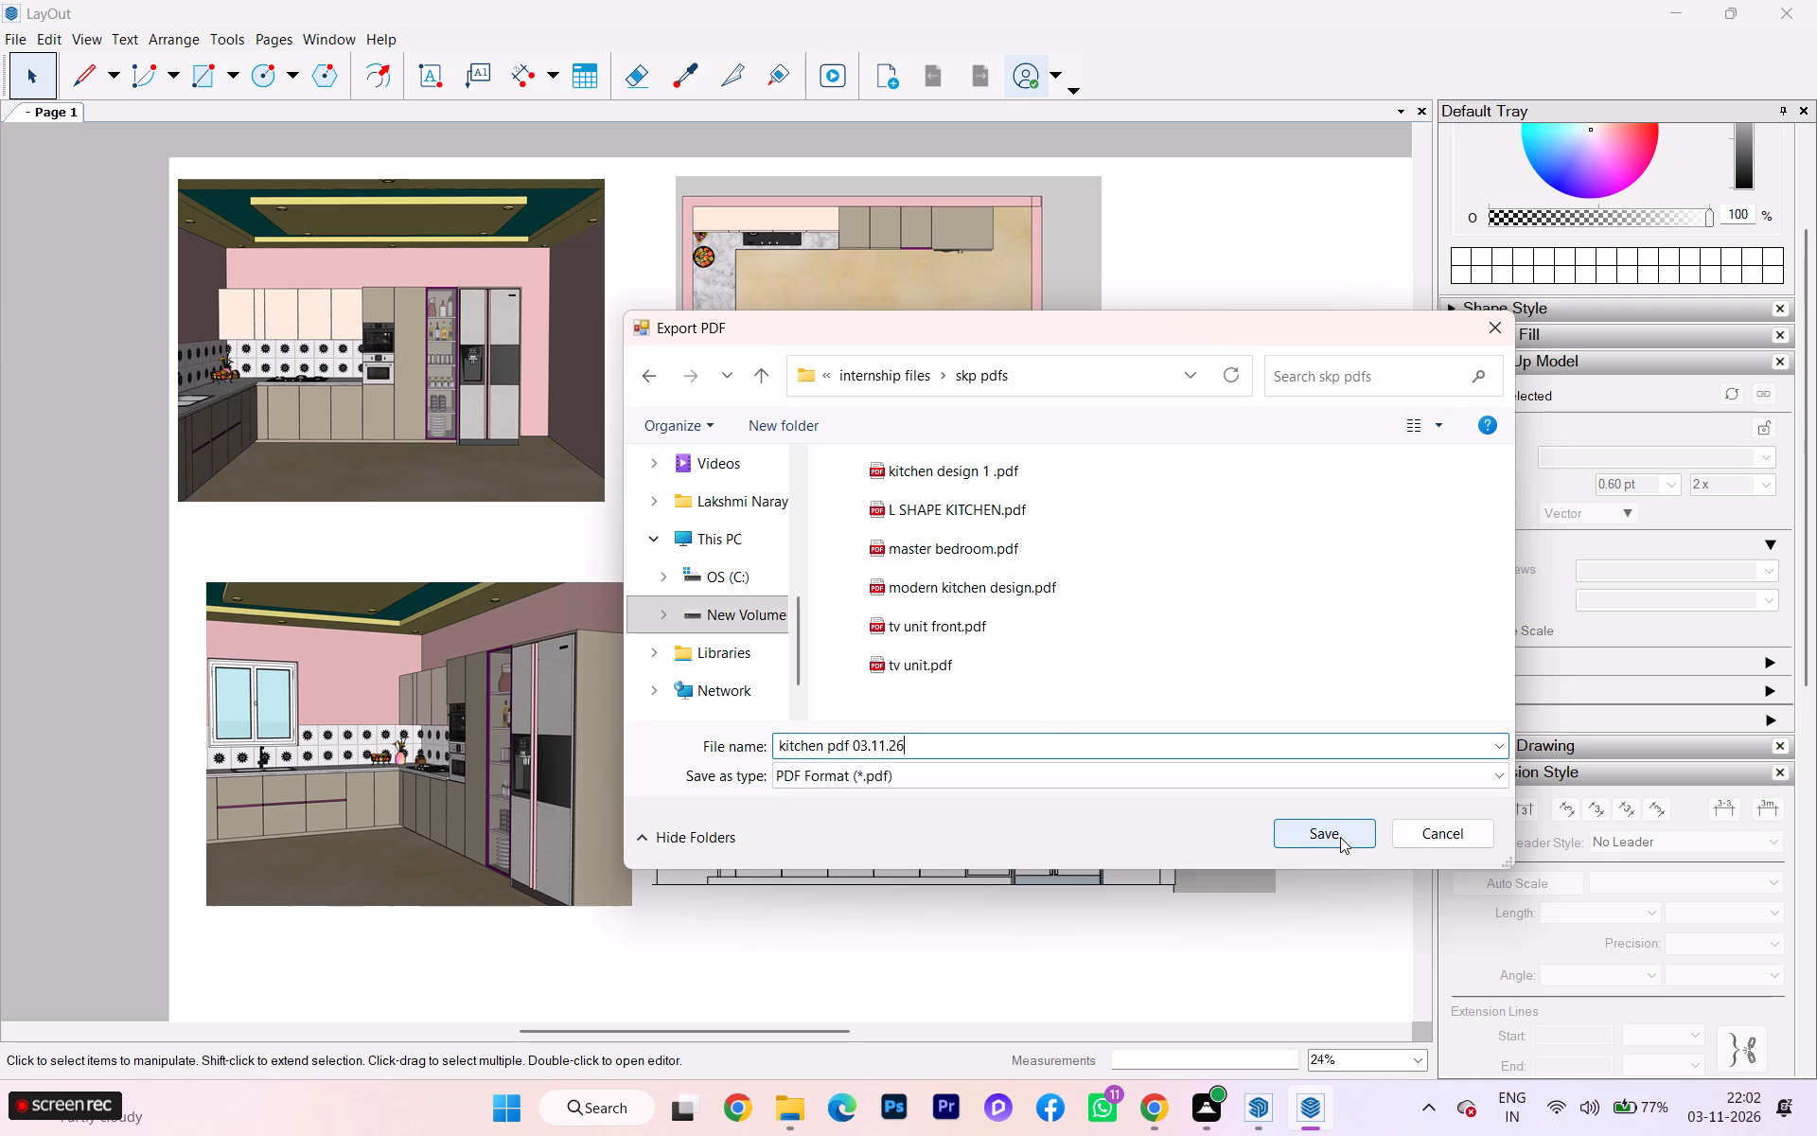
{"action": "key", "text": "comma"}
{"action": "key", "text": "BackSpace"}
{"action": "type", "text": ".pdf"}
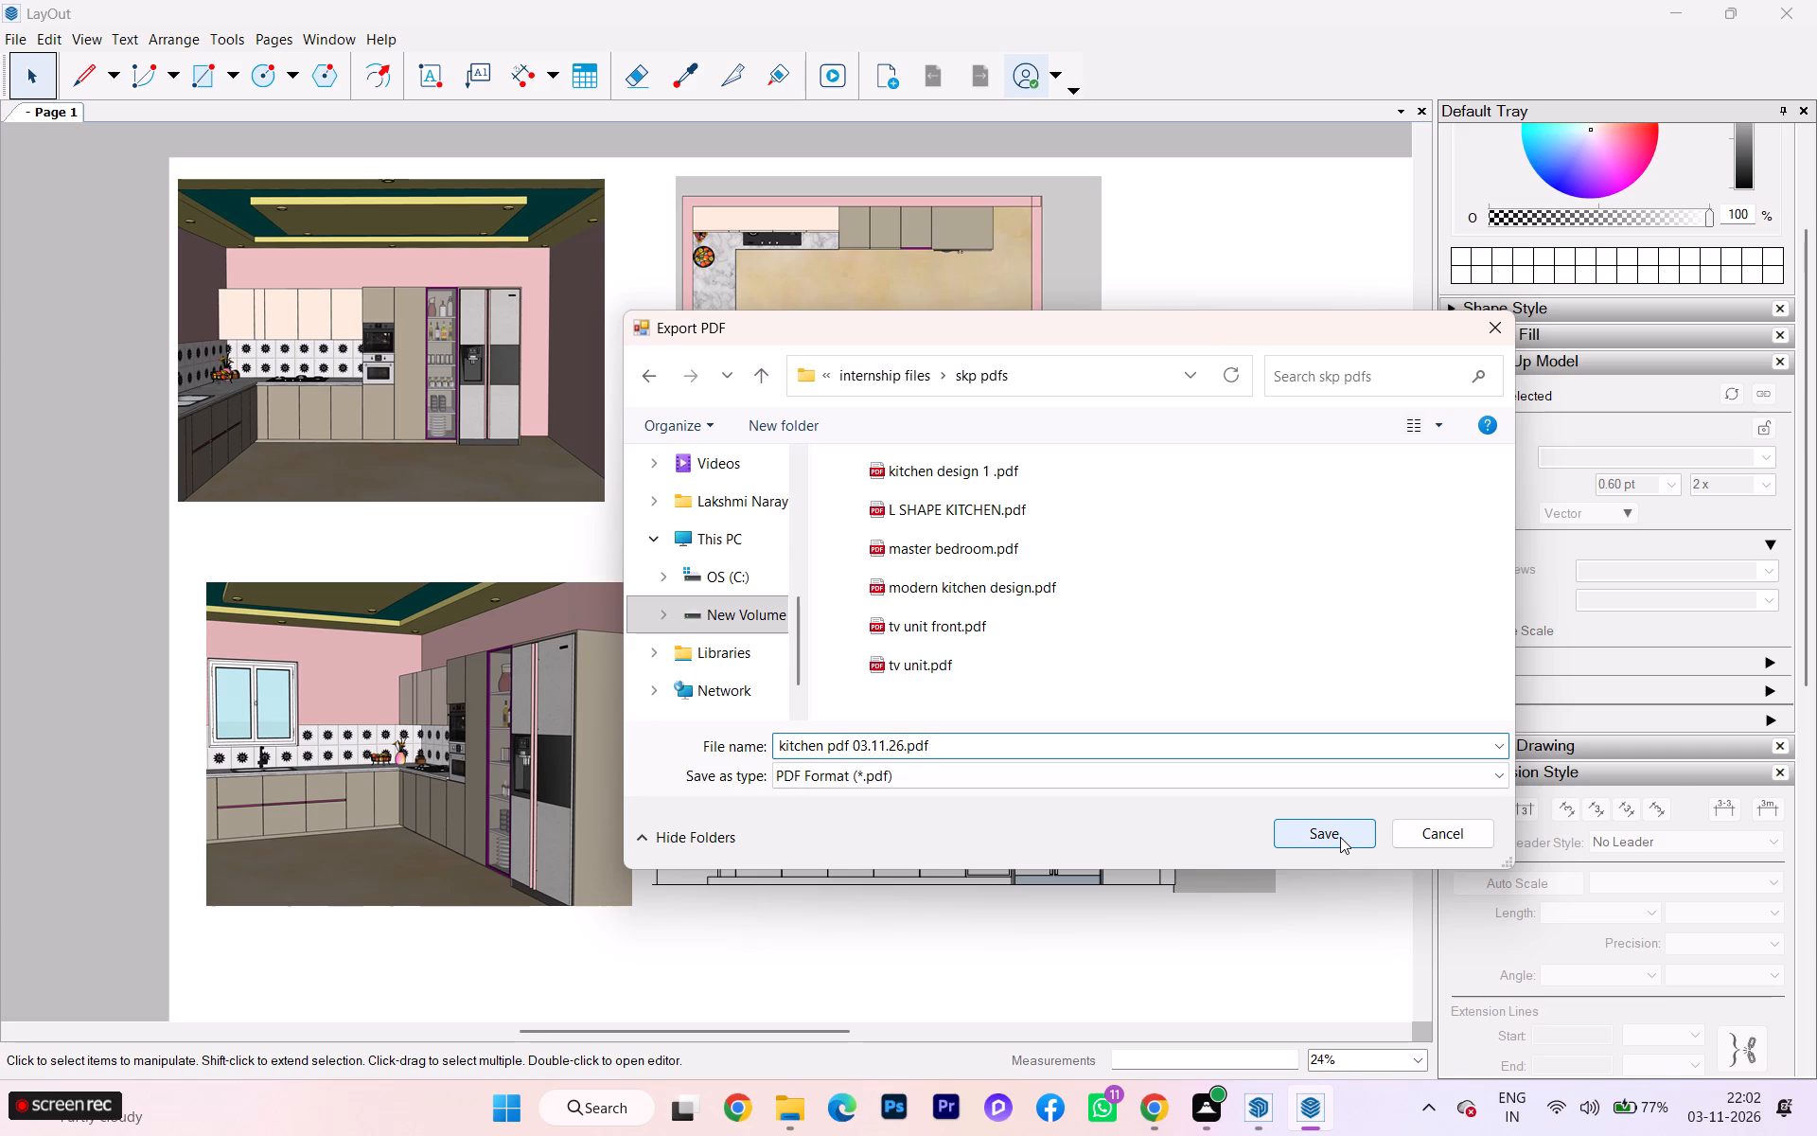
{"action": "left_click", "coordinate": [1339, 824]}
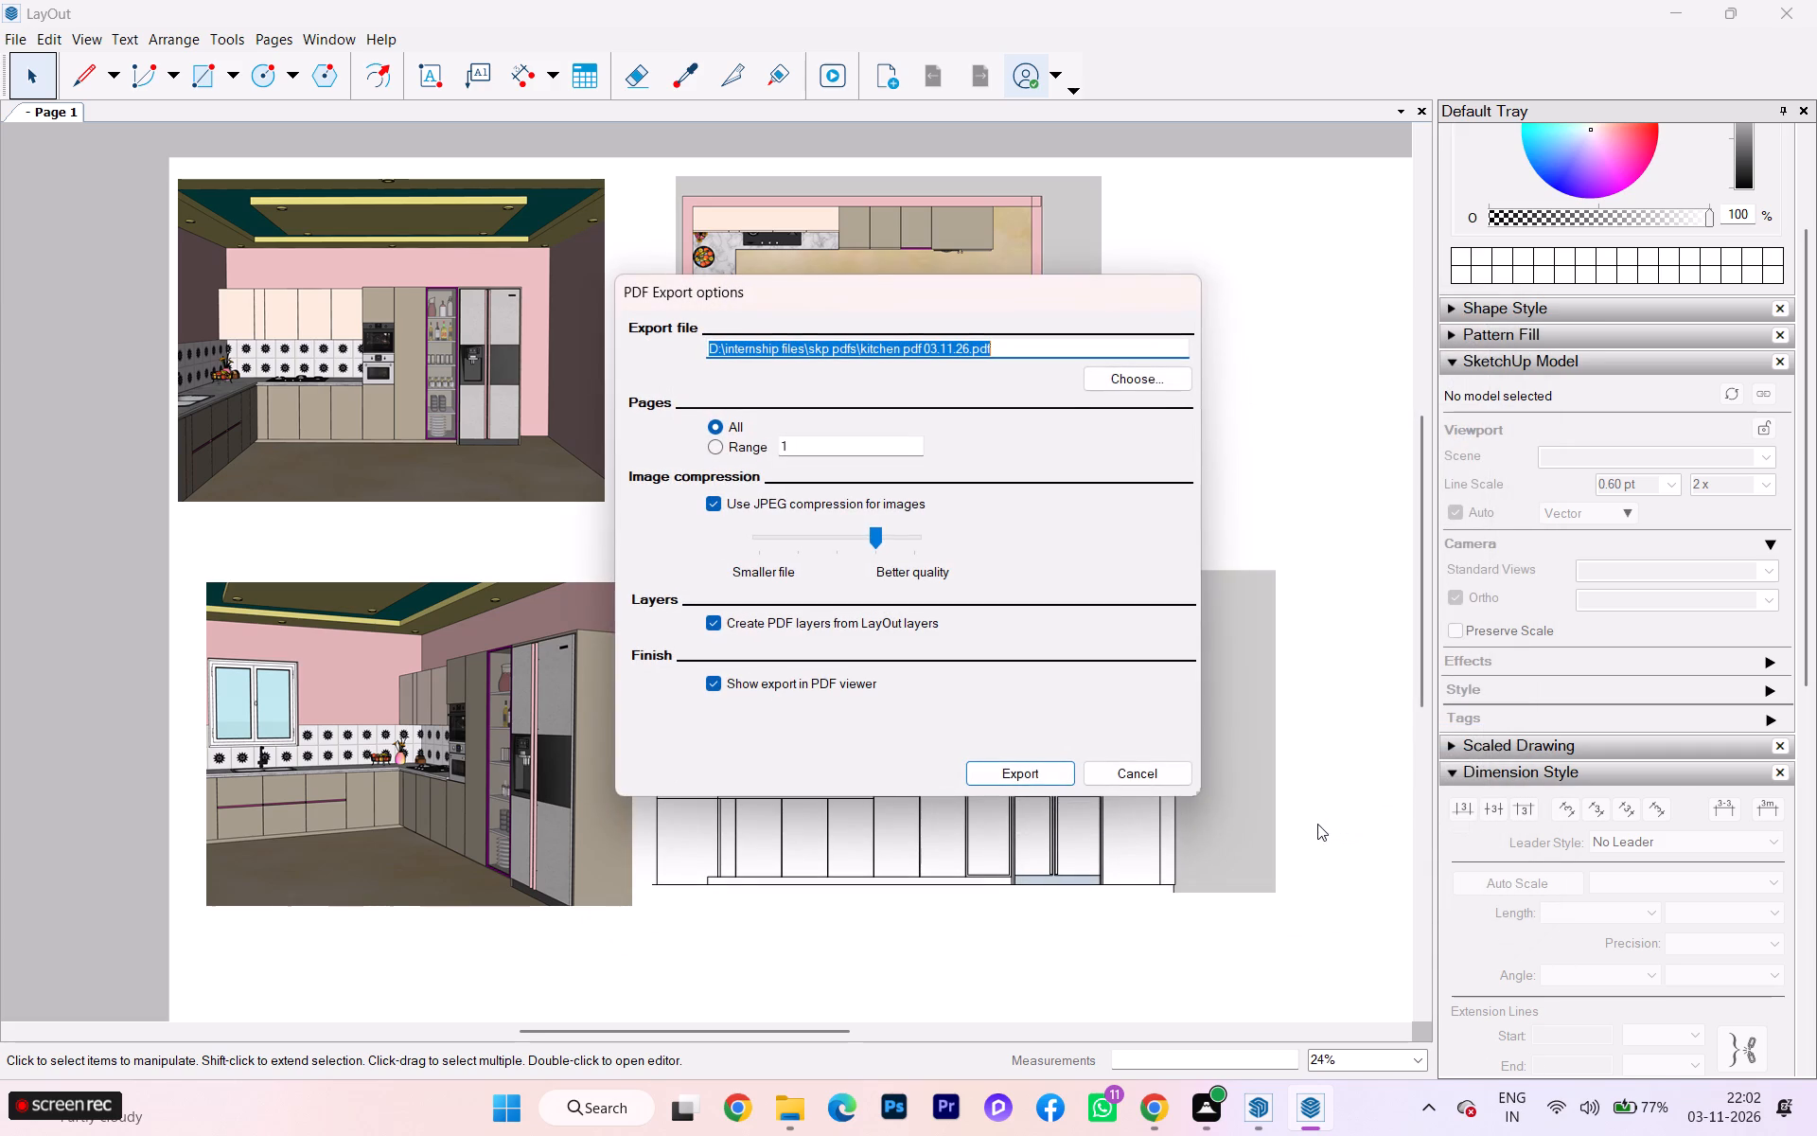
{"action": "left_click", "coordinate": [1025, 772]}
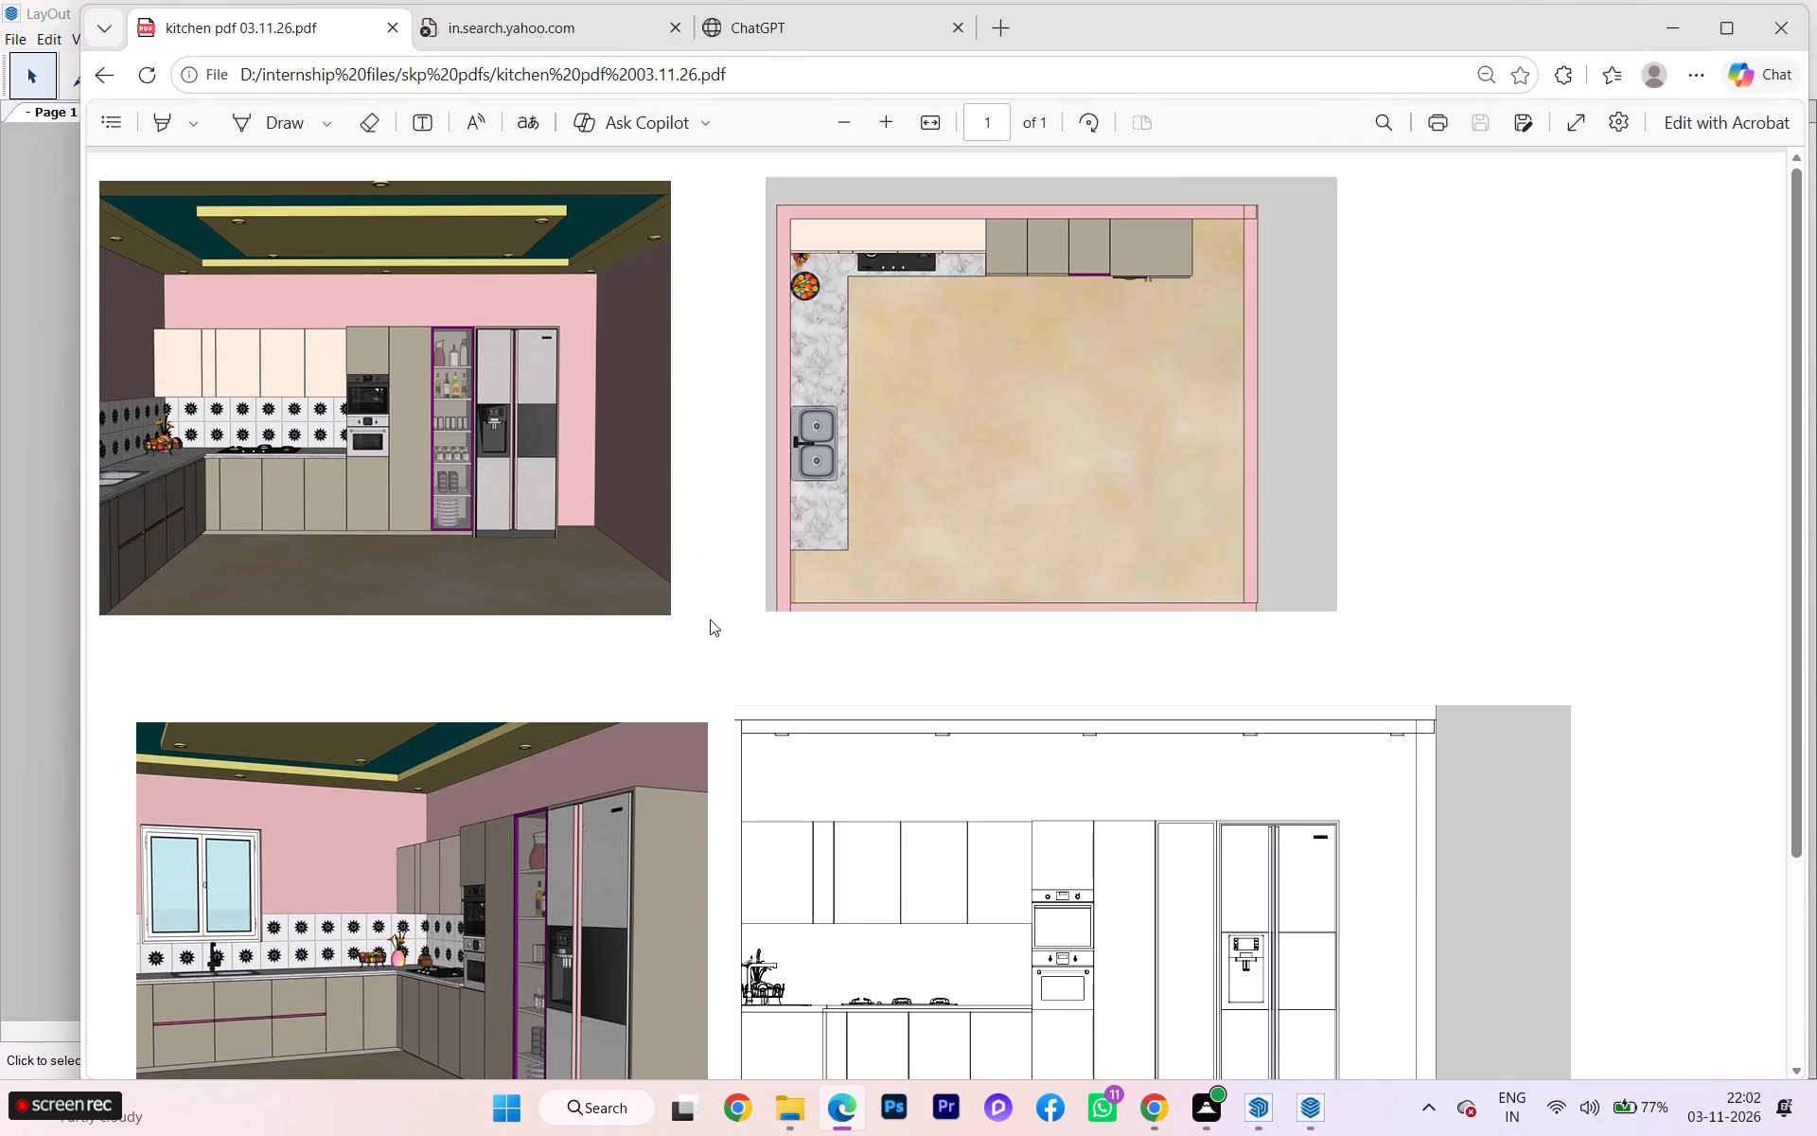
Examine the exported kitchen PDF page, checking the layout and framing of all four viewports.
{"action": "scroll", "coordinate": [710, 622], "scroll_direction": "down", "scroll_amount": 6}
{"action": "scroll", "coordinate": [749, 669], "scroll_direction": "up", "scroll_amount": 6}
{"action": "scroll", "coordinate": [750, 672], "scroll_direction": "down", "scroll_amount": 2}
{"action": "scroll", "coordinate": [750, 672], "scroll_direction": "up", "scroll_amount": 3}
{"action": "scroll", "coordinate": [778, 472], "scroll_direction": "up", "scroll_amount": 4}
{"action": "scroll", "coordinate": [416, 358], "scroll_direction": "up", "scroll_amount": 1}
{"action": "scroll", "coordinate": [548, 399], "scroll_direction": "down", "scroll_amount": 2}
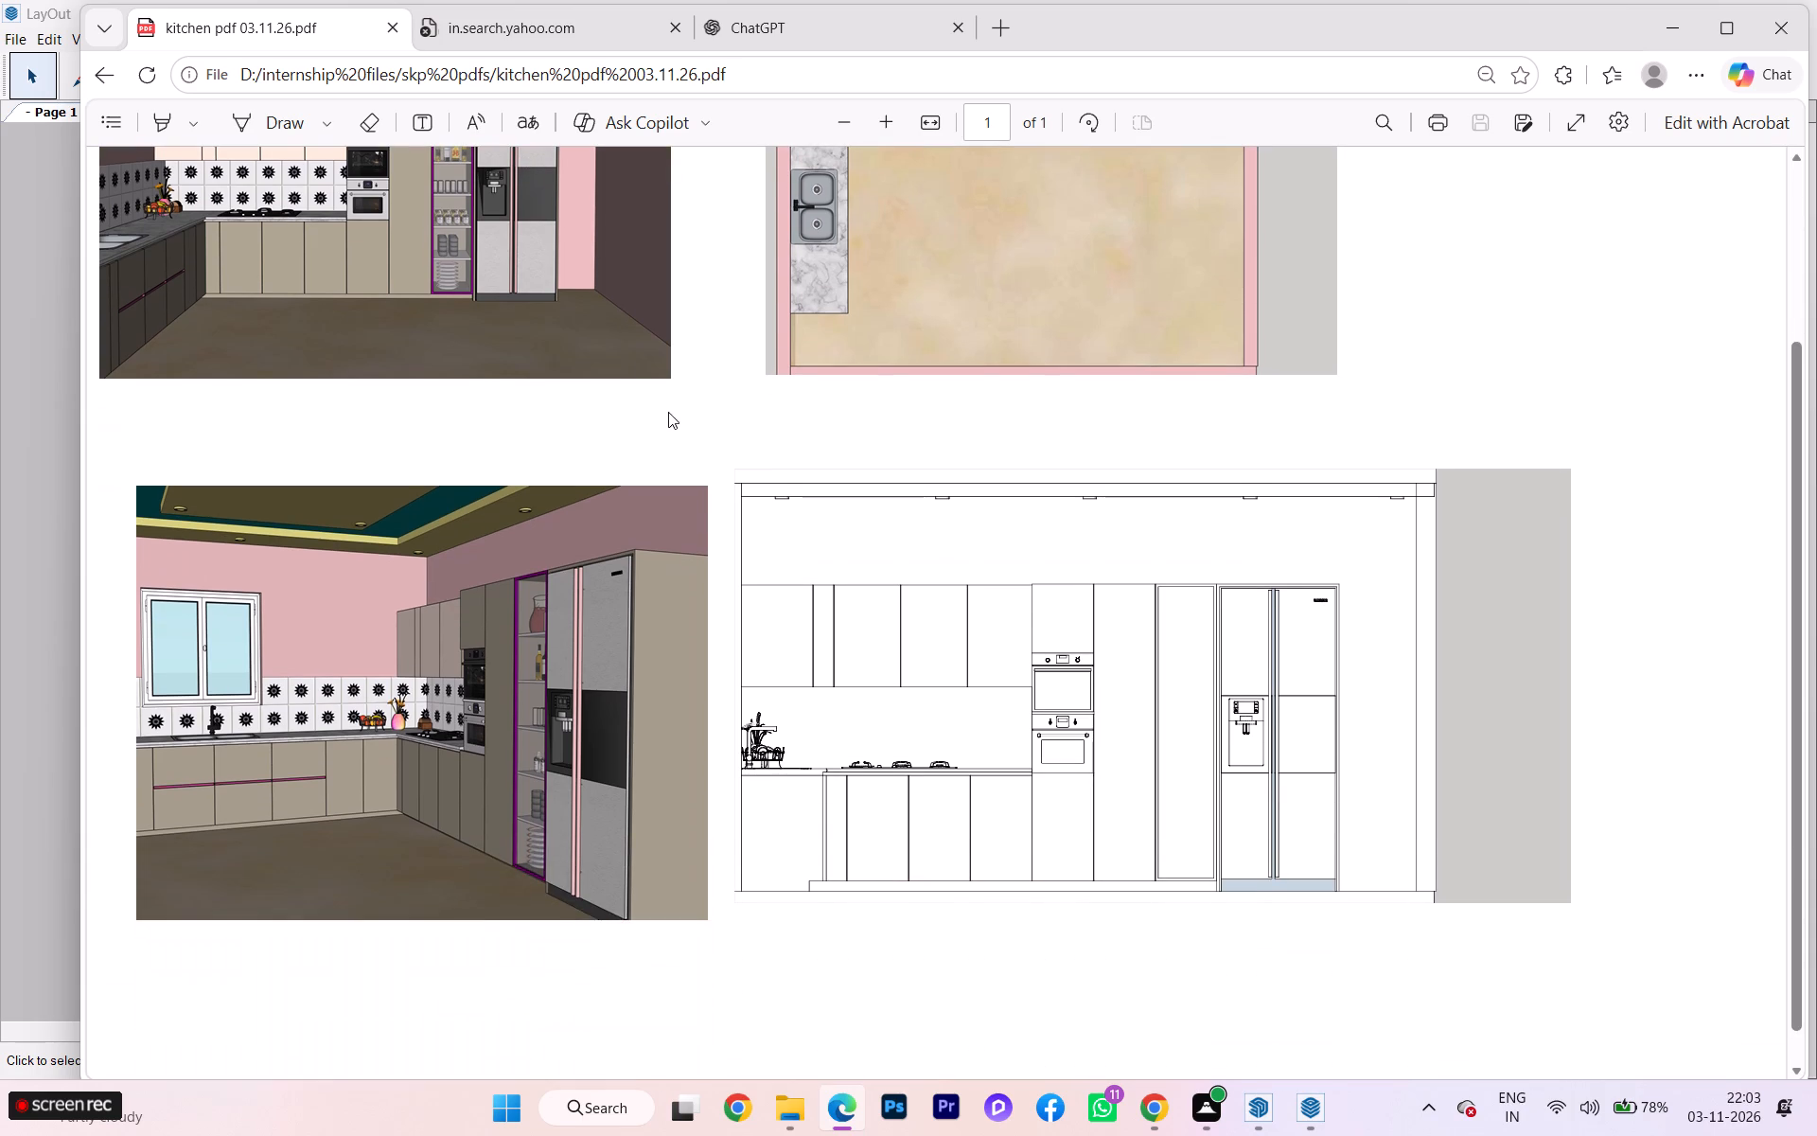
{"action": "scroll", "coordinate": [670, 414], "scroll_direction": "down", "scroll_amount": 3}
{"action": "scroll", "coordinate": [680, 413], "scroll_direction": "up", "scroll_amount": 5}
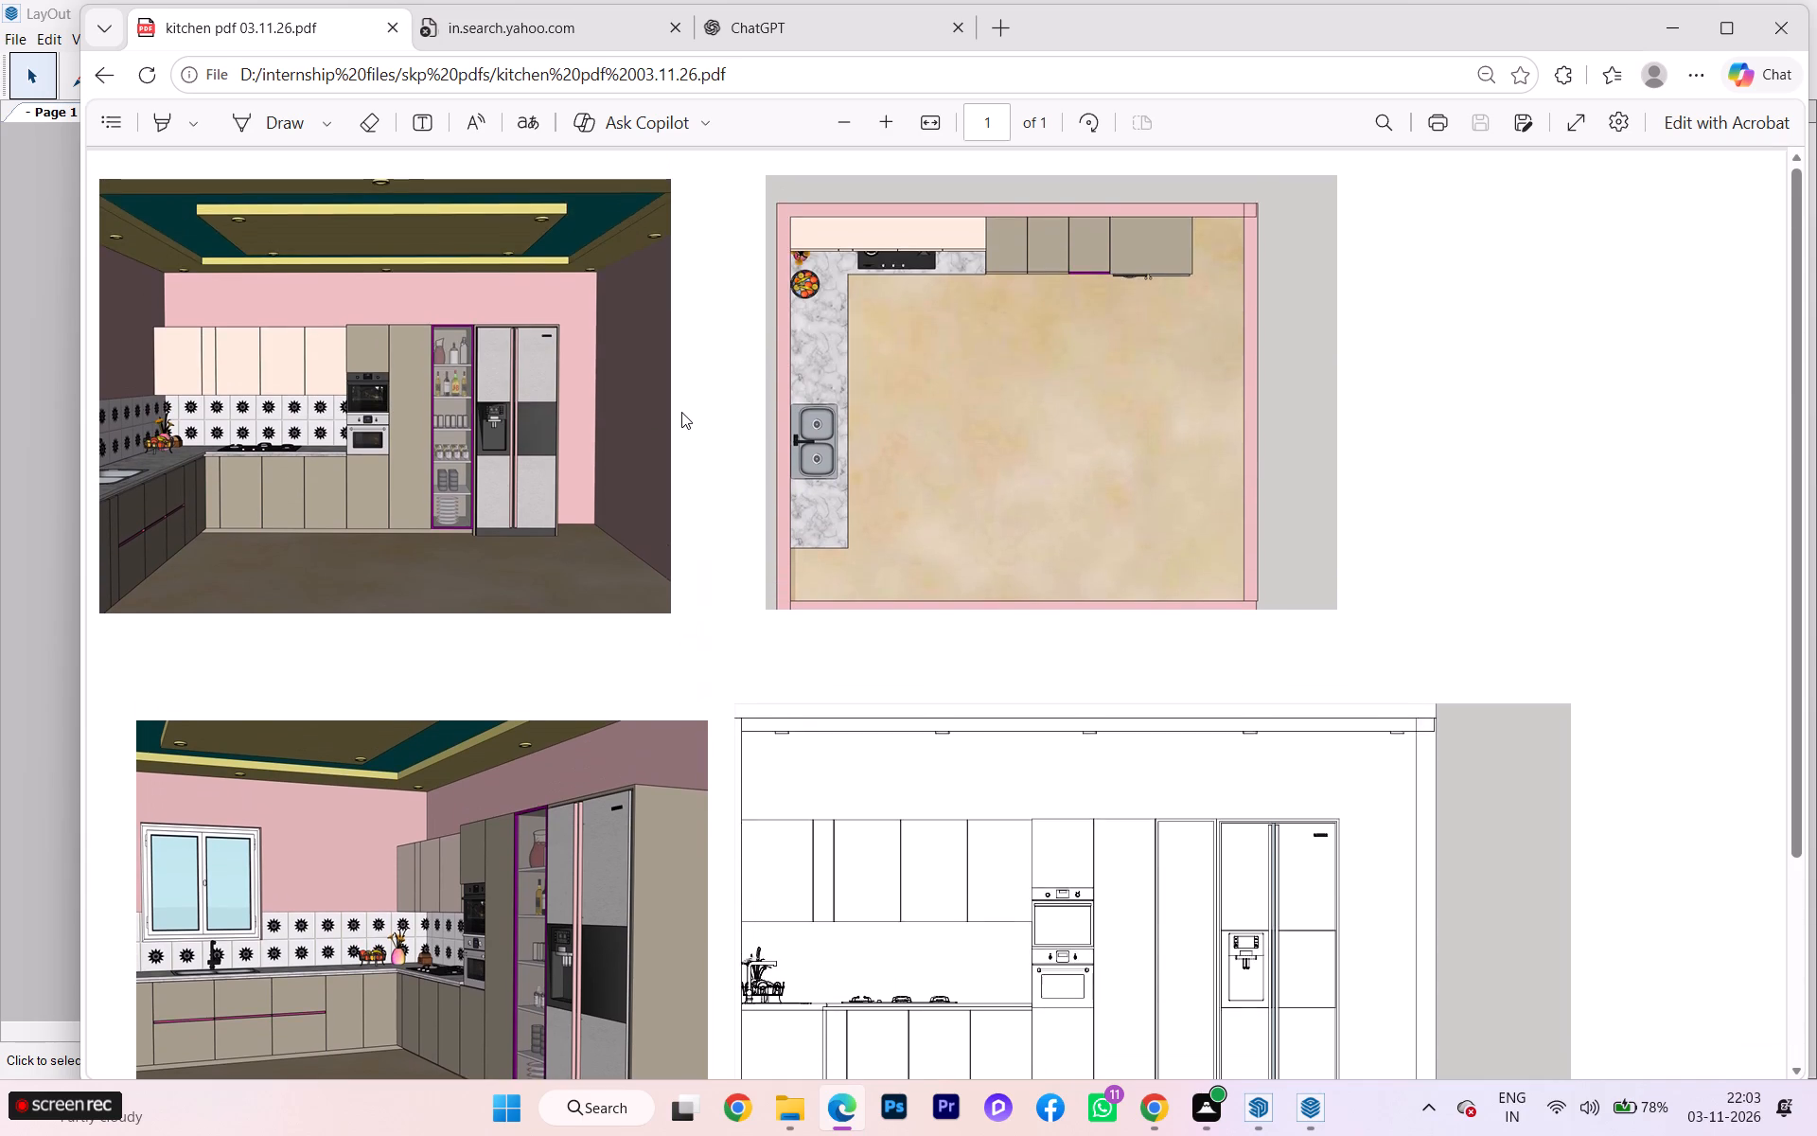
{"action": "scroll", "coordinate": [681, 412], "scroll_direction": "down", "scroll_amount": 10}
{"action": "scroll", "coordinate": [698, 428], "scroll_direction": "up", "scroll_amount": 4}
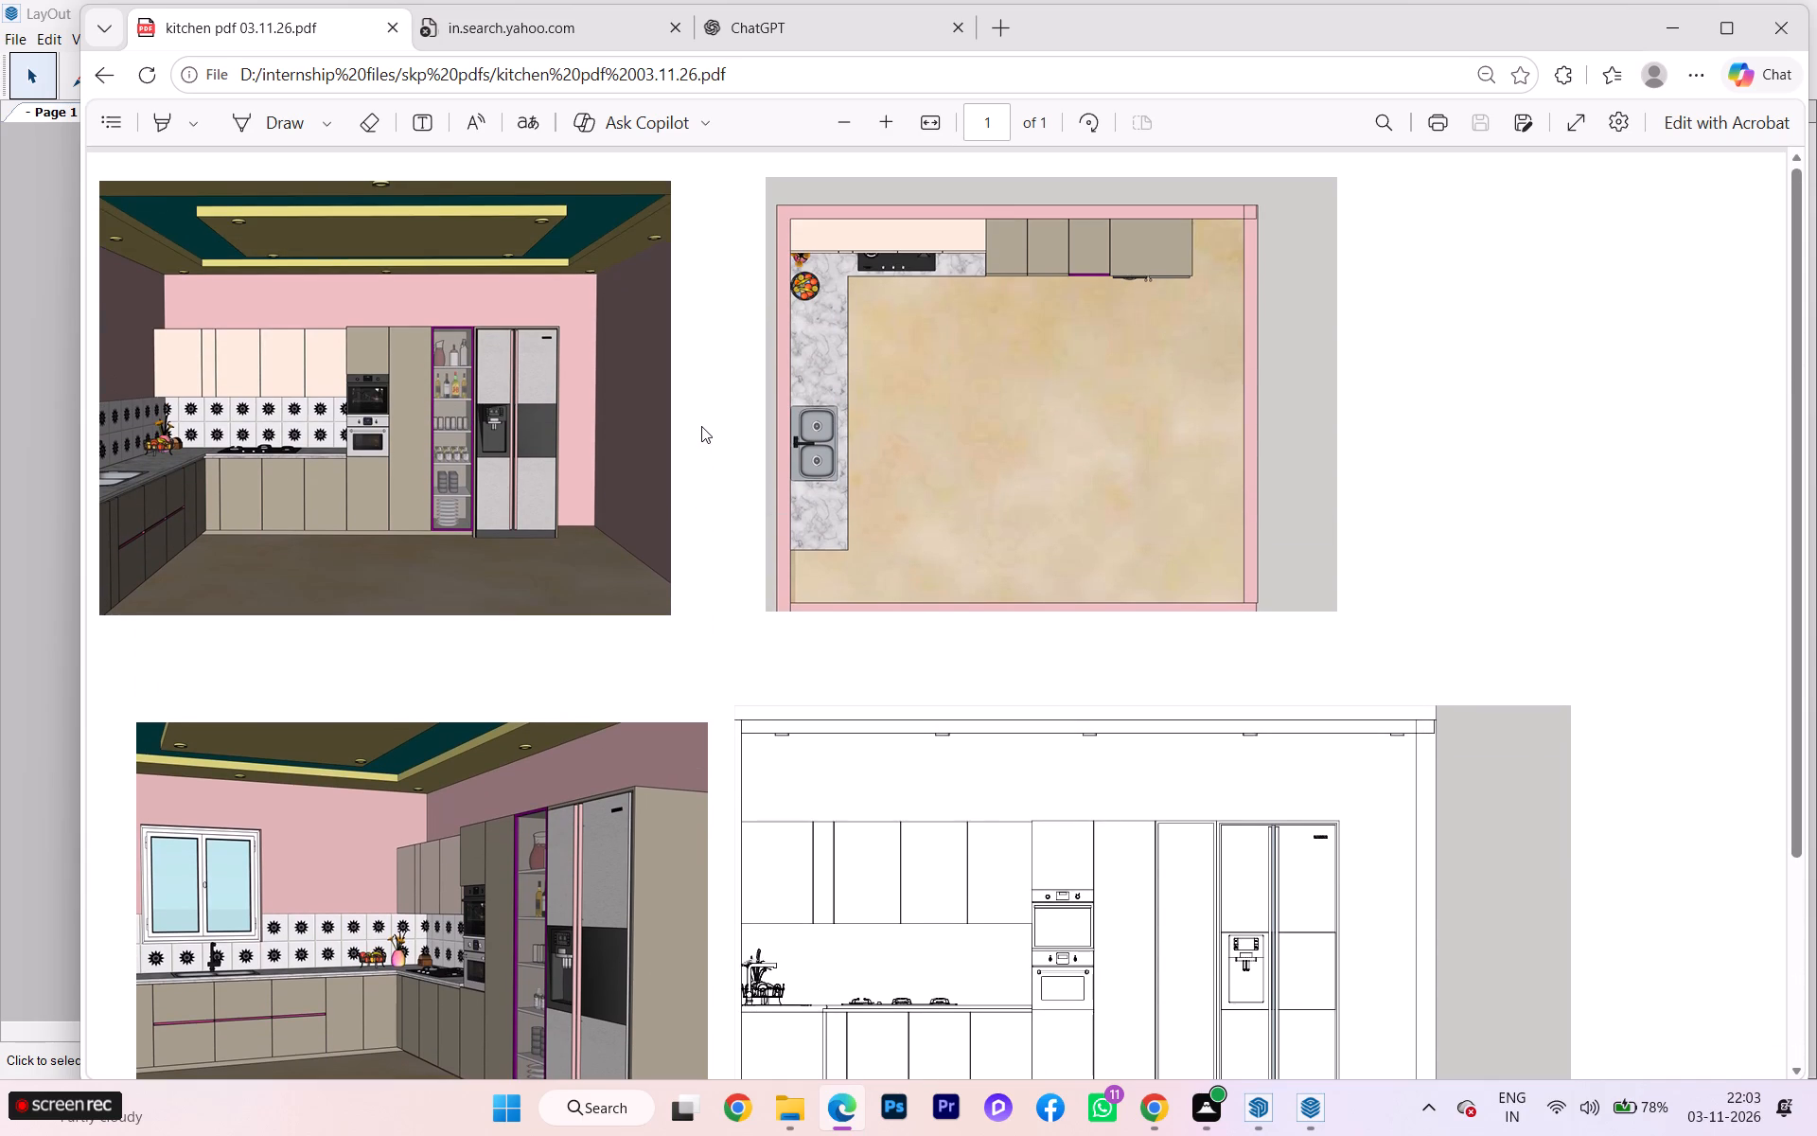
{"action": "scroll", "coordinate": [705, 419], "scroll_direction": "down", "scroll_amount": 6}
{"action": "scroll", "coordinate": [759, 443], "scroll_direction": "up", "scroll_amount": 1}
{"action": "scroll", "coordinate": [759, 443], "scroll_direction": "down", "scroll_amount": 1}
{"action": "scroll", "coordinate": [763, 450], "scroll_direction": "up", "scroll_amount": 3}
{"action": "scroll", "coordinate": [774, 449], "scroll_direction": "down", "scroll_amount": 2}
{"action": "scroll", "coordinate": [775, 448], "scroll_direction": "up", "scroll_amount": 2}
{"action": "scroll", "coordinate": [865, 334], "scroll_direction": "up", "scroll_amount": 2}
Switch back to LayOut and move the Scene 8 front elevation viewport right and down on the page, away from the Scene 1 viewport.
{"action": "left_click", "coordinate": [1241, 997]}
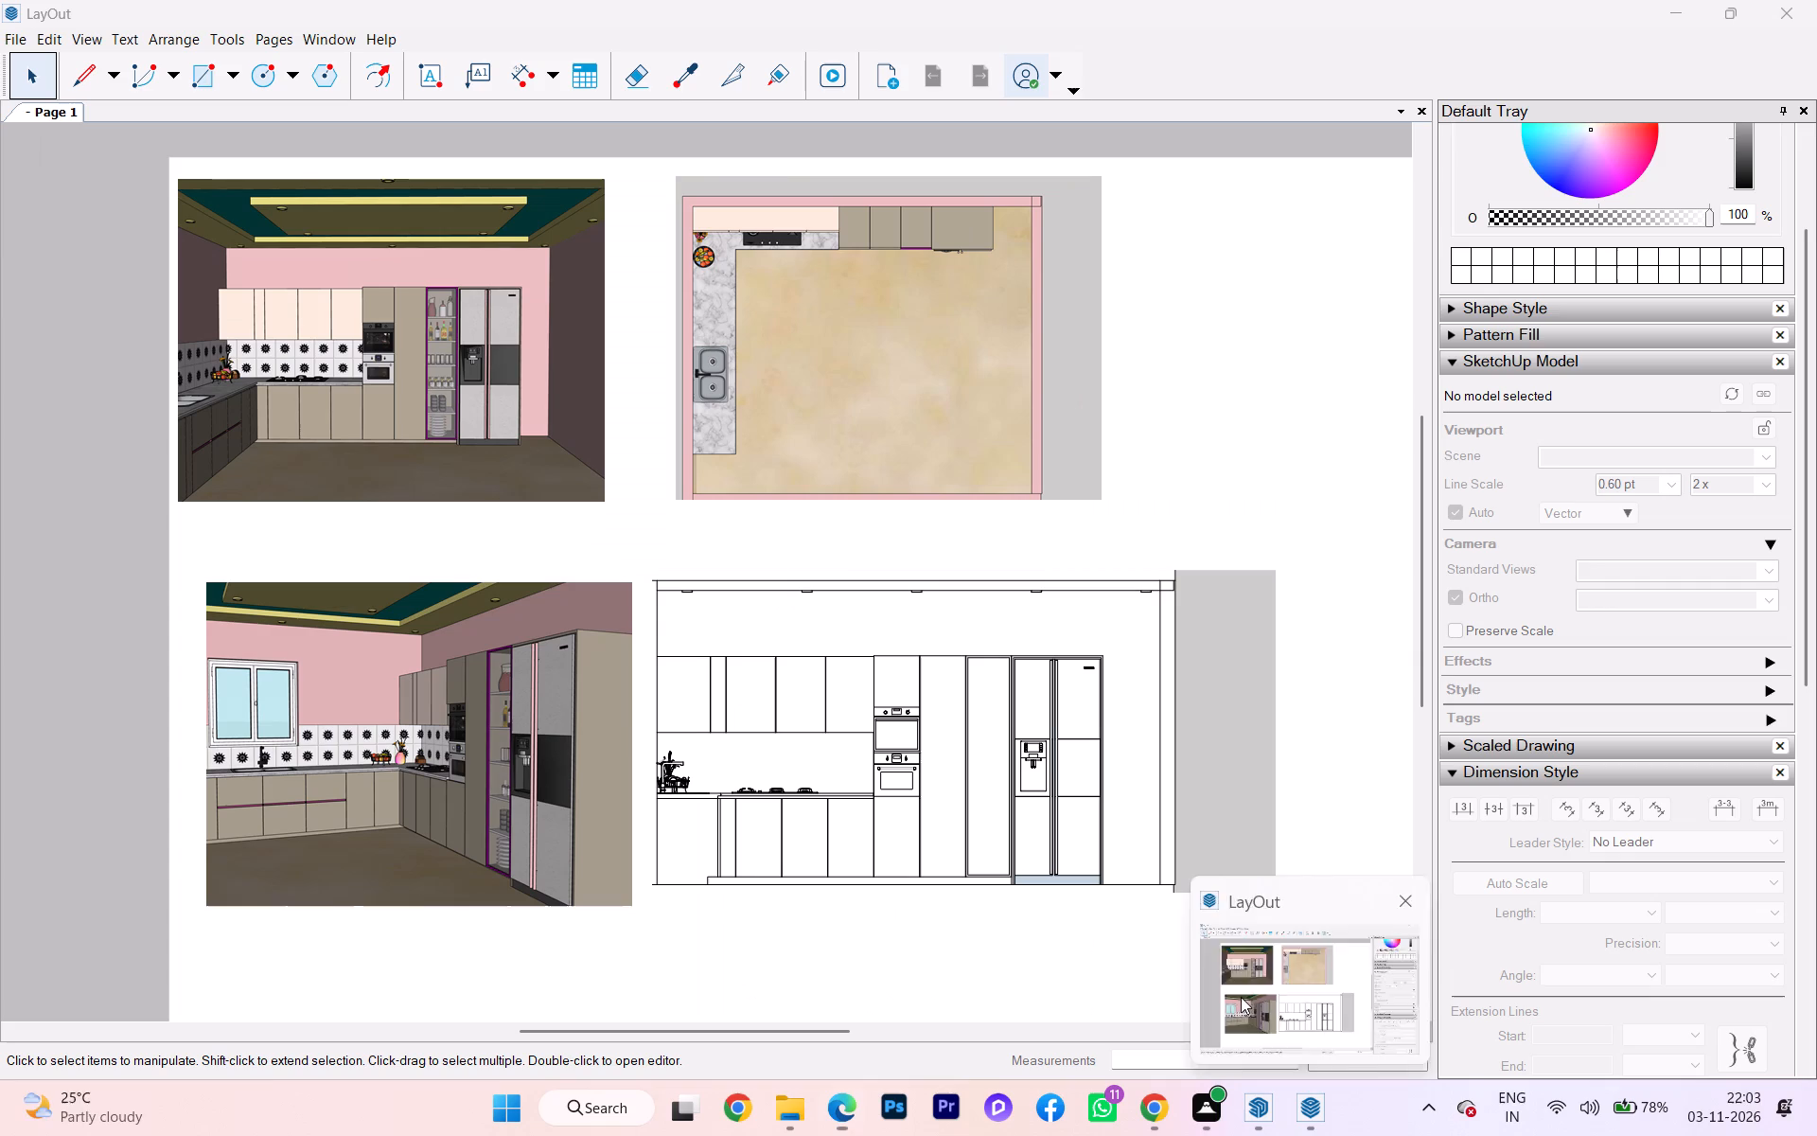
{"action": "left_click", "coordinate": [510, 727]}
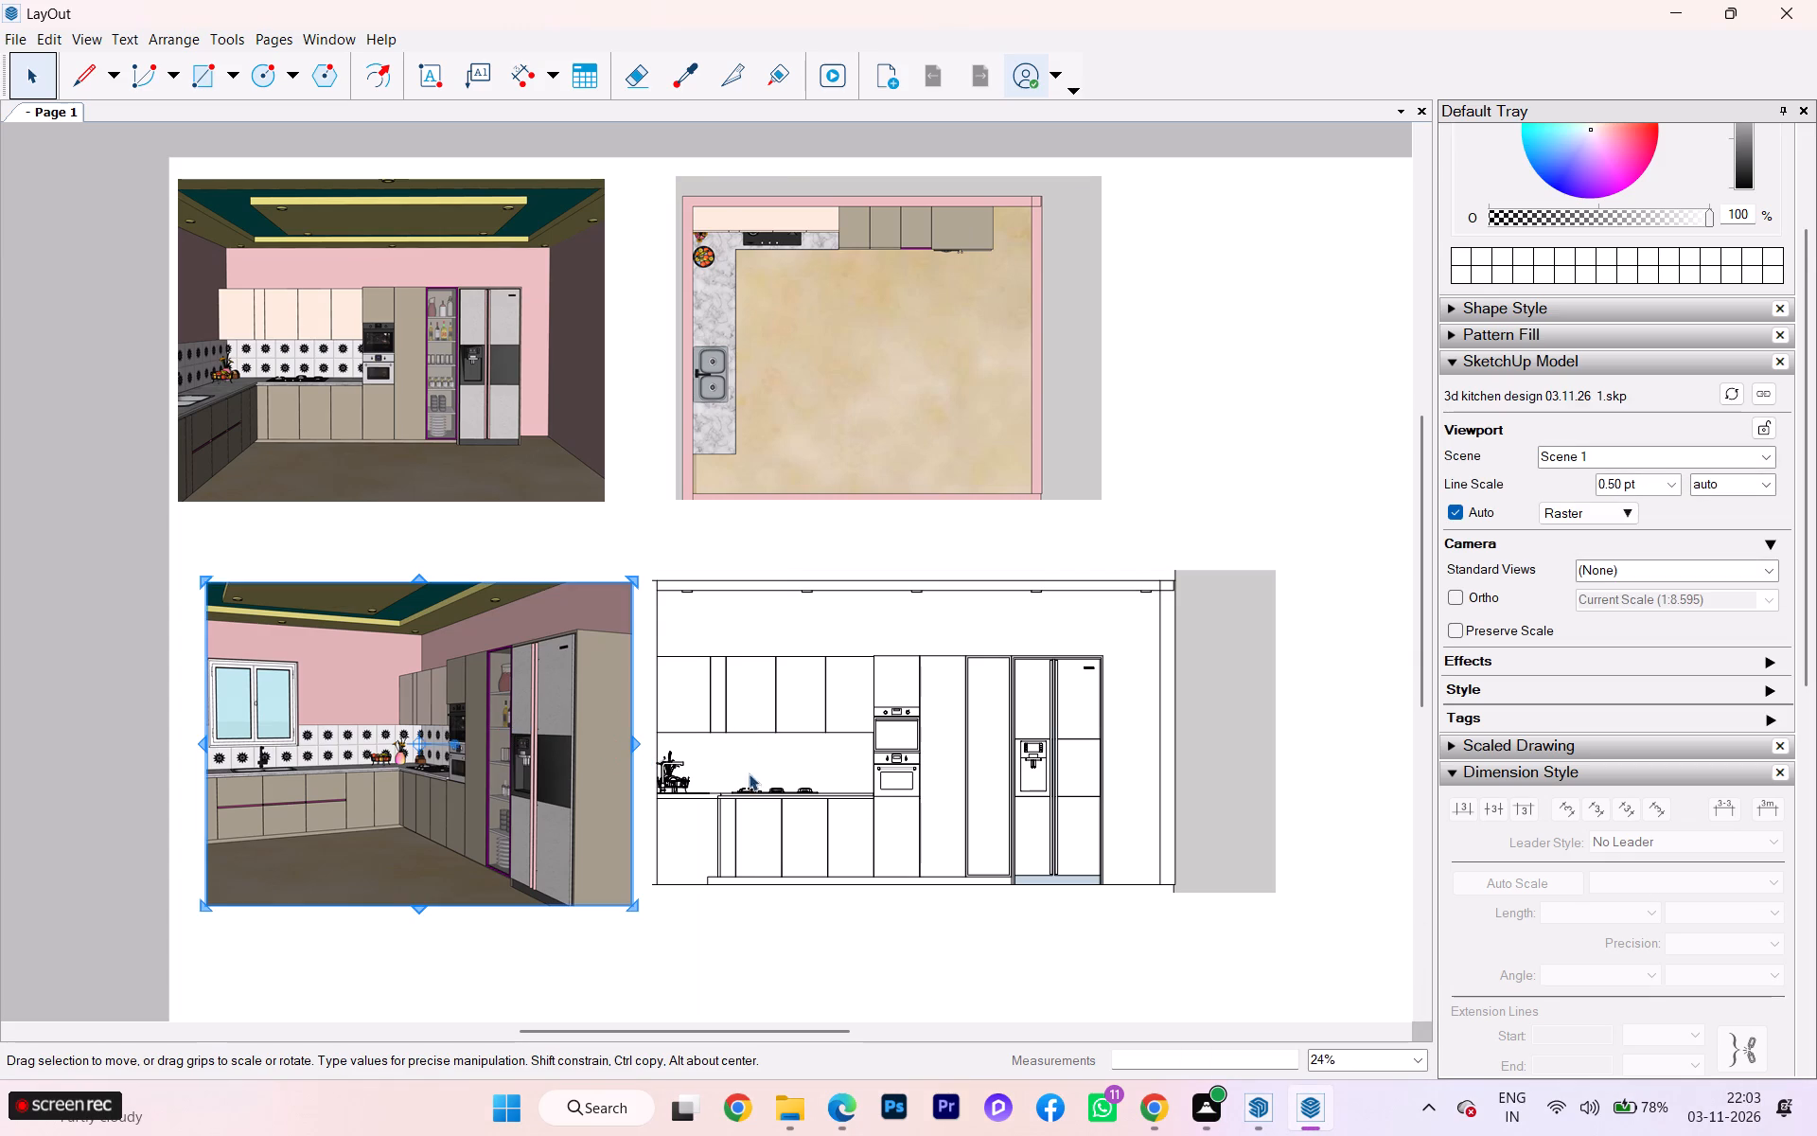
{"action": "left_click", "coordinate": [1114, 745]}
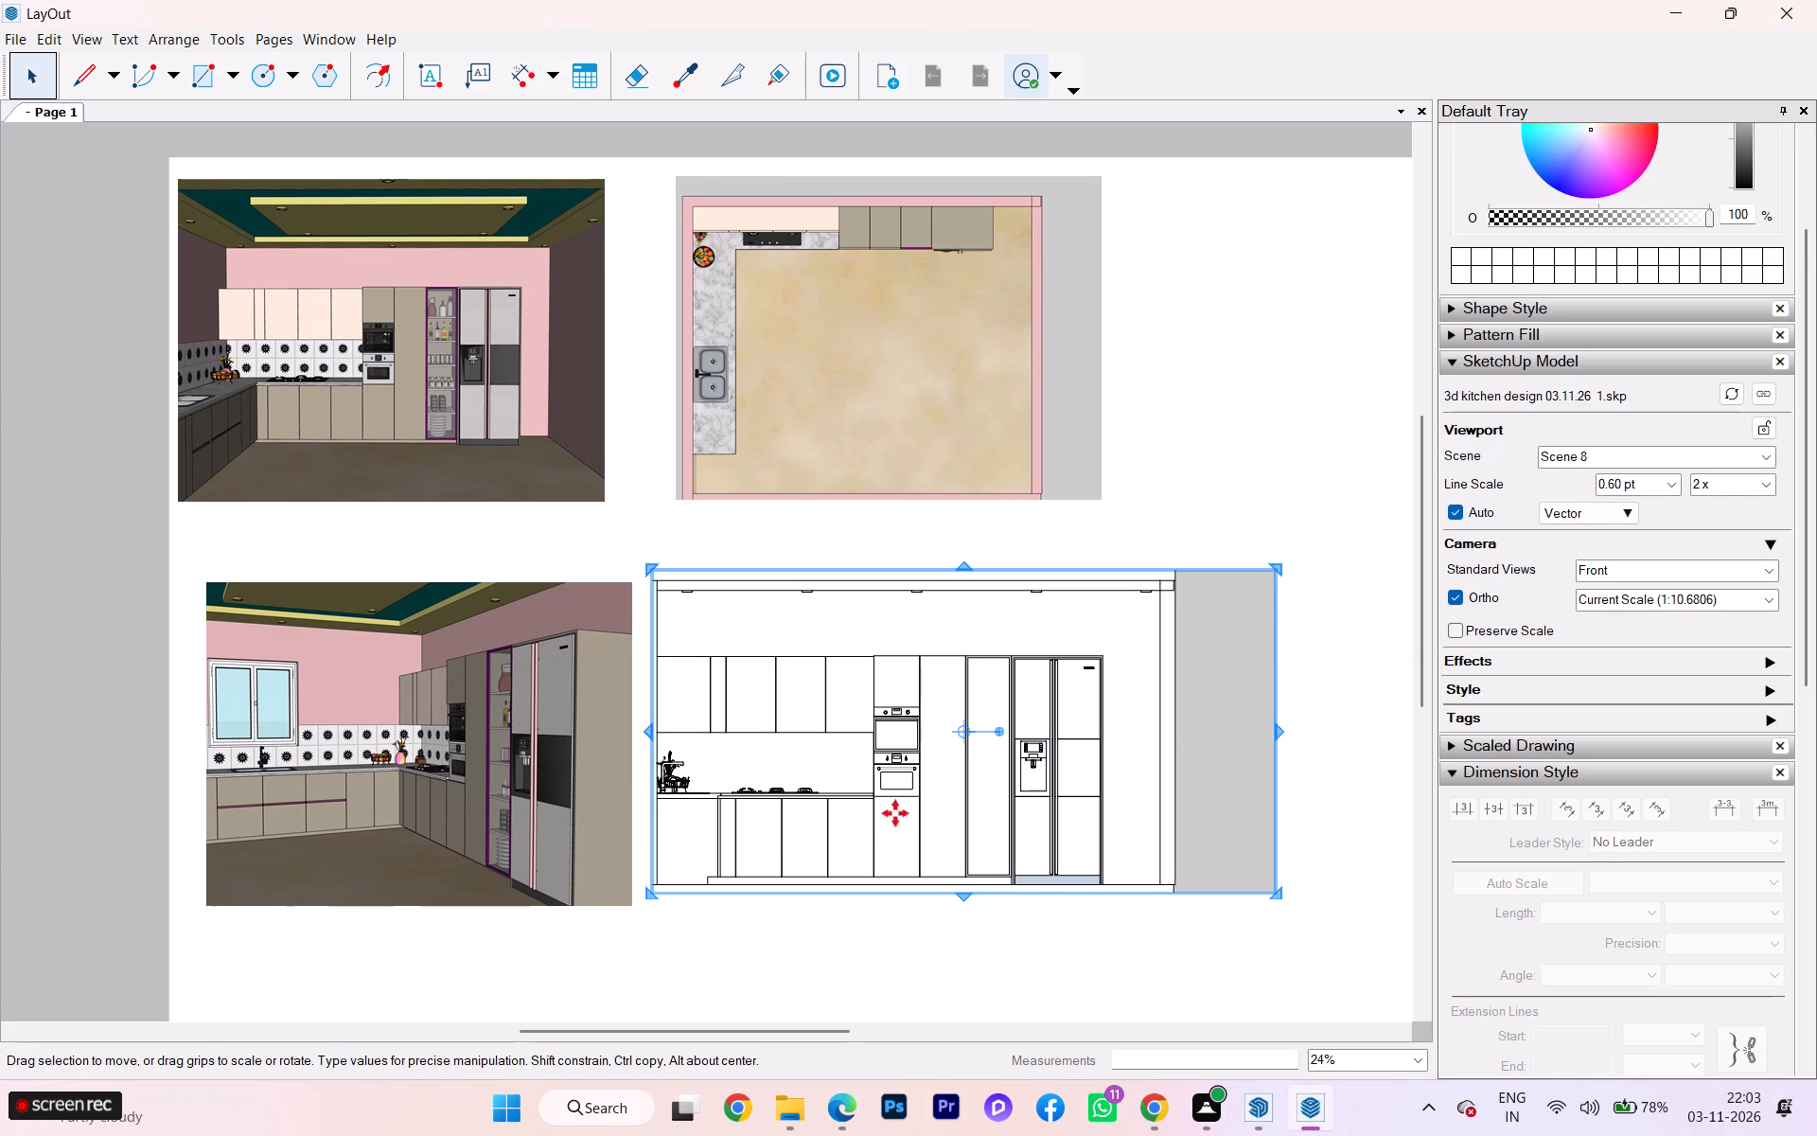
{"action": "key", "text": "m"}
{"action": "left_click_drag", "start_coordinate": [953, 770], "coordinate": [1037, 765]}
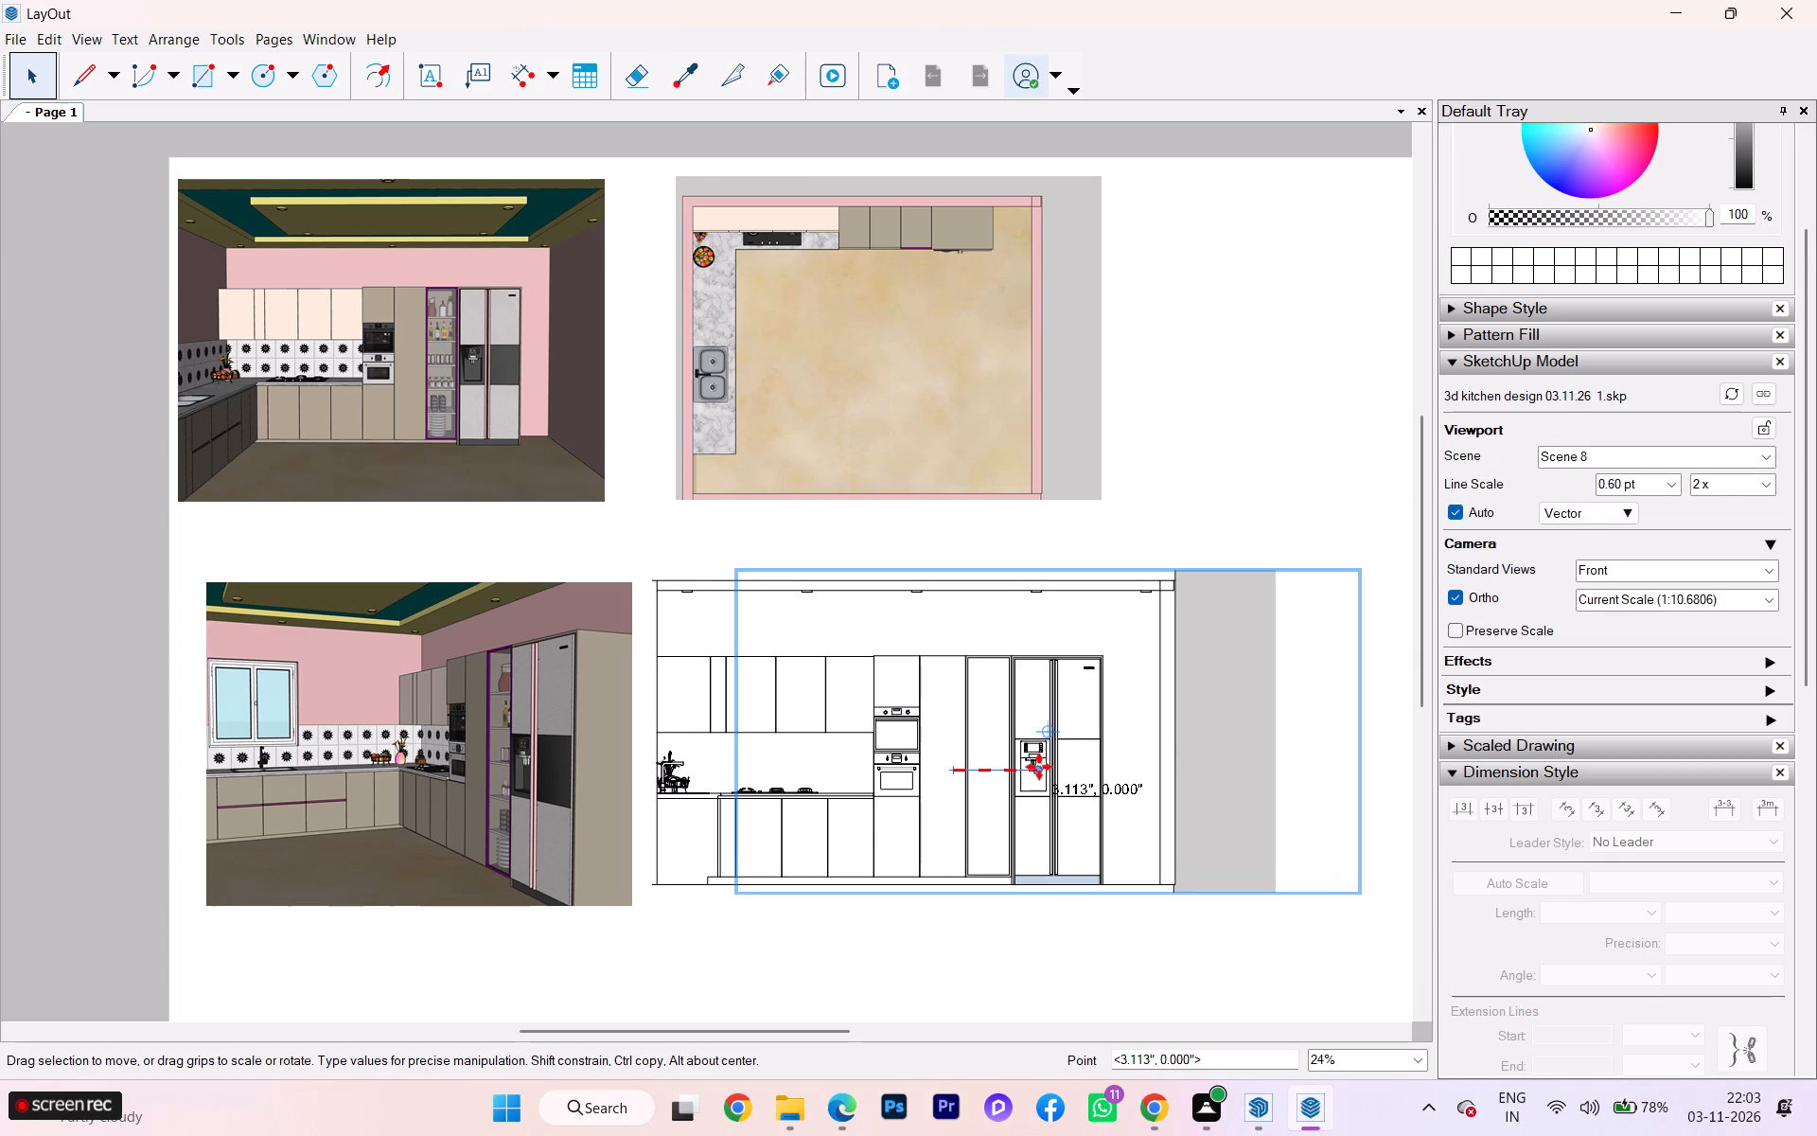
{"action": "left_click_drag", "start_coordinate": [1037, 765], "coordinate": [1048, 778]}
{"action": "left_click_drag", "start_coordinate": [1049, 782], "coordinate": [1033, 833]}
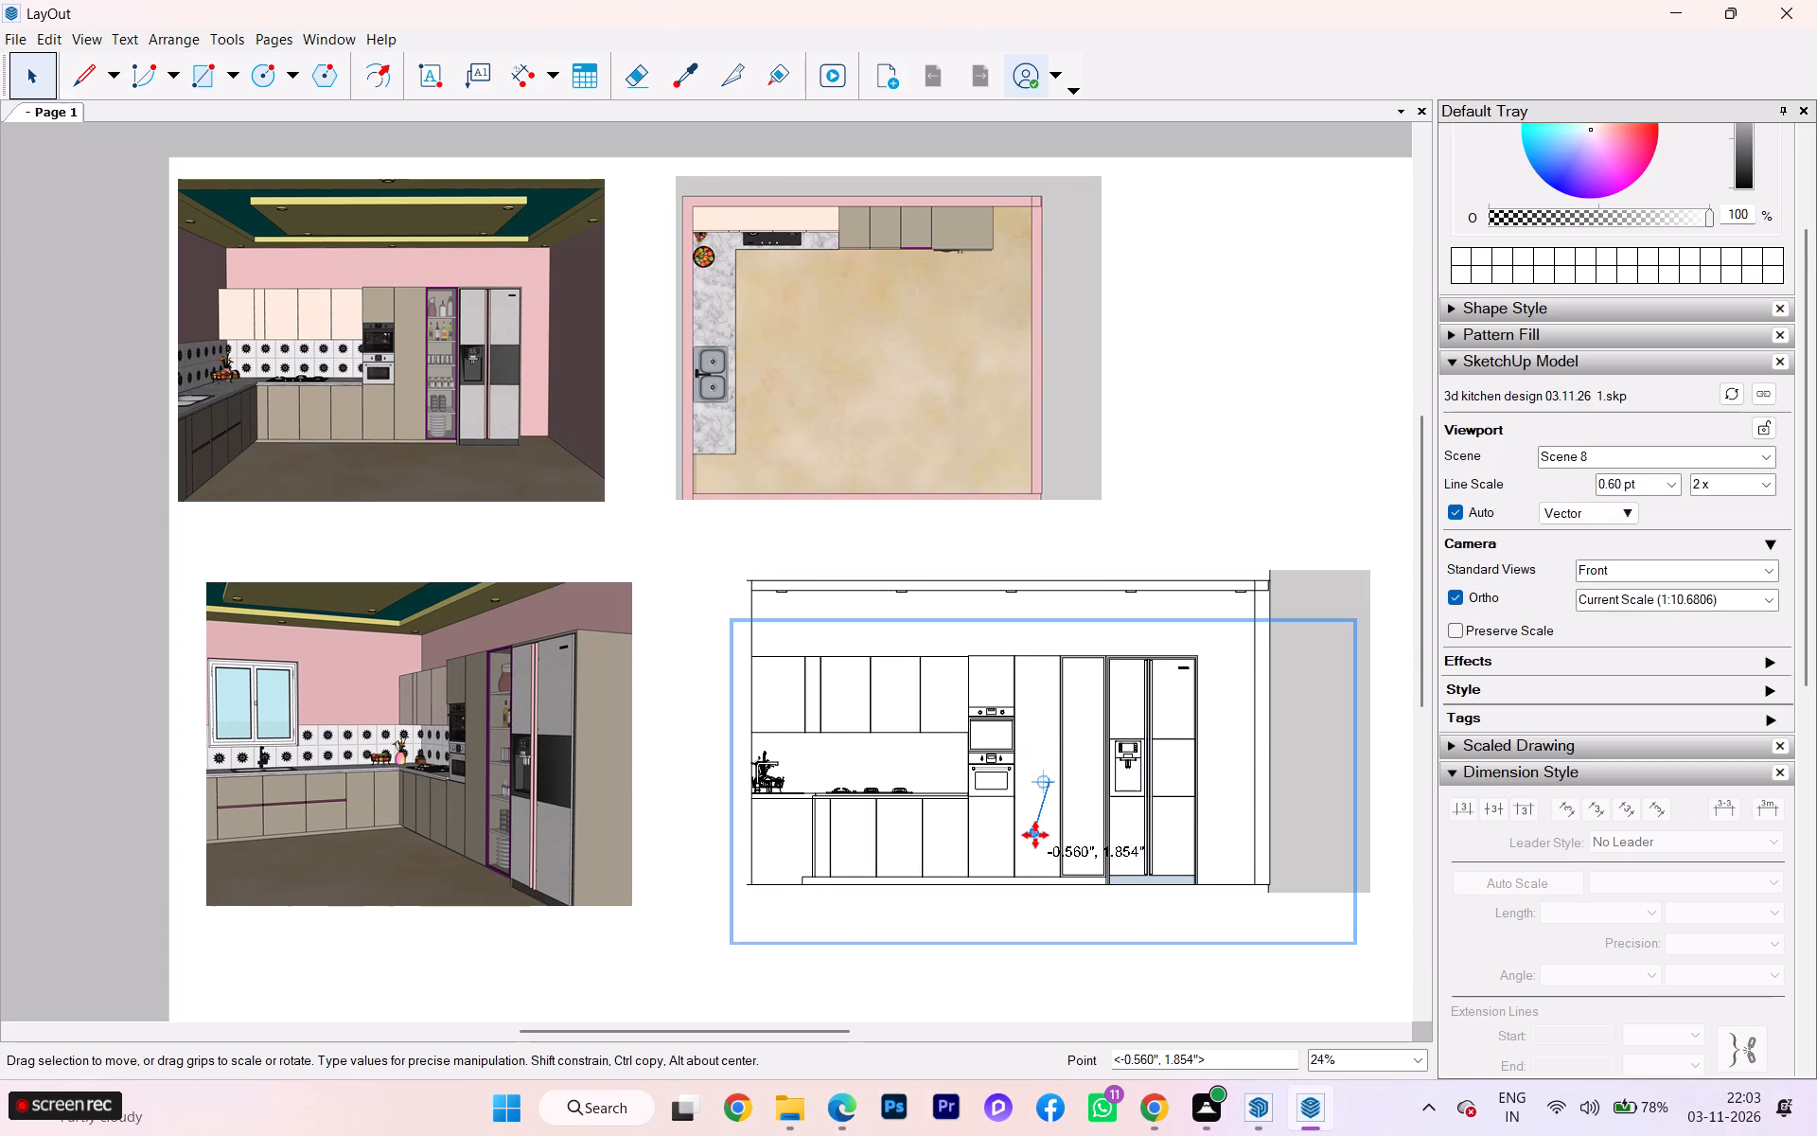
{"action": "left_click_drag", "start_coordinate": [1033, 833], "coordinate": [1044, 853]}
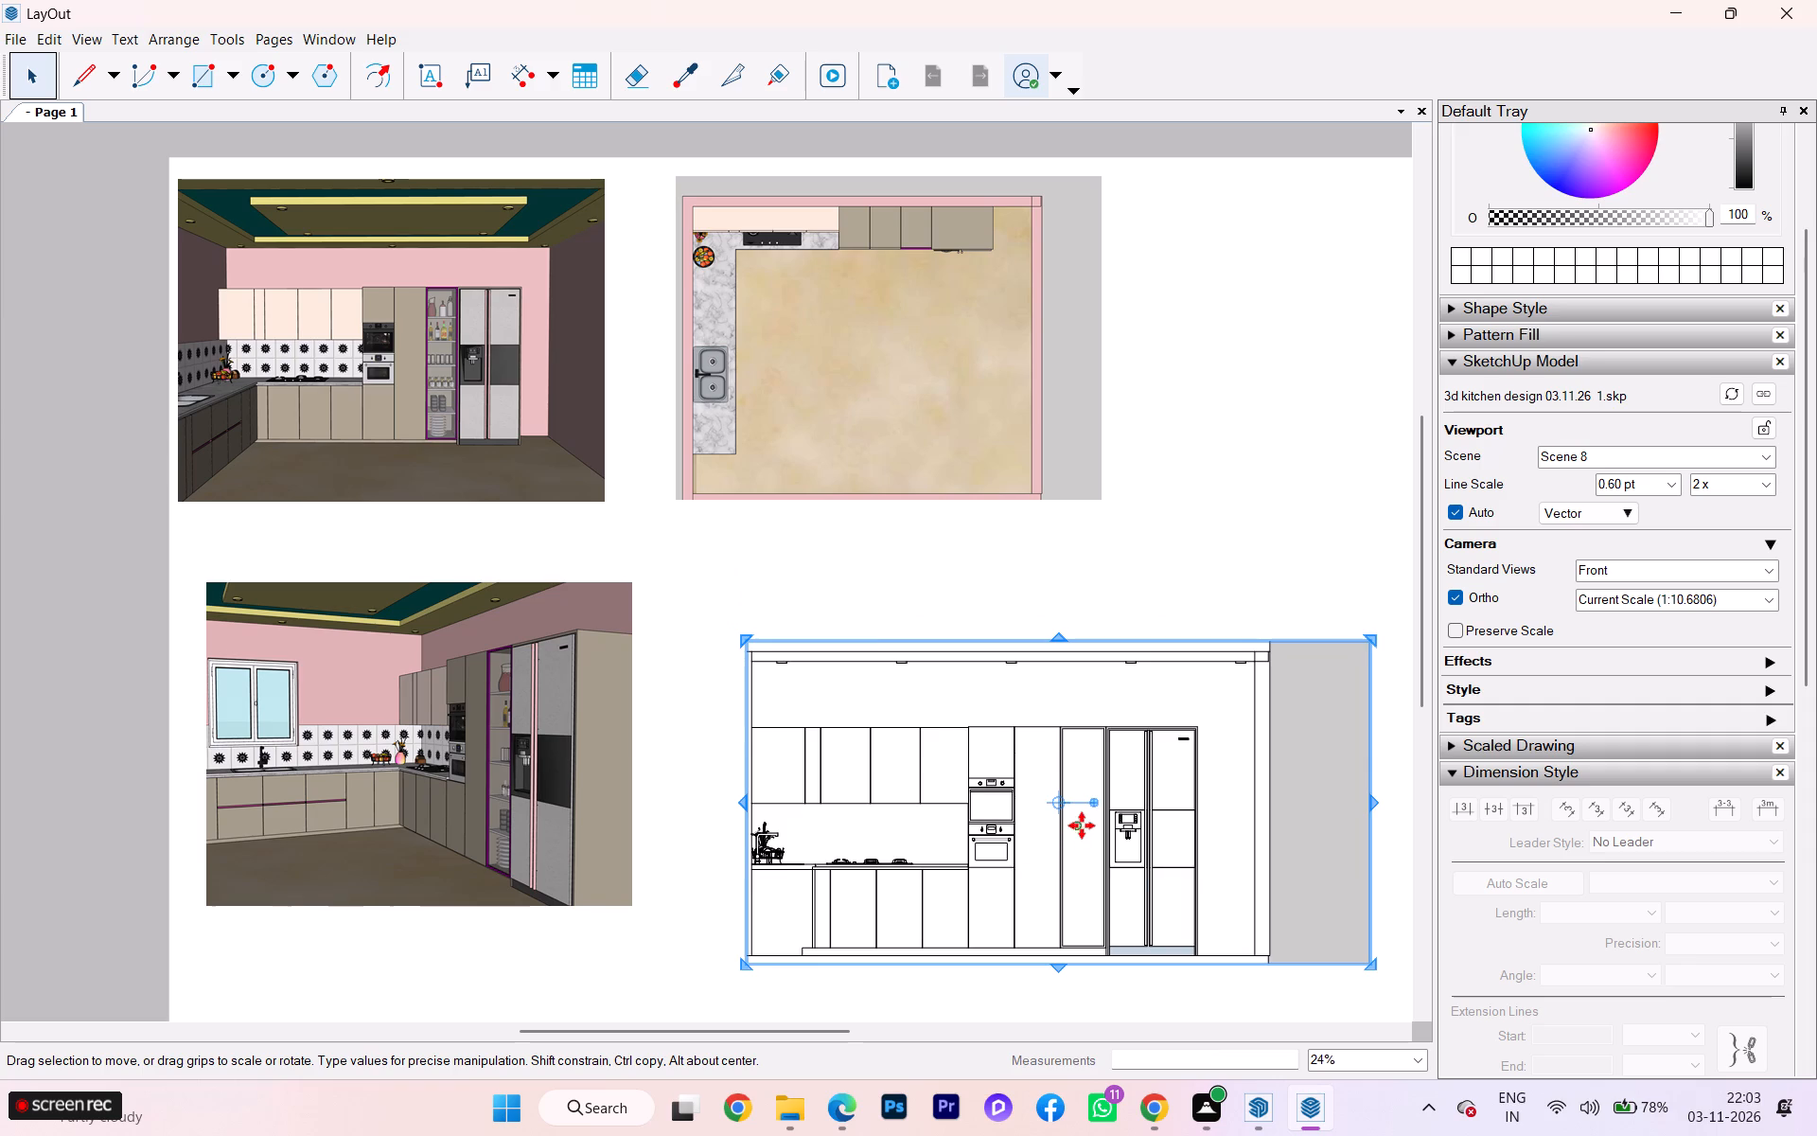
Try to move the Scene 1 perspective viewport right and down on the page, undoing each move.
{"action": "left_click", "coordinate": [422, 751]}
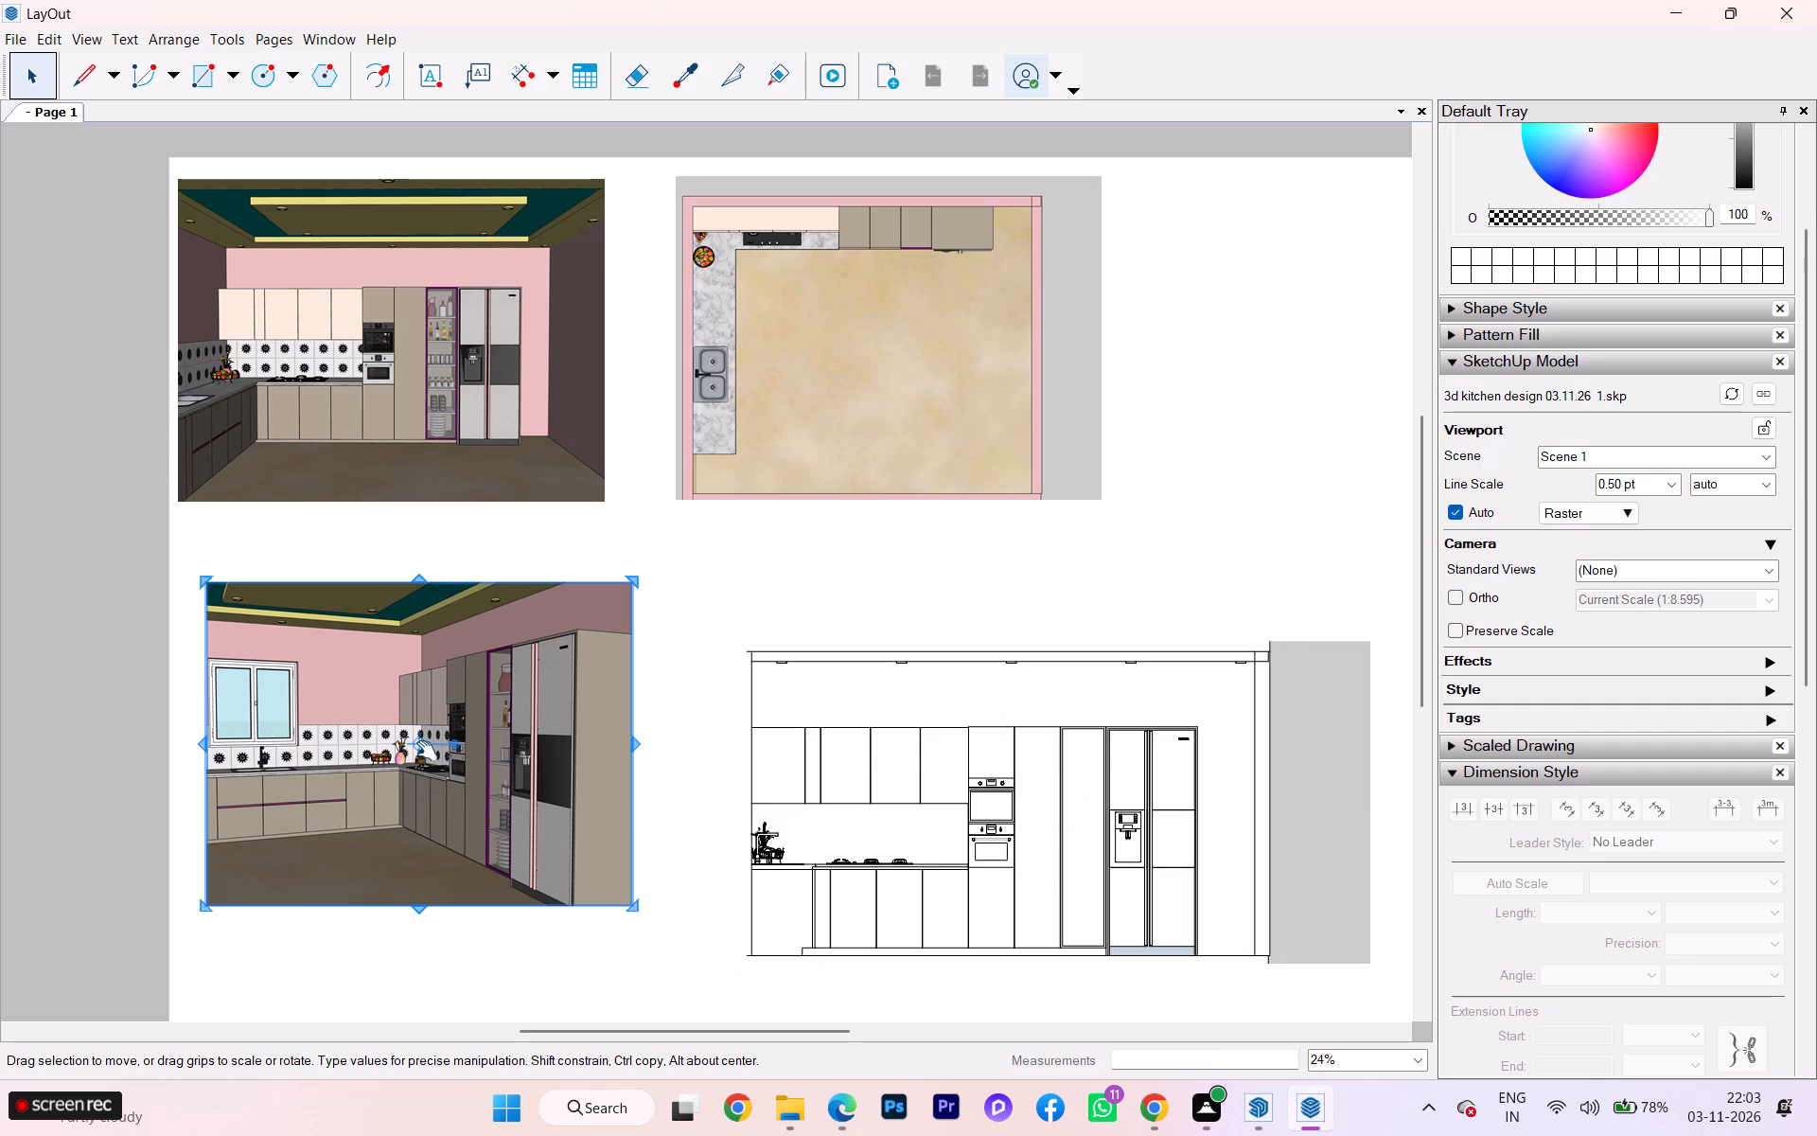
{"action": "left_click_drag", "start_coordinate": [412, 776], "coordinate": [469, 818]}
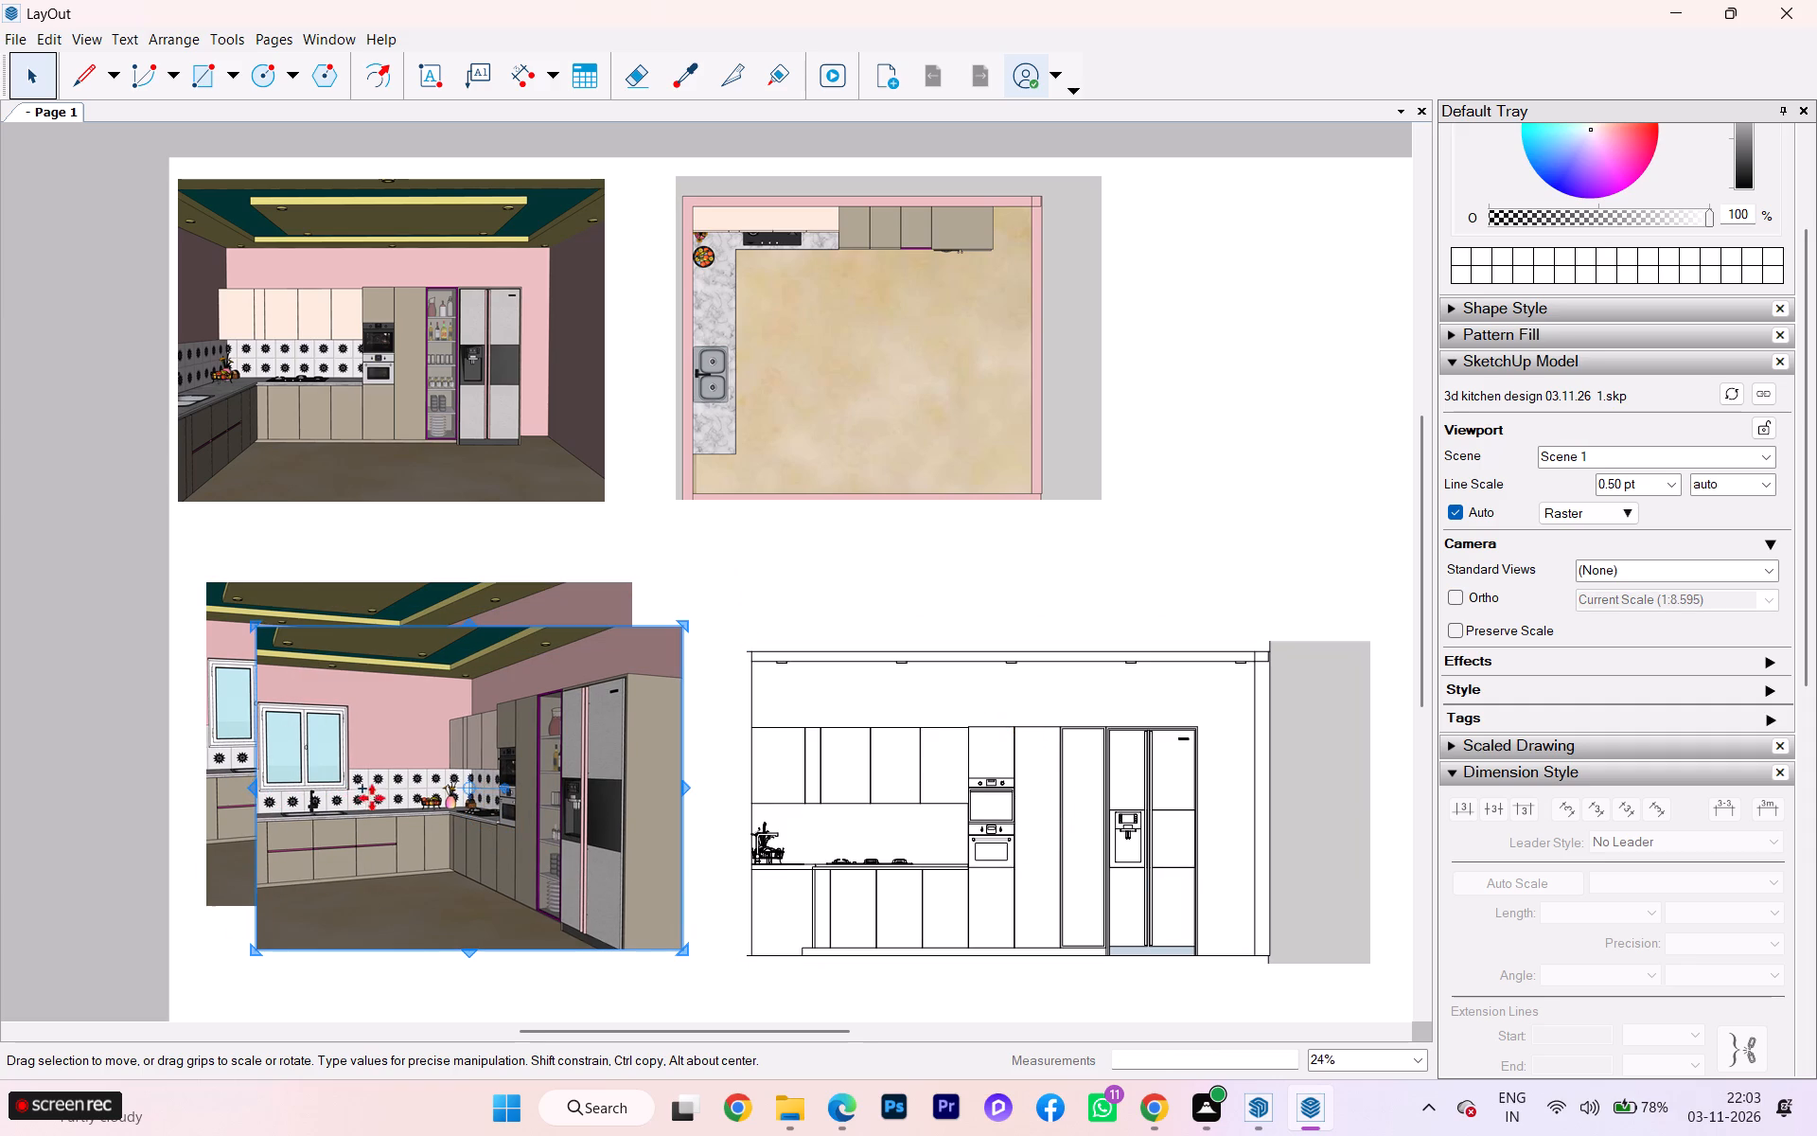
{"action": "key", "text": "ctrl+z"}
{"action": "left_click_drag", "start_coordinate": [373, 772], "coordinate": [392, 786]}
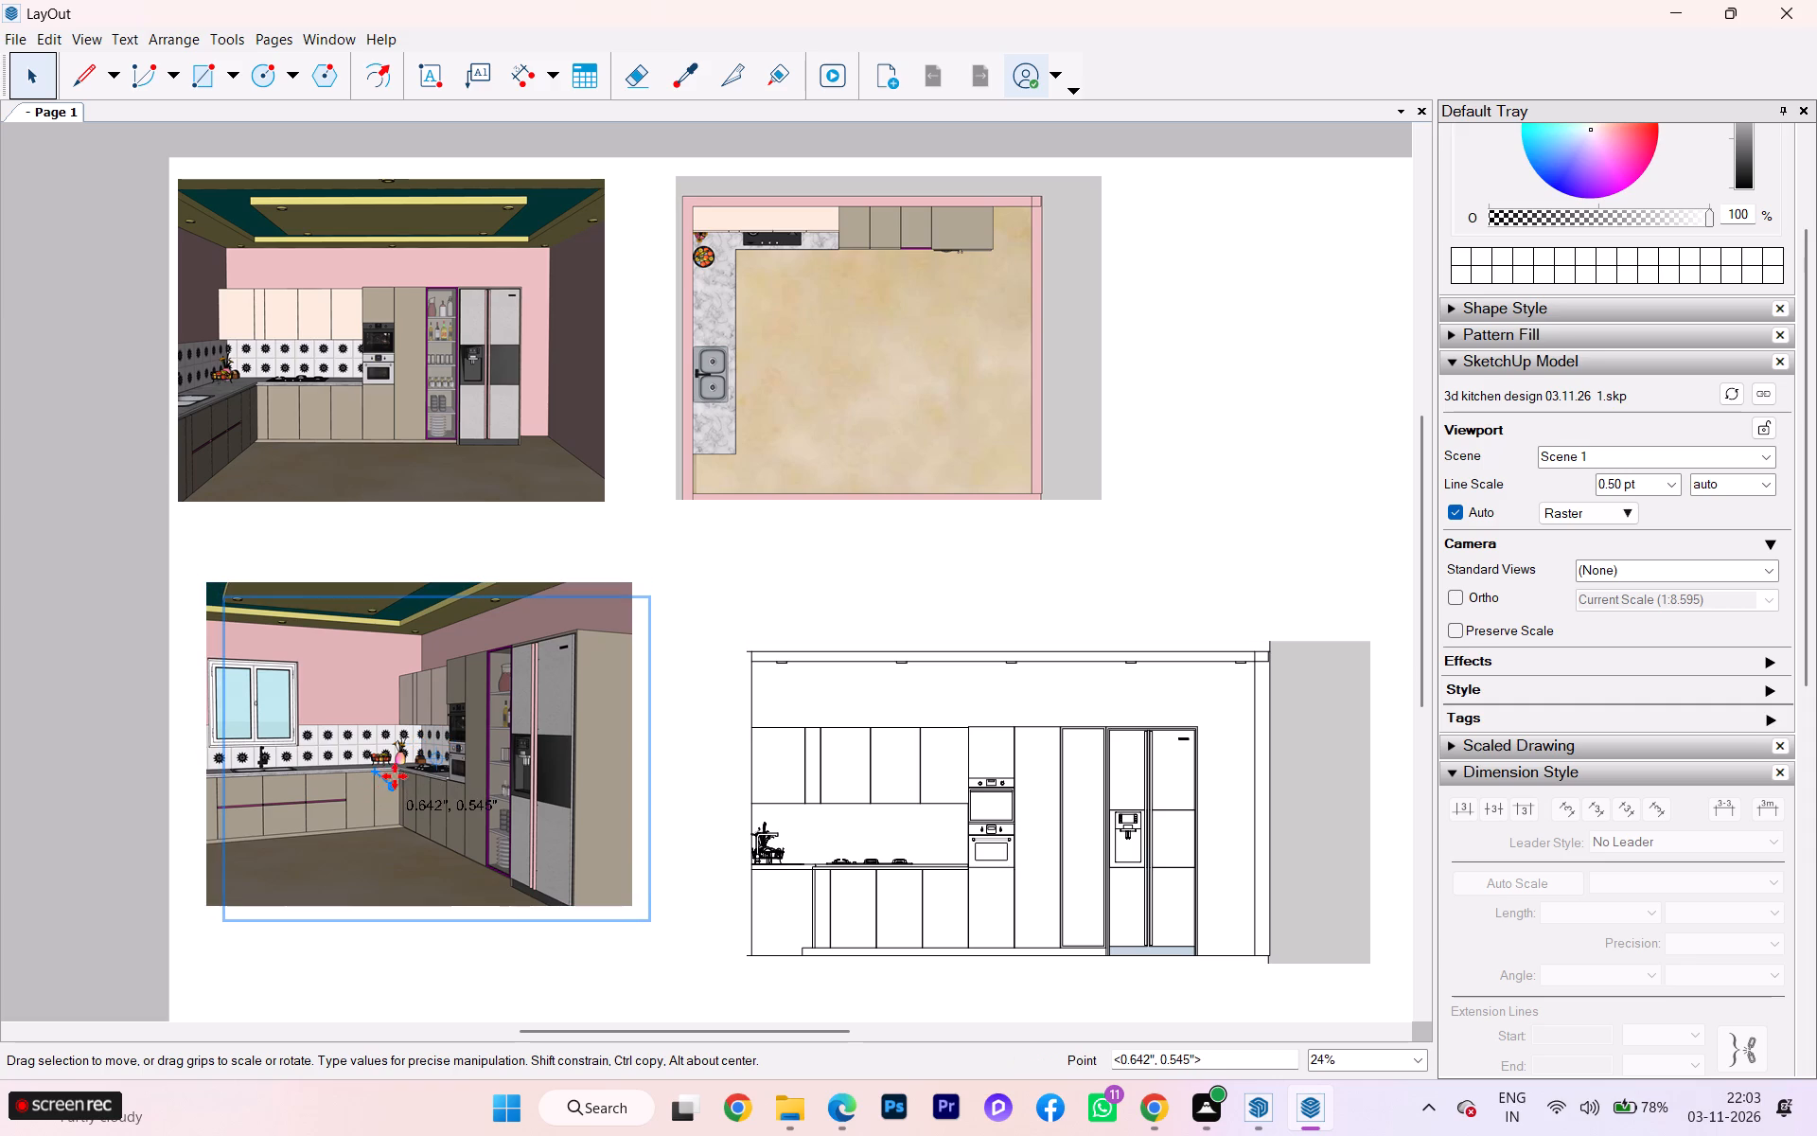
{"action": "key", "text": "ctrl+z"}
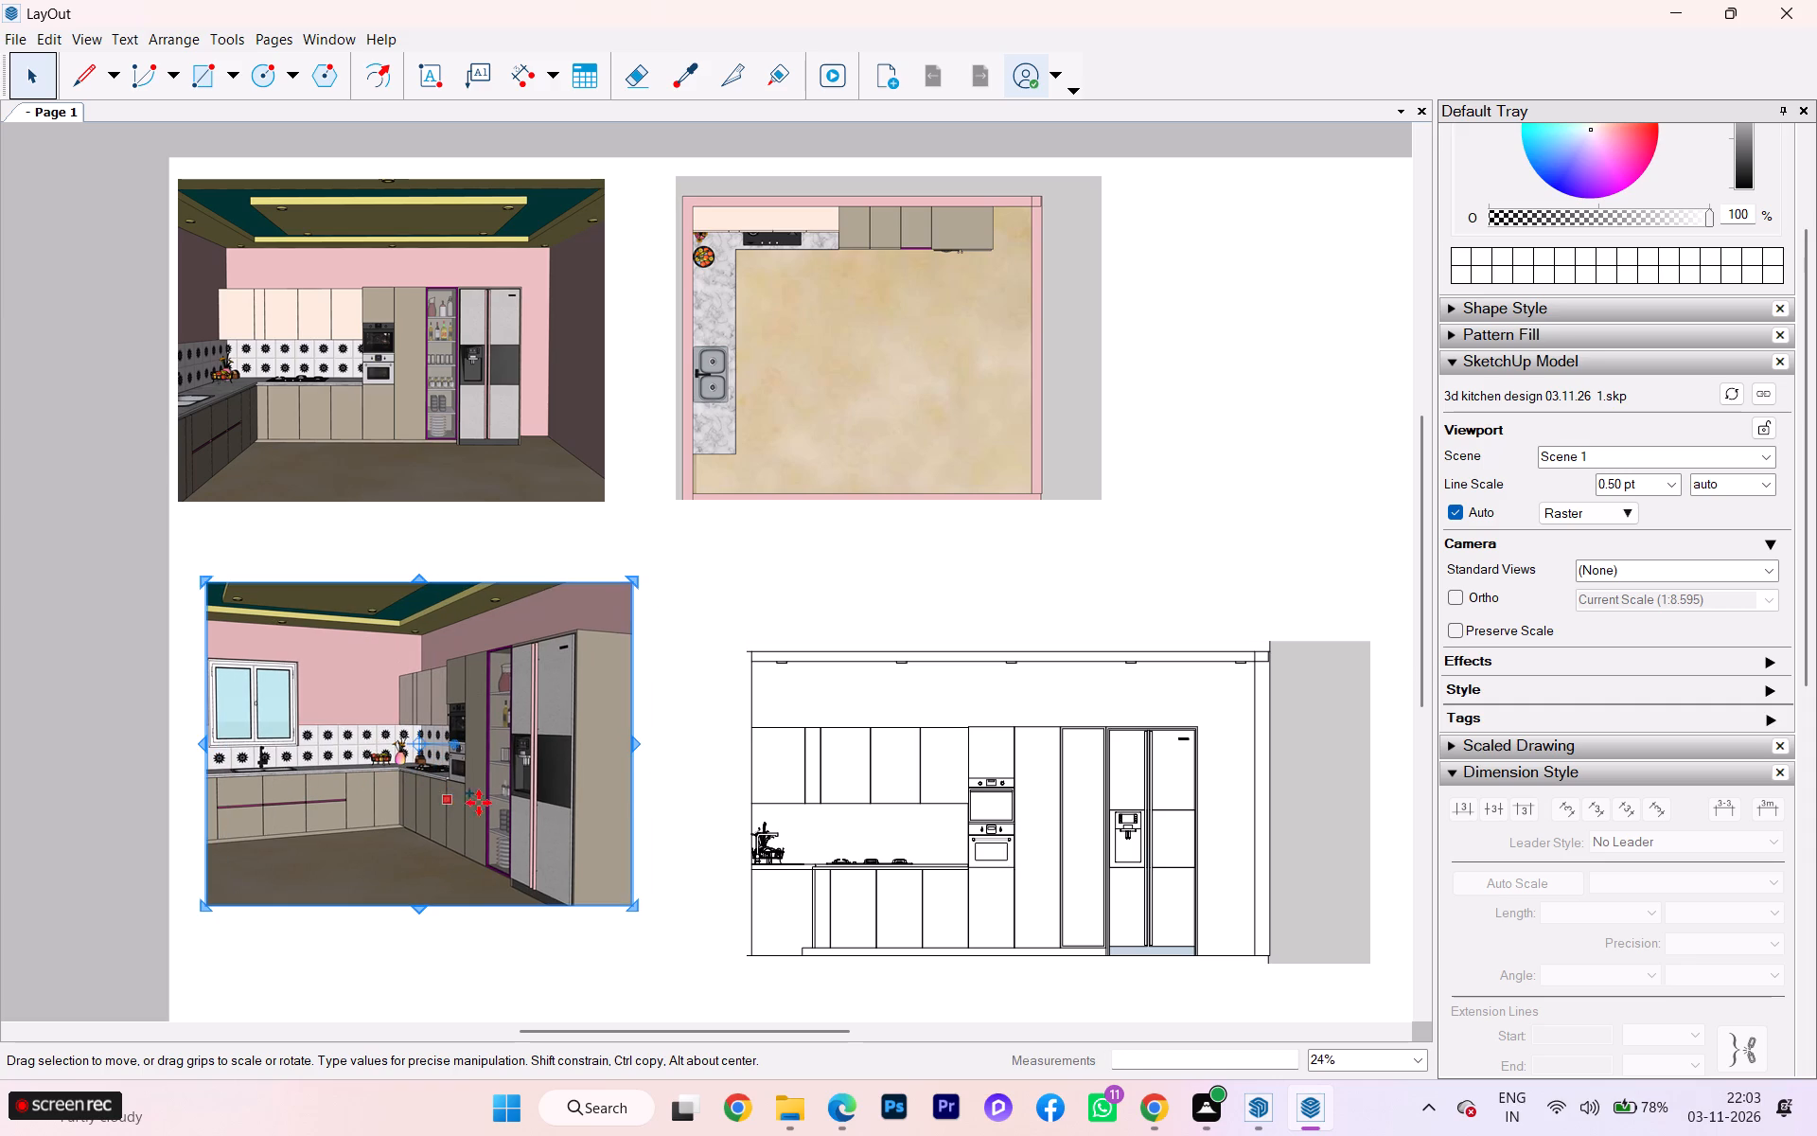
Extend the Scene 1 viewport's right edge toward the Scene 8 elevation and shift the viewport slightly left on the page.
{"action": "left_click_drag", "start_coordinate": [640, 739], "coordinate": [710, 754]}
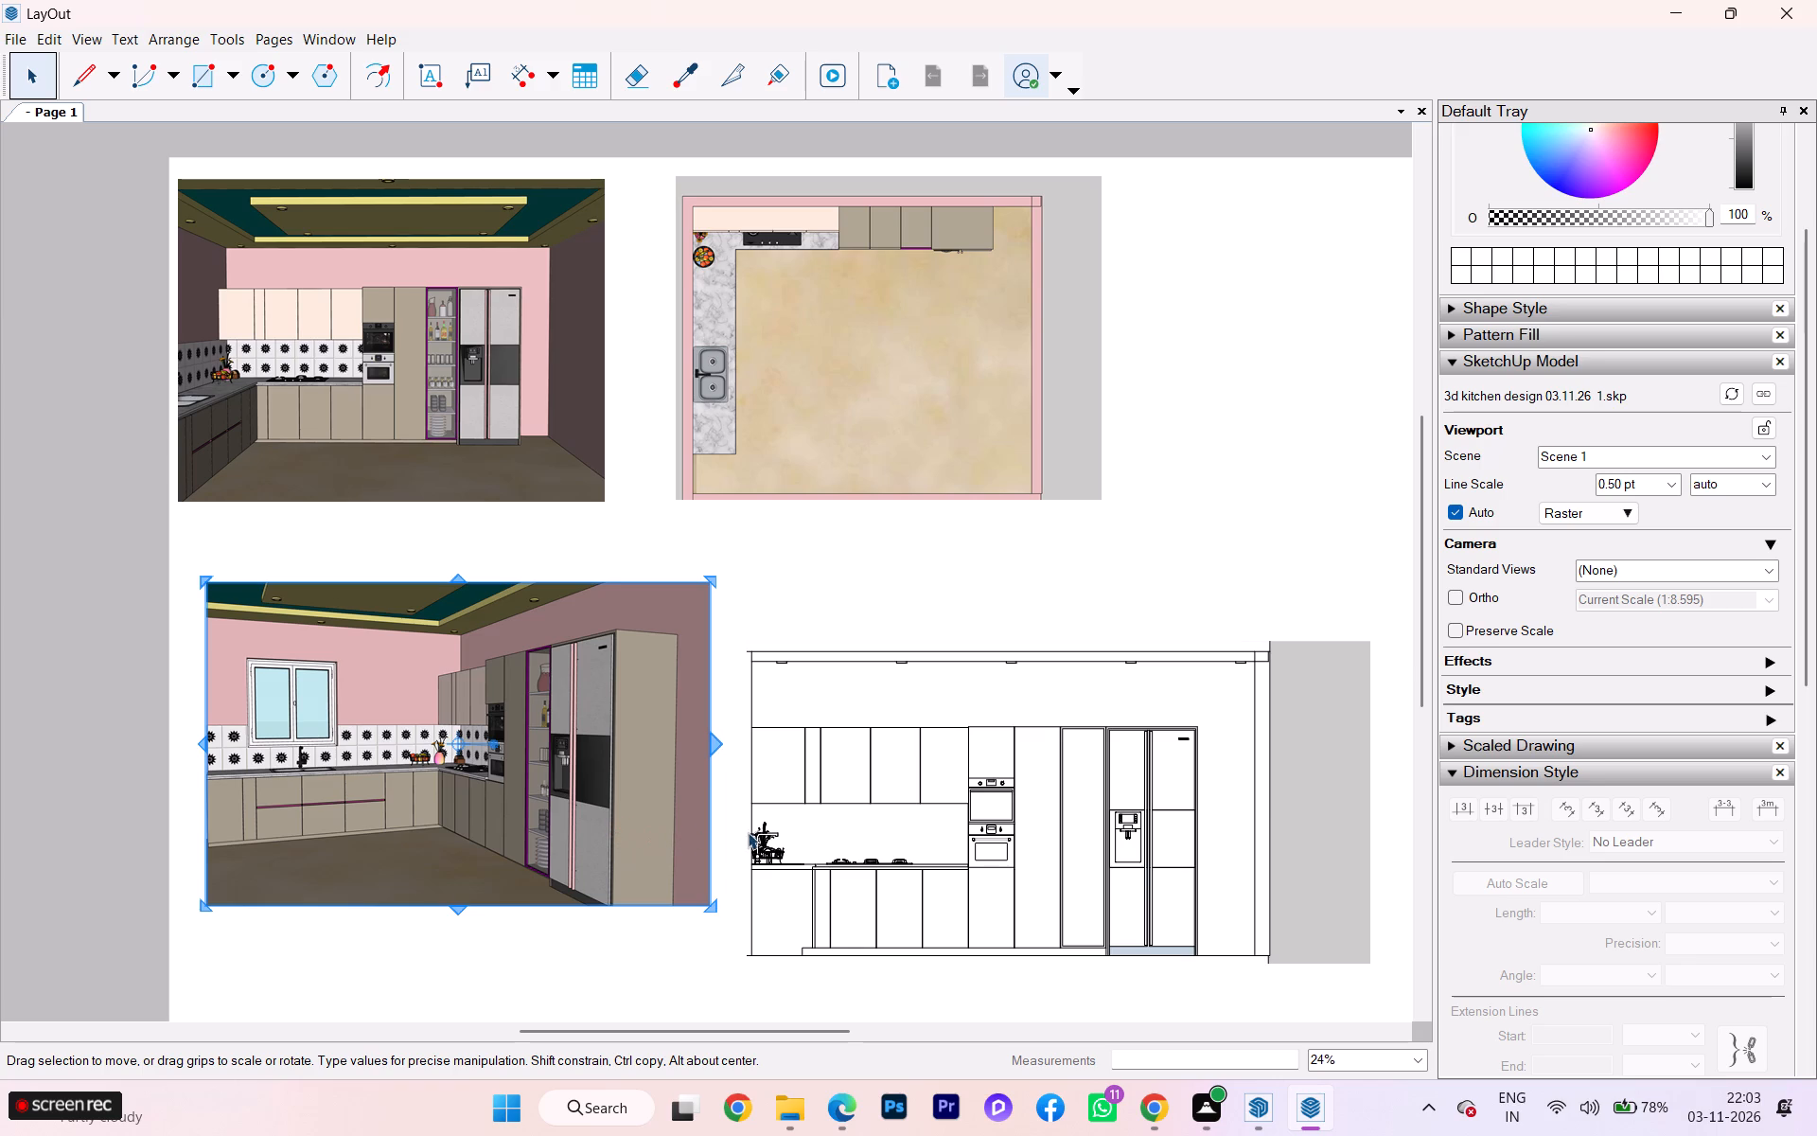
{"action": "left_click_drag", "start_coordinate": [548, 779], "coordinate": [556, 780]}
{"action": "left_click_drag", "start_coordinate": [556, 780], "coordinate": [568, 780]}
{"action": "left_click_drag", "start_coordinate": [210, 748], "coordinate": [188, 749]}
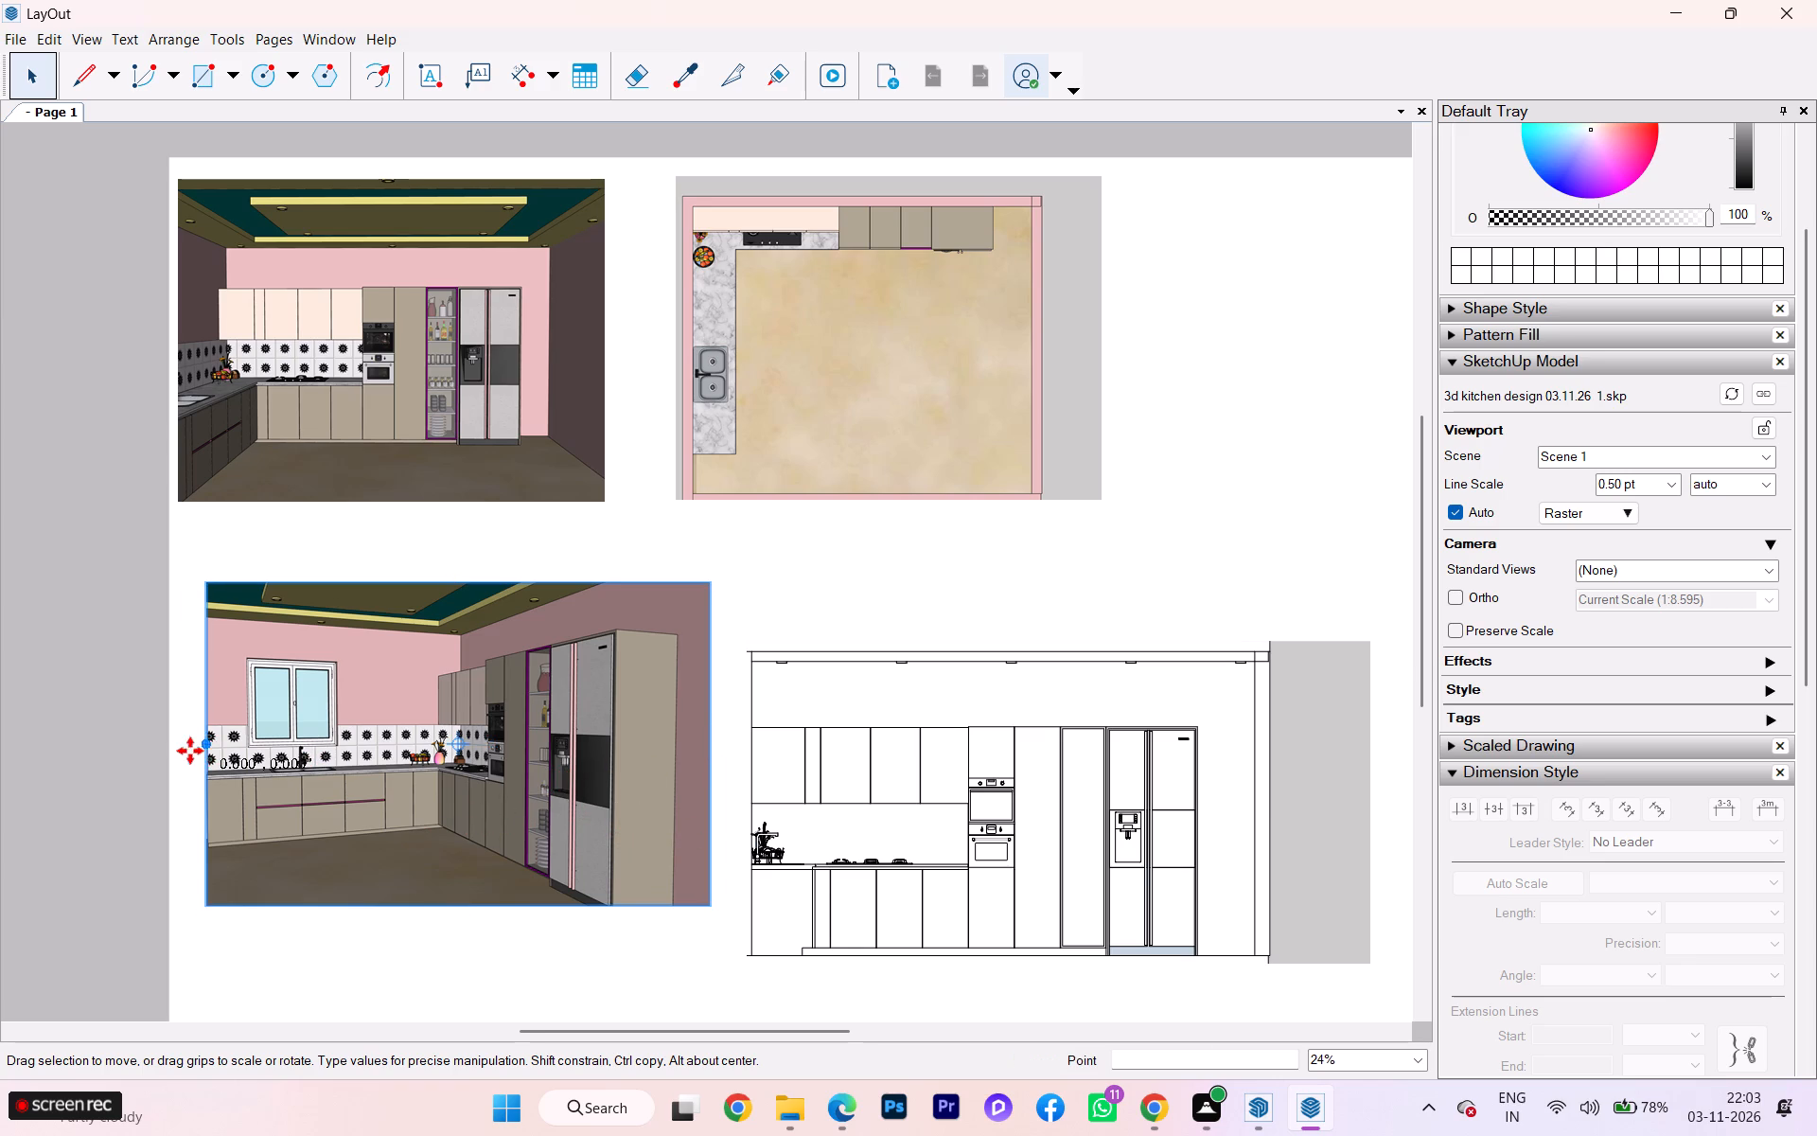
{"action": "left_click_drag", "start_coordinate": [188, 749], "coordinate": [186, 749]}
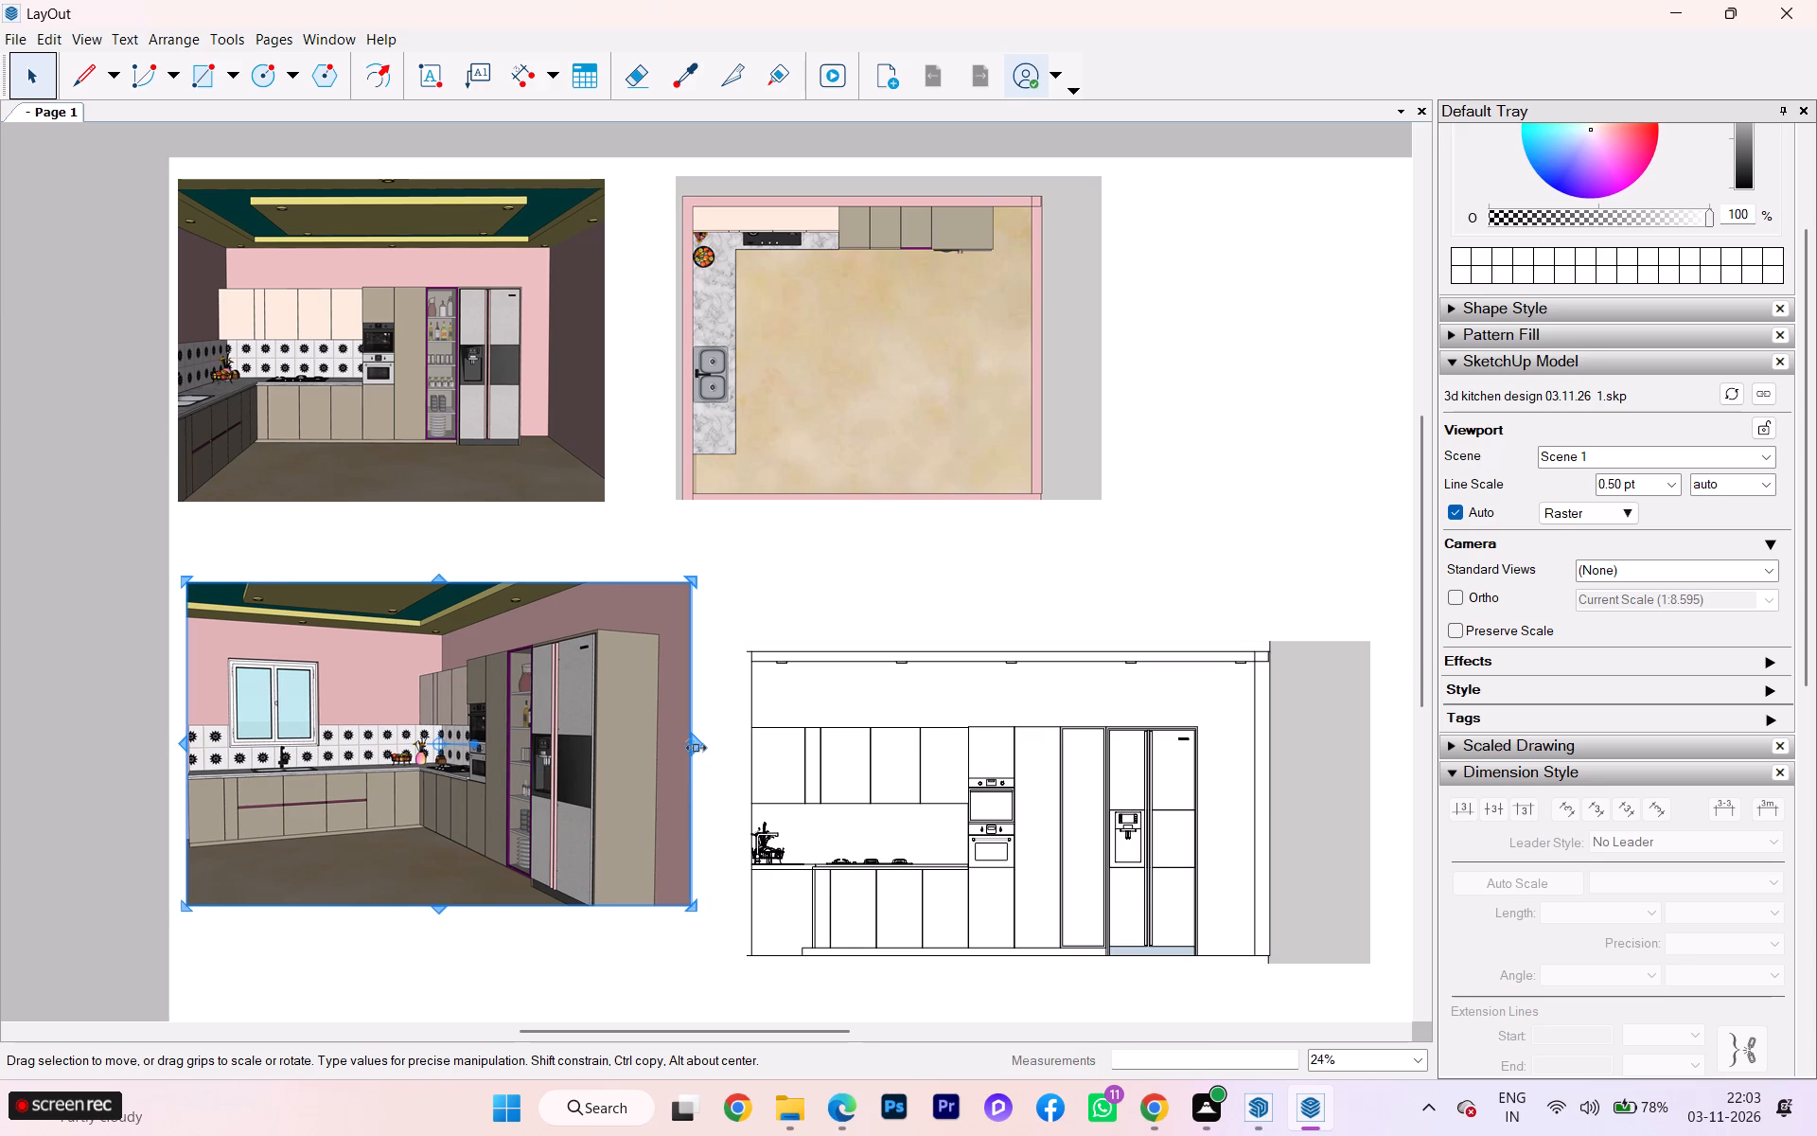
{"action": "left_click_drag", "start_coordinate": [695, 746], "coordinate": [726, 744]}
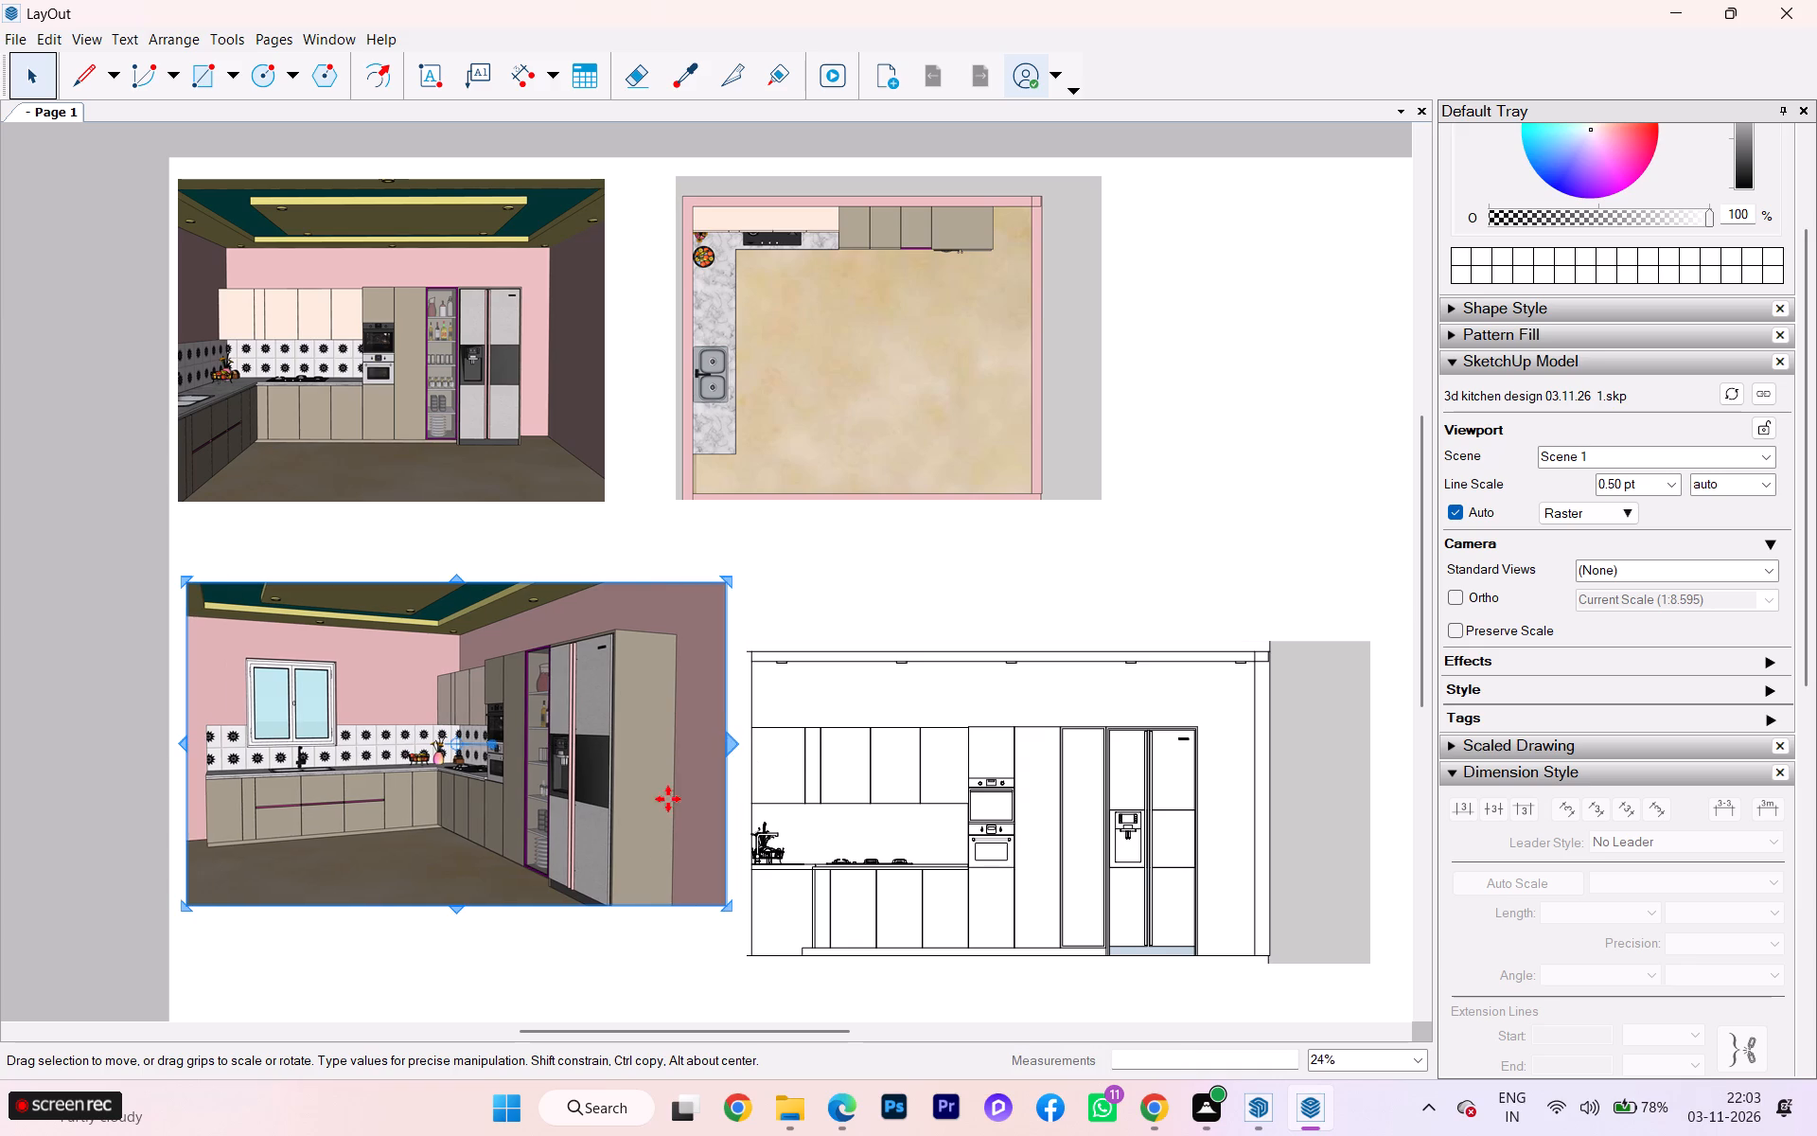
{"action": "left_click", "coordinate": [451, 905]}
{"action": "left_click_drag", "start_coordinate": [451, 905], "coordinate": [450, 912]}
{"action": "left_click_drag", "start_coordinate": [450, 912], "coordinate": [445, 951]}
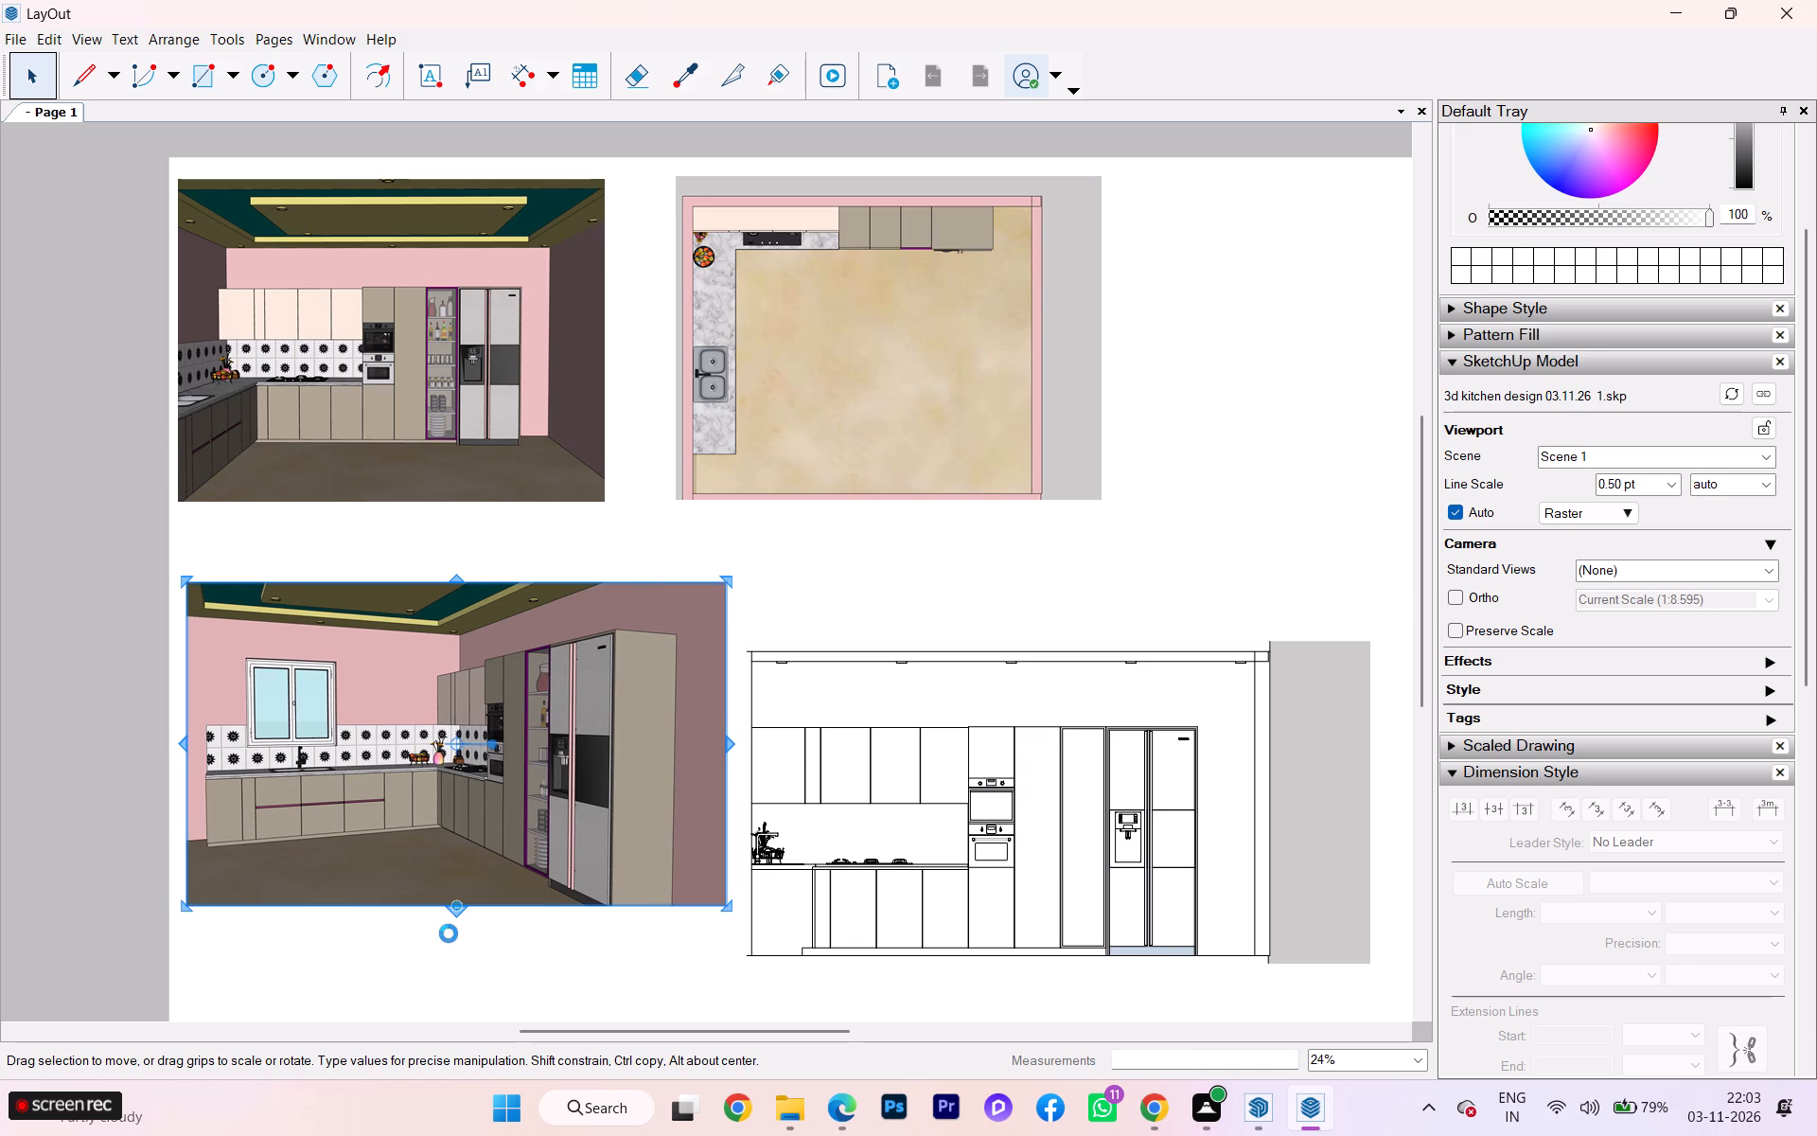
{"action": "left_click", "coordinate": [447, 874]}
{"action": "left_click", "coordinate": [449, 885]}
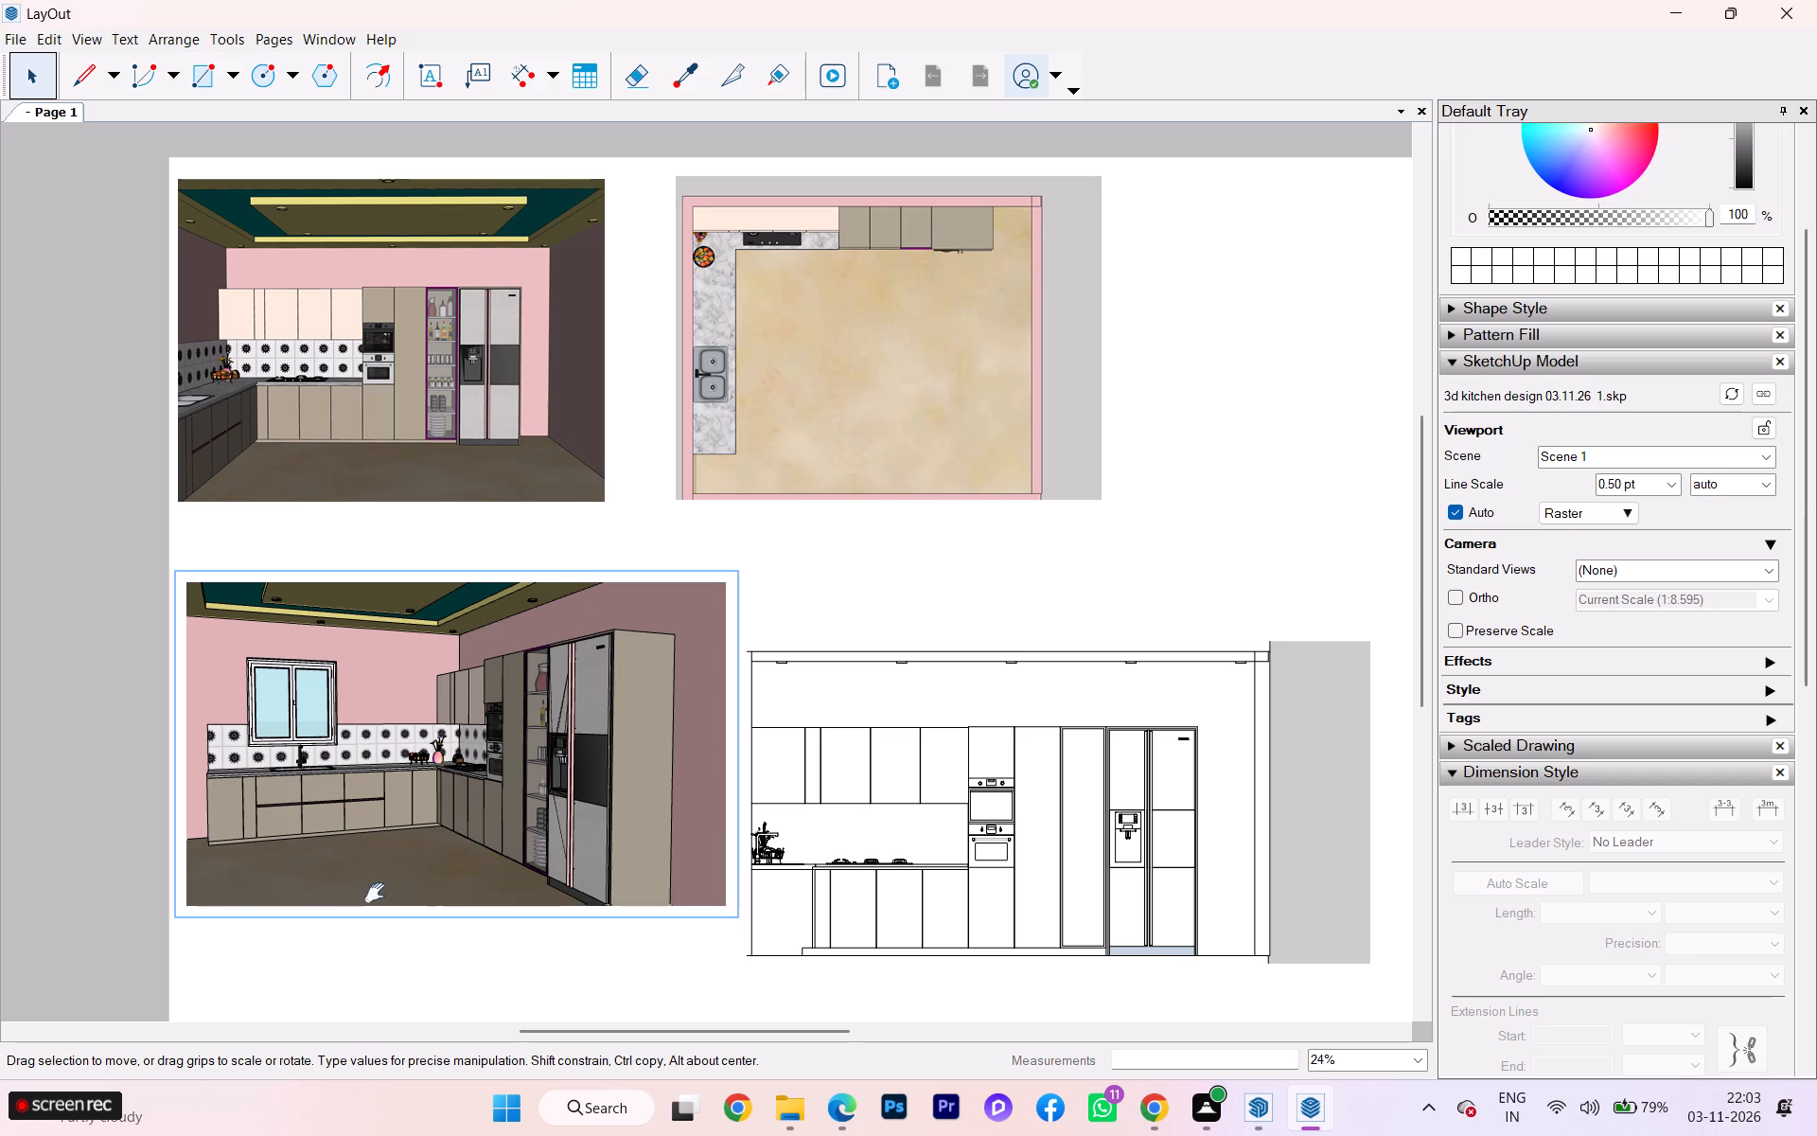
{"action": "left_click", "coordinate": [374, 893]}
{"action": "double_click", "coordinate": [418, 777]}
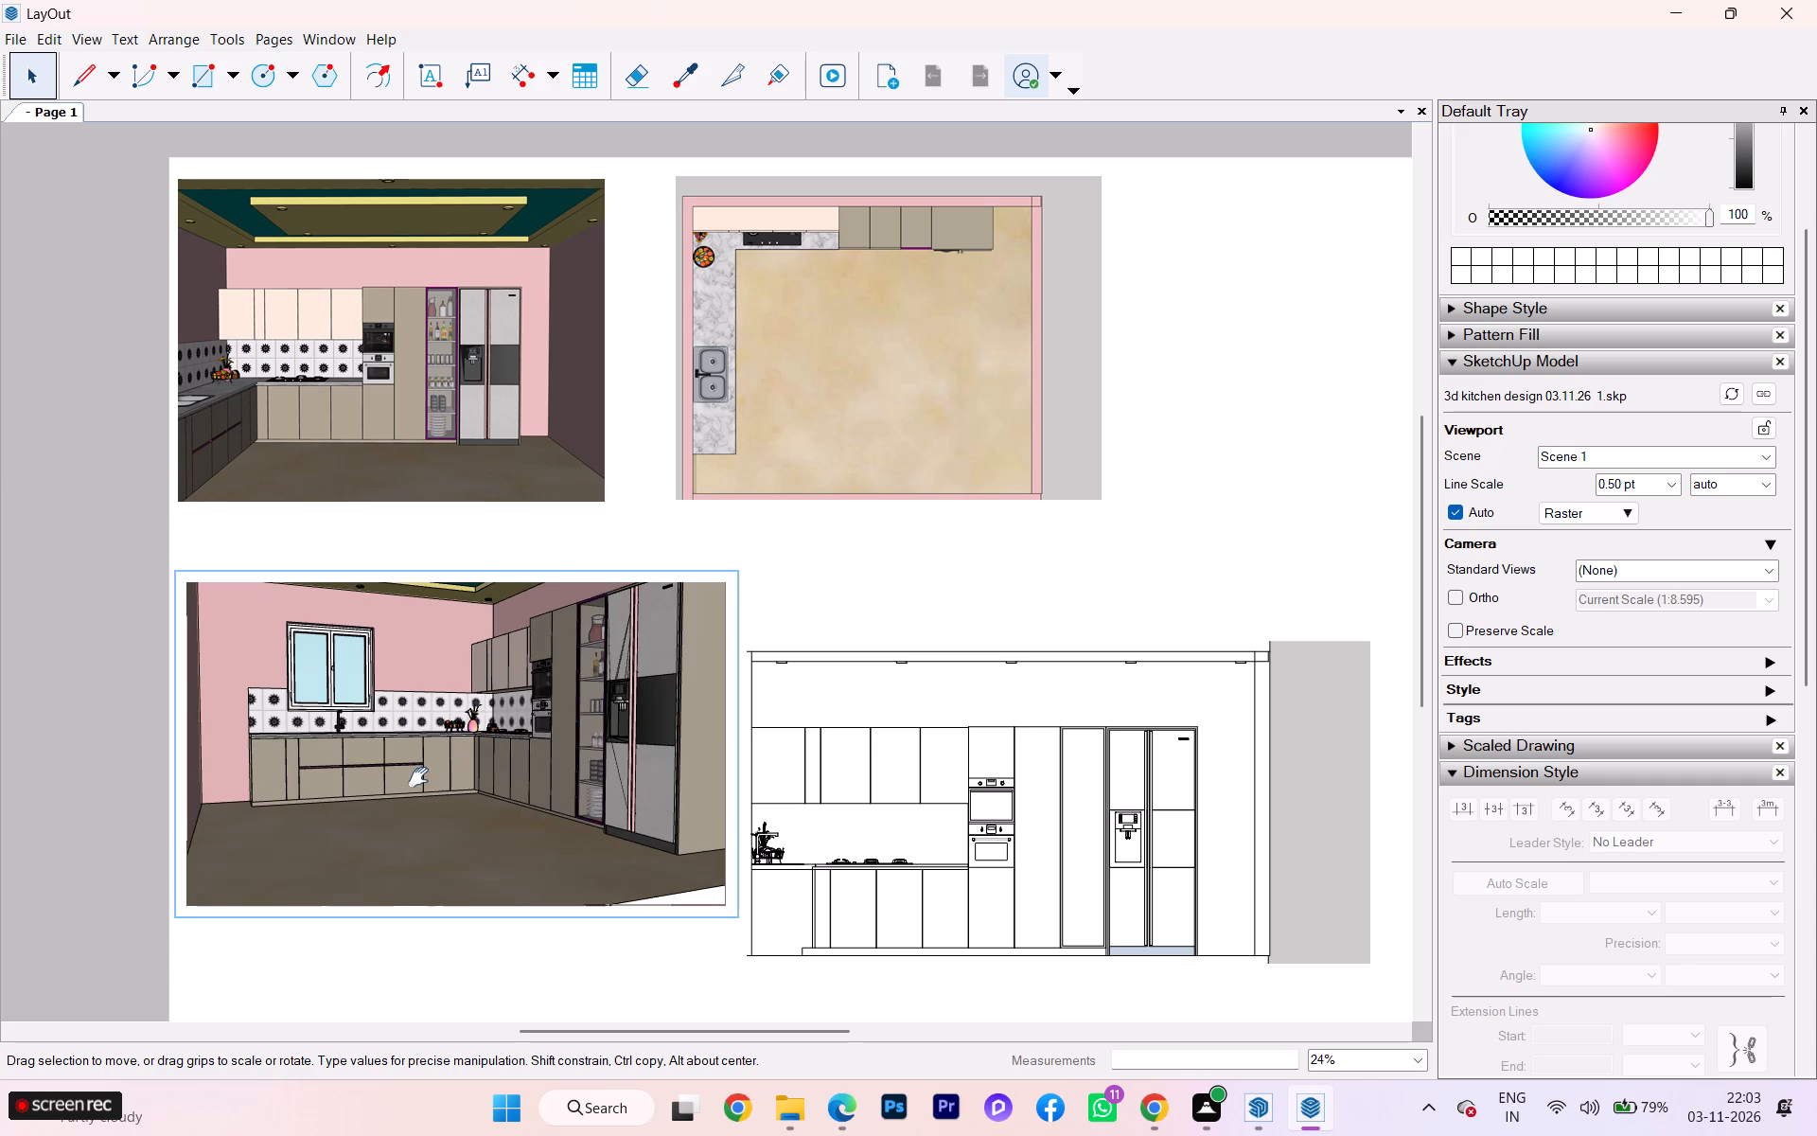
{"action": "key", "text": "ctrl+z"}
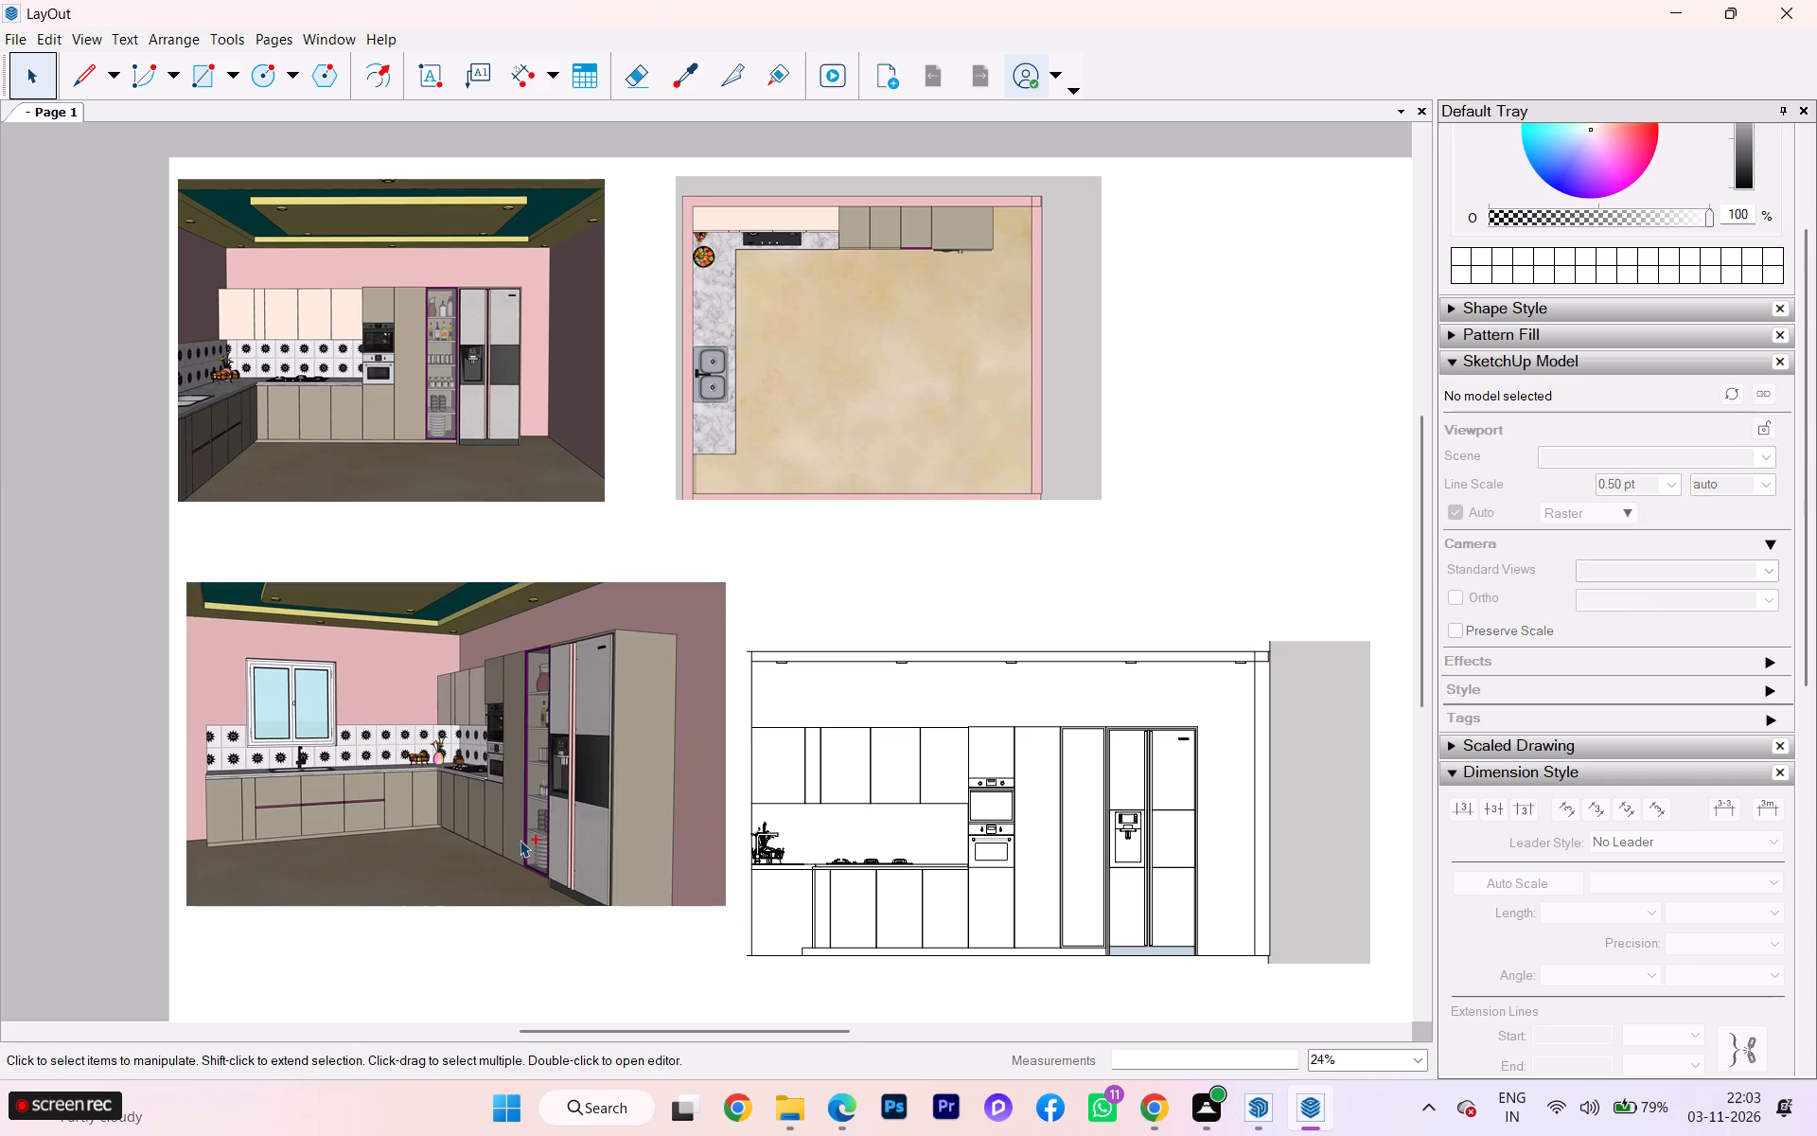
Extend the bottom edges of the Scene 1 and Scene 2 perspective viewports downward, keeping a narrow gap between them.
{"action": "left_click", "coordinate": [534, 795]}
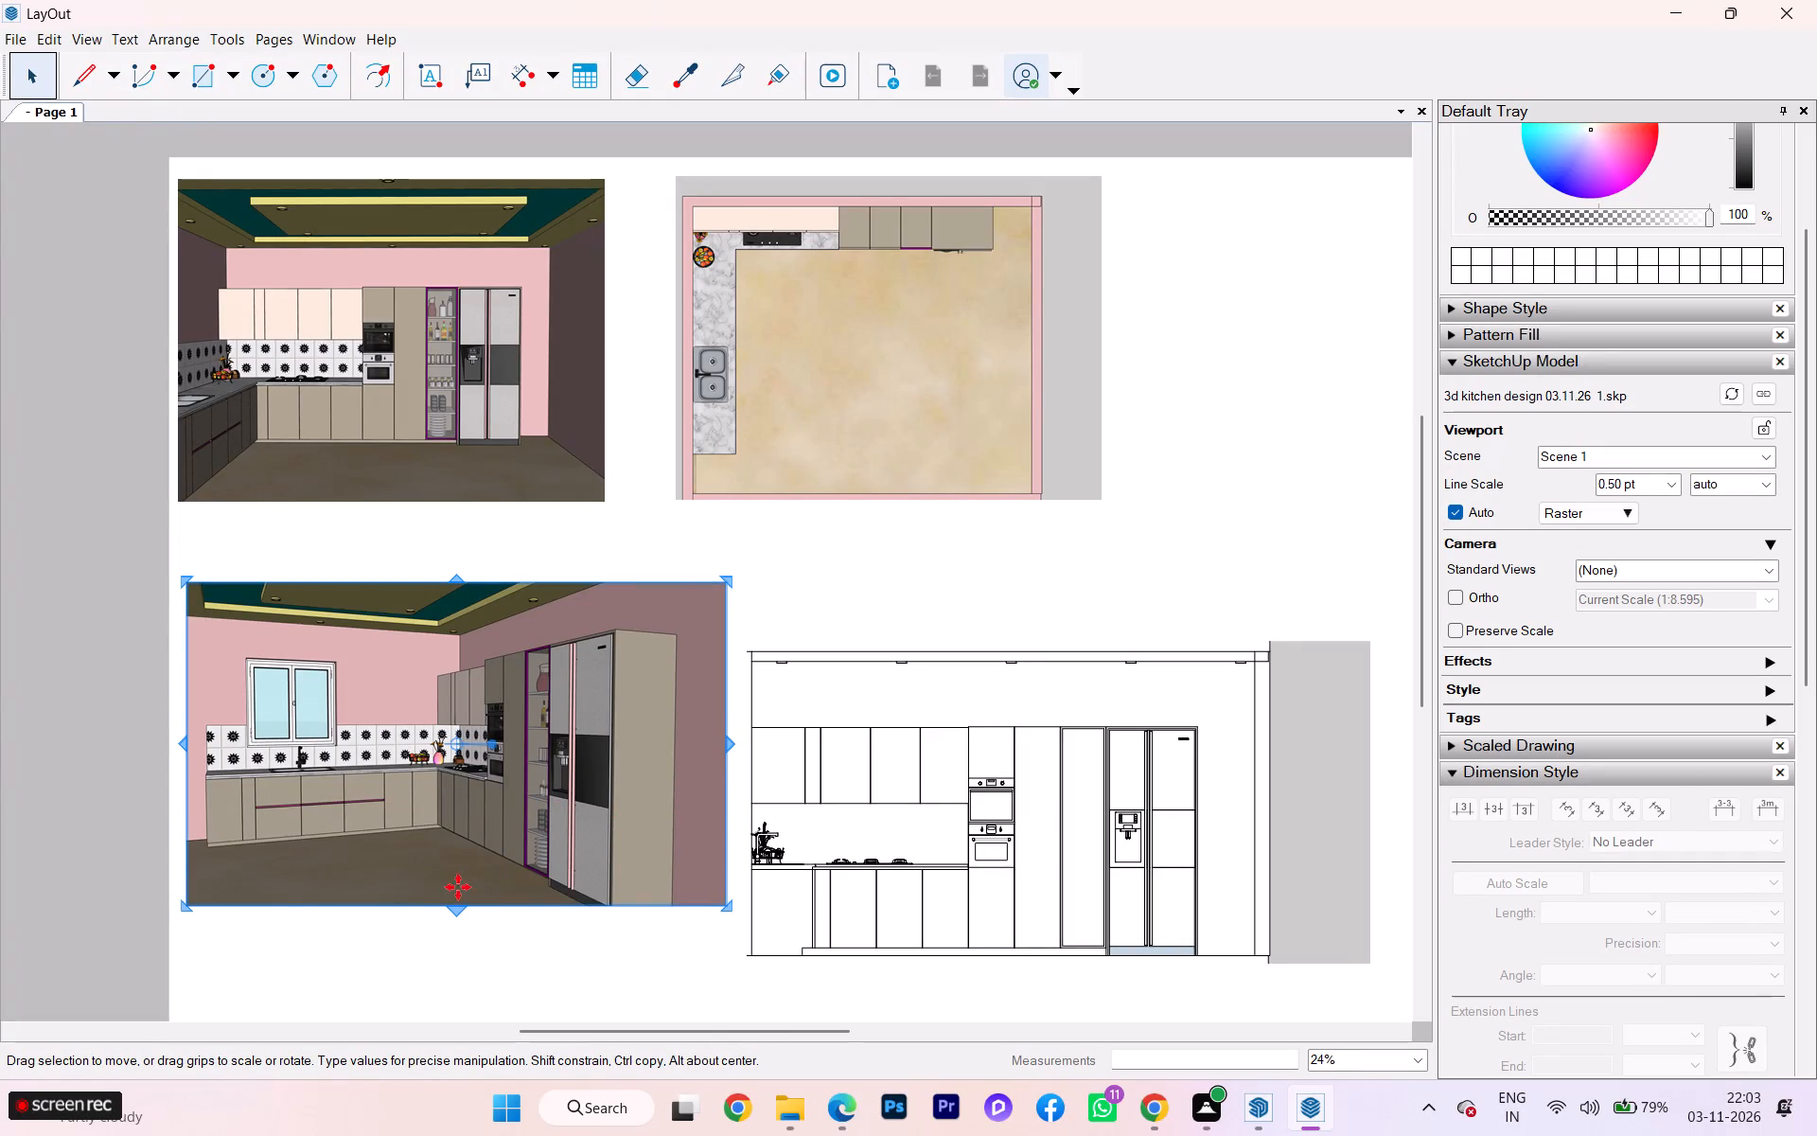
{"action": "left_click_drag", "start_coordinate": [454, 907], "coordinate": [462, 988]}
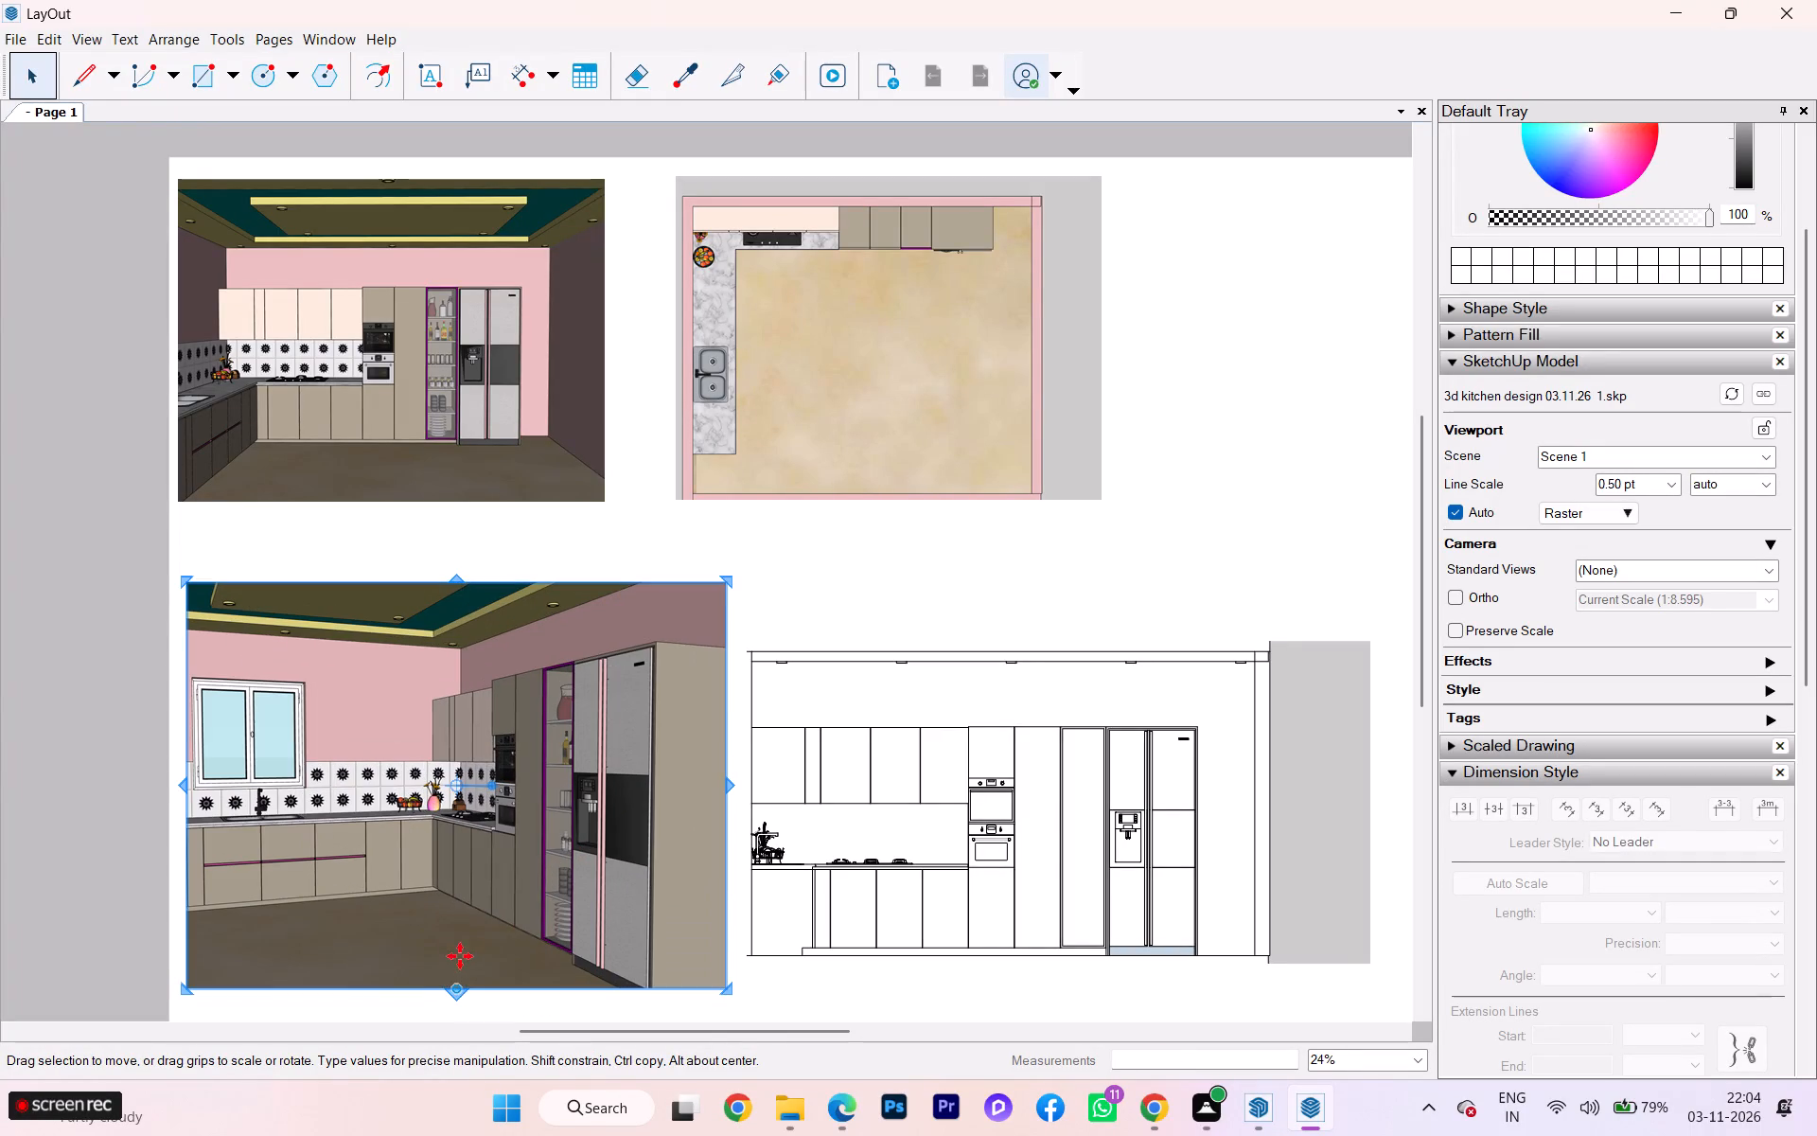
{"action": "left_click", "coordinate": [791, 584]}
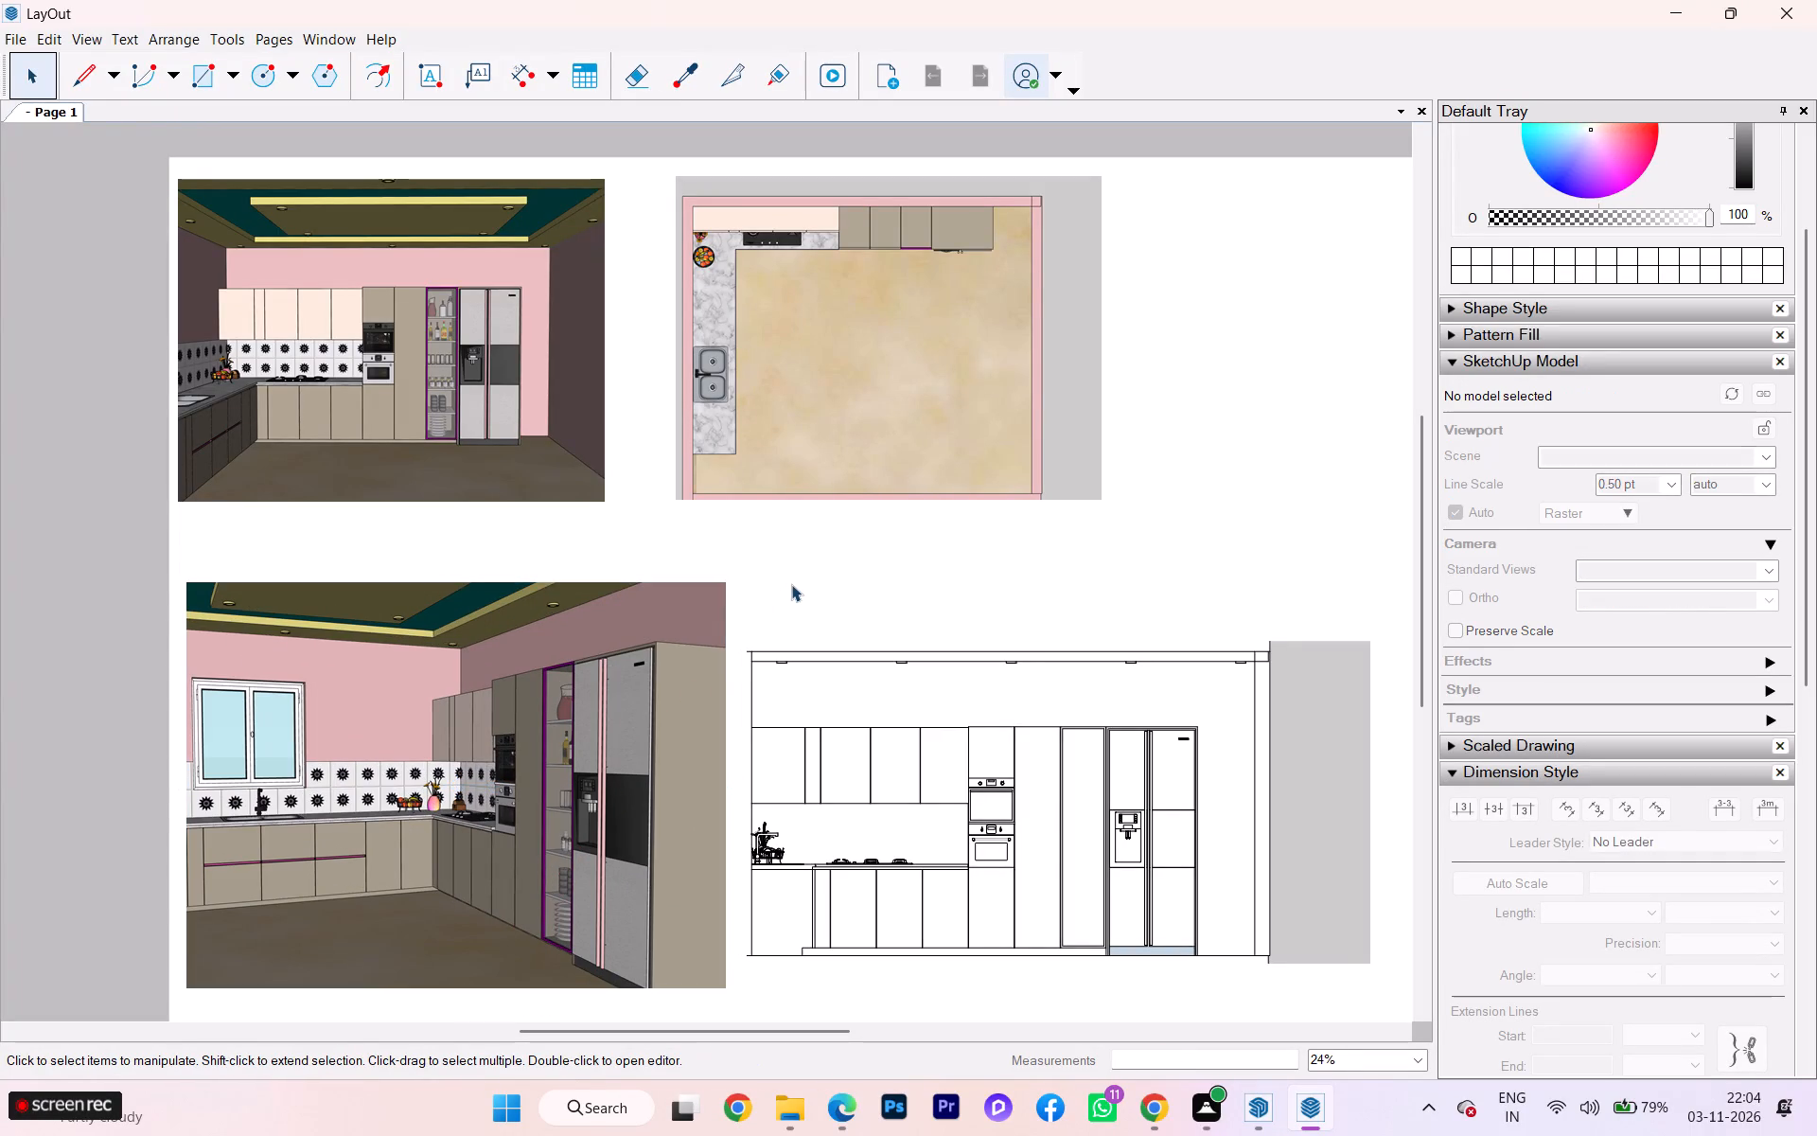
{"action": "left_click", "coordinate": [460, 449]}
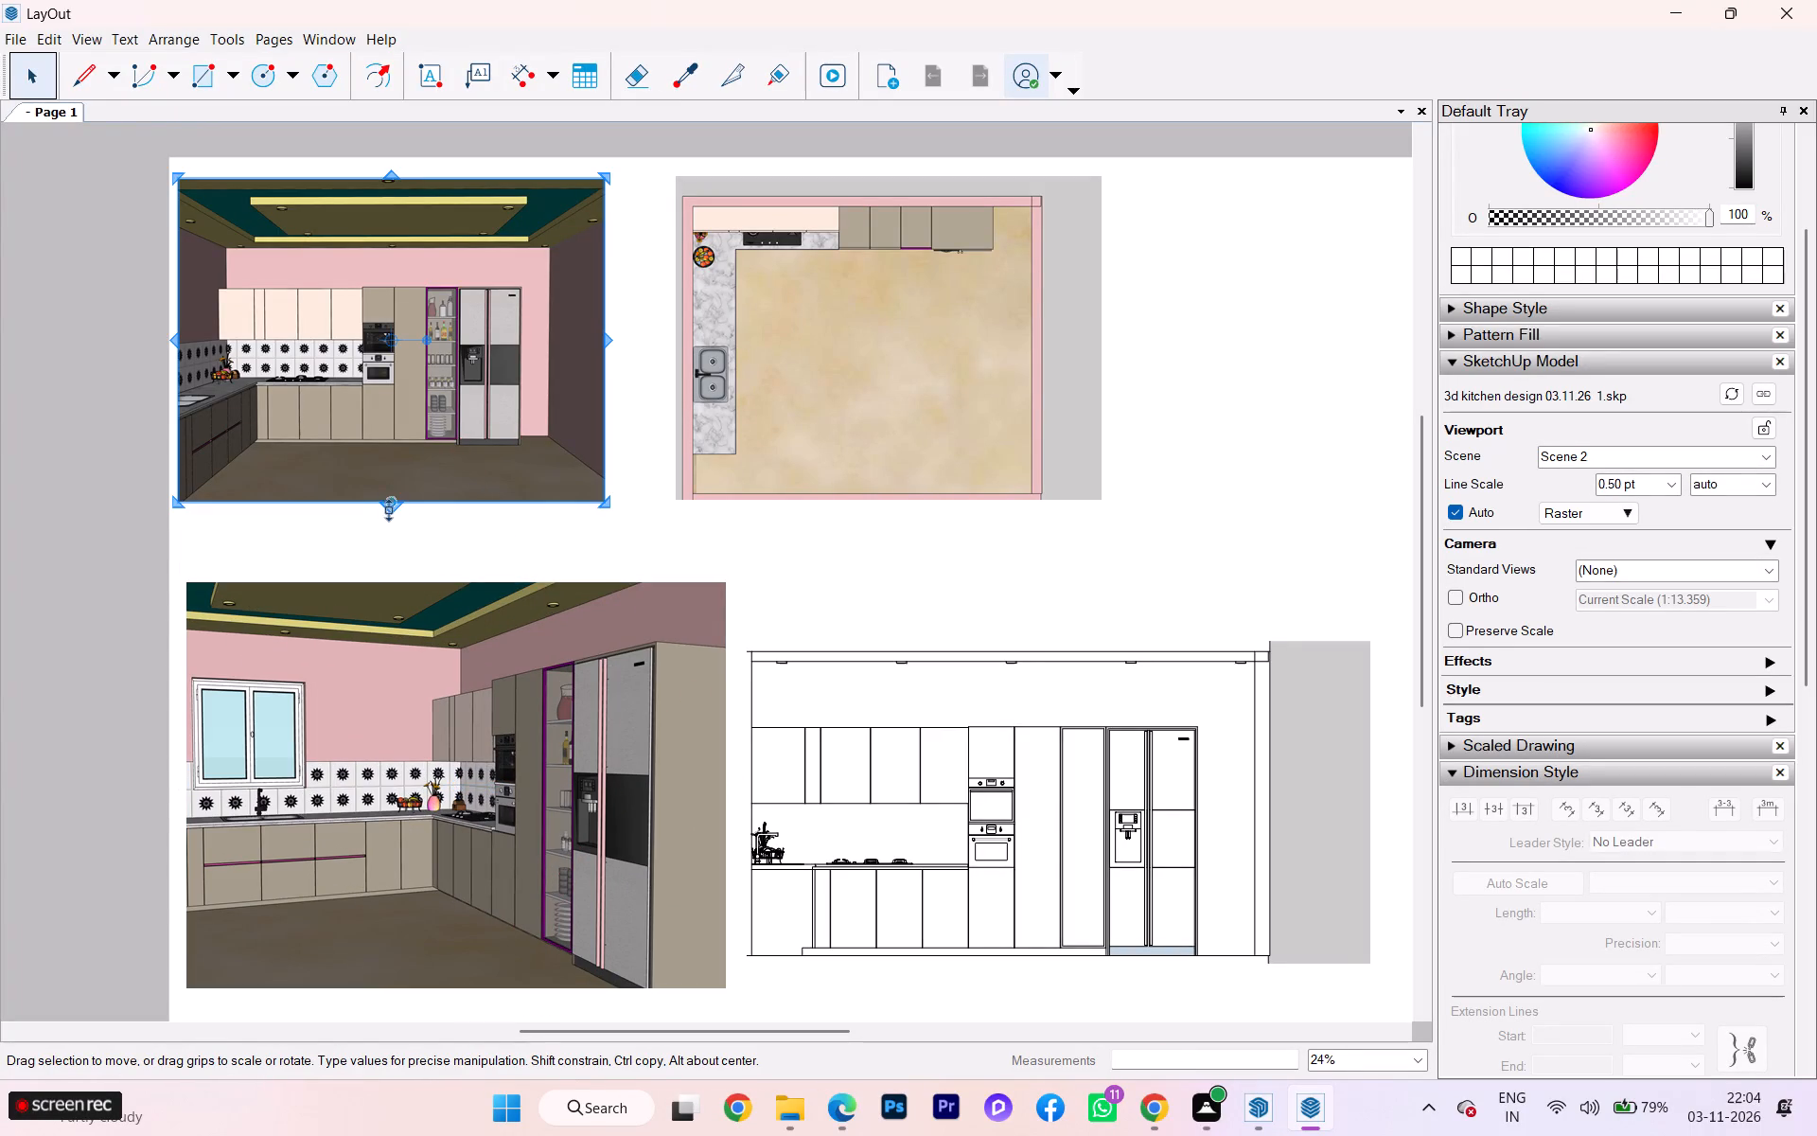
{"action": "left_click_drag", "start_coordinate": [383, 508], "coordinate": [400, 568]}
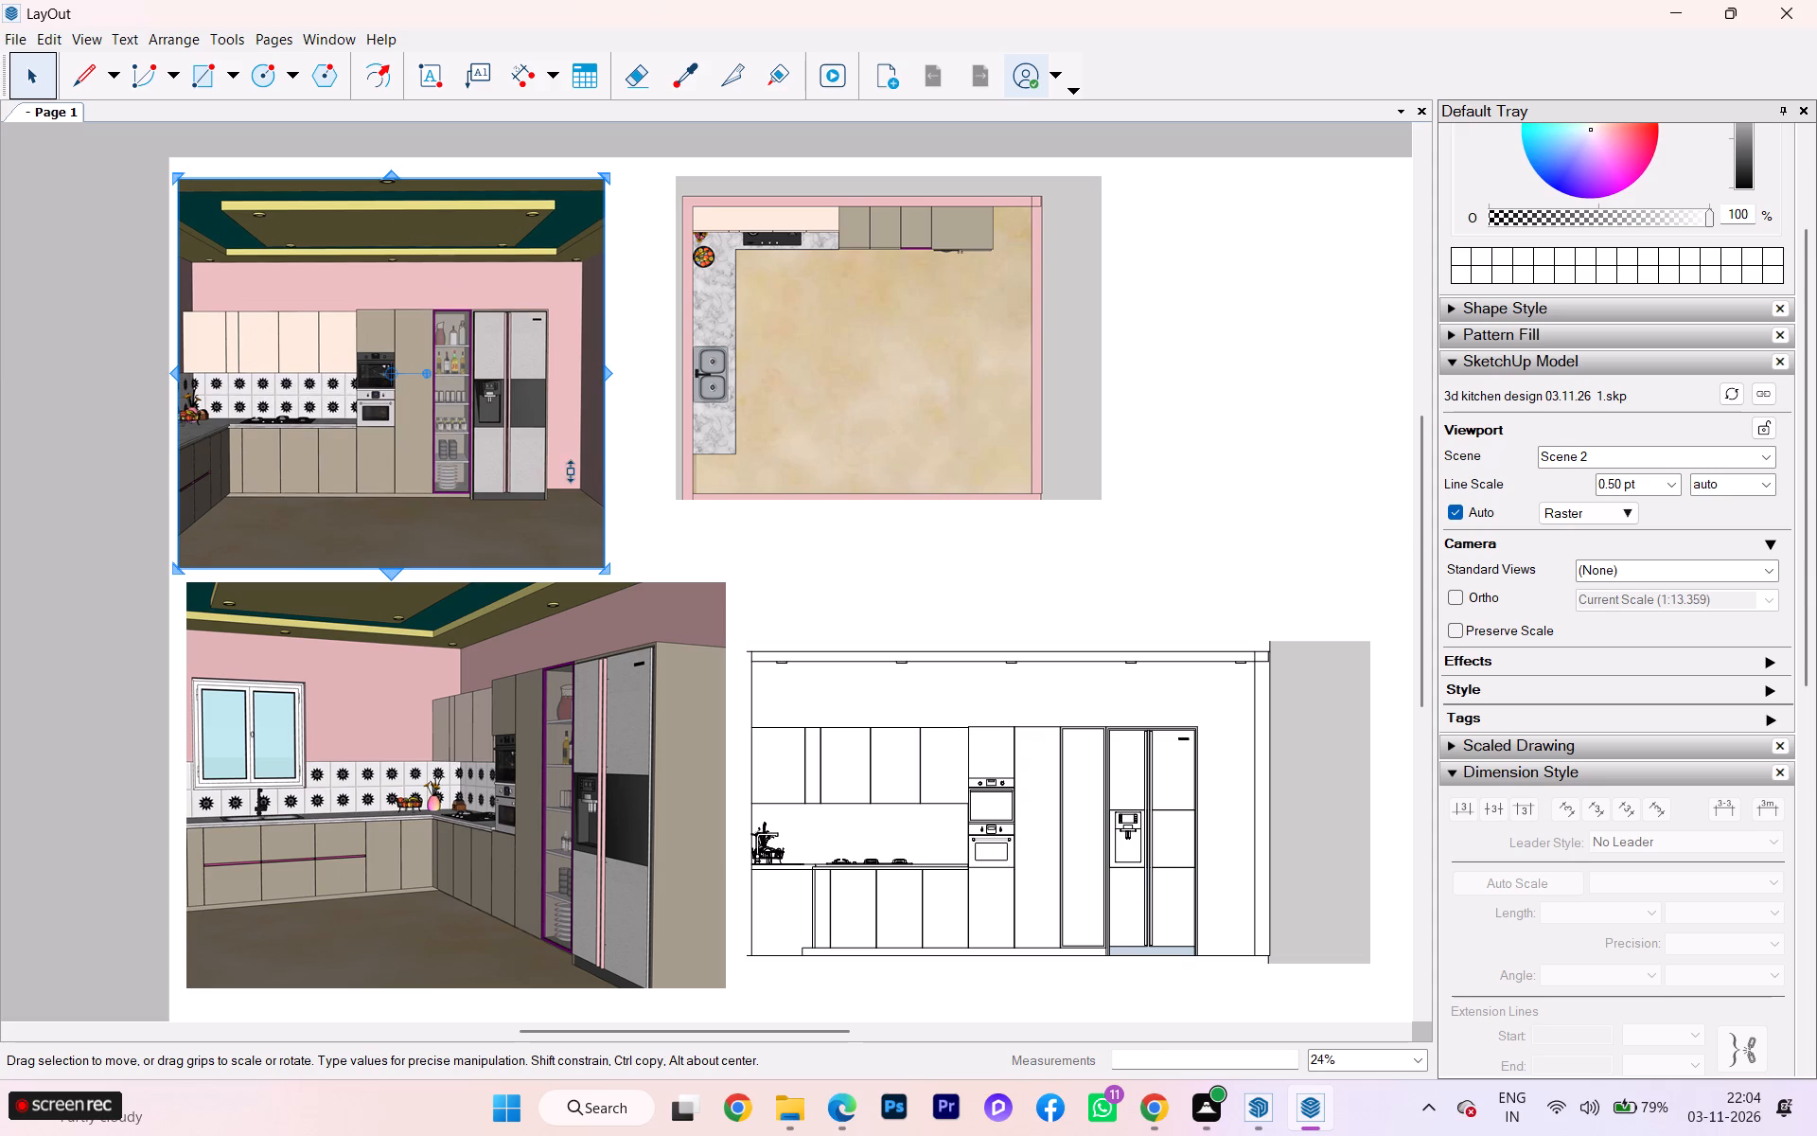
Move the Scene 5 plan viewport right on the page and widen the Scene 2 viewport into the freed space.
{"action": "left_click", "coordinate": [765, 346]}
{"action": "left_click_drag", "start_coordinate": [713, 395], "coordinate": [763, 397]}
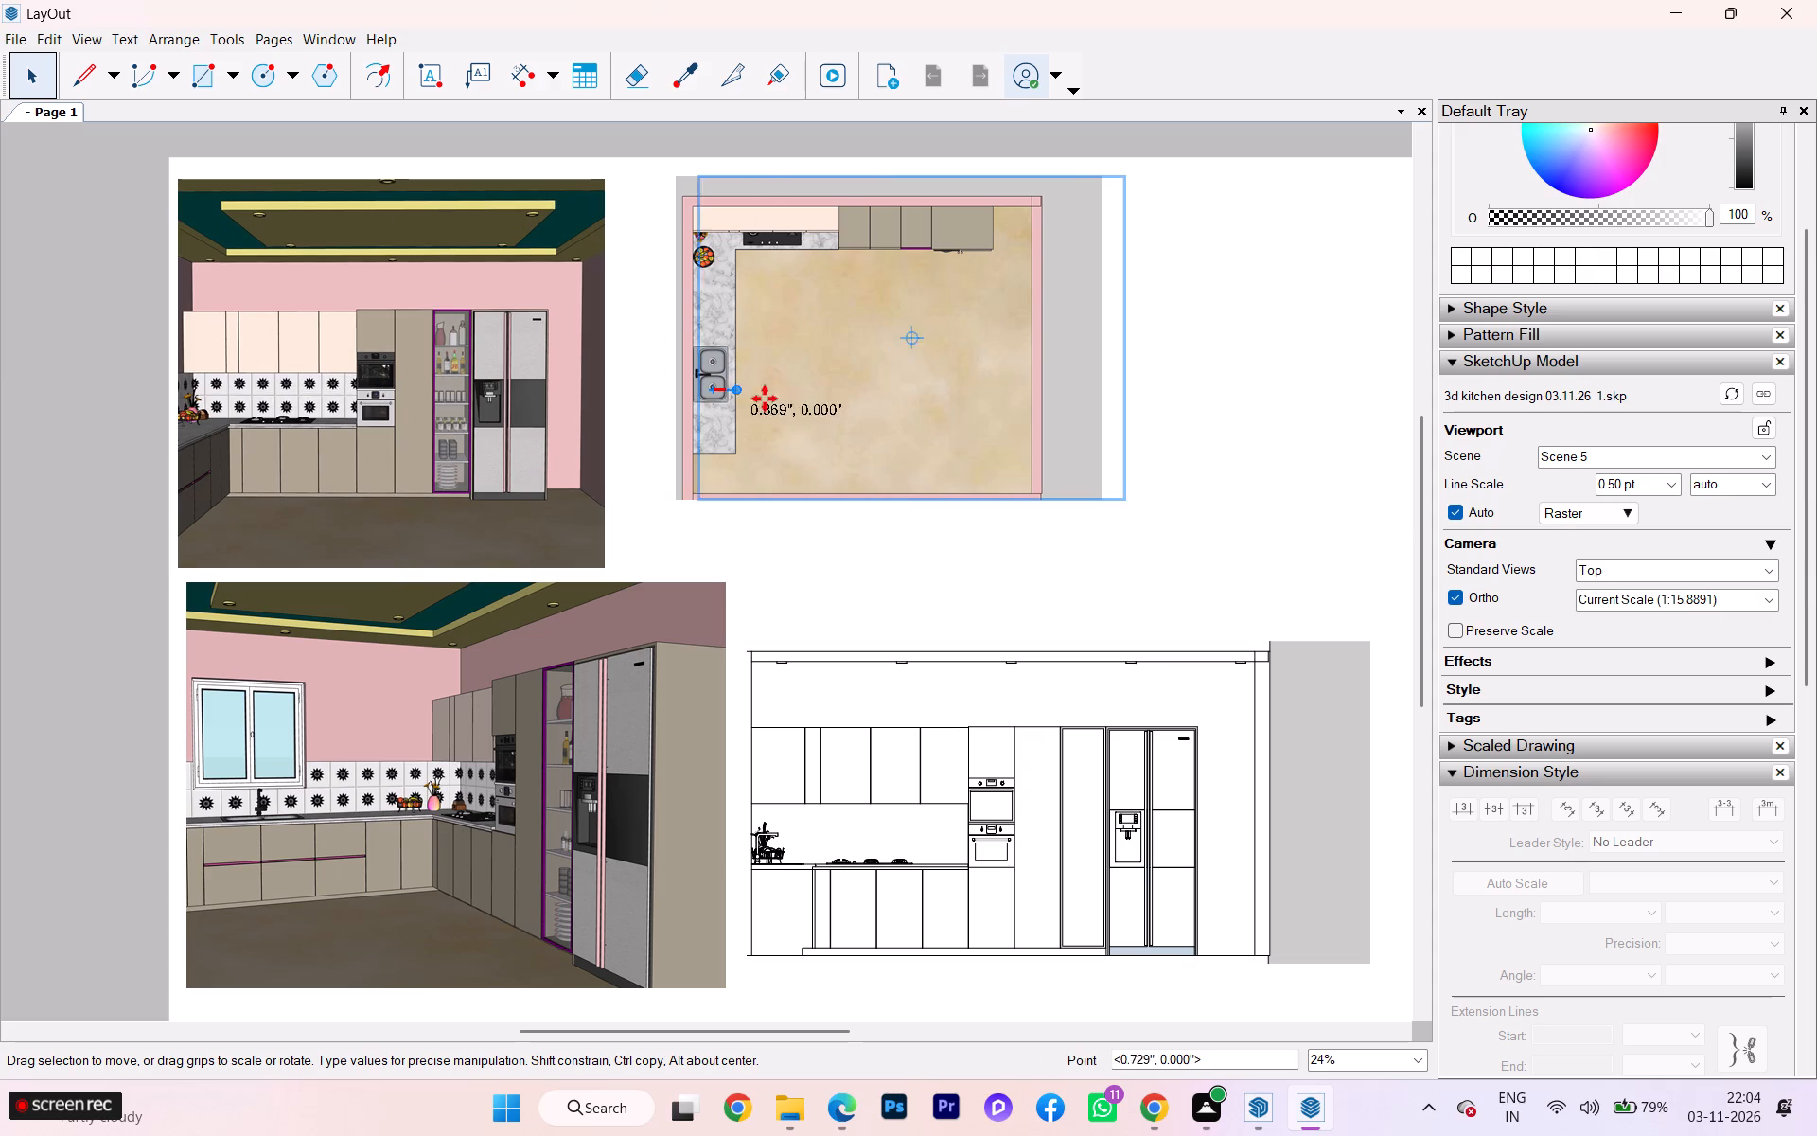
{"action": "left_click_drag", "start_coordinate": [763, 397], "coordinate": [878, 387]}
{"action": "left_click", "coordinate": [545, 392]}
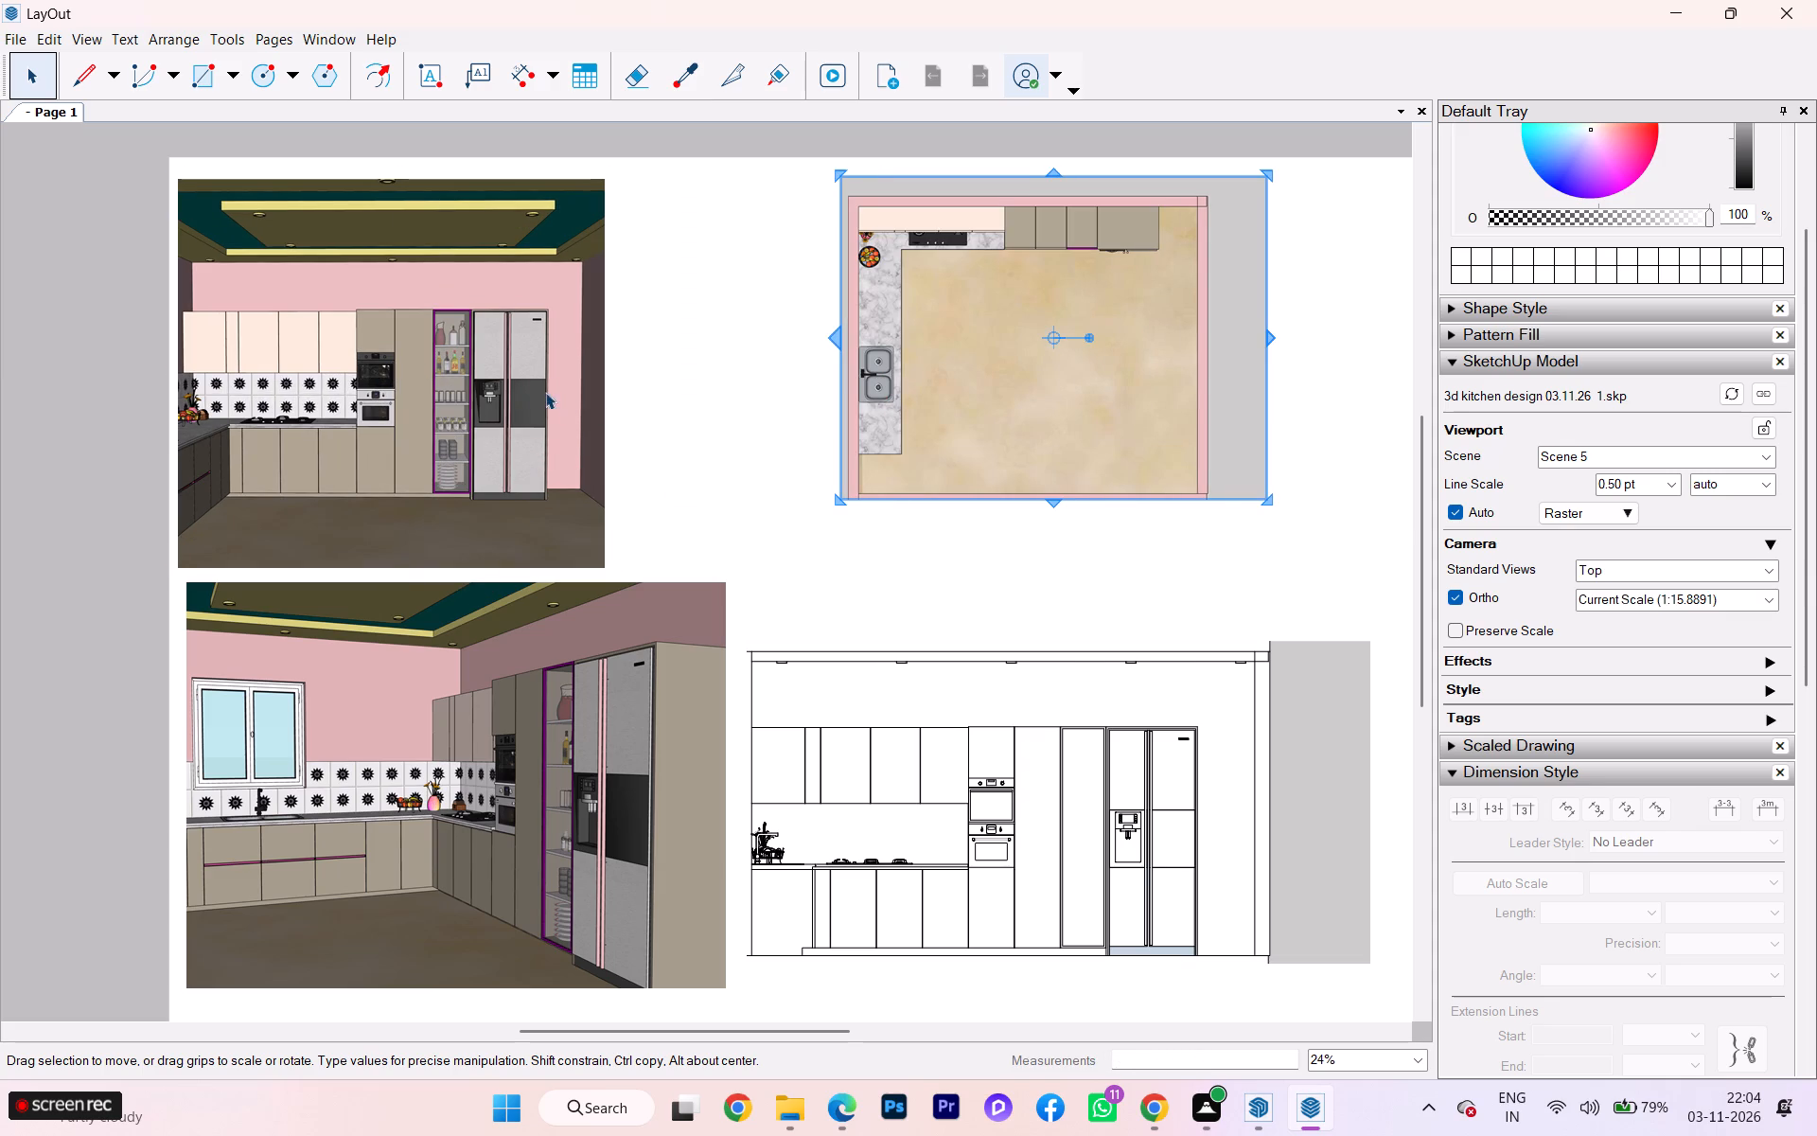
{"action": "left_click_drag", "start_coordinate": [608, 373], "coordinate": [764, 358]}
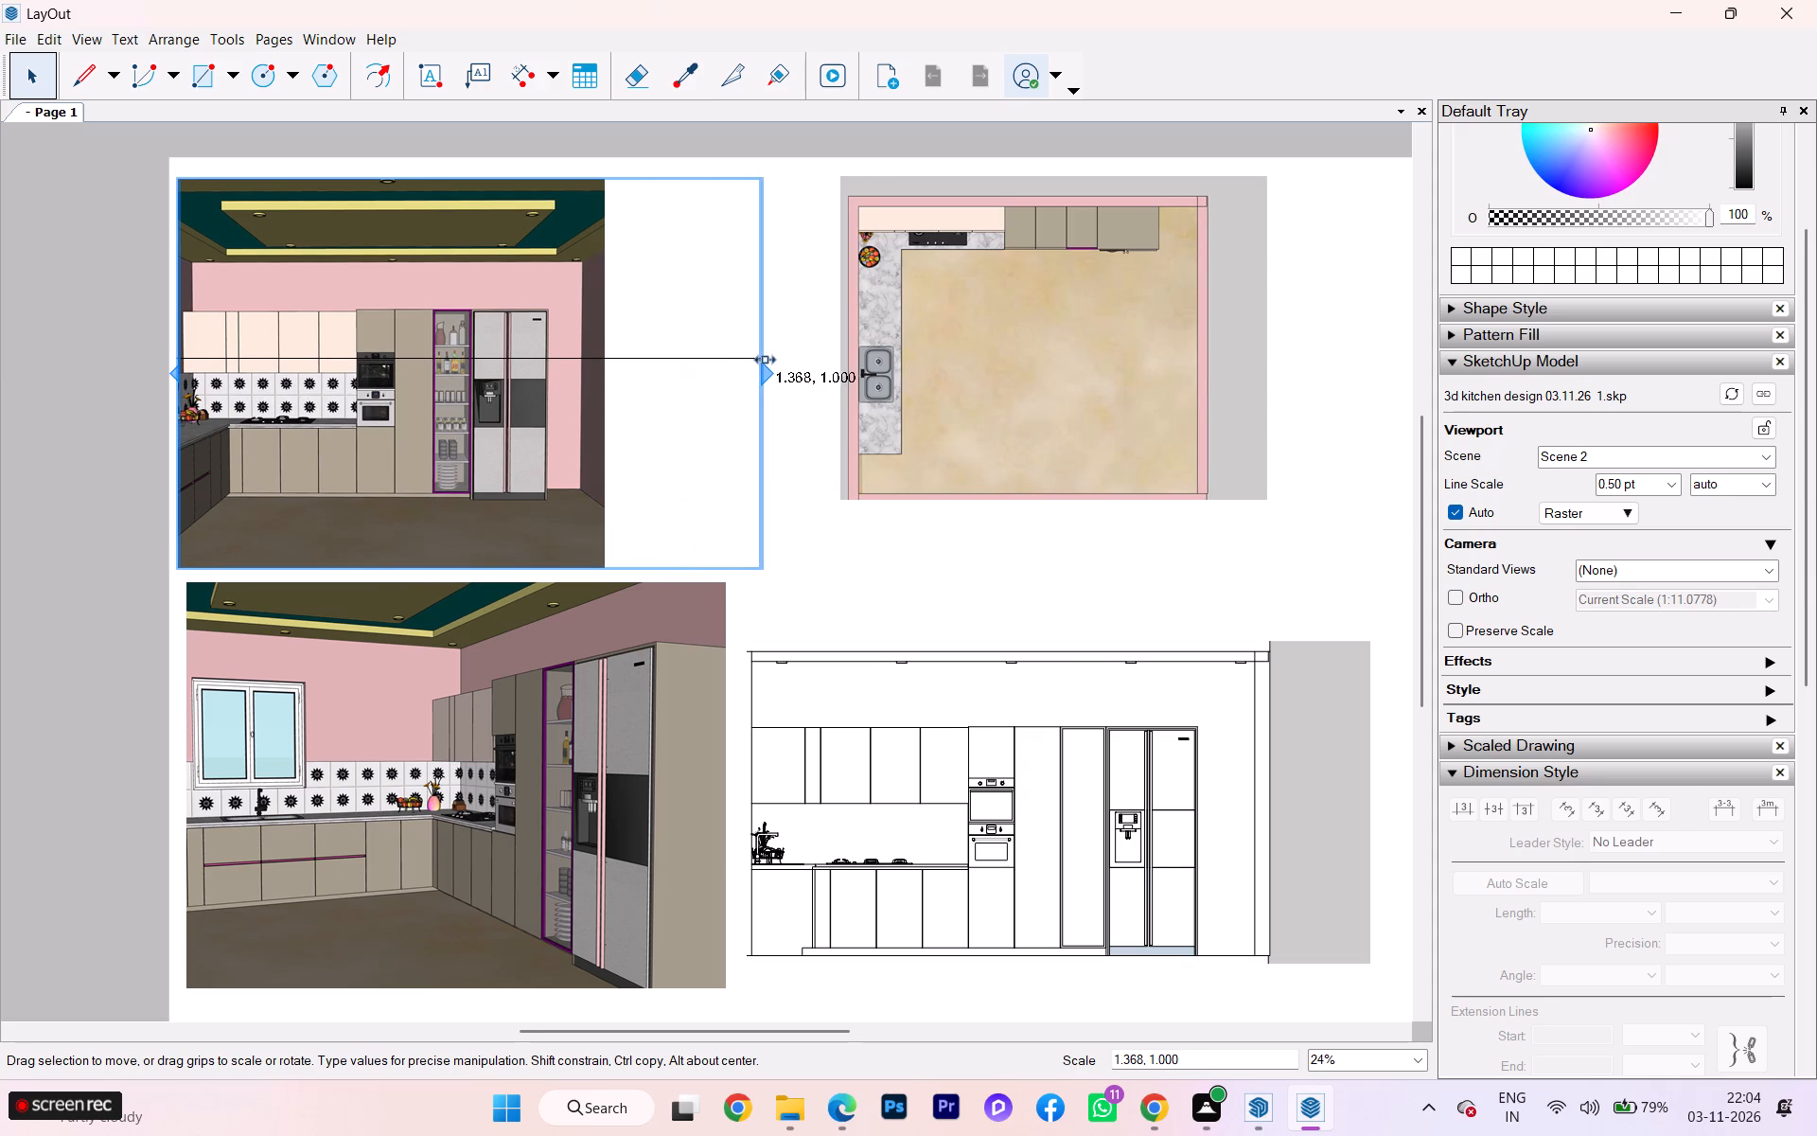
{"action": "left_click_drag", "start_coordinate": [764, 358], "coordinate": [775, 357]}
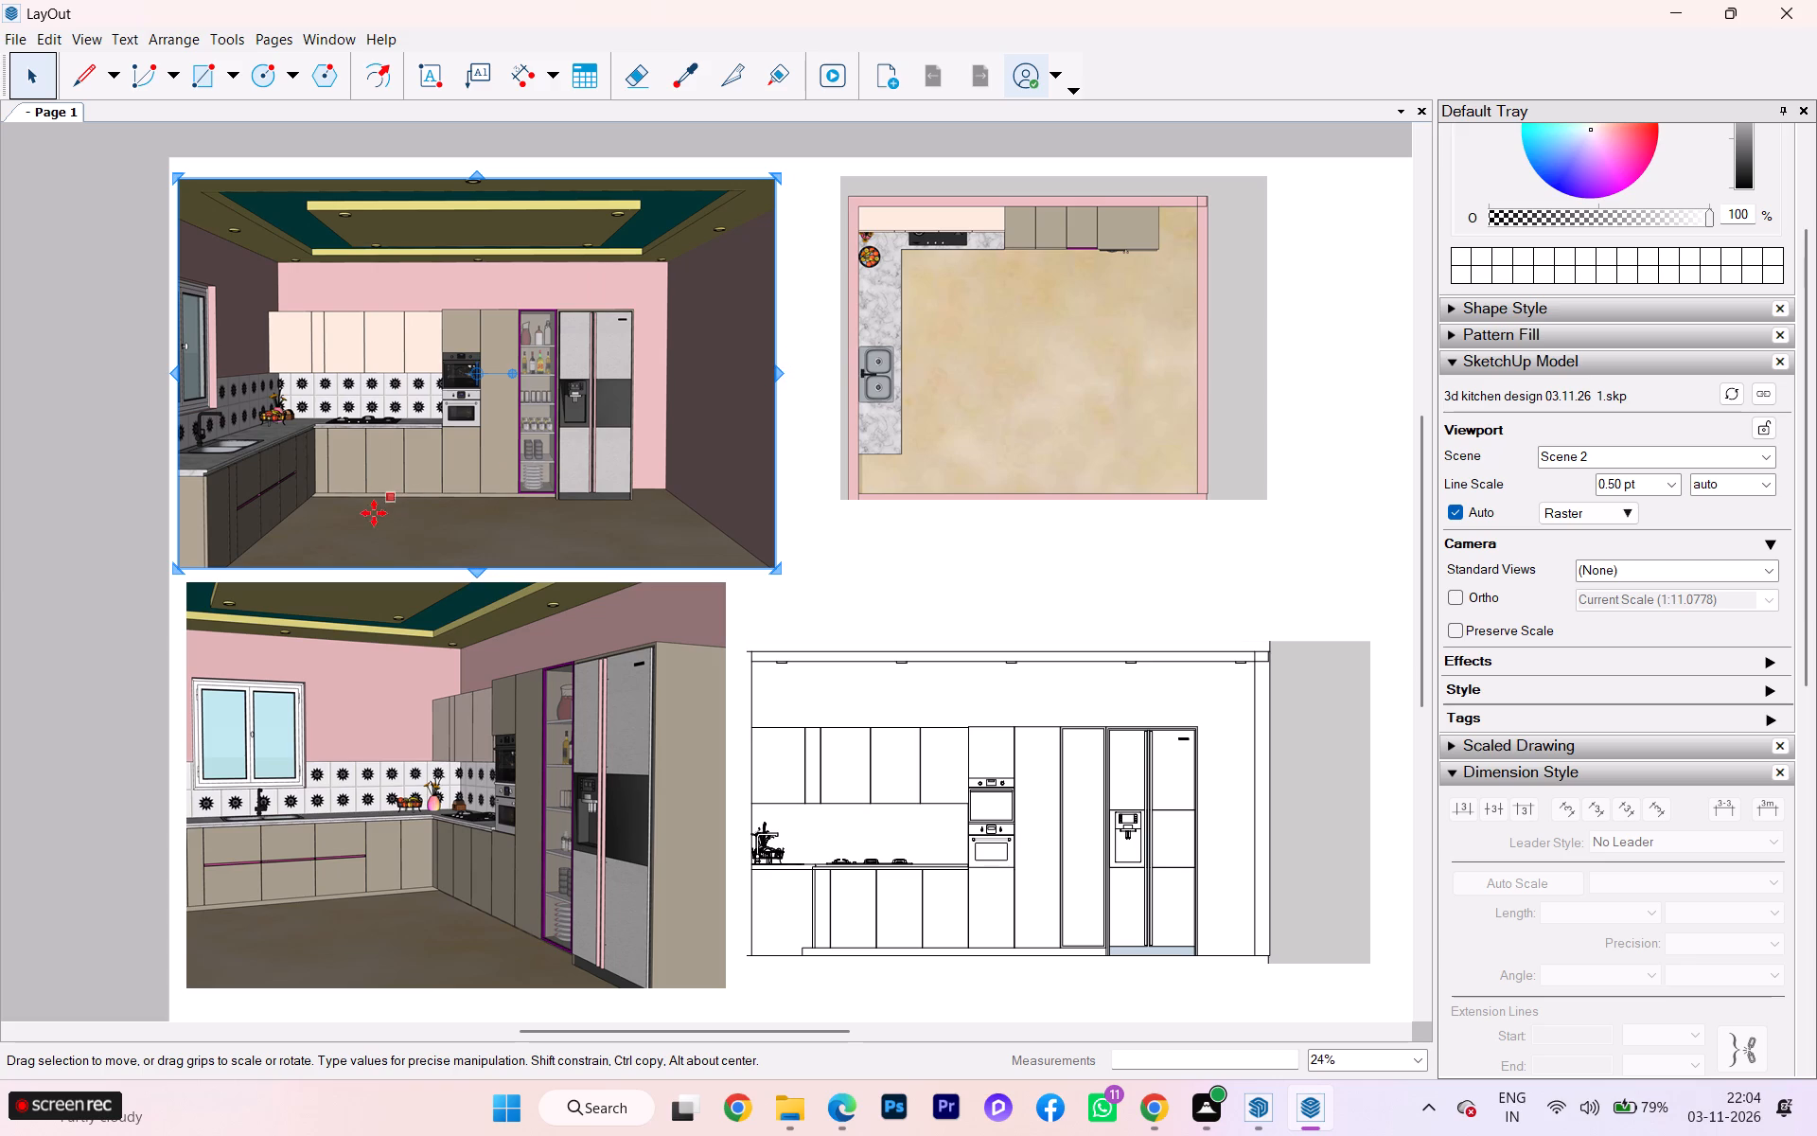
{"action": "left_click_drag", "start_coordinate": [450, 458], "coordinate": [477, 456]}
{"action": "left_click_drag", "start_coordinate": [194, 369], "coordinate": [176, 369]}
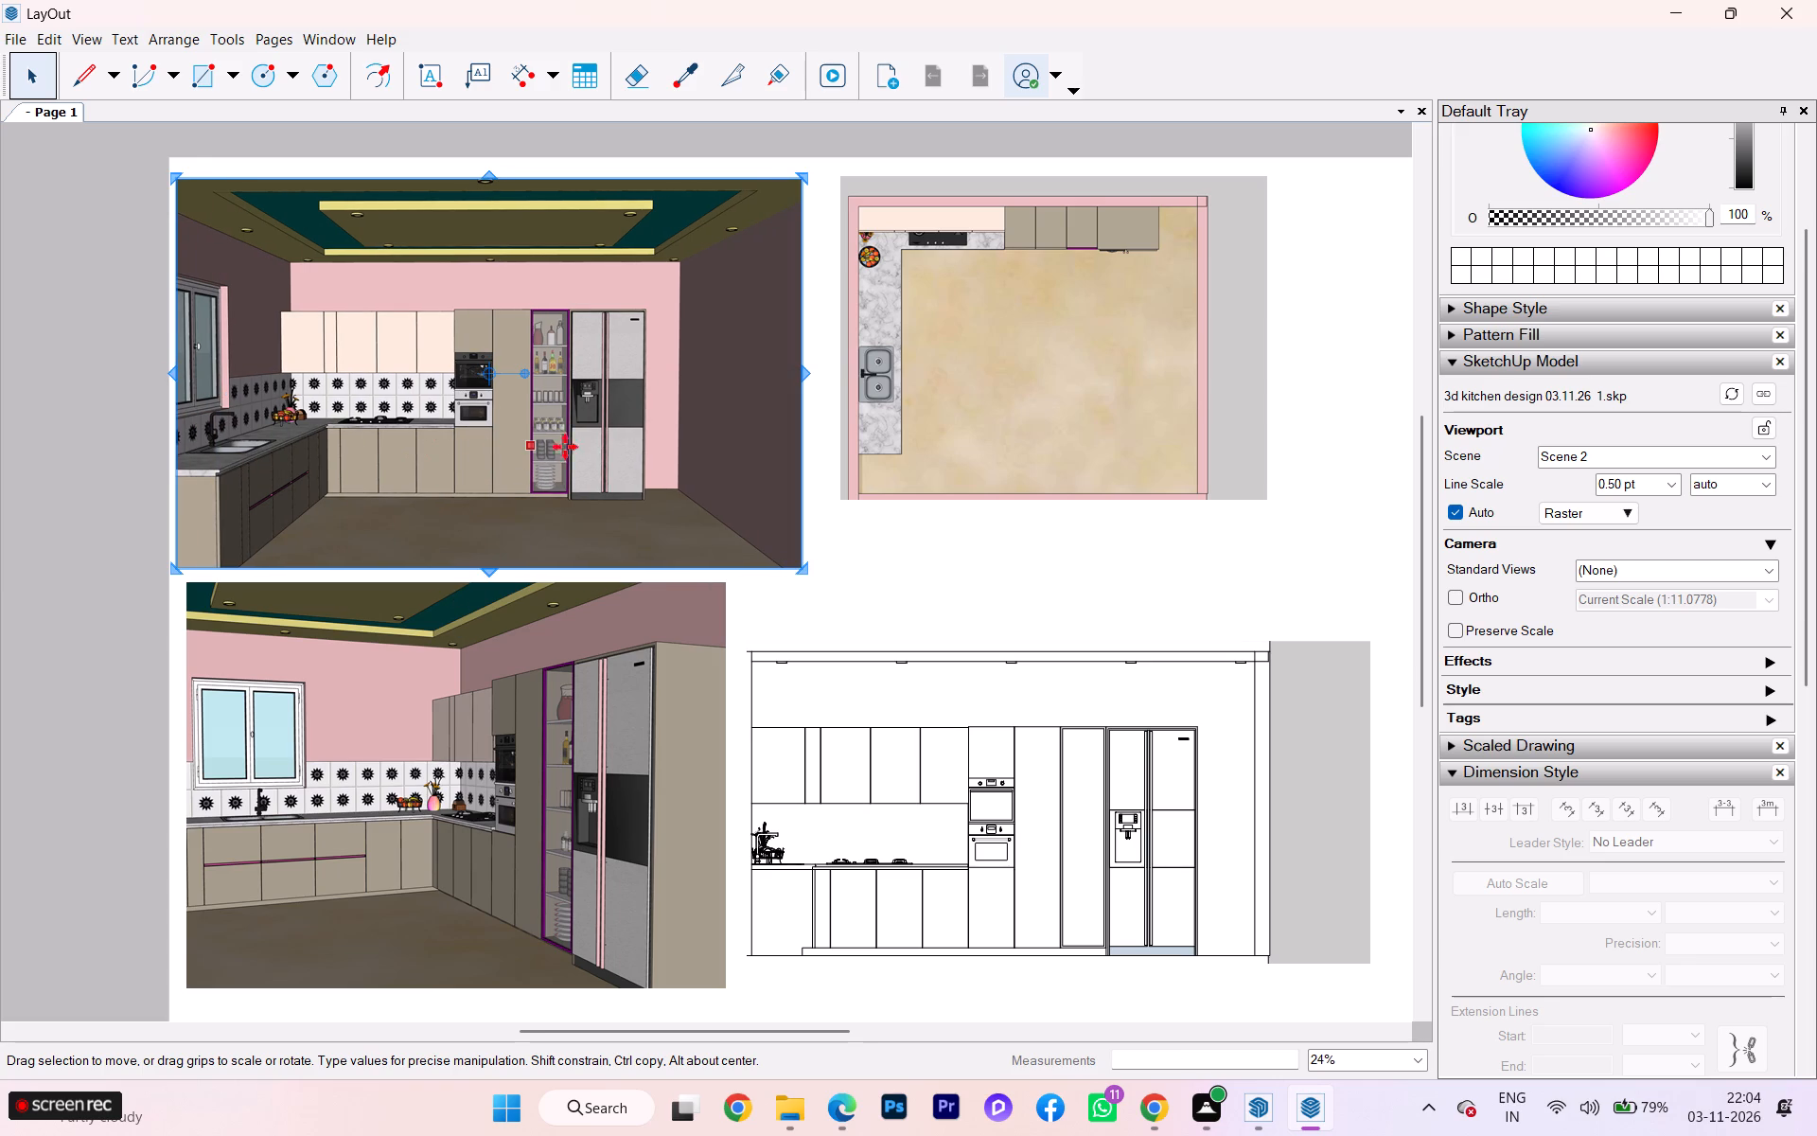
Move the Scene 5 plan farther right and slightly up, and the Scene 8 elevation down toward the page's bottom edge.
{"action": "left_click", "coordinate": [976, 370]}
{"action": "left_click_drag", "start_coordinate": [925, 406], "coordinate": [999, 395]}
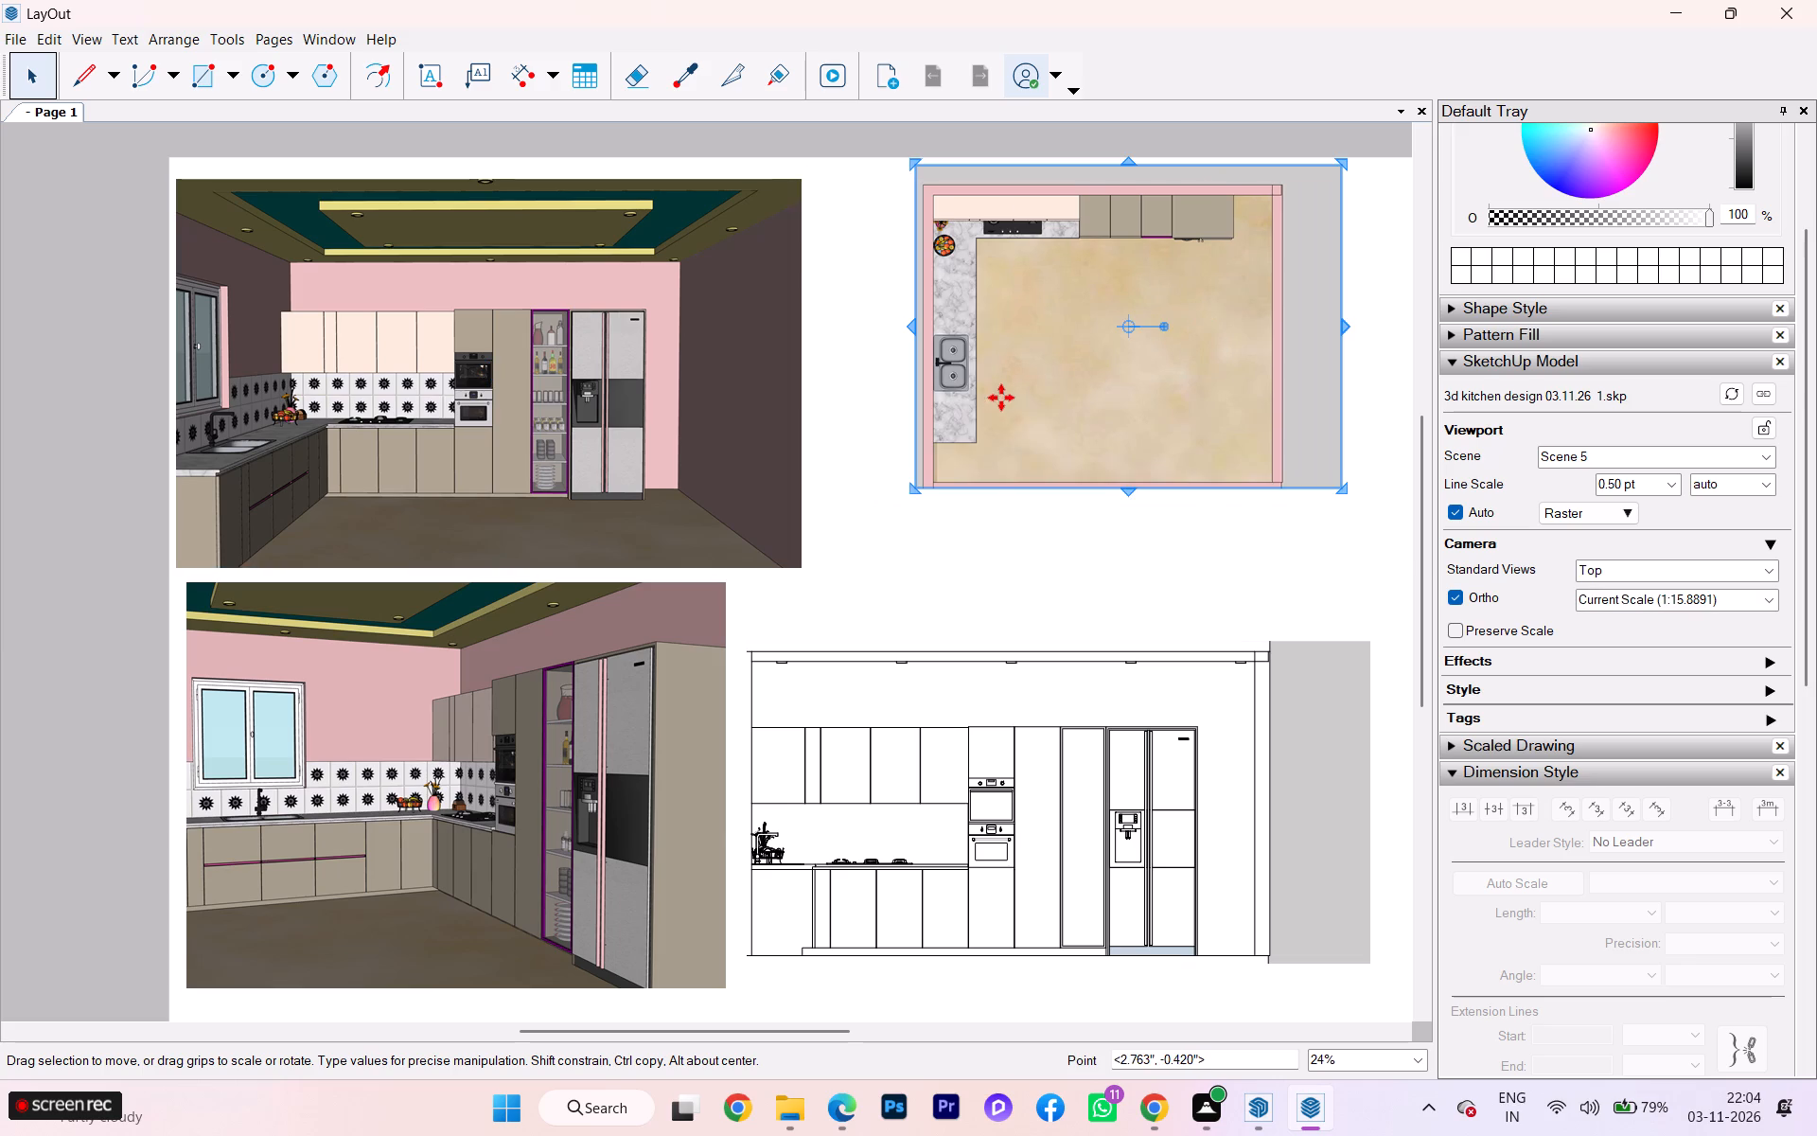
{"action": "left_click", "coordinate": [957, 683]}
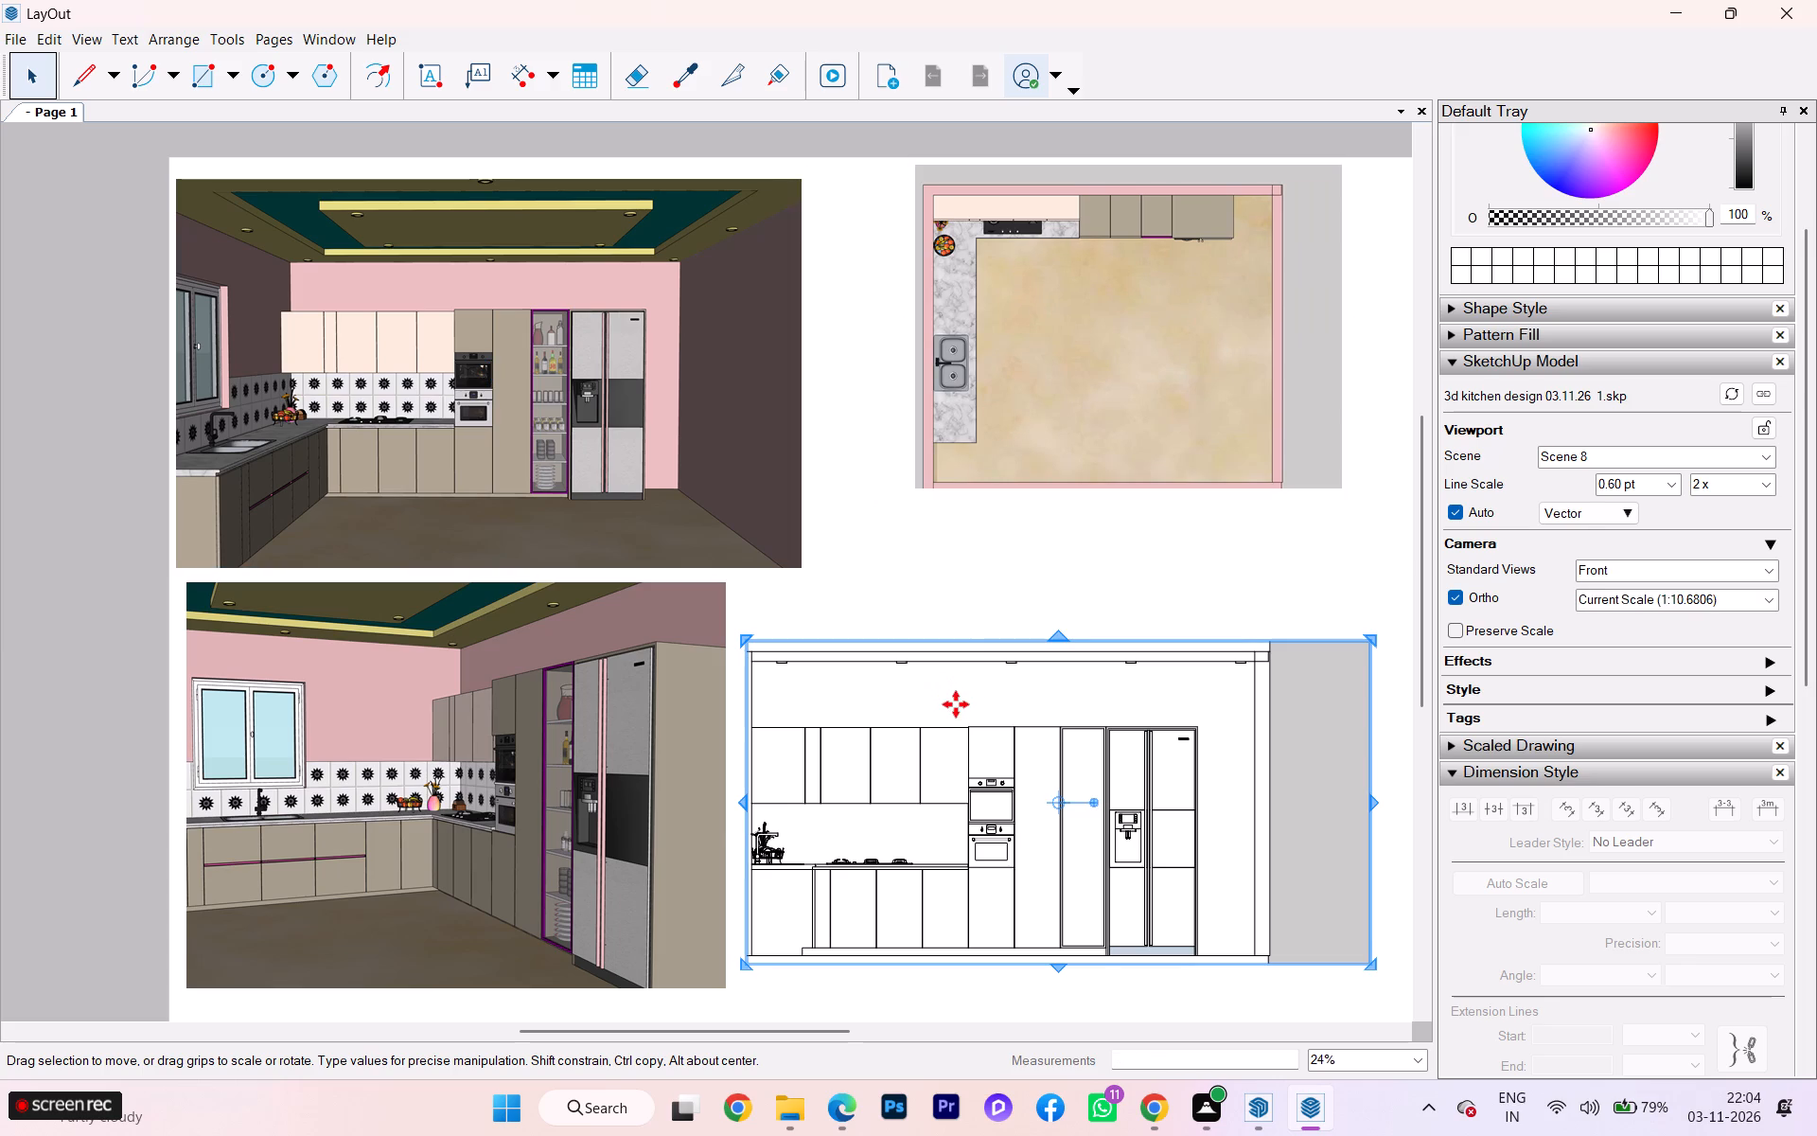
{"action": "left_click_drag", "start_coordinate": [954, 702], "coordinate": [968, 757]}
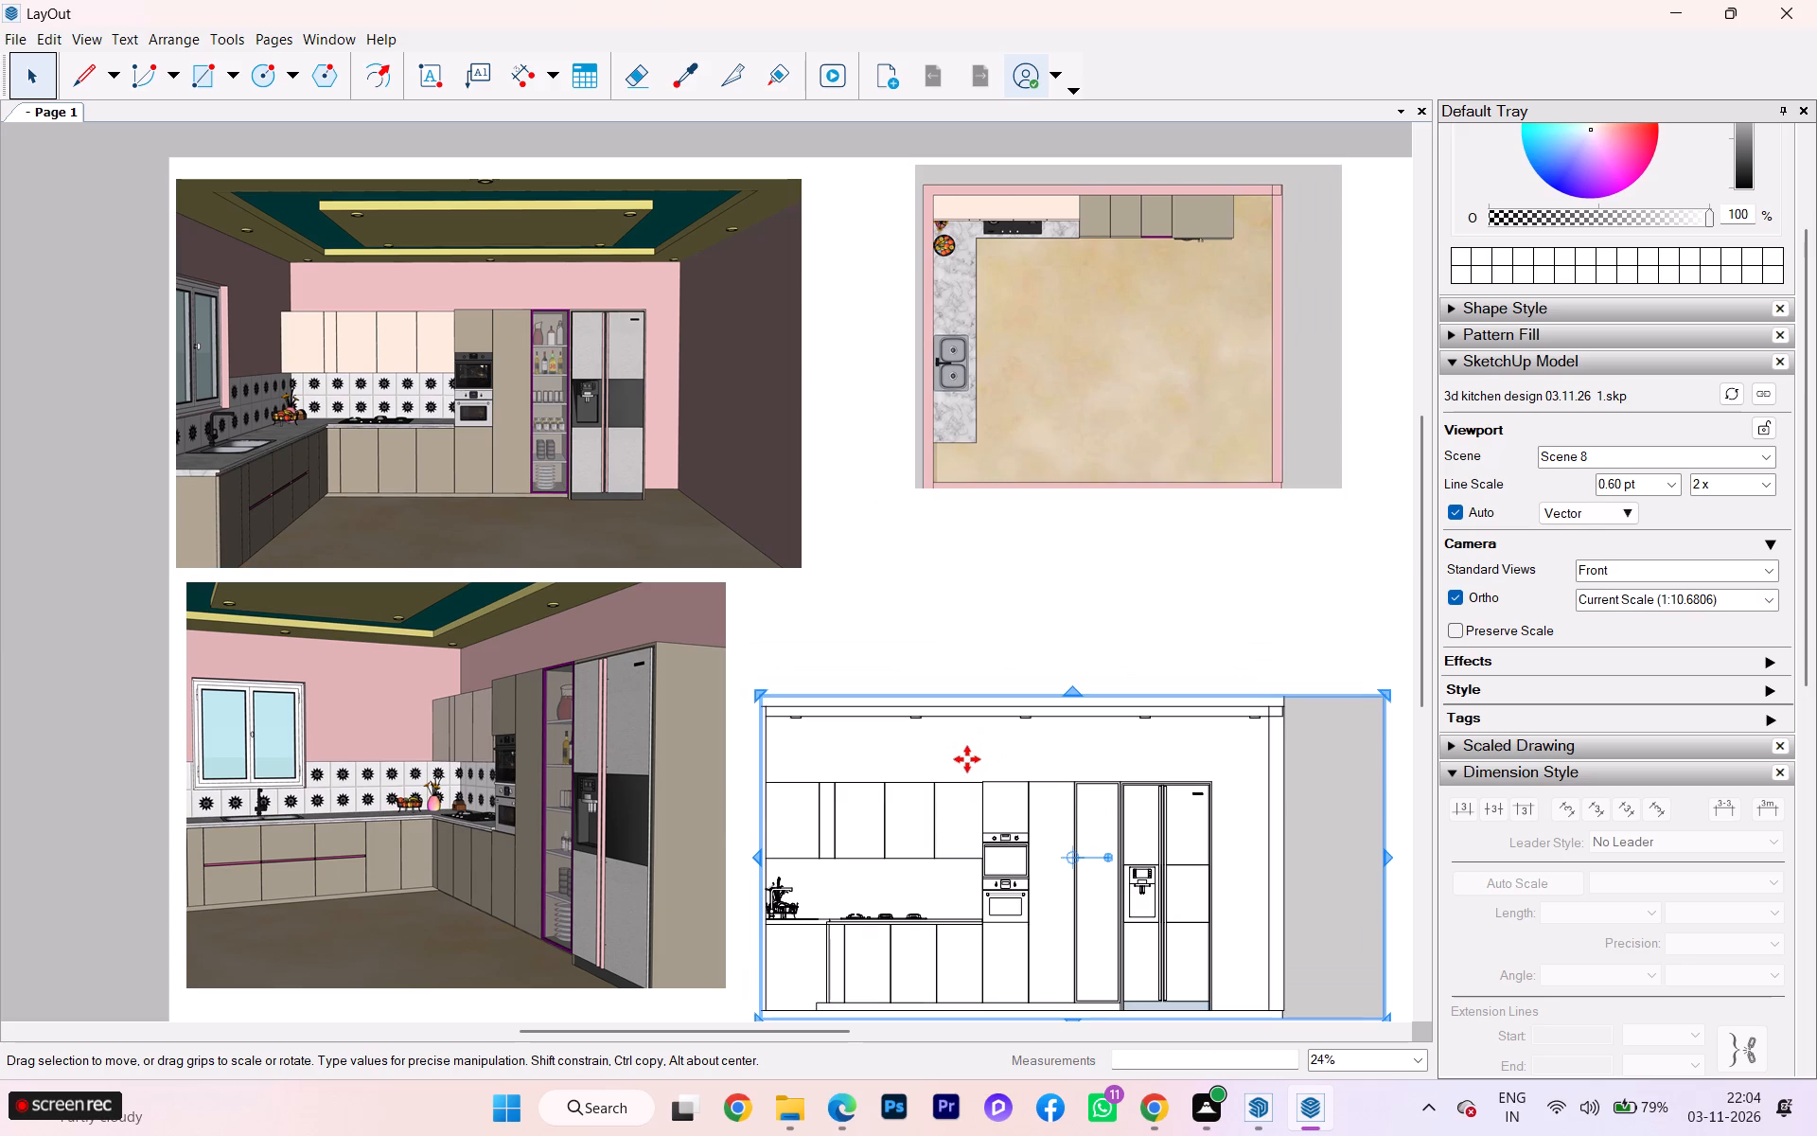
{"action": "scroll", "coordinate": [852, 536], "scroll_direction": "down", "scroll_amount": 2}
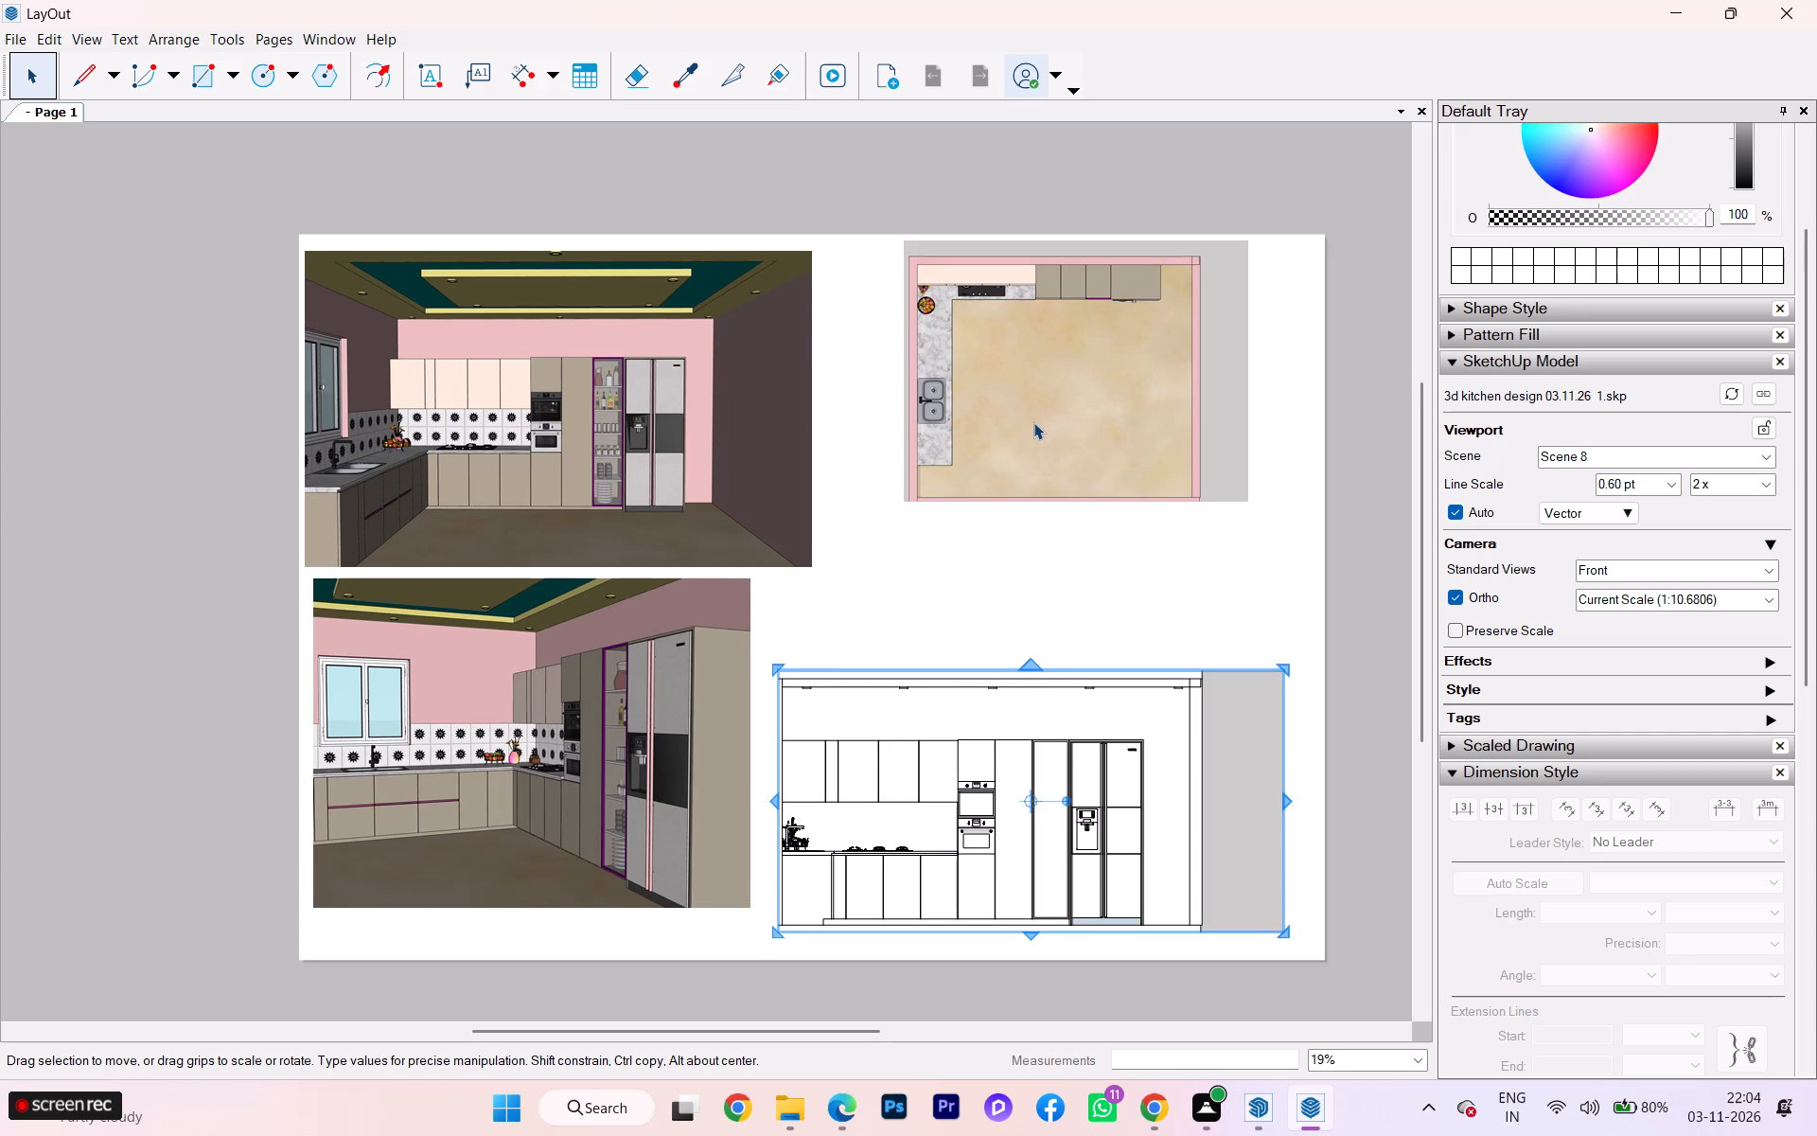
Move the Scene 5 plan down out of the page's upper-right area and place the large Scene 1 viewport there beside Scene 2.
{"action": "left_click_drag", "start_coordinate": [1034, 428], "coordinate": [1131, 592]}
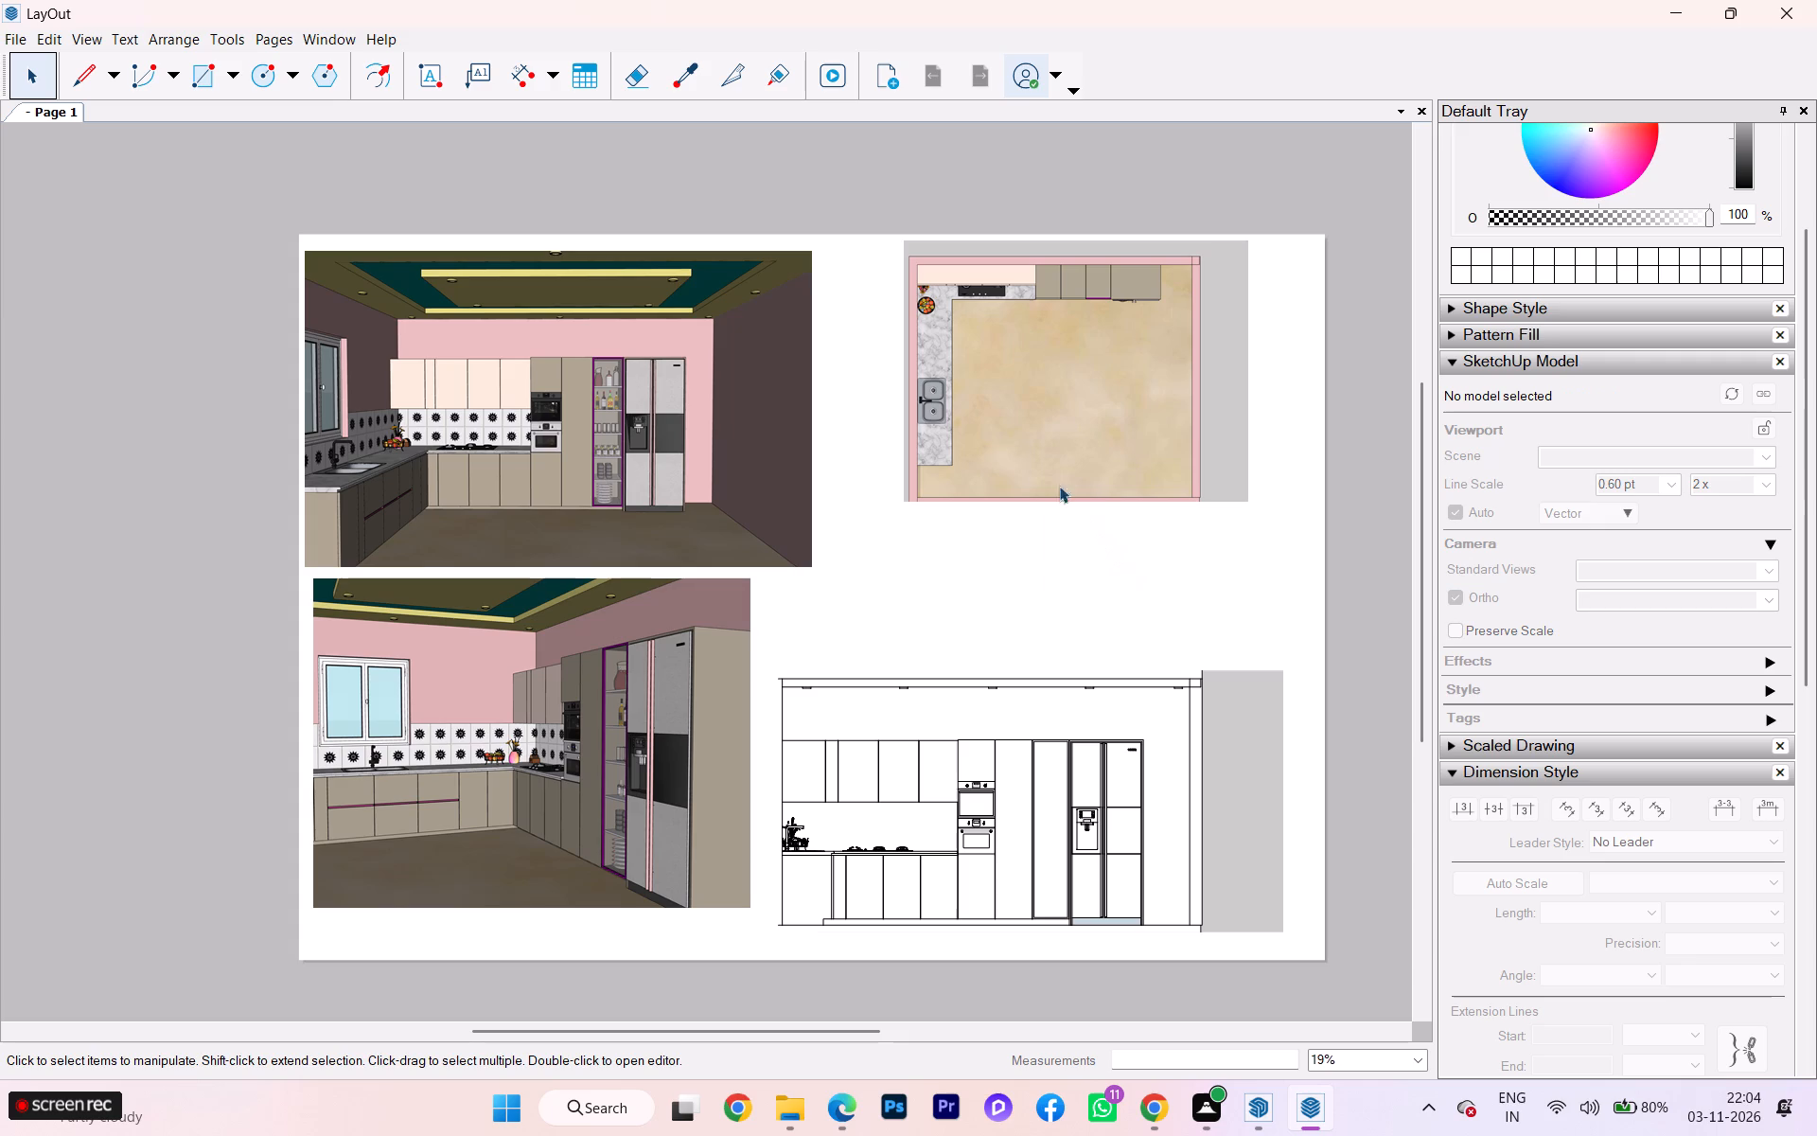
{"action": "left_click", "coordinate": [997, 446]}
{"action": "left_click_drag", "start_coordinate": [1004, 446], "coordinate": [1155, 830]}
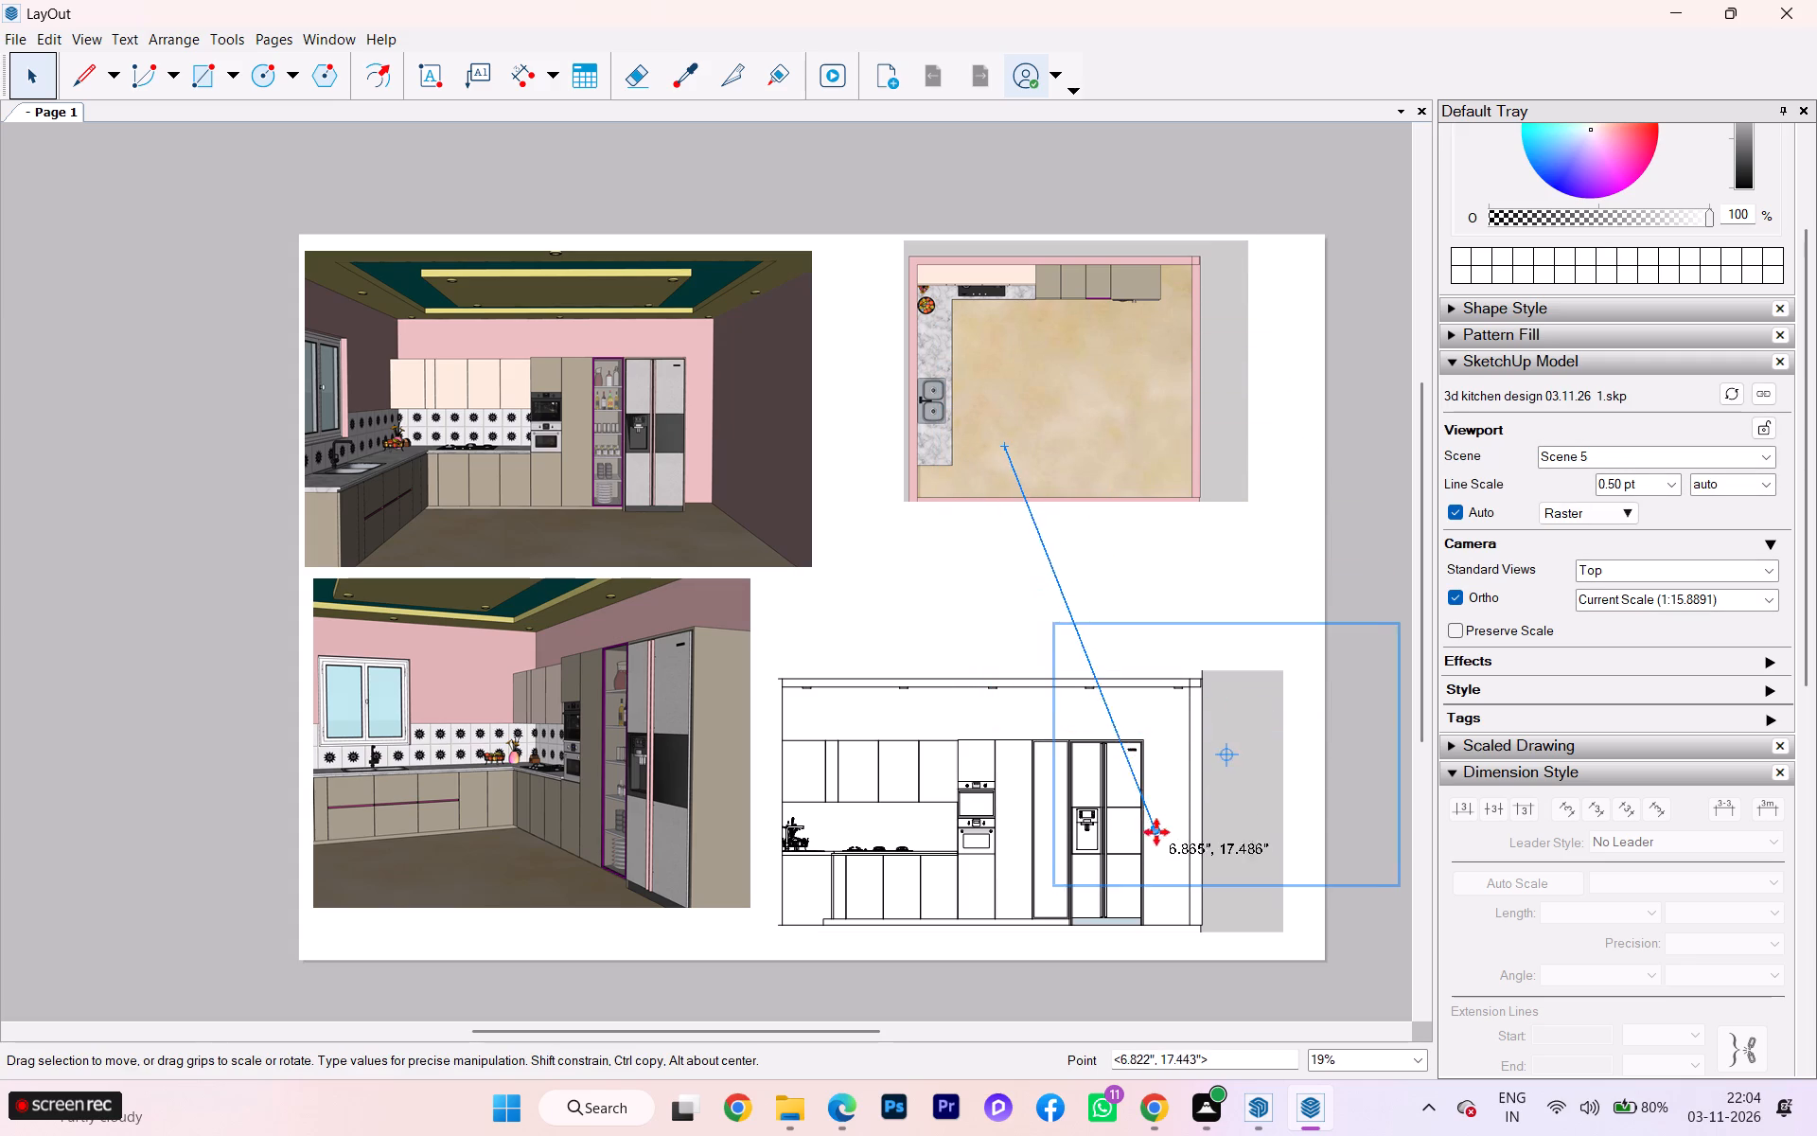
{"action": "left_click_drag", "start_coordinate": [1155, 830], "coordinate": [1171, 804]}
{"action": "left_click_drag", "start_coordinate": [568, 695], "coordinate": [679, 629]}
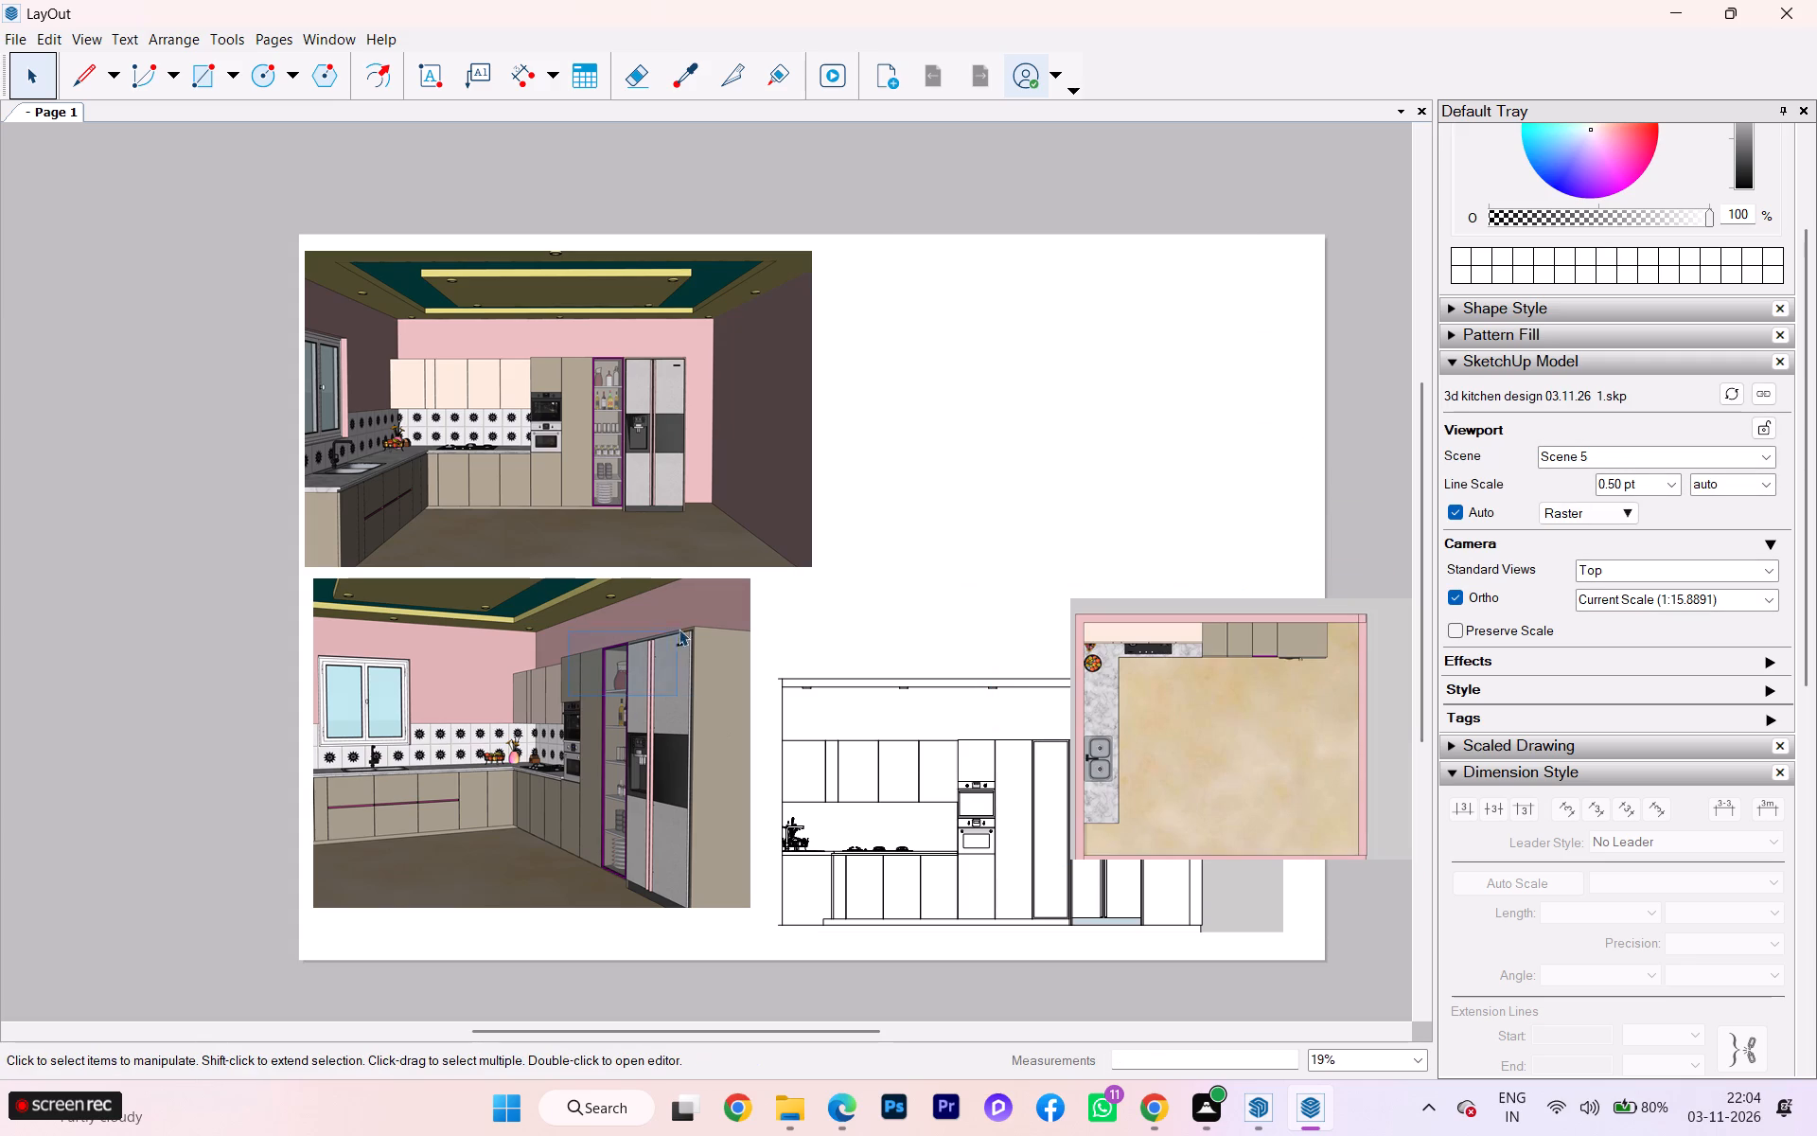
{"action": "left_click_drag", "start_coordinate": [679, 629], "coordinate": [711, 617]}
{"action": "left_click", "coordinate": [503, 683]}
{"action": "left_click_drag", "start_coordinate": [501, 686], "coordinate": [978, 409]}
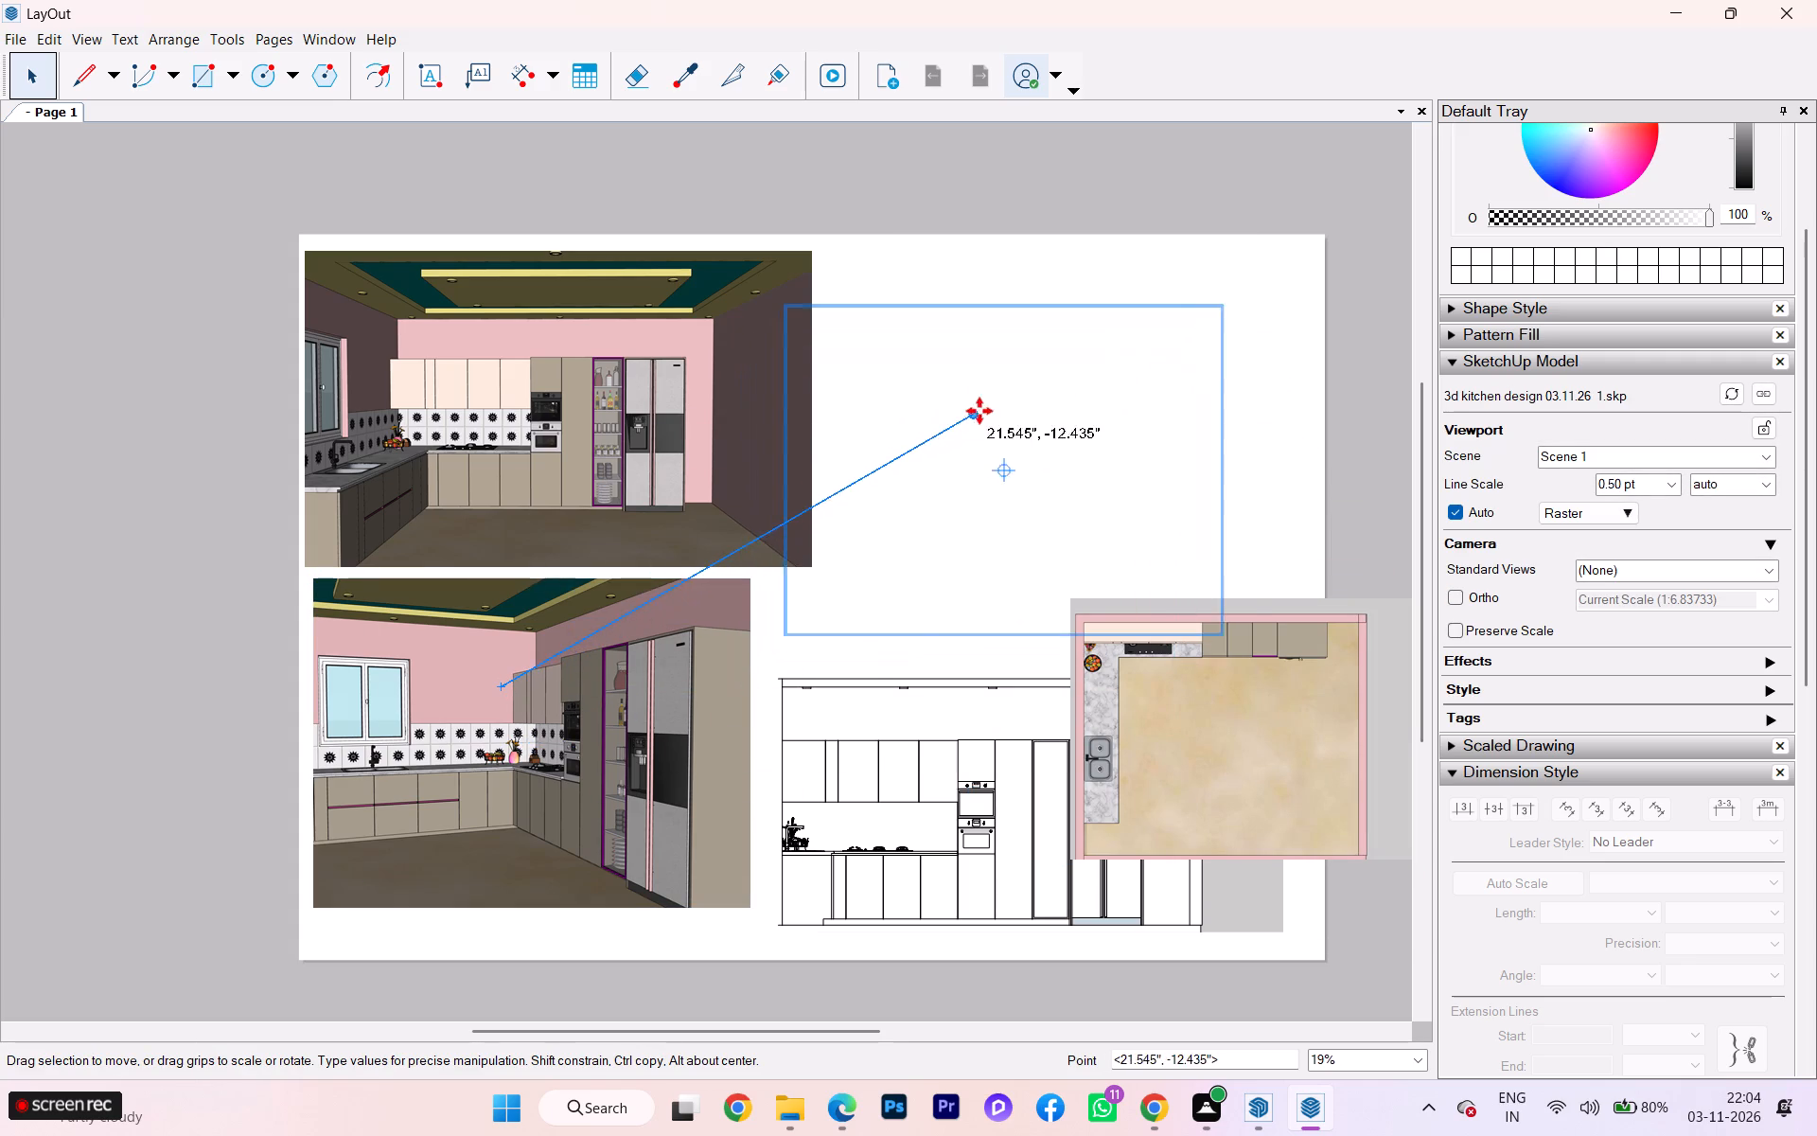
{"action": "left_click_drag", "start_coordinate": [978, 409], "coordinate": [1055, 356]}
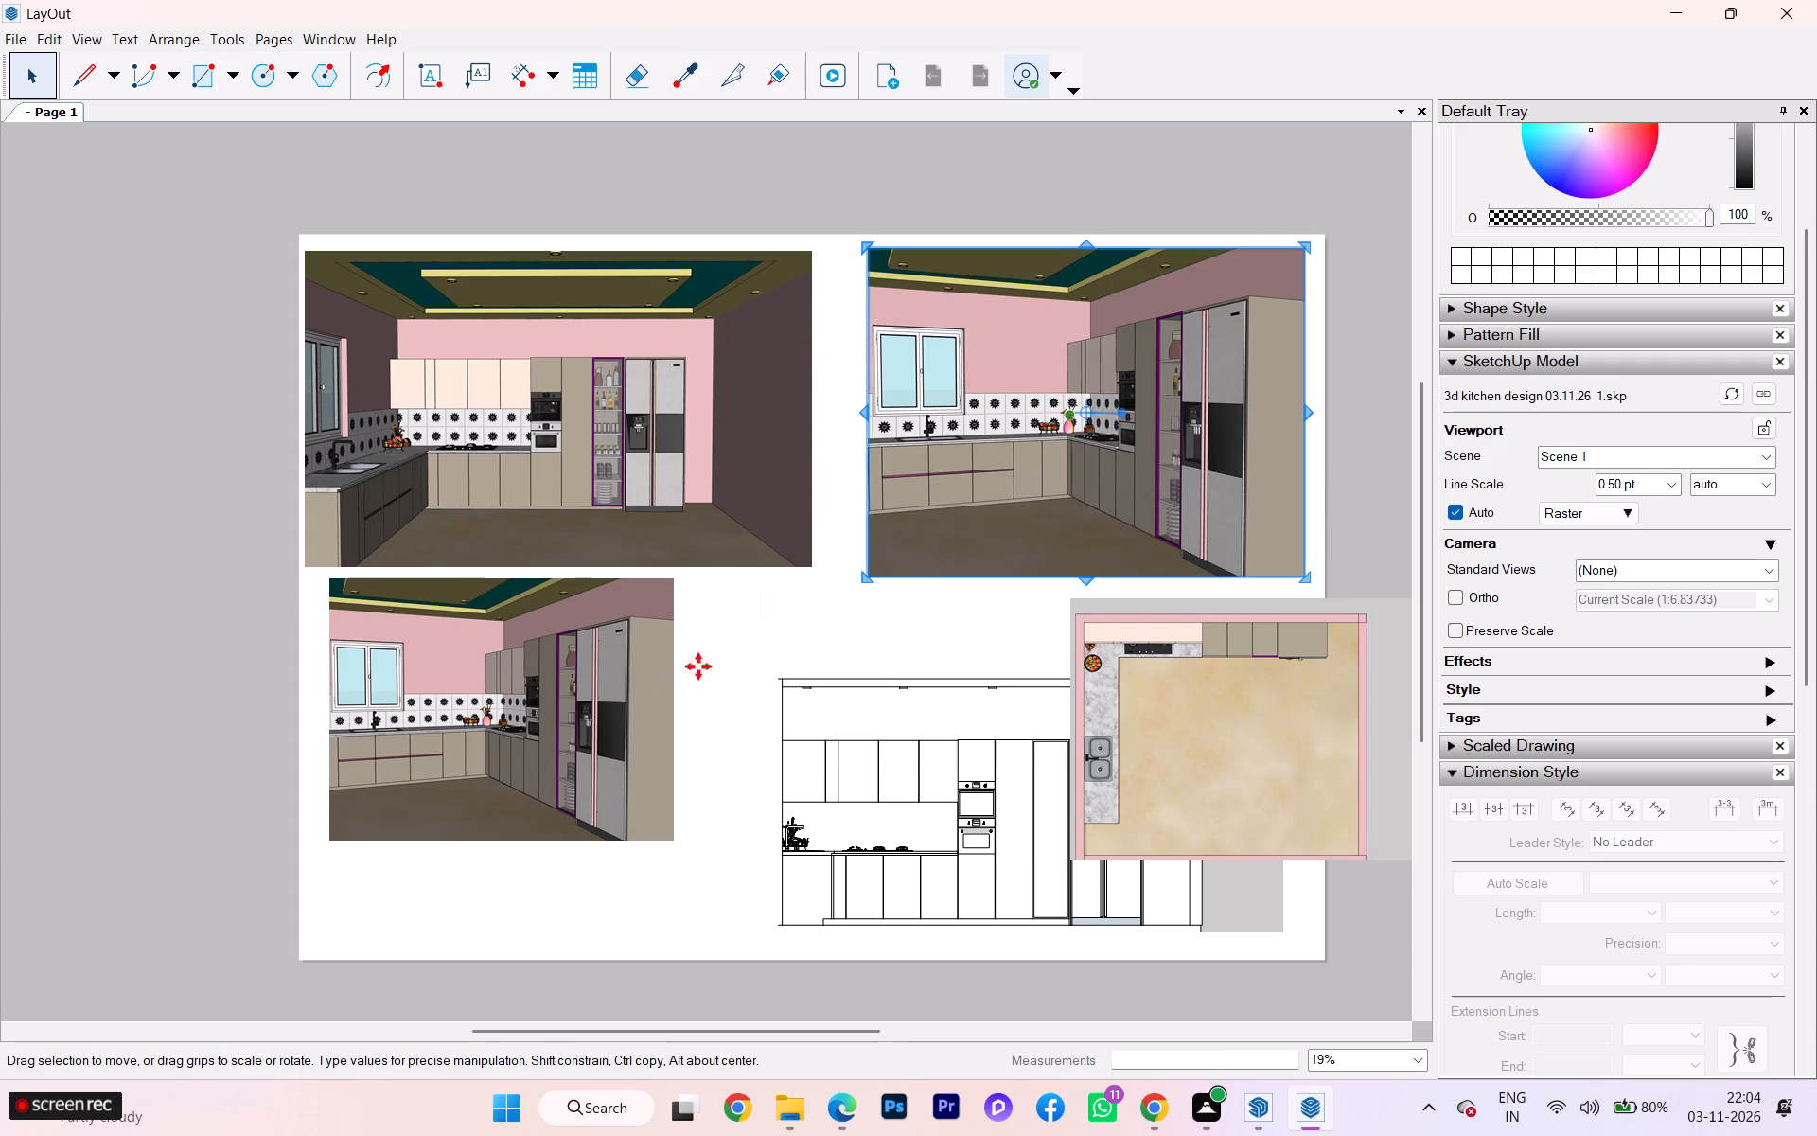
Delete the smaller duplicate Scene 1 viewport below Scene 2 and move the Scene 5 plan viewport into its place.
{"action": "left_click", "coordinate": [419, 654]}
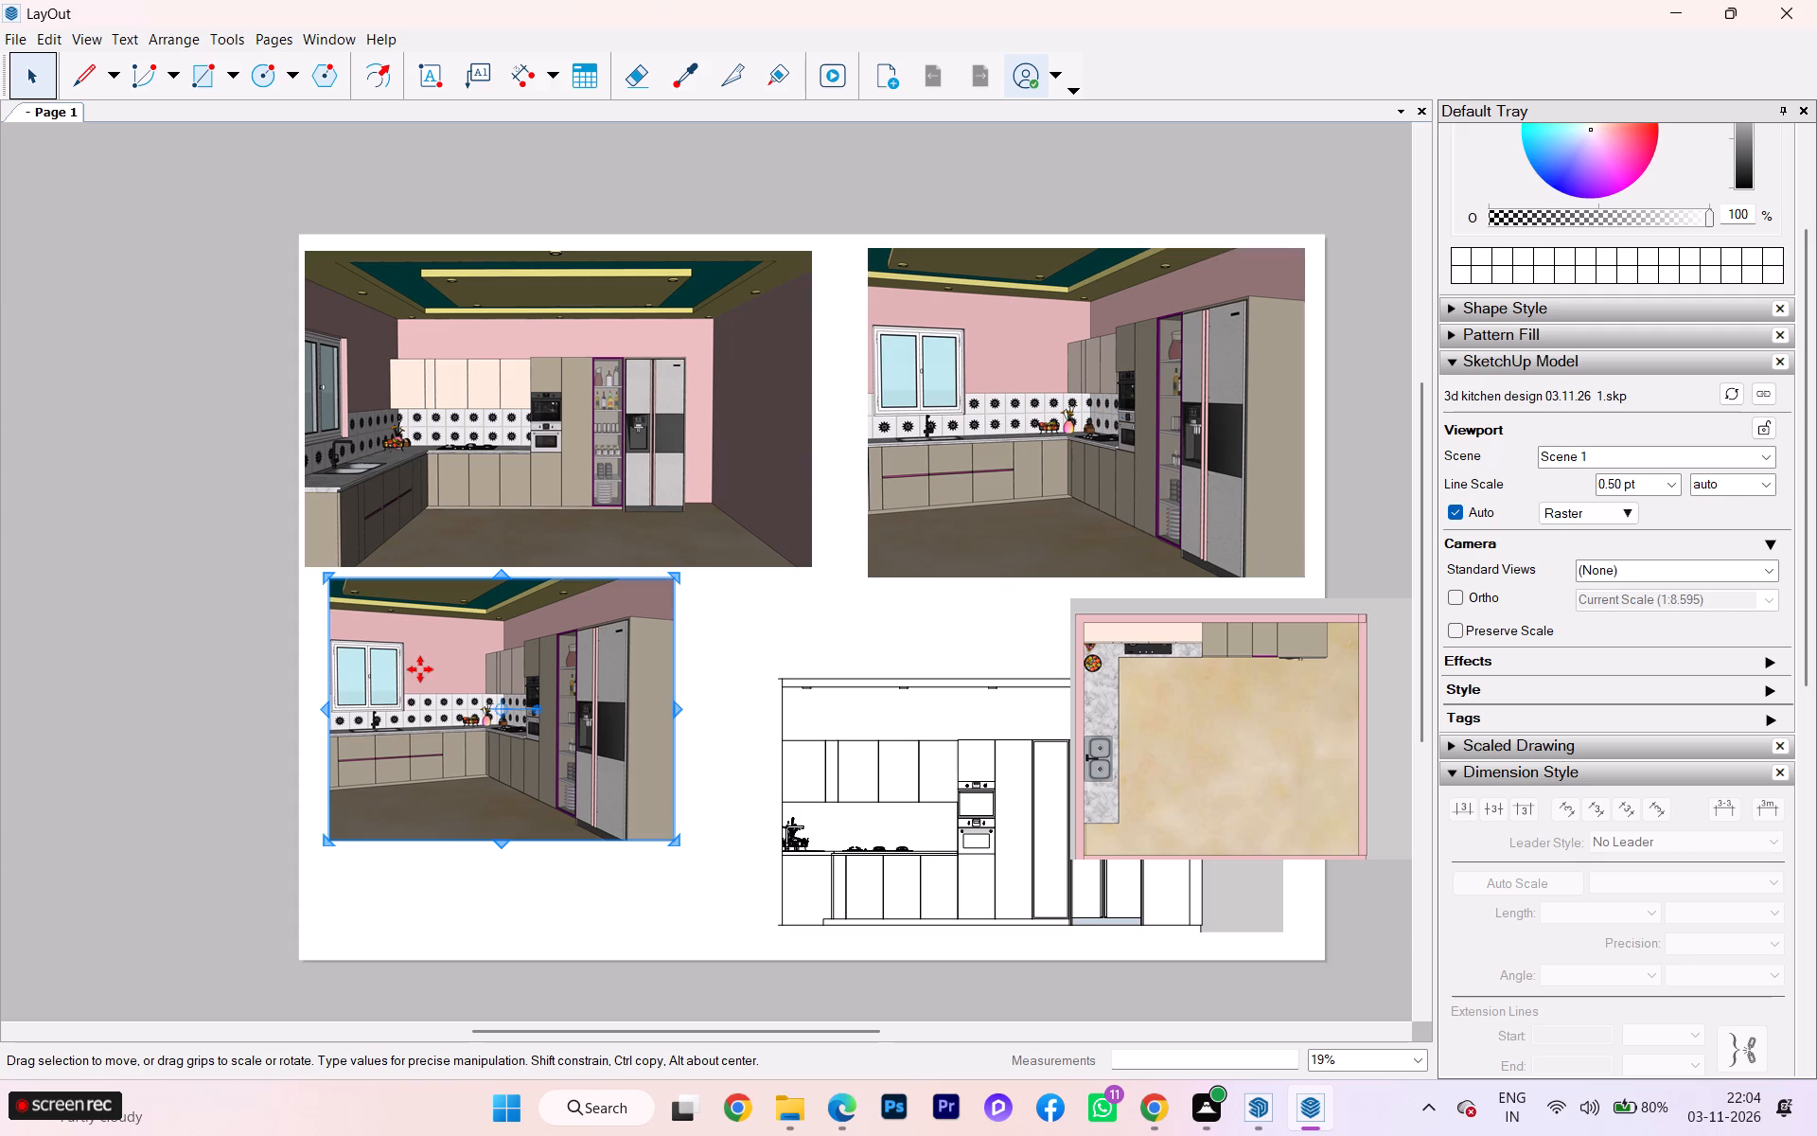
{"action": "key", "text": "Delete"}
{"action": "left_click", "coordinate": [1155, 705]}
{"action": "left_click_drag", "start_coordinate": [1164, 703], "coordinate": [792, 701]}
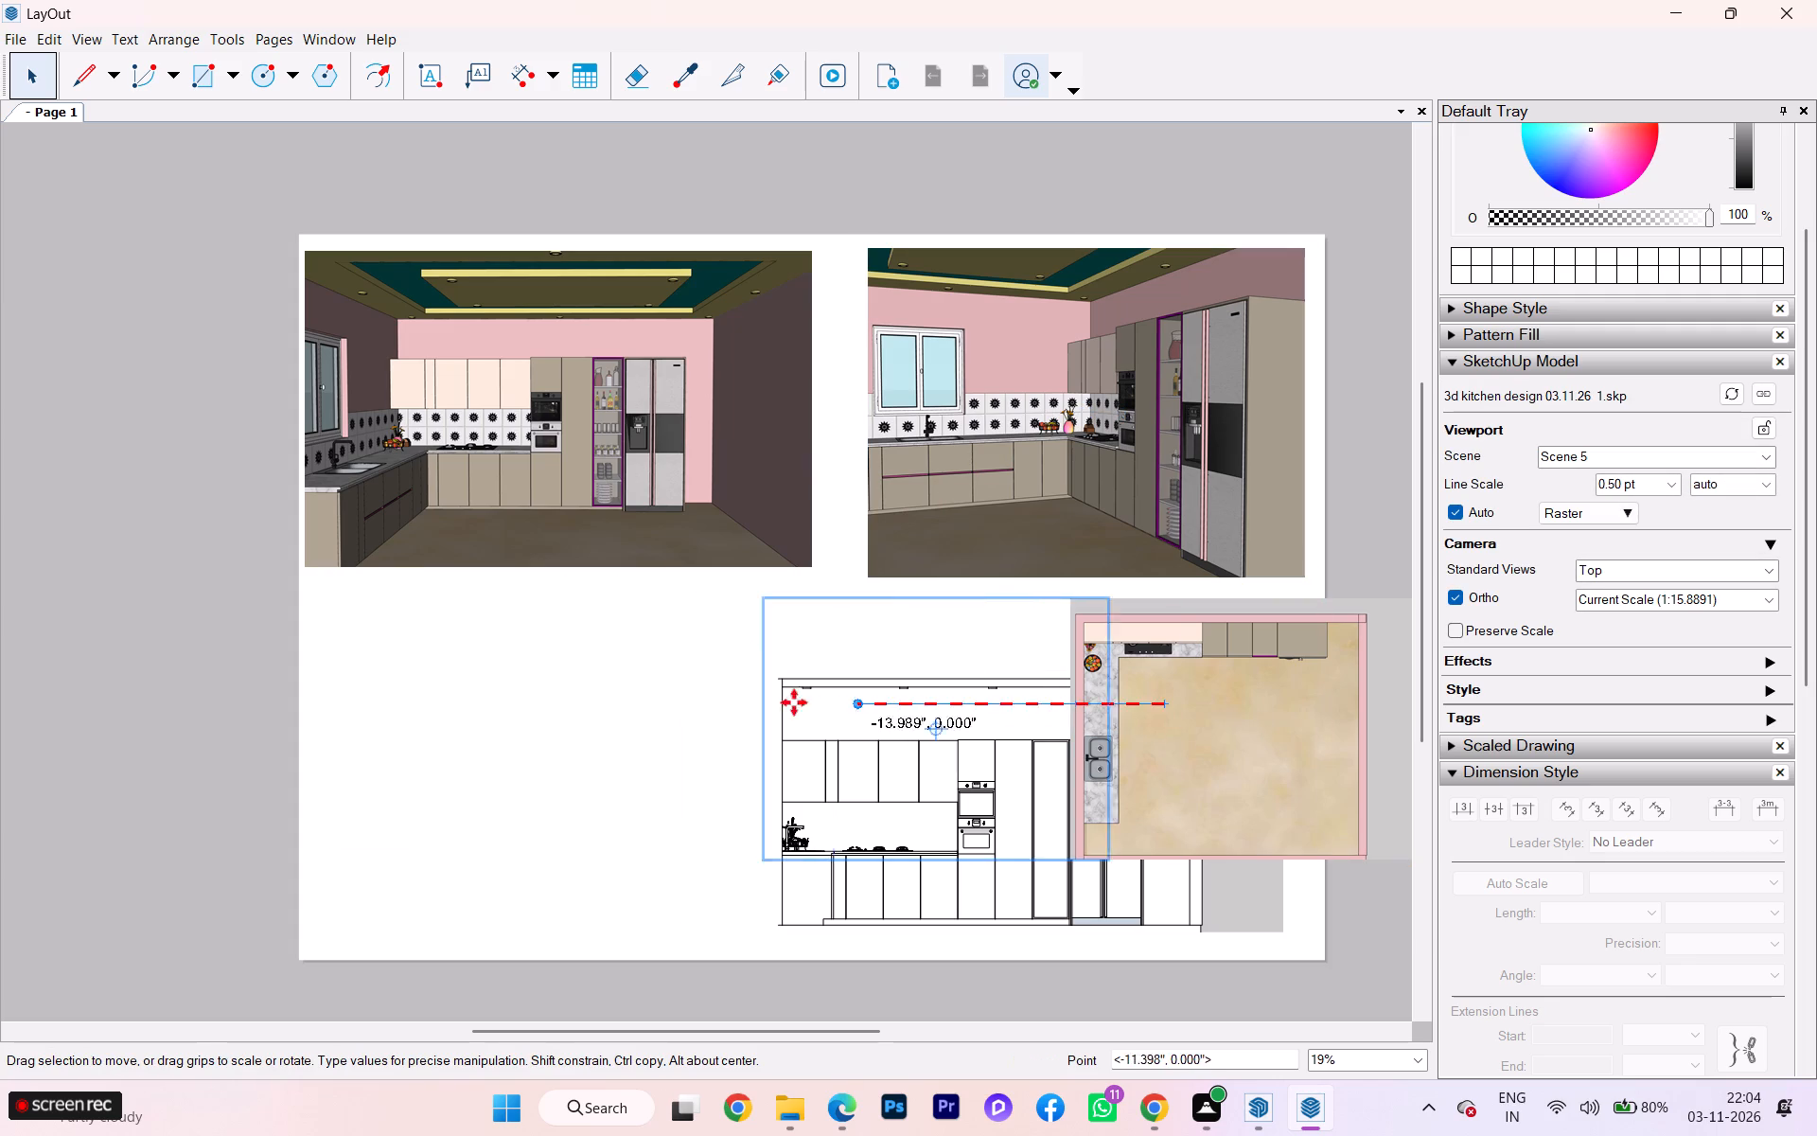
{"action": "left_click_drag", "start_coordinate": [792, 701], "coordinate": [422, 729]}
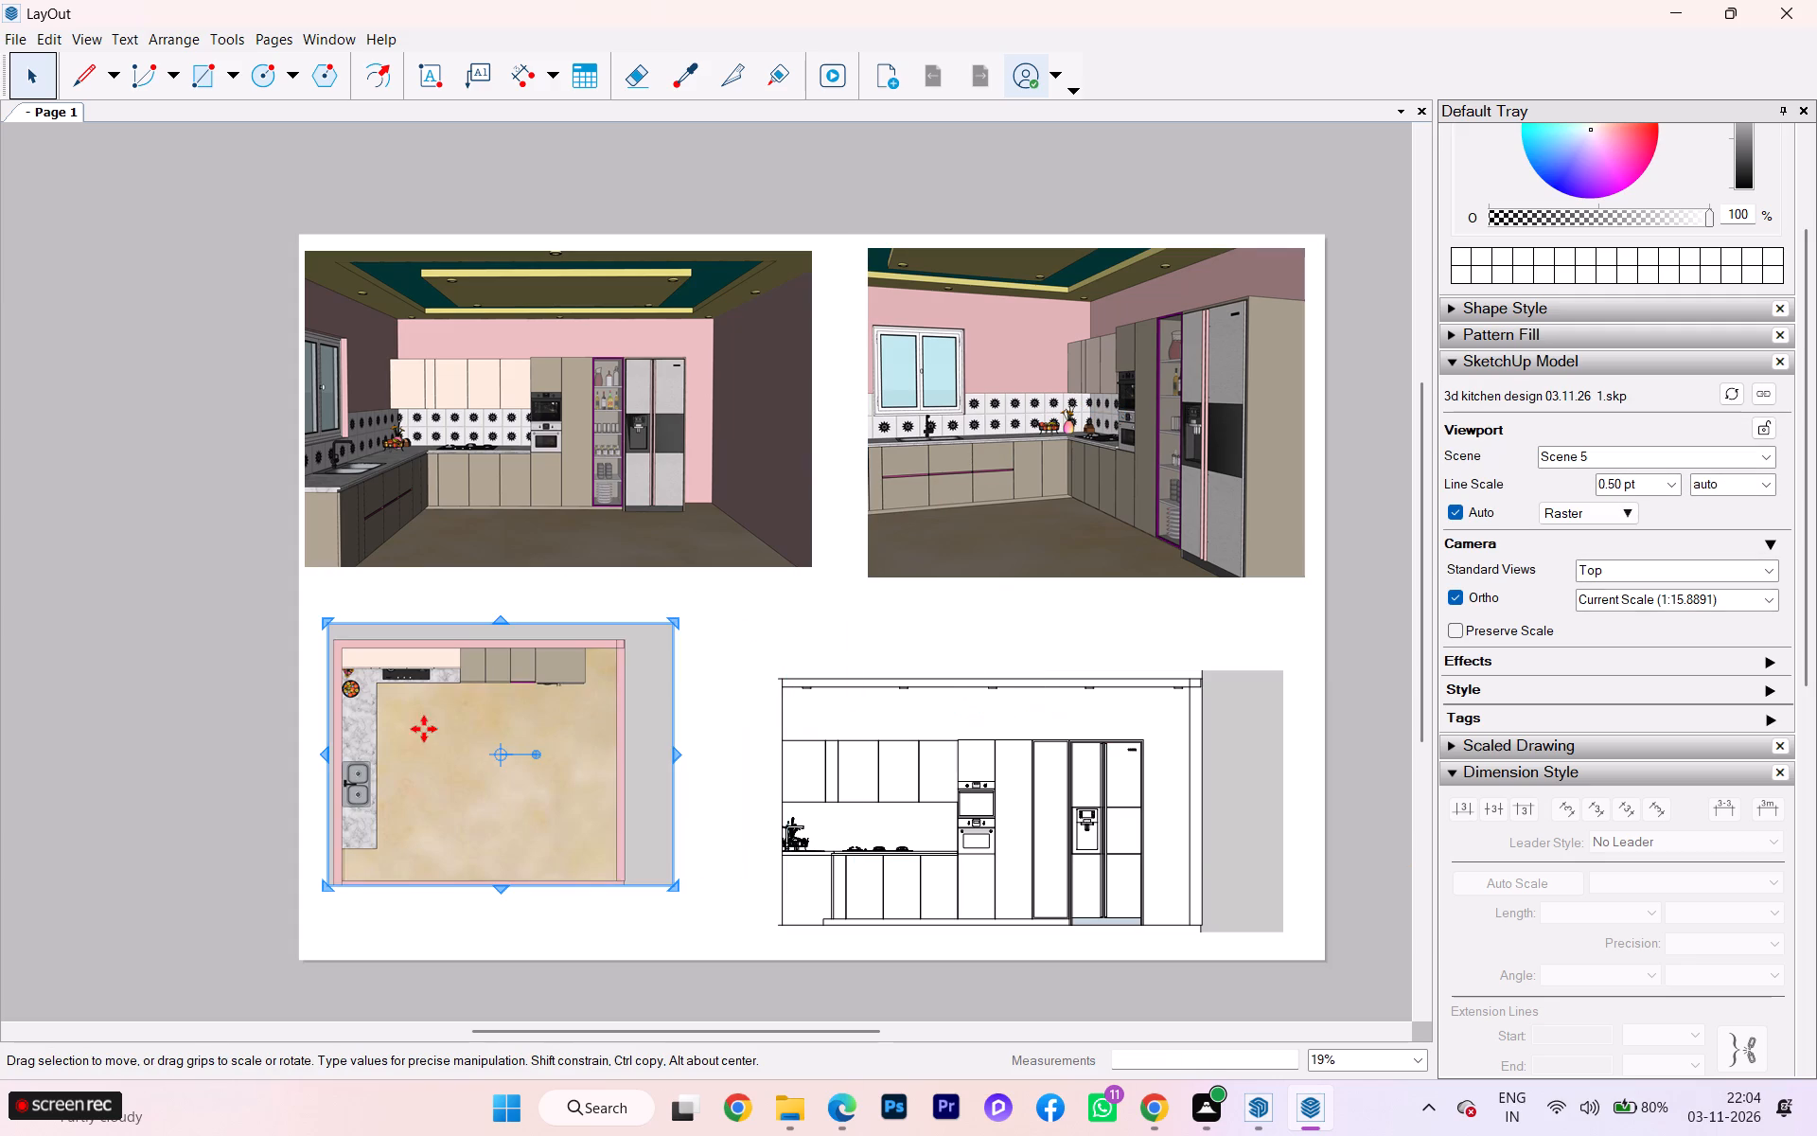
{"action": "left_click", "coordinate": [803, 622]}
Extend the Scene 1 viewport's left edge toward the Scene 2 viewport by a scale factor of about 1.07.
{"action": "scroll", "coordinate": [980, 491], "scroll_direction": "up", "scroll_amount": 1}
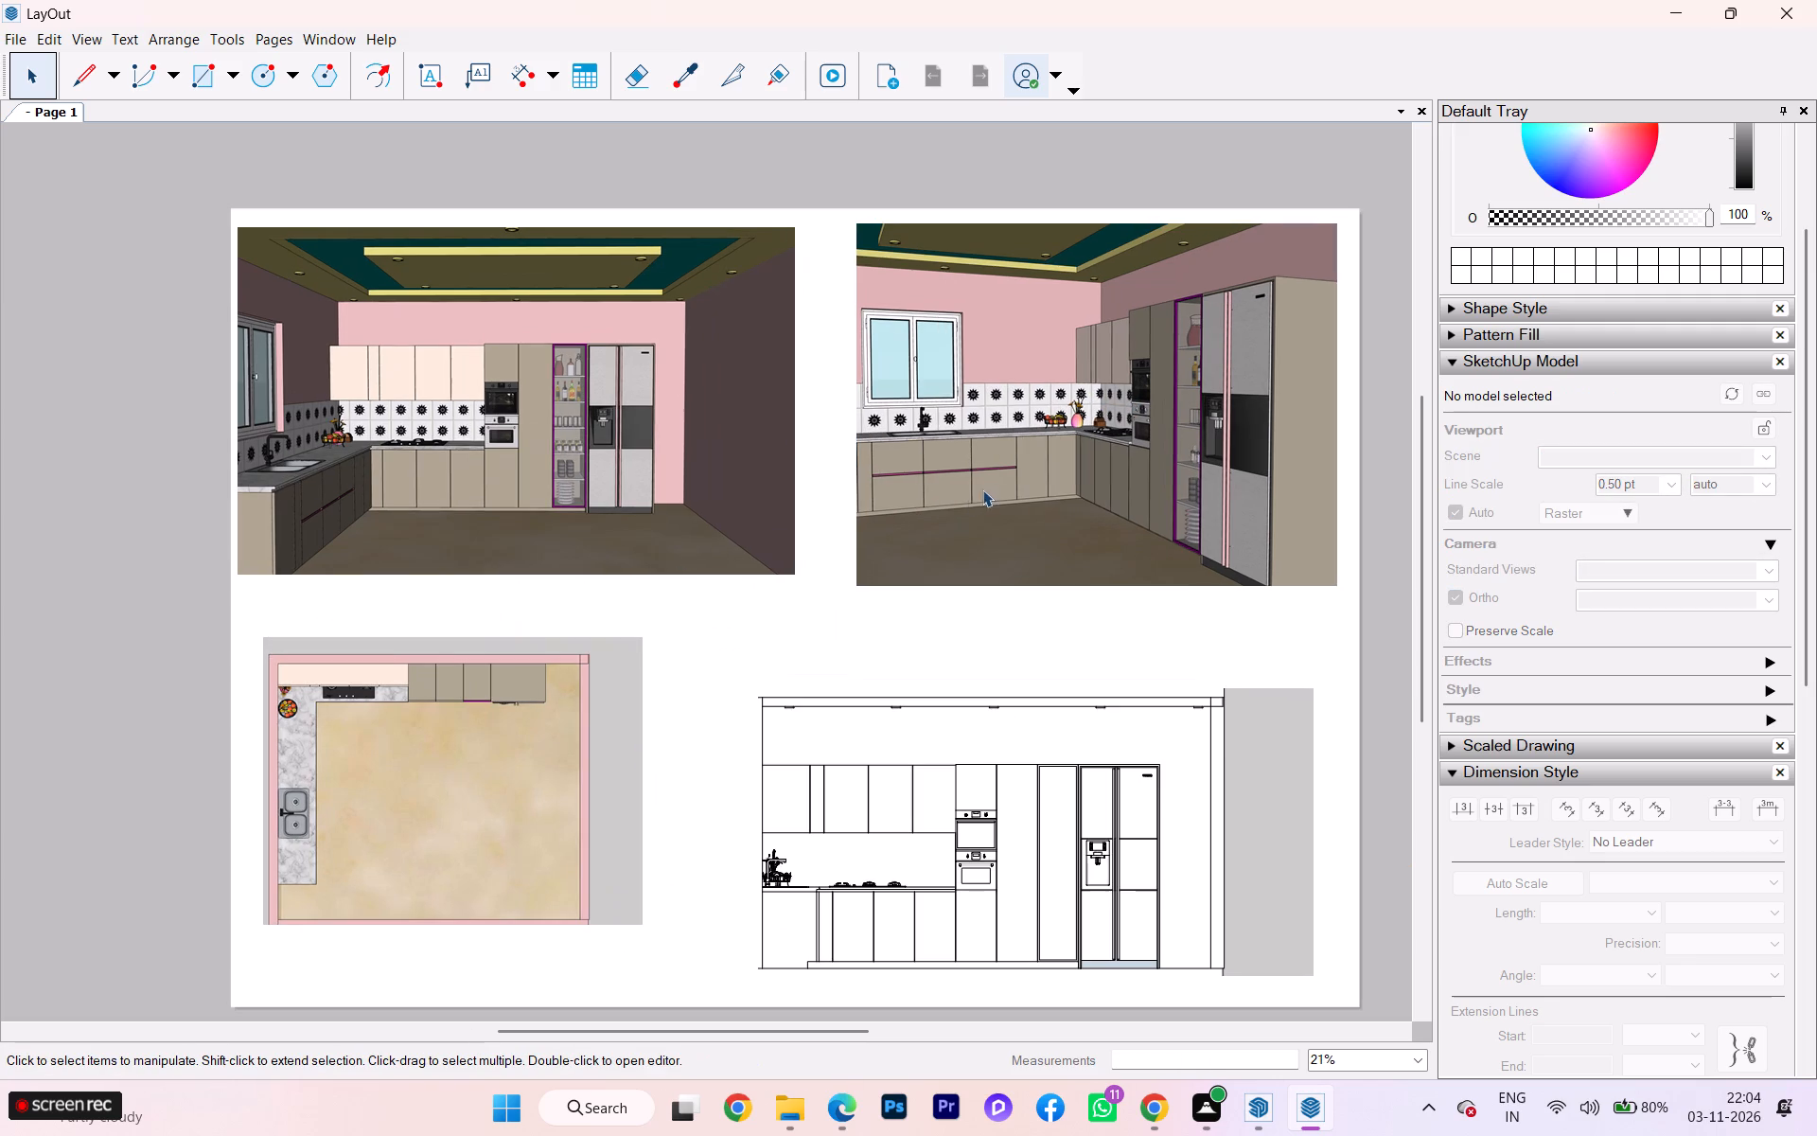
{"action": "left_click", "coordinate": [933, 495]}
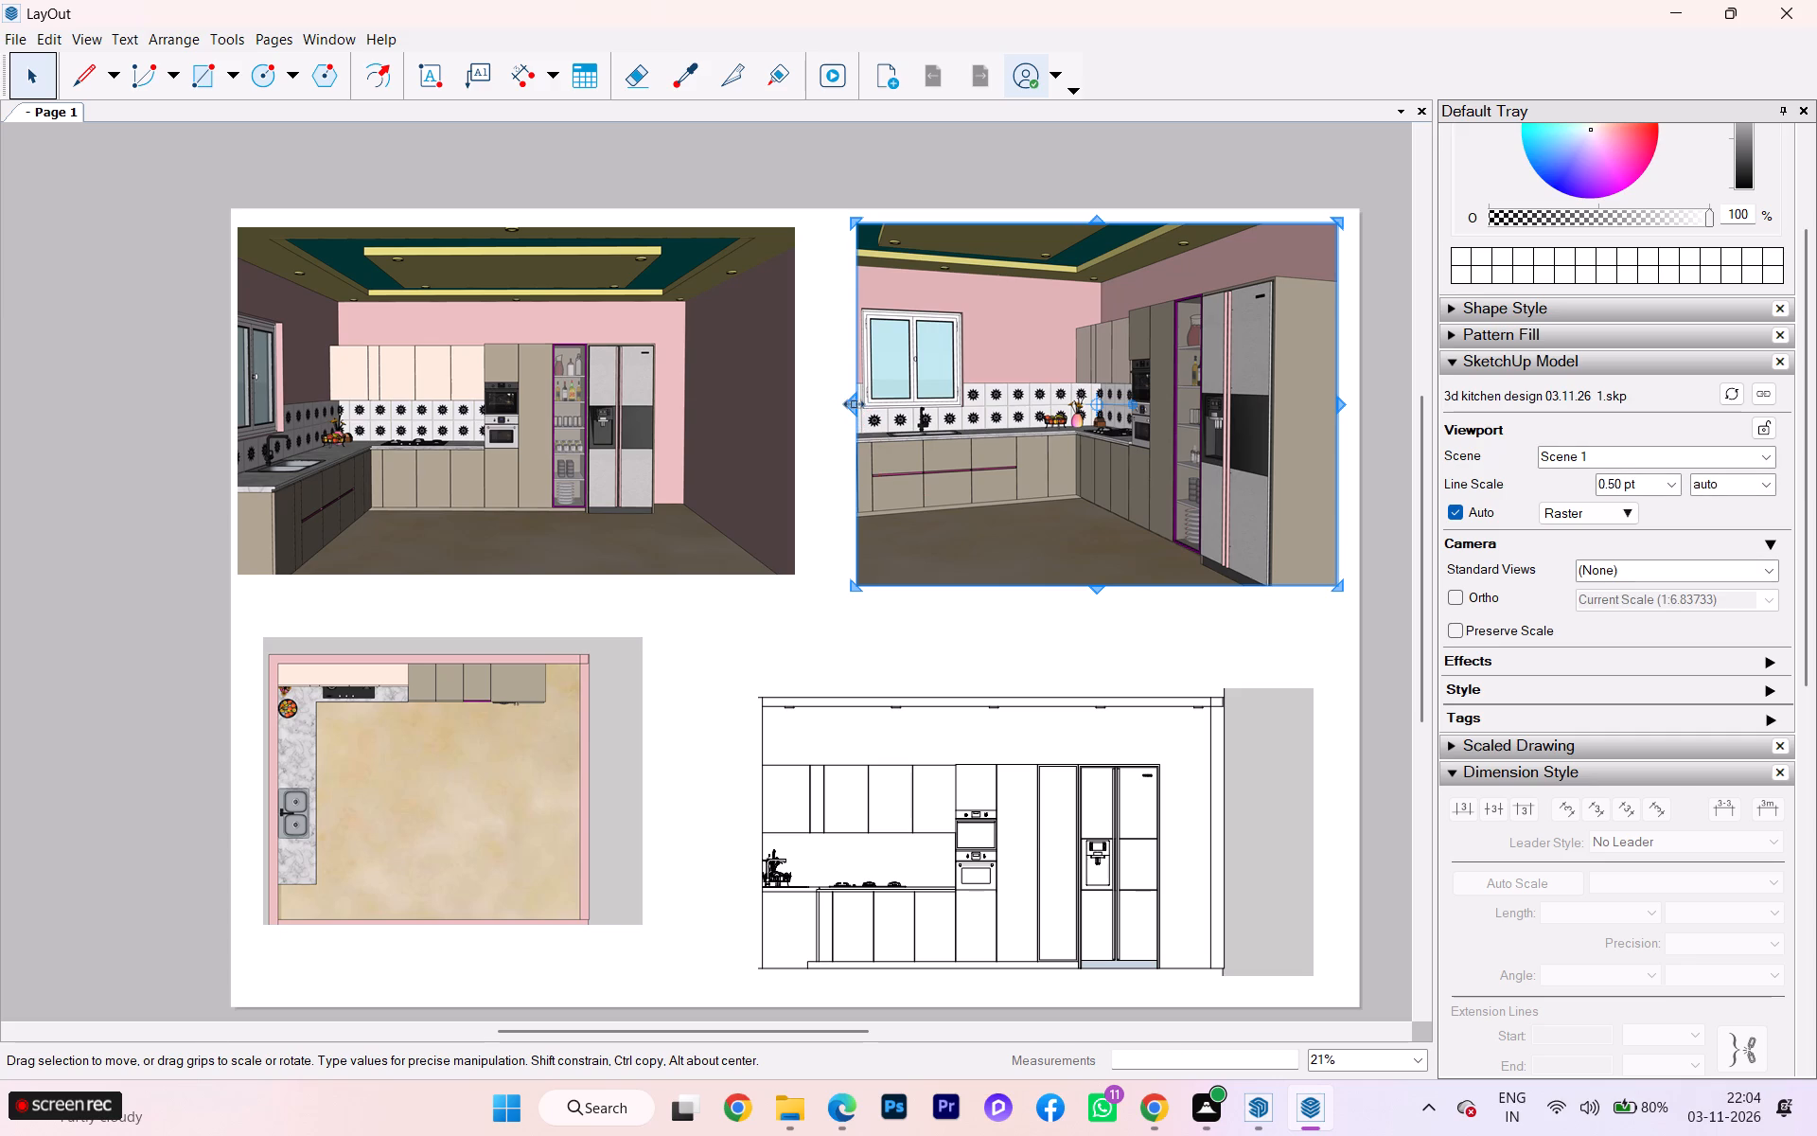
{"action": "left_click_drag", "start_coordinate": [853, 402], "coordinate": [823, 403]}
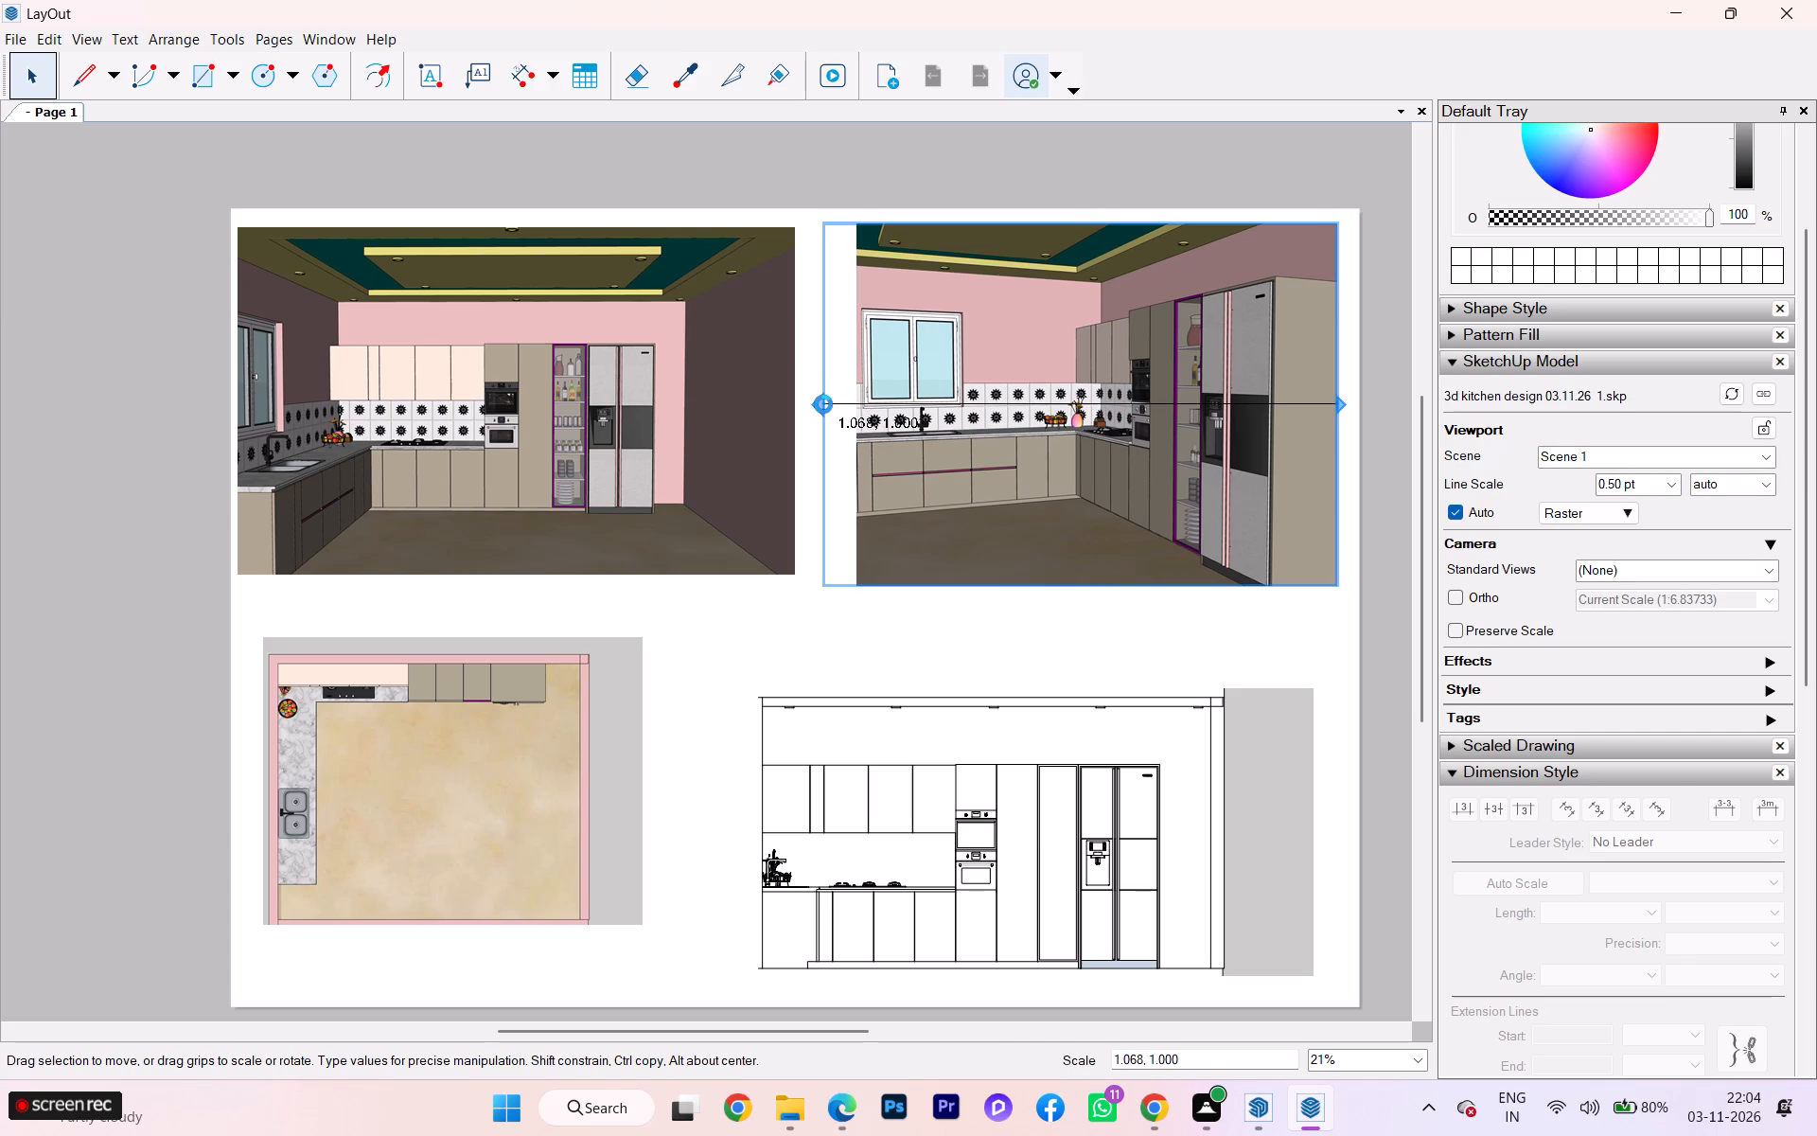
Extend the Scene 2 viewport's right edge until only a narrow gap separates it from the Scene 1 viewport.
{"action": "scroll", "coordinate": [846, 428], "scroll_direction": "up", "scroll_amount": 2}
{"action": "scroll", "coordinate": [839, 474], "scroll_direction": "down", "scroll_amount": 3}
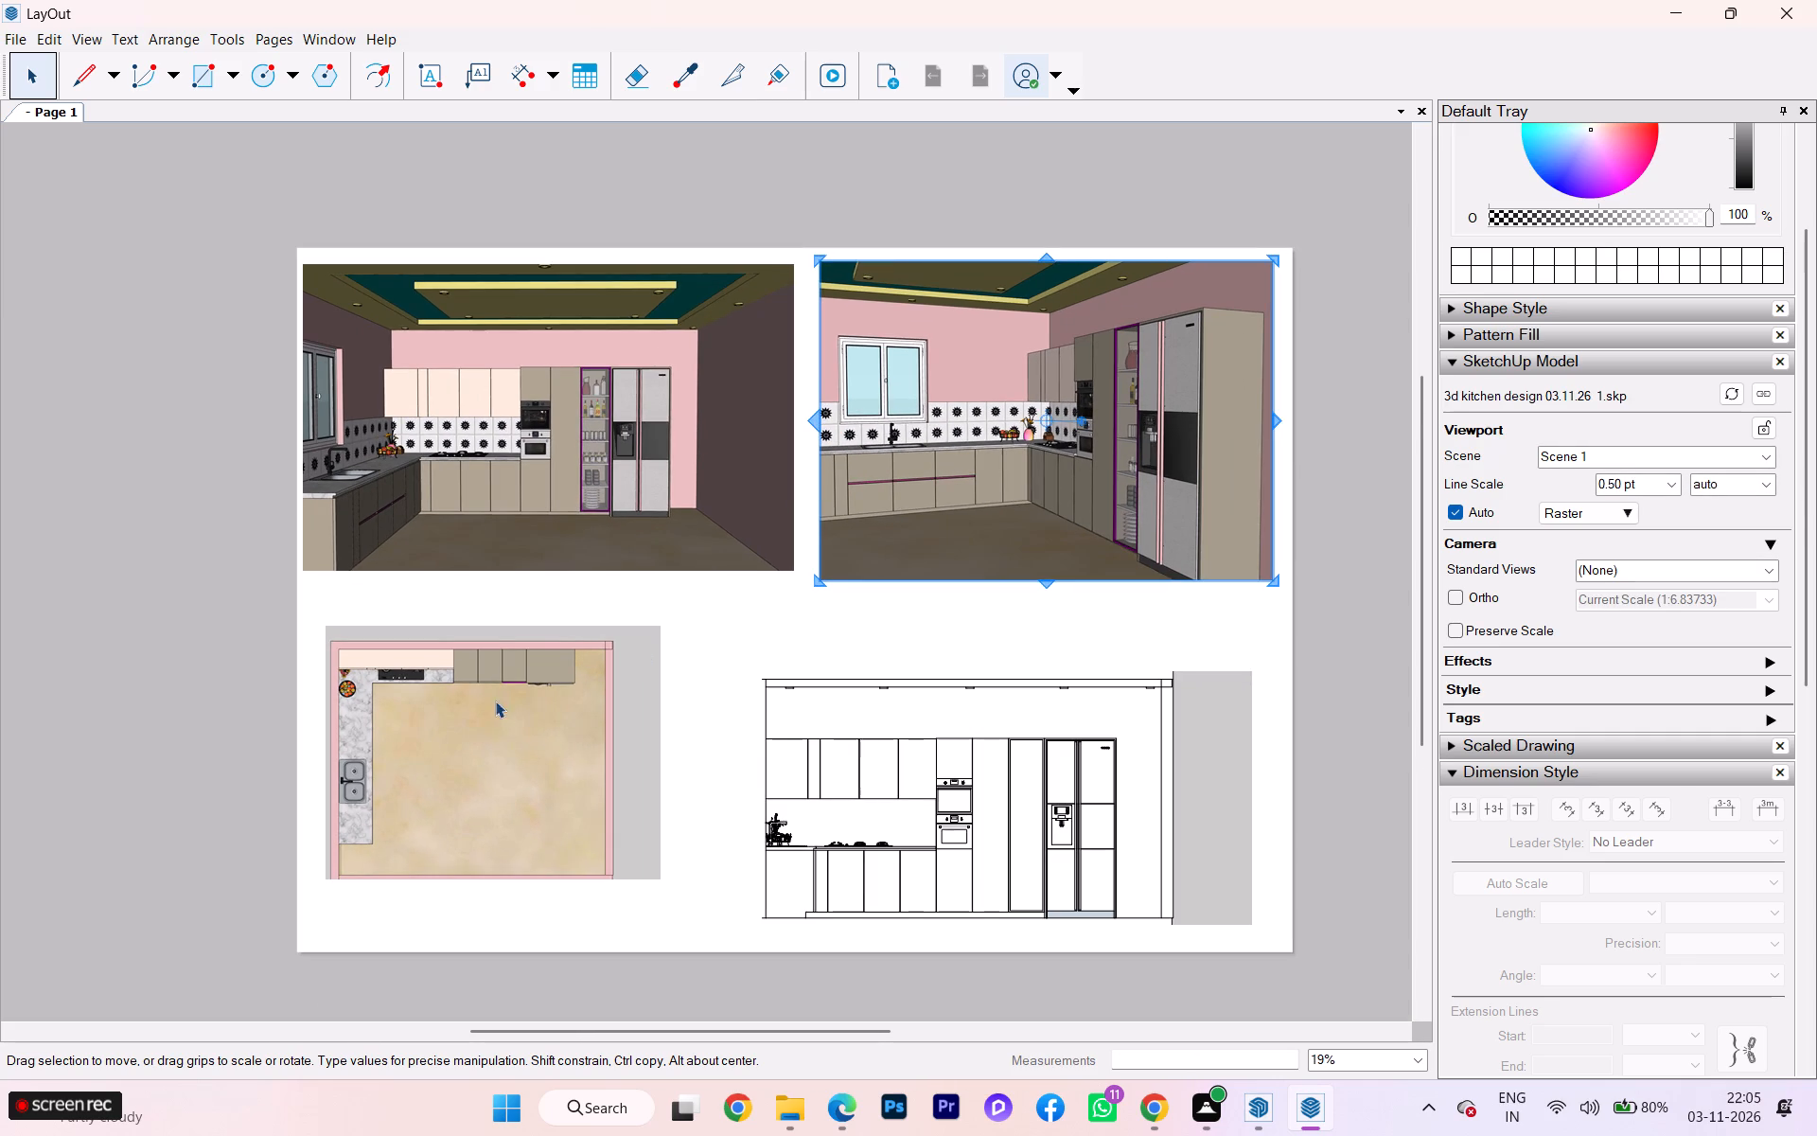
{"action": "left_click", "coordinate": [752, 458]}
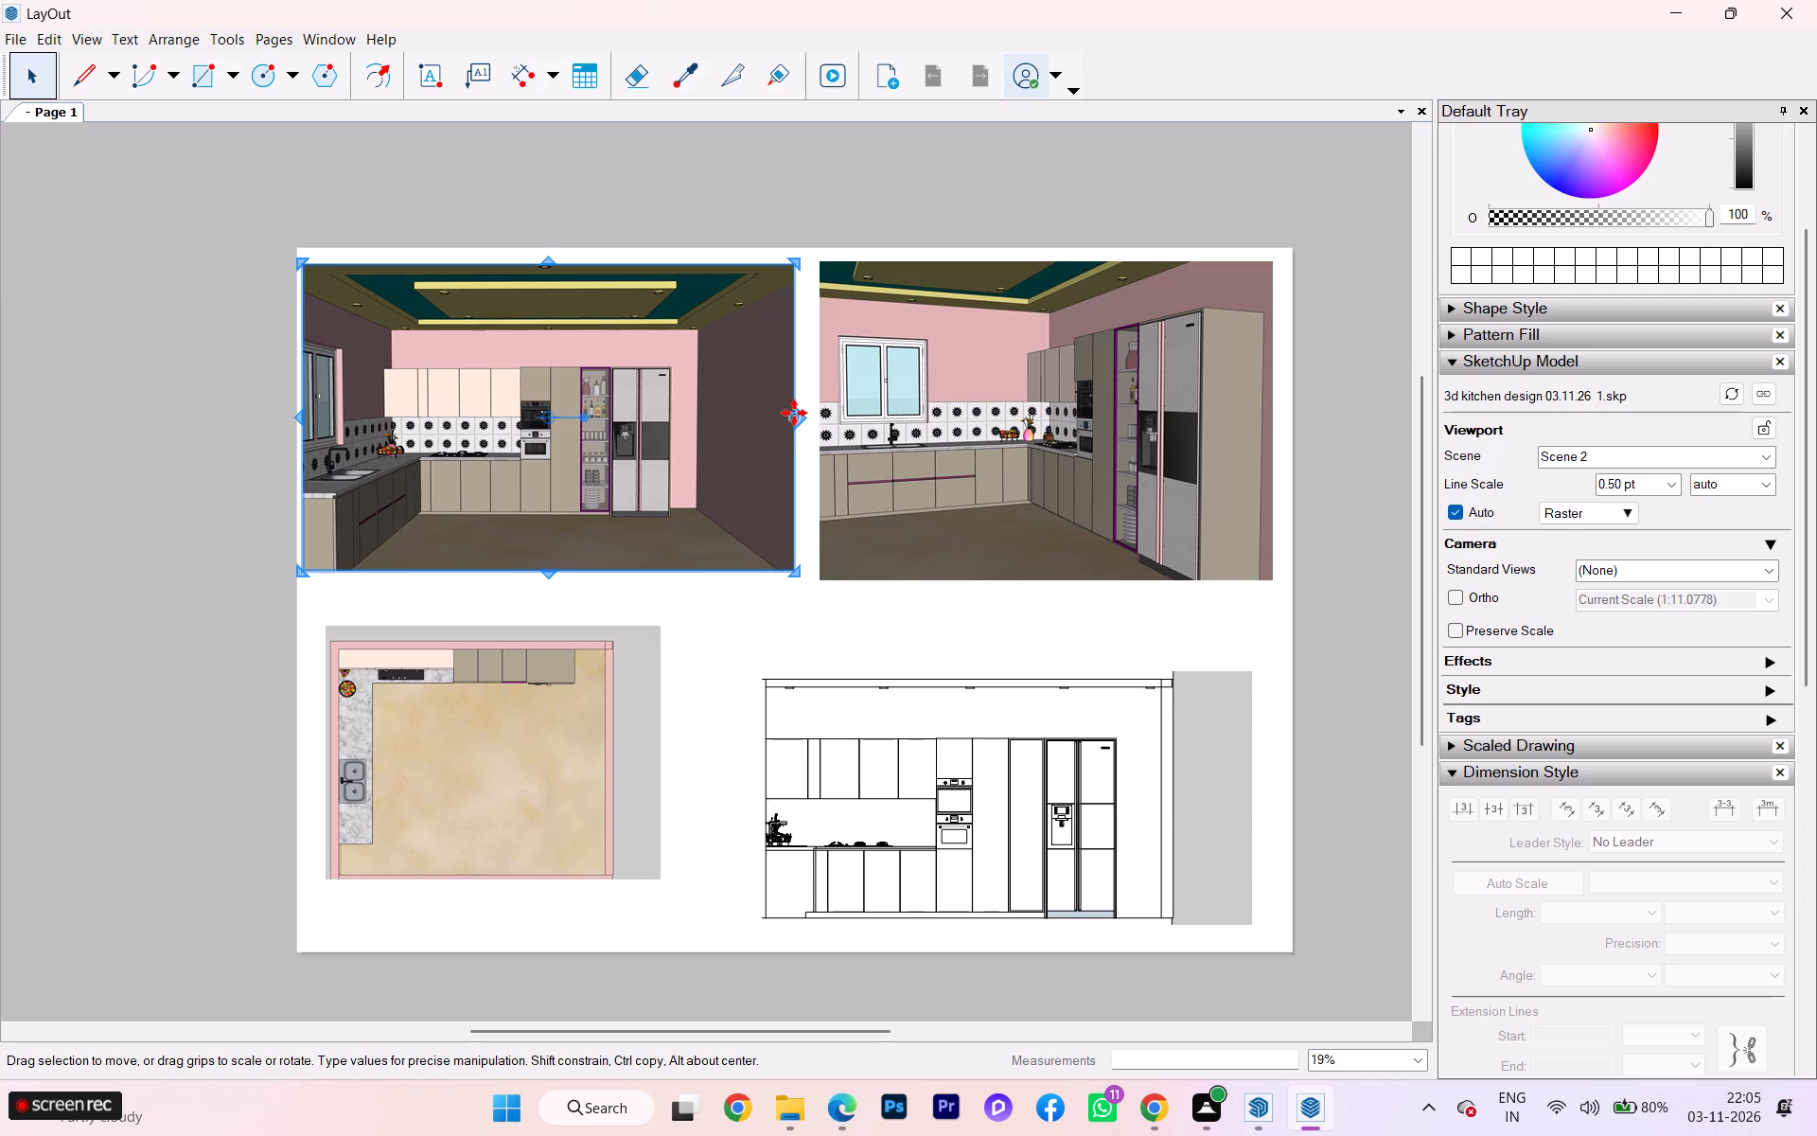
{"action": "left_click_drag", "start_coordinate": [800, 417], "coordinate": [810, 414]}
{"action": "left_click", "coordinate": [694, 623]}
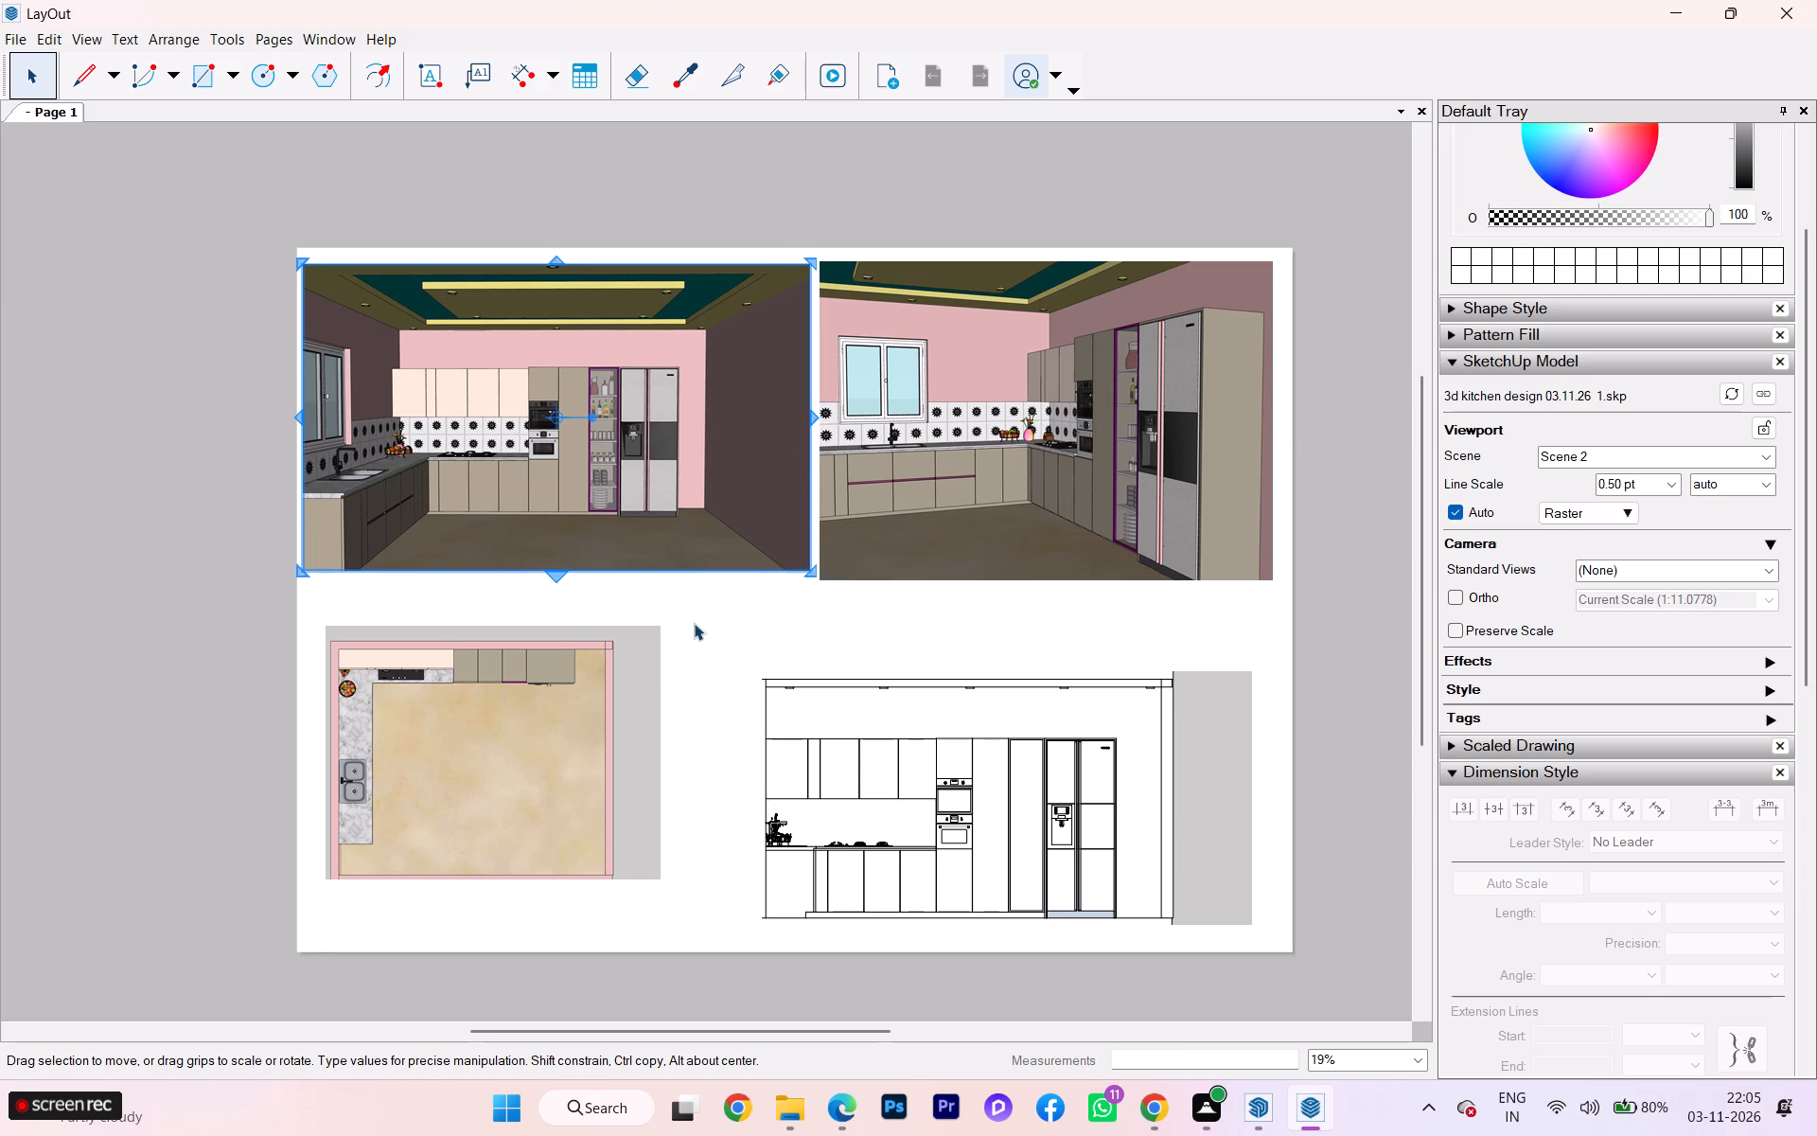
Shift the Scene 2 viewport slightly down, then extend its top edge upward to just inside the page's upper edge.
{"action": "left_click", "coordinate": [560, 550]}
{"action": "left_click_drag", "start_coordinate": [557, 570], "coordinate": [557, 583]}
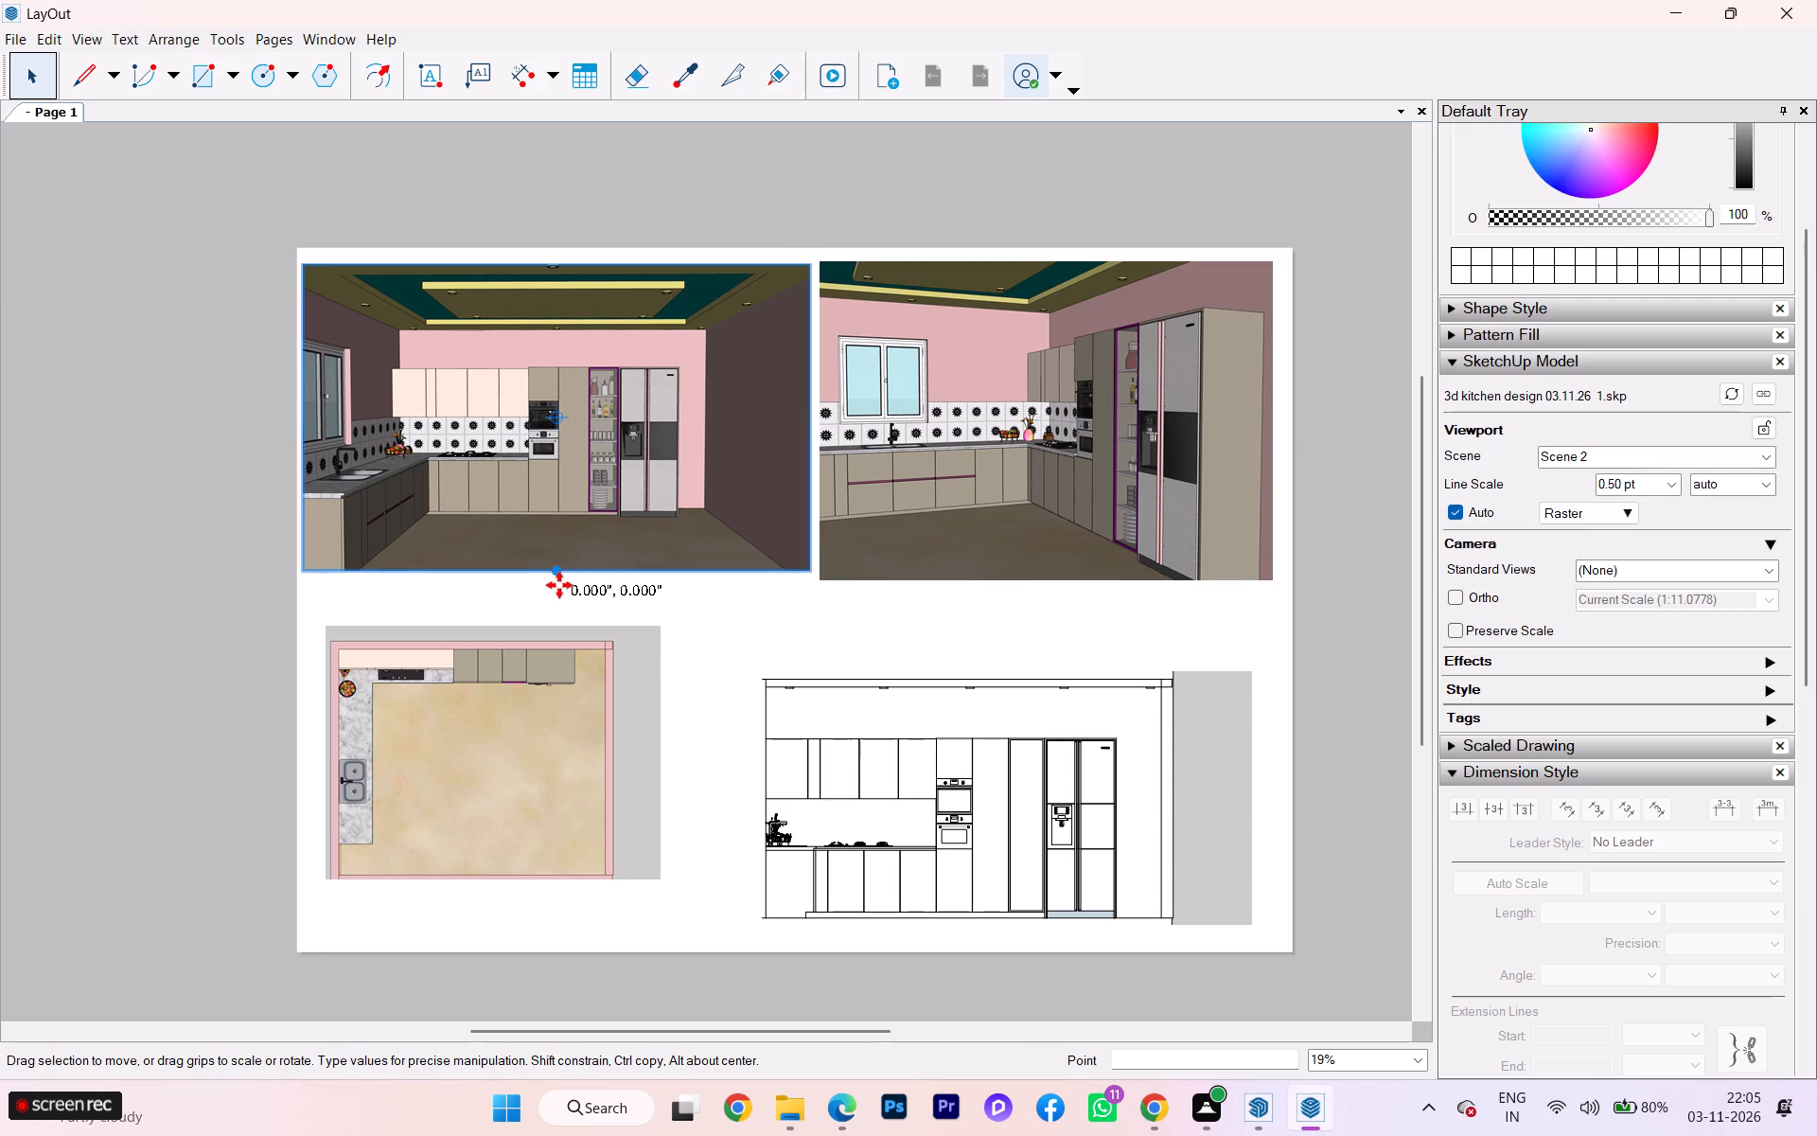
{"action": "left_click_drag", "start_coordinate": [557, 583], "coordinate": [557, 587]}
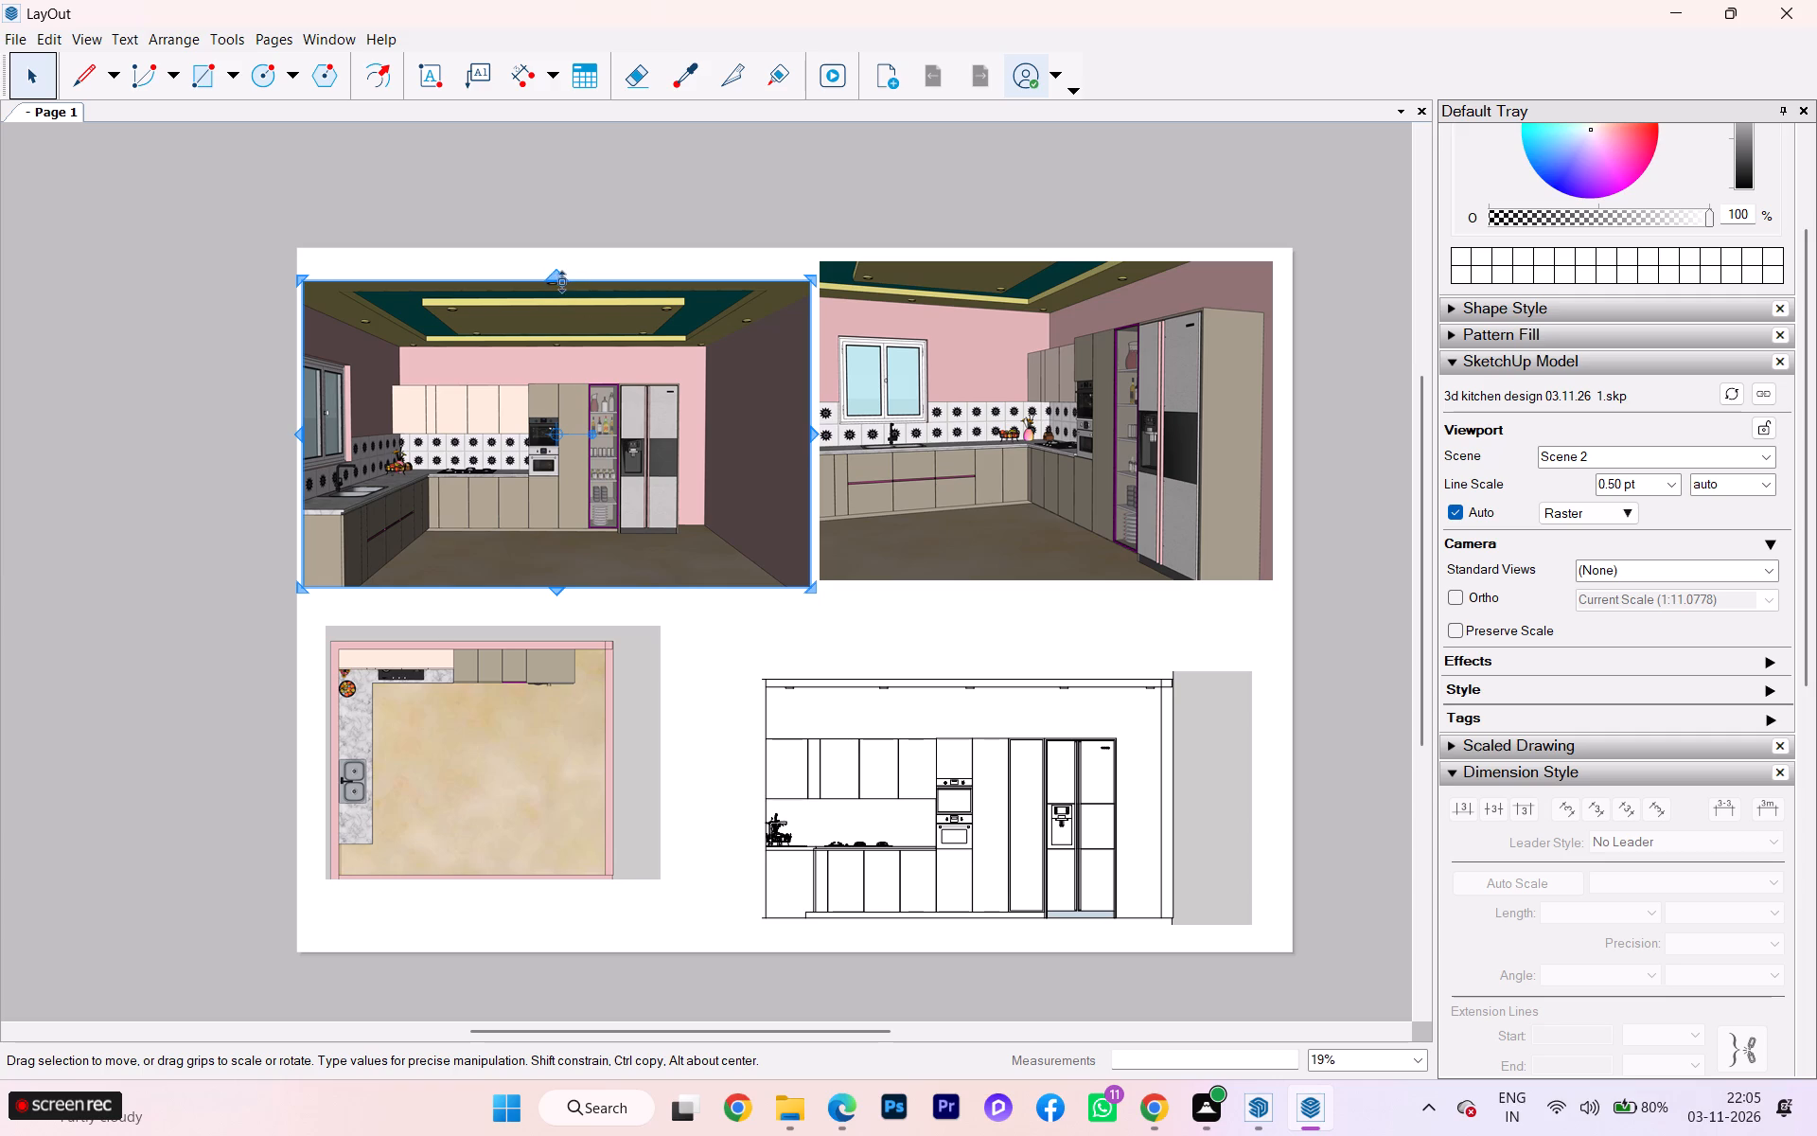
{"action": "left_click_drag", "start_coordinate": [551, 274], "coordinate": [556, 257]}
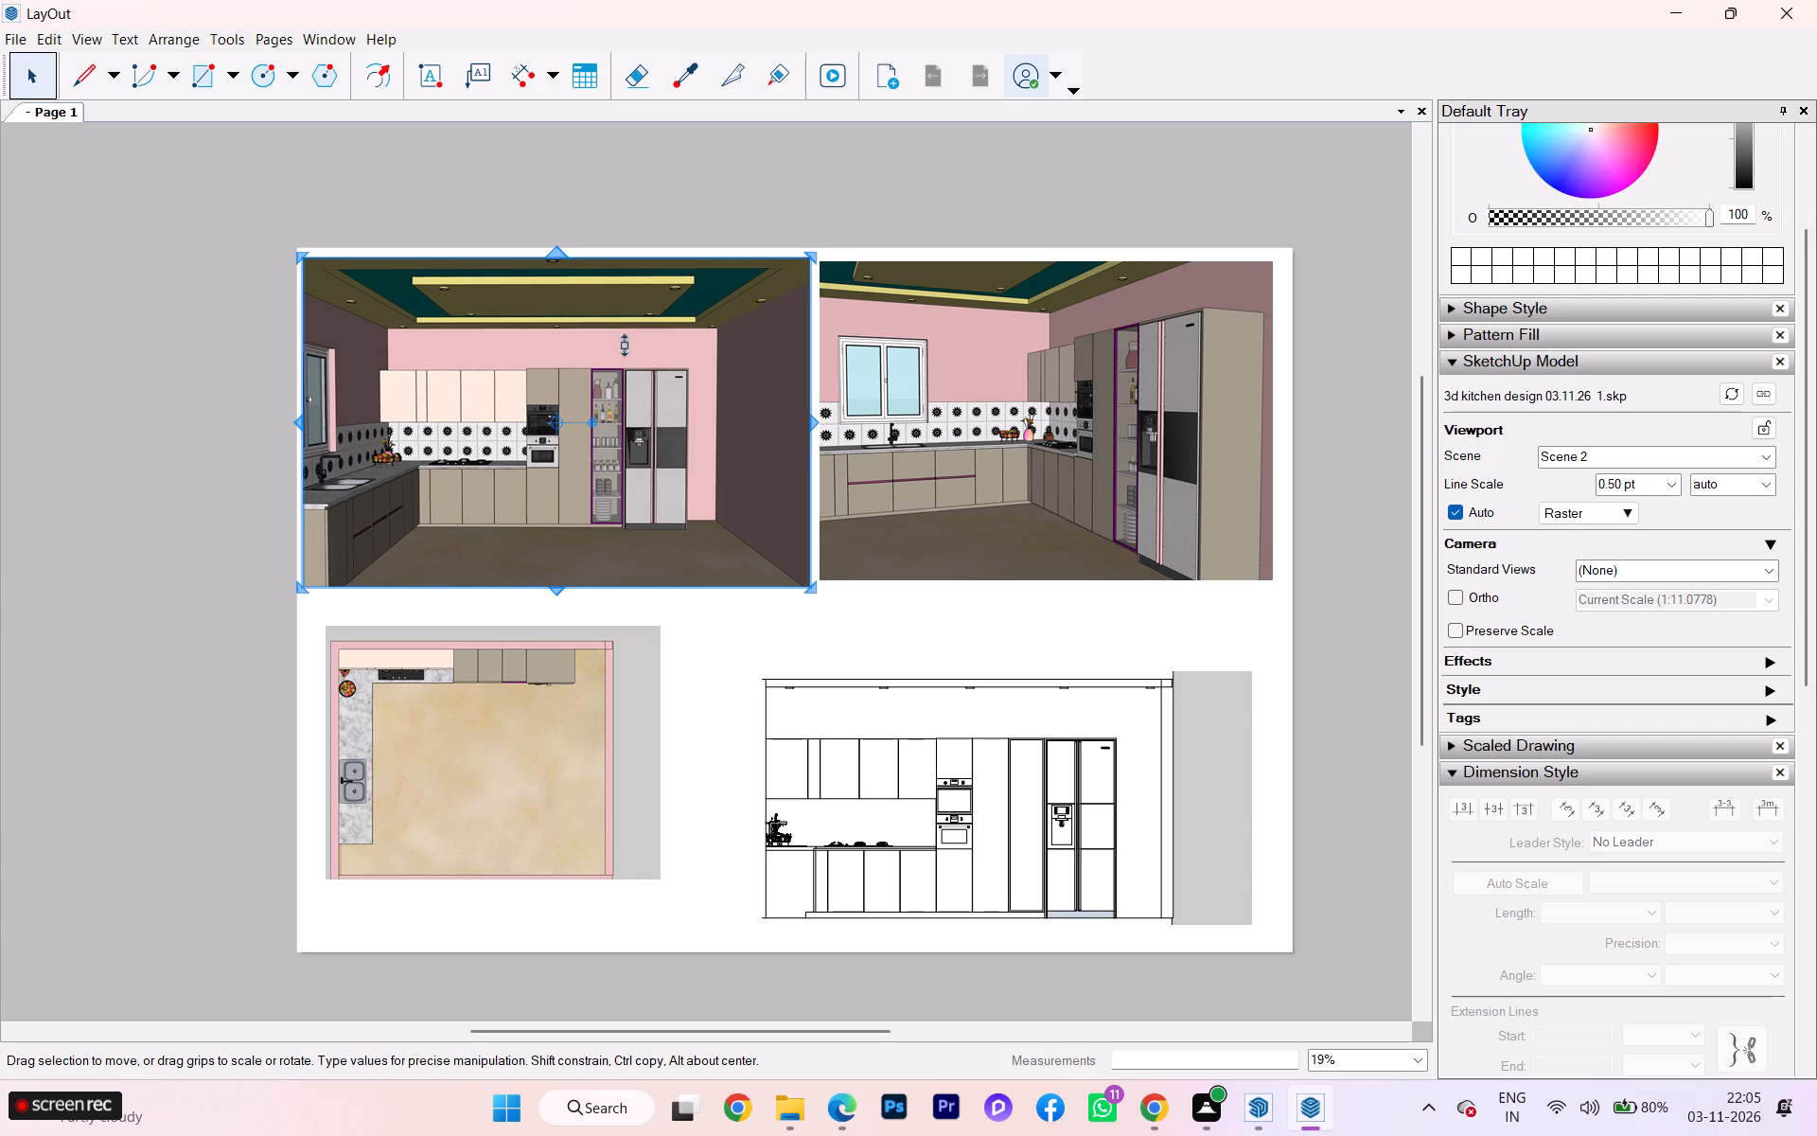
{"action": "left_click", "coordinate": [702, 618]}
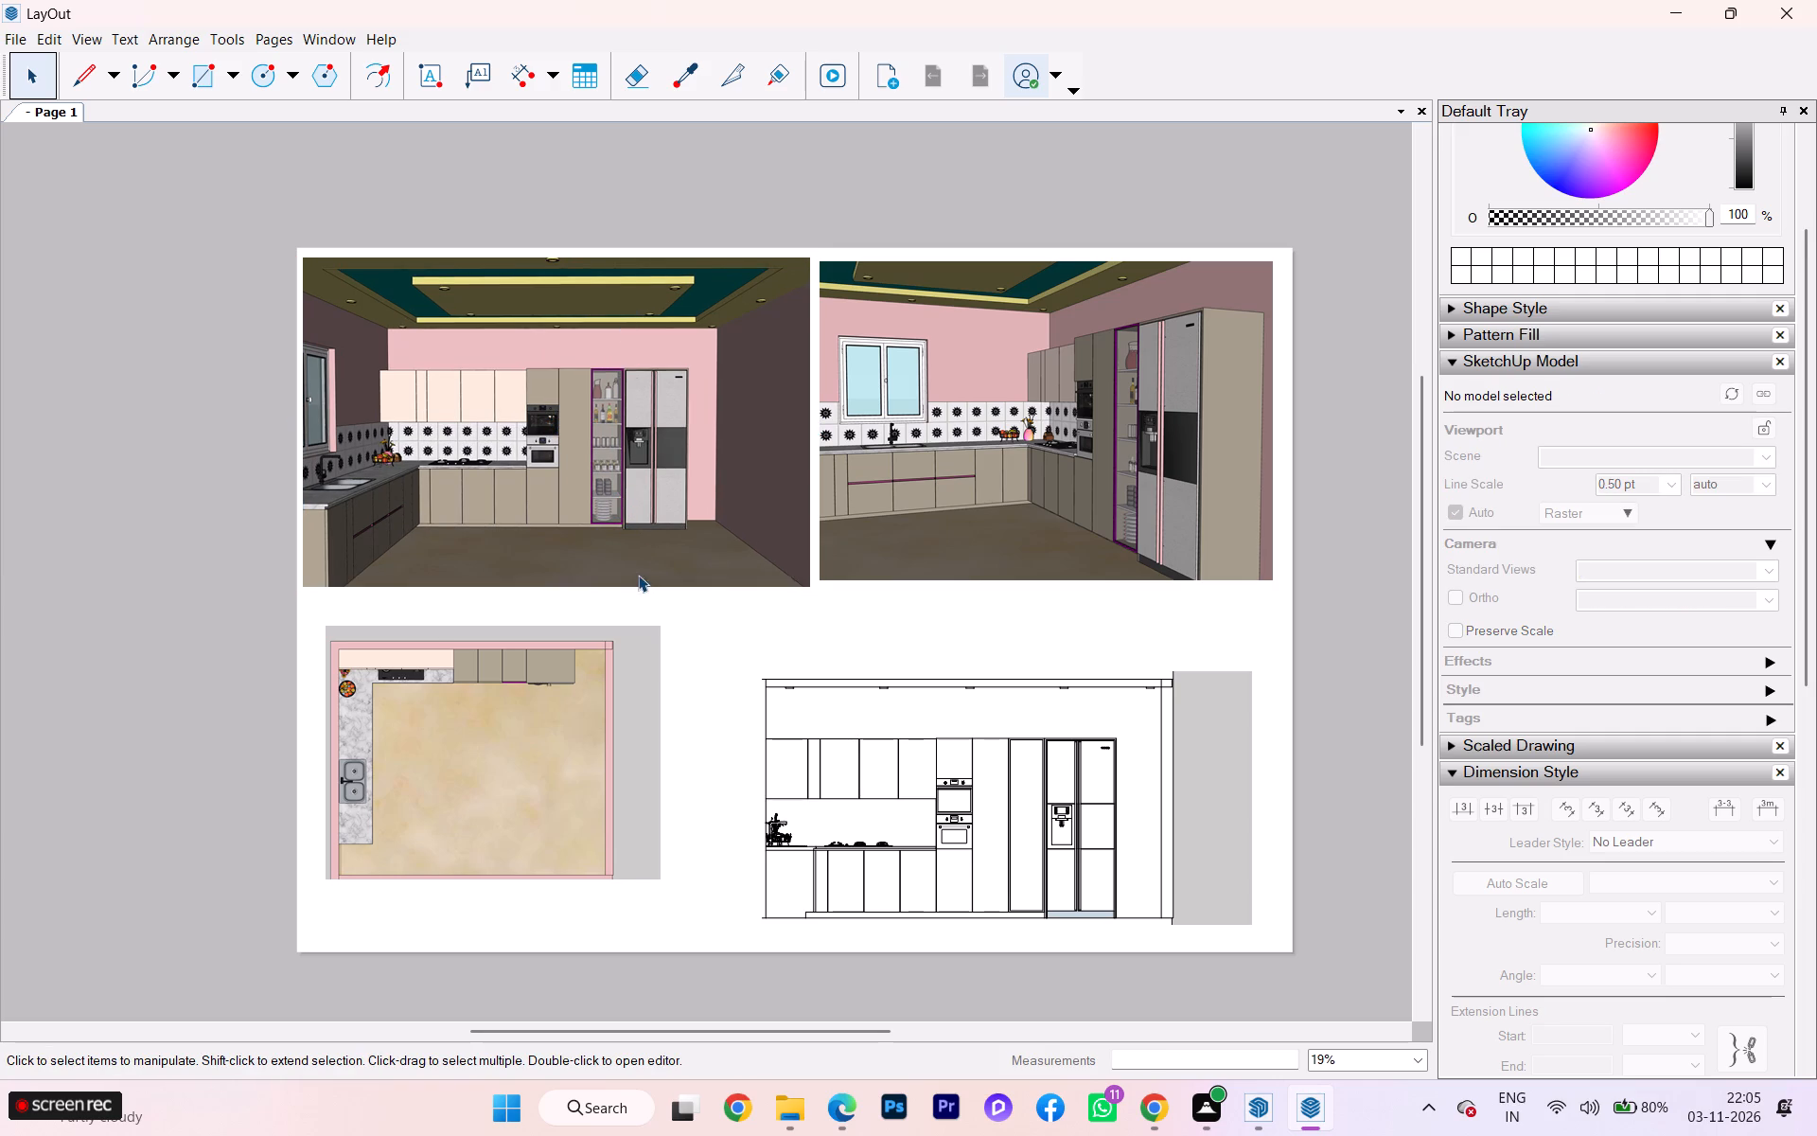
Move the Scene 8 front elevation viewport up about 2.27" and right about 0.89", level with the Scene 5 plan.
{"action": "left_click", "coordinate": [932, 740]}
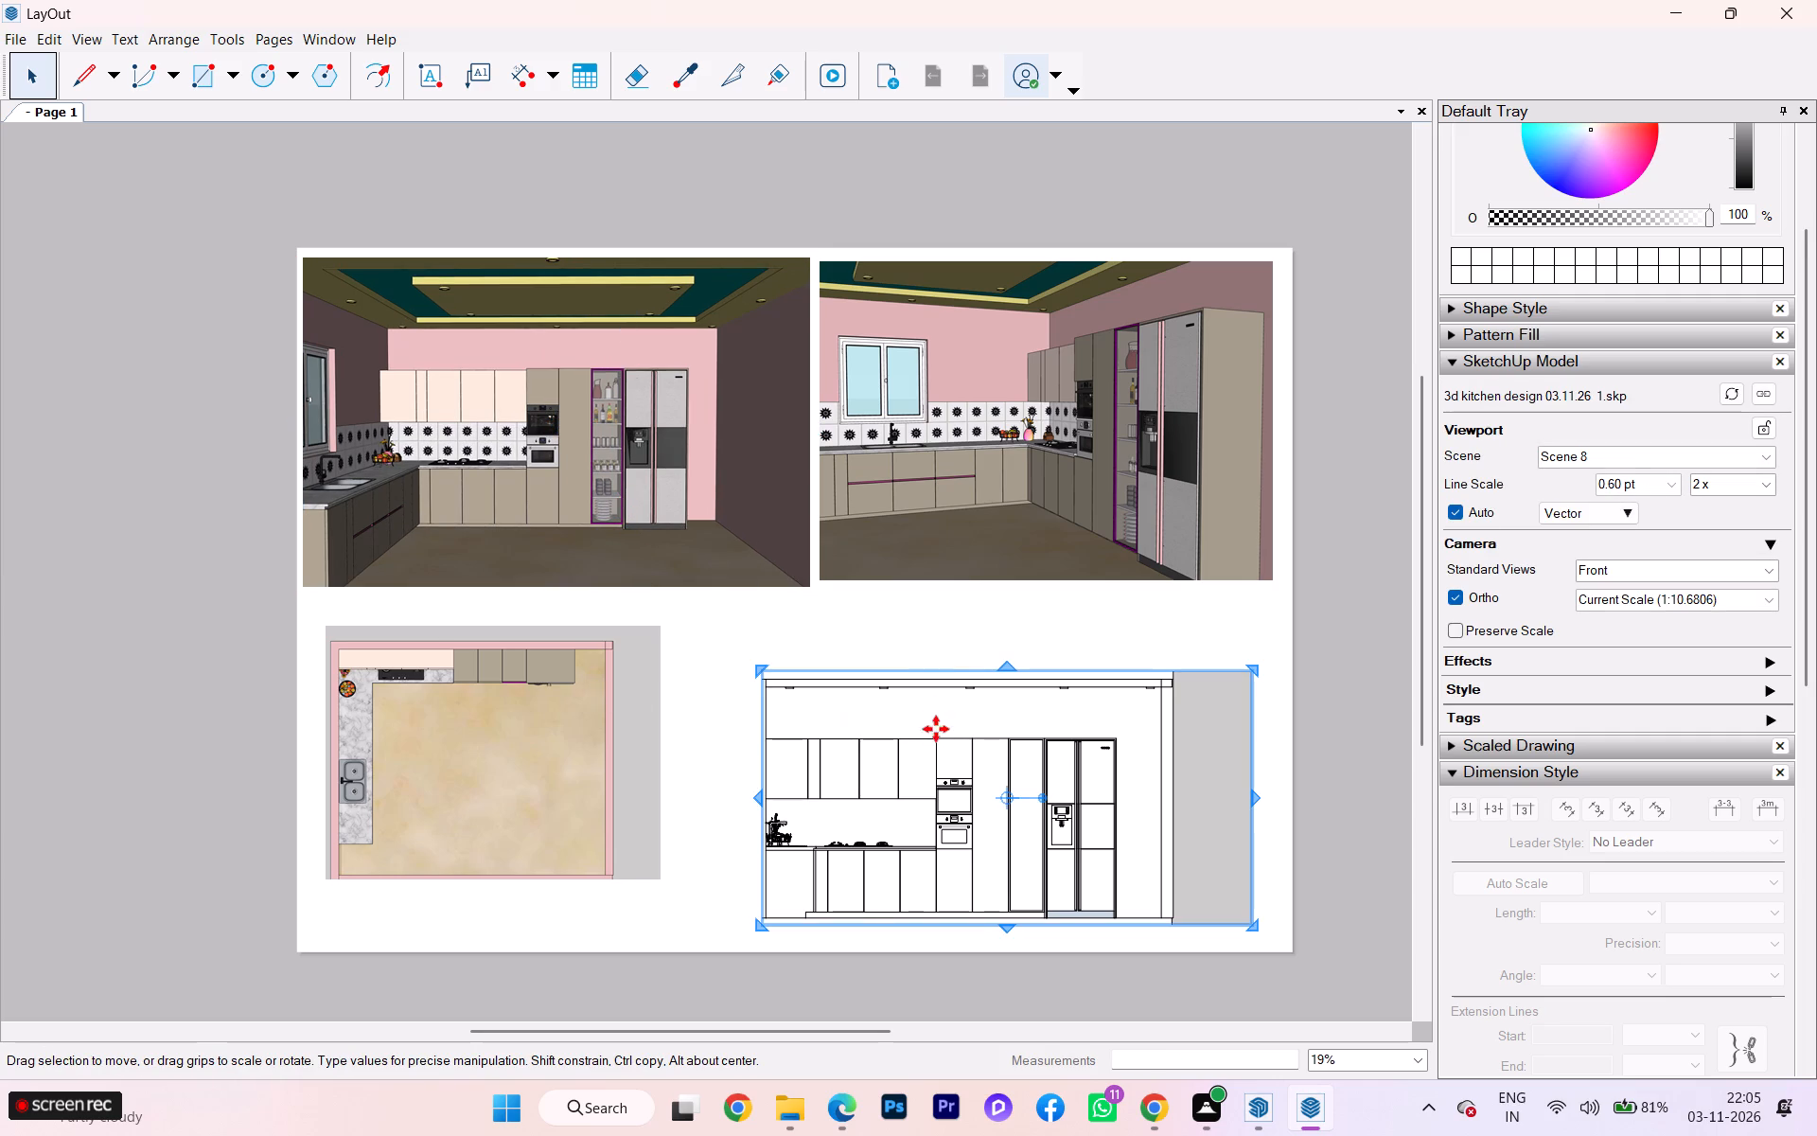
{"action": "left_click_drag", "start_coordinate": [948, 730], "coordinate": [948, 682]}
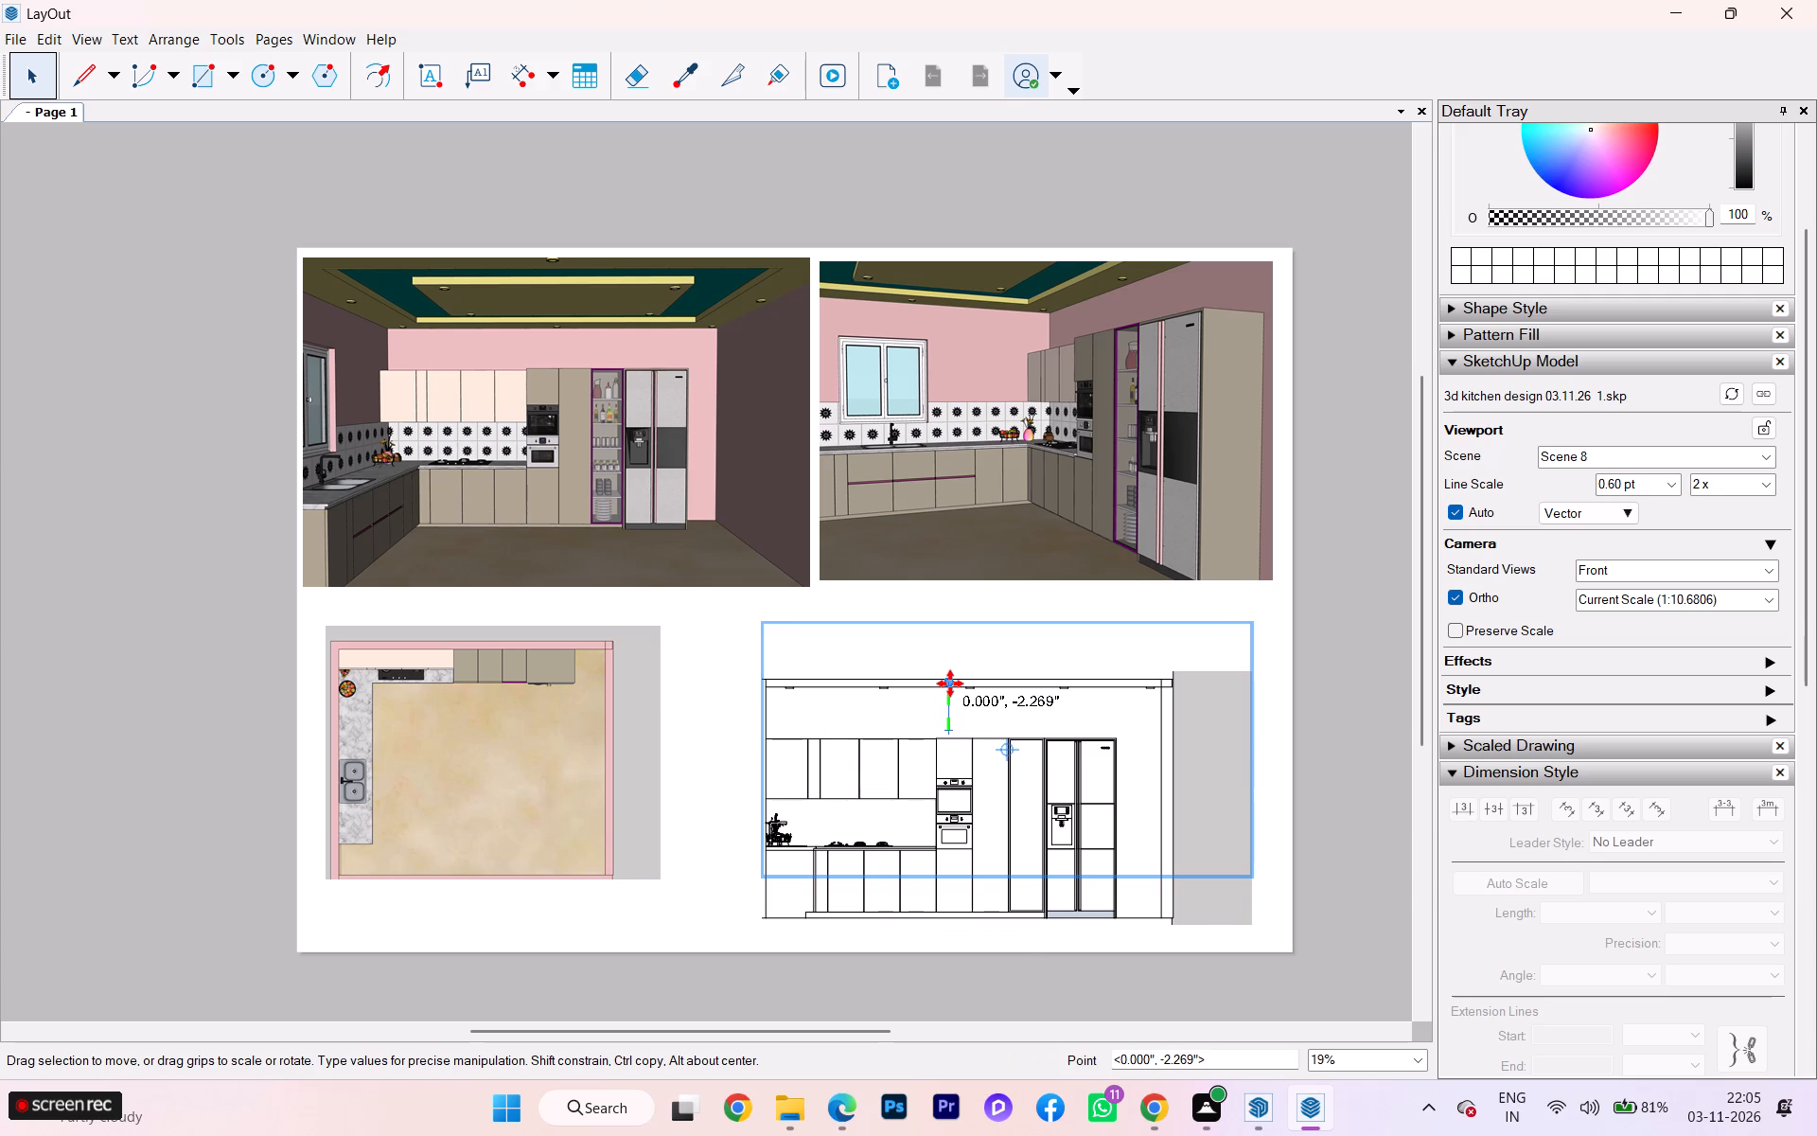
{"action": "left_click_drag", "start_coordinate": [1001, 698], "coordinate": [1020, 690]}
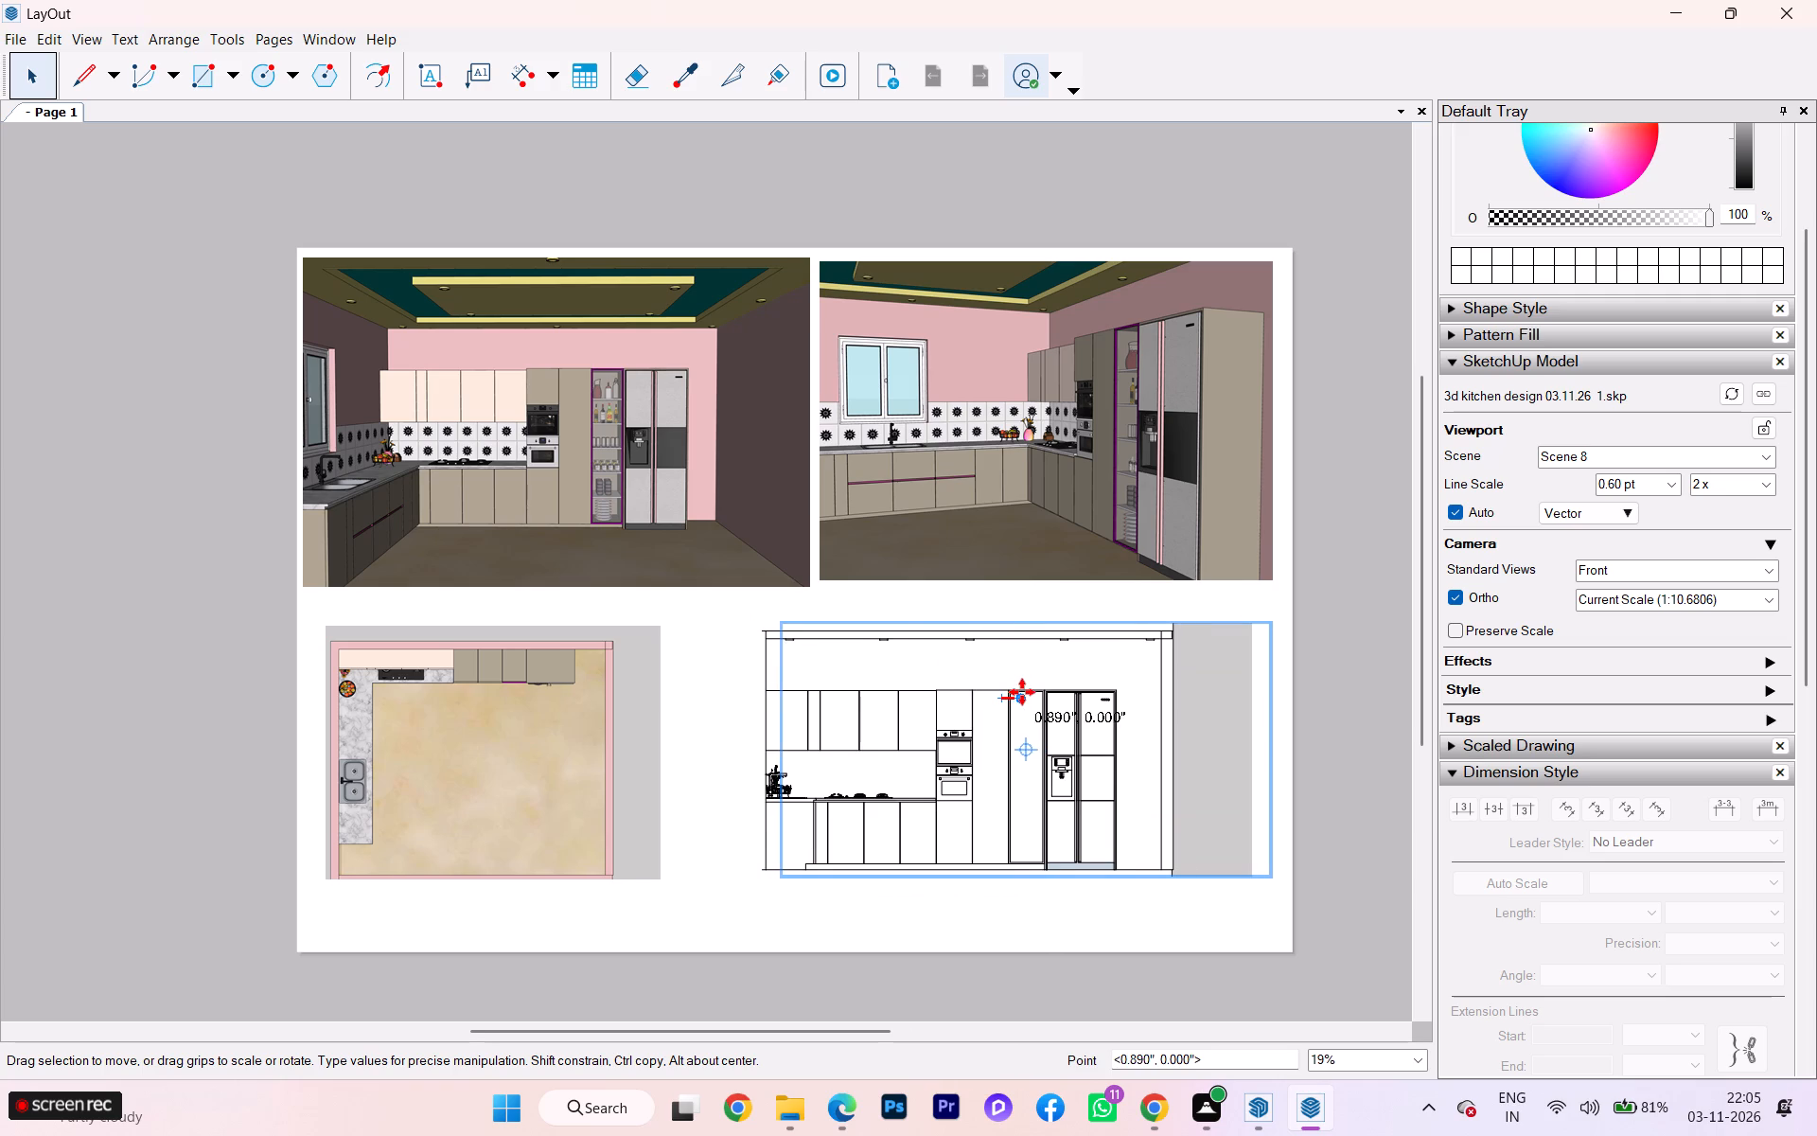
Extend the Scene 5 plan viewport's right edge toward the front elevation, leaving a gap between them.
{"action": "left_click", "coordinate": [586, 751]}
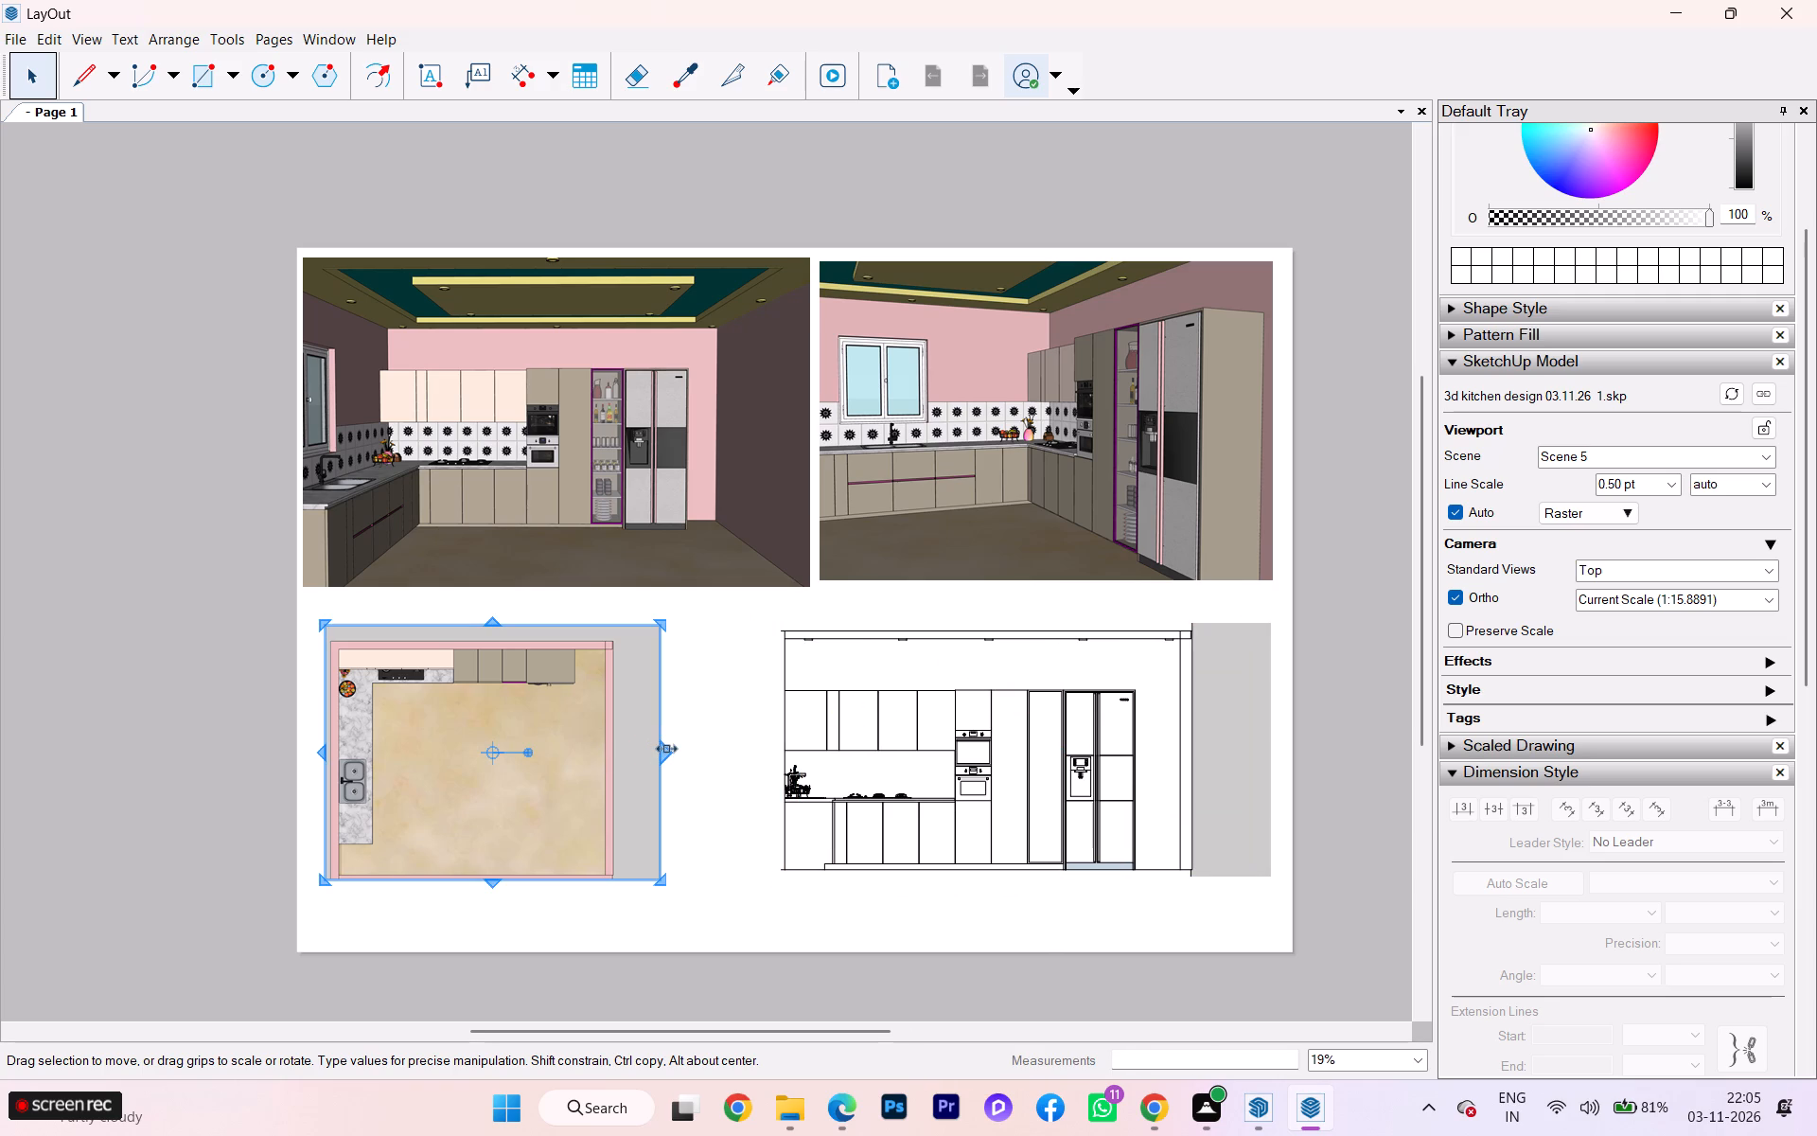
{"action": "left_click_drag", "start_coordinate": [665, 747], "coordinate": [712, 740]}
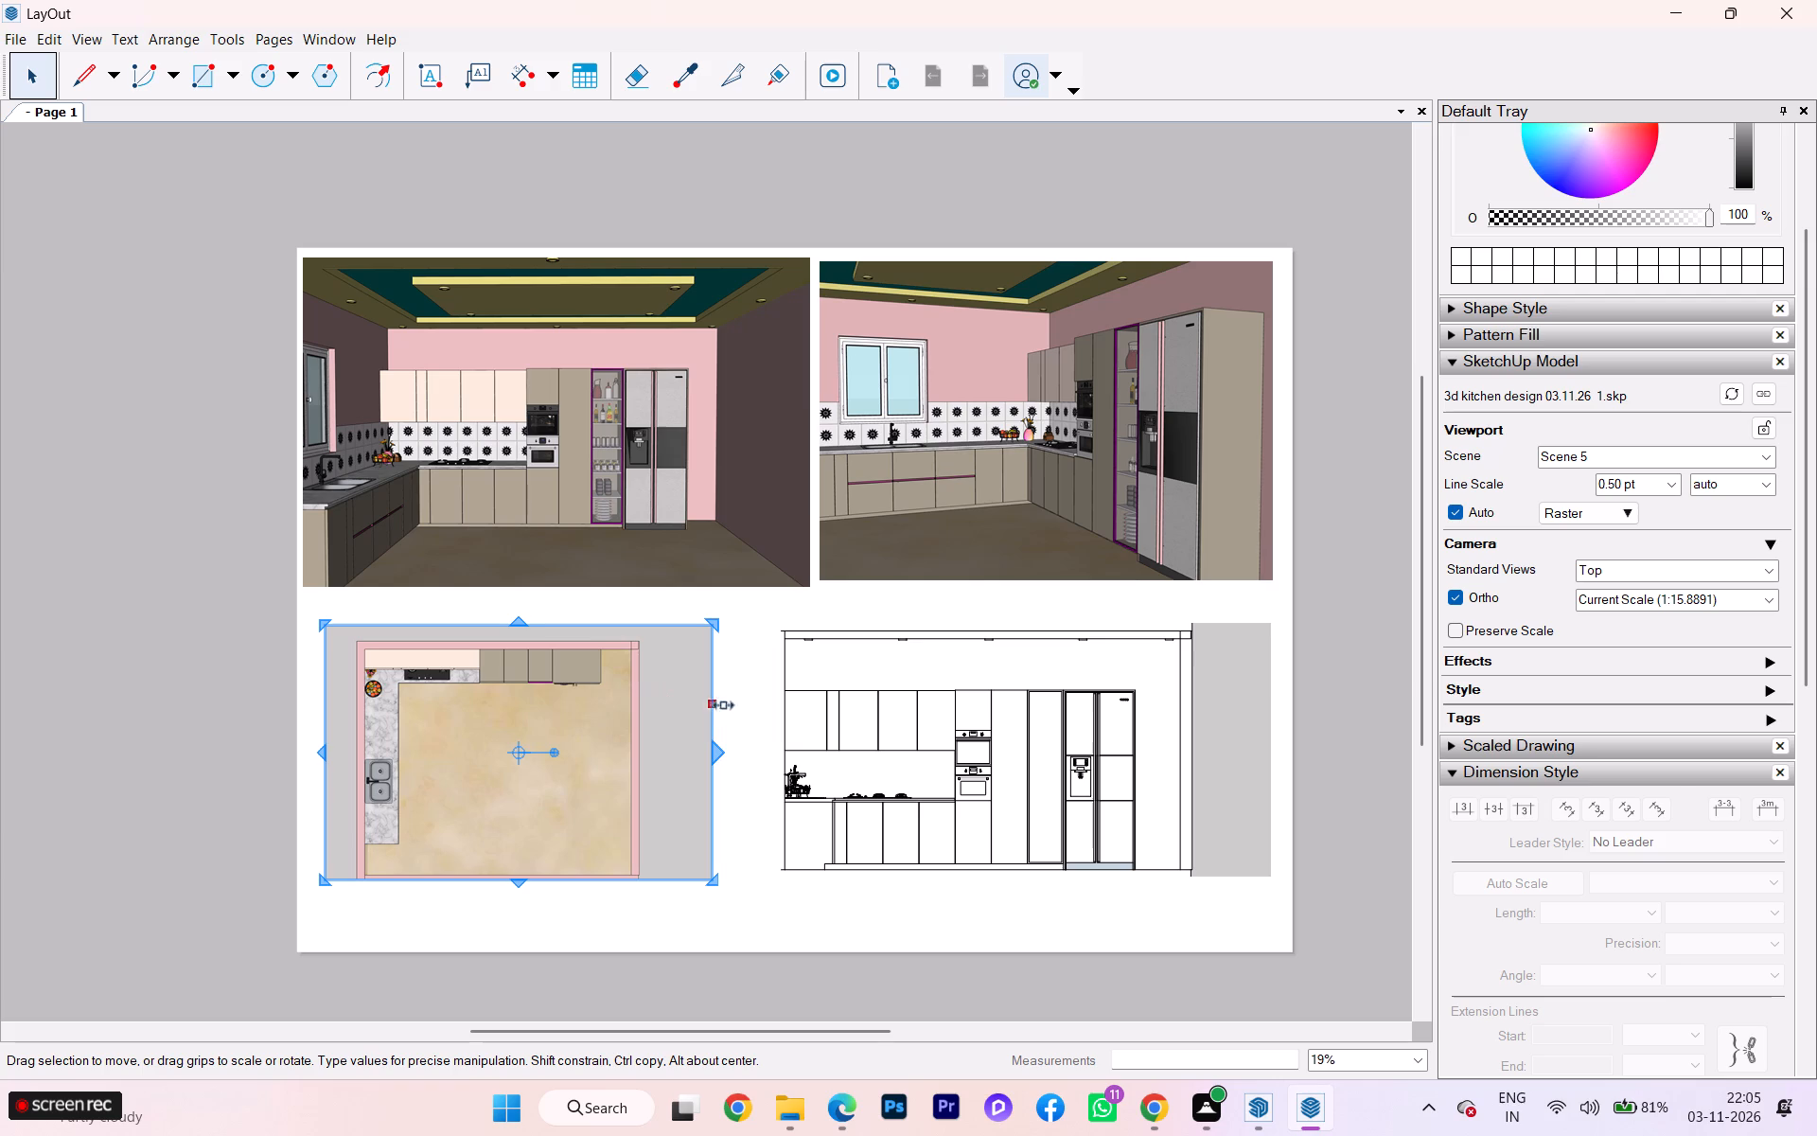
{"action": "left_click", "coordinate": [677, 531]}
{"action": "left_click", "coordinate": [754, 766]}
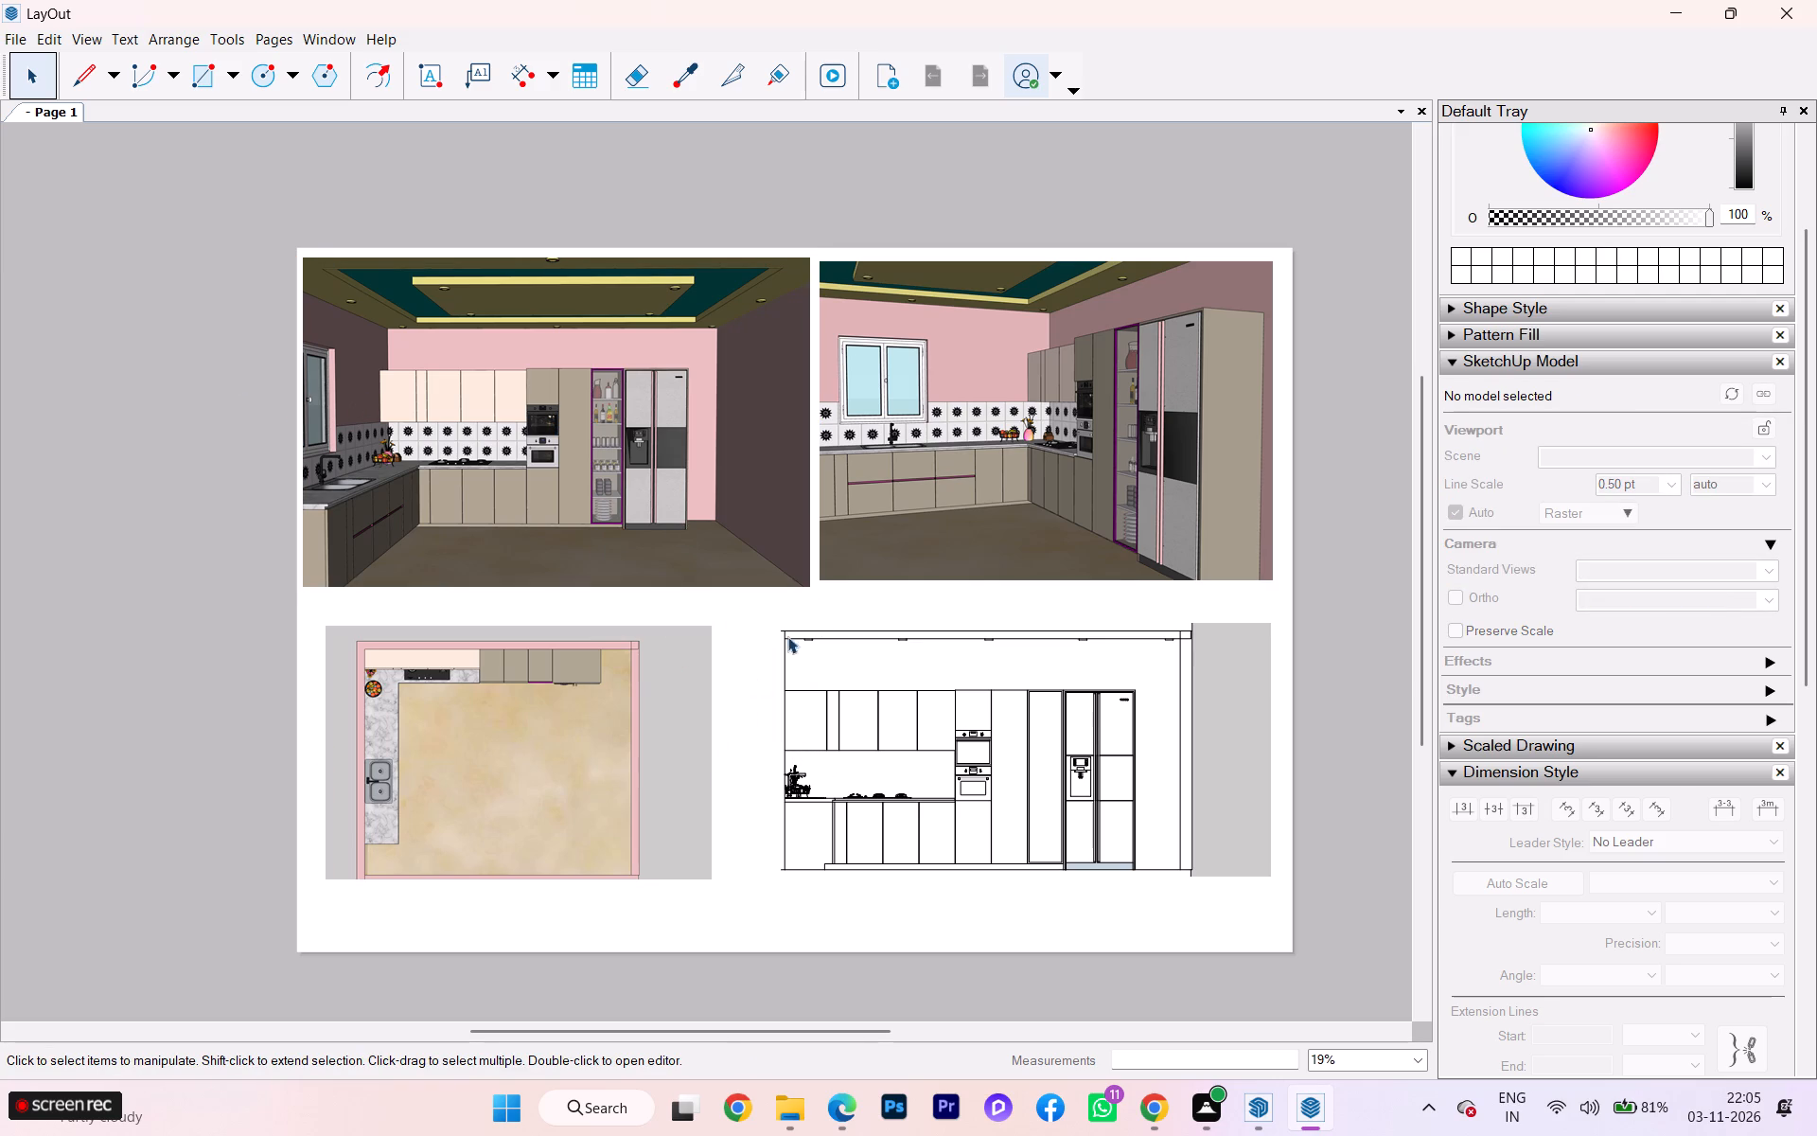
Export all pages as a PDF over the existing "kitchen pdf 03.11.26.pdf" in the skp pdfs folder, with JPEG compression and PDF layers.
{"action": "left_click", "coordinate": [1, 44]}
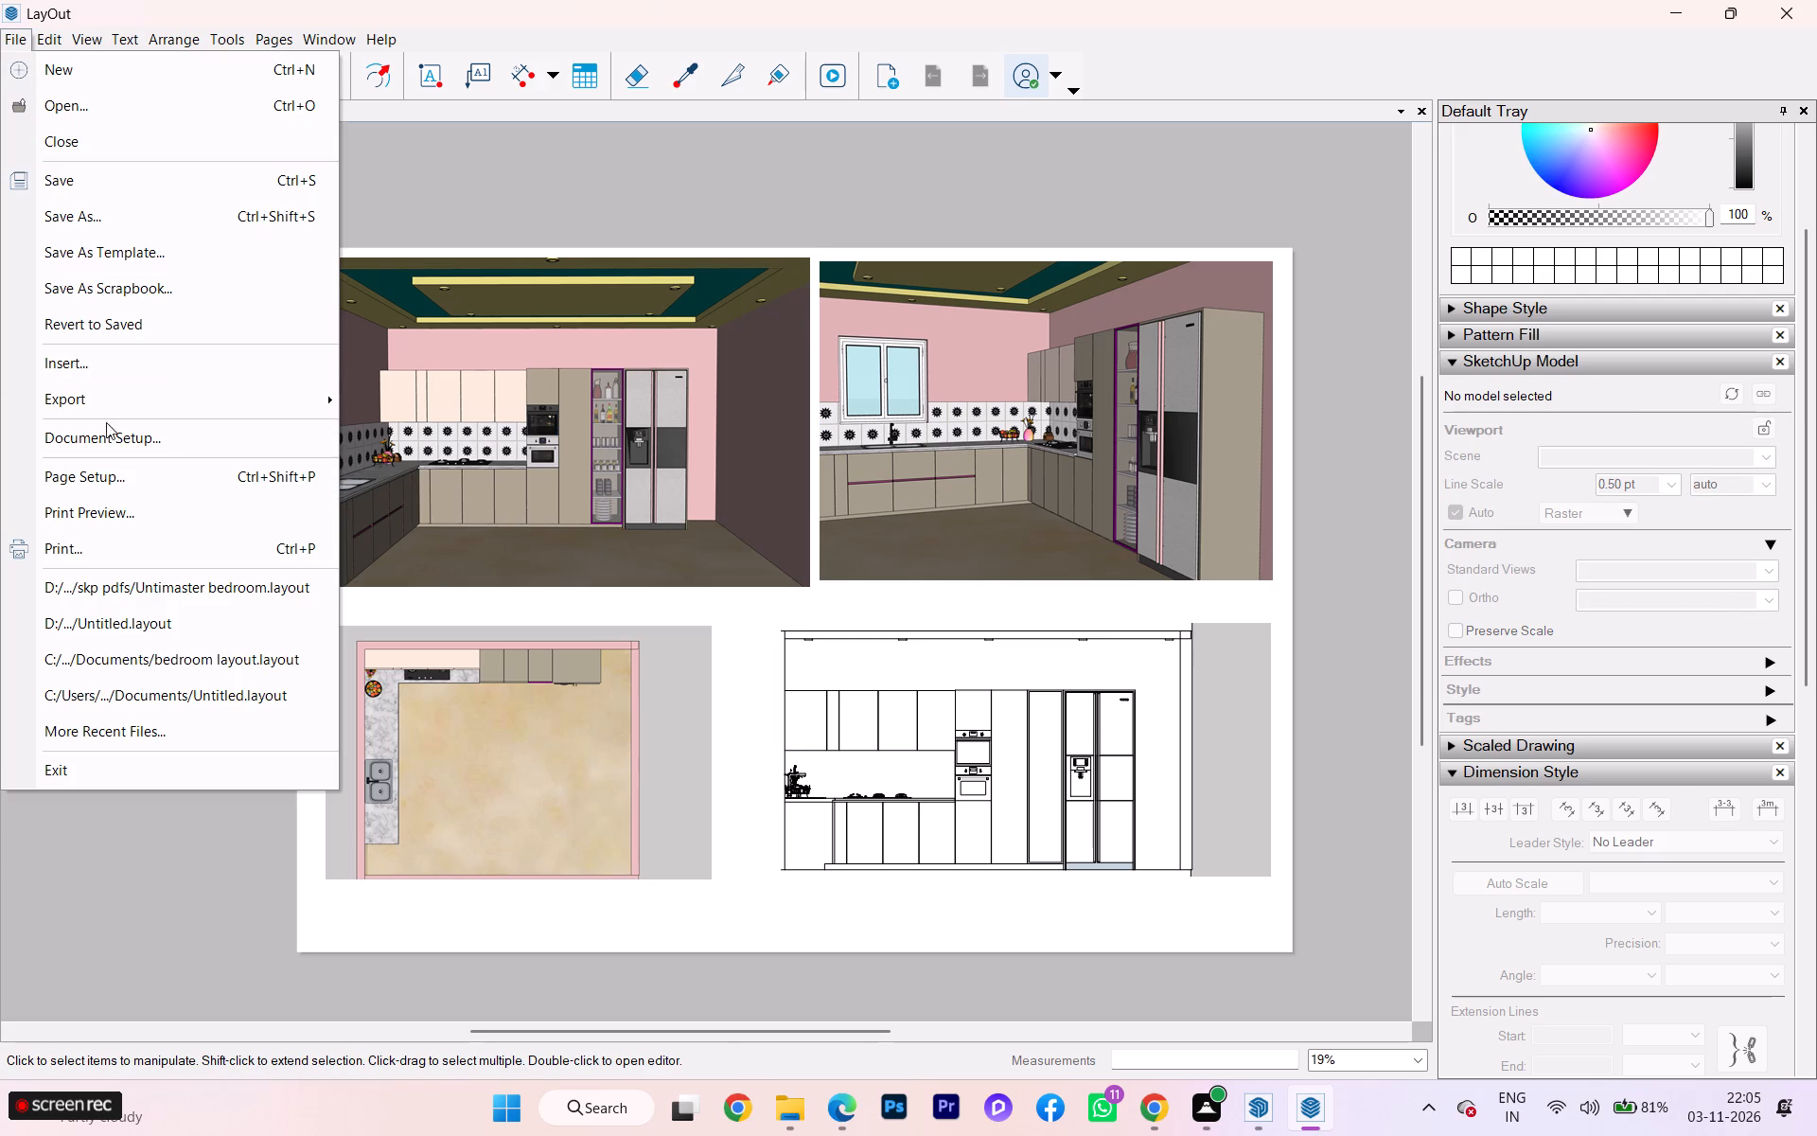
{"action": "left_click", "coordinate": [97, 394]}
{"action": "left_click", "coordinate": [394, 438]}
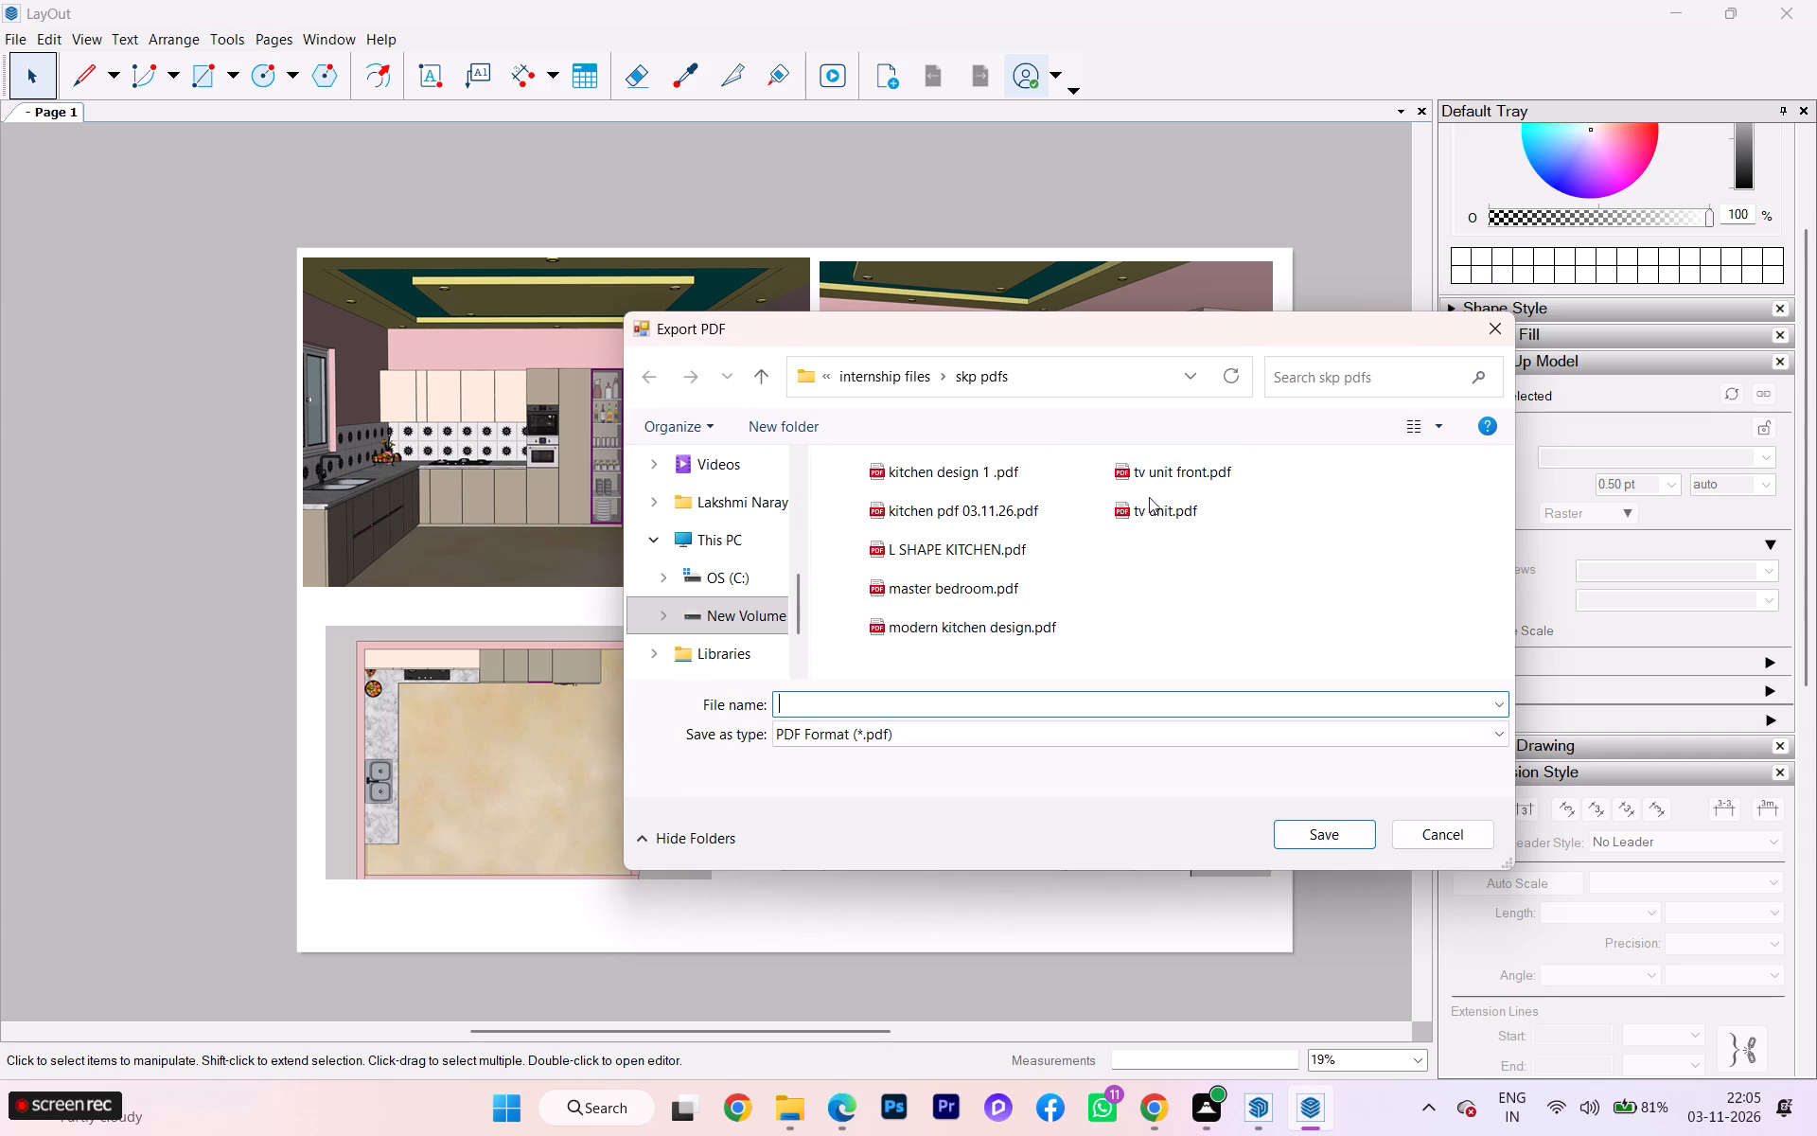
{"action": "left_click", "coordinate": [964, 500]}
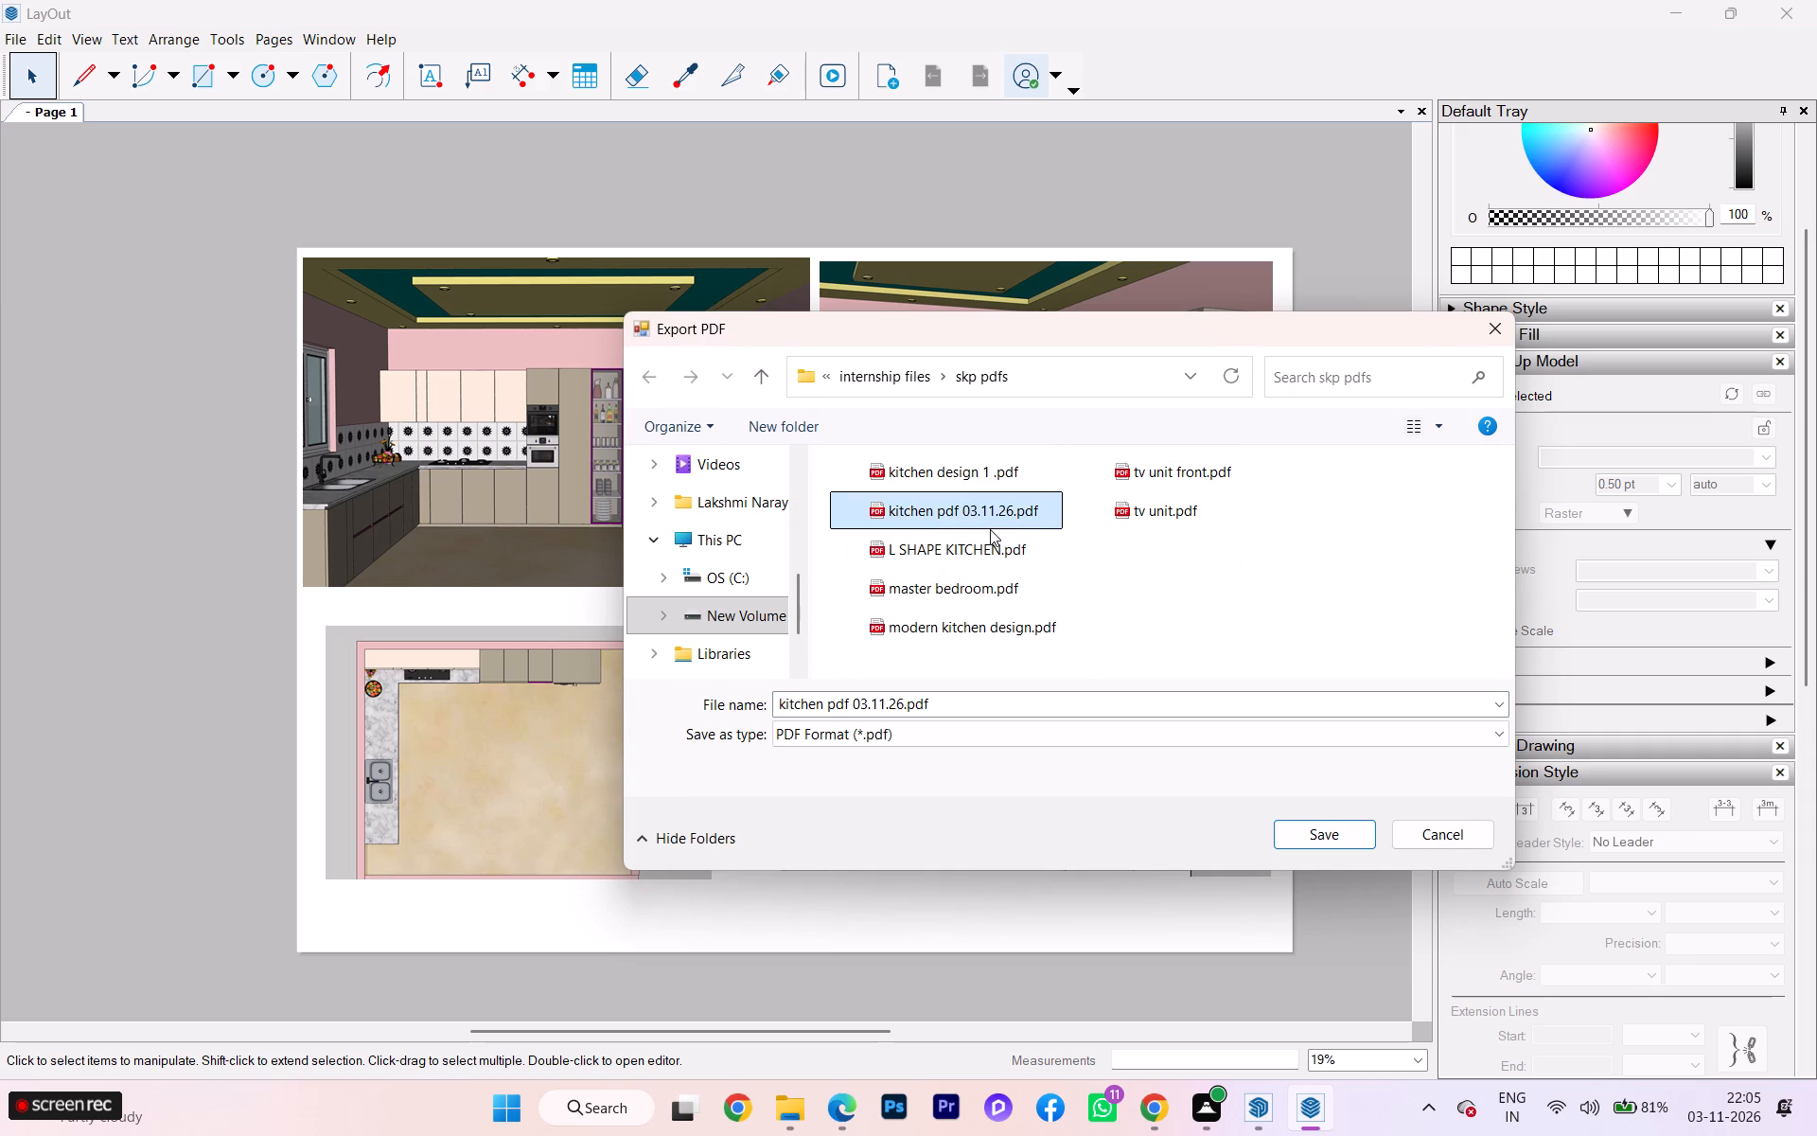
{"action": "left_click", "coordinate": [1329, 824]}
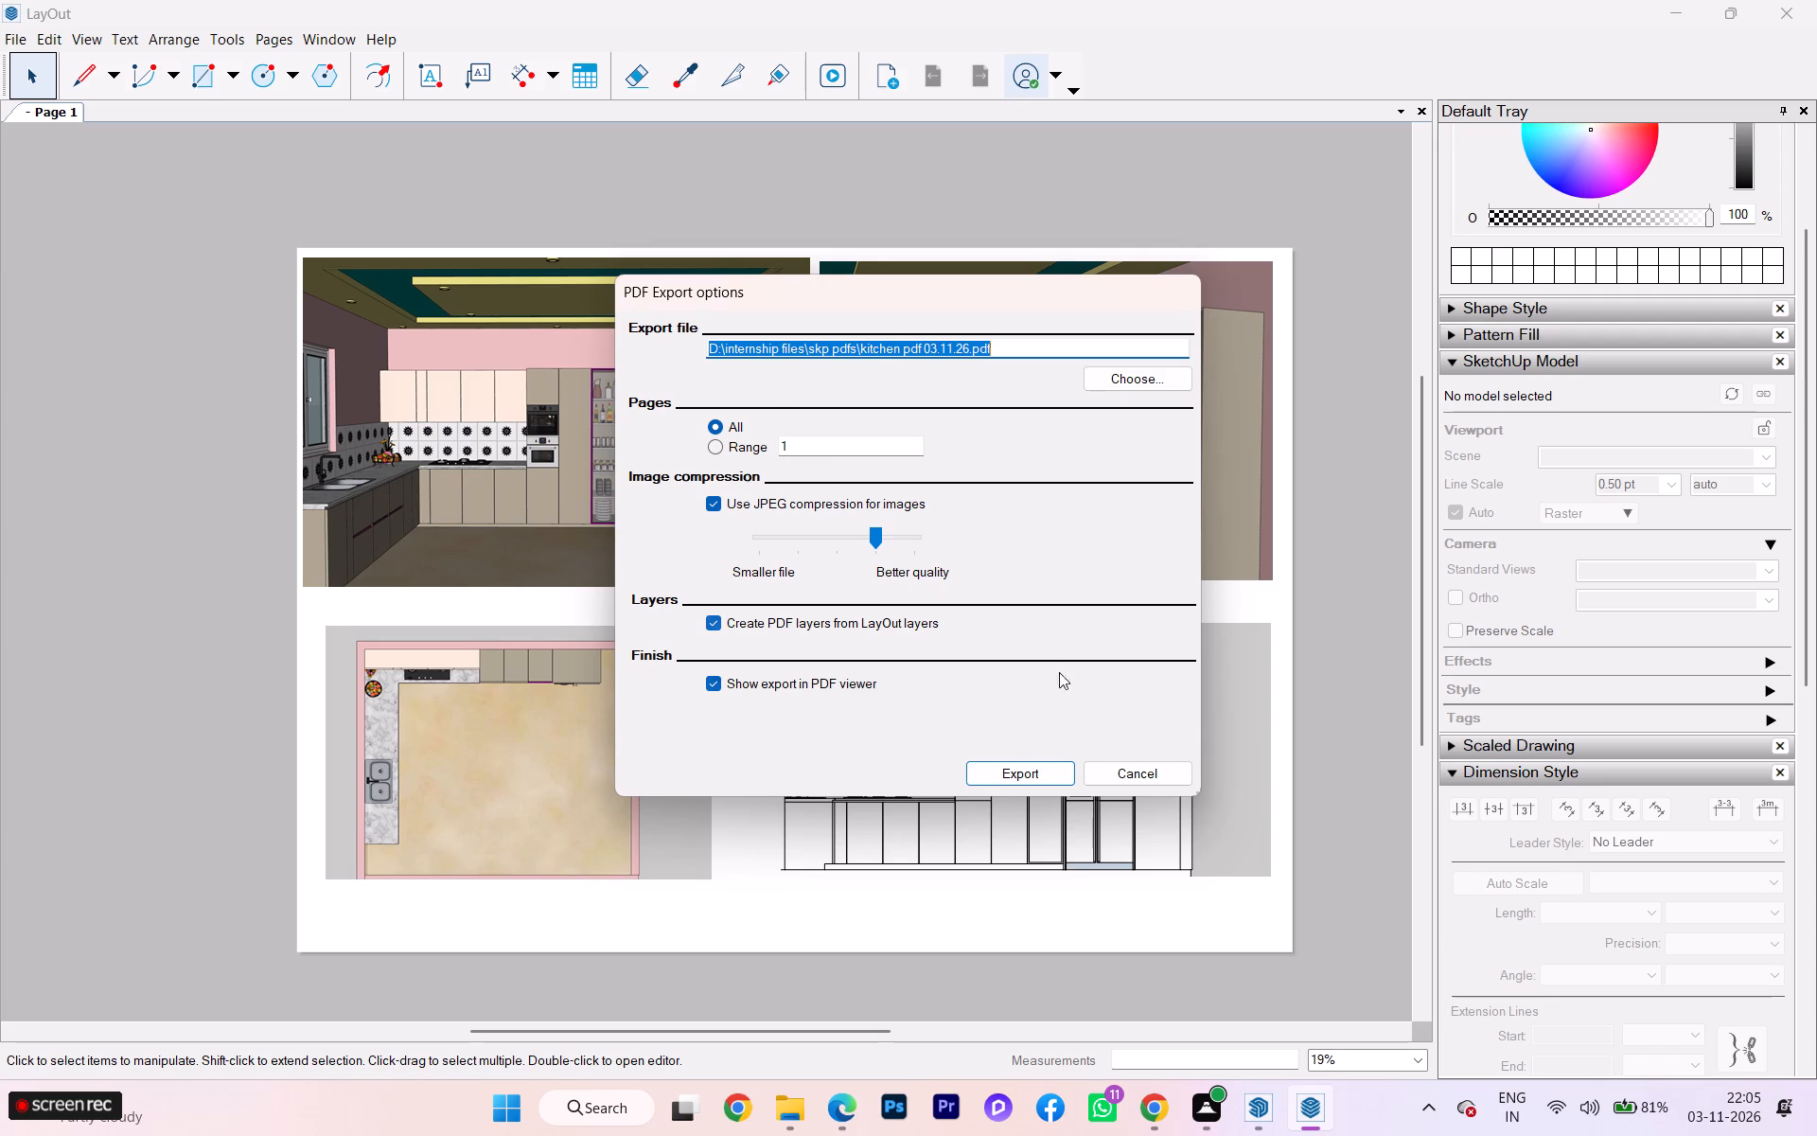
{"action": "left_click", "coordinate": [1012, 772]}
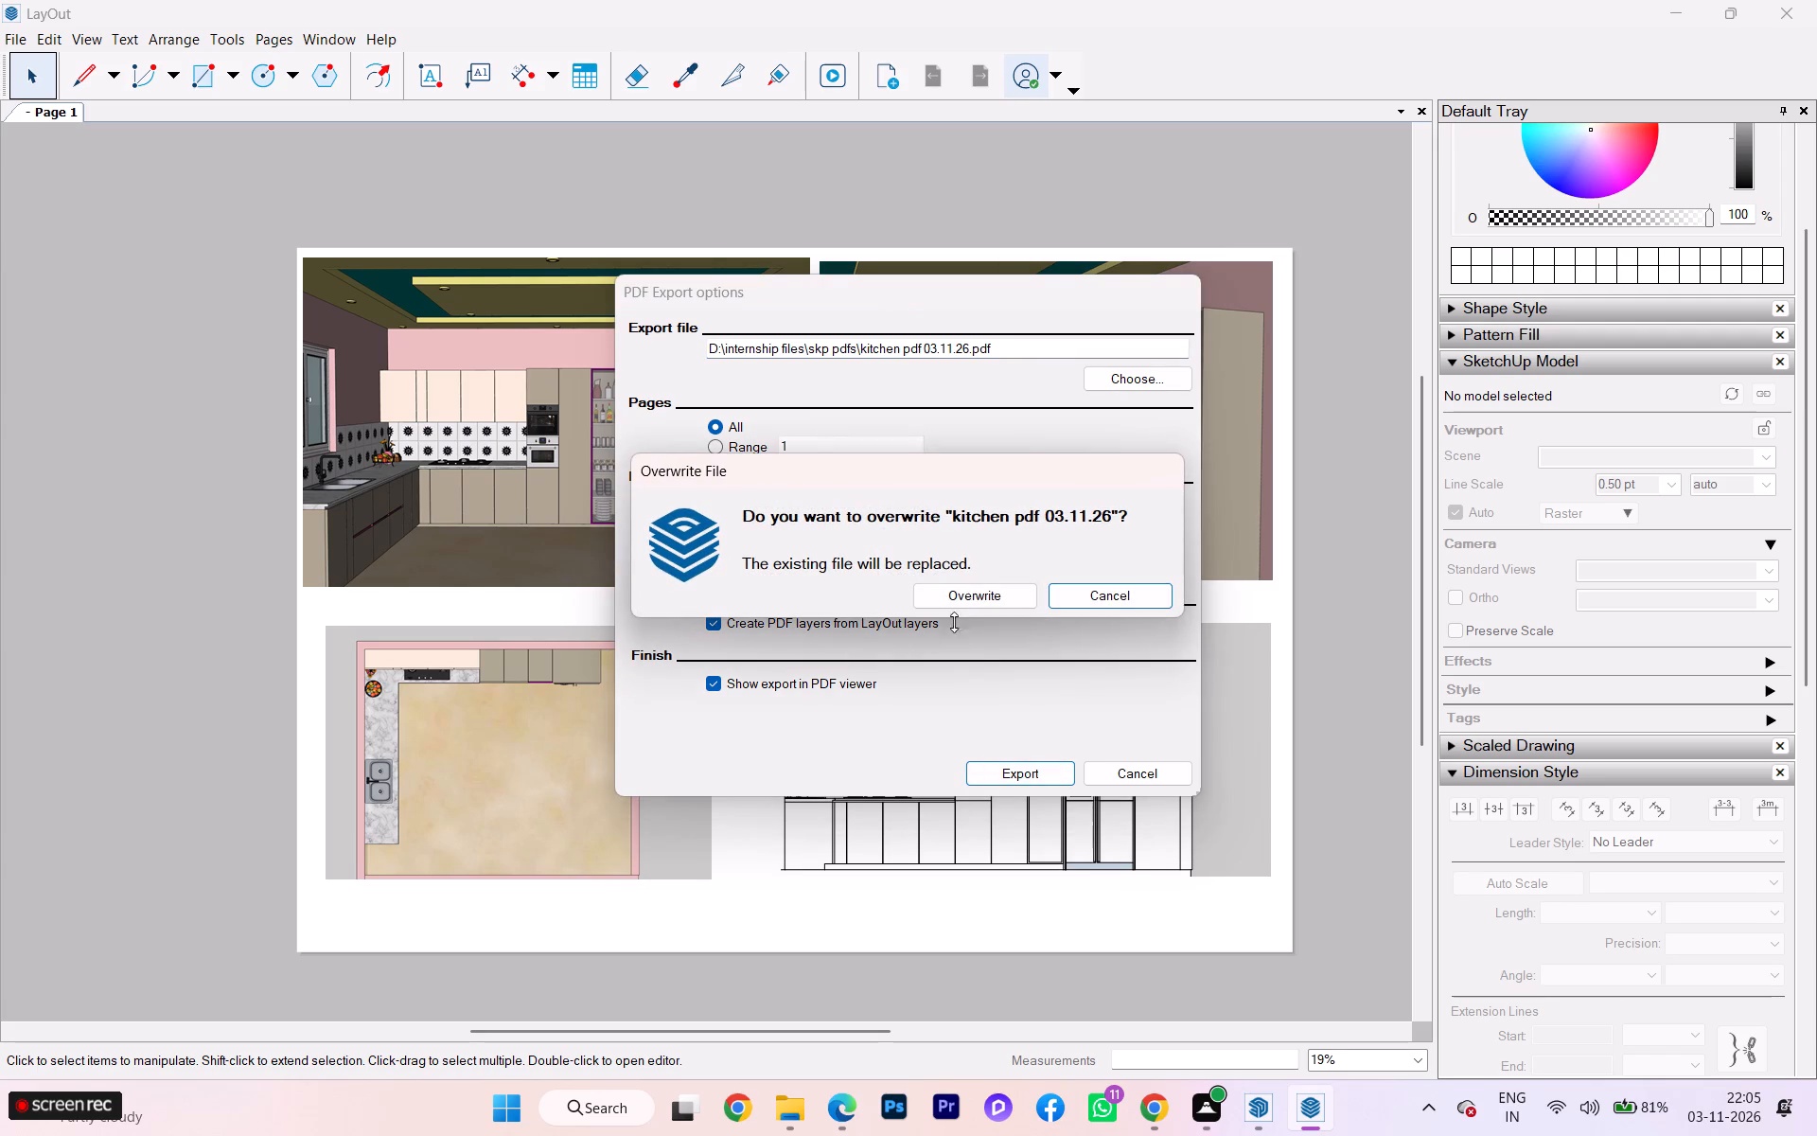
{"action": "left_click", "coordinate": [957, 589]}
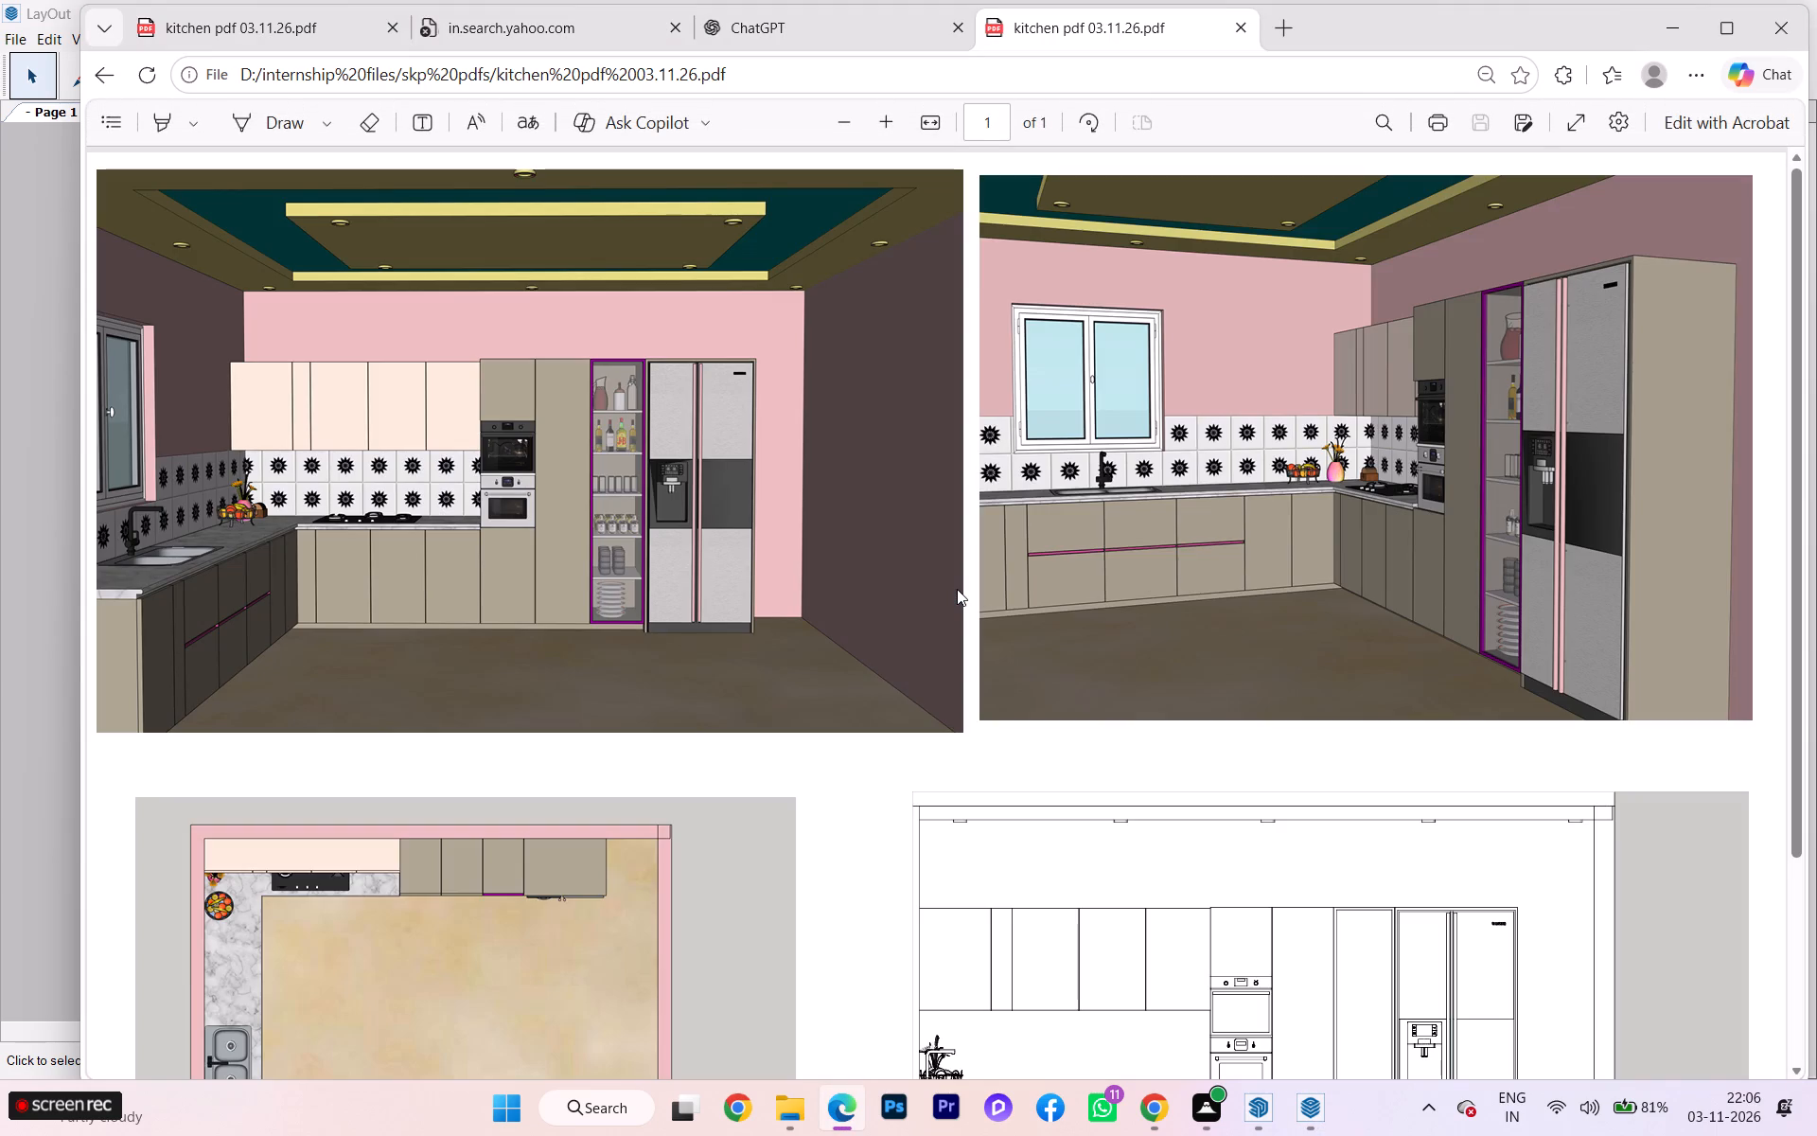
Review the exported kitchen PDF in the viewer, checking the perspective views, plan and front elevation.
{"action": "scroll", "coordinate": [558, 435], "scroll_direction": "down", "scroll_amount": 2}
{"action": "scroll", "coordinate": [567, 453], "scroll_direction": "up", "scroll_amount": 1}
{"action": "scroll", "coordinate": [568, 455], "scroll_direction": "down", "scroll_amount": 6}
{"action": "scroll", "coordinate": [572, 461], "scroll_direction": "up", "scroll_amount": 1}
{"action": "scroll", "coordinate": [631, 468], "scroll_direction": "down", "scroll_amount": 5}
{"action": "scroll", "coordinate": [637, 482], "scroll_direction": "up", "scroll_amount": 1}
{"action": "scroll", "coordinate": [637, 482], "scroll_direction": "down", "scroll_amount": 3}
{"action": "scroll", "coordinate": [683, 493], "scroll_direction": "up", "scroll_amount": 1}
{"action": "scroll", "coordinate": [683, 494], "scroll_direction": "down", "scroll_amount": 3}
{"action": "scroll", "coordinate": [686, 494], "scroll_direction": "up", "scroll_amount": 1}
{"action": "scroll", "coordinate": [761, 551], "scroll_direction": "up", "scroll_amount": 4}
{"action": "scroll", "coordinate": [773, 542], "scroll_direction": "down", "scroll_amount": 3}
{"action": "scroll", "coordinate": [773, 541], "scroll_direction": "up", "scroll_amount": 2}
{"action": "scroll", "coordinate": [773, 541], "scroll_direction": "down", "scroll_amount": 3}
{"action": "scroll", "coordinate": [773, 541], "scroll_direction": "up", "scroll_amount": 4}
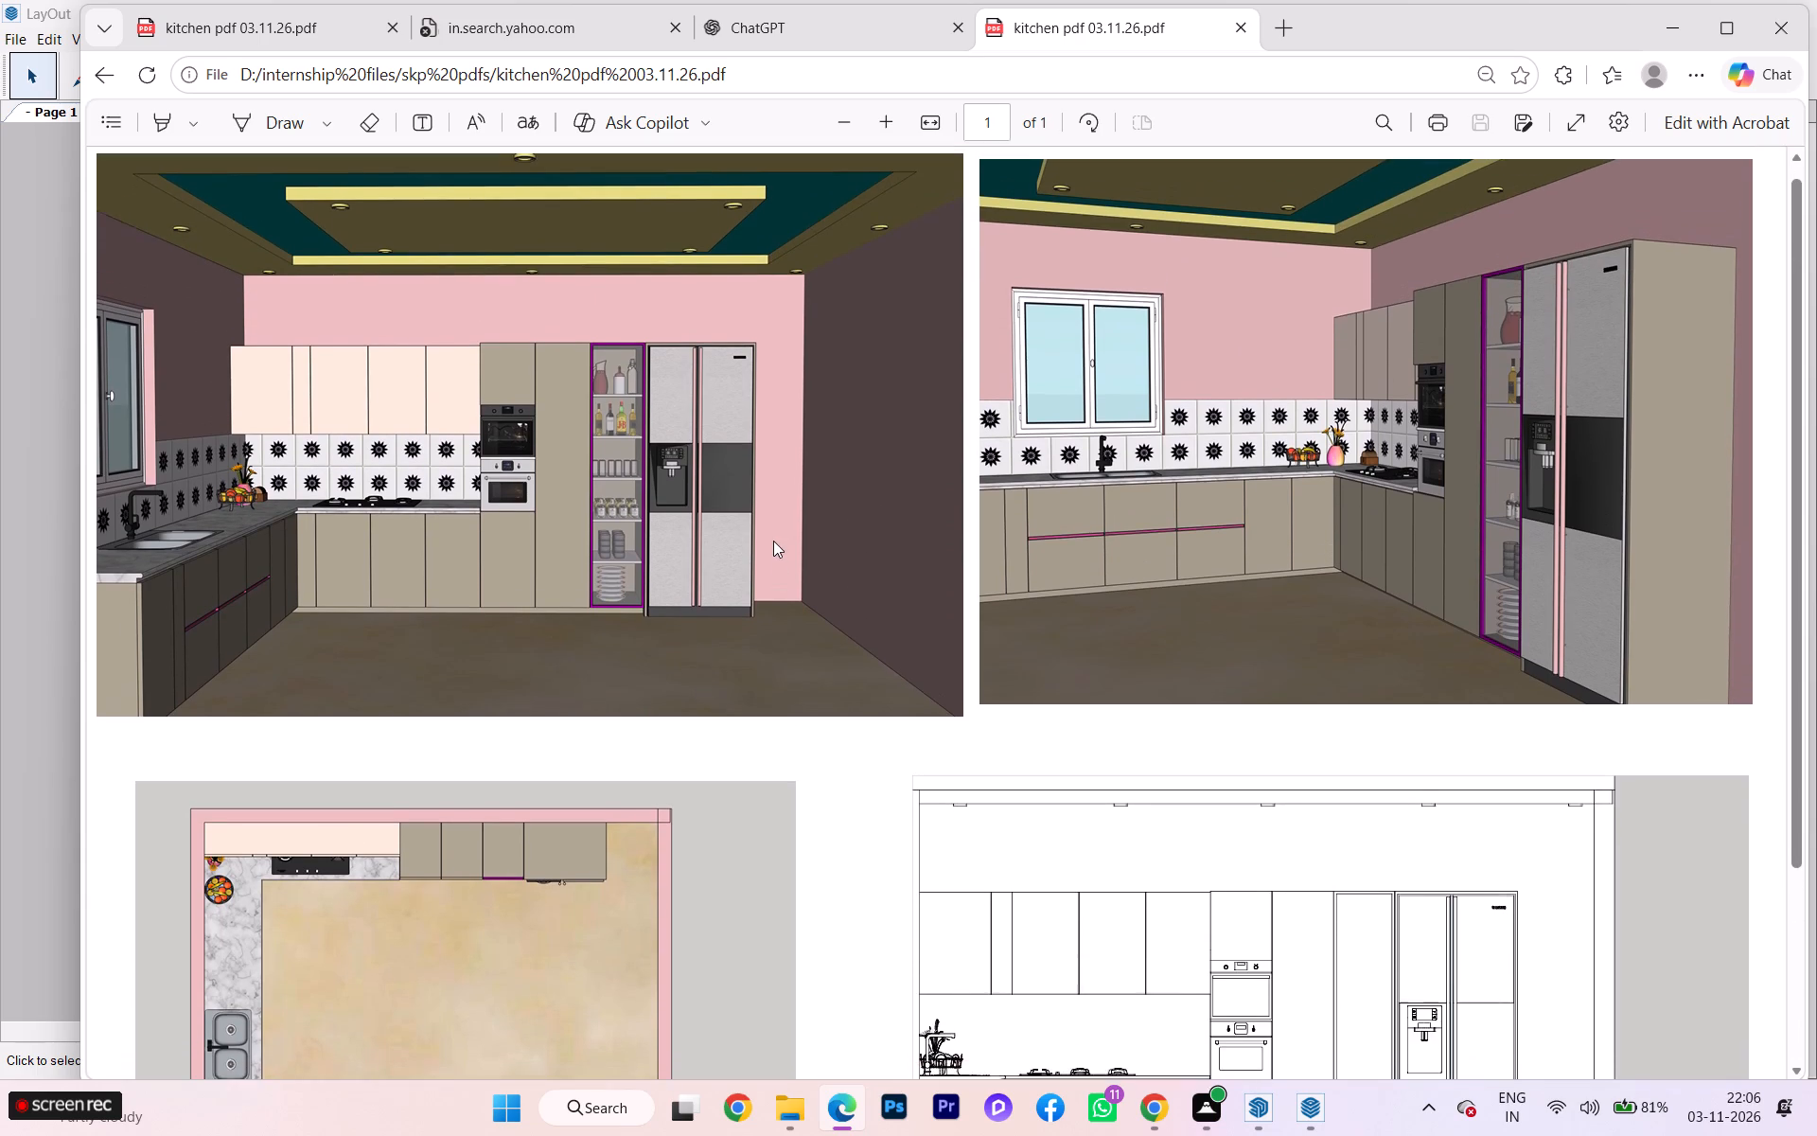
{"action": "scroll", "coordinate": [783, 531], "scroll_direction": "up", "scroll_amount": 7}
{"action": "scroll", "coordinate": [817, 452], "scroll_direction": "down", "scroll_amount": 1}
{"action": "scroll", "coordinate": [818, 452], "scroll_direction": "up", "scroll_amount": 2}
{"action": "scroll", "coordinate": [830, 440], "scroll_direction": "down", "scroll_amount": 1}
{"action": "scroll", "coordinate": [866, 417], "scroll_direction": "up", "scroll_amount": 4}
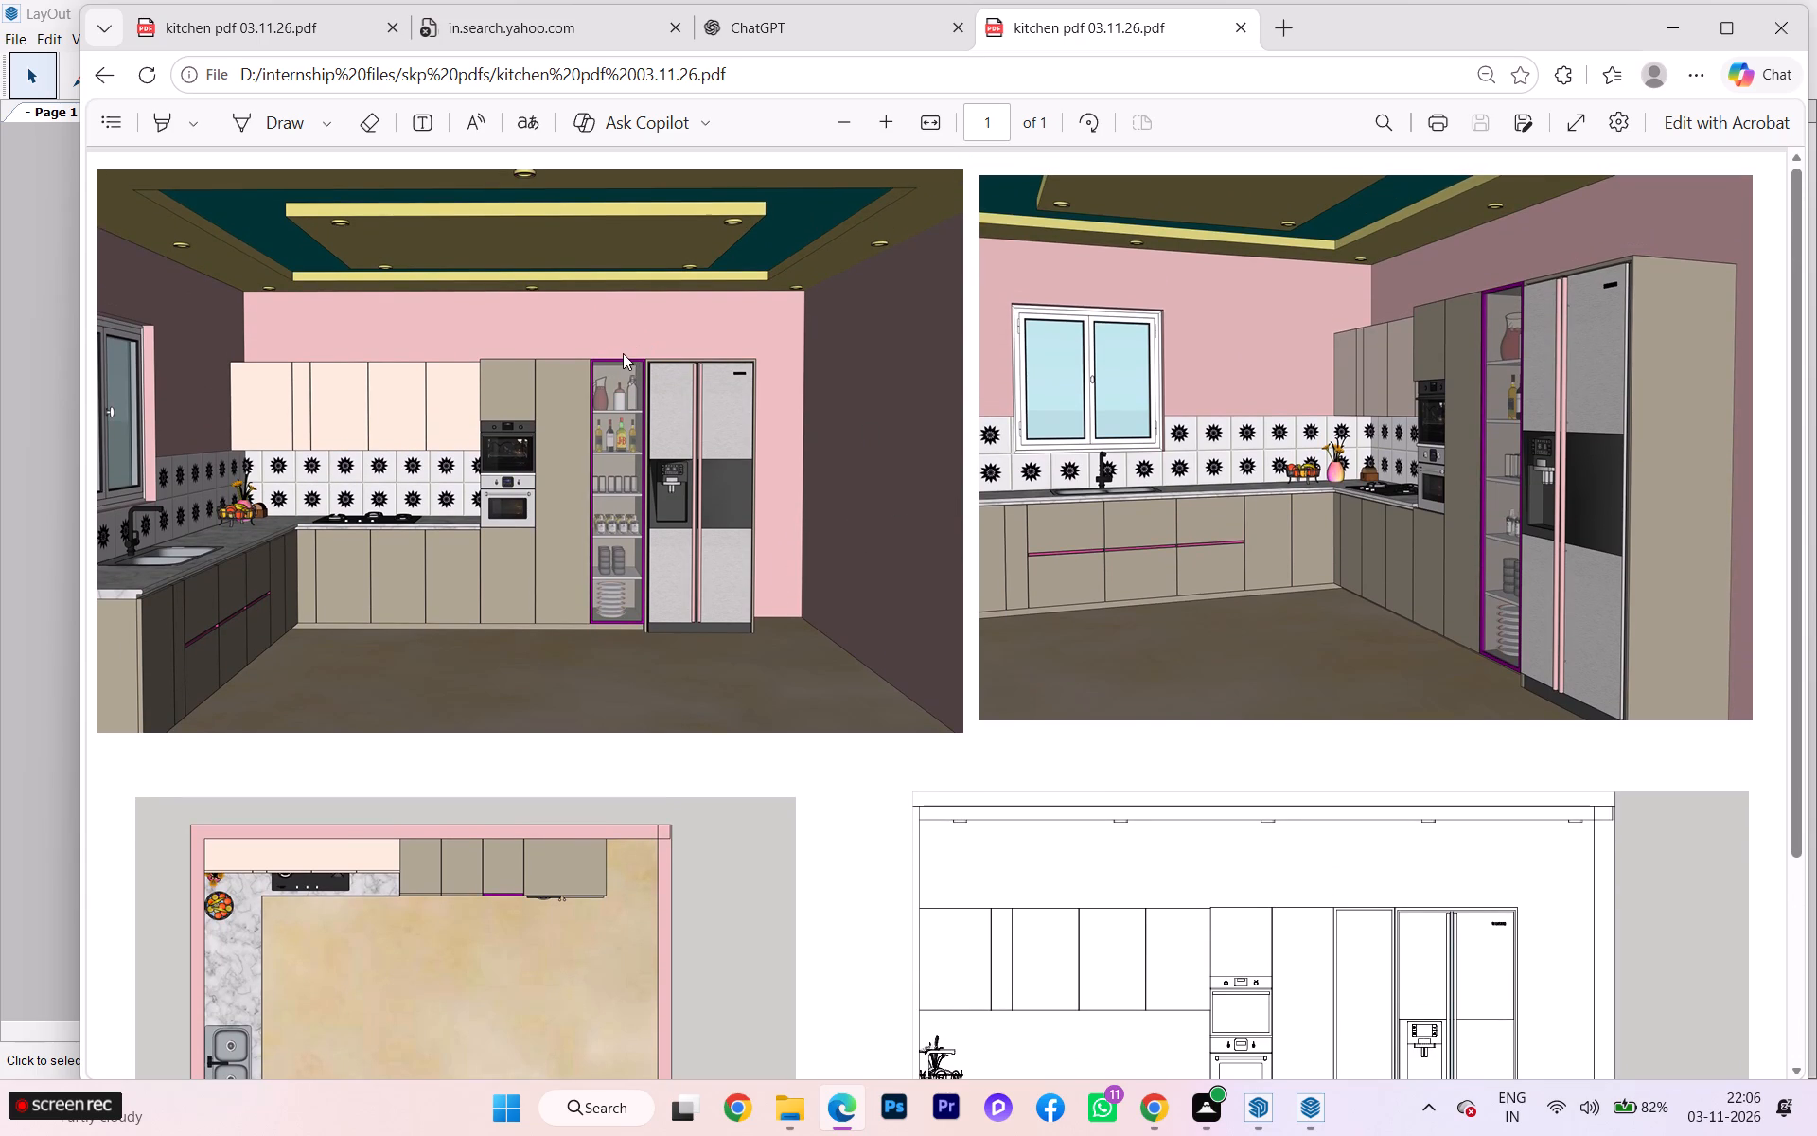
{"action": "scroll", "coordinate": [635, 359], "scroll_direction": "down", "scroll_amount": 3}
{"action": "scroll", "coordinate": [644, 364], "scroll_direction": "up", "scroll_amount": 4}
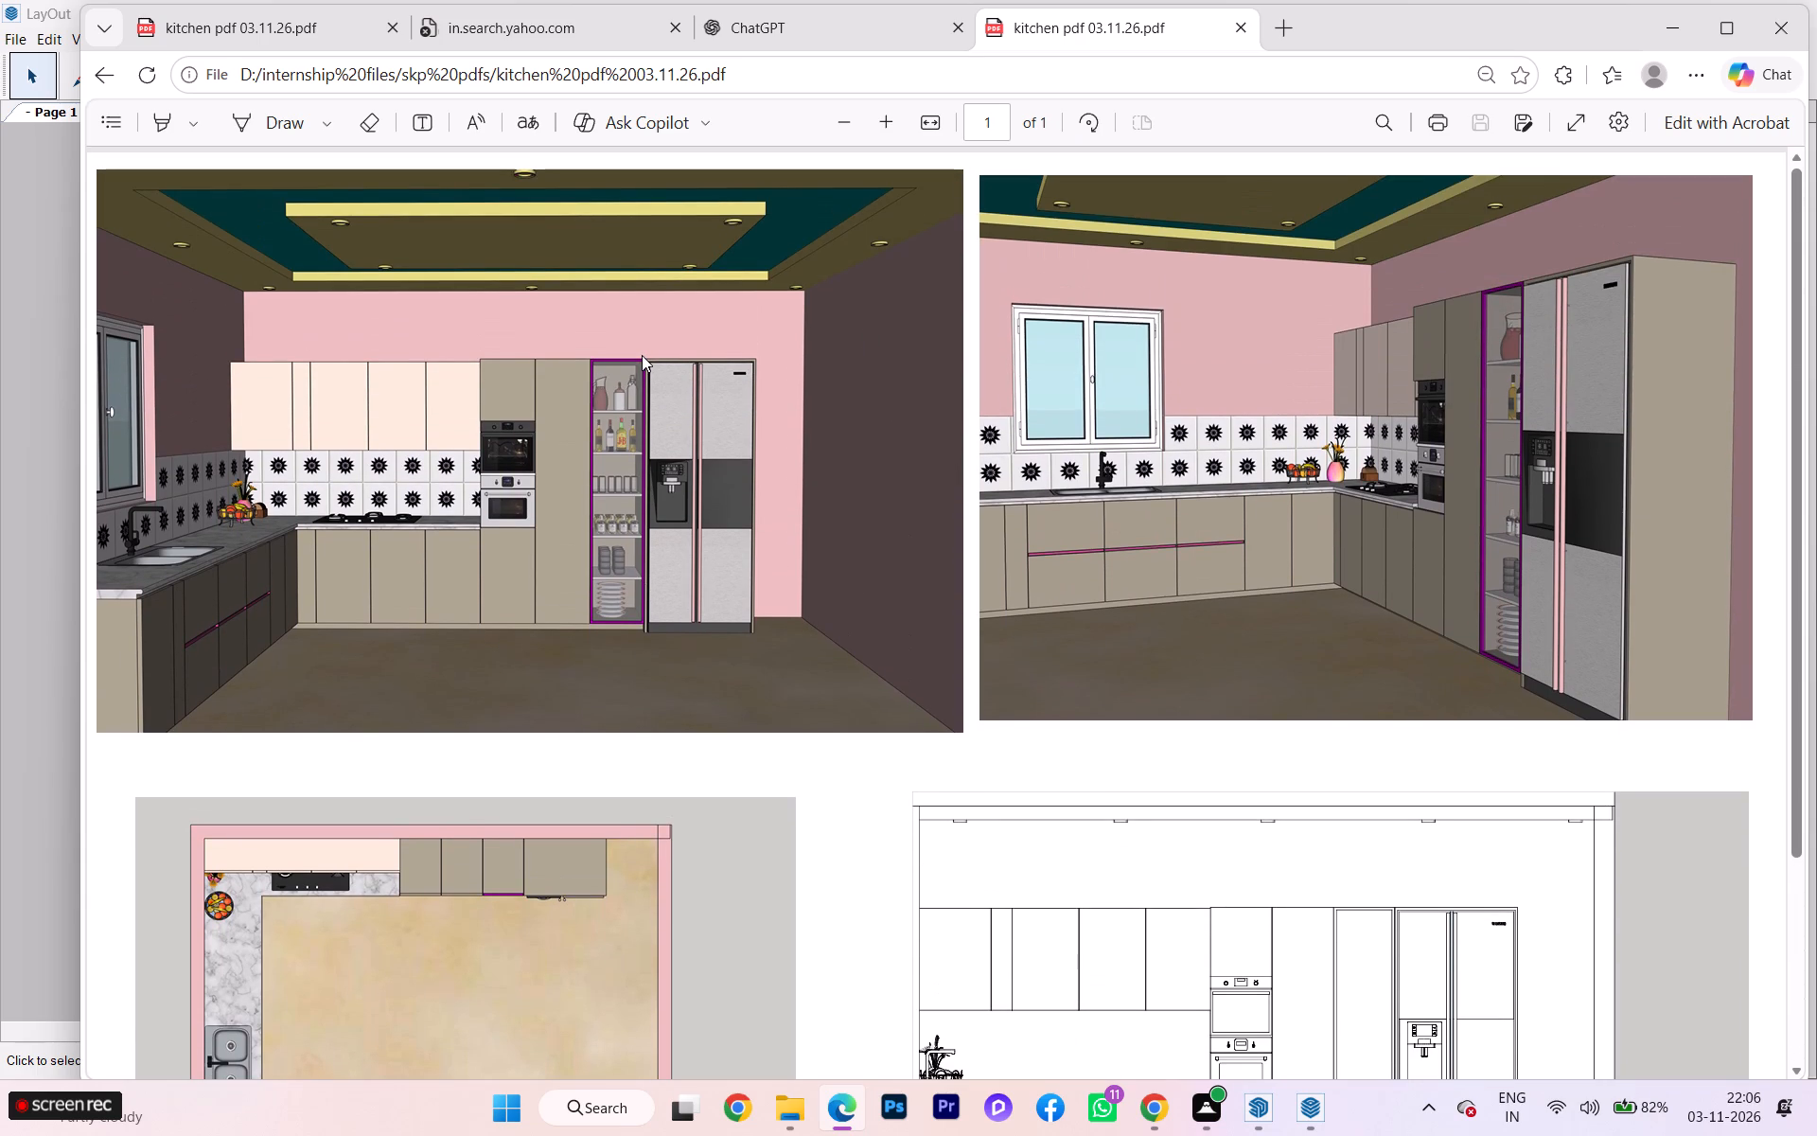
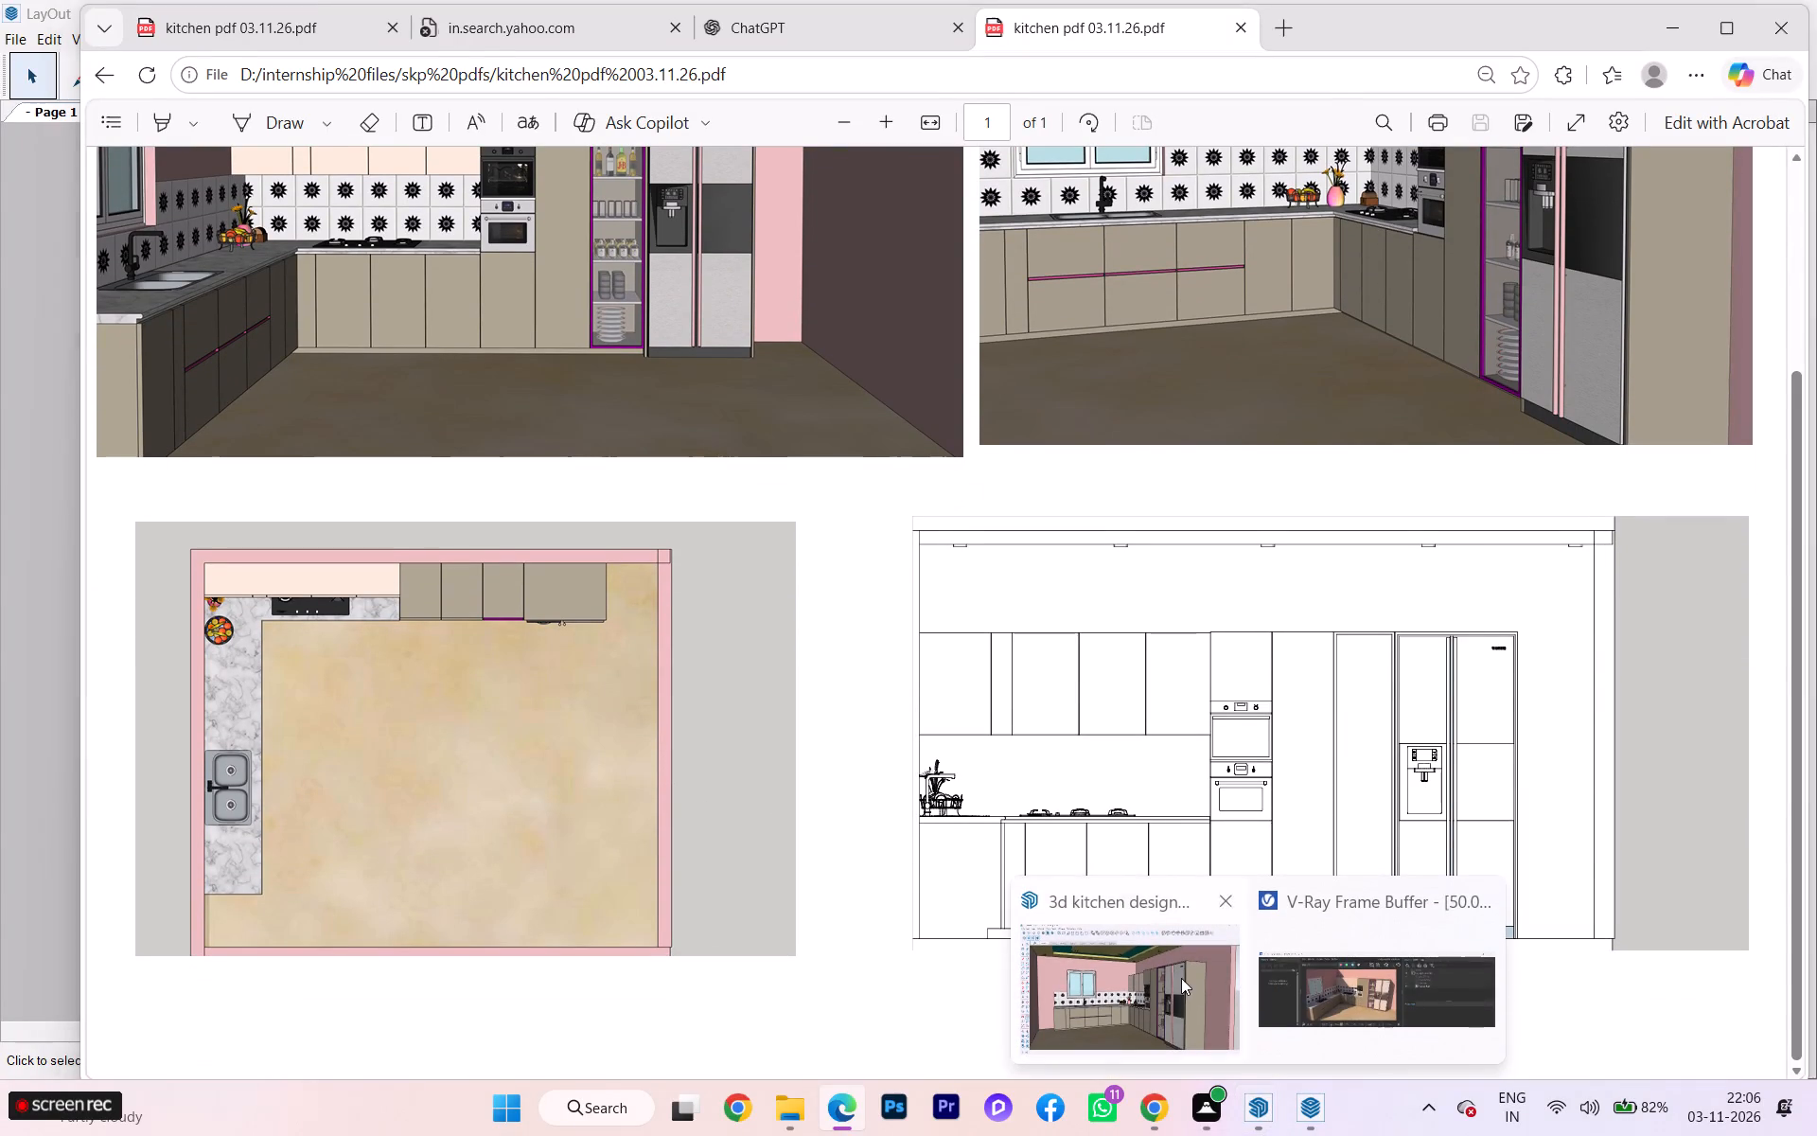
Switch to the SketchUp kitchen model and examine the room from the front, top and right standard views.
{"action": "left_click", "coordinate": [1181, 978]}
{"action": "scroll", "coordinate": [996, 783], "scroll_direction": "down", "scroll_amount": 3}
{"action": "middle_click_drag", "start_coordinate": [1059, 792], "coordinate": [878, 772]}
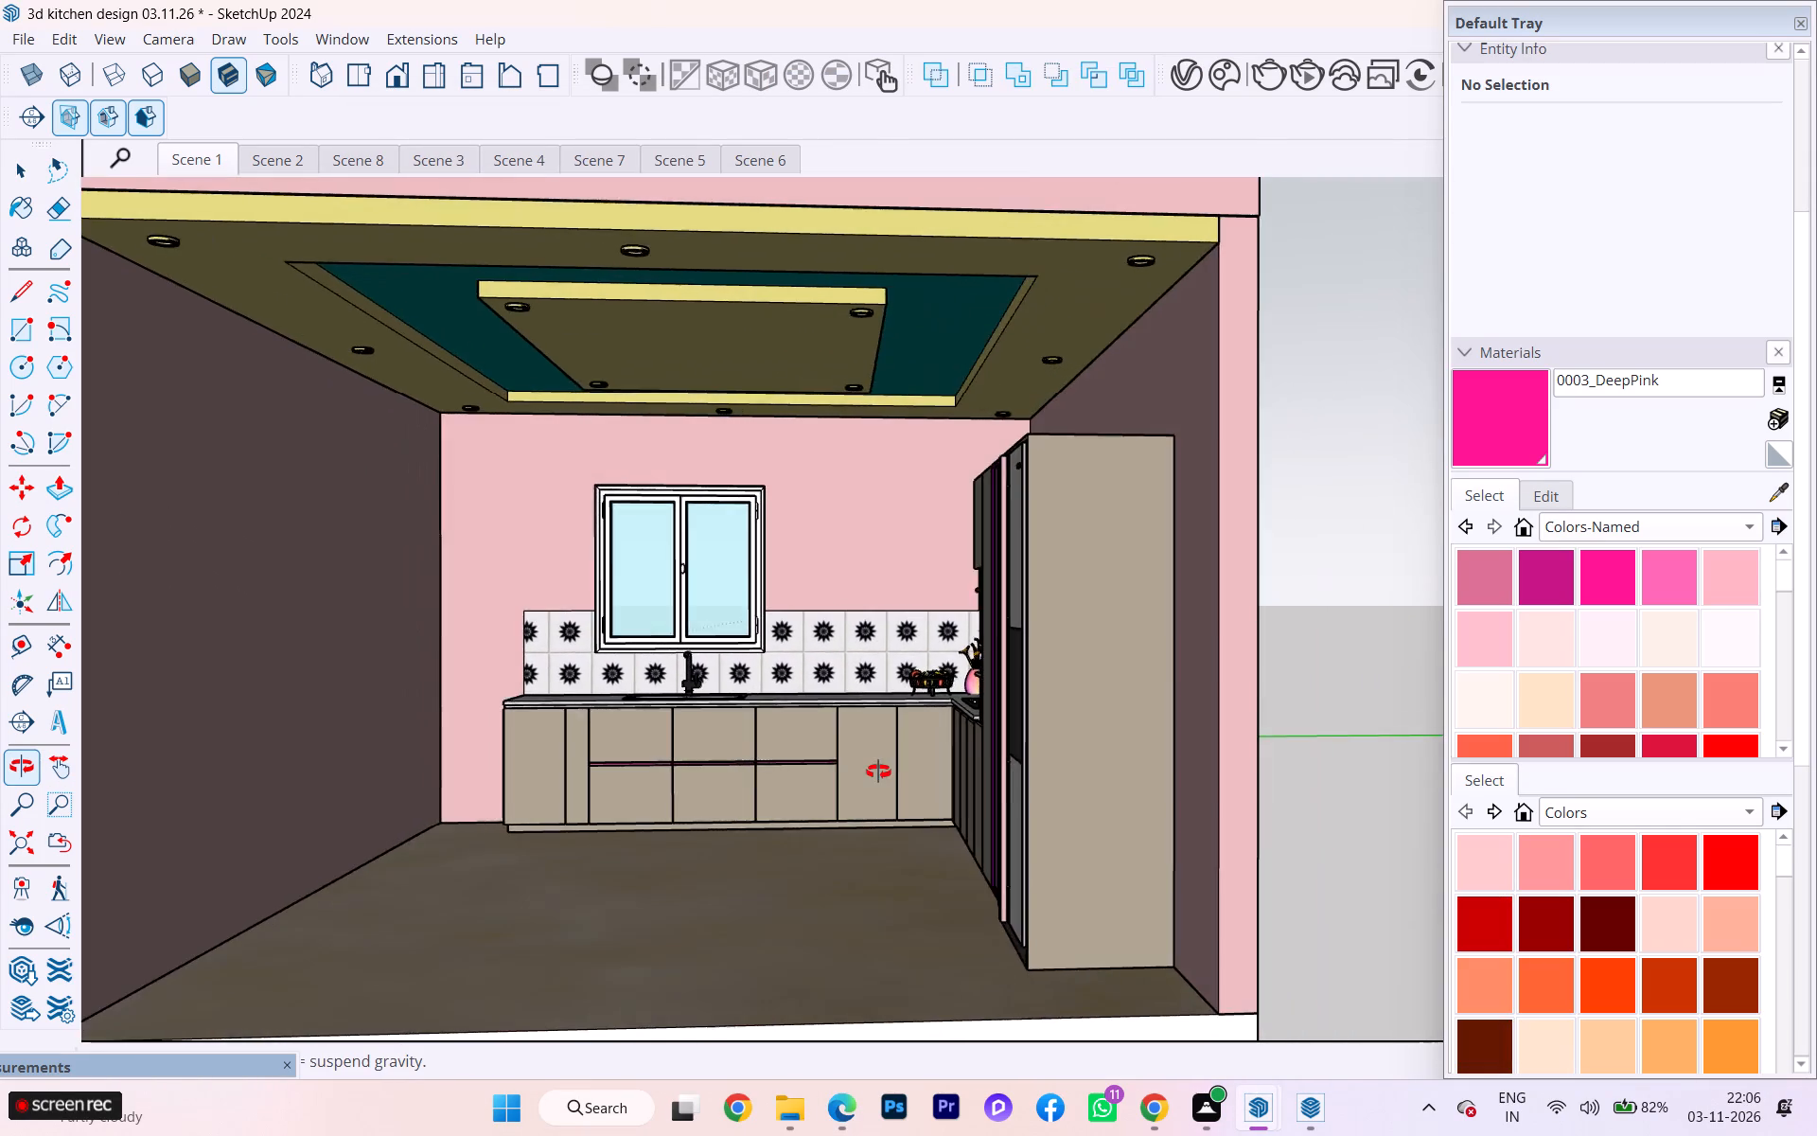
{"action": "middle_click_drag", "start_coordinate": [878, 772], "coordinate": [935, 785]}
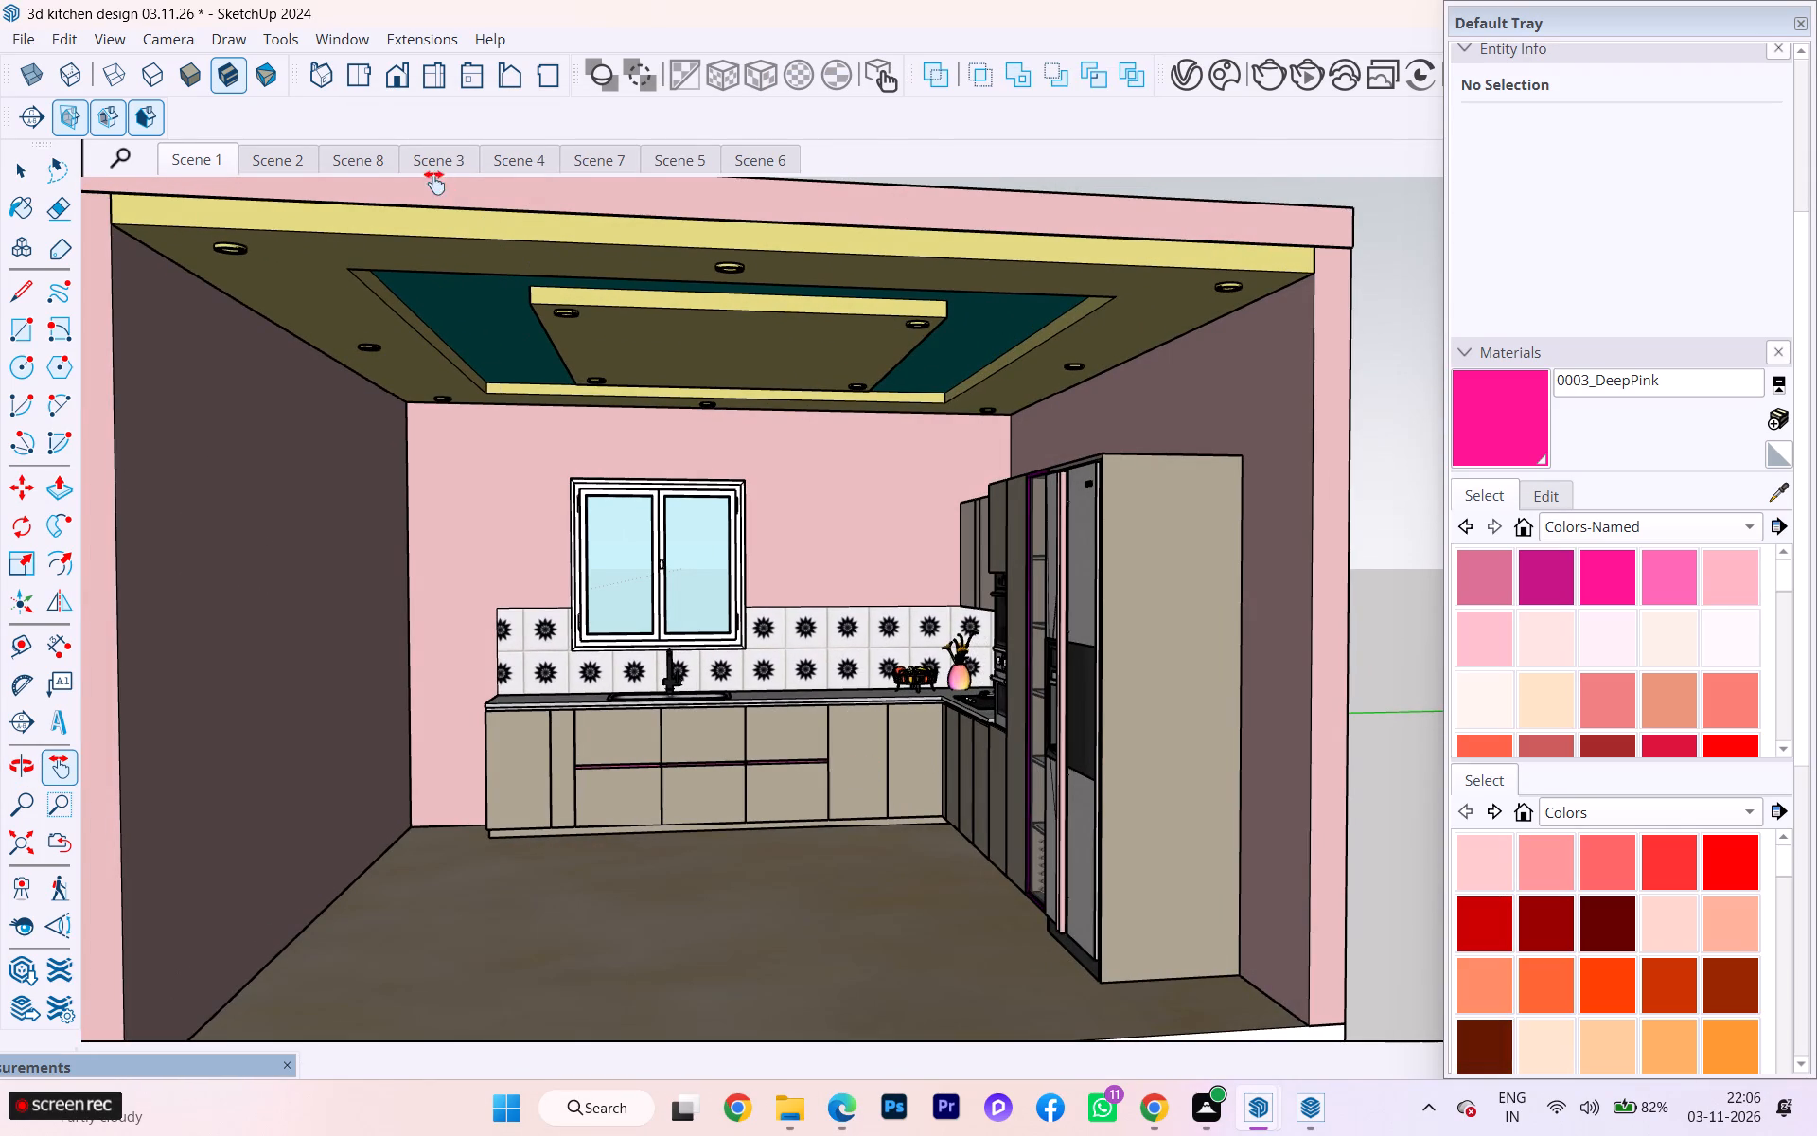
{"action": "left_click", "coordinate": [396, 85]}
{"action": "left_click", "coordinate": [357, 79]}
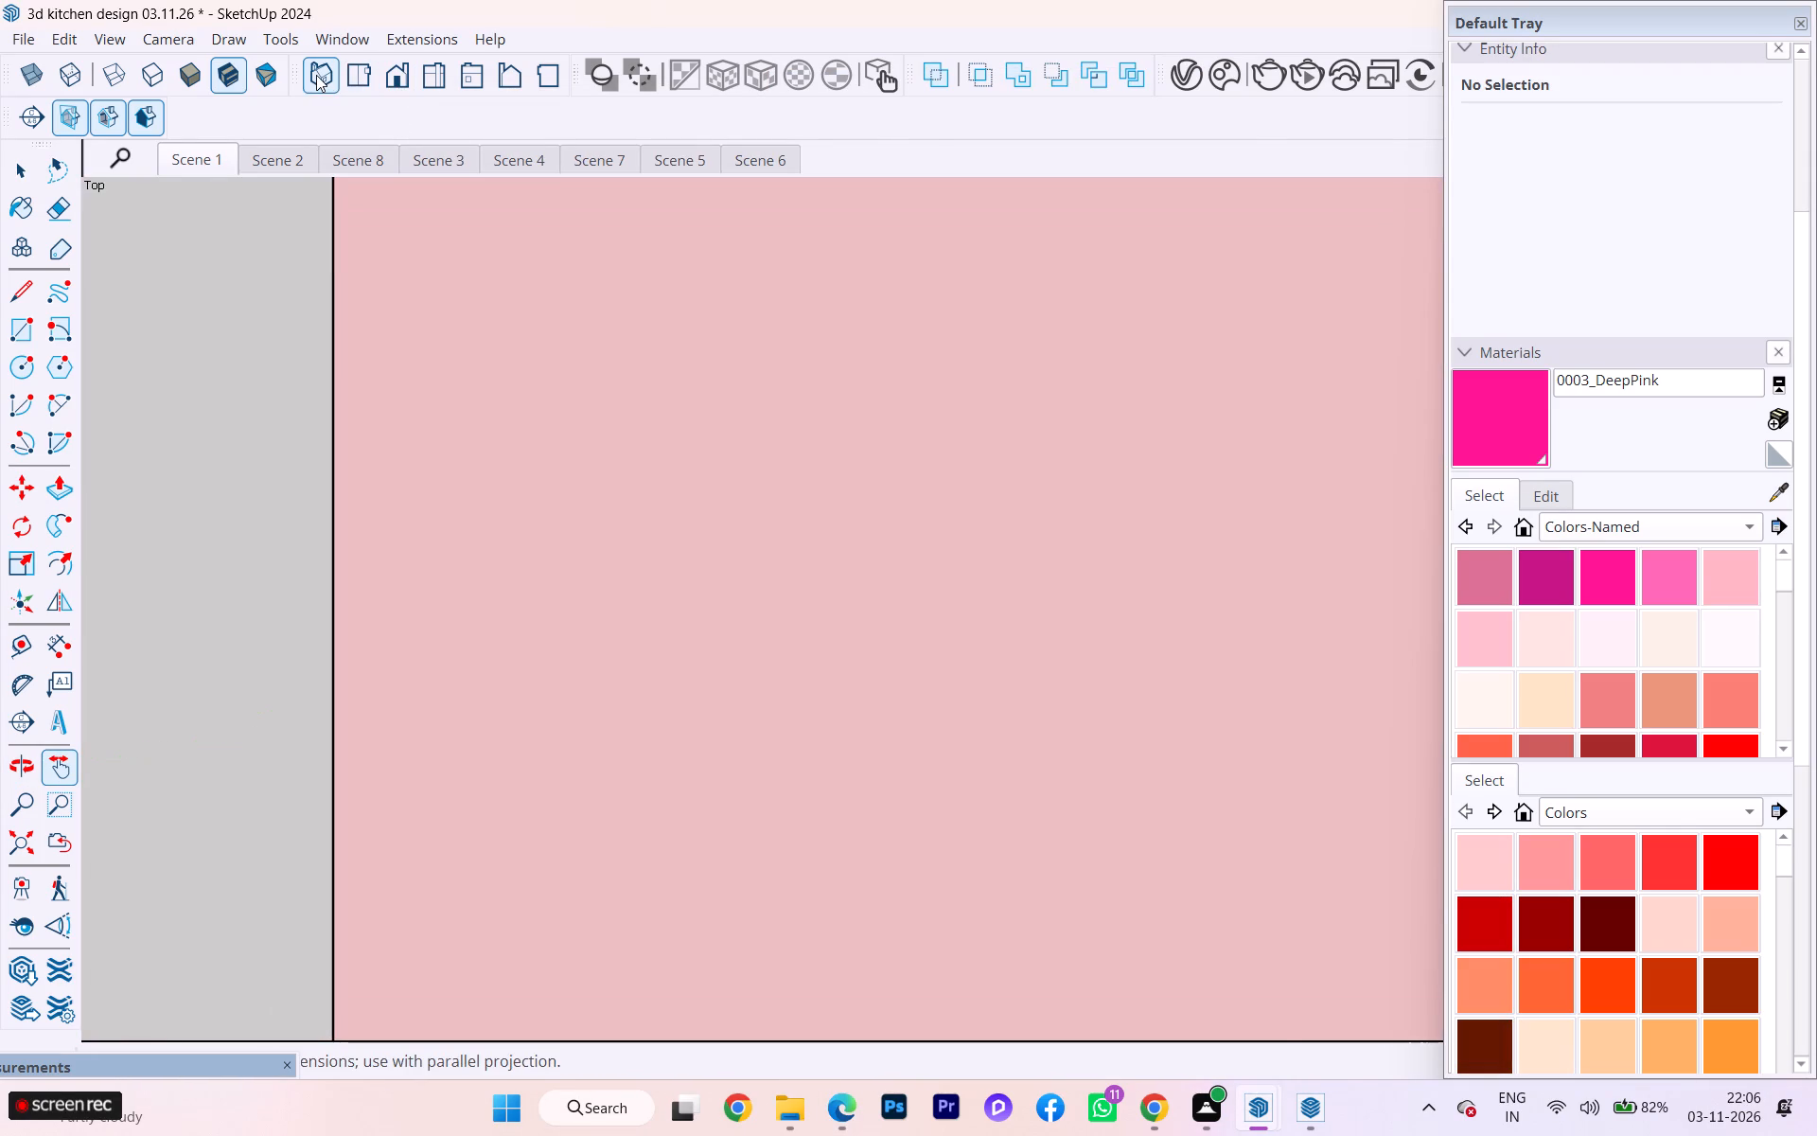
{"action": "left_click", "coordinate": [316, 75]}
{"action": "left_click", "coordinate": [432, 83]}
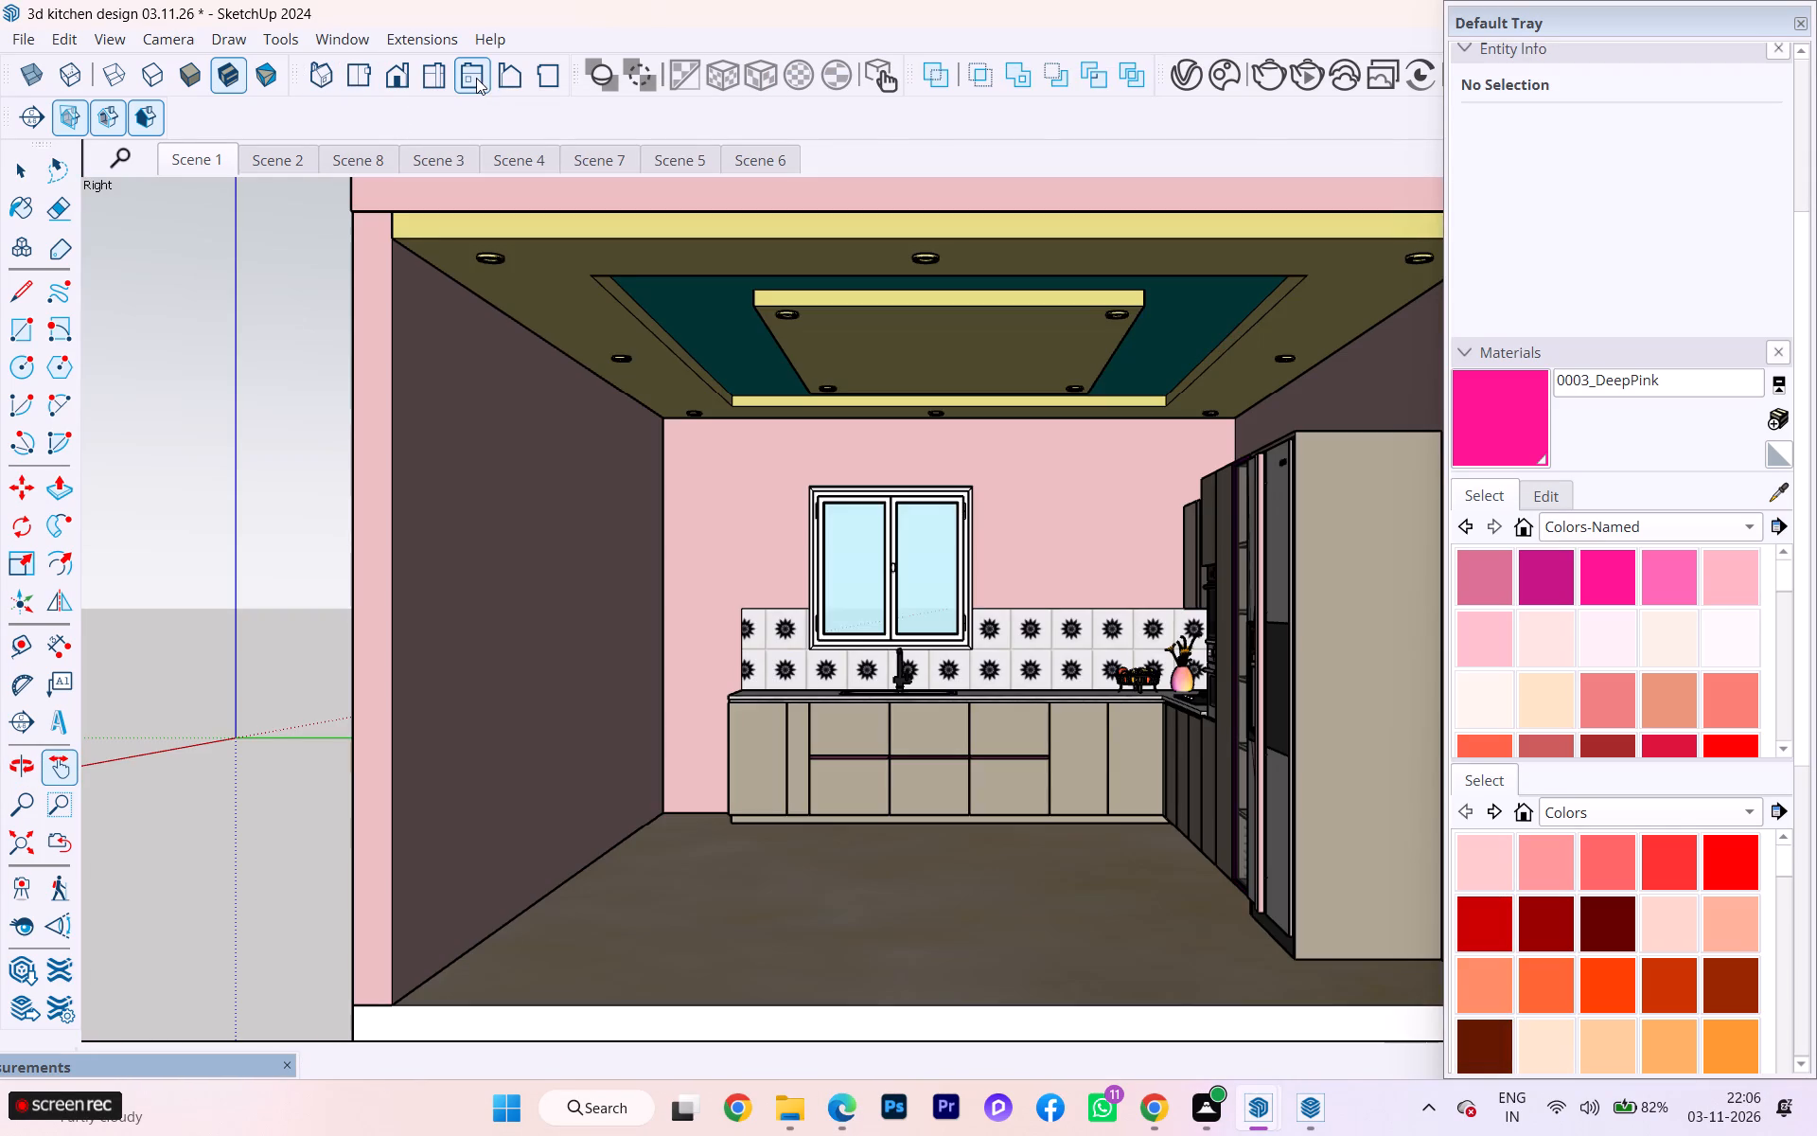
{"action": "scroll", "coordinate": [215, 359], "scroll_direction": "down", "scroll_amount": 1}
{"action": "scroll", "coordinate": [772, 384], "scroll_direction": "up", "scroll_amount": 2}
{"action": "scroll", "coordinate": [361, 384], "scroll_direction": "down", "scroll_amount": 1}
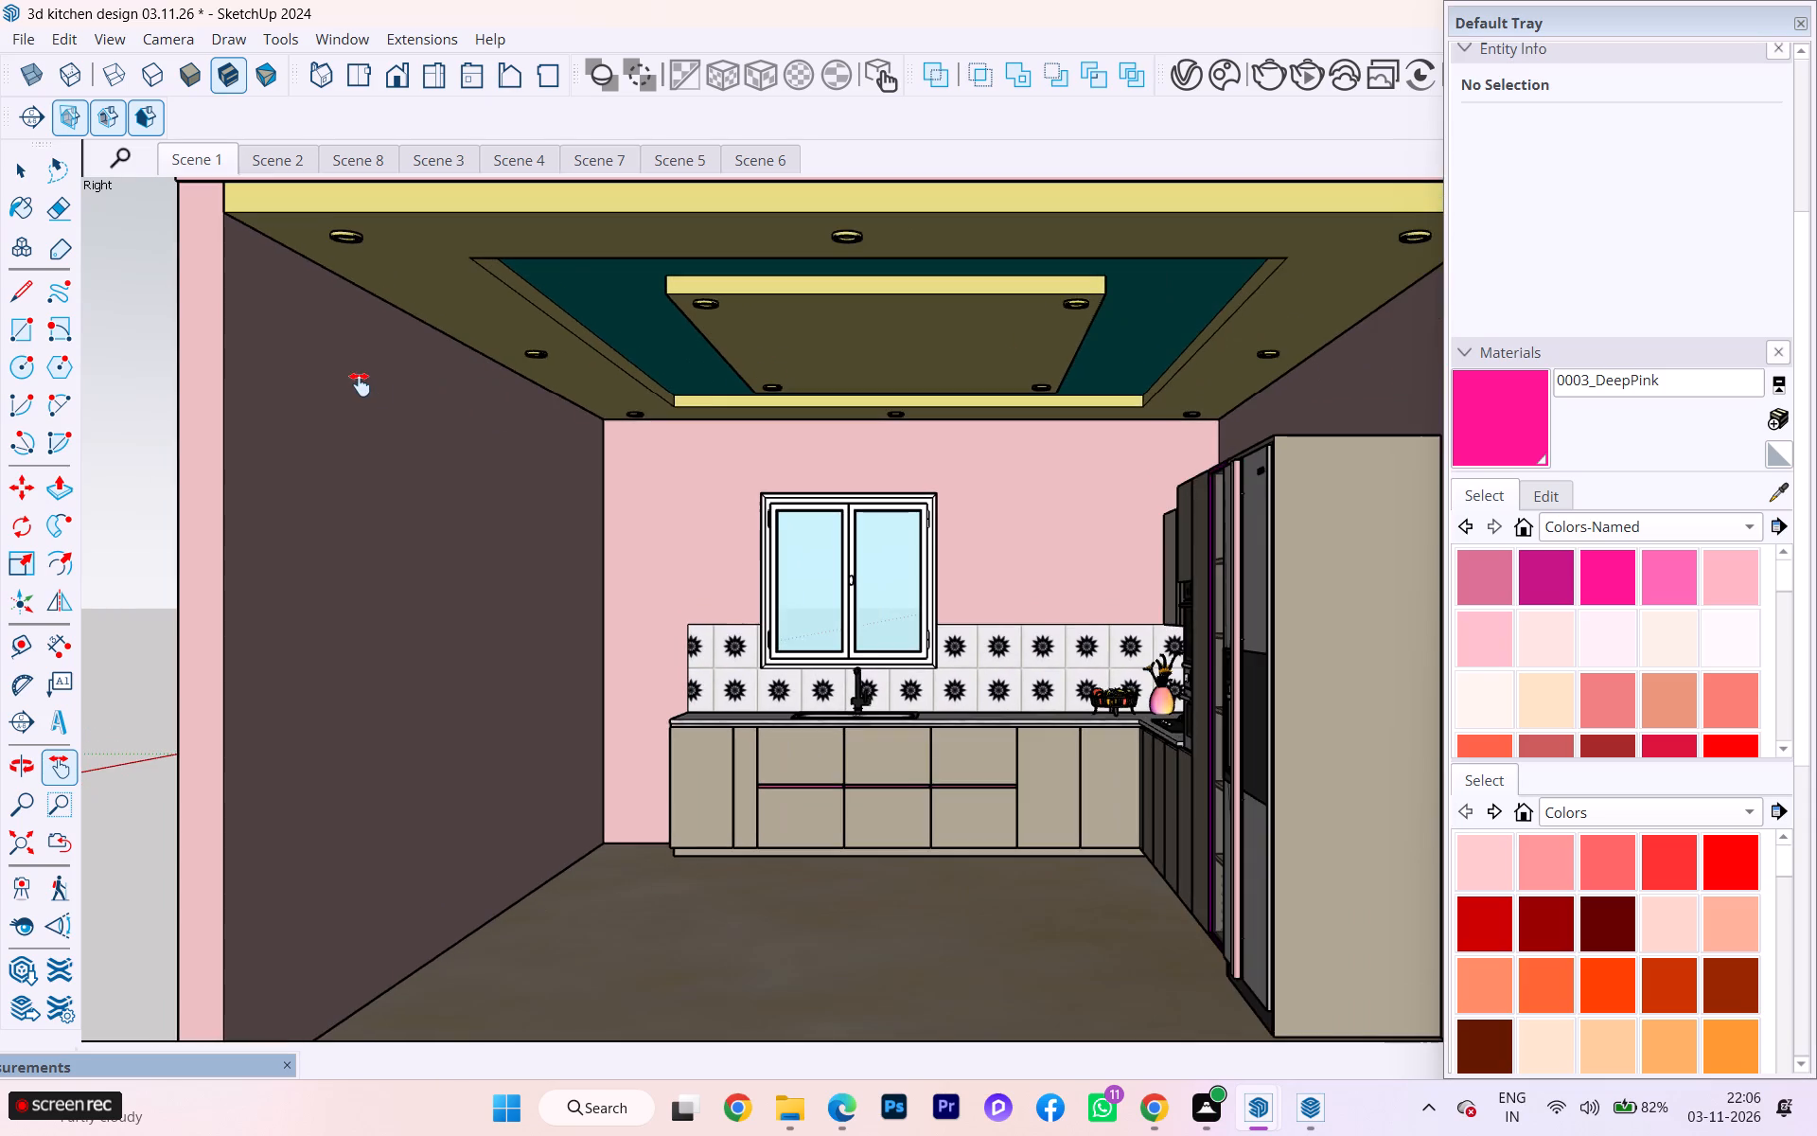
{"action": "scroll", "coordinate": [594, 400], "scroll_direction": "down", "scroll_amount": 2}
{"action": "scroll", "coordinate": [731, 387], "scroll_direction": "up", "scroll_amount": 3}
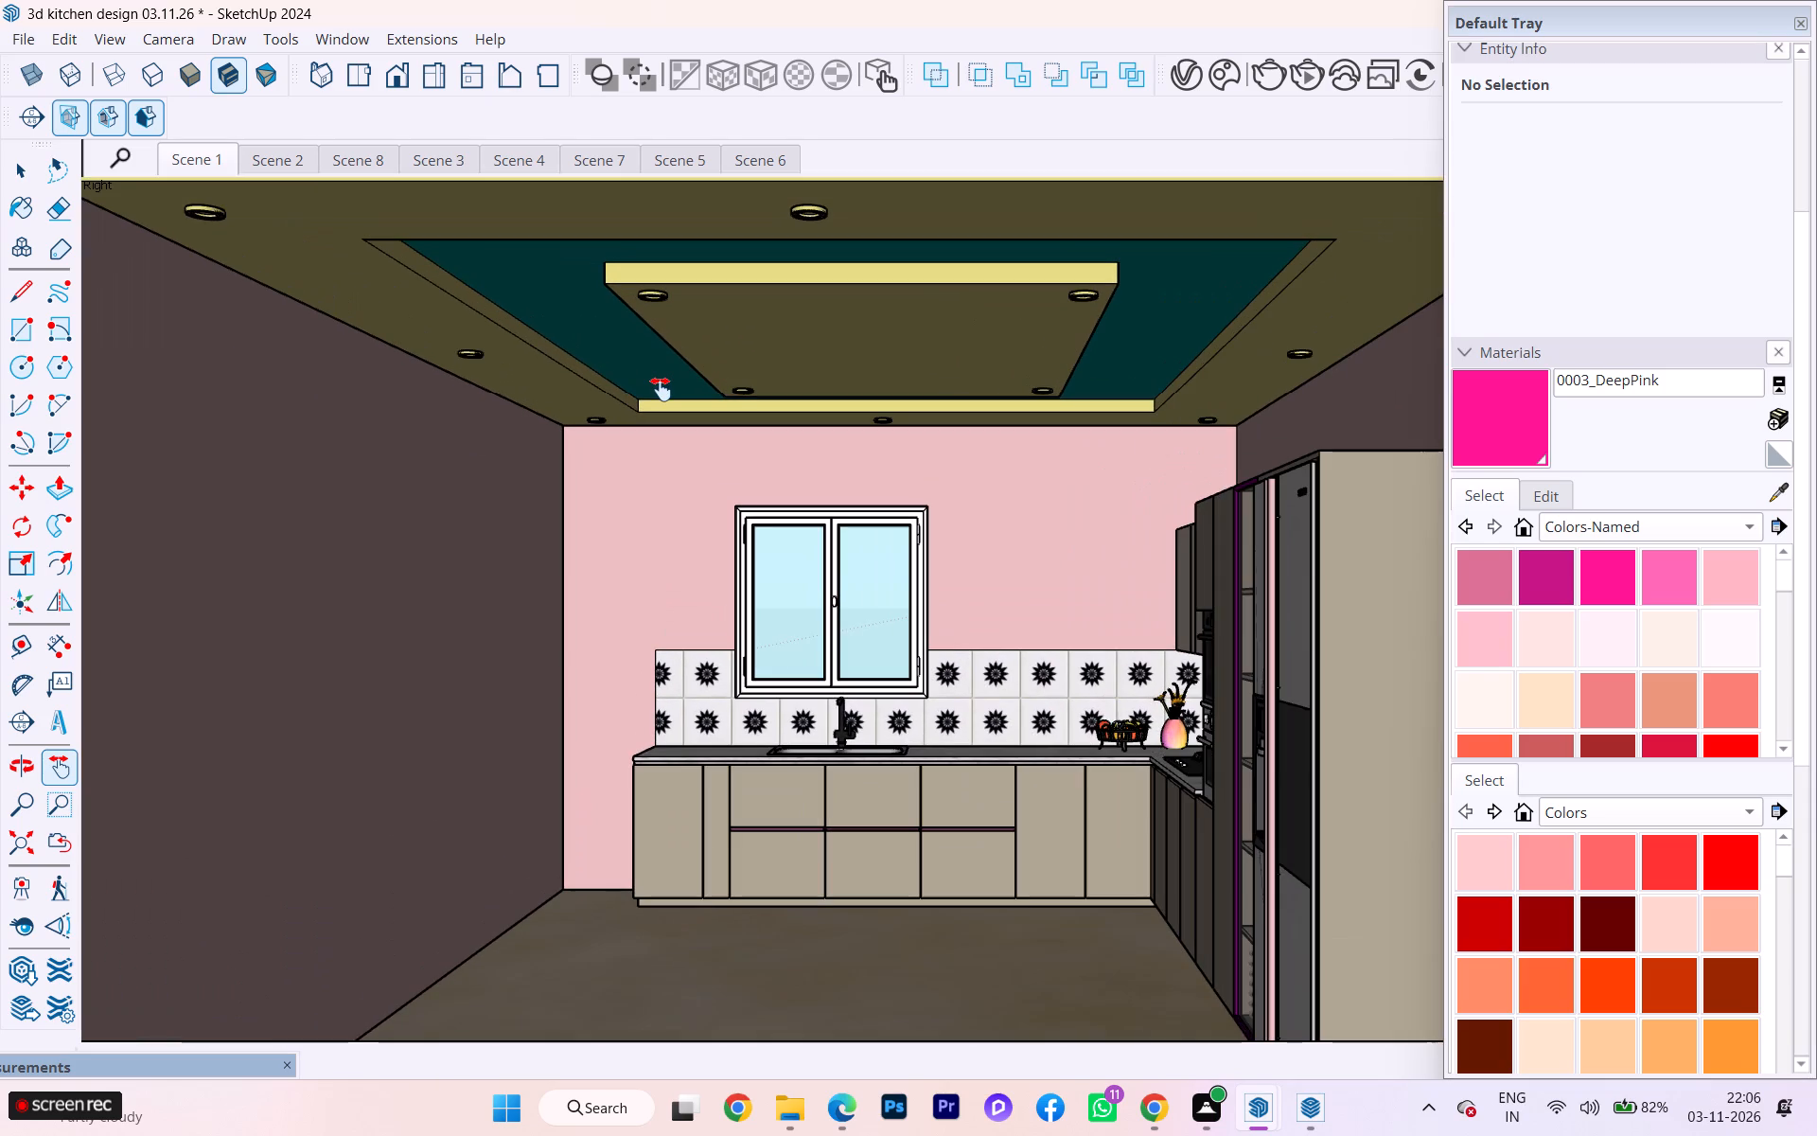
{"action": "scroll", "coordinate": [661, 389], "scroll_direction": "down", "scroll_amount": 1}
{"action": "scroll", "coordinate": [567, 395], "scroll_direction": "down", "scroll_amount": 1}
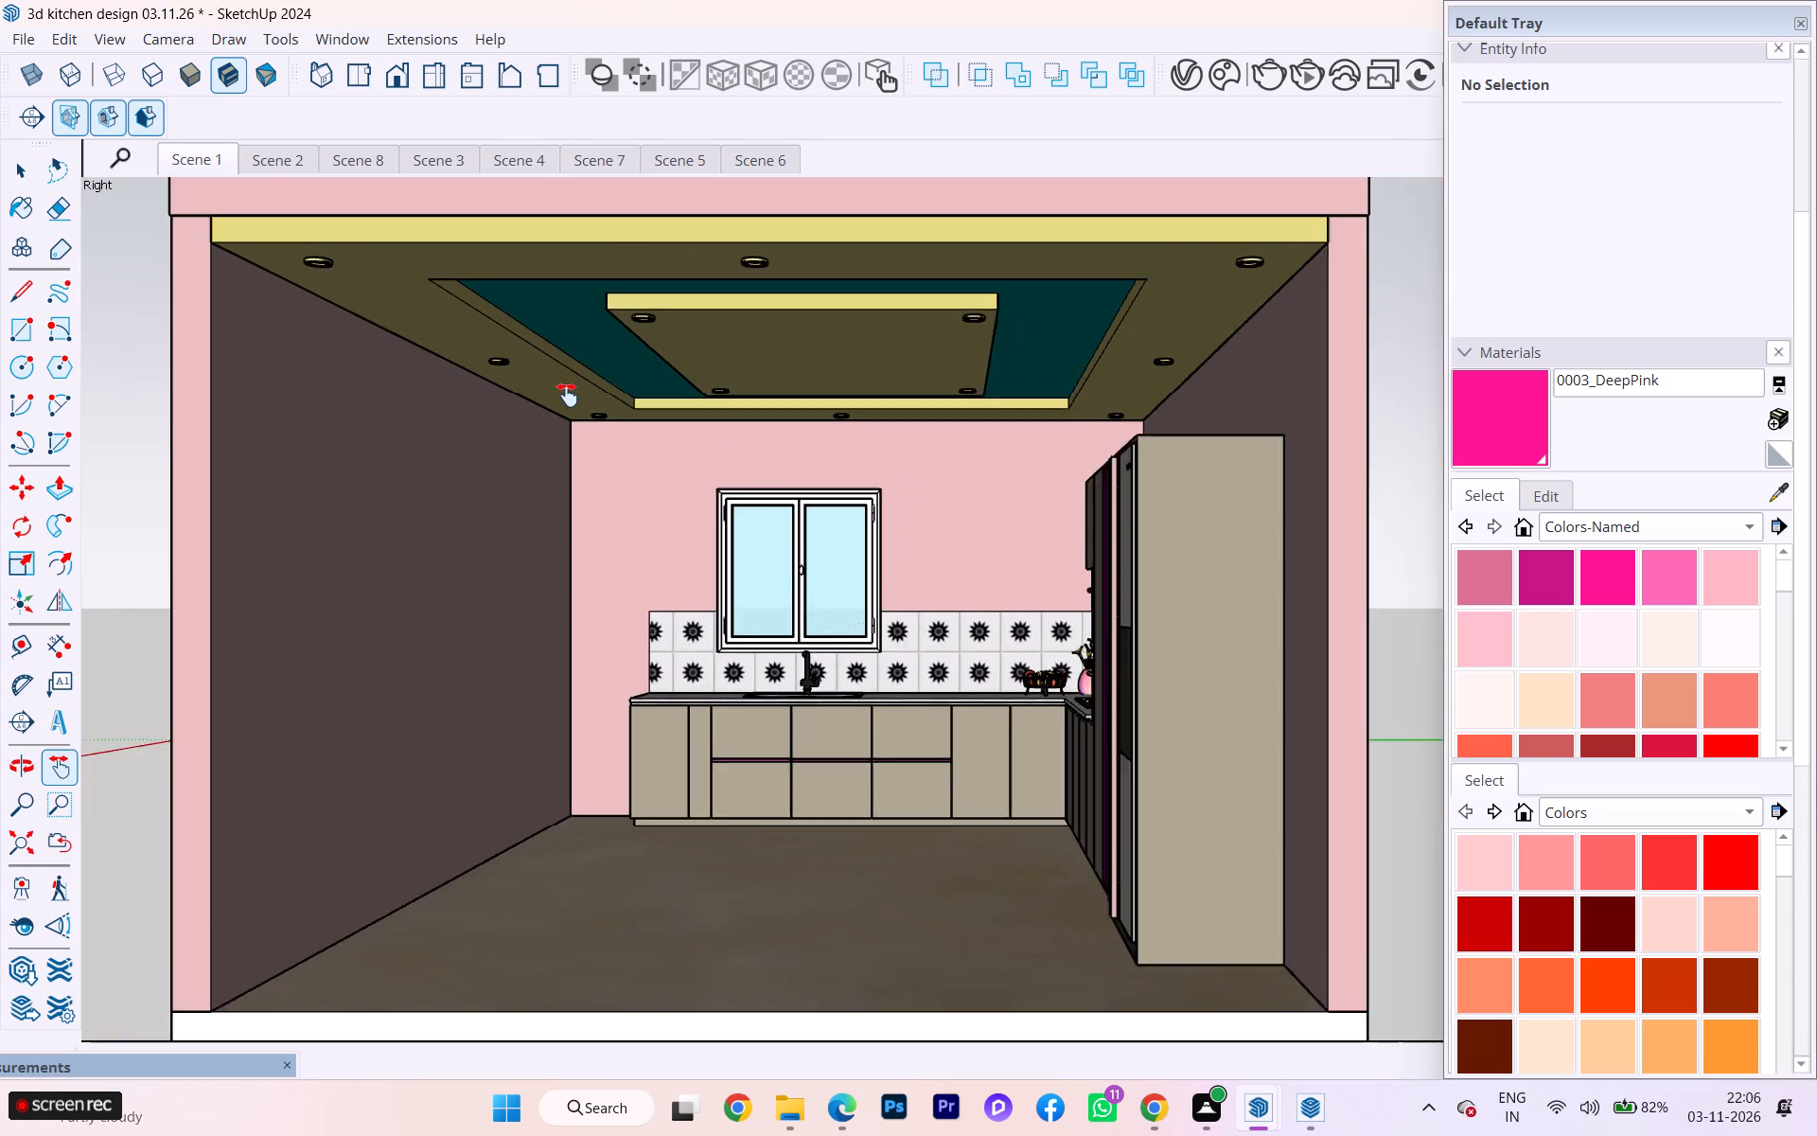
{"action": "scroll", "coordinate": [567, 395], "scroll_direction": "up", "scroll_amount": 2}
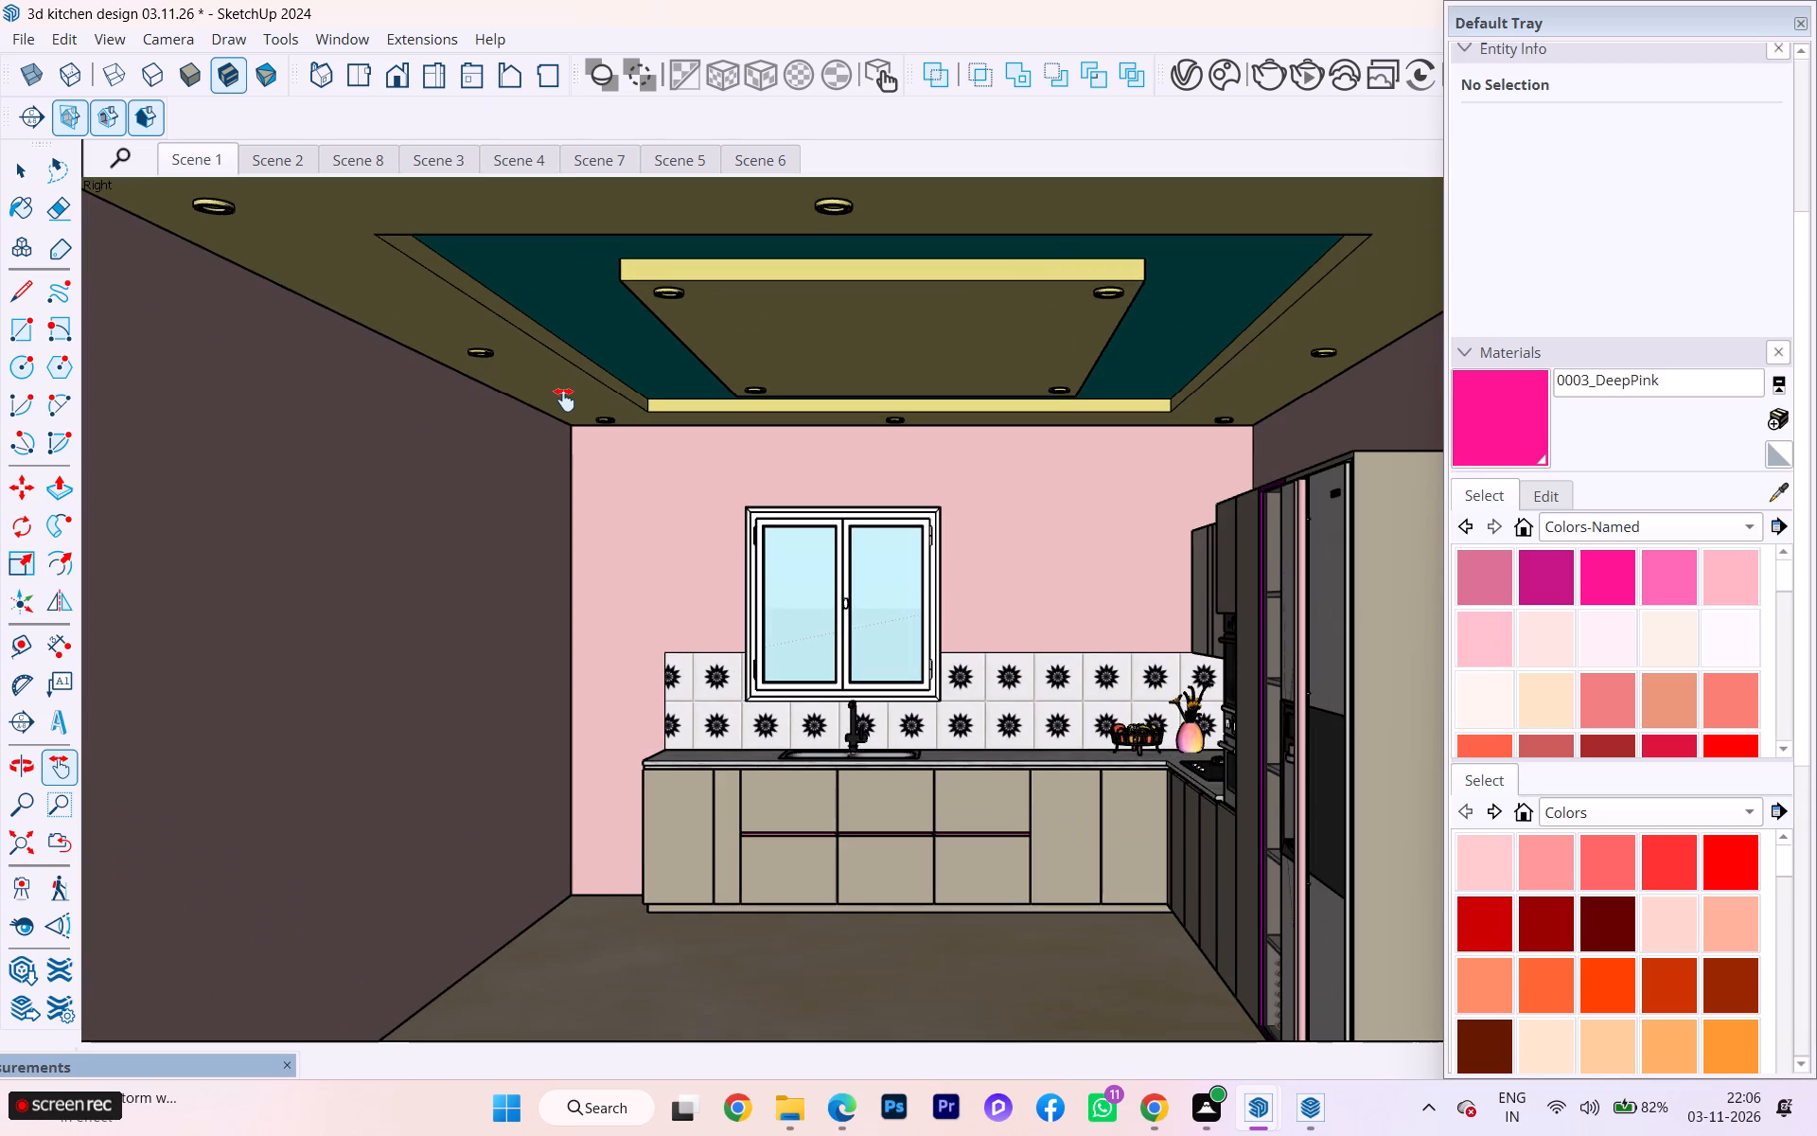
Recall Scene 1 and examine the kitchen from the front, top and right standard views, orbiting around the sink wall.
{"action": "right_click", "coordinate": [202, 179]}
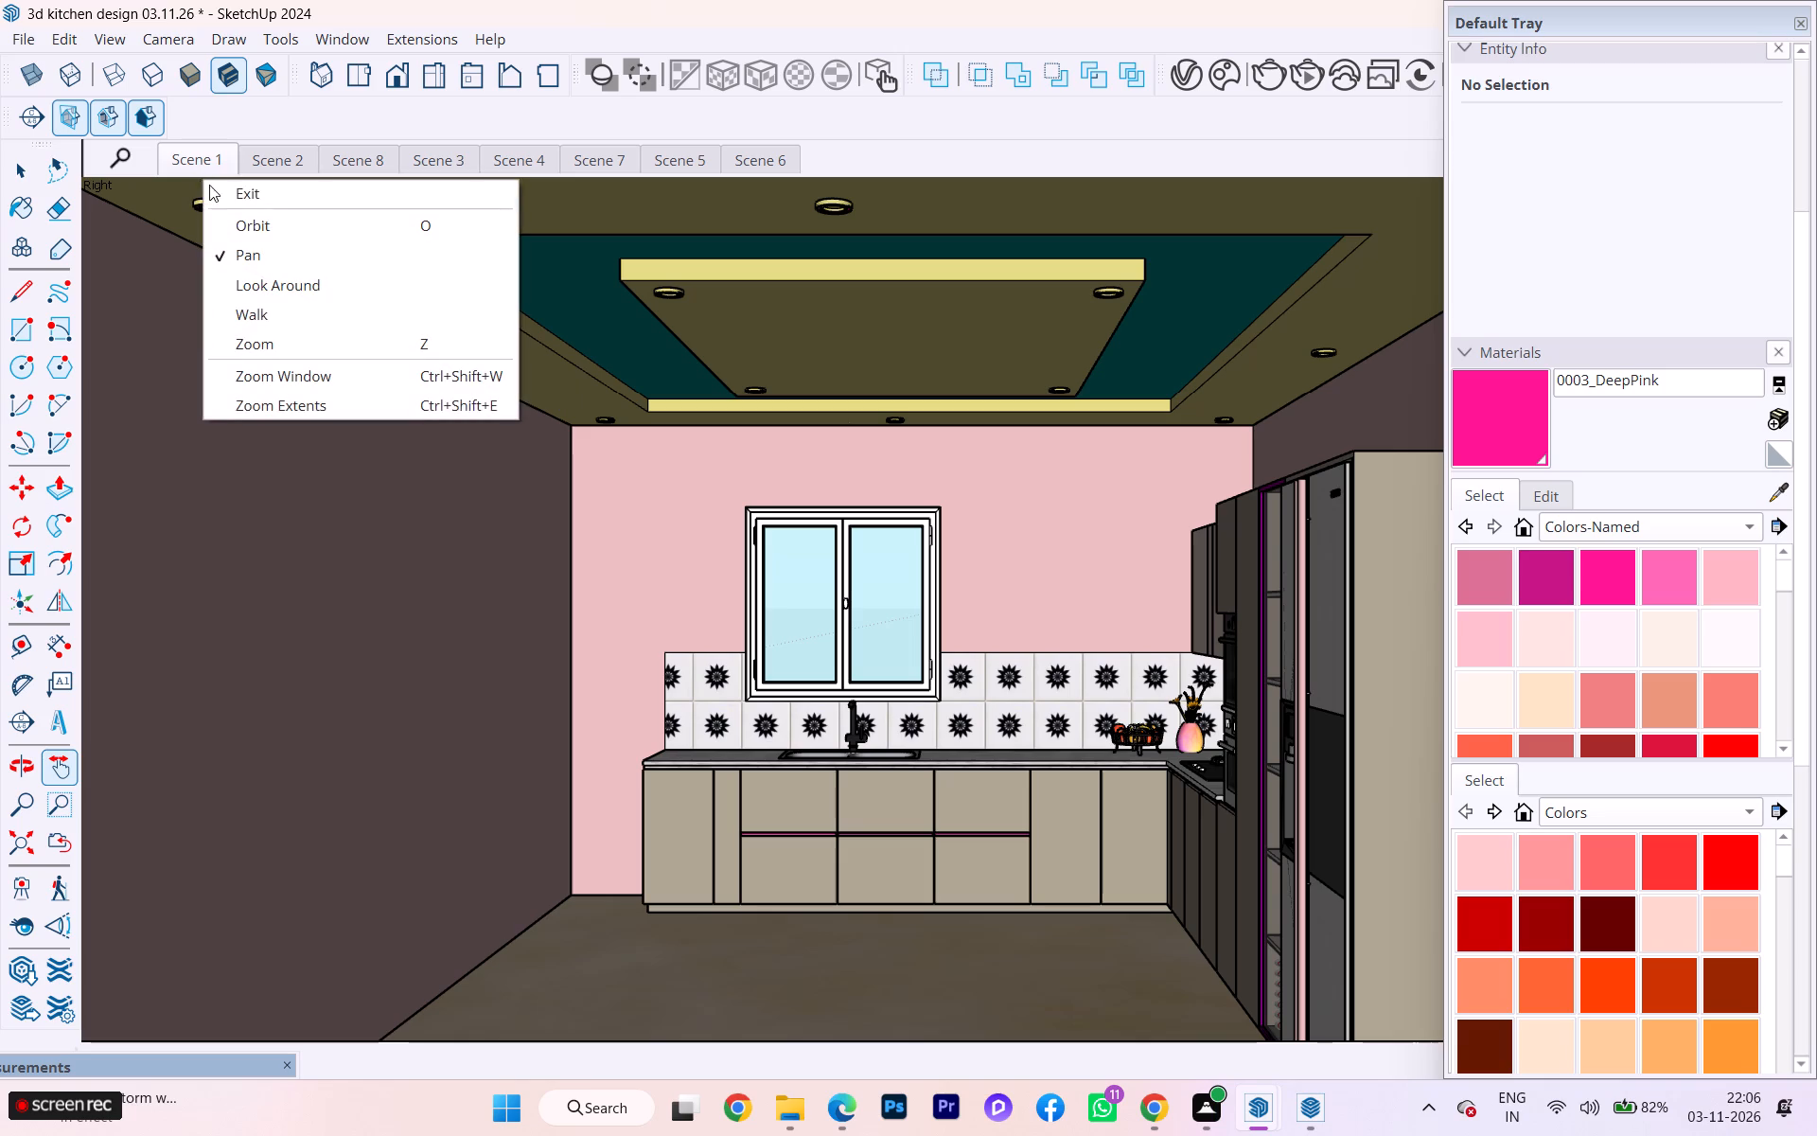
{"action": "left_click", "coordinate": [187, 153]}
{"action": "right_click", "coordinate": [187, 153]}
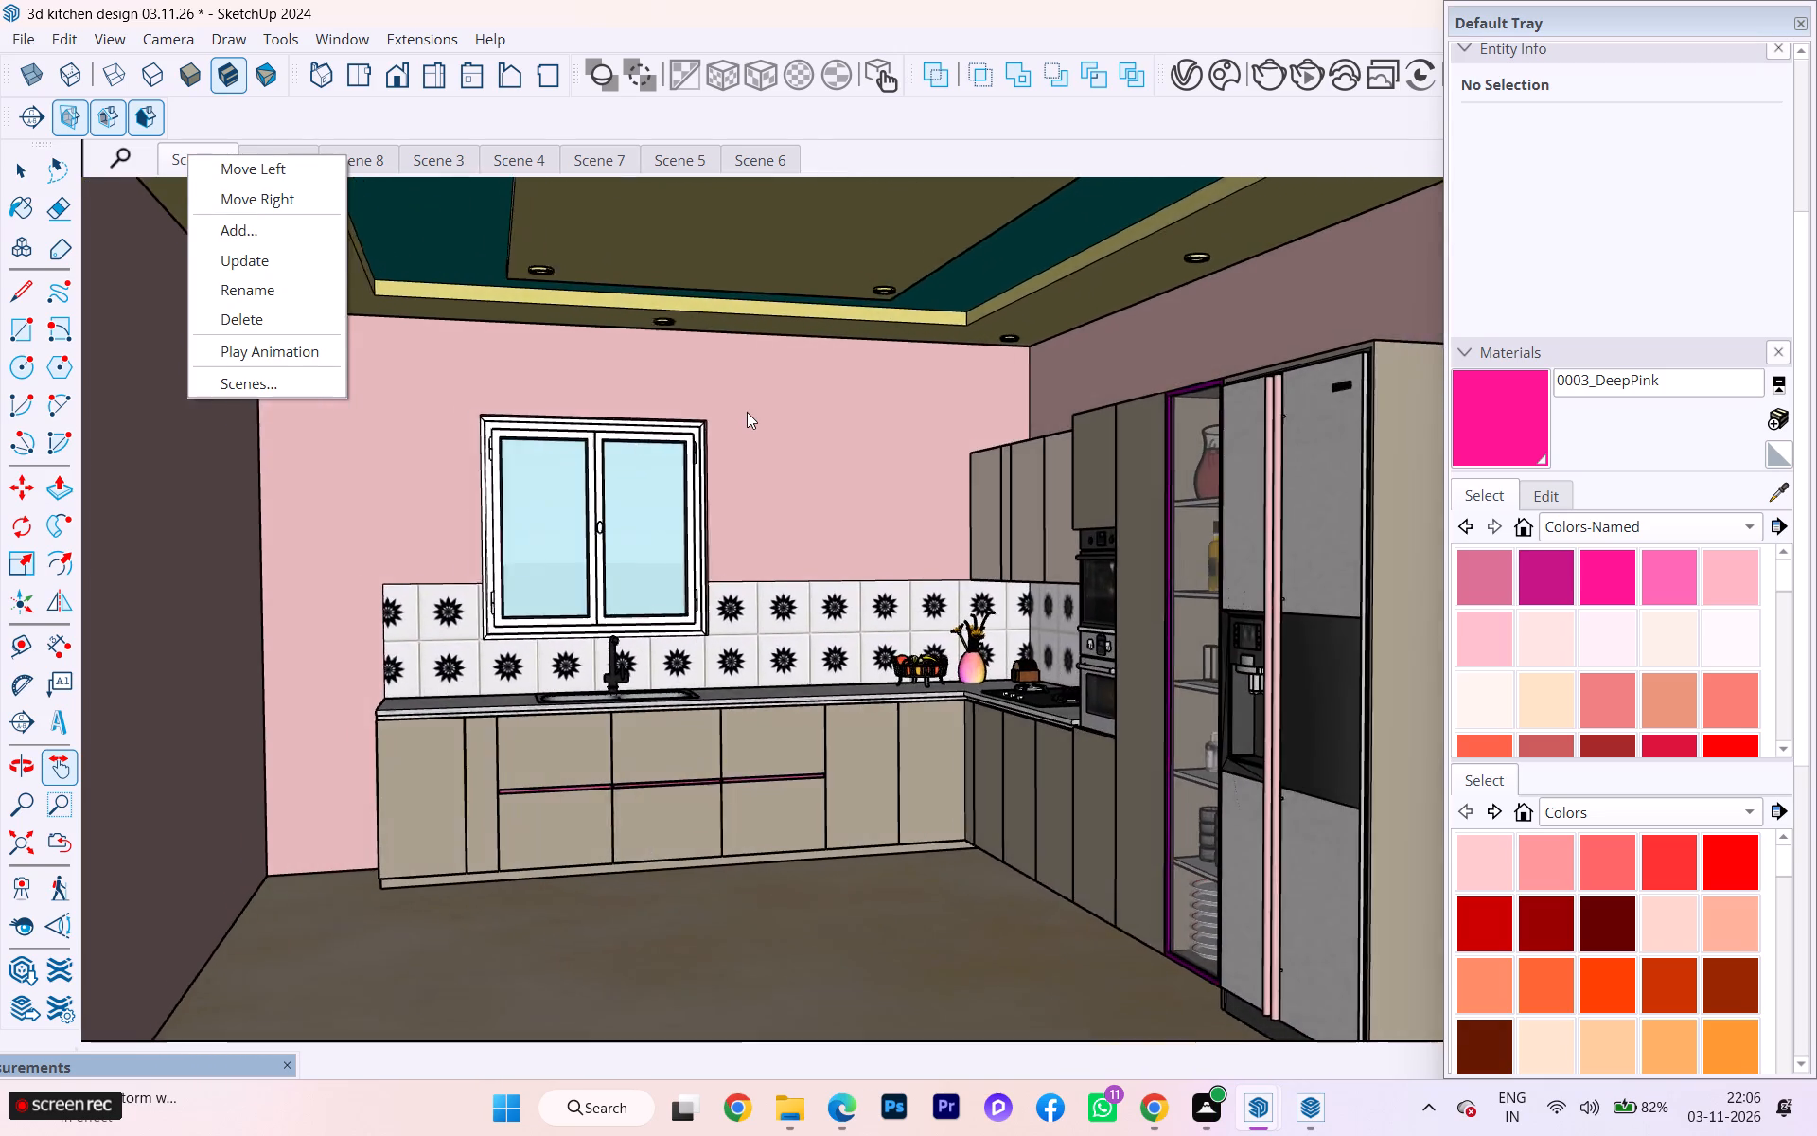
{"action": "left_click", "coordinate": [395, 77]}
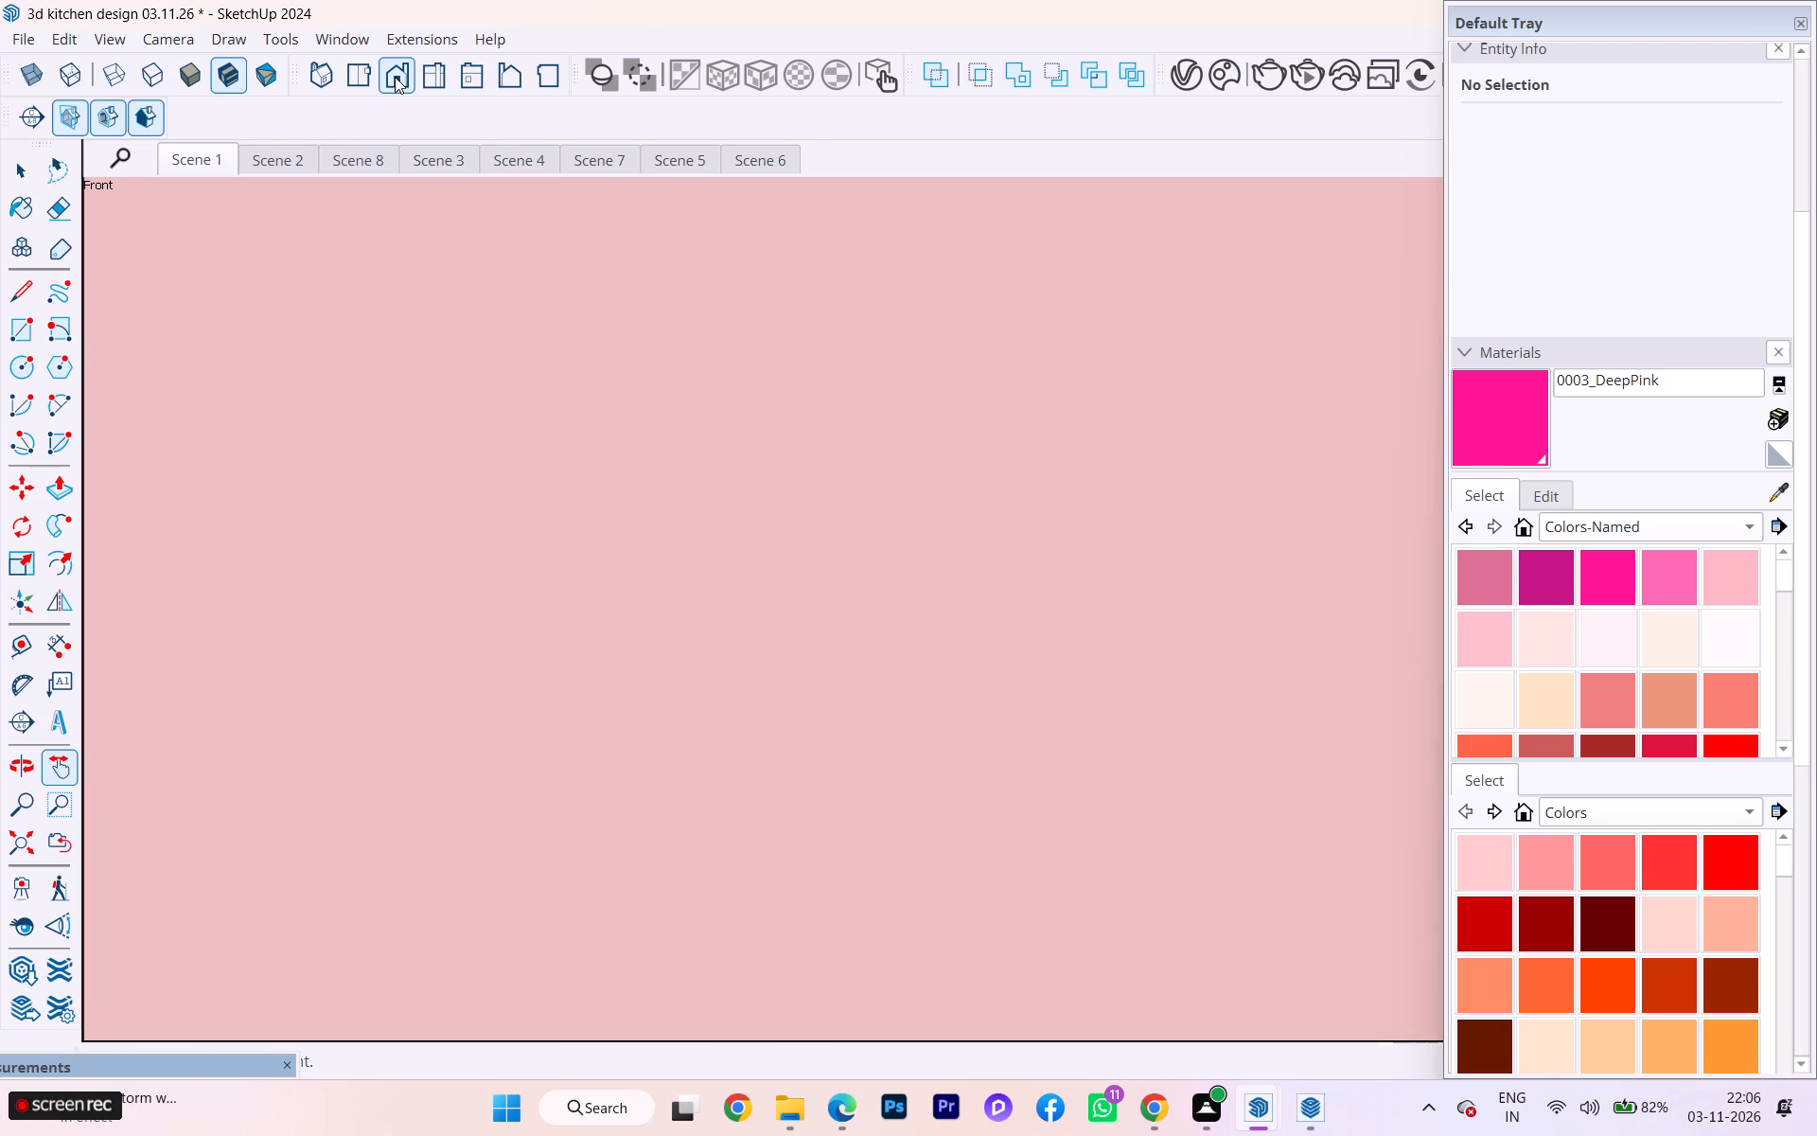
{"action": "left_click", "coordinate": [339, 84]}
{"action": "left_click", "coordinate": [351, 76]}
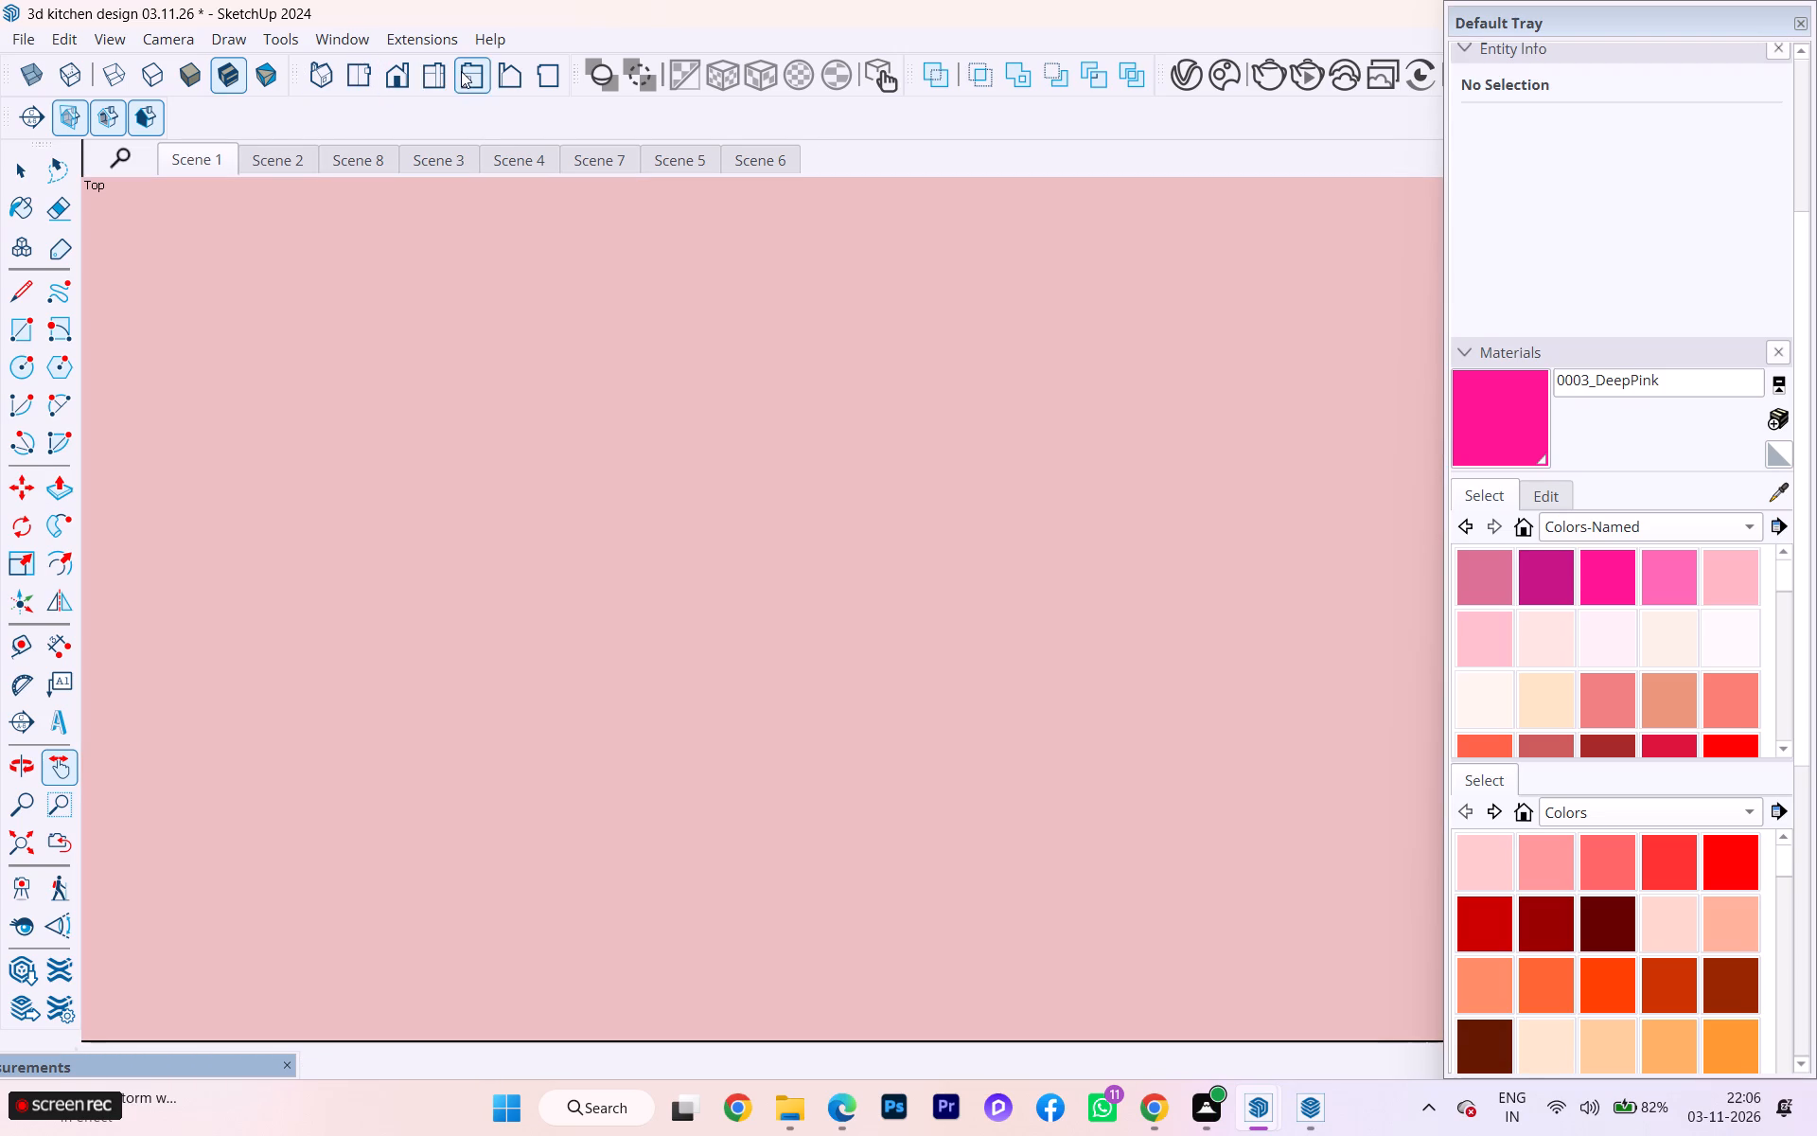
{"action": "left_click", "coordinate": [430, 75]}
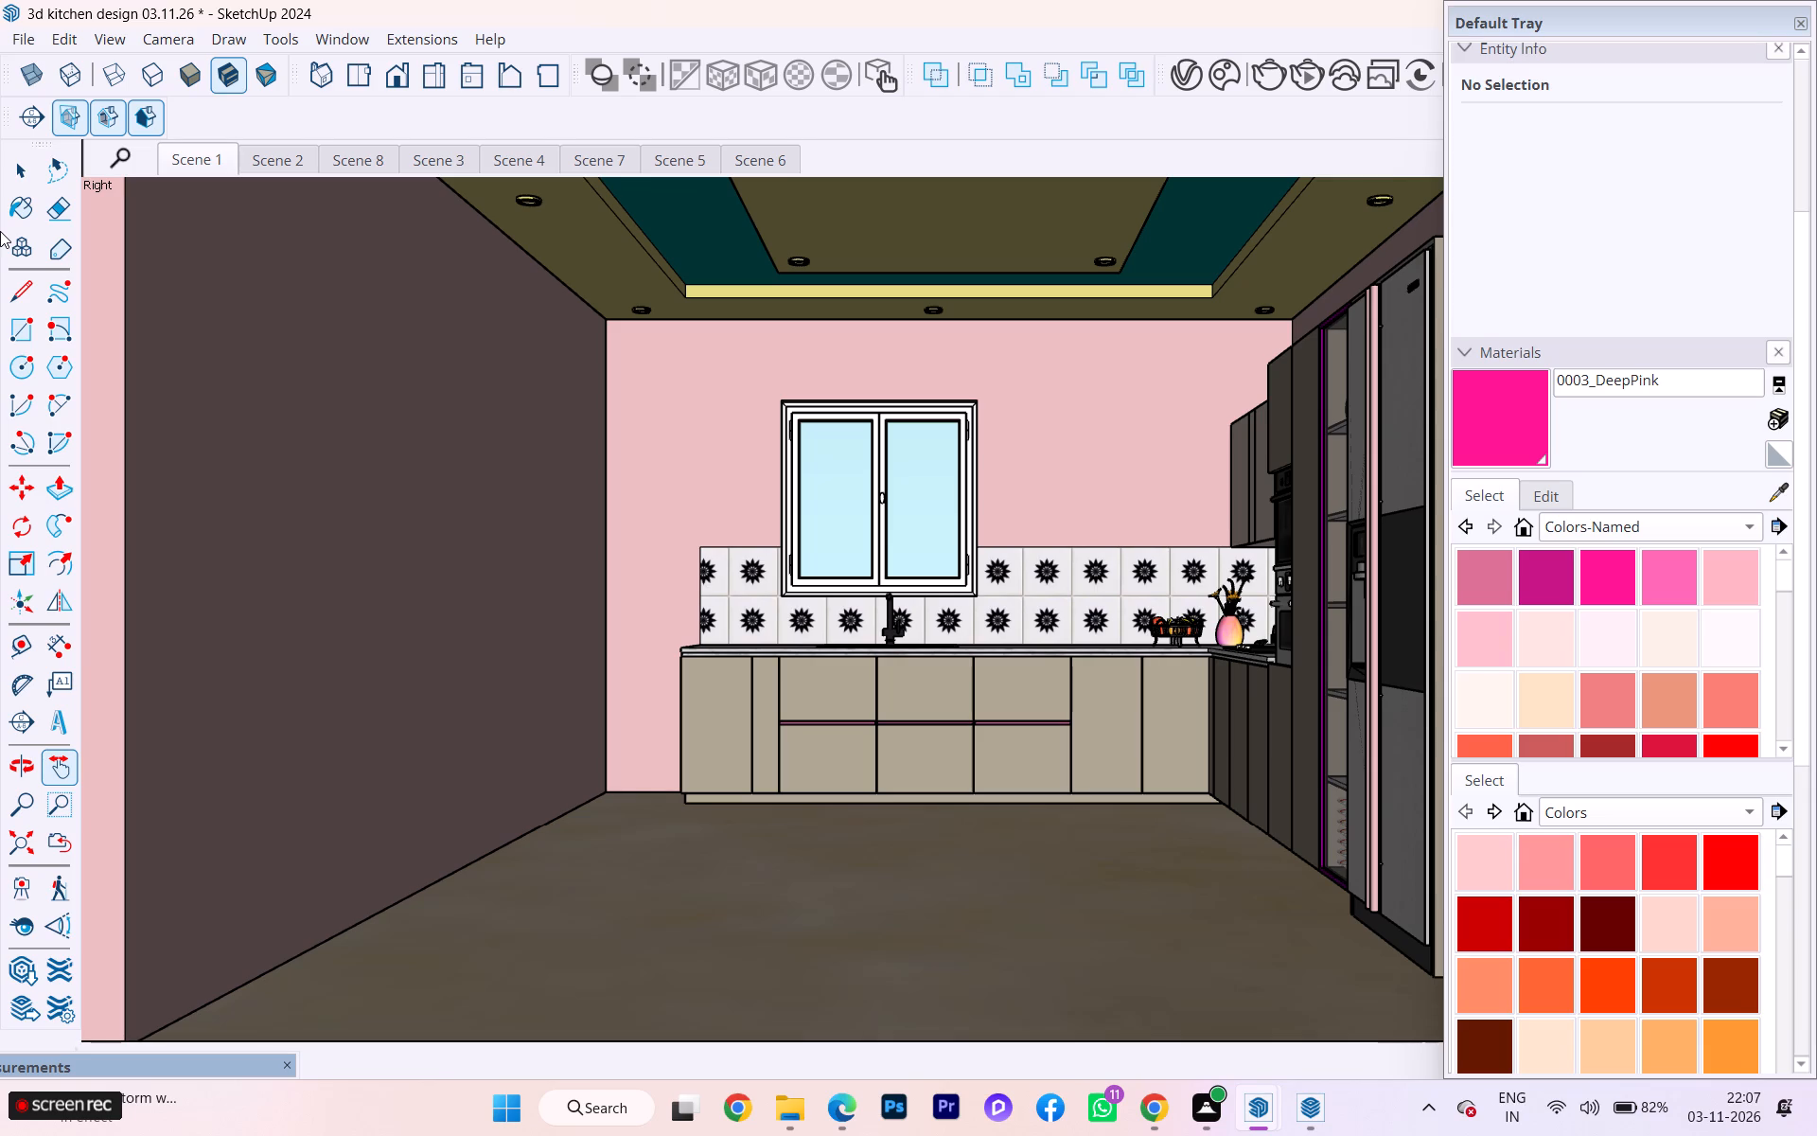
{"action": "scroll", "coordinate": [0, 145], "scroll_direction": "down", "scroll_amount": 4}
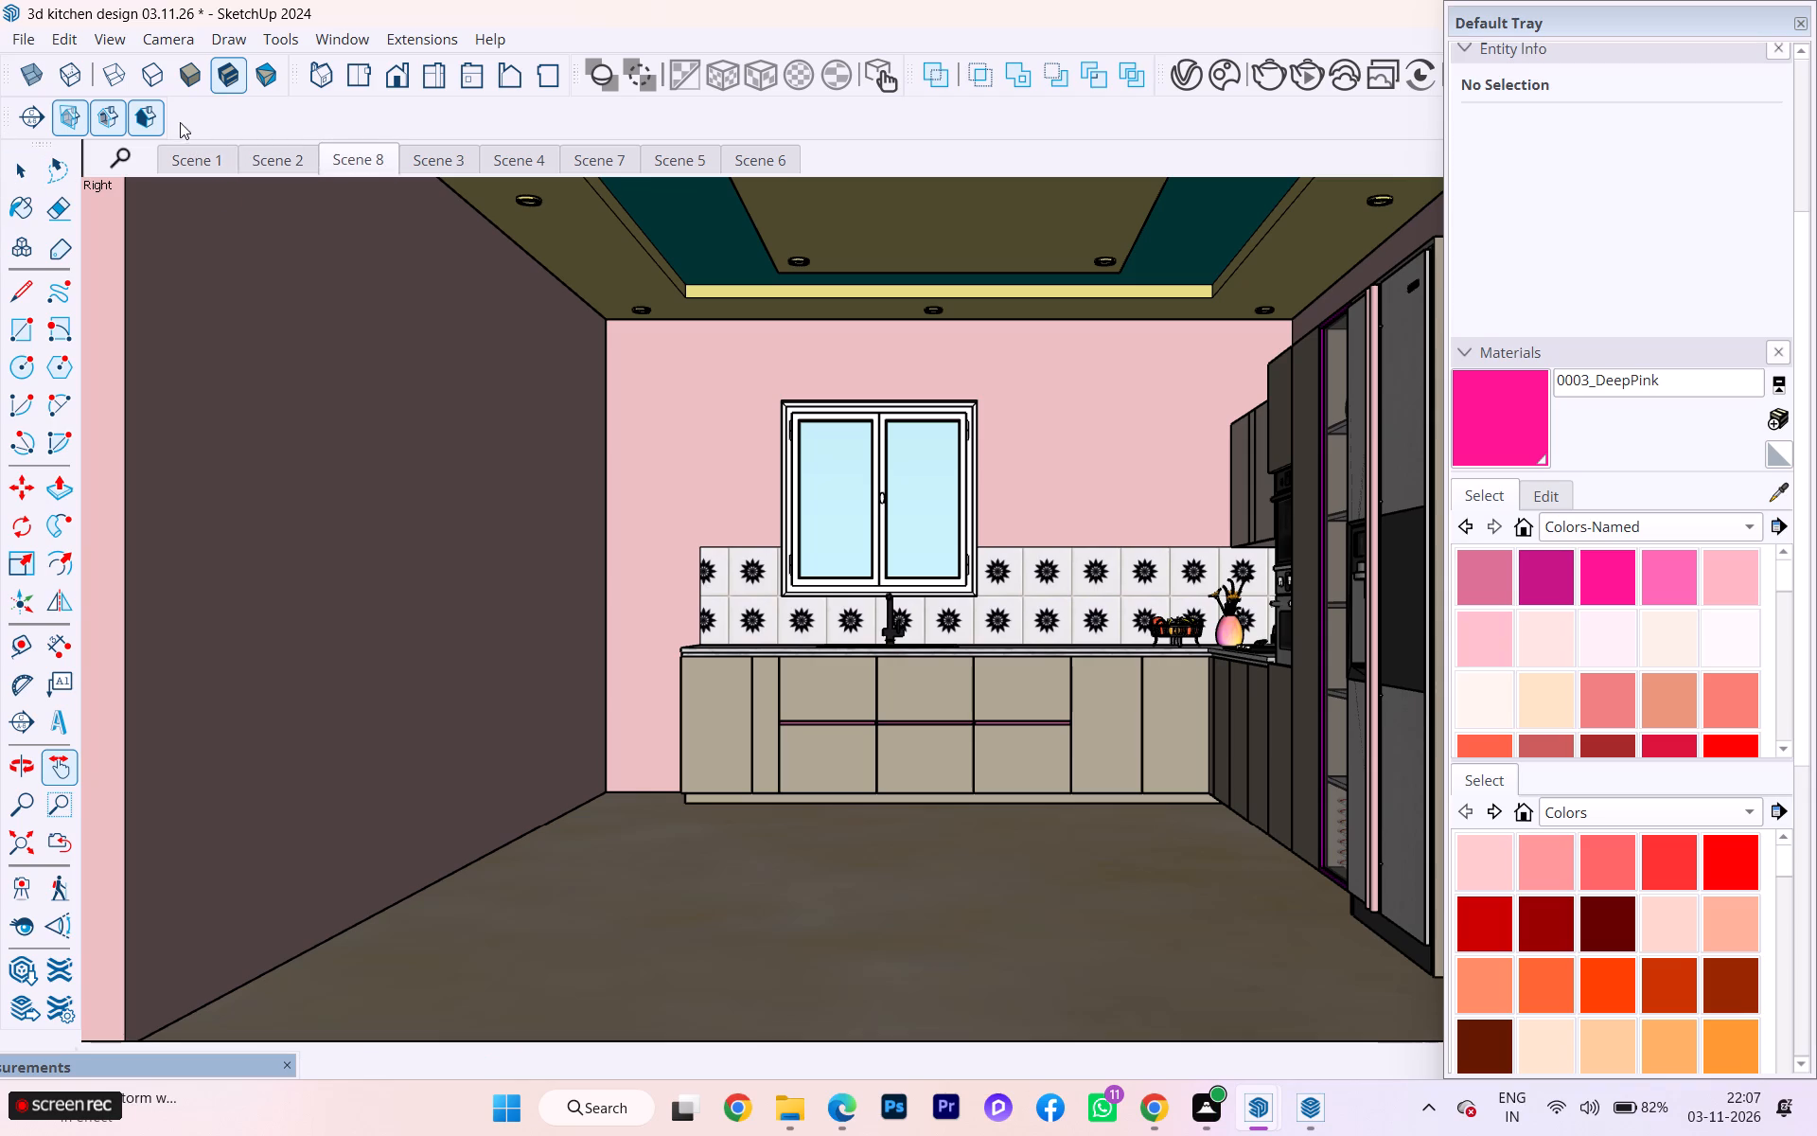
{"action": "scroll", "coordinate": [307, 408], "scroll_direction": "down", "scroll_amount": 4}
{"action": "scroll", "coordinate": [460, 453], "scroll_direction": "down", "scroll_amount": 2}
{"action": "scroll", "coordinate": [587, 672], "scroll_direction": "down", "scroll_amount": 2}
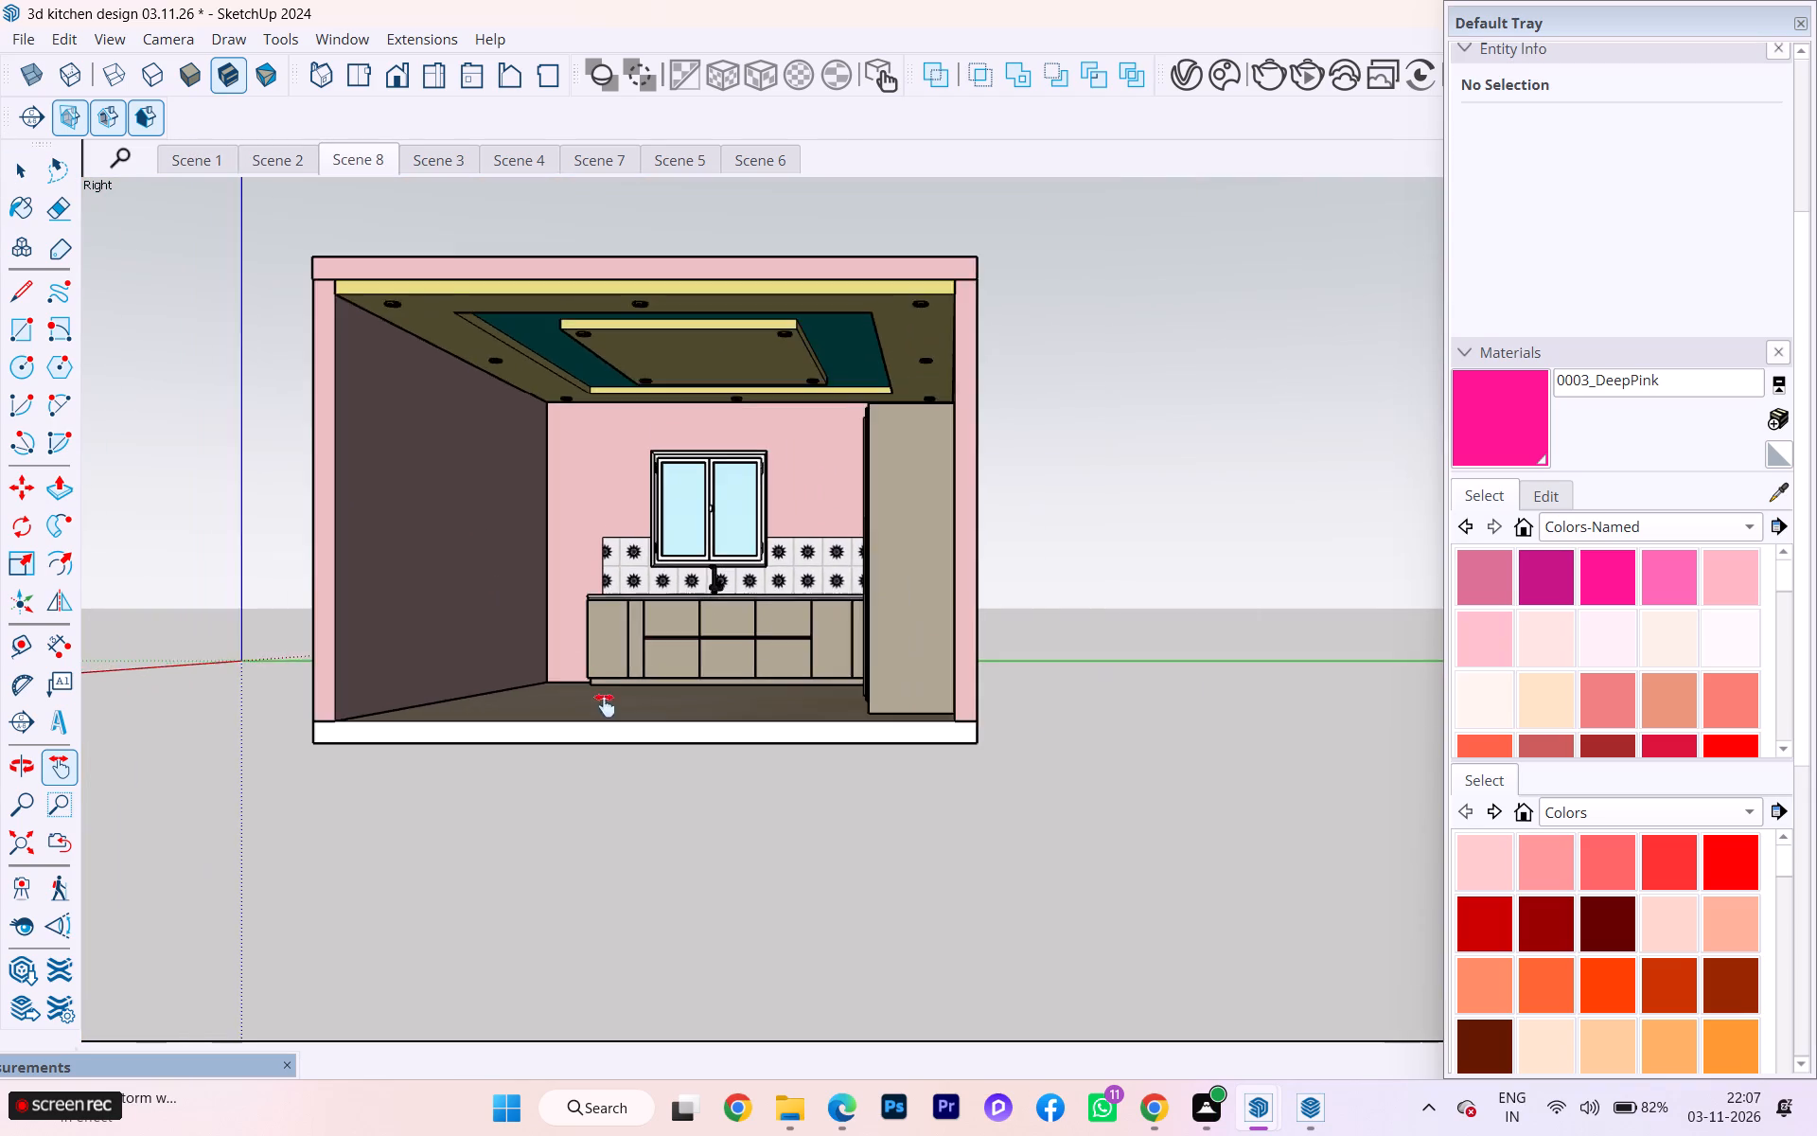
{"action": "middle_click_drag", "start_coordinate": [609, 711], "coordinate": [672, 784]}
{"action": "scroll", "coordinate": [646, 382], "scroll_direction": "up", "scroll_amount": 2}
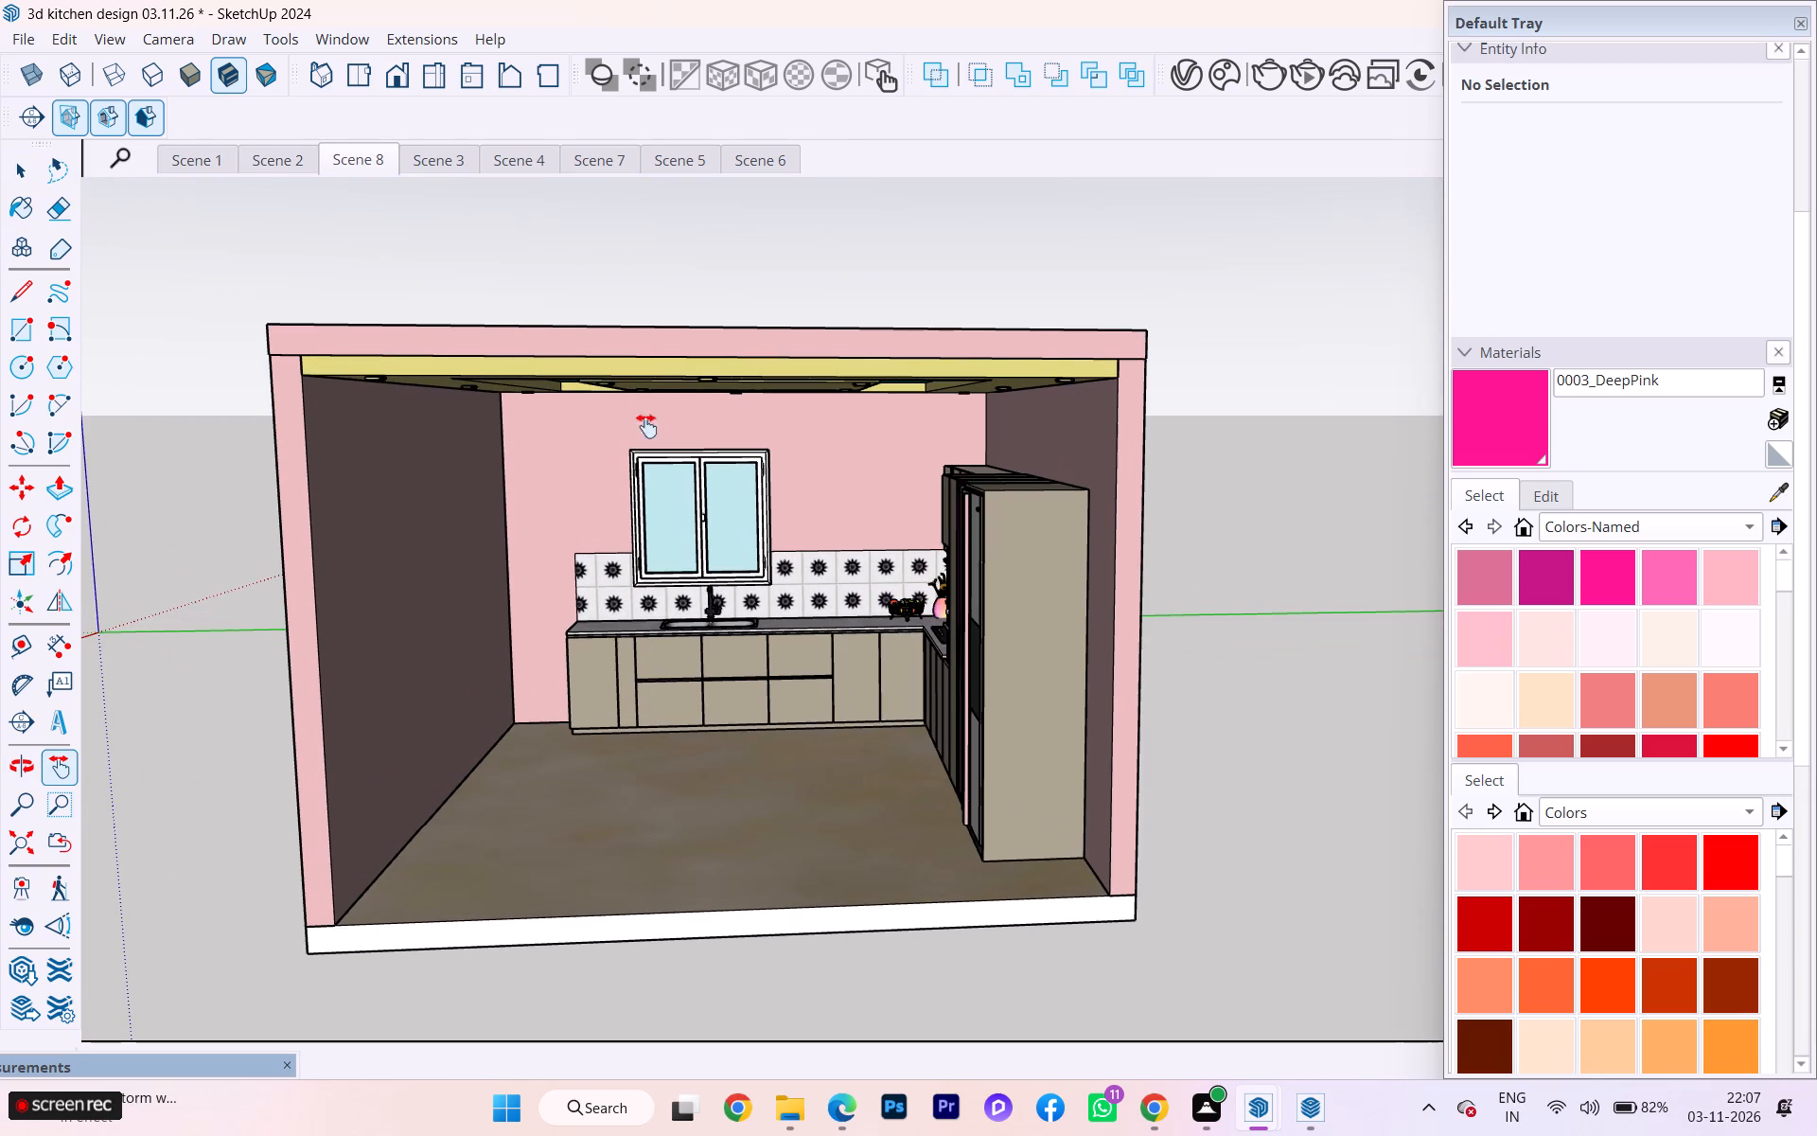
{"action": "scroll", "coordinate": [588, 500], "scroll_direction": "down", "scroll_amount": 1}
{"action": "middle_click_drag", "start_coordinate": [583, 502], "coordinate": [555, 440]}
{"action": "scroll", "coordinate": [560, 422], "scroll_direction": "up", "scroll_amount": 3}
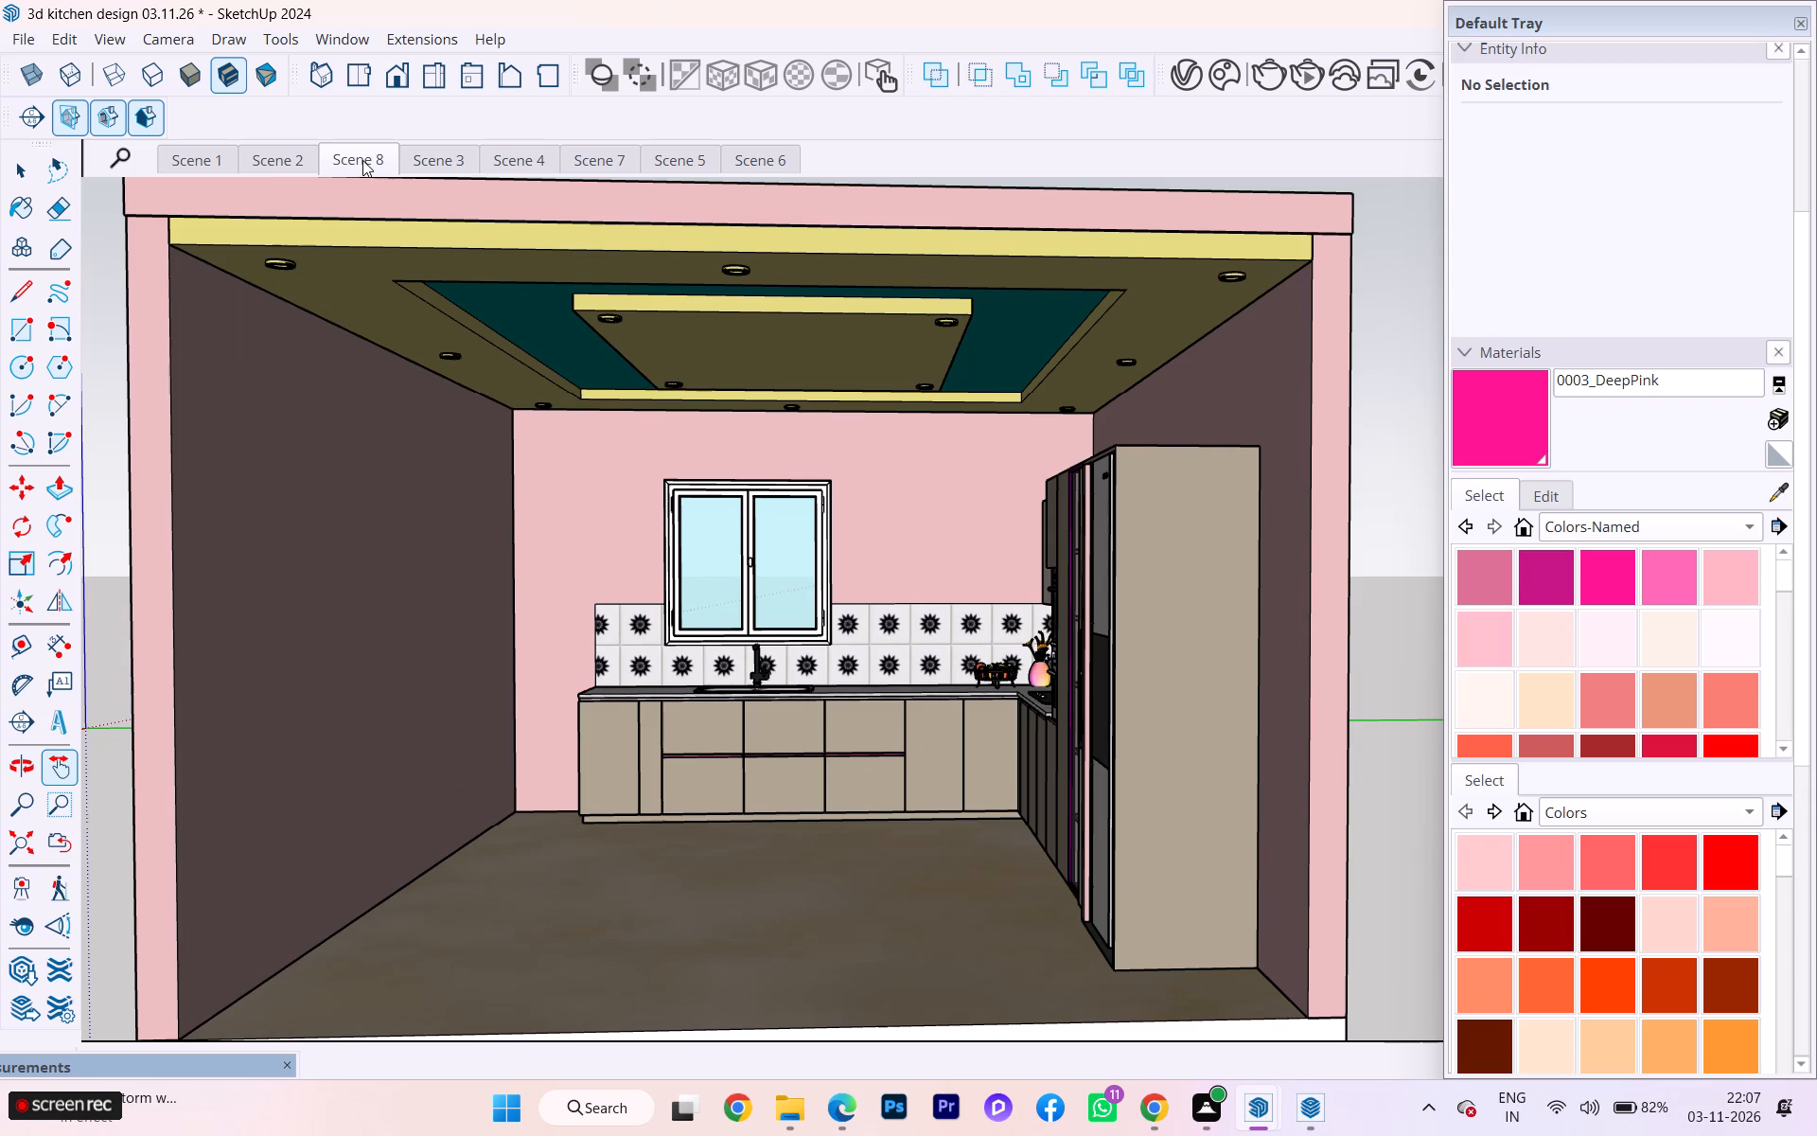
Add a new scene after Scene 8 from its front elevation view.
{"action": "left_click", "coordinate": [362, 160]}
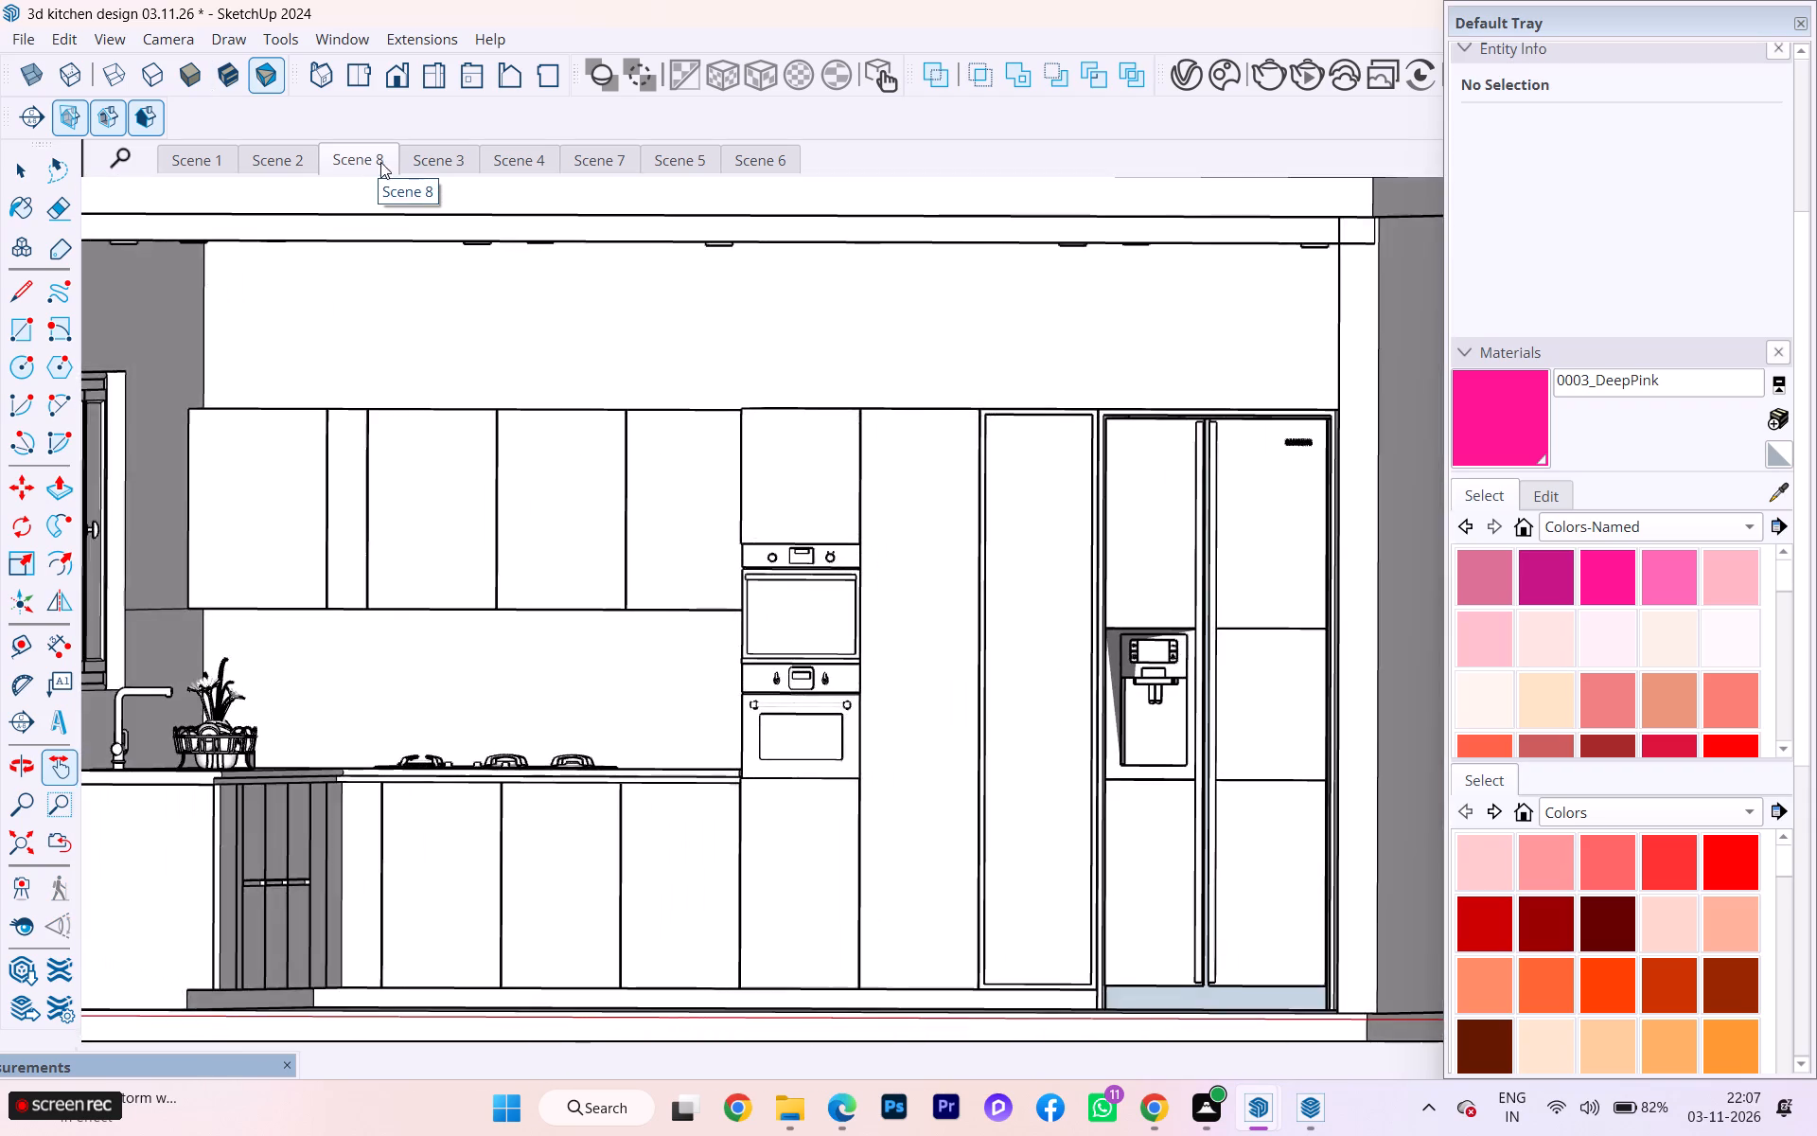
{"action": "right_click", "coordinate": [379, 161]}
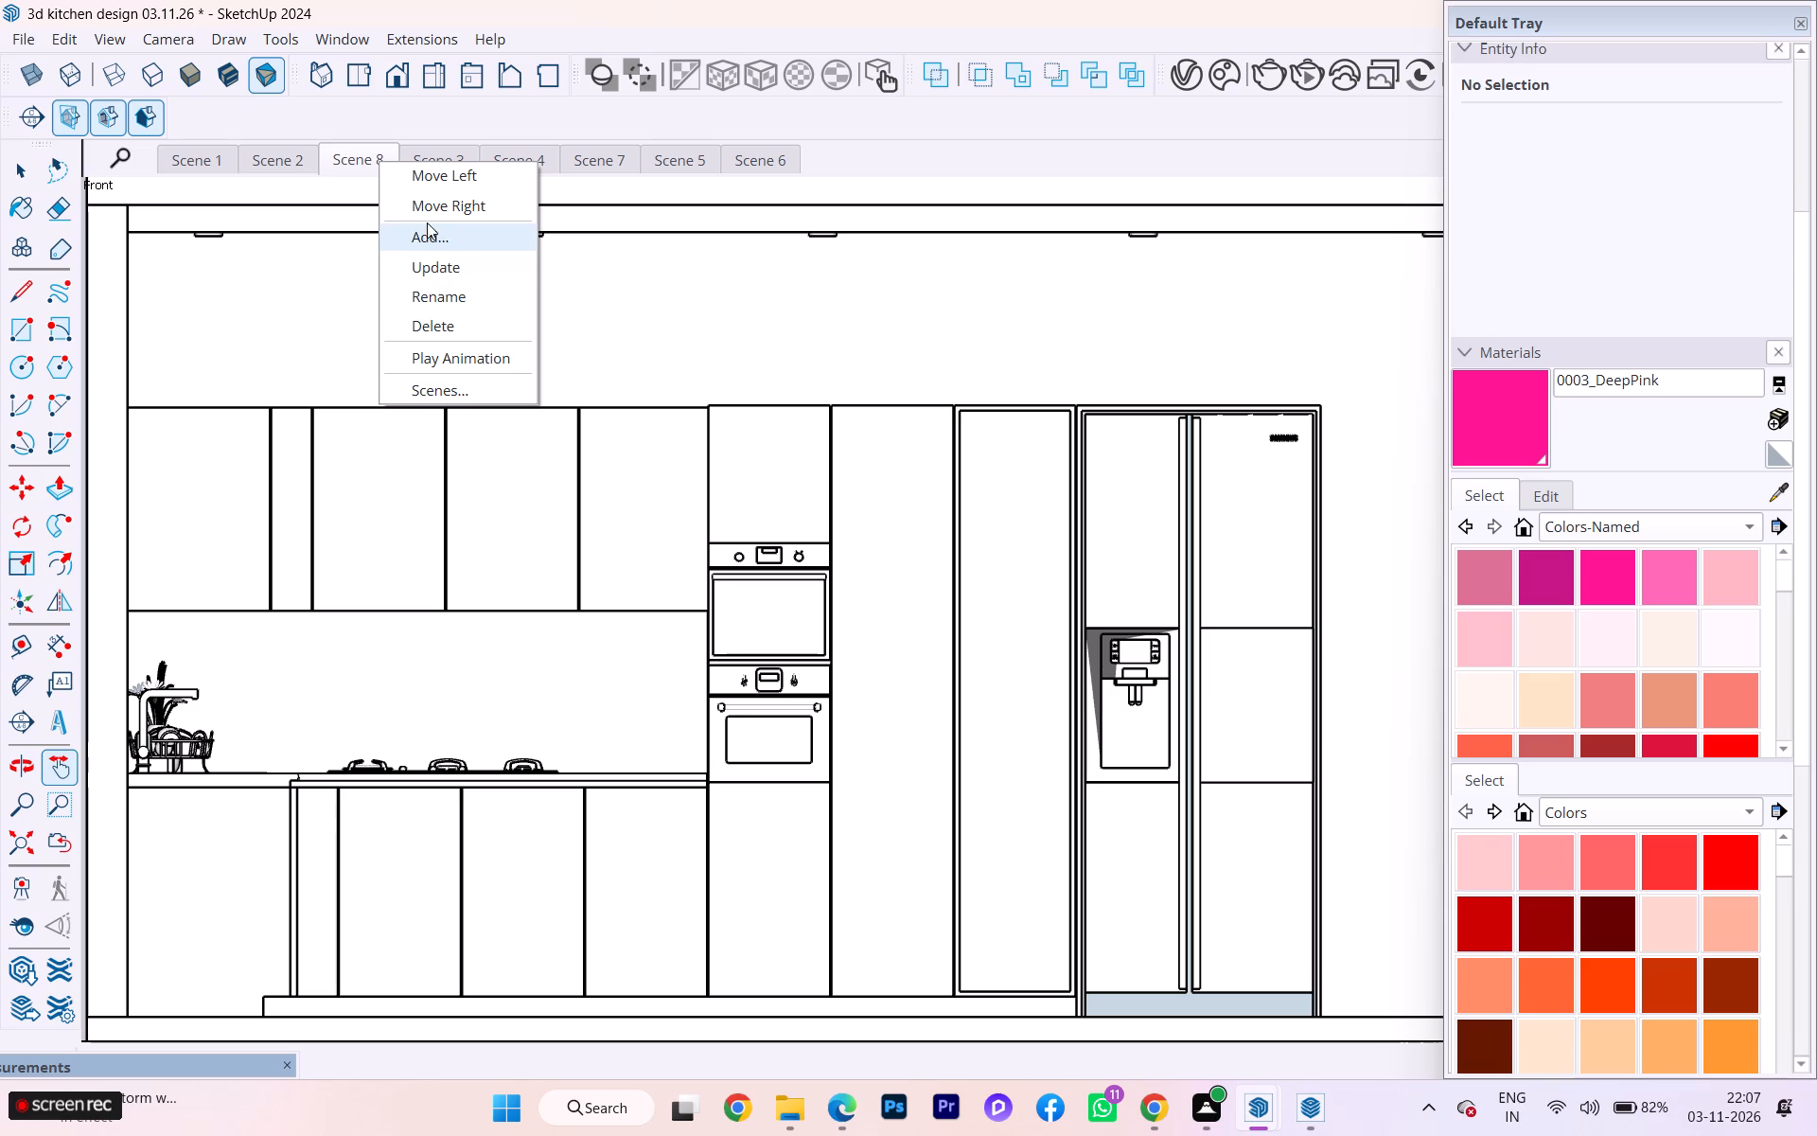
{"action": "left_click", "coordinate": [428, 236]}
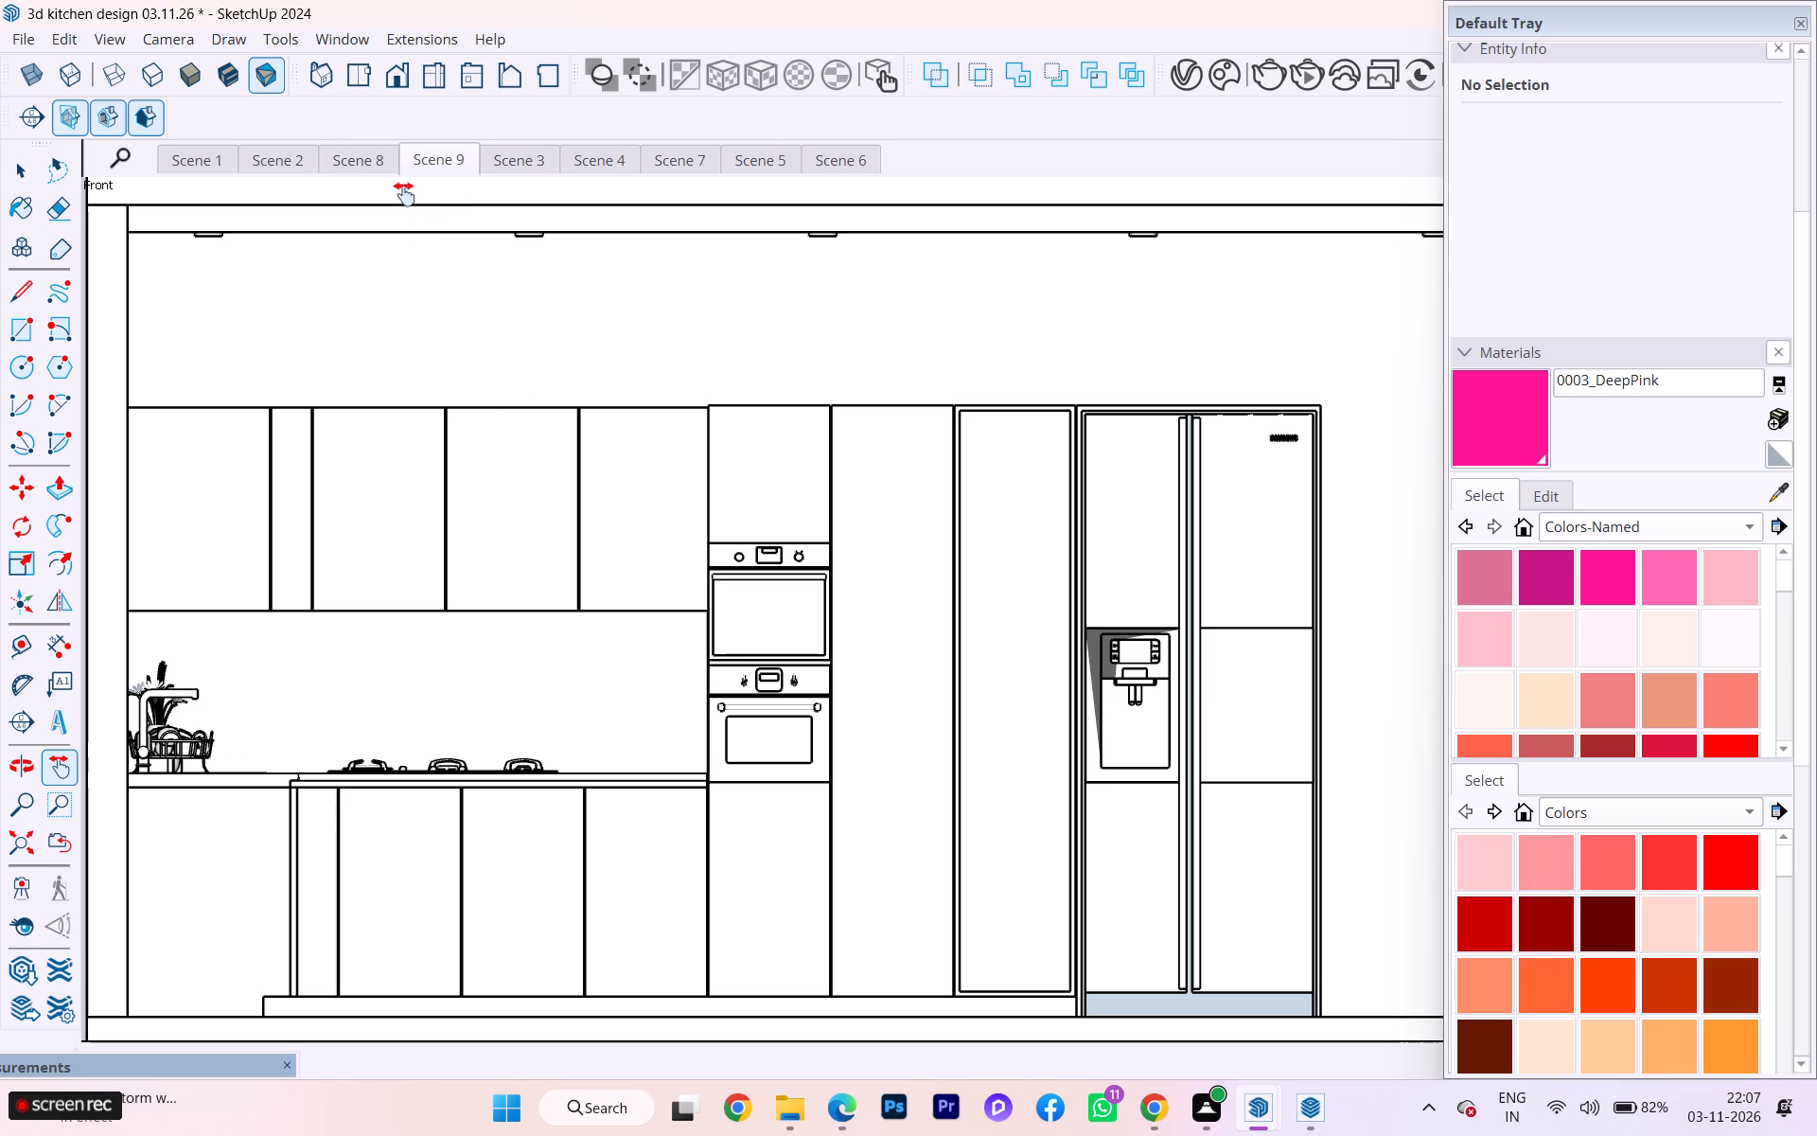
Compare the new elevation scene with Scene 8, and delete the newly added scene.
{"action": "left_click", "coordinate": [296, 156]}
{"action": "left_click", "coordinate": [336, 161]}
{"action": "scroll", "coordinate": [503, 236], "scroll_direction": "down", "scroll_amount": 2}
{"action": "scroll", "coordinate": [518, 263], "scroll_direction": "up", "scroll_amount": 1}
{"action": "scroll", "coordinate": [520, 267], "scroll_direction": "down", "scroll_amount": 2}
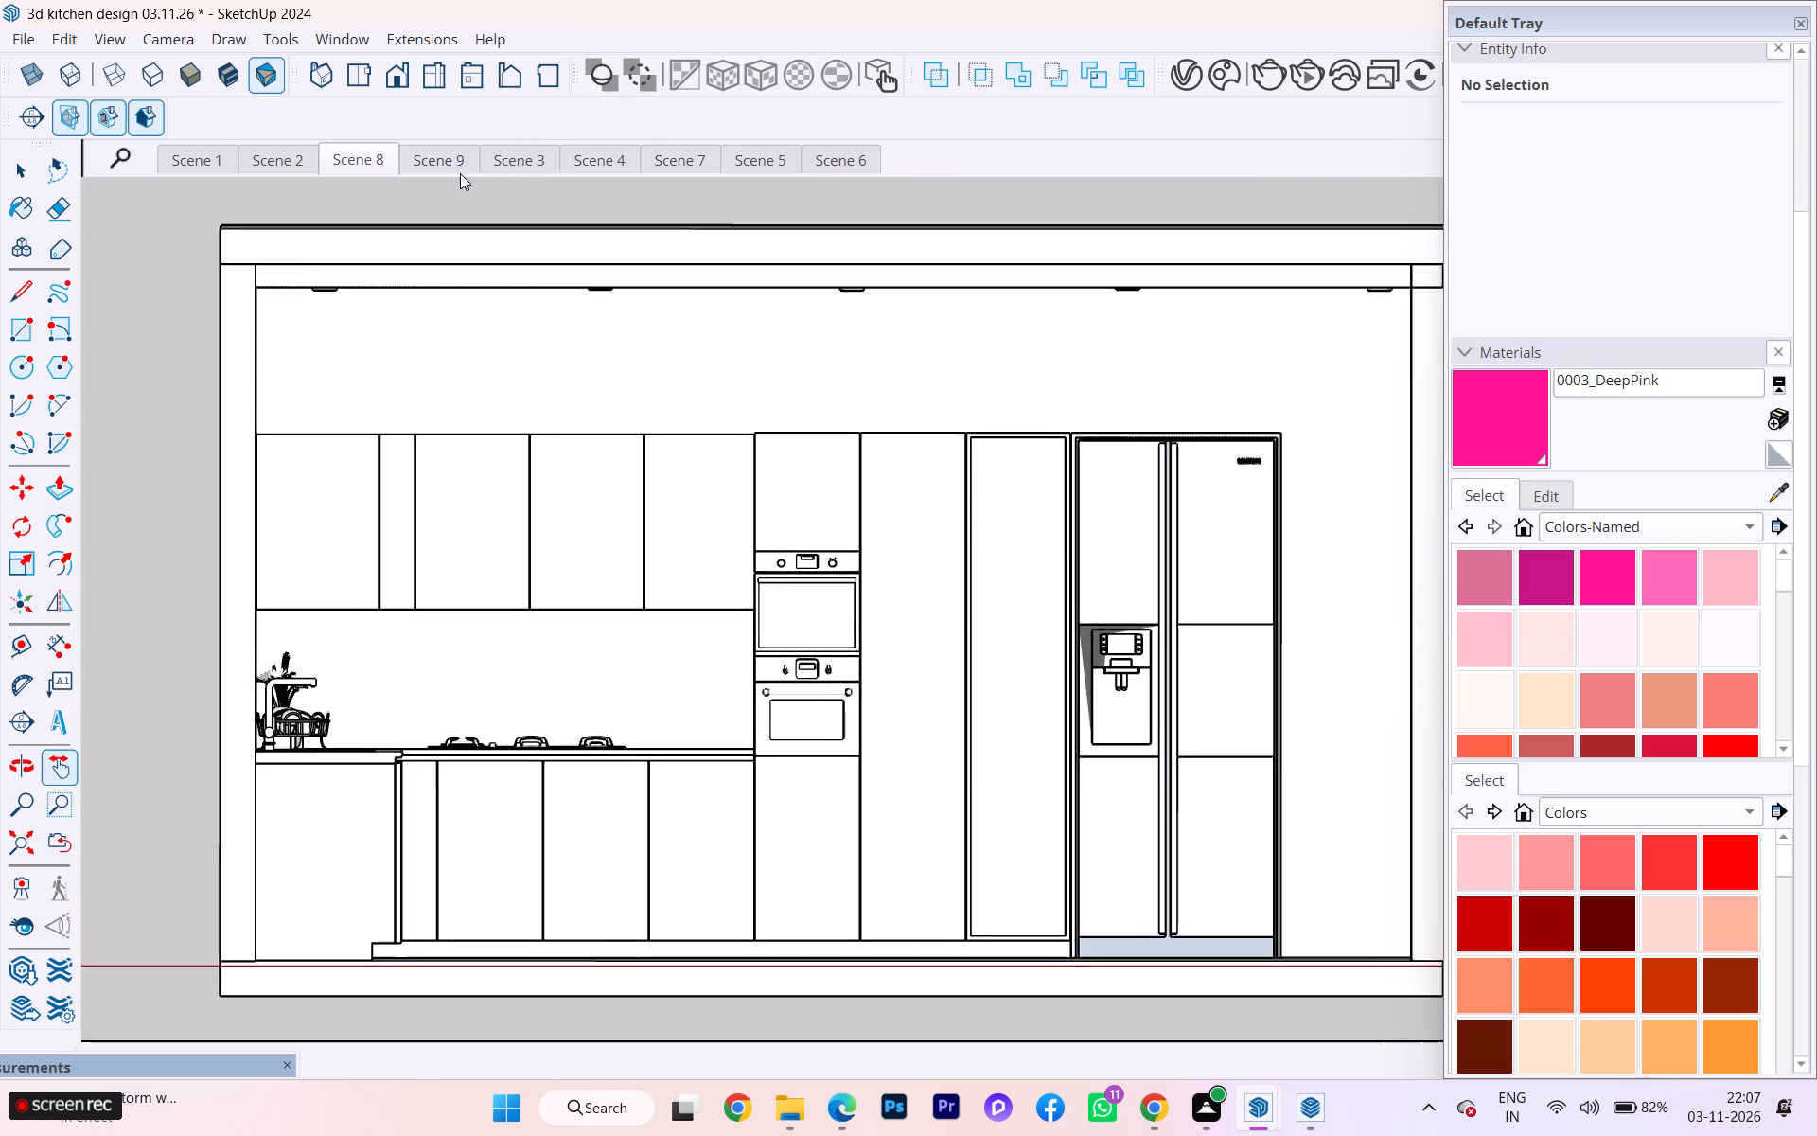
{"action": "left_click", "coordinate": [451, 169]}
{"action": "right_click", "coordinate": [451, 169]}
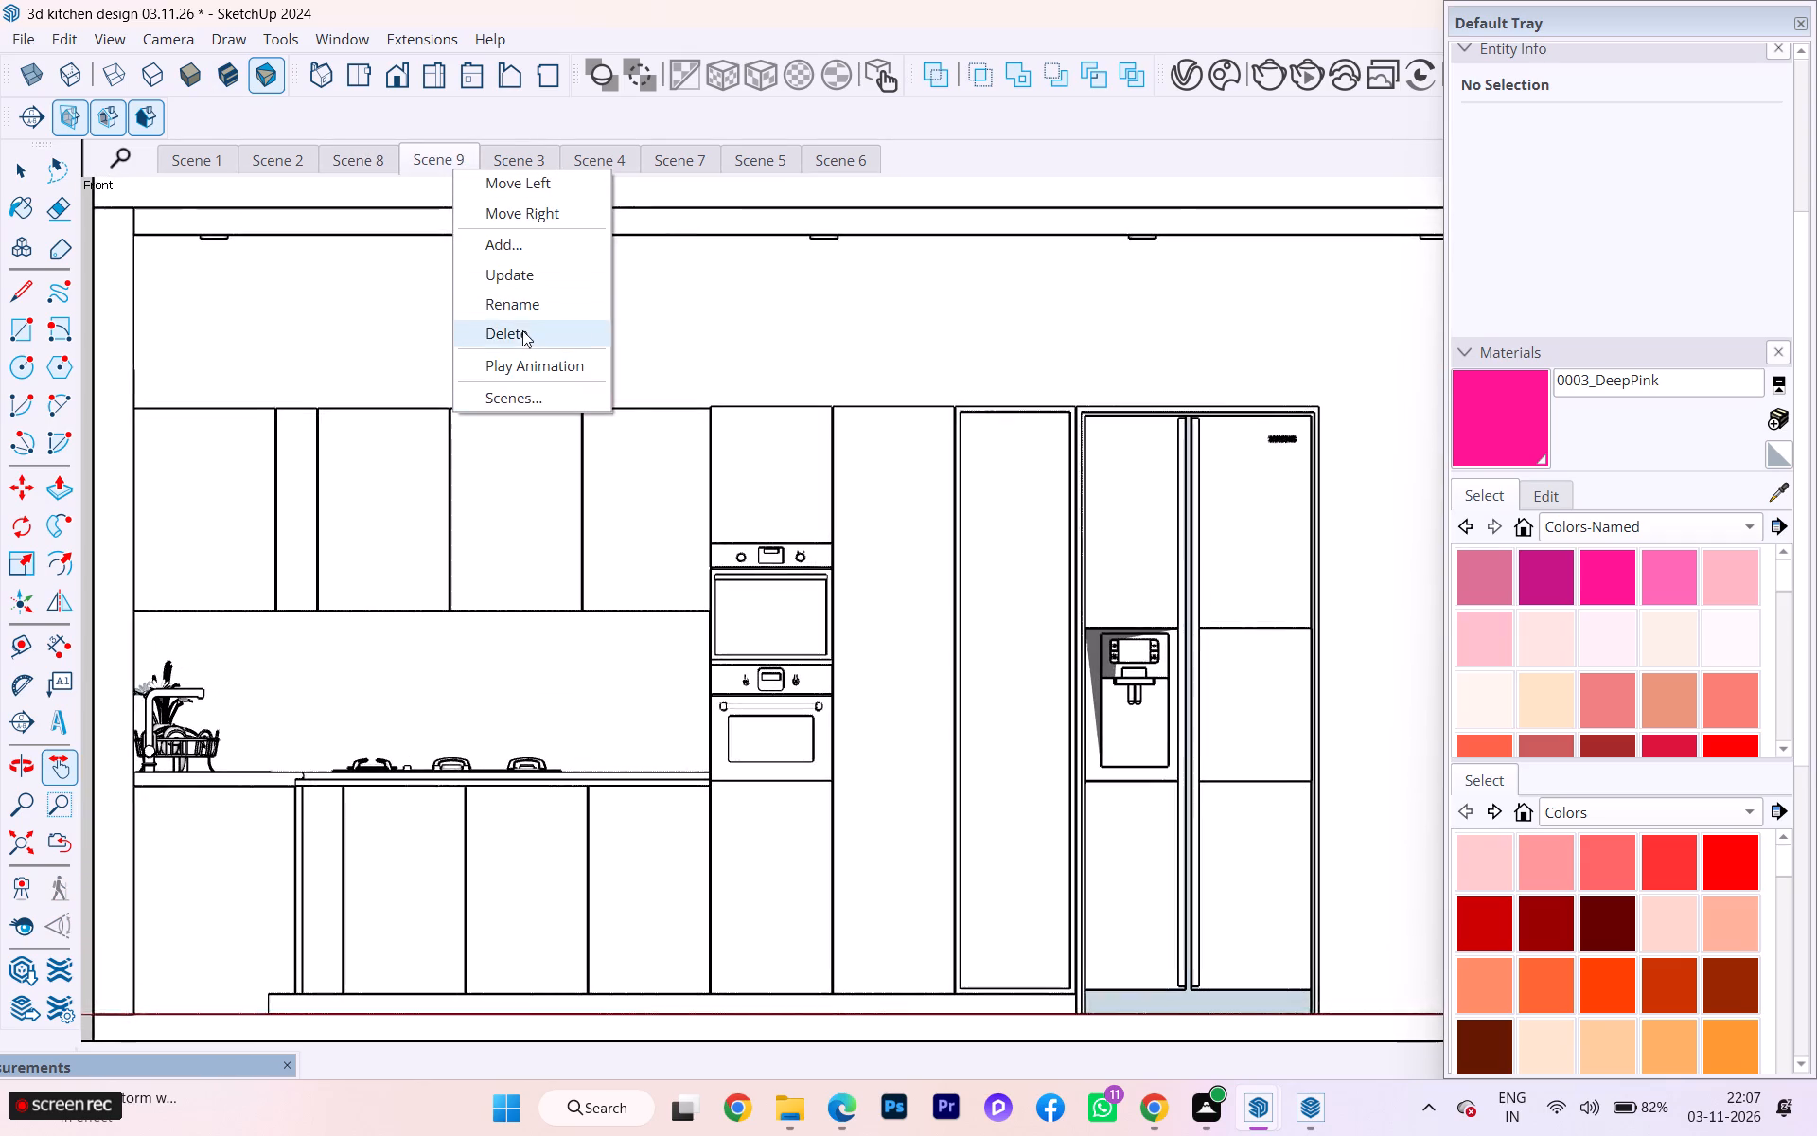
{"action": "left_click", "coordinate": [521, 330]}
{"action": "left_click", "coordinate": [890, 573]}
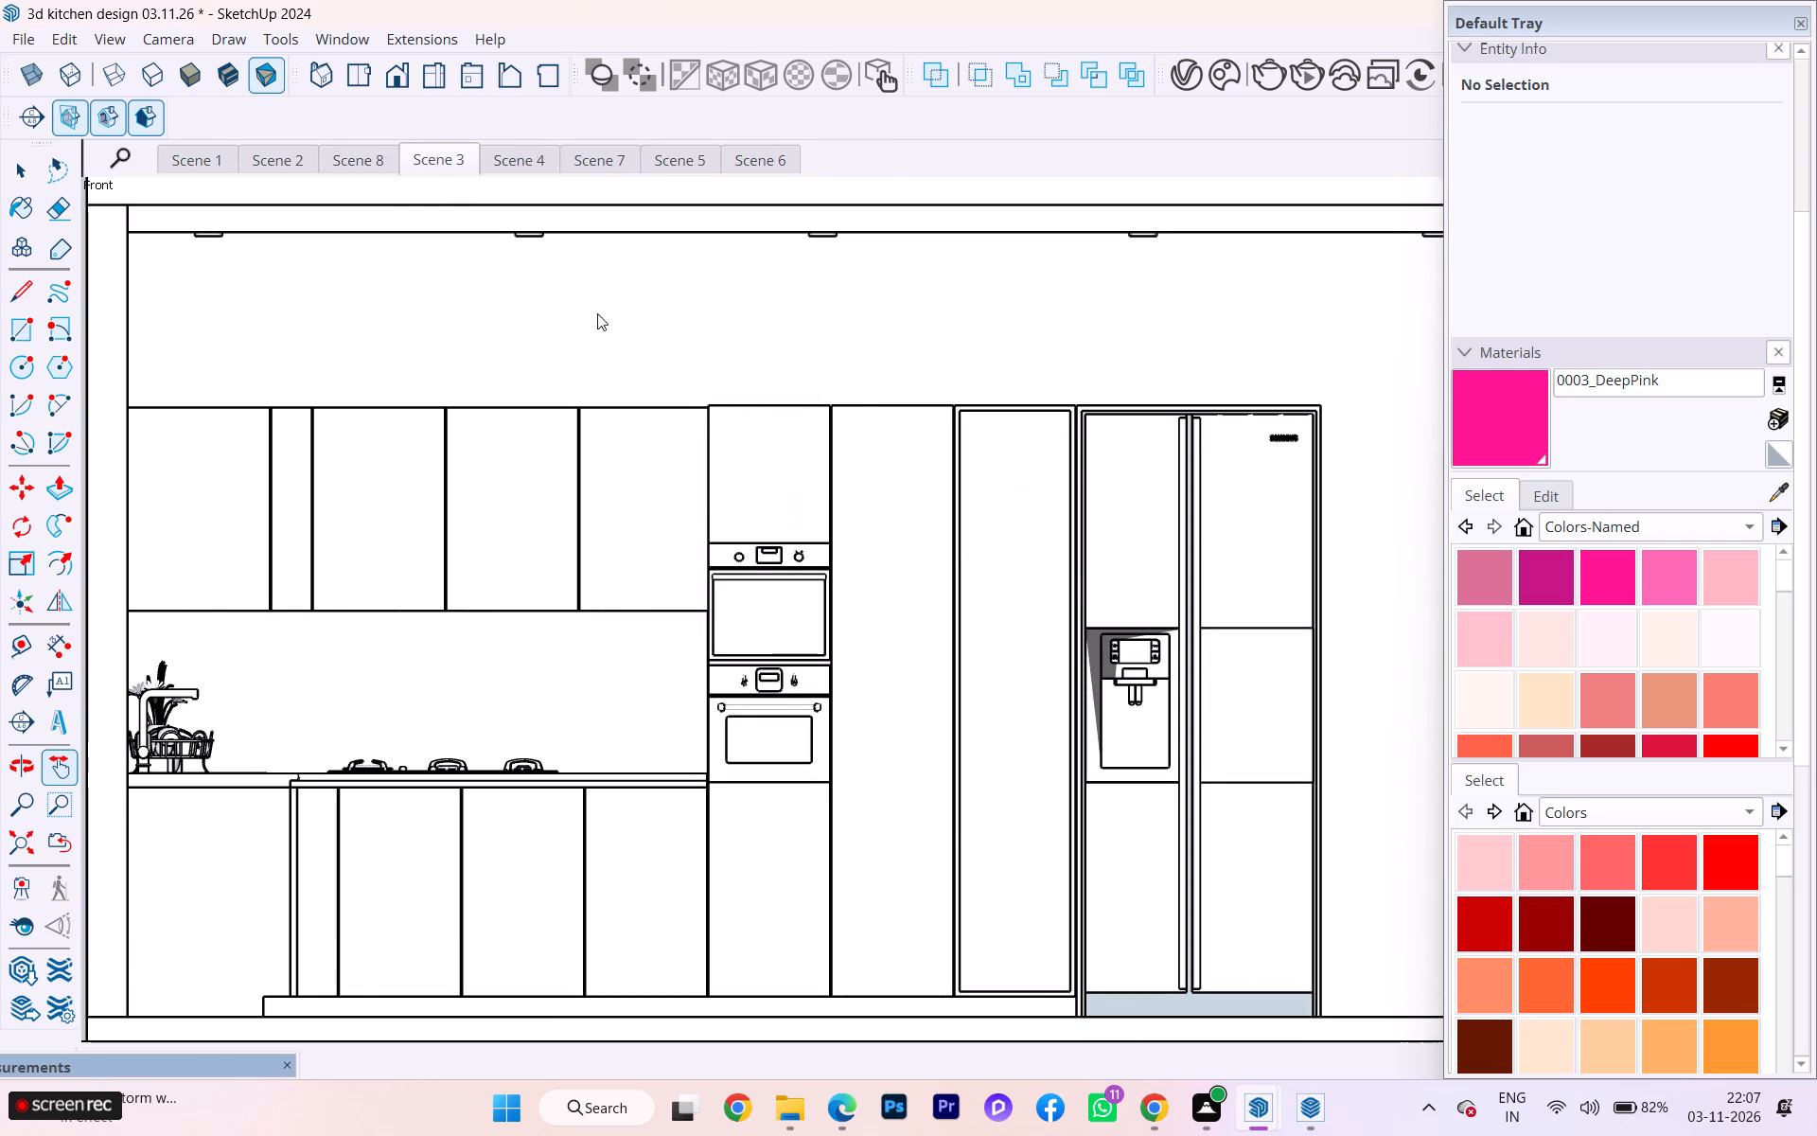
Add a new scene after Scene 1 from its perspective view of the sink wall and tall units.
{"action": "left_click", "coordinate": [361, 156]}
{"action": "left_click", "coordinate": [295, 158]}
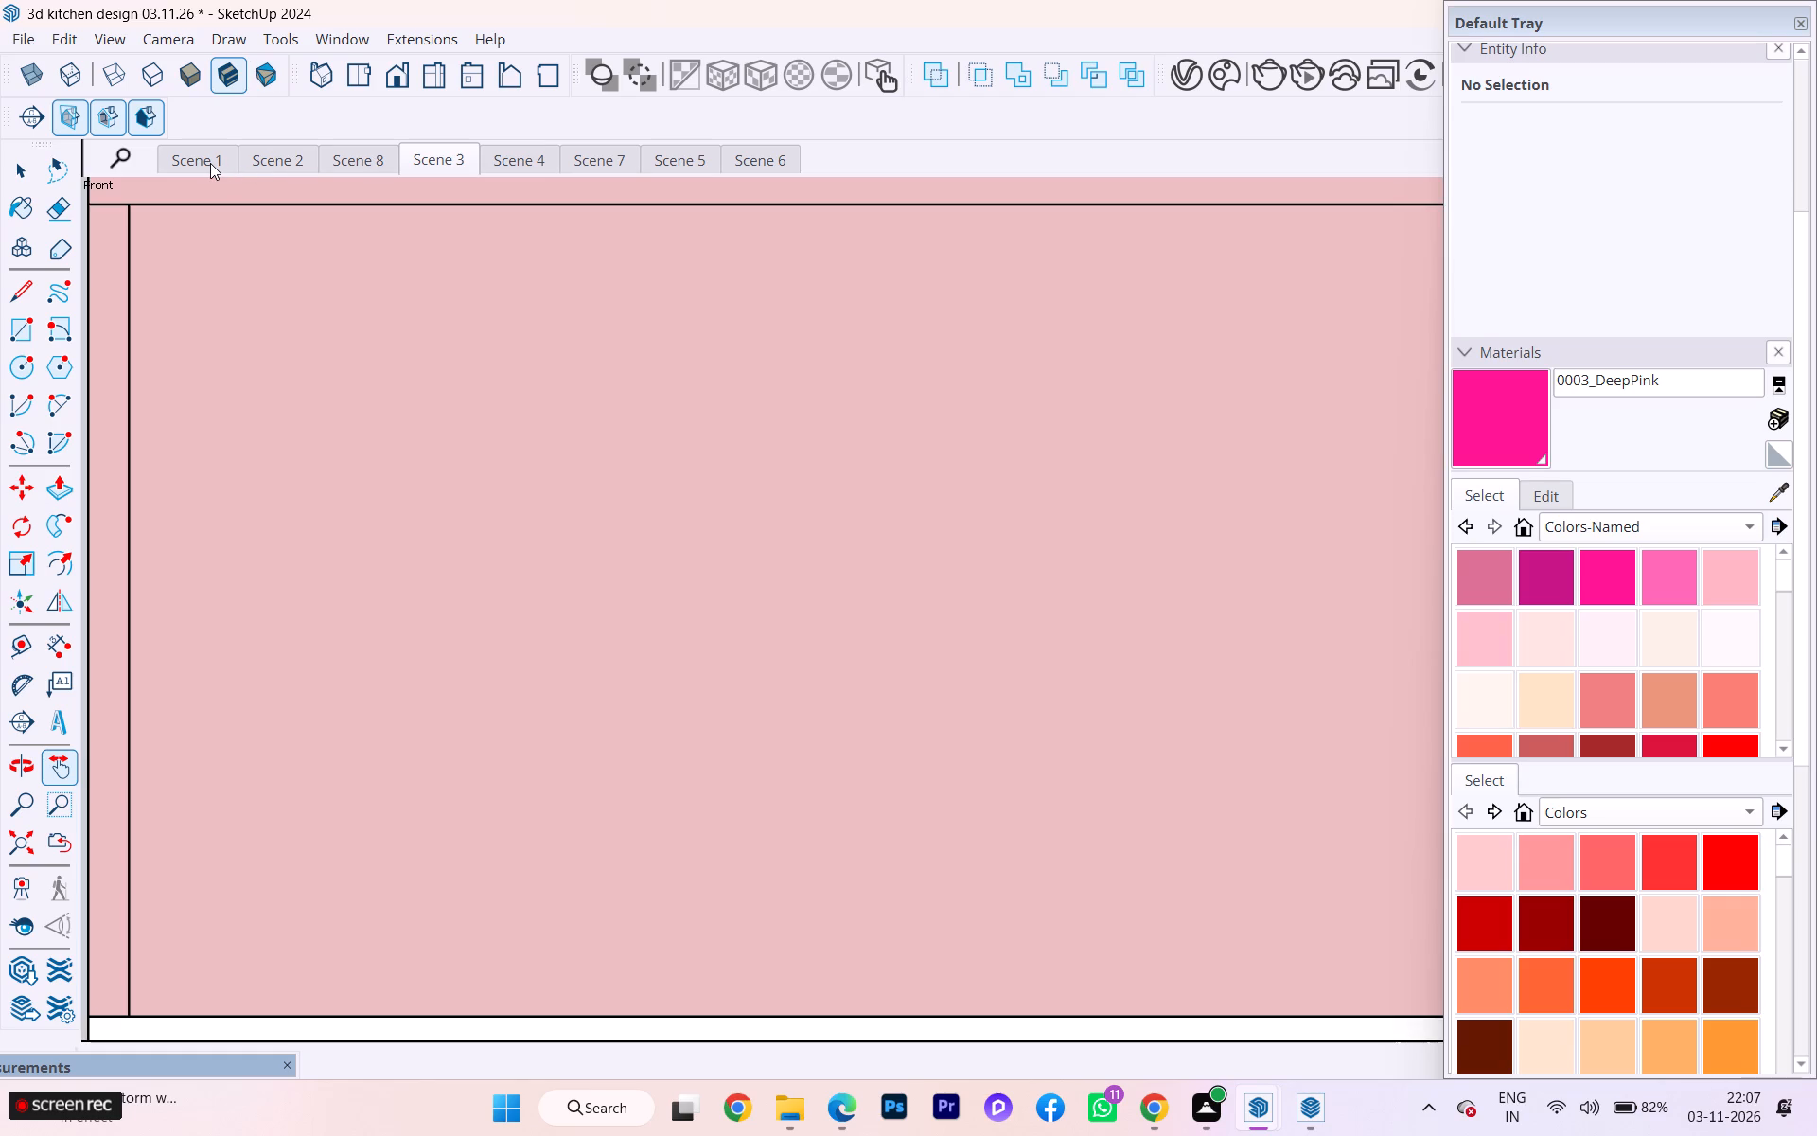
{"action": "left_click", "coordinate": [210, 163]}
{"action": "left_click", "coordinate": [270, 162]}
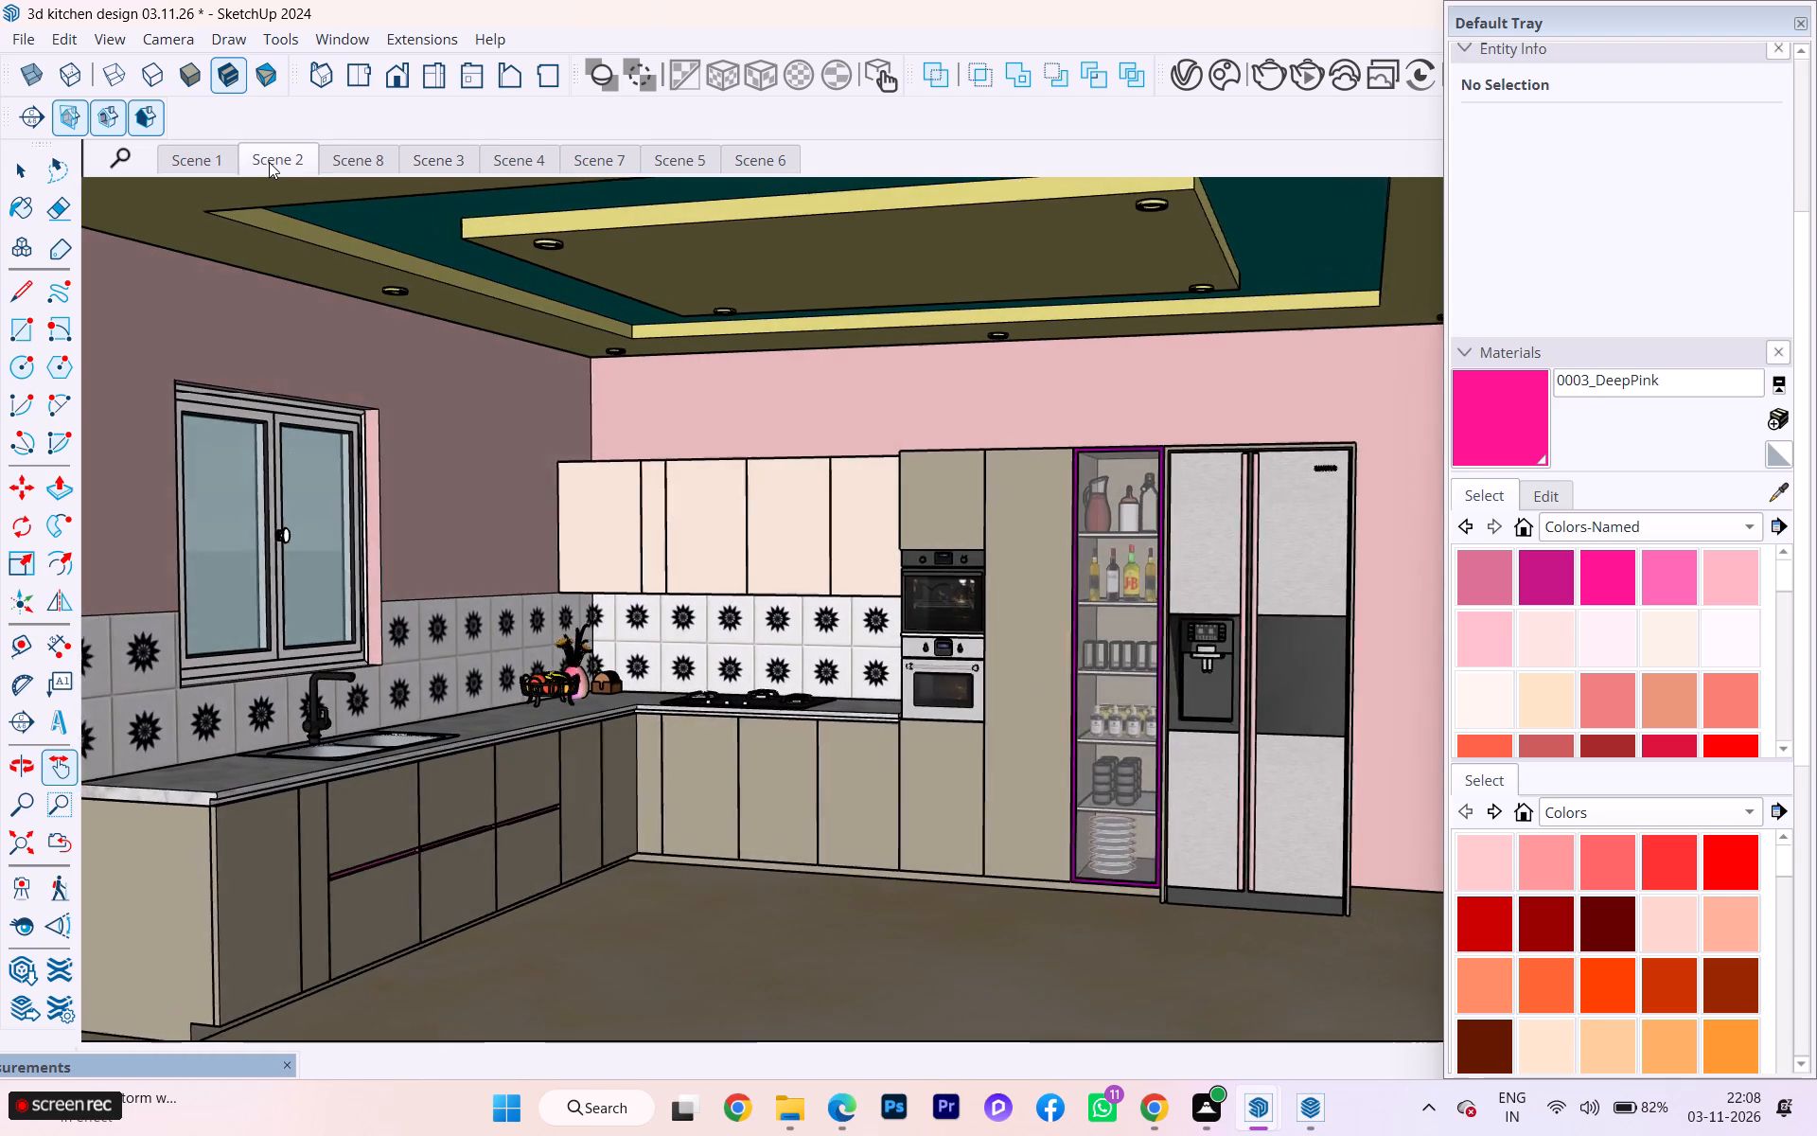
{"action": "left_click", "coordinate": [215, 163]}
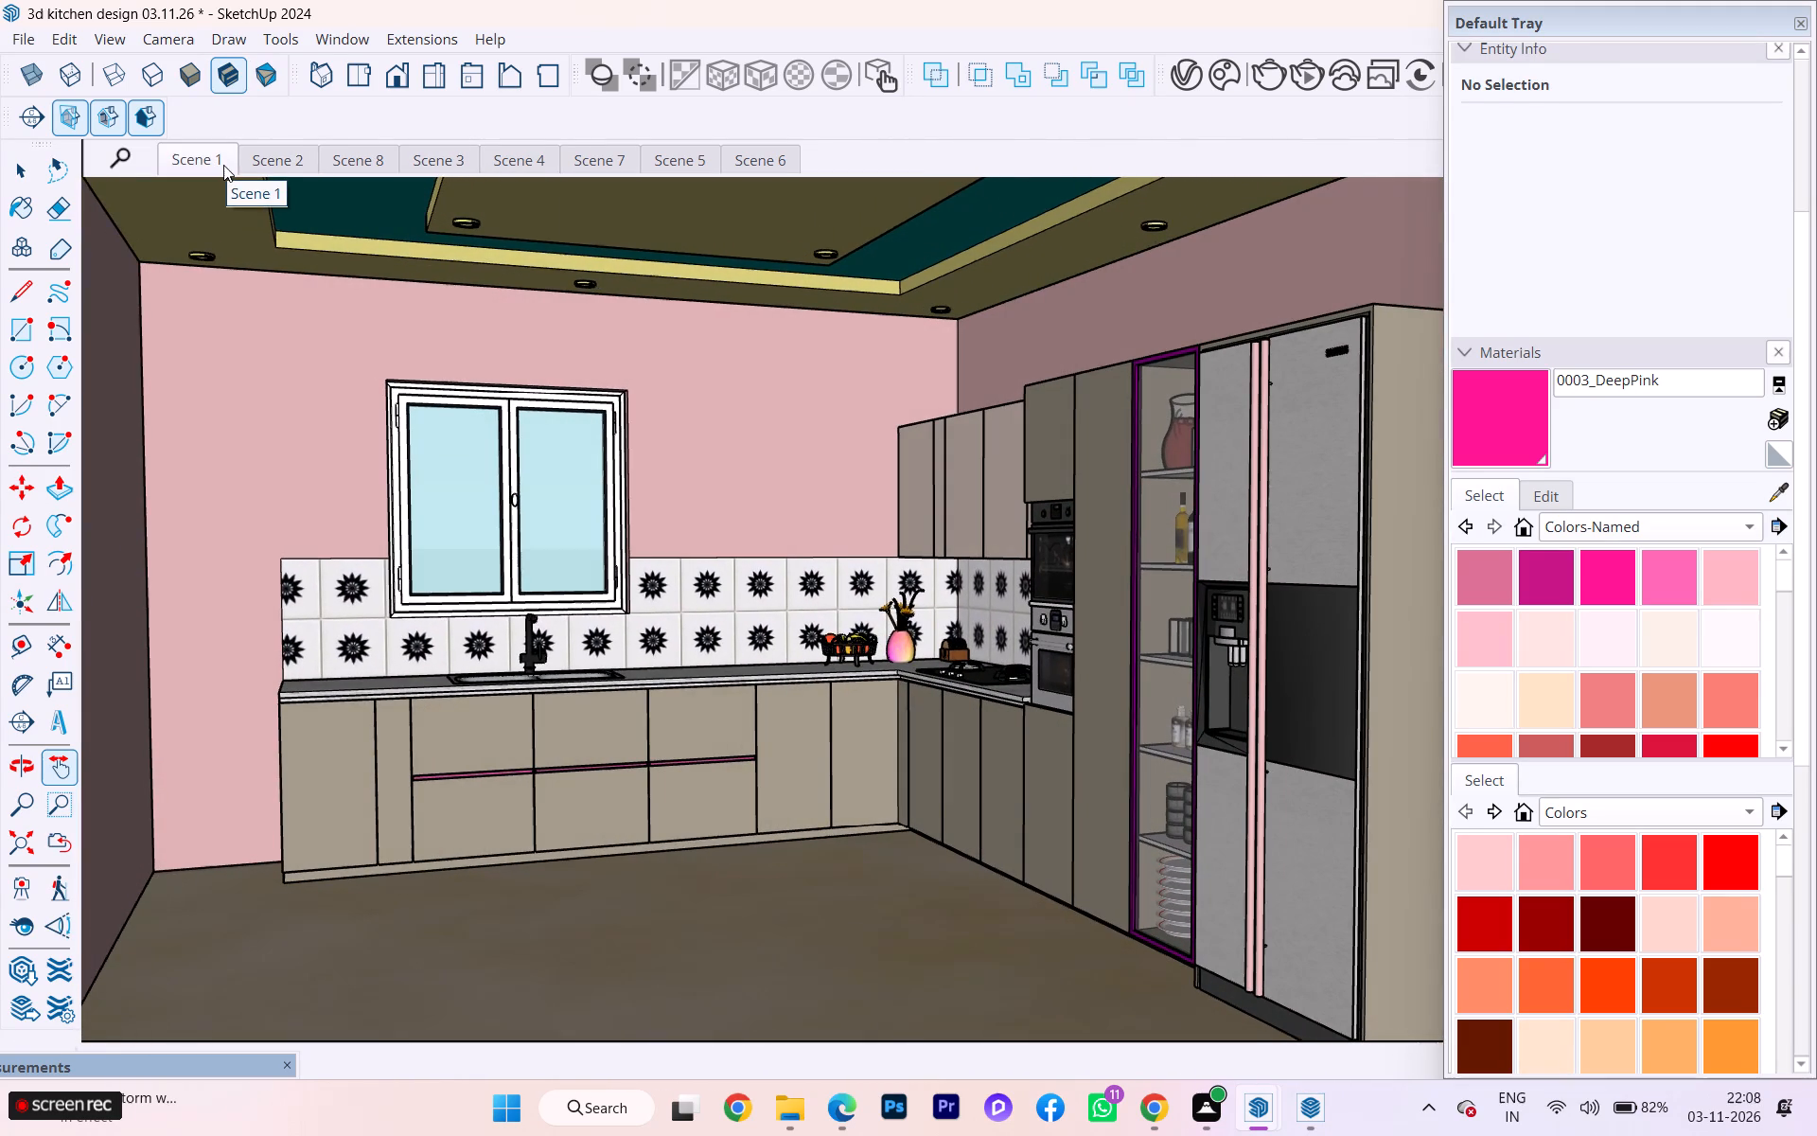
{"action": "right_click", "coordinate": [213, 166]}
{"action": "left_click", "coordinate": [269, 225]}
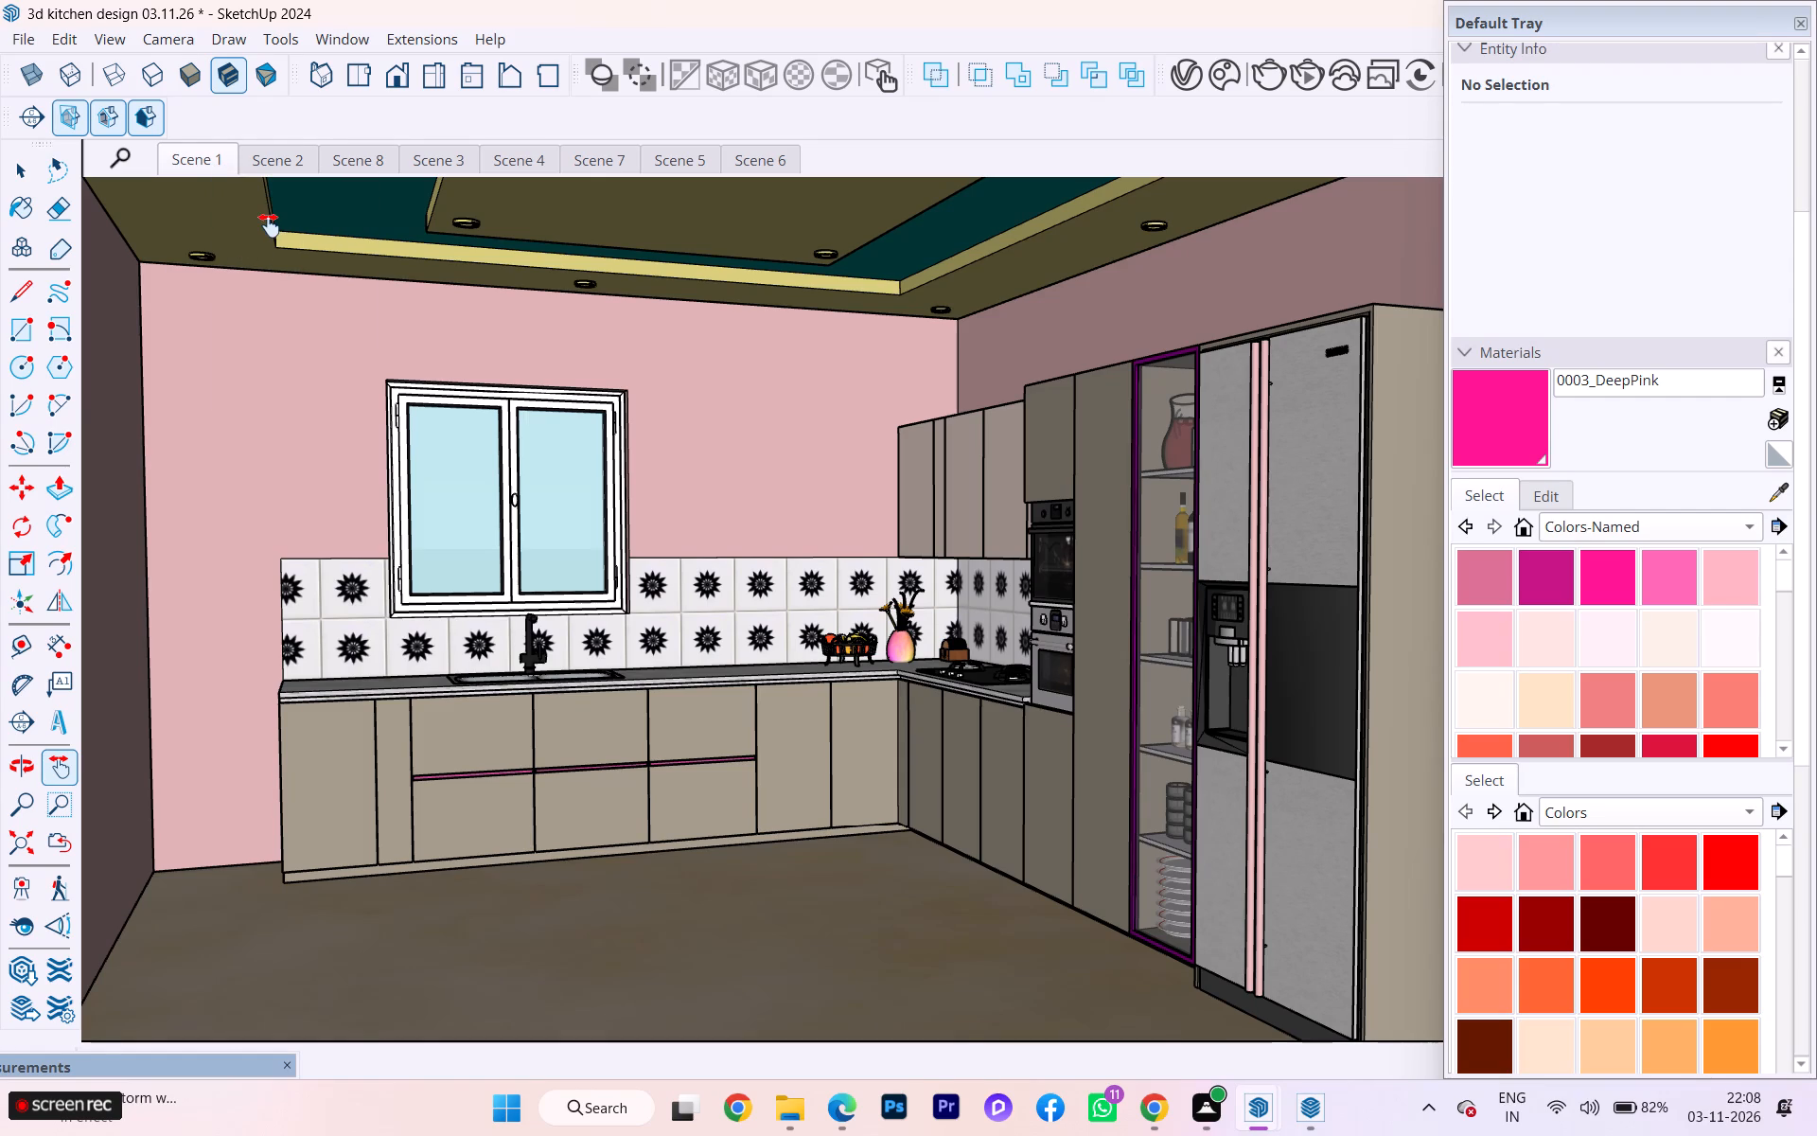
{"action": "right_click", "coordinate": [208, 162]}
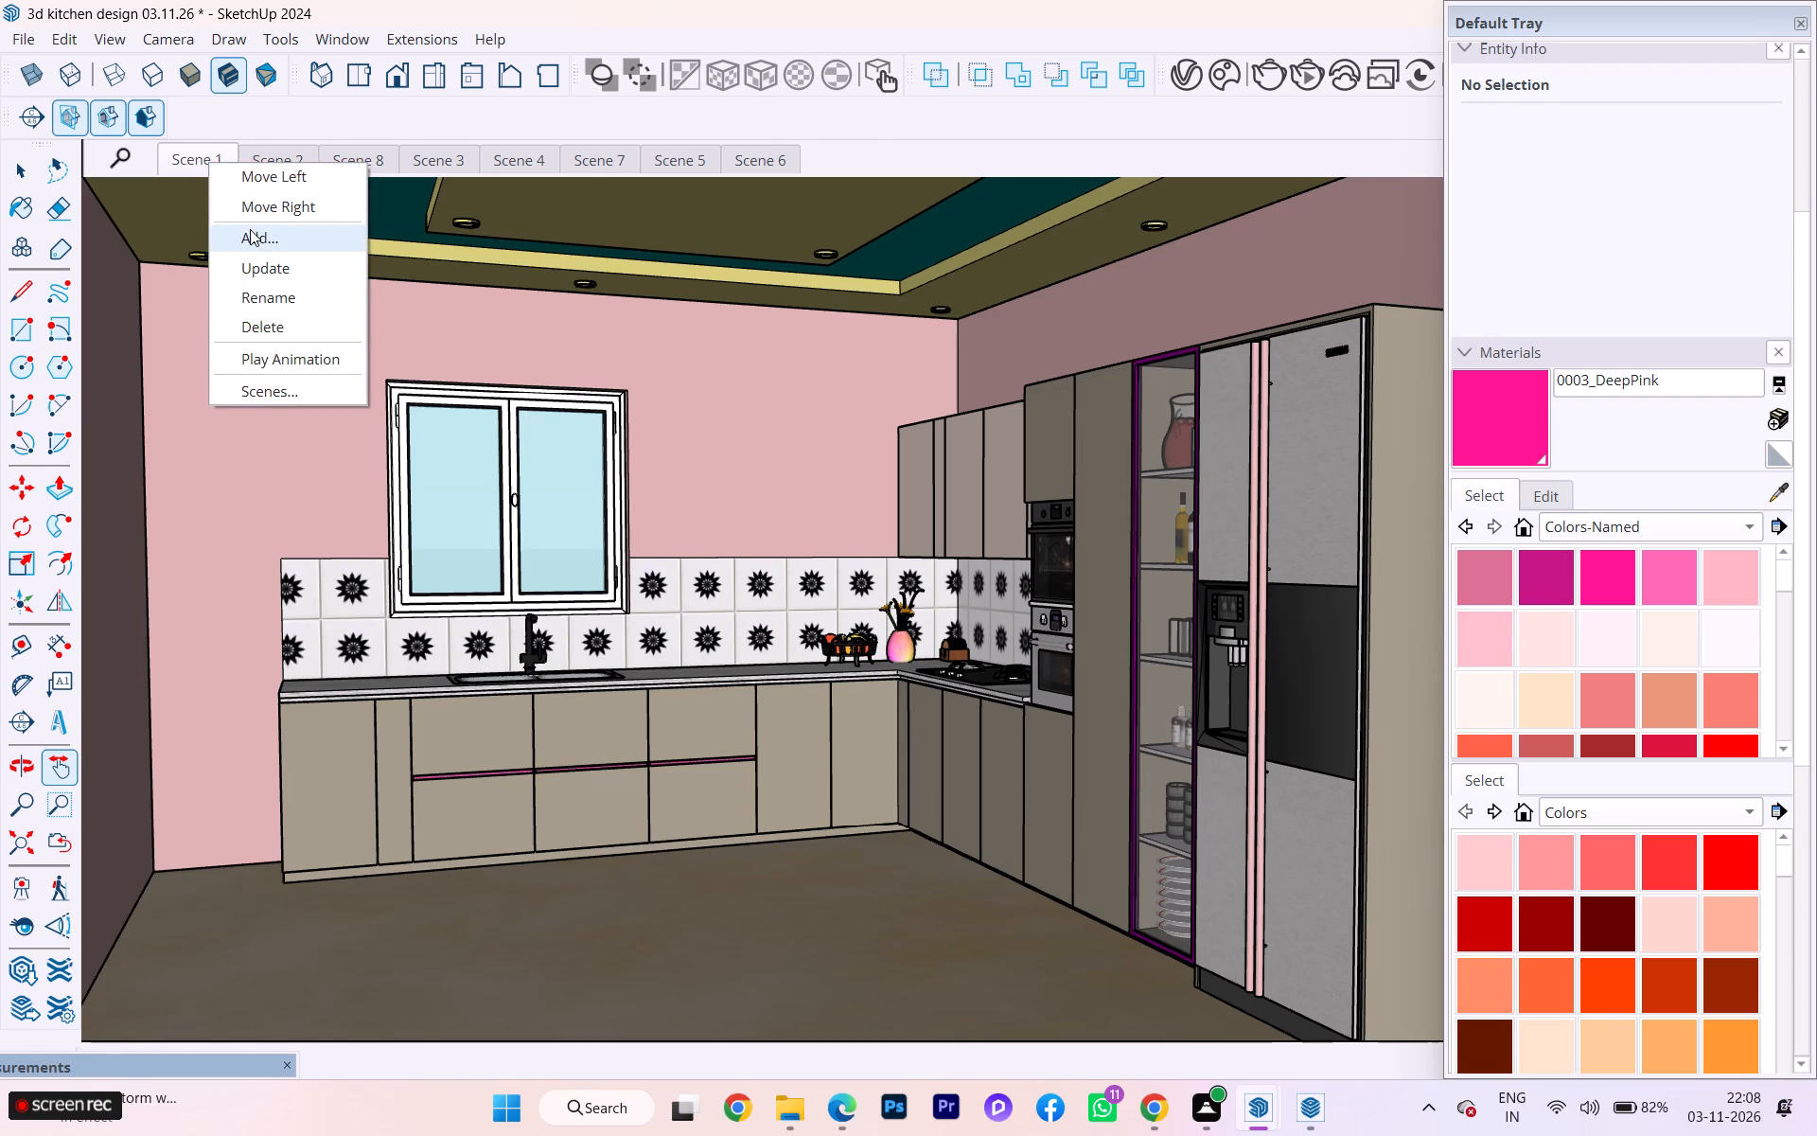
{"action": "left_click", "coordinate": [250, 229]}
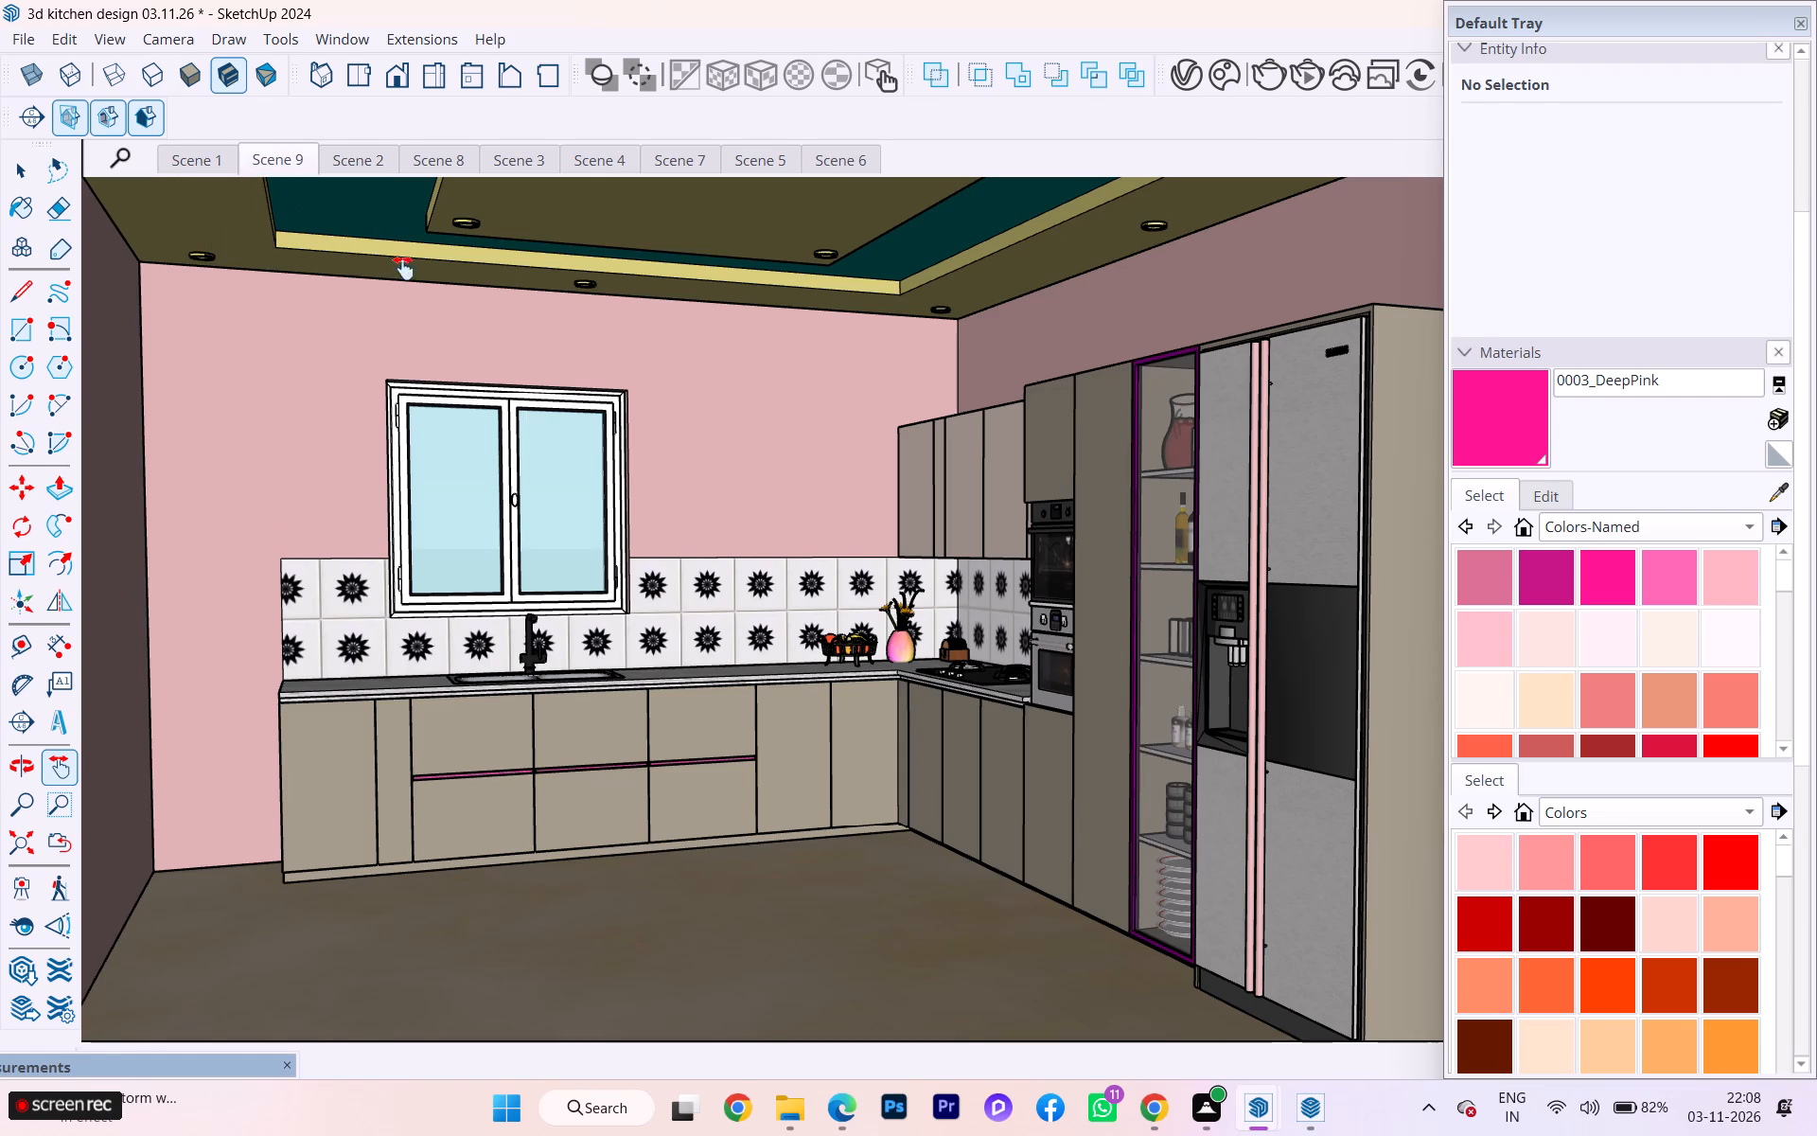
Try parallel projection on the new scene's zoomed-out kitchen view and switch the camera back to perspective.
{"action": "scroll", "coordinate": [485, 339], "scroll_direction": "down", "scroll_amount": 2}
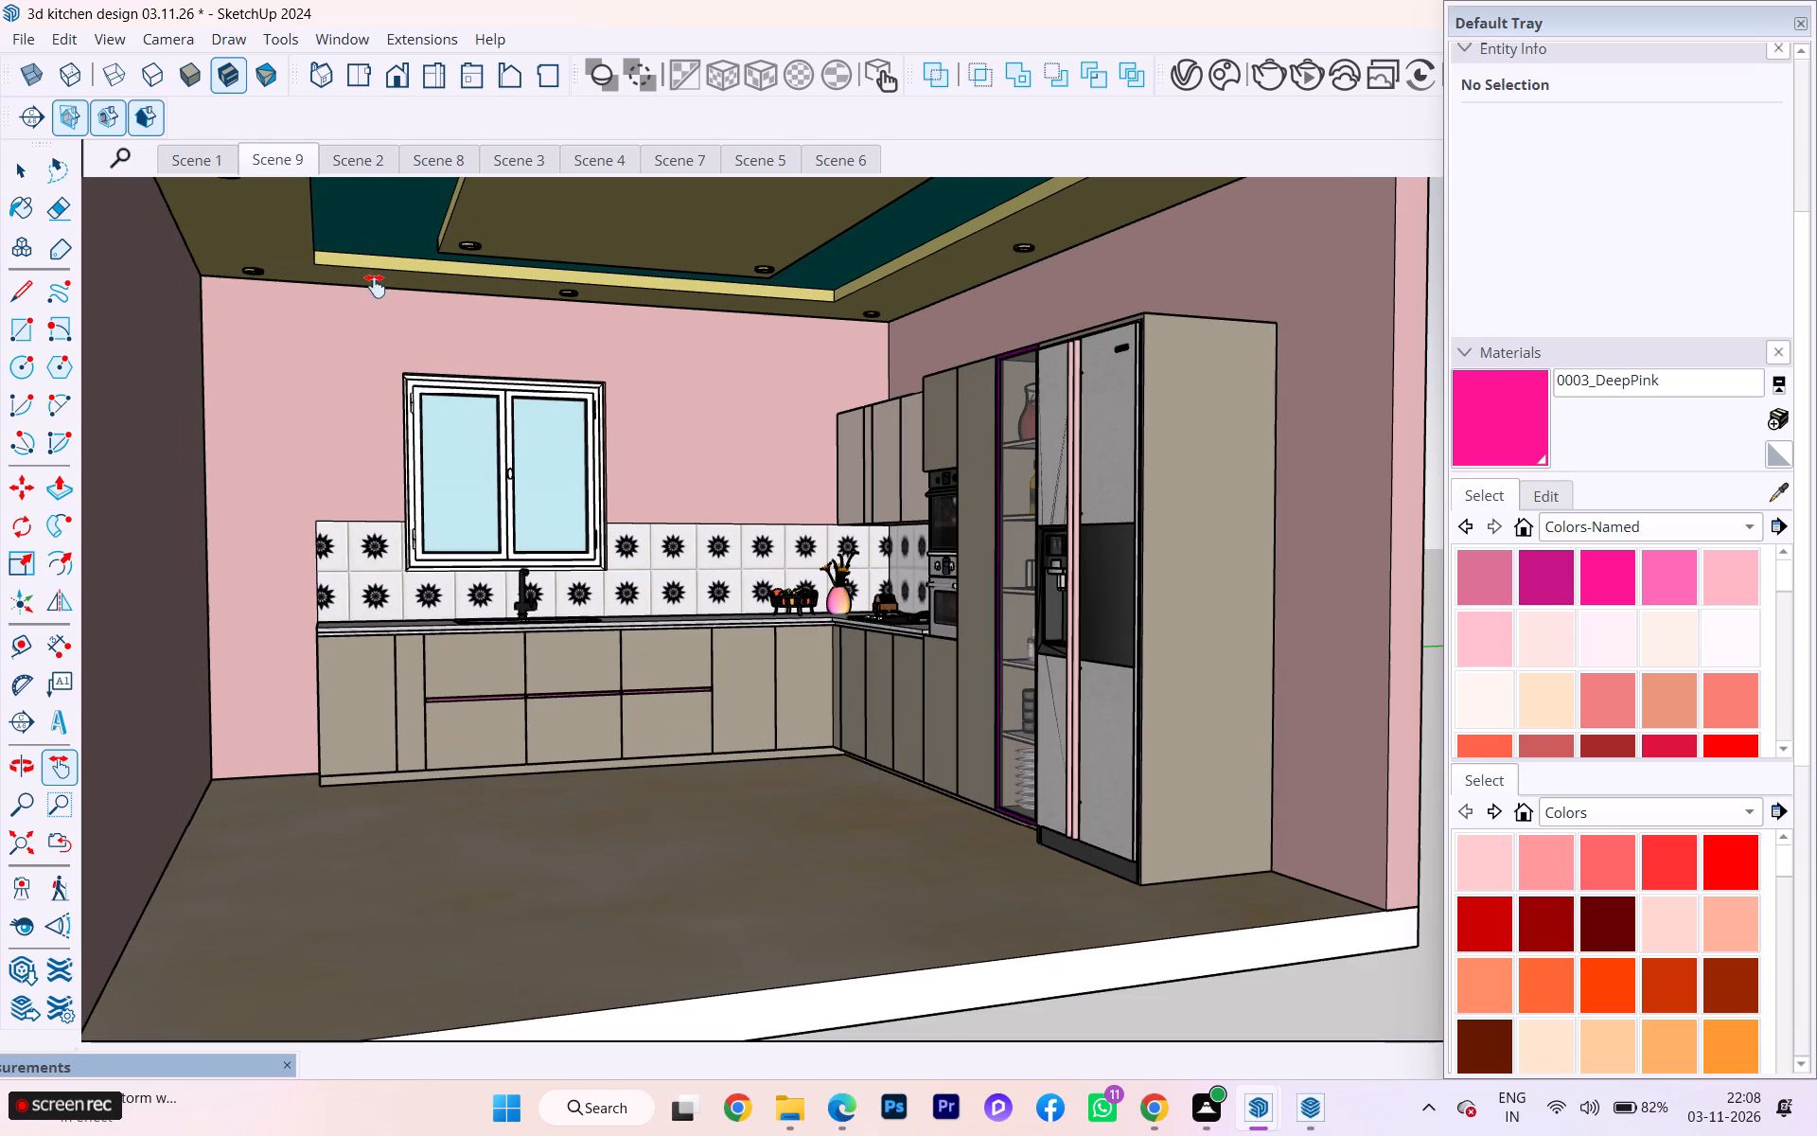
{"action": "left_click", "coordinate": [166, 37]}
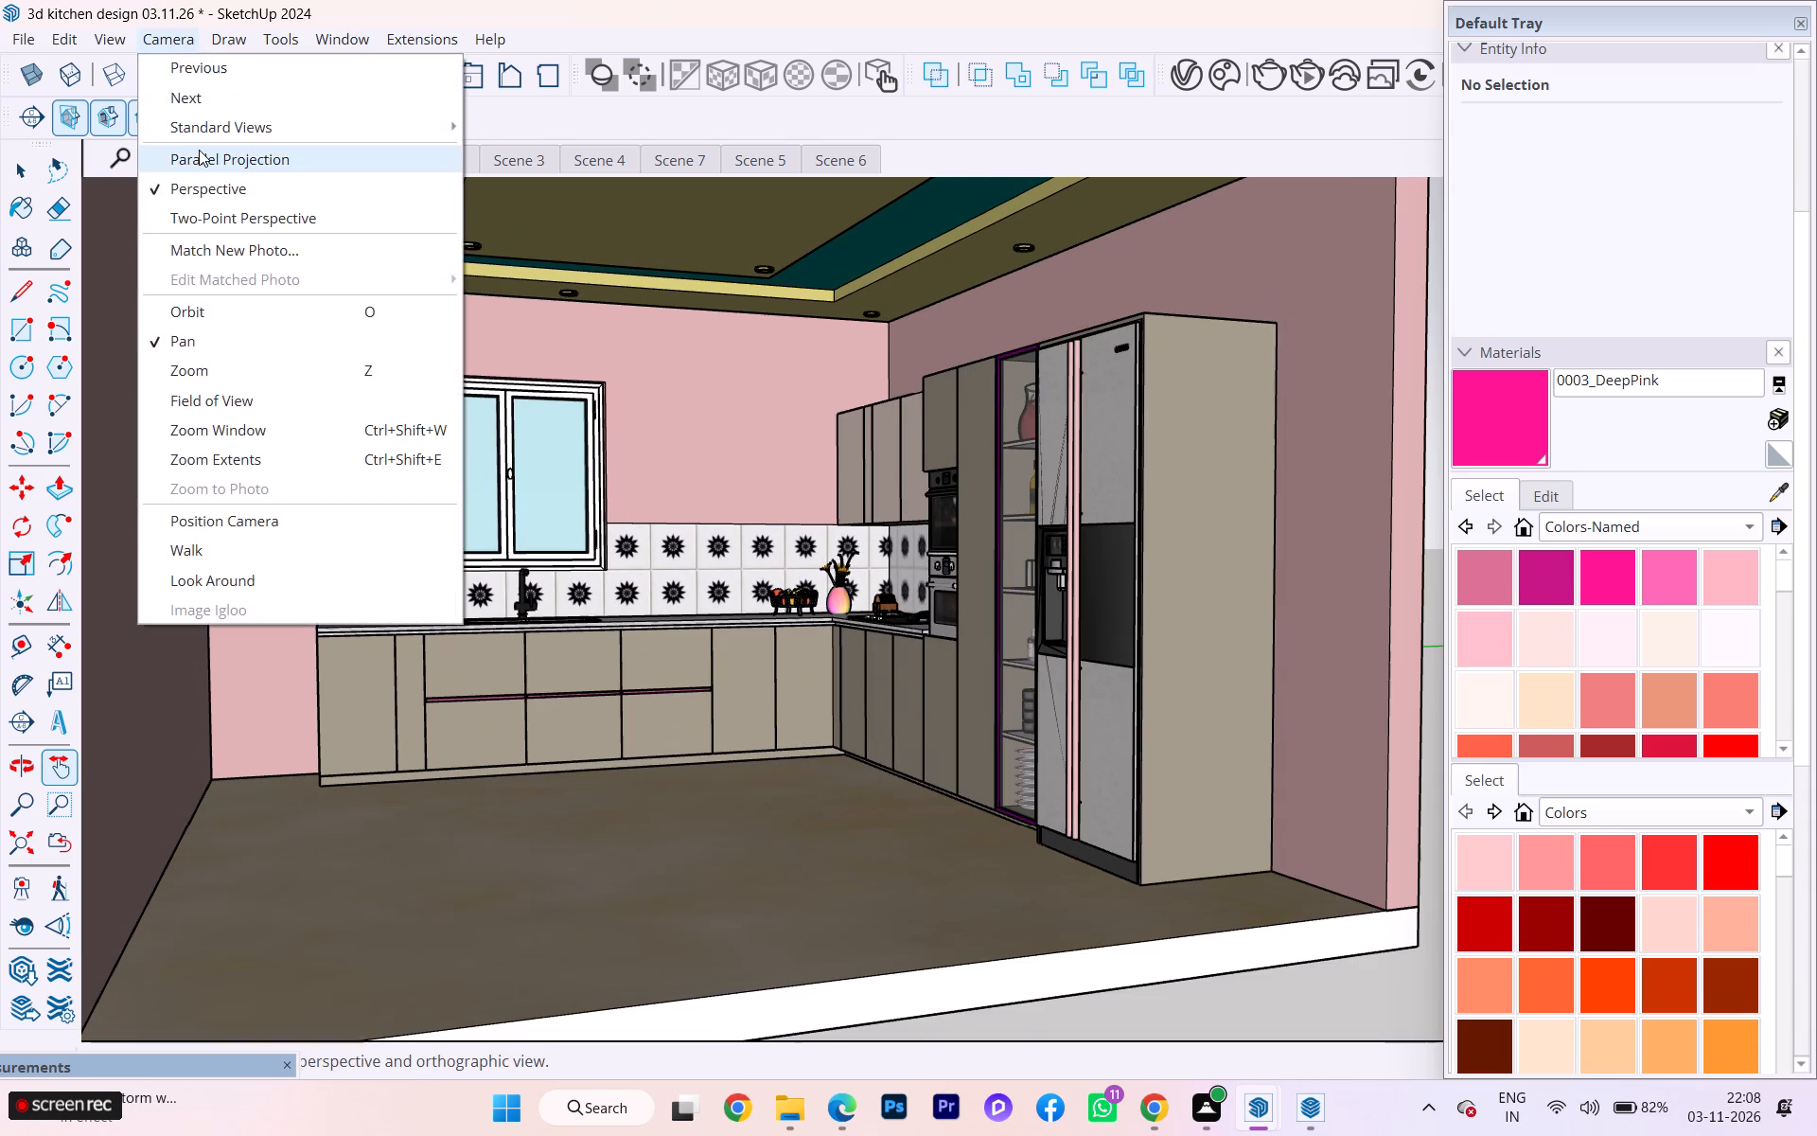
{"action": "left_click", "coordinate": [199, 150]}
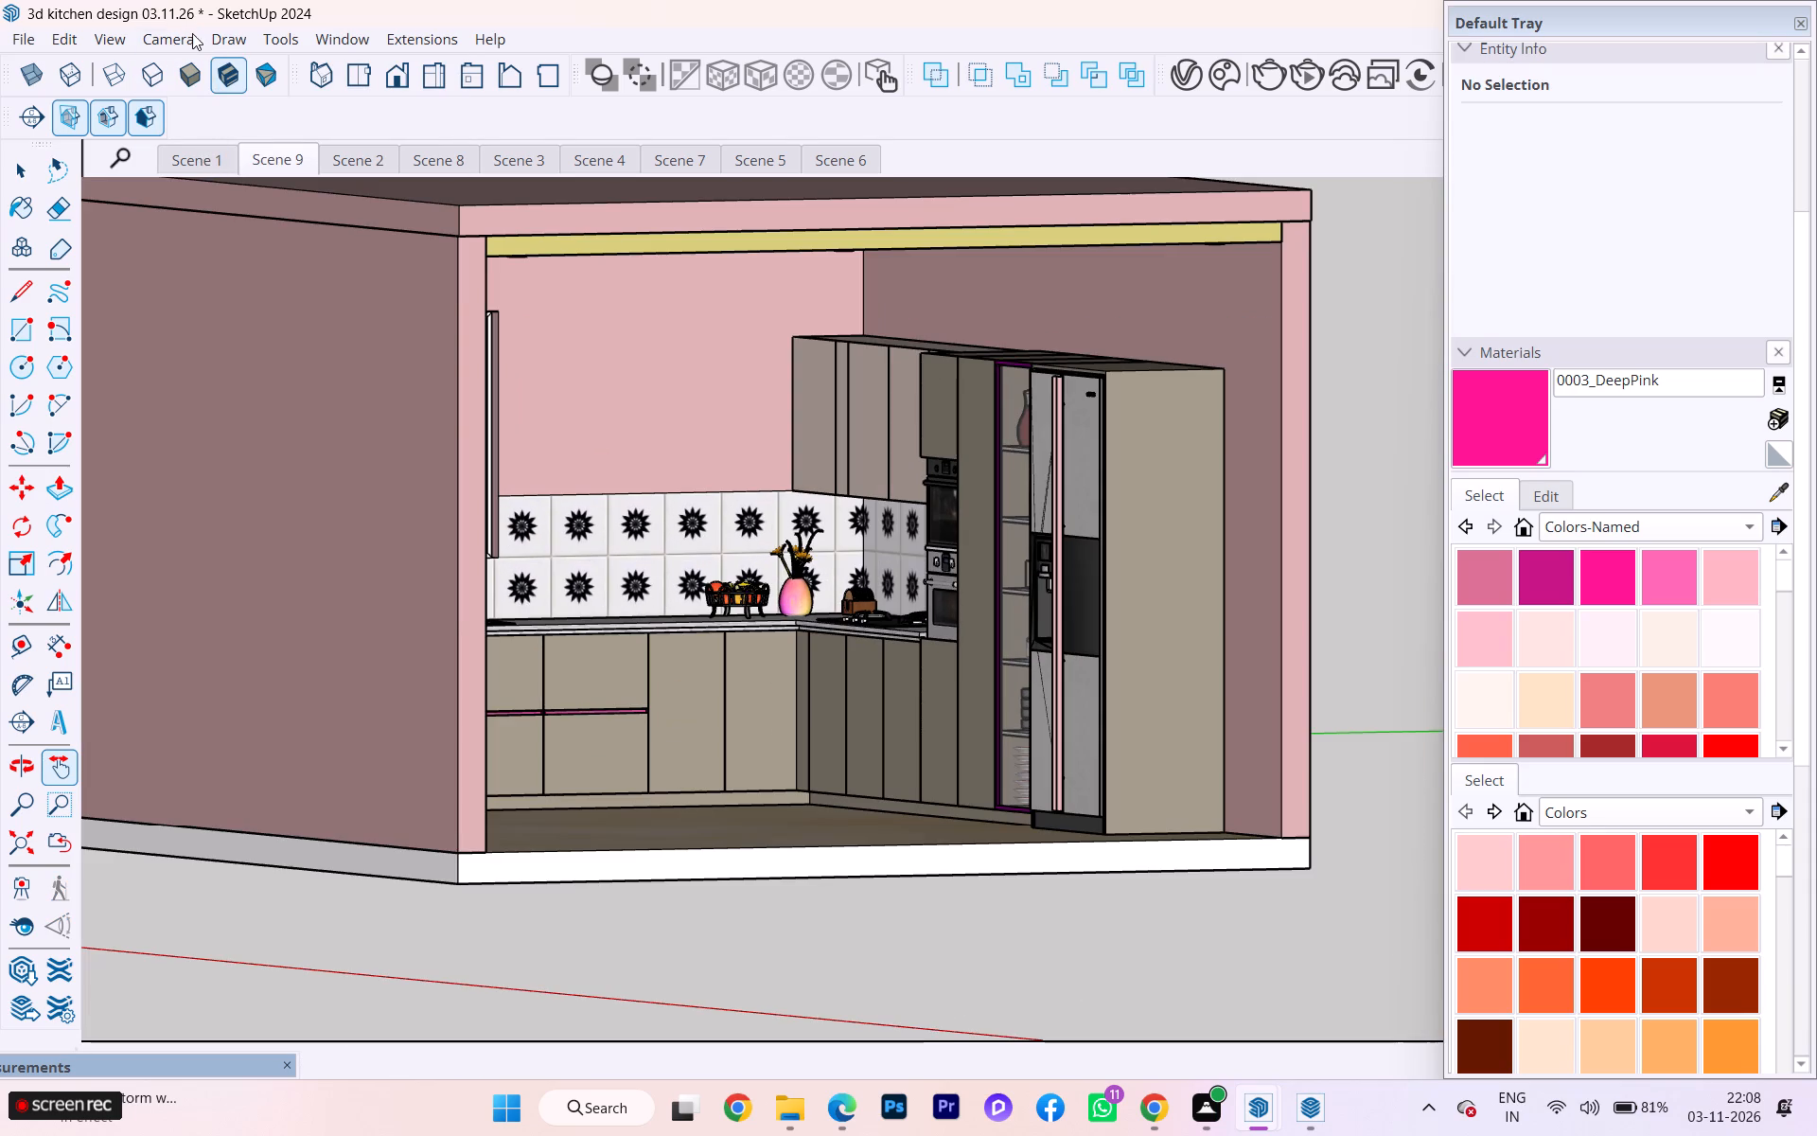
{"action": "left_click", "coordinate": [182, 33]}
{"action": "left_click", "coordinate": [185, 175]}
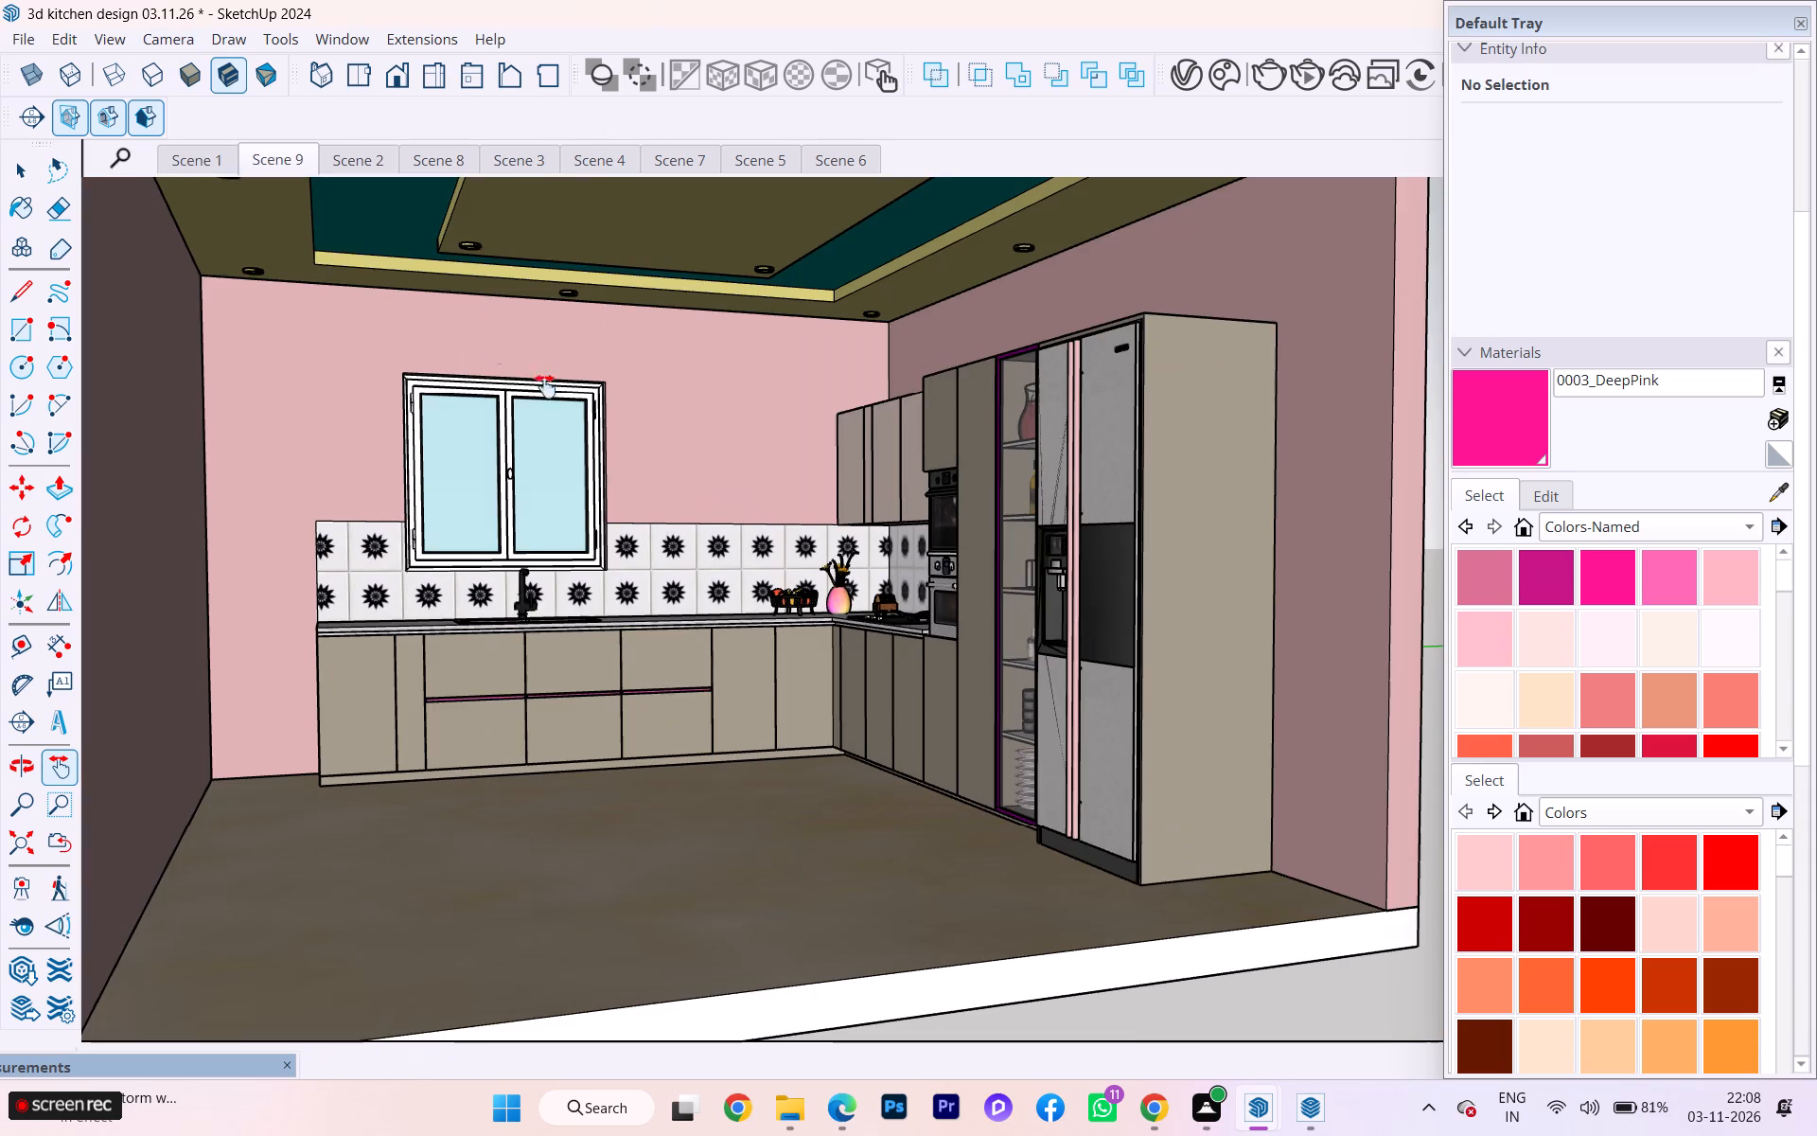
Set the camera to the standard Right view and frame the kitchen facing the sink wall.
{"action": "scroll", "coordinate": [572, 419], "scroll_direction": "down", "scroll_amount": 1}
{"action": "middle_click_drag", "start_coordinate": [536, 412], "coordinate": [506, 456]}
{"action": "scroll", "coordinate": [757, 583], "scroll_direction": "down", "scroll_amount": 5}
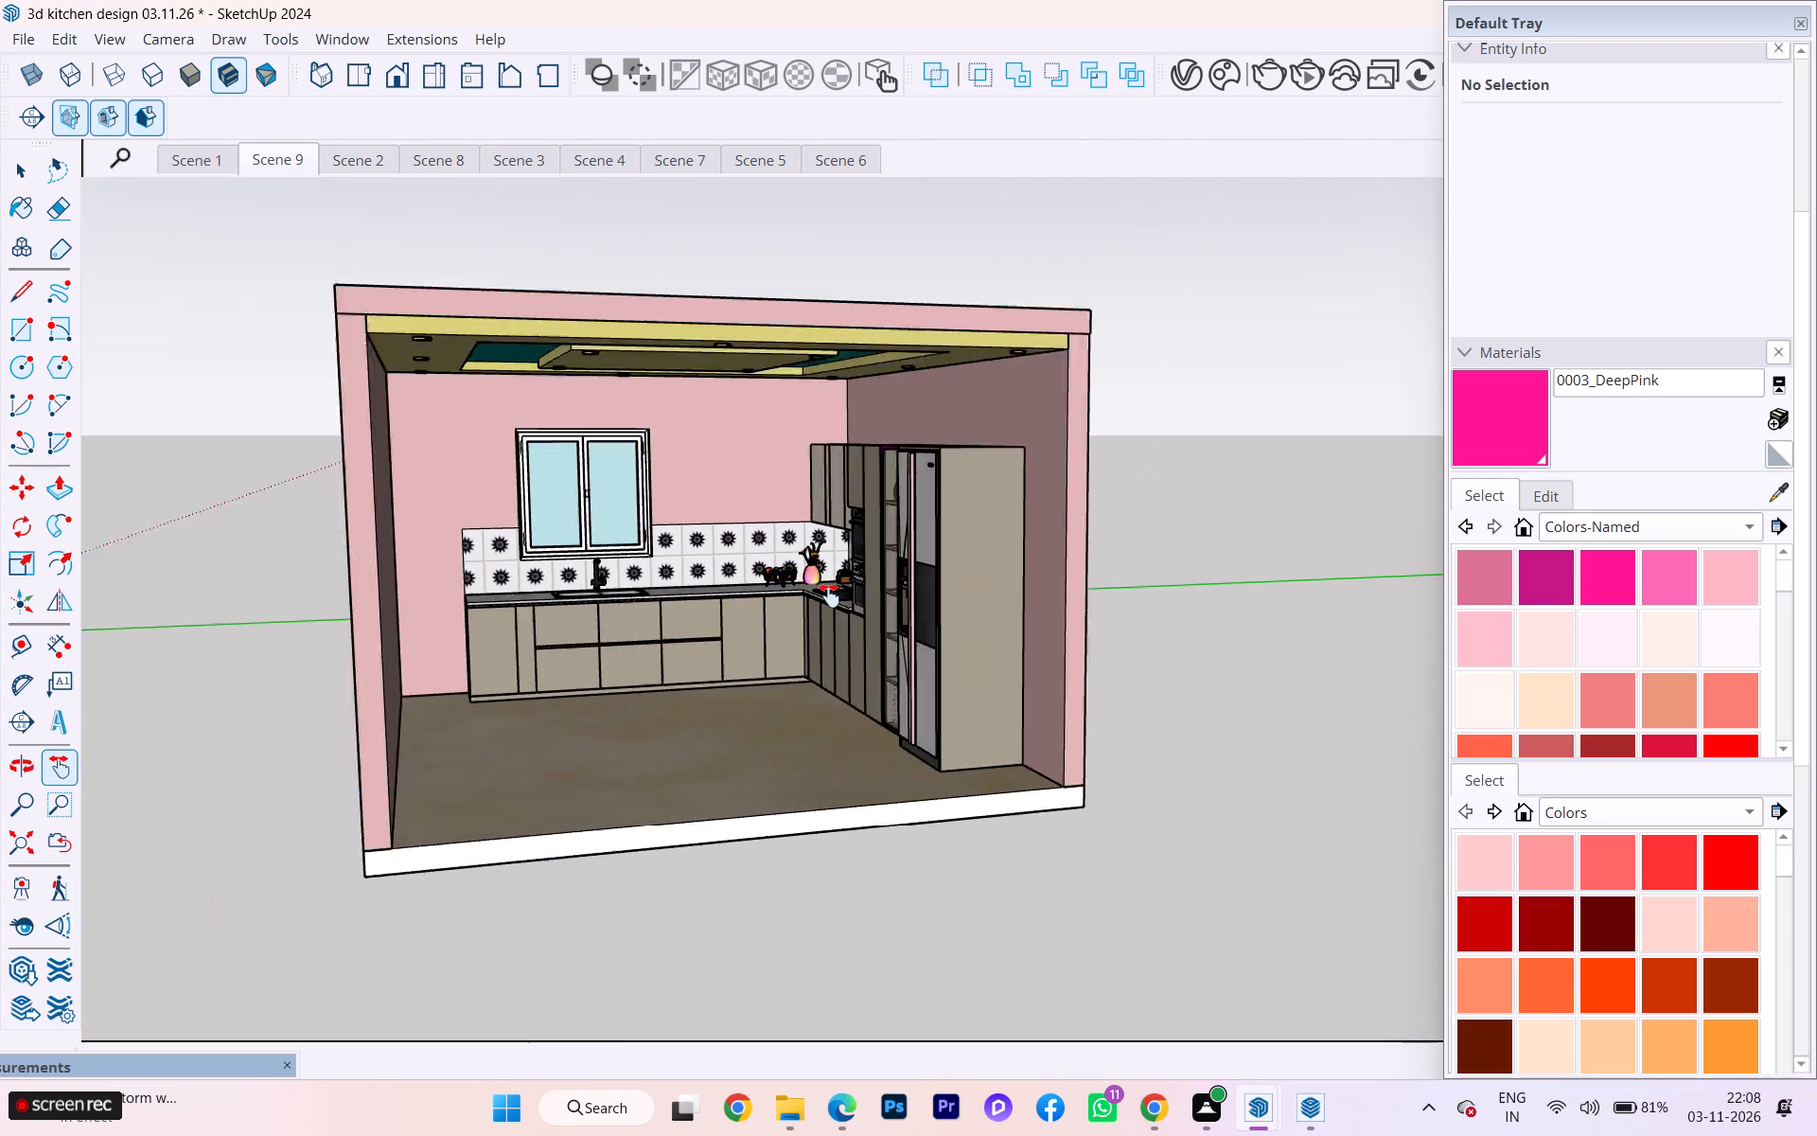
{"action": "middle_click_drag", "start_coordinate": [628, 560], "coordinate": [509, 488]}
{"action": "scroll", "coordinate": [509, 430], "scroll_direction": "up", "scroll_amount": 4}
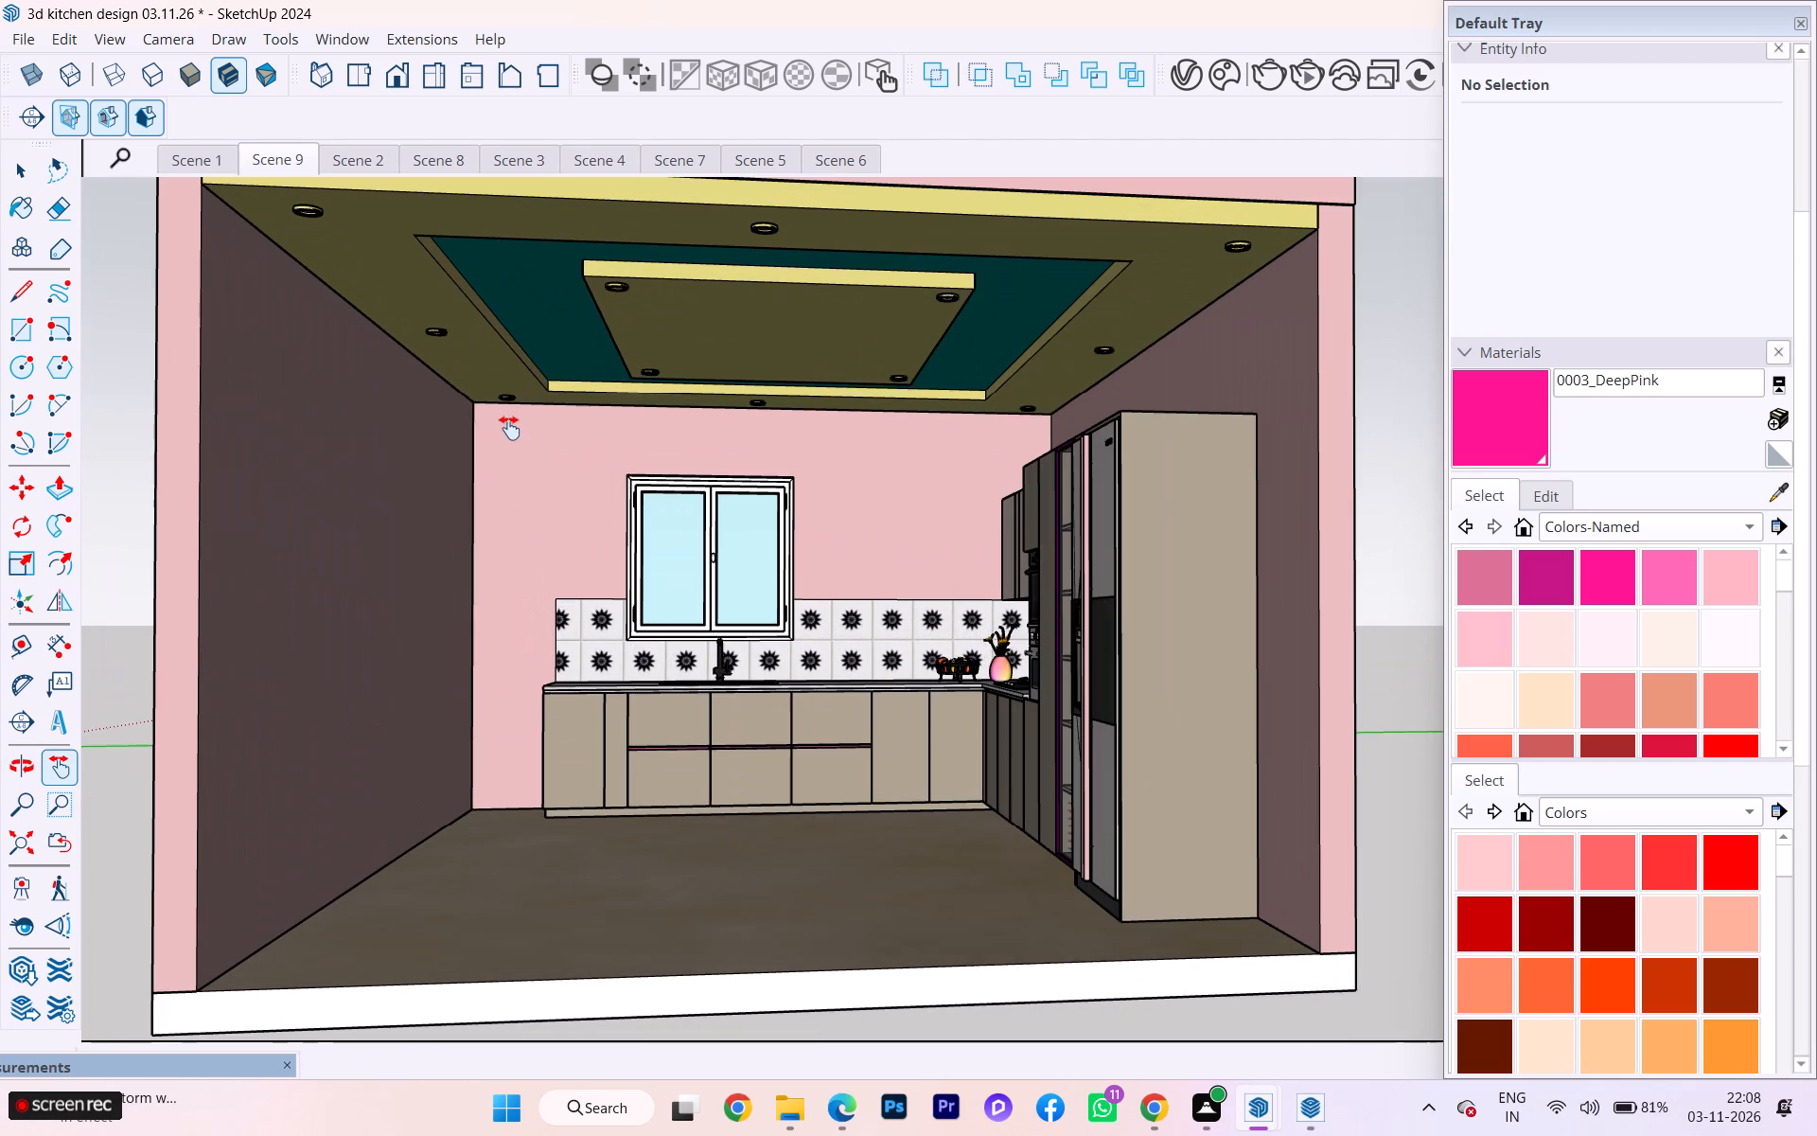
{"action": "left_click", "coordinate": [404, 82]}
{"action": "left_click", "coordinate": [435, 80]}
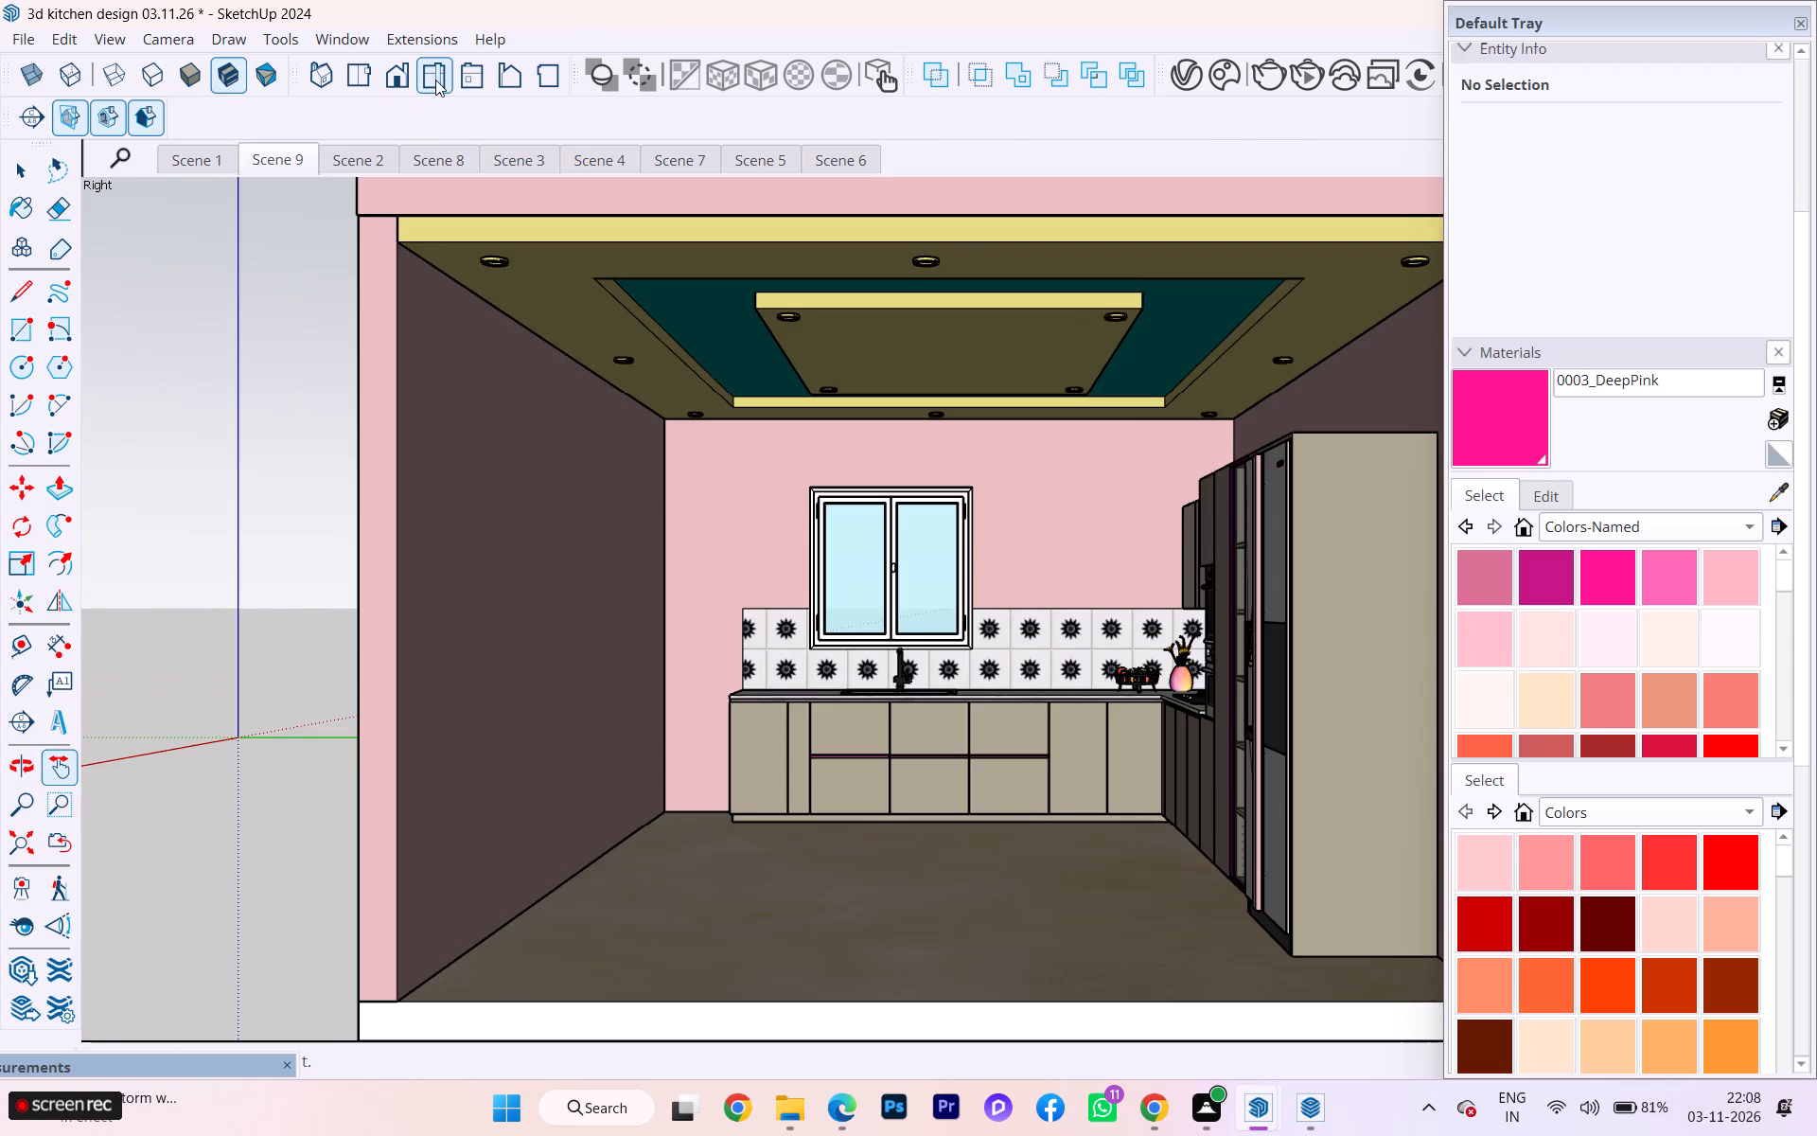
{"action": "scroll", "coordinate": [360, 333], "scroll_direction": "down", "scroll_amount": 4}
{"action": "scroll", "coordinate": [326, 395], "scroll_direction": "up", "scroll_amount": 2}
{"action": "scroll", "coordinate": [329, 396], "scroll_direction": "down", "scroll_amount": 1}
{"action": "scroll", "coordinate": [653, 423], "scroll_direction": "up", "scroll_amount": 1}
{"action": "scroll", "coordinate": [653, 423], "scroll_direction": "down", "scroll_amount": 1}
{"action": "scroll", "coordinate": [653, 423], "scroll_direction": "up", "scroll_amount": 2}
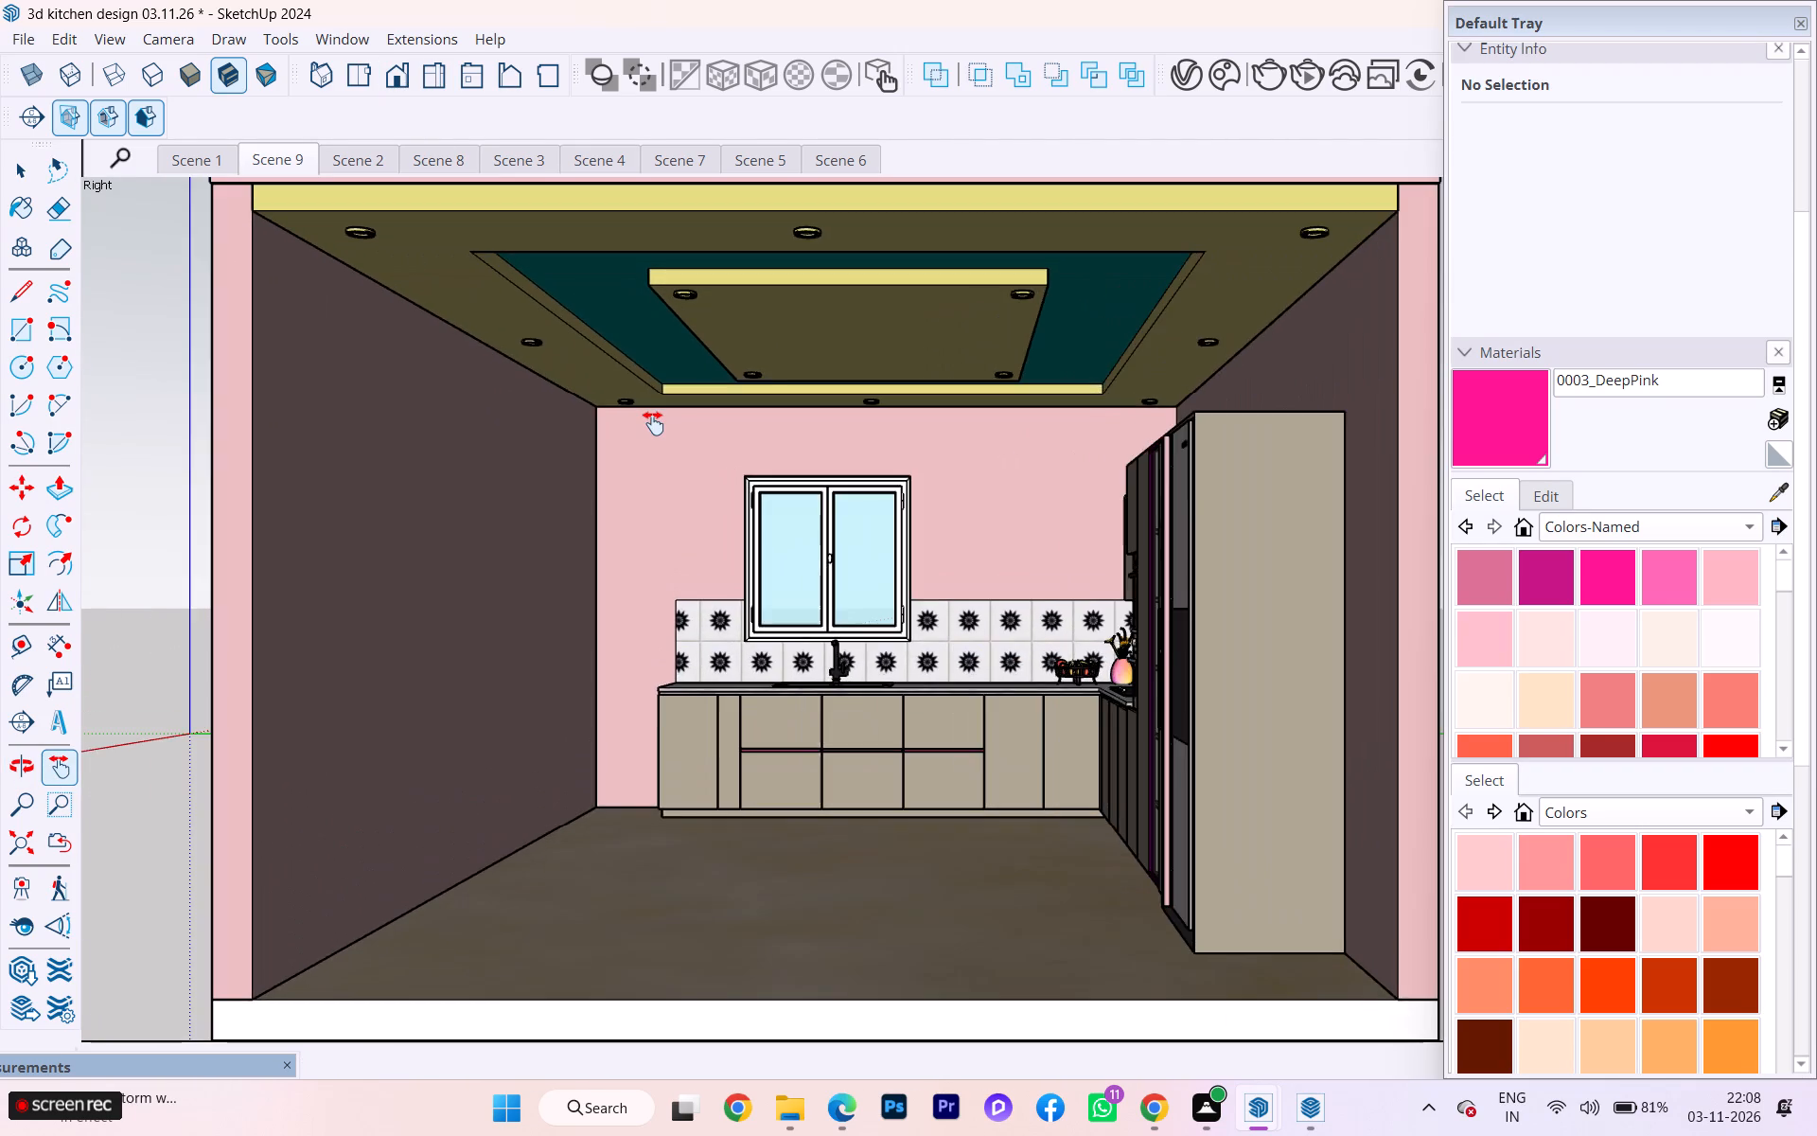
{"action": "scroll", "coordinate": [653, 423], "scroll_direction": "up", "scroll_amount": 2}
{"action": "scroll", "coordinate": [540, 425], "scroll_direction": "down", "scroll_amount": 1}
{"action": "scroll", "coordinate": [725, 433], "scroll_direction": "down", "scroll_amount": 1}
{"action": "scroll", "coordinate": [863, 434], "scroll_direction": "up", "scroll_amount": 3}
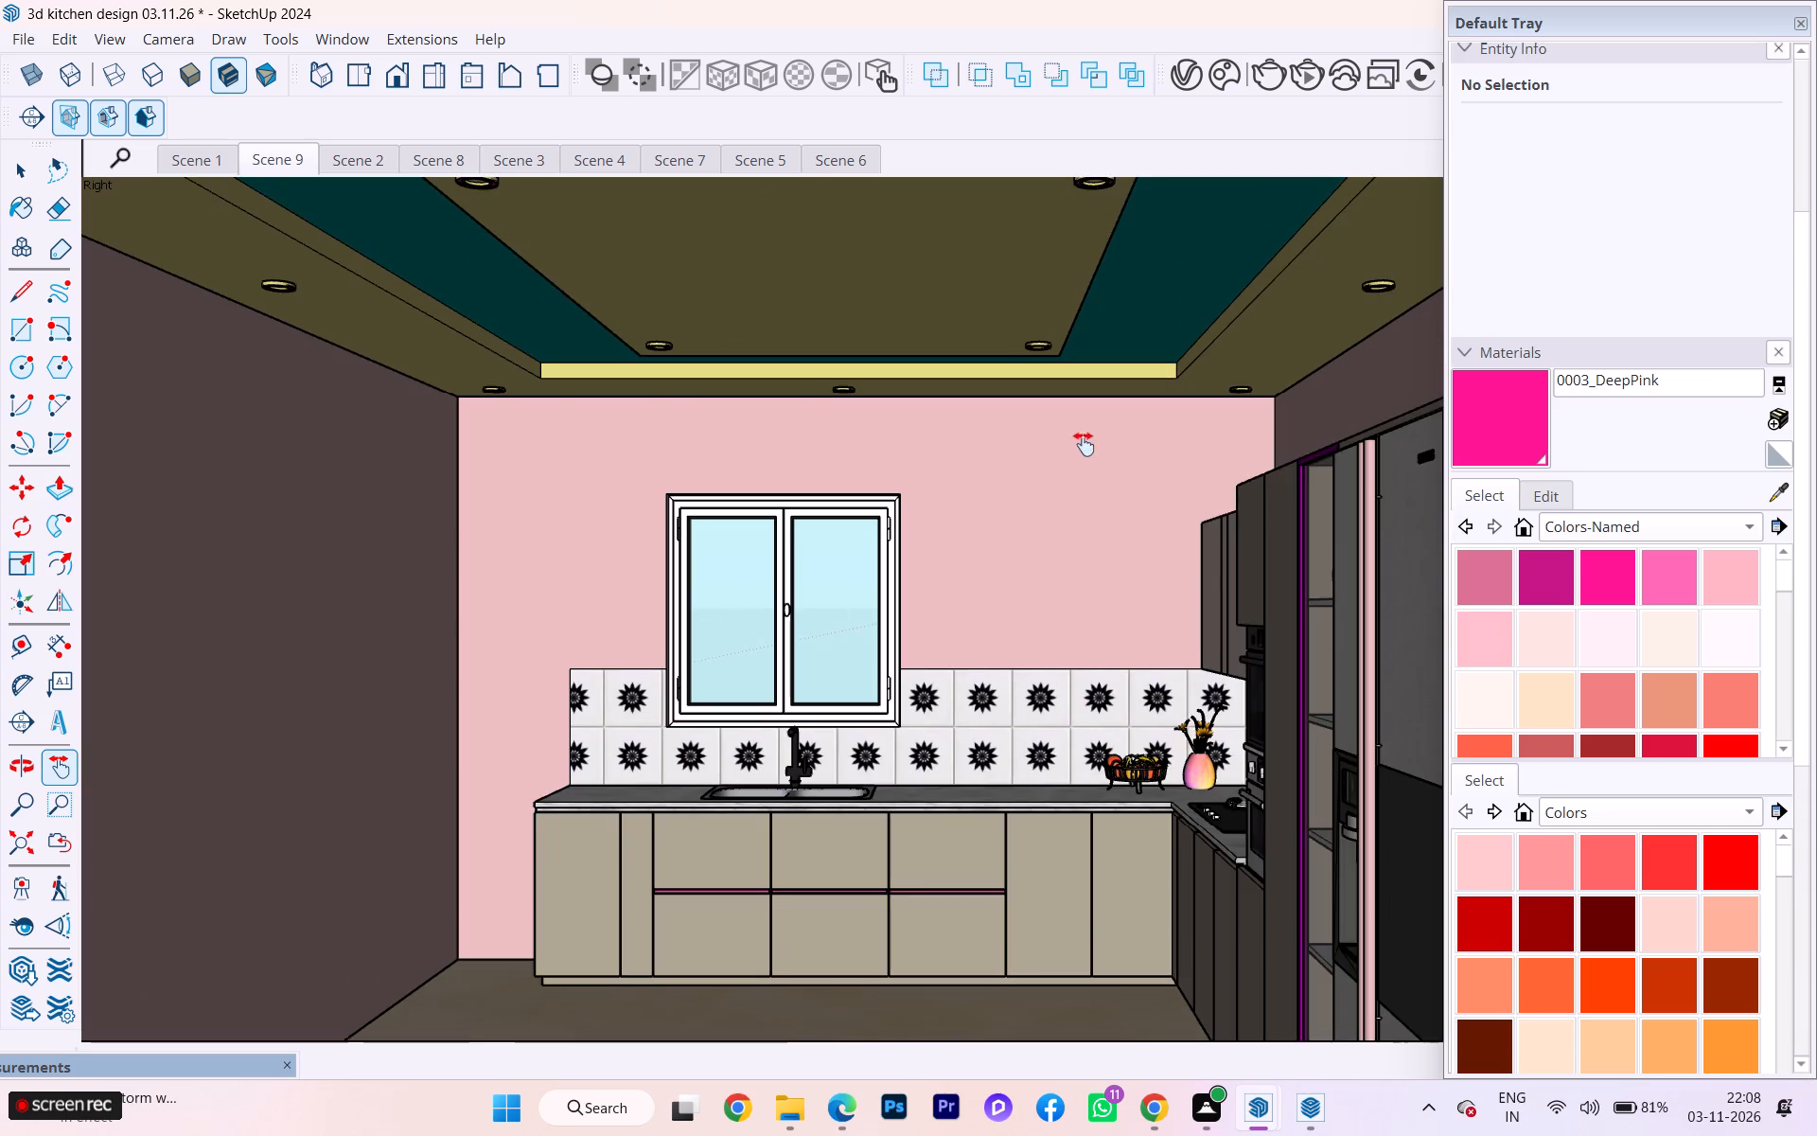
{"action": "scroll", "coordinate": [646, 420], "scroll_direction": "down", "scroll_amount": 2}
{"action": "scroll", "coordinate": [601, 398], "scroll_direction": "up", "scroll_amount": 1}
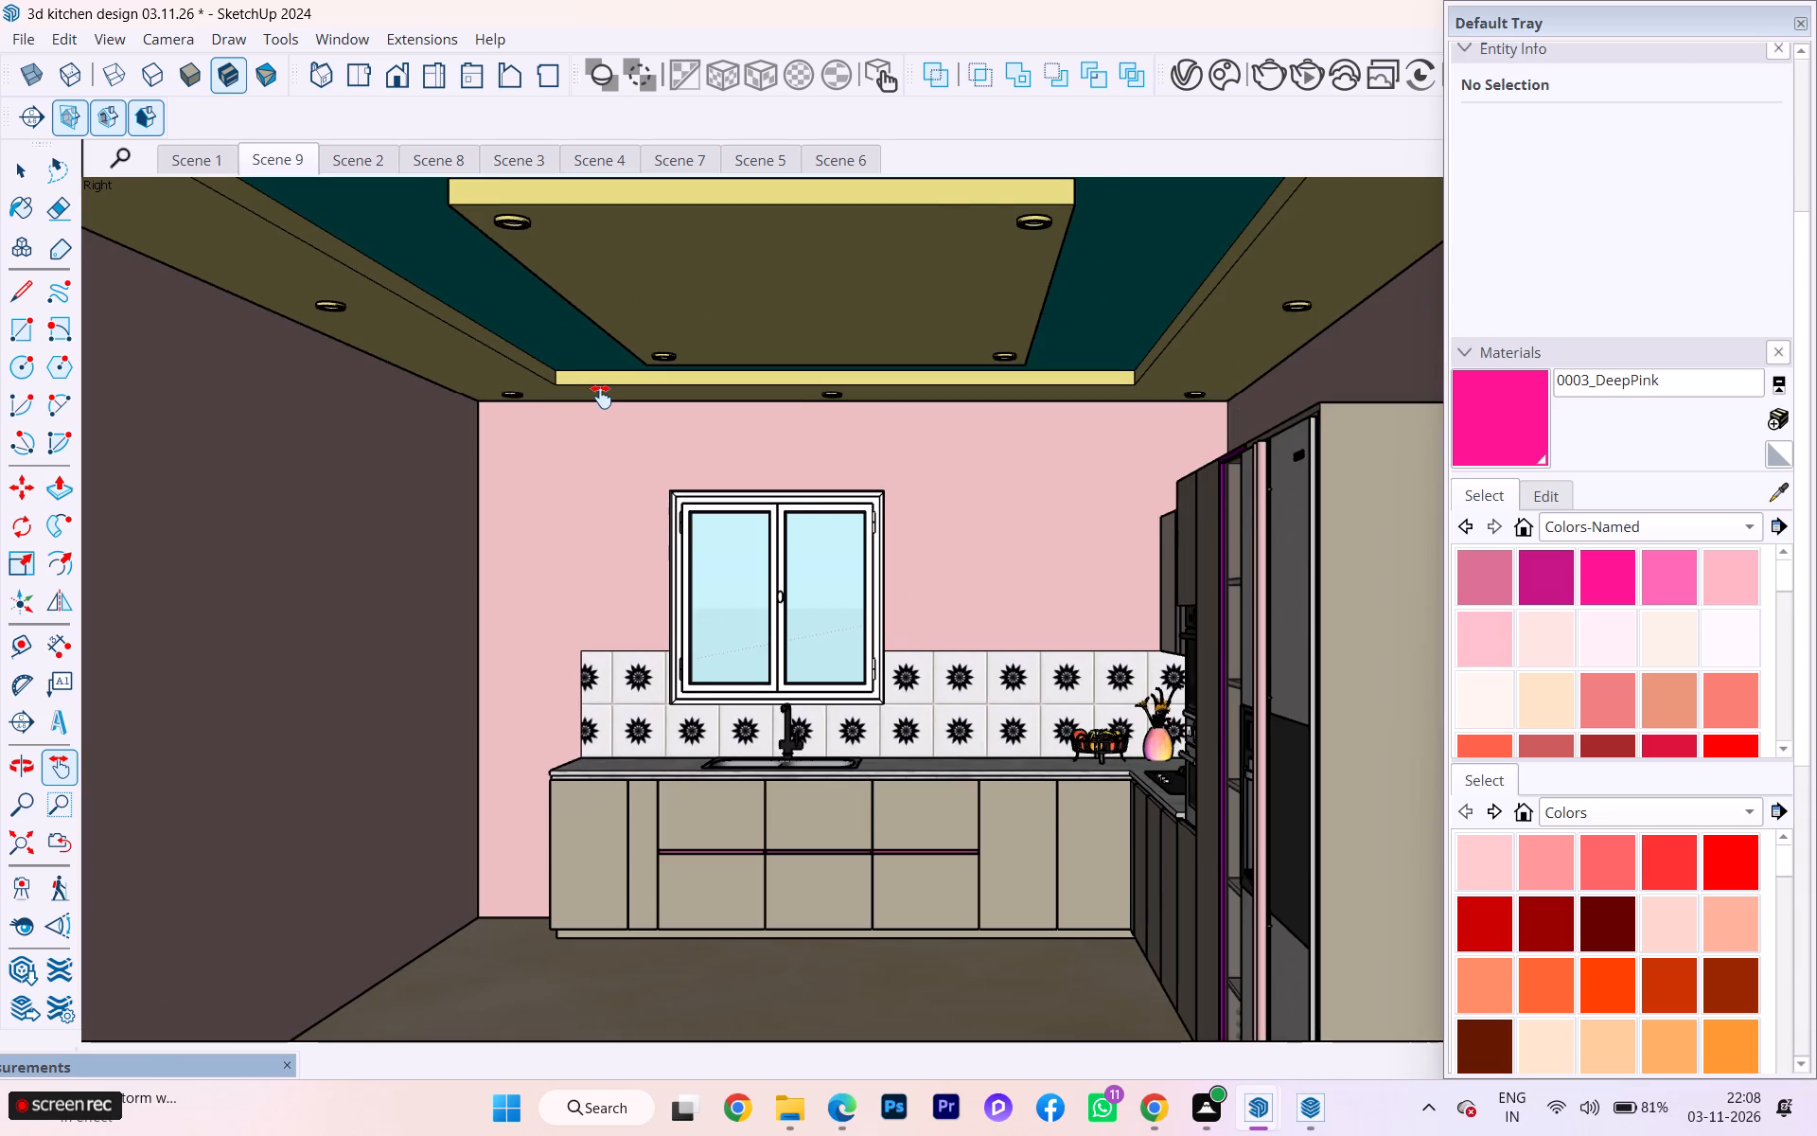
{"action": "scroll", "coordinate": [601, 397], "scroll_direction": "up", "scroll_amount": 1}
{"action": "scroll", "coordinate": [602, 396], "scroll_direction": "down", "scroll_amount": 2}
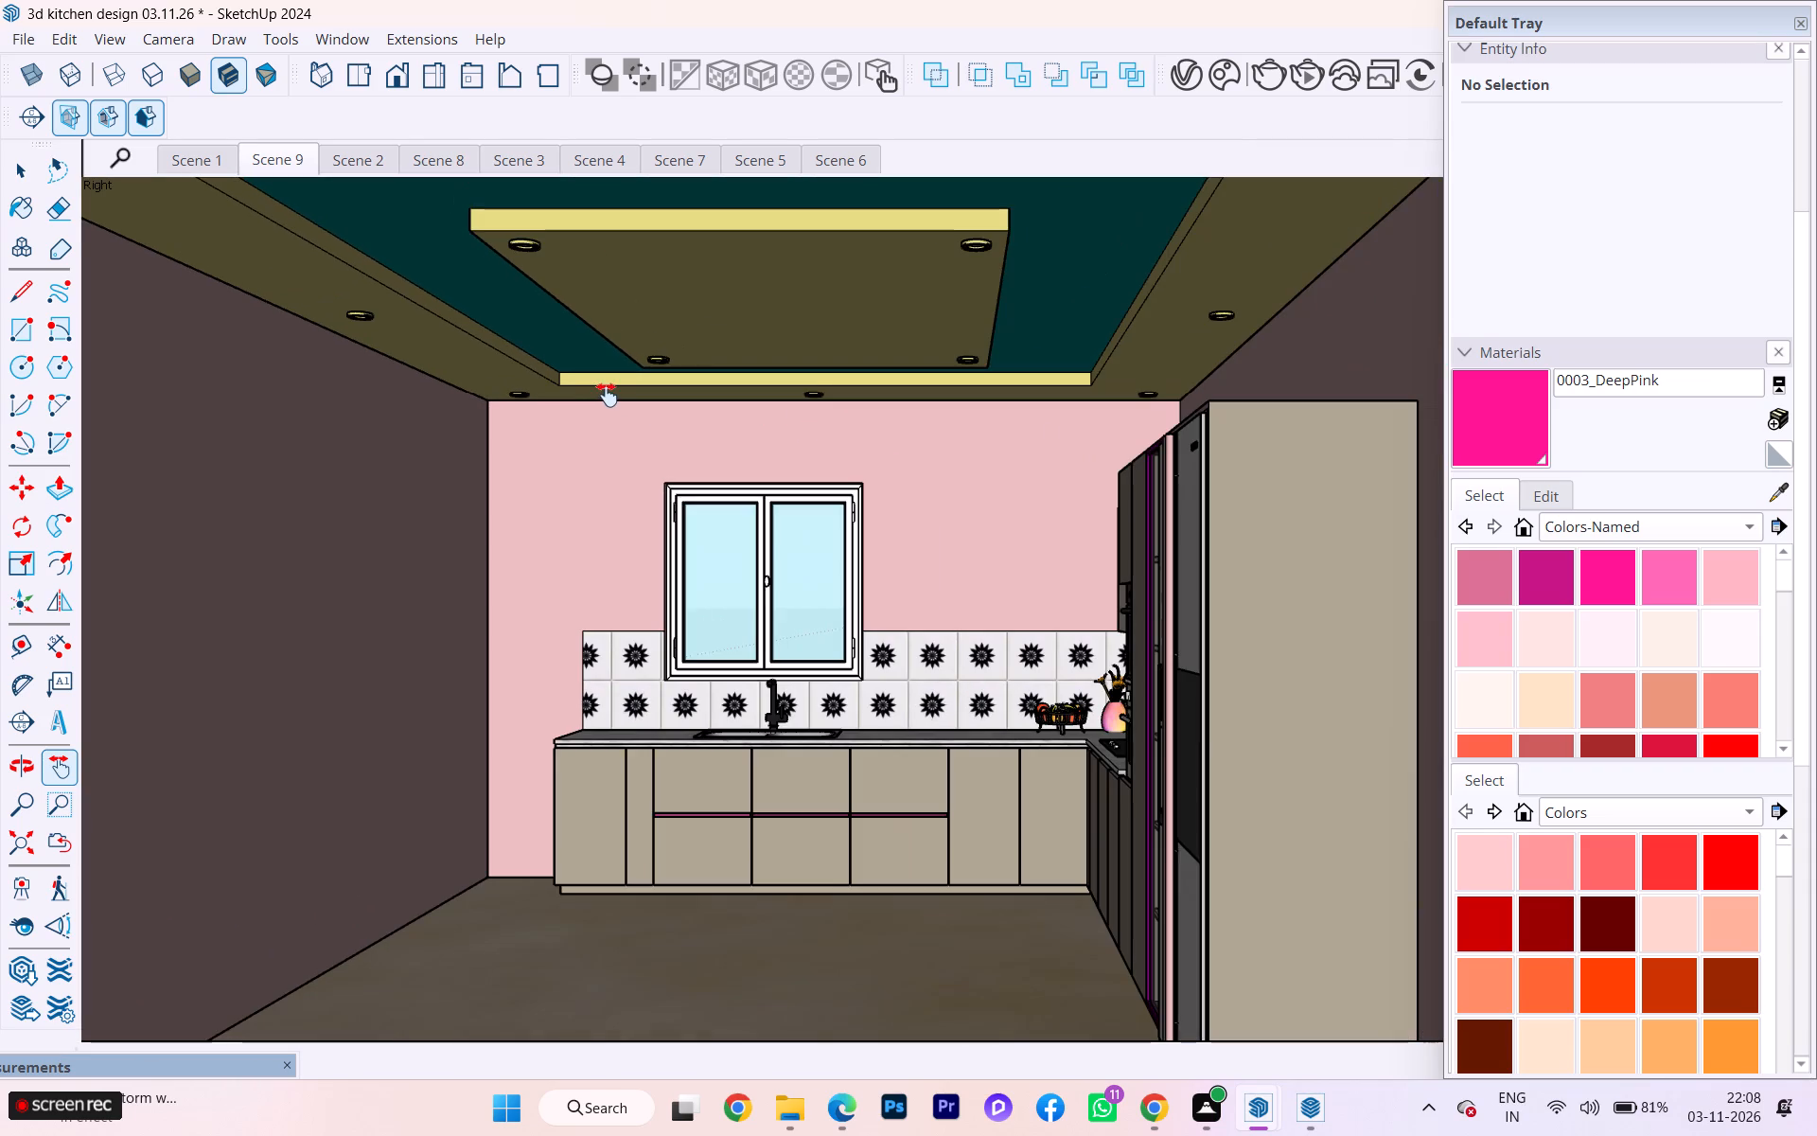
Place a section plane on the room's open front face, parallel to the sink wall, keeping the default name and symbol.
{"action": "middle_click_drag", "start_coordinate": [622, 394], "coordinate": [655, 387]}
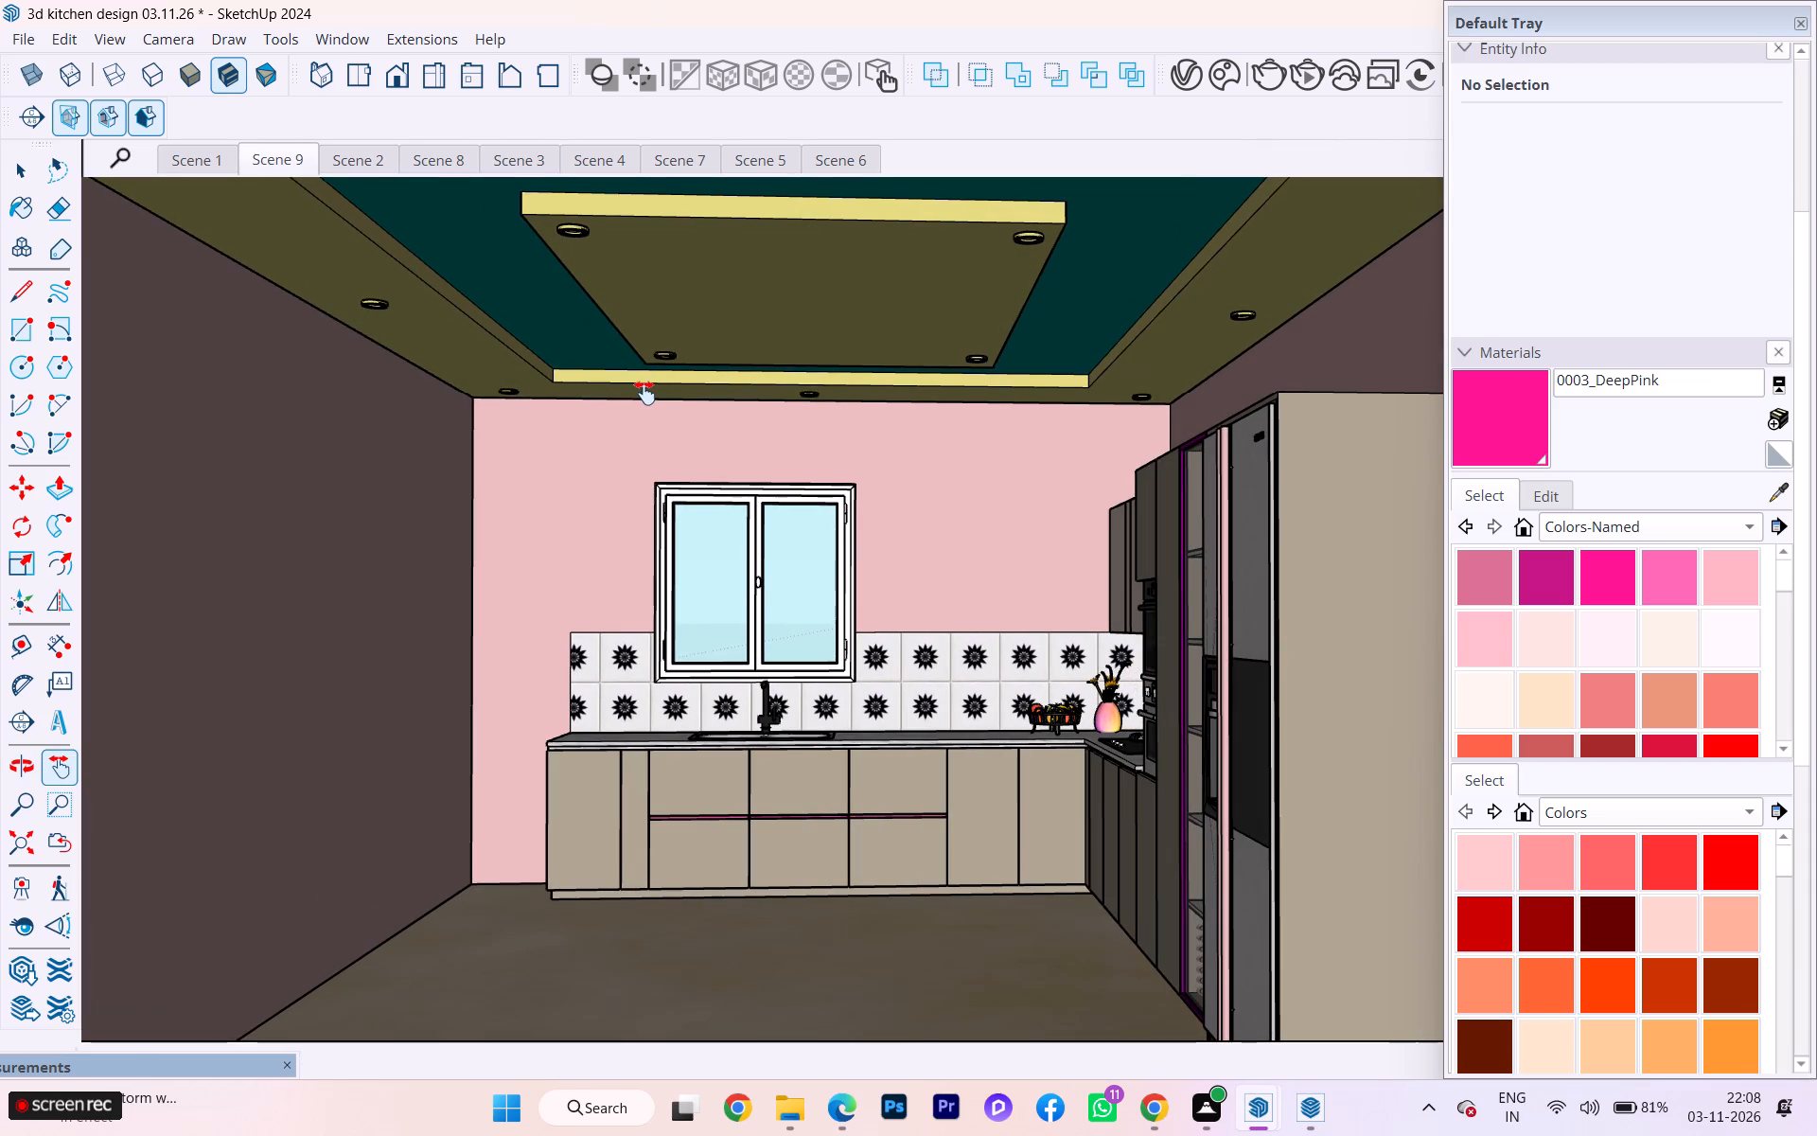
{"action": "left_click", "coordinate": [48, 120]}
{"action": "scroll", "coordinate": [353, 288], "scroll_direction": "down", "scroll_amount": 1}
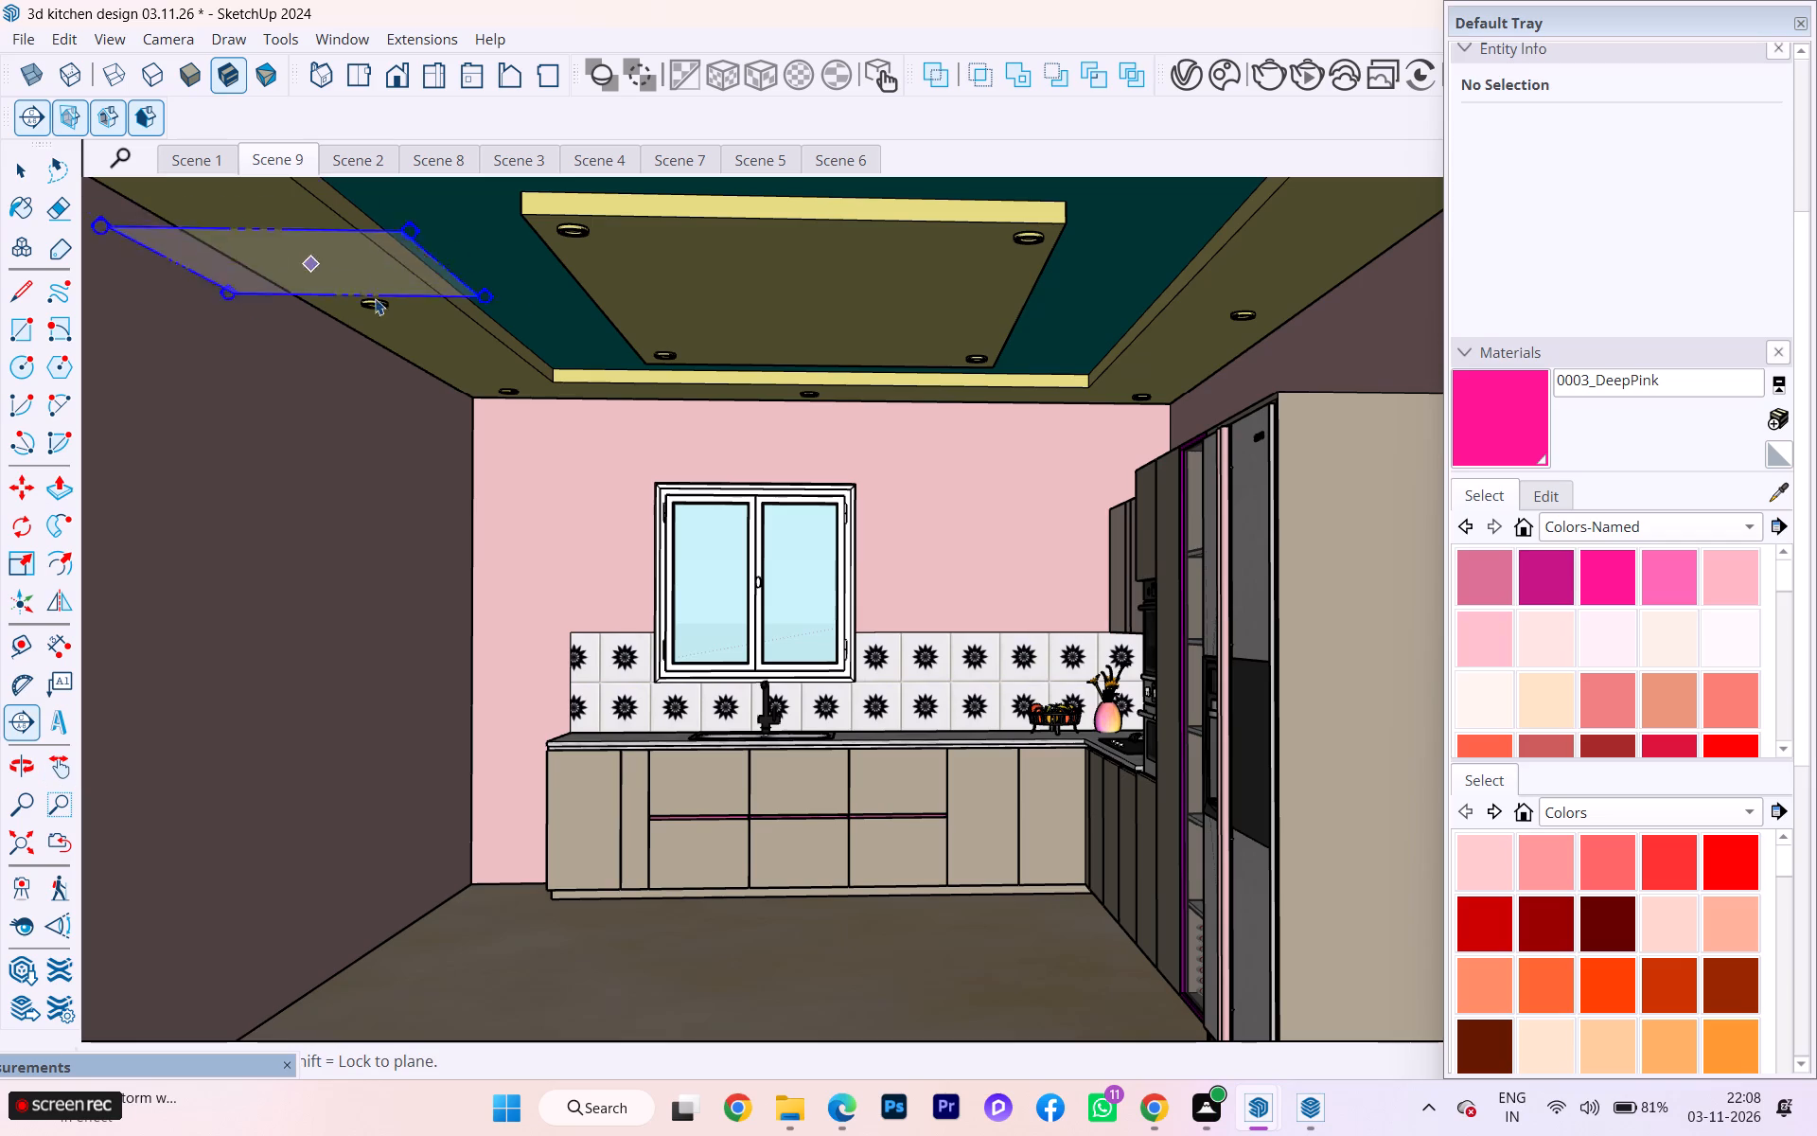
{"action": "scroll", "coordinate": [375, 298], "scroll_direction": "down", "scroll_amount": 2}
{"action": "scroll", "coordinate": [602, 399], "scroll_direction": "down", "scroll_amount": 2}
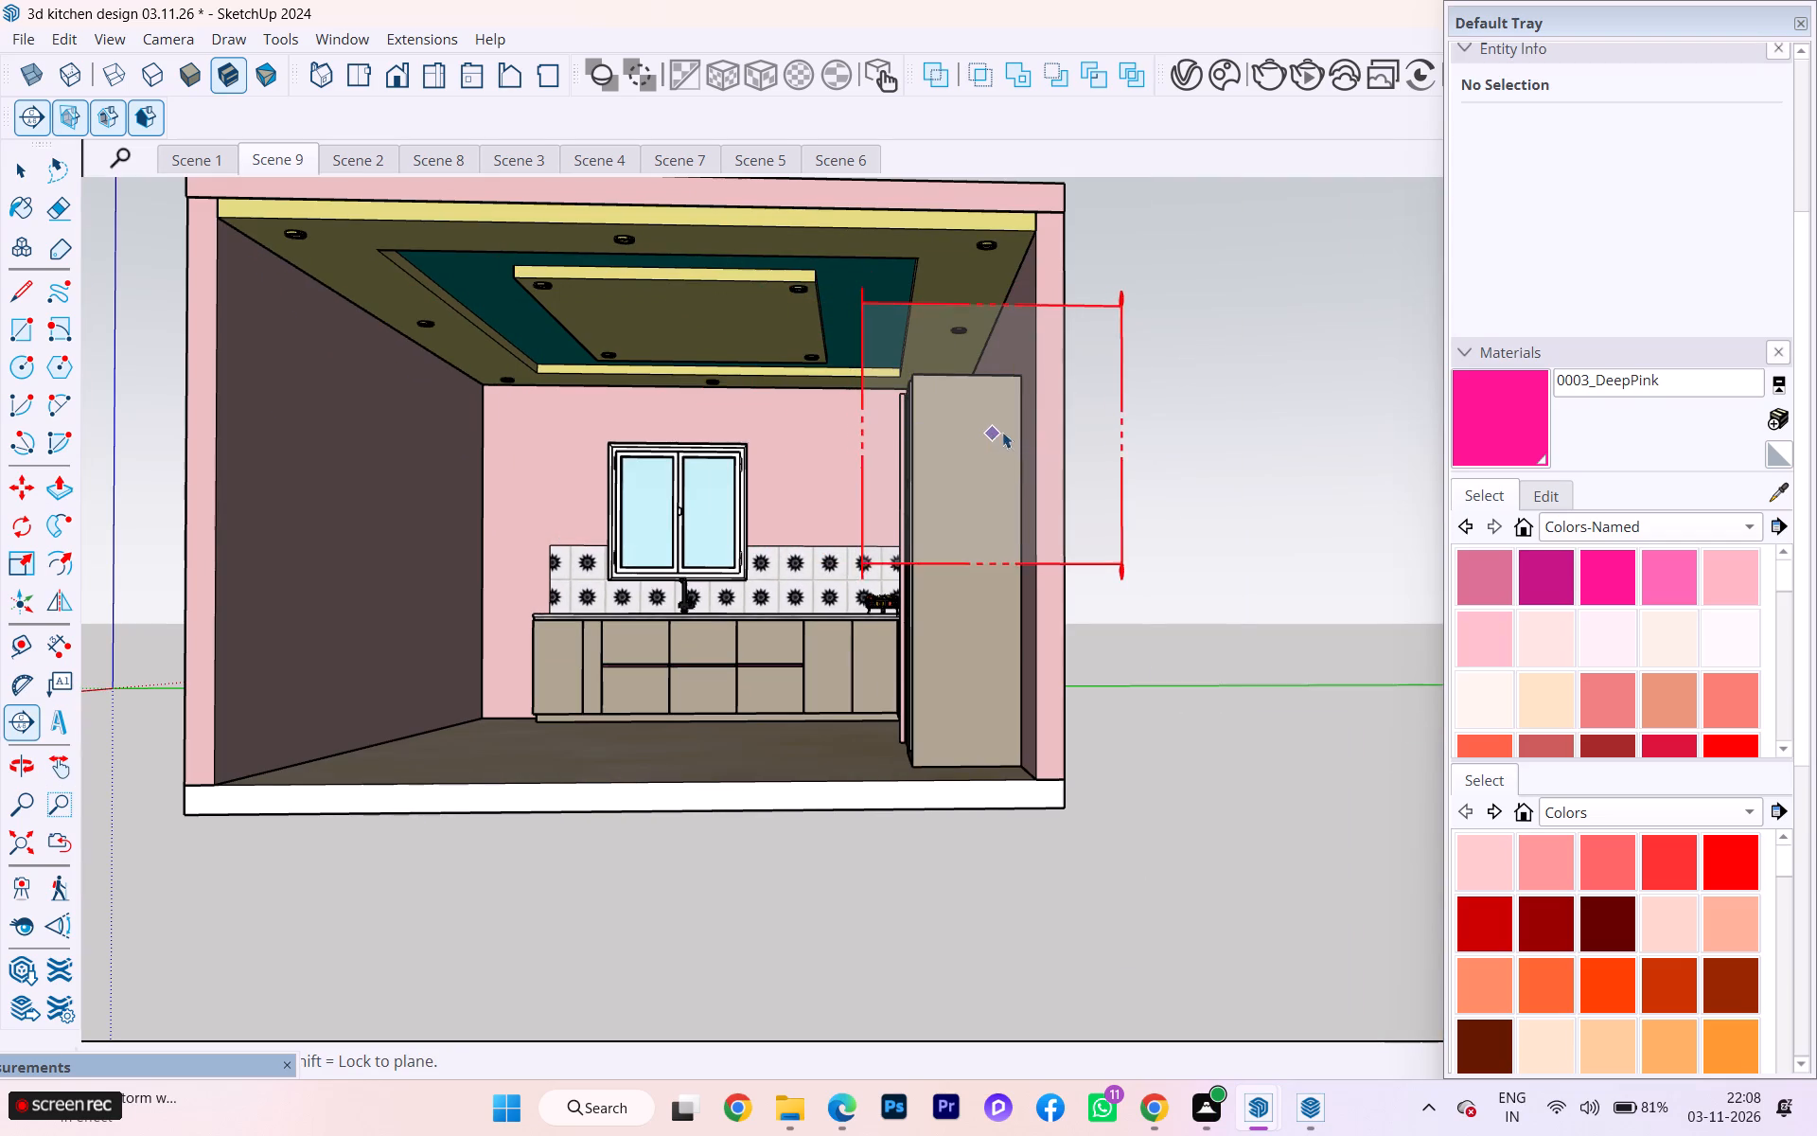
{"action": "left_click", "coordinate": [1051, 417]}
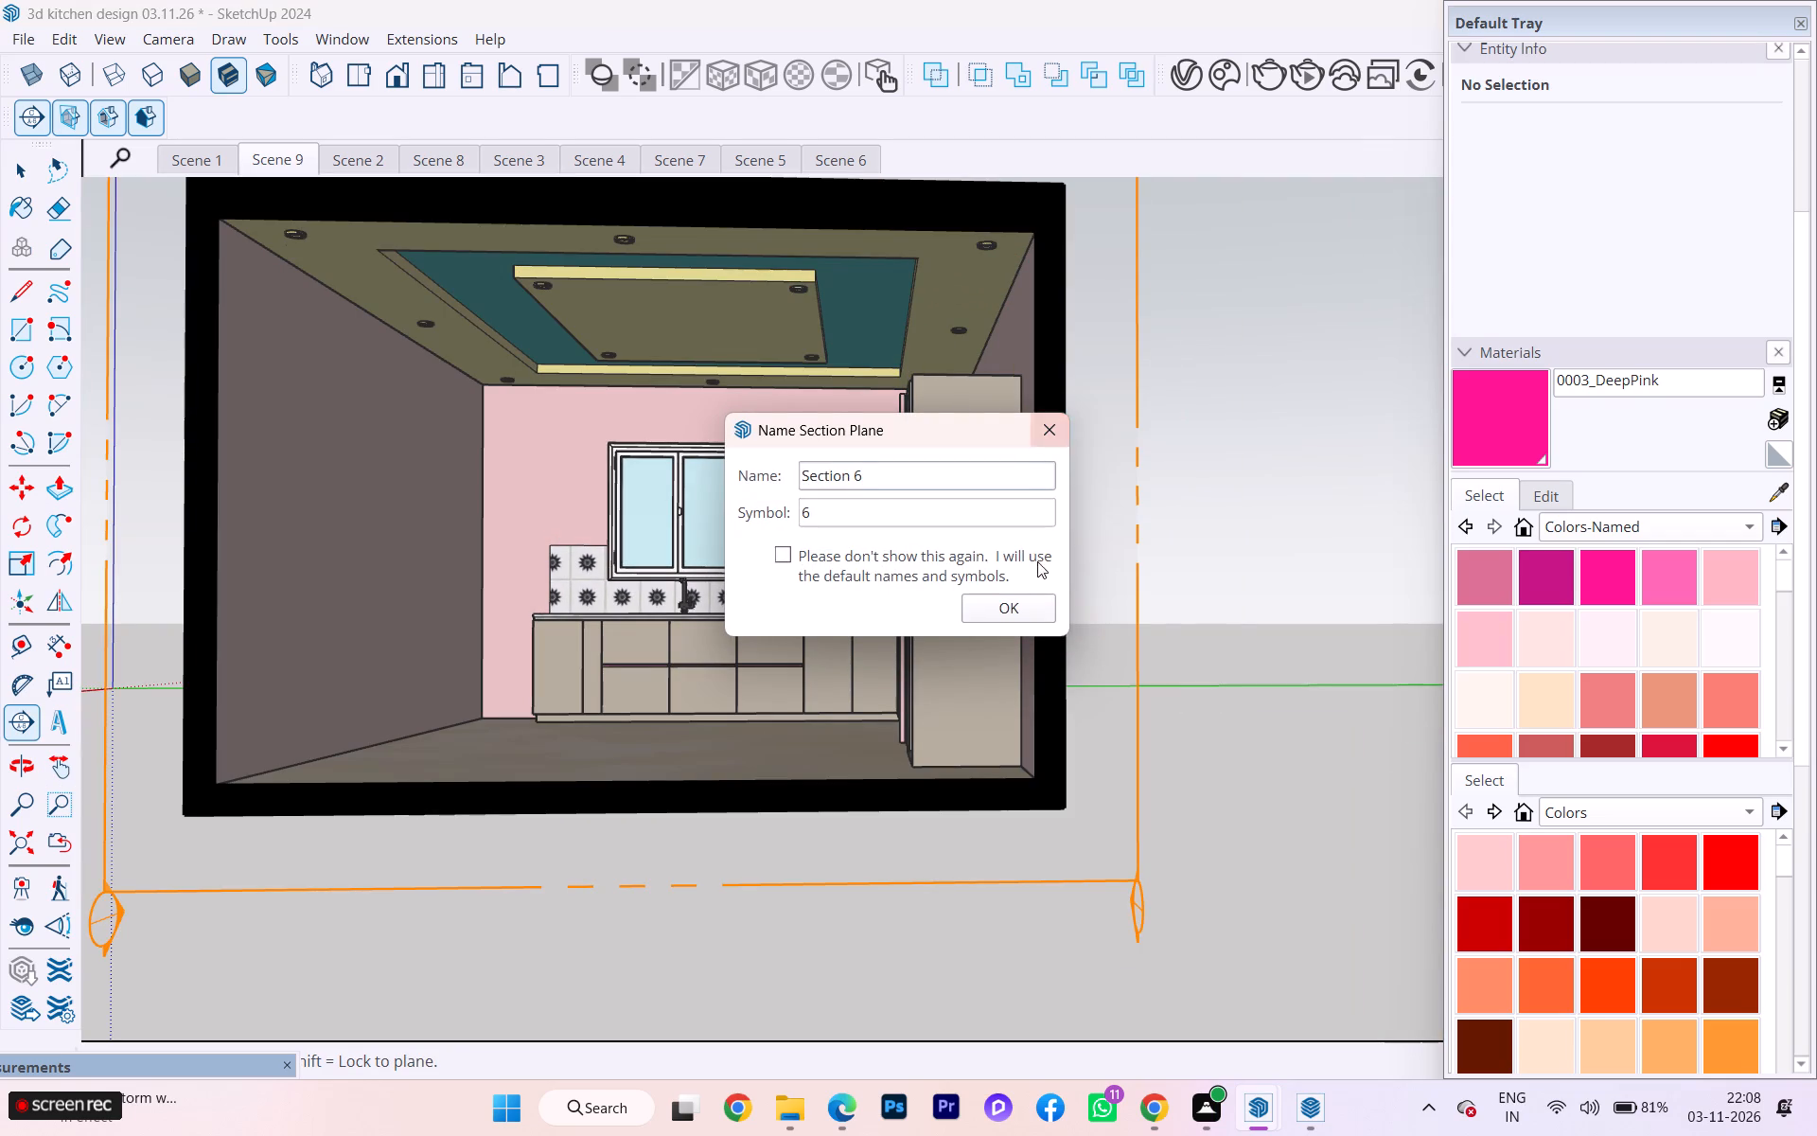
{"action": "left_click", "coordinate": [1022, 604]}
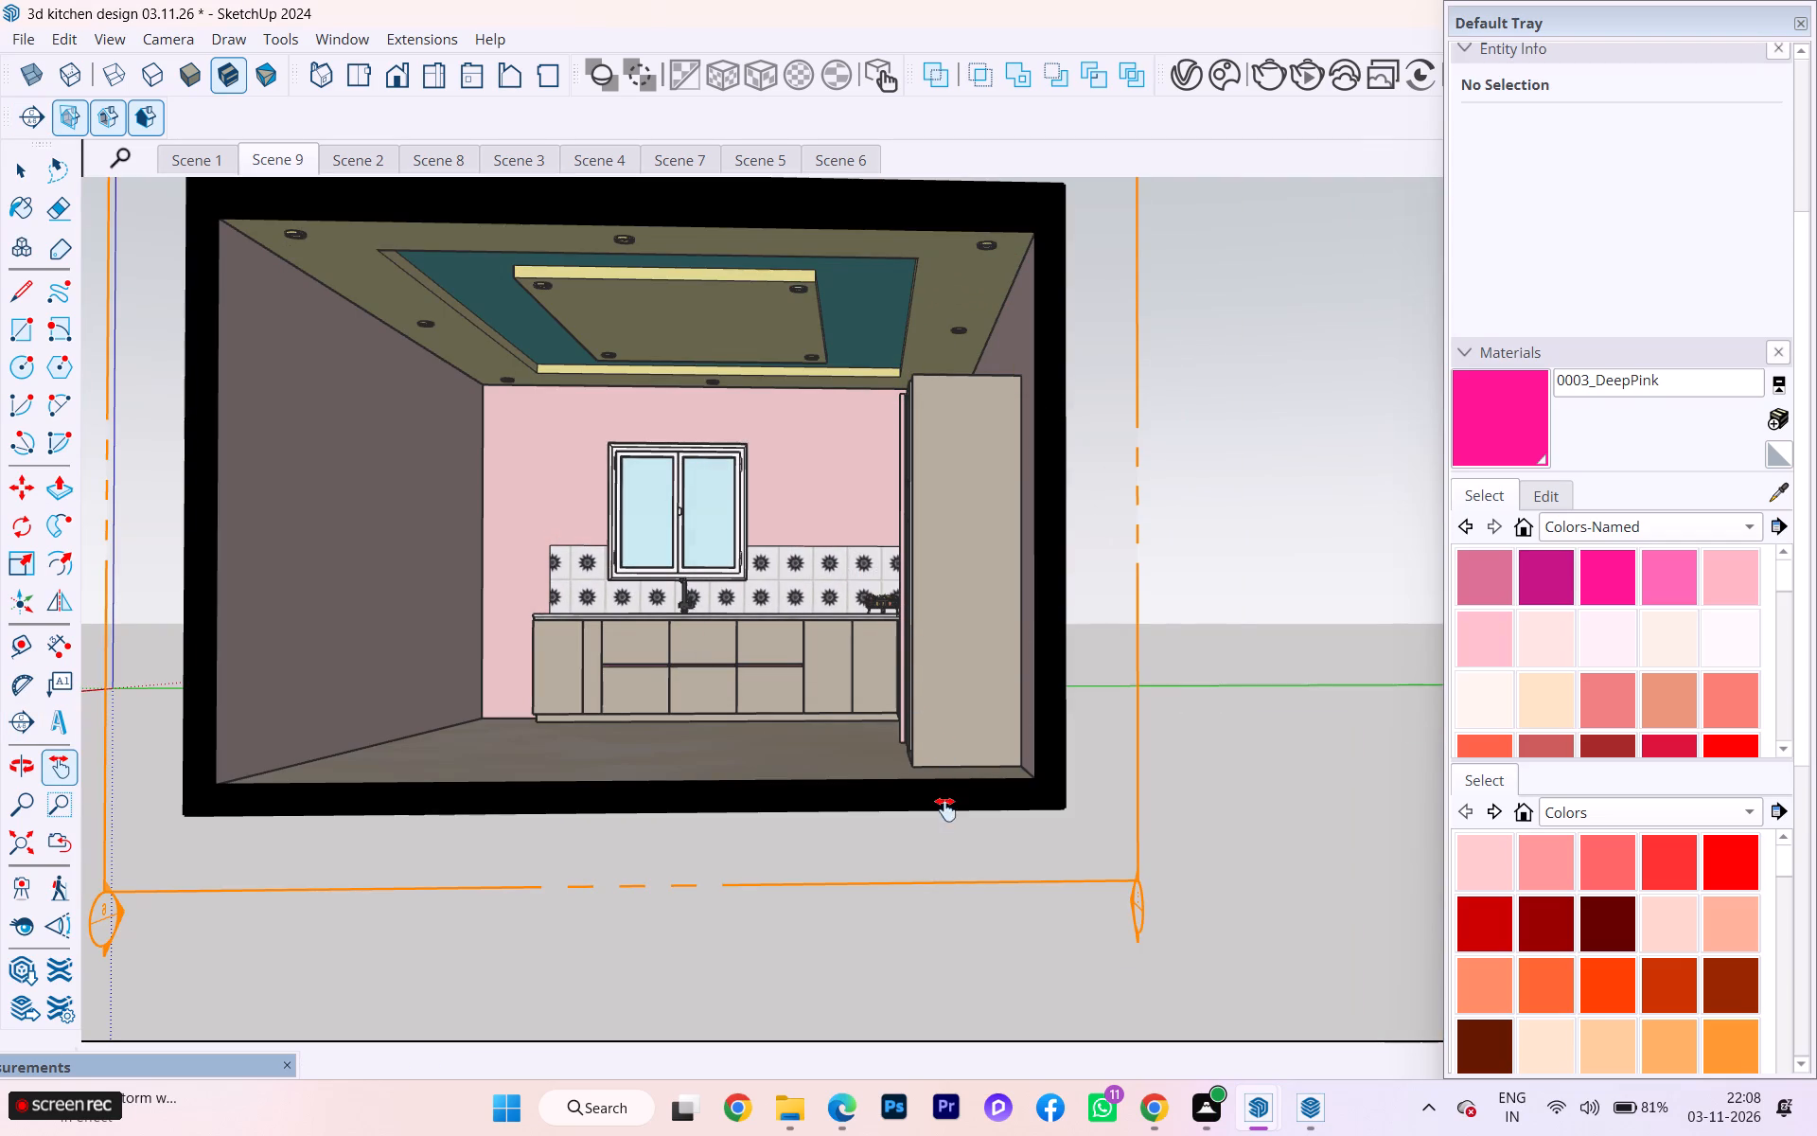
Move the section plane back towards the sink wall so it cuts past the tall units through the side base and wall cabinets.
{"action": "left_click", "coordinate": [14, 172]}
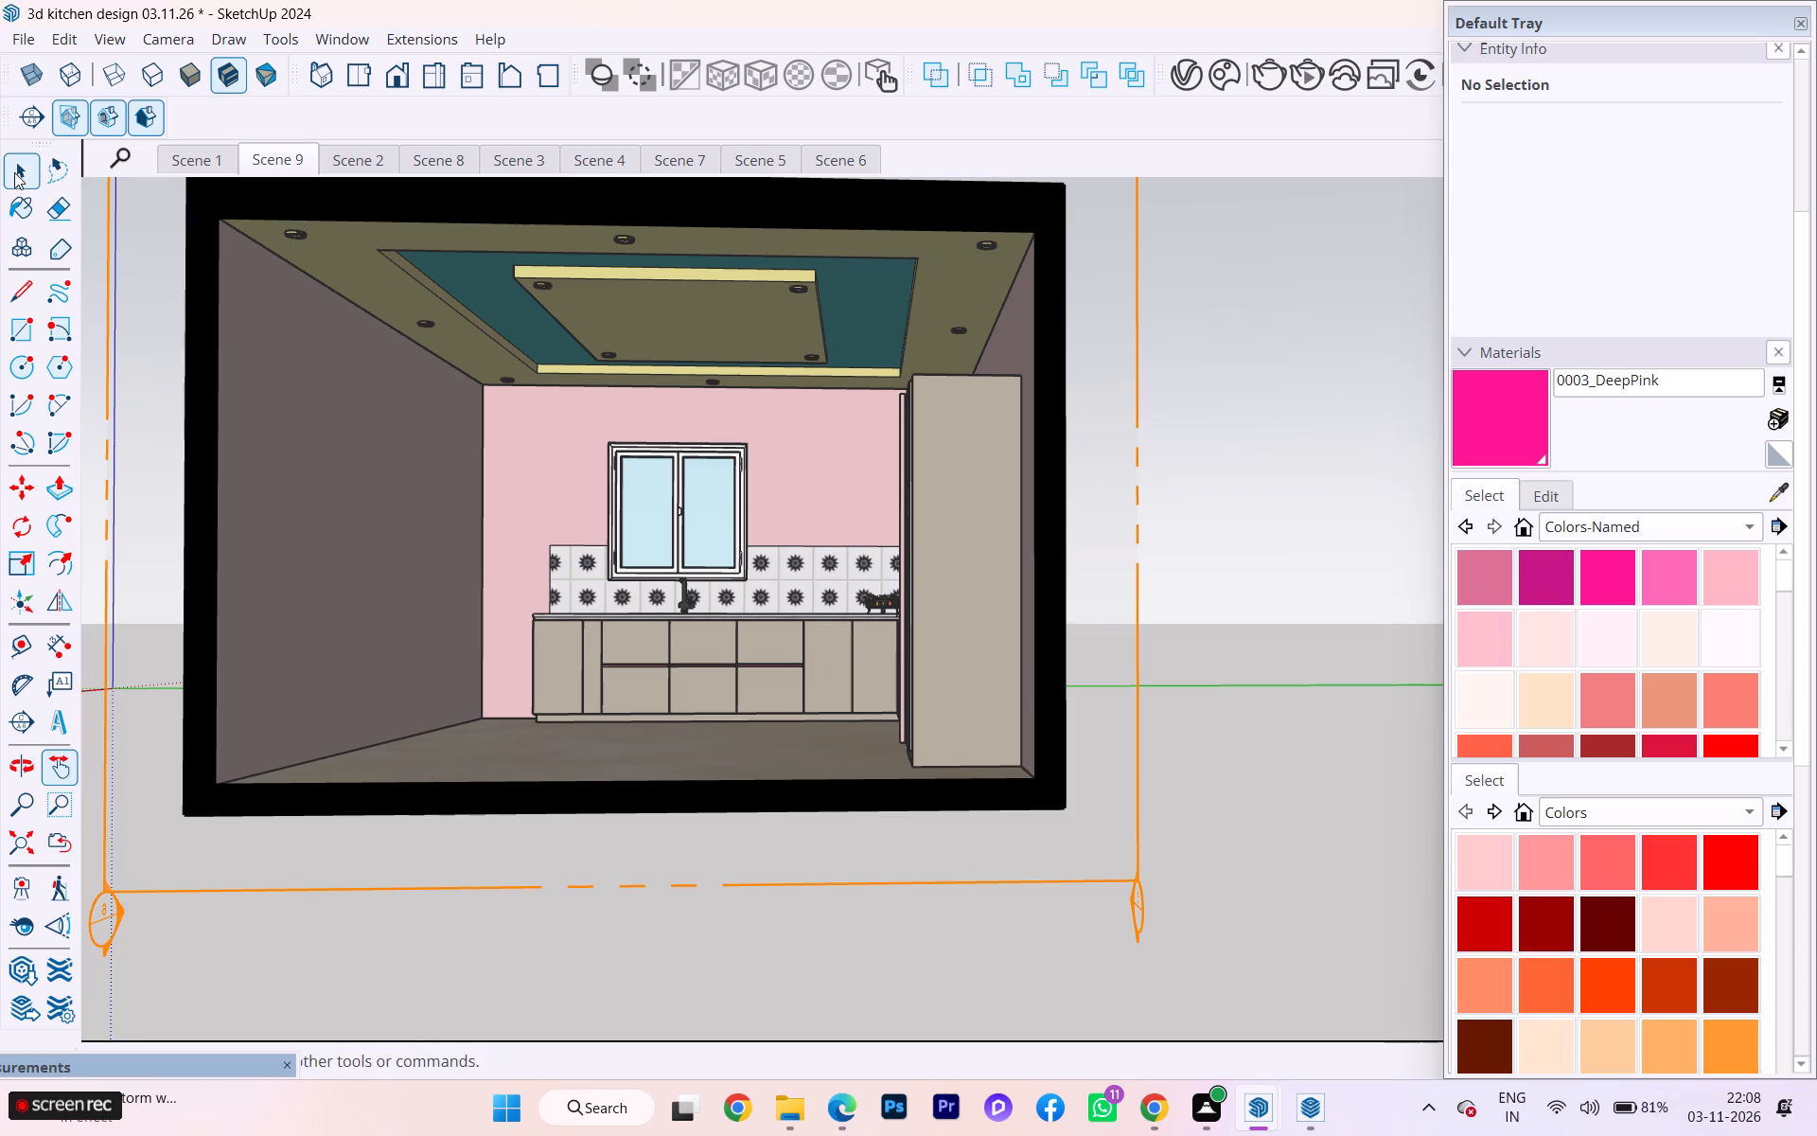
{"action": "left_click", "coordinate": [509, 890]}
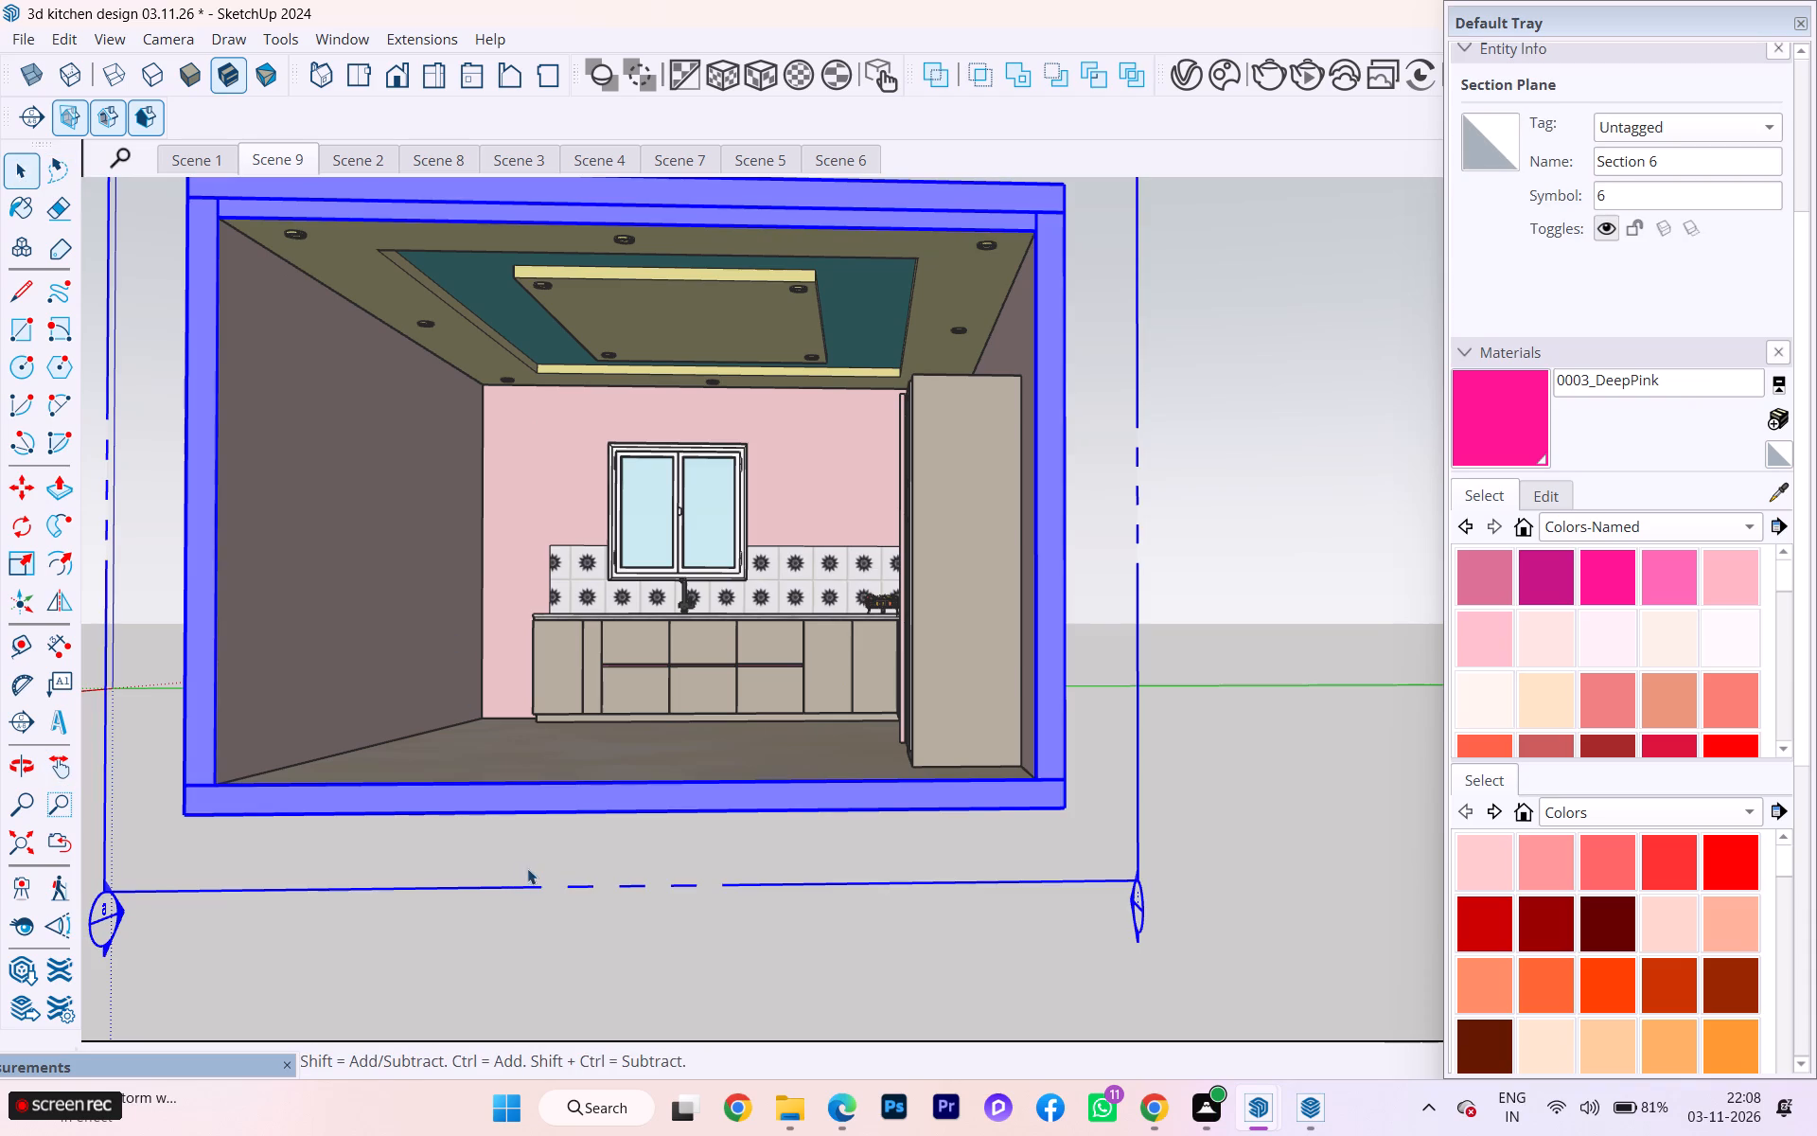
{"action": "key", "text": "m"}
{"action": "left_click", "coordinate": [778, 889]}
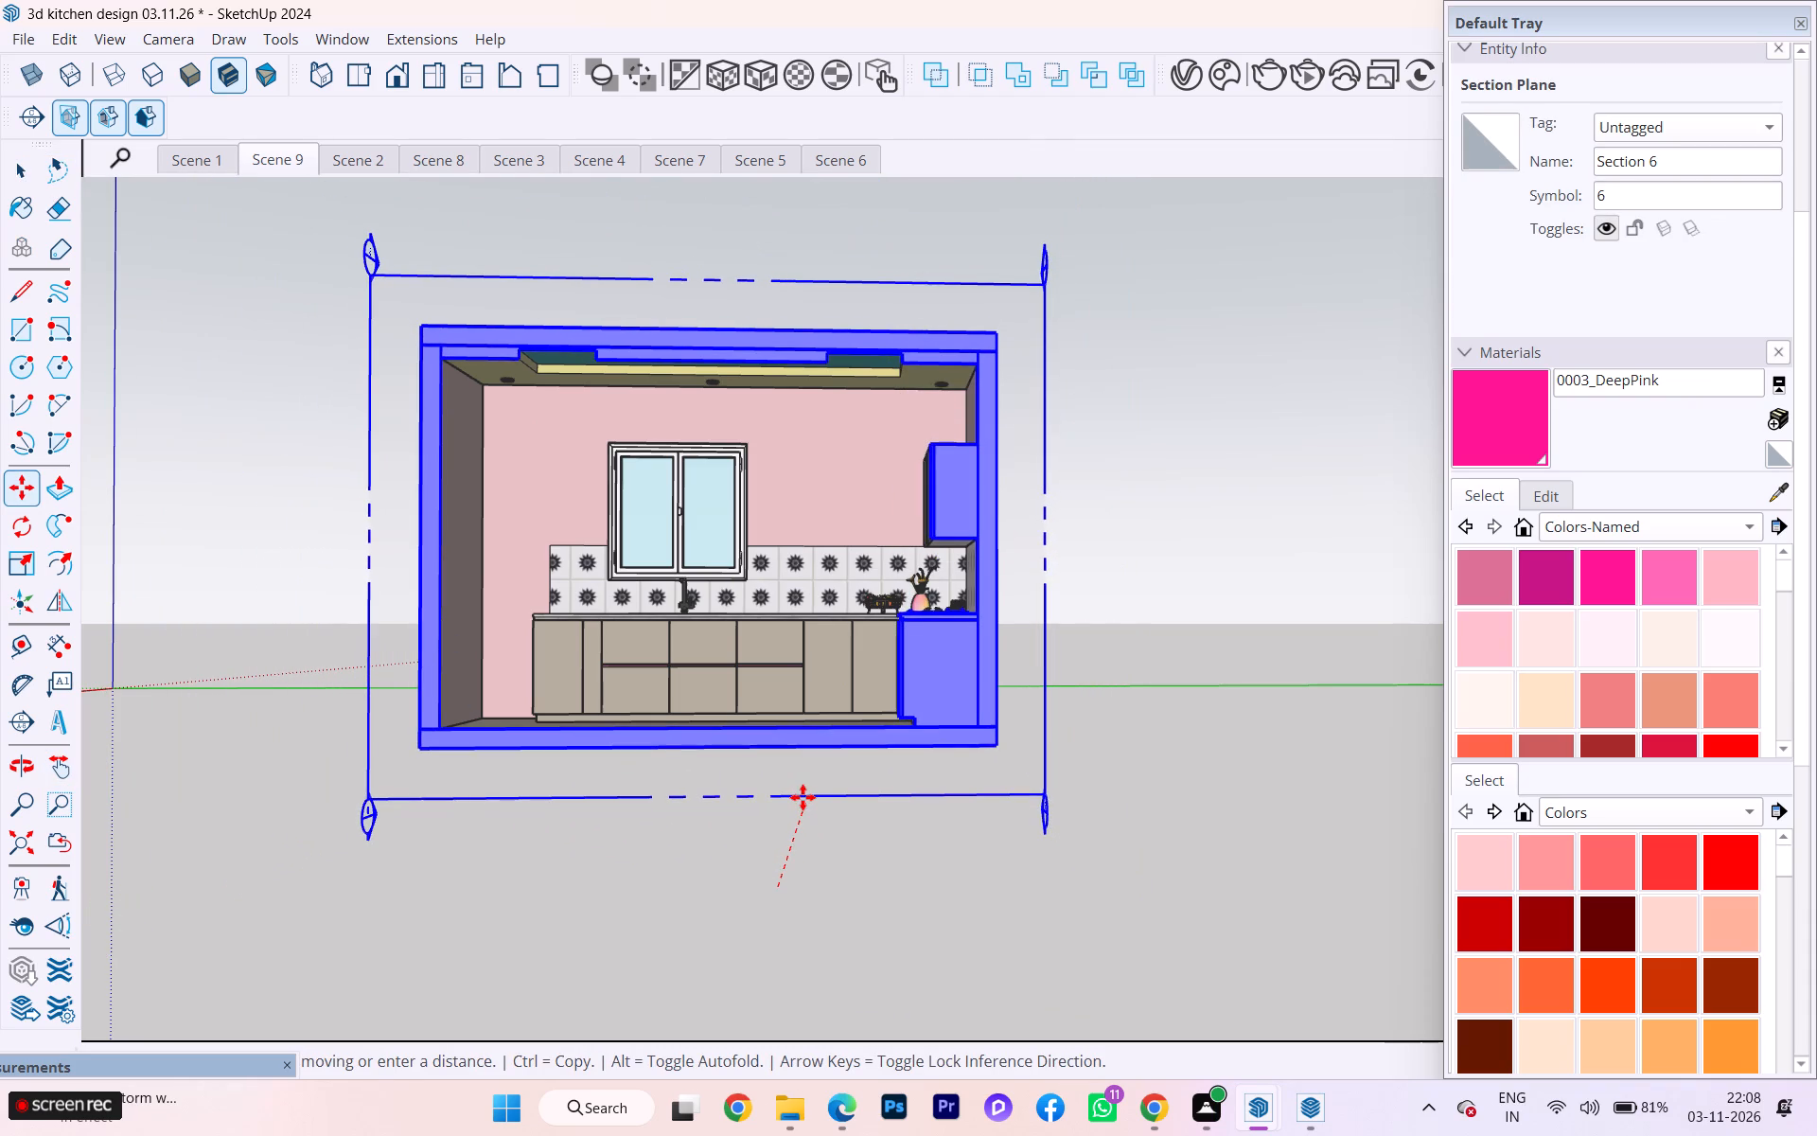
{"action": "scroll", "coordinate": [803, 797], "scroll_direction": "up", "scroll_amount": 3}
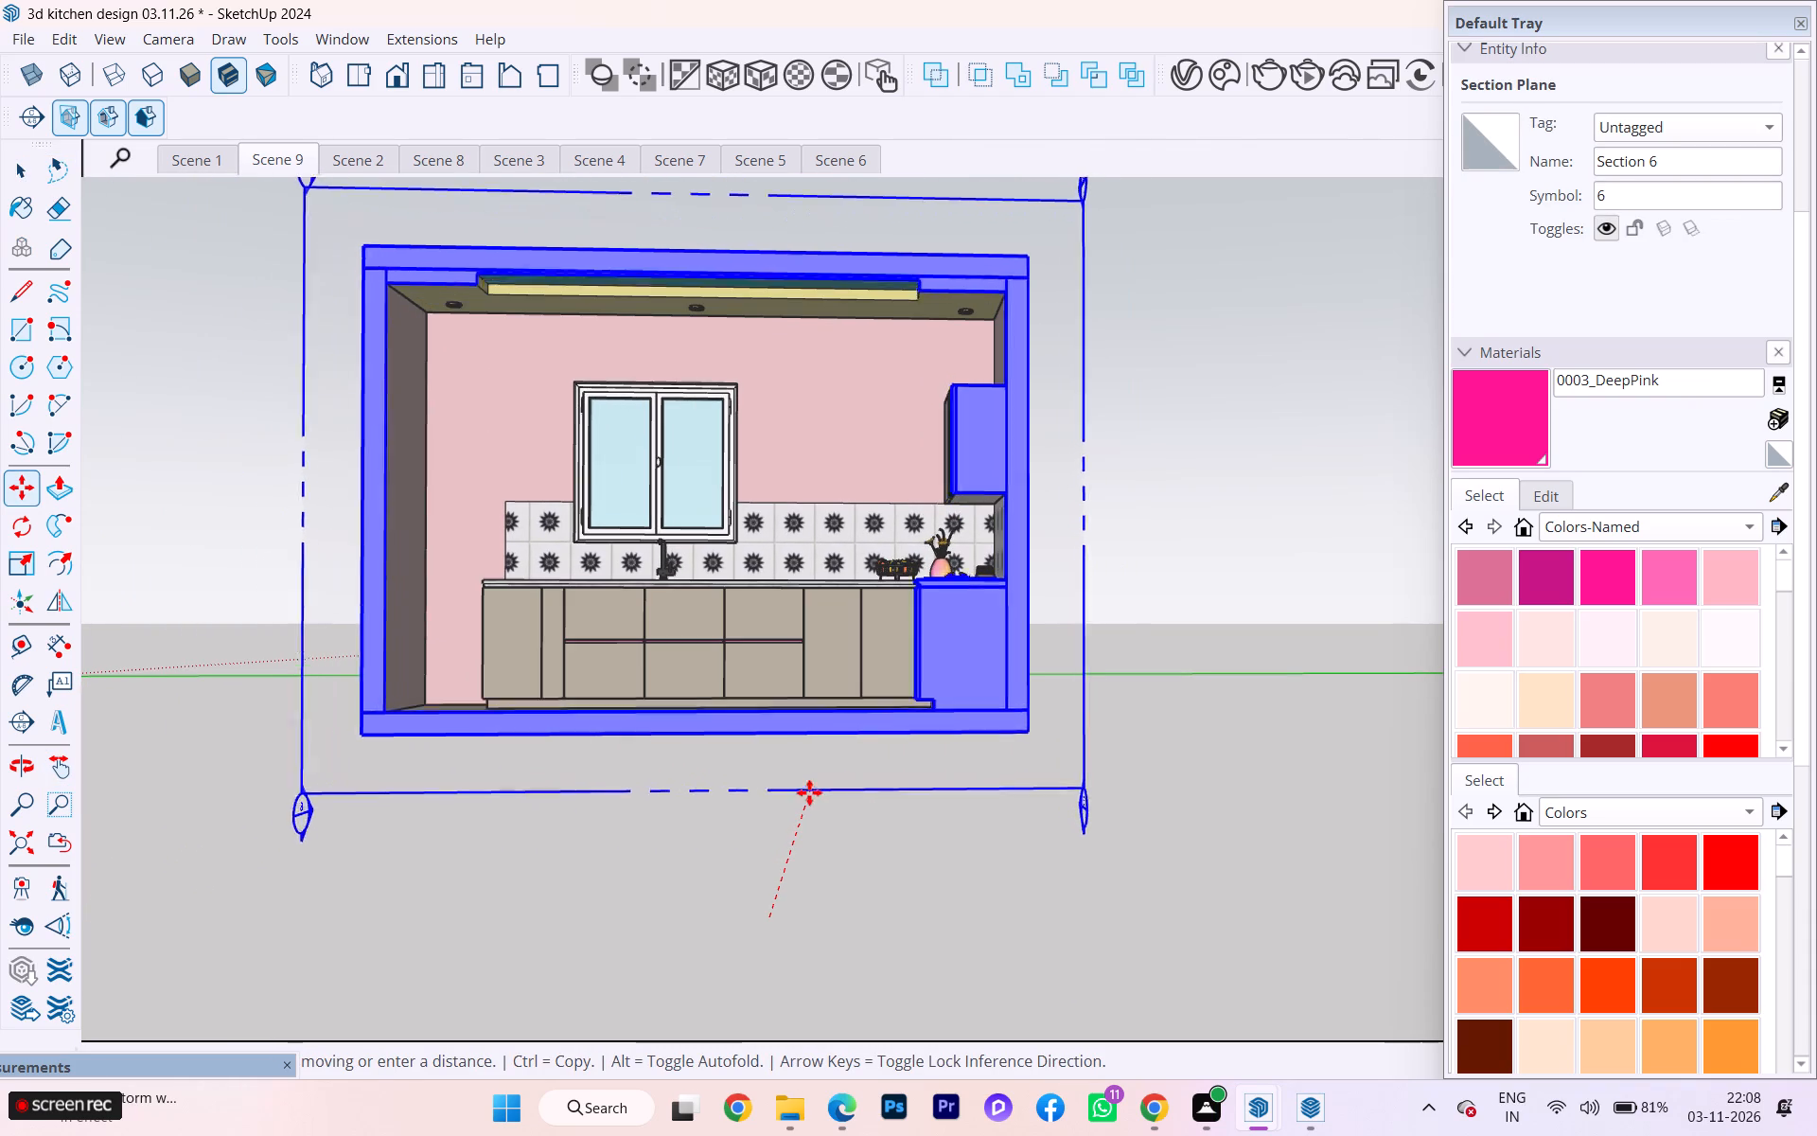
{"action": "left_click", "coordinate": [809, 792]}
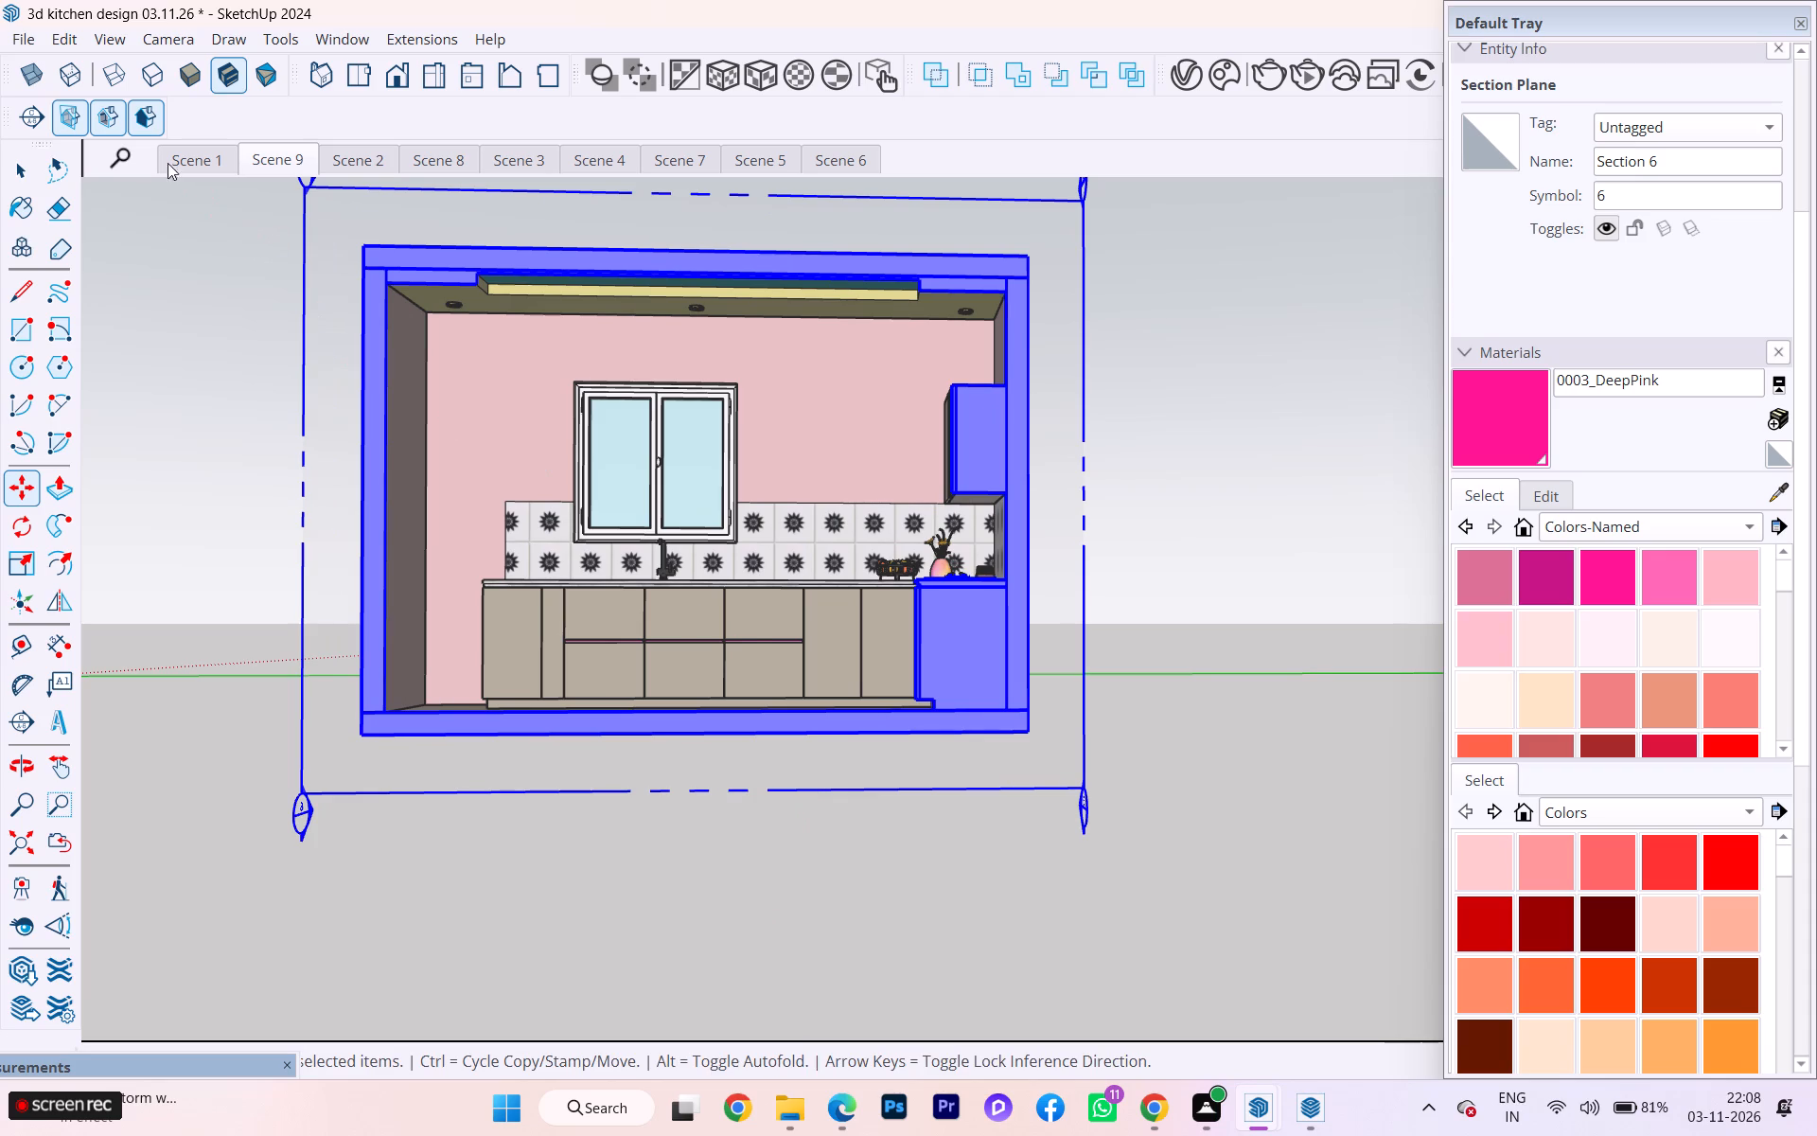
{"action": "left_click", "coordinate": [17, 154]}
{"action": "left_click", "coordinate": [118, 223]}
Switch the sectioned sink wall view to the Hidden Line face style.
{"action": "scroll", "coordinate": [282, 306], "scroll_direction": "up", "scroll_amount": 3}
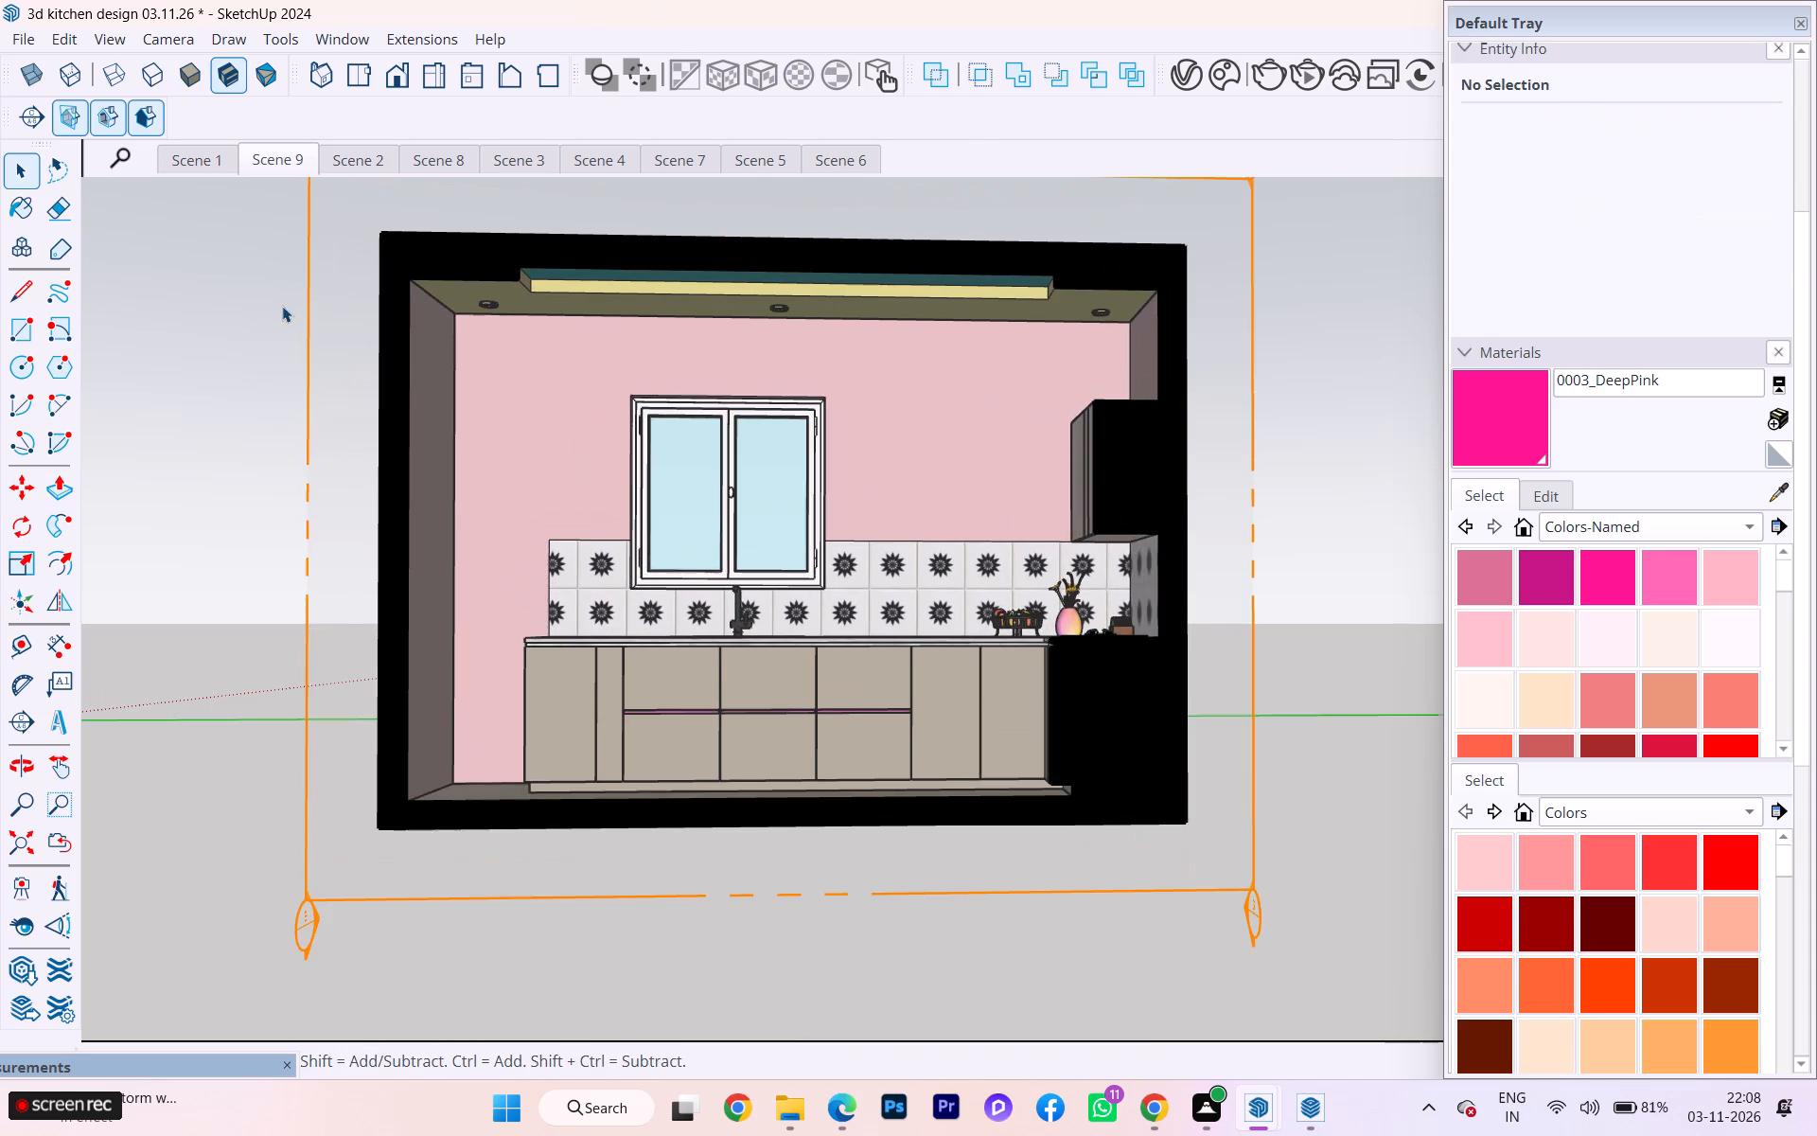
{"action": "scroll", "coordinate": [218, 348], "scroll_direction": "down", "scroll_amount": 2}
{"action": "middle_click_drag", "start_coordinate": [260, 373], "coordinate": [242, 377]}
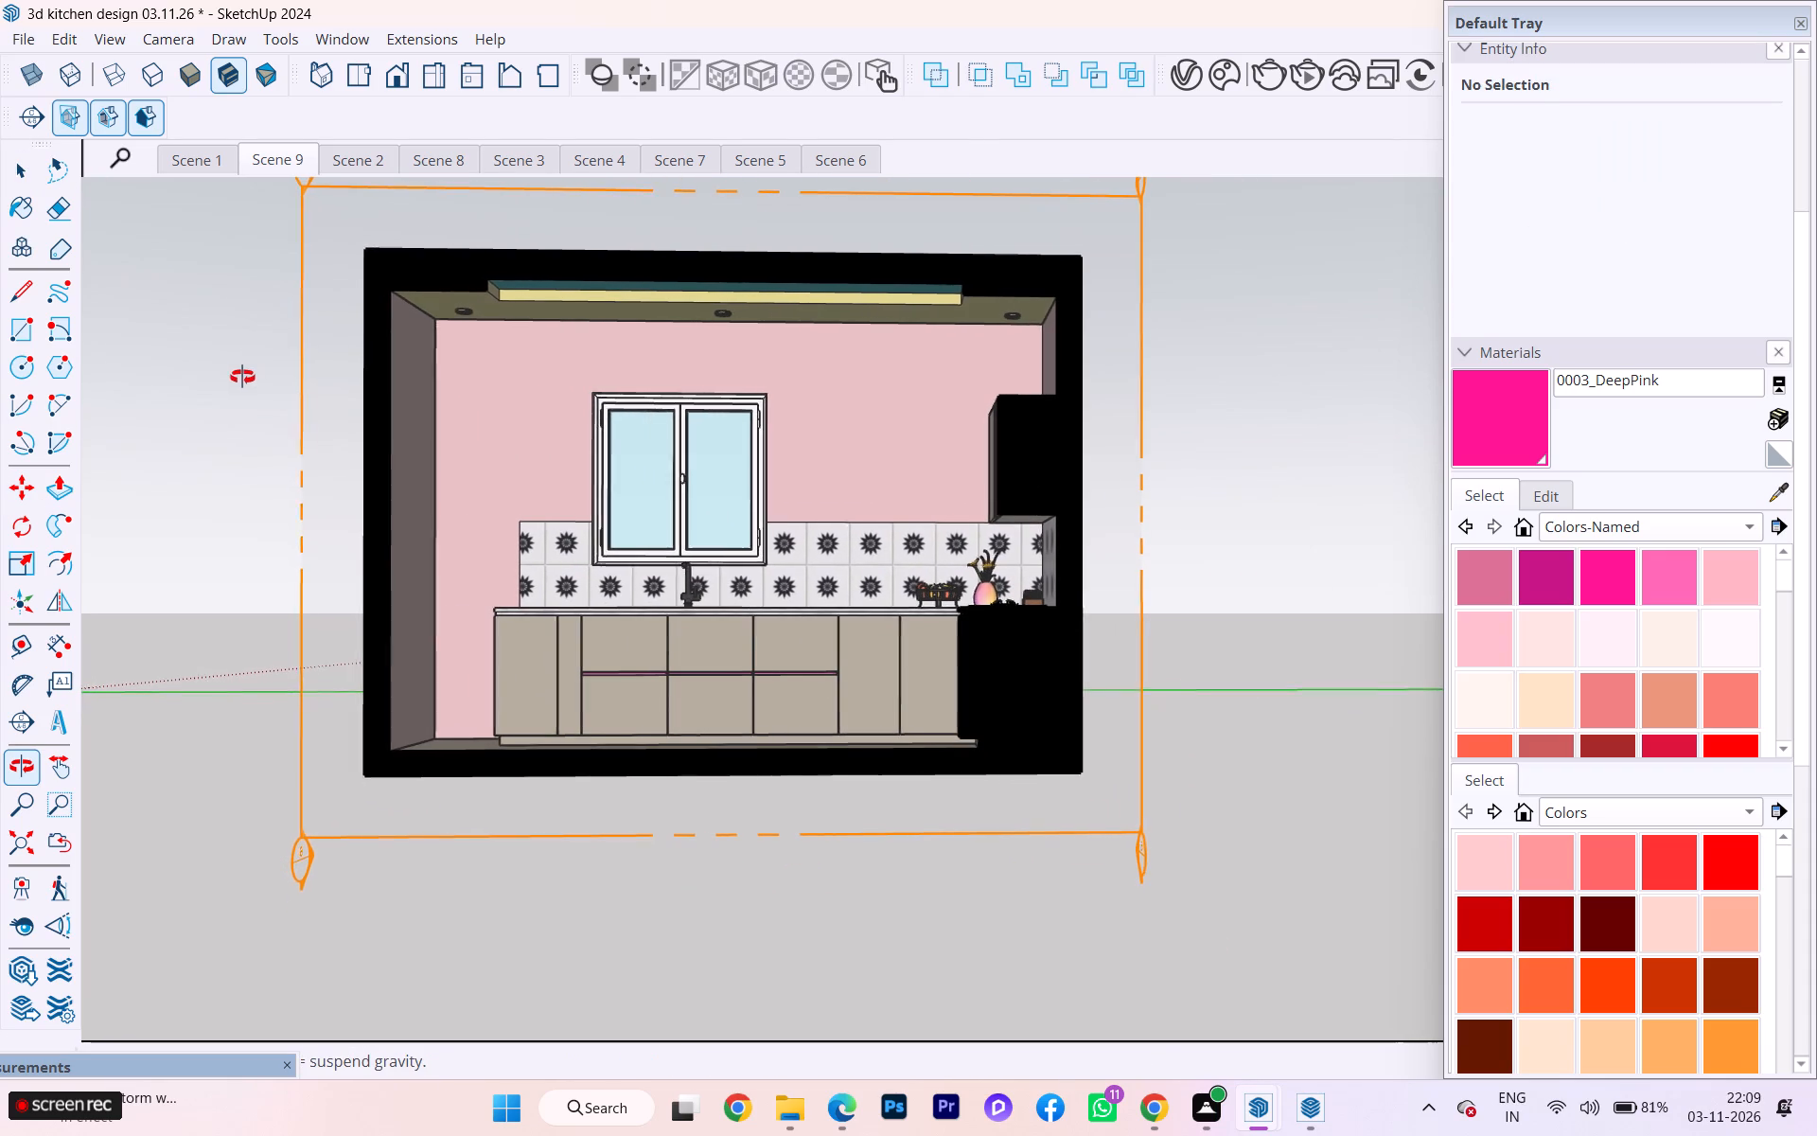
{"action": "middle_click_drag", "start_coordinate": [242, 377], "coordinate": [241, 377]}
{"action": "scroll", "coordinate": [400, 348], "scroll_direction": "up", "scroll_amount": 5}
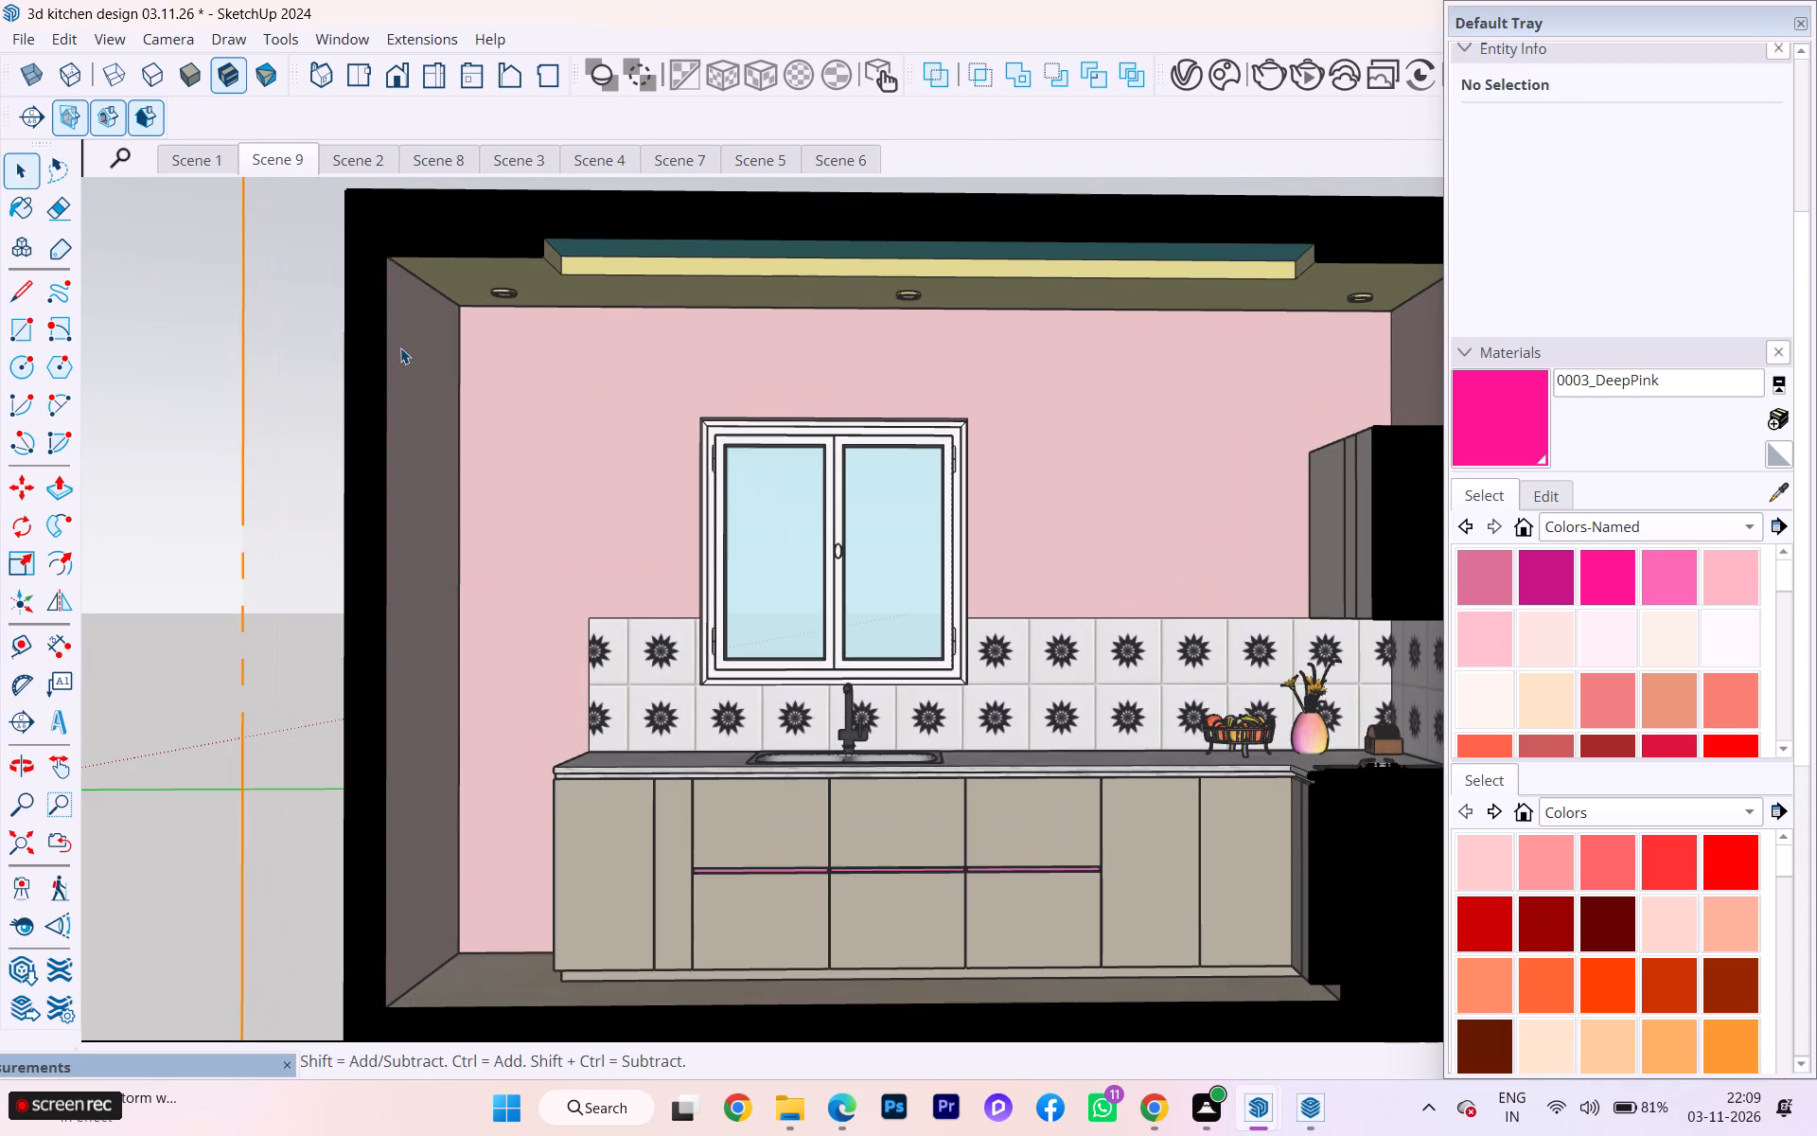
{"action": "scroll", "coordinate": [388, 356], "scroll_direction": "down", "scroll_amount": 1}
{"action": "scroll", "coordinate": [387, 356], "scroll_direction": "up", "scroll_amount": 2}
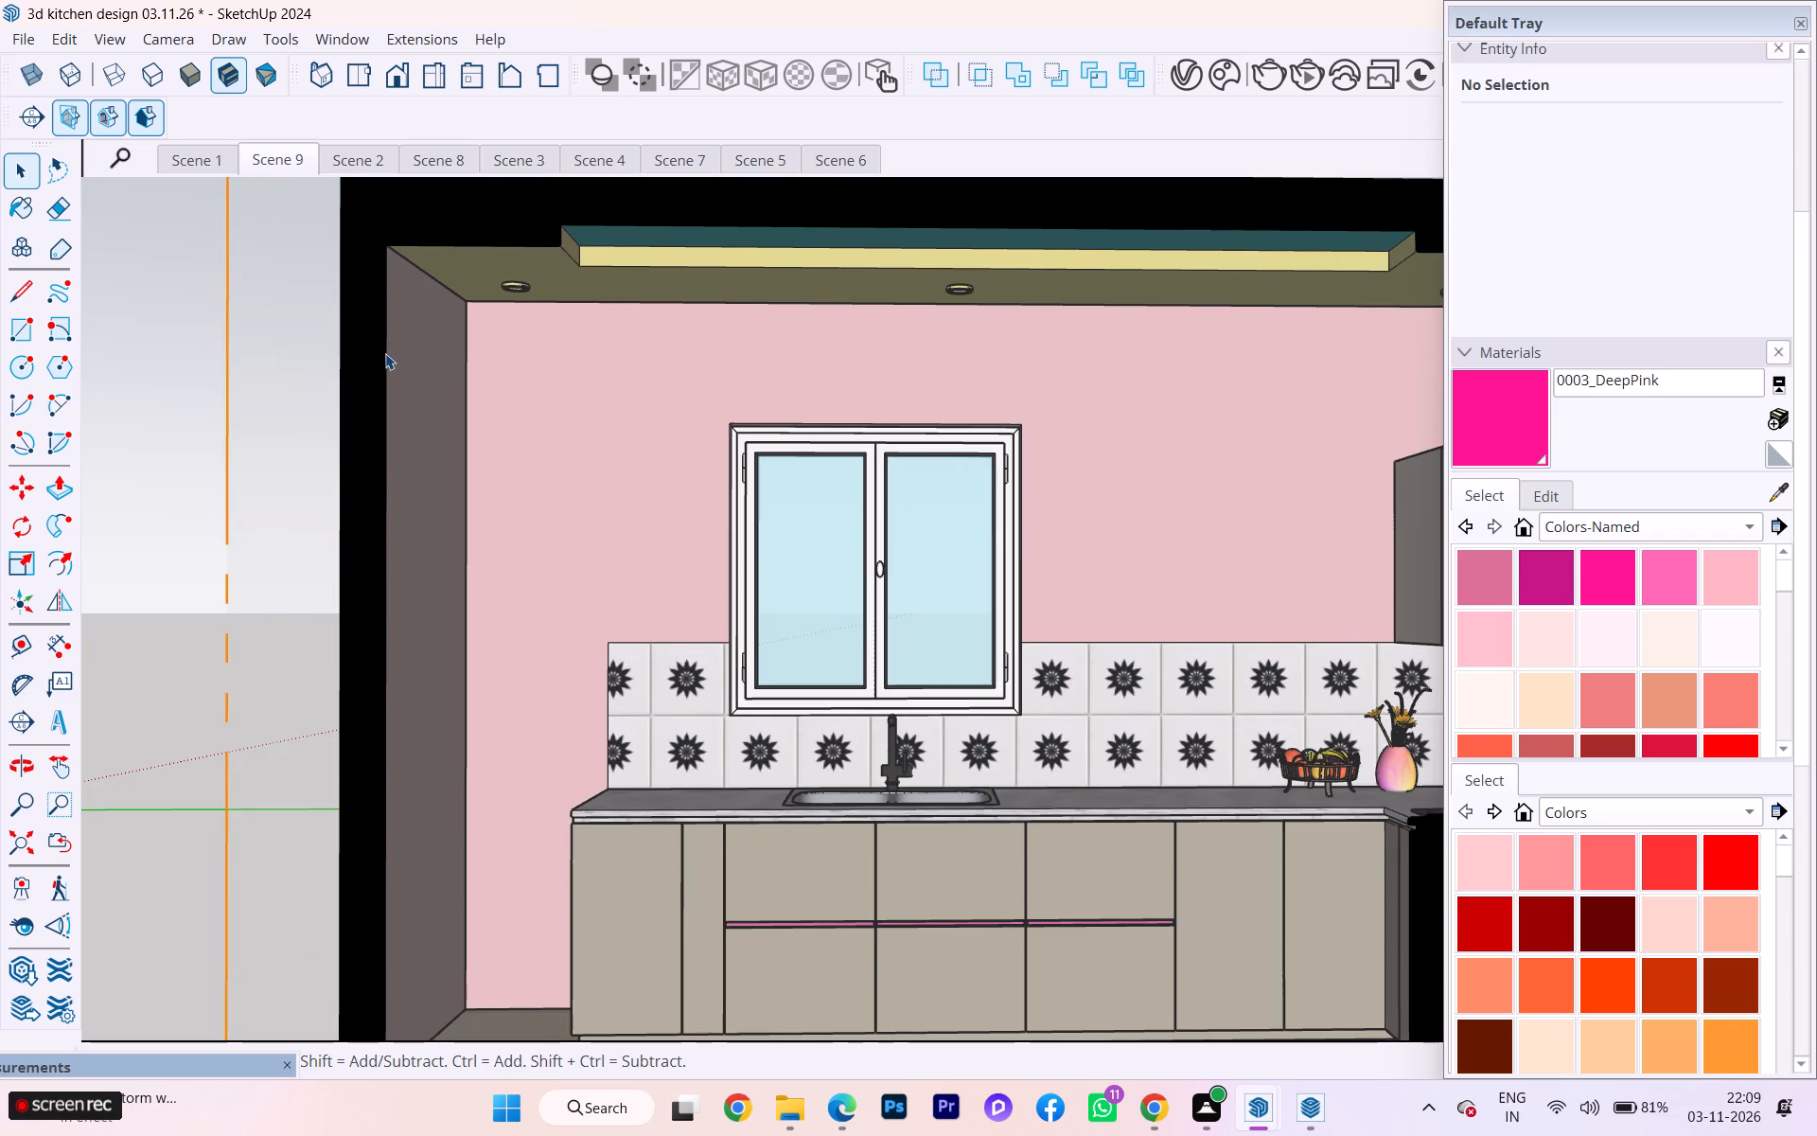
{"action": "scroll", "coordinate": [304, 355], "scroll_direction": "down", "scroll_amount": 1}
{"action": "scroll", "coordinate": [162, 345], "scroll_direction": "down", "scroll_amount": 3}
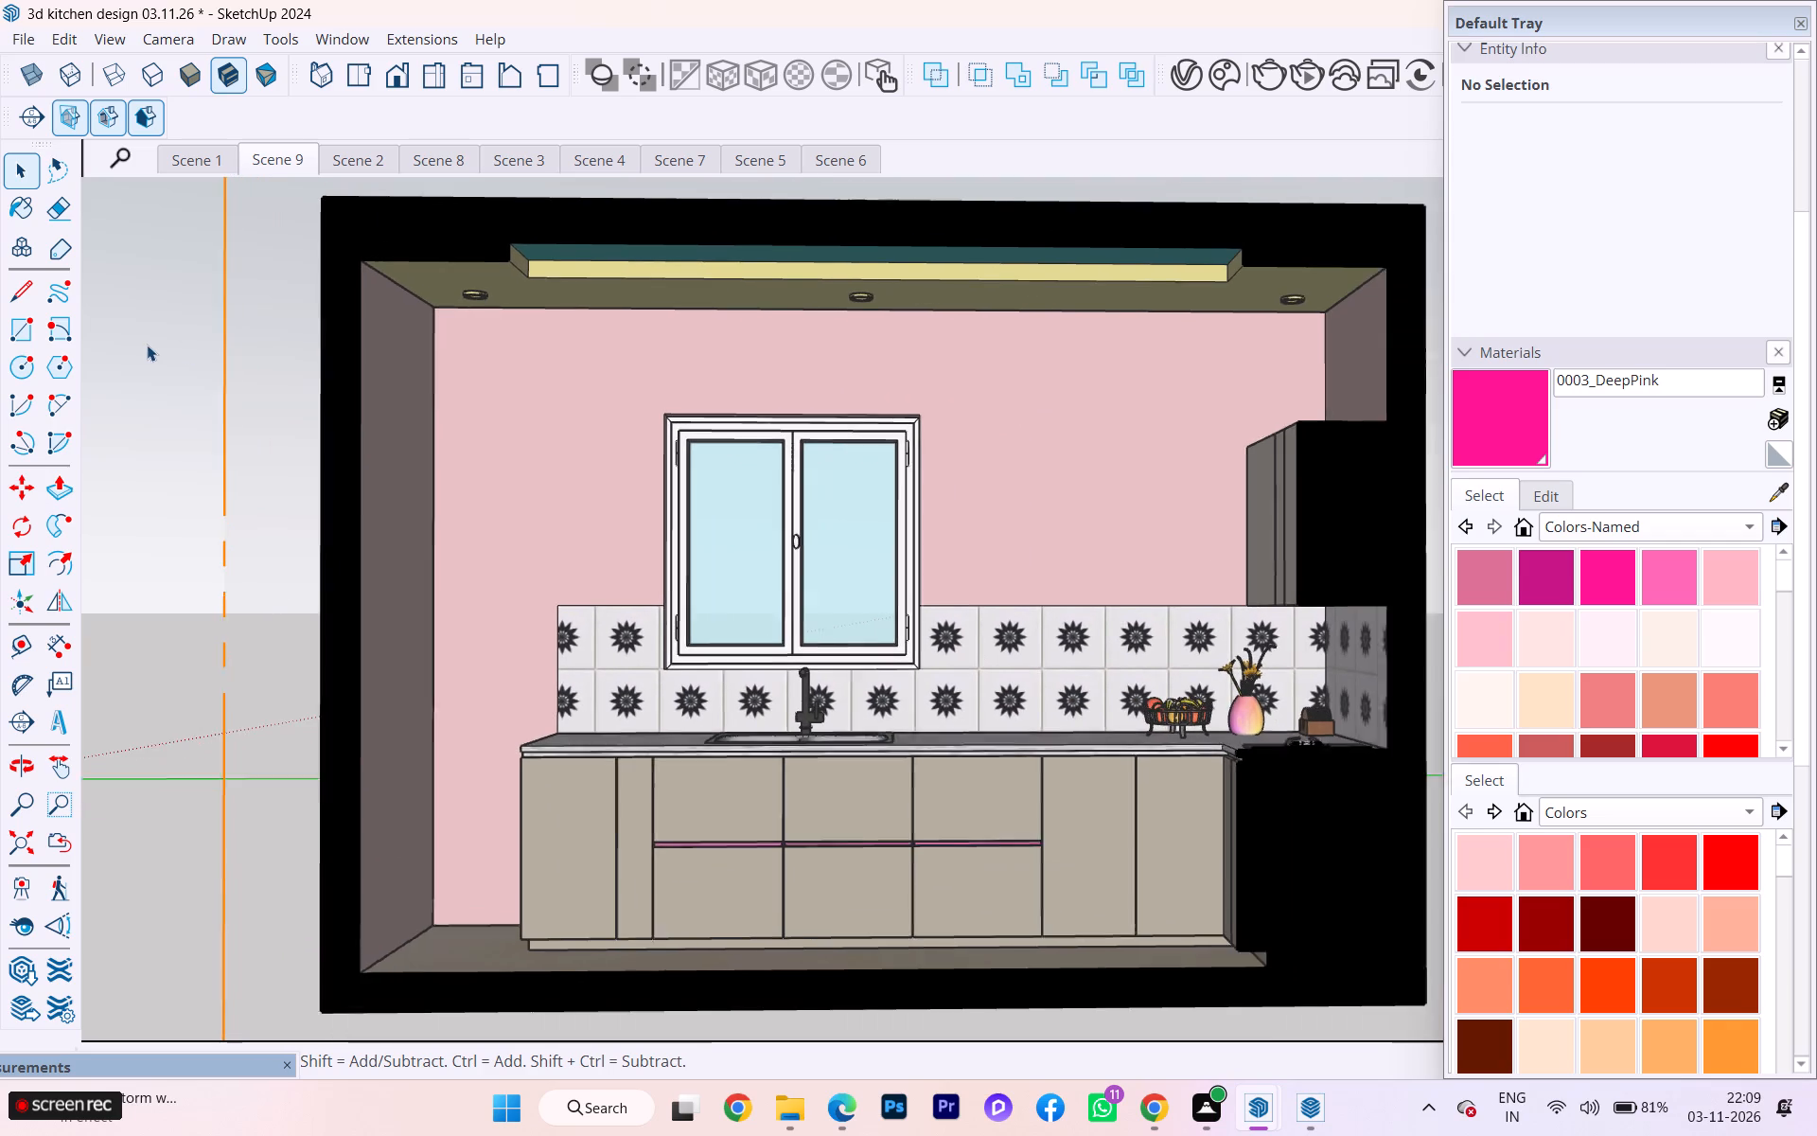
{"action": "scroll", "coordinate": [223, 324], "scroll_direction": "up", "scroll_amount": 1}
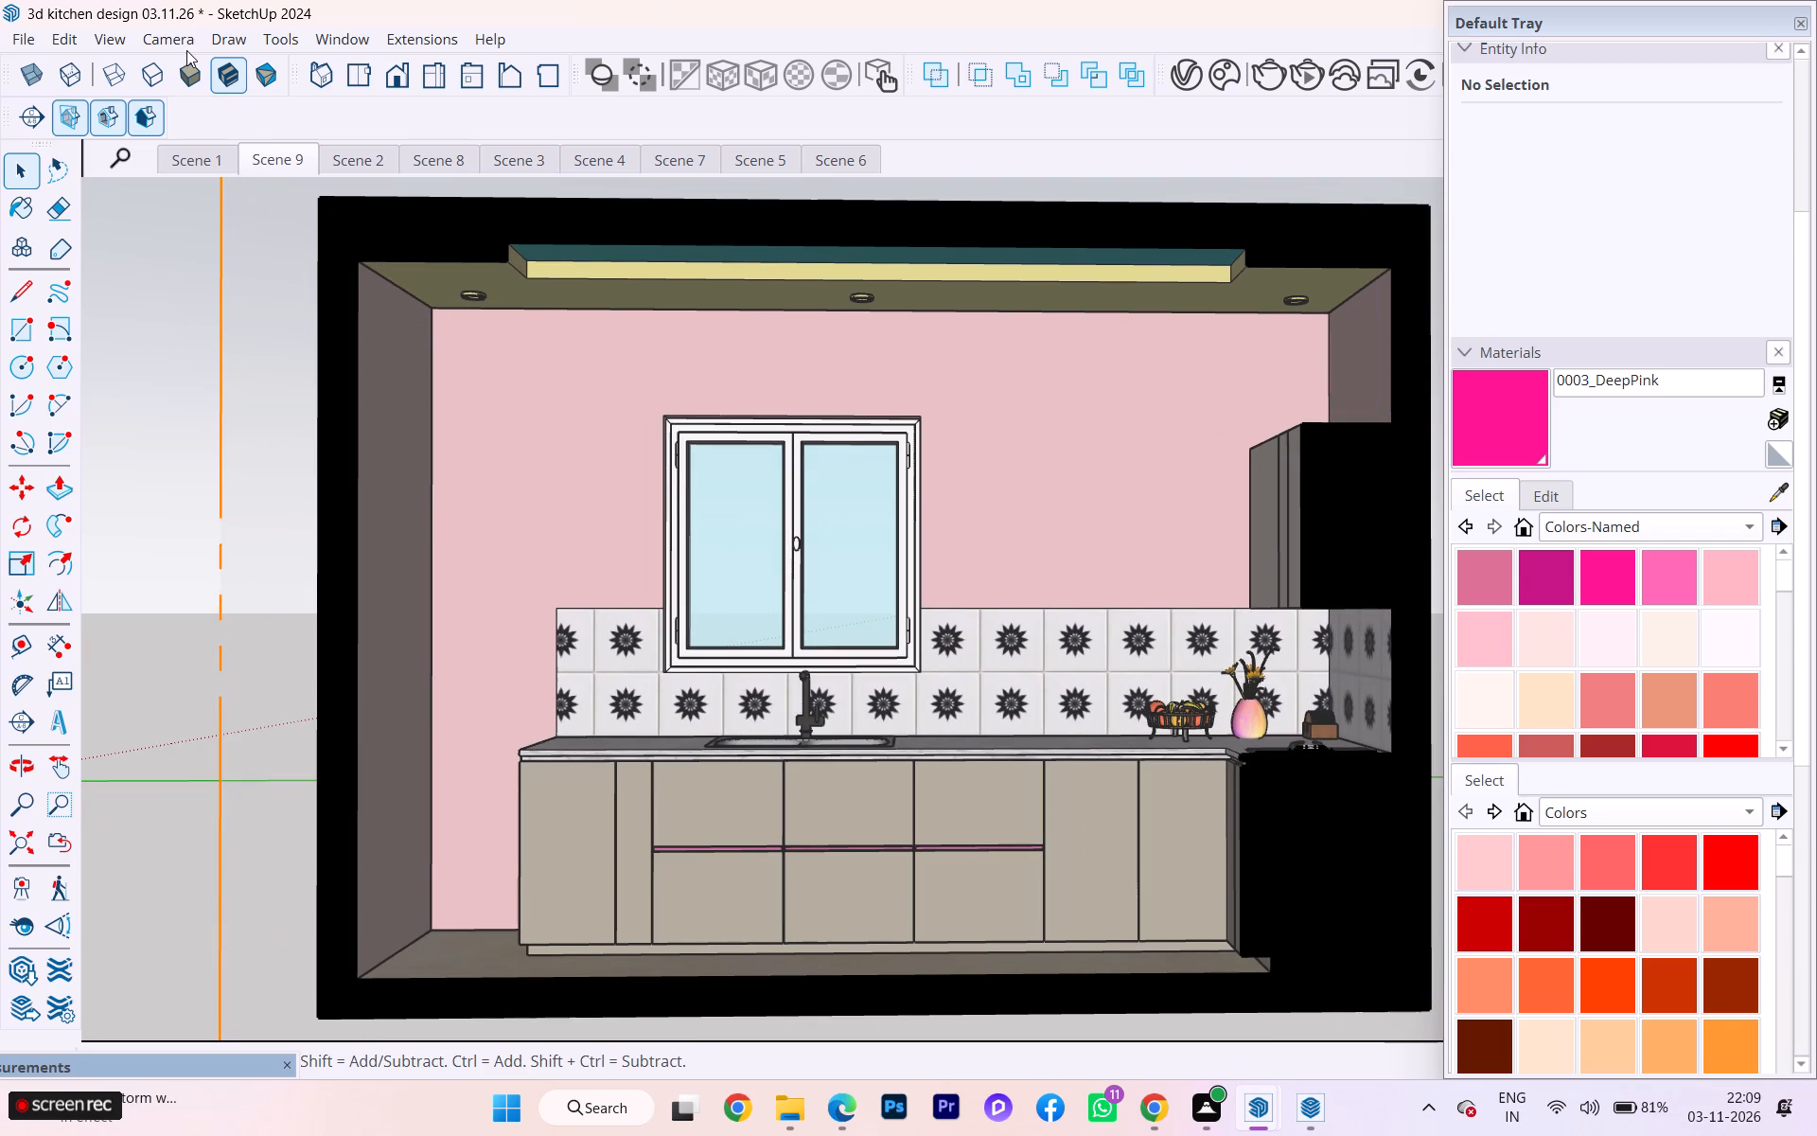
{"action": "left_click", "coordinate": [159, 70]}
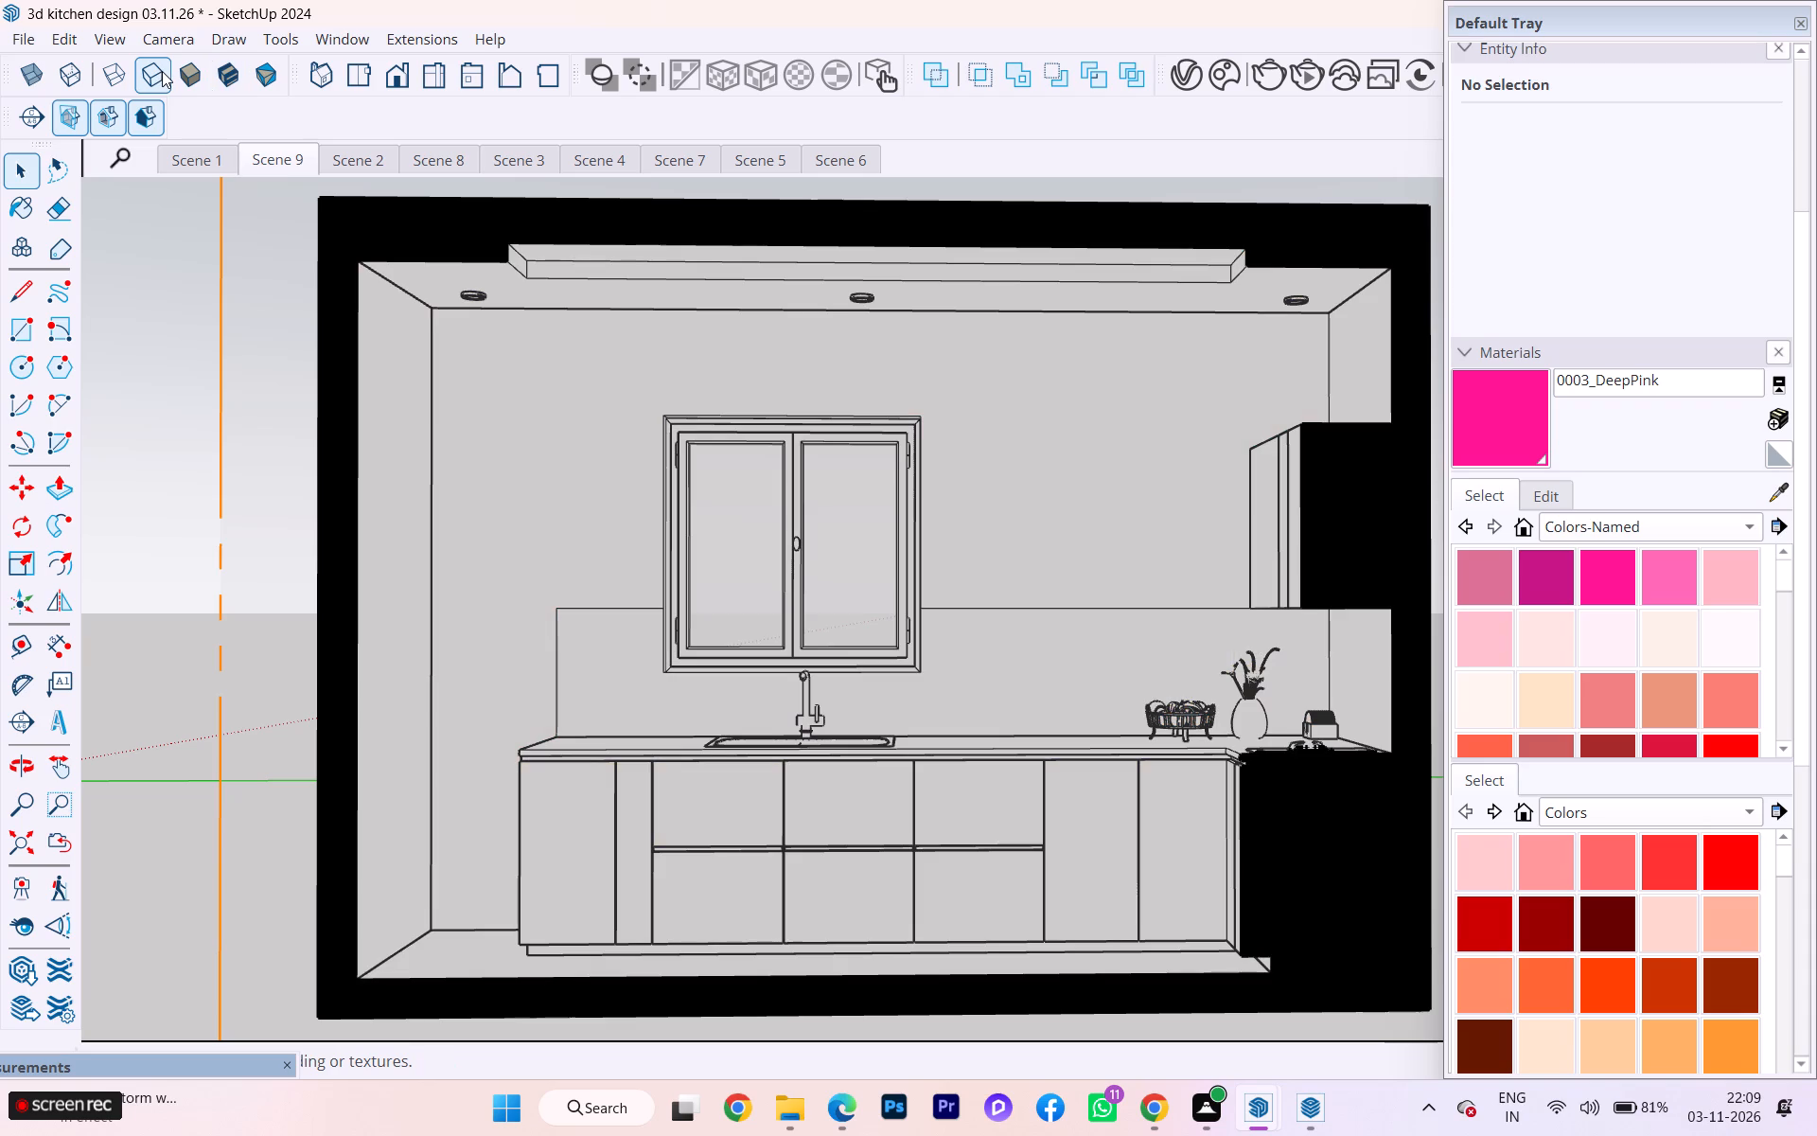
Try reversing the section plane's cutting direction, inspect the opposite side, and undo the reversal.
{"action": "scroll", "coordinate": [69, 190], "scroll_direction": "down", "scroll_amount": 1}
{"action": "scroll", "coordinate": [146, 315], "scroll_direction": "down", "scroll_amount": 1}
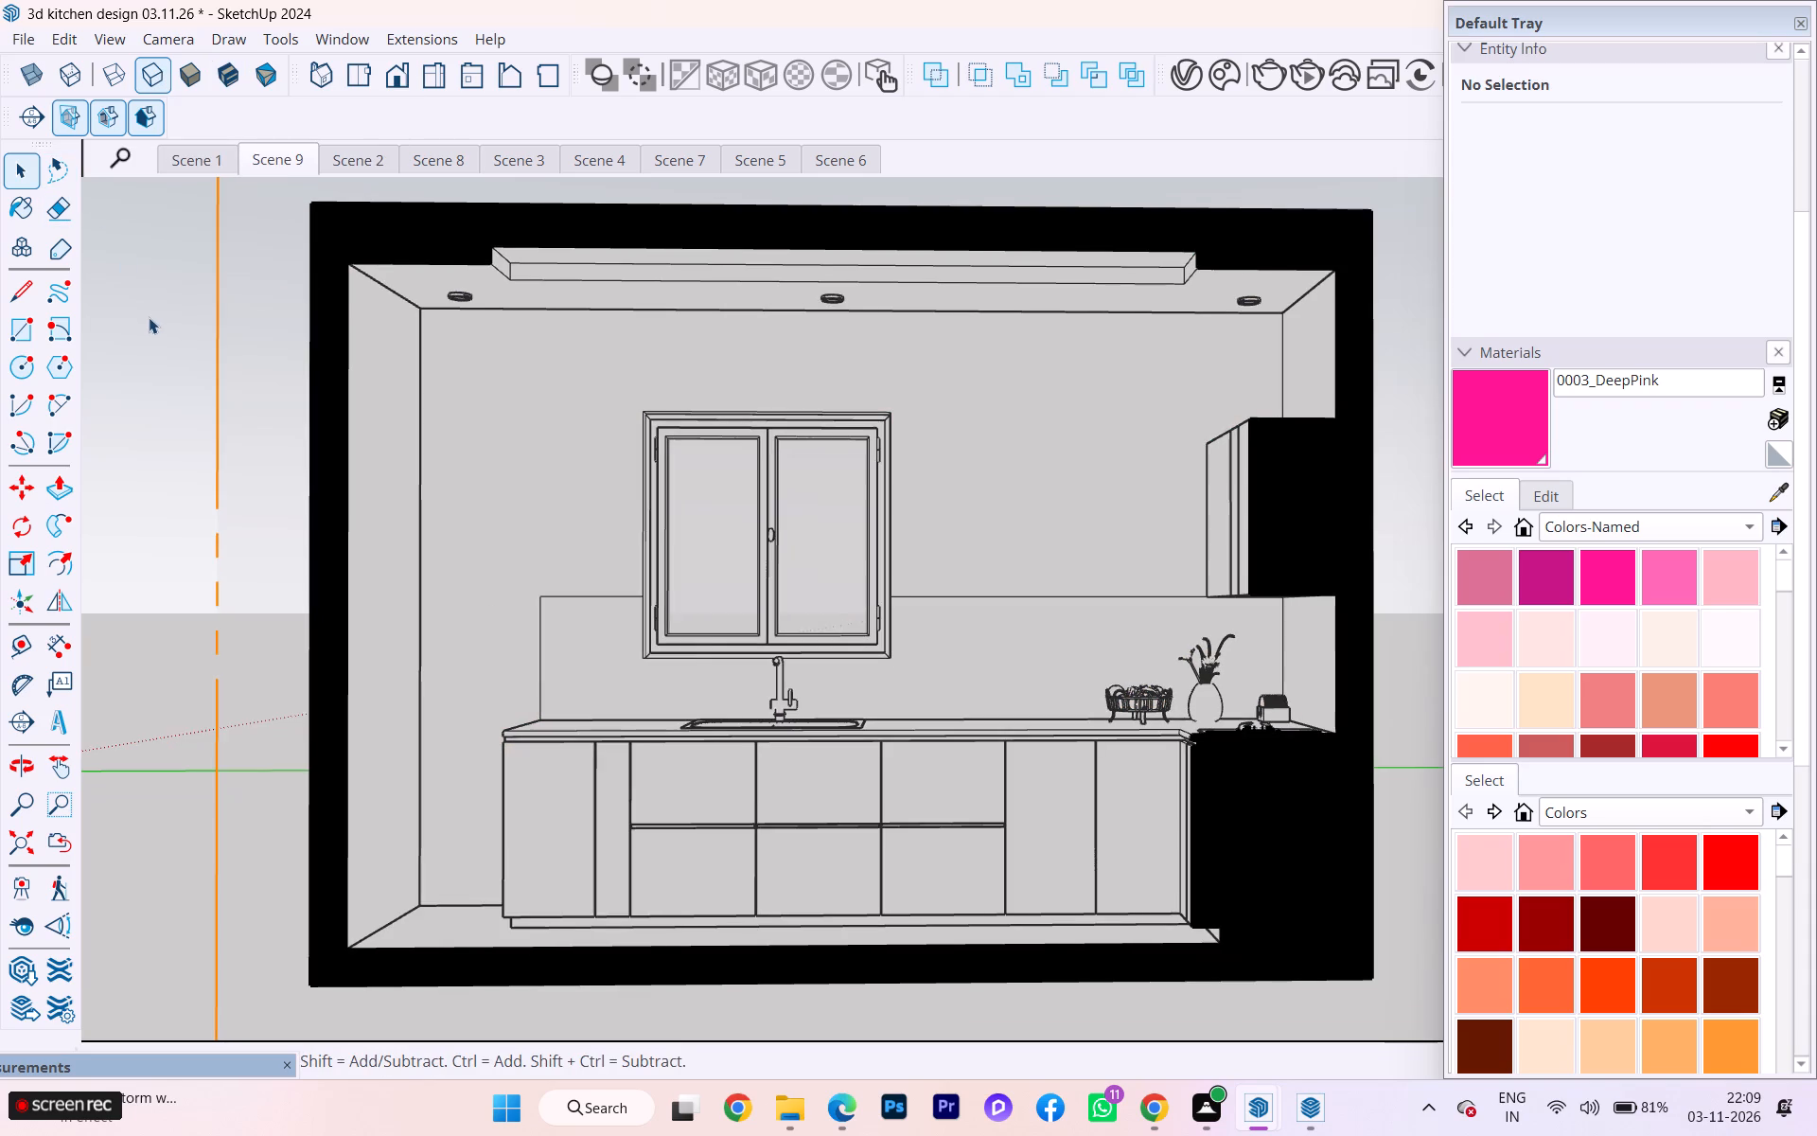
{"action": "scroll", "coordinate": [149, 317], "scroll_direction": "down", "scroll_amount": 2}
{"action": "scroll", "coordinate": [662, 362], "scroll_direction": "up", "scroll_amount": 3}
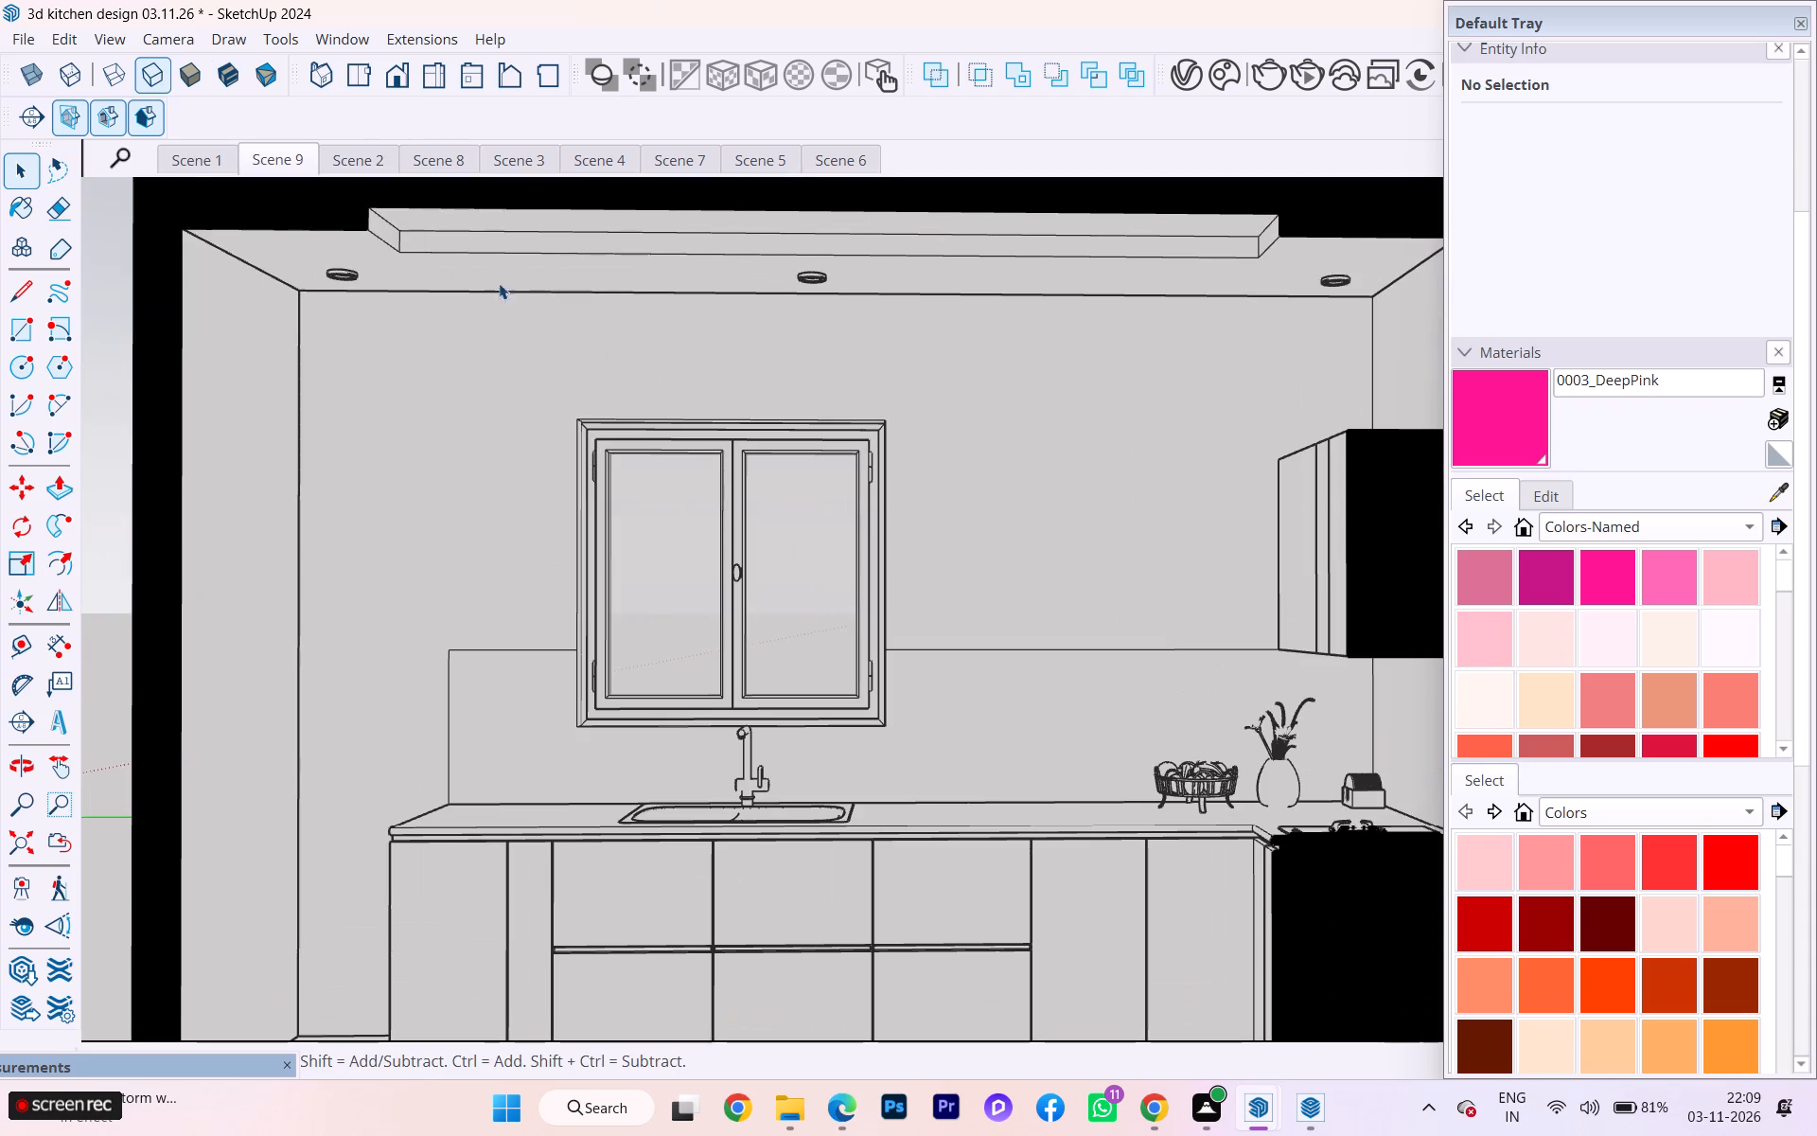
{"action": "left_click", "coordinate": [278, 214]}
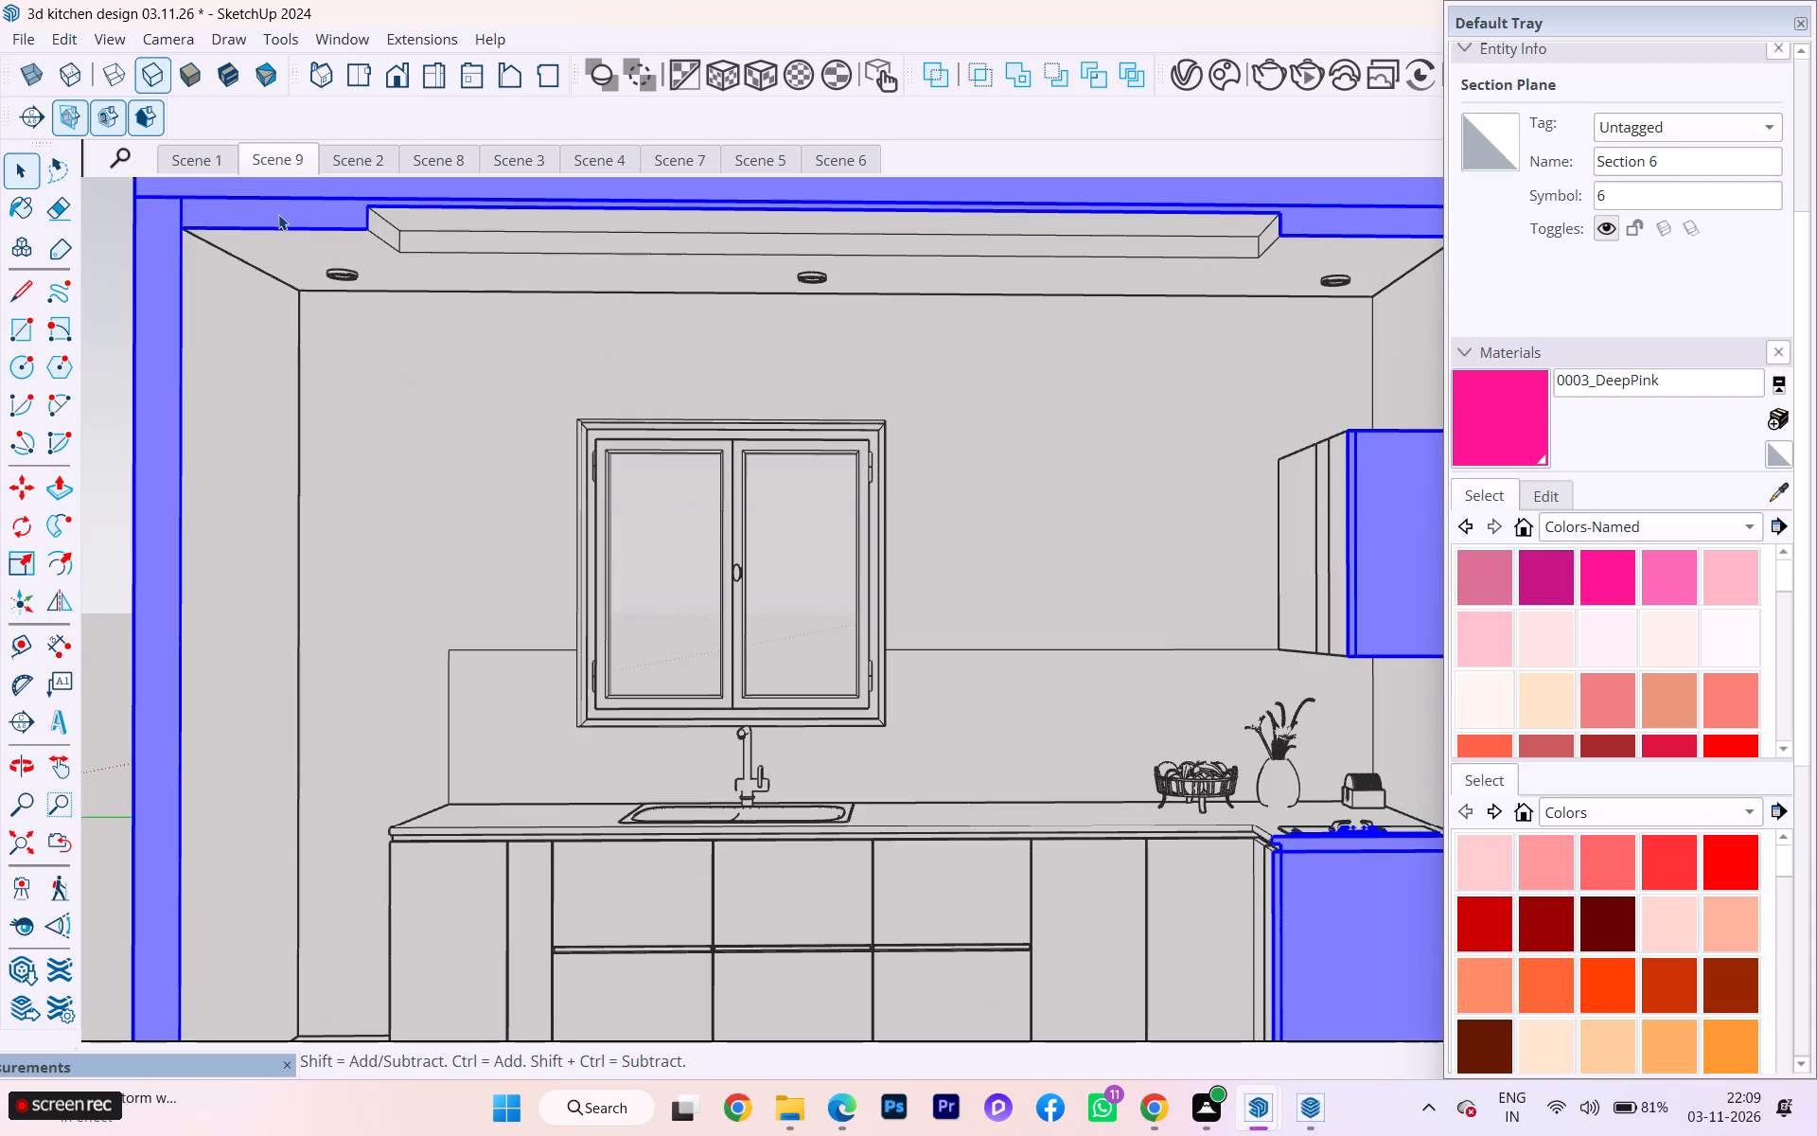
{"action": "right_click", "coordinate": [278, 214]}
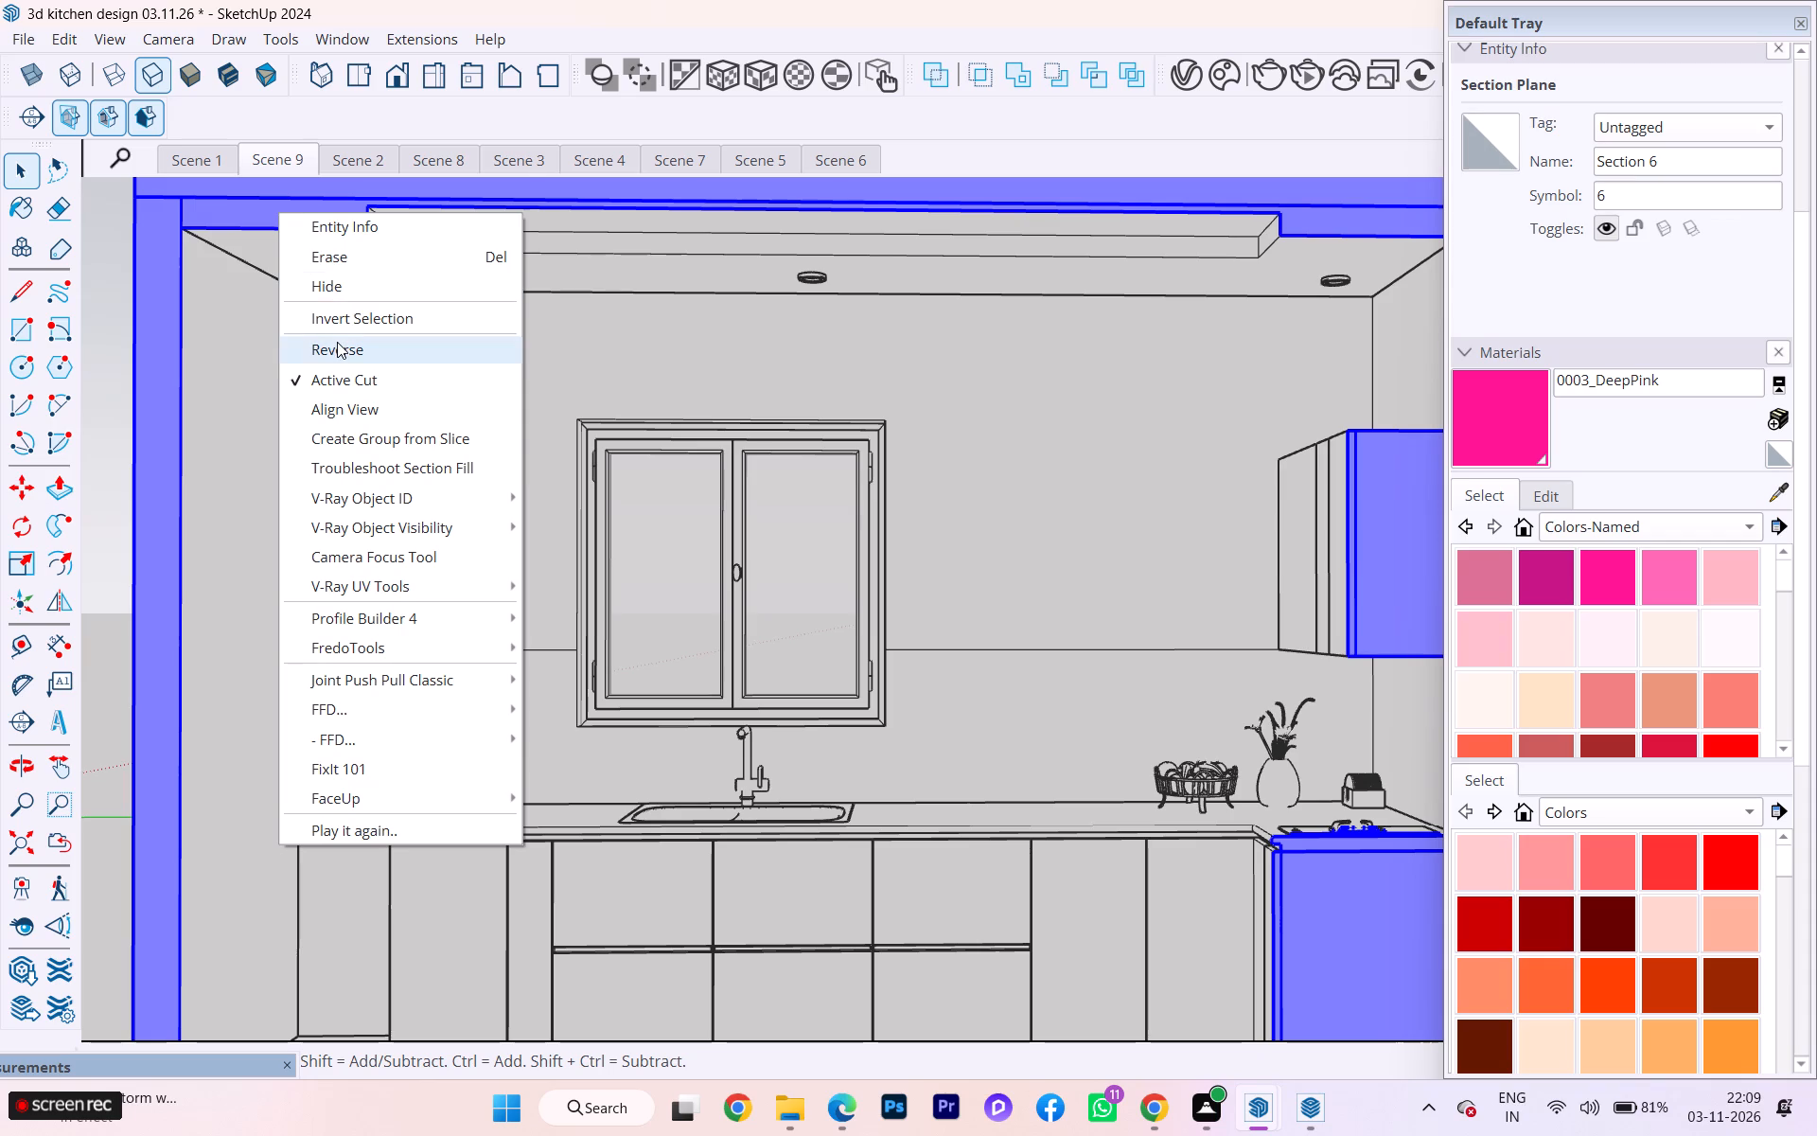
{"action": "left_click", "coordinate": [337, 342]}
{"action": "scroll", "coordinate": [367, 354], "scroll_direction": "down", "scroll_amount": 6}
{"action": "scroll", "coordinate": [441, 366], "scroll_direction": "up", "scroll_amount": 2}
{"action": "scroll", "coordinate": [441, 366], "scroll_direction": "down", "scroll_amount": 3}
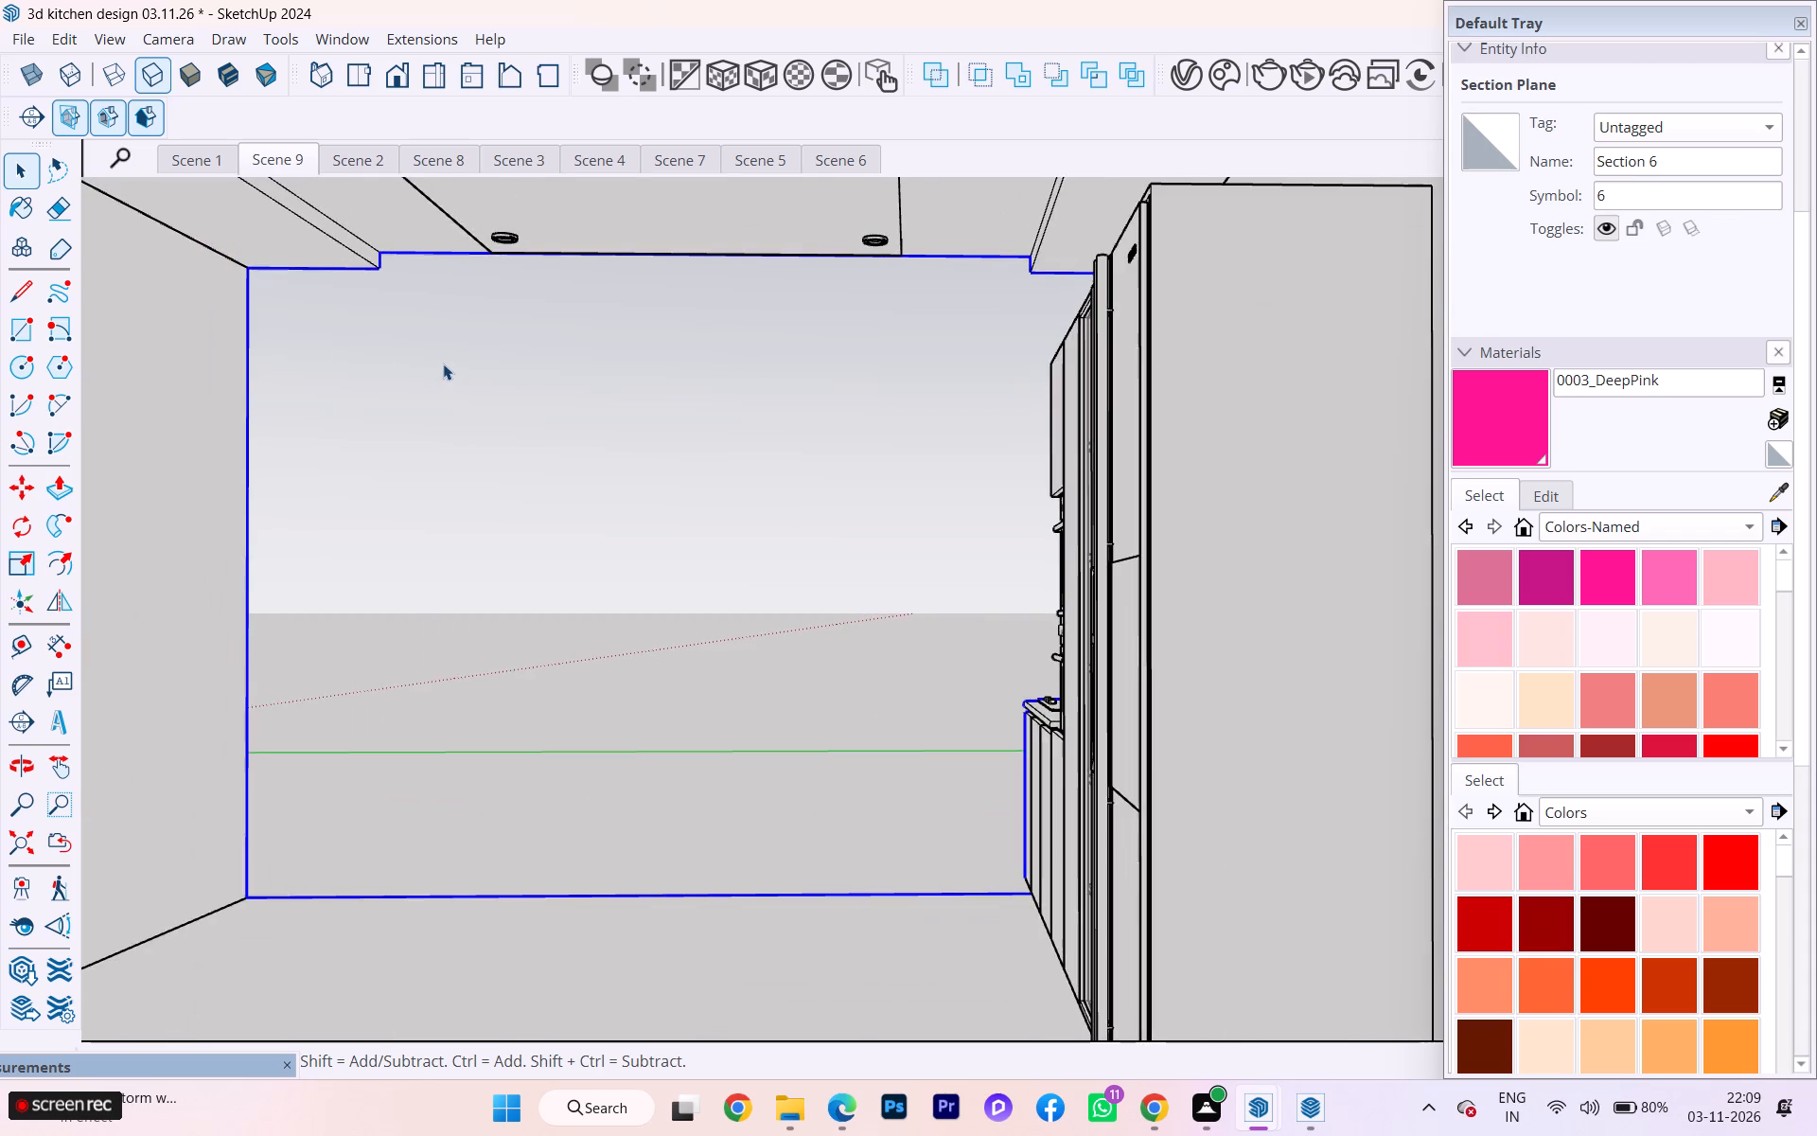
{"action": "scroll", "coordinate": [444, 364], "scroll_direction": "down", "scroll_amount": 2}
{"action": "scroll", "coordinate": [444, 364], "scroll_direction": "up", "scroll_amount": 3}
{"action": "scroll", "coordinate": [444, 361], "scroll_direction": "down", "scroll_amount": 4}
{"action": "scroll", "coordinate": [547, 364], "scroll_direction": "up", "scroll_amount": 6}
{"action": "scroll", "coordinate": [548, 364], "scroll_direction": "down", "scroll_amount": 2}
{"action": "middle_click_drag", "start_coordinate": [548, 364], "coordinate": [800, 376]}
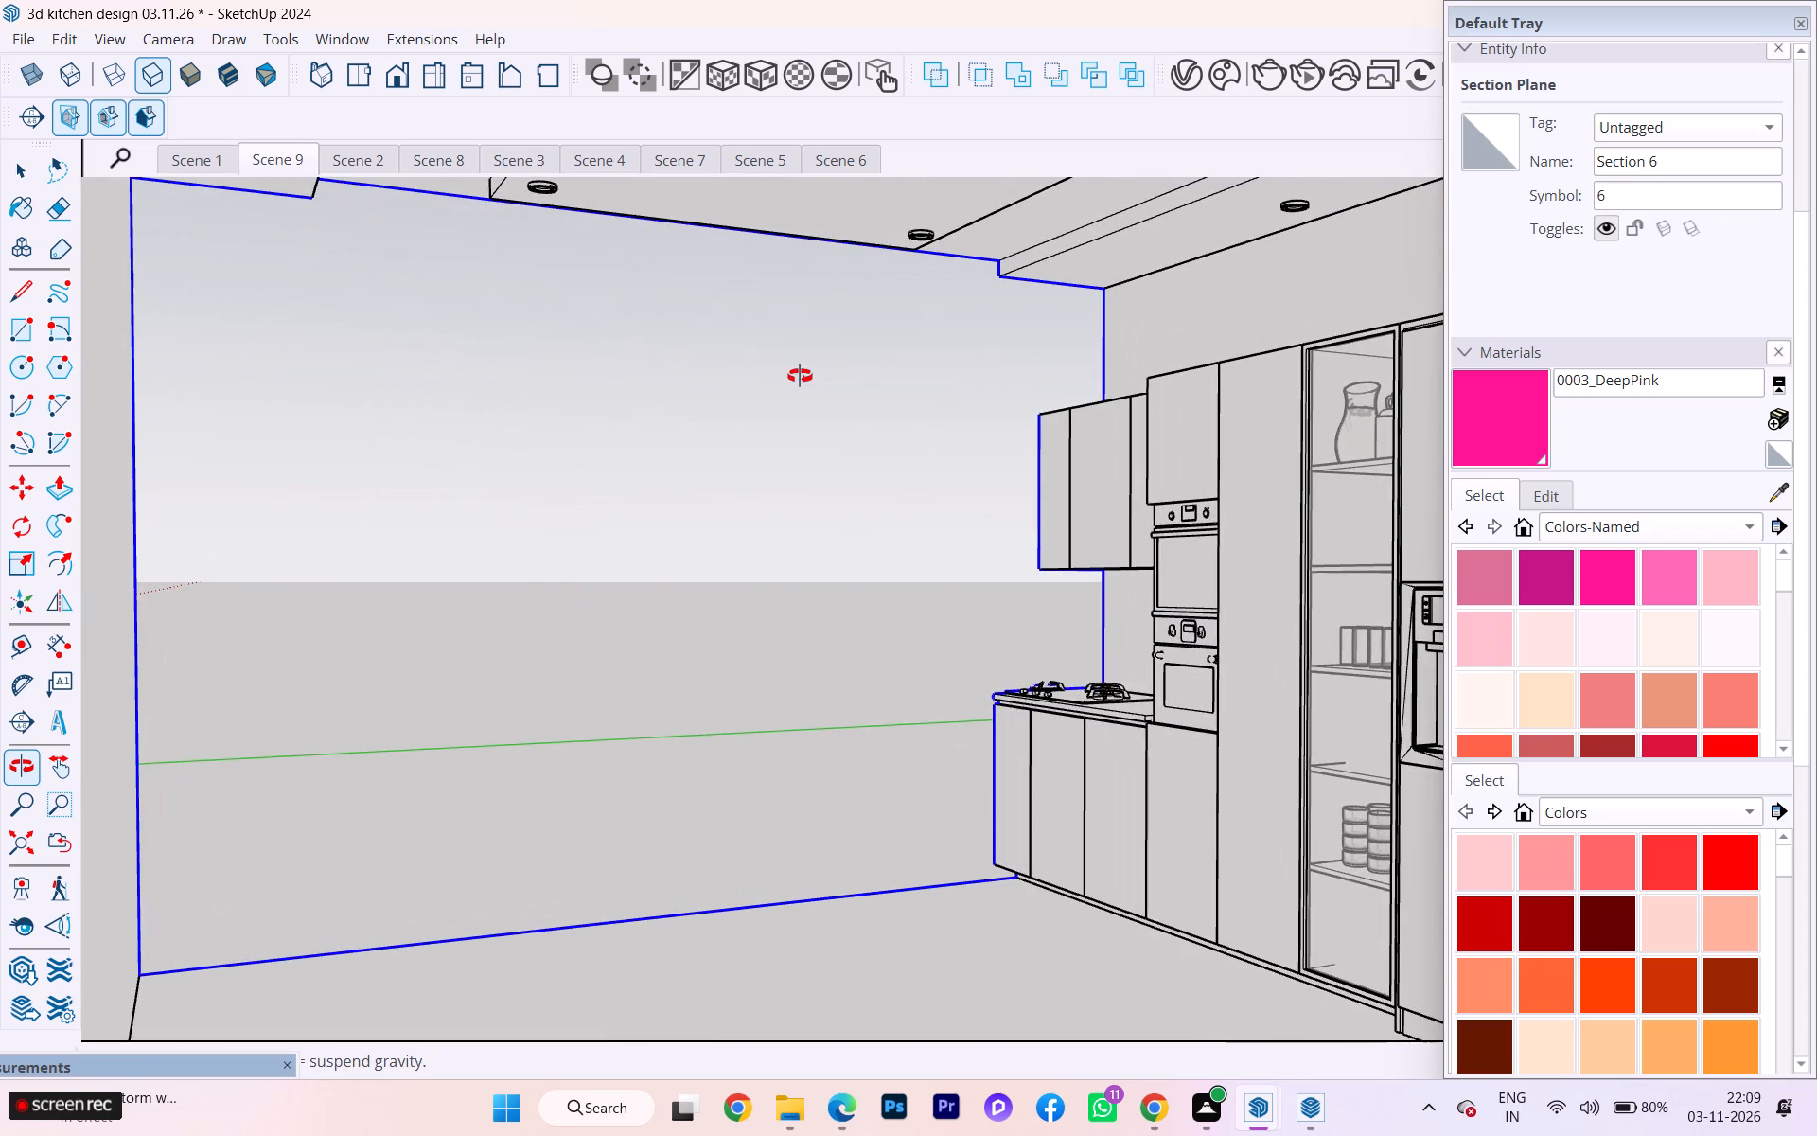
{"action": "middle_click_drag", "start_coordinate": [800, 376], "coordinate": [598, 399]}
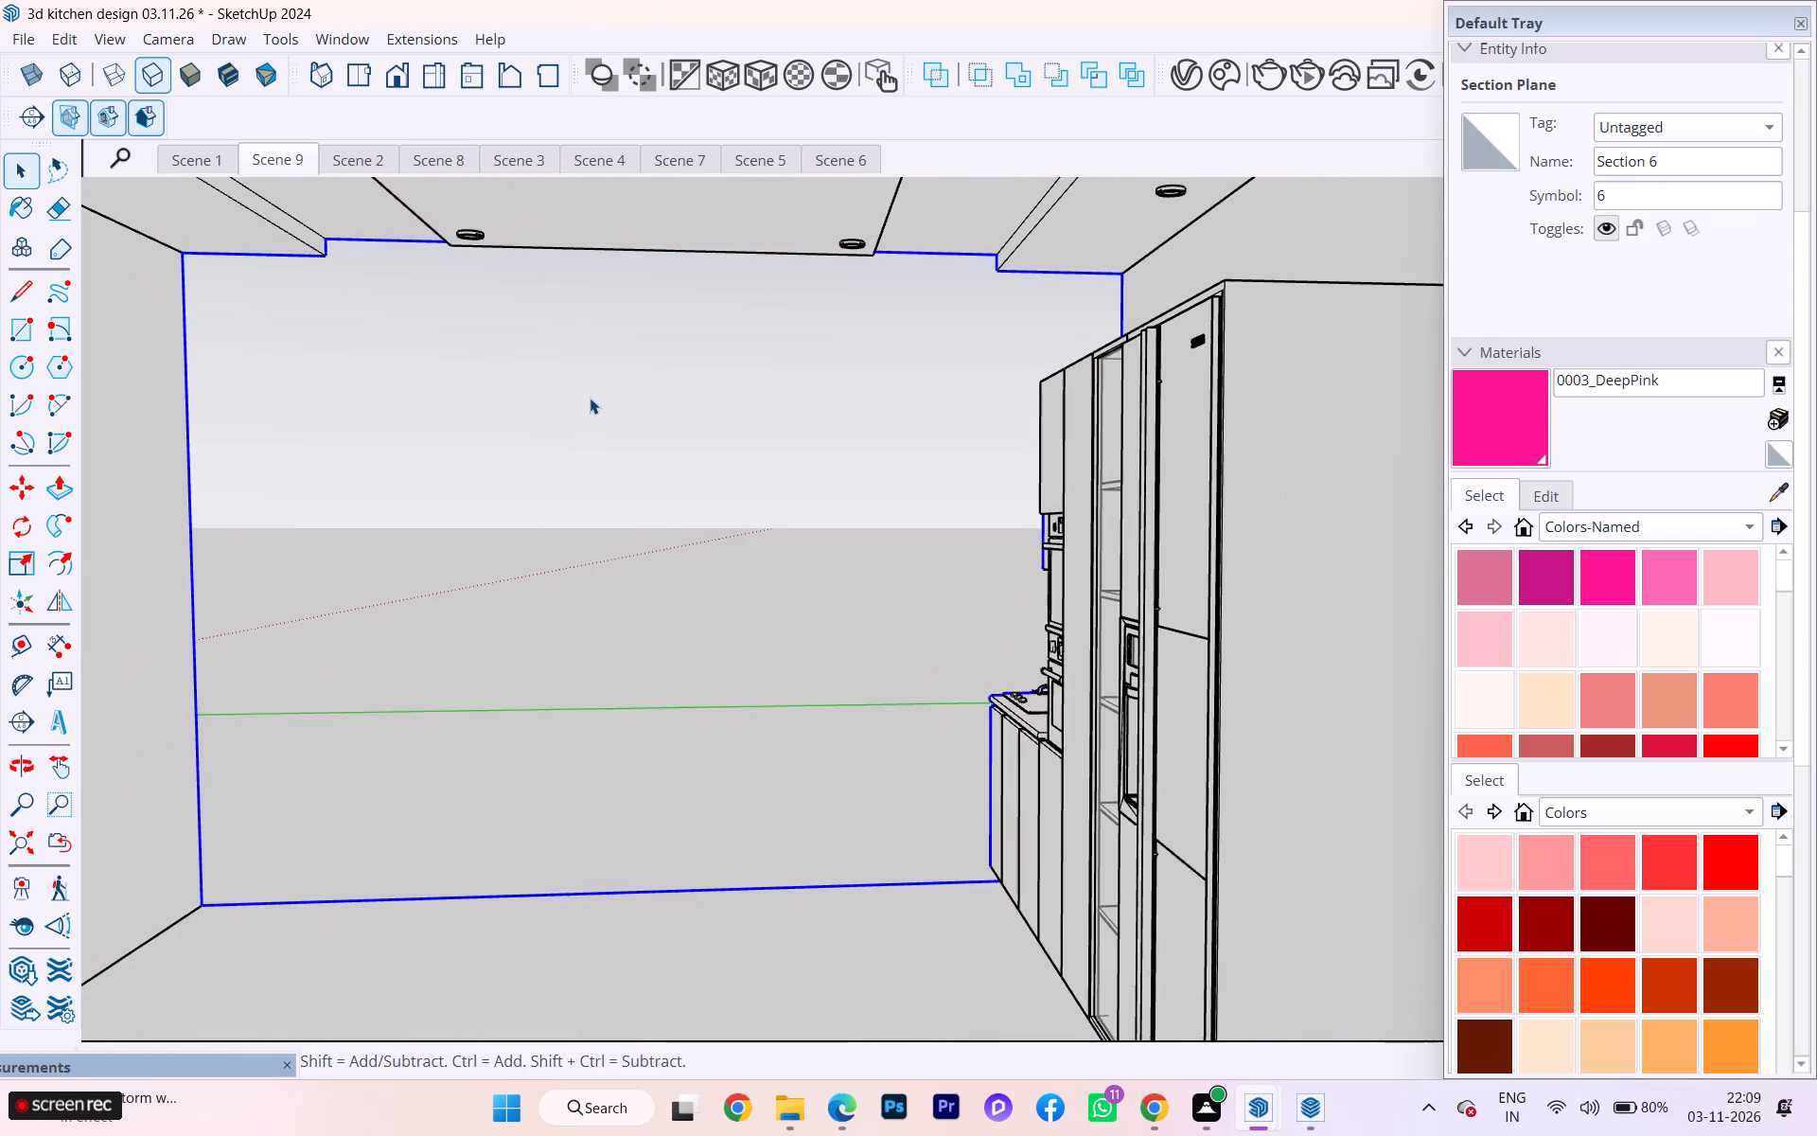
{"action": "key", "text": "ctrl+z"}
Align the camera view squarely to the section plane facing the sink wall.
{"action": "scroll", "coordinate": [591, 390], "scroll_direction": "down", "scroll_amount": 3}
{"action": "scroll", "coordinate": [591, 390], "scroll_direction": "up", "scroll_amount": 1}
{"action": "scroll", "coordinate": [591, 390], "scroll_direction": "down", "scroll_amount": 1}
{"action": "scroll", "coordinate": [625, 369], "scroll_direction": "up", "scroll_amount": 3}
{"action": "scroll", "coordinate": [587, 343], "scroll_direction": "down", "scroll_amount": 1}
{"action": "middle_click_drag", "start_coordinate": [584, 343], "coordinate": [563, 342]}
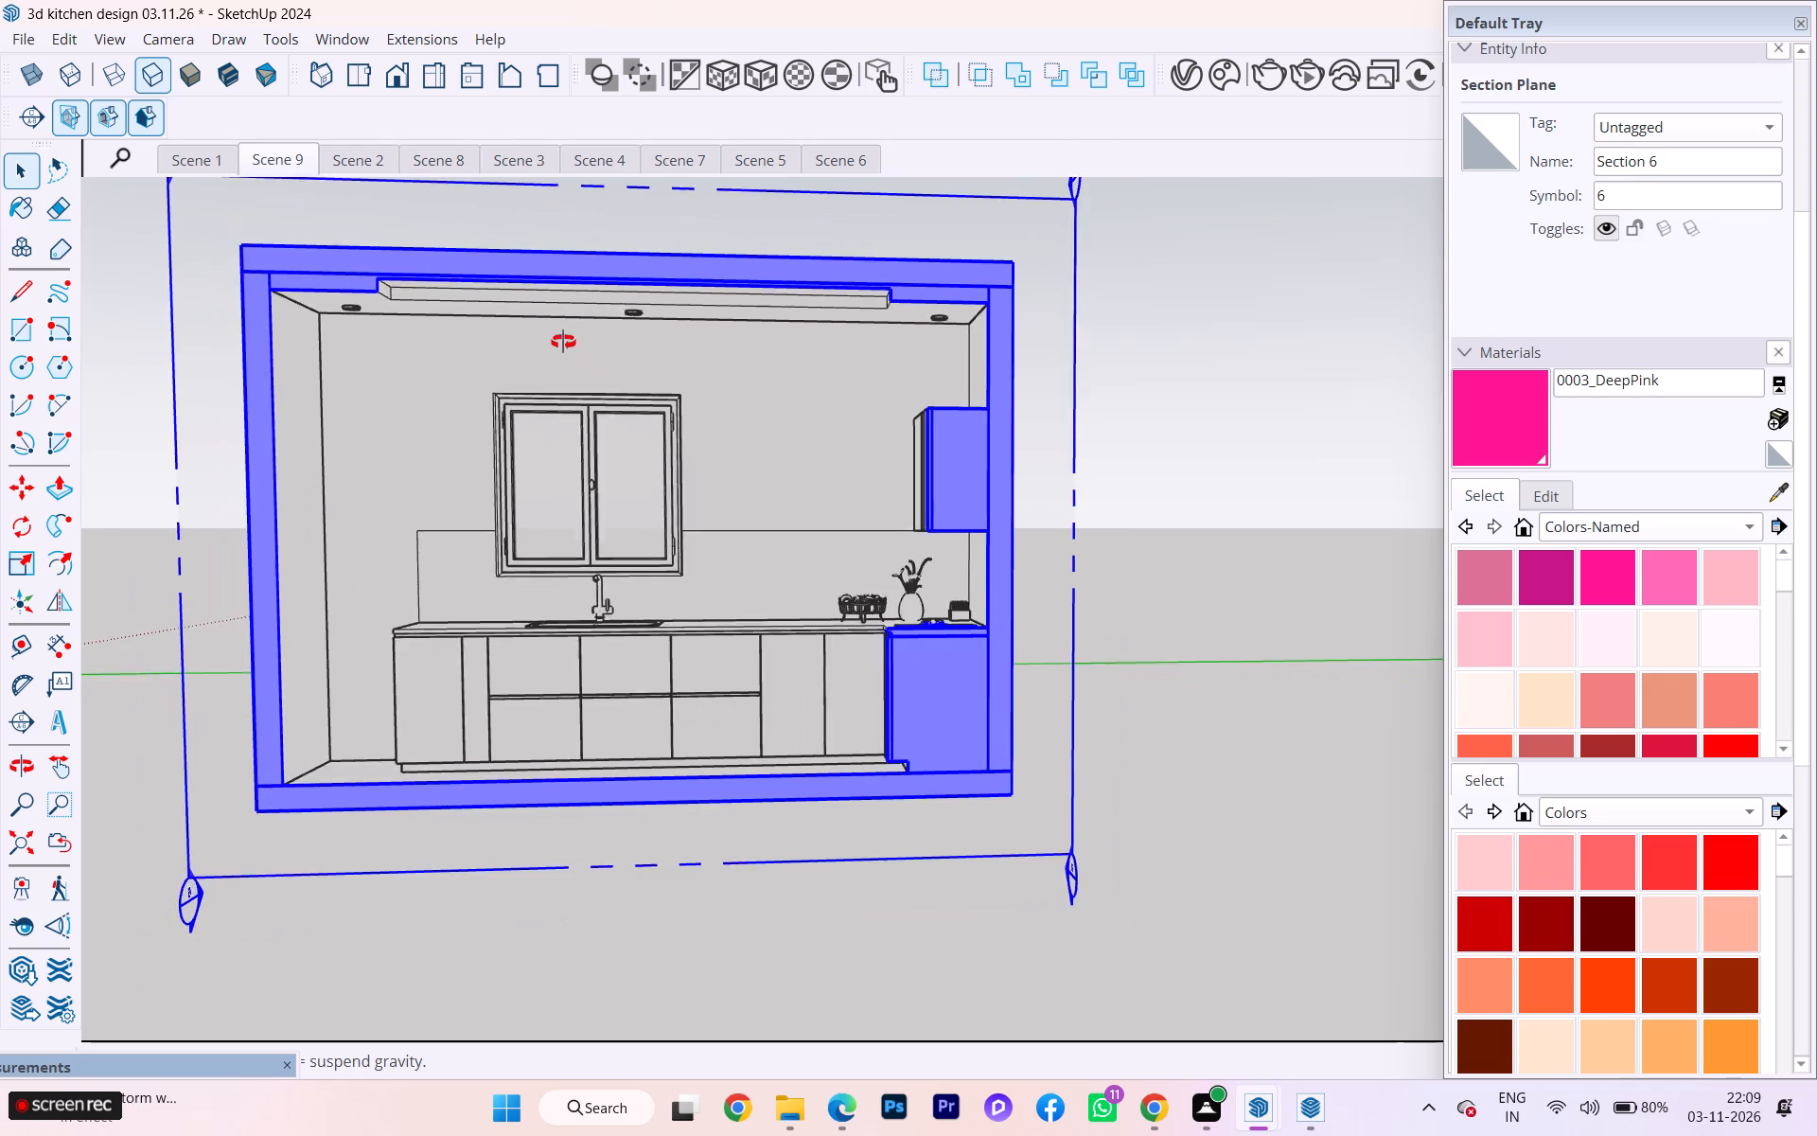
{"action": "middle_click_drag", "start_coordinate": [563, 342], "coordinate": [556, 342]}
{"action": "scroll", "coordinate": [625, 326], "scroll_direction": "up", "scroll_amount": 2}
{"action": "left_click", "coordinate": [630, 254]}
{"action": "right_click", "coordinate": [630, 254]}
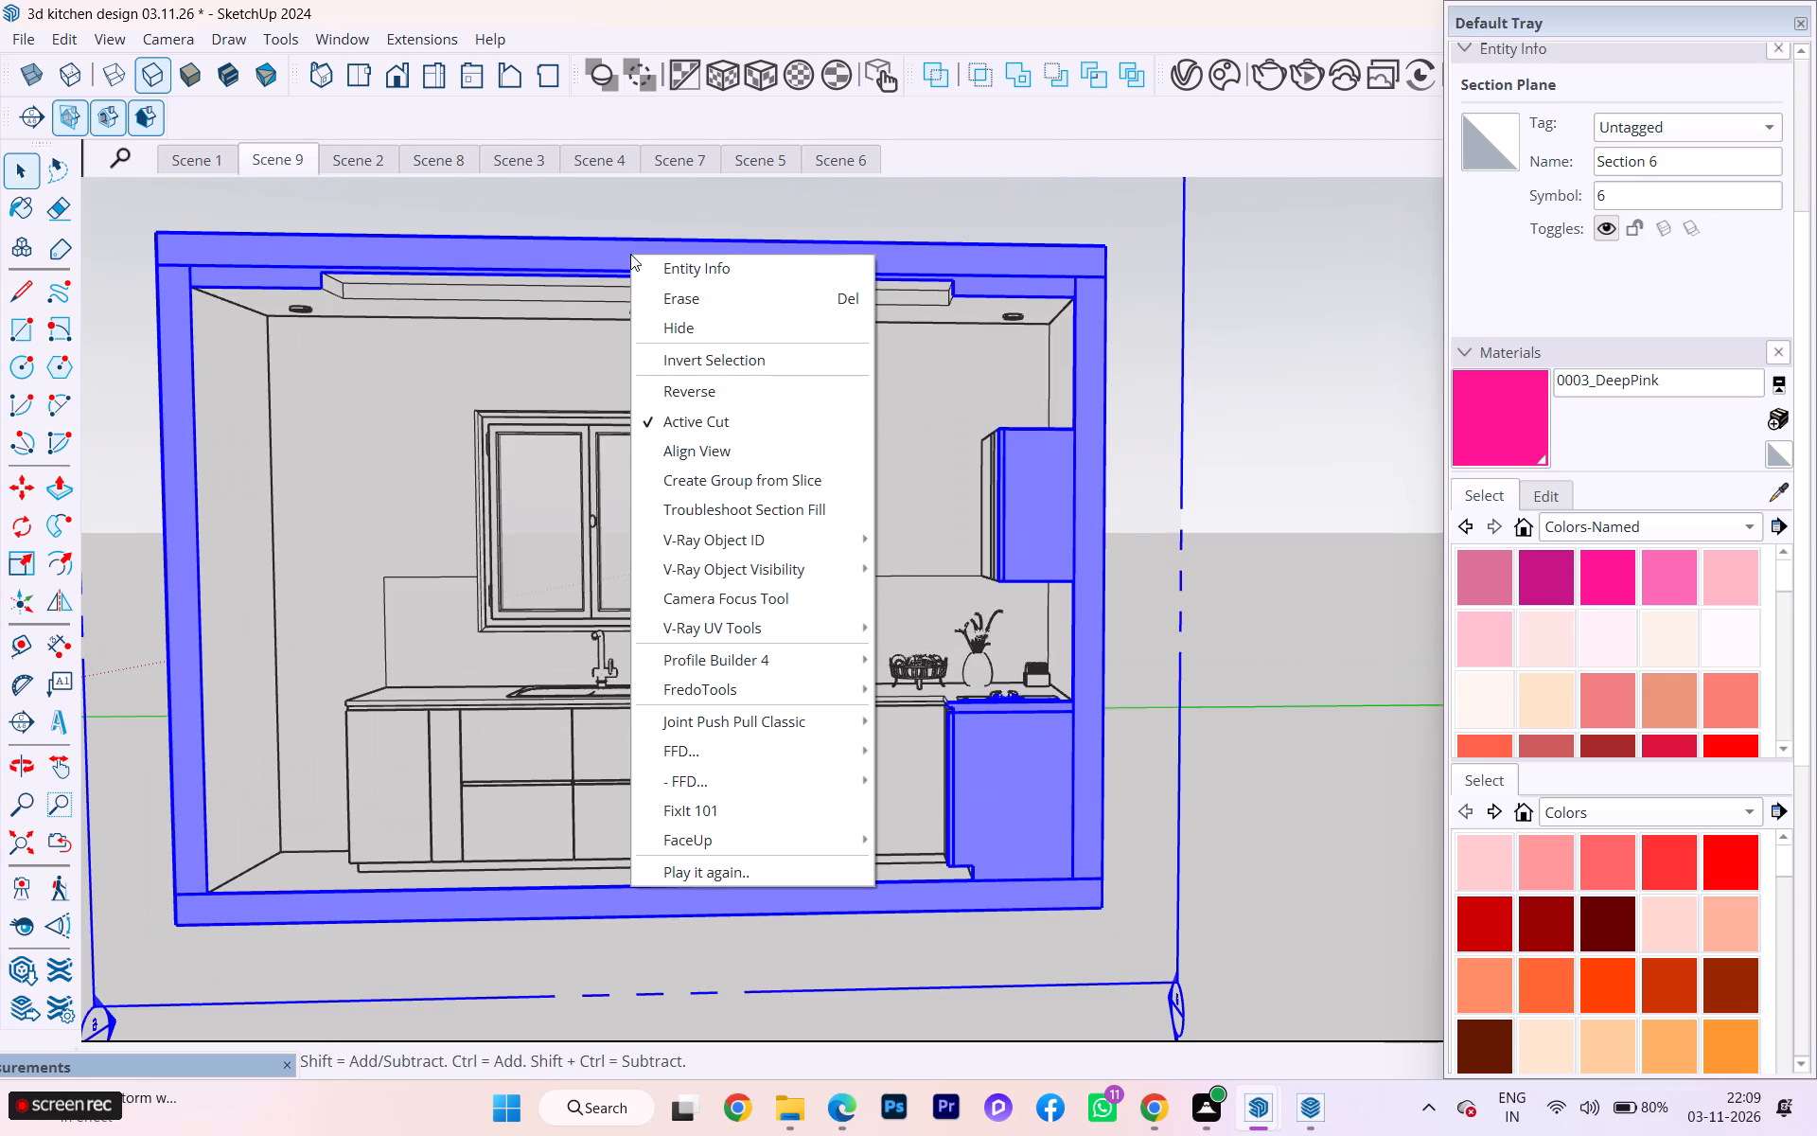
{"action": "left_click", "coordinate": [734, 452]}
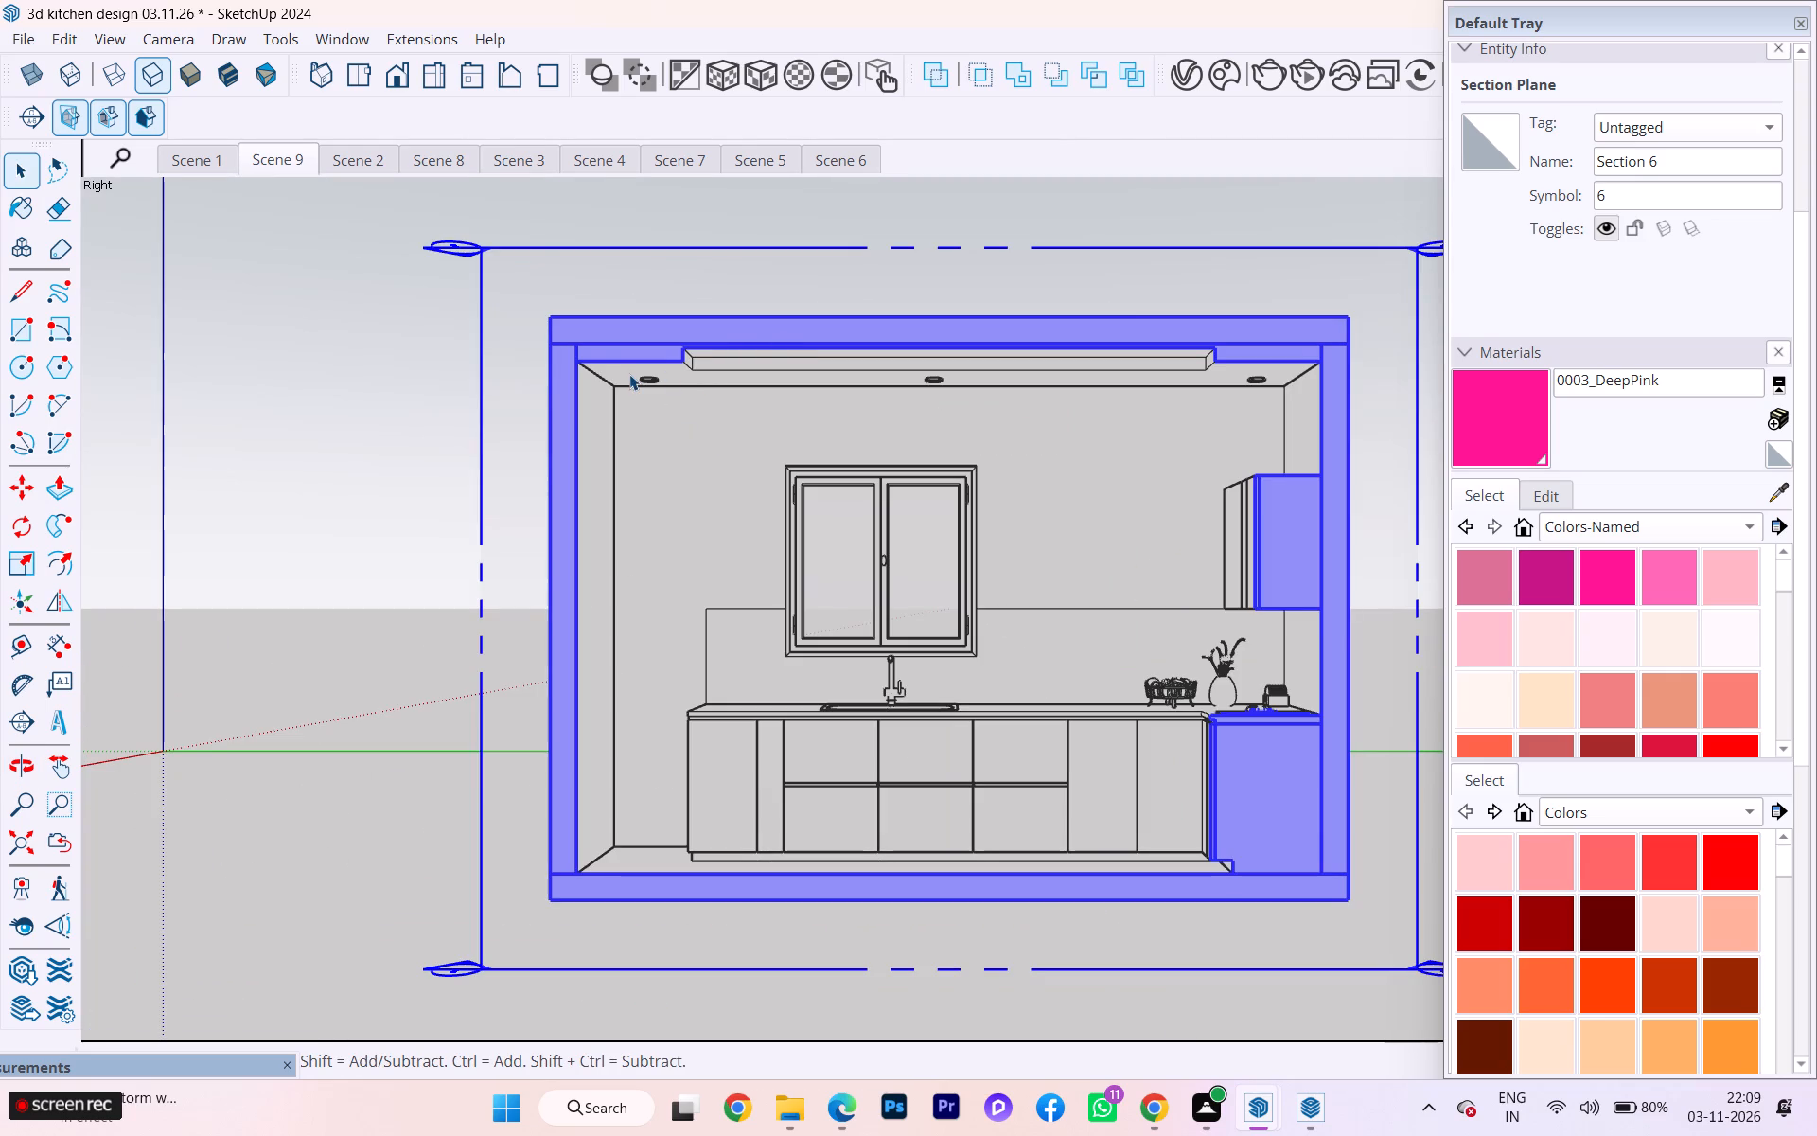
Turn on Troubleshoot Section Fill for the sink wall's section plane.
{"action": "scroll", "coordinate": [881, 384], "scroll_direction": "up", "scroll_amount": 2}
{"action": "right_click", "coordinate": [801, 320]}
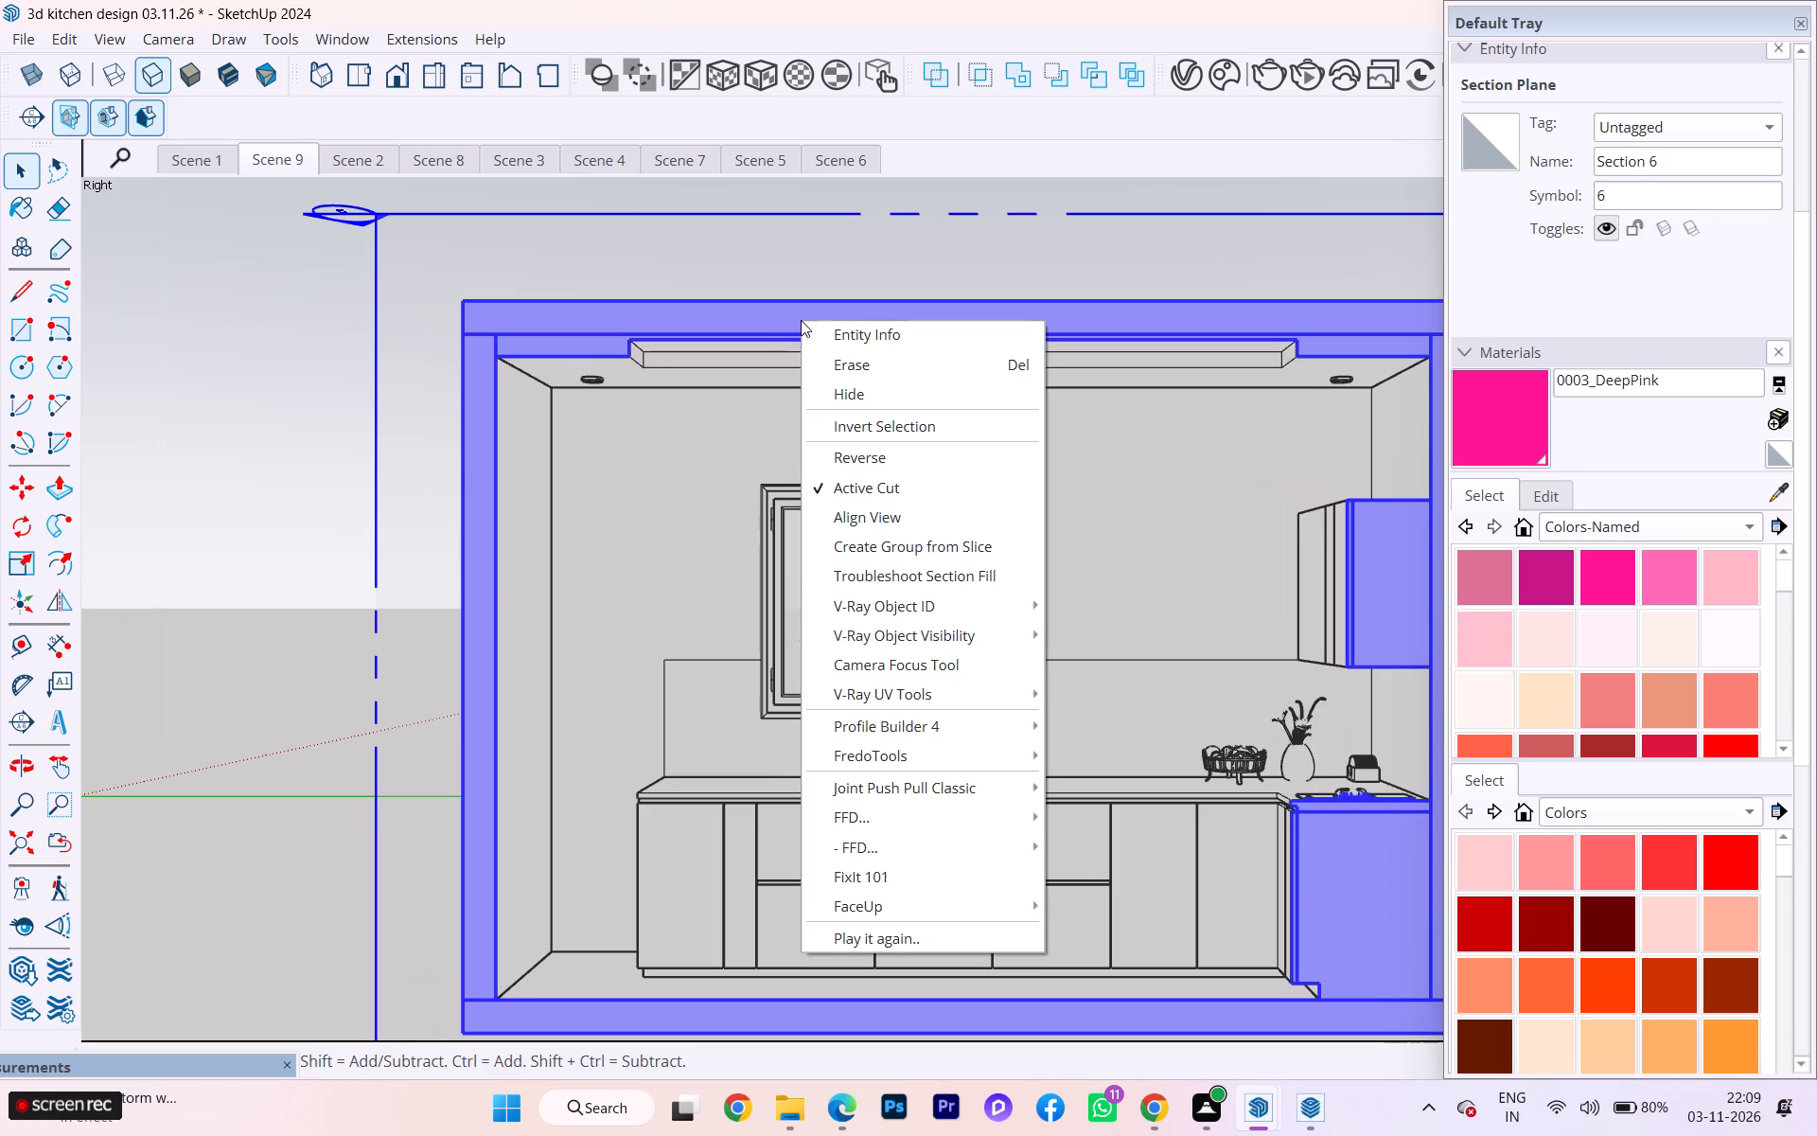
{"action": "left_click", "coordinate": [892, 577]}
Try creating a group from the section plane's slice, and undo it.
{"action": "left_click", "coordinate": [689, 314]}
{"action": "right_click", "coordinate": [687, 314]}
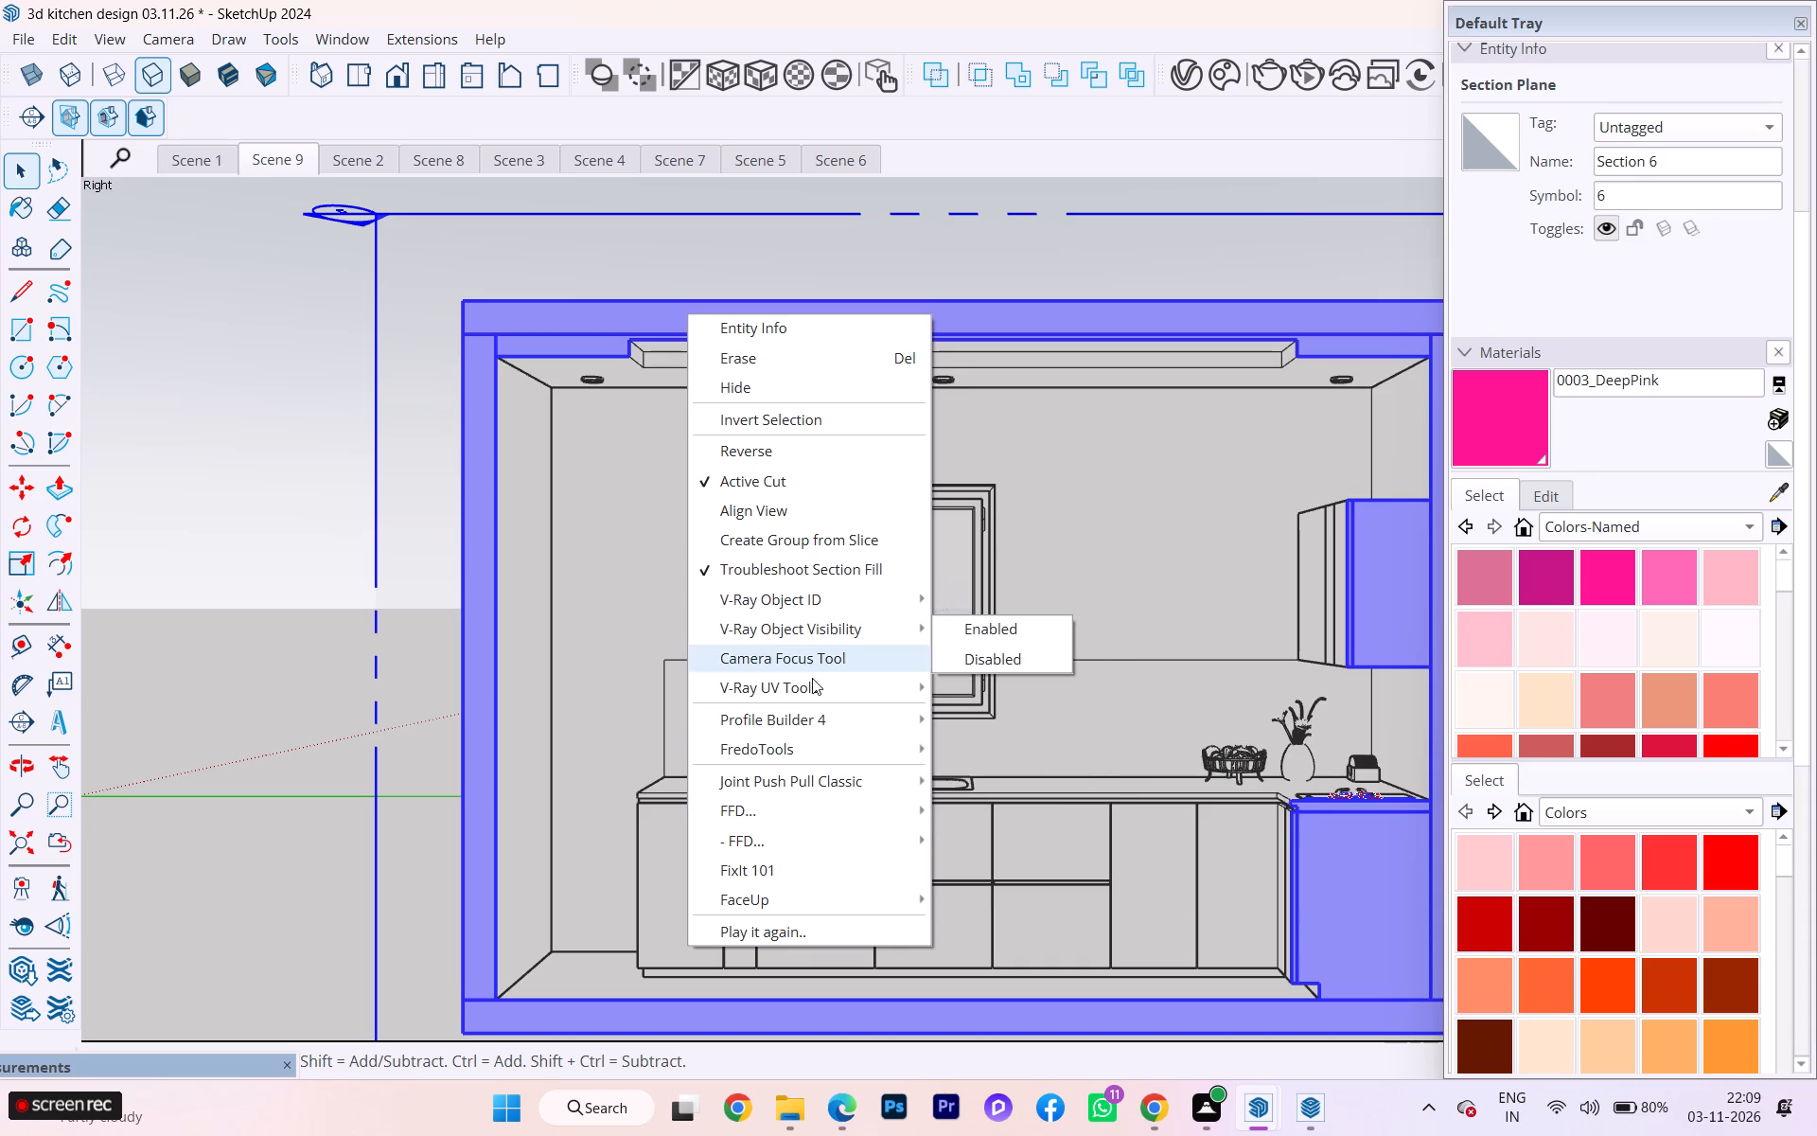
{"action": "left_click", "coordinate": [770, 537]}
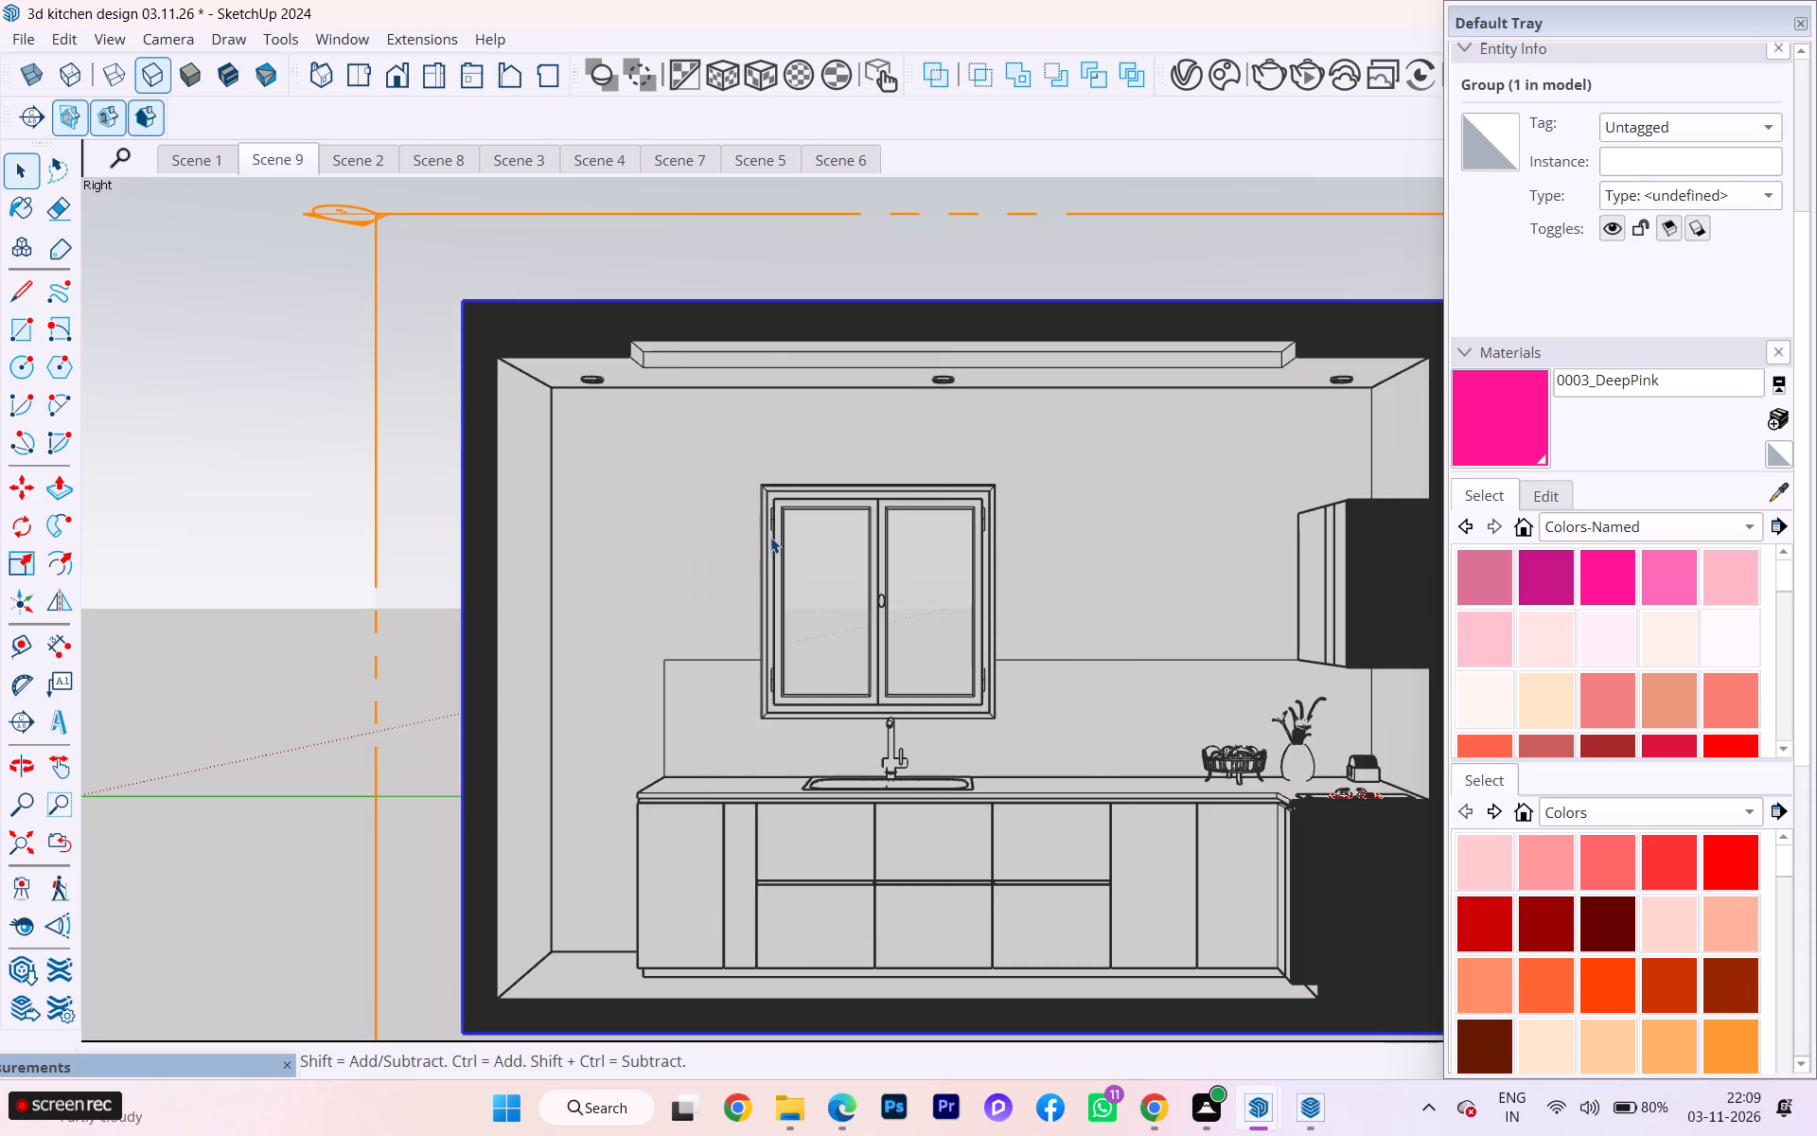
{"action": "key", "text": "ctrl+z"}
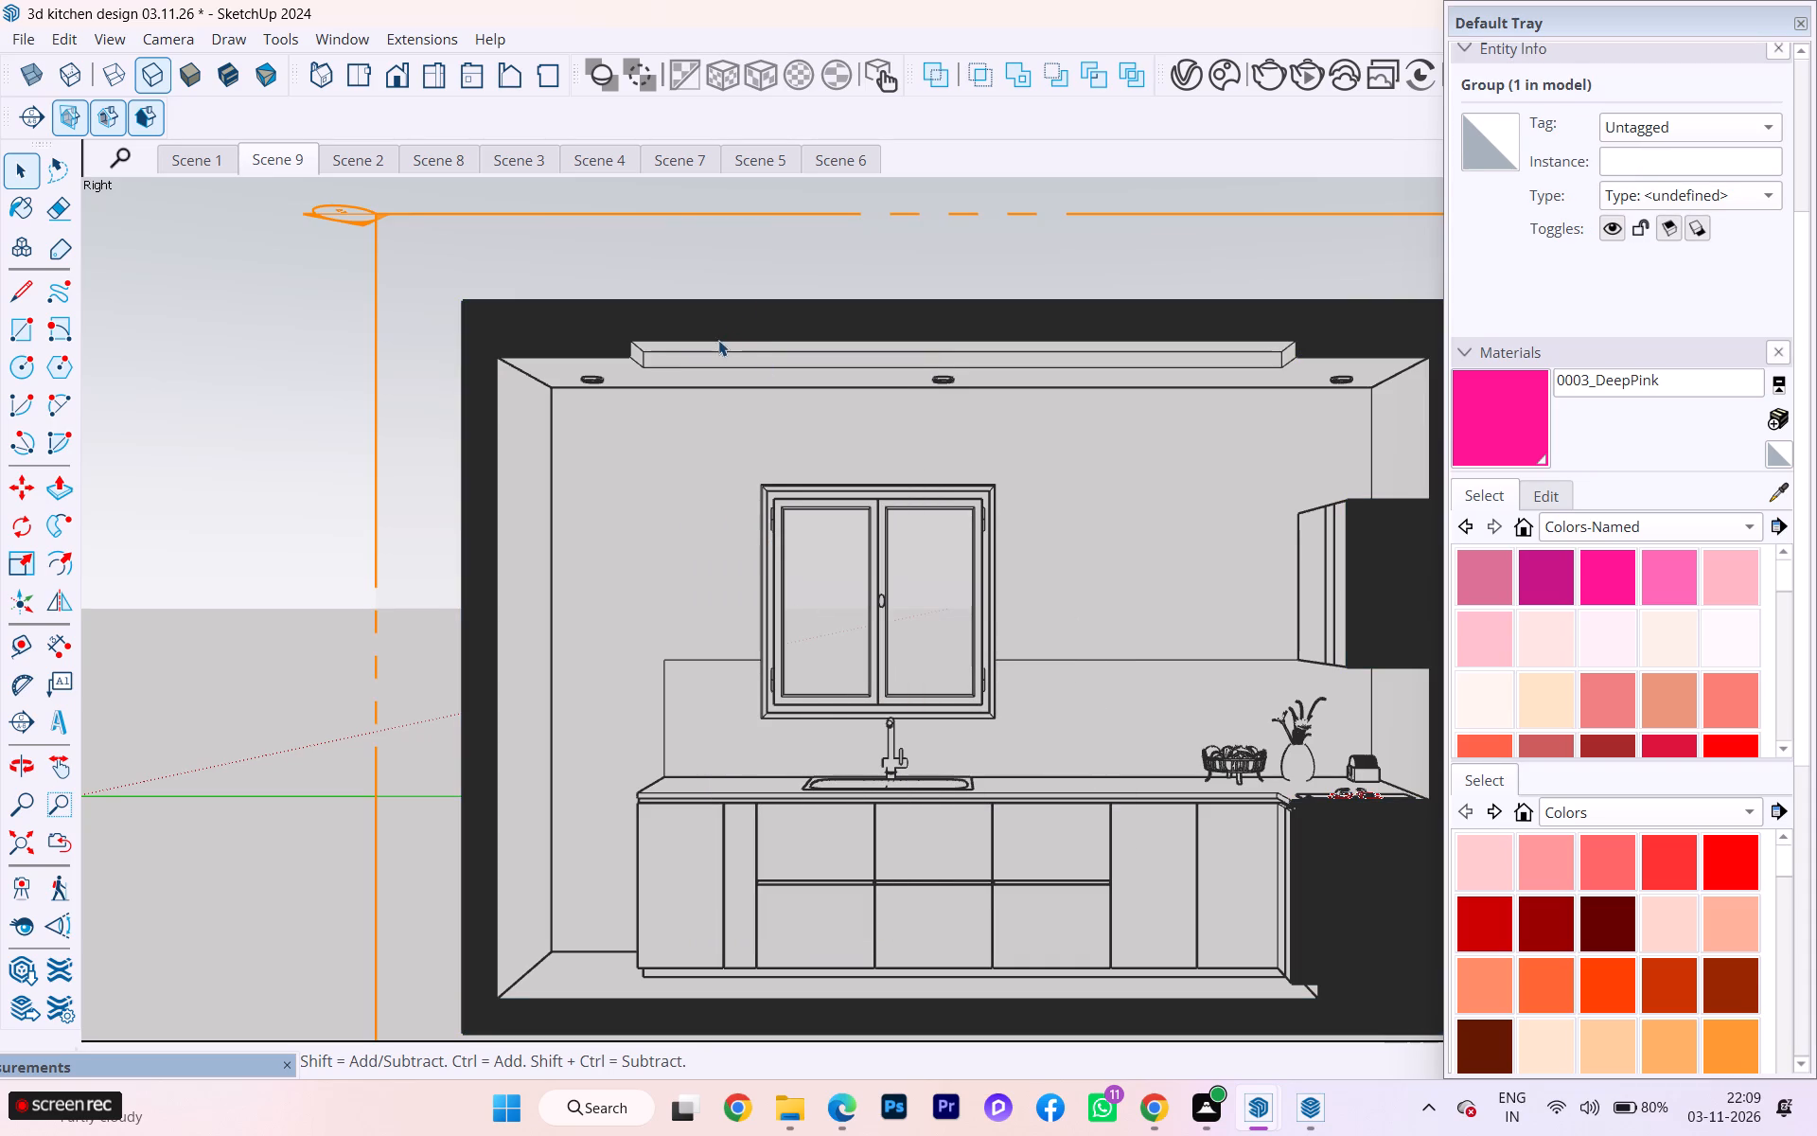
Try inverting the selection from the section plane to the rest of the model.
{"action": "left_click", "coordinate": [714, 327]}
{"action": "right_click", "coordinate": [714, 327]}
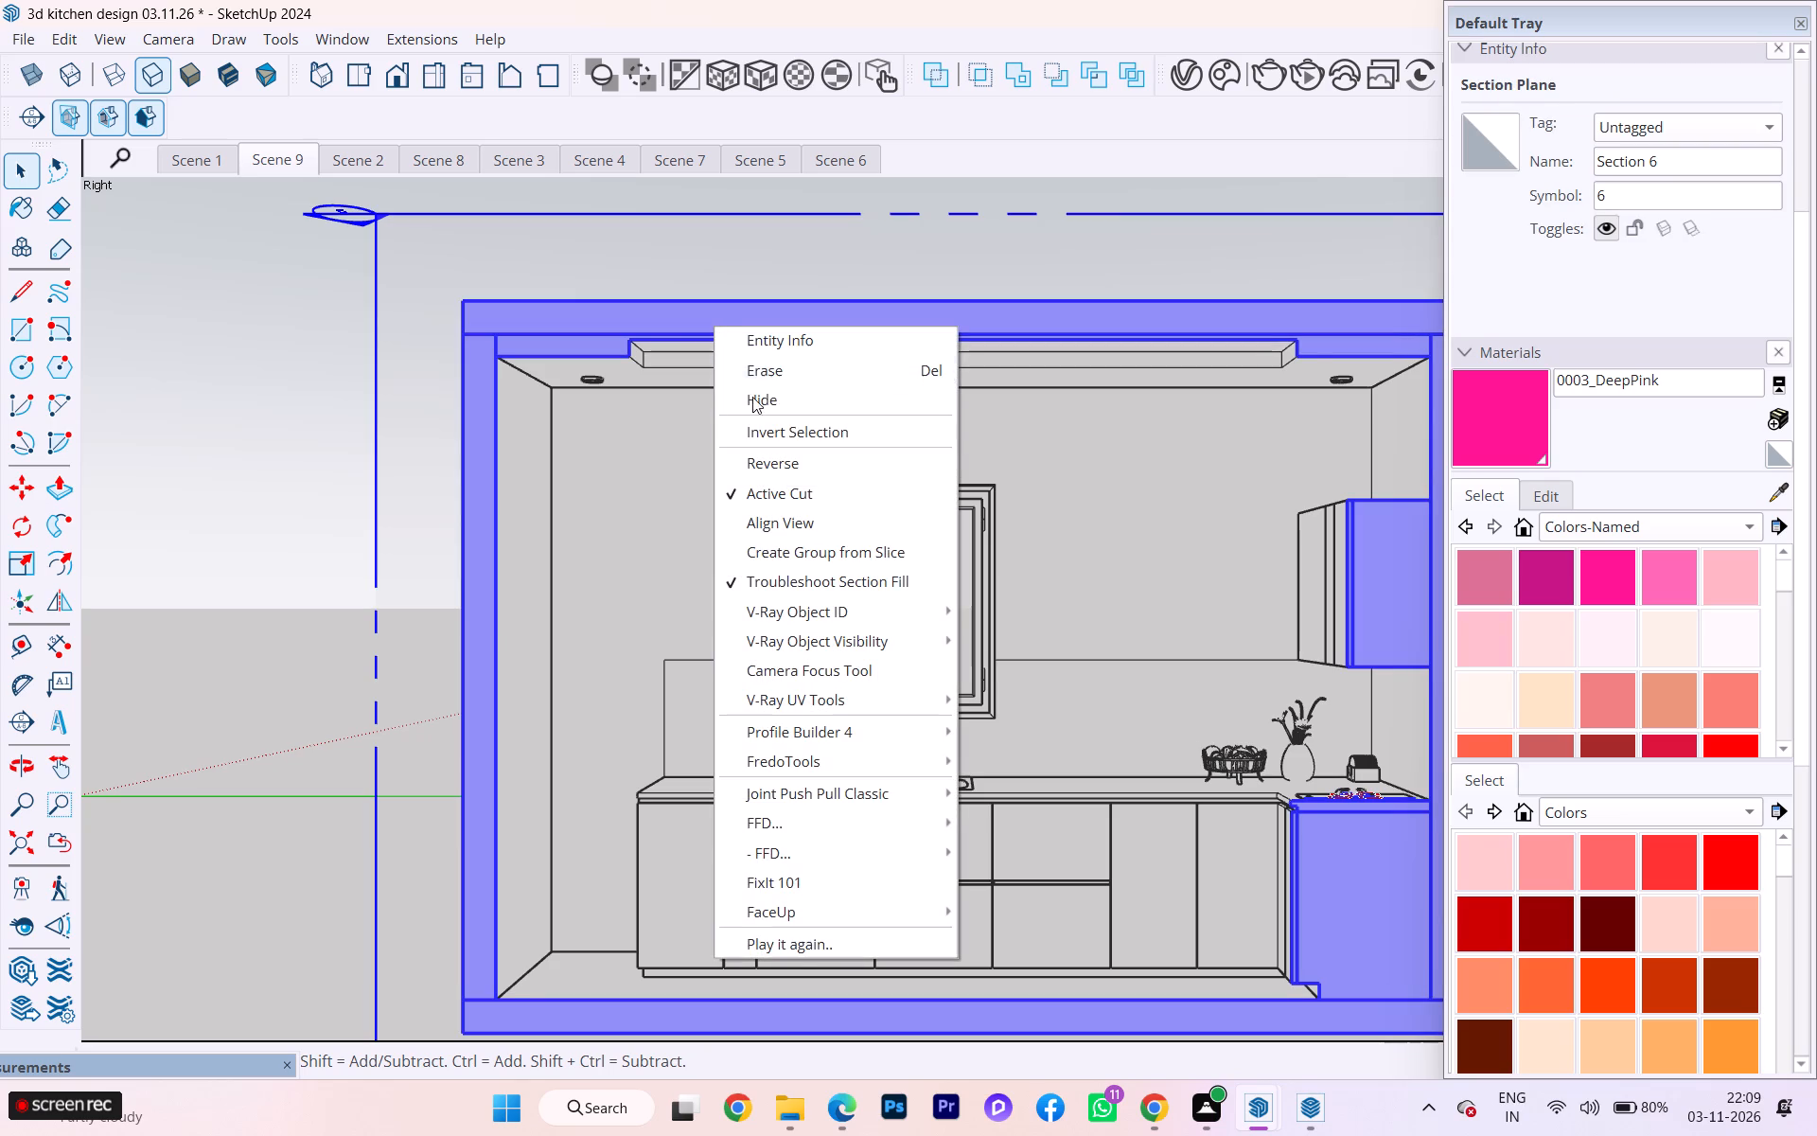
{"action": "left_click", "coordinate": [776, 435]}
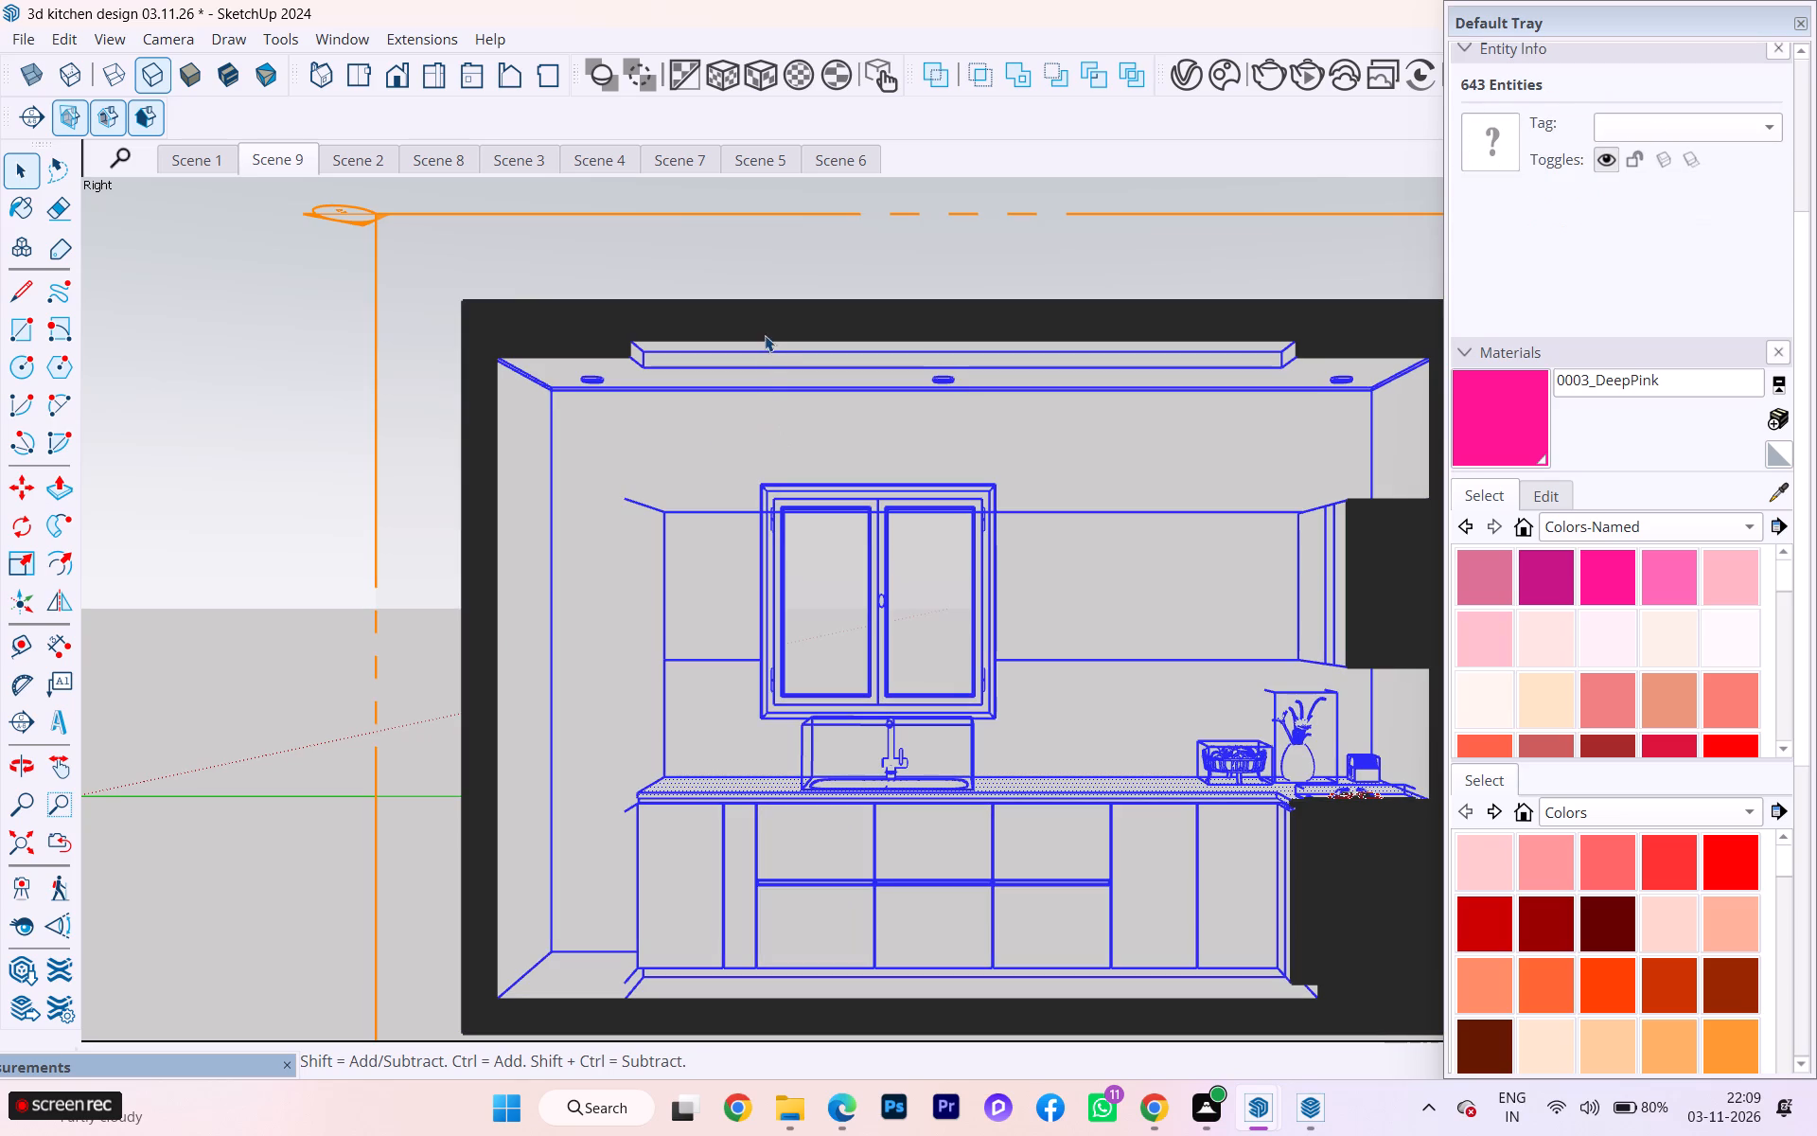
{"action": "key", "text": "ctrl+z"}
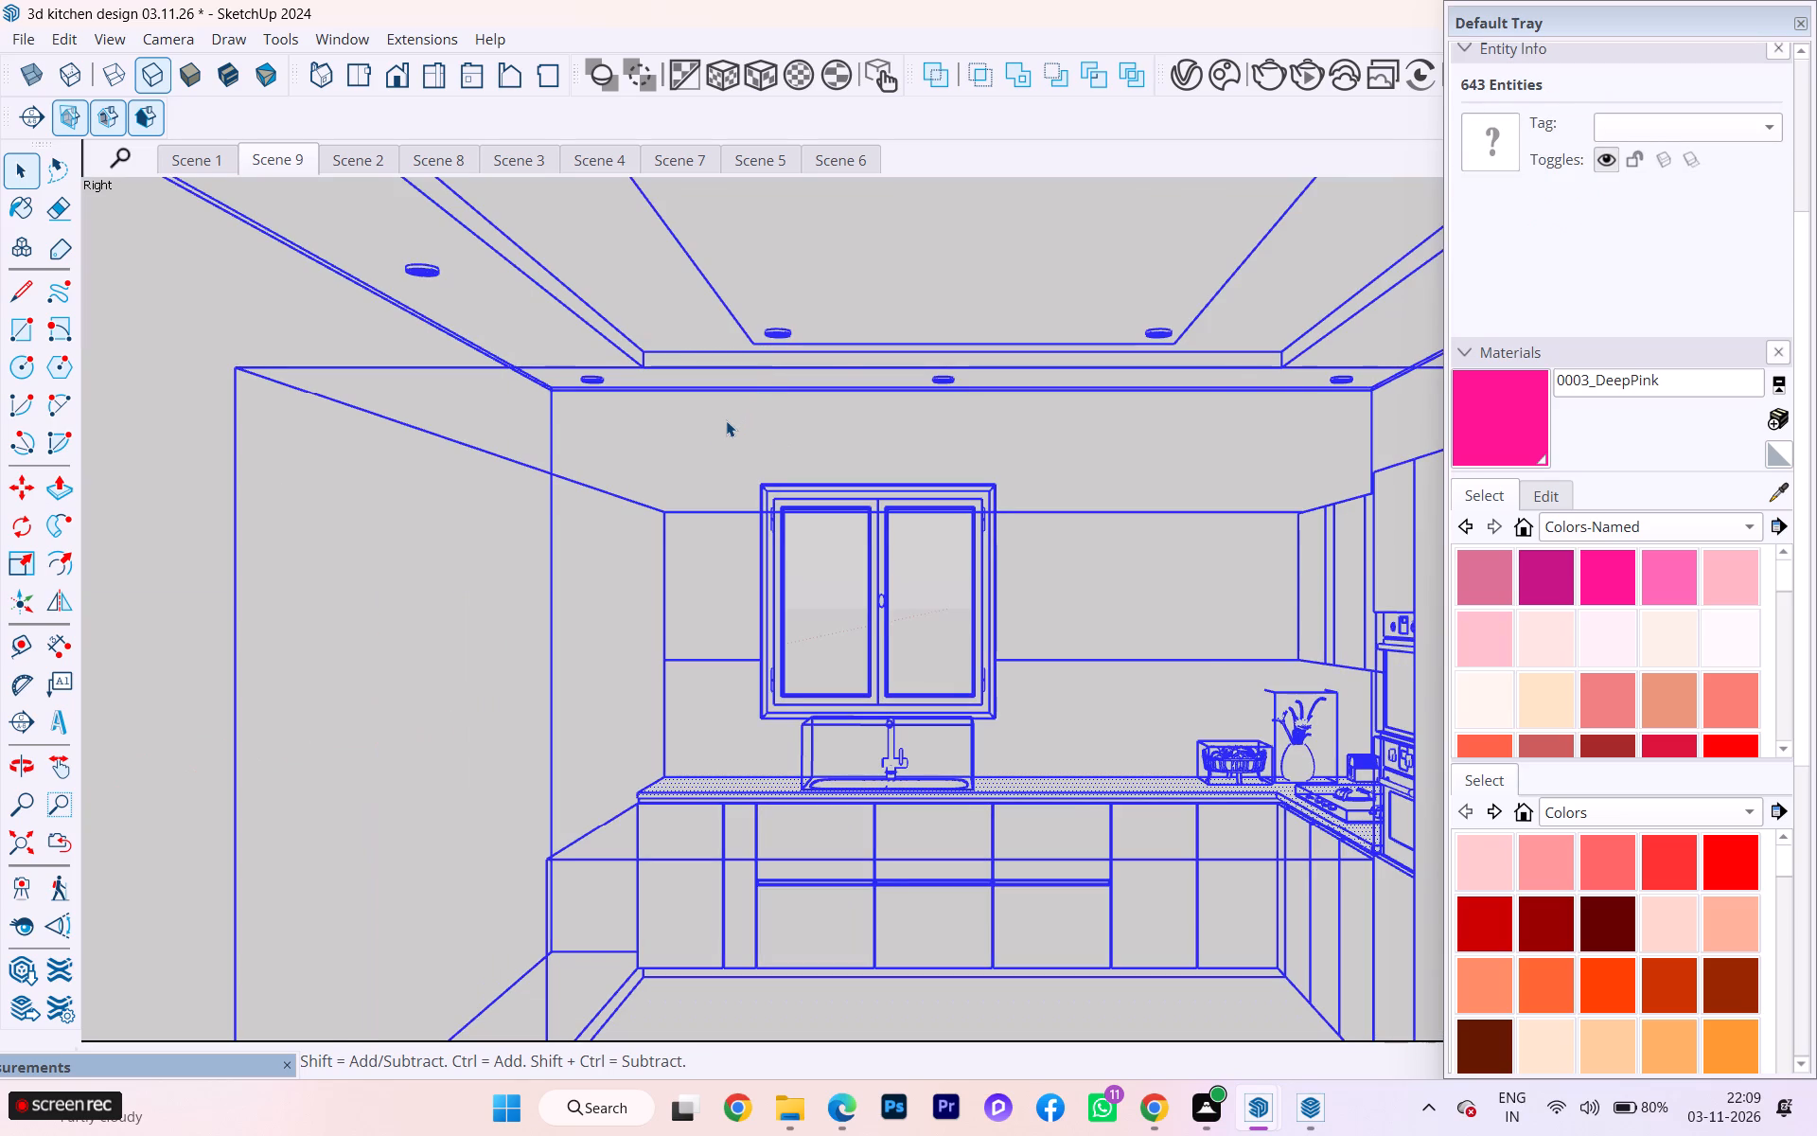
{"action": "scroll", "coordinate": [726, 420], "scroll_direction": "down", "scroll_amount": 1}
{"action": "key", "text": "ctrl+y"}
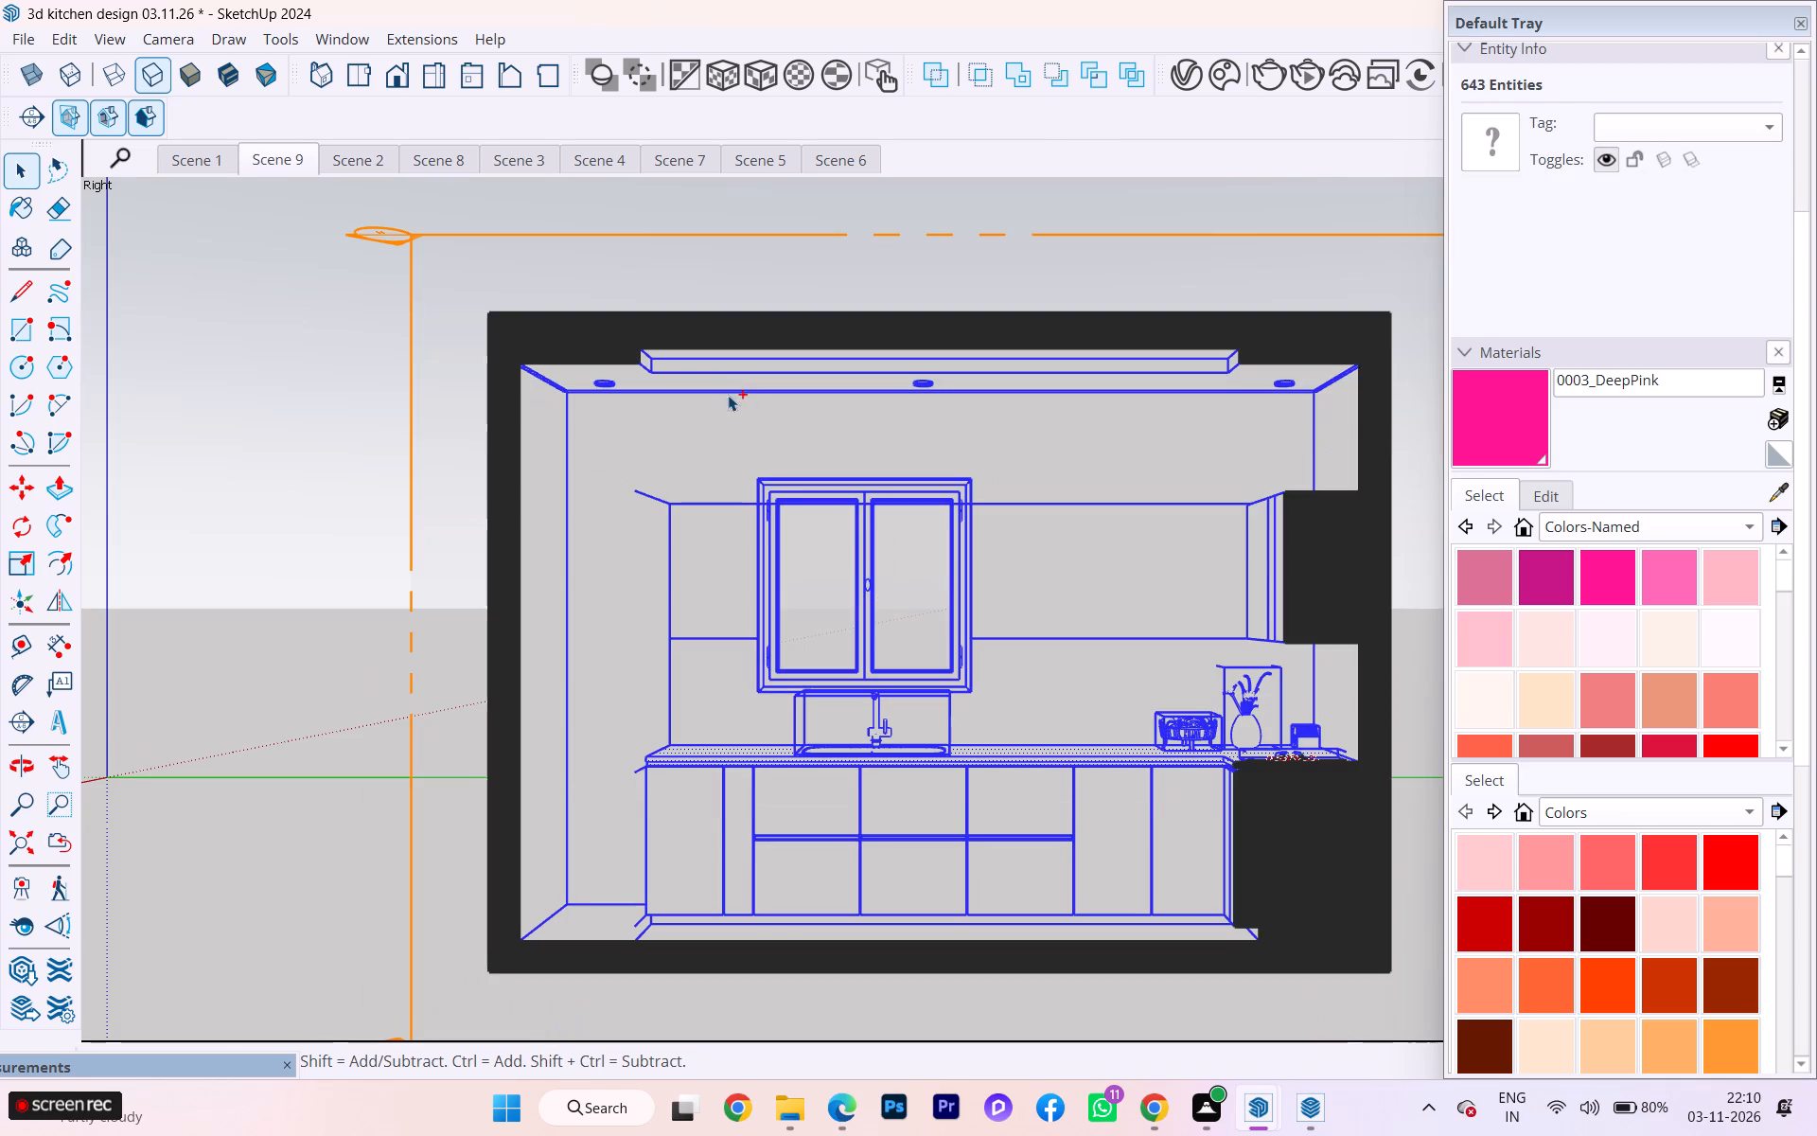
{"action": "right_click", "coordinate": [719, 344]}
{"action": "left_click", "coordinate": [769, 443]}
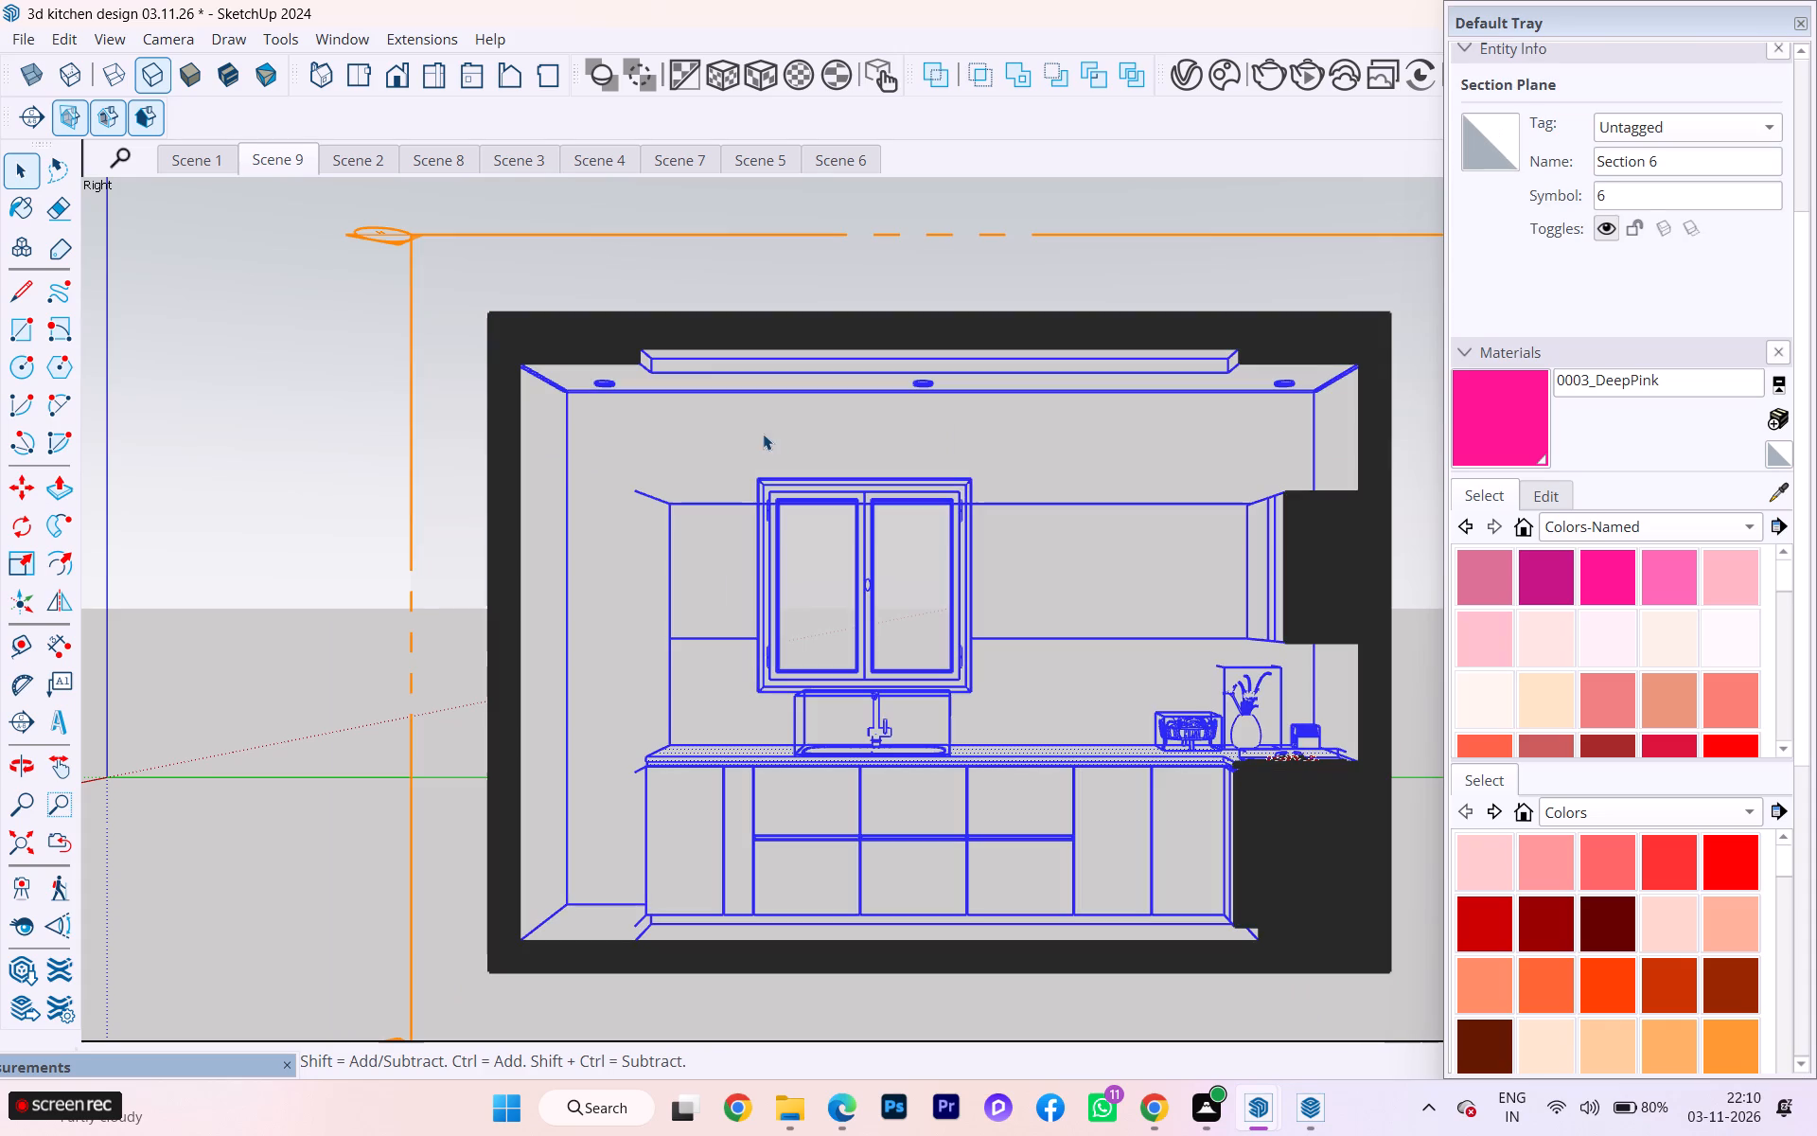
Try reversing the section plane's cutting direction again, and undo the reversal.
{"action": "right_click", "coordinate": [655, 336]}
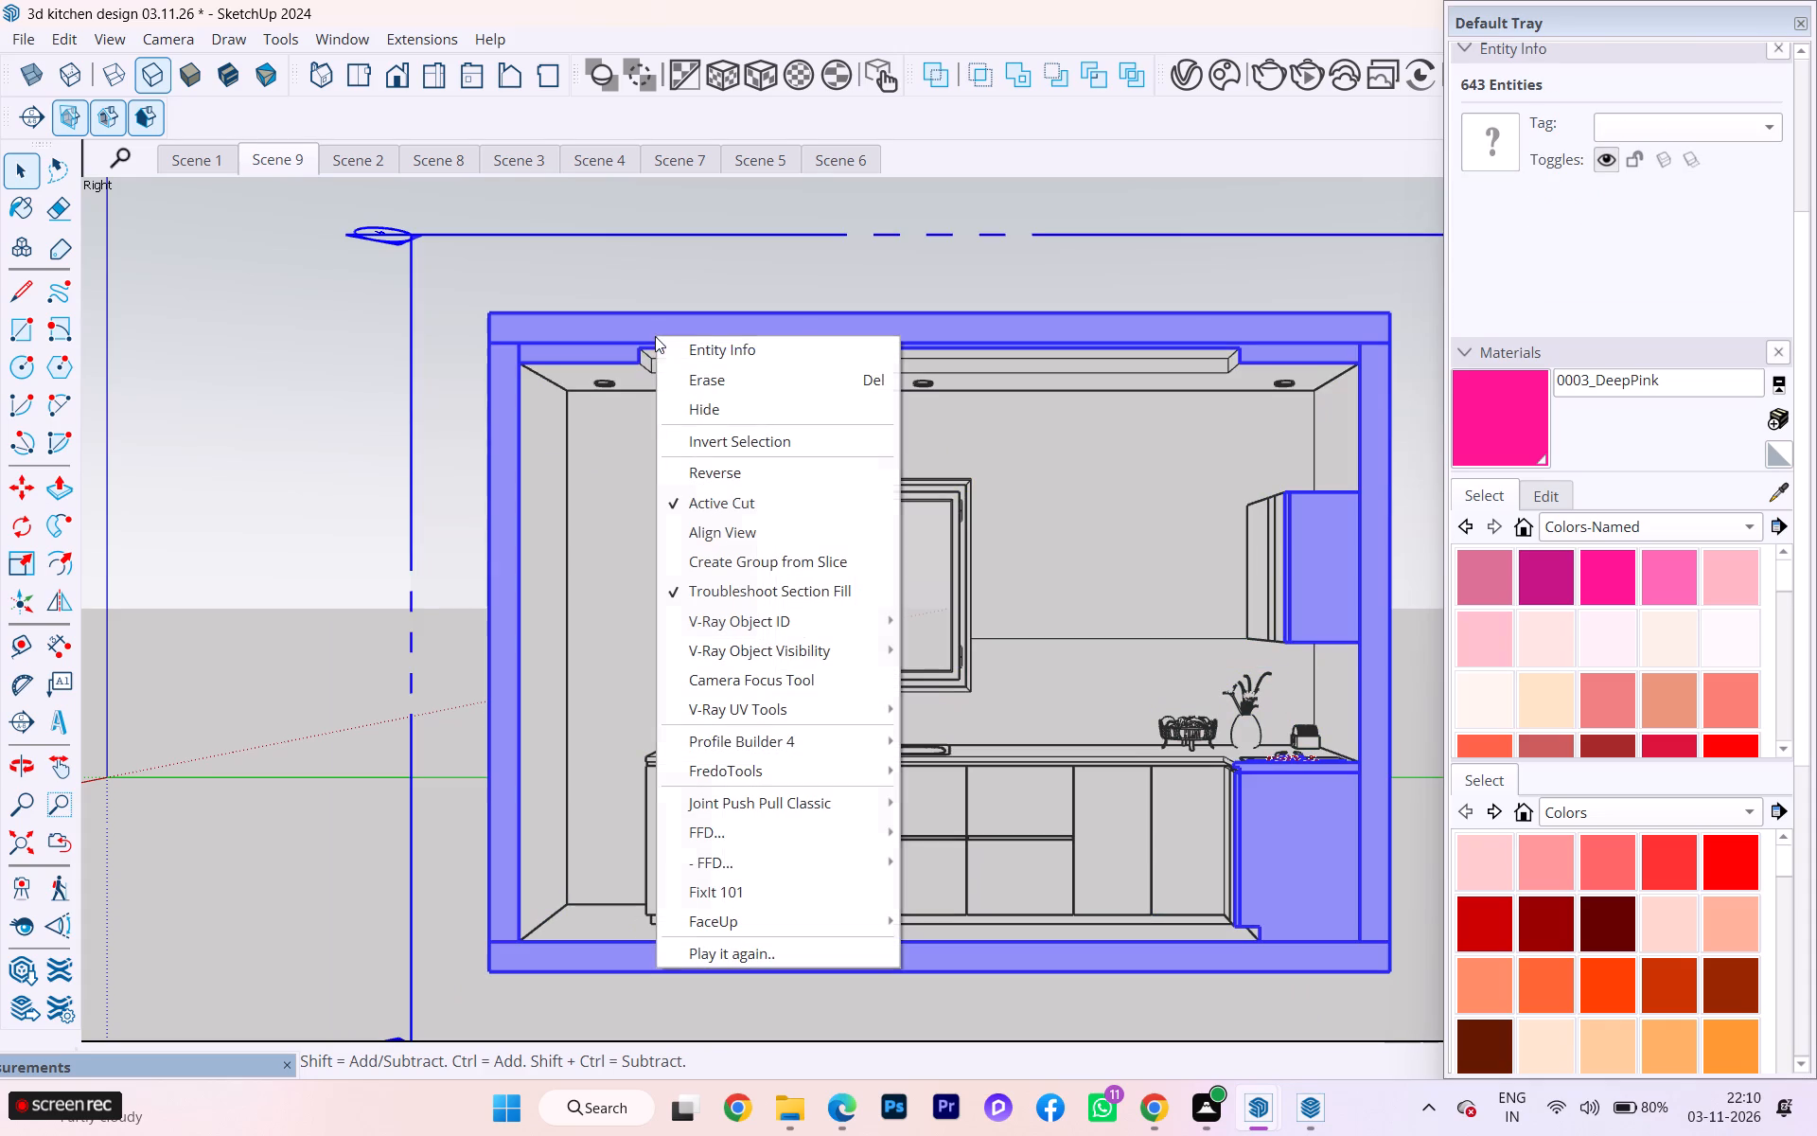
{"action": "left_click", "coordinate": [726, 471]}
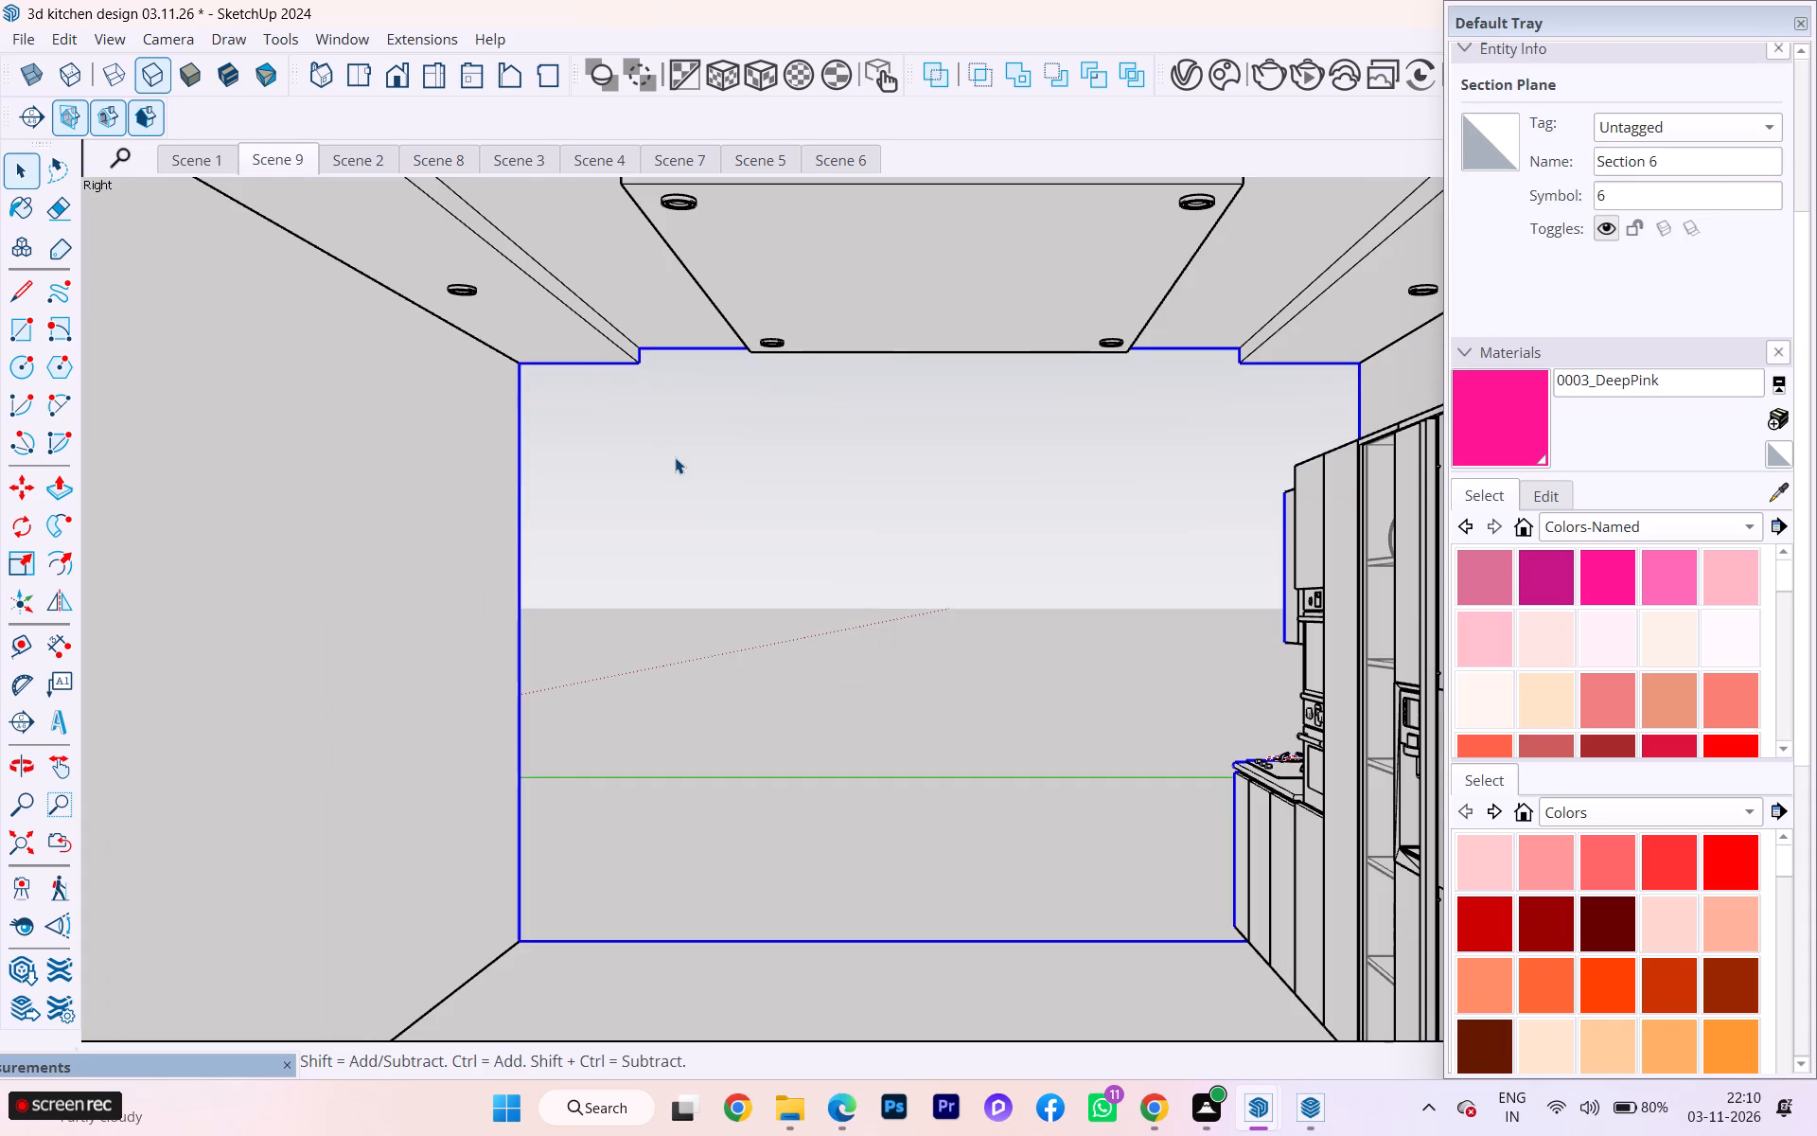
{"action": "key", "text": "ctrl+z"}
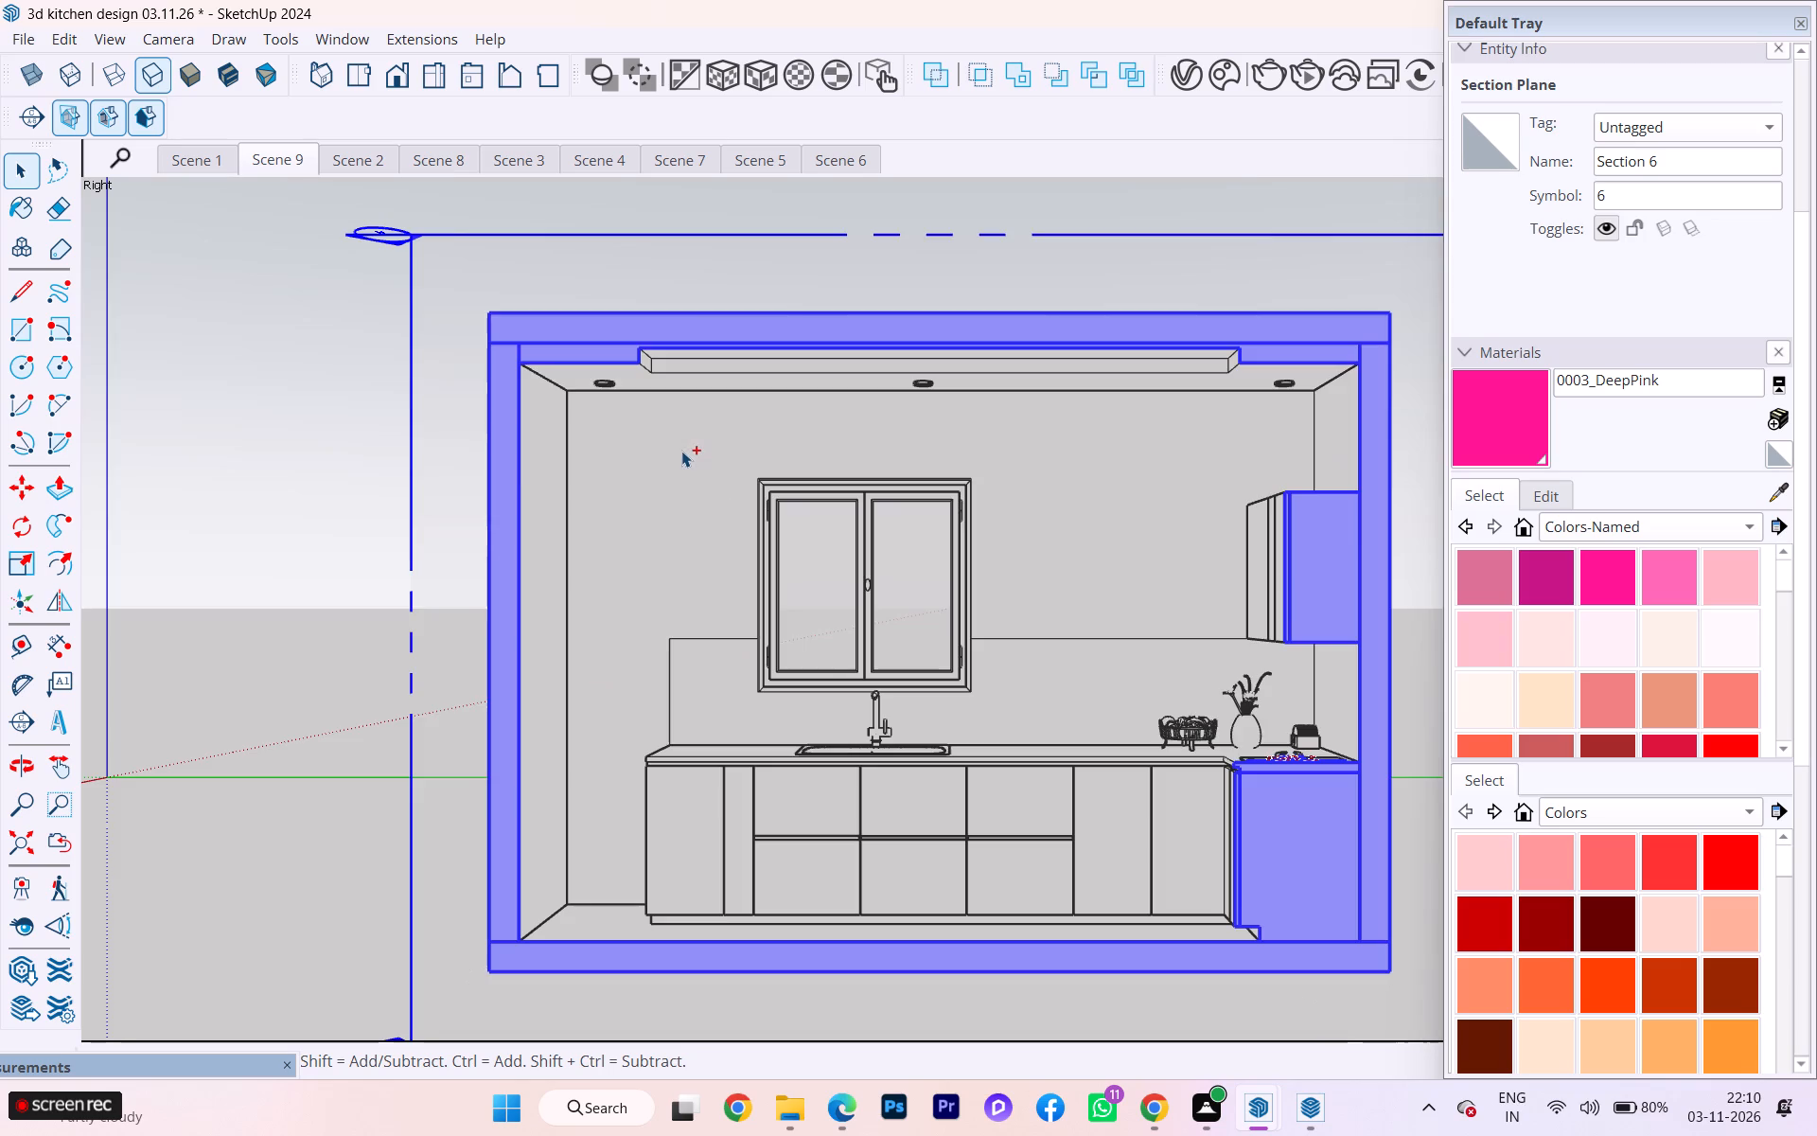
Update Scene 9 with the framed sink wall section, saving the style changes as a new style.
{"action": "left_click", "coordinate": [421, 470]}
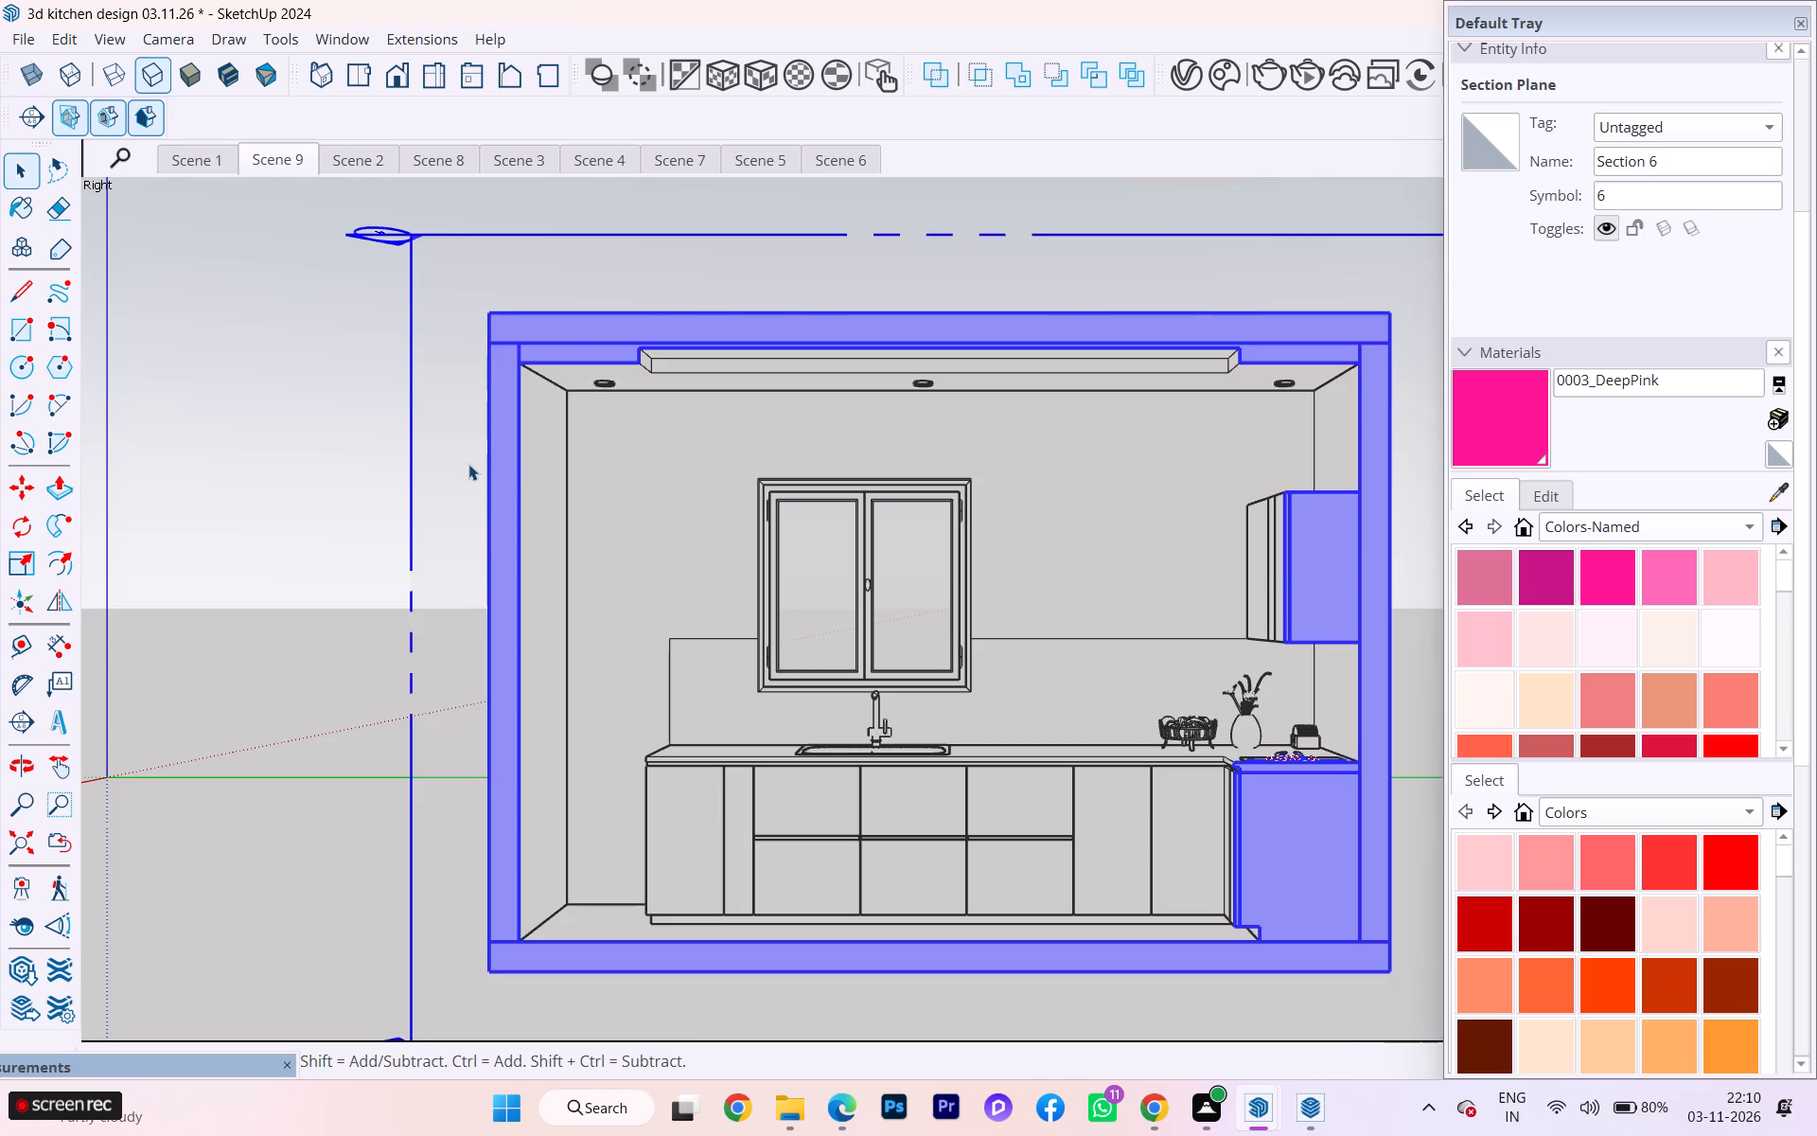
{"action": "left_click", "coordinate": [468, 466]}
{"action": "scroll", "coordinate": [362, 483], "scroll_direction": "up", "scroll_amount": 2}
{"action": "left_click", "coordinate": [306, 470]}
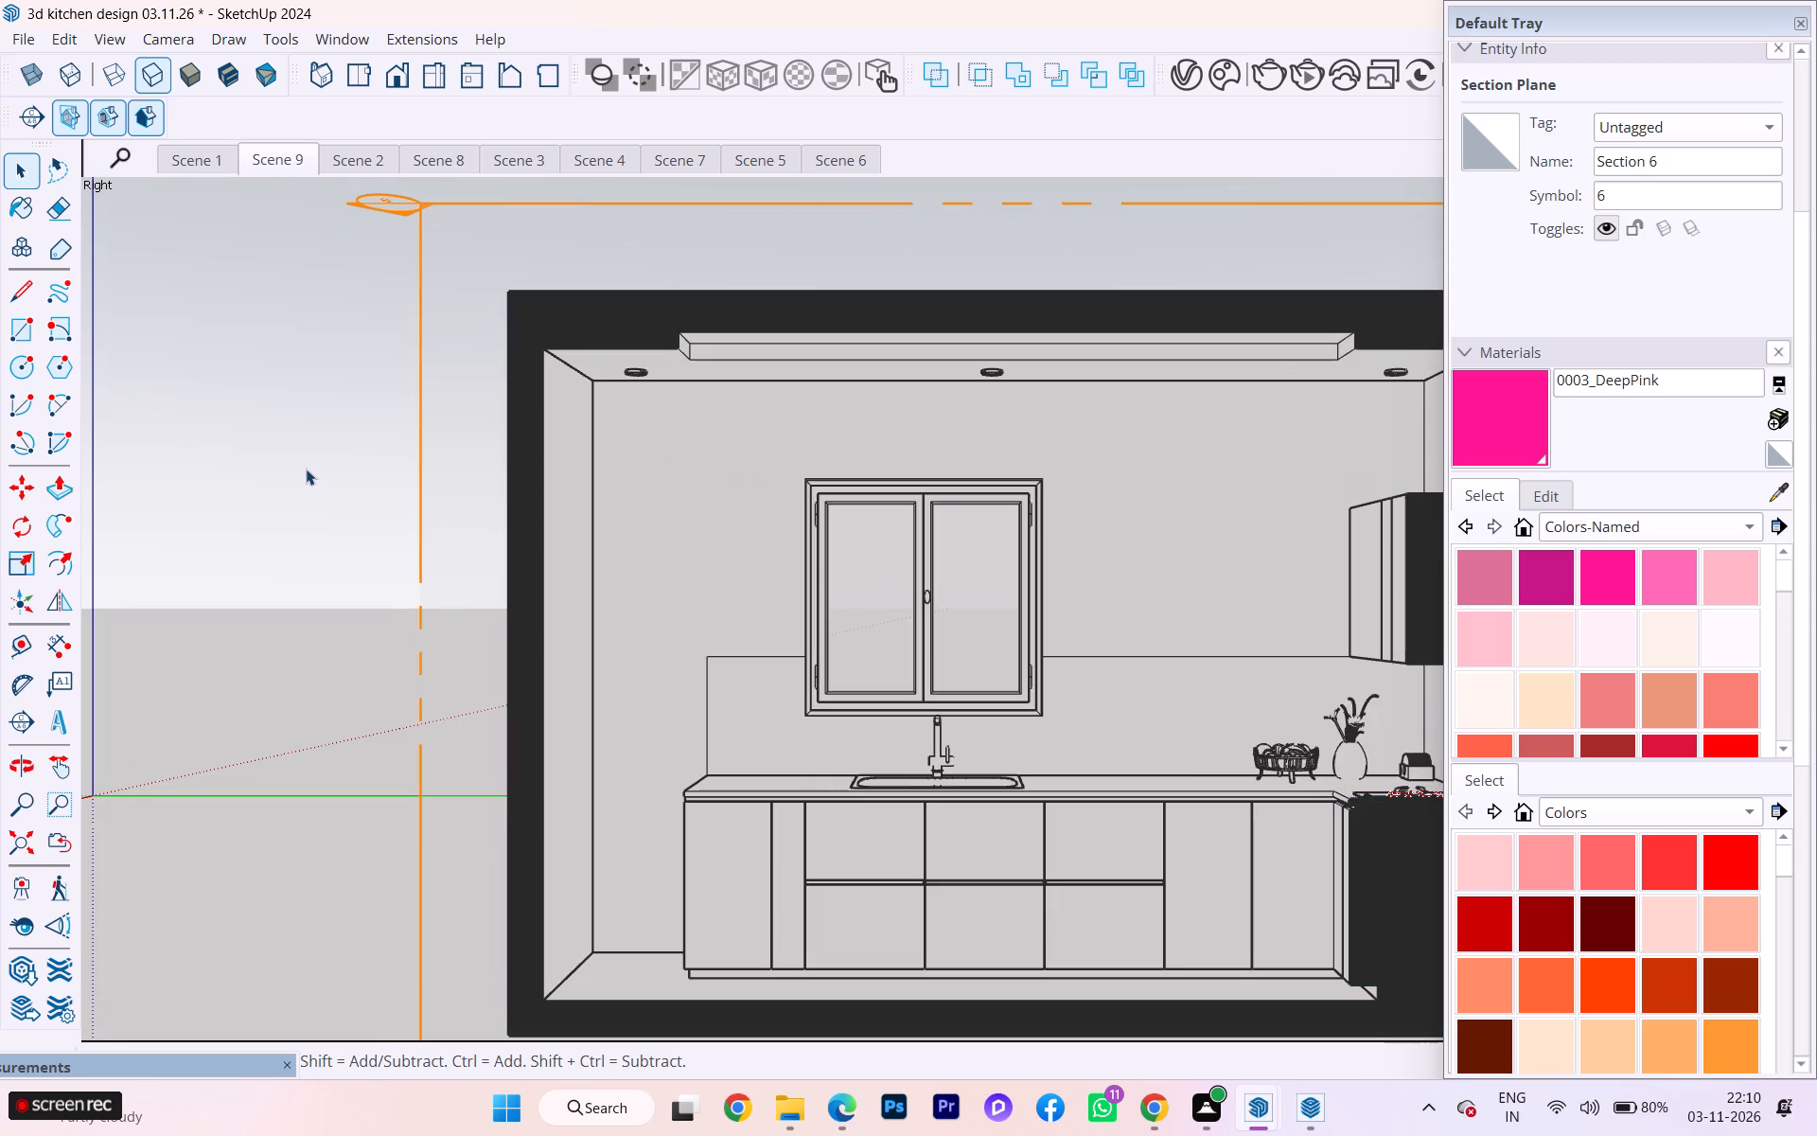
{"action": "scroll", "coordinate": [292, 470], "scroll_direction": "down", "scroll_amount": 3}
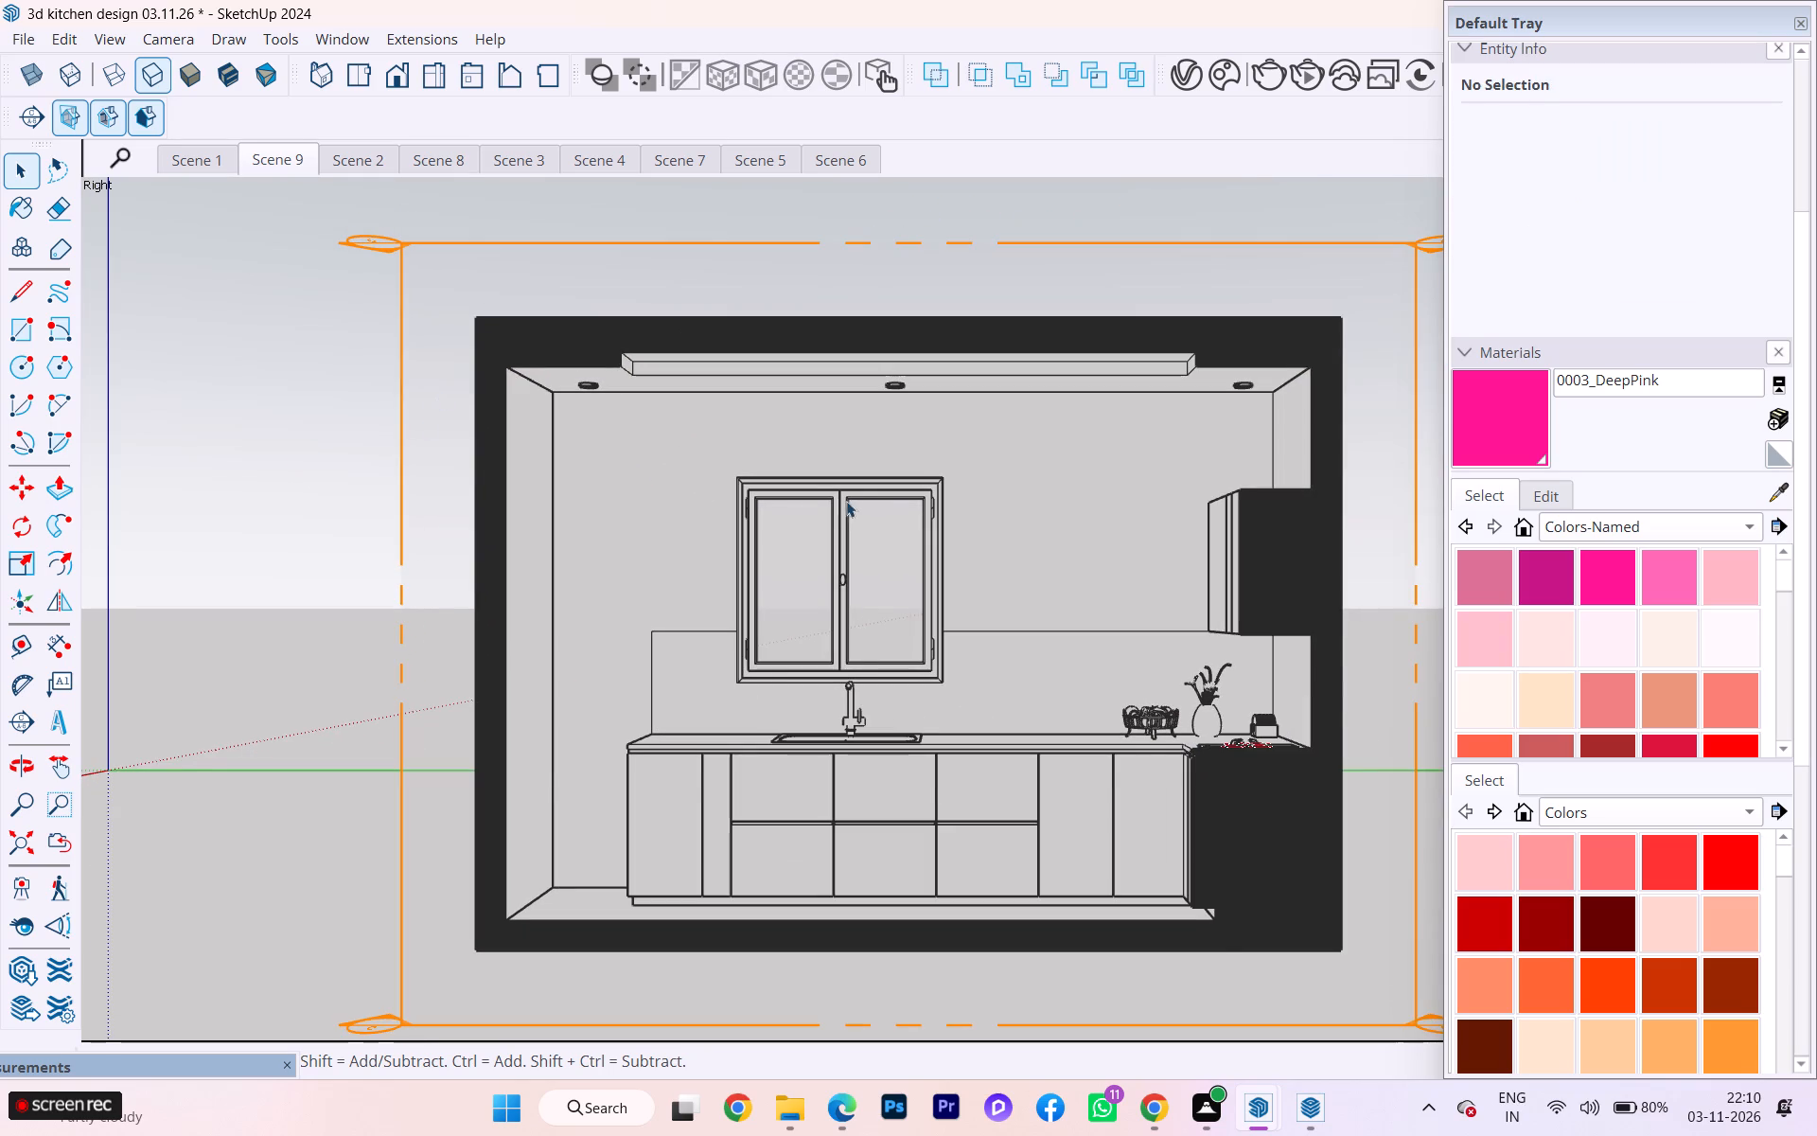
{"action": "scroll", "coordinate": [912, 486], "scroll_direction": "up", "scroll_amount": 1}
{"action": "scroll", "coordinate": [803, 476], "scroll_direction": "up", "scroll_amount": 2}
{"action": "scroll", "coordinate": [549, 471], "scroll_direction": "down", "scroll_amount": 2}
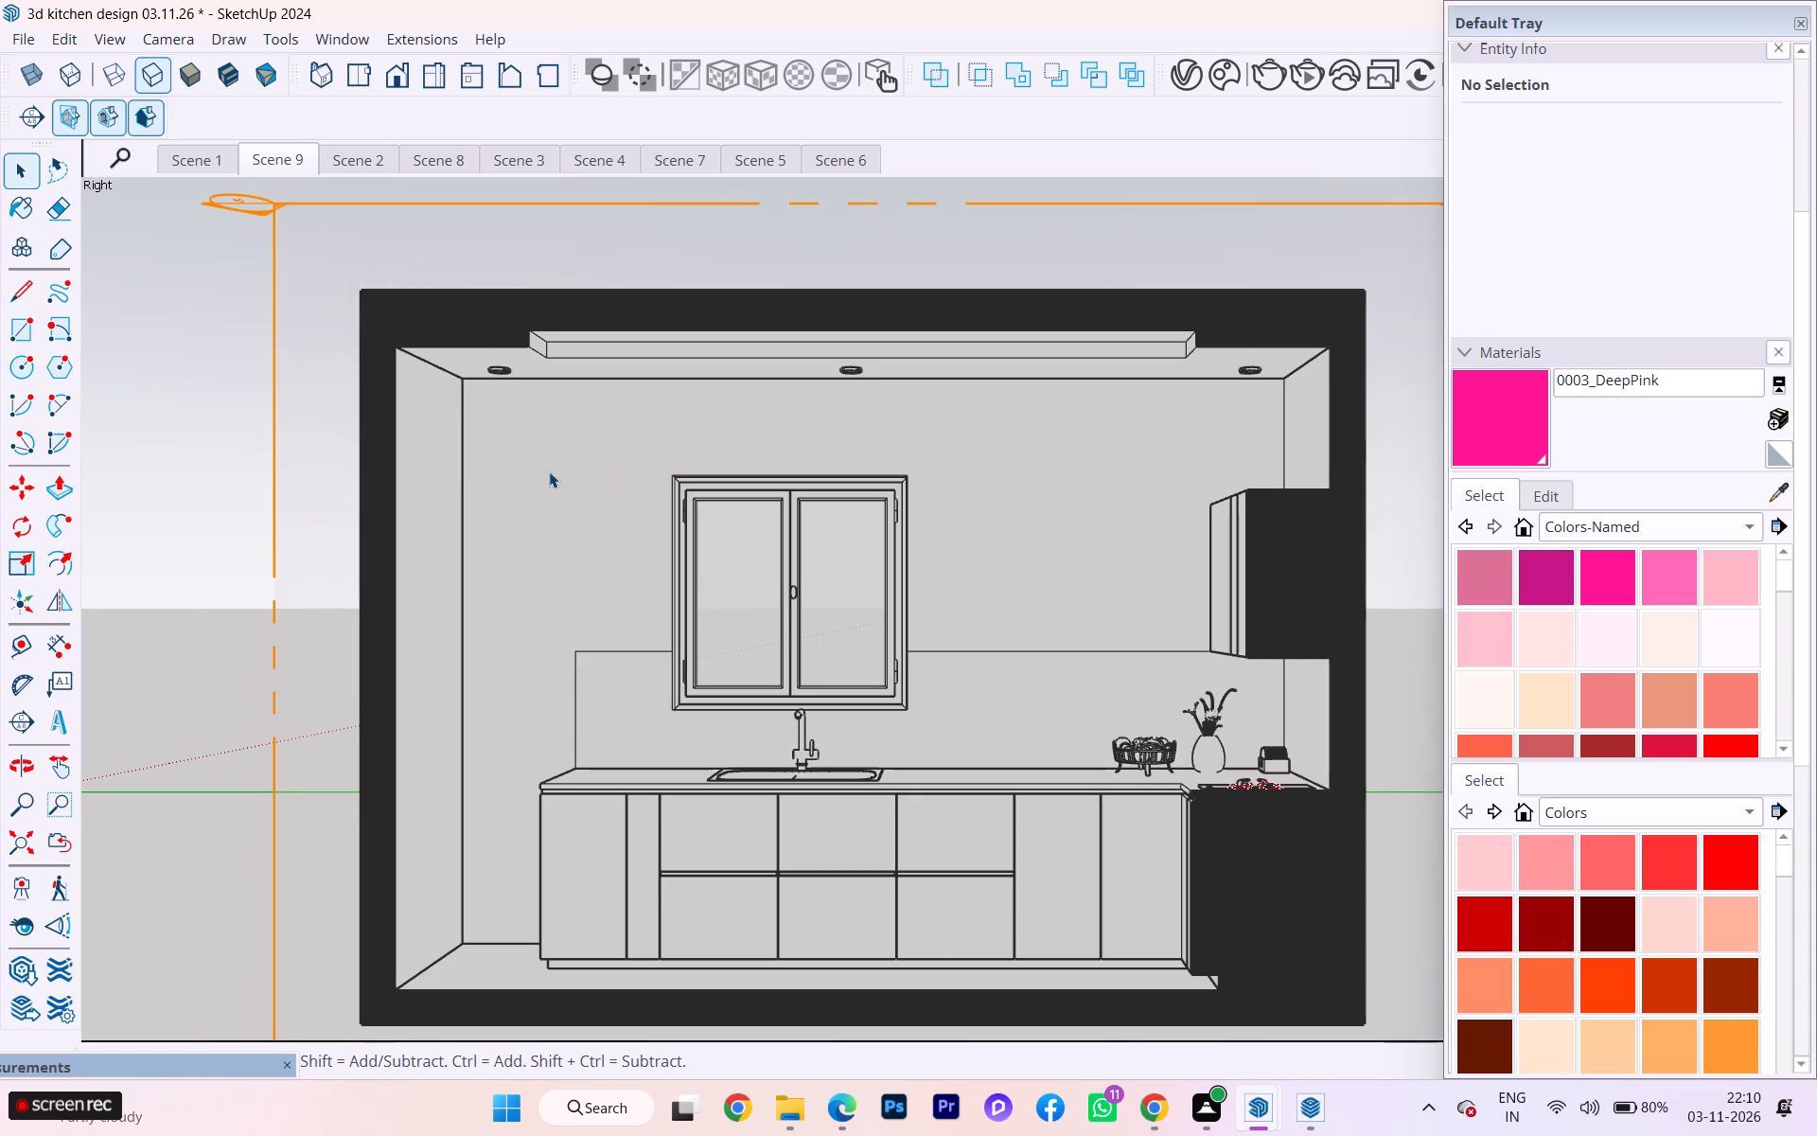
{"action": "scroll", "coordinate": [816, 477], "scroll_direction": "up", "scroll_amount": 1}
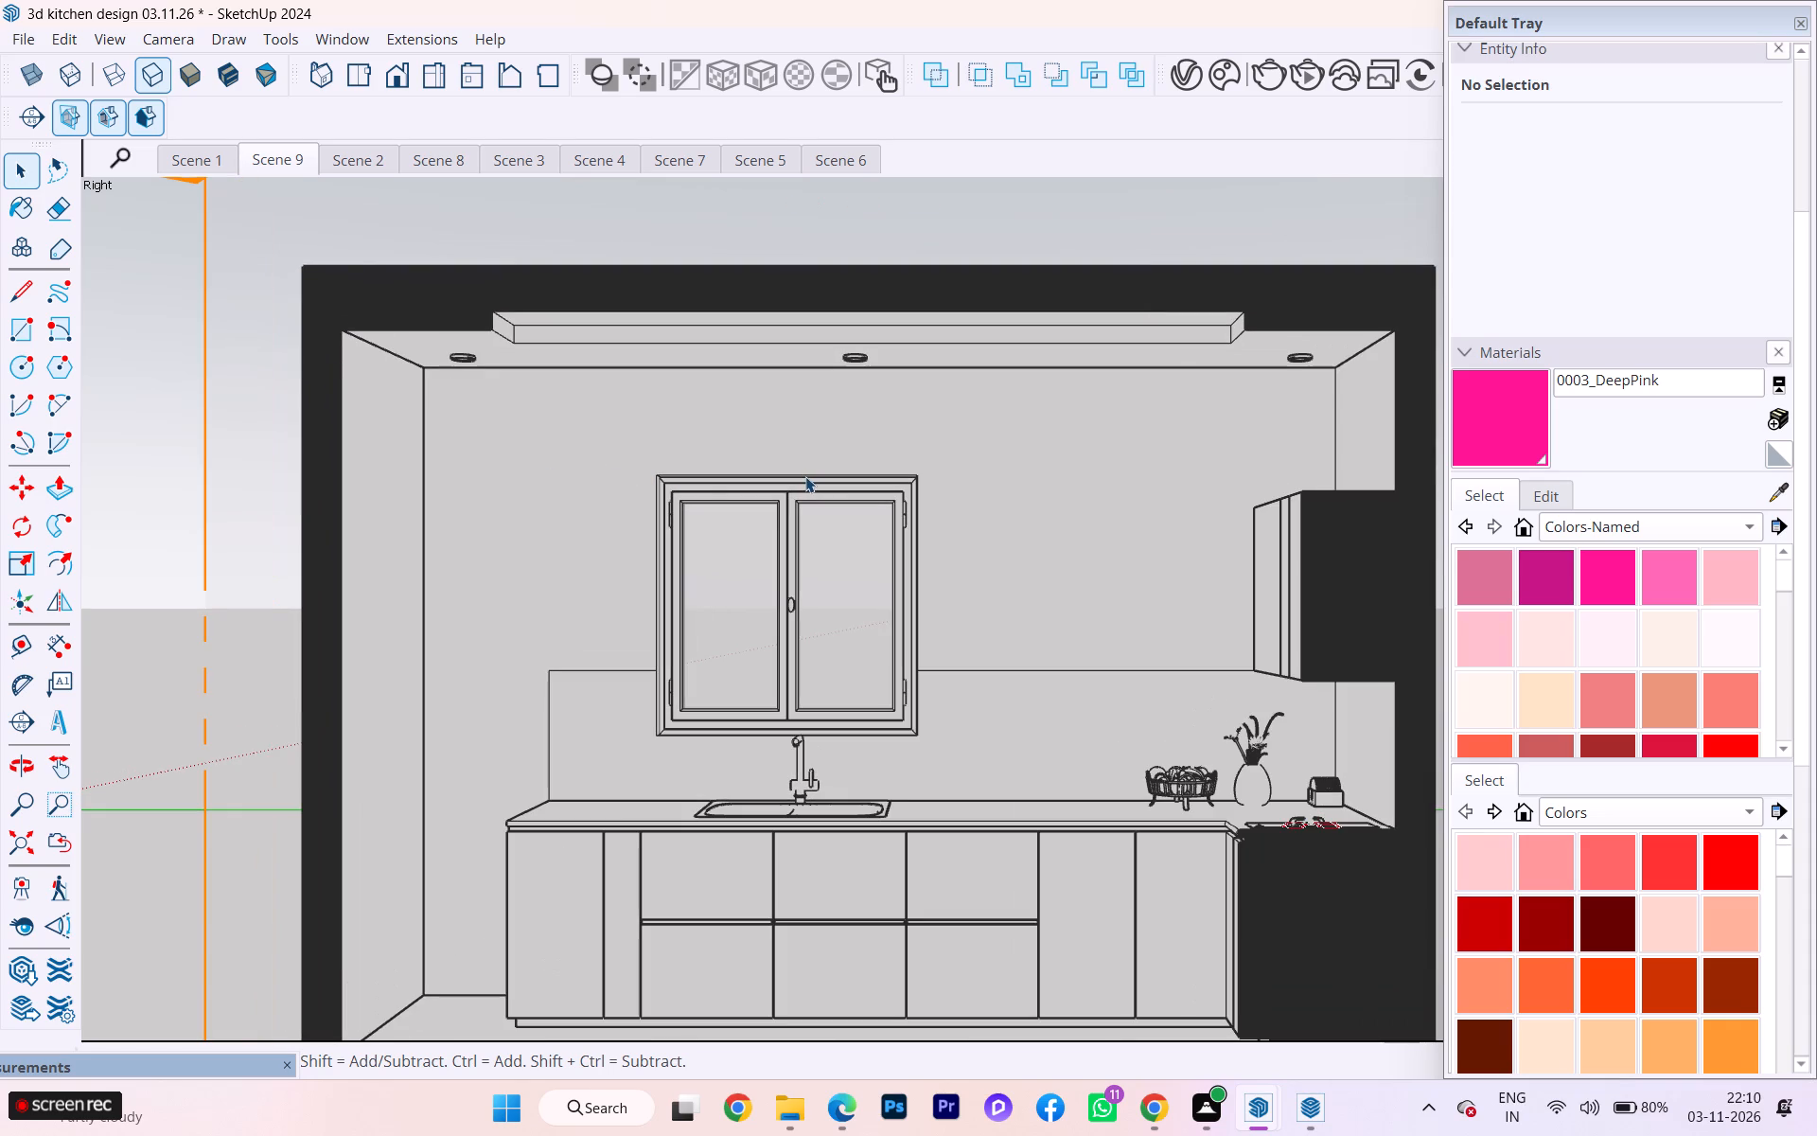
{"action": "right_click", "coordinate": [275, 154]}
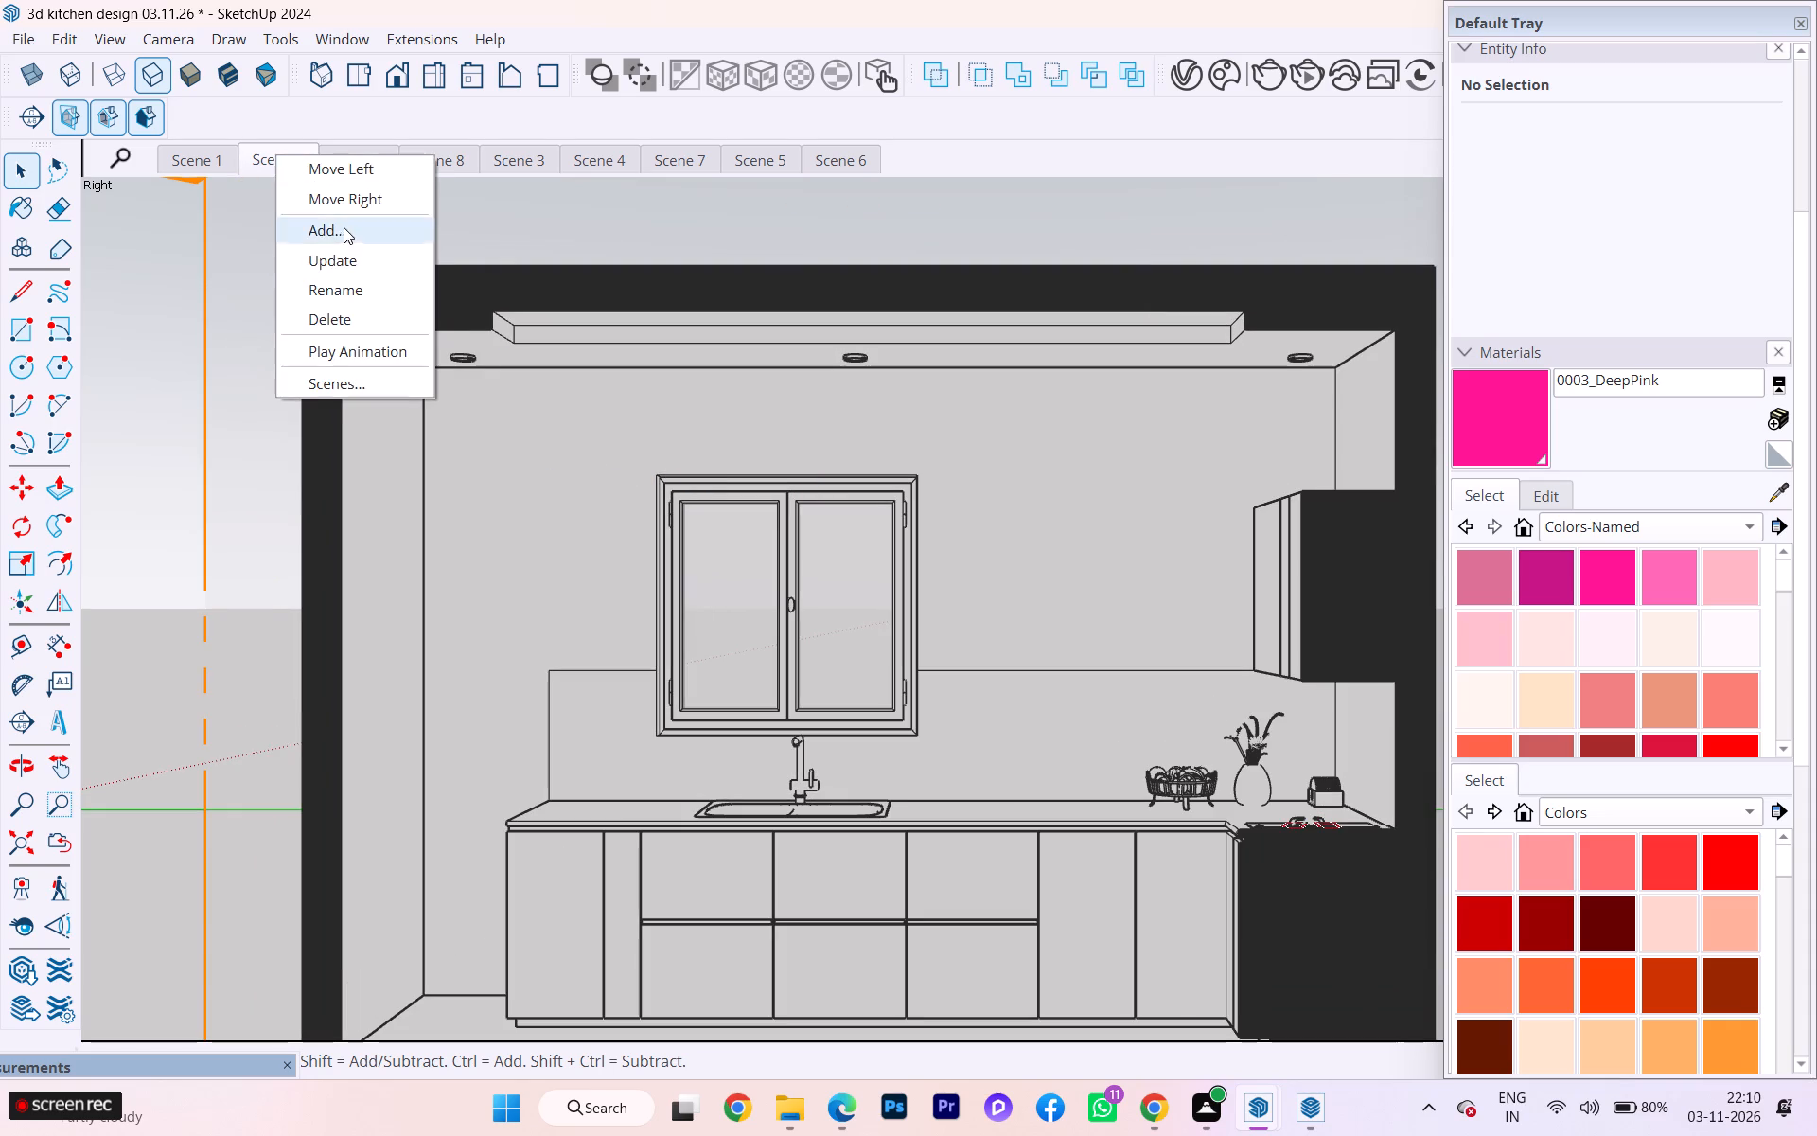
{"action": "left_click", "coordinate": [366, 259]}
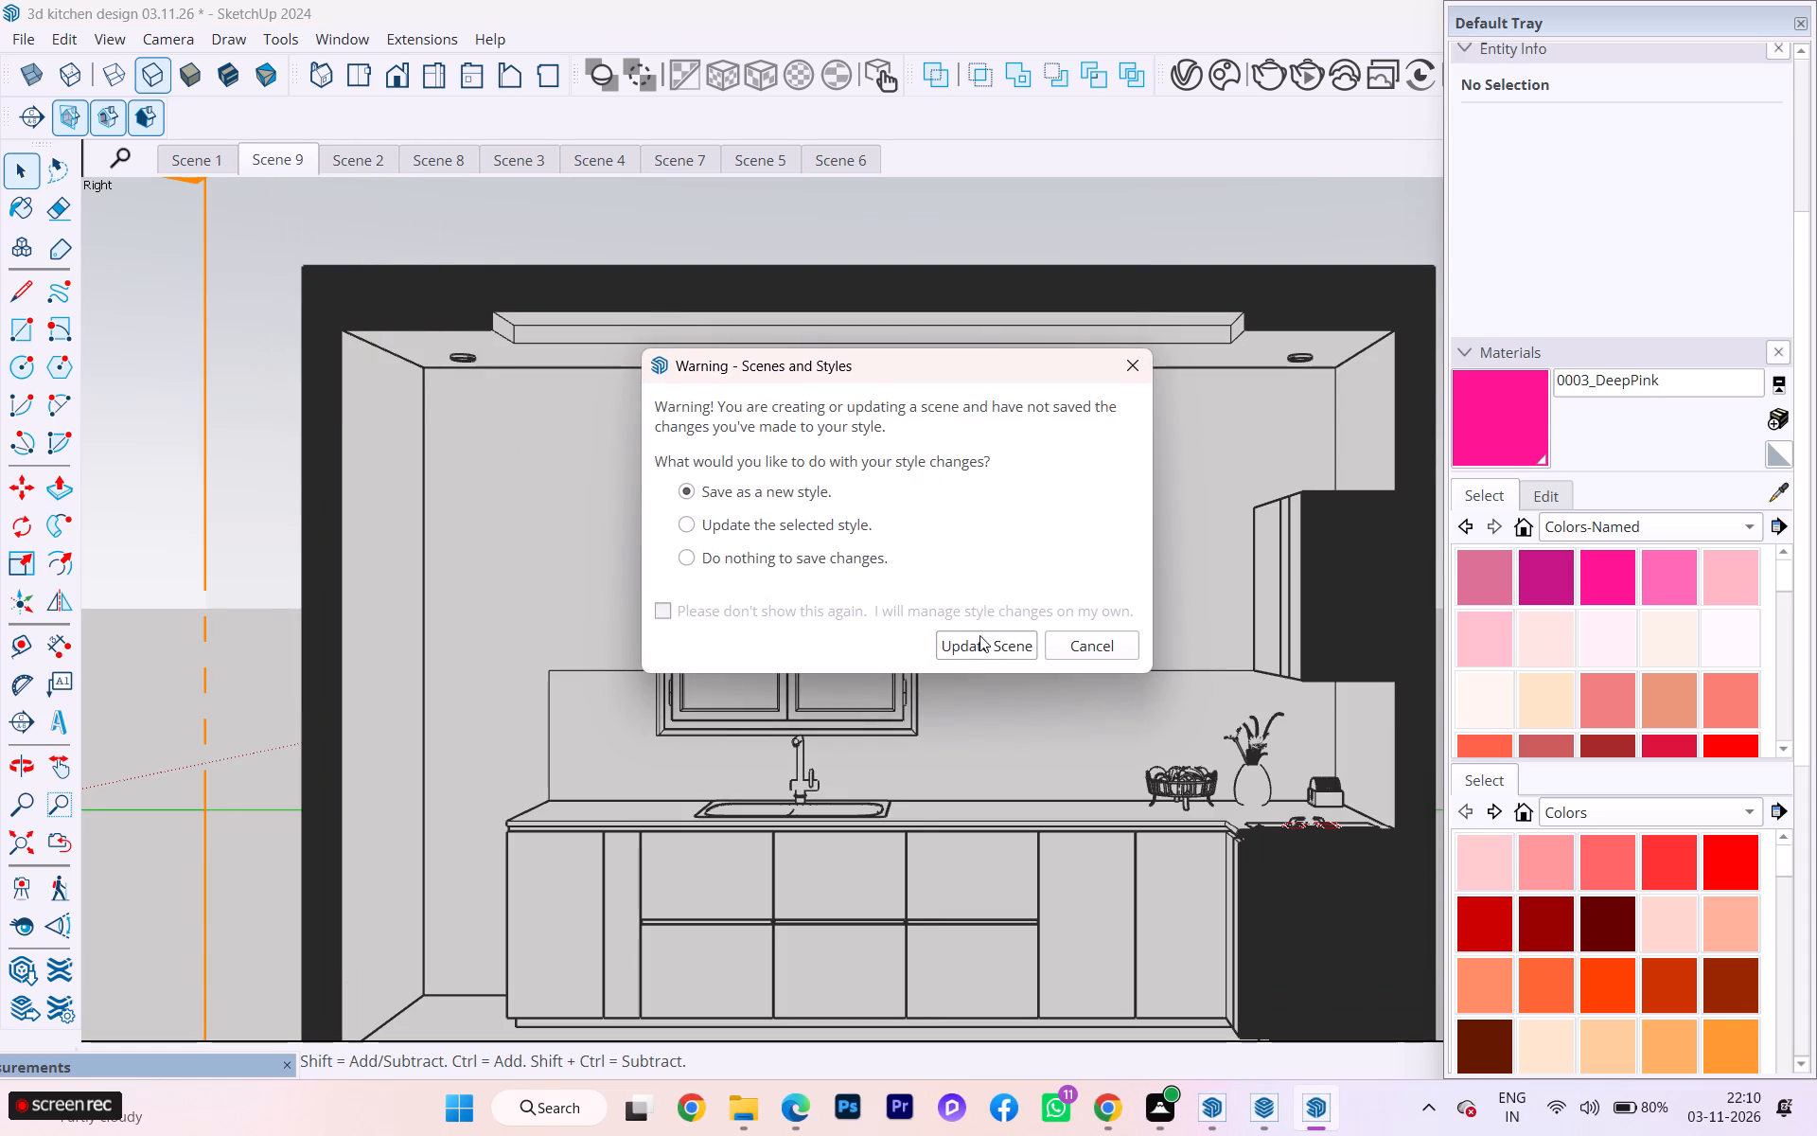
{"action": "left_click", "coordinate": [979, 642]}
Turn off the display of section planes, section cuts and section fill.
{"action": "scroll", "coordinate": [400, 527], "scroll_direction": "down", "scroll_amount": 2}
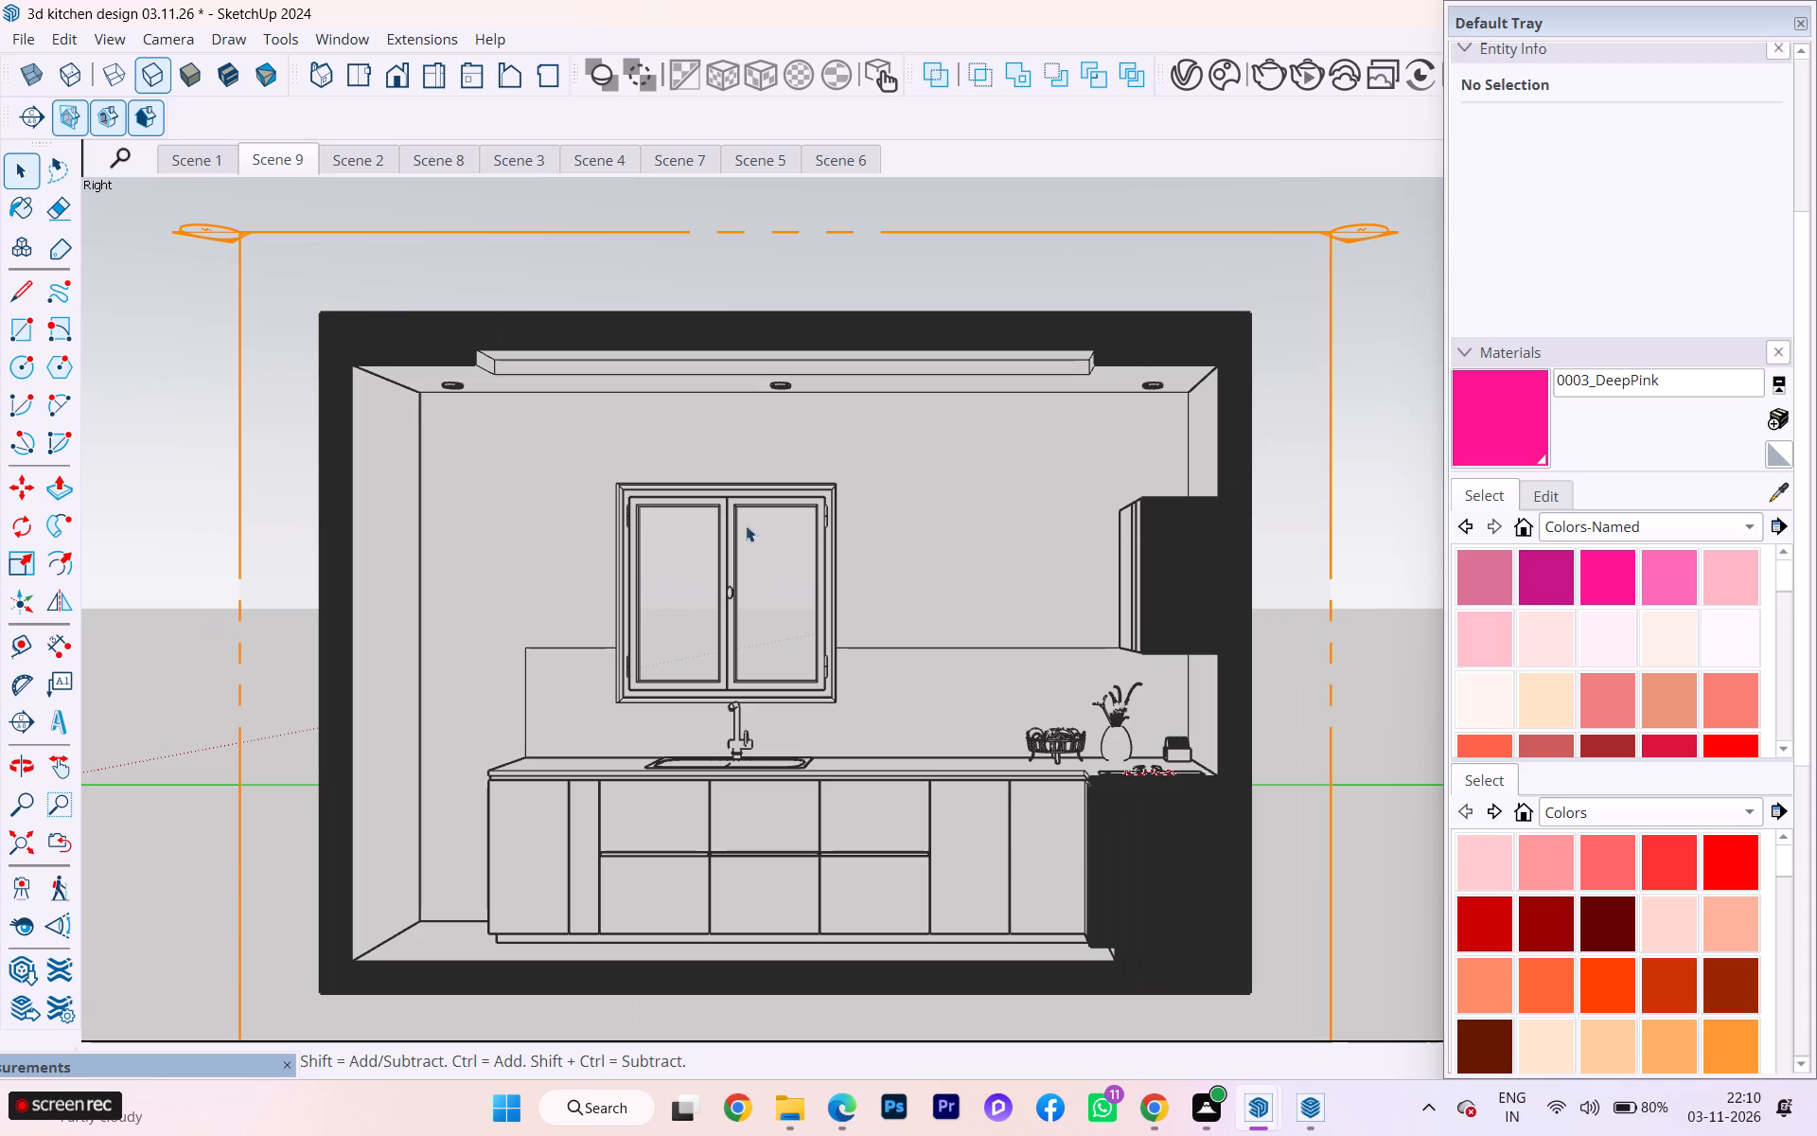
{"action": "left_click", "coordinate": [1188, 568]}
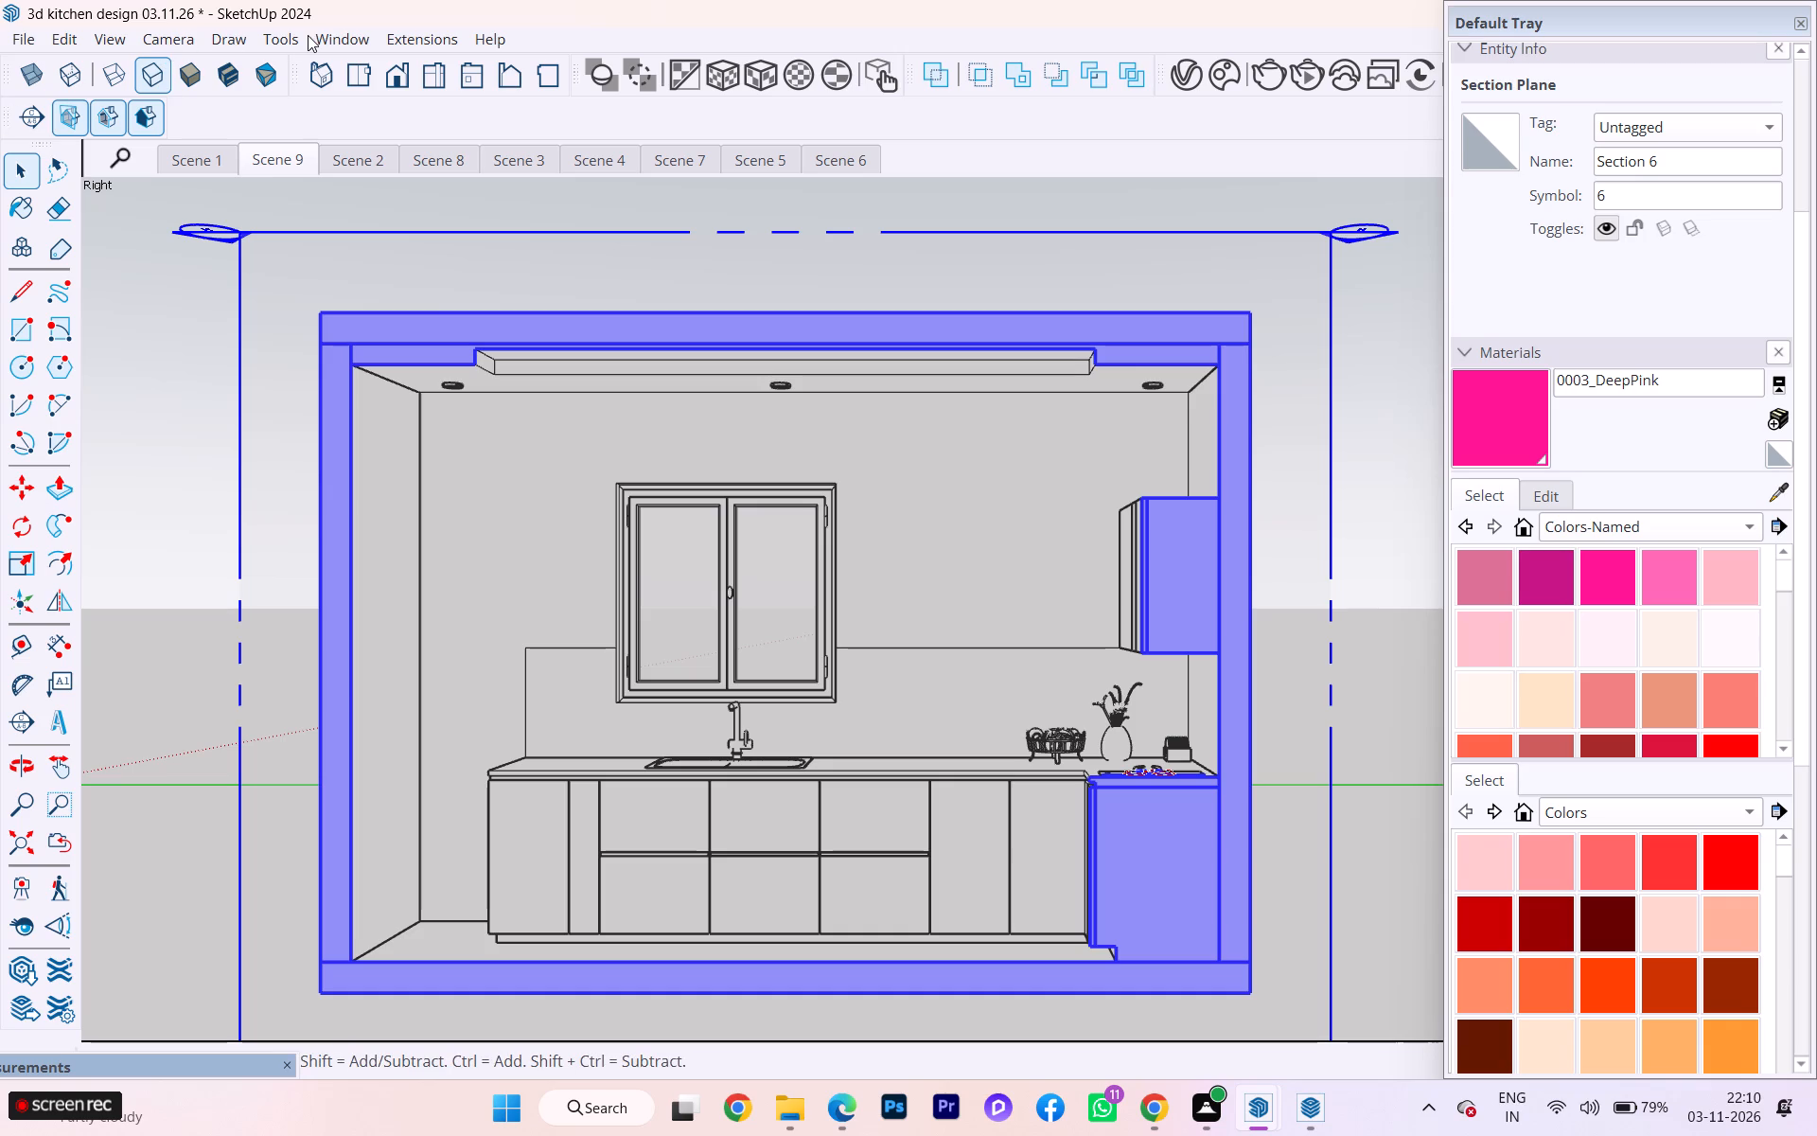
{"action": "left_click", "coordinate": [356, 34]}
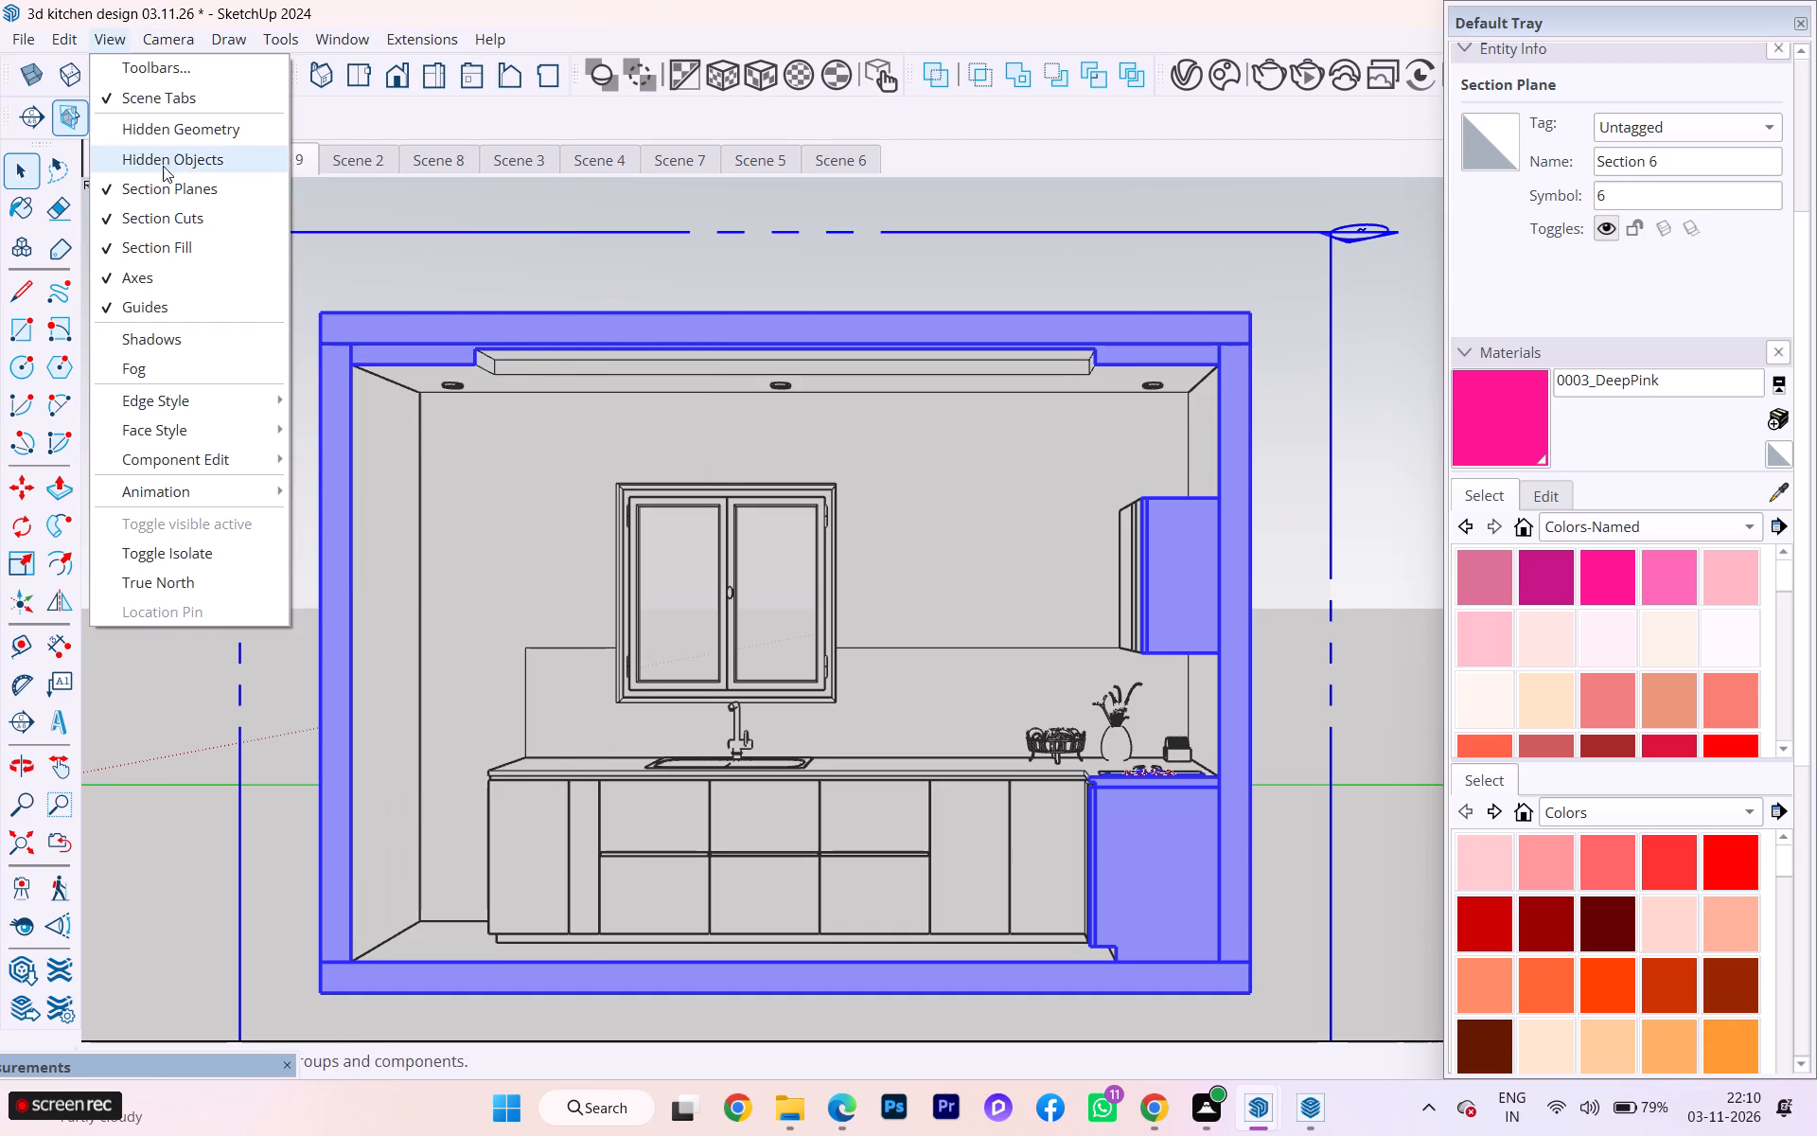
{"action": "left_click", "coordinate": [109, 186]}
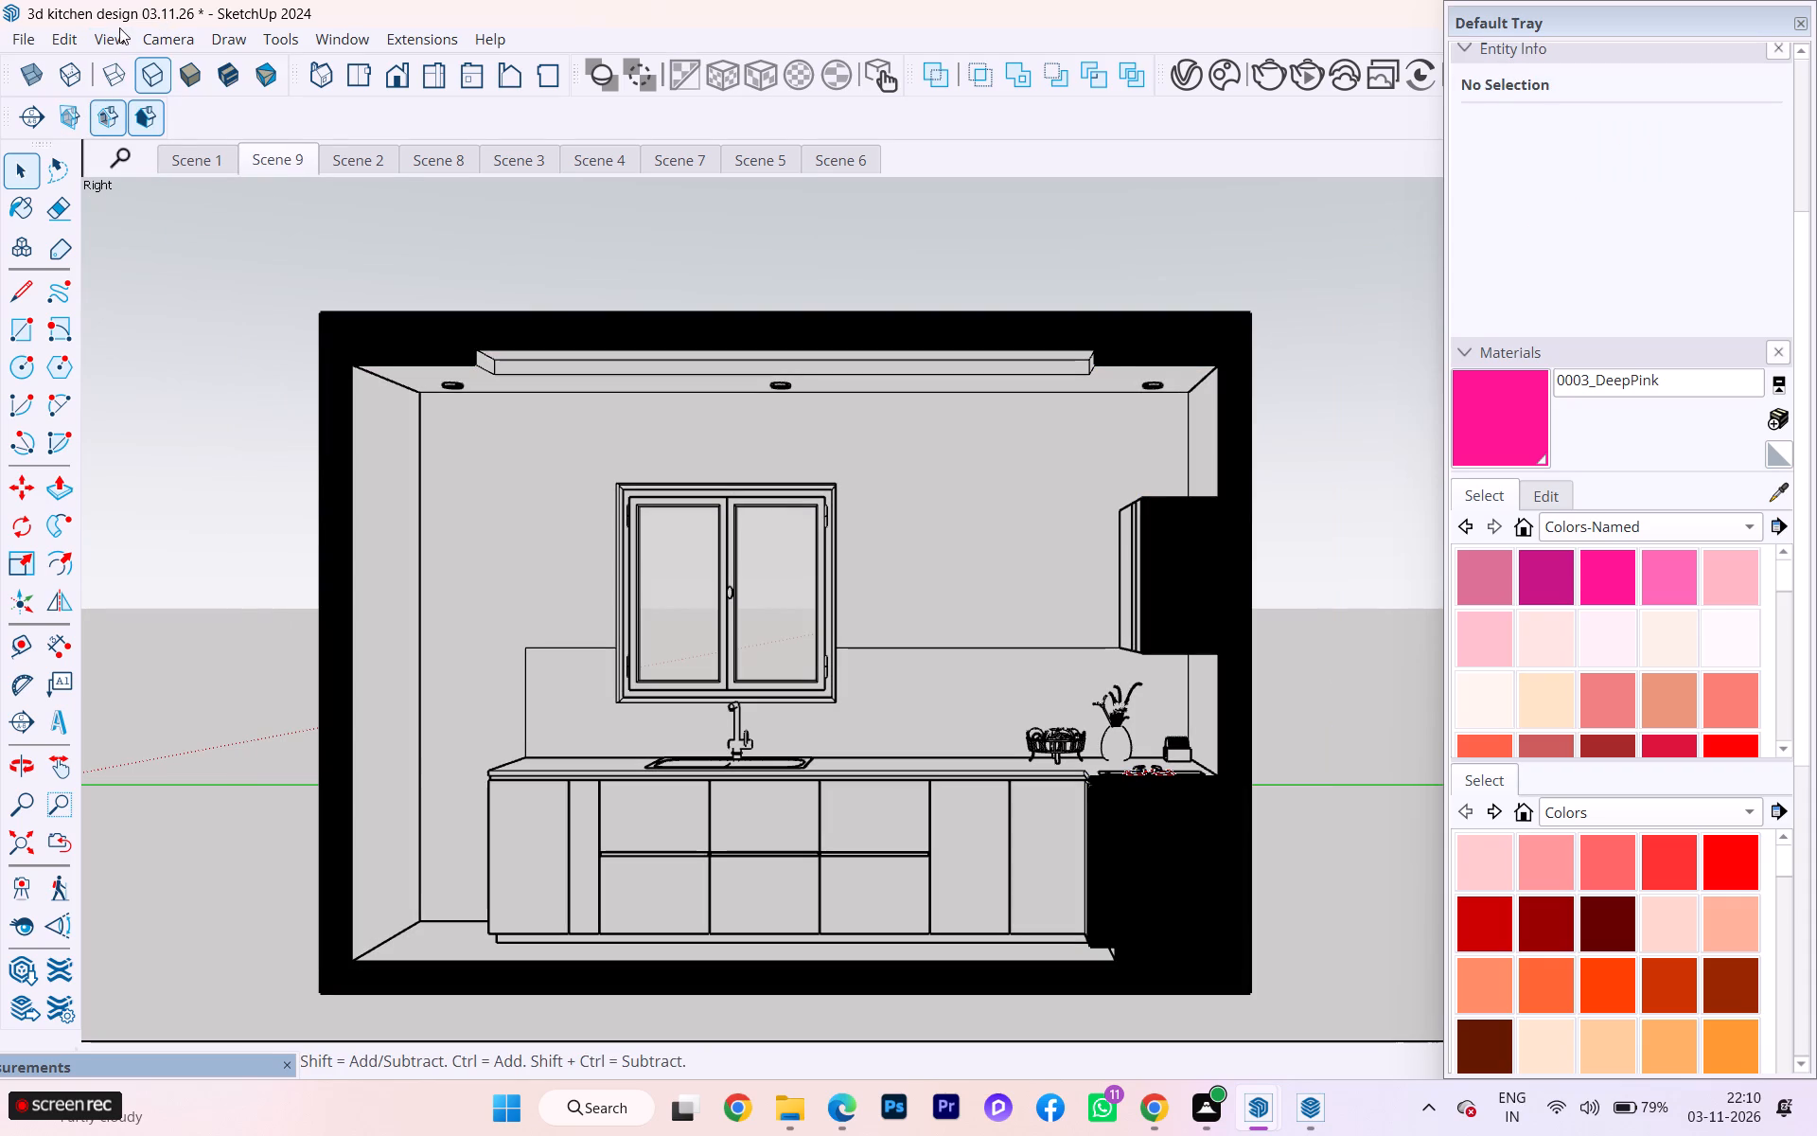
{"action": "left_click", "coordinate": [107, 39]}
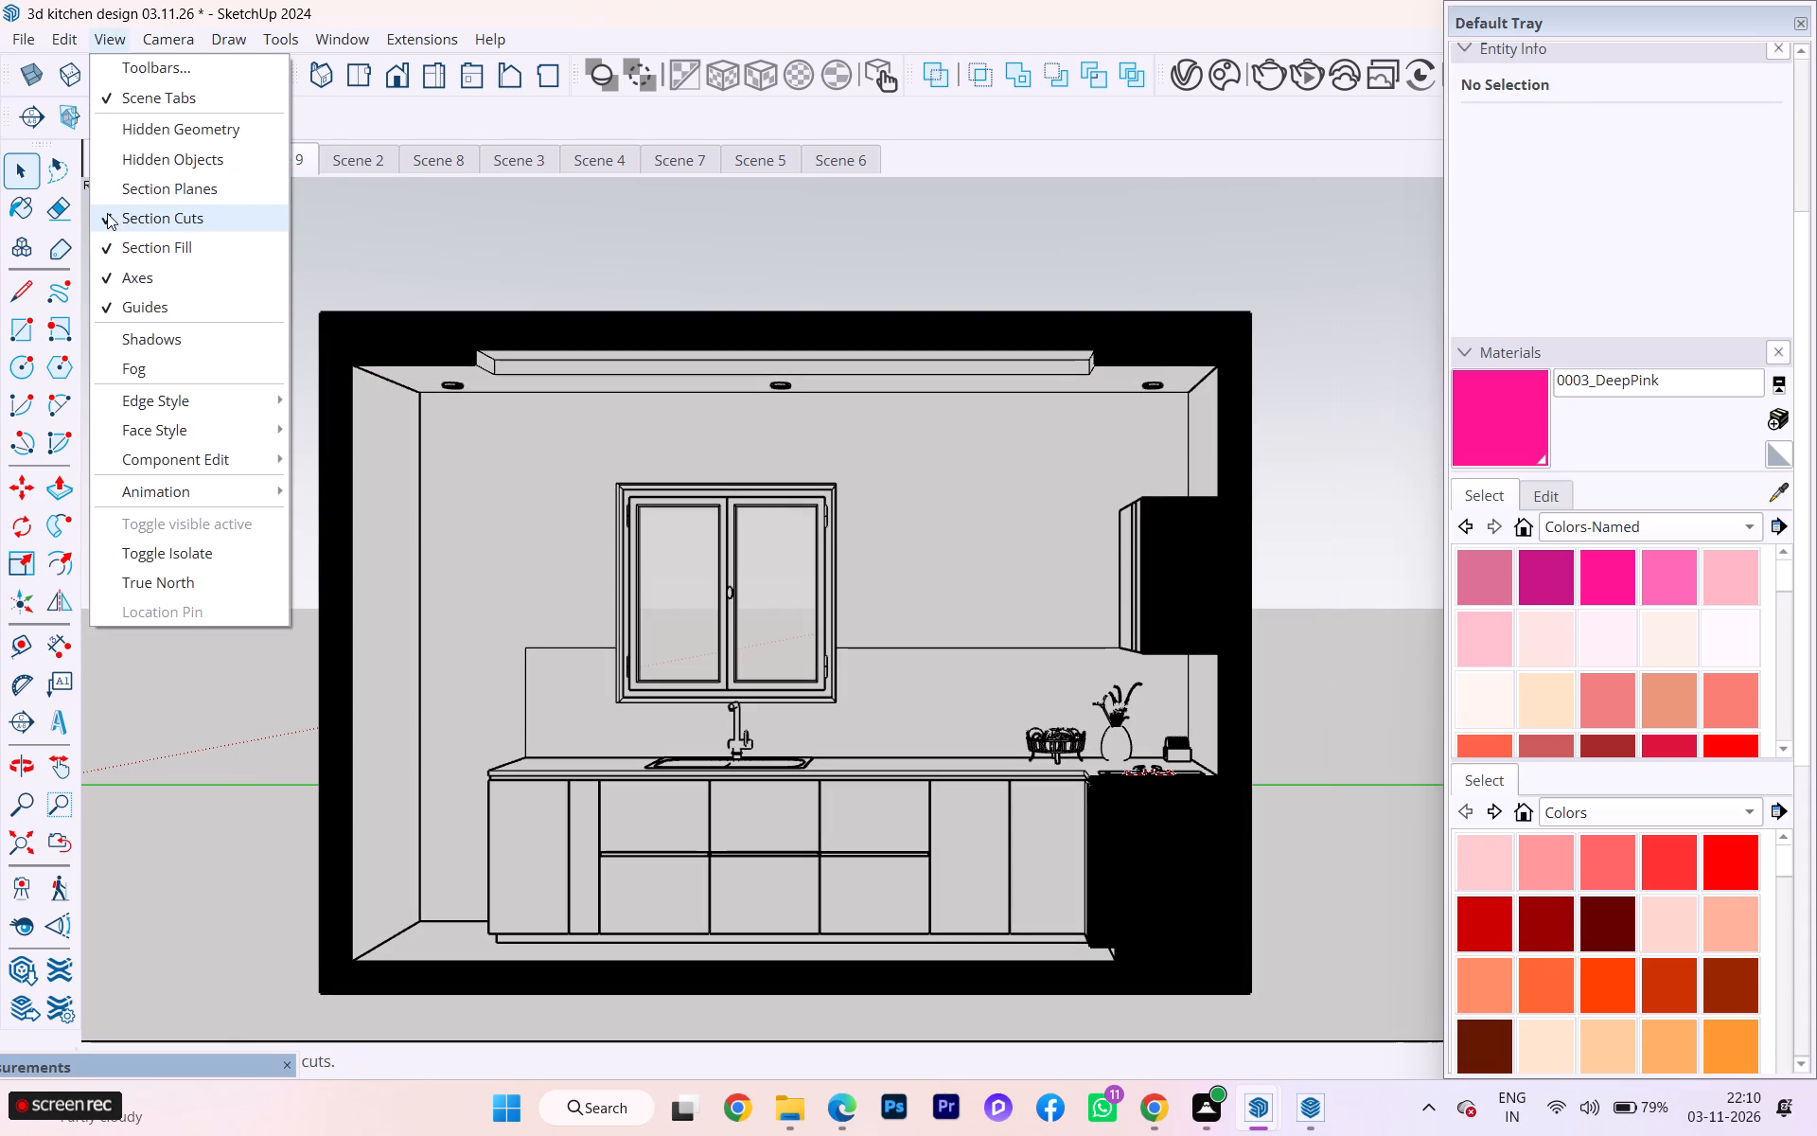
{"action": "left_click", "coordinate": [107, 213]}
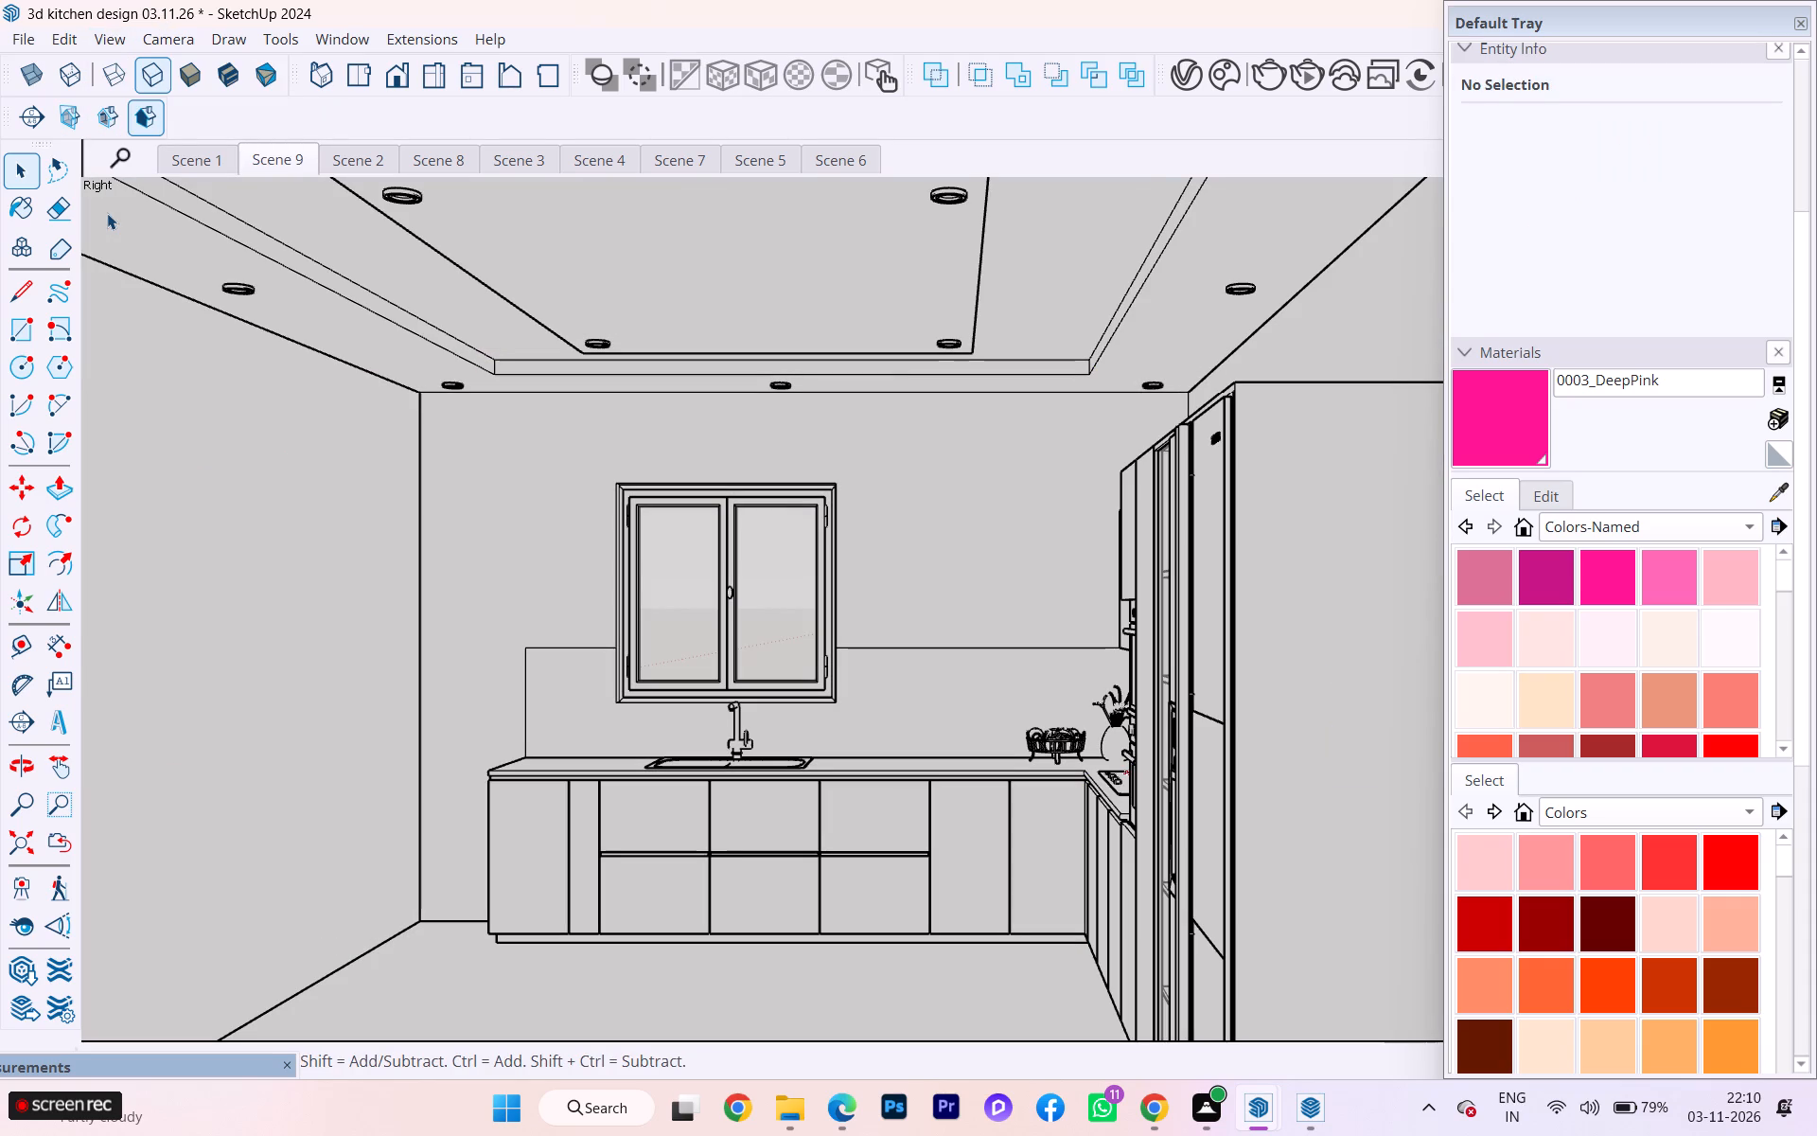
{"action": "left_click", "coordinate": [109, 35]}
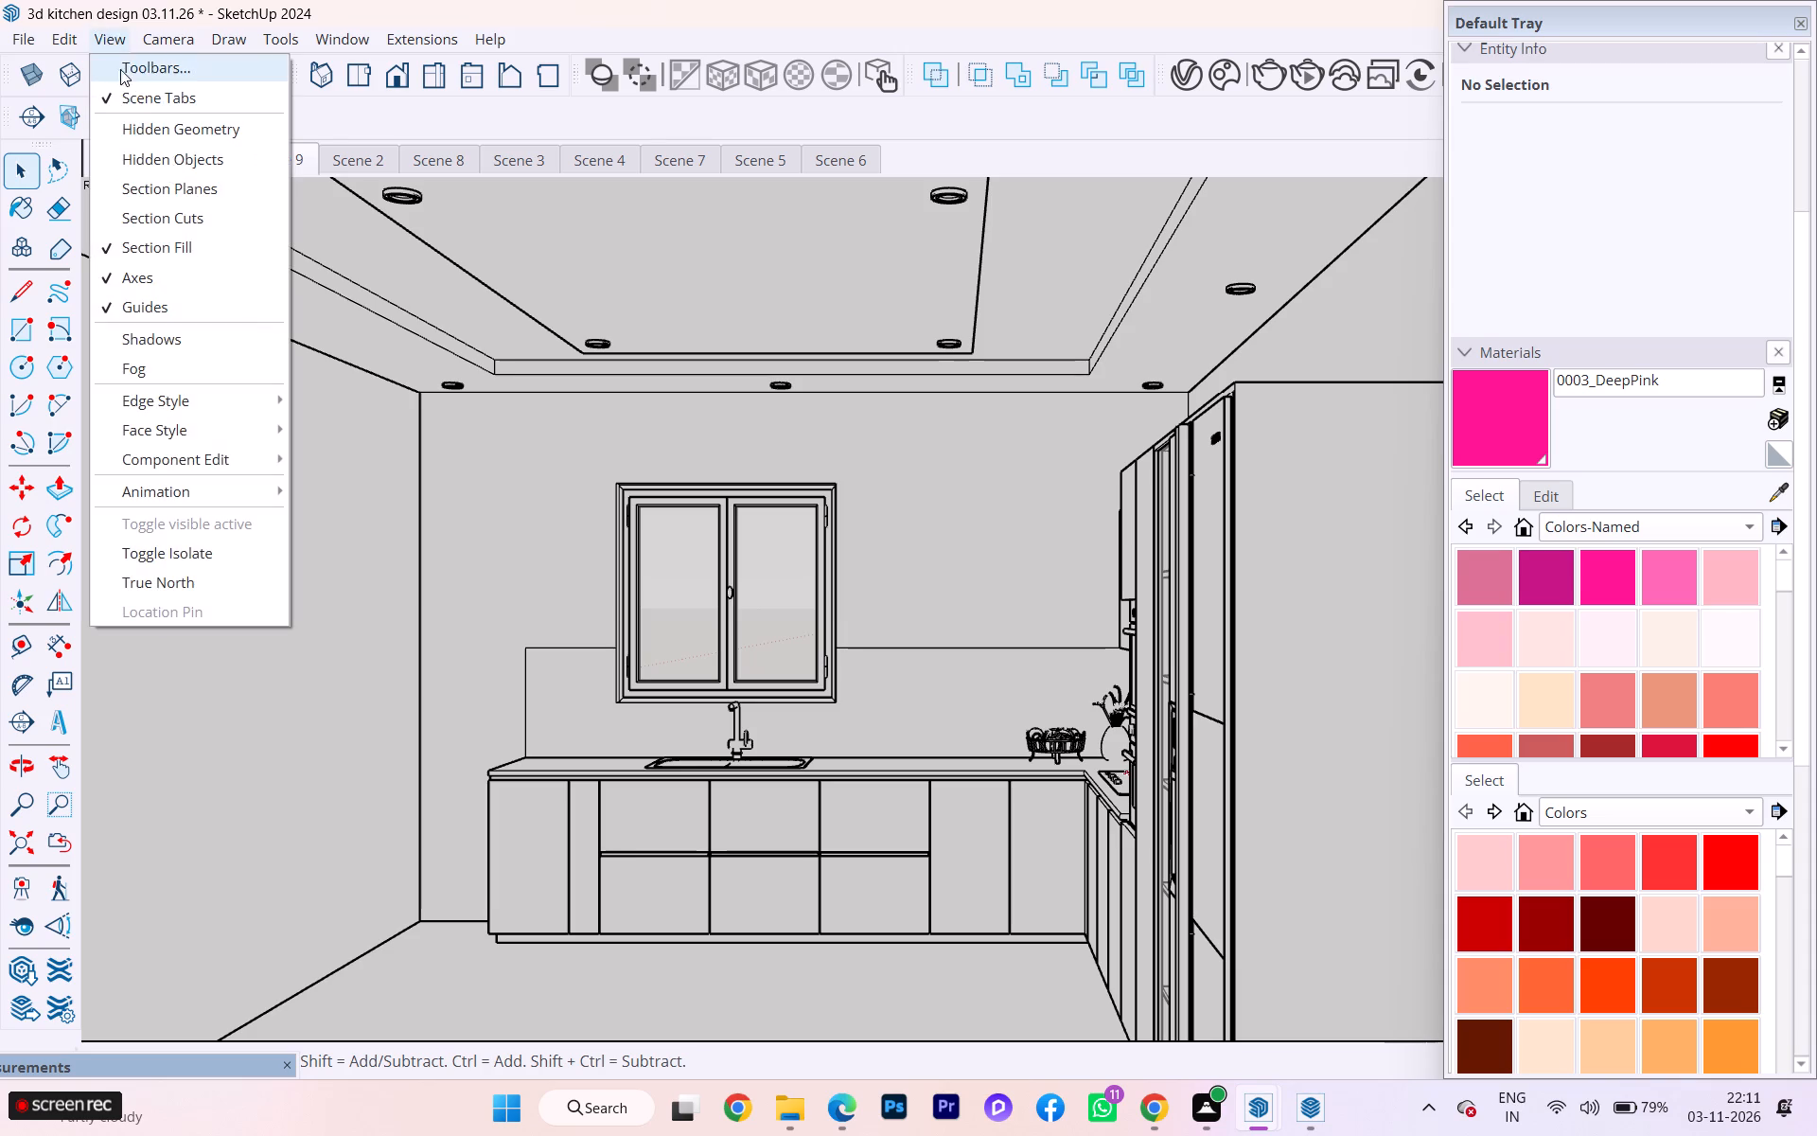
{"action": "left_click", "coordinate": [104, 249]}
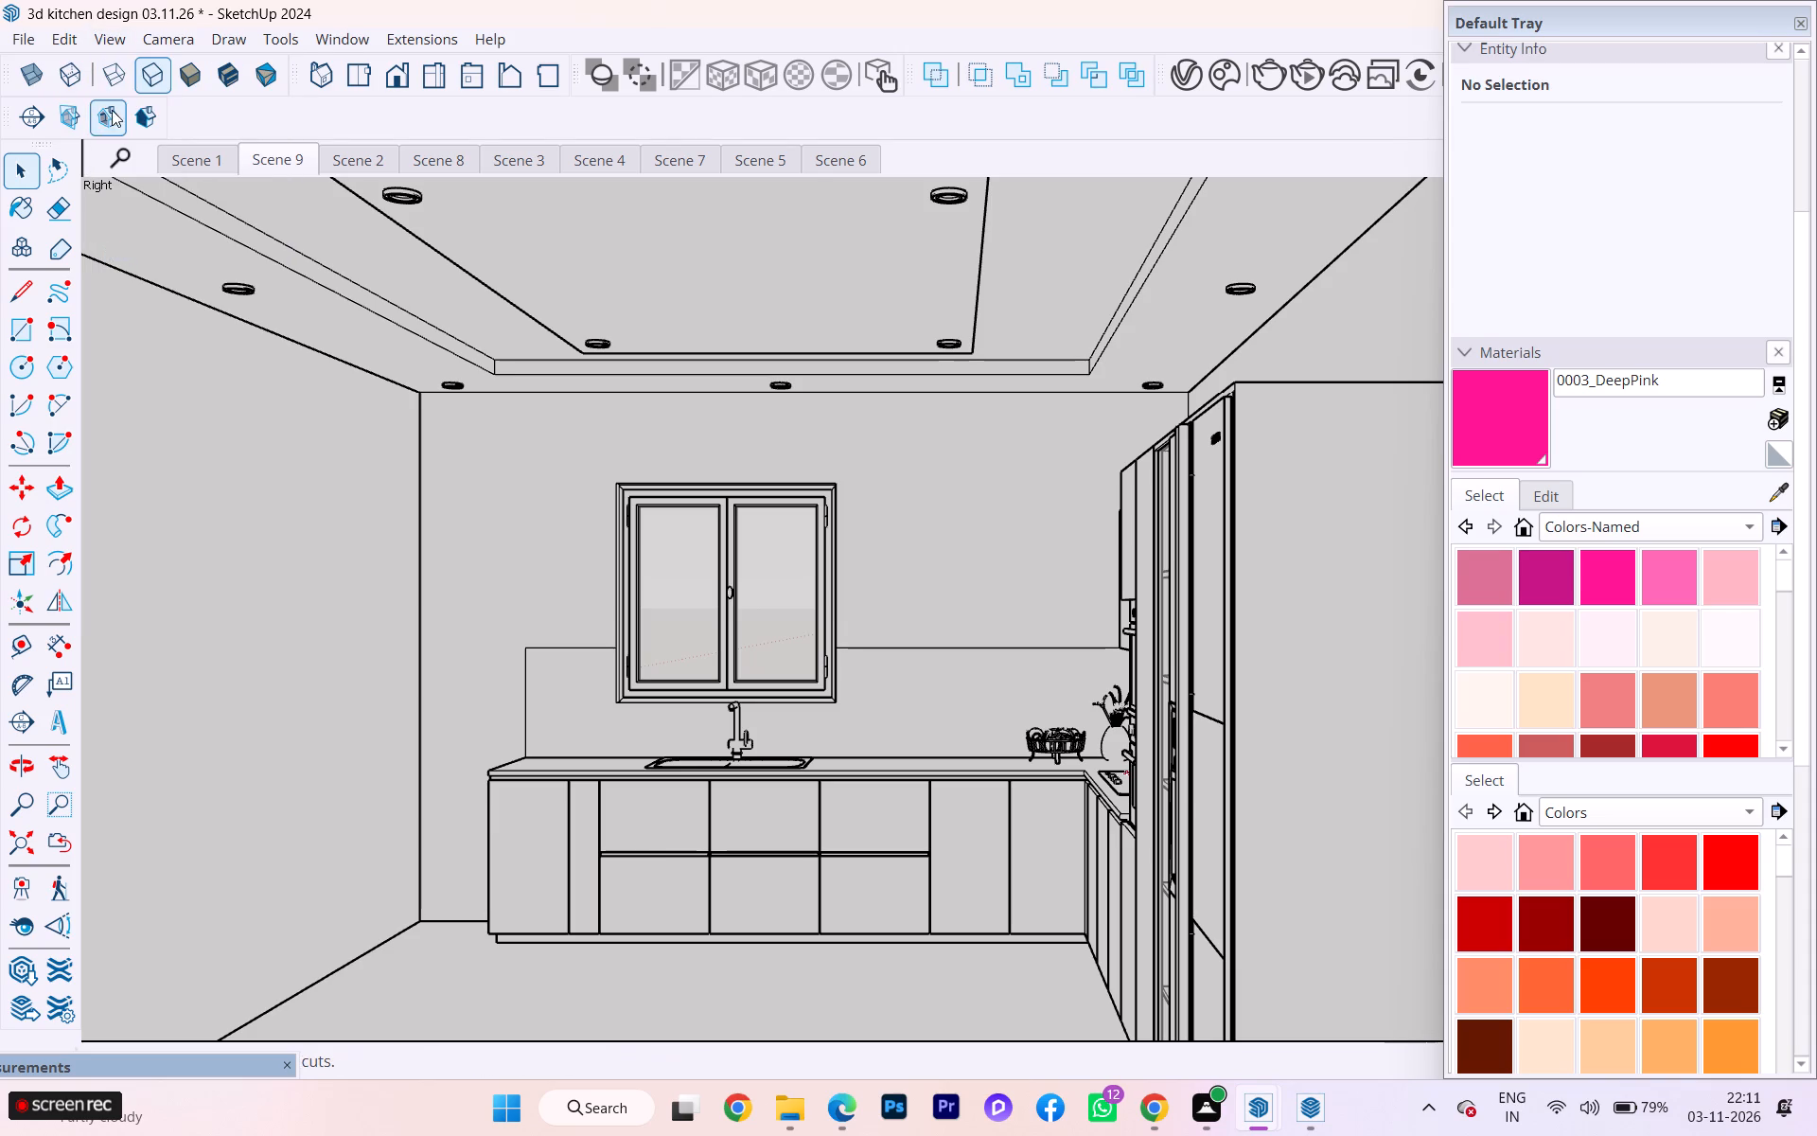
Undo the most recent model edits with a run of nine undos.
{"action": "scroll", "coordinate": [163, 167], "scroll_direction": "down", "scroll_amount": 1}
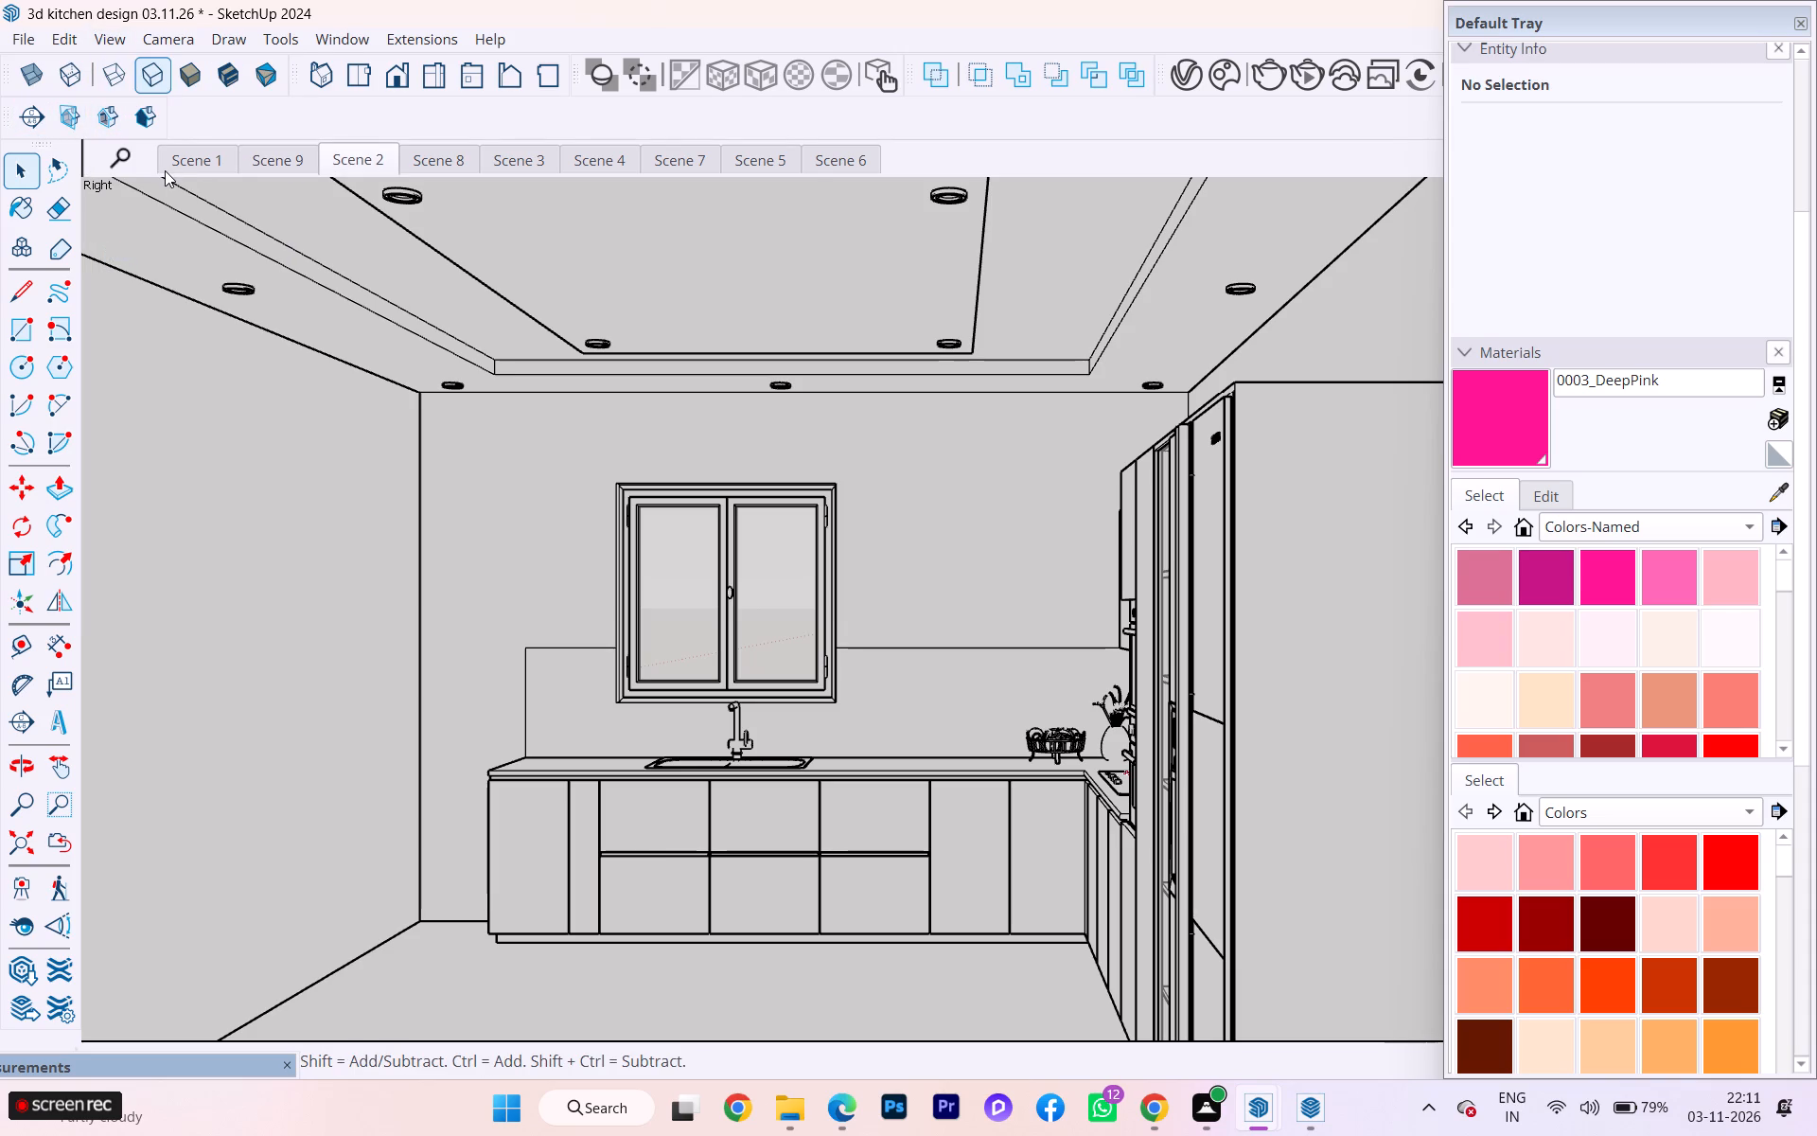
{"action": "key", "text": "ctrl+z"}
{"action": "key", "text": "ctrl+z"}
{"action": "key", "text": "ctrl+z"}
{"action": "key", "text": "ctrl+z"}
{"action": "key", "text": "ctrl+z"}
{"action": "key", "text": "ctrl+z"}
{"action": "key", "text": "ctrl+z"}
{"action": "key", "text": "ctrl+z"}
{"action": "key", "text": "ctrl+z"}
Examine the whole uncut kitchen from outside its open side, looking towards the sink wall.
{"action": "scroll", "coordinate": [459, 270], "scroll_direction": "down", "scroll_amount": 2}
{"action": "scroll", "coordinate": [479, 279], "scroll_direction": "up", "scroll_amount": 1}
{"action": "scroll", "coordinate": [479, 280], "scroll_direction": "down", "scroll_amount": 1}
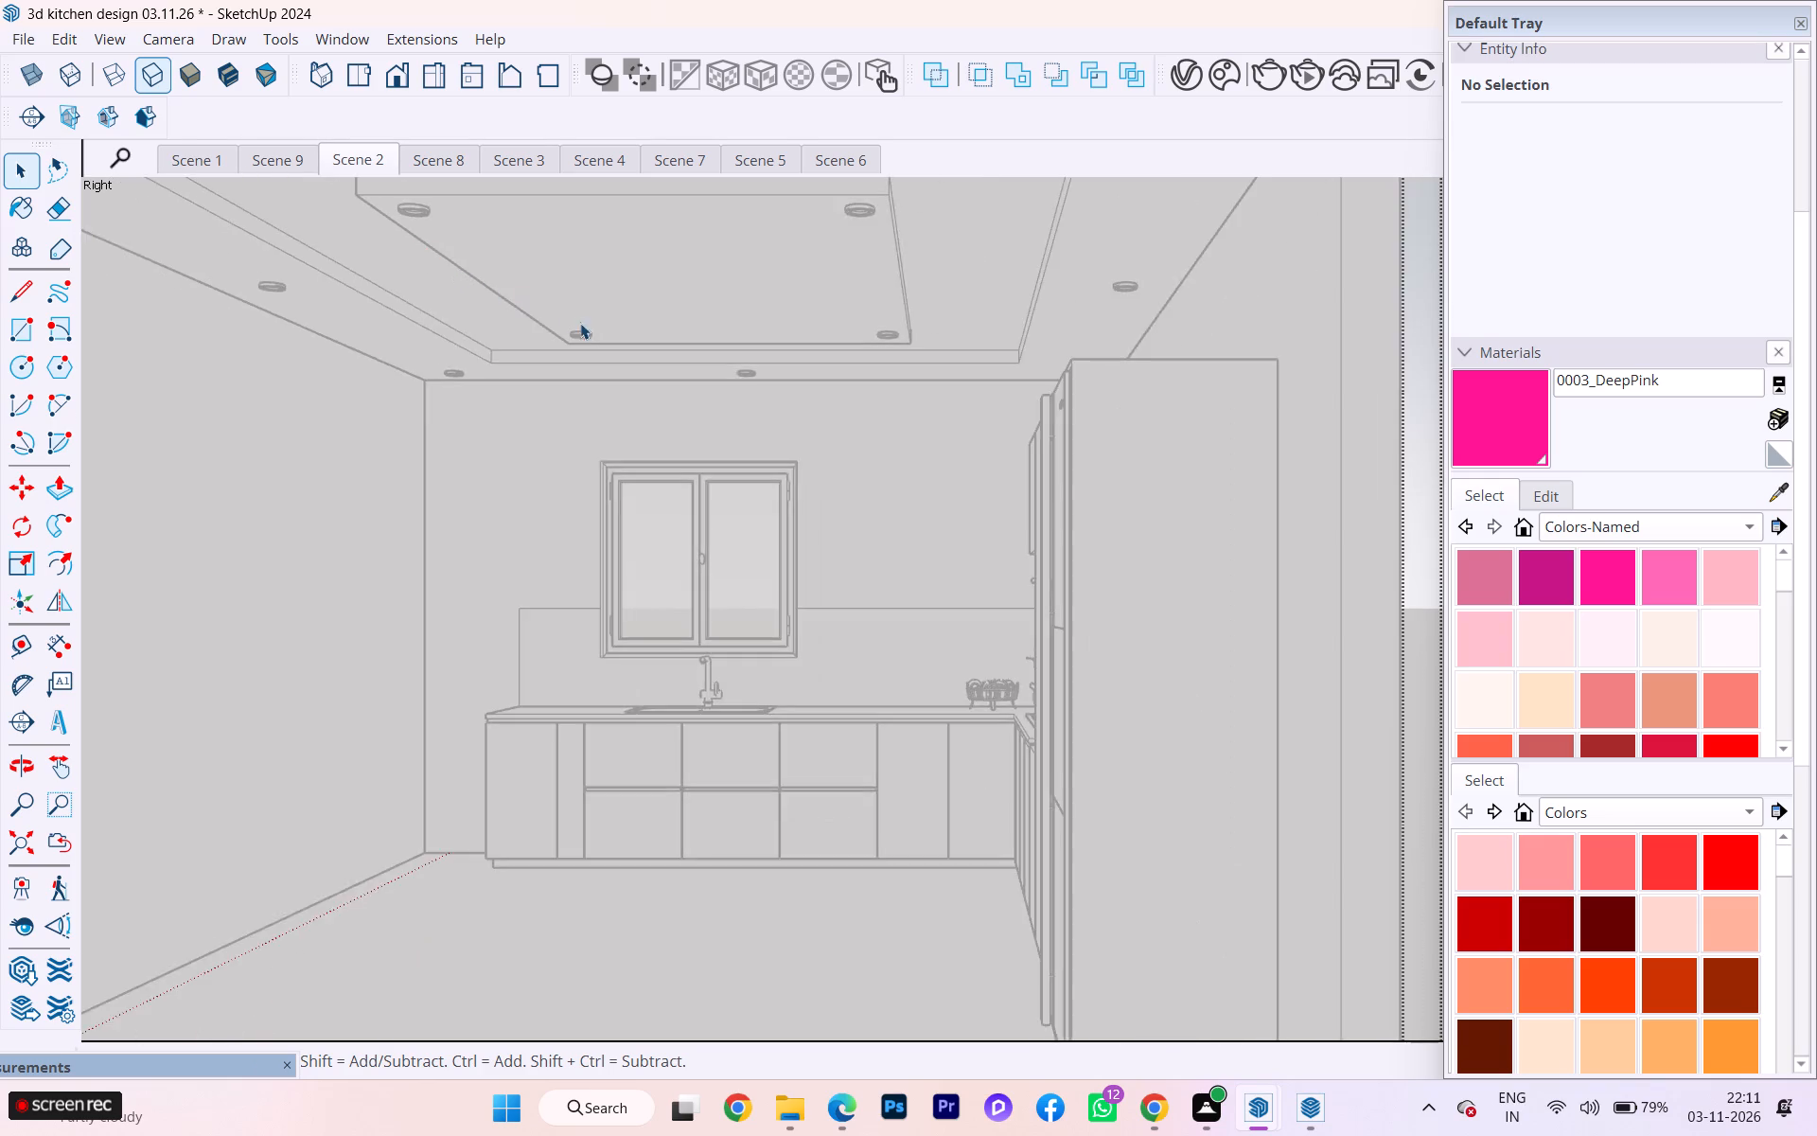
{"action": "scroll", "coordinate": [584, 328], "scroll_direction": "down", "scroll_amount": 1}
{"action": "scroll", "coordinate": [585, 329], "scroll_direction": "up", "scroll_amount": 1}
{"action": "scroll", "coordinate": [587, 331], "scroll_direction": "down", "scroll_amount": 7}
{"action": "left_click", "coordinate": [1028, 456]}
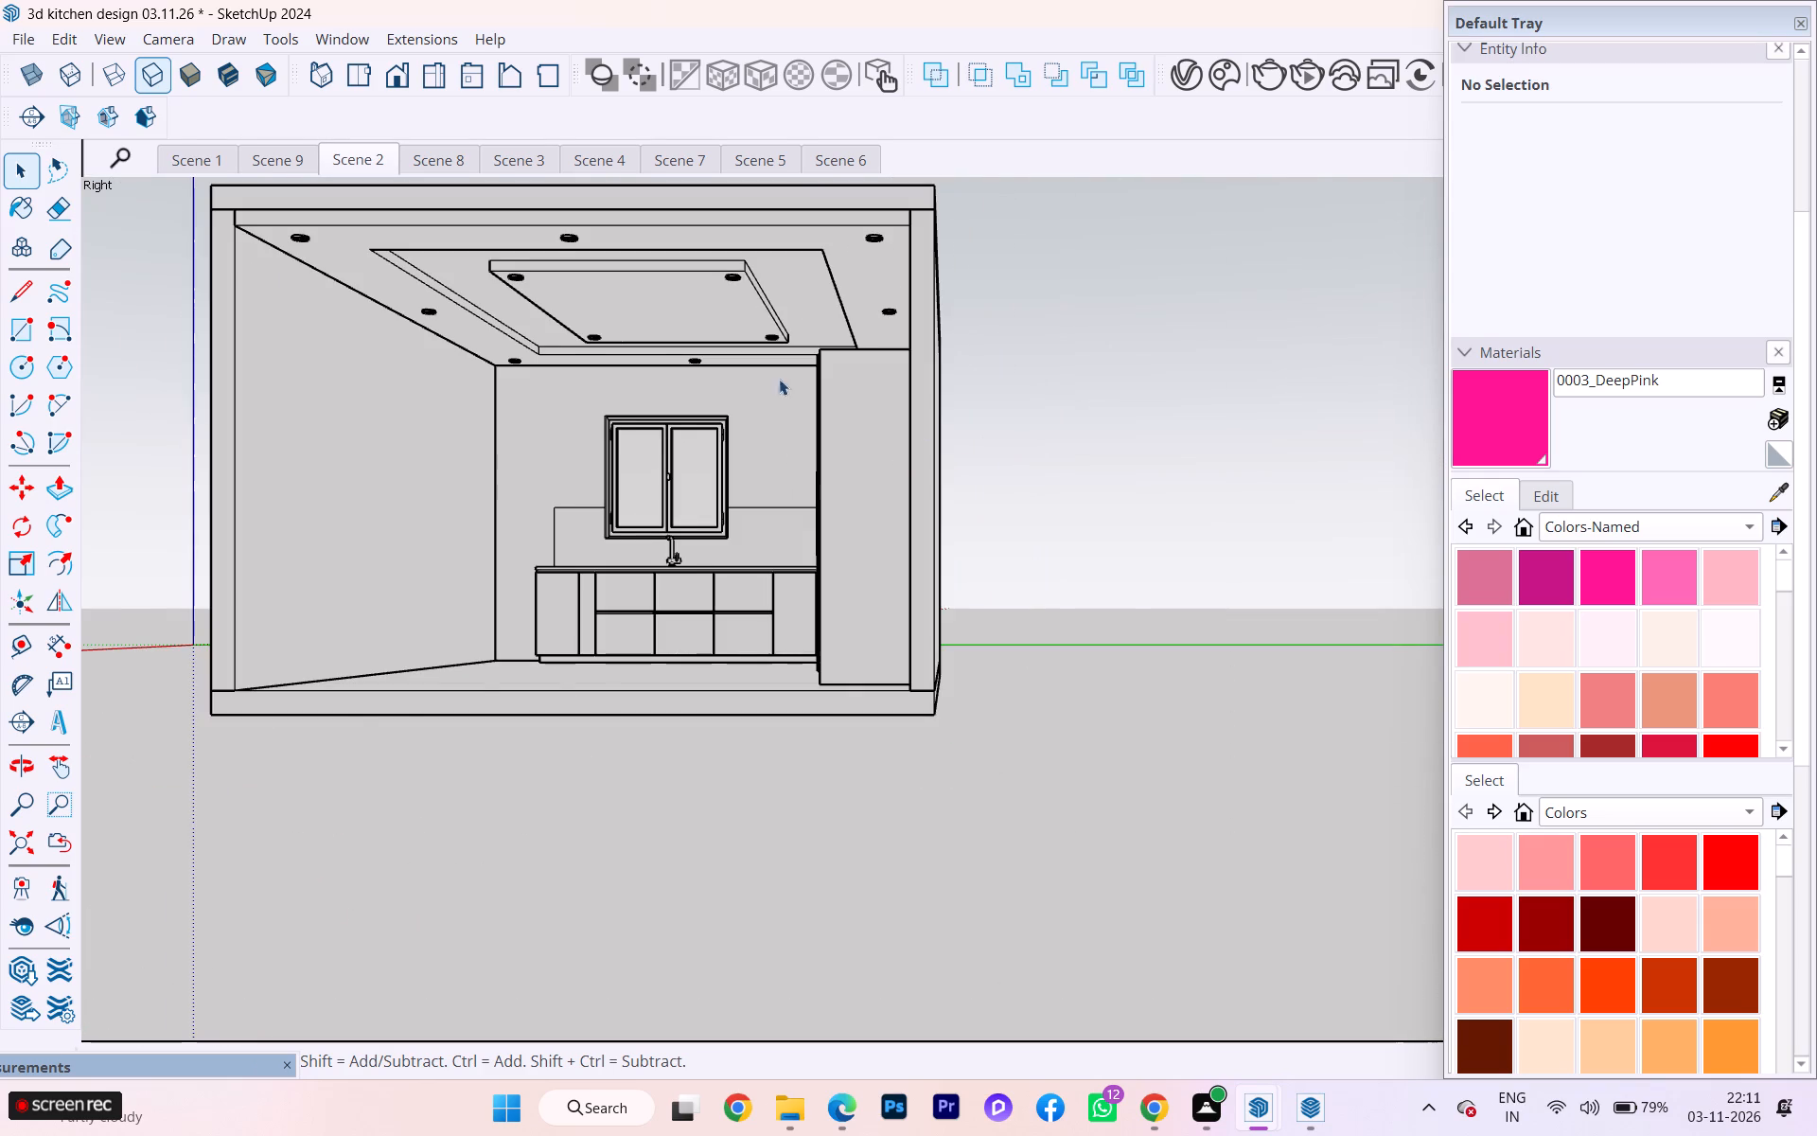
{"action": "scroll", "coordinate": [496, 265], "scroll_direction": "up", "scroll_amount": 3}
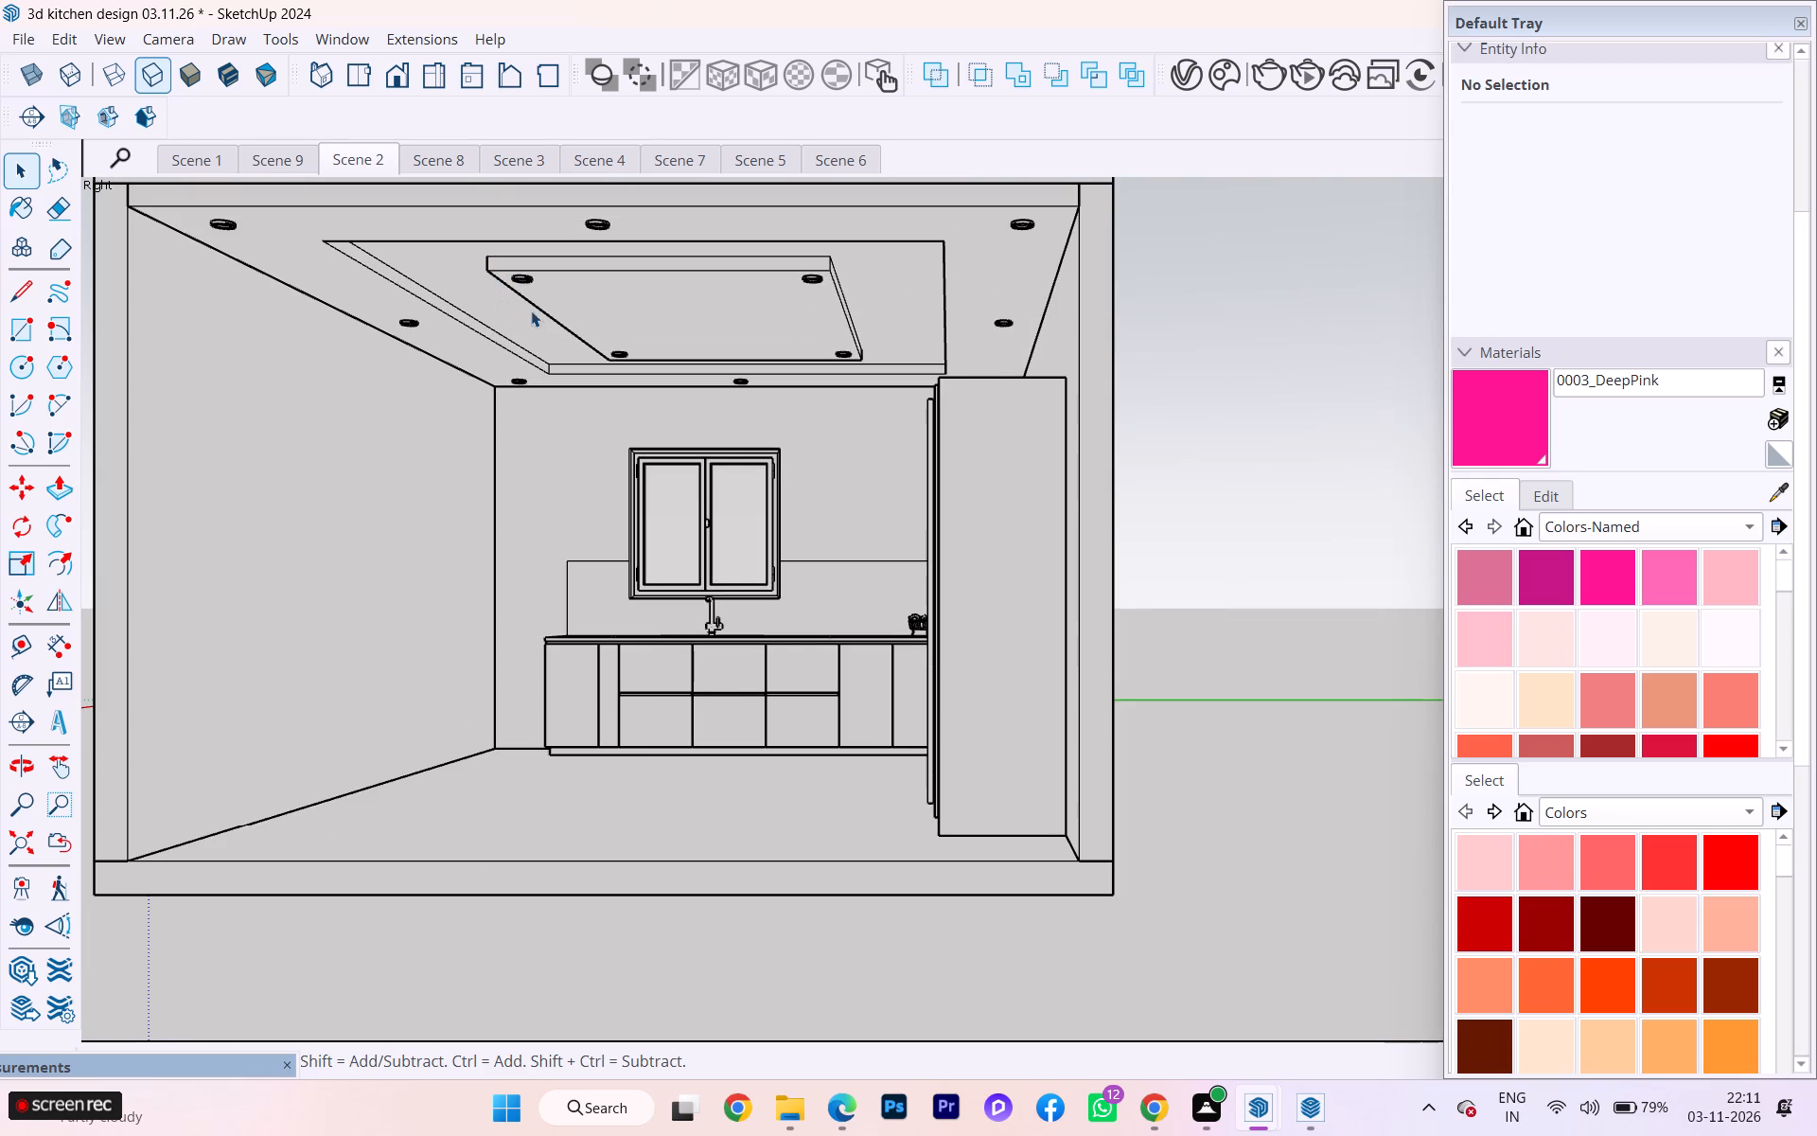
{"action": "middle_click_drag", "start_coordinate": [531, 311], "coordinate": [579, 314]}
{"action": "middle_click_drag", "start_coordinate": [362, 196], "coordinate": [371, 215]}
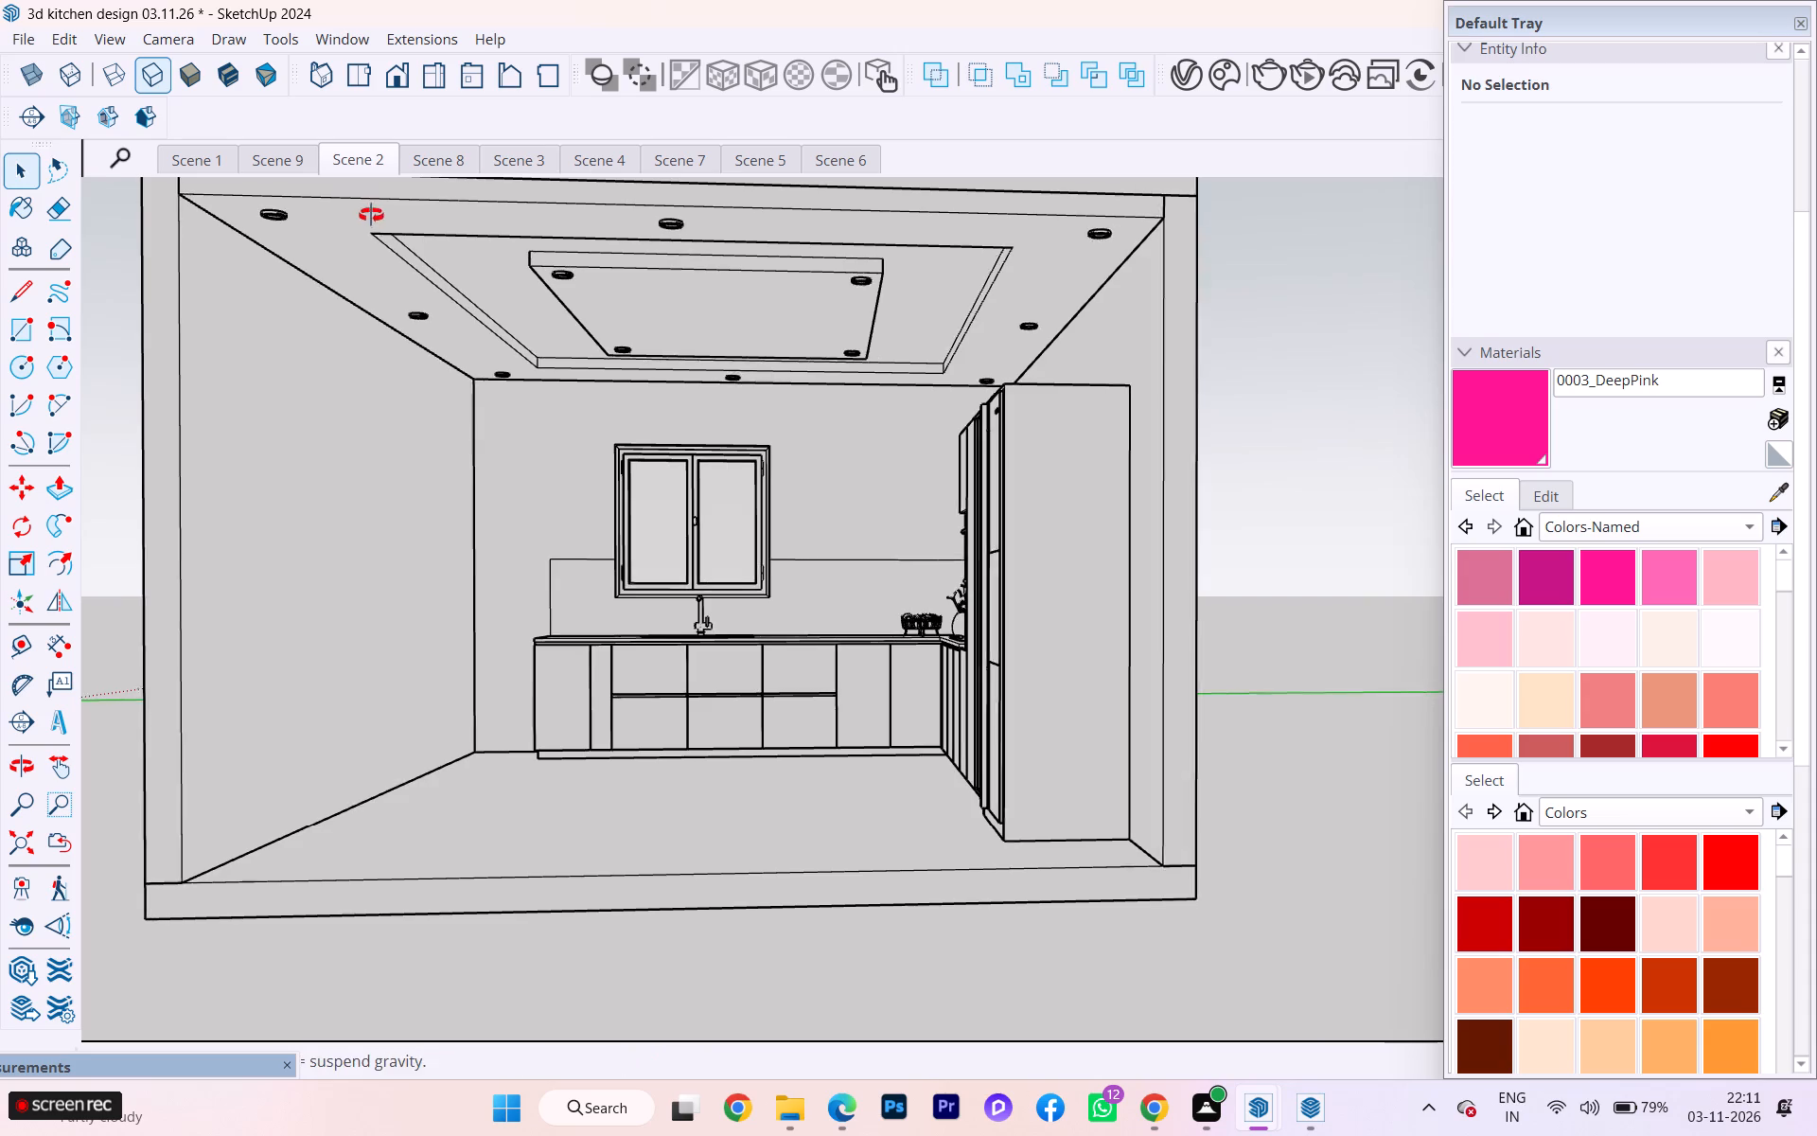
{"action": "middle_click_drag", "start_coordinate": [371, 215], "coordinate": [373, 219]}
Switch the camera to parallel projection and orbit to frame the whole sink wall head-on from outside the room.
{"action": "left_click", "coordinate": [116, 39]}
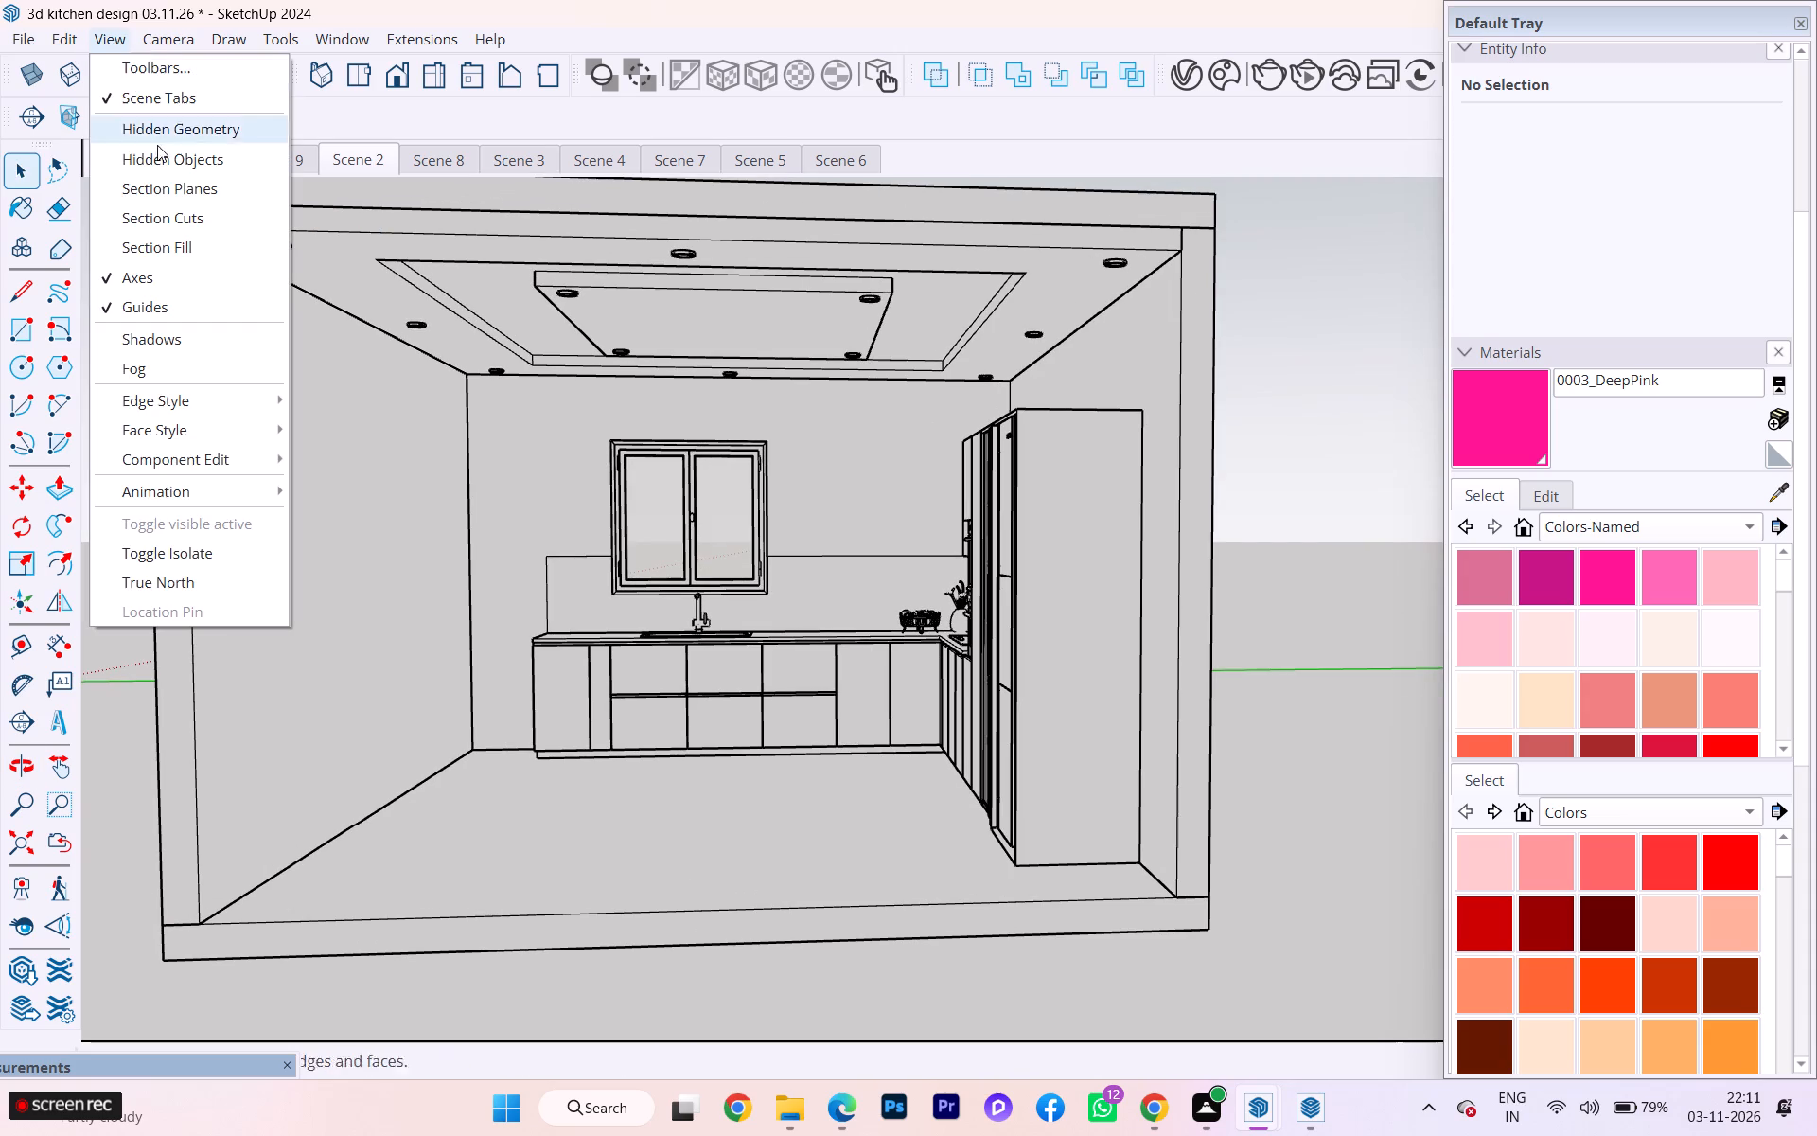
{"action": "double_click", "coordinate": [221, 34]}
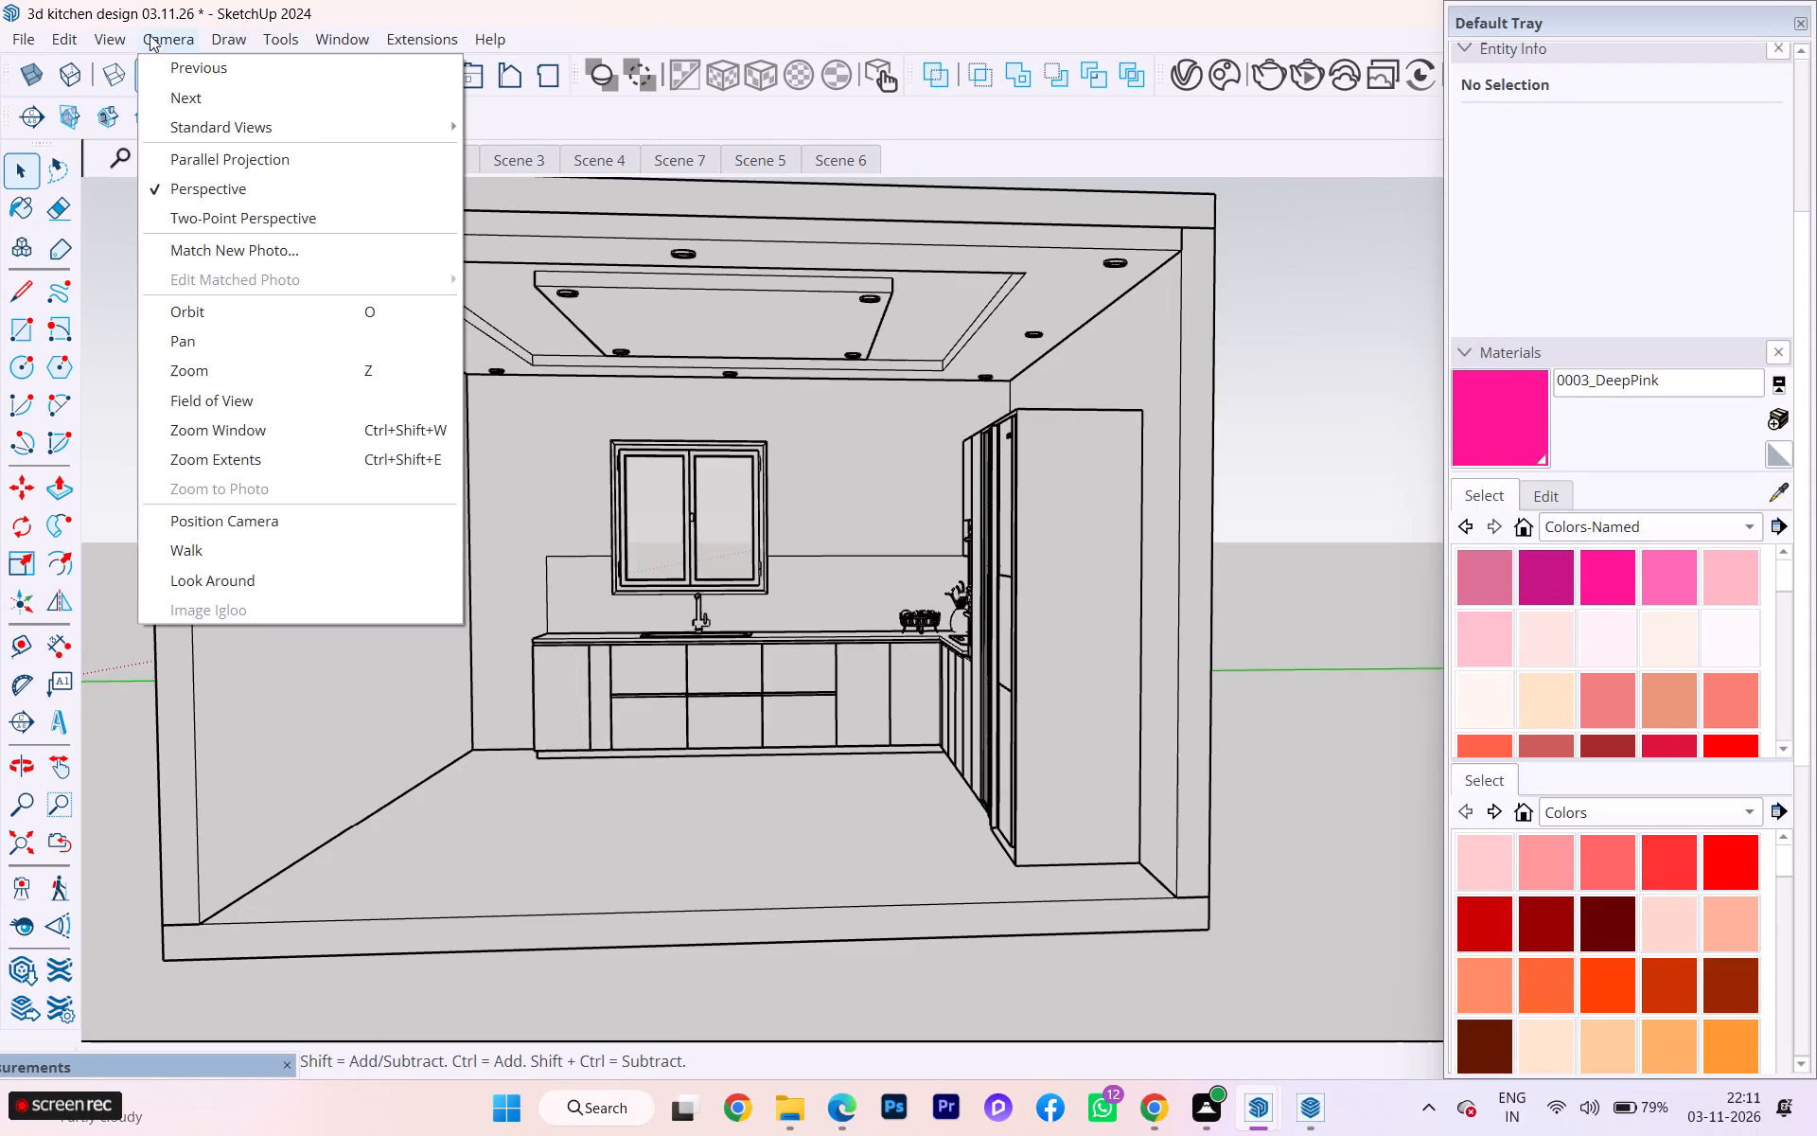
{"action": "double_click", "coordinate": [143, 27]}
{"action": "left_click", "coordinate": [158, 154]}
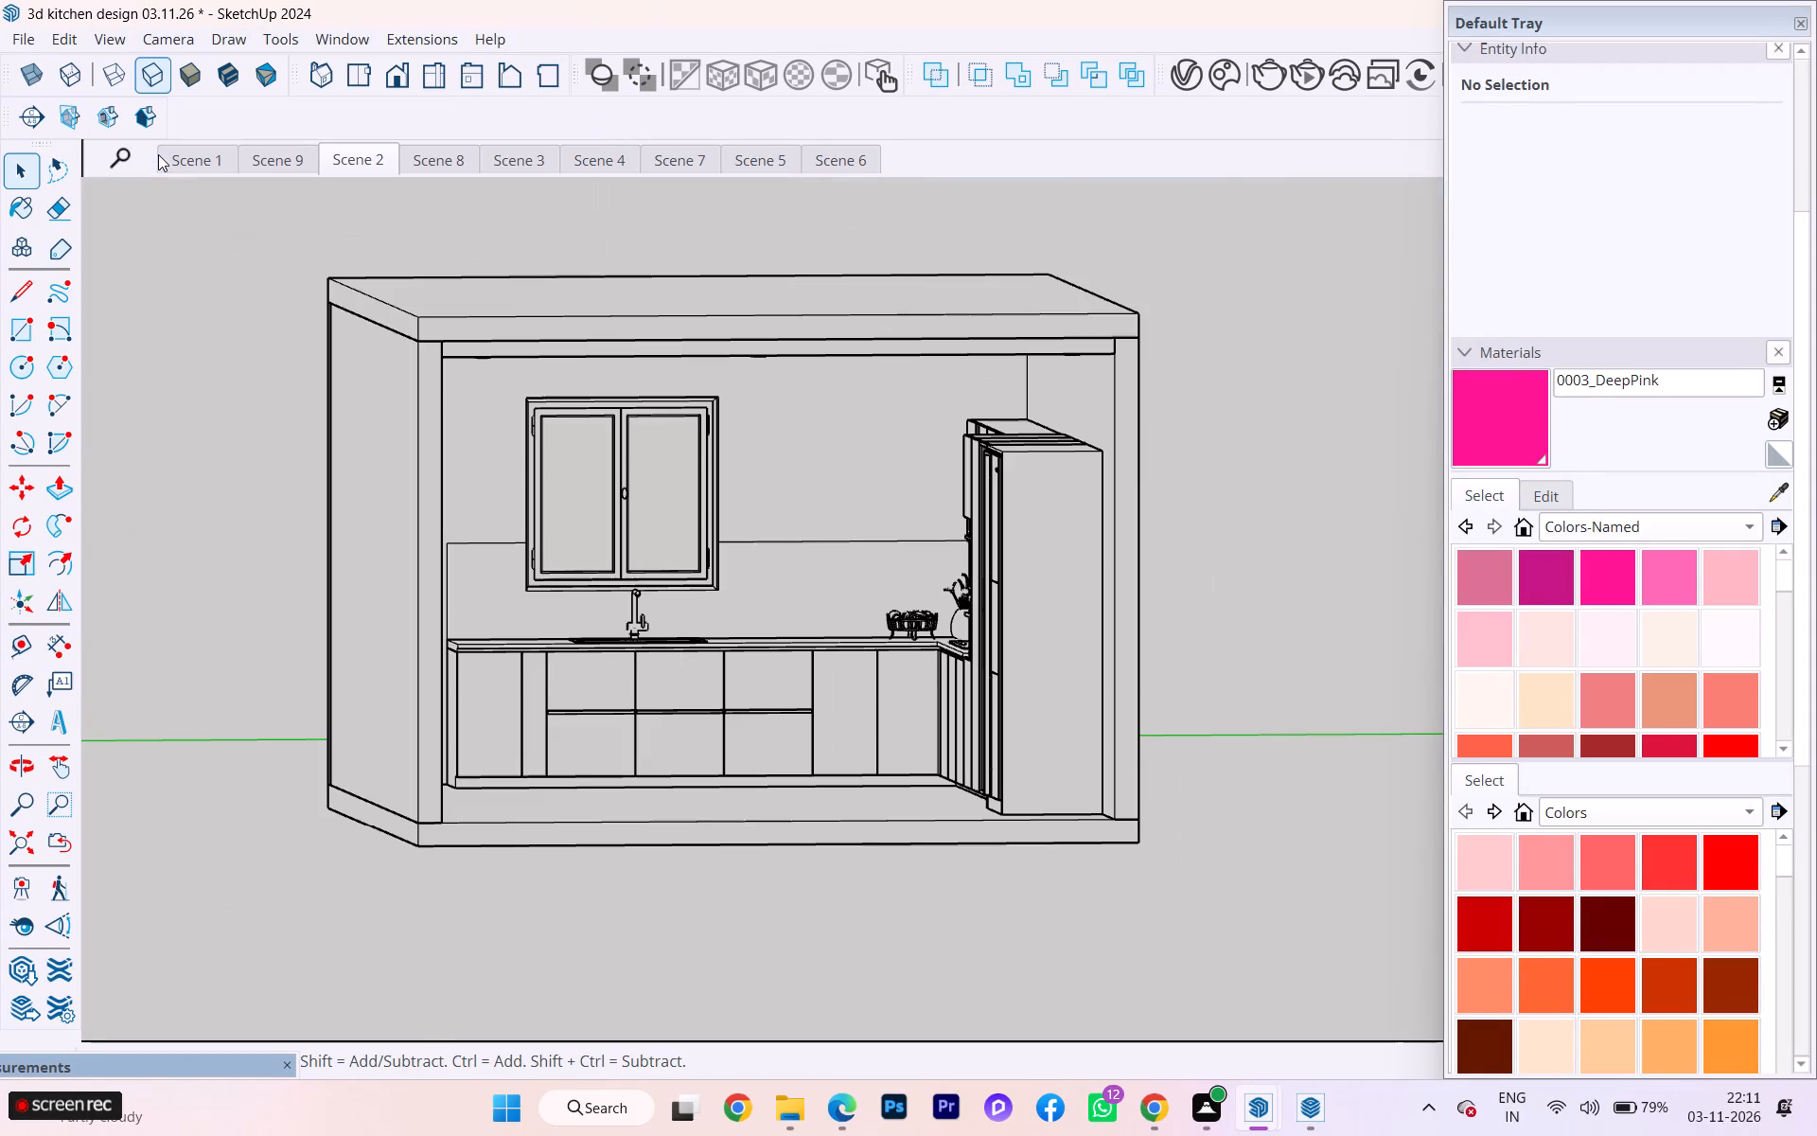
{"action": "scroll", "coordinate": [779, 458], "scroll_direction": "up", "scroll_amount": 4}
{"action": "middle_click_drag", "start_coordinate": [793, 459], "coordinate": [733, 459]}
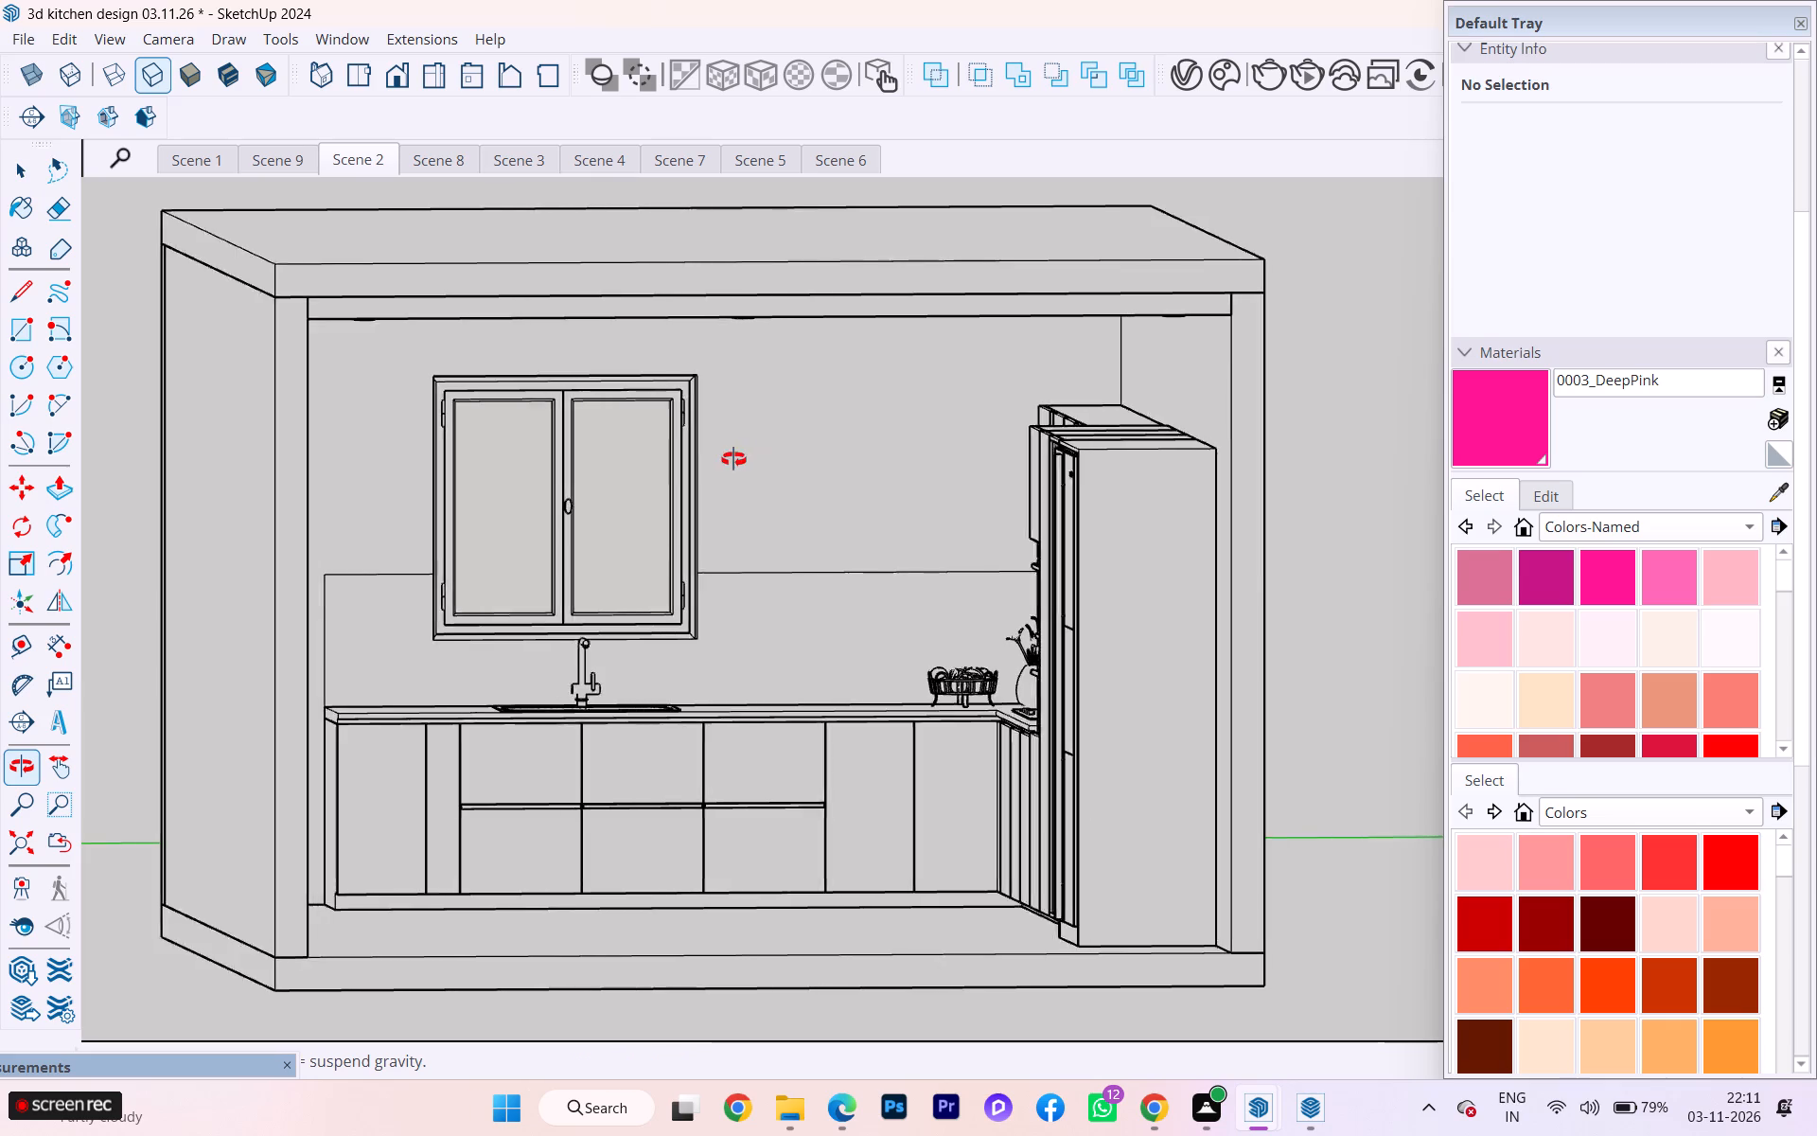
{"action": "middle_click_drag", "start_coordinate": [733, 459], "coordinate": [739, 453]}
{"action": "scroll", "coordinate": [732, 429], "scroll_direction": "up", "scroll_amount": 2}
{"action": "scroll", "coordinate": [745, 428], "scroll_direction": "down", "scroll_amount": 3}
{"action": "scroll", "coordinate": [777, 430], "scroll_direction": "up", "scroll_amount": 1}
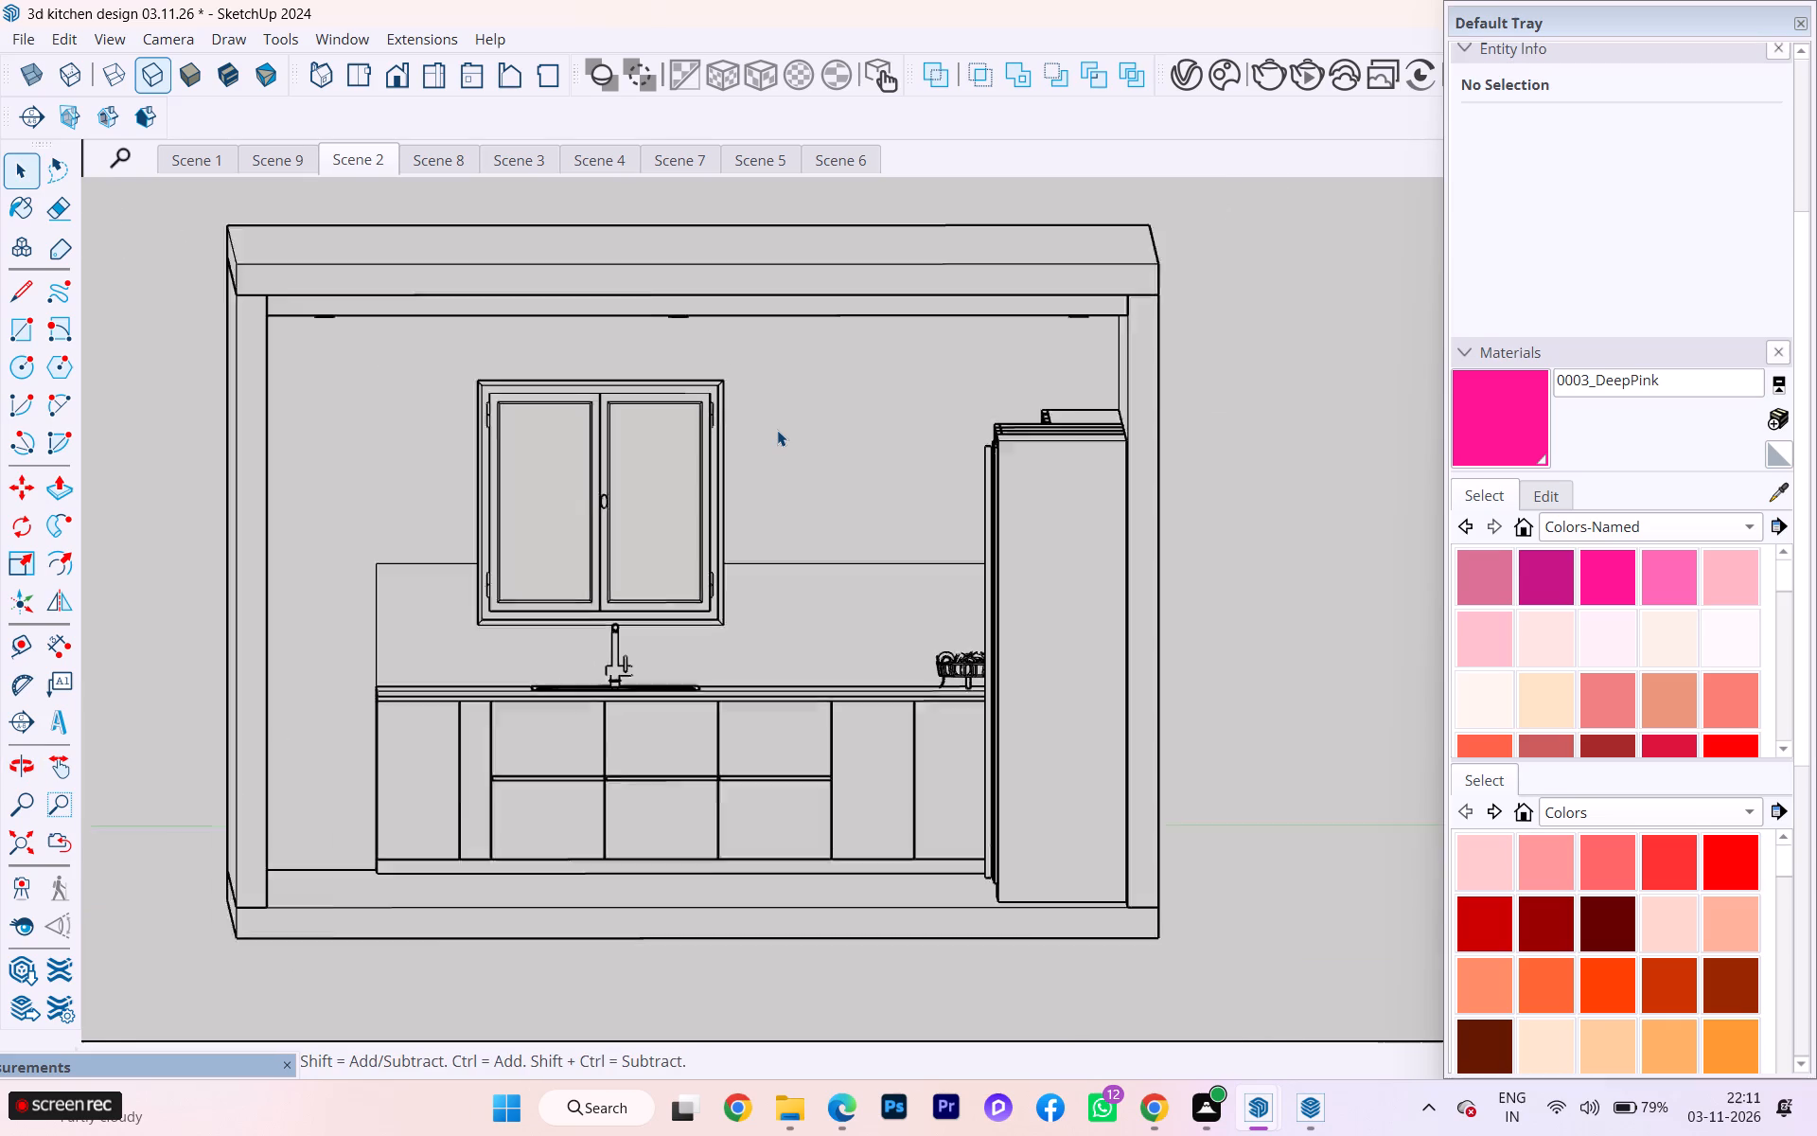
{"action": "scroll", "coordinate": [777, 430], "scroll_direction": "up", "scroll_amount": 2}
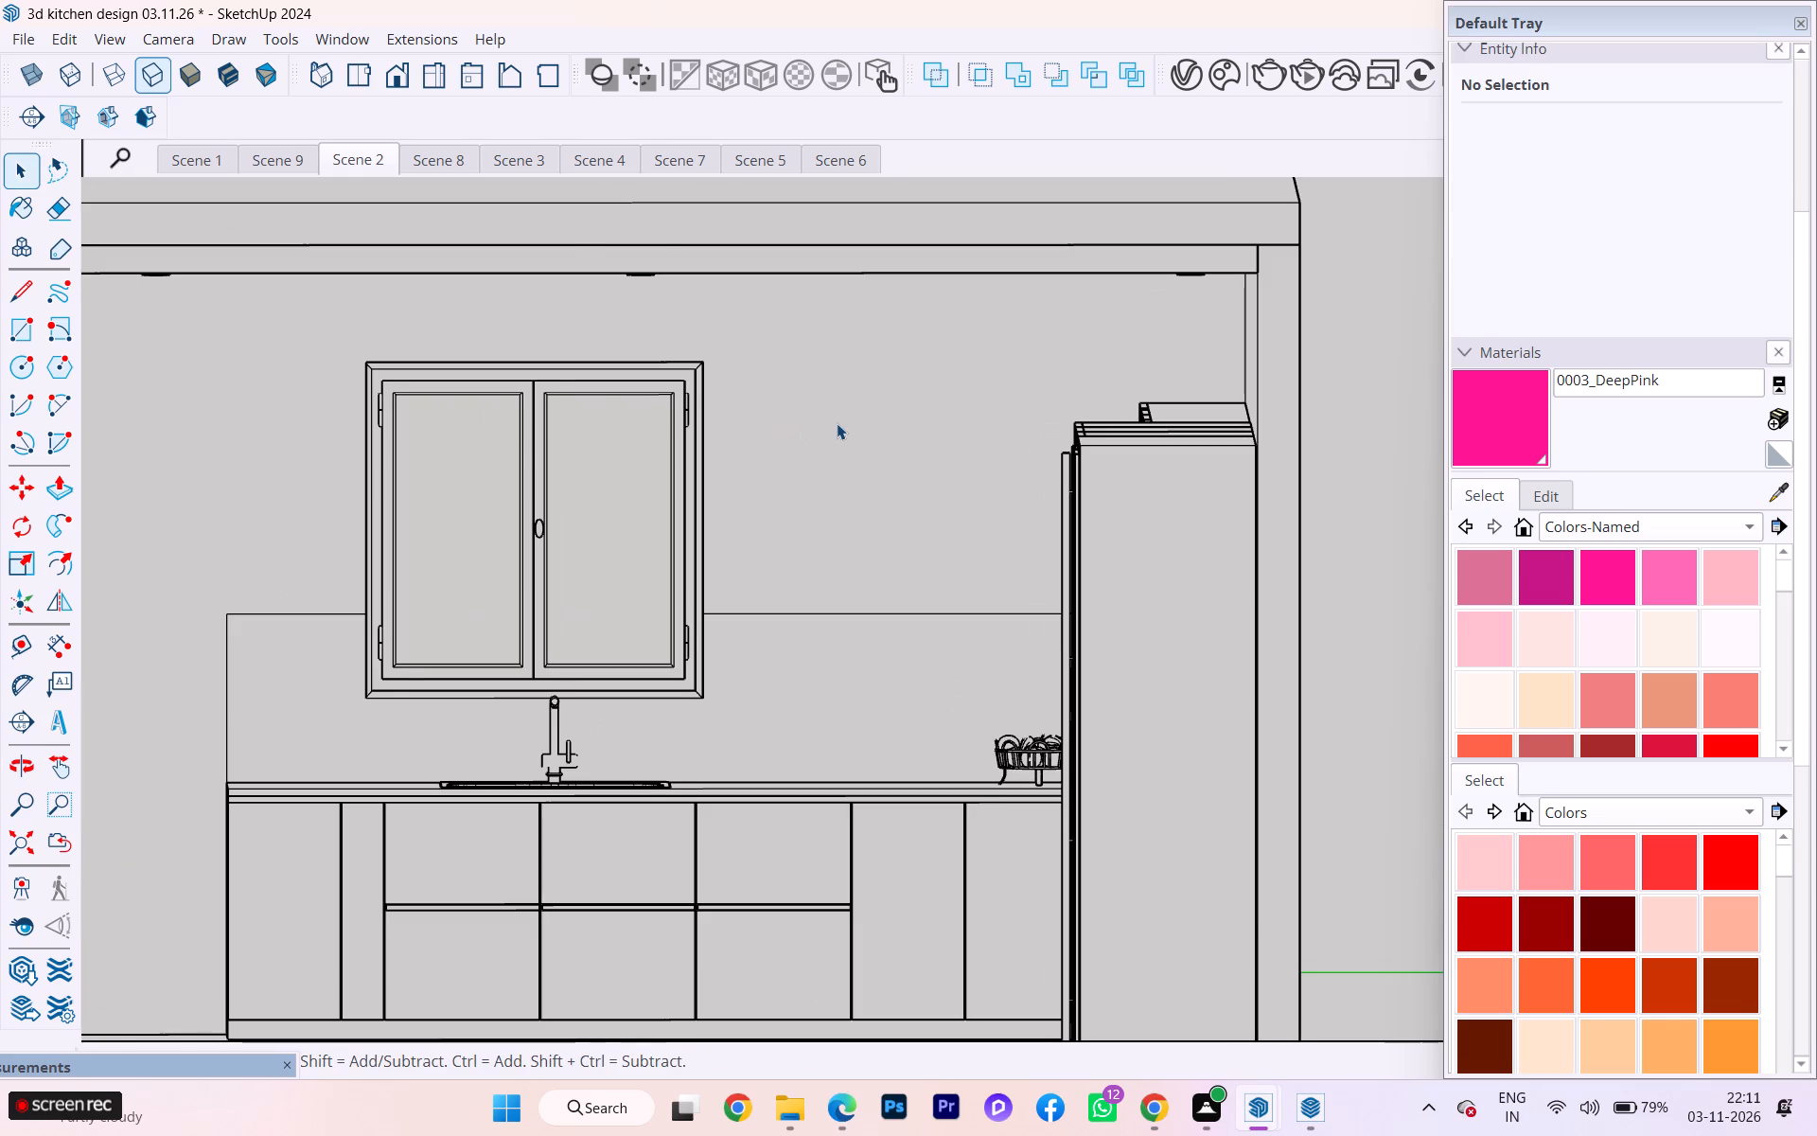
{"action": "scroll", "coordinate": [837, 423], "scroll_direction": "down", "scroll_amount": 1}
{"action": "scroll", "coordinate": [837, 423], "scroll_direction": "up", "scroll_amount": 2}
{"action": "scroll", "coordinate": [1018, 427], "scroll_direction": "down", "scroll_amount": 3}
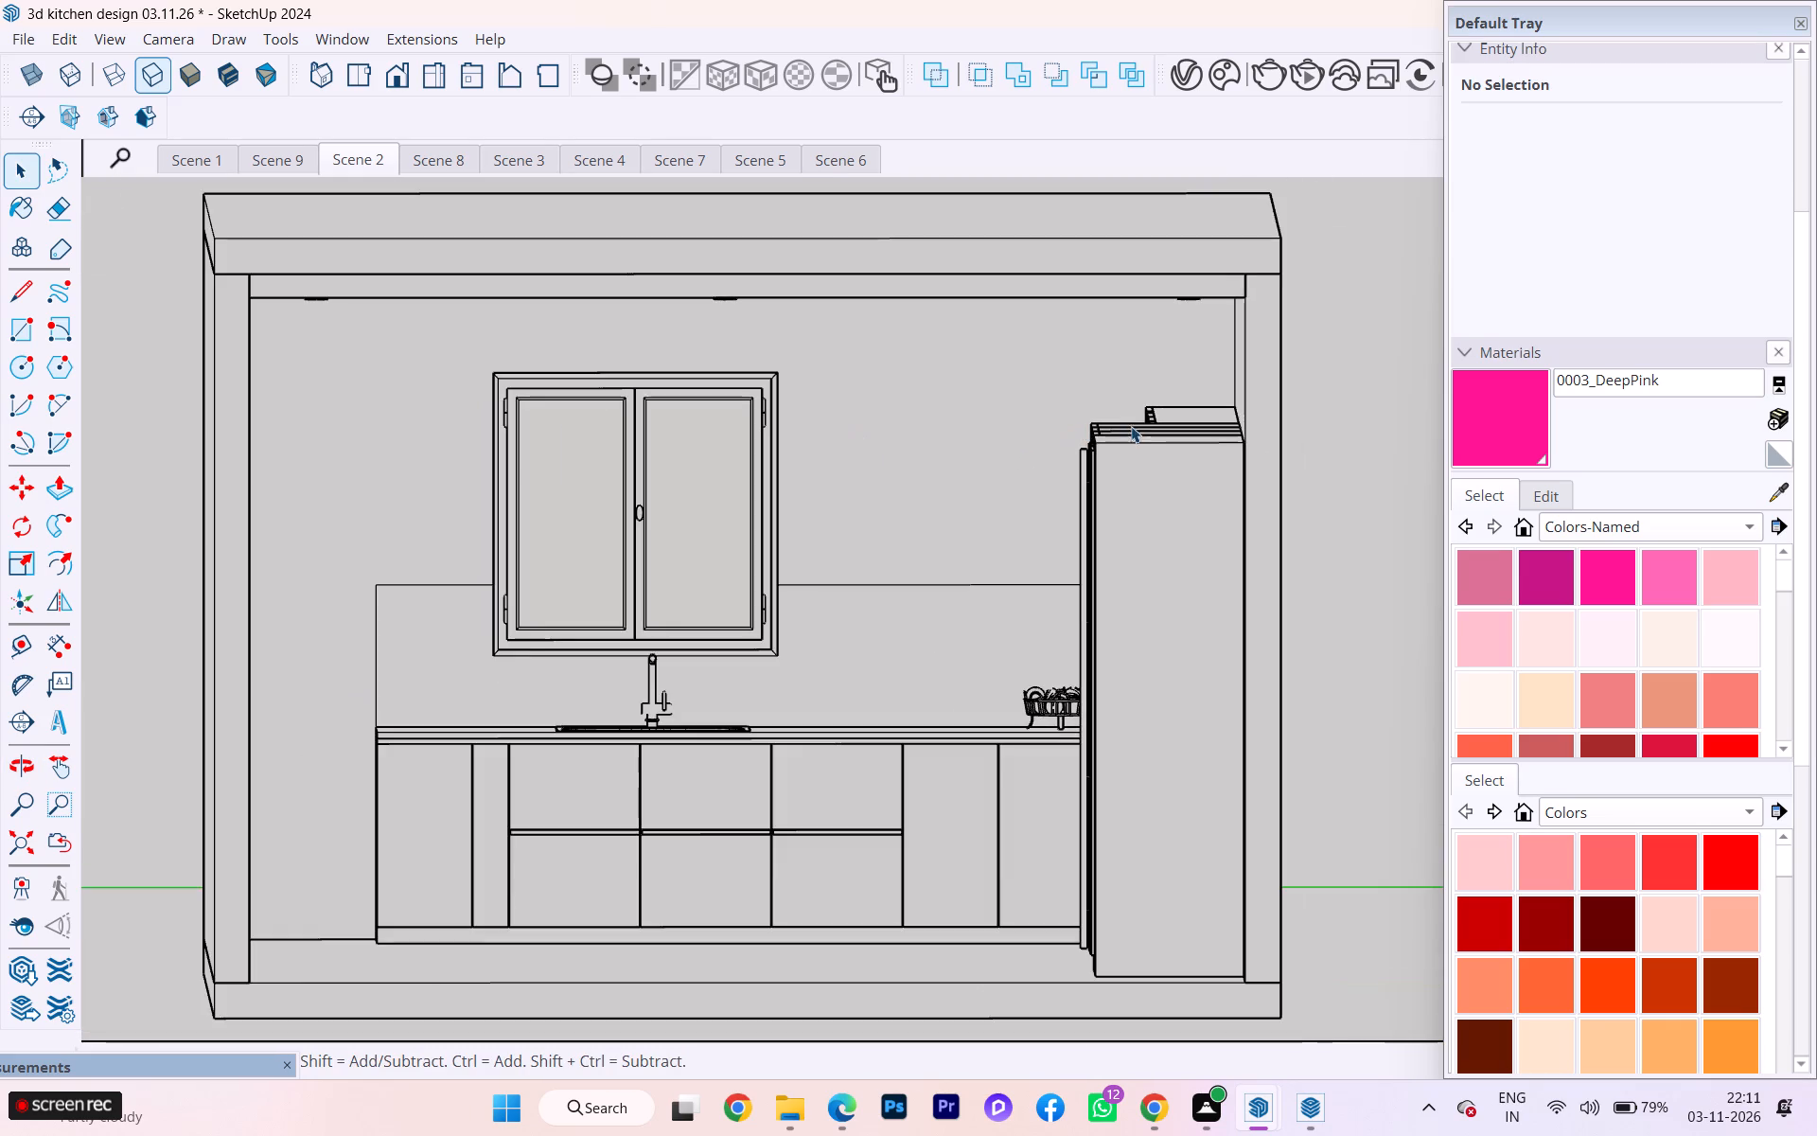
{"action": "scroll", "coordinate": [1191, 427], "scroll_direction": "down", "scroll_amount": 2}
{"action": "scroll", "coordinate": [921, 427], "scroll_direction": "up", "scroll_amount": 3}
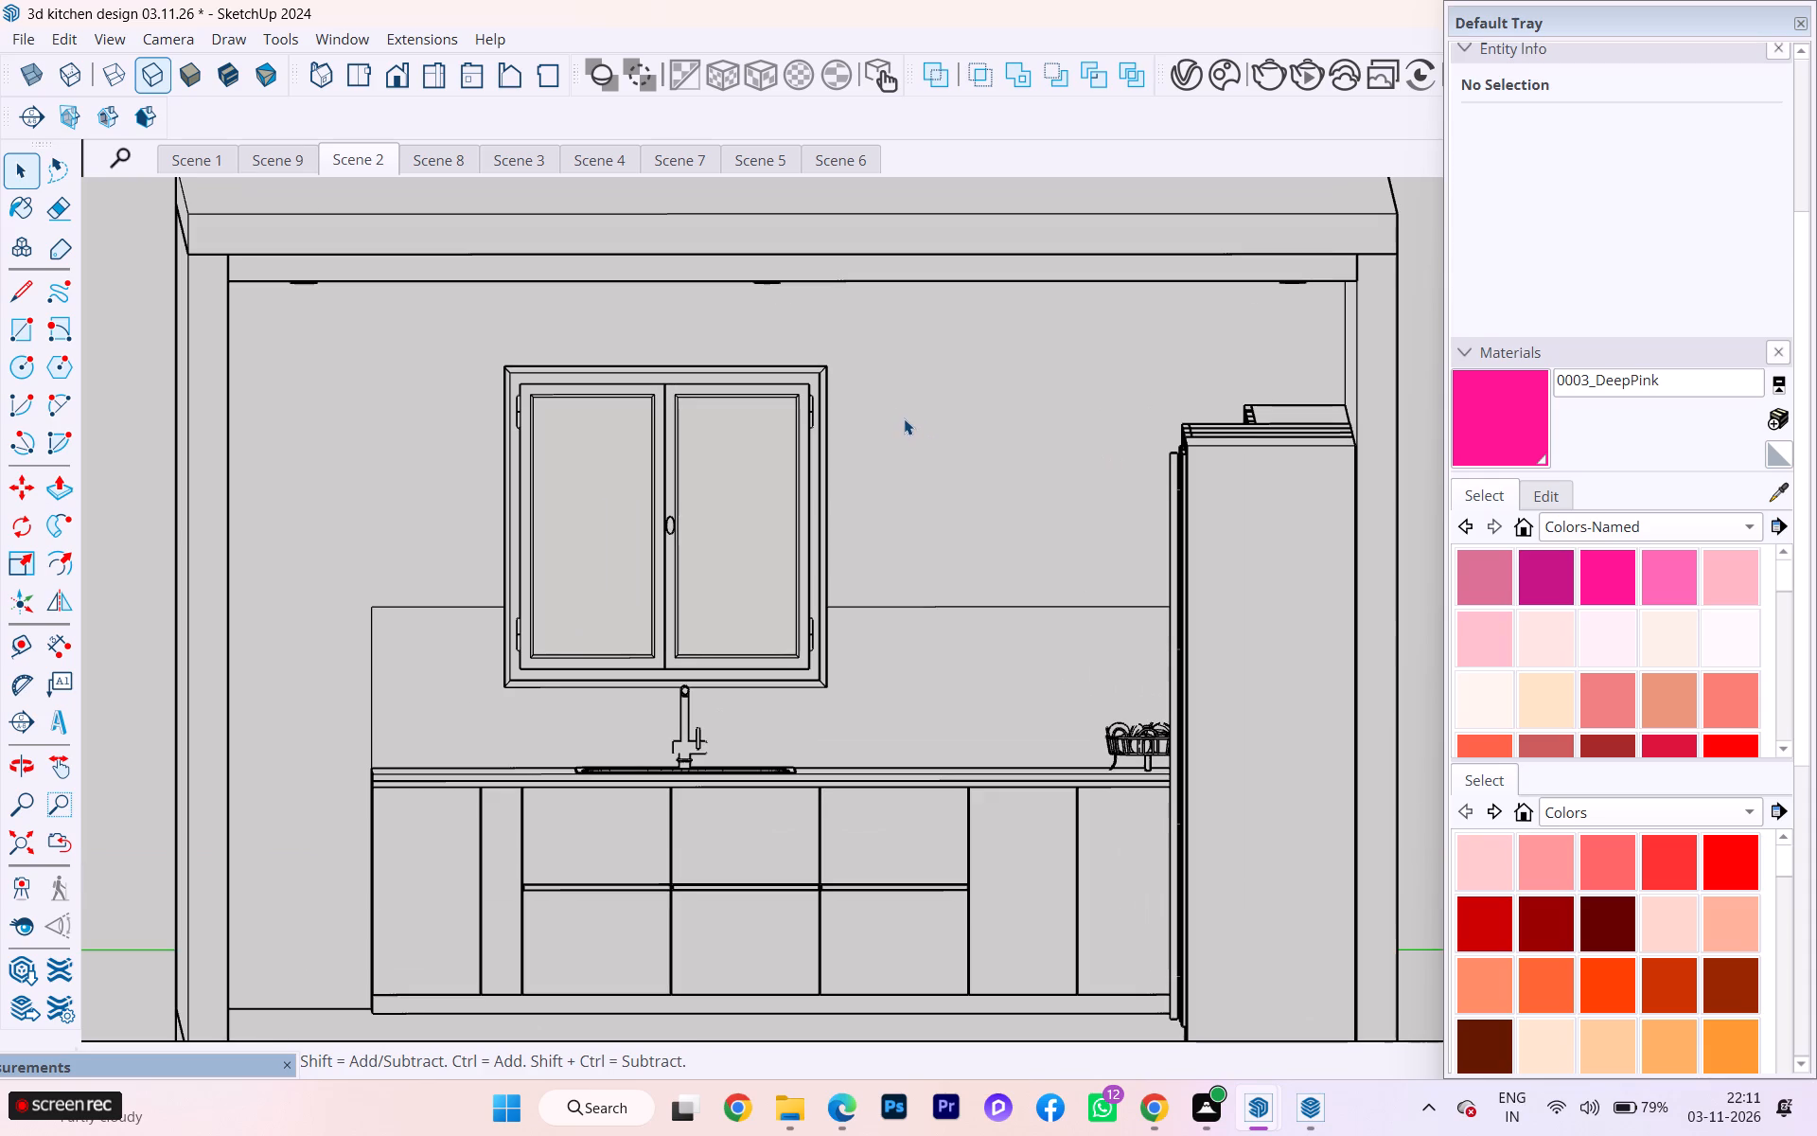
Recall Scene 9 and Scene 2 to compare their saved views.
{"action": "left_click", "coordinate": [291, 160]}
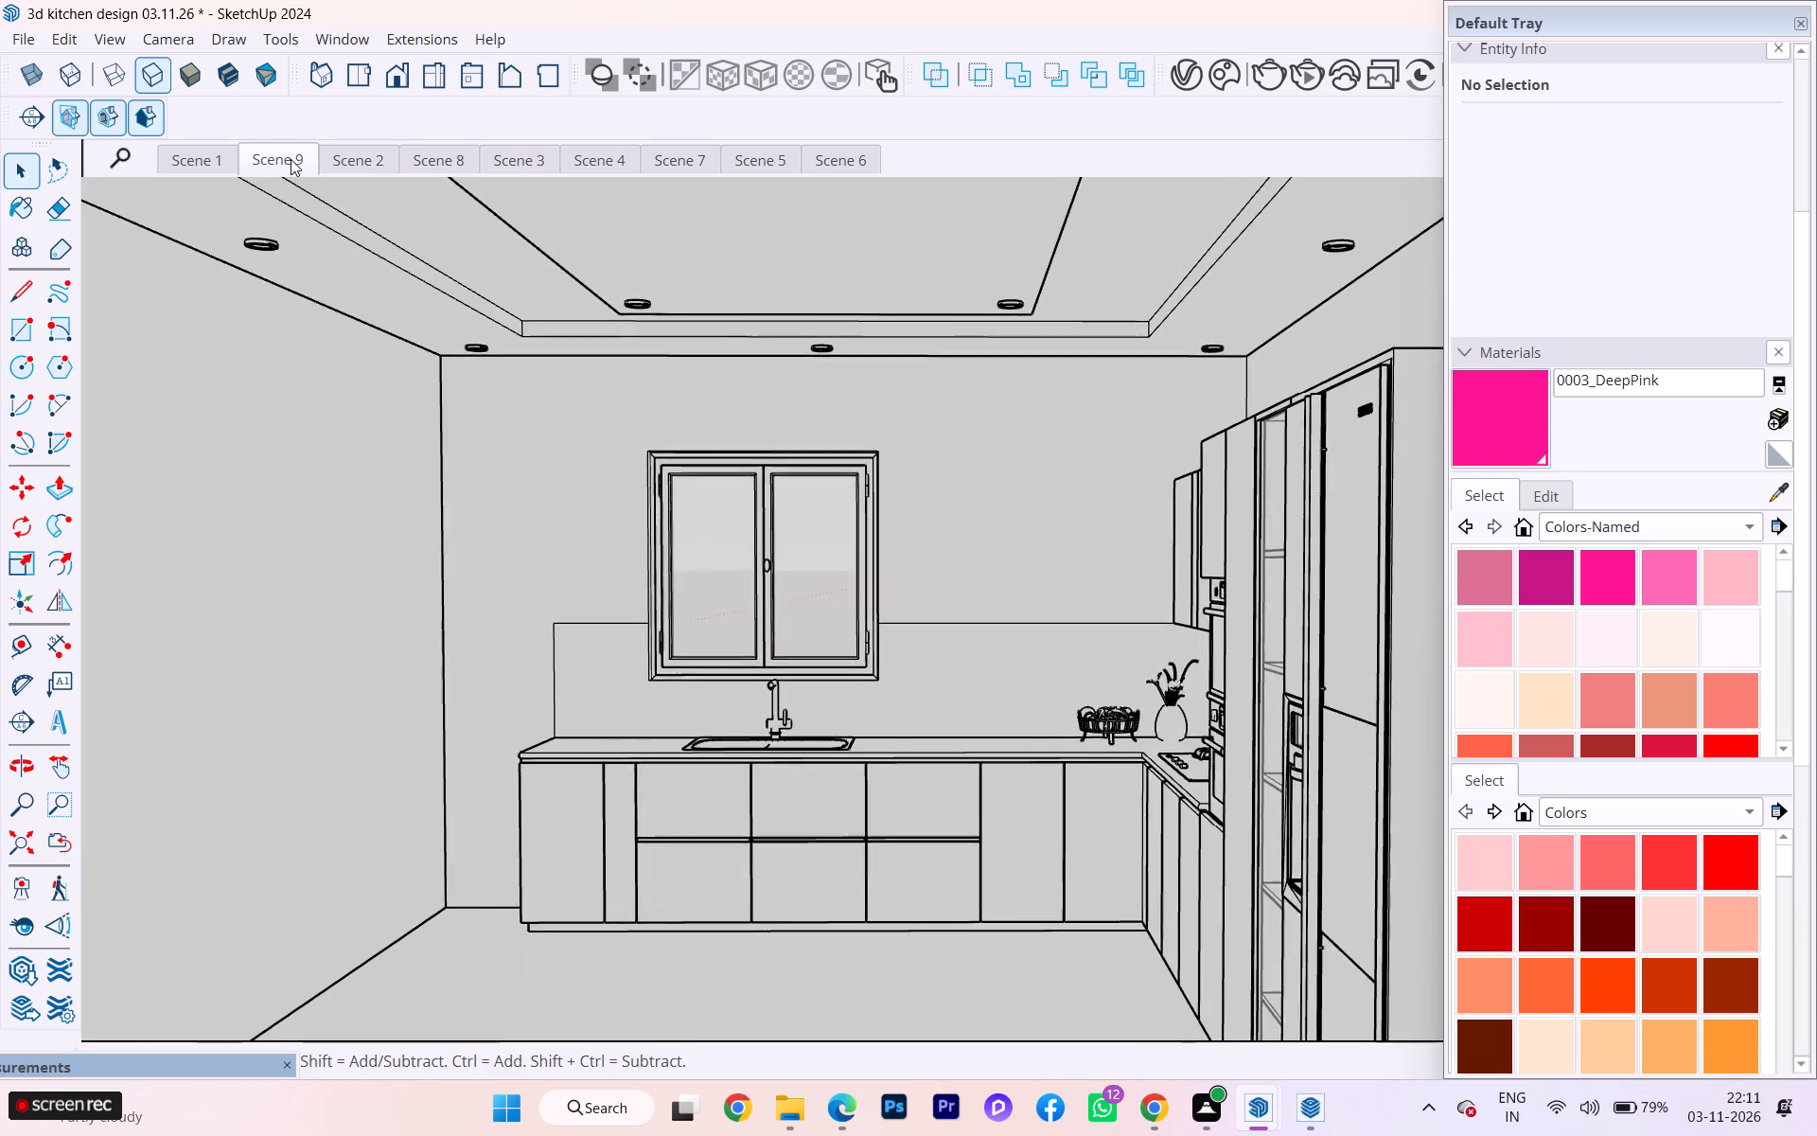
{"action": "scroll", "coordinate": [463, 227], "scroll_direction": "down", "scroll_amount": 2}
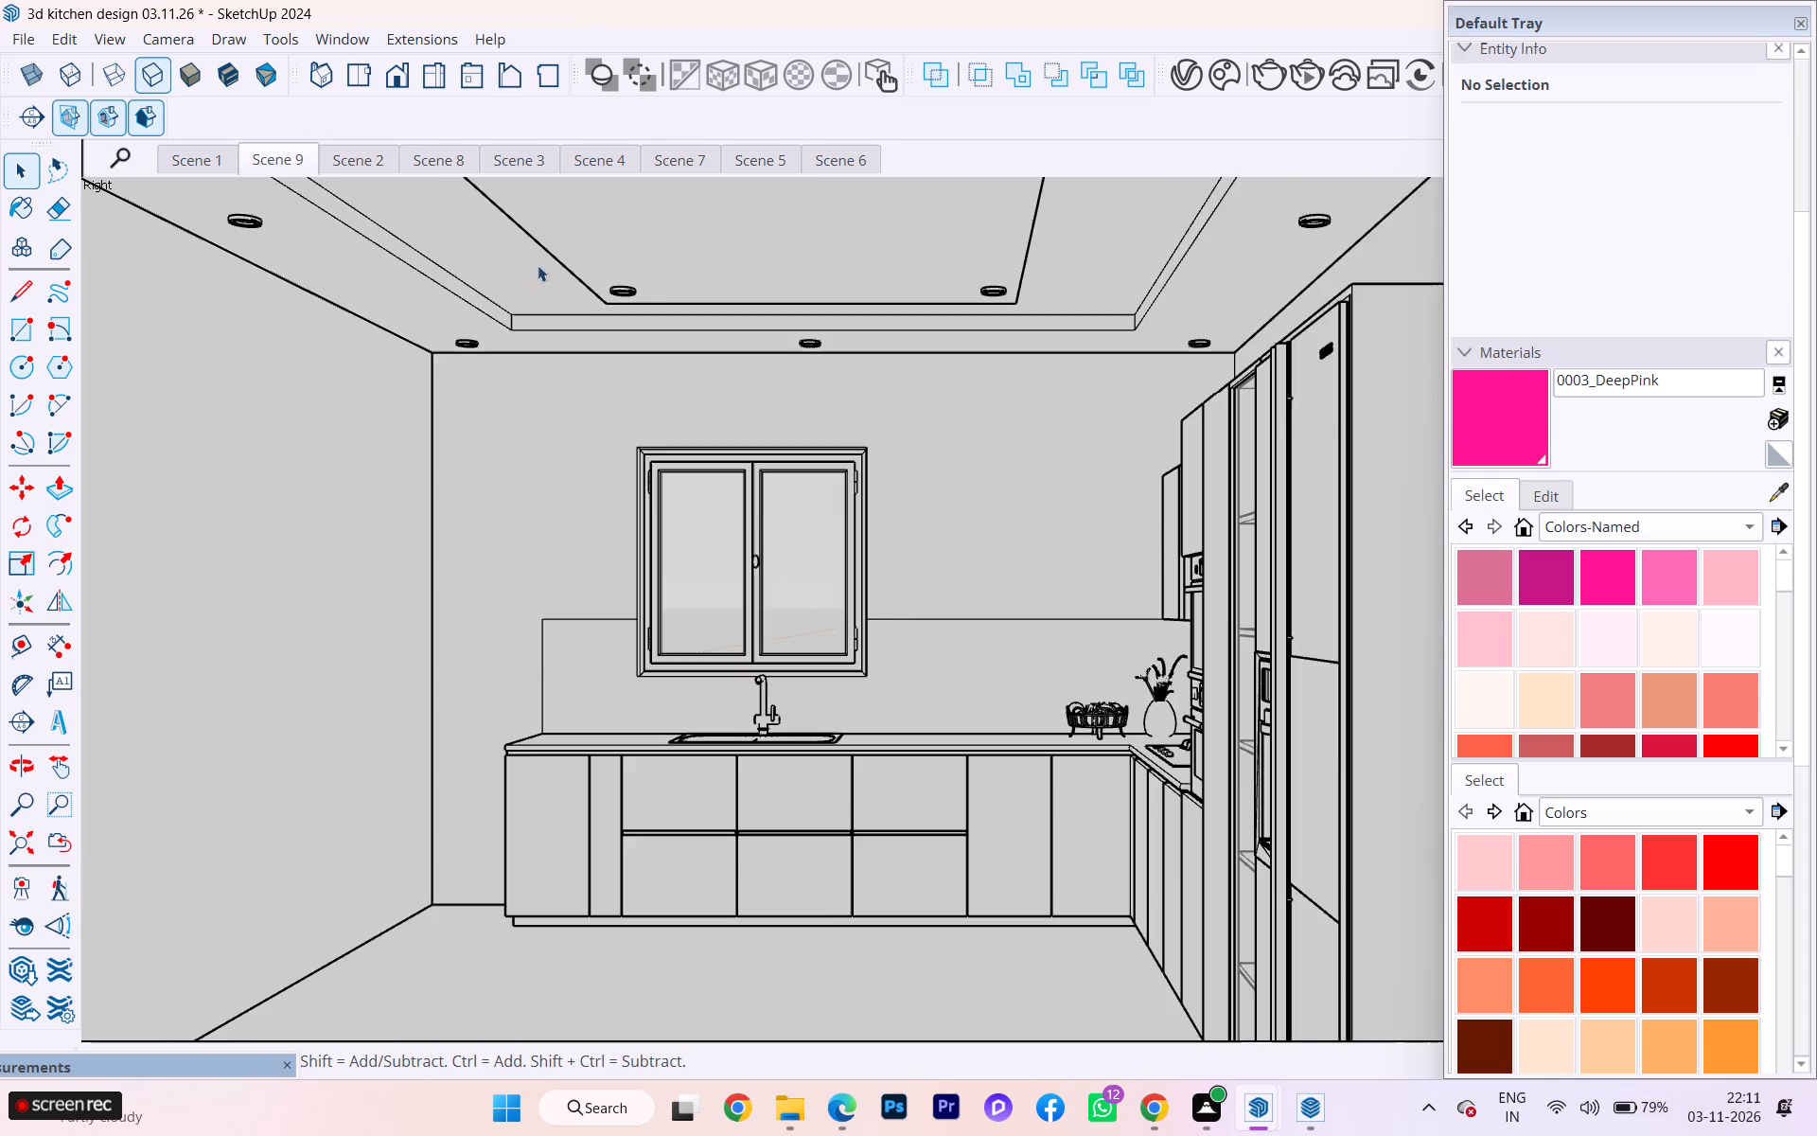
{"action": "scroll", "coordinate": [609, 341], "scroll_direction": "down", "scroll_amount": 3}
{"action": "scroll", "coordinate": [381, 166], "scroll_direction": "down", "scroll_amount": 1}
{"action": "left_click", "coordinate": [381, 166]}
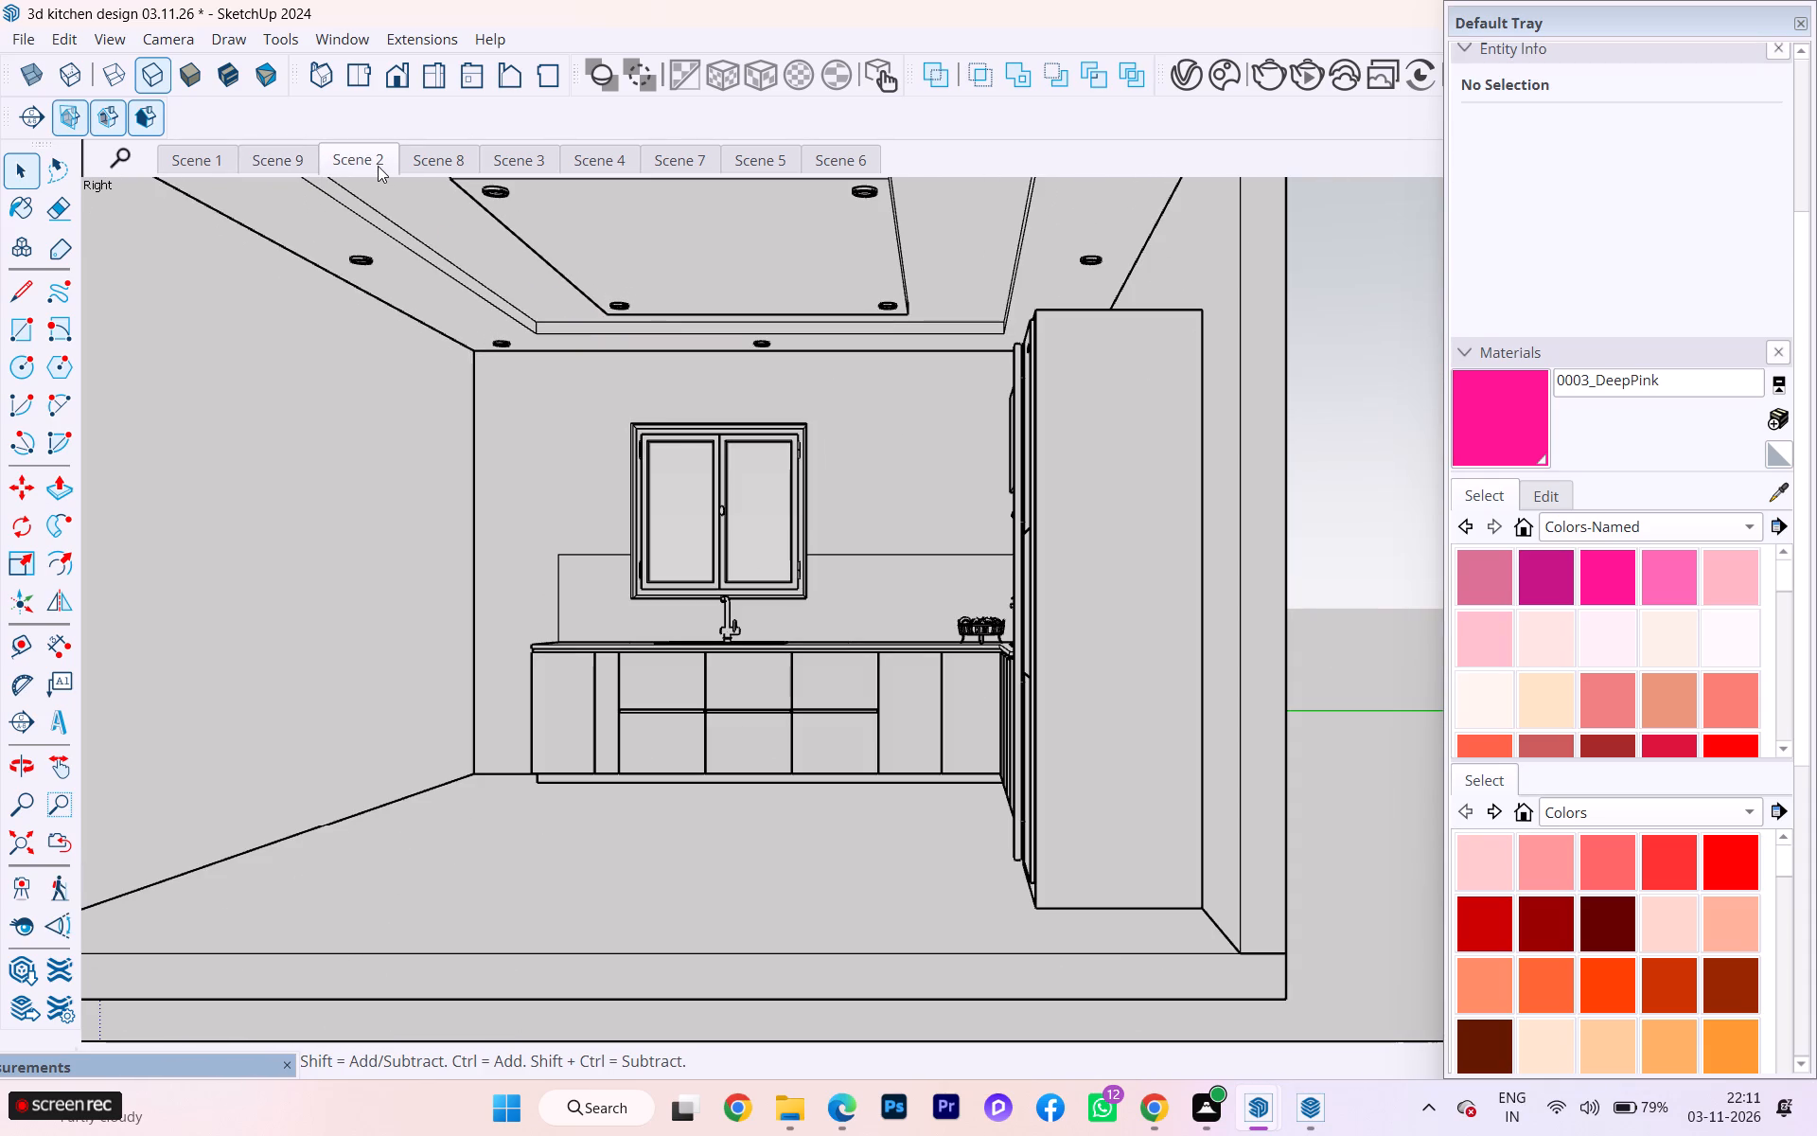
{"action": "left_click", "coordinate": [362, 160]}
{"action": "left_click", "coordinate": [379, 160]}
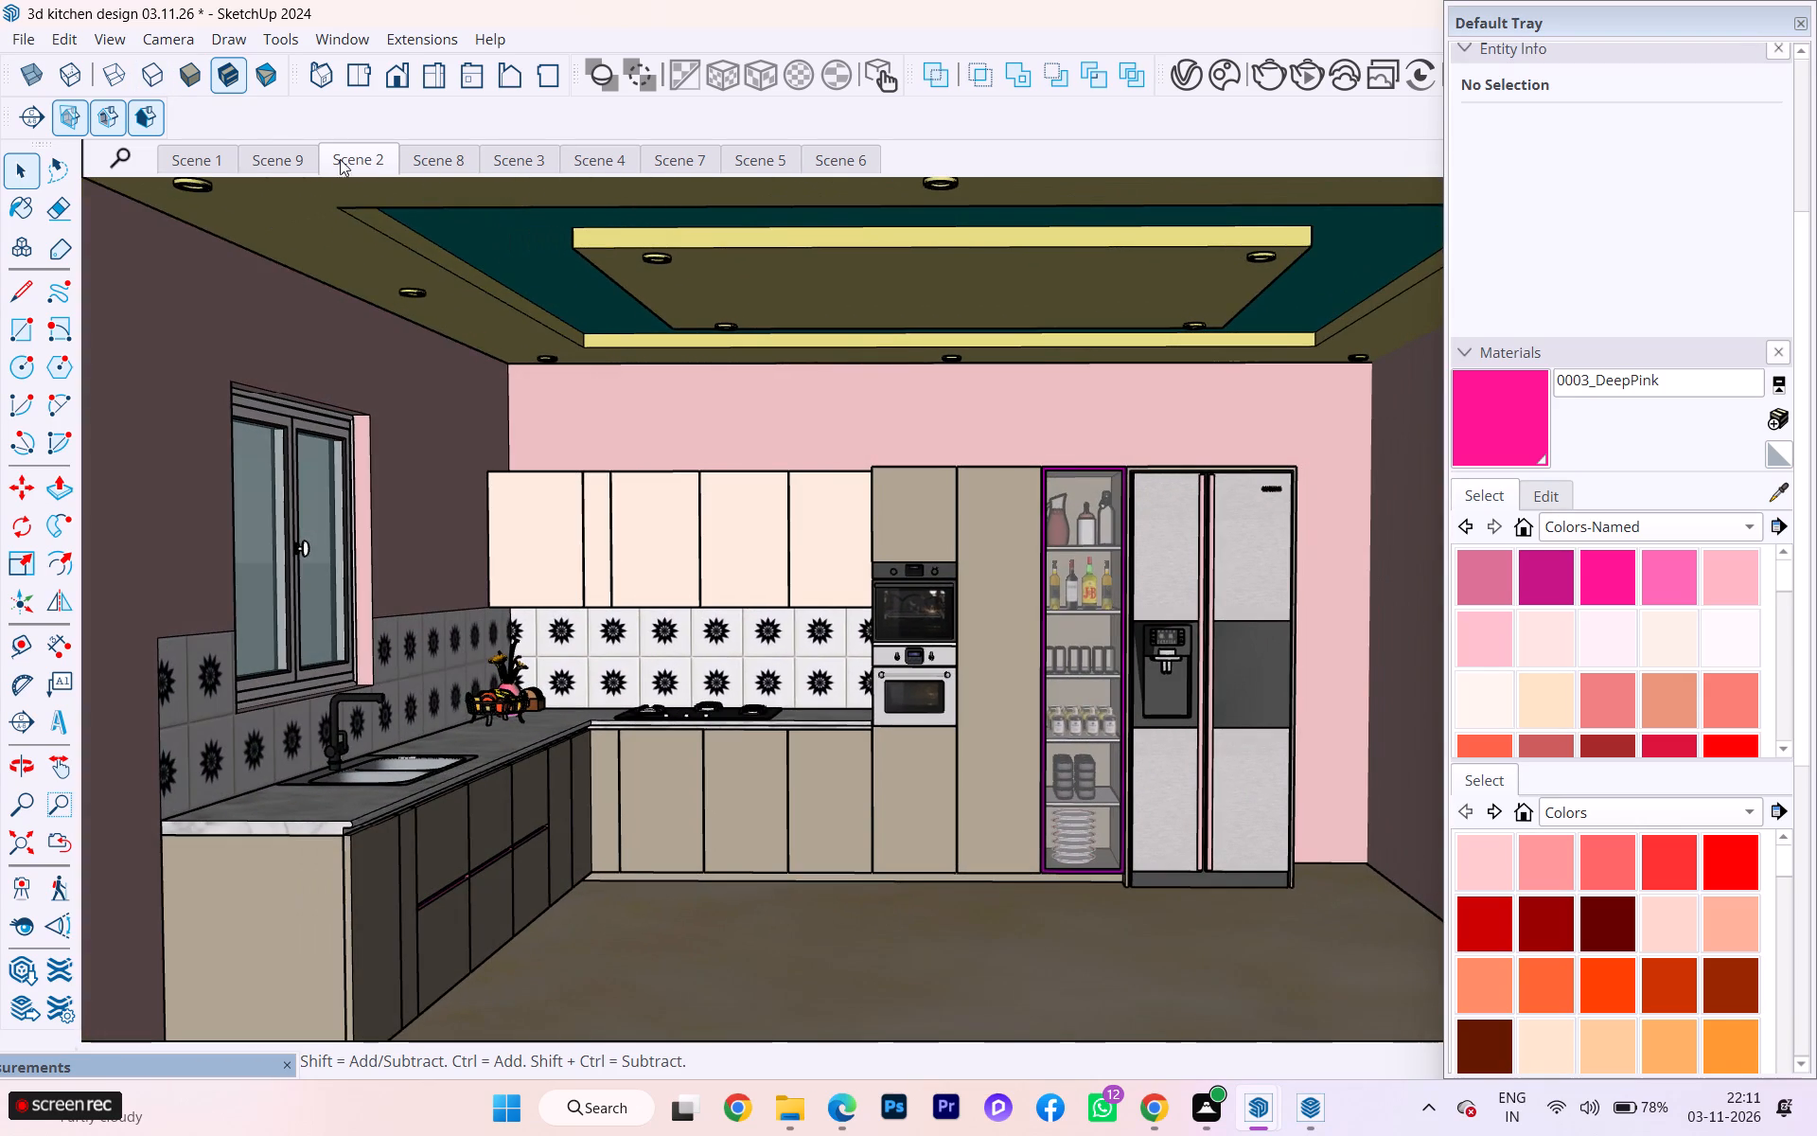
Recall Scene 9 and examine the sink wall from inside and outside the room's open side in perspective.
{"action": "left_click", "coordinate": [264, 155]}
{"action": "left_click", "coordinate": [273, 166]}
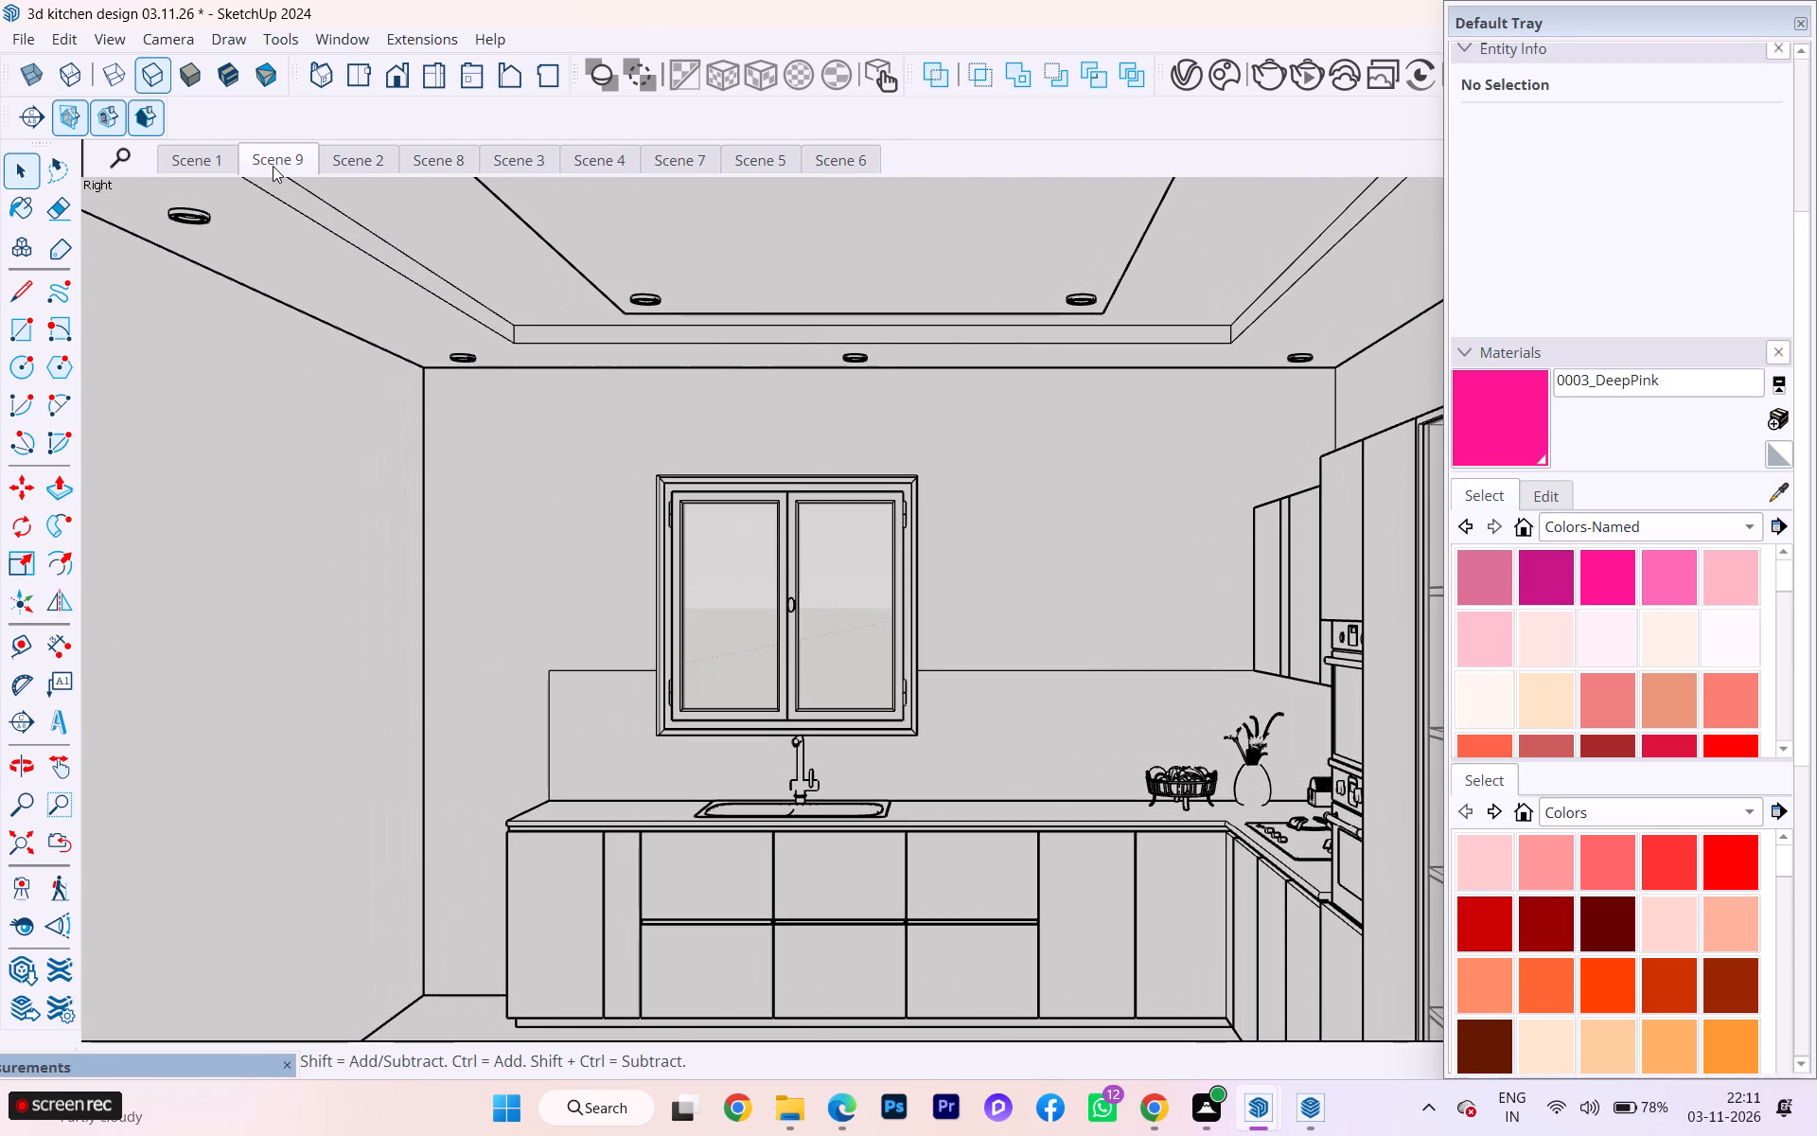
{"action": "scroll", "coordinate": [273, 166], "scroll_direction": "down", "scroll_amount": 4}
{"action": "scroll", "coordinate": [313, 225], "scroll_direction": "up", "scroll_amount": 2}
{"action": "scroll", "coordinate": [316, 233], "scroll_direction": "down", "scroll_amount": 1}
{"action": "scroll", "coordinate": [445, 336], "scroll_direction": "down", "scroll_amount": 1}
{"action": "scroll", "coordinate": [446, 337], "scroll_direction": "up", "scroll_amount": 1}
{"action": "scroll", "coordinate": [446, 338], "scroll_direction": "down", "scroll_amount": 1}
{"action": "scroll", "coordinate": [448, 342], "scroll_direction": "up", "scroll_amount": 1}
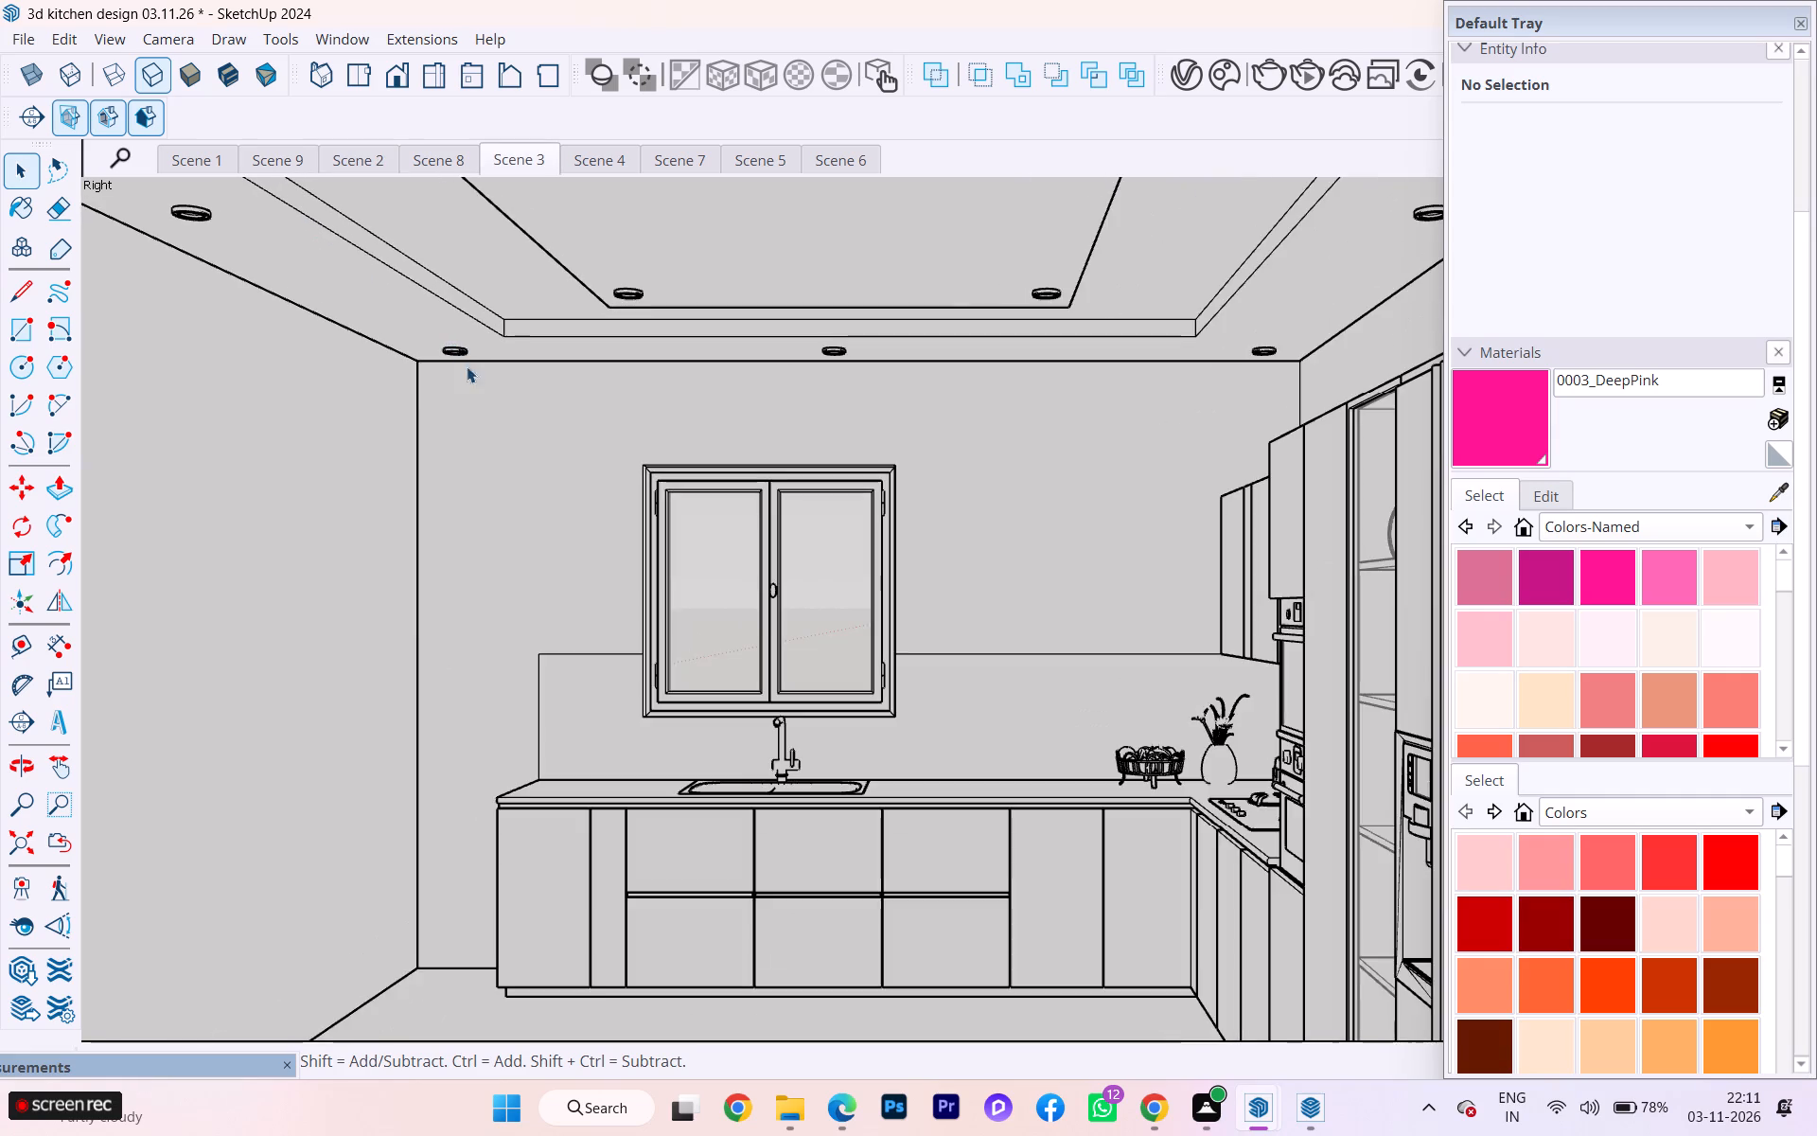
{"action": "scroll", "coordinate": [473, 381], "scroll_direction": "down", "scroll_amount": 2}
{"action": "scroll", "coordinate": [473, 381], "scroll_direction": "up", "scroll_amount": 1}
{"action": "scroll", "coordinate": [473, 381], "scroll_direction": "down", "scroll_amount": 4}
{"action": "scroll", "coordinate": [759, 406], "scroll_direction": "down", "scroll_amount": 4}
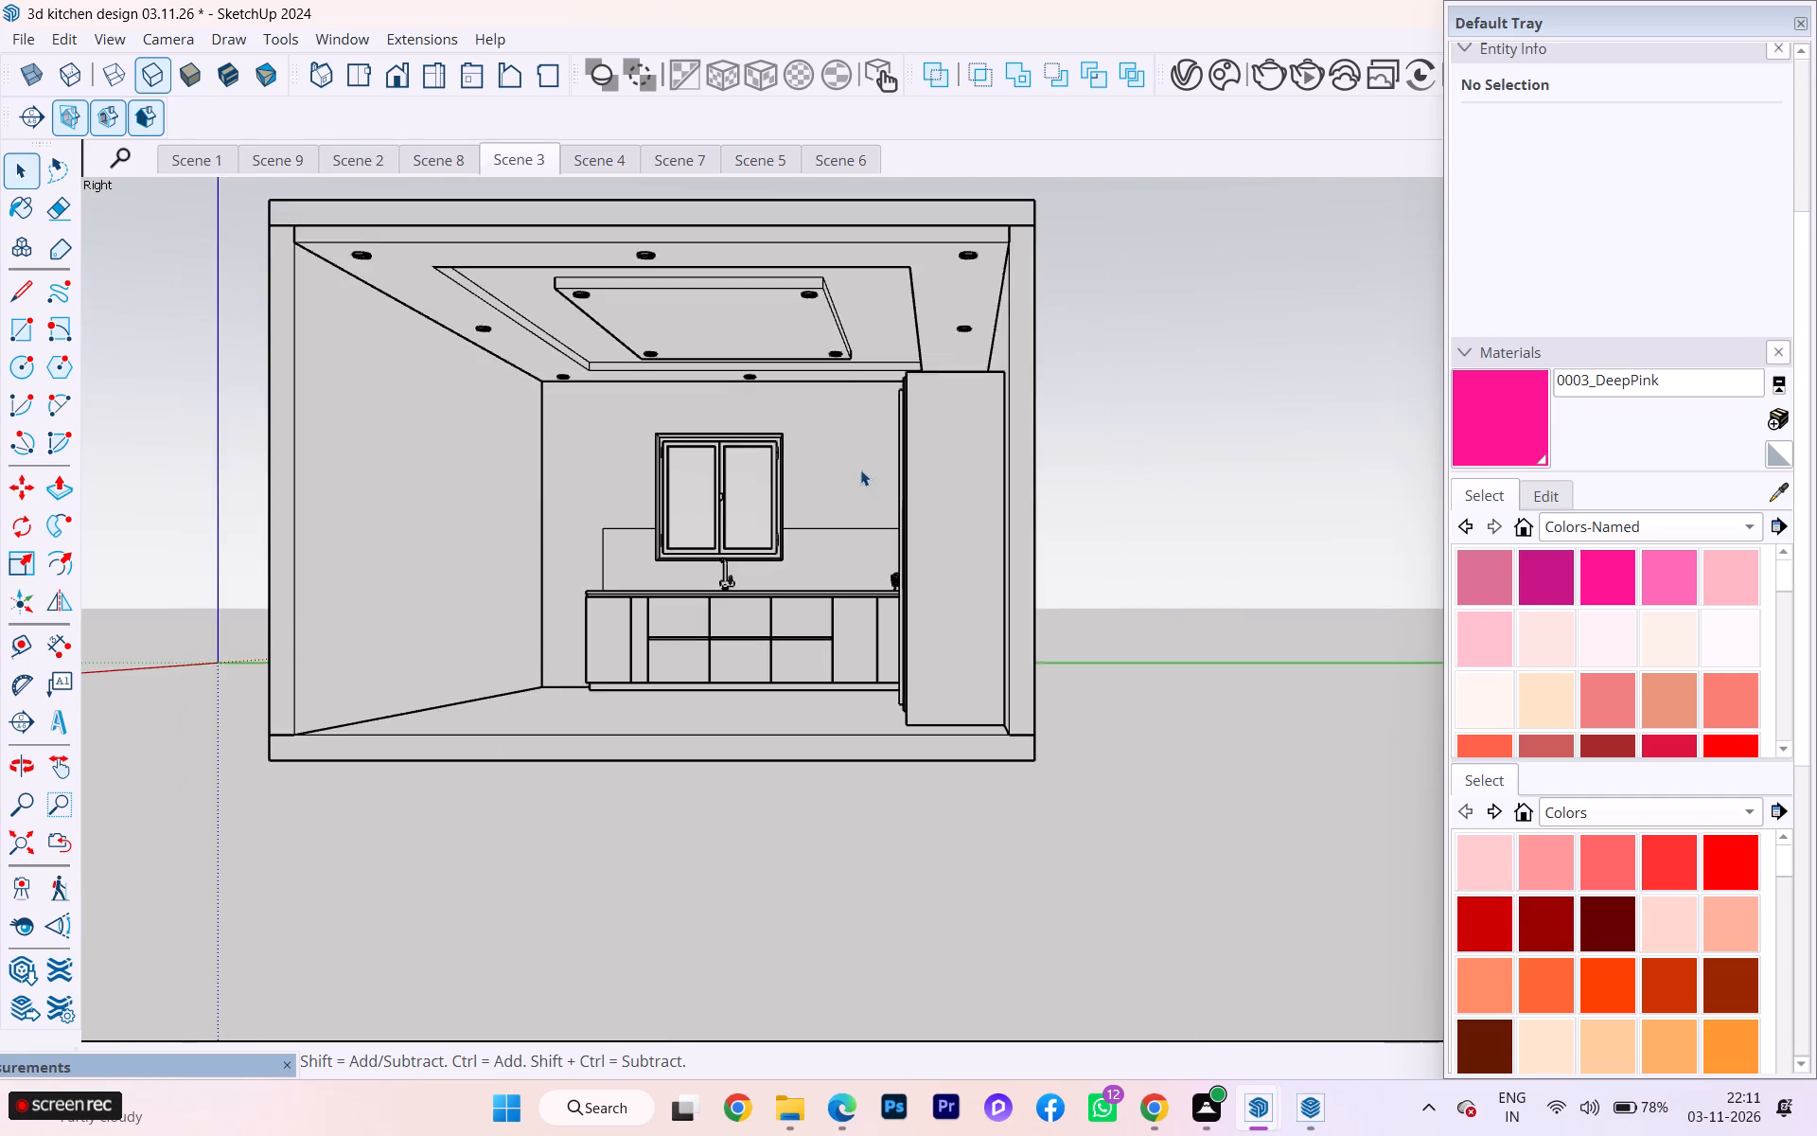
{"action": "middle_click_drag", "start_coordinate": [665, 457], "coordinate": [718, 470]}
{"action": "scroll", "coordinate": [610, 402], "scroll_direction": "up", "scroll_amount": 3}
{"action": "scroll", "coordinate": [742, 379], "scroll_direction": "up", "scroll_amount": 2}
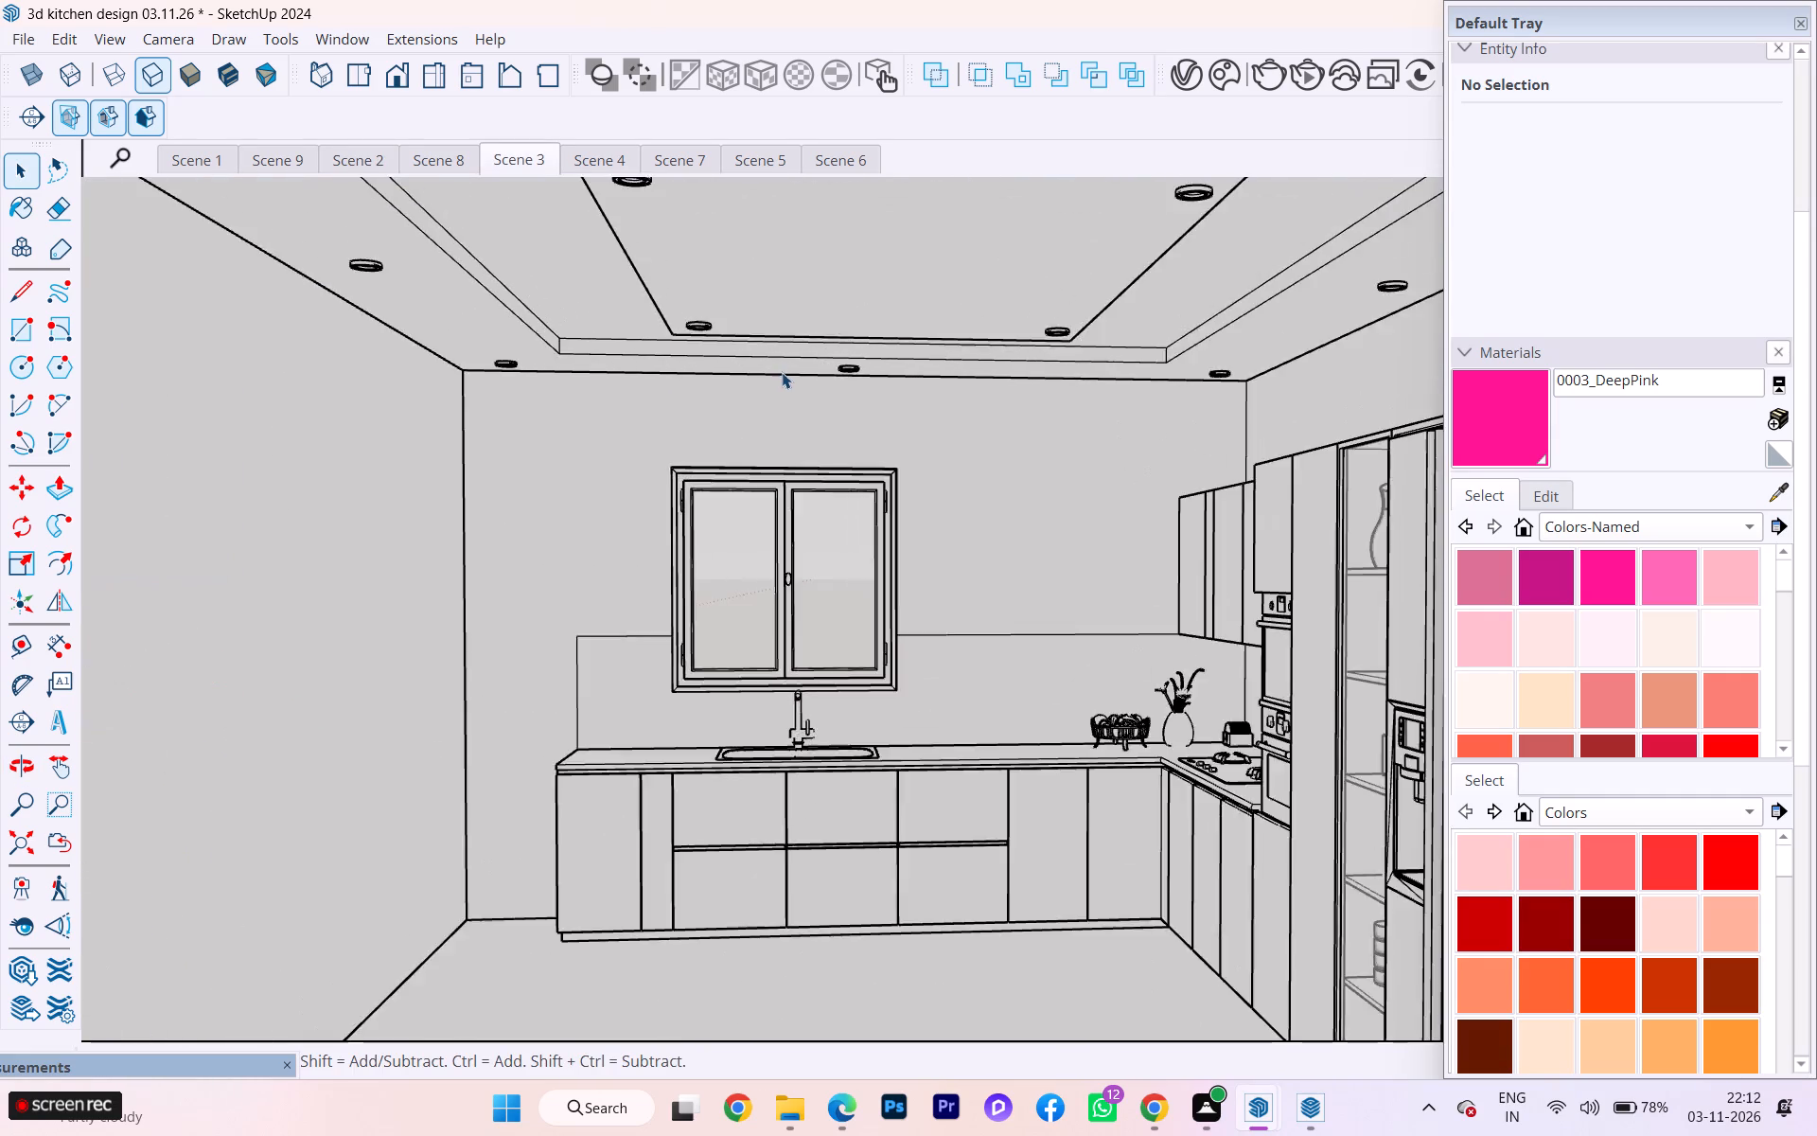
{"action": "scroll", "coordinate": [782, 372], "scroll_direction": "up", "scroll_amount": 5}
{"action": "scroll", "coordinate": [568, 355], "scroll_direction": "down", "scroll_amount": 4}
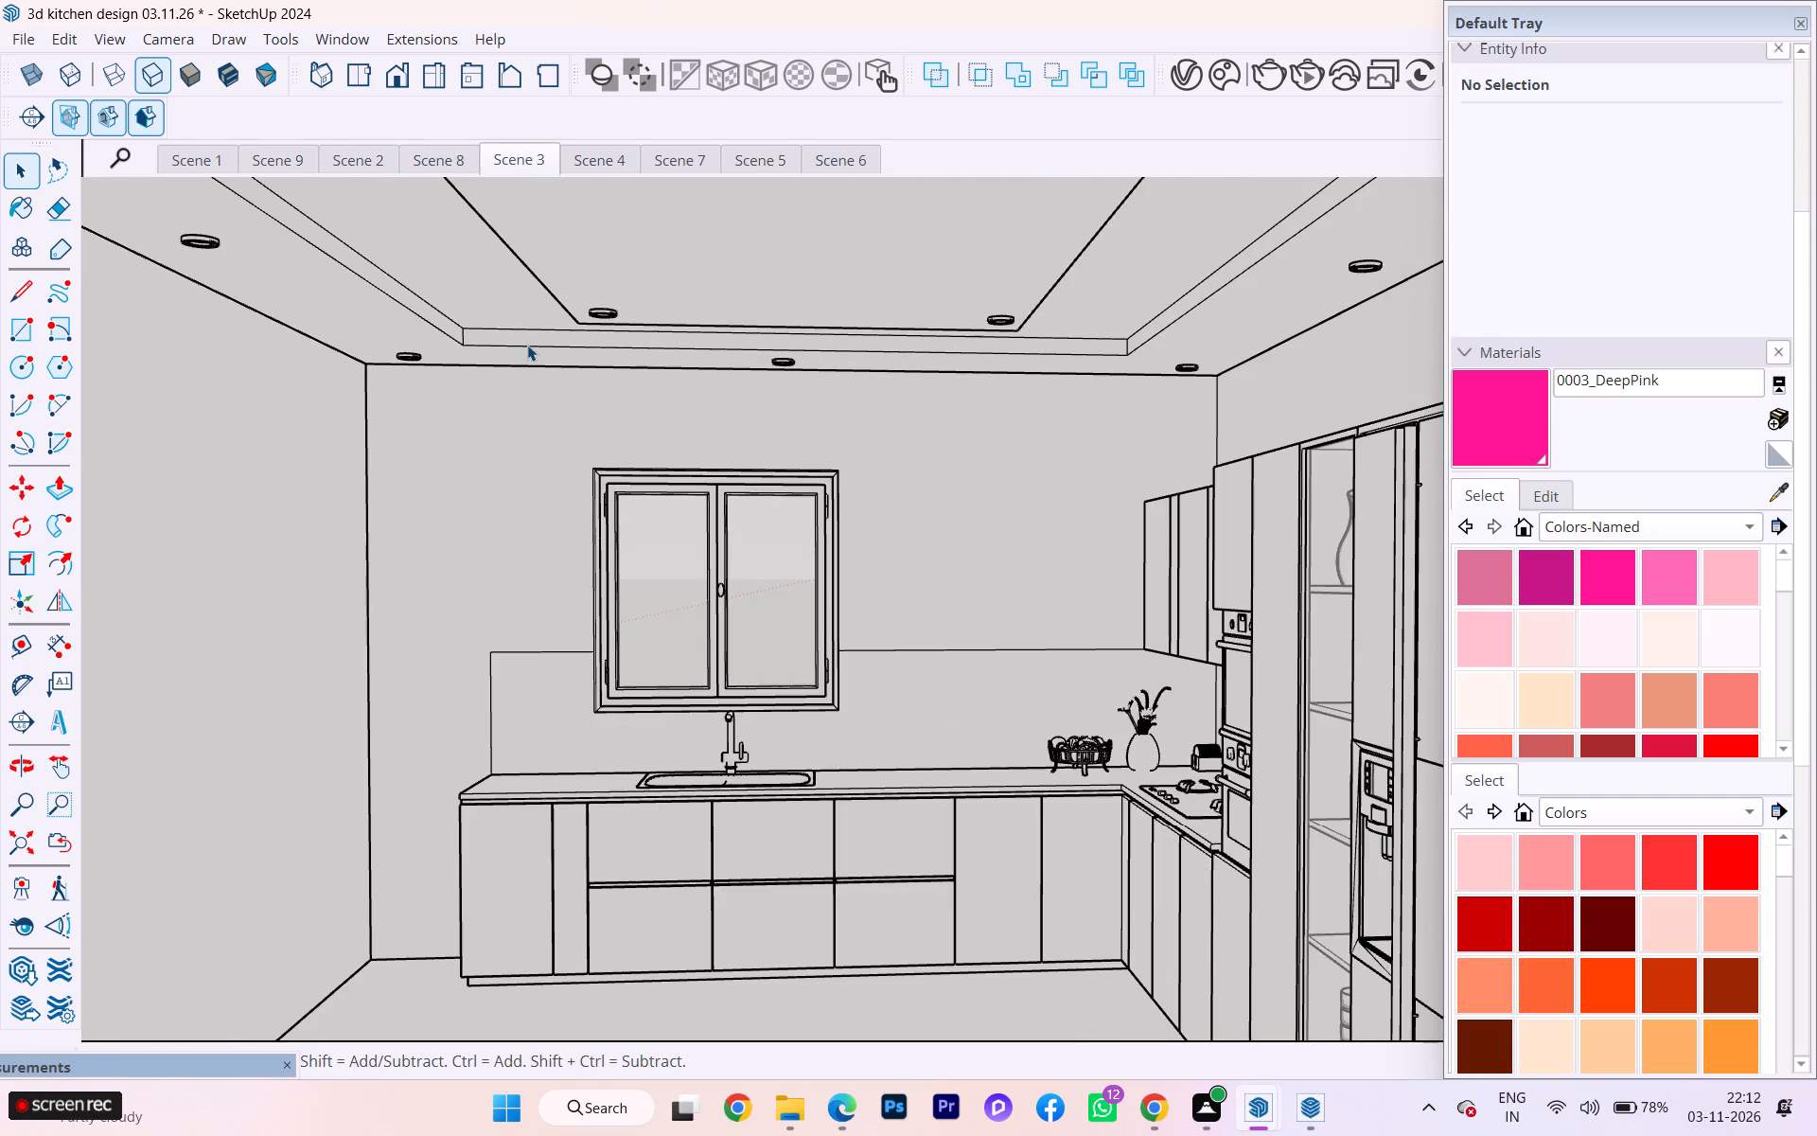
{"action": "scroll", "coordinate": [527, 345], "scroll_direction": "down", "scroll_amount": 1}
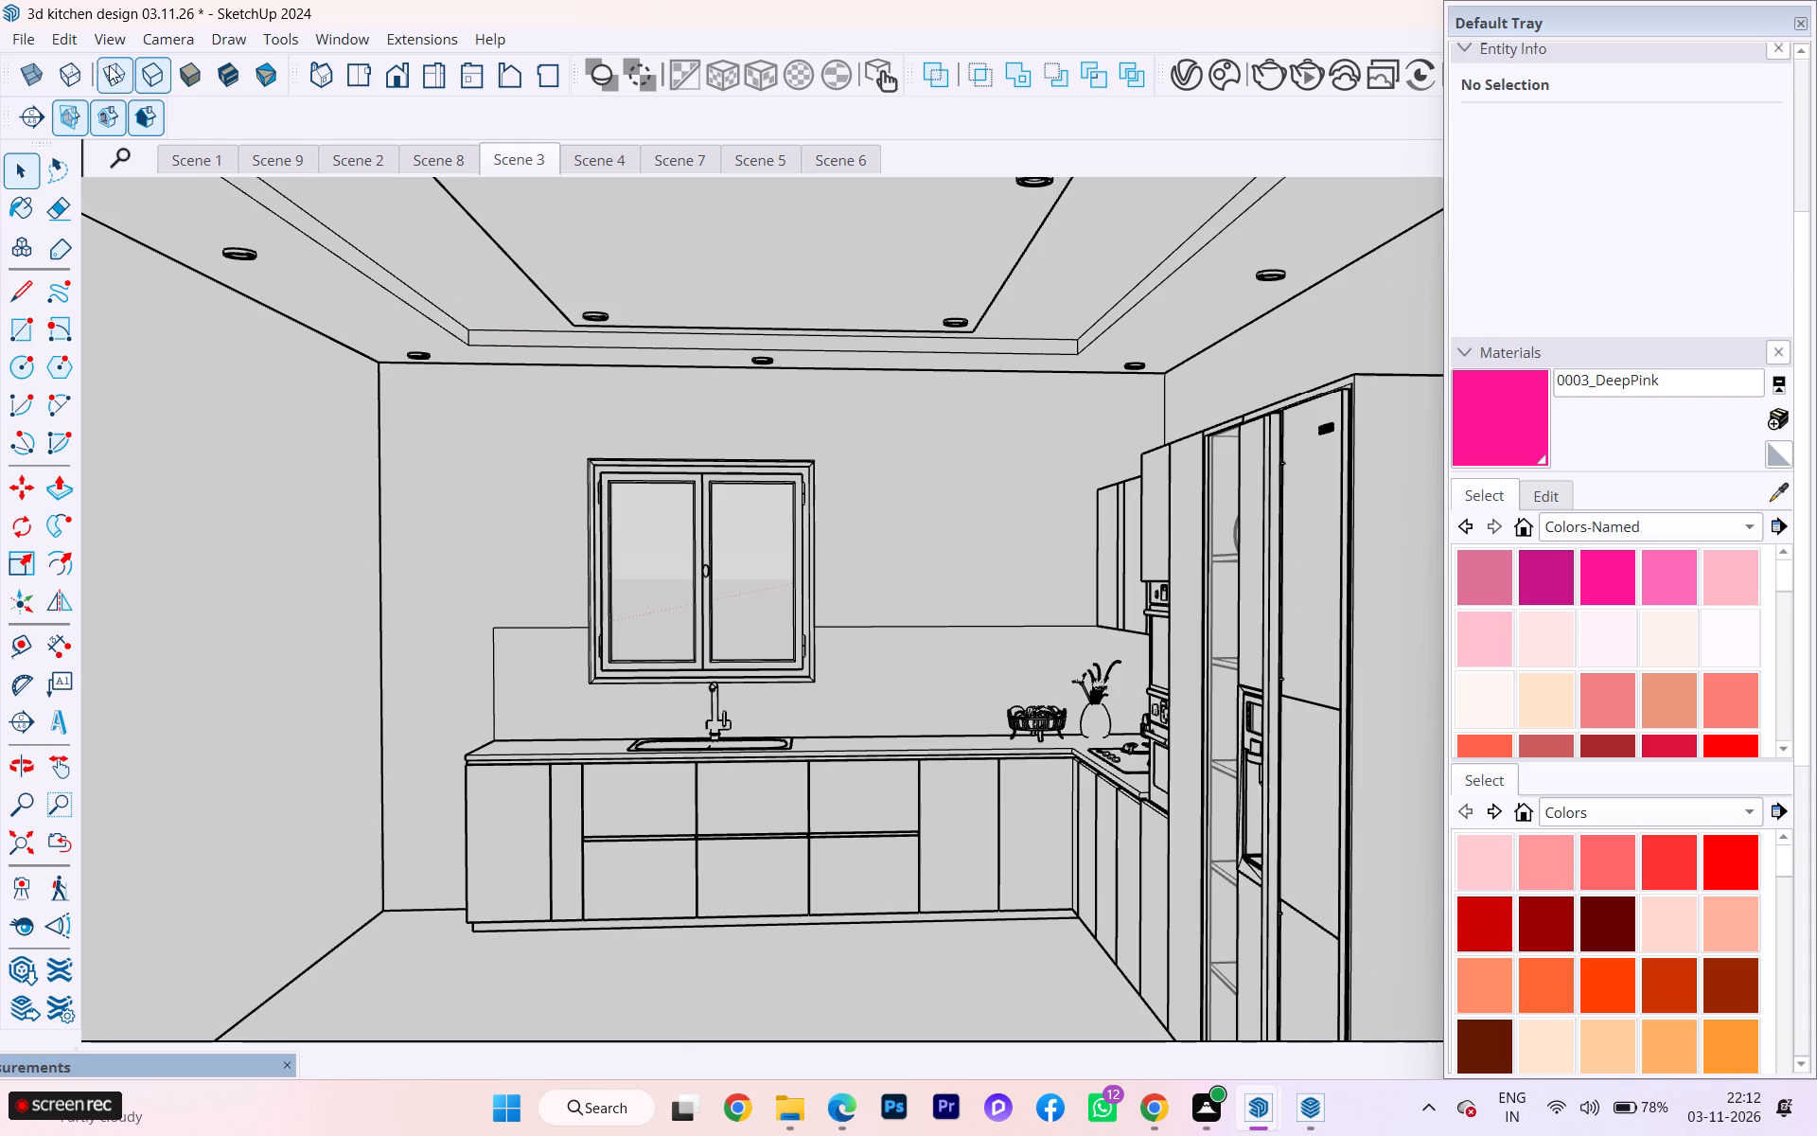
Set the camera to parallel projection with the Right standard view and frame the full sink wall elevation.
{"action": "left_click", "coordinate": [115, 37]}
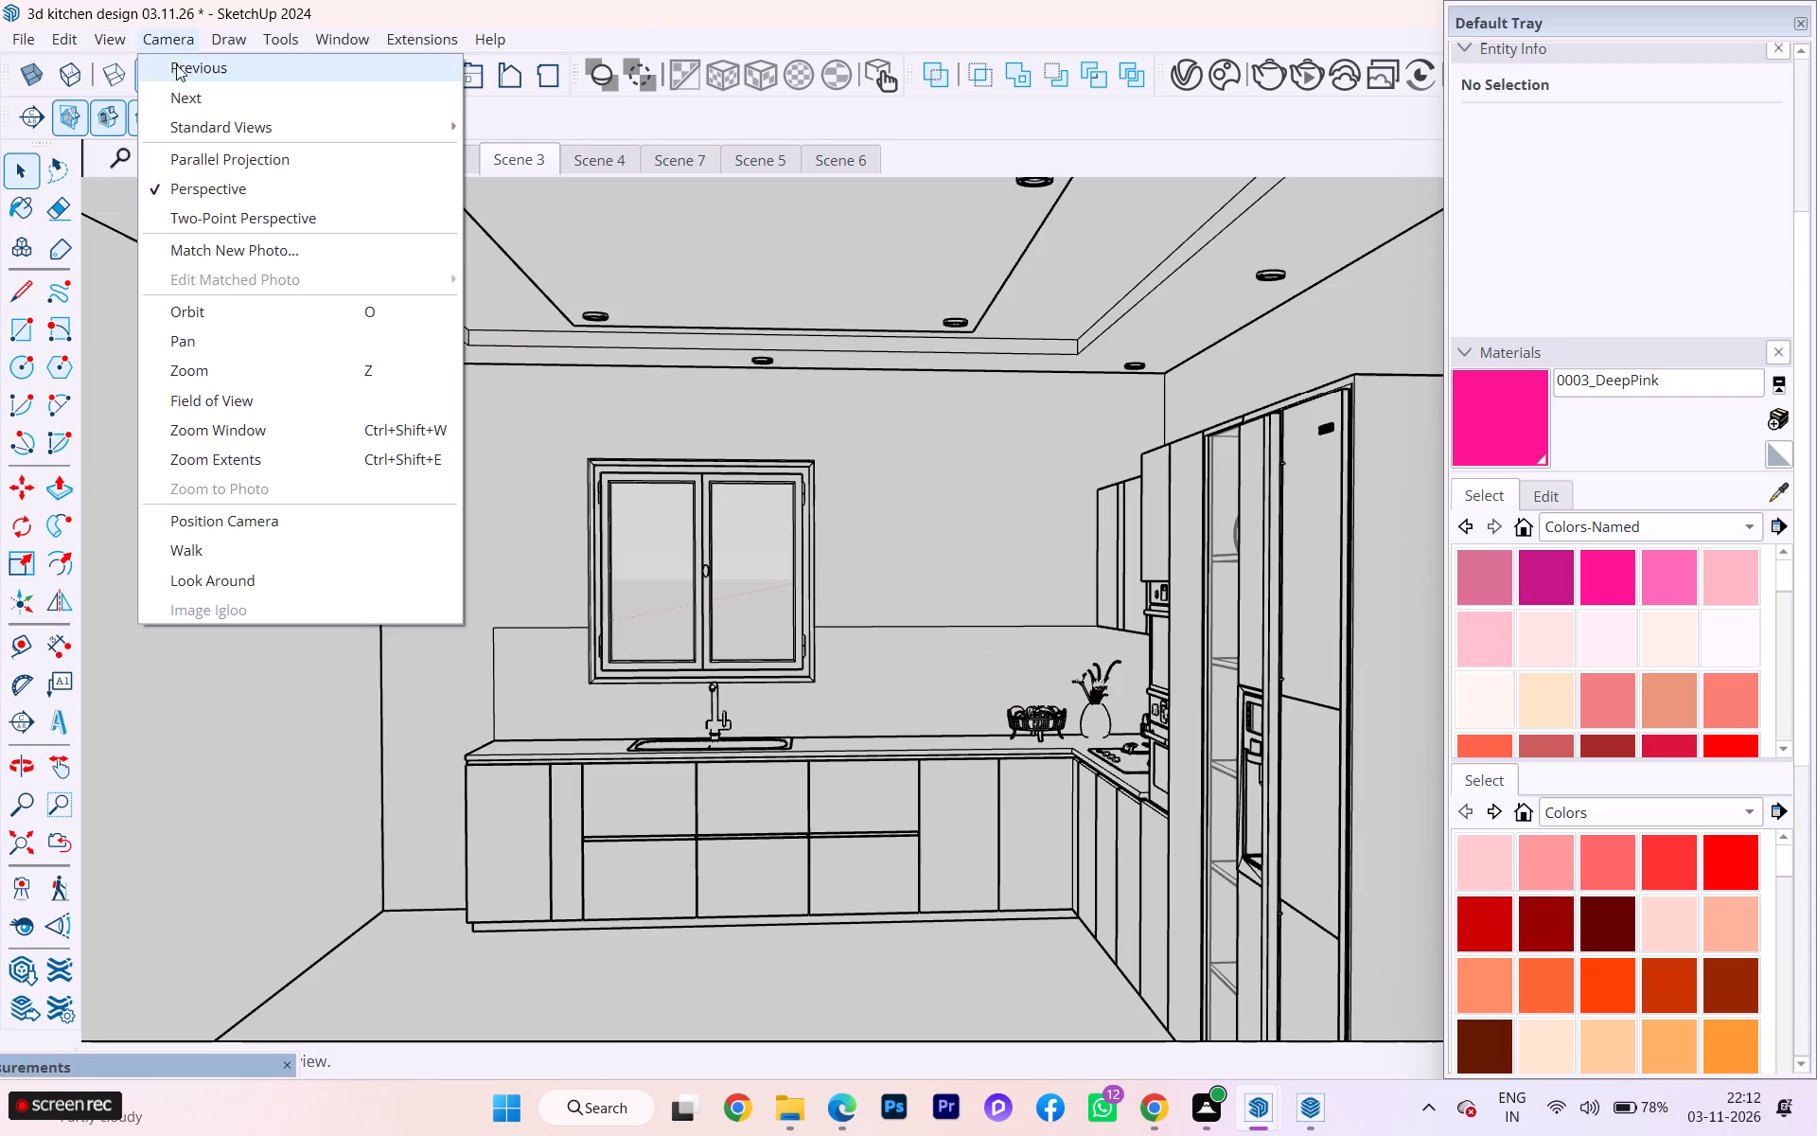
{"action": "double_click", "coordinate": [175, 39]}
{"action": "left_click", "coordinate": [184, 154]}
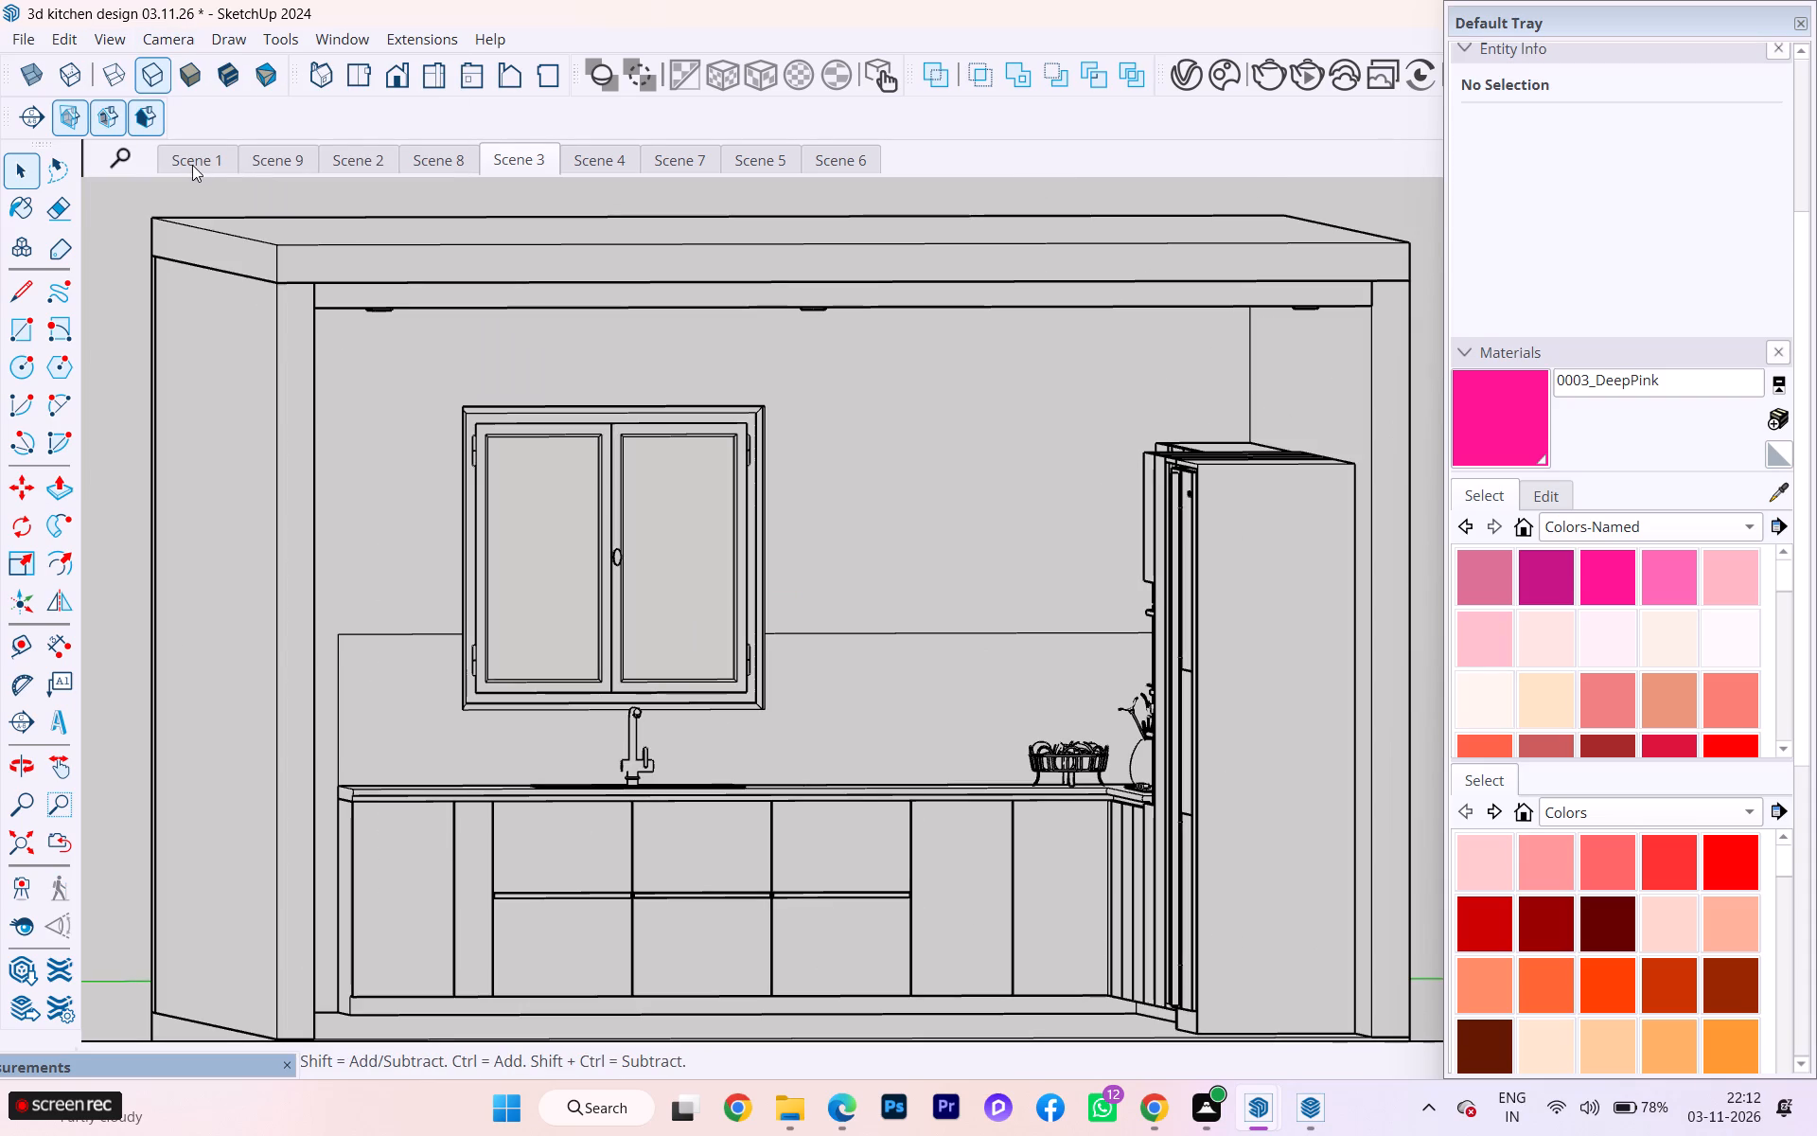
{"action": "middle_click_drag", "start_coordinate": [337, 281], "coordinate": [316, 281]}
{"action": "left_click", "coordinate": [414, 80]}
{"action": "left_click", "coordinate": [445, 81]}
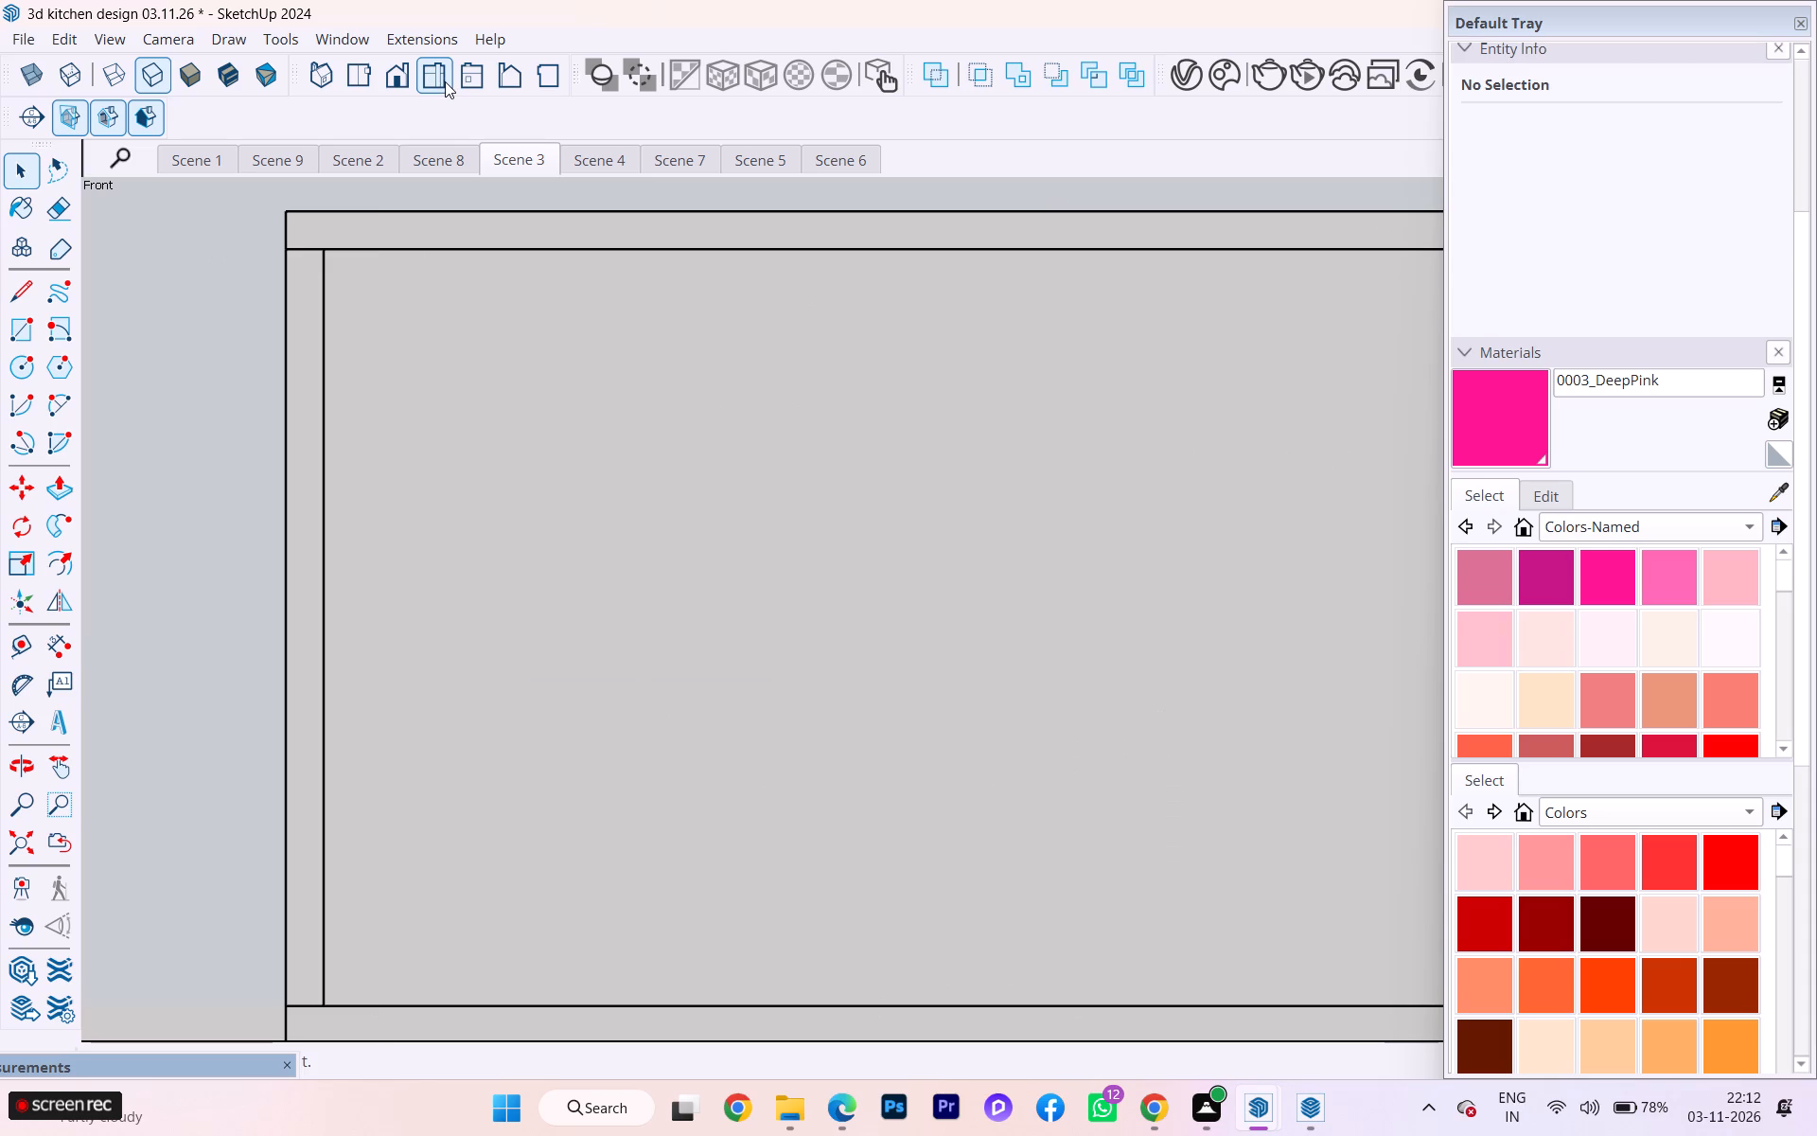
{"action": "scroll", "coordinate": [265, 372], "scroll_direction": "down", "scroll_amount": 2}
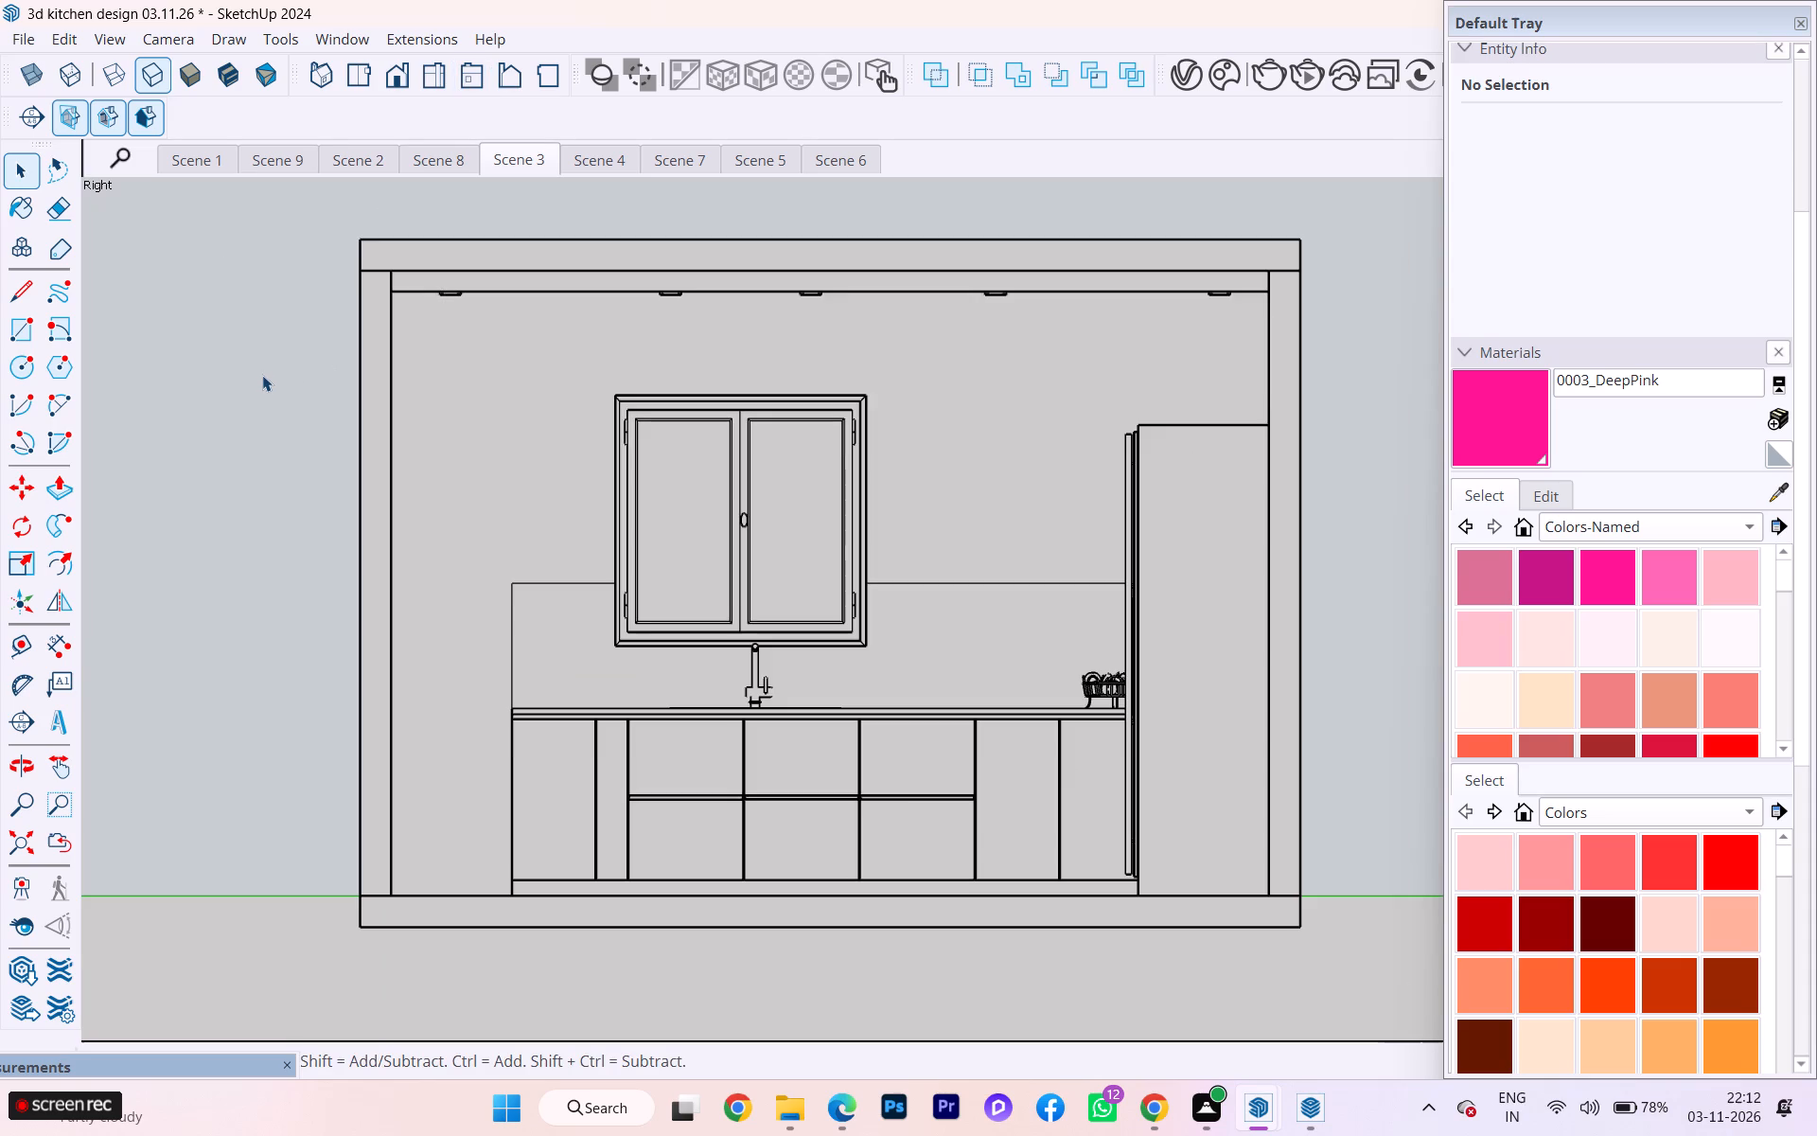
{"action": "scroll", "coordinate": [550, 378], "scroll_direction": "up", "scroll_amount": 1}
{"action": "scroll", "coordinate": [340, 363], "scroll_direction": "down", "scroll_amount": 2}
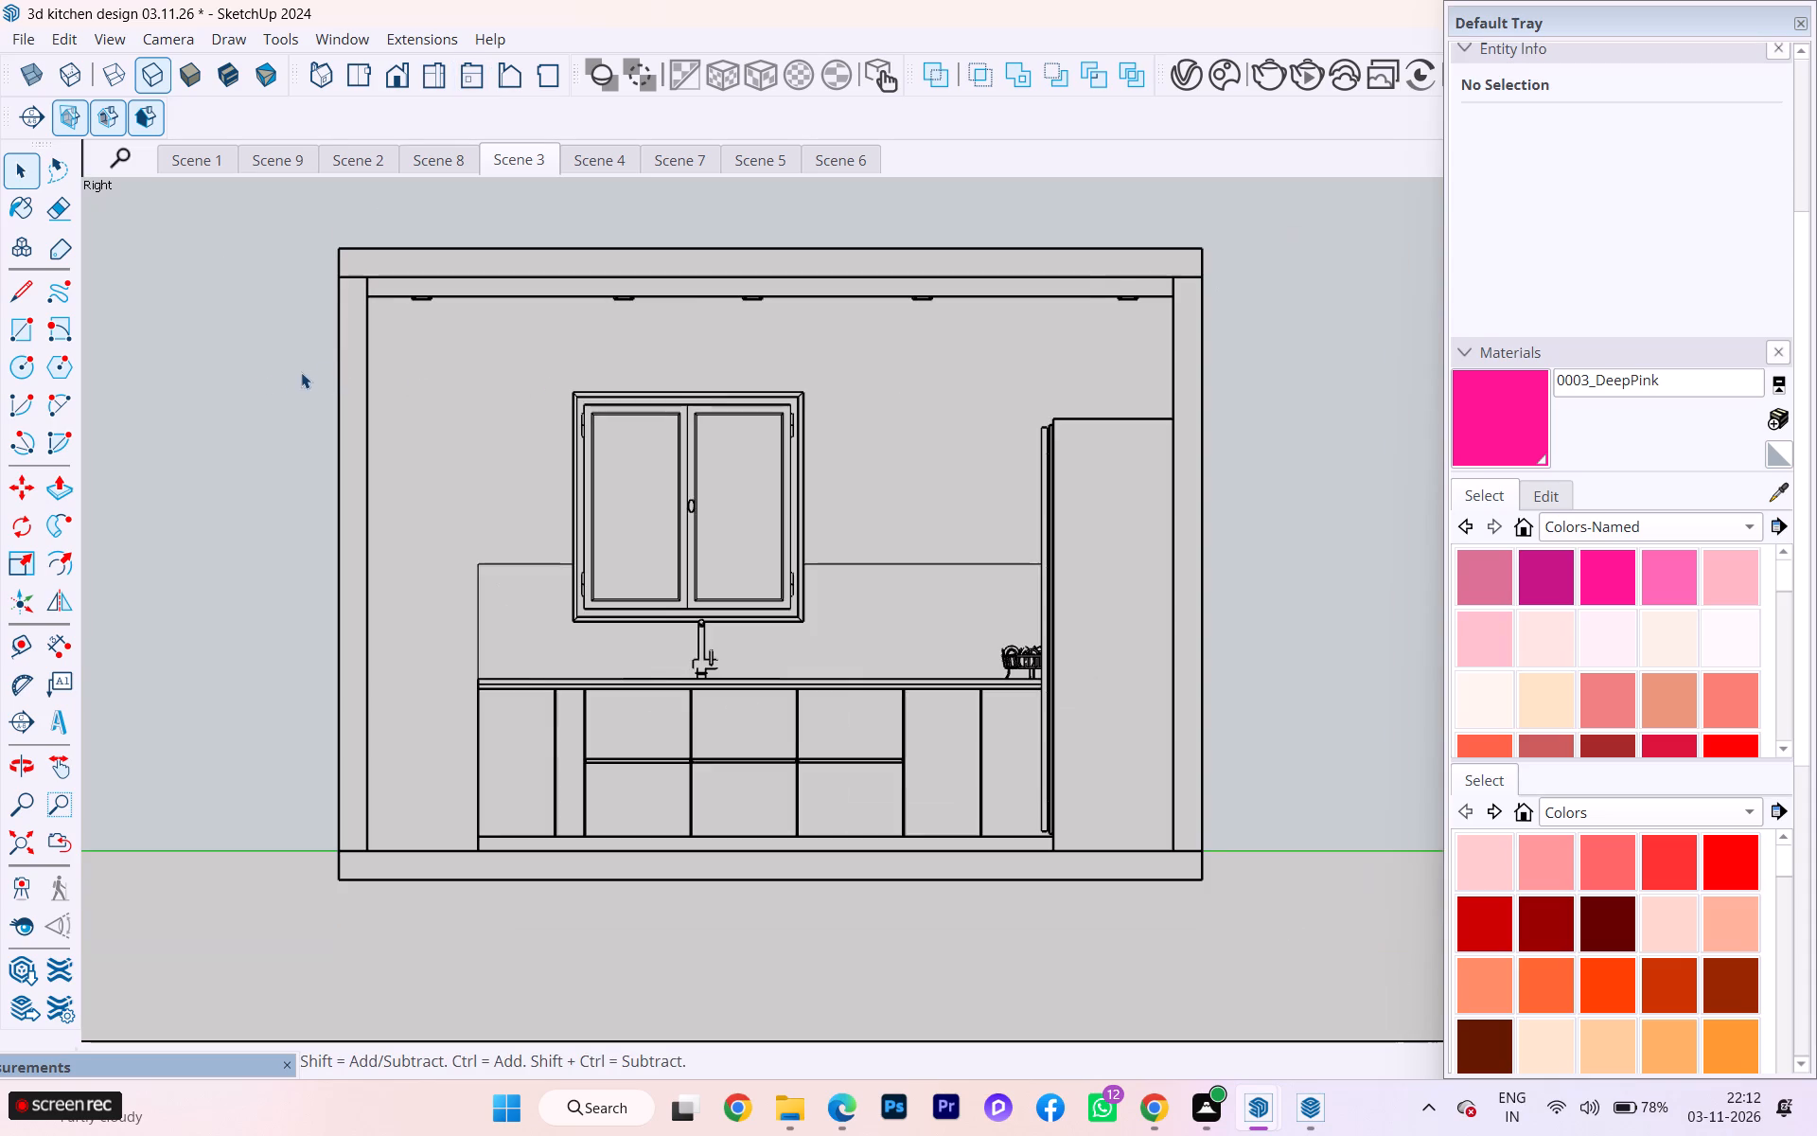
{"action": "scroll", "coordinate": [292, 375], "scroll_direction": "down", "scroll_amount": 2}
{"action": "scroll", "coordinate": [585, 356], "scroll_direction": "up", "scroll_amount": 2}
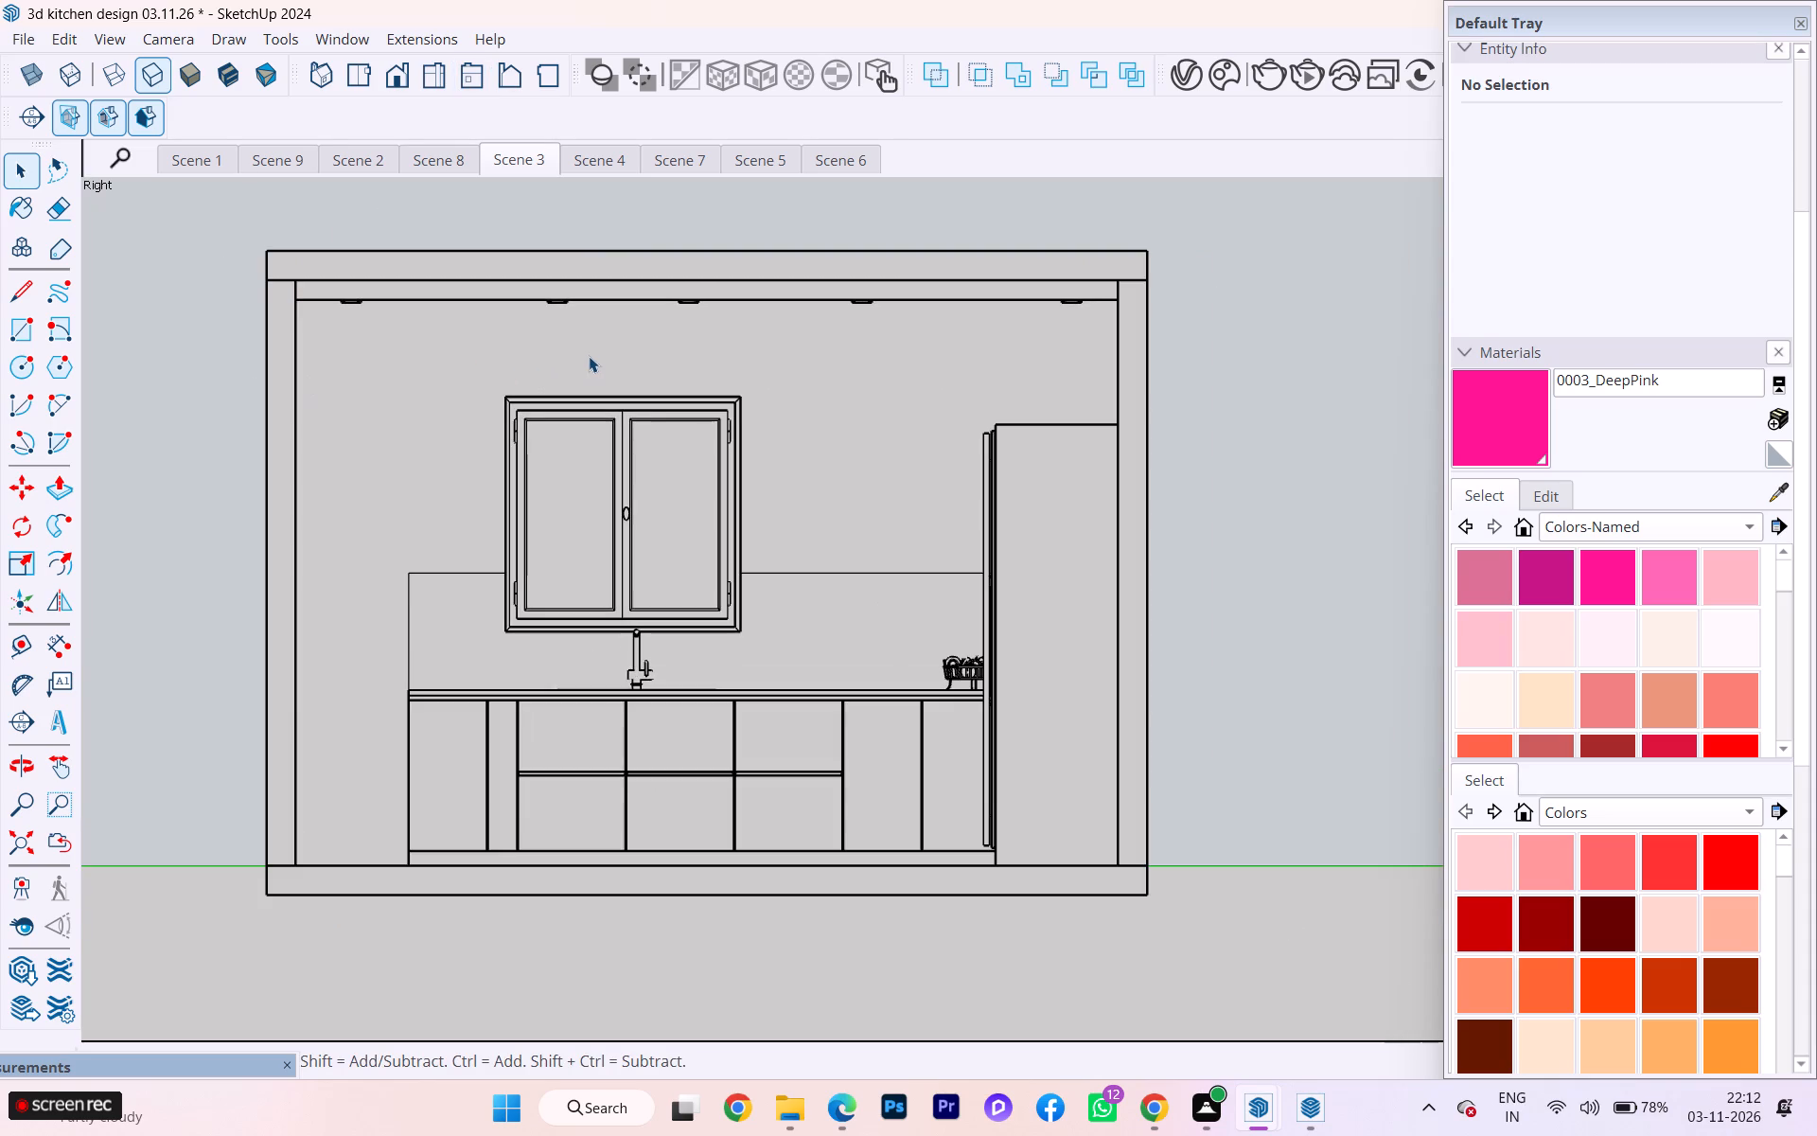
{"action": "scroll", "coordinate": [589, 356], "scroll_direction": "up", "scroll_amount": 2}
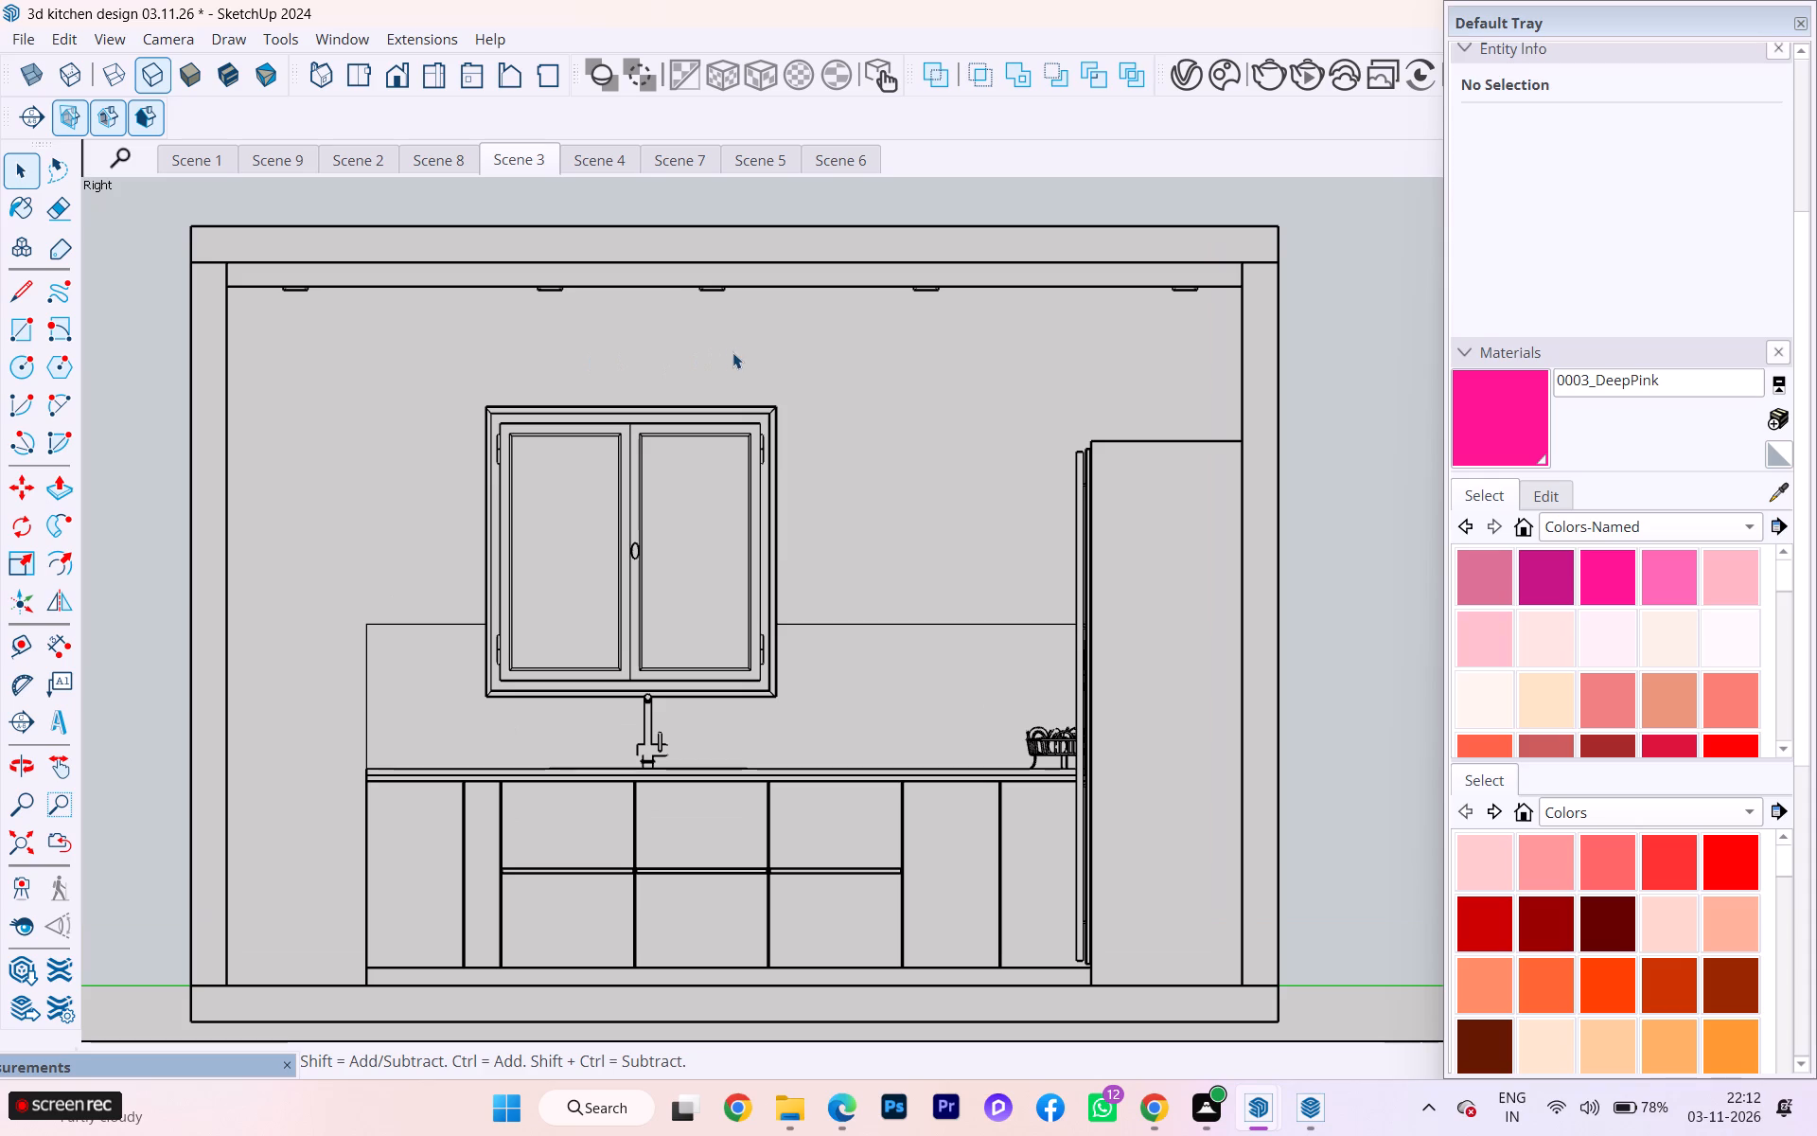
Recall Scene 9 and turn it into a framed sink wall elevation using the Right standard view and parallel projection.
{"action": "left_click", "coordinate": [291, 162]}
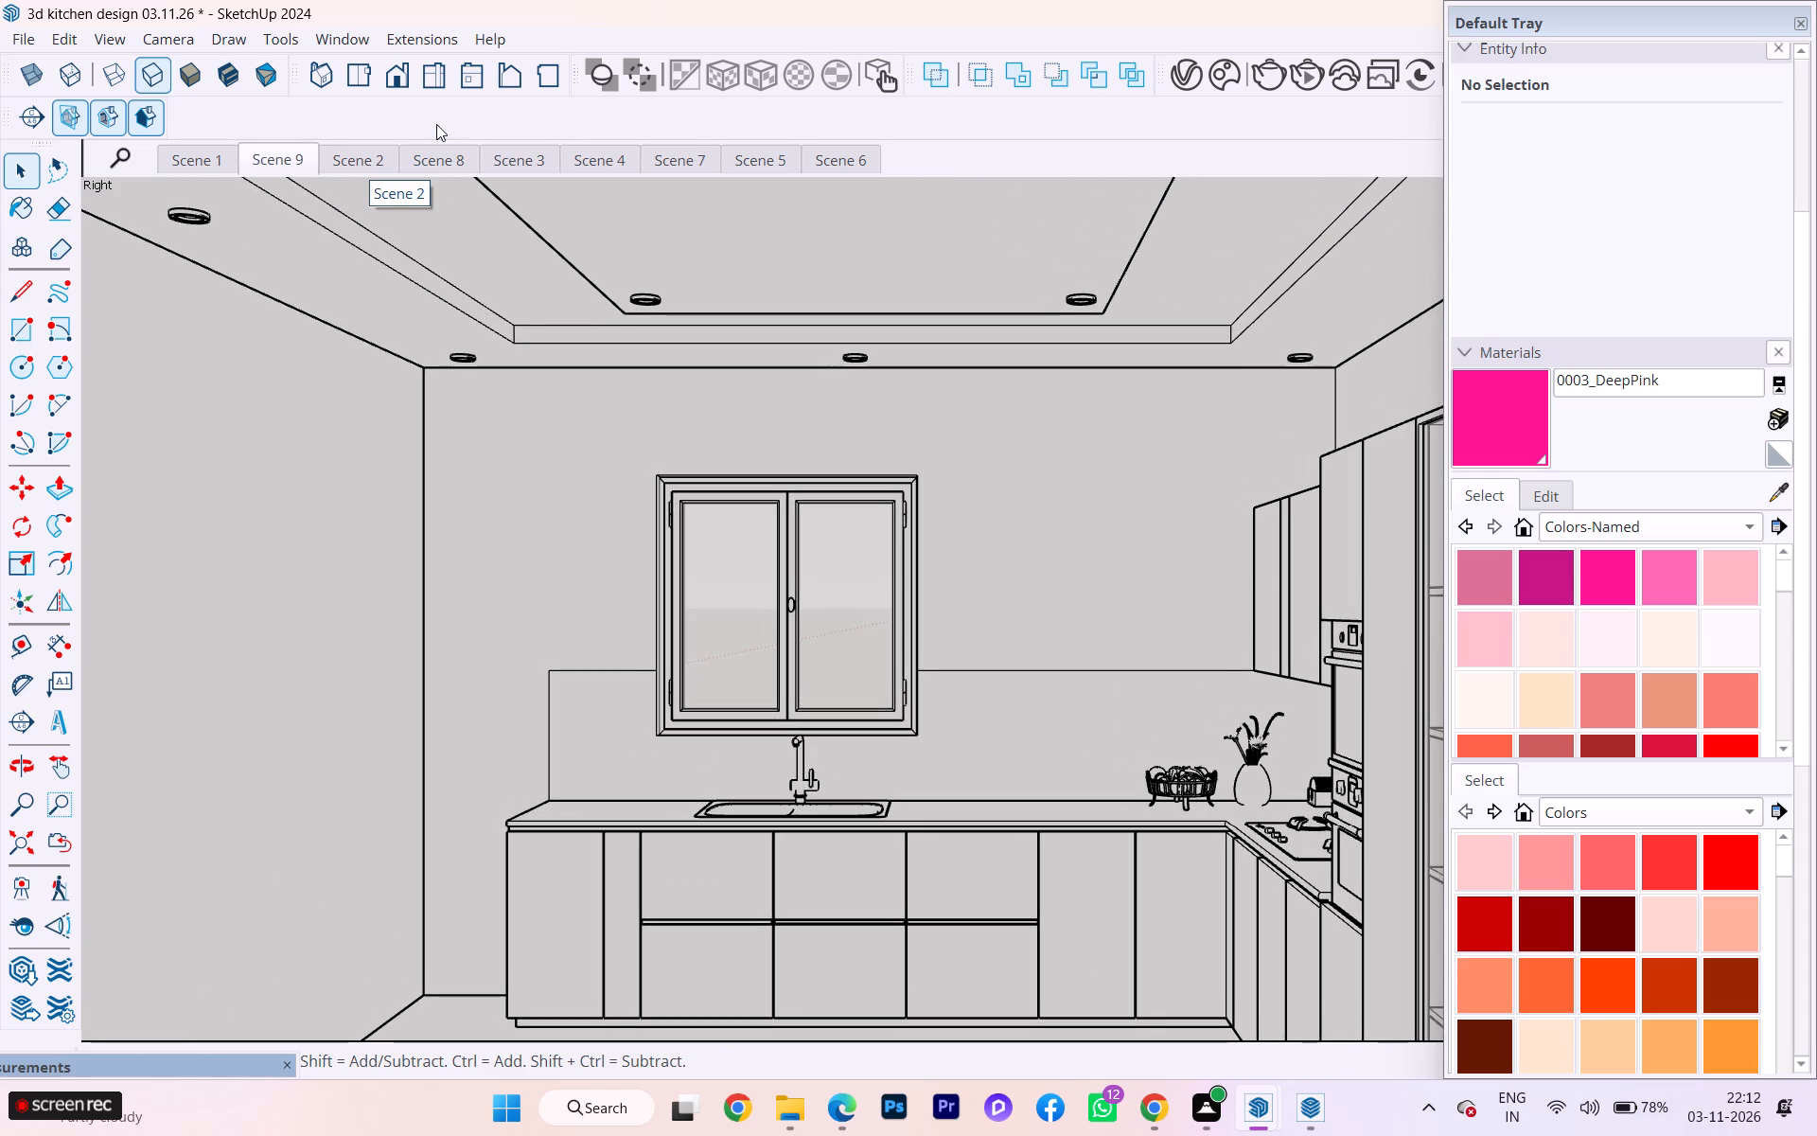
{"action": "left_click", "coordinate": [438, 66]}
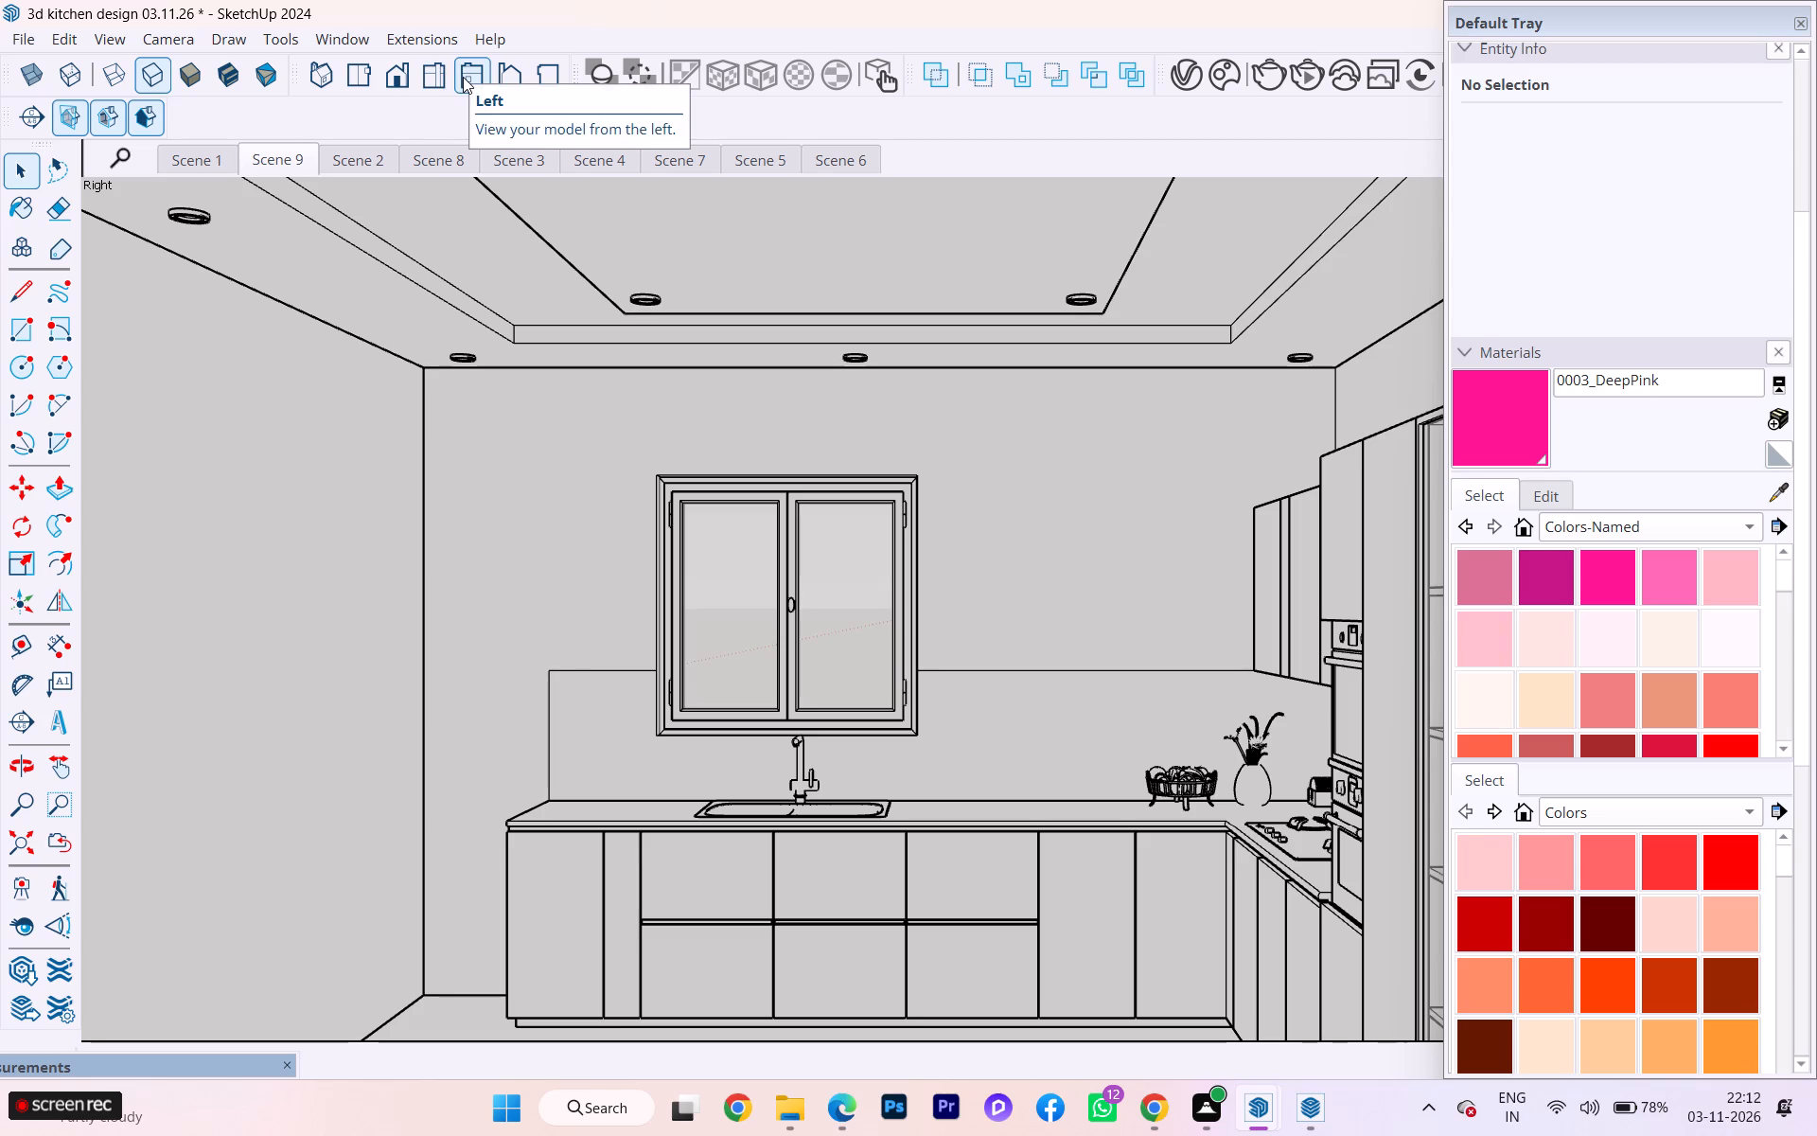
{"action": "left_click", "coordinate": [168, 31]}
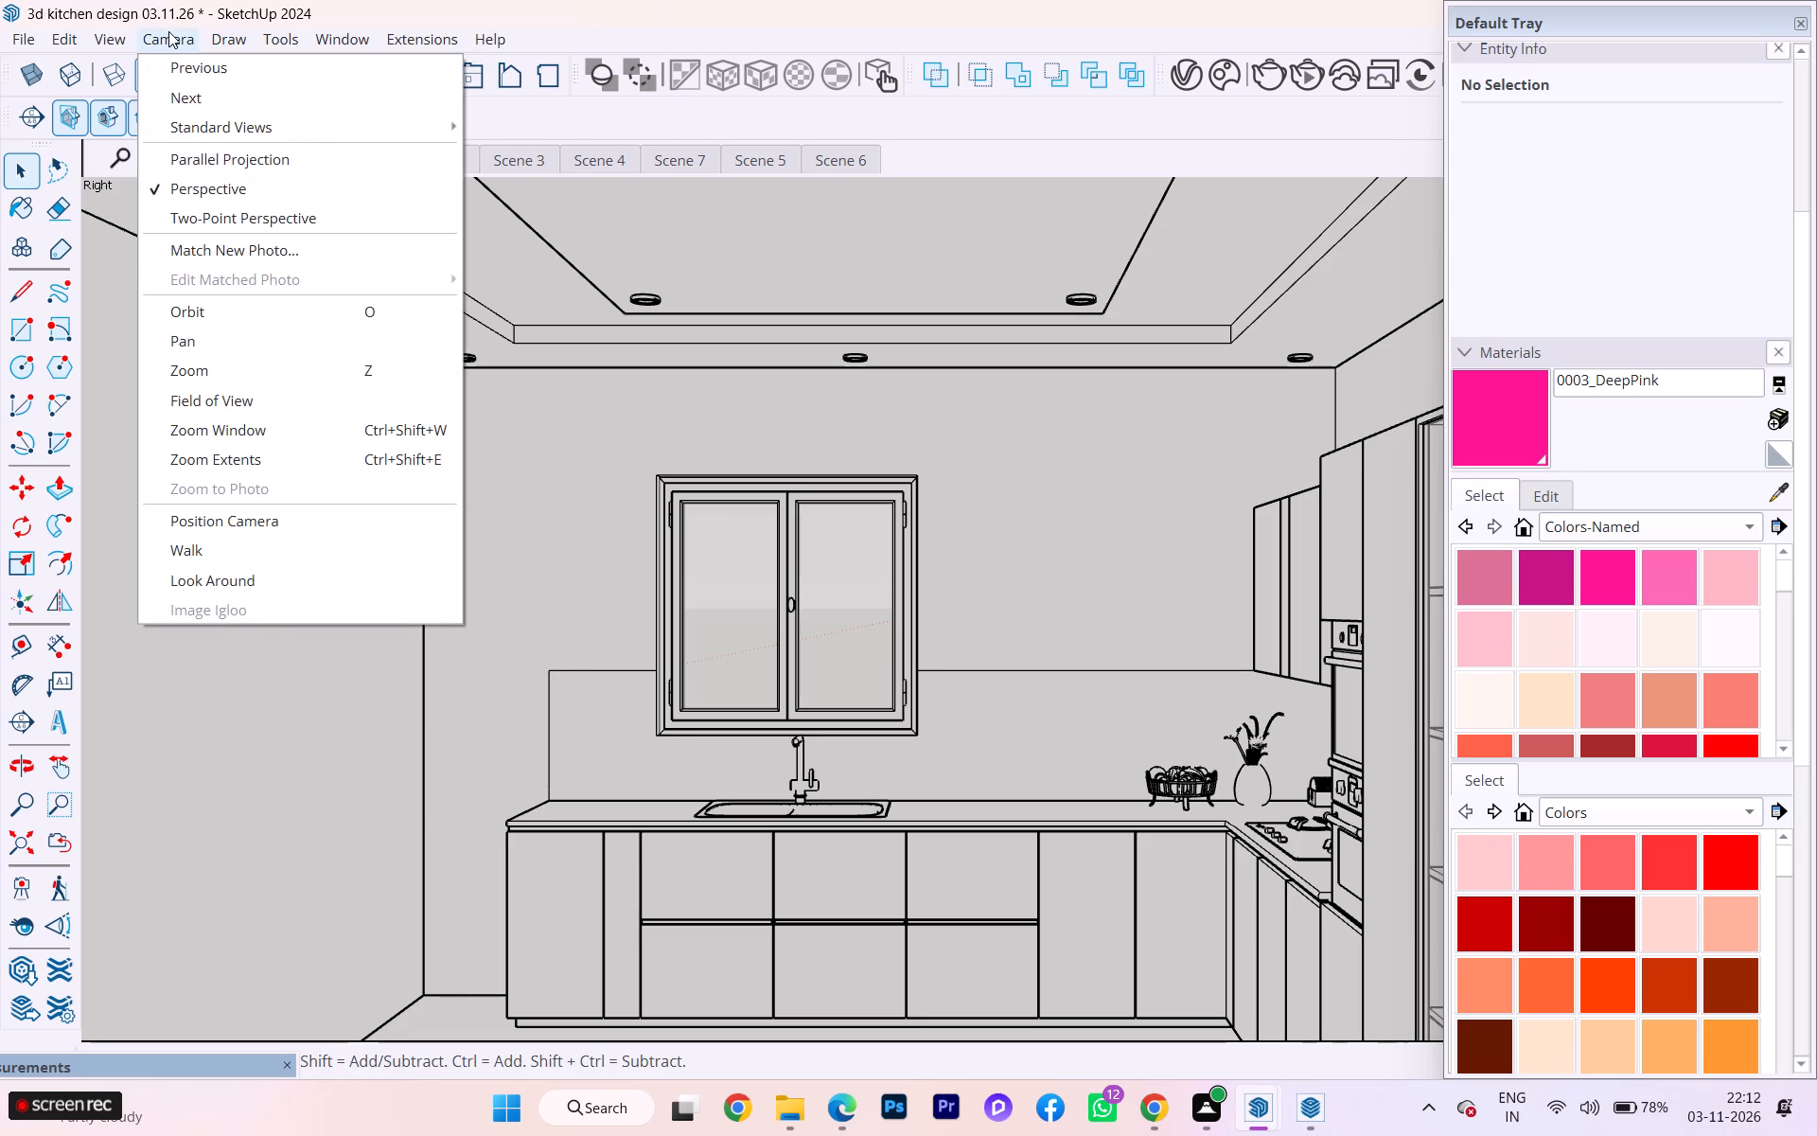
{"action": "left_click", "coordinate": [207, 152]}
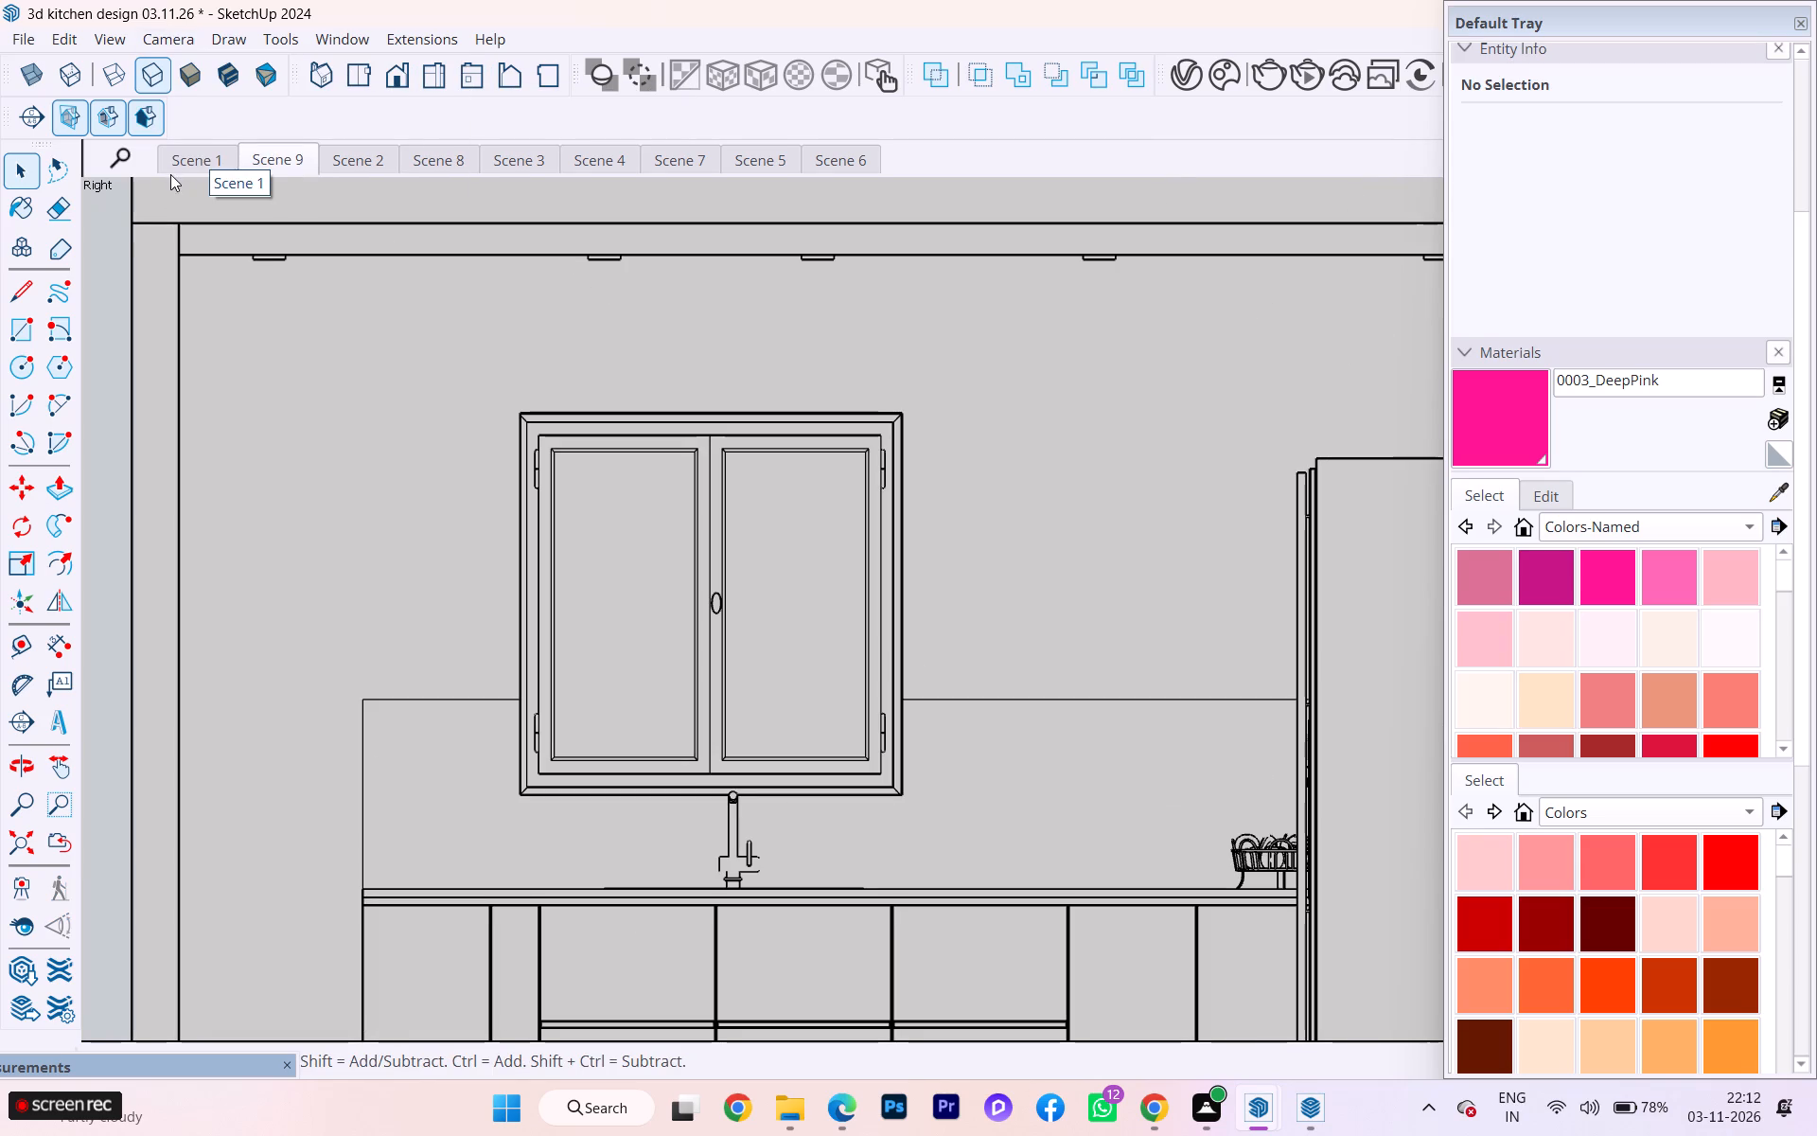
{"action": "scroll", "coordinate": [225, 318], "scroll_direction": "down", "scroll_amount": 2}
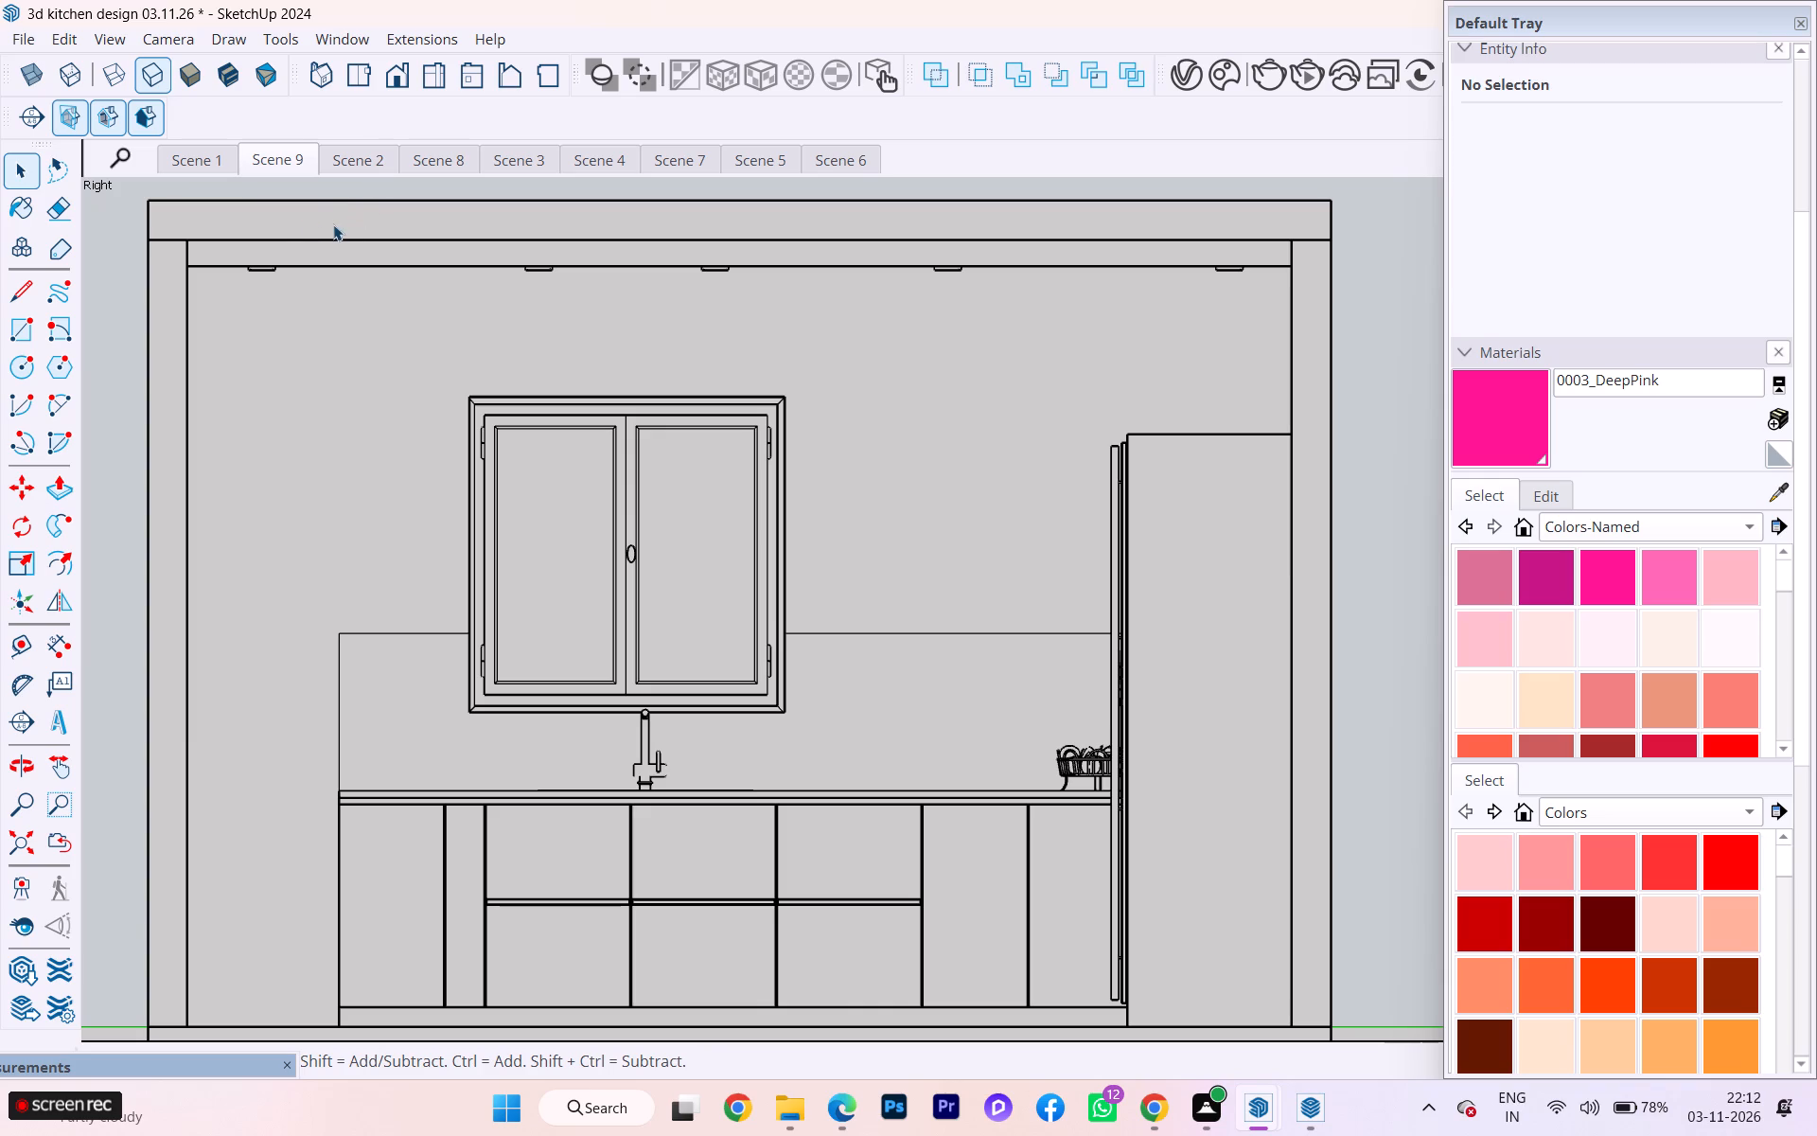
Set the face style of the sink wall elevation to Monochrome.
{"action": "left_click", "coordinate": [78, 125]}
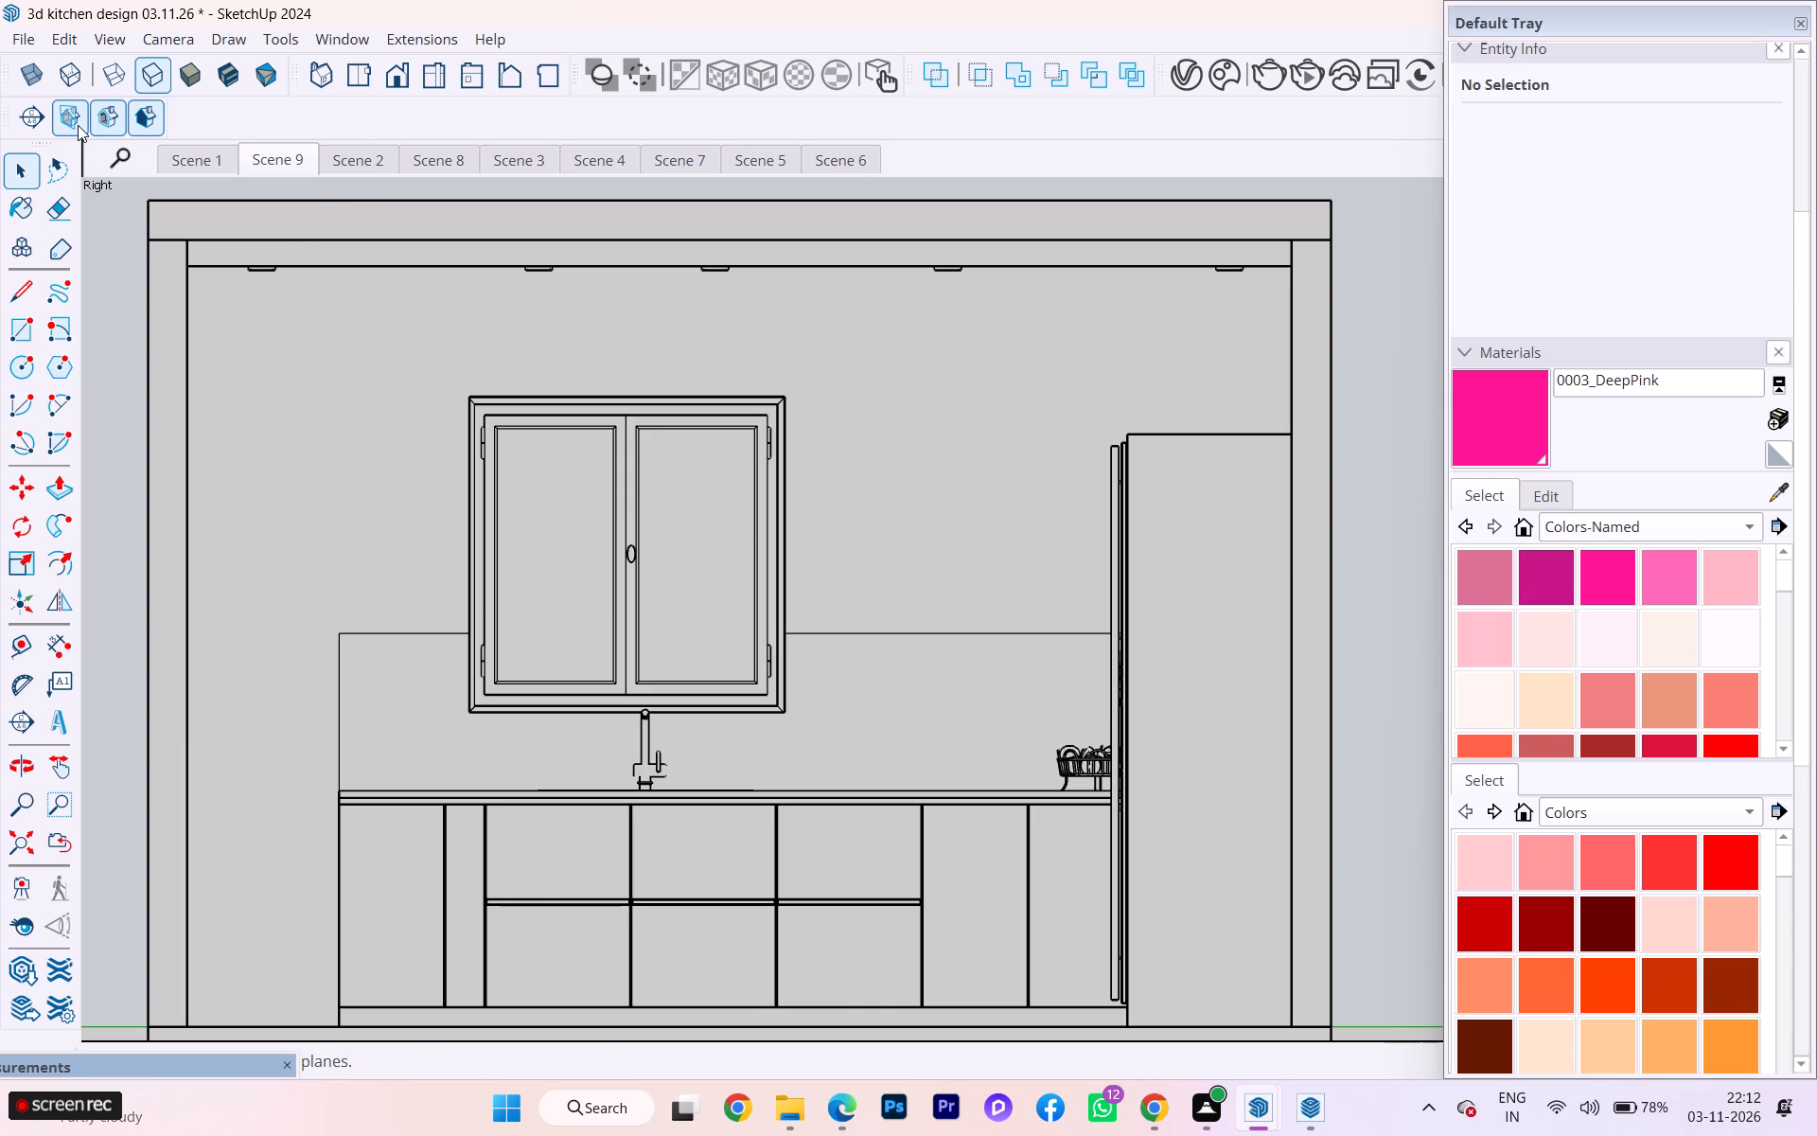
{"action": "left_click", "coordinate": [79, 109]}
{"action": "left_click", "coordinate": [212, 71]}
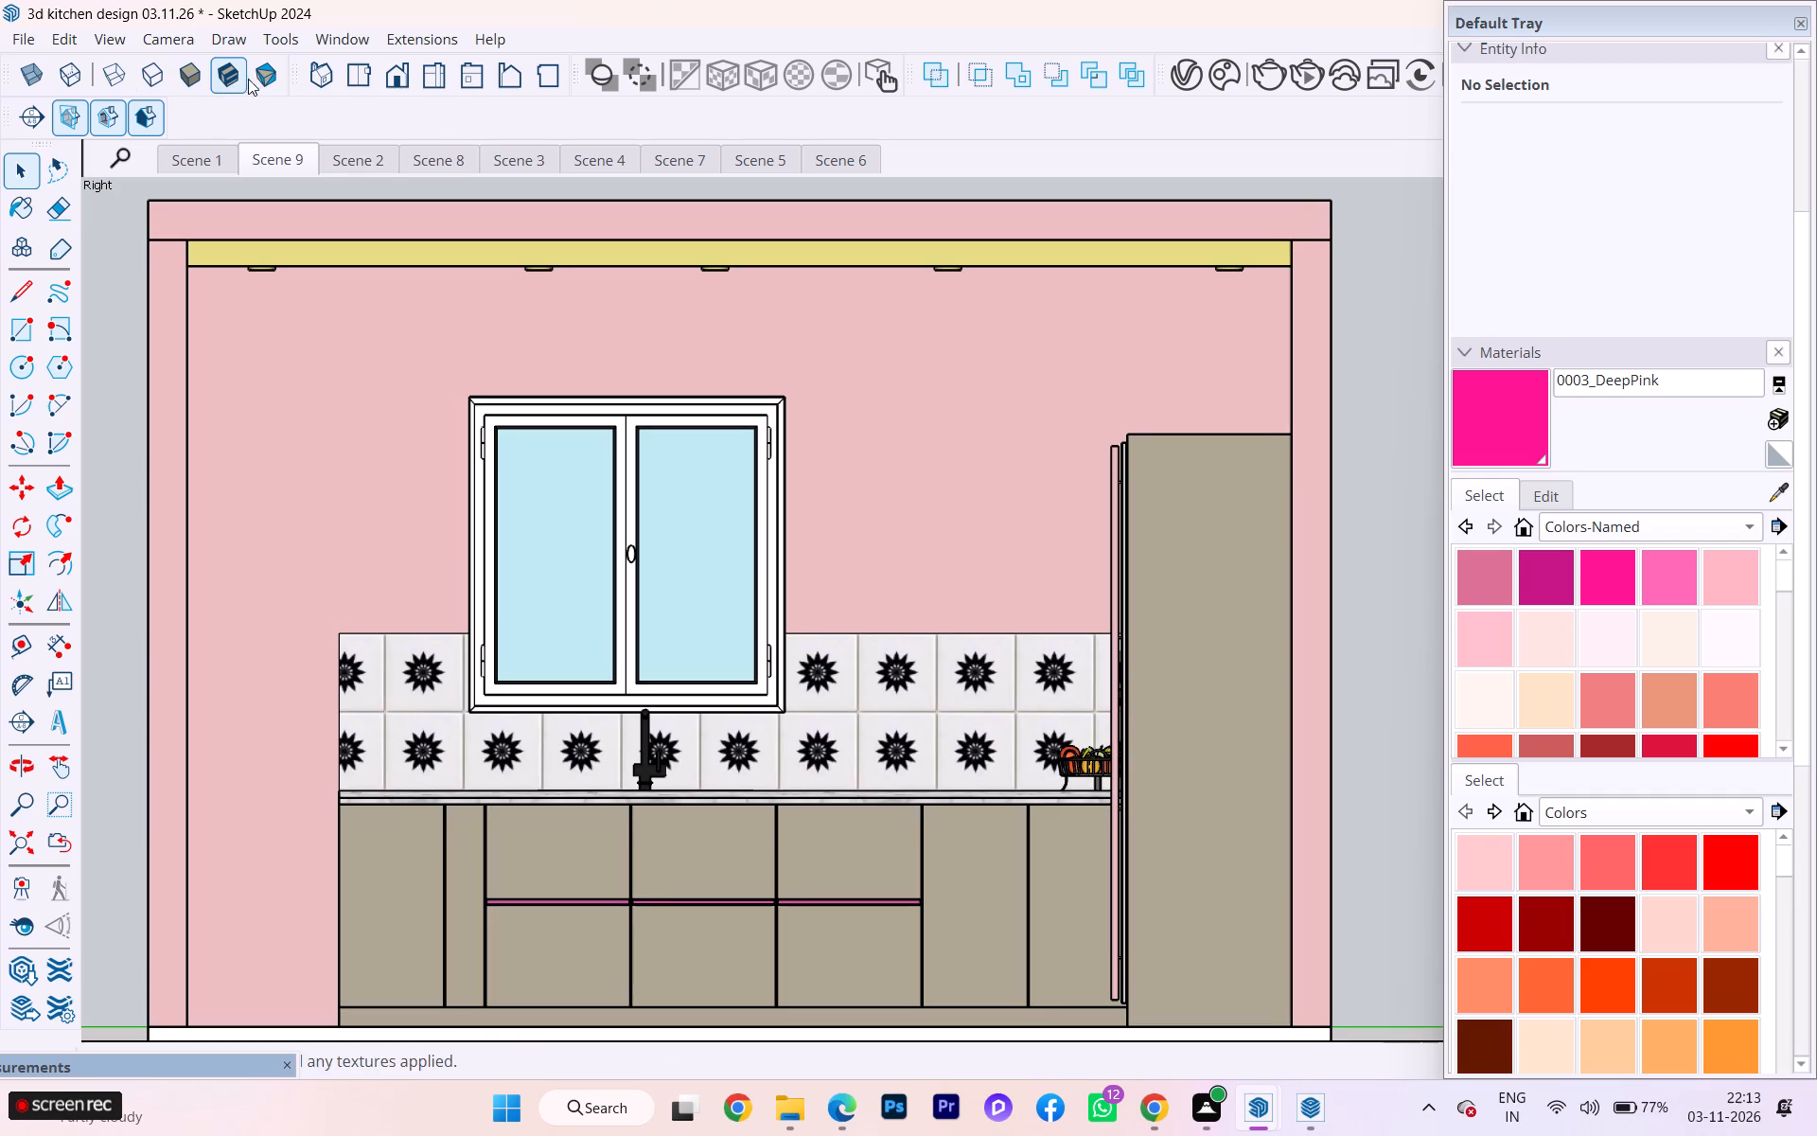
{"action": "left_click", "coordinate": [256, 78]}
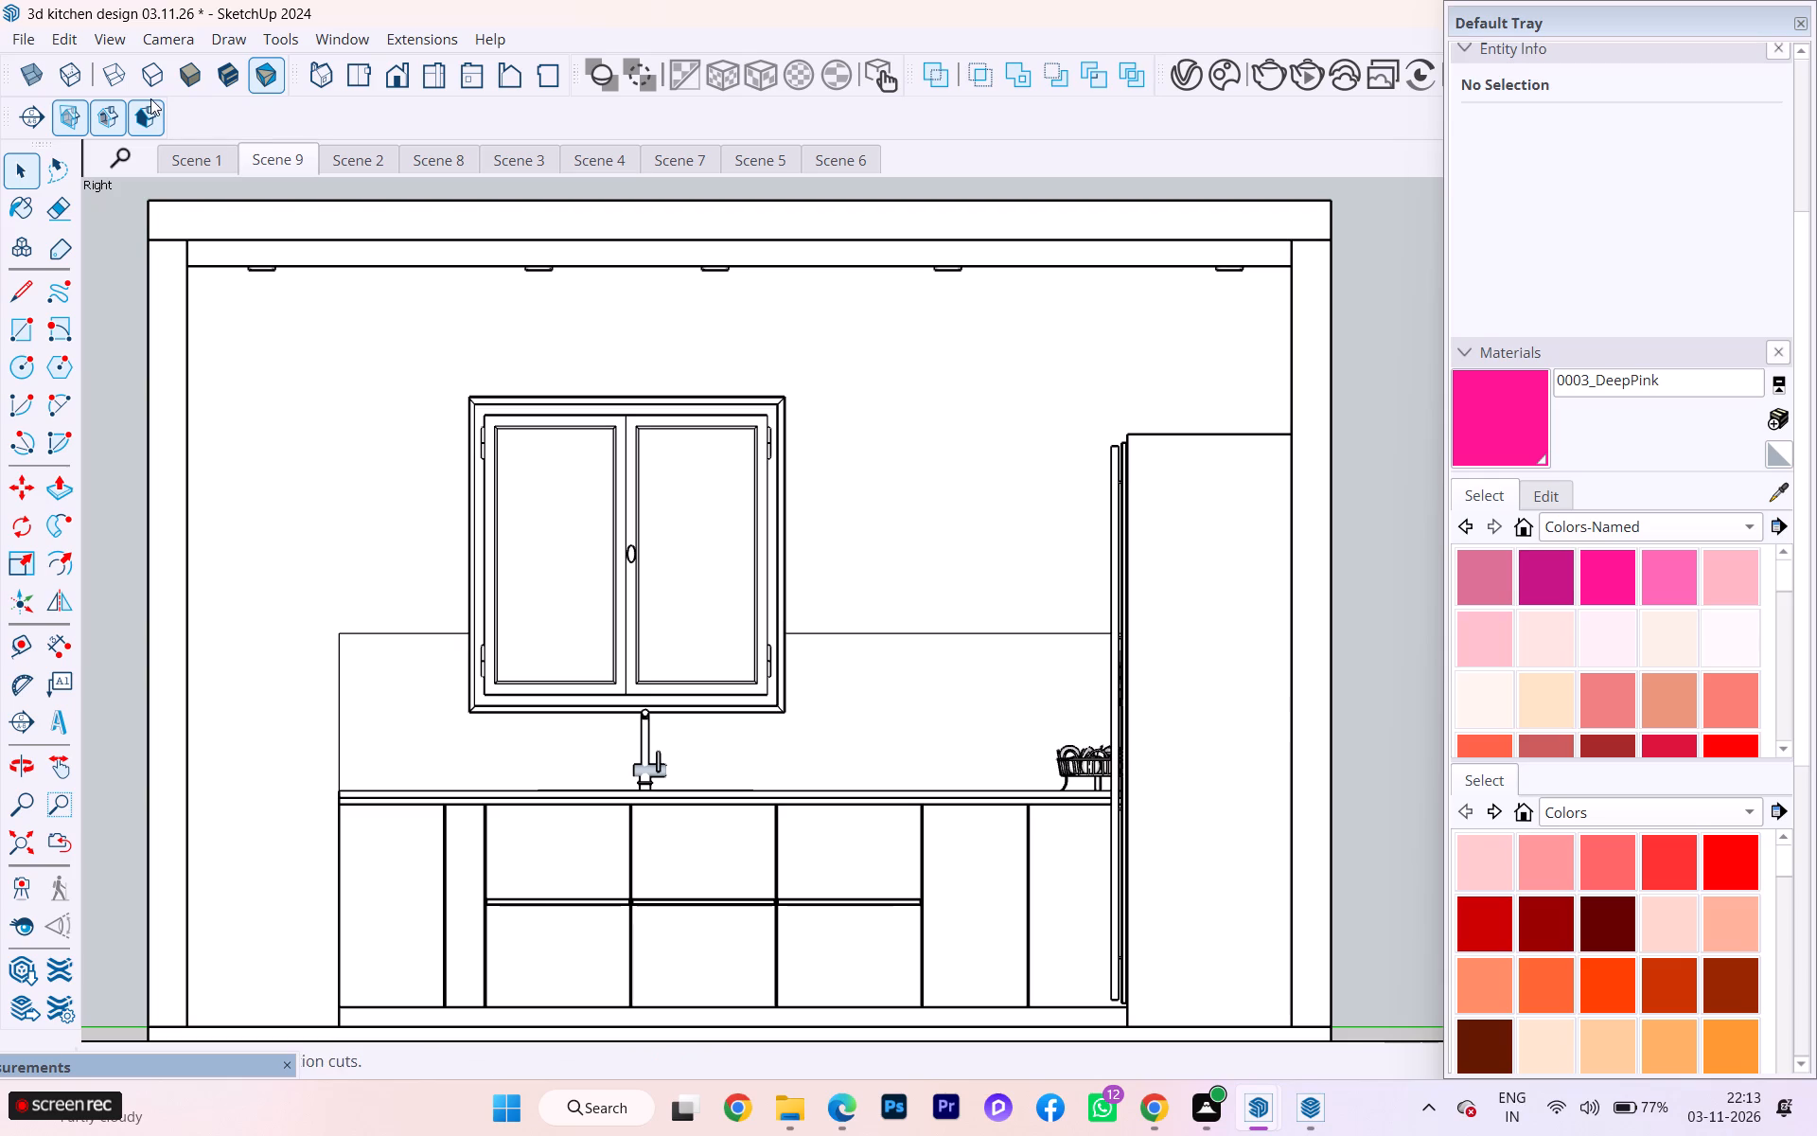
Update Scene 9 with the monochrome sink wall elevation, saving the style changes as a new style.
{"action": "right_click", "coordinate": [272, 163]}
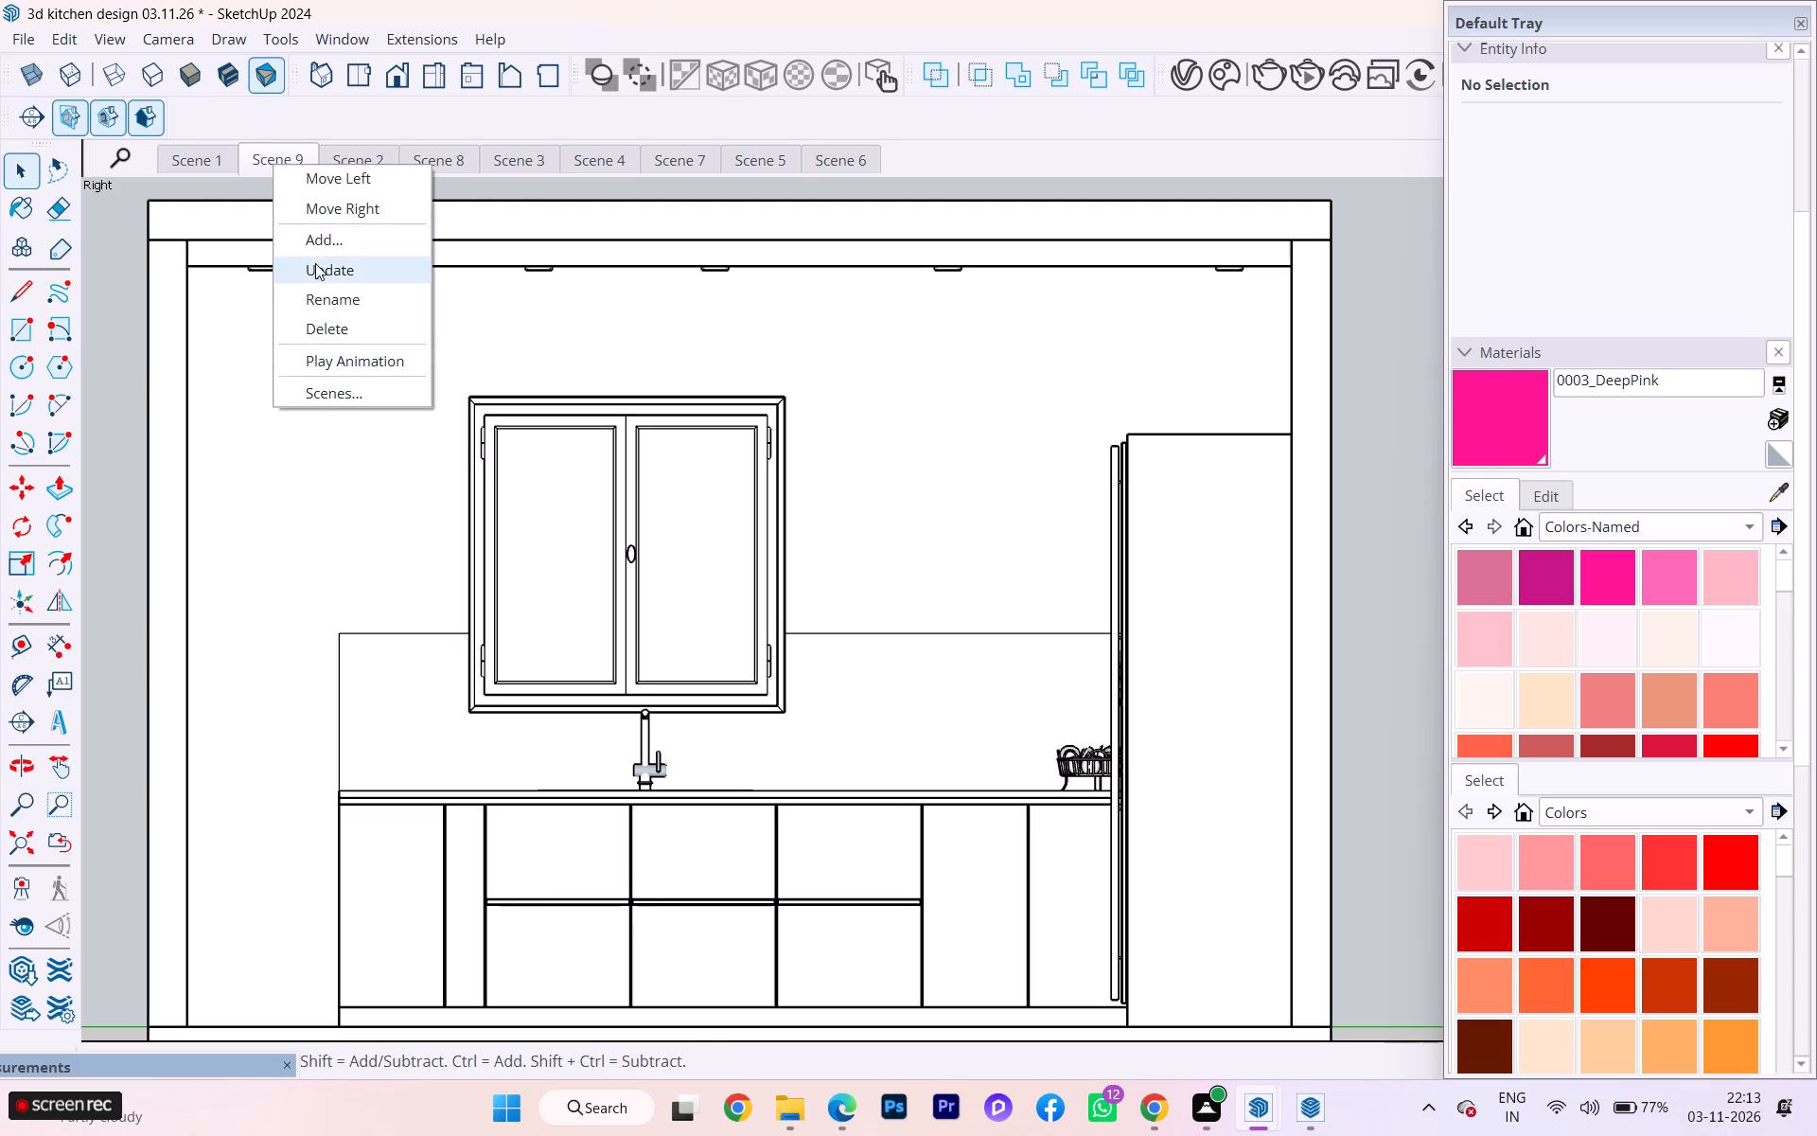
{"action": "left_click", "coordinate": [315, 263]}
{"action": "left_click", "coordinate": [1009, 650]}
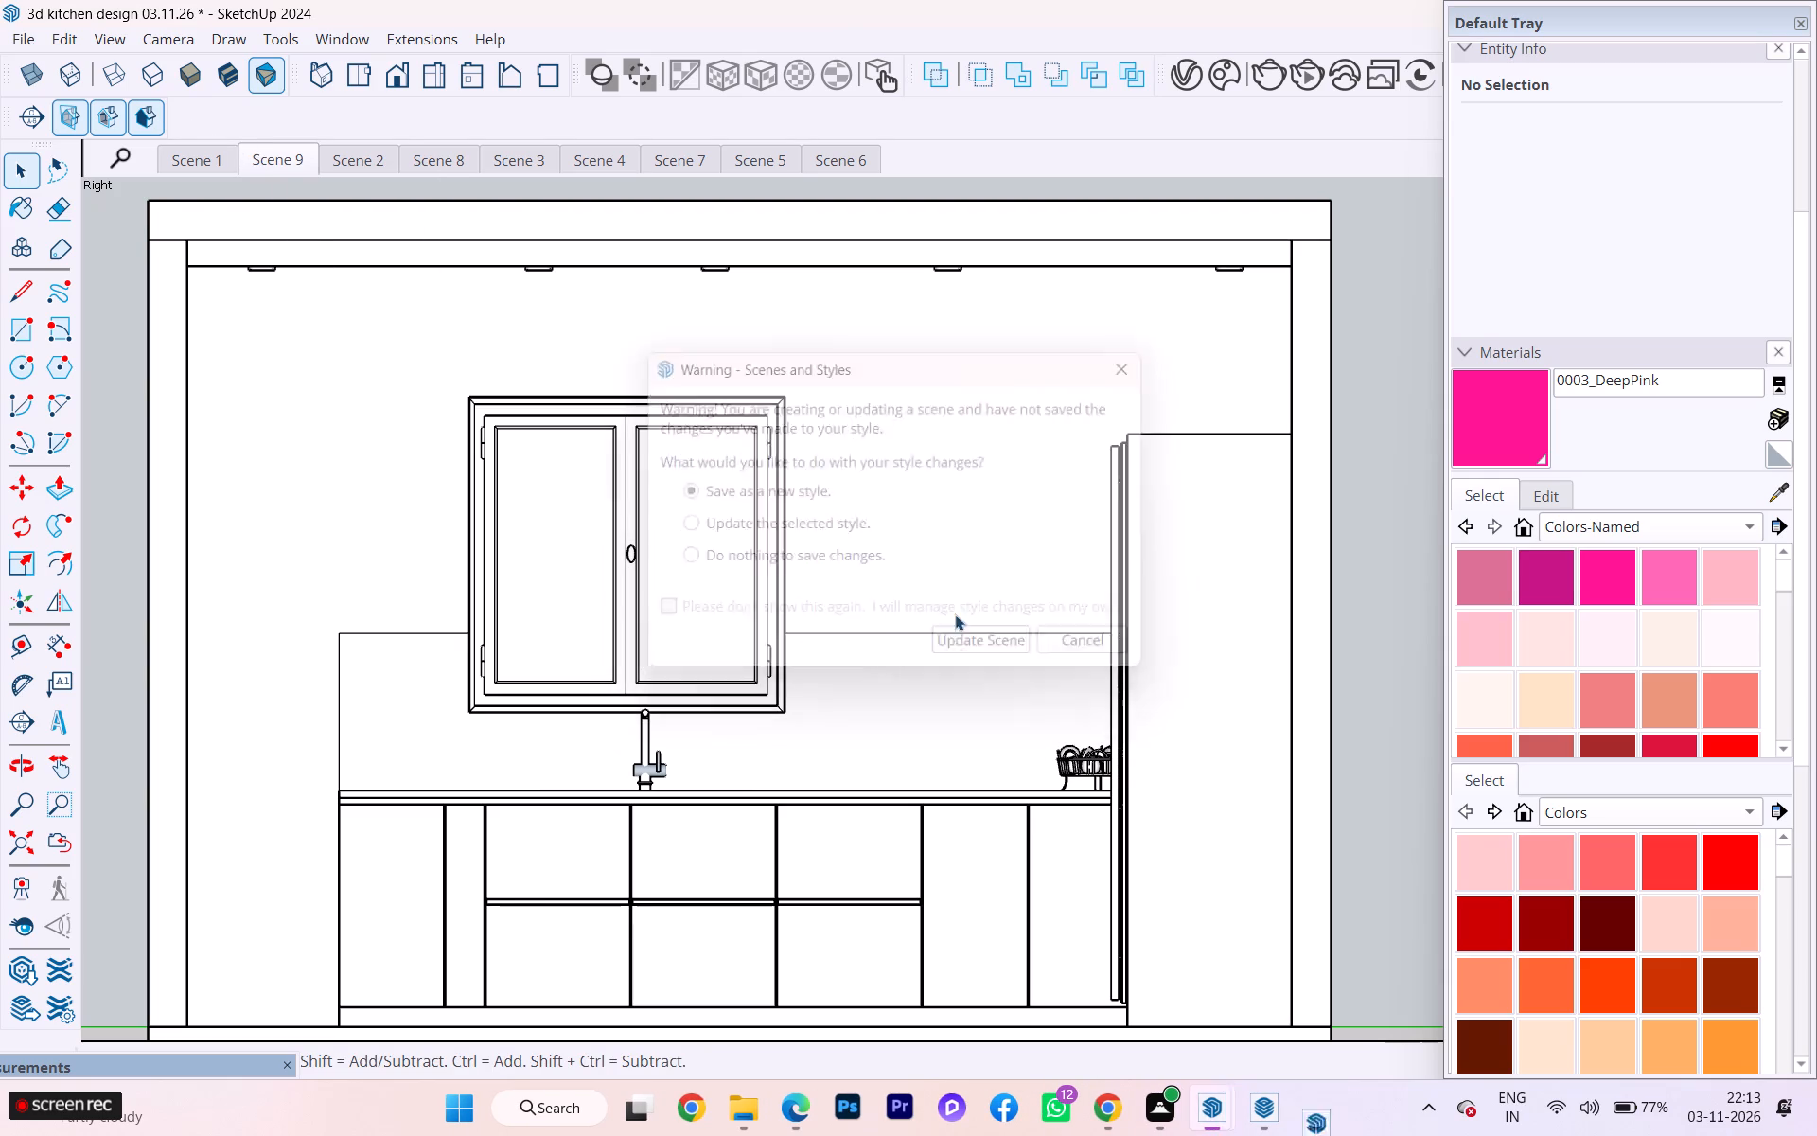
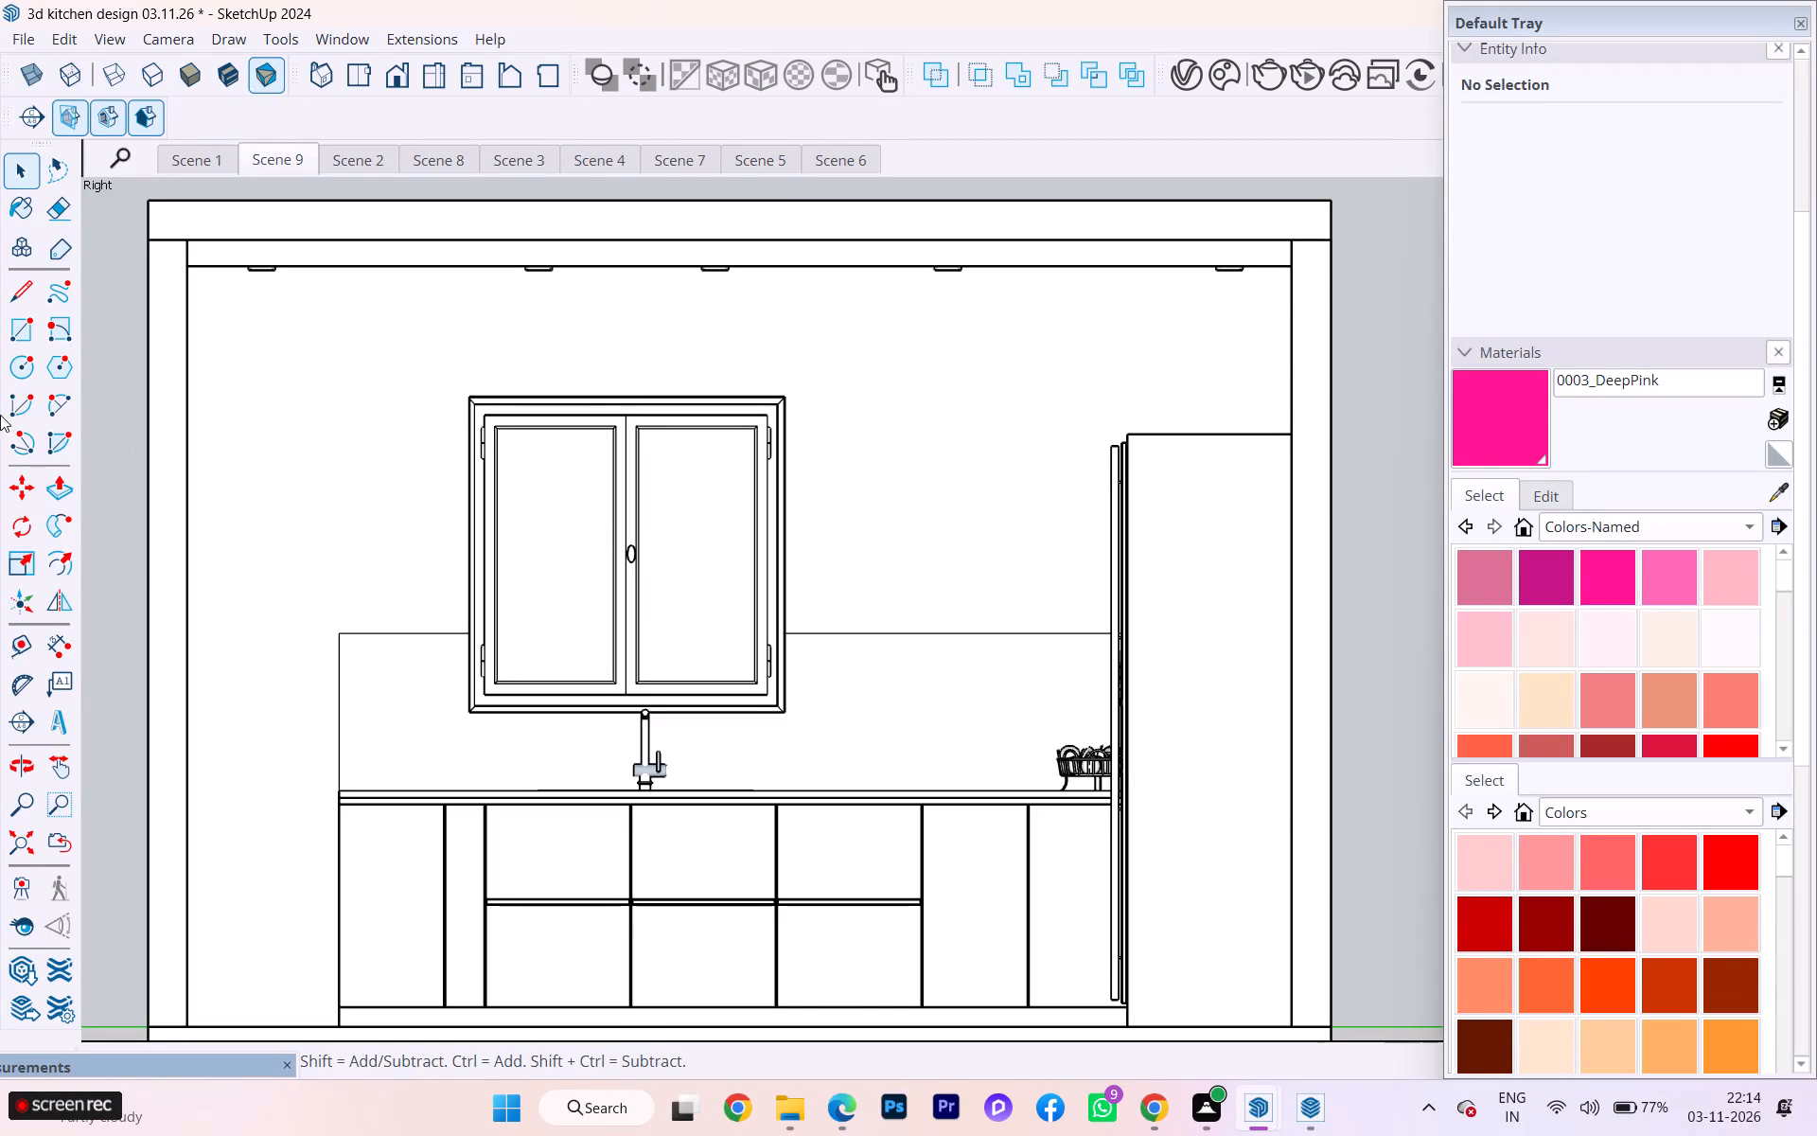
Review the saved views in Scenes 2, 8 and 1.
{"action": "left_click", "coordinate": [387, 160]}
{"action": "left_click", "coordinate": [361, 168]}
{"action": "double_click", "coordinate": [364, 159]}
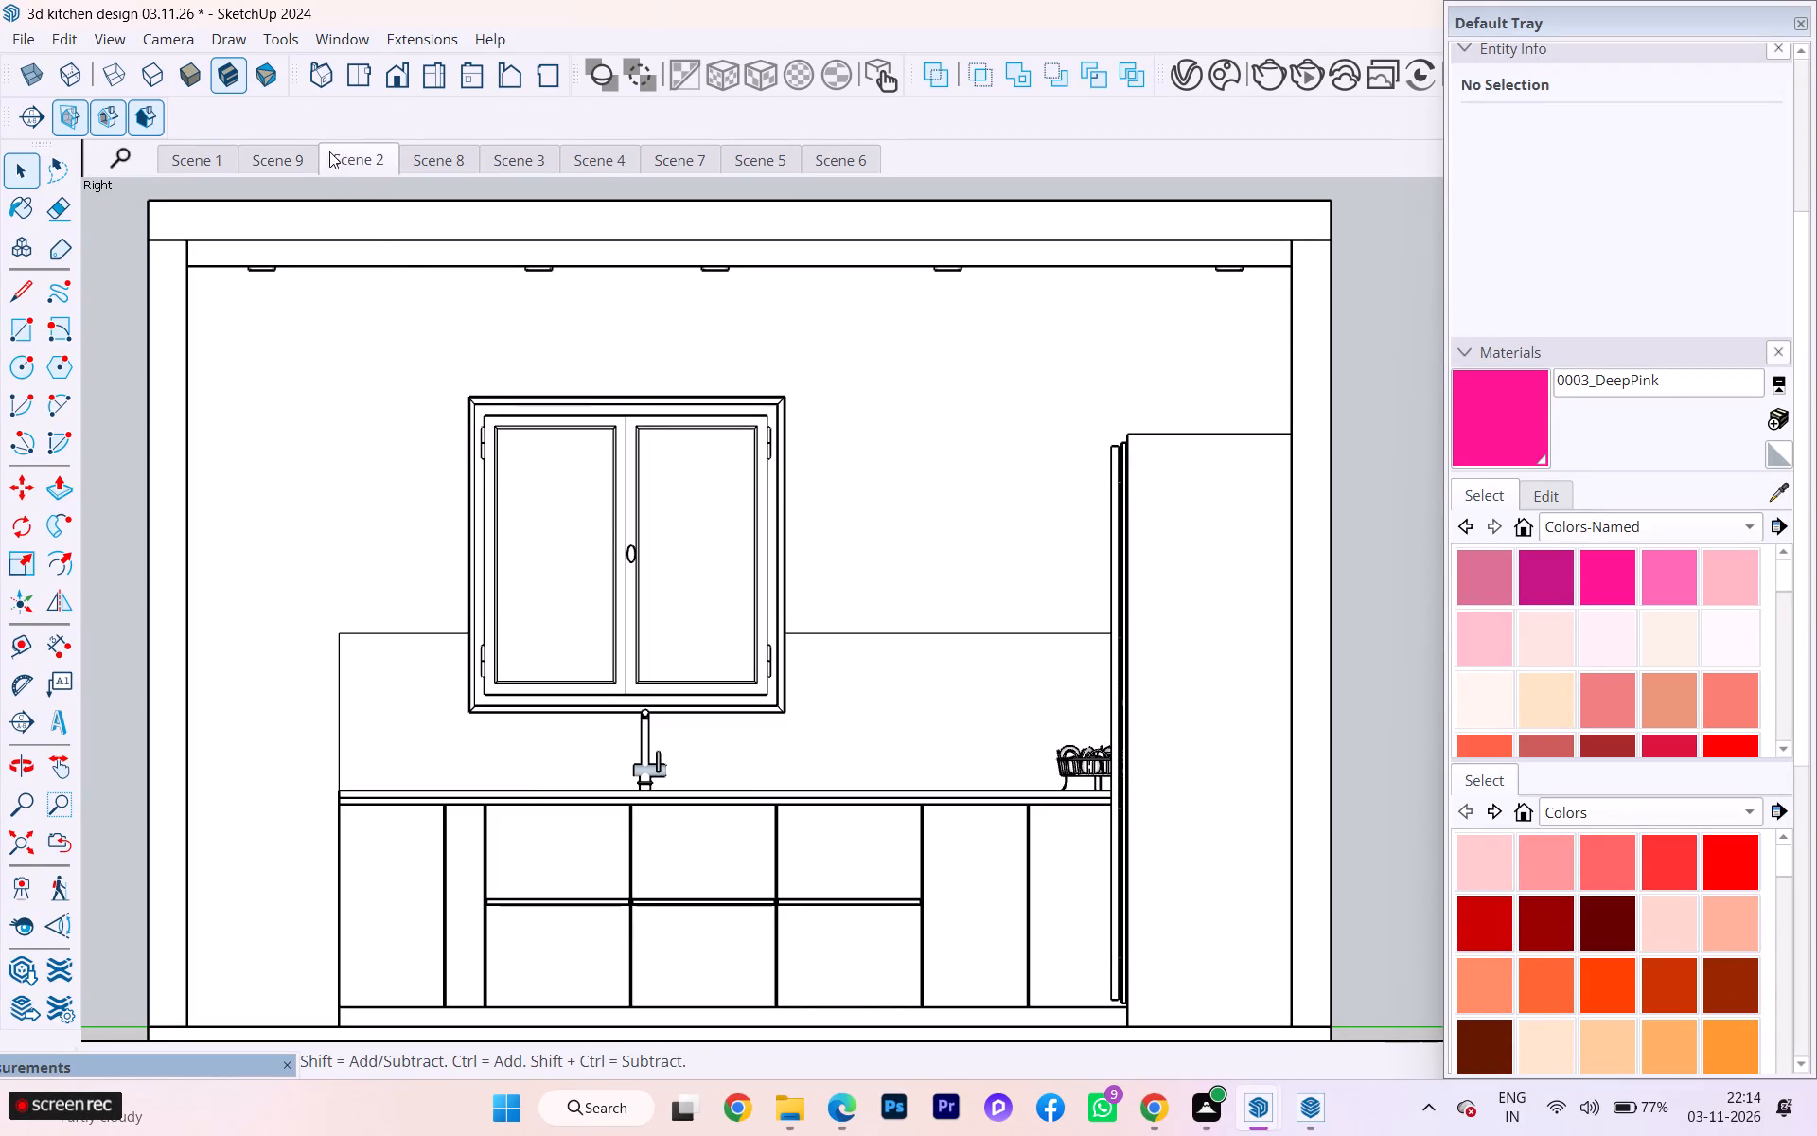
{"action": "left_click", "coordinate": [328, 151]}
{"action": "left_click", "coordinate": [460, 161]}
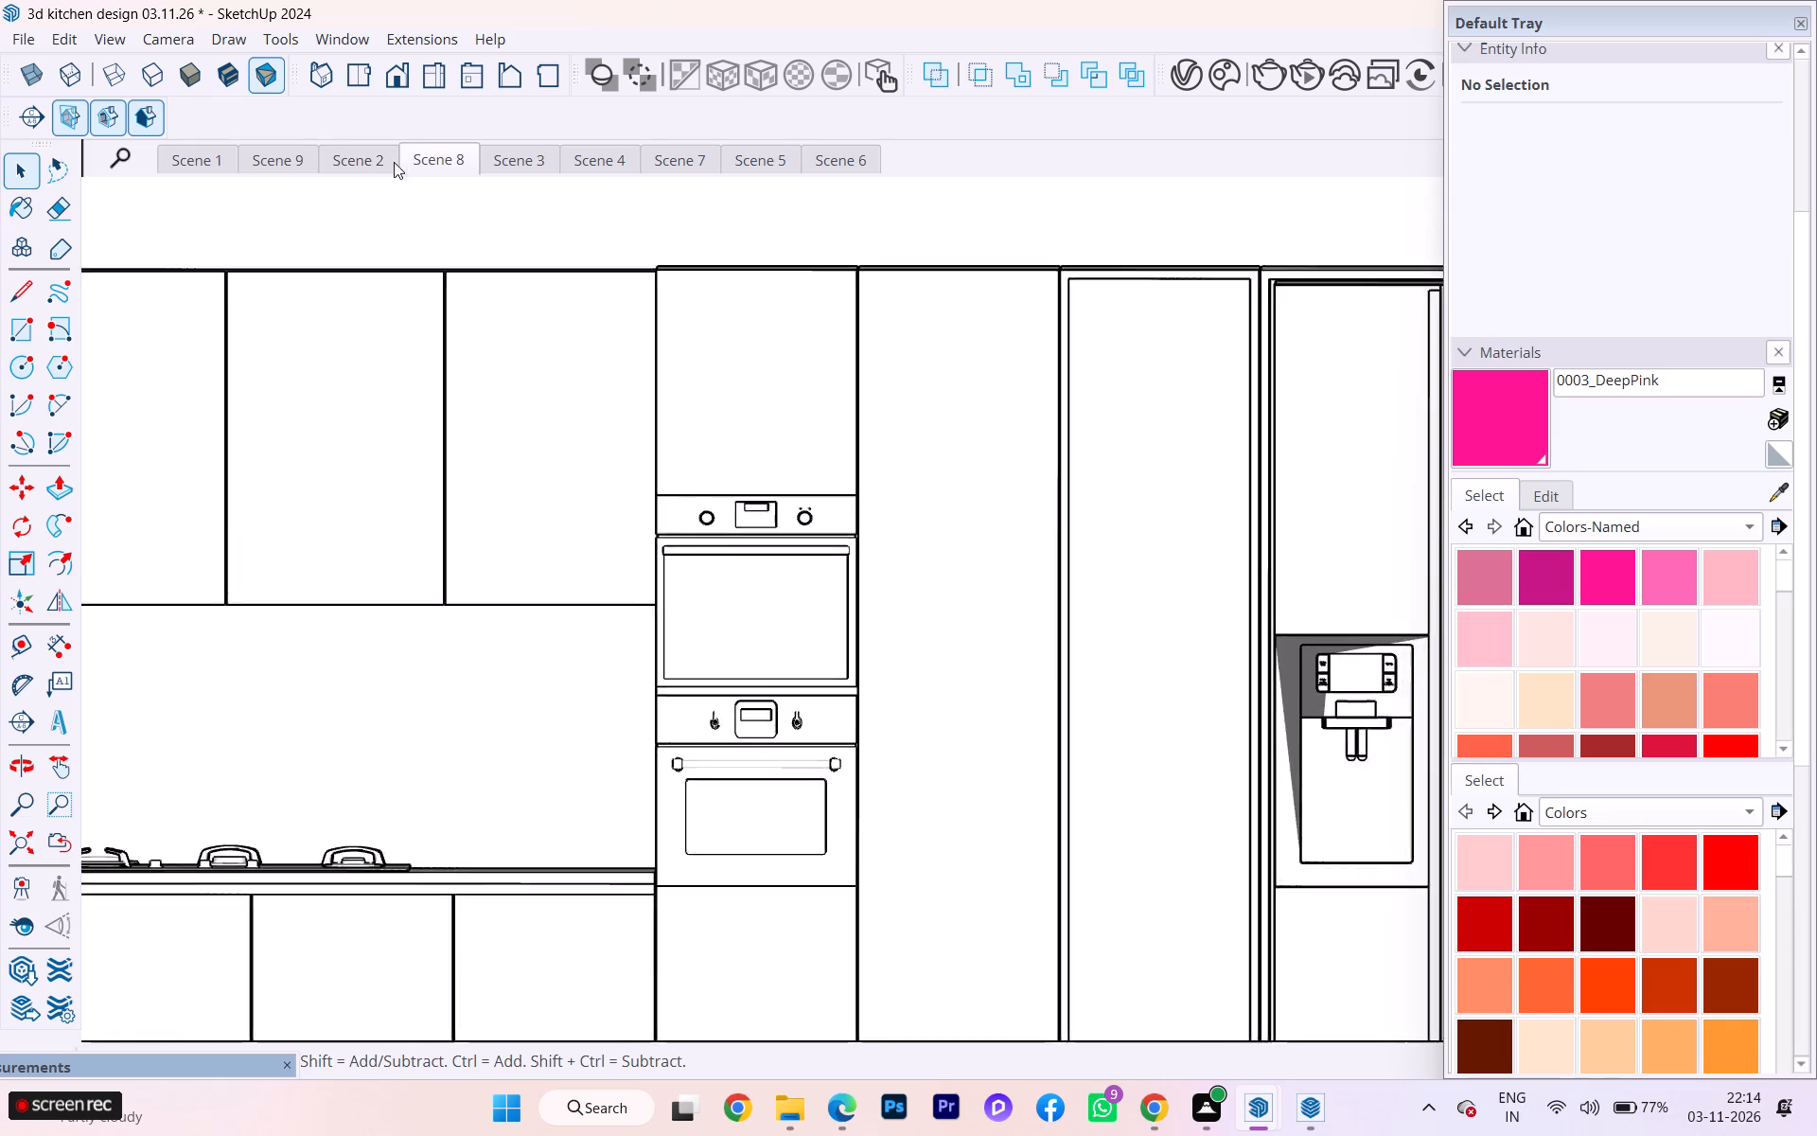
{"action": "left_click", "coordinate": [209, 157]}
{"action": "left_click", "coordinate": [208, 163]}
{"action": "double_click", "coordinate": [189, 167]}
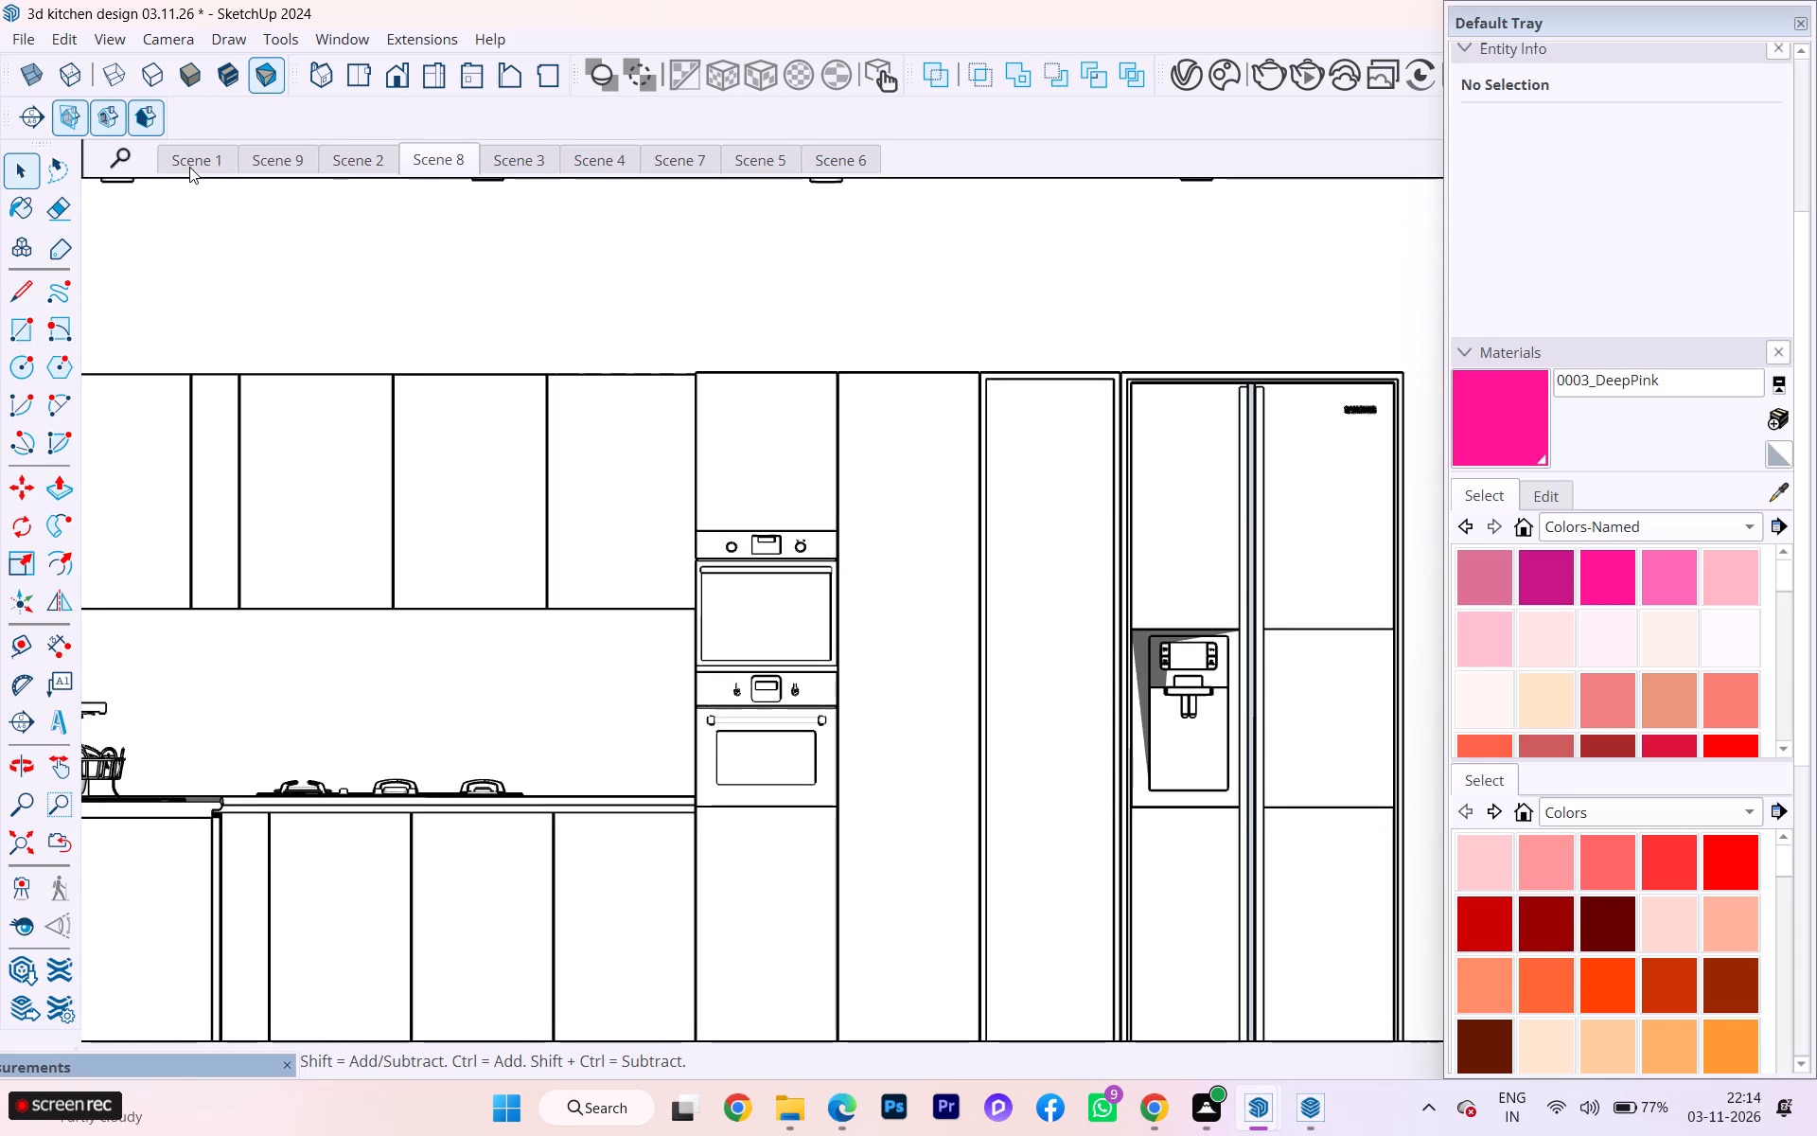
{"action": "left_click", "coordinate": [193, 151]}
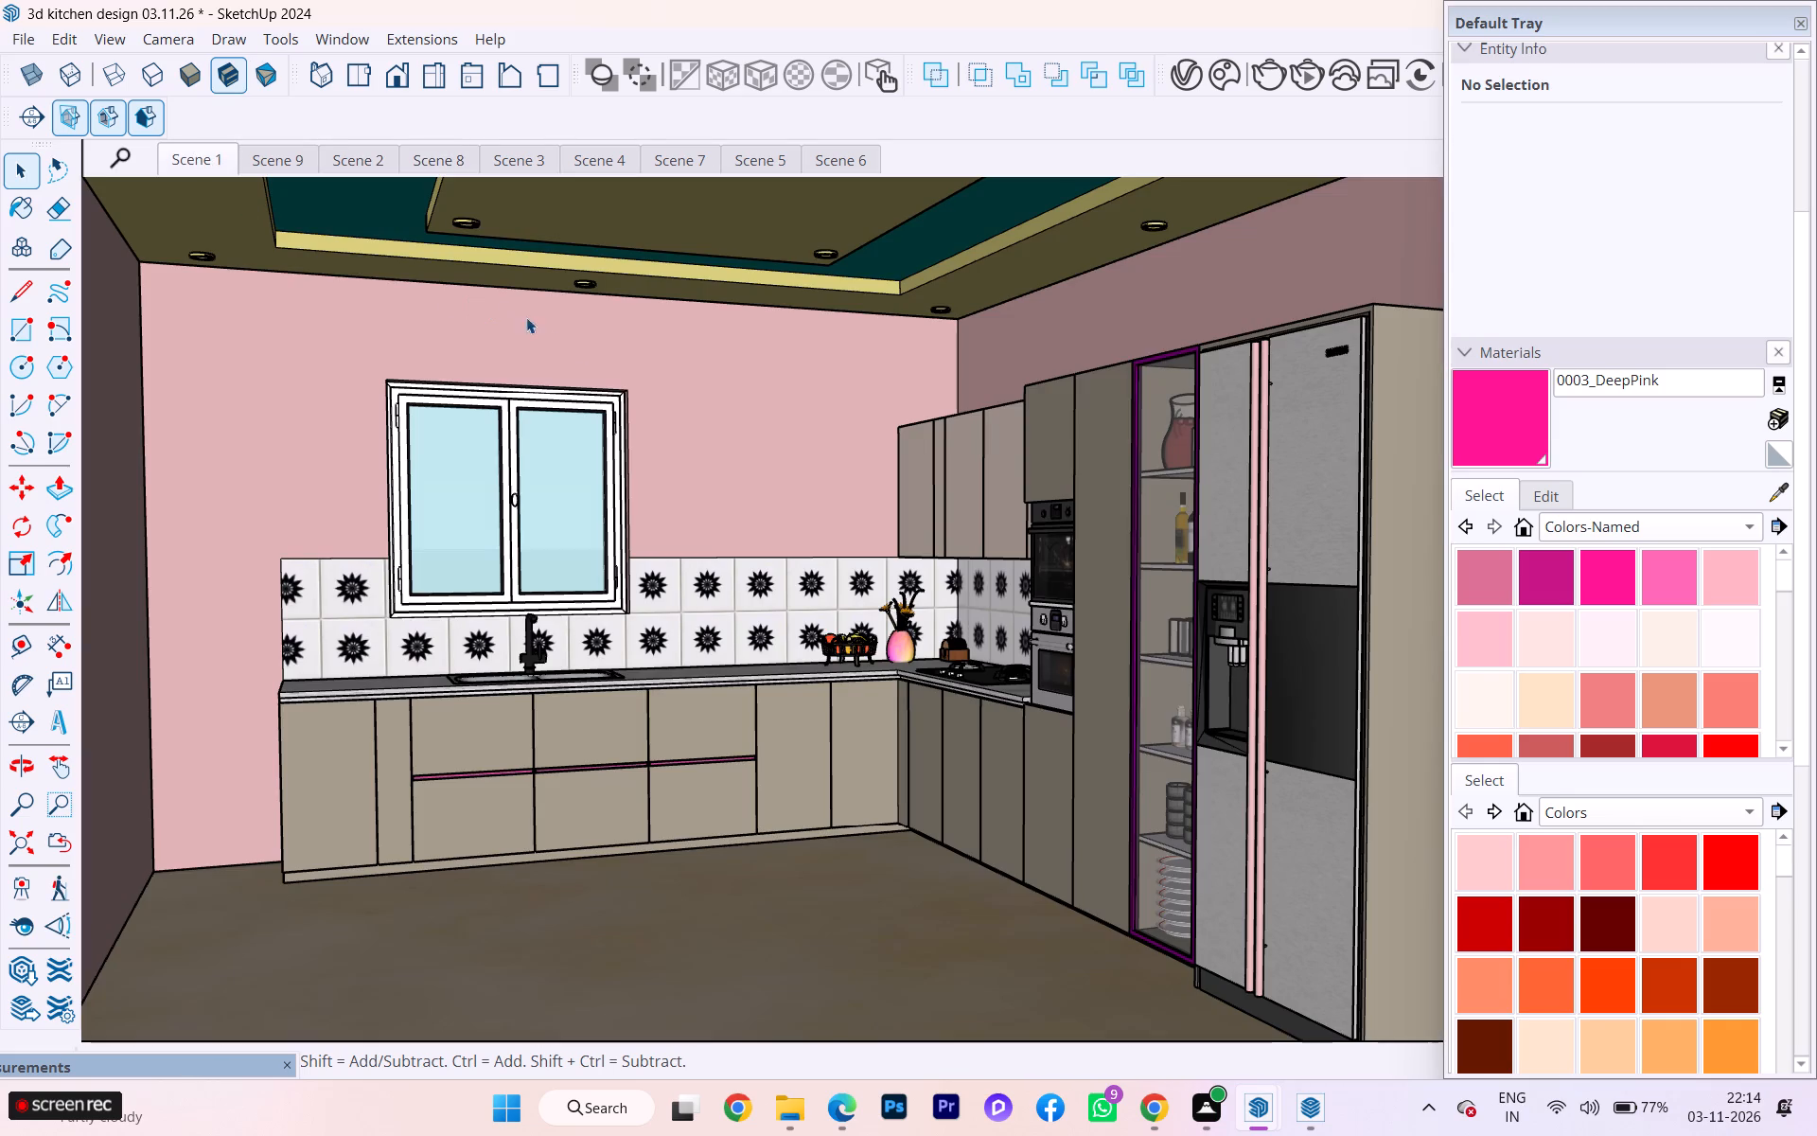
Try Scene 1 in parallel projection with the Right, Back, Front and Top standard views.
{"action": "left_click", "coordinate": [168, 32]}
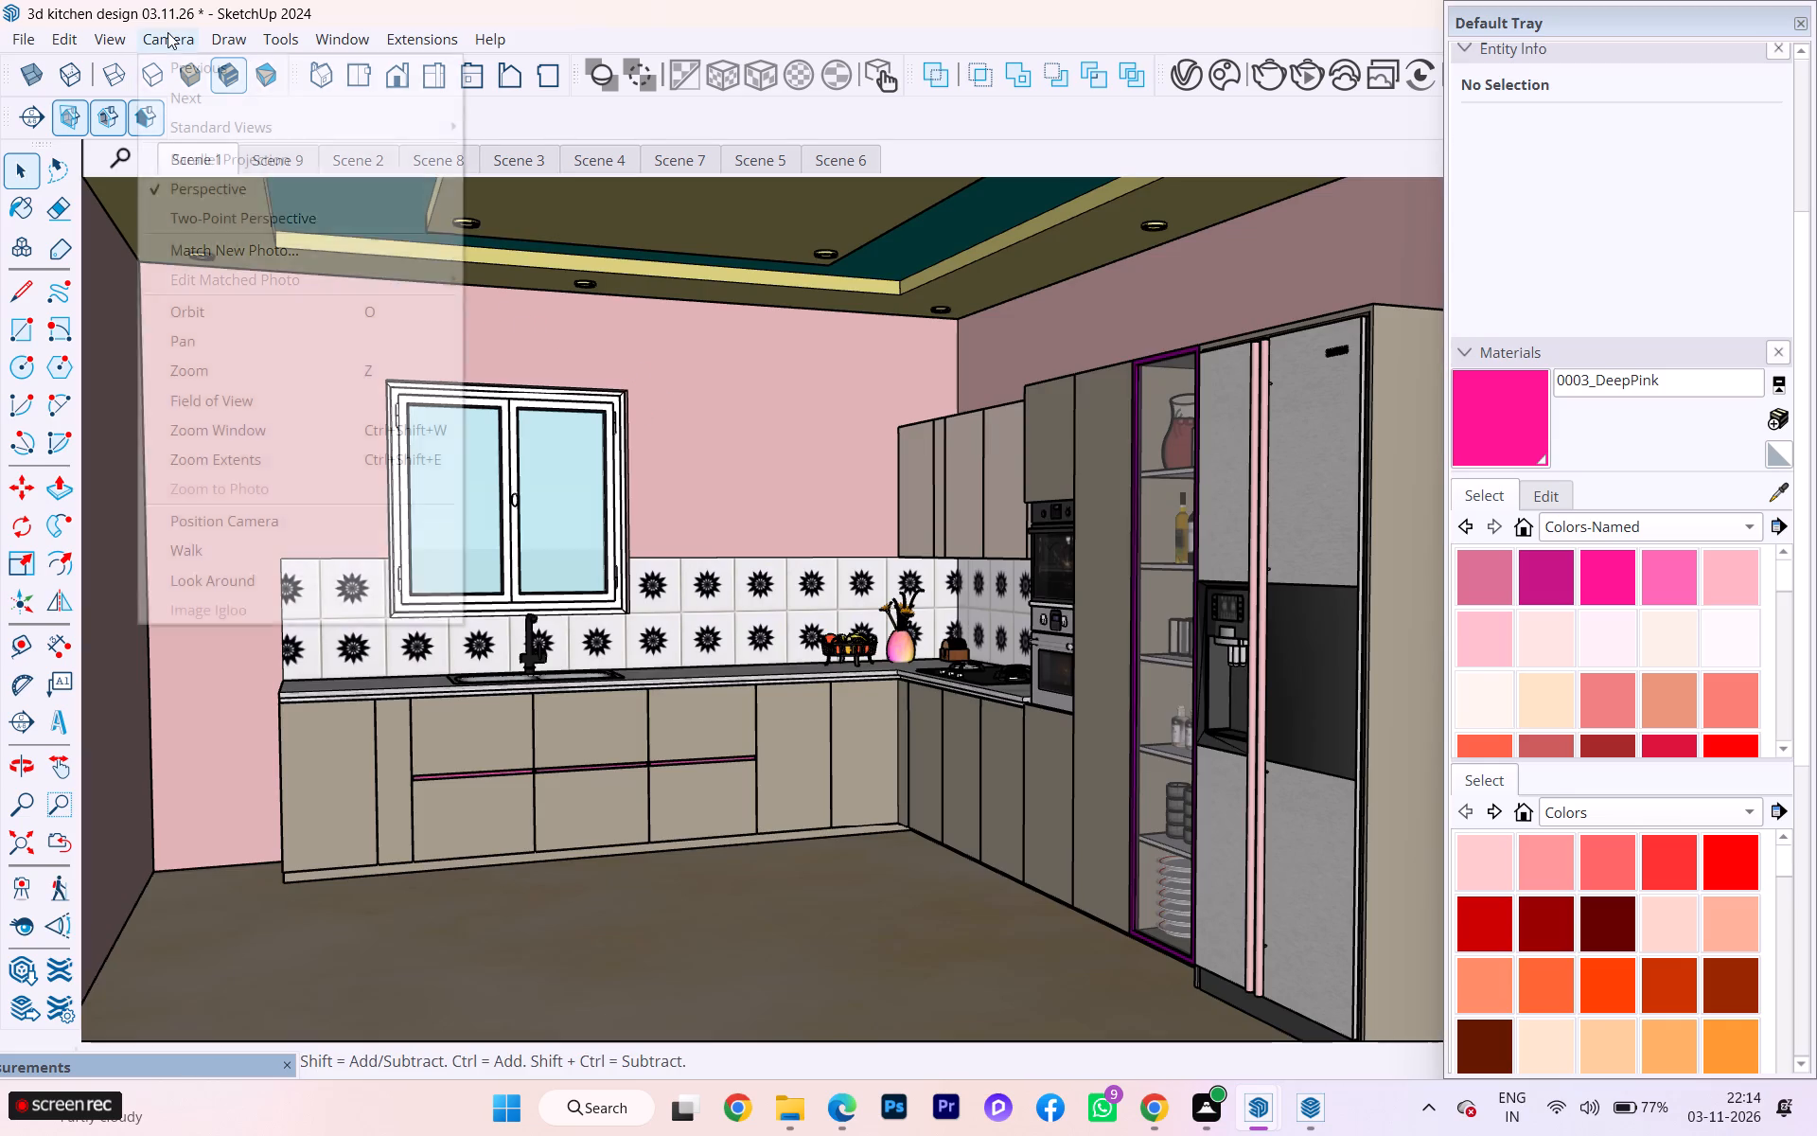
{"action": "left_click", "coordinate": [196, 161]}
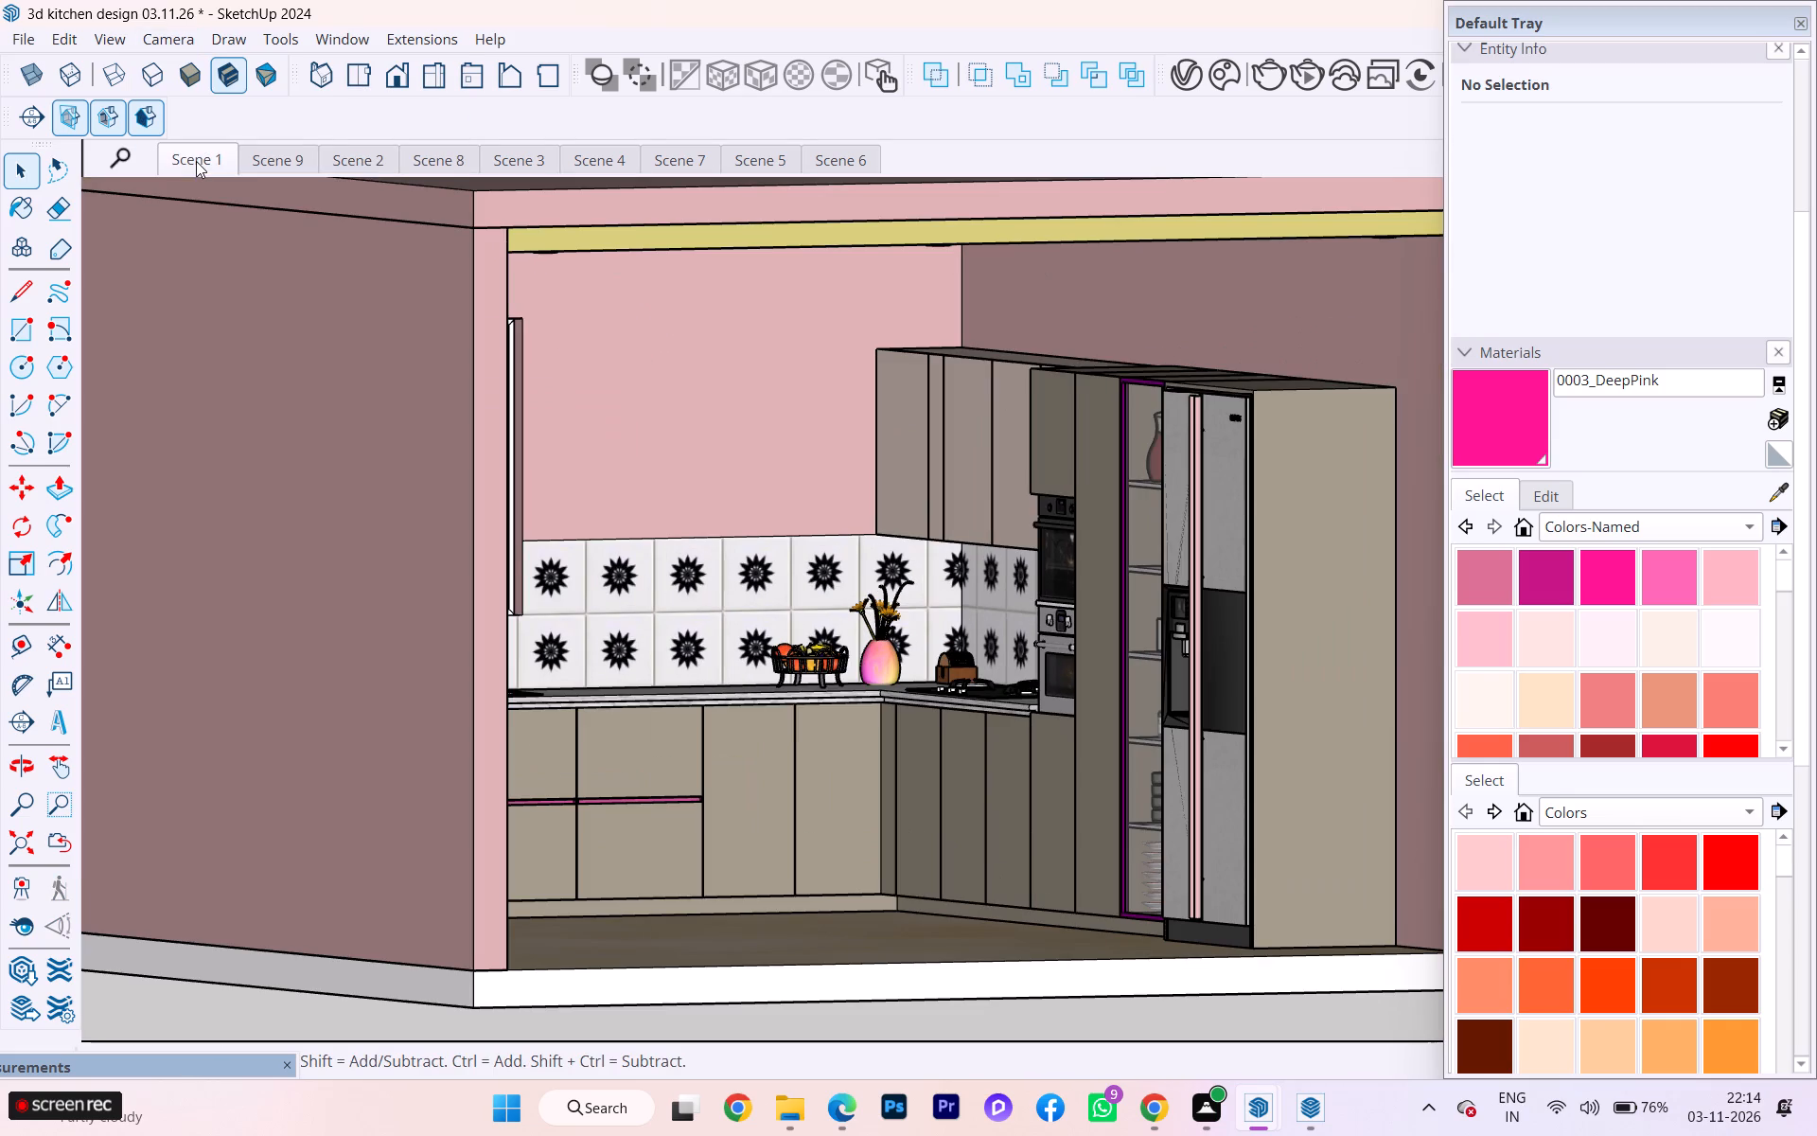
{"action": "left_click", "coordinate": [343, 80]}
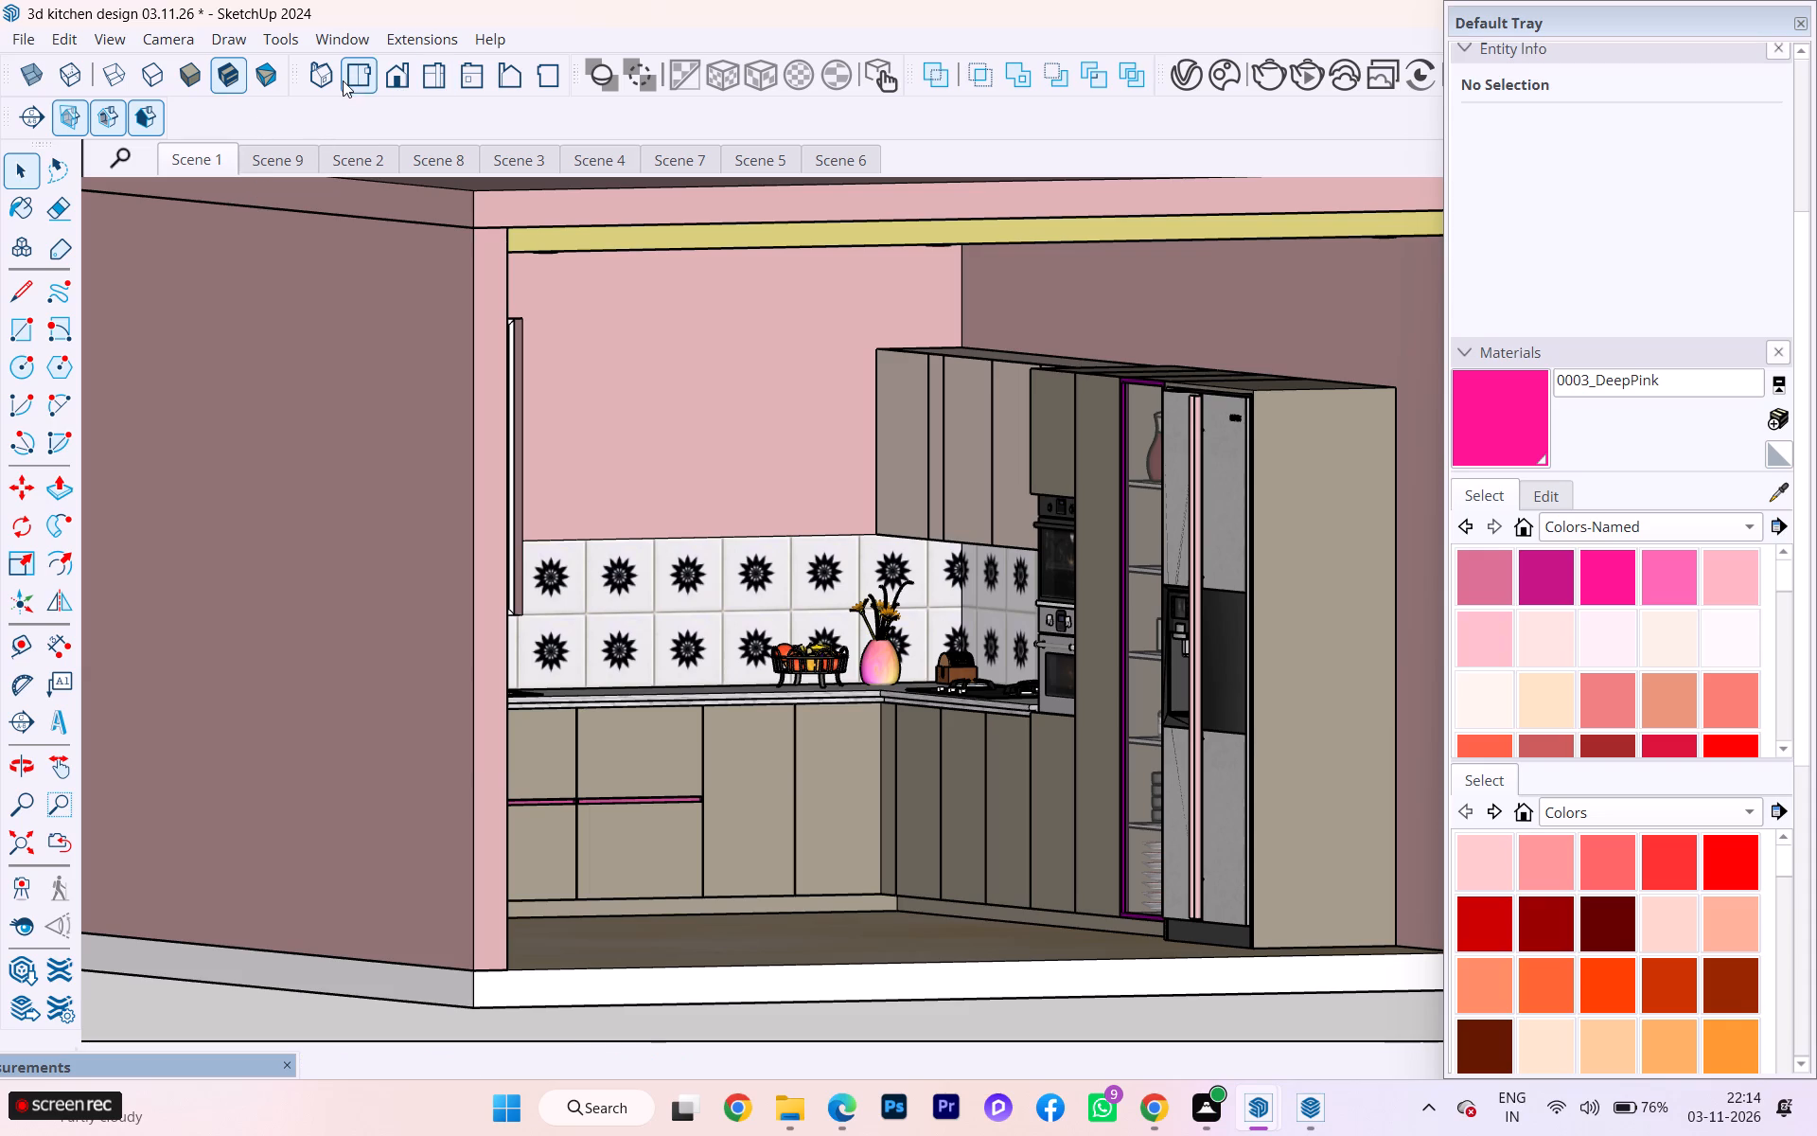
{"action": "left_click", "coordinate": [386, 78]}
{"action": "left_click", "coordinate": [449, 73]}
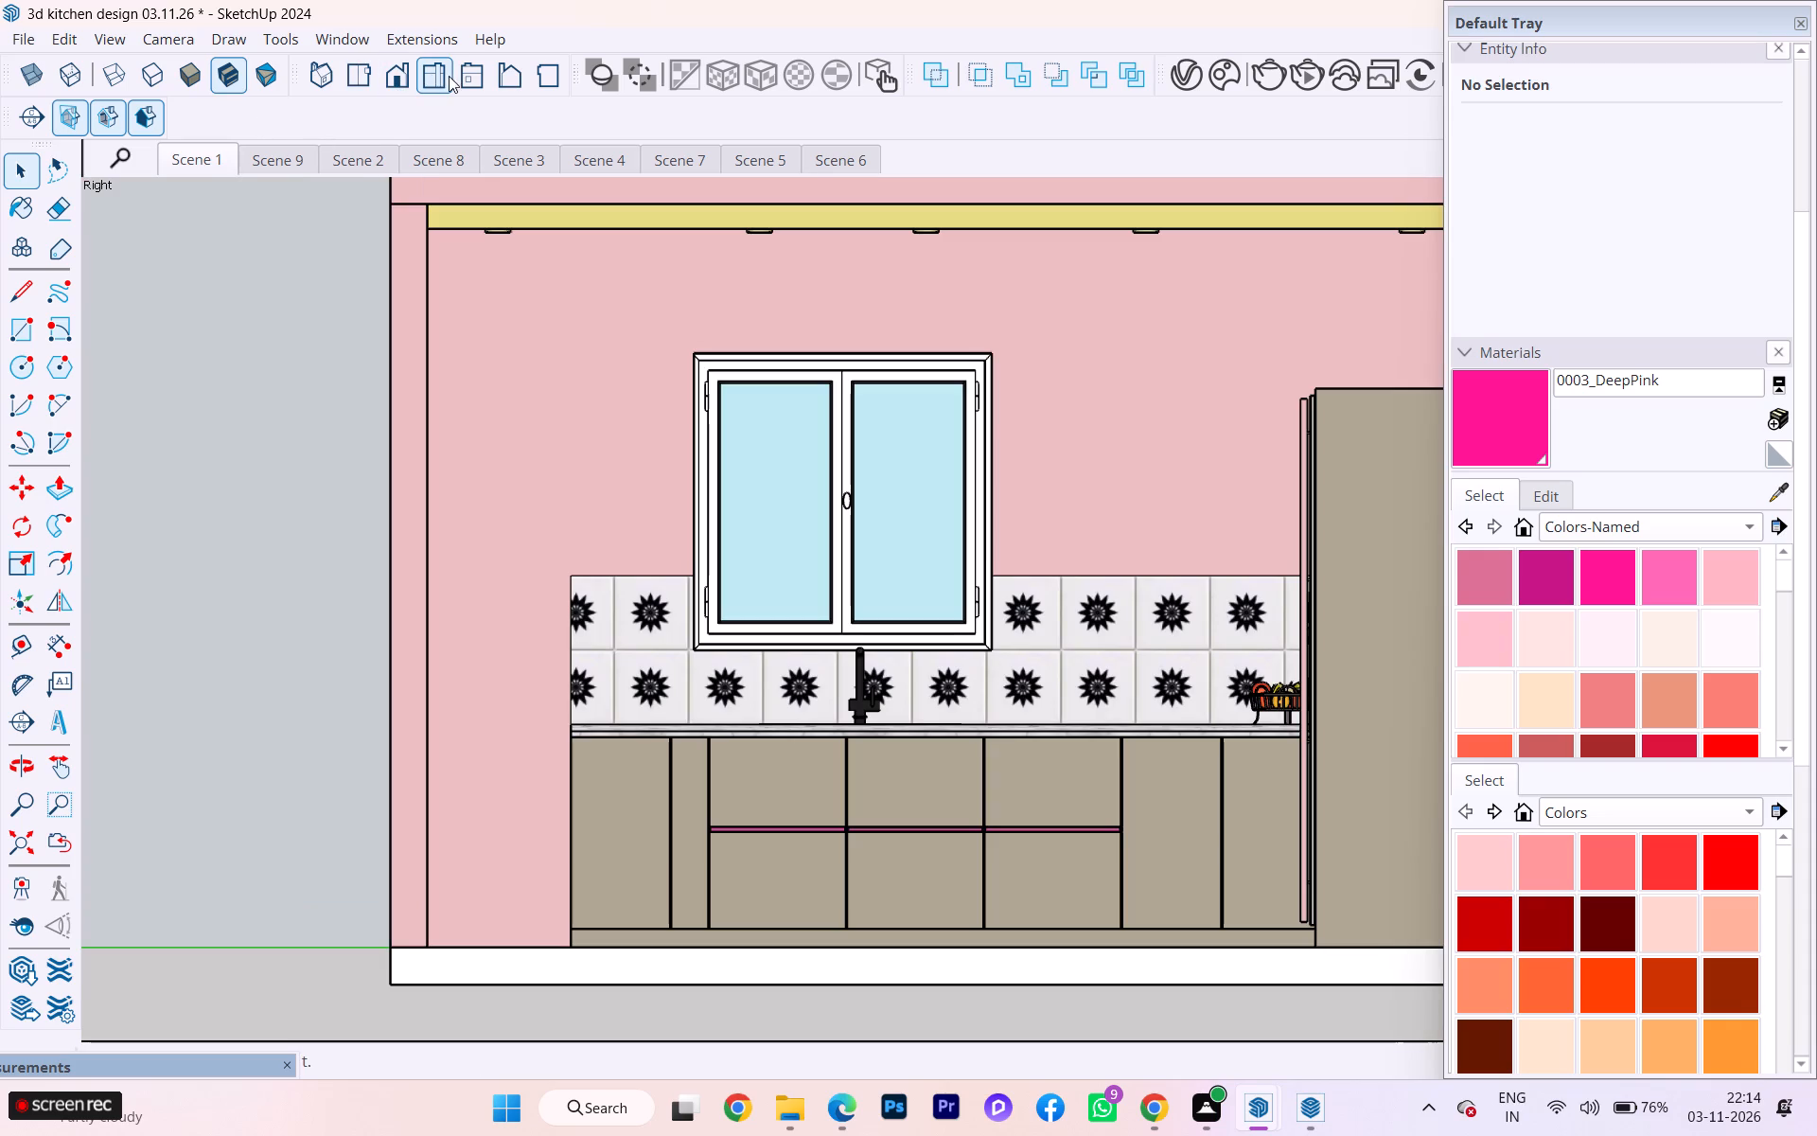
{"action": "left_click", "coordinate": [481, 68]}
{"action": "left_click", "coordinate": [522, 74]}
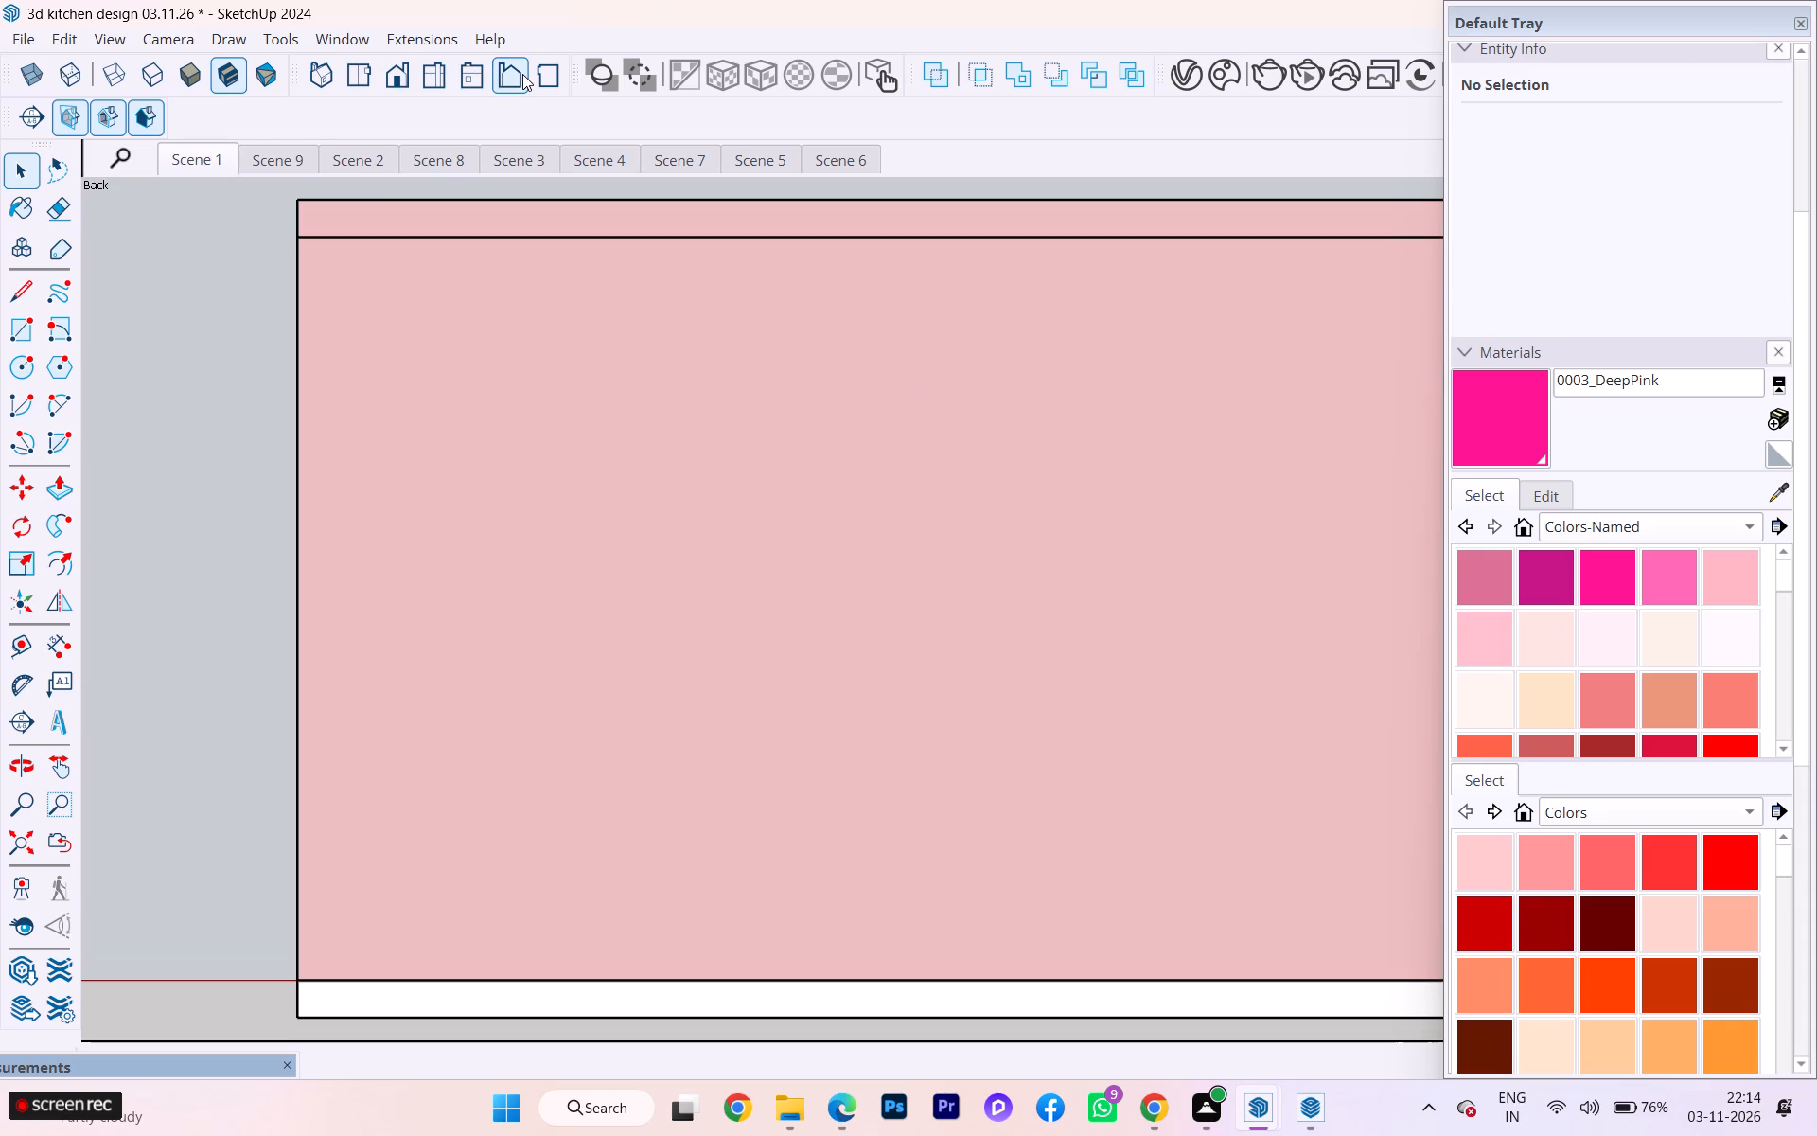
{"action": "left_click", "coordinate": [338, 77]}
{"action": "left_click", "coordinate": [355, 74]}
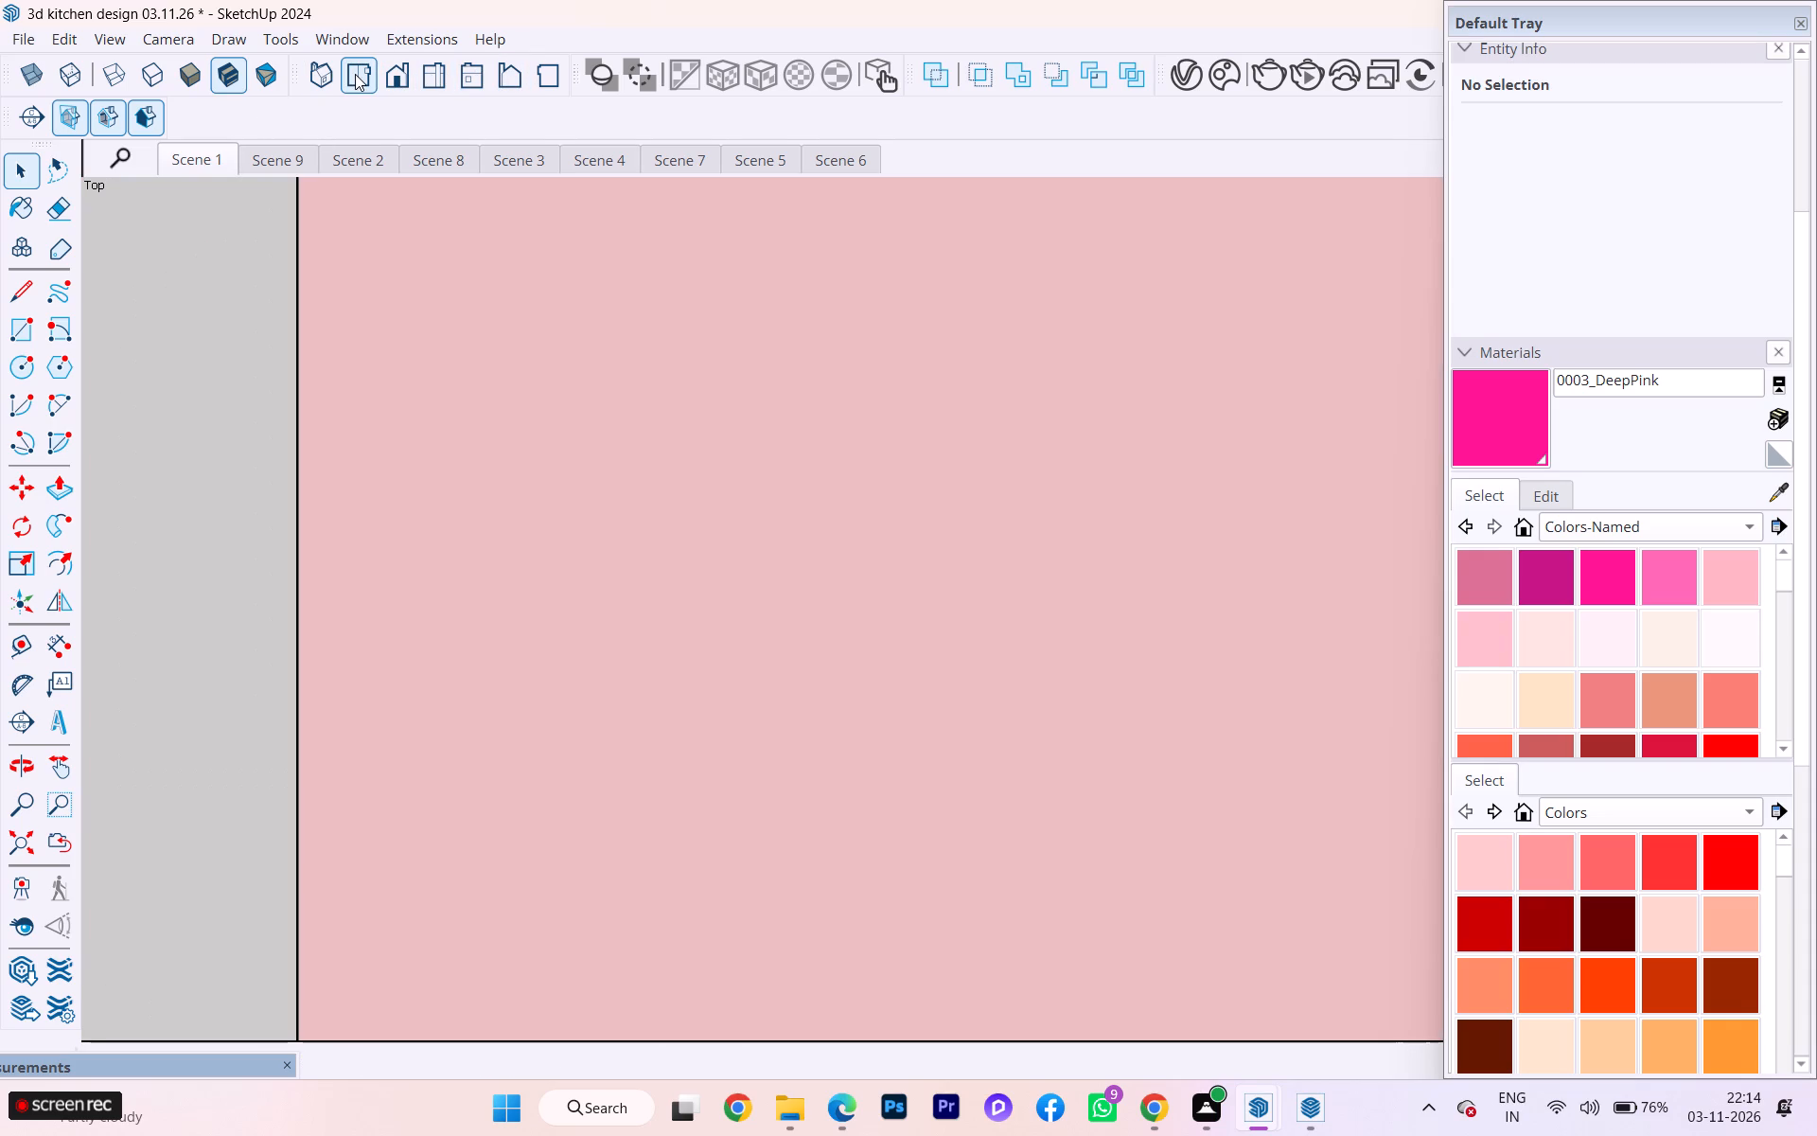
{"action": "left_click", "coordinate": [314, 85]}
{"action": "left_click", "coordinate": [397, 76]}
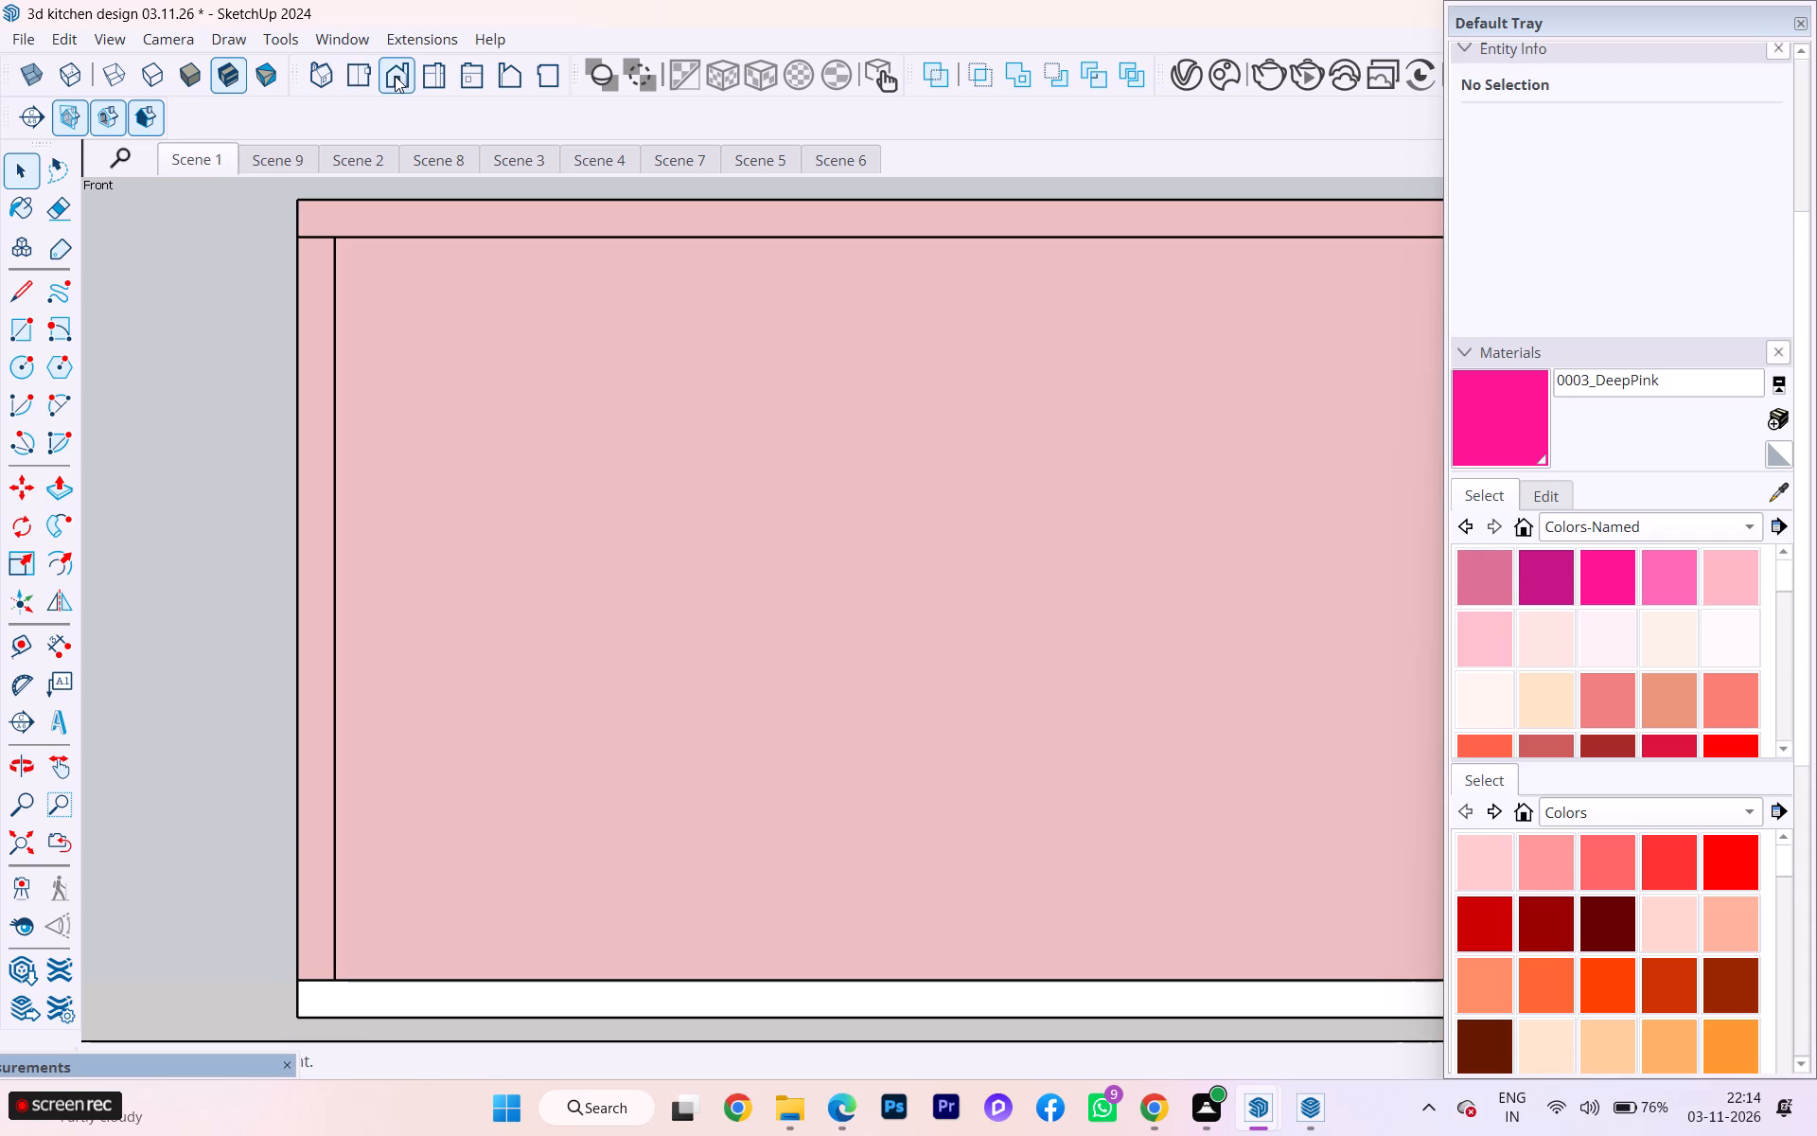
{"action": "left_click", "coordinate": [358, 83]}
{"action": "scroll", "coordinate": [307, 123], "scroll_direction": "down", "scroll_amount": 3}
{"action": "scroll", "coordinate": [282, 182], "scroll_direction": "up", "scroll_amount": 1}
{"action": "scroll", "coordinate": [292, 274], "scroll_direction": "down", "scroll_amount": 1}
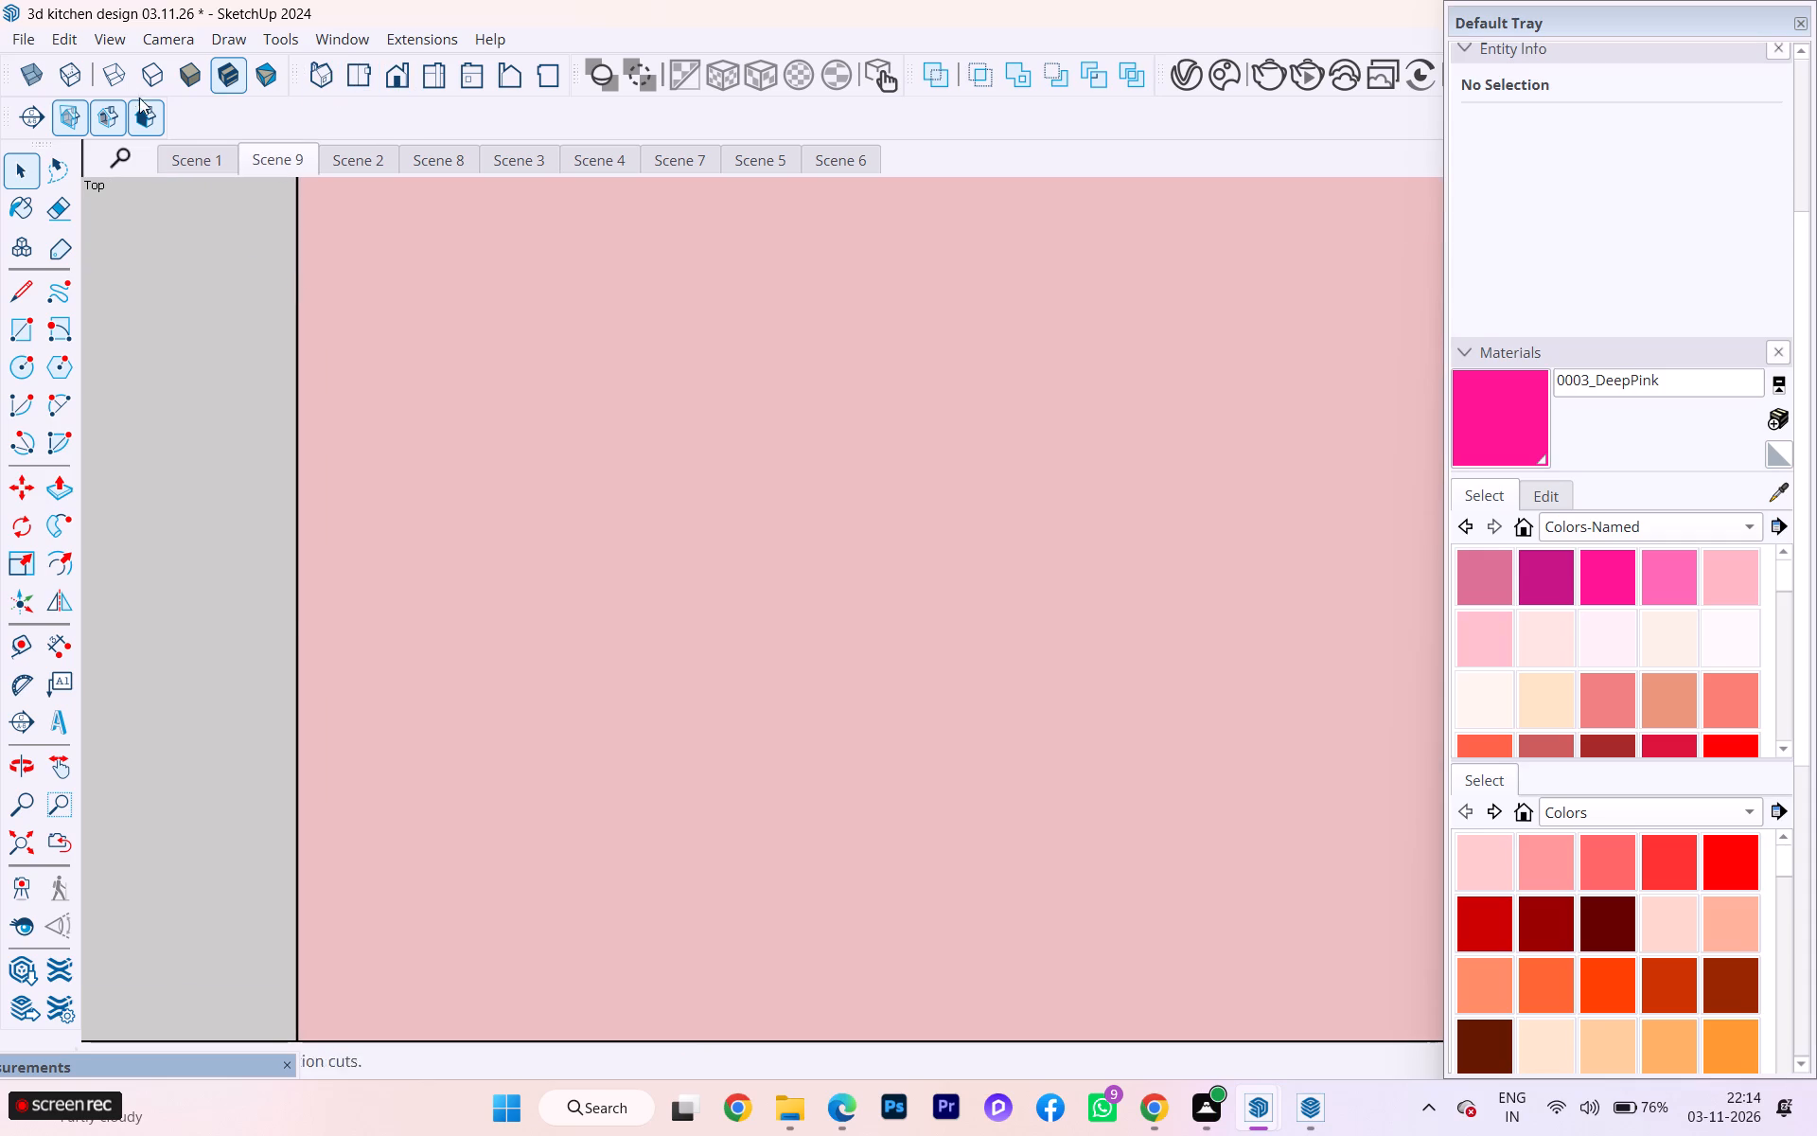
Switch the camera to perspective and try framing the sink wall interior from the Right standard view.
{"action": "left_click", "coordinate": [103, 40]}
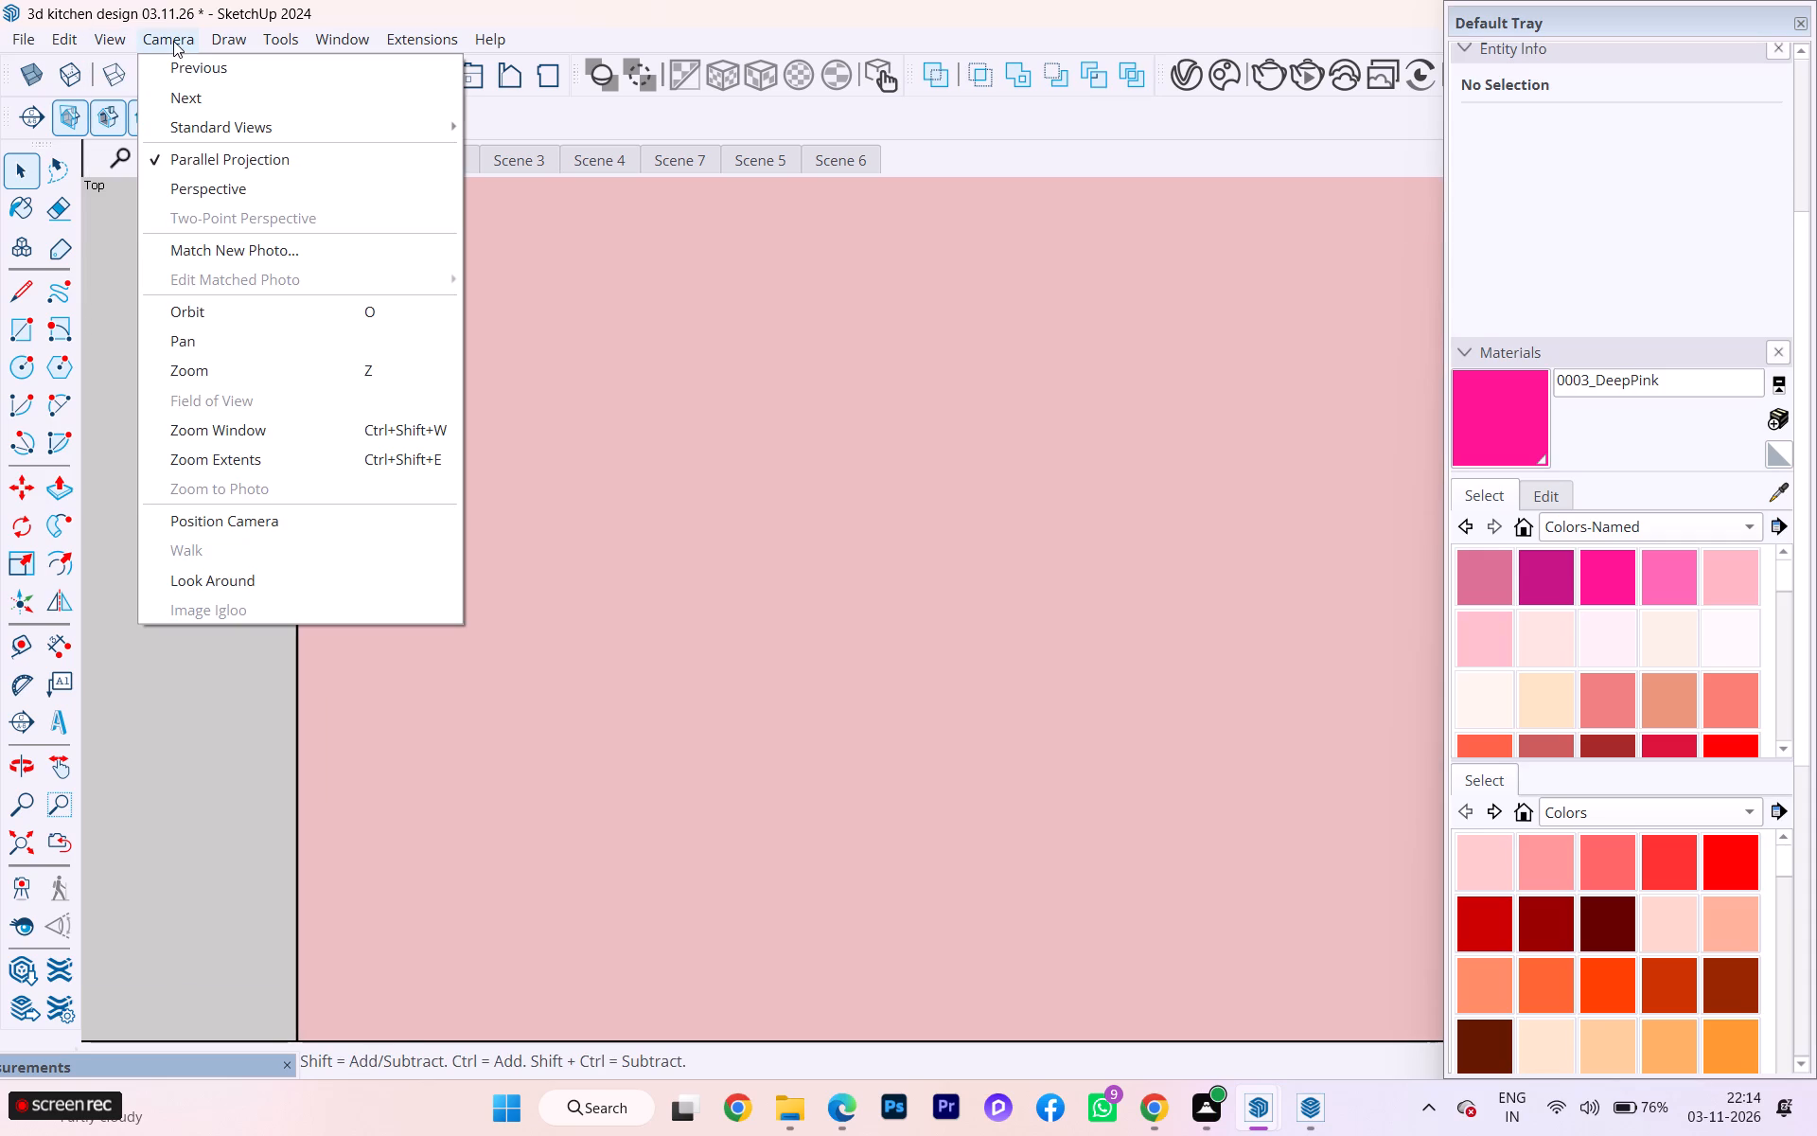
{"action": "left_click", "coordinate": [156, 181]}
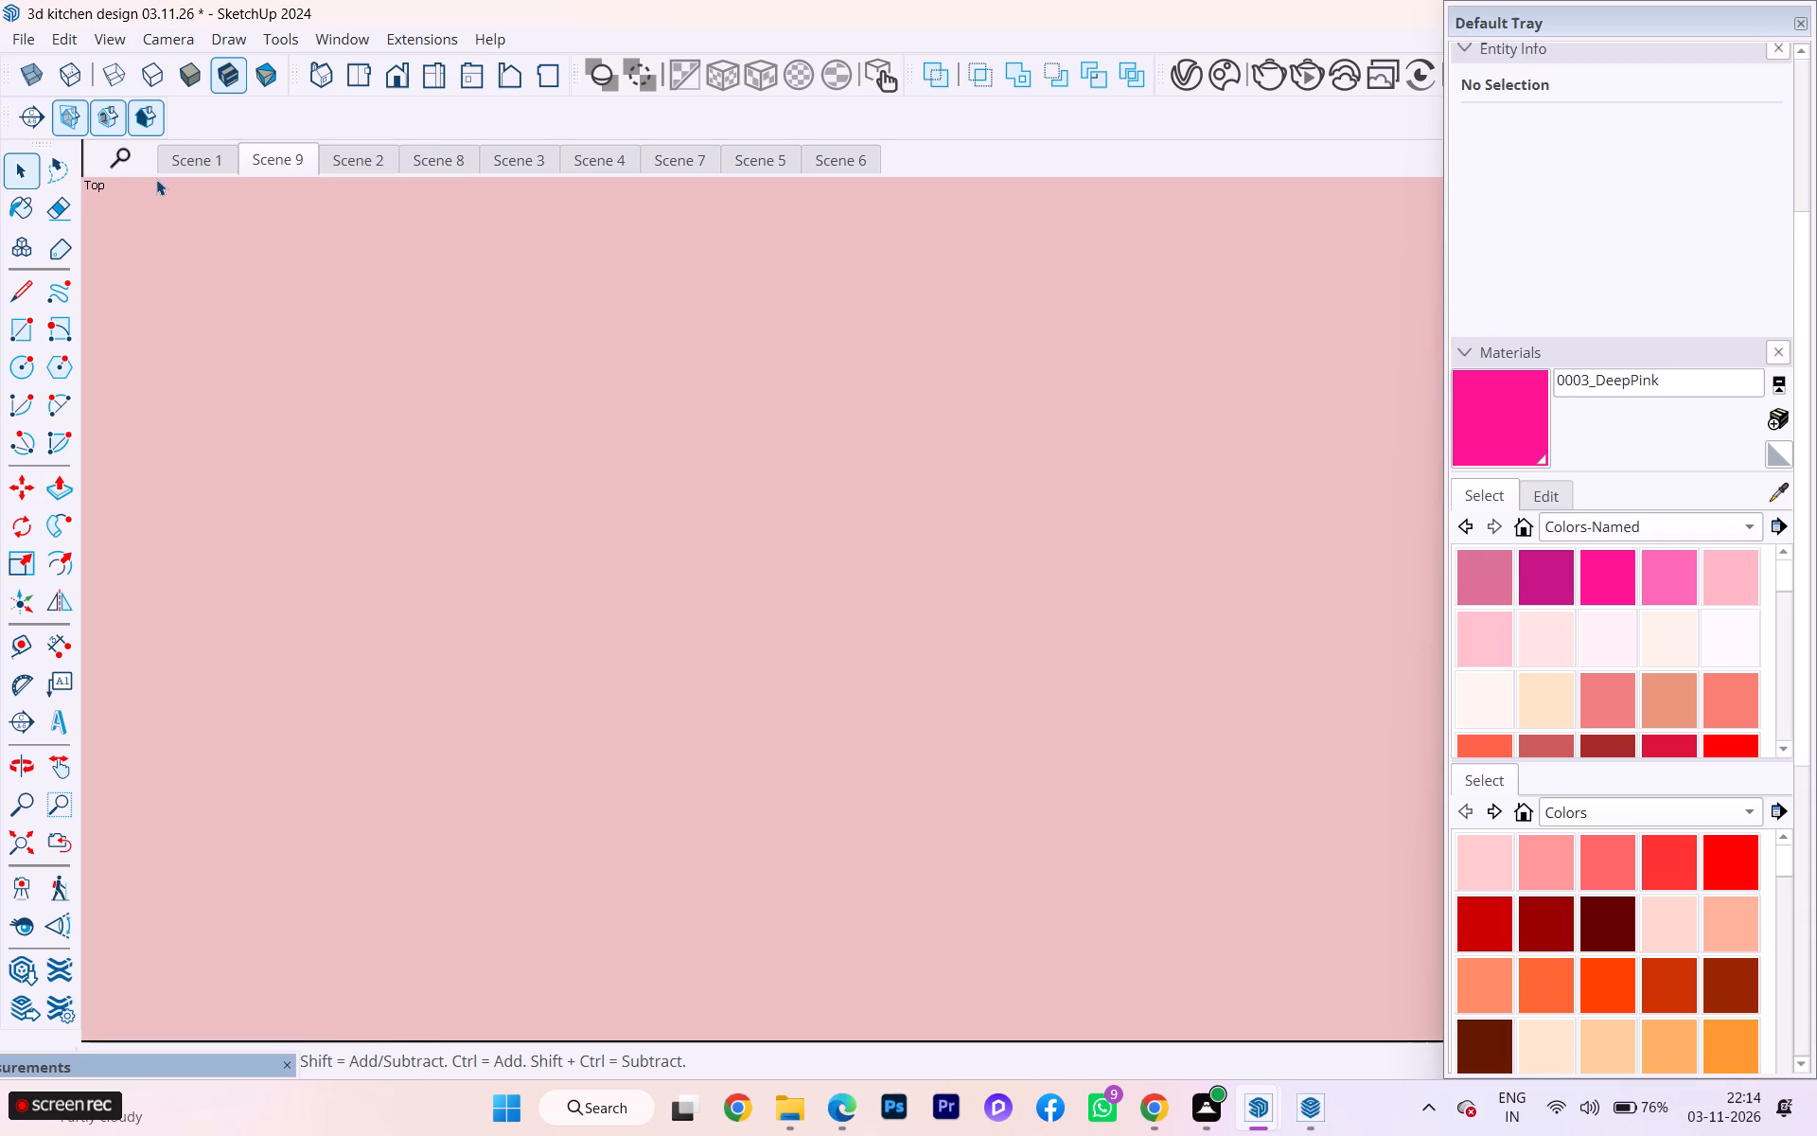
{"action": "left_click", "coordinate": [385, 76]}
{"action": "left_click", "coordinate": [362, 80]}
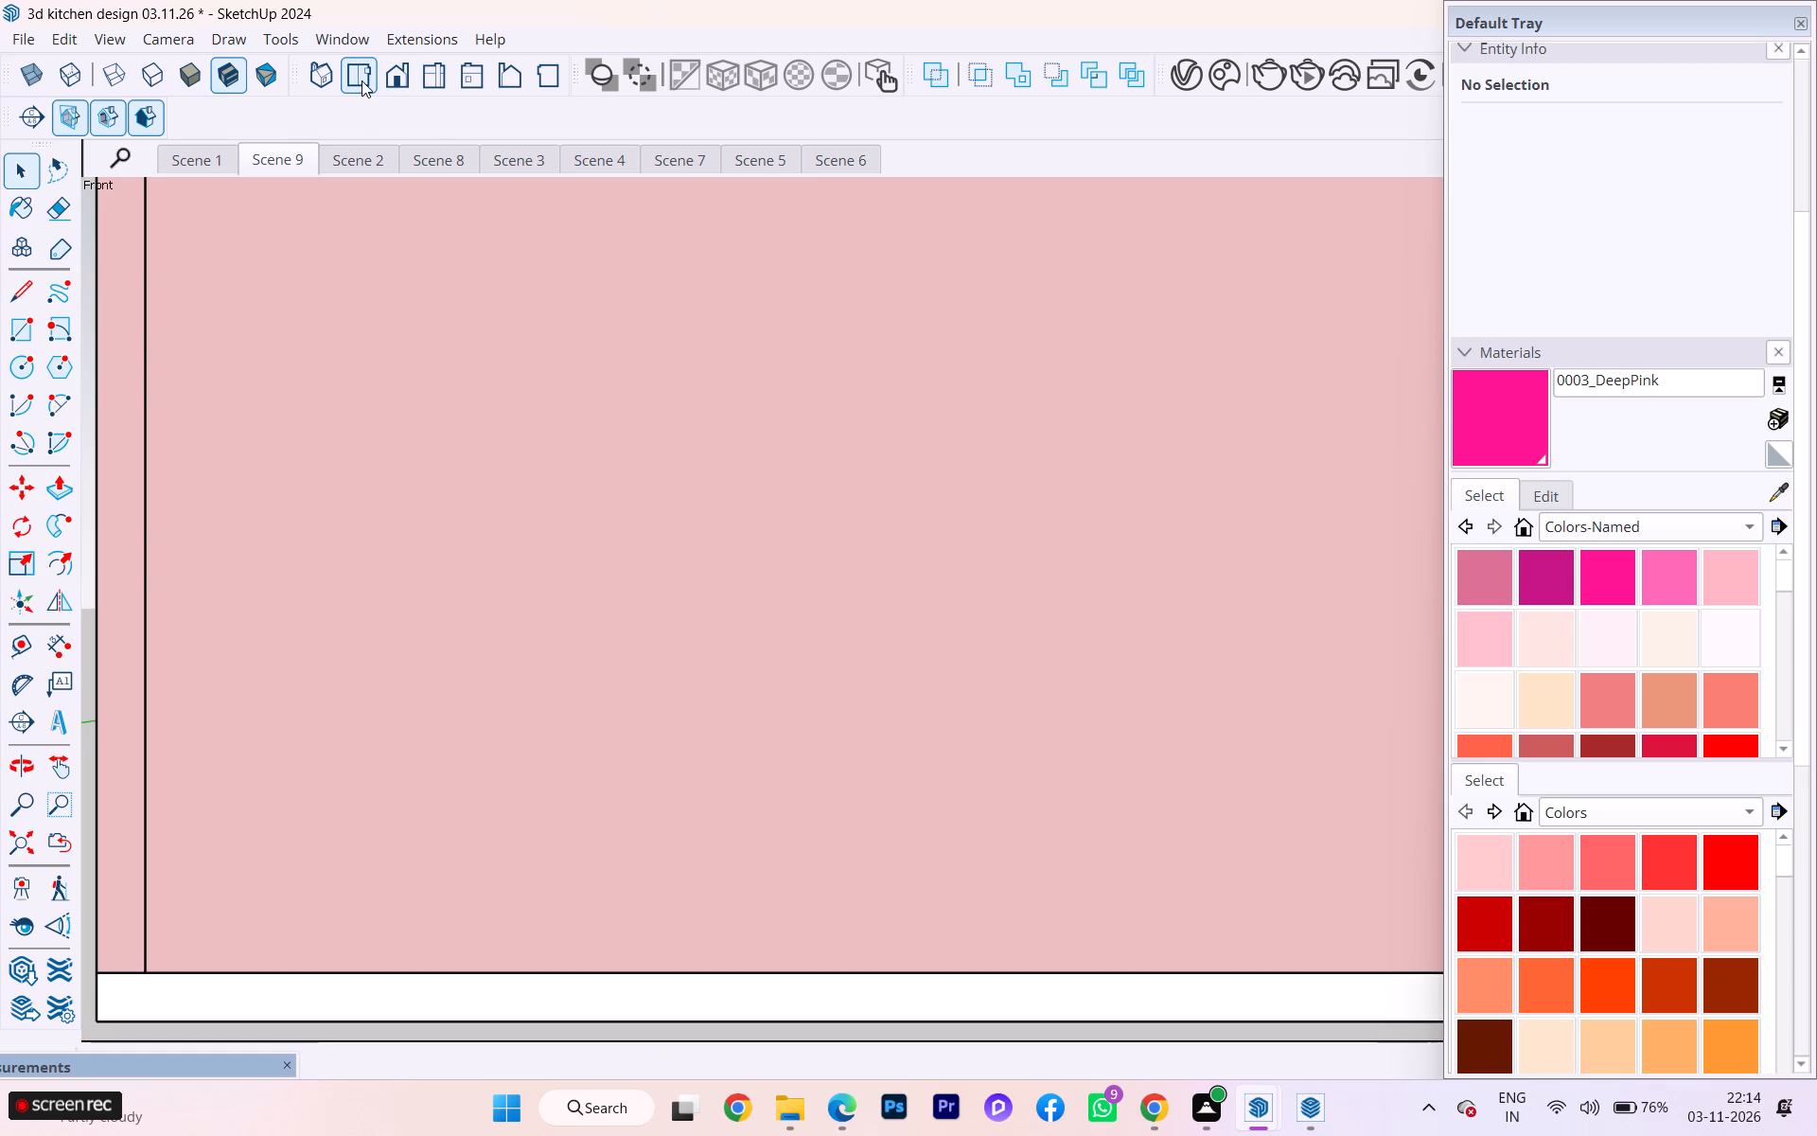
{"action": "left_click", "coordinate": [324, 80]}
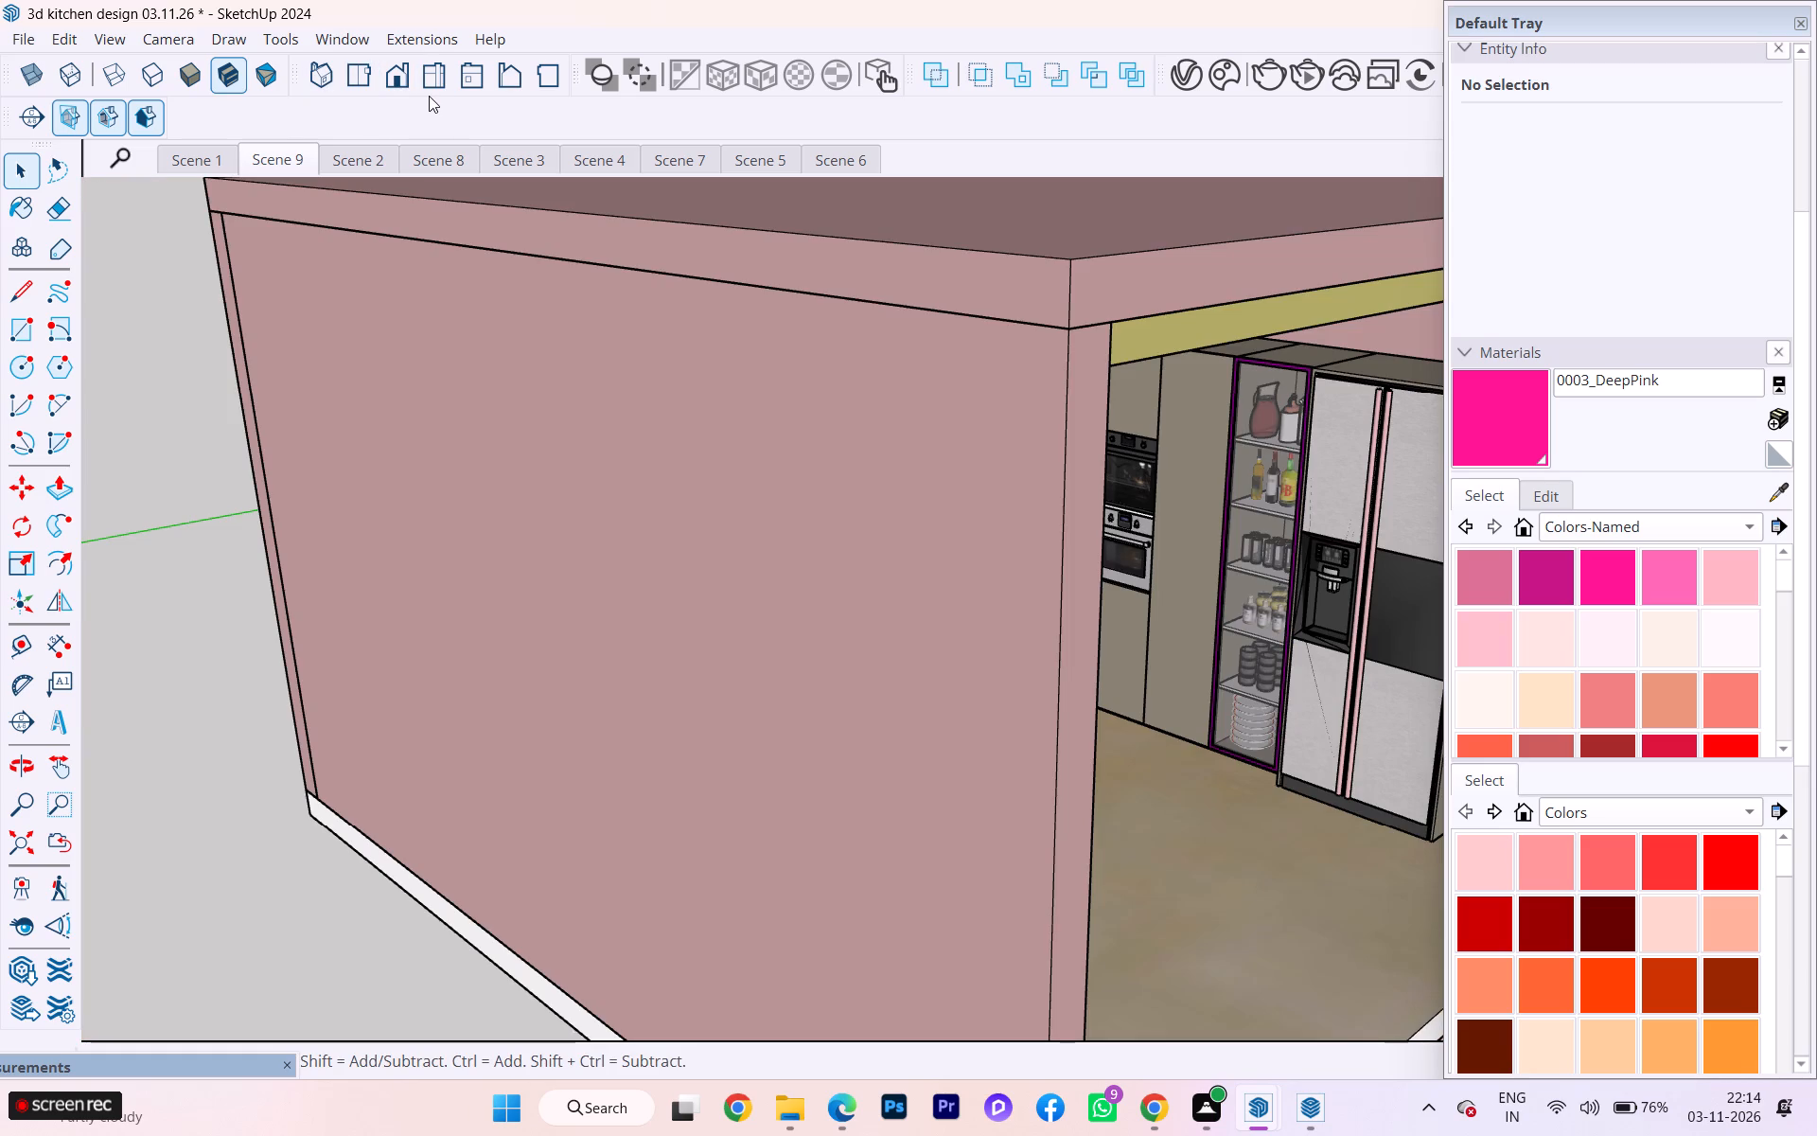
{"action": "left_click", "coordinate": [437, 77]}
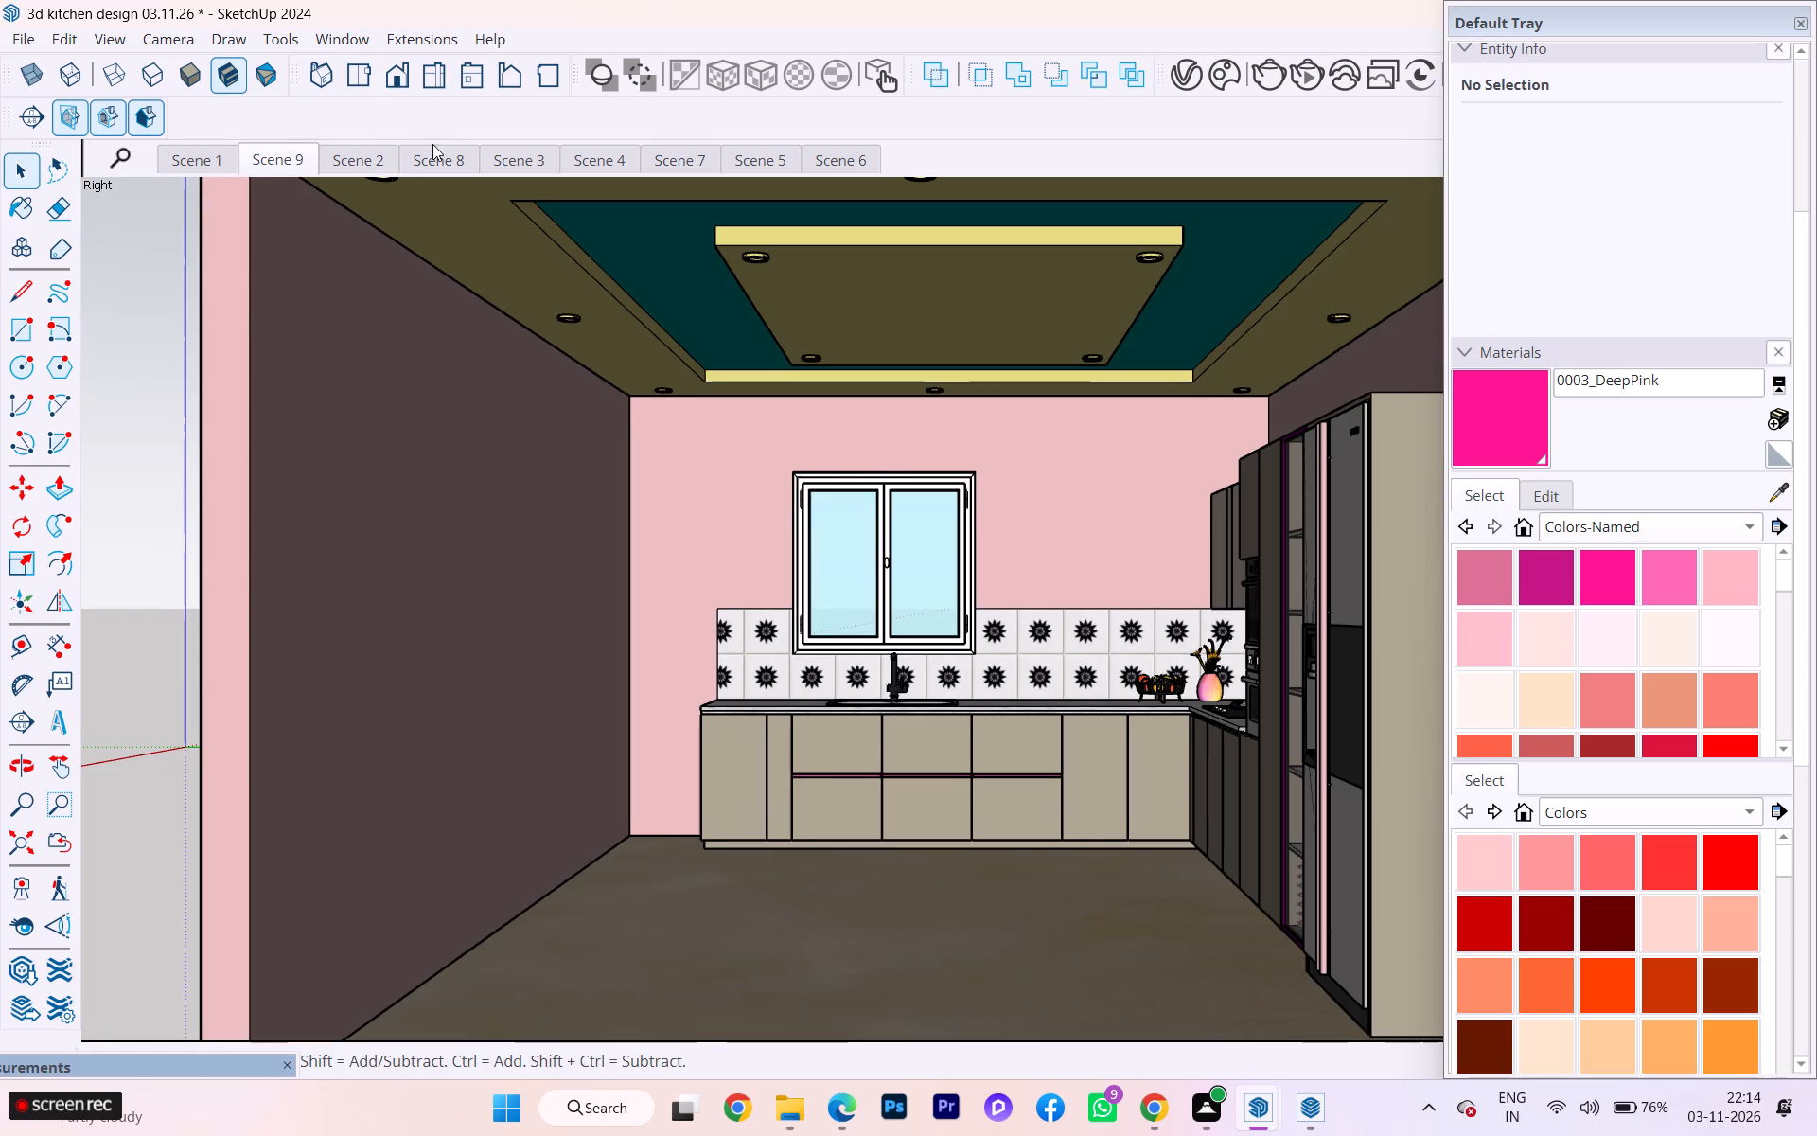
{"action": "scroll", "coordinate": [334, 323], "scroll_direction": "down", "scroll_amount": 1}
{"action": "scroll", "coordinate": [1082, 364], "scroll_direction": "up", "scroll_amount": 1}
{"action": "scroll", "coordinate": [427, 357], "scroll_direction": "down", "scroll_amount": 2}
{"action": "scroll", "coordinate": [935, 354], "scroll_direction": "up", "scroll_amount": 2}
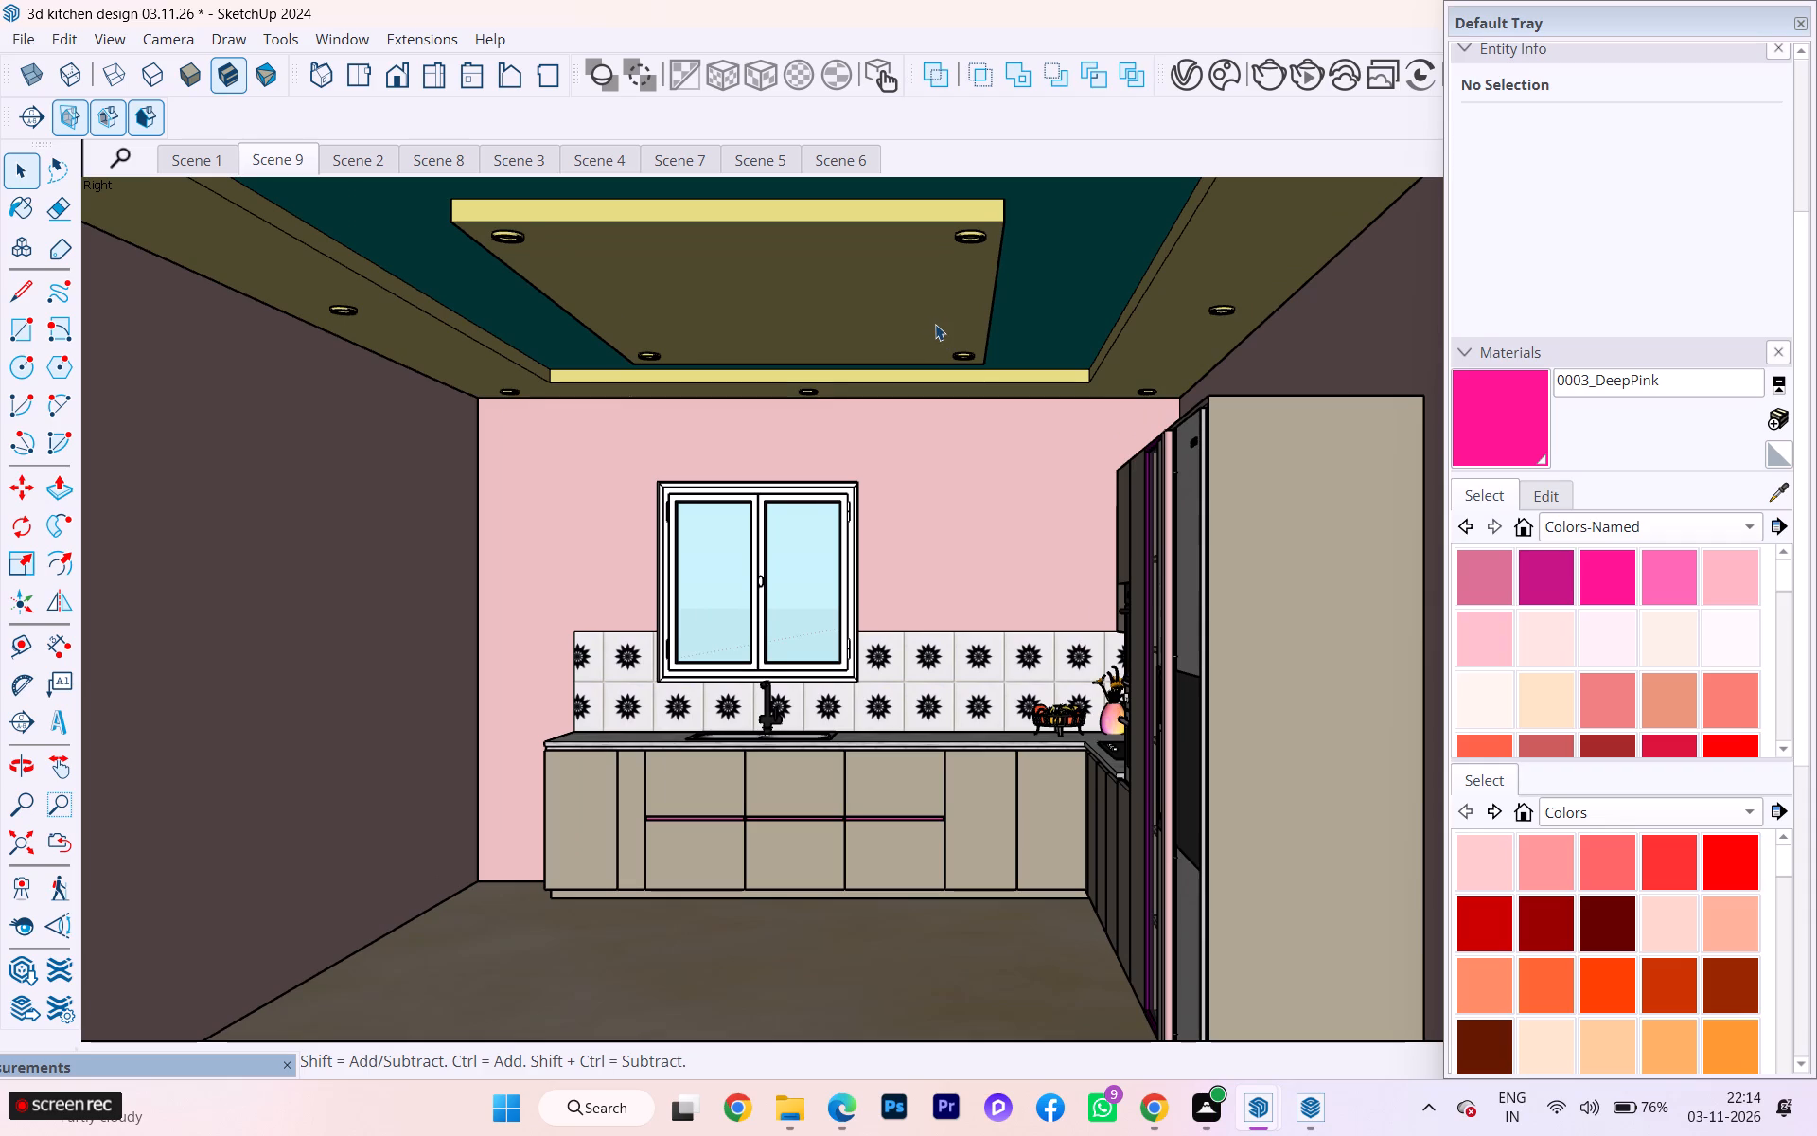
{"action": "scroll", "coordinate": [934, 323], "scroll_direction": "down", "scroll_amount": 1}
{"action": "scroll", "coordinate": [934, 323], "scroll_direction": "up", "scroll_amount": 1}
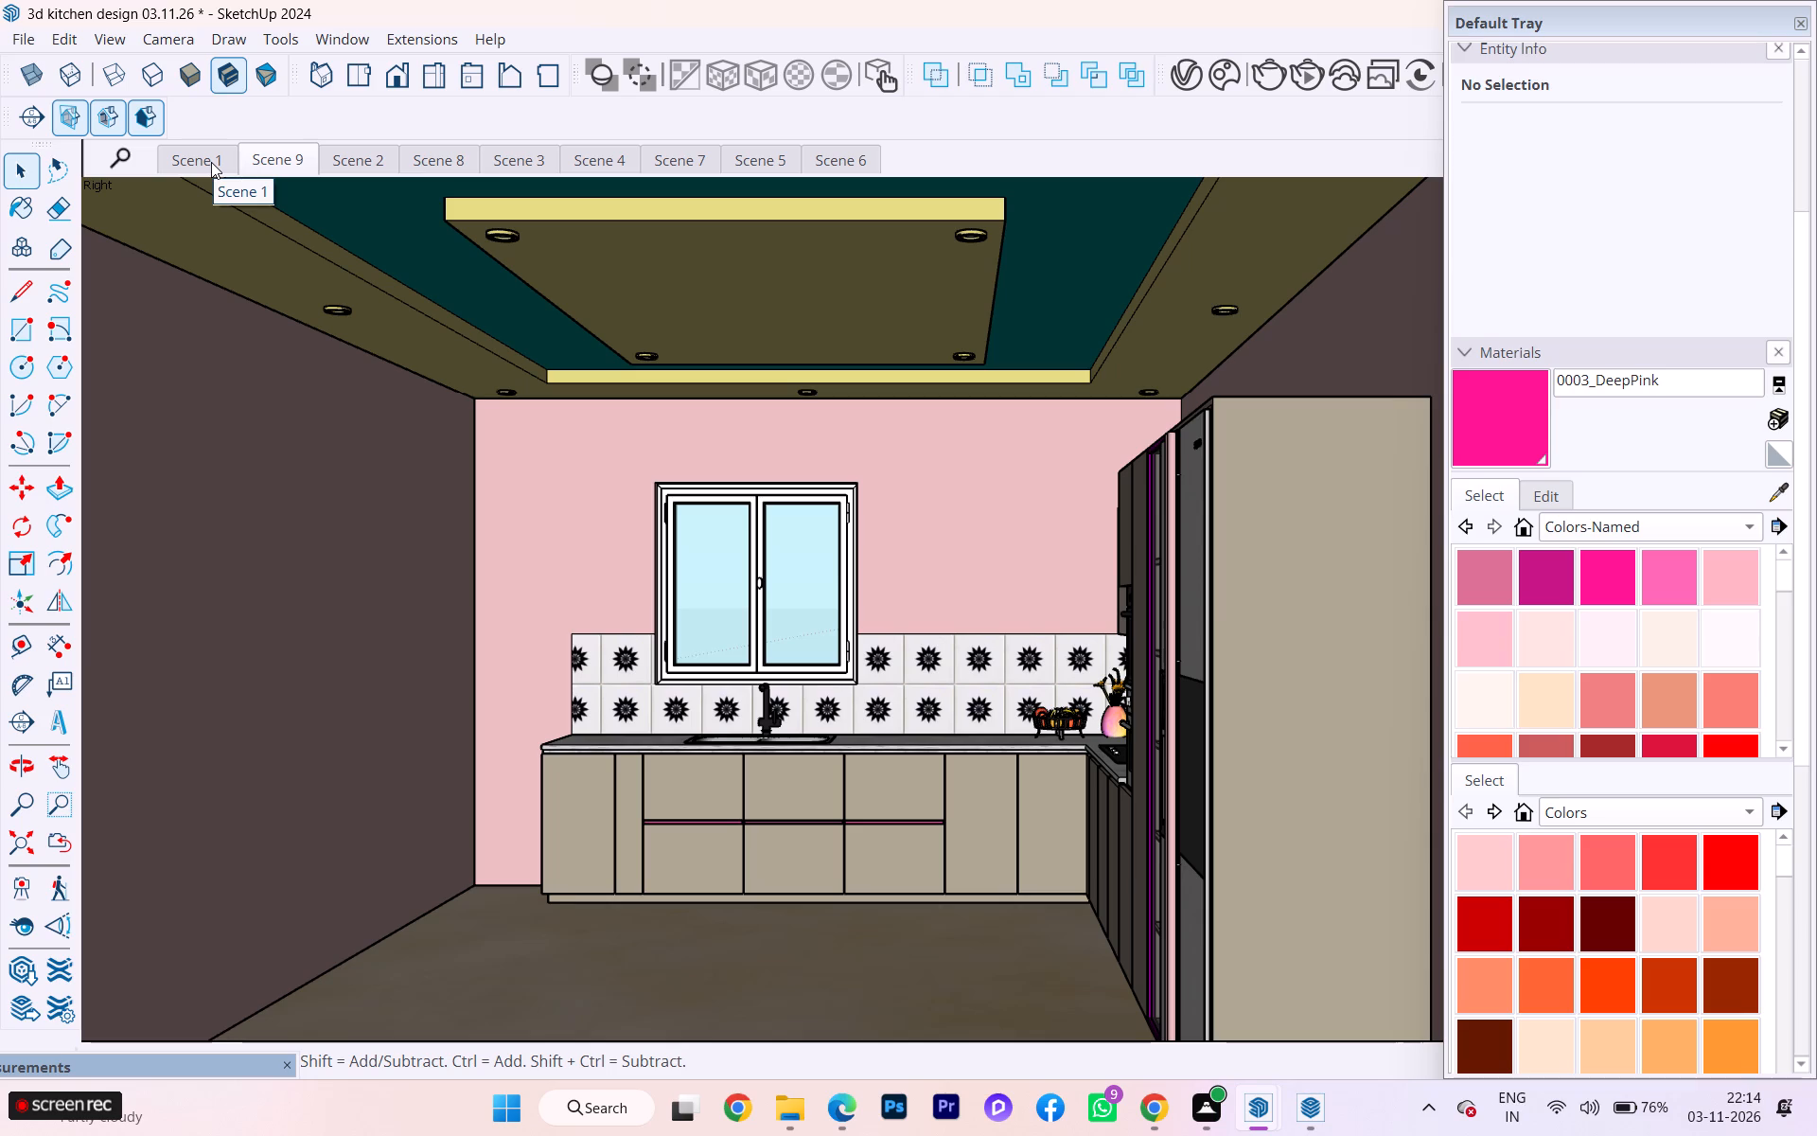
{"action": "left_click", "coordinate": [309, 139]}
Recall Scene 1, reframe it as a perspective of the sink wall based on the Right standard view, and update the scene.
{"action": "left_click", "coordinate": [196, 165]}
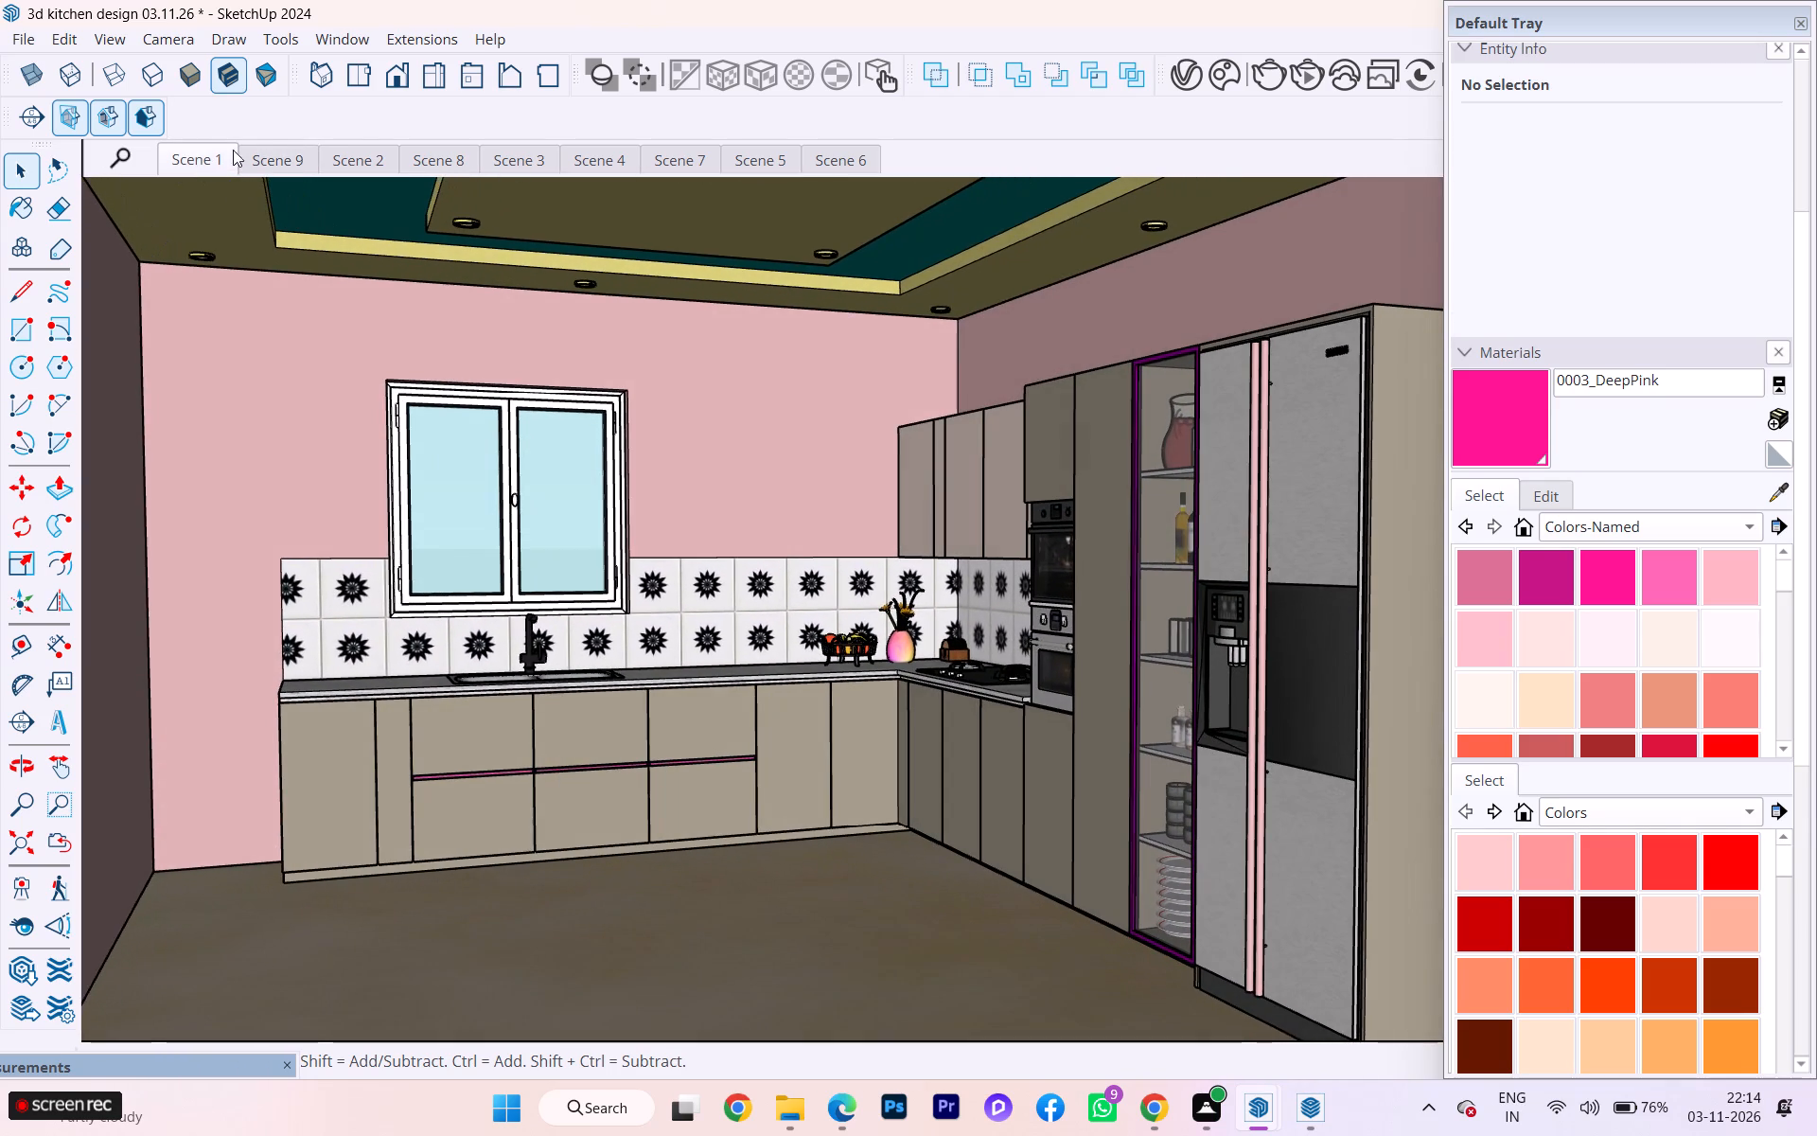
{"action": "left_click", "coordinate": [424, 71]}
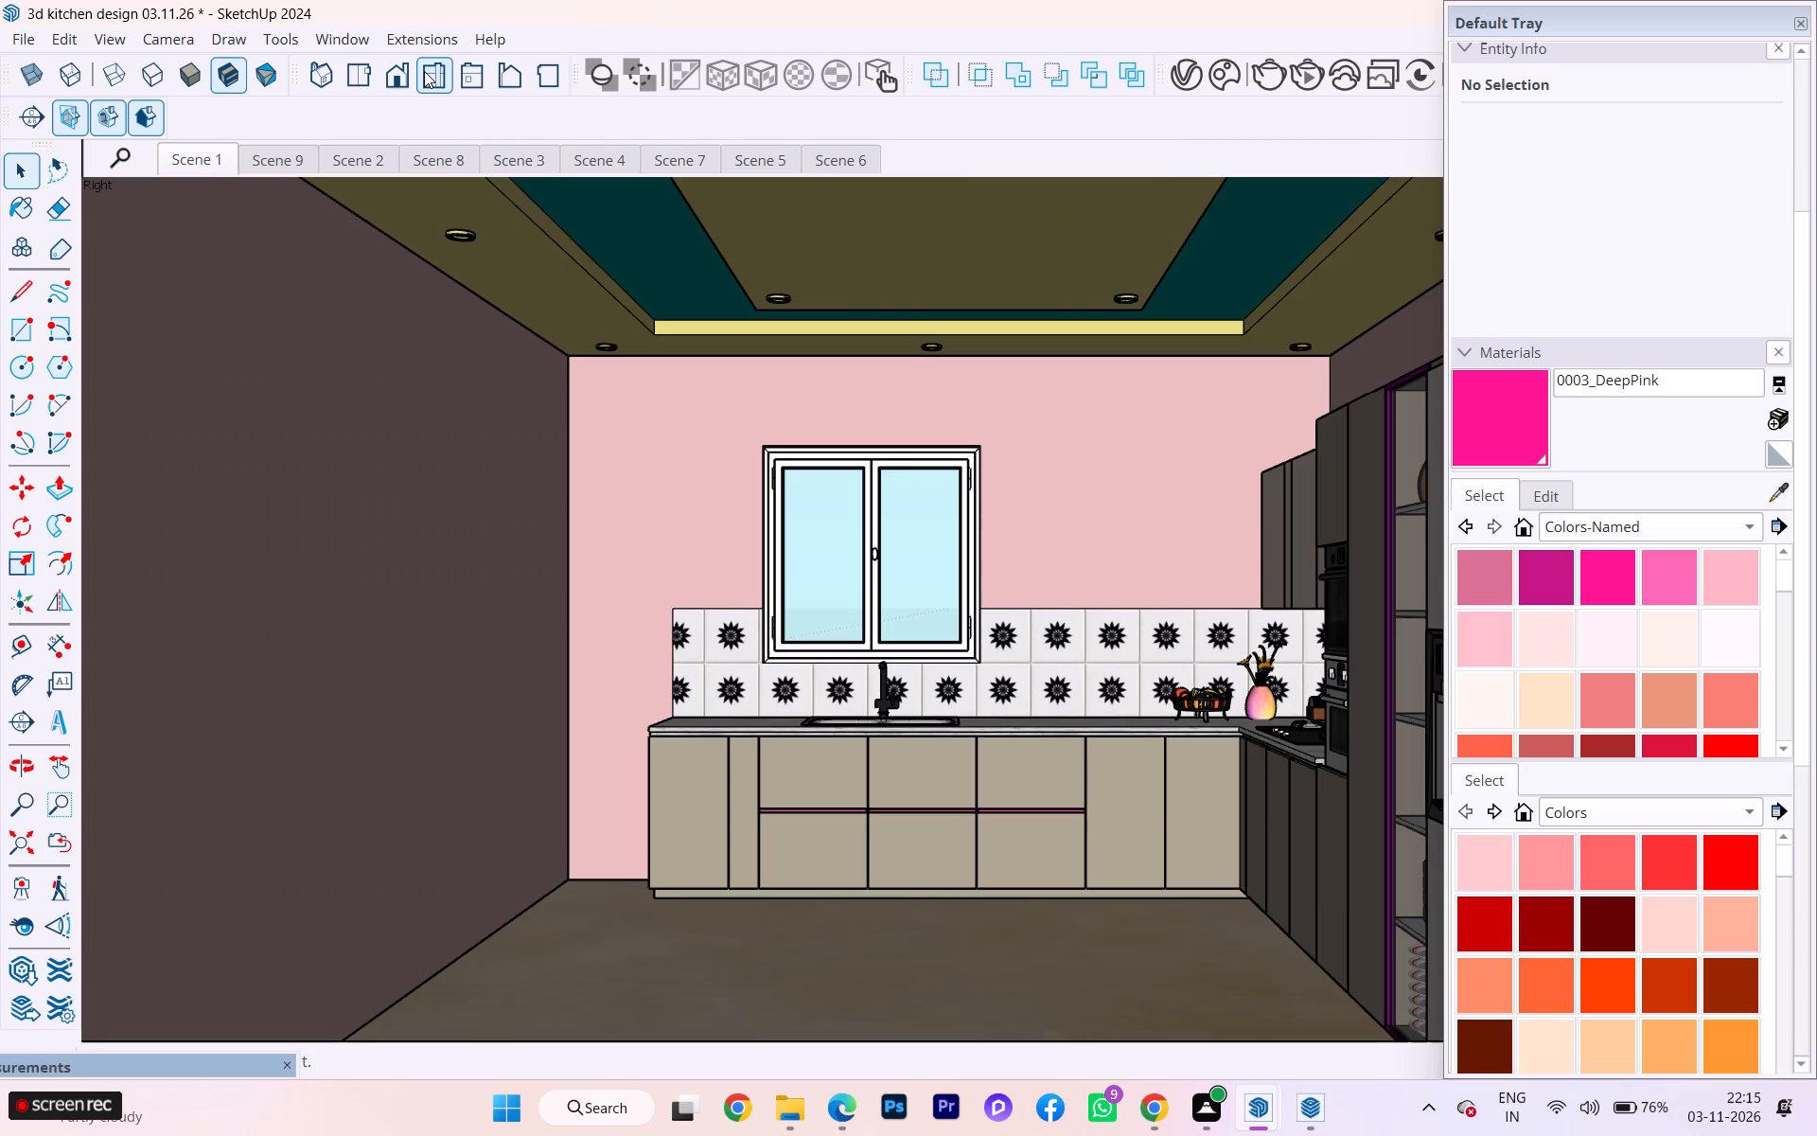
{"action": "scroll", "coordinate": [363, 225], "scroll_direction": "down", "scroll_amount": 1}
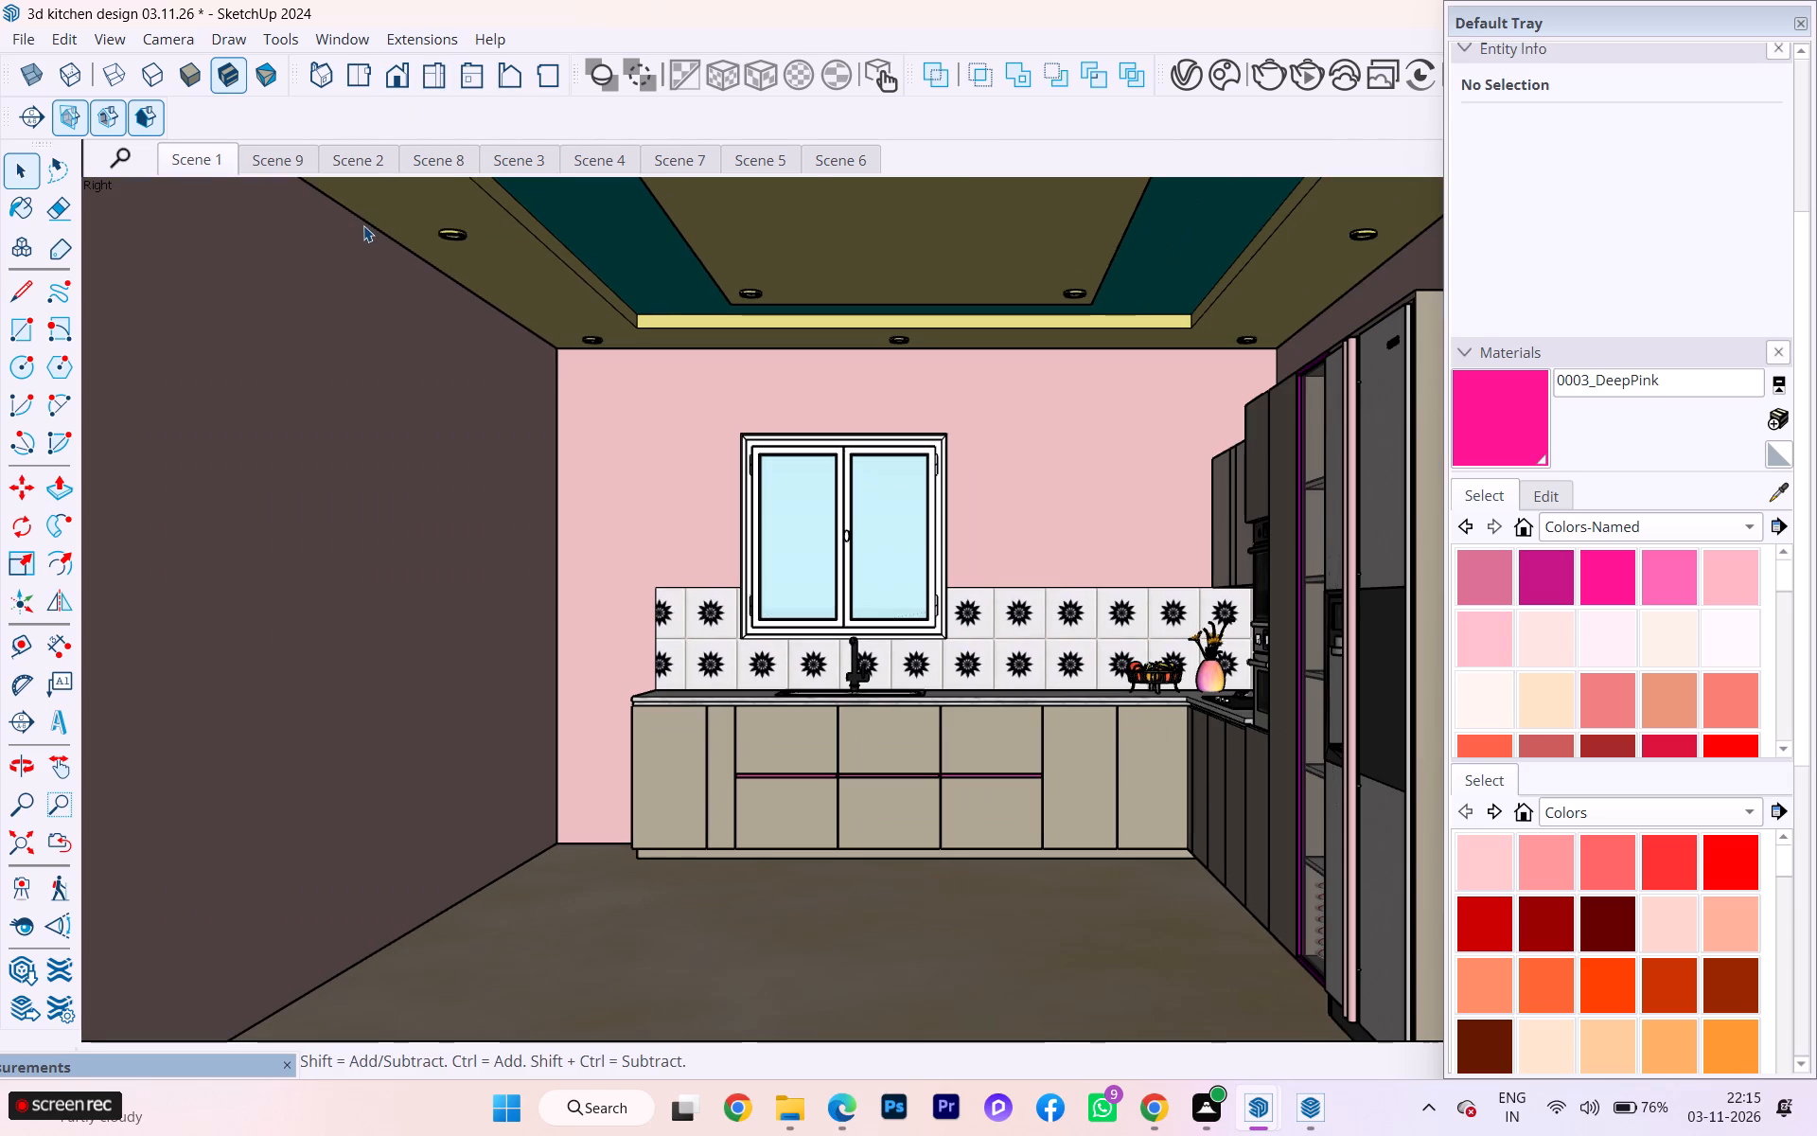
{"action": "scroll", "coordinate": [363, 225], "scroll_direction": "down", "scroll_amount": 1}
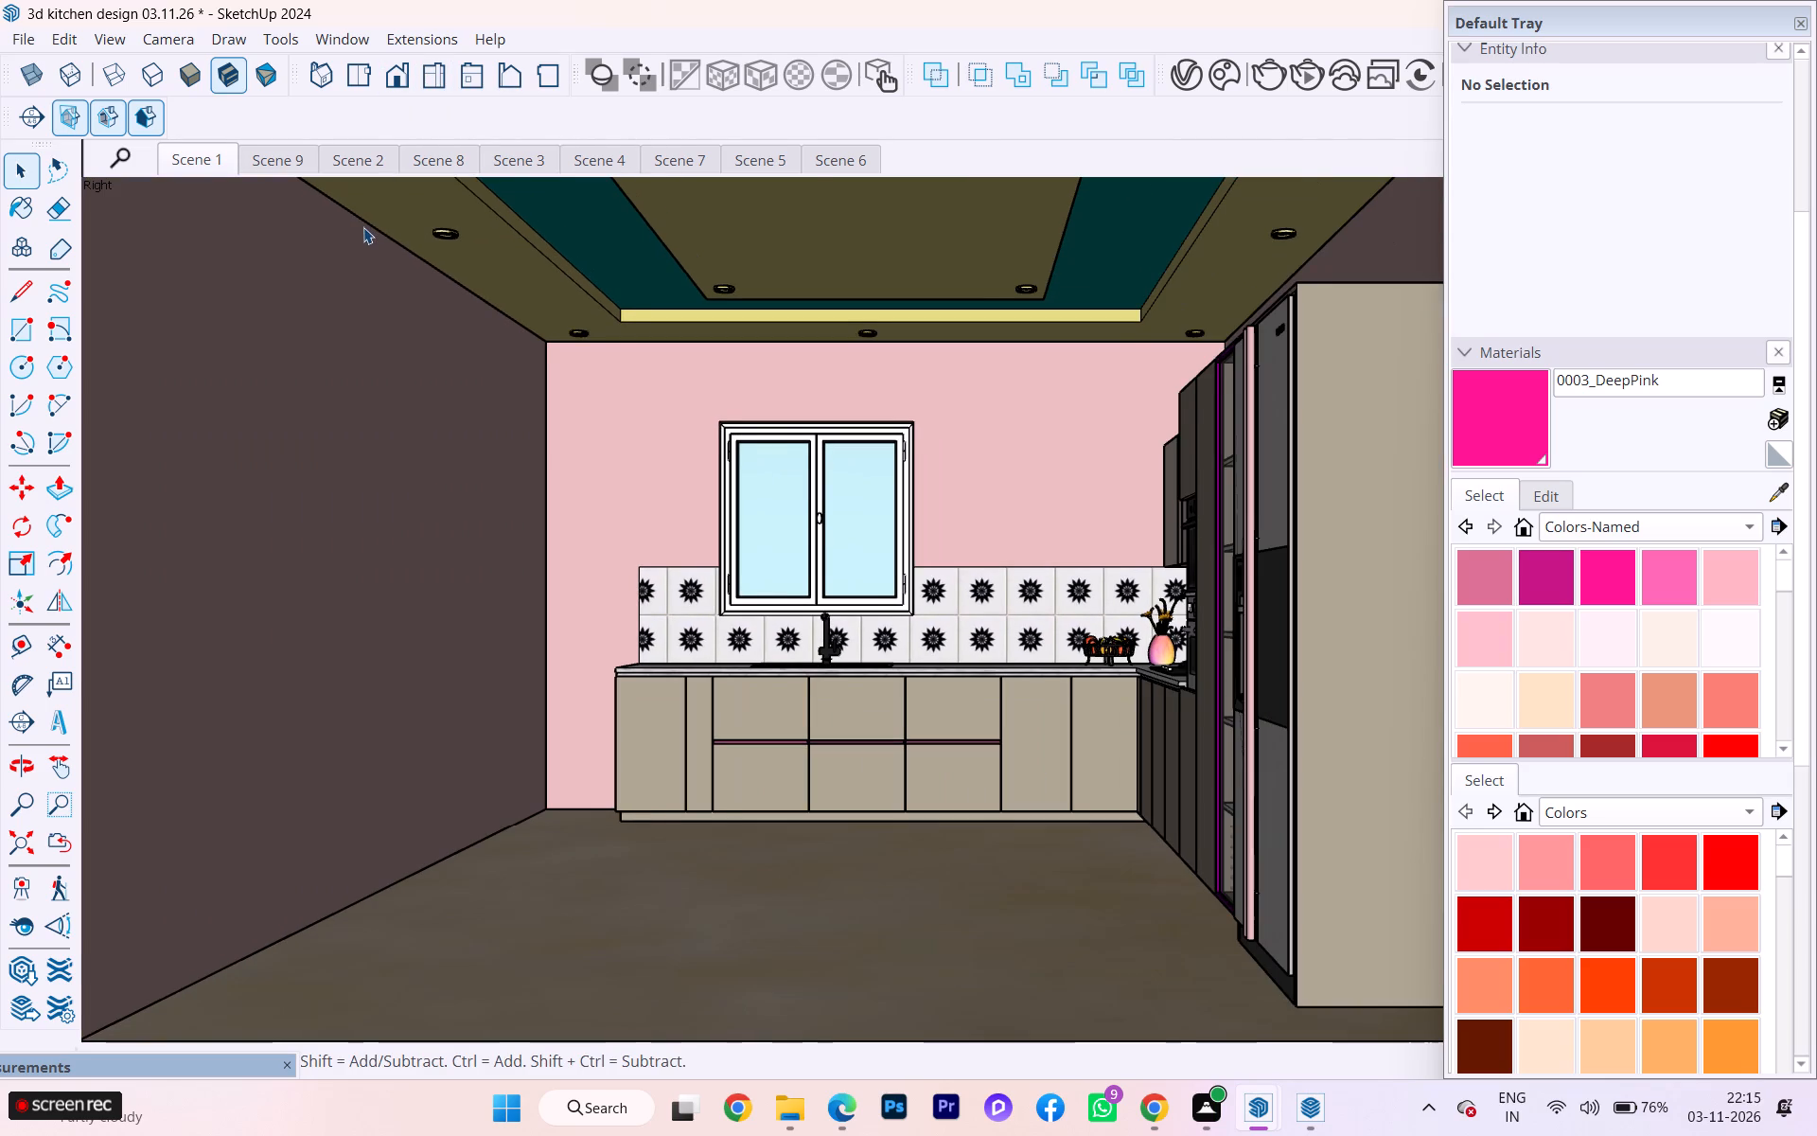
{"action": "scroll", "coordinate": [363, 227], "scroll_direction": "down", "scroll_amount": 1}
{"action": "middle_click_drag", "start_coordinate": [367, 232], "coordinate": [383, 252]}
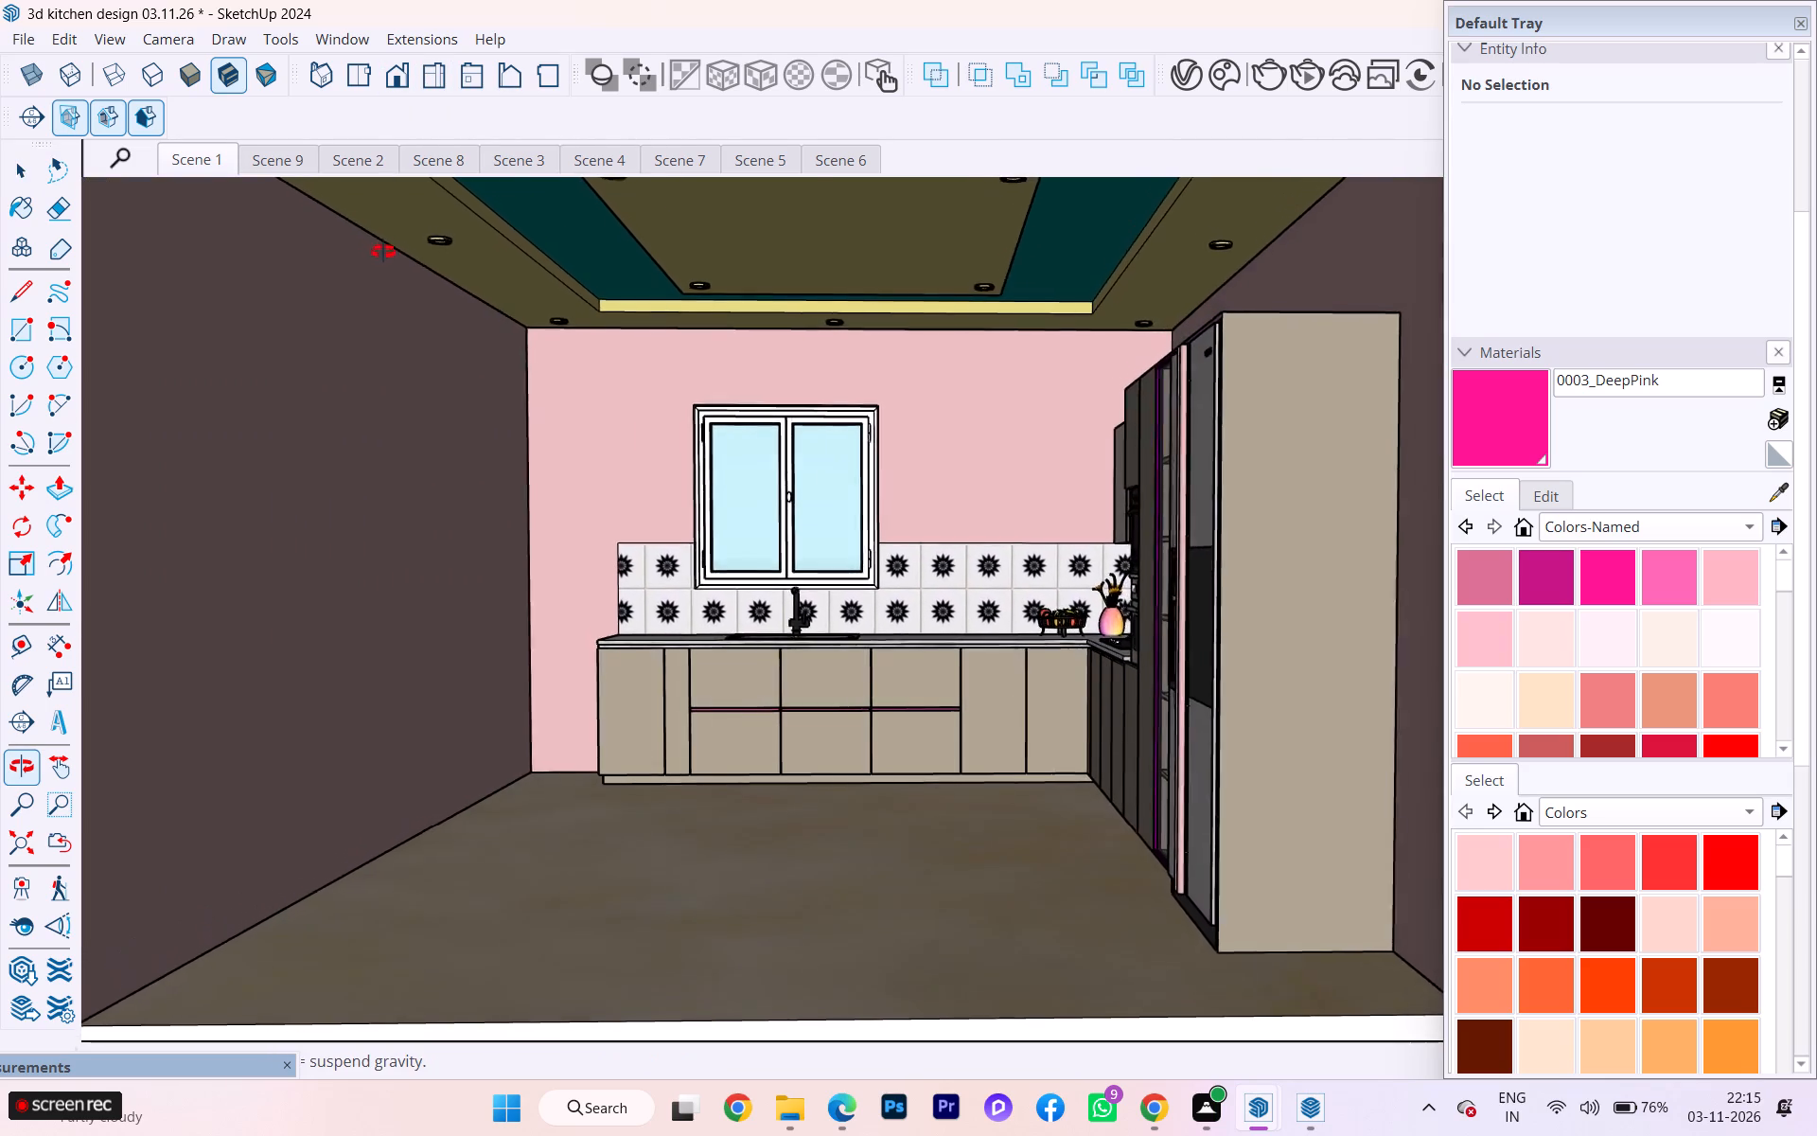
{"action": "middle_click_drag", "start_coordinate": [383, 252], "coordinate": [415, 283]}
{"action": "scroll", "coordinate": [410, 275], "scroll_direction": "down", "scroll_amount": 1}
{"action": "scroll", "coordinate": [412, 277], "scroll_direction": "up", "scroll_amount": 1}
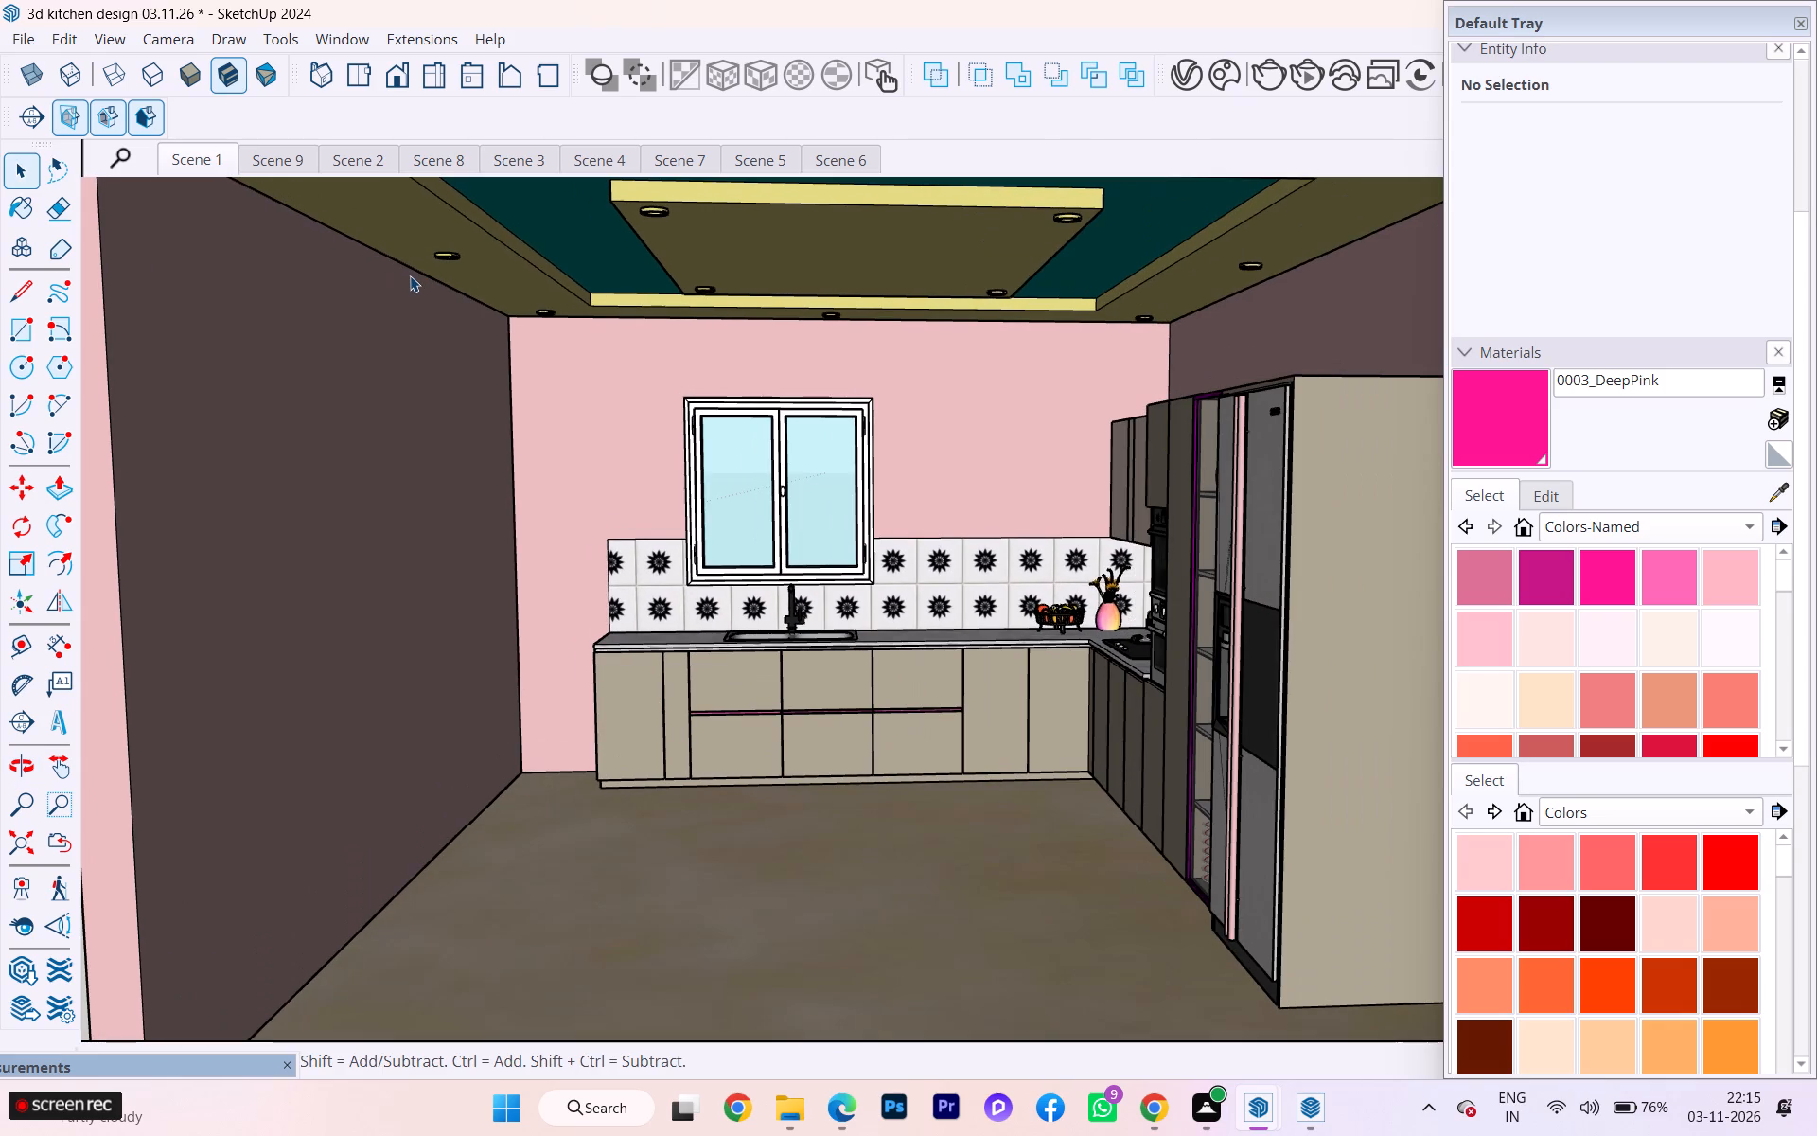
{"action": "scroll", "coordinate": [417, 274], "scroll_direction": "up", "scroll_amount": 1}
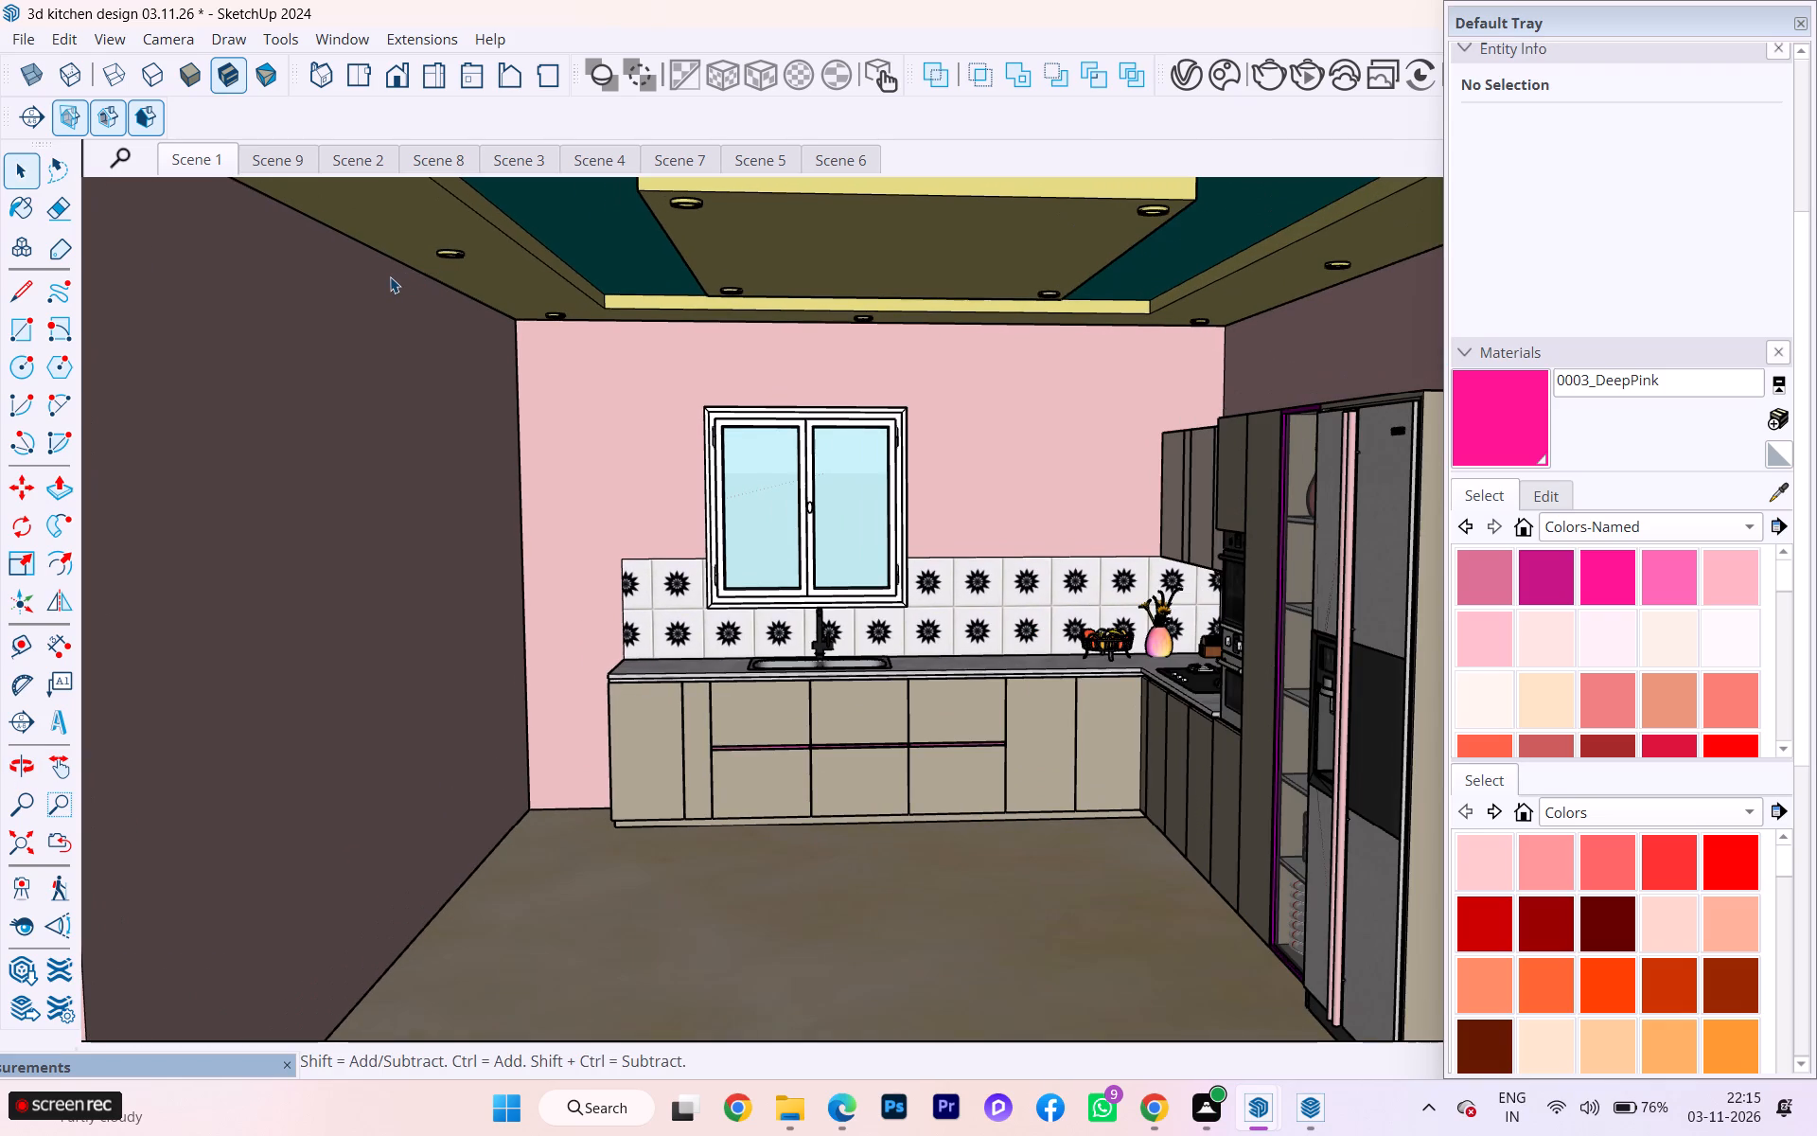
{"action": "scroll", "coordinate": [390, 276], "scroll_direction": "down", "scroll_amount": 1}
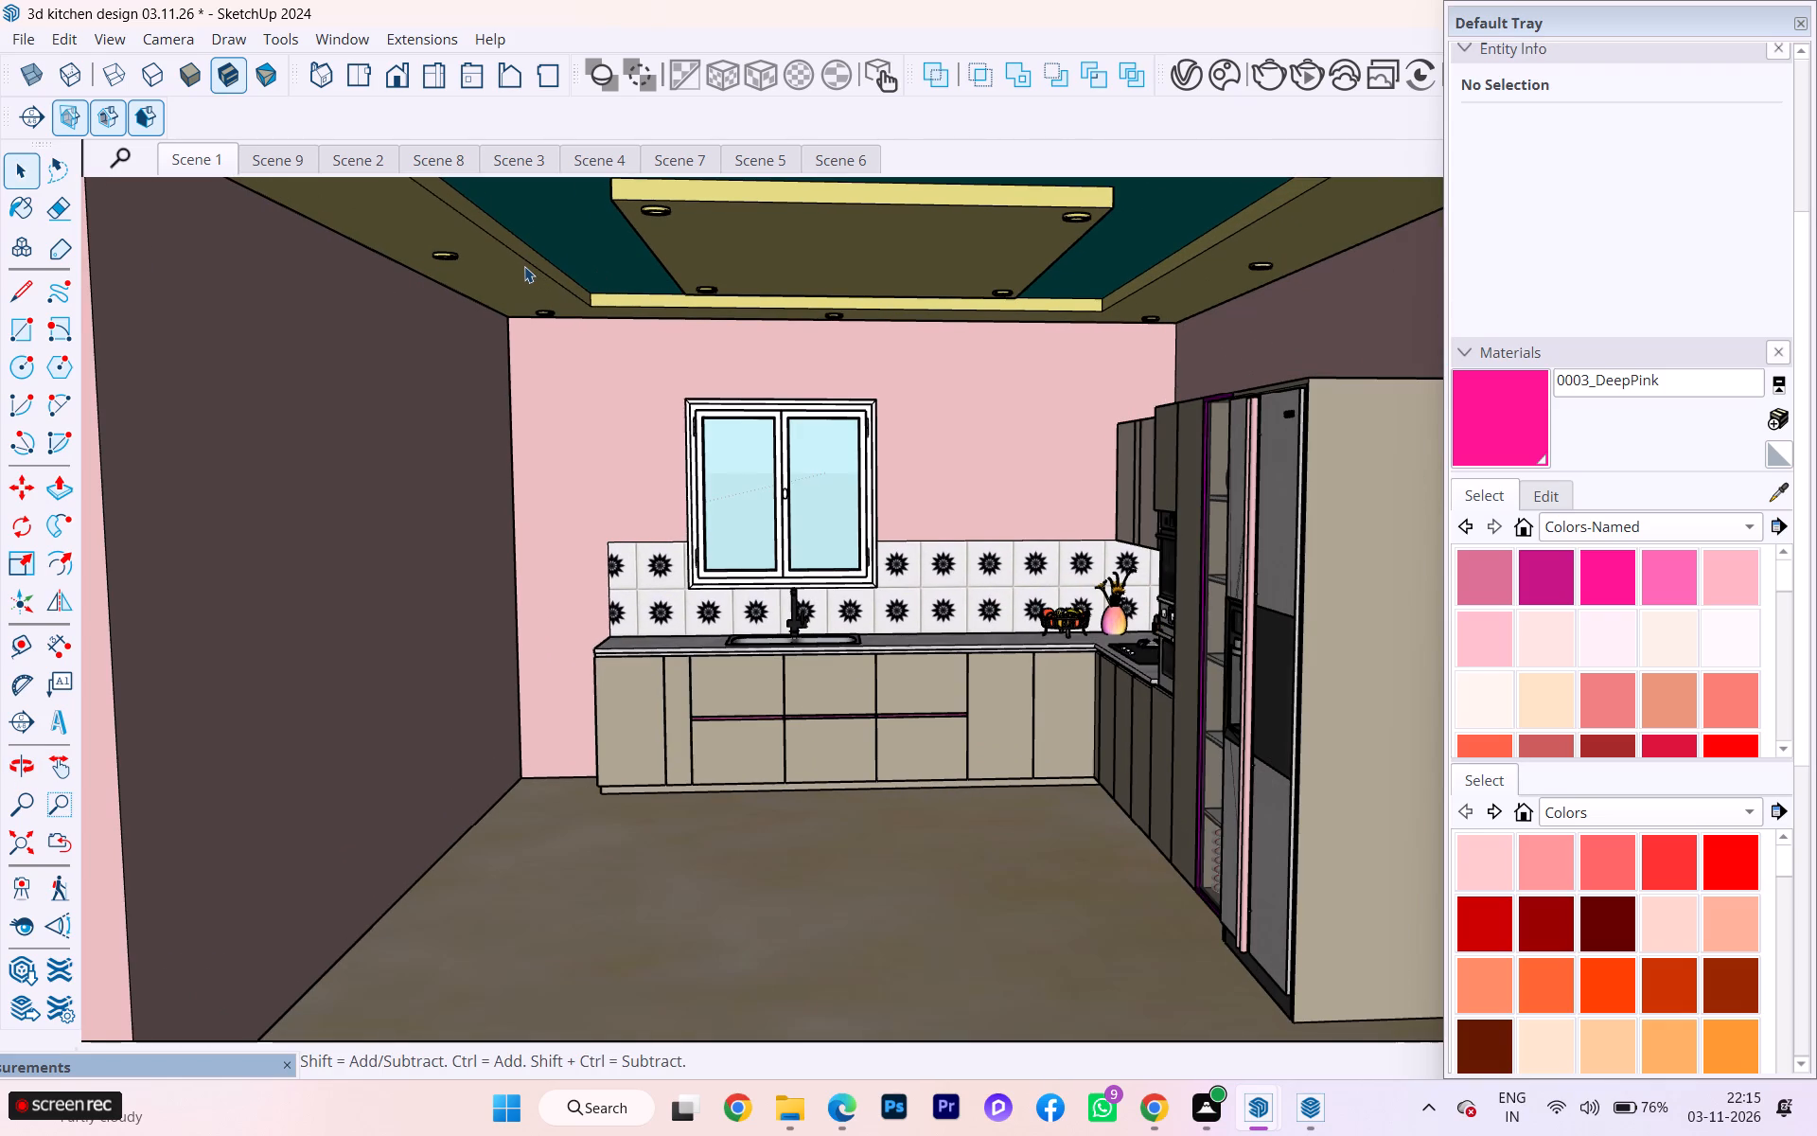
{"action": "scroll", "coordinate": [524, 266], "scroll_direction": "up", "scroll_amount": 1}
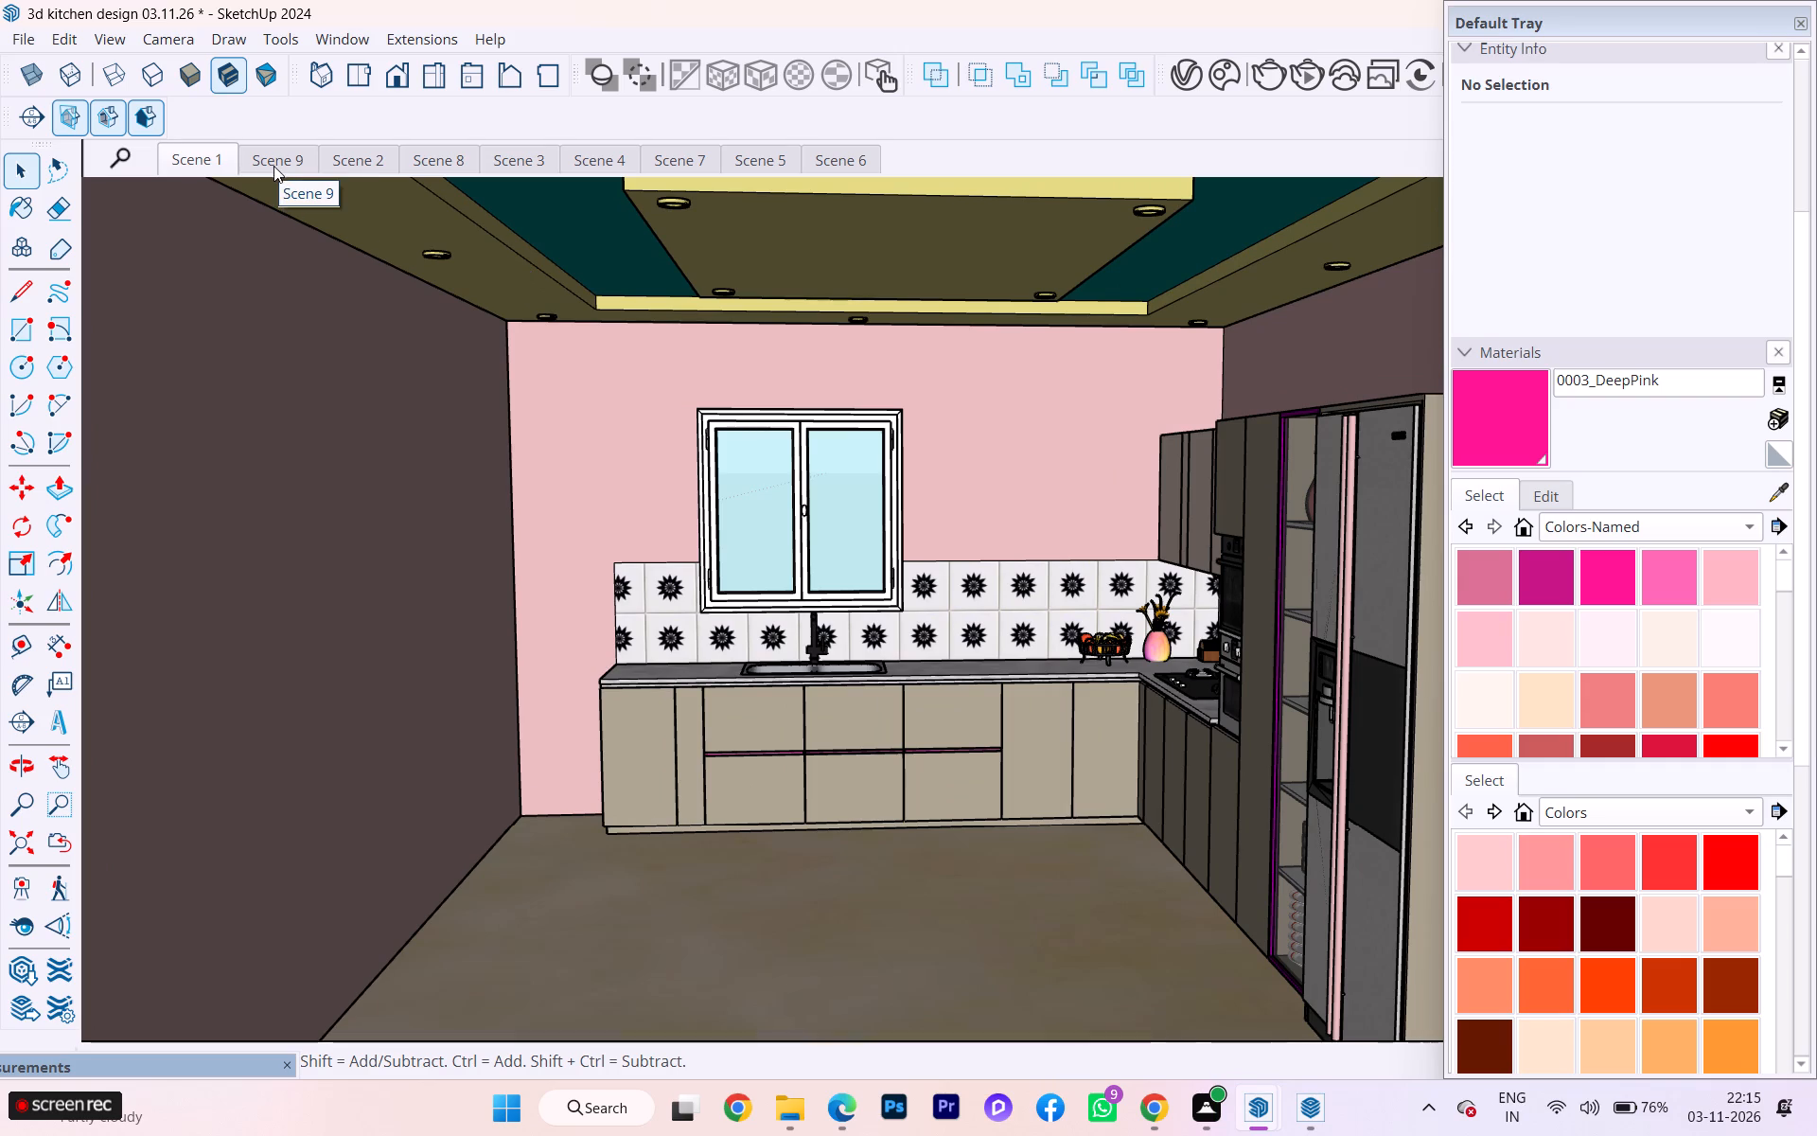
{"action": "right_click", "coordinate": [205, 159]}
{"action": "left_click", "coordinate": [273, 257]}
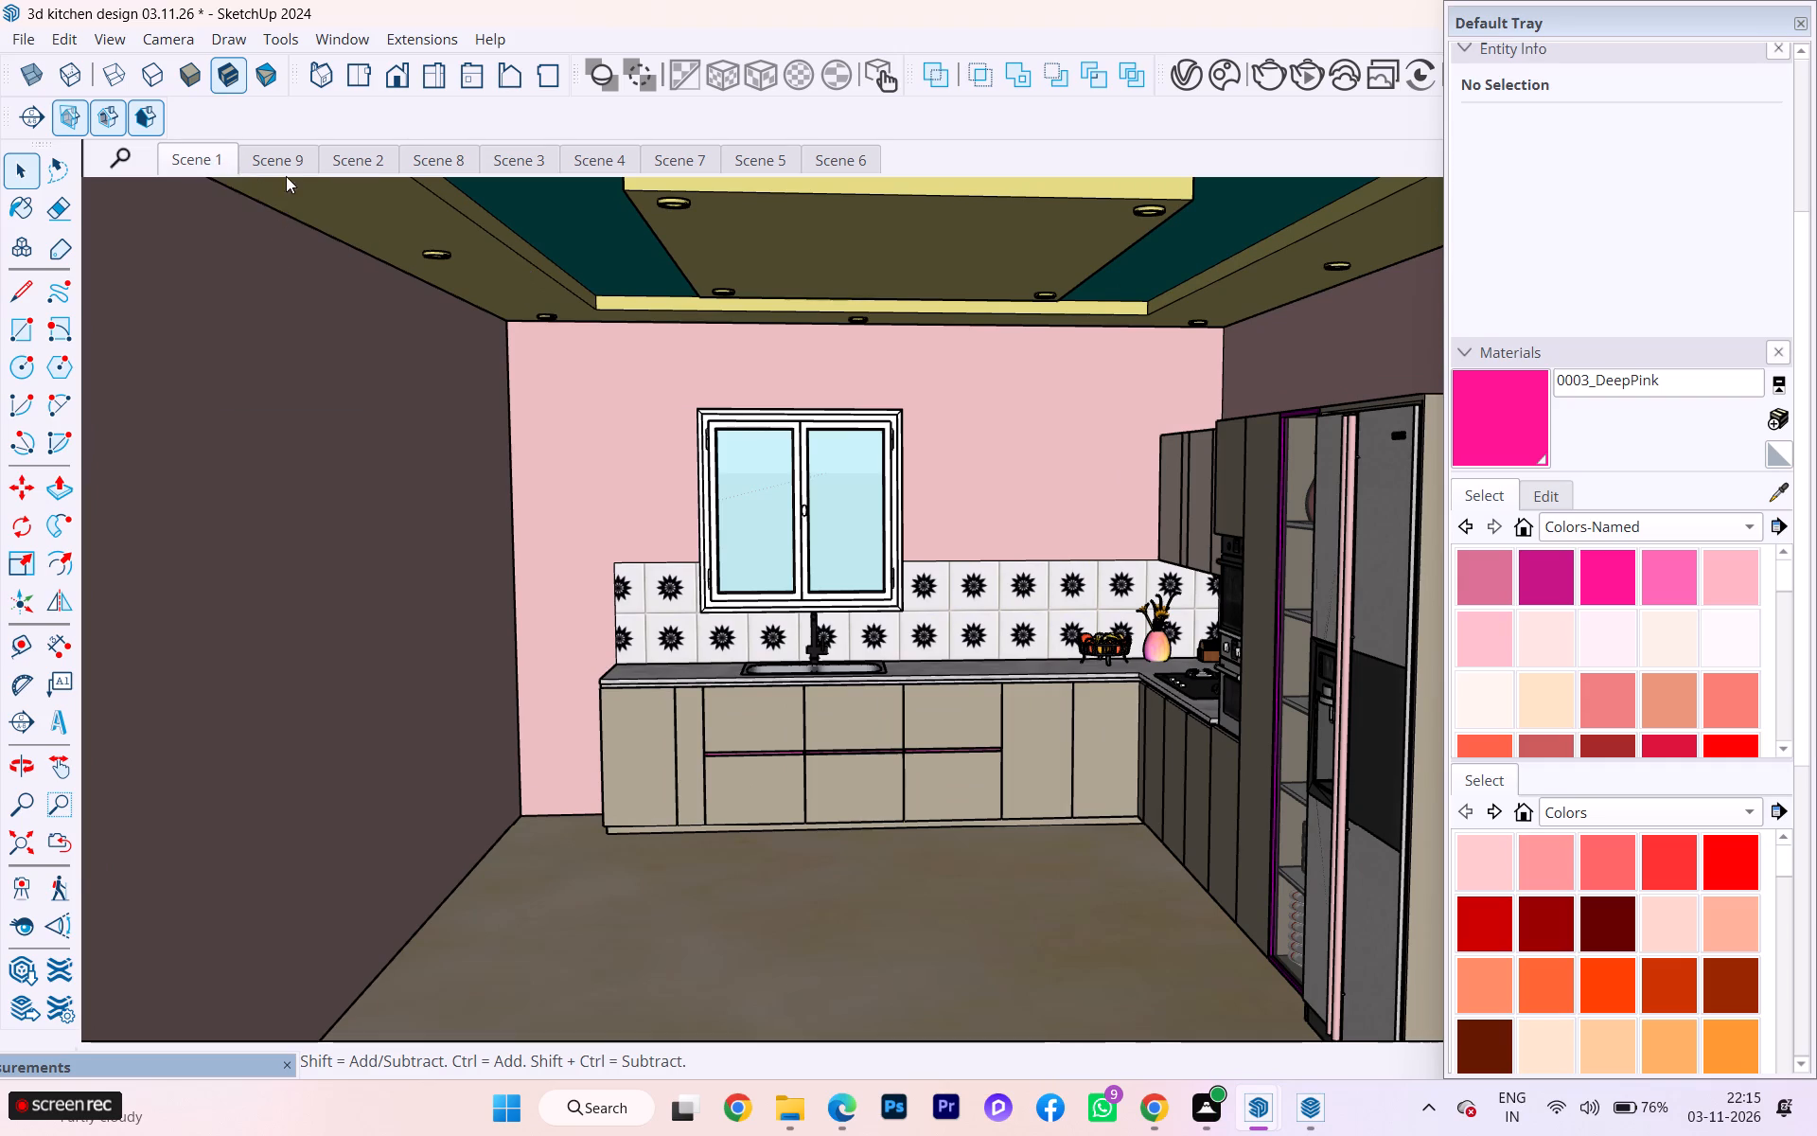
Check the saved views in Scenes 9, 2 and 8.
{"action": "left_click", "coordinate": [285, 169]}
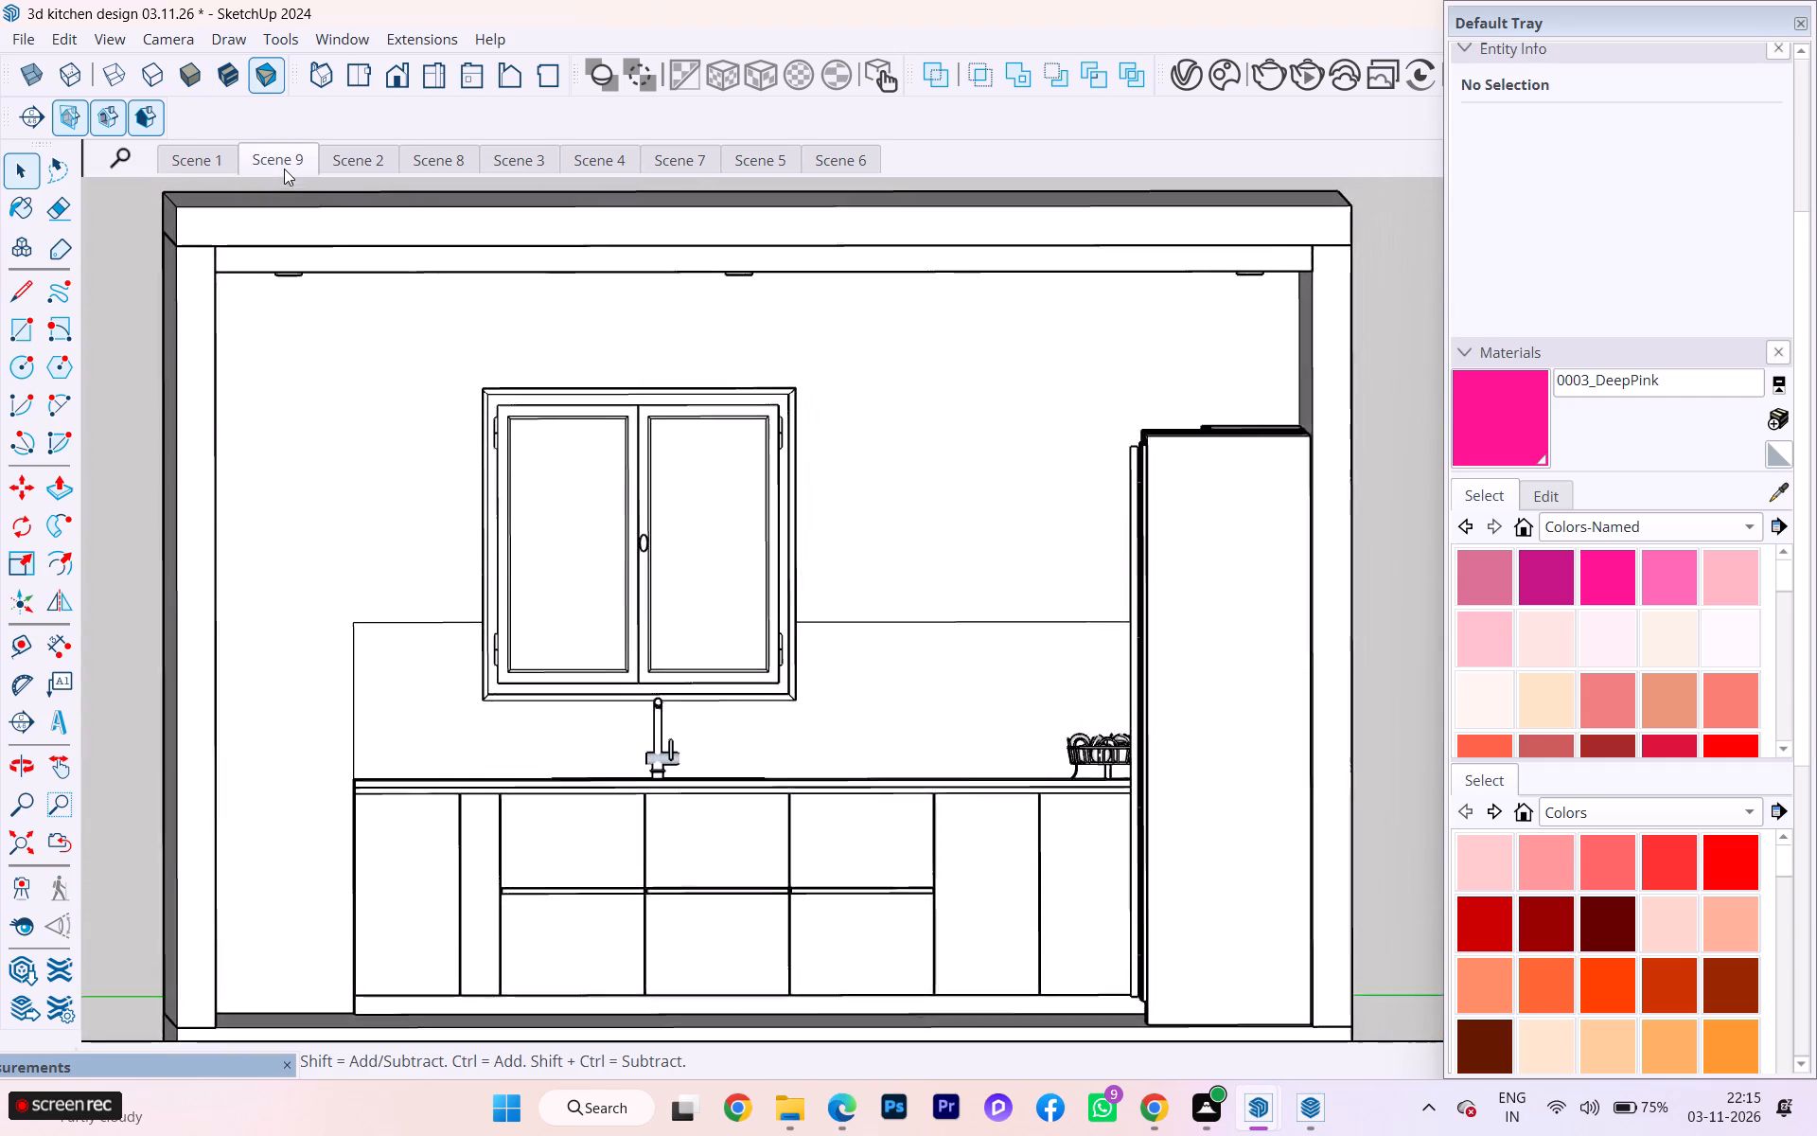
{"action": "left_click", "coordinate": [344, 162]}
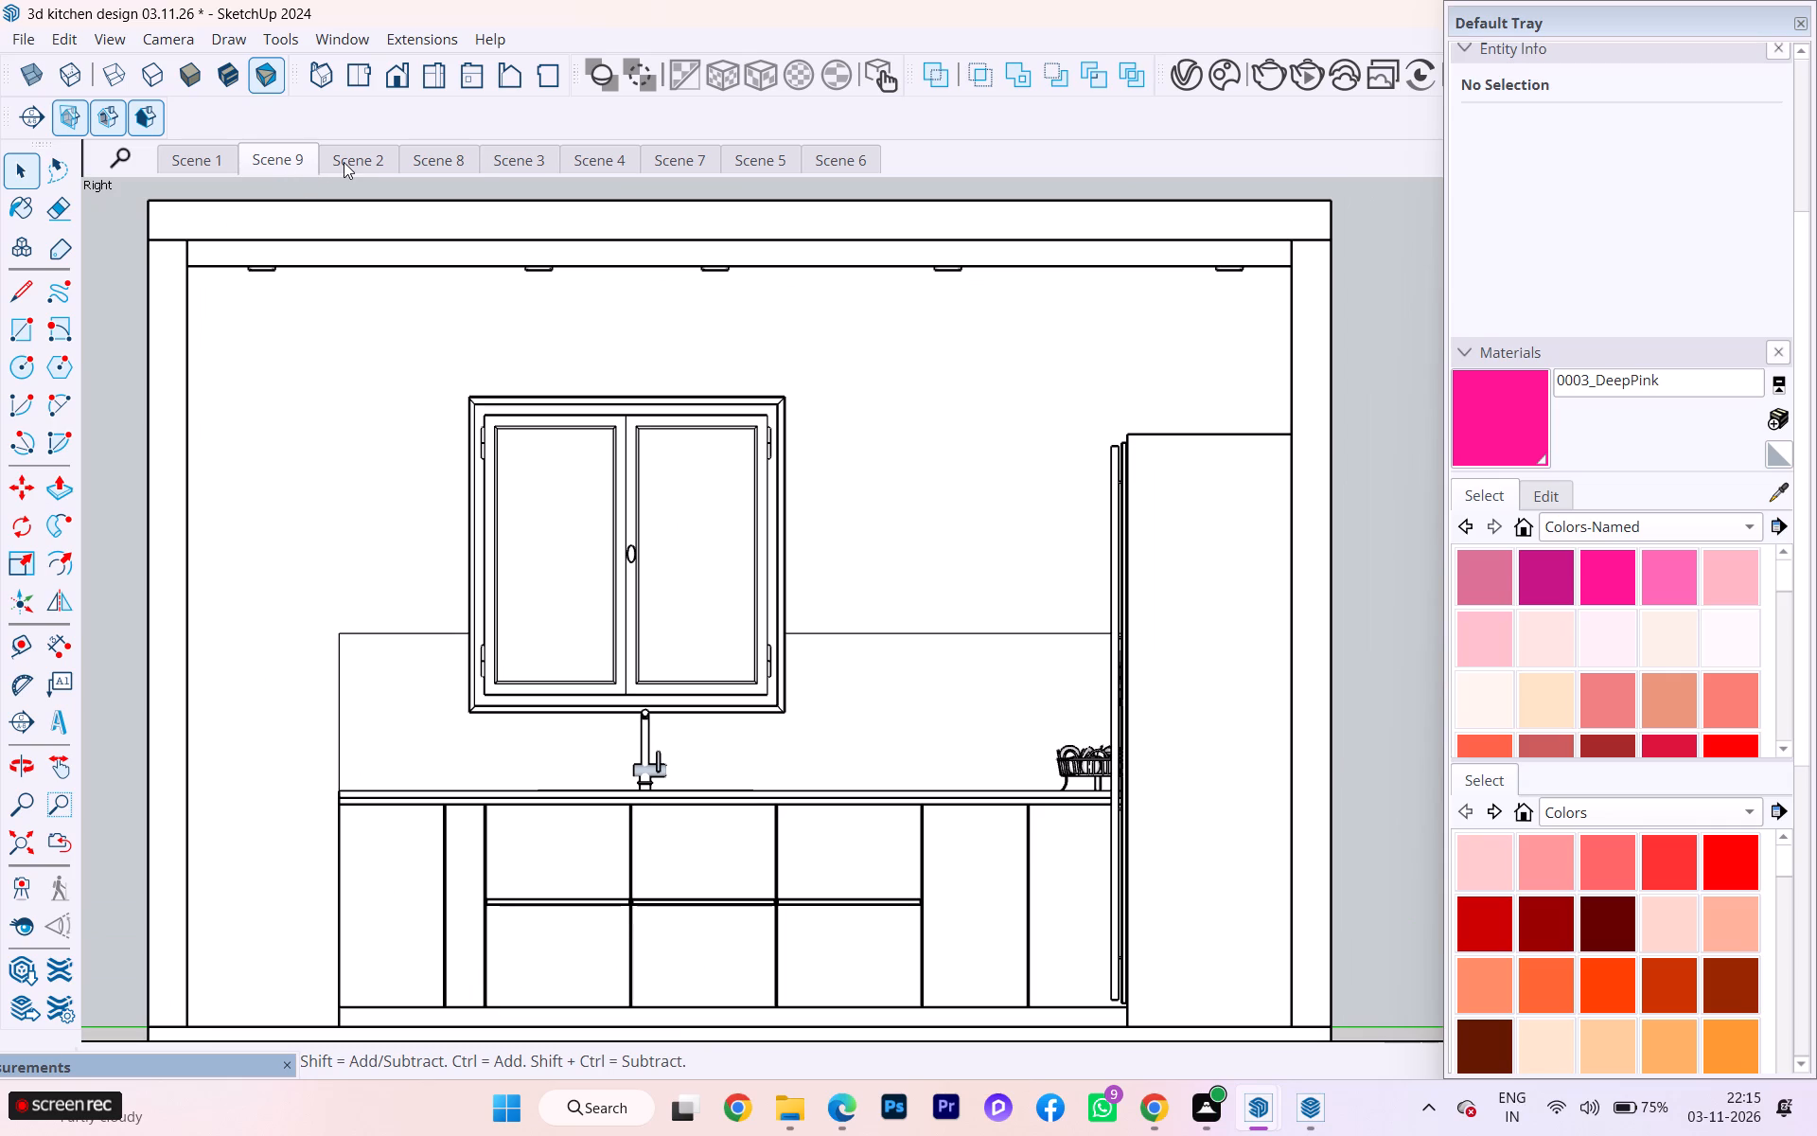
{"action": "left_click", "coordinate": [361, 162]}
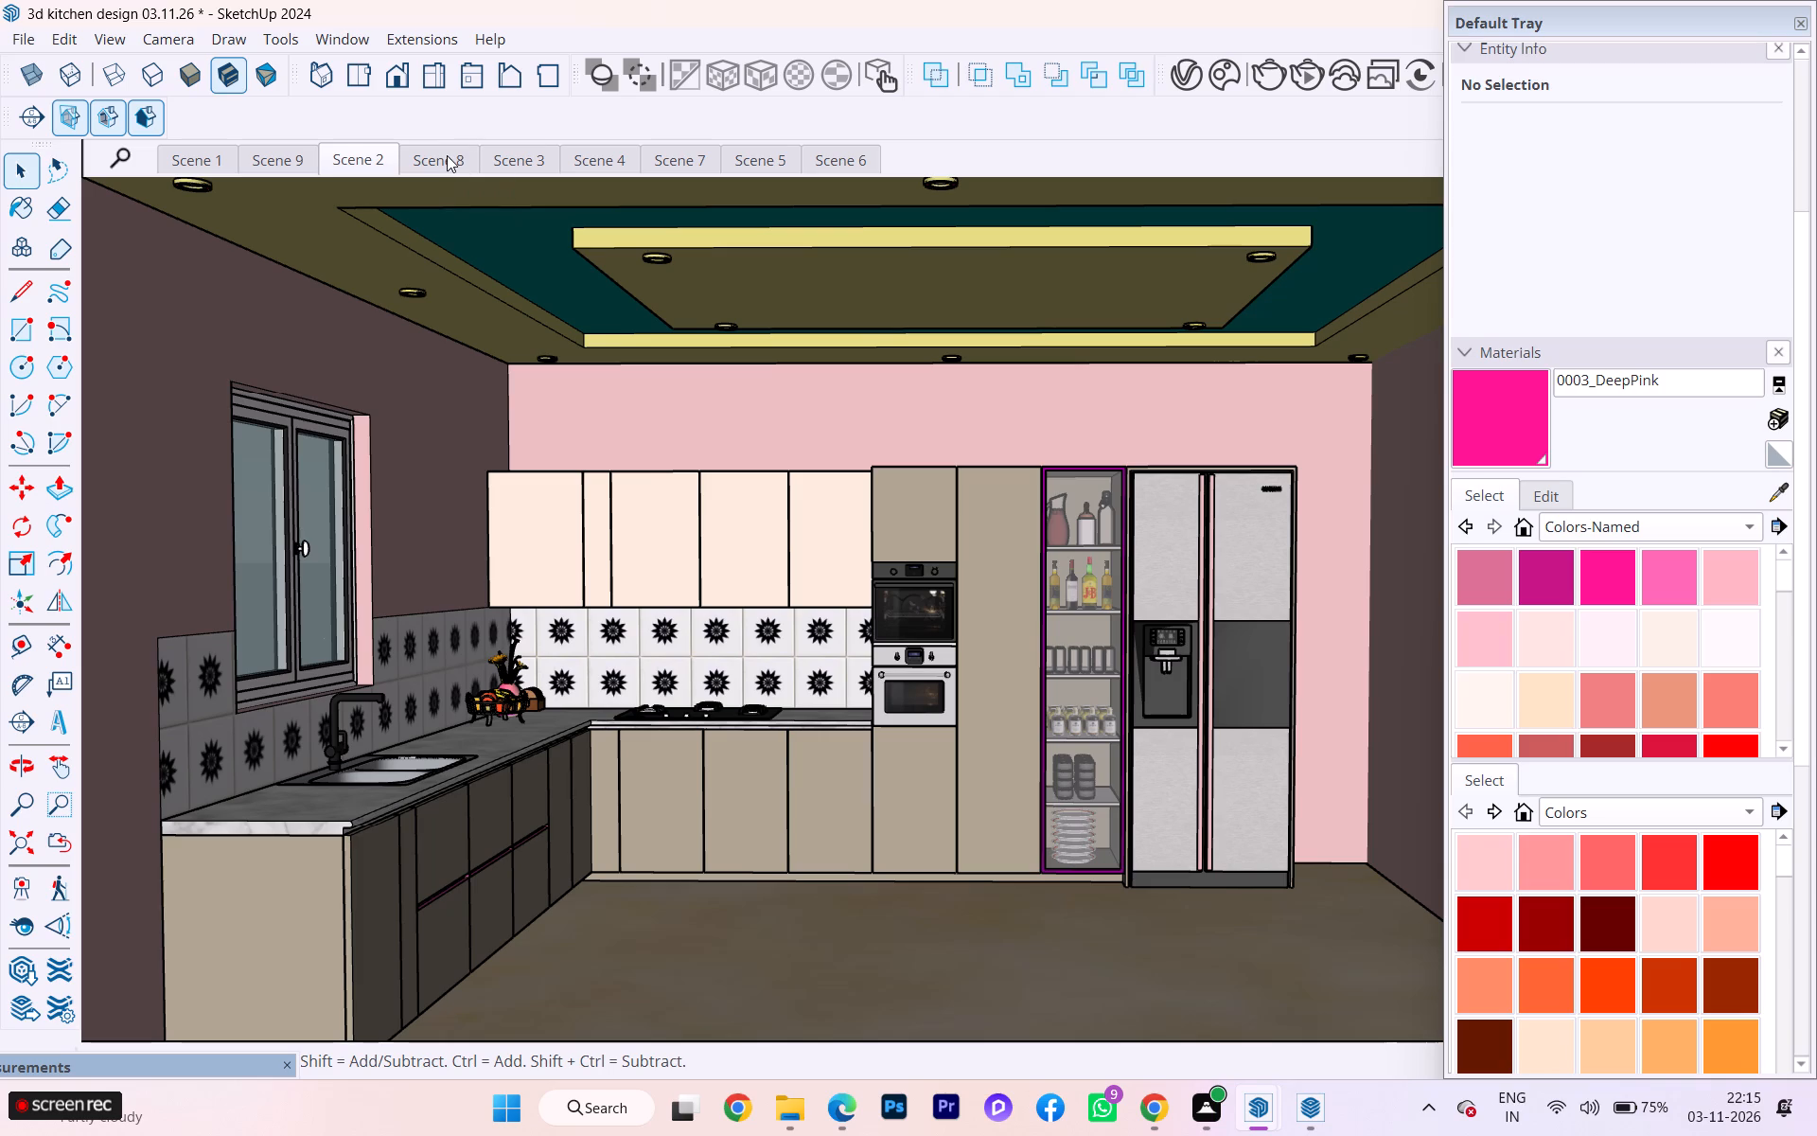
{"action": "left_click", "coordinate": [447, 155]}
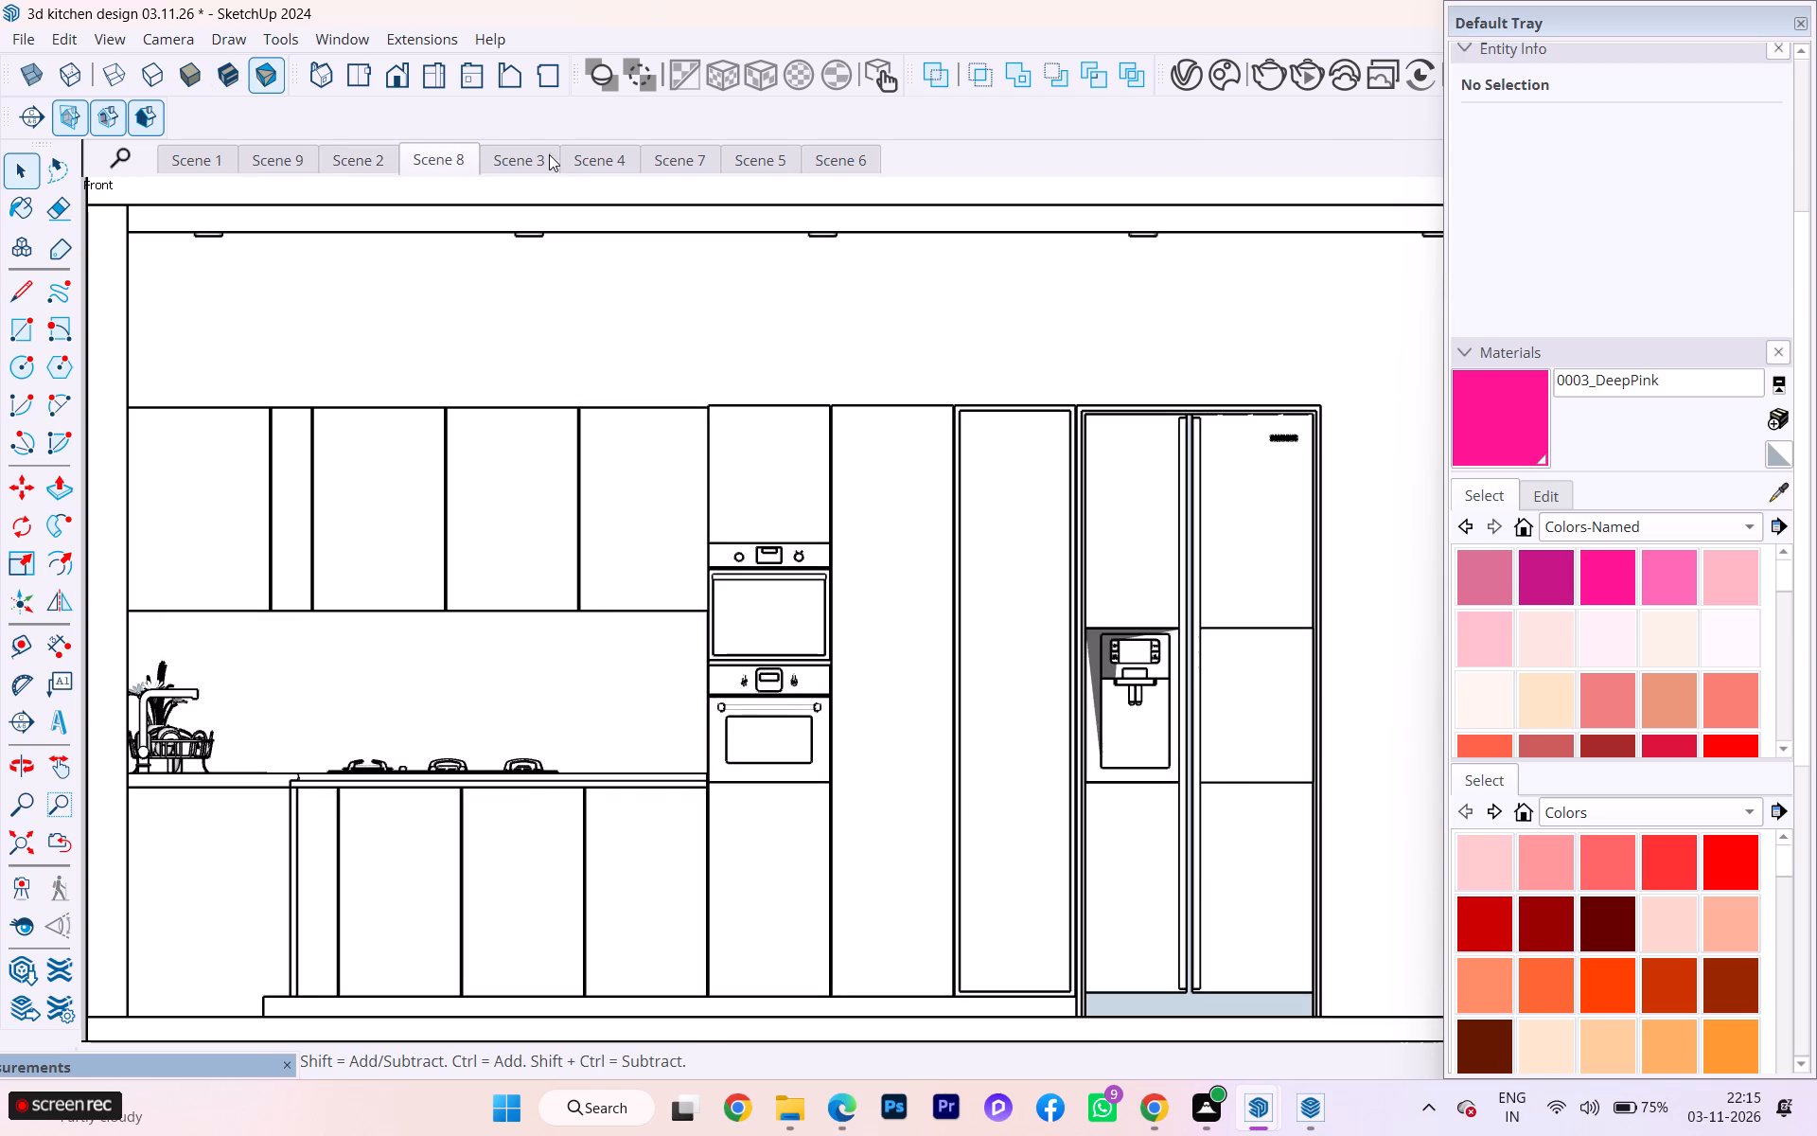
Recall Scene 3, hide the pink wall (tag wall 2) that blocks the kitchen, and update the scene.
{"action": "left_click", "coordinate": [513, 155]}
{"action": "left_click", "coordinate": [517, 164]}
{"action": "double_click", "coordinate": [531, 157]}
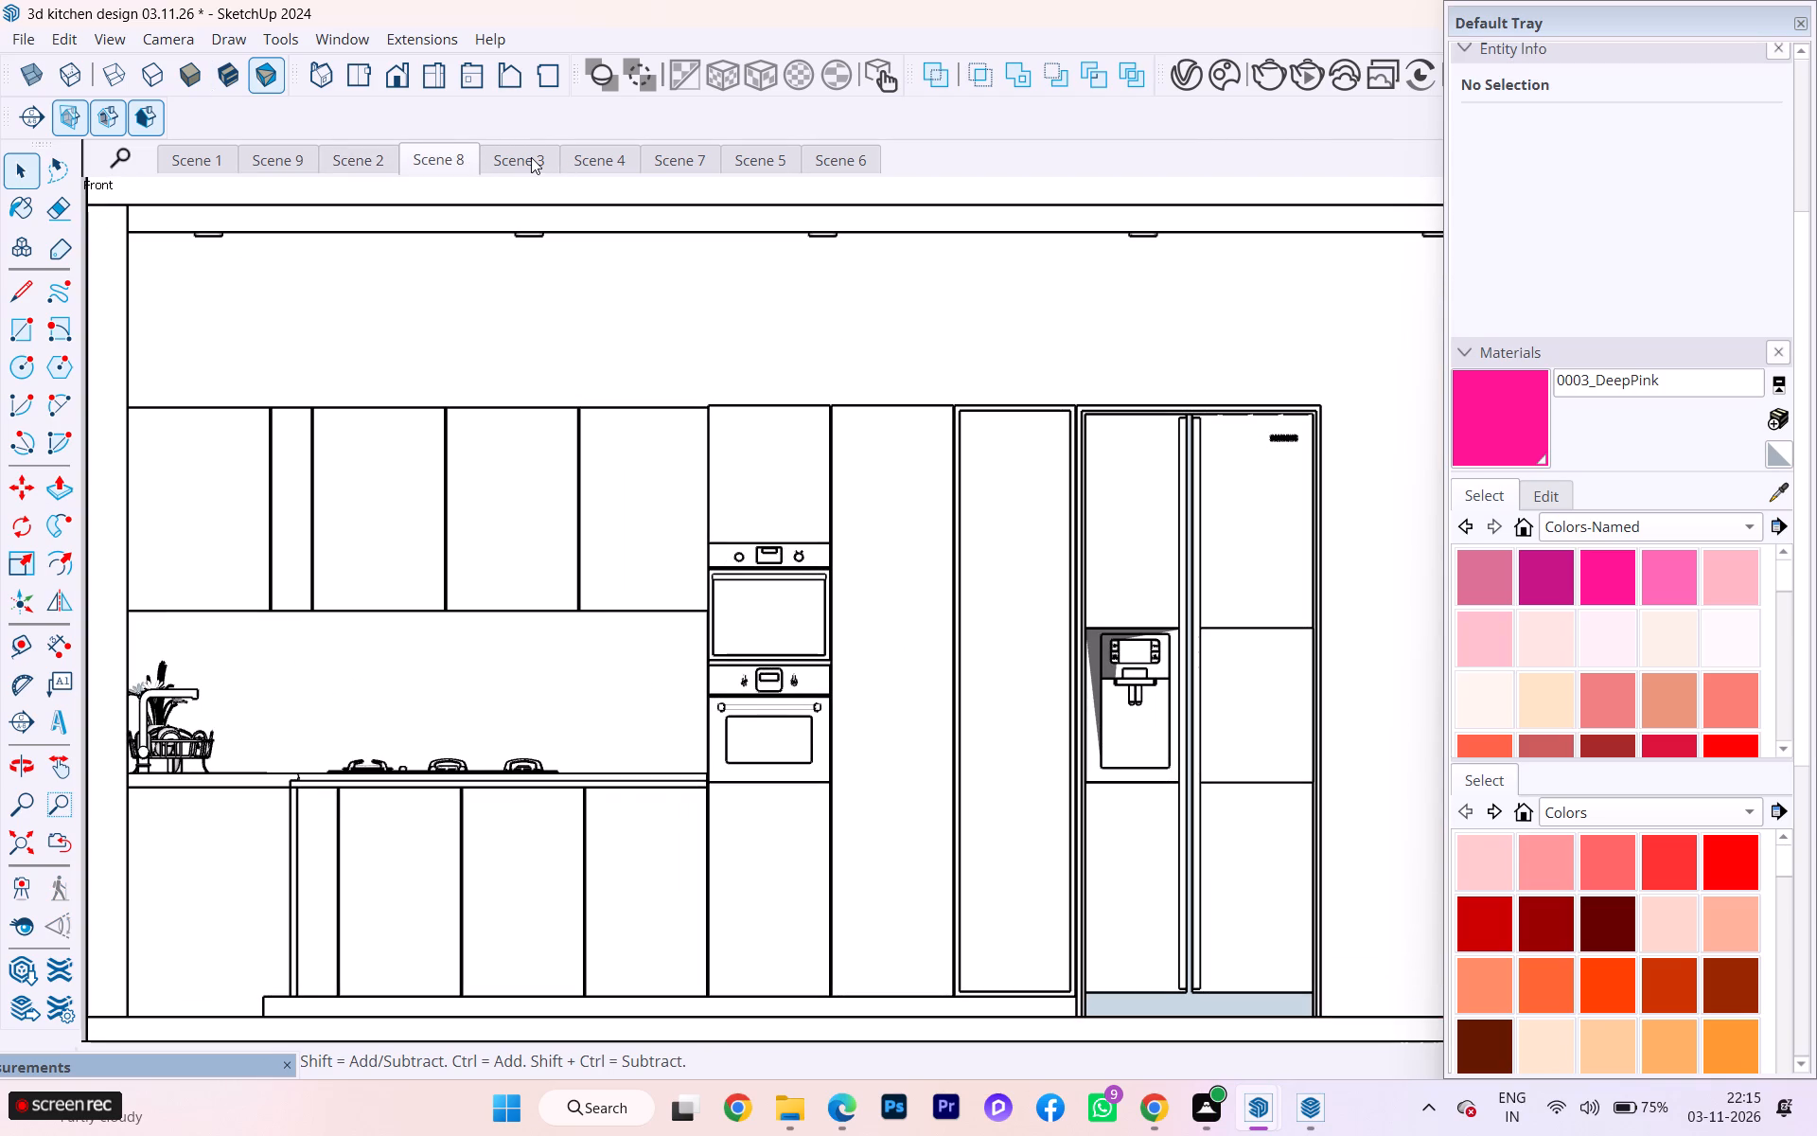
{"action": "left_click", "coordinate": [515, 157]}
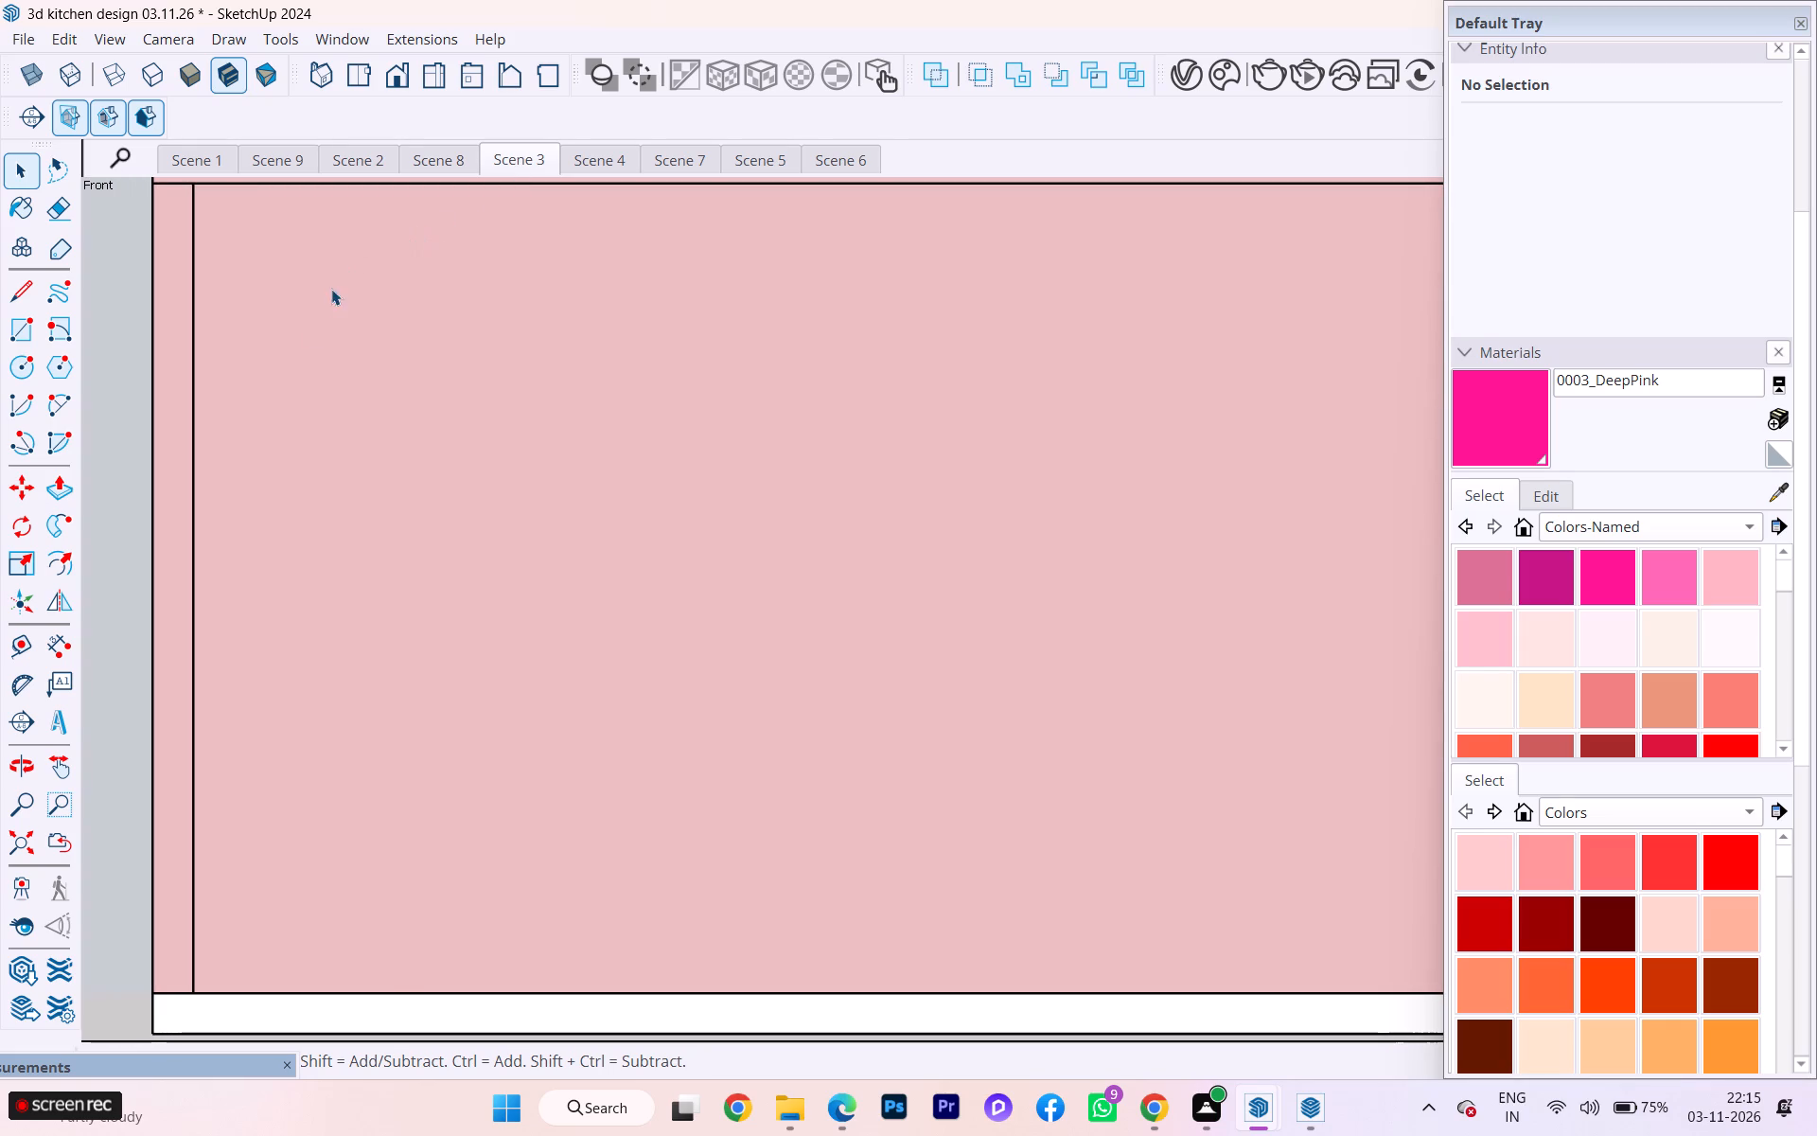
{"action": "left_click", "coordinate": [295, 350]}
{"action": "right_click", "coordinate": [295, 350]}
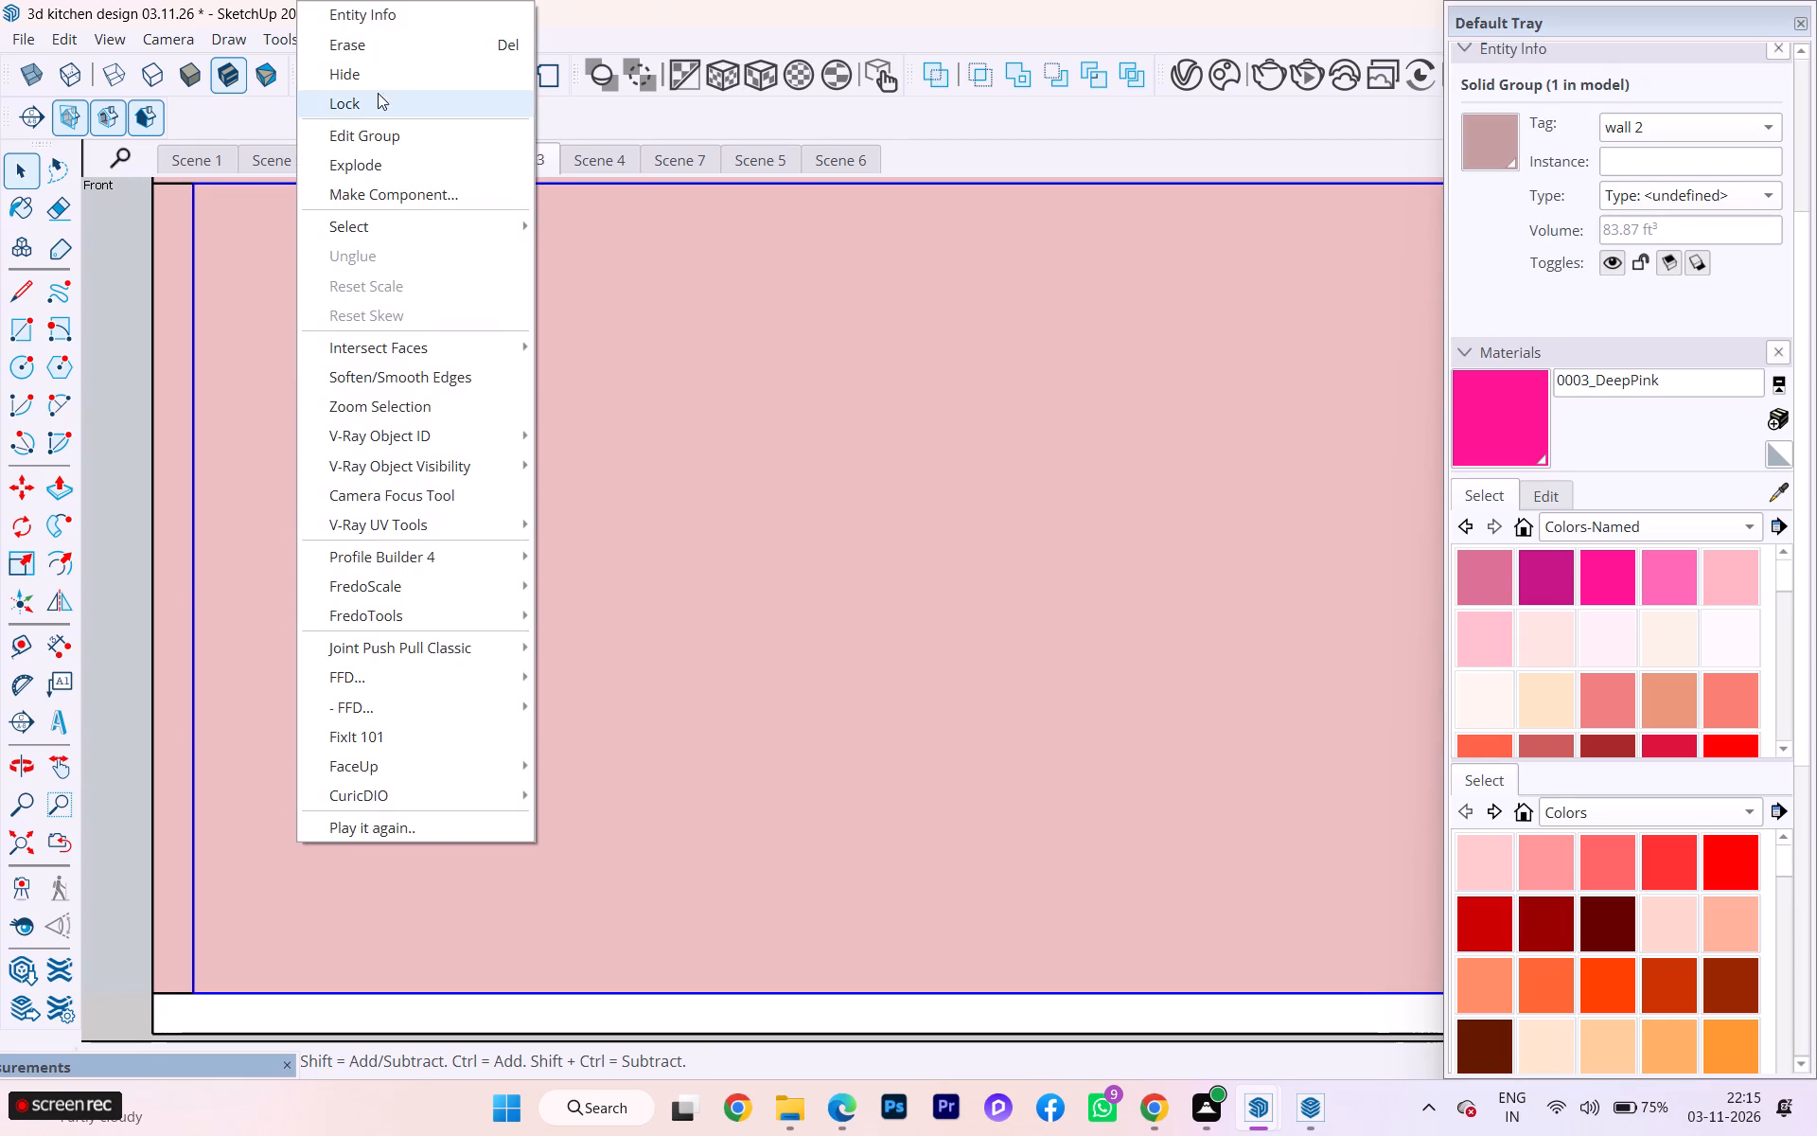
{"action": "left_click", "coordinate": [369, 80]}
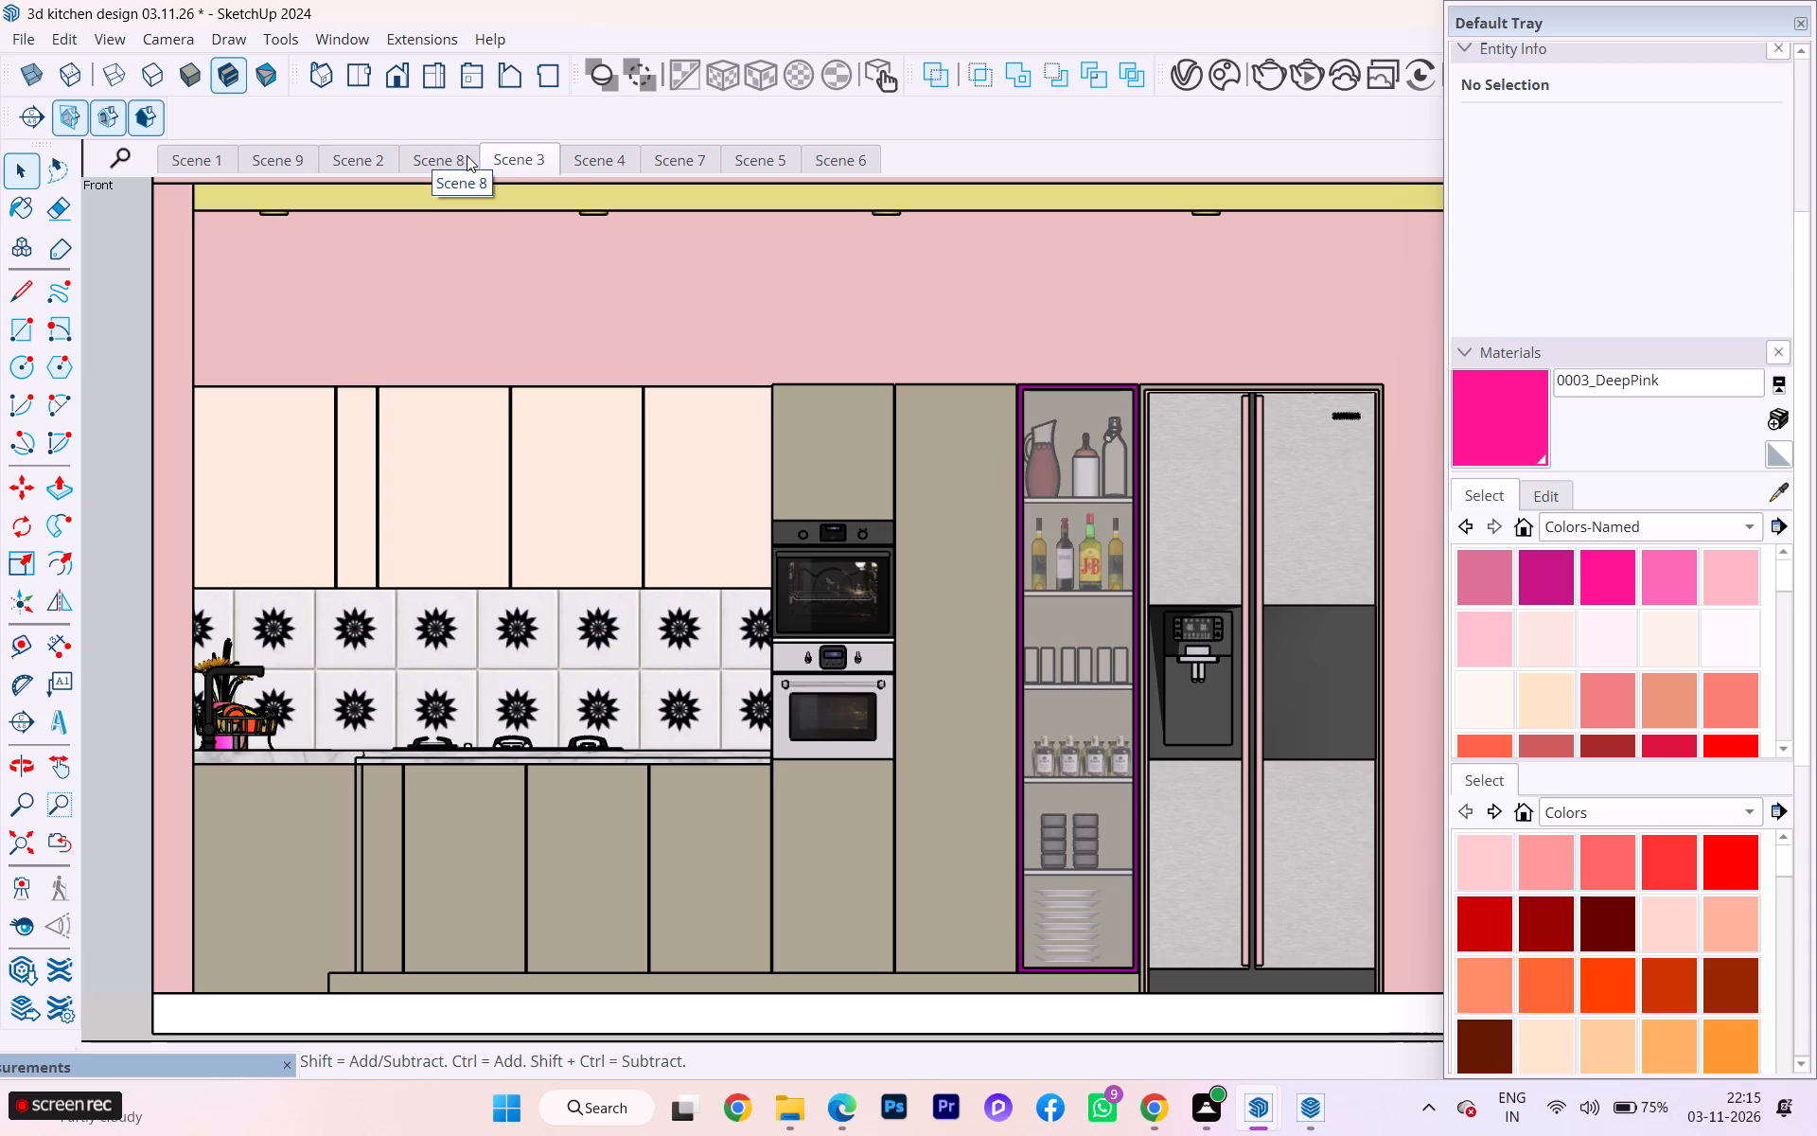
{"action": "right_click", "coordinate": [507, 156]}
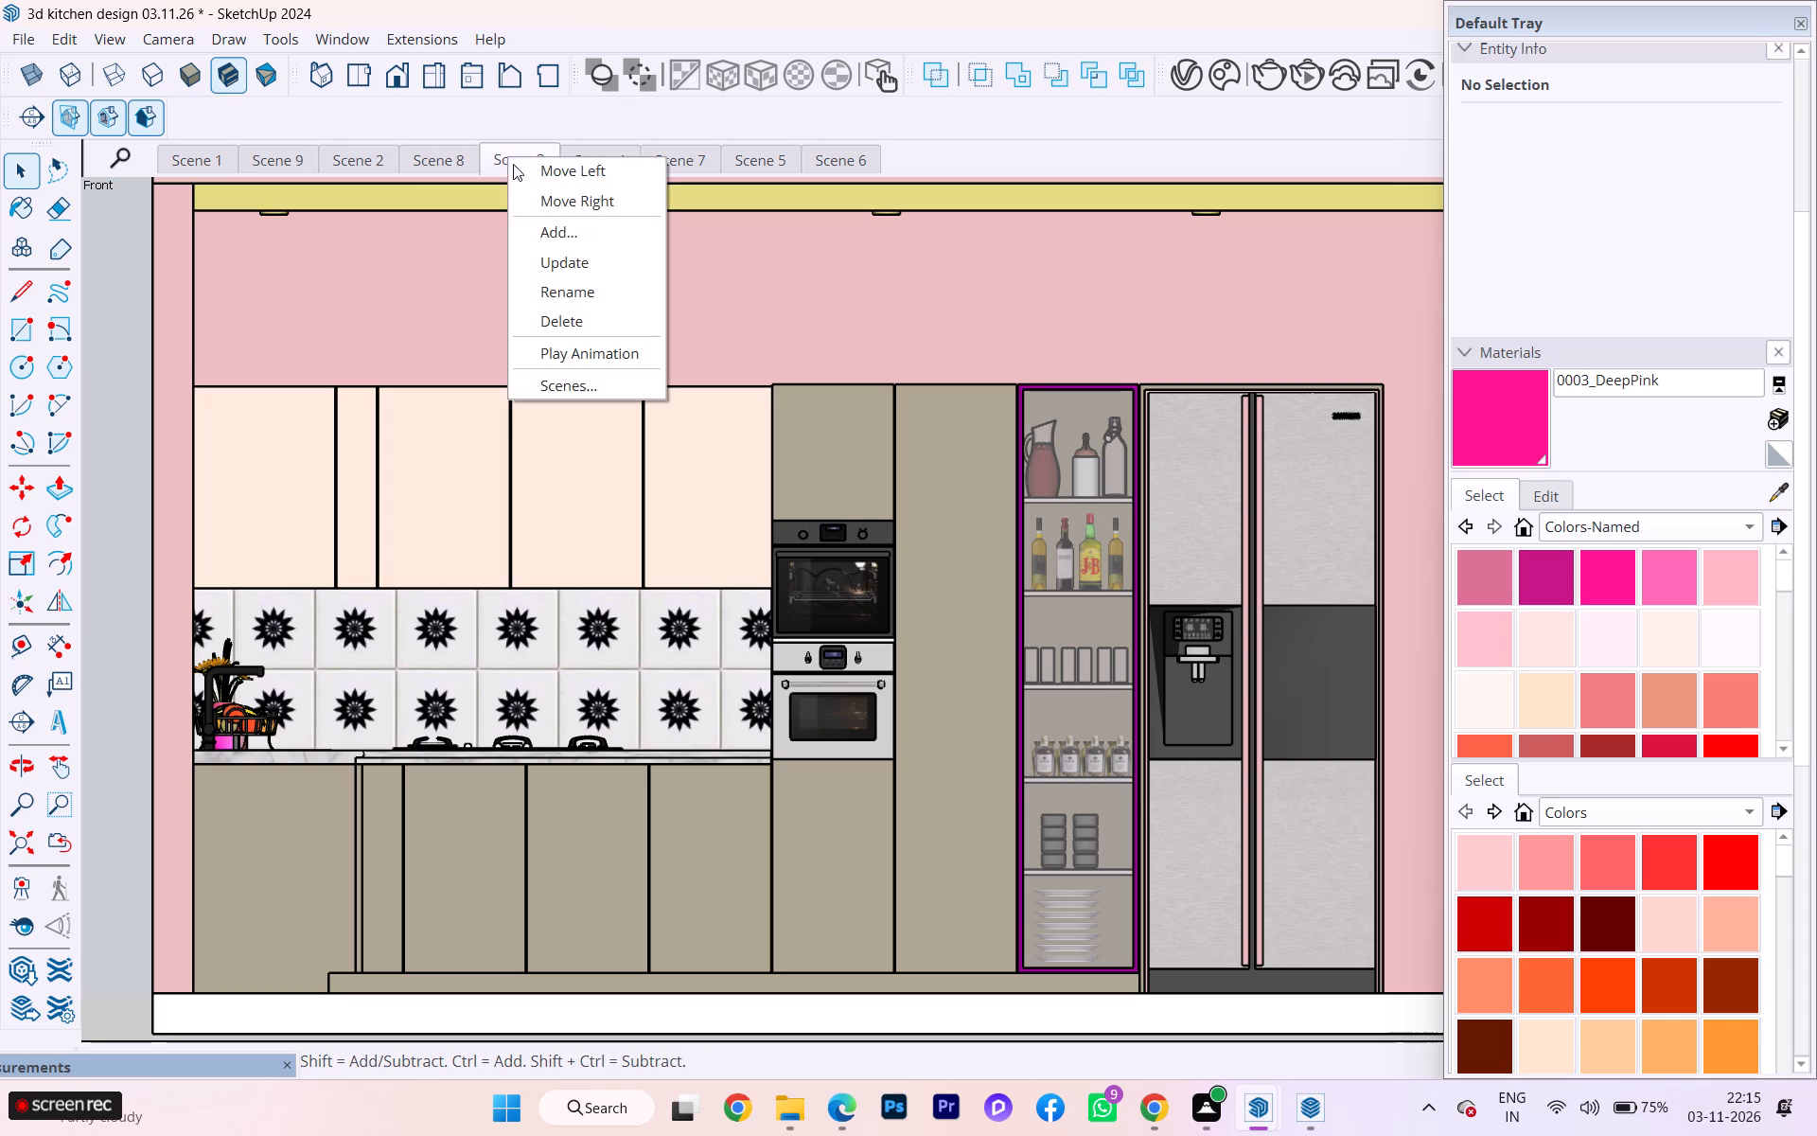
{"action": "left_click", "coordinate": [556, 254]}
Compare the front elevation in Scene 3 with those in Scenes 4, 7 and 8 to look for redundant scenes.
{"action": "left_click", "coordinate": [618, 156]}
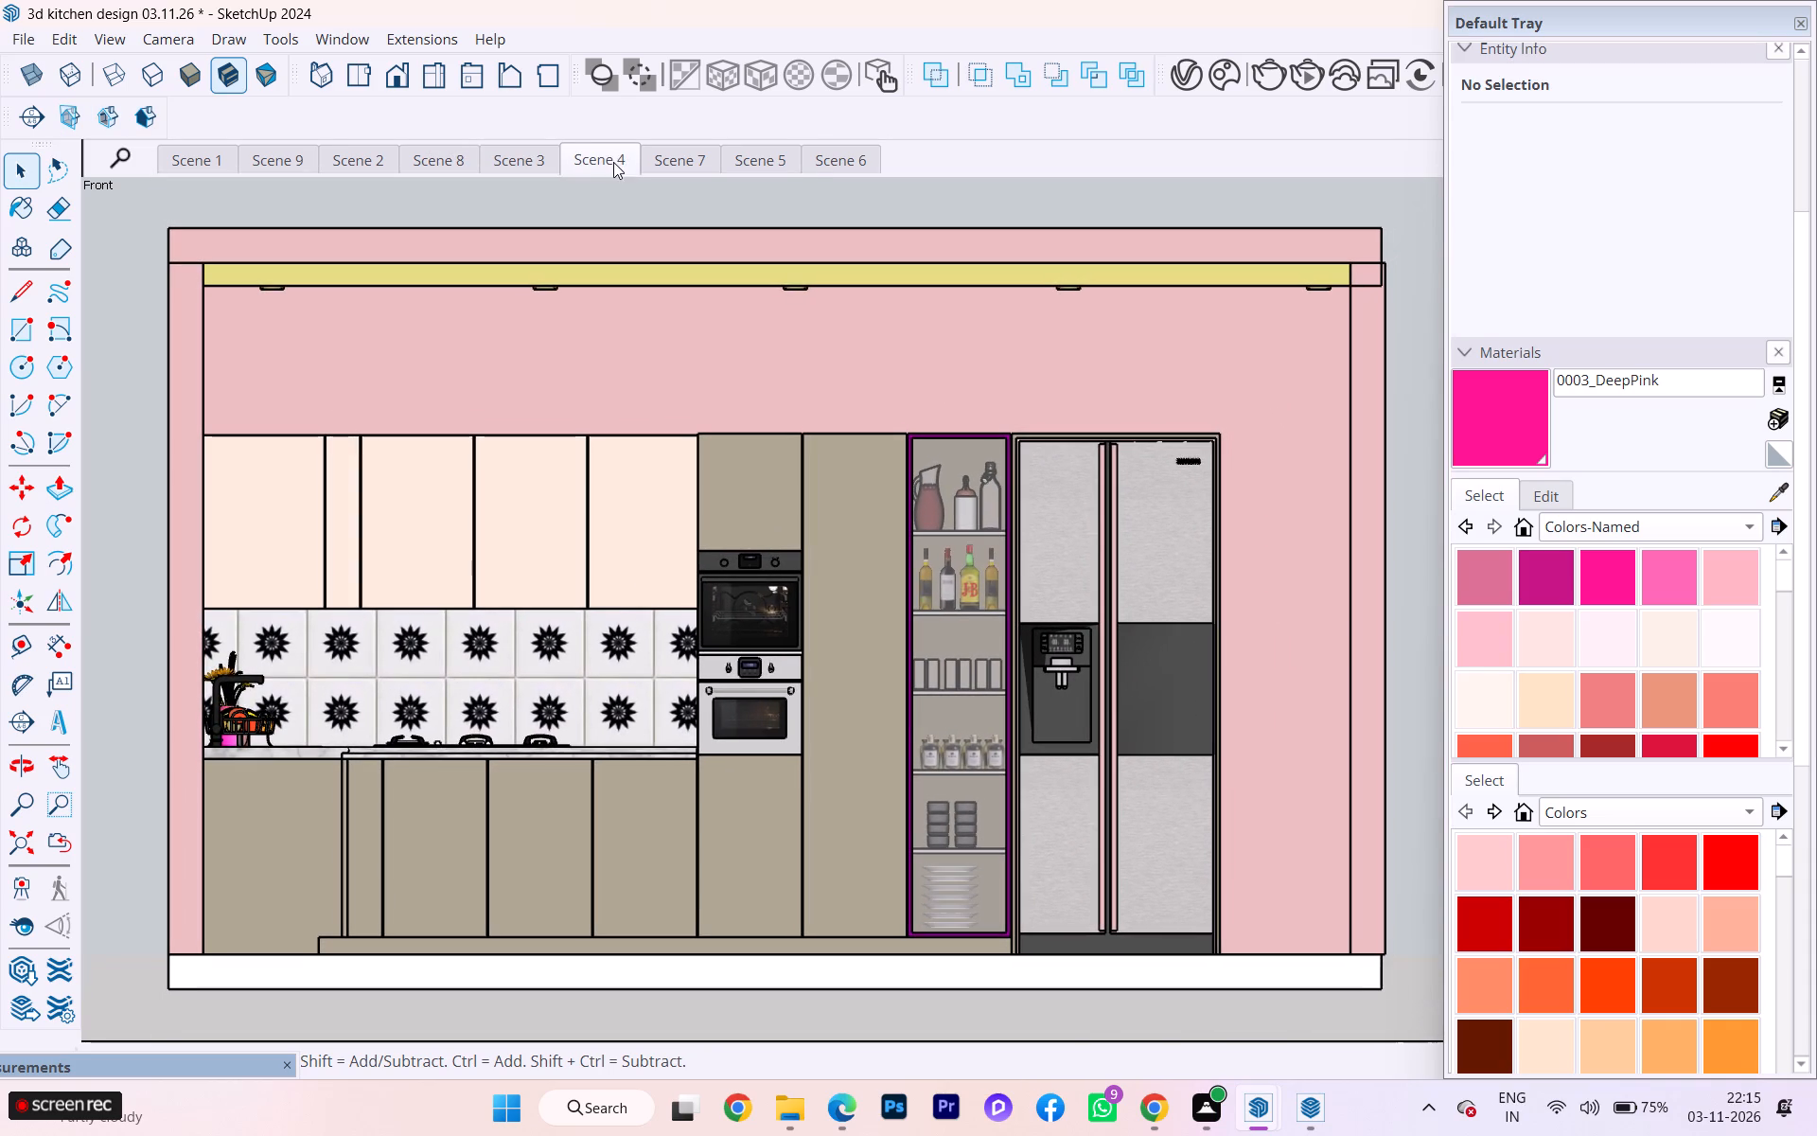
{"action": "left_click", "coordinate": [541, 168]}
{"action": "left_click", "coordinate": [606, 163]}
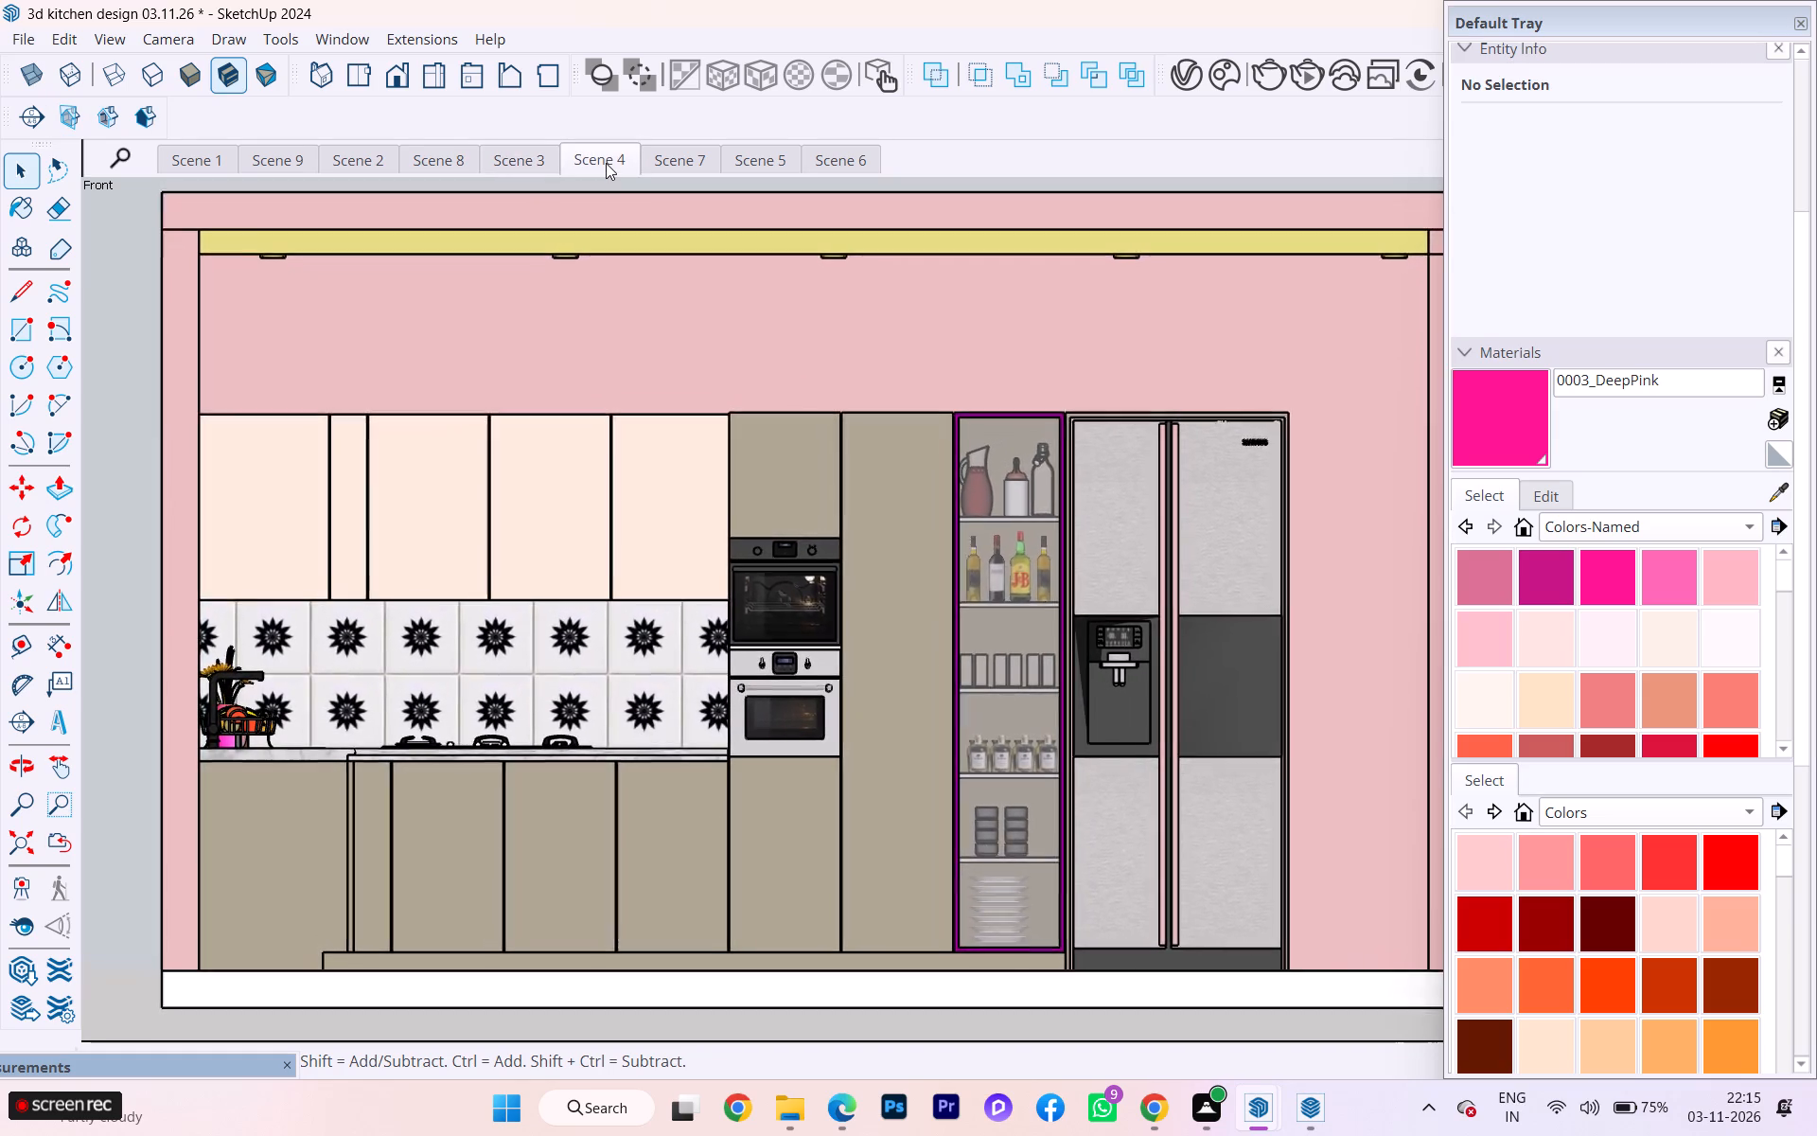
{"action": "left_click", "coordinate": [544, 165]}
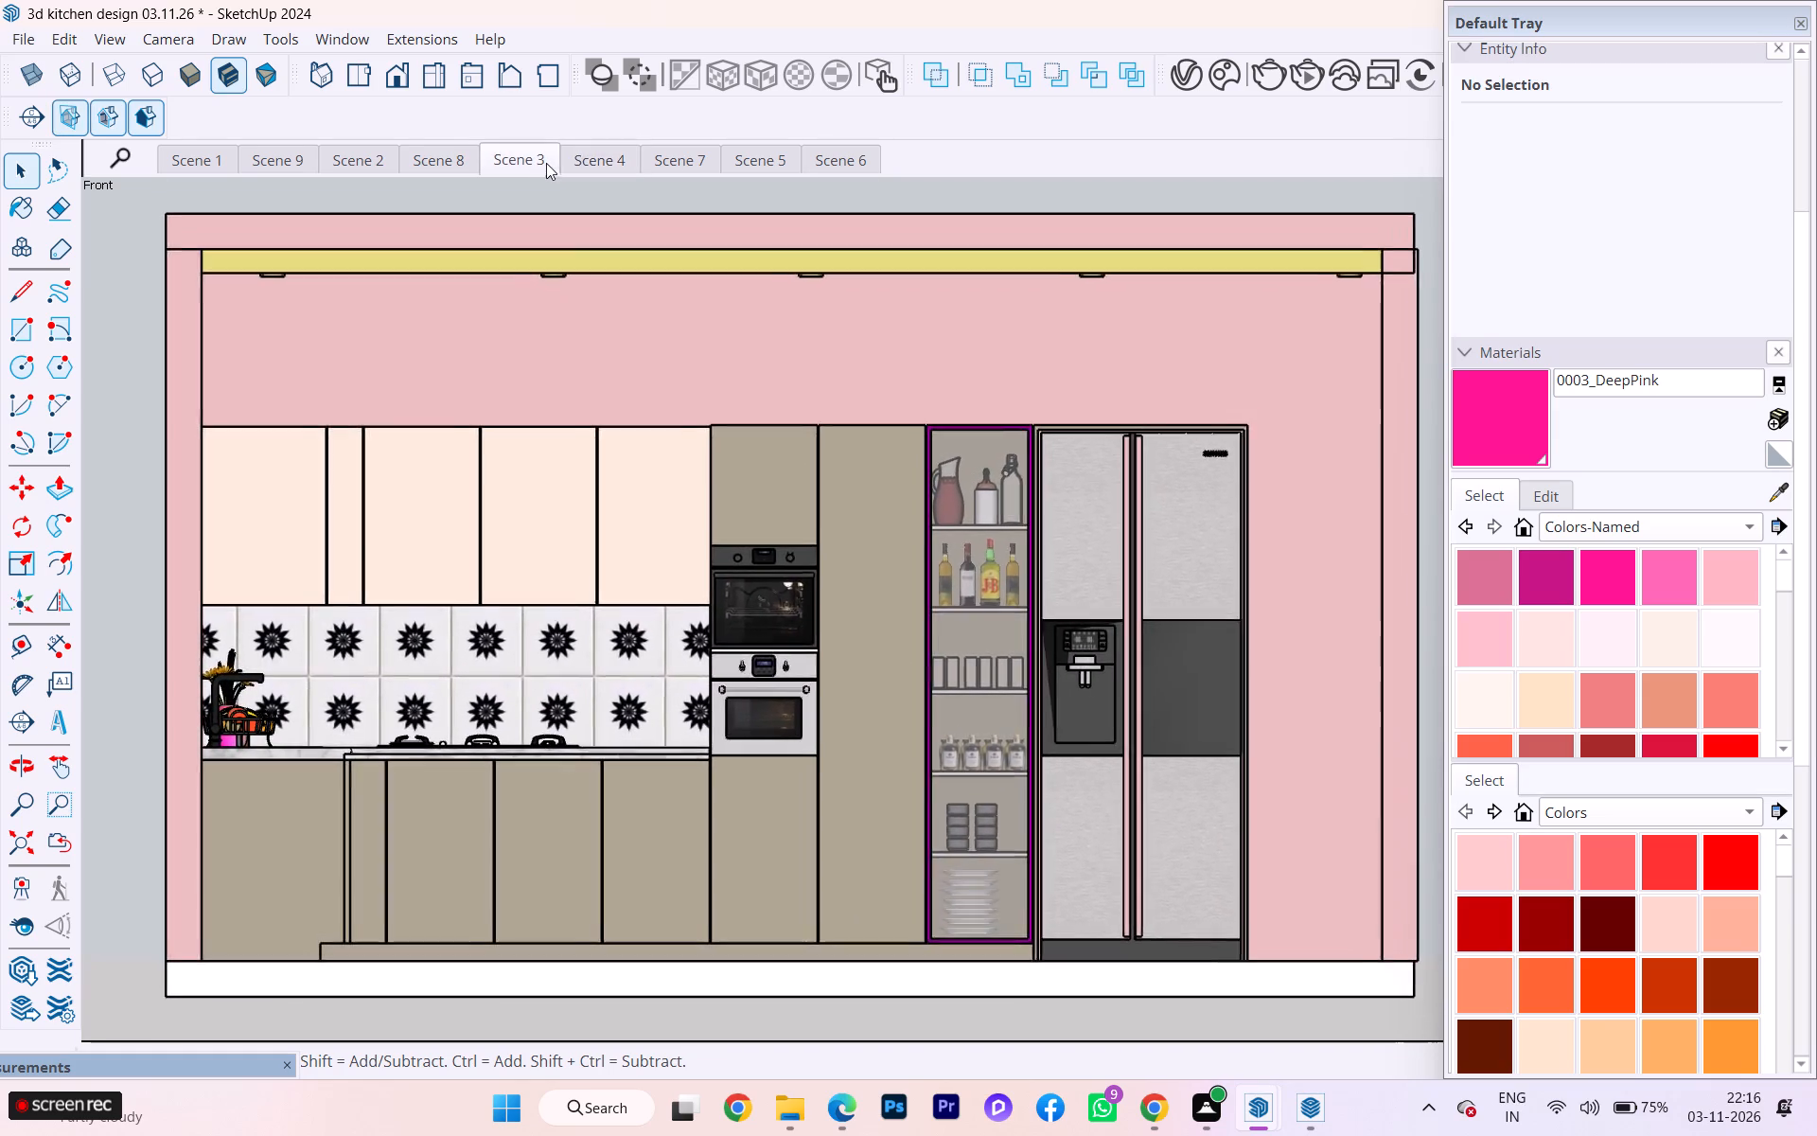
{"action": "left_click", "coordinate": [595, 160]}
{"action": "left_click", "coordinate": [524, 157]}
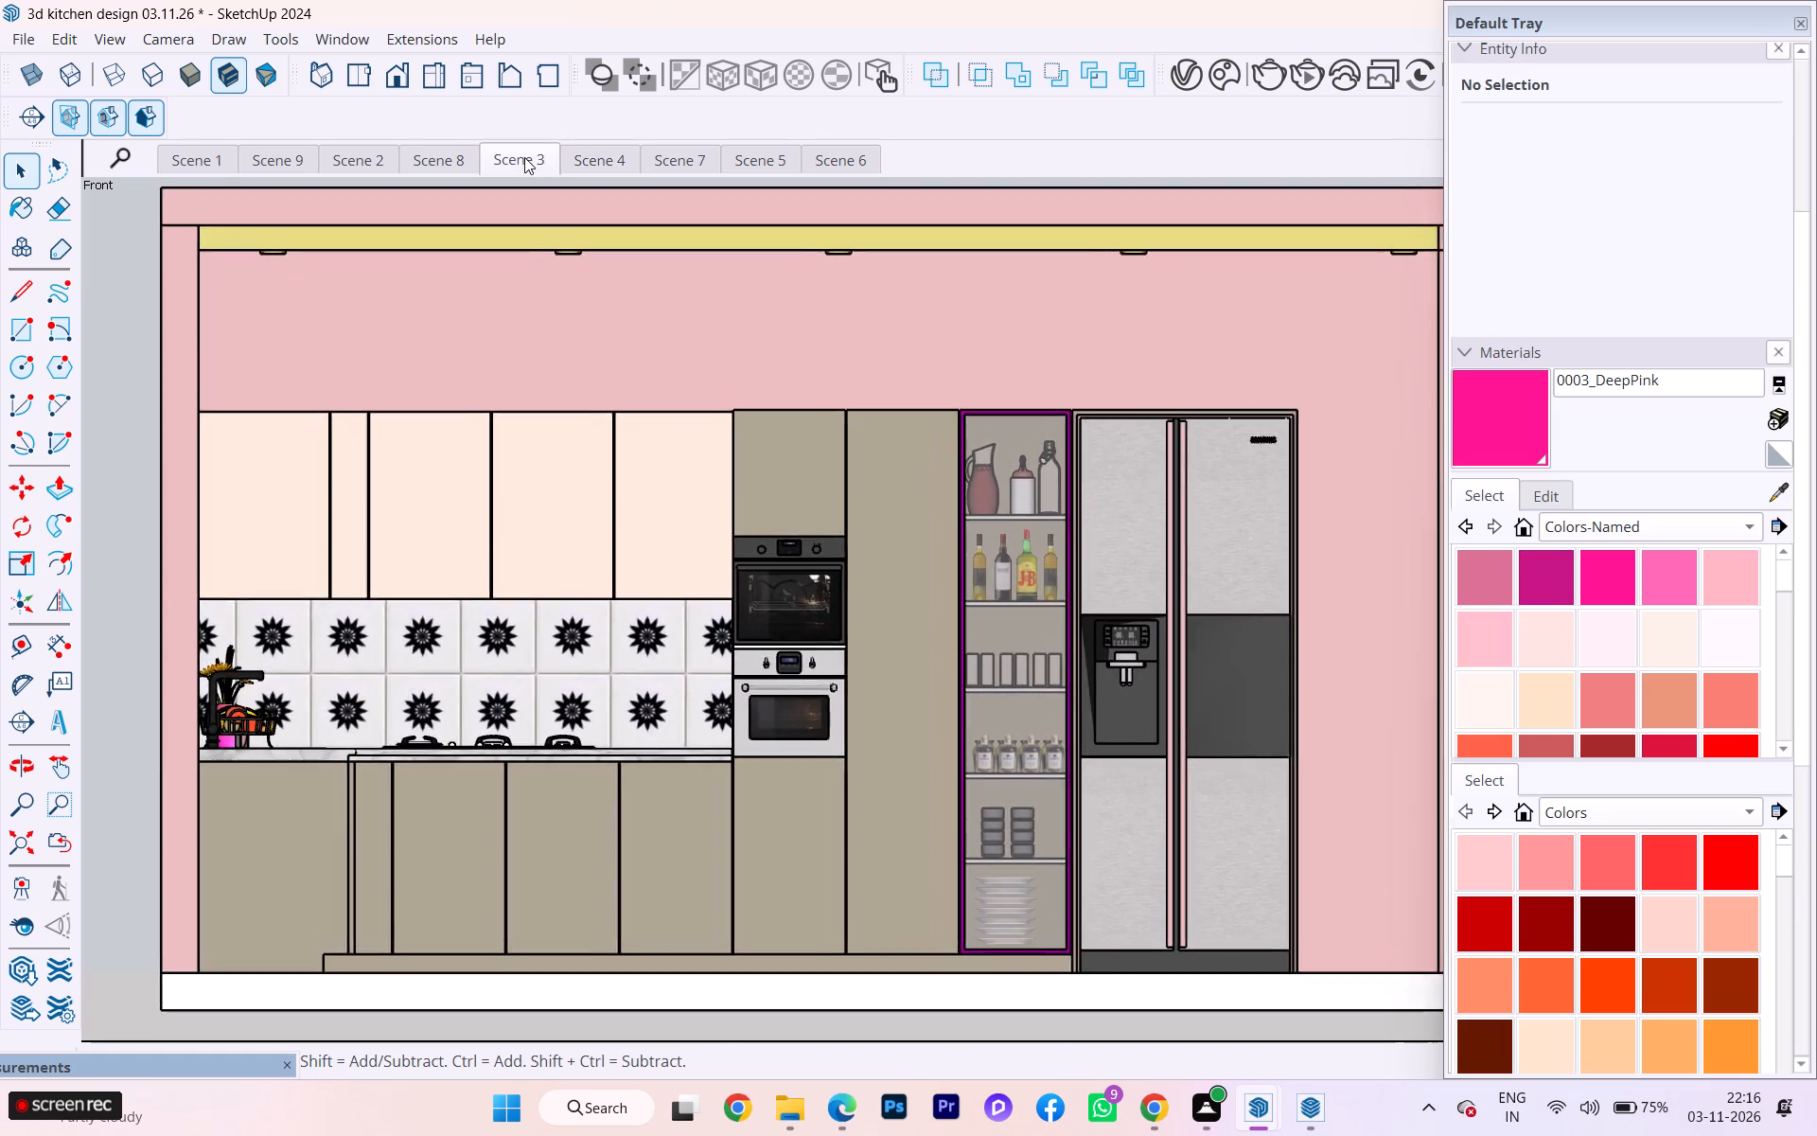
{"action": "left_click", "coordinate": [580, 155]}
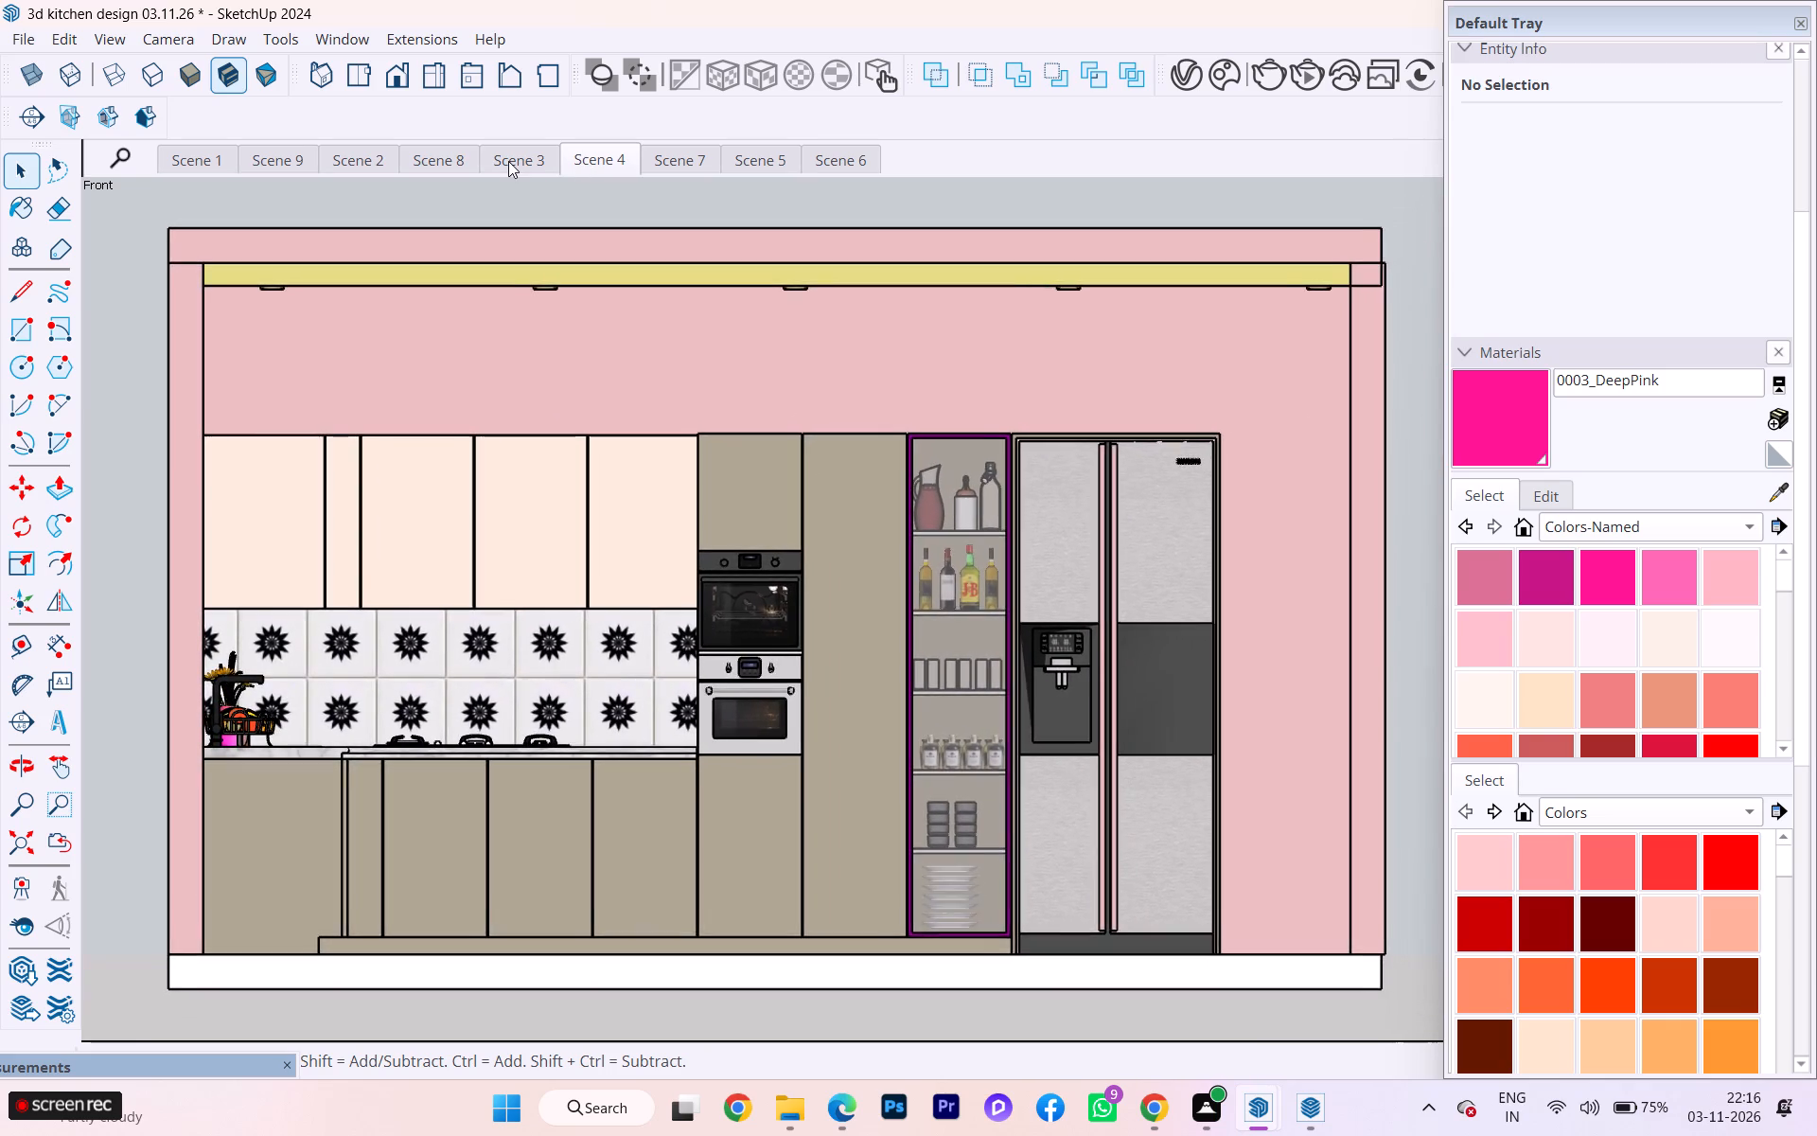
{"action": "left_click", "coordinate": [511, 159]}
{"action": "left_click", "coordinate": [647, 157]}
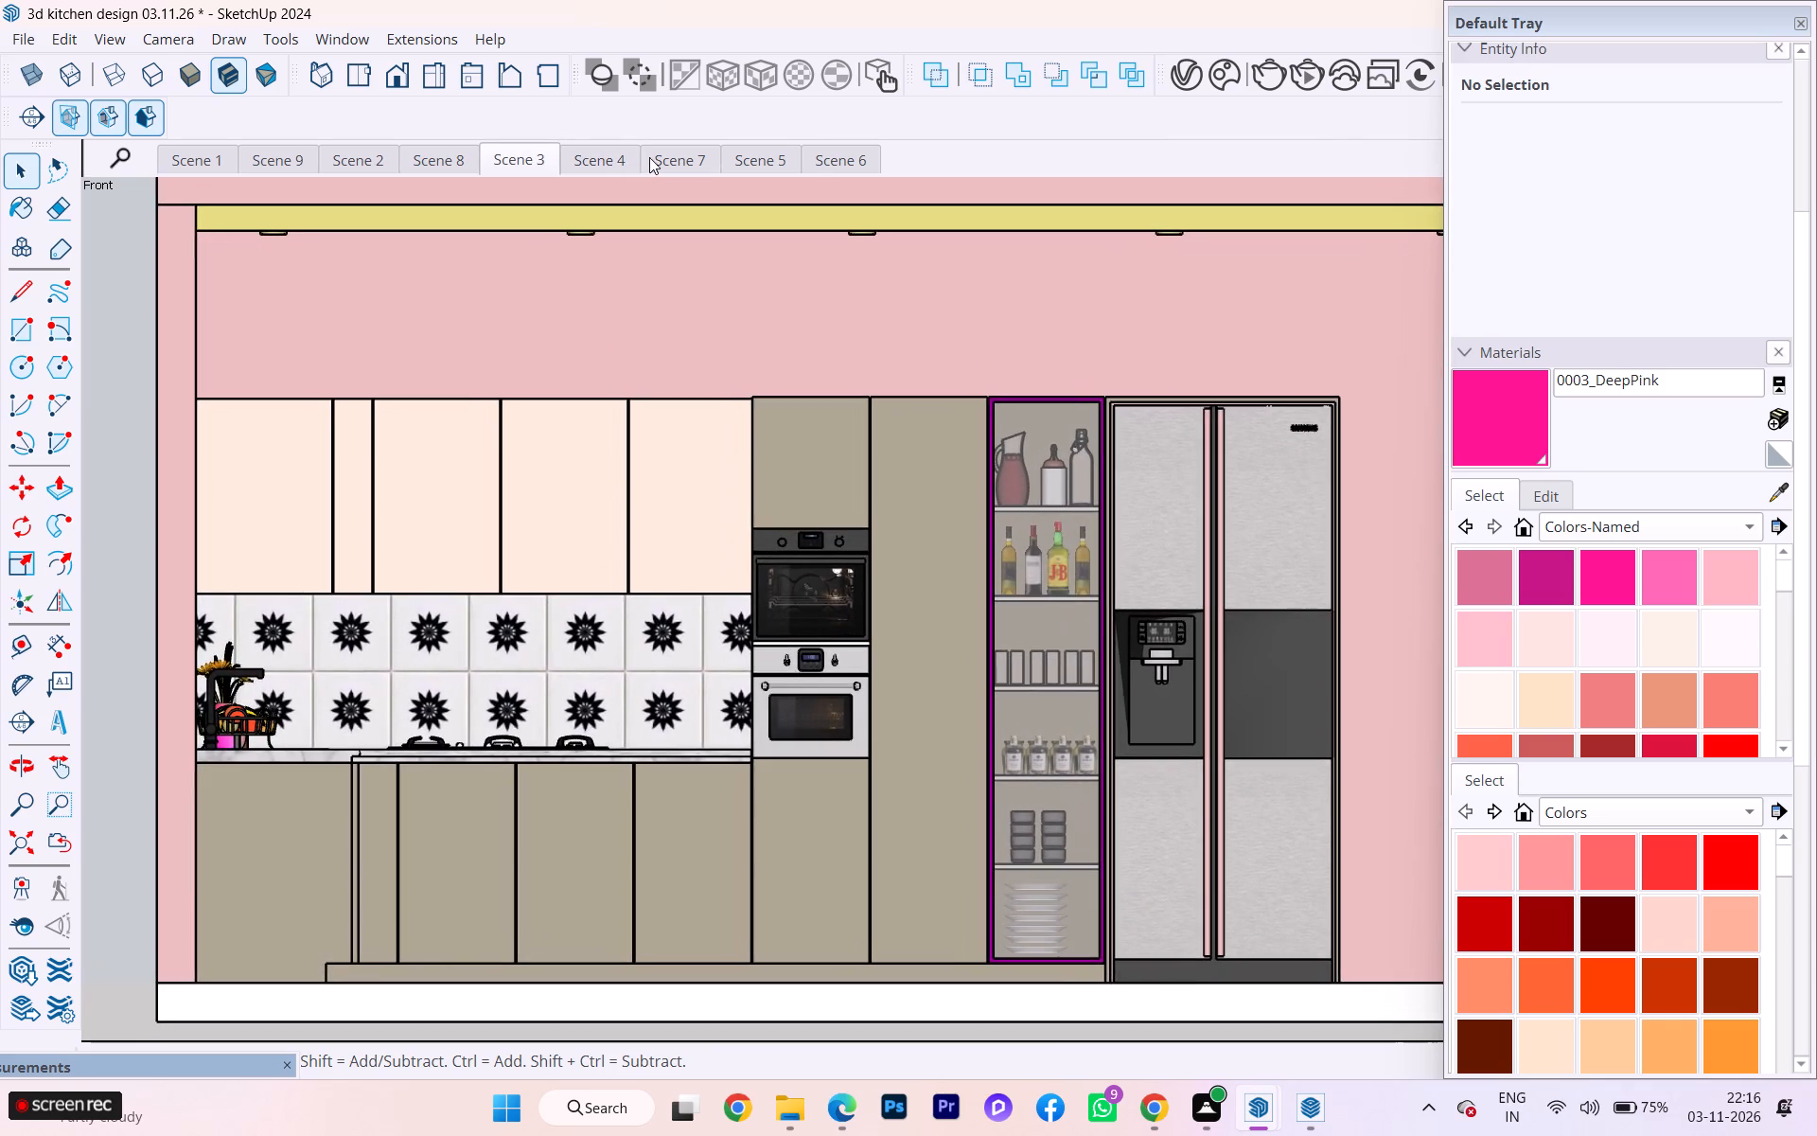
{"action": "left_click", "coordinate": [660, 157]}
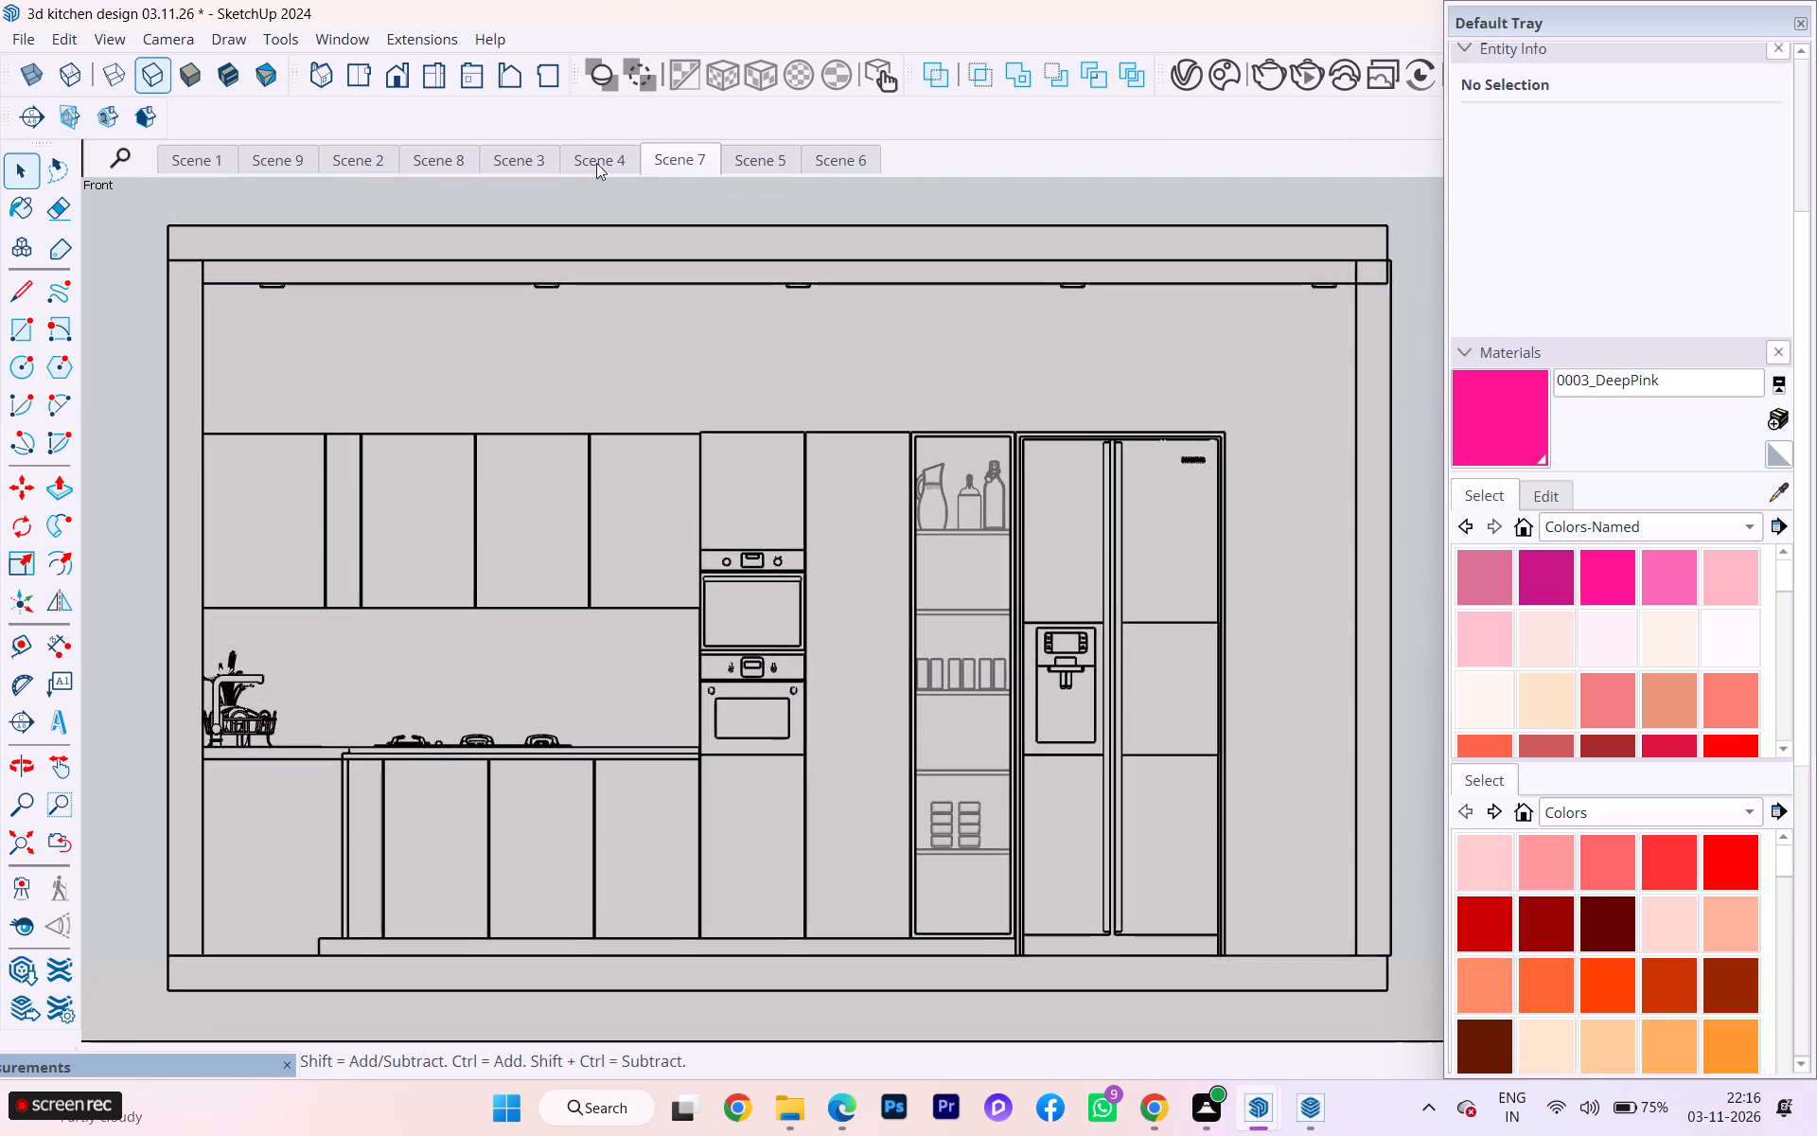
{"action": "left_click", "coordinate": [511, 161]}
{"action": "left_click", "coordinate": [461, 160]}
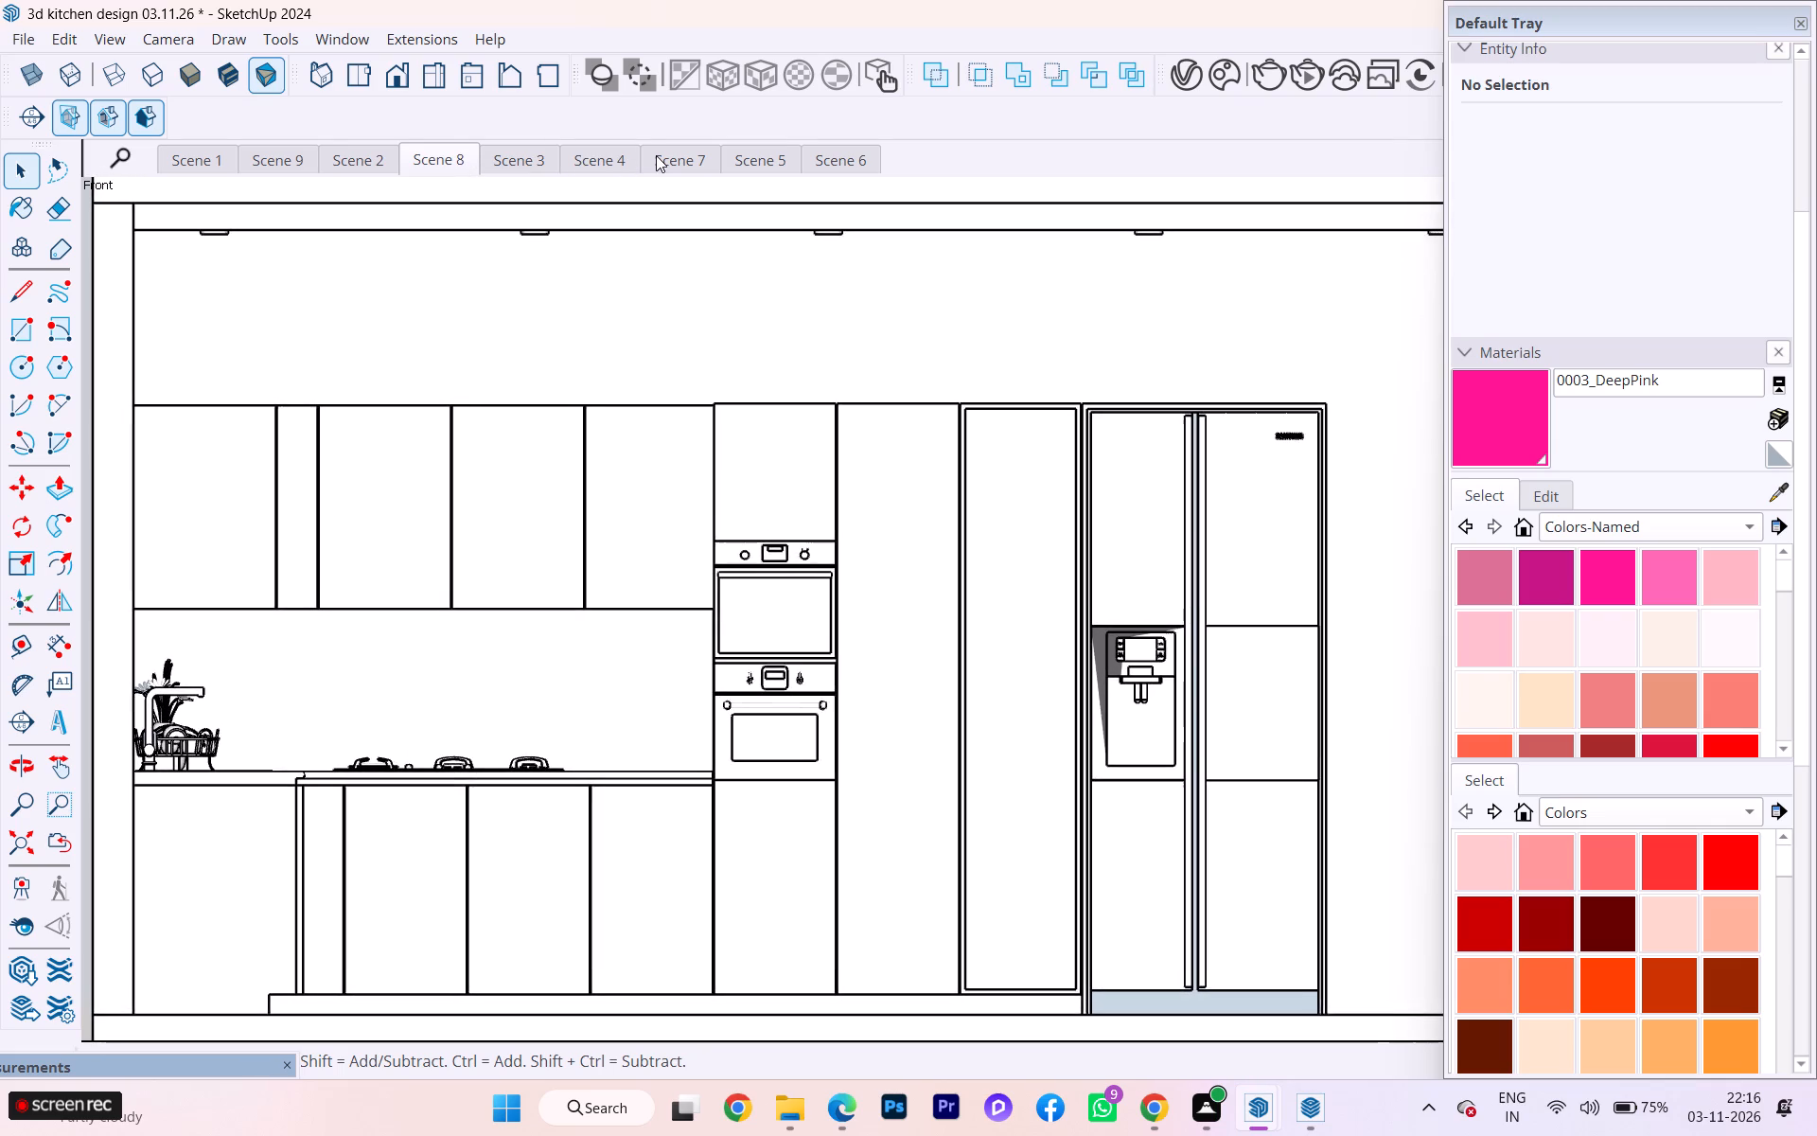
Delete Scene 7, the hidden-line front elevation on a grey background.
{"action": "left_click", "coordinate": [657, 155]}
{"action": "right_click", "coordinate": [688, 155]}
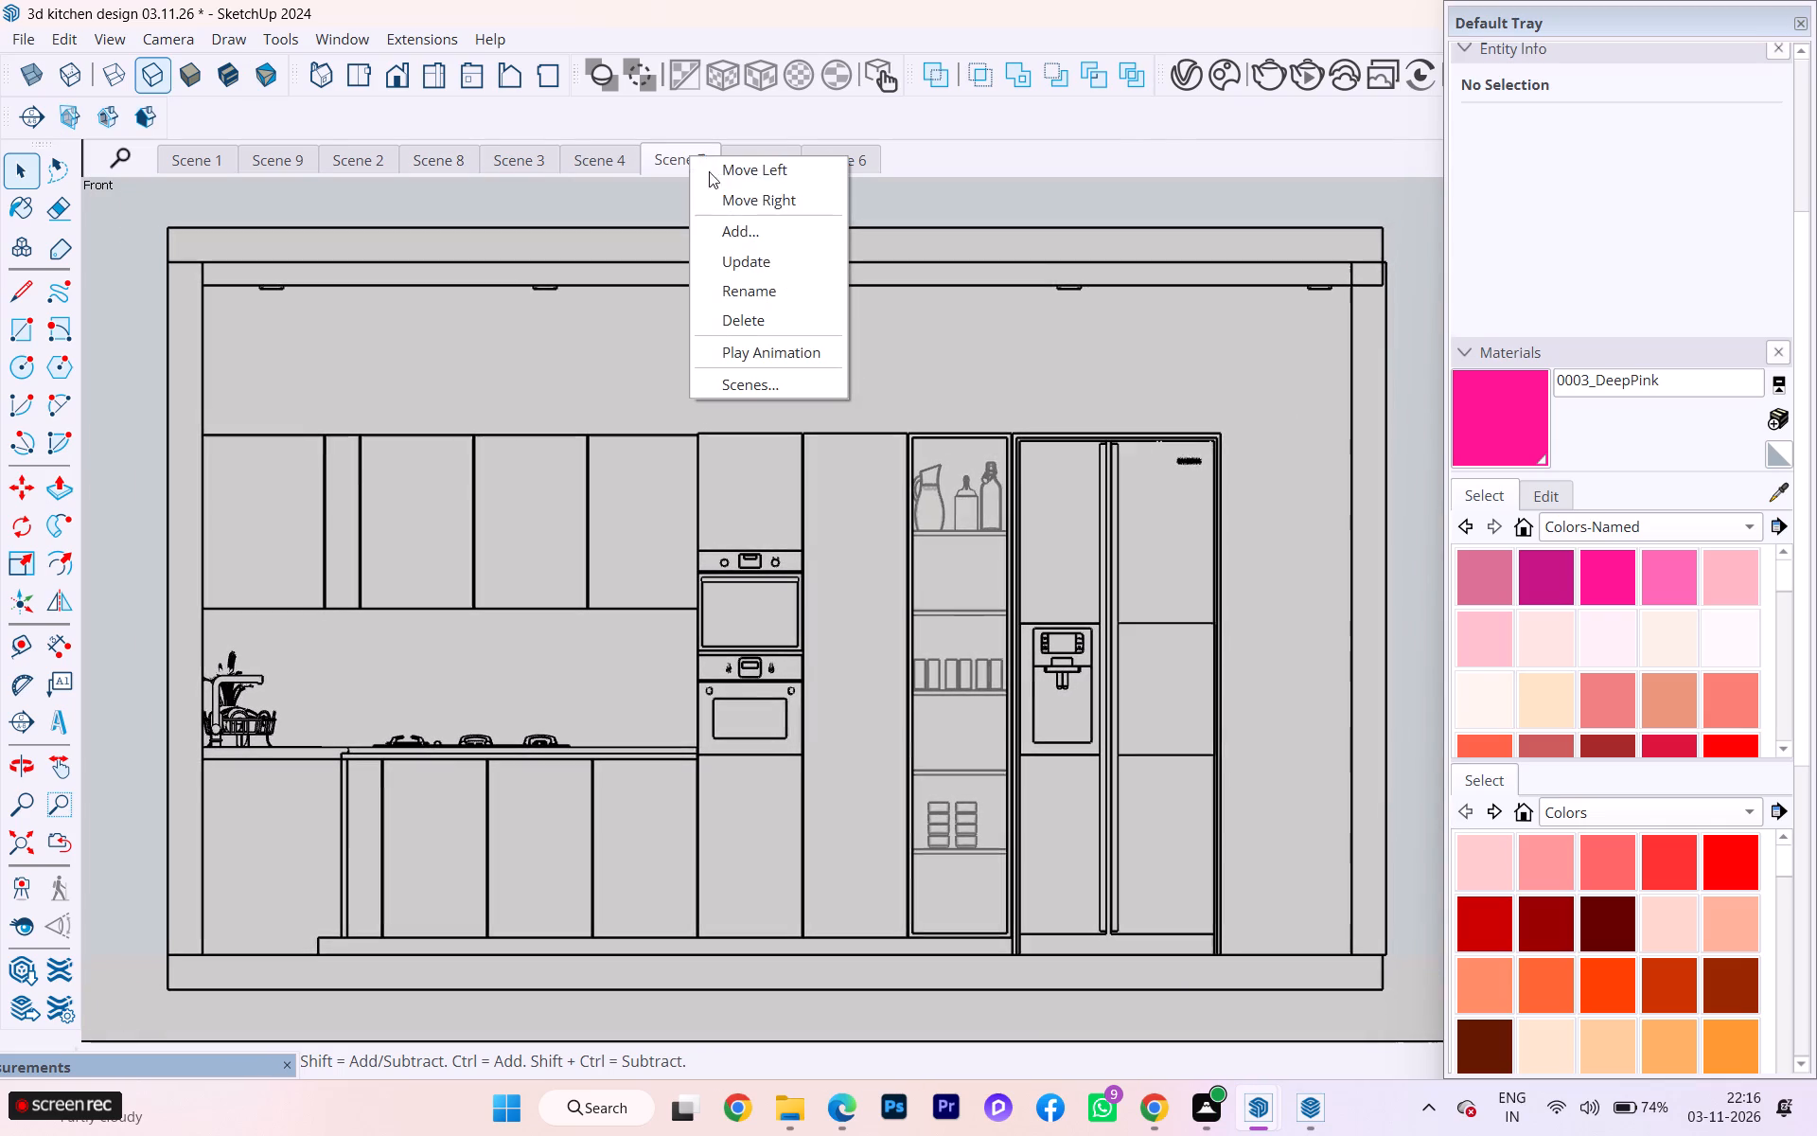
{"action": "left_click", "coordinate": [760, 317]}
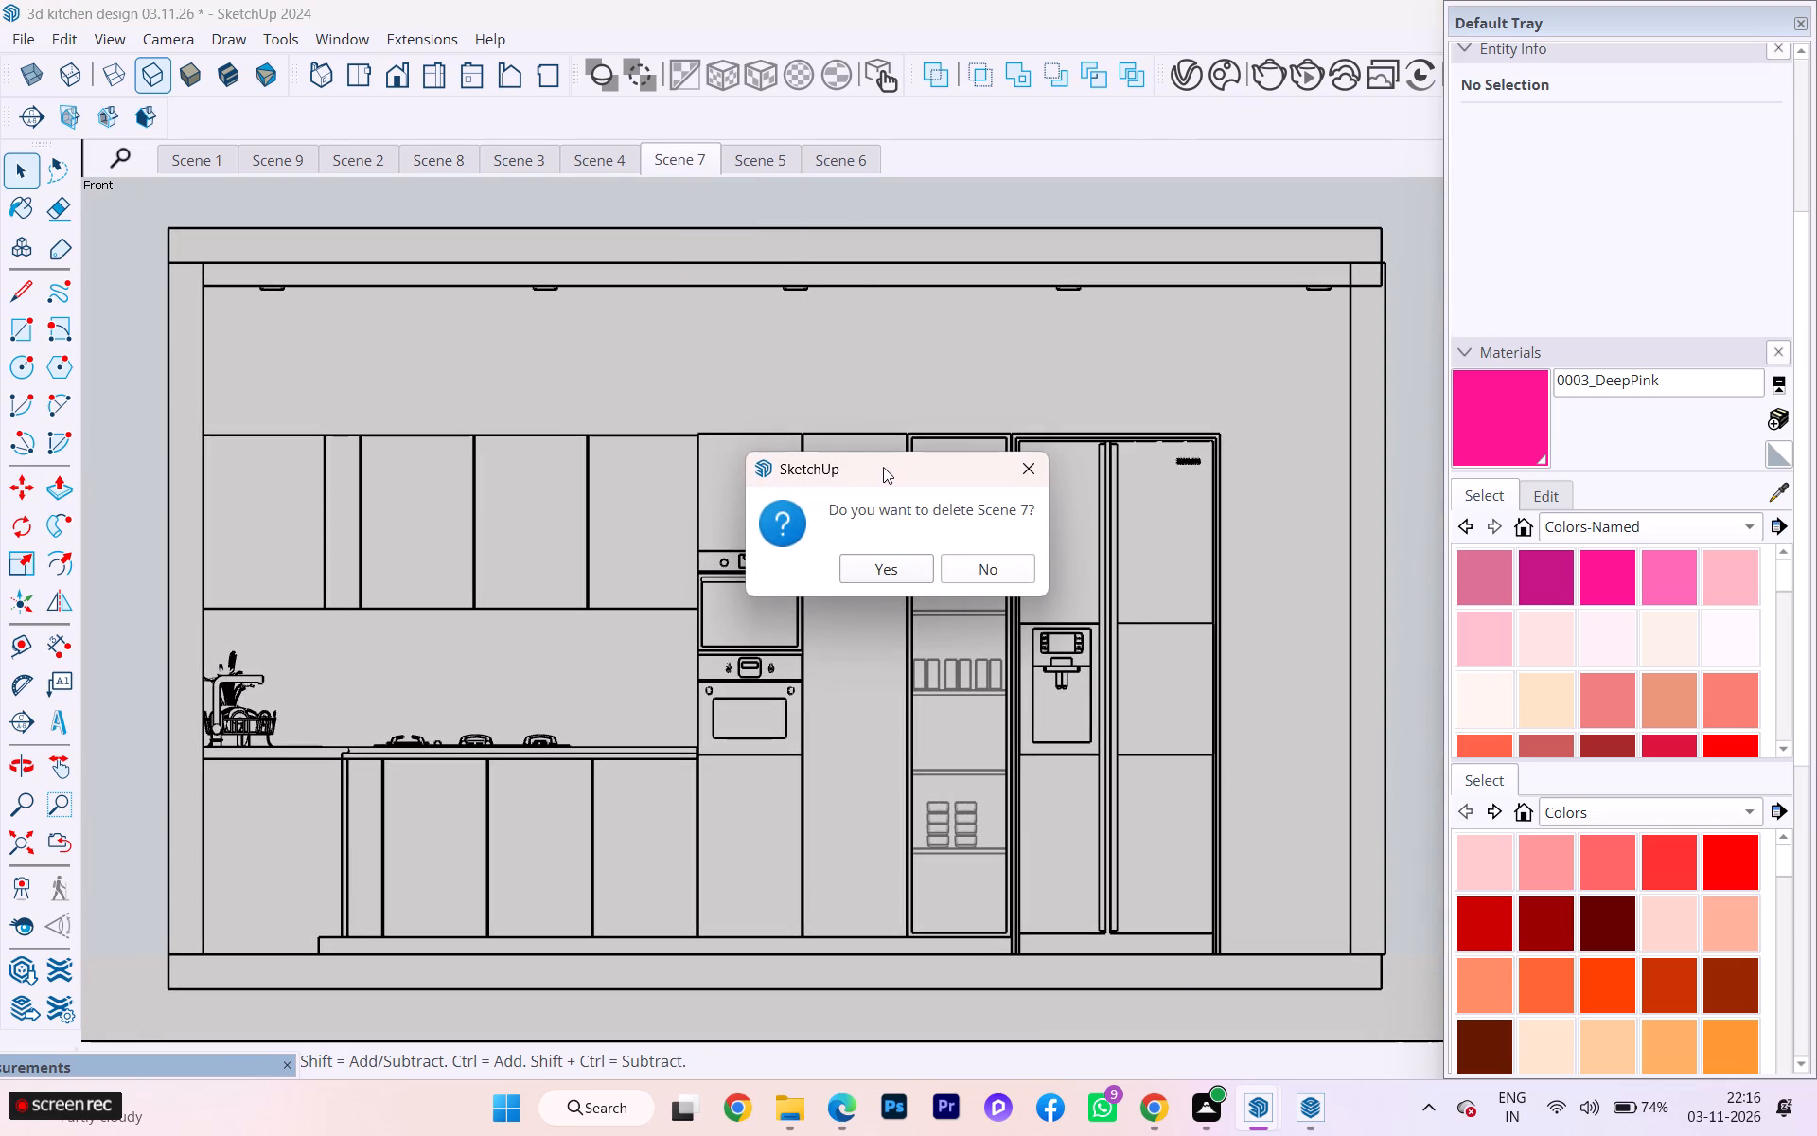
{"action": "left_click", "coordinate": [883, 561]}
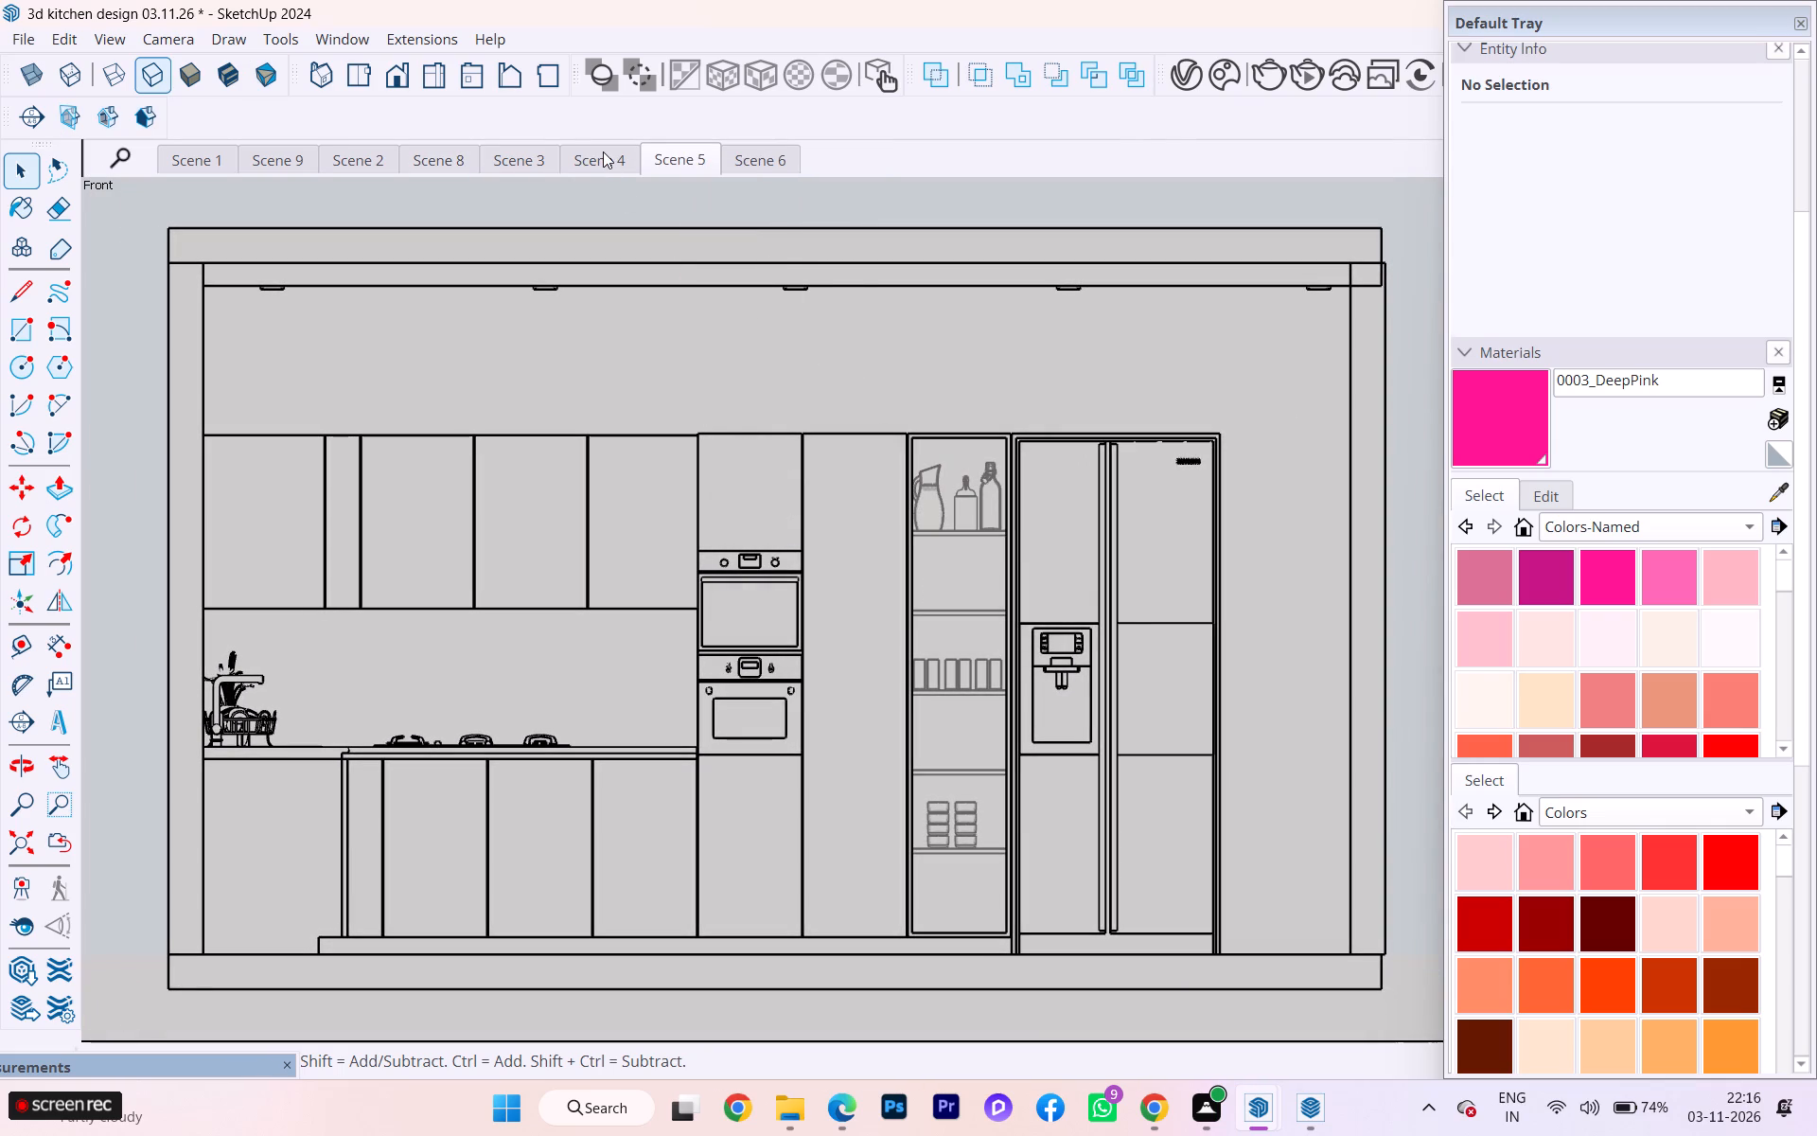
Compare the coloured front elevations in Scenes 3 and 4, and delete Scene 3.
{"action": "left_click", "coordinate": [603, 151]}
{"action": "left_click", "coordinate": [595, 154]}
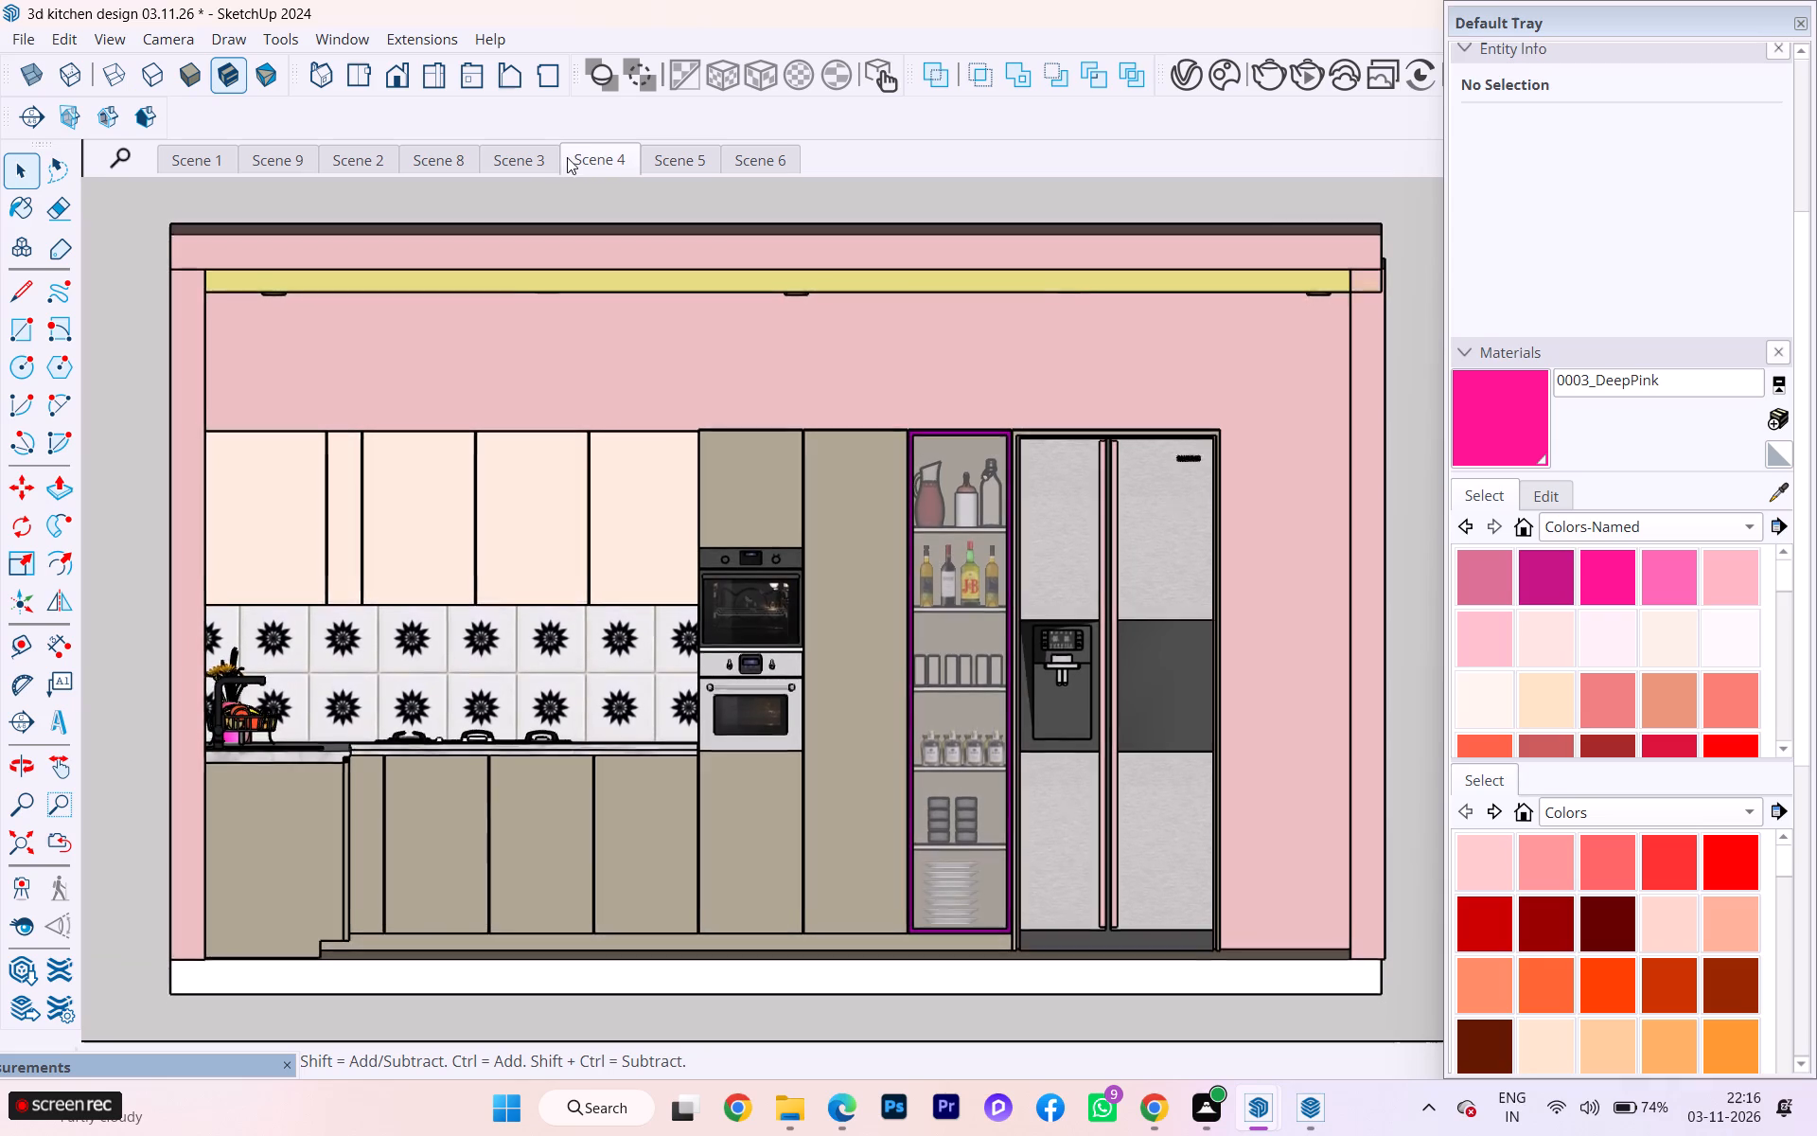
{"action": "left_click", "coordinate": [537, 157]}
{"action": "left_click", "coordinate": [602, 156]}
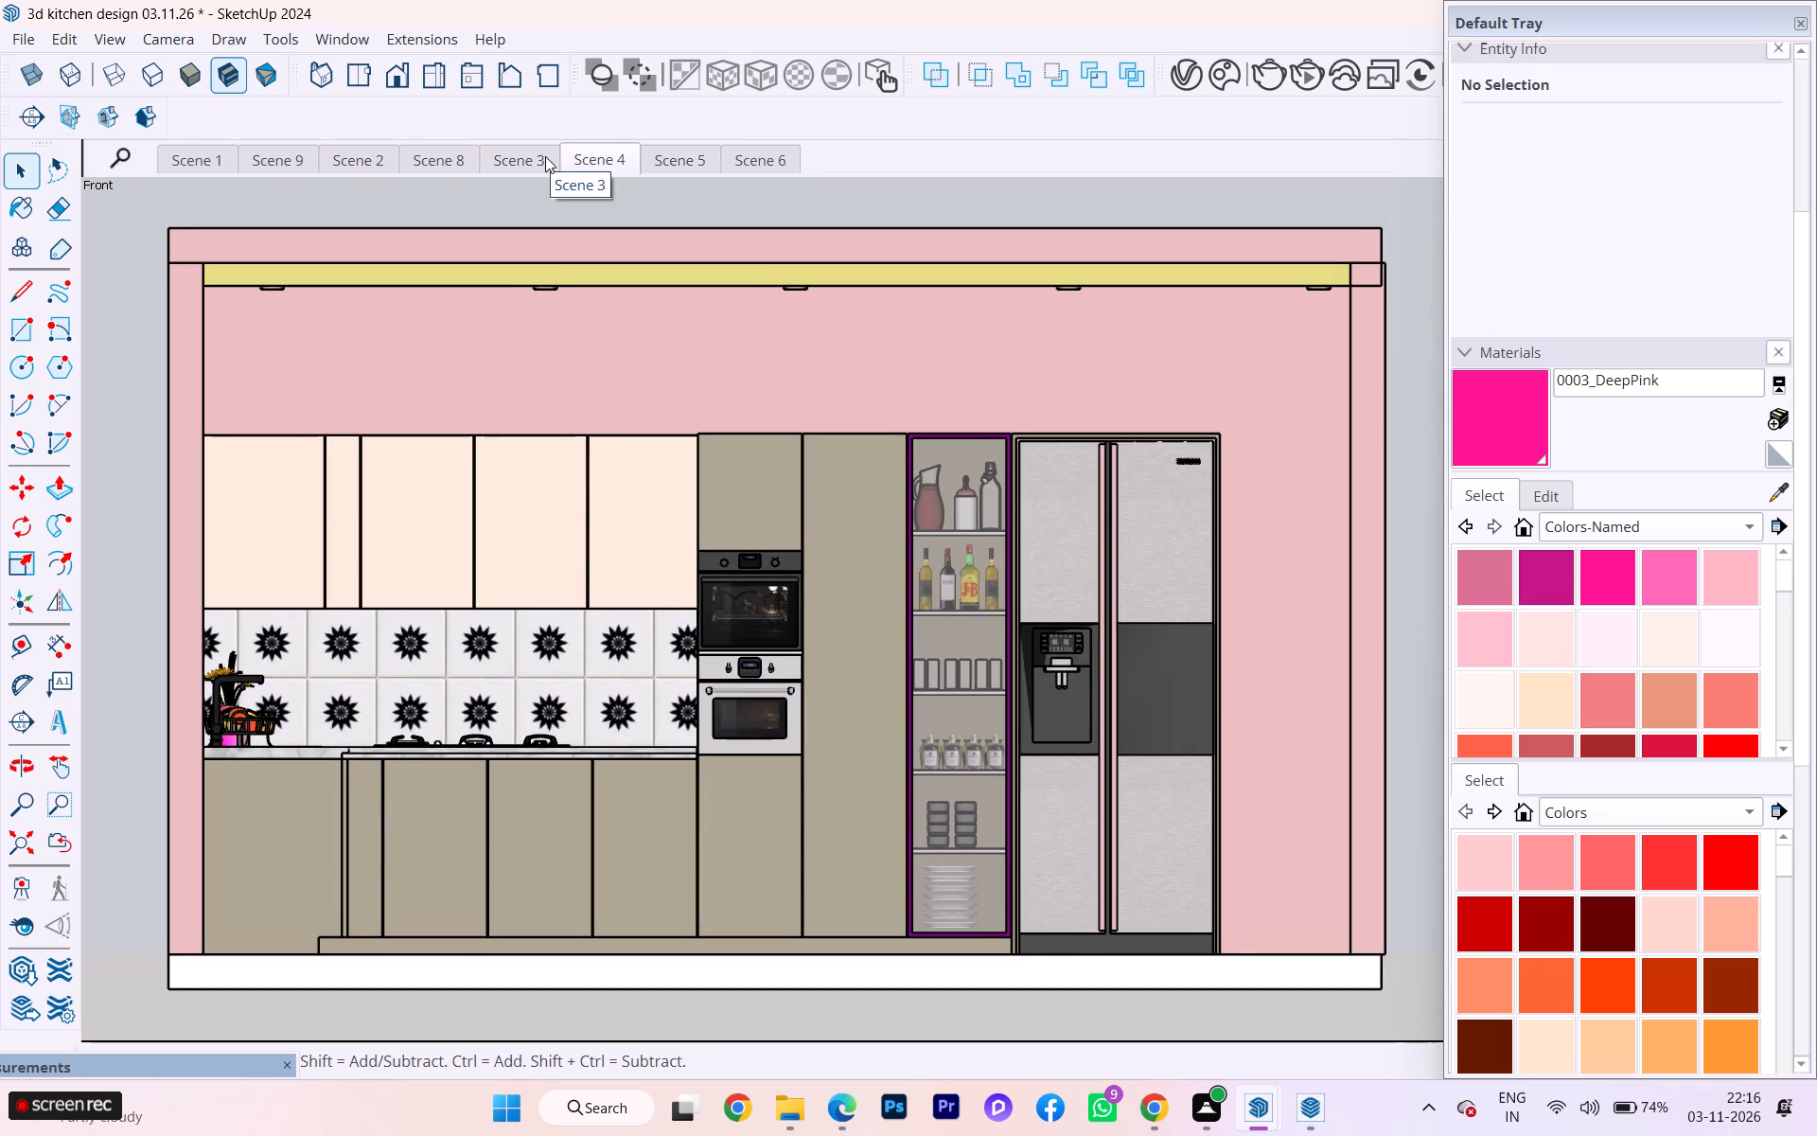
{"action": "left_click", "coordinate": [545, 156]}
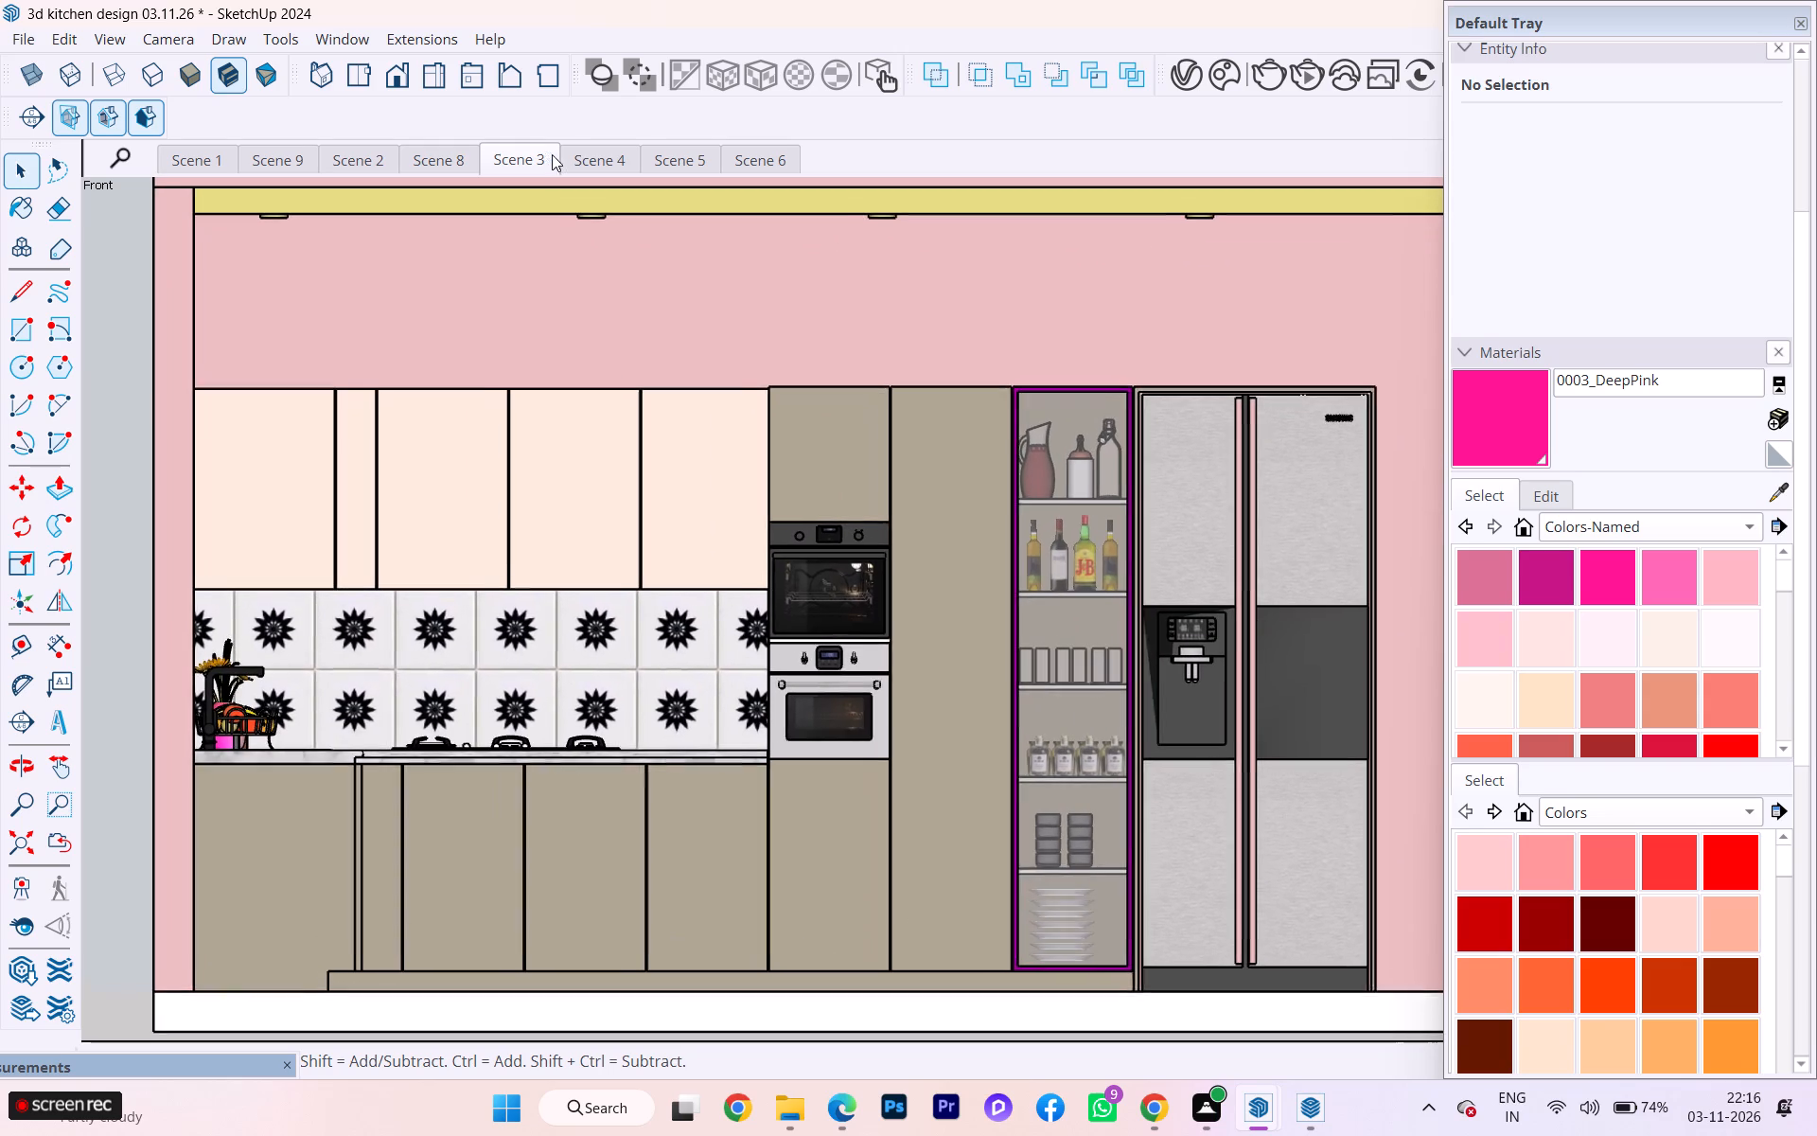
{"action": "left_click", "coordinate": [592, 156]}
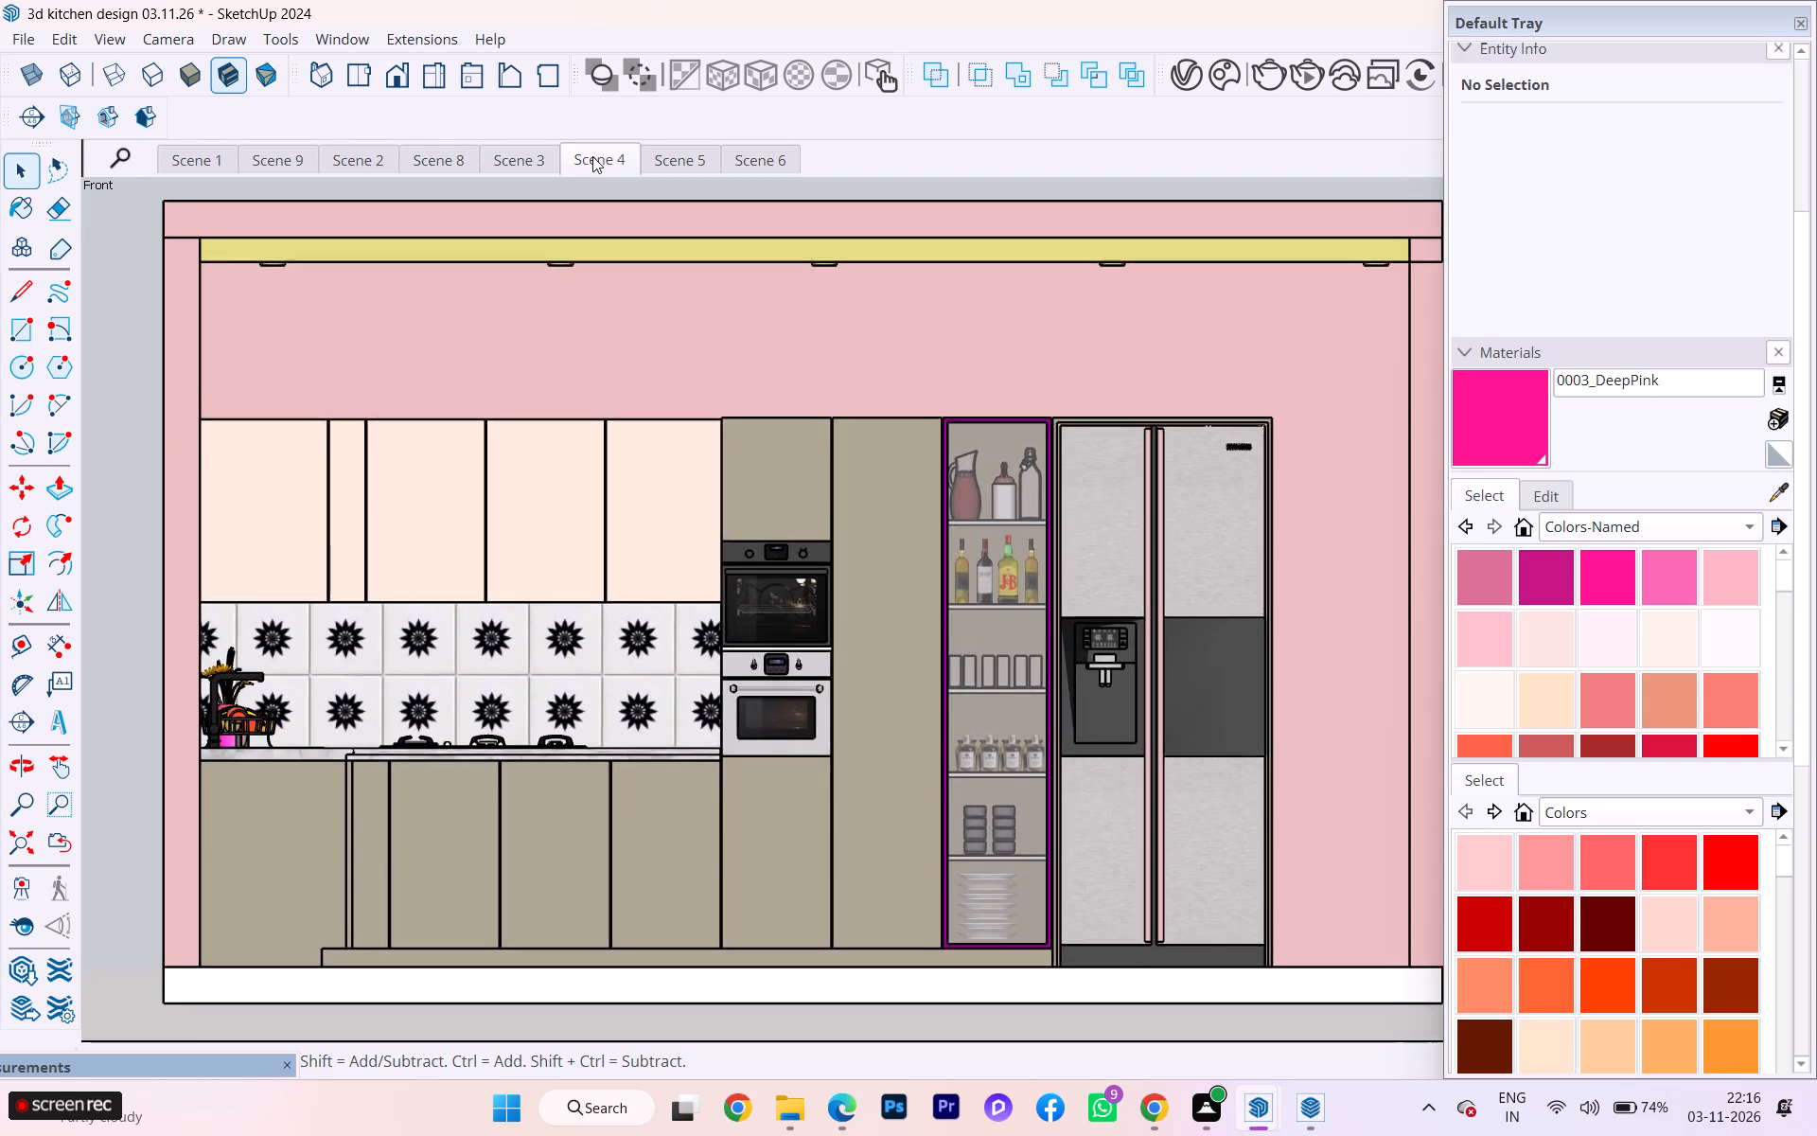
{"action": "left_click", "coordinate": [537, 162]}
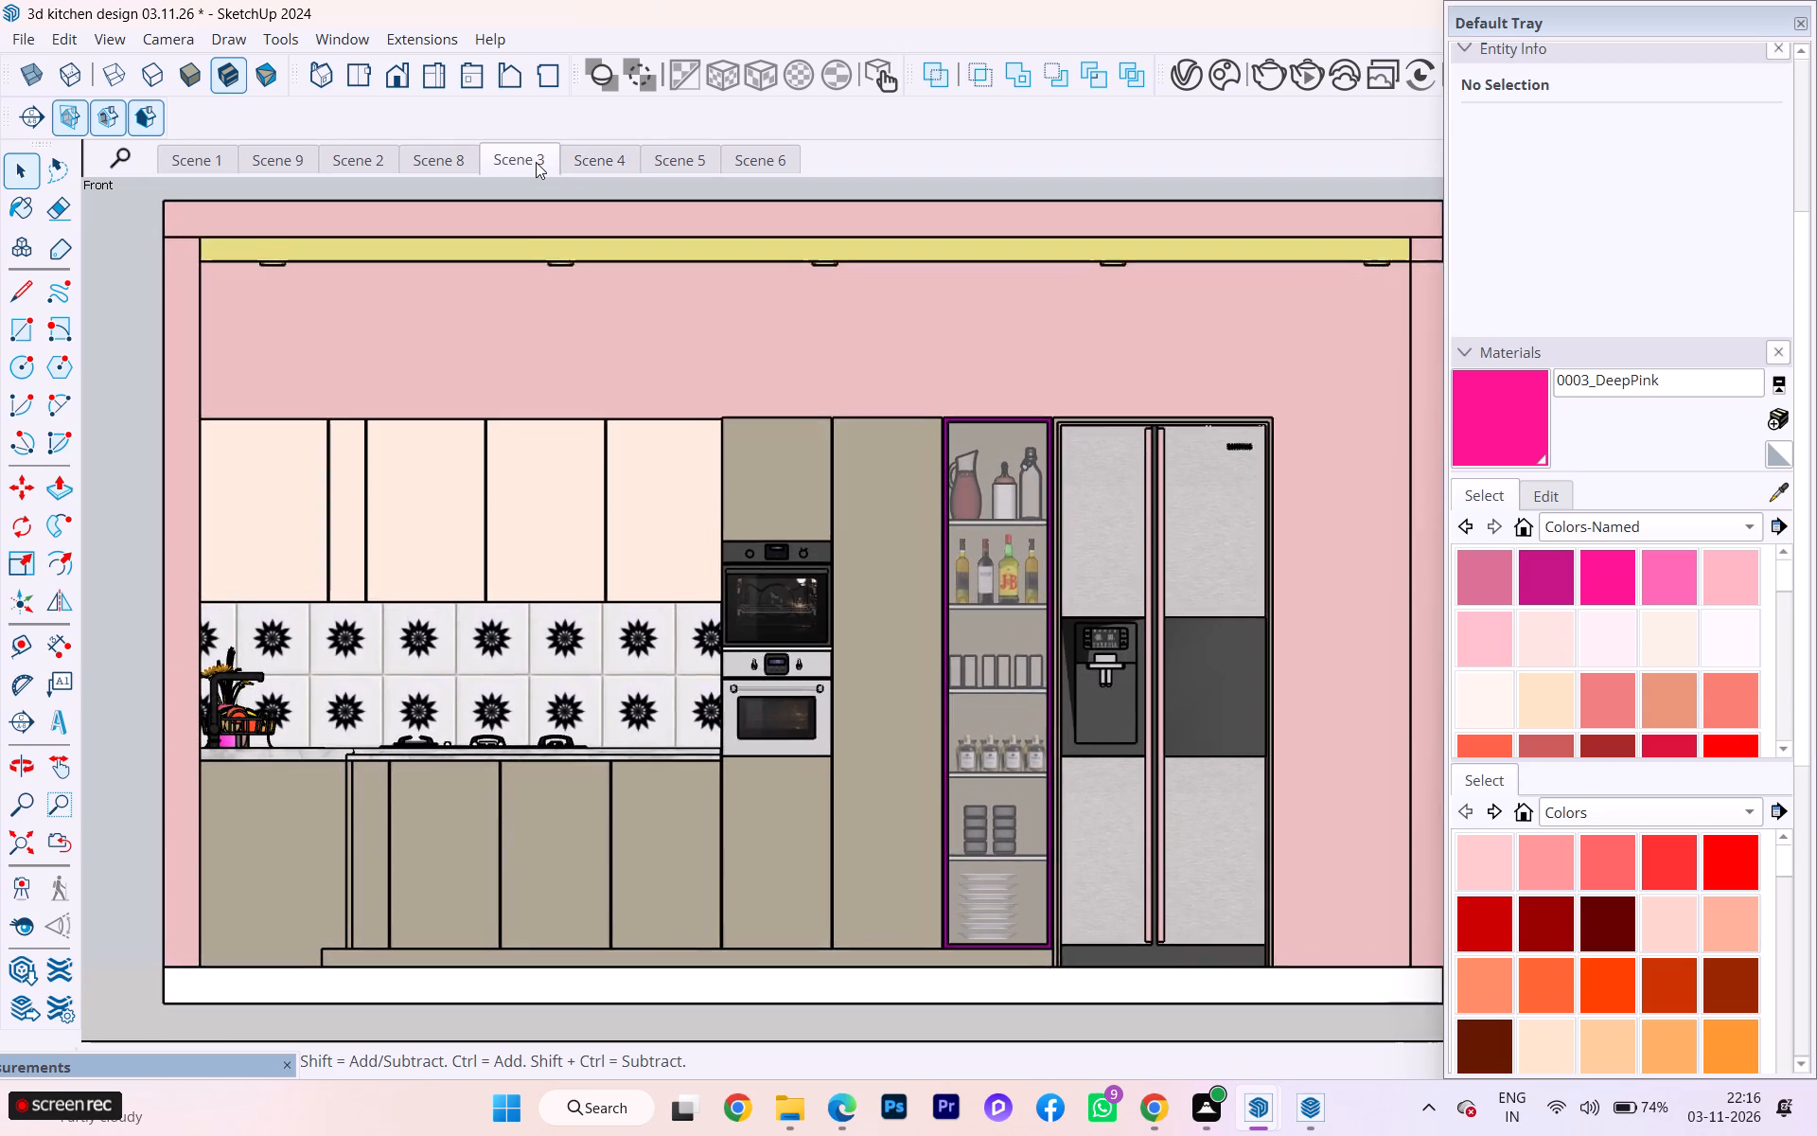
{"action": "right_click", "coordinate": [536, 162]}
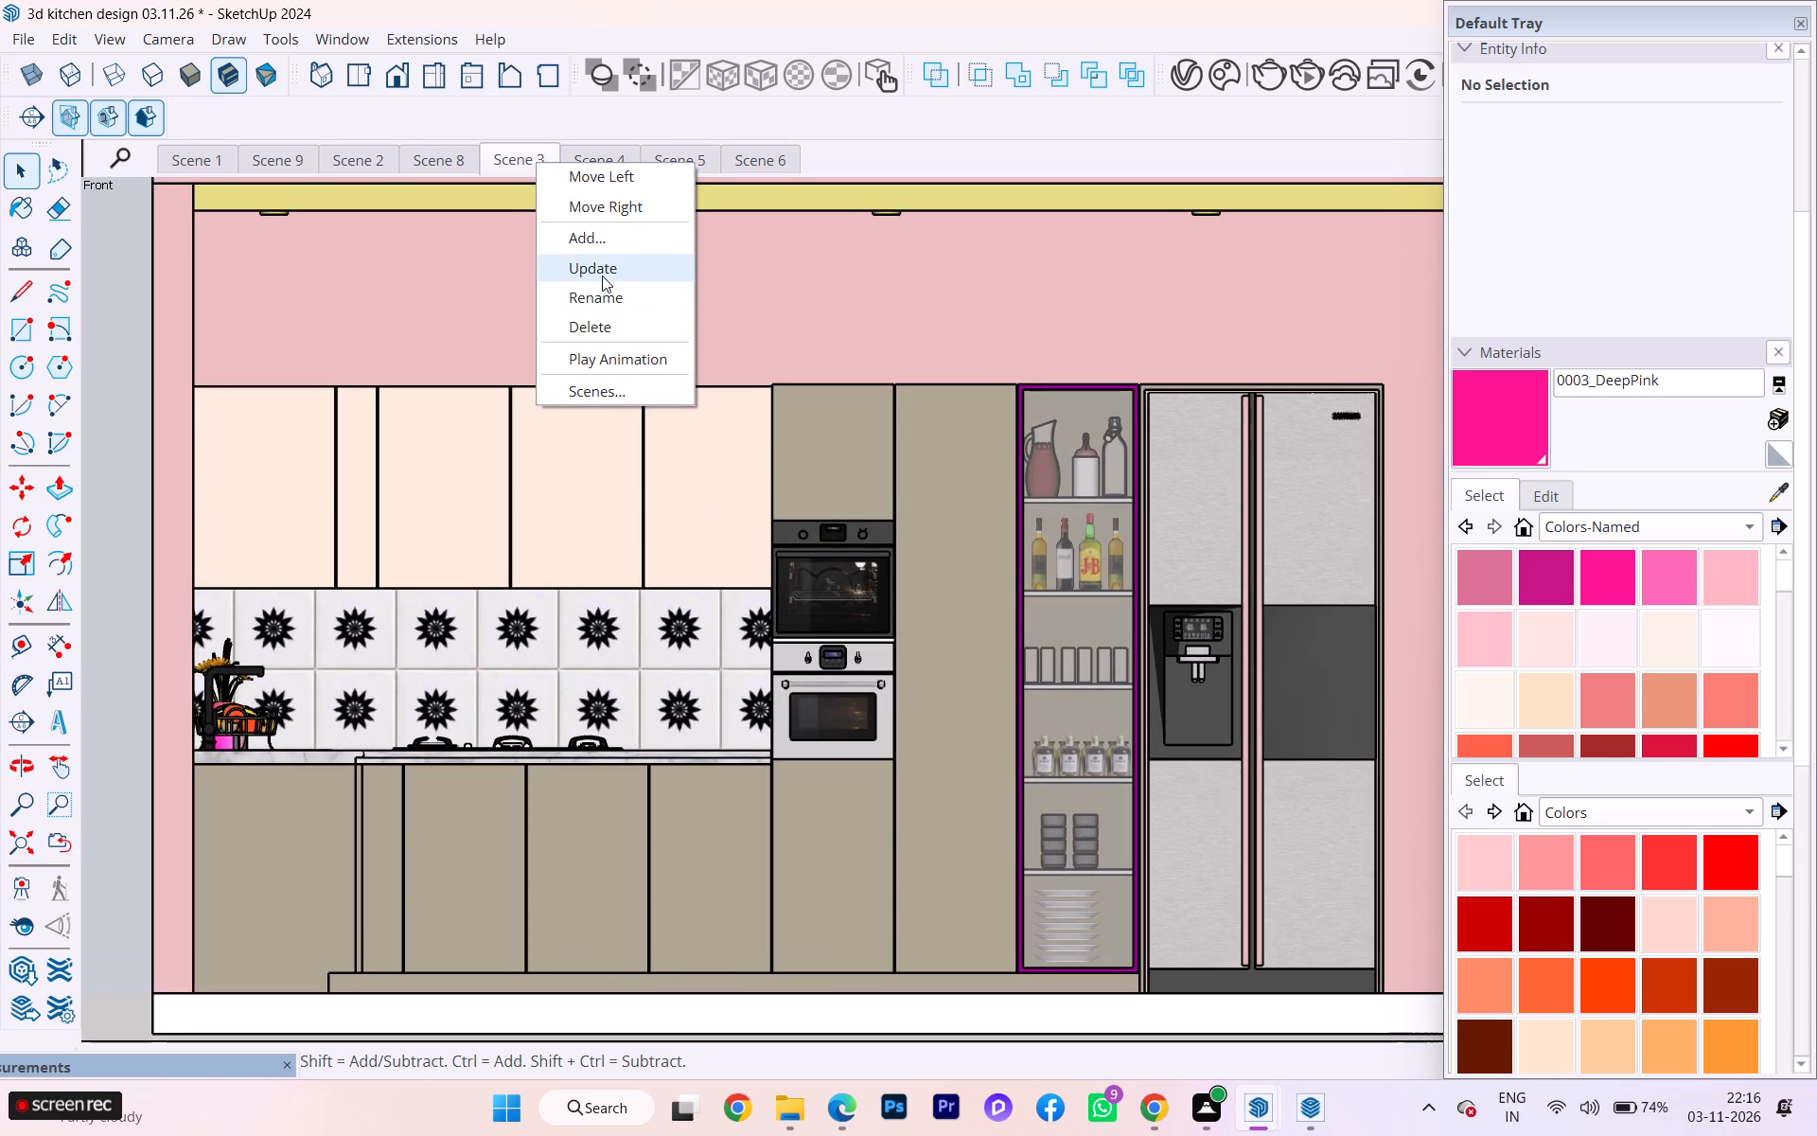
{"action": "left_click", "coordinate": [607, 335]}
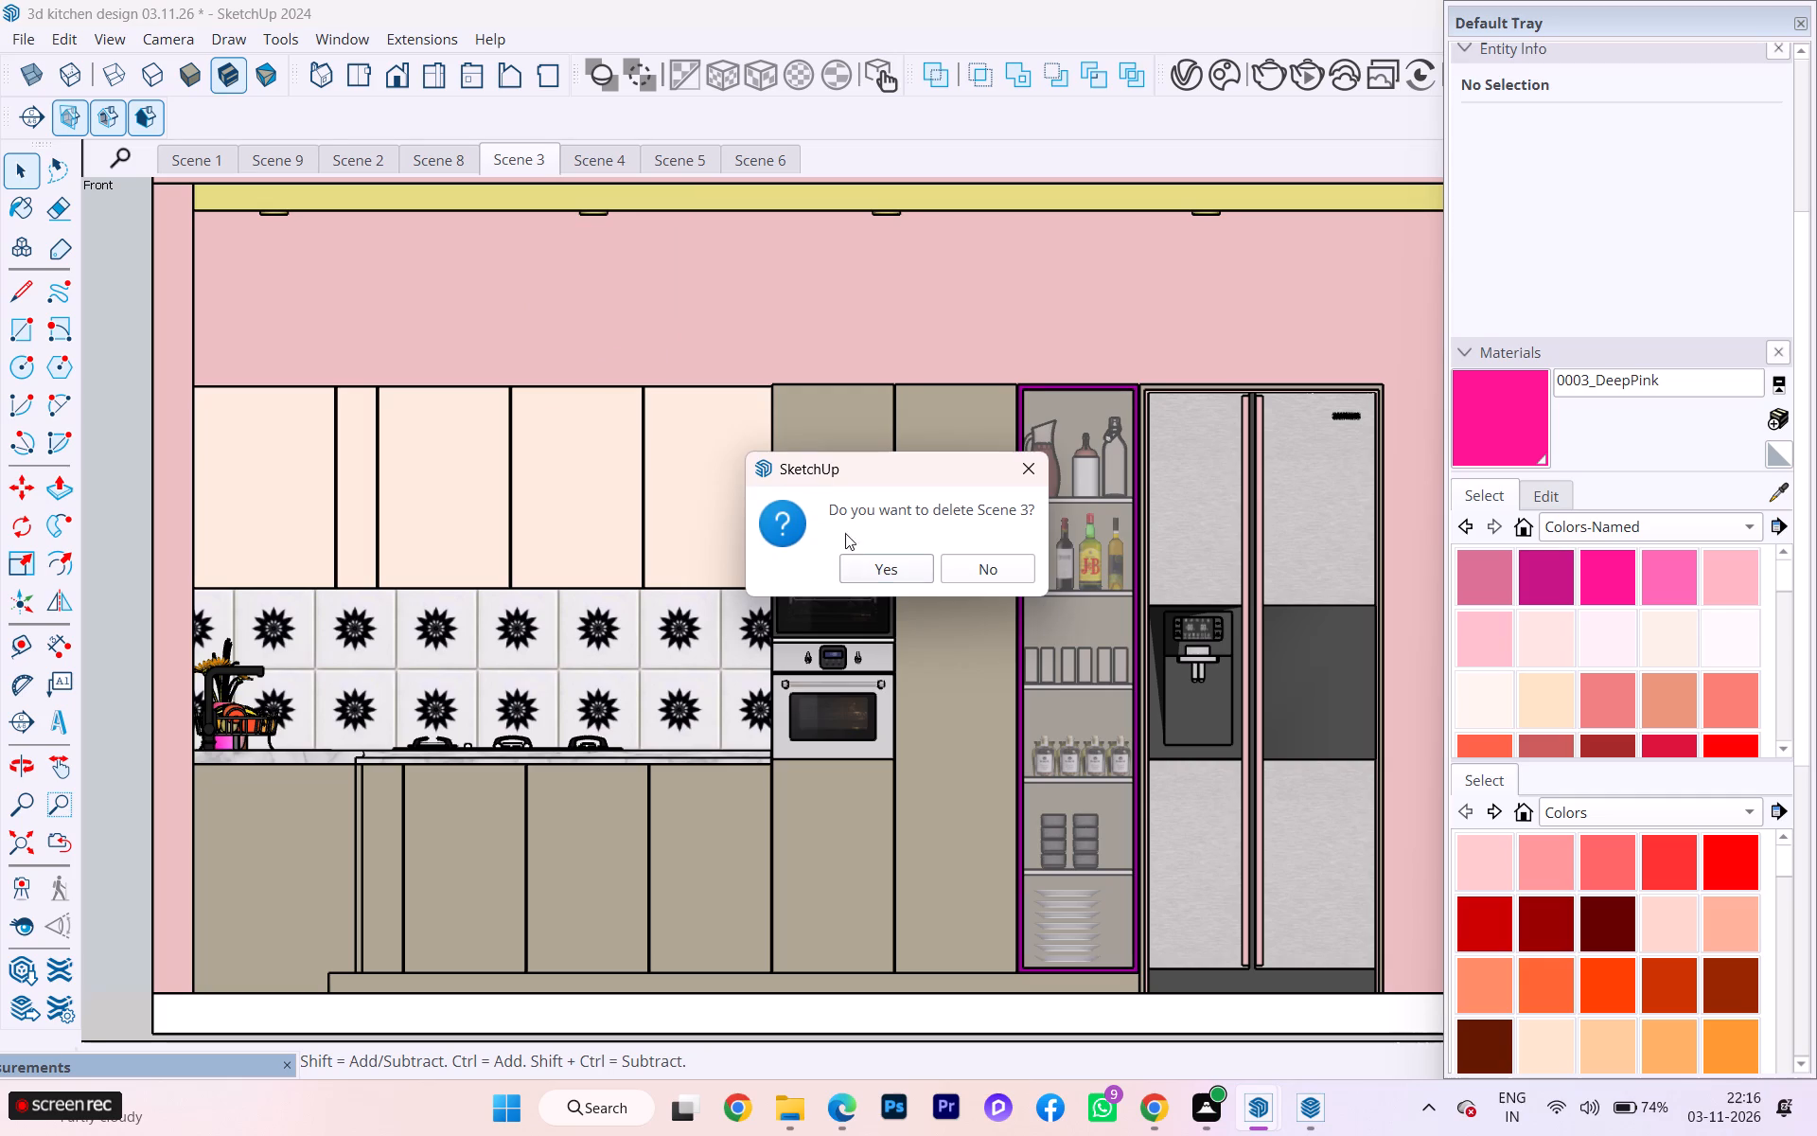
{"action": "left_click", "coordinate": [868, 576]}
Review the remaining saved views in Scenes 9, 2, 8, 5 and 6.
{"action": "left_click", "coordinate": [692, 160]}
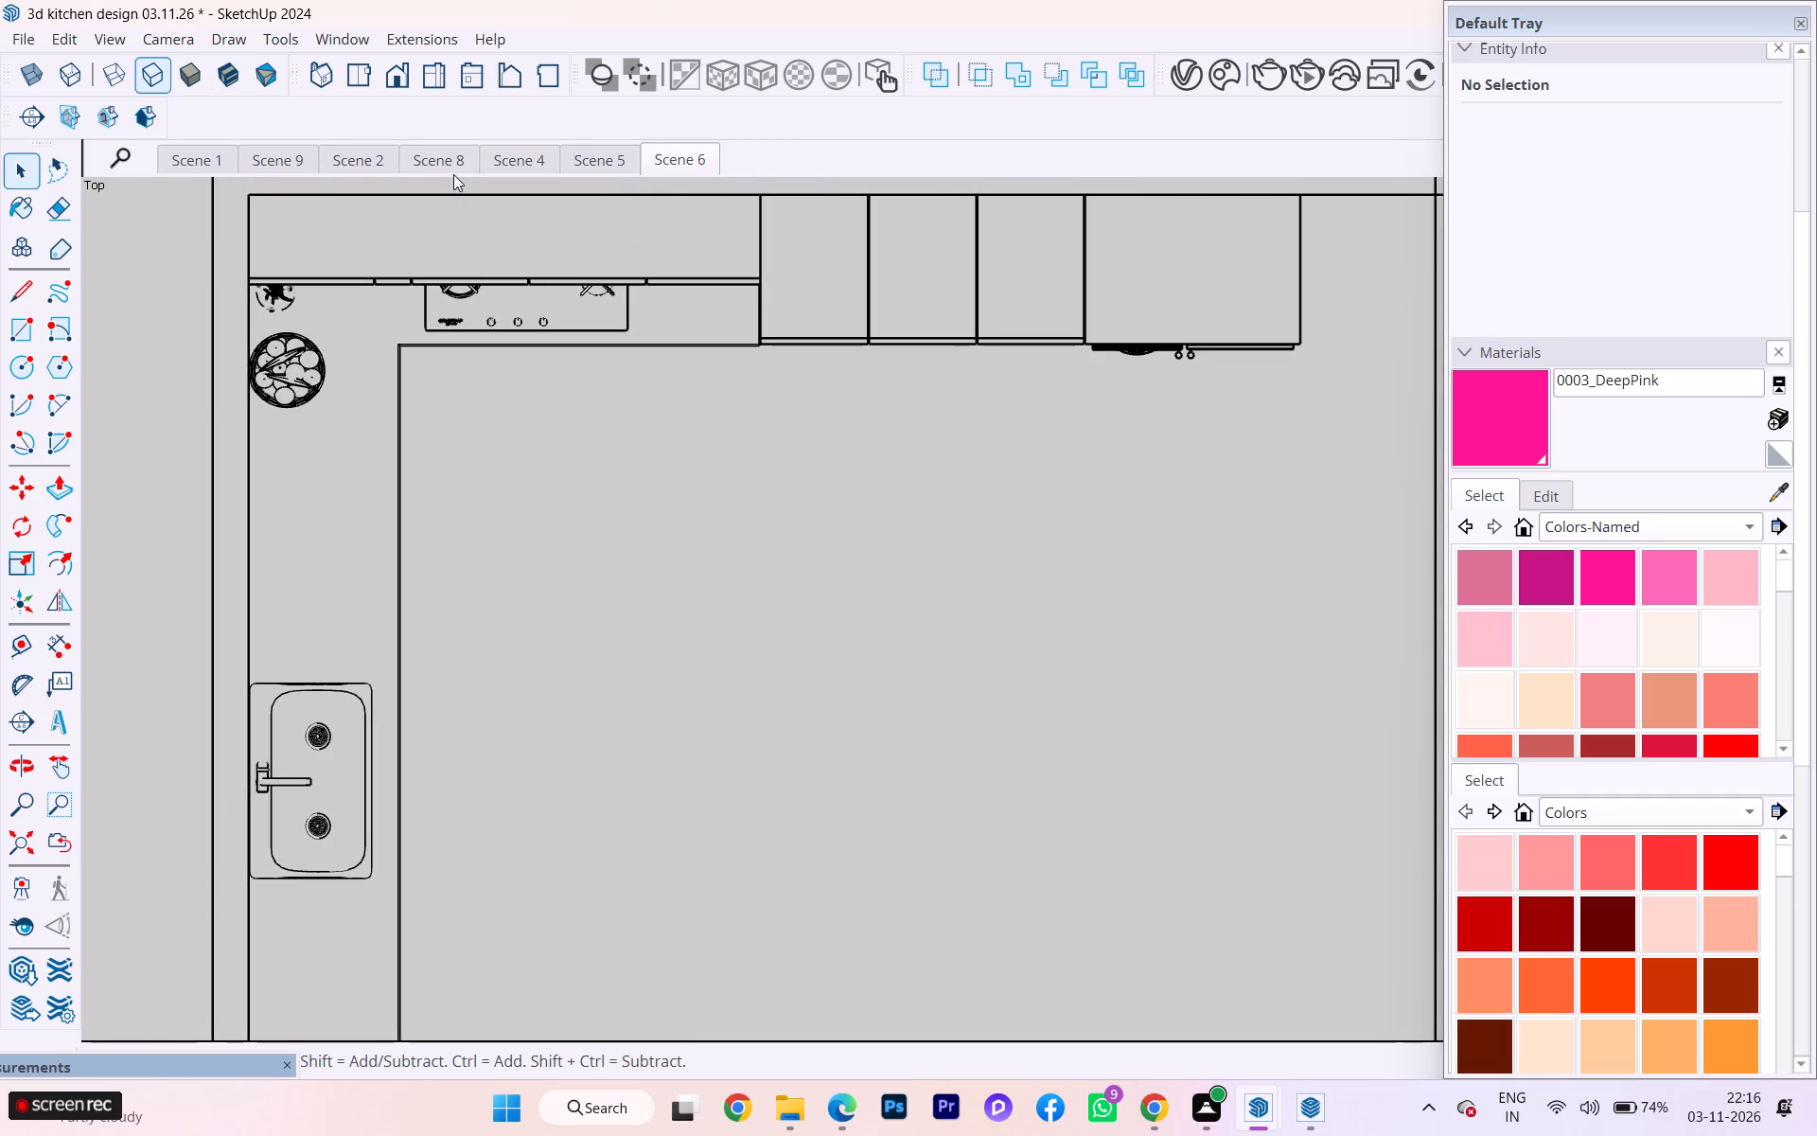
{"action": "left_click", "coordinate": [281, 153]}
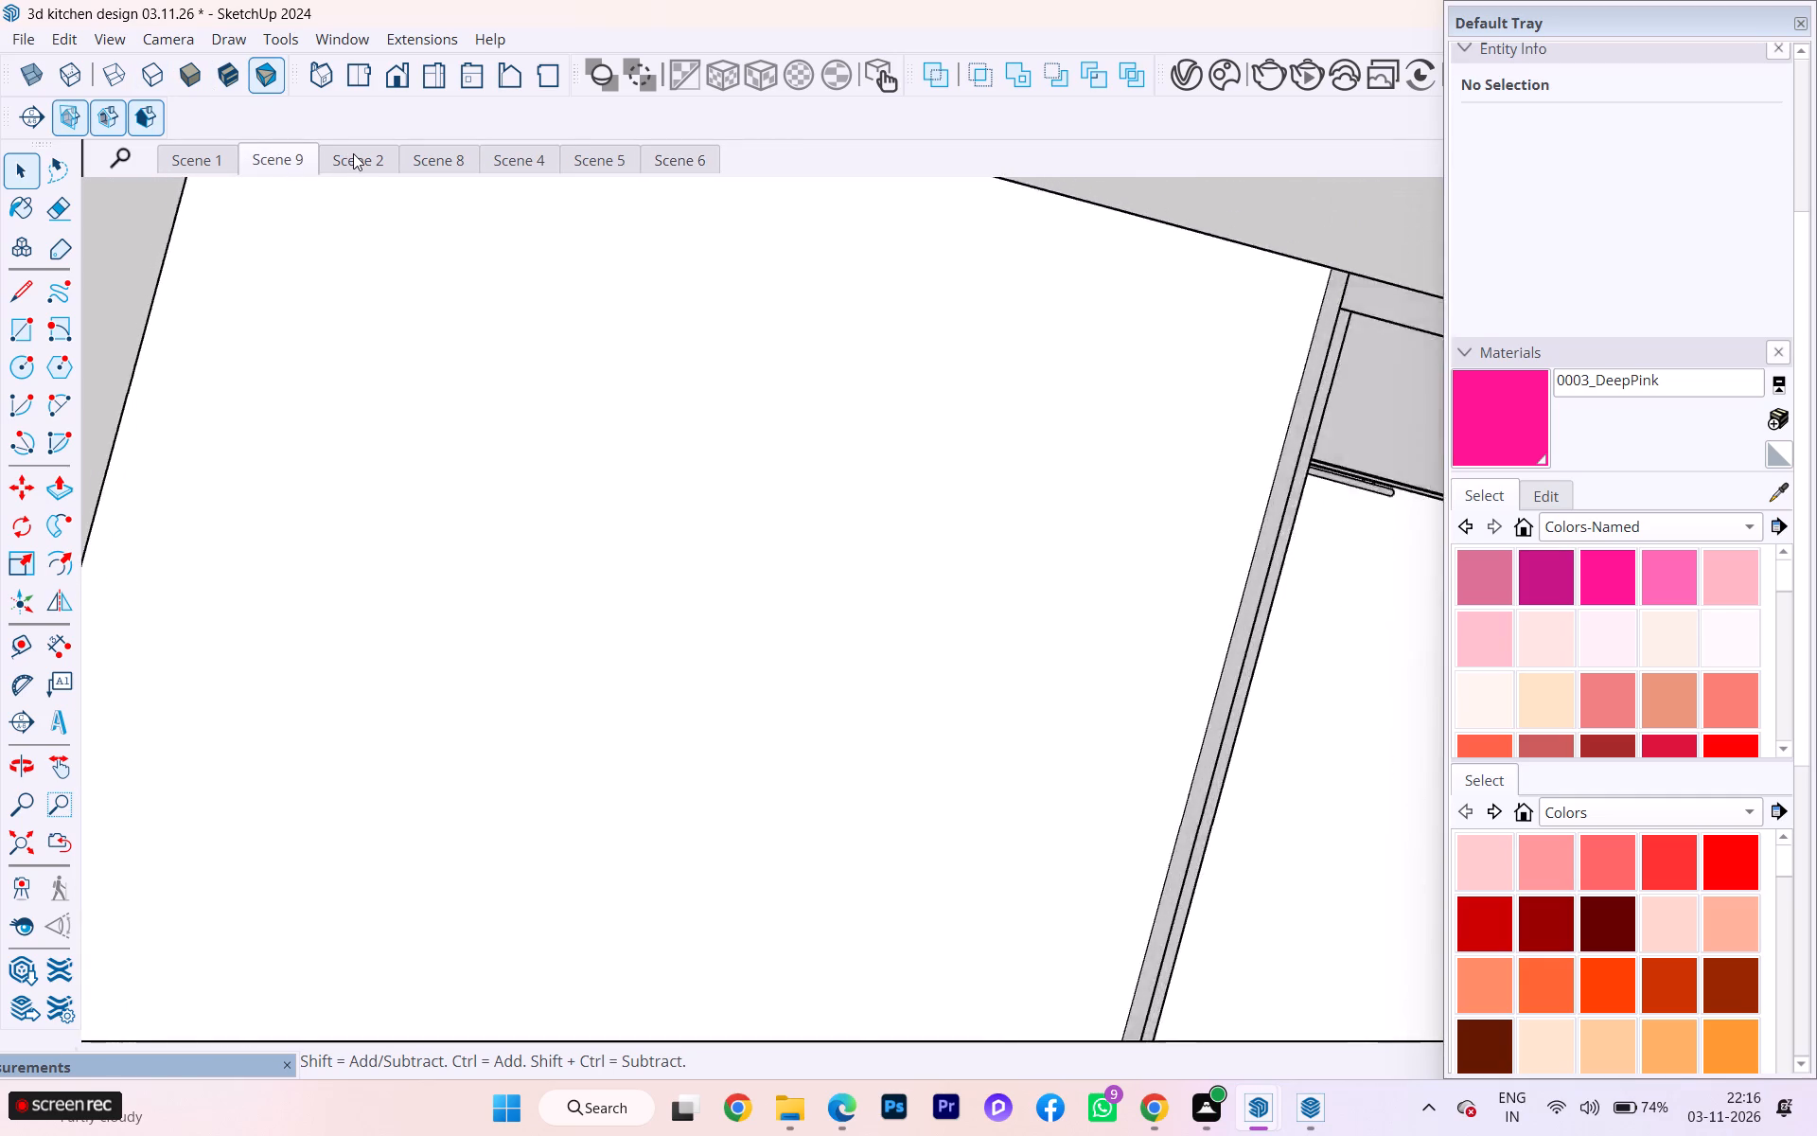
{"action": "left_click", "coordinate": [353, 153]}
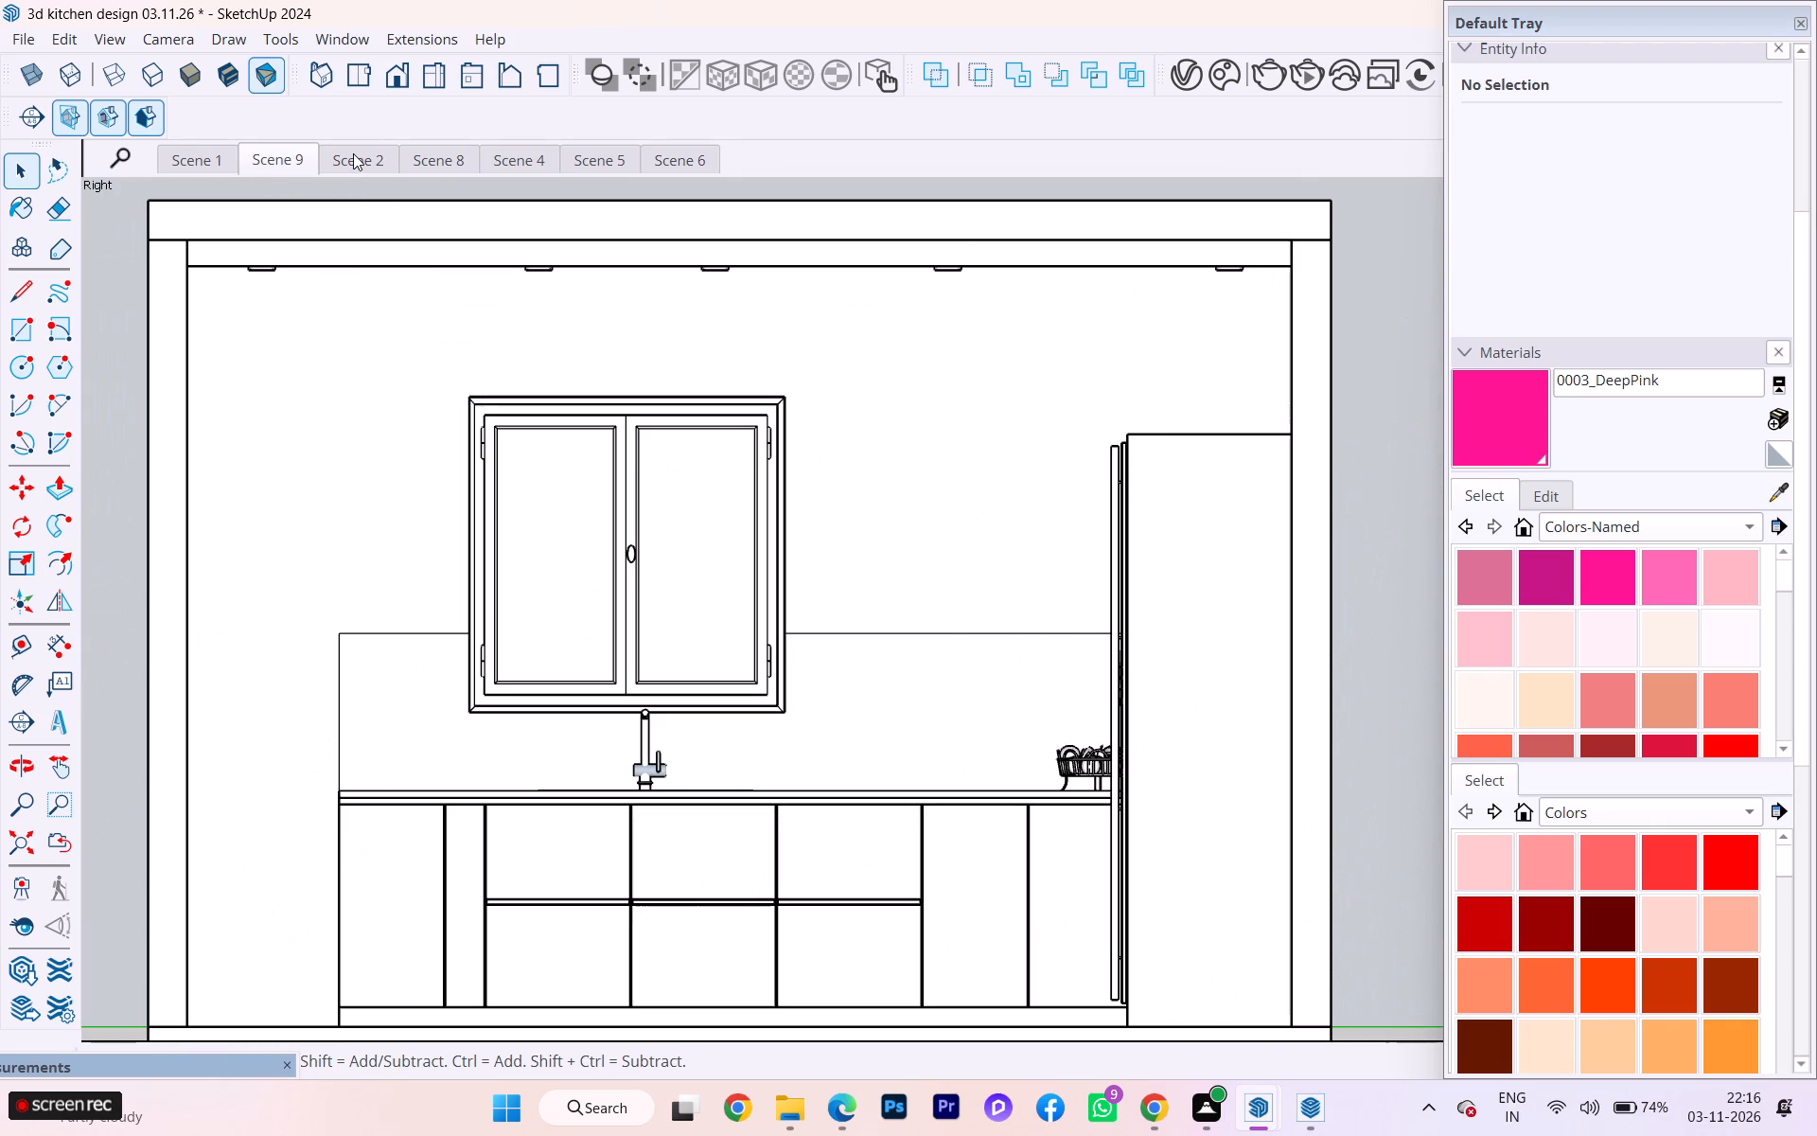
{"action": "left_click", "coordinate": [368, 160]}
{"action": "left_click", "coordinate": [363, 164]}
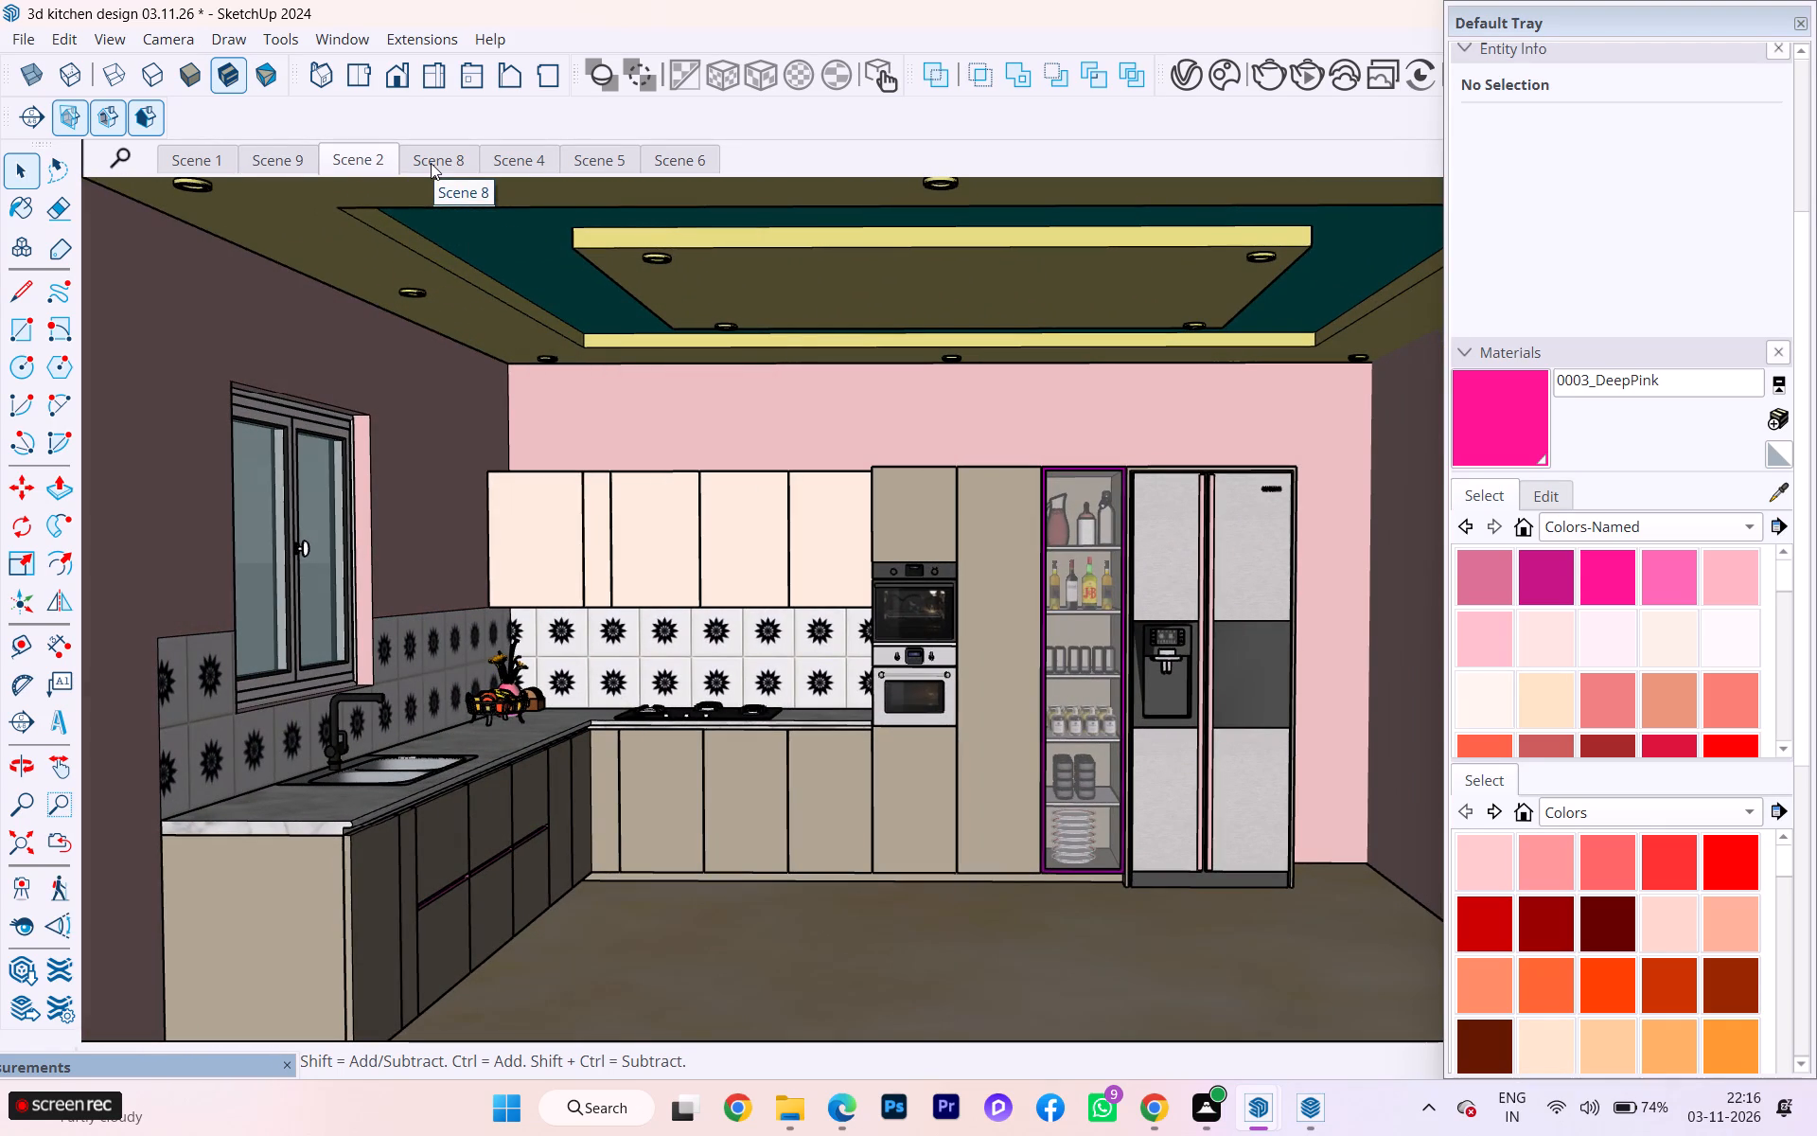
{"action": "left_click", "coordinate": [431, 163]}
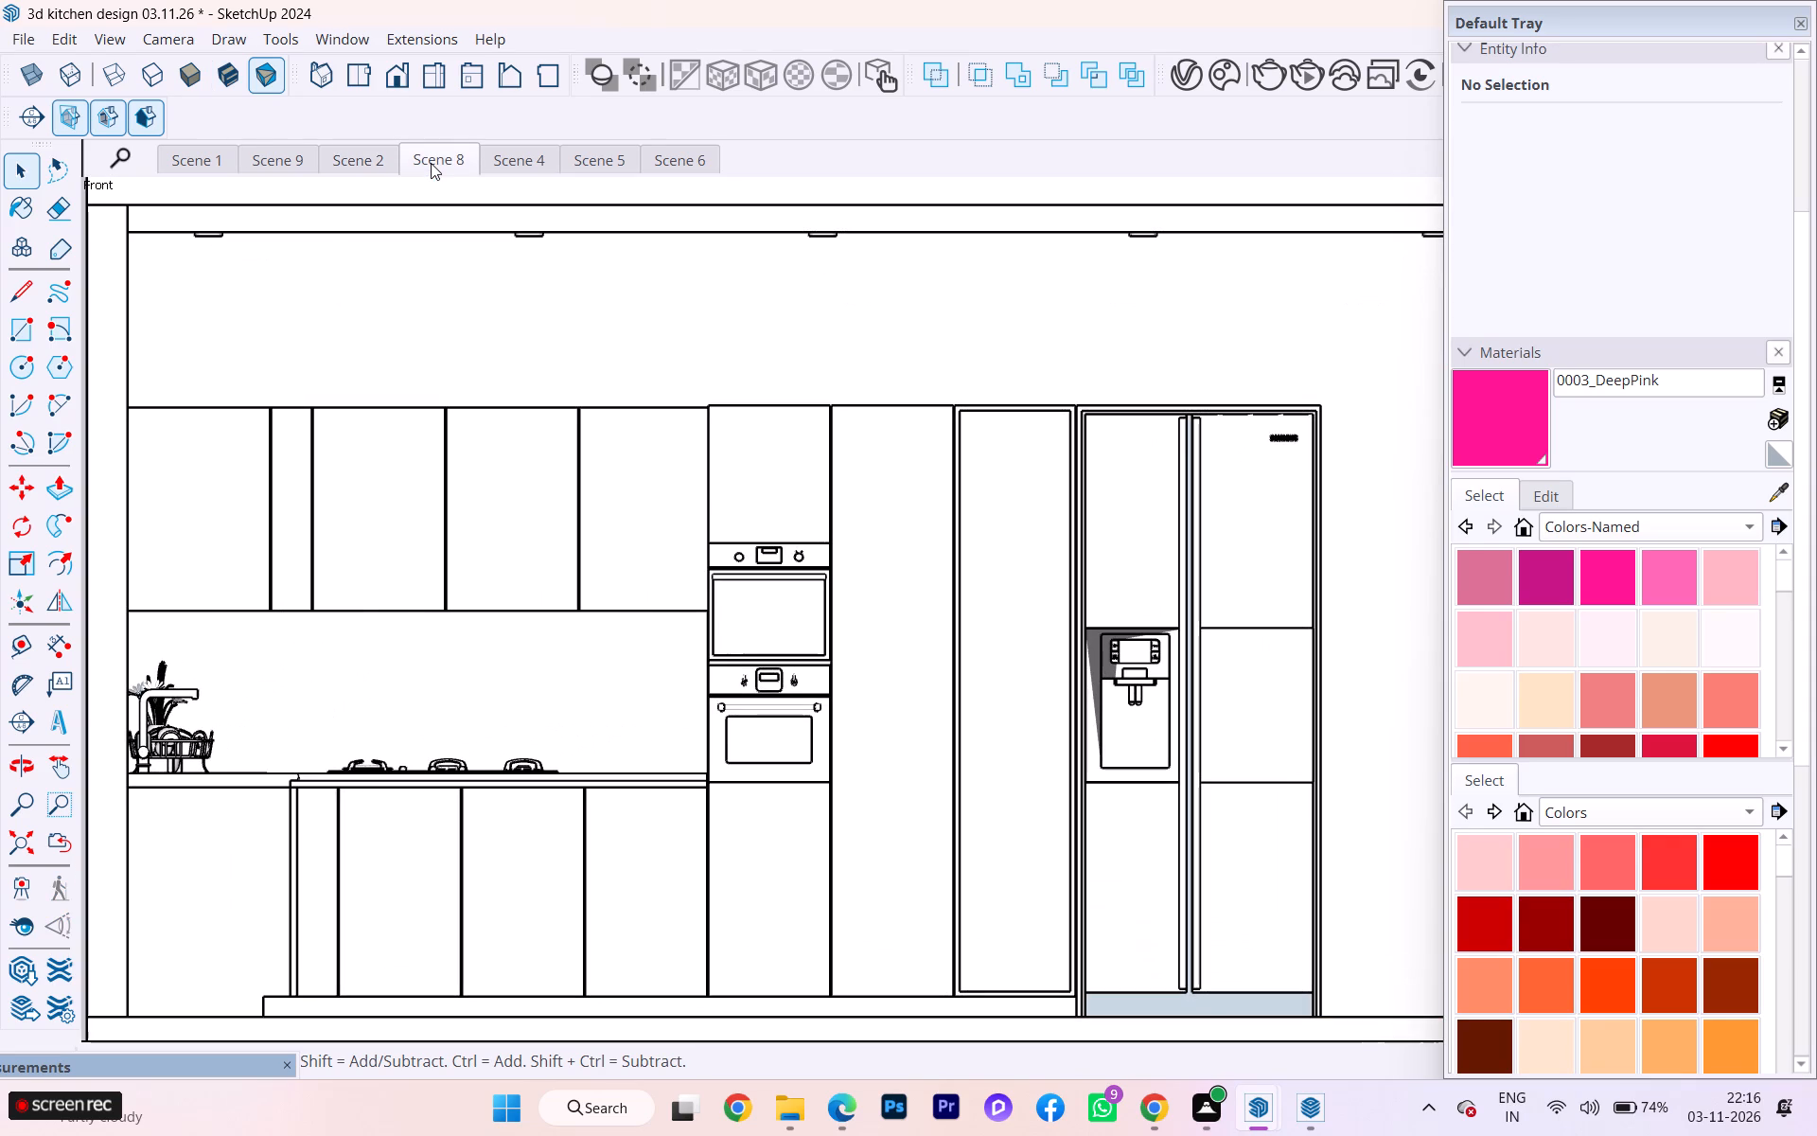
{"action": "left_click", "coordinate": [588, 157]}
{"action": "left_click", "coordinate": [663, 162]}
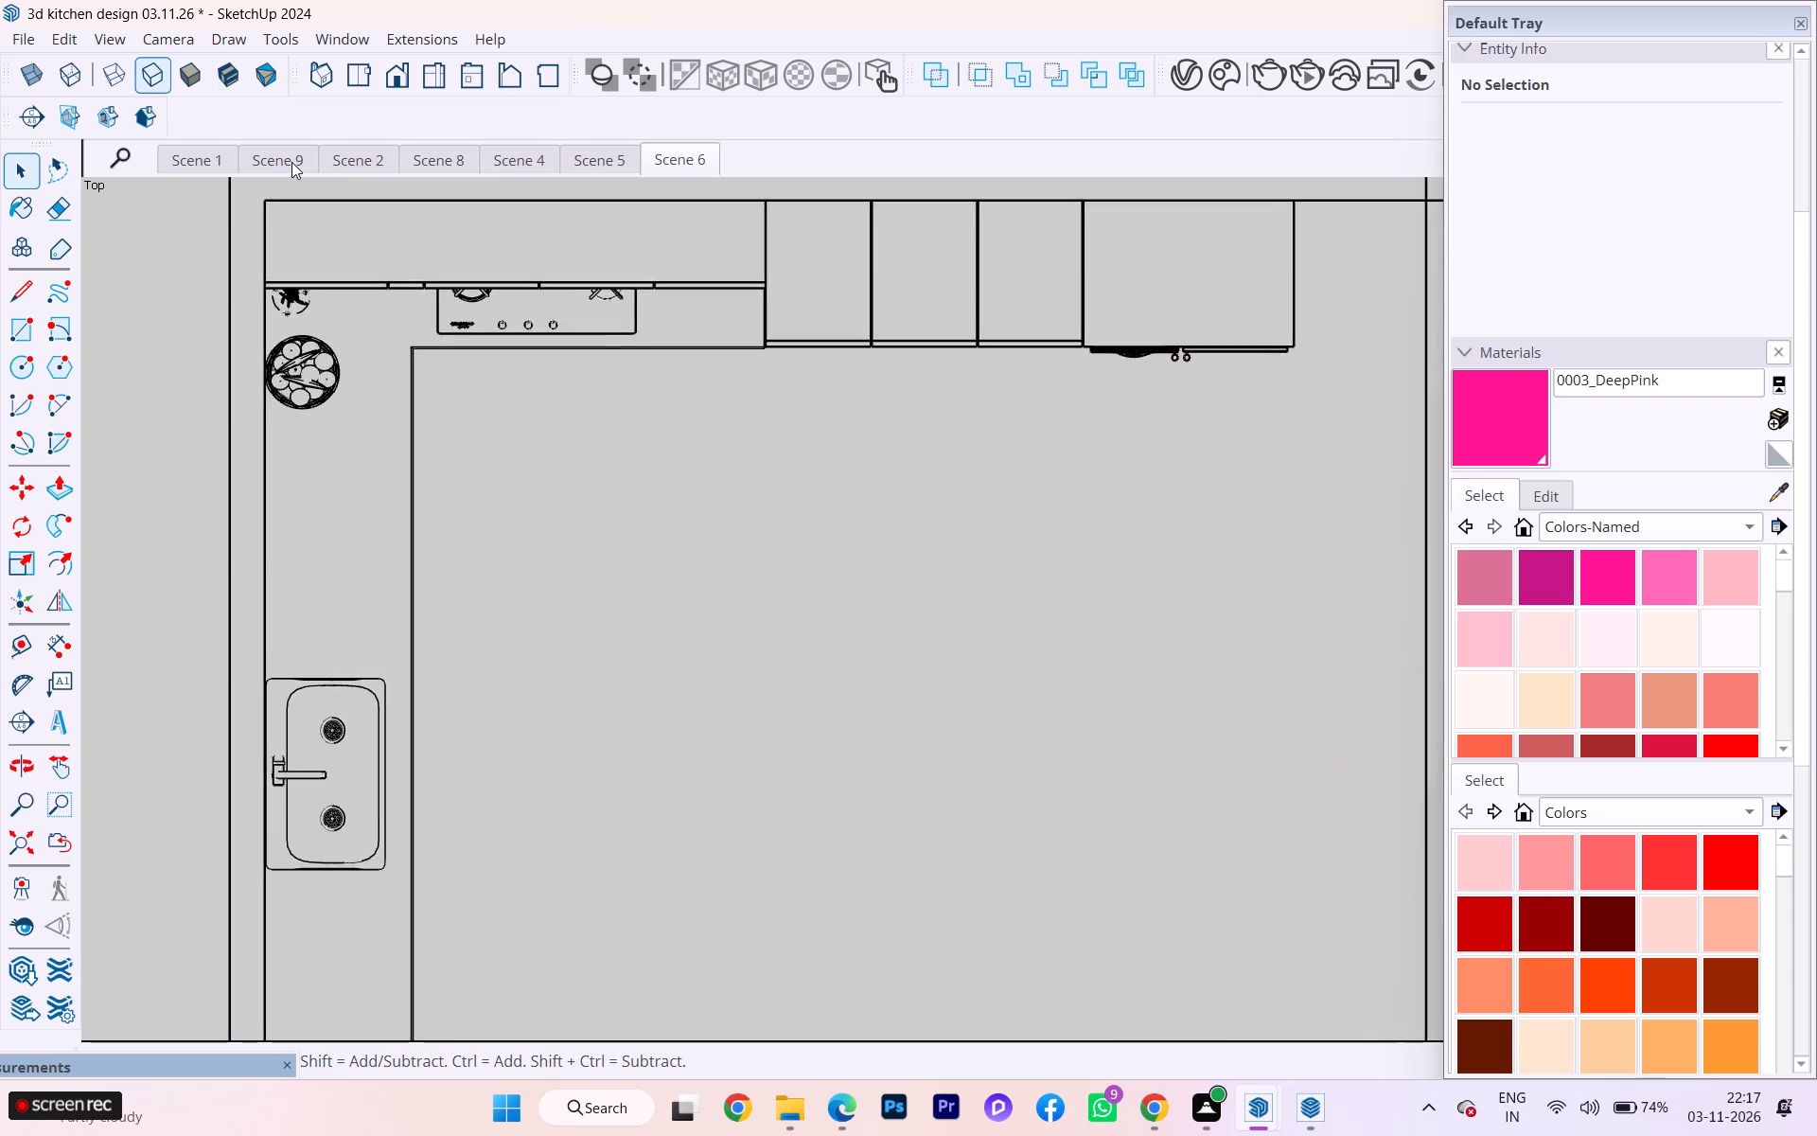
{"action": "left_click", "coordinate": [621, 162]}
{"action": "left_click", "coordinate": [596, 161]}
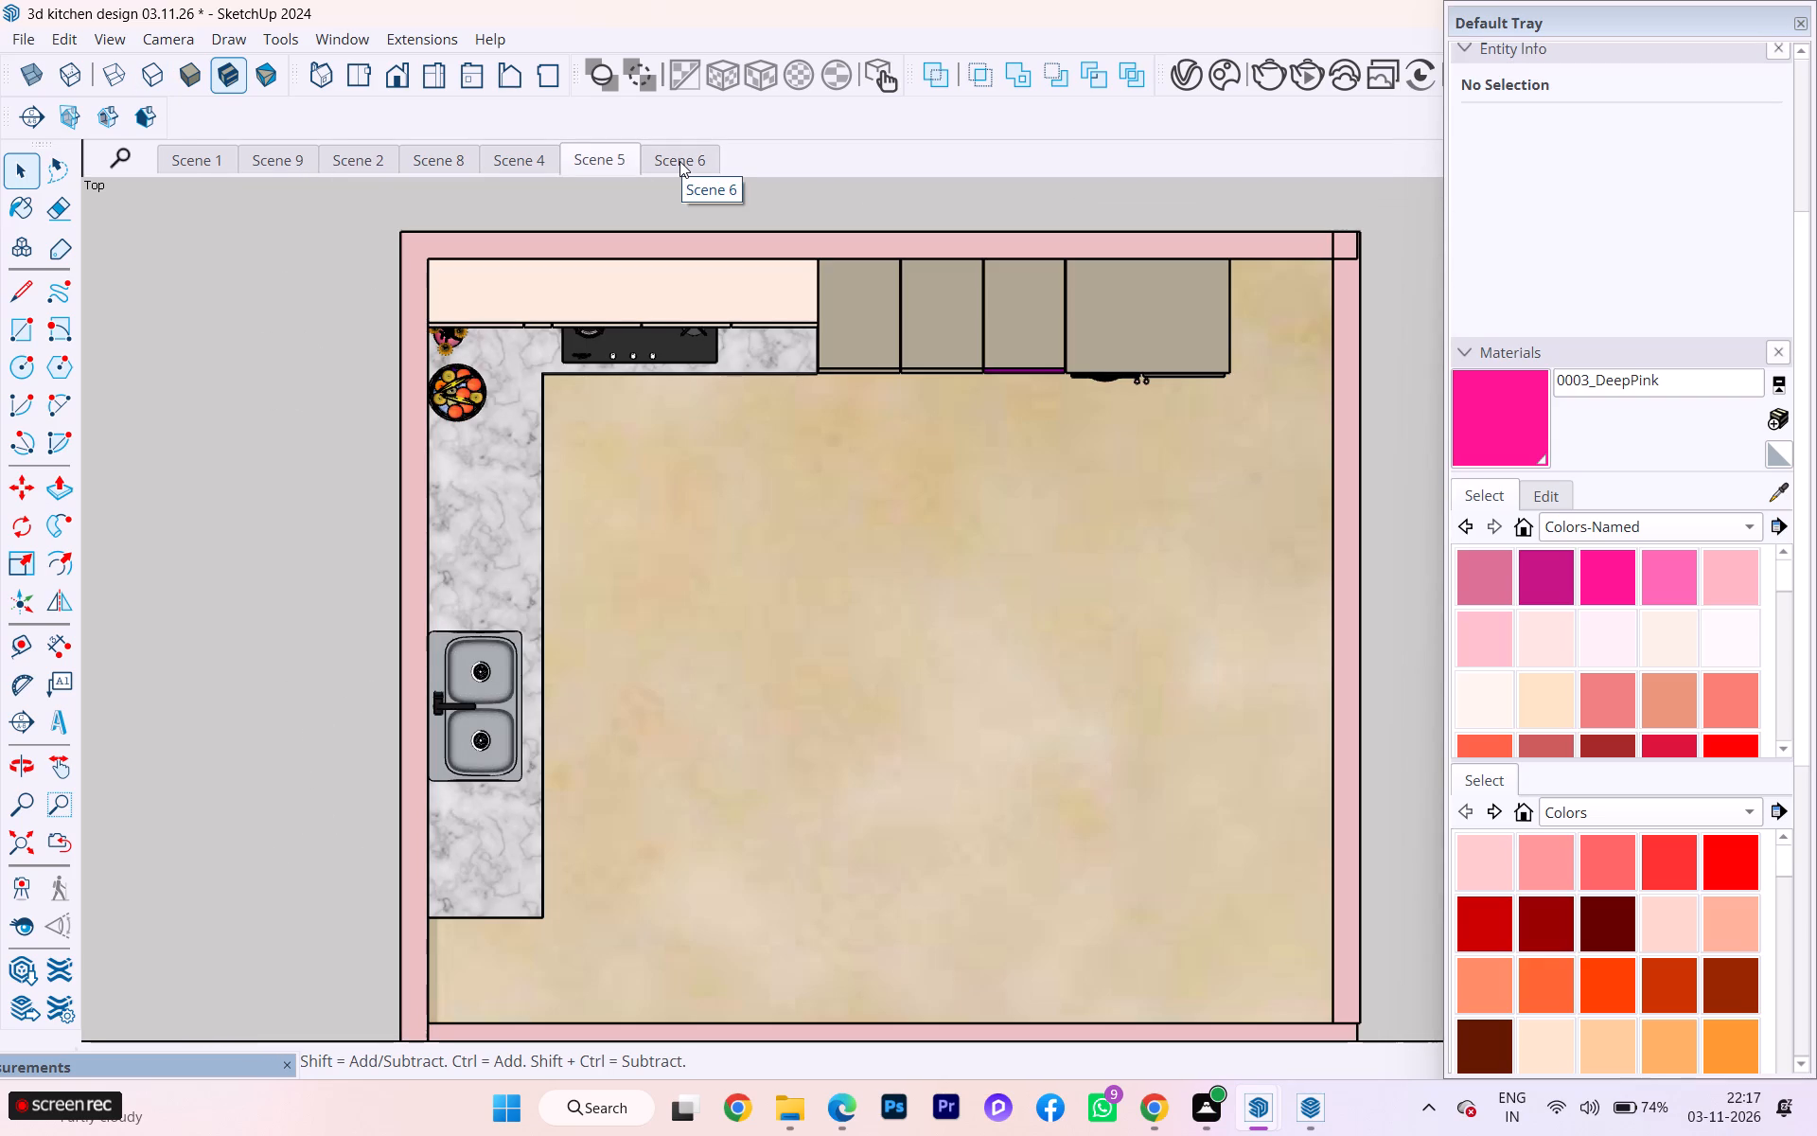
Starting from Scene 4's front elevation, set the camera to Perspective and save the kitchen interior view as a new scene.
{"action": "left_click", "coordinate": [522, 157]}
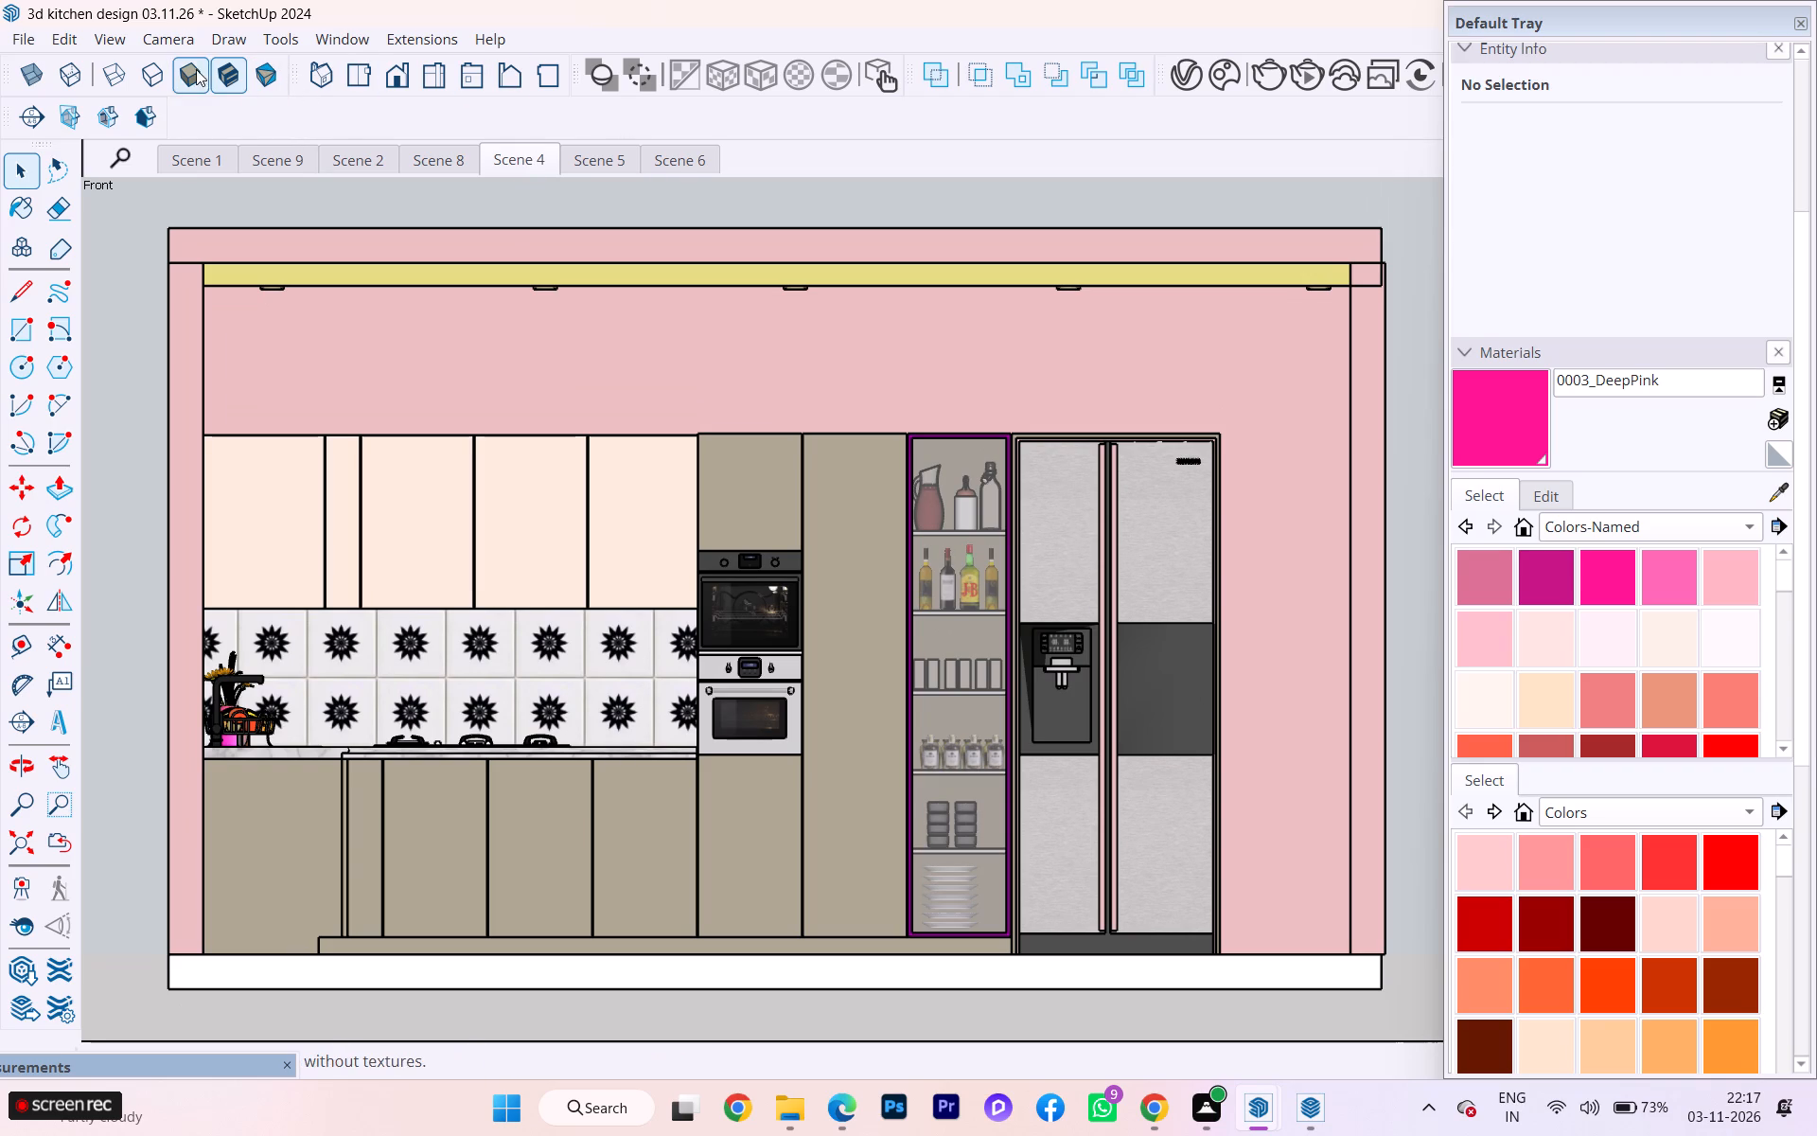
{"action": "left_click", "coordinate": [229, 34]}
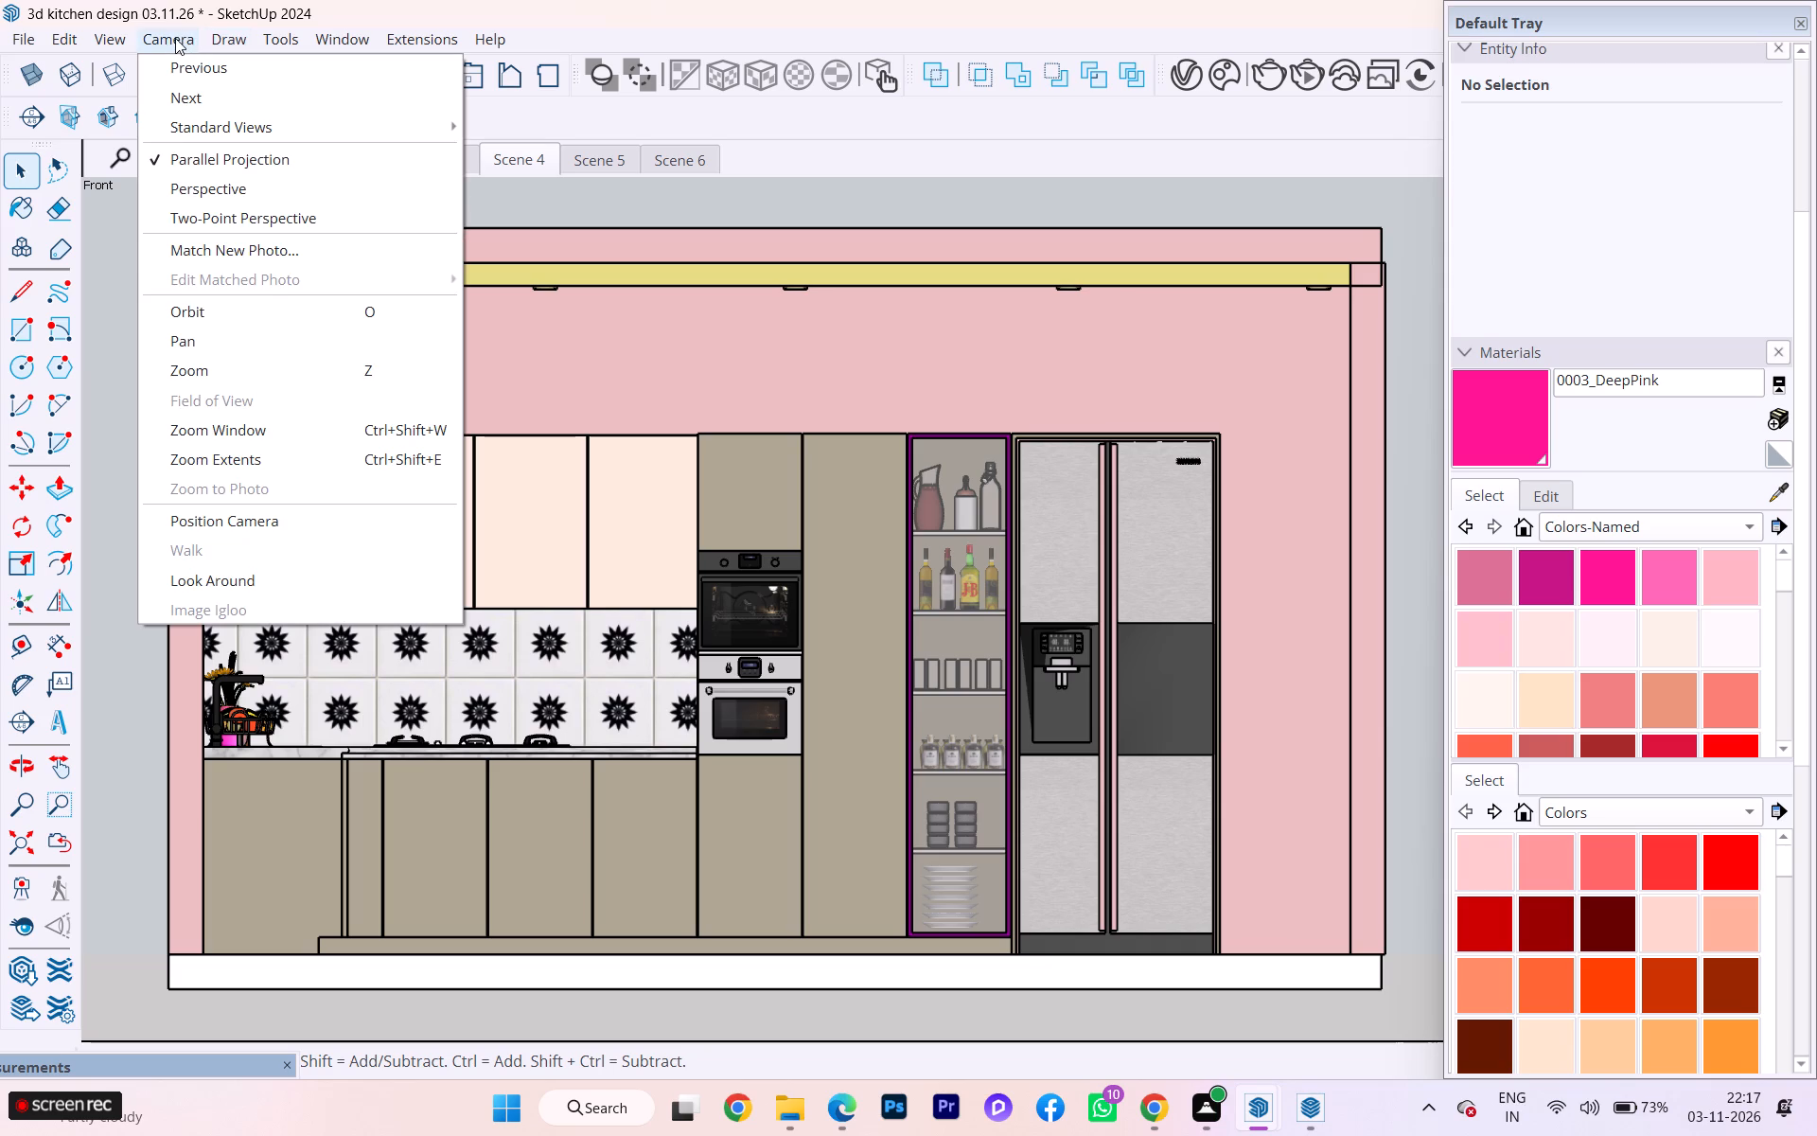
{"action": "left_click", "coordinate": [173, 185]}
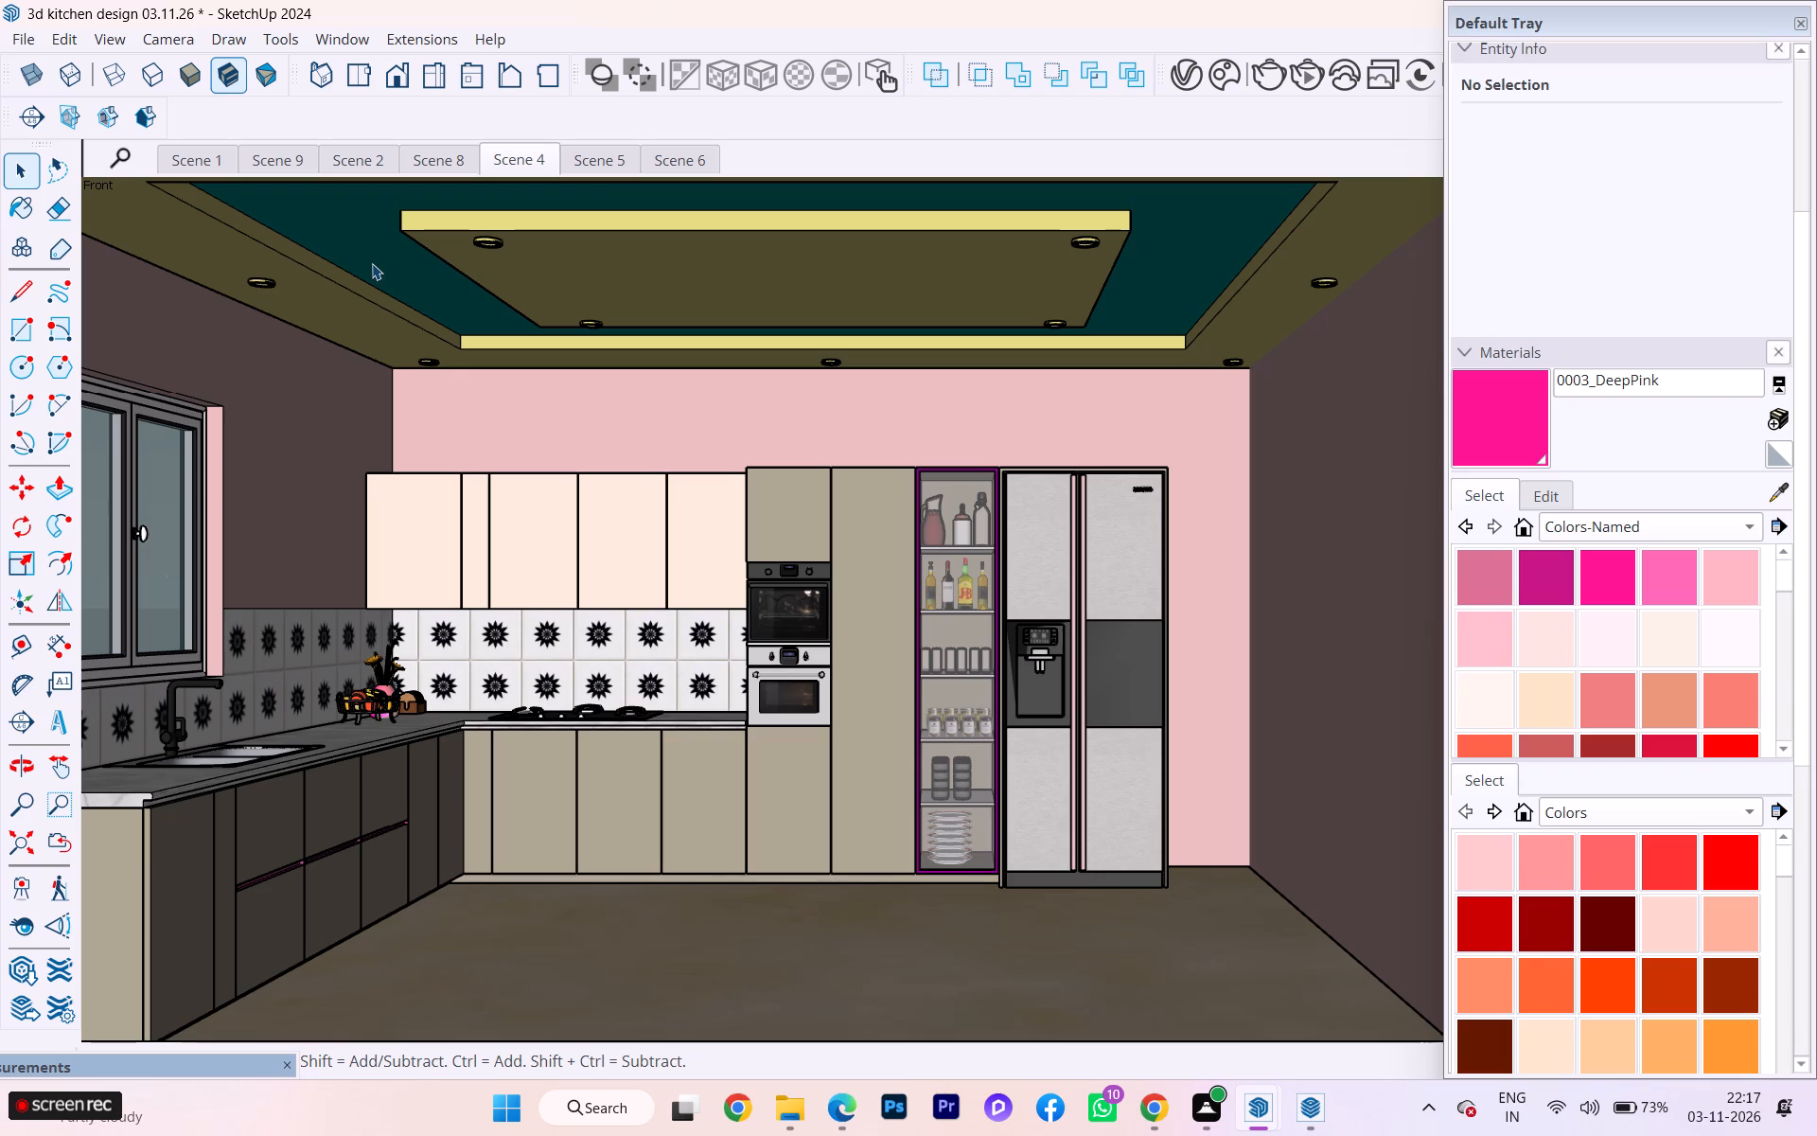
{"action": "scroll", "coordinate": [486, 408], "scroll_direction": "down", "scroll_amount": 1}
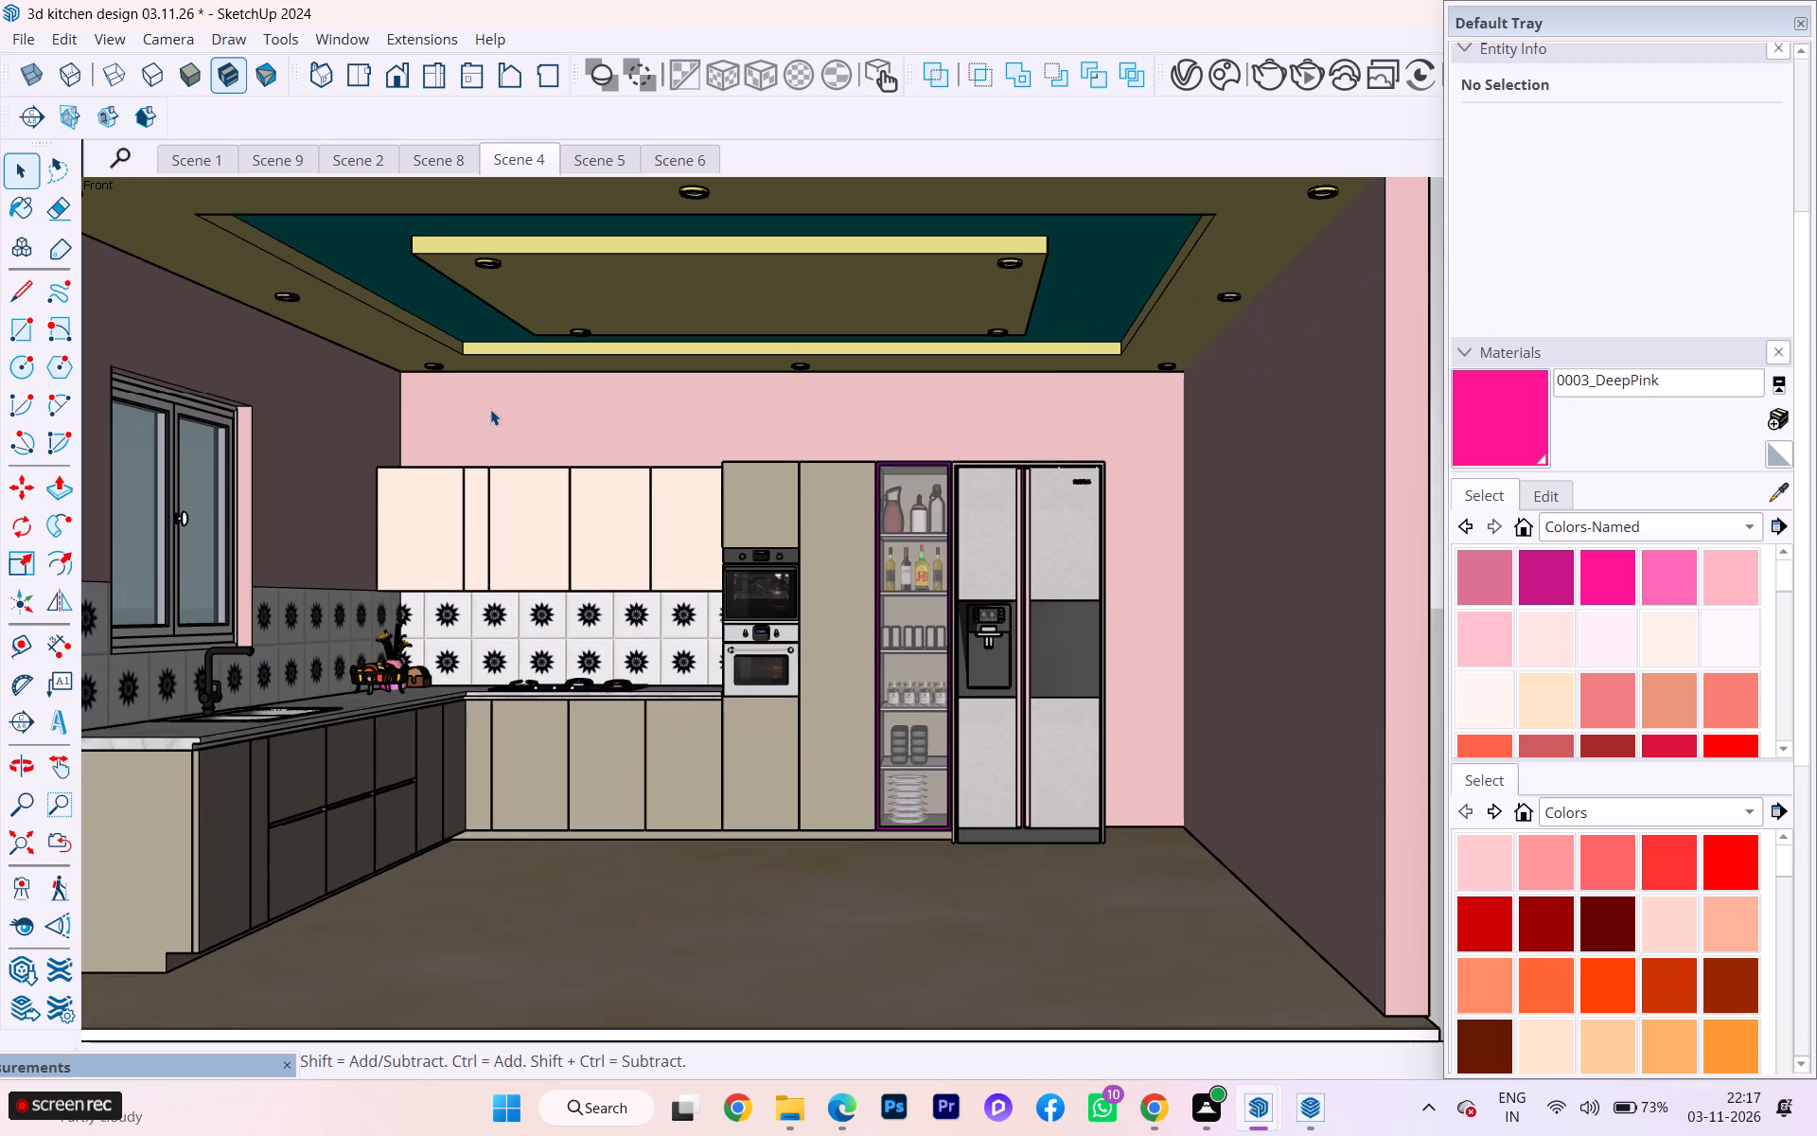
{"action": "right_click", "coordinate": [525, 163]}
{"action": "left_click", "coordinate": [576, 242]}
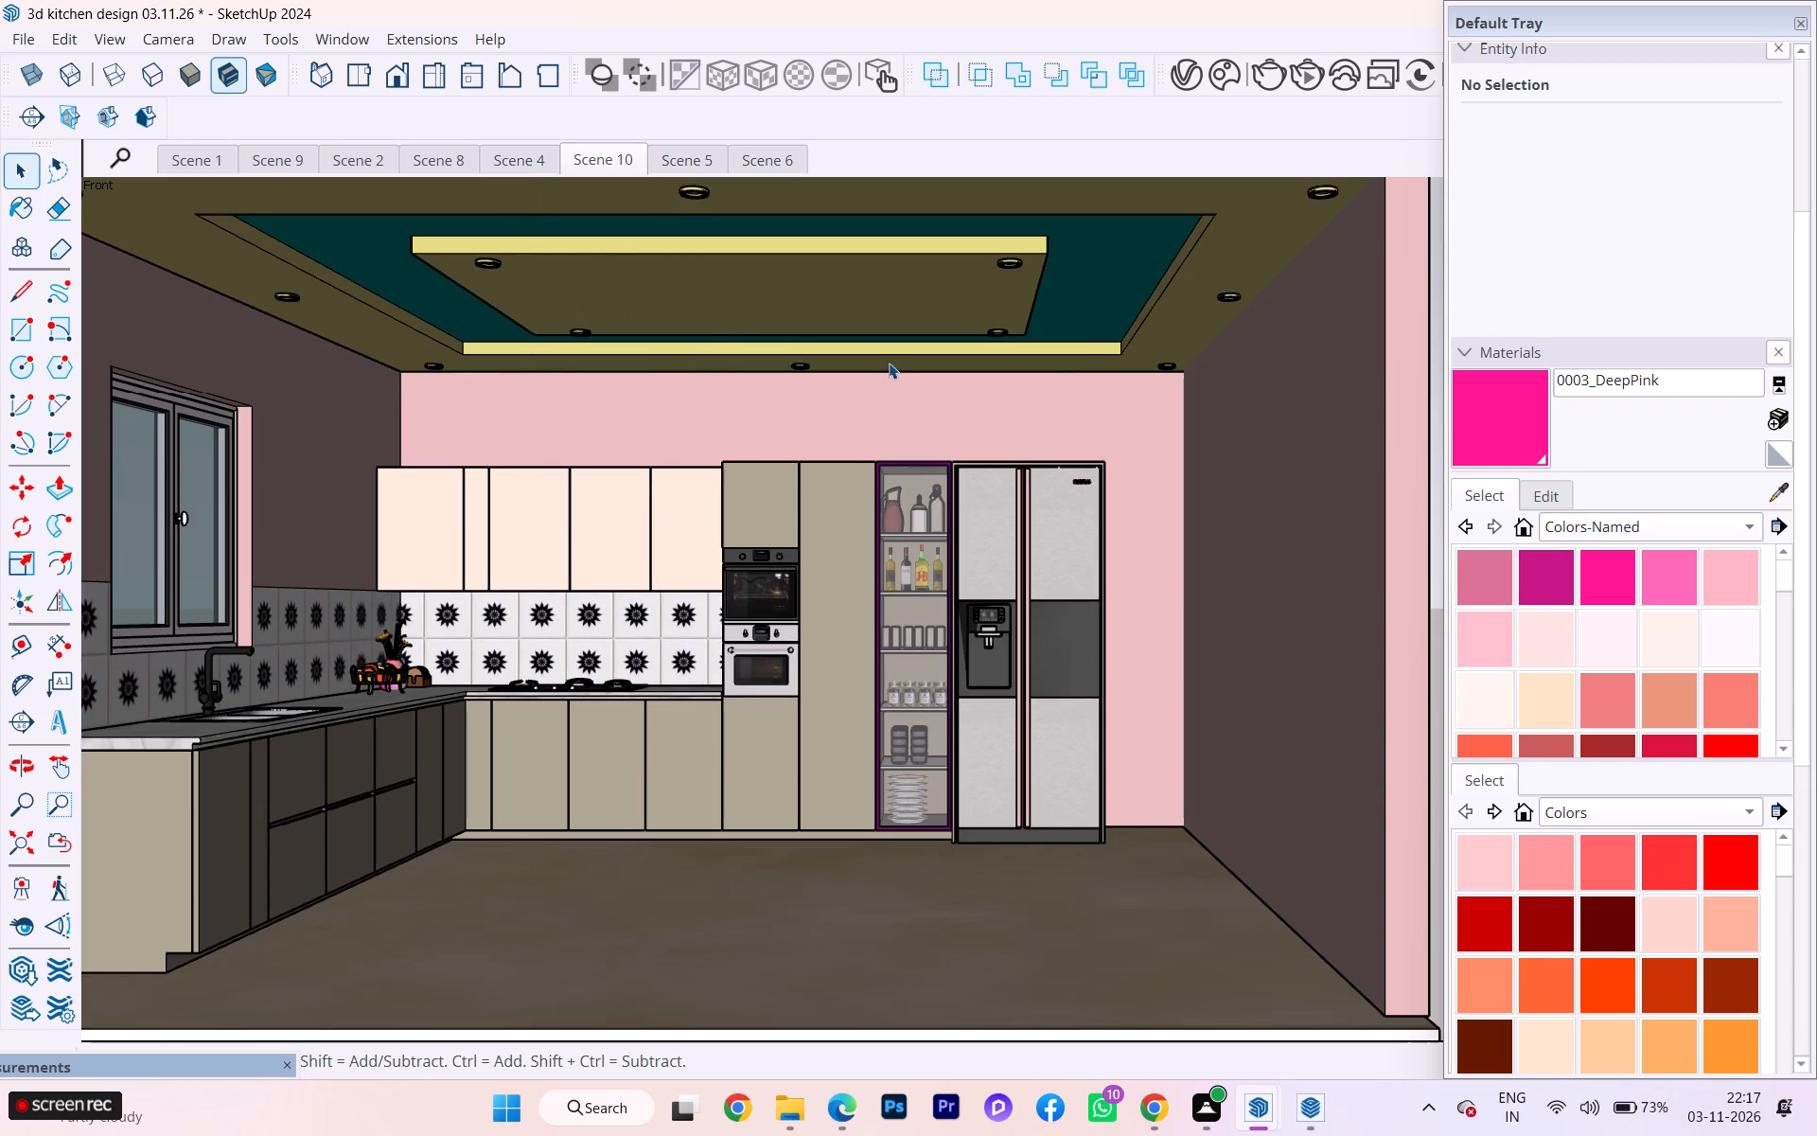
With Scene 4 active, display the kitchen perspective in Hidden Line style.
{"action": "scroll", "coordinate": [876, 393], "scroll_direction": "down", "scroll_amount": 1}
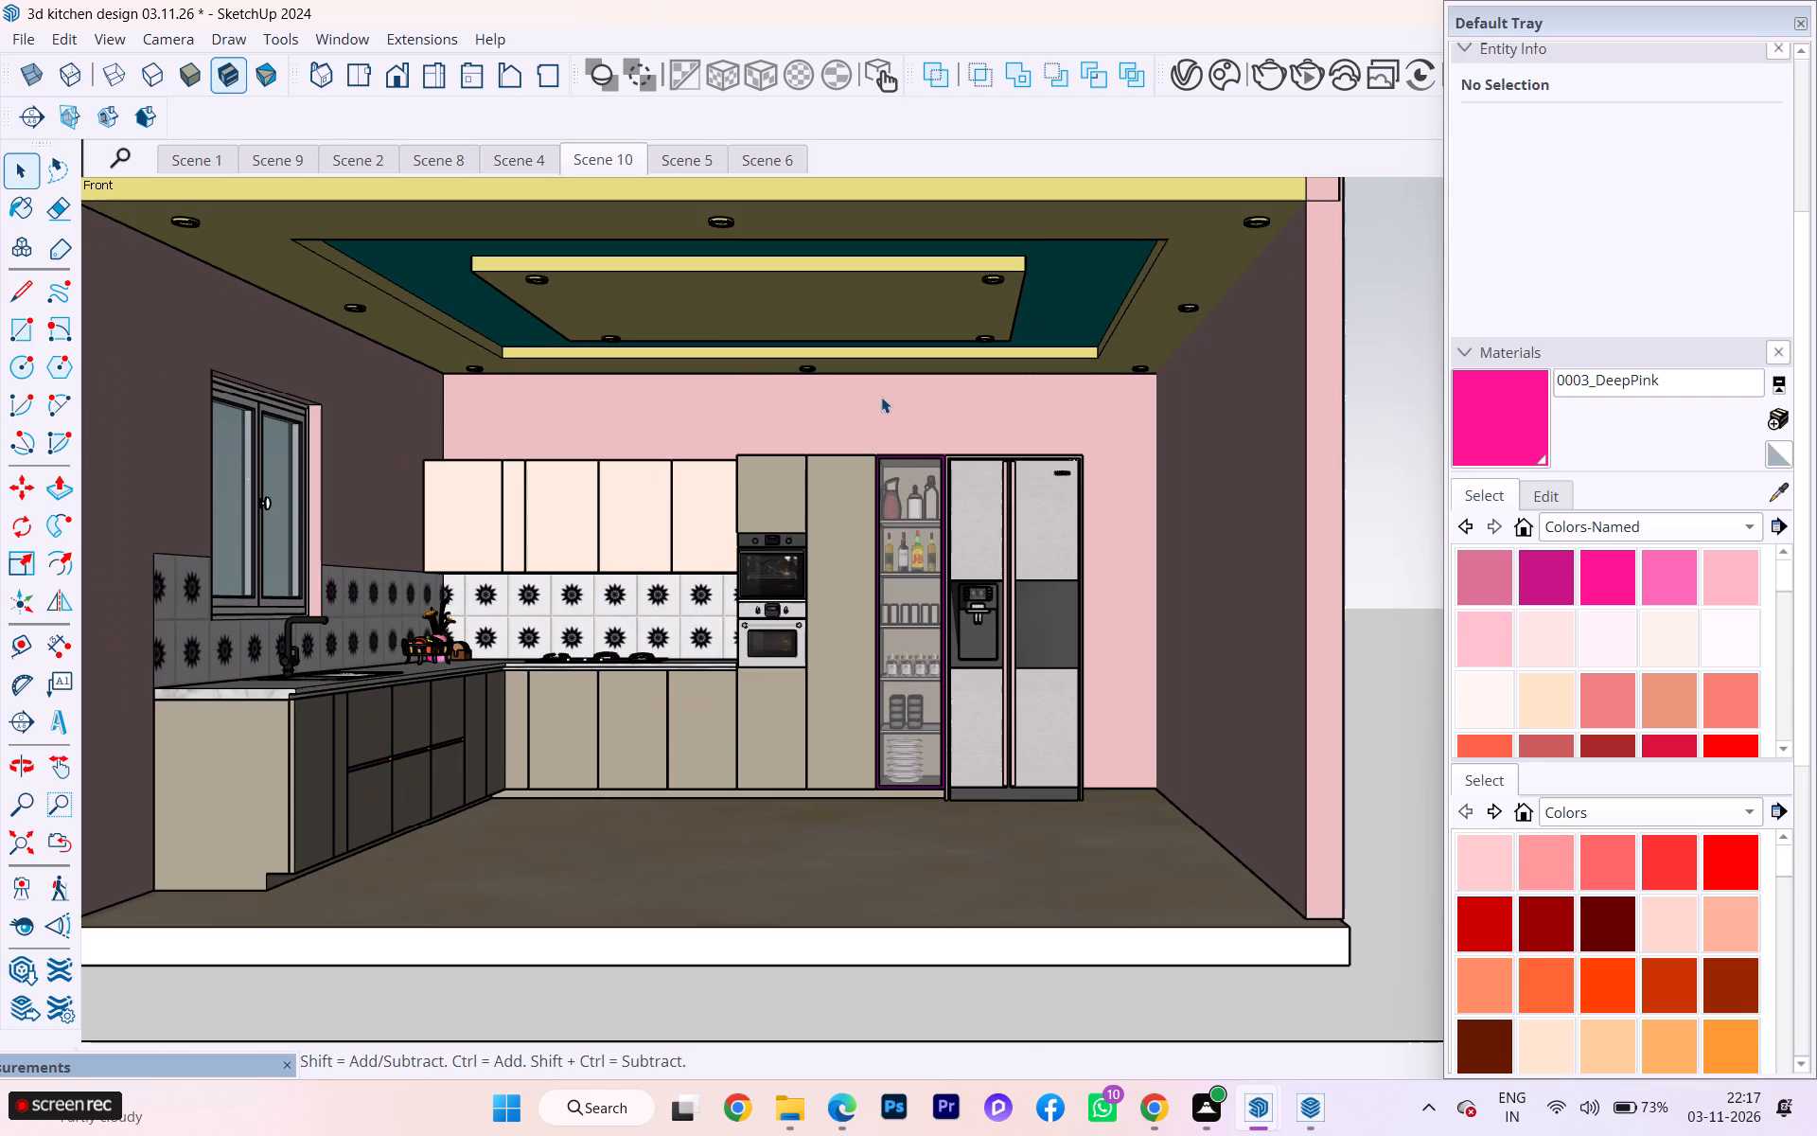
{"action": "scroll", "coordinate": [872, 401], "scroll_direction": "down", "scroll_amount": 1}
{"action": "scroll", "coordinate": [983, 512], "scroll_direction": "up", "scroll_amount": 4}
{"action": "scroll", "coordinate": [992, 522], "scroll_direction": "down", "scroll_amount": 1}
{"action": "scroll", "coordinate": [701, 319], "scroll_direction": "down", "scroll_amount": 1}
{"action": "scroll", "coordinate": [1264, 555], "scroll_direction": "down", "scroll_amount": 1}
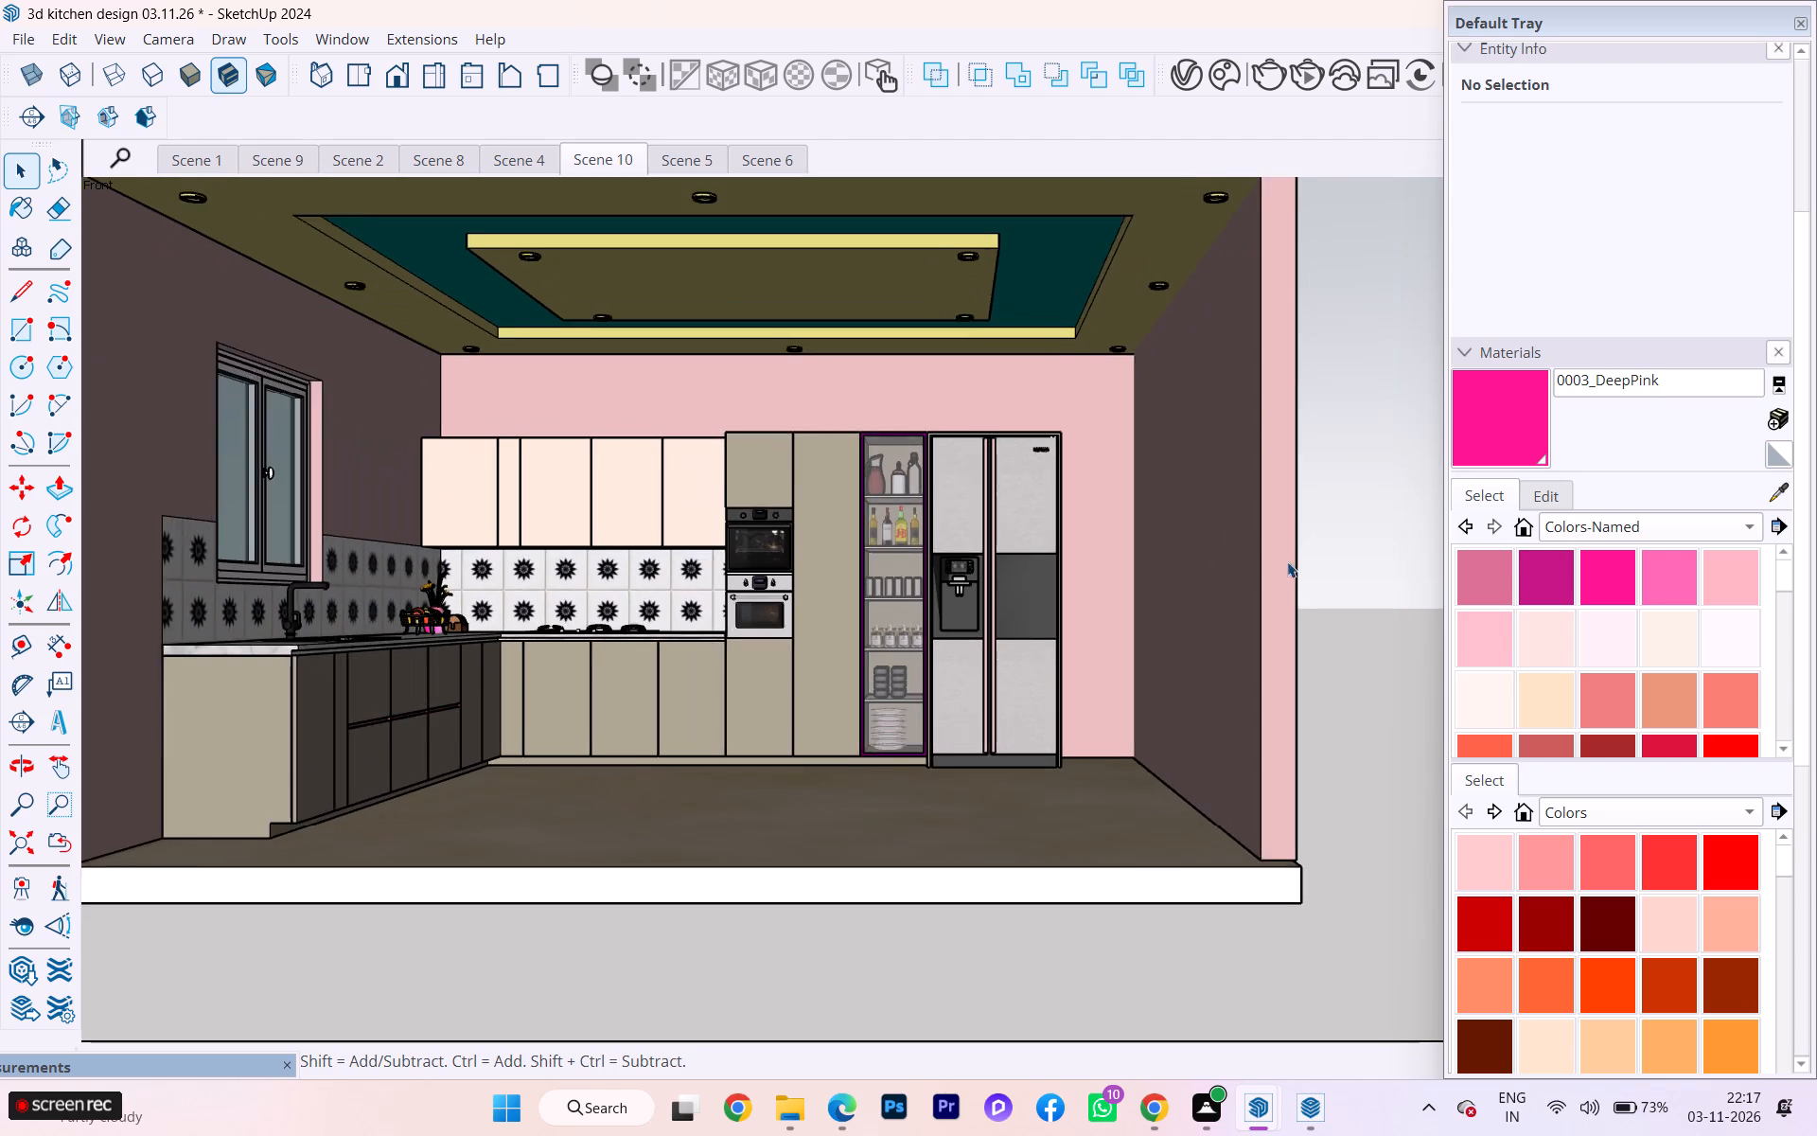
{"action": "scroll", "coordinate": [1287, 561], "scroll_direction": "down", "scroll_amount": 1}
{"action": "scroll", "coordinate": [411, 158], "scroll_direction": "up", "scroll_amount": 4}
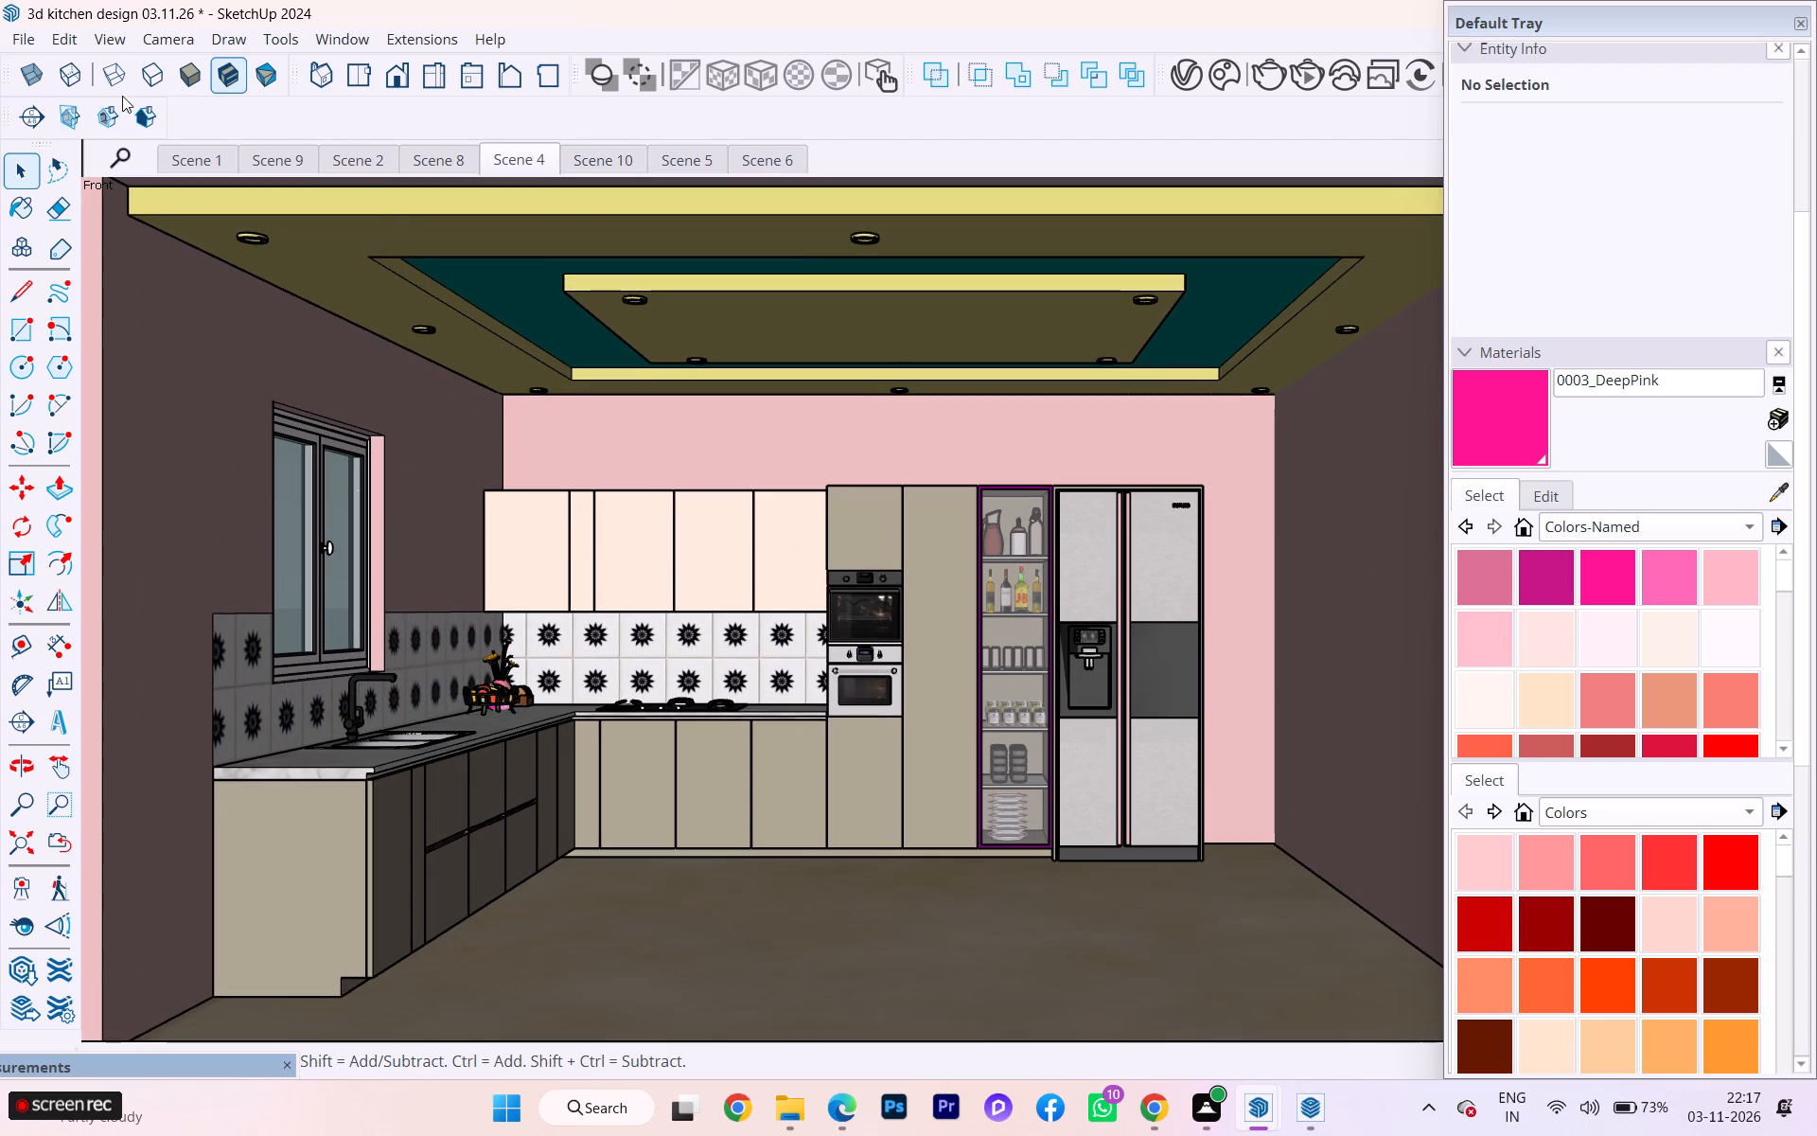
{"action": "left_click", "coordinate": [141, 79]}
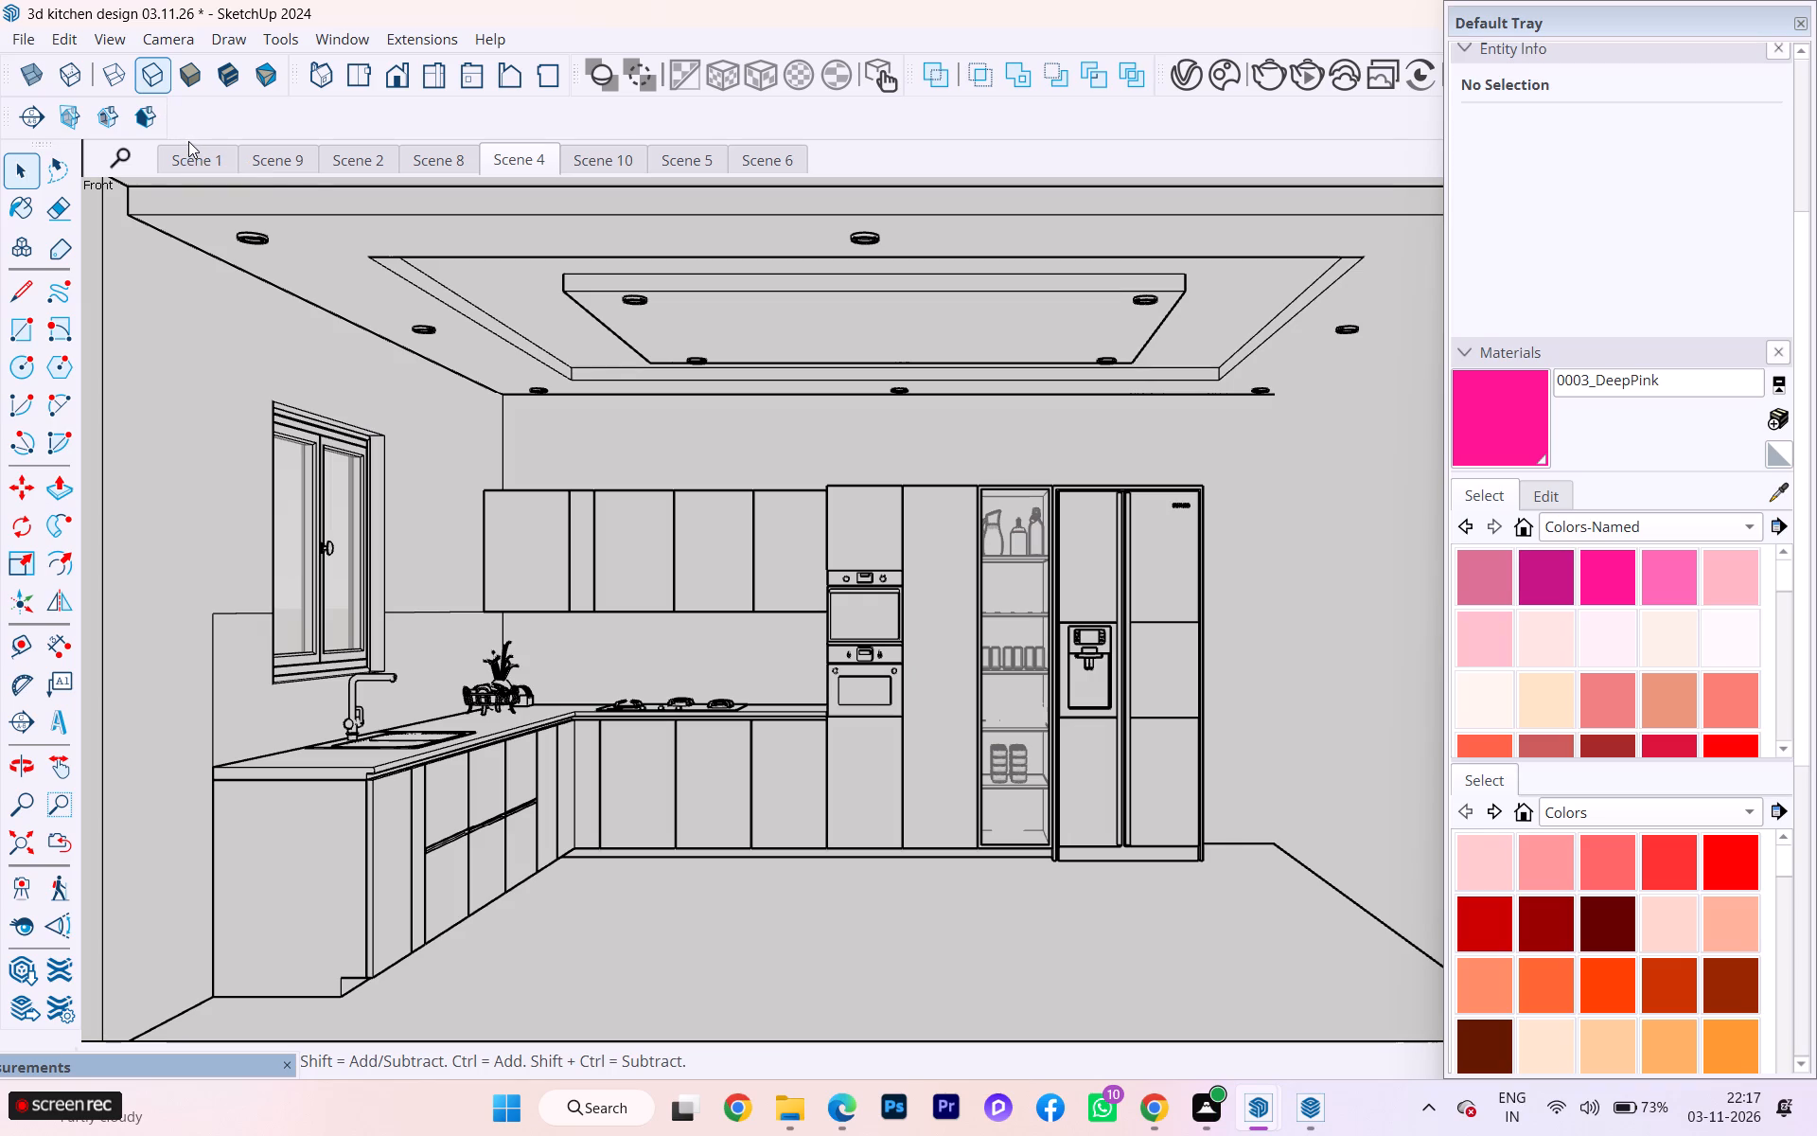
{"action": "scroll", "coordinate": [281, 263], "scroll_direction": "down", "scroll_amount": 3}
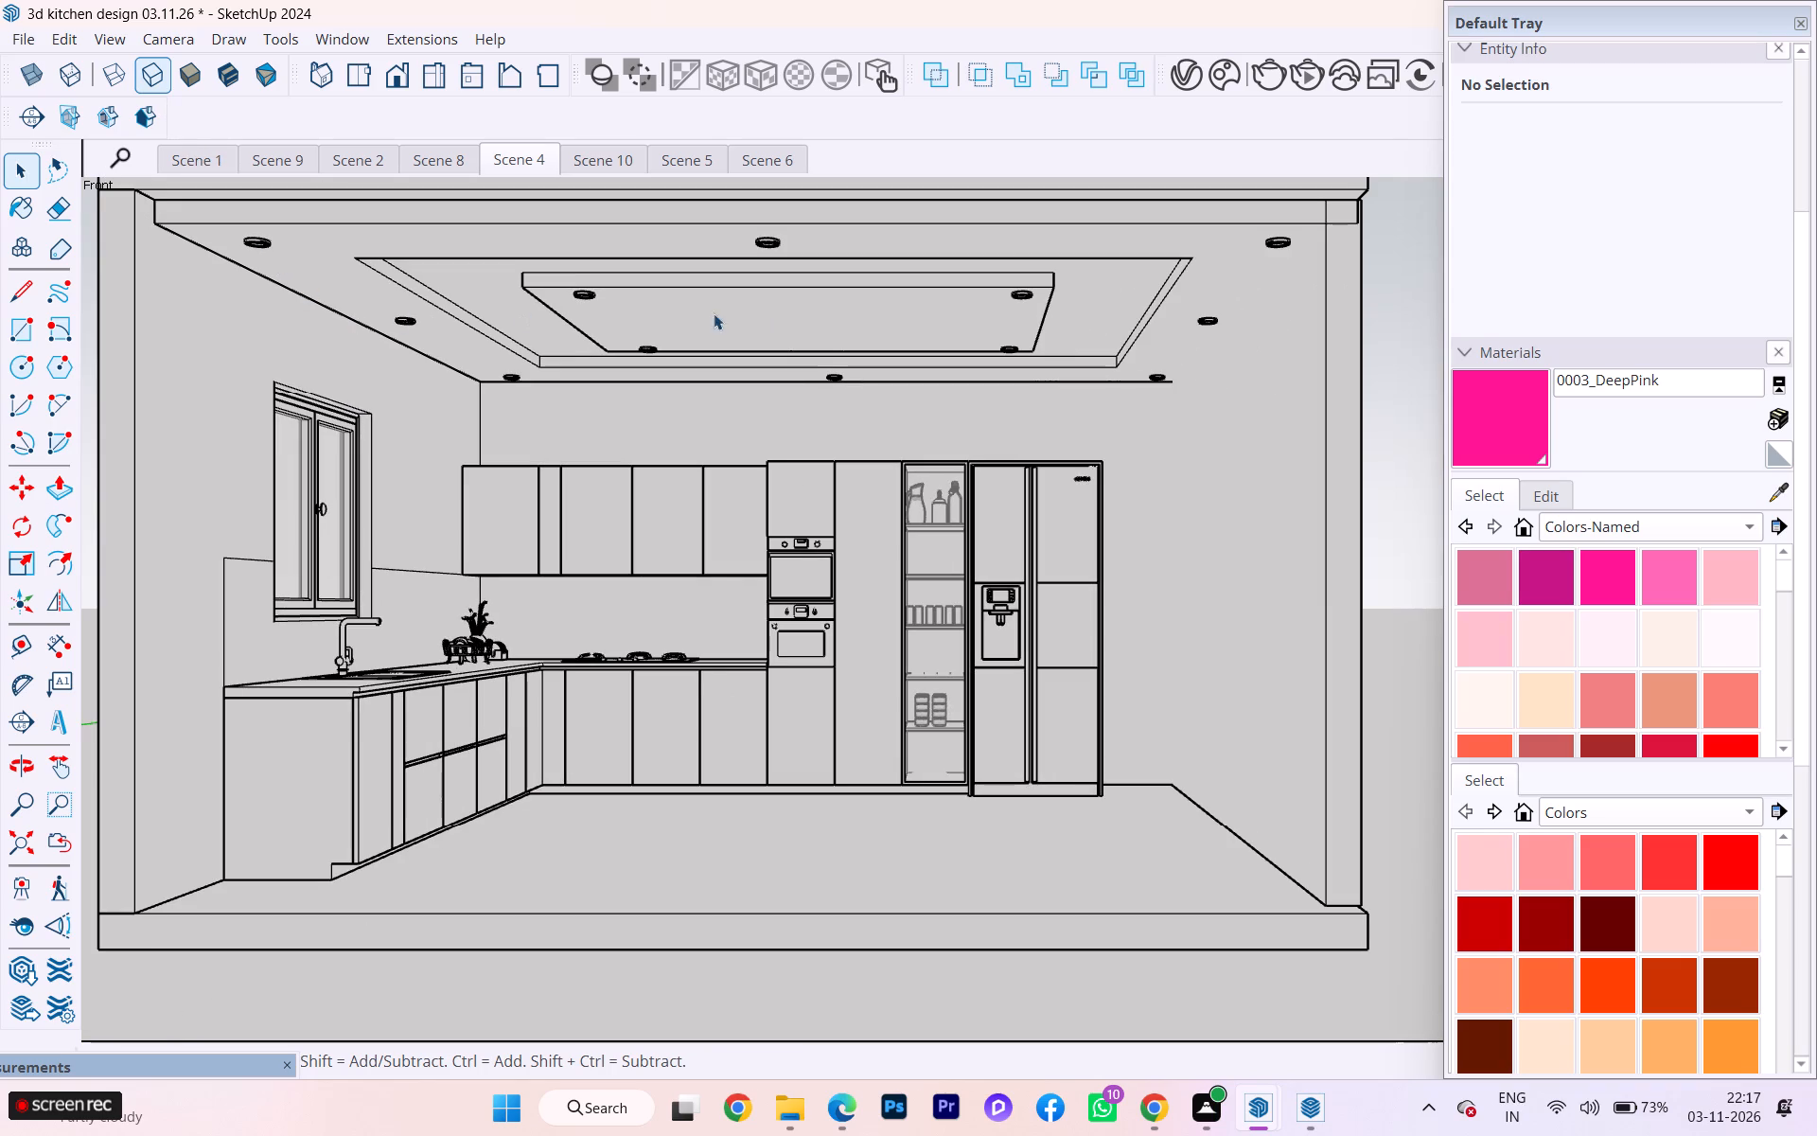
{"action": "scroll", "coordinate": [1175, 307], "scroll_direction": "up", "scroll_amount": 3}
{"action": "scroll", "coordinate": [1240, 319], "scroll_direction": "down", "scroll_amount": 2}
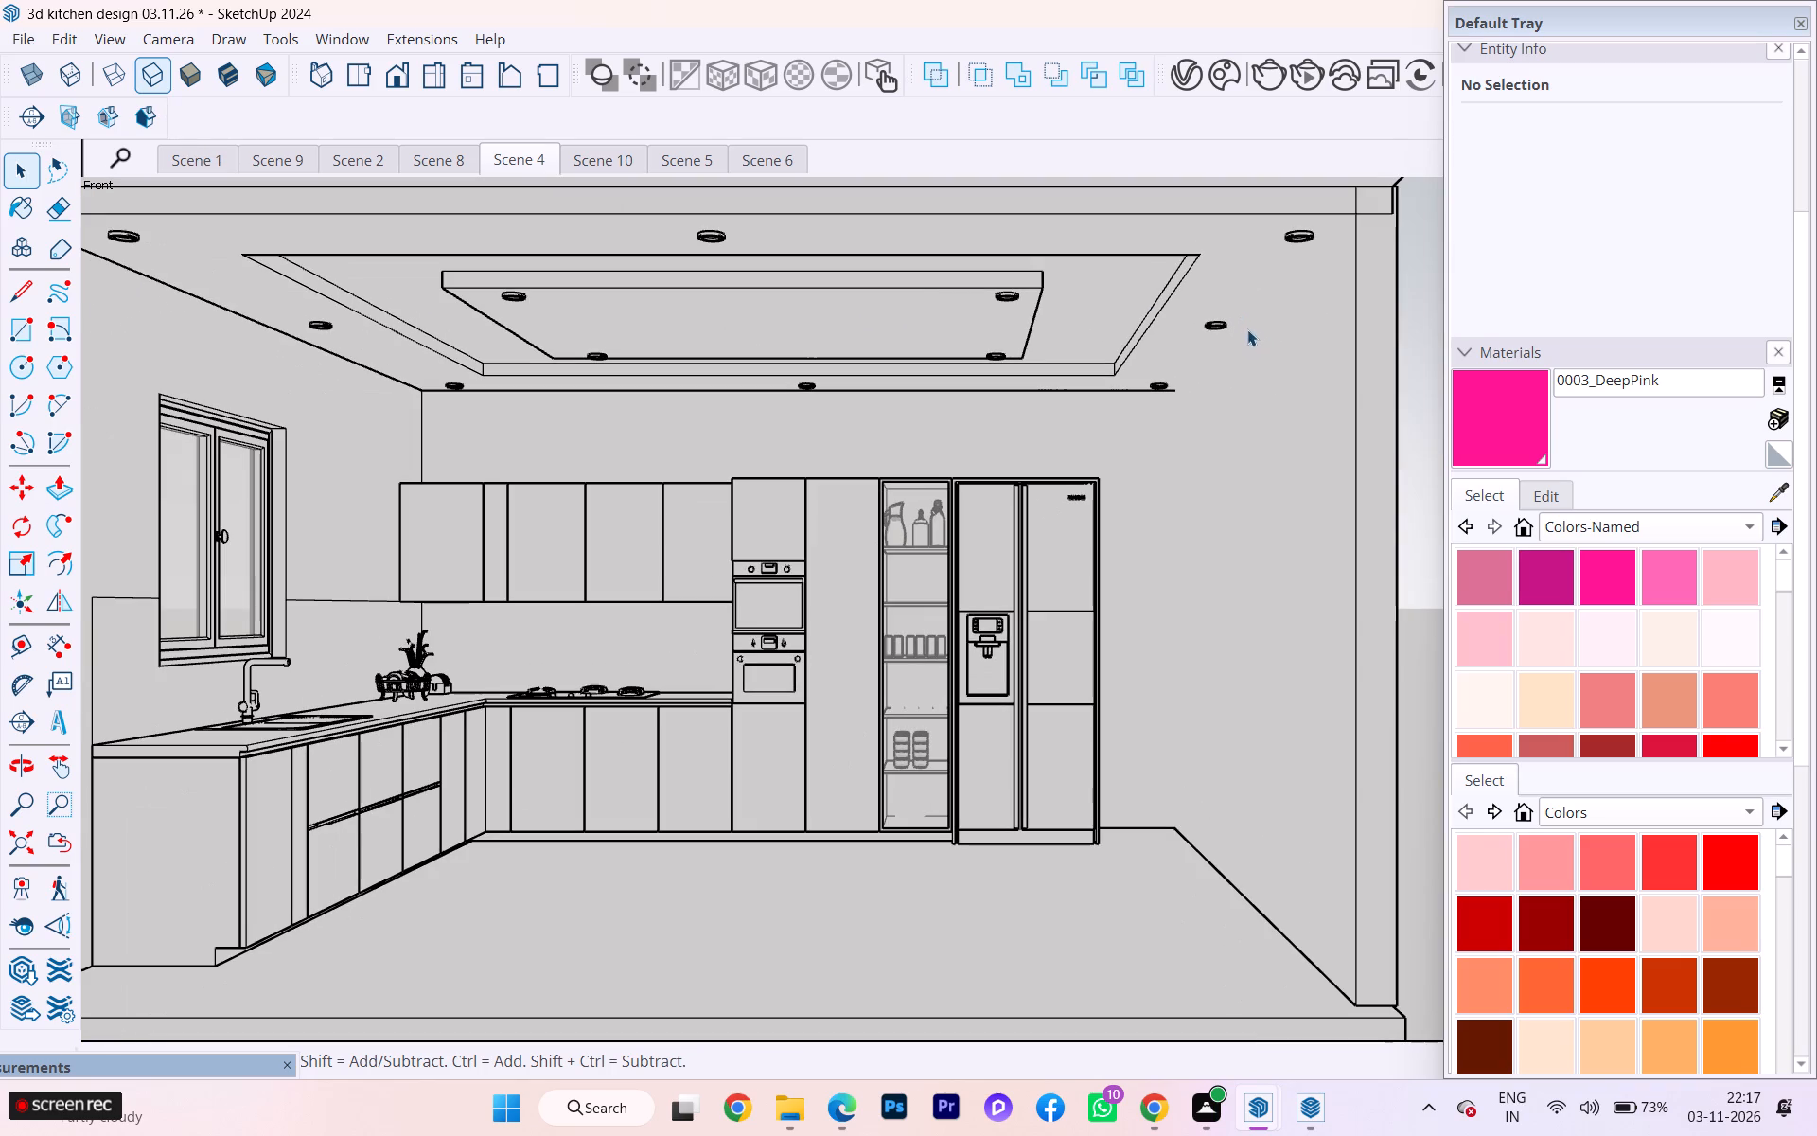
{"action": "middle_click_drag", "start_coordinate": [1214, 338], "coordinate": [642, 435]}
{"action": "scroll", "coordinate": [543, 397], "scroll_direction": "down", "scroll_amount": 5}
{"action": "left_click", "coordinate": [413, 686]}
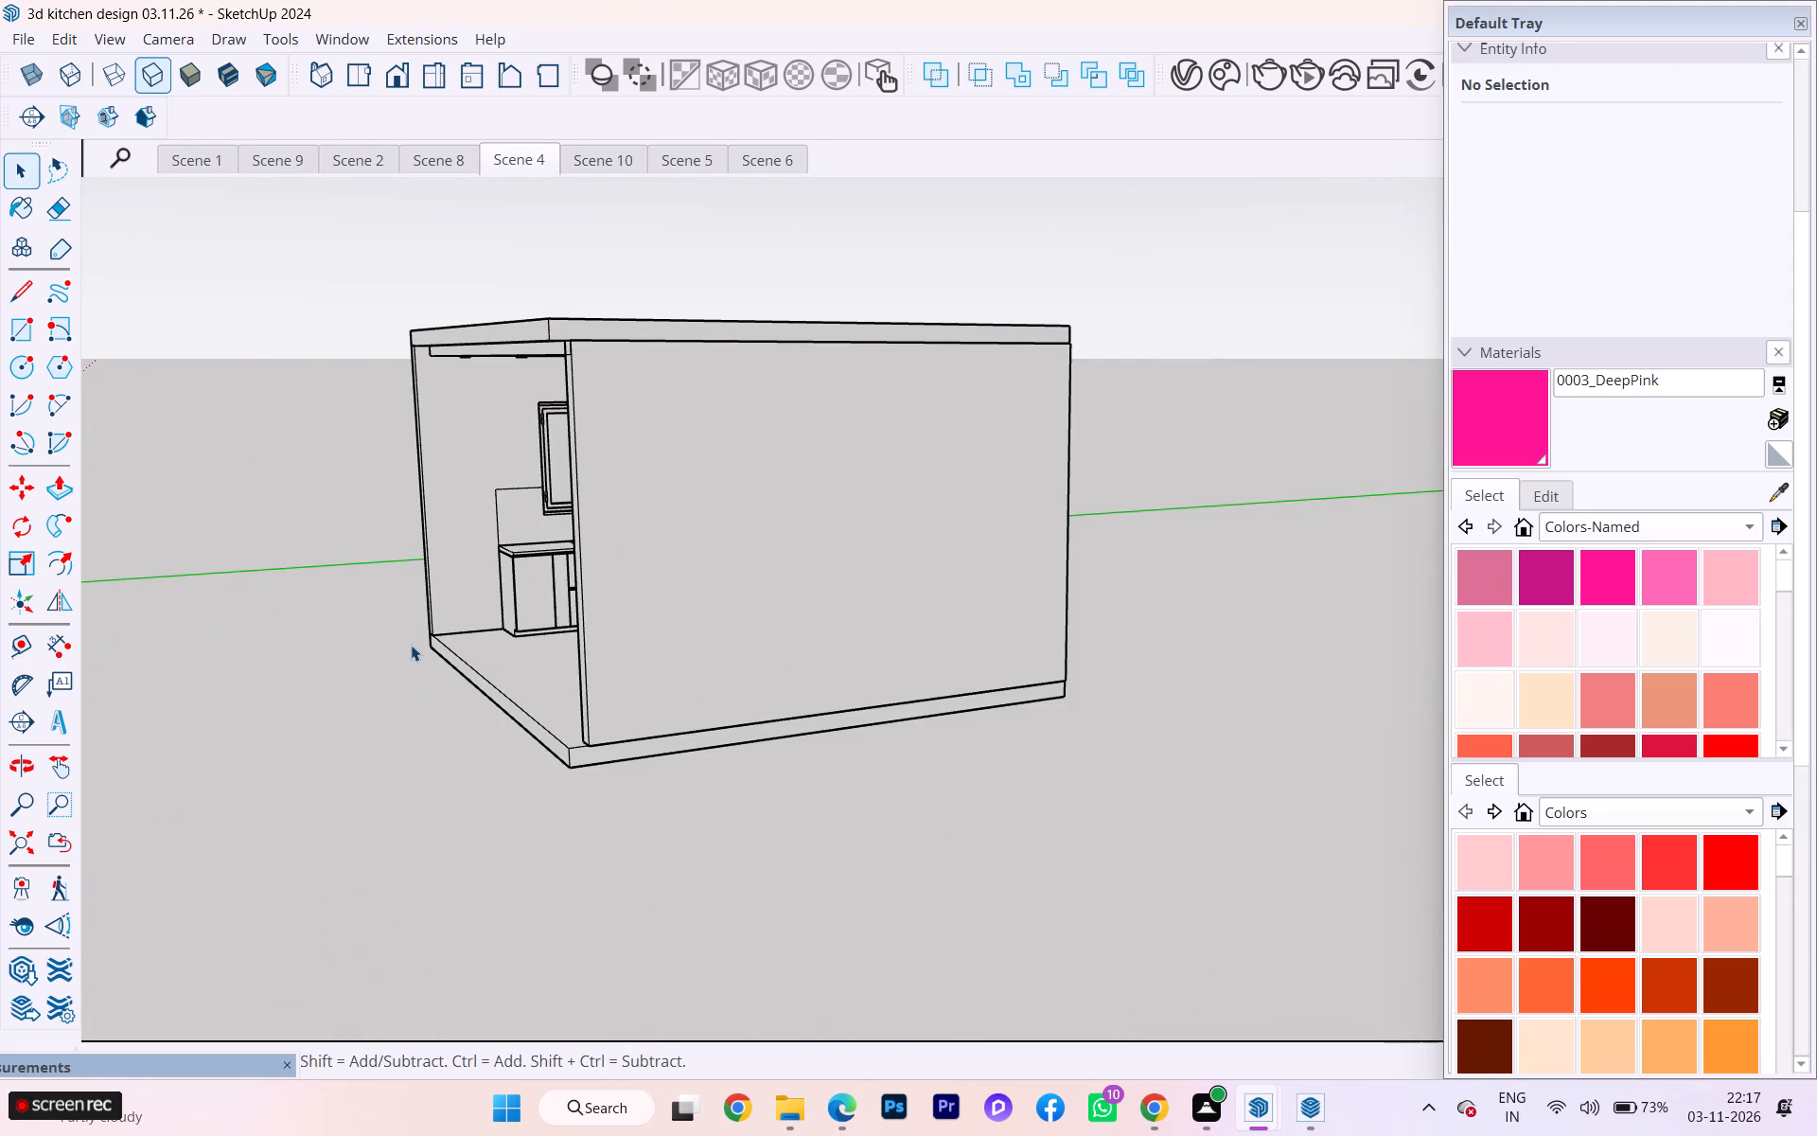
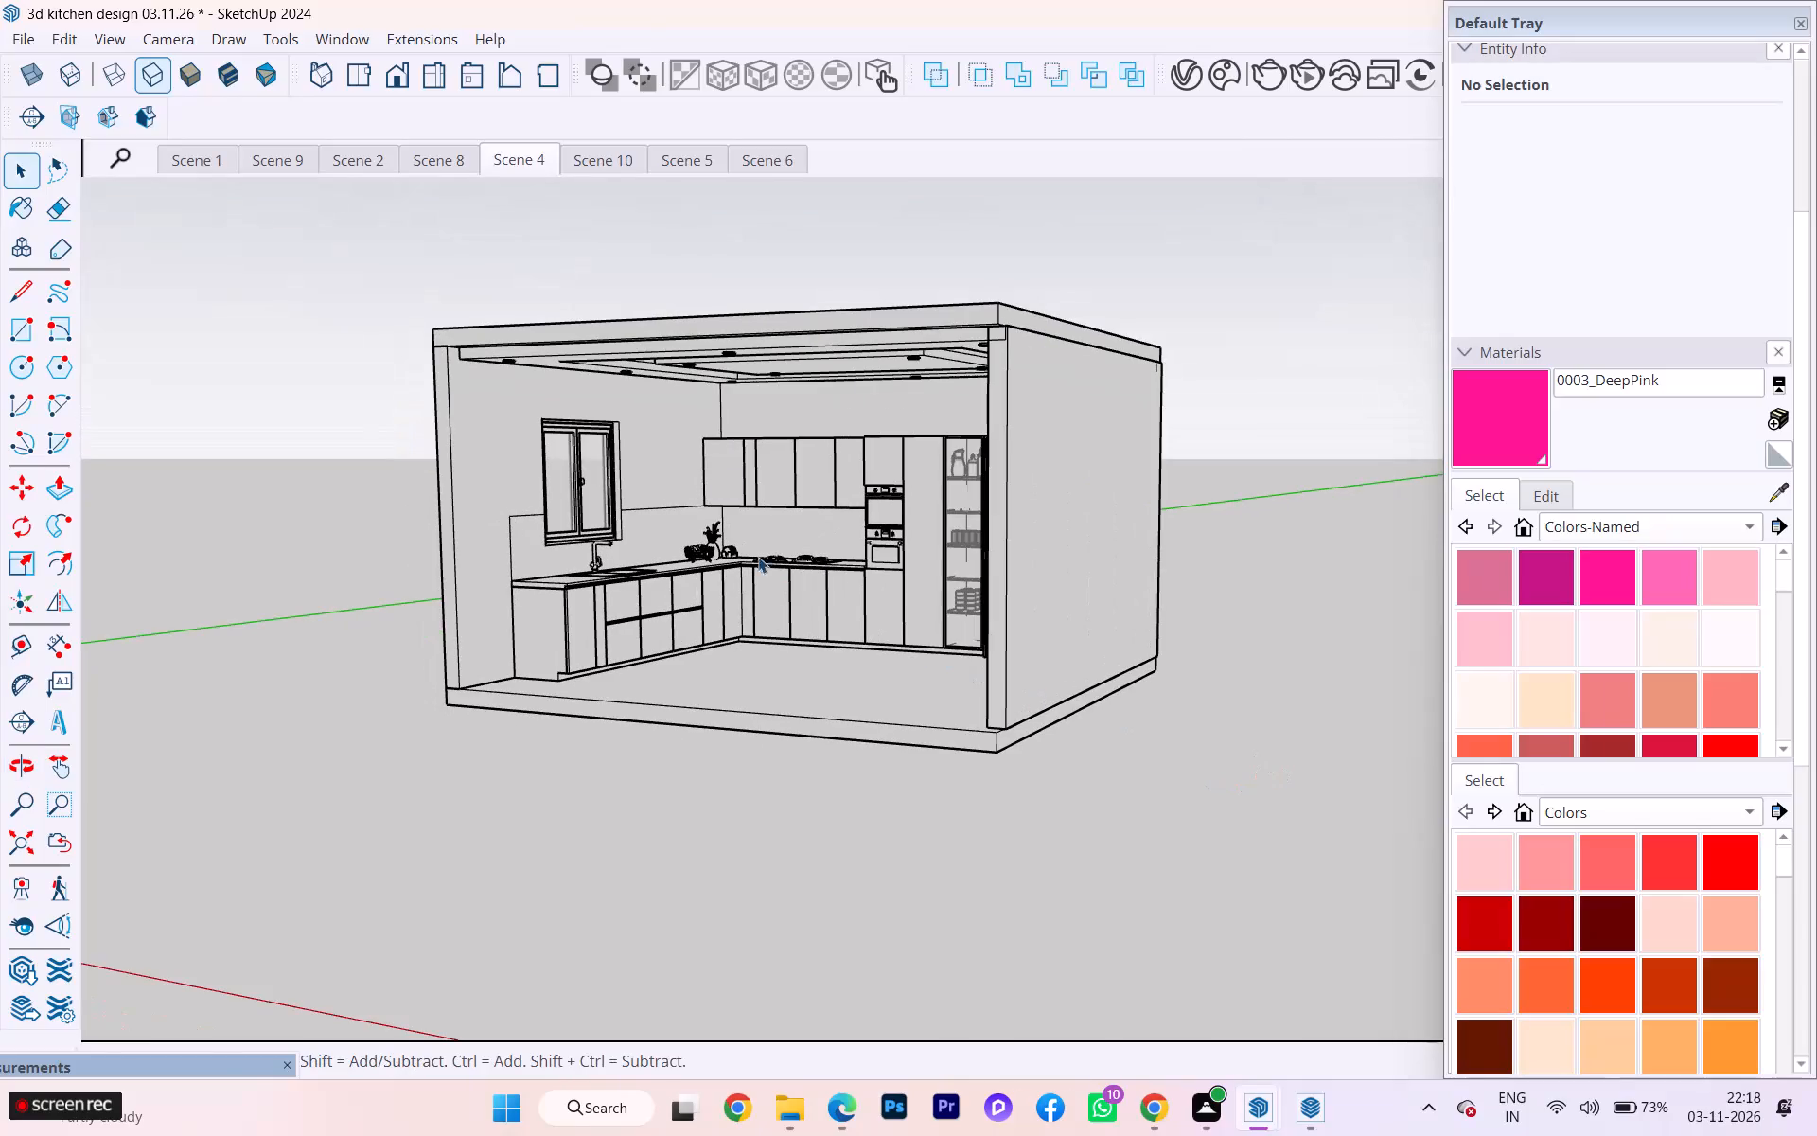
Switch the kitchen perspective's display style to Shaded With Textures.
{"action": "left_click", "coordinate": [154, 88]}
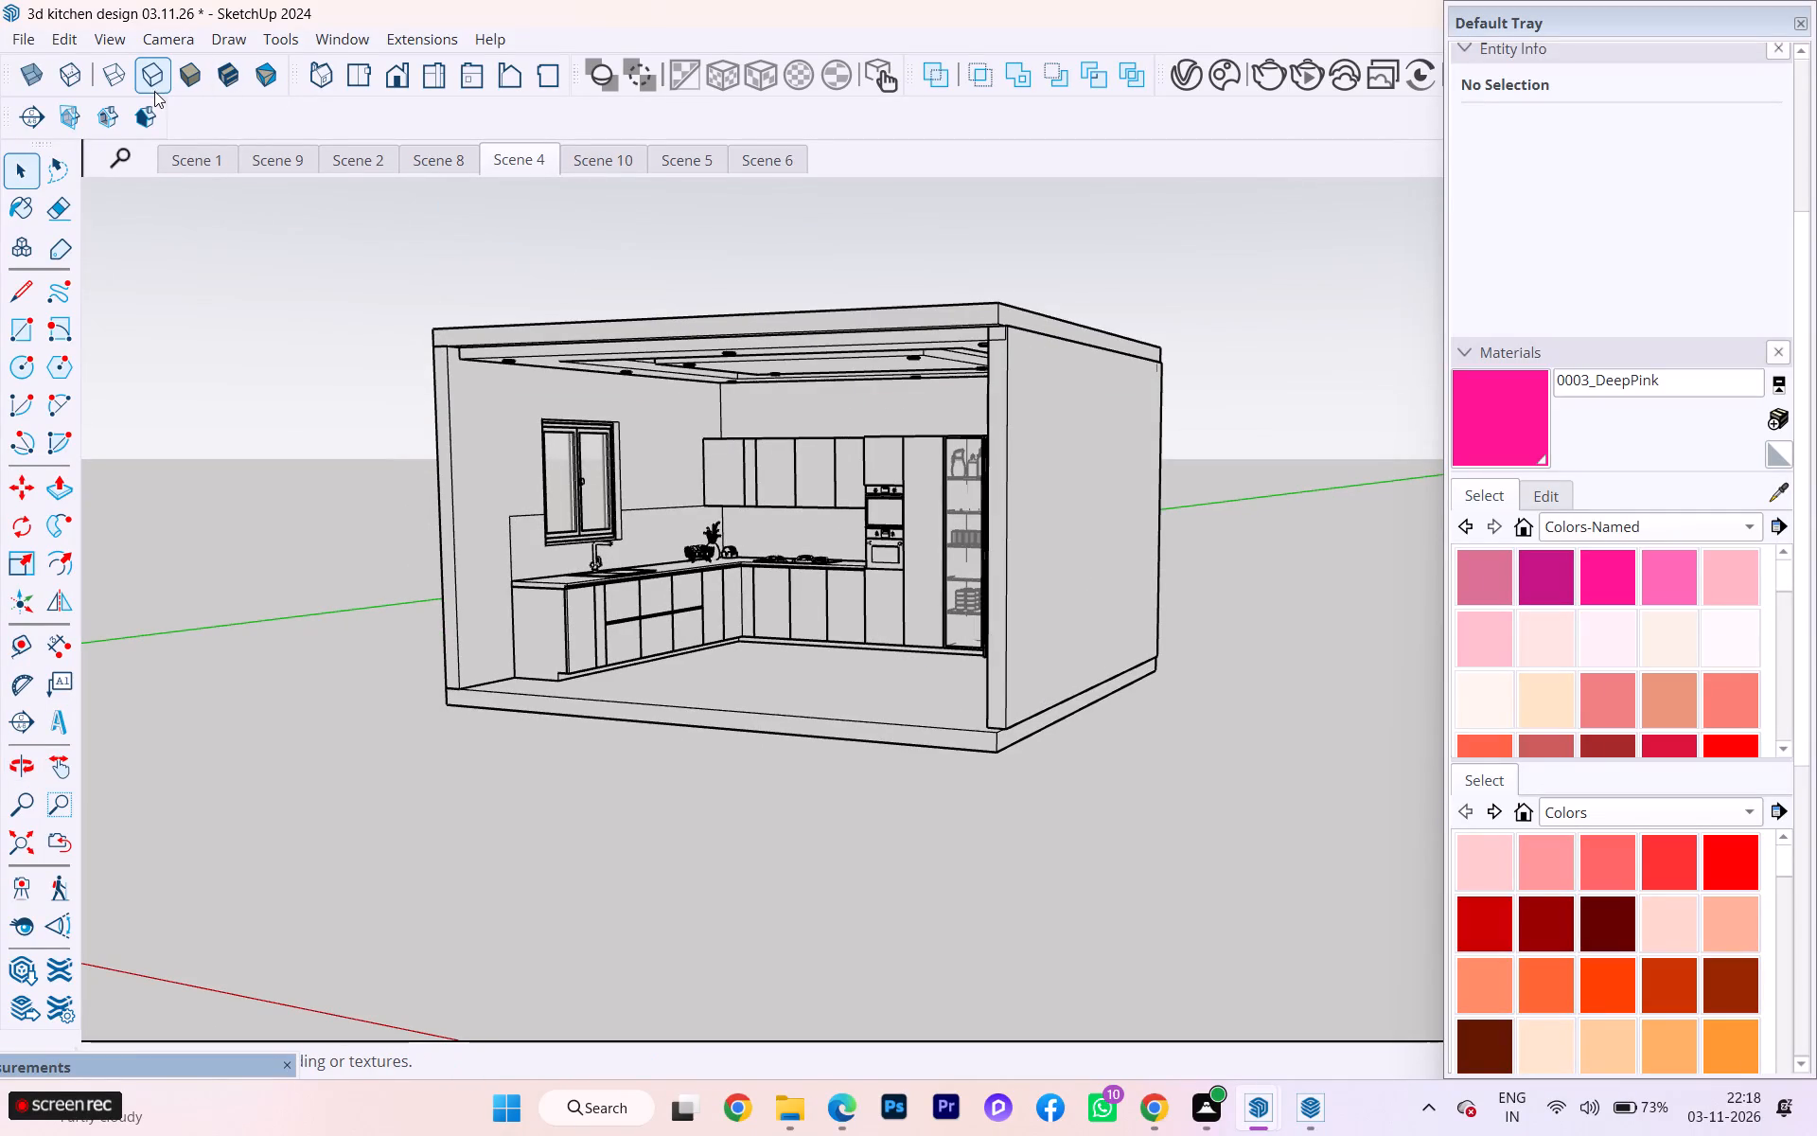
{"action": "left_click", "coordinate": [222, 76]}
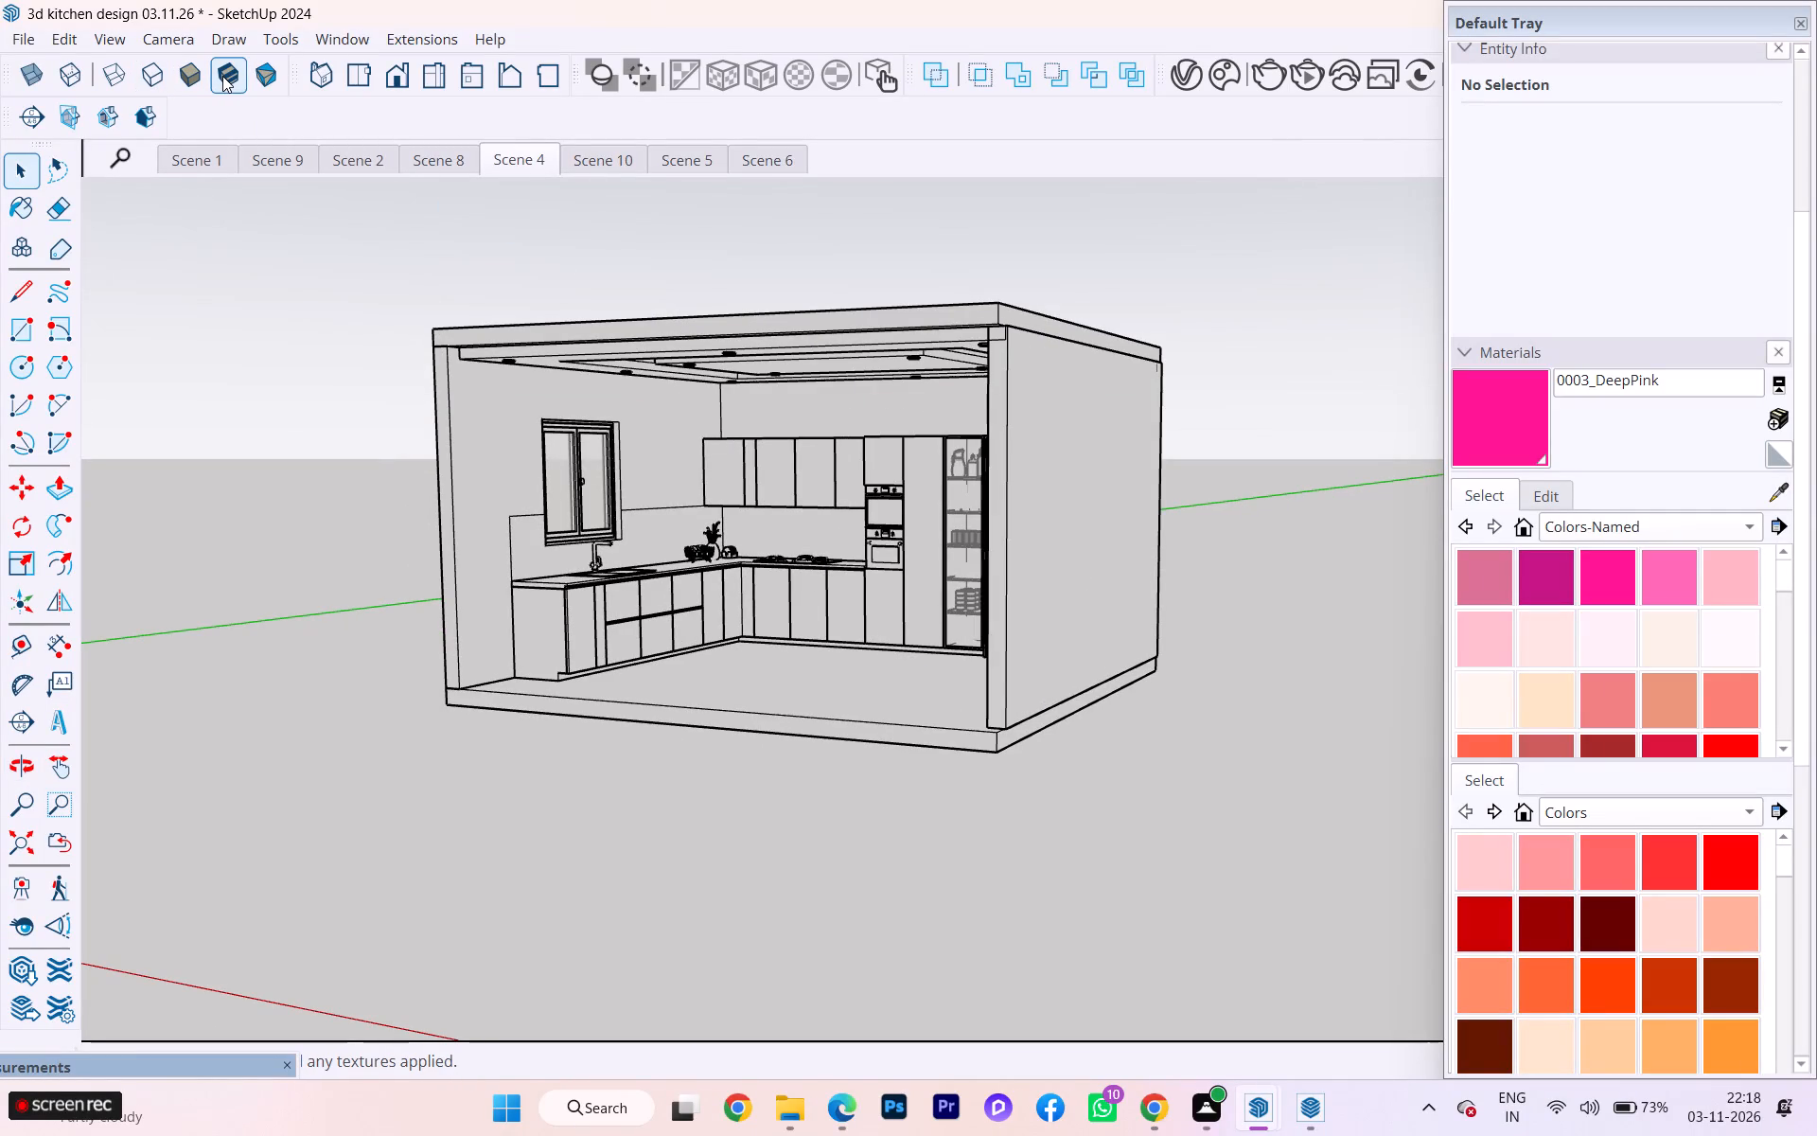
Delete the solid side wall group tagged wall 3 beside the refrigerator.
{"action": "scroll", "coordinate": [1050, 431], "scroll_direction": "up", "scroll_amount": 2}
{"action": "scroll", "coordinate": [1073, 437], "scroll_direction": "down", "scroll_amount": 1}
{"action": "scroll", "coordinate": [1073, 437], "scroll_direction": "up", "scroll_amount": 1}
{"action": "left_click", "coordinate": [1048, 461]}
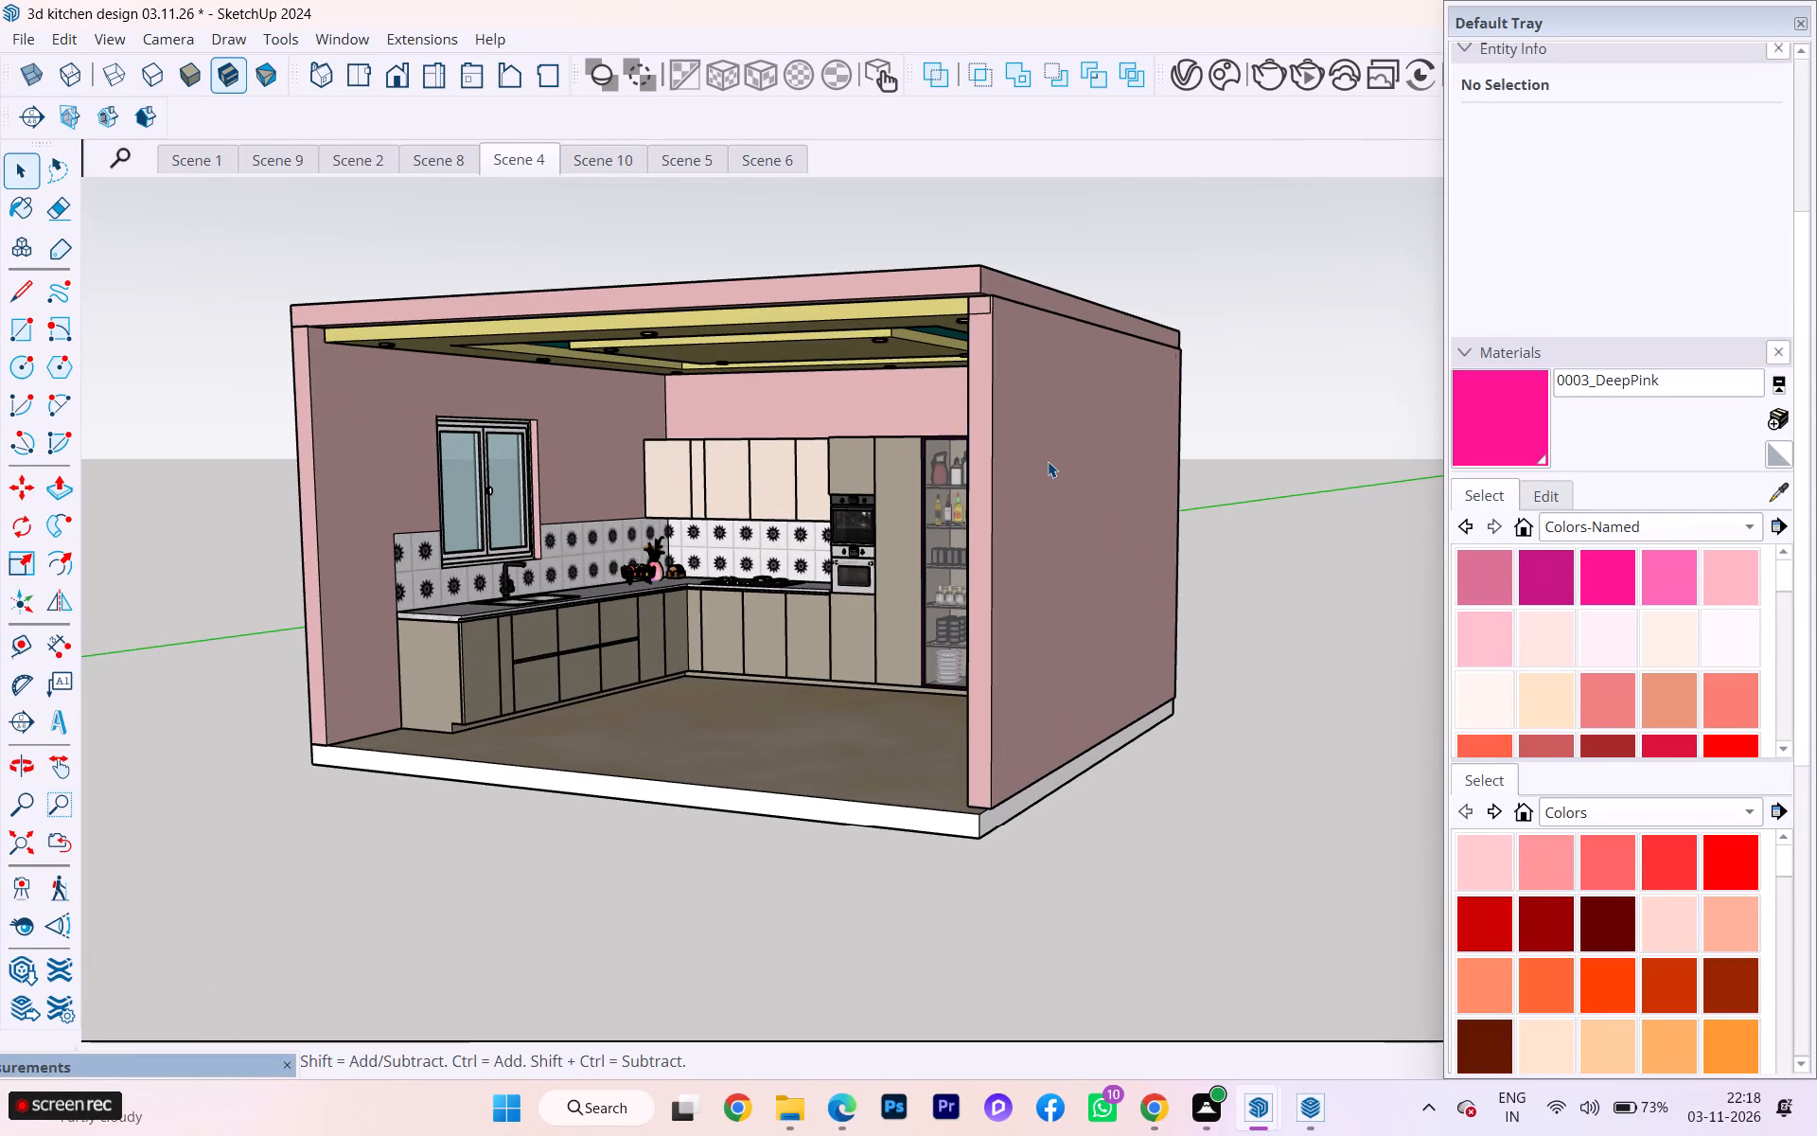
{"action": "key", "text": "Delete"}
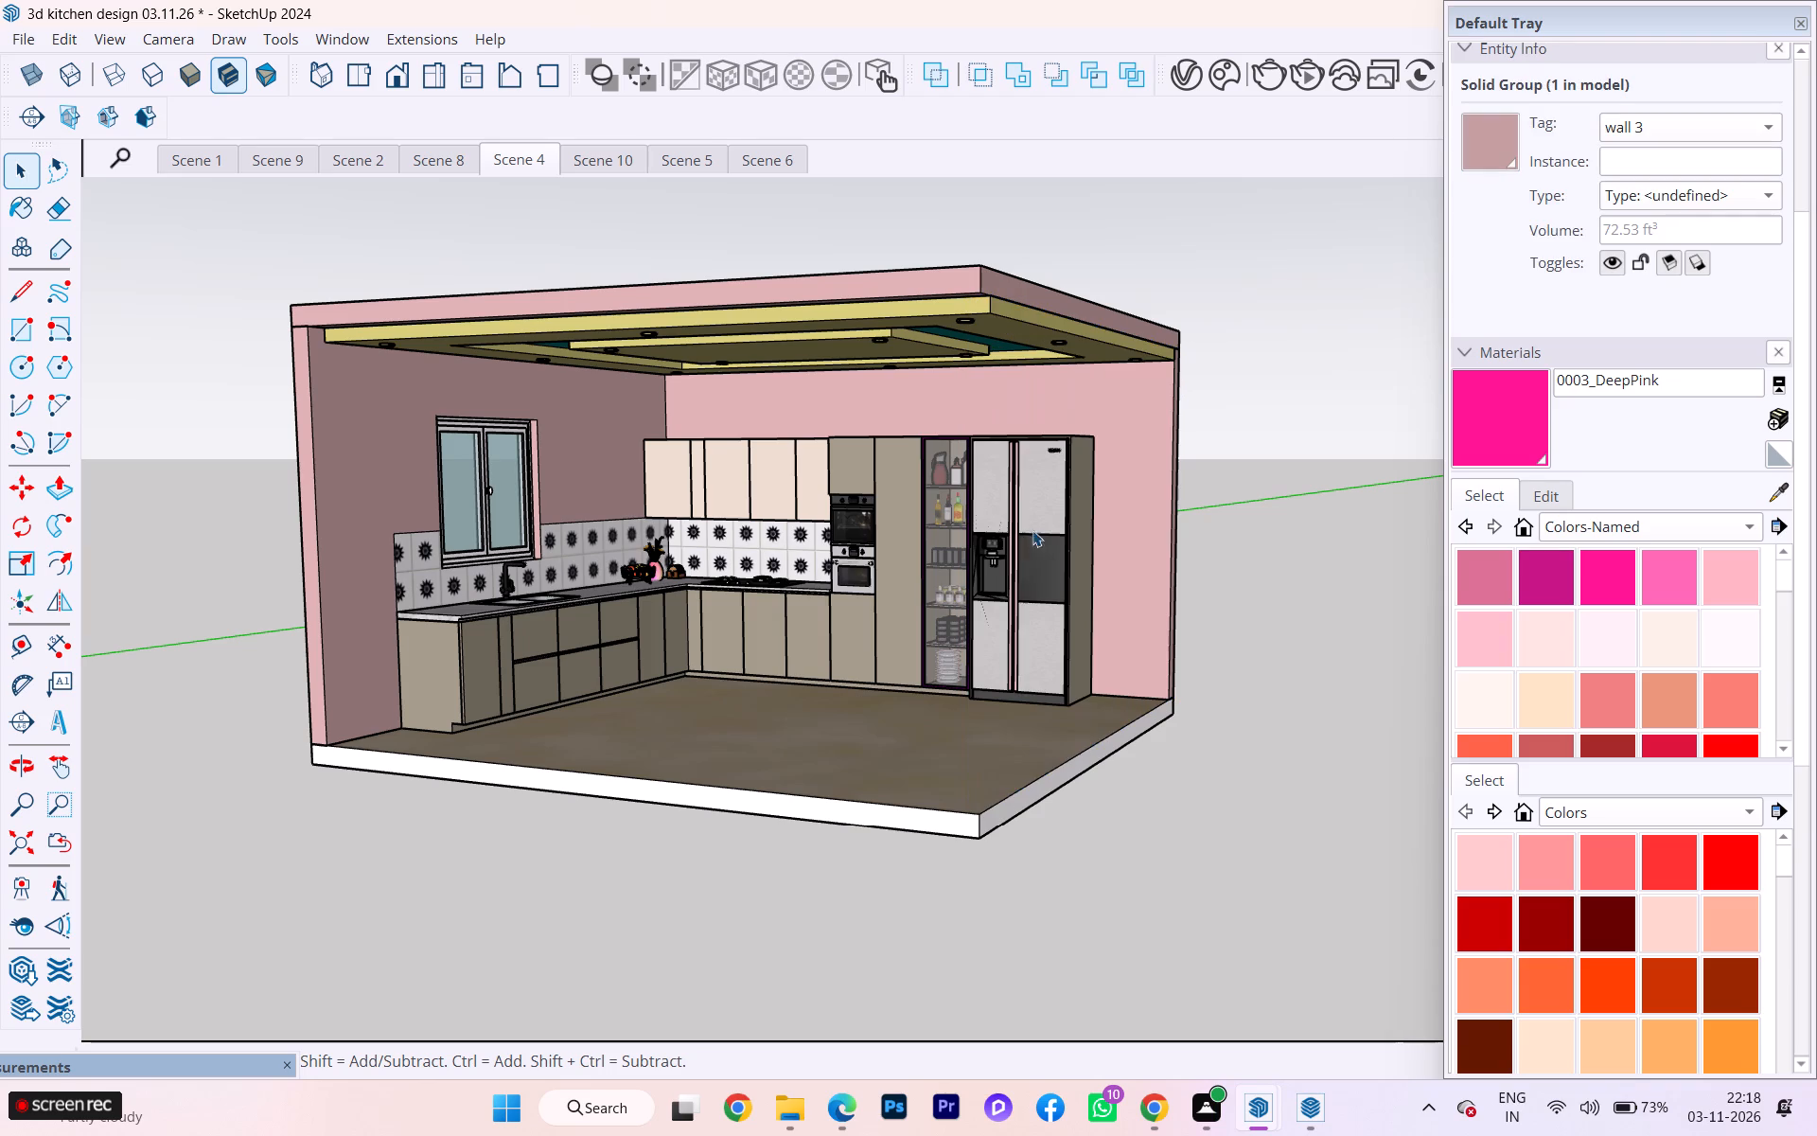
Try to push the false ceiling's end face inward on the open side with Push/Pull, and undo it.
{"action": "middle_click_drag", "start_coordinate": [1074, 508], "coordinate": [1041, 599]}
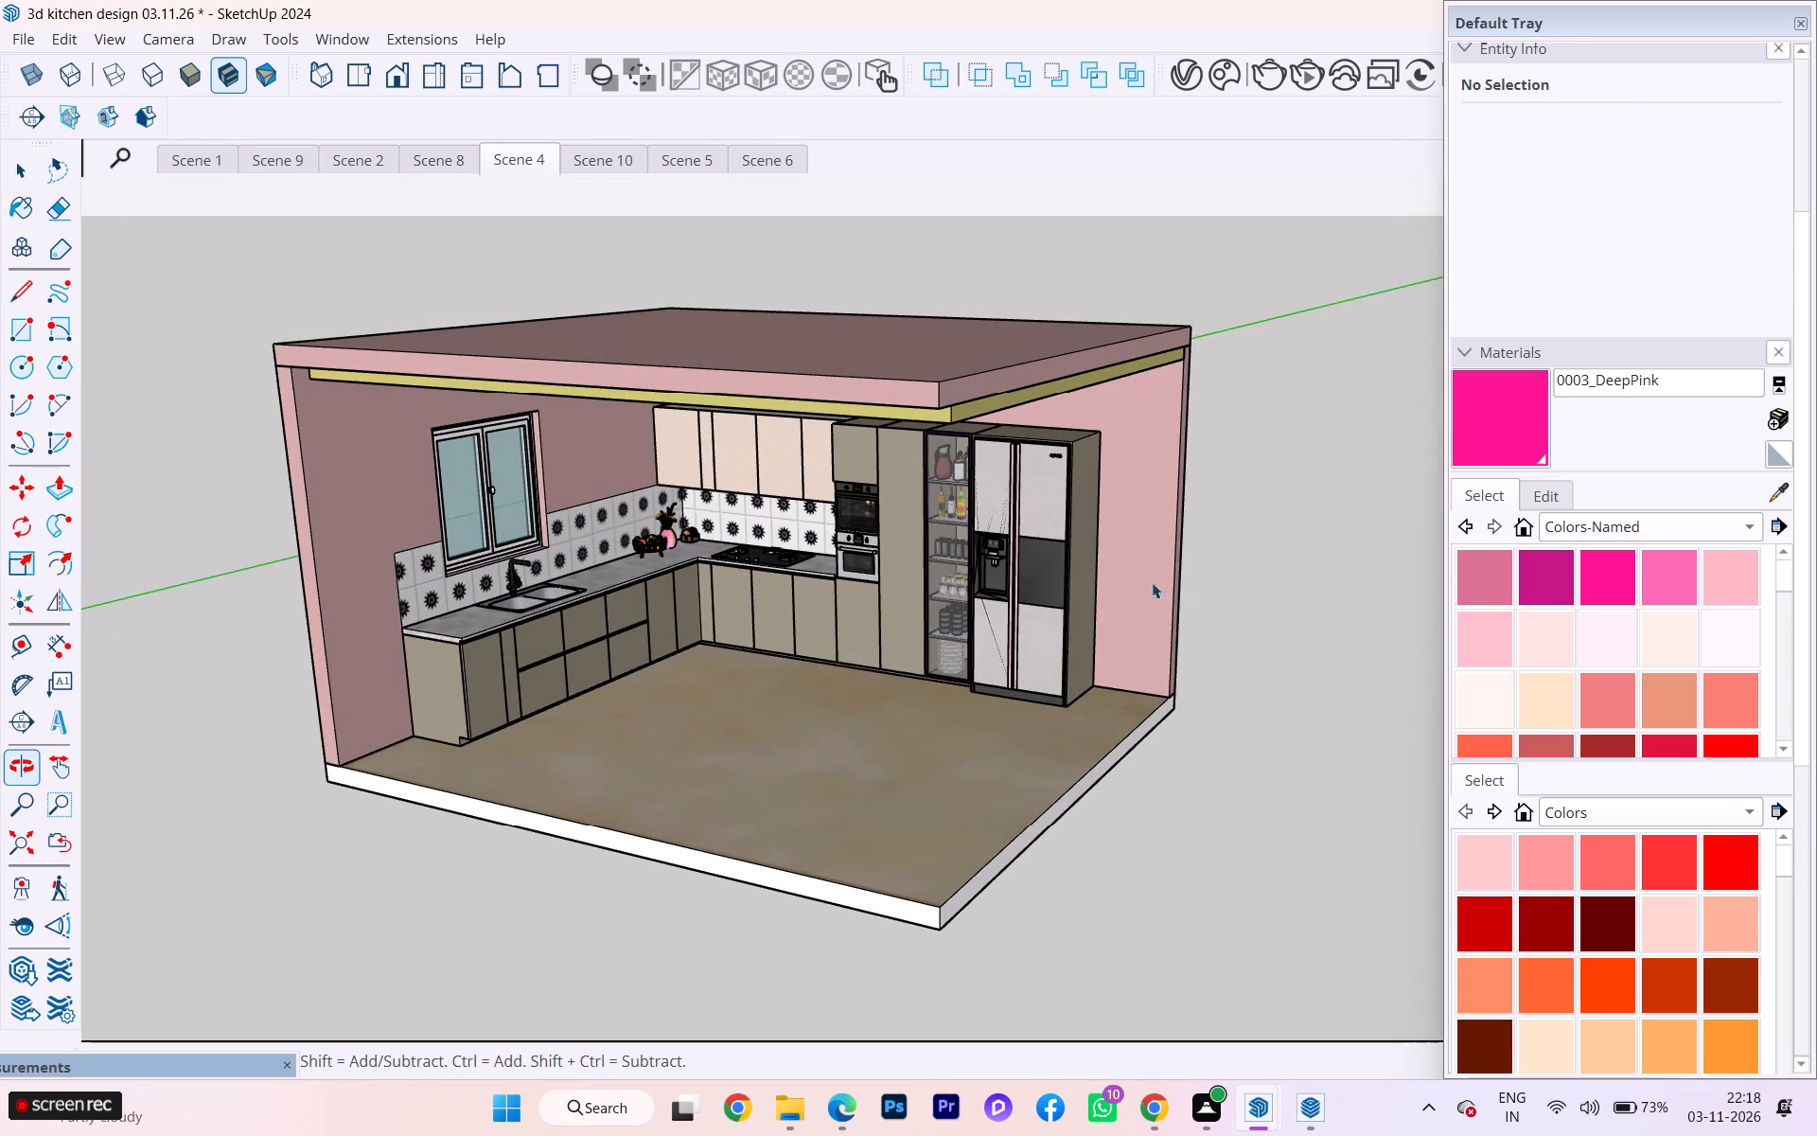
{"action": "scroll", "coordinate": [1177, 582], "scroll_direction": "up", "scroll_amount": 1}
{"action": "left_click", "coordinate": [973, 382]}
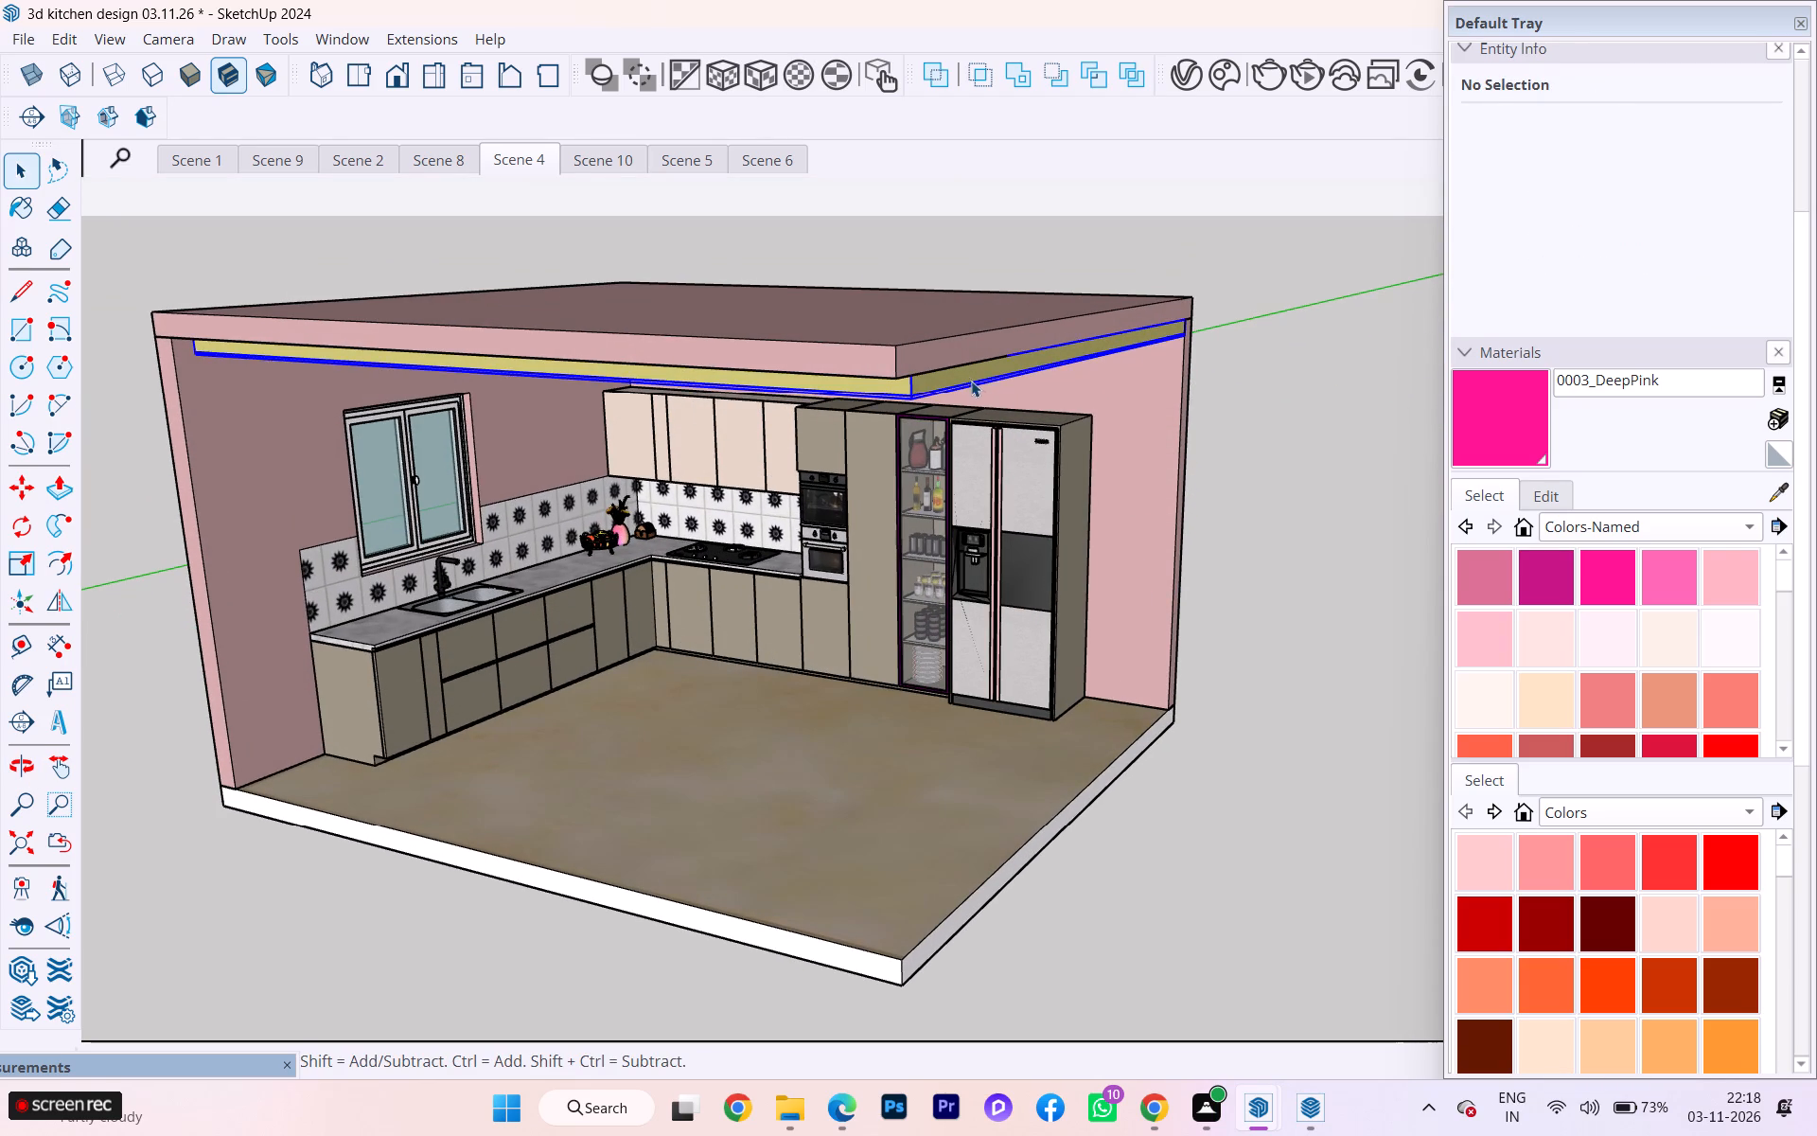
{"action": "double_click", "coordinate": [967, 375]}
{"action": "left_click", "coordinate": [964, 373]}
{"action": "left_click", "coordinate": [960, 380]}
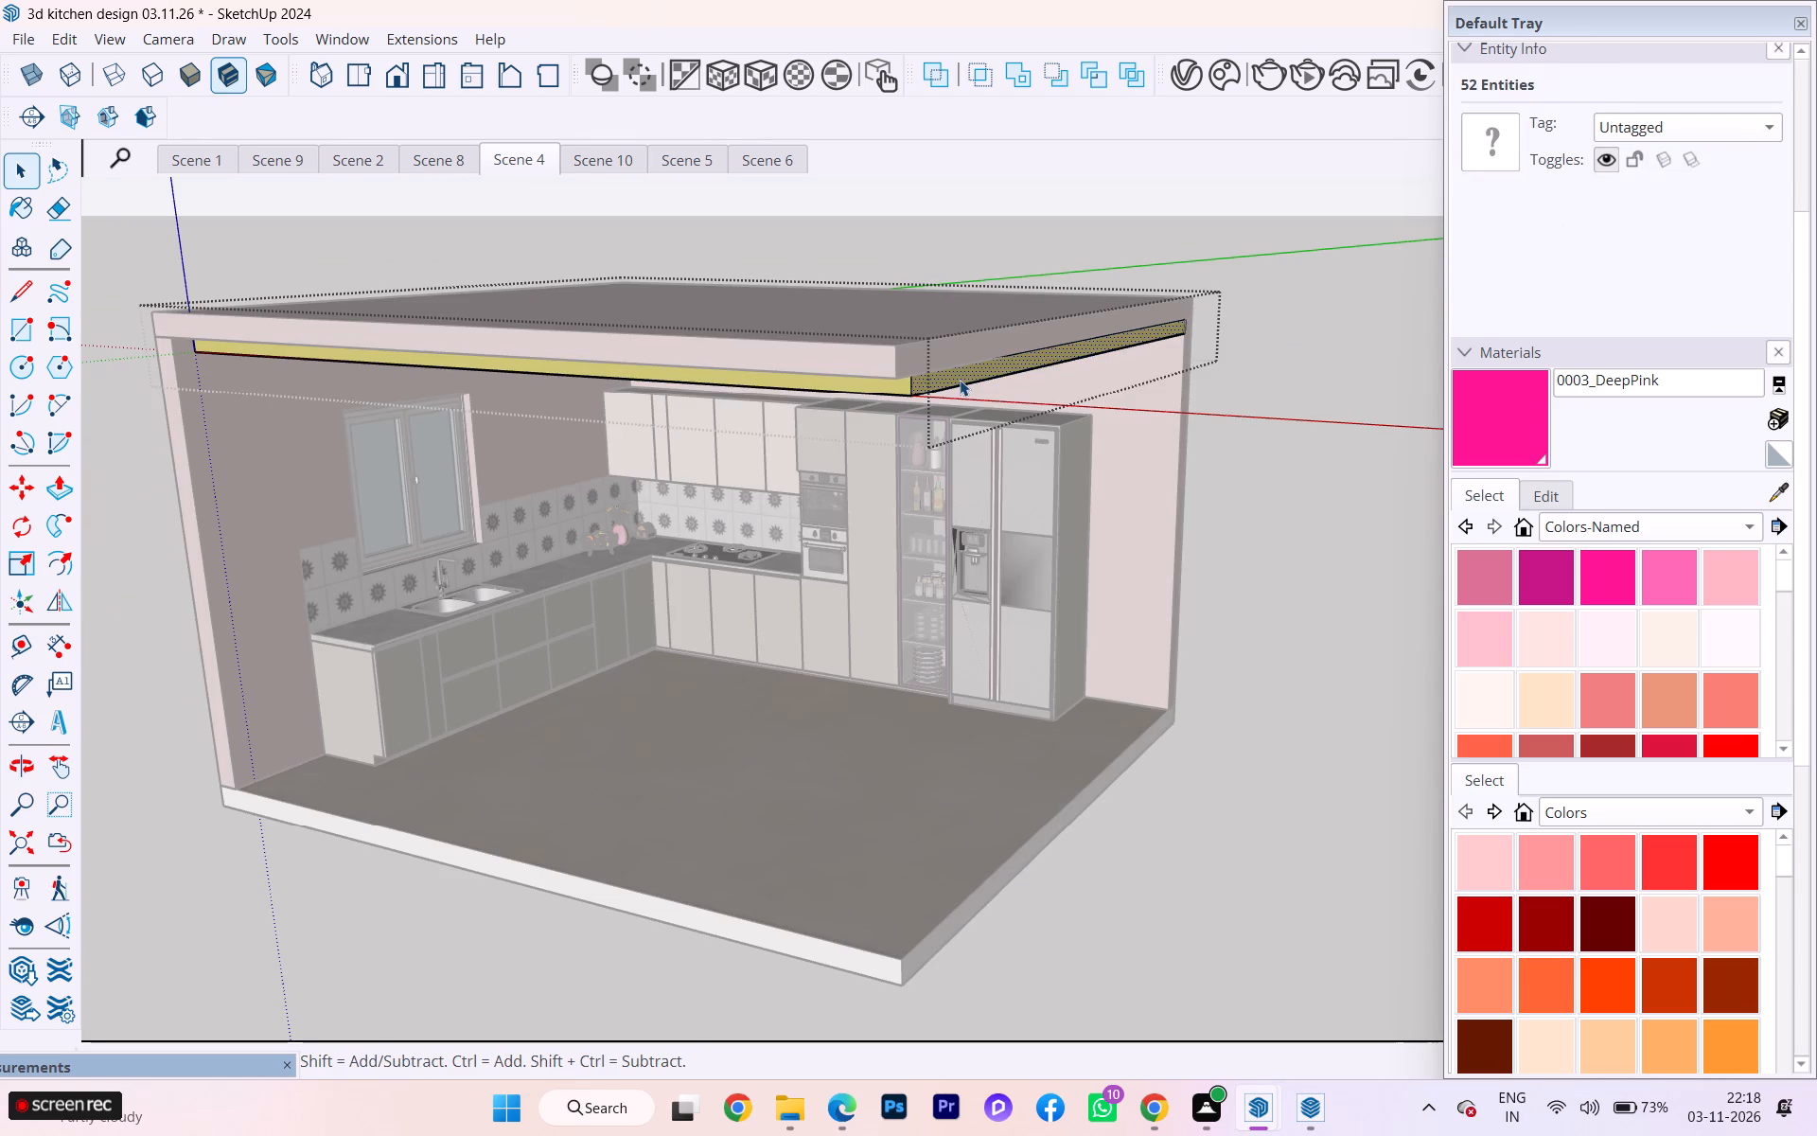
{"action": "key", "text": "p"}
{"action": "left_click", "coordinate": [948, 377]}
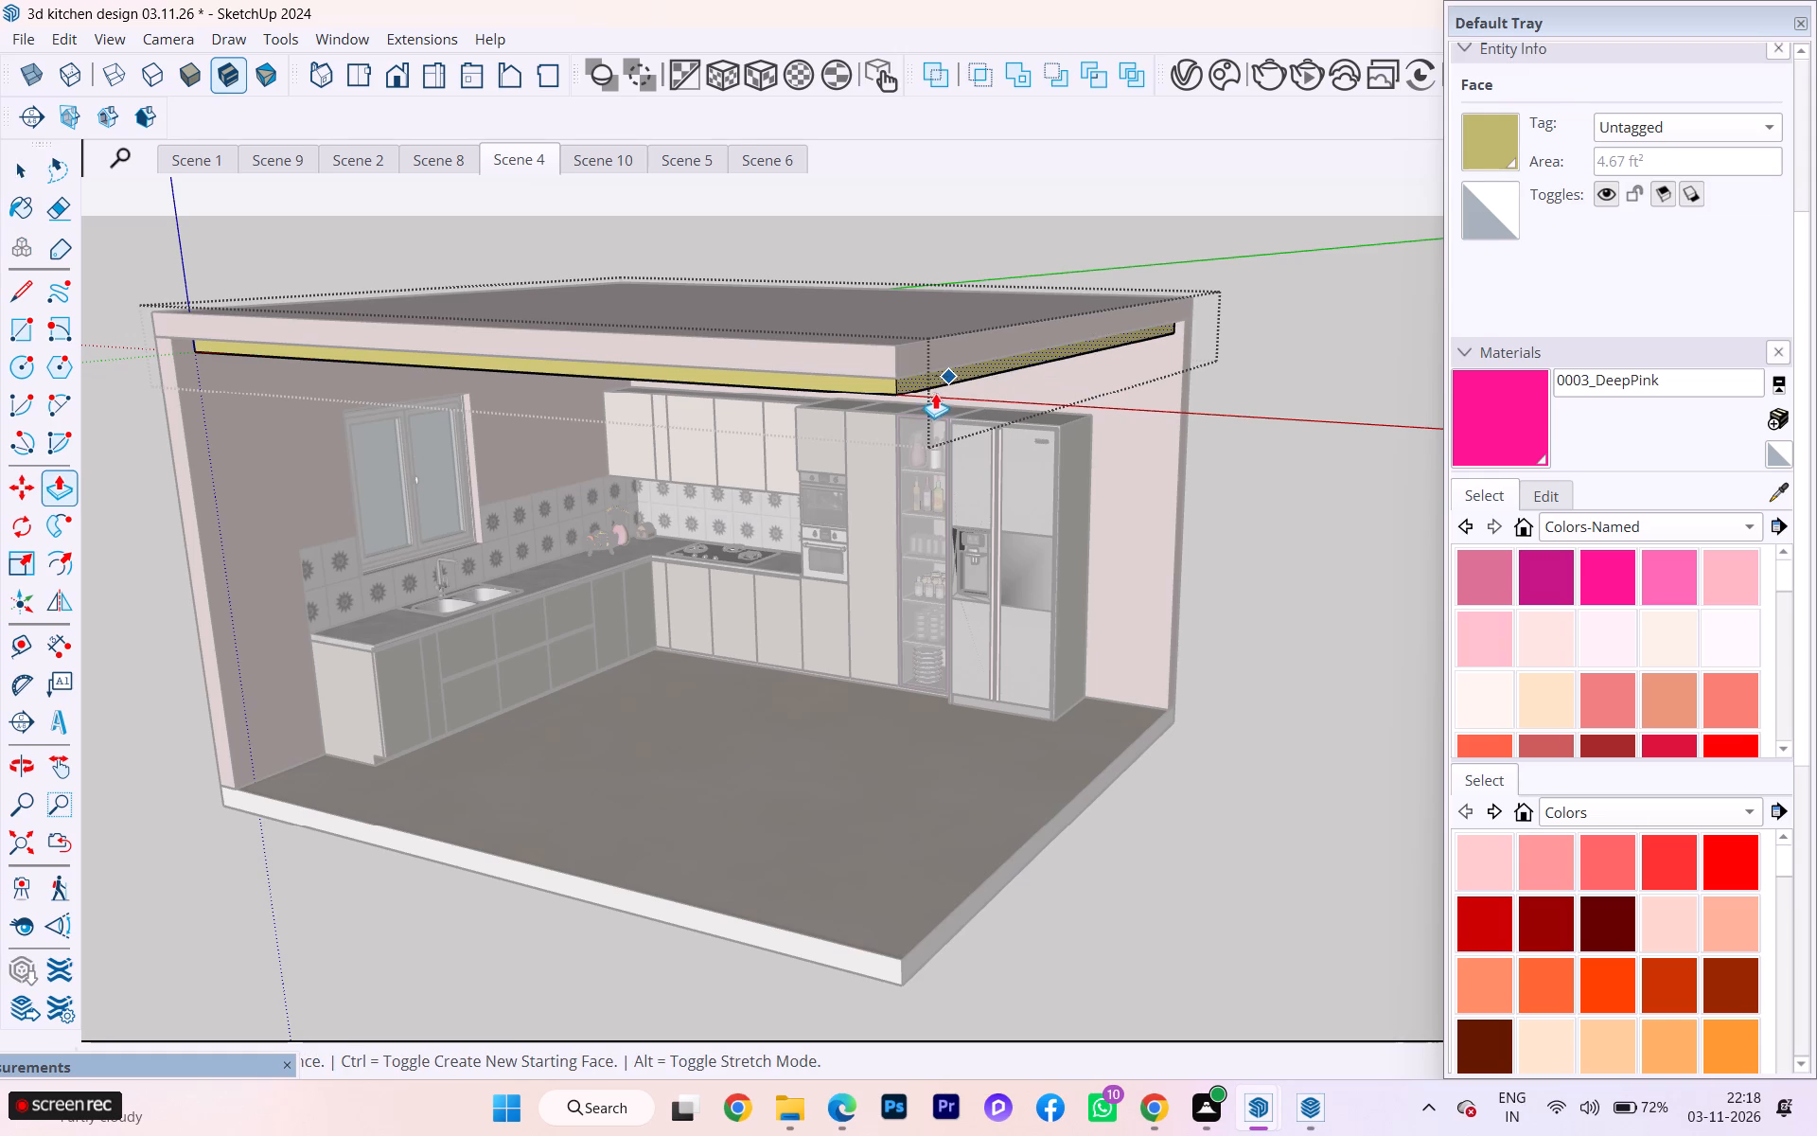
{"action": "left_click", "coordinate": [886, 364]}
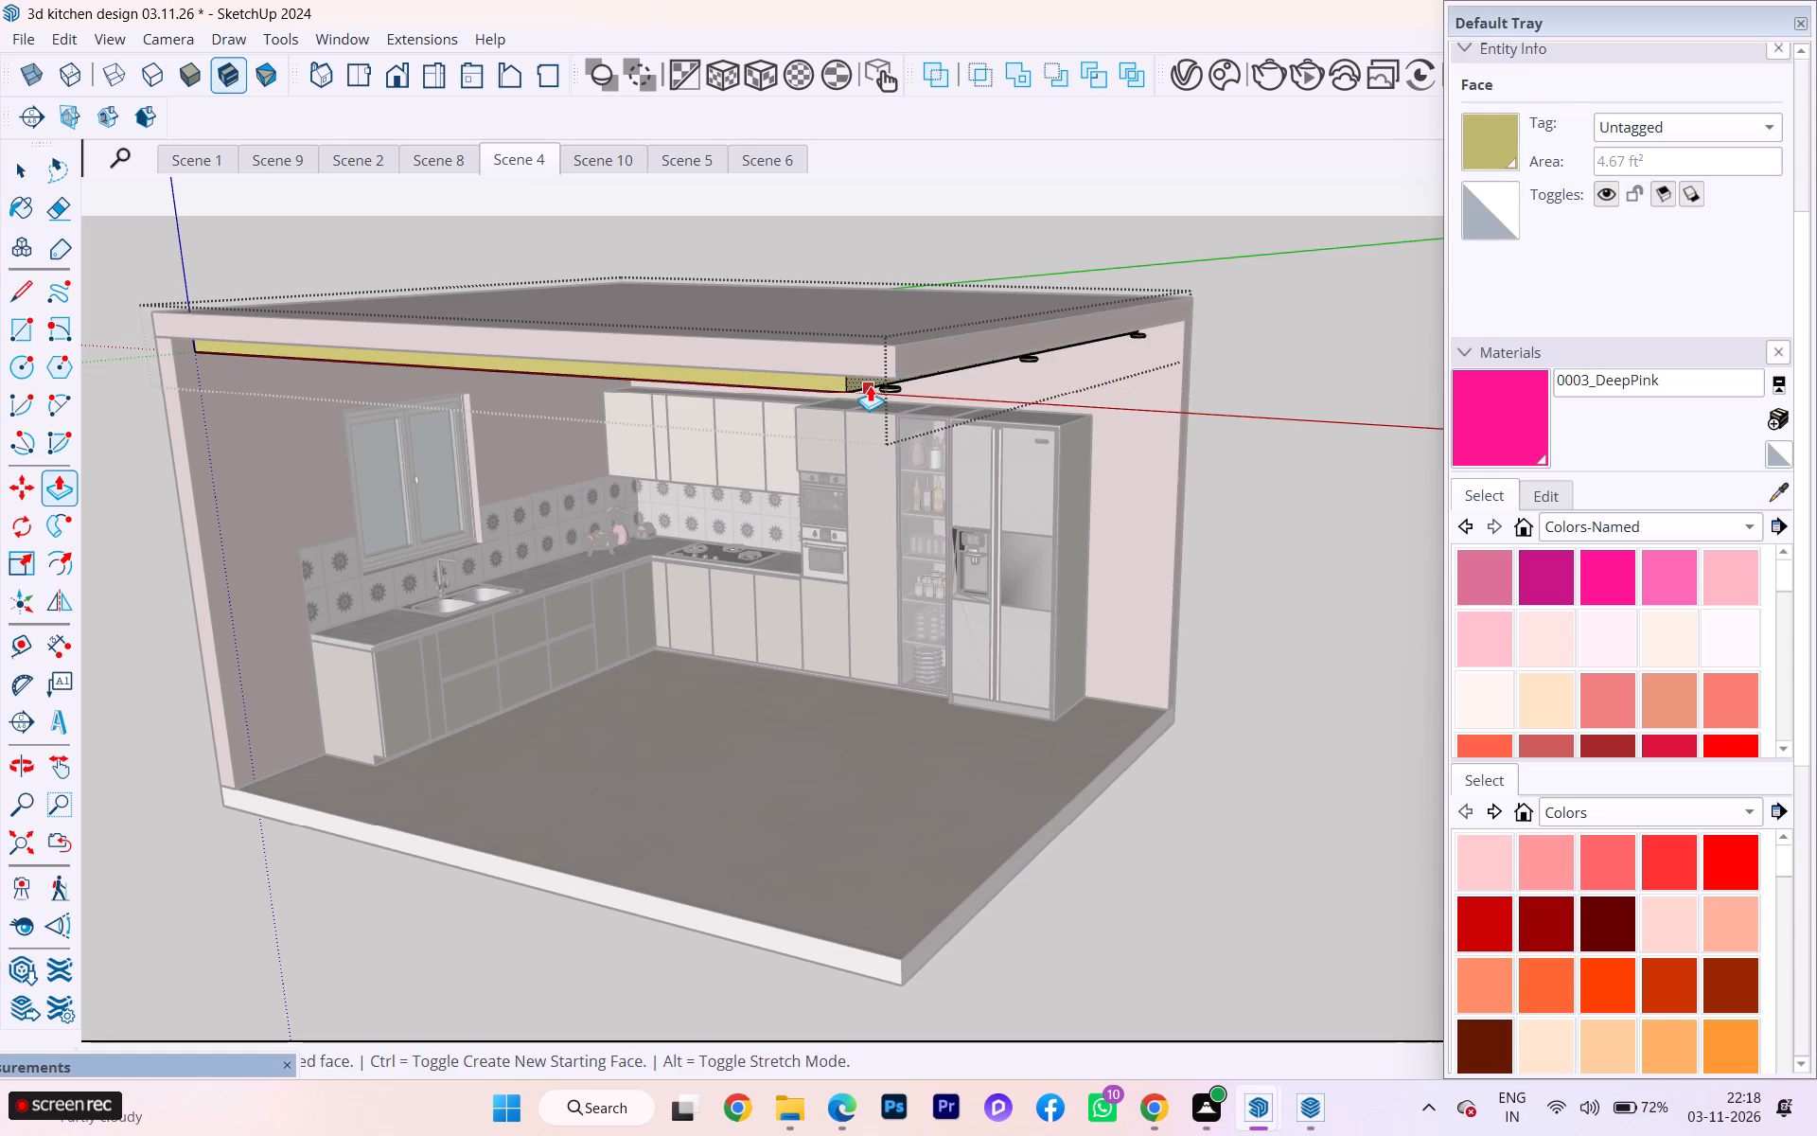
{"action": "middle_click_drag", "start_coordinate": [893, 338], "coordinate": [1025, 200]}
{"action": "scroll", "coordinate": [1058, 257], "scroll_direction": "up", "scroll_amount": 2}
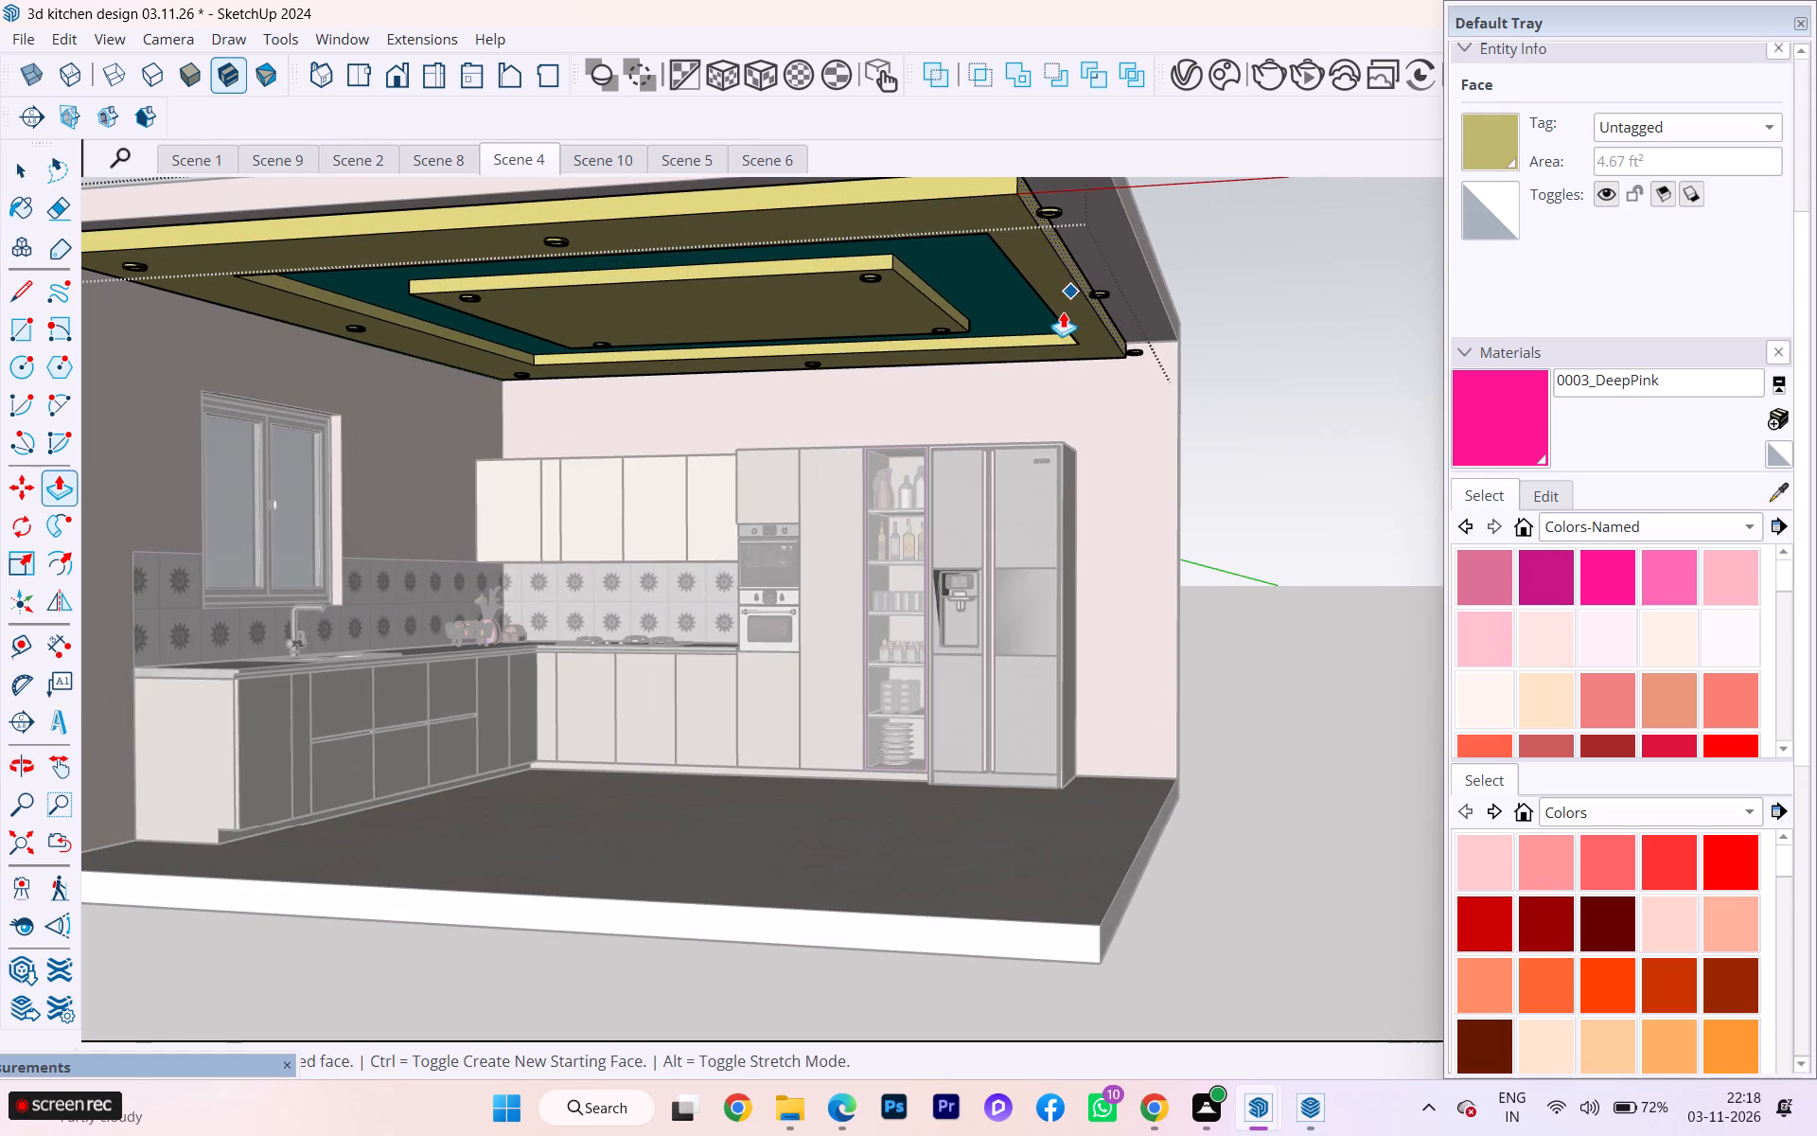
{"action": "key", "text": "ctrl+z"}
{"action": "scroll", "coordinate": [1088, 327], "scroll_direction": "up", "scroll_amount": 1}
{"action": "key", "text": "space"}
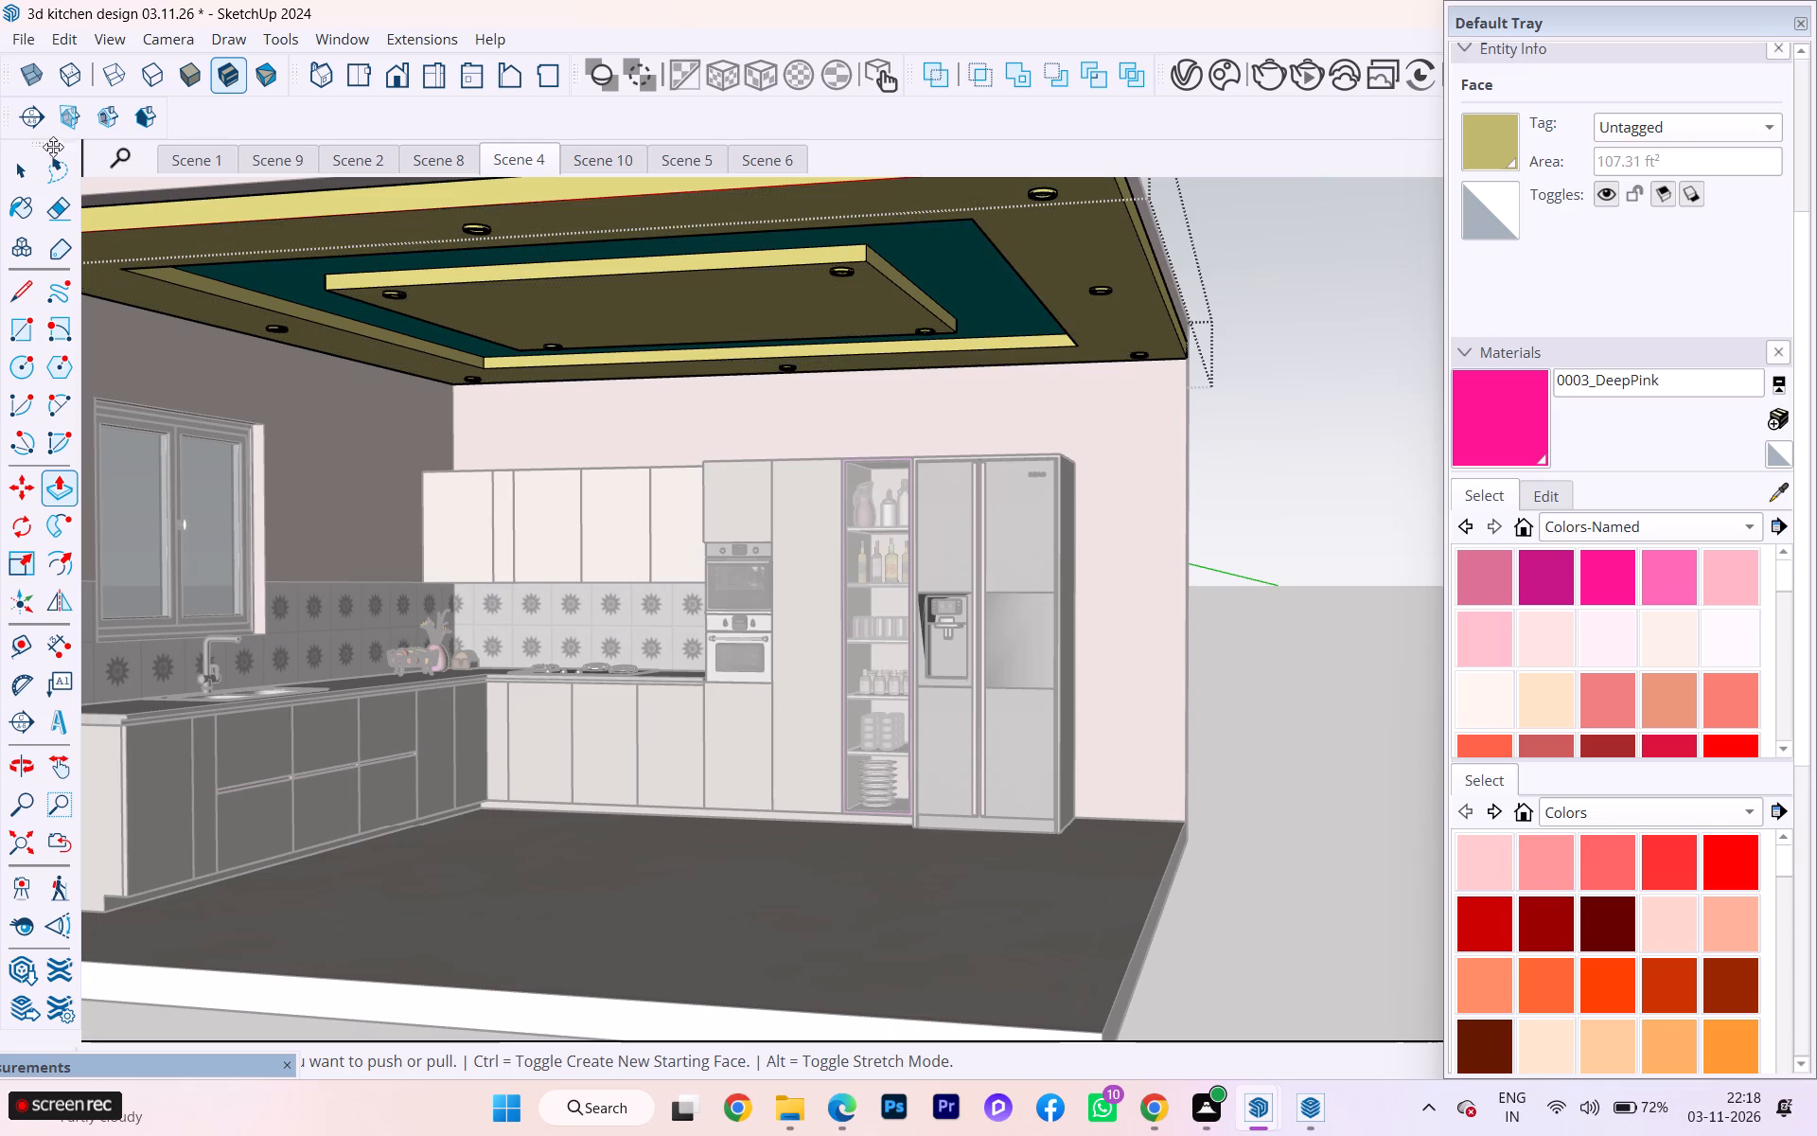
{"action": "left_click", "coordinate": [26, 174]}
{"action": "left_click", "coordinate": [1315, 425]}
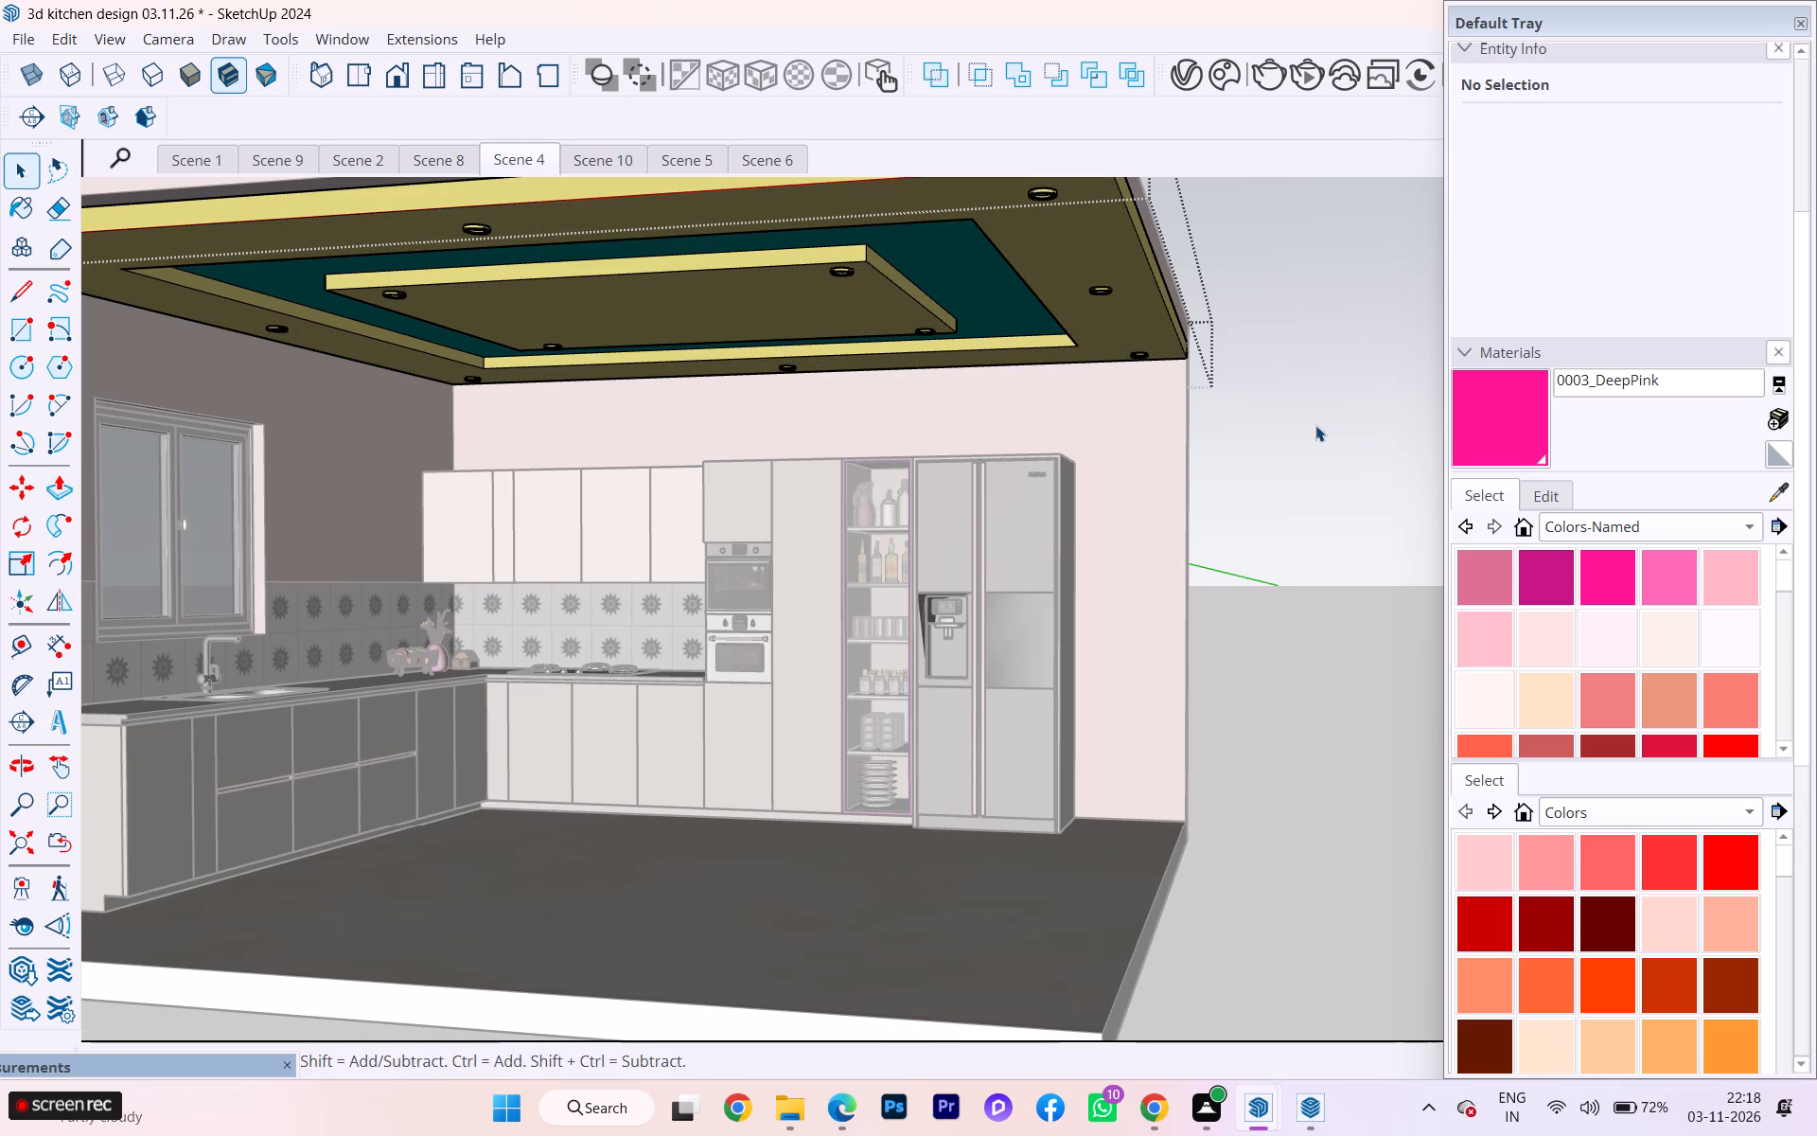
Scale the false ceiling group along the red axis to pull its end in from the open side.
{"action": "left_click", "coordinate": [1047, 204]}
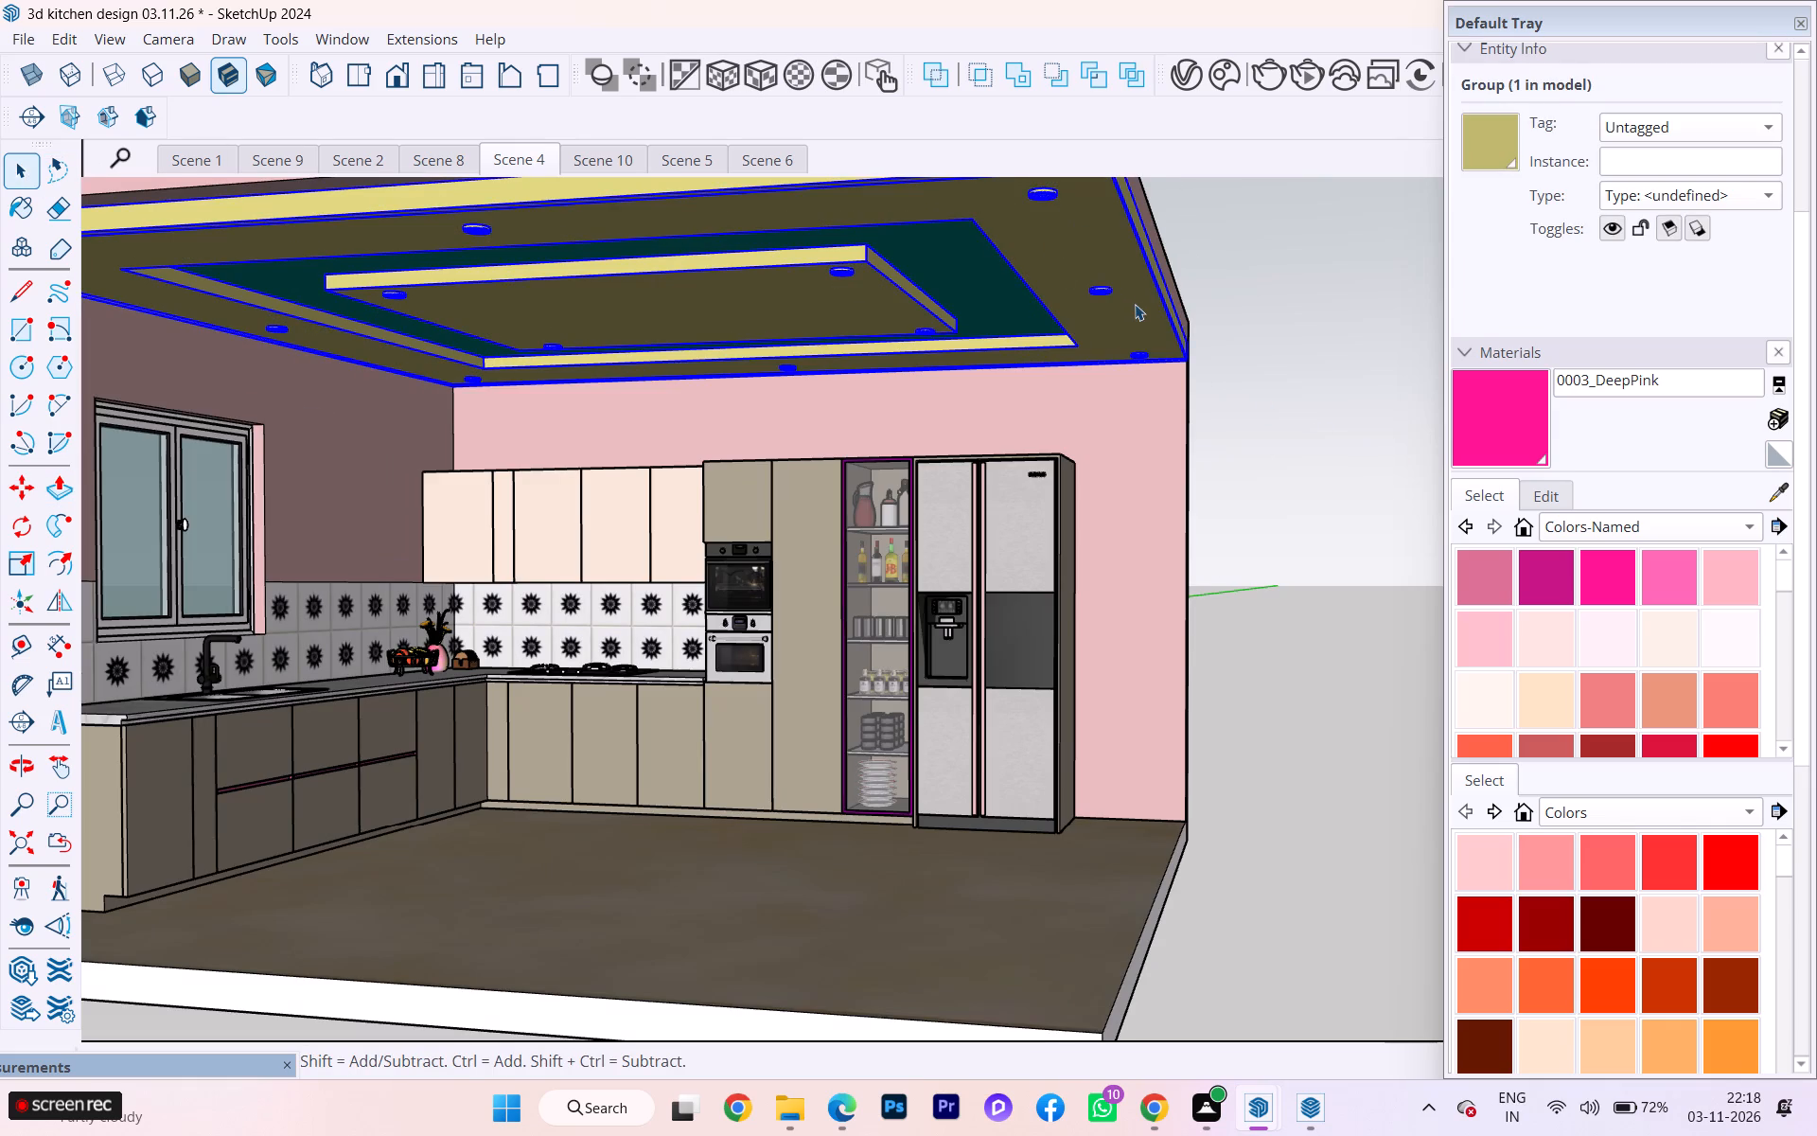
{"action": "scroll", "coordinate": [1134, 304], "scroll_direction": "down", "scroll_amount": 1}
{"action": "middle_click_drag", "start_coordinate": [1115, 348], "coordinate": [1008, 474]}
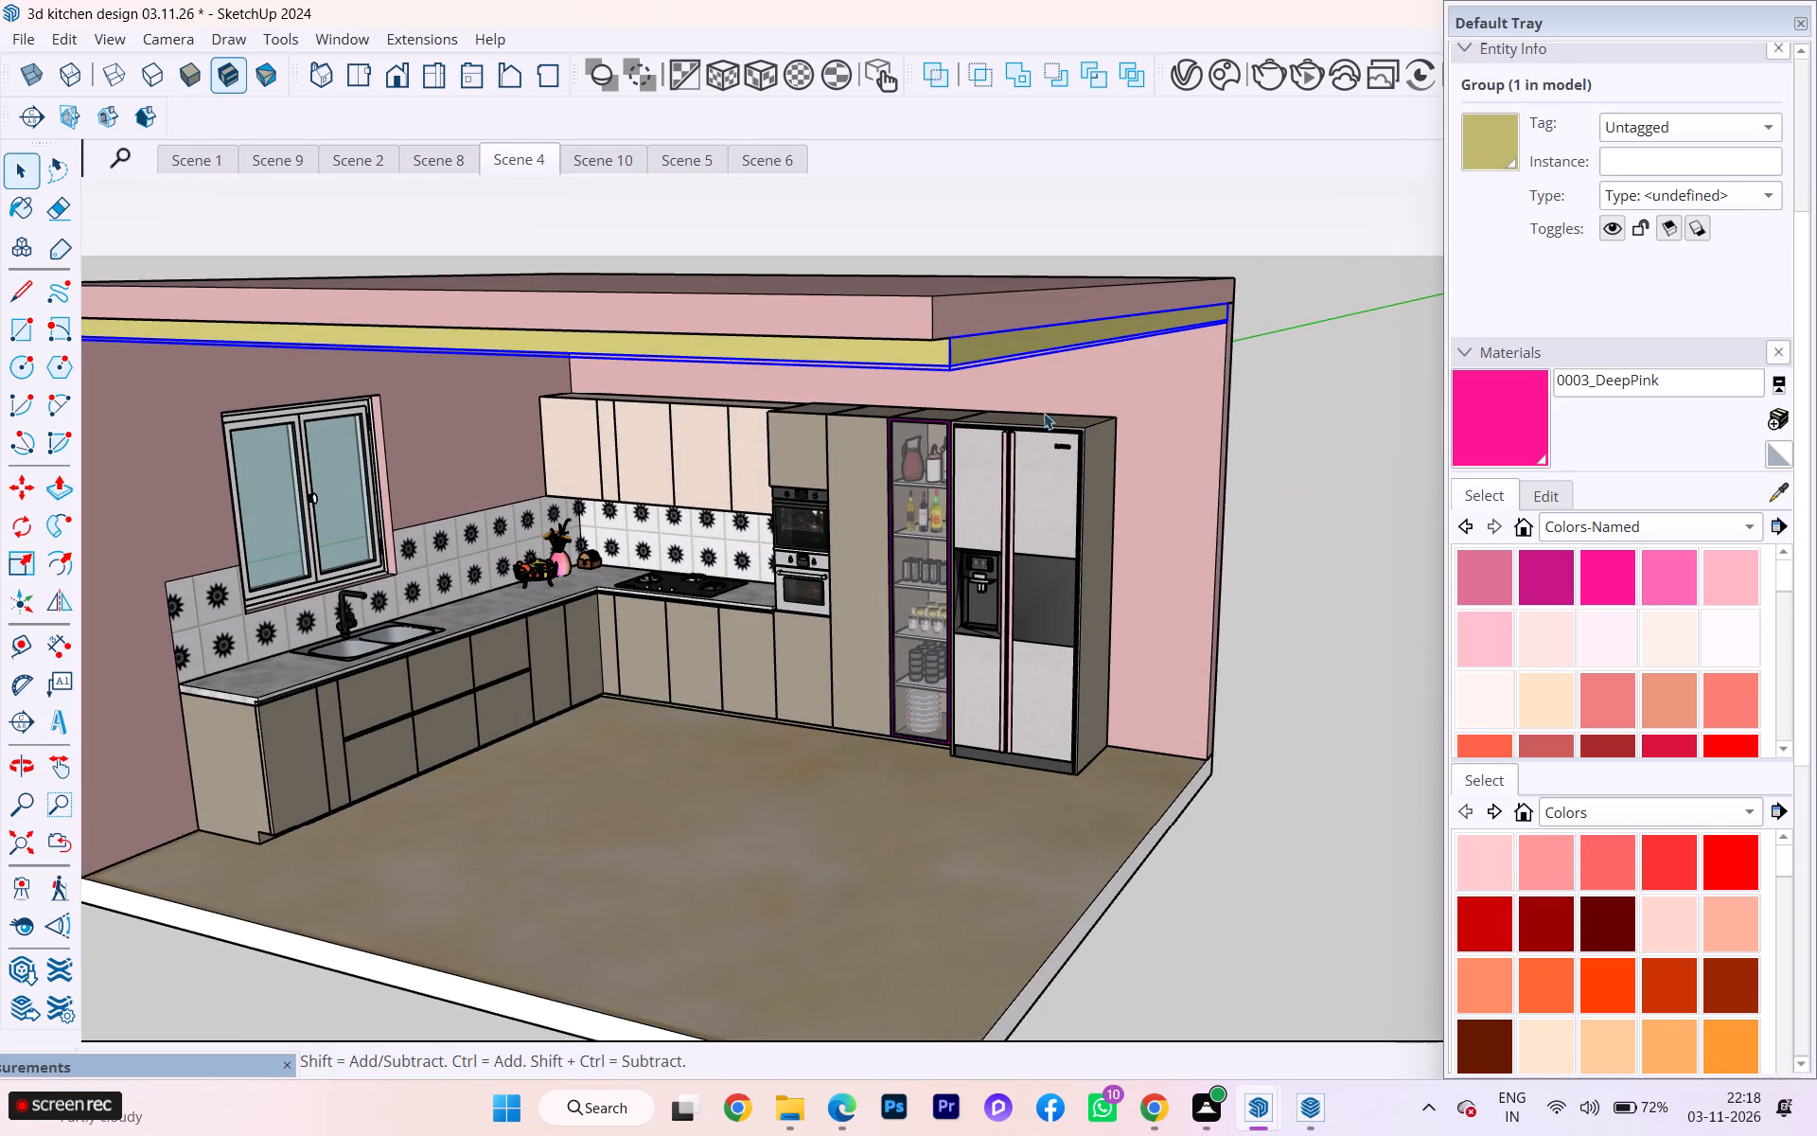
{"action": "key", "text": "s"}
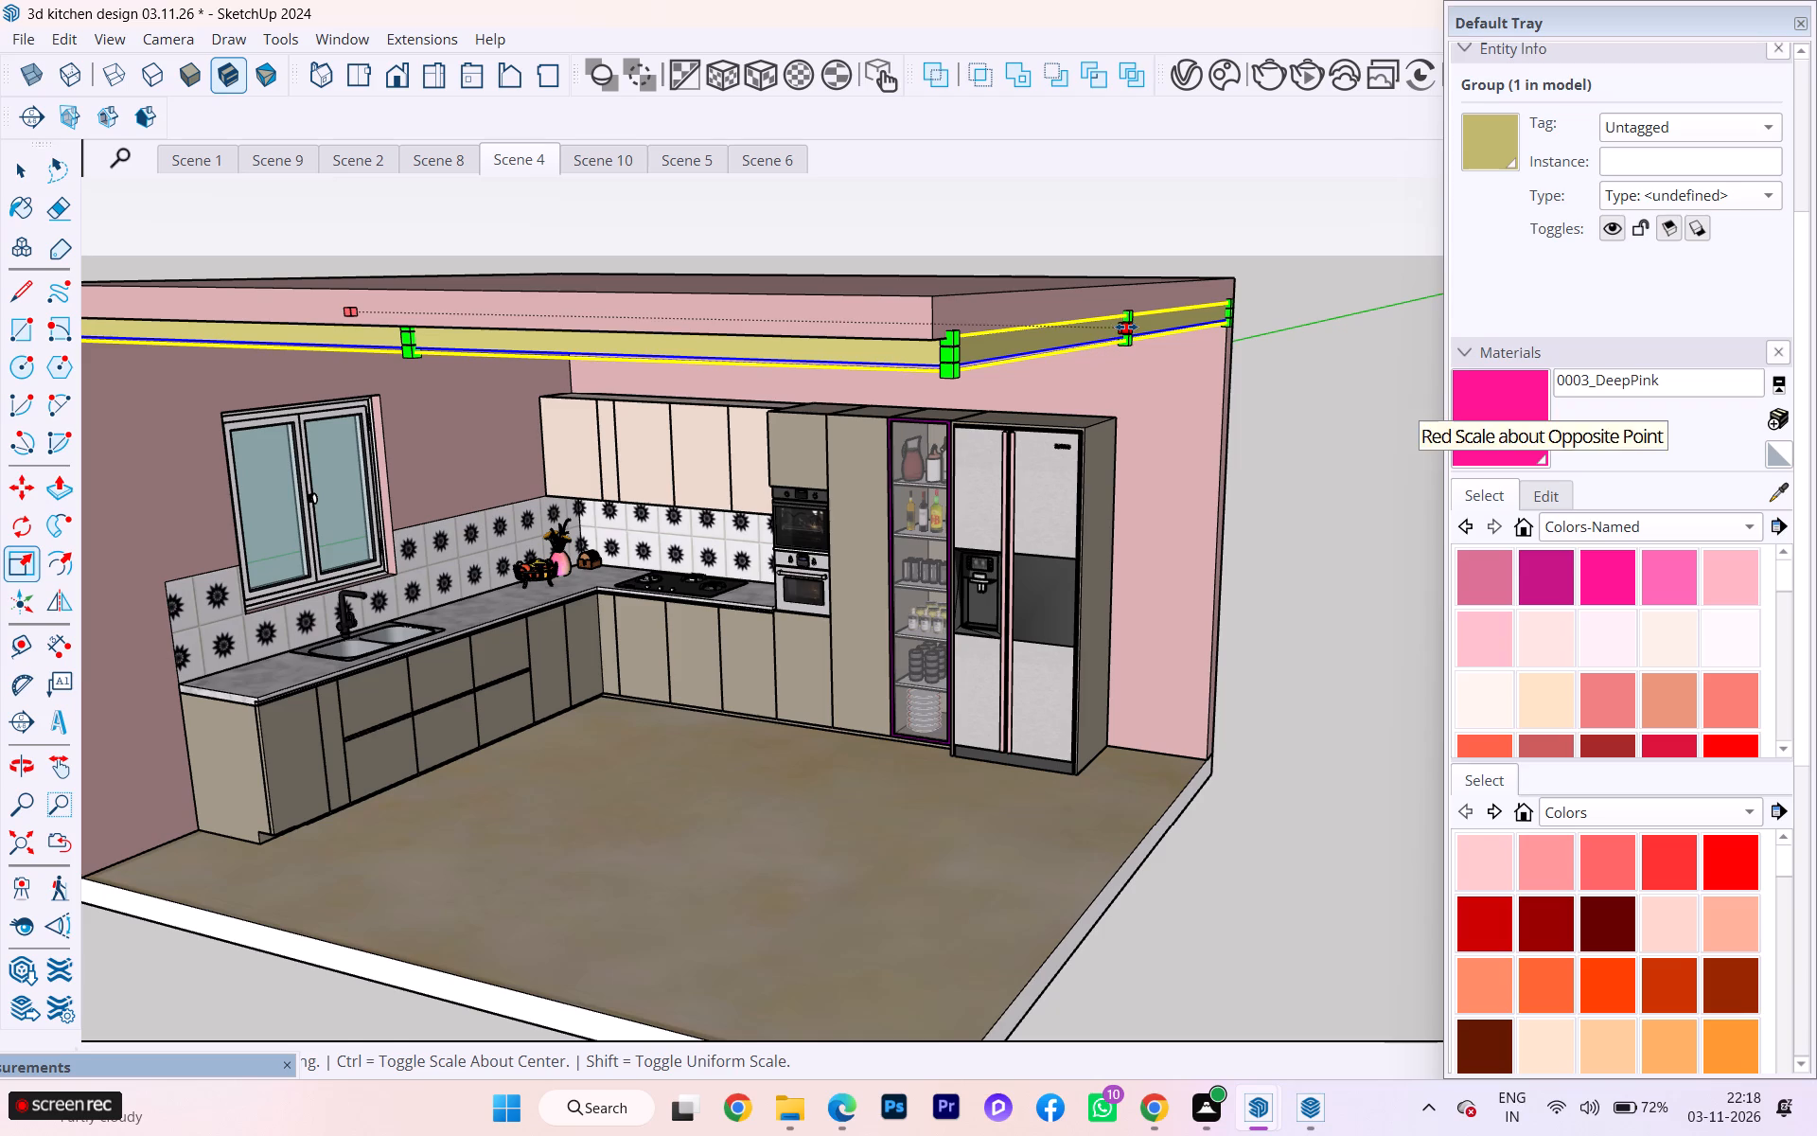
{"action": "left_click", "coordinate": [1126, 327]}
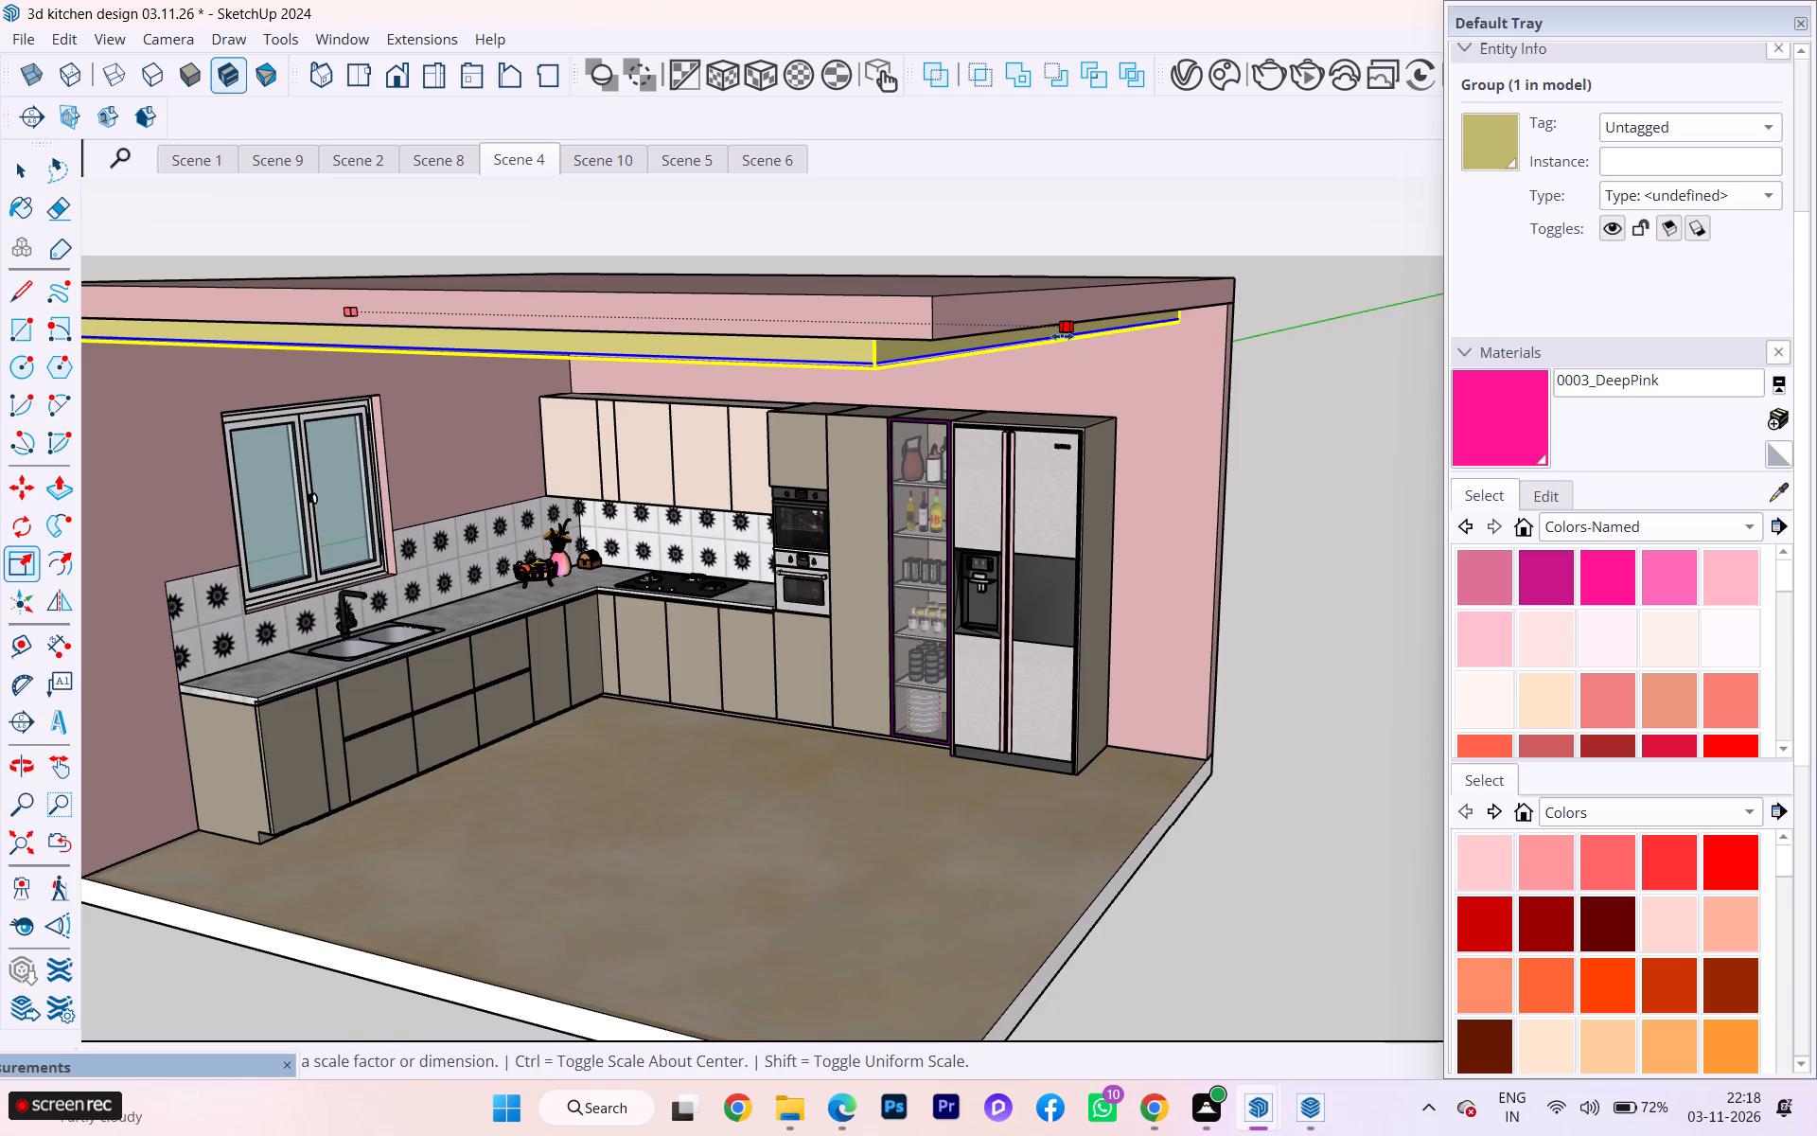
{"action": "left_click", "coordinate": [1062, 336]}
{"action": "middle_click_drag", "start_coordinate": [1069, 336], "coordinate": [1139, 199]}
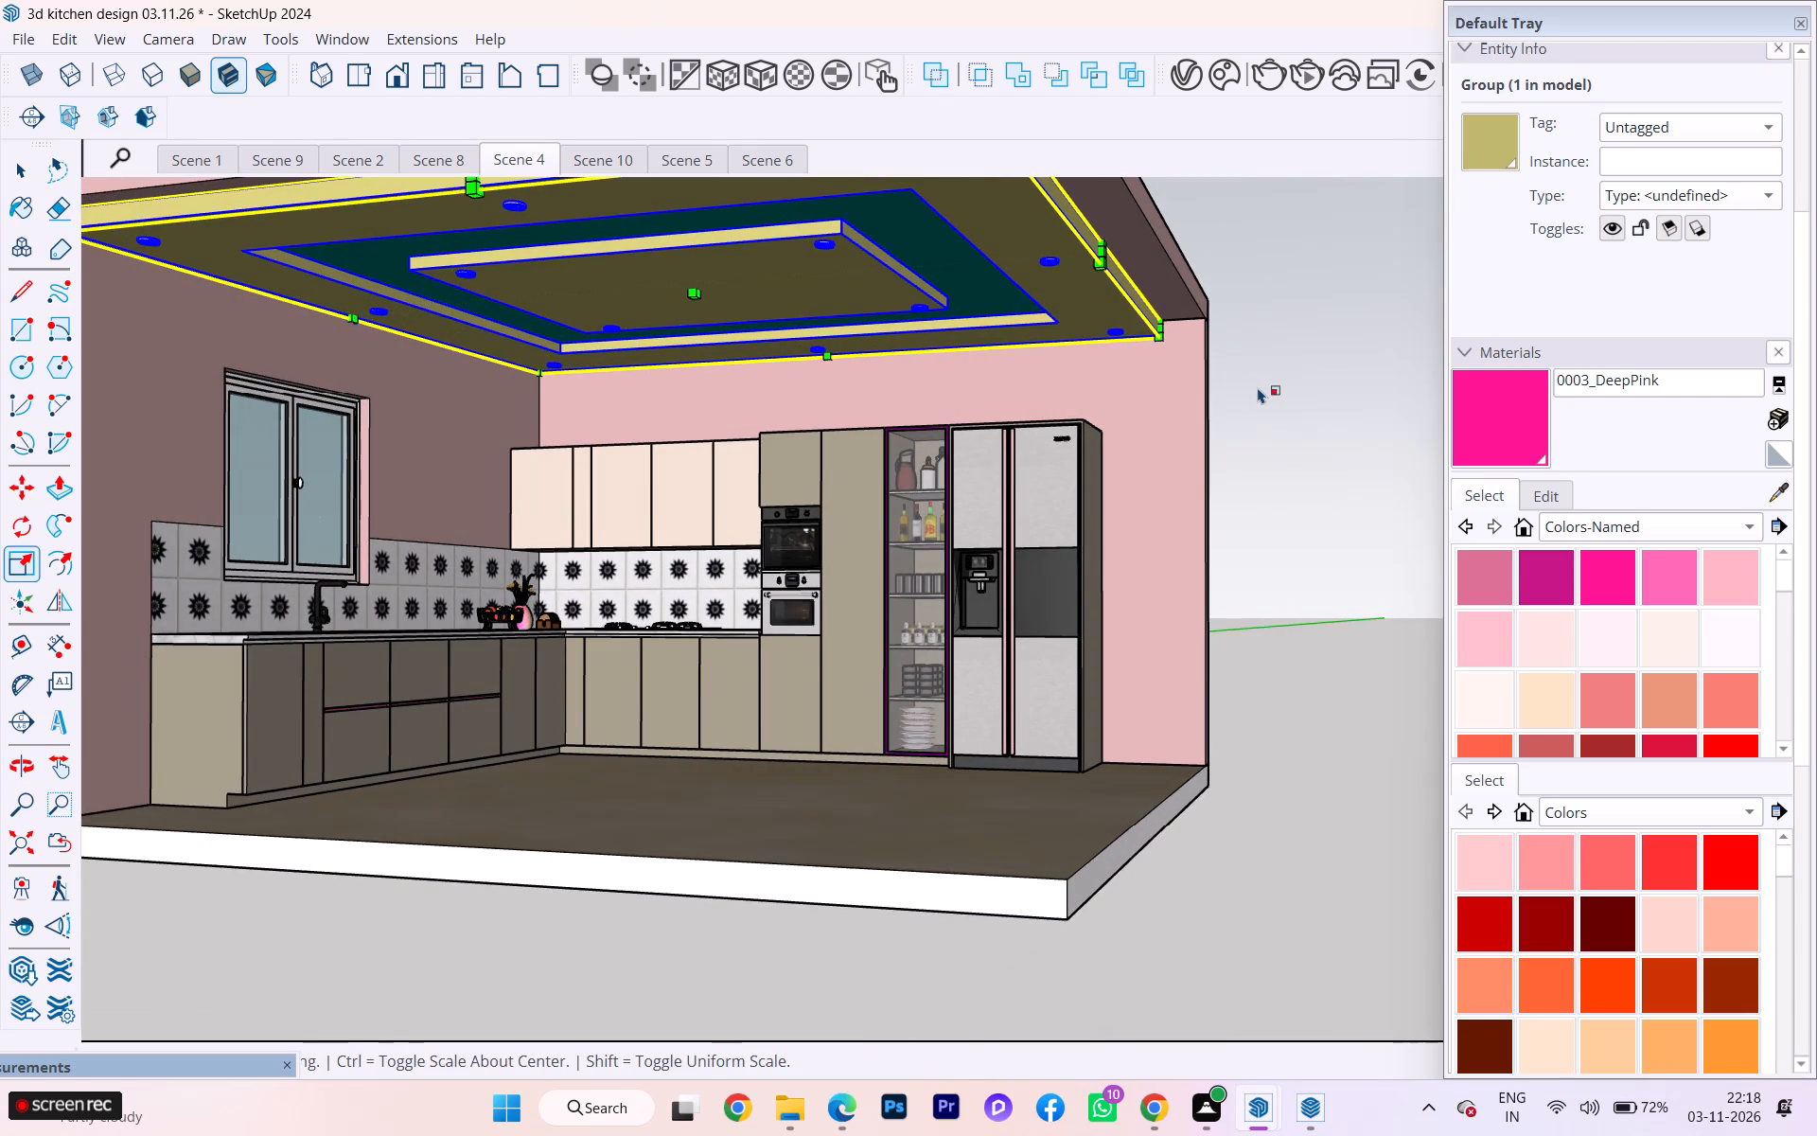
{"action": "left_click", "coordinate": [1261, 387]}
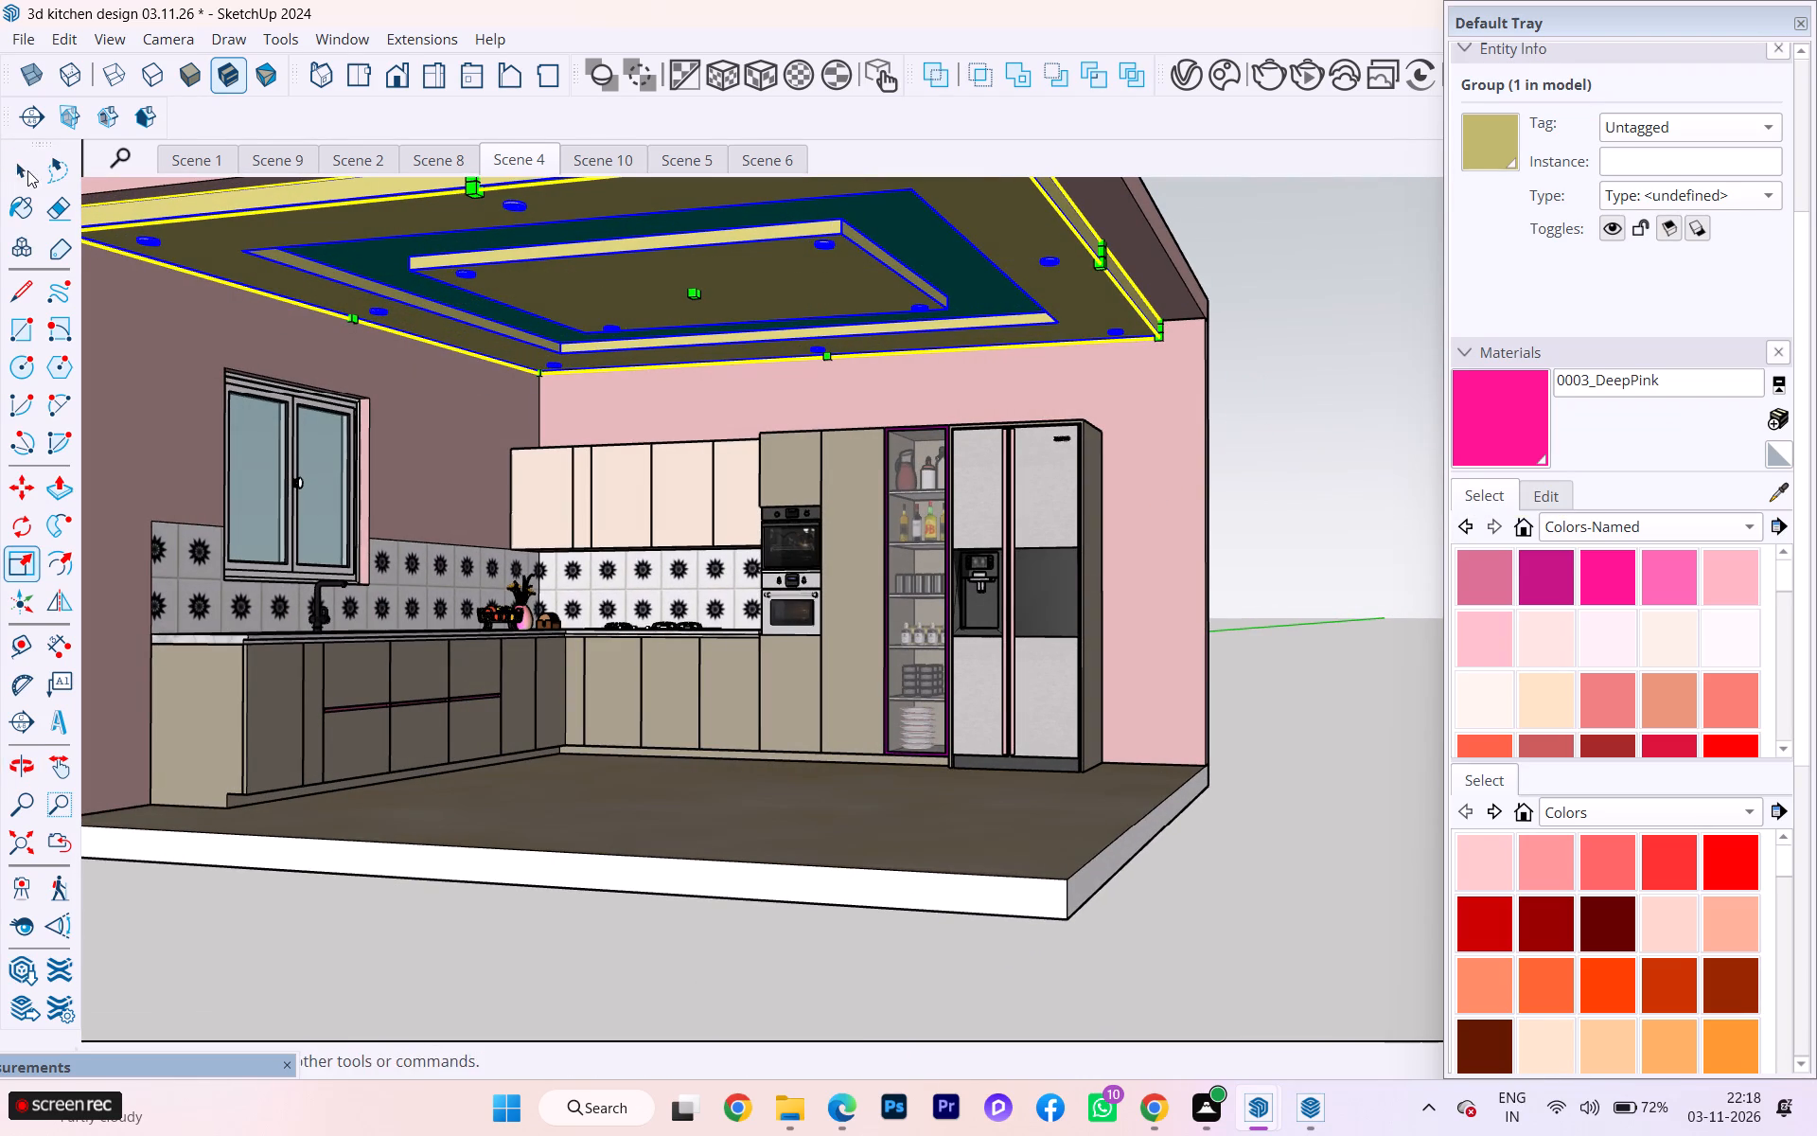
{"action": "left_click", "coordinate": [27, 170]}
{"action": "left_click", "coordinate": [1308, 525]}
Draw a narrow wall-footprint rectangle on the floor along the open side edge, from the back corner to near the front.
{"action": "scroll", "coordinate": [1314, 531], "scroll_direction": "down", "scroll_amount": 1}
{"action": "middle_click_drag", "start_coordinate": [1314, 532], "coordinate": [1332, 492]}
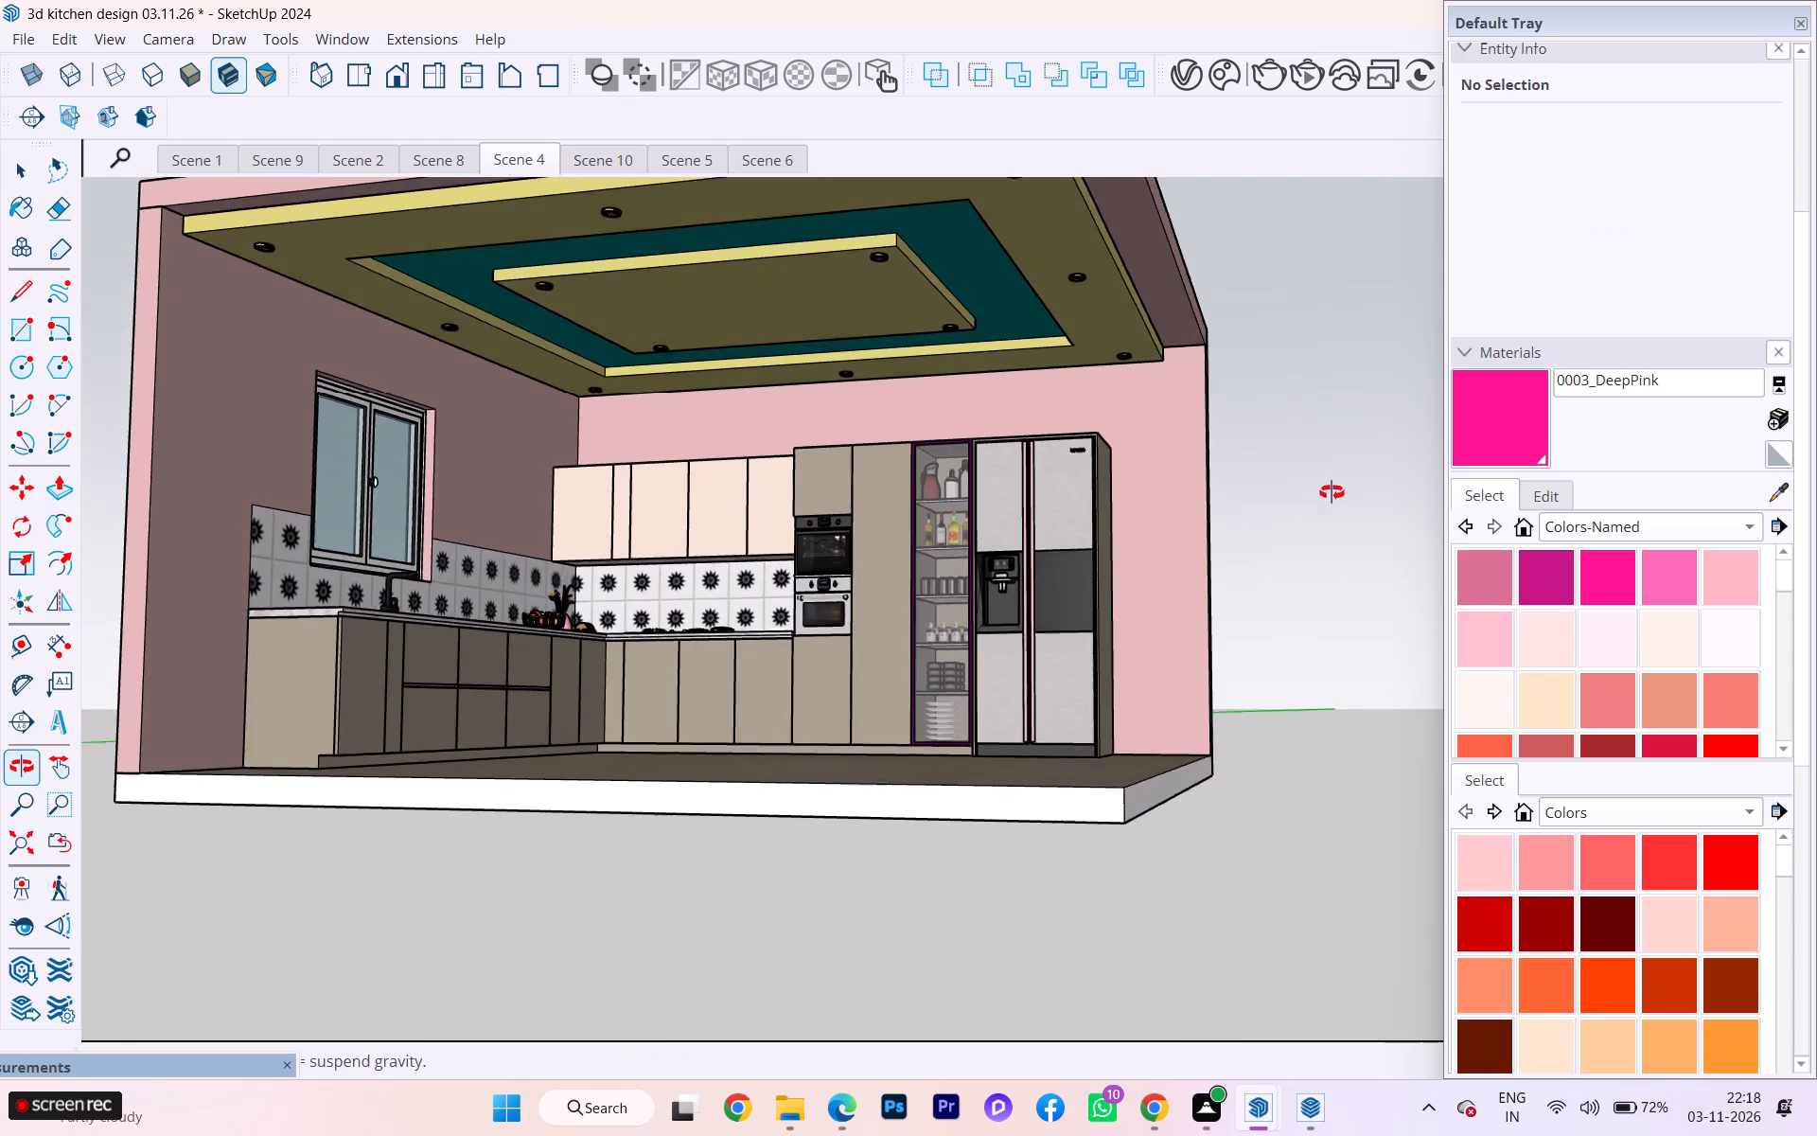
{"action": "middle_click_drag", "start_coordinate": [1332, 492], "coordinate": [1314, 609]}
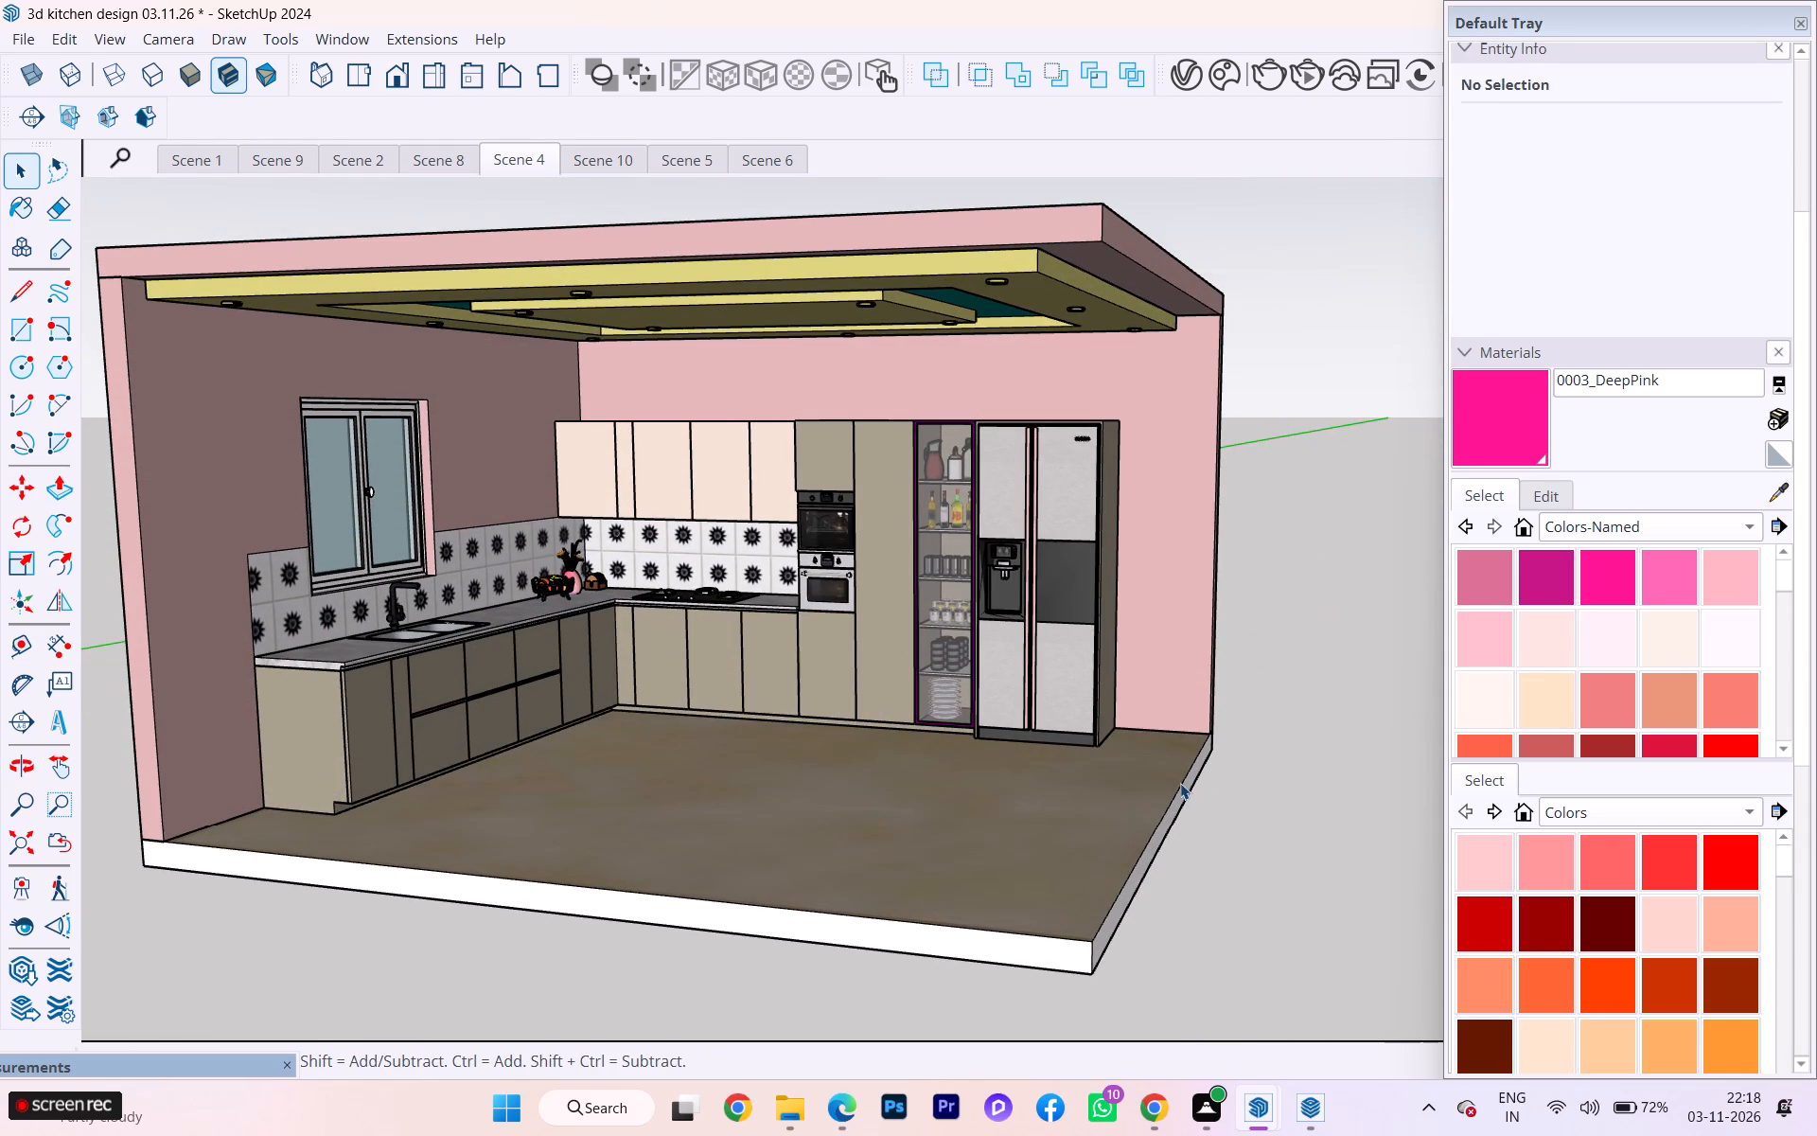
{"action": "middle_click_drag", "start_coordinate": [1180, 789], "coordinate": [1337, 860]}
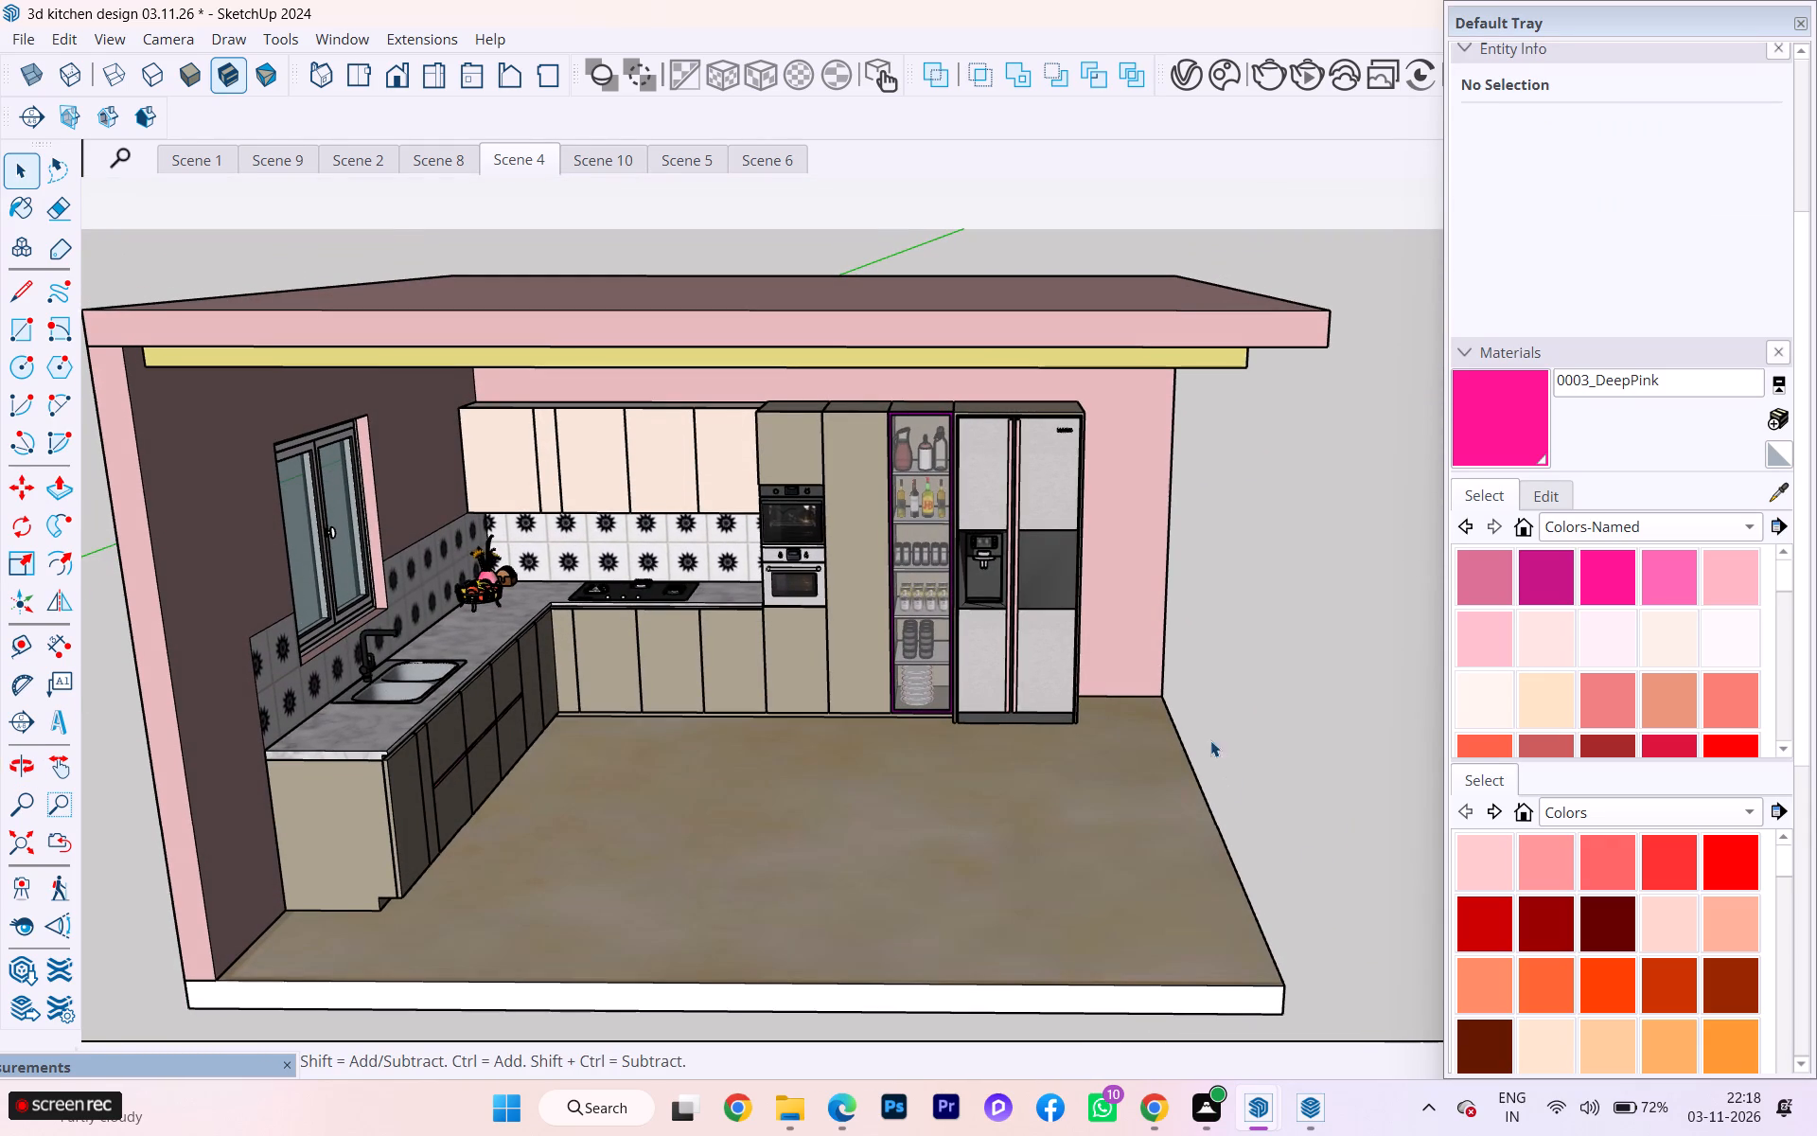
{"action": "left_click", "coordinate": [1165, 739]}
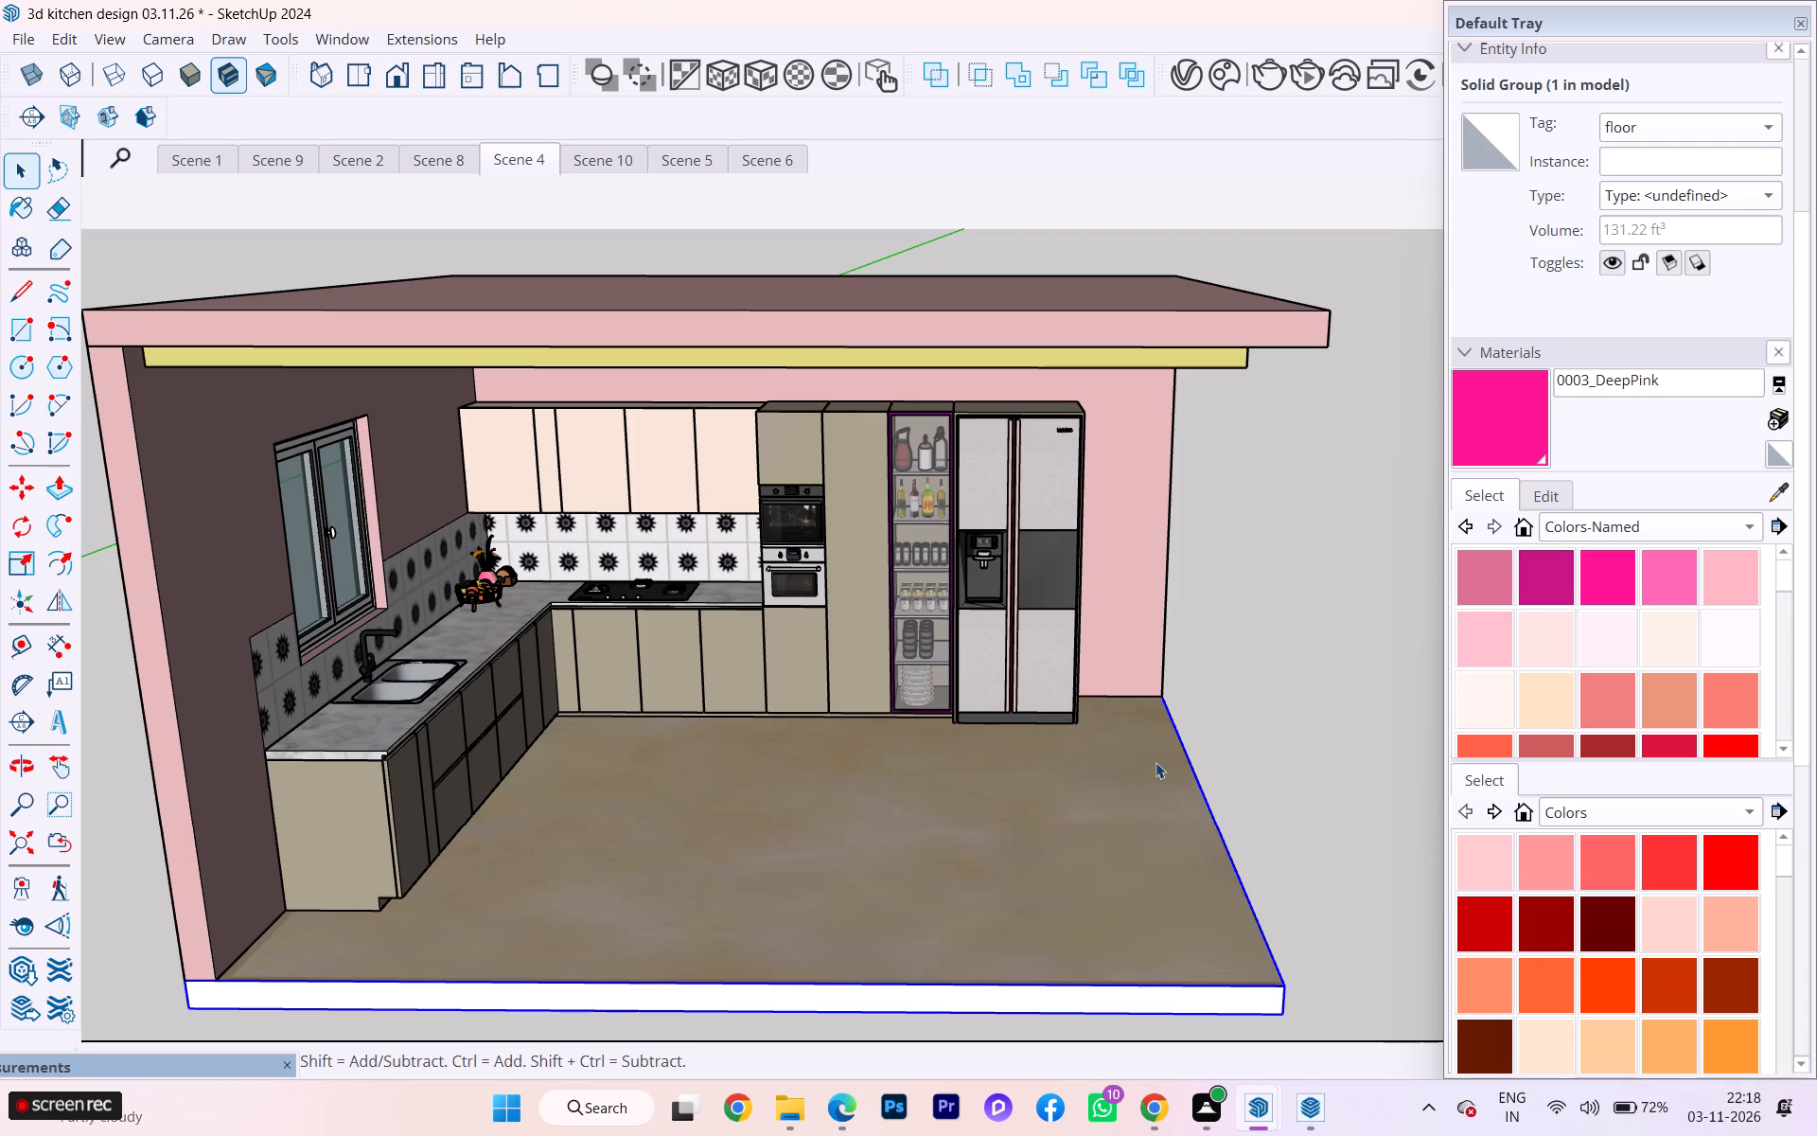
{"action": "key", "text": "r"}
{"action": "scroll", "coordinate": [1164, 723], "scroll_direction": "up", "scroll_amount": 1}
{"action": "left_click", "coordinate": [1163, 692]}
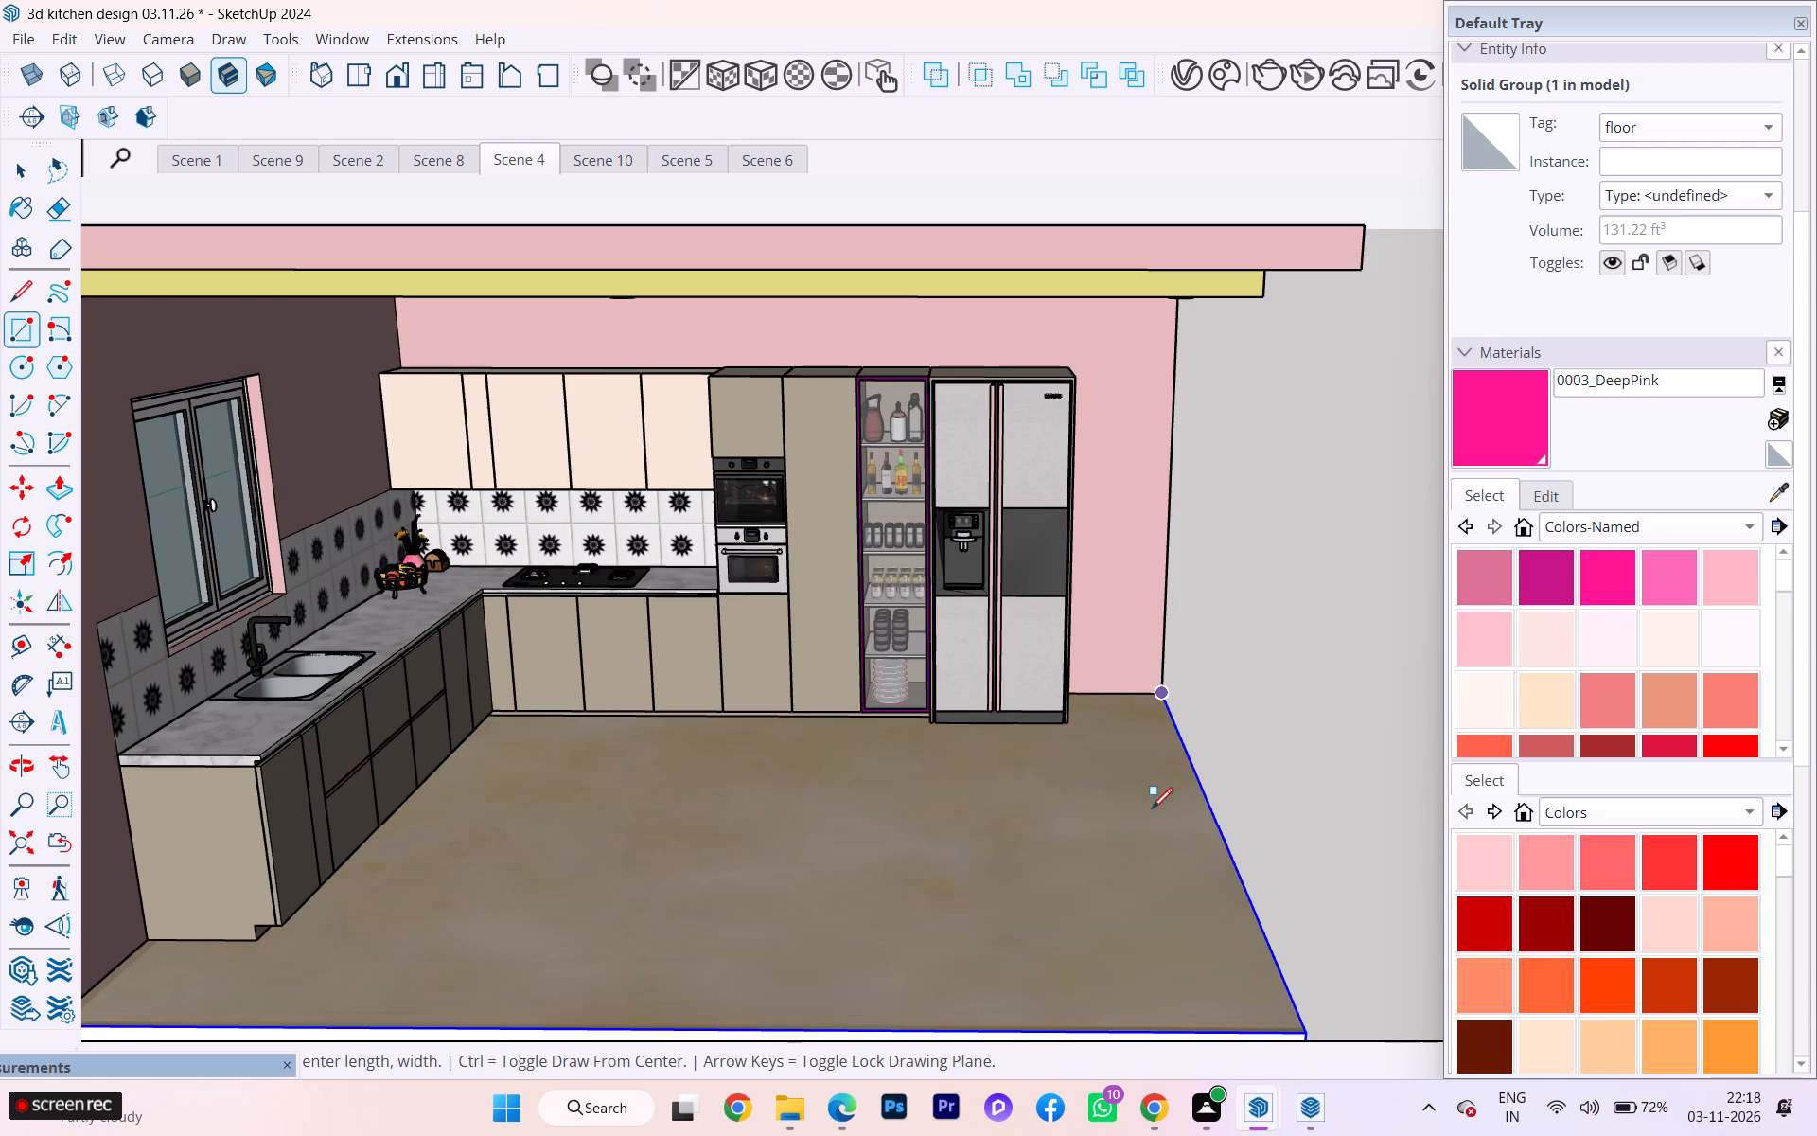
{"action": "scroll", "coordinate": [1148, 805], "scroll_direction": "down", "scroll_amount": 2}
{"action": "scroll", "coordinate": [1147, 798], "scroll_direction": "up", "scroll_amount": 1}
{"action": "scroll", "coordinate": [1132, 779], "scroll_direction": "down", "scroll_amount": 2}
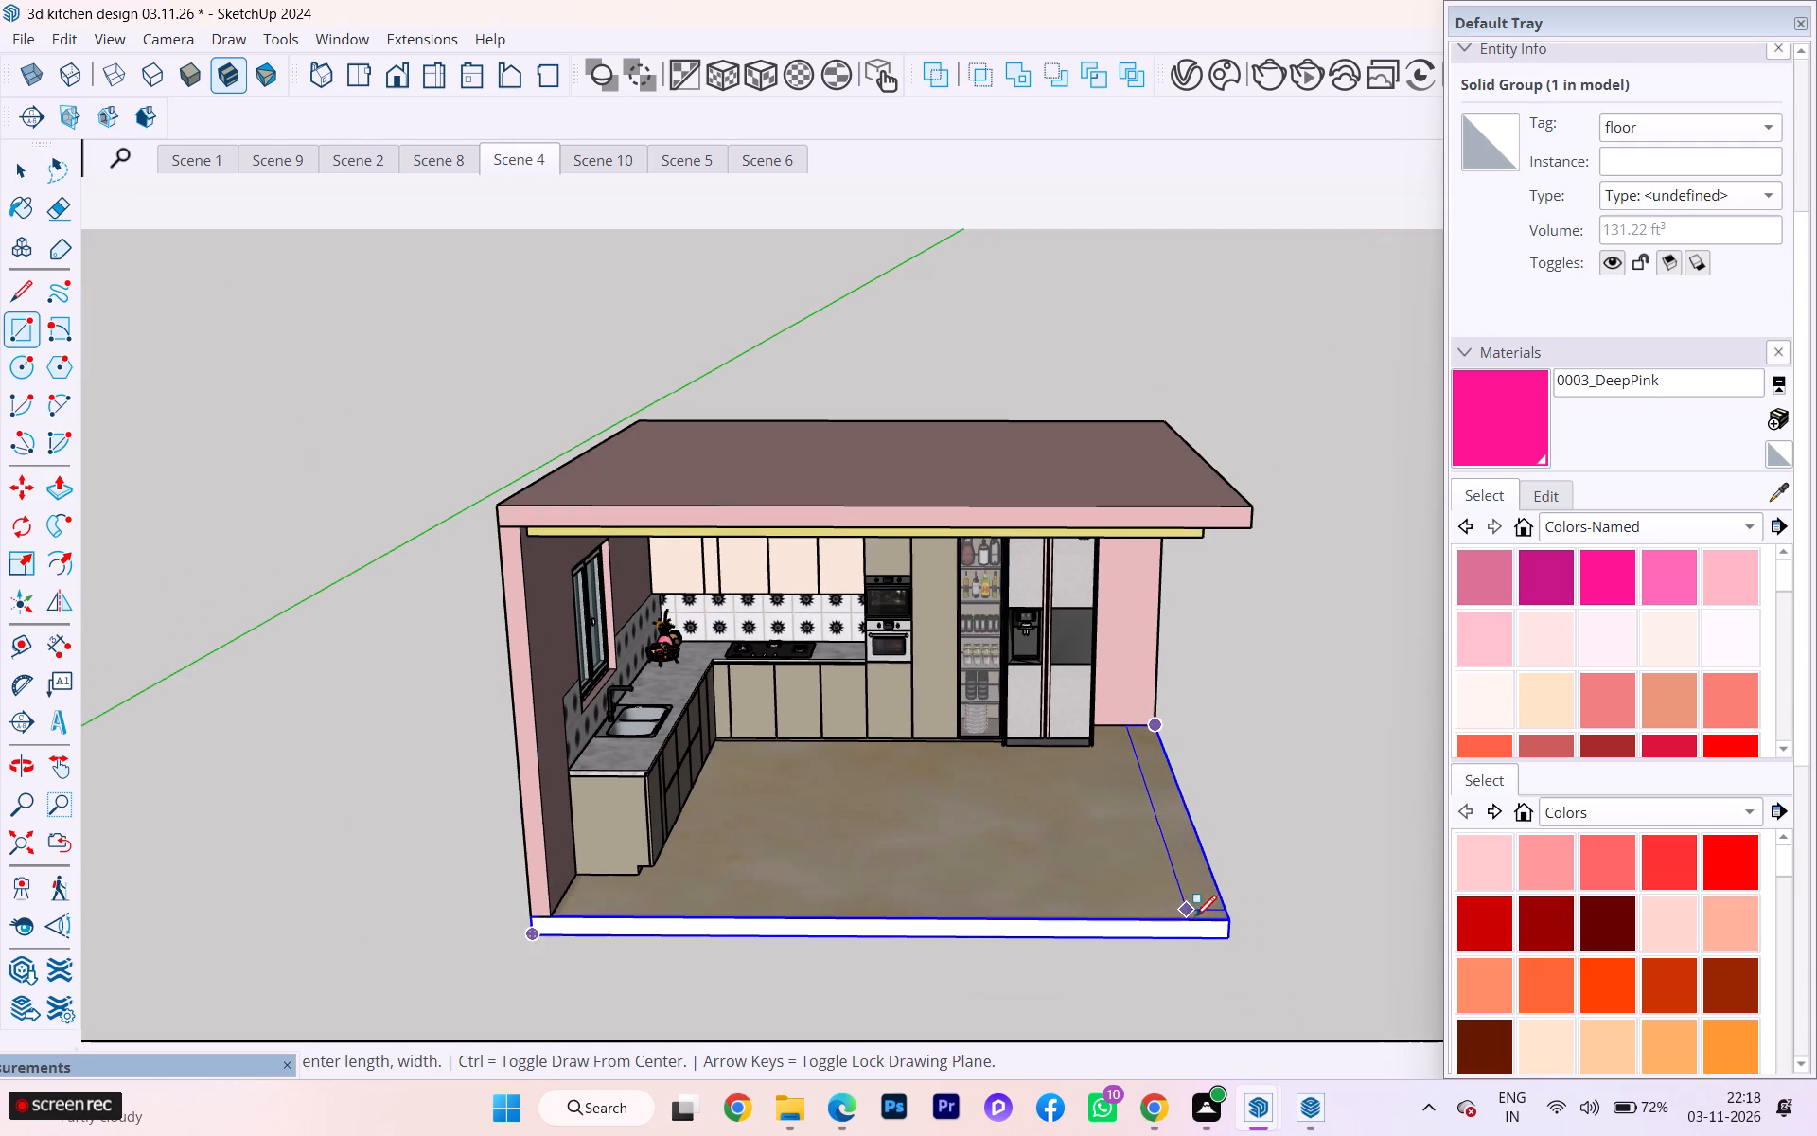
{"action": "scroll", "coordinate": [1207, 914], "scroll_direction": "up", "scroll_amount": 3}
{"action": "scroll", "coordinate": [1207, 914], "scroll_direction": "down", "scroll_amount": 1}
{"action": "scroll", "coordinate": [1207, 914], "scroll_direction": "up", "scroll_amount": 3}
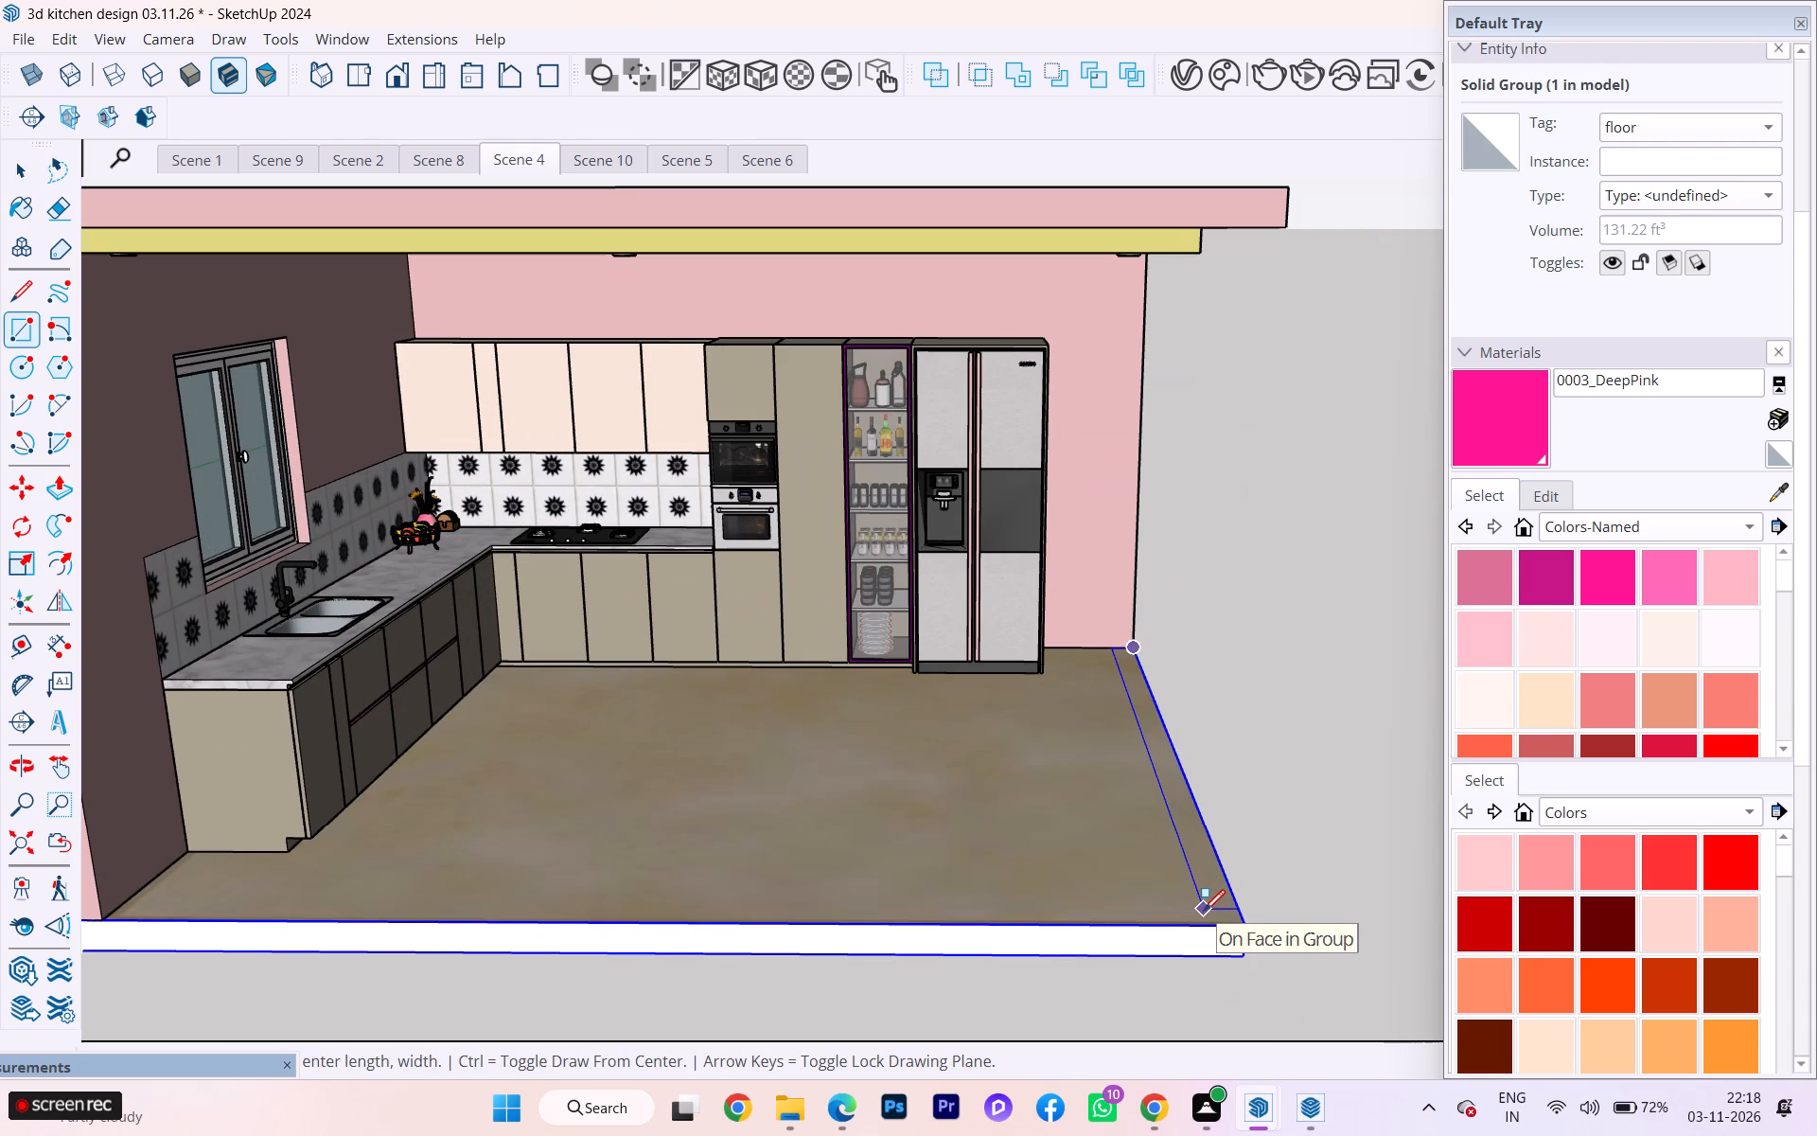
{"action": "left_click", "coordinate": [1205, 907]}
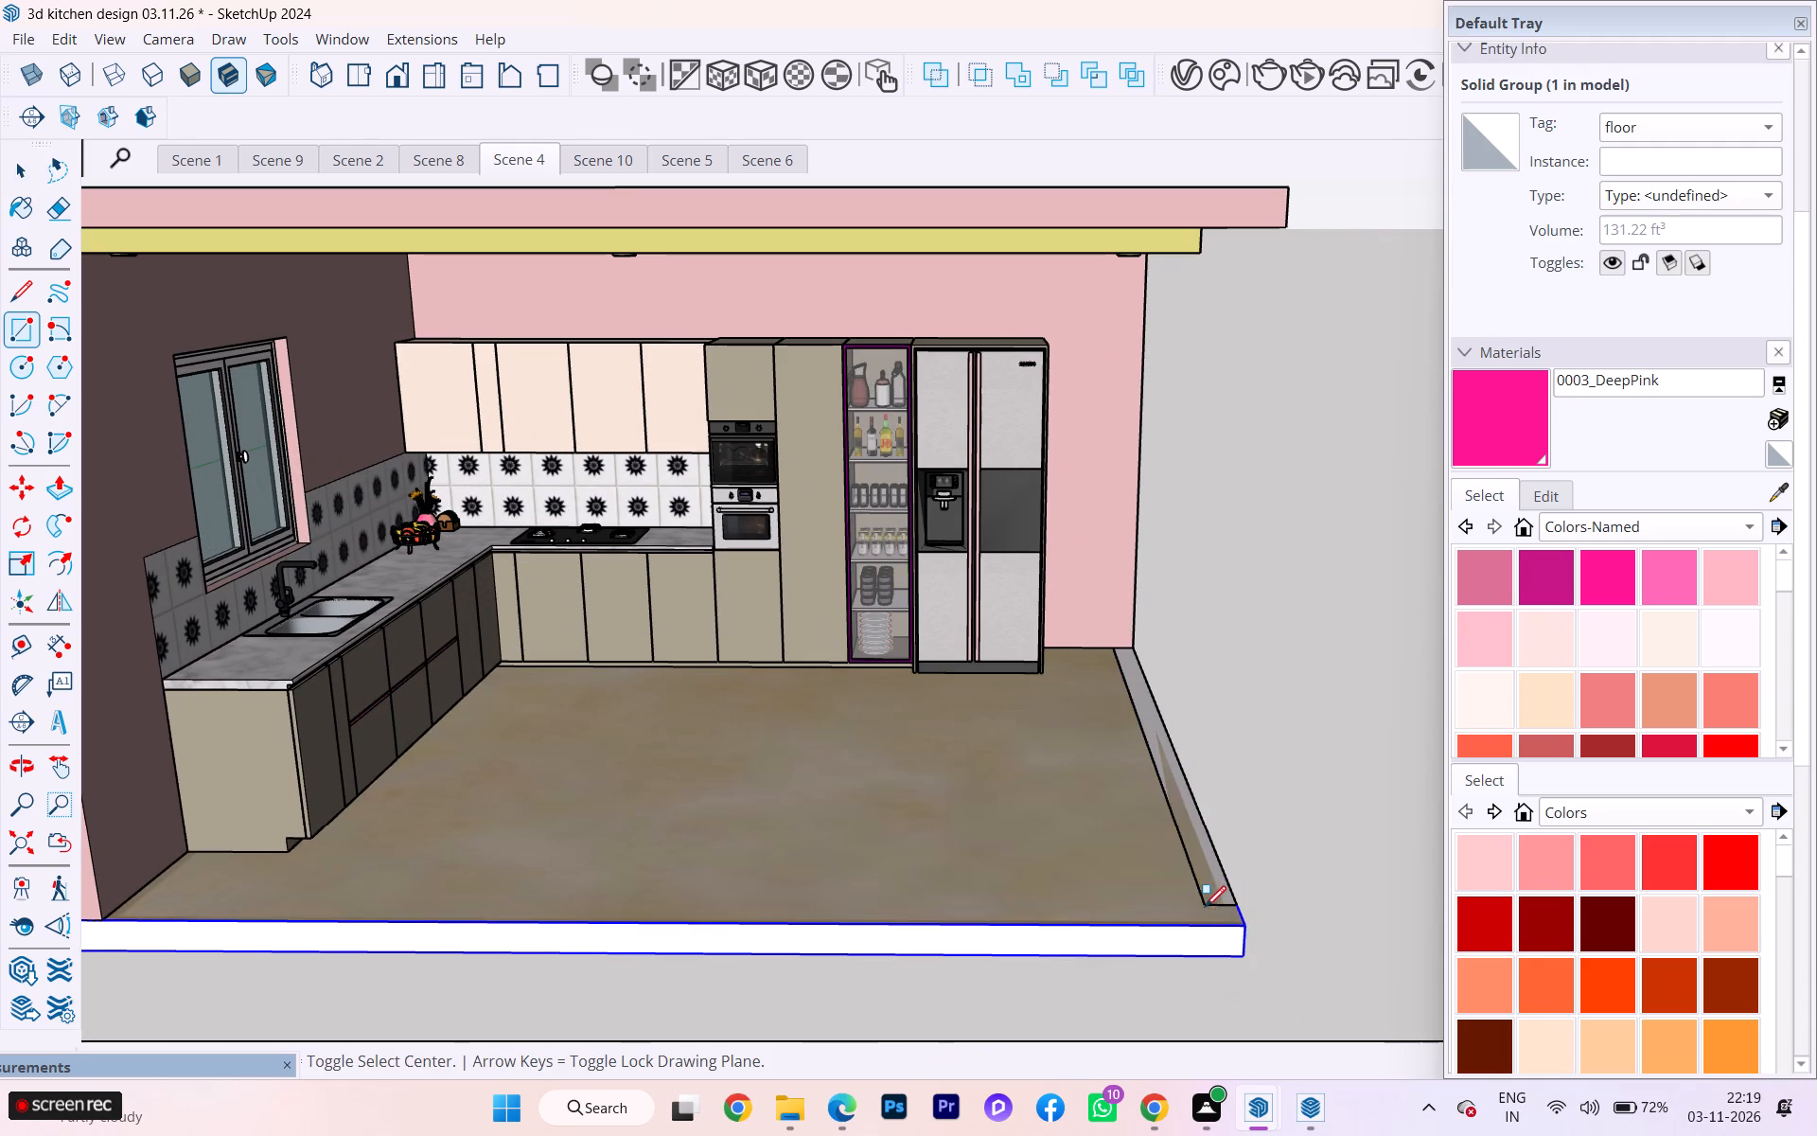
{"action": "key", "text": "space"}
Push/Pull the footprint strip up to the underside of the roof slab to form a side wall.
{"action": "key", "text": "p"}
{"action": "left_click", "coordinate": [1200, 817]}
{"action": "scroll", "coordinate": [1182, 620], "scroll_direction": "down", "scroll_amount": 1}
{"action": "middle_click_drag", "start_coordinate": [1167, 620], "coordinate": [605, 656]}
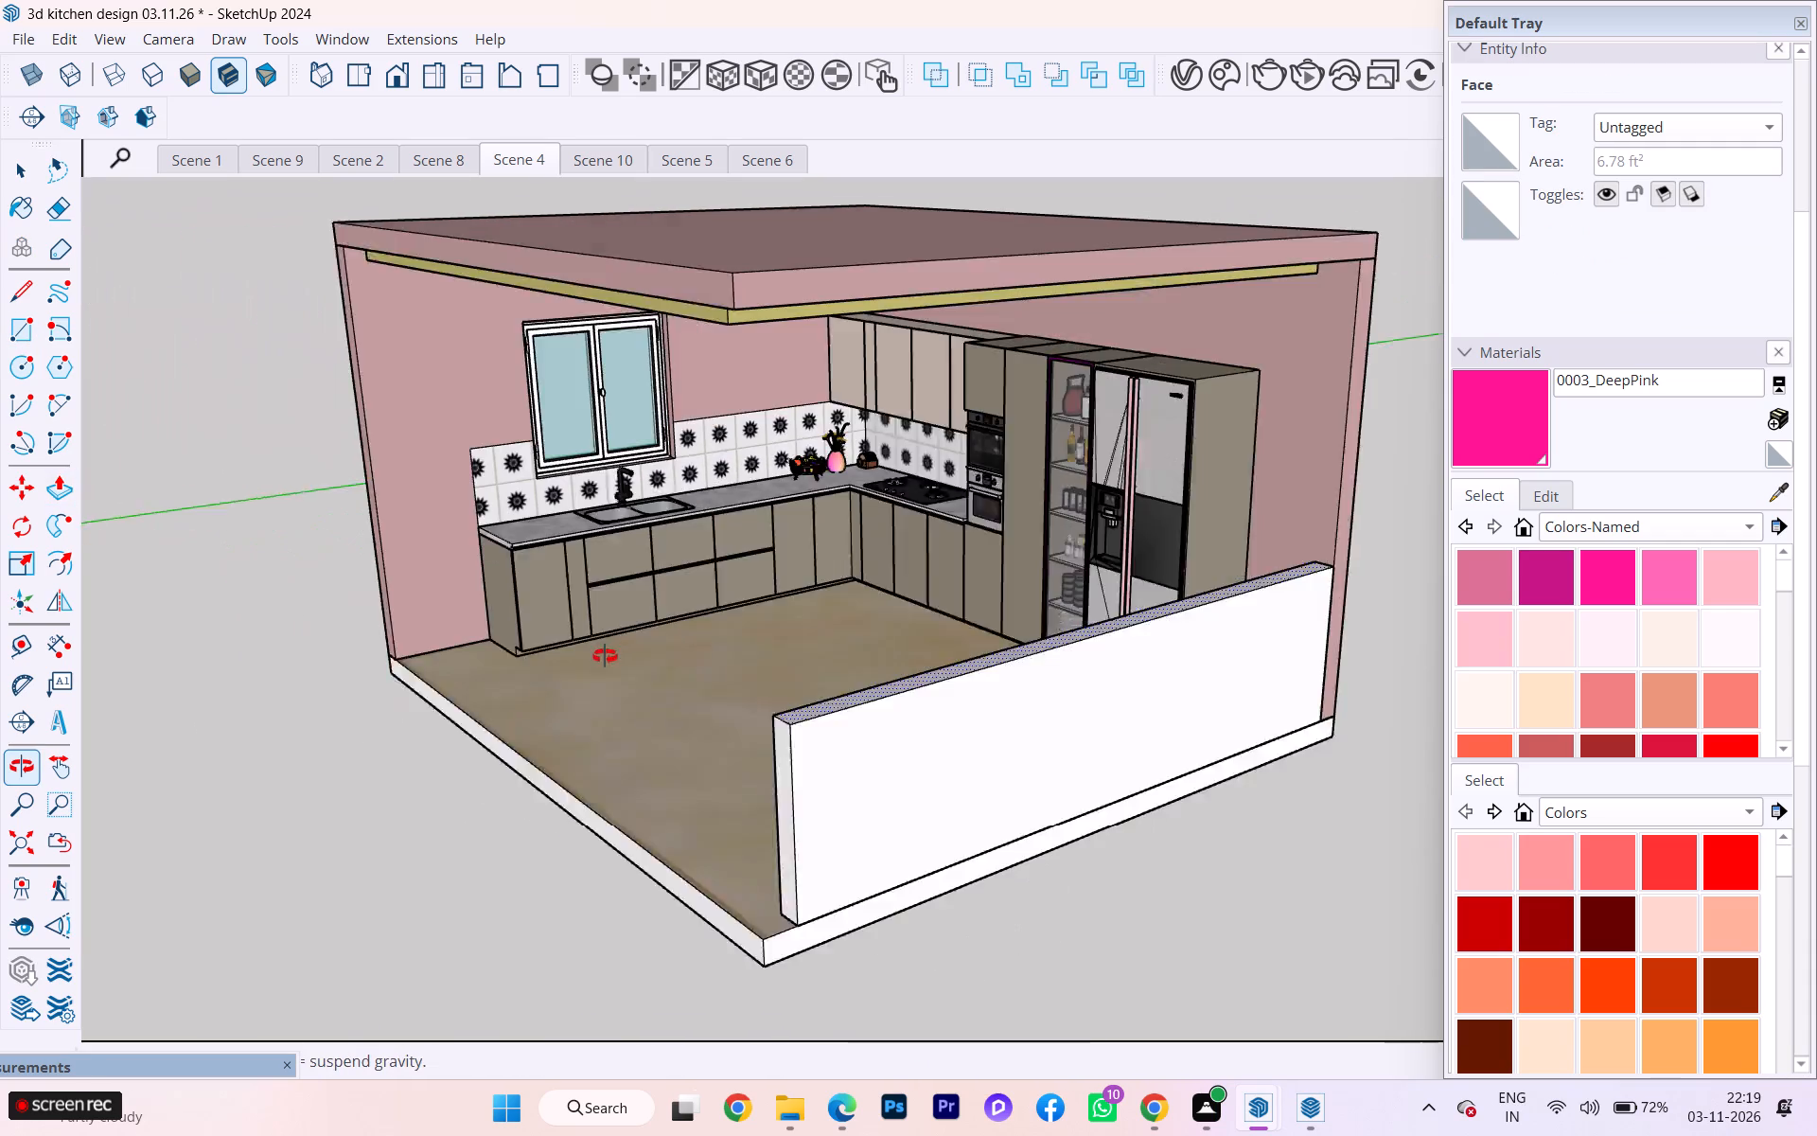
{"action": "middle_click_drag", "start_coordinate": [605, 656], "coordinate": [596, 657]}
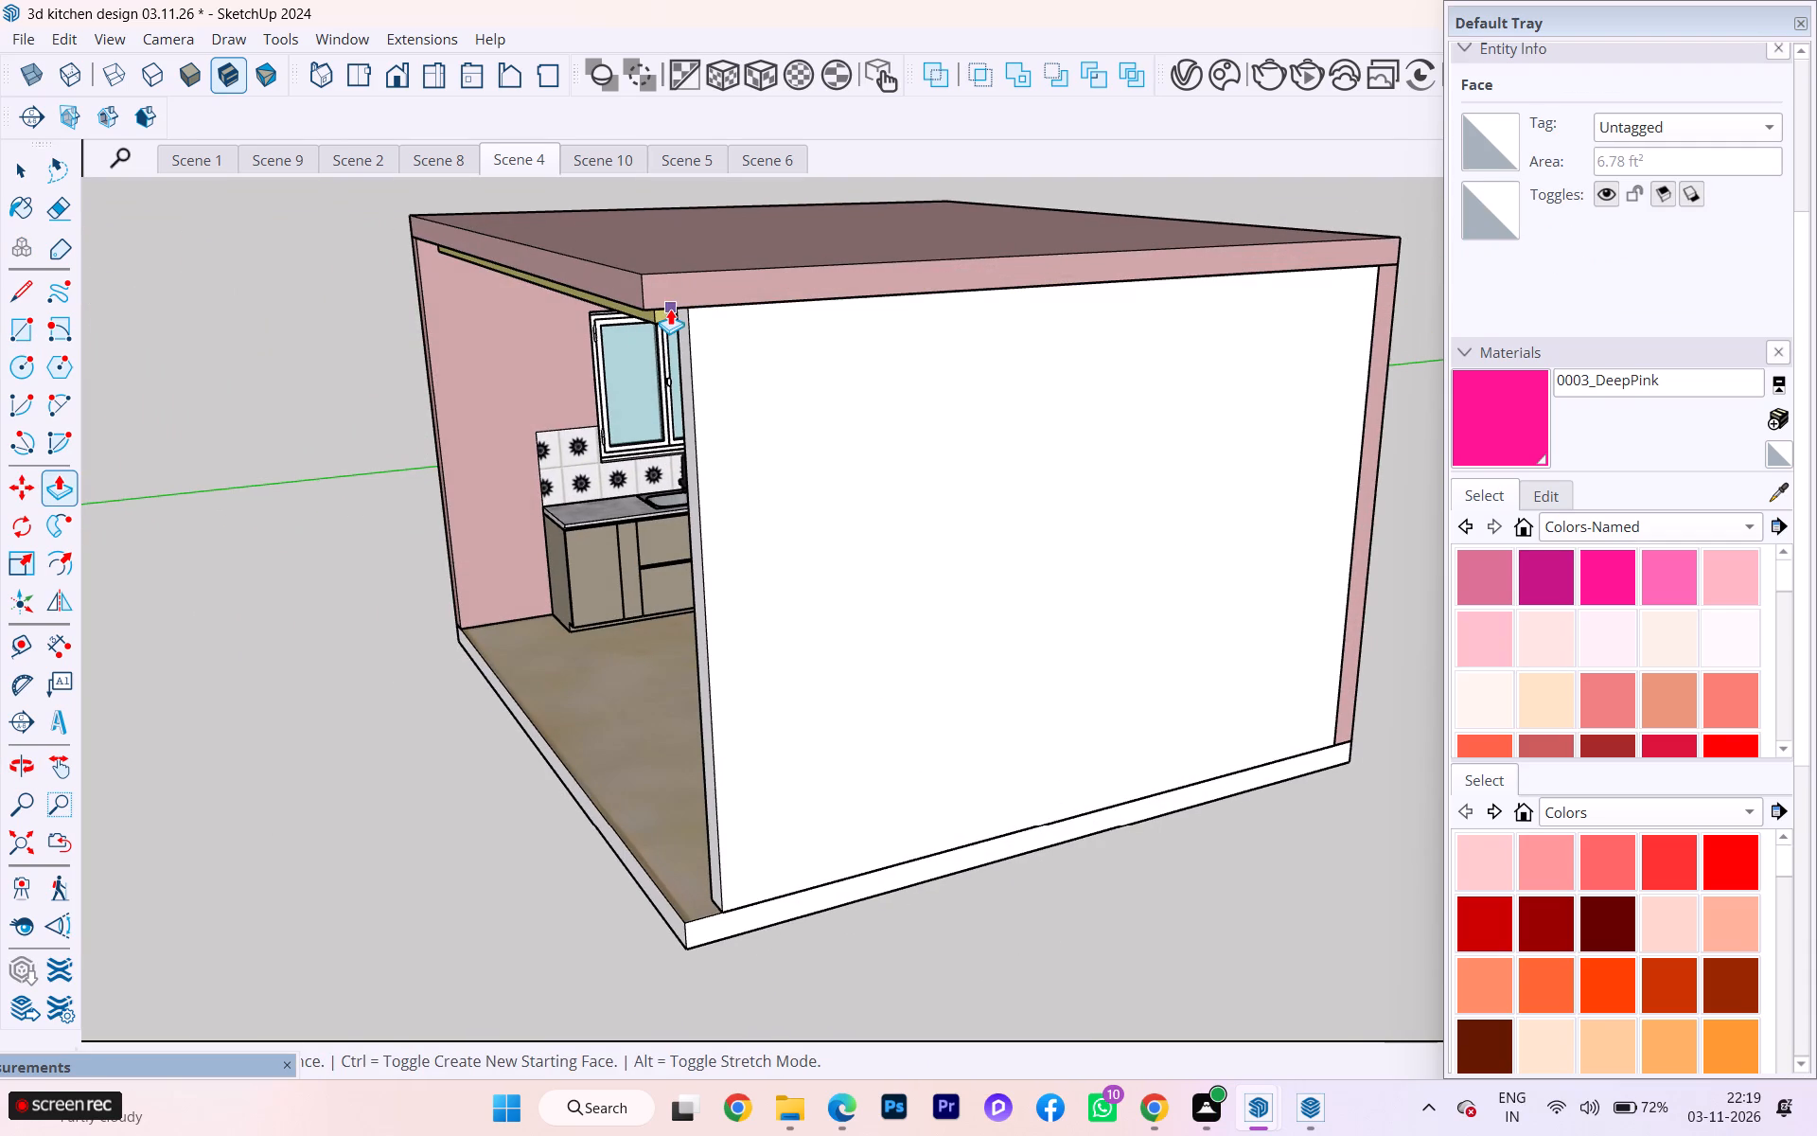
{"action": "left_click", "coordinate": [669, 307]}
Extend the new side wall's front end face to the front edge of the roof slab.
{"action": "scroll", "coordinate": [776, 461], "scroll_direction": "down", "scroll_amount": 1}
{"action": "middle_click_drag", "start_coordinate": [793, 467], "coordinate": [1063, 457]}
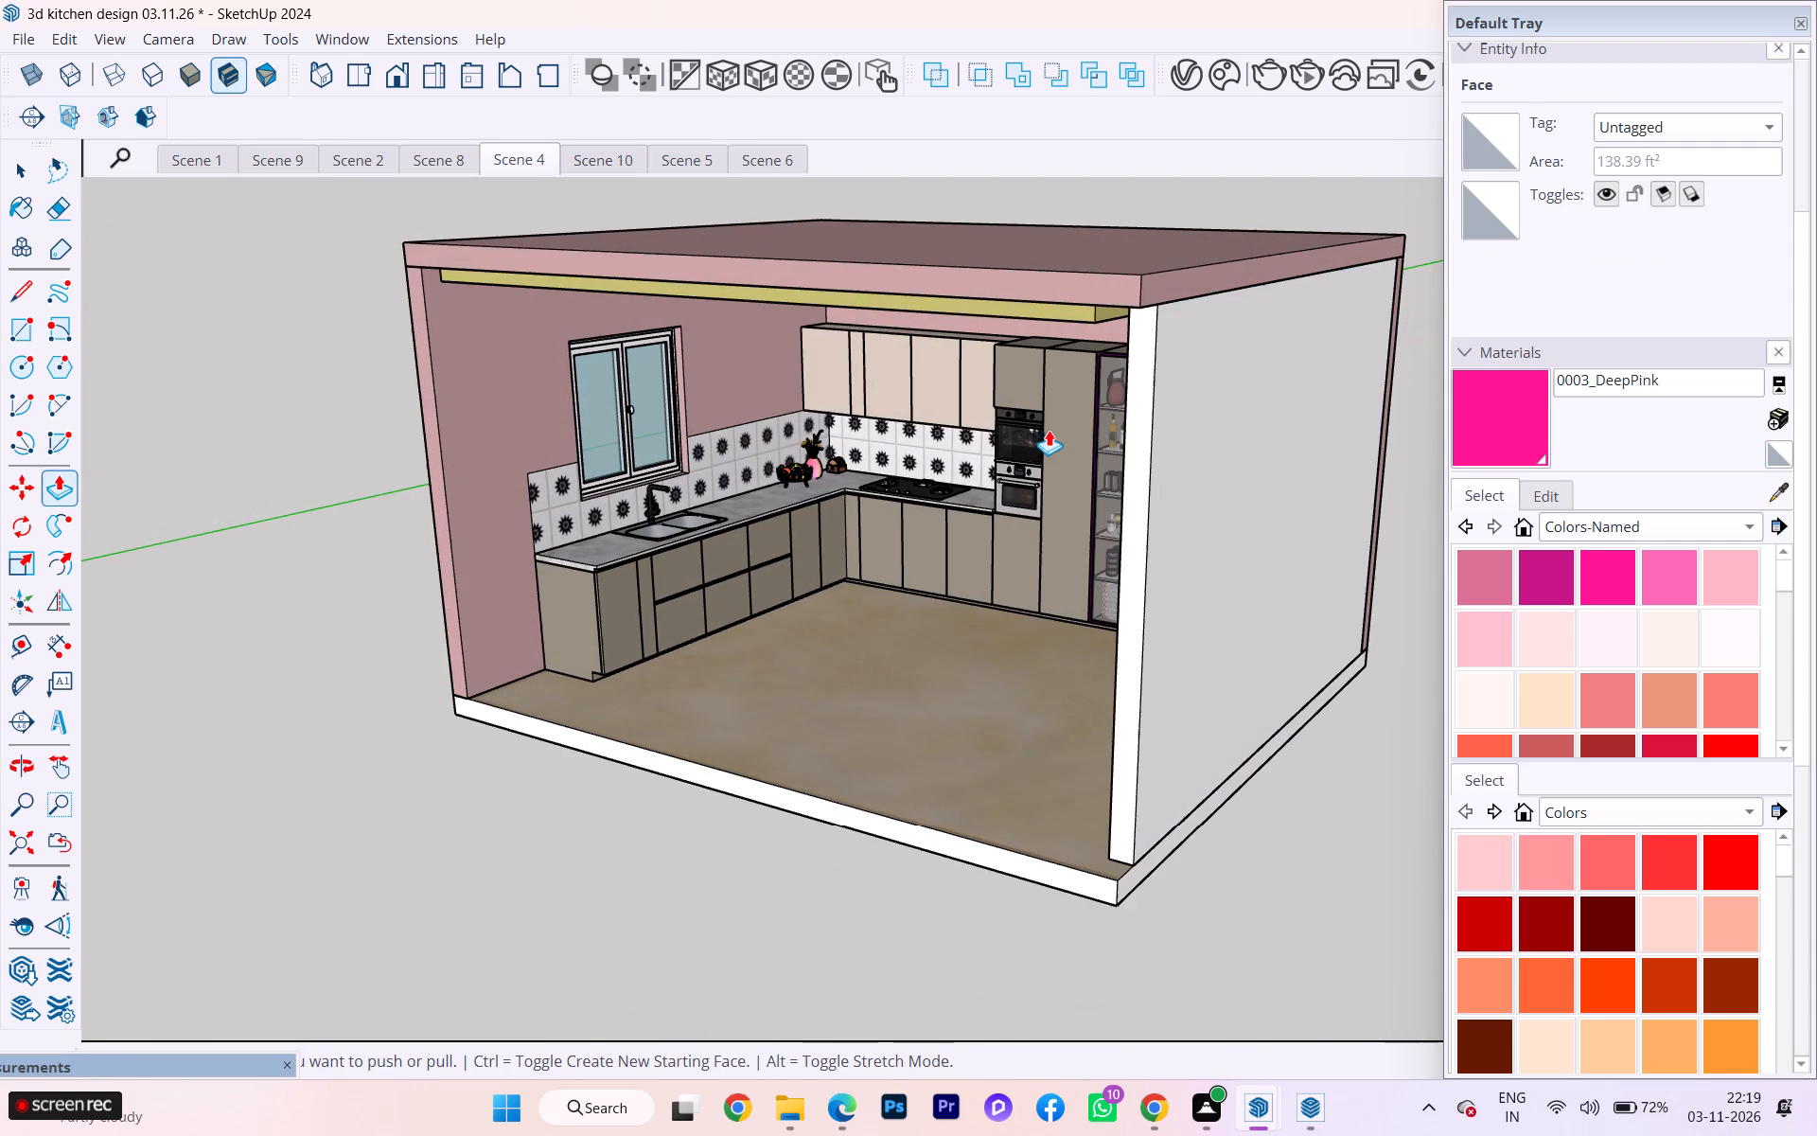
{"action": "left_click", "coordinate": [1140, 339]}
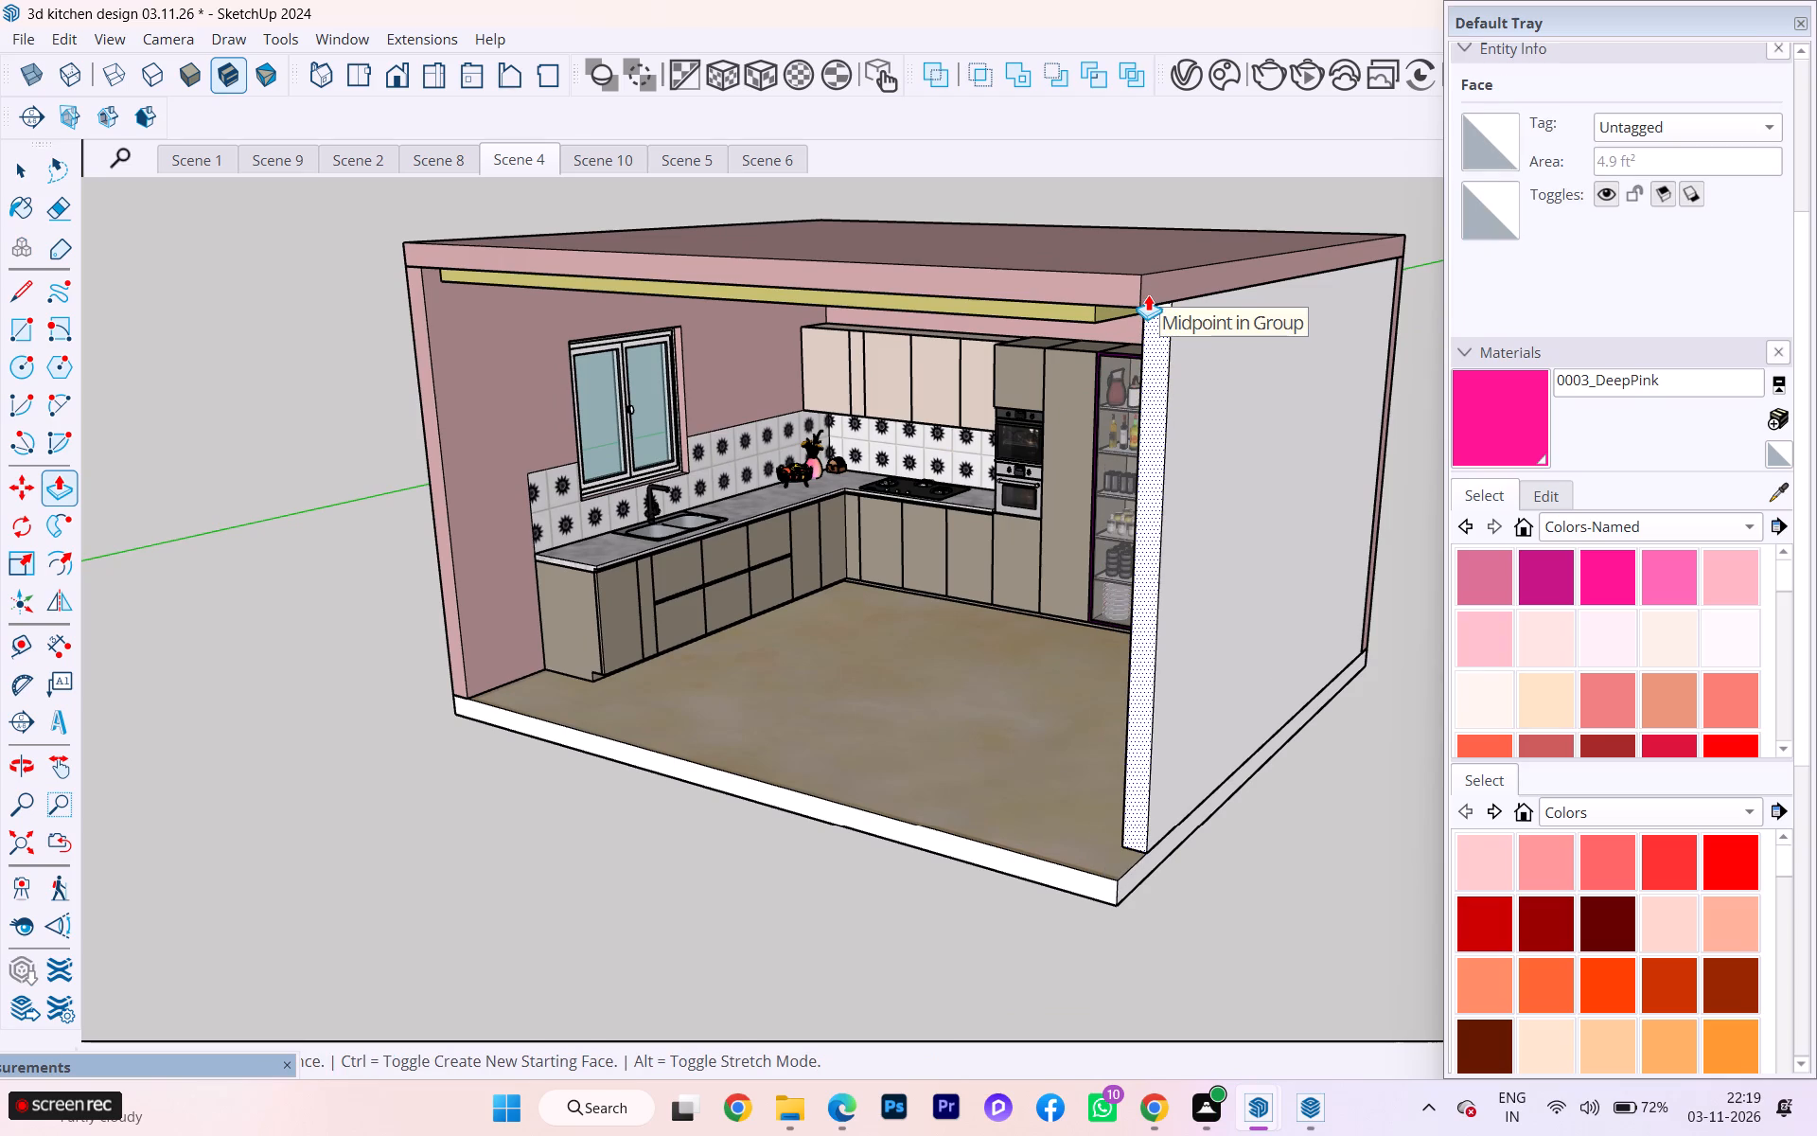
{"action": "left_click", "coordinate": [1141, 296]}
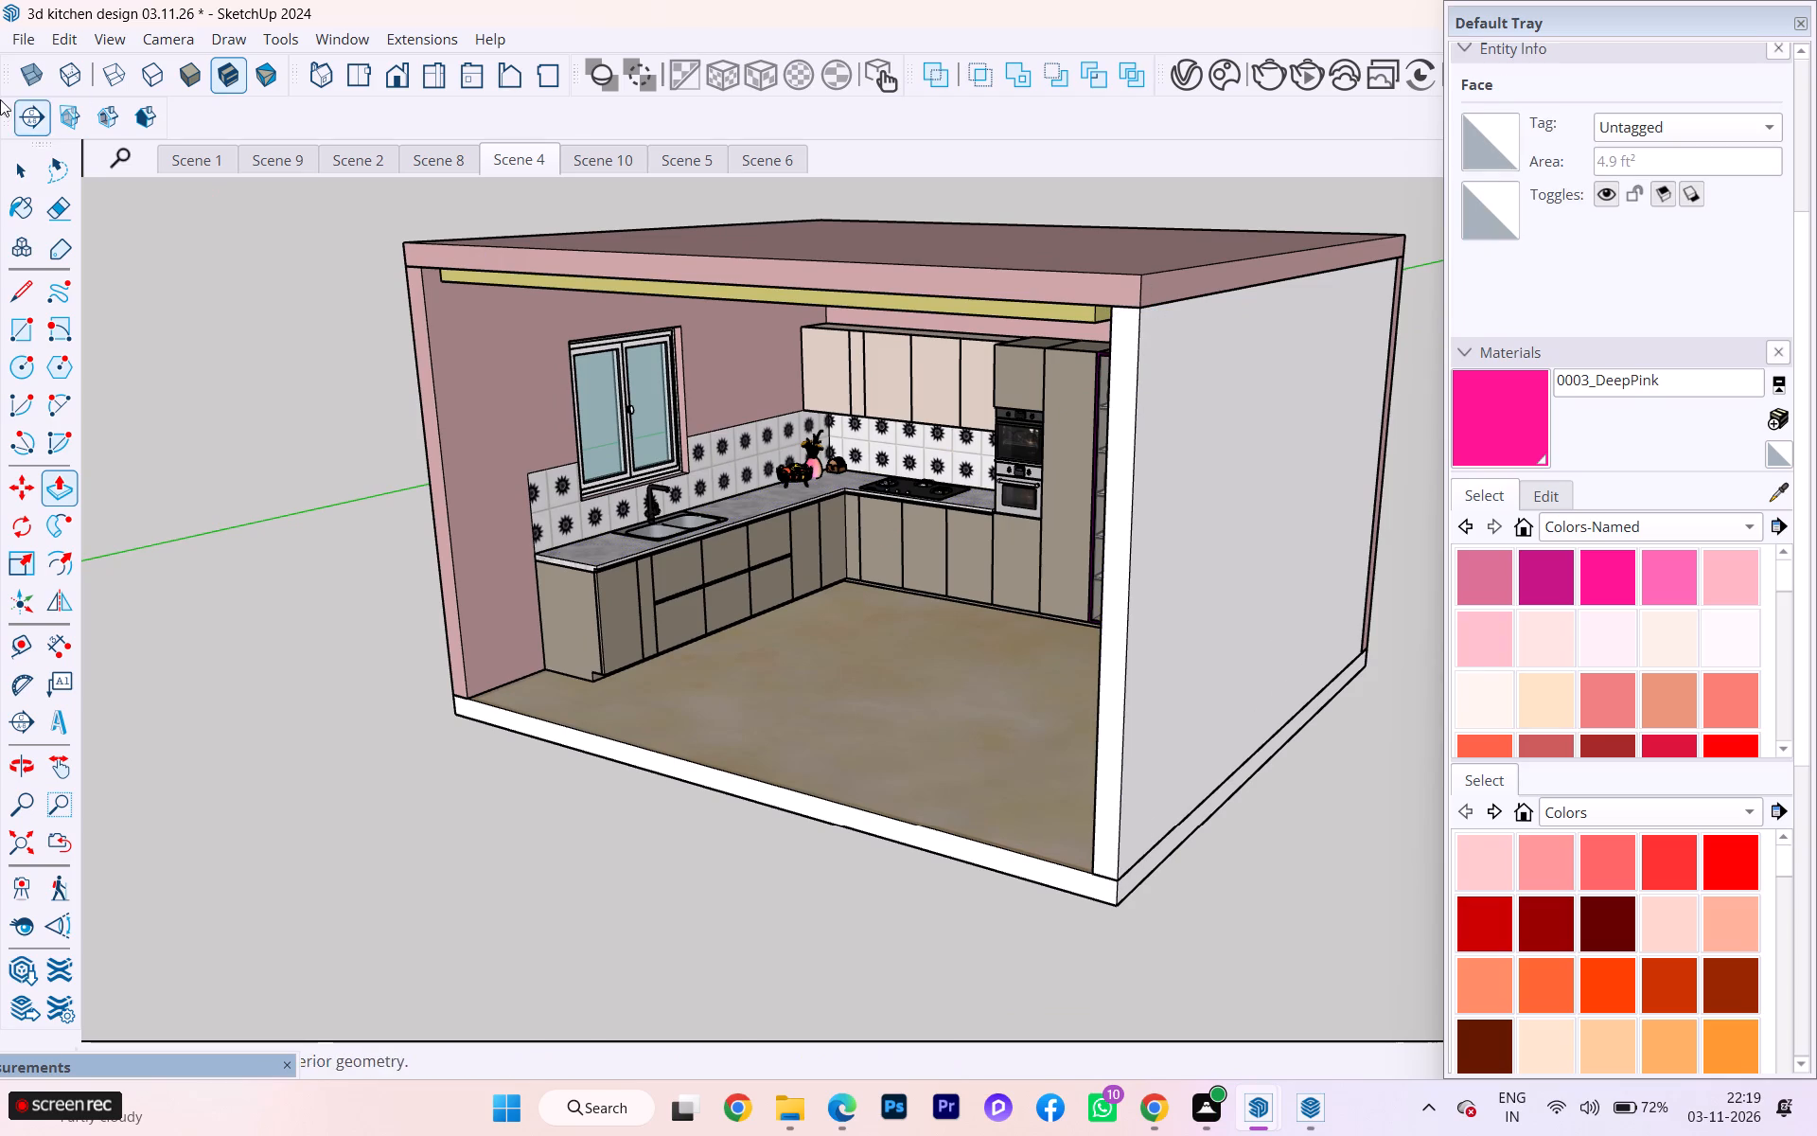
Select all the connected geometry of the new side wall and make it a group.
{"action": "left_click", "coordinate": [29, 158]}
{"action": "left_click", "coordinate": [152, 294]}
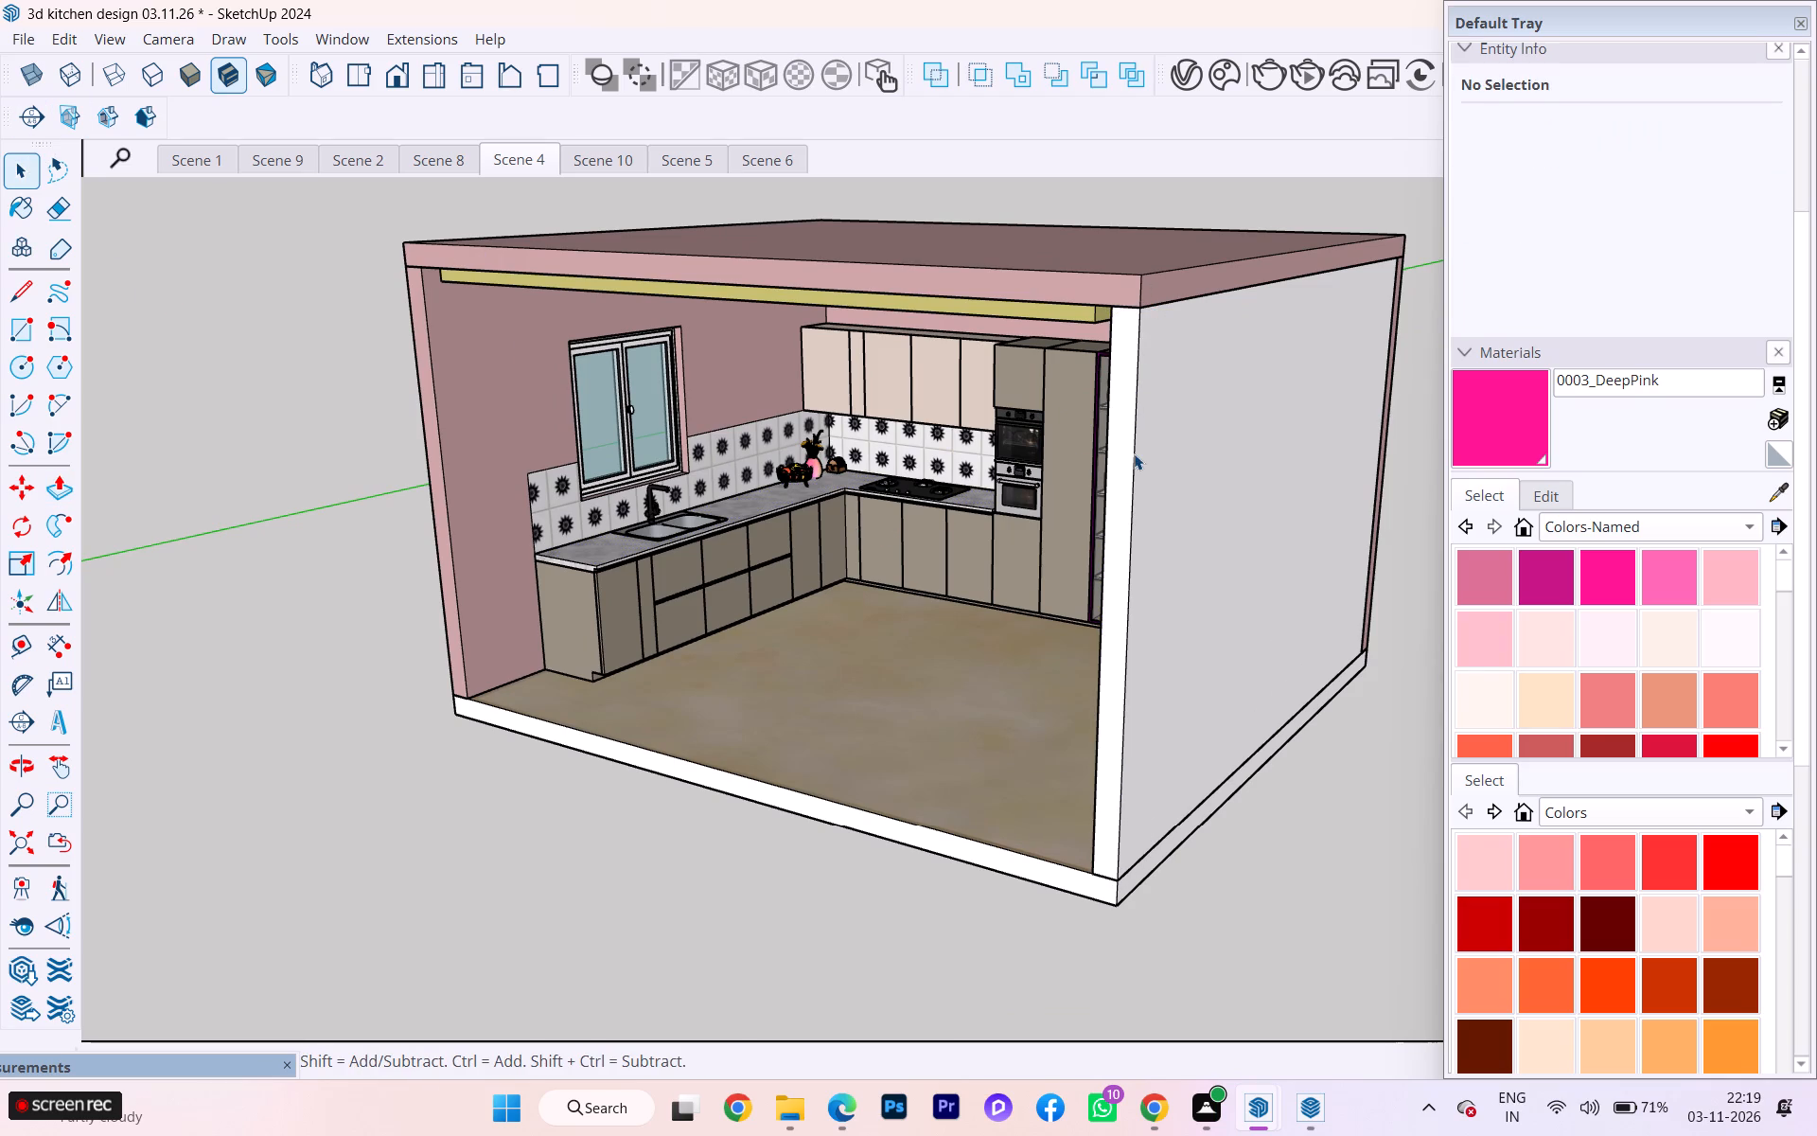
{"action": "left_click", "coordinate": [1134, 453]}
{"action": "triple_click", "coordinate": [1155, 453]}
{"action": "right_click", "coordinate": [1155, 453]}
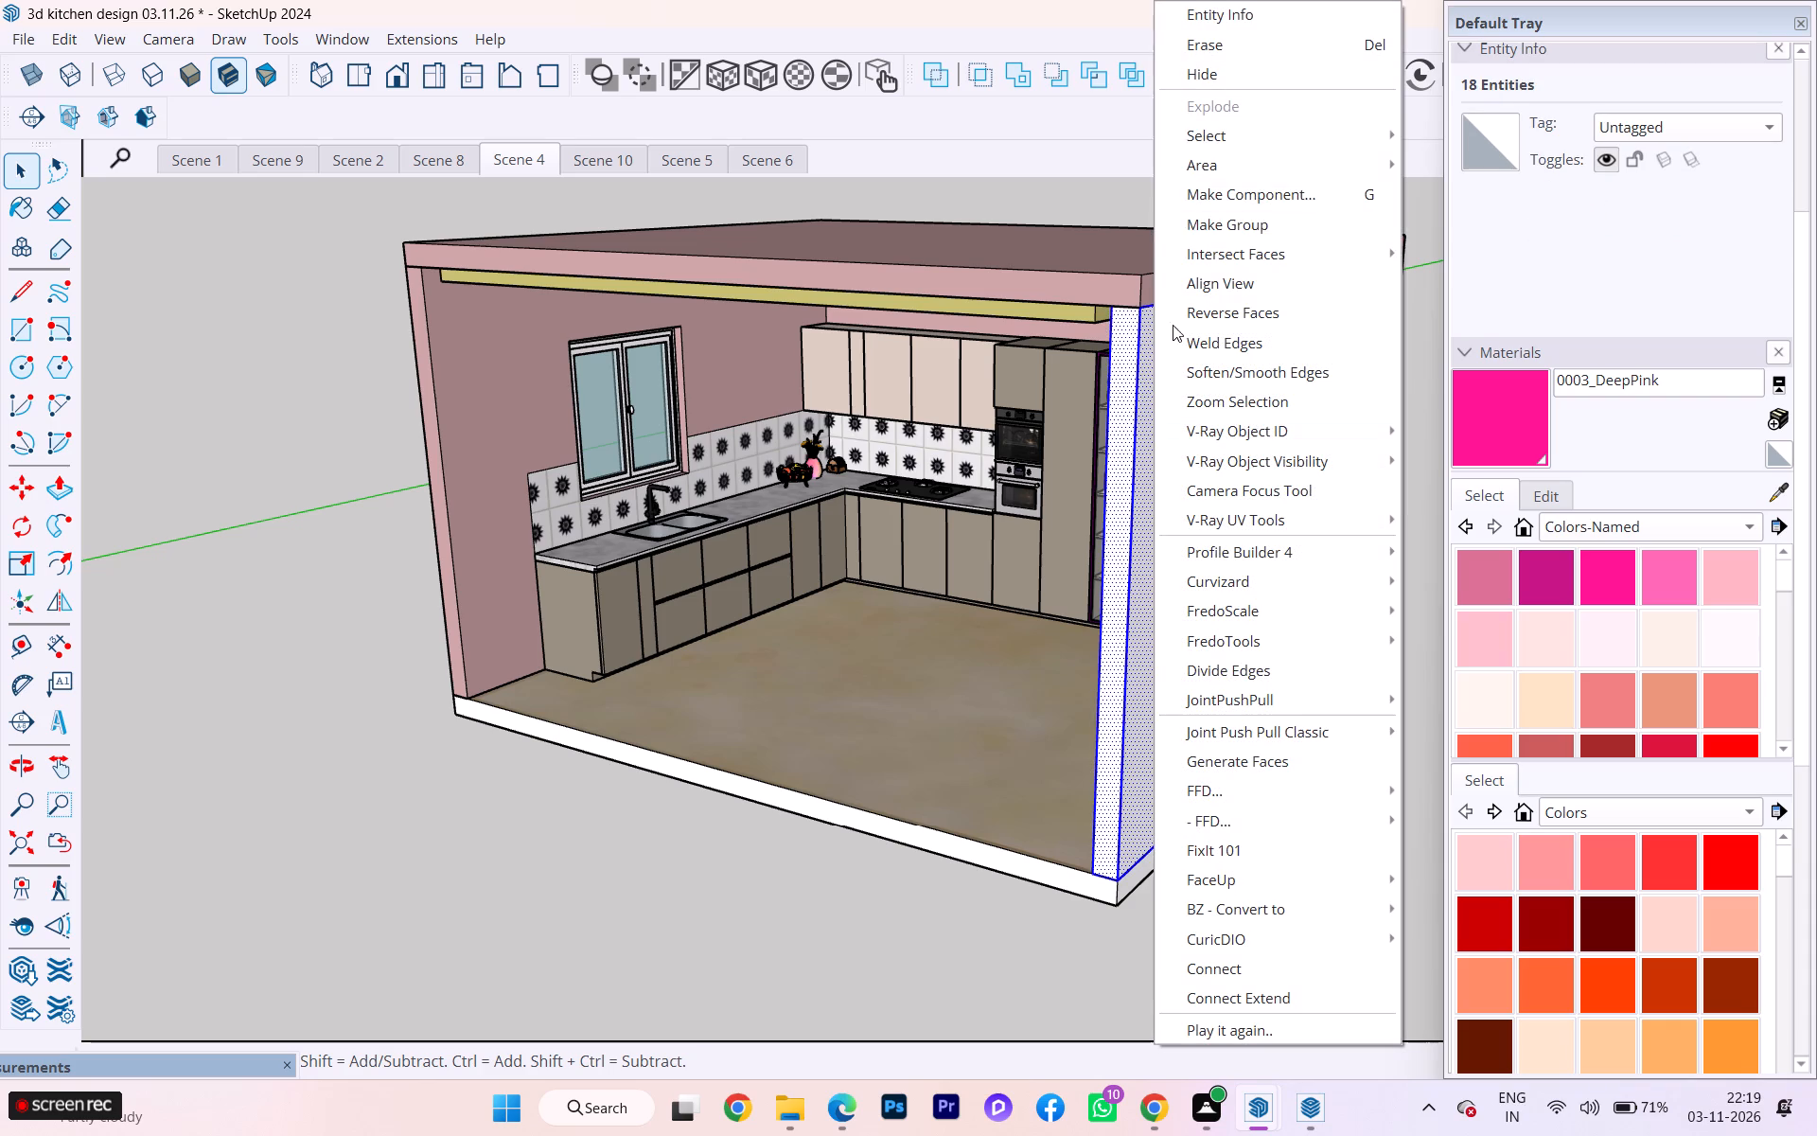
{"action": "left_click", "coordinate": [1246, 218]}
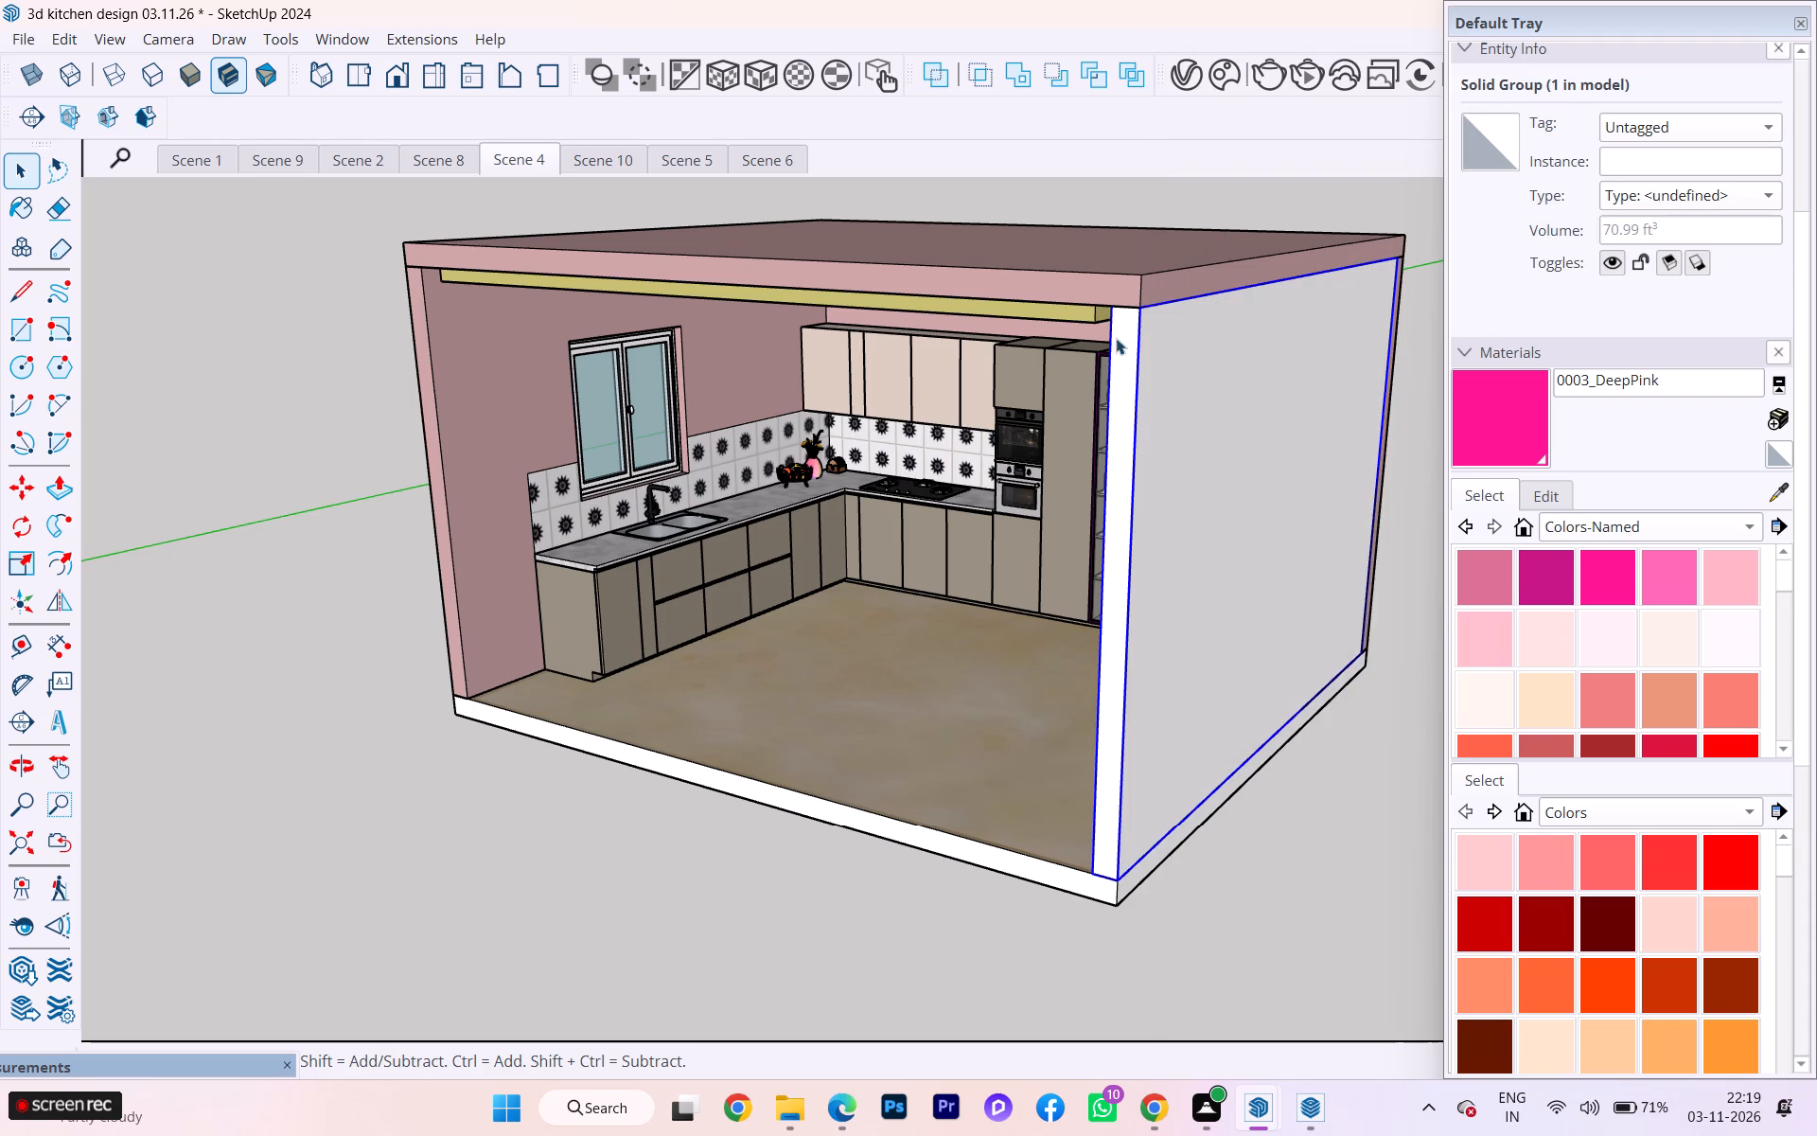
Sample the roof slab's pink Generic1 material and paint the new side wall group with it.
{"action": "left_click", "coordinate": [1766, 496]}
{"action": "left_click", "coordinate": [1131, 250]}
{"action": "left_click", "coordinate": [1238, 388]}
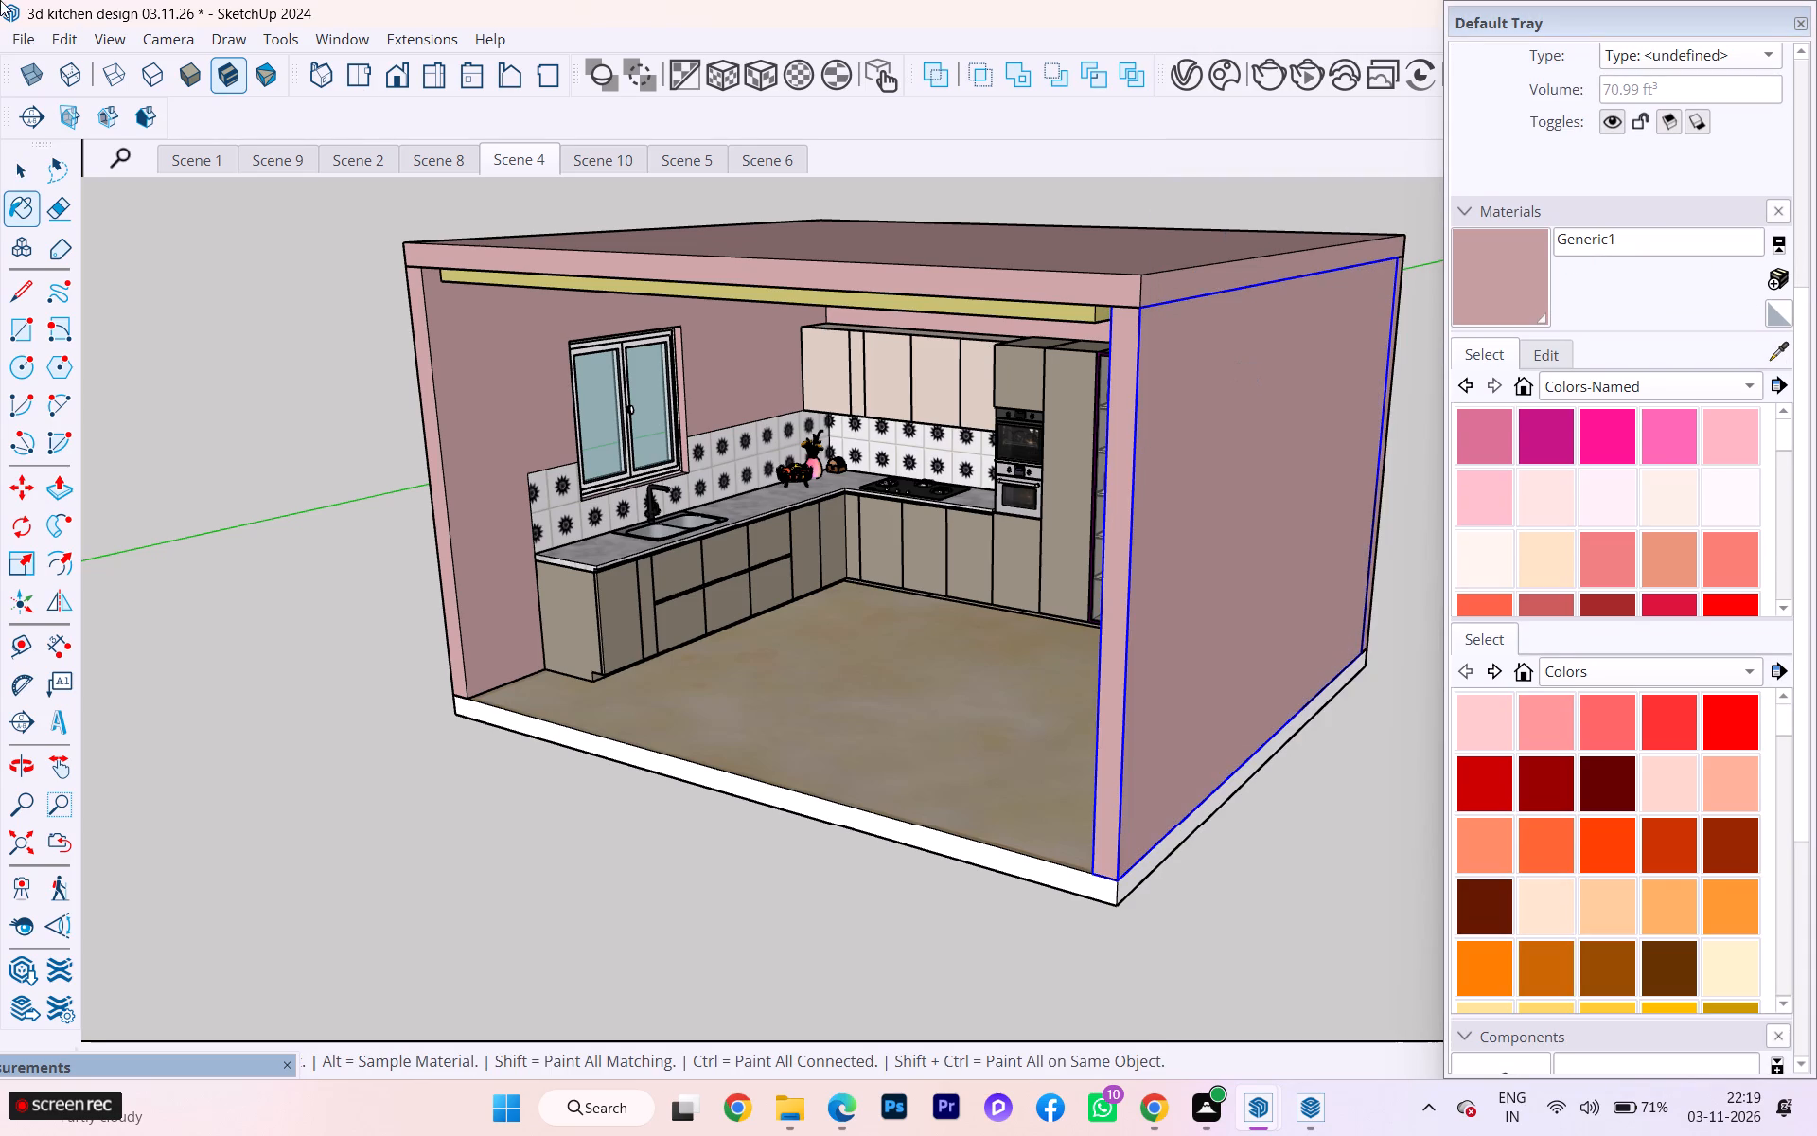
{"action": "left_click", "coordinate": [41, 185]}
{"action": "left_click", "coordinate": [26, 175]}
{"action": "left_click", "coordinate": [333, 422]}
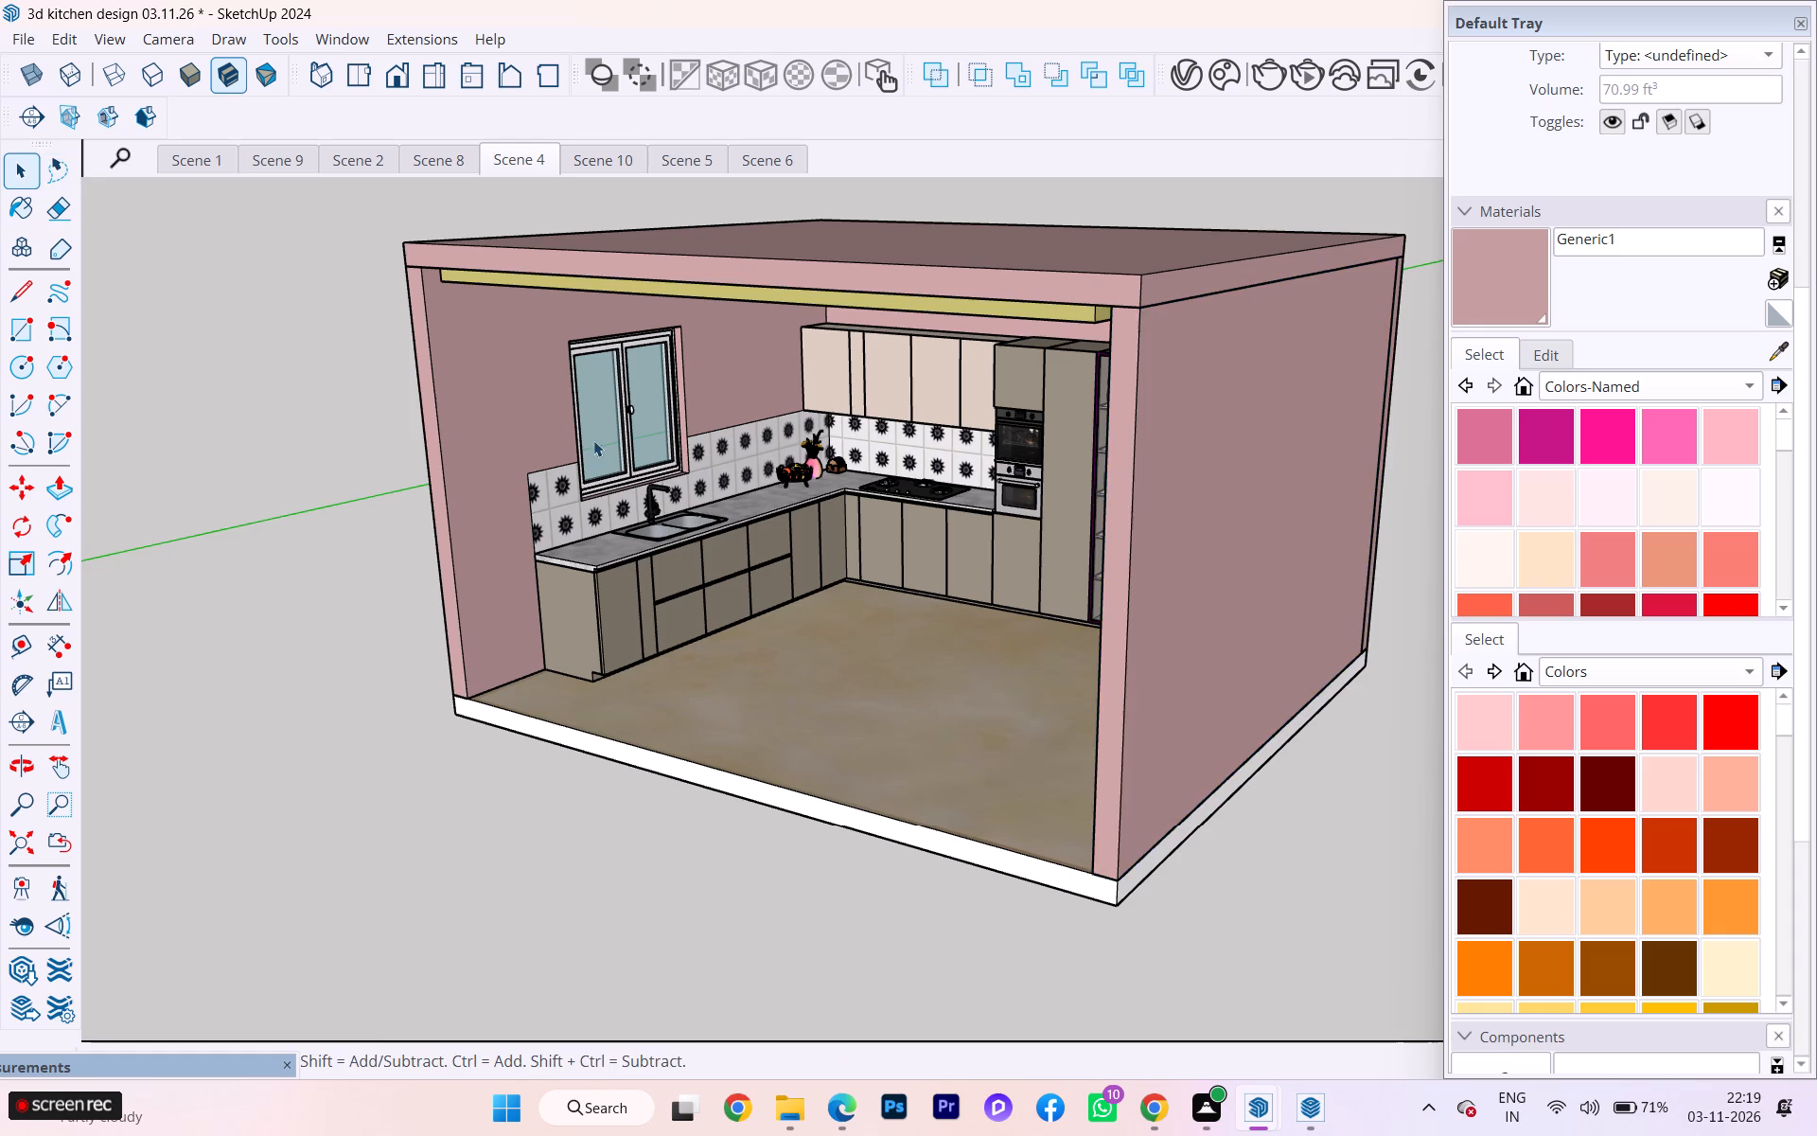
Paint the white floor slab group with the pink Generic1 material sampled from the roof slab.
{"action": "middle_click_drag", "start_coordinate": [775, 436], "coordinate": [1004, 413]}
{"action": "left_click", "coordinate": [944, 782]}
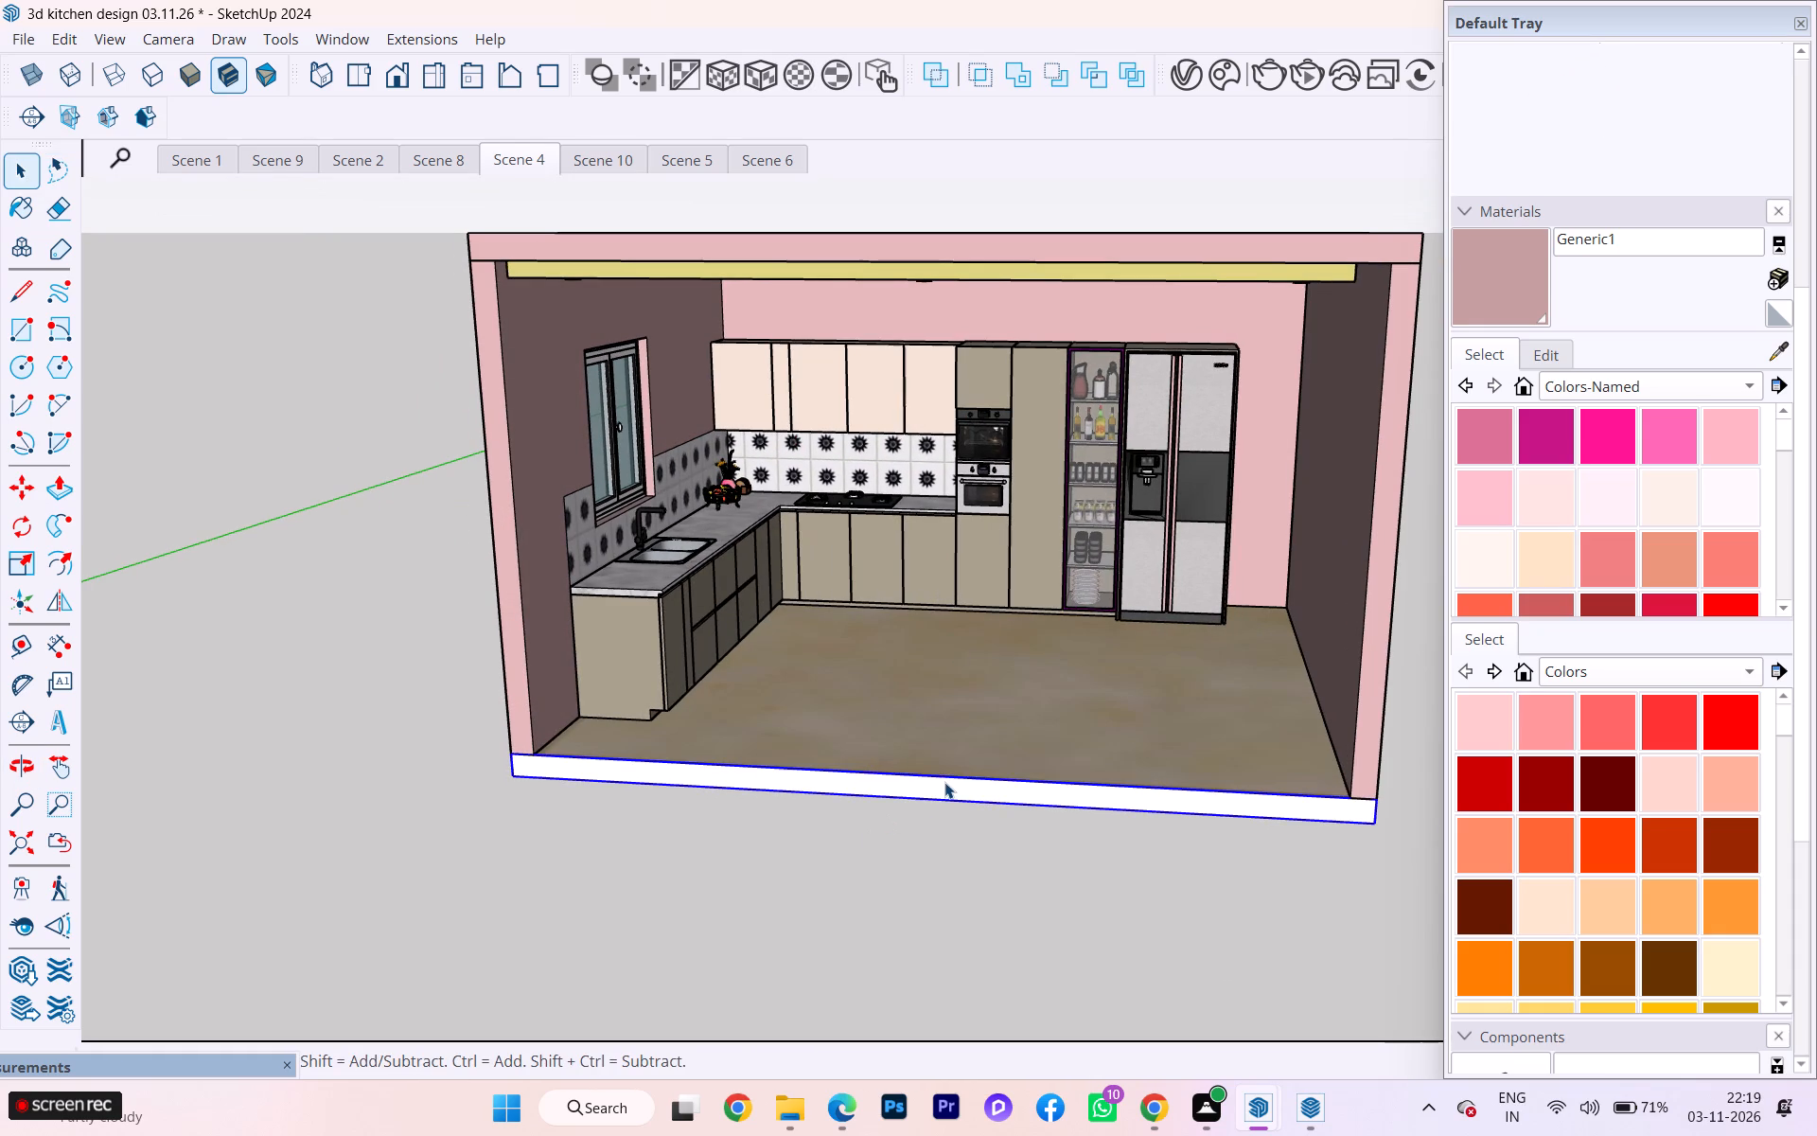
{"action": "left_click", "coordinate": [1775, 346]}
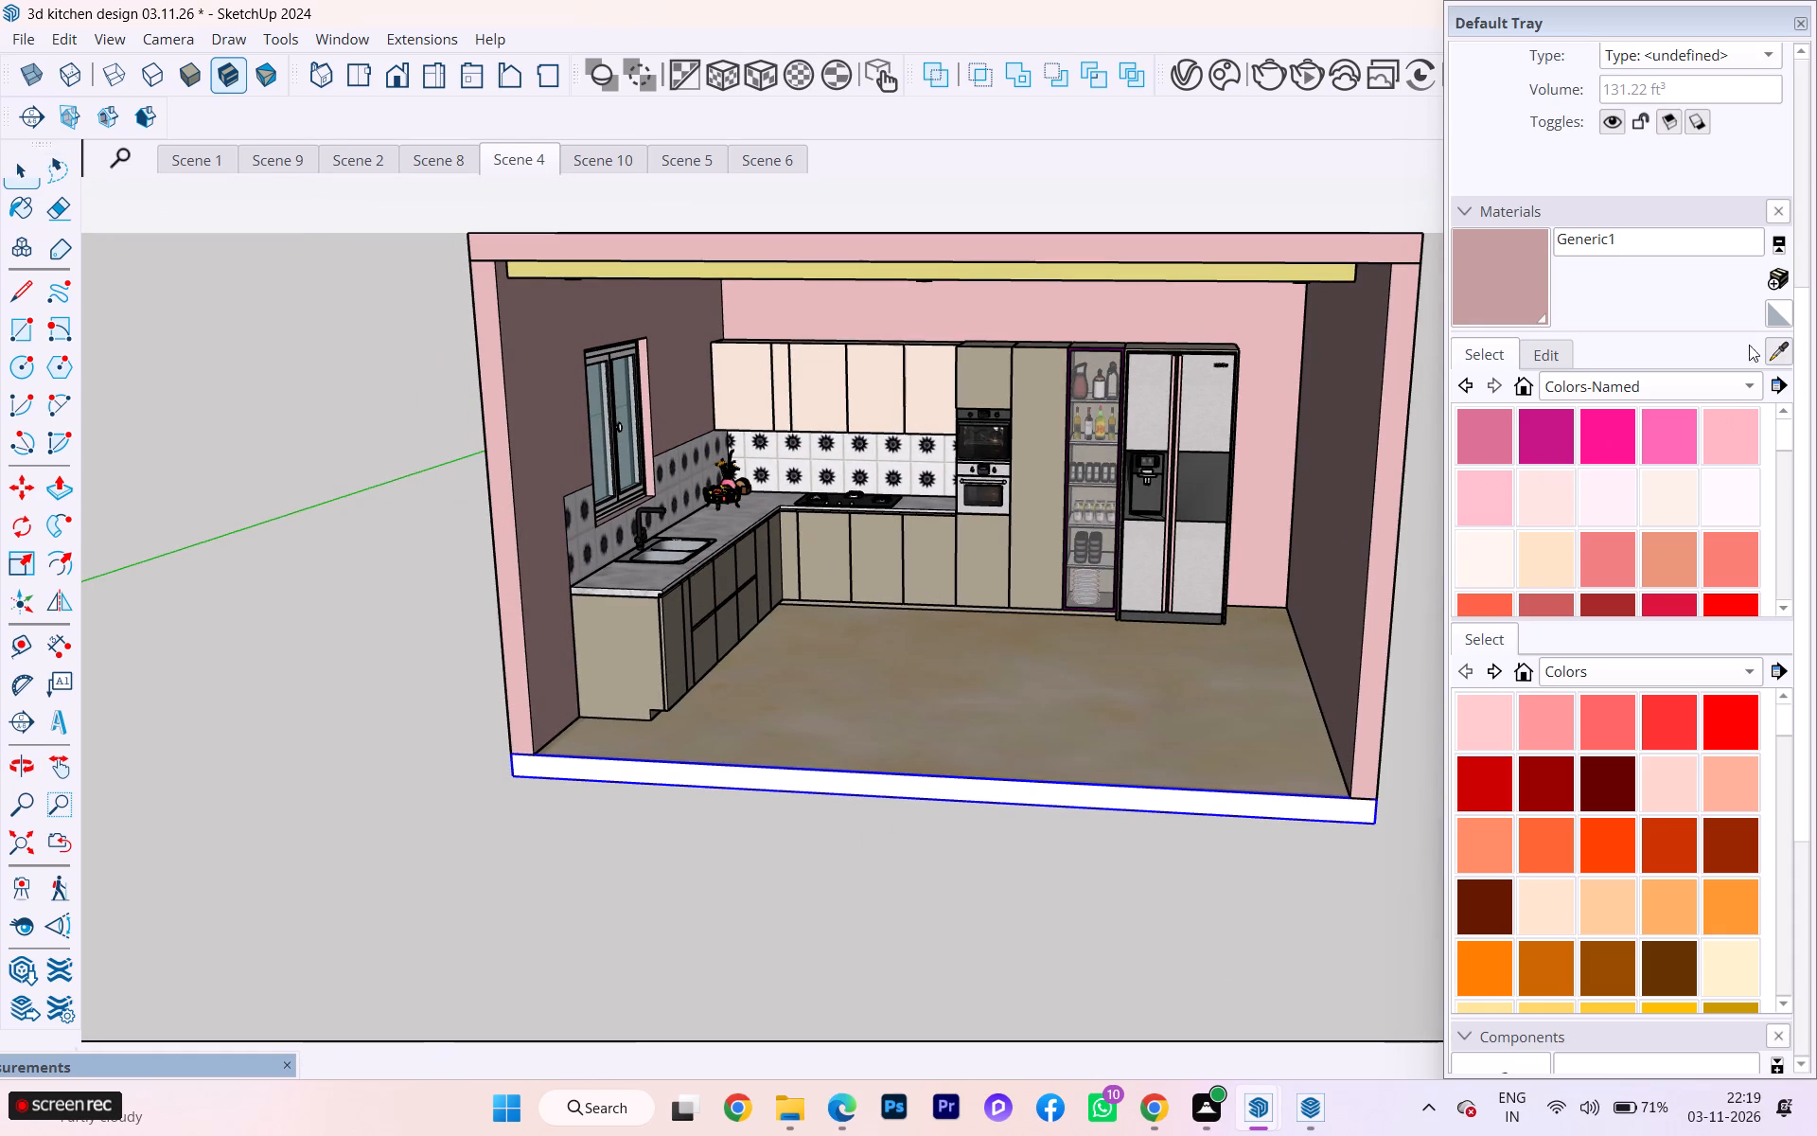
{"action": "left_click", "coordinate": [1118, 243]}
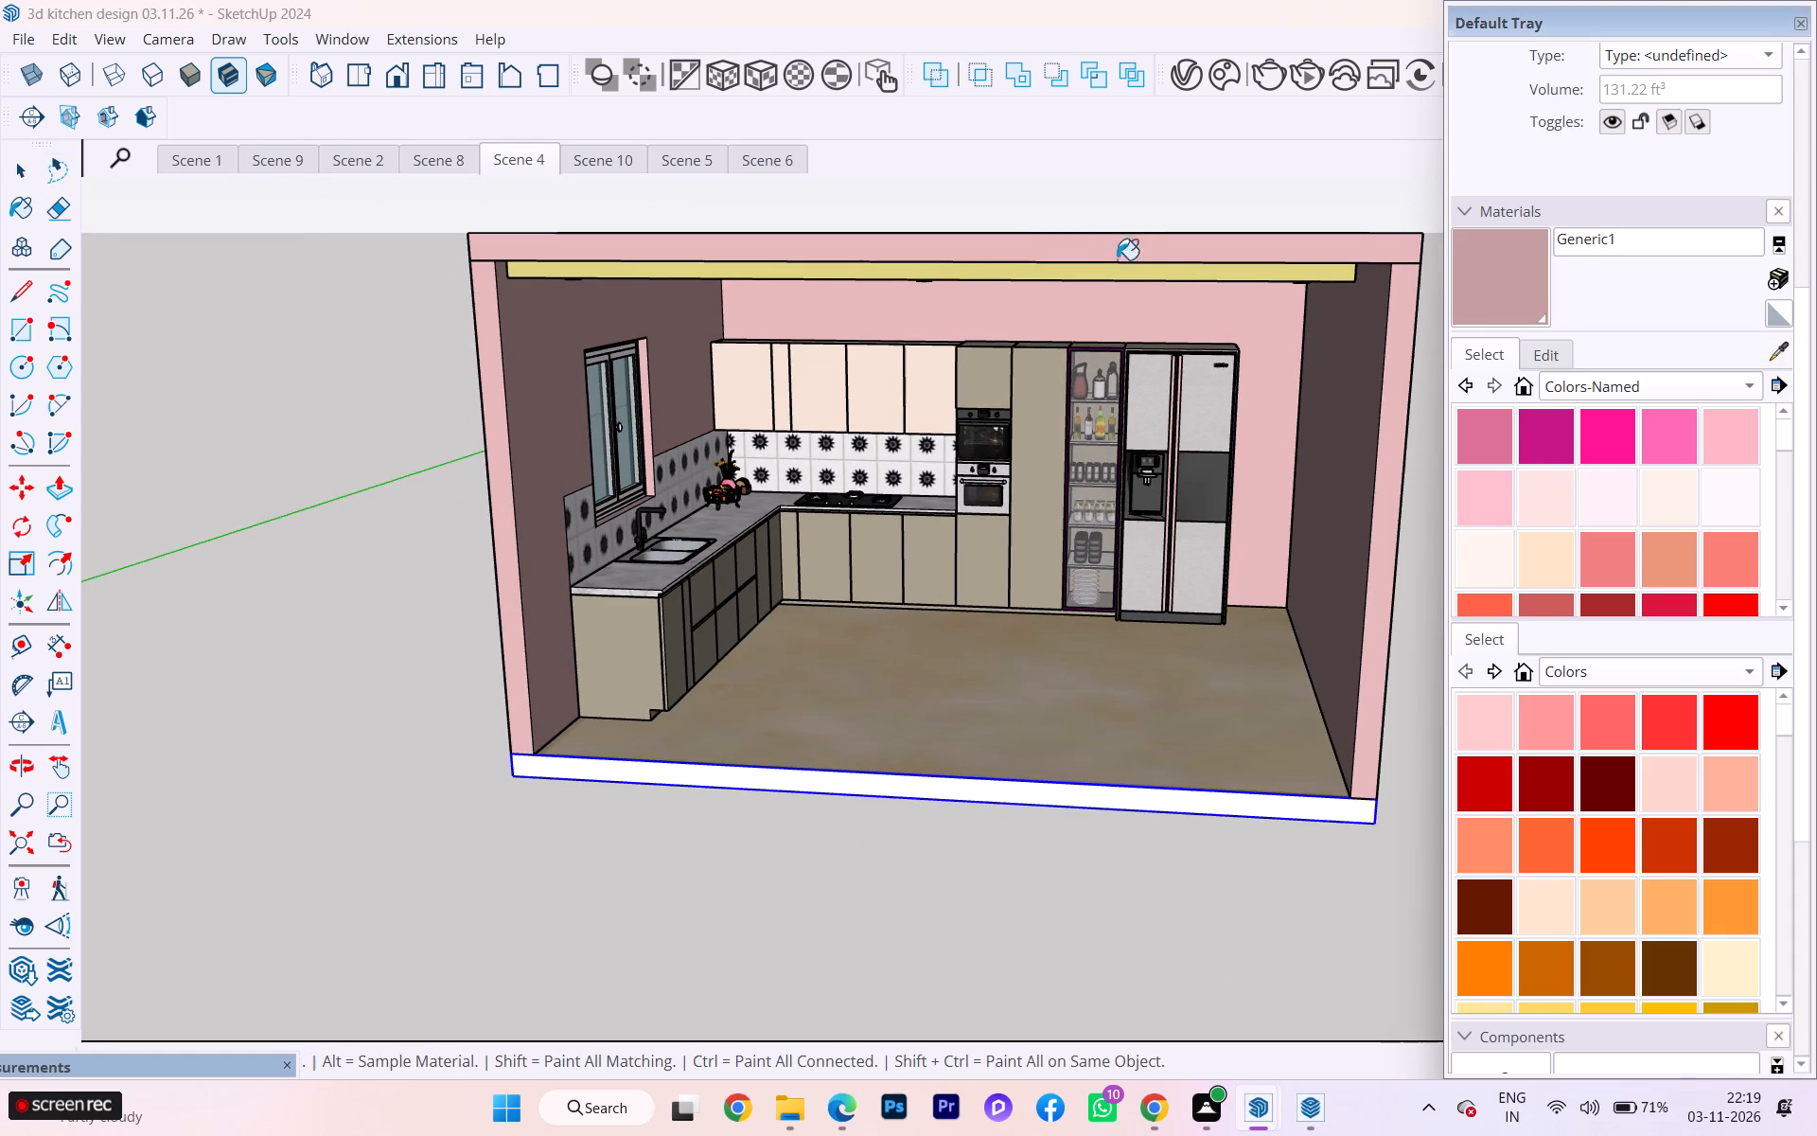
{"action": "left_click", "coordinate": [928, 788]}
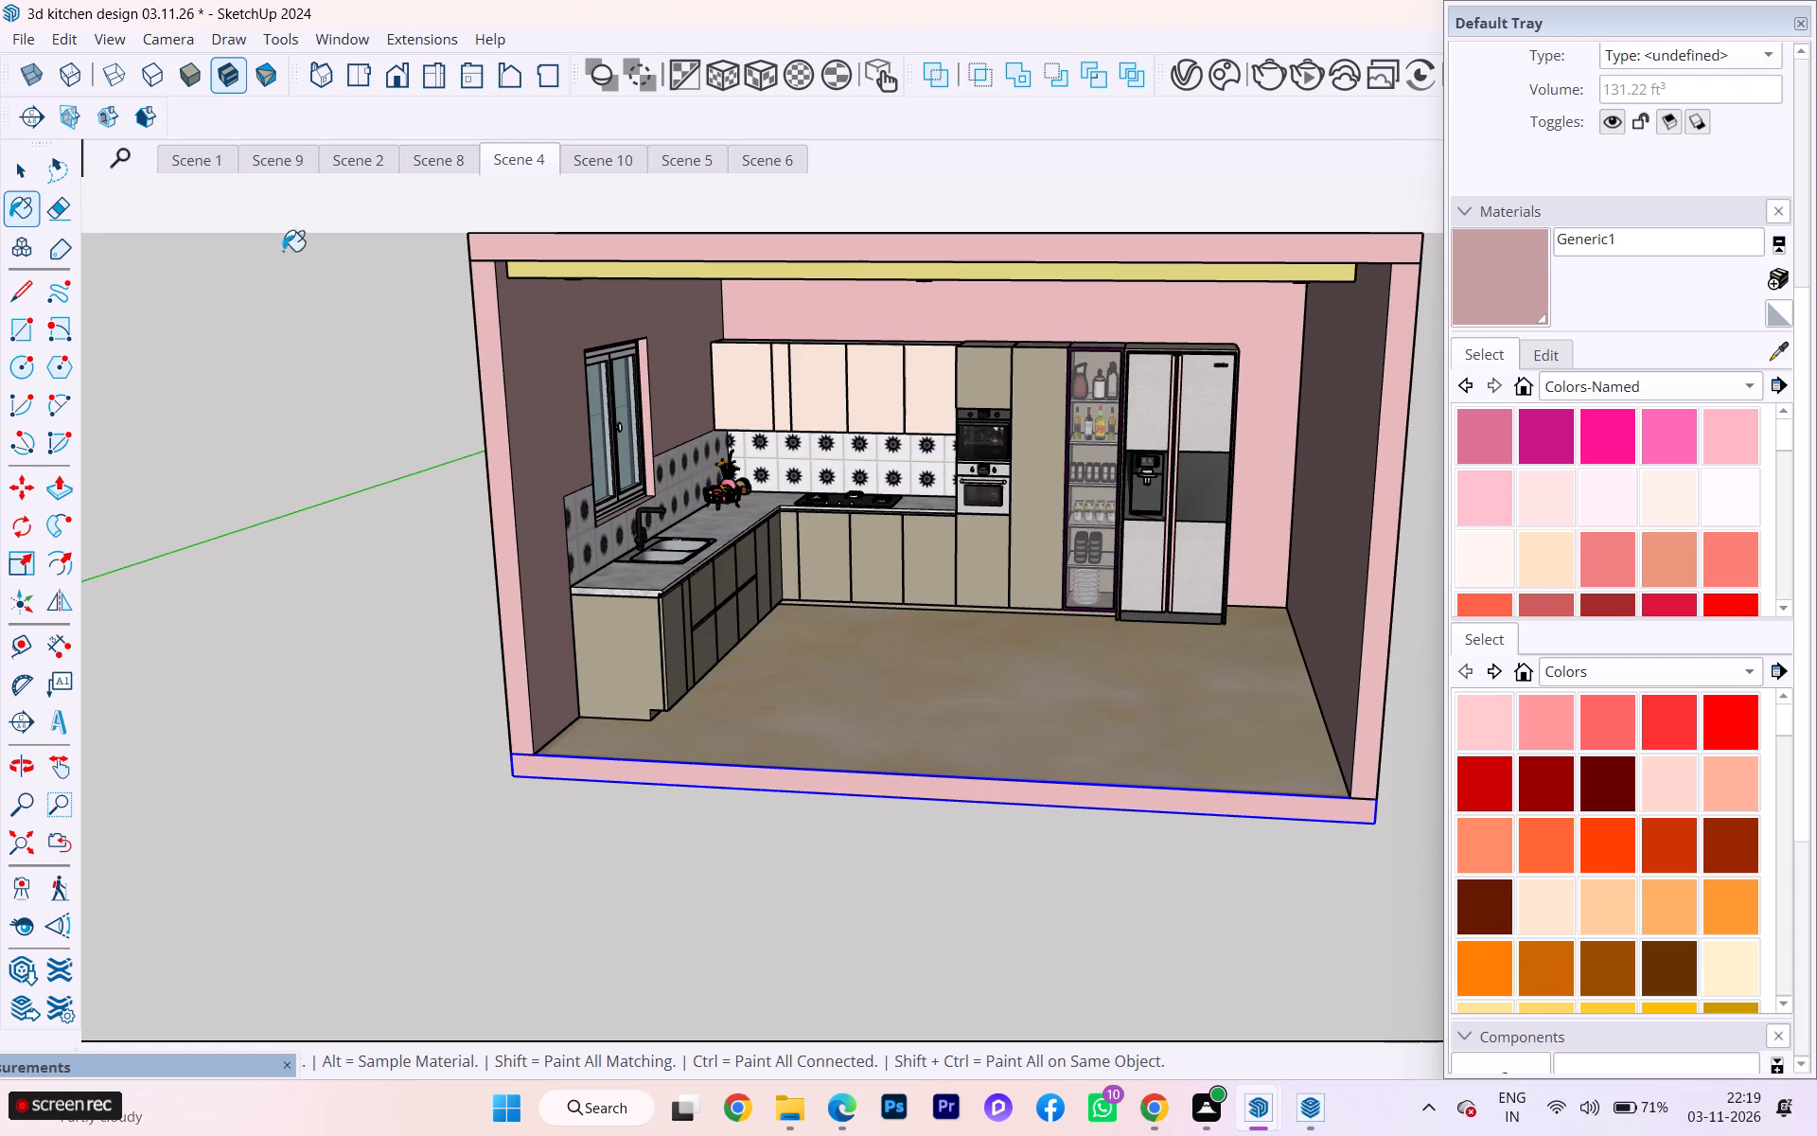
{"action": "left_click", "coordinate": [17, 179]}
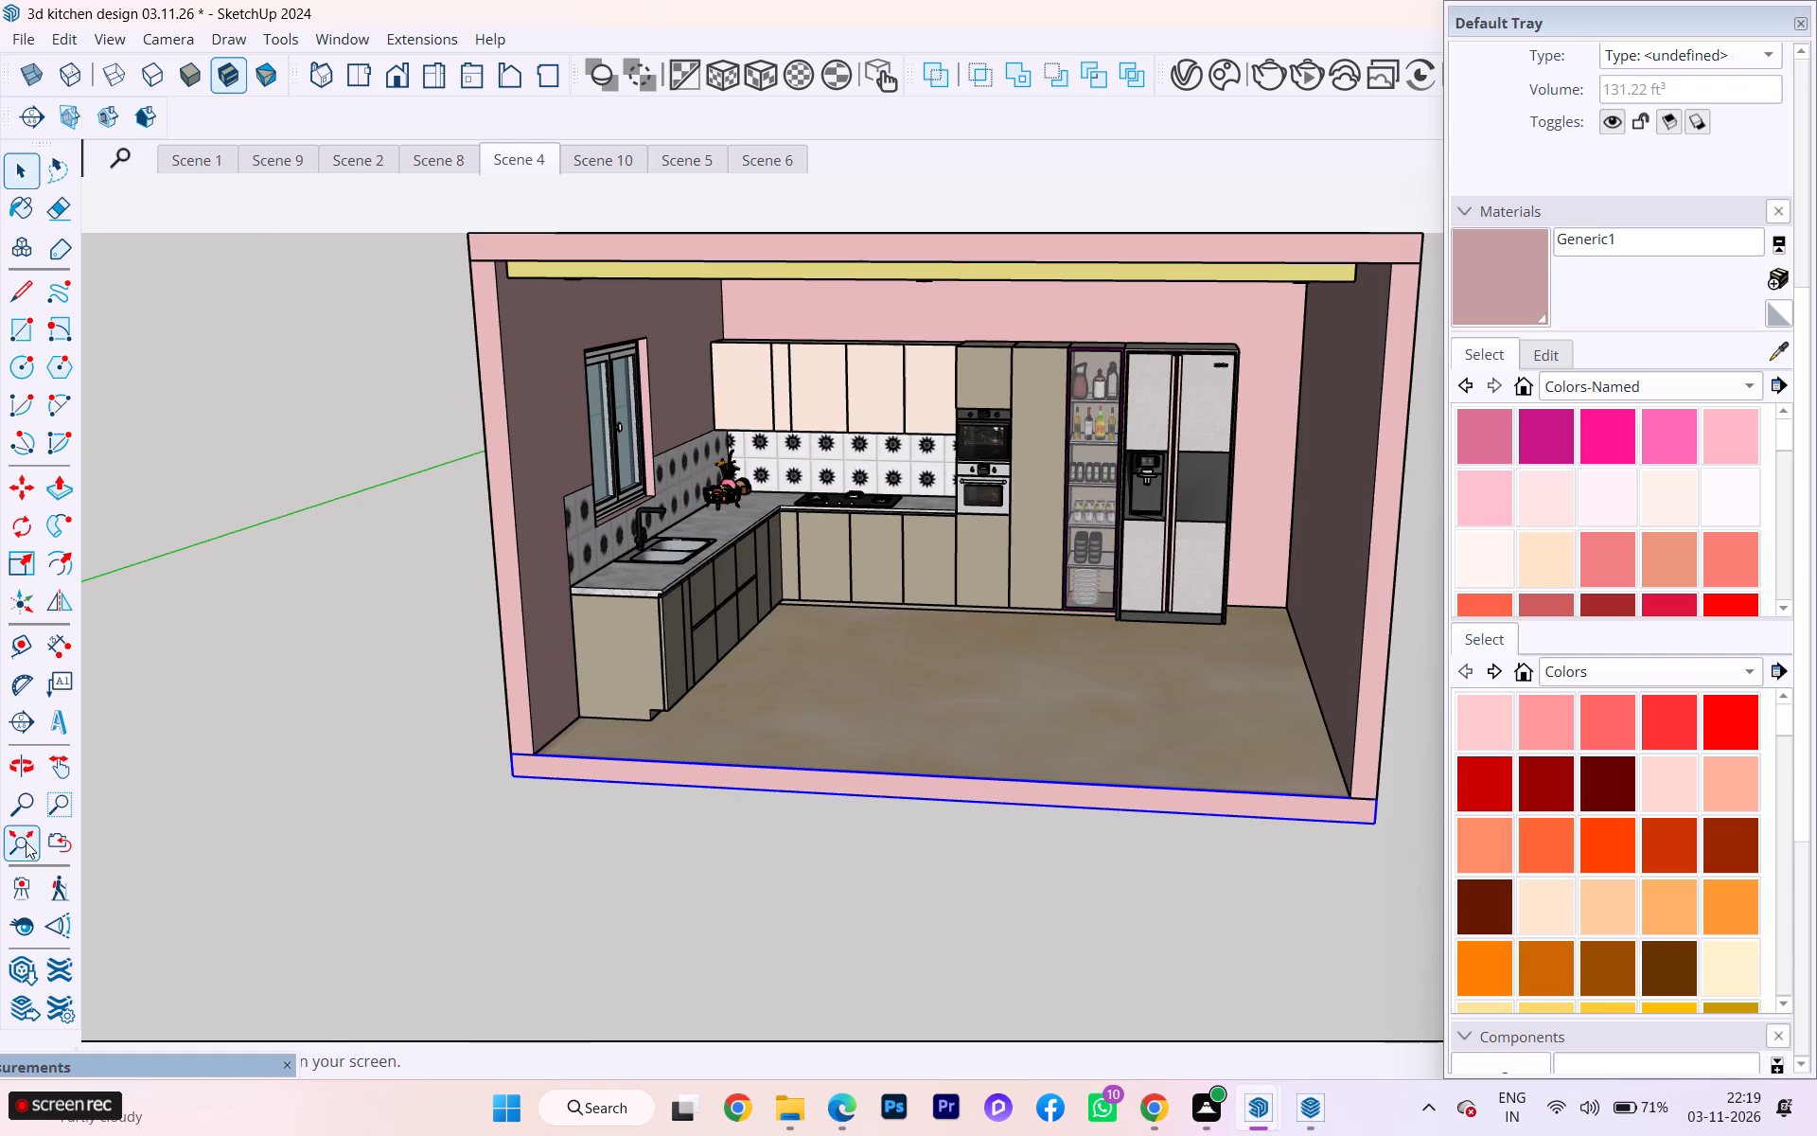
Examine the repainted kitchen from the front, checking the side walls, false ceiling, cabinets and floor slab.
{"action": "left_click", "coordinate": [26, 842]}
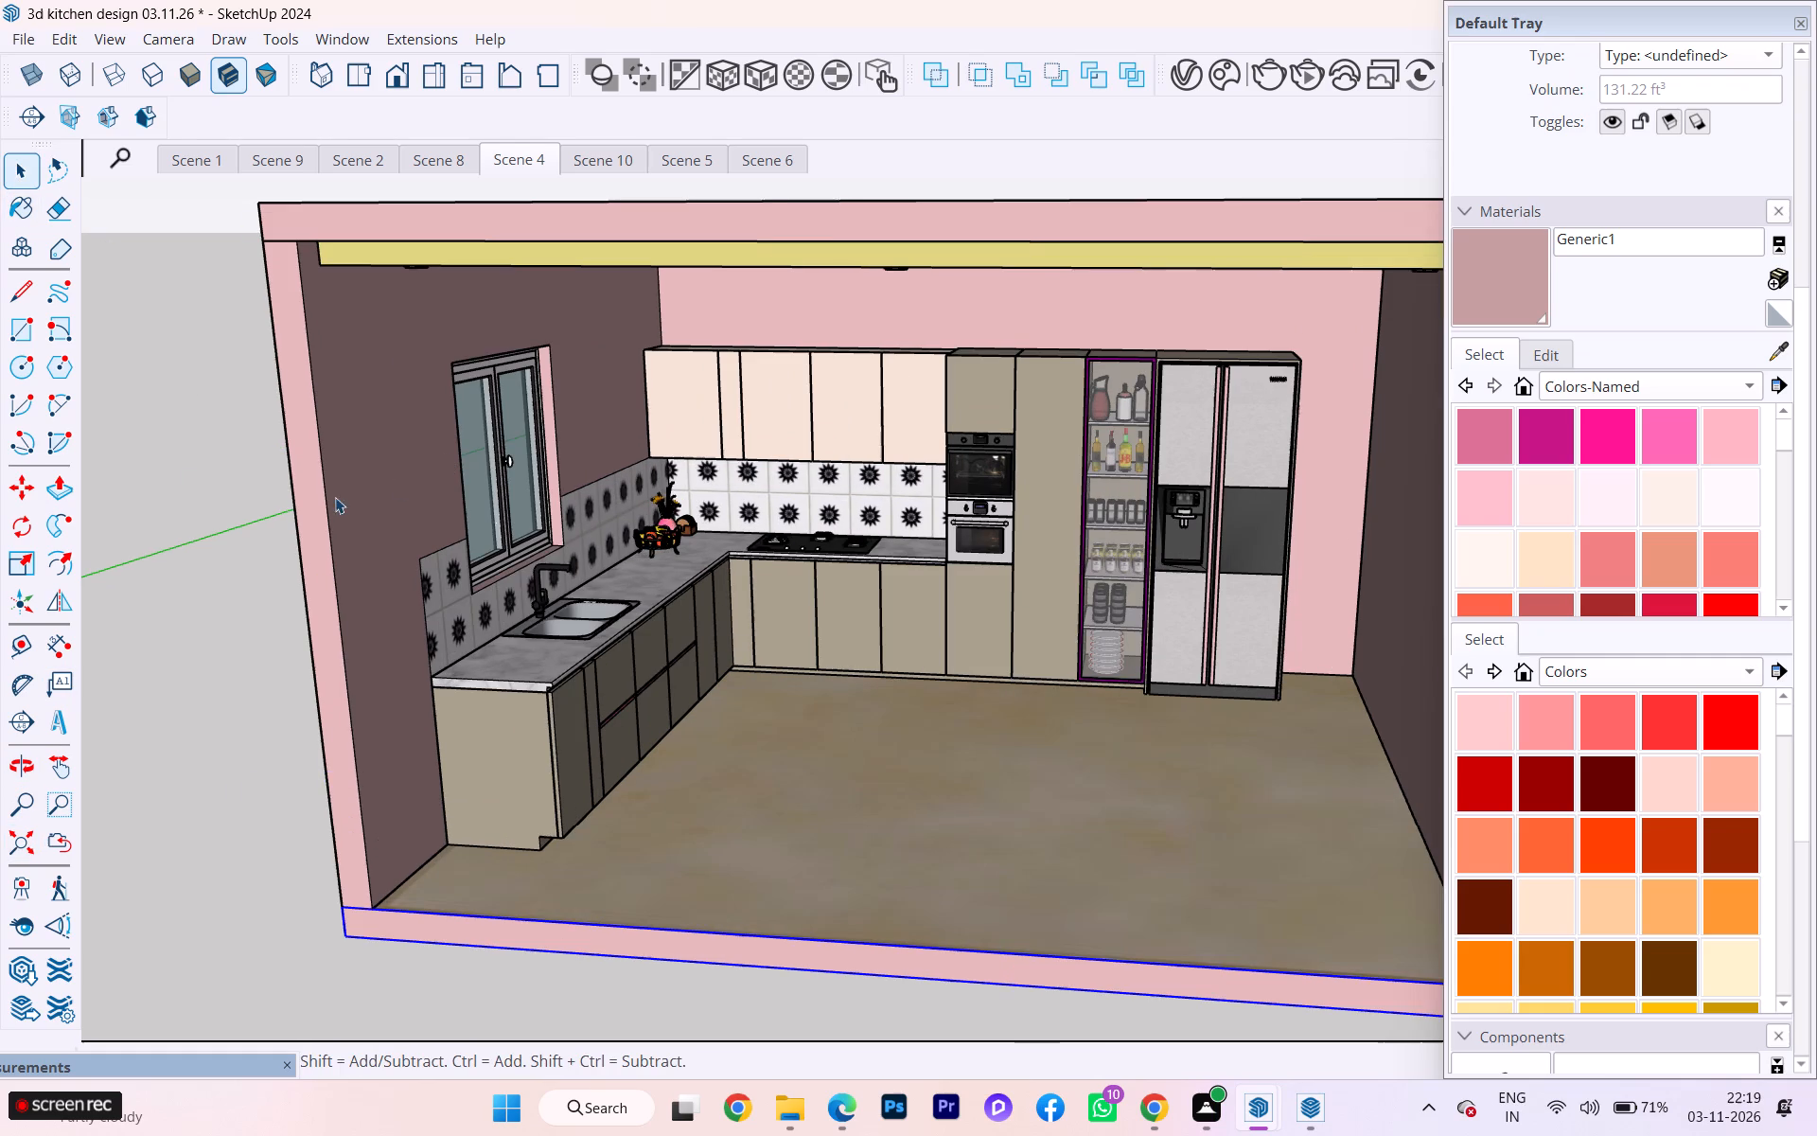
{"action": "left_click", "coordinate": [441, 78]}
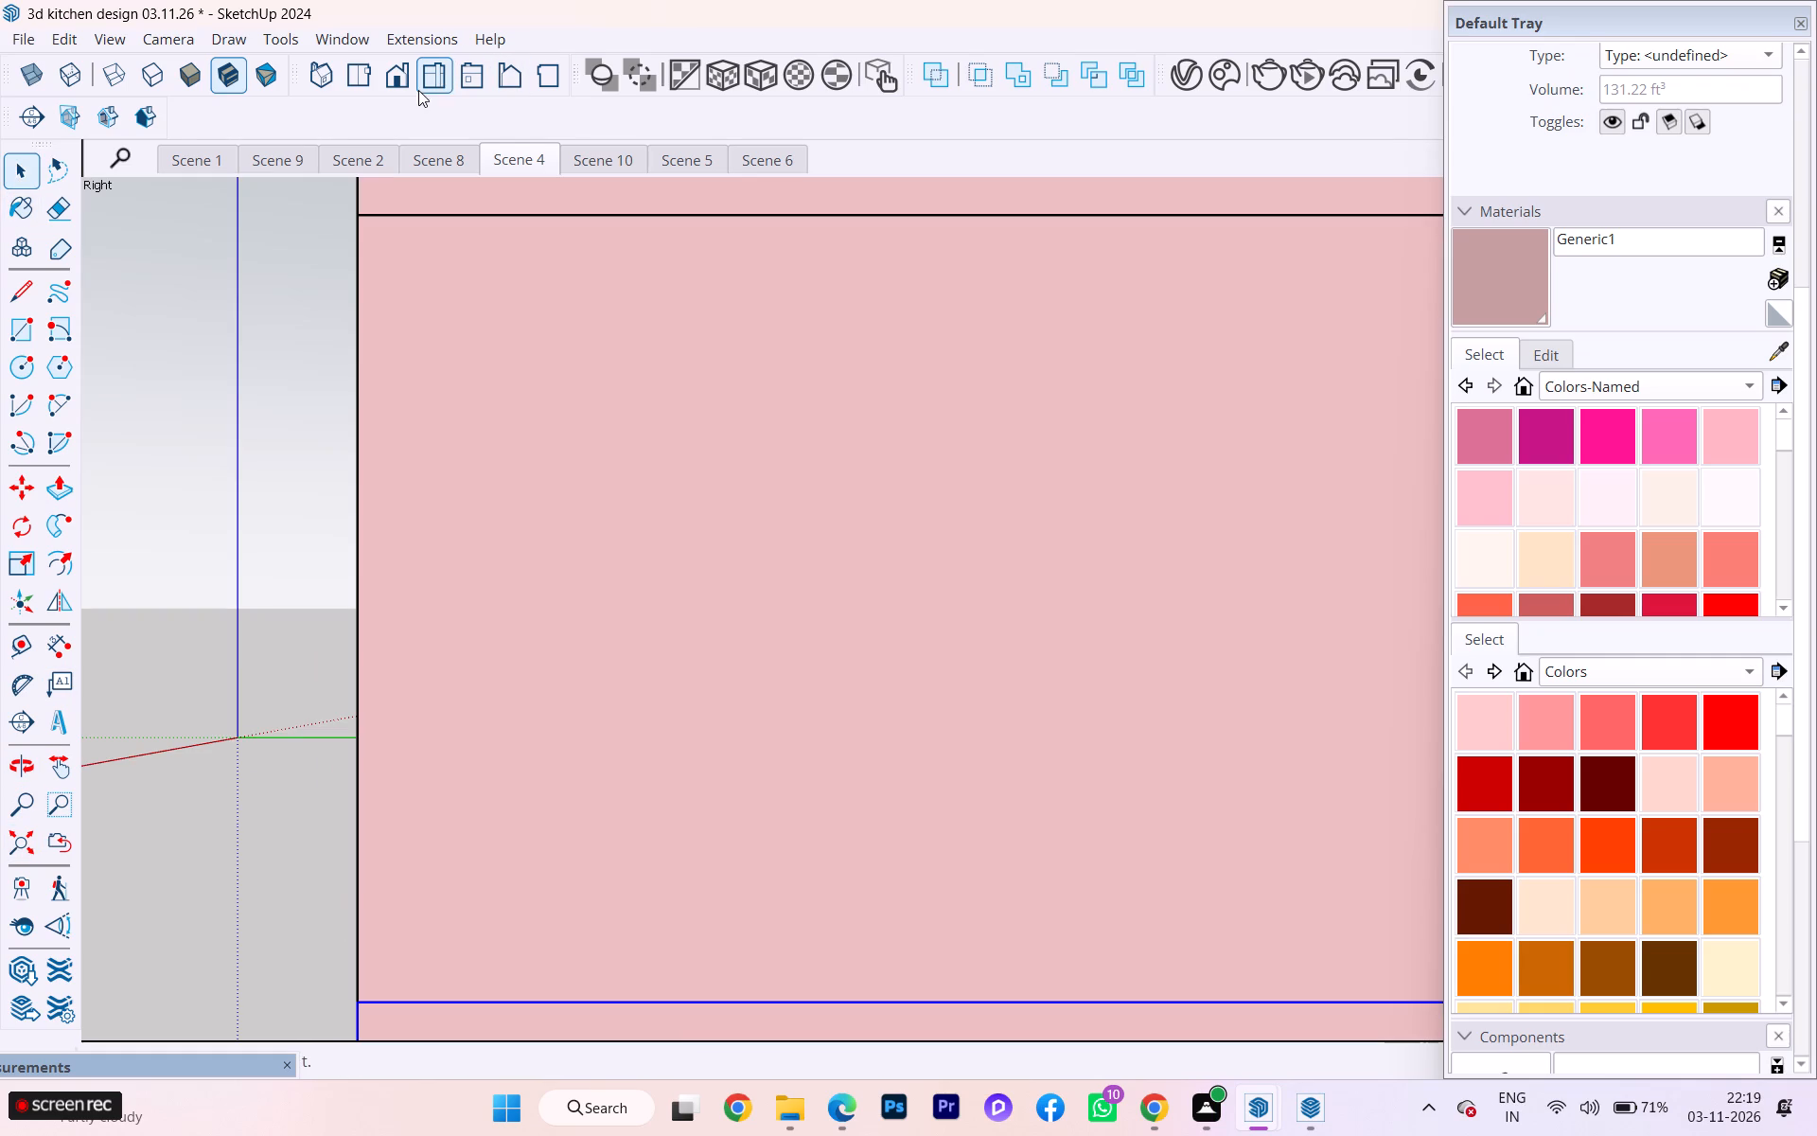
{"action": "left_click", "coordinate": [385, 74]}
{"action": "scroll", "coordinate": [347, 455], "scroll_direction": "down", "scroll_amount": 2}
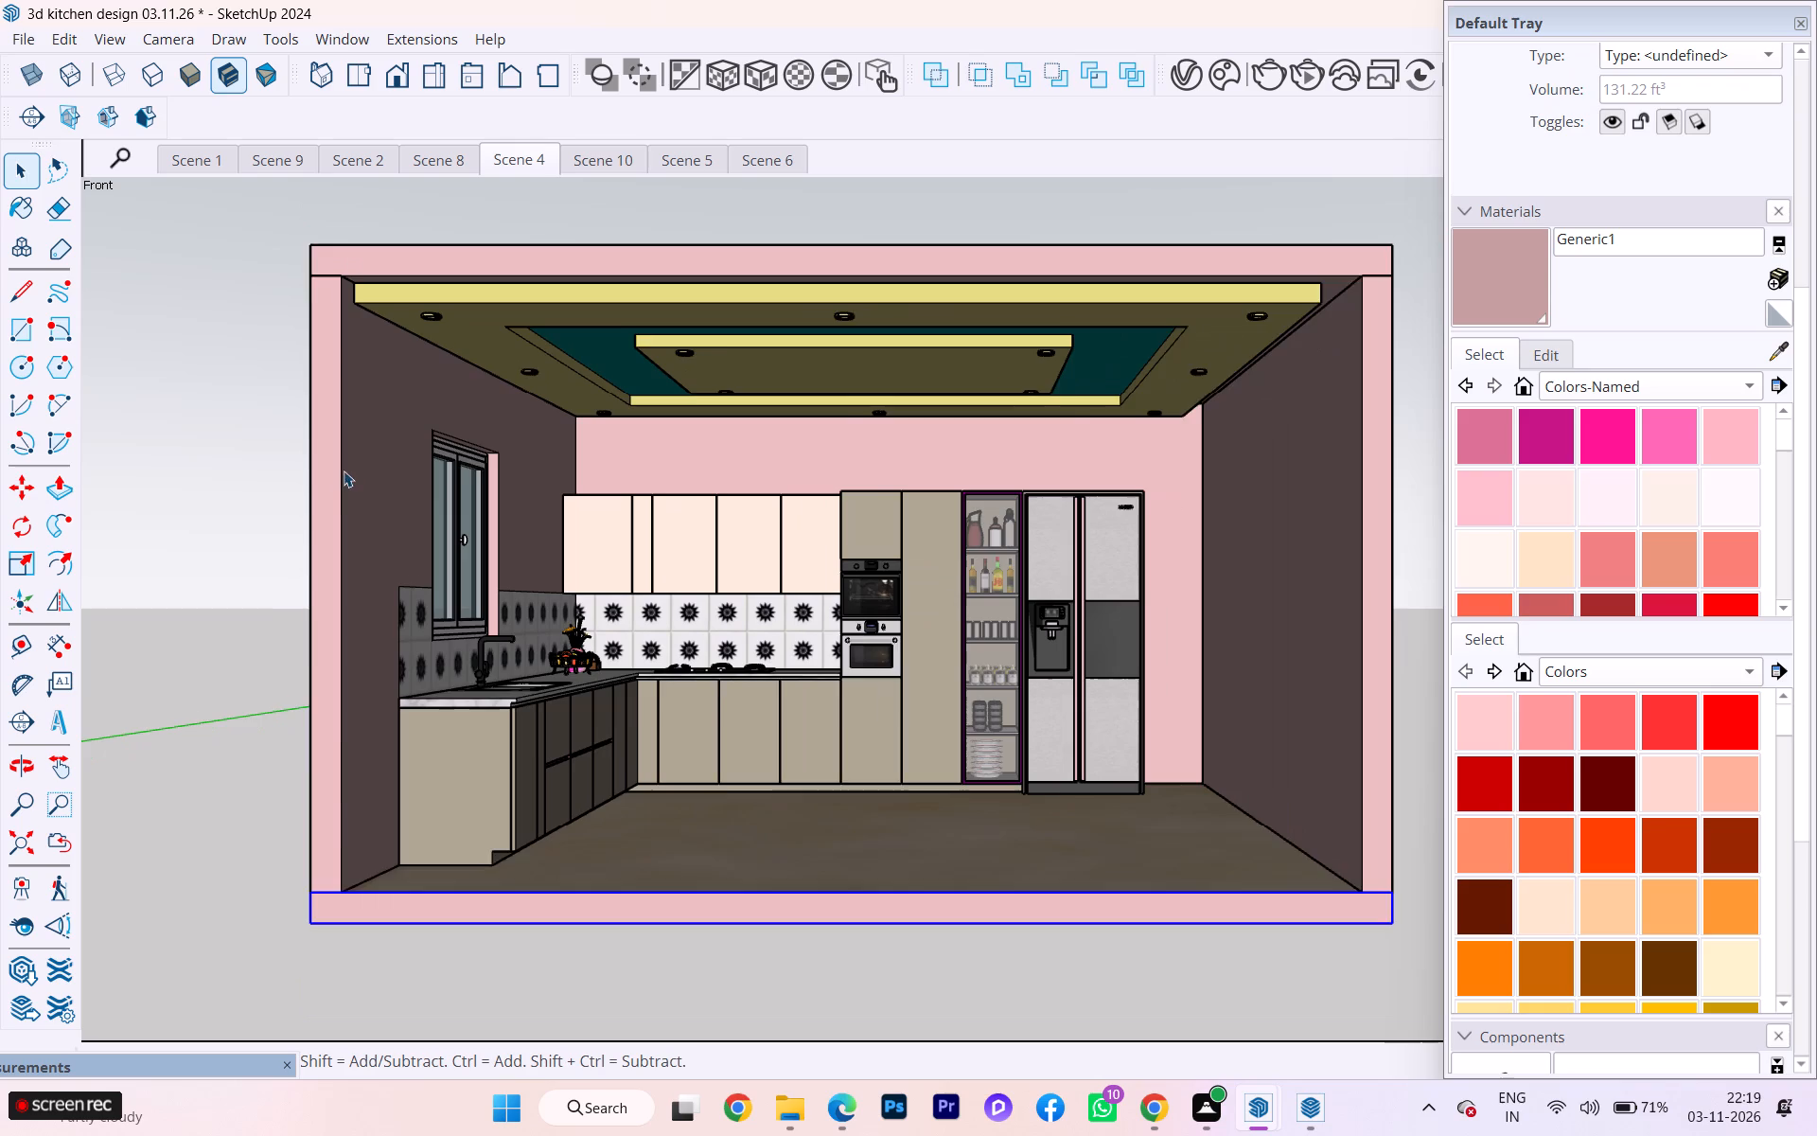
{"action": "scroll", "coordinate": [344, 474], "scroll_direction": "down", "scroll_amount": 1}
{"action": "scroll", "coordinate": [1222, 573], "scroll_direction": "up", "scroll_amount": 2}
{"action": "scroll", "coordinate": [1405, 551], "scroll_direction": "down", "scroll_amount": 1}
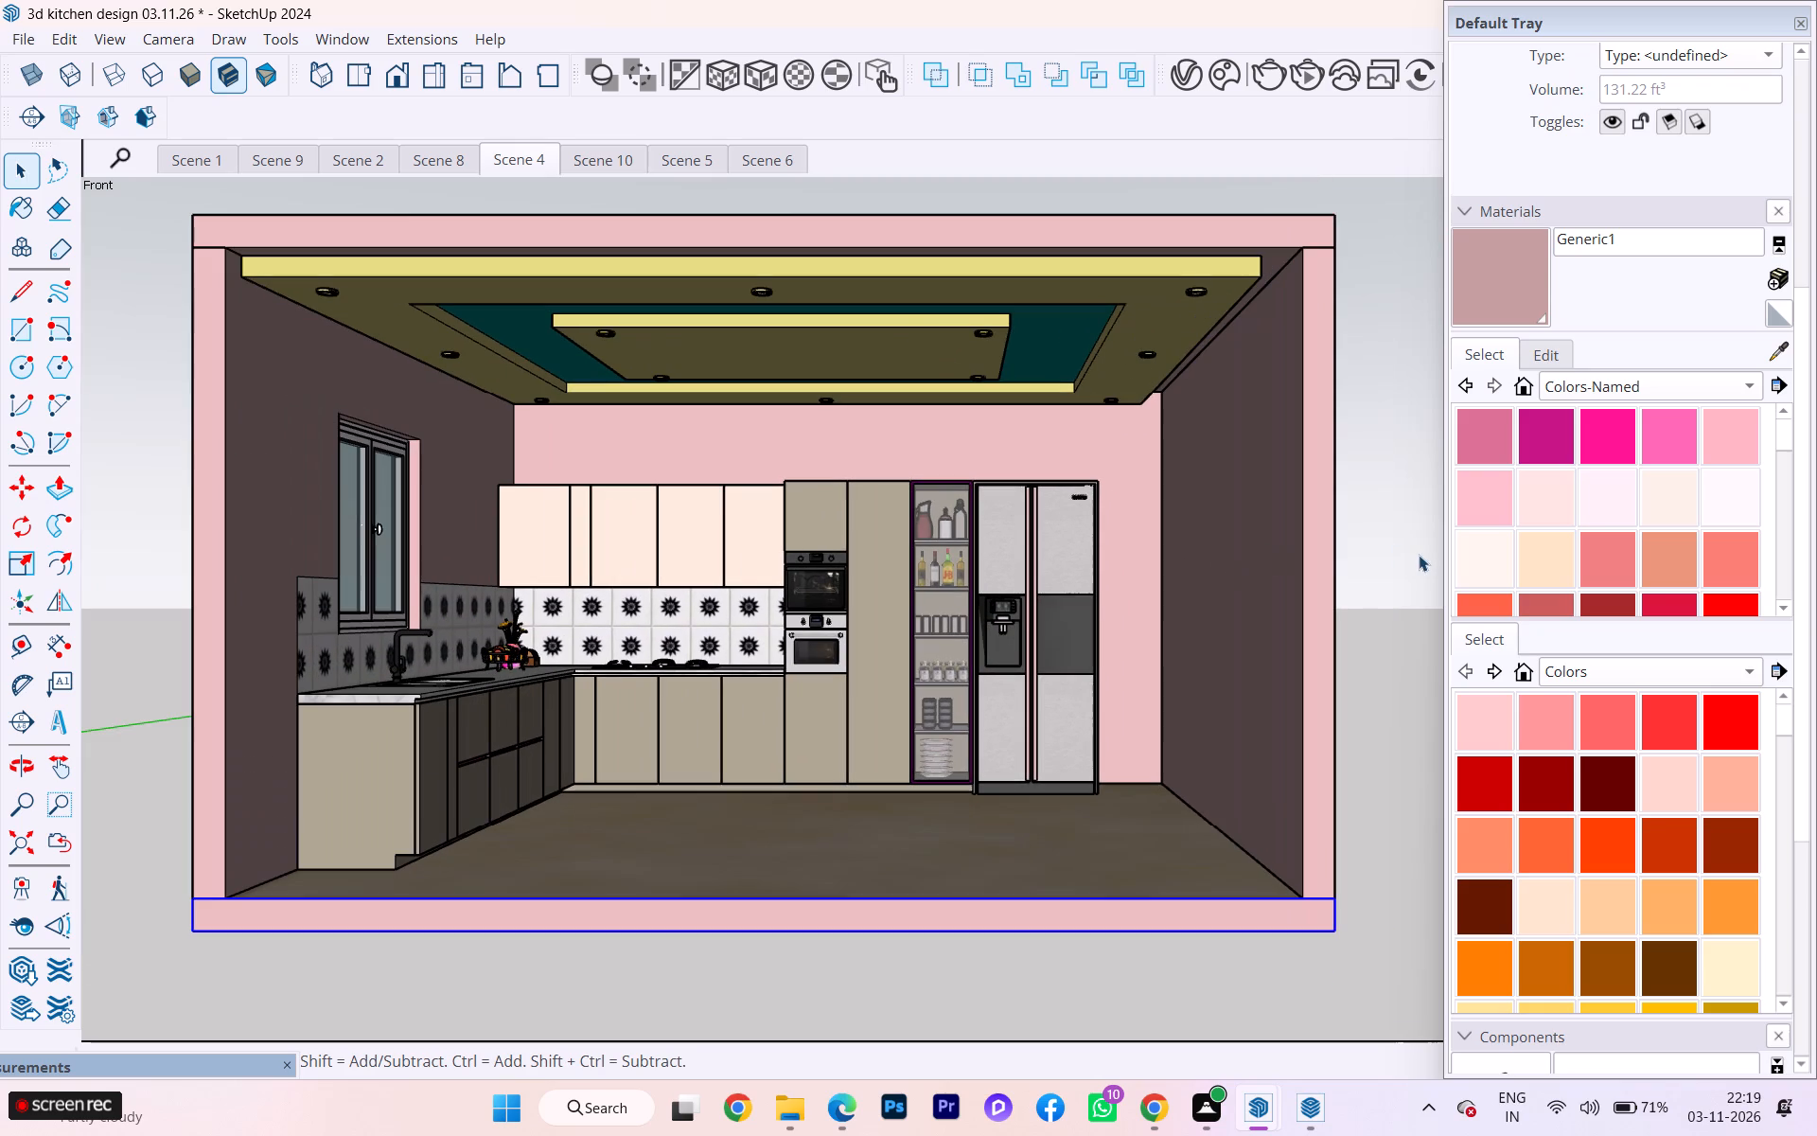
{"action": "scroll", "coordinate": [1277, 507], "scroll_direction": "down", "scroll_amount": 1}
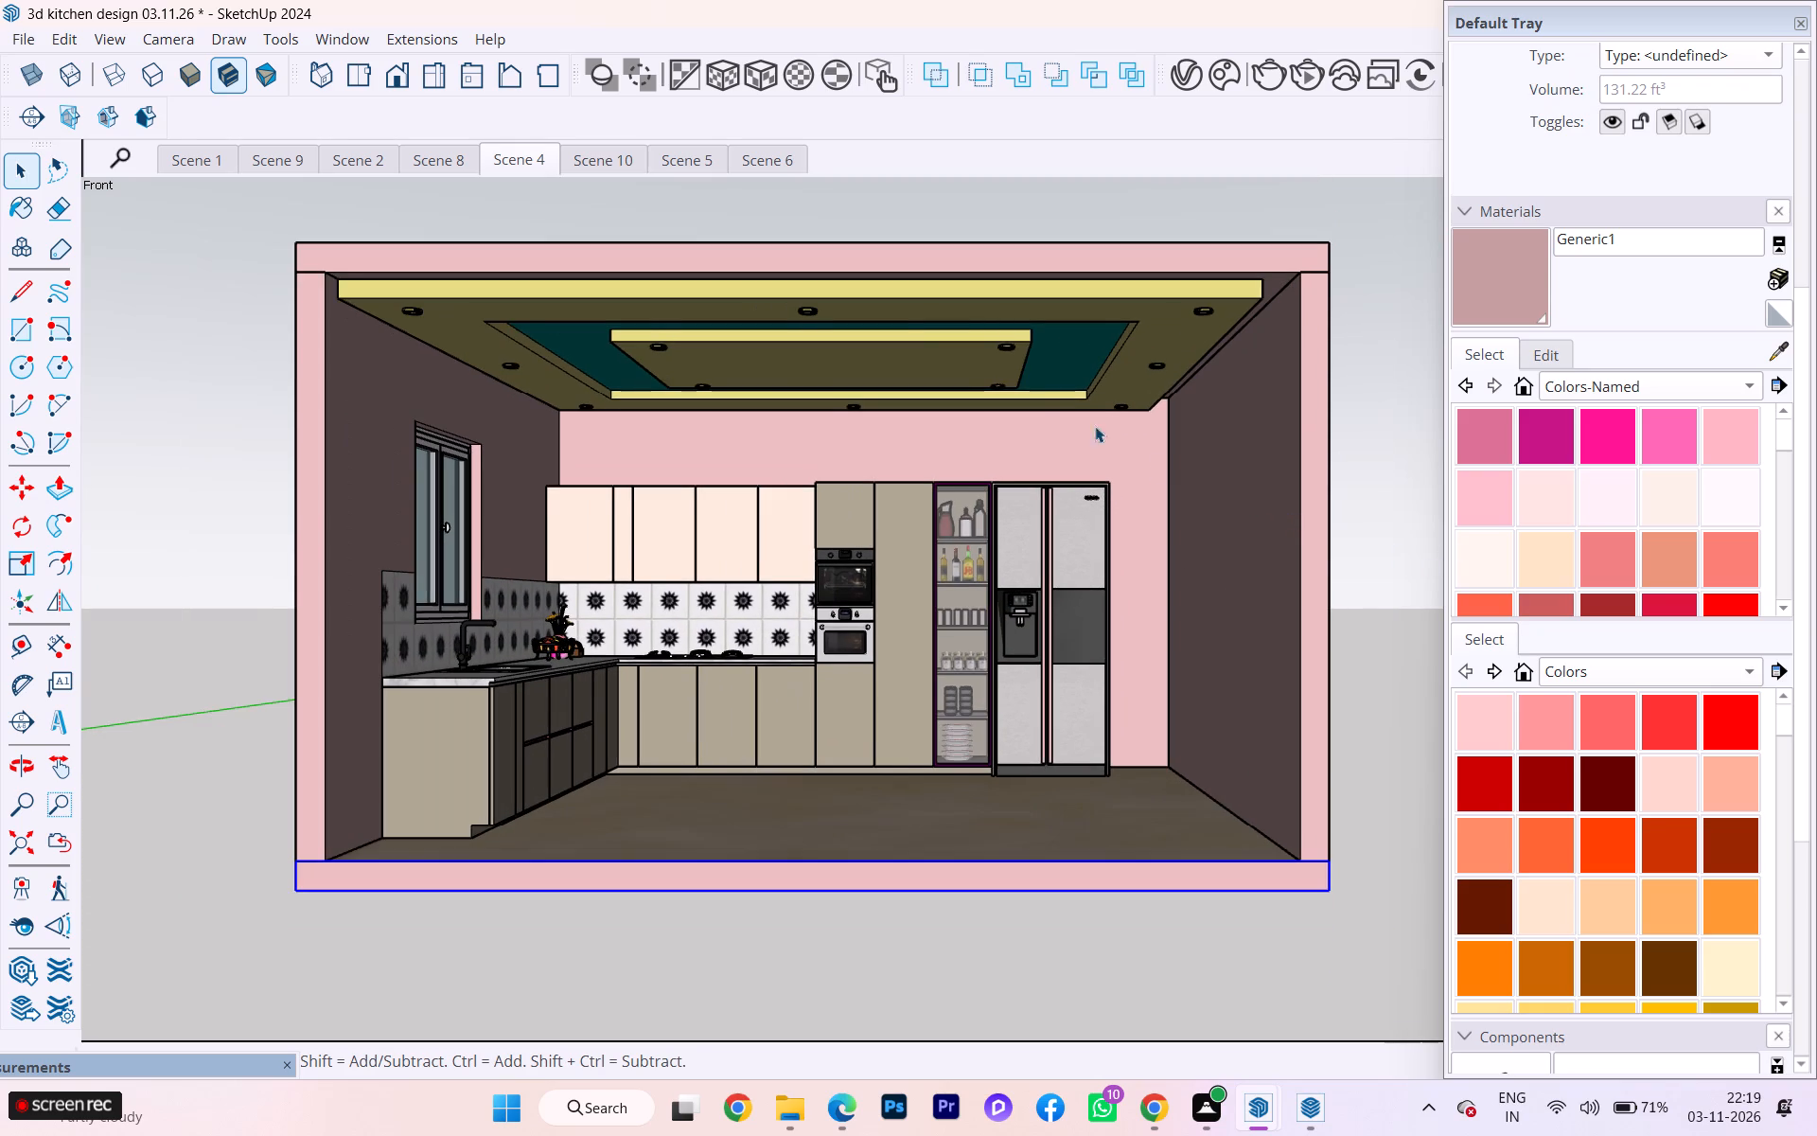
{"action": "scroll", "coordinate": [908, 325], "scroll_direction": "up", "scroll_amount": 1}
{"action": "scroll", "coordinate": [1320, 427], "scroll_direction": "down", "scroll_amount": 1}
{"action": "scroll", "coordinate": [1040, 240], "scroll_direction": "up", "scroll_amount": 2}
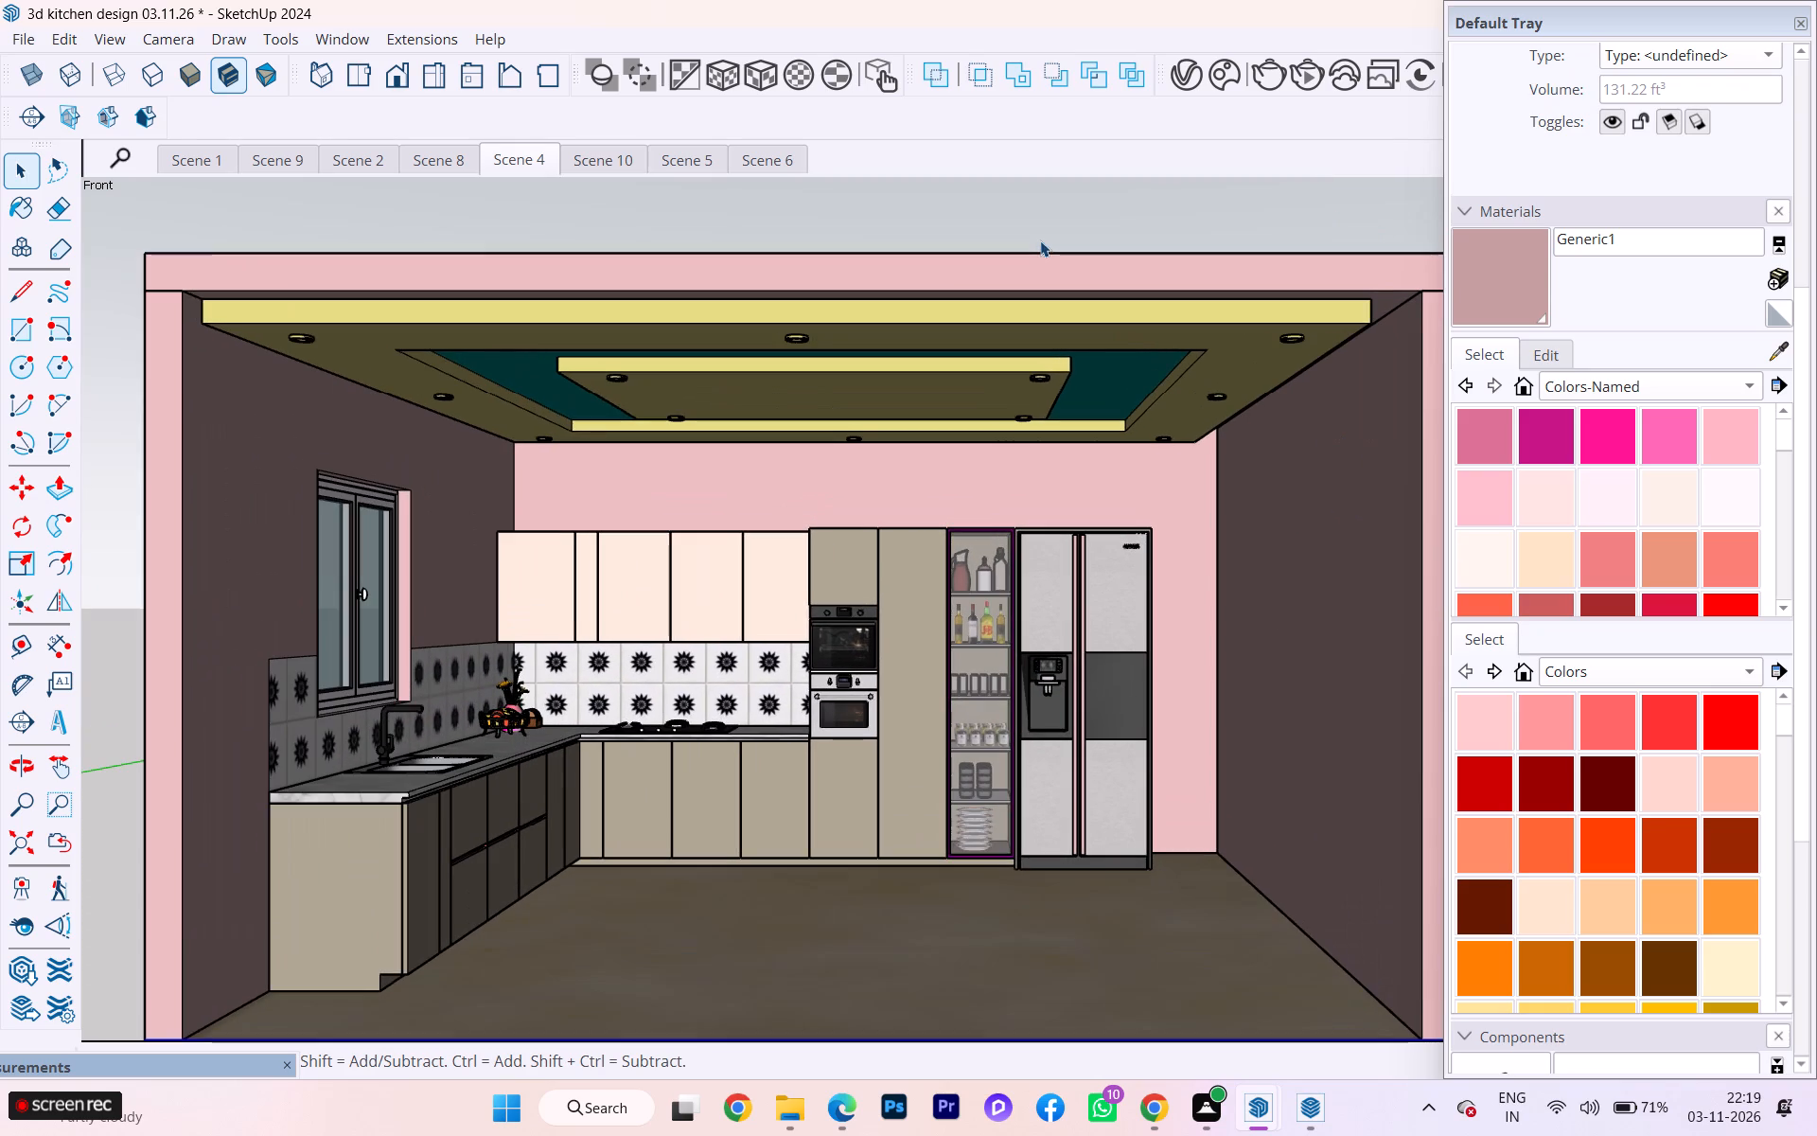
{"action": "scroll", "coordinate": [784, 118], "scroll_direction": "down", "scroll_amount": 1}
{"action": "scroll", "coordinate": [685, 353], "scroll_direction": "down", "scroll_amount": 1}
{"action": "scroll", "coordinate": [686, 542], "scroll_direction": "up", "scroll_amount": 2}
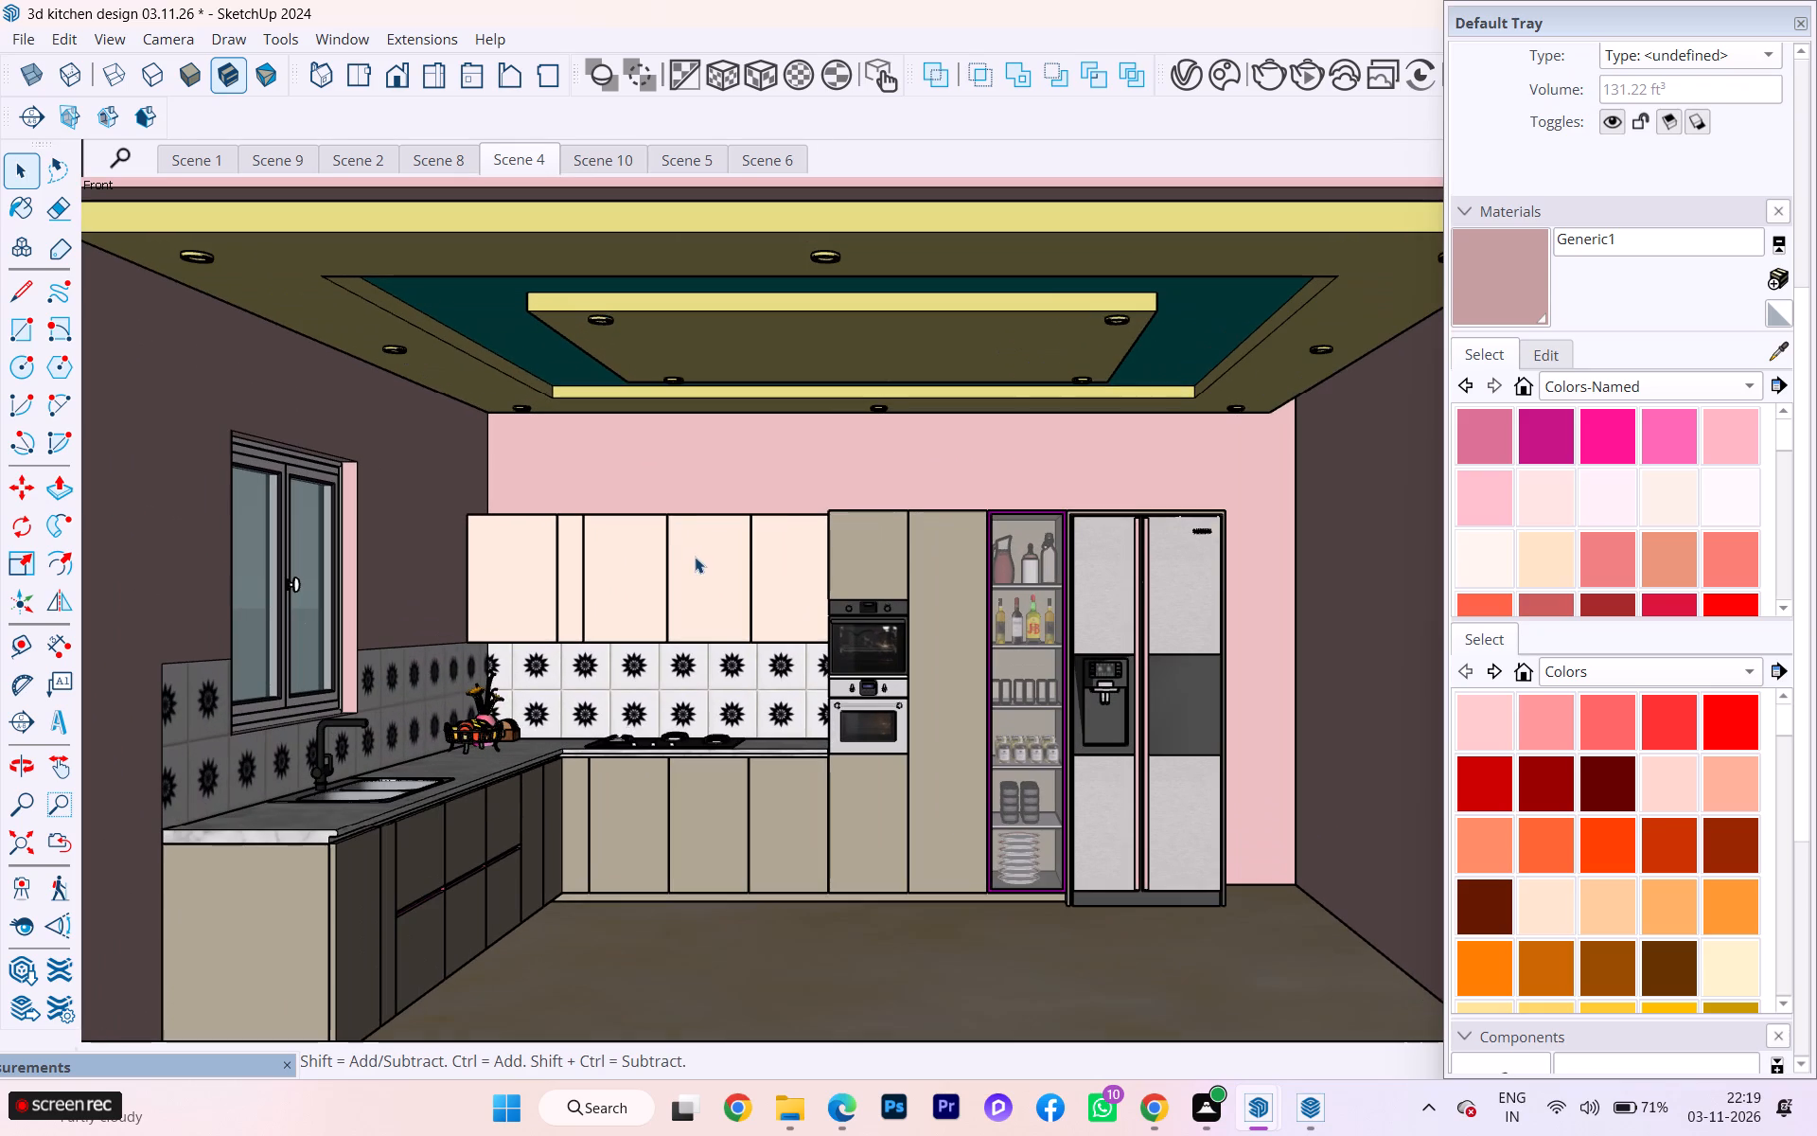
{"action": "scroll", "coordinate": [505, 310], "scroll_direction": "down", "scroll_amount": 1}
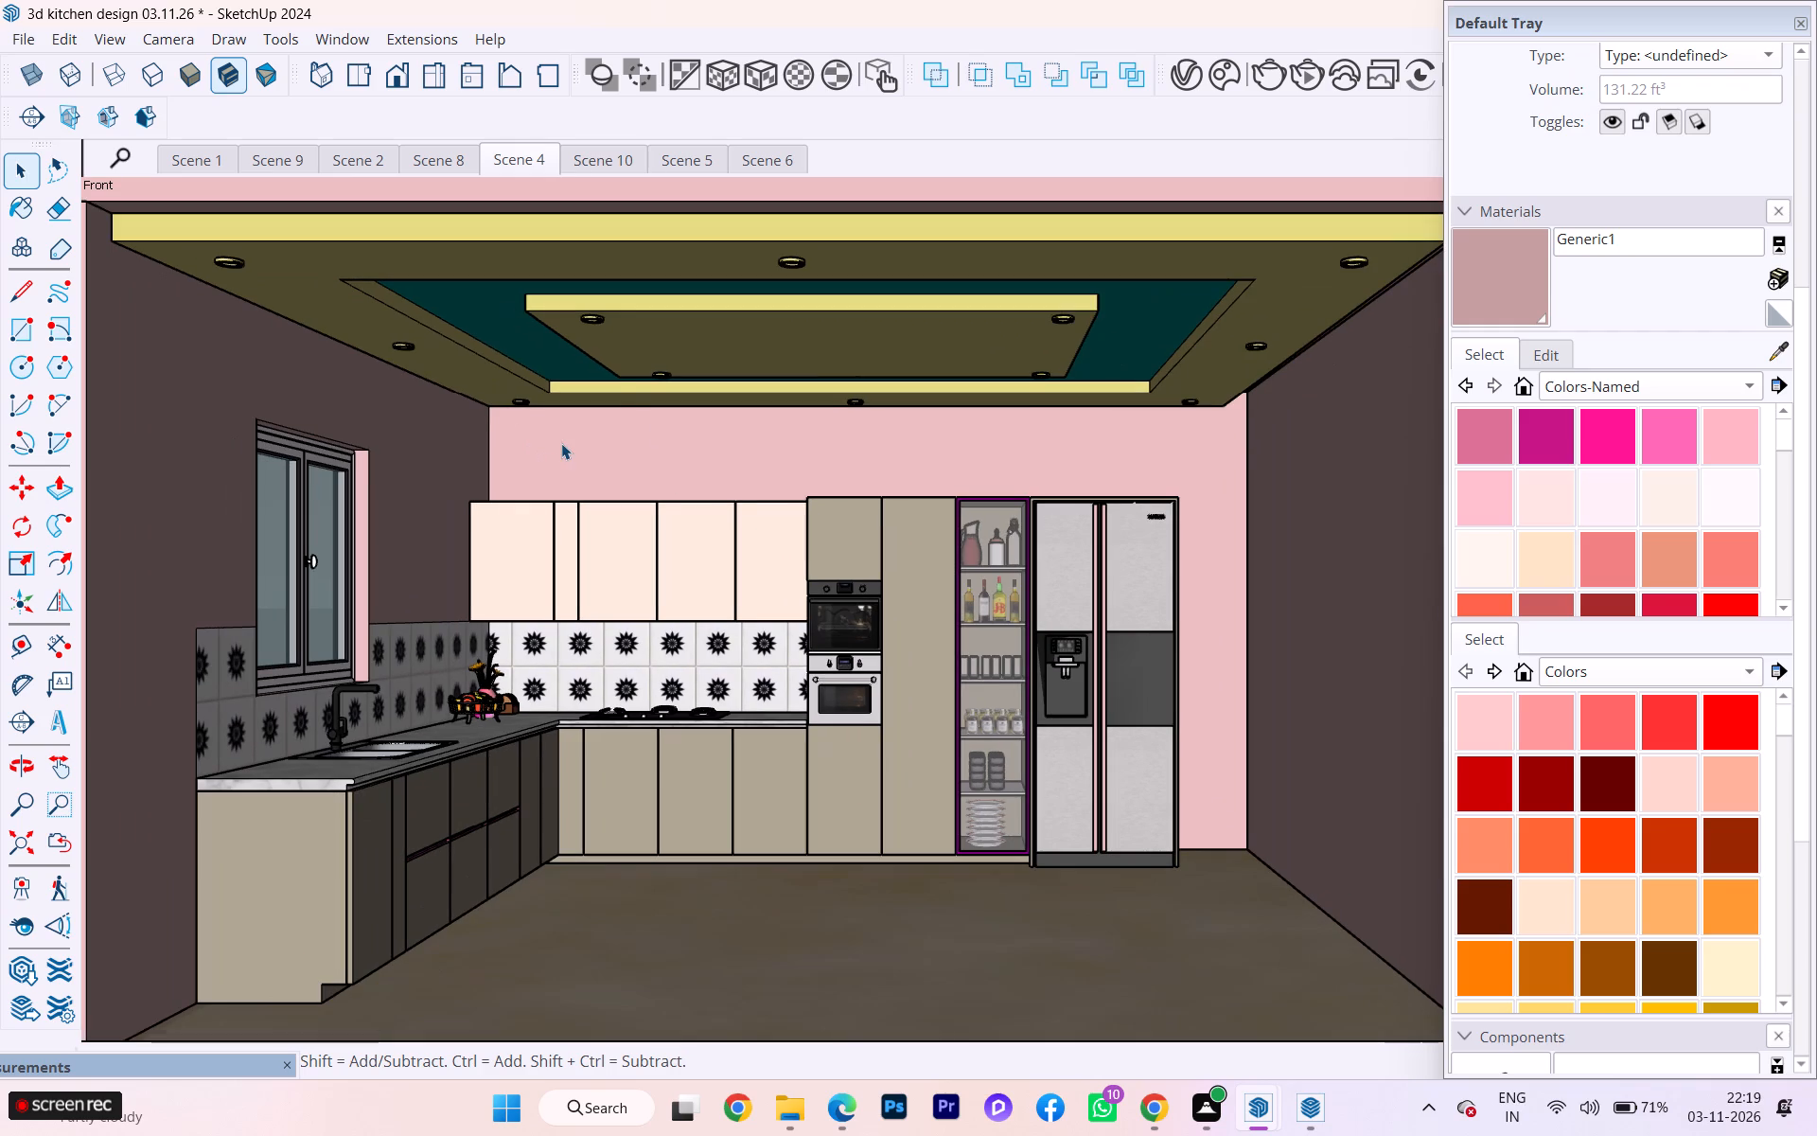
{"action": "scroll", "coordinate": [616, 382], "scroll_direction": "down", "scroll_amount": 1}
{"action": "scroll", "coordinate": [563, 465], "scroll_direction": "up", "scroll_amount": 1}
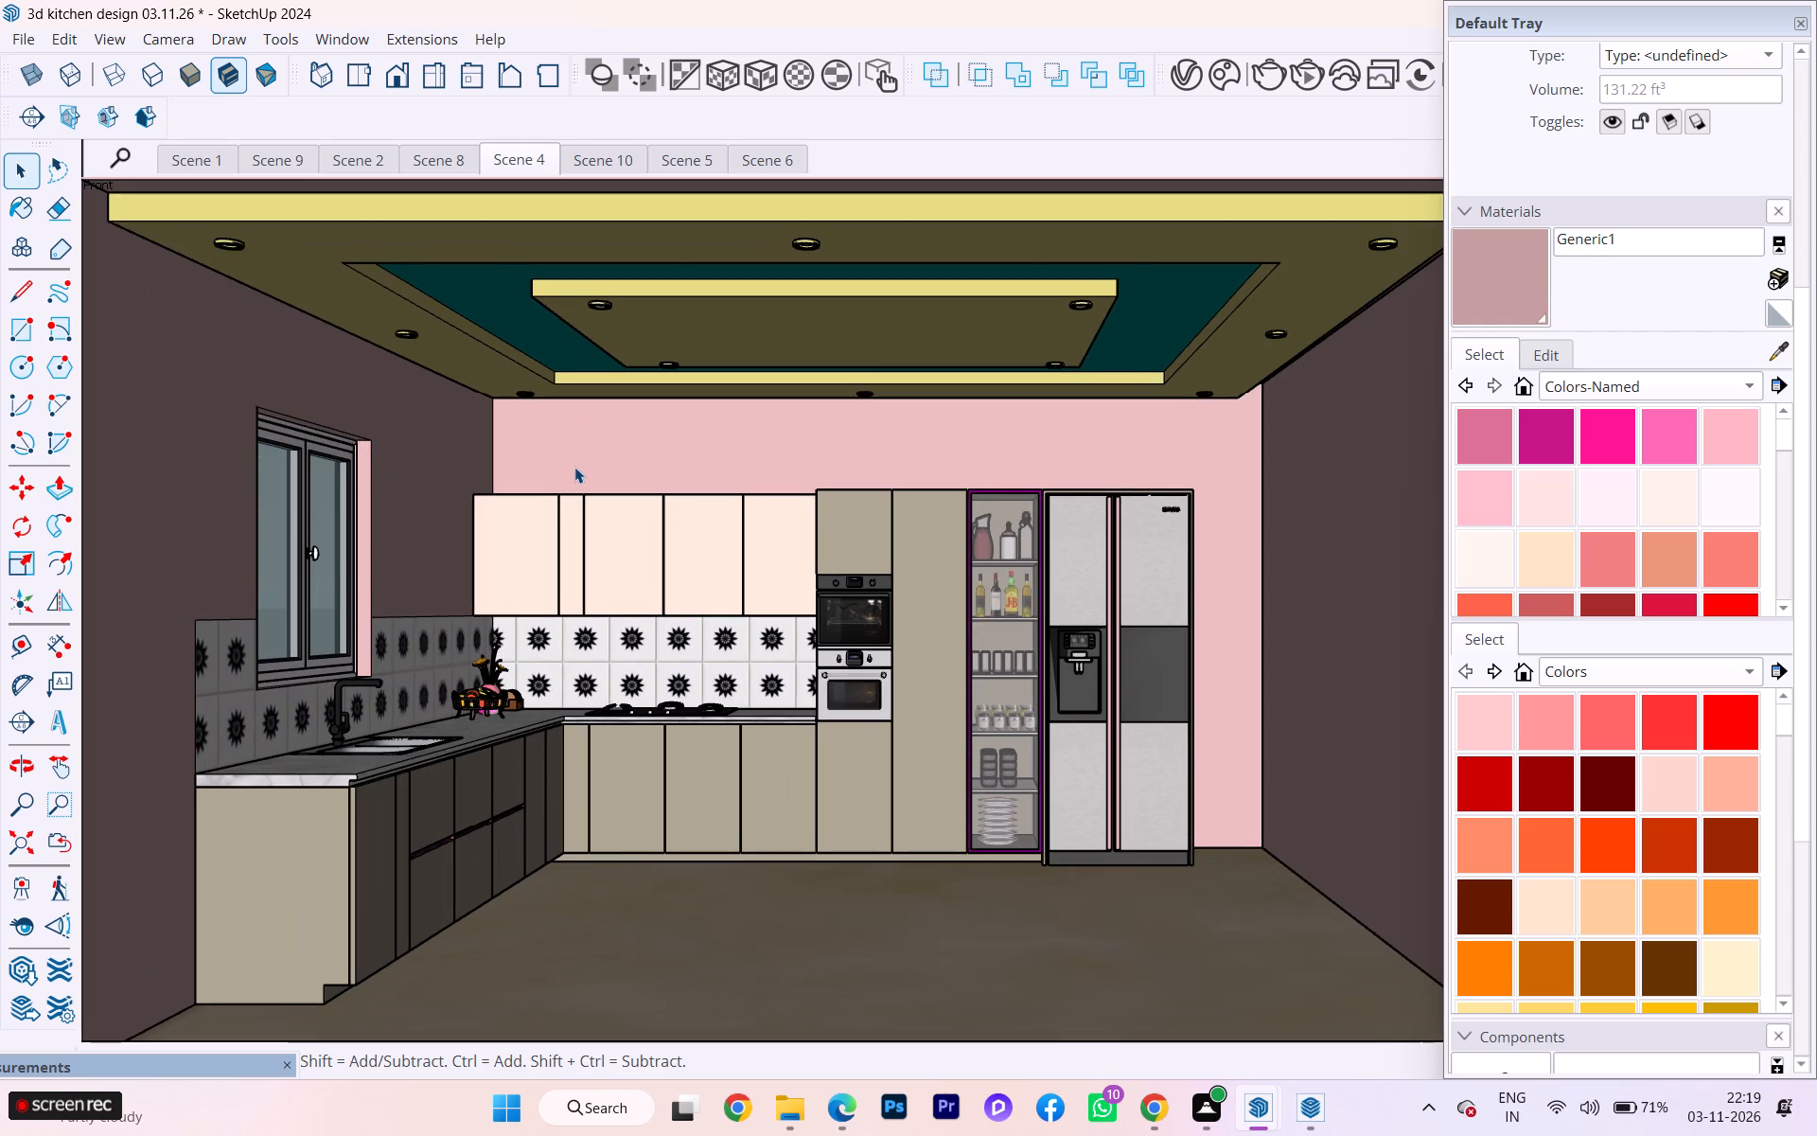
{"action": "middle_click_drag", "start_coordinate": [583, 469], "coordinate": [593, 466]}
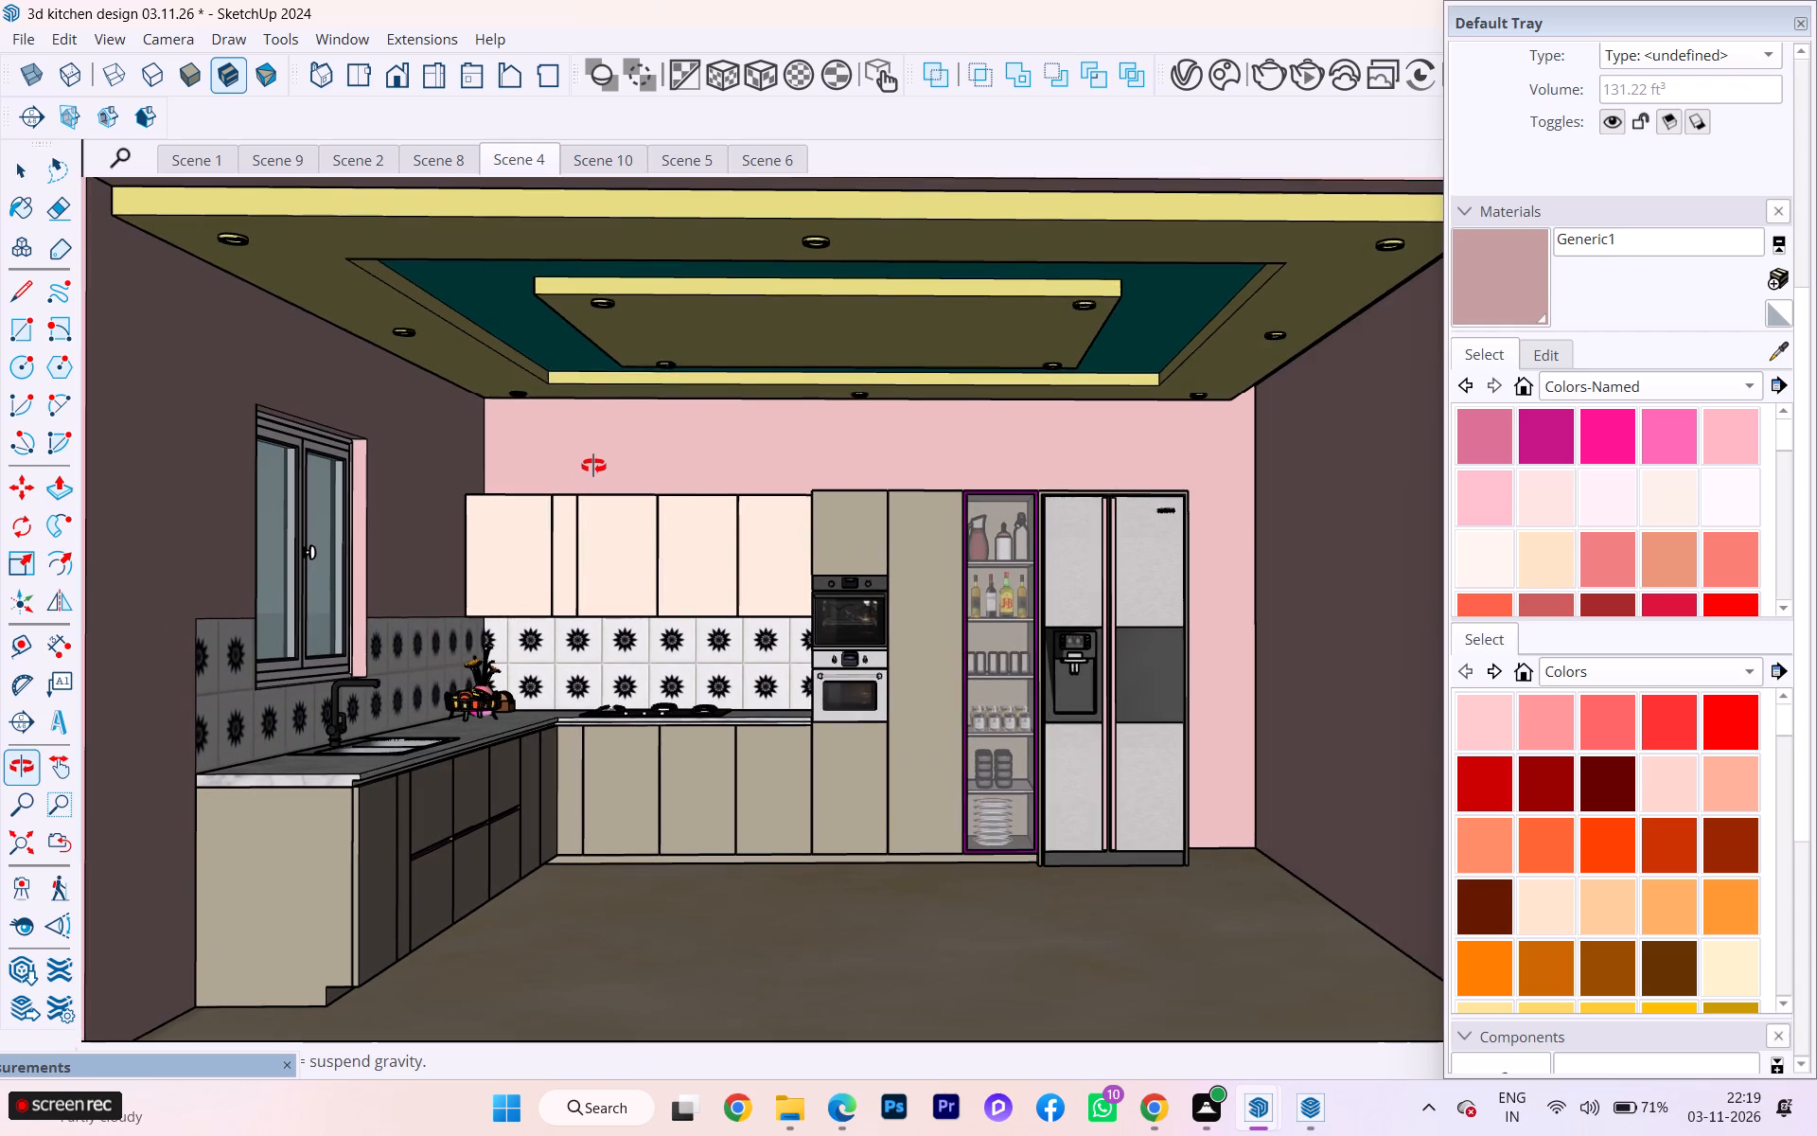
{"action": "middle_click_drag", "start_coordinate": [593, 466], "coordinate": [609, 469]}
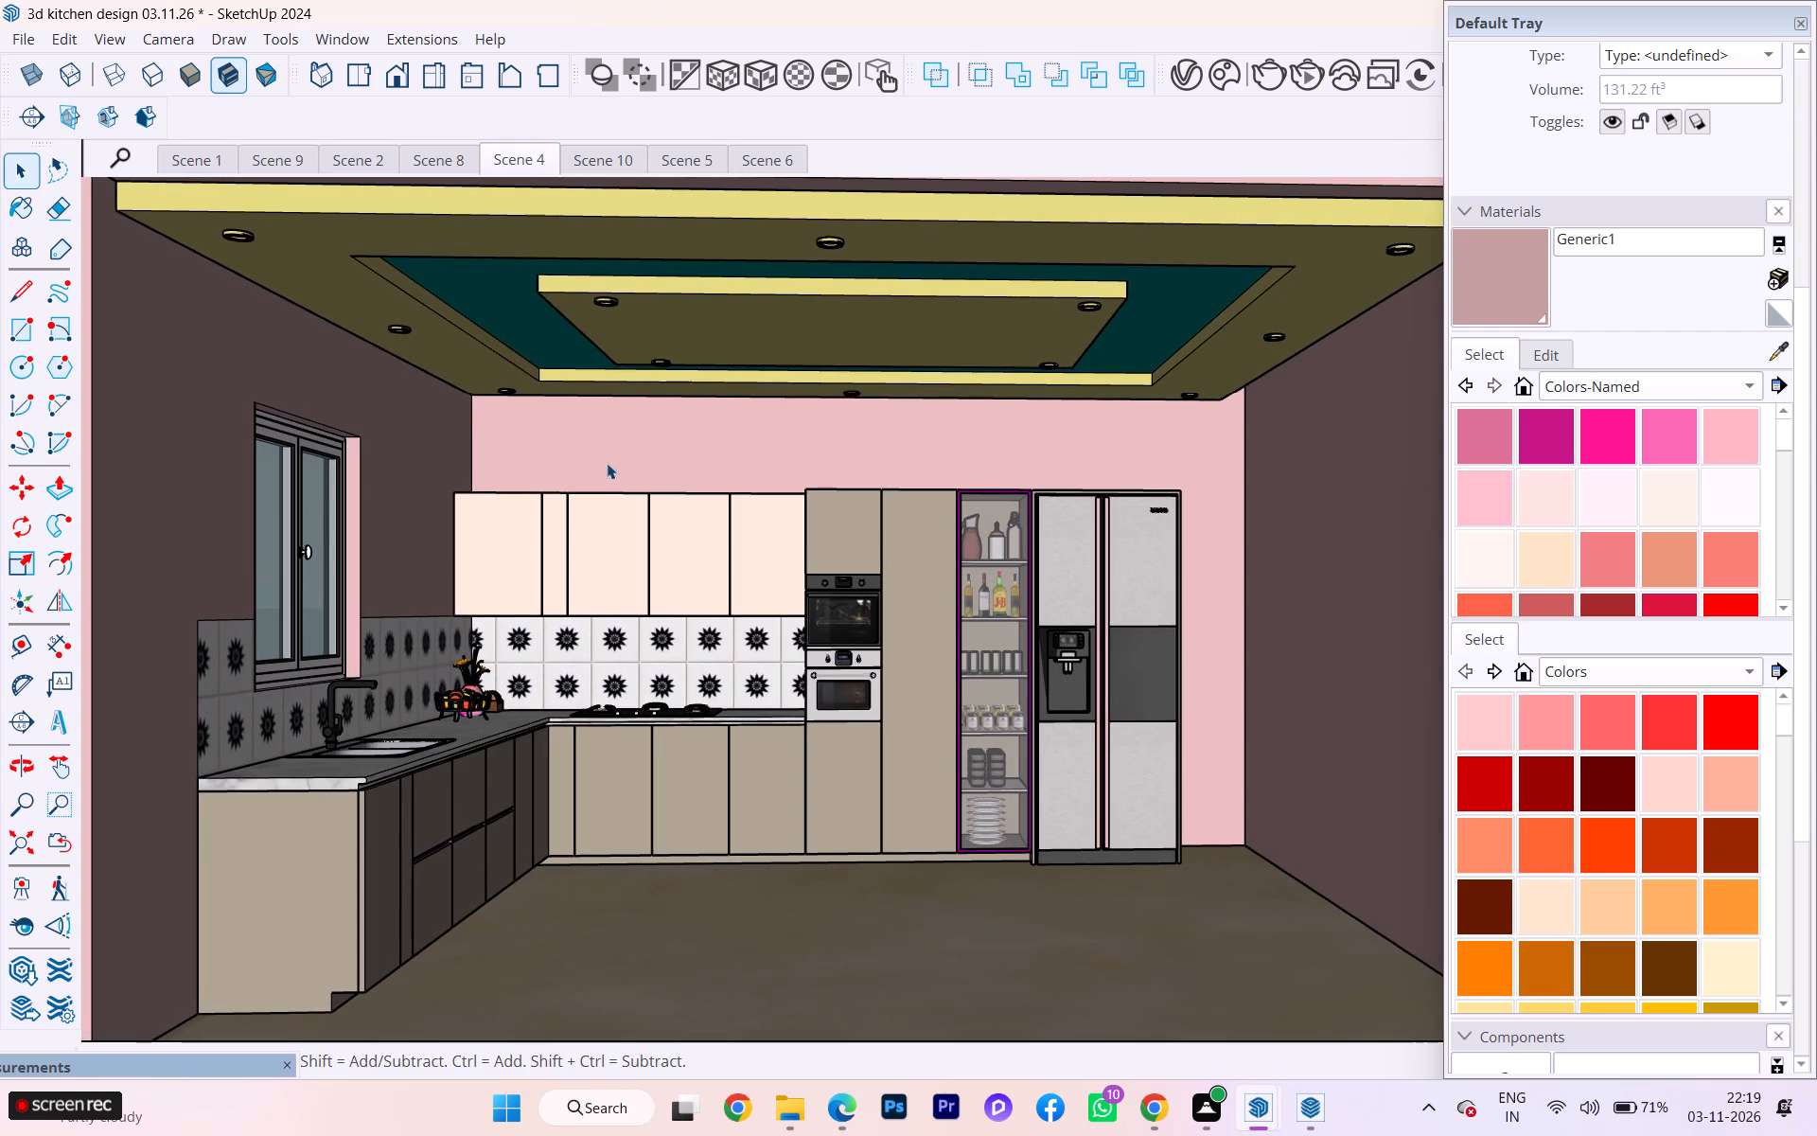
Open Scene 2 and set it to the standard Front view, fitting the kitchen's open front and false ceiling in the frame.
{"action": "left_click", "coordinate": [339, 156]}
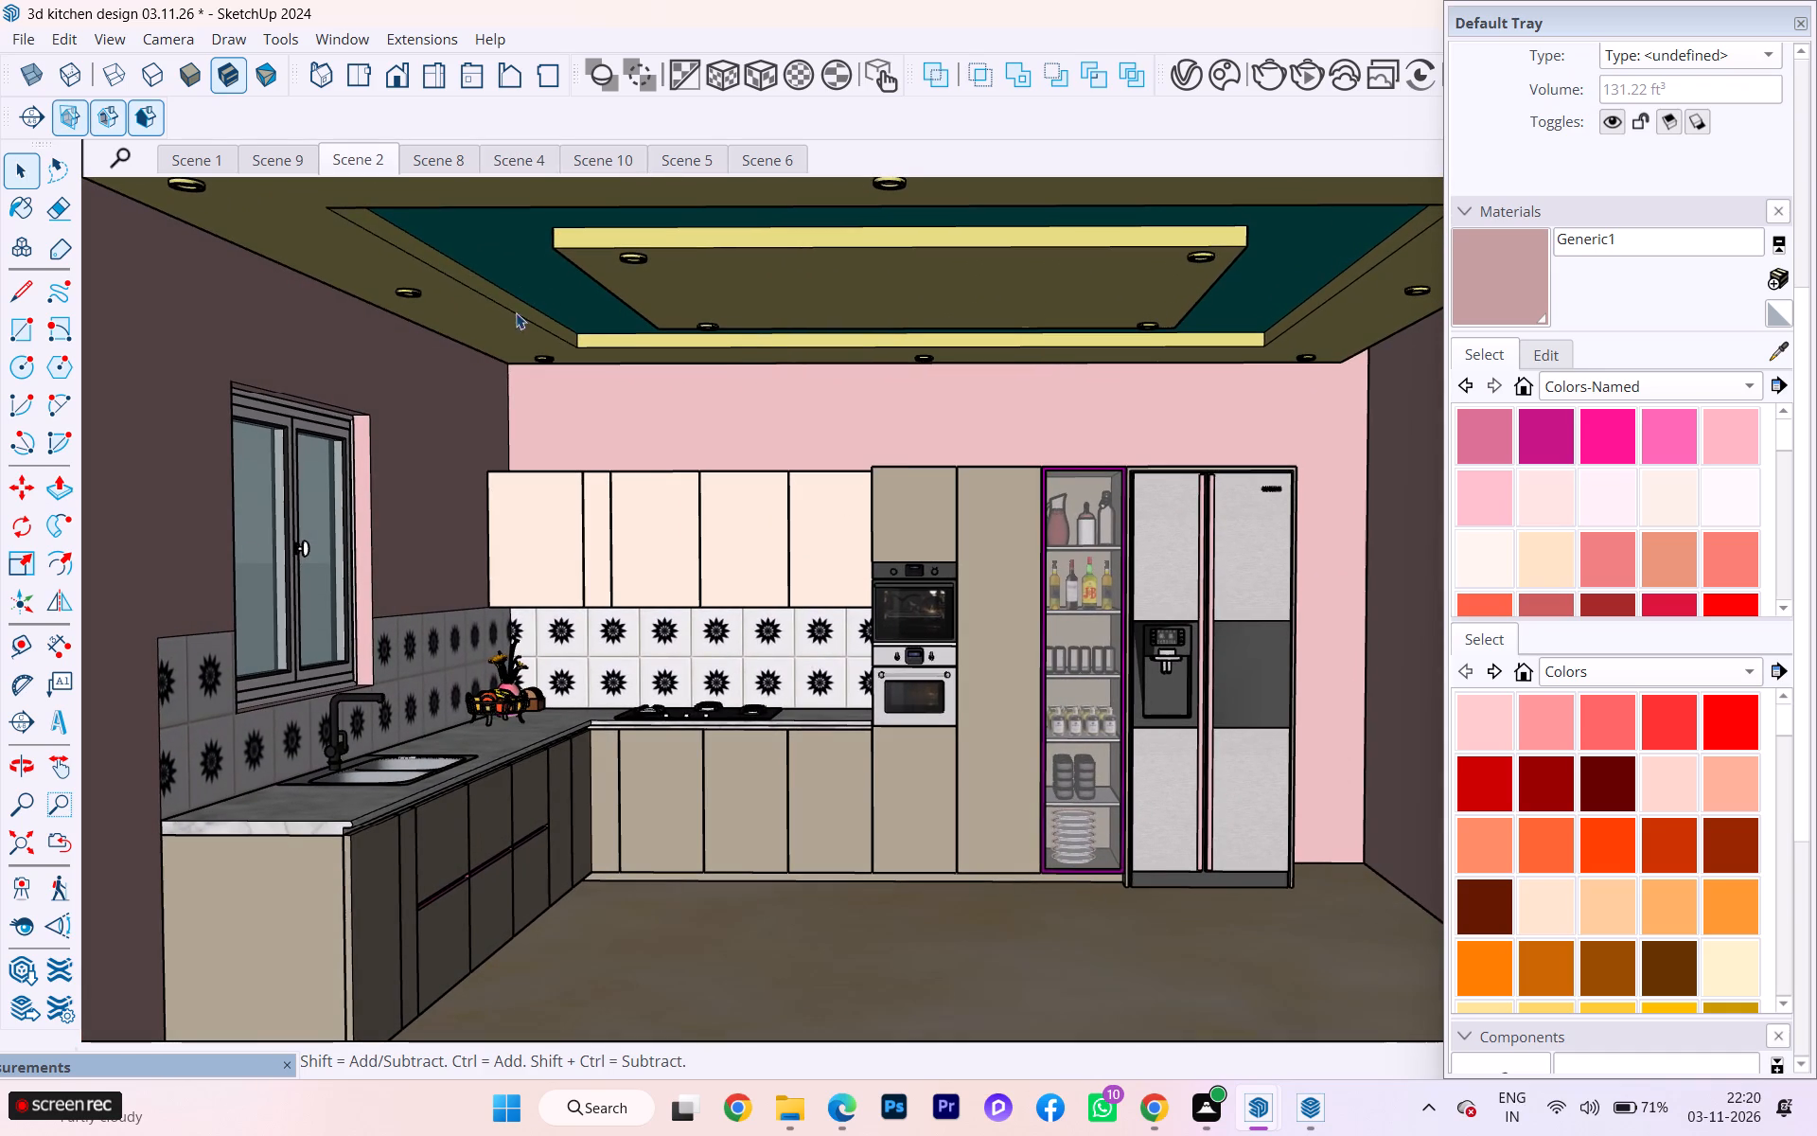
{"action": "scroll", "coordinate": [536, 366], "scroll_direction": "down", "scroll_amount": 1}
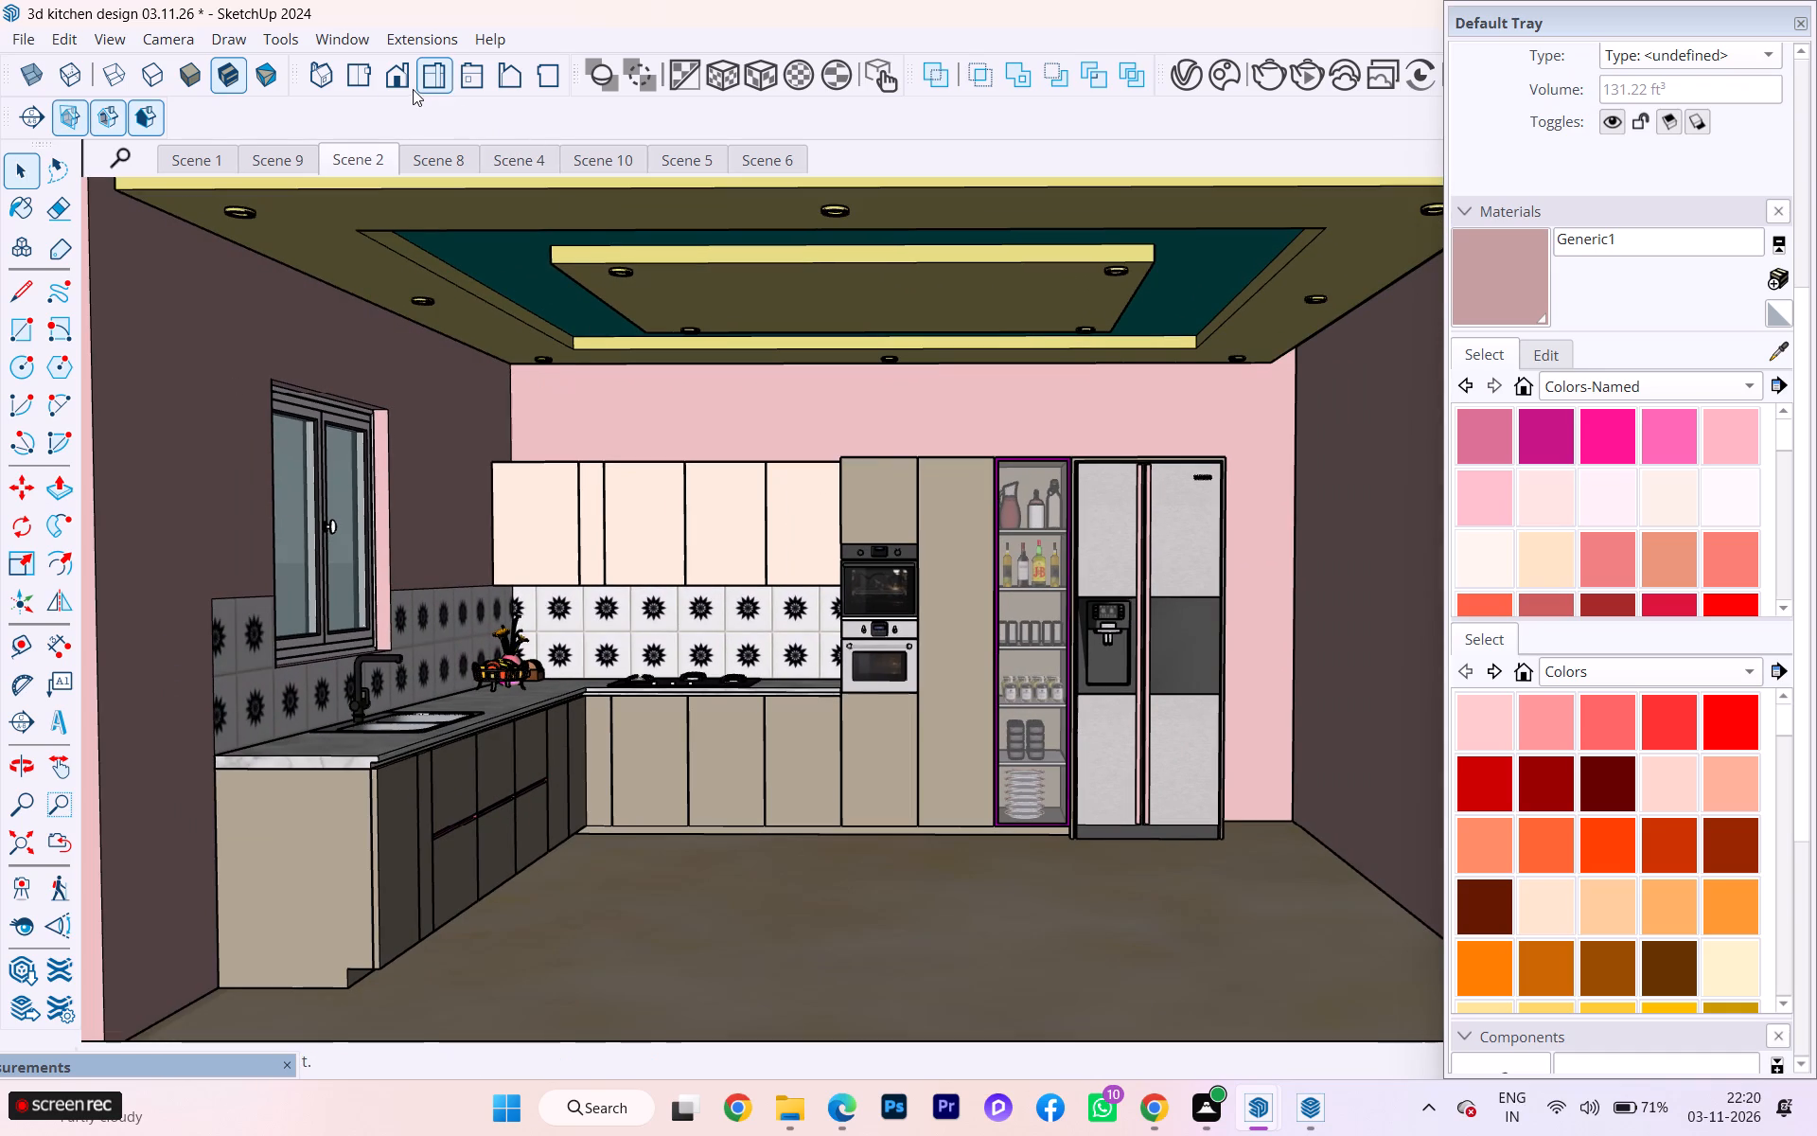
{"action": "left_click", "coordinate": [458, 81]}
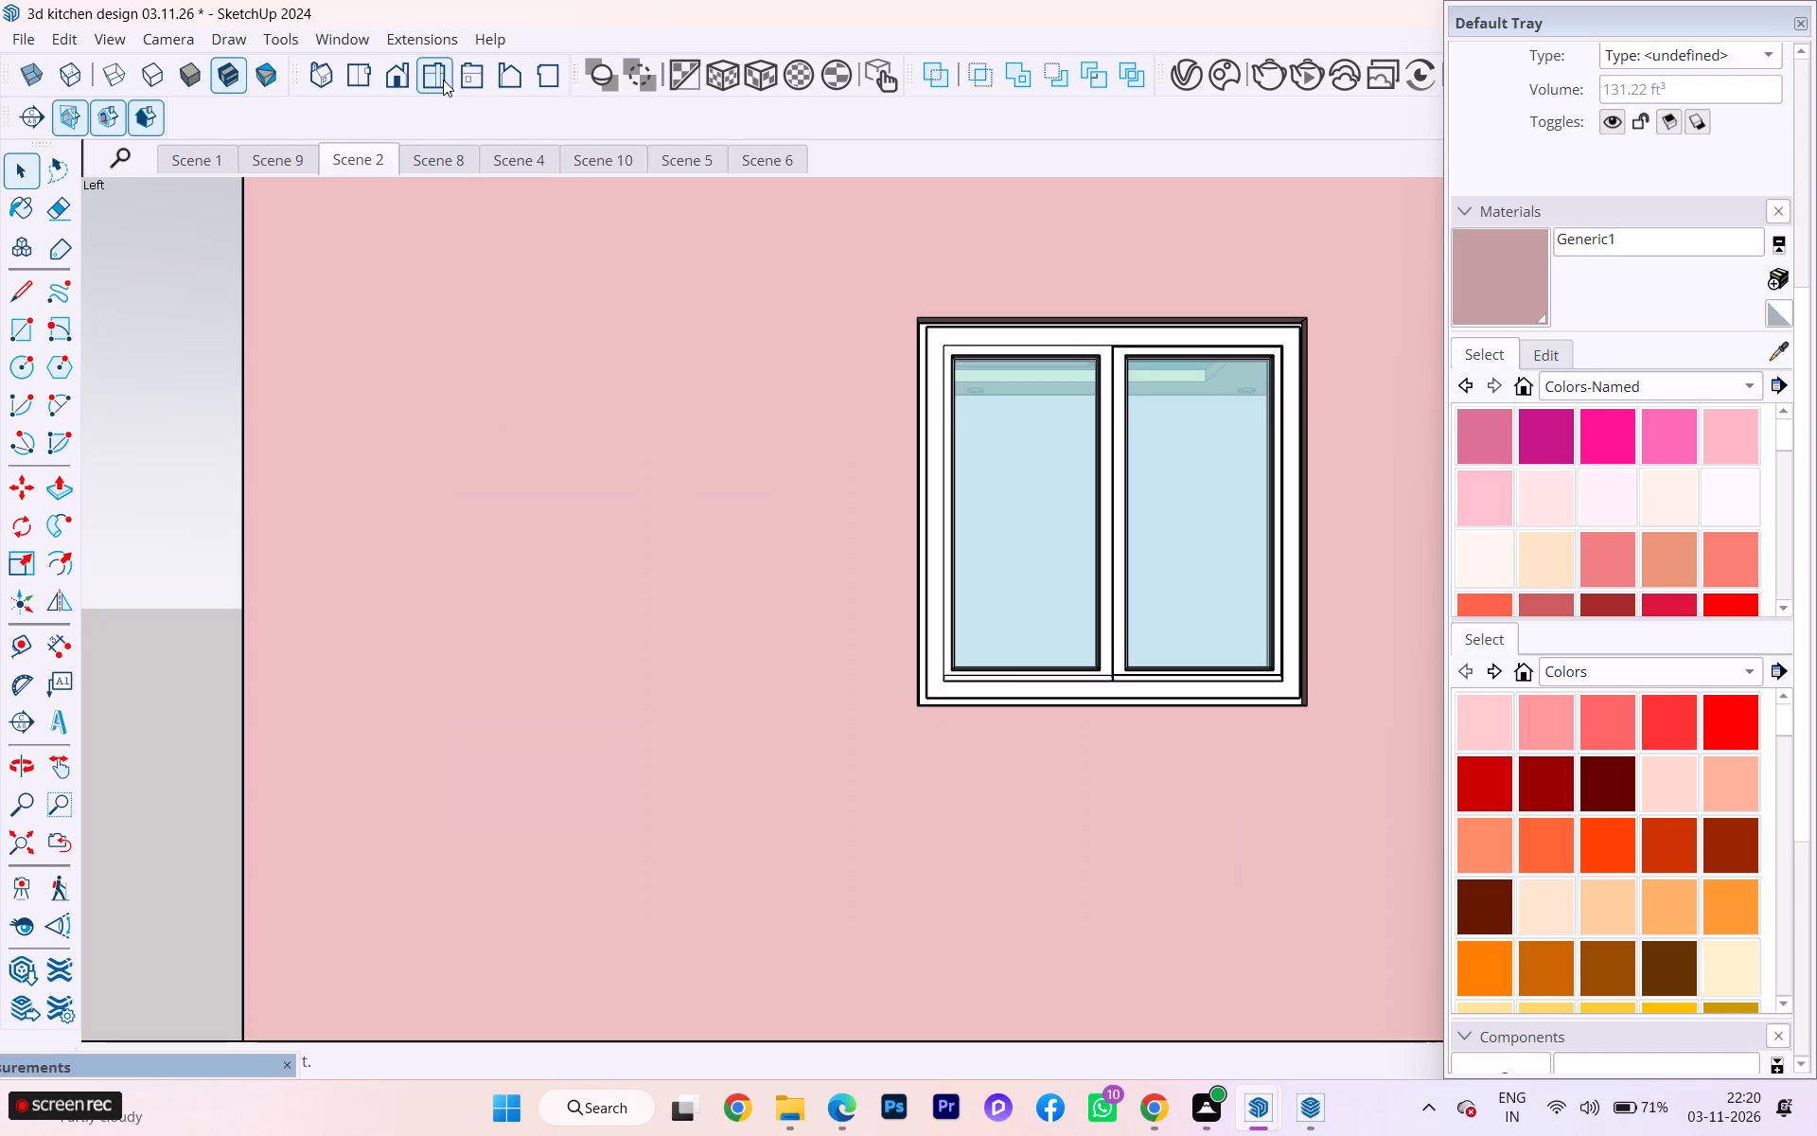
{"action": "left_click", "coordinate": [443, 80]}
{"action": "left_click", "coordinate": [413, 80]}
{"action": "scroll", "coordinate": [289, 381], "scroll_direction": "down", "scroll_amount": 1}
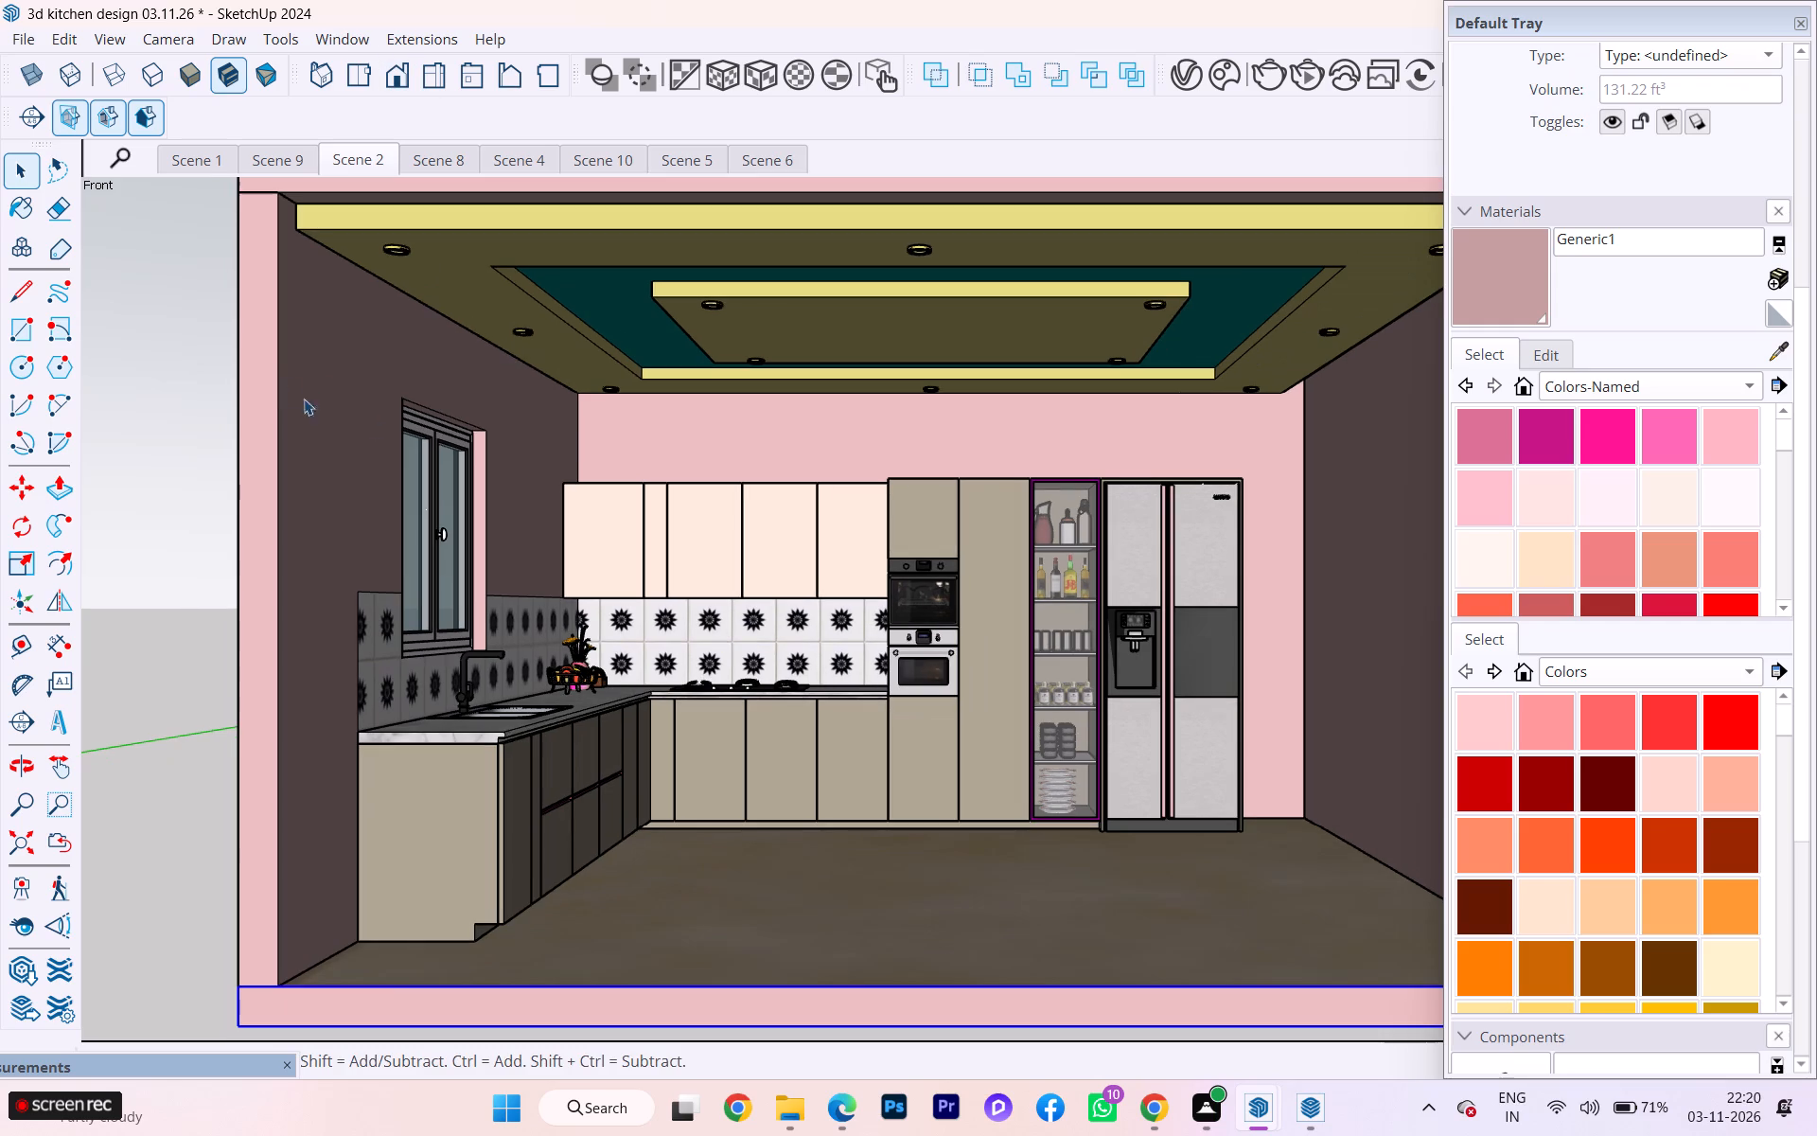
{"action": "scroll", "coordinate": [281, 477], "scroll_direction": "down", "scroll_amount": 1}
{"action": "scroll", "coordinate": [201, 479], "scroll_direction": "down", "scroll_amount": 1}
{"action": "scroll", "coordinate": [1306, 386], "scroll_direction": "up", "scroll_amount": 1}
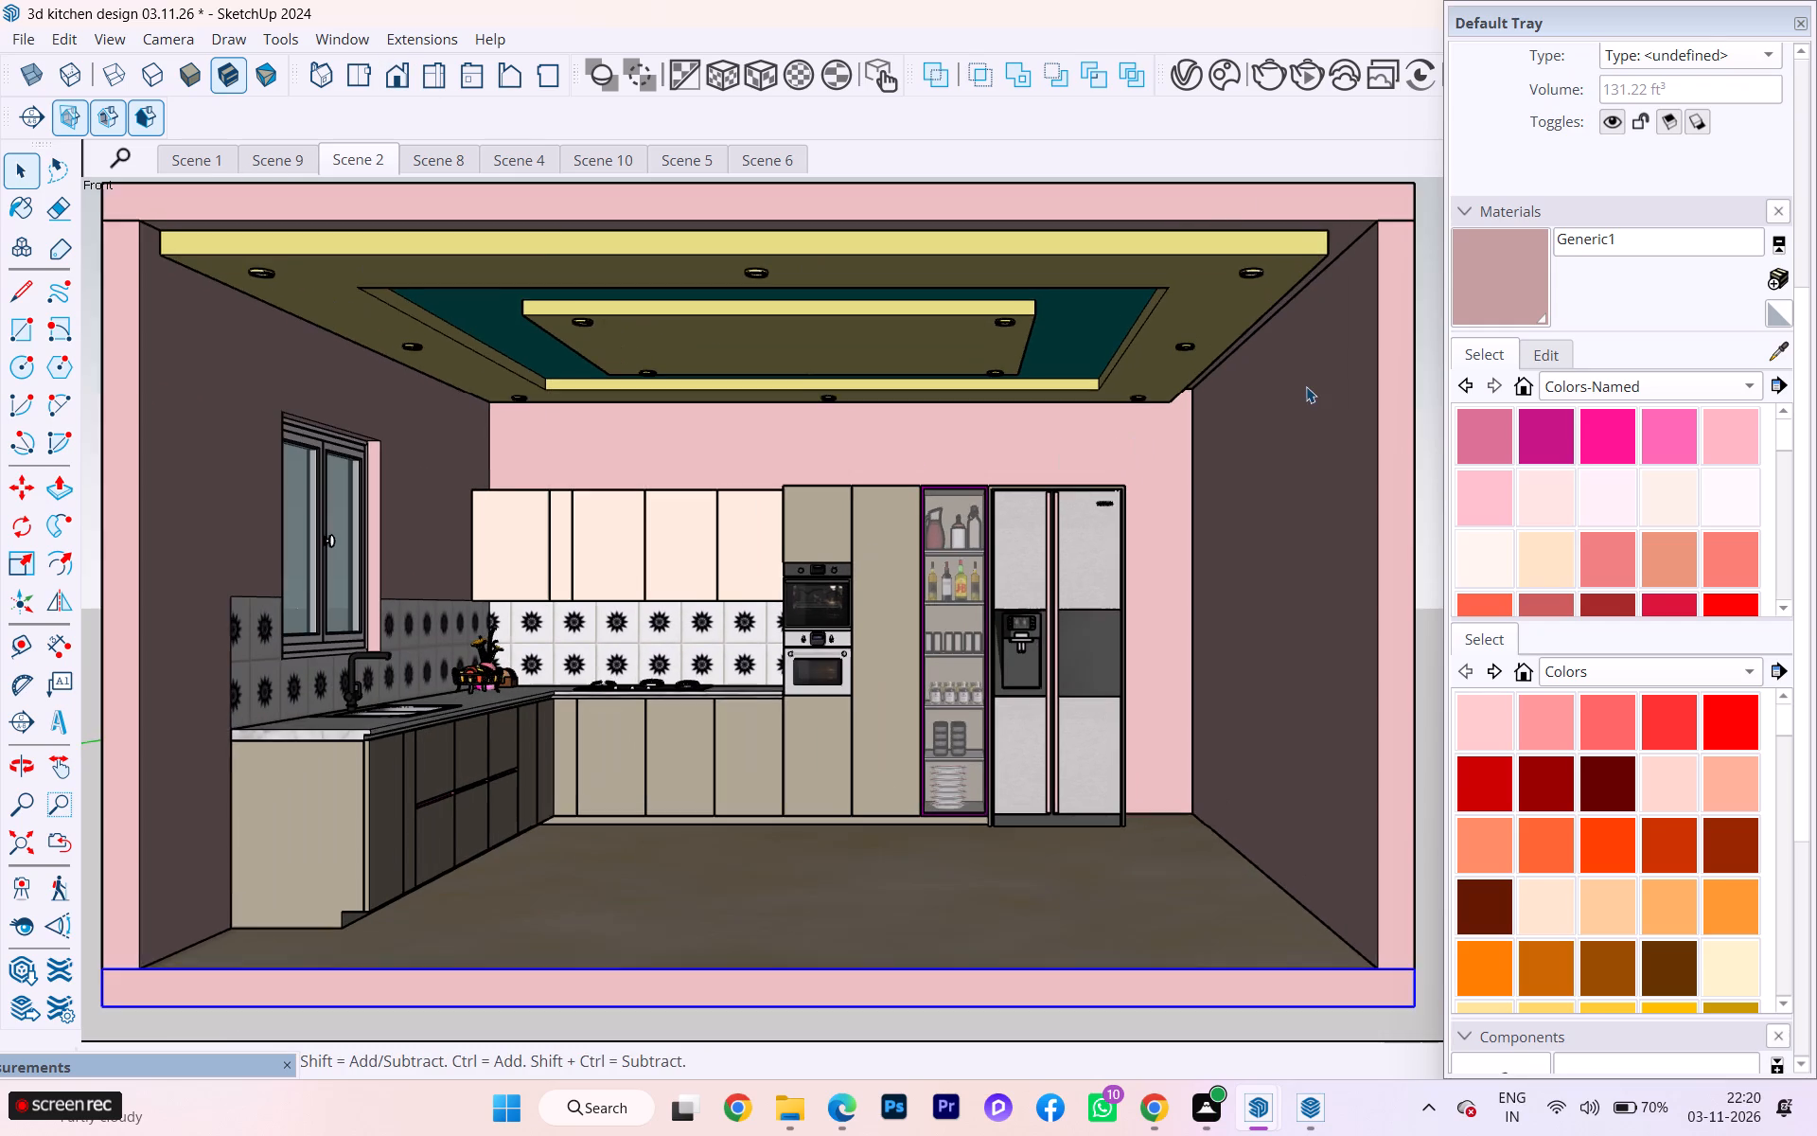
{"action": "scroll", "coordinate": [1306, 386], "scroll_direction": "up", "scroll_amount": 1}
{"action": "scroll", "coordinate": [1452, 373], "scroll_direction": "down", "scroll_amount": 3}
{"action": "scroll", "coordinate": [1360, 387], "scroll_direction": "down", "scroll_amount": 2}
{"action": "scroll", "coordinate": [1266, 379], "scroll_direction": "up", "scroll_amount": 2}
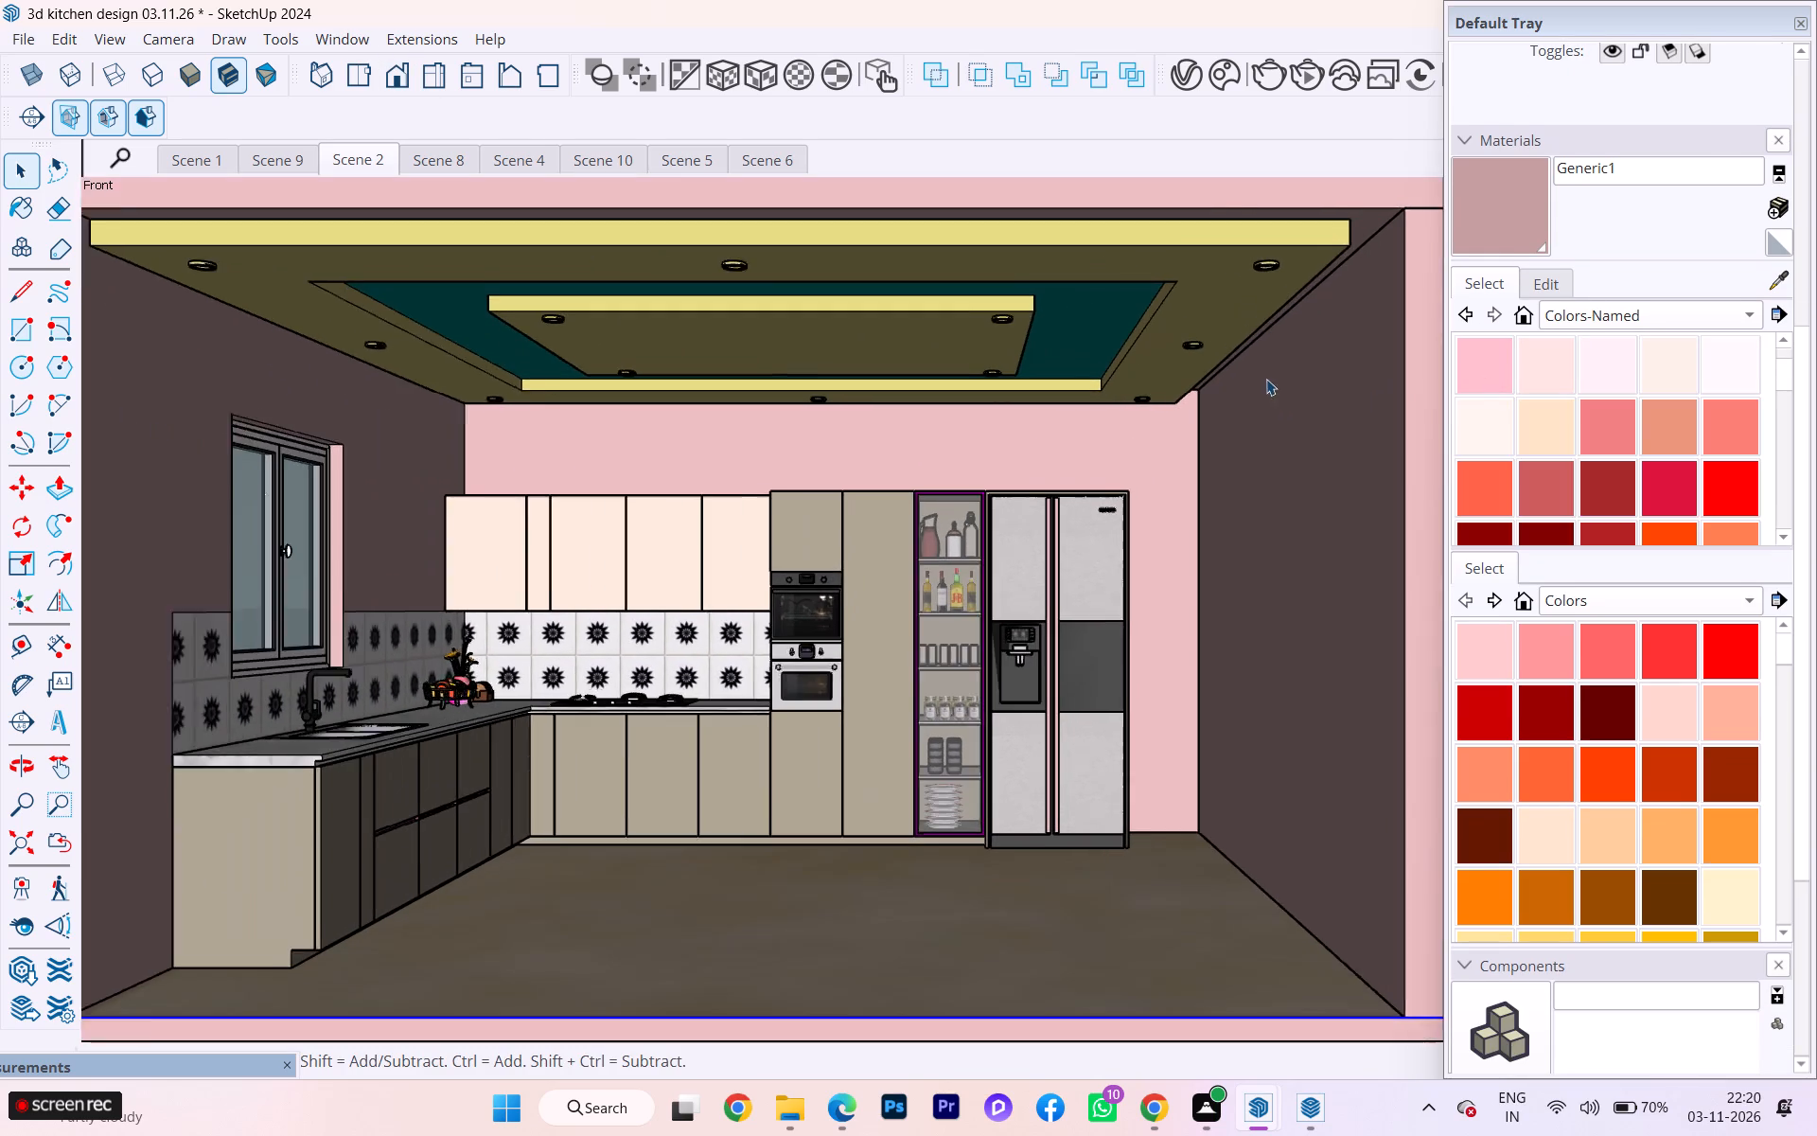
{"action": "scroll", "coordinate": [1430, 376], "scroll_direction": "down", "scroll_amount": 3}
{"action": "scroll", "coordinate": [1383, 403], "scroll_direction": "up", "scroll_amount": 1}
{"action": "scroll", "coordinate": [1232, 388], "scroll_direction": "down", "scroll_amount": 1}
{"action": "scroll", "coordinate": [1401, 426], "scroll_direction": "down", "scroll_amount": 1}
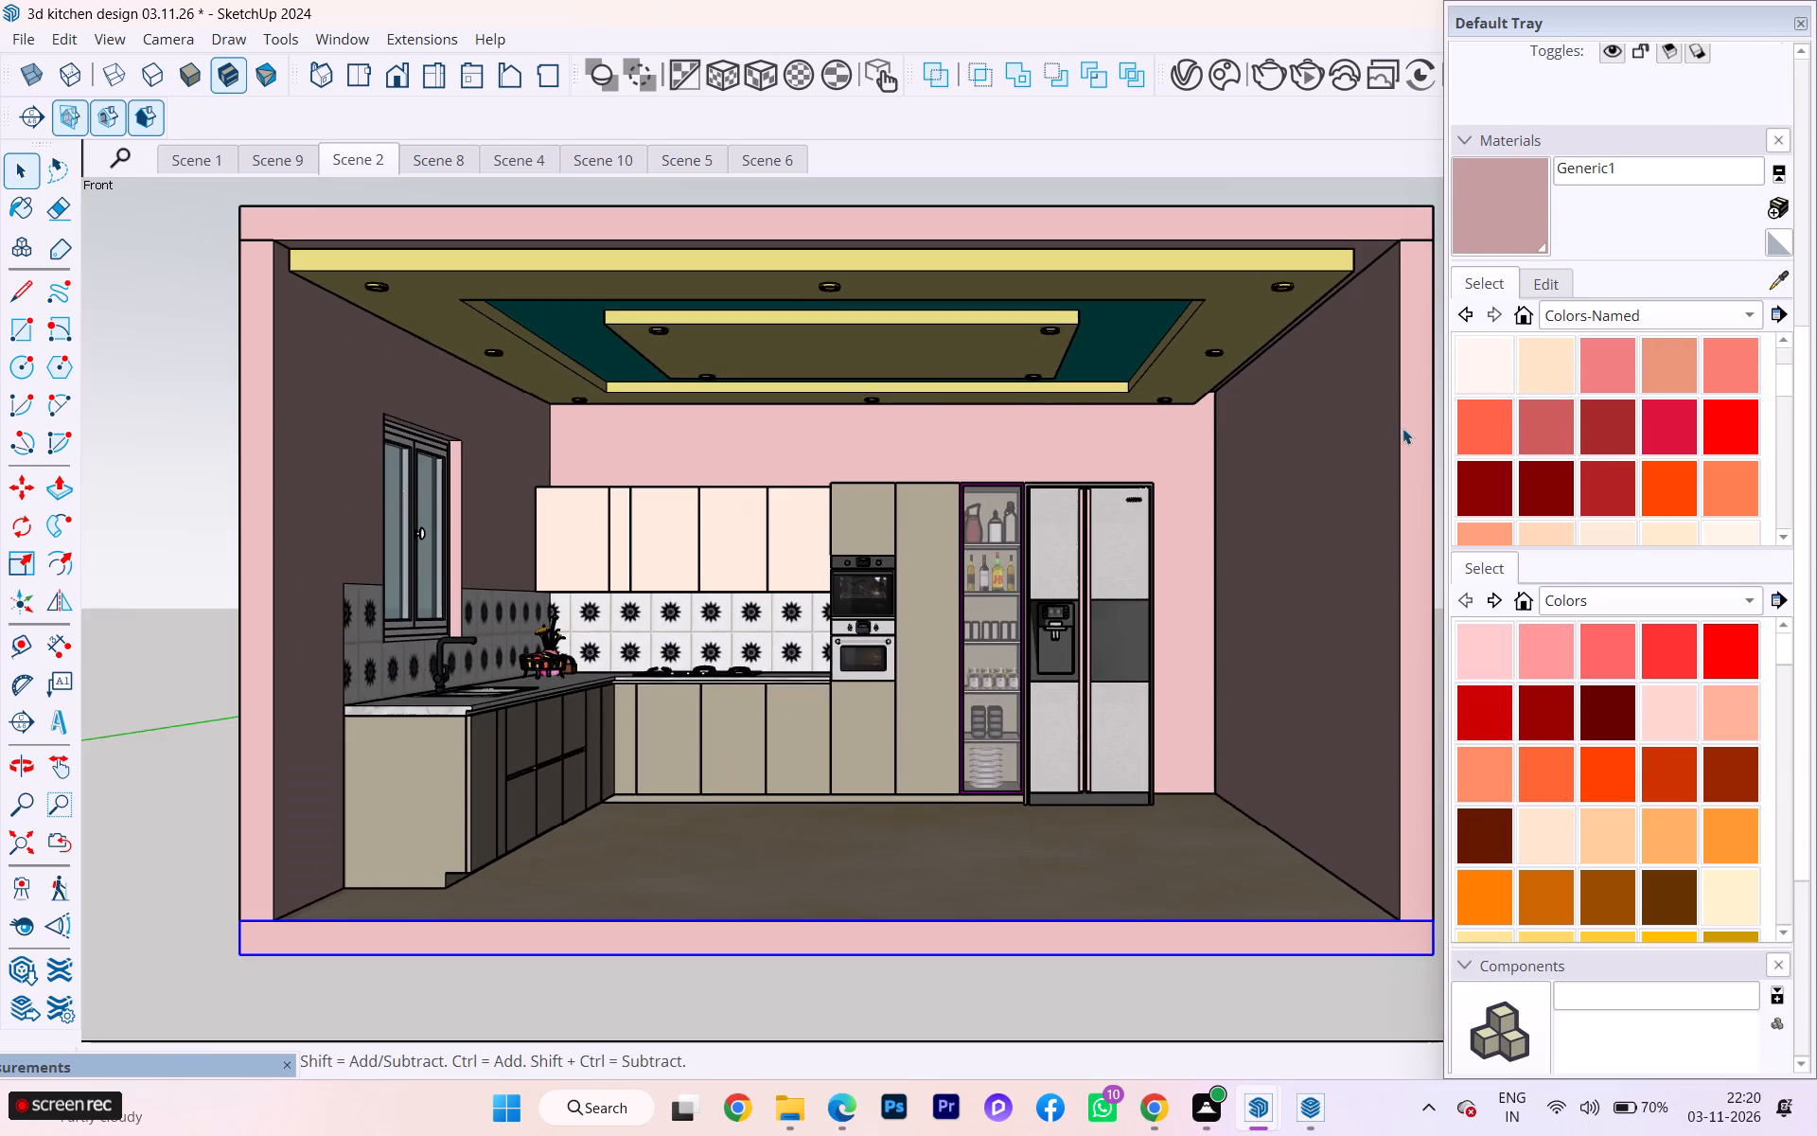
{"action": "scroll", "coordinate": [1010, 400], "scroll_direction": "up", "scroll_amount": 2}
{"action": "scroll", "coordinate": [1010, 401], "scroll_direction": "down", "scroll_amount": 1}
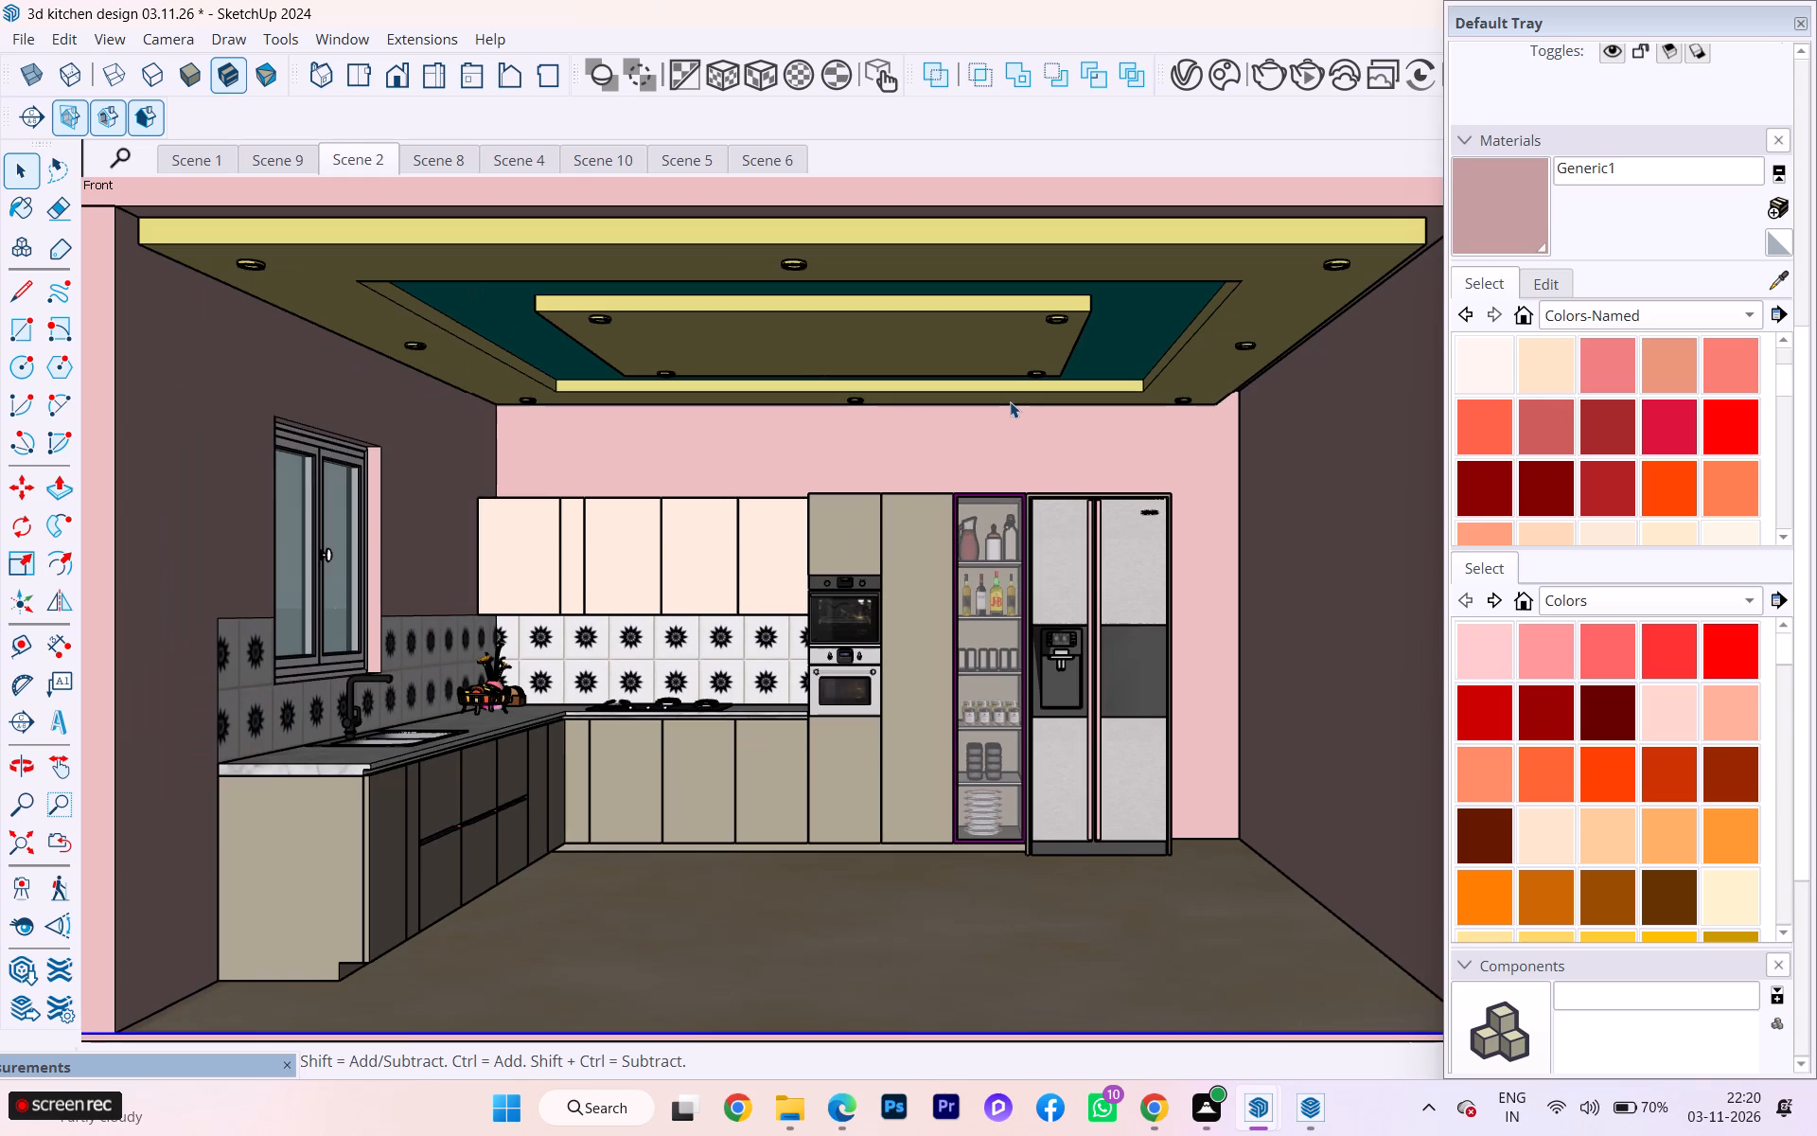
{"action": "middle_click_drag", "start_coordinate": [1010, 404], "coordinate": [1044, 401]}
{"action": "scroll", "coordinate": [1044, 401], "scroll_direction": "up", "scroll_amount": 1}
{"action": "scroll", "coordinate": [1044, 401], "scroll_direction": "down", "scroll_amount": 1}
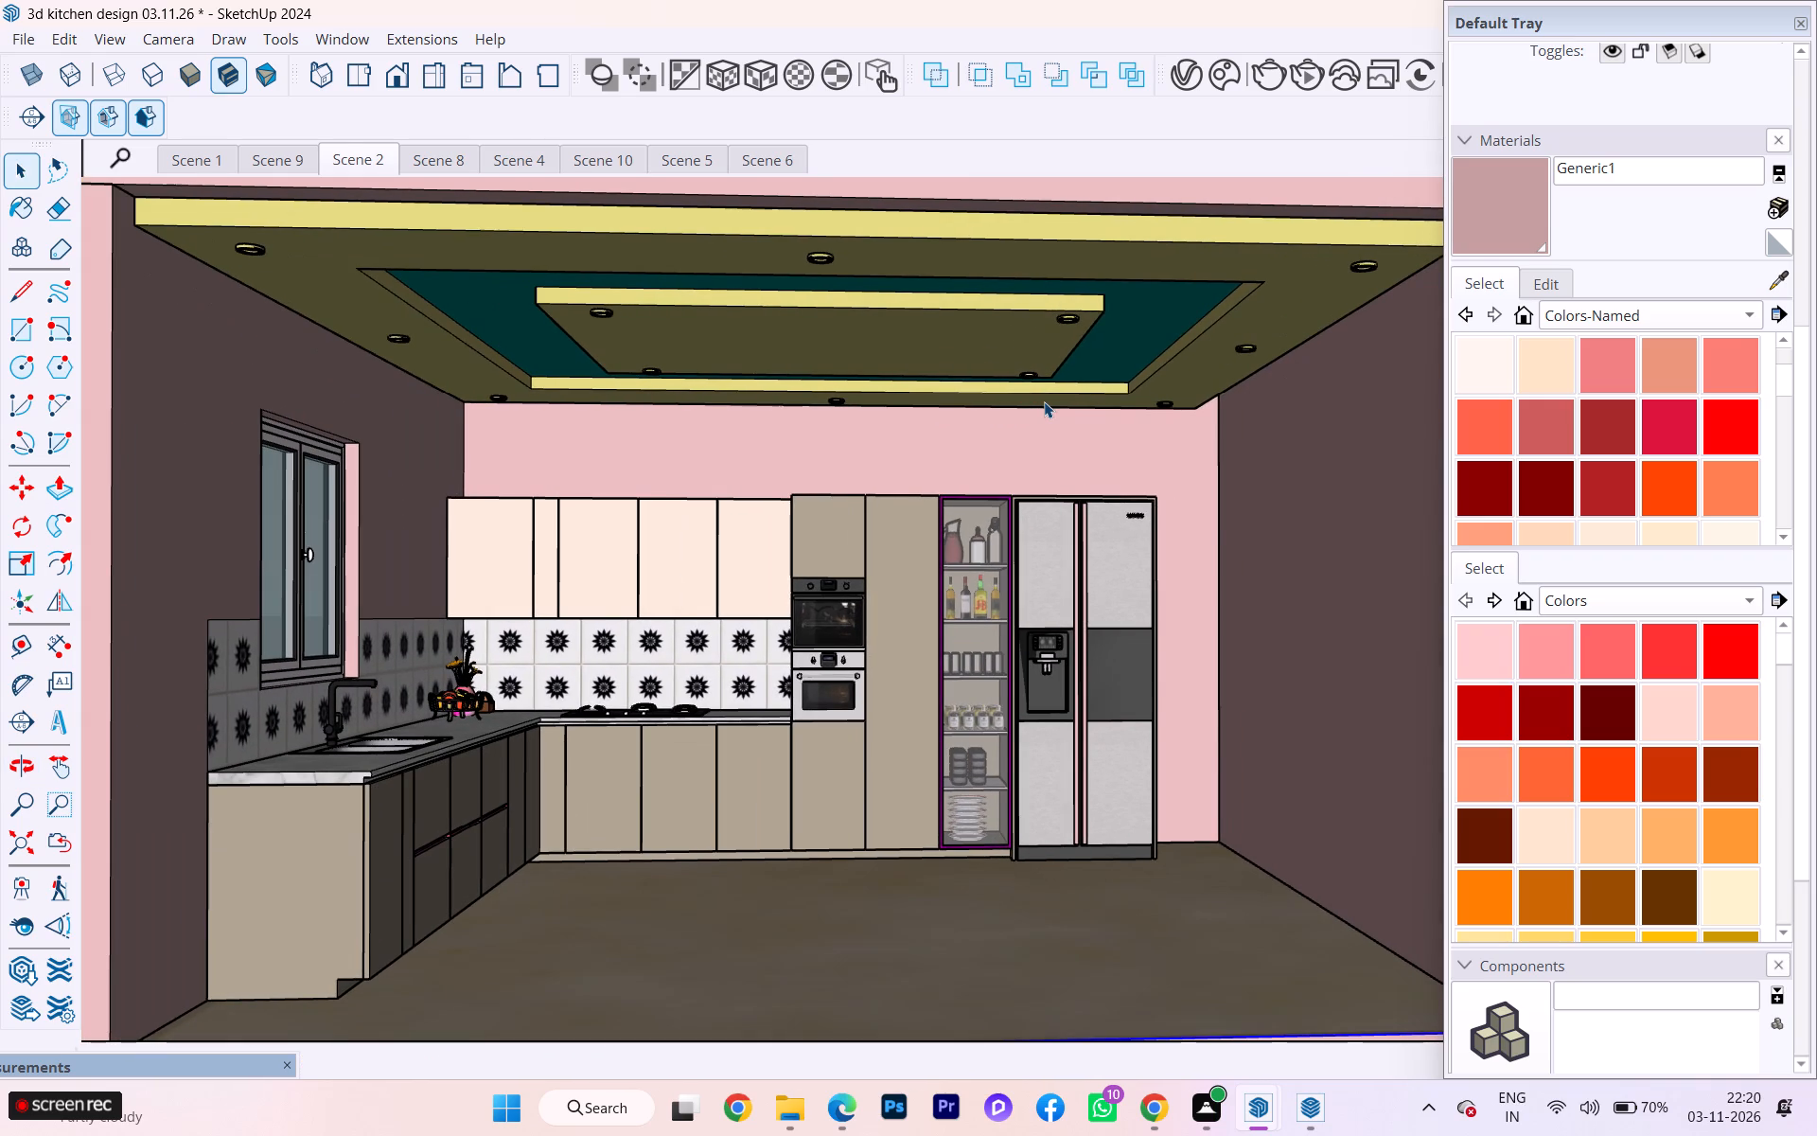
{"action": "scroll", "coordinate": [1044, 401], "scroll_direction": "up", "scroll_amount": 1}
{"action": "middle_click_drag", "start_coordinate": [1044, 403], "coordinate": [1059, 402]}
{"action": "scroll", "coordinate": [1059, 402], "scroll_direction": "down", "scroll_amount": 1}
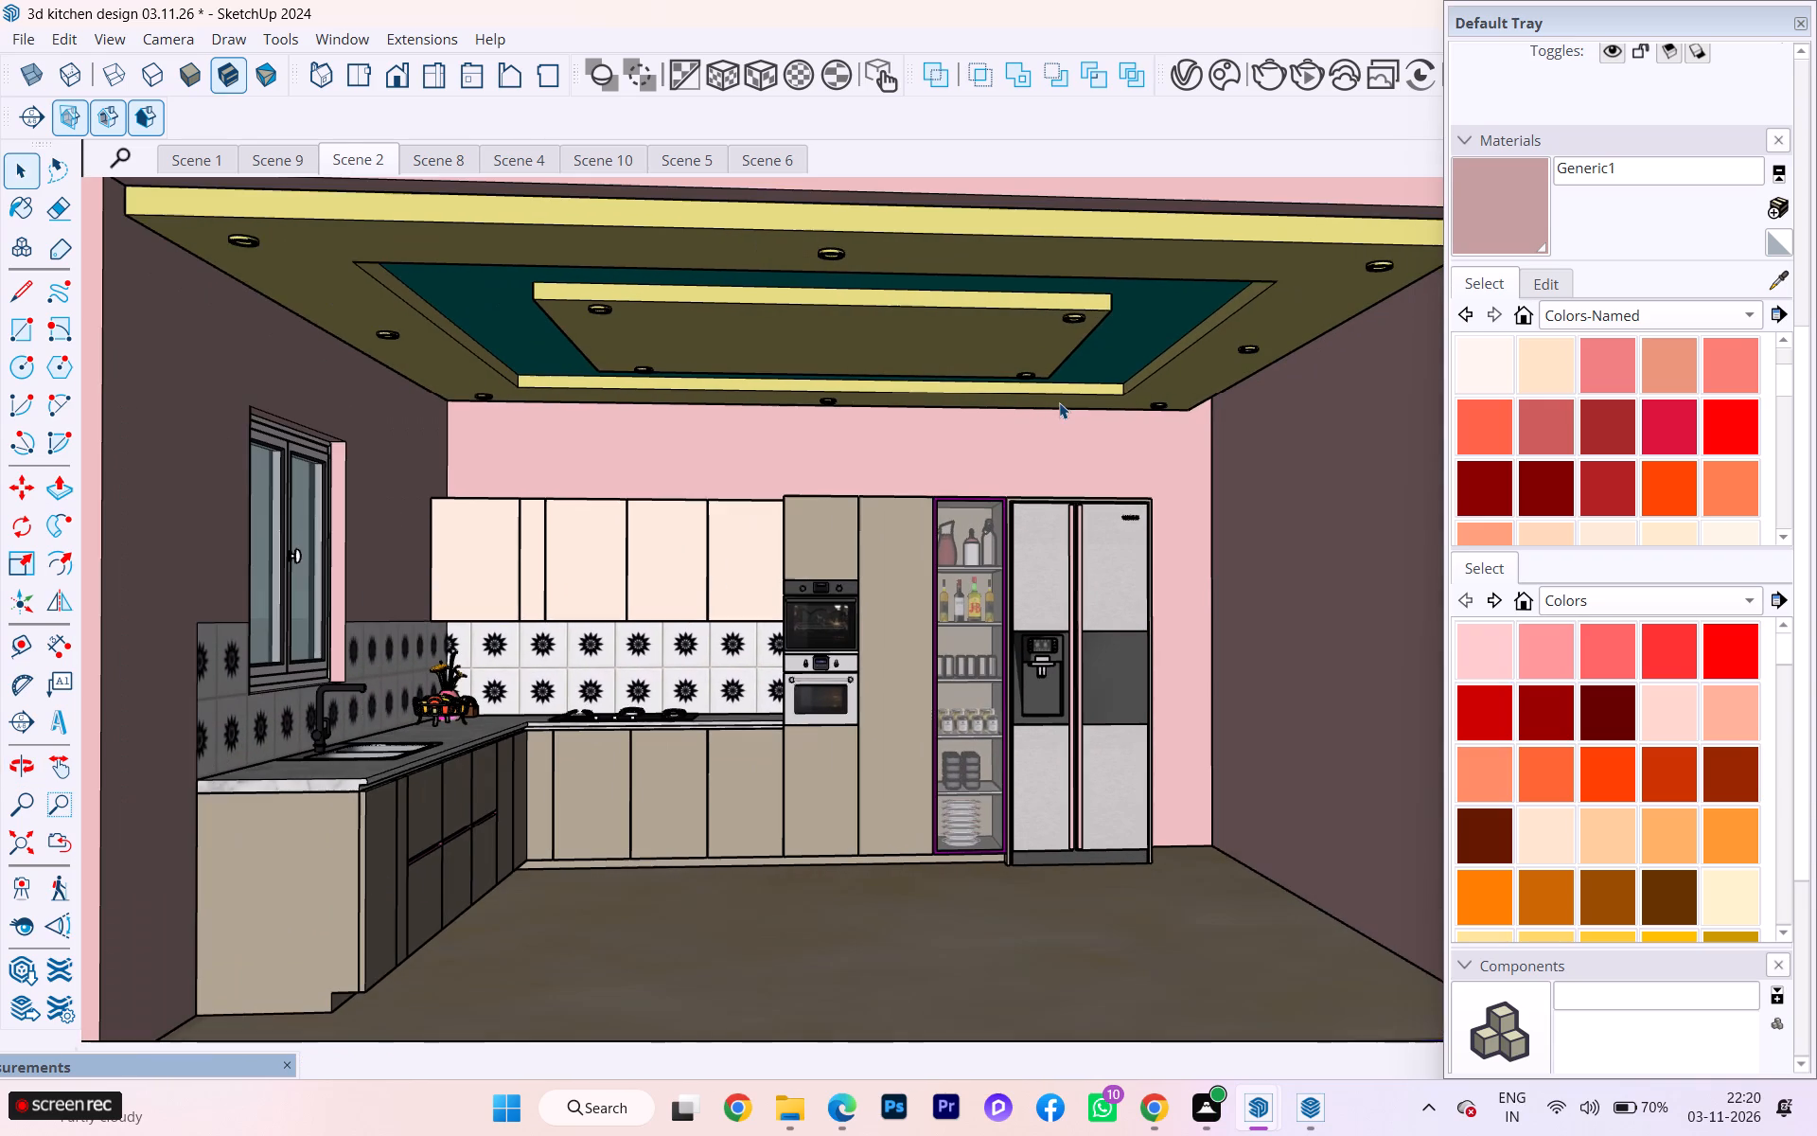
{"action": "middle_click_drag", "start_coordinate": [1059, 402], "coordinate": [1075, 397]}
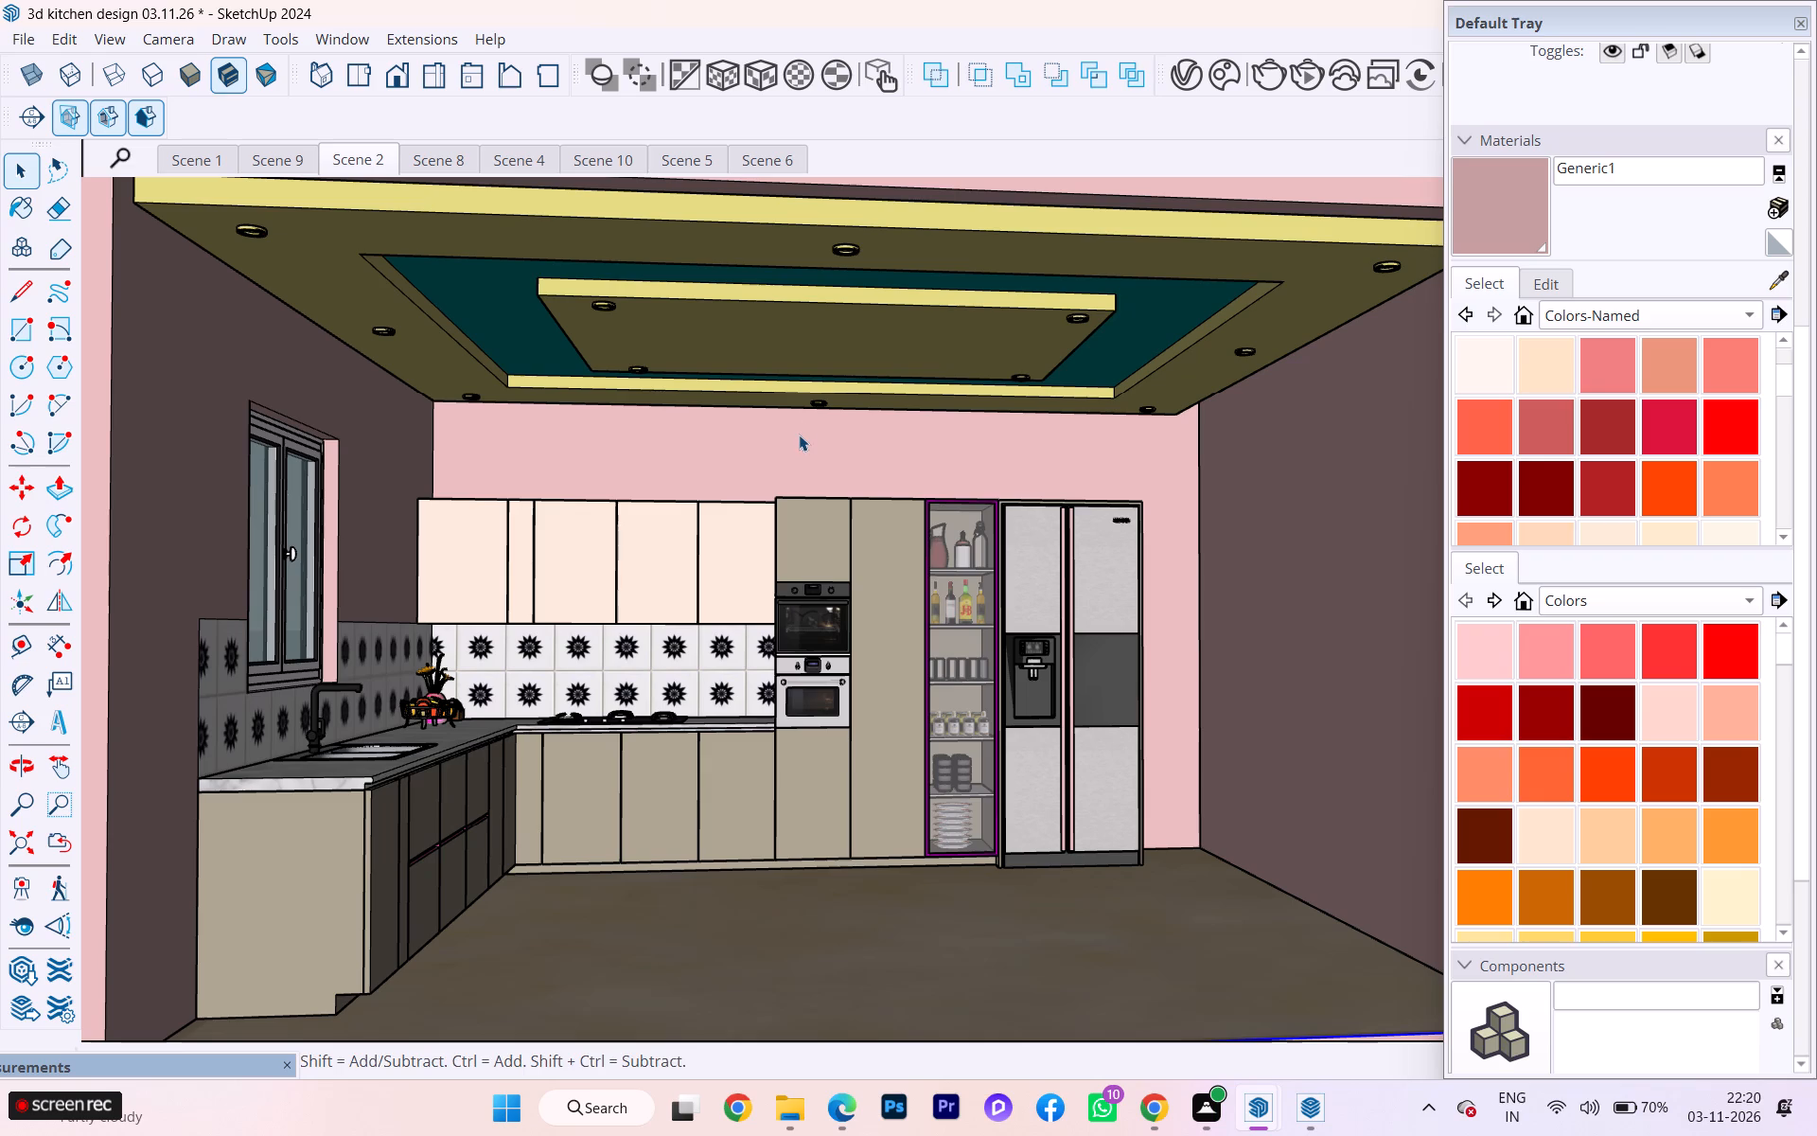
{"action": "middle_click_drag", "start_coordinate": [799, 435], "coordinate": [784, 435]}
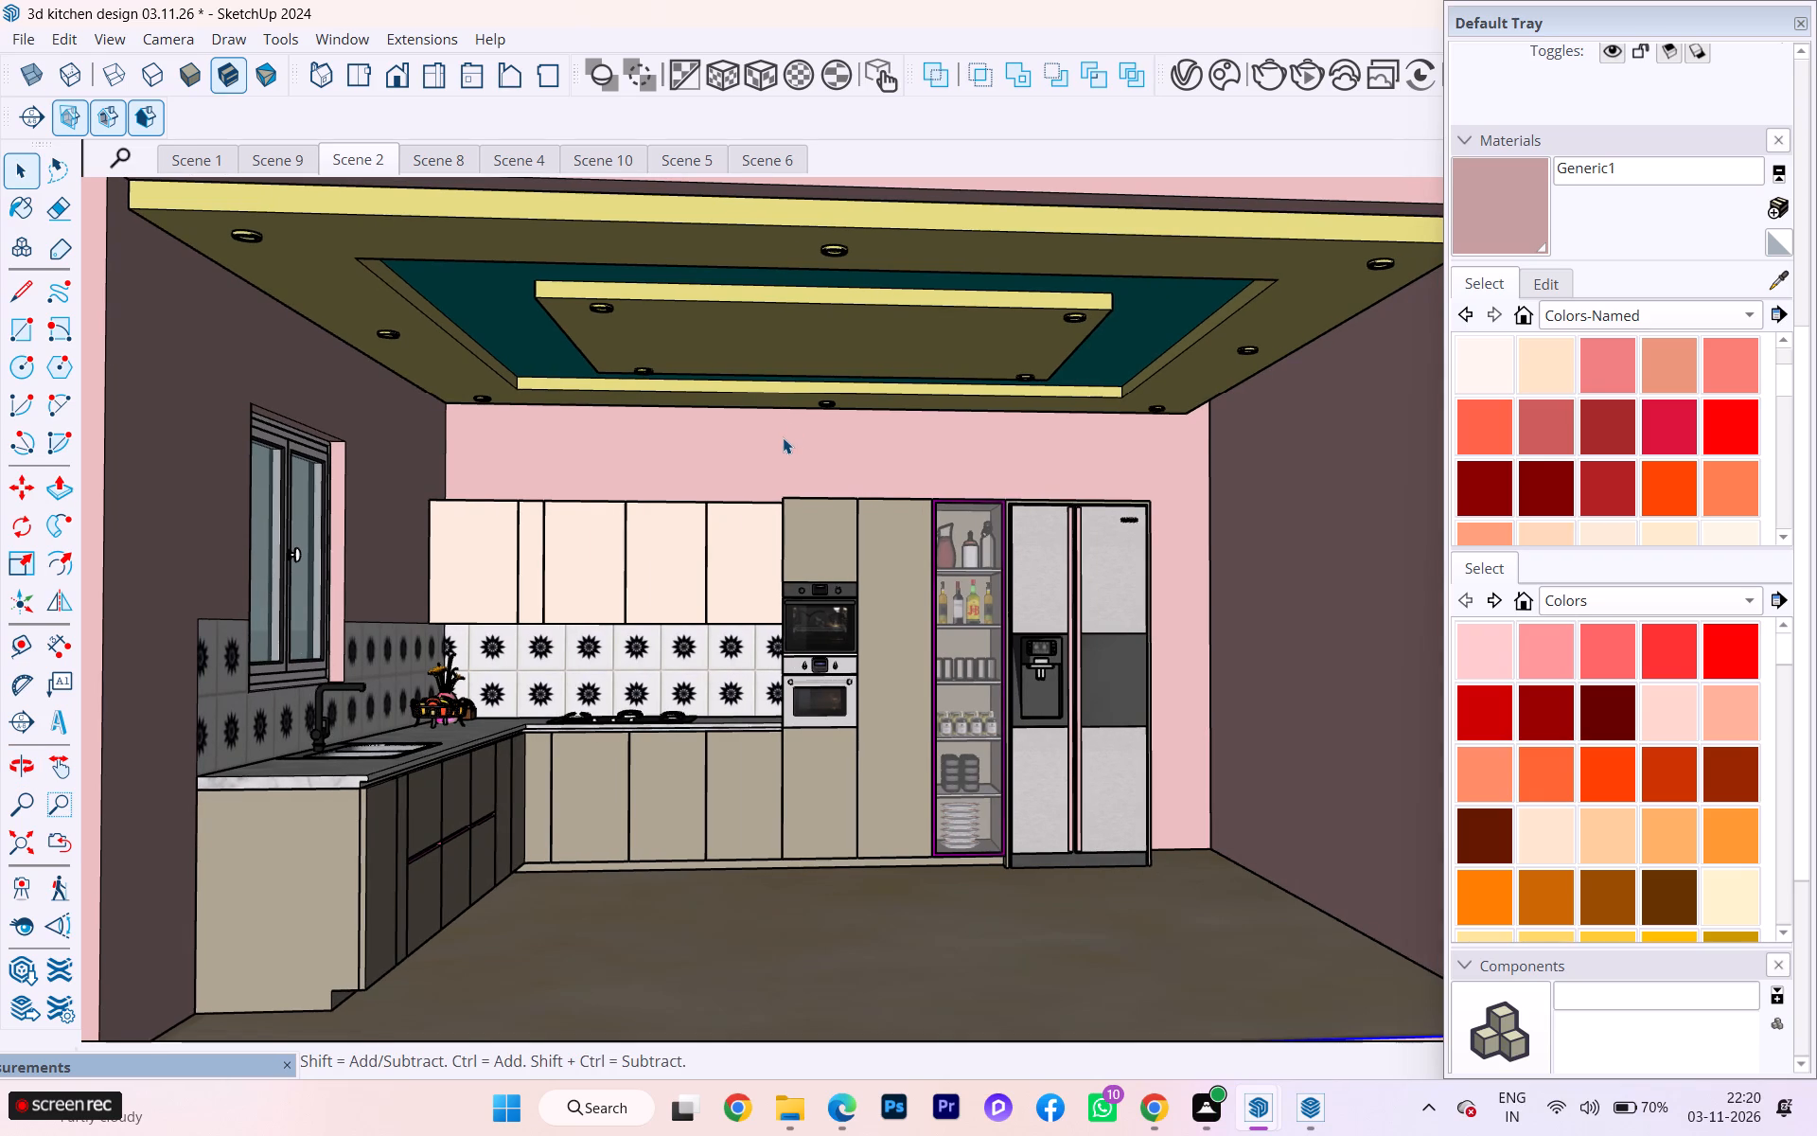
{"action": "scroll", "coordinate": [783, 437], "scroll_direction": "up", "scroll_amount": 1}
{"action": "scroll", "coordinate": [783, 437], "scroll_direction": "down", "scroll_amount": 1}
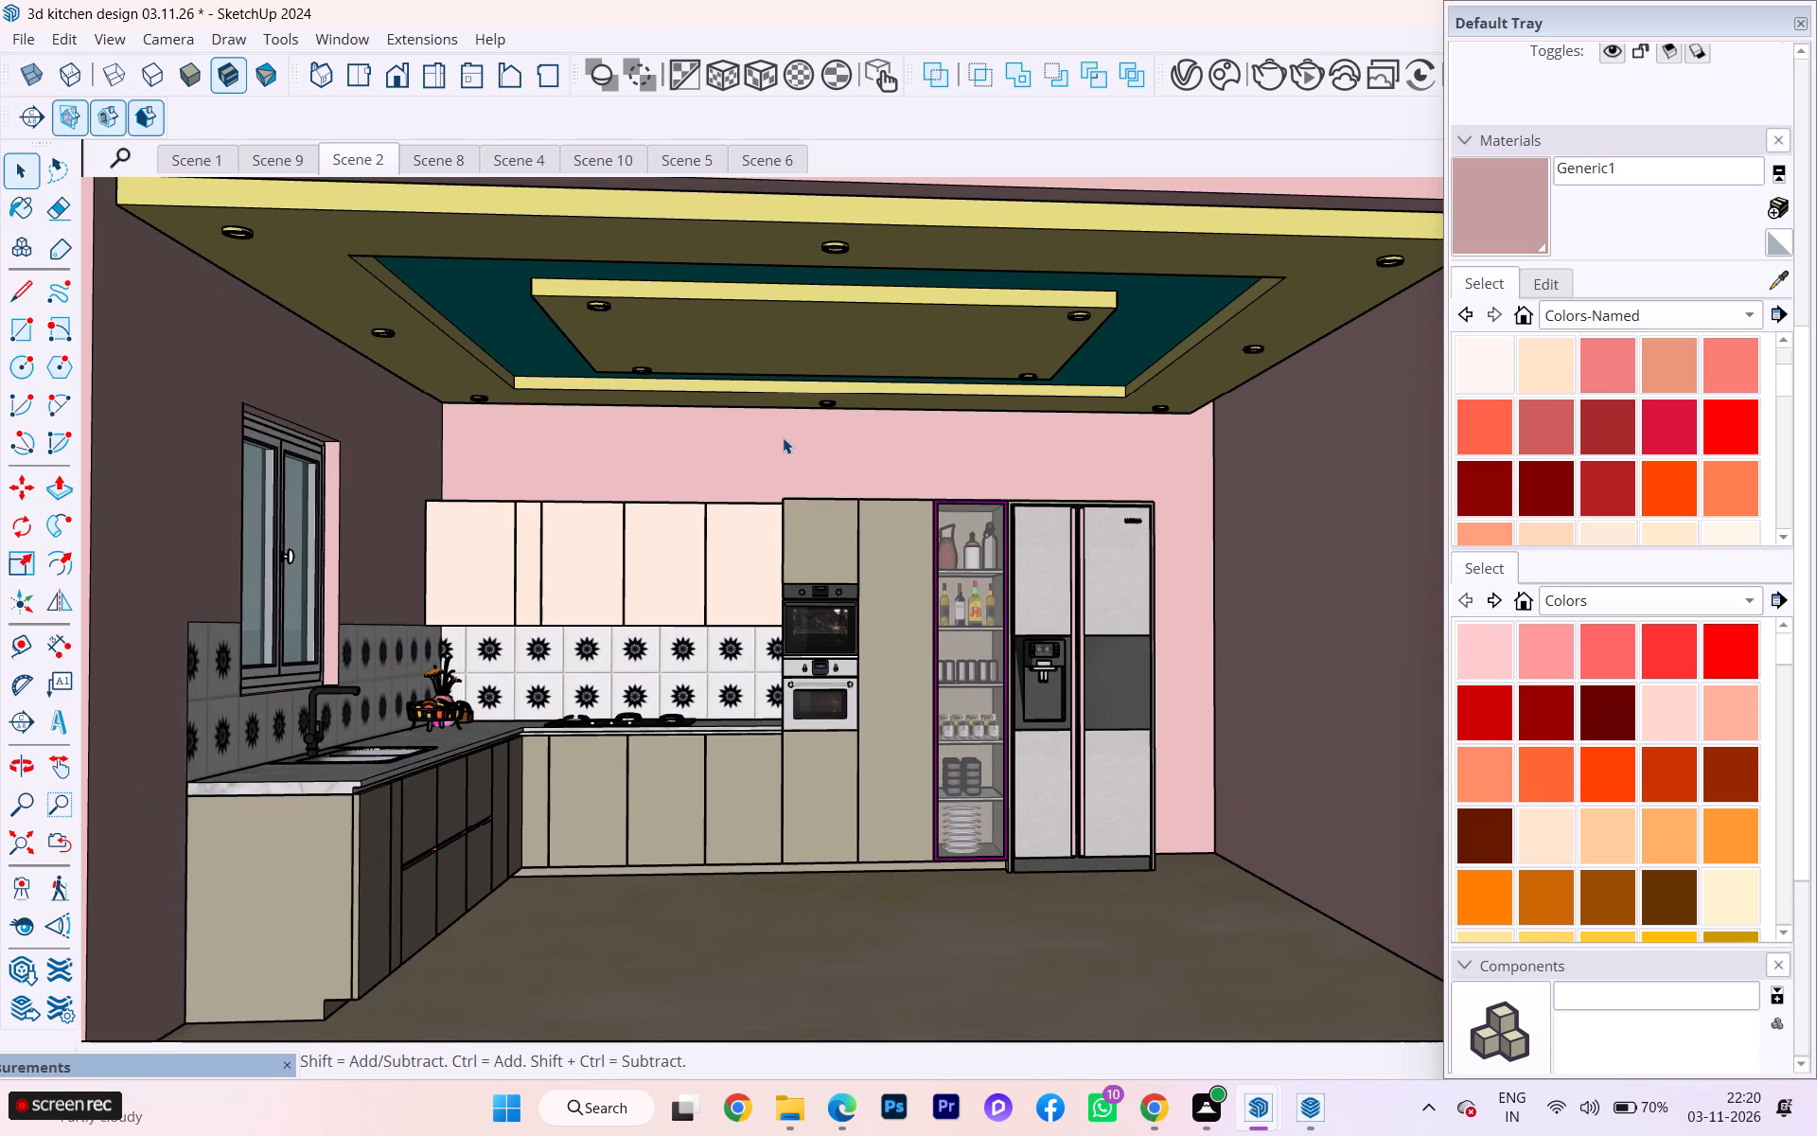
{"action": "middle_click_drag", "start_coordinate": [783, 437], "coordinate": [771, 430]}
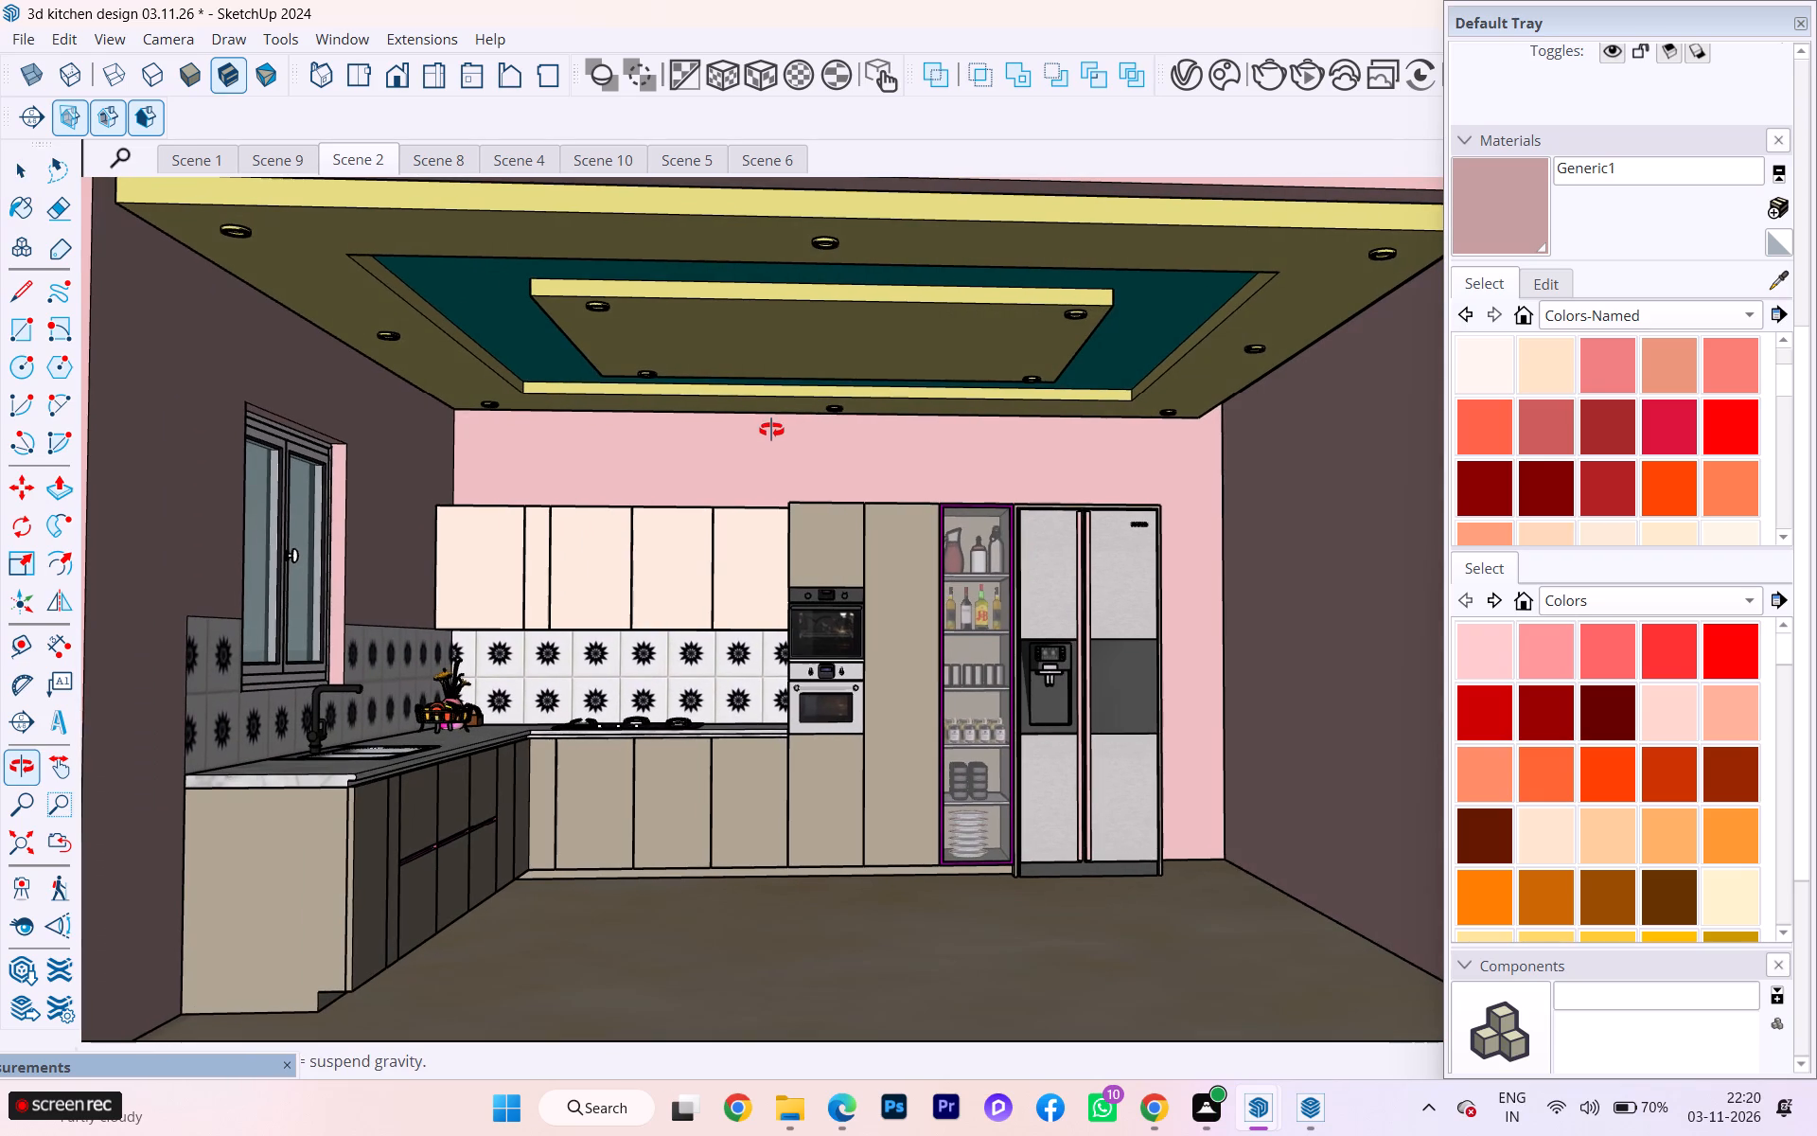
{"action": "middle_click_drag", "start_coordinate": [771, 430], "coordinate": [771, 431]}
{"action": "scroll", "coordinate": [771, 431], "scroll_direction": "down", "scroll_amount": 1}
{"action": "middle_click_drag", "start_coordinate": [771, 431], "coordinate": [774, 444]}
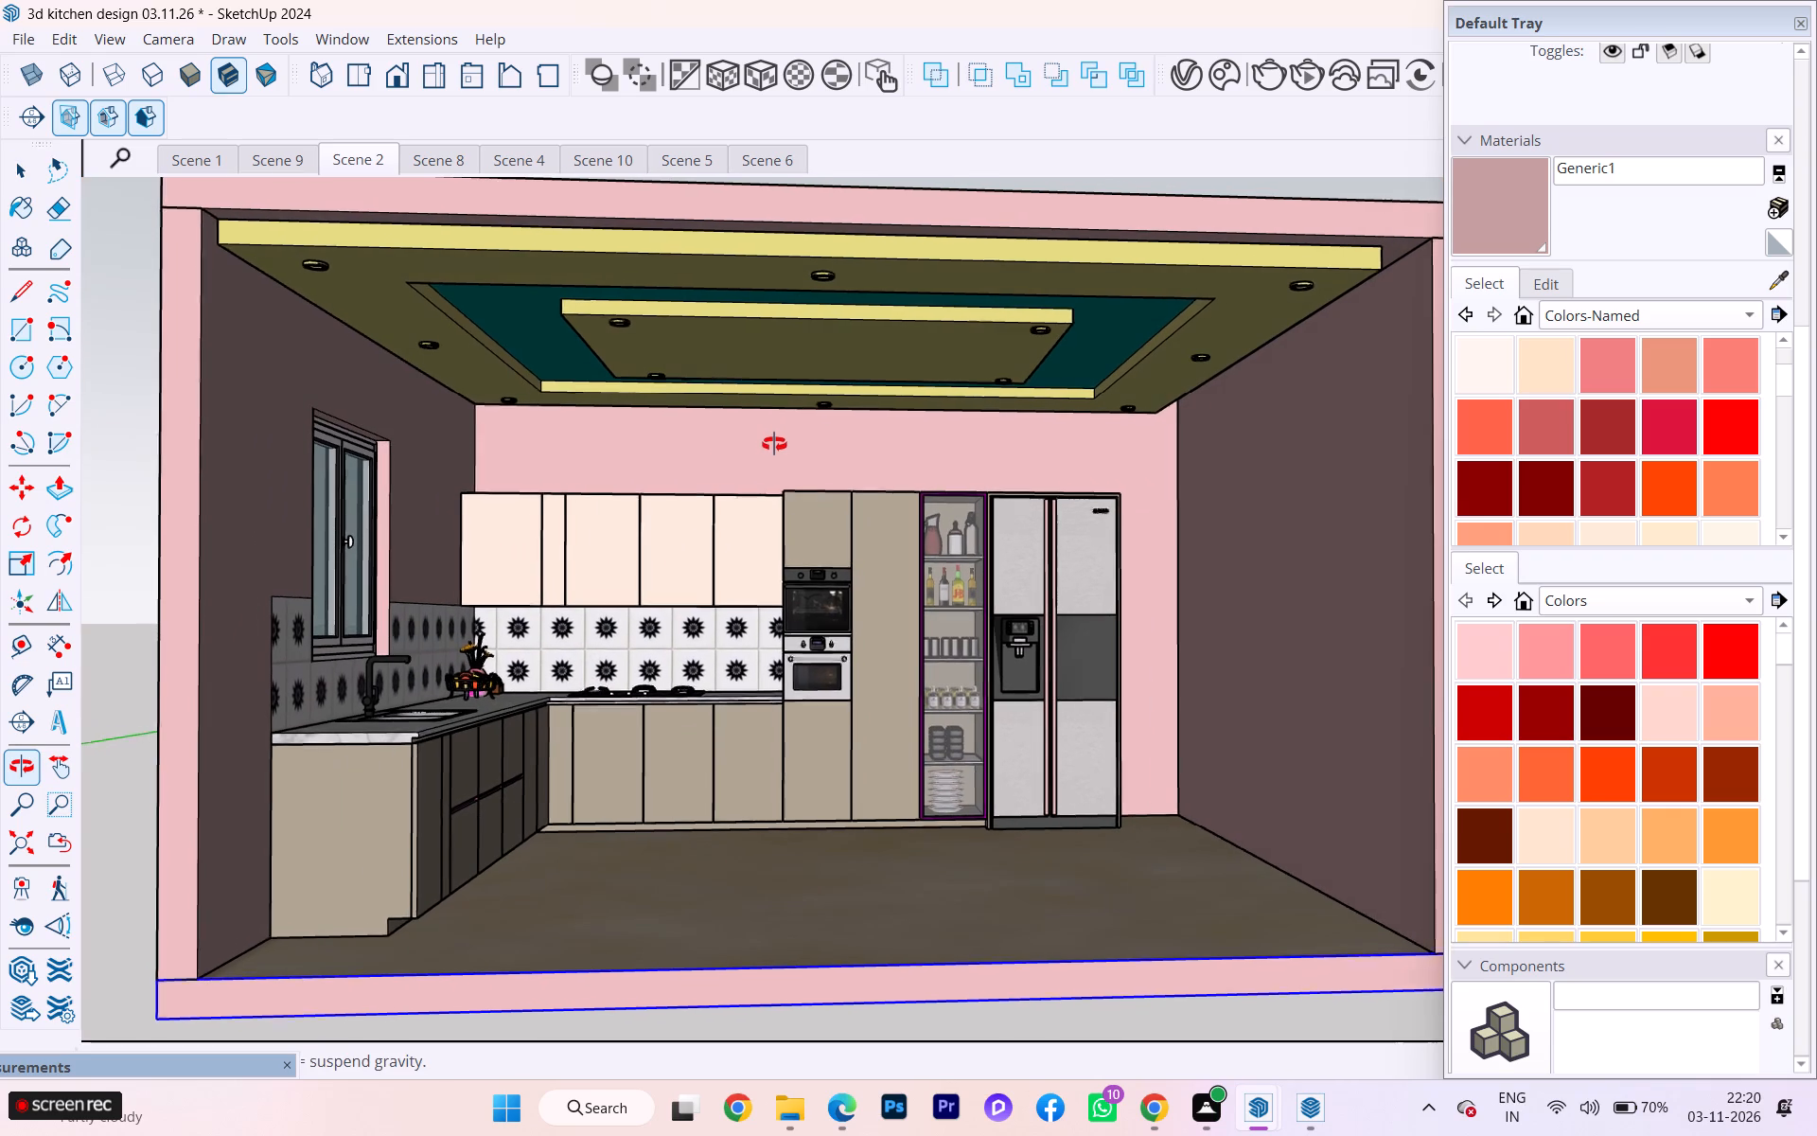
{"action": "middle_click_drag", "start_coordinate": [774, 444], "coordinate": [768, 449]}
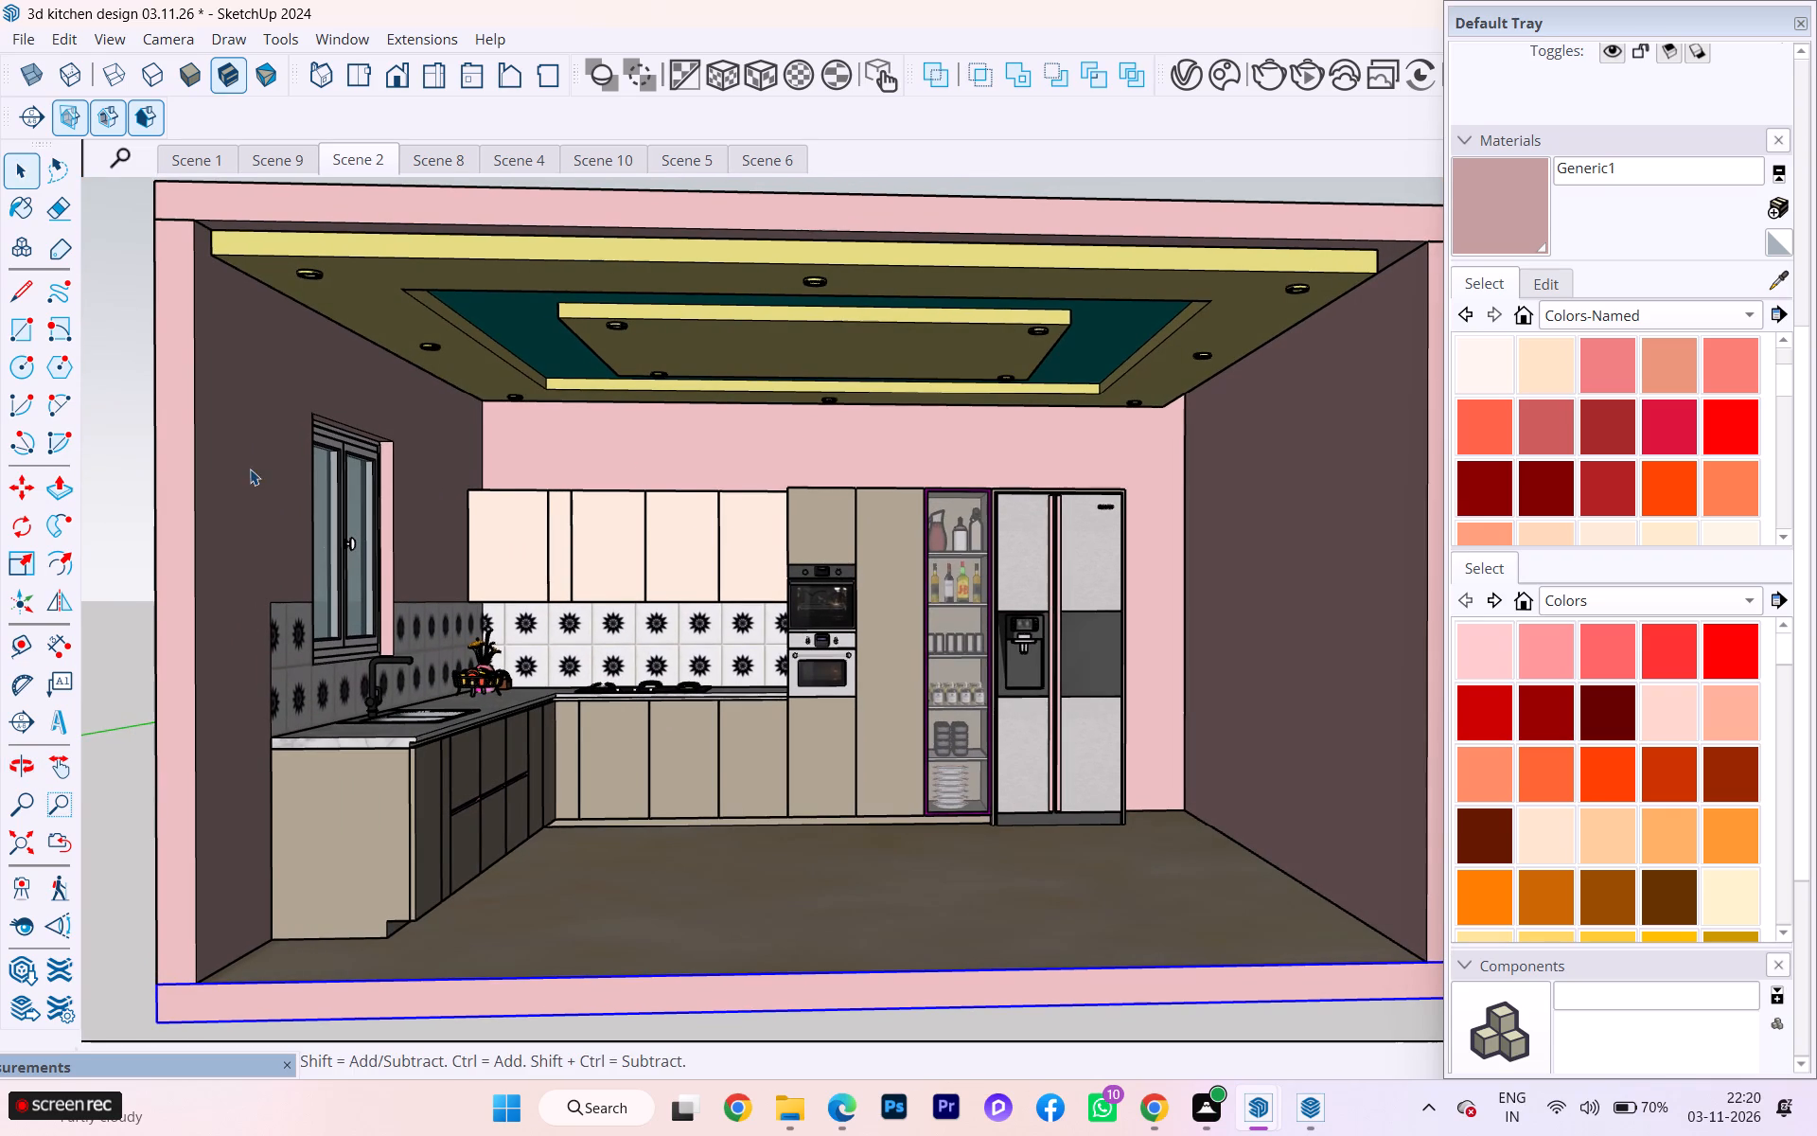
Compose a slightly raised interior view showing the sink counter, cabinets, refrigerator and false ceiling, and update Scene 2 with it.
{"action": "middle_click_drag", "start_coordinate": [250, 469], "coordinate": [239, 555]}
{"action": "scroll", "coordinate": [1236, 477], "scroll_direction": "down", "scroll_amount": 1}
{"action": "middle_click_drag", "start_coordinate": [1270, 470], "coordinate": [1272, 449]}
{"action": "scroll", "coordinate": [1213, 452], "scroll_direction": "up", "scroll_amount": 2}
{"action": "scroll", "coordinate": [1211, 452], "scroll_direction": "down", "scroll_amount": 1}
{"action": "scroll", "coordinate": [1123, 421], "scroll_direction": "up", "scroll_amount": 1}
{"action": "scroll", "coordinate": [1108, 266], "scroll_direction": "down", "scroll_amount": 3}
{"action": "scroll", "coordinate": [1100, 257], "scroll_direction": "up", "scroll_amount": 1}
{"action": "scroll", "coordinate": [1099, 256], "scroll_direction": "down", "scroll_amount": 2}
{"action": "scroll", "coordinate": [962, 546], "scroll_direction": "up", "scroll_amount": 1}
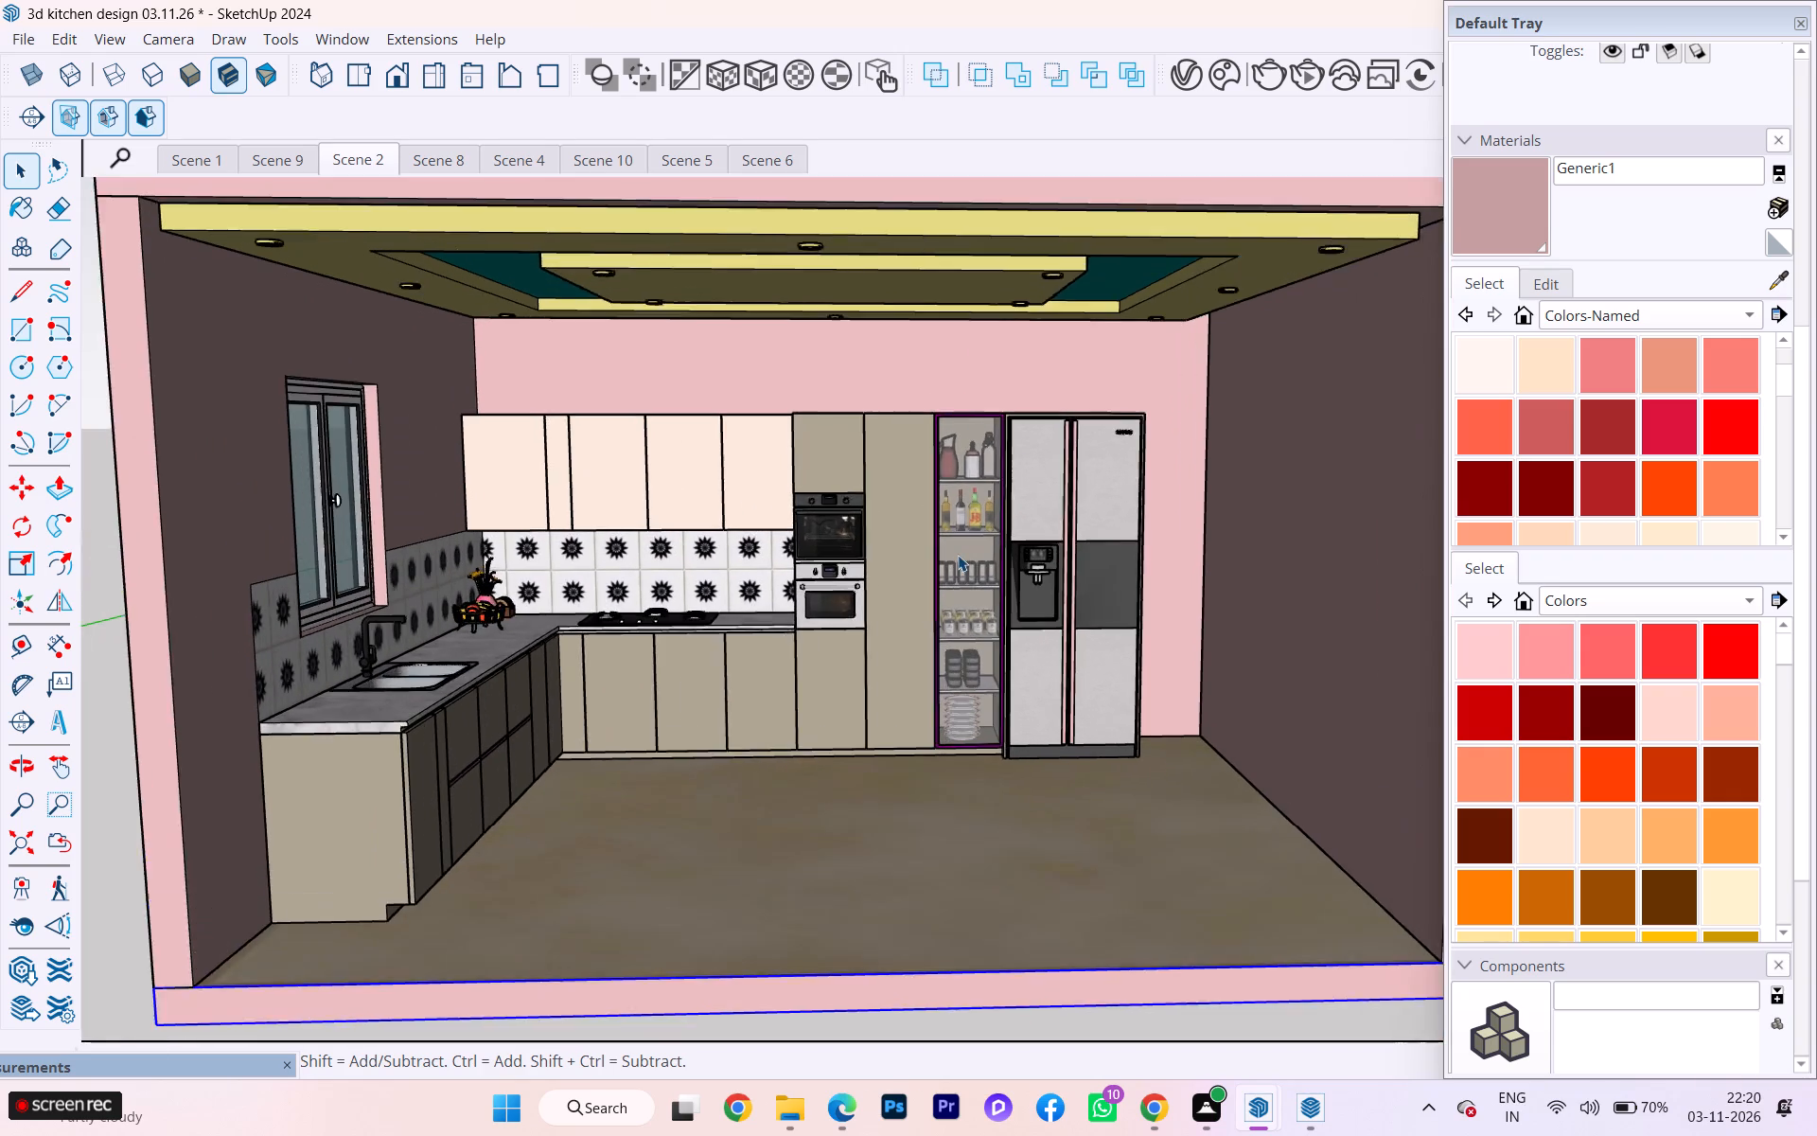
{"action": "scroll", "coordinate": [958, 555], "scroll_direction": "up", "scroll_amount": 2}
{"action": "scroll", "coordinate": [964, 546], "scroll_direction": "down", "scroll_amount": 3}
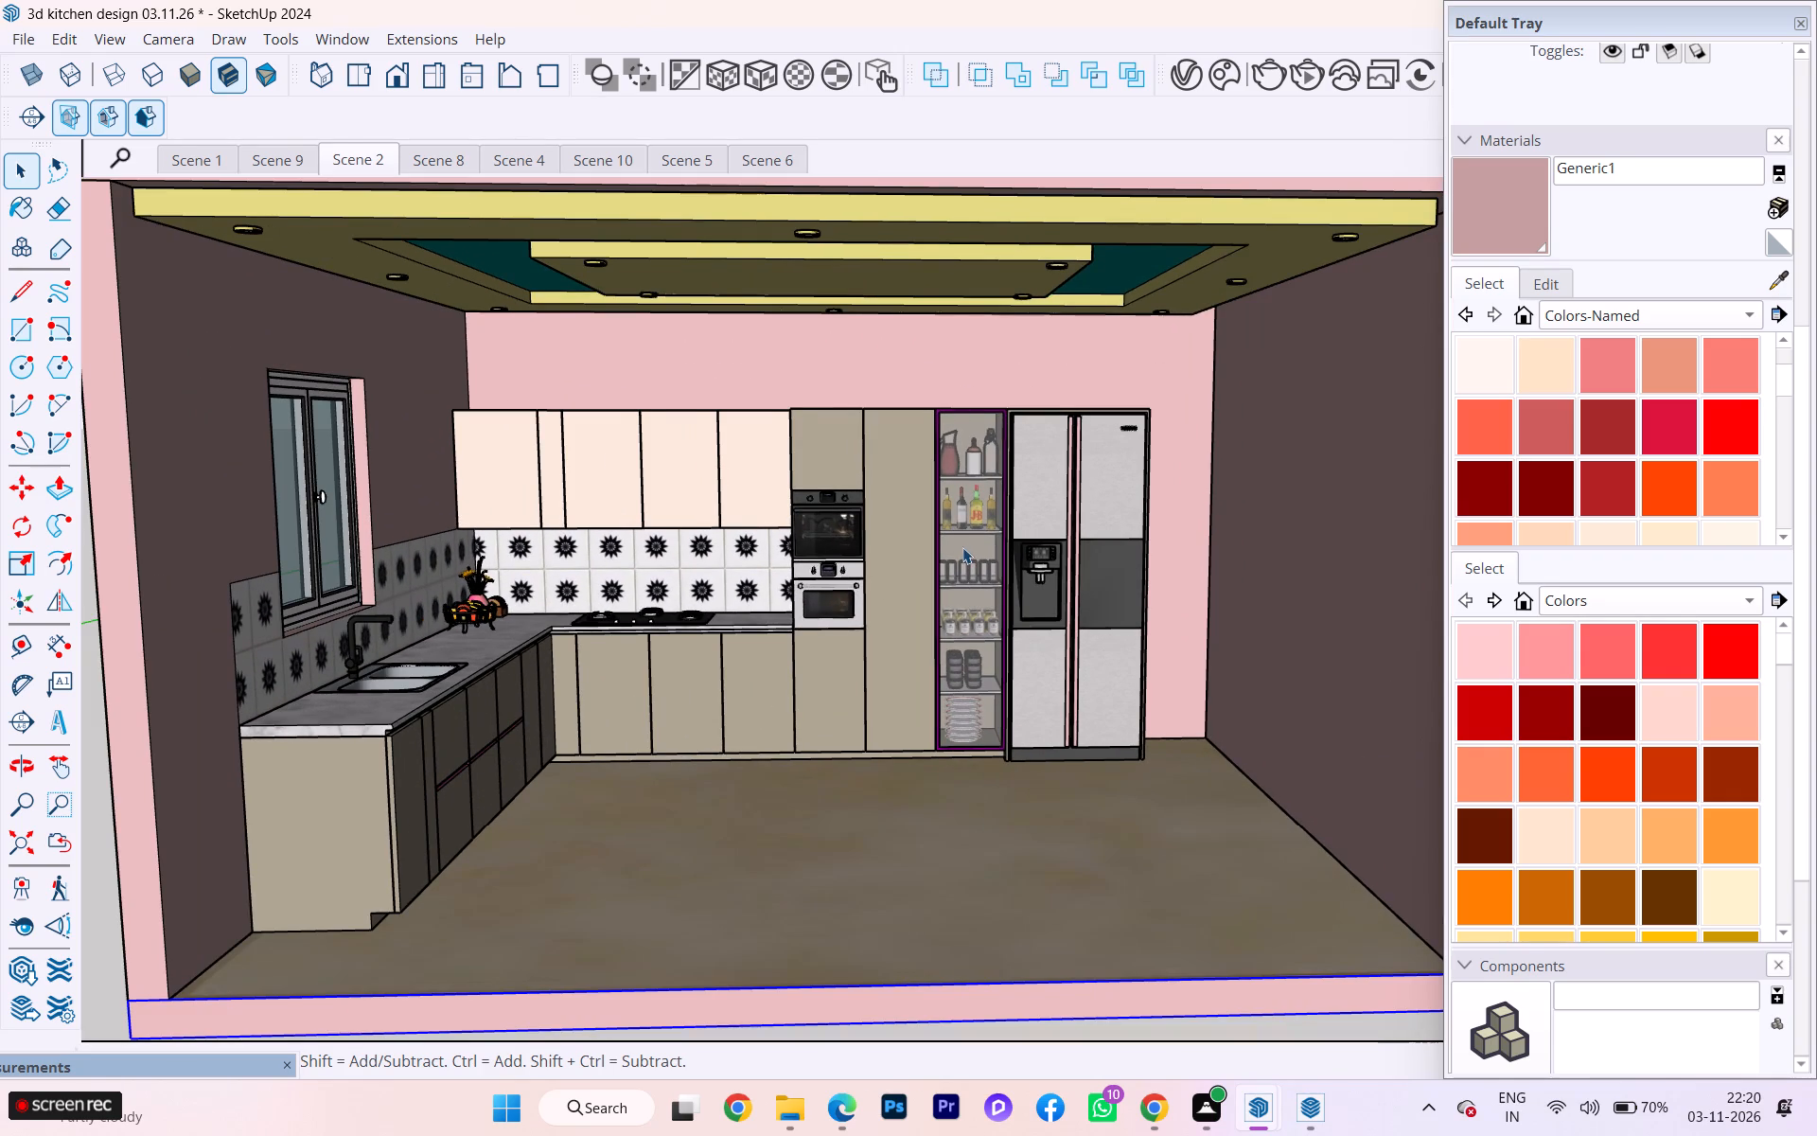
{"action": "scroll", "coordinate": [962, 547], "scroll_direction": "up", "scroll_amount": 1}
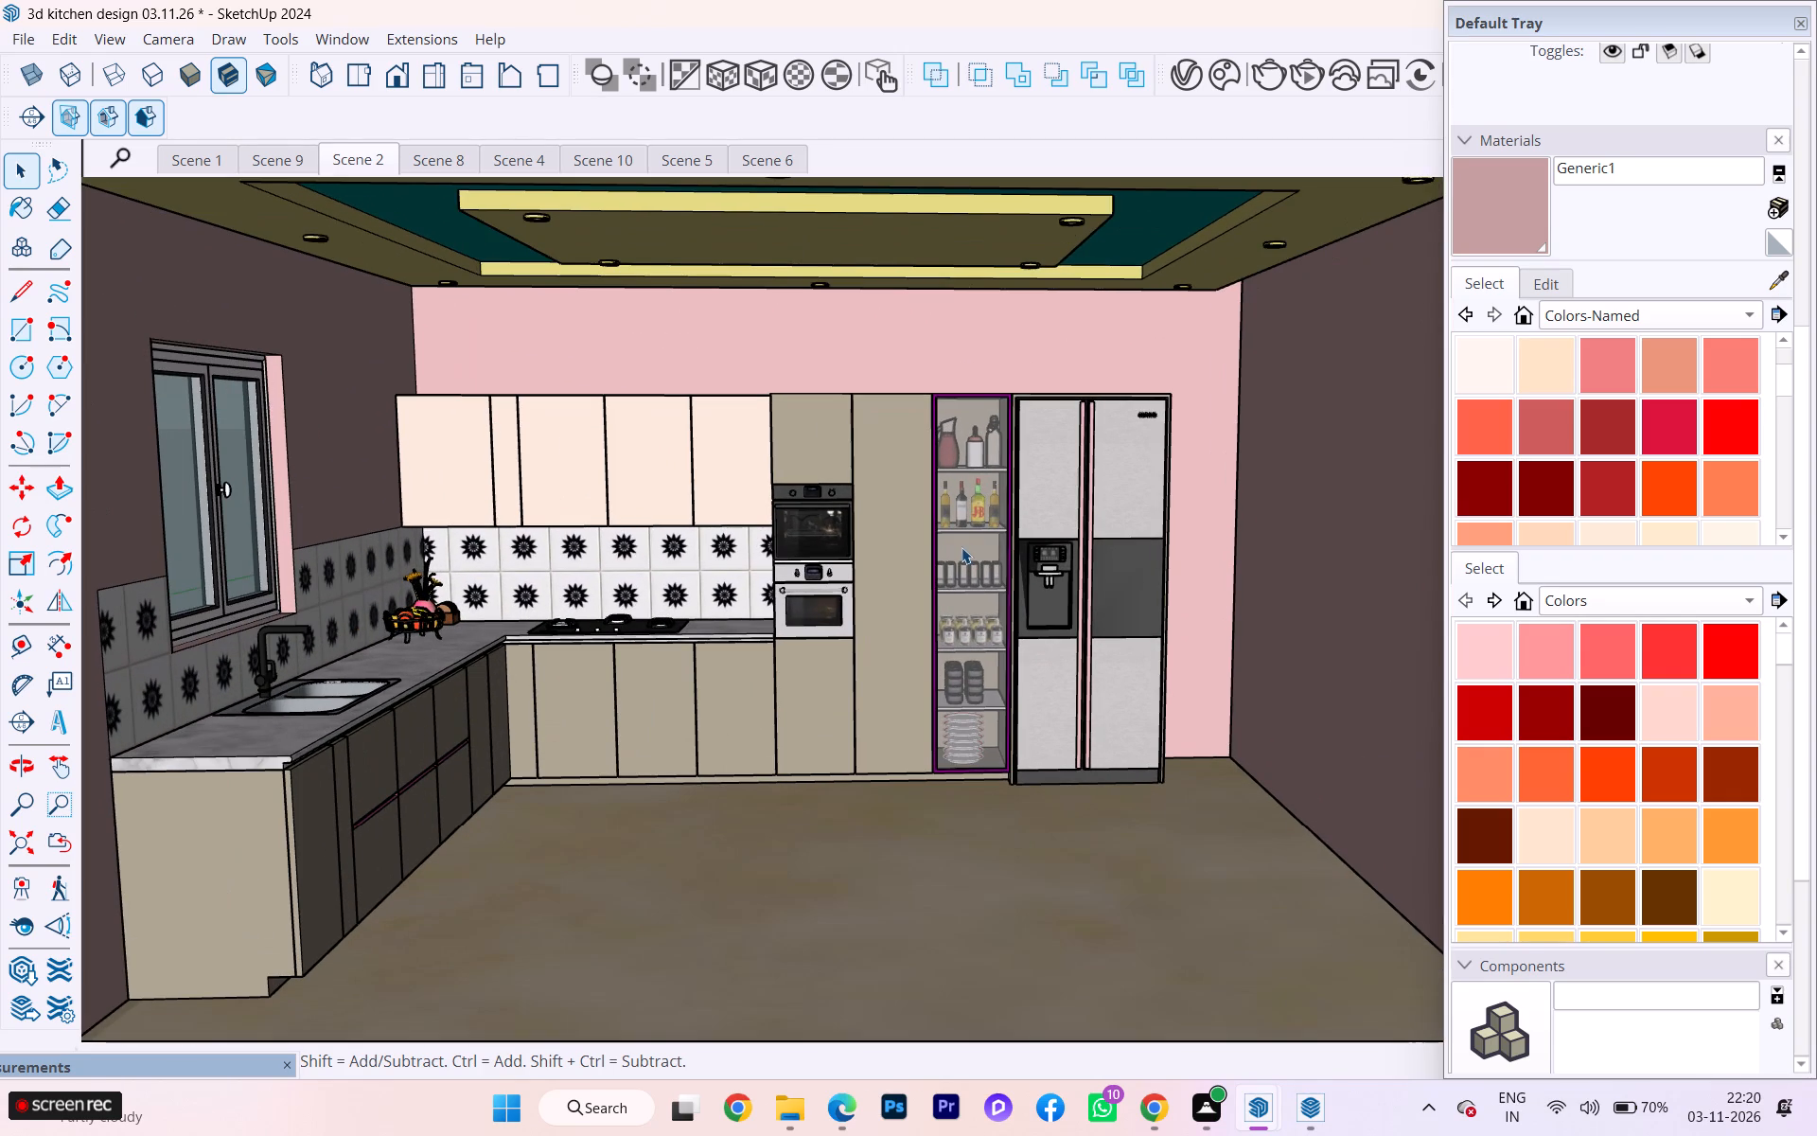
{"action": "scroll", "coordinate": [955, 555], "scroll_direction": "down", "scroll_amount": 1}
{"action": "middle_click", "coordinate": [954, 557]}
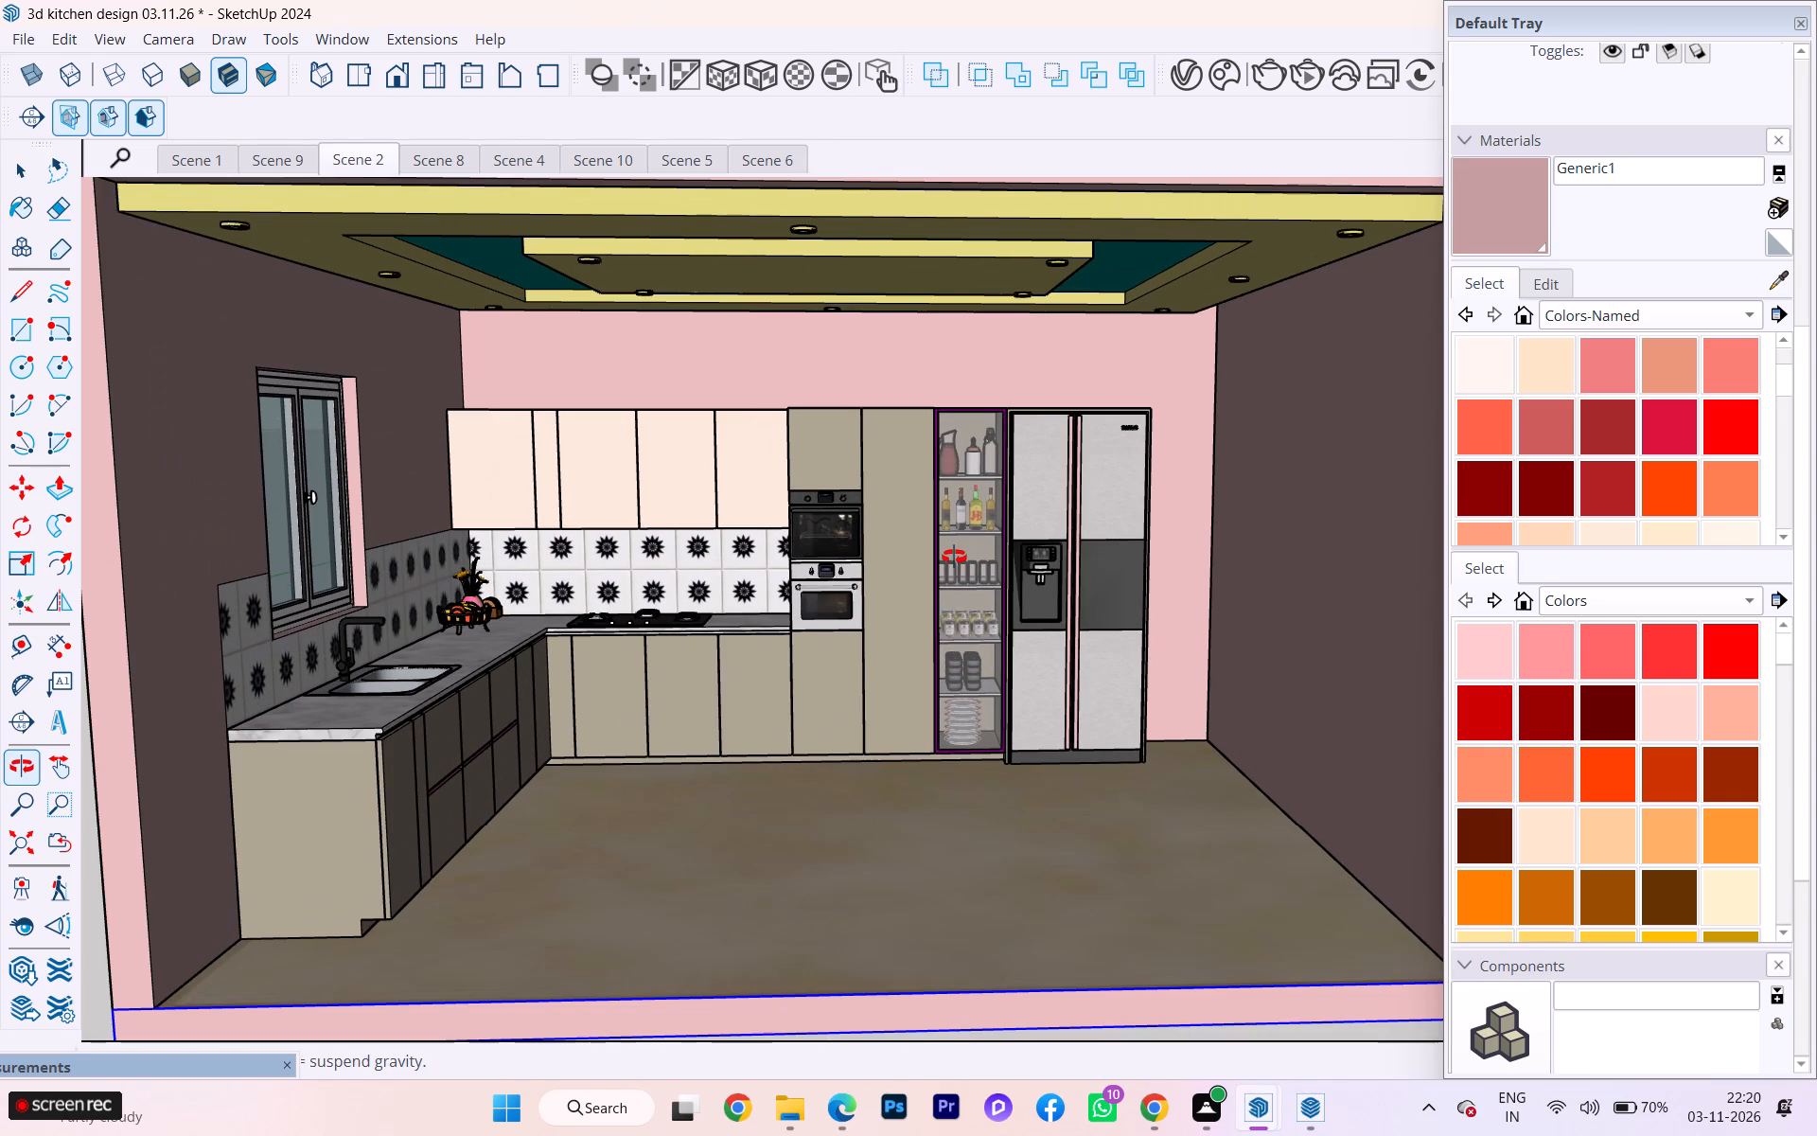
{"action": "scroll", "coordinate": [954, 558], "scroll_direction": "up", "scroll_amount": 1}
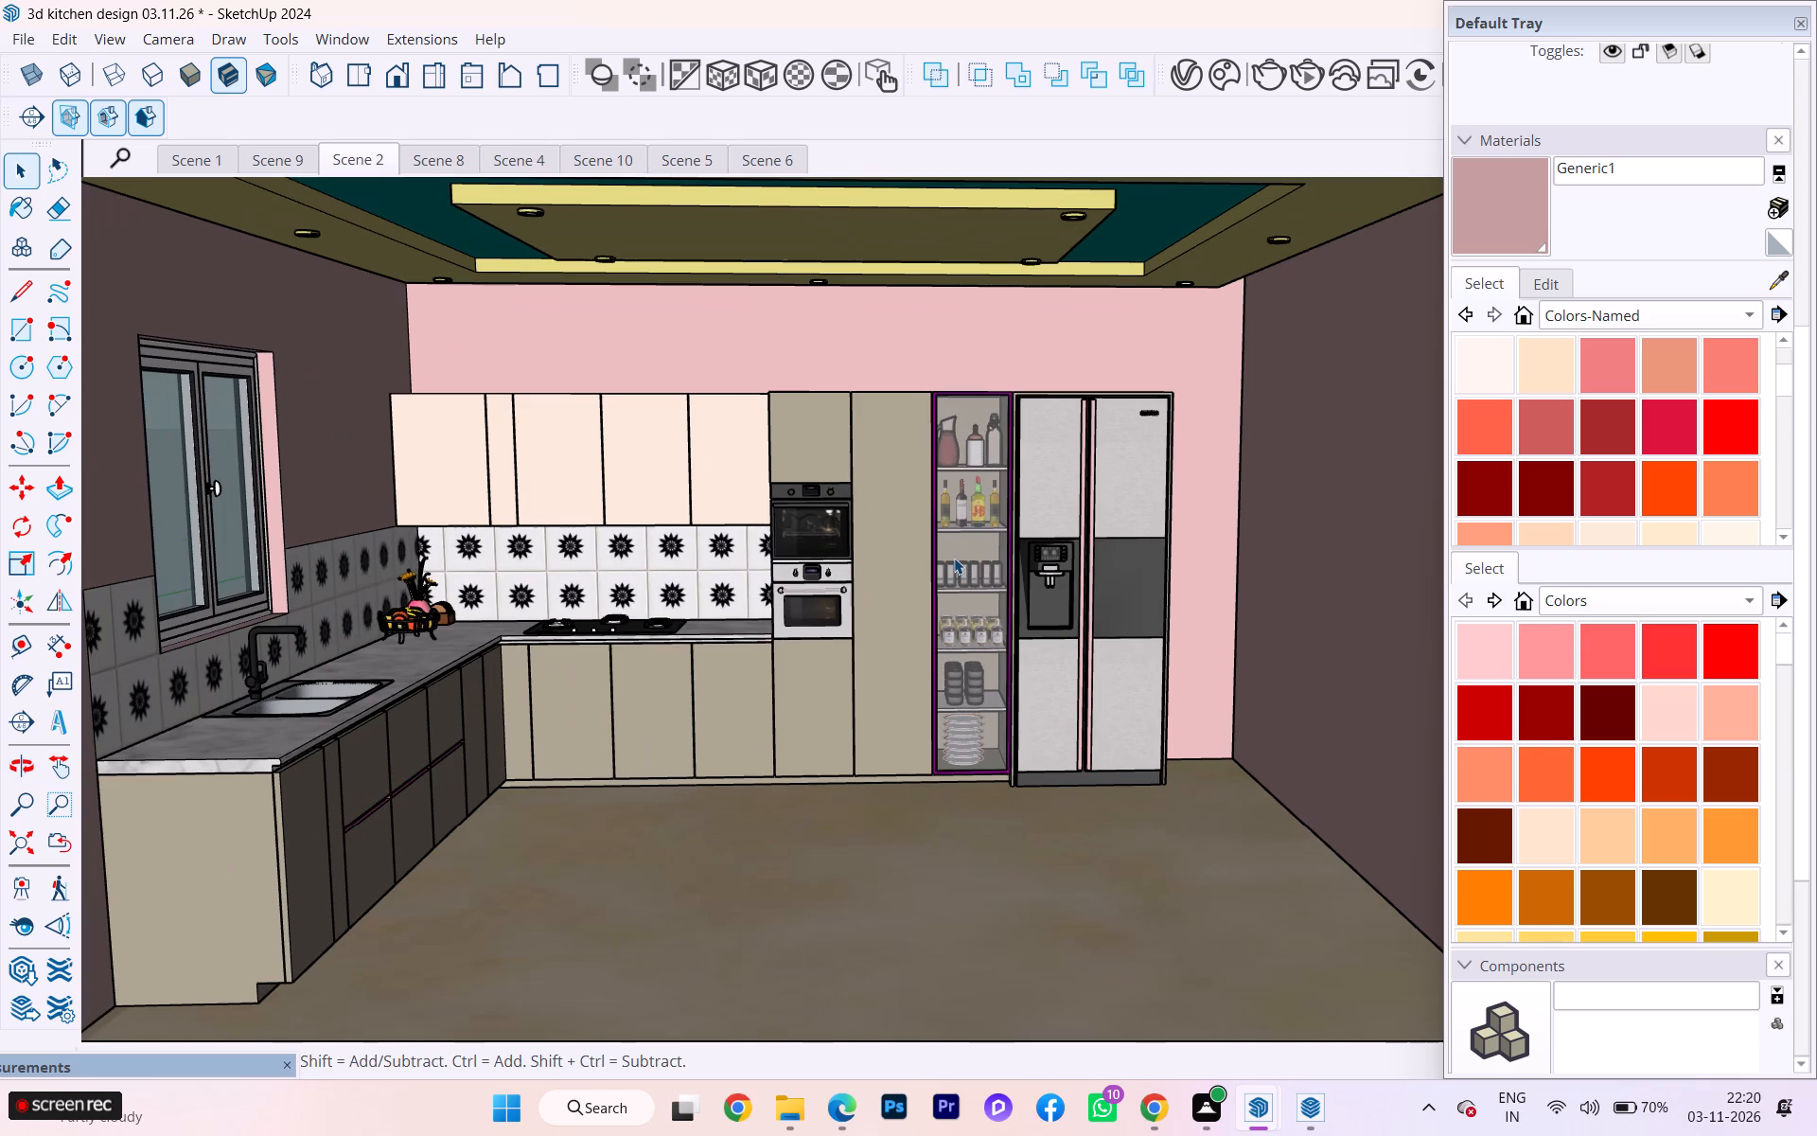
{"action": "scroll", "coordinate": [953, 561], "scroll_direction": "down", "scroll_amount": 1}
{"action": "scroll", "coordinate": [952, 562], "scroll_direction": "up", "scroll_amount": 1}
{"action": "scroll", "coordinate": [949, 583], "scroll_direction": "down", "scroll_amount": 2}
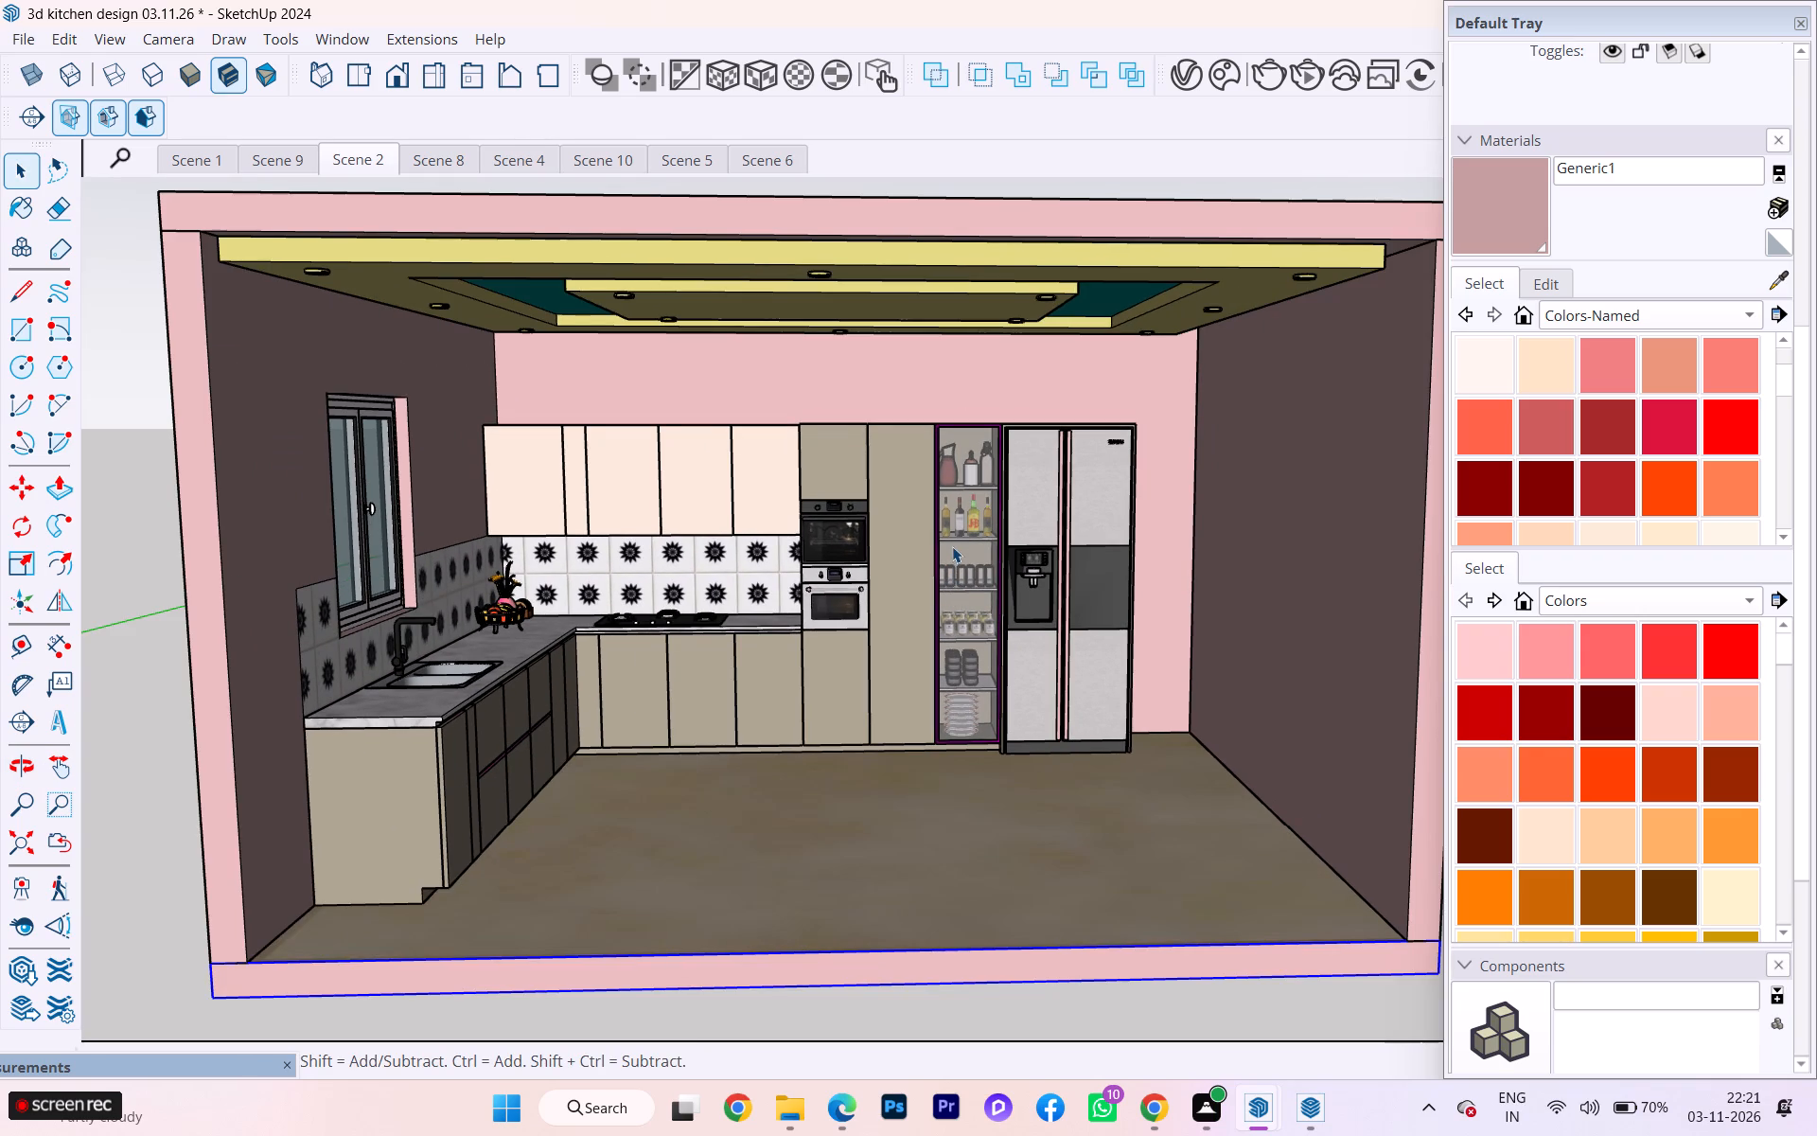
{"action": "scroll", "coordinate": [951, 544], "scroll_direction": "up", "scroll_amount": 1}
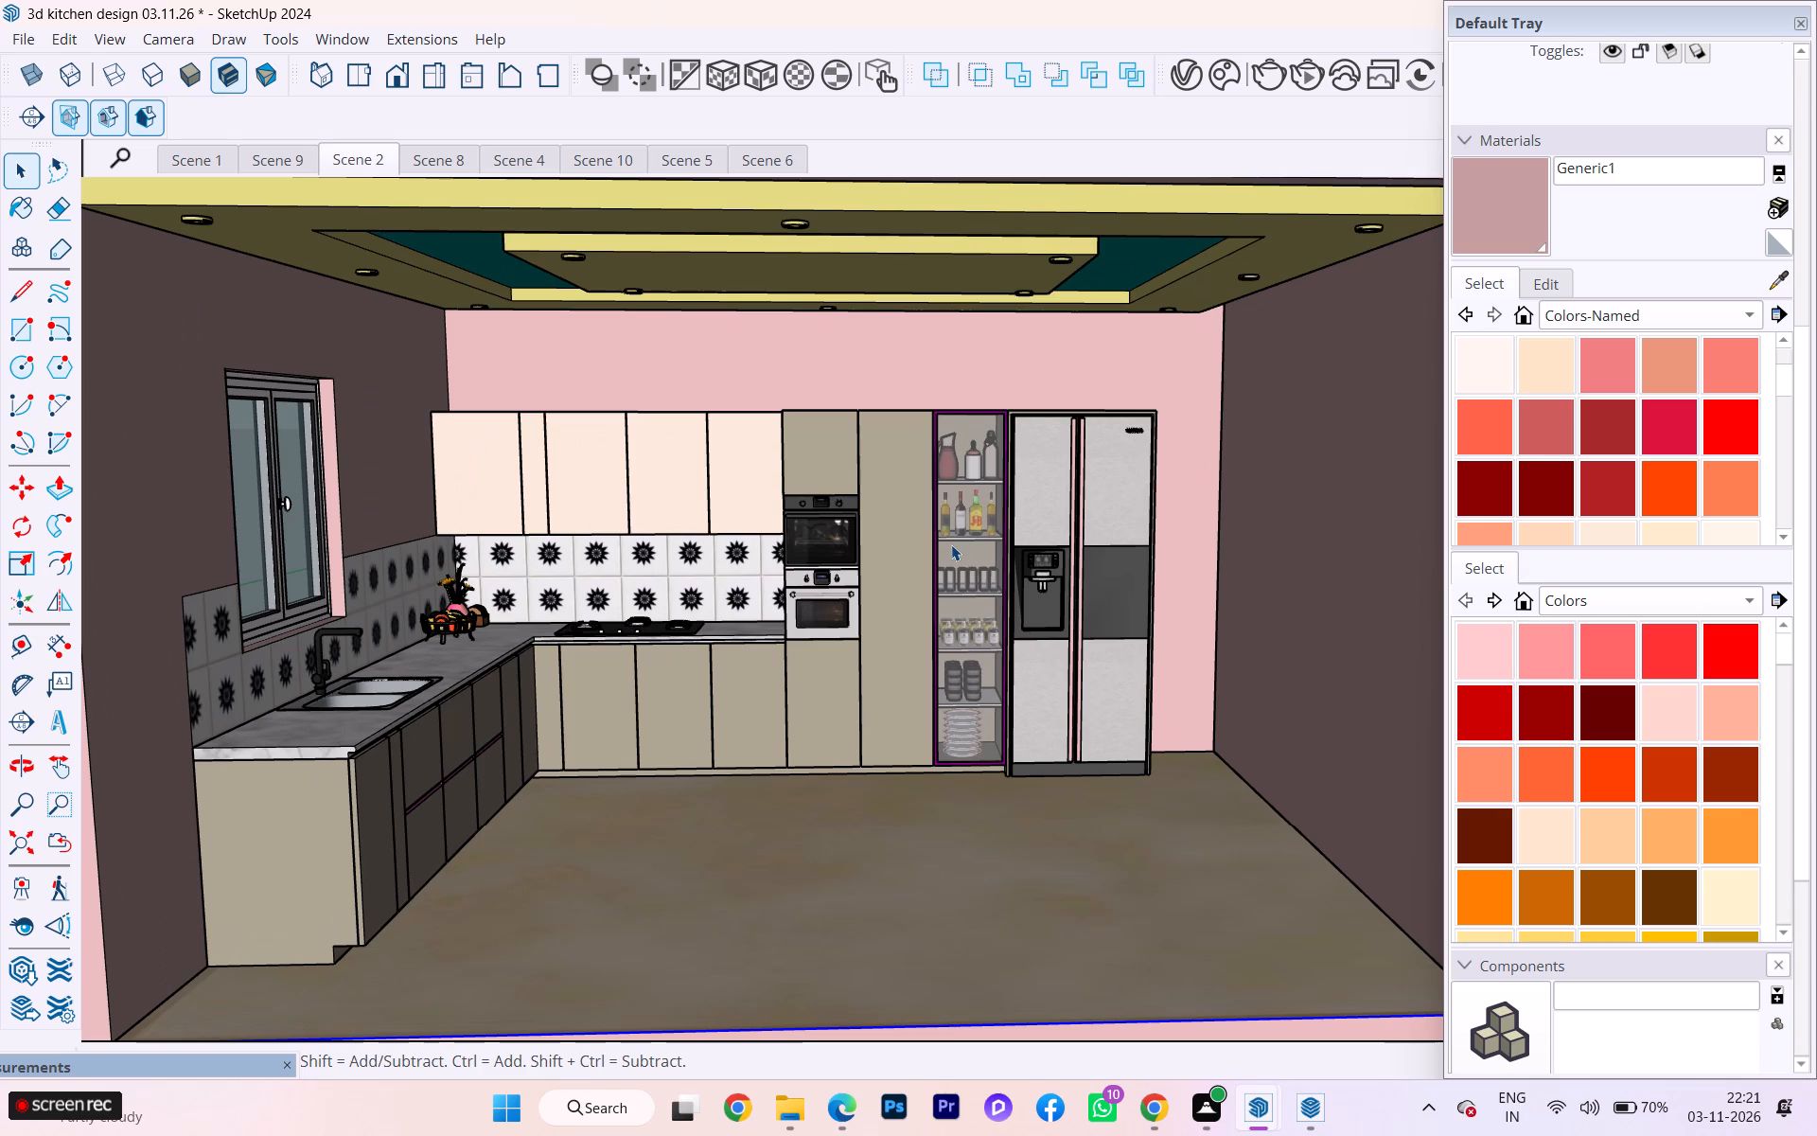
{"action": "middle_click_drag", "start_coordinate": [949, 546], "coordinate": [941, 545]}
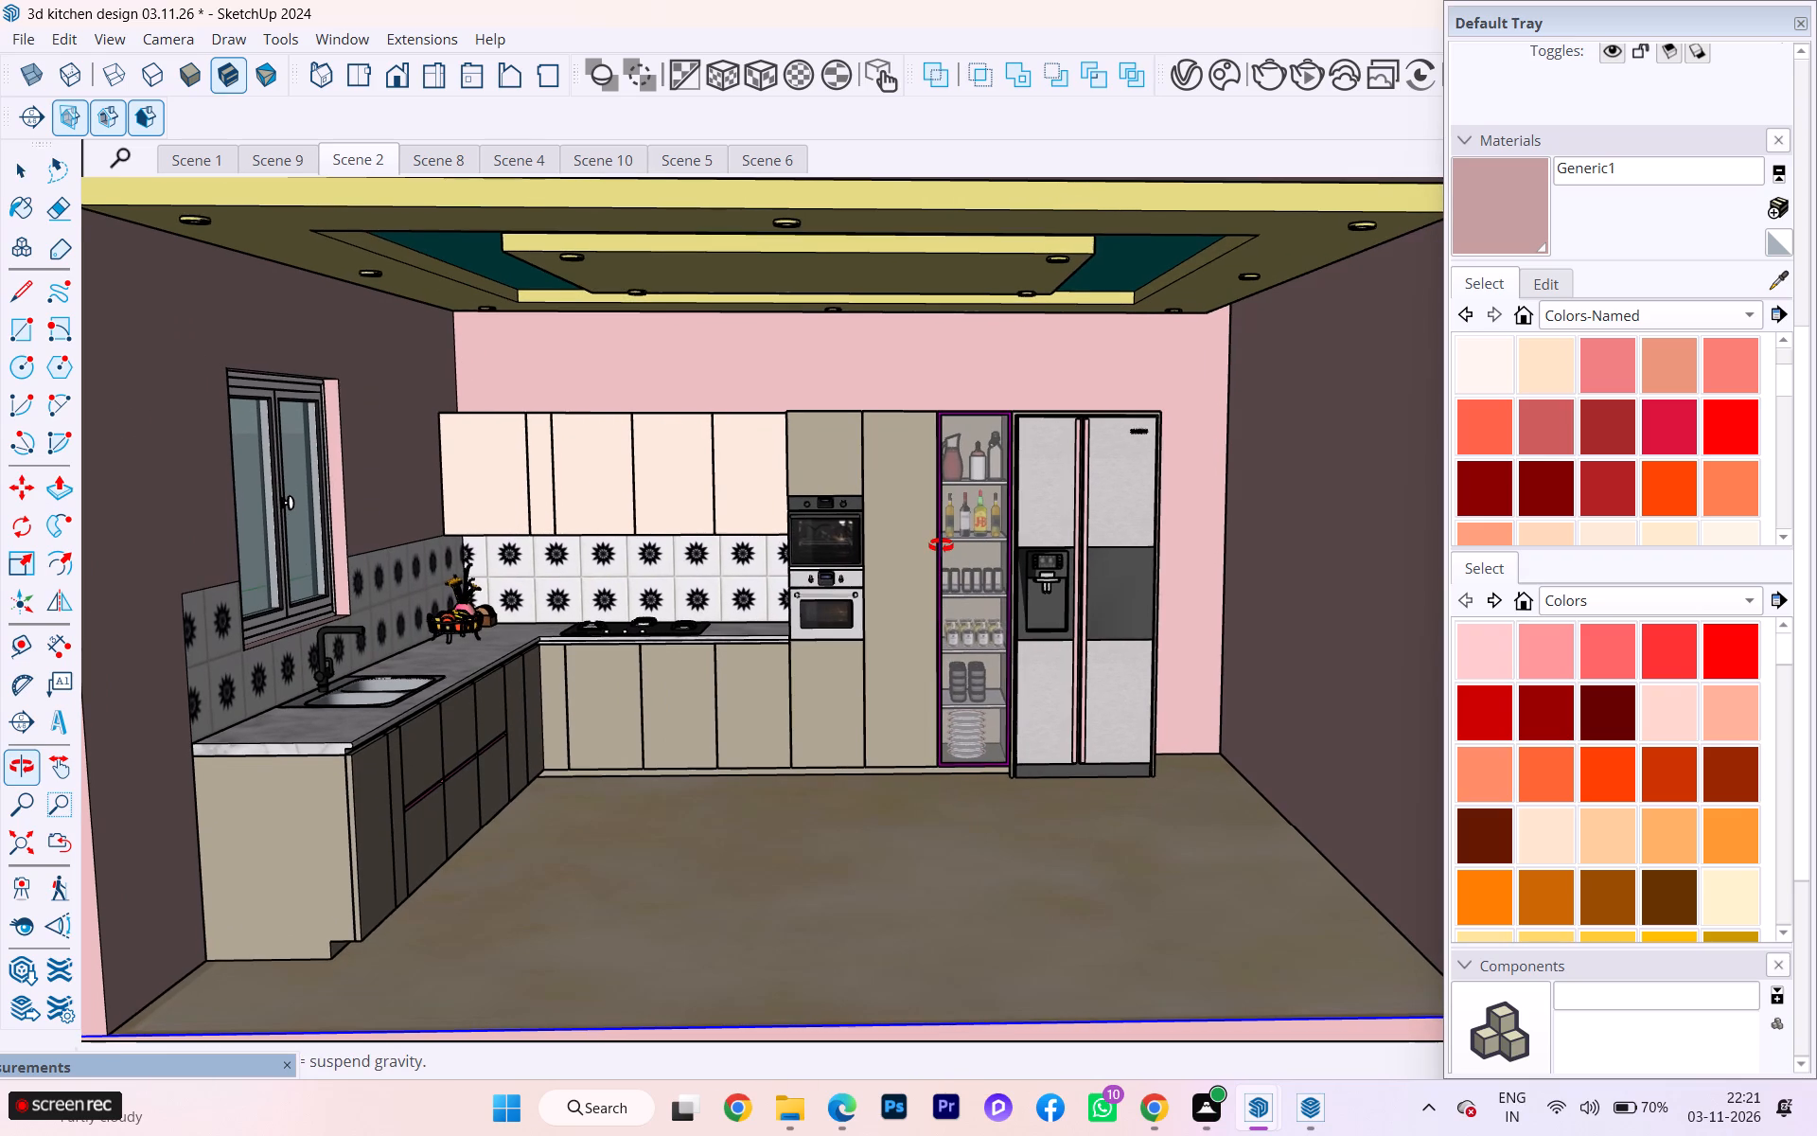
{"action": "middle_click_drag", "start_coordinate": [941, 545], "coordinate": [943, 557]}
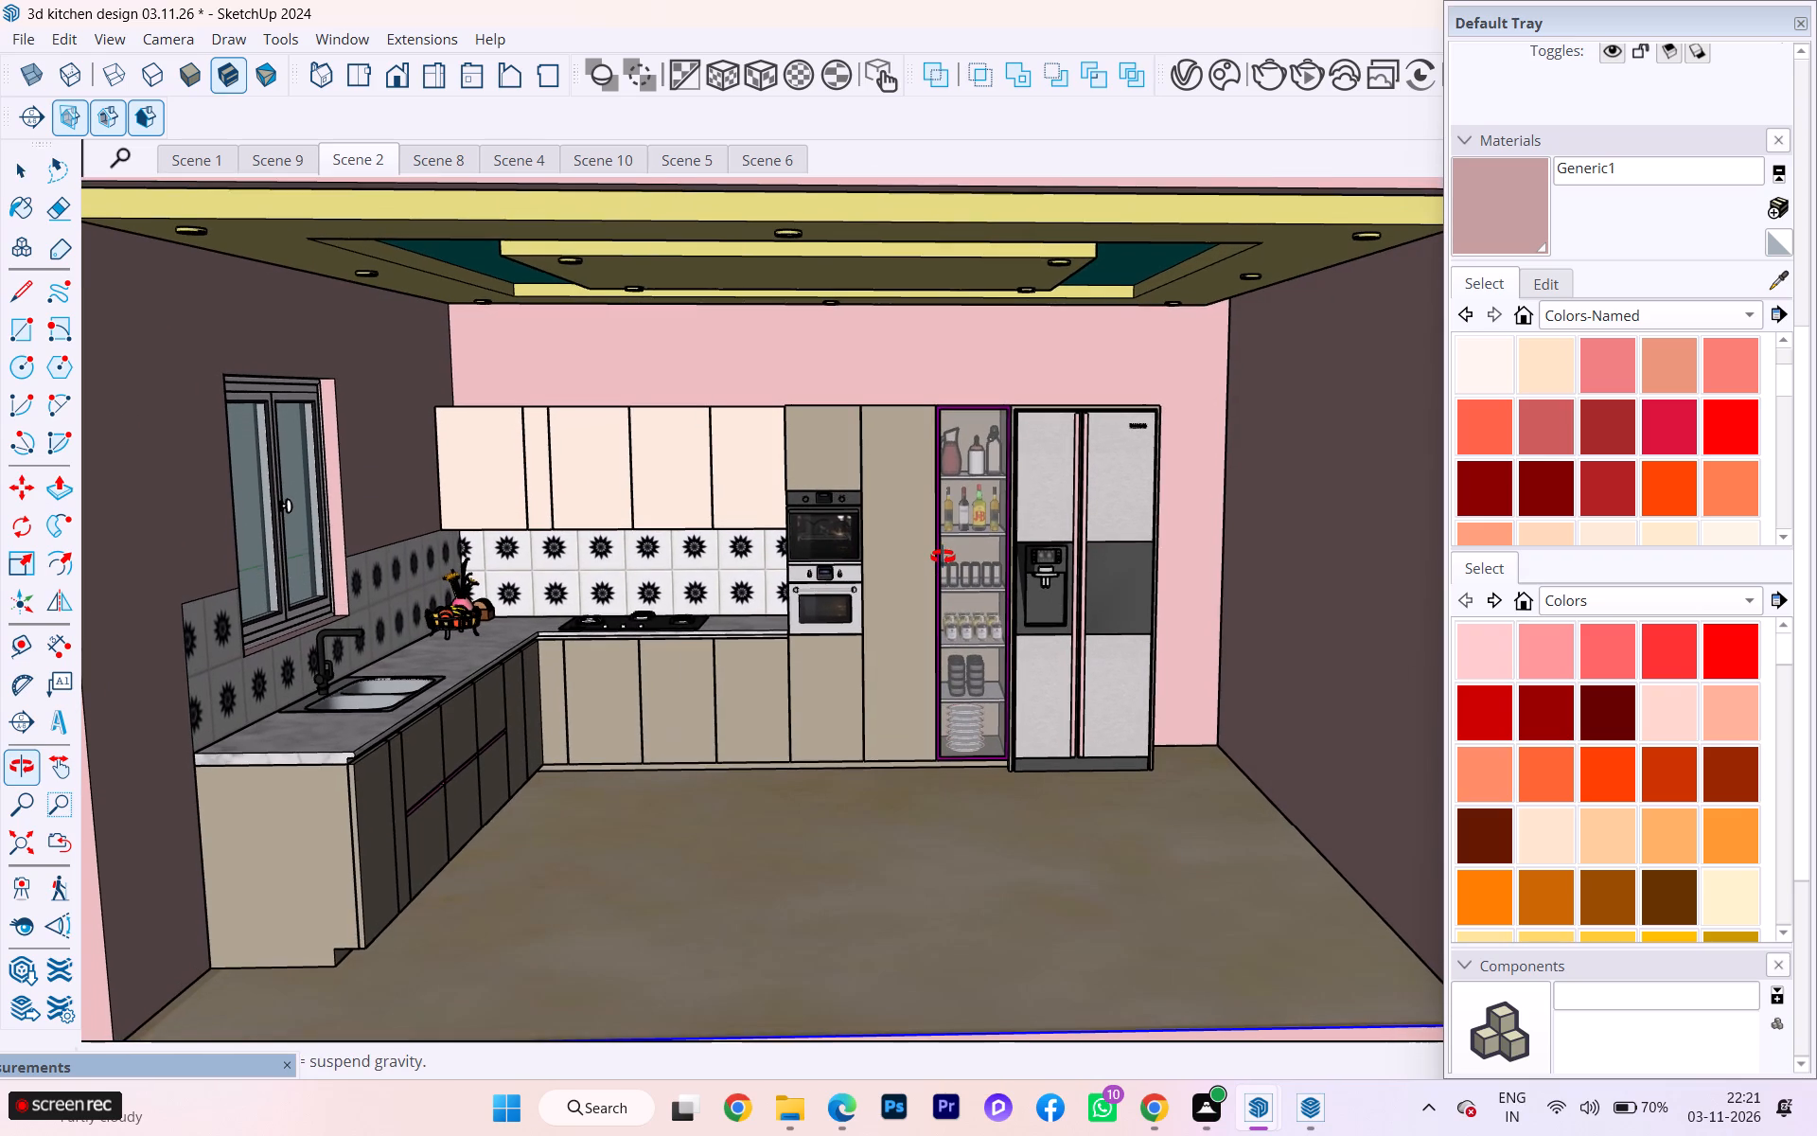
{"action": "middle_click_drag", "start_coordinate": [943, 557], "coordinate": [949, 558]}
{"action": "scroll", "coordinate": [945, 549], "scroll_direction": "up", "scroll_amount": 1}
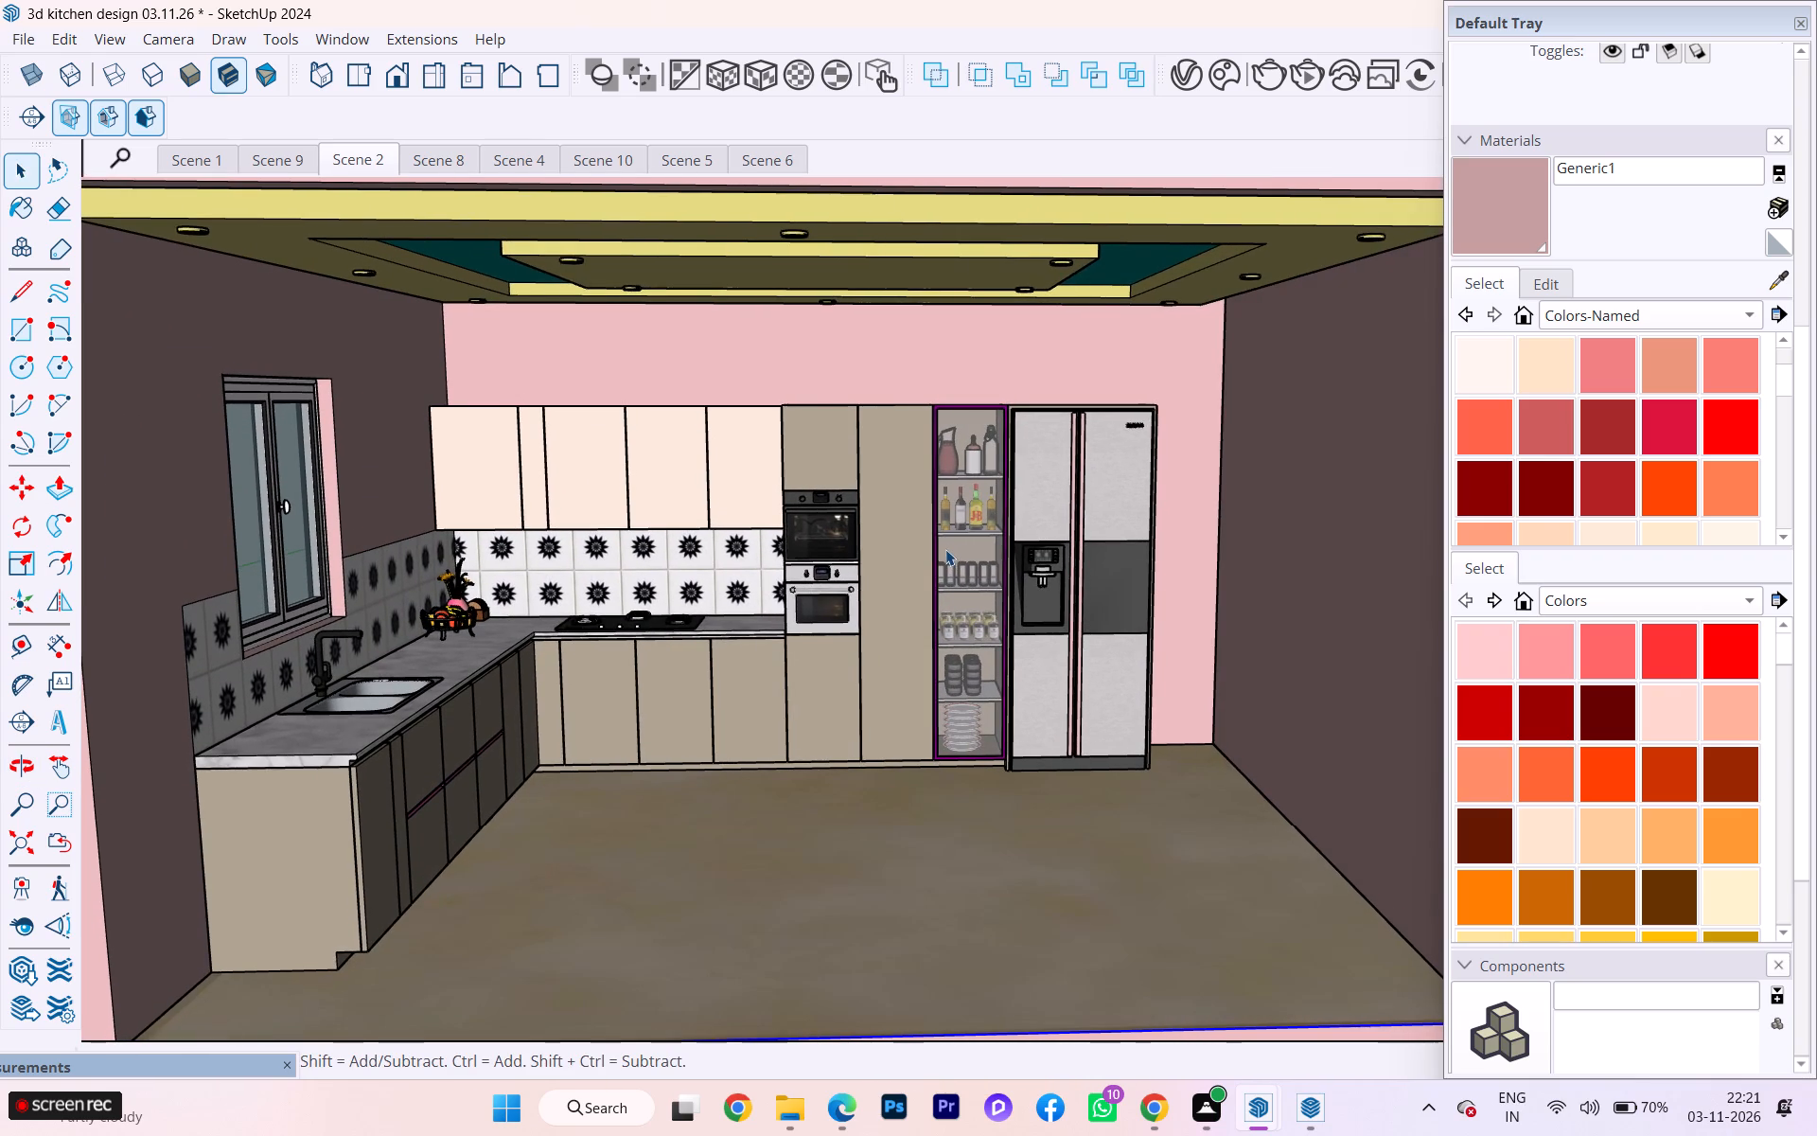
{"action": "scroll", "coordinate": [945, 549], "scroll_direction": "down", "scroll_amount": 1}
{"action": "scroll", "coordinate": [945, 549], "scroll_direction": "up", "scroll_amount": 1}
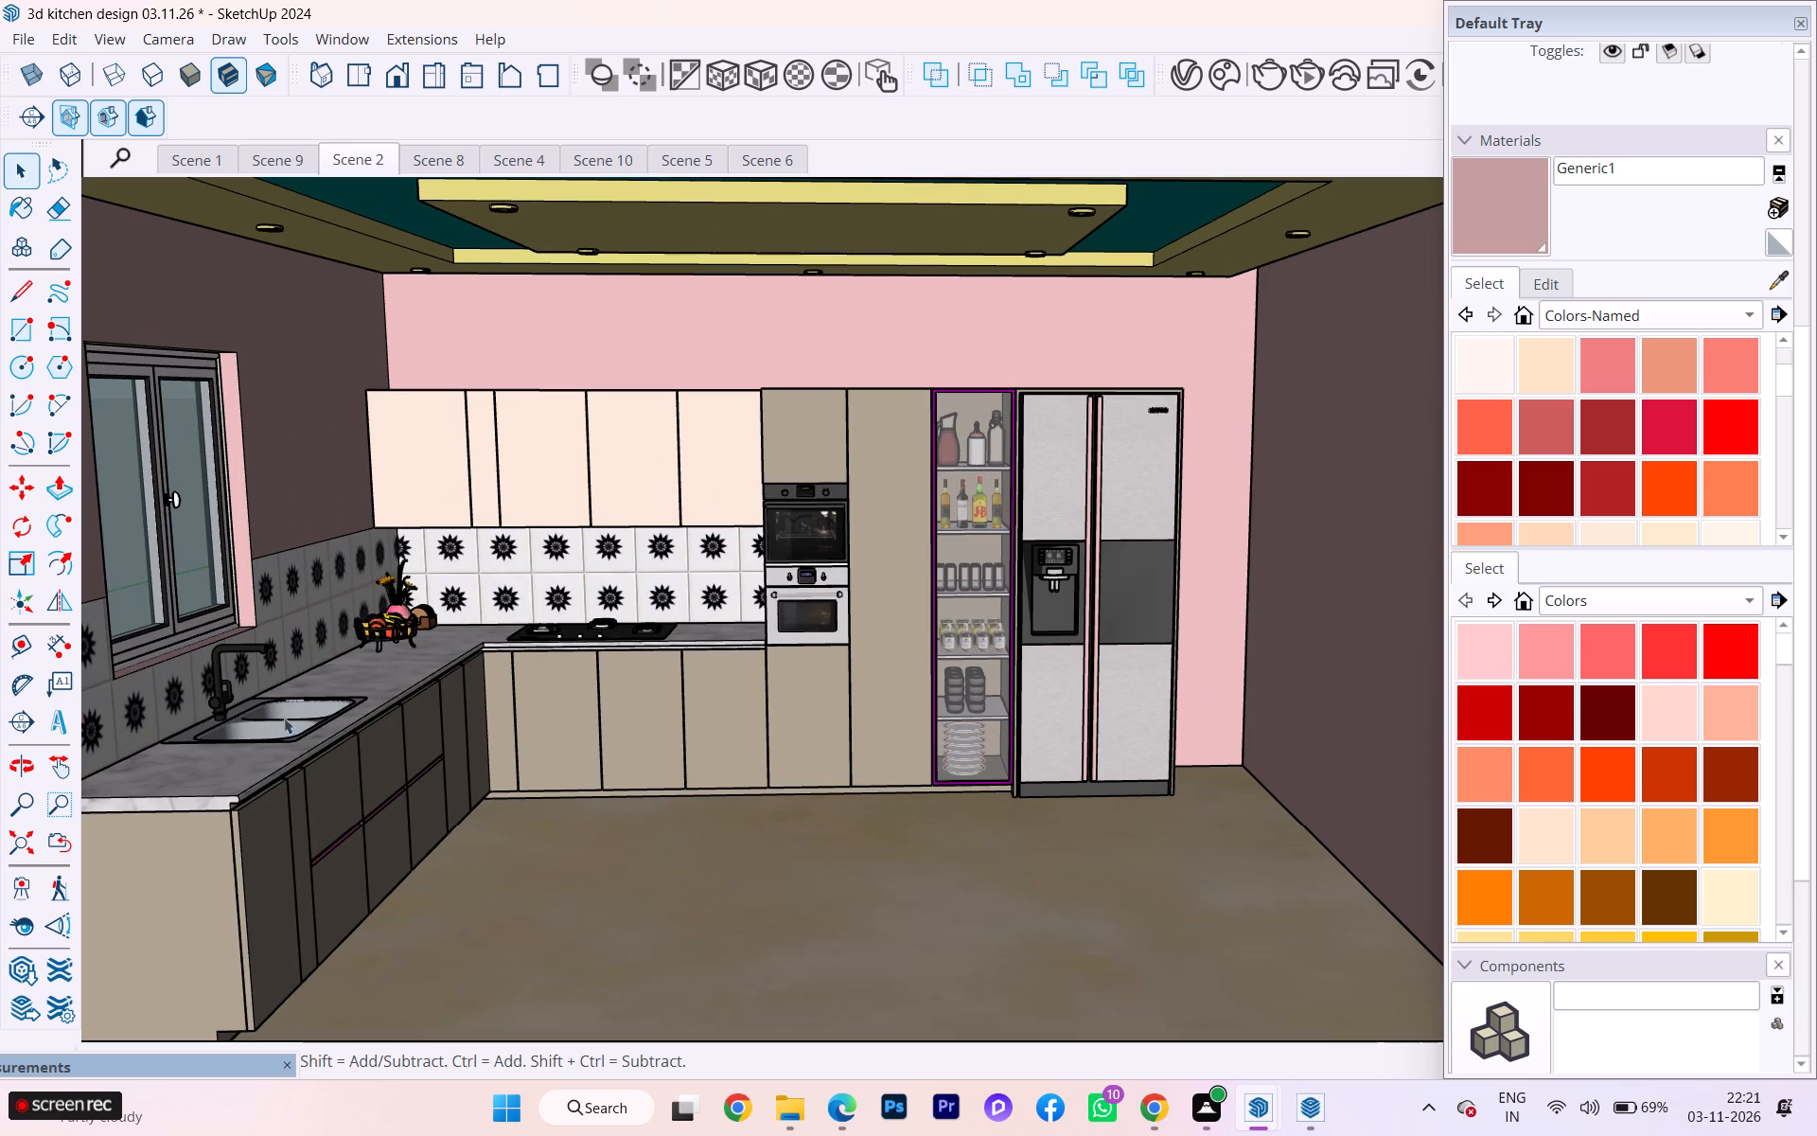
{"action": "left_click", "coordinate": [47, 758]}
{"action": "left_click_drag", "start_coordinate": [423, 728], "coordinate": [434, 728]}
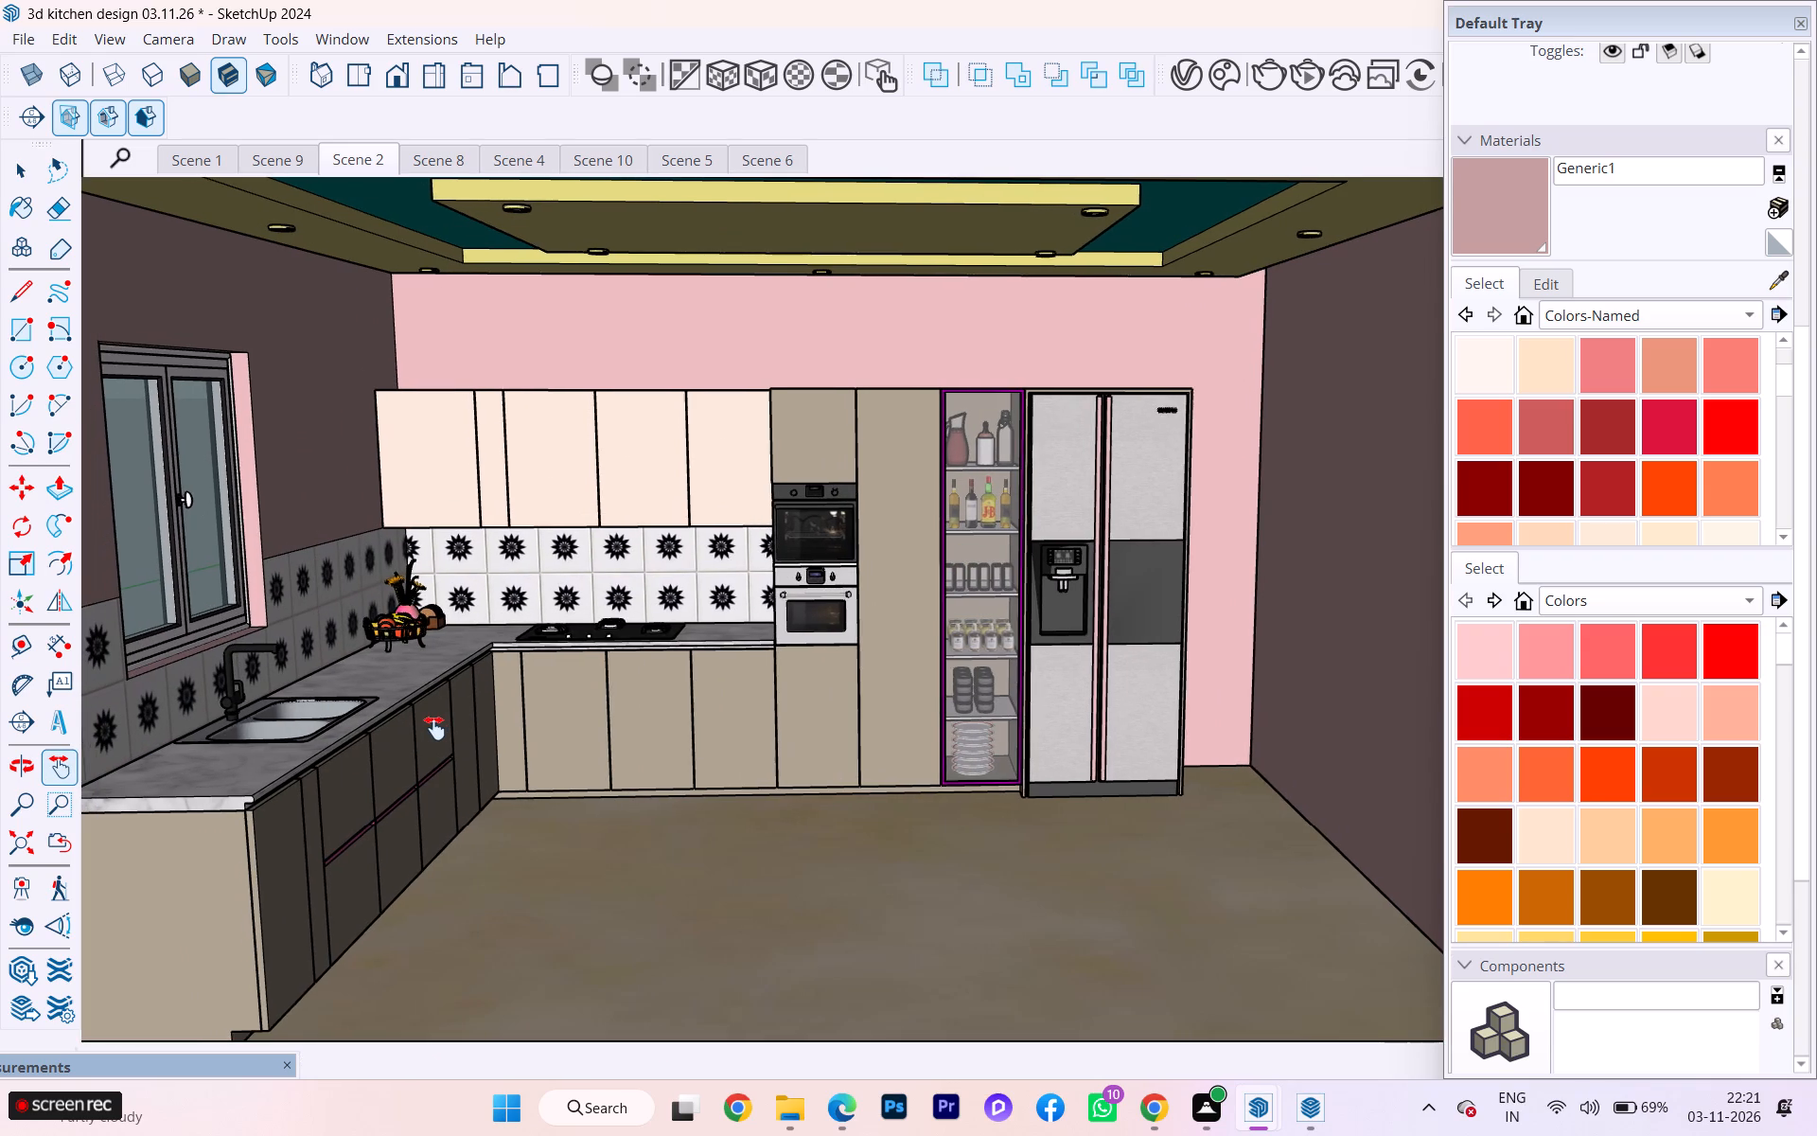
{"action": "left_click_drag", "start_coordinate": [434, 728], "coordinate": [460, 748]}
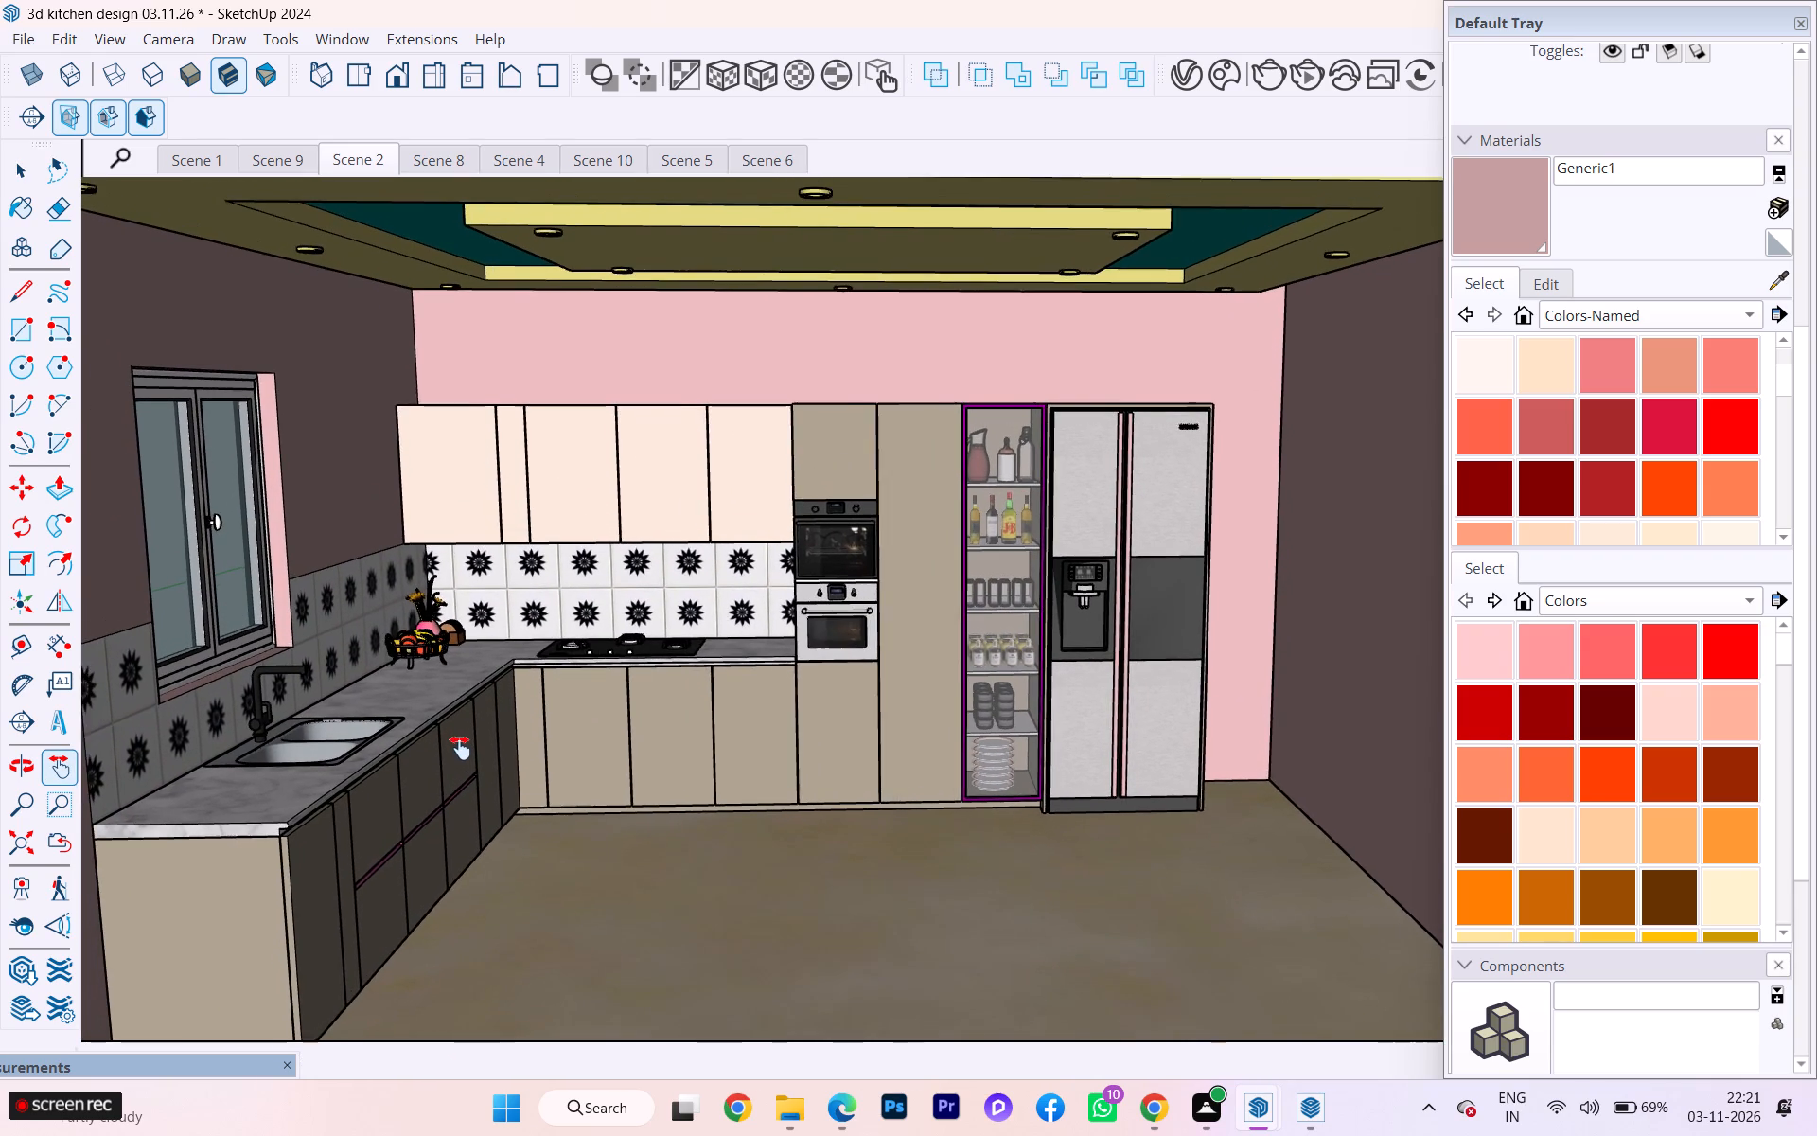
{"action": "left_click_drag", "start_coordinate": [460, 748], "coordinate": [463, 755]}
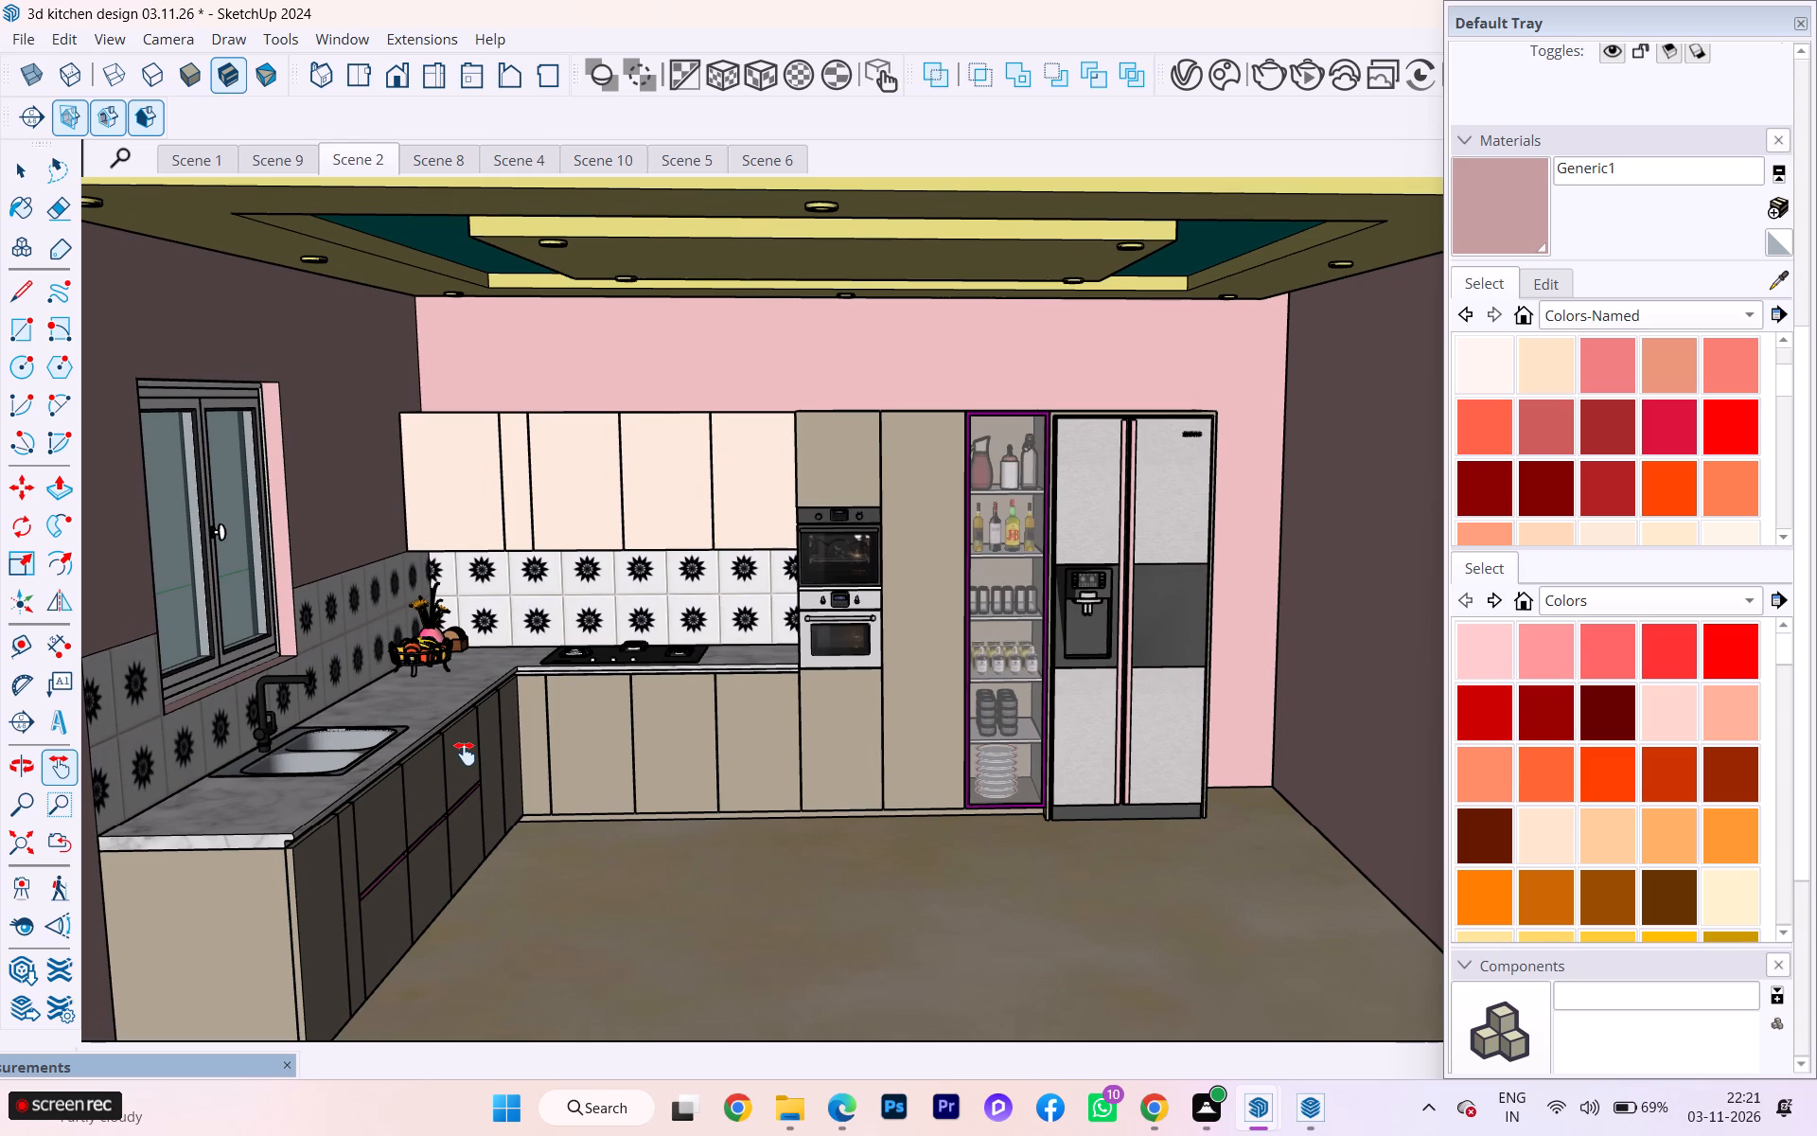
{"action": "scroll", "coordinate": [465, 754], "scroll_direction": "up", "scroll_amount": 1}
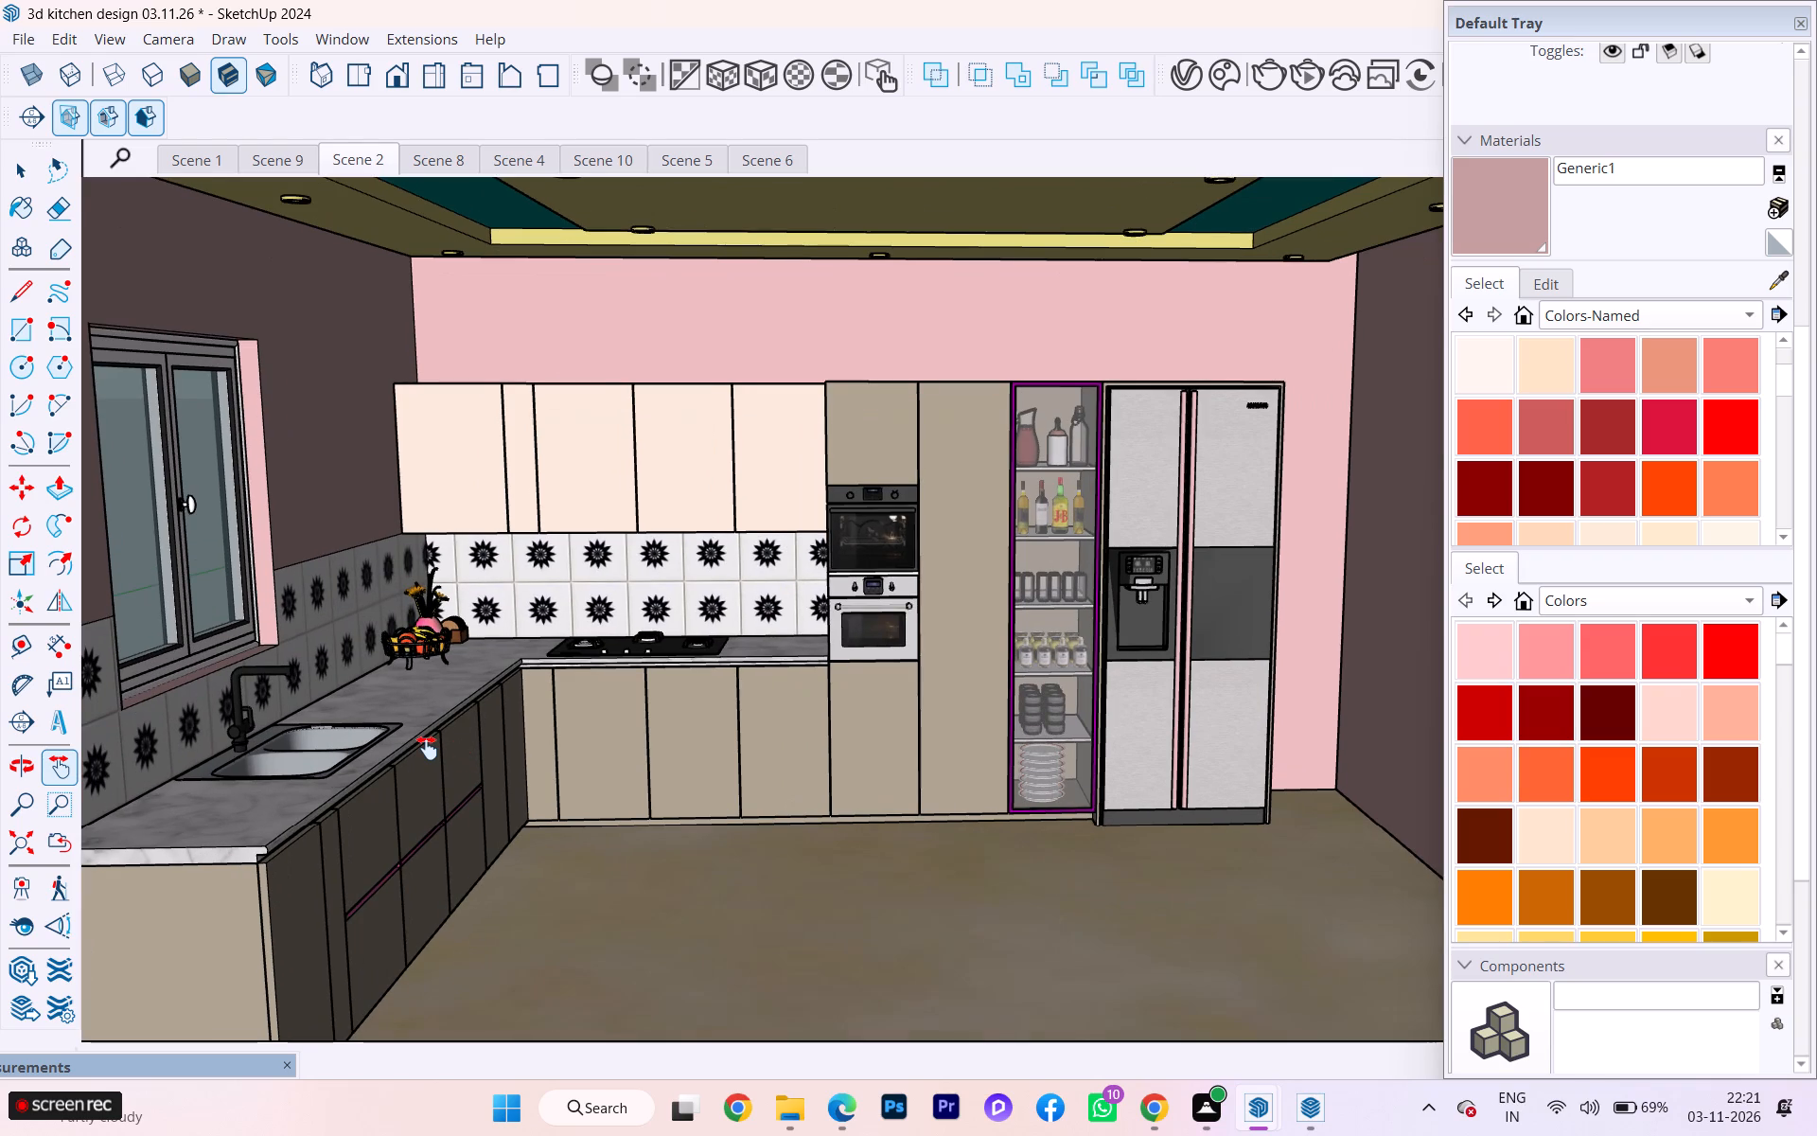
{"action": "scroll", "coordinate": [427, 748], "scroll_direction": "down", "scroll_amount": 1}
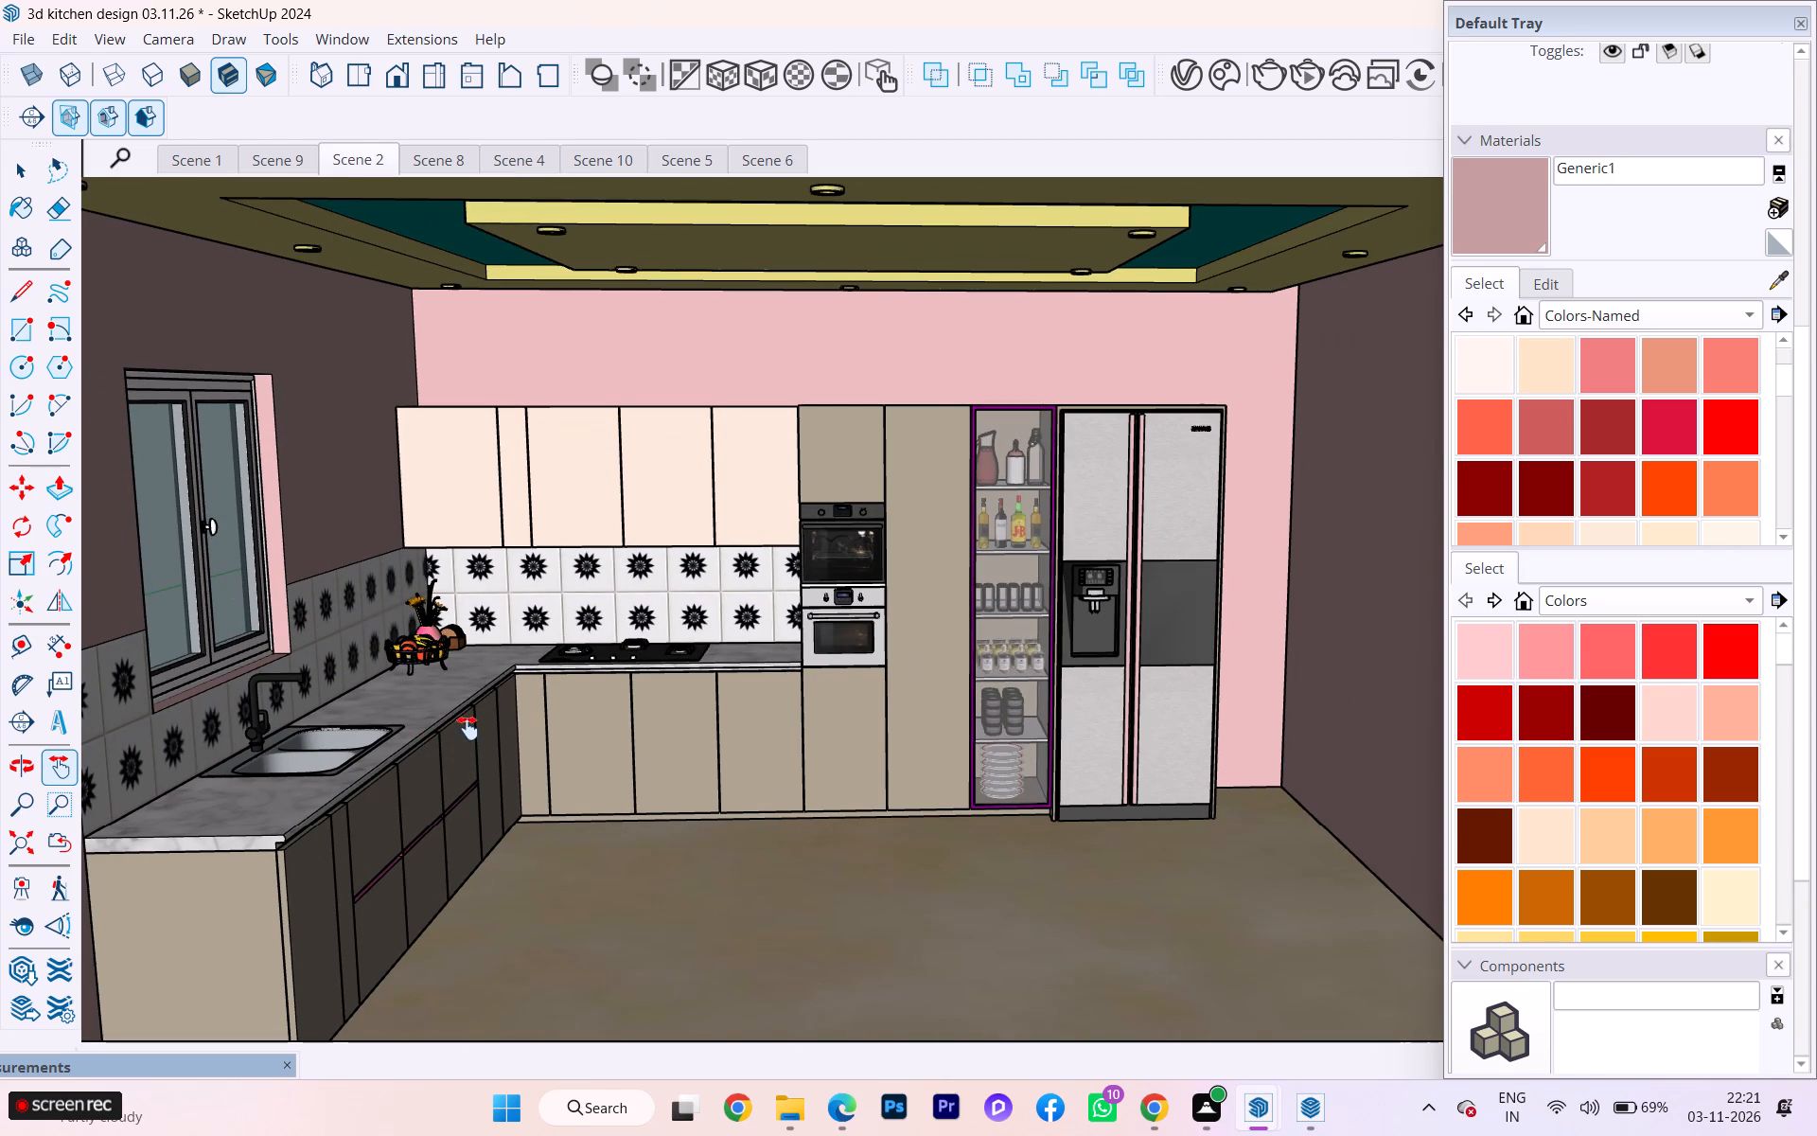
{"action": "middle_click_drag", "start_coordinate": [471, 705], "coordinate": [472, 696]}
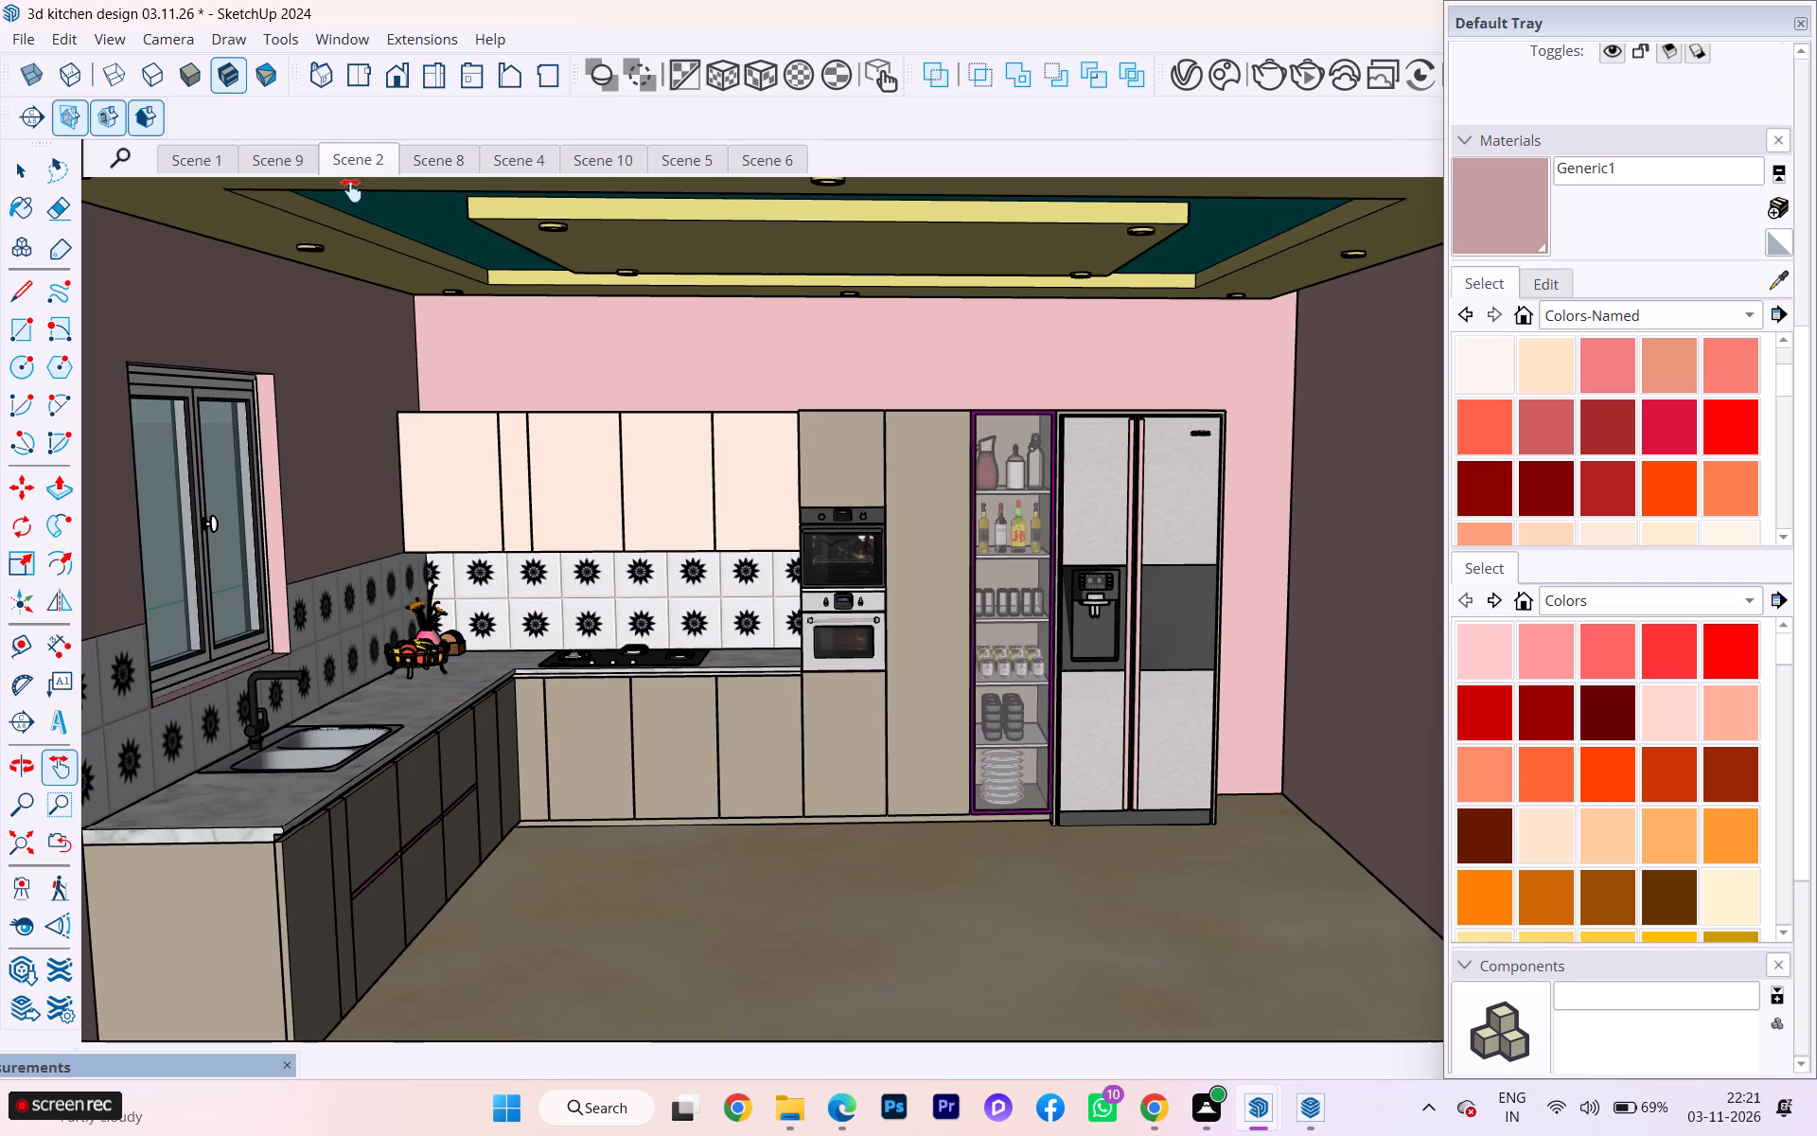
{"action": "right_click", "coordinate": [362, 170]}
{"action": "left_click", "coordinate": [482, 278]}
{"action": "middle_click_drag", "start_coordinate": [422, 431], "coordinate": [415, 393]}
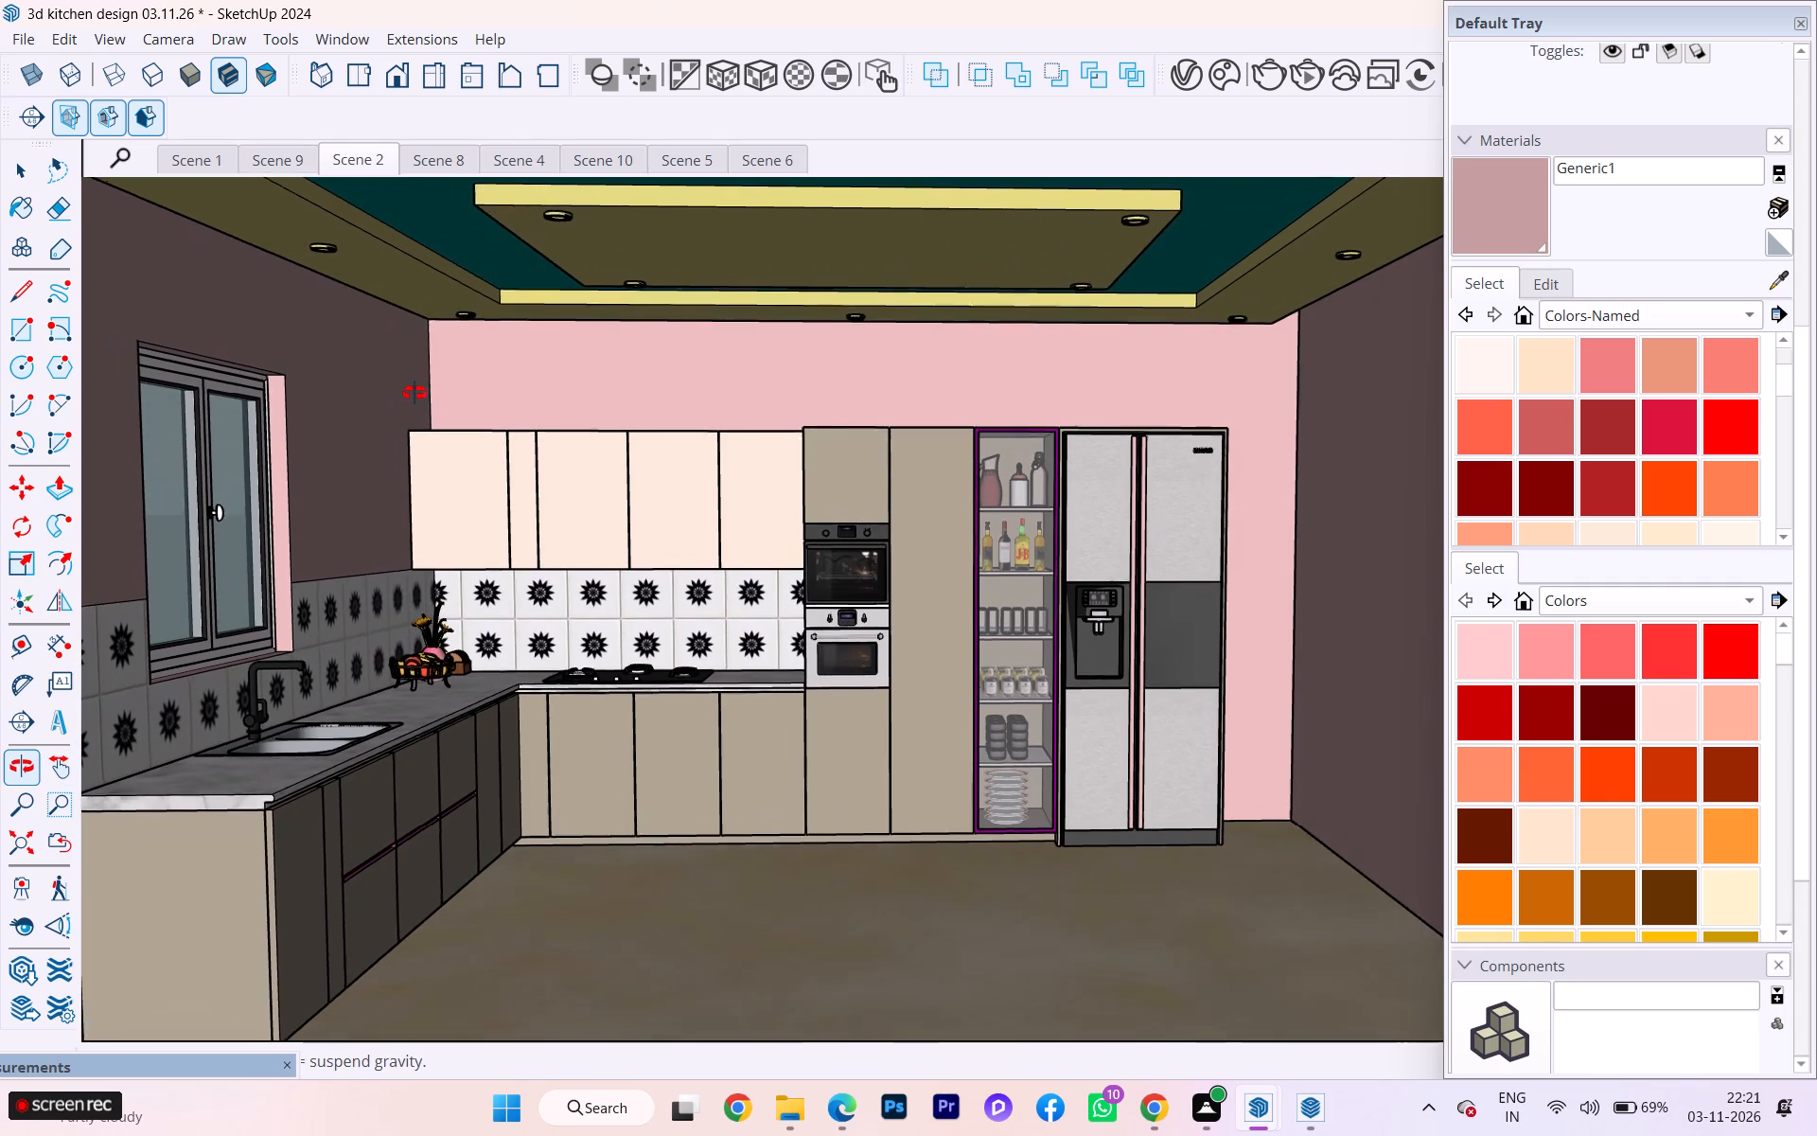
Fine-tune the interior view of the sink counter, wall cabinets, refrigerator and false ceiling, and update Scene 2 with it.
{"action": "middle_click_drag", "start_coordinate": [415, 393], "coordinate": [427, 391]}
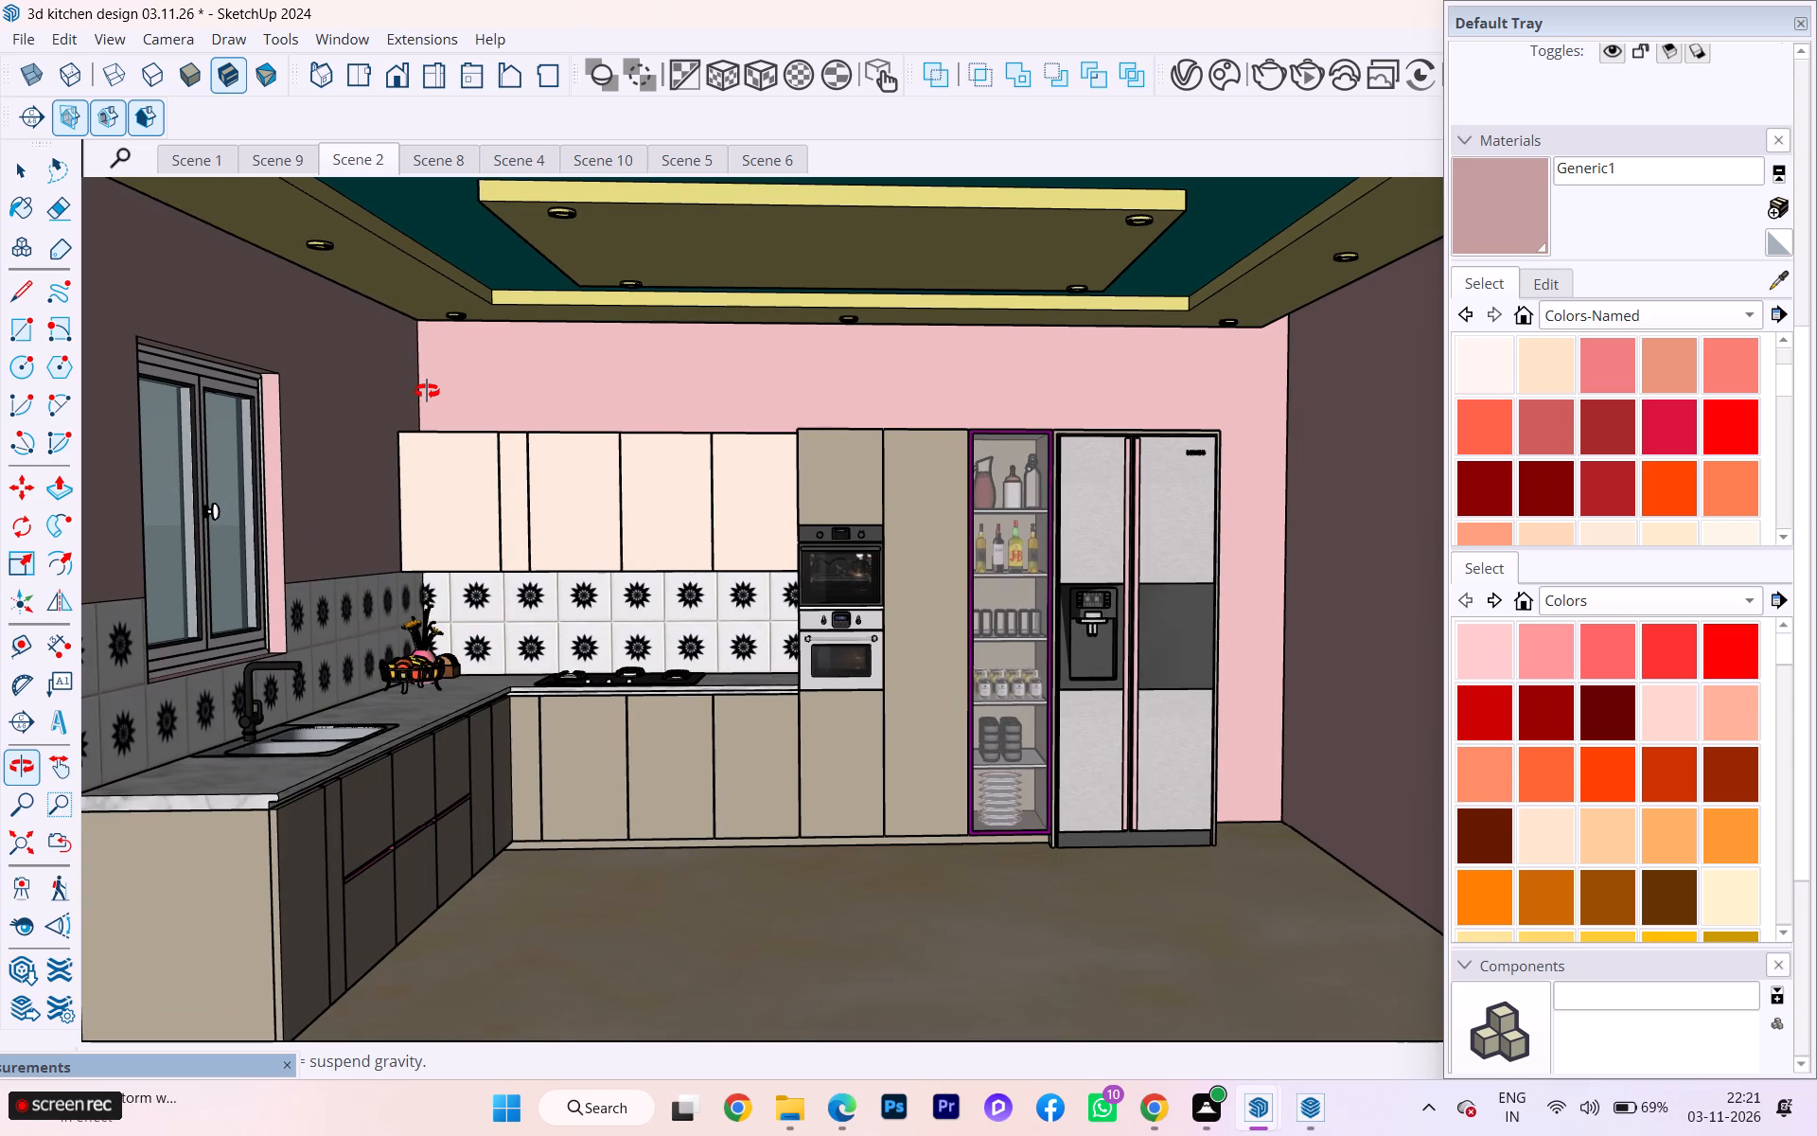
{"action": "middle_click_drag", "start_coordinate": [427, 391], "coordinate": [447, 407]}
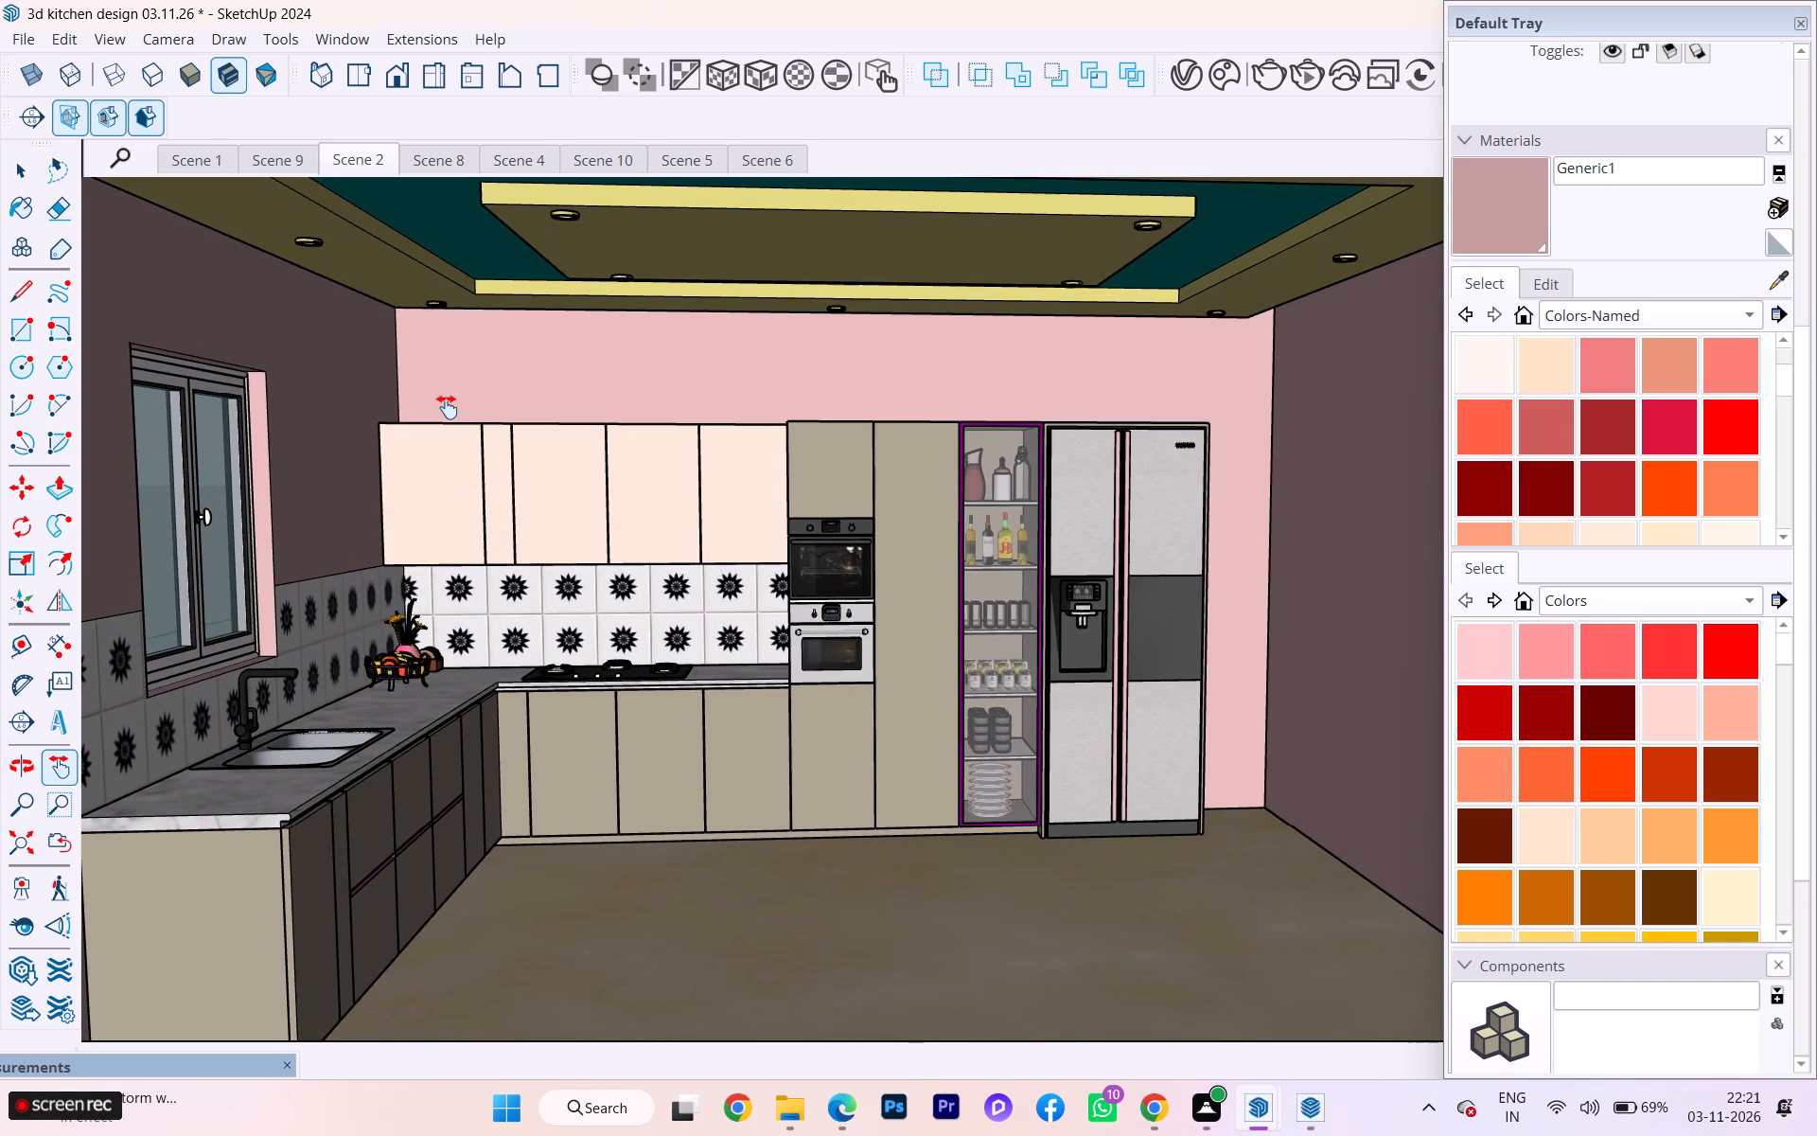
{"action": "middle_click_drag", "start_coordinate": [447, 409], "coordinate": [431, 409]}
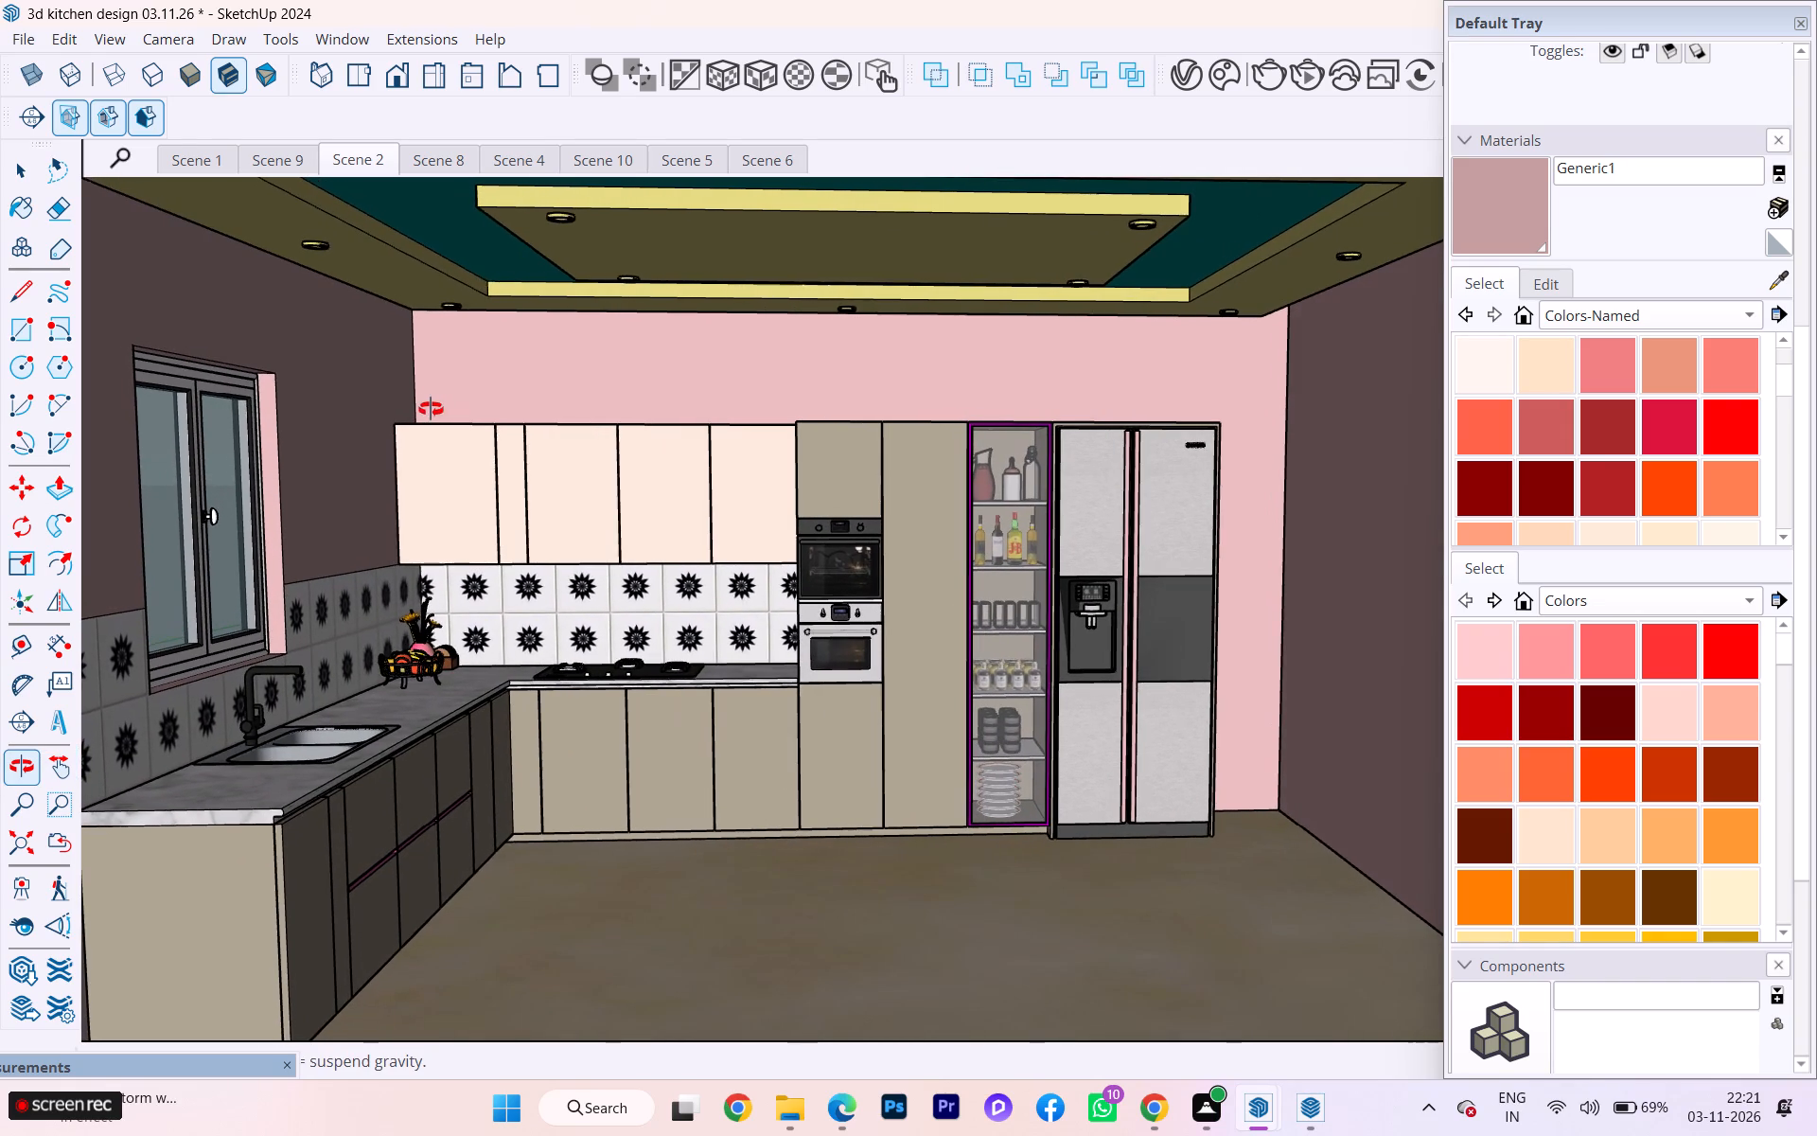
{"action": "middle_click_drag", "start_coordinate": [431, 409], "coordinate": [439, 375]}
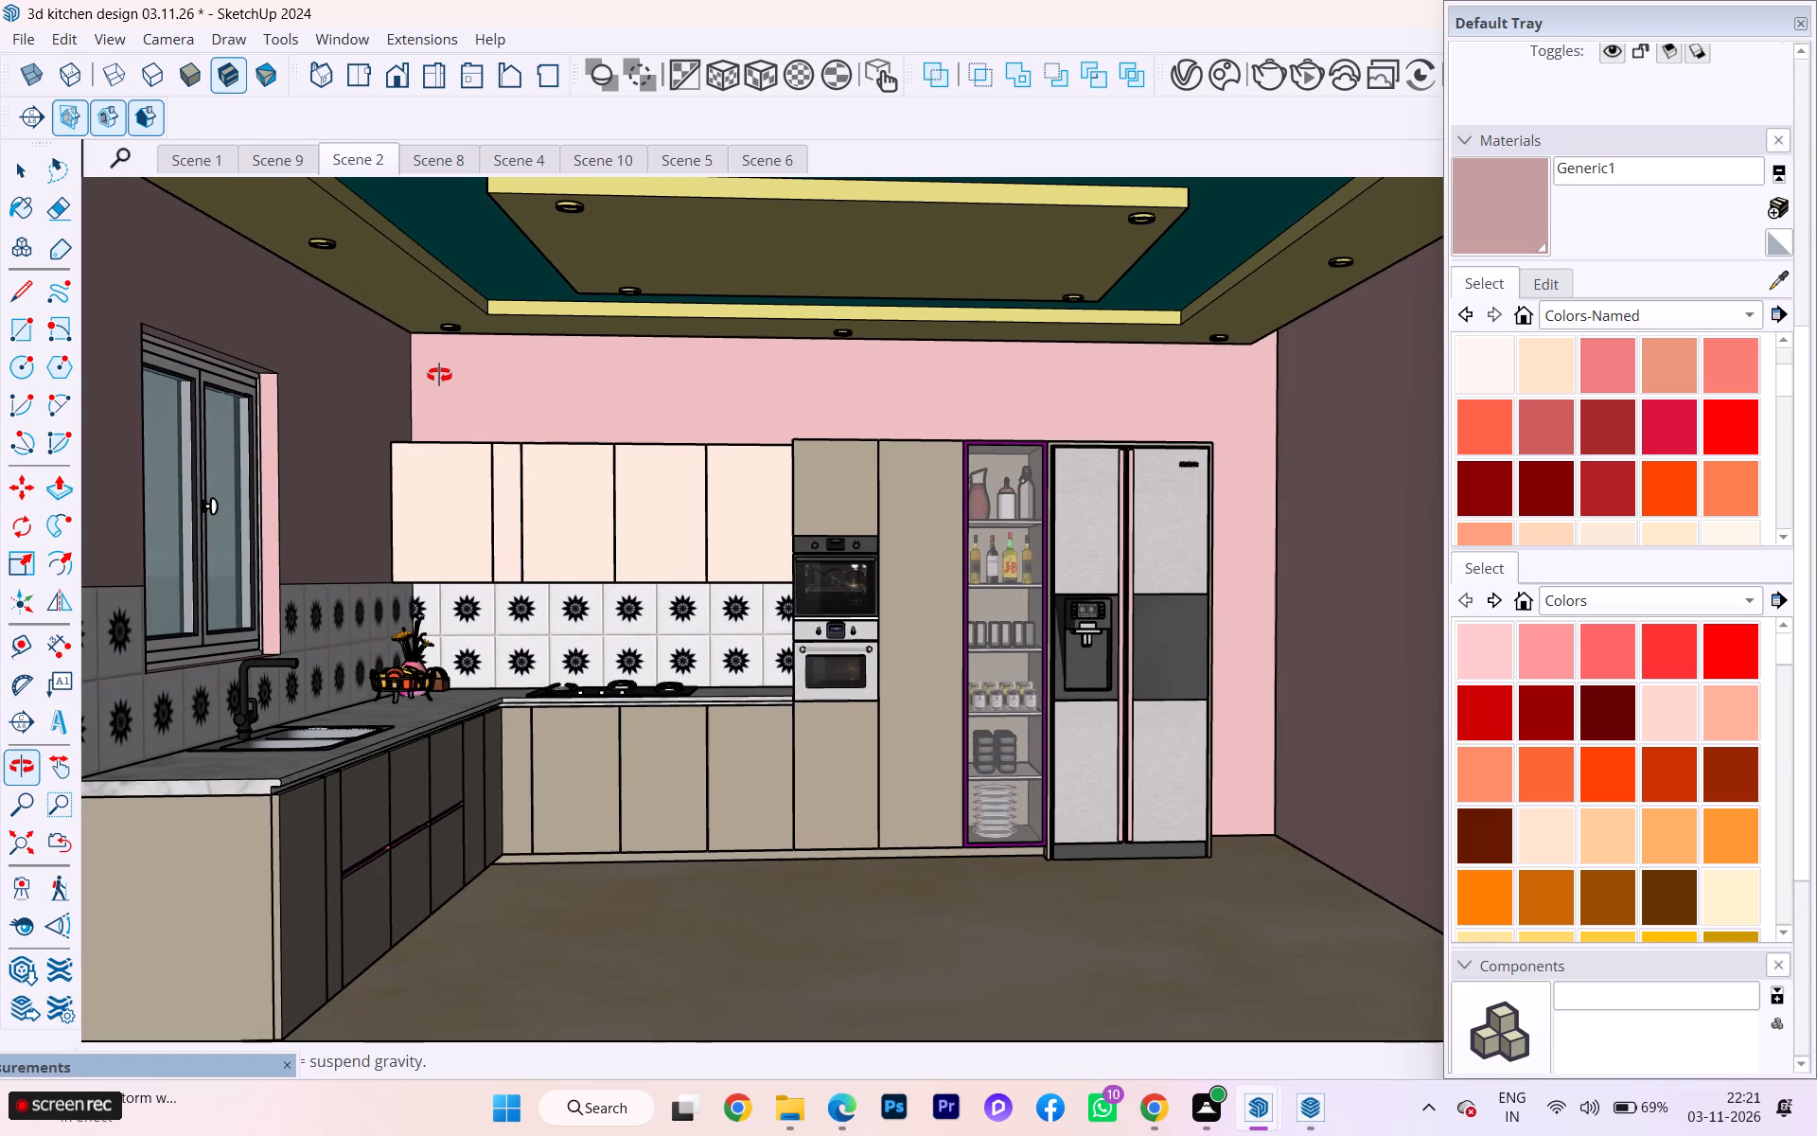
{"action": "middle_click_drag", "start_coordinate": [439, 375], "coordinate": [469, 381]}
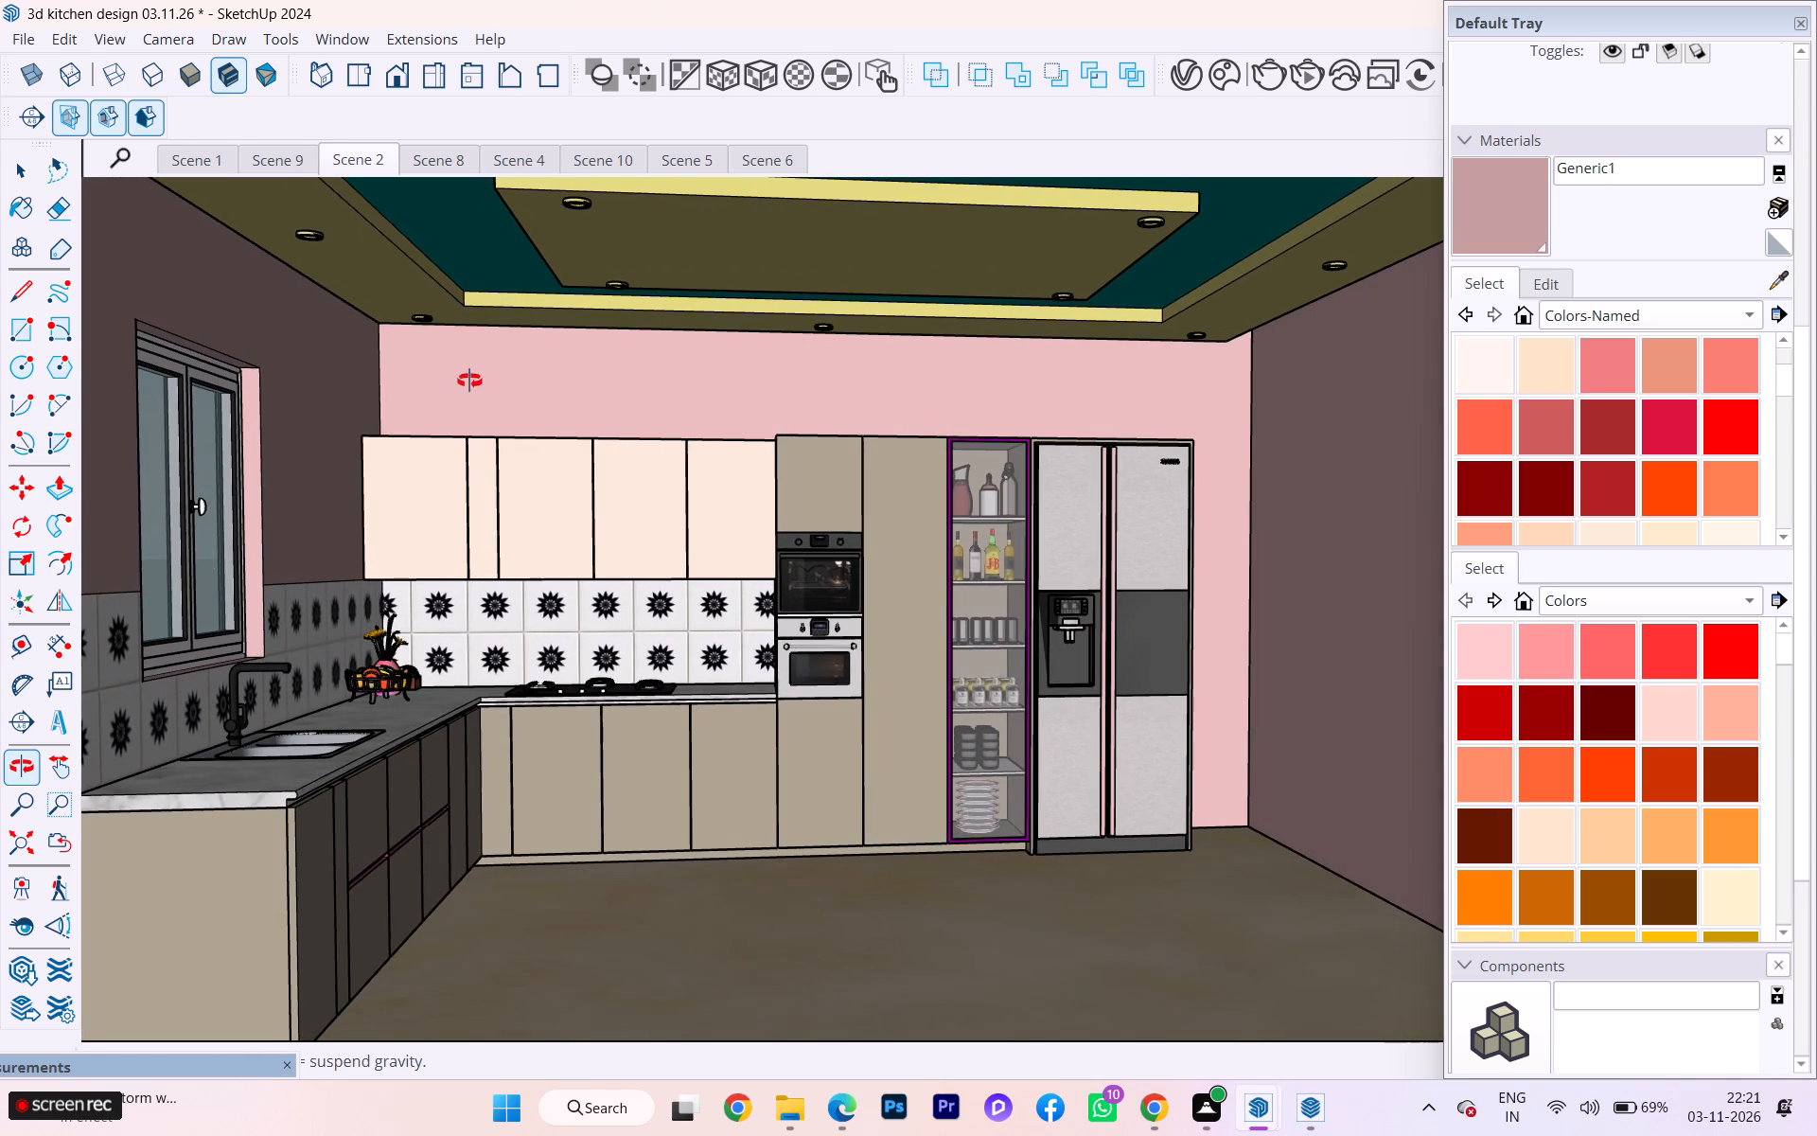
{"action": "middle_click_drag", "start_coordinate": [469, 381], "coordinate": [475, 418]}
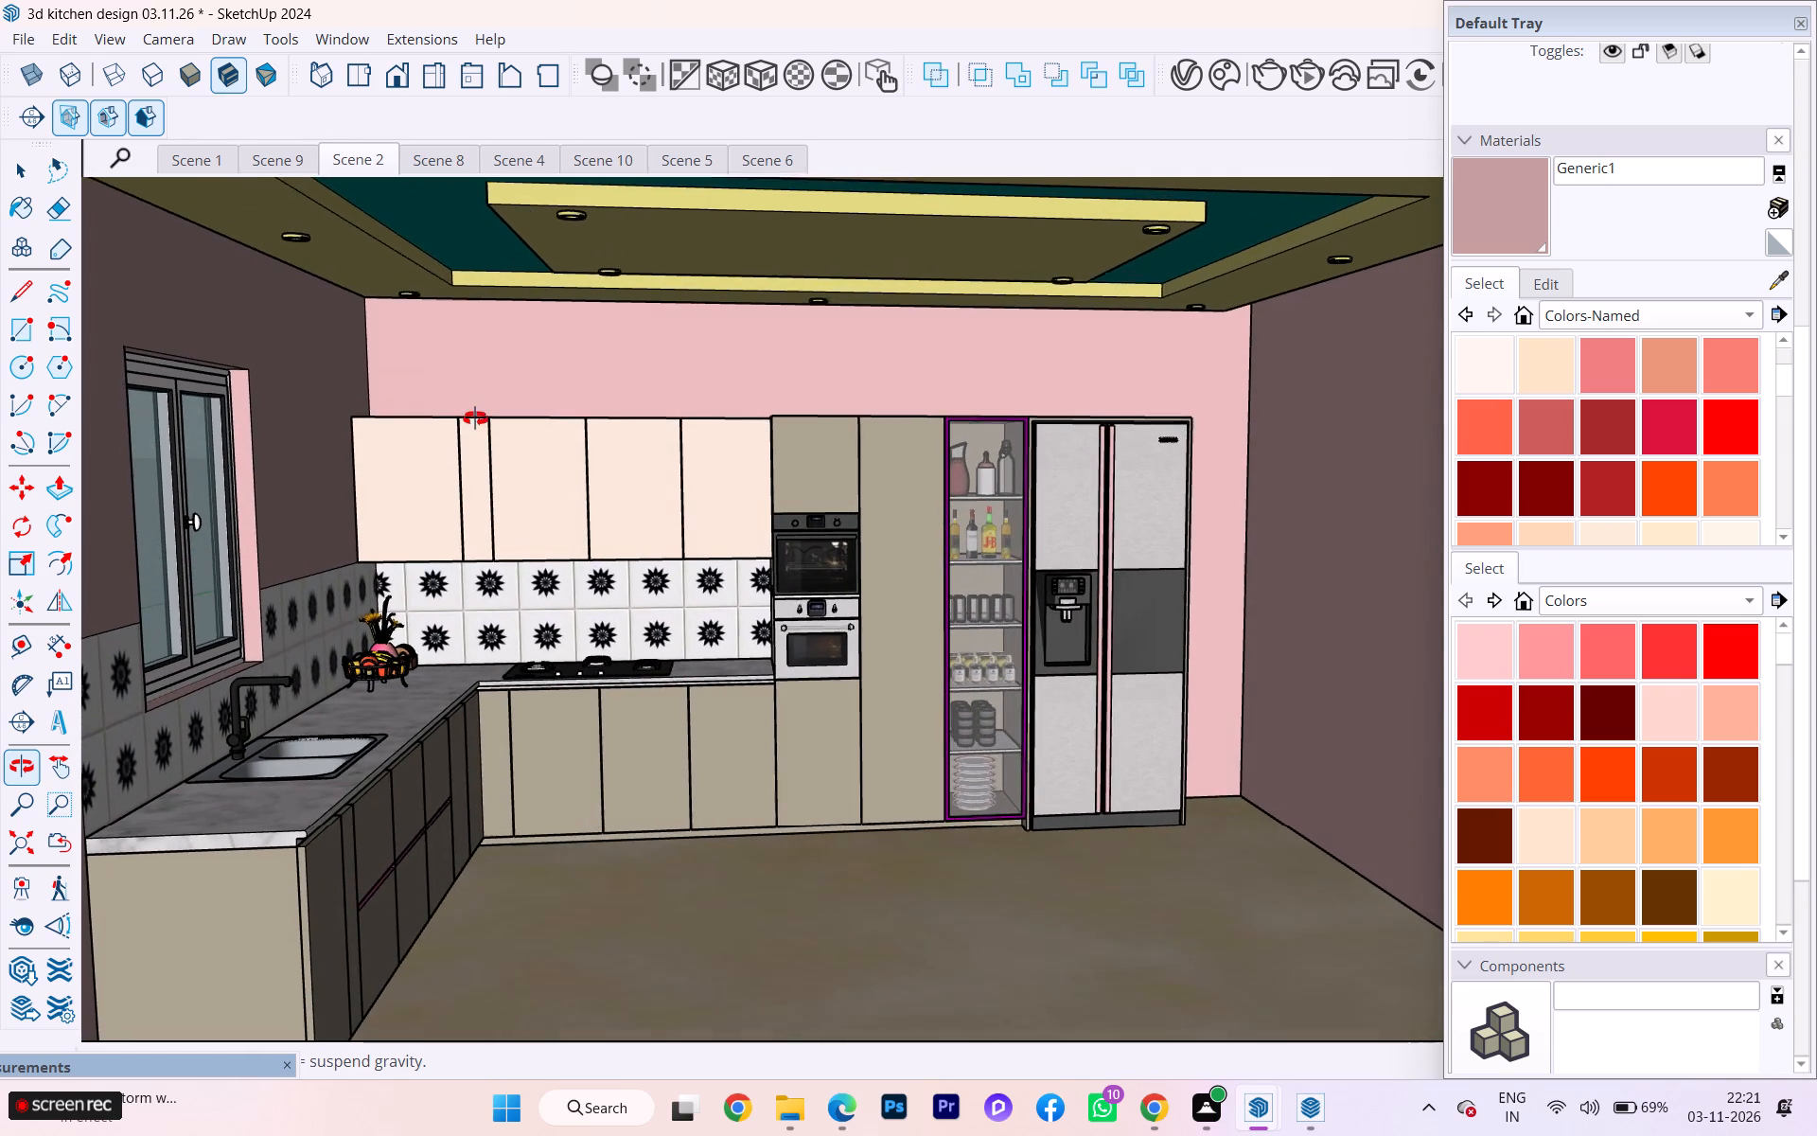
{"action": "middle_click_drag", "start_coordinate": [475, 418], "coordinate": [467, 381]}
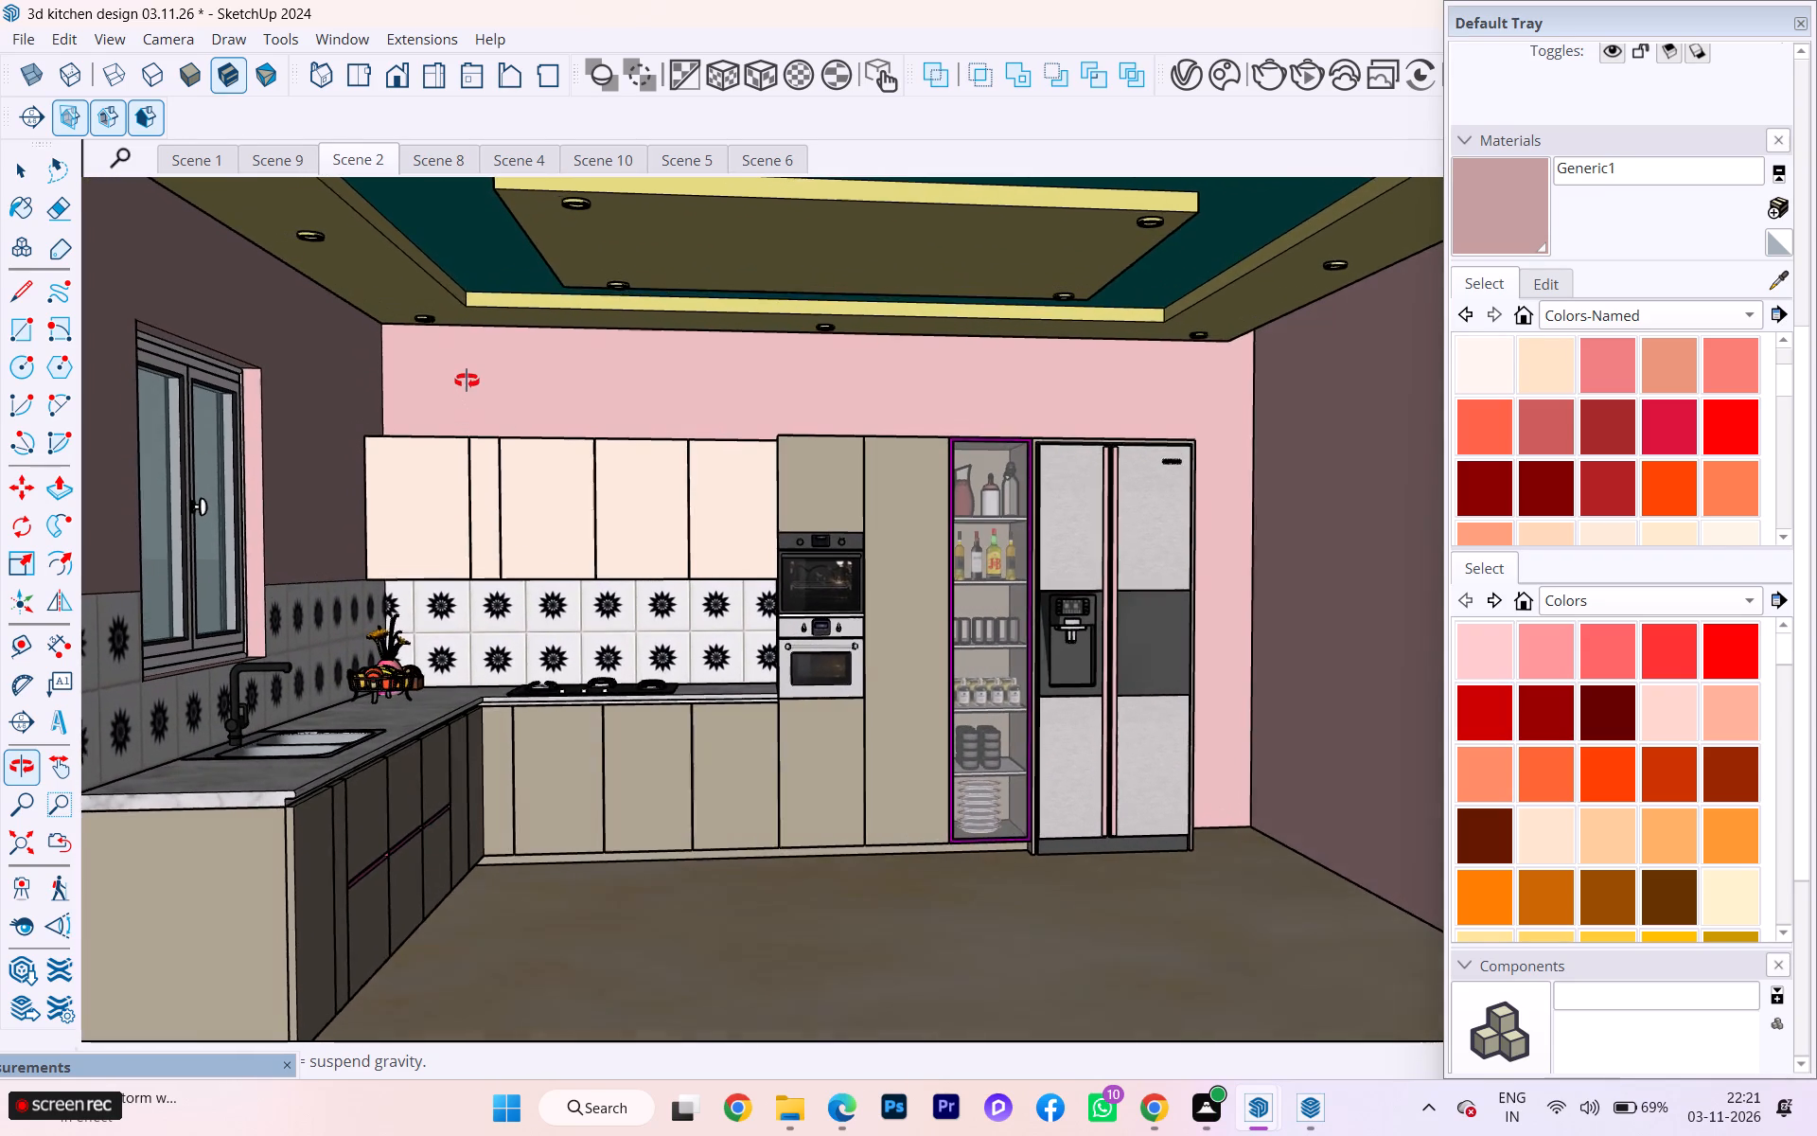
{"action": "middle_click_drag", "start_coordinate": [467, 381], "coordinate": [461, 373]}
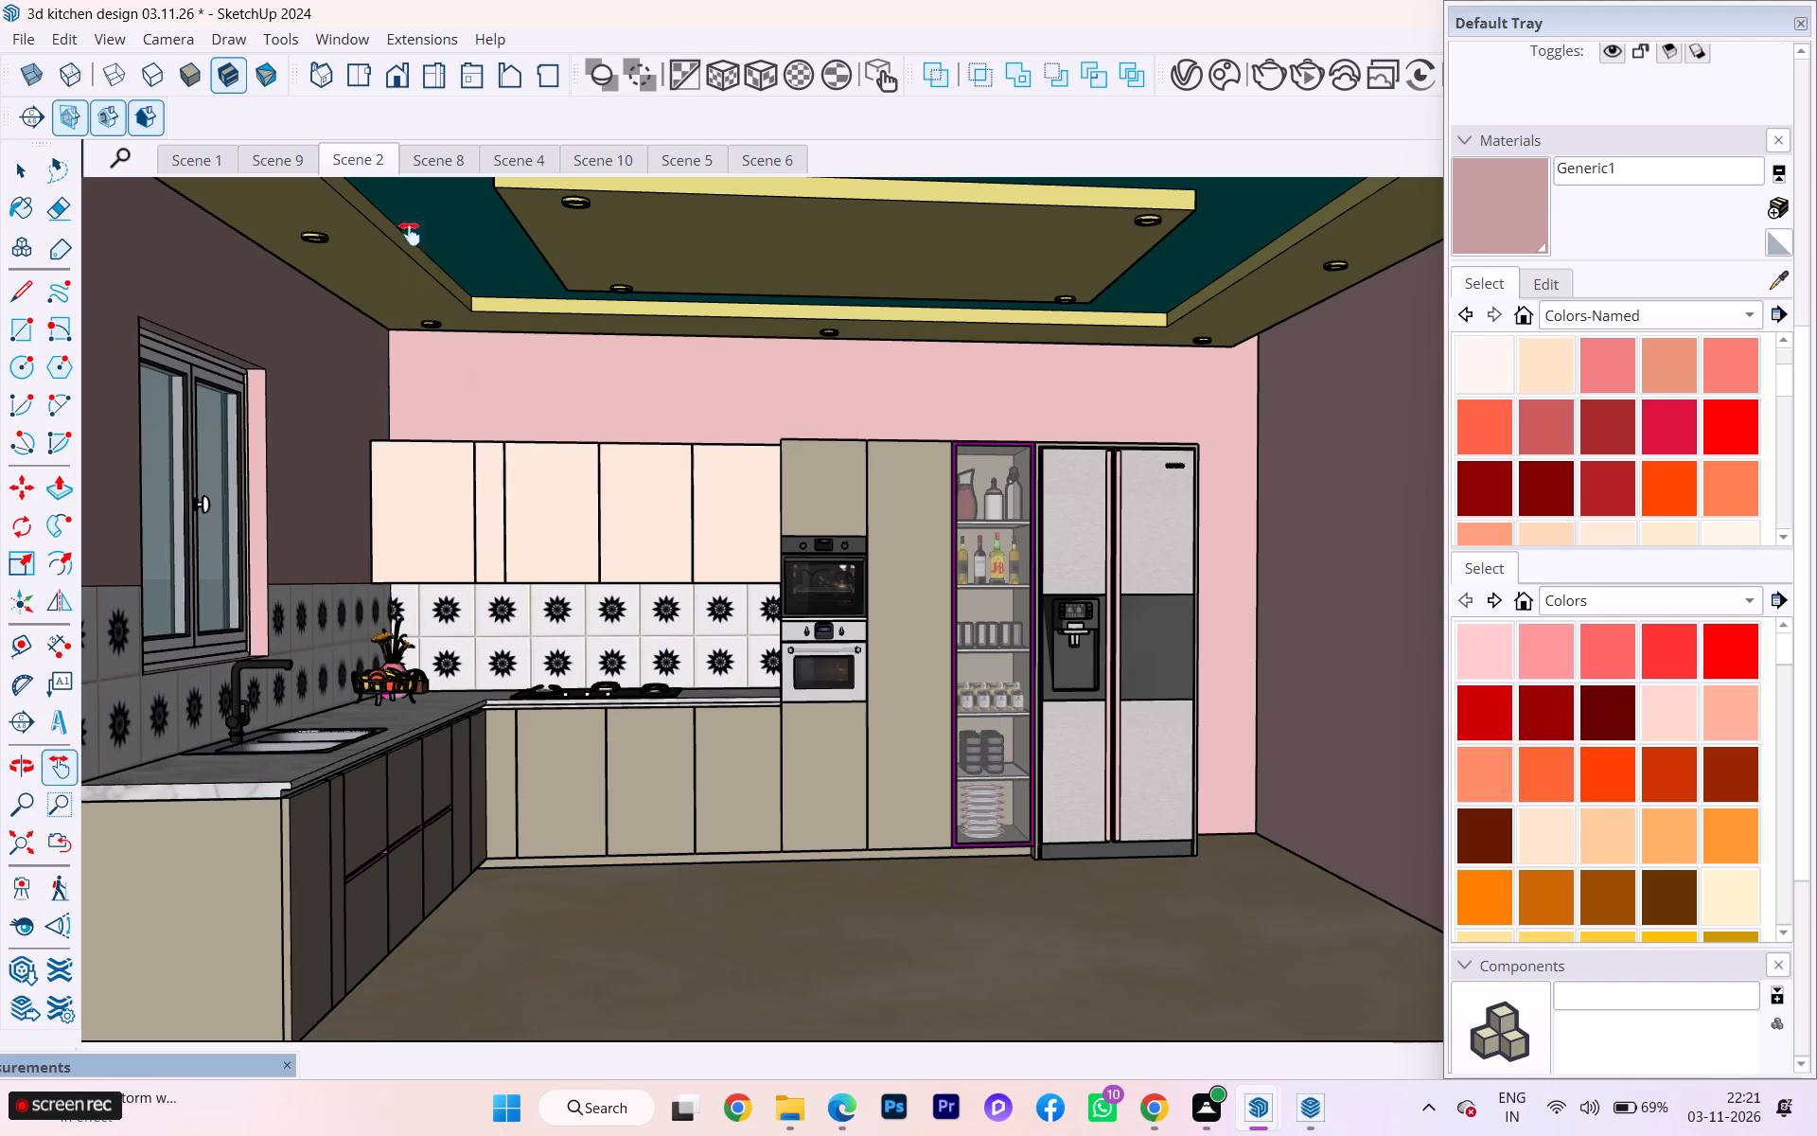
{"action": "right_click", "coordinate": [359, 152]}
{"action": "left_click", "coordinate": [451, 259]}
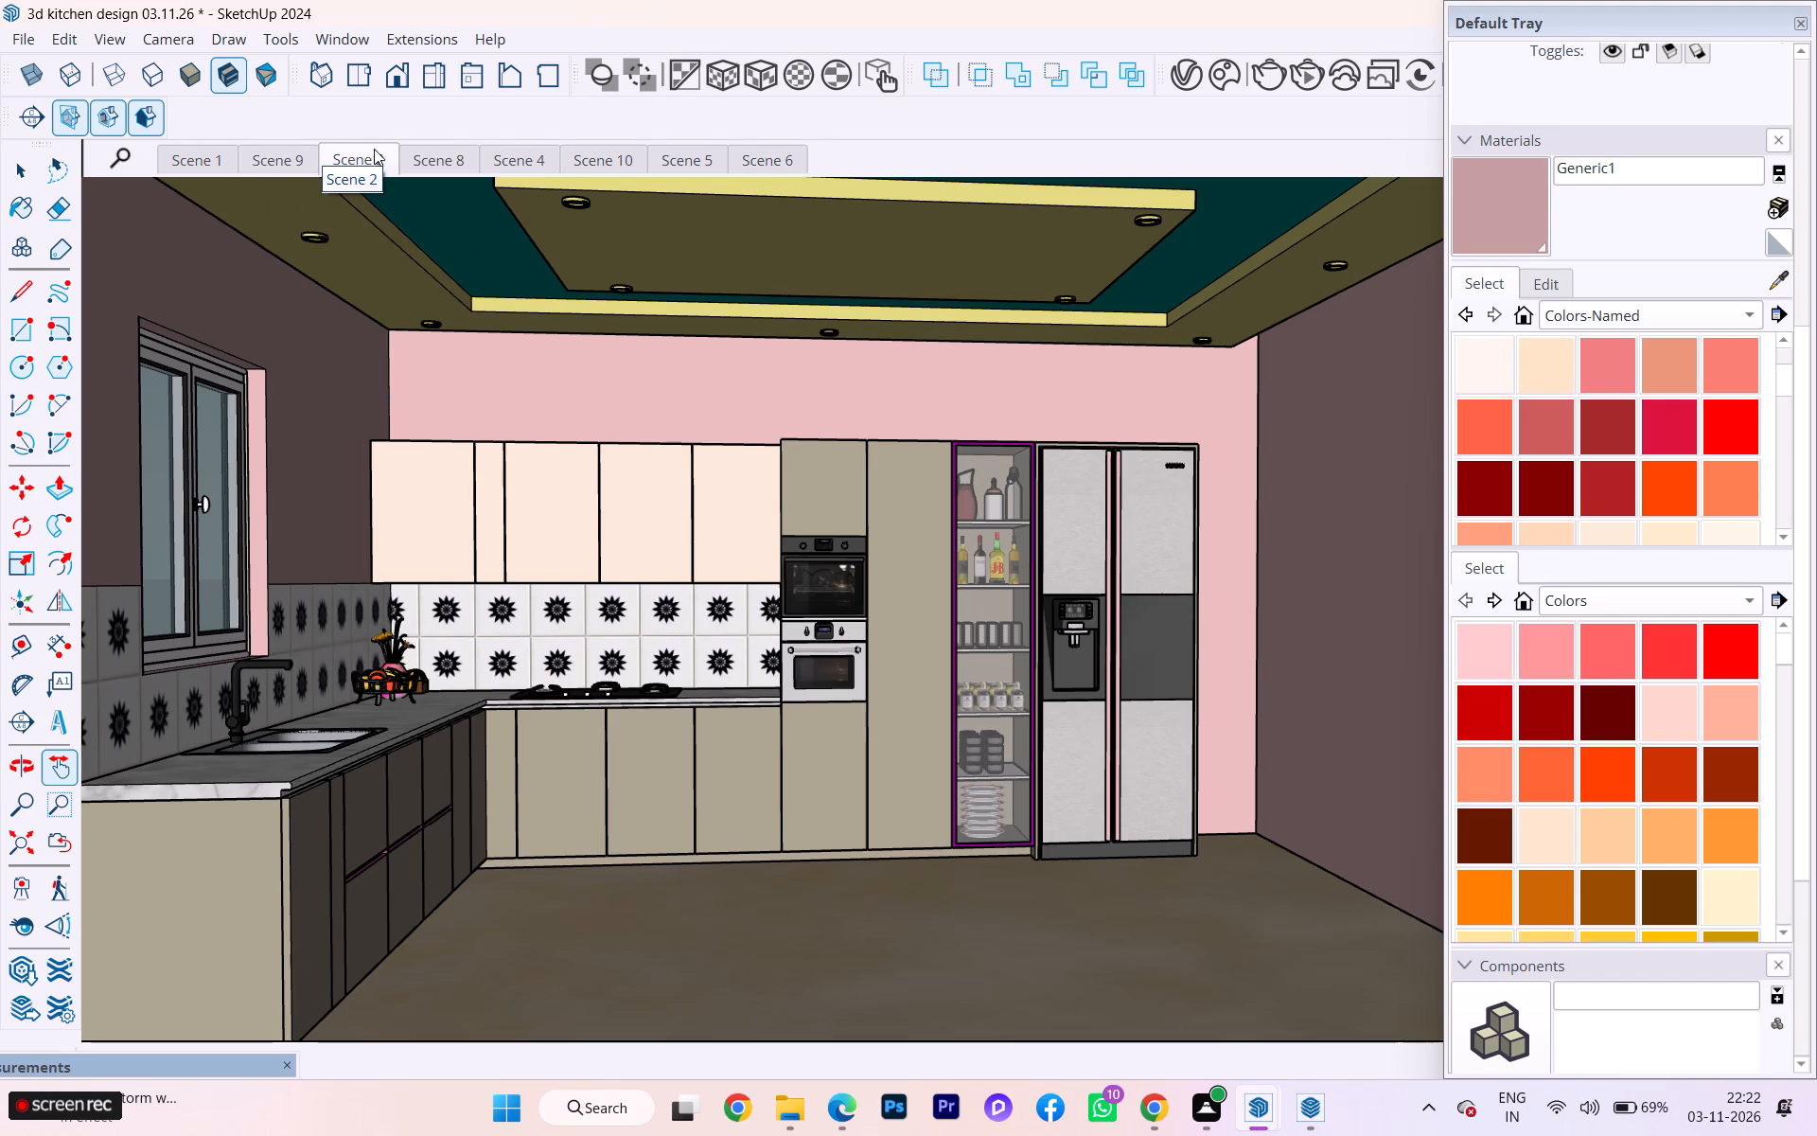
Open Scene 9 and examine its hidden-line view of the kitchen's outer side wall and slabs.
{"action": "left_click", "coordinate": [296, 151]}
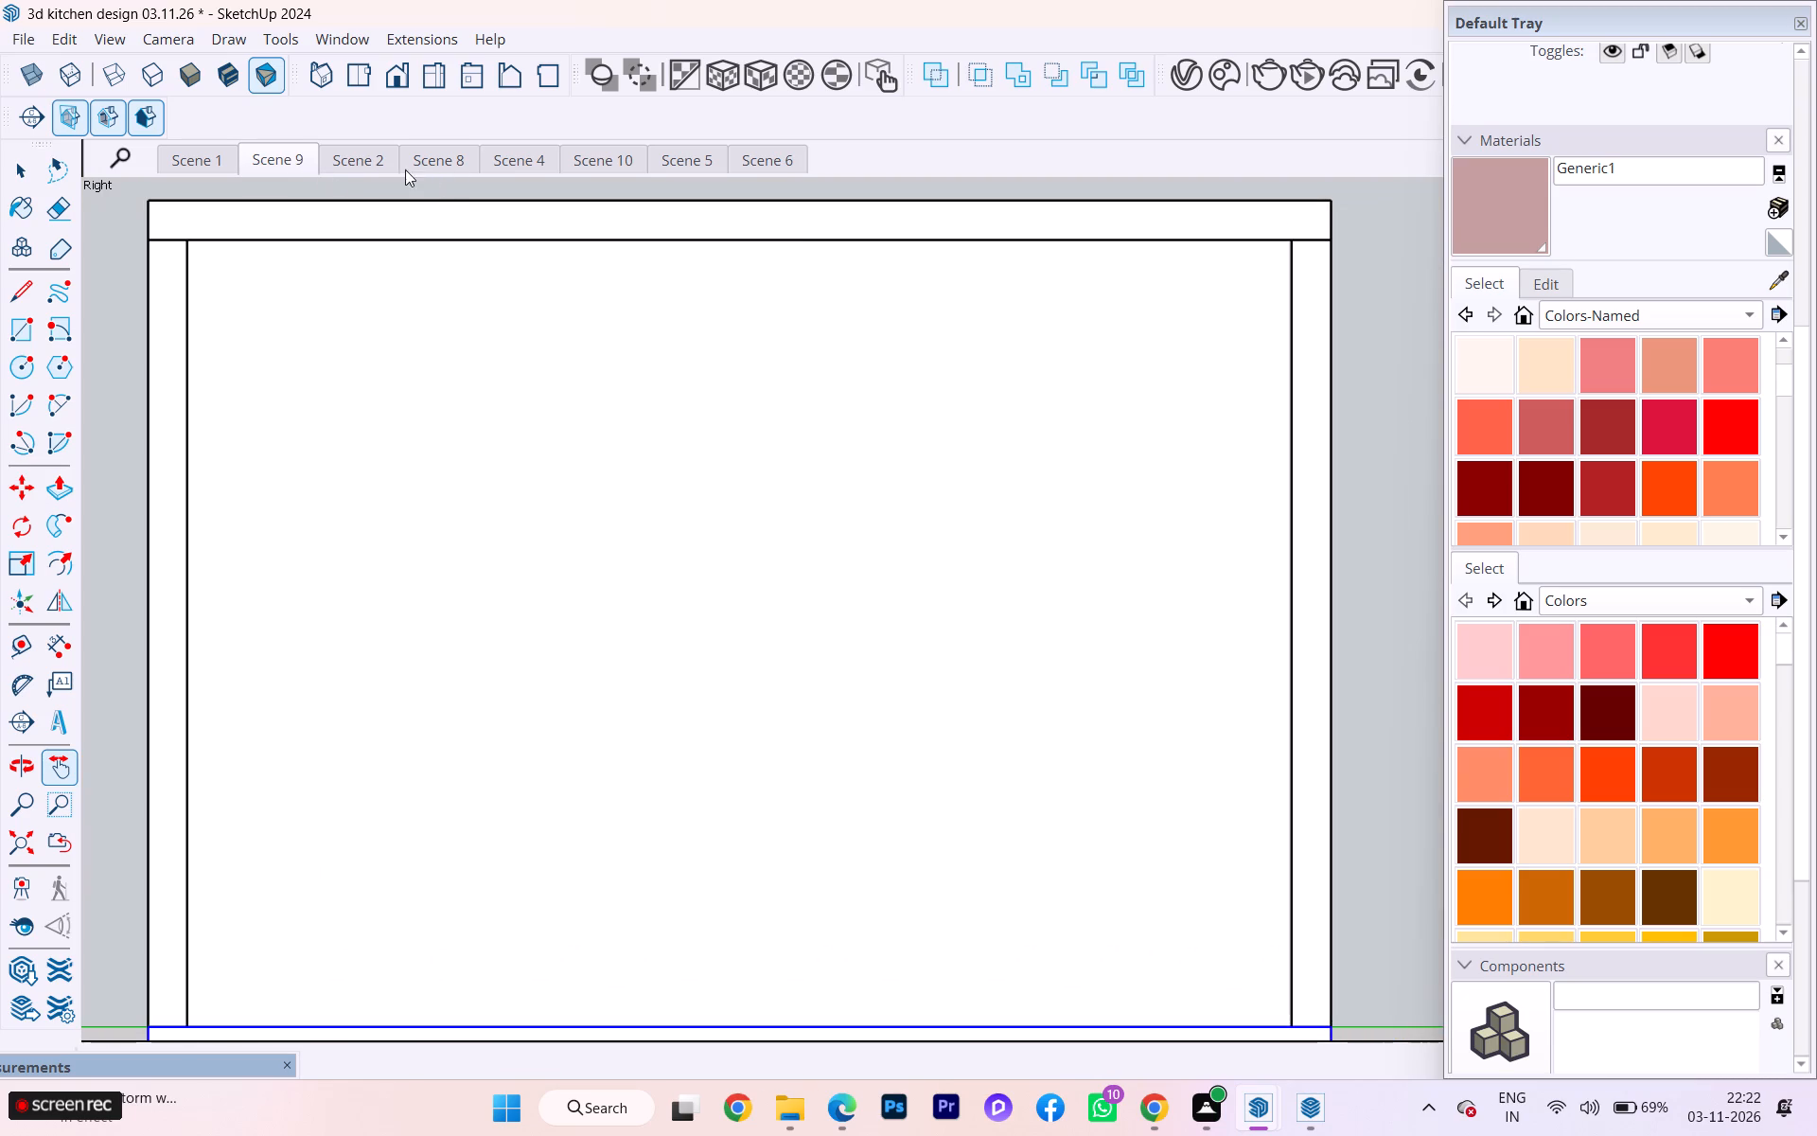
{"action": "left_click", "coordinate": [373, 161]}
{"action": "left_click", "coordinate": [372, 160]}
{"action": "left_click", "coordinate": [278, 153]}
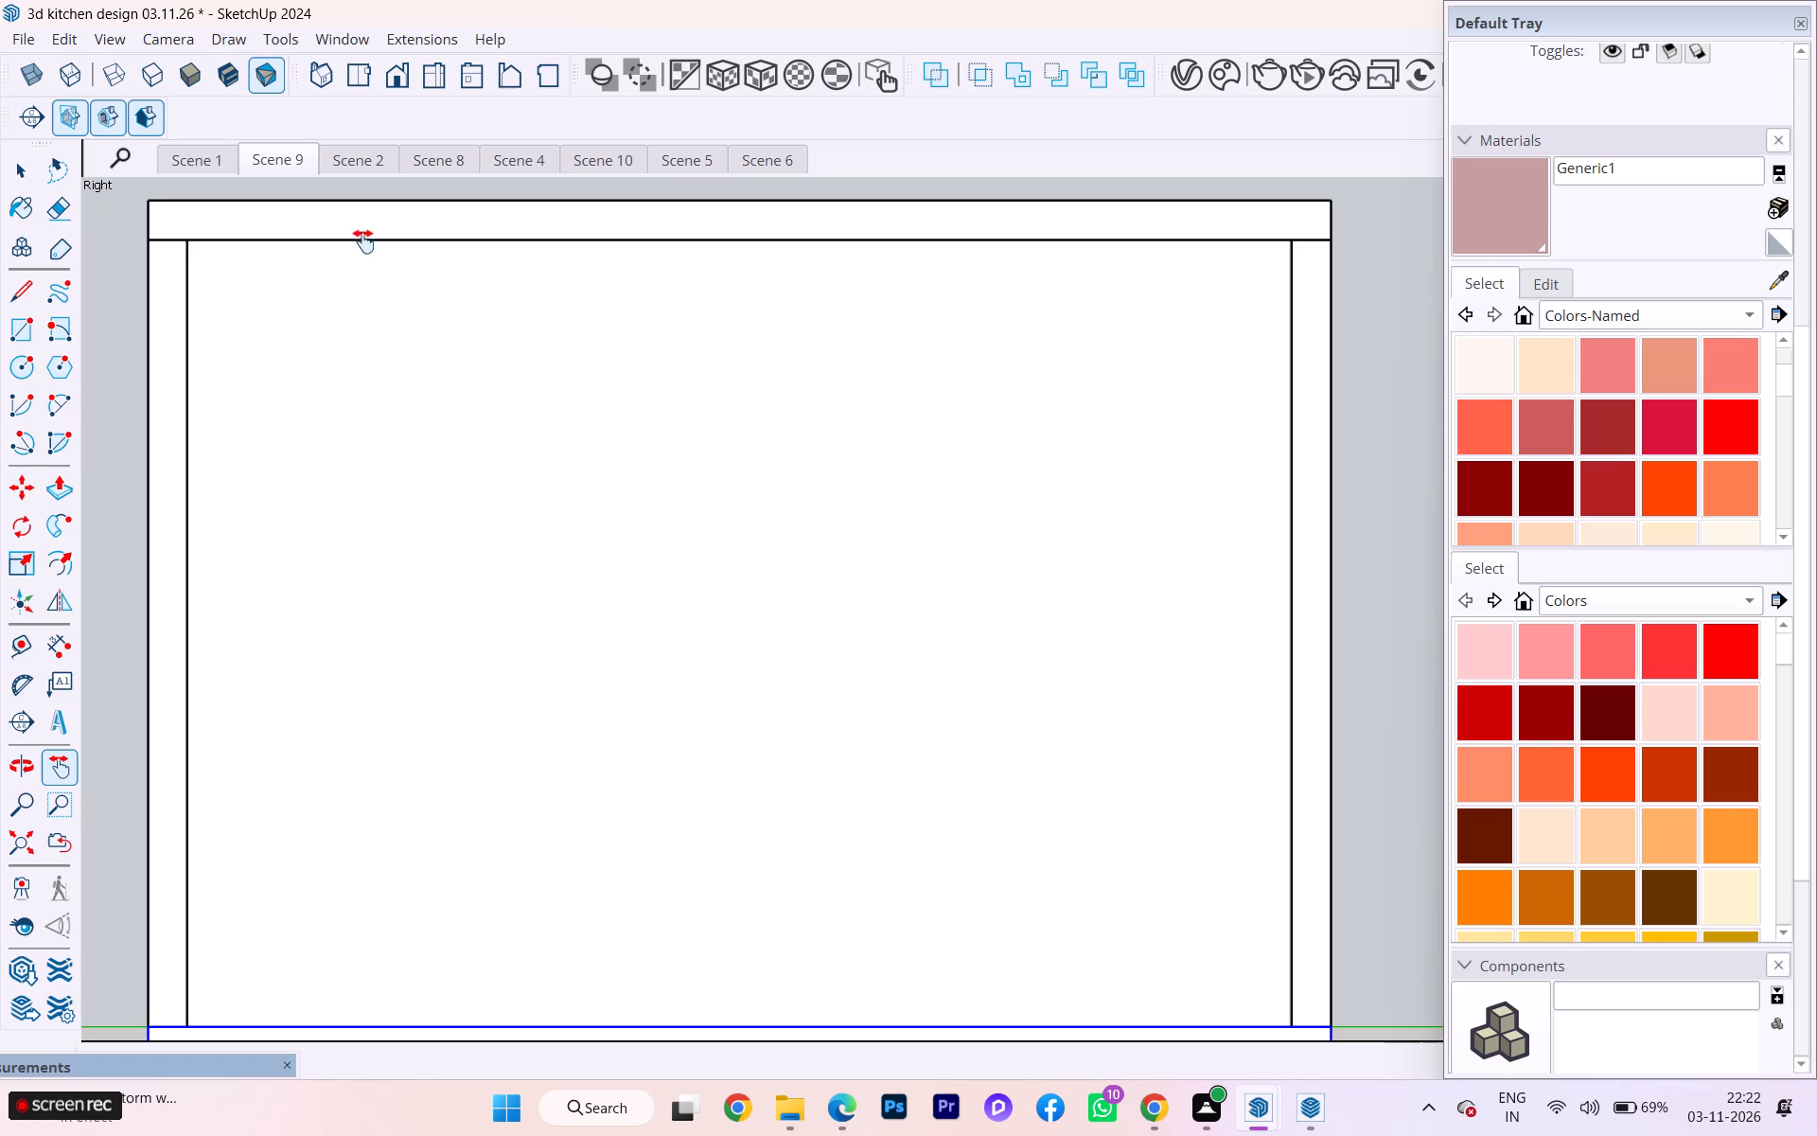
{"action": "scroll", "coordinate": [361, 244], "scroll_direction": "down", "scroll_amount": 3}
{"action": "scroll", "coordinate": [1135, 402], "scroll_direction": "down", "scroll_amount": 1}
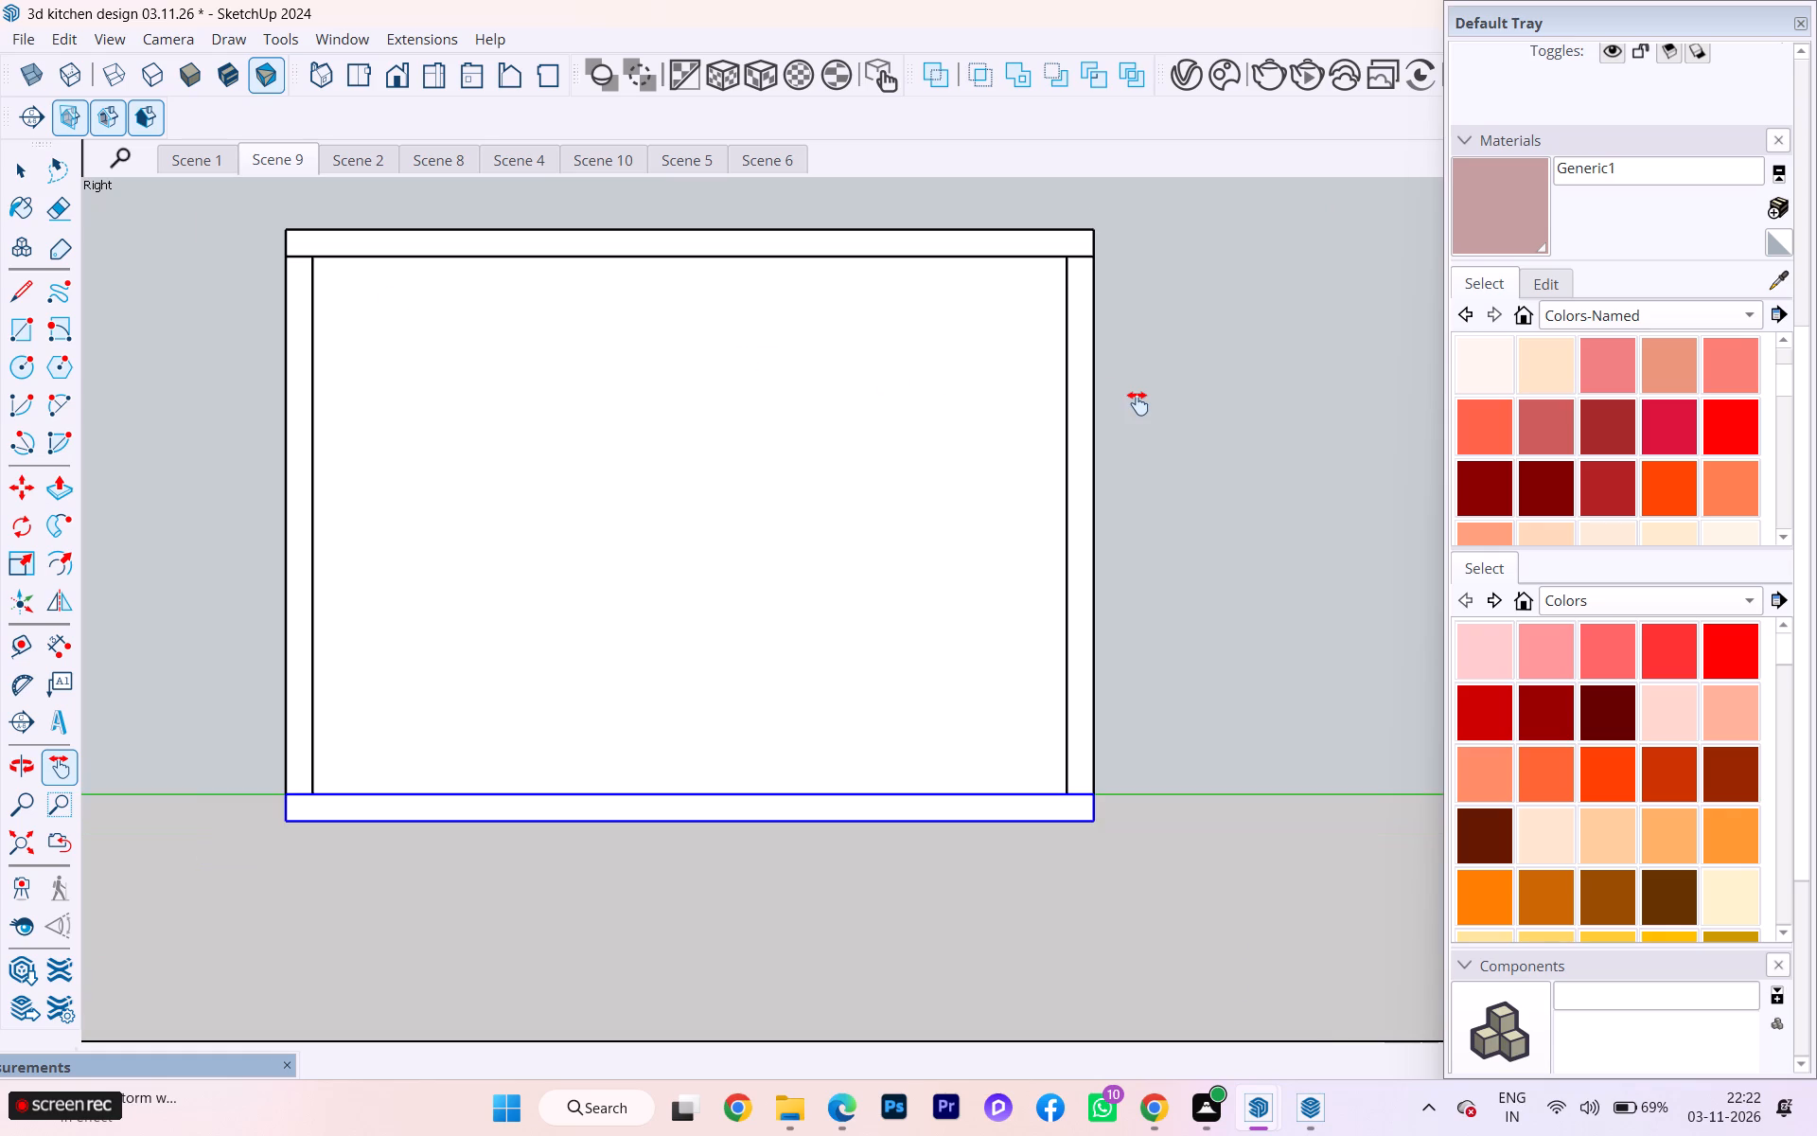
{"action": "middle_click_drag", "start_coordinate": [1136, 404], "coordinate": [1103, 430]}
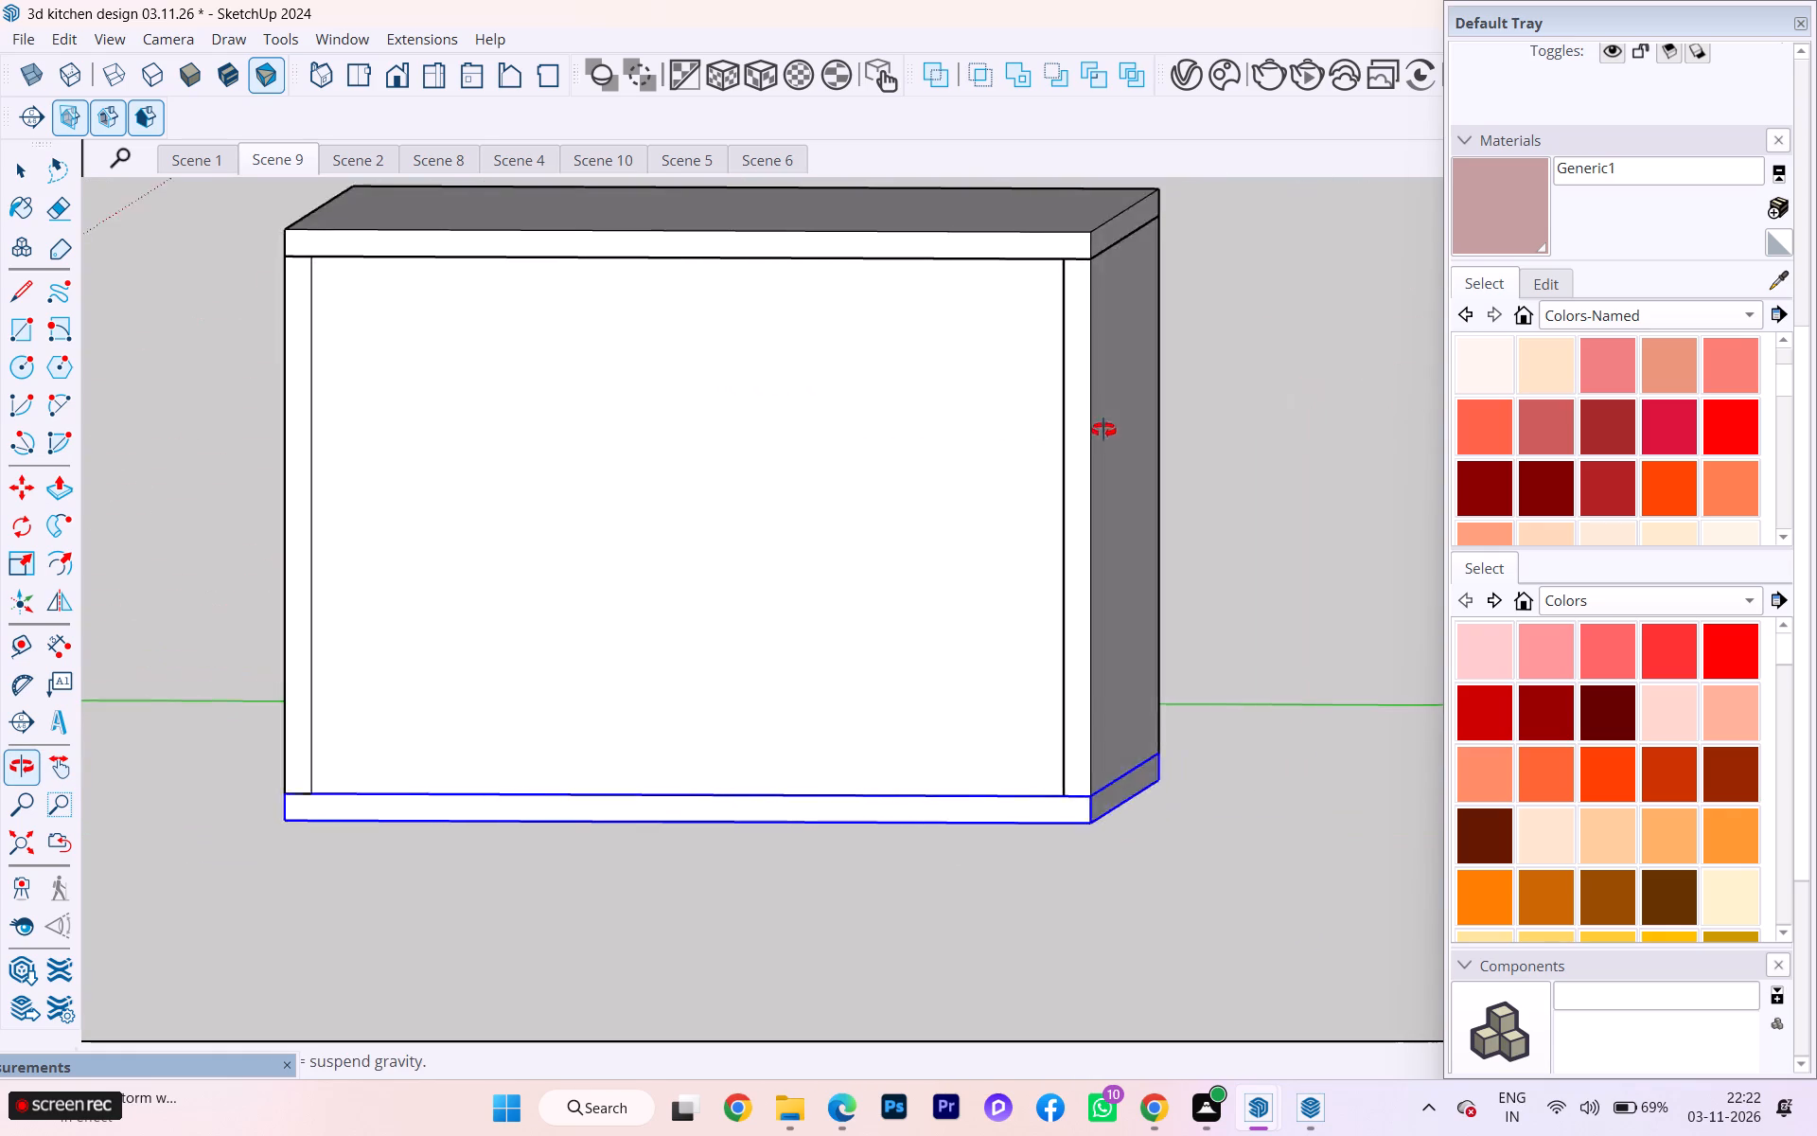
{"action": "middle_click_drag", "start_coordinate": [1103, 430], "coordinate": [1050, 406]}
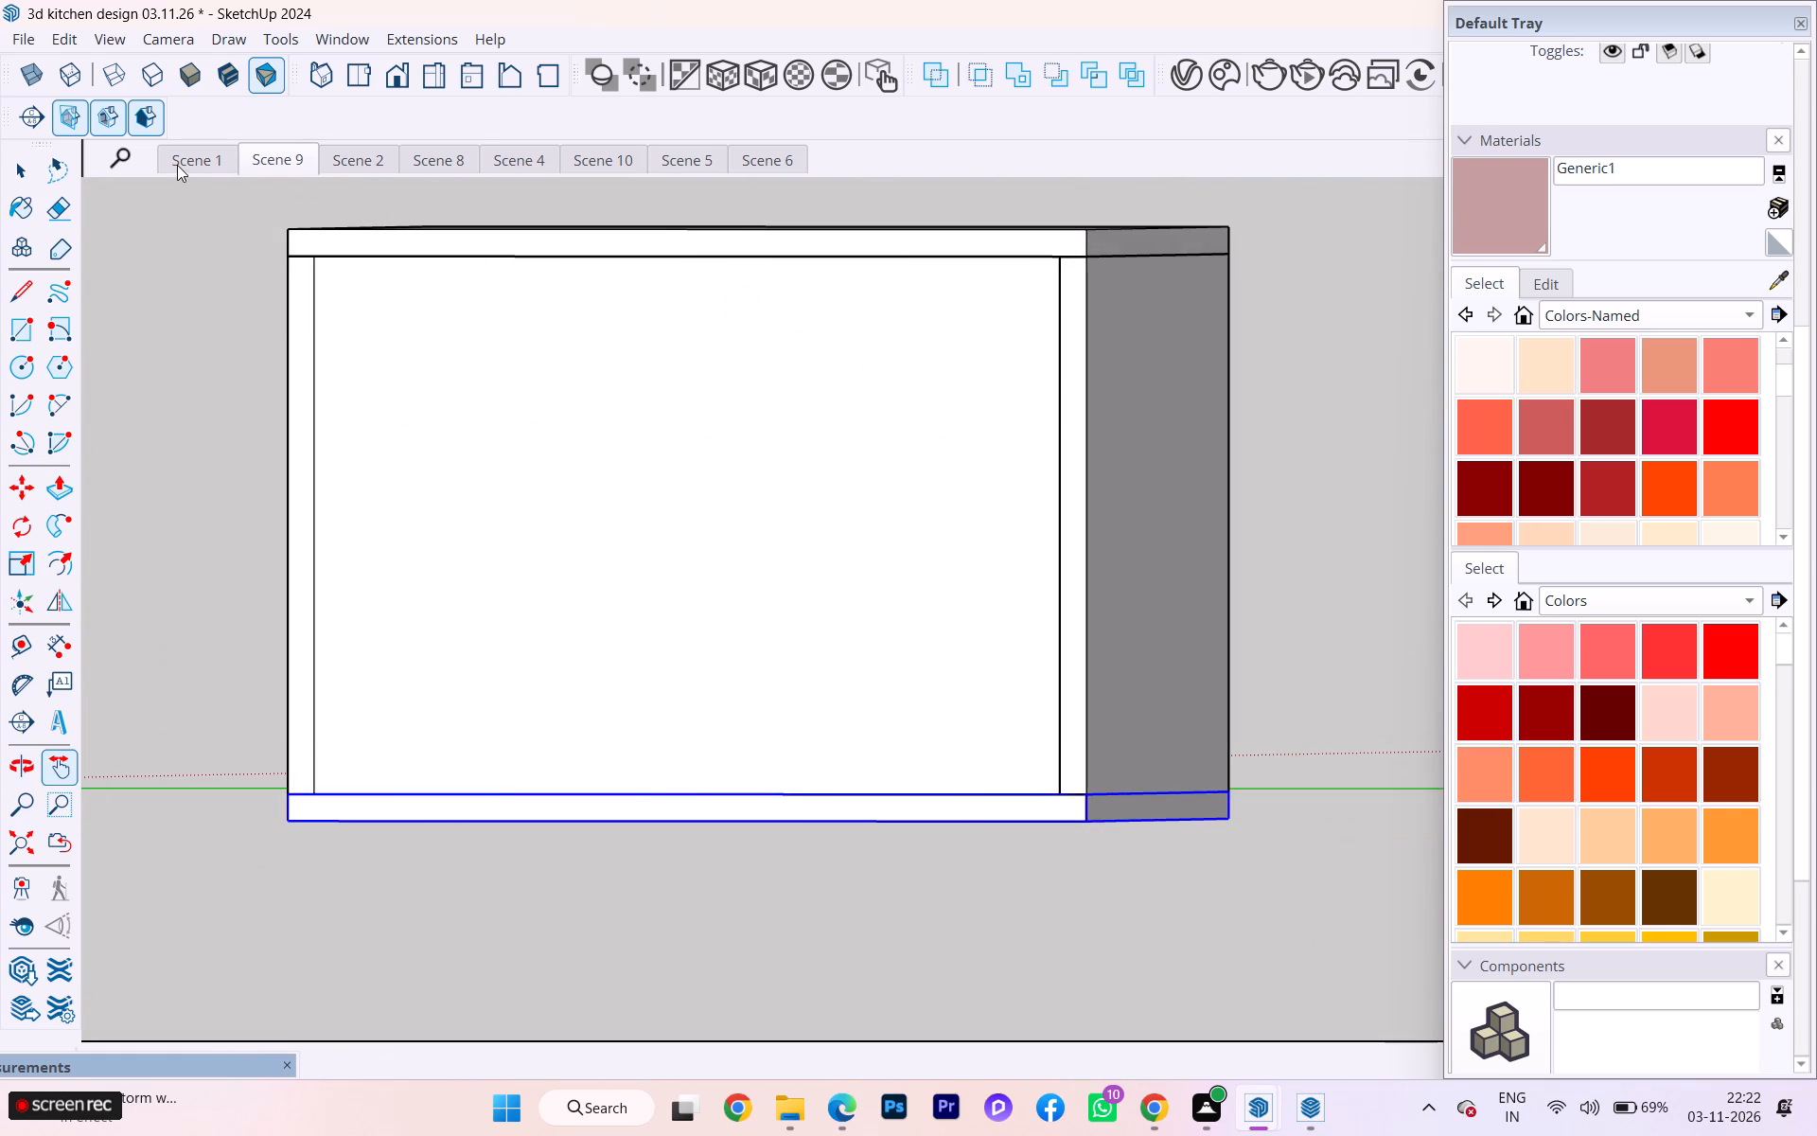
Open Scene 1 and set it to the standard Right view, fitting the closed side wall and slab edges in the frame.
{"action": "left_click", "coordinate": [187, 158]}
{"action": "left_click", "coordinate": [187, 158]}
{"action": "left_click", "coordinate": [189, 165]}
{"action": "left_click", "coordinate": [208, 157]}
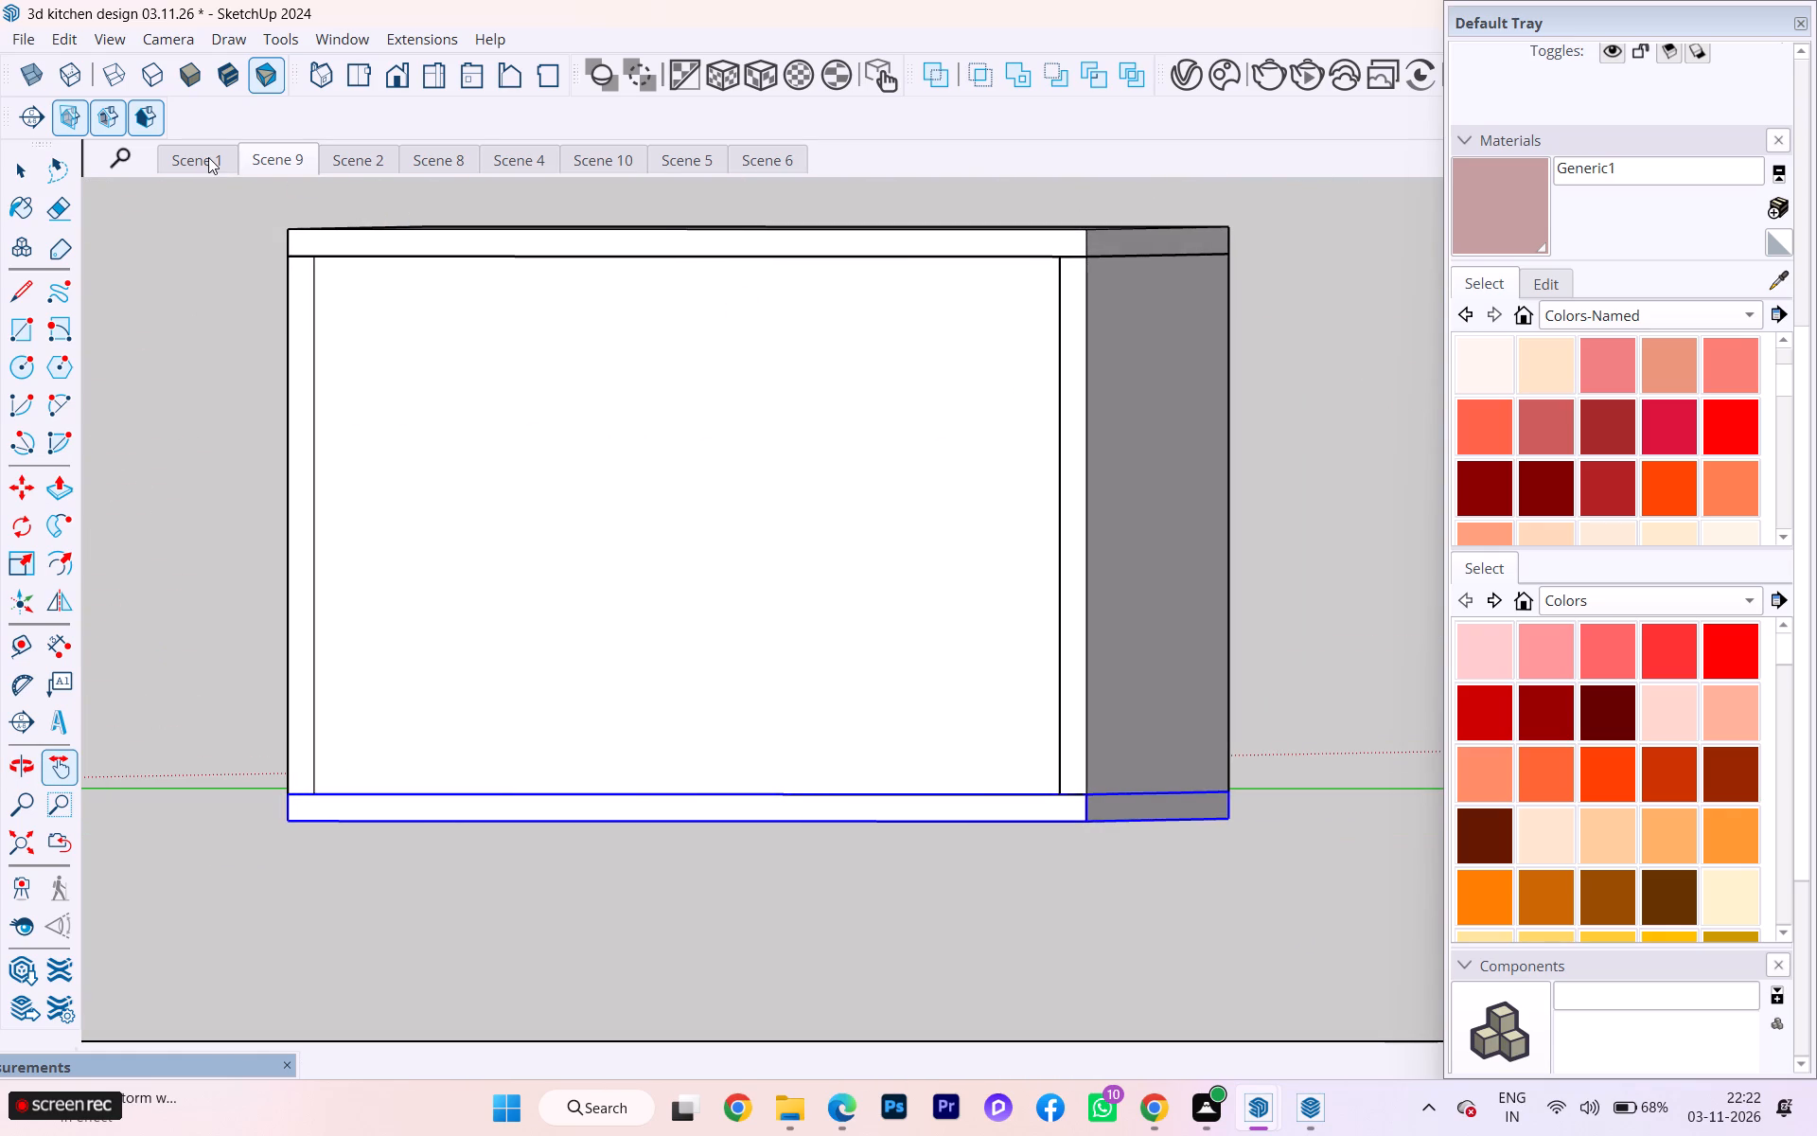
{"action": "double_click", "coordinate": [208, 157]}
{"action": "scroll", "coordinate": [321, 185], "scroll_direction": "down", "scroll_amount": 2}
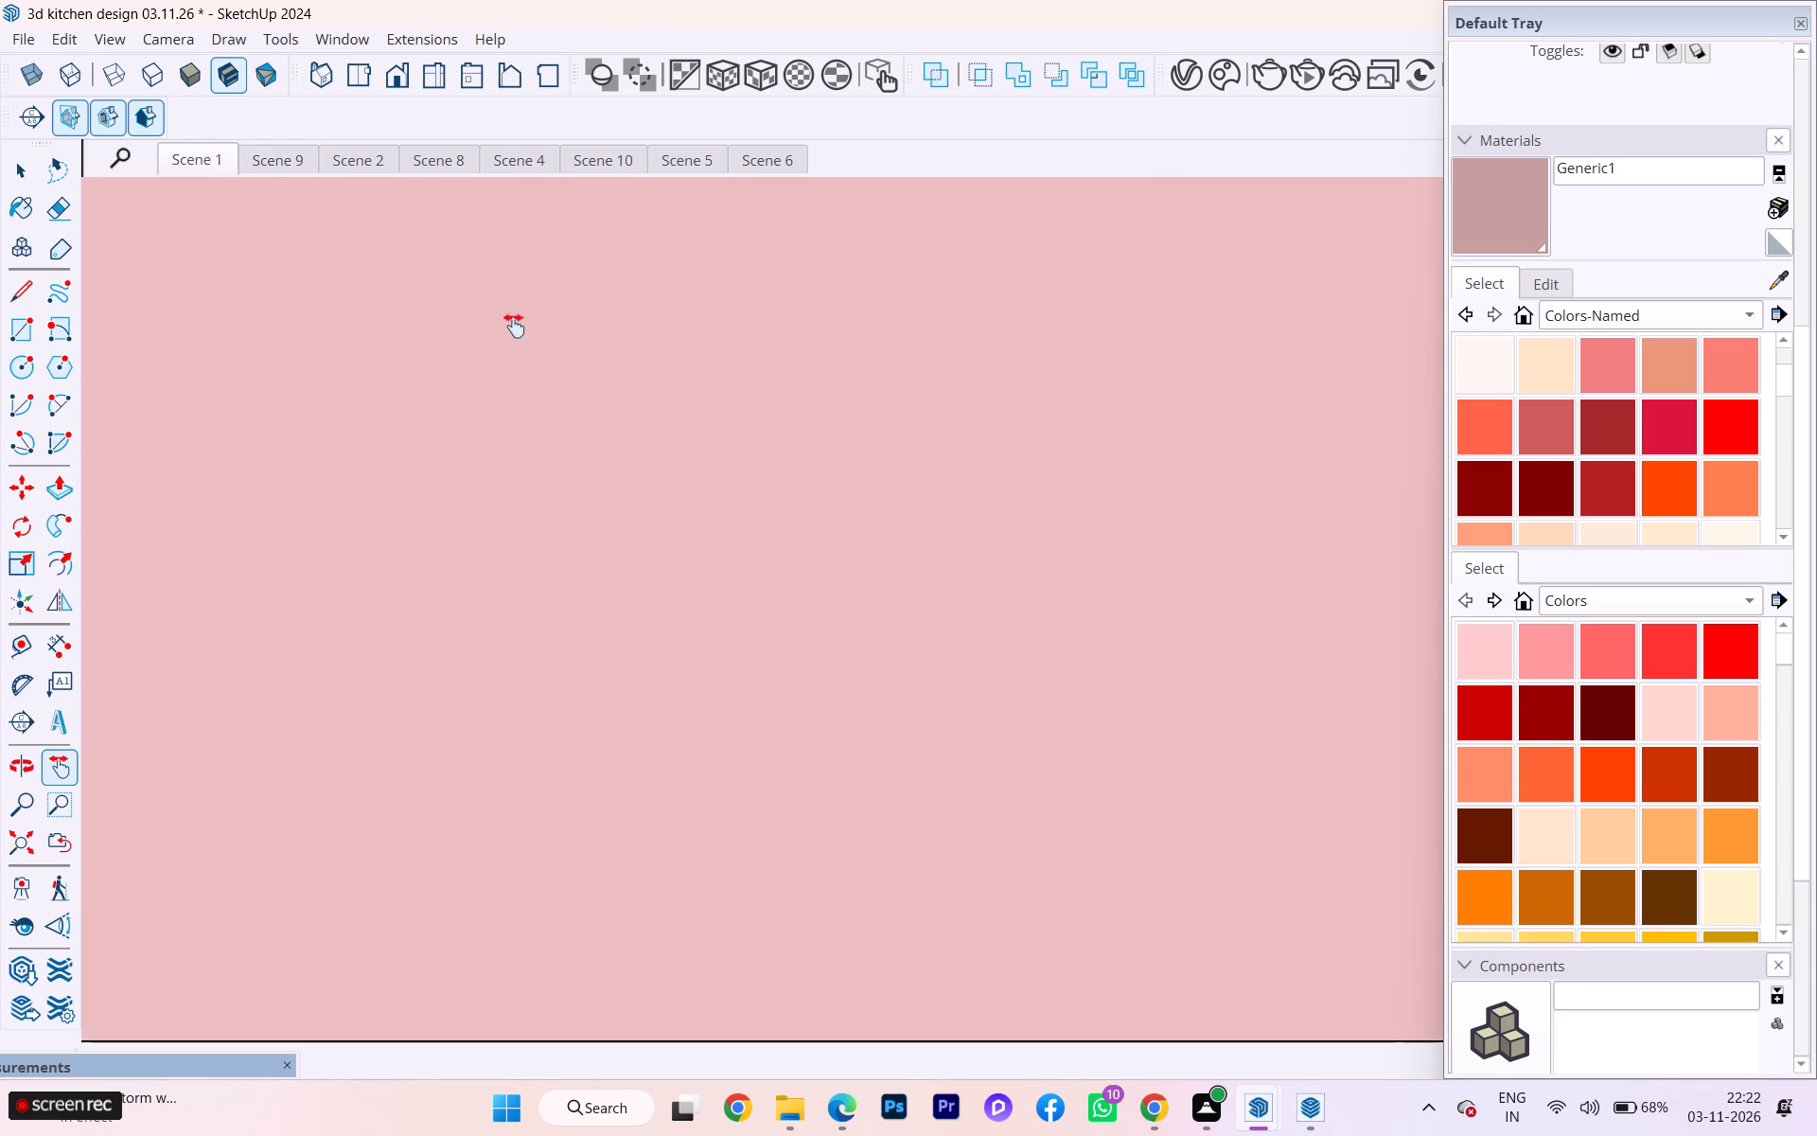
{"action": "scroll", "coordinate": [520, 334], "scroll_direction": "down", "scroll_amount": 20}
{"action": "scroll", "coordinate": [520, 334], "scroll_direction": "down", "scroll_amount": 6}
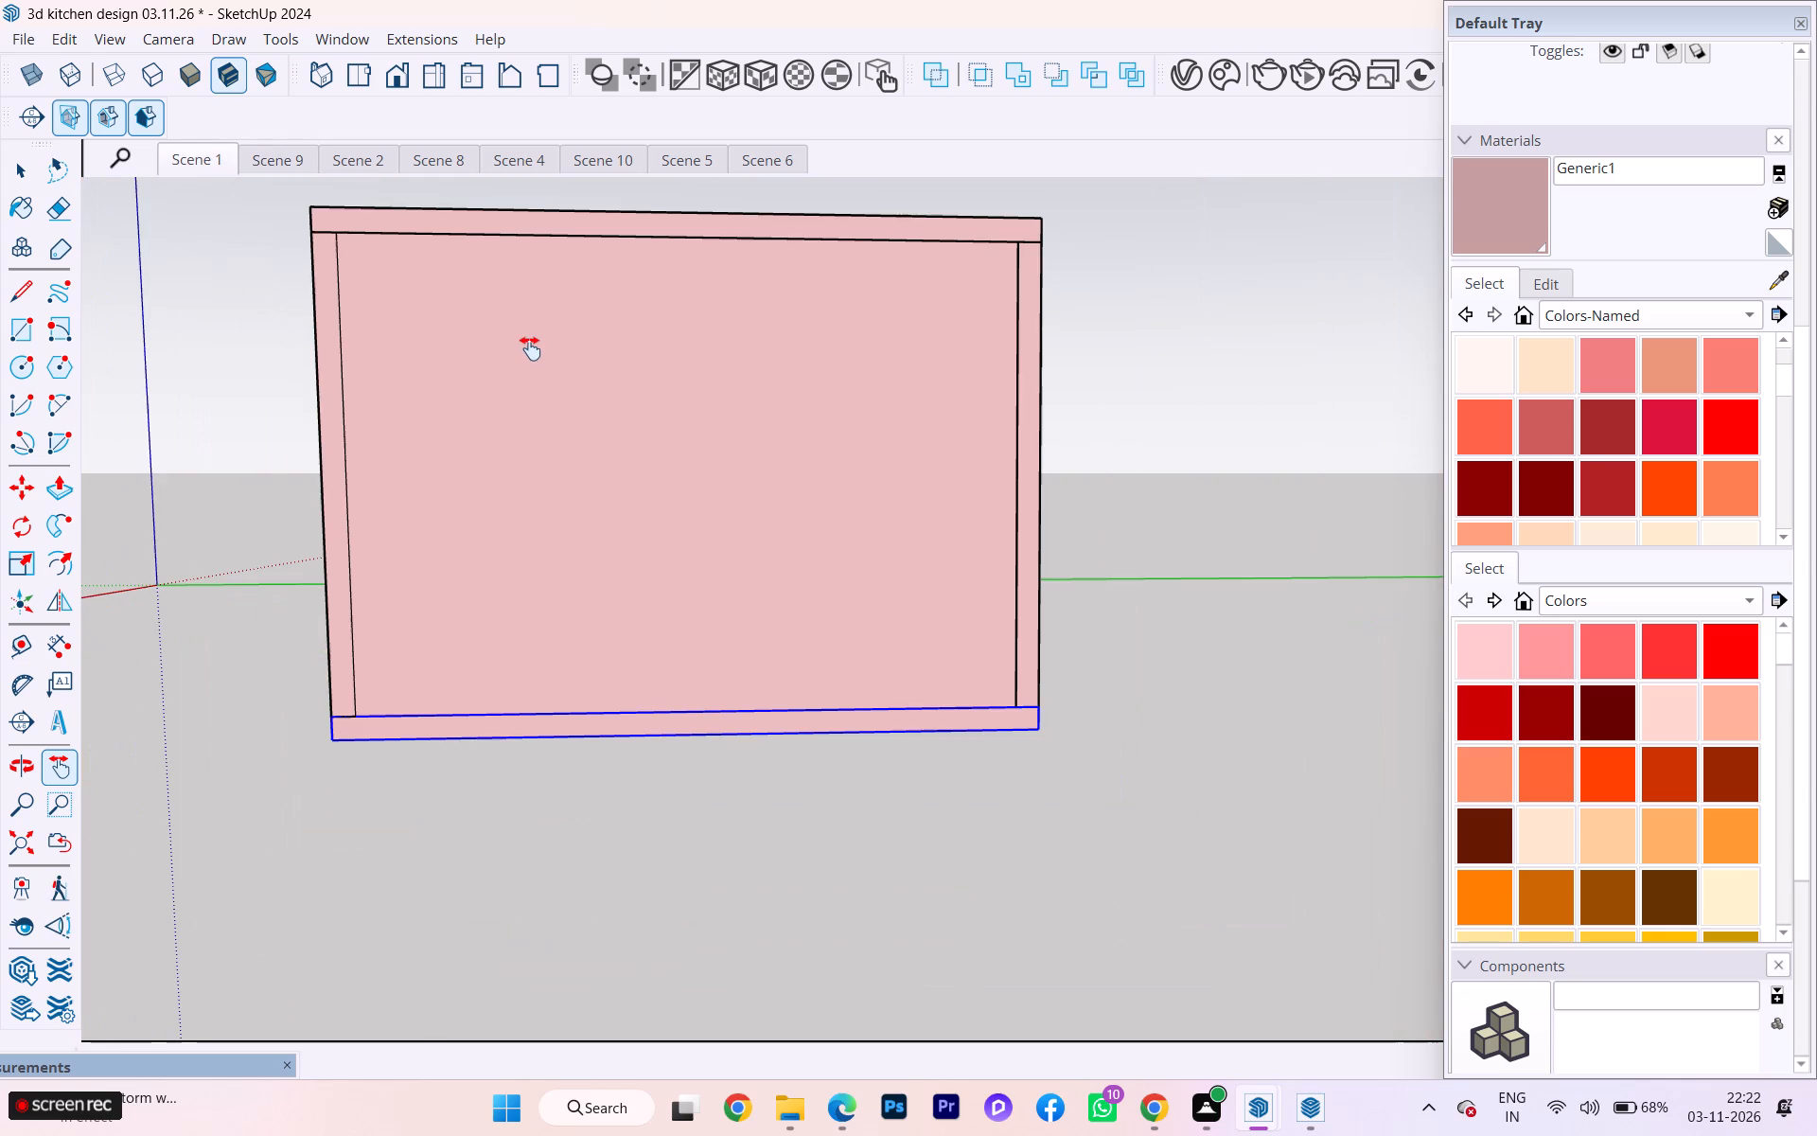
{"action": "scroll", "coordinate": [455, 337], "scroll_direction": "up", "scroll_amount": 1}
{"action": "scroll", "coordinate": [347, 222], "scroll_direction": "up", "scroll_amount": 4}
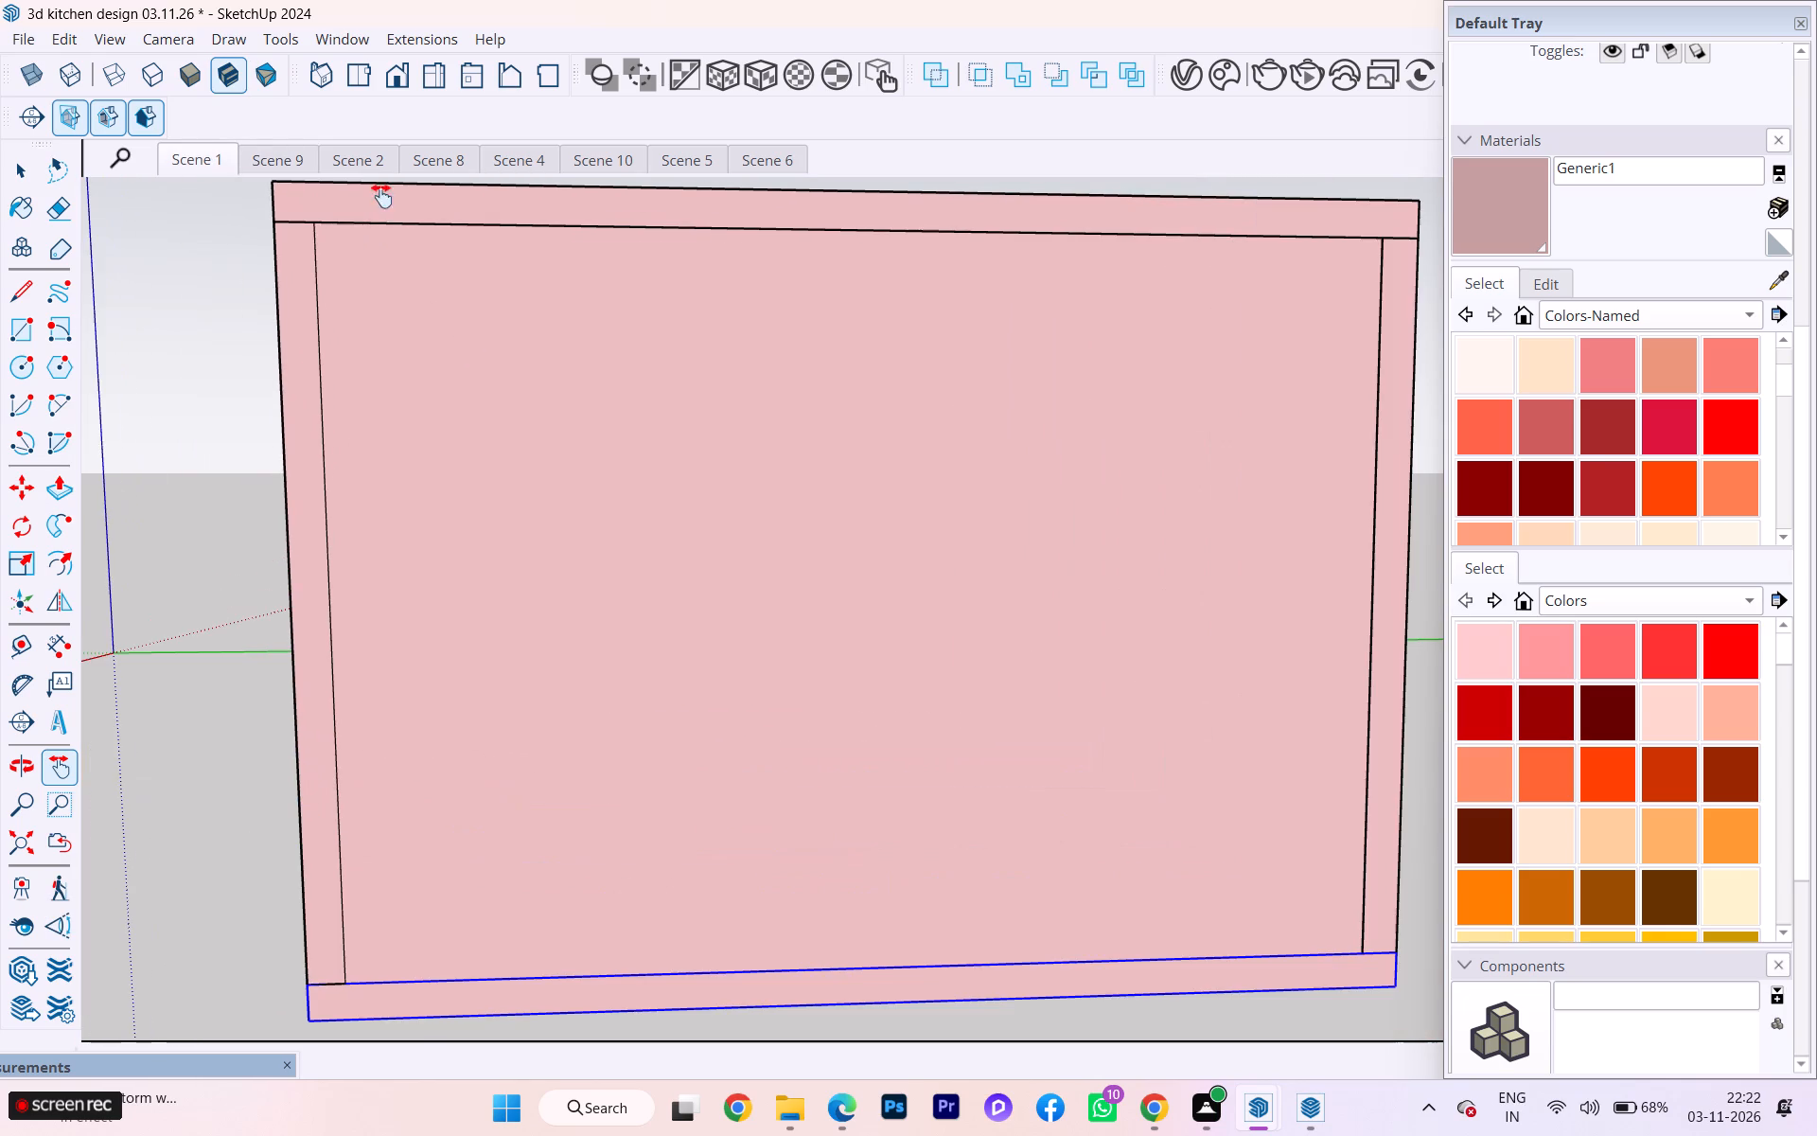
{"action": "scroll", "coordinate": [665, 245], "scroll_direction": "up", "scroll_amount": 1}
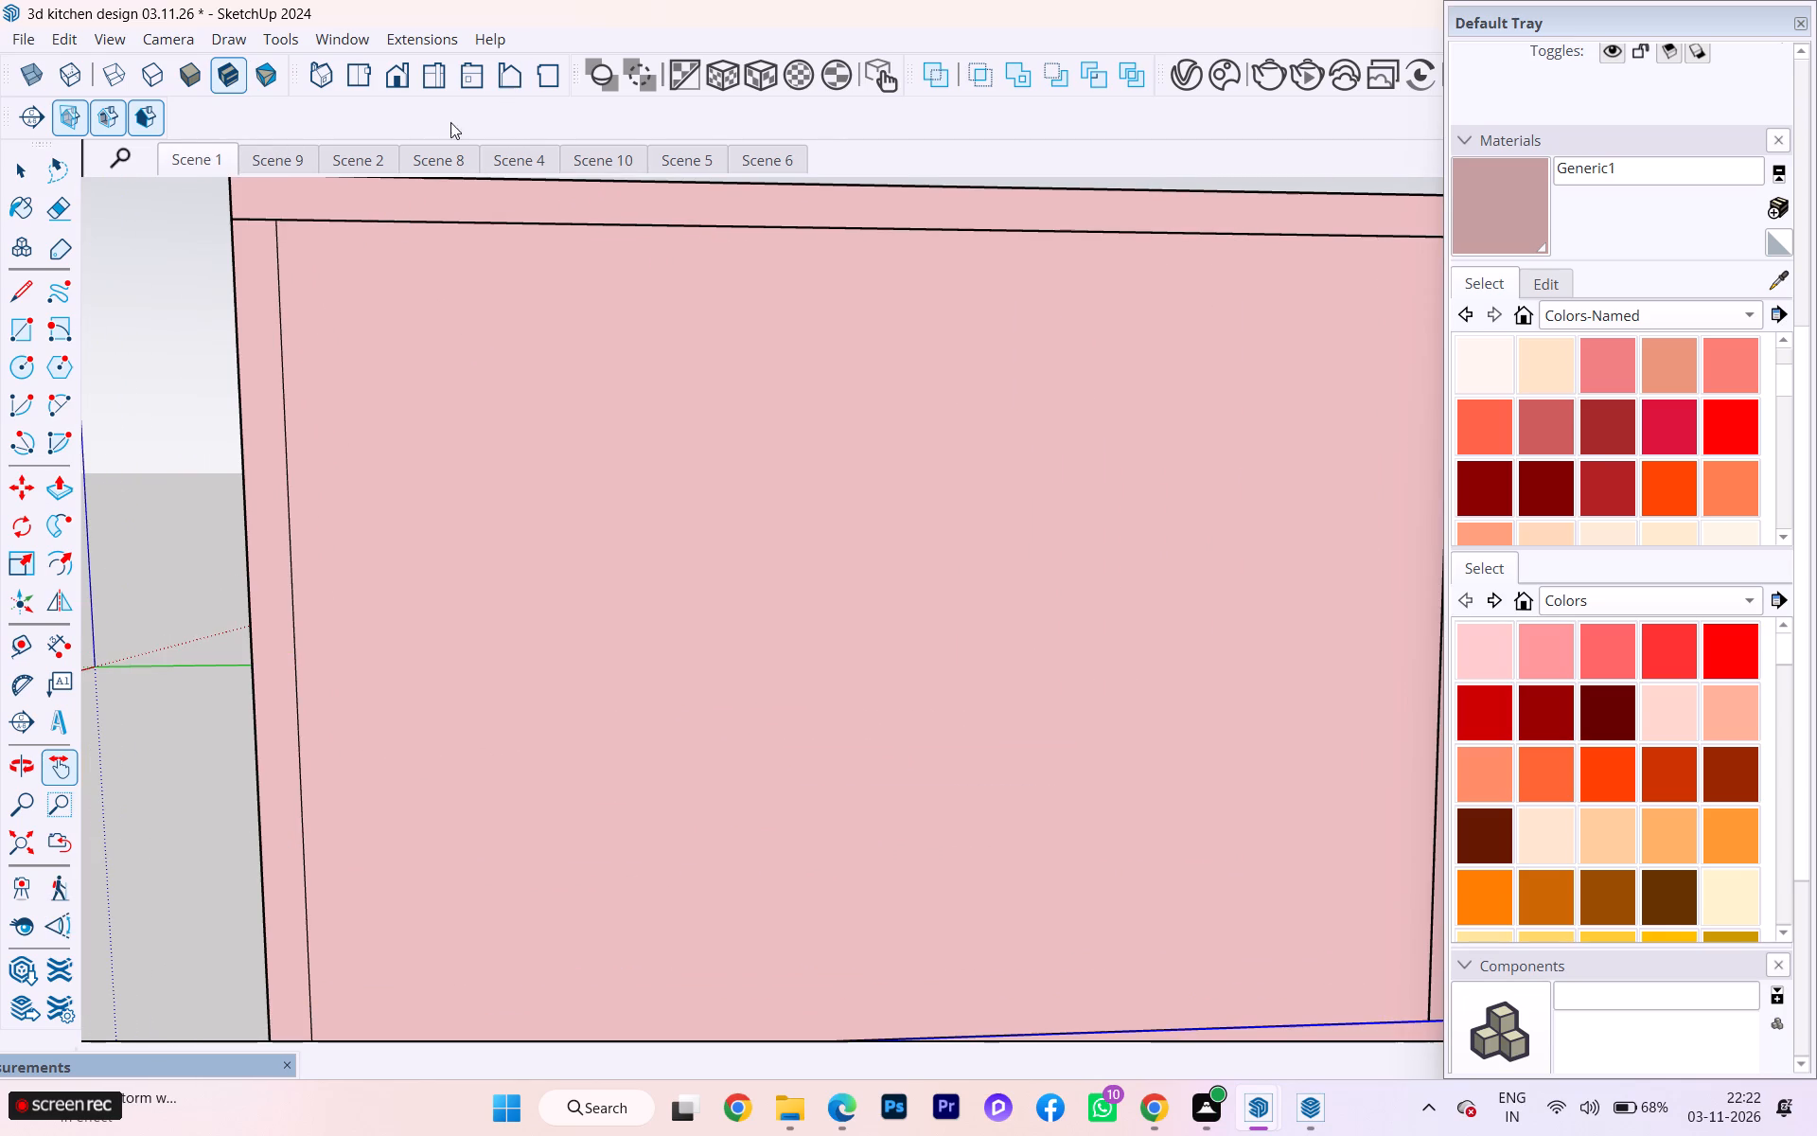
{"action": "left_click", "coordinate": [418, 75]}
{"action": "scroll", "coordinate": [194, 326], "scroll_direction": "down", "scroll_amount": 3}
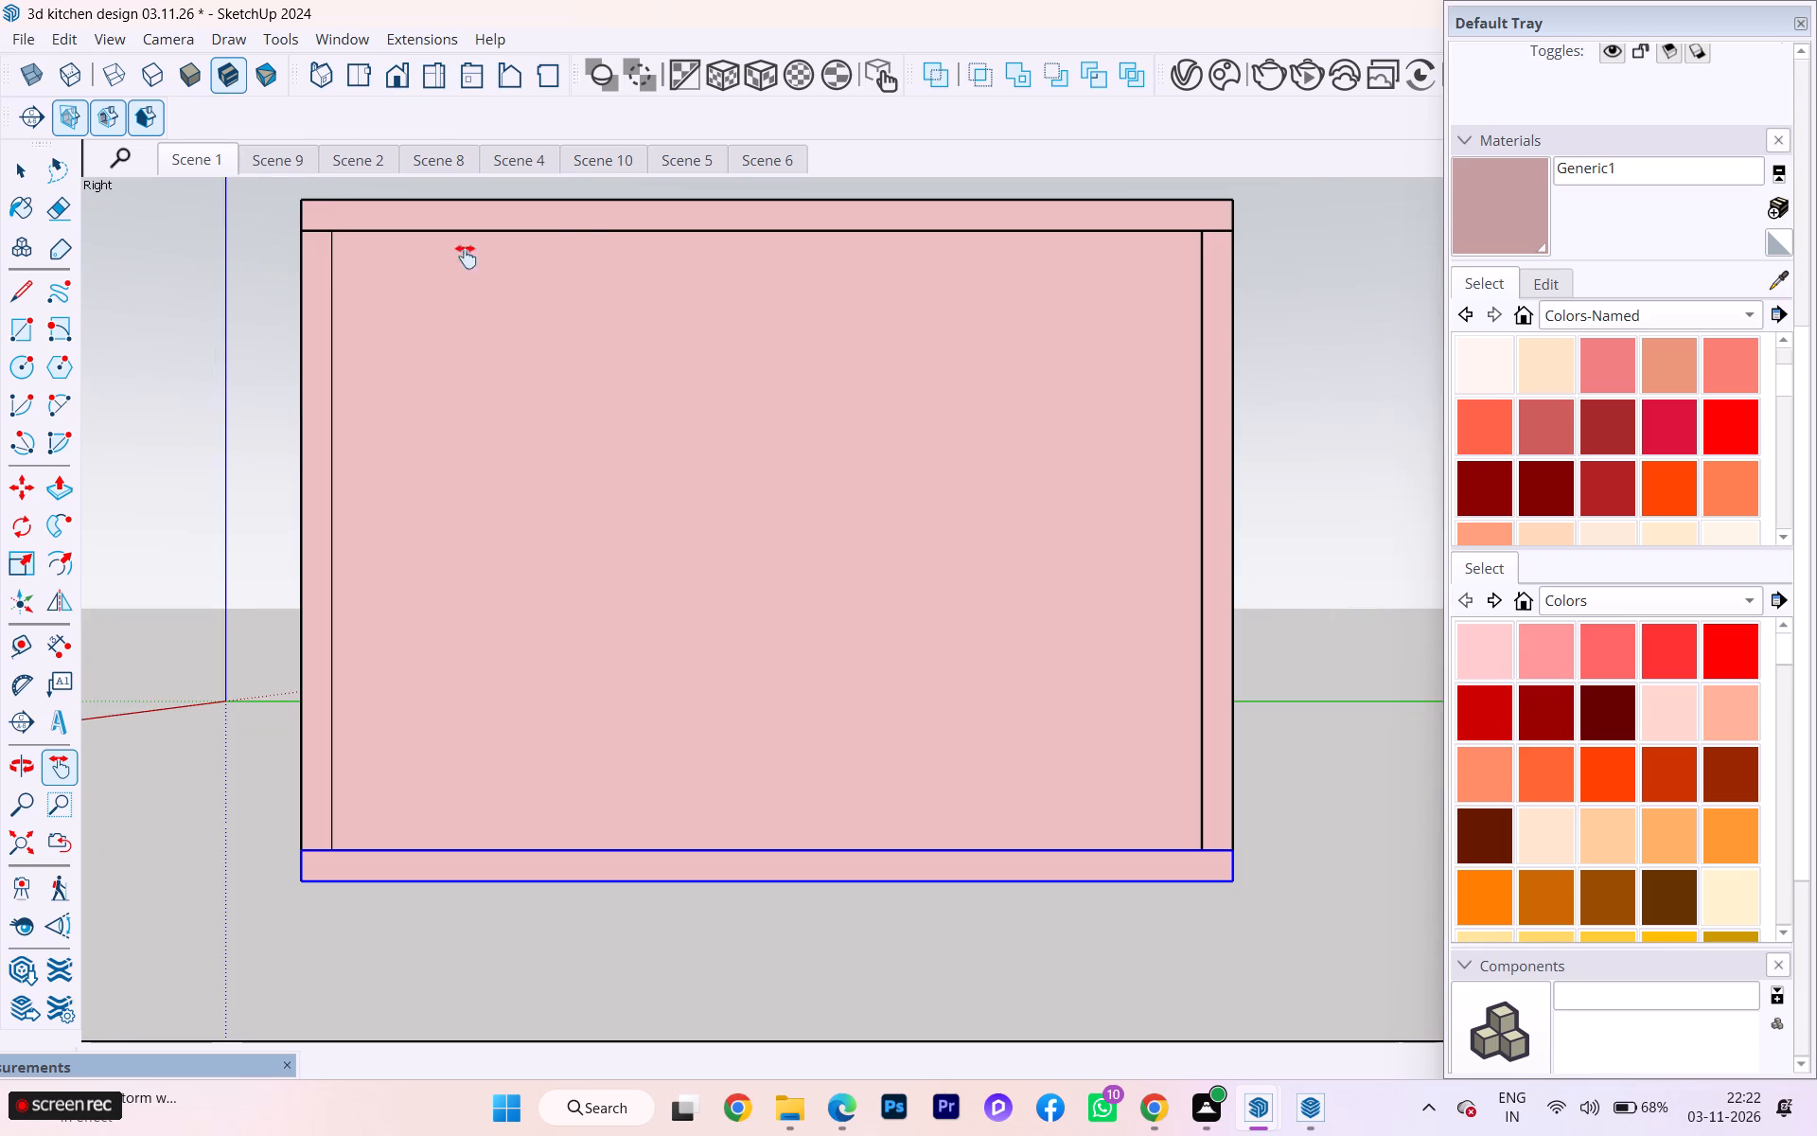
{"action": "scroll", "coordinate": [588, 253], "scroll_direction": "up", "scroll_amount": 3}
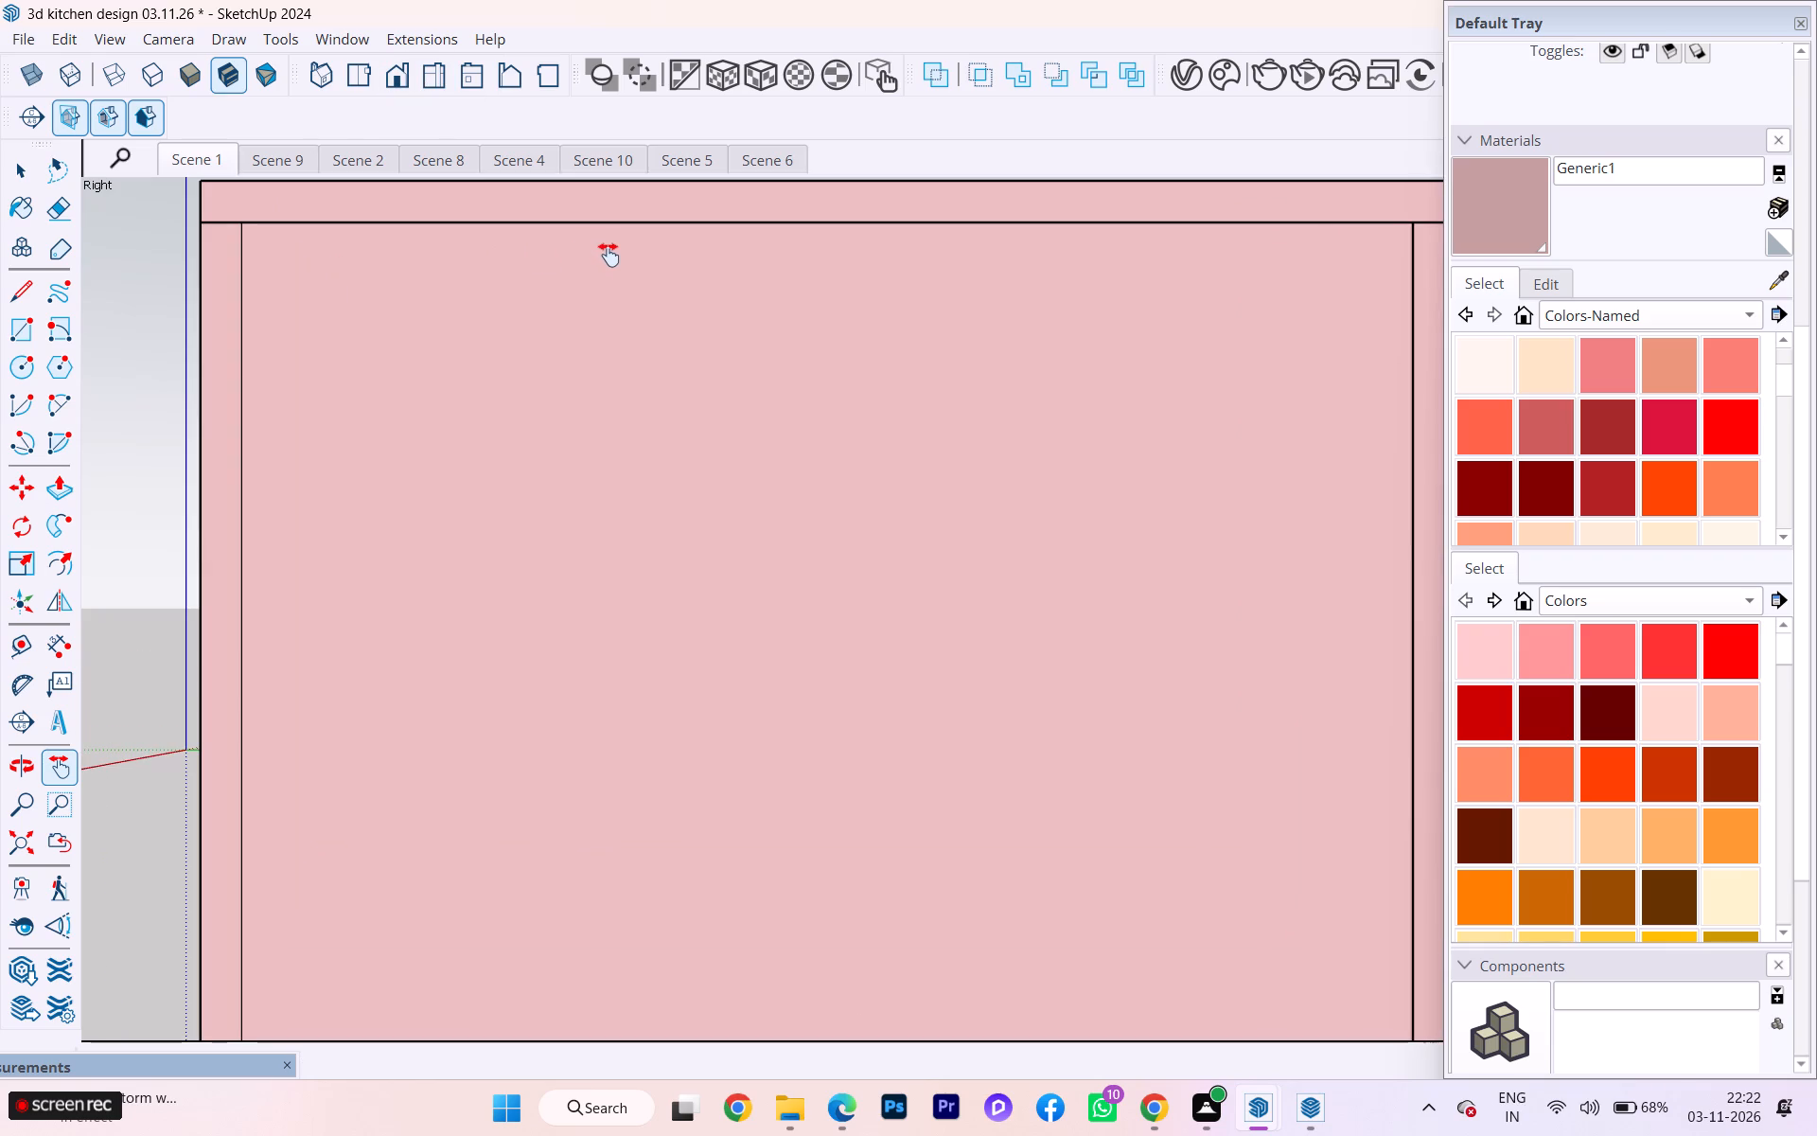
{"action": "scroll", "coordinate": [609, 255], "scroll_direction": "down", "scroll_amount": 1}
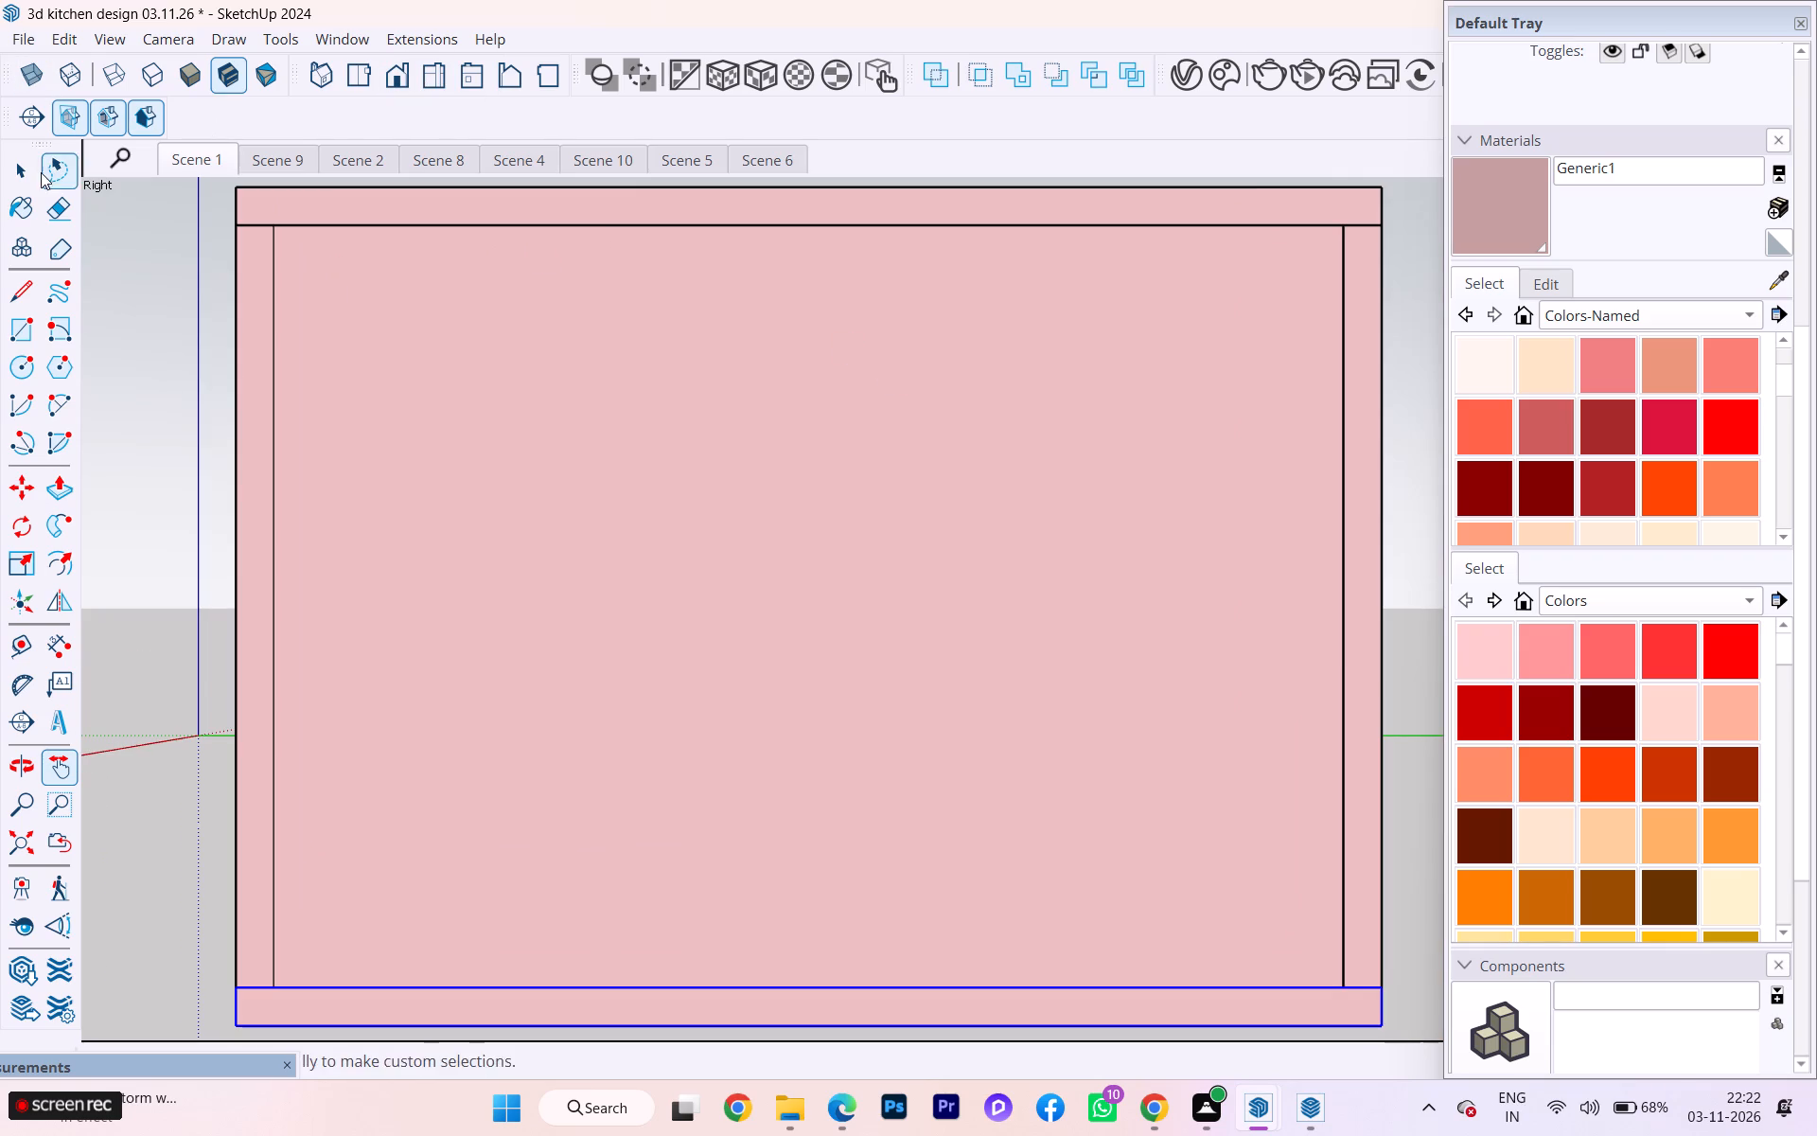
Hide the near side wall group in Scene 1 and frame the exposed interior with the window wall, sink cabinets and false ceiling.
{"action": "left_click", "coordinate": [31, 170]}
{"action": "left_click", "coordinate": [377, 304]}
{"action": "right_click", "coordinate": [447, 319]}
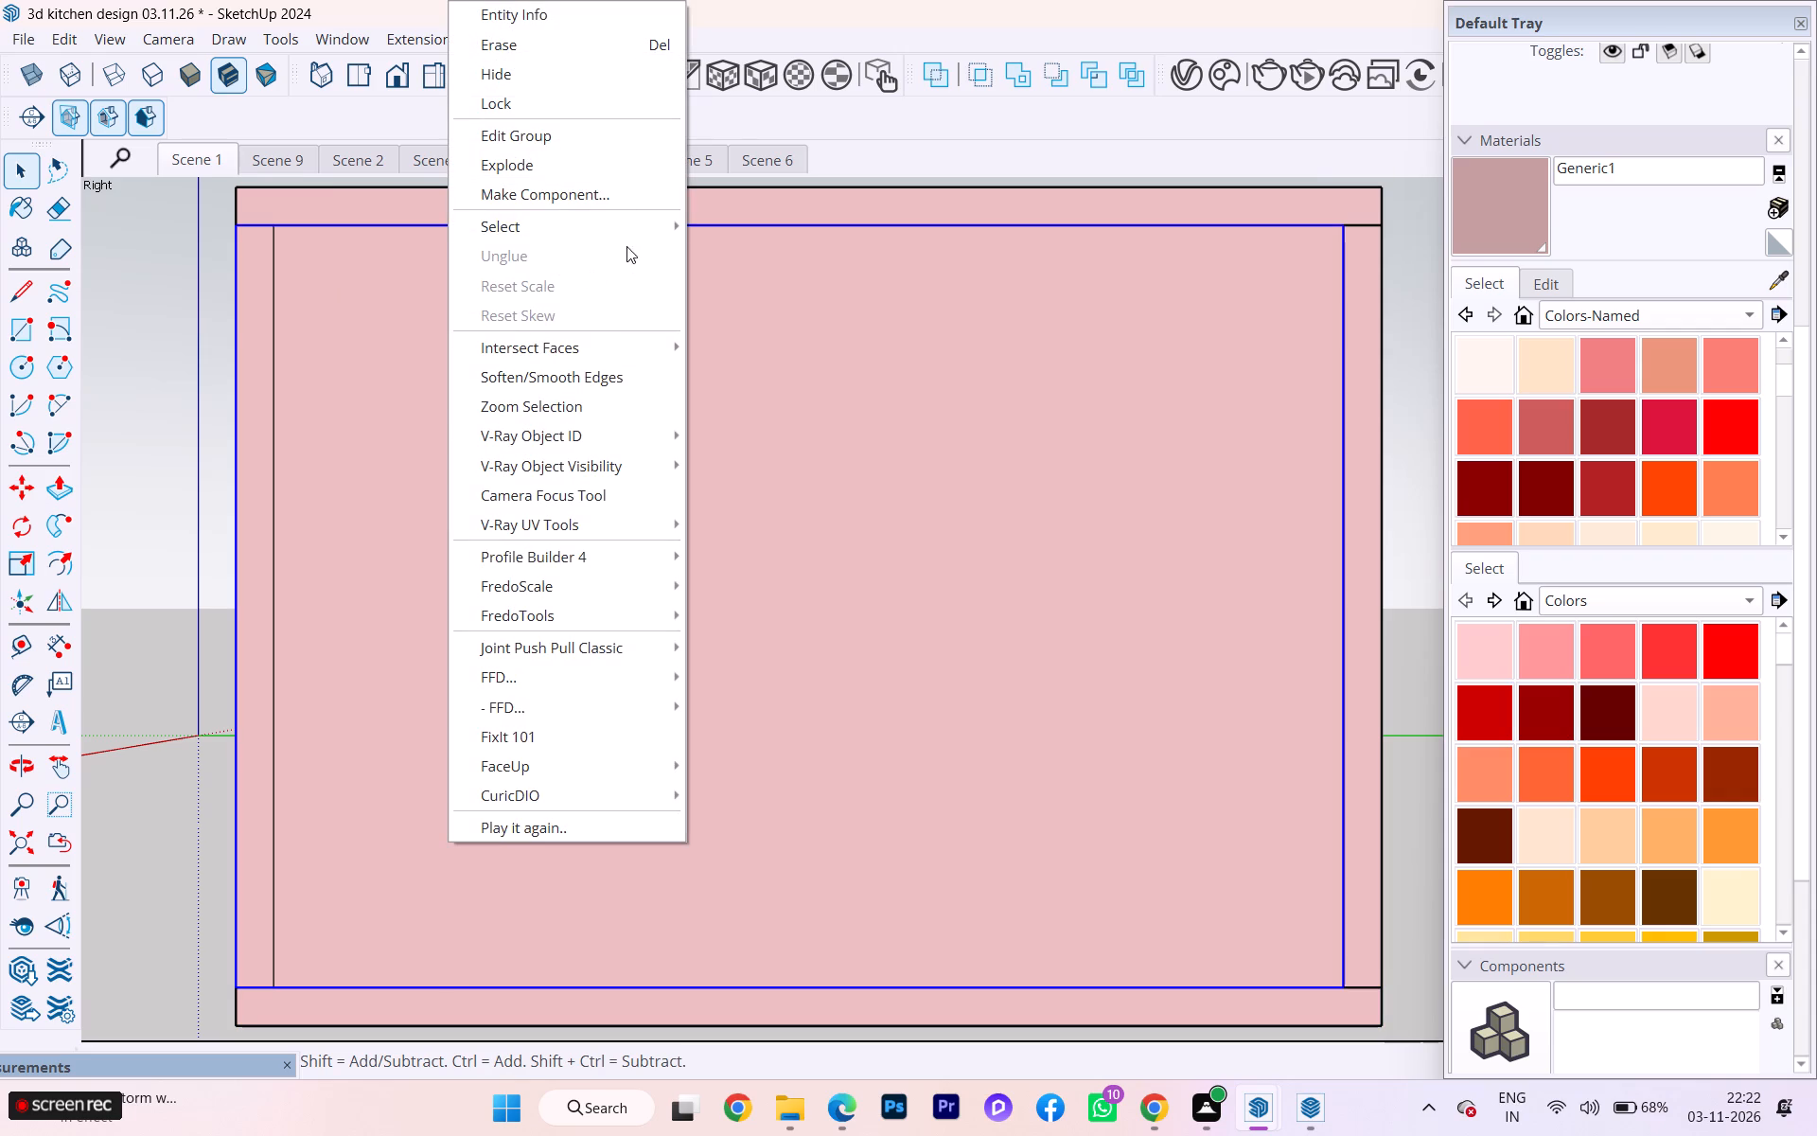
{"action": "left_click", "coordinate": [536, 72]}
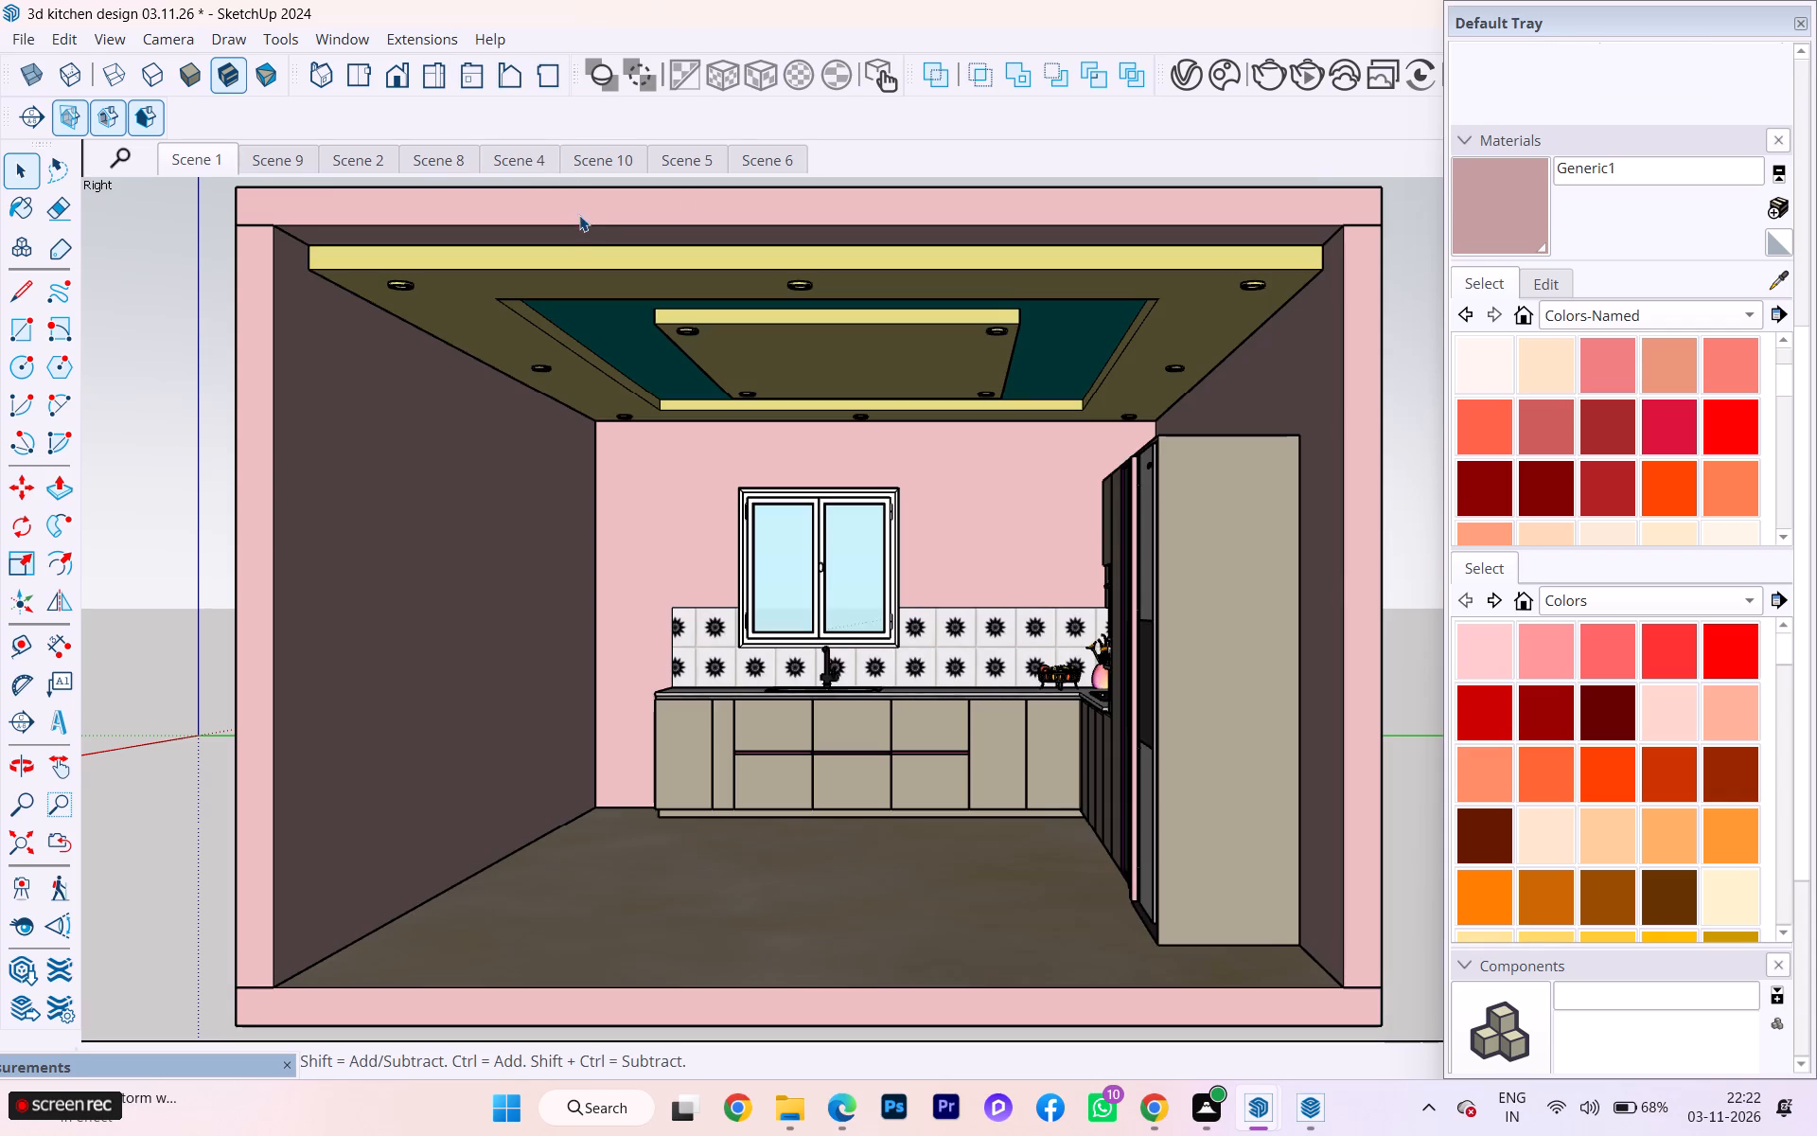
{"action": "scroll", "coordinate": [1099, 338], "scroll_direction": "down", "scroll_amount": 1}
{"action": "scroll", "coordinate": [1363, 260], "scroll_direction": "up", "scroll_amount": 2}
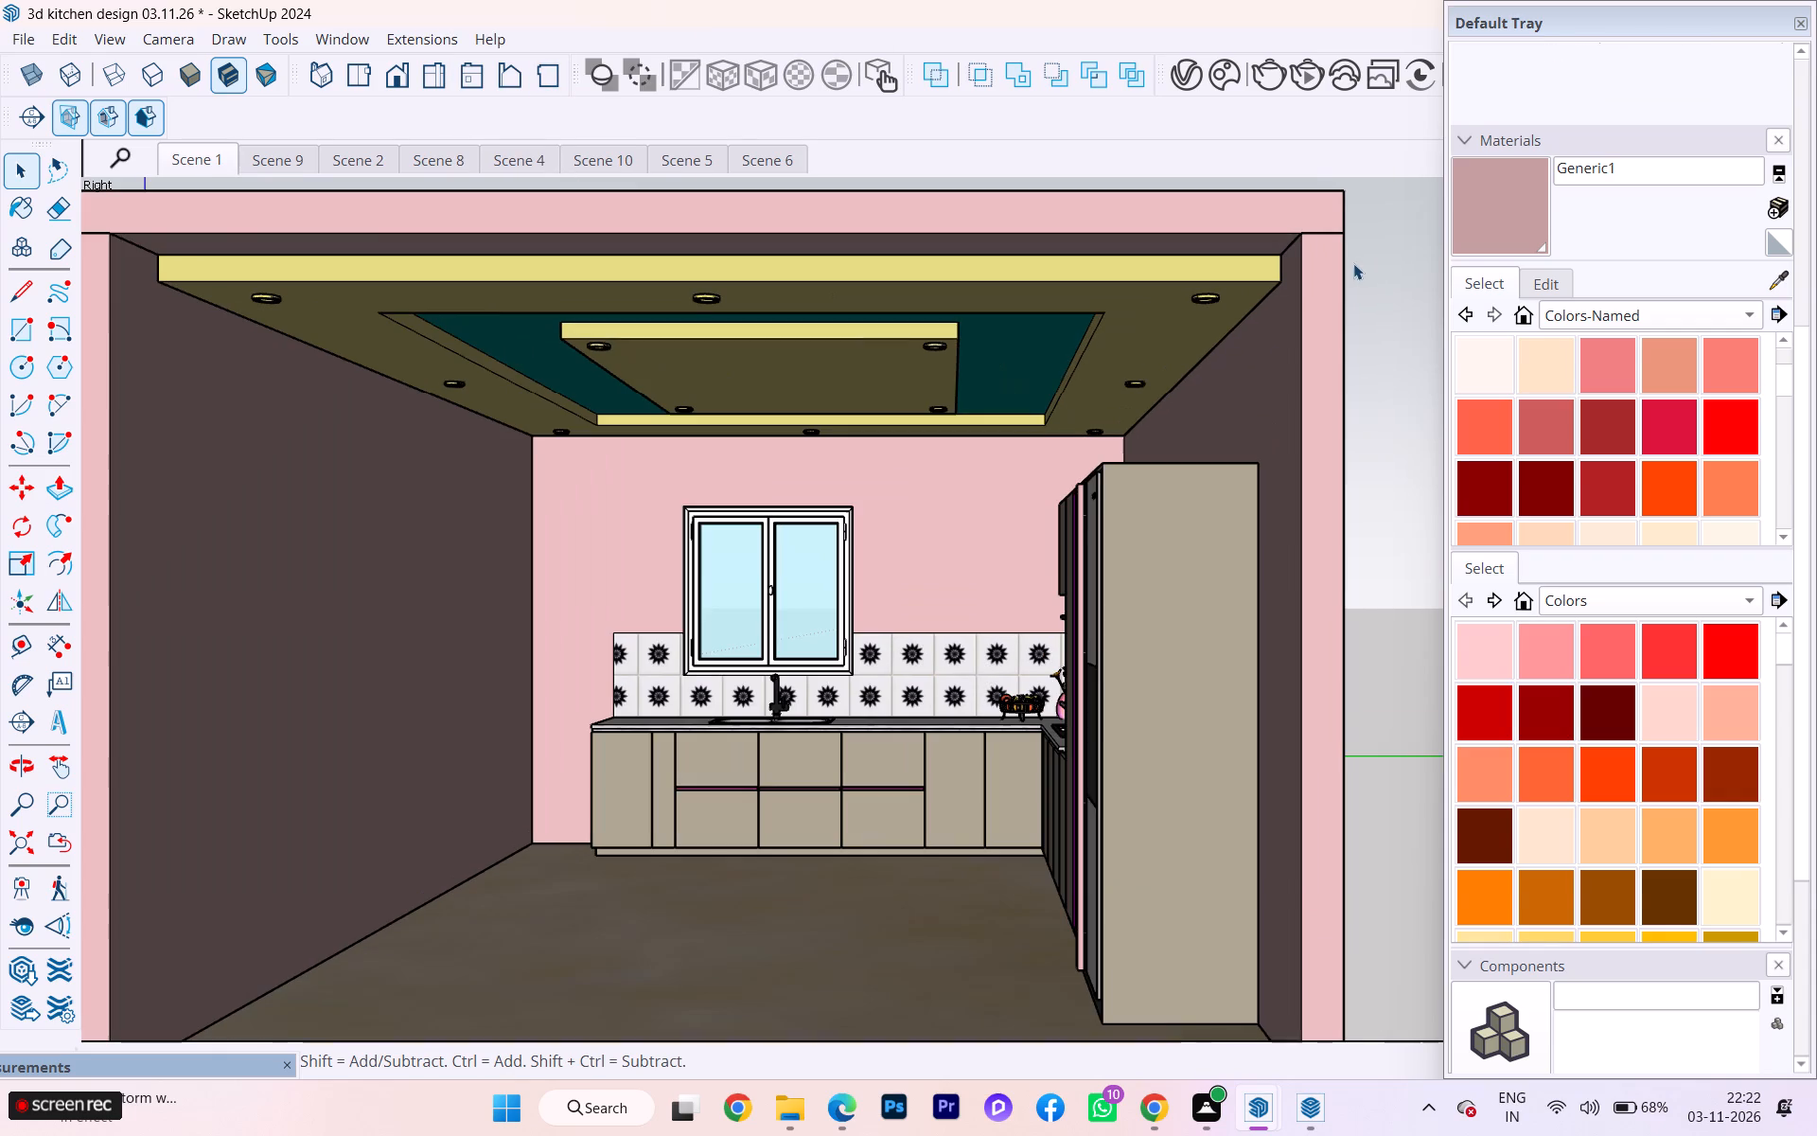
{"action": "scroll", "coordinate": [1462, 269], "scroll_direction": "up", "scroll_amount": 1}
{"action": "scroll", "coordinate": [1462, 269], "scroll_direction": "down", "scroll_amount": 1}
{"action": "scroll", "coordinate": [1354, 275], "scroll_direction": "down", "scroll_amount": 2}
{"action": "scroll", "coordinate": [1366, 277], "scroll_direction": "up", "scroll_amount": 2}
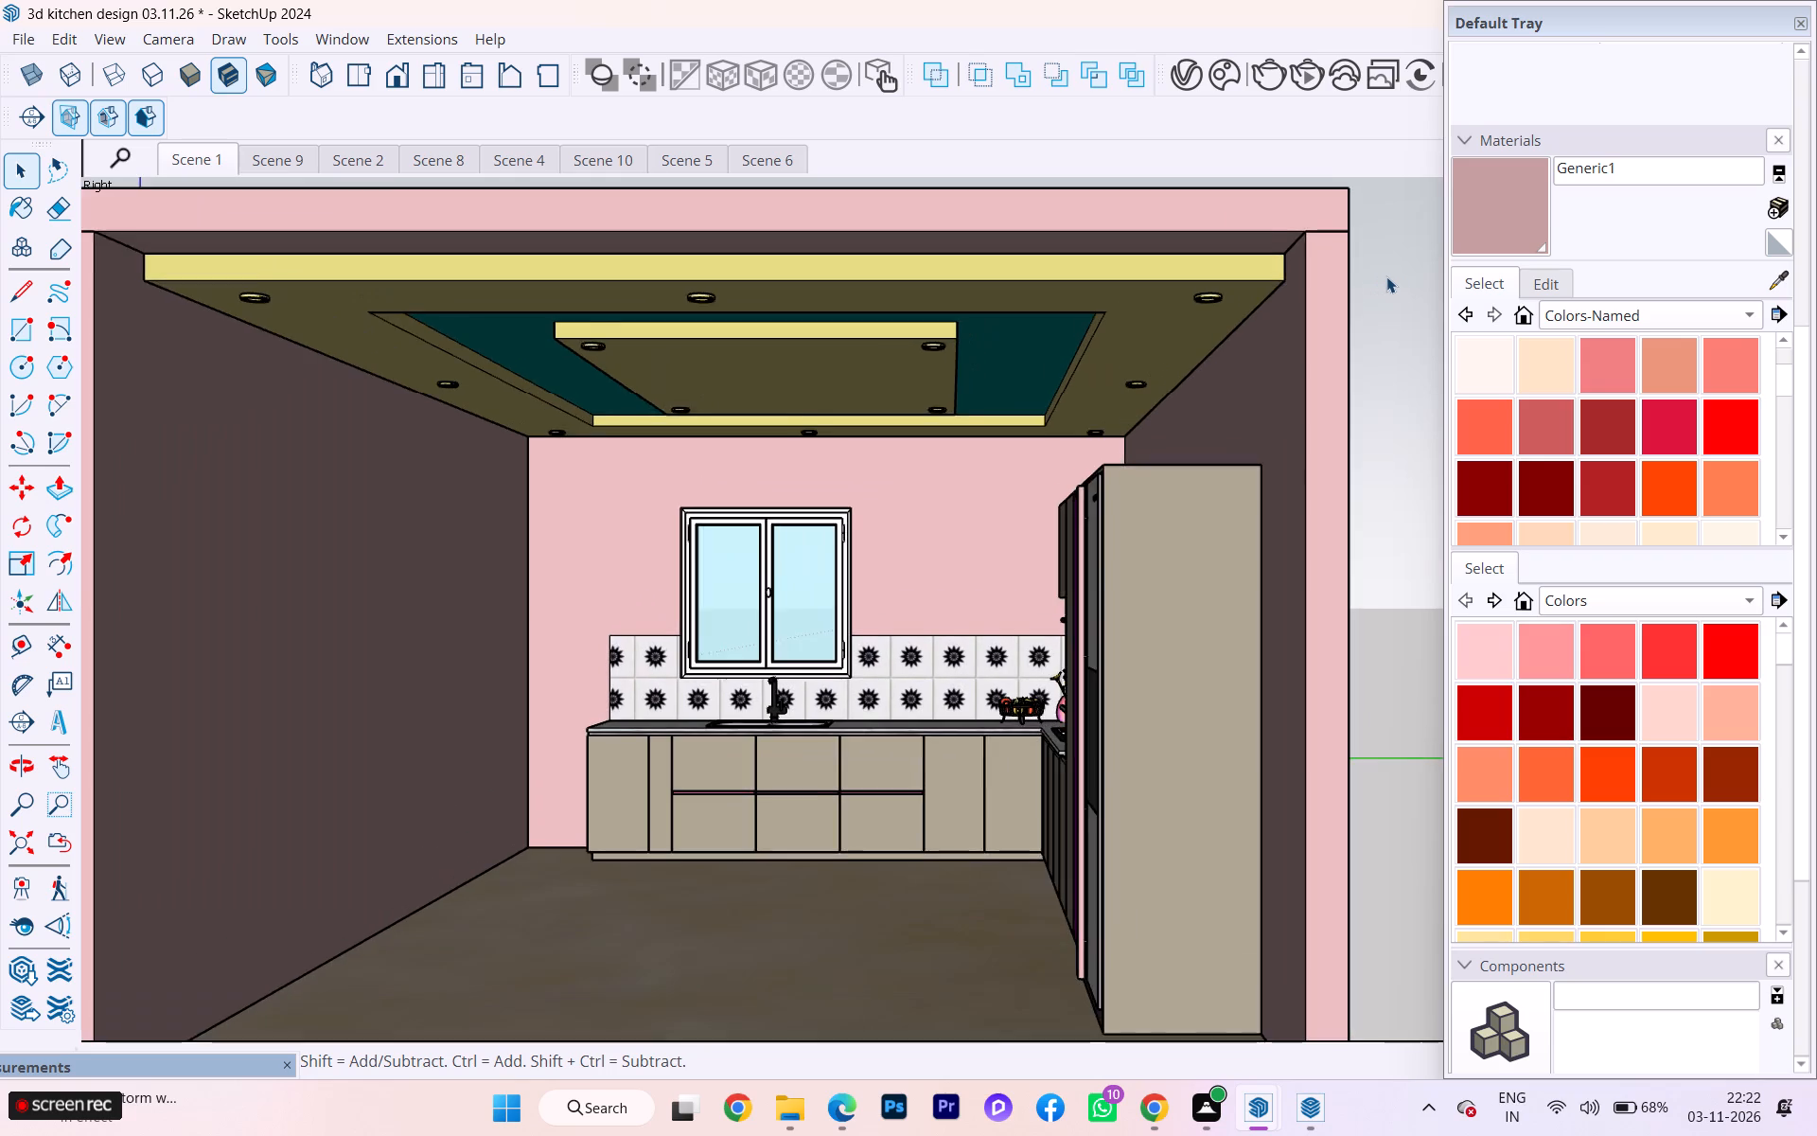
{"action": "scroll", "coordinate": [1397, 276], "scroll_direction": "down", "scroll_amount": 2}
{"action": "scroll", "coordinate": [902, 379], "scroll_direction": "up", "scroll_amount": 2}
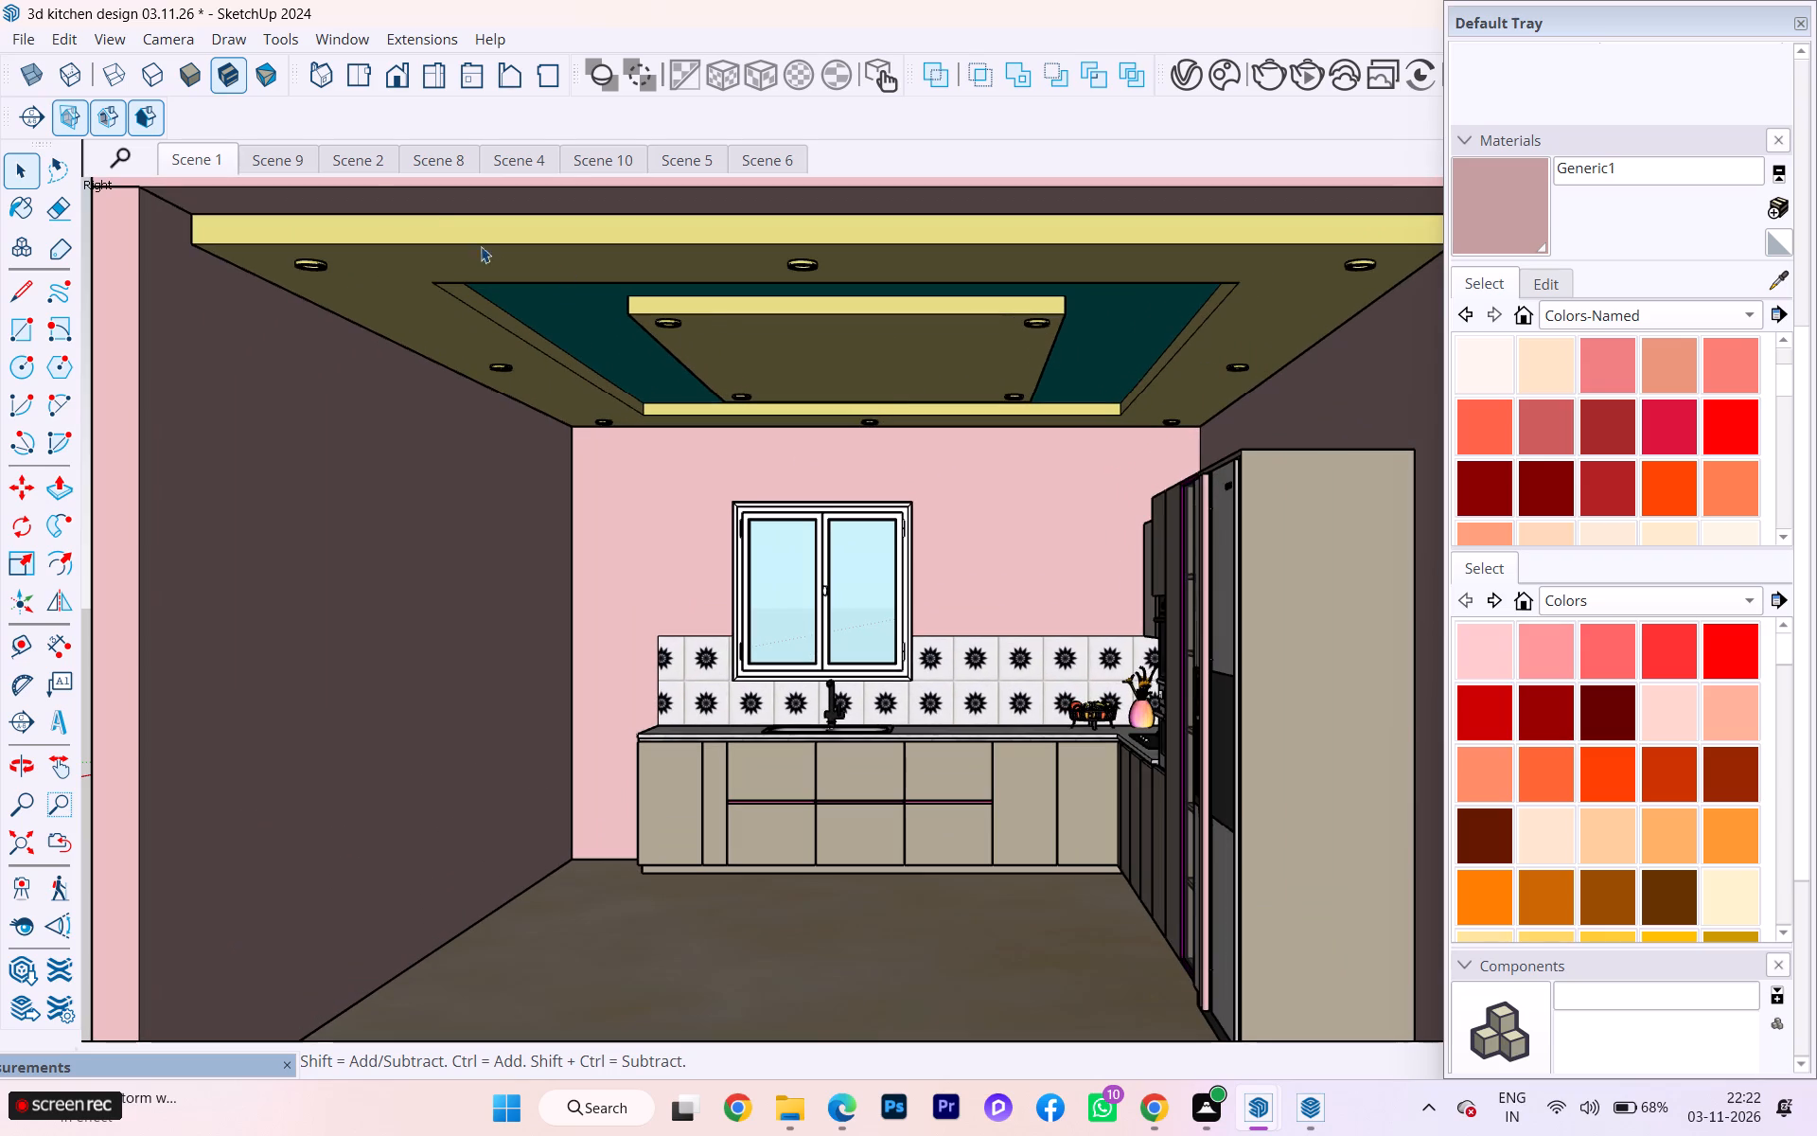
Open Scene 2, switch to the standard Right view and hide the near side wall group covering the kitchen interior.
{"action": "left_click", "coordinate": [352, 151]}
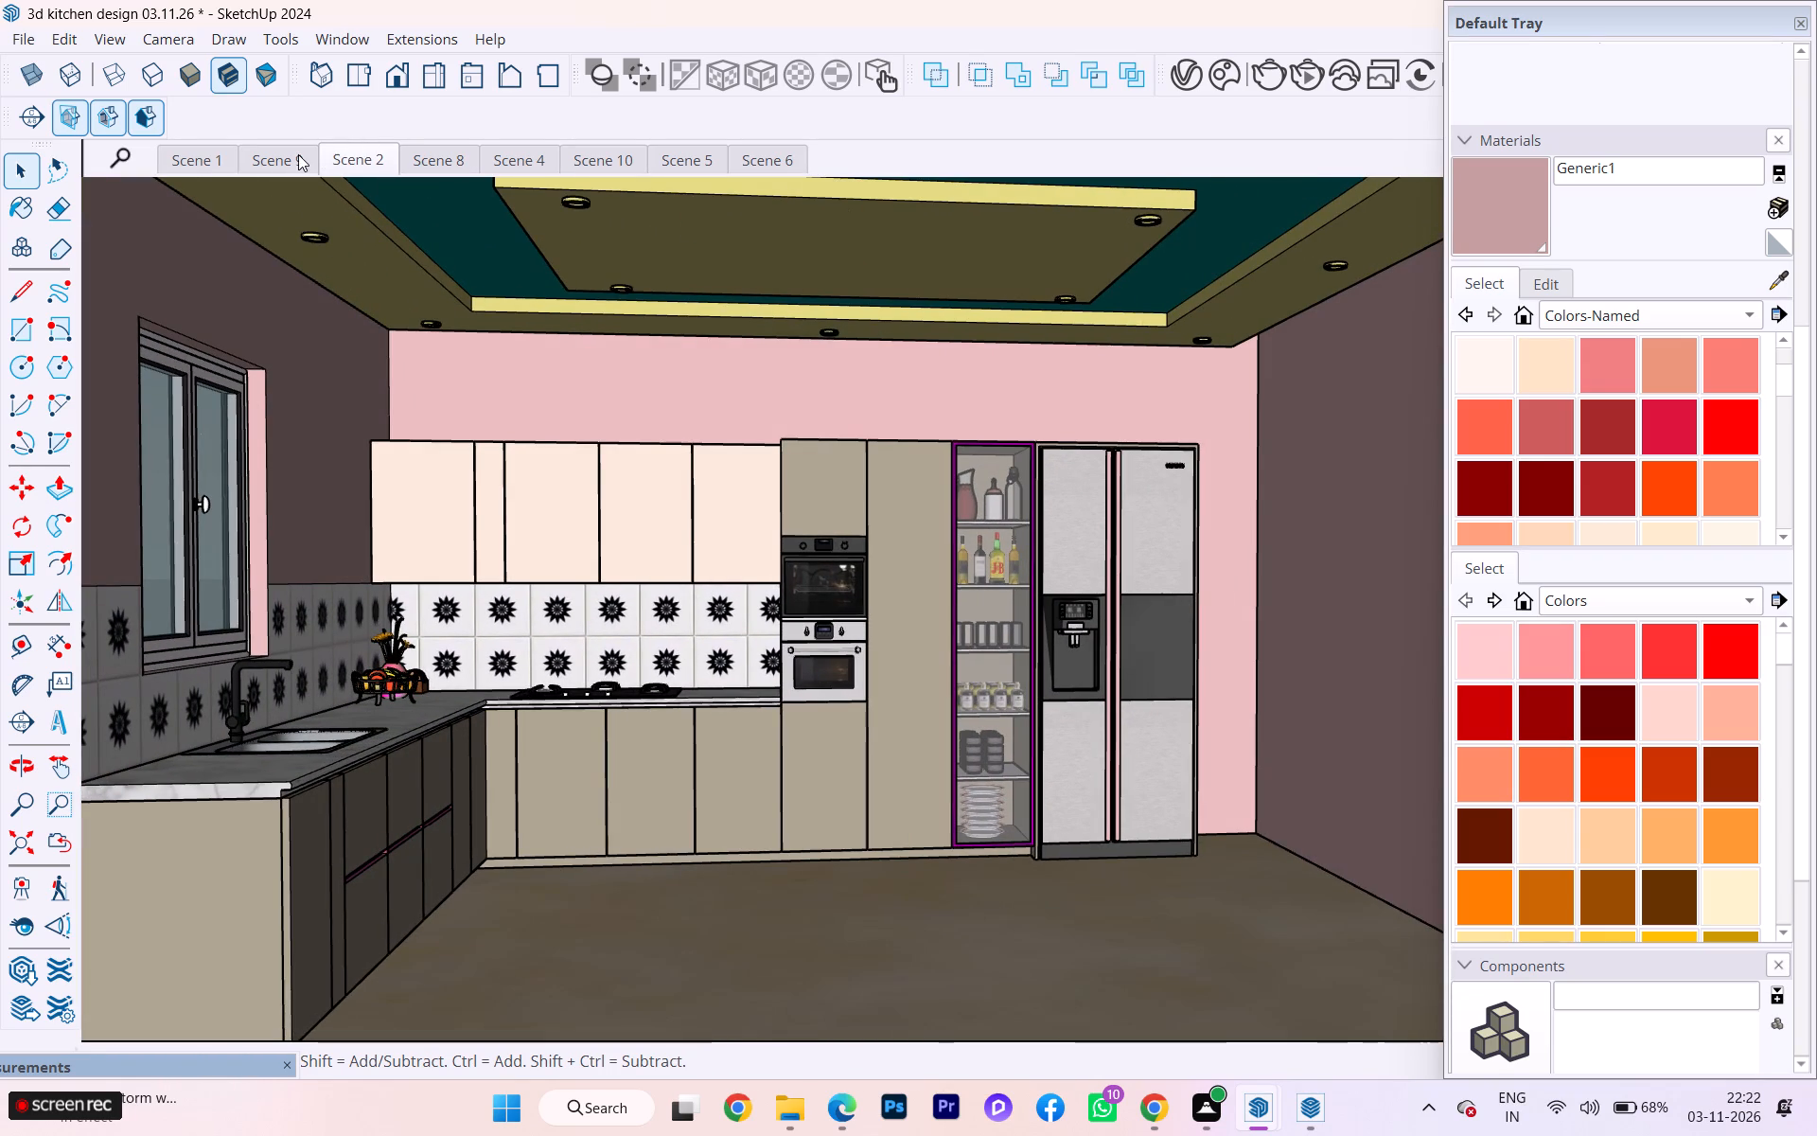
{"action": "left_click", "coordinate": [423, 73]}
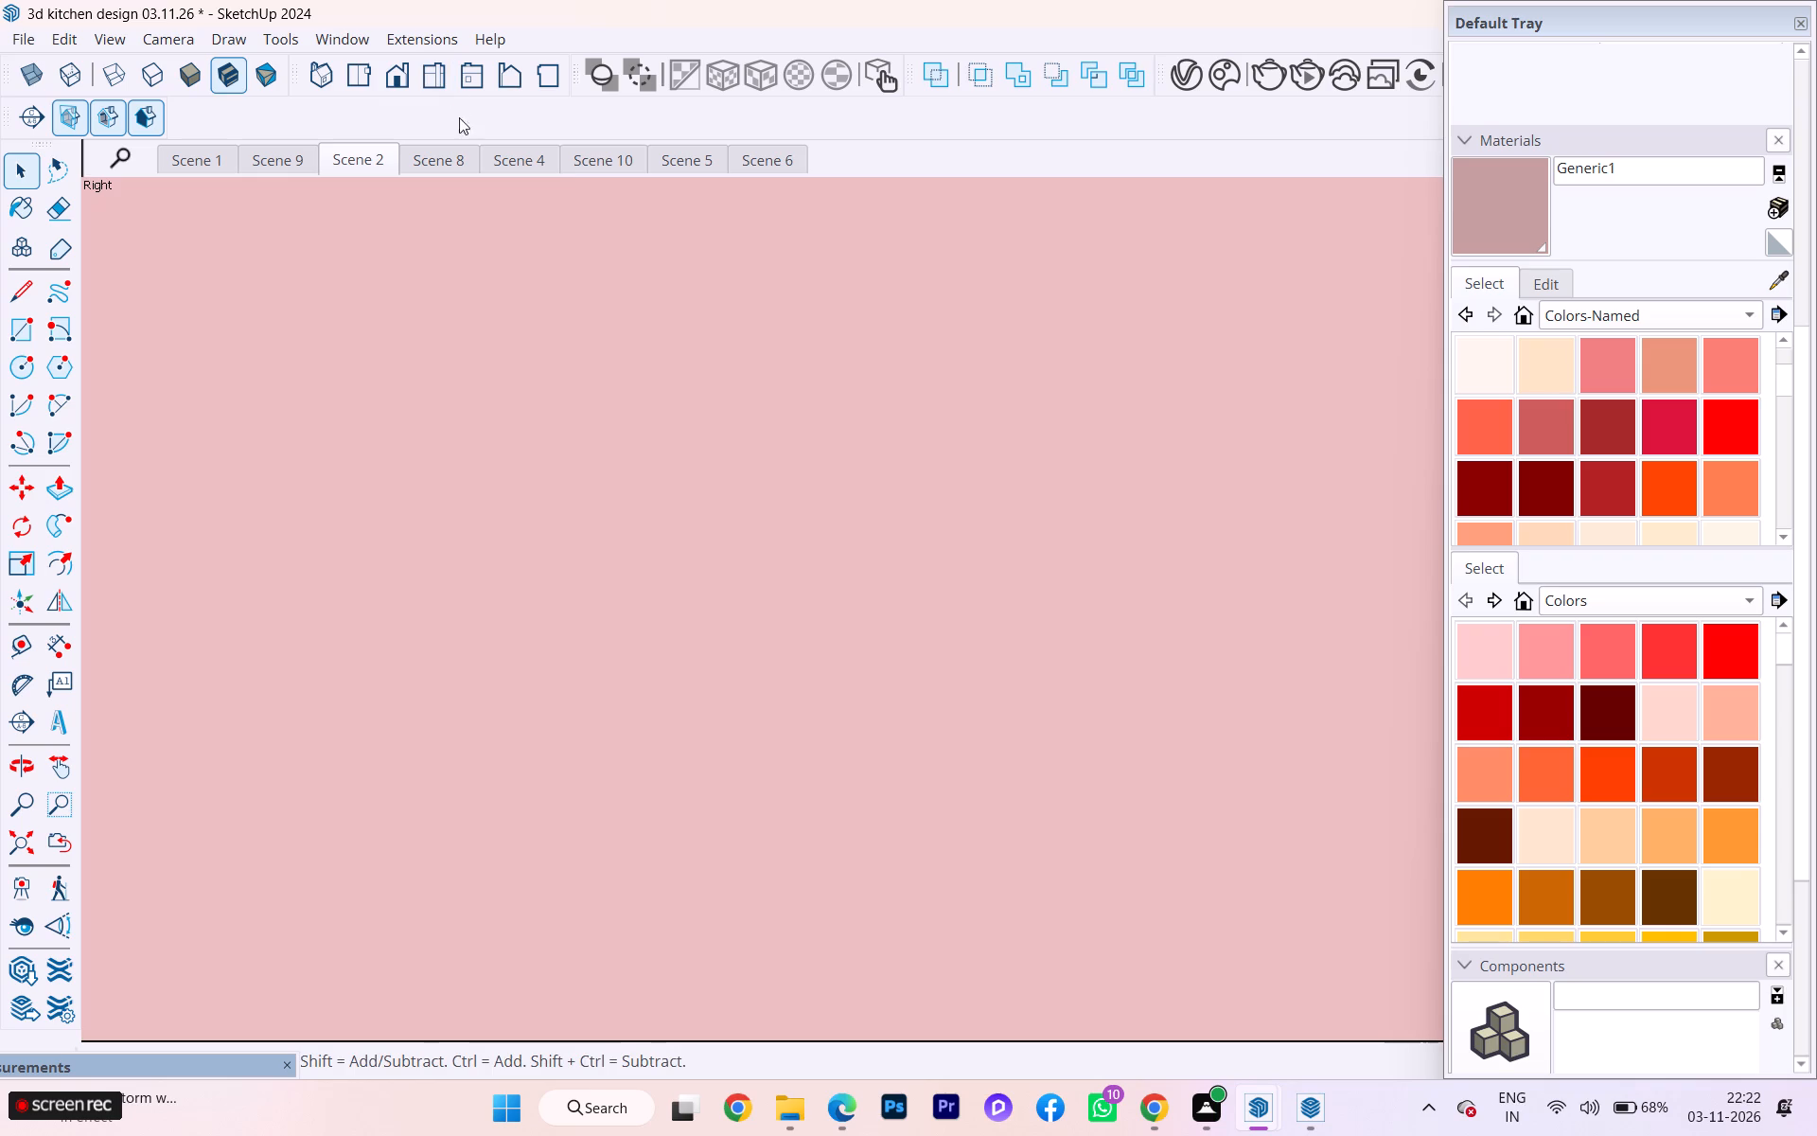
{"action": "scroll", "coordinate": [529, 223], "scroll_direction": "down", "scroll_amount": 2}
{"action": "scroll", "coordinate": [538, 242], "scroll_direction": "up", "scroll_amount": 5}
{"action": "scroll", "coordinate": [542, 249], "scroll_direction": "down", "scroll_amount": 8}
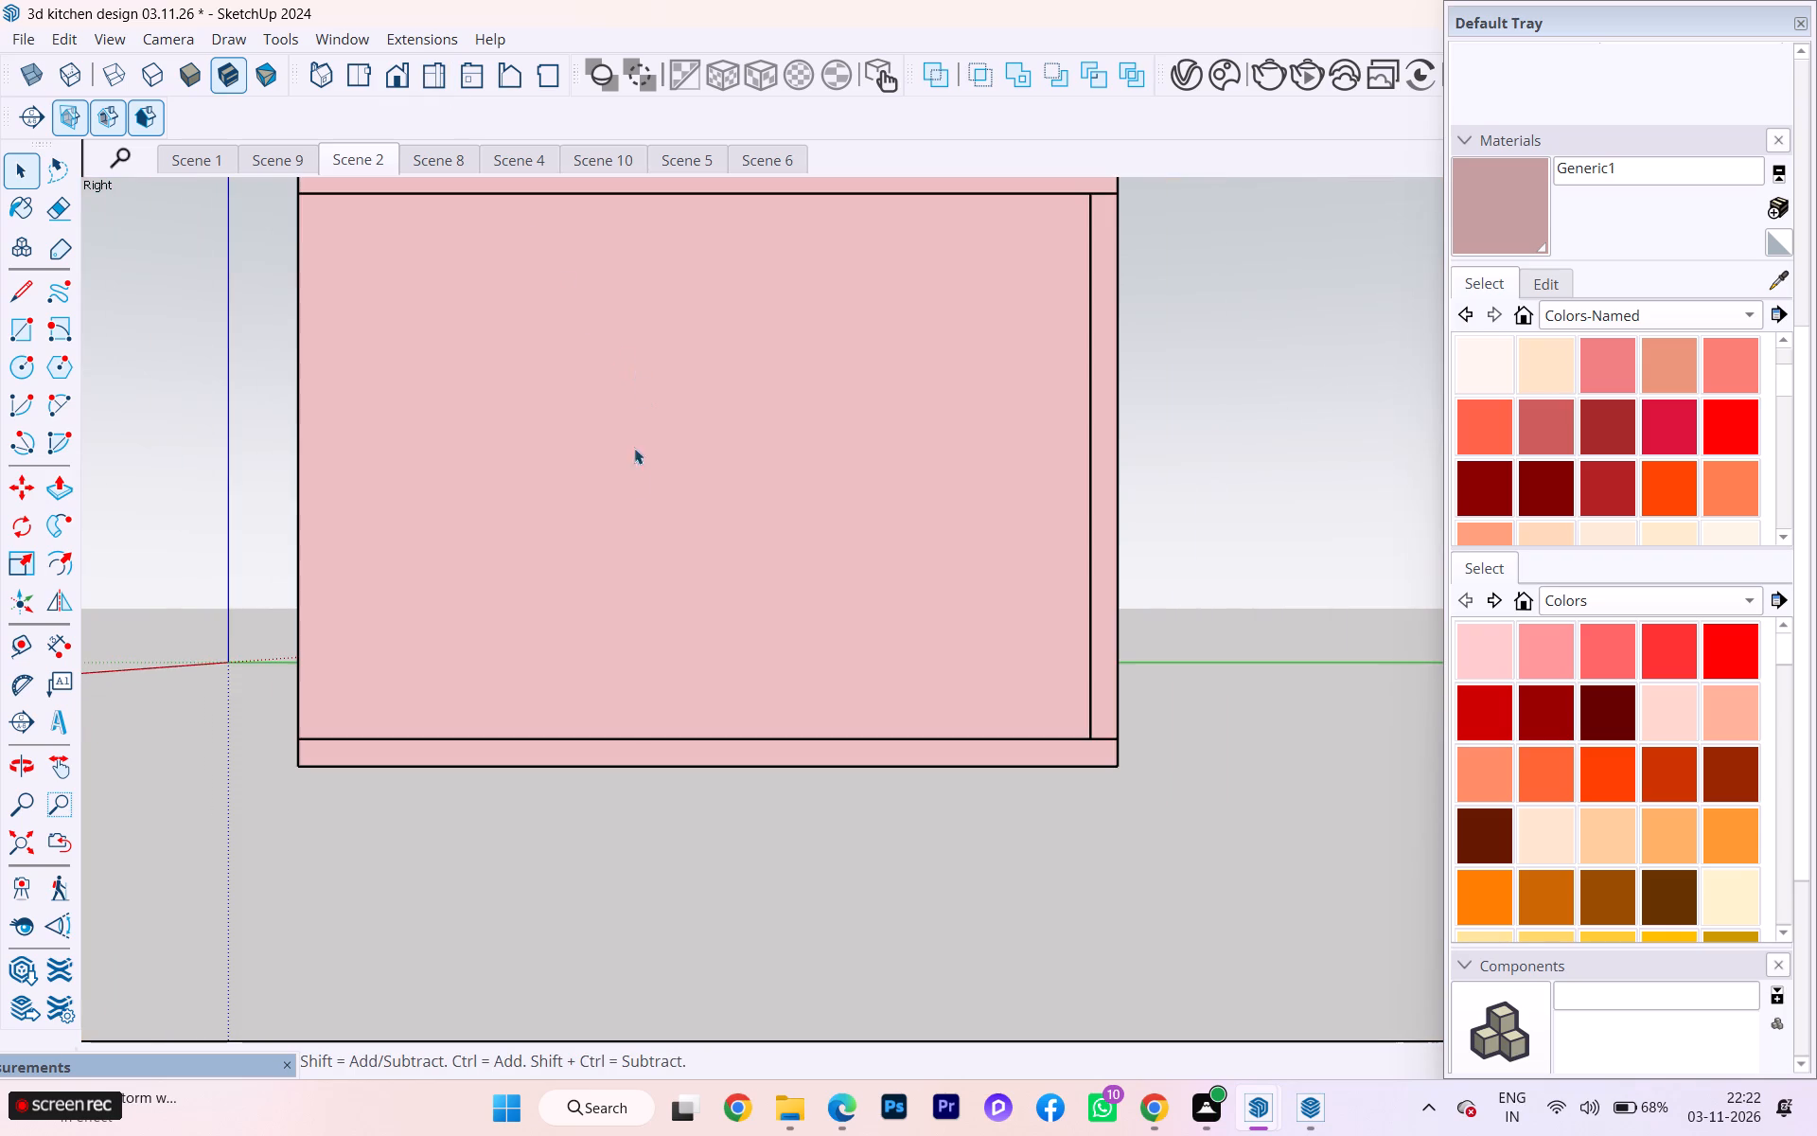
{"action": "scroll", "coordinate": [634, 466], "scroll_direction": "down", "scroll_amount": 2}
{"action": "scroll", "coordinate": [646, 573], "scroll_direction": "down", "scroll_amount": 1}
{"action": "scroll", "coordinate": [538, 230], "scroll_direction": "up", "scroll_amount": 3}
{"action": "left_click", "coordinate": [650, 418]}
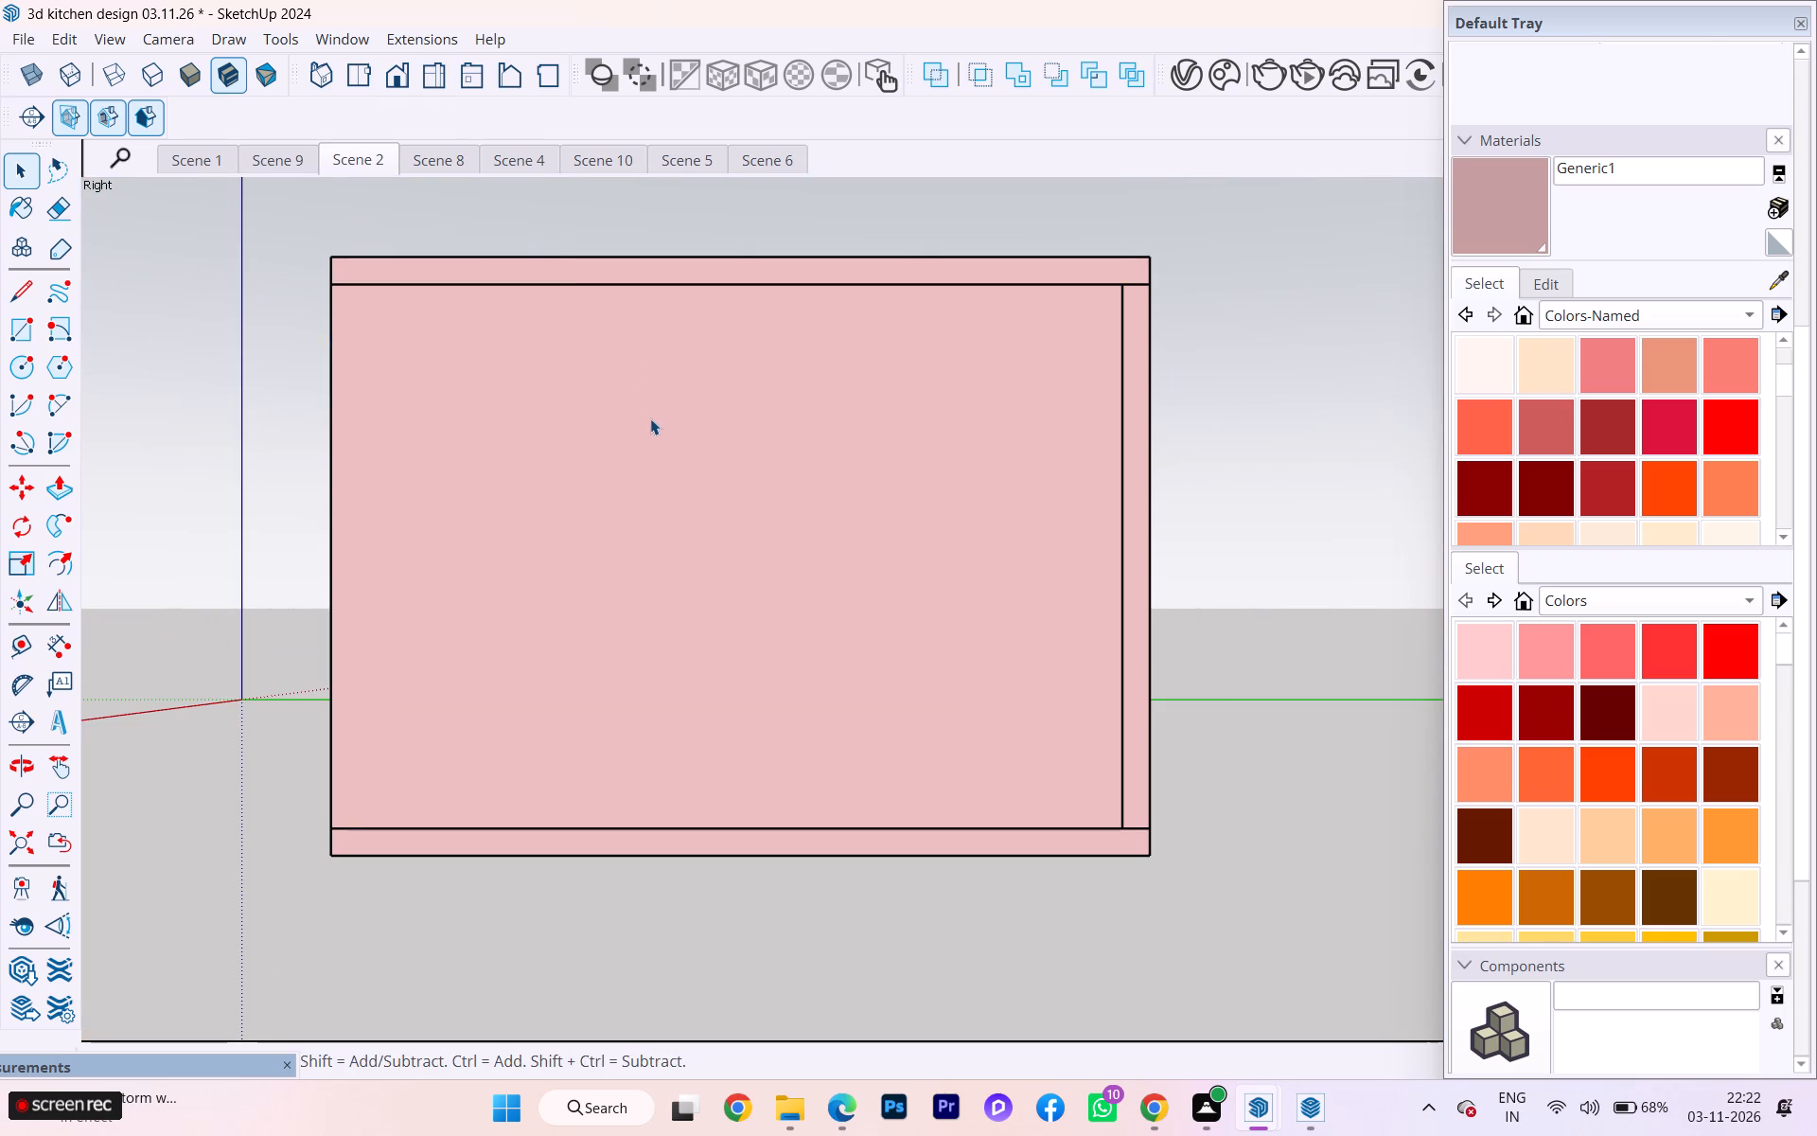
{"action": "right_click", "coordinate": [684, 420]}
{"action": "left_click", "coordinate": [770, 80]}
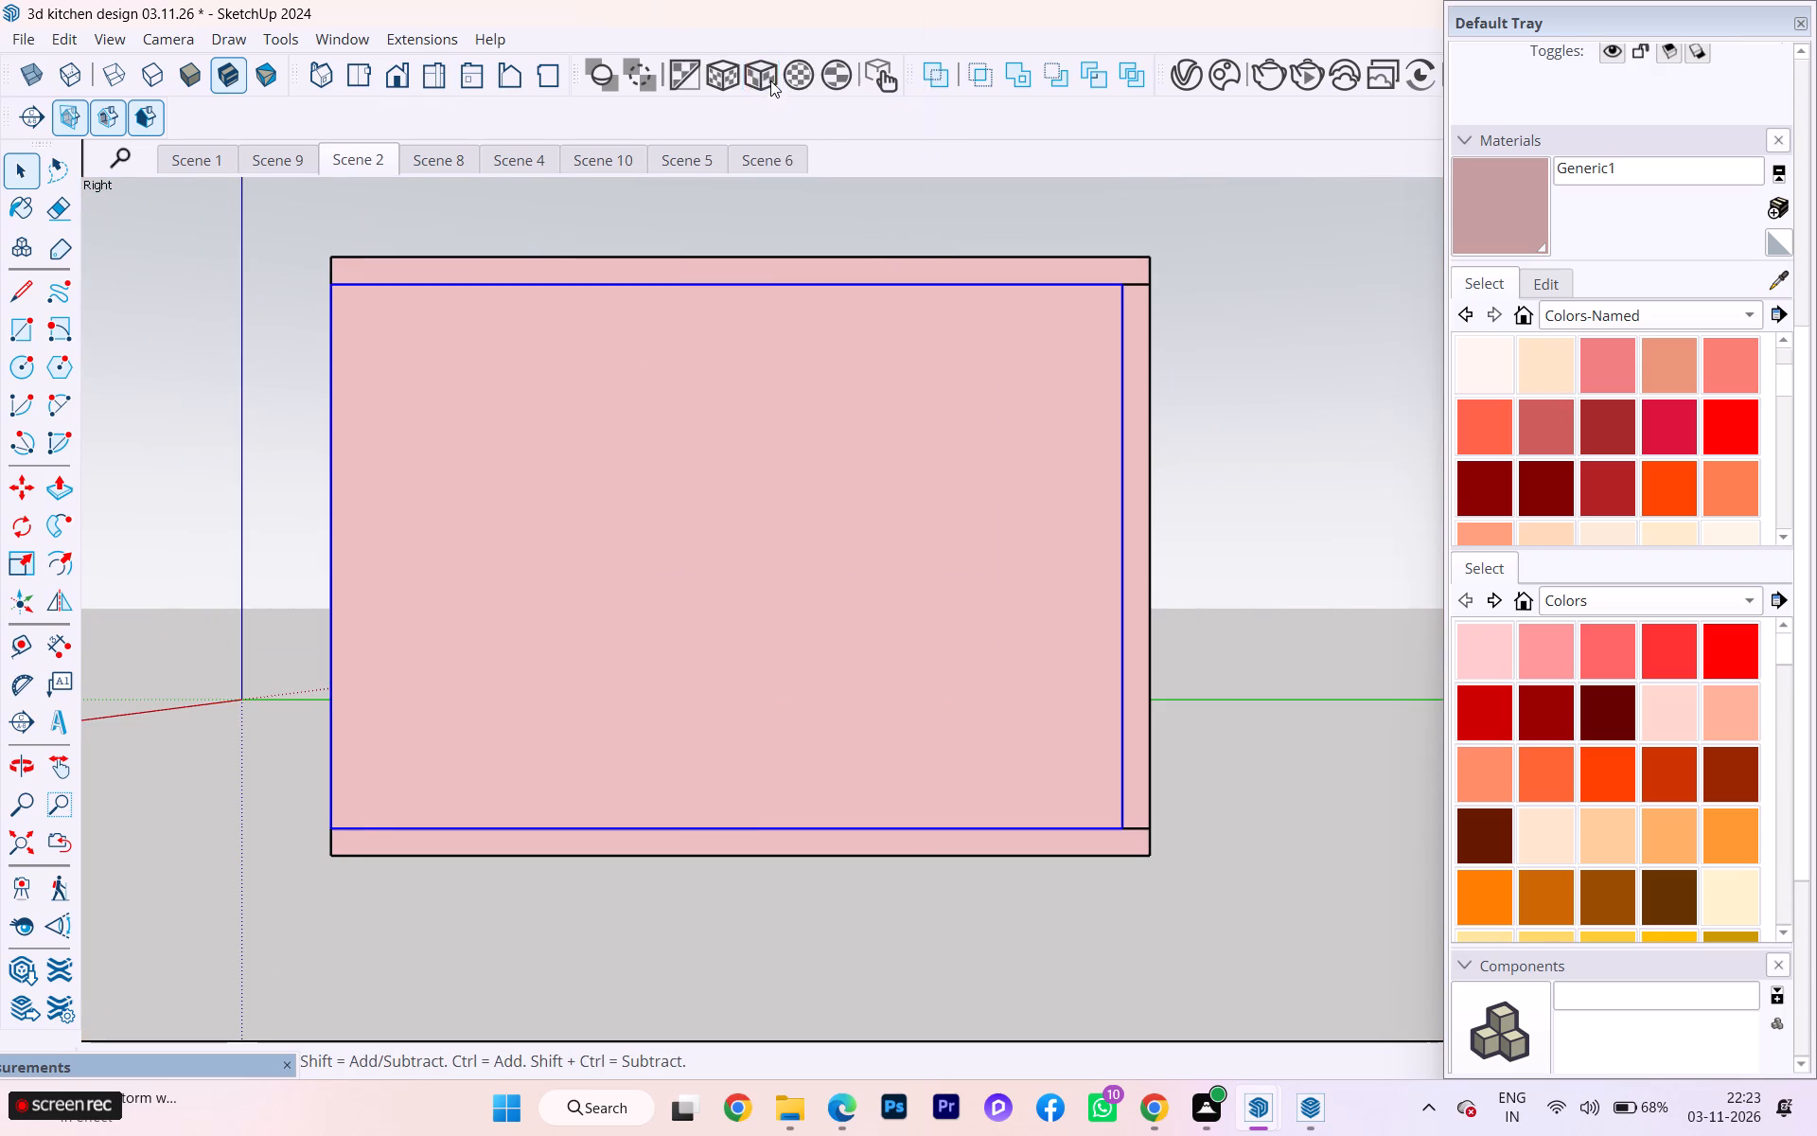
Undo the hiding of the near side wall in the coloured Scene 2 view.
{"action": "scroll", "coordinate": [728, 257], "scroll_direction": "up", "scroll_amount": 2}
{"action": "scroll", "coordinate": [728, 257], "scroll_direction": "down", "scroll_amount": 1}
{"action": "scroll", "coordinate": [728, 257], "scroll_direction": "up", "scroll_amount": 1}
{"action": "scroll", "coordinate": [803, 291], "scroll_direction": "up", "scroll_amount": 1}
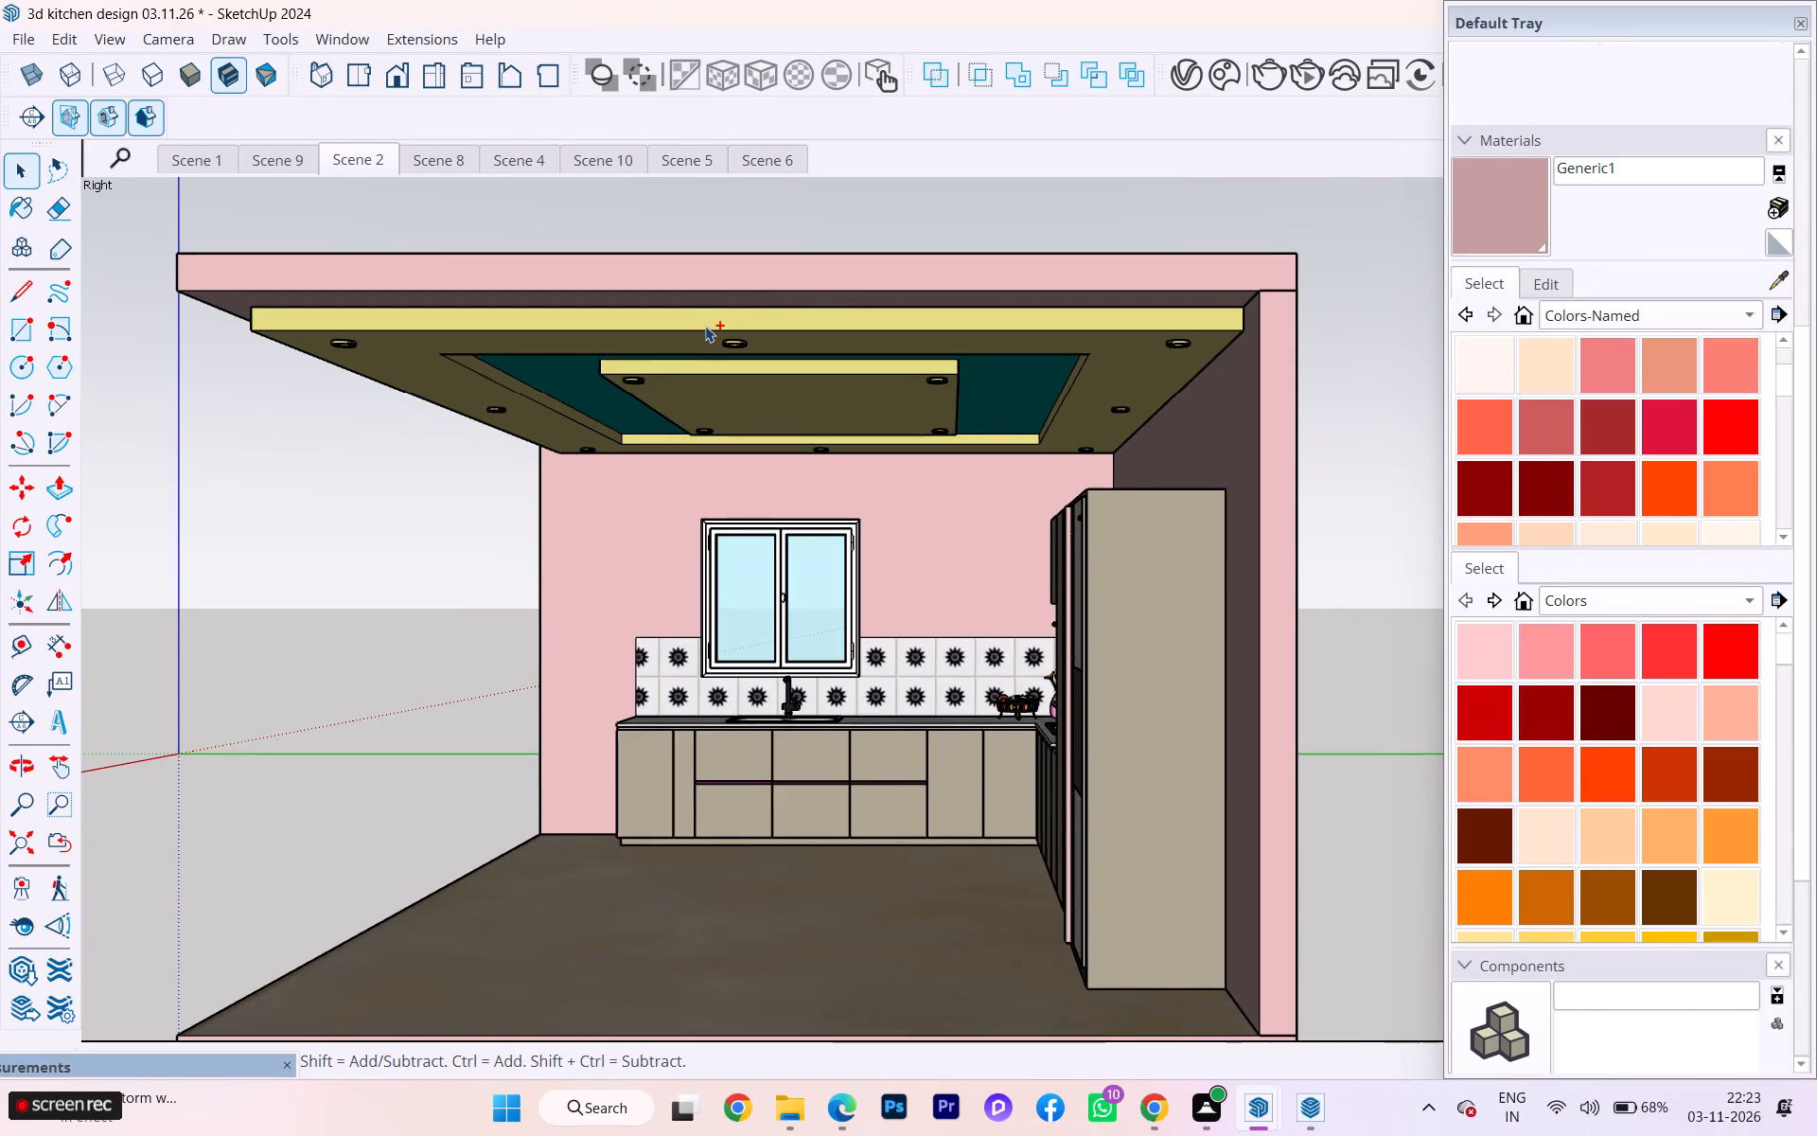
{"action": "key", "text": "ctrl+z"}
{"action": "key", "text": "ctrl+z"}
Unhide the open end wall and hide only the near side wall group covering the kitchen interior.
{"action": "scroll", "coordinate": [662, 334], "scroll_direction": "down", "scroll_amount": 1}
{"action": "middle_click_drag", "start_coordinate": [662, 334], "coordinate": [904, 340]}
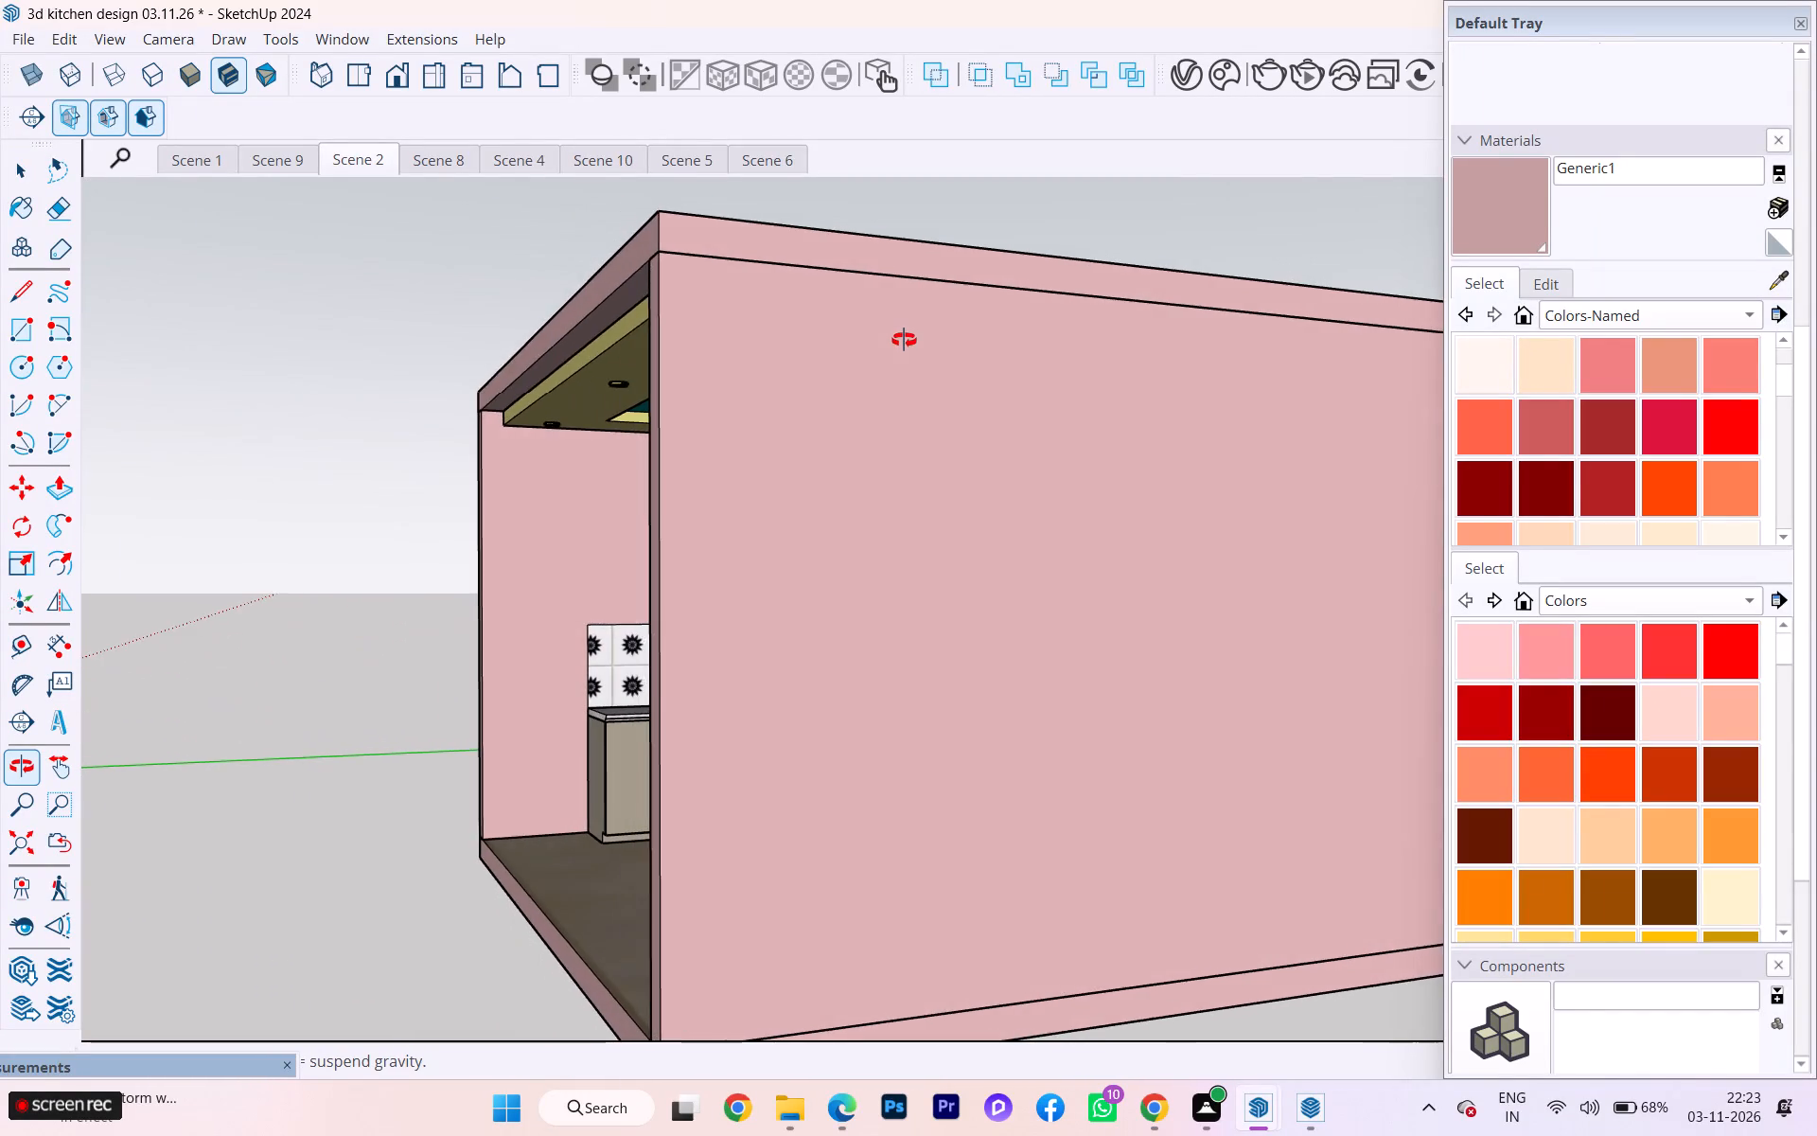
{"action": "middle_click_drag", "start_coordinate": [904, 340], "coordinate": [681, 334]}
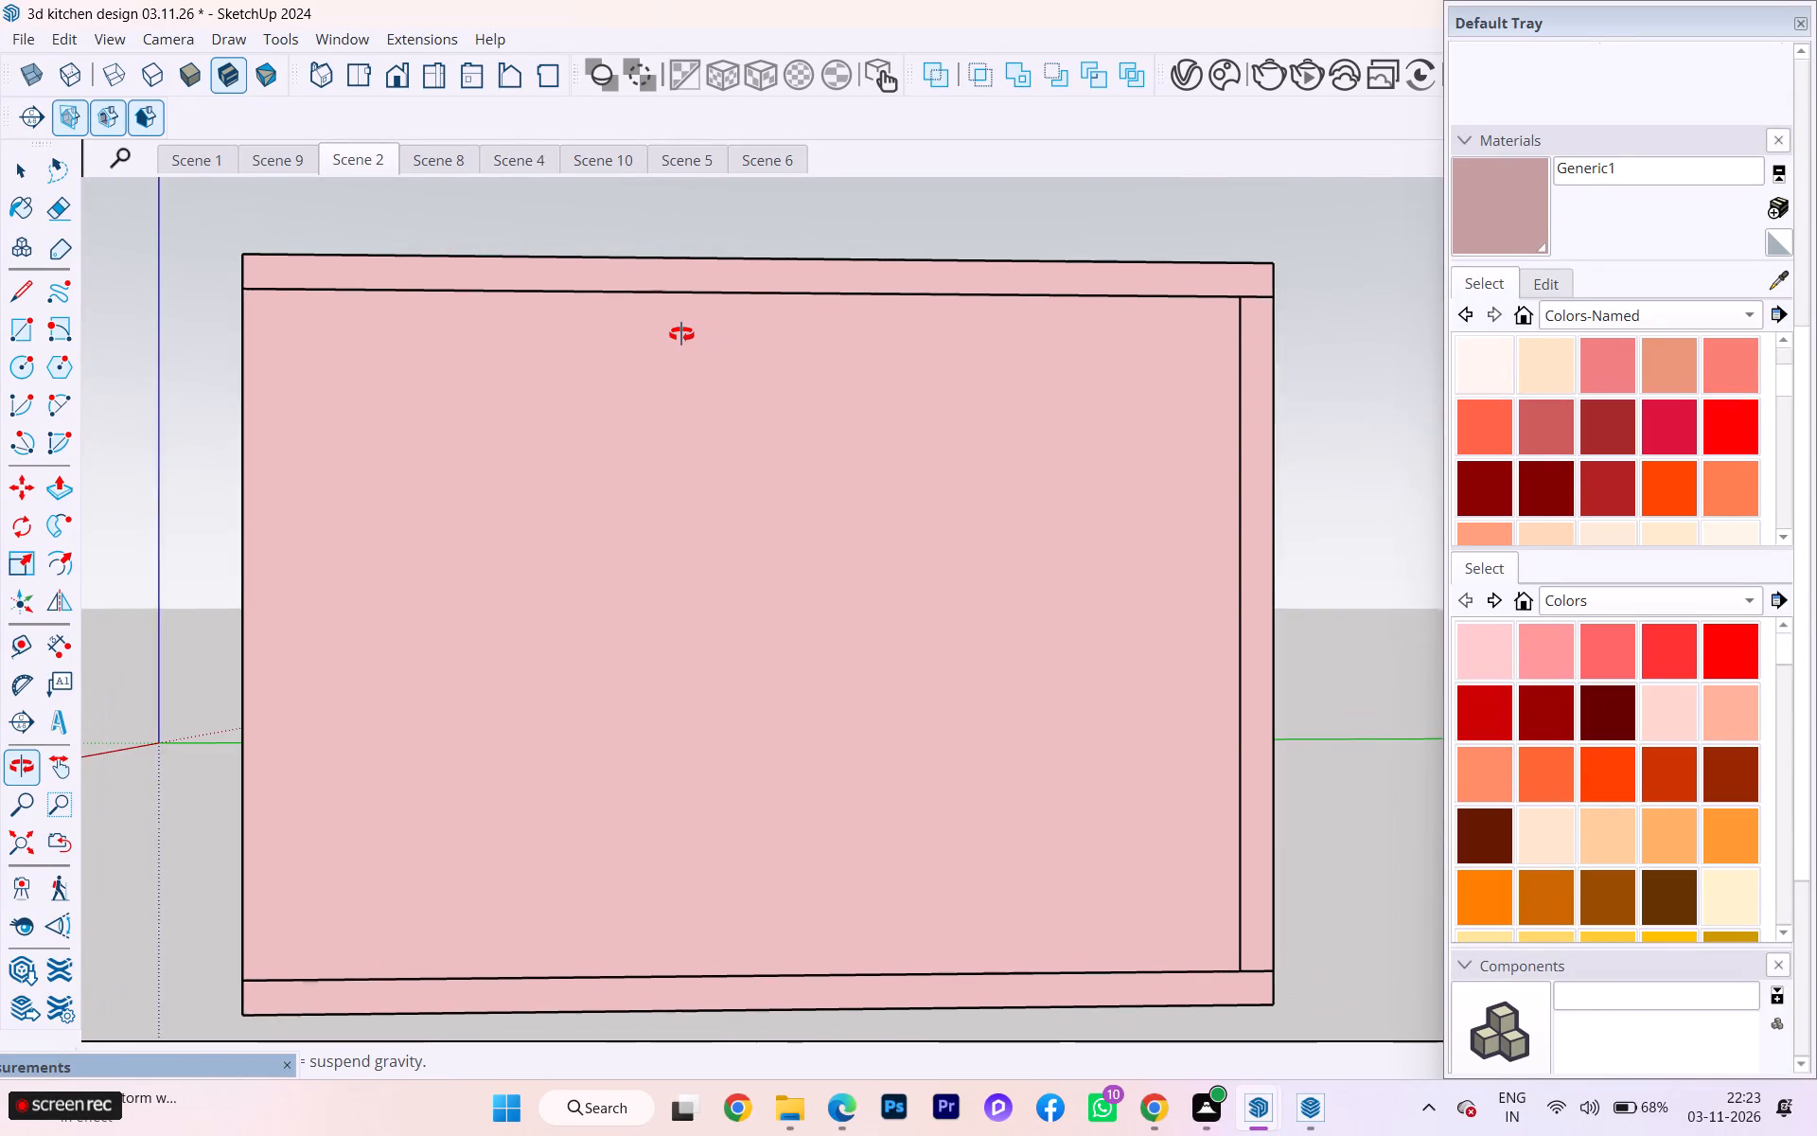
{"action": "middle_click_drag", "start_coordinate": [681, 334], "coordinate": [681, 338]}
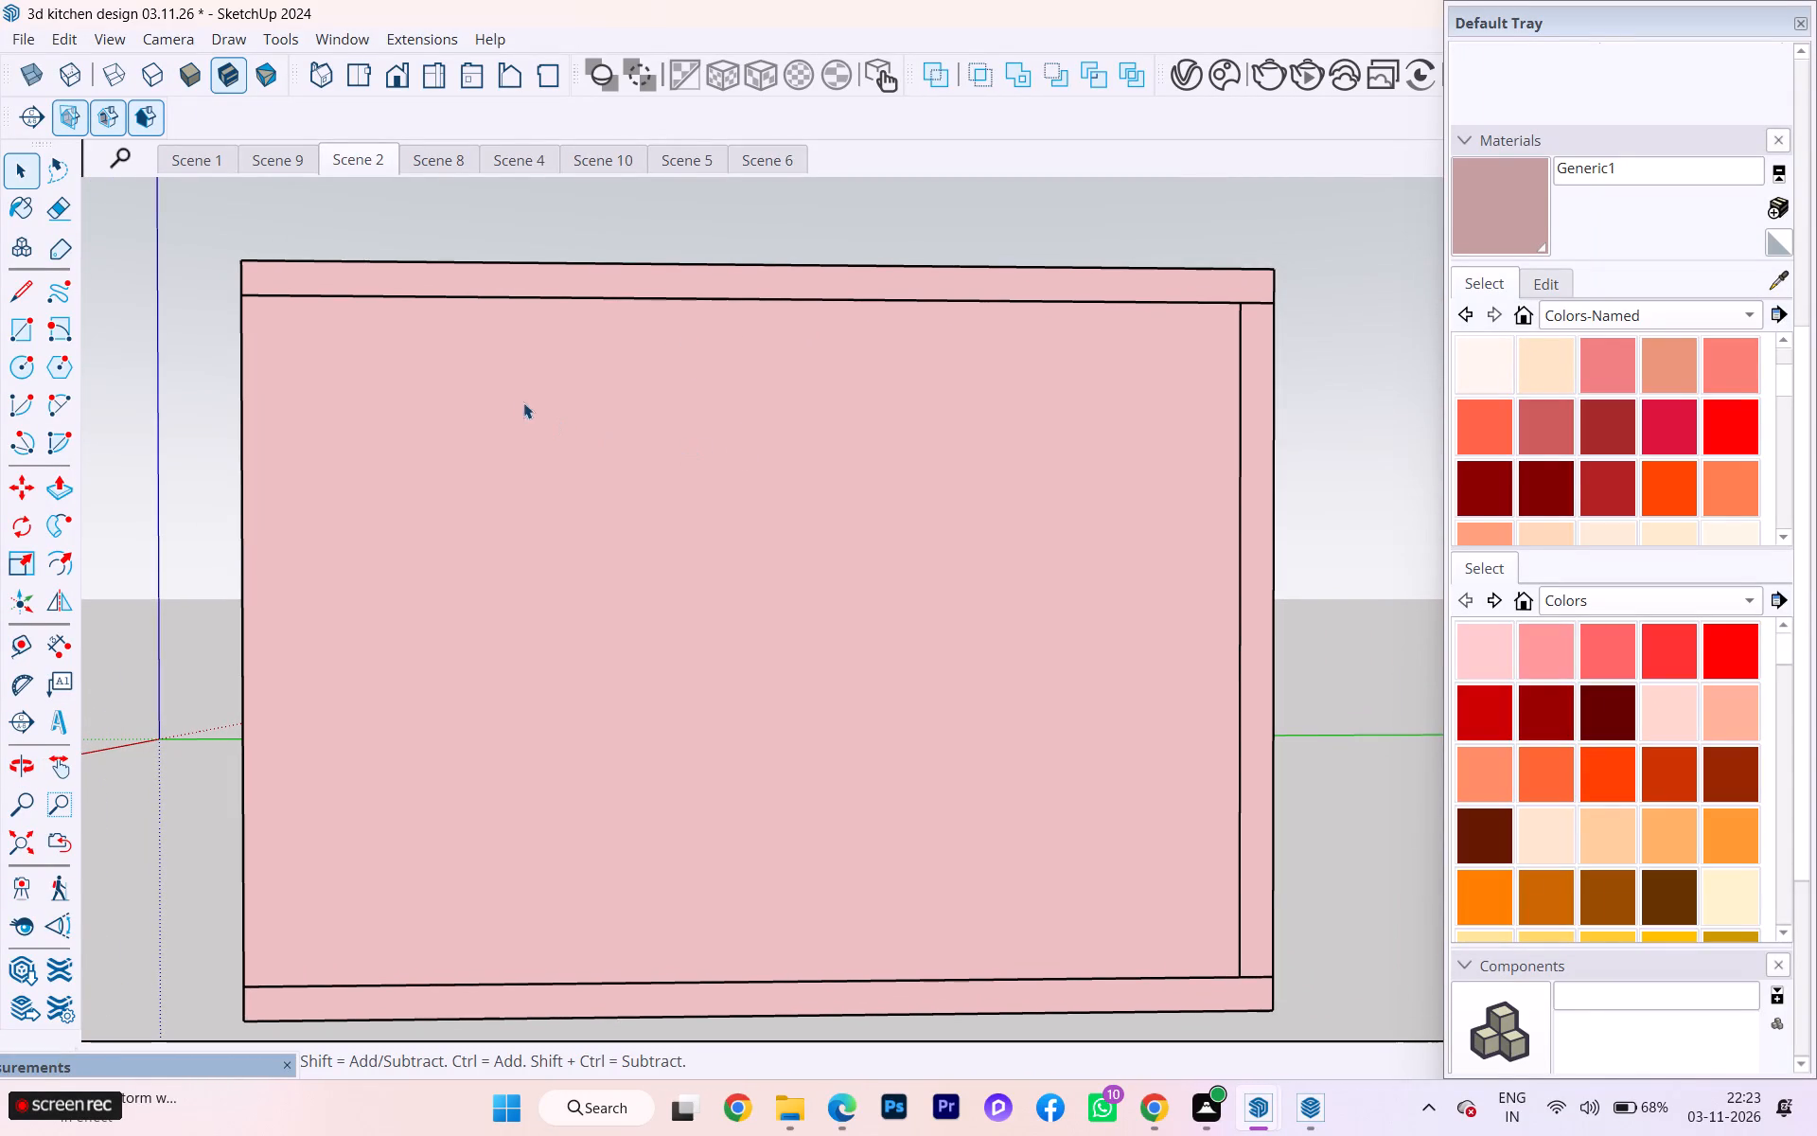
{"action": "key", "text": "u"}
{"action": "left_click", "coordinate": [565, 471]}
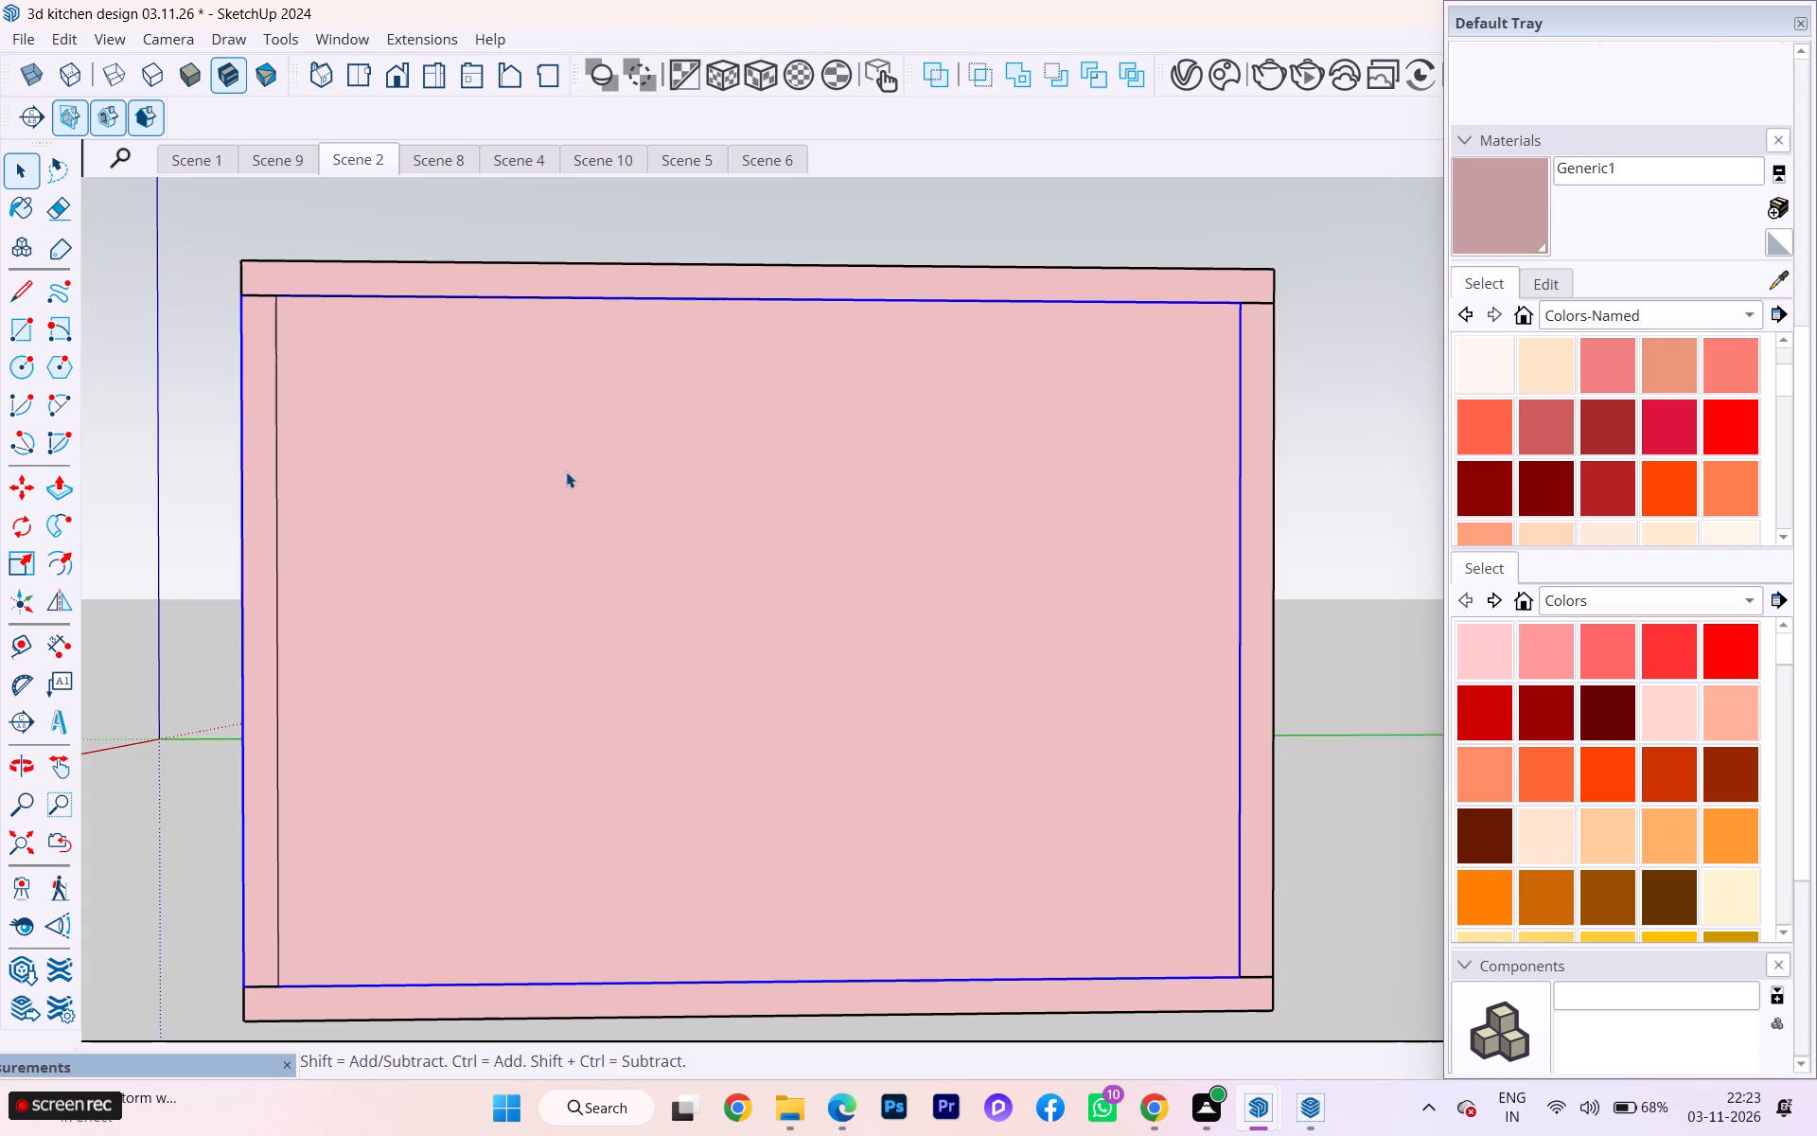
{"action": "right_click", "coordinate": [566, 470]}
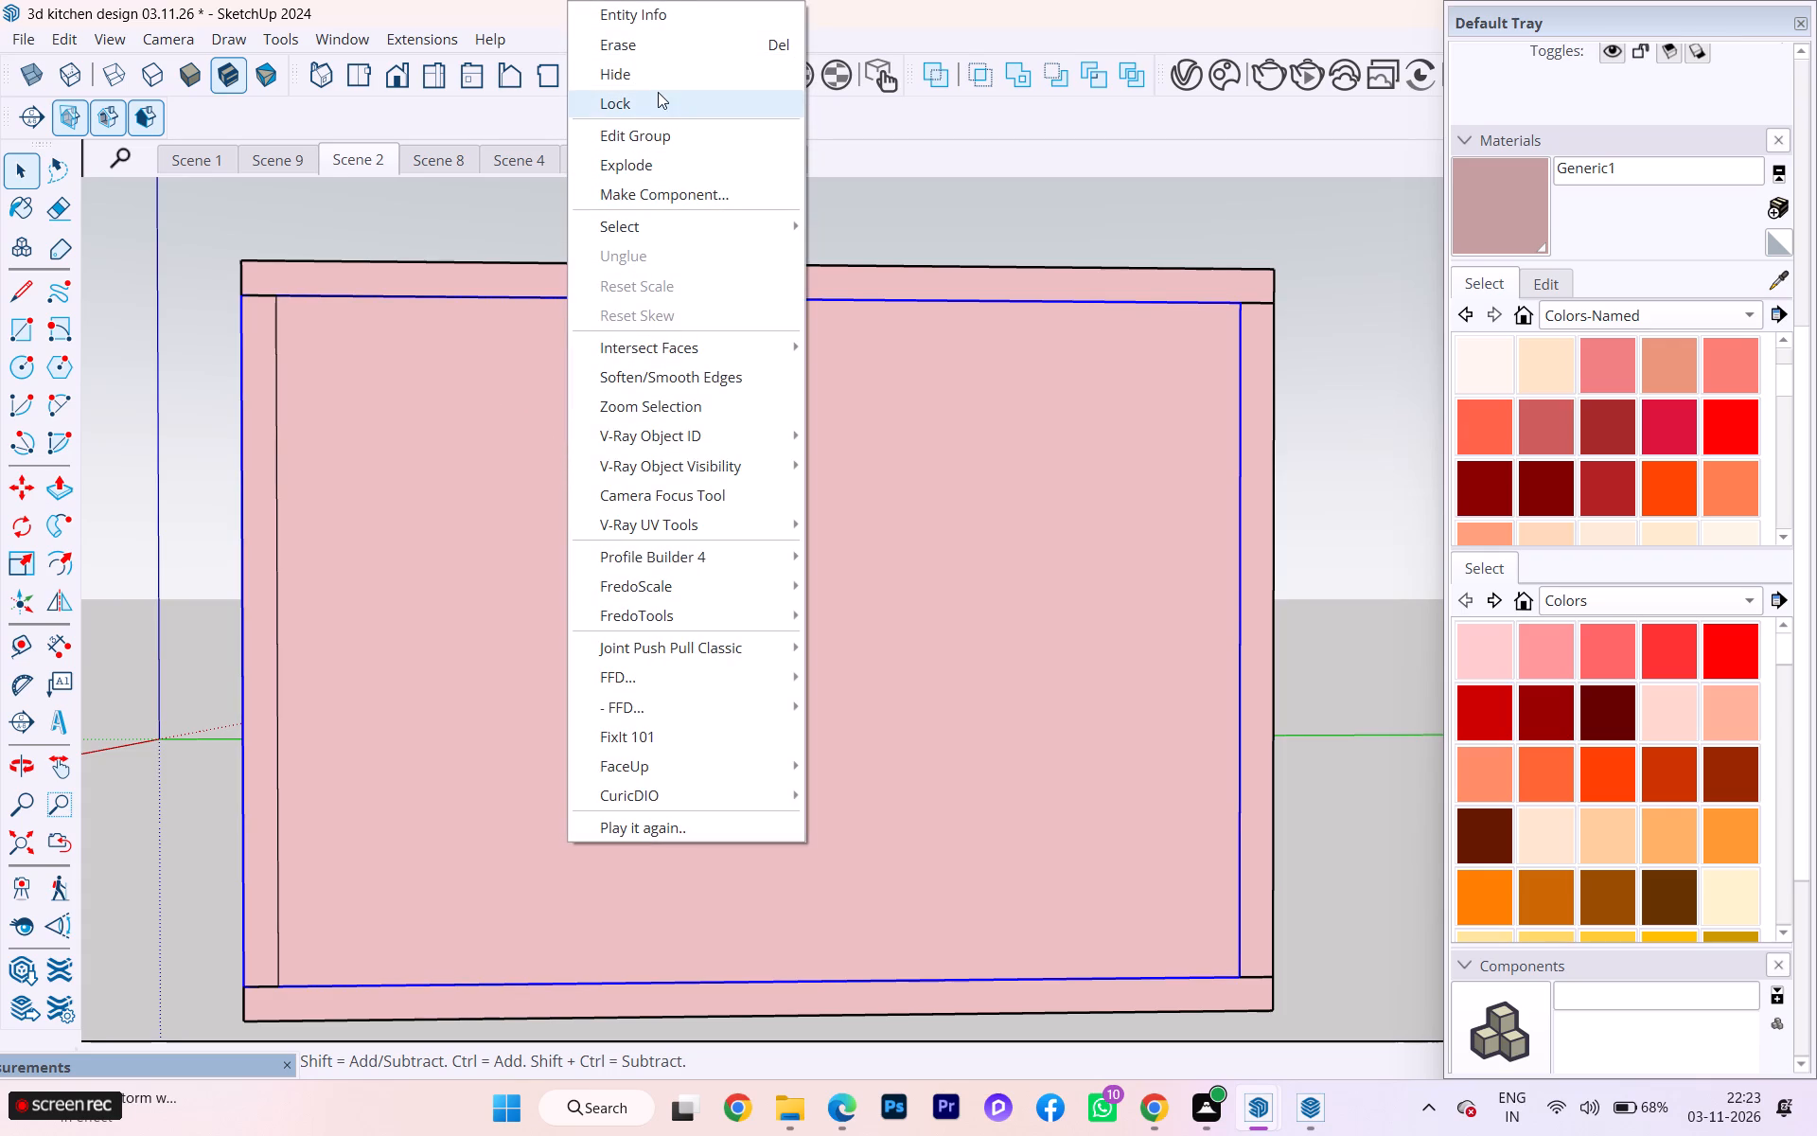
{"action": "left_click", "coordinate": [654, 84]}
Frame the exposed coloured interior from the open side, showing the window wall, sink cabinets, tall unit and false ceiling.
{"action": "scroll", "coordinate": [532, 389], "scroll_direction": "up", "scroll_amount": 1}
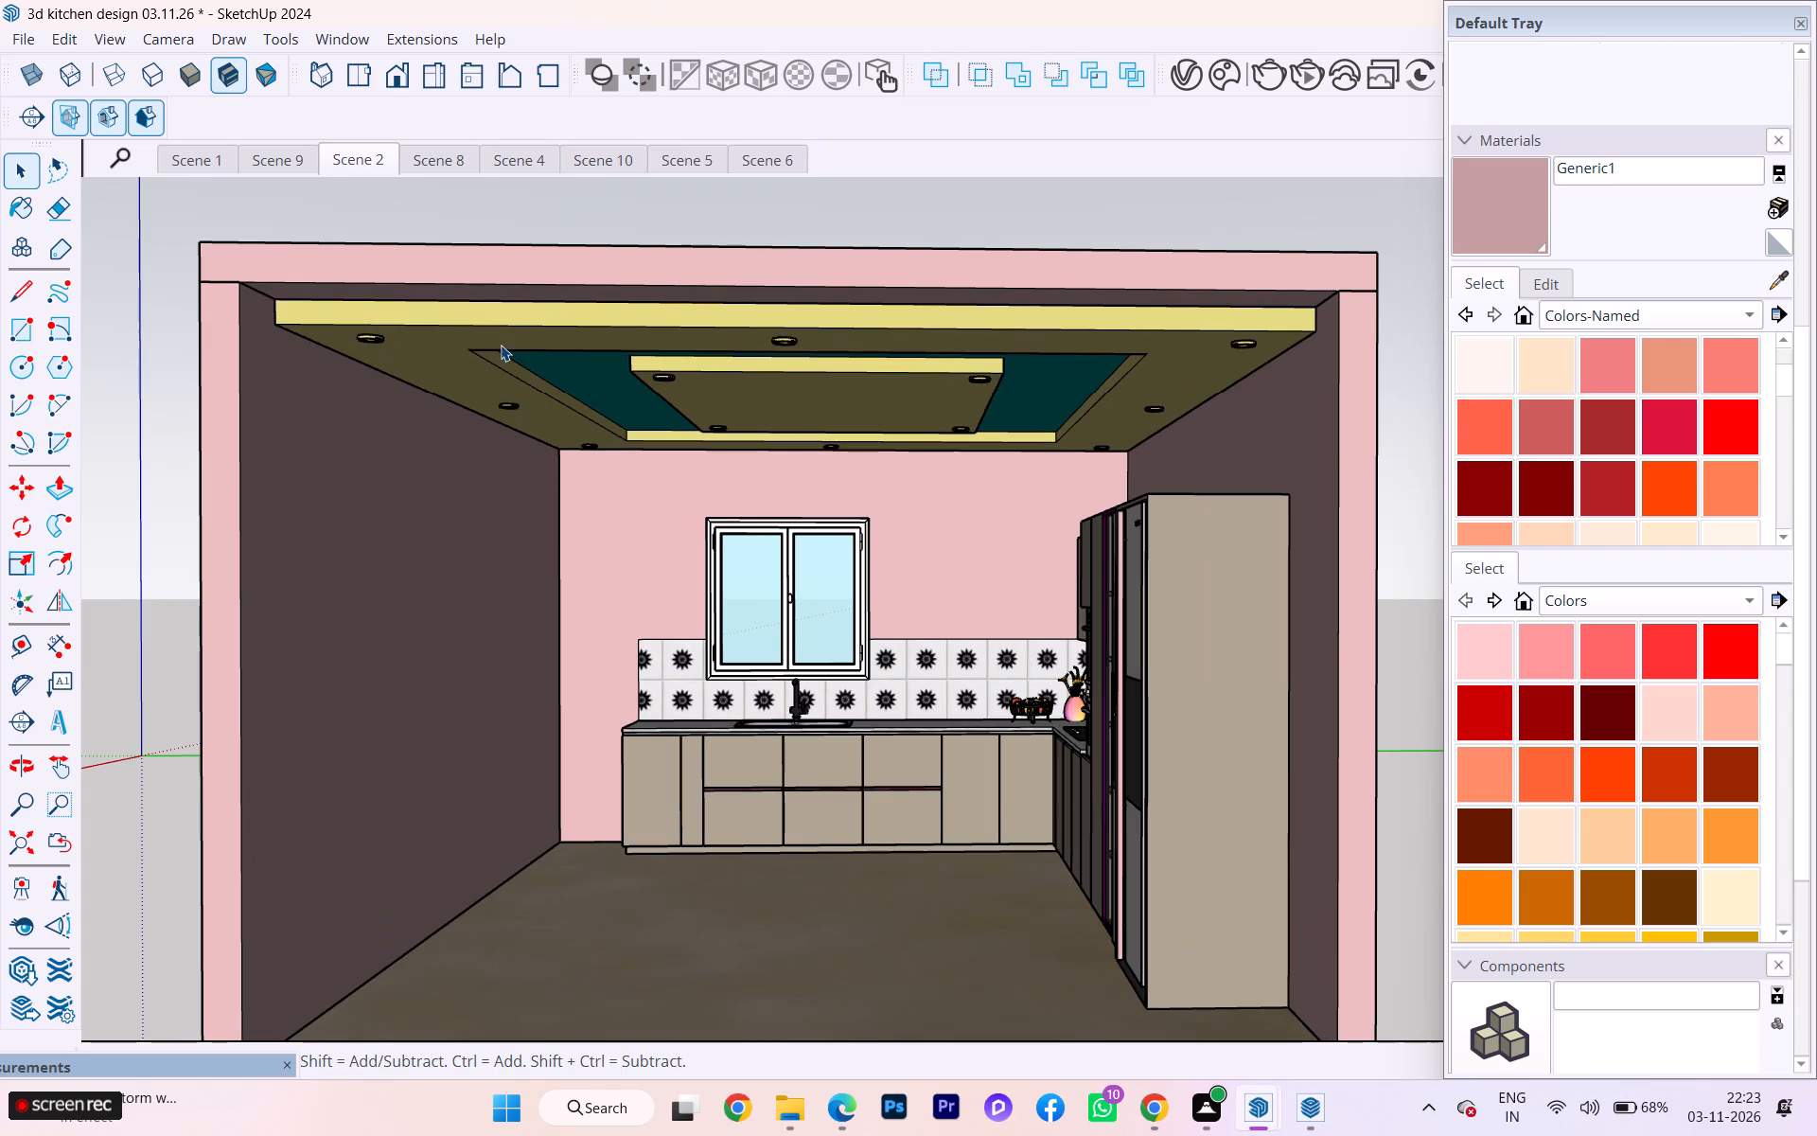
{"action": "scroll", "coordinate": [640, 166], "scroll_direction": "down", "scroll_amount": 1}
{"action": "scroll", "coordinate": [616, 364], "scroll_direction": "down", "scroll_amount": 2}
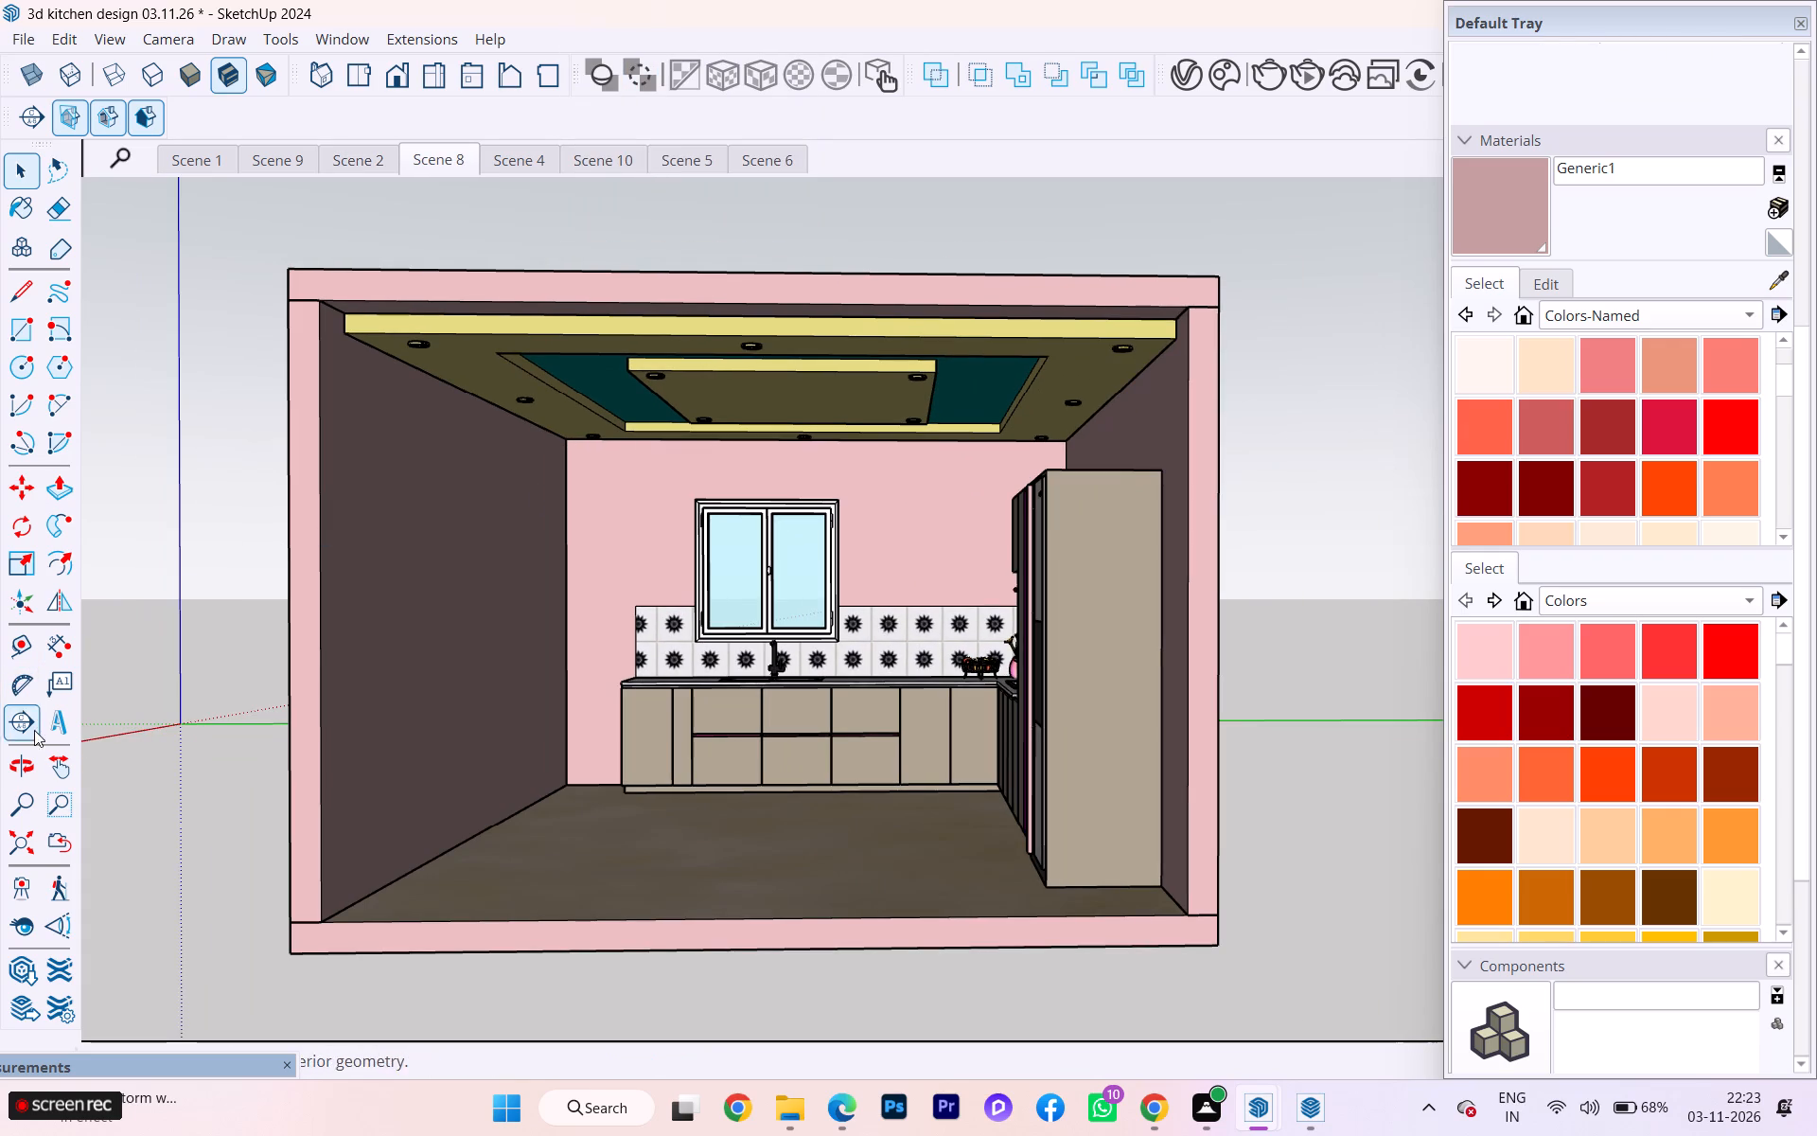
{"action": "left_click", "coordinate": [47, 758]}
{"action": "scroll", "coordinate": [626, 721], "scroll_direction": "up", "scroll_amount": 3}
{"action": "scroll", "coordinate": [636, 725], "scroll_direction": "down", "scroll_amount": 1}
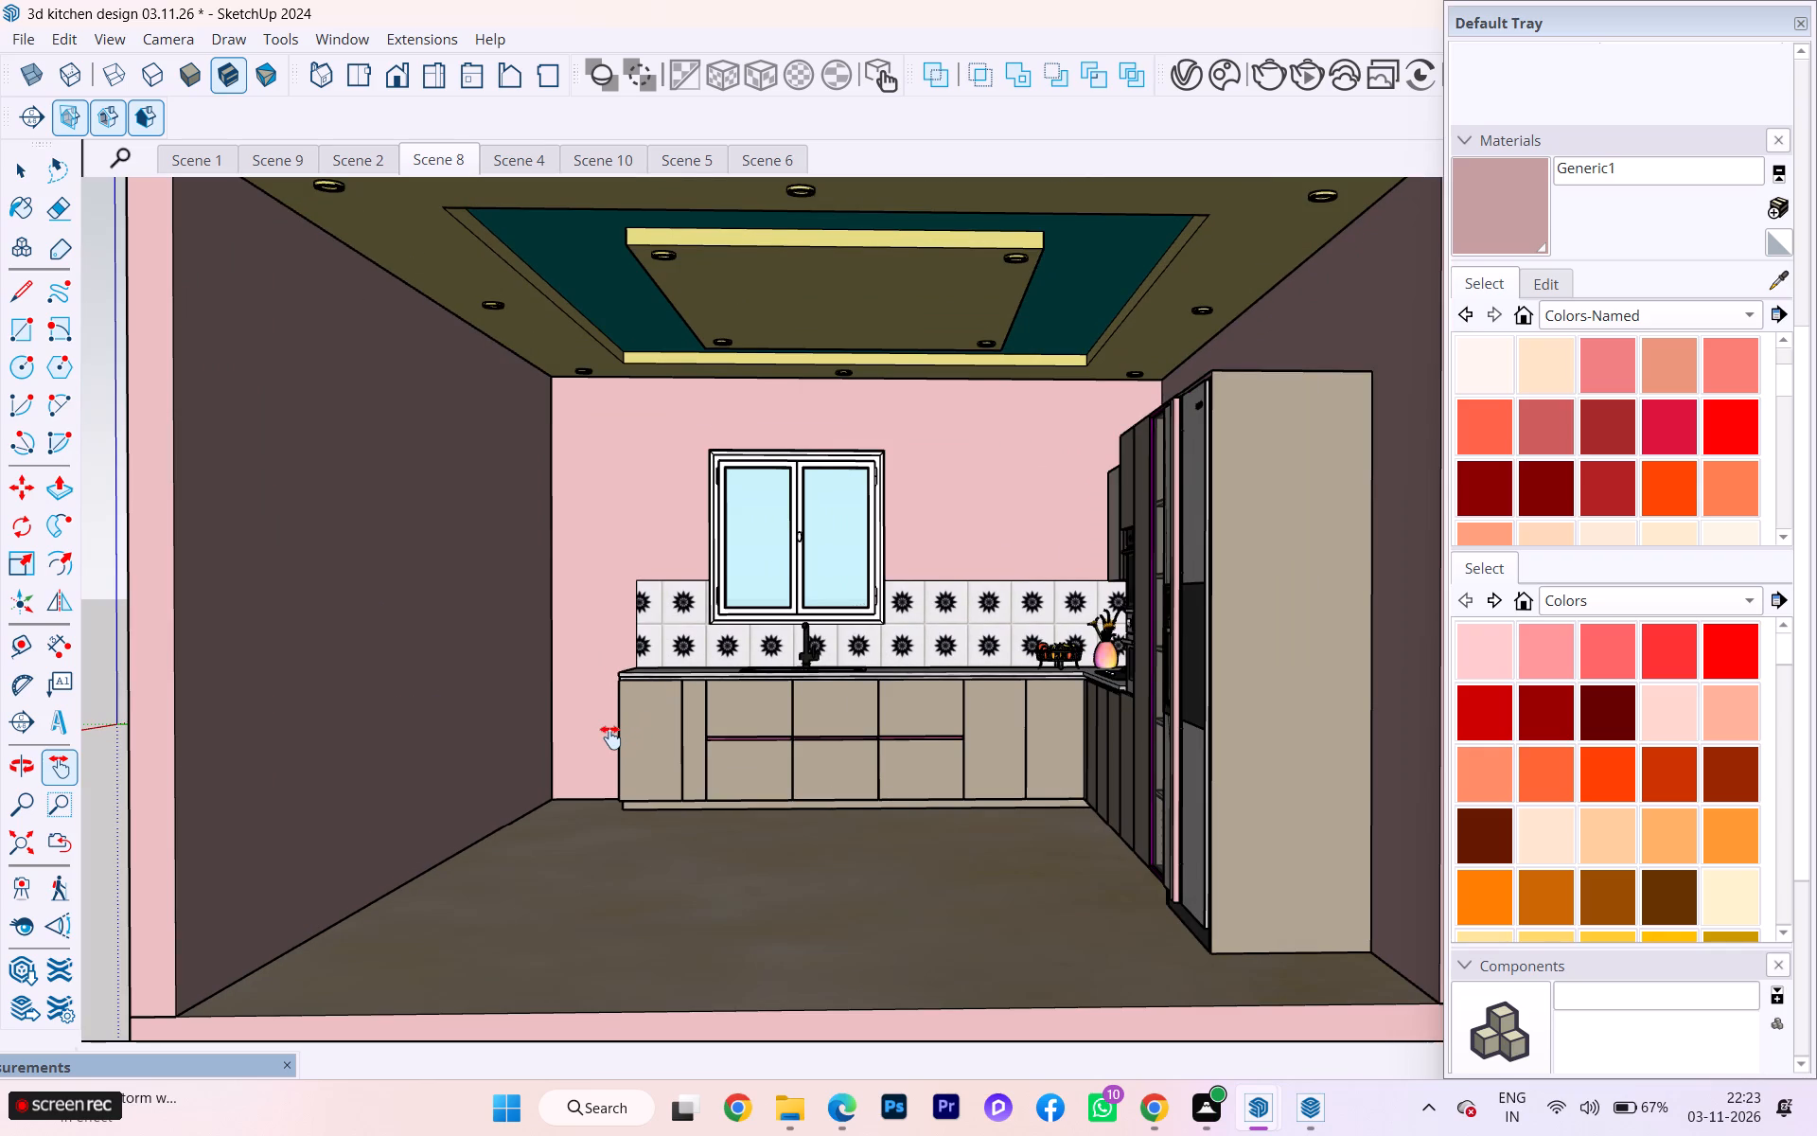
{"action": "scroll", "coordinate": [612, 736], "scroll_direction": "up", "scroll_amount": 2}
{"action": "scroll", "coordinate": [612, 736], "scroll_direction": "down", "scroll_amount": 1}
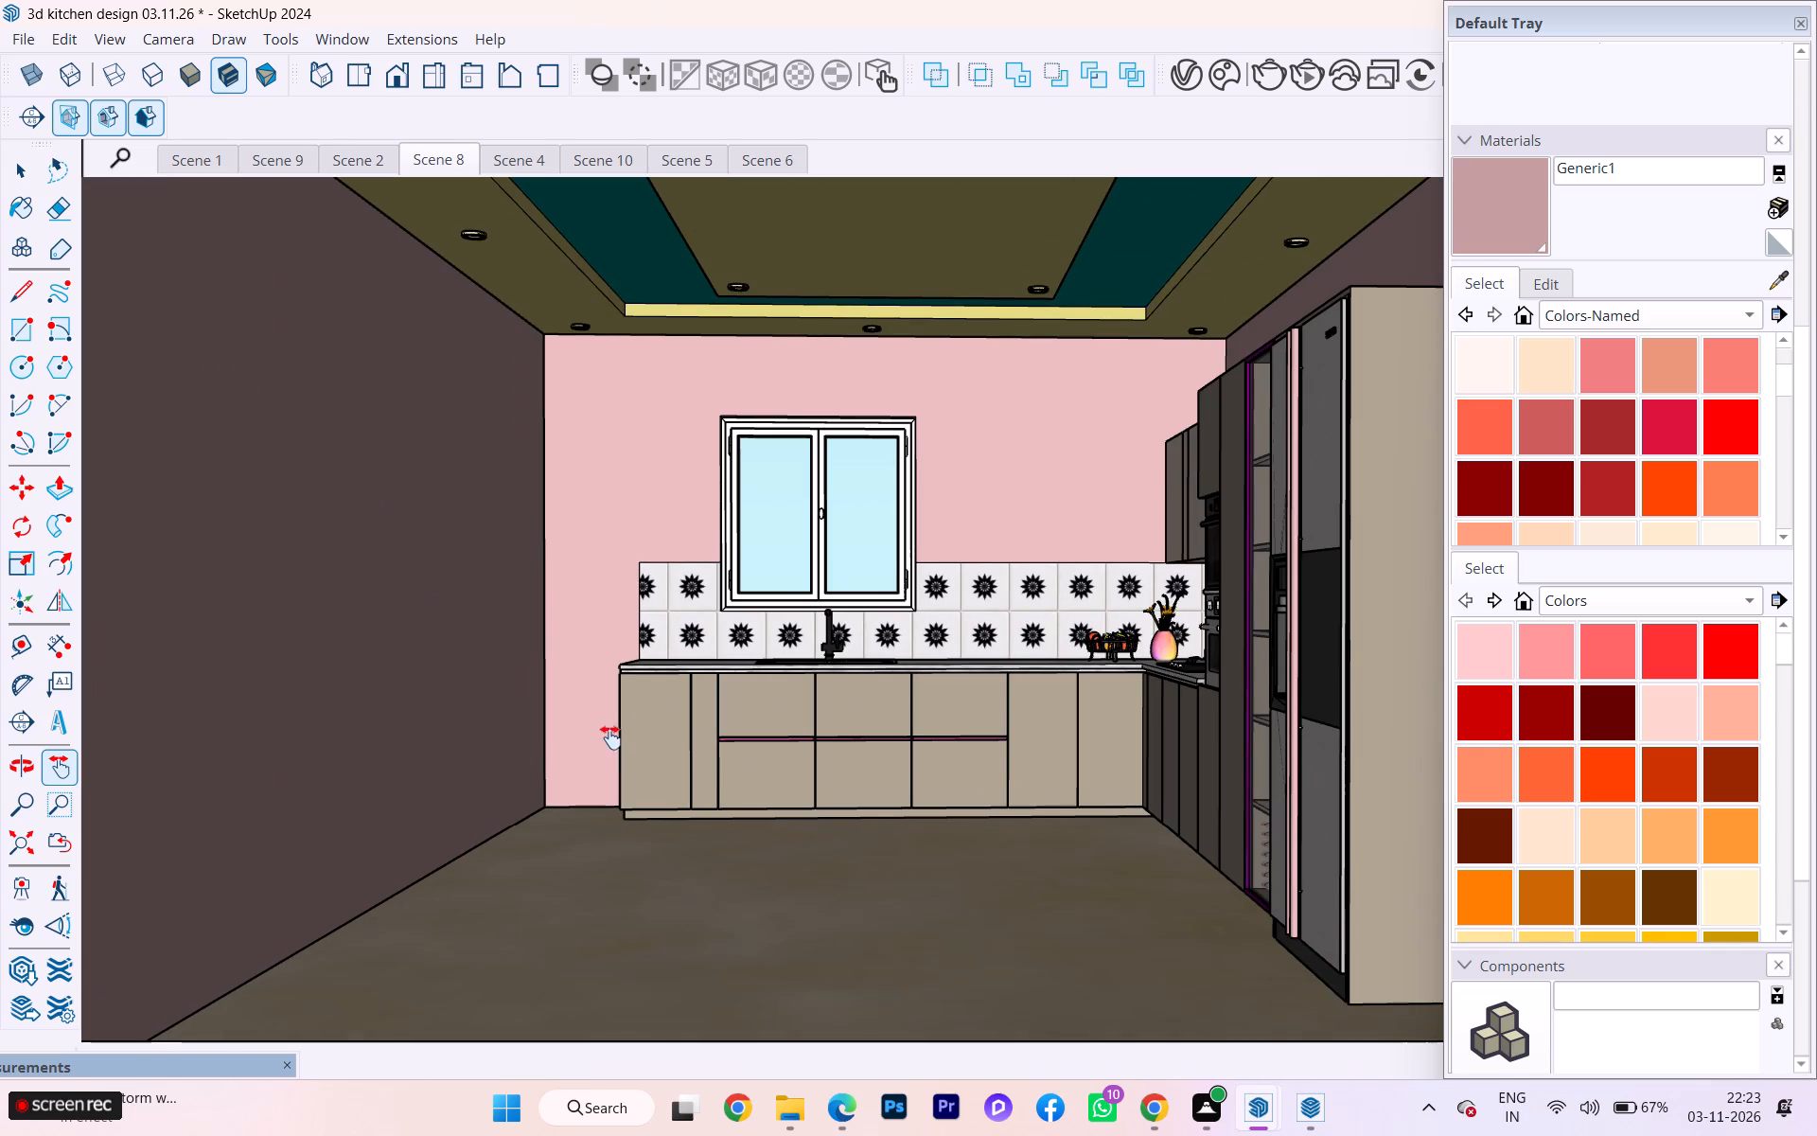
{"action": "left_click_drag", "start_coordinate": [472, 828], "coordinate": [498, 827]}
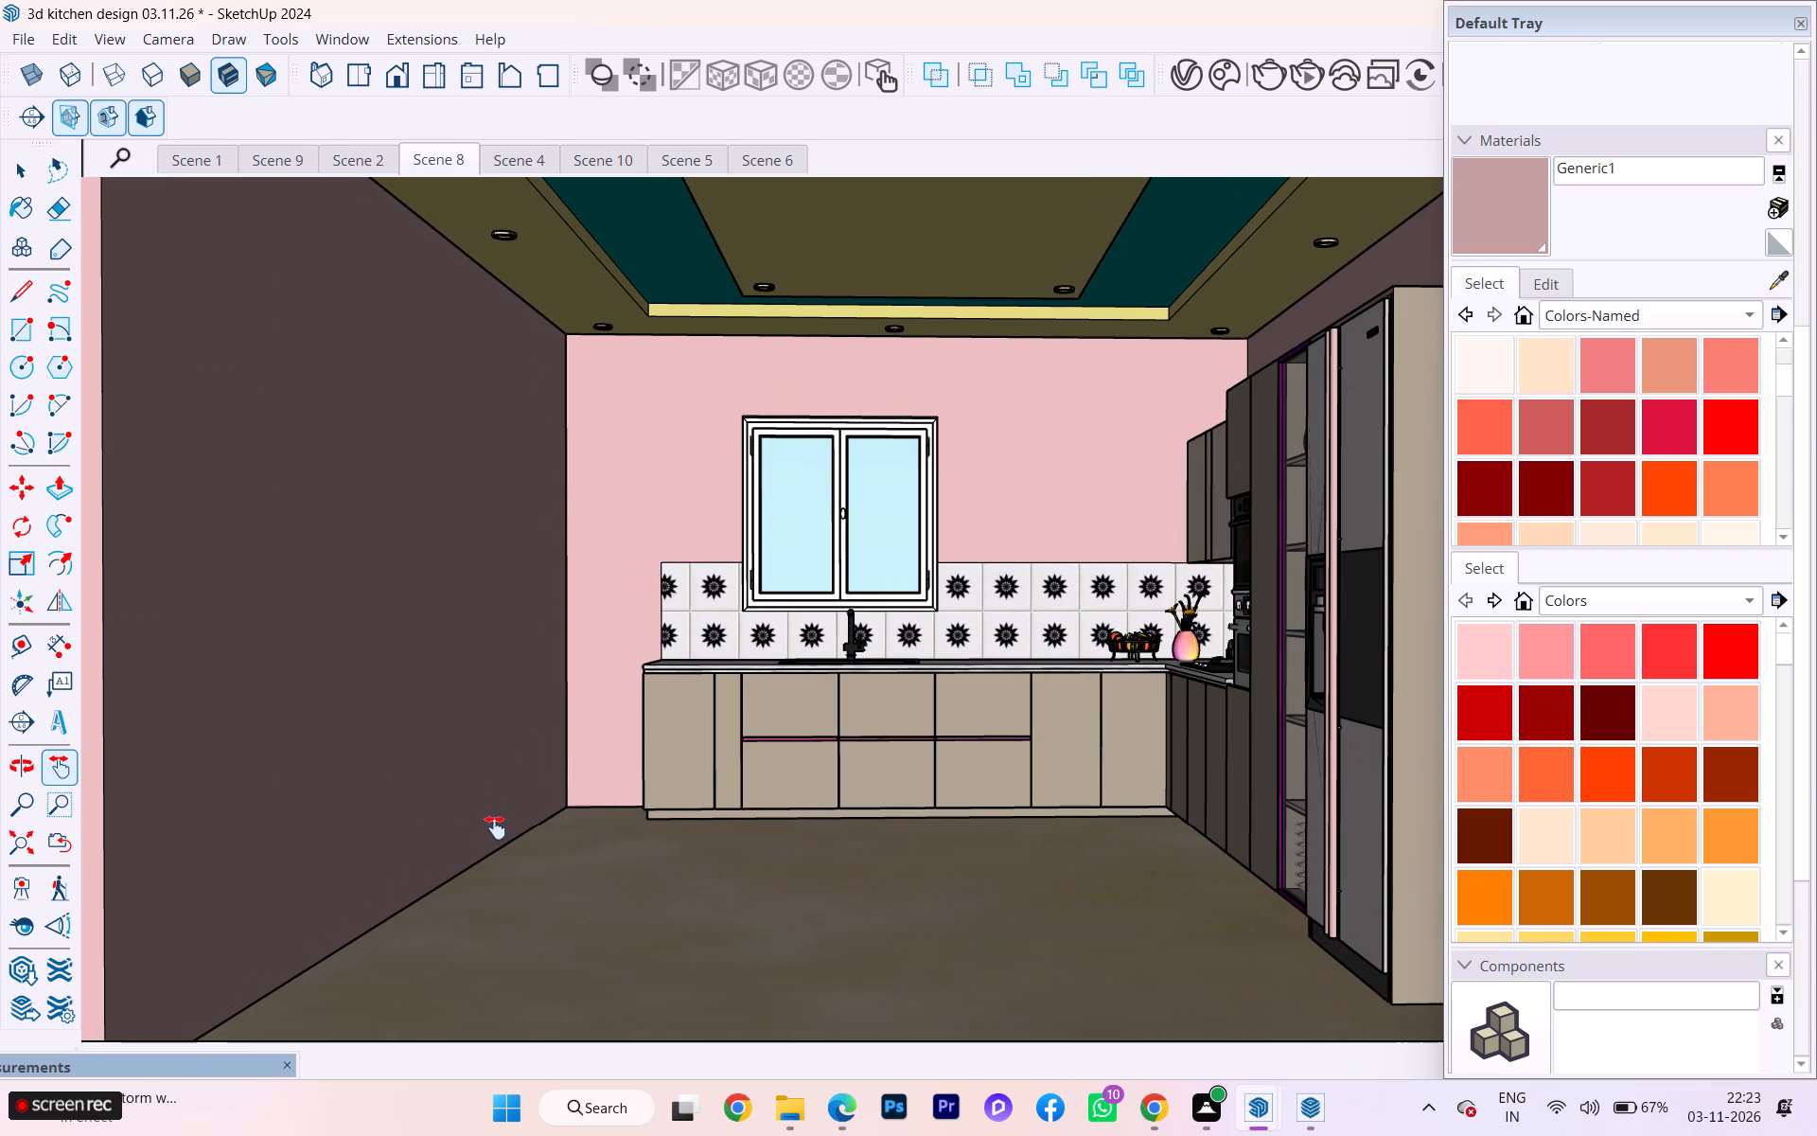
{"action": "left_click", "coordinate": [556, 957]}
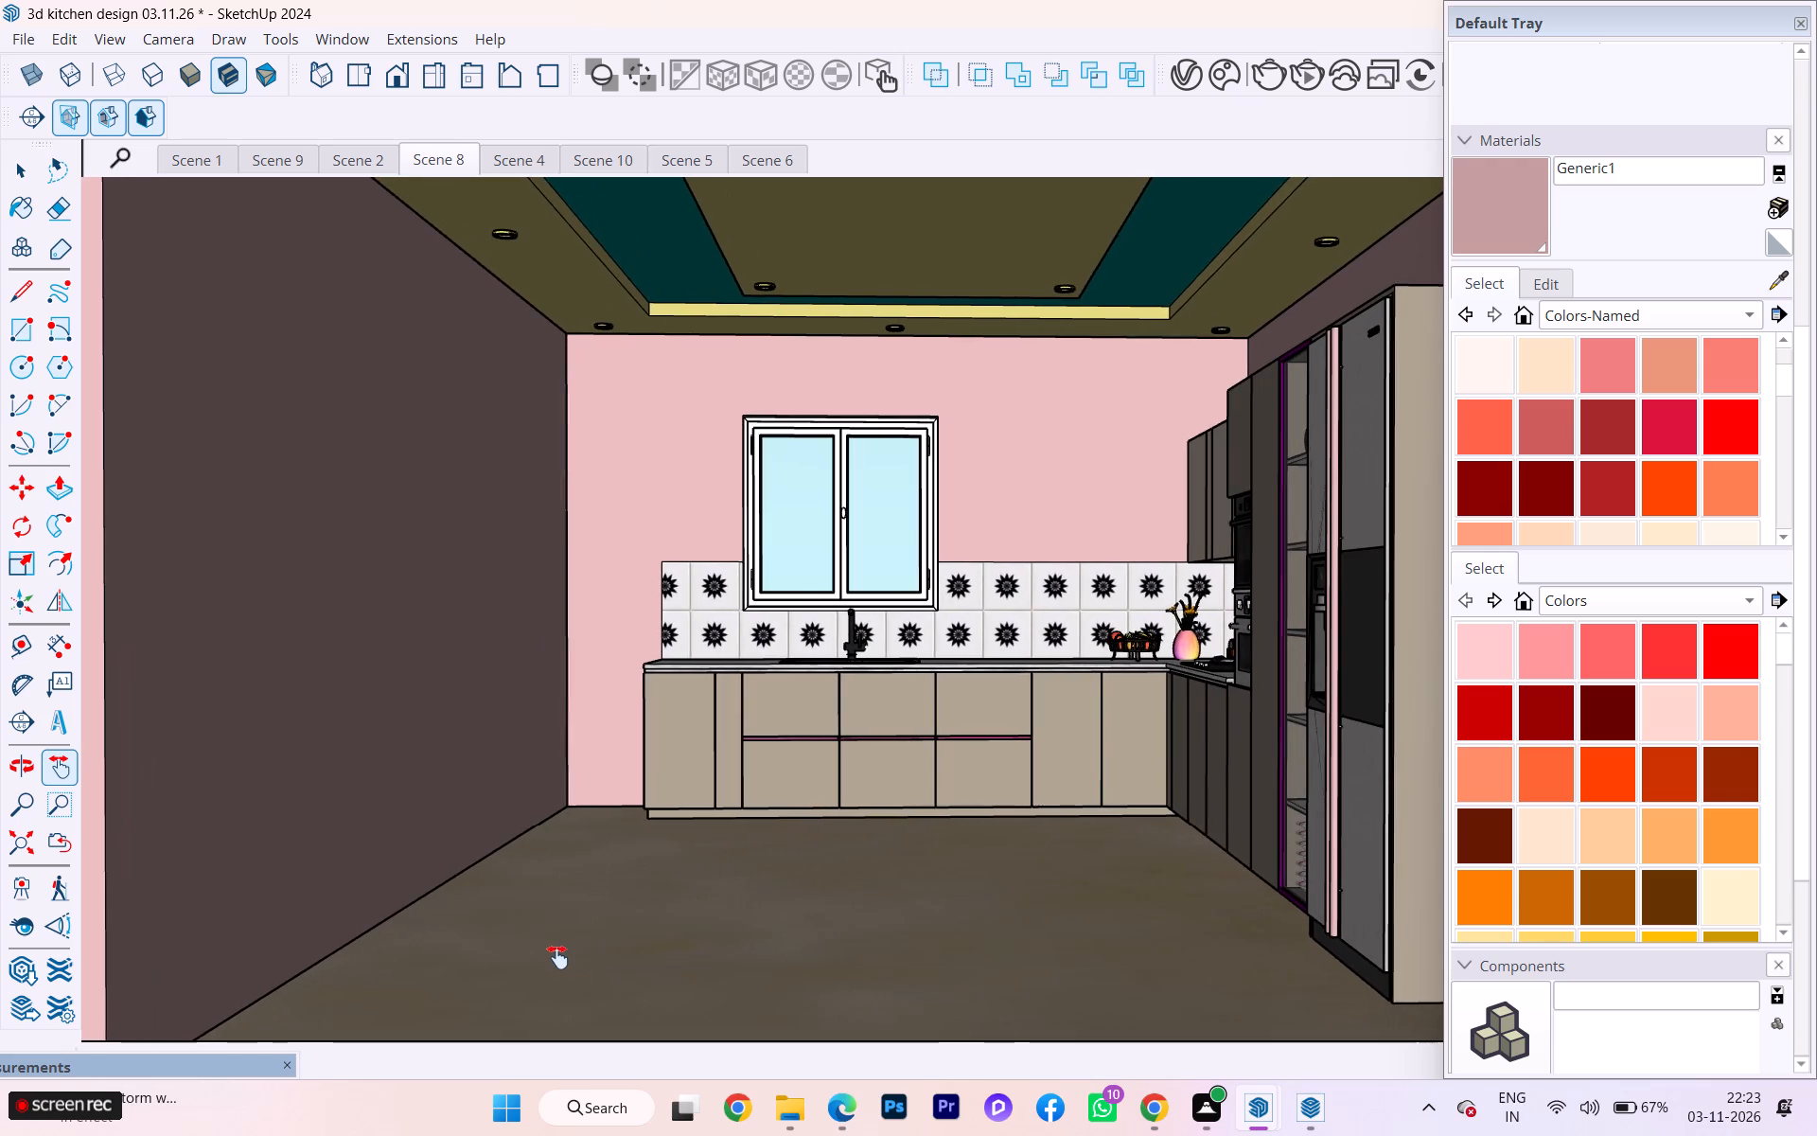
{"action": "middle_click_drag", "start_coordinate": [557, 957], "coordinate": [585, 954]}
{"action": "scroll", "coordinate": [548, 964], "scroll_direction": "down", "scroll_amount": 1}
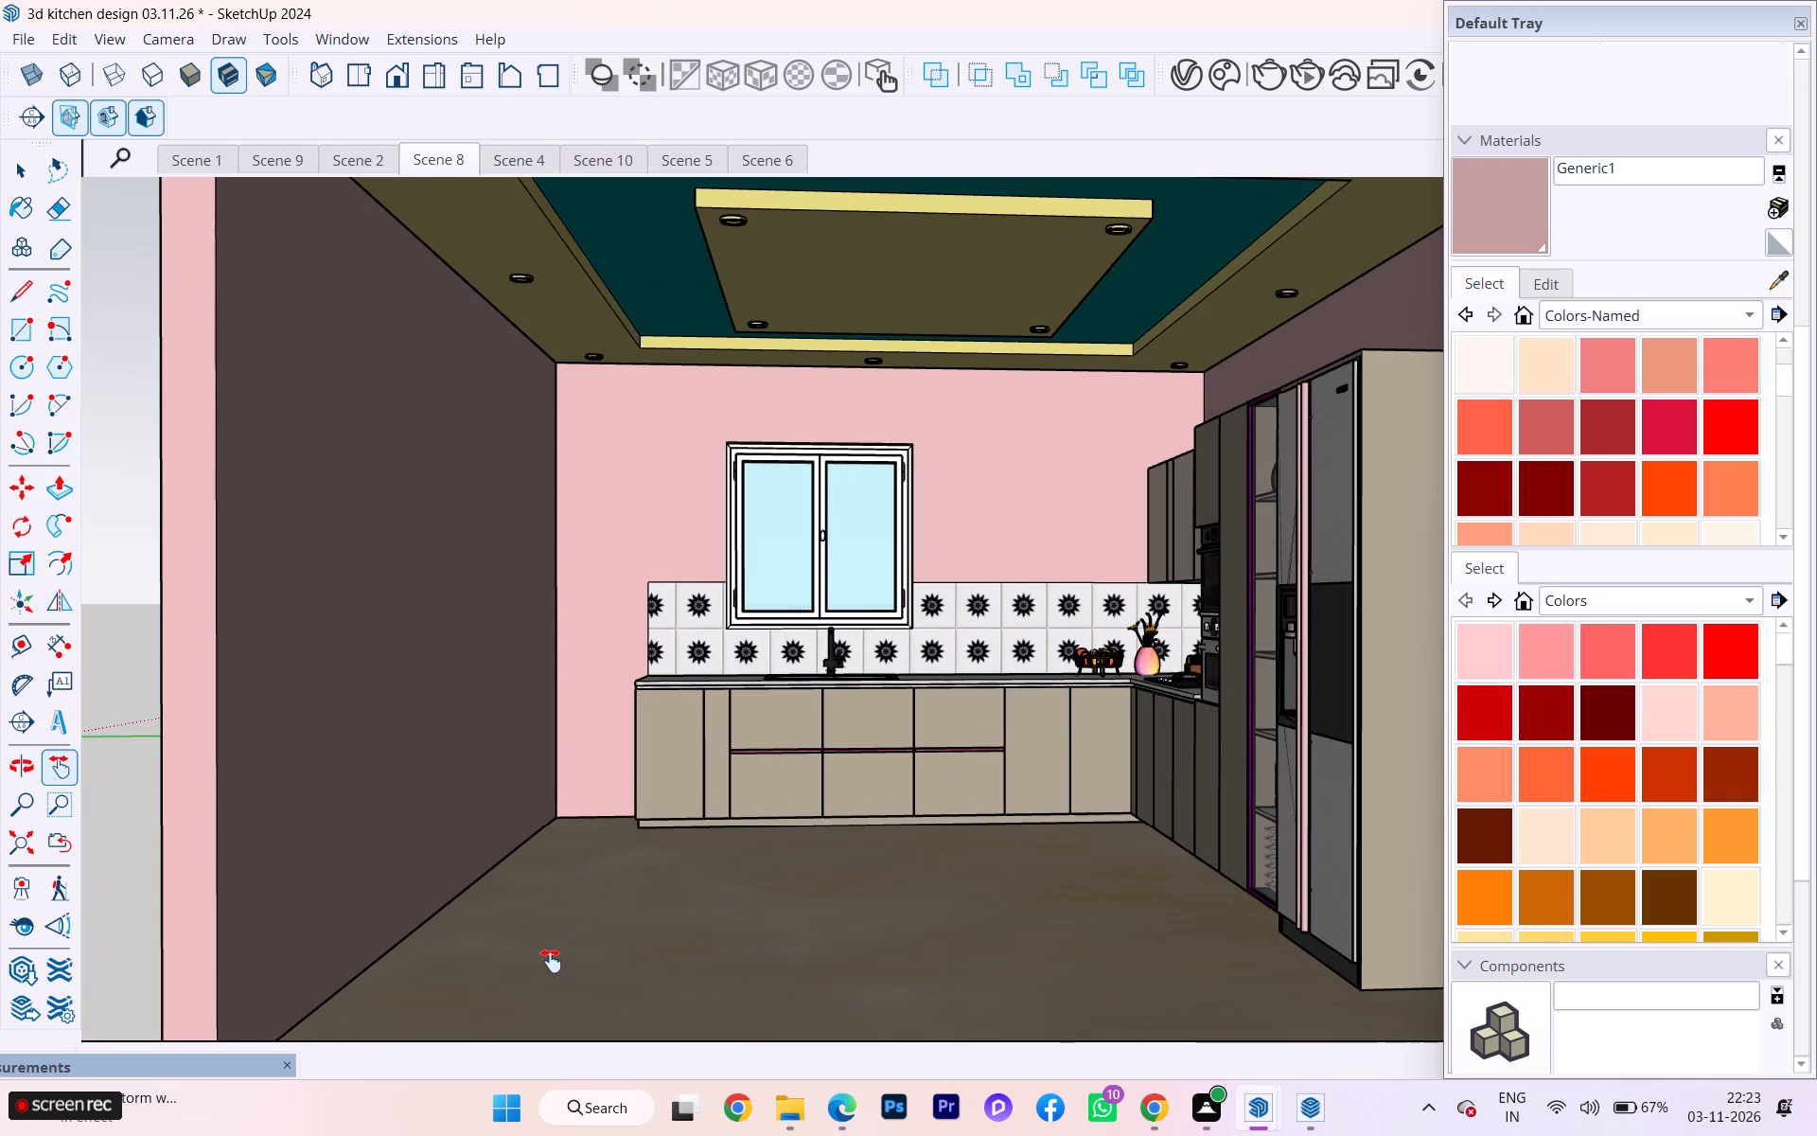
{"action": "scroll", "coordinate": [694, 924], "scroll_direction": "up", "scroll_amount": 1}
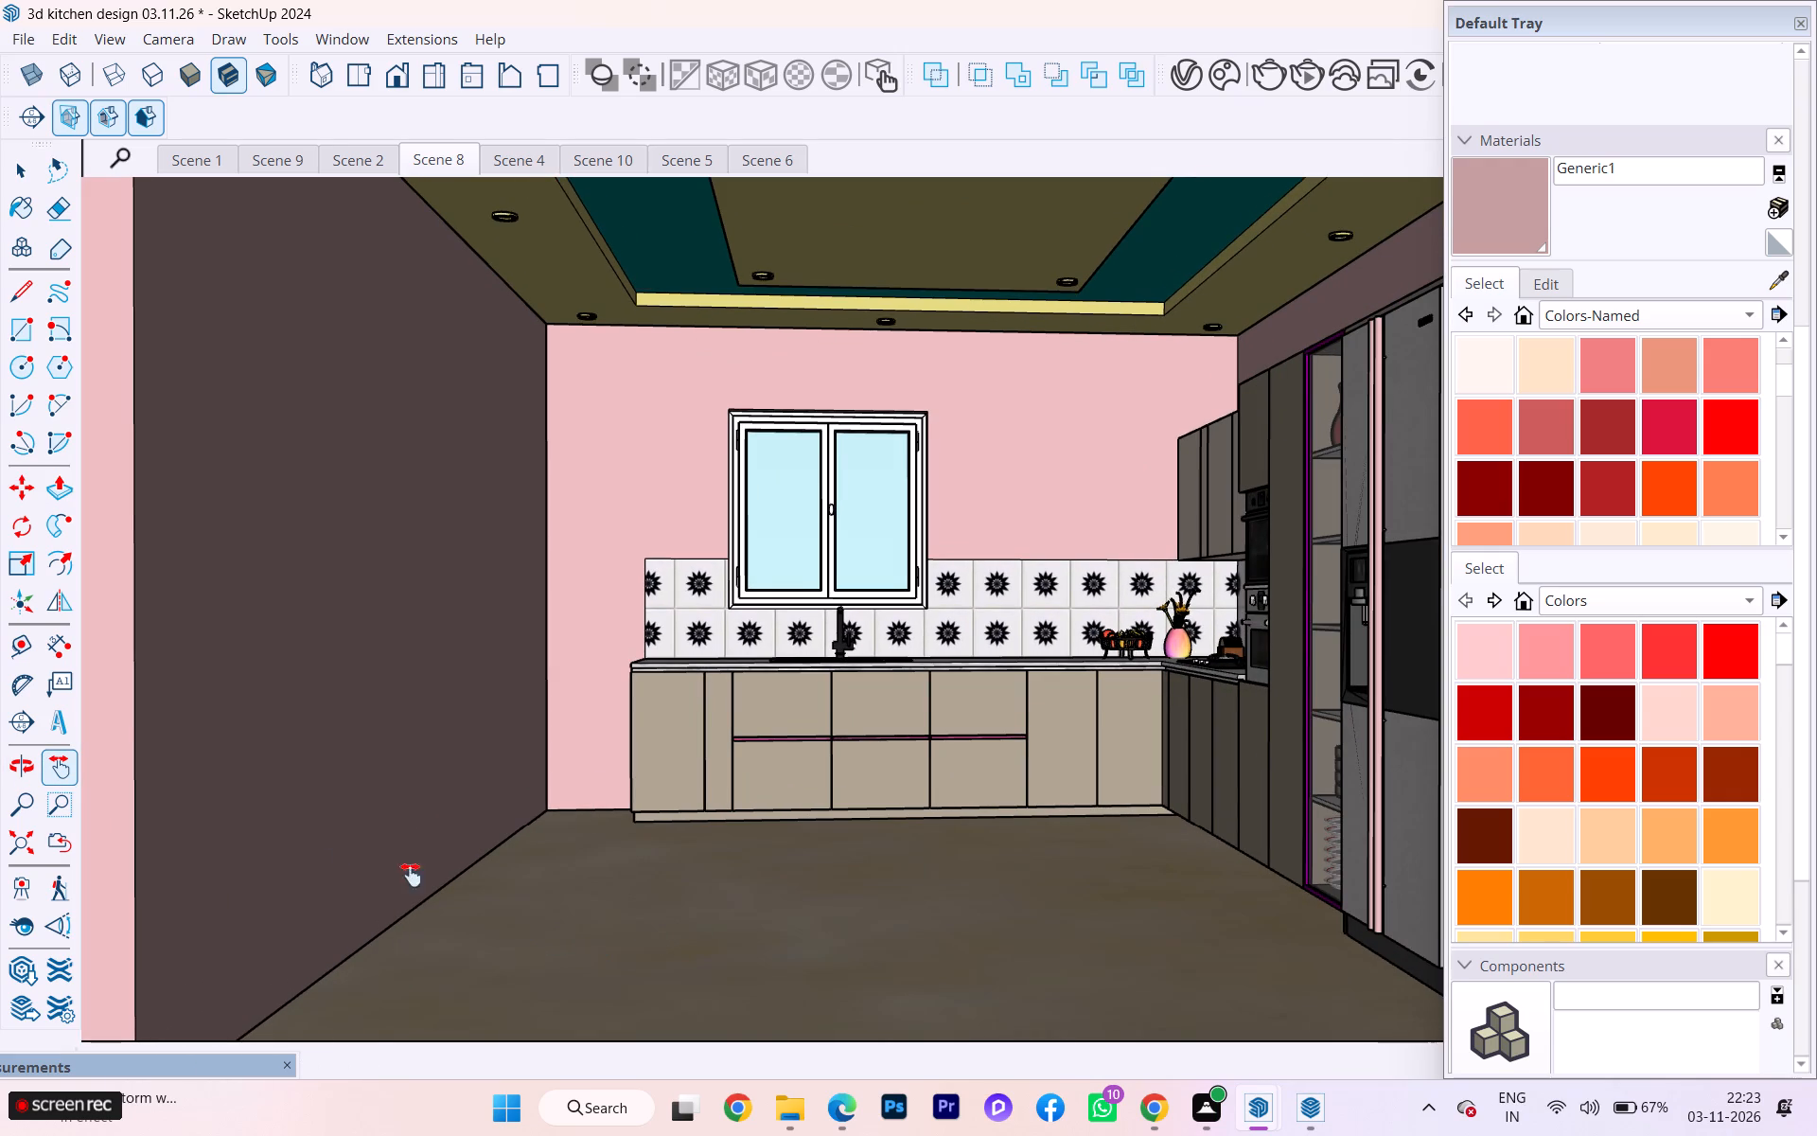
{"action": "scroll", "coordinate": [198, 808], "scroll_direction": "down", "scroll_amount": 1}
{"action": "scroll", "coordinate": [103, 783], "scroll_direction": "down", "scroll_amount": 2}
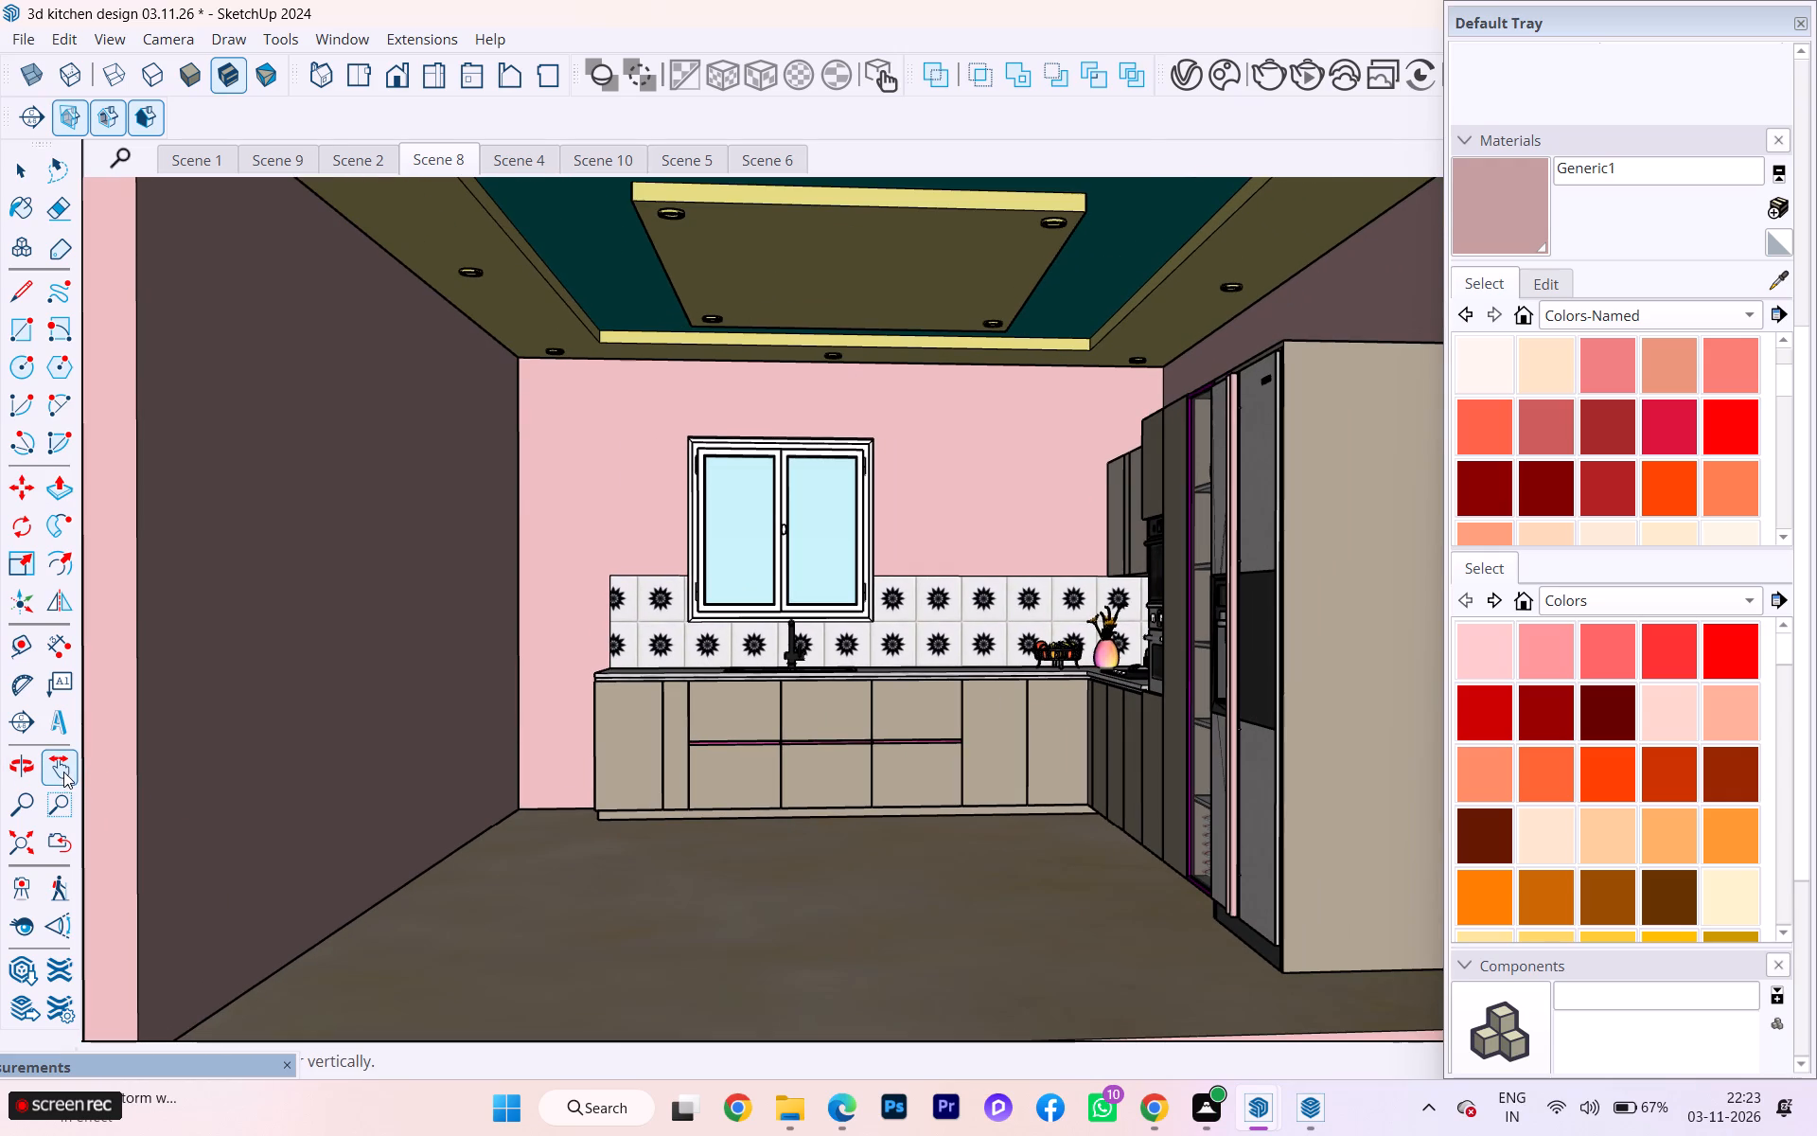
Hide the near side wall group in Scene 9's hidden-line Right view and update the scene.
{"action": "left_click", "coordinate": [374, 156]}
{"action": "left_click", "coordinate": [420, 149]}
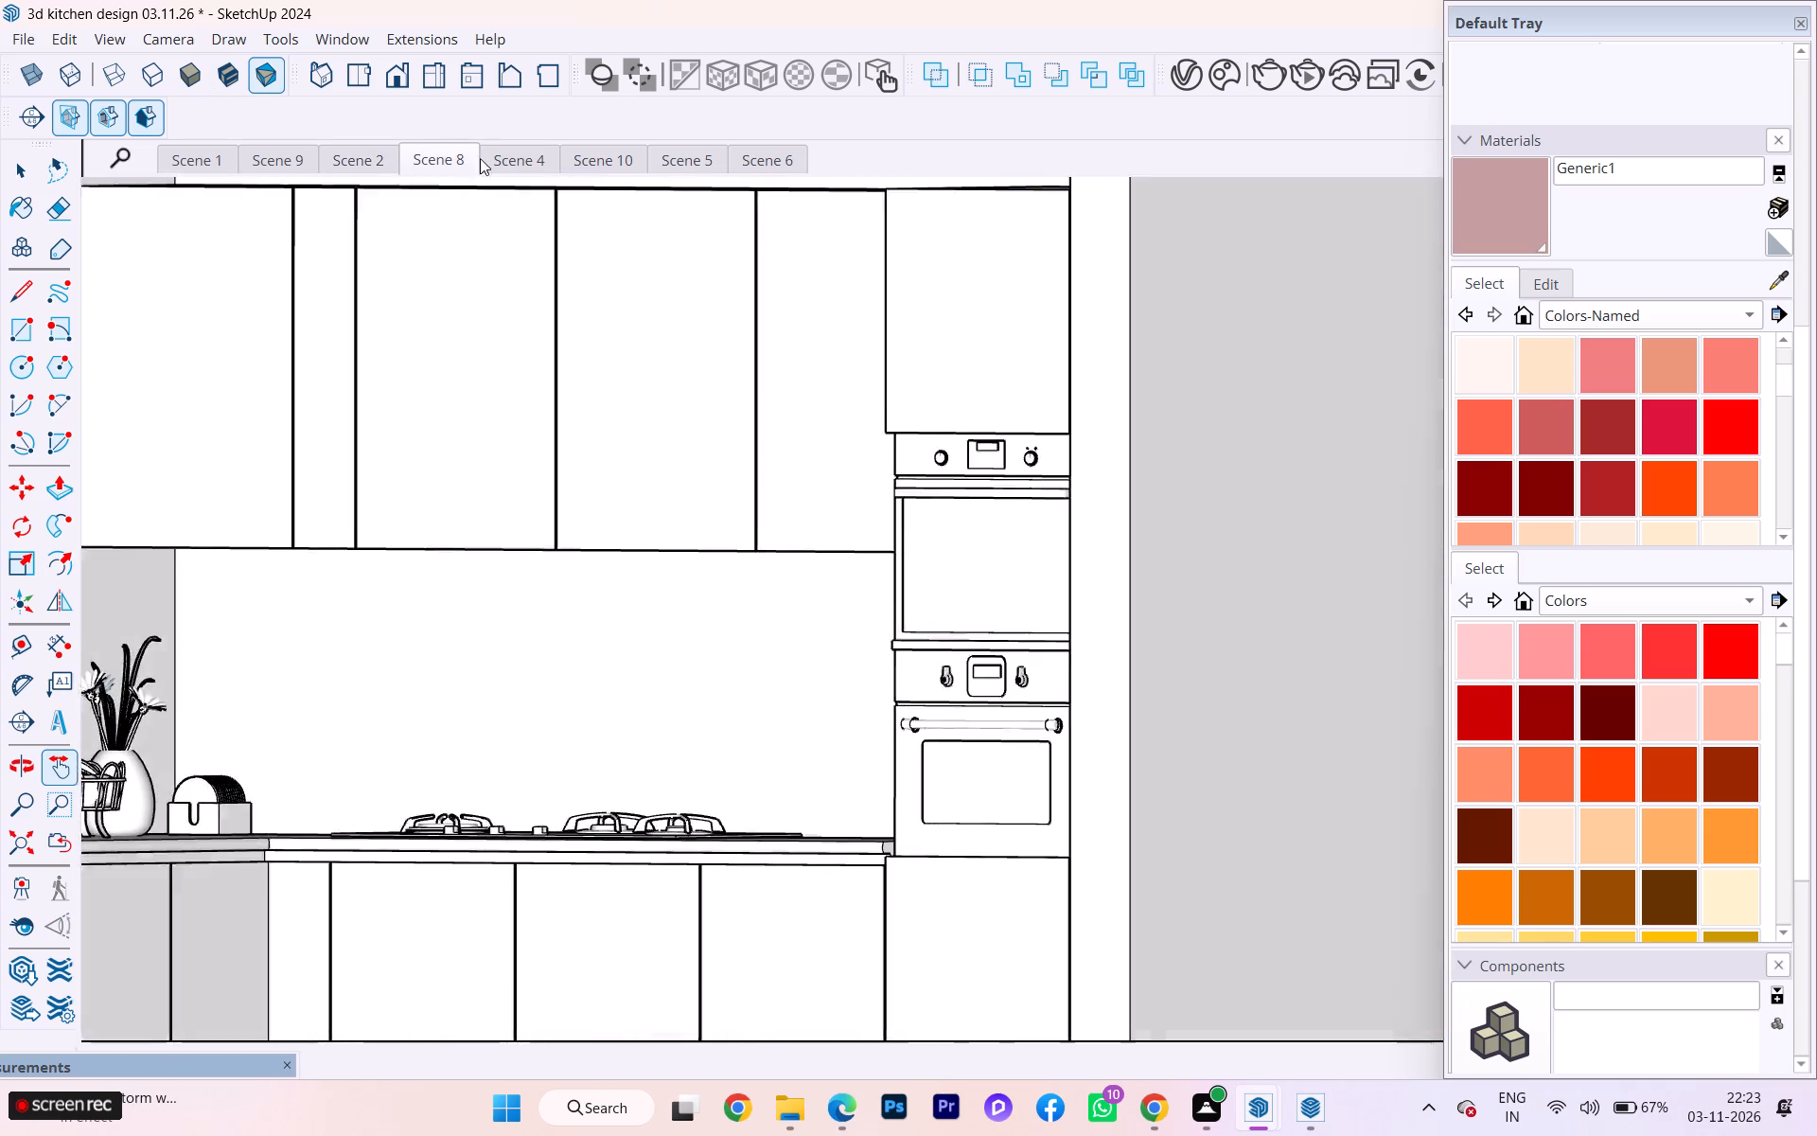
{"action": "left_click", "coordinate": [278, 166]}
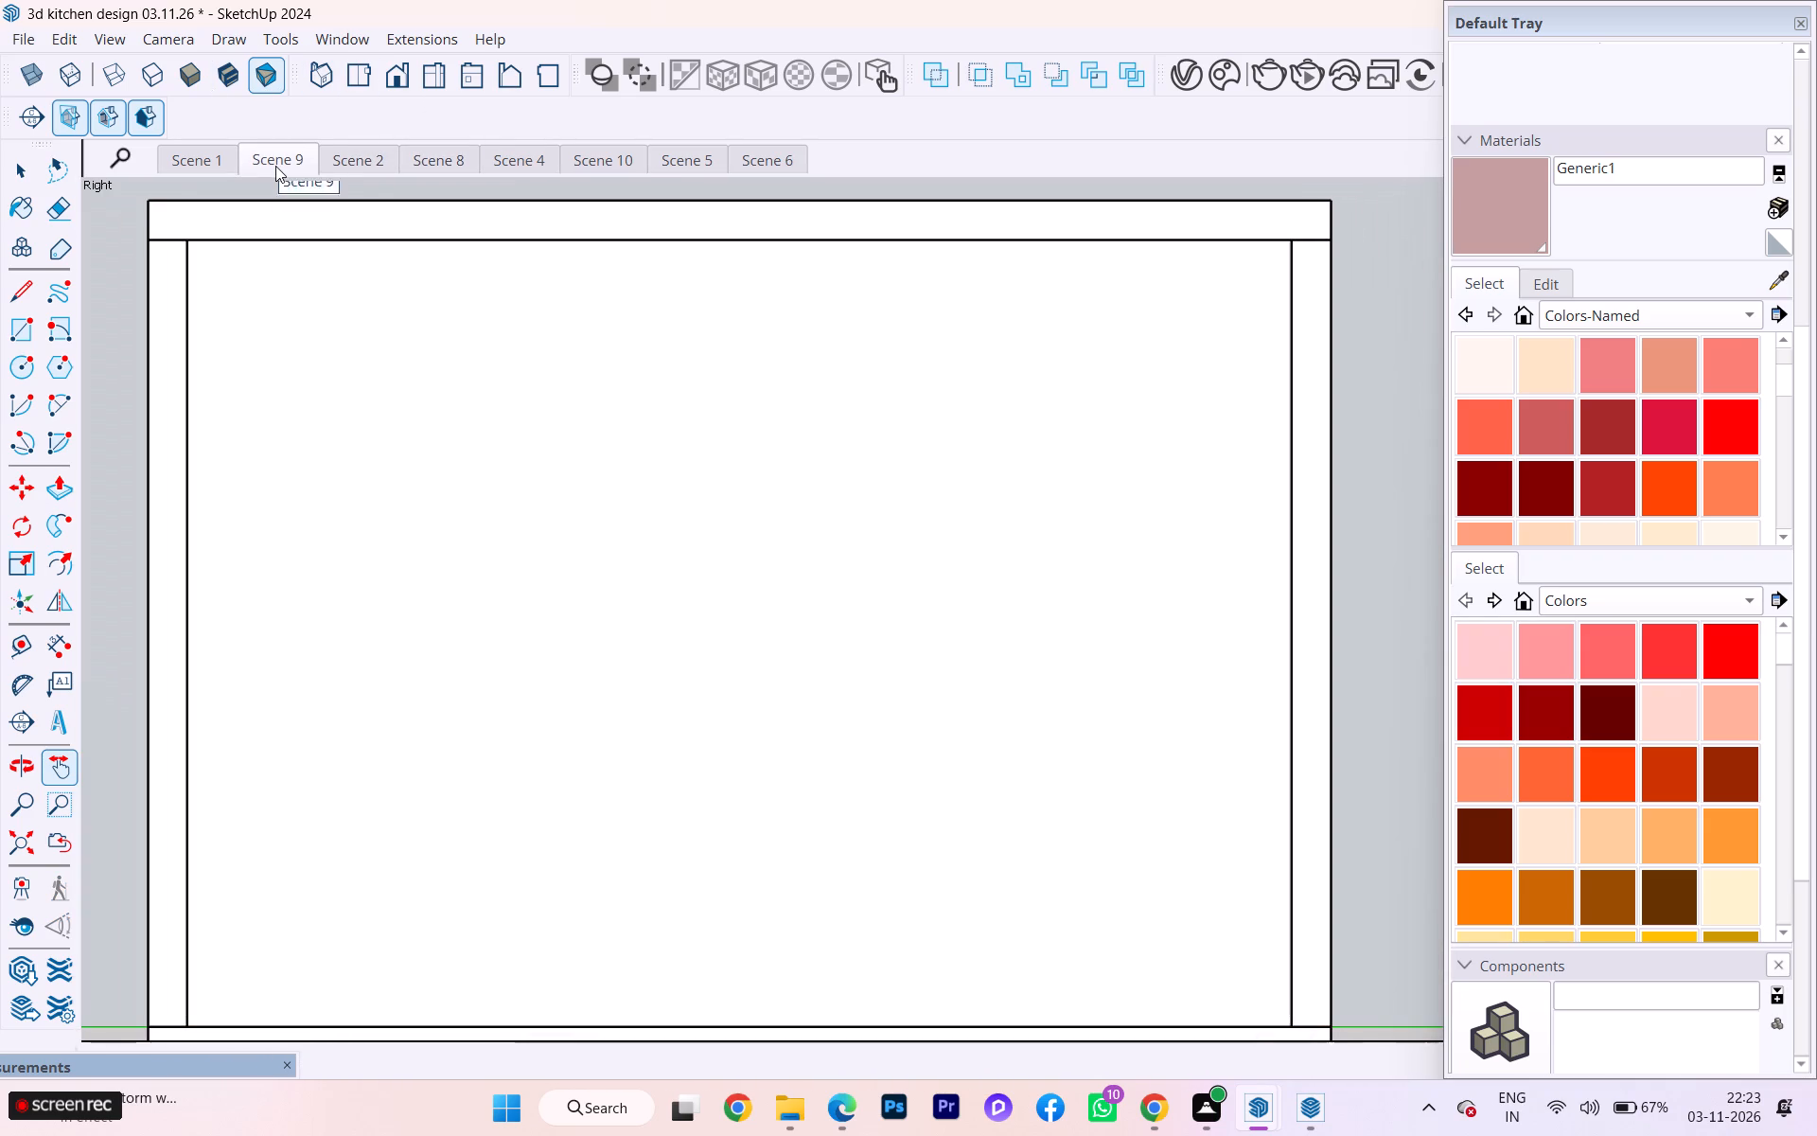
{"action": "left_click", "coordinate": [488, 382]}
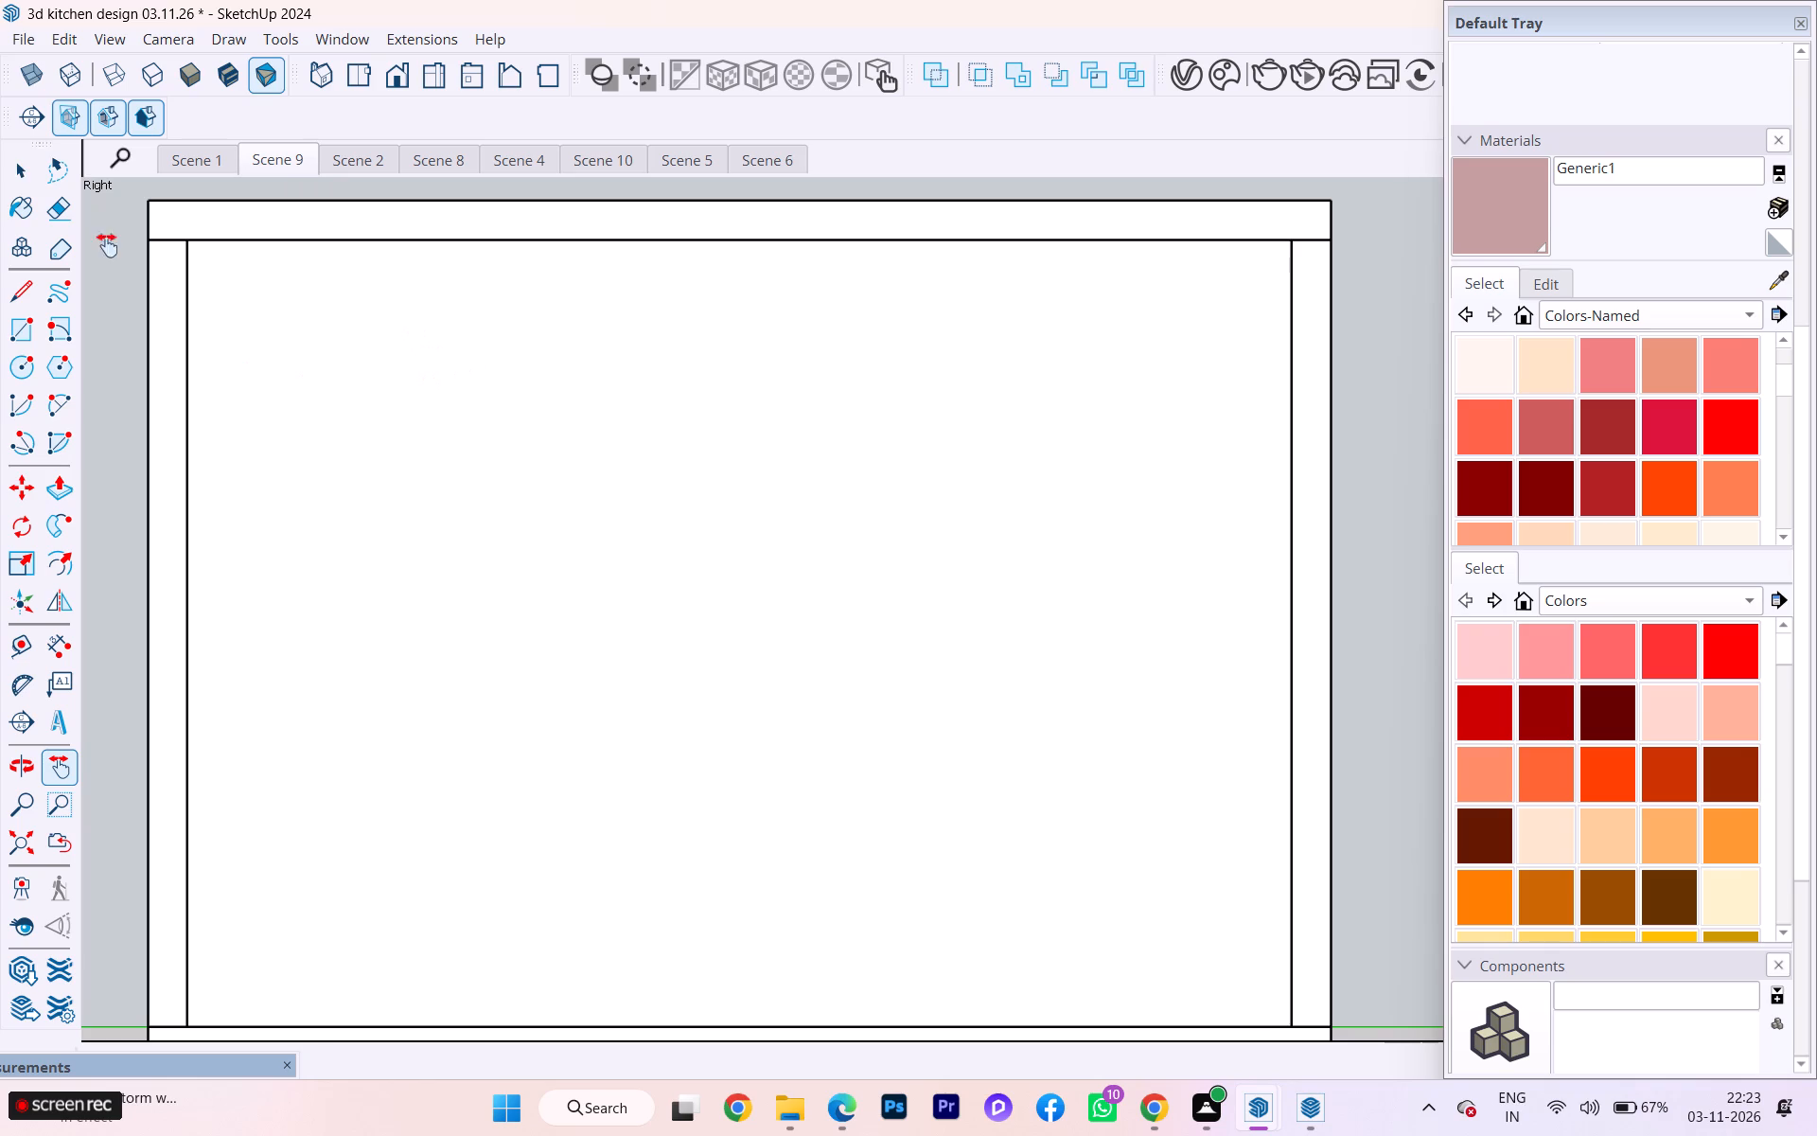
{"action": "left_click", "coordinate": [8, 168]}
{"action": "left_click", "coordinate": [480, 391]}
{"action": "right_click", "coordinate": [485, 393]}
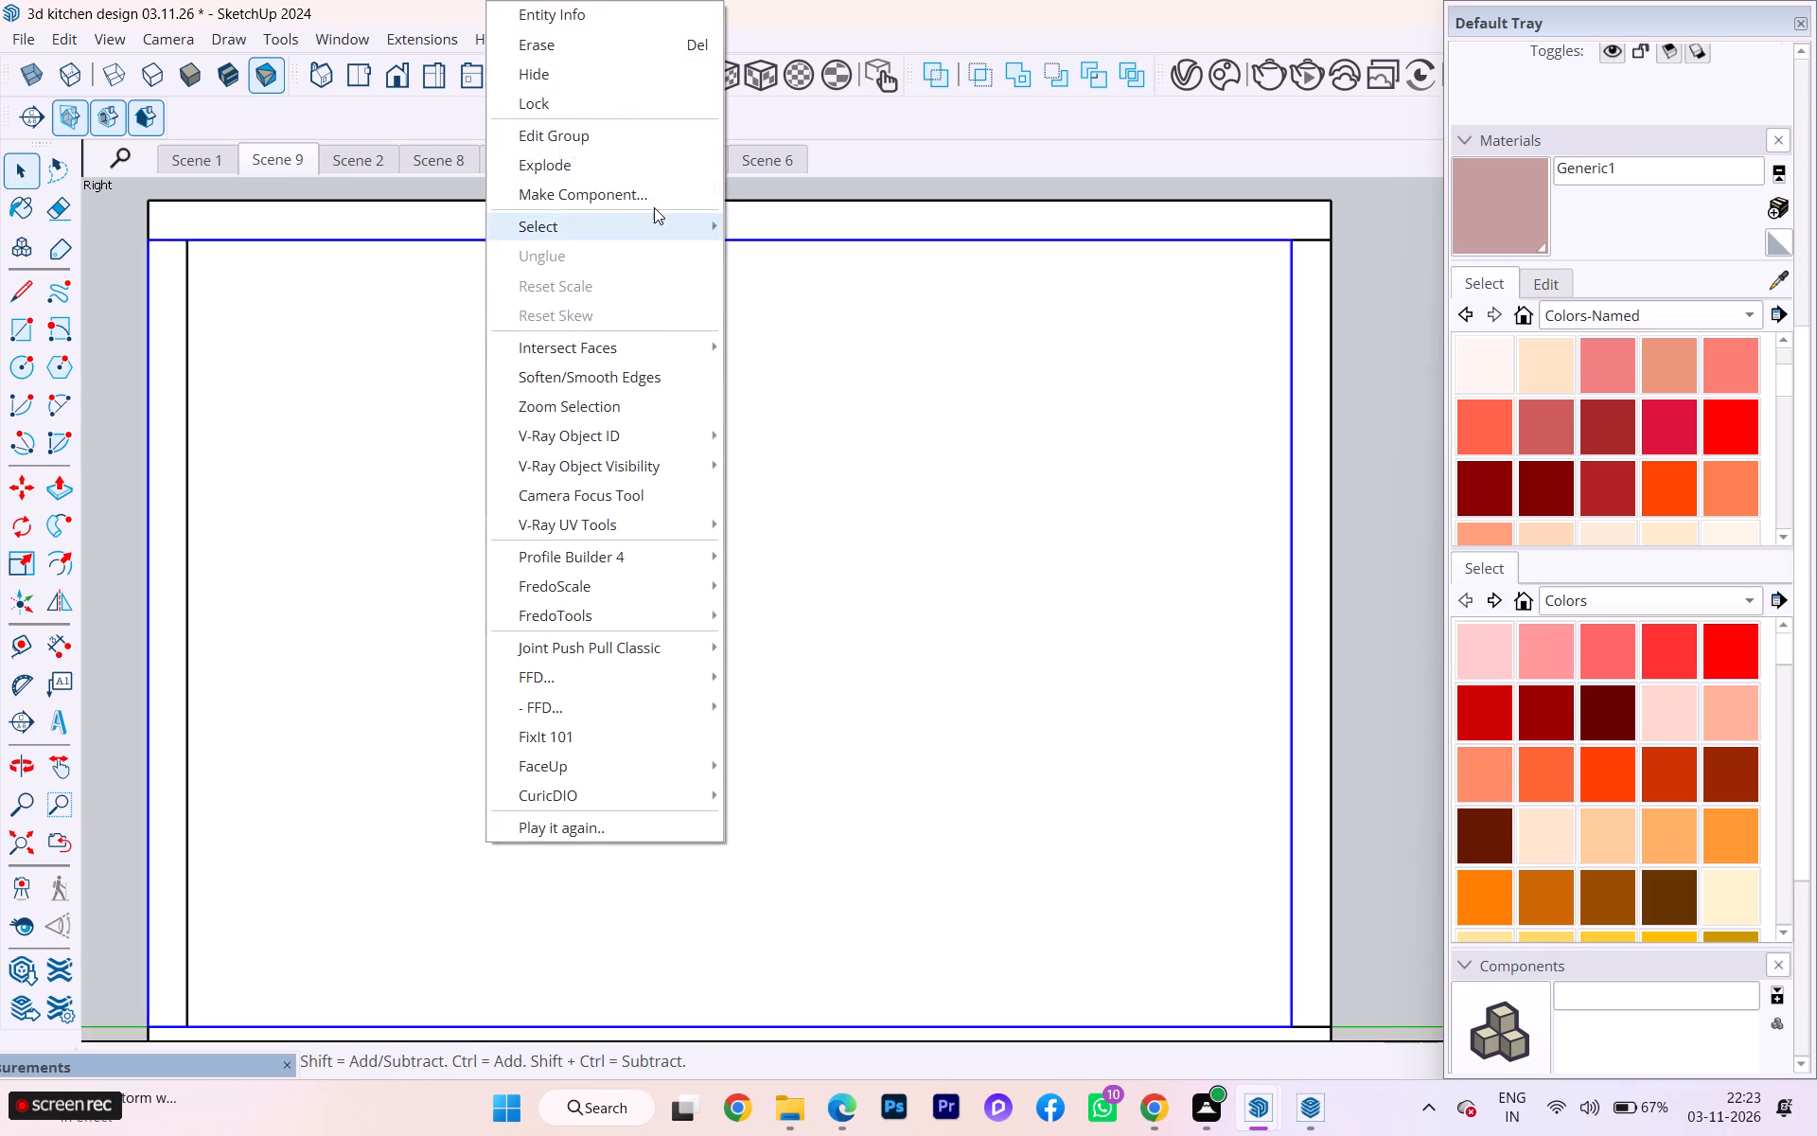
{"action": "left_click", "coordinate": [578, 80]}
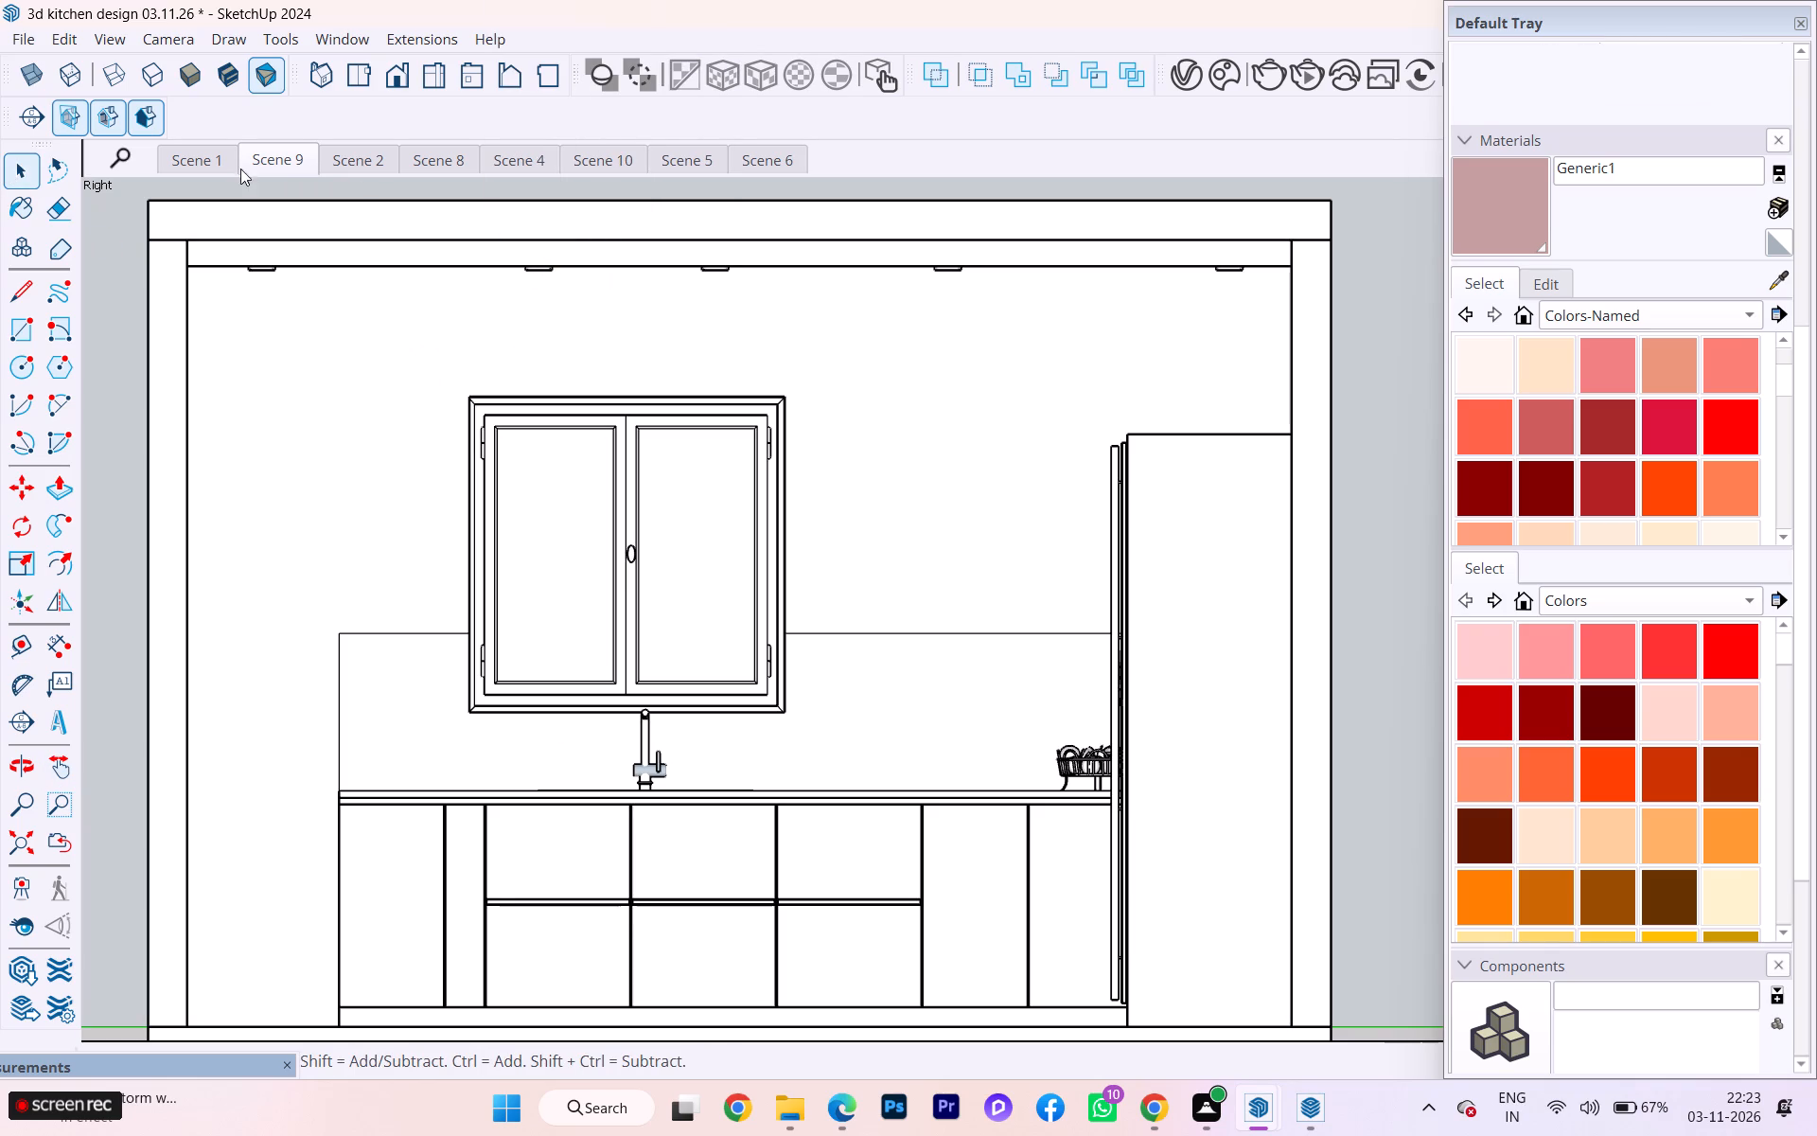
{"action": "right_click", "coordinate": [273, 162]}
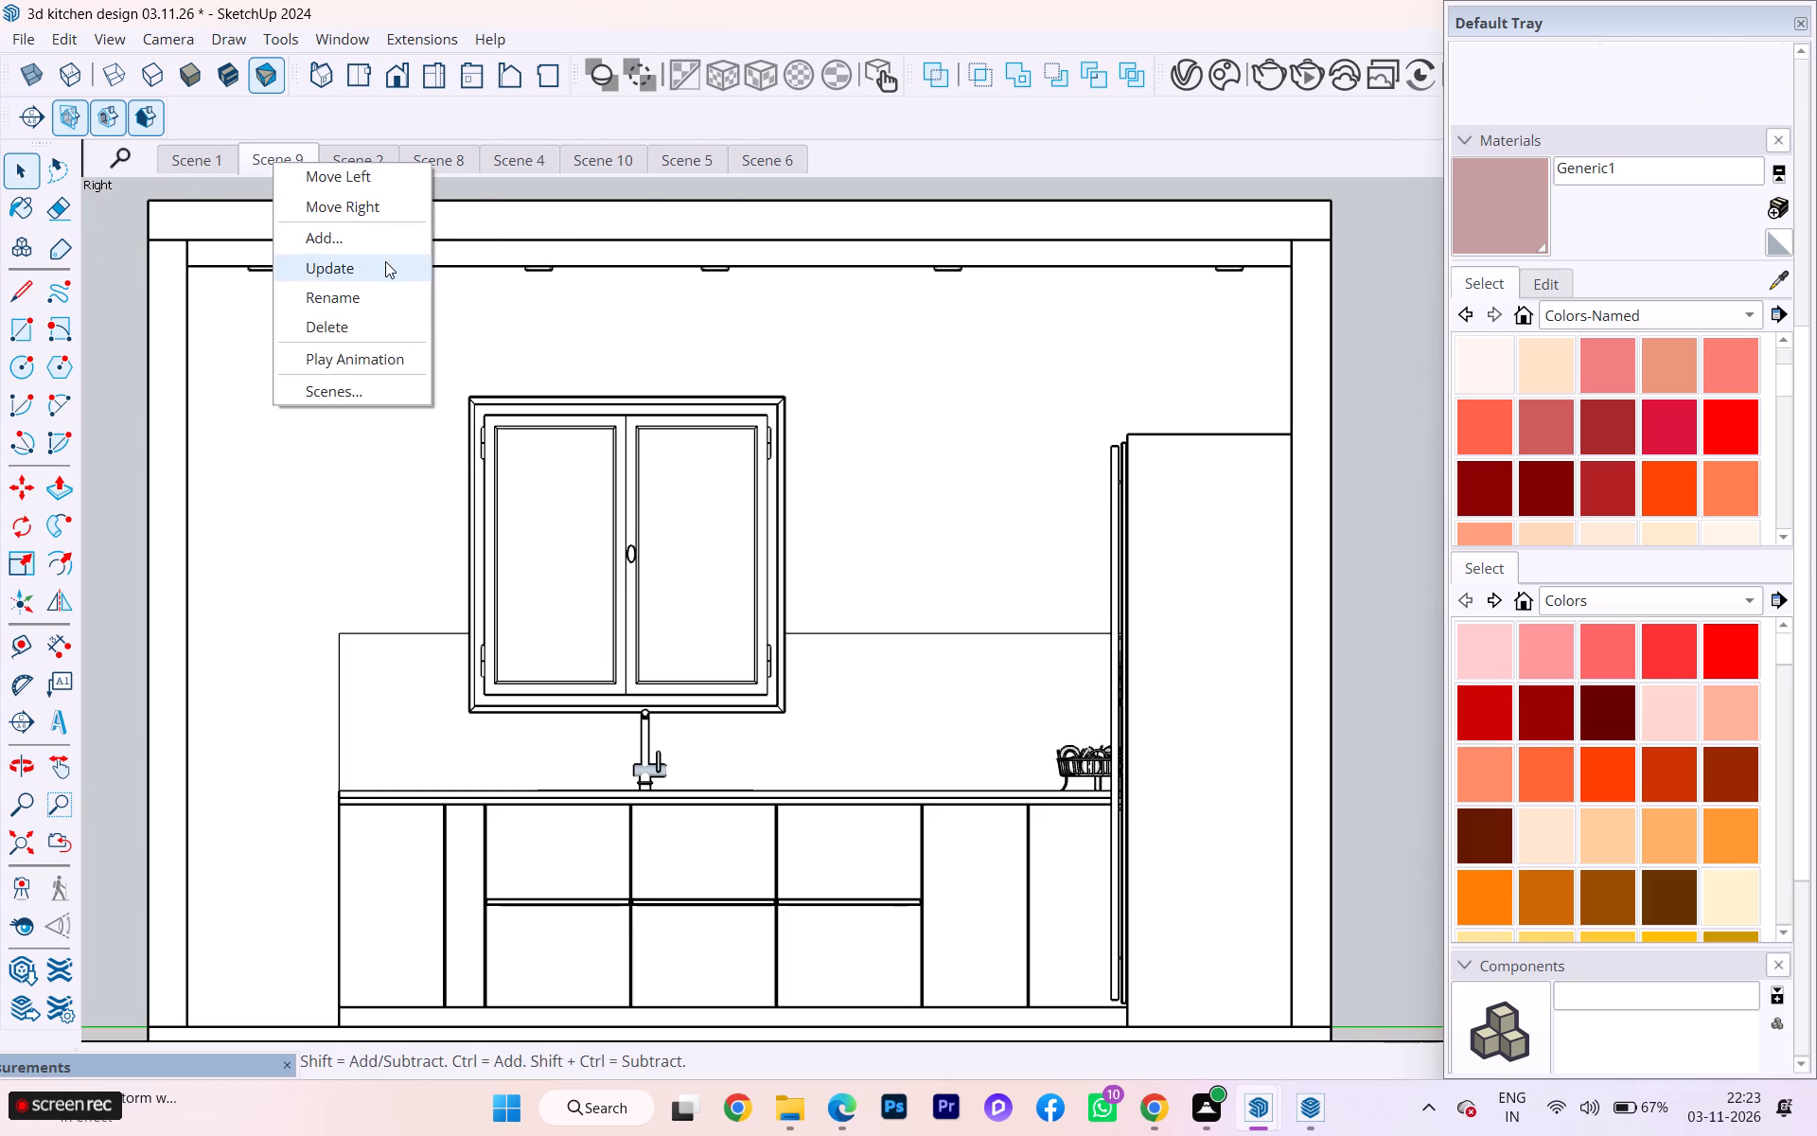
{"action": "left_click", "coordinate": [385, 261]}
Open Scene 1 and hide the near side wall group covering the coloured kitchen interior.
{"action": "left_click", "coordinate": [226, 165]}
{"action": "left_click", "coordinate": [203, 164]}
{"action": "double_click", "coordinate": [201, 158]}
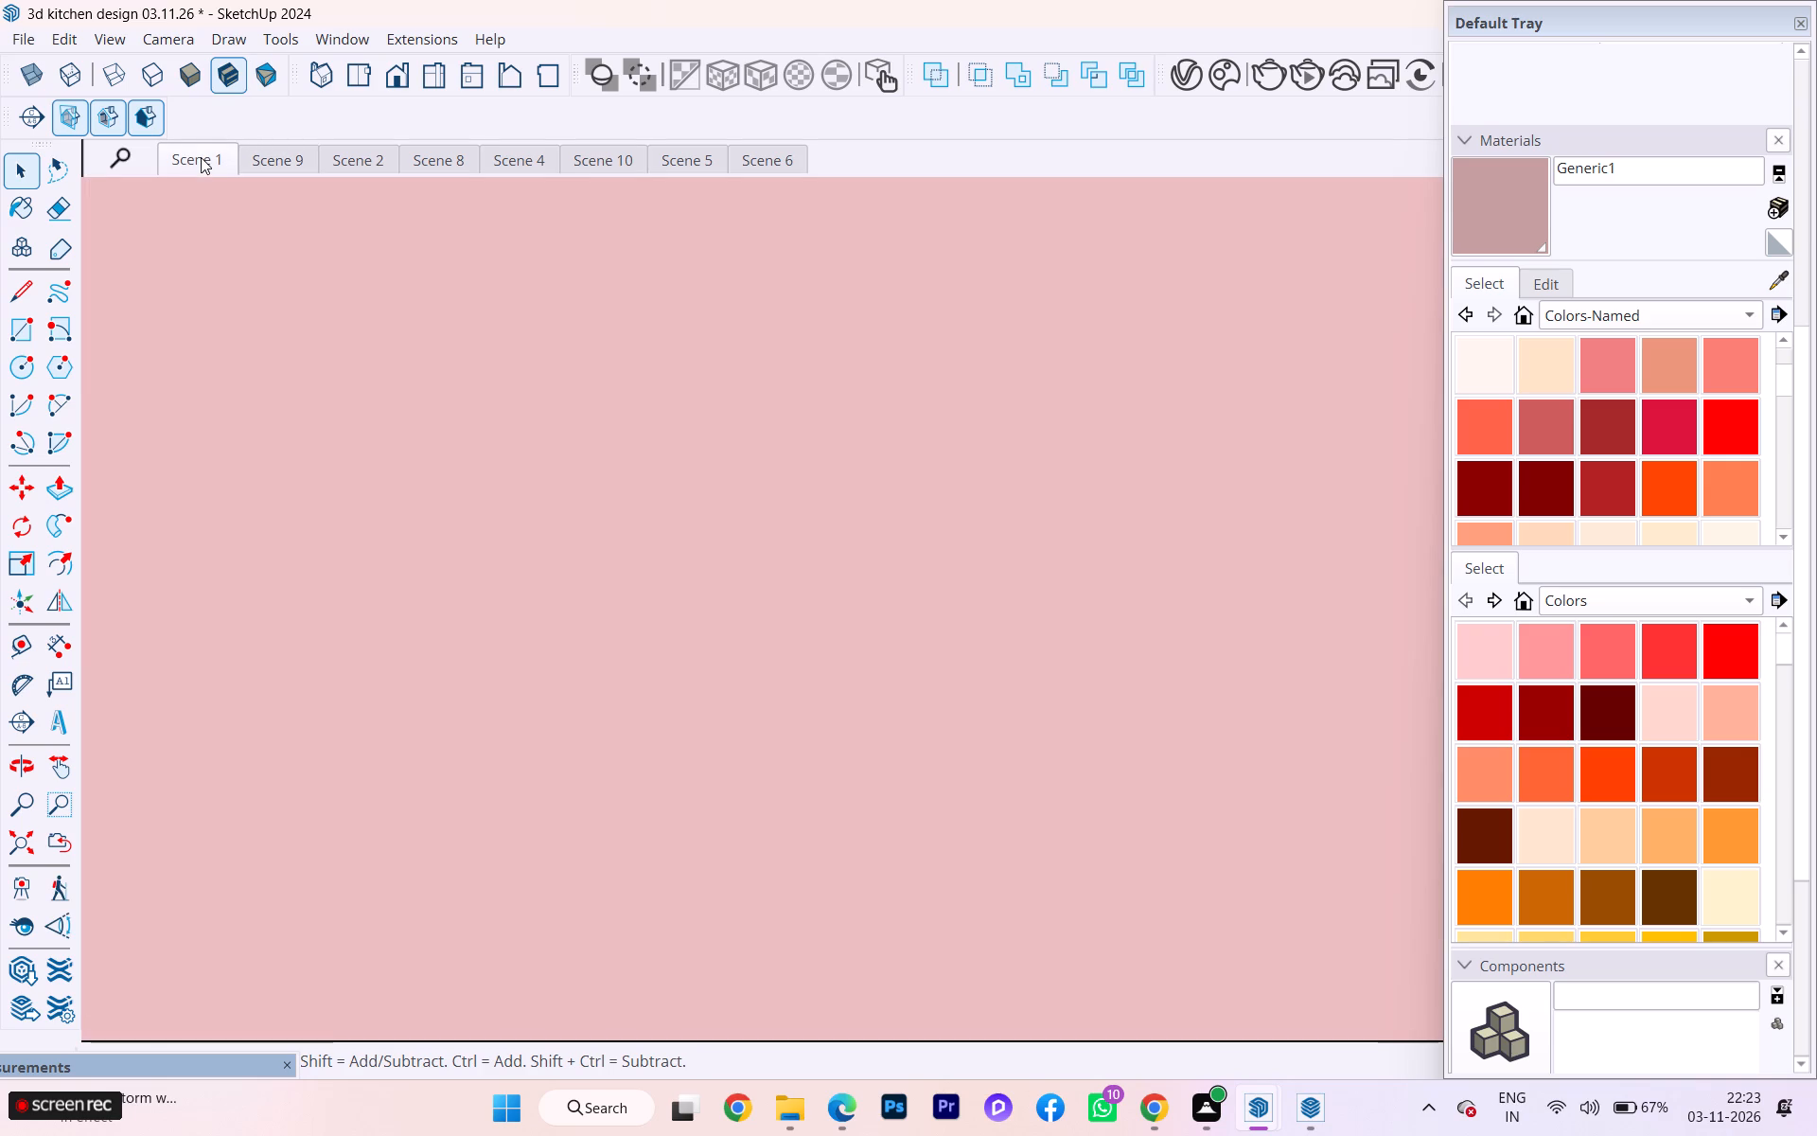
{"action": "scroll", "coordinate": [518, 415], "scroll_direction": "down", "scroll_amount": 4}
{"action": "scroll", "coordinate": [519, 420], "scroll_direction": "up", "scroll_amount": 1}
{"action": "scroll", "coordinate": [519, 422], "scroll_direction": "down", "scroll_amount": 2}
{"action": "scroll", "coordinate": [516, 426], "scroll_direction": "up", "scroll_amount": 1}
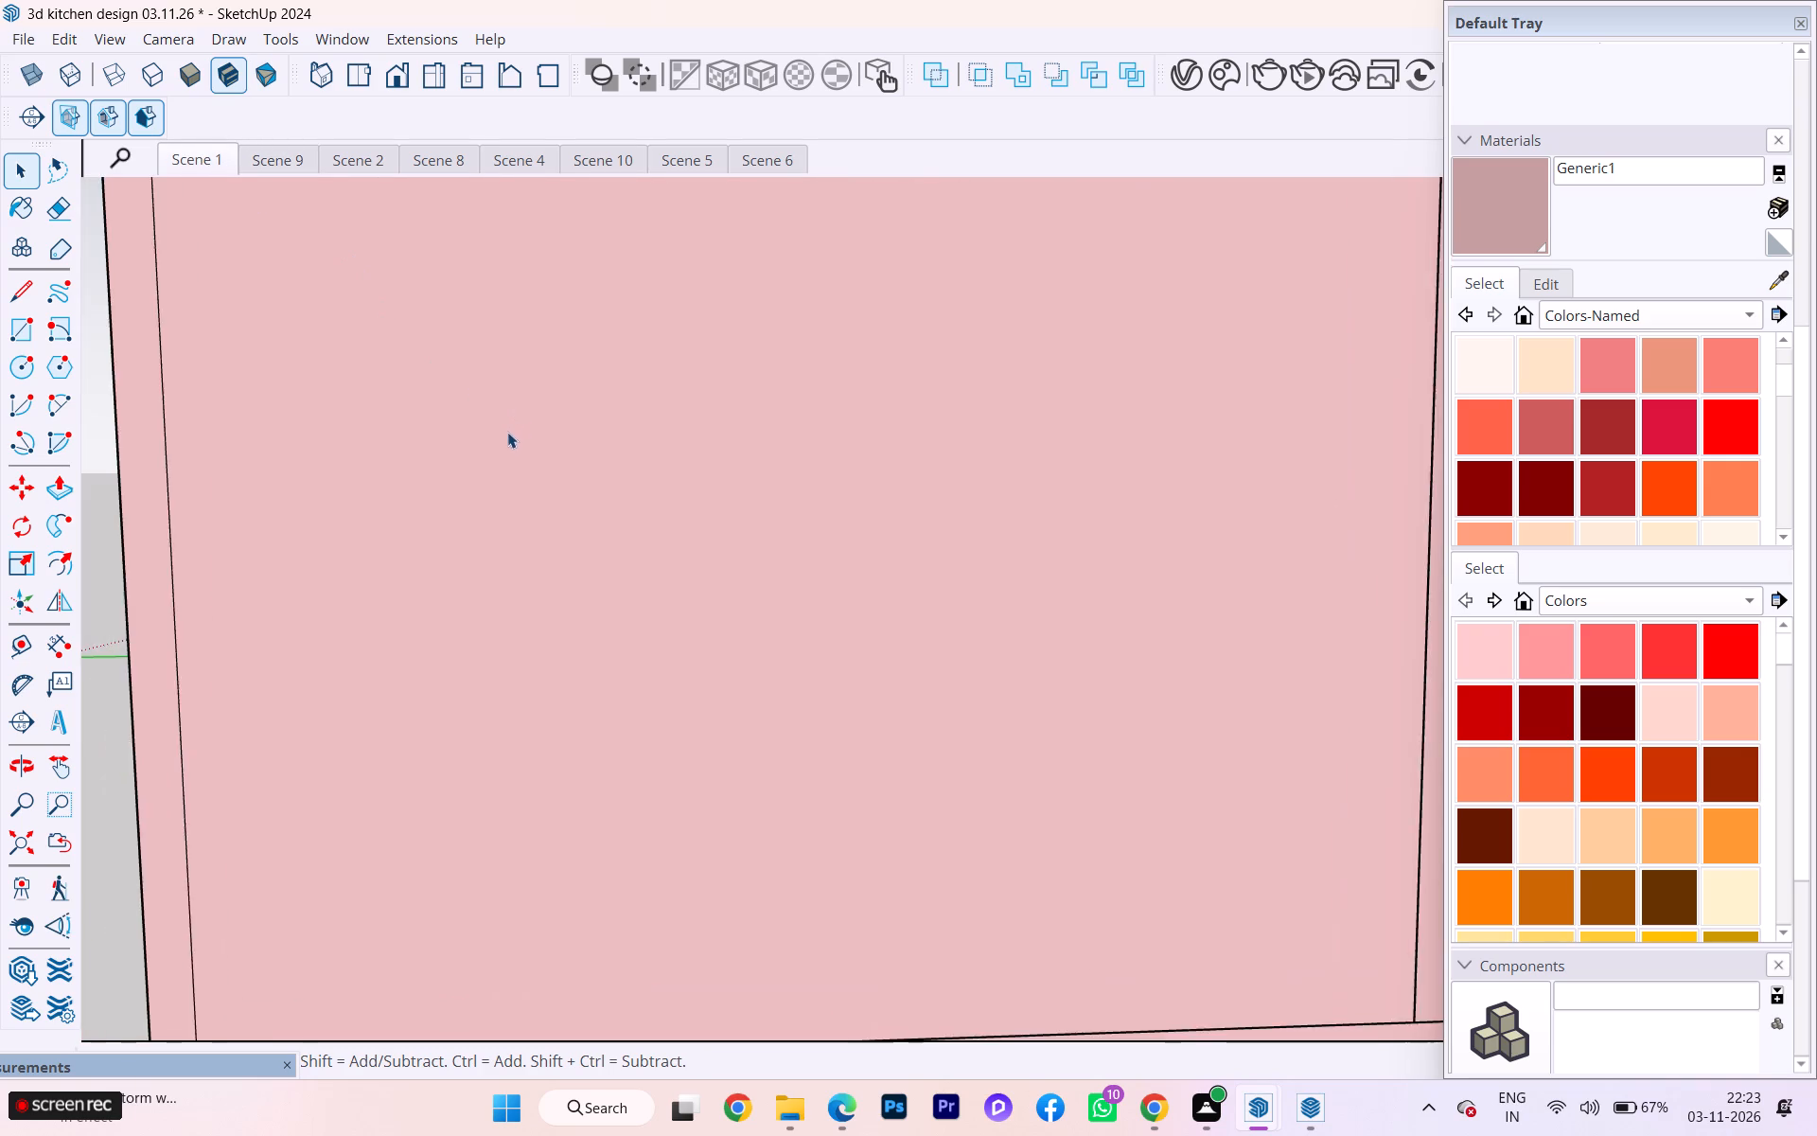
{"action": "scroll", "coordinate": [433, 438], "scroll_direction": "down", "scroll_amount": 2}
{"action": "left_click", "coordinate": [596, 434]}
{"action": "right_click", "coordinate": [596, 434]}
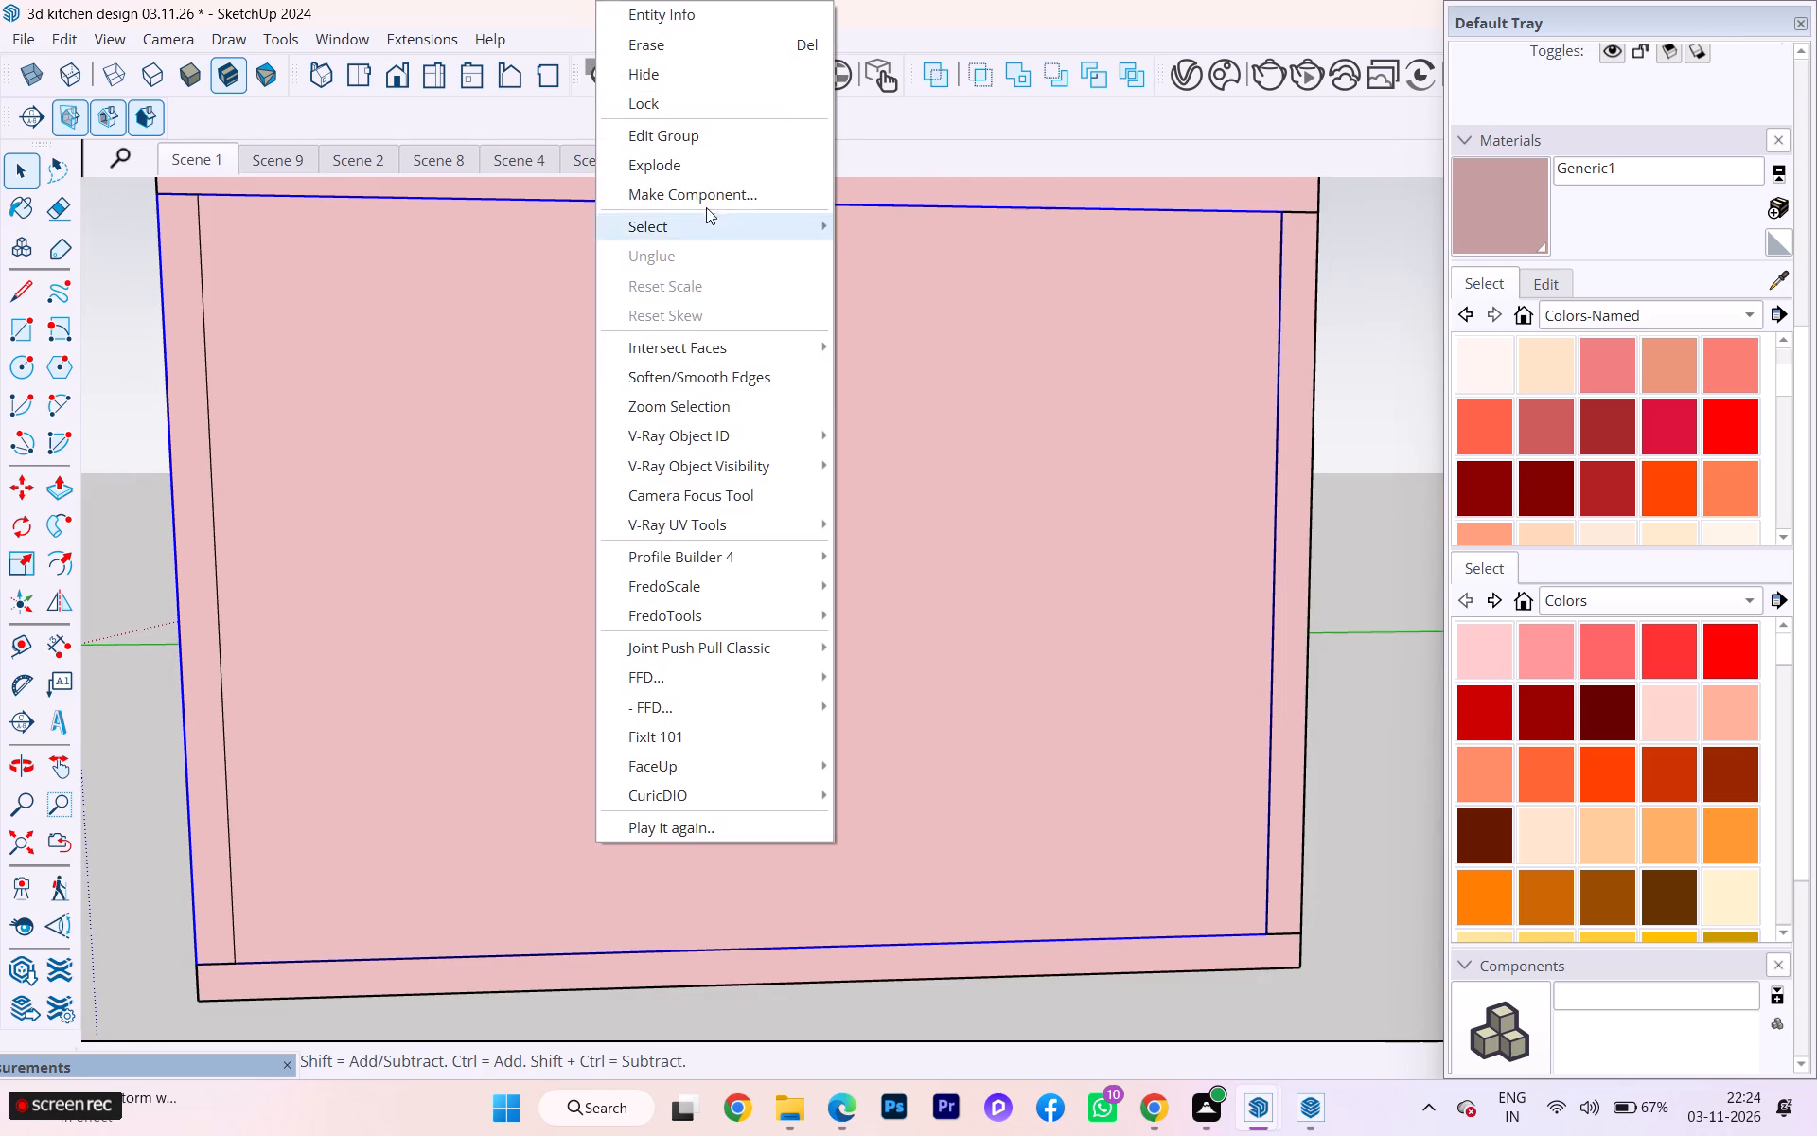
{"action": "left_click", "coordinate": [683, 80]}
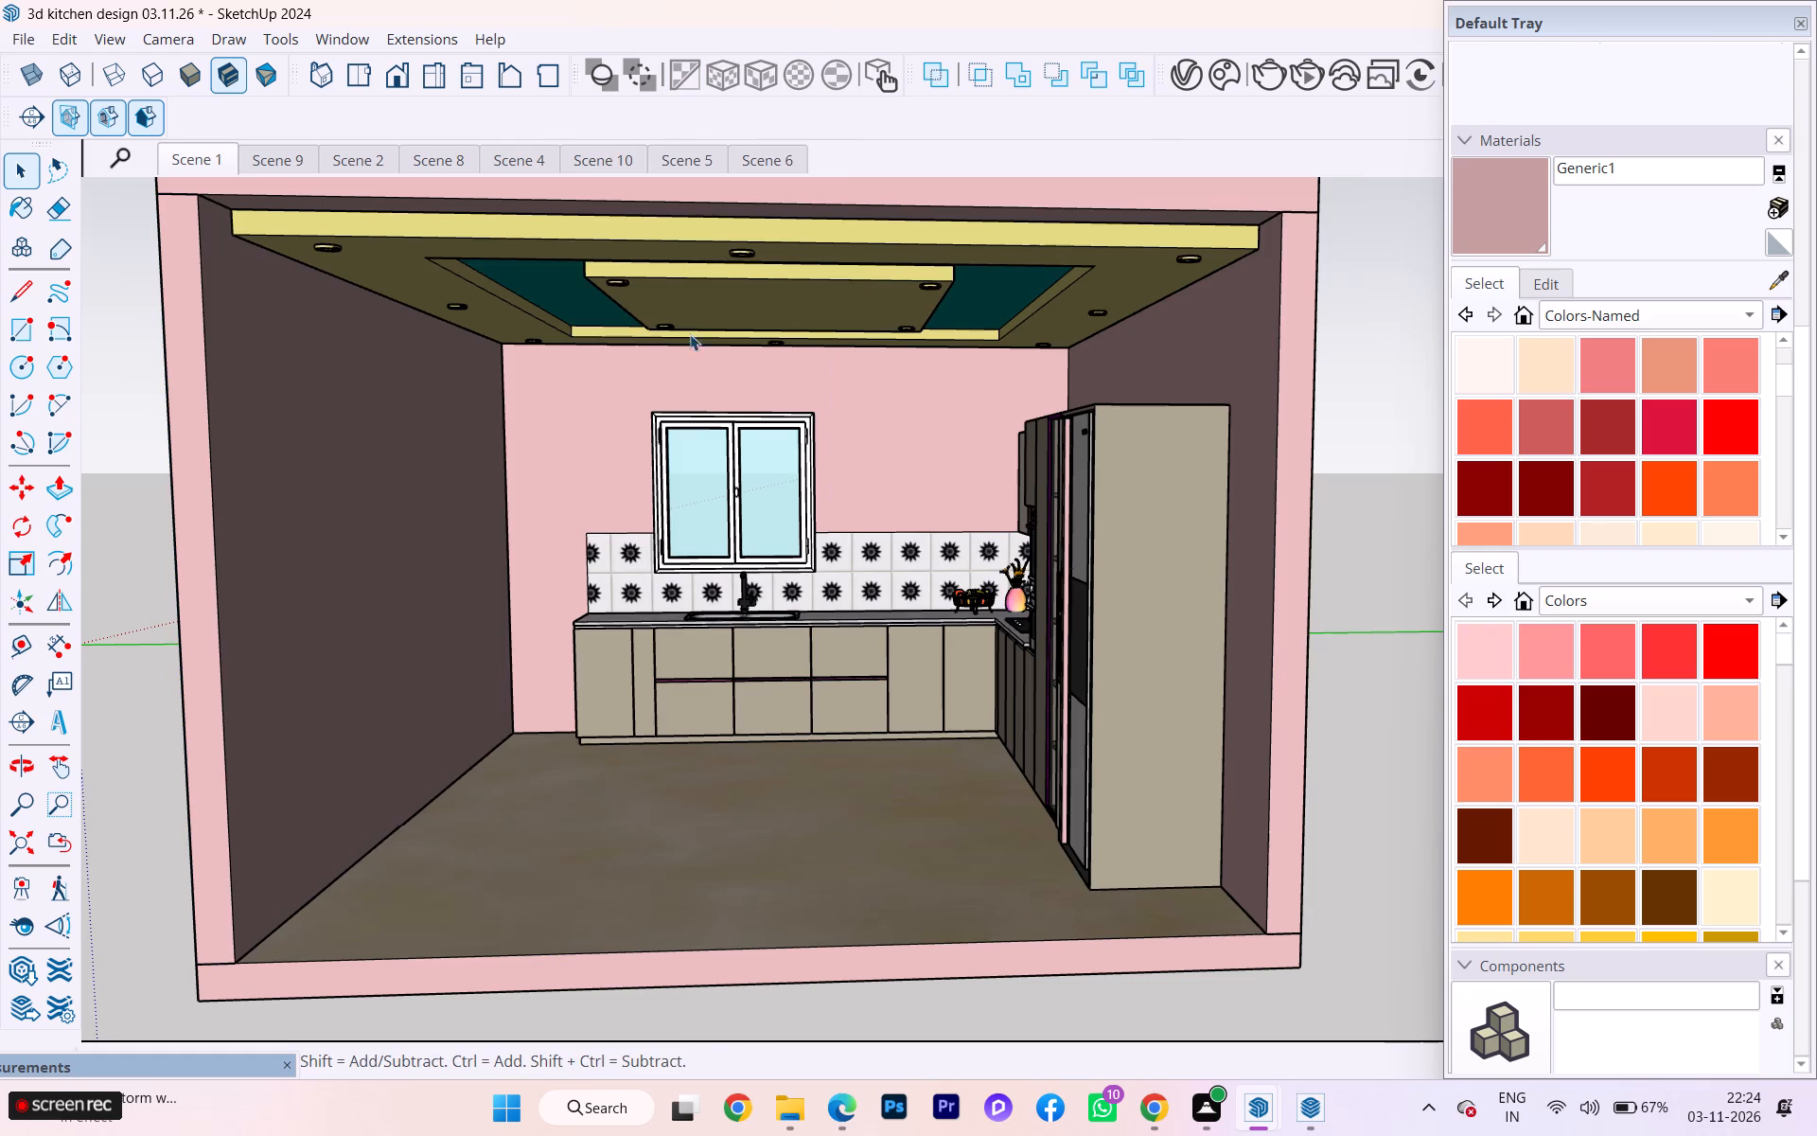
Reframe Scene 1 closer on the window wall, sink cabinets, tall units and false ceiling, and update the scene.
{"action": "scroll", "coordinate": [821, 345], "scroll_direction": "up", "scroll_amount": 1}
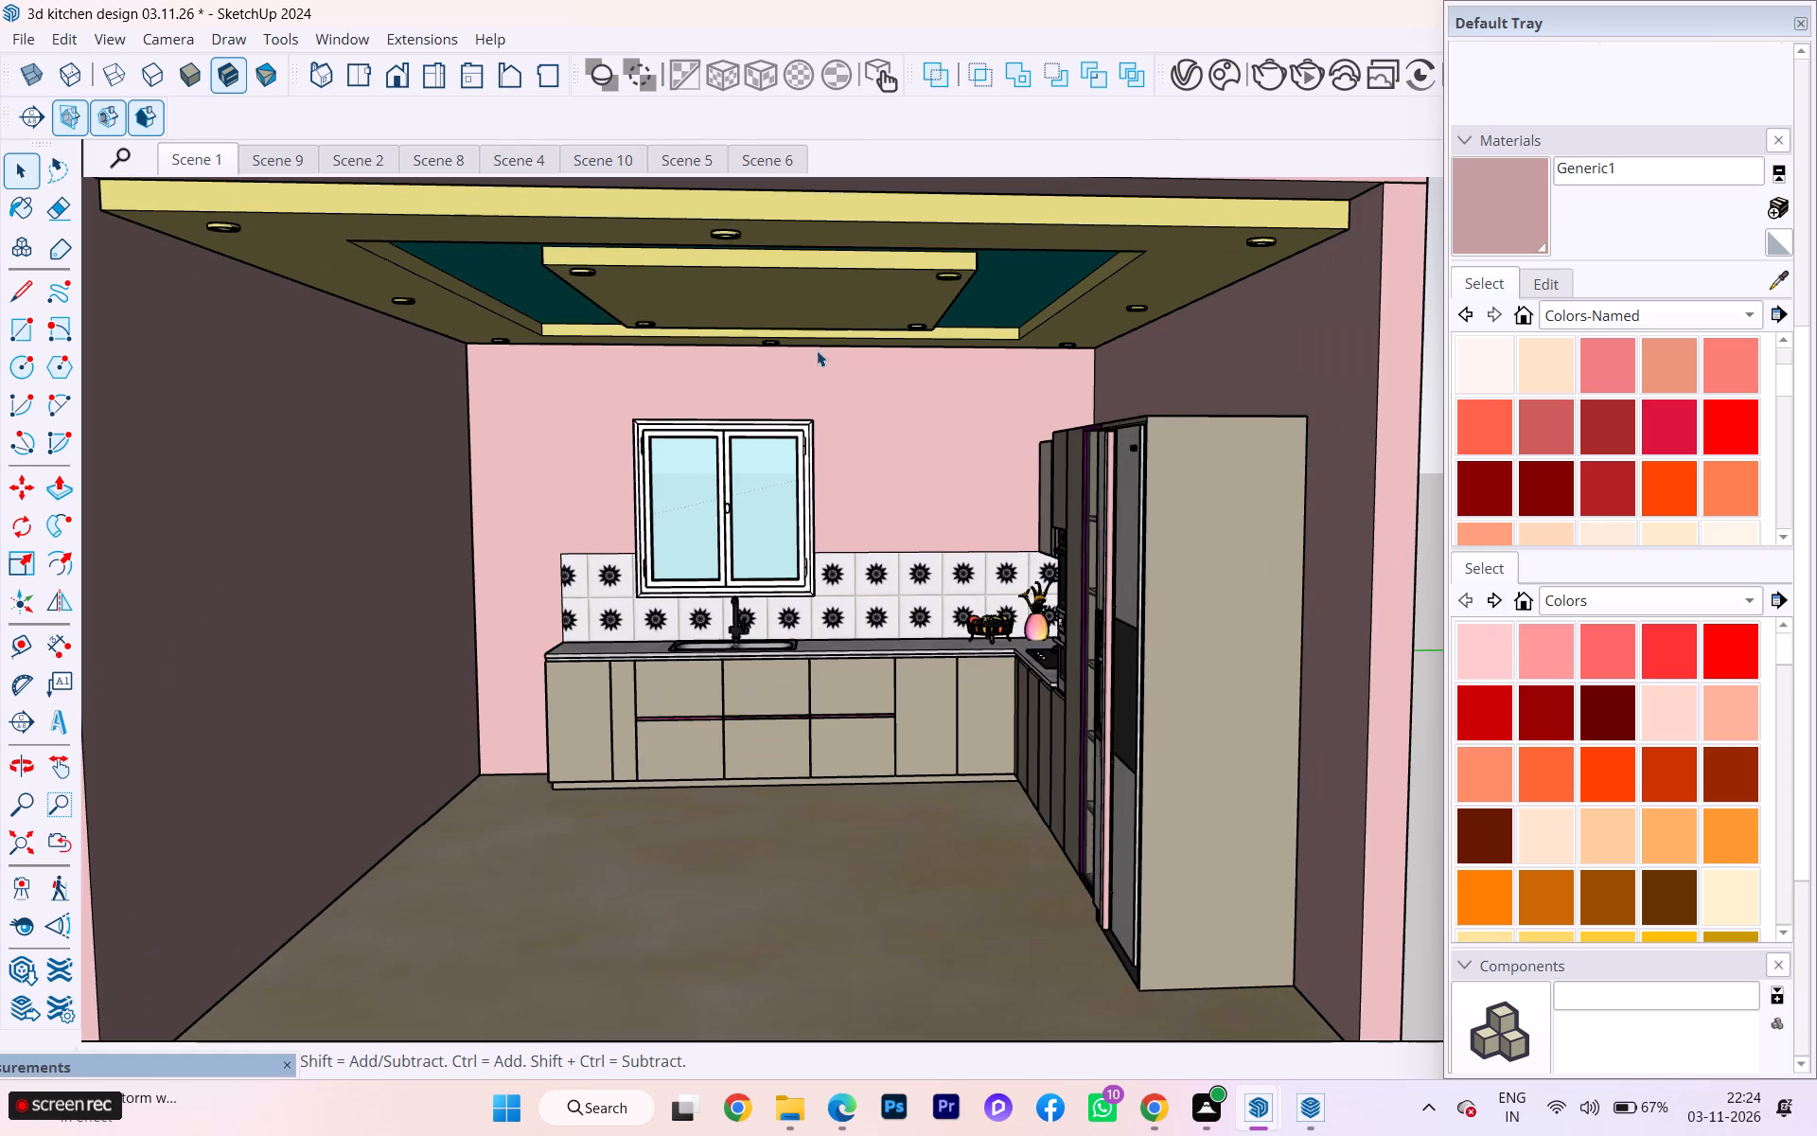
{"action": "middle_click_drag", "start_coordinate": [821, 369], "coordinate": [841, 382]}
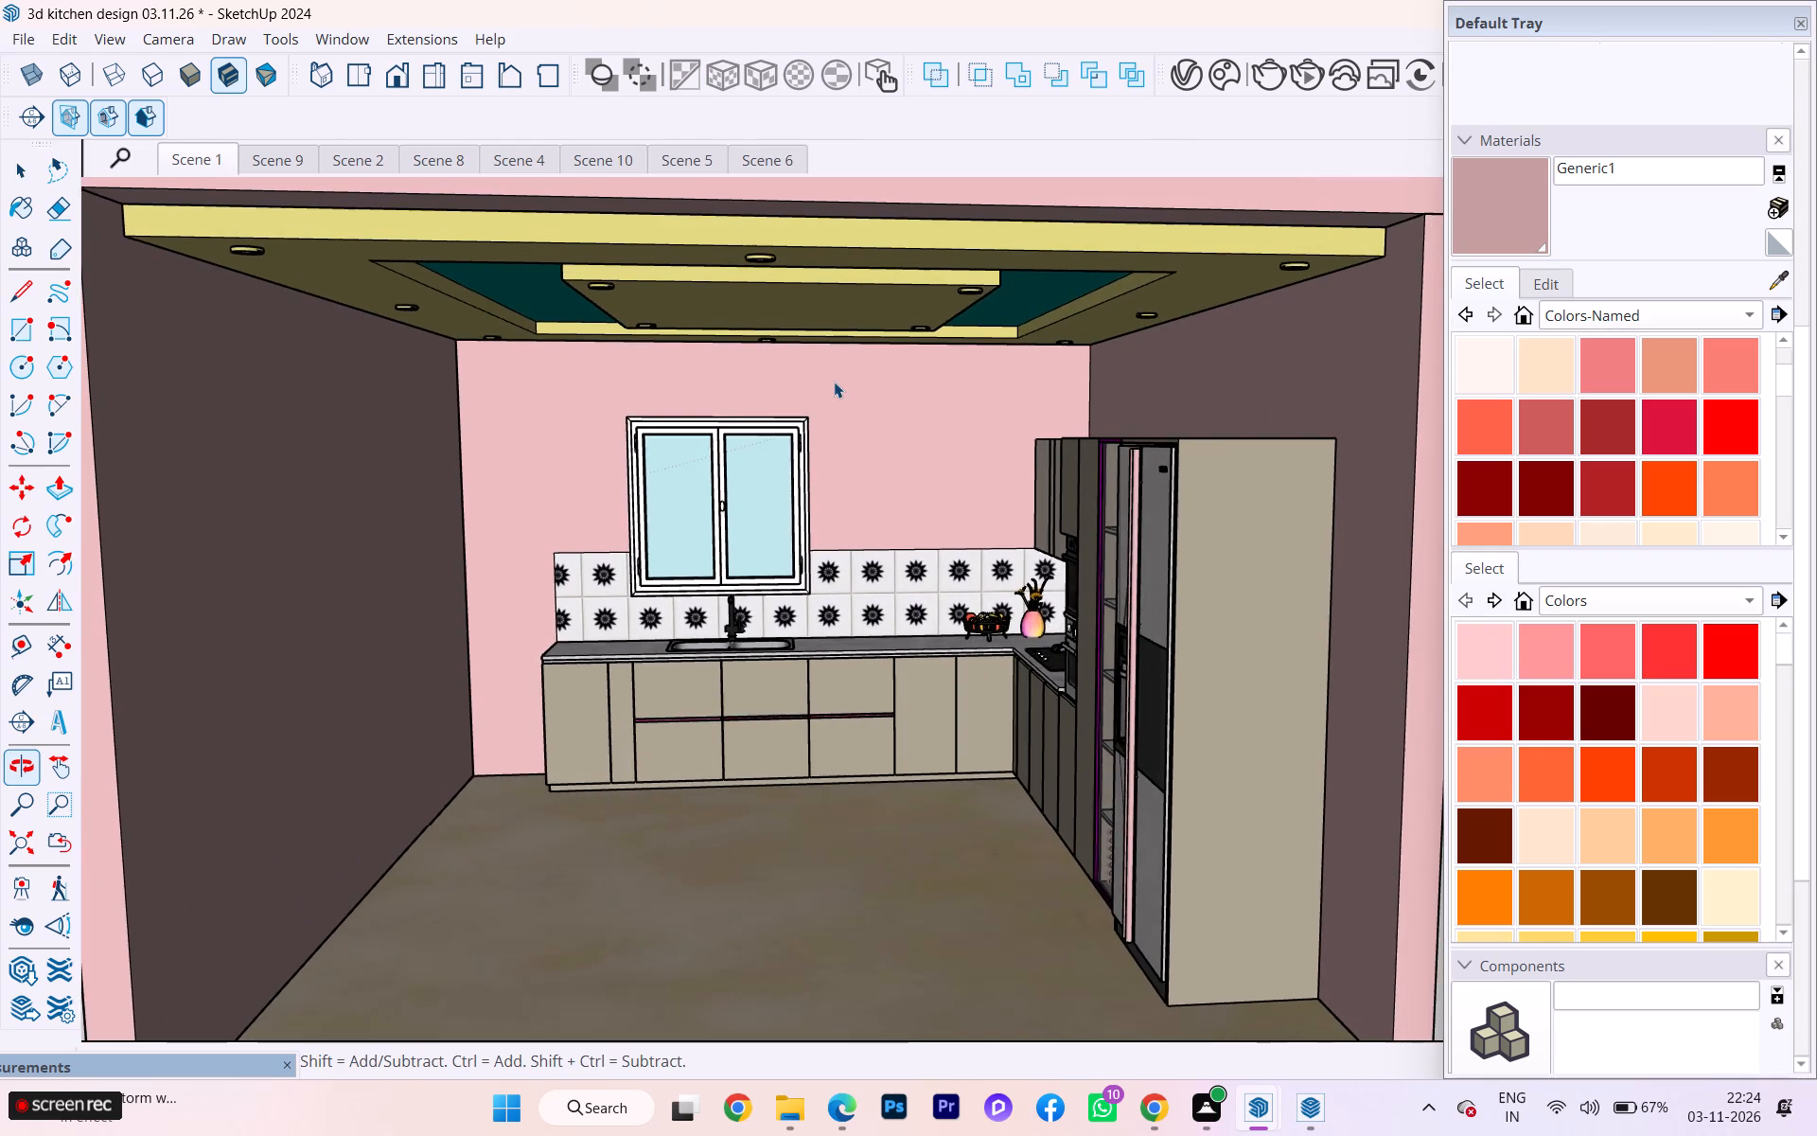
{"action": "scroll", "coordinate": [821, 379], "scroll_direction": "up", "scroll_amount": 1}
{"action": "middle_click_drag", "start_coordinate": [733, 361], "coordinate": [733, 340]}
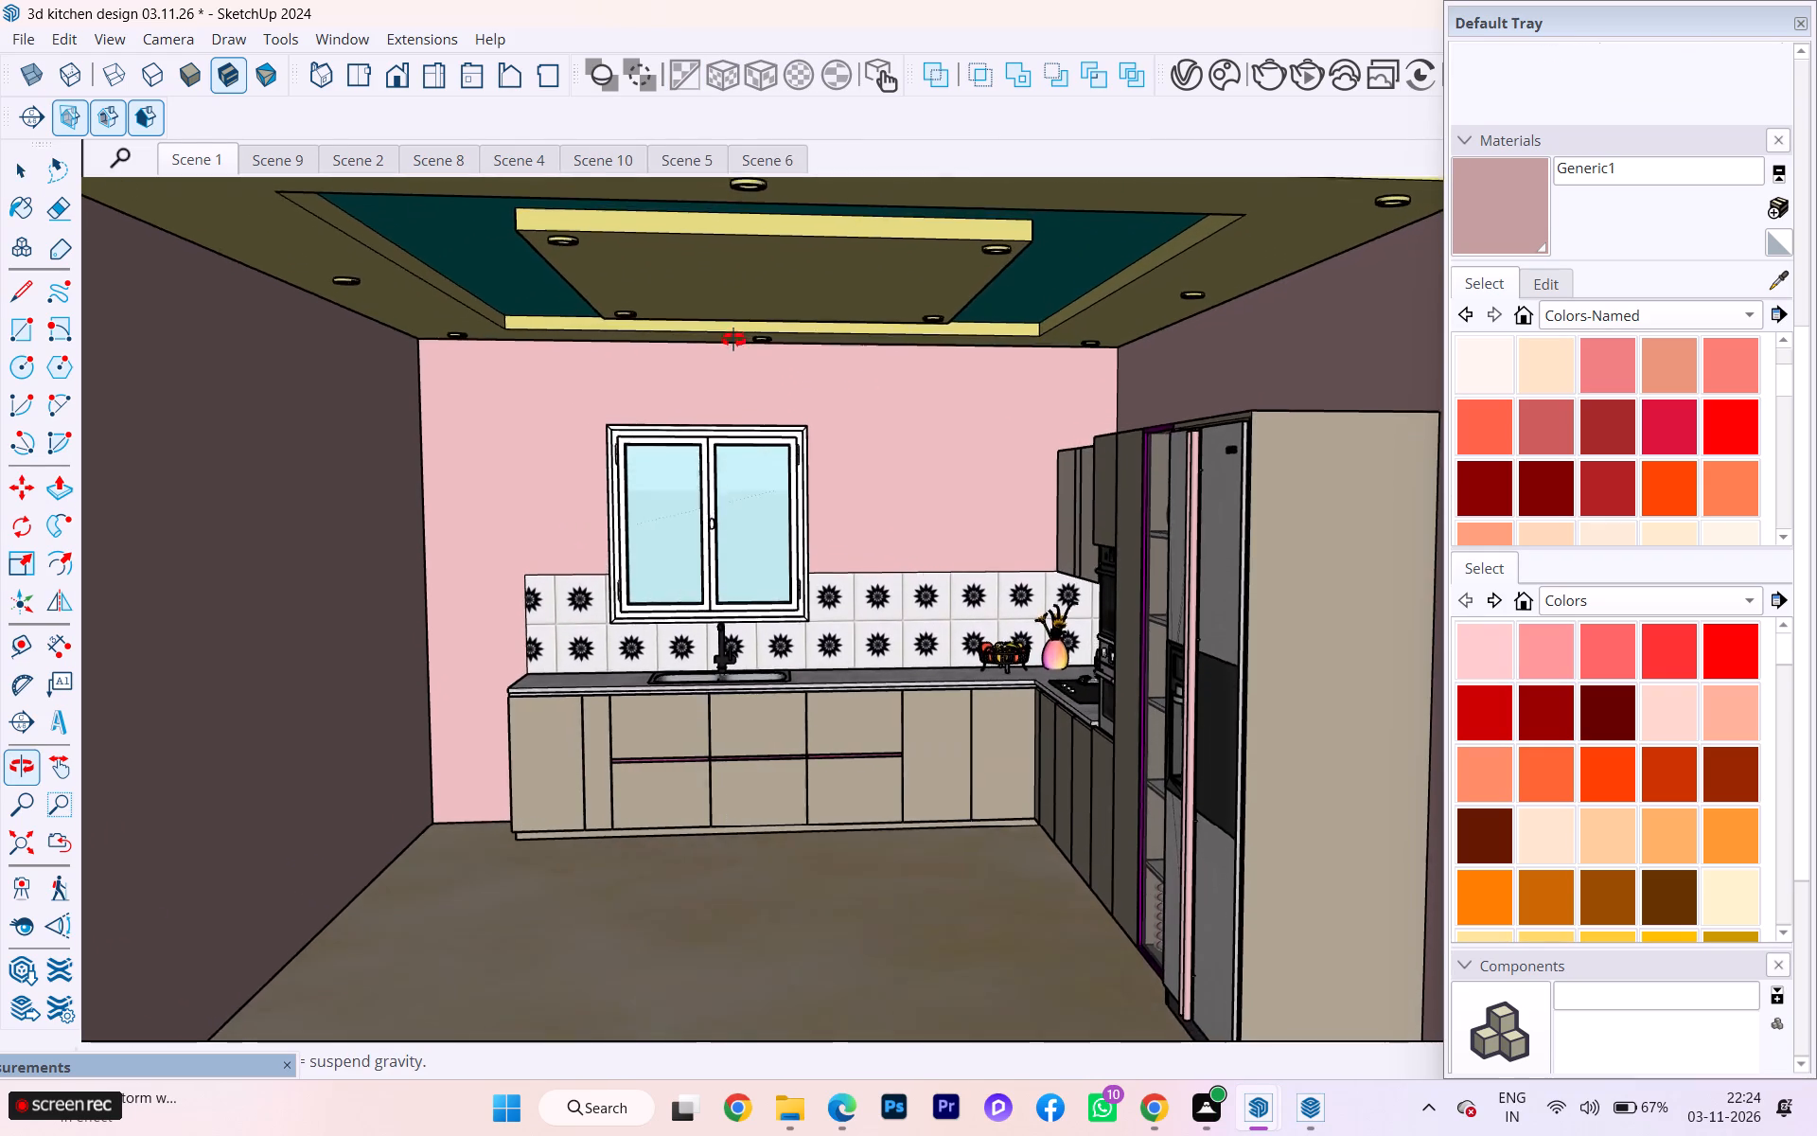
{"action": "middle_click_drag", "start_coordinate": [733, 340], "coordinate": [735, 330]}
{"action": "scroll", "coordinate": [717, 361], "scroll_direction": "down", "scroll_amount": 1}
{"action": "middle_click_drag", "start_coordinate": [717, 361], "coordinate": [718, 345]}
{"action": "scroll", "coordinate": [699, 343], "scroll_direction": "up", "scroll_amount": 1}
{"action": "scroll", "coordinate": [1032, 428], "scroll_direction": "down", "scroll_amount": 1}
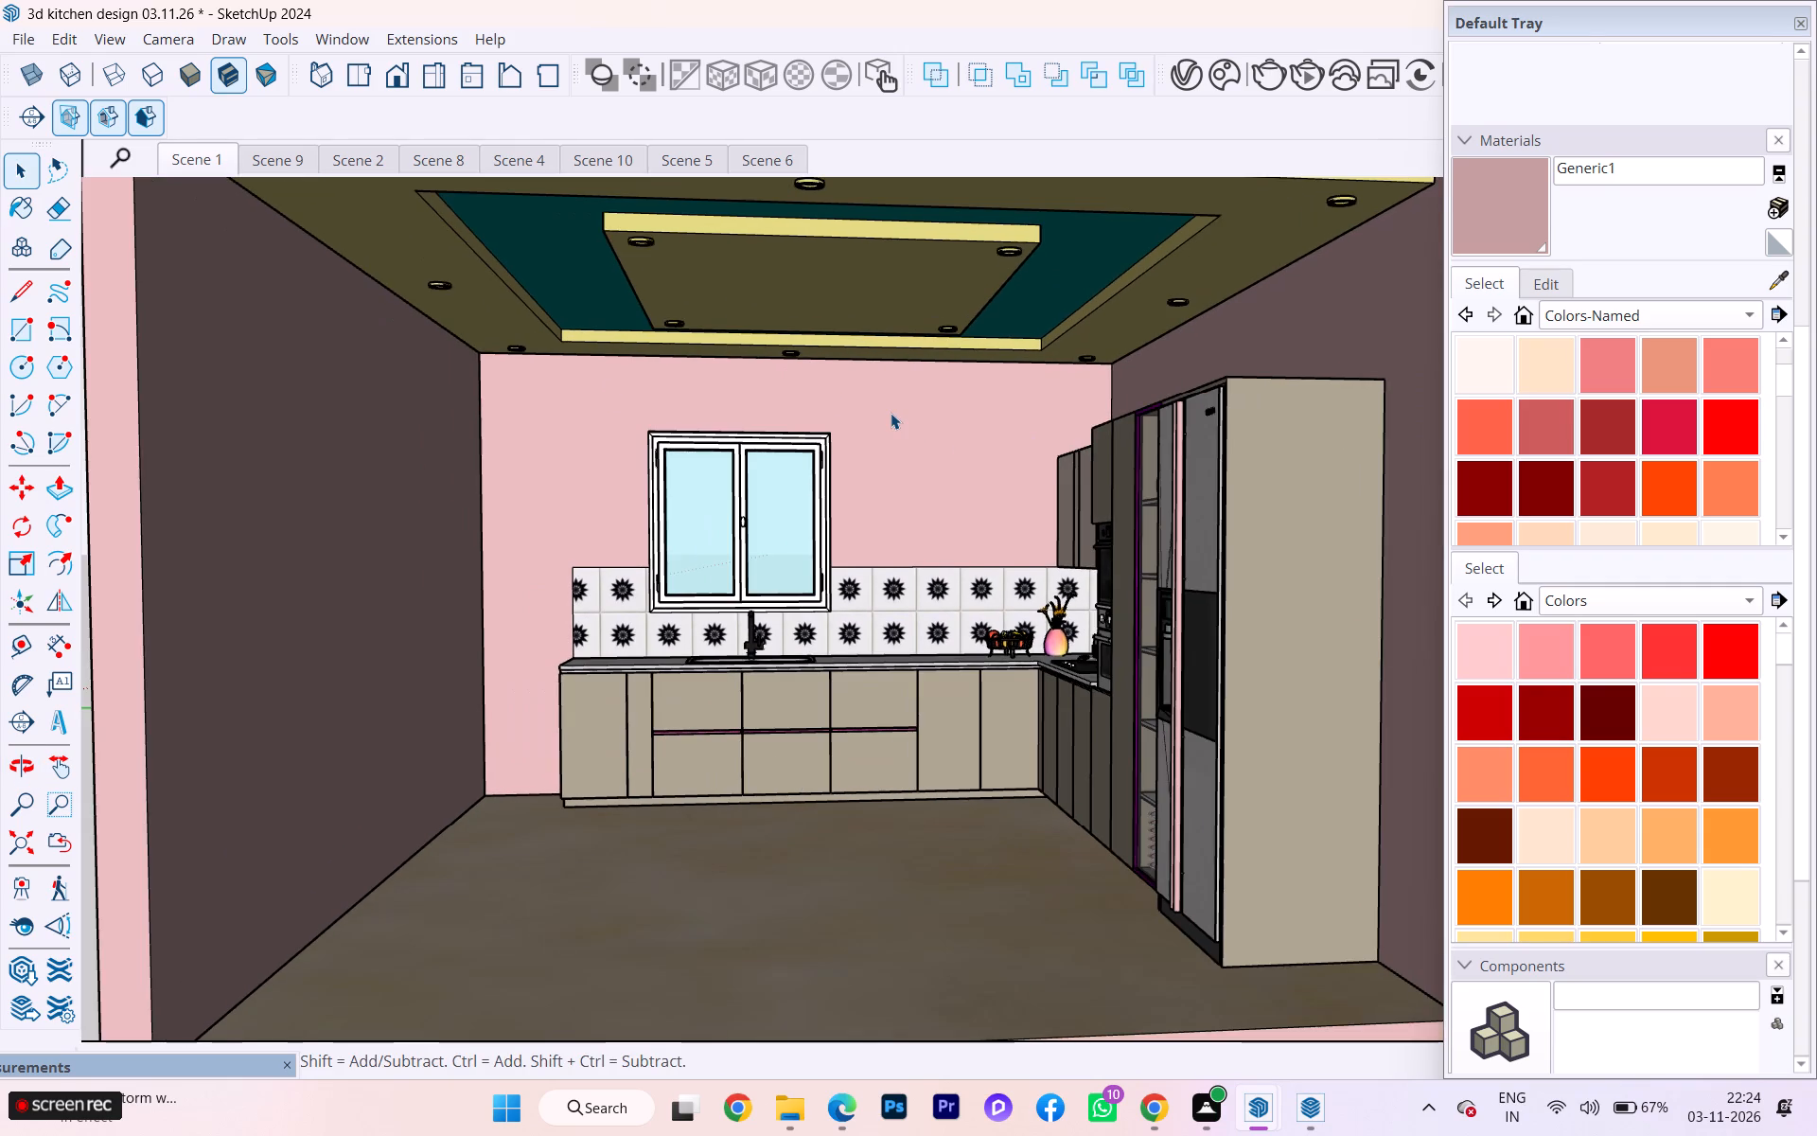
{"action": "scroll", "coordinate": [891, 413], "scroll_direction": "up", "scroll_amount": 1}
{"action": "middle_click_drag", "start_coordinate": [885, 414], "coordinate": [879, 405]}
{"action": "scroll", "coordinate": [873, 405], "scroll_direction": "up", "scroll_amount": 1}
{"action": "scroll", "coordinate": [873, 405], "scroll_direction": "down", "scroll_amount": 1}
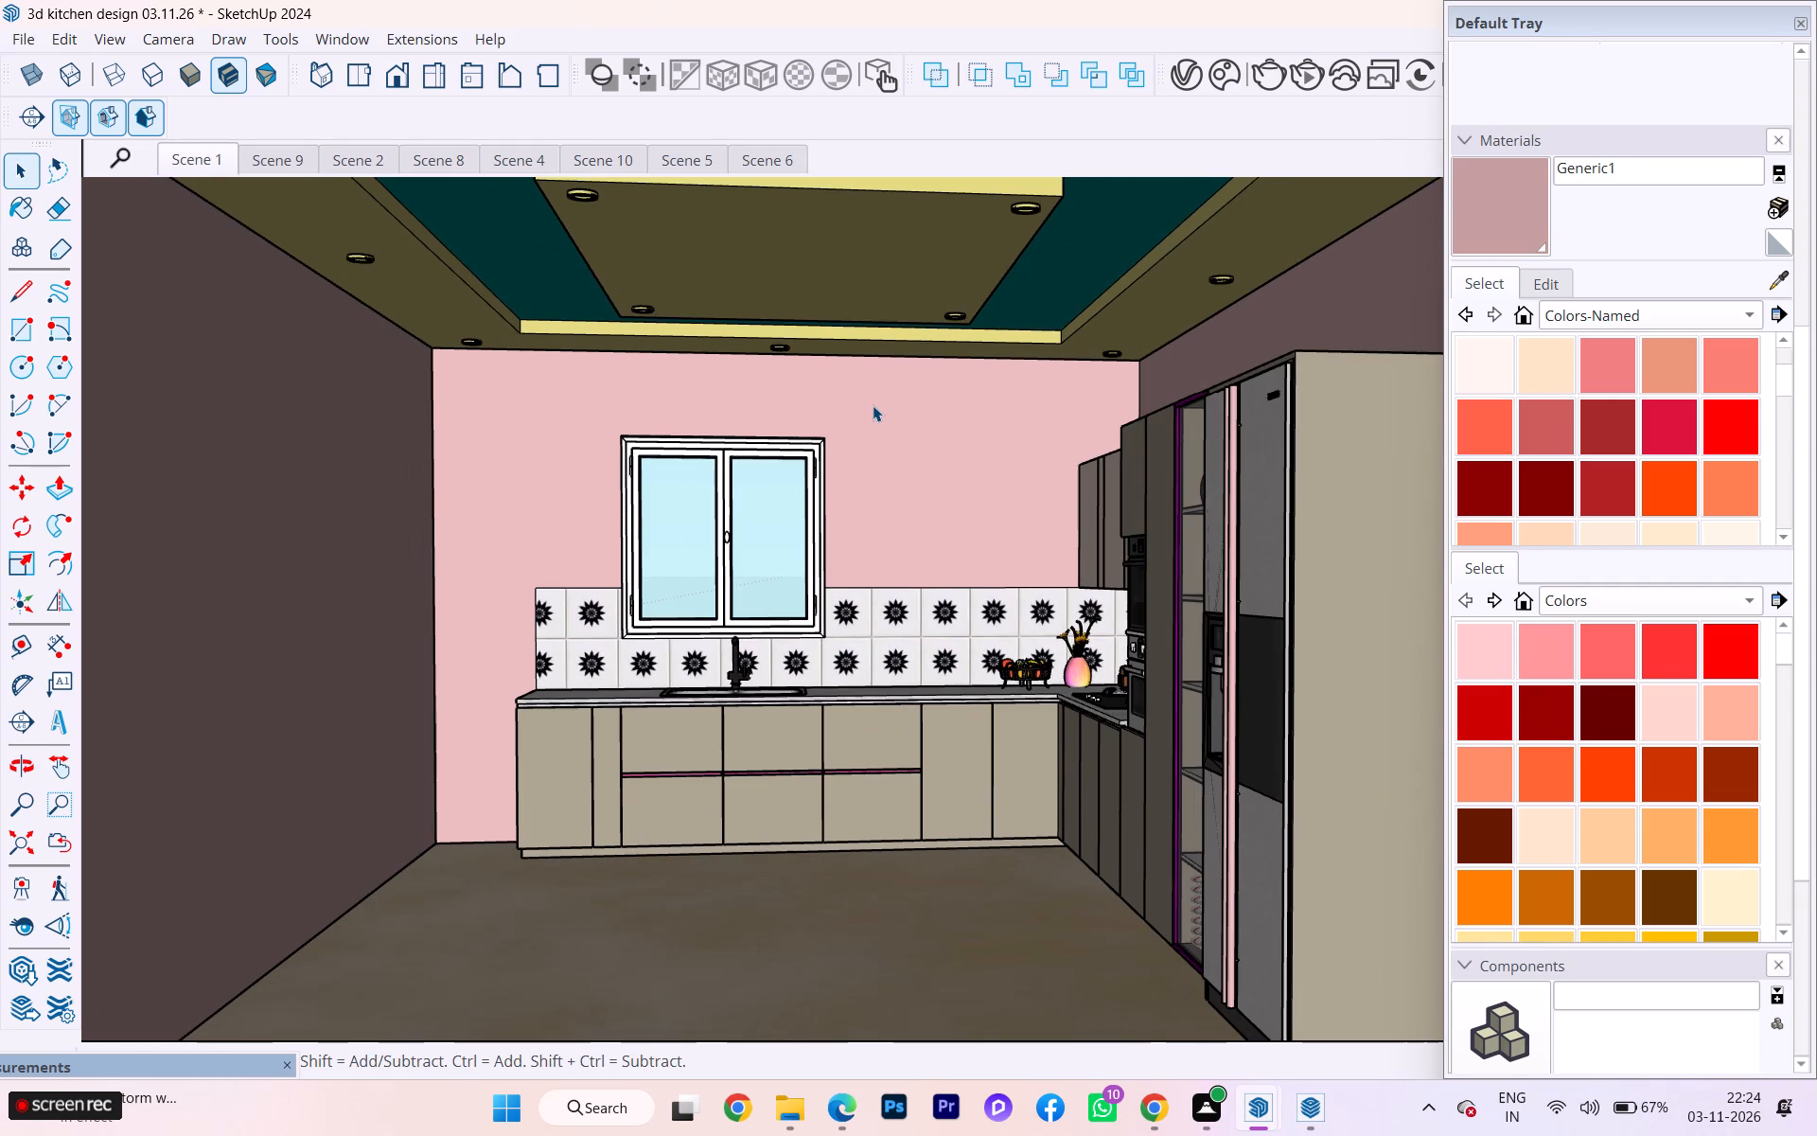
{"action": "middle_click_drag", "start_coordinate": [873, 405], "coordinate": [874, 417]}
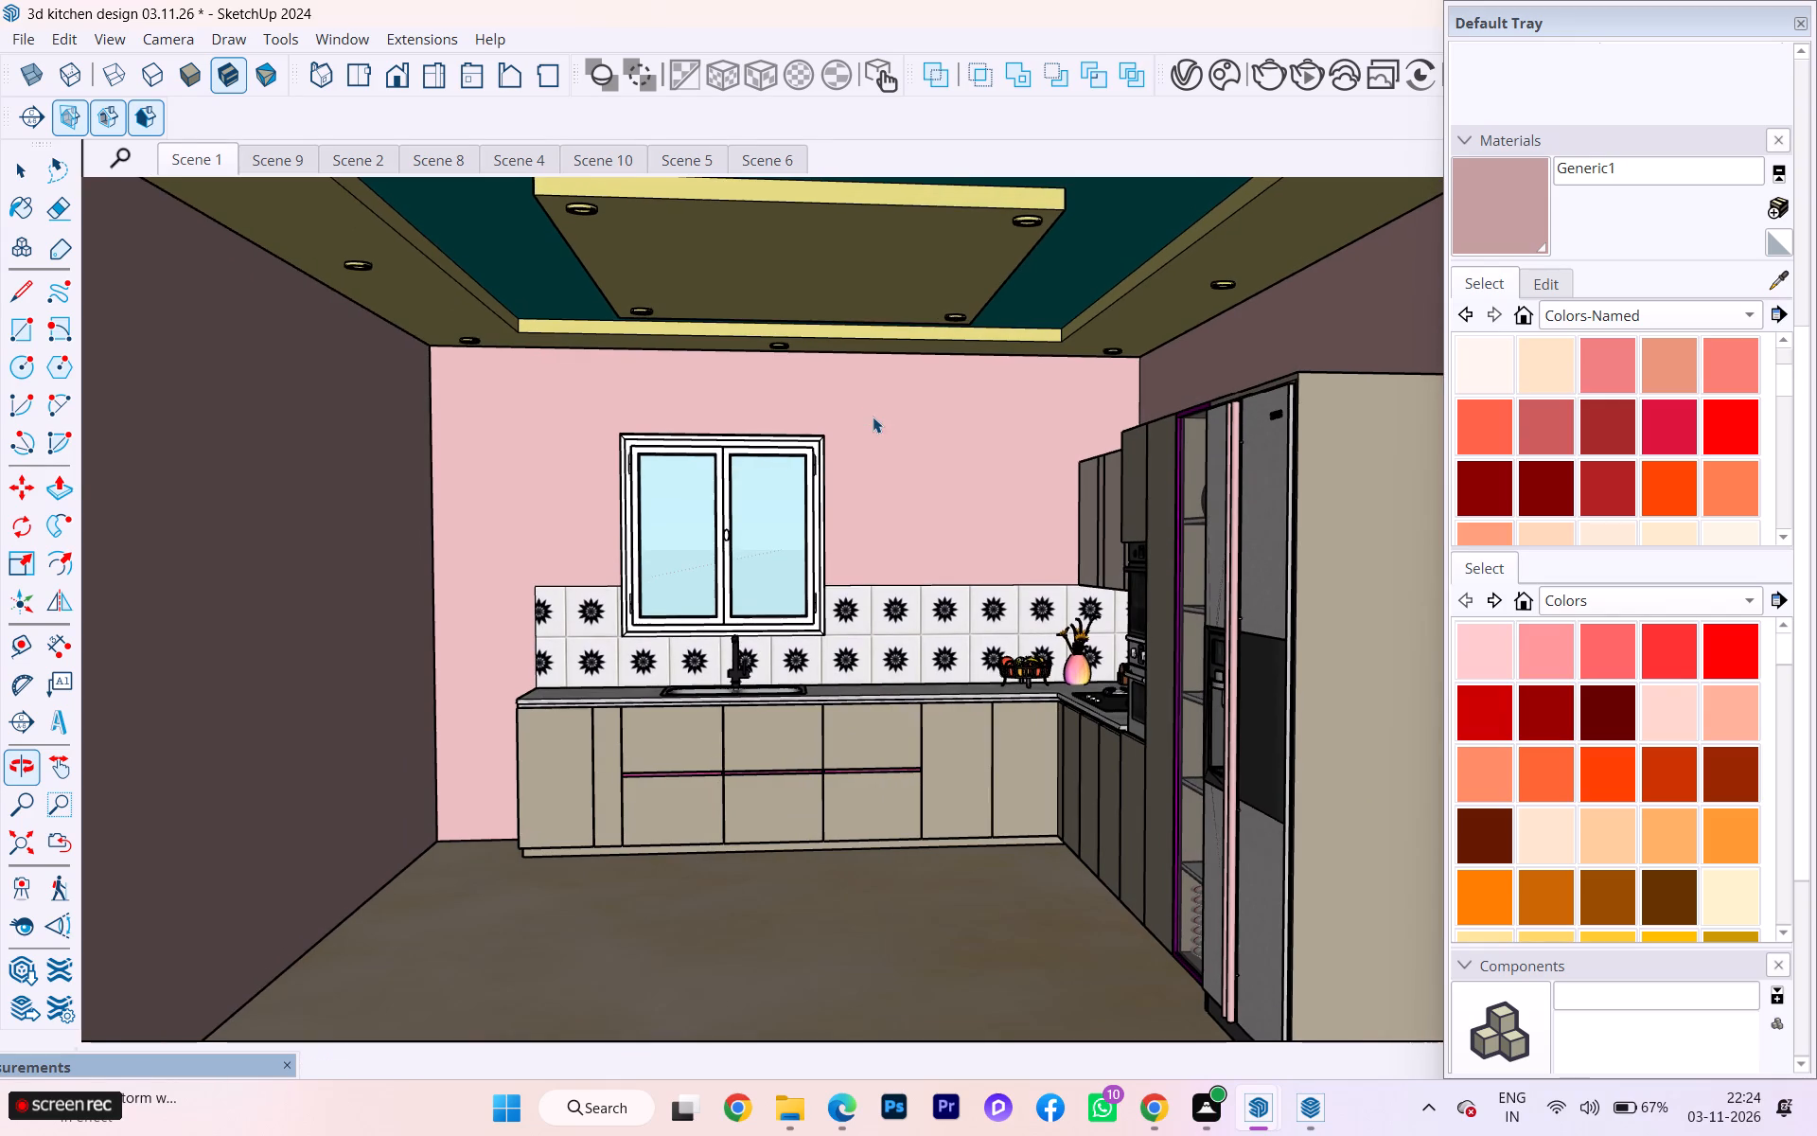
{"action": "scroll", "coordinate": [873, 417], "scroll_direction": "down", "scroll_amount": 1}
{"action": "middle_click_drag", "start_coordinate": [872, 417], "coordinate": [913, 415]}
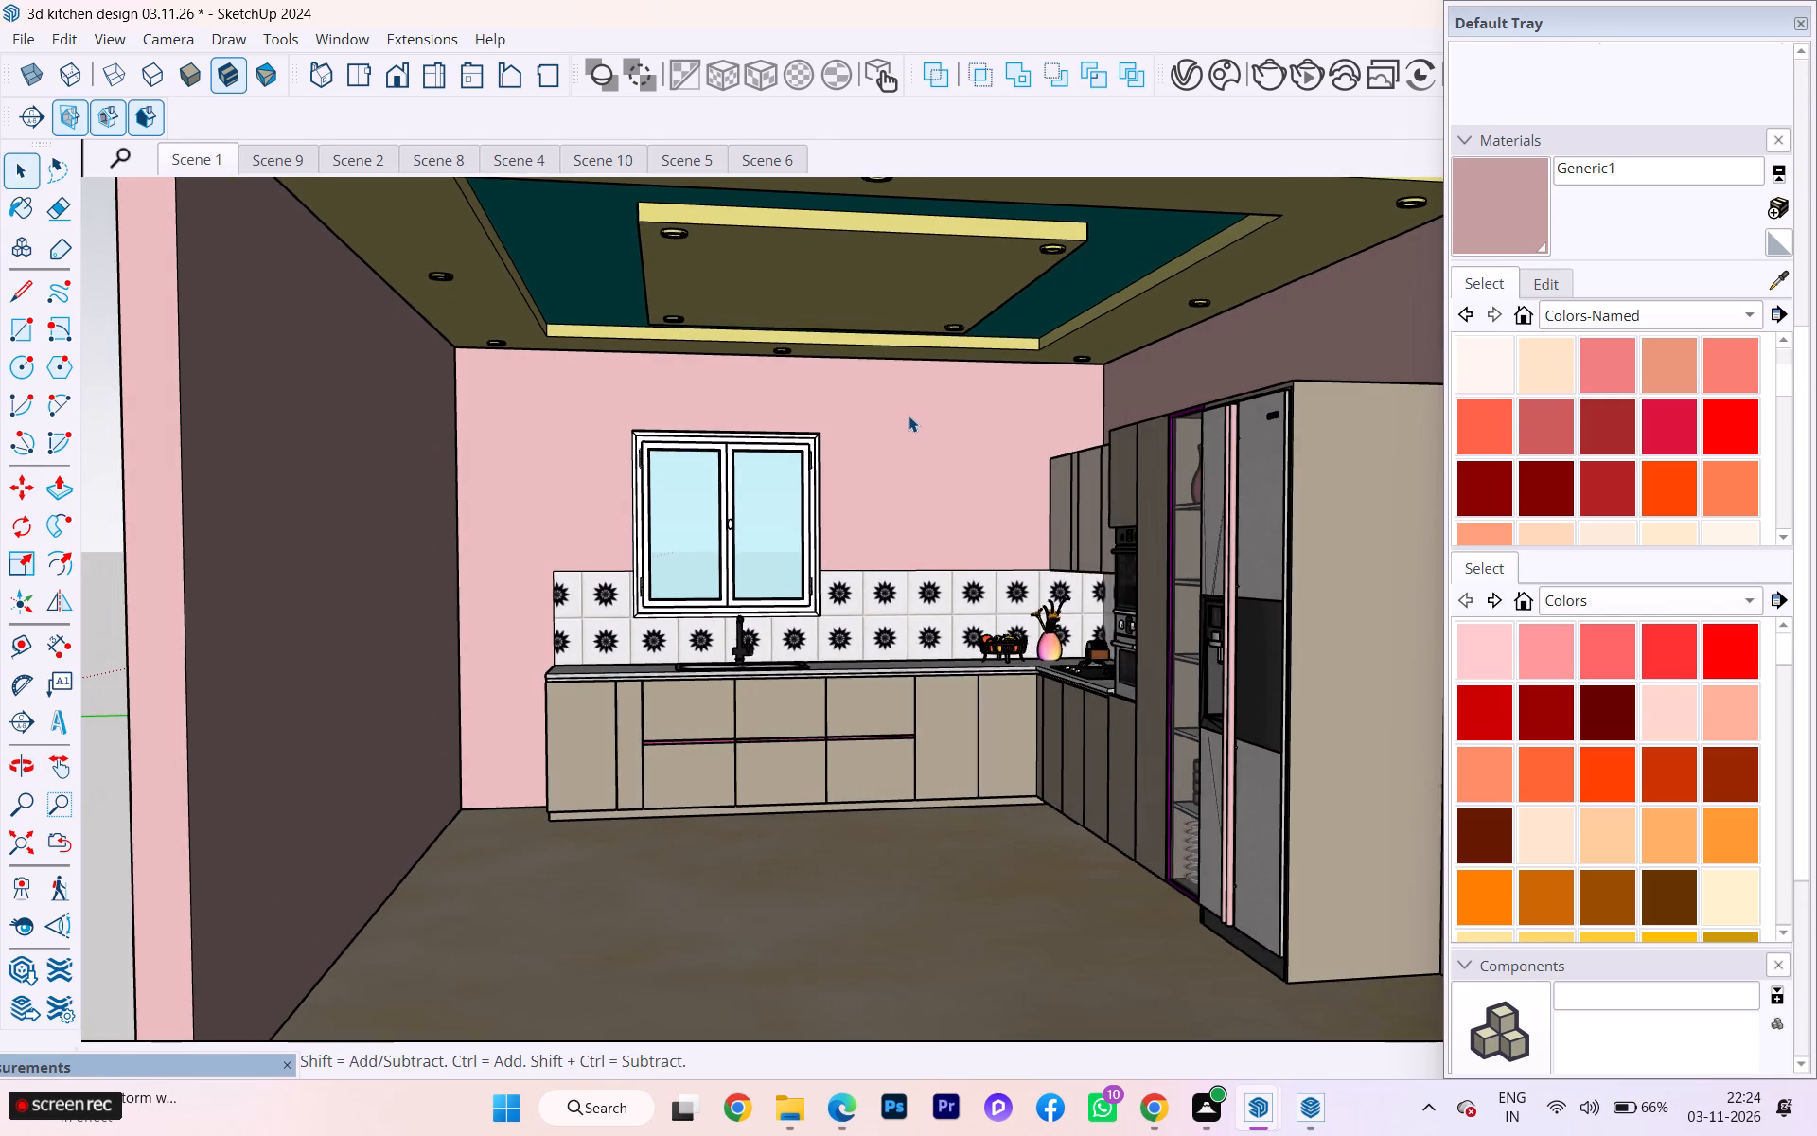
{"action": "scroll", "coordinate": [908, 416], "scroll_direction": "up", "scroll_amount": 2}
{"action": "scroll", "coordinate": [906, 417], "scroll_direction": "down", "scroll_amount": 1}
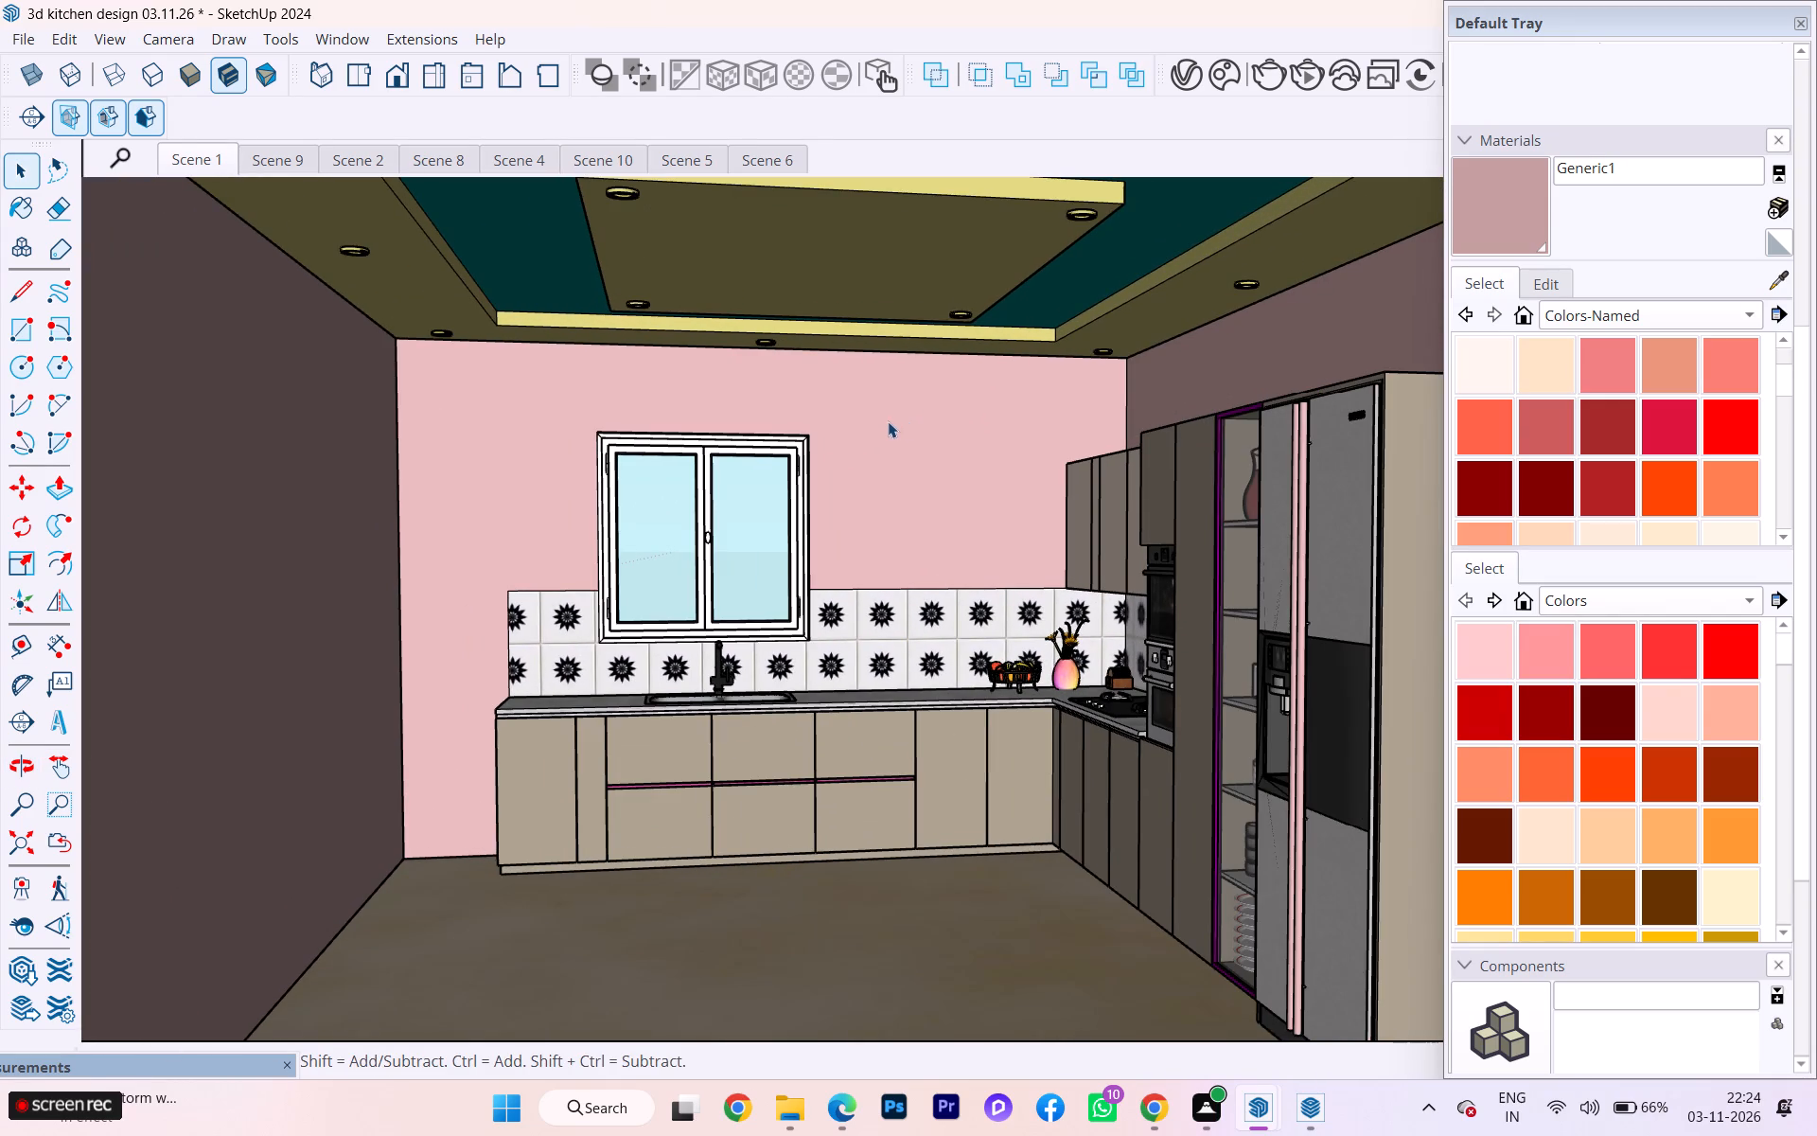
{"action": "scroll", "coordinate": [719, 432], "scroll_direction": "down", "scroll_amount": 1}
{"action": "scroll", "coordinate": [720, 430], "scroll_direction": "up", "scroll_amount": 1}
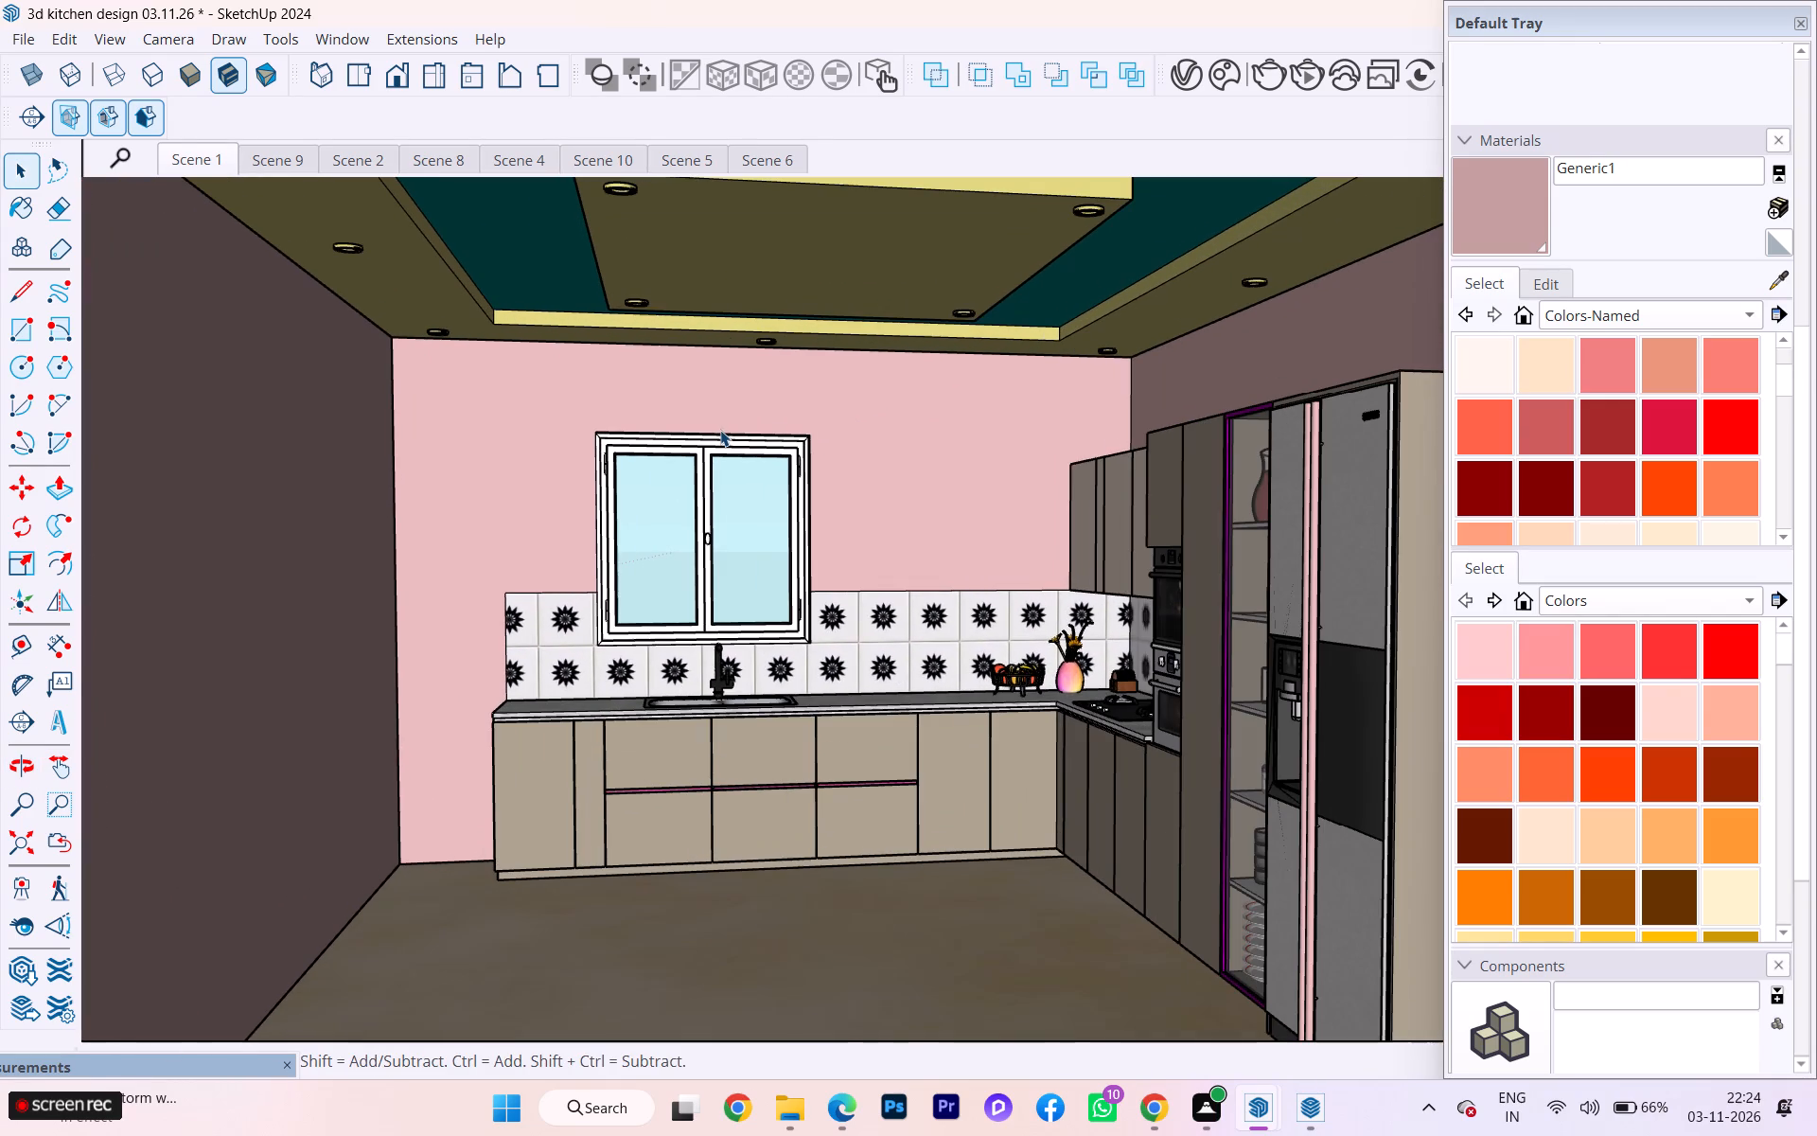
{"action": "middle_click_drag", "start_coordinate": [718, 434], "coordinate": [707, 448]}
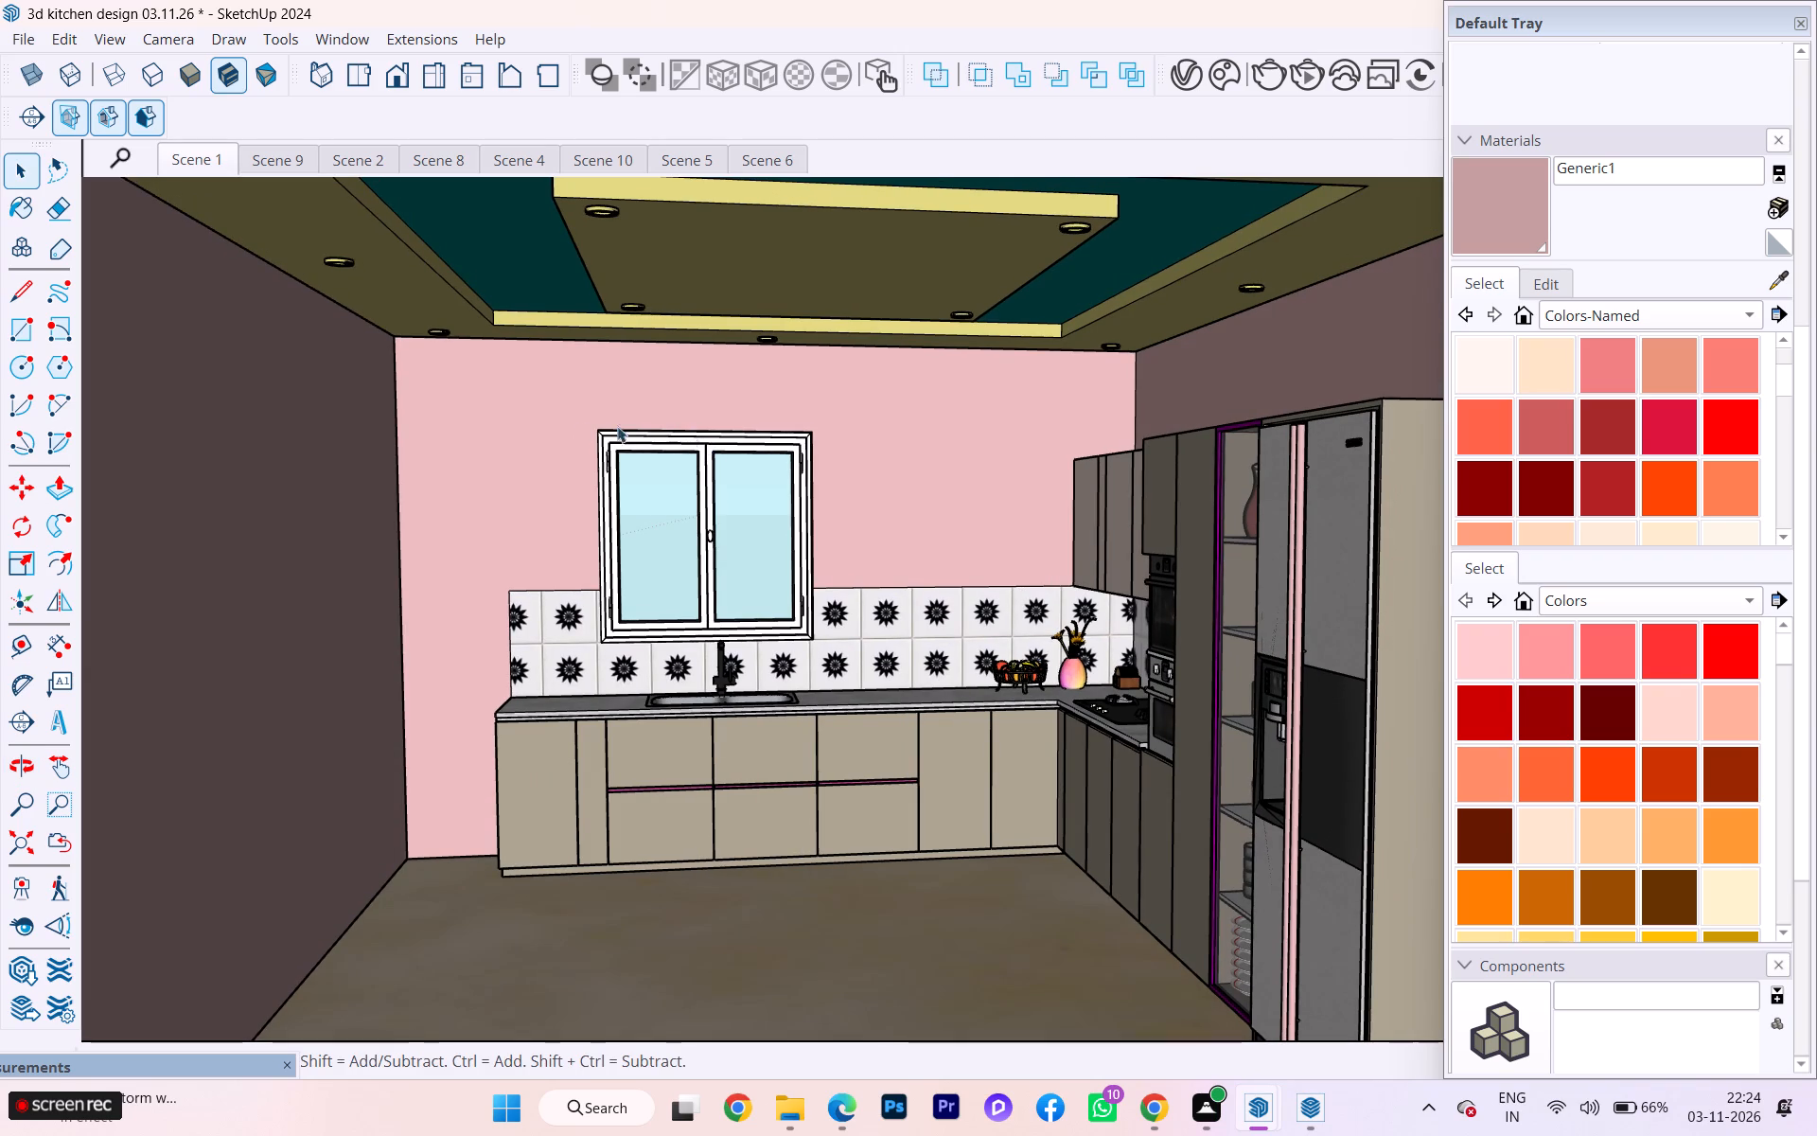
{"action": "right_click", "coordinate": [201, 158]}
{"action": "left_click", "coordinate": [289, 271]}
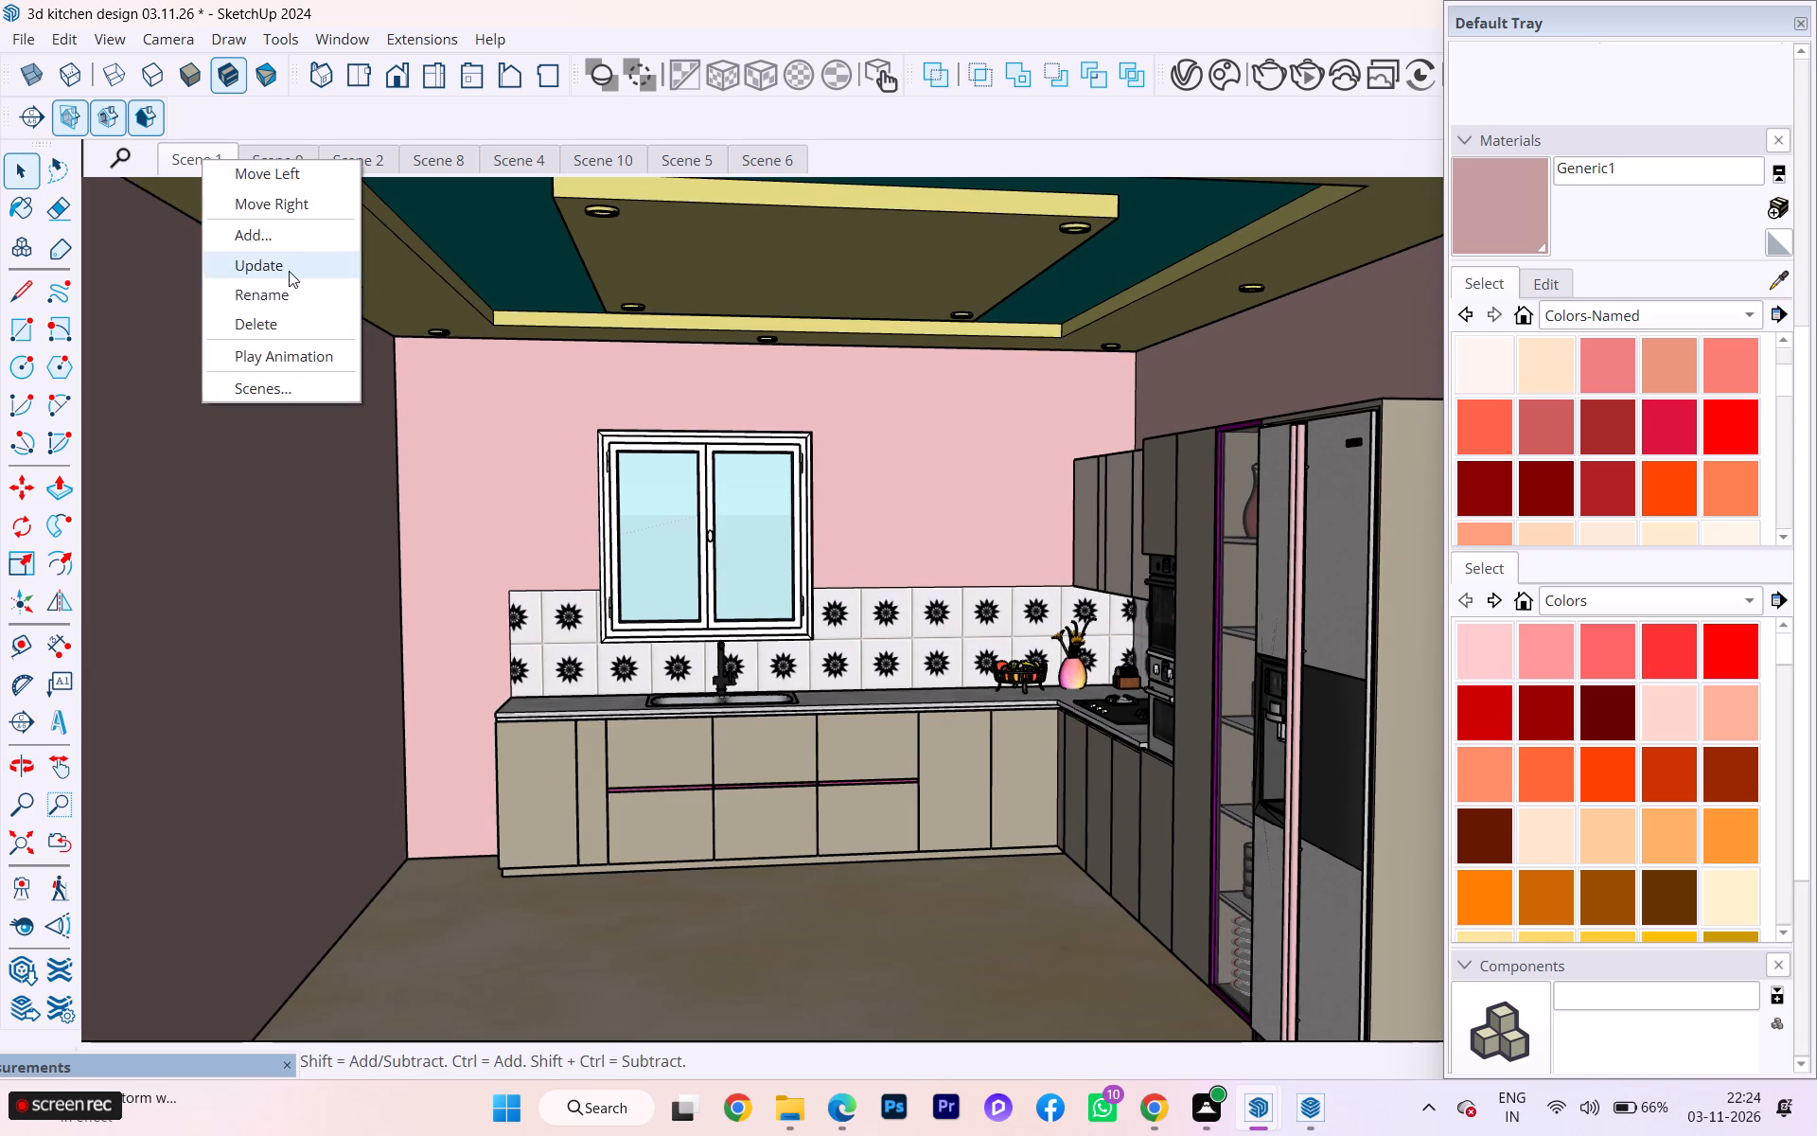
Review the saved coloured and hidden-line interior, elevation and plan scenes to check their framing and wall visibility.
{"action": "left_click", "coordinate": [345, 169]}
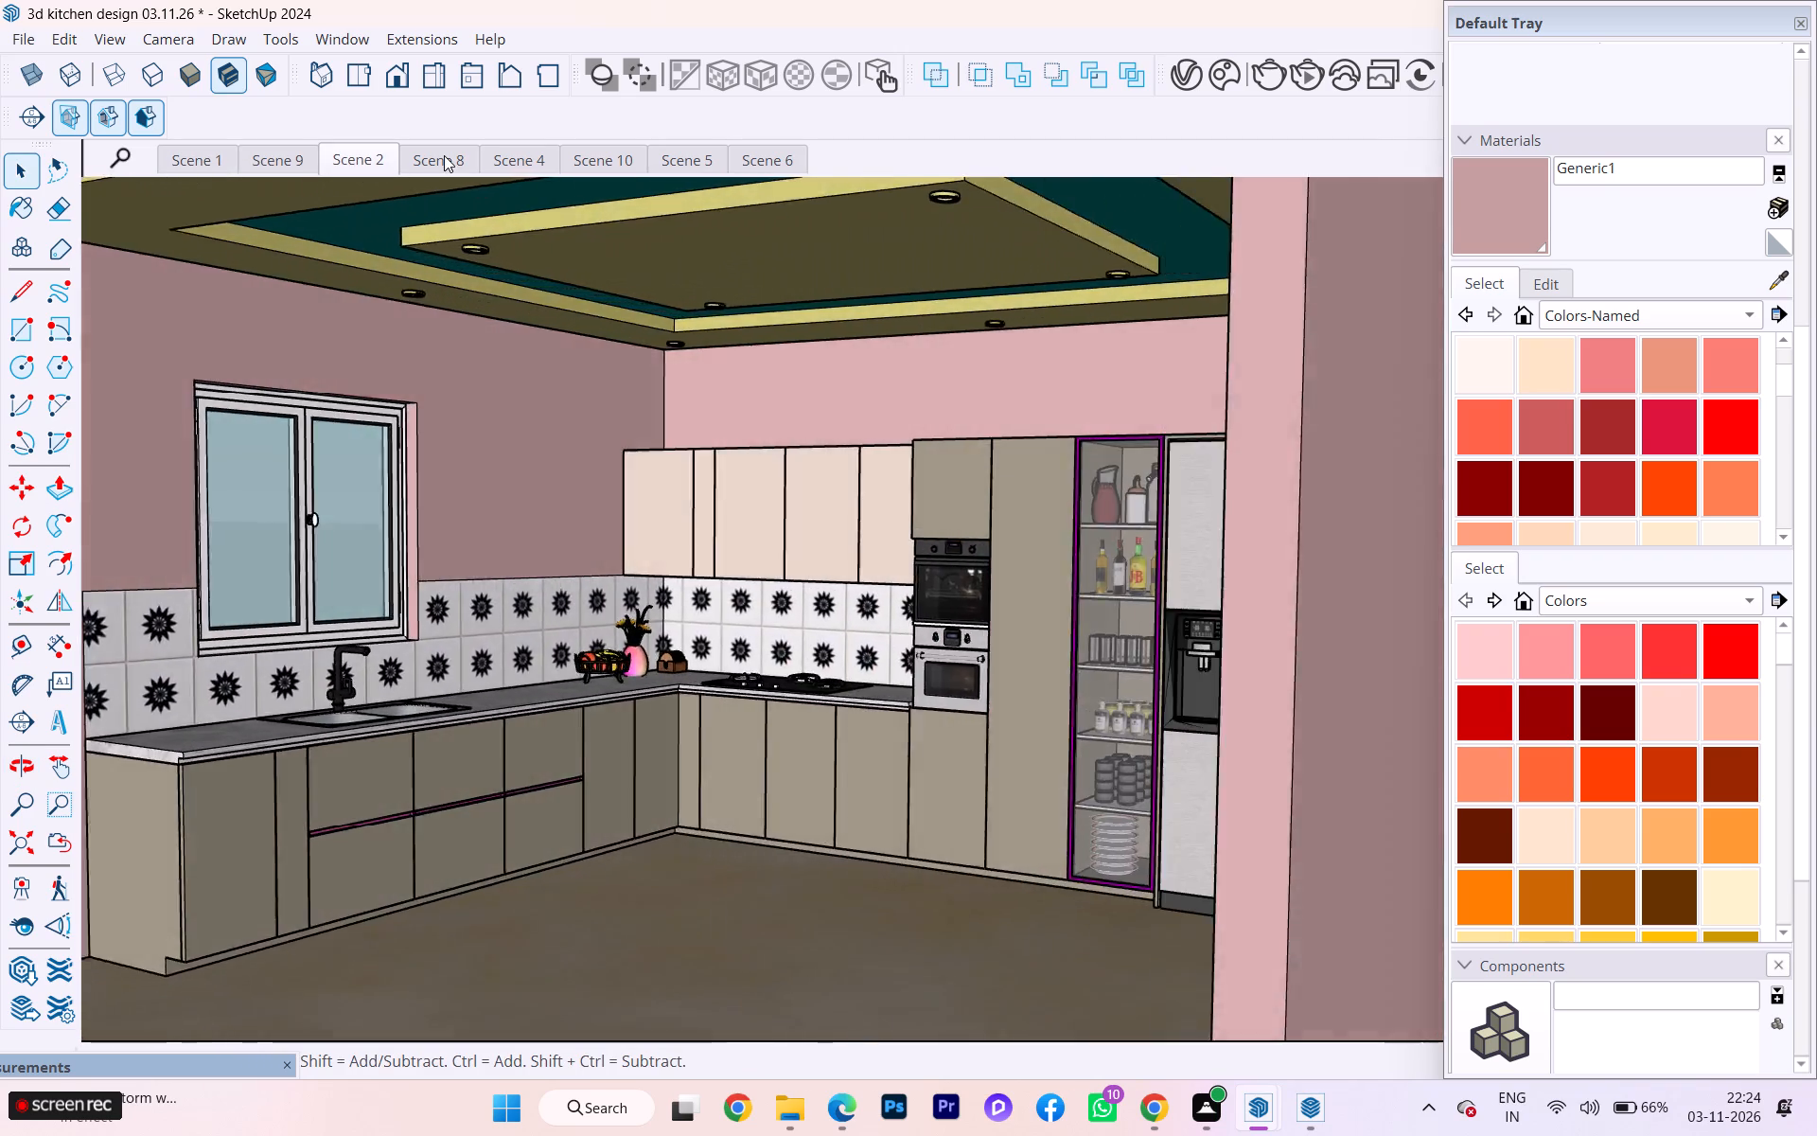
{"action": "left_click", "coordinate": [444, 155]}
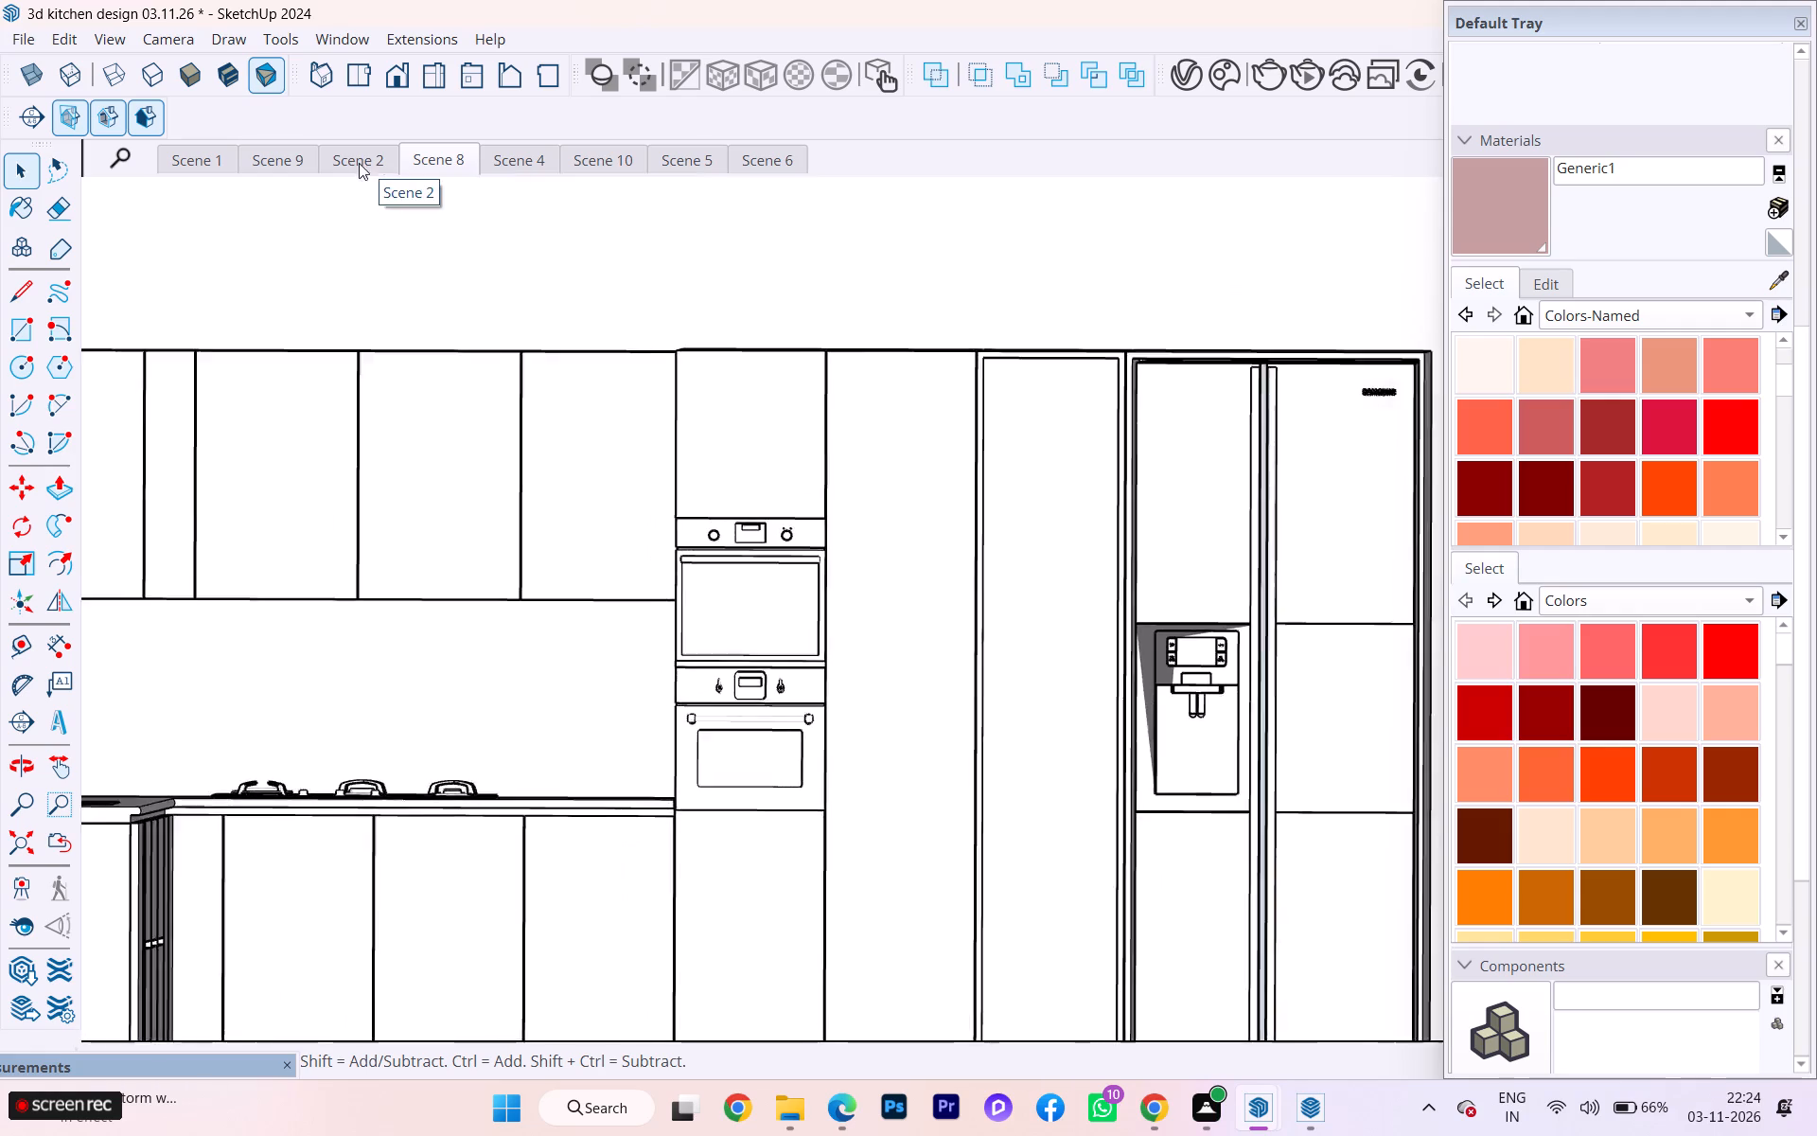
{"action": "left_click", "coordinate": [288, 159]}
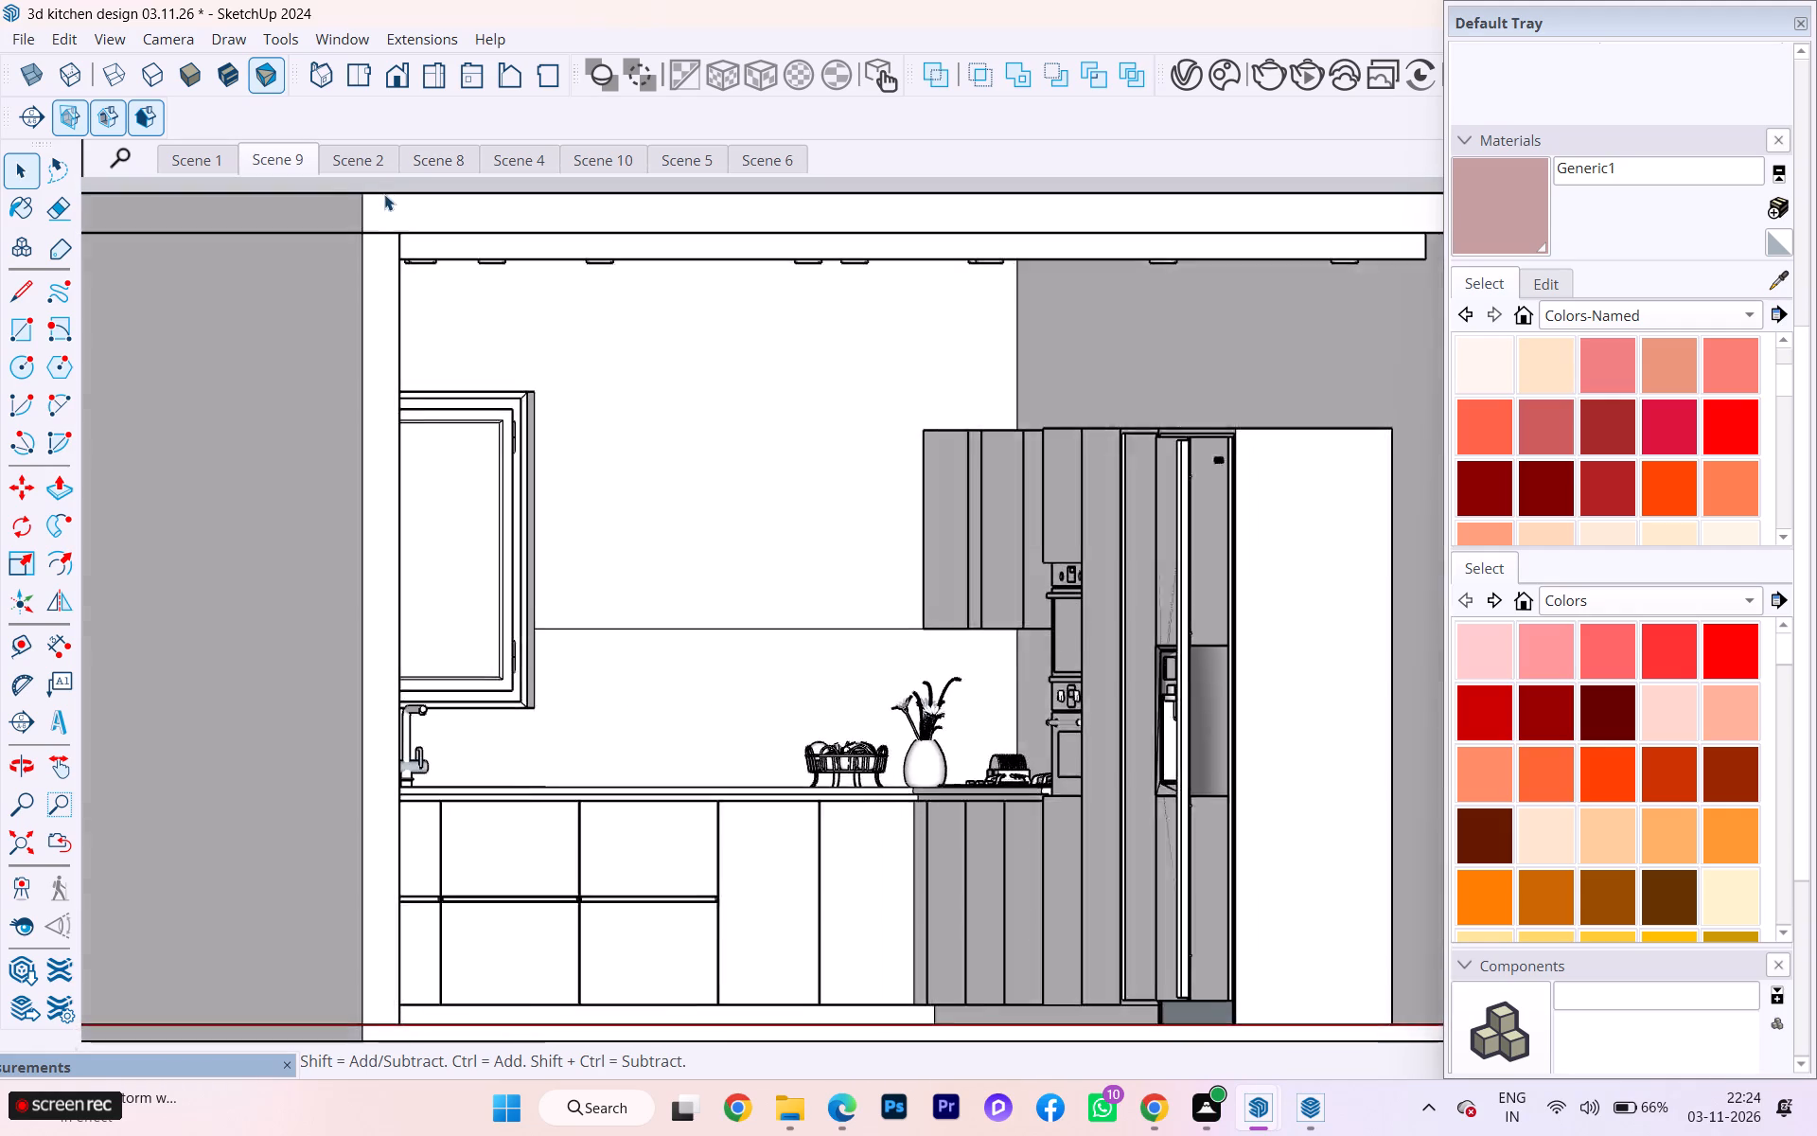
{"action": "left_click", "coordinate": [450, 162]}
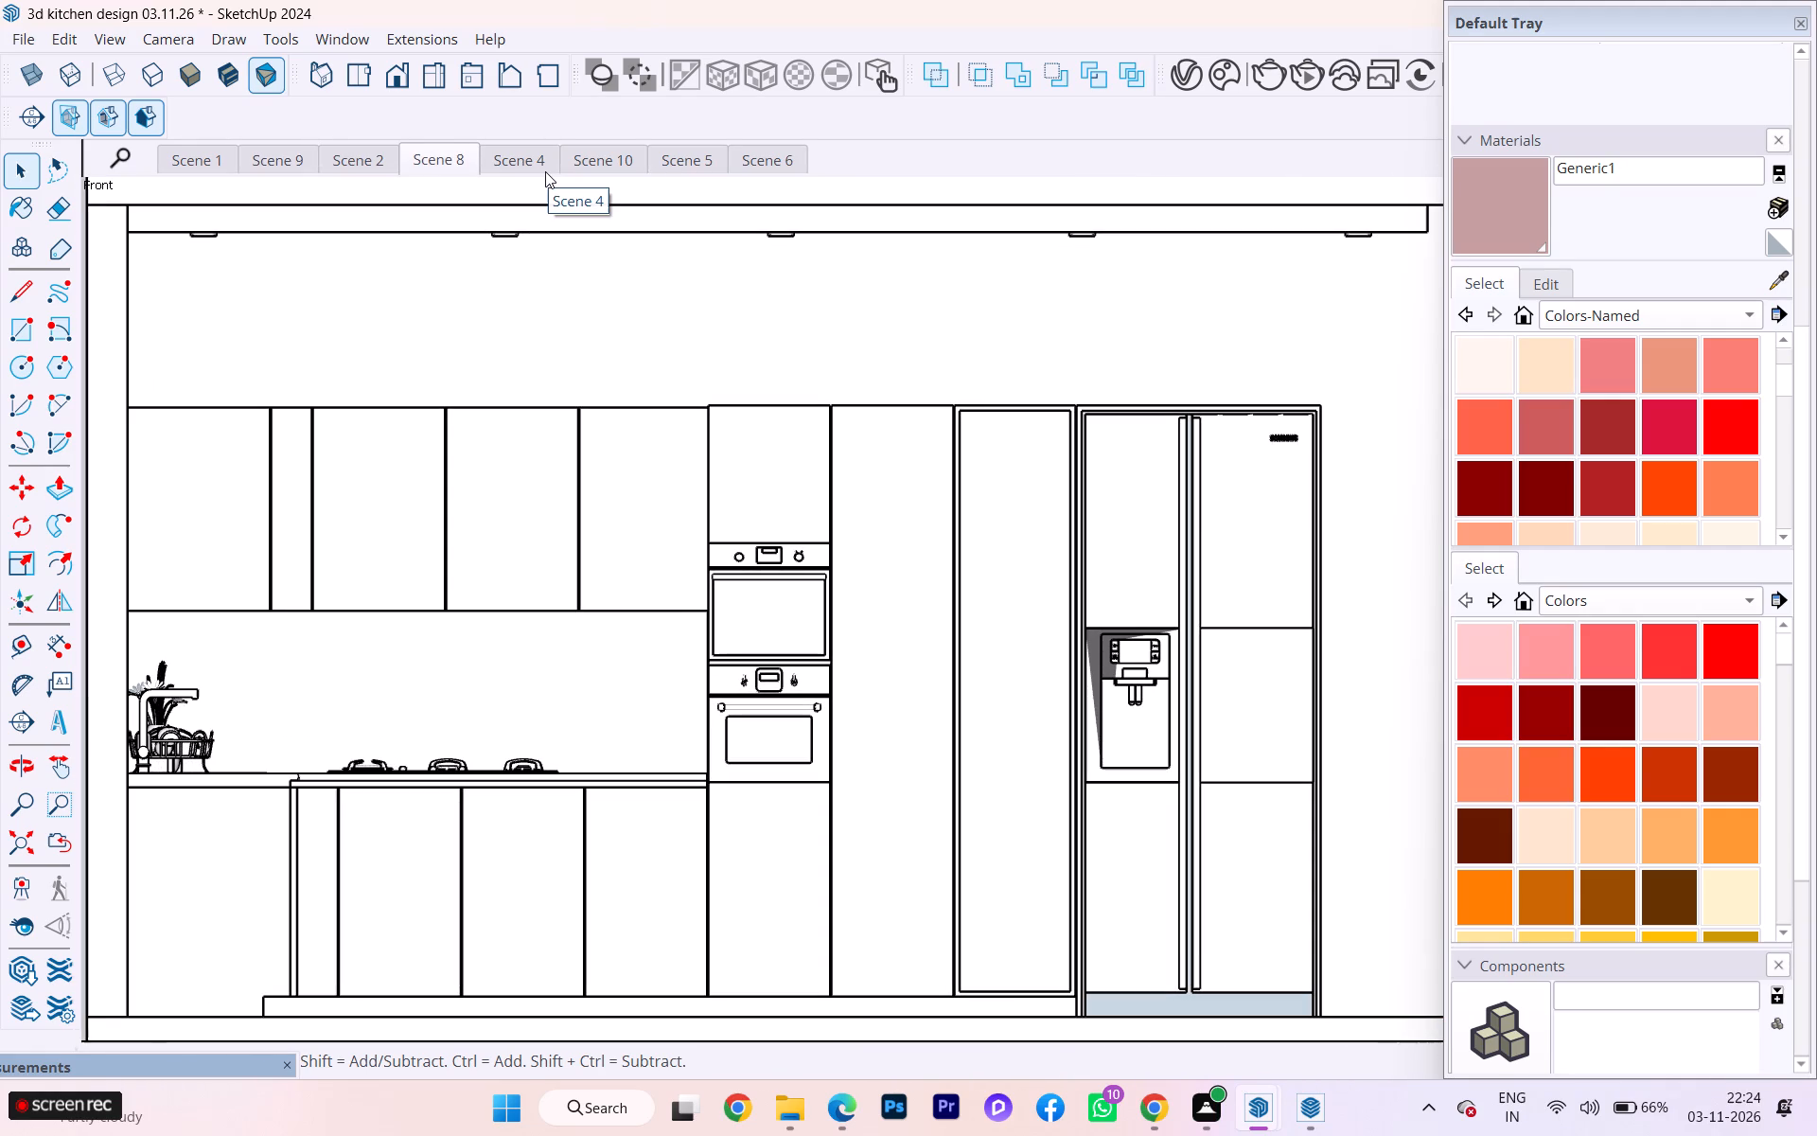
{"action": "left_click", "coordinate": [527, 153]}
{"action": "left_click", "coordinate": [495, 158]}
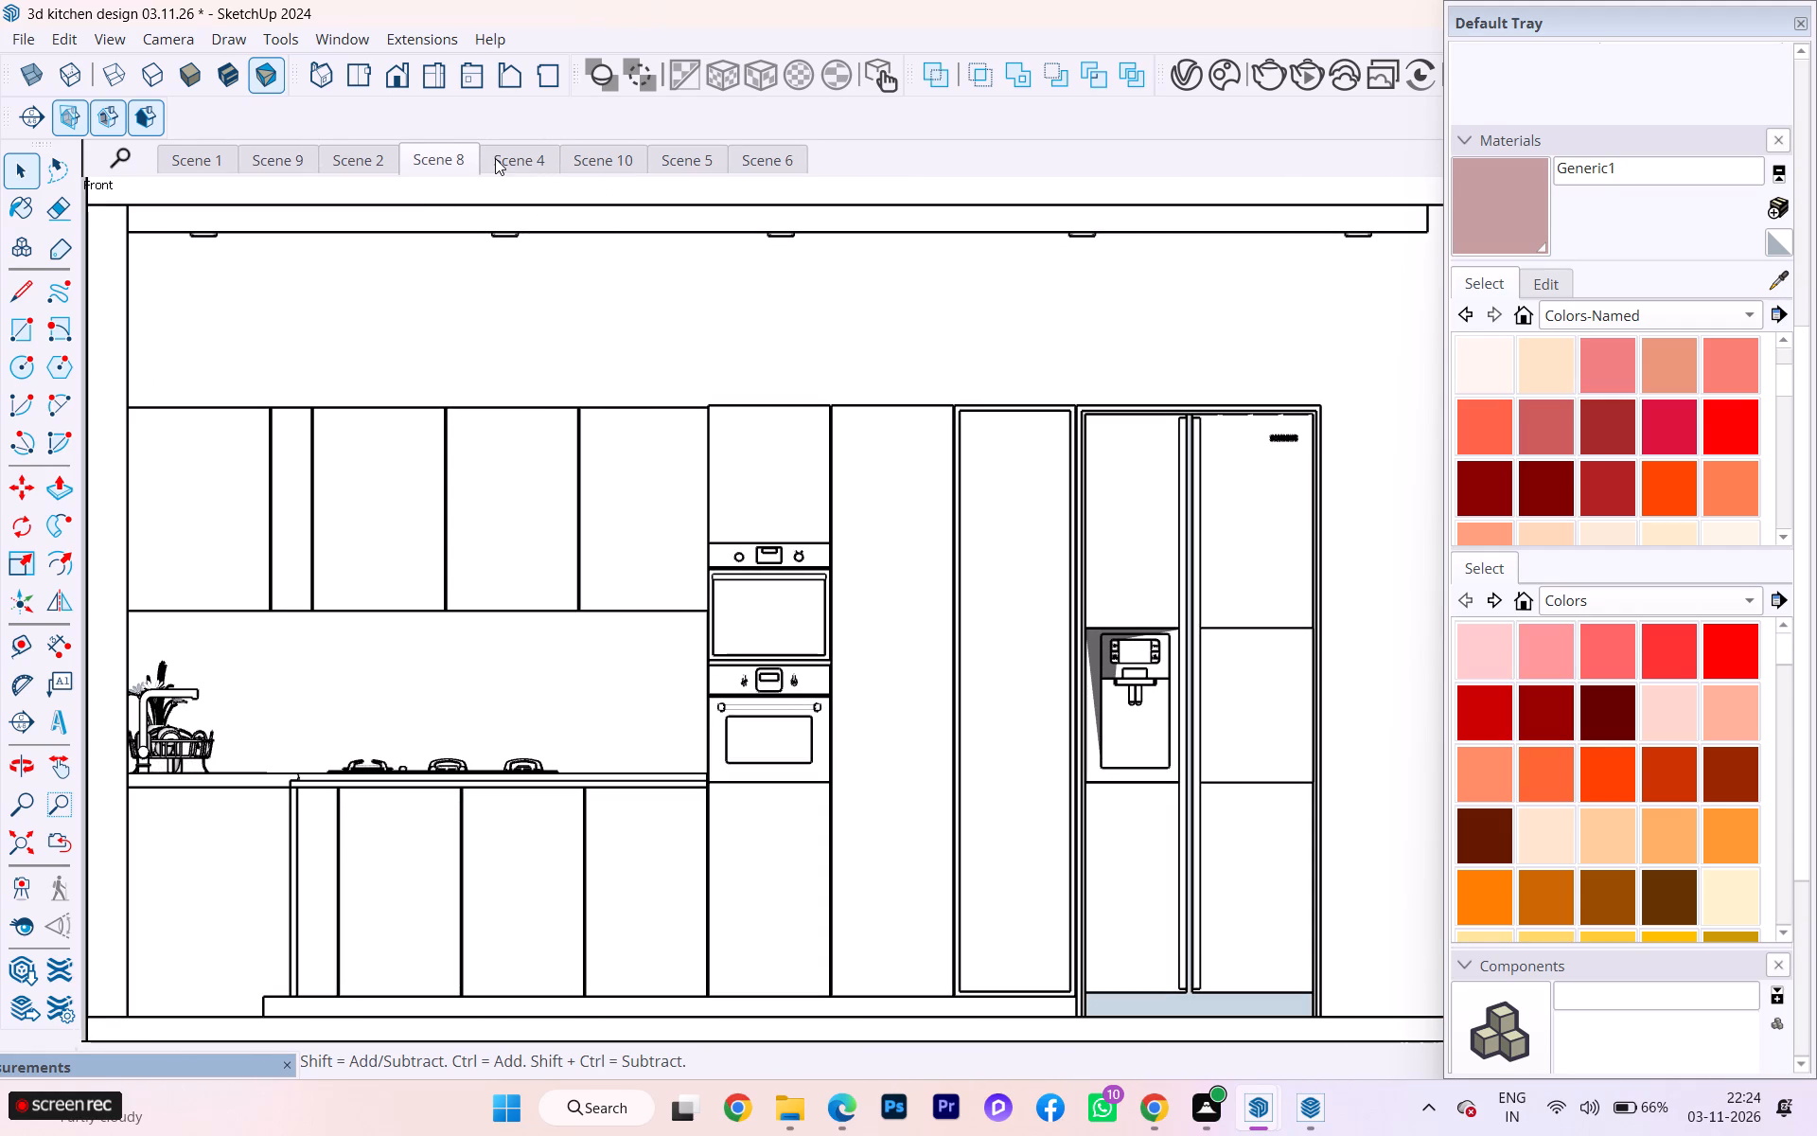
{"action": "triple_click", "coordinate": [529, 162]}
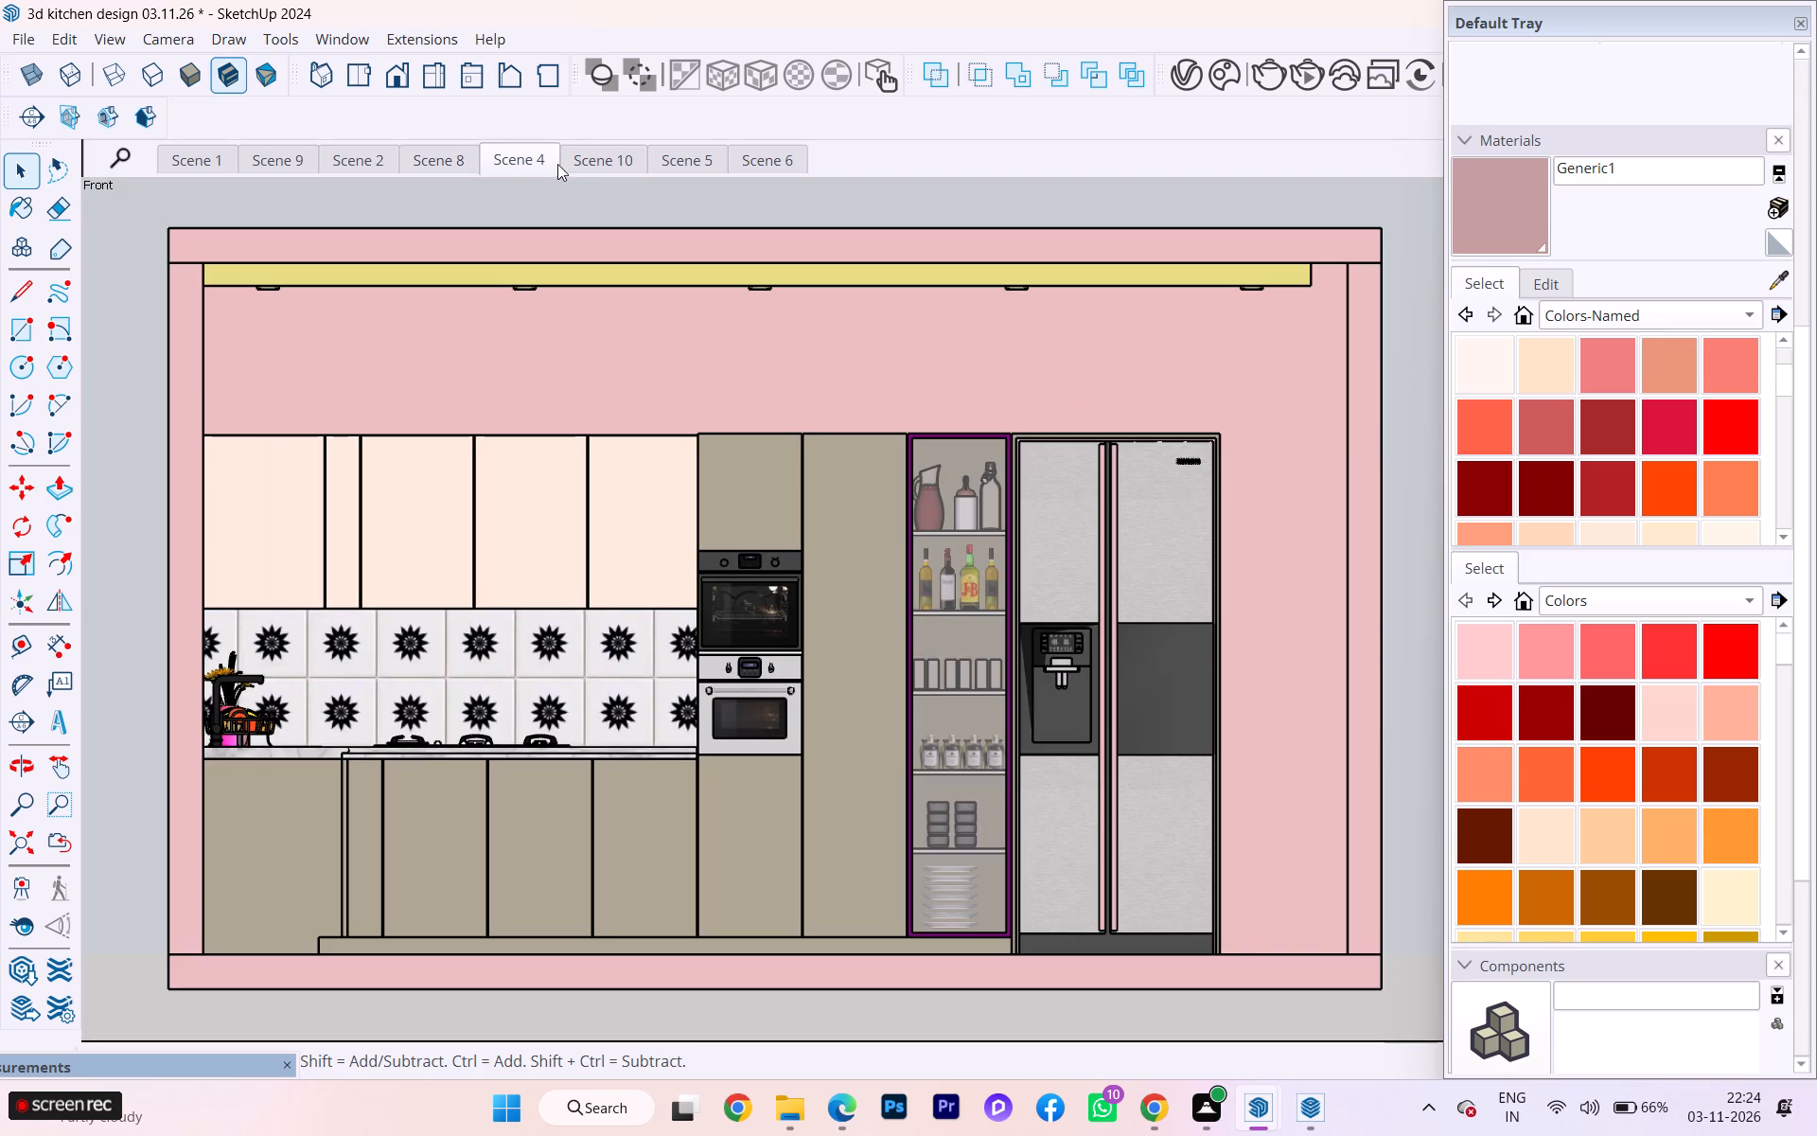
{"action": "left_click", "coordinate": [574, 157]}
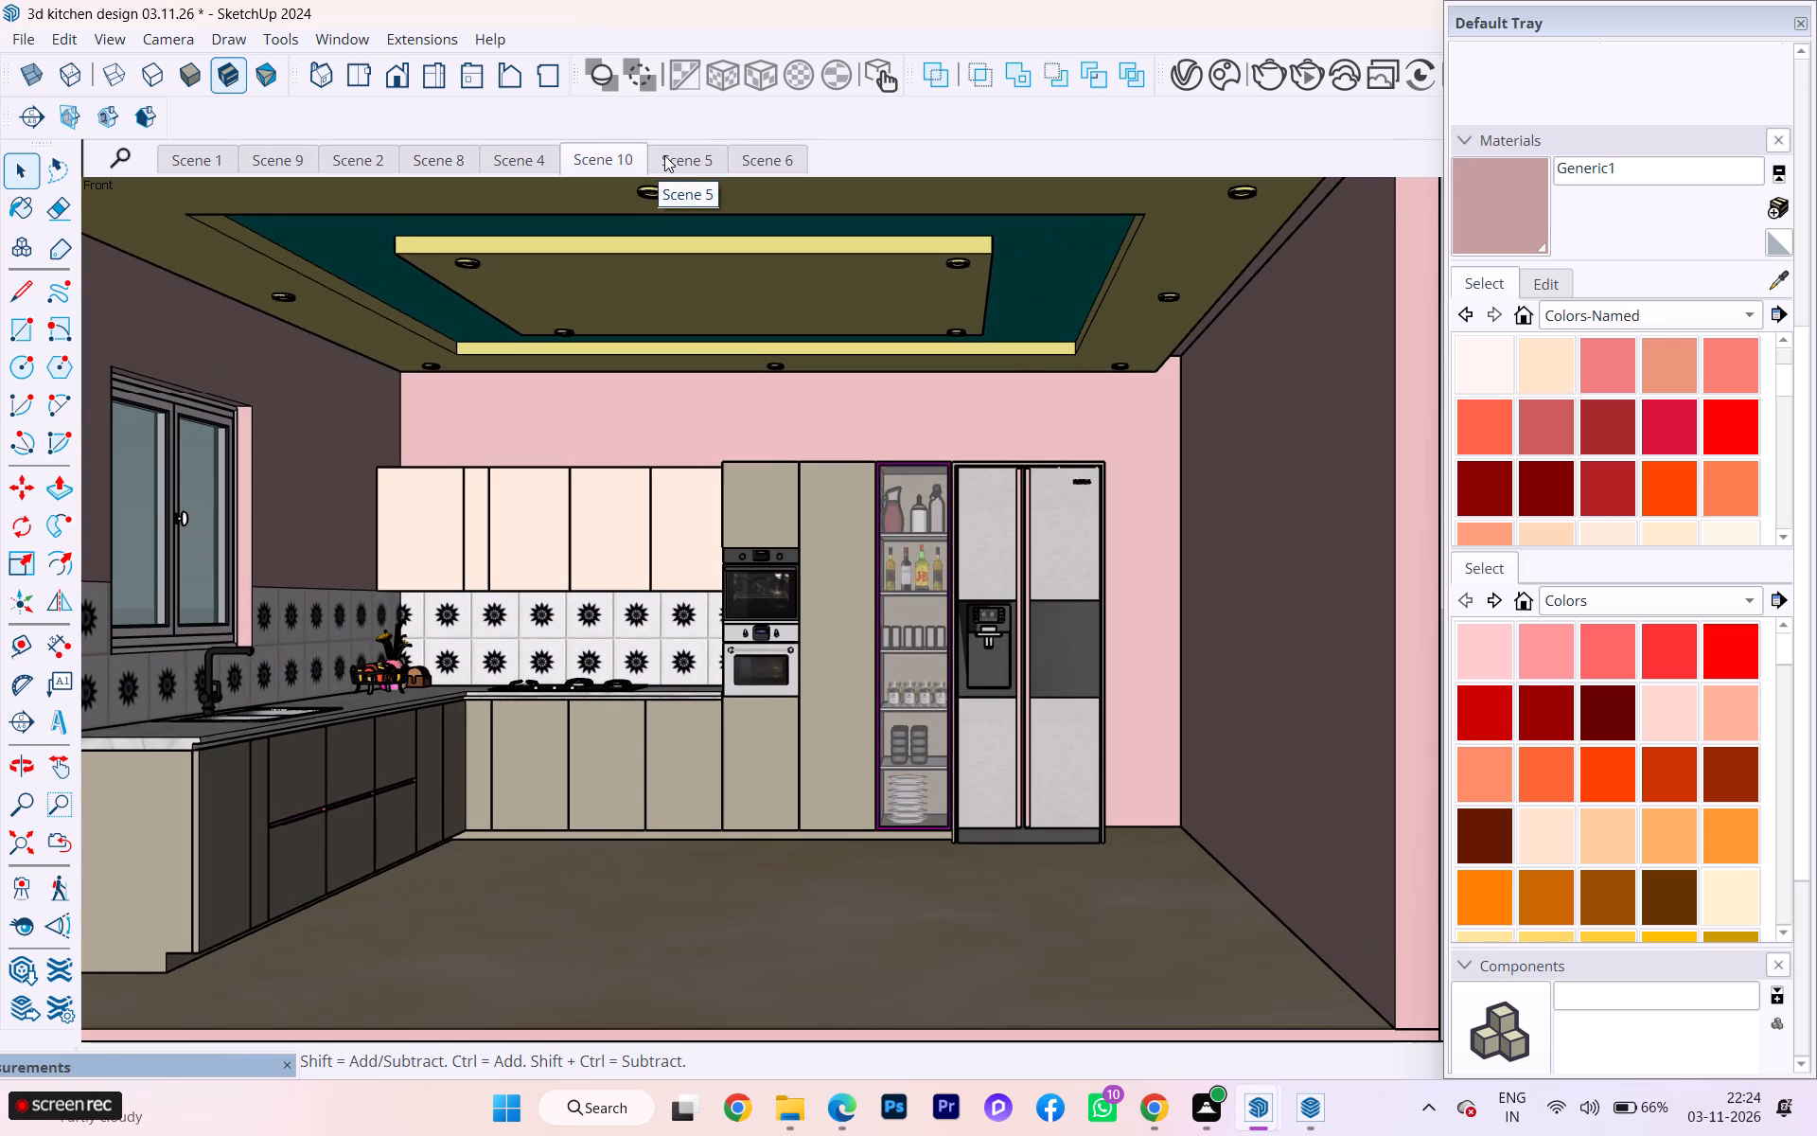
{"action": "left_click", "coordinate": [668, 155]}
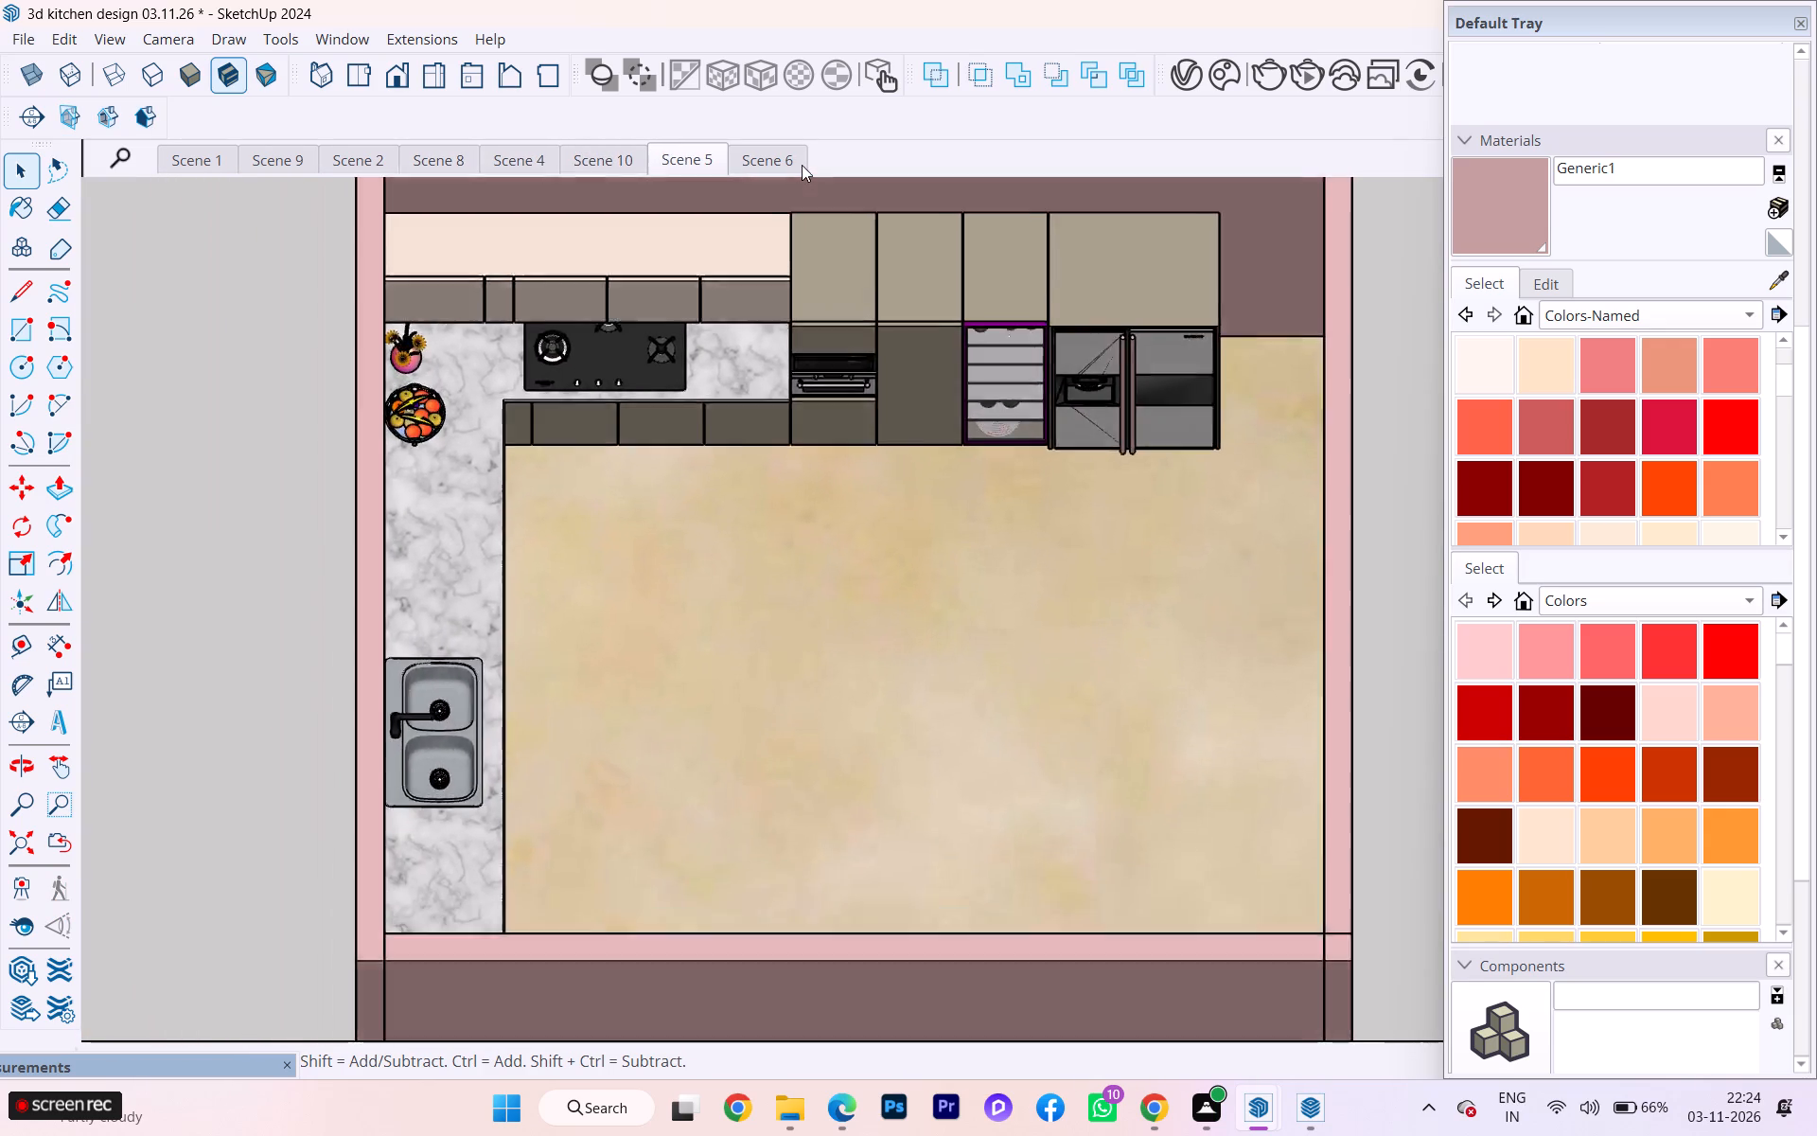
{"action": "left_click", "coordinate": [790, 151]}
{"action": "left_click", "coordinate": [791, 158]}
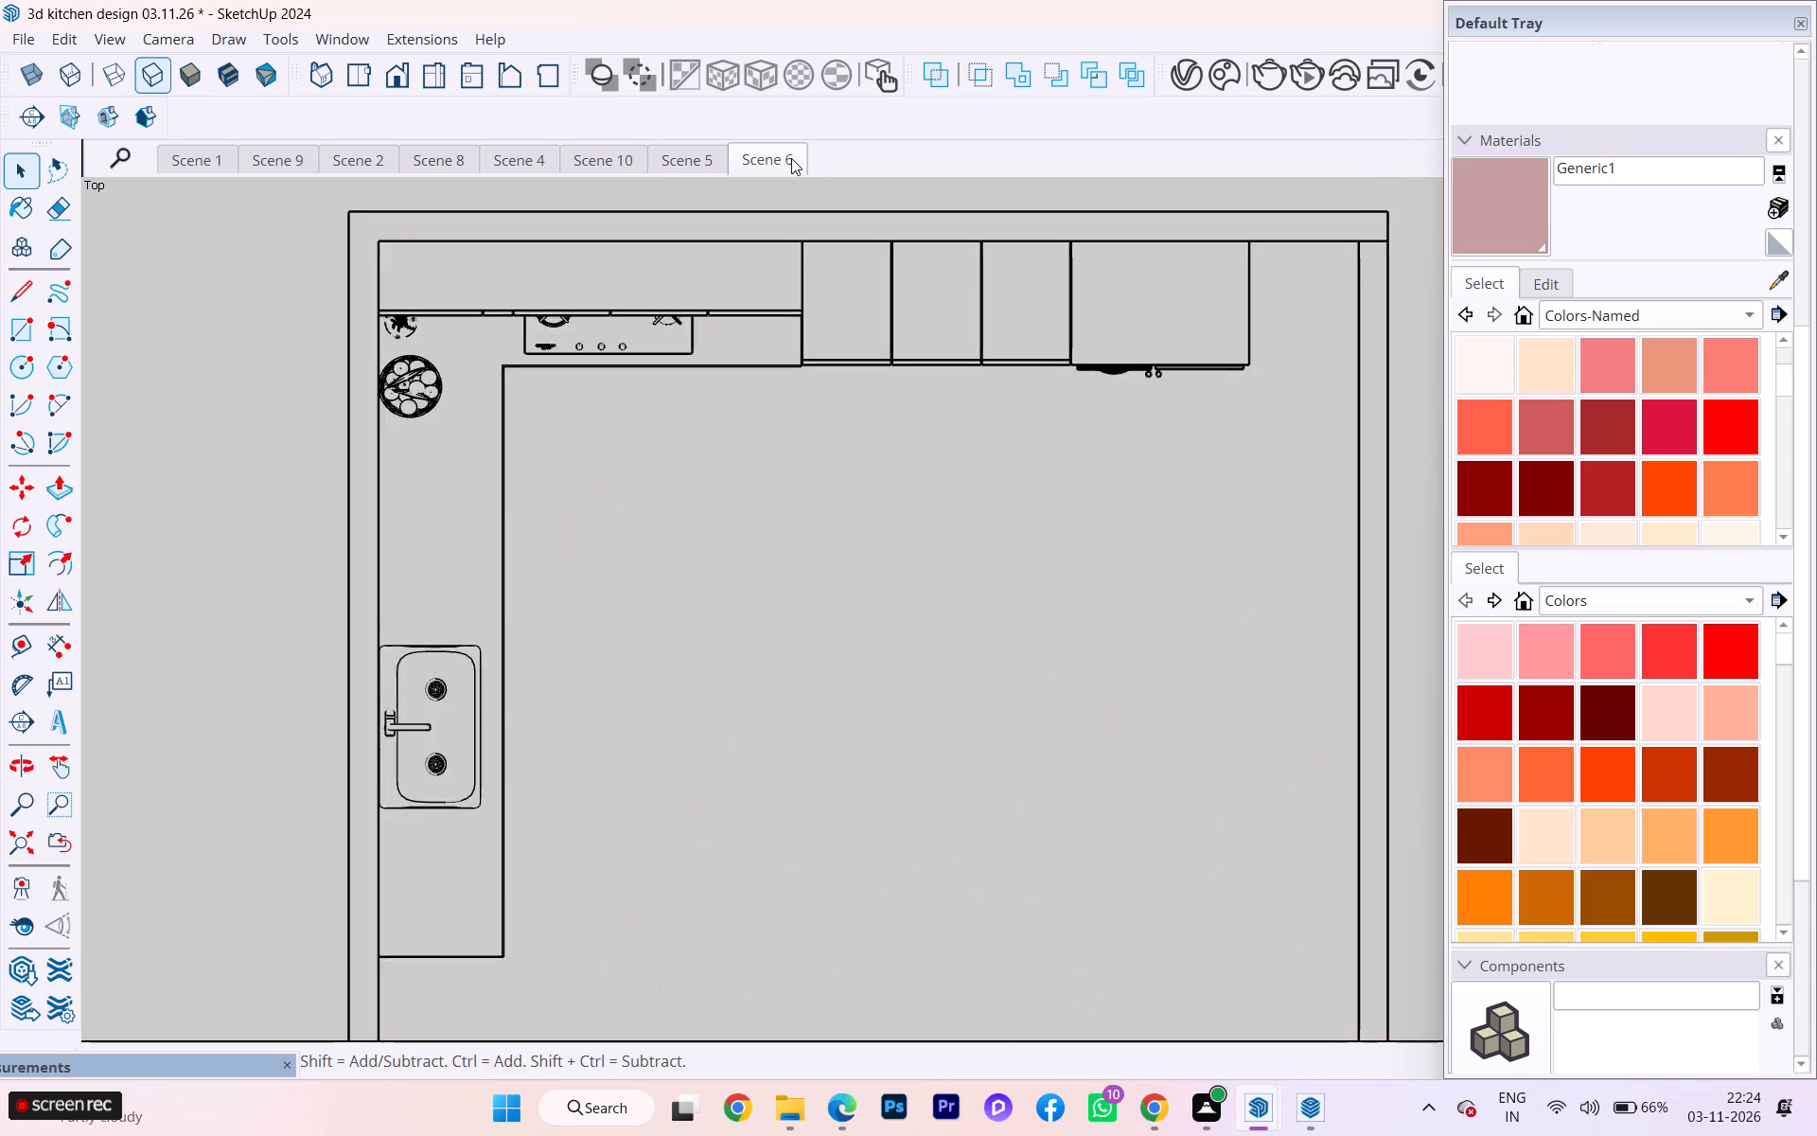
{"action": "left_click", "coordinate": [267, 166]}
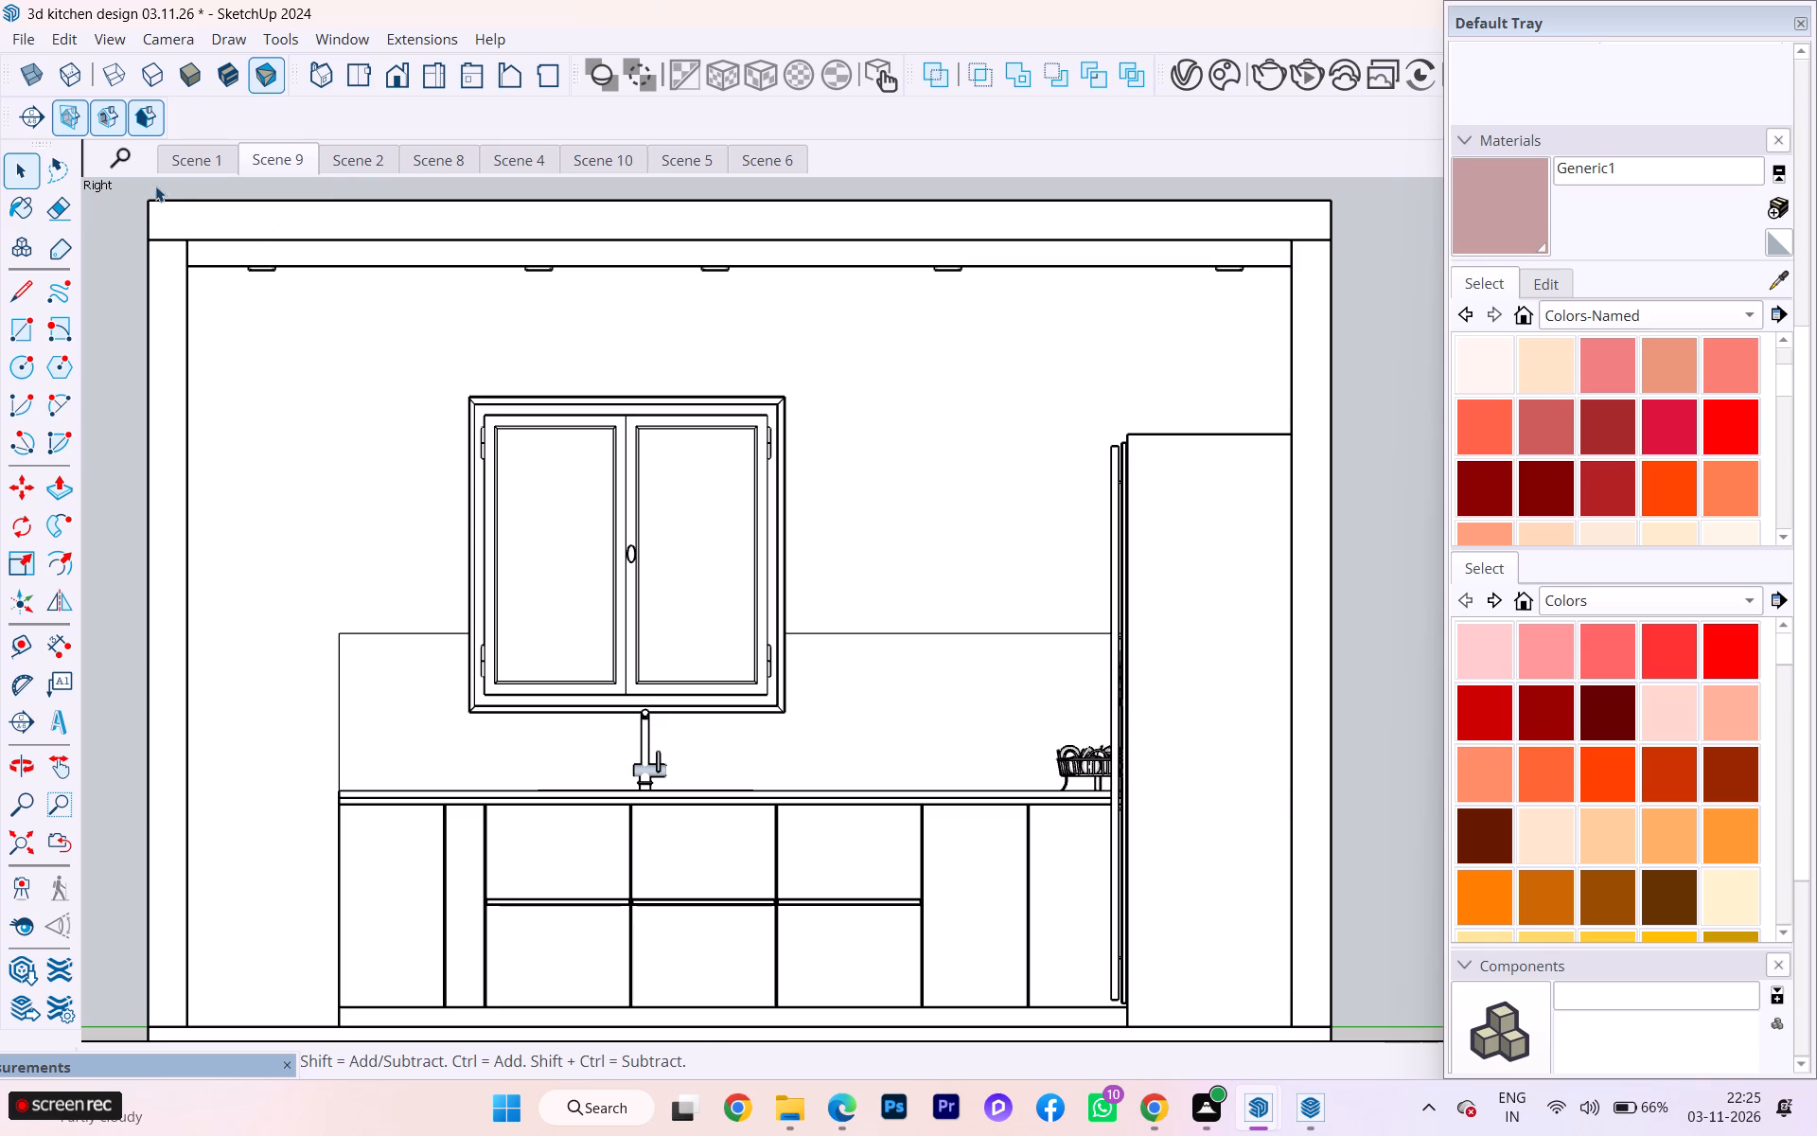
{"action": "left_click", "coordinate": [178, 157]}
{"action": "left_click", "coordinate": [193, 161]}
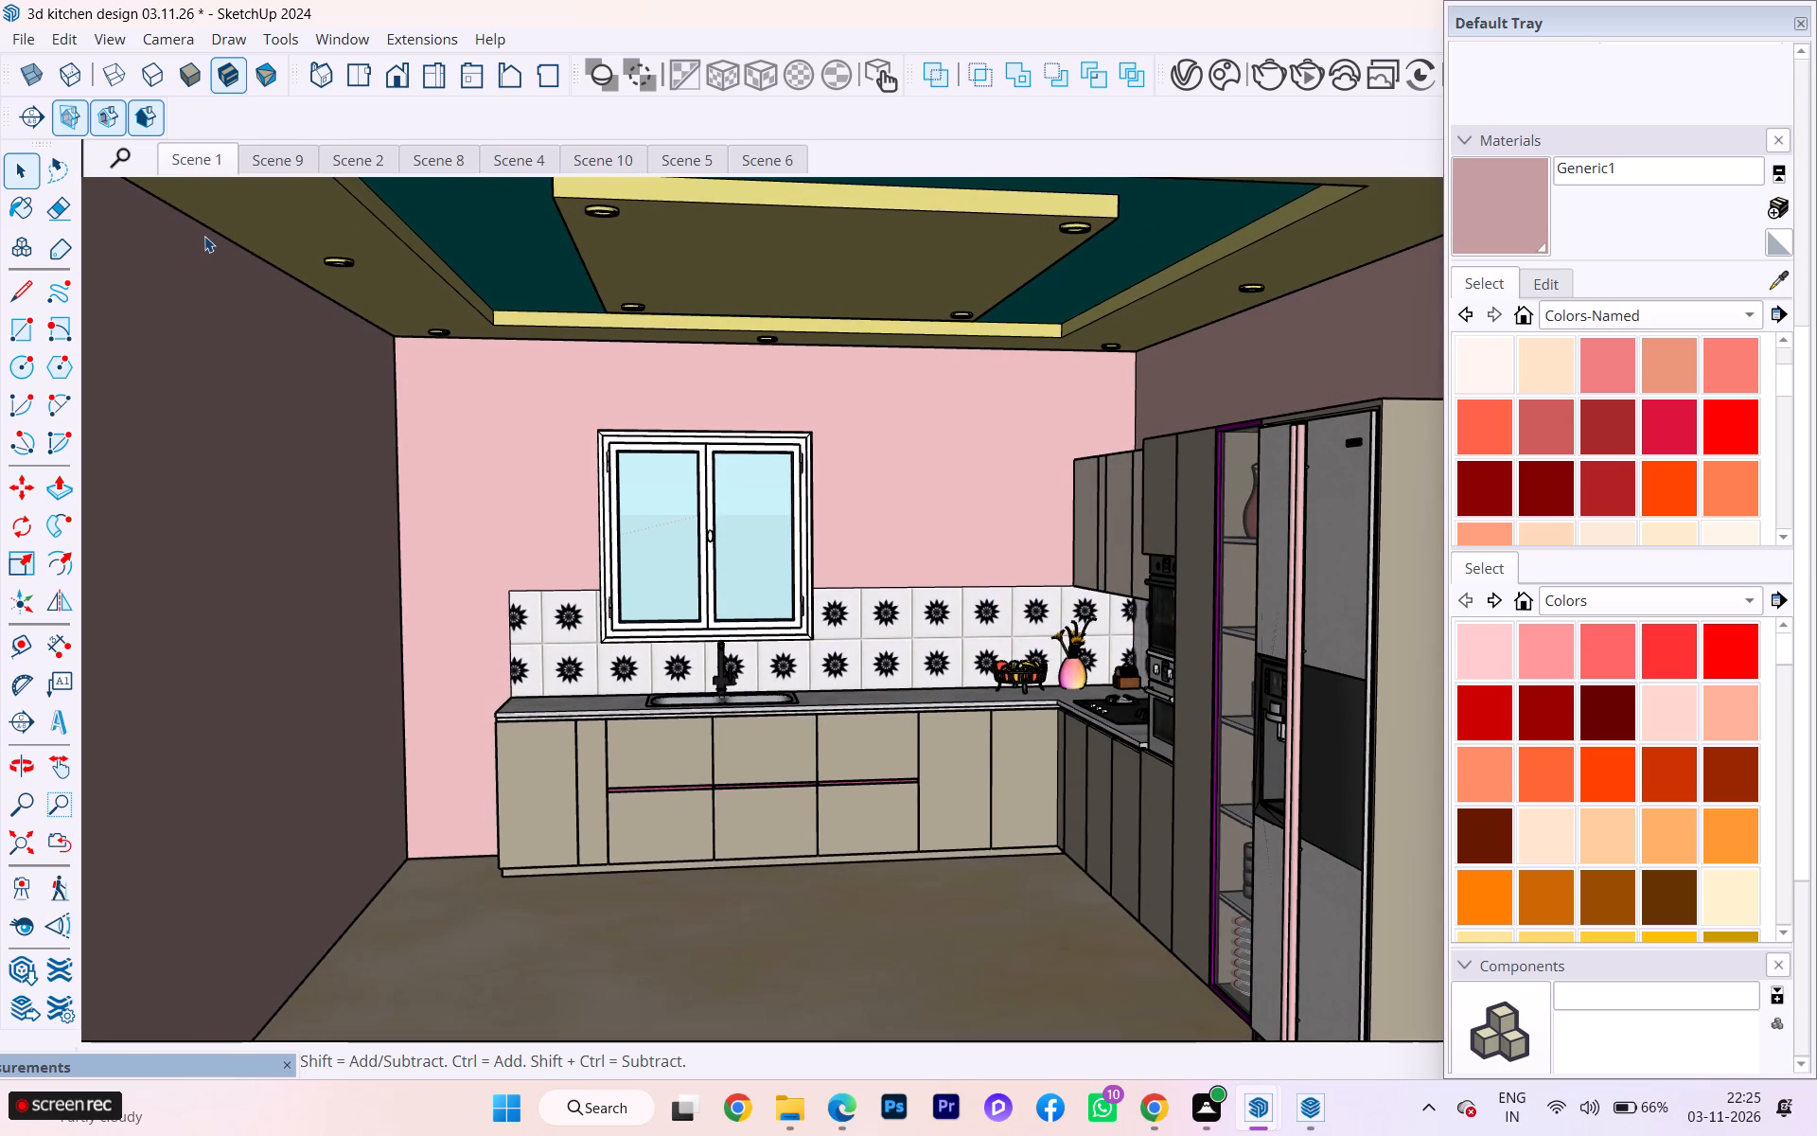
{"action": "left_click", "coordinate": [287, 163]}
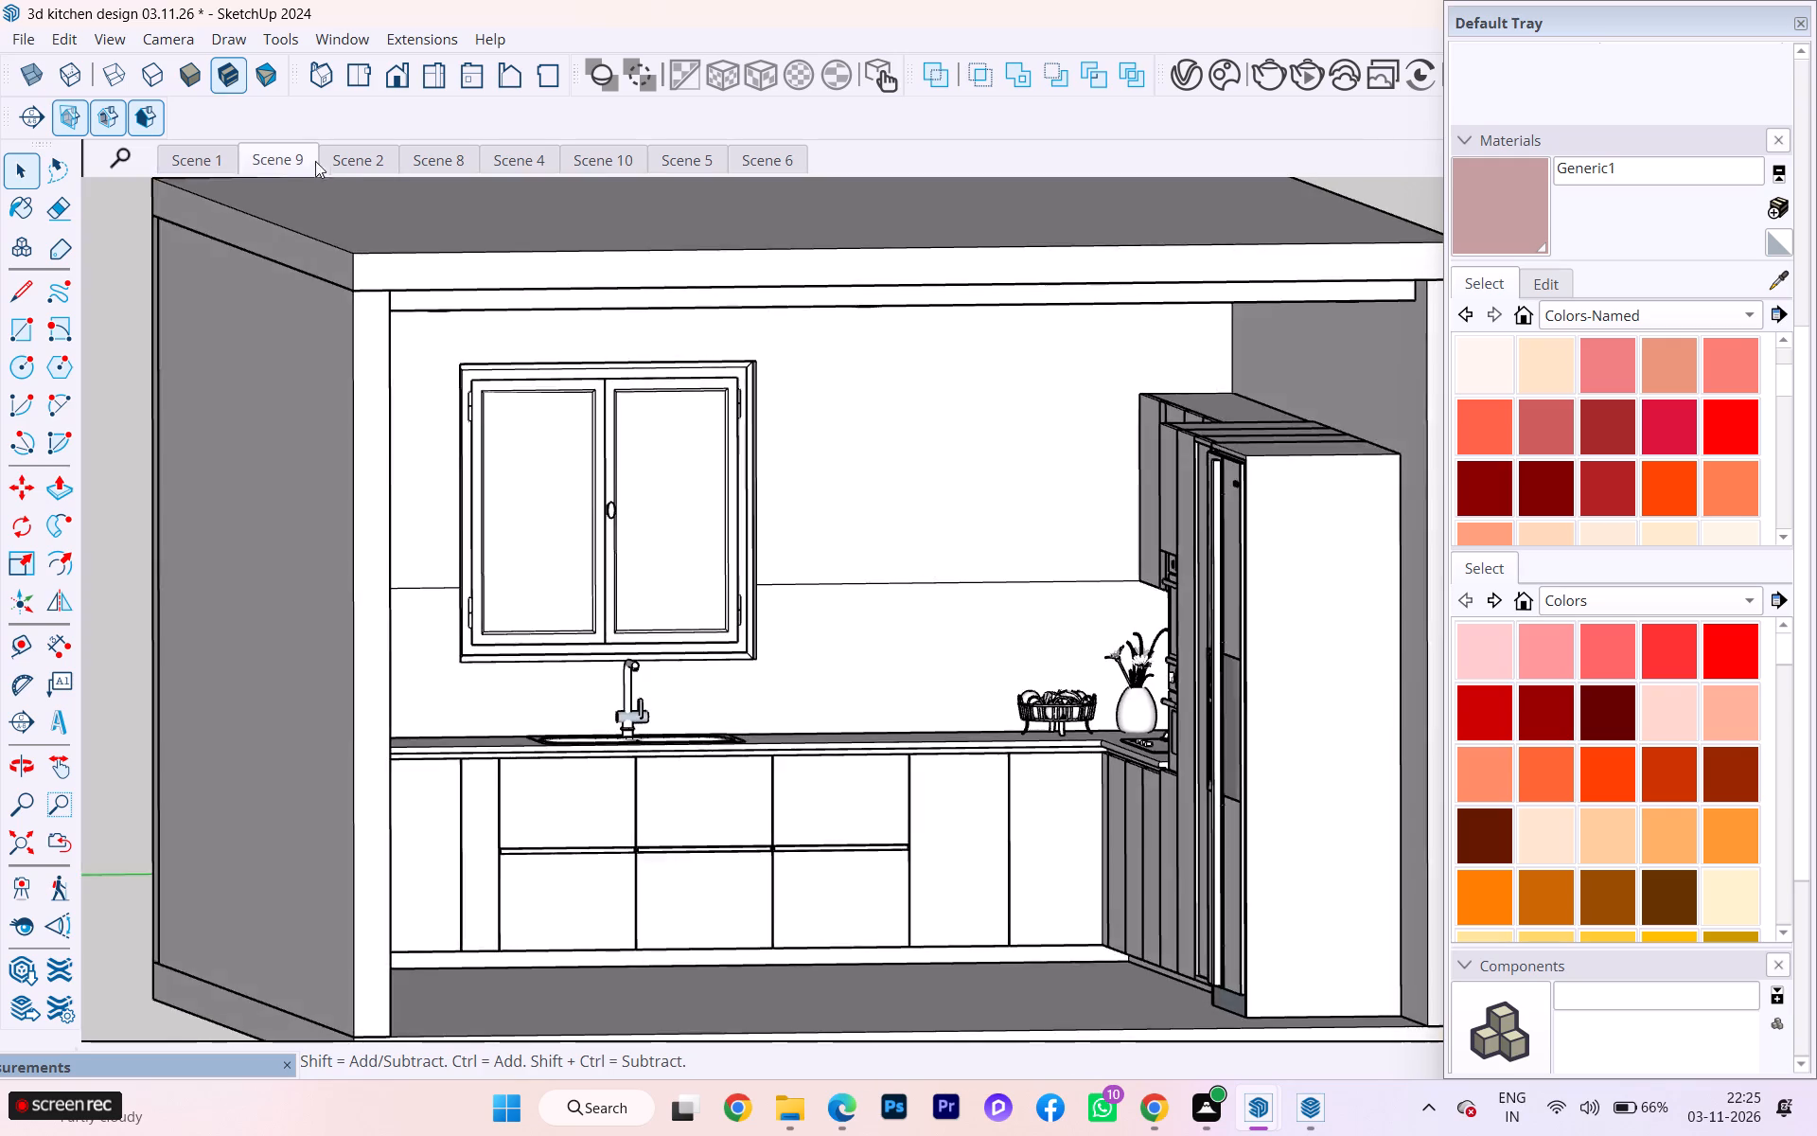
{"action": "left_click", "coordinate": [348, 162]}
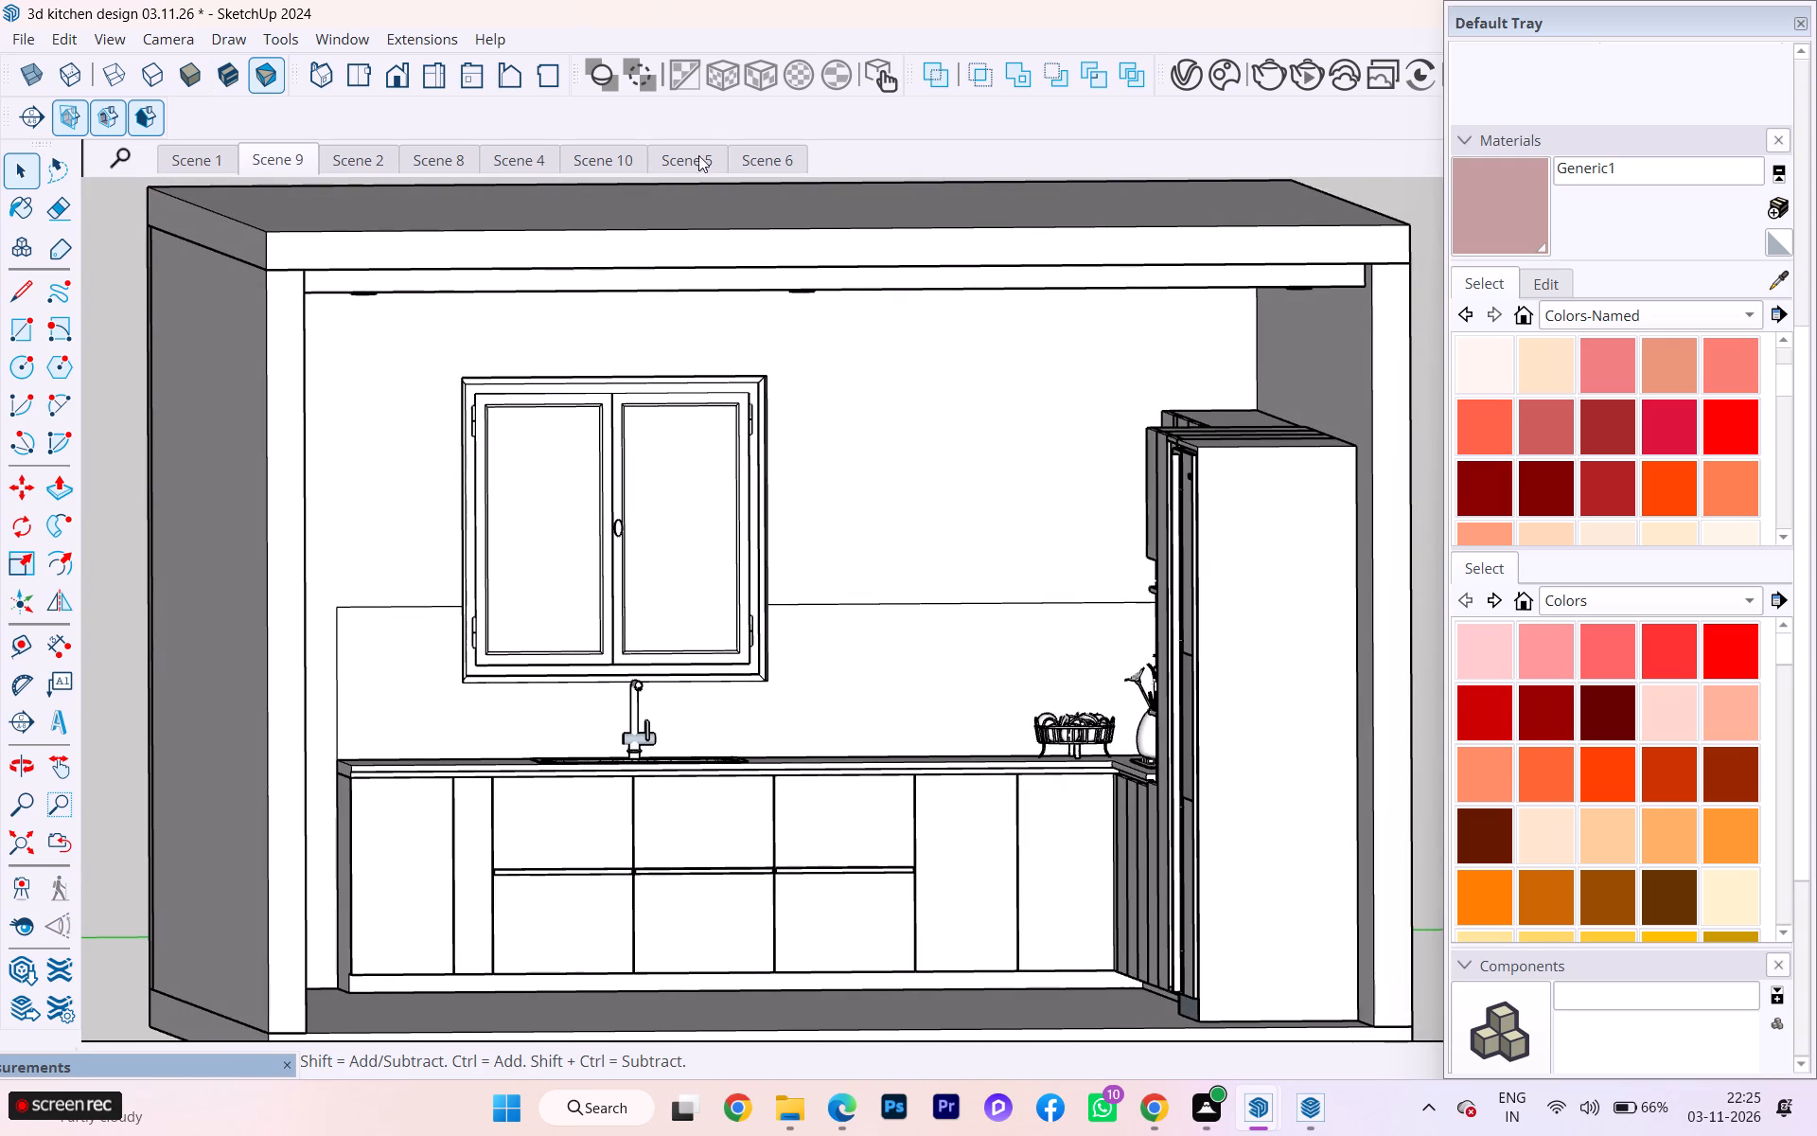
{"action": "left_click", "coordinate": [709, 151]}
{"action": "left_click", "coordinate": [710, 163]}
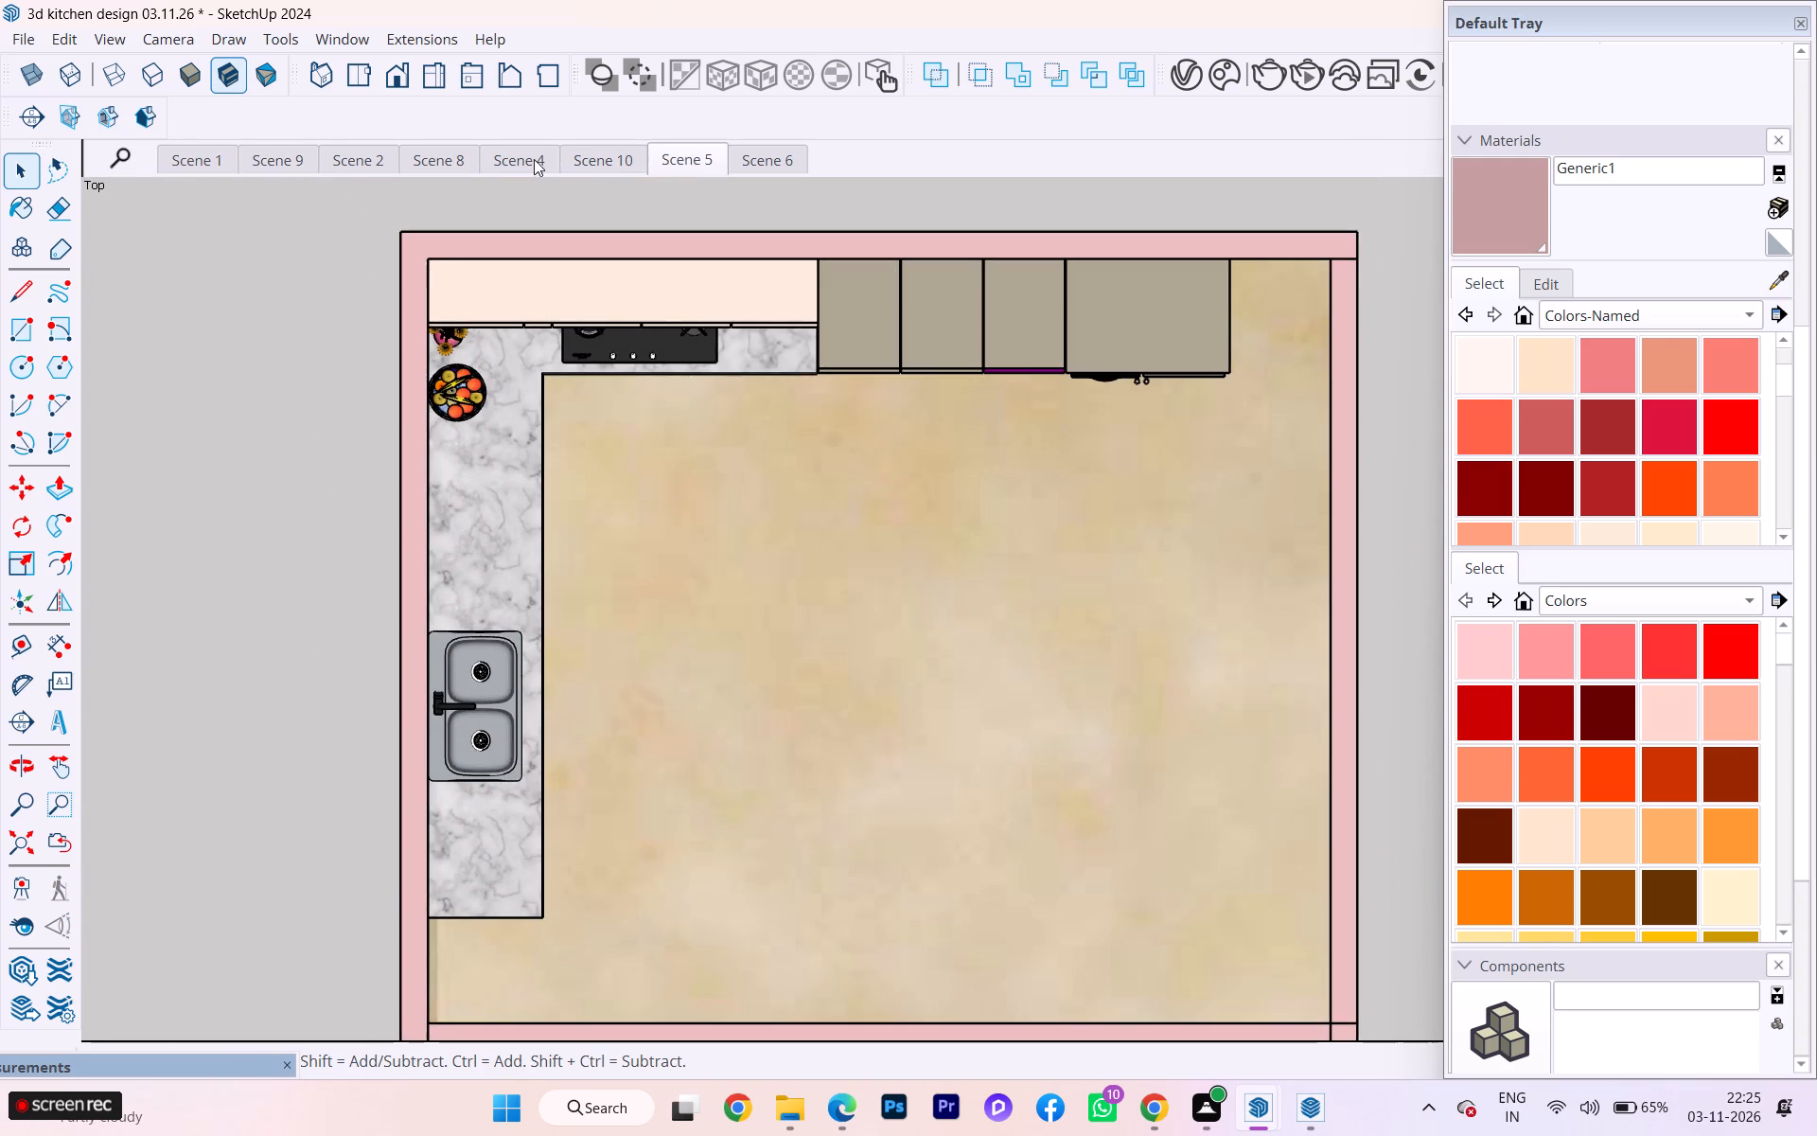
{"action": "left_click", "coordinate": [512, 159]}
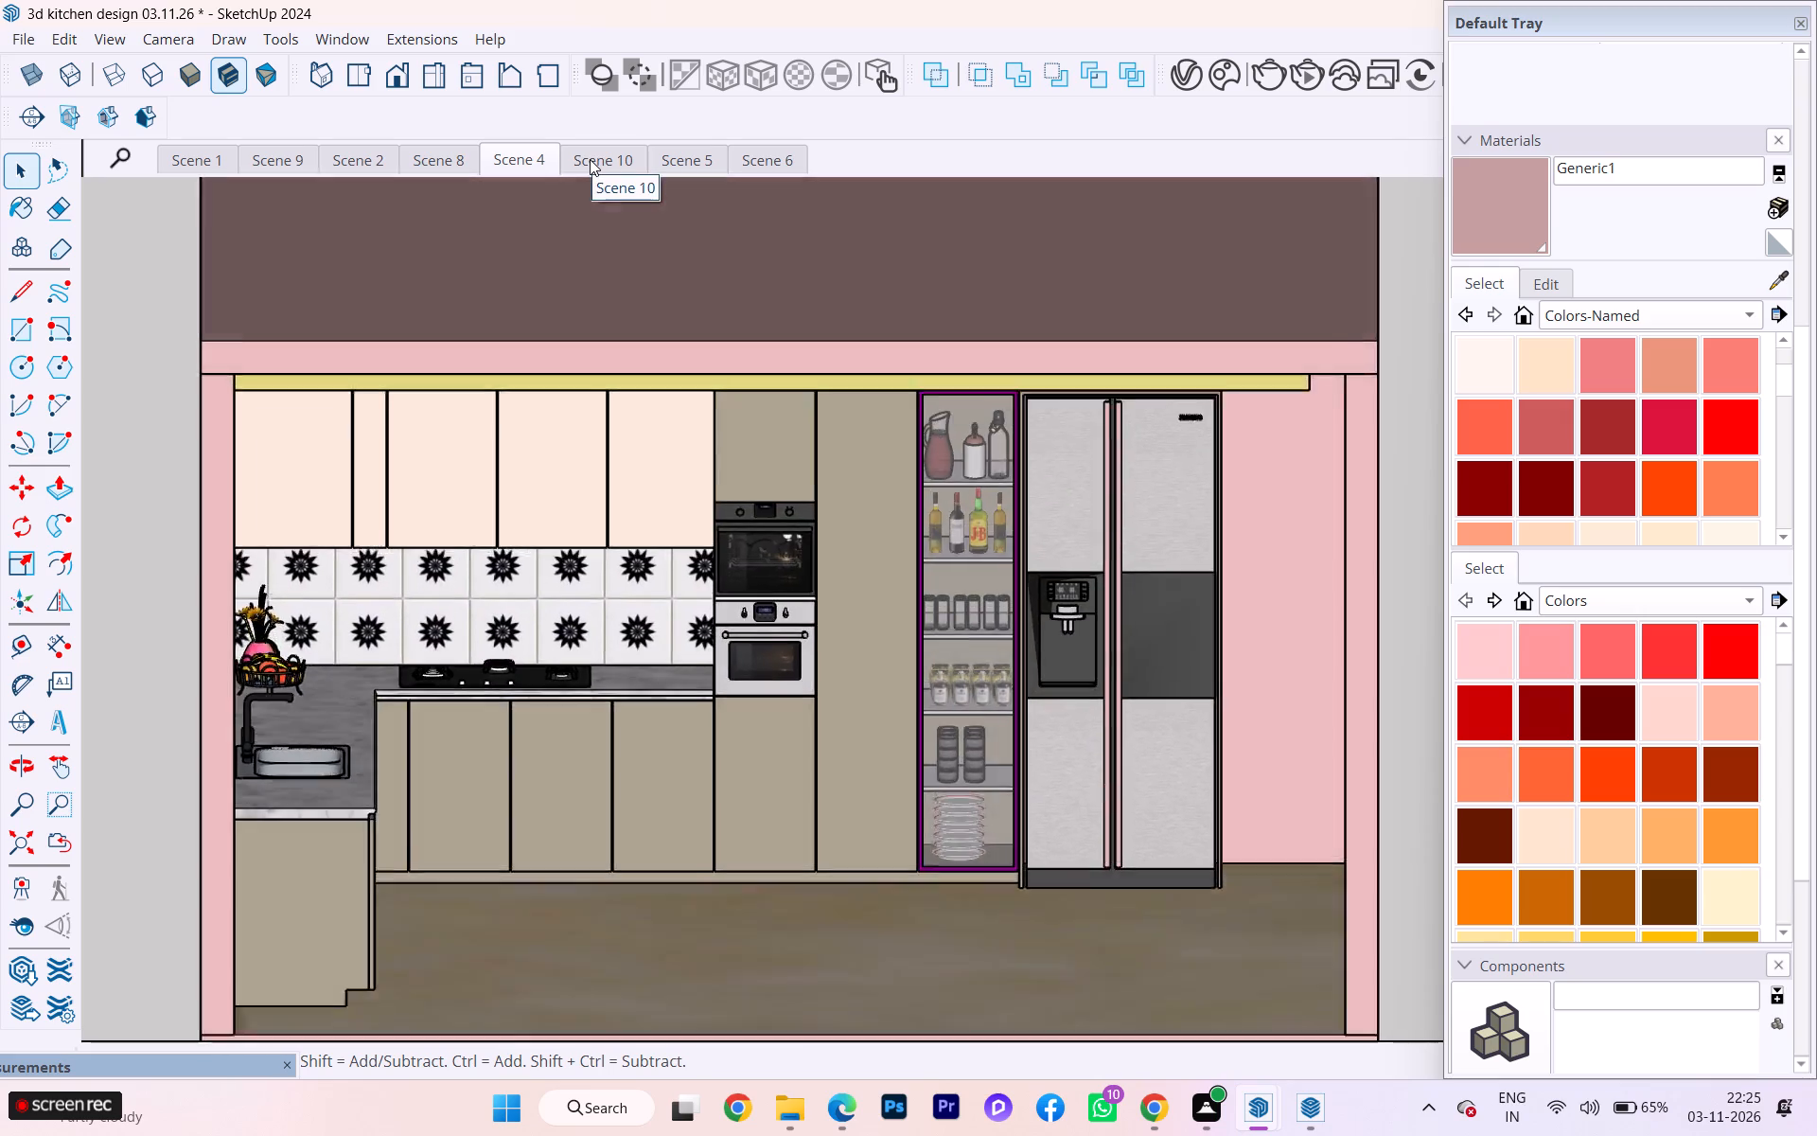
Reframe Scene 10's coloured front interior to show the sink run, tall units, fridge and false ceiling, and update the scene.
{"action": "left_click", "coordinate": [590, 159]}
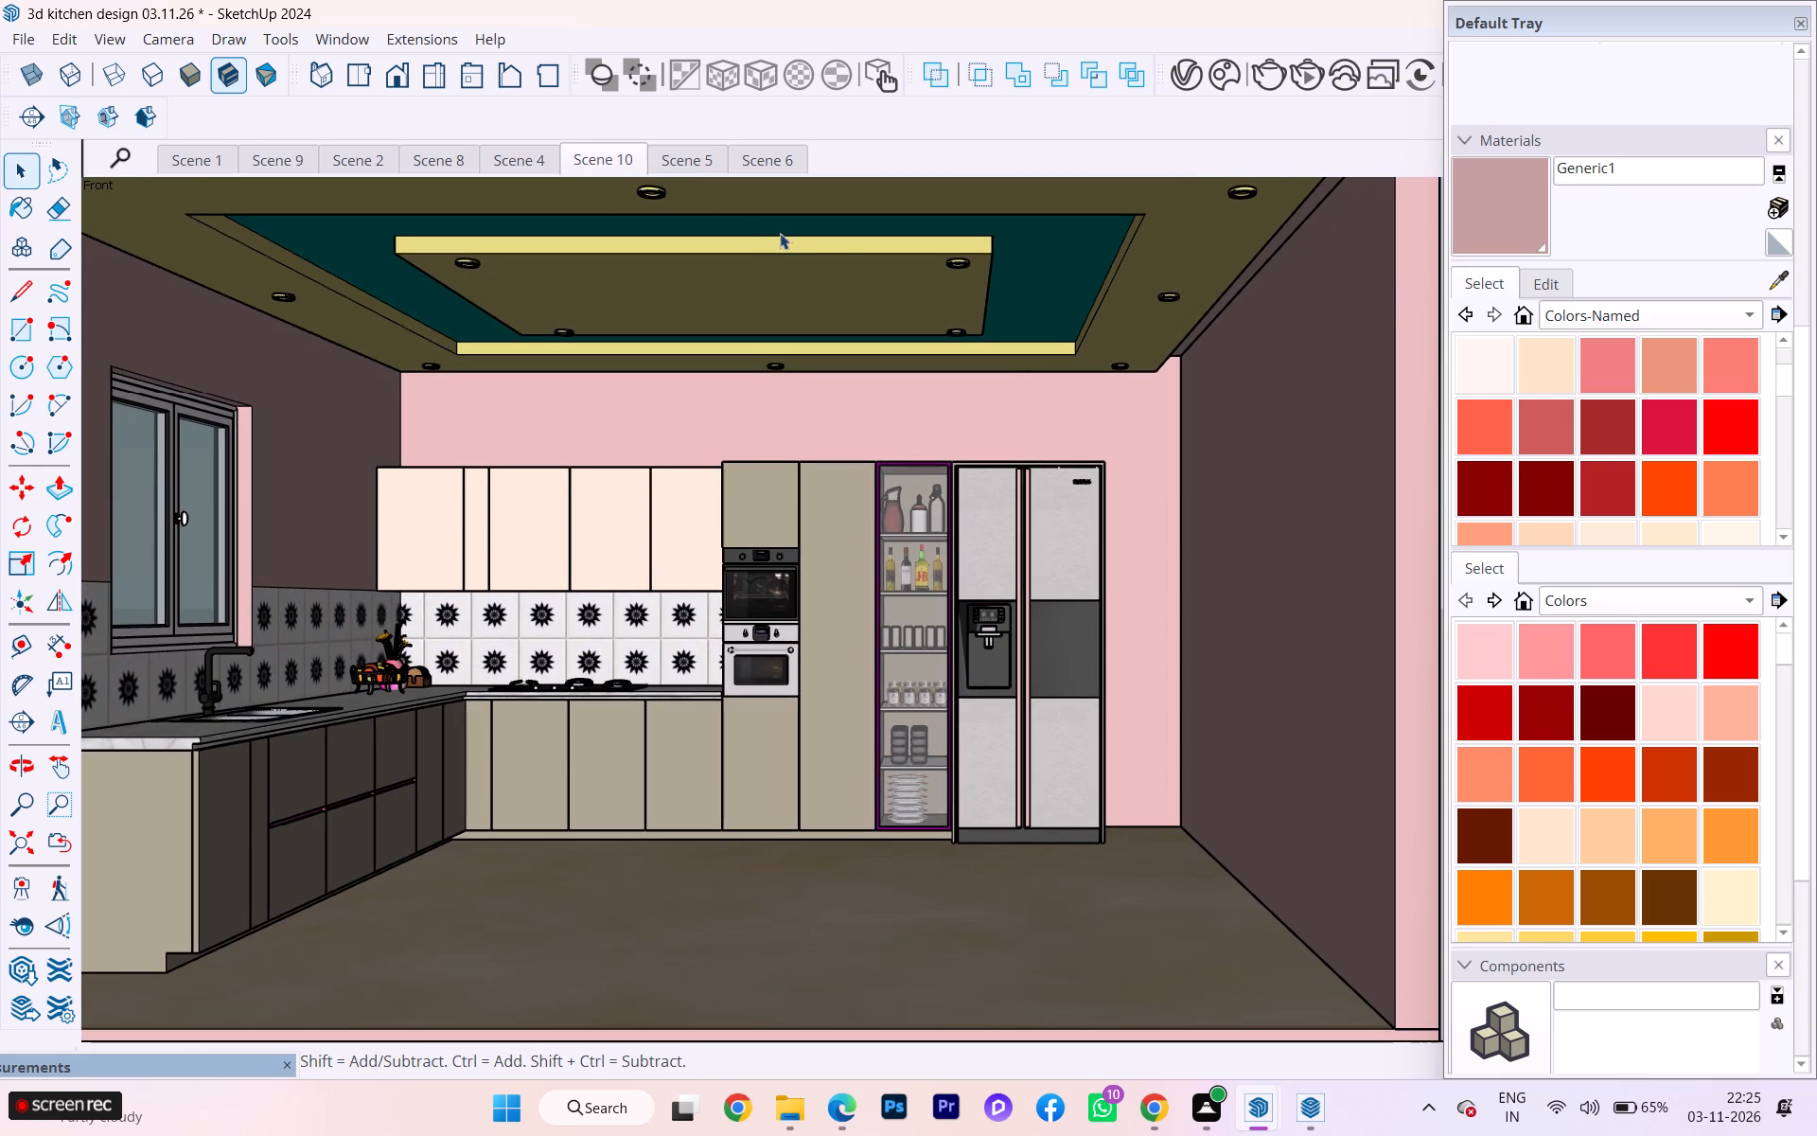
{"action": "scroll", "coordinate": [871, 249], "scroll_direction": "down", "scroll_amount": 1}
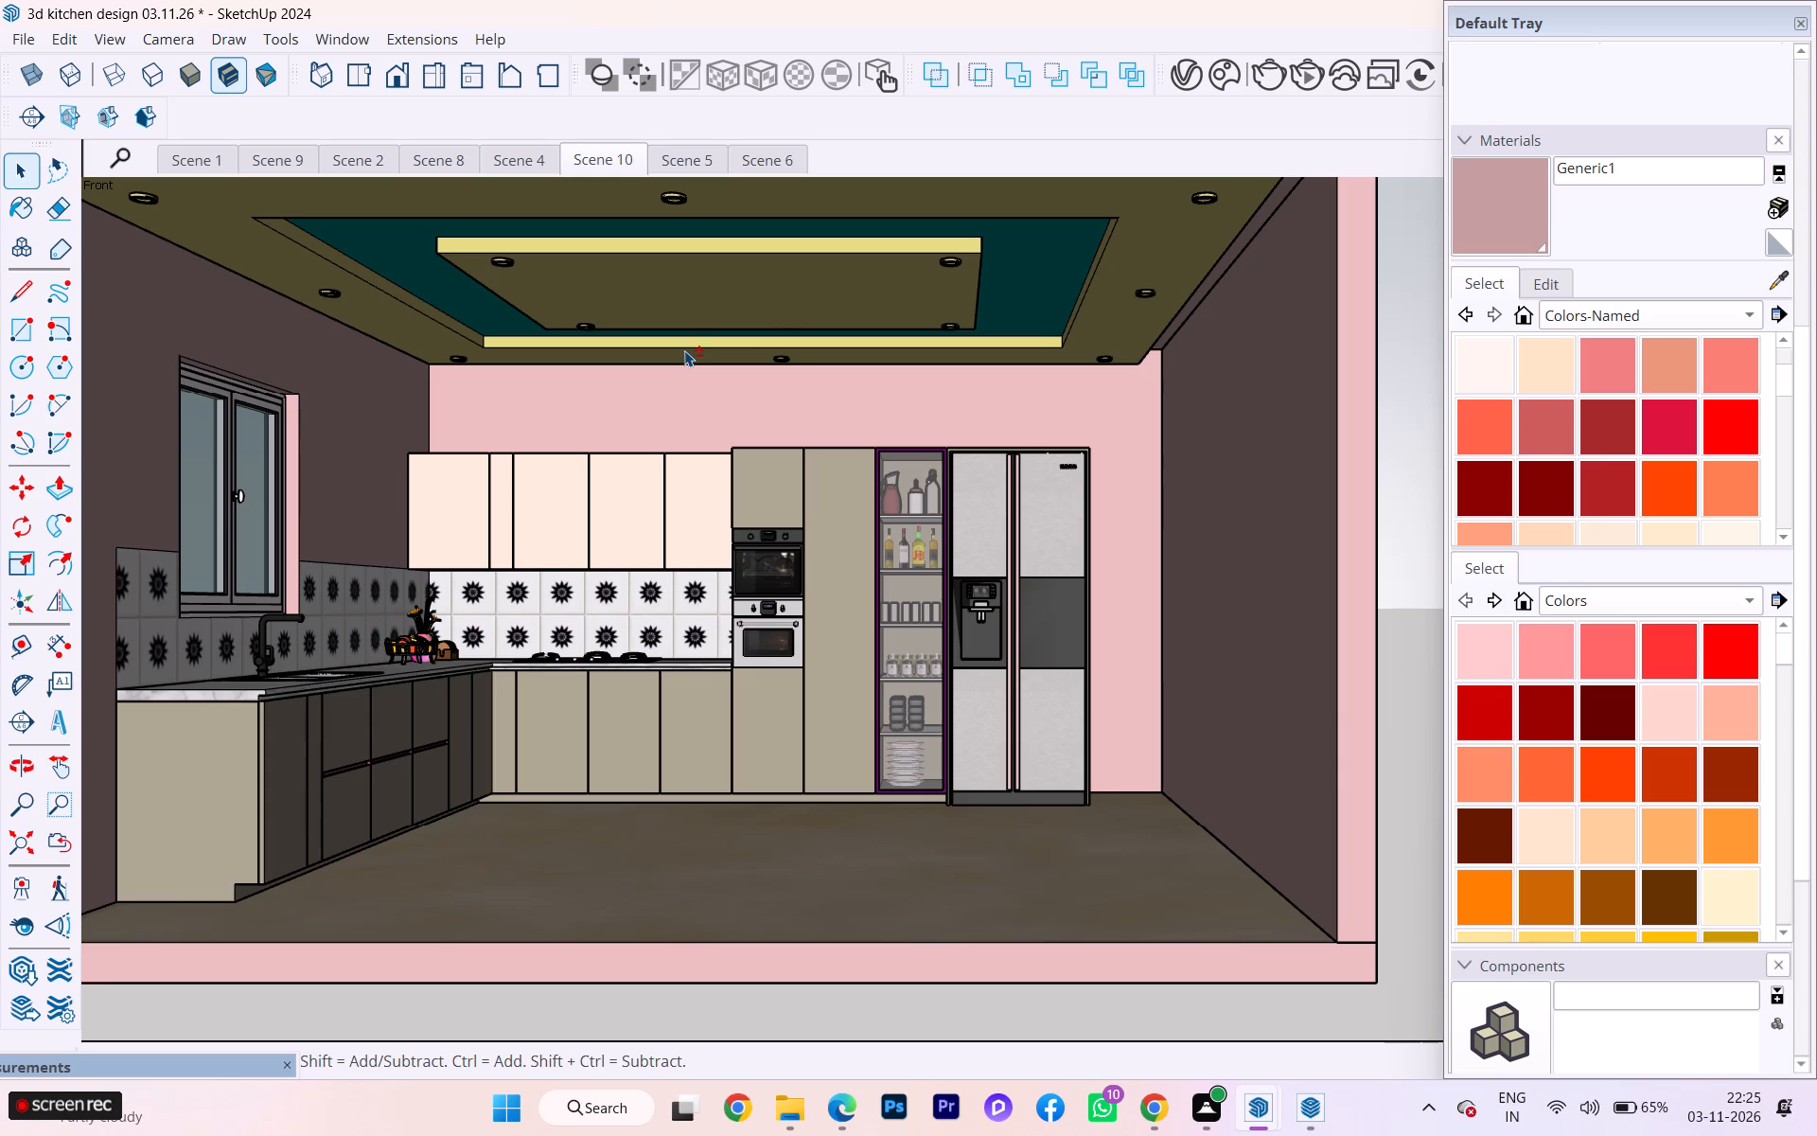
{"action": "middle_click_drag", "start_coordinate": [684, 350], "coordinate": [765, 378], "text": "shift"}
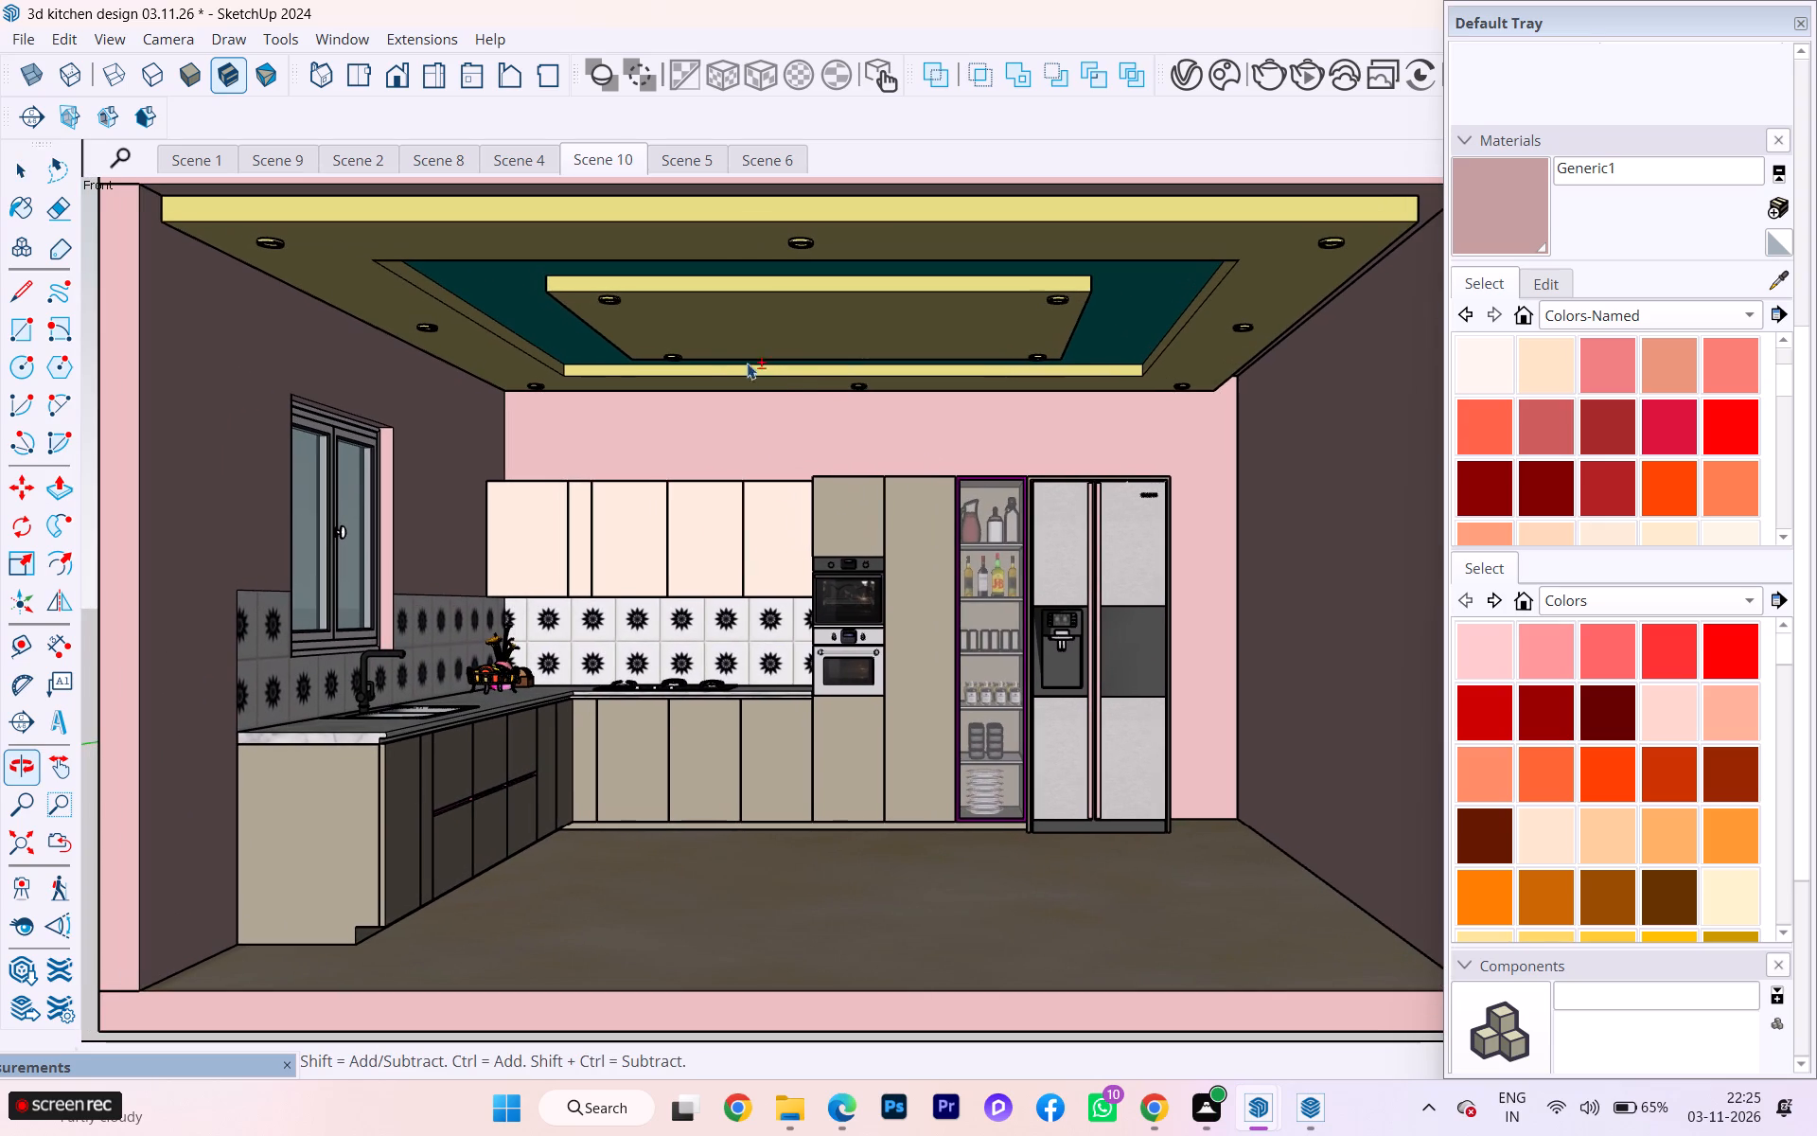
{"action": "scroll", "coordinate": [698, 345], "scroll_direction": "up", "scroll_amount": 1}
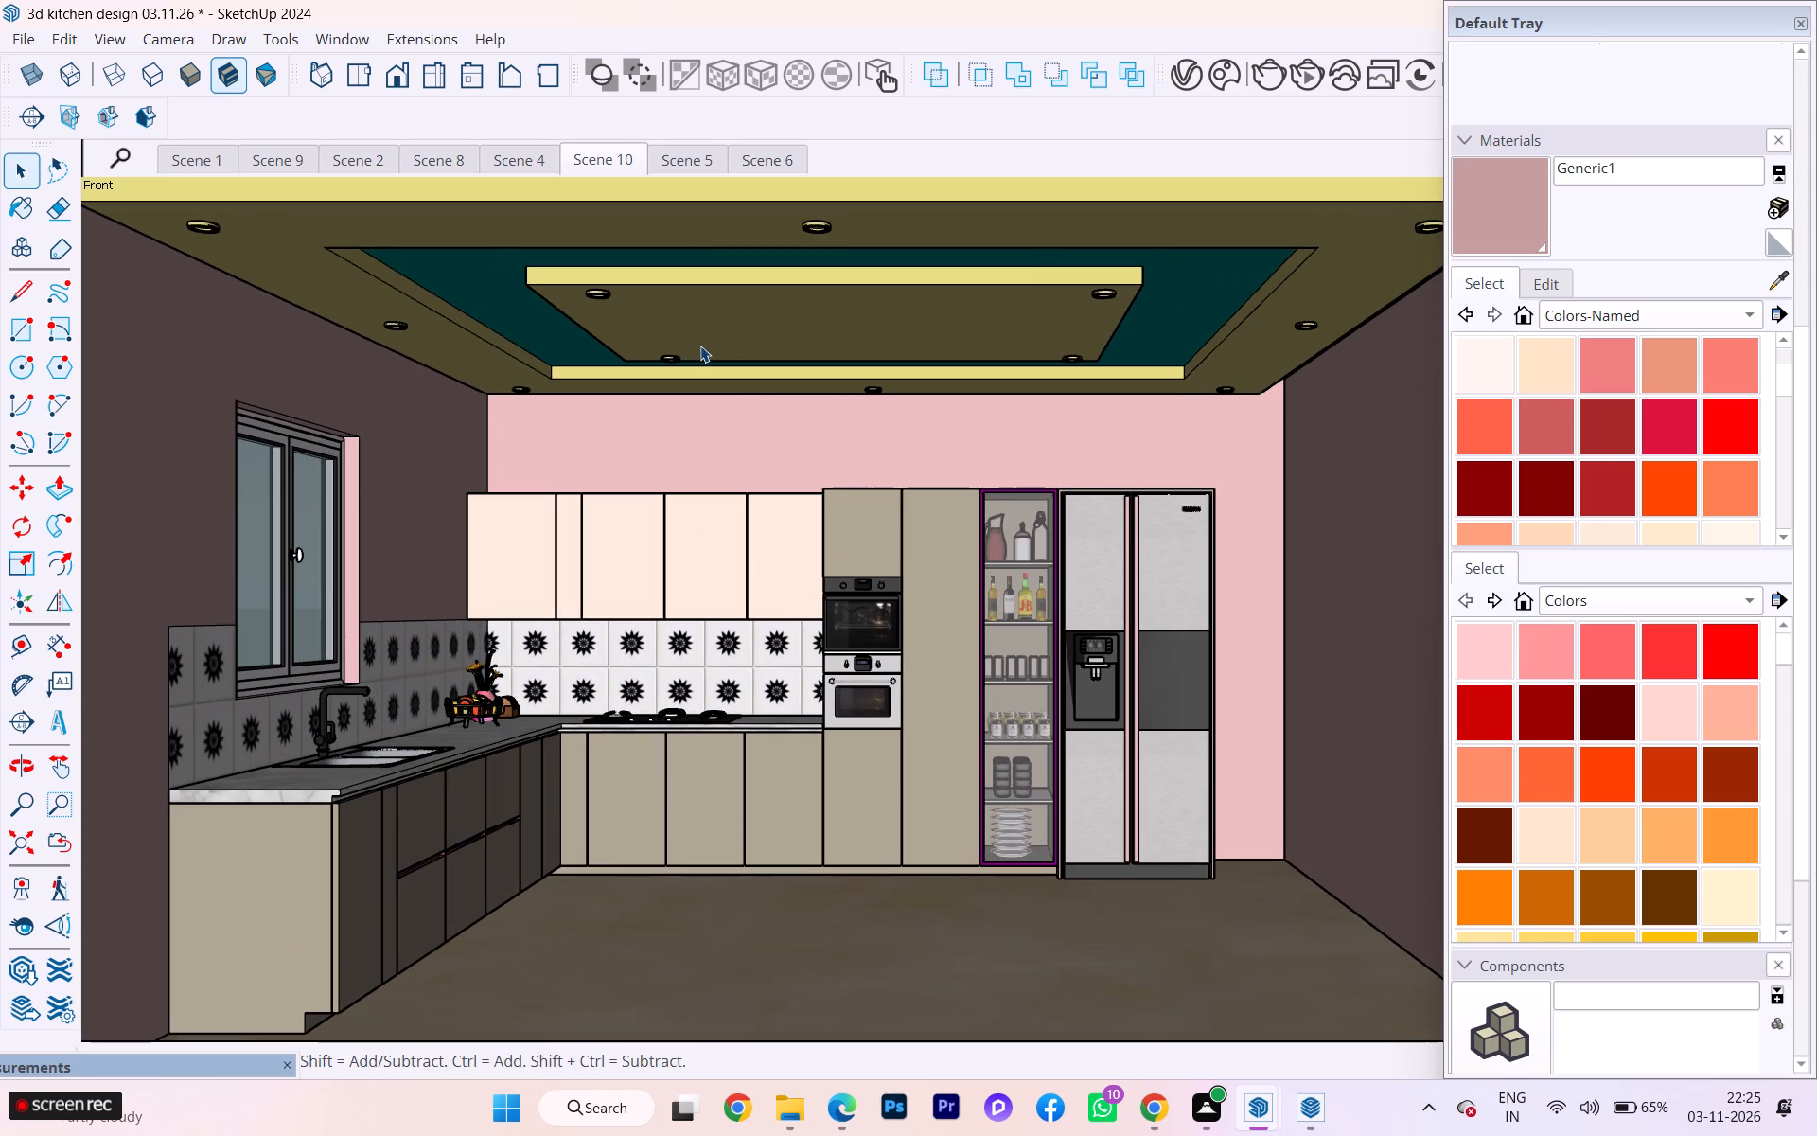
{"action": "right_click", "coordinate": [609, 152]}
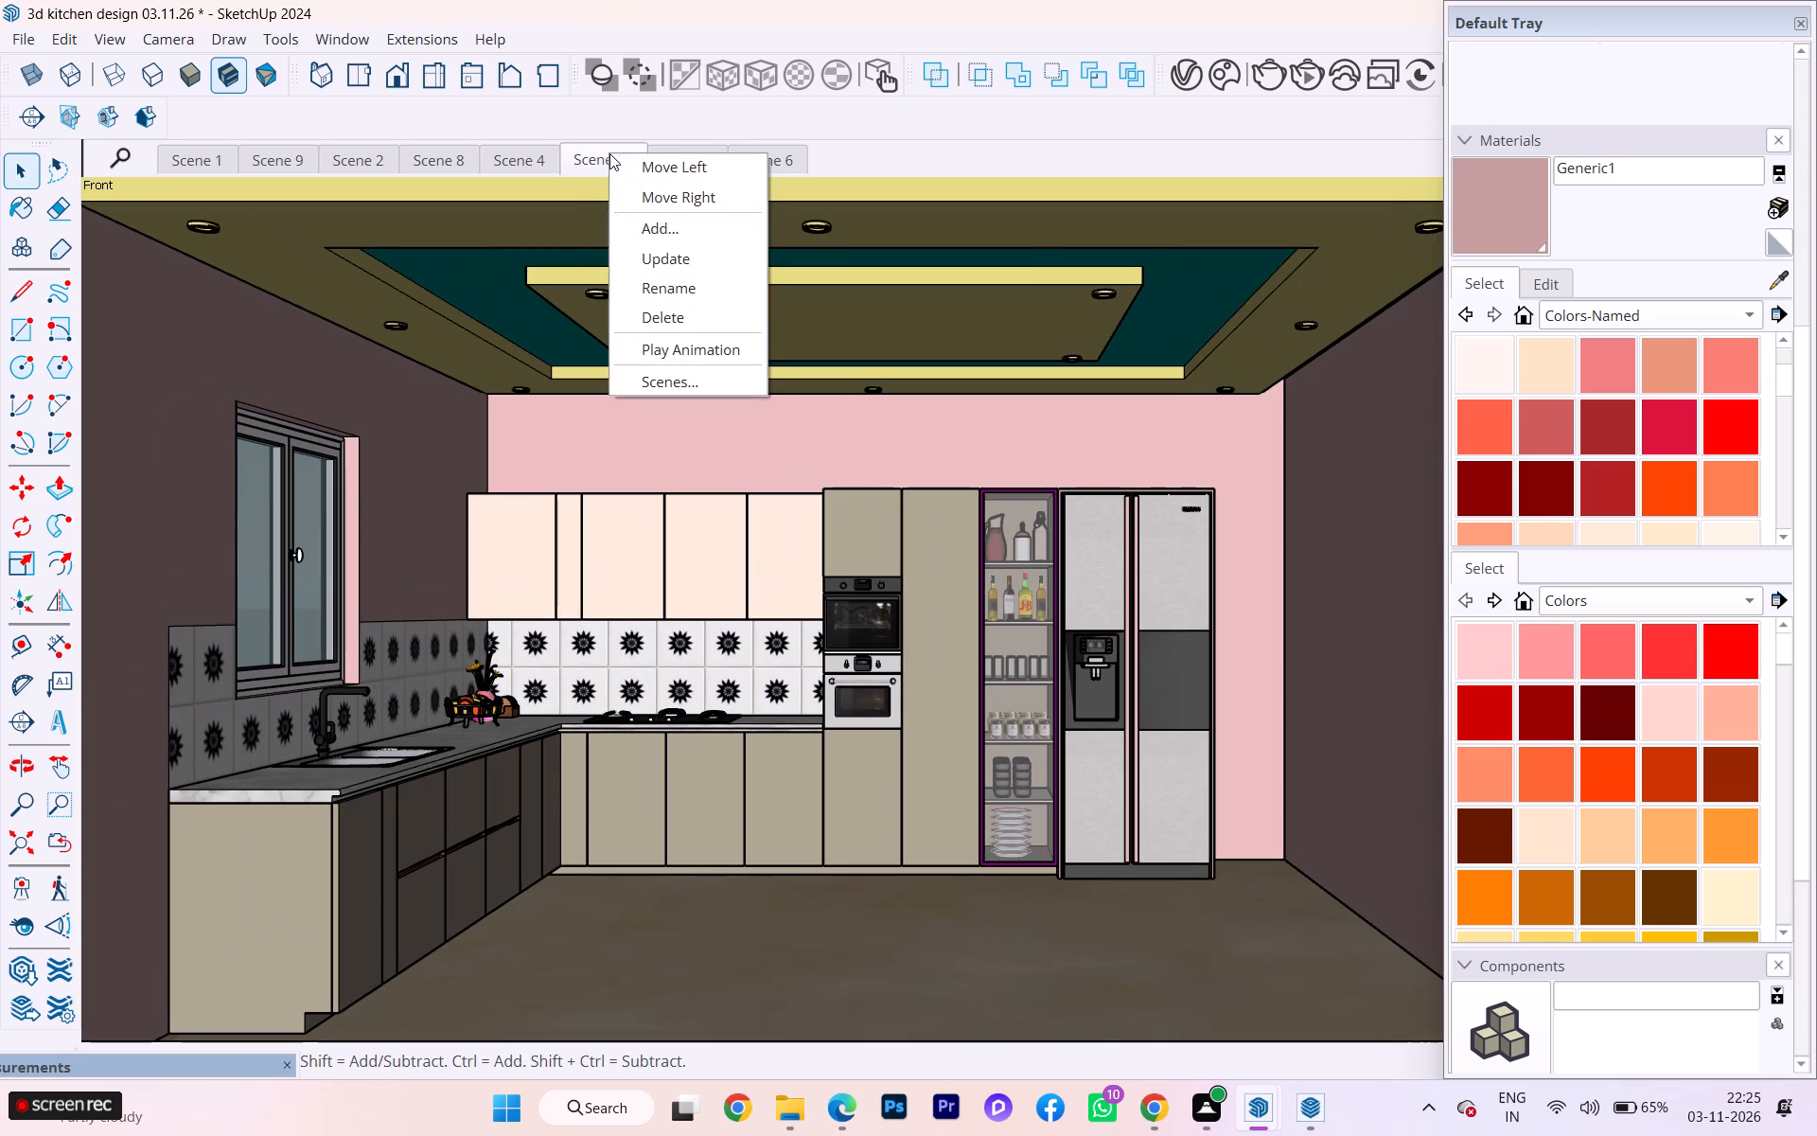
{"action": "left_click", "coordinate": [675, 250]}
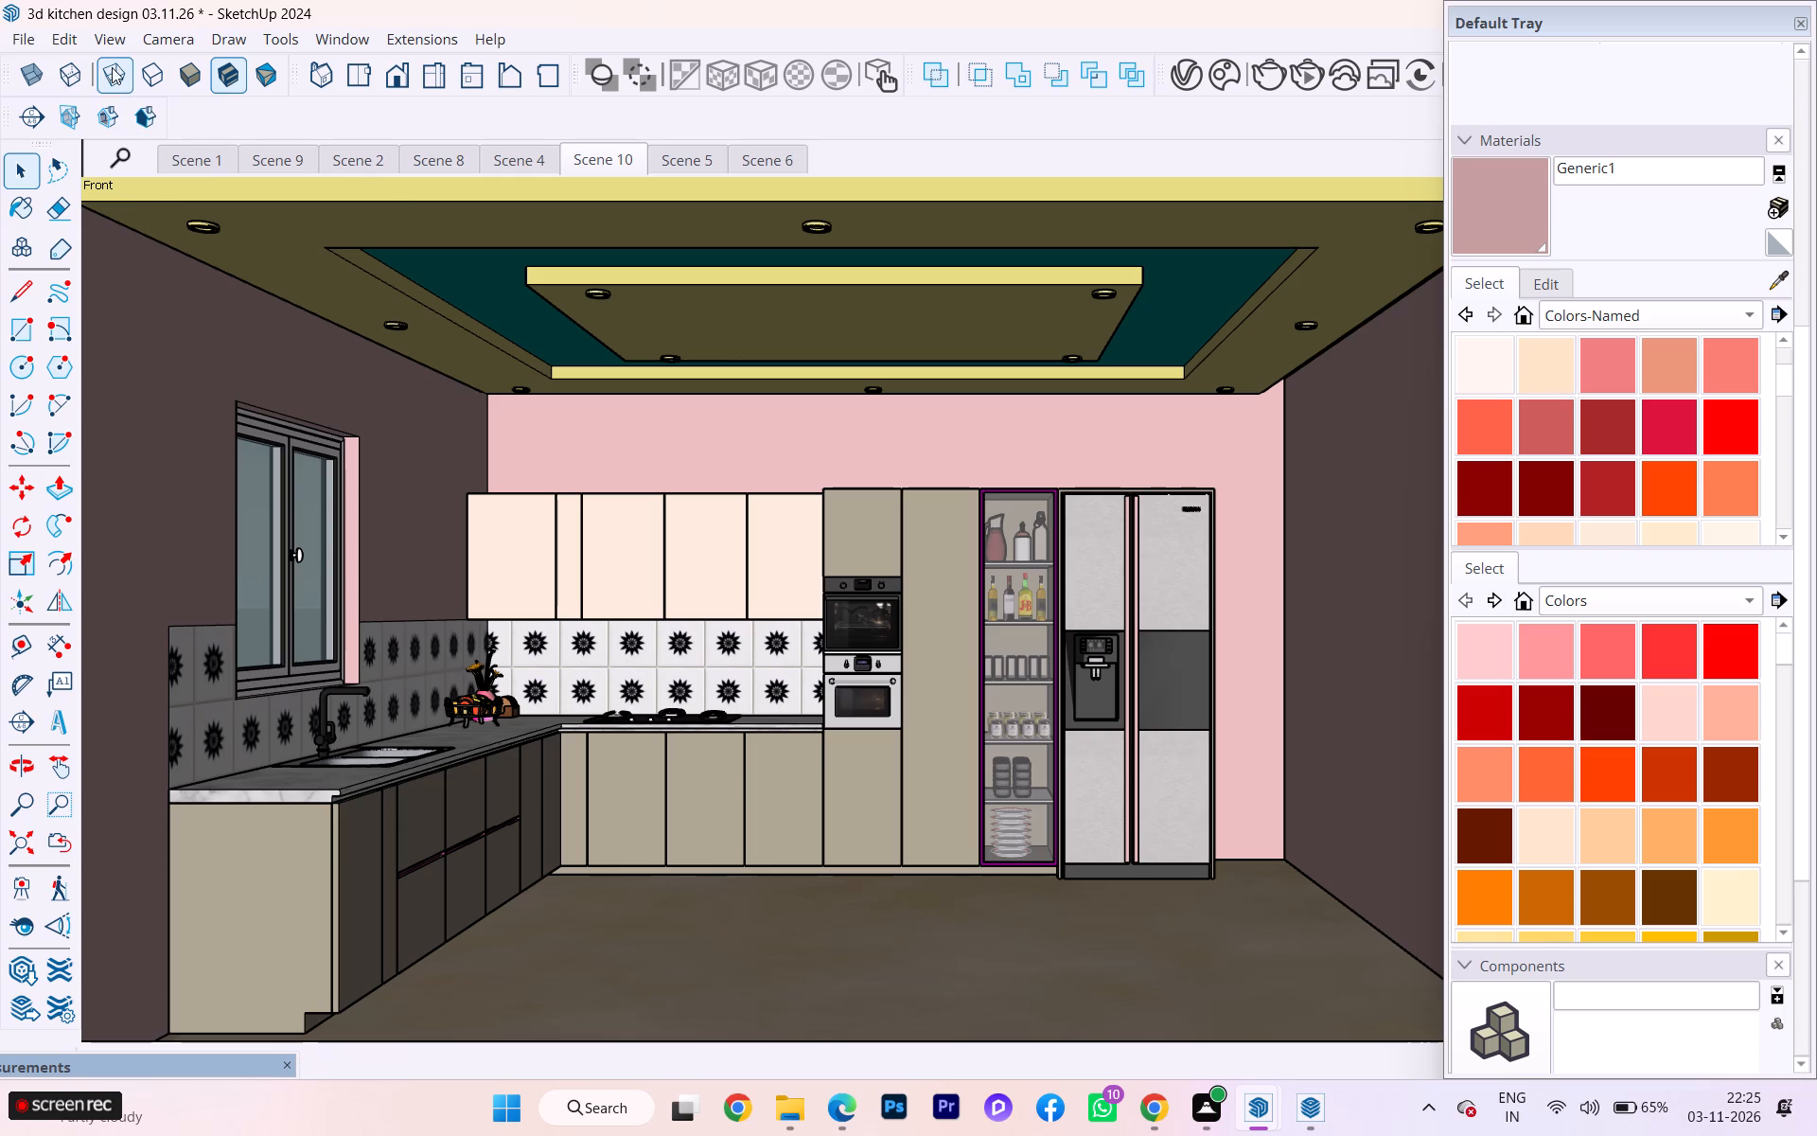
Save a copy of the model as "3d kitchen design 03.11.26 2.skp" in the skp projectss folder.
{"action": "left_click", "coordinate": [19, 29]}
{"action": "left_click", "coordinate": [116, 212]}
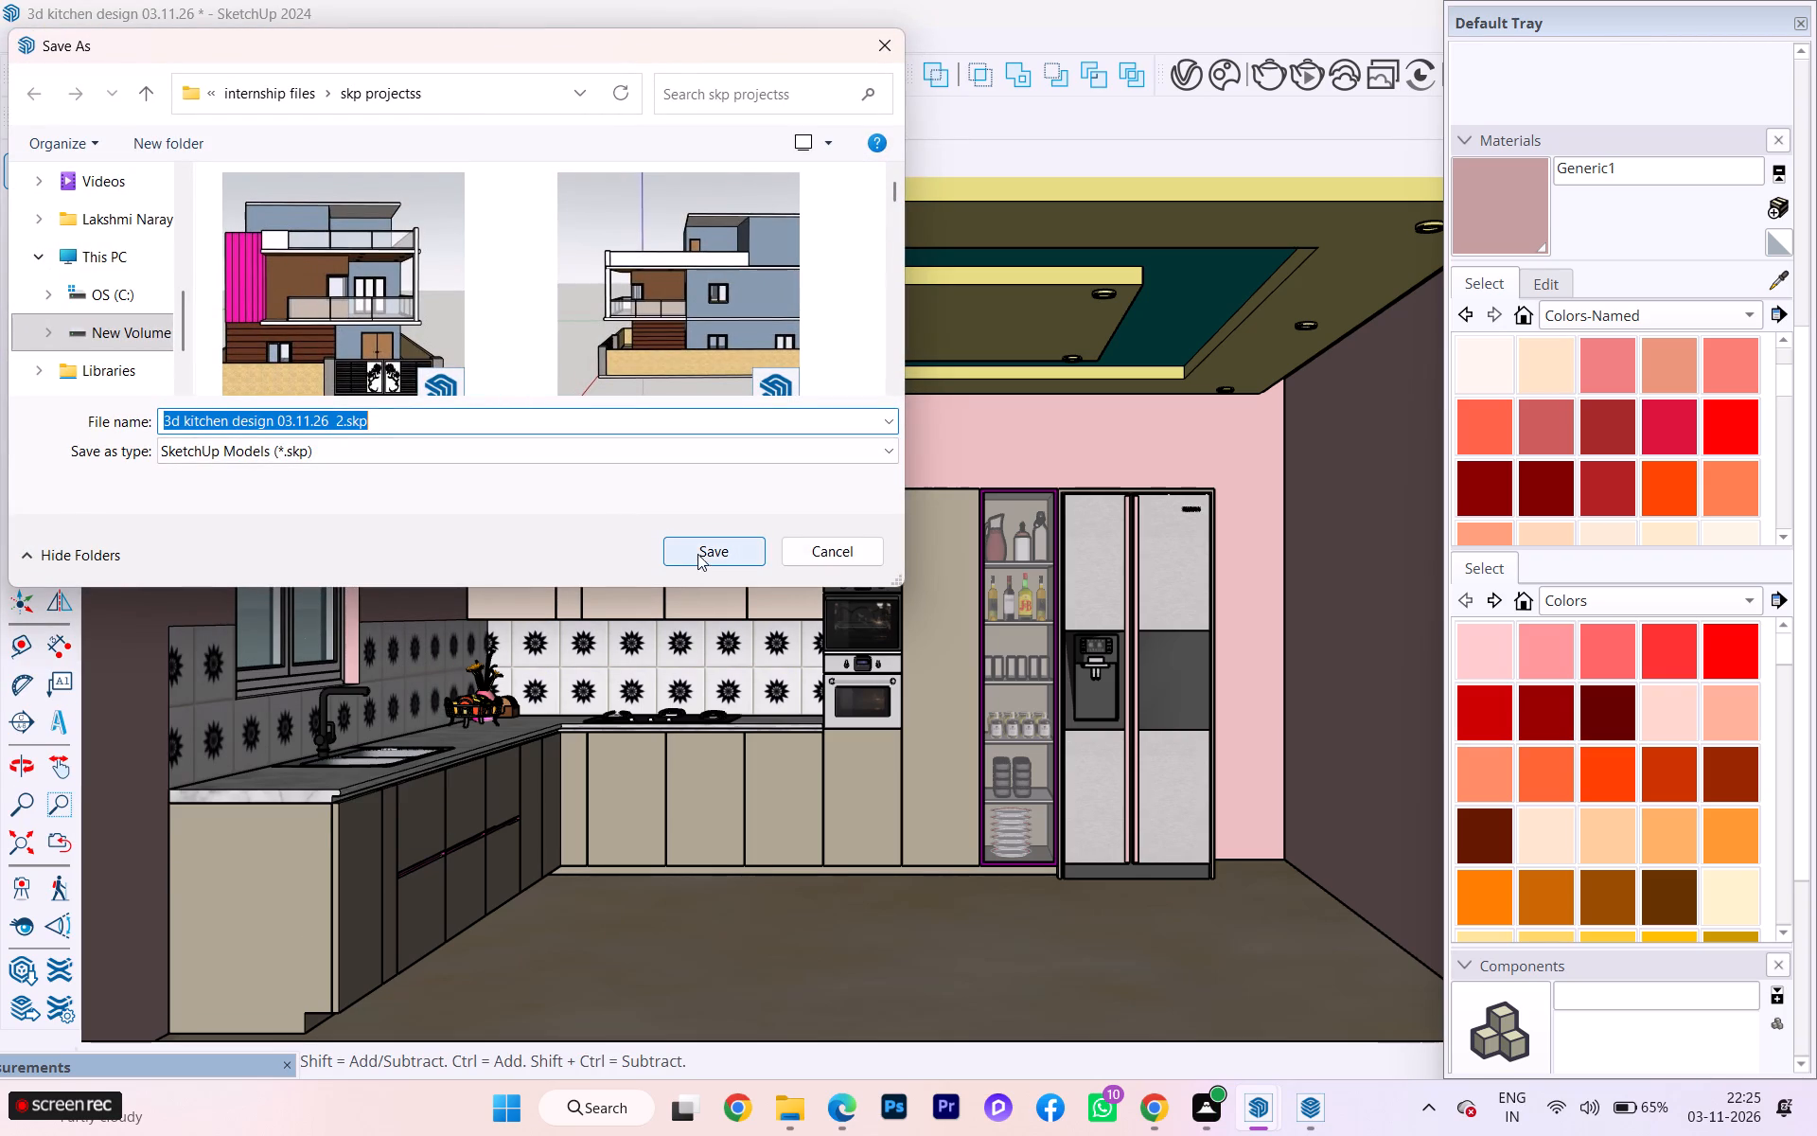
{"action": "left_click", "coordinate": [704, 550]}
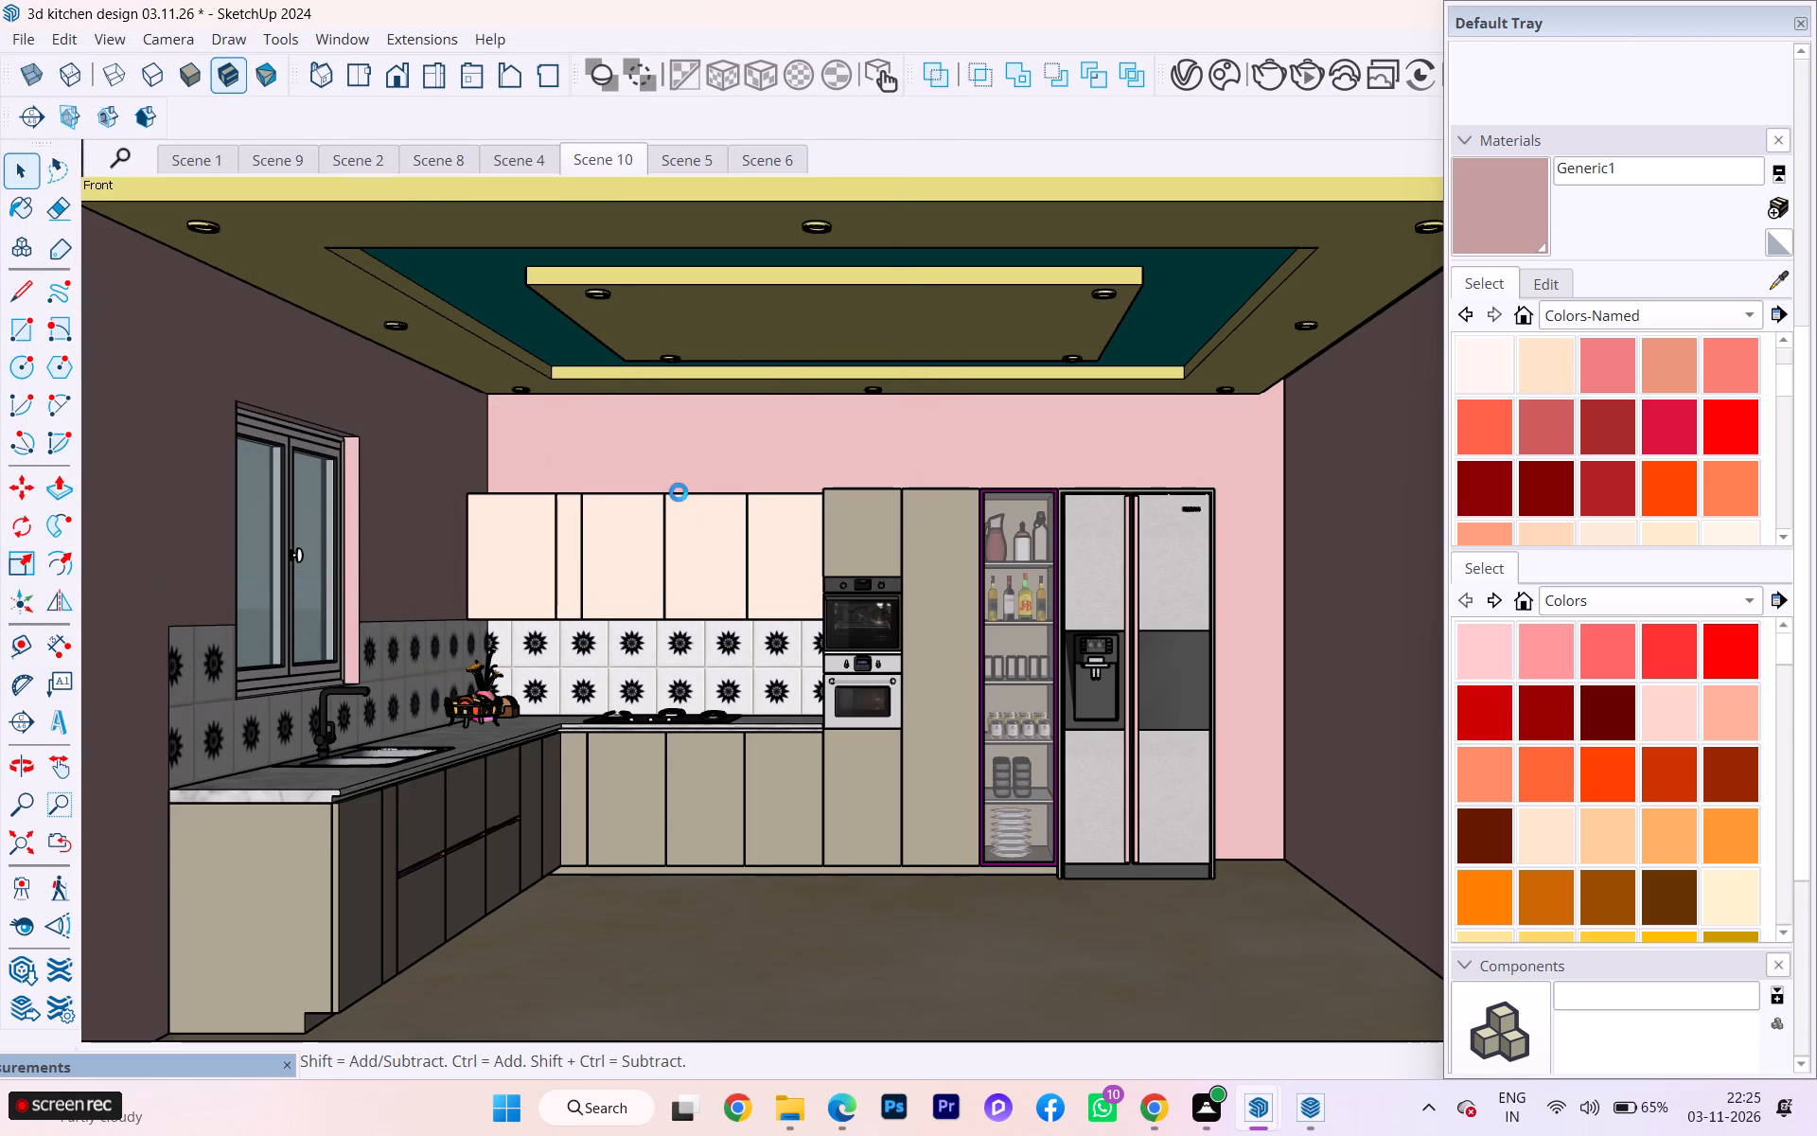
Save the model over the existing "3d kitchen design 03.11.26 .skb" file in the skp projectss folder.
{"action": "left_click", "coordinate": [9, 34]}
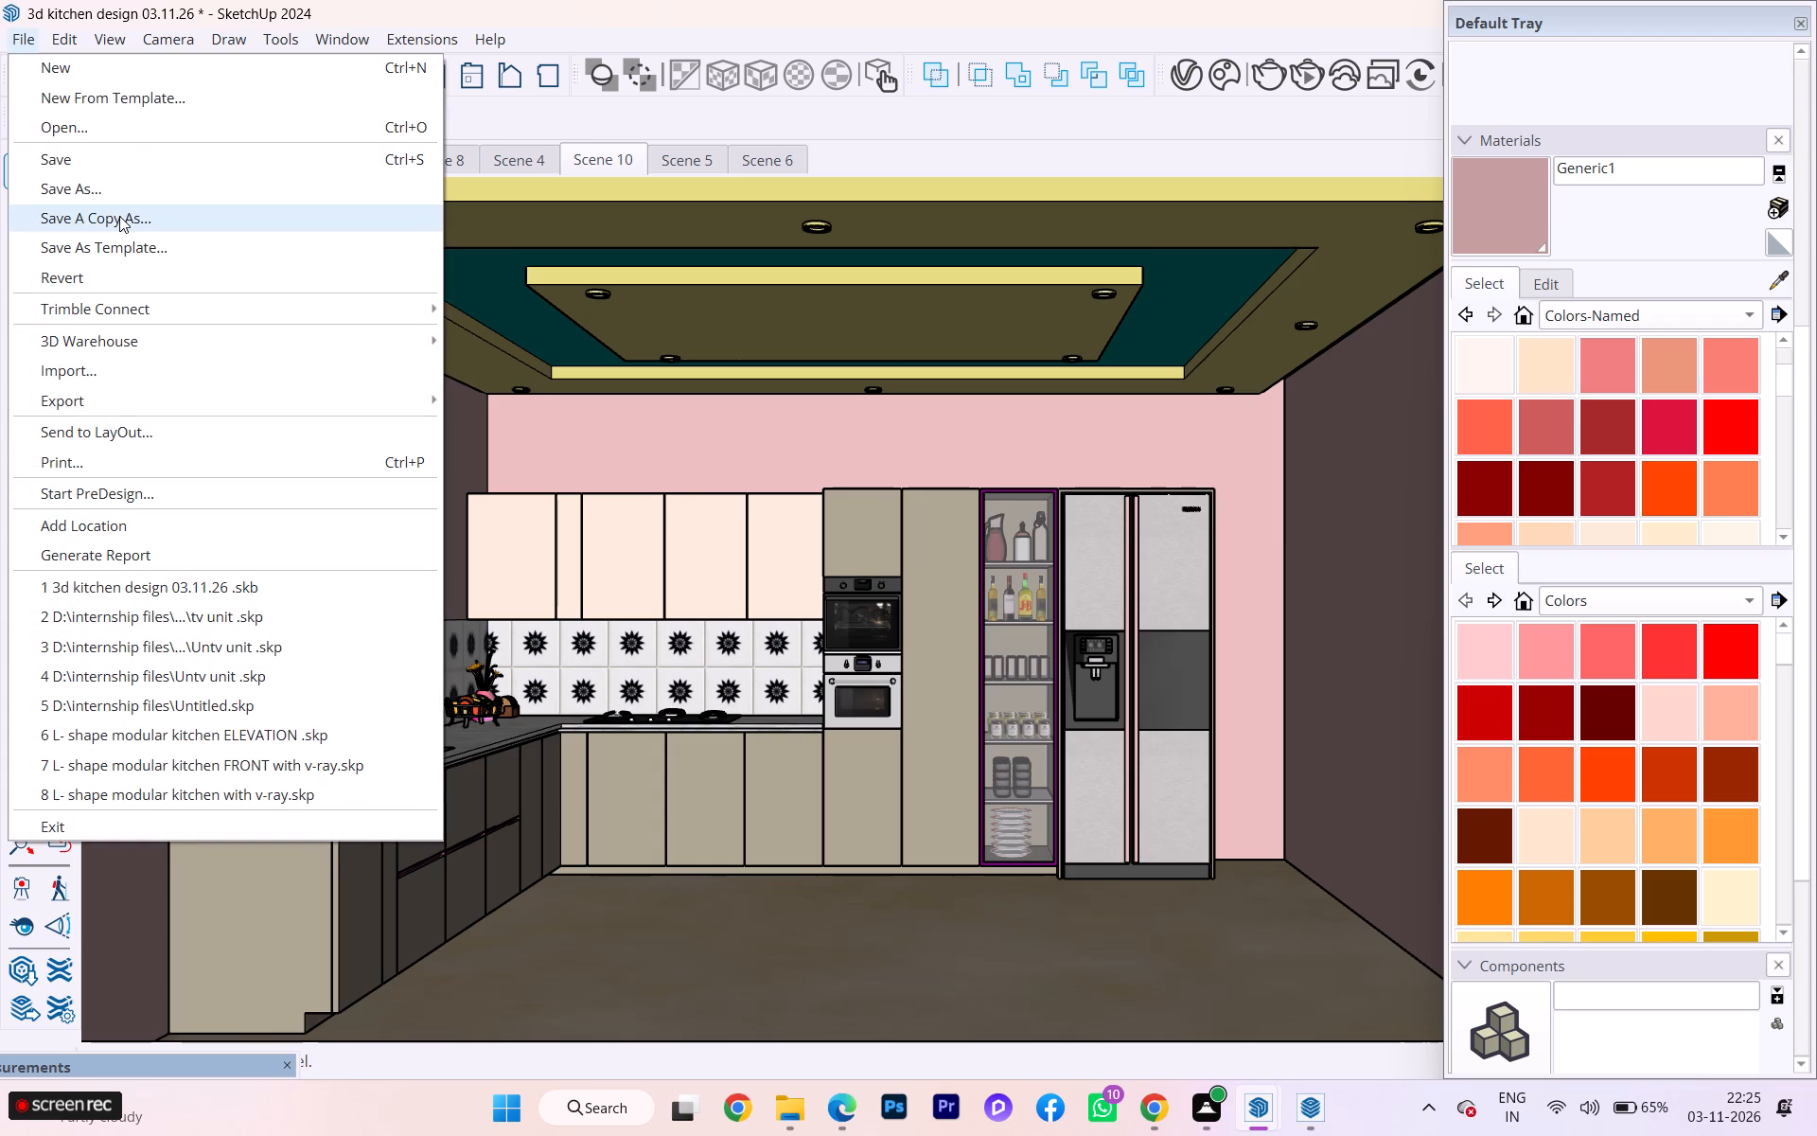
{"action": "left_click", "coordinate": [102, 186]}
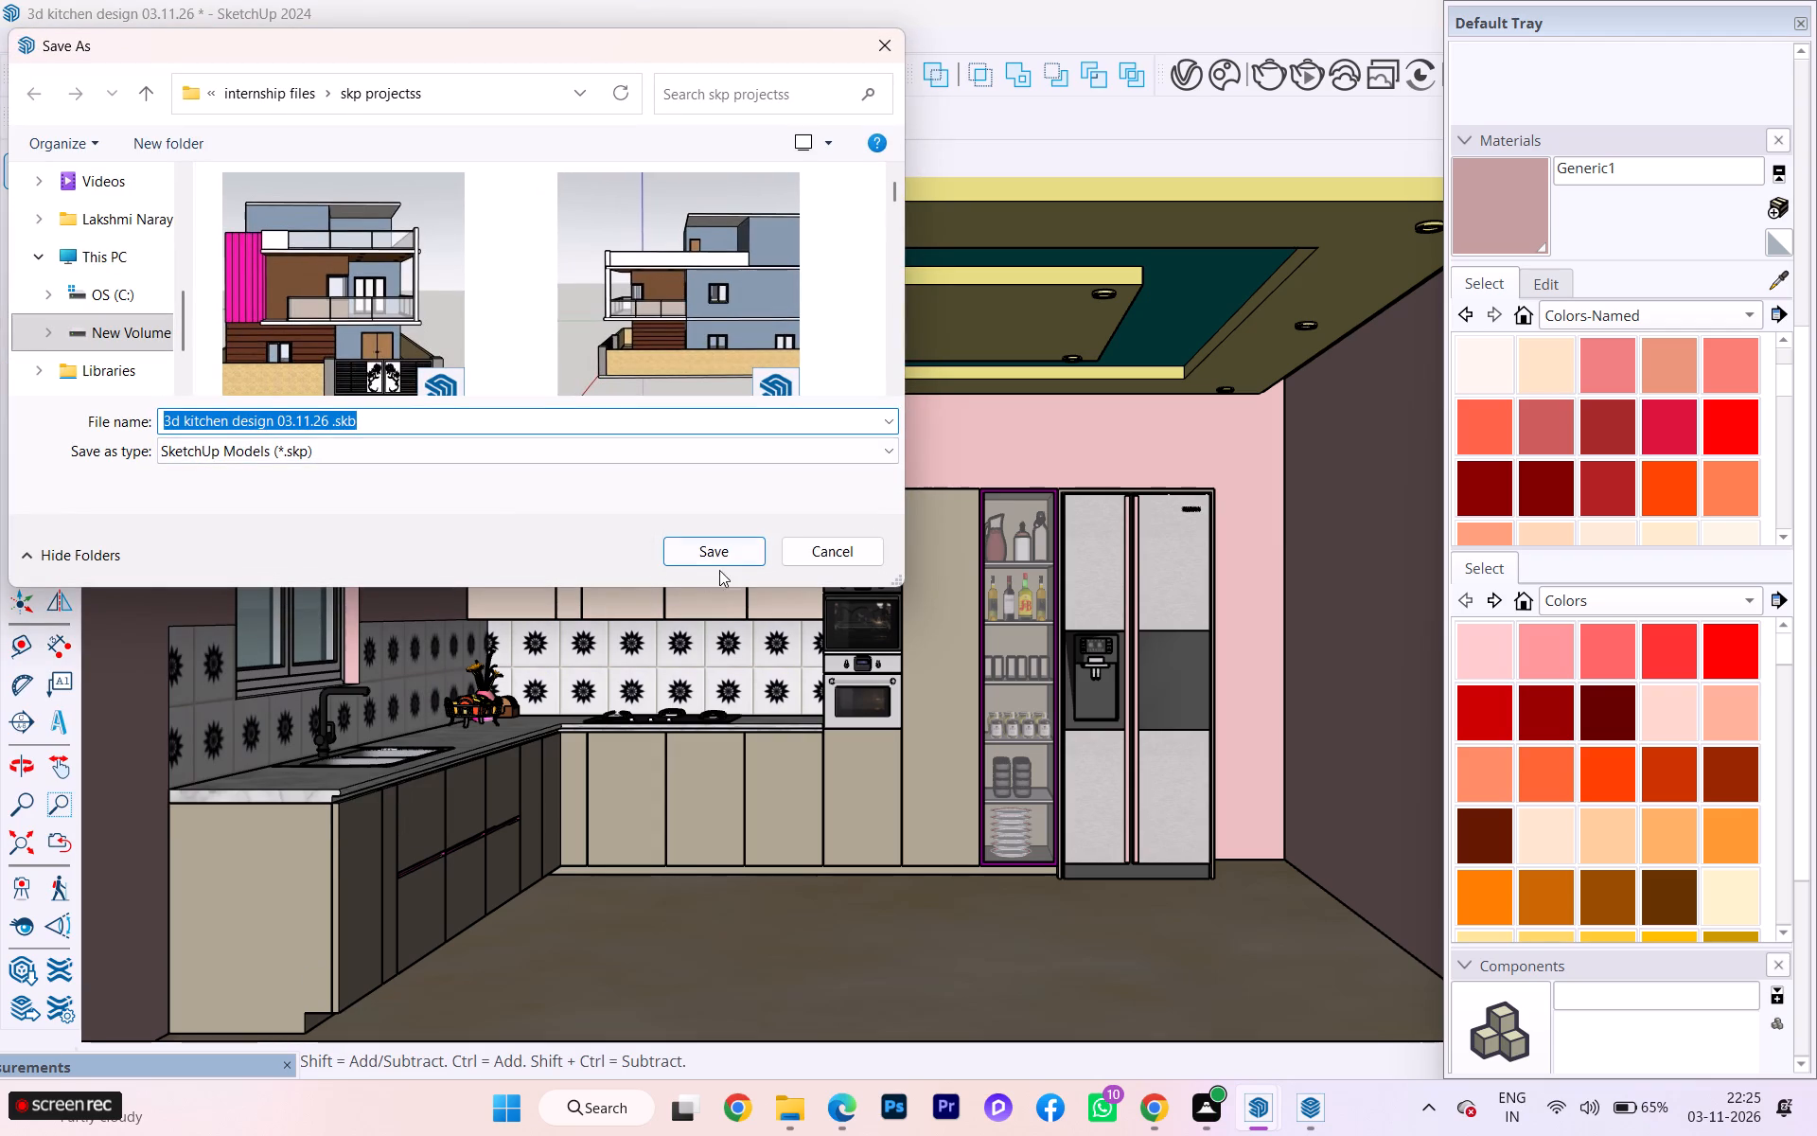
{"action": "left_click", "coordinate": [722, 550]}
{"action": "left_click", "coordinate": [955, 548]}
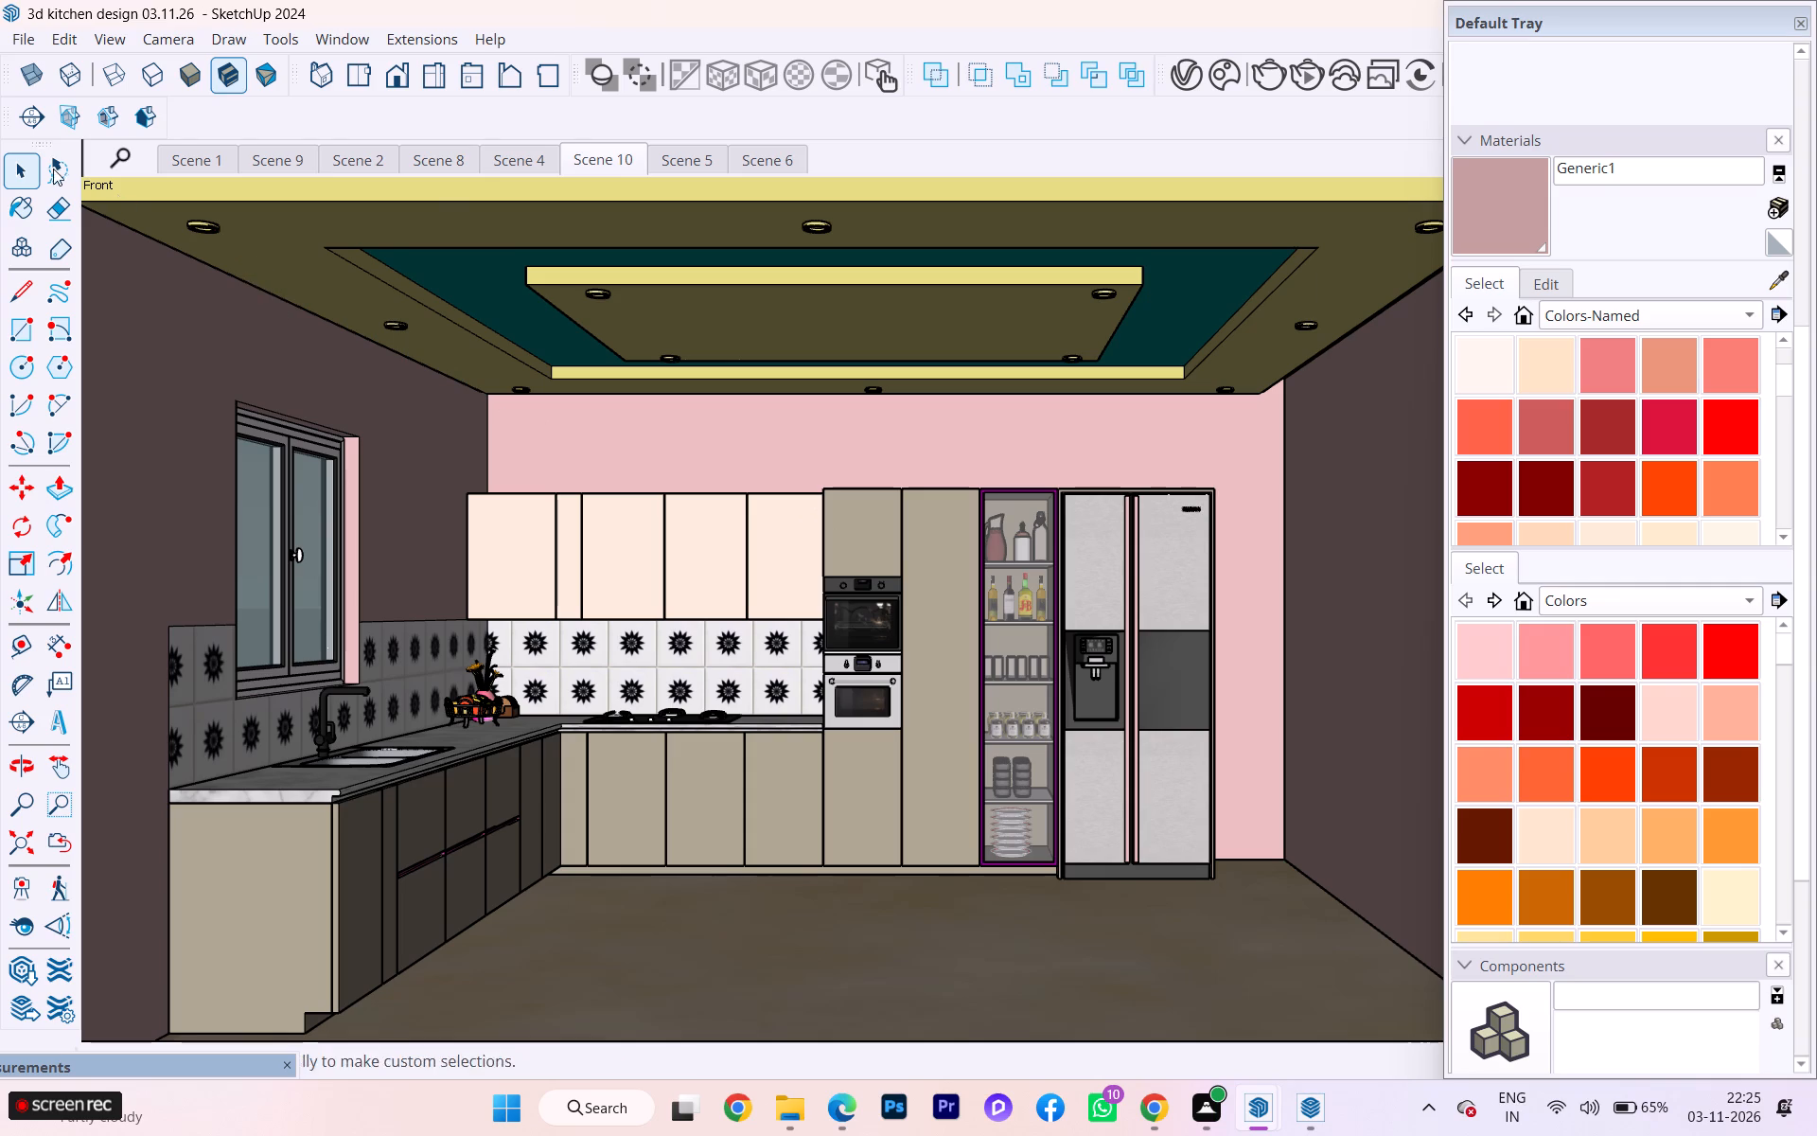
Send the saved kitchen model to LayOut and start a new document from the plain A3 Landscape template.
{"action": "left_click", "coordinate": [29, 32]}
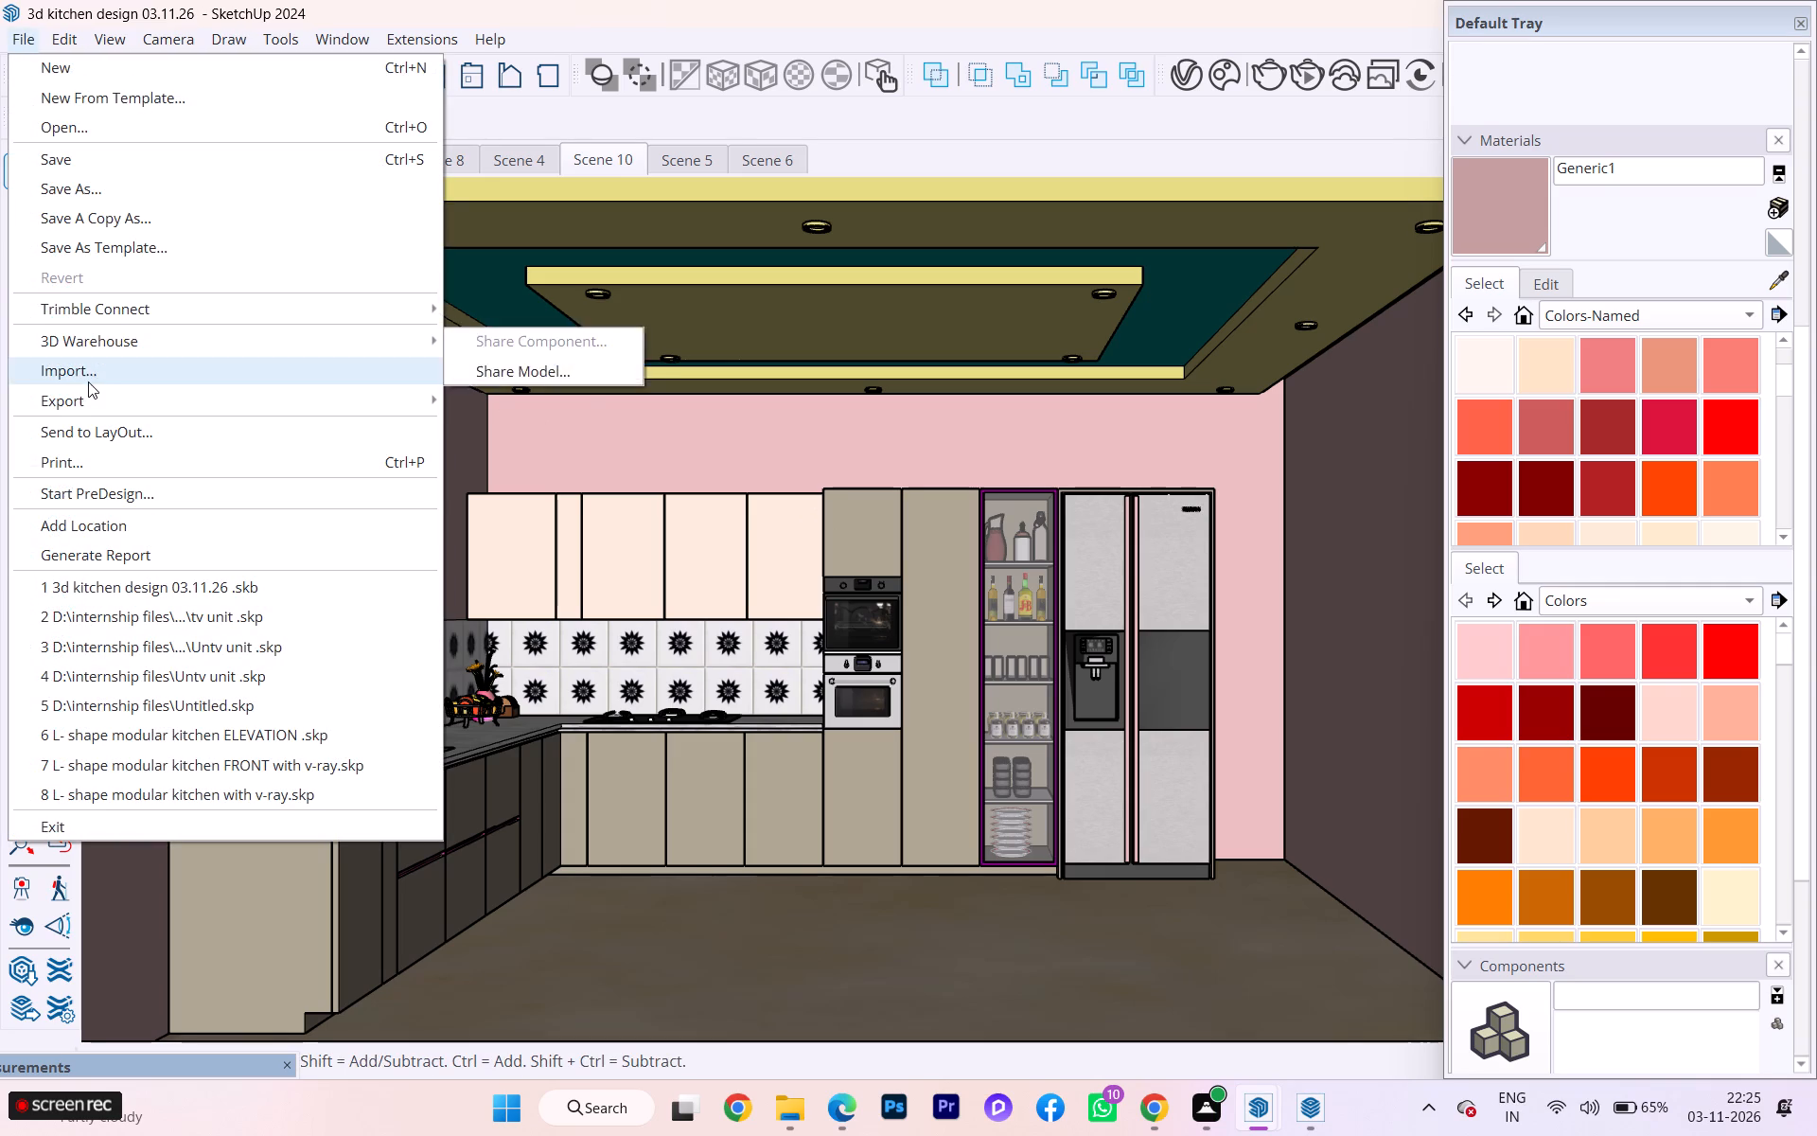
{"action": "left_click", "coordinate": [73, 423]}
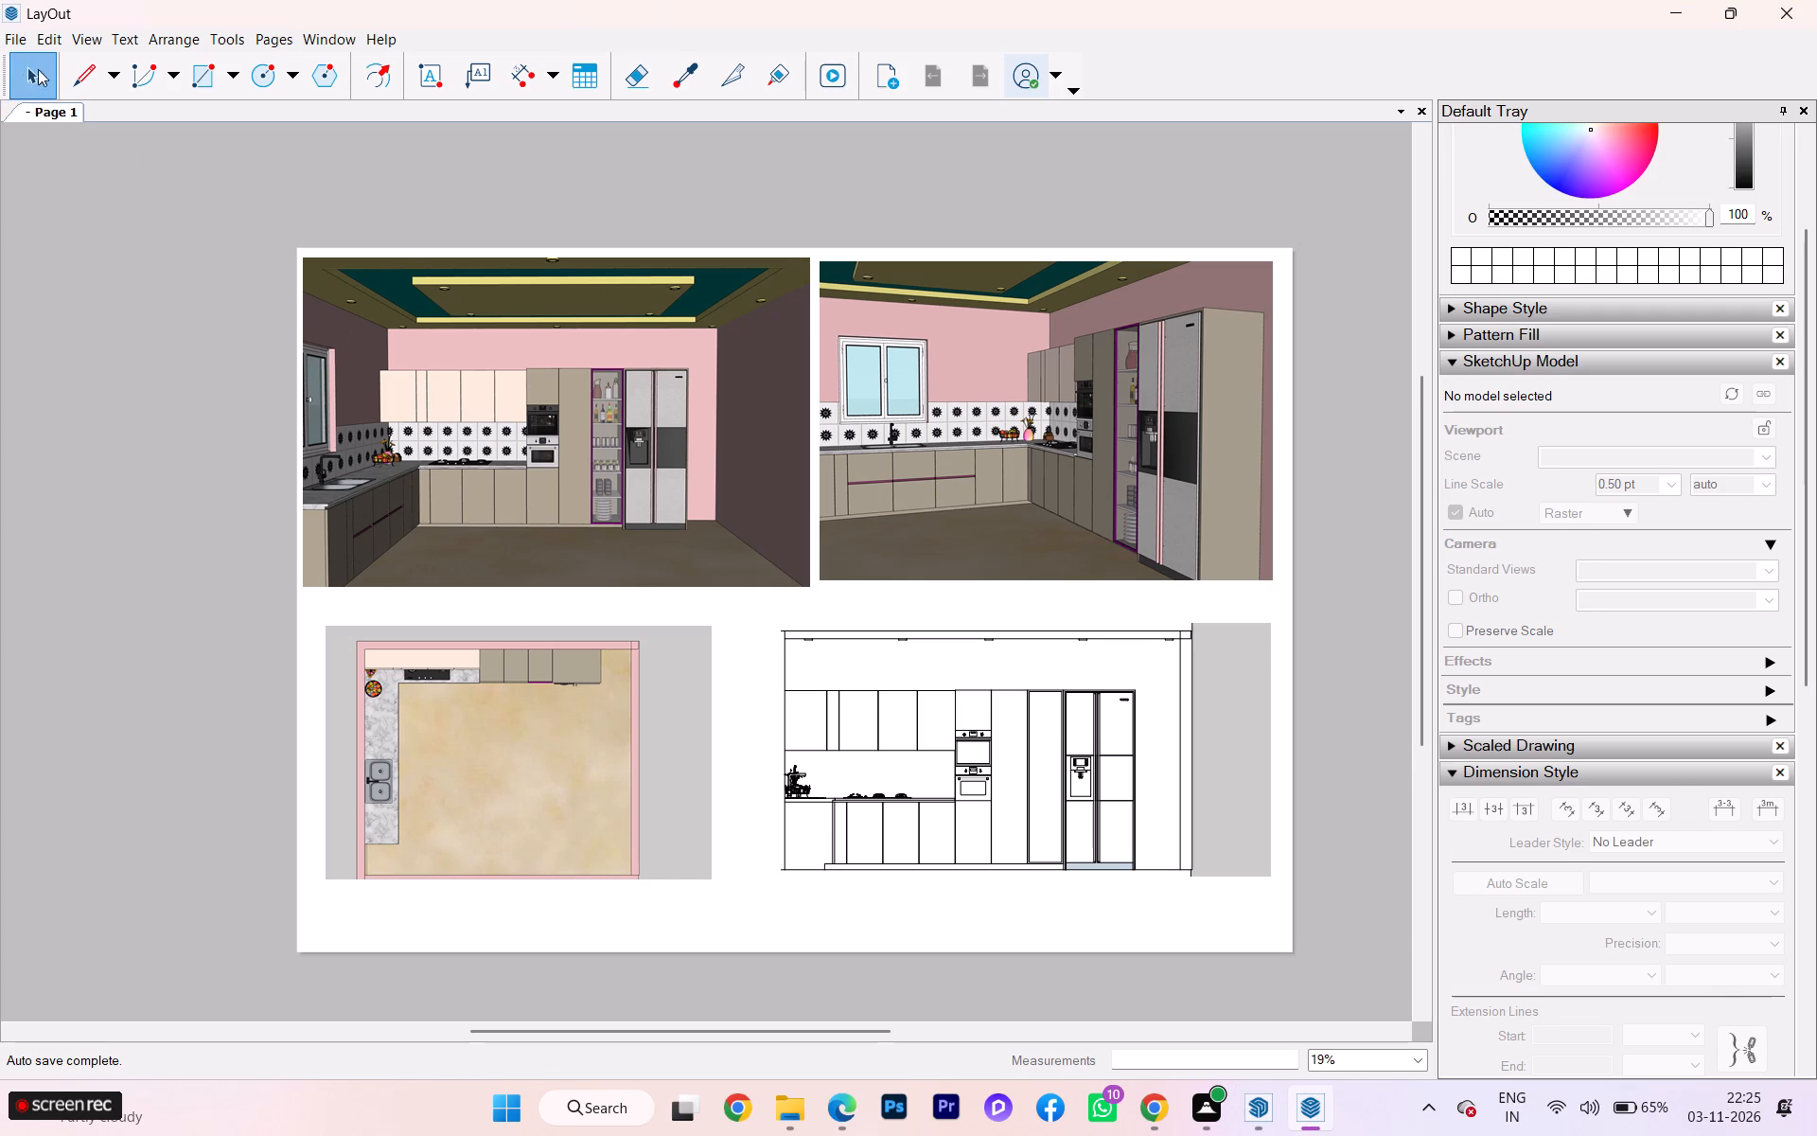
{"action": "left_click", "coordinate": [25, 34]}
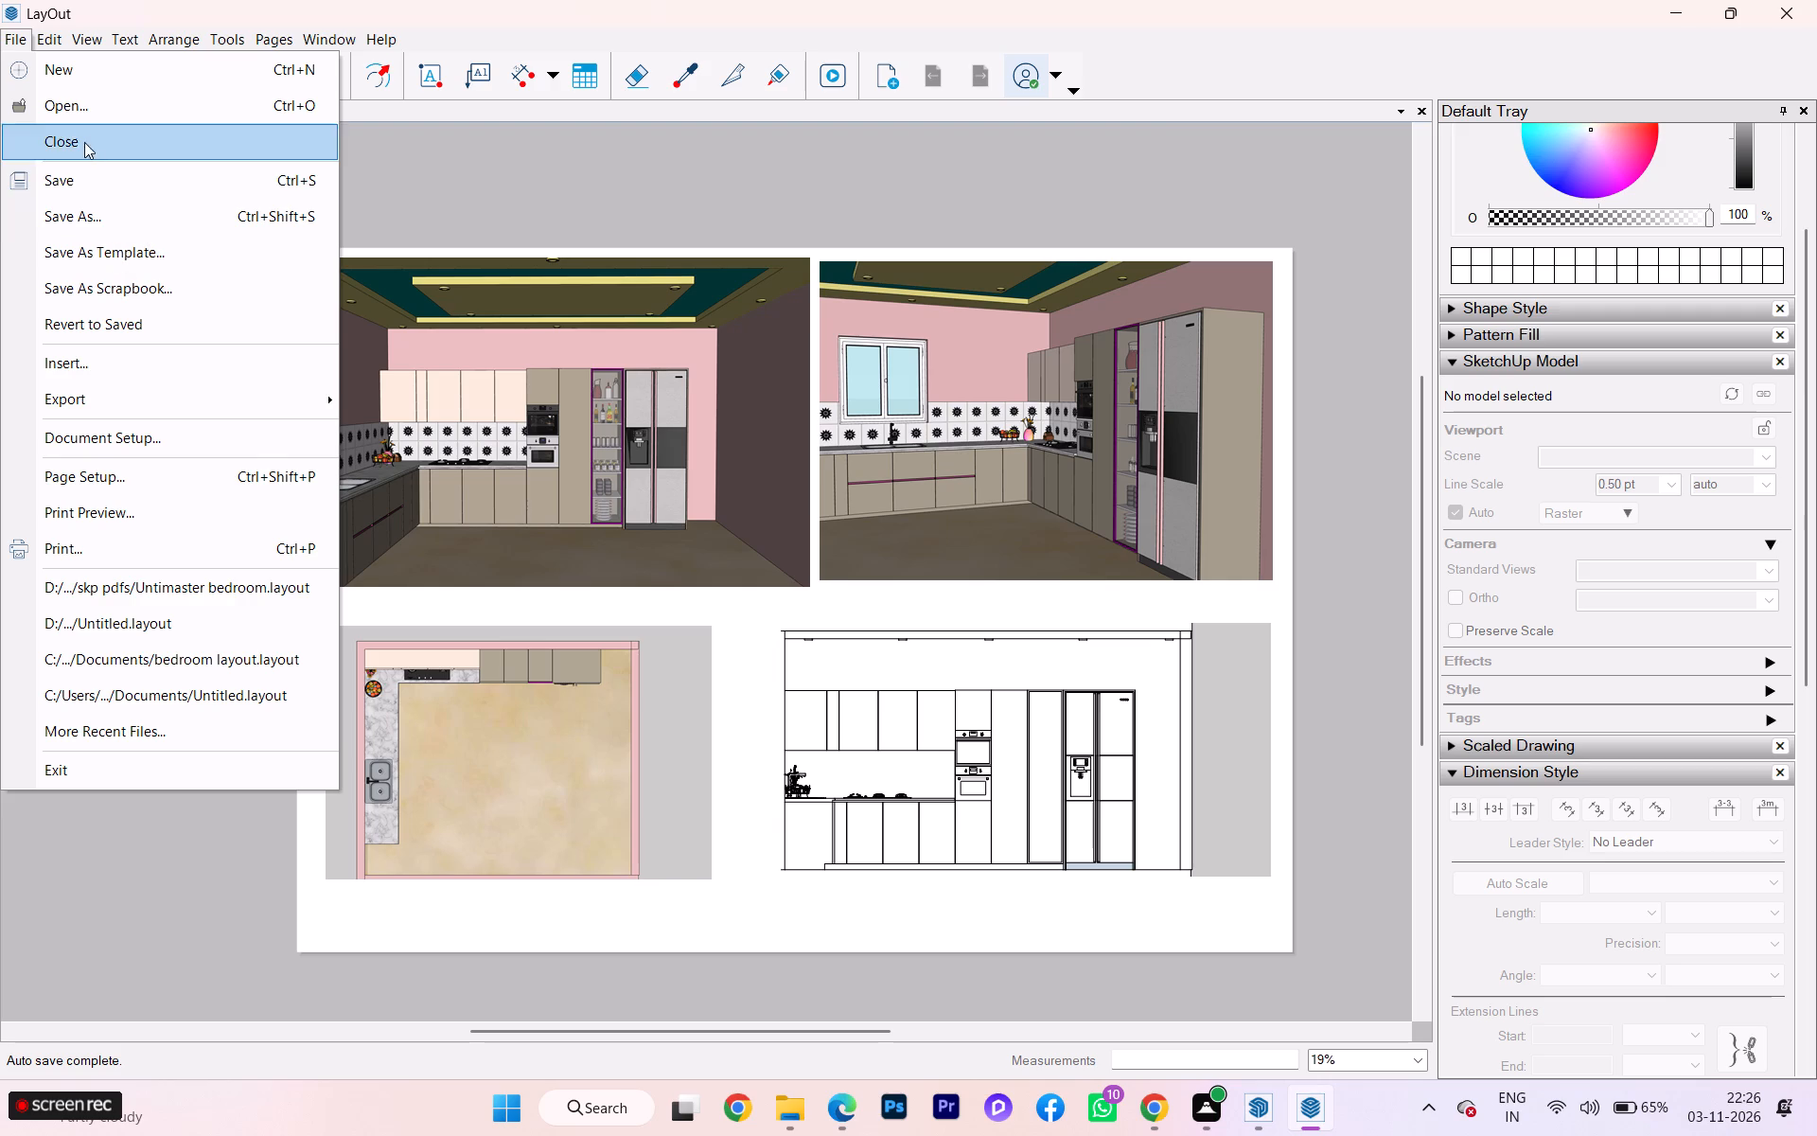
{"action": "left_click", "coordinate": [56, 64]}
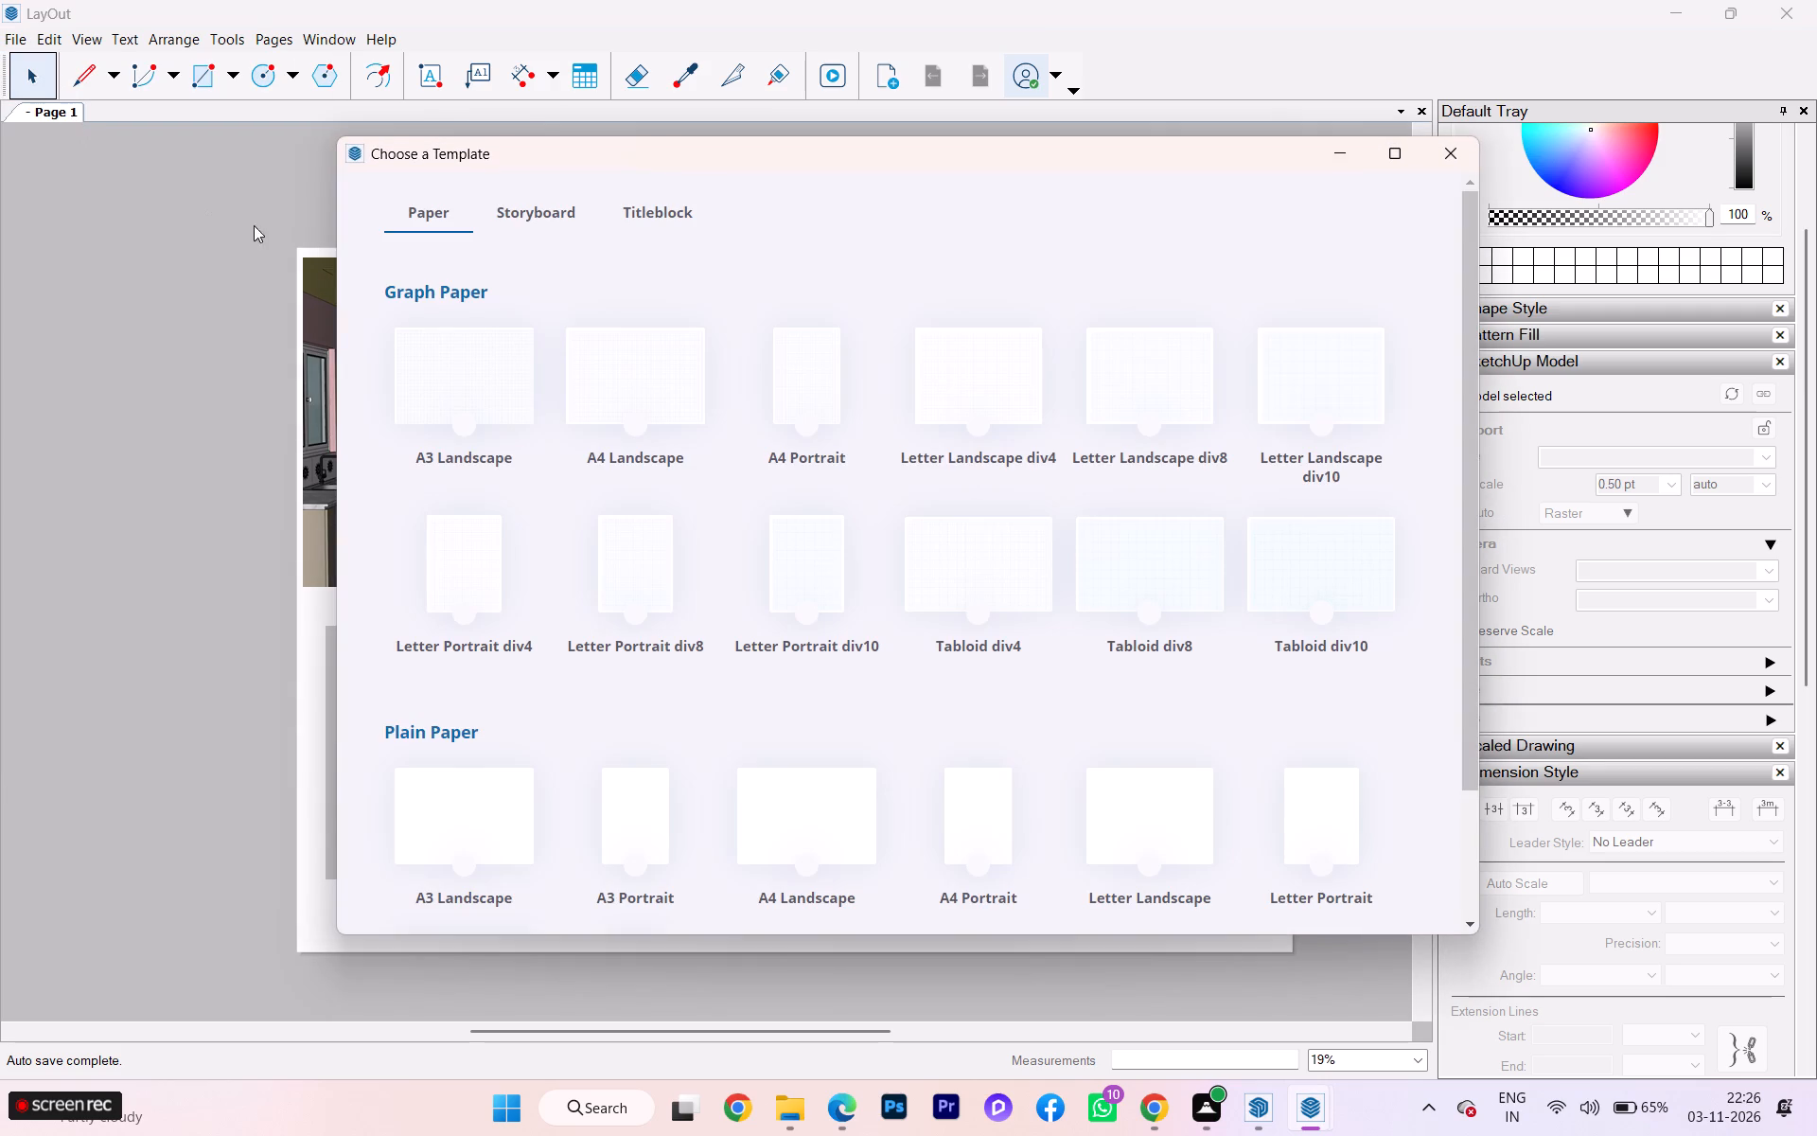
{"action": "left_click", "coordinate": [450, 804]}
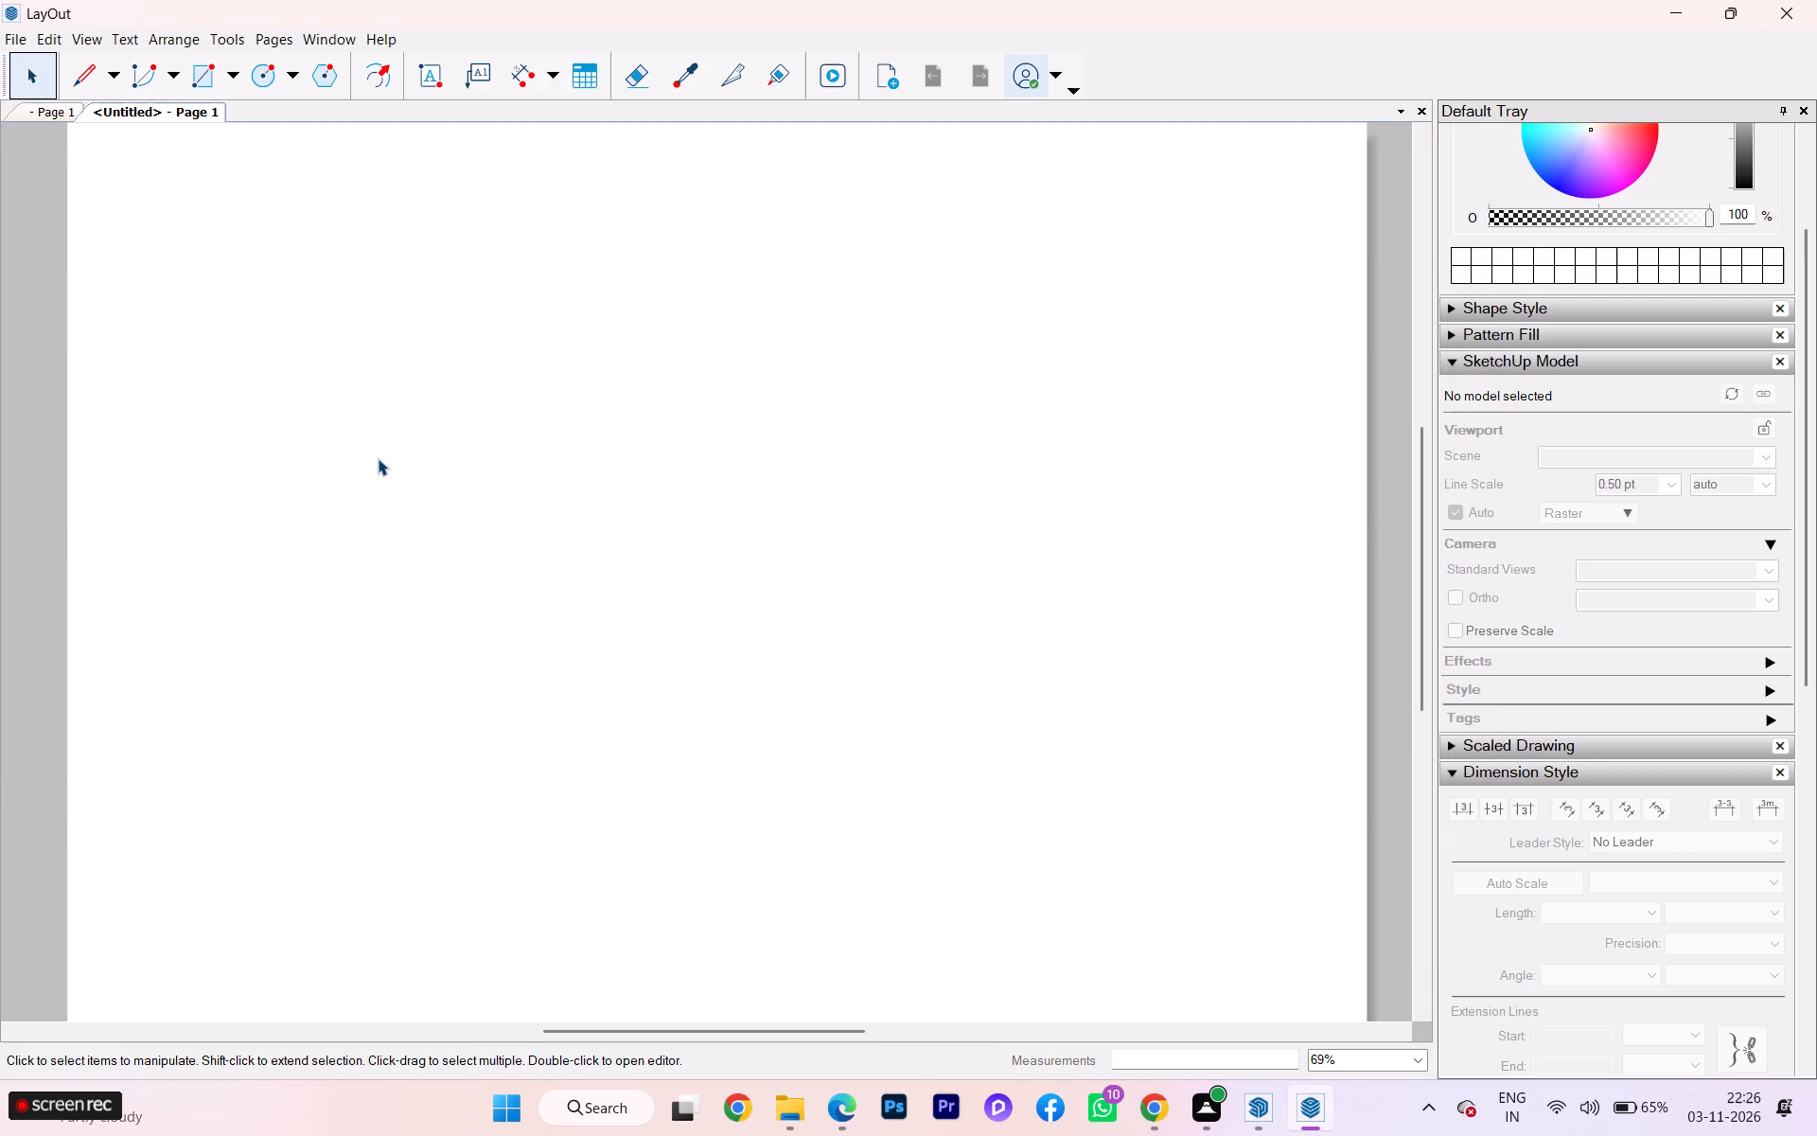
Set up the new document with A1 (594 mm x 841 mm) landscape paper and decimal inches as length units.
{"action": "left_click", "coordinate": [24, 31]}
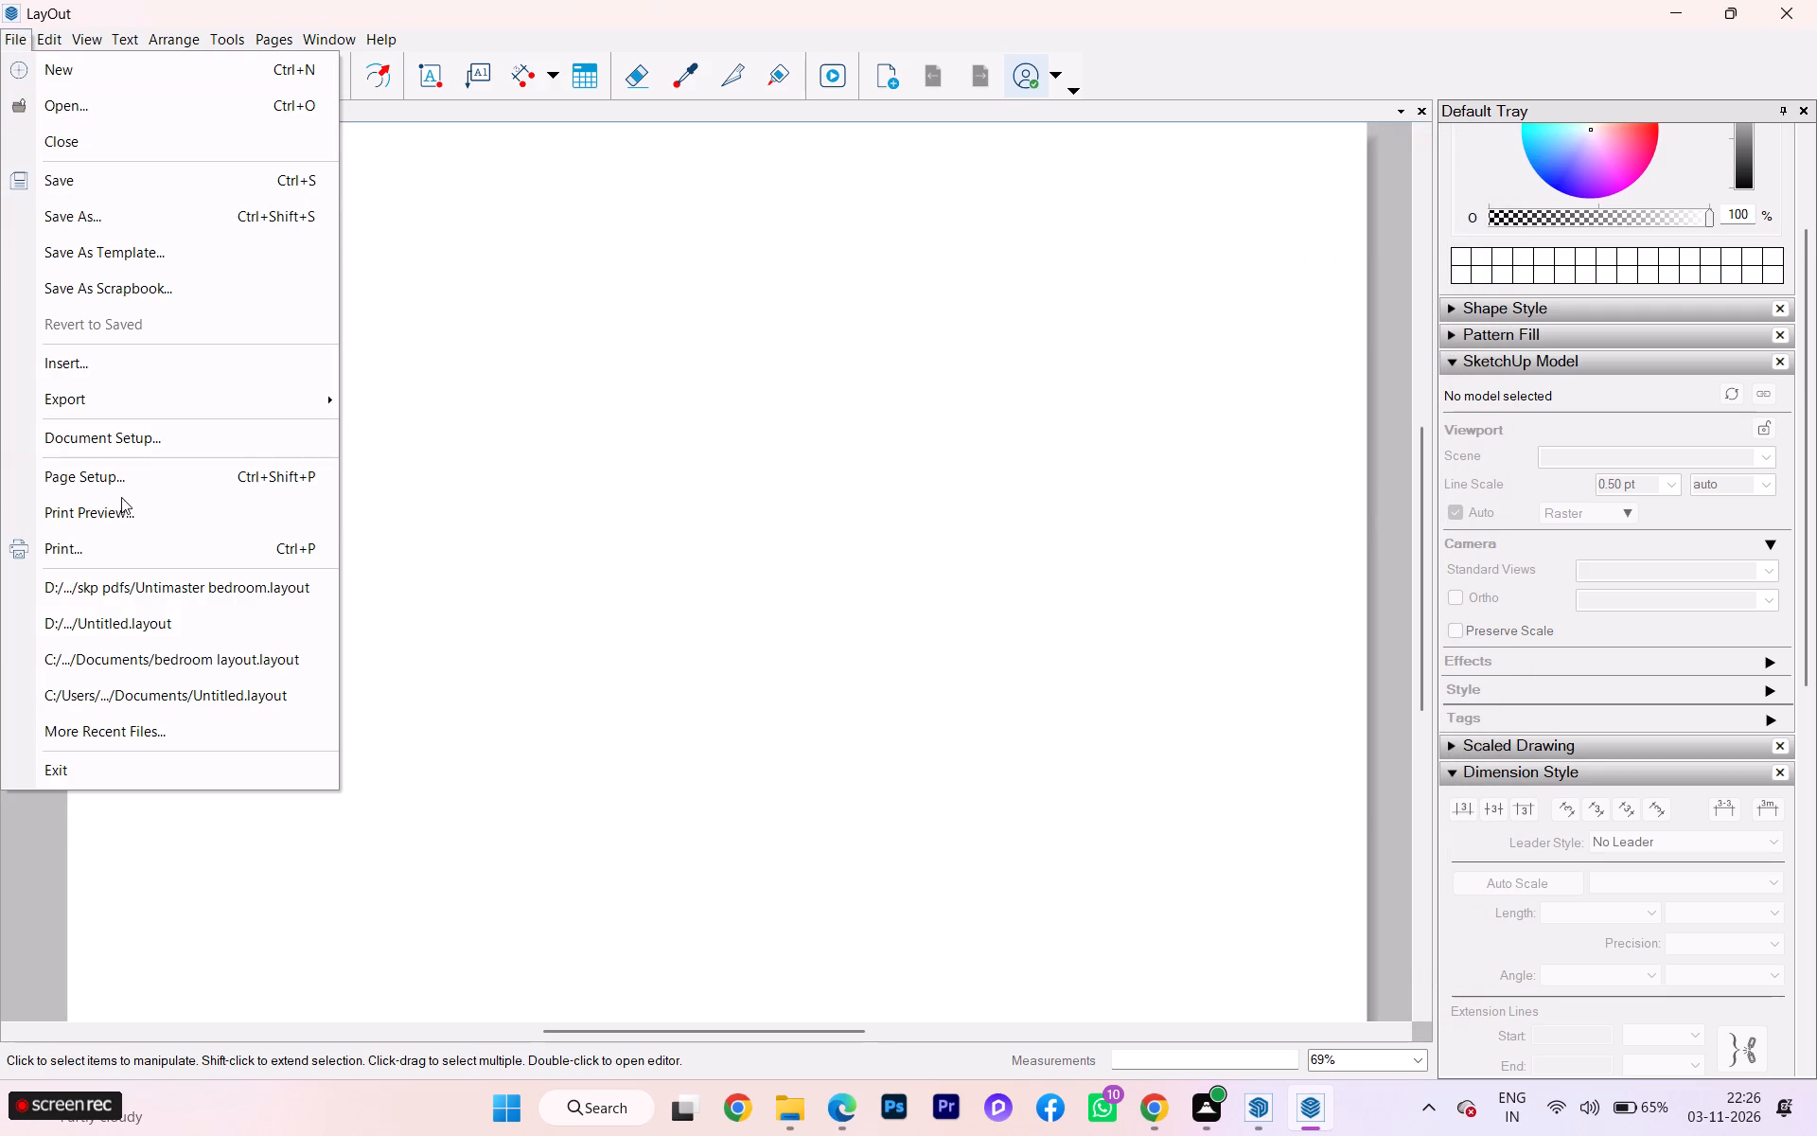
{"action": "left_click", "coordinate": [129, 435]}
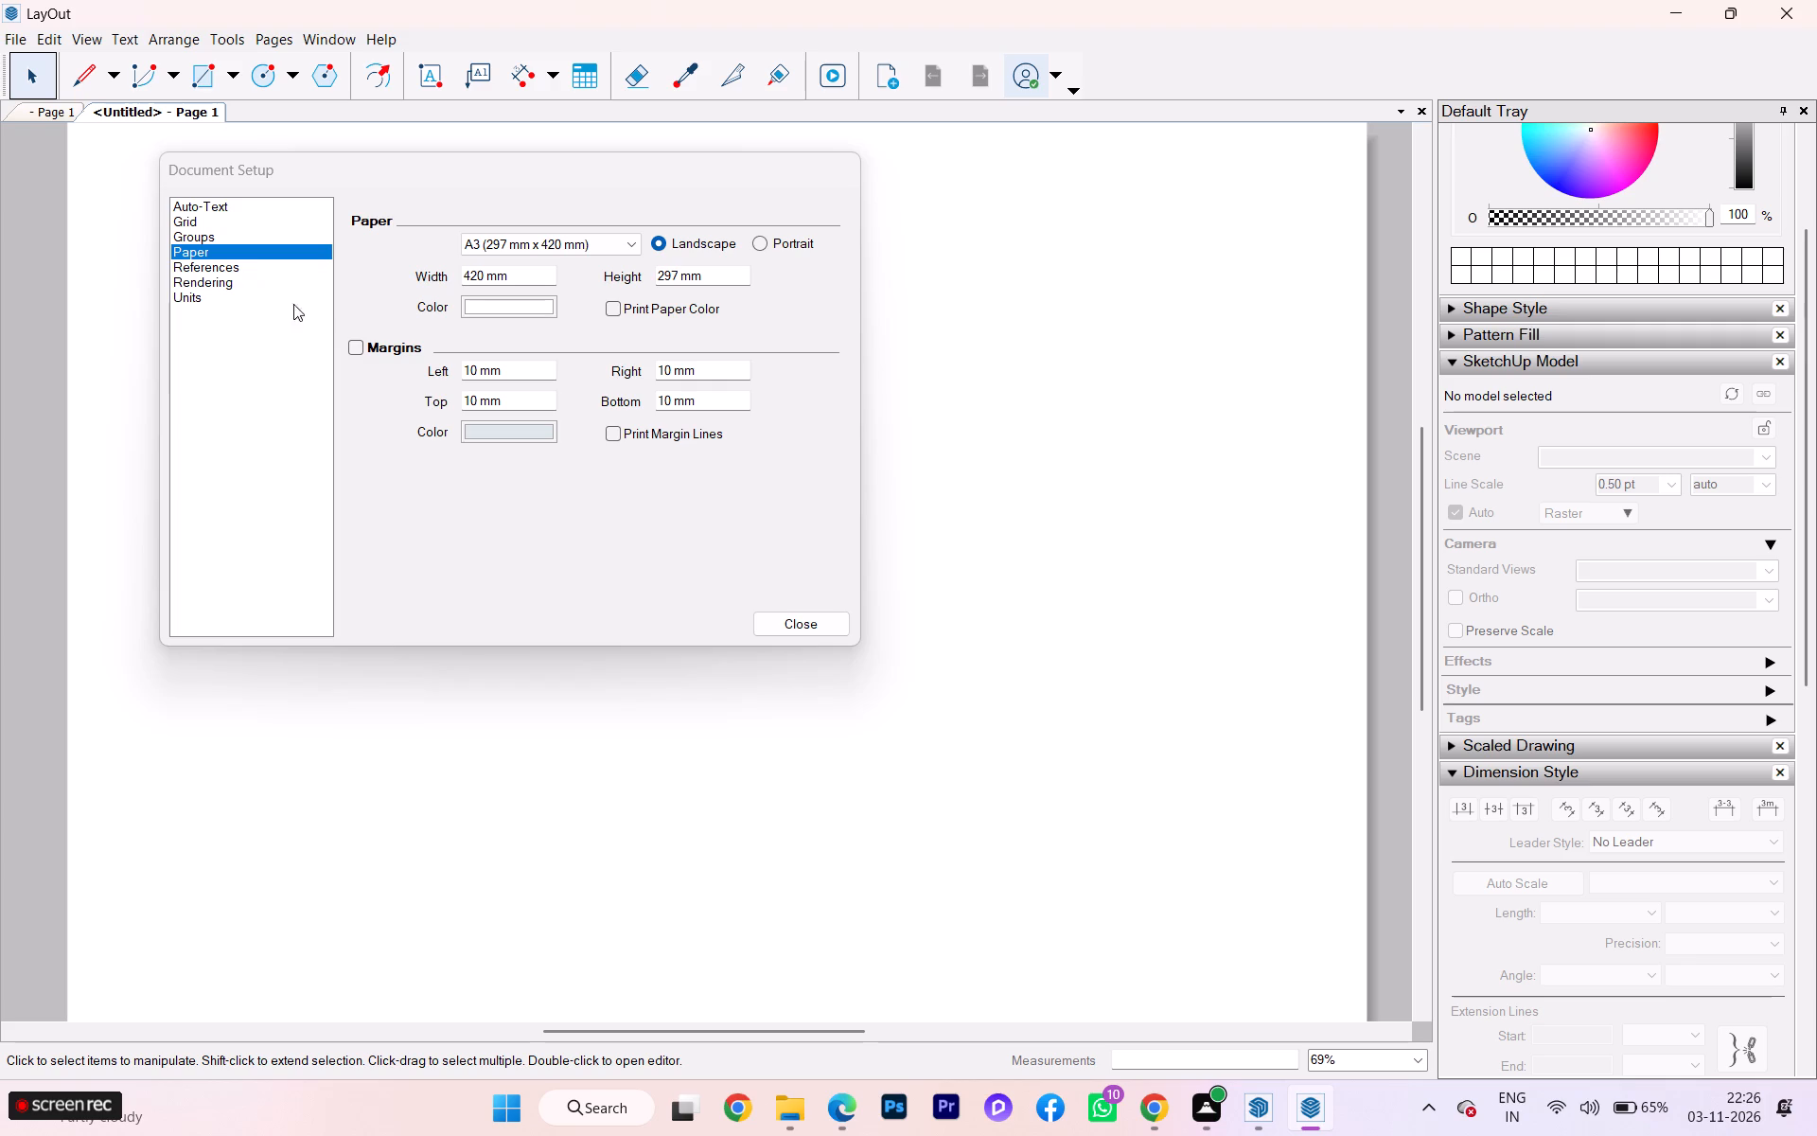
{"action": "left_click", "coordinate": [200, 293]}
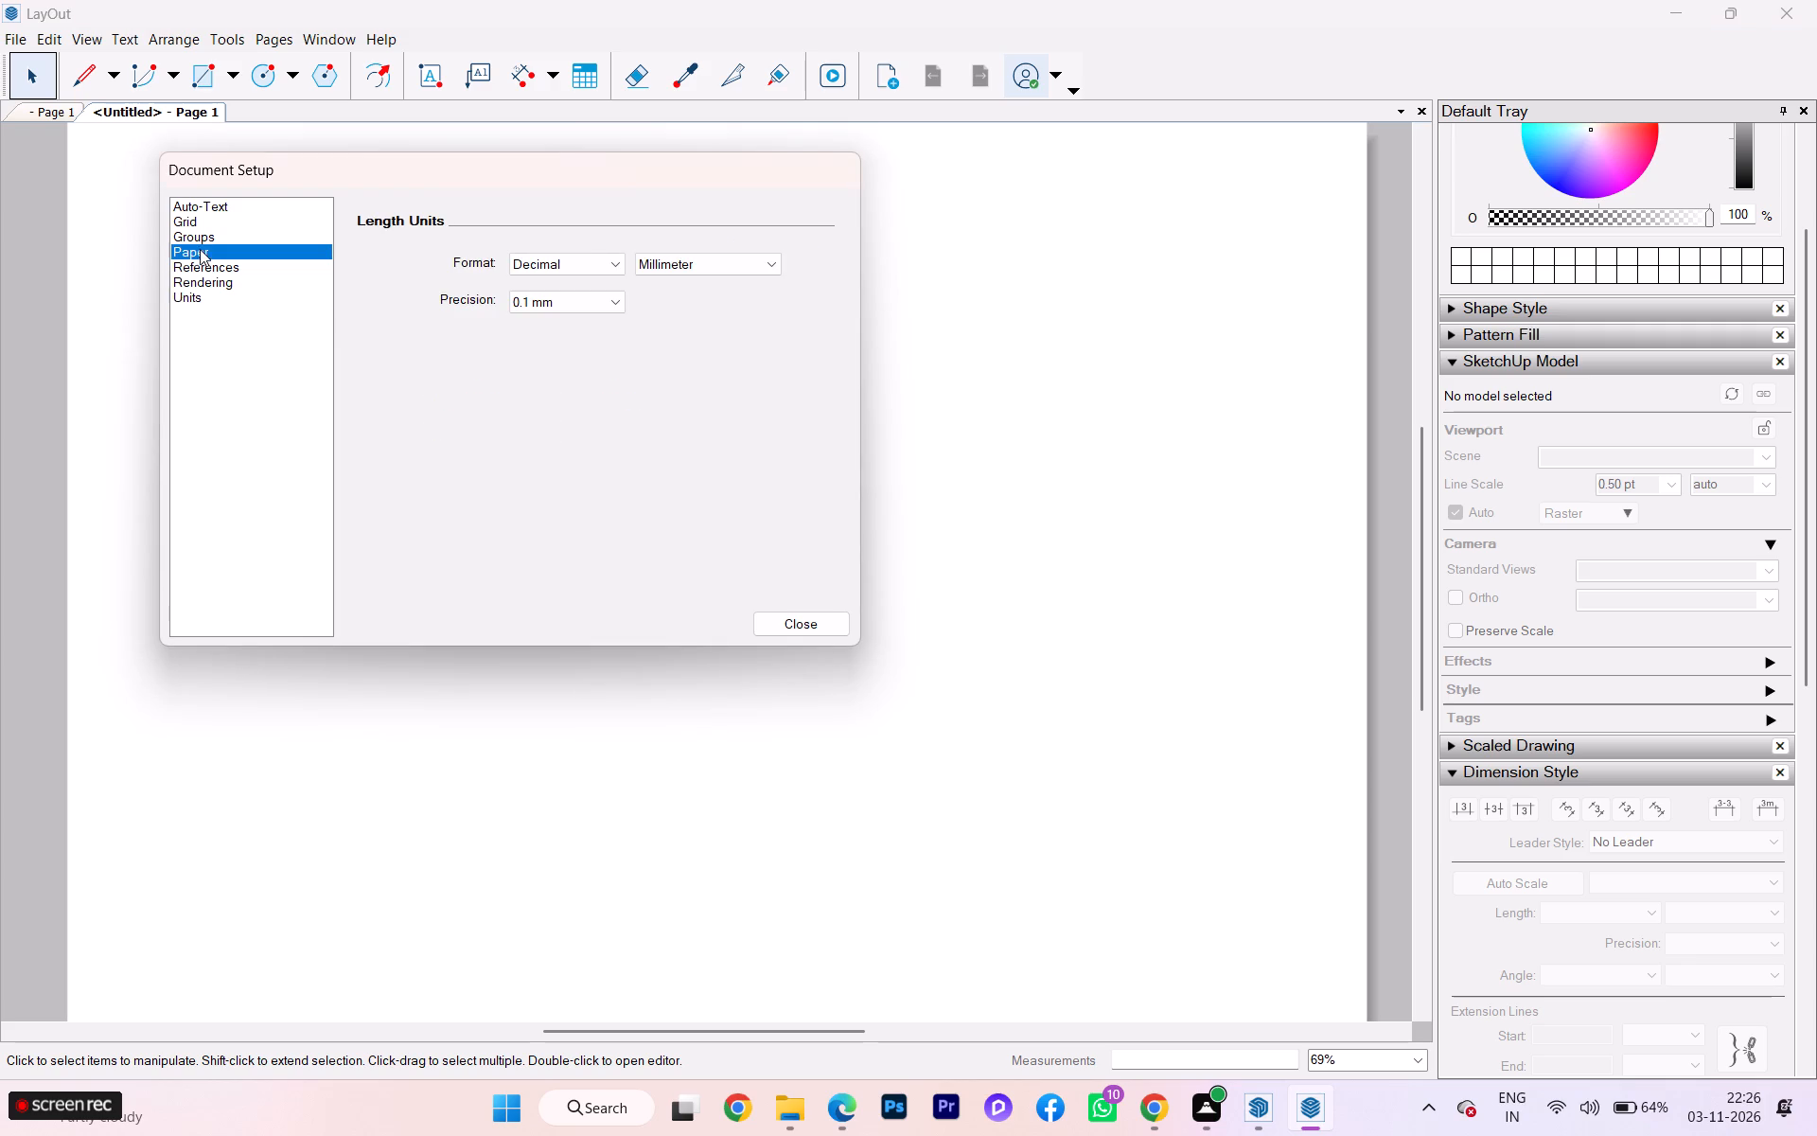
{"action": "left_click", "coordinate": [200, 249]}
{"action": "left_click", "coordinate": [600, 240]}
{"action": "scroll", "coordinate": [487, 287], "scroll_direction": "up", "scroll_amount": 2}
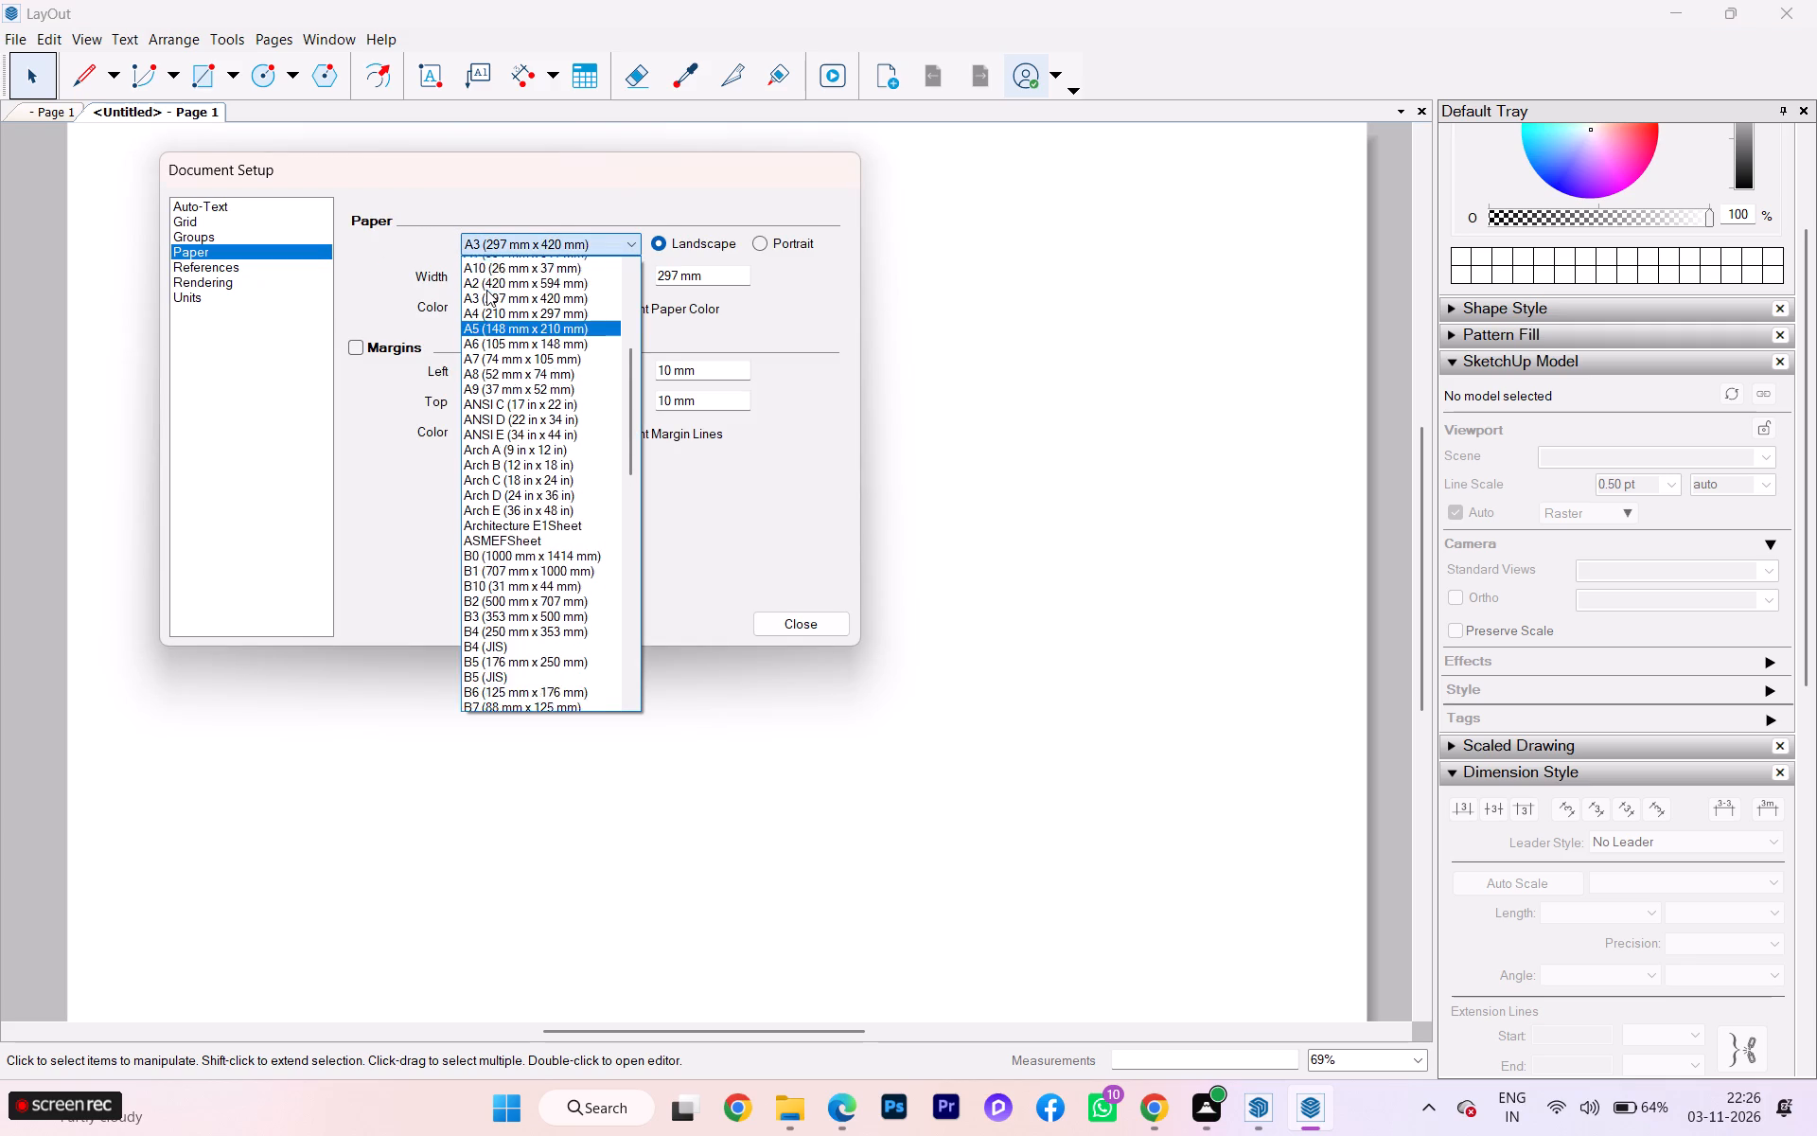
{"action": "scroll", "coordinate": [486, 290], "scroll_direction": "up", "scroll_amount": 1}
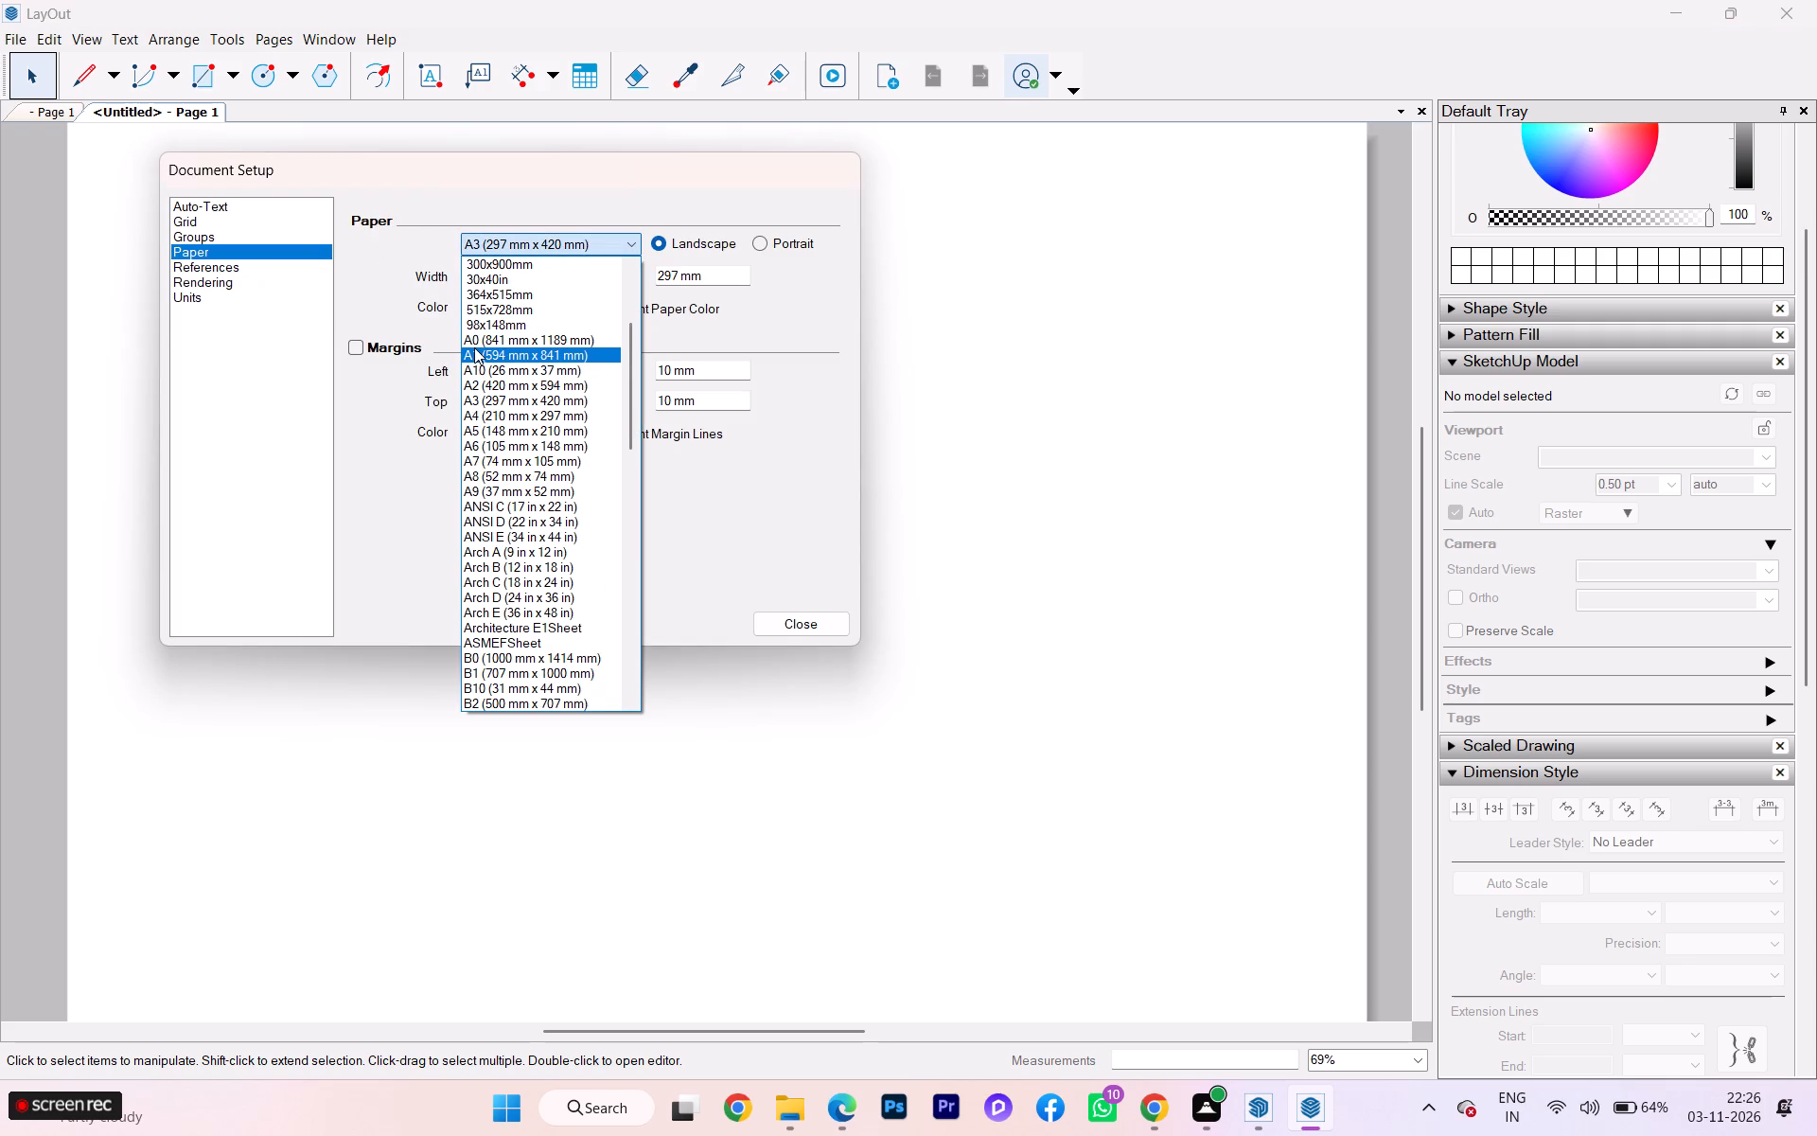
{"action": "left_click", "coordinate": [474, 350]}
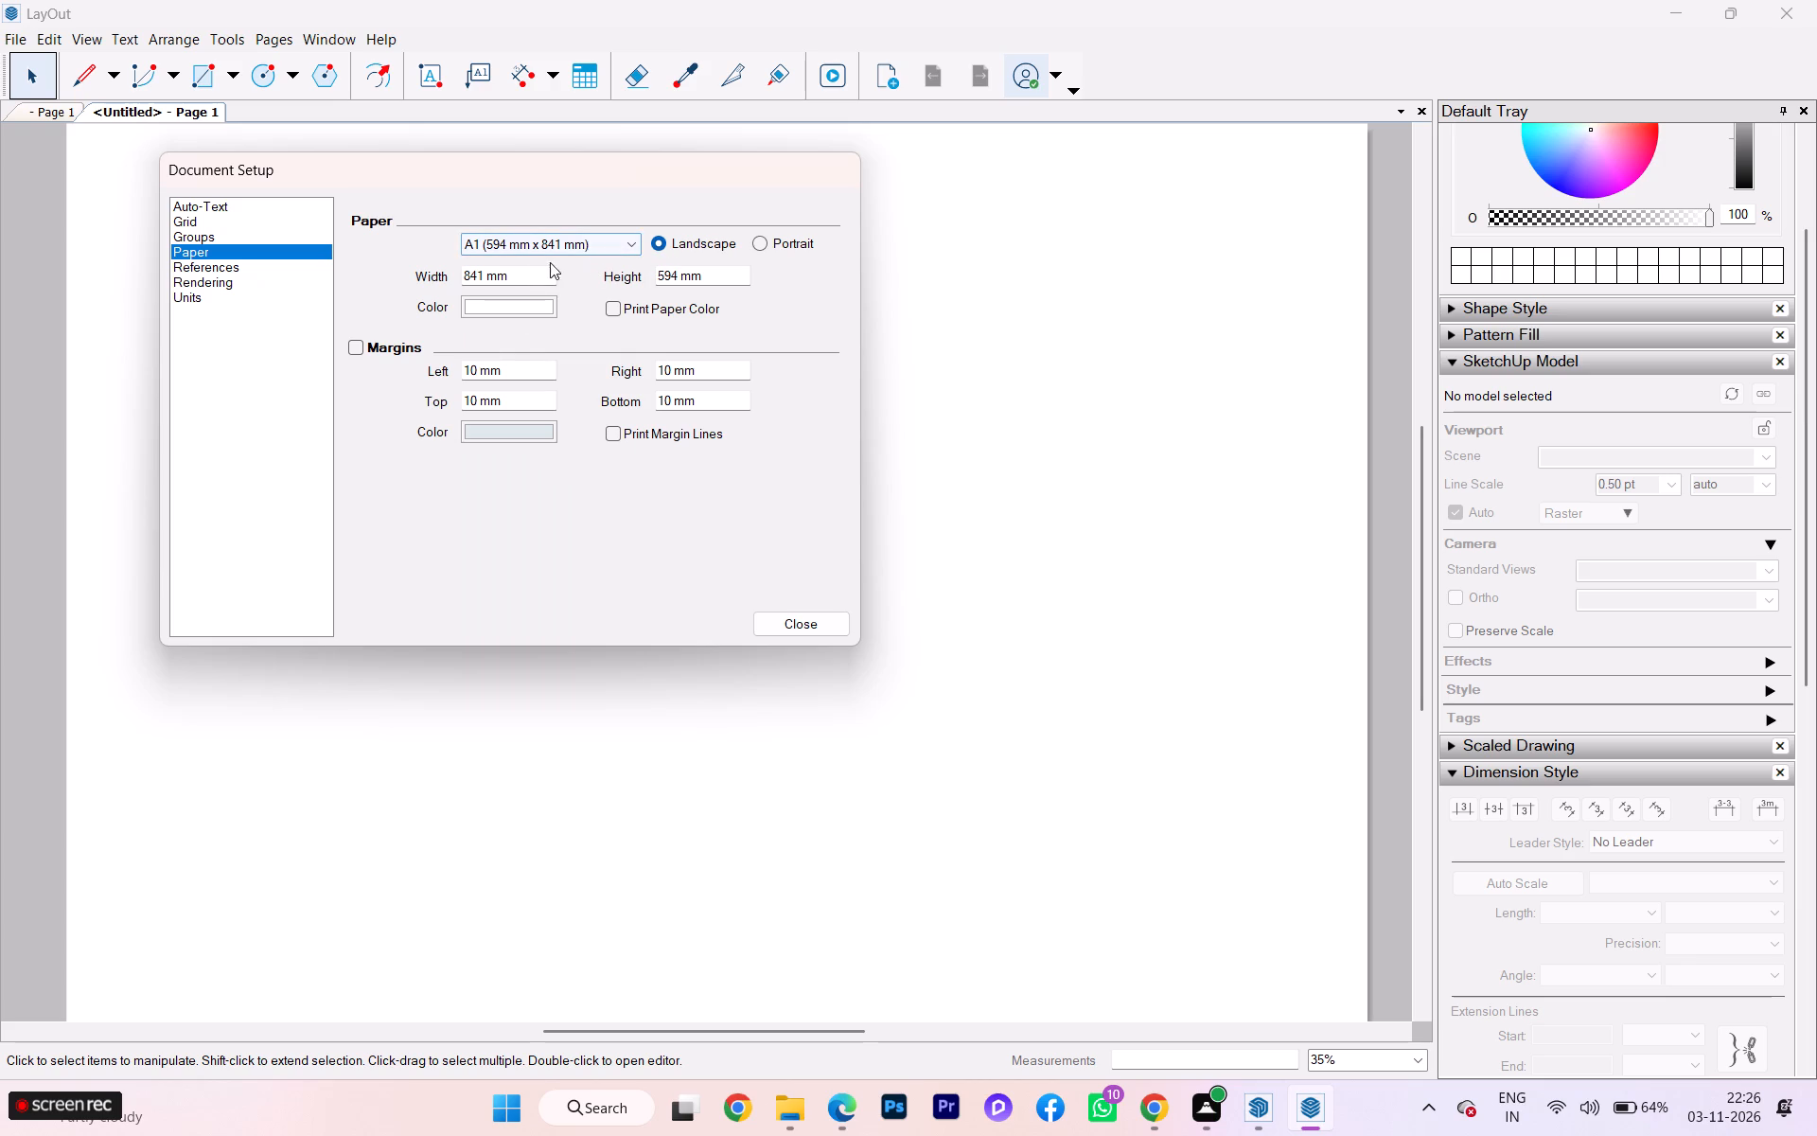
{"action": "left_click", "coordinate": [189, 295]}
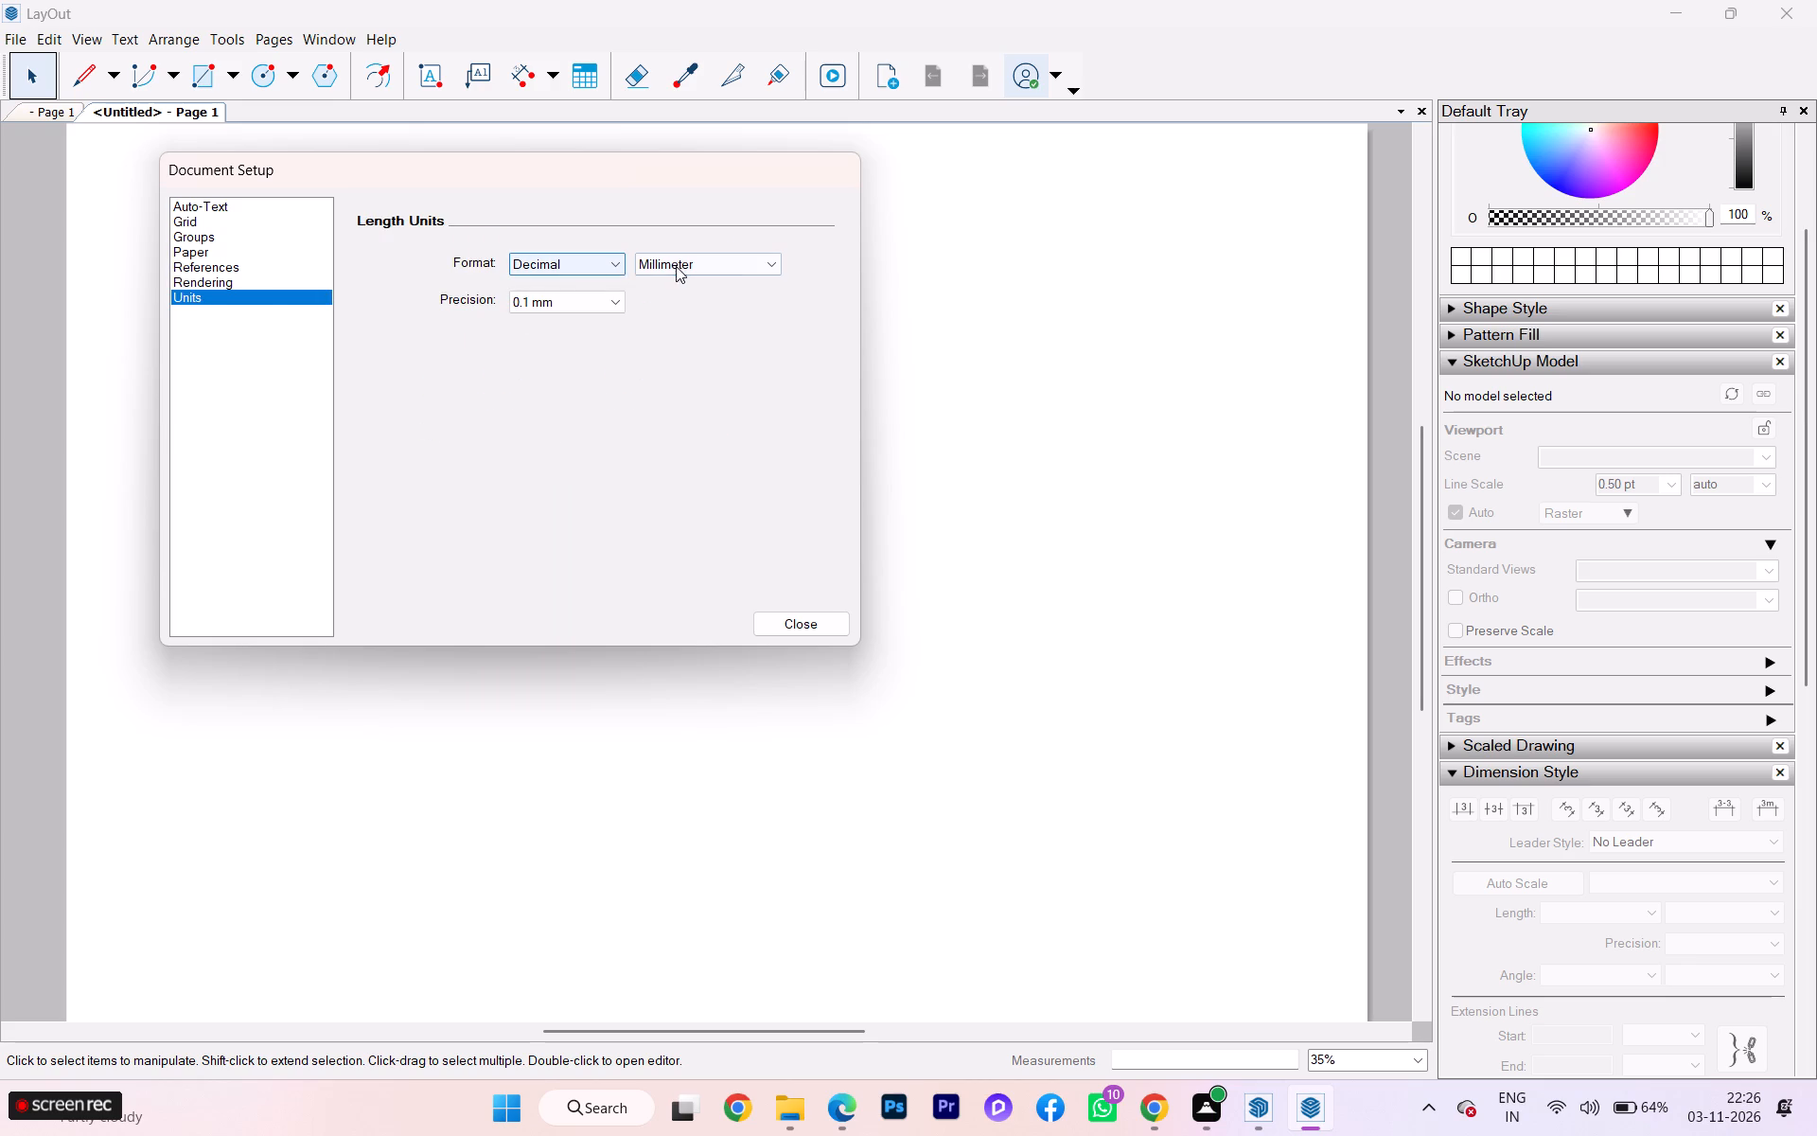
{"action": "left_click", "coordinate": [678, 266]}
{"action": "left_click", "coordinate": [672, 283]}
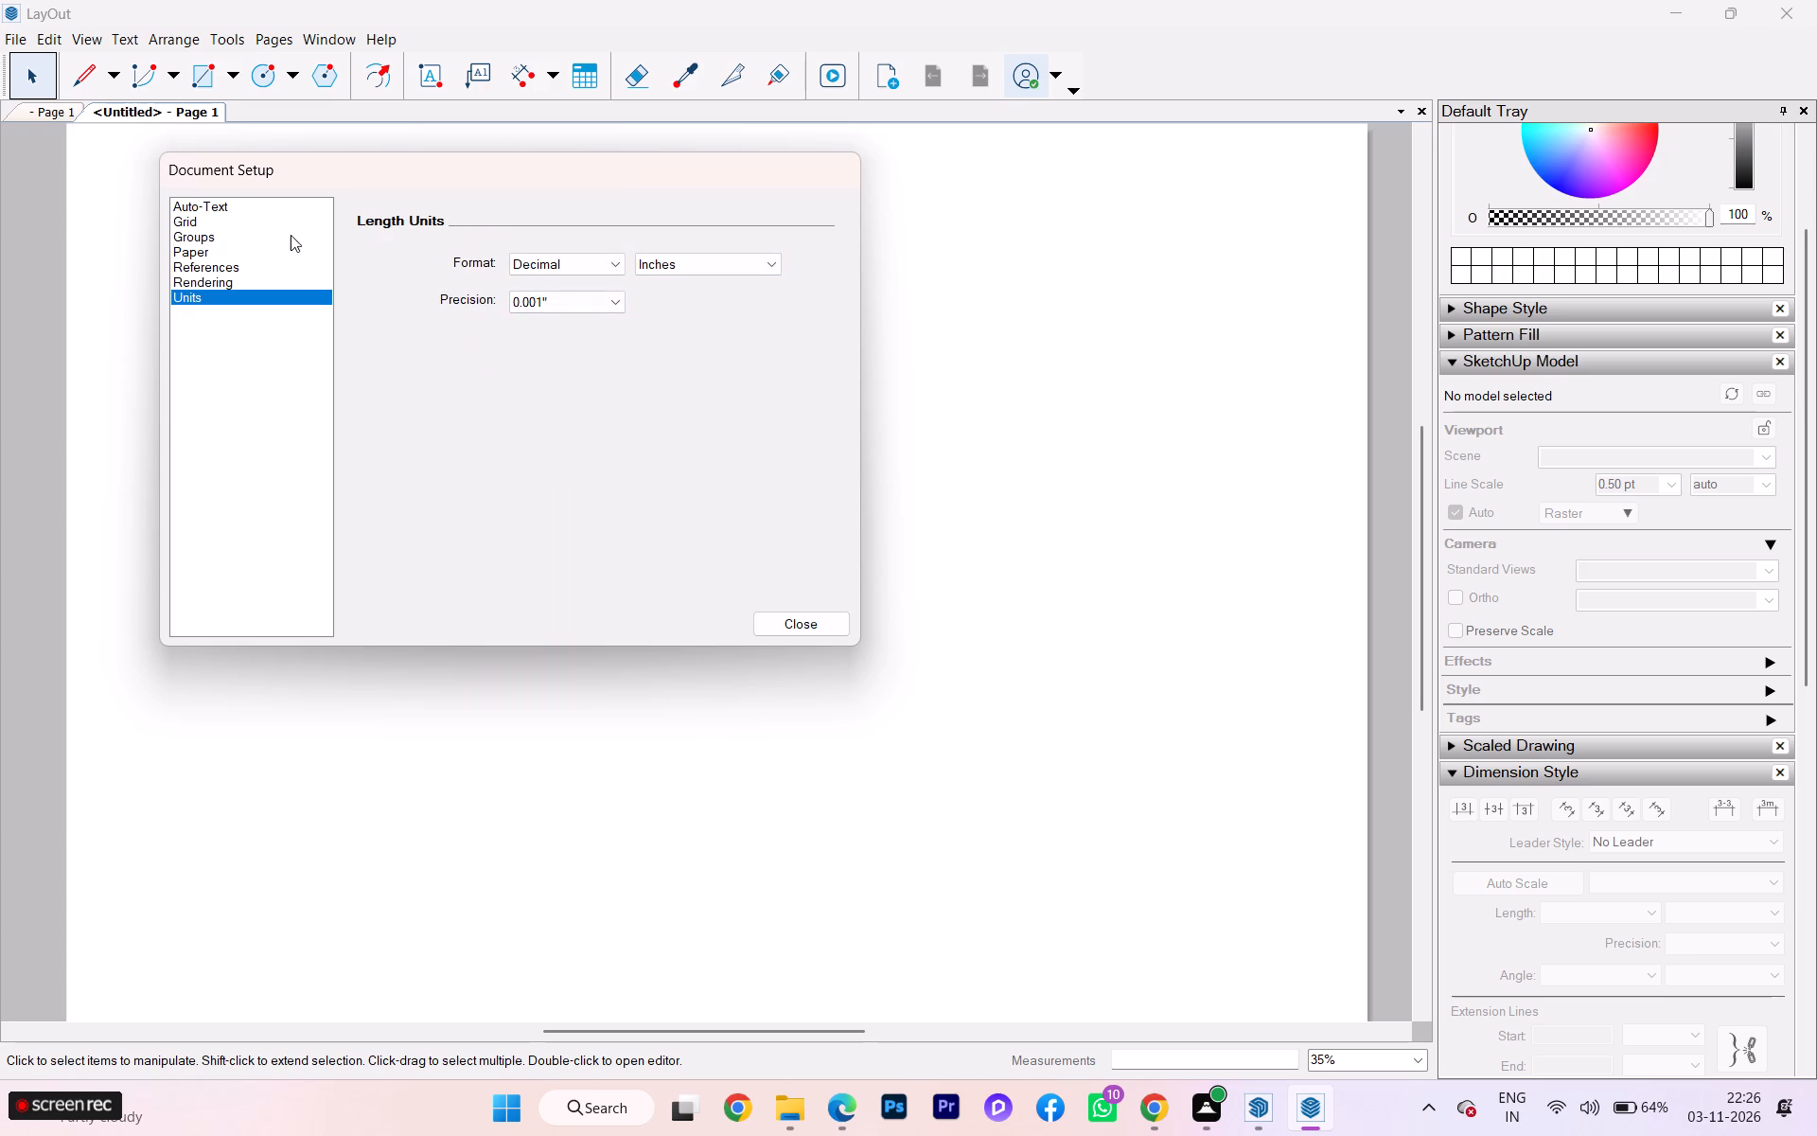
{"action": "left_click", "coordinate": [198, 250]}
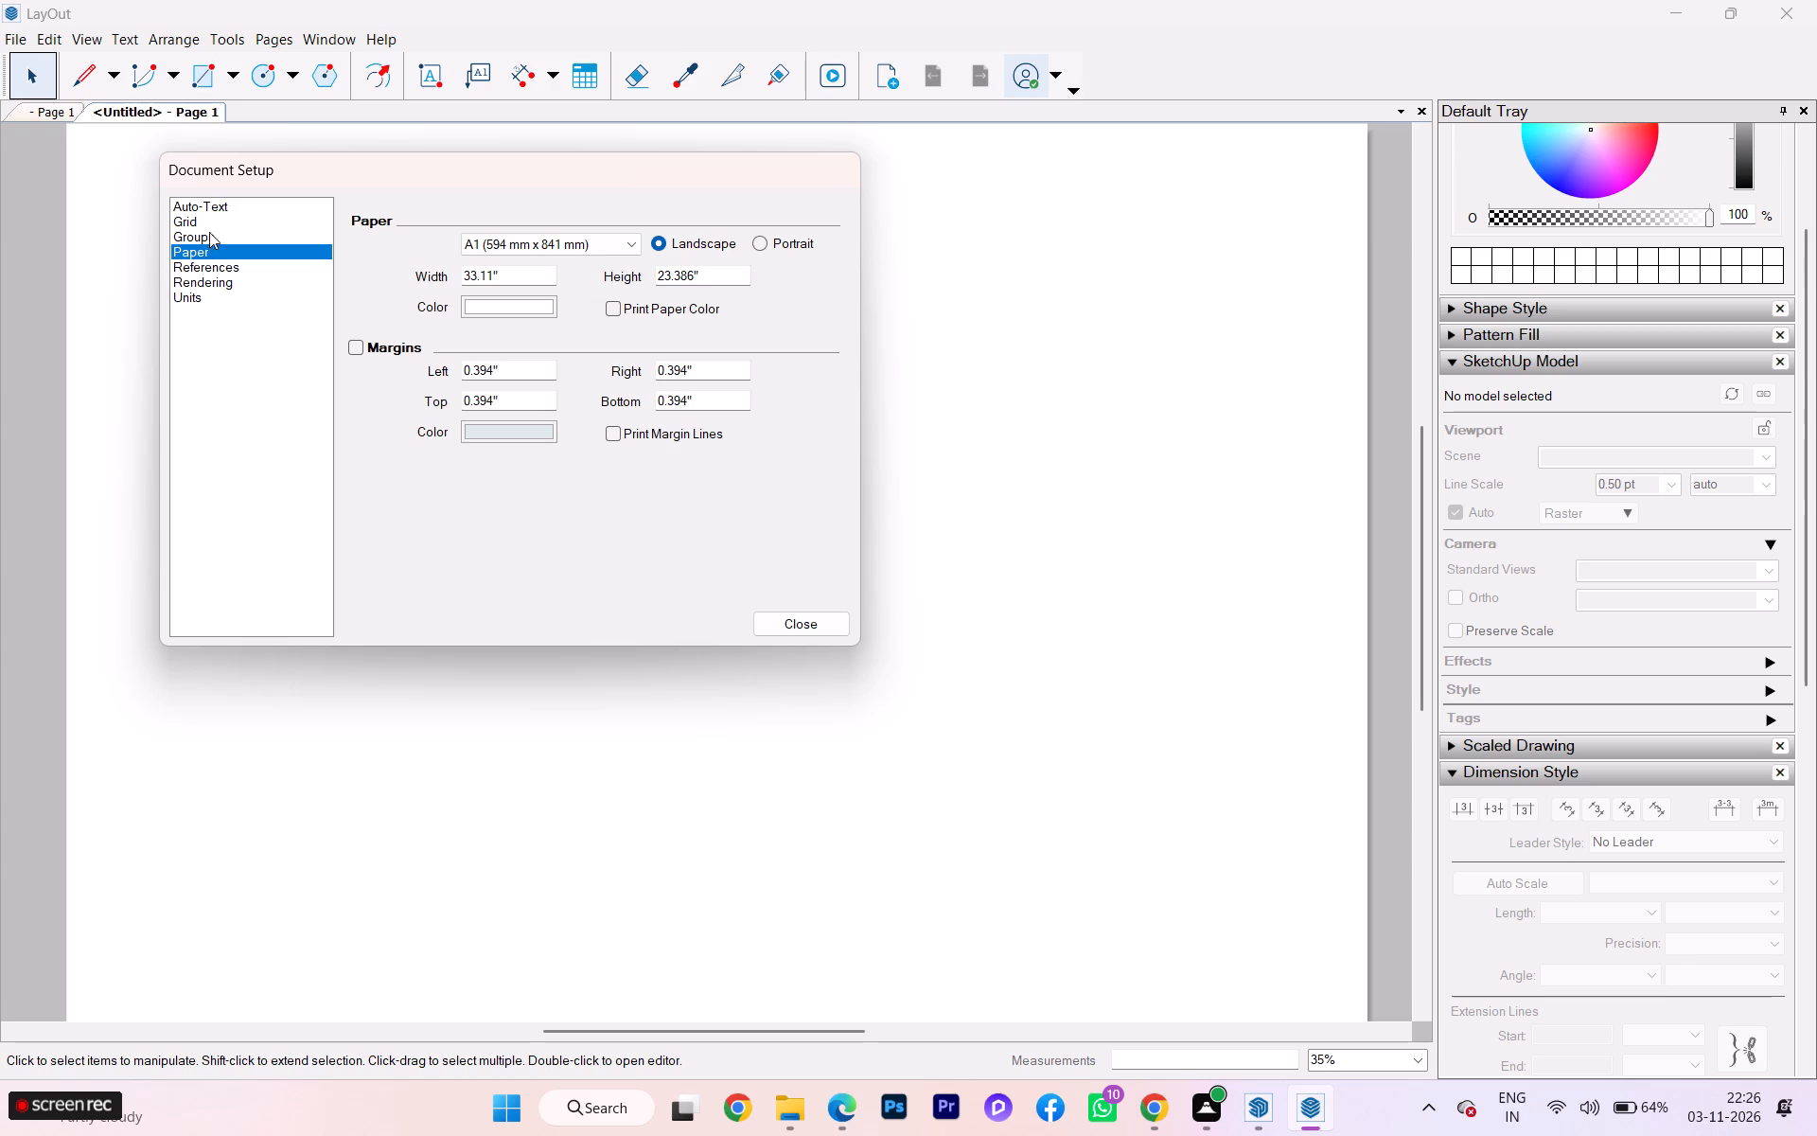
{"action": "left_click", "coordinate": [828, 614]}
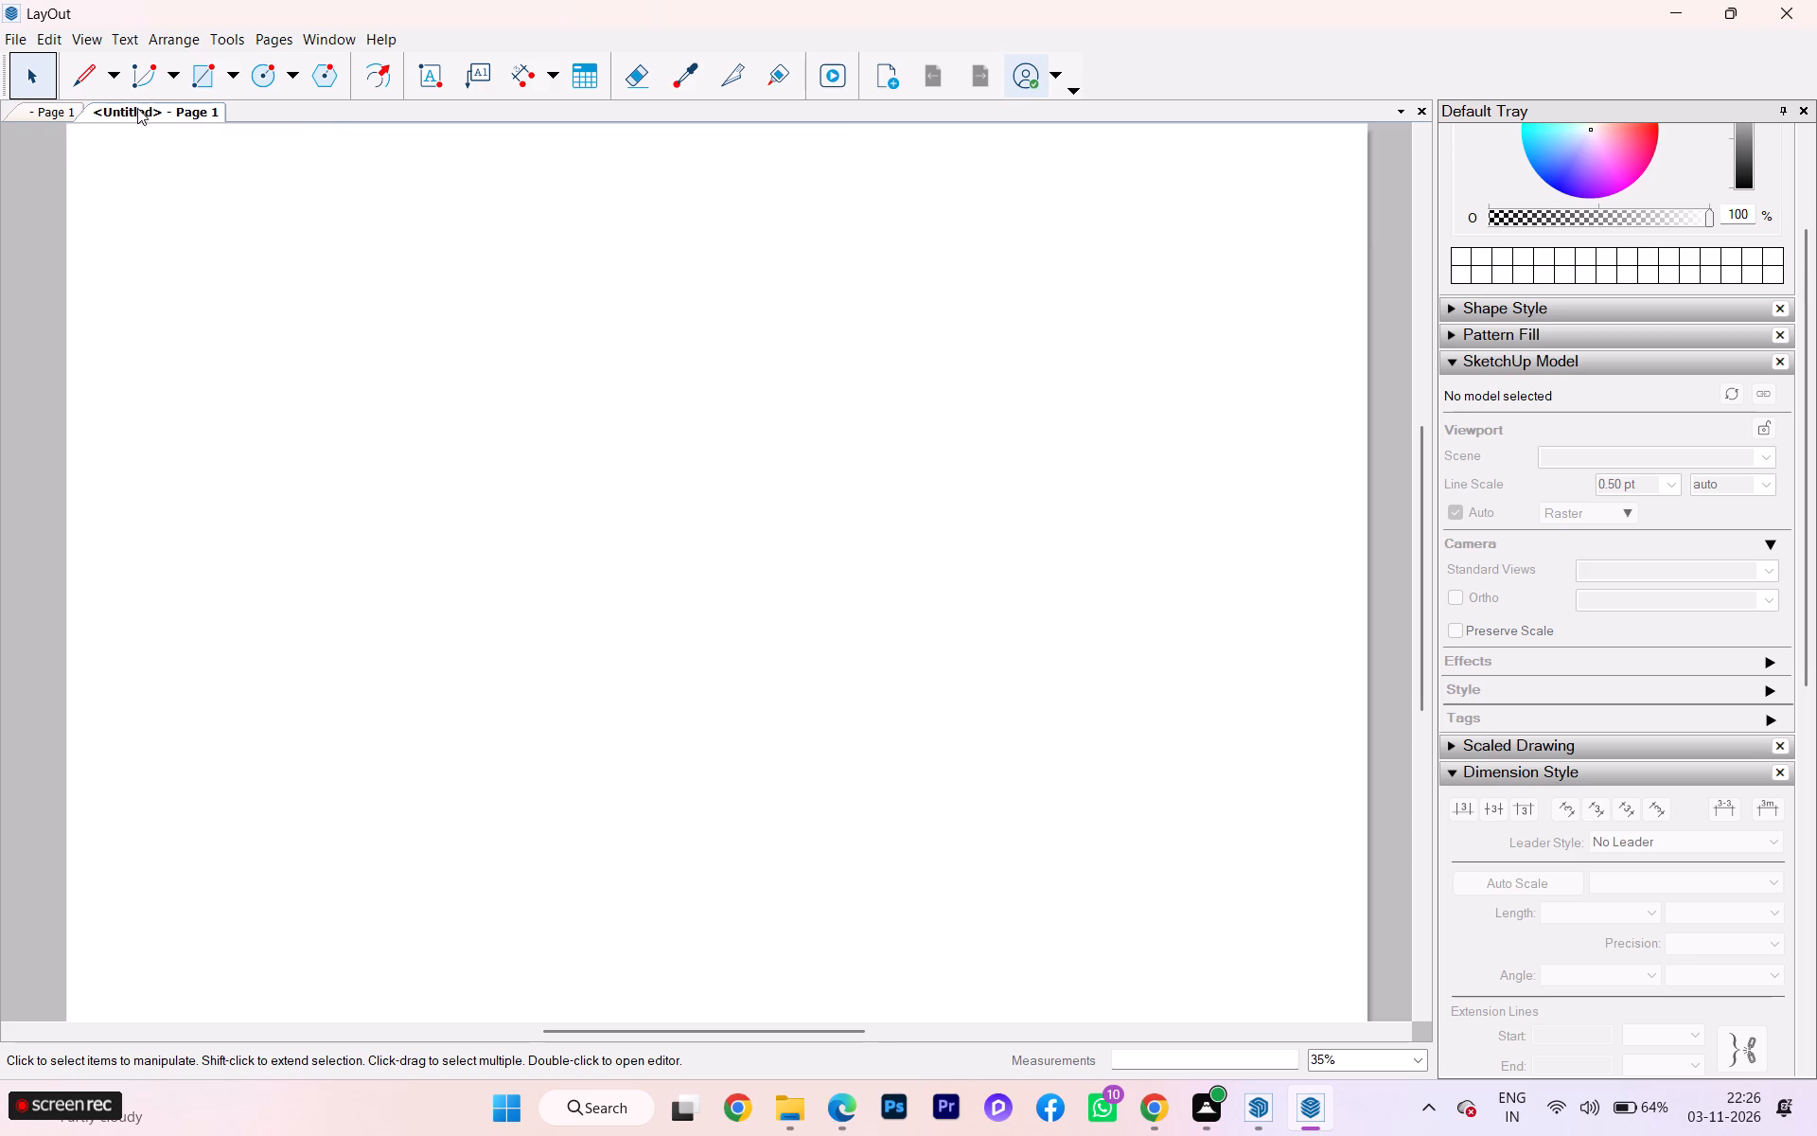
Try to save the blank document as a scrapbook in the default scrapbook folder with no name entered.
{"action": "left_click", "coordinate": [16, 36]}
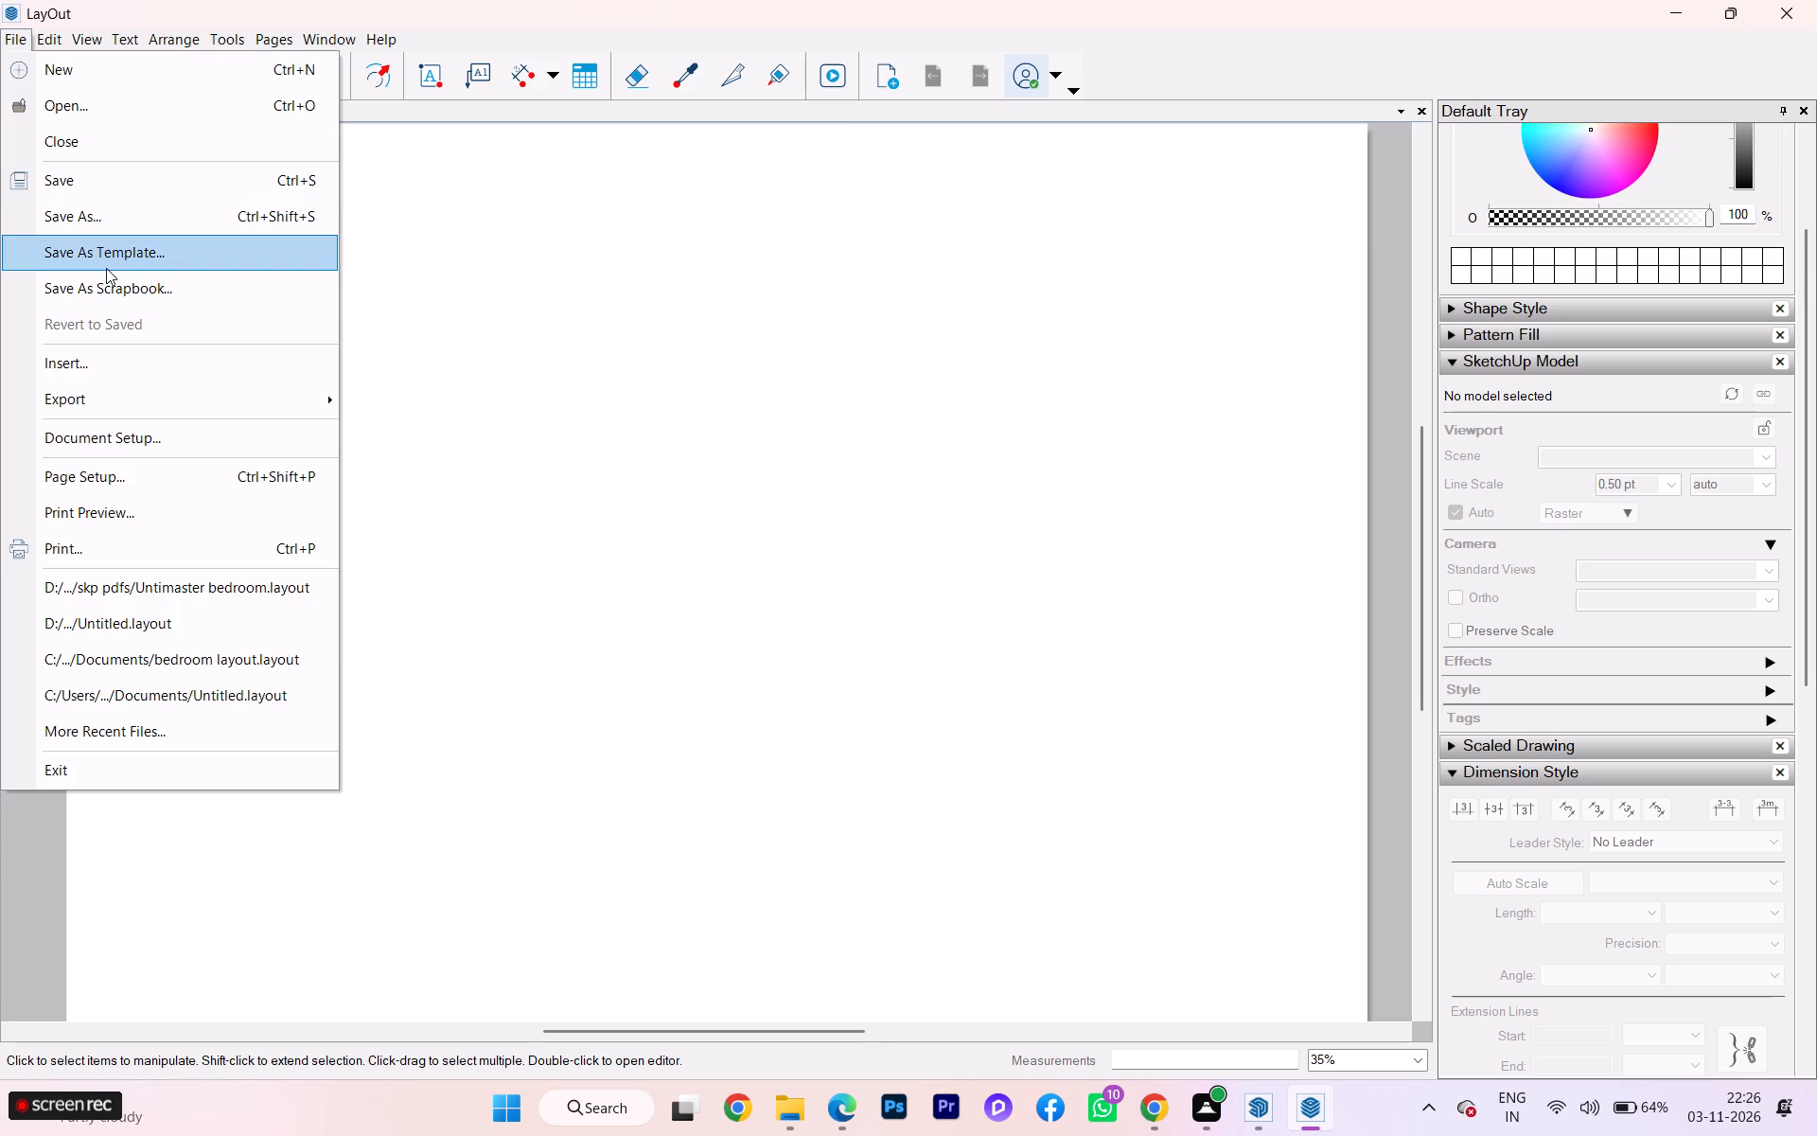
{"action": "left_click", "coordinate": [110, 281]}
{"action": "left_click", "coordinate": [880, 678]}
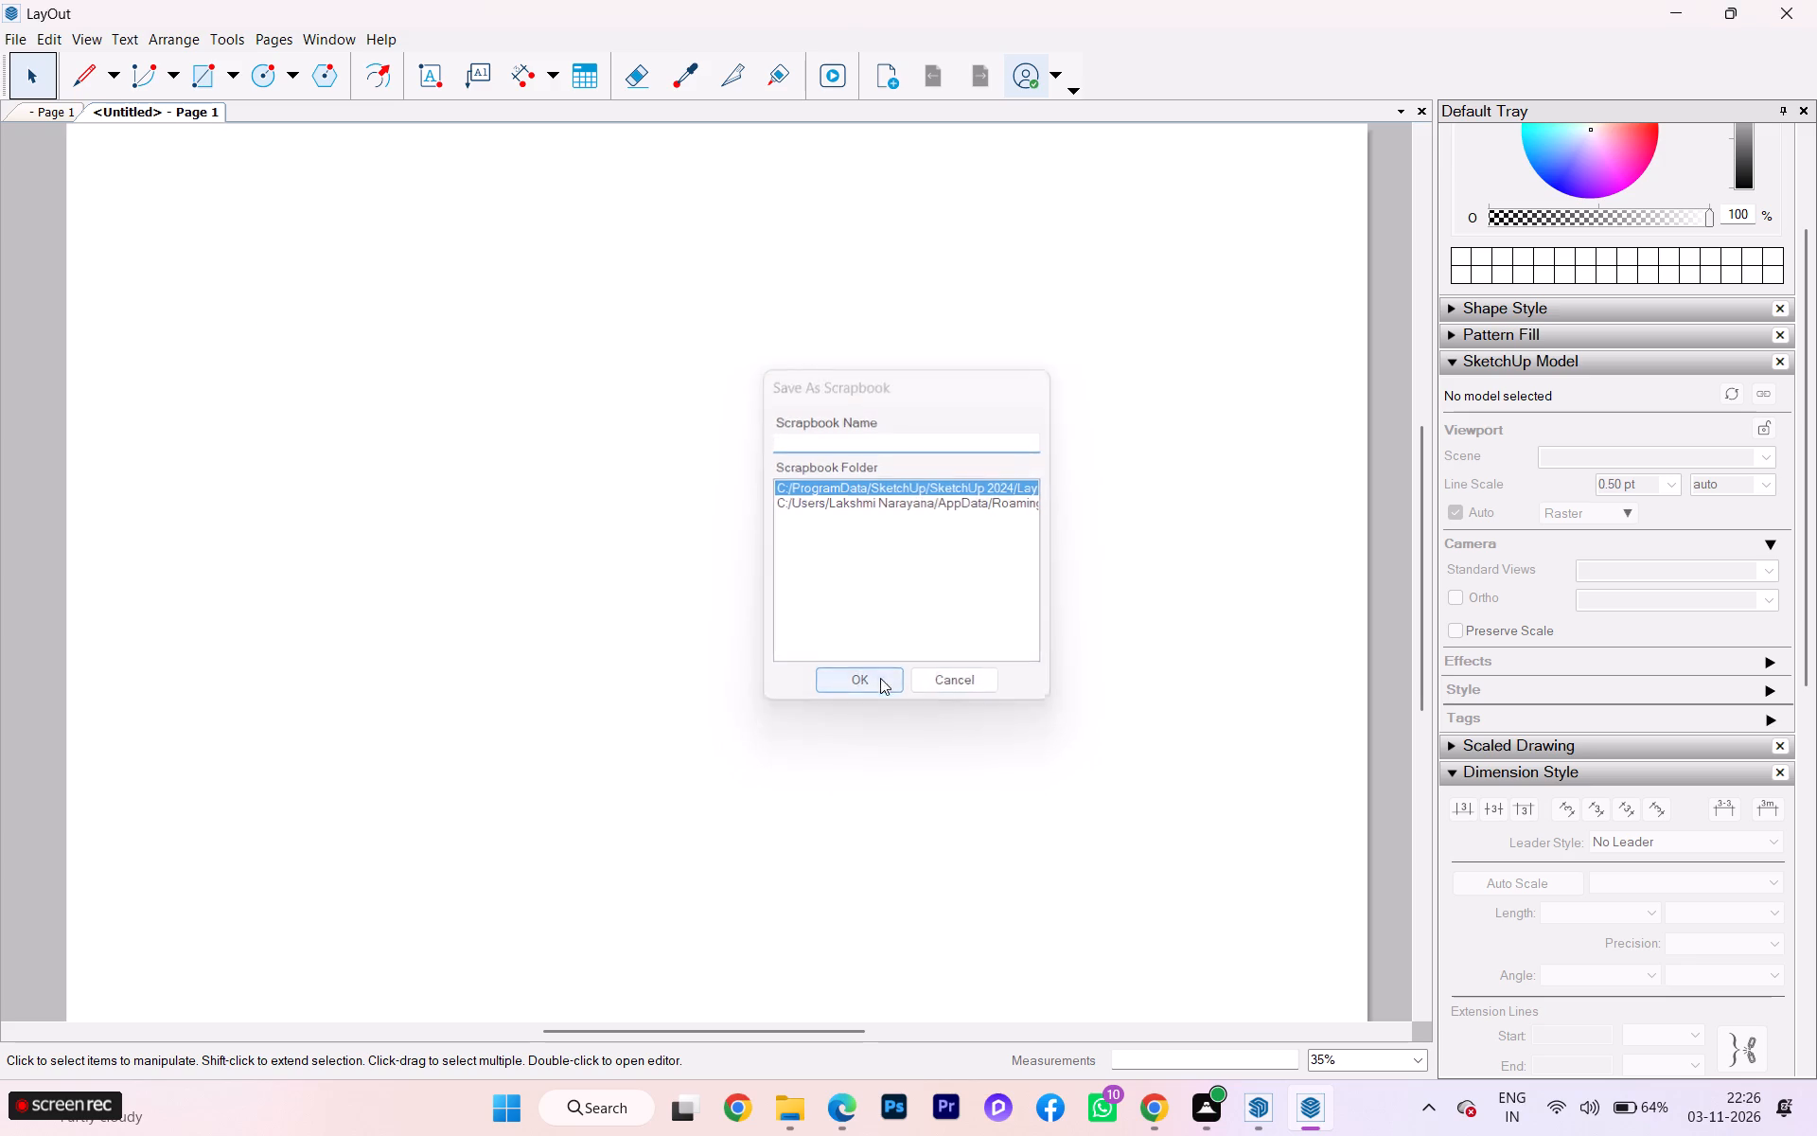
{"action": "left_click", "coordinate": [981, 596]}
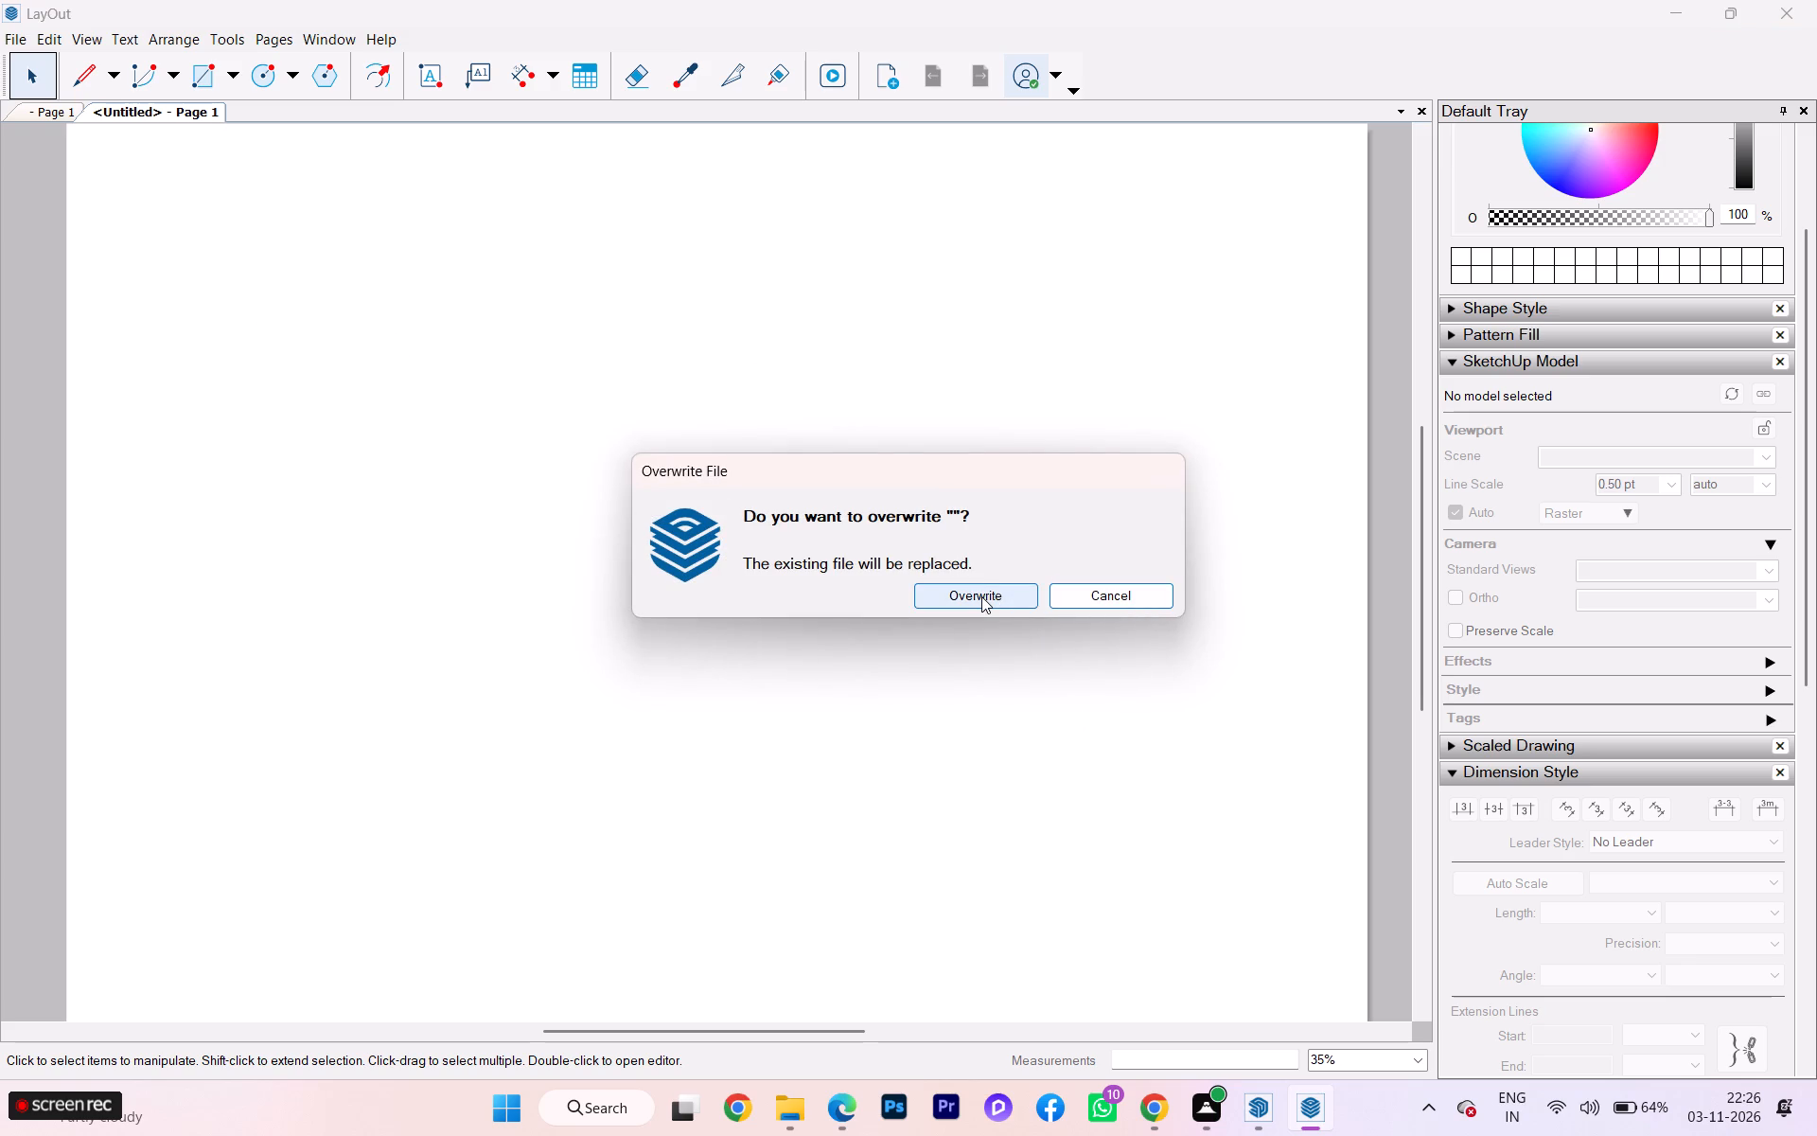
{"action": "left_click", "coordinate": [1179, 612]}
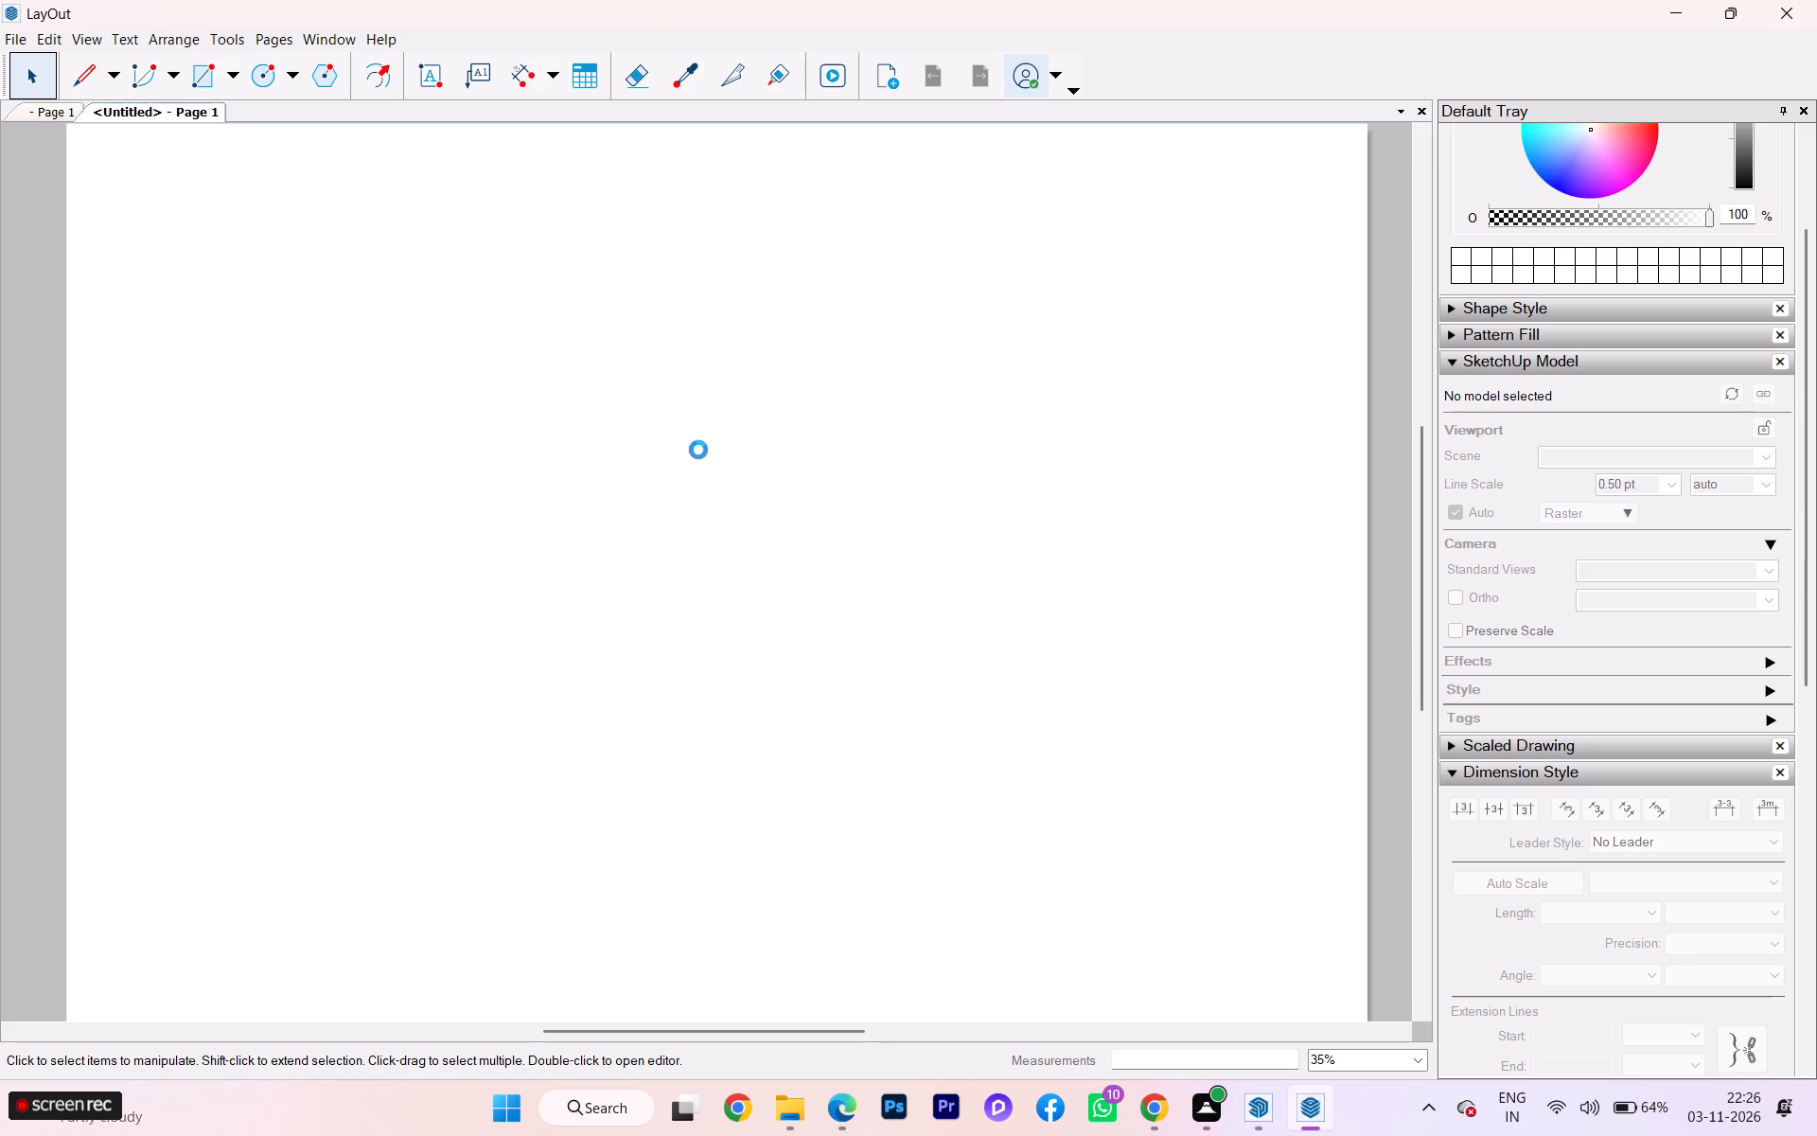
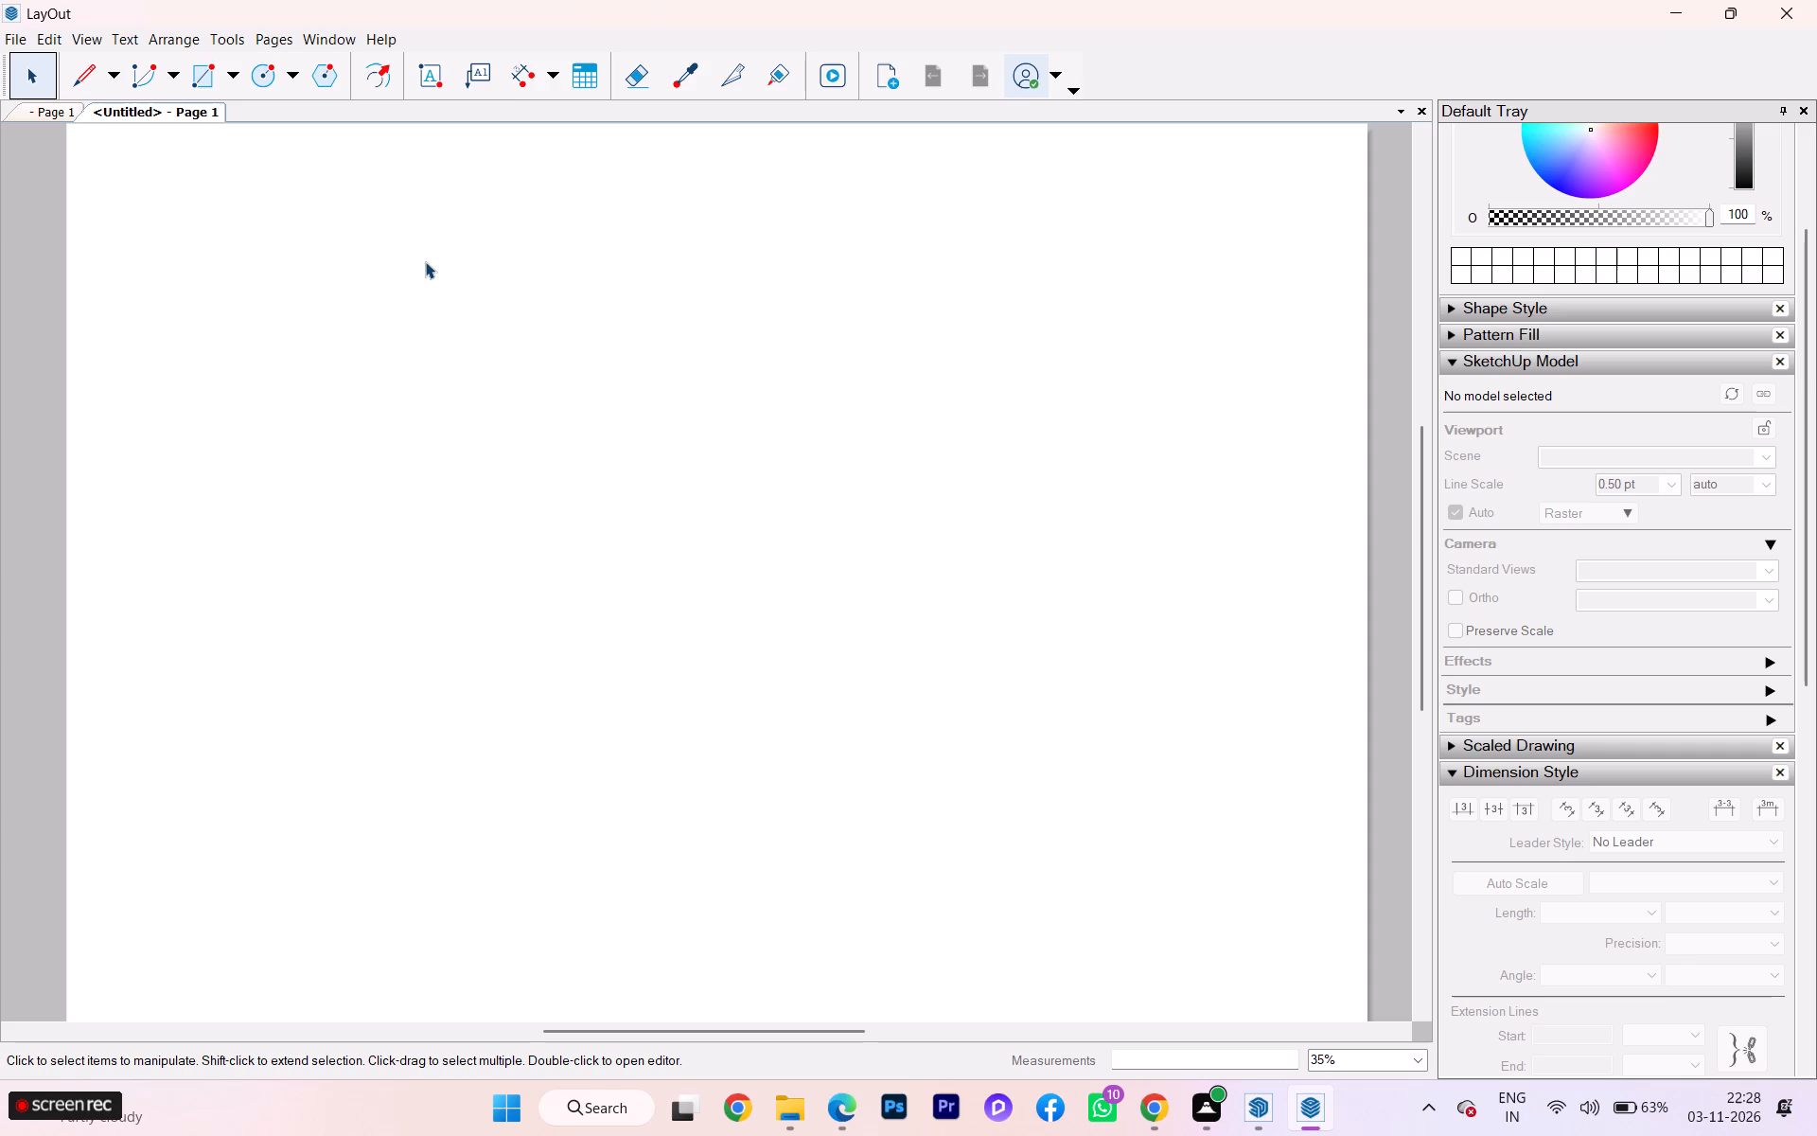
Insert the SketchUp model "3d kitchen design 03.11.26 2.skp" from the skp projectss folder, filtering the files to SketchUp (*.skp).
{"action": "left_click", "coordinate": [19, 32]}
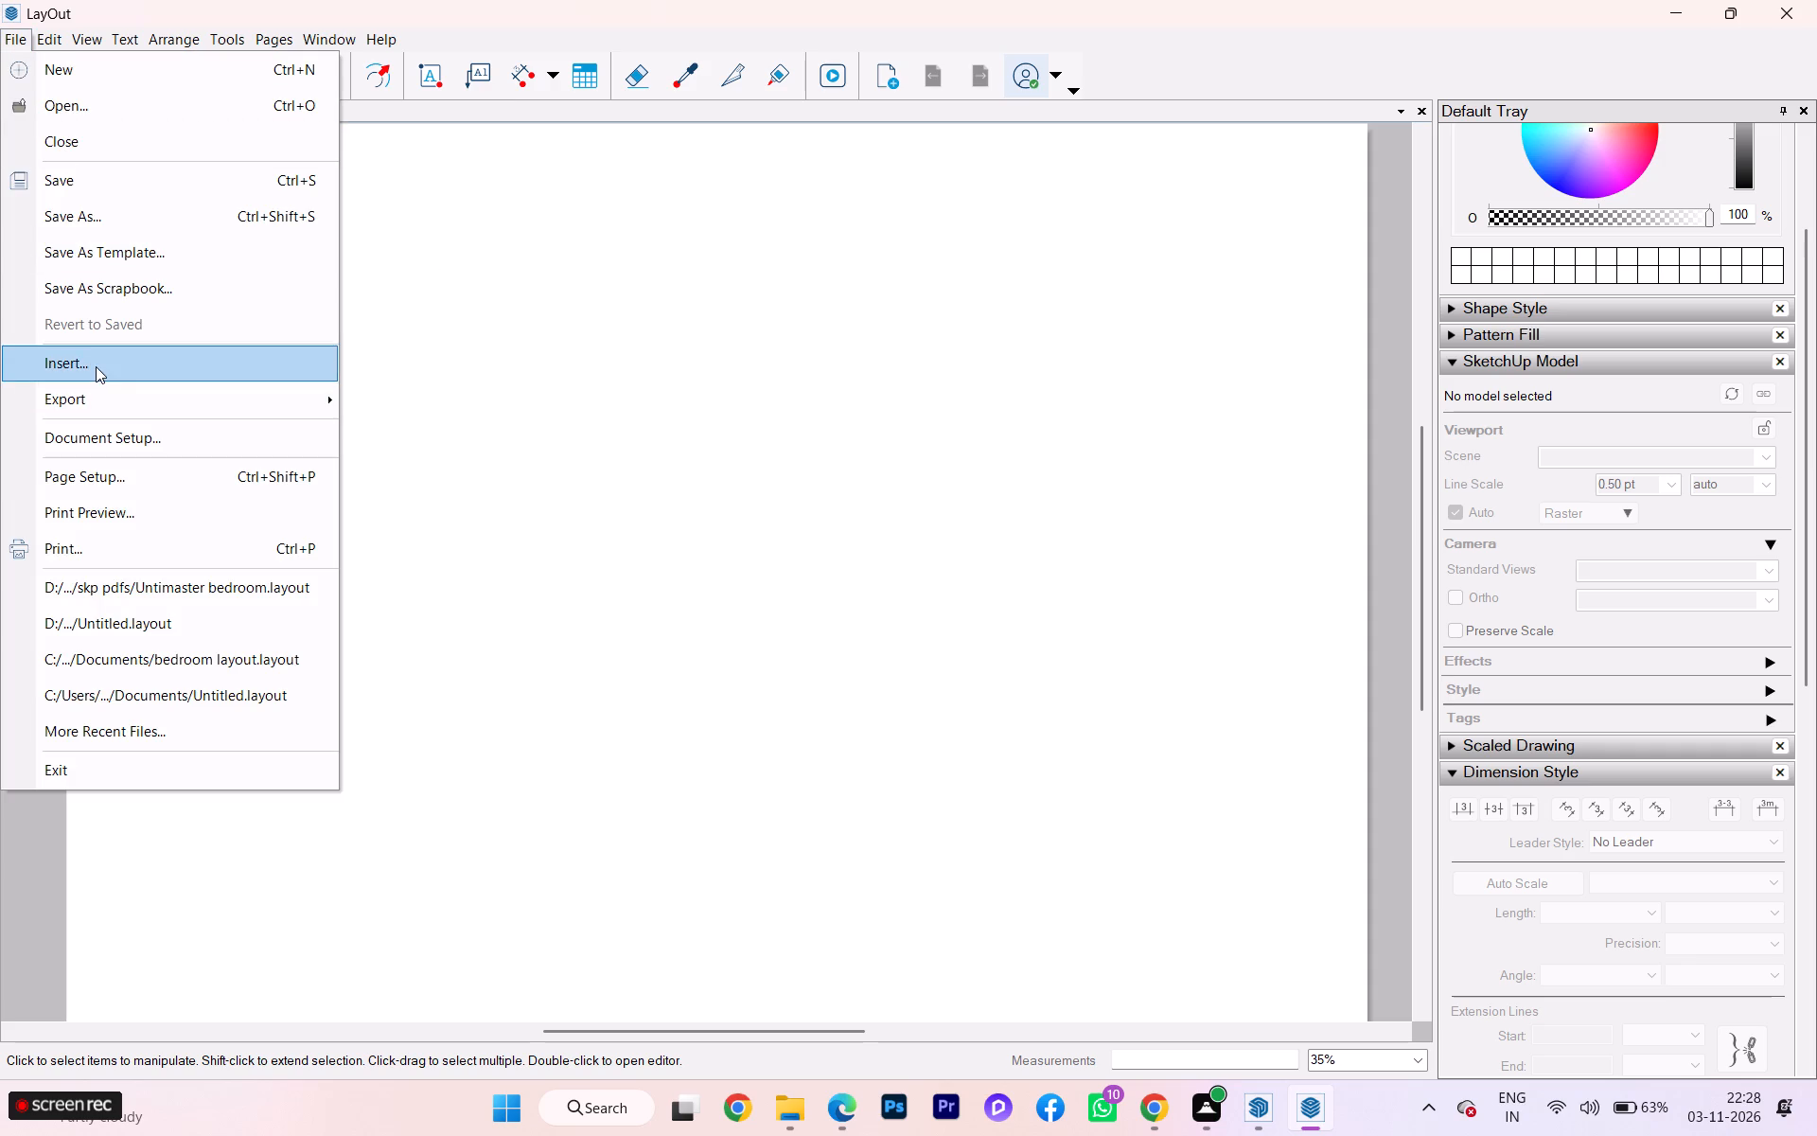
{"action": "left_click", "coordinate": [96, 366]}
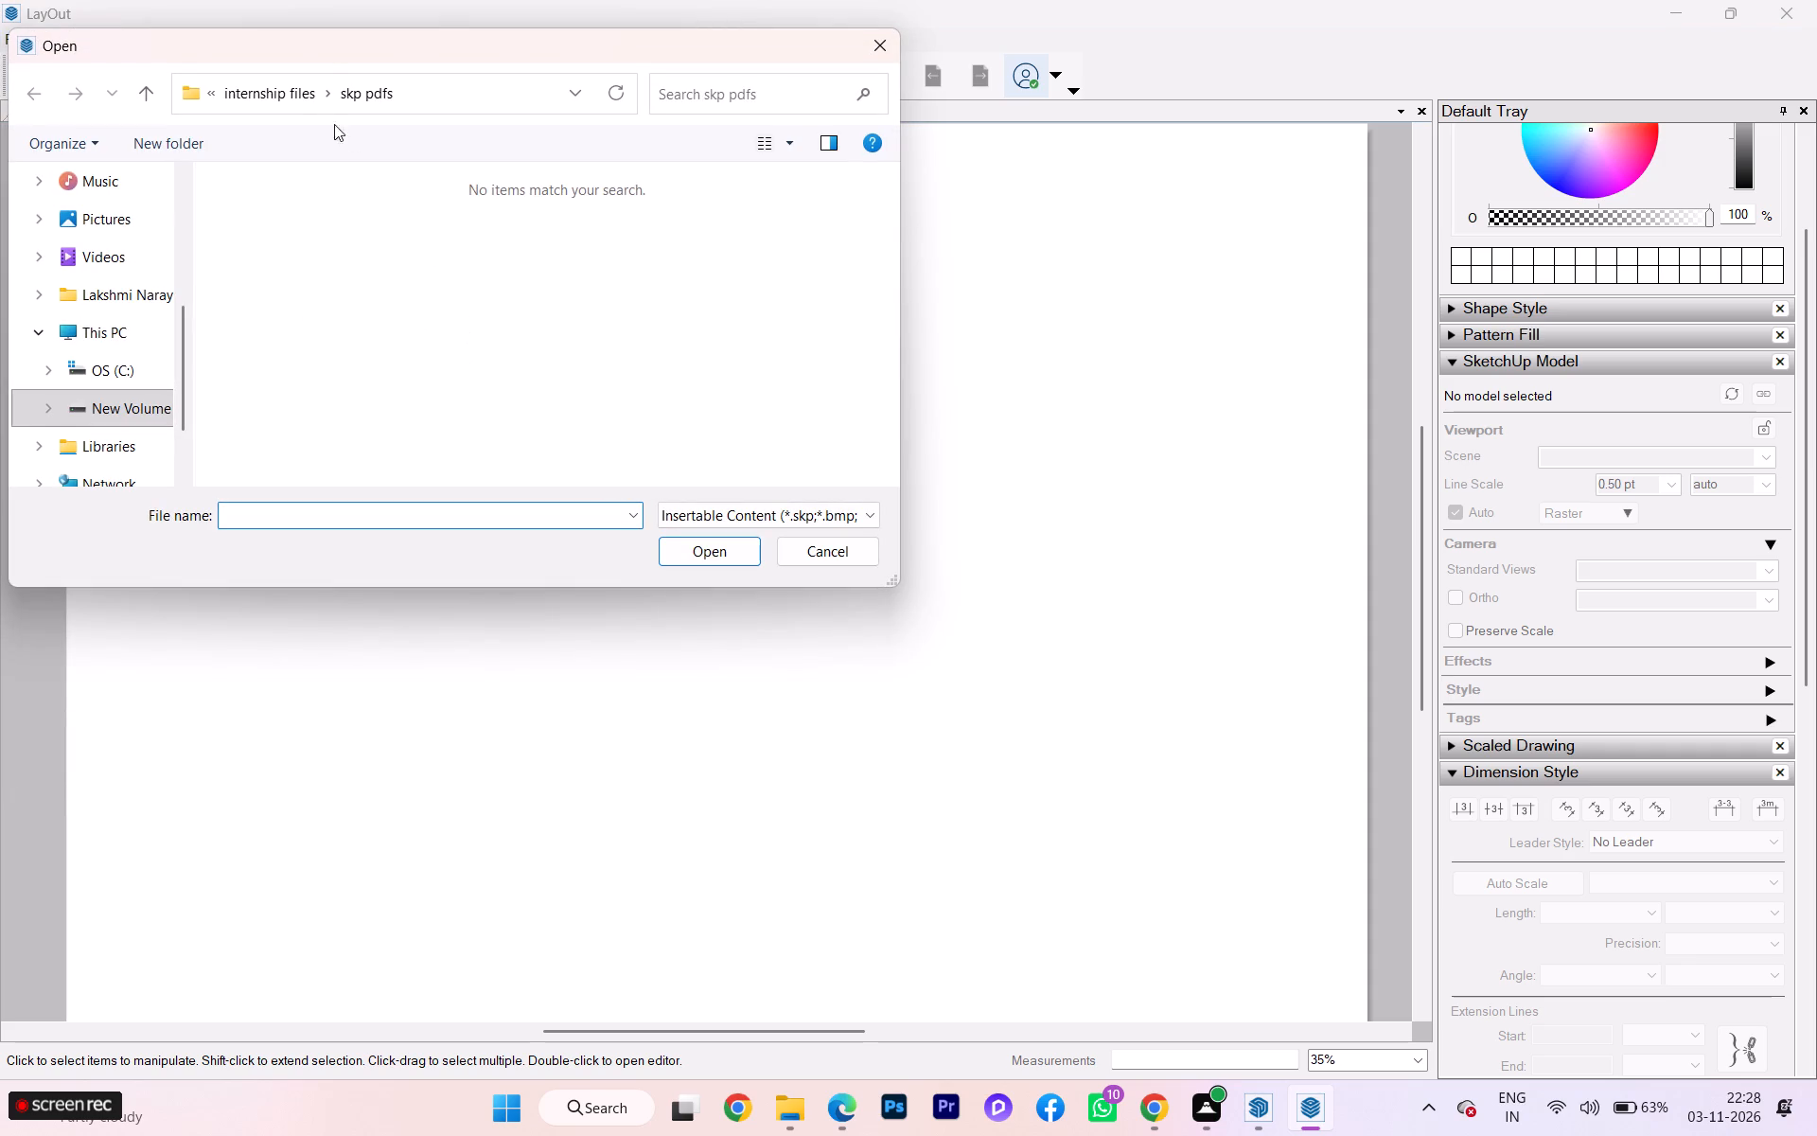
{"action": "left_click", "coordinate": [299, 98]}
{"action": "double_click", "coordinate": [572, 276]}
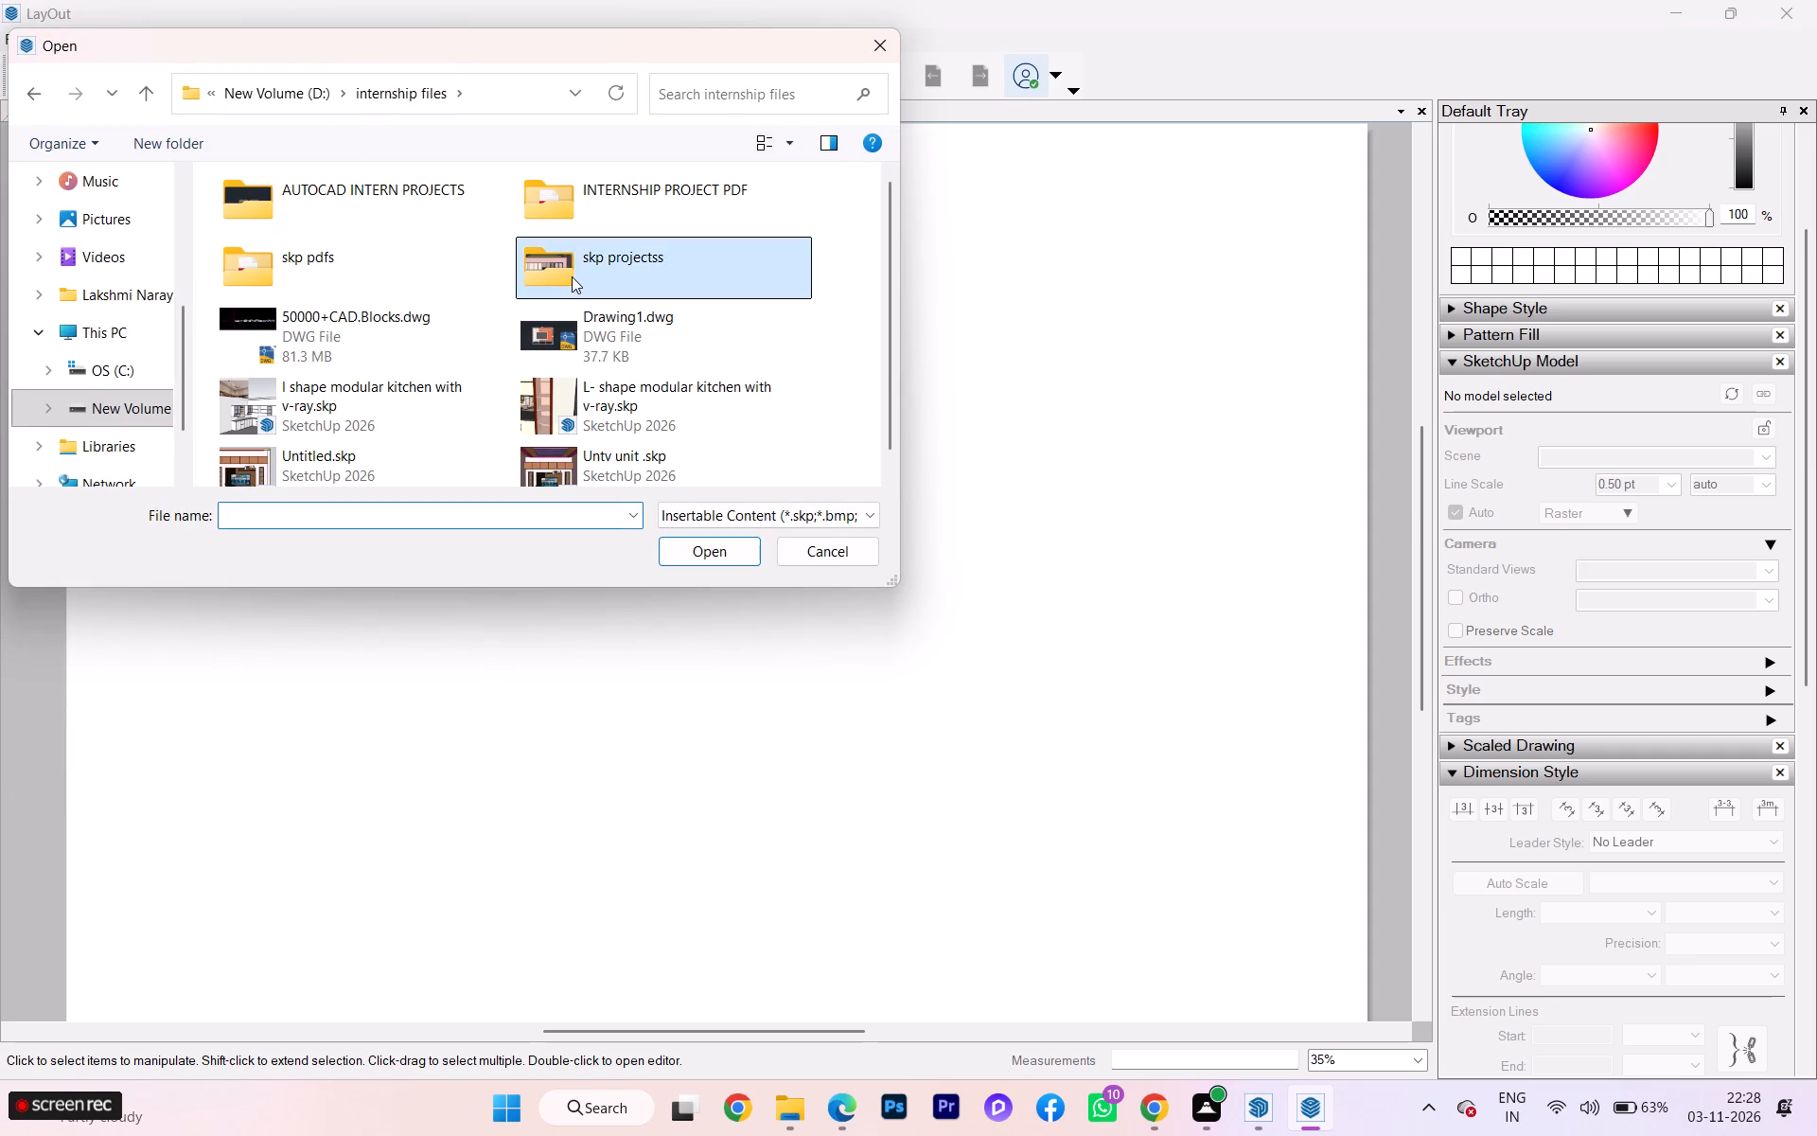
{"action": "left_click", "coordinate": [717, 514]}
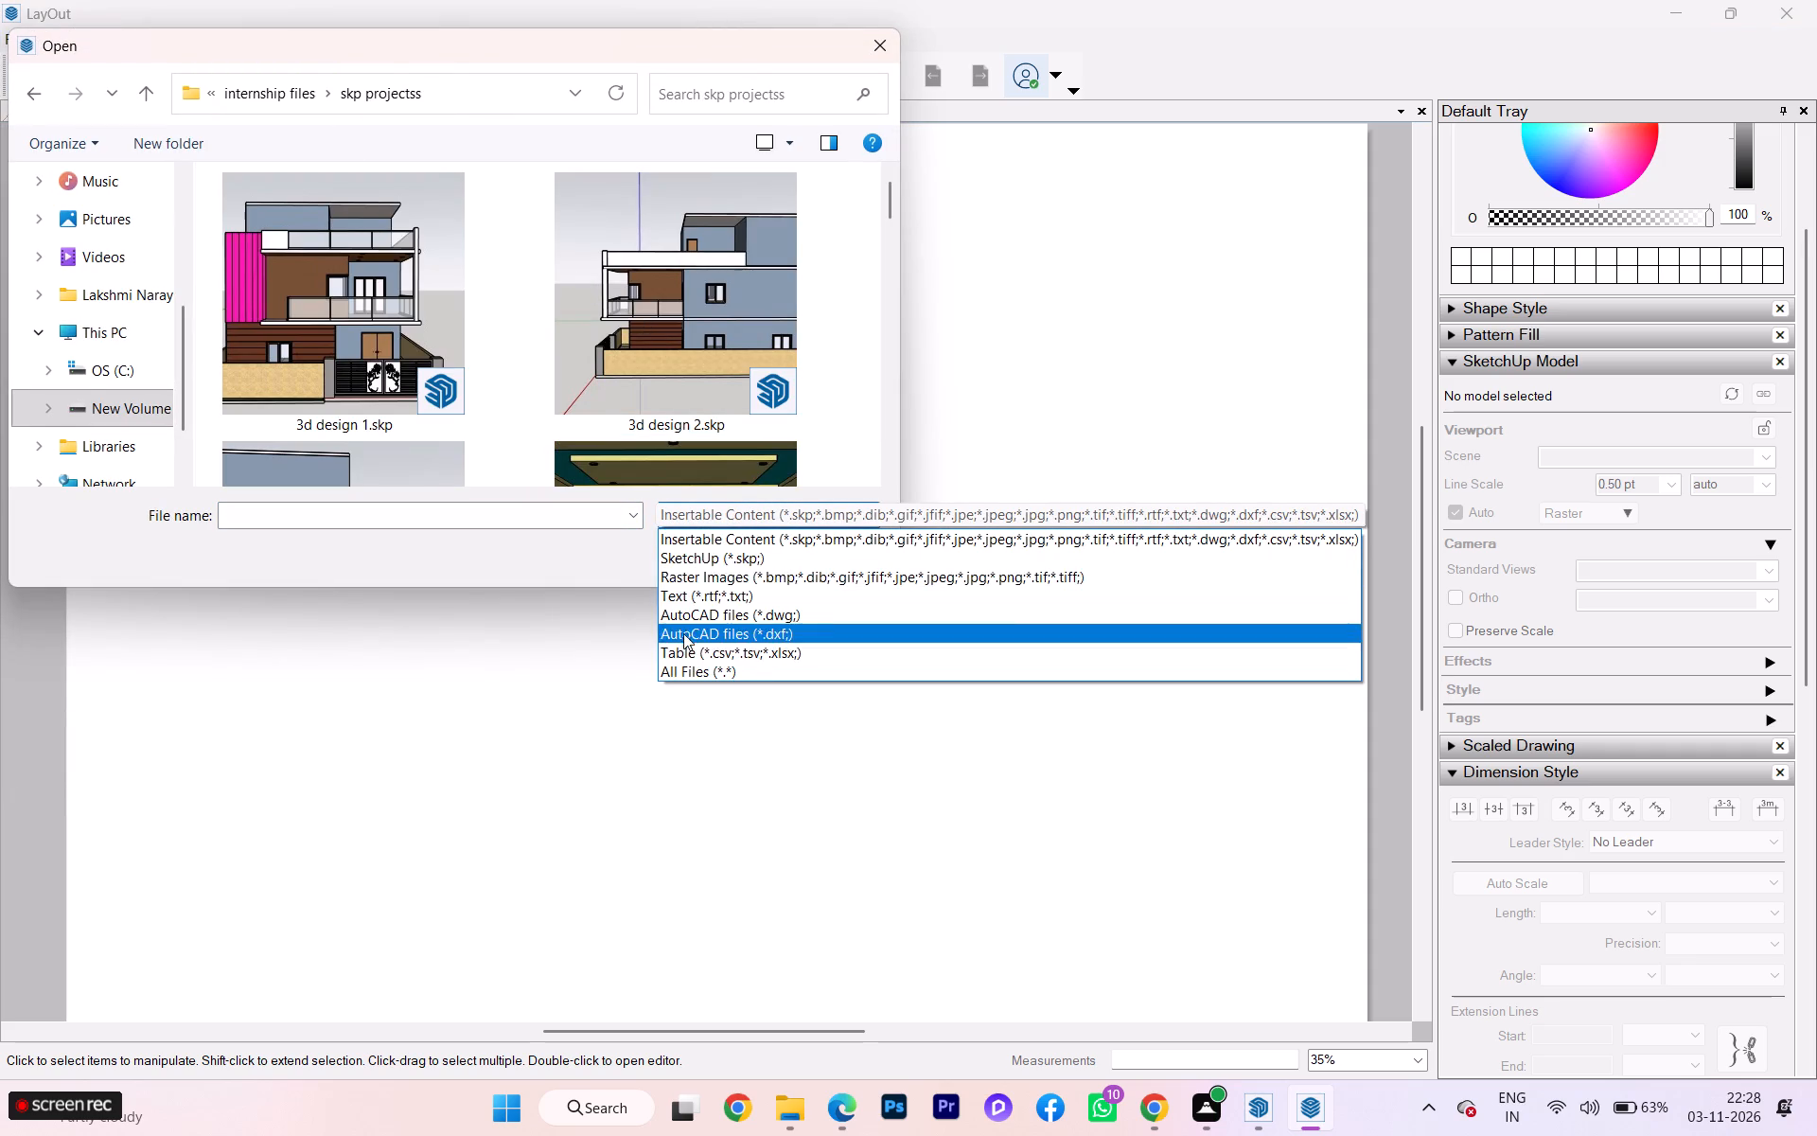
{"action": "left_click", "coordinate": [715, 565]}
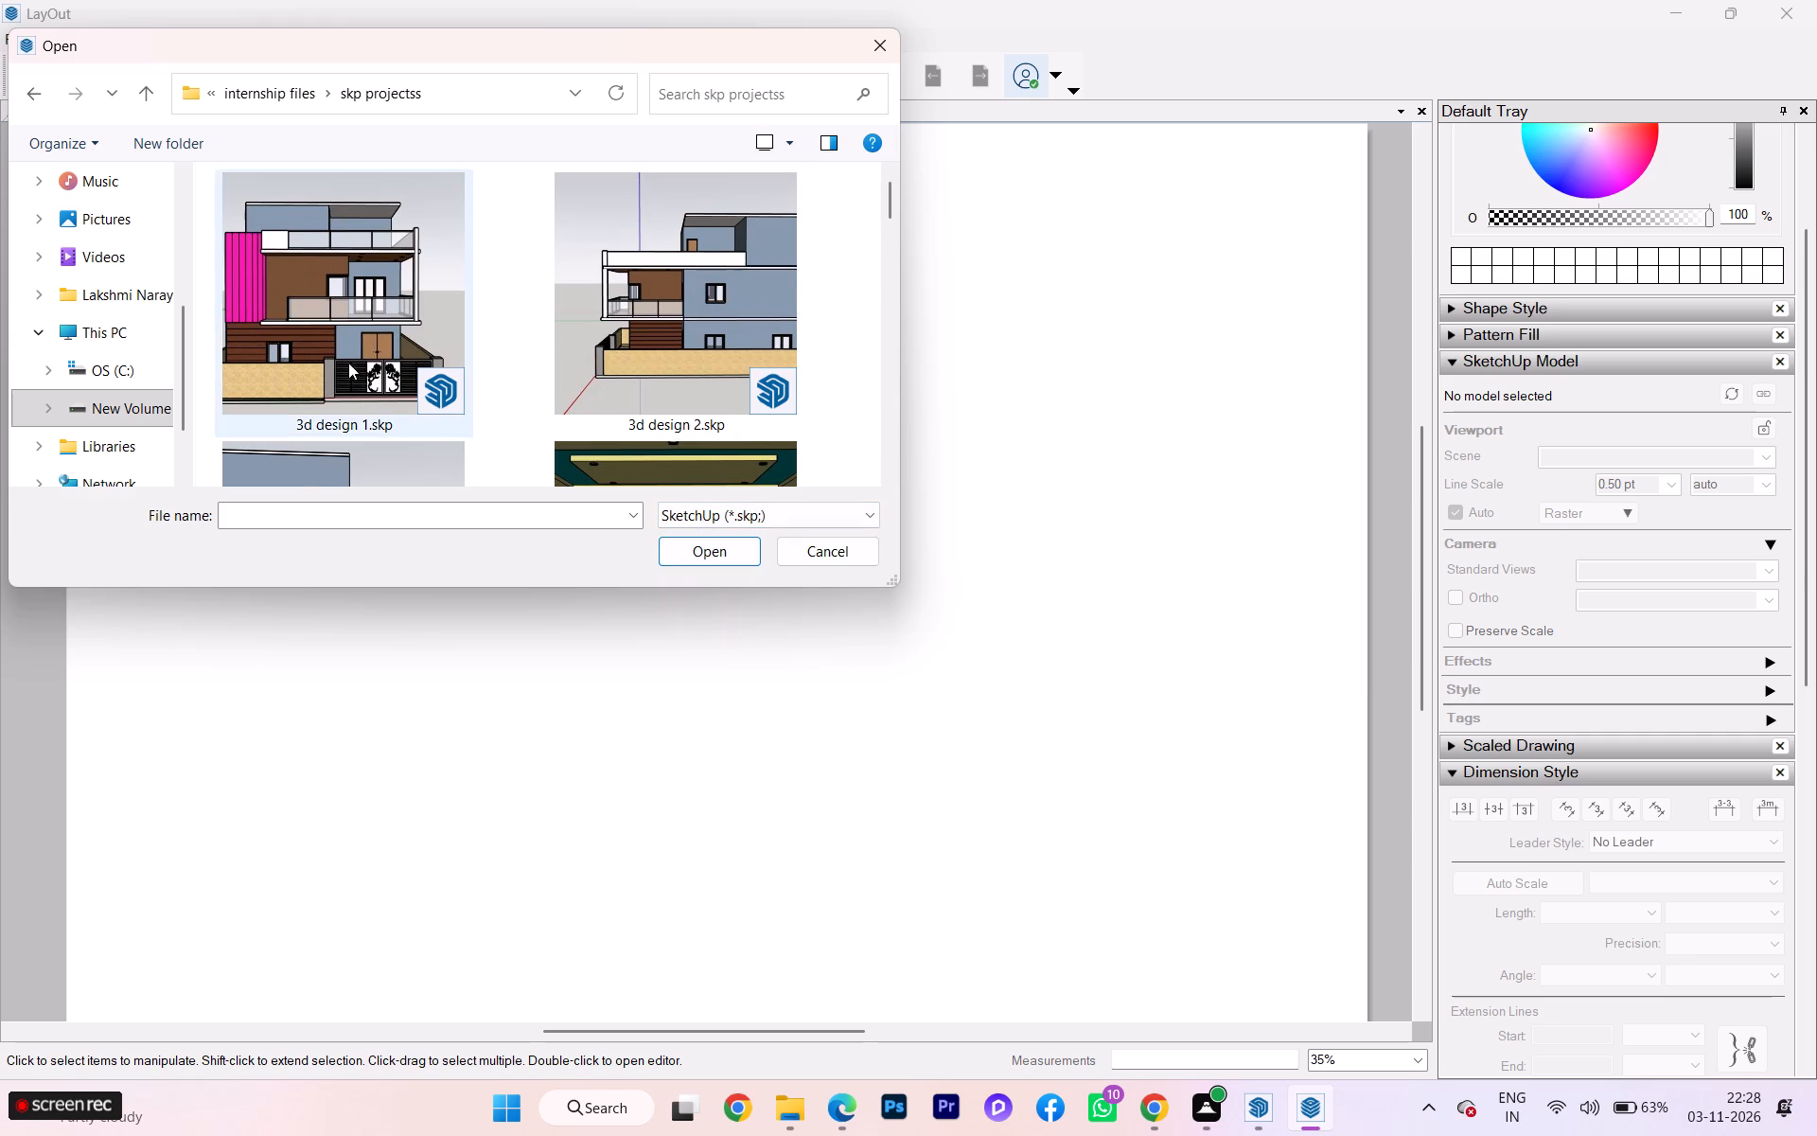
{"action": "scroll", "coordinate": [348, 363], "scroll_direction": "down", "scroll_amount": 1}
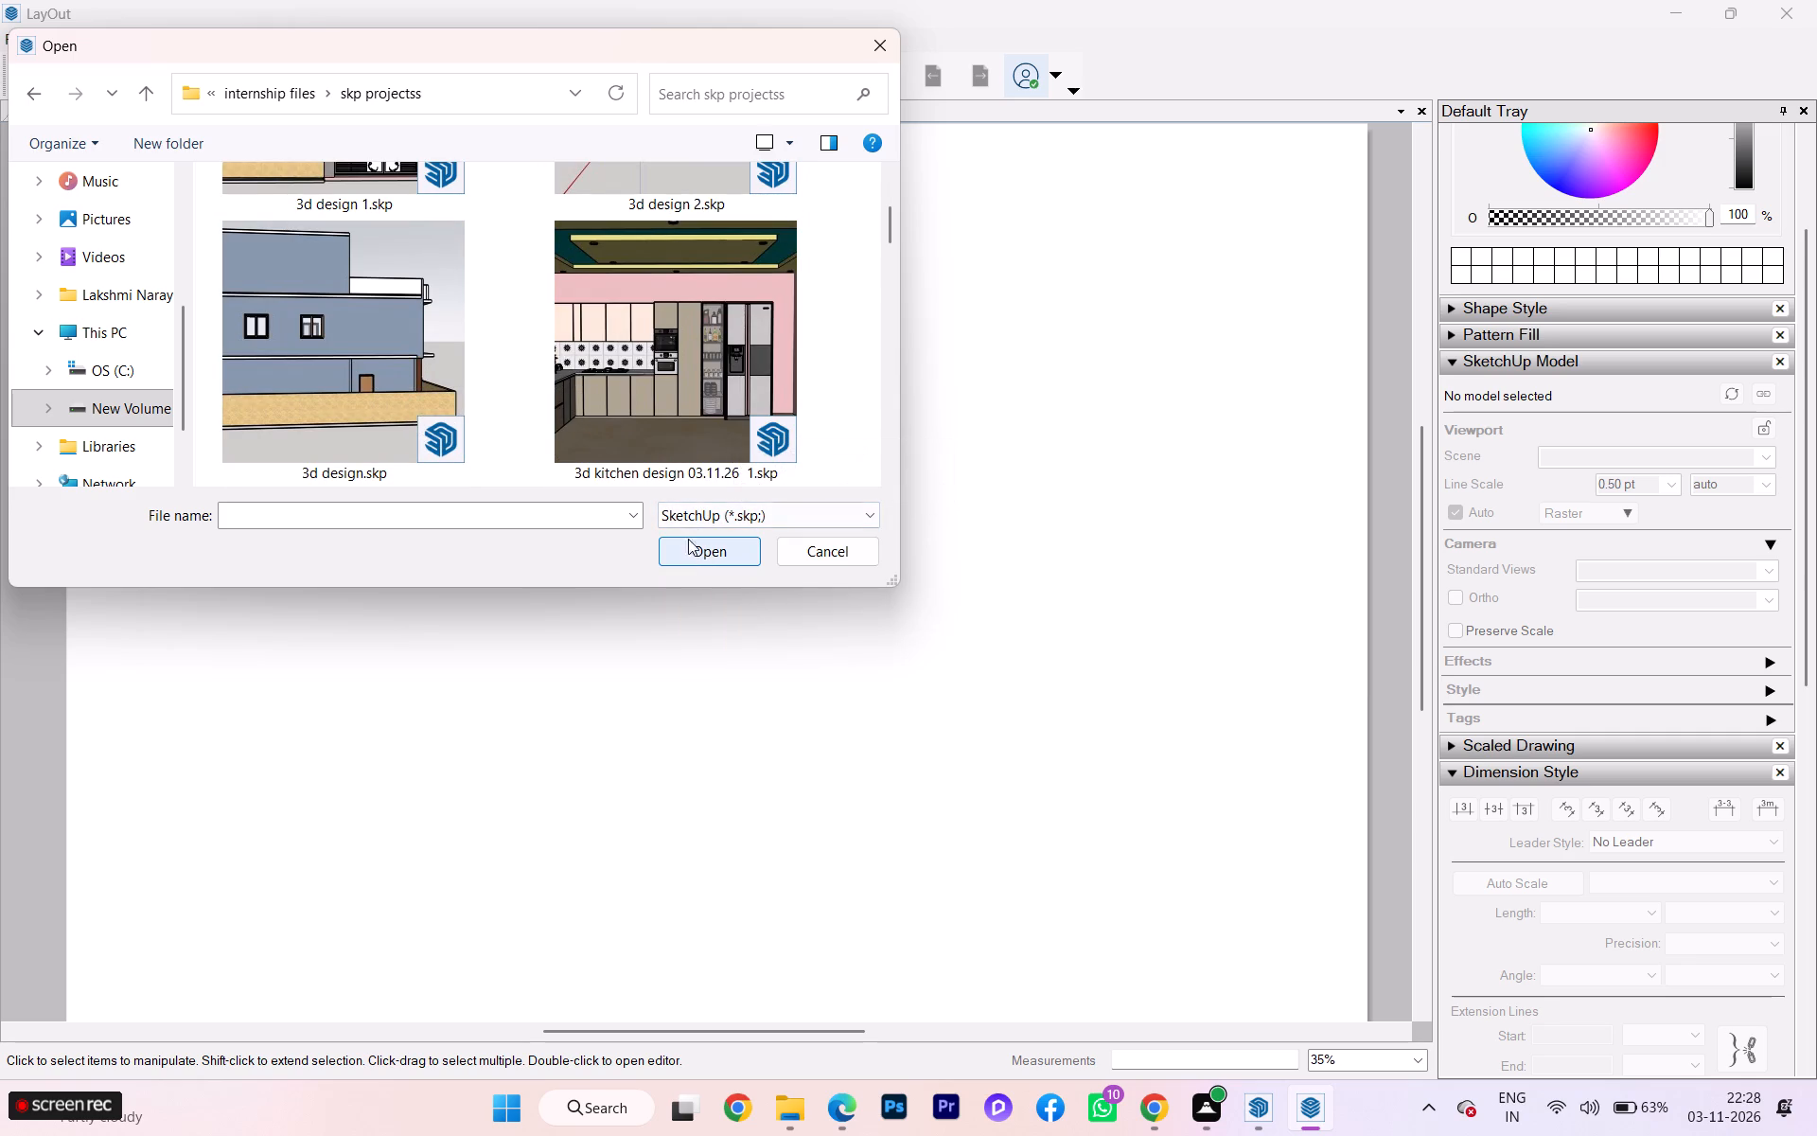
{"action": "scroll", "coordinate": [659, 358], "scroll_direction": "up", "scroll_amount": 1}
{"action": "scroll", "coordinate": [656, 355], "scroll_direction": "down", "scroll_amount": 2}
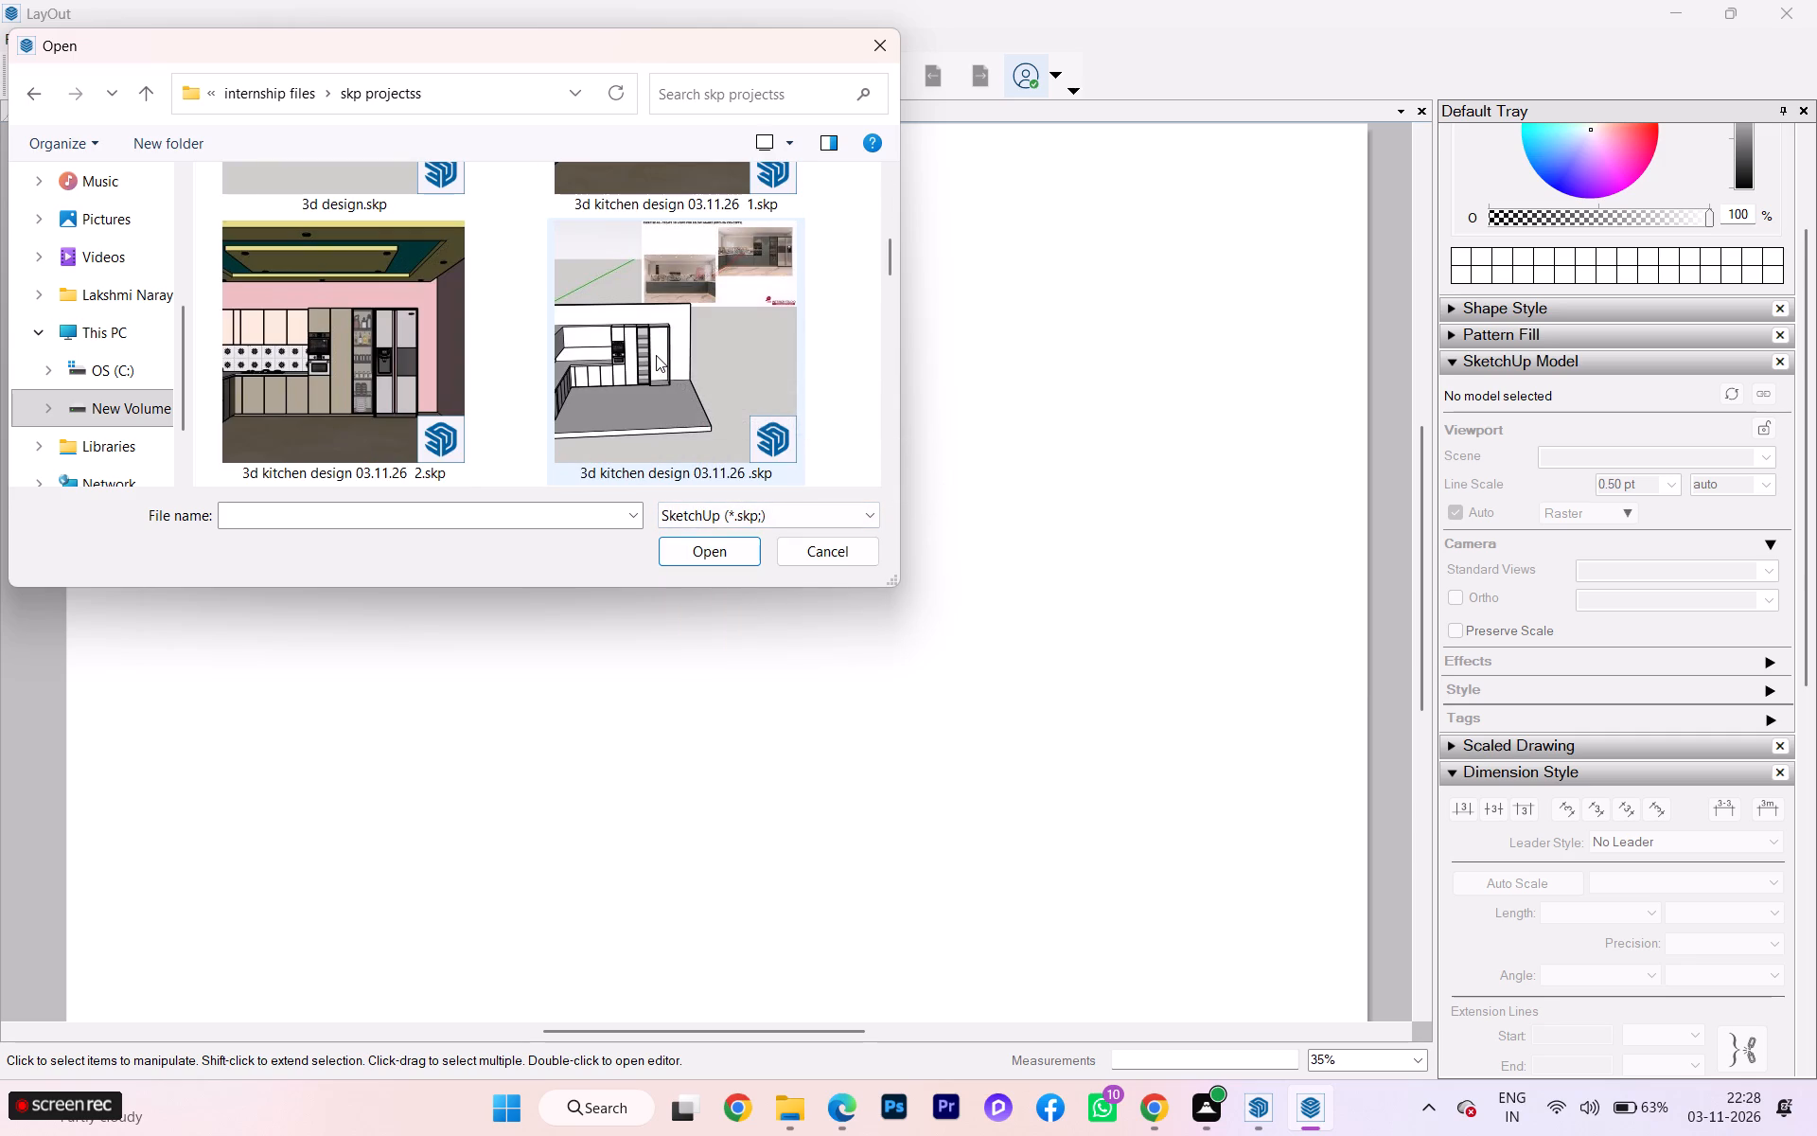
{"action": "left_click", "coordinate": [417, 449]}
{"action": "left_click", "coordinate": [693, 551]}
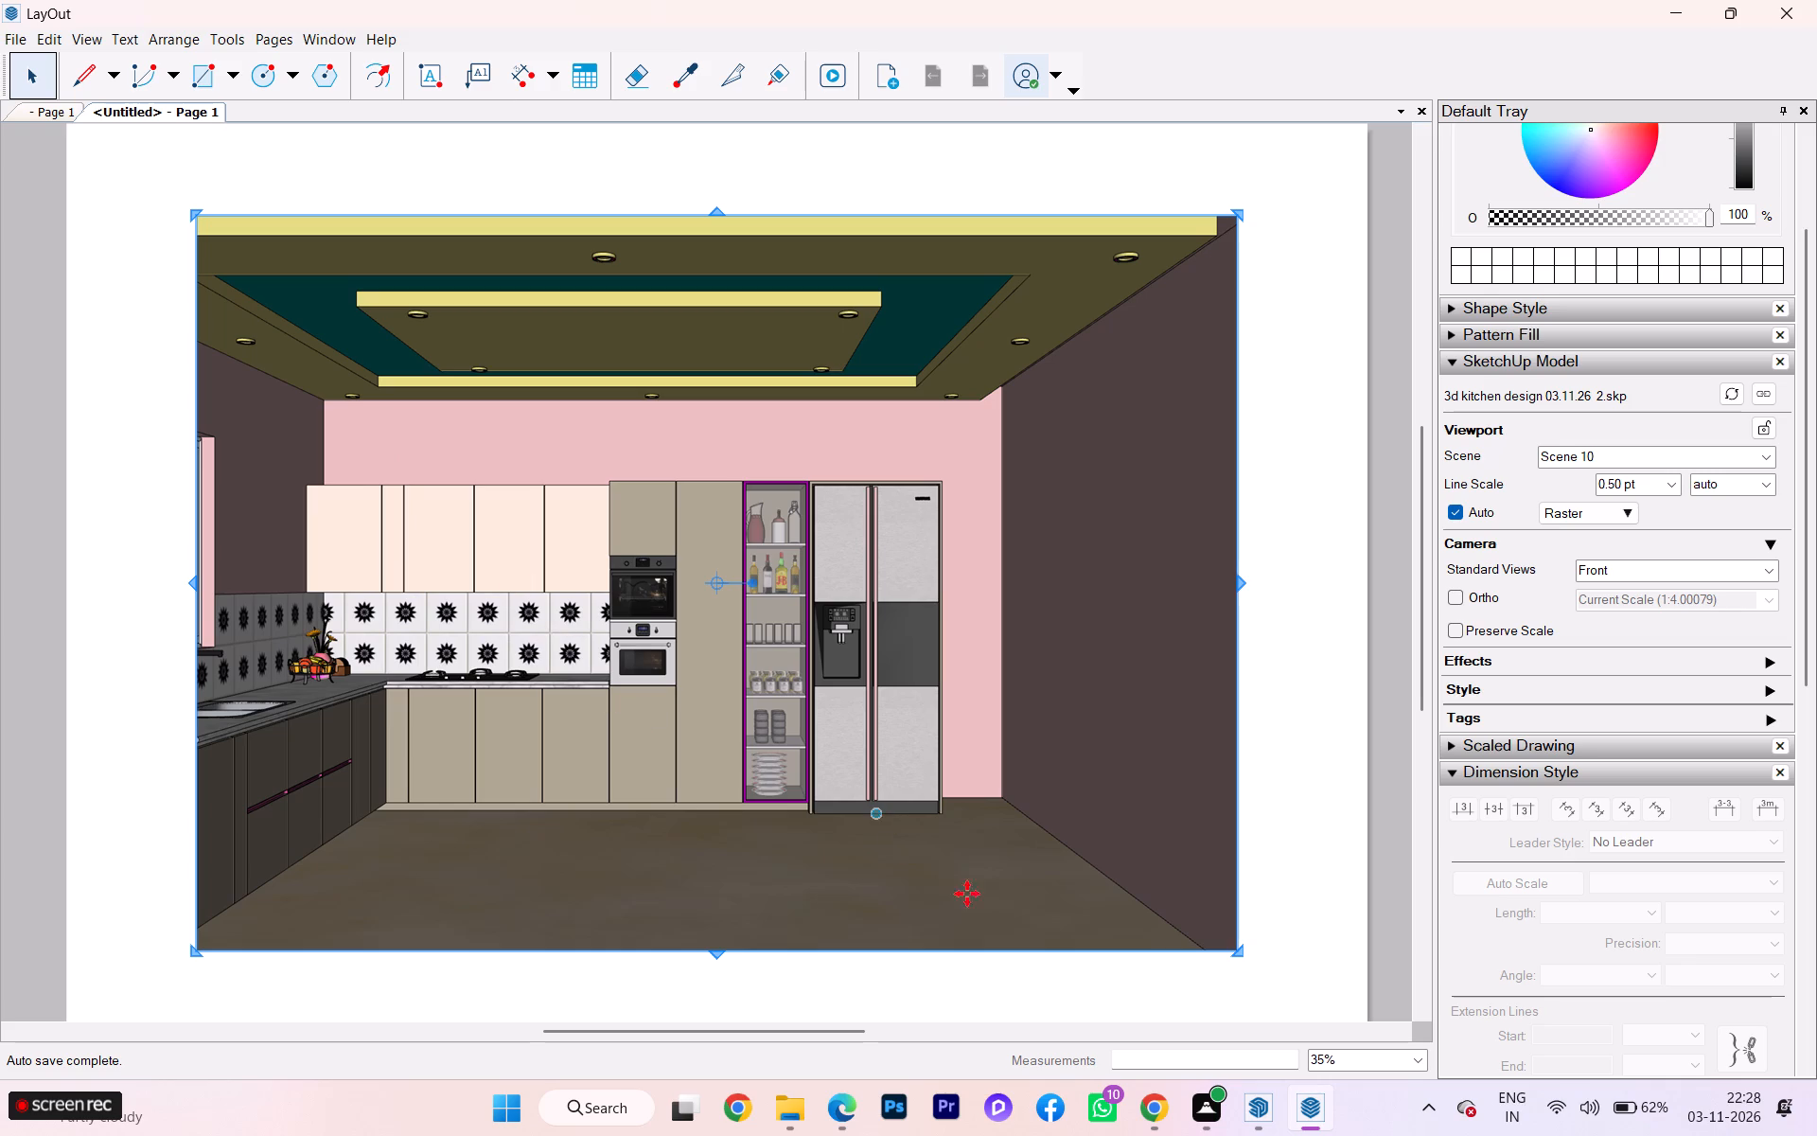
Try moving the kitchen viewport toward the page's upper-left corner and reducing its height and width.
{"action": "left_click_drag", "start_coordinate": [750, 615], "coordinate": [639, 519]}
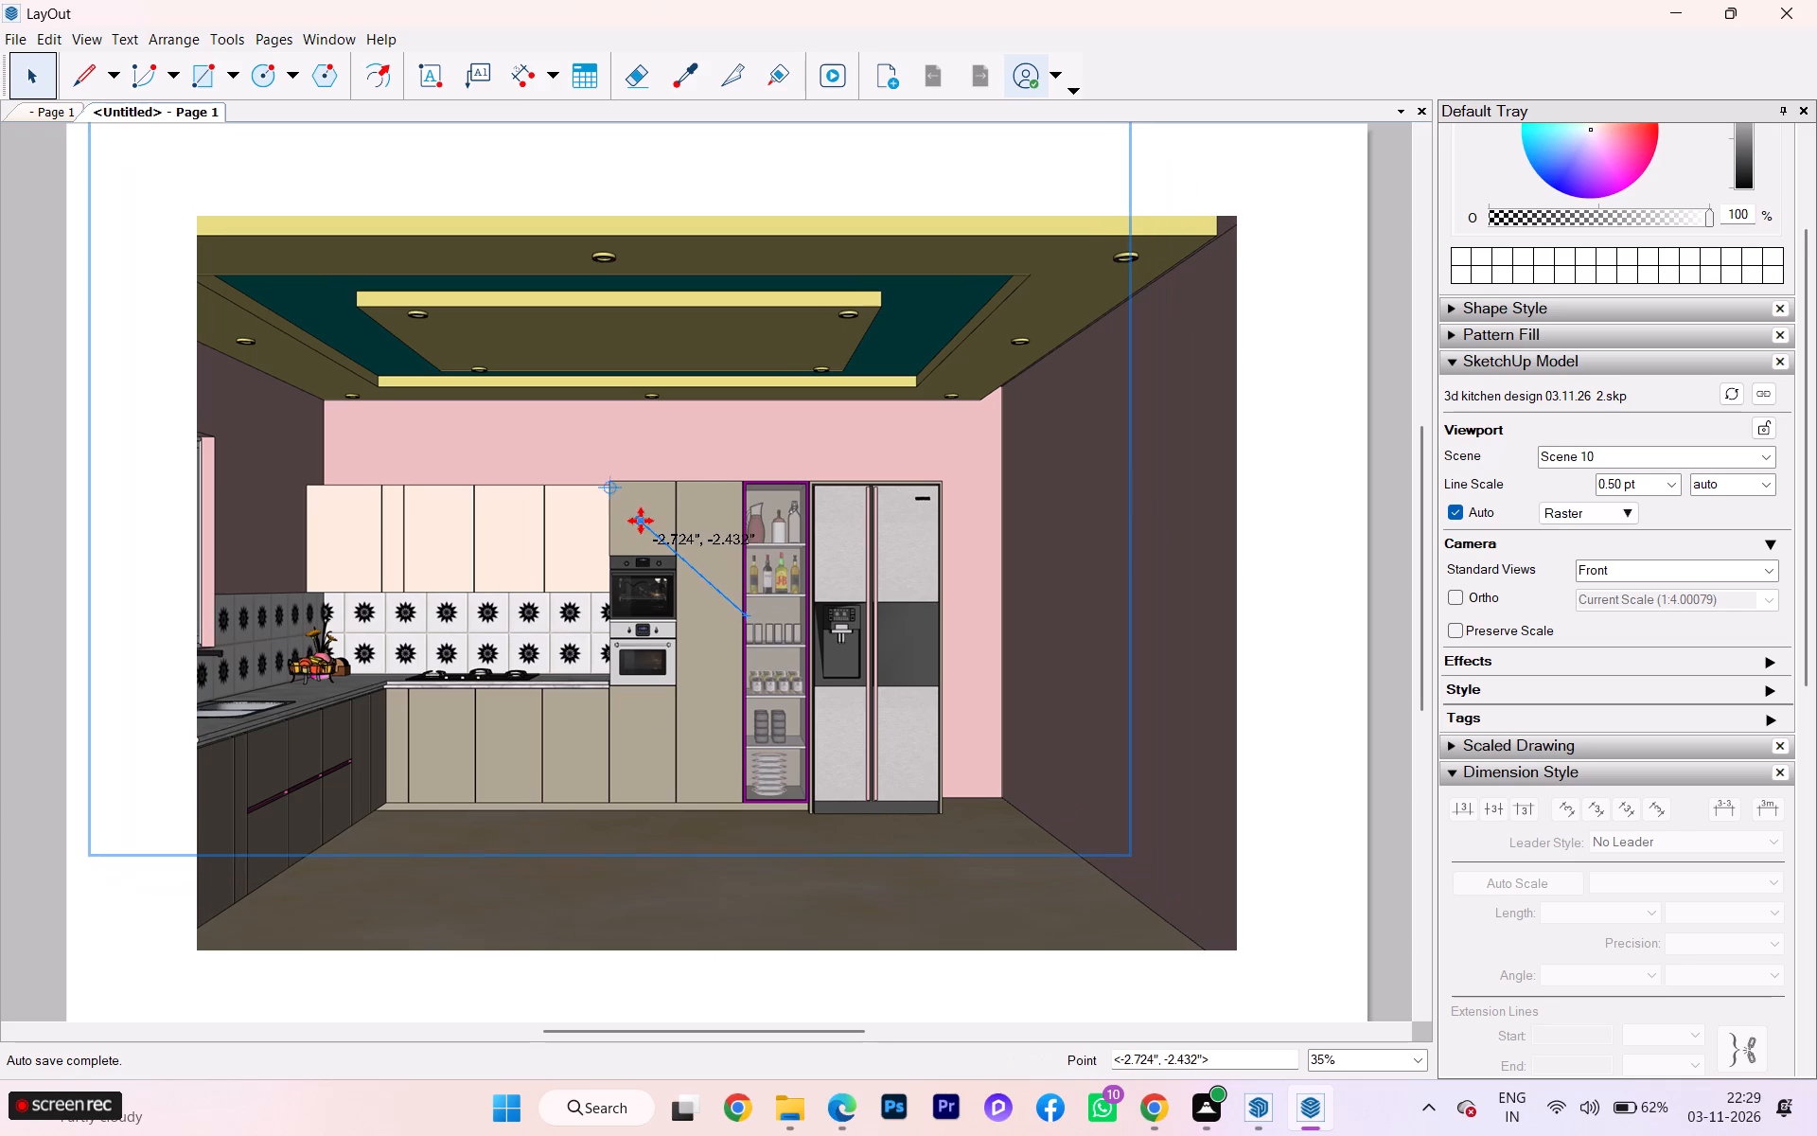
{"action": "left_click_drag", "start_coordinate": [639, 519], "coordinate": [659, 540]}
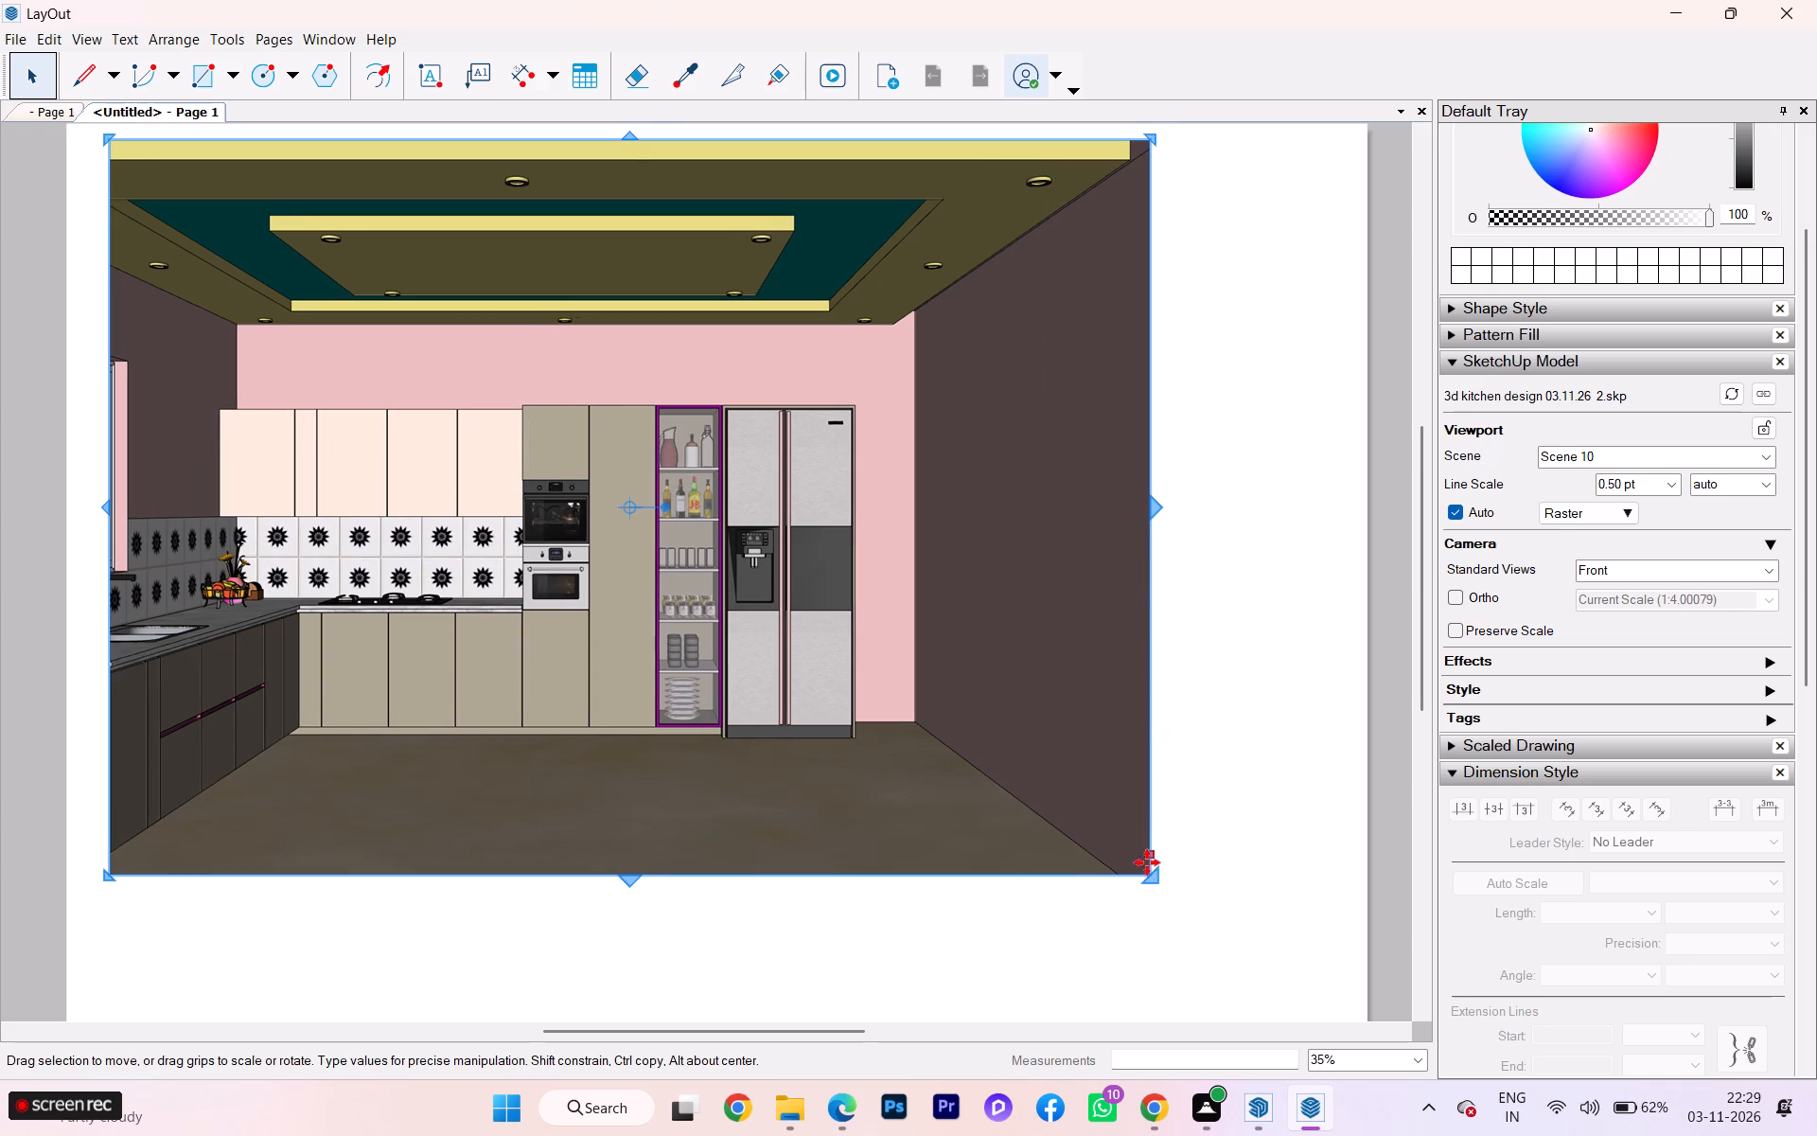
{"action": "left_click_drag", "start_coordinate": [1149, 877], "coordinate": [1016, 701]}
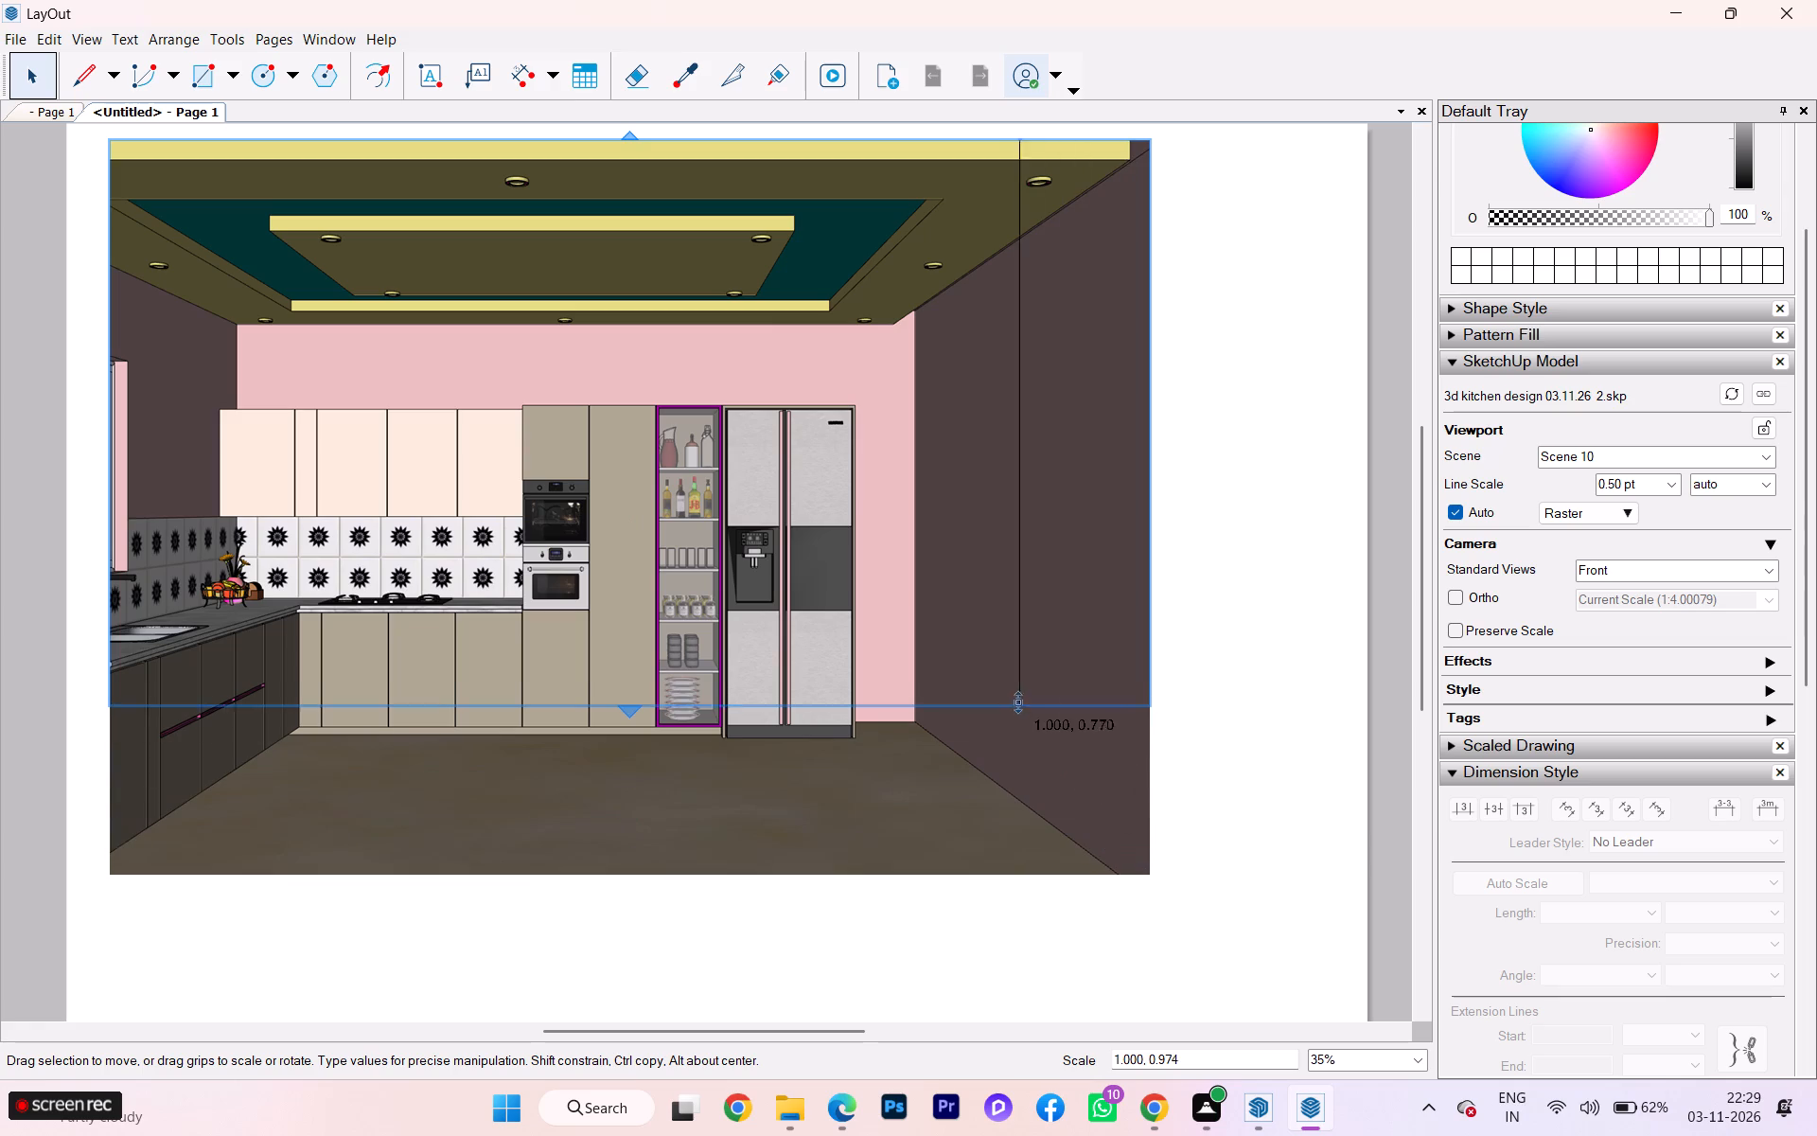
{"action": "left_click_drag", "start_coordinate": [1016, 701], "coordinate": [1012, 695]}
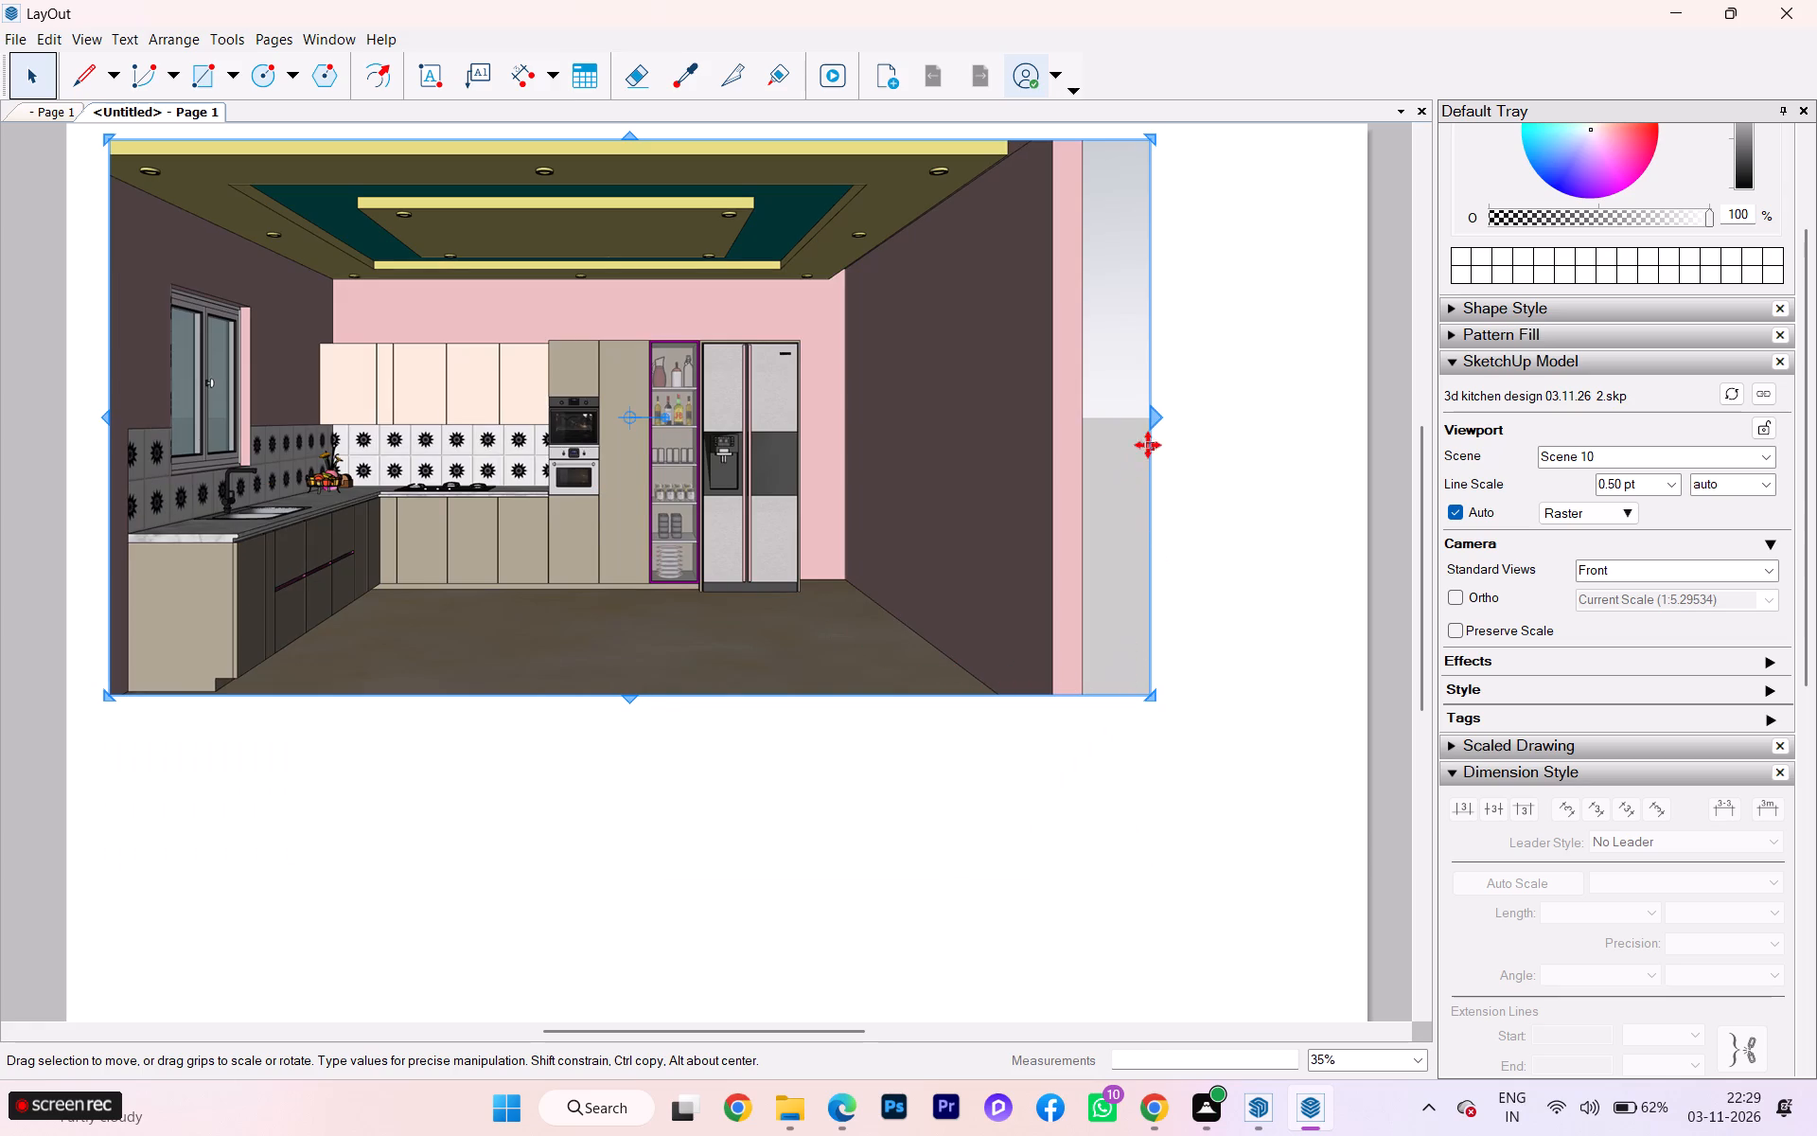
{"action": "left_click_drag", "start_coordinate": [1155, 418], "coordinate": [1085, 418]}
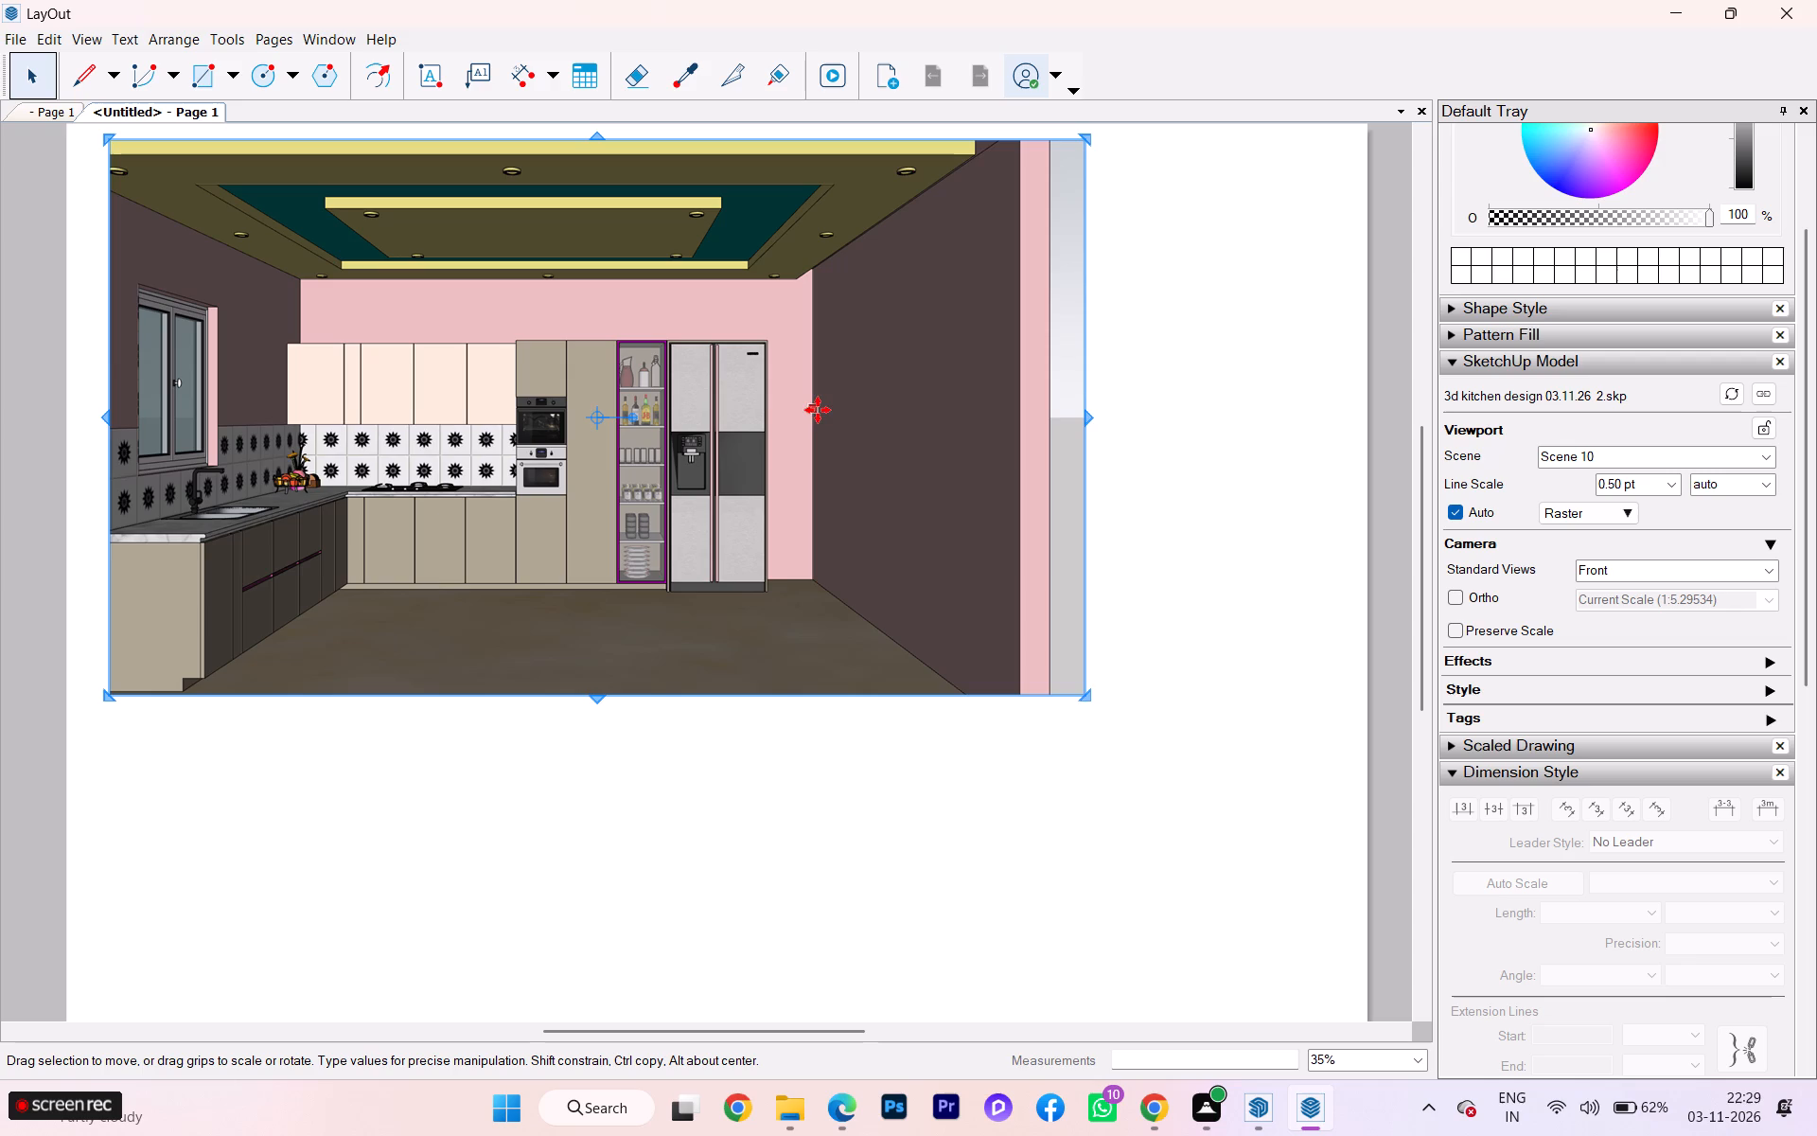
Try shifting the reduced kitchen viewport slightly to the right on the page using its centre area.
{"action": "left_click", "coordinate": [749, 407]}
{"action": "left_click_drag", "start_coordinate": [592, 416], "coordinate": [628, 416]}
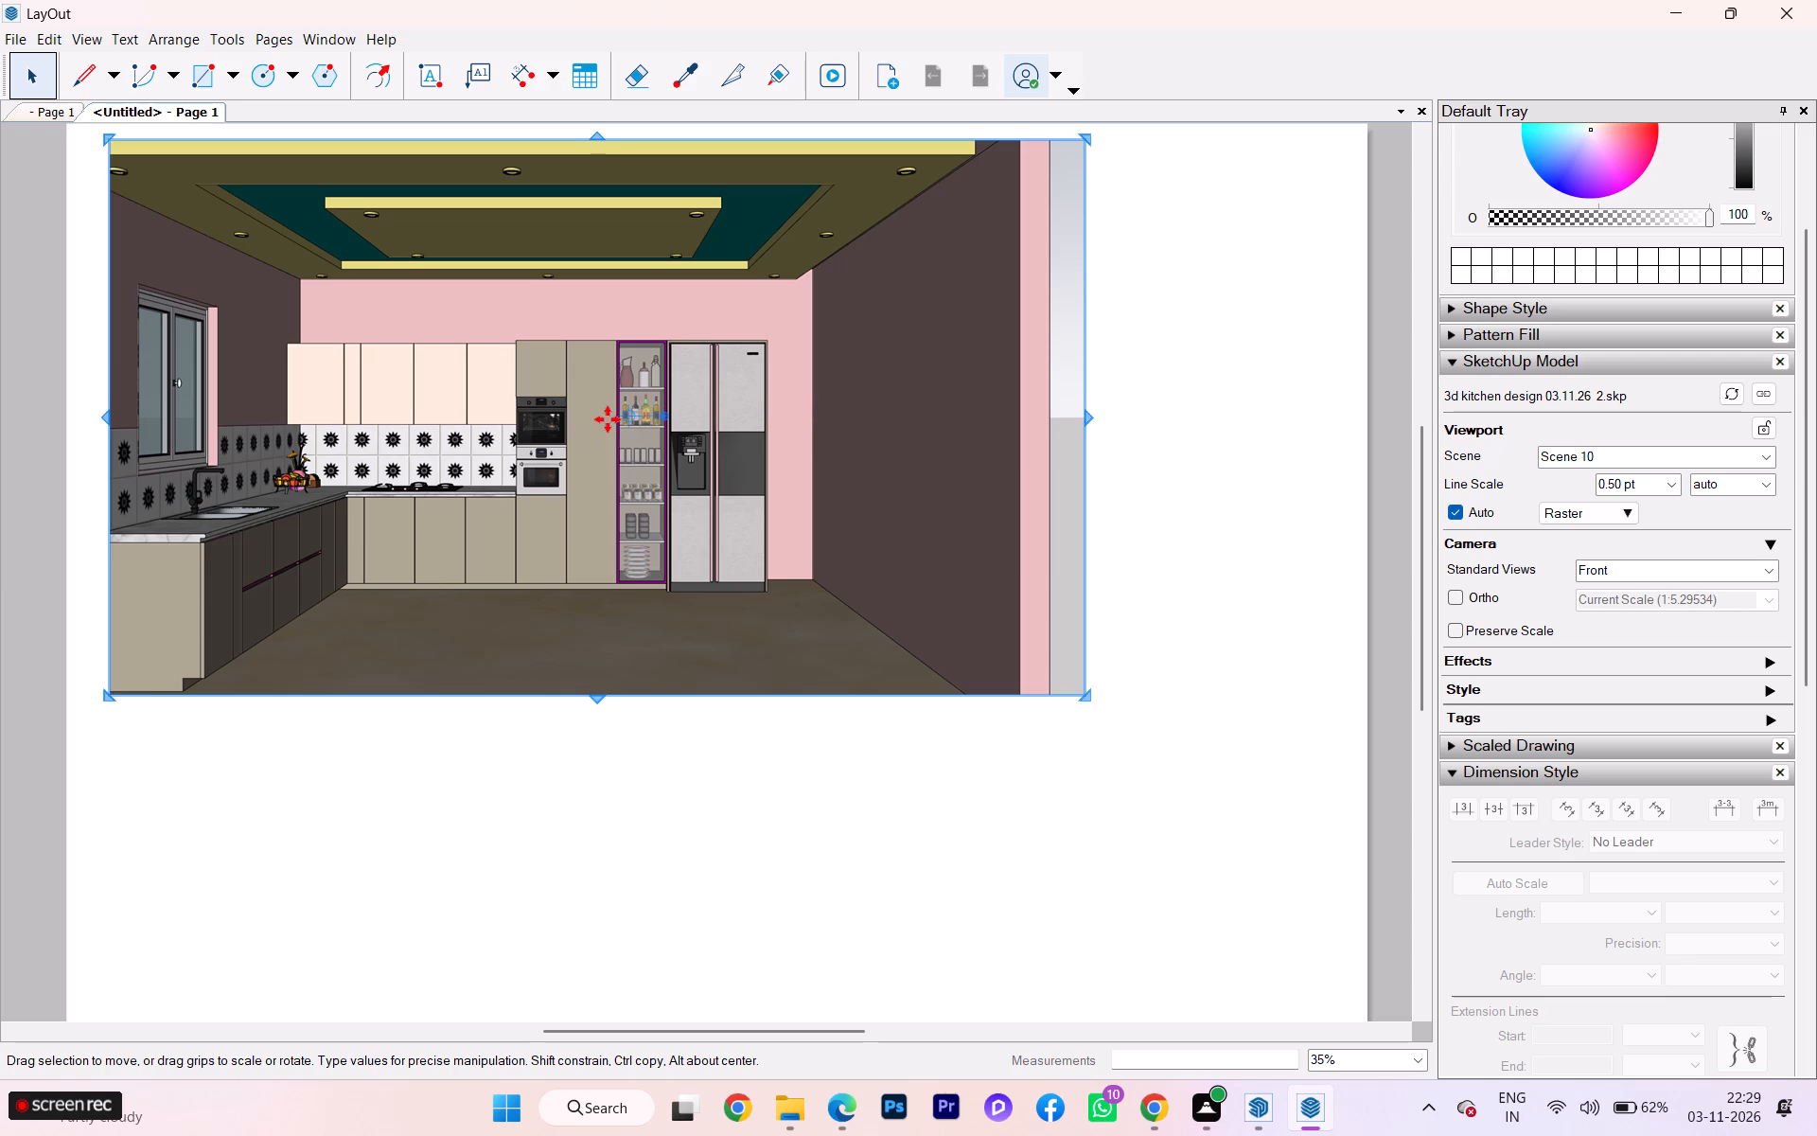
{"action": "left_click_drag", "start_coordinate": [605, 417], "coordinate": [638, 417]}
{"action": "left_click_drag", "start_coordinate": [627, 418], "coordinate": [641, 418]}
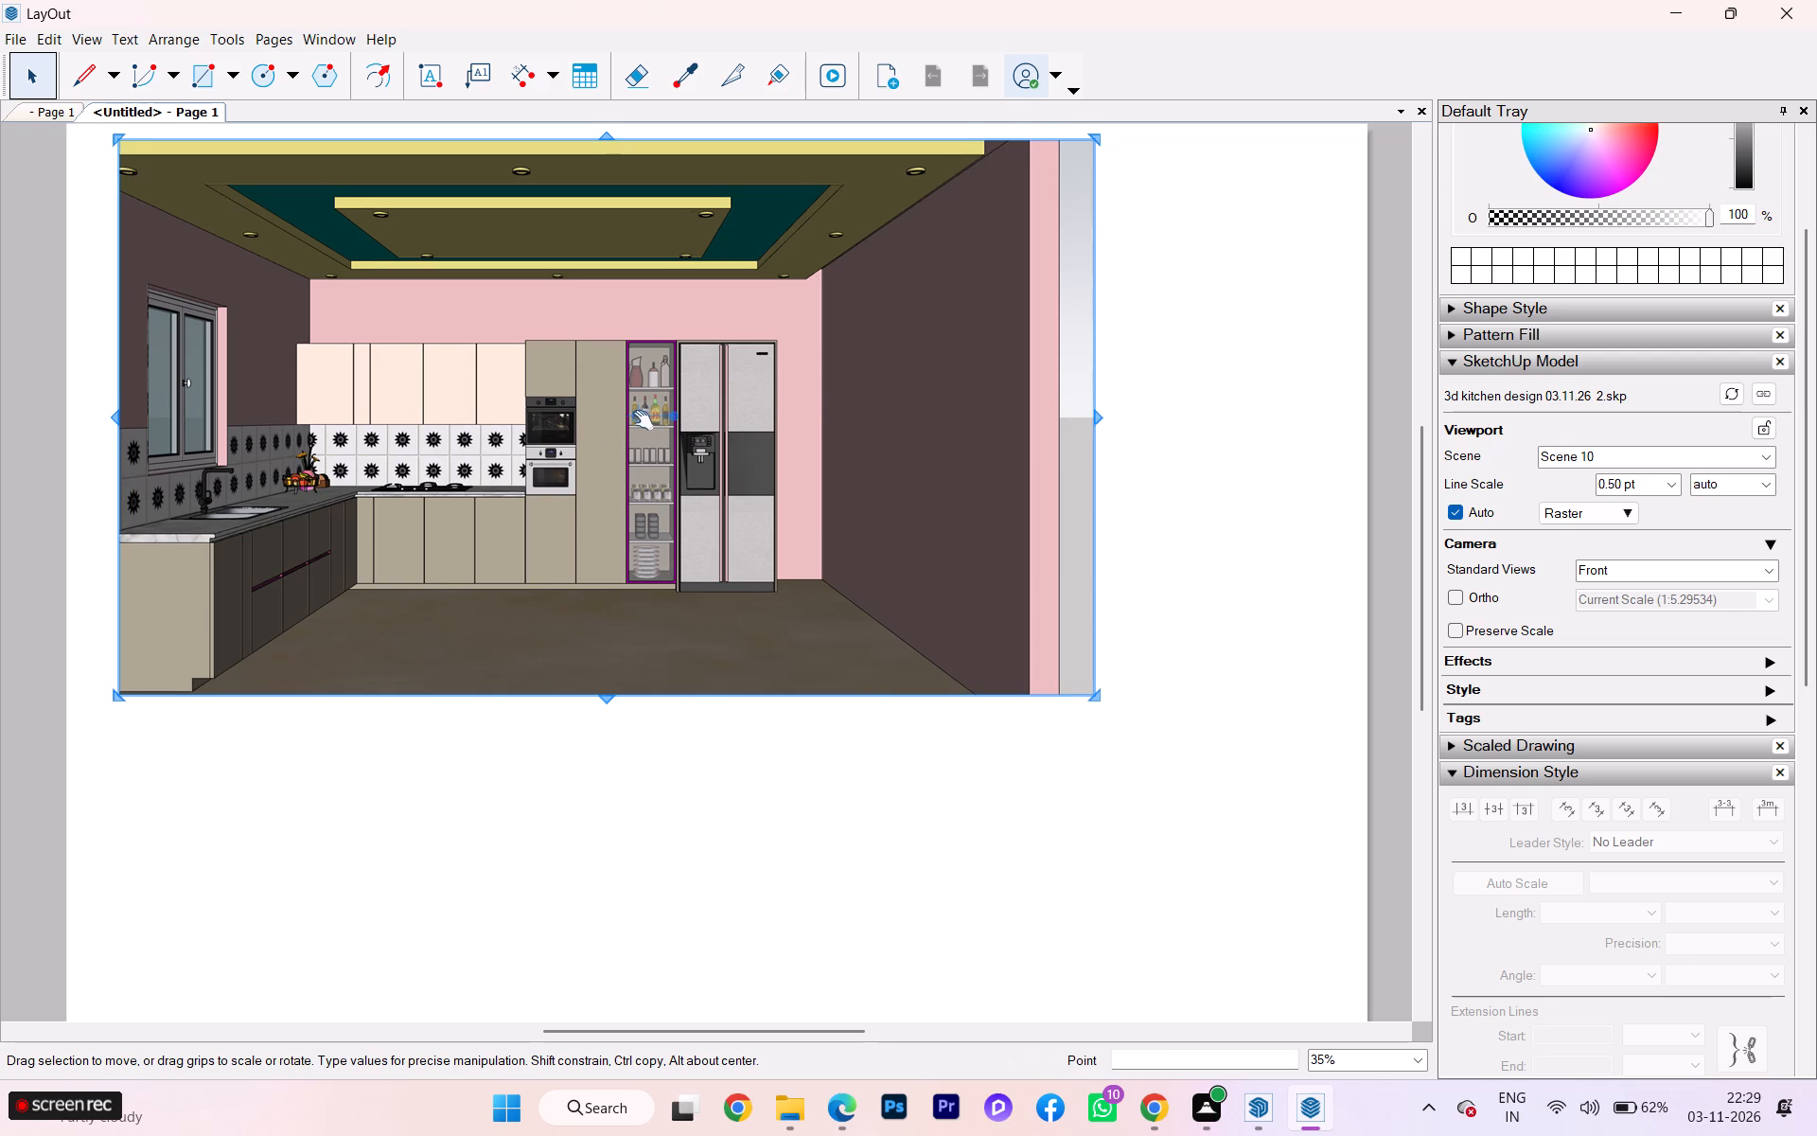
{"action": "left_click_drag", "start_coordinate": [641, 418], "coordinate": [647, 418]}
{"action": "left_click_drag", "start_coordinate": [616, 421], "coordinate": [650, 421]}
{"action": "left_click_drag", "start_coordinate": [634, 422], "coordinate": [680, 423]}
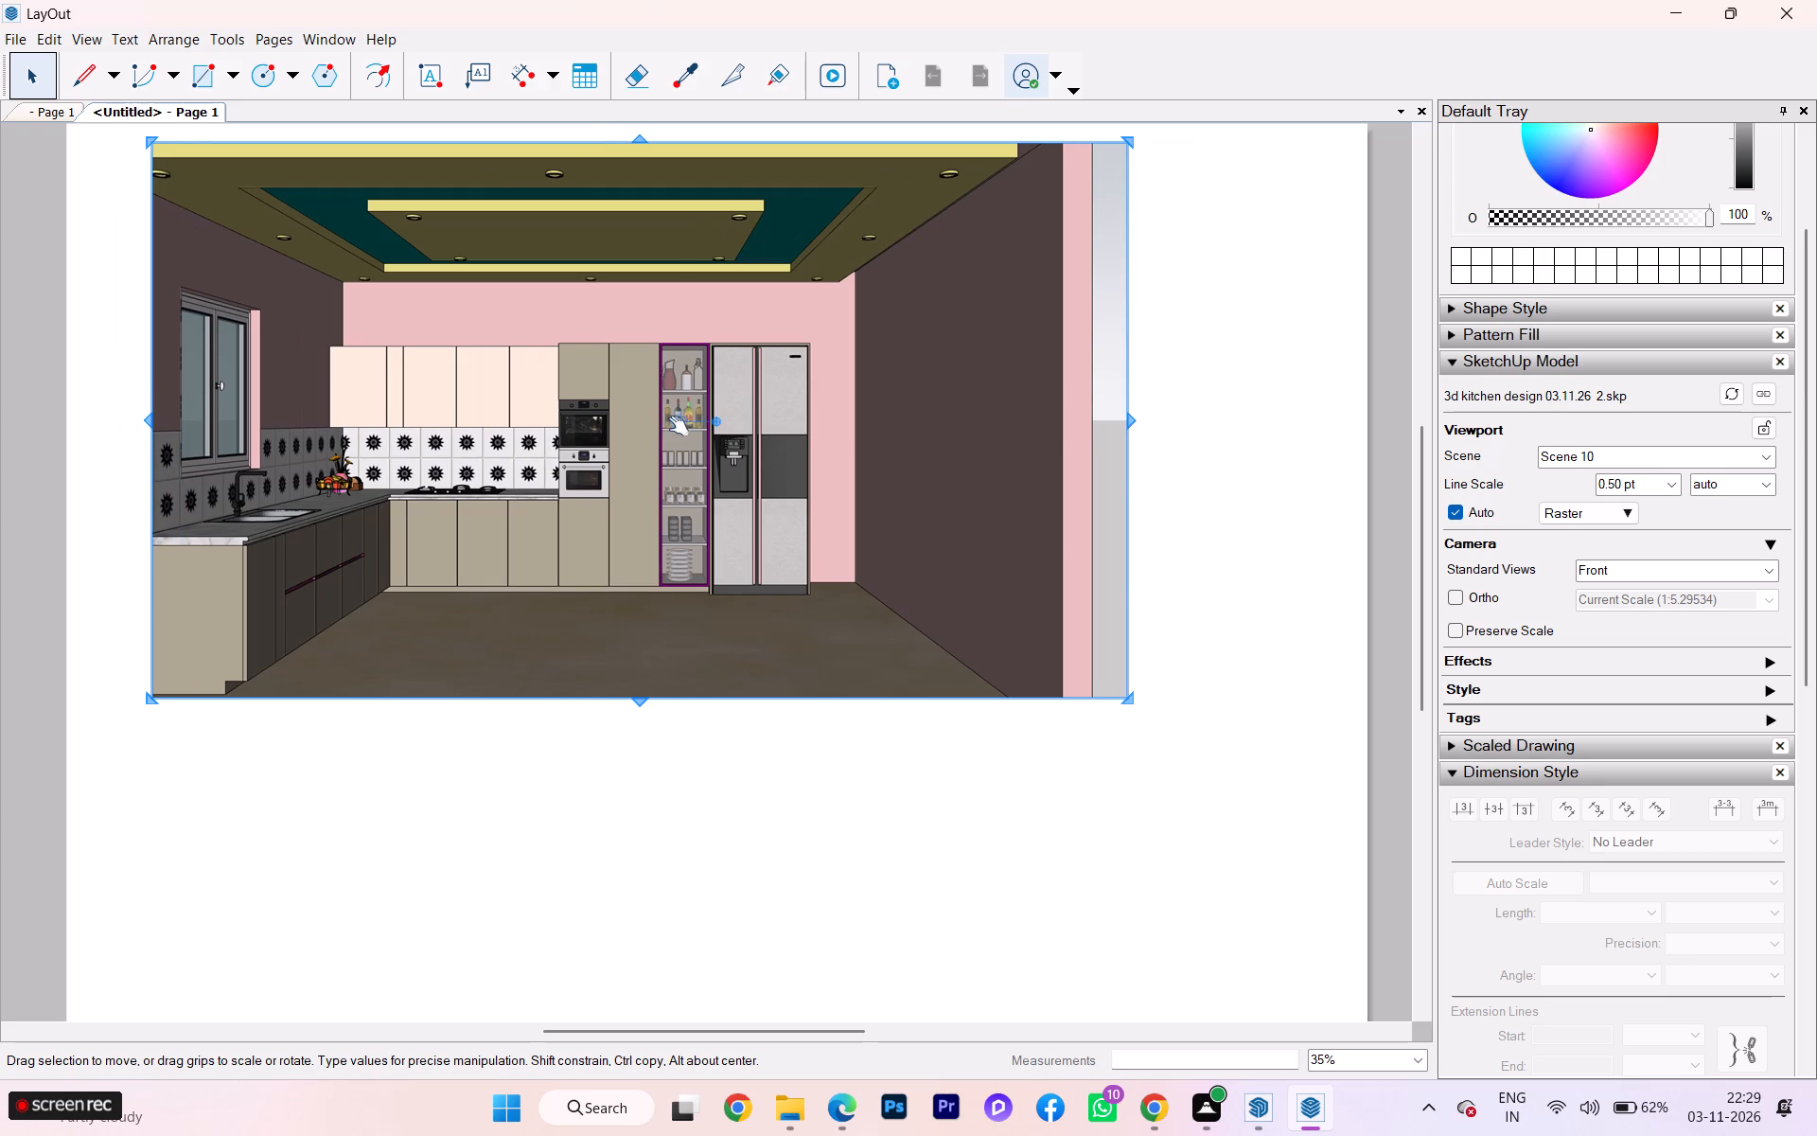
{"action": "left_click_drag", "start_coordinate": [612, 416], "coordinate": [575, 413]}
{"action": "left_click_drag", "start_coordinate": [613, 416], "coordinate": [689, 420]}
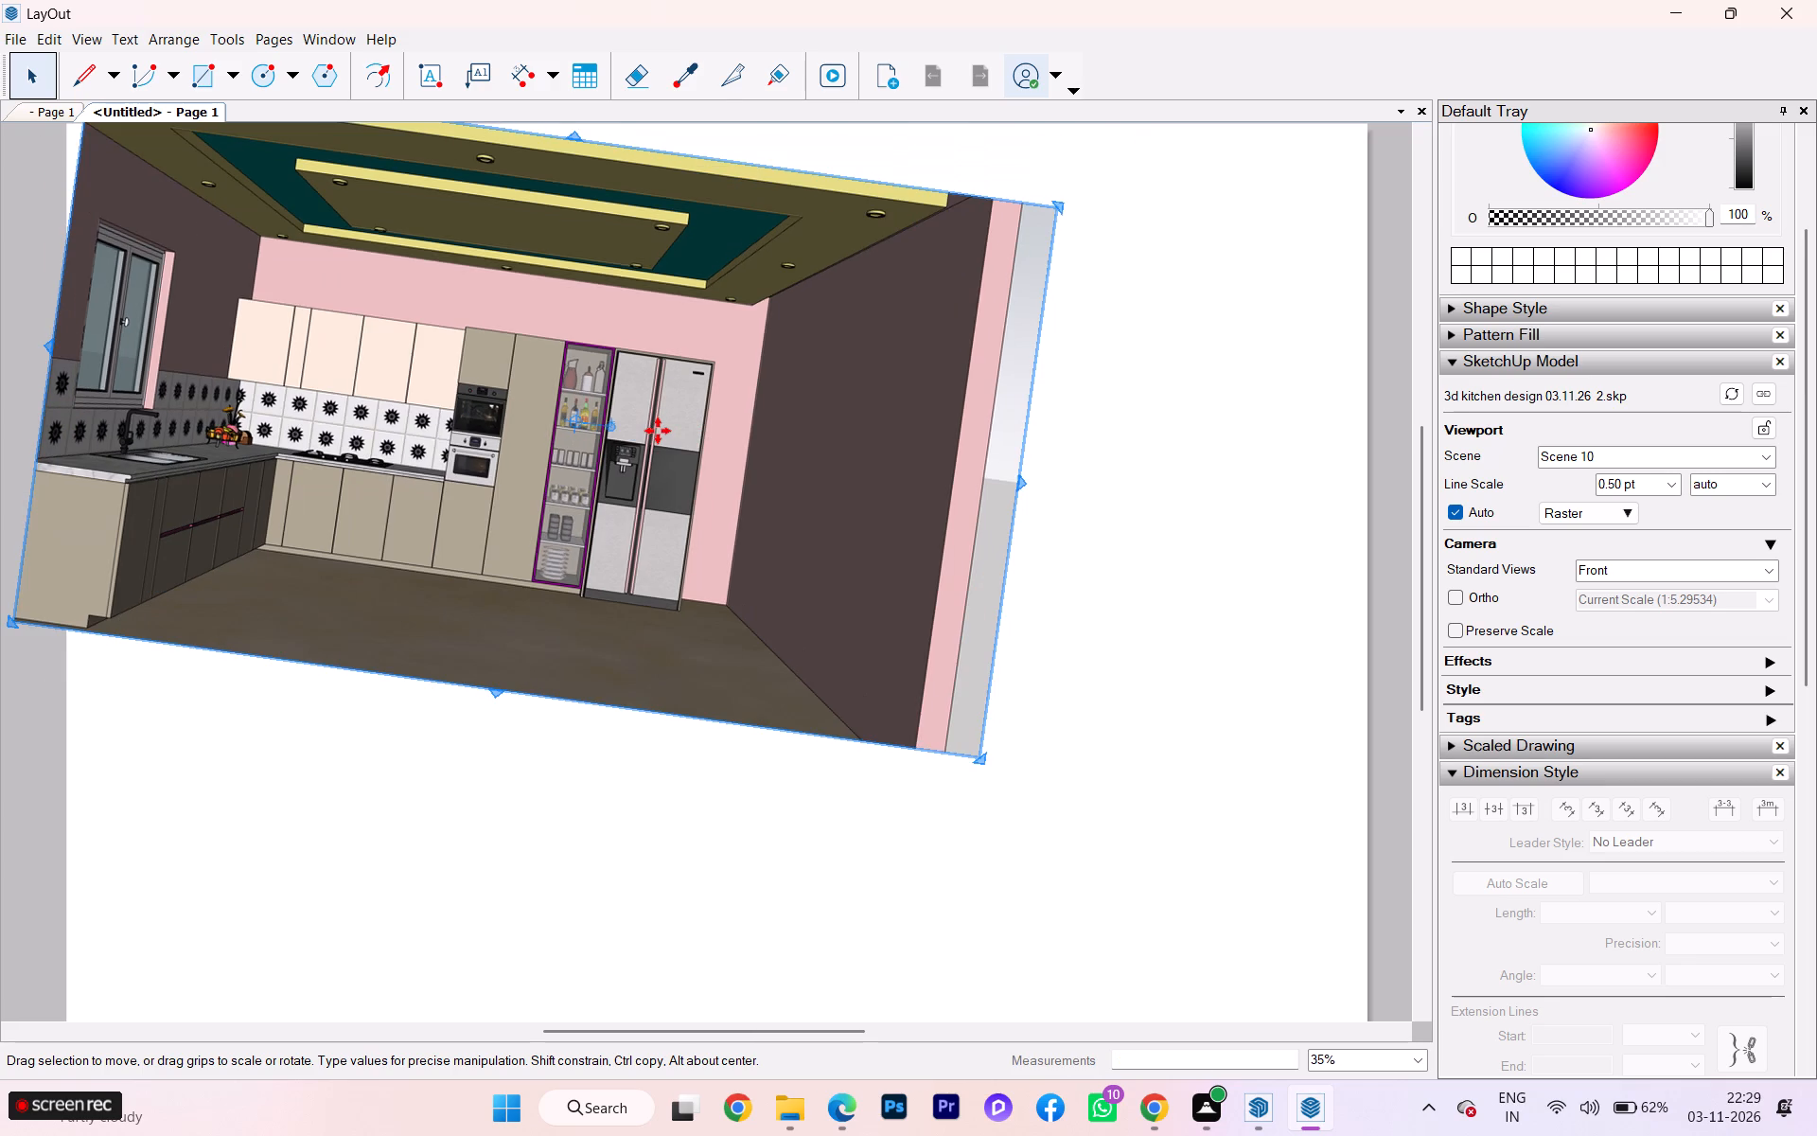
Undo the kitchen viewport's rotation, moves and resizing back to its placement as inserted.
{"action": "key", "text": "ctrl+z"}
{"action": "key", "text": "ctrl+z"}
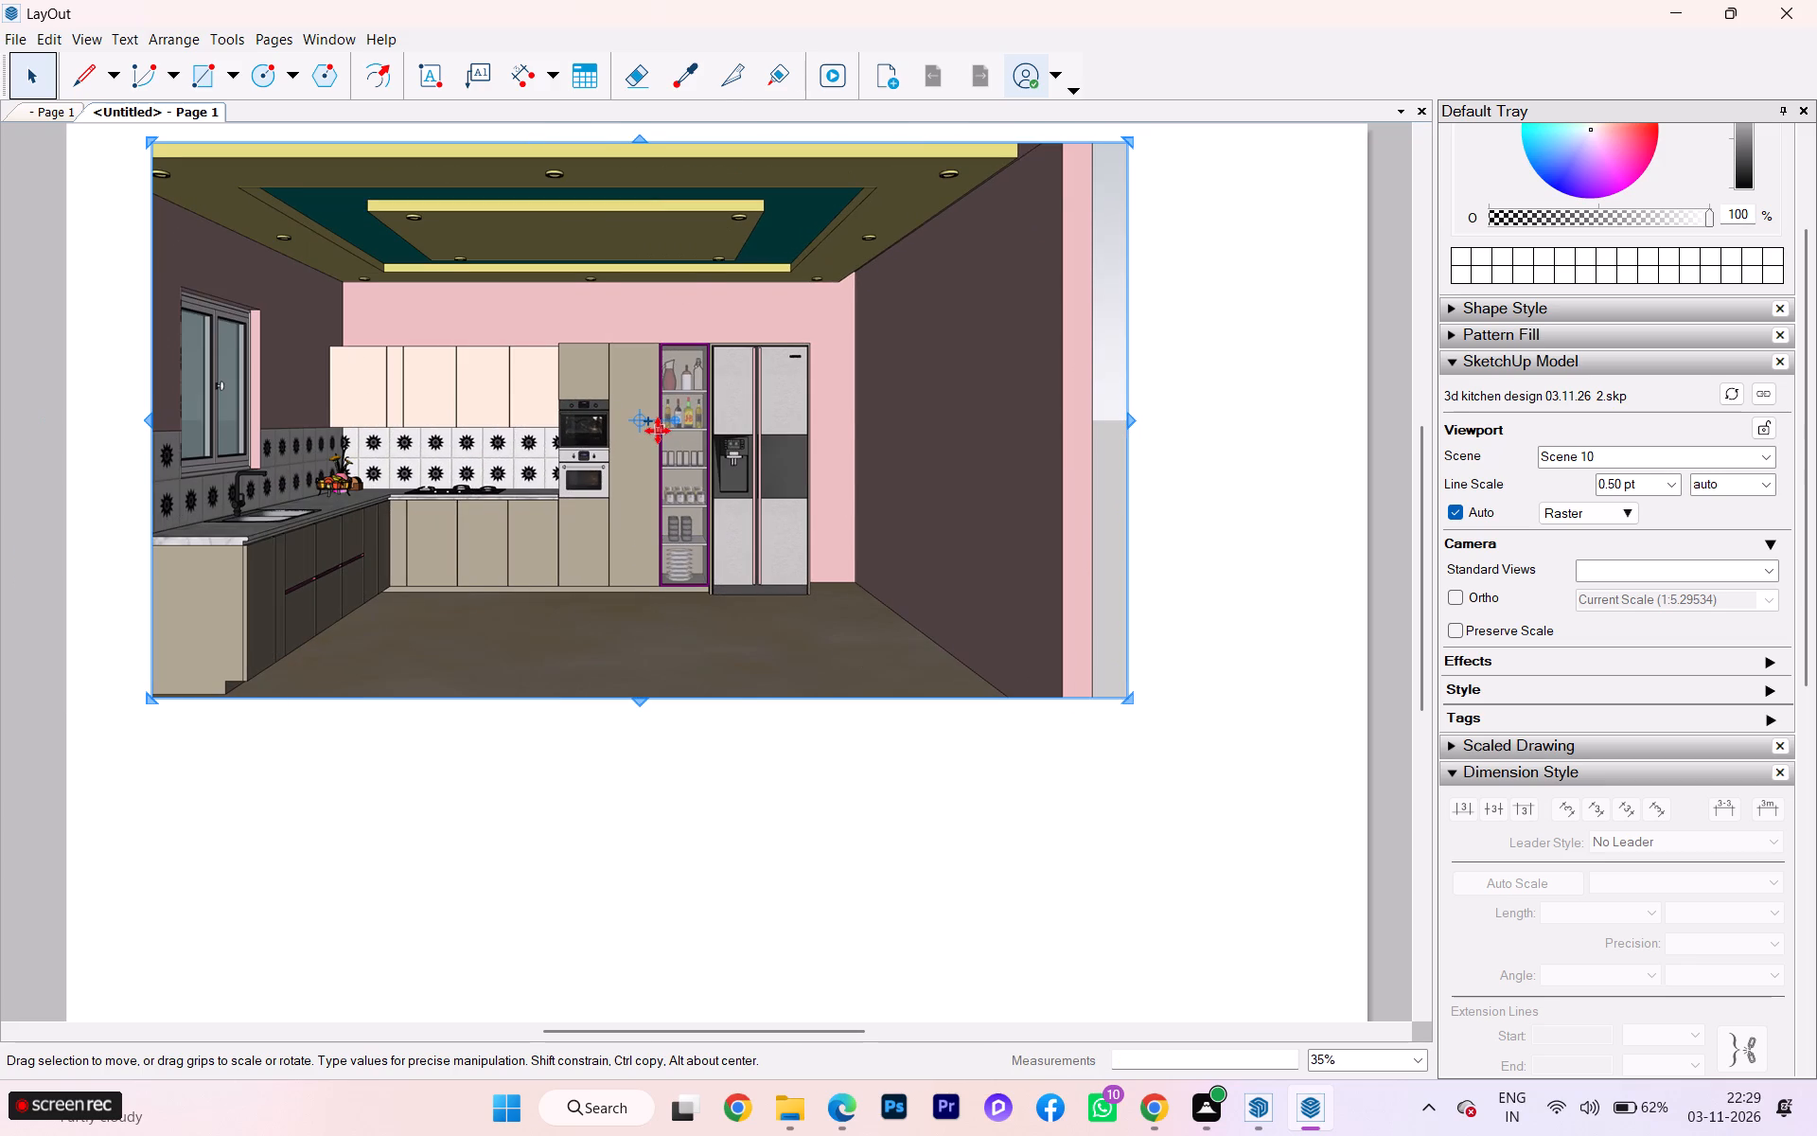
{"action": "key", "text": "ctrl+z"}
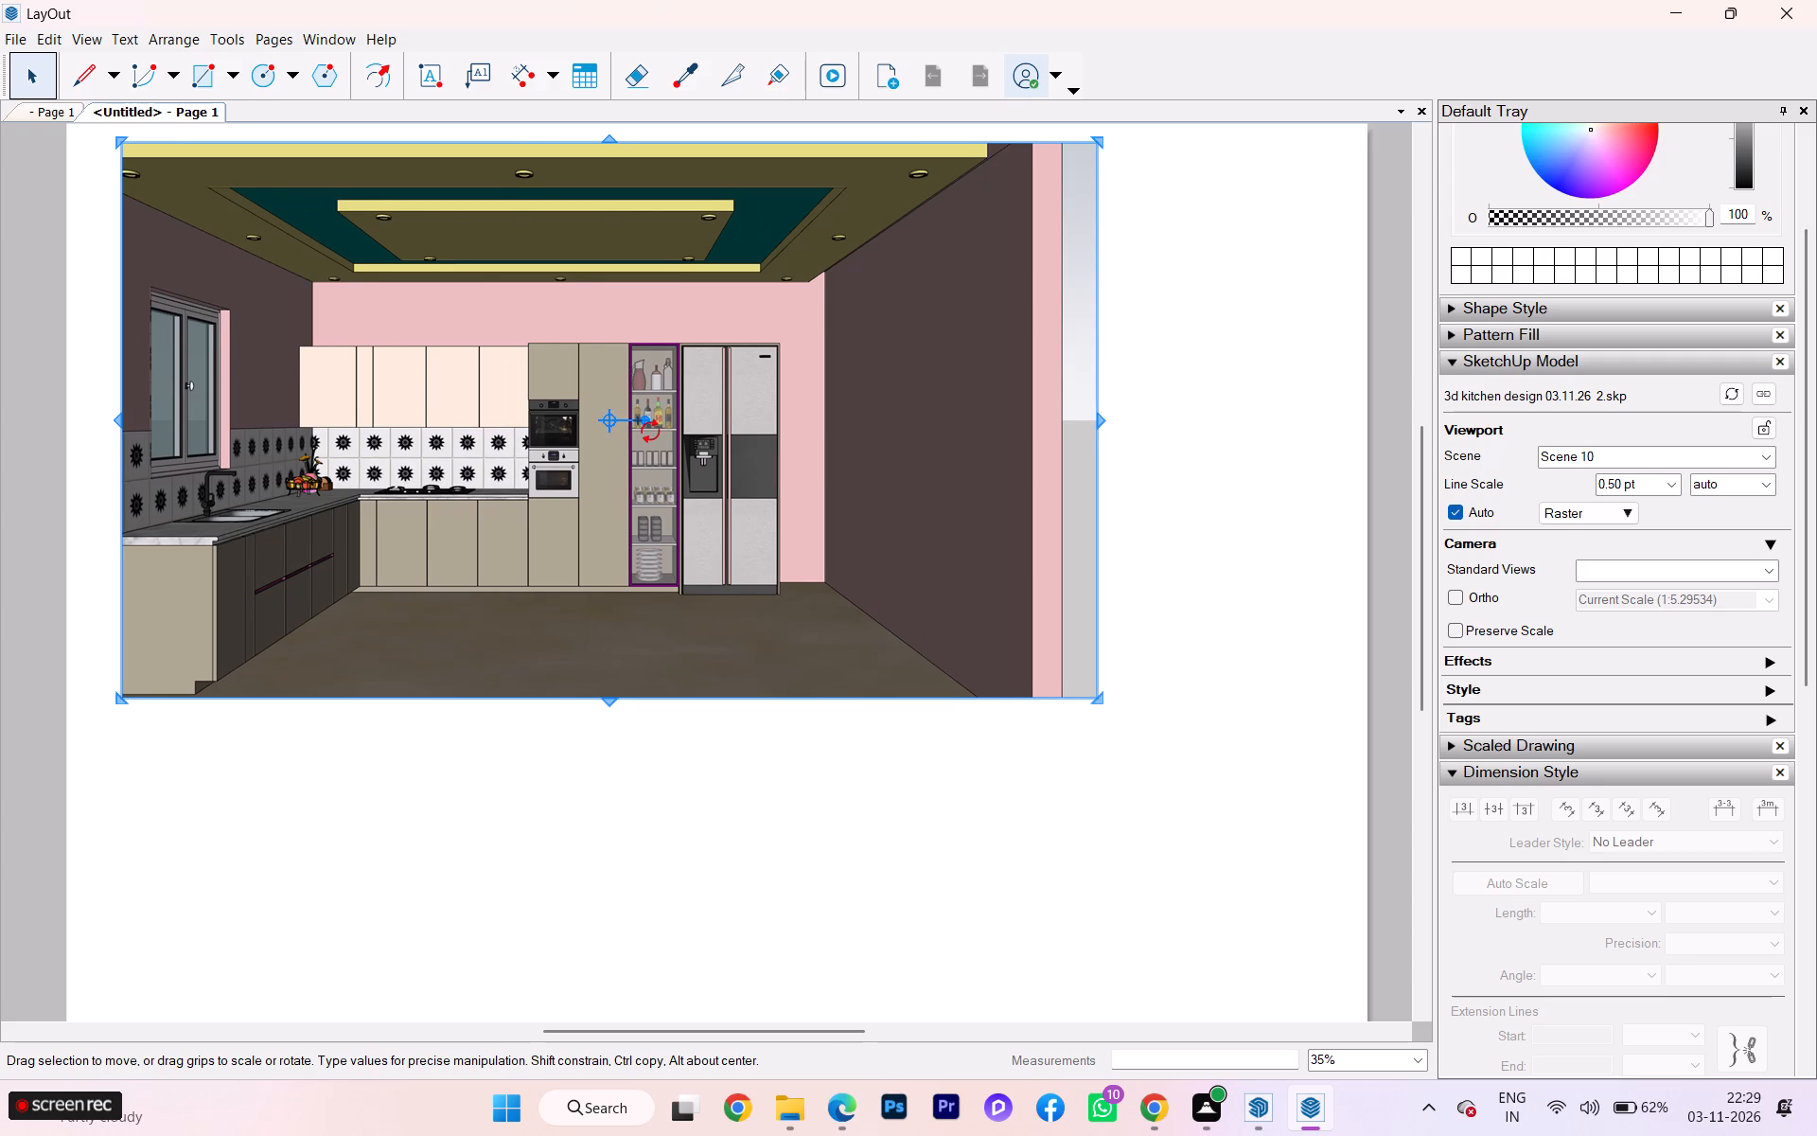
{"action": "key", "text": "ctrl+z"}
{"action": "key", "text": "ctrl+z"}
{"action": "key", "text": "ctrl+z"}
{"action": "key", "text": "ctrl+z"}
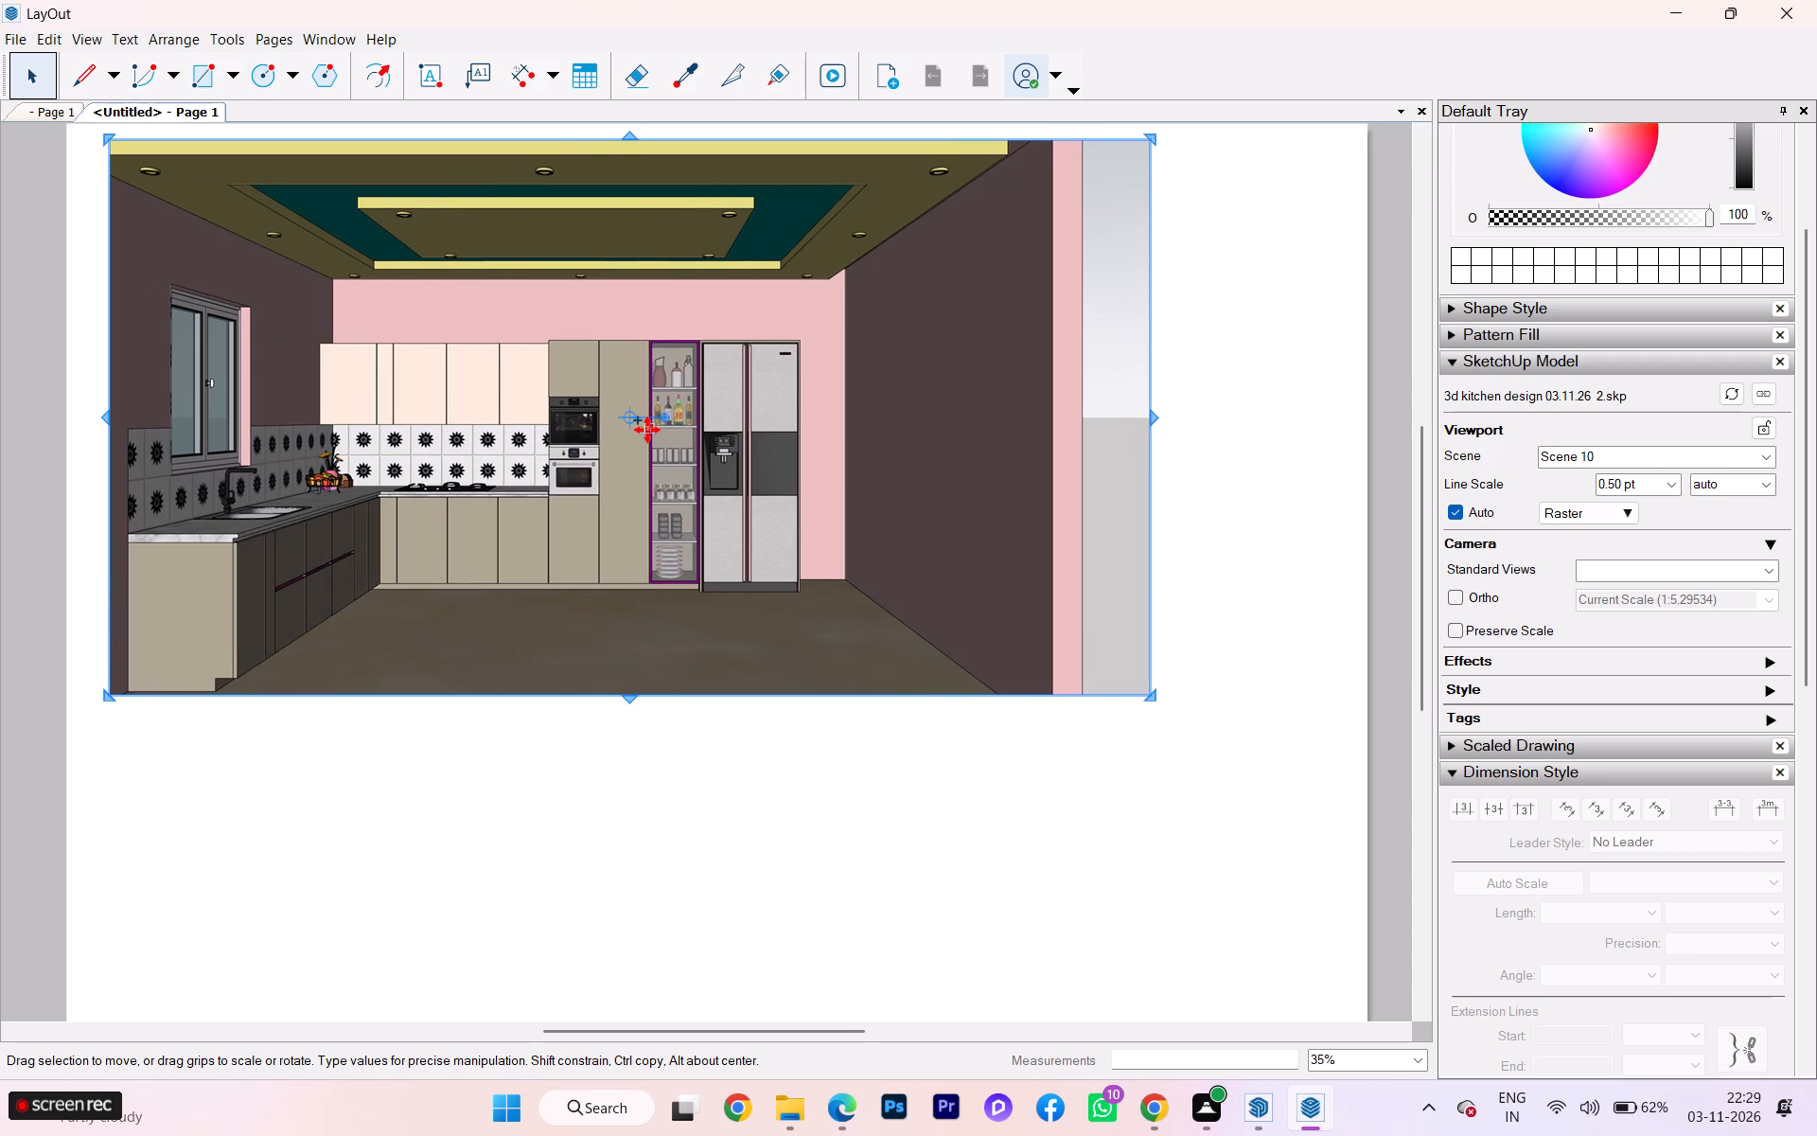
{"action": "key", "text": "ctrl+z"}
Place the kitchen viewport near the page's top edge, roughly centred horizontally, and extend its left edge to include more of the window and sink.
{"action": "left_click_drag", "start_coordinate": [731, 466], "coordinate": [648, 382]}
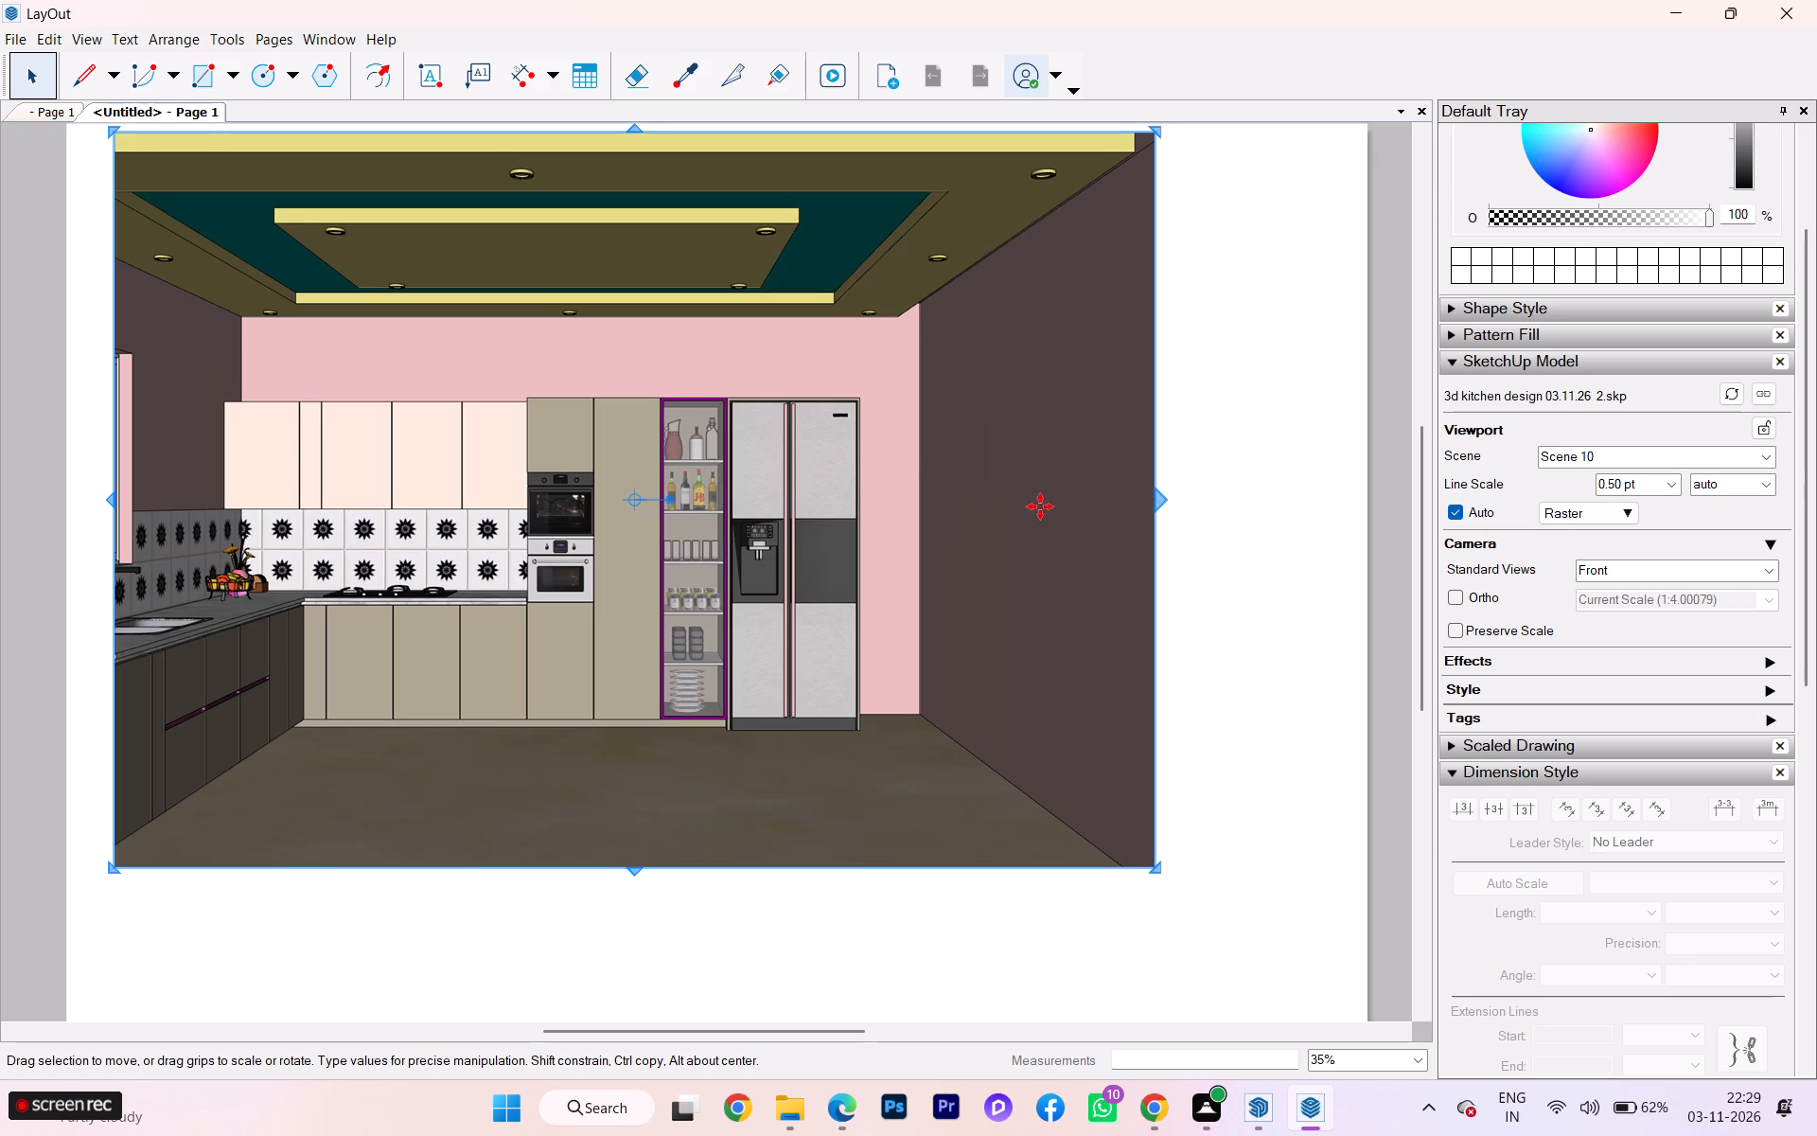
{"action": "left_click_drag", "start_coordinate": [775, 498], "coordinate": [817, 501]}
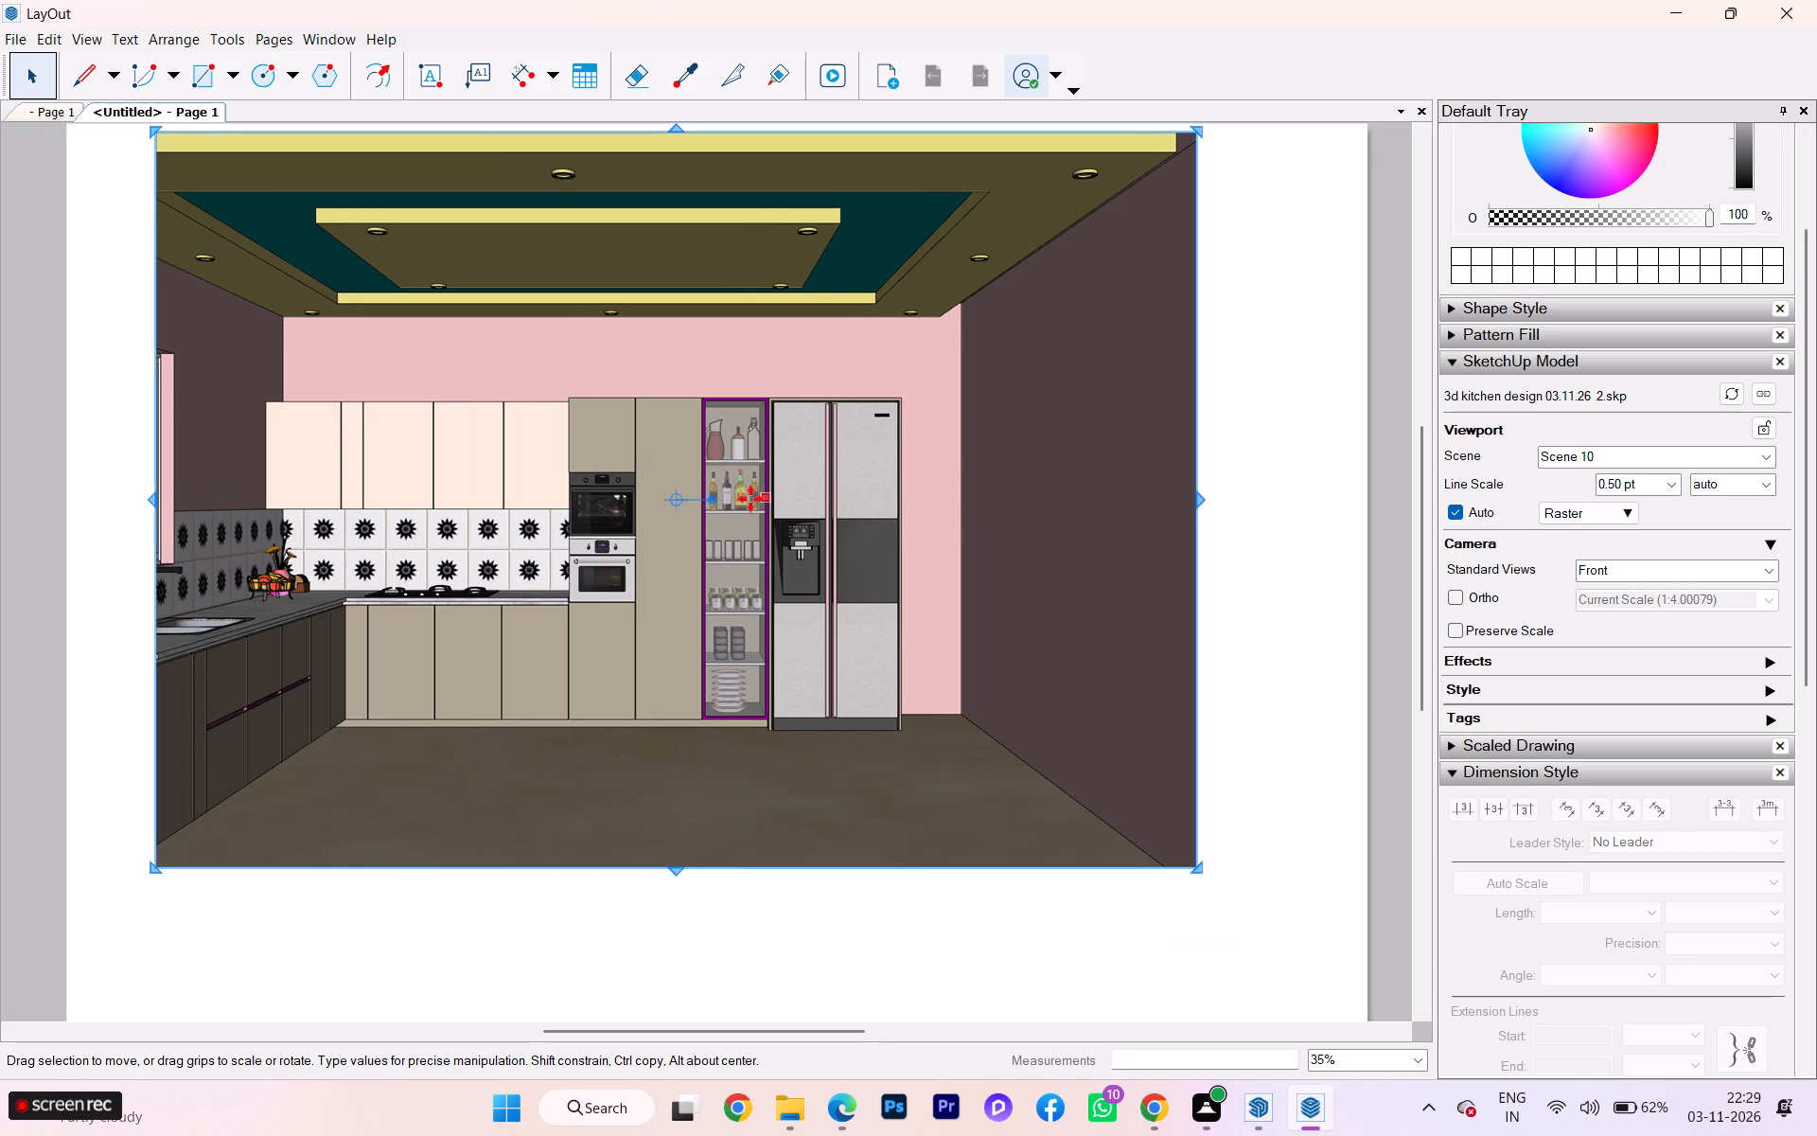
{"action": "left_click_drag", "start_coordinate": [148, 501], "coordinate": [110, 499]}
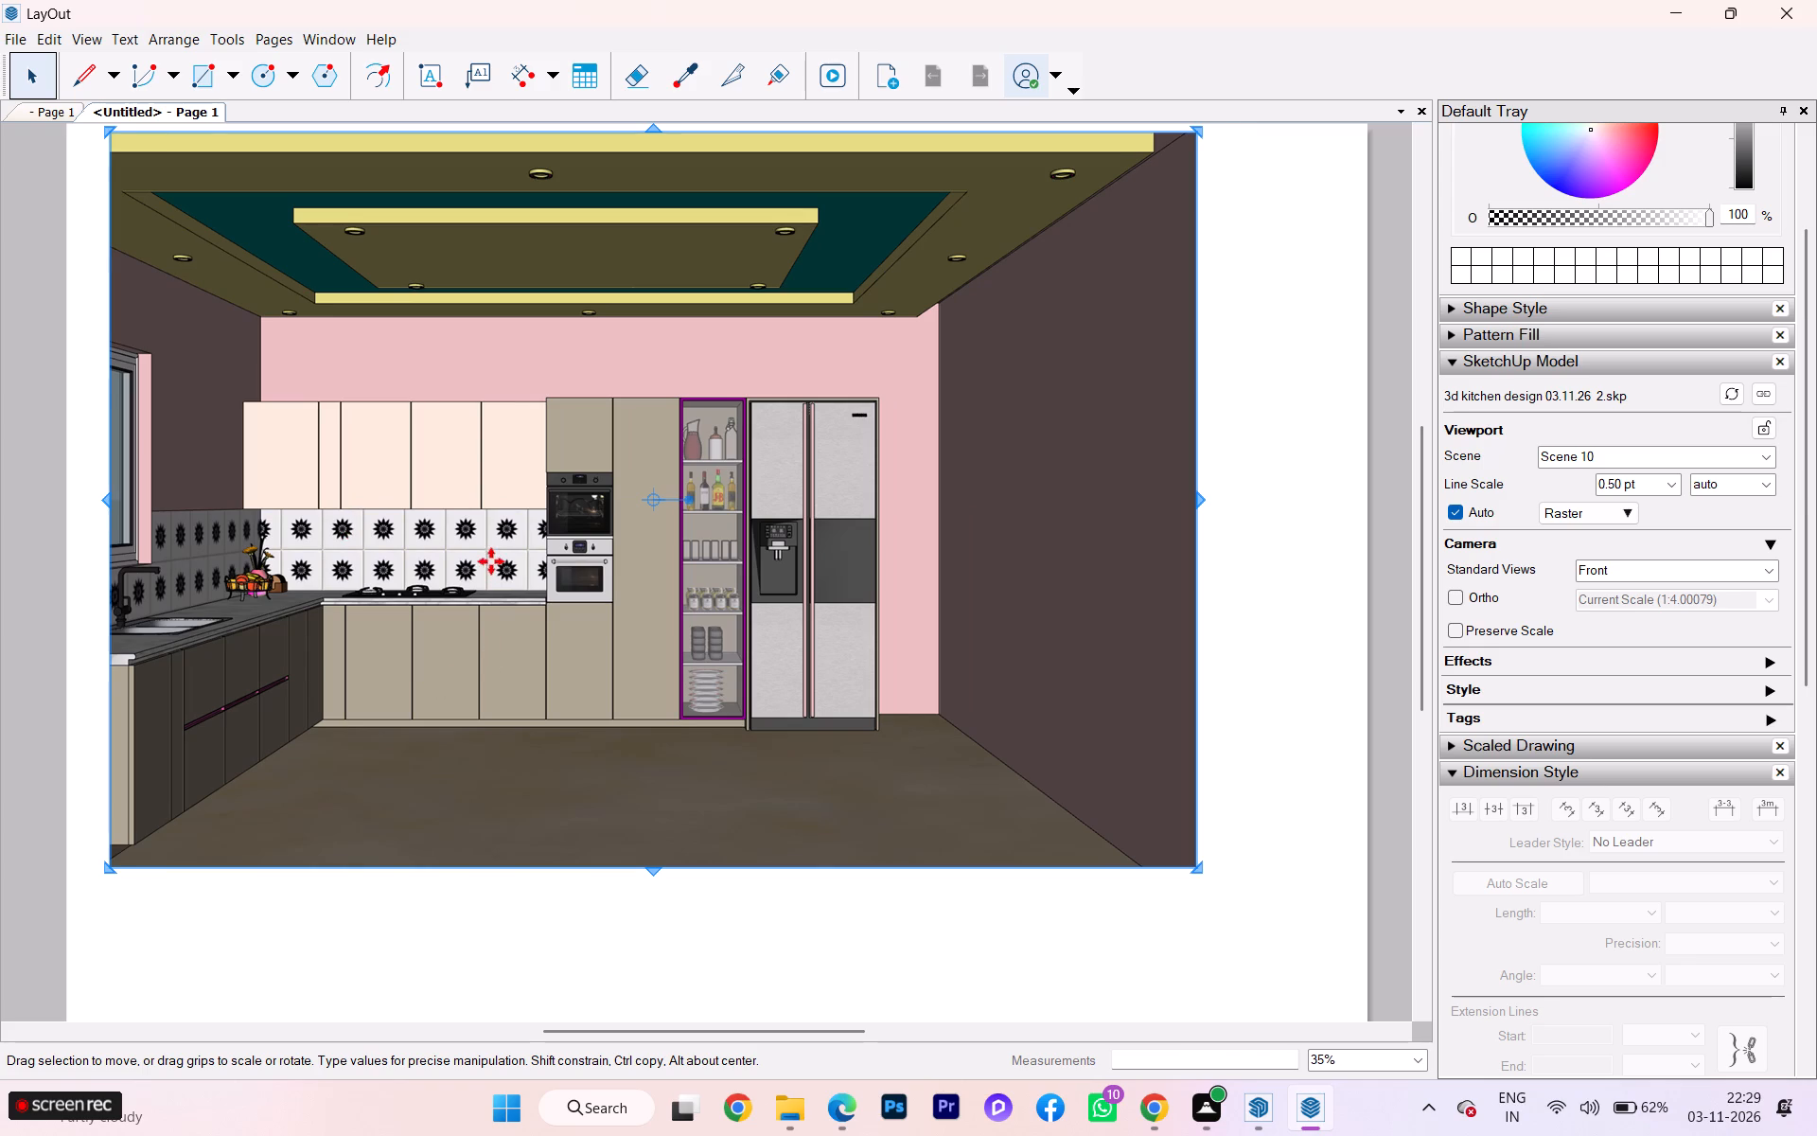
{"action": "left_click_drag", "start_coordinate": [489, 559], "coordinate": [539, 550]}
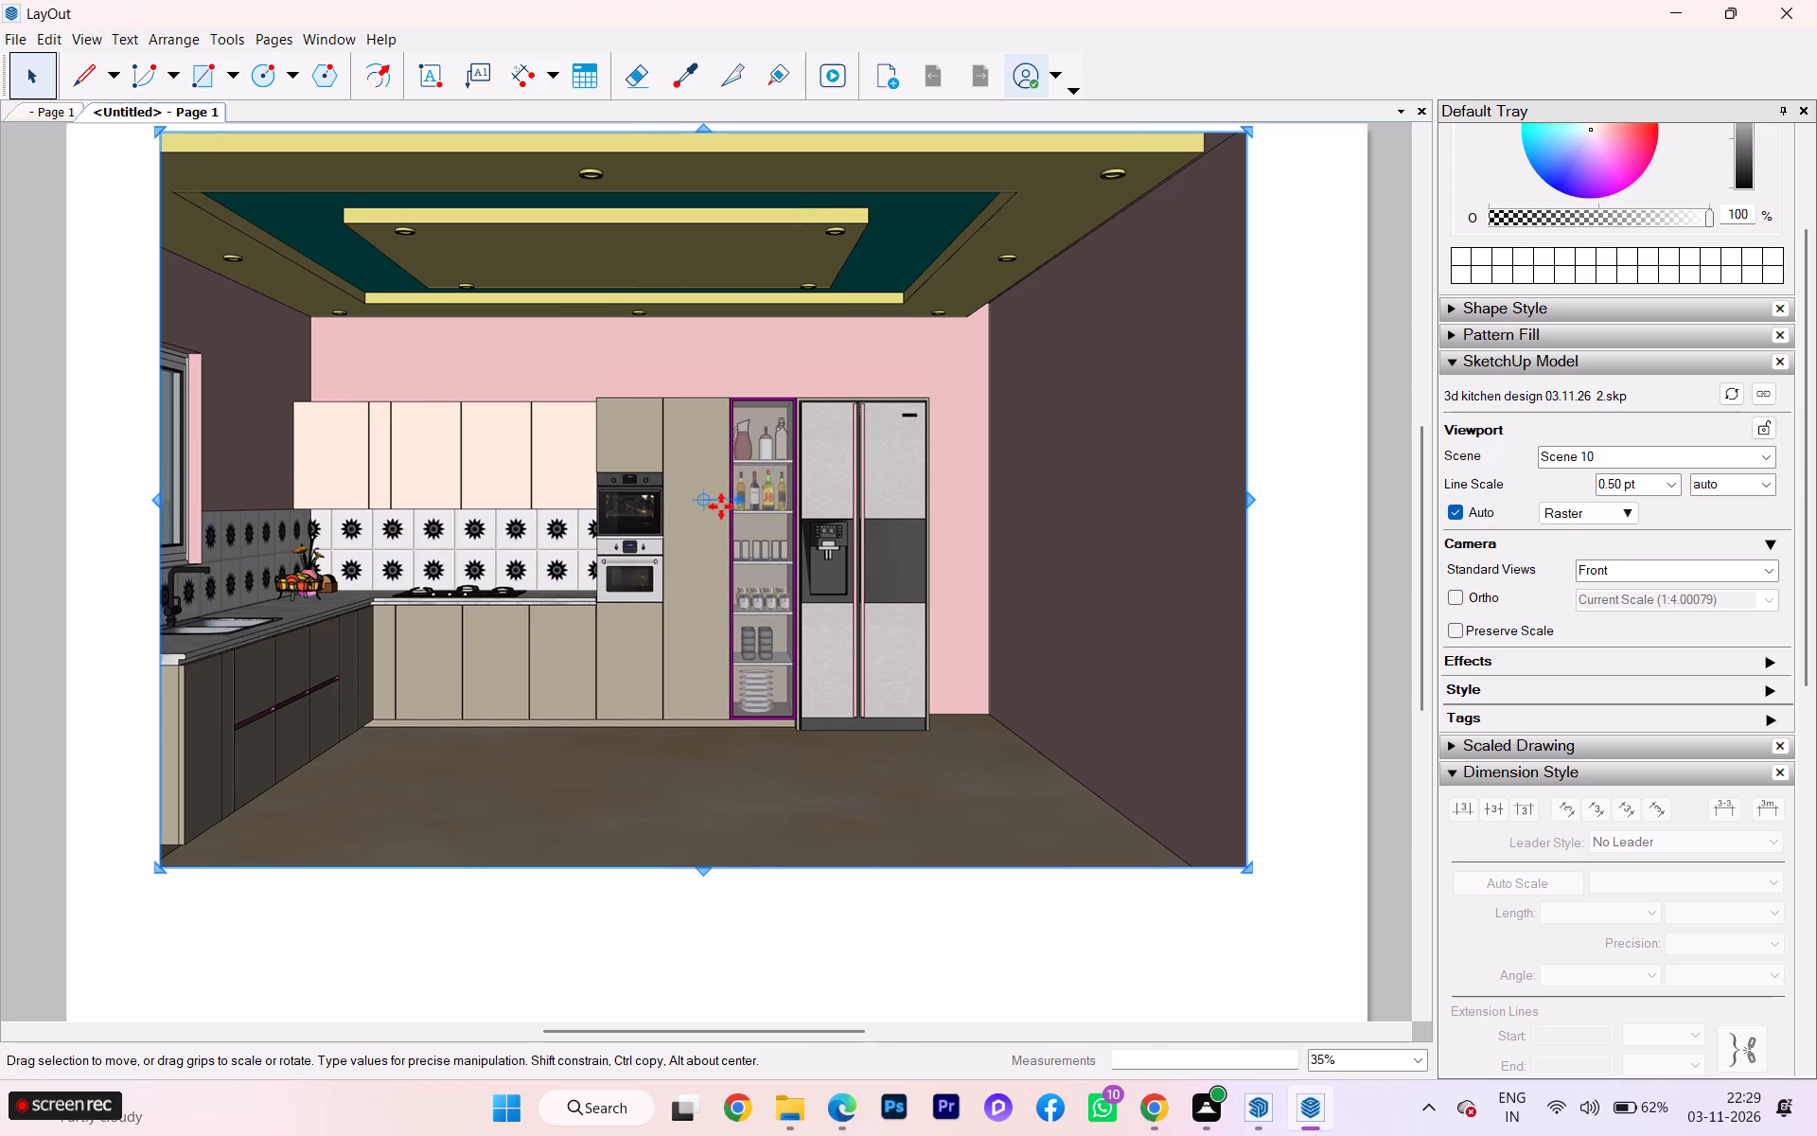
{"action": "left_click", "coordinate": [697, 500]}
Choose a render mode for the kitchen model viewport.
{"action": "left_click", "coordinate": [1575, 505]}
{"action": "left_click", "coordinate": [1578, 529]}
{"action": "scroll", "coordinate": [449, 633], "scroll_direction": "down", "scroll_amount": 2}
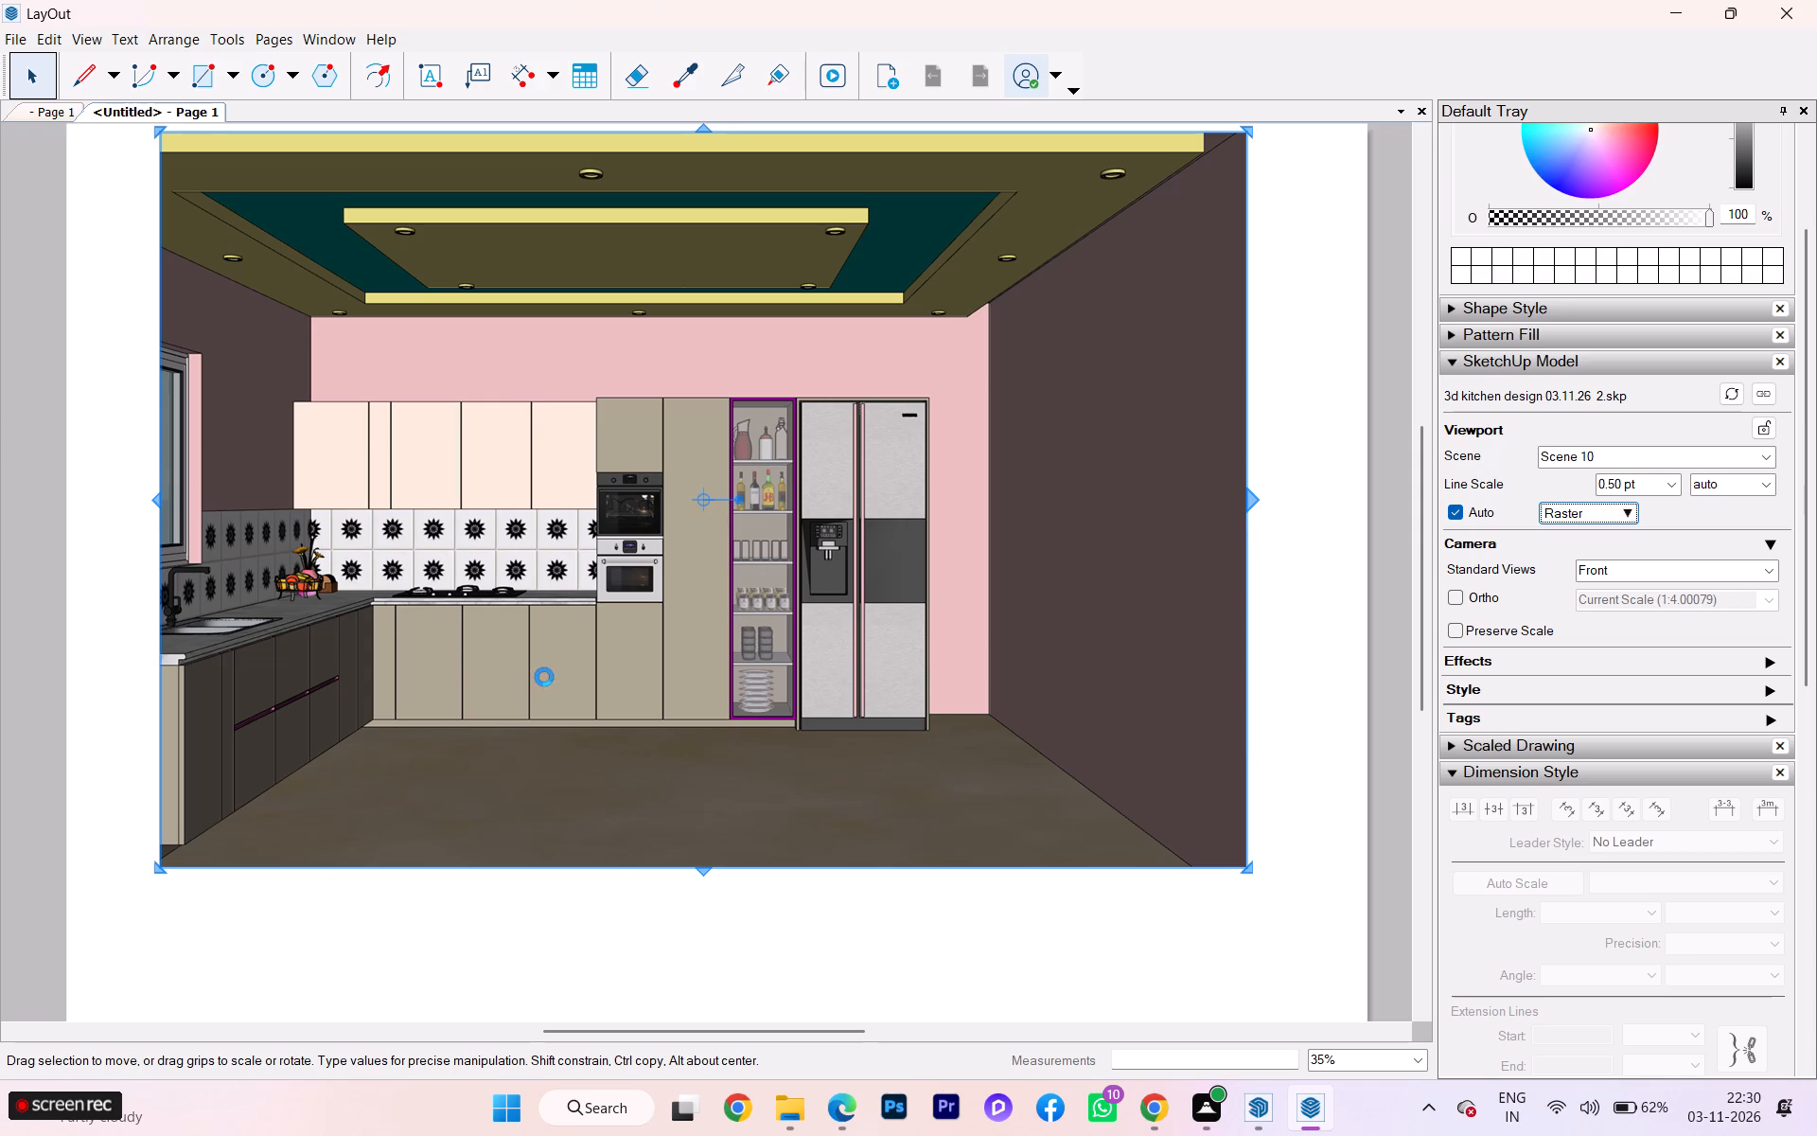
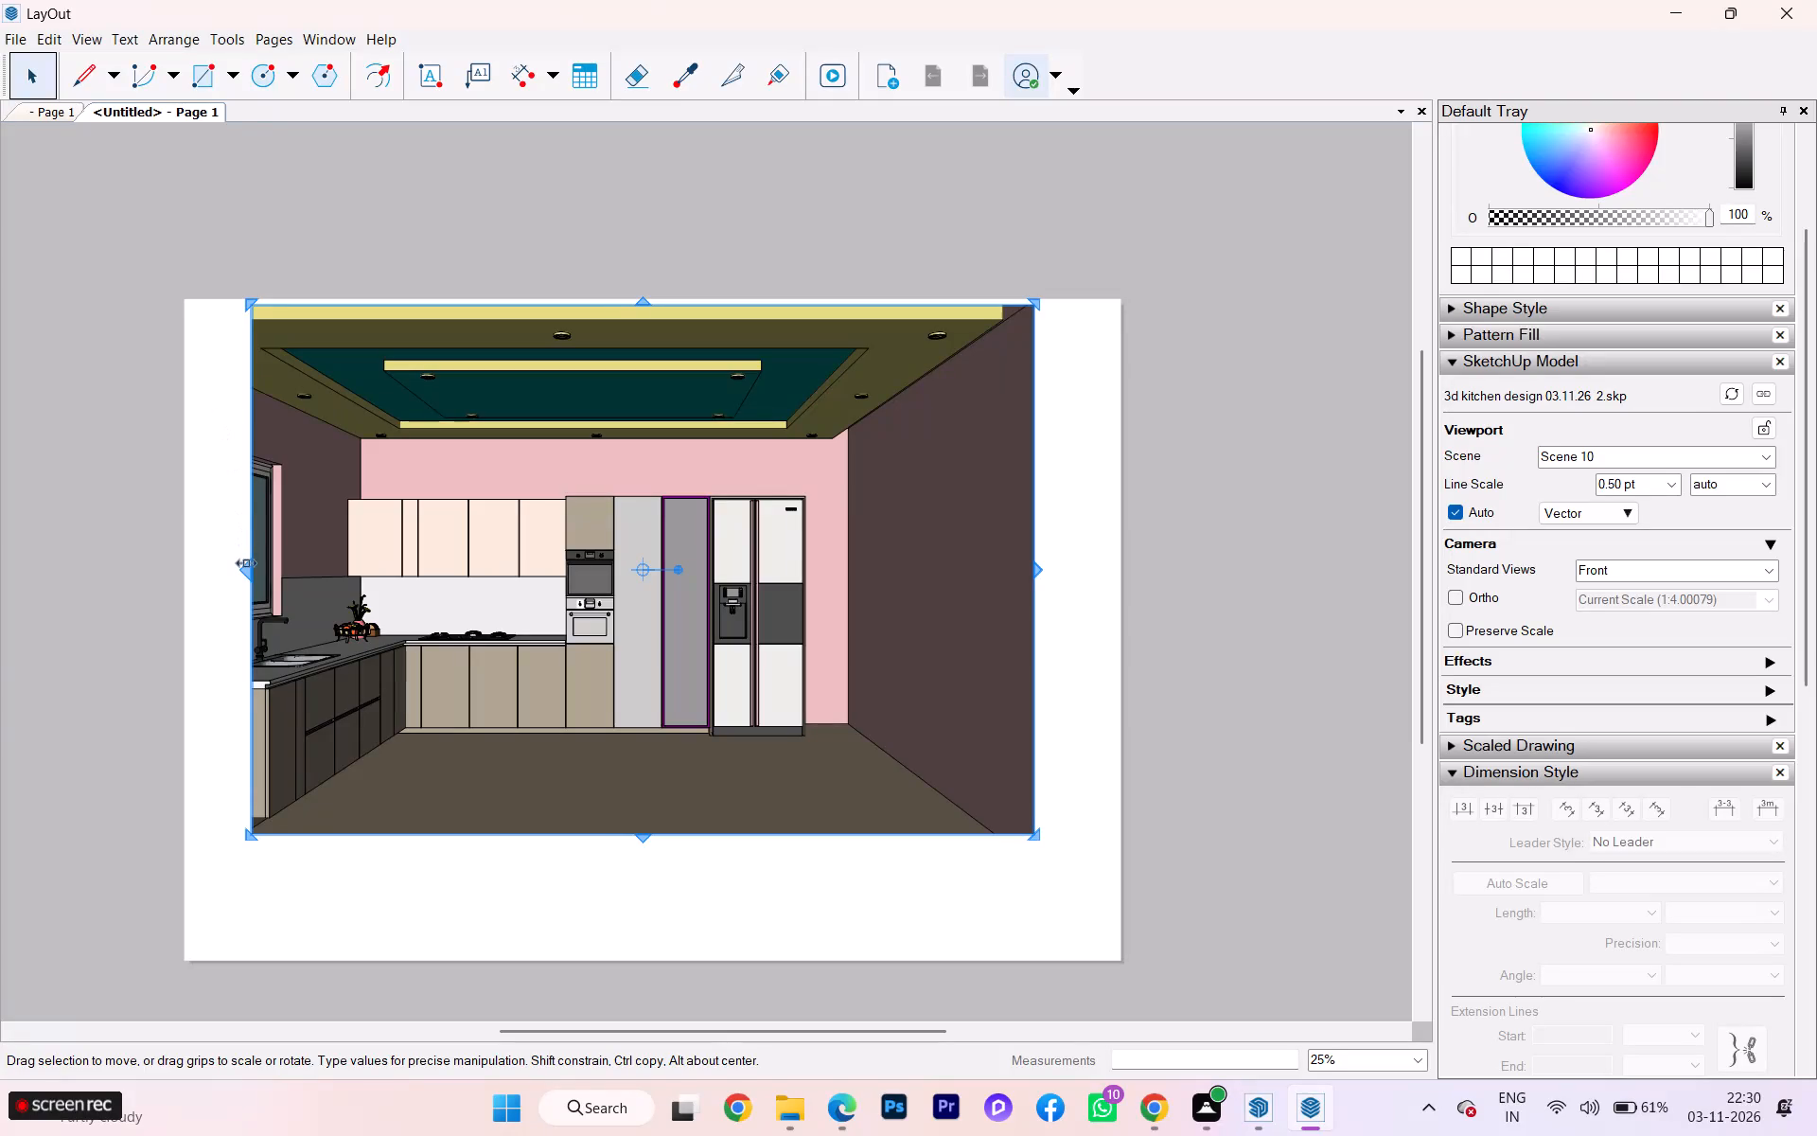
Extend the kitchen viewport's left edge to show more of the window, and position the viewport close to the page's left edge.
{"action": "left_click_drag", "start_coordinate": [245, 569], "coordinate": [208, 569]}
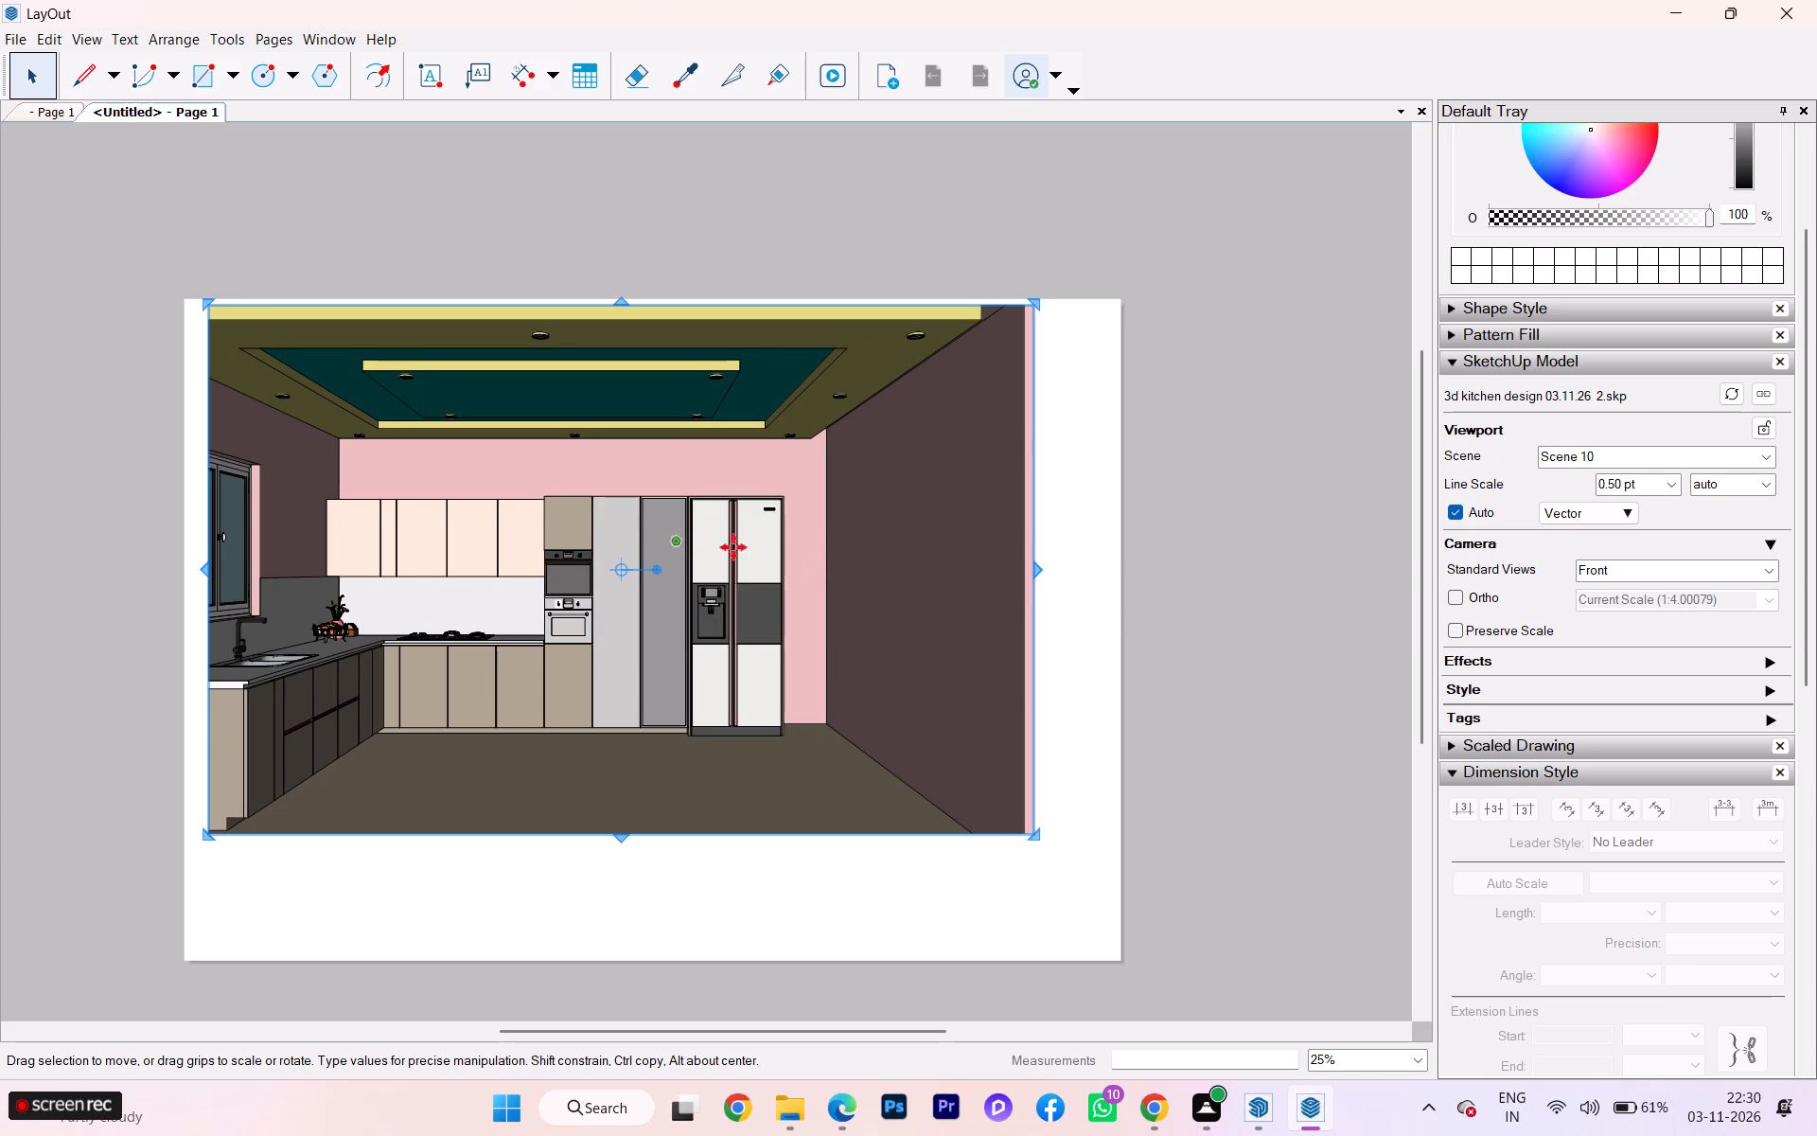
{"action": "left_click_drag", "start_coordinate": [711, 547], "coordinate": [739, 547]}
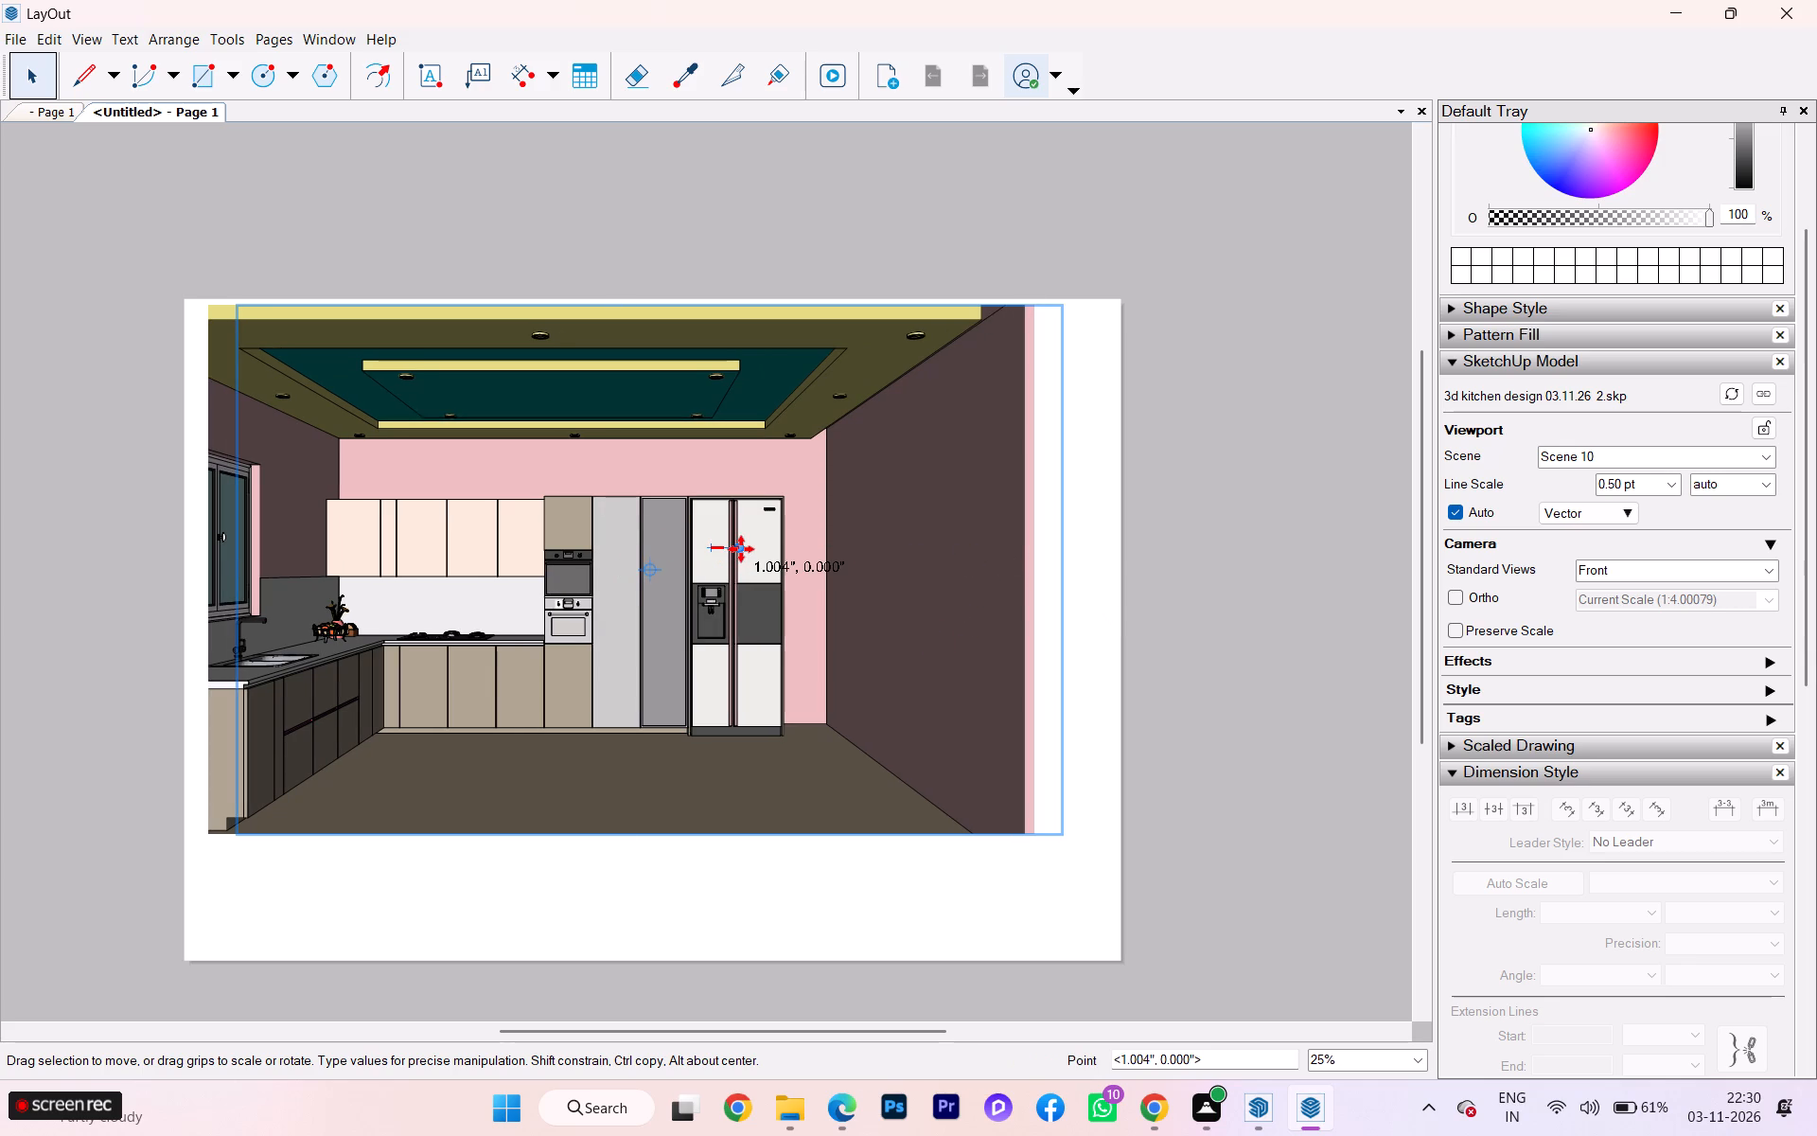
{"action": "left_click_drag", "start_coordinate": [739, 547], "coordinate": [740, 547]}
{"action": "left_click_drag", "start_coordinate": [695, 557], "coordinate": [679, 561]}
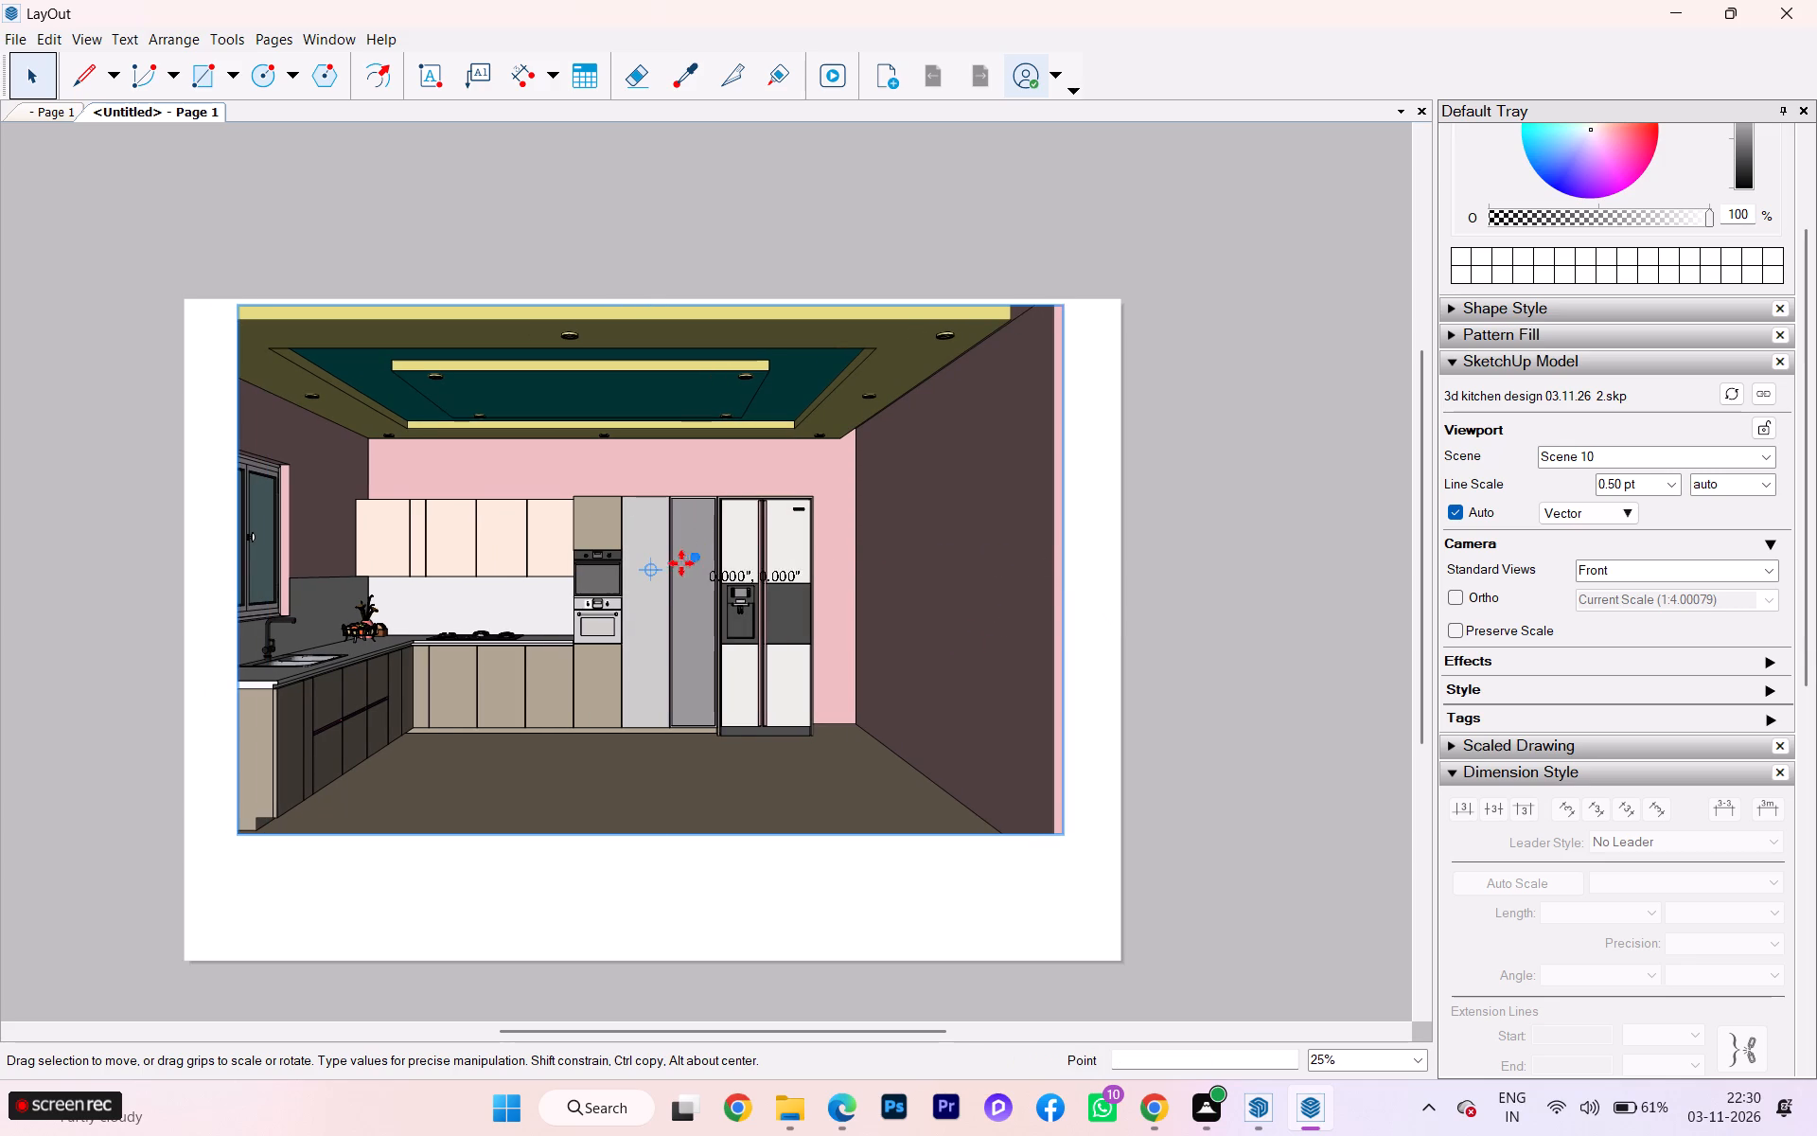
{"action": "left_click_drag", "start_coordinate": [679, 561], "coordinate": [652, 567]}
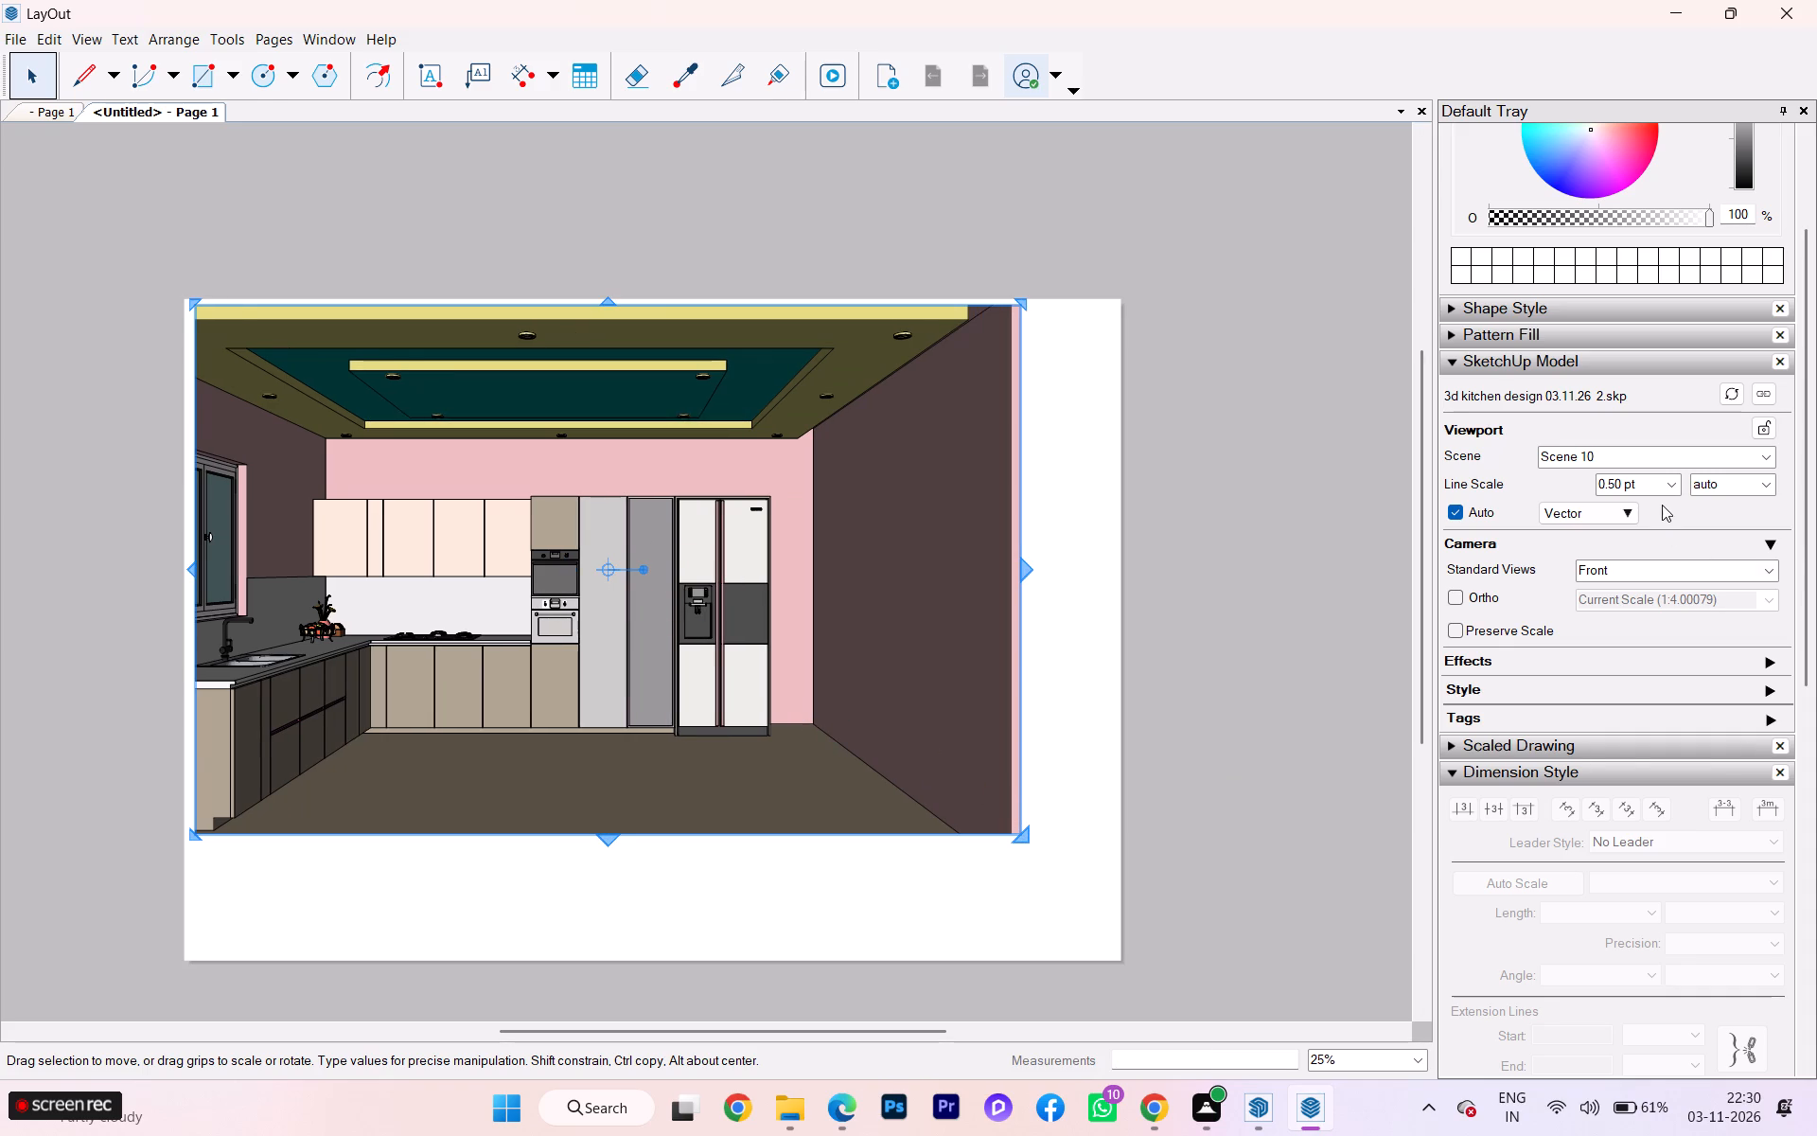
Examine the kitchen viewport's line scale, scene choices, scaled drawing options and model tags.
{"action": "left_click", "coordinate": [1667, 481]}
{"action": "left_click", "coordinate": [1667, 481]}
{"action": "left_click", "coordinate": [1763, 453]}
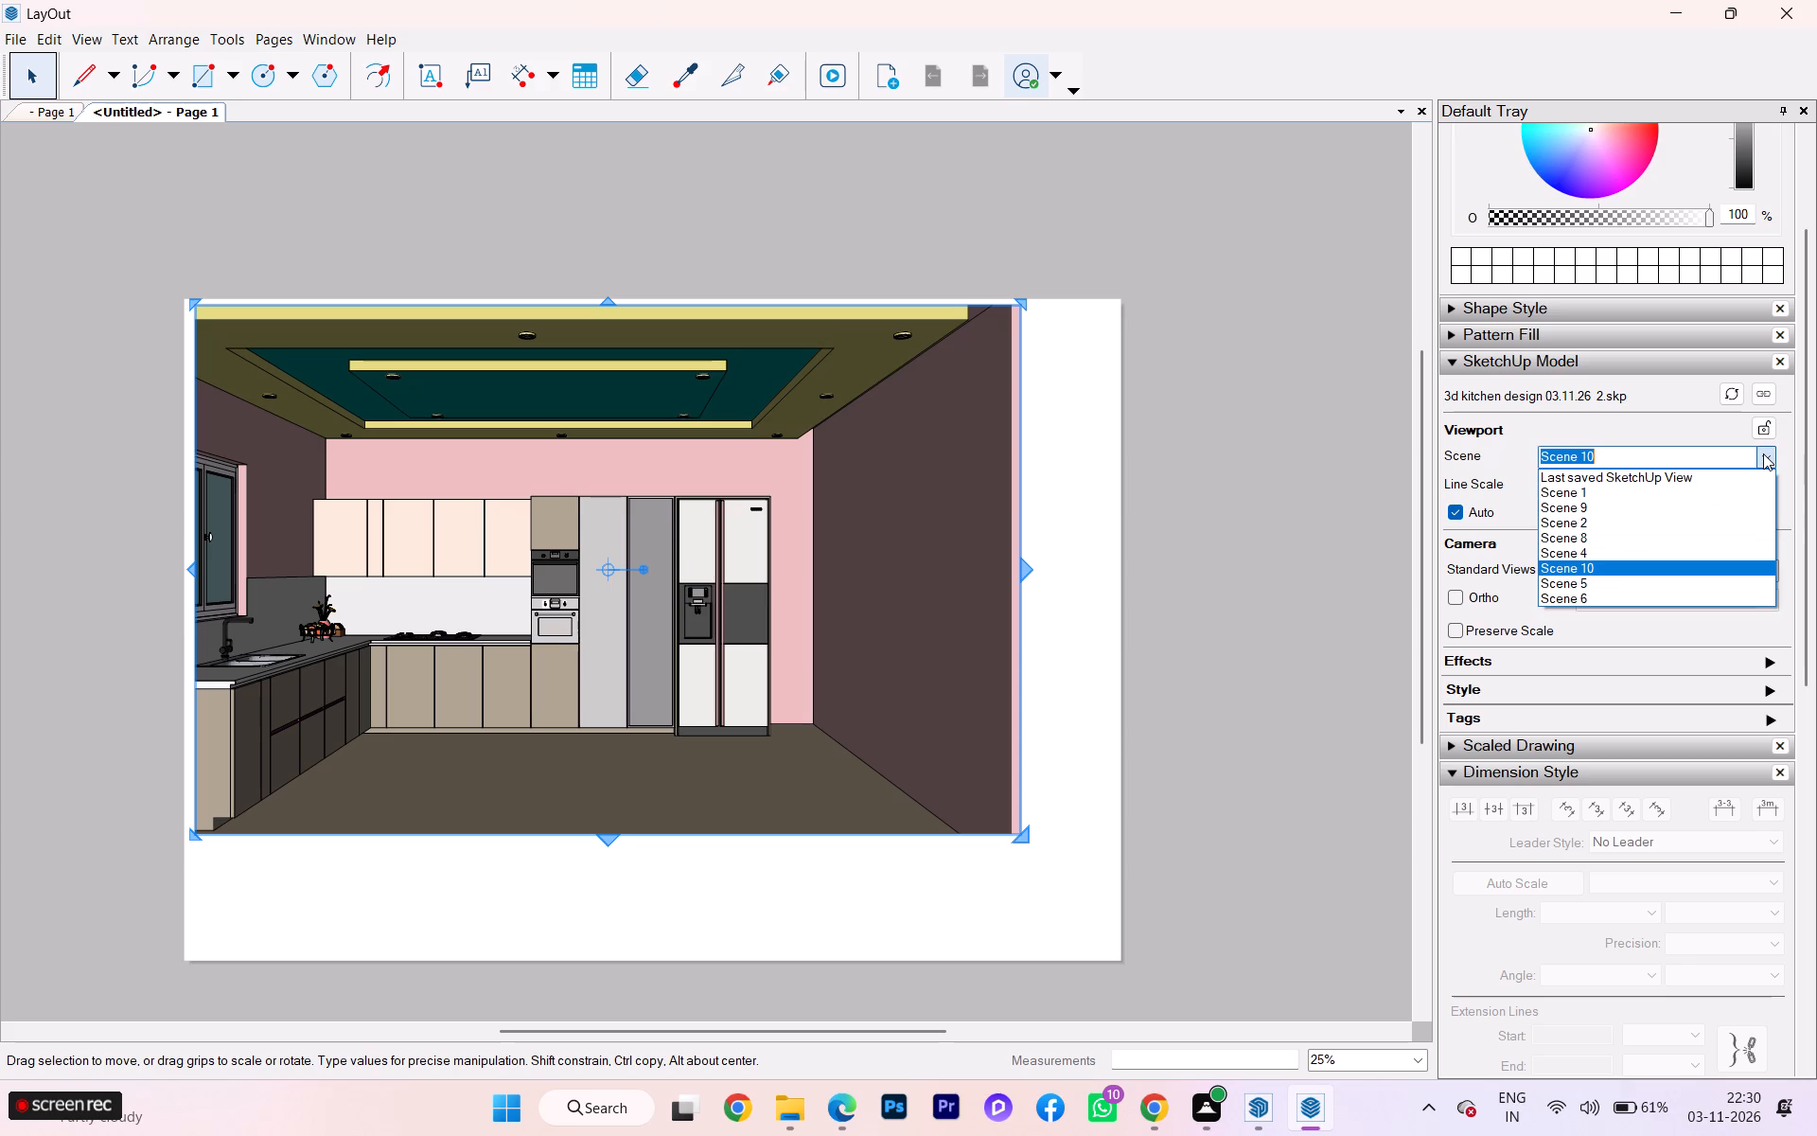
{"action": "left_click", "coordinate": [1763, 453]}
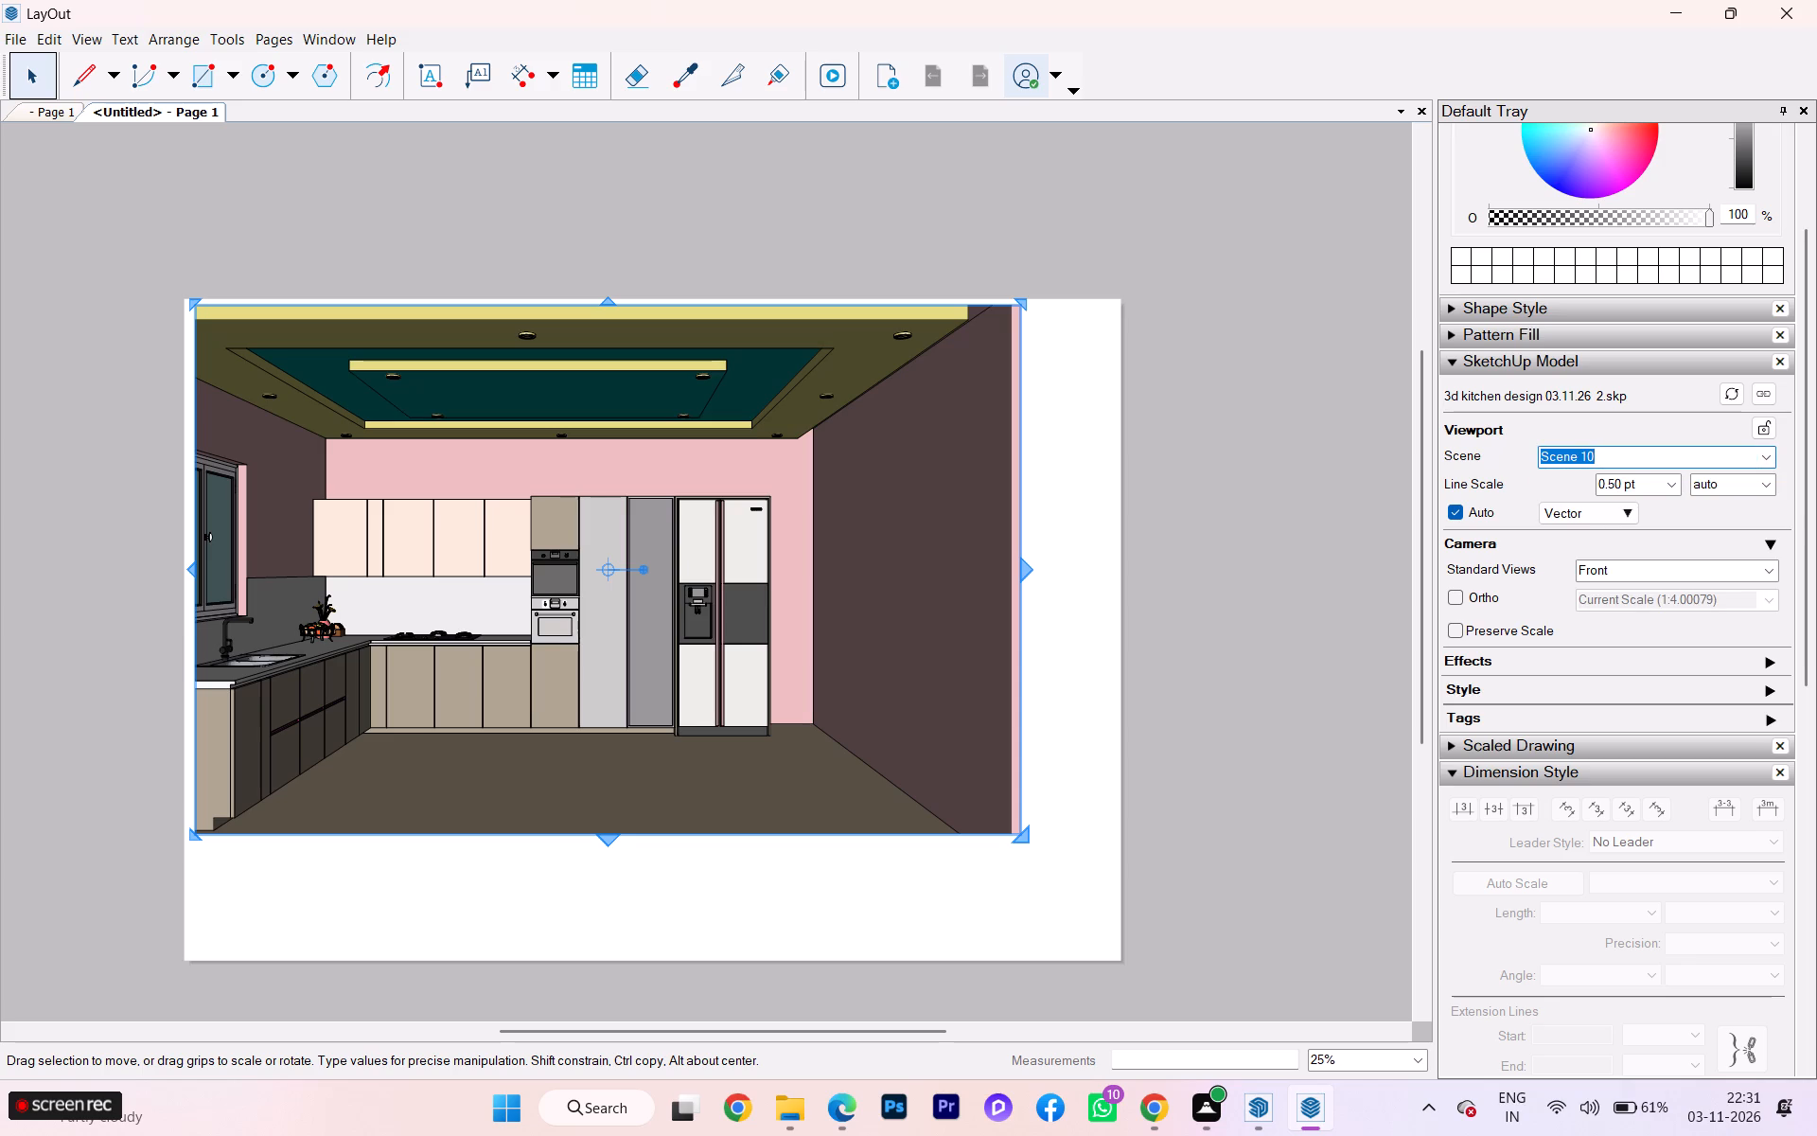
{"action": "scroll", "coordinate": [1496, 605], "scroll_direction": "down", "scroll_amount": 1}
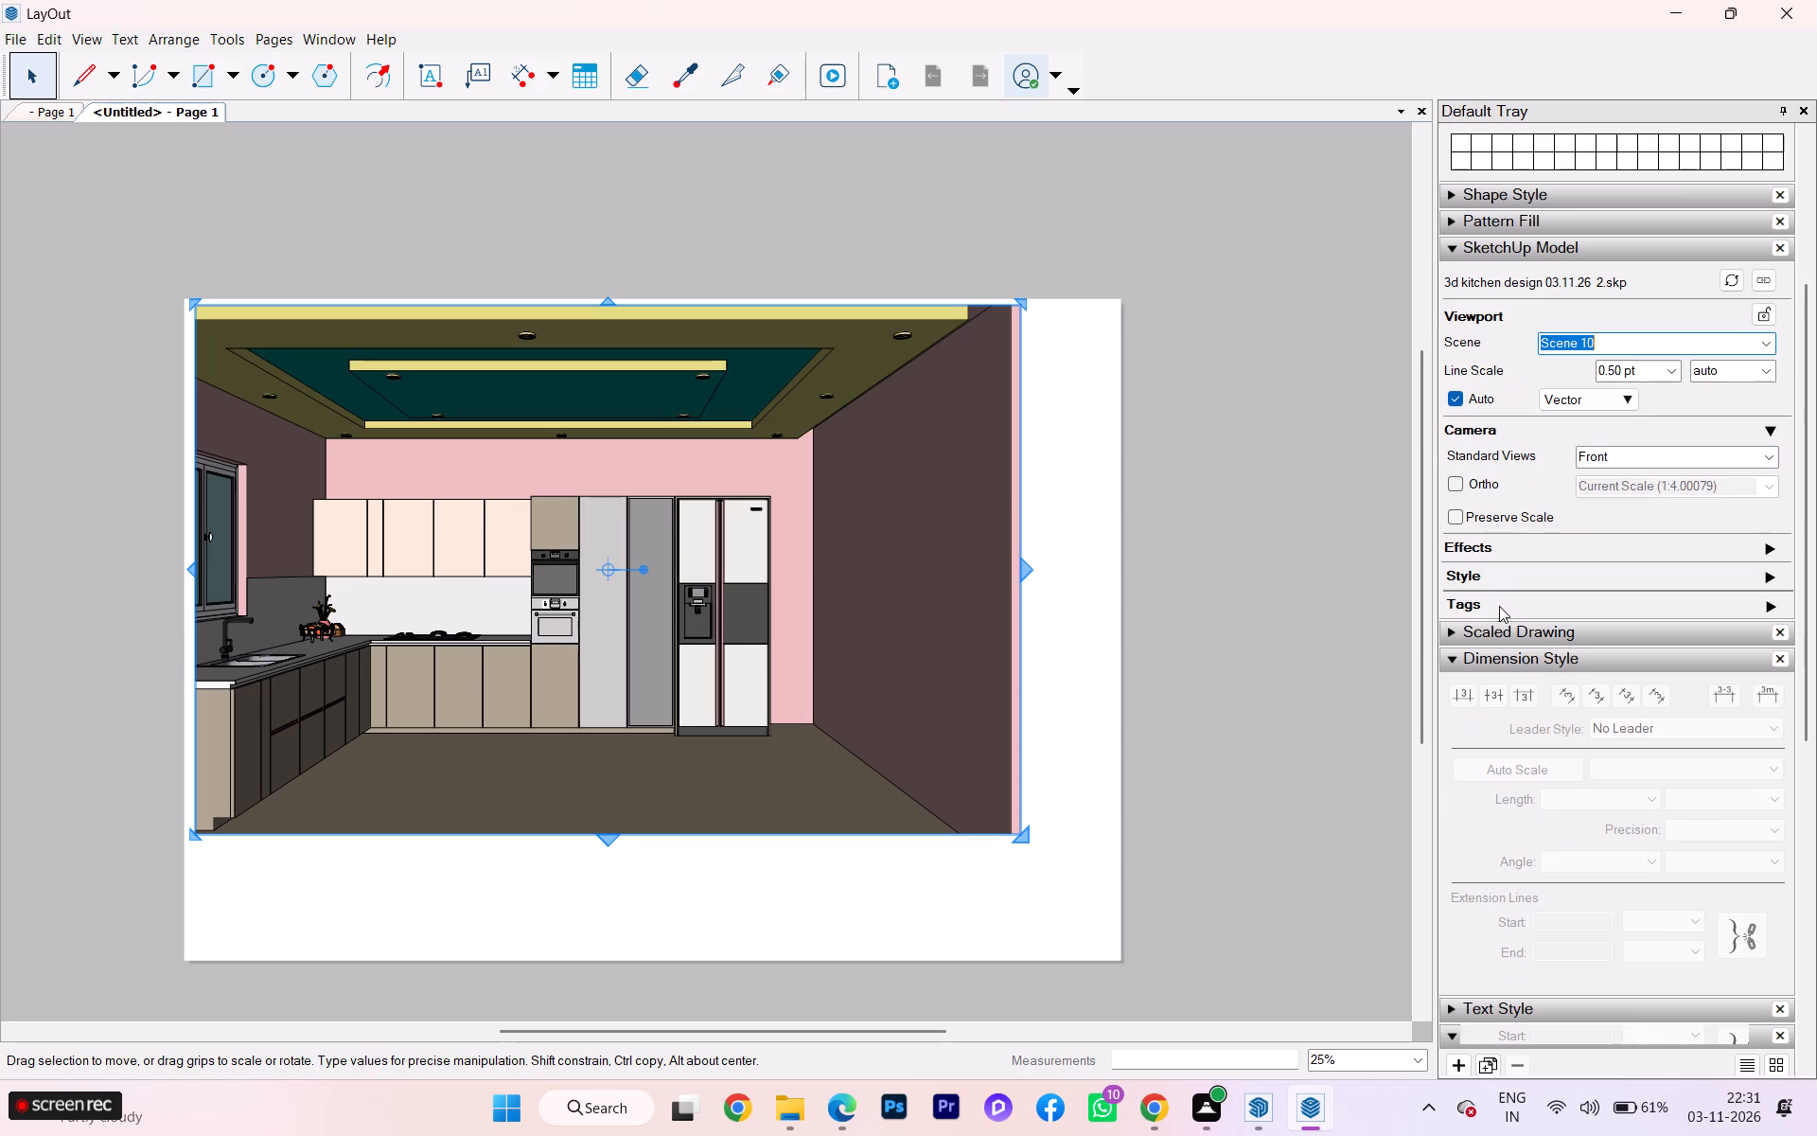
{"action": "left_click", "coordinate": [1475, 625]}
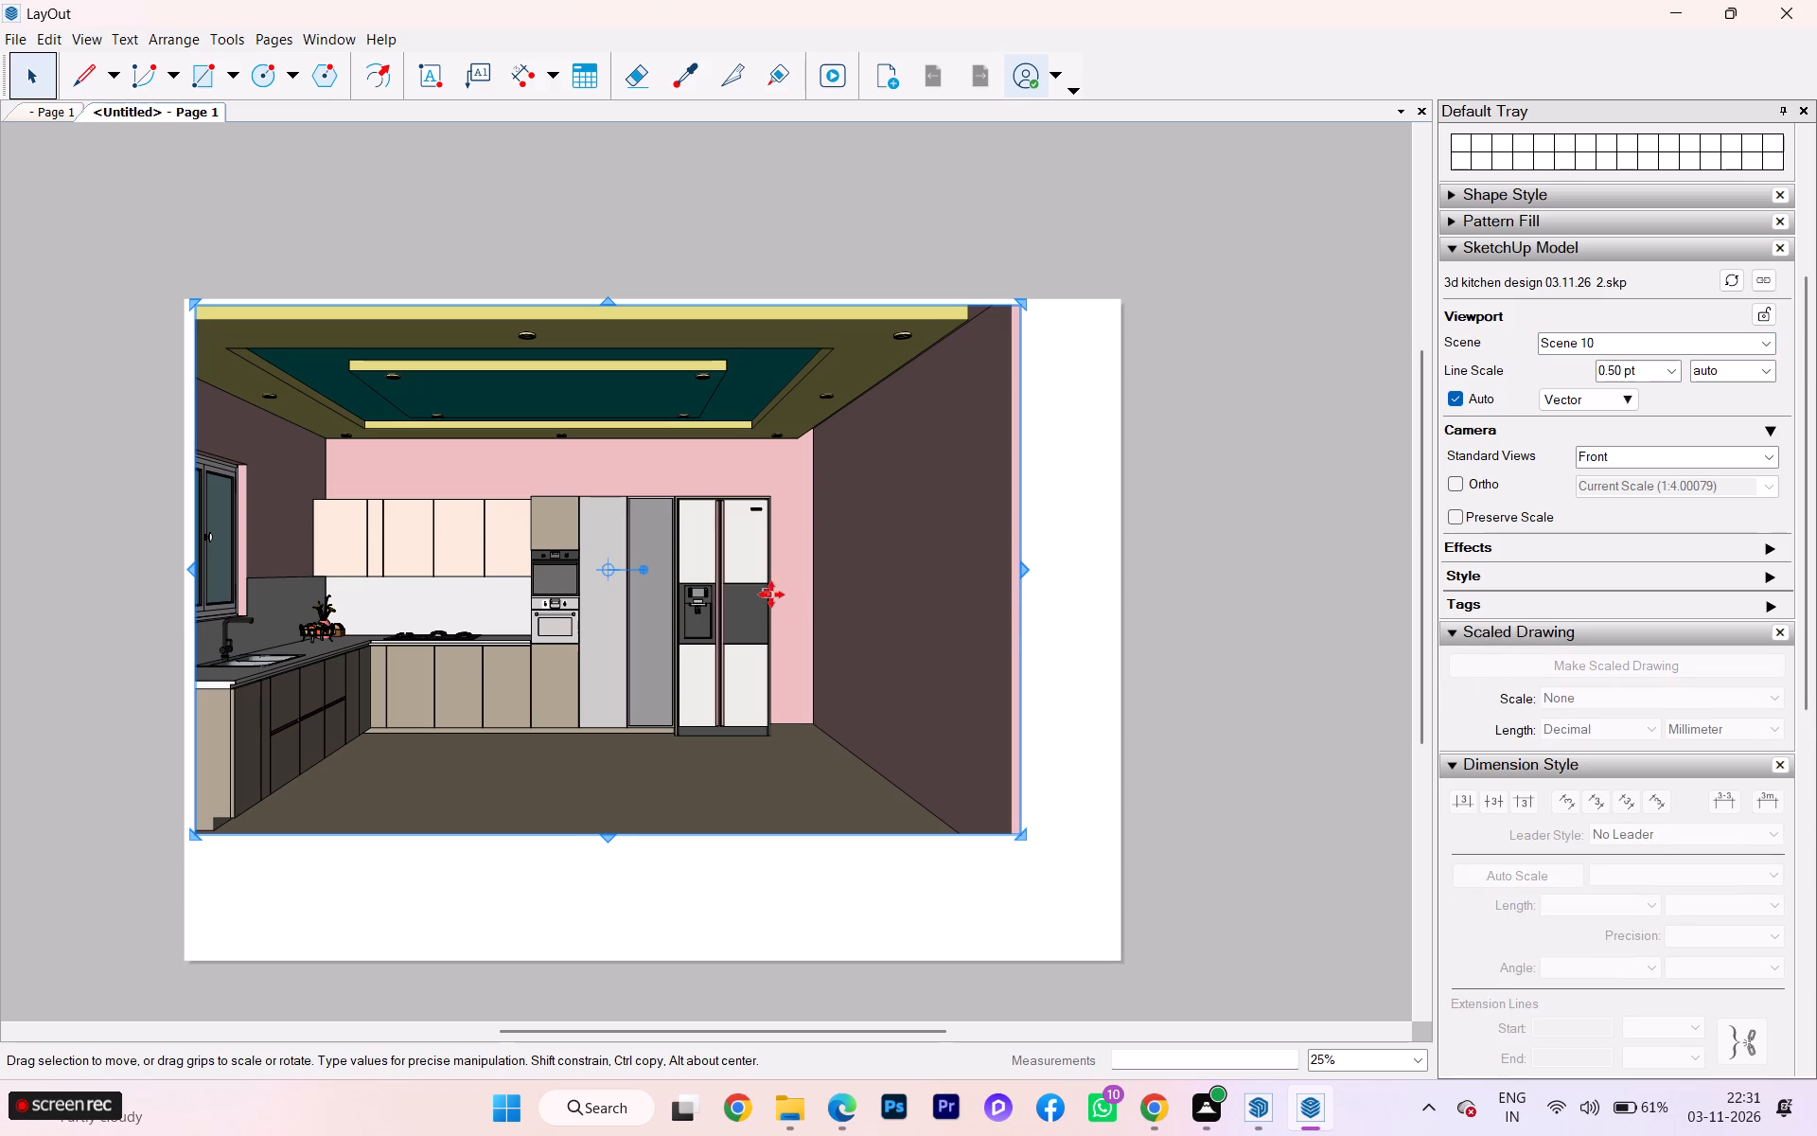
{"action": "left_click", "coordinate": [1642, 662]}
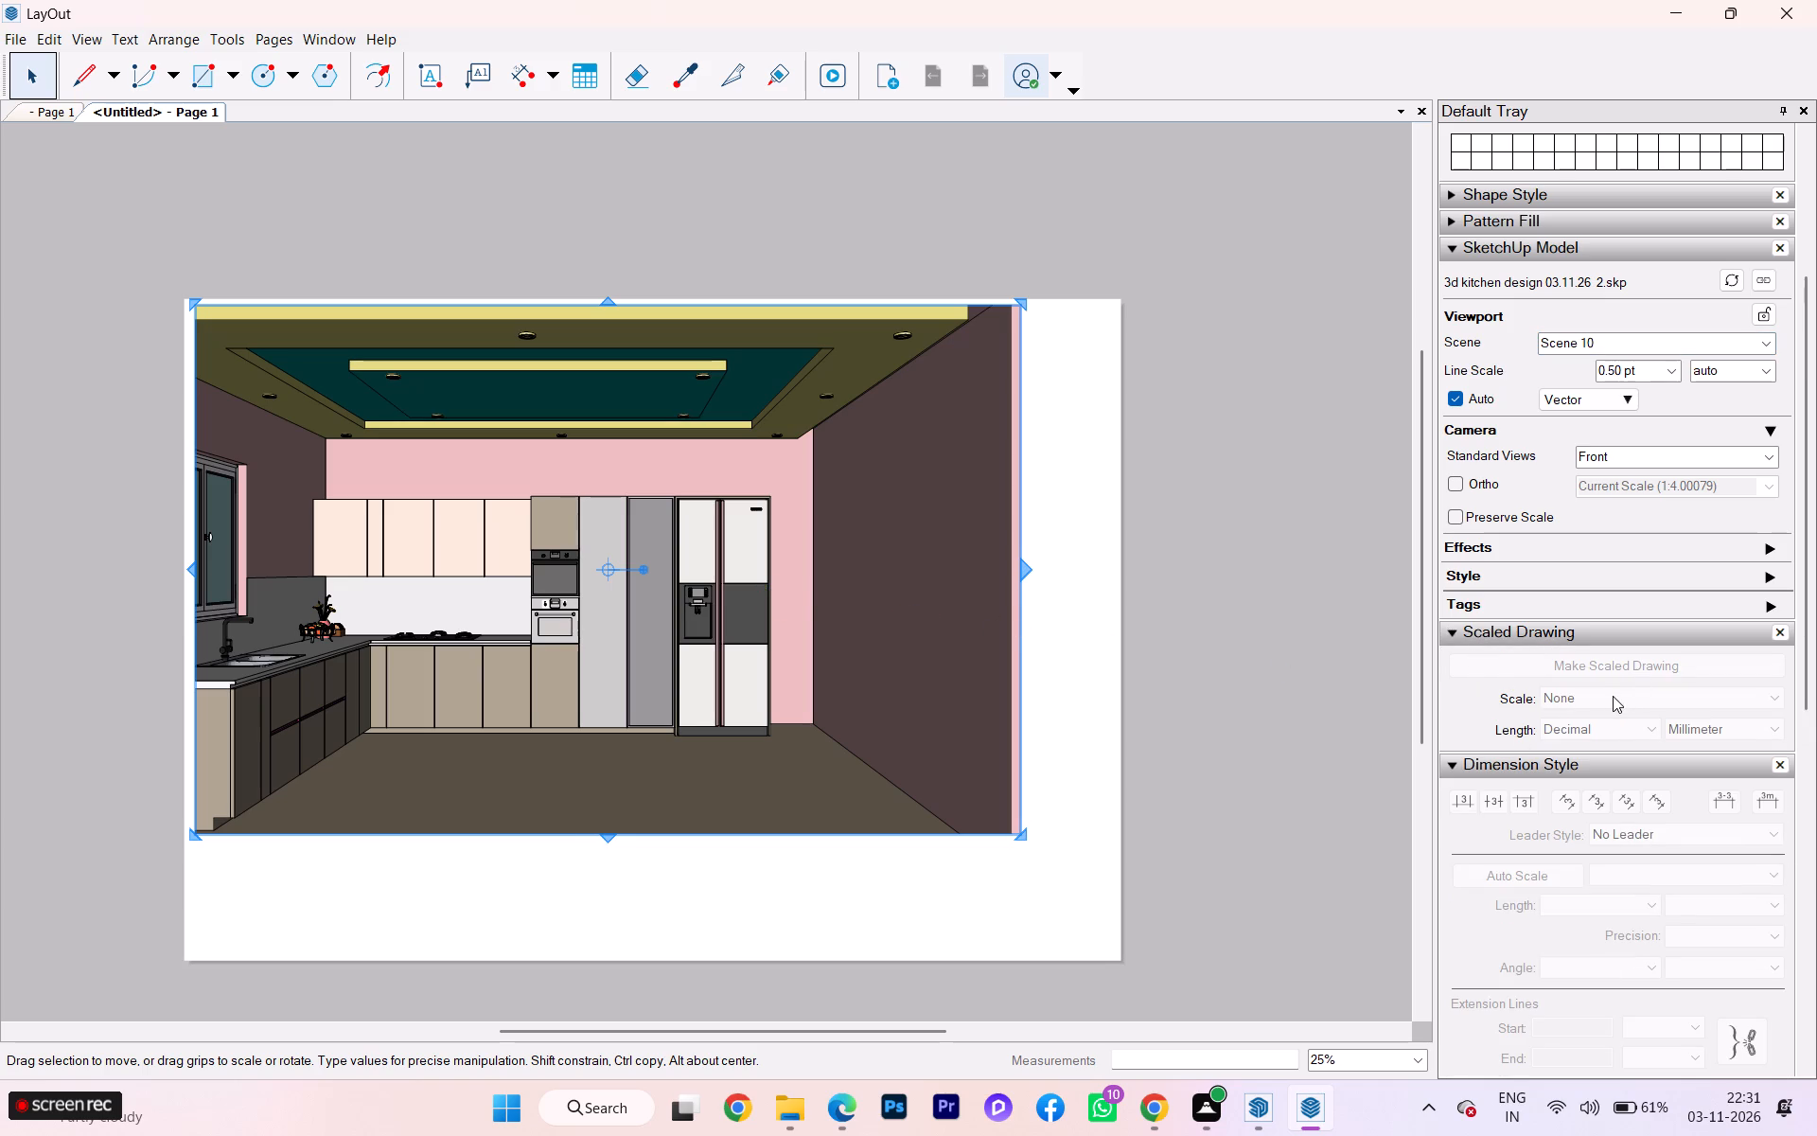
{"action": "left_click", "coordinate": [1613, 696]}
{"action": "left_click", "coordinate": [1614, 726]}
{"action": "triple_click", "coordinate": [1699, 728]}
{"action": "left_click", "coordinate": [1546, 622]}
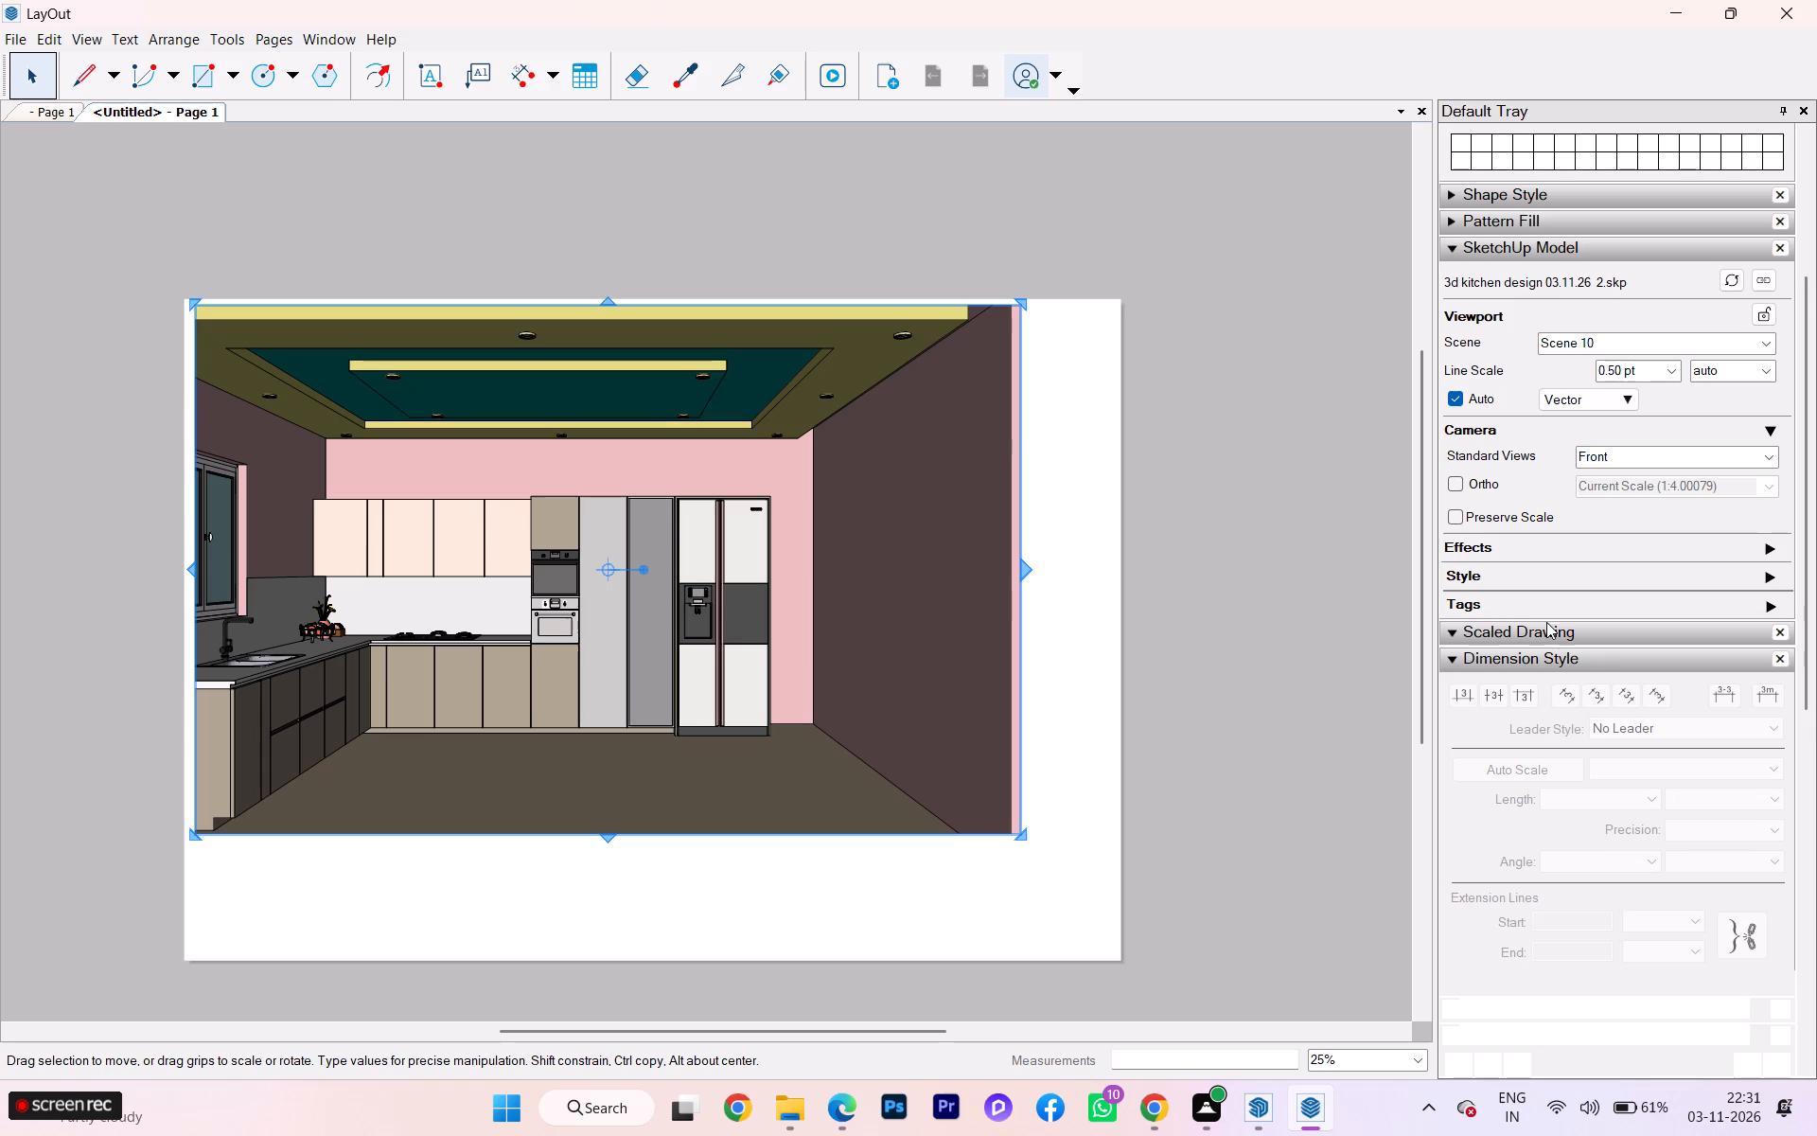
{"action": "left_click", "coordinate": [1526, 654]}
{"action": "left_click", "coordinate": [1511, 629]}
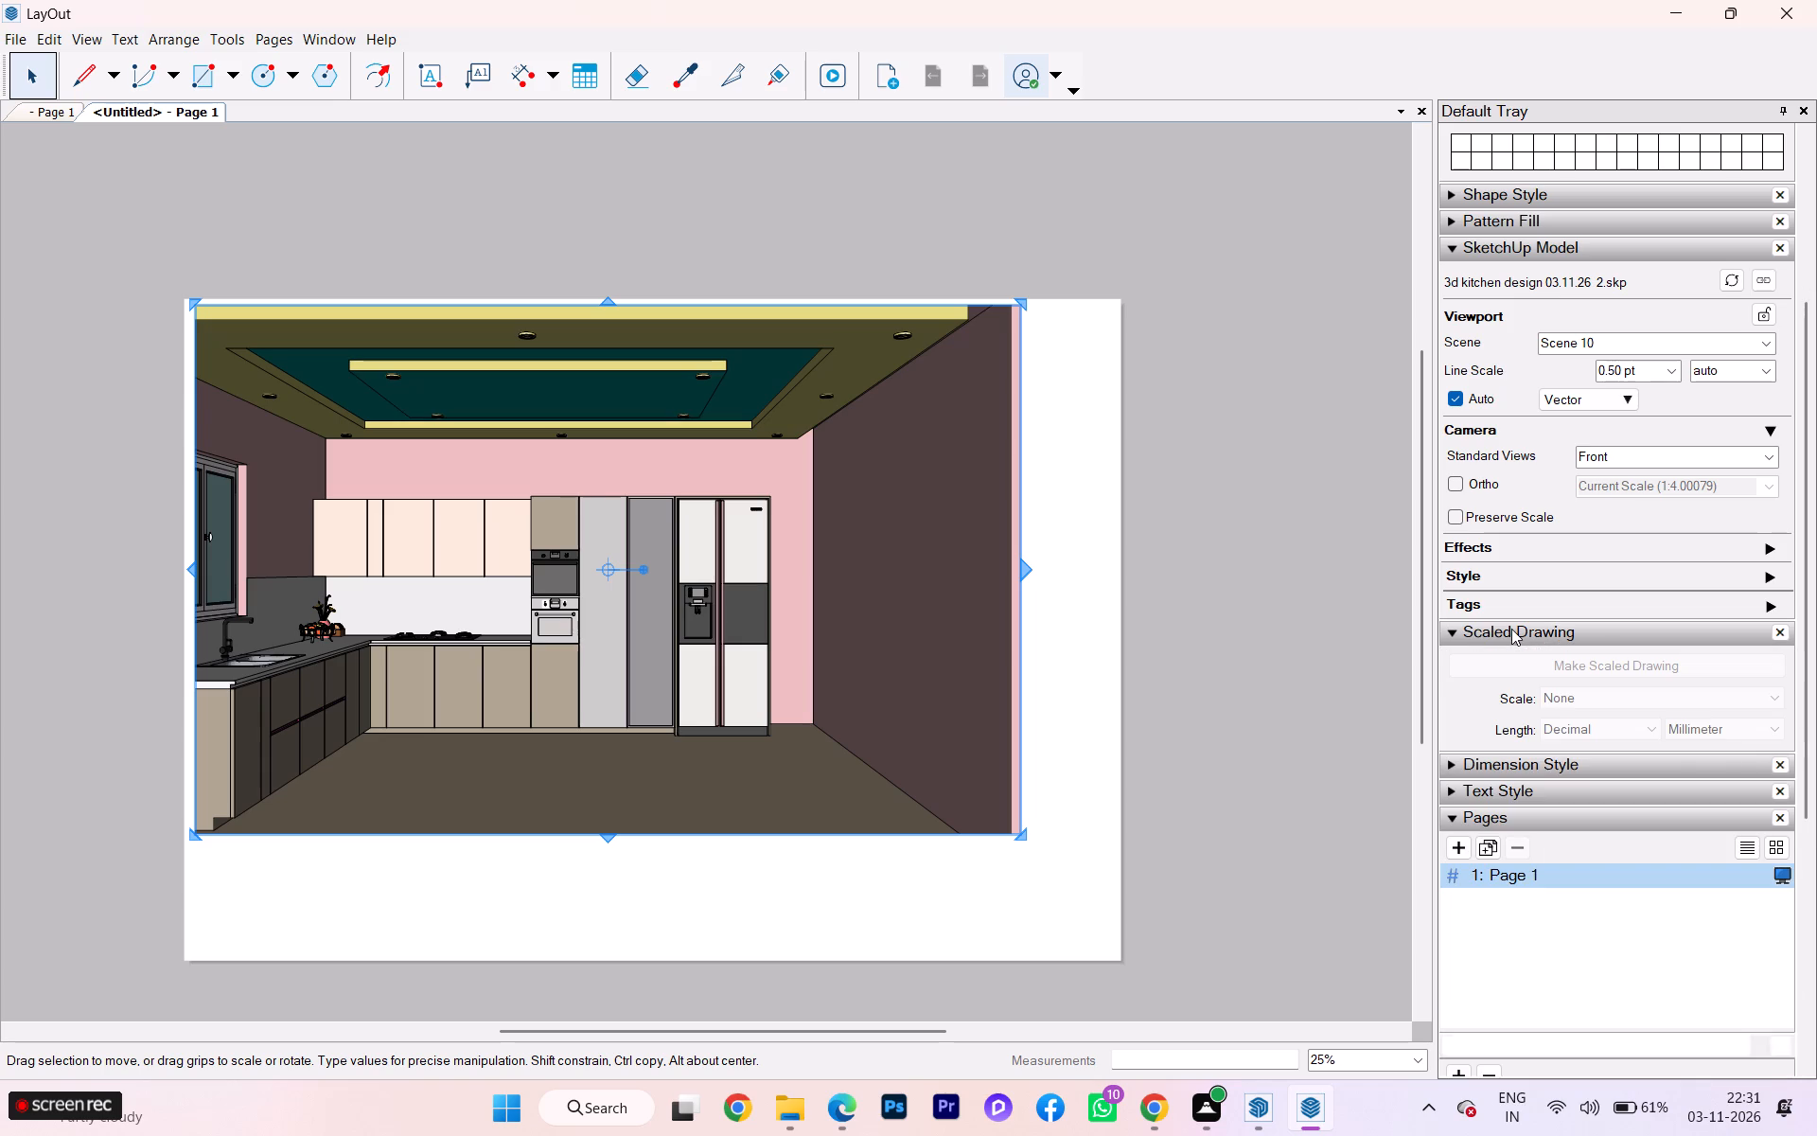
{"action": "left_click", "coordinate": [1491, 599]}
{"action": "left_click", "coordinate": [1487, 603]}
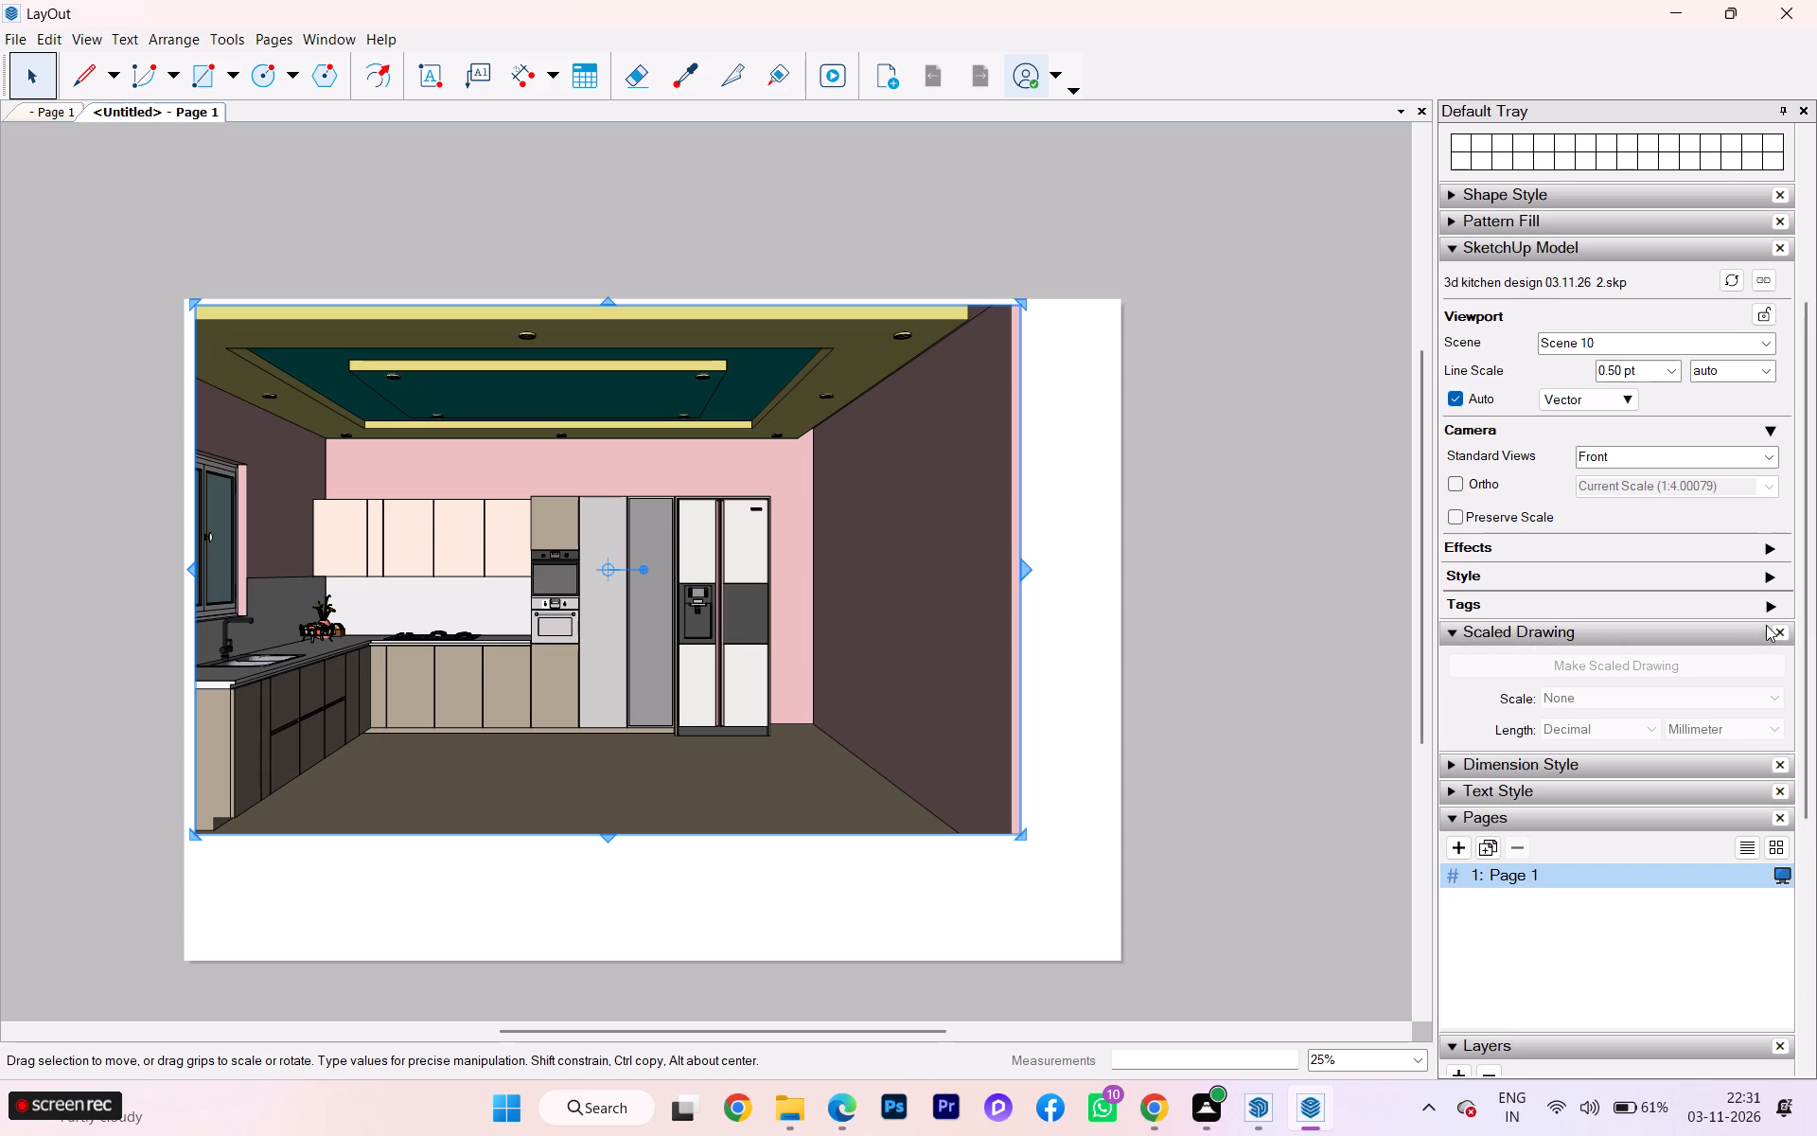
{"action": "left_click", "coordinate": [1769, 610]}
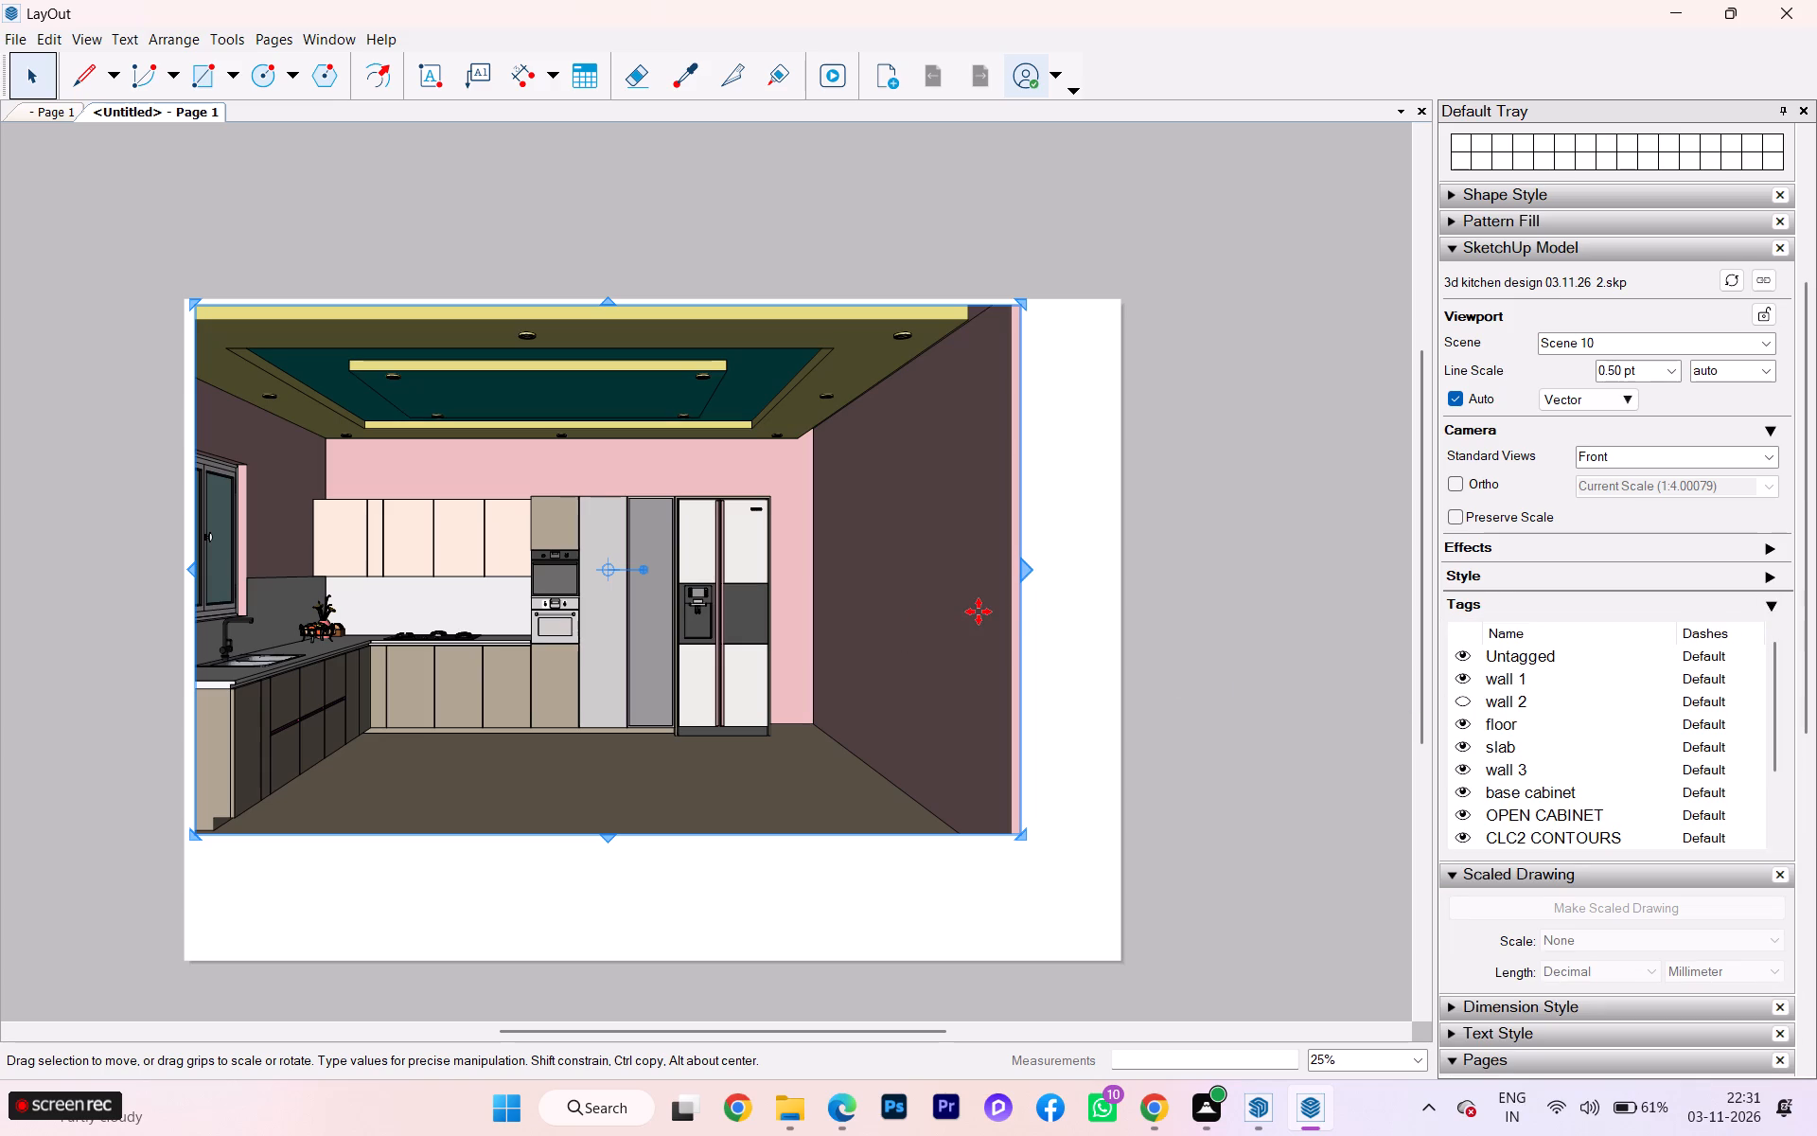
Reposition the kitchen viewport horizontally, placing it almost flush with the page's left edge.
{"action": "left_click_drag", "start_coordinate": [749, 583], "coordinate": [772, 583]}
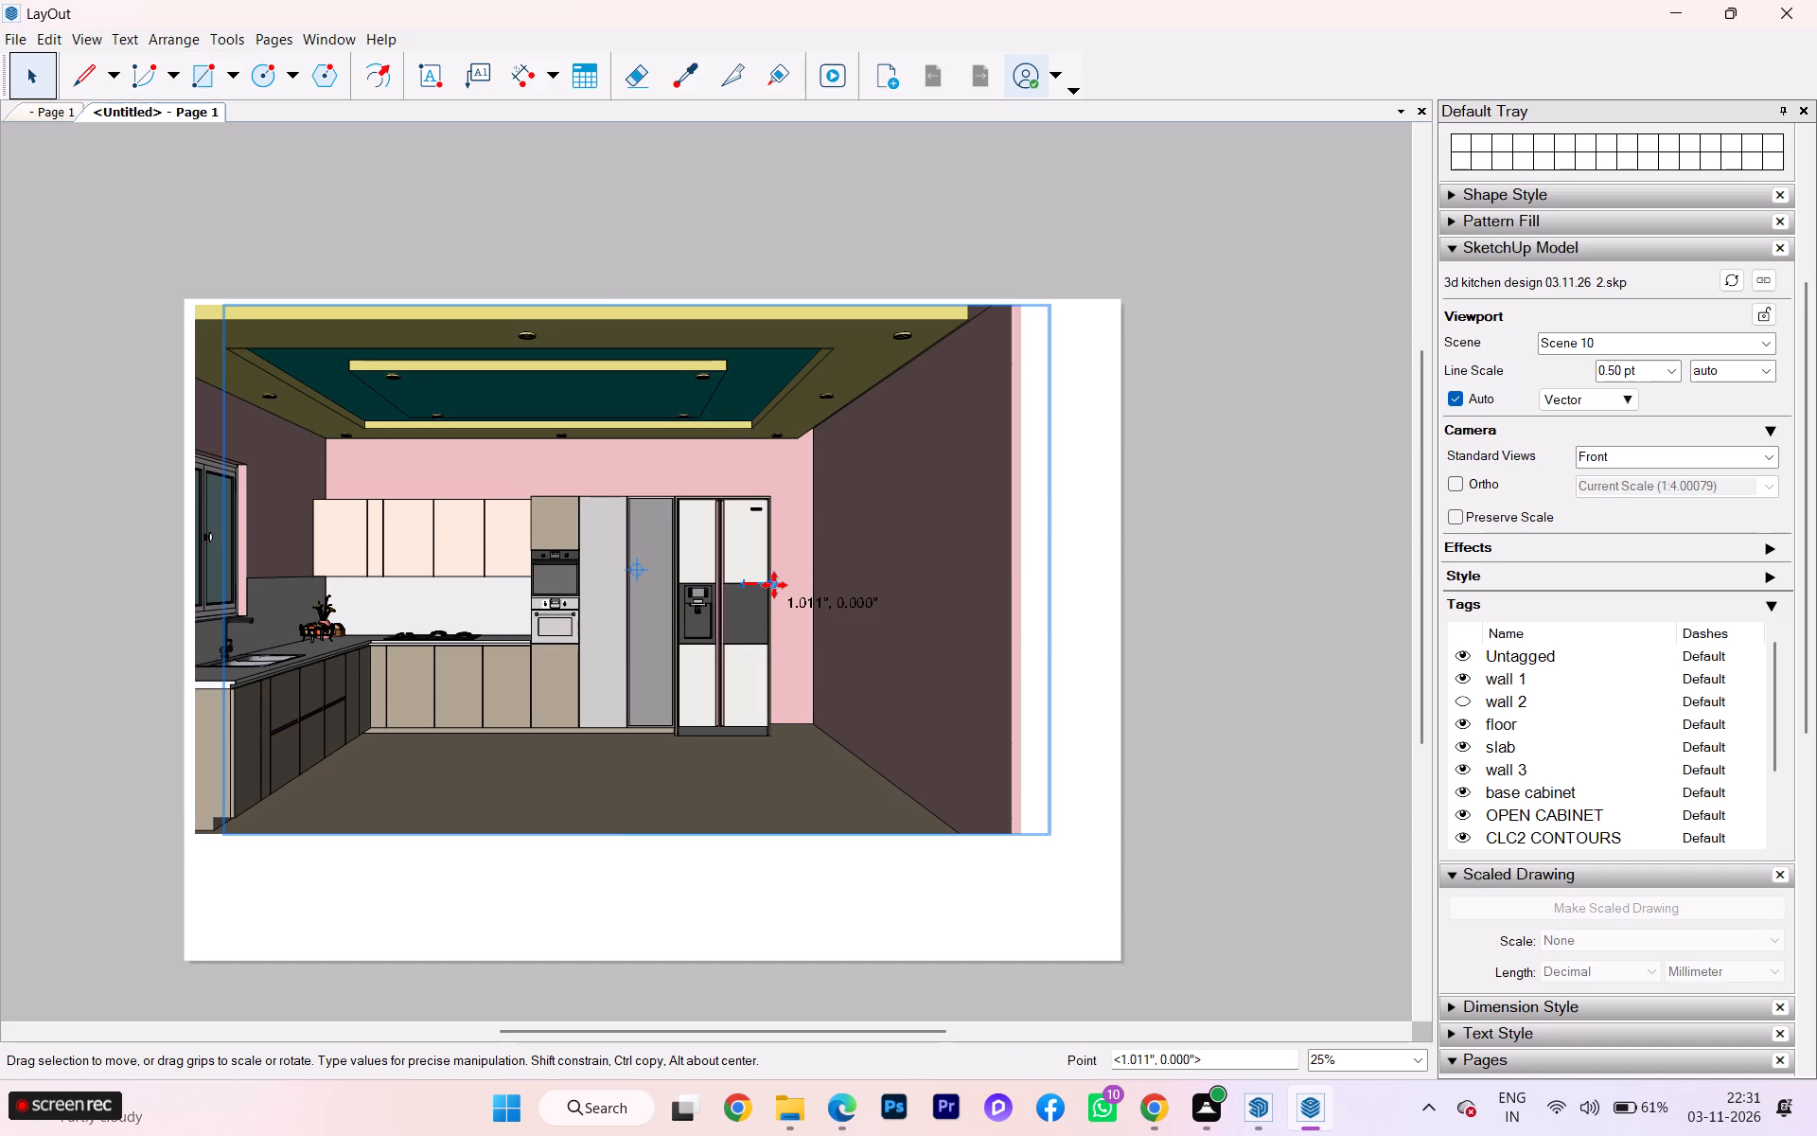
{"action": "left_click_drag", "start_coordinate": [772, 583], "coordinate": [760, 581]}
{"action": "left_click", "coordinate": [752, 578]}
{"action": "left_click_drag", "start_coordinate": [708, 528], "coordinate": [666, 532]}
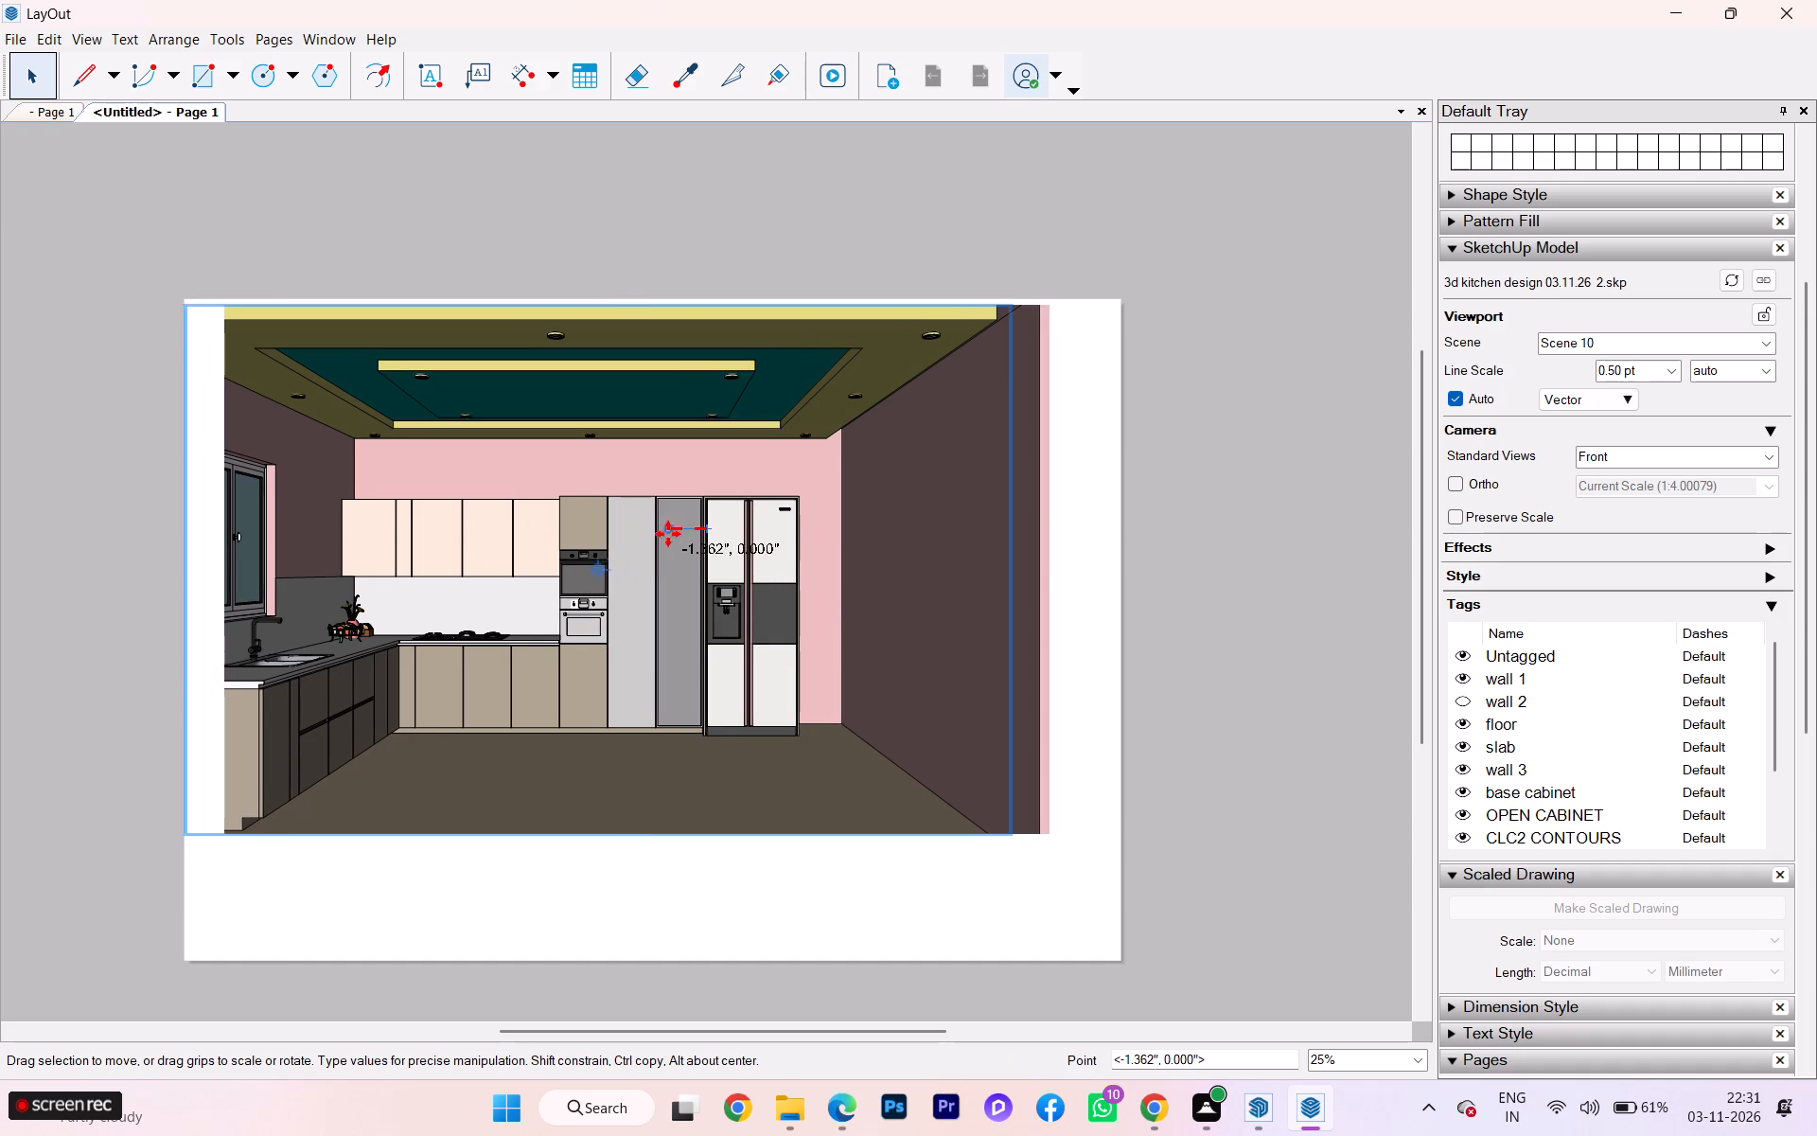
{"action": "left_click_drag", "start_coordinate": [666, 532], "coordinate": [674, 530]}
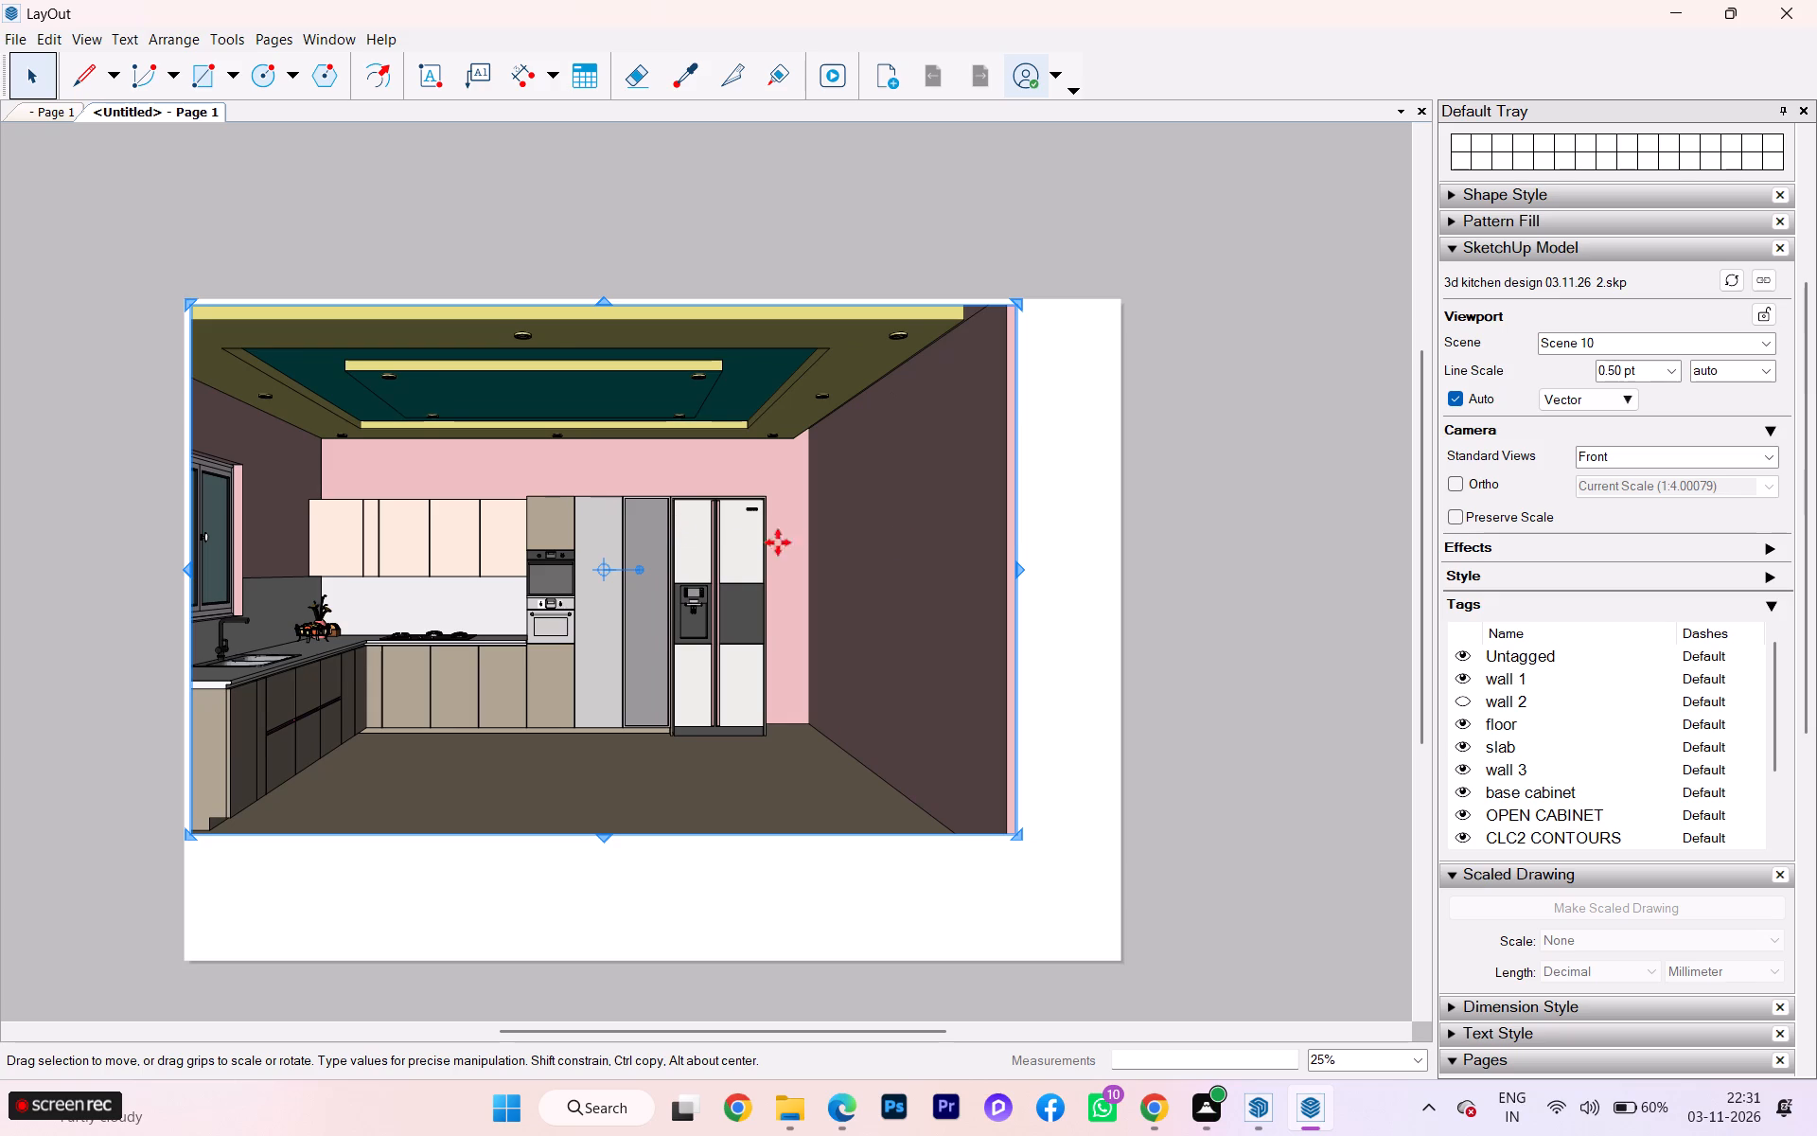
Switch the kitchen viewport's camera to orthographic projection.
{"action": "left_click", "coordinate": [1458, 476]}
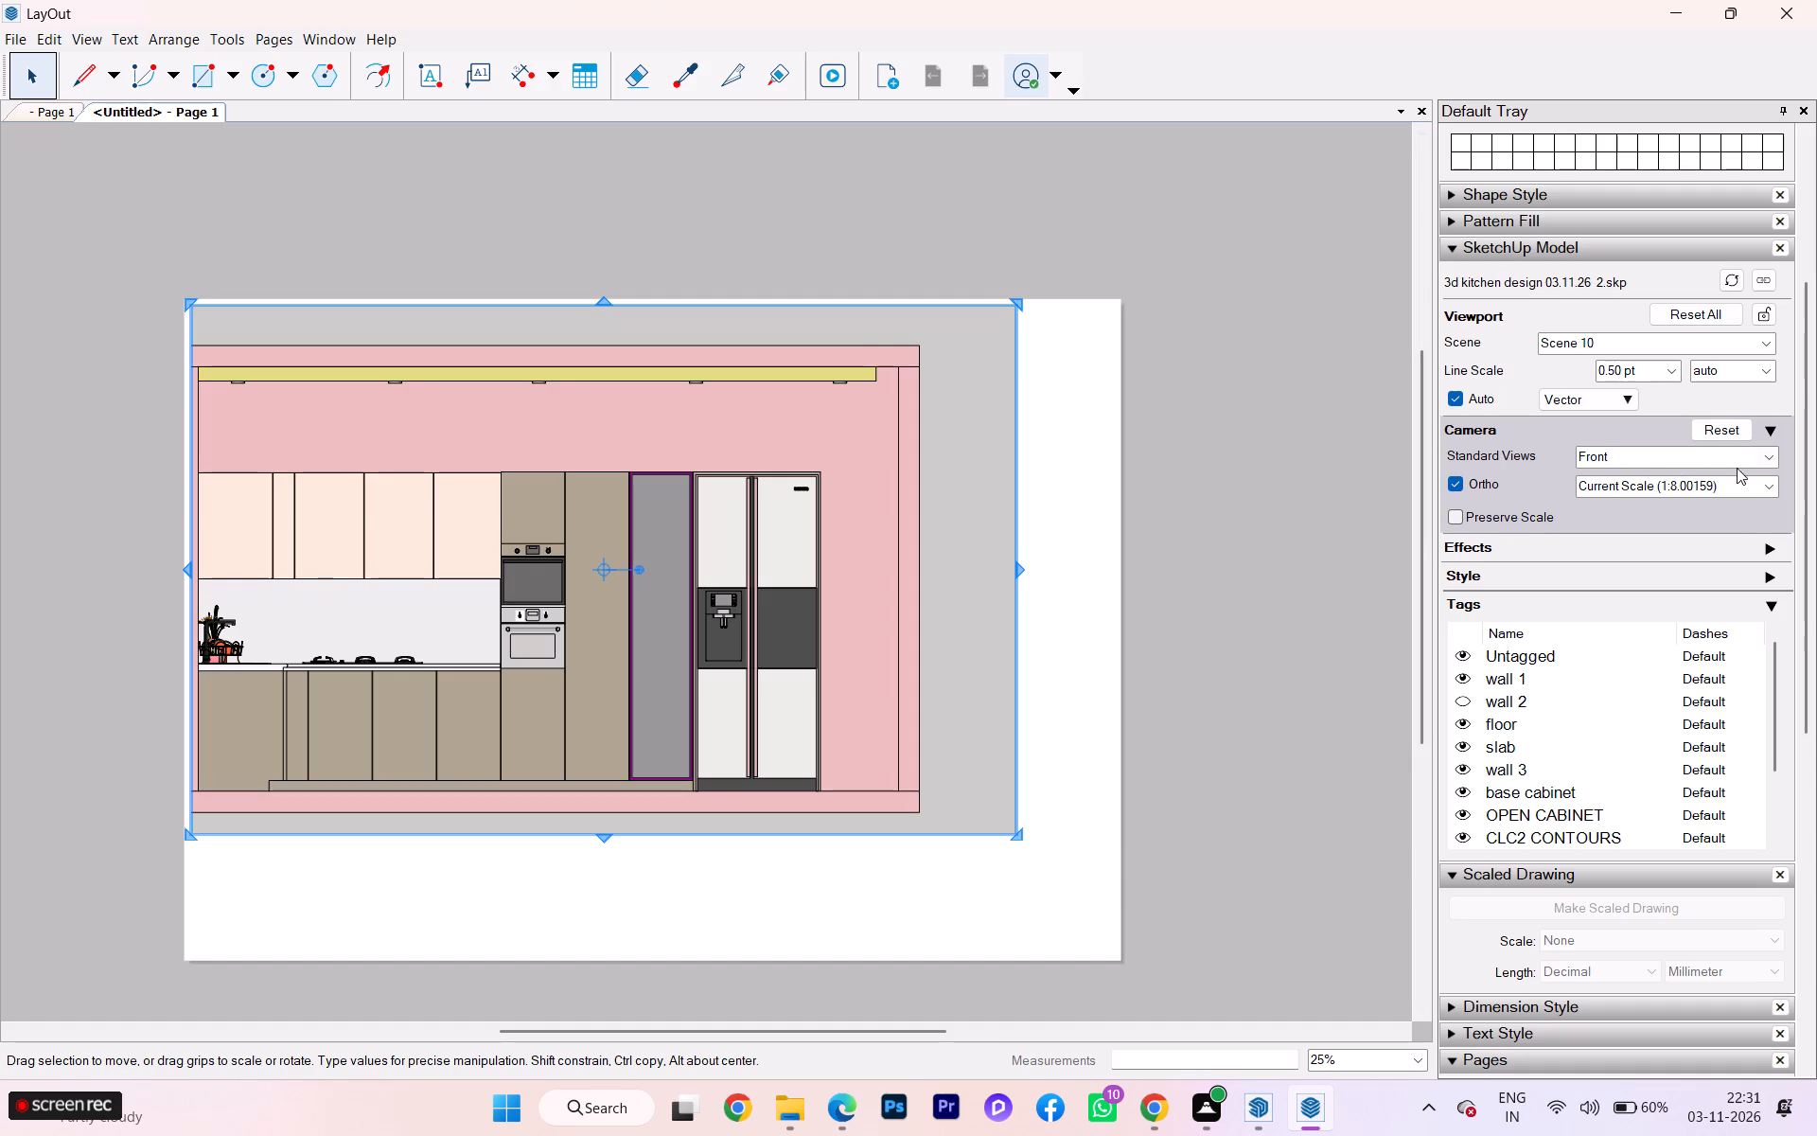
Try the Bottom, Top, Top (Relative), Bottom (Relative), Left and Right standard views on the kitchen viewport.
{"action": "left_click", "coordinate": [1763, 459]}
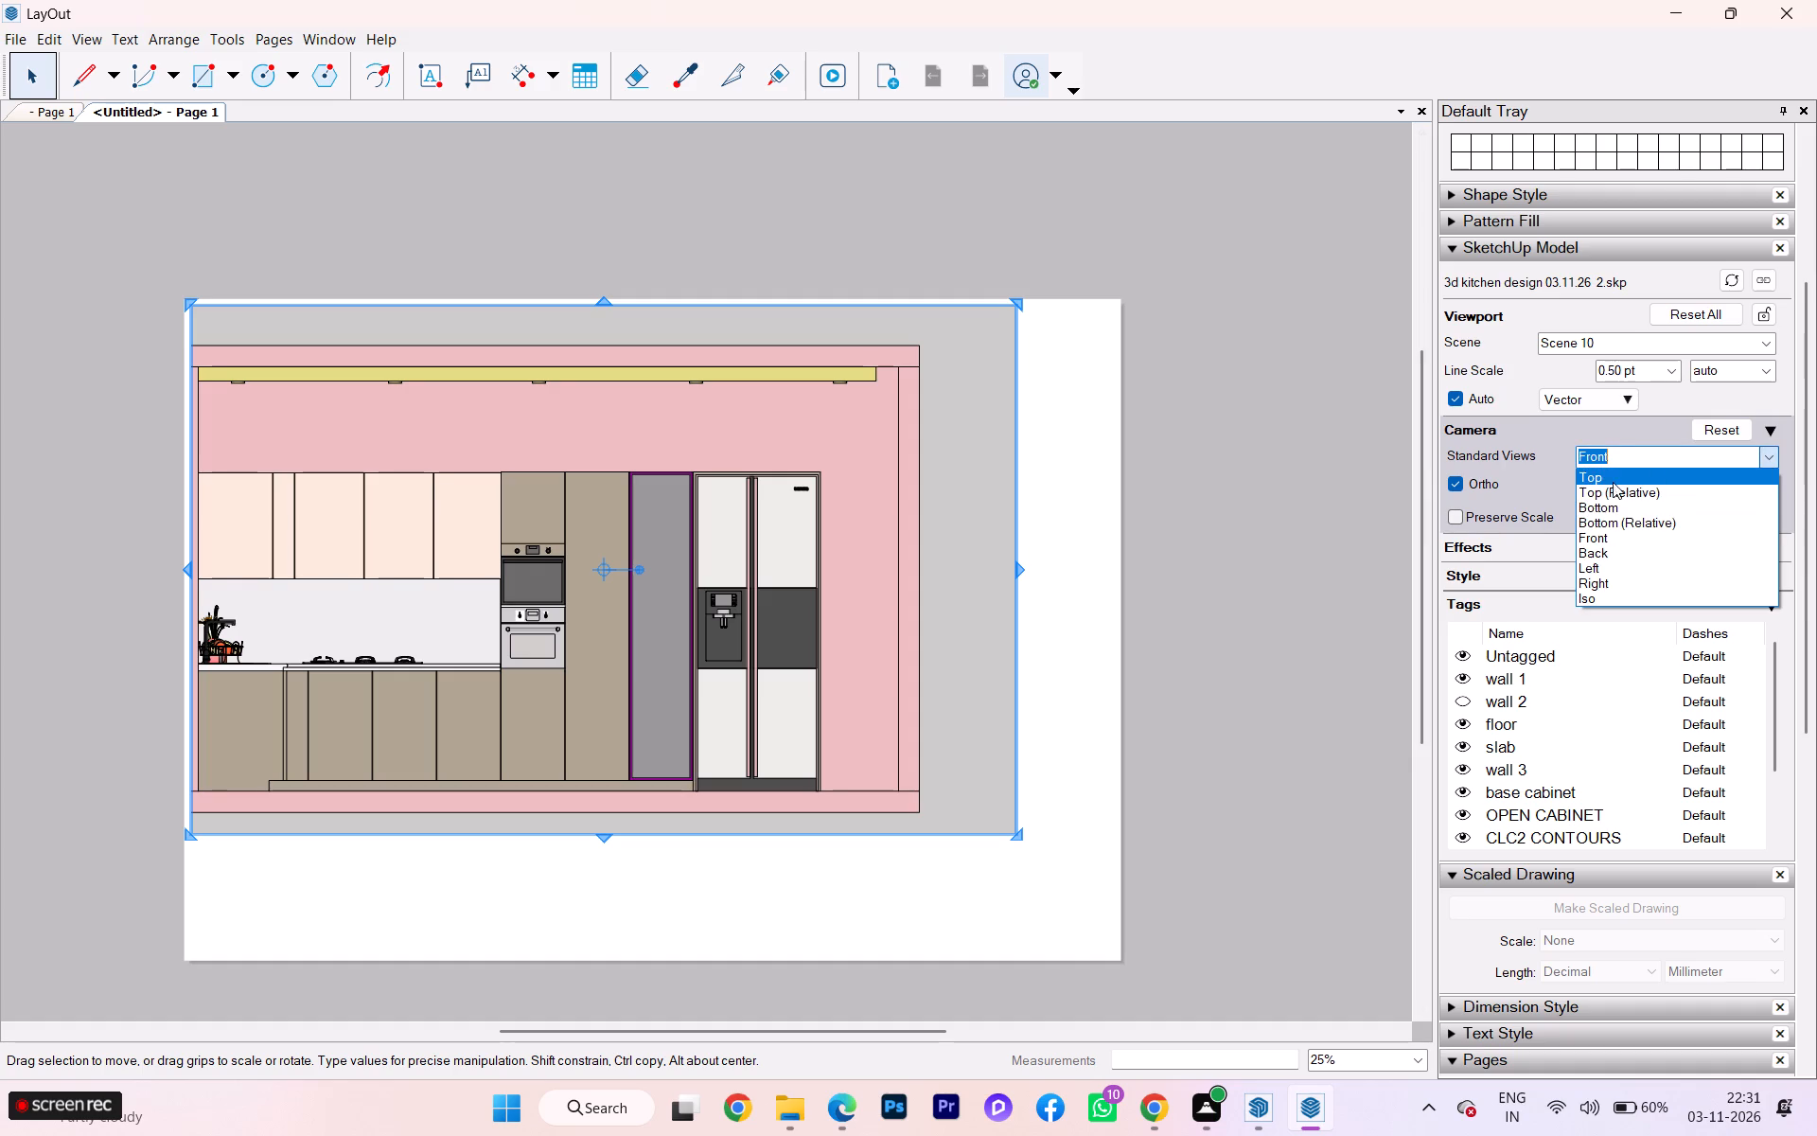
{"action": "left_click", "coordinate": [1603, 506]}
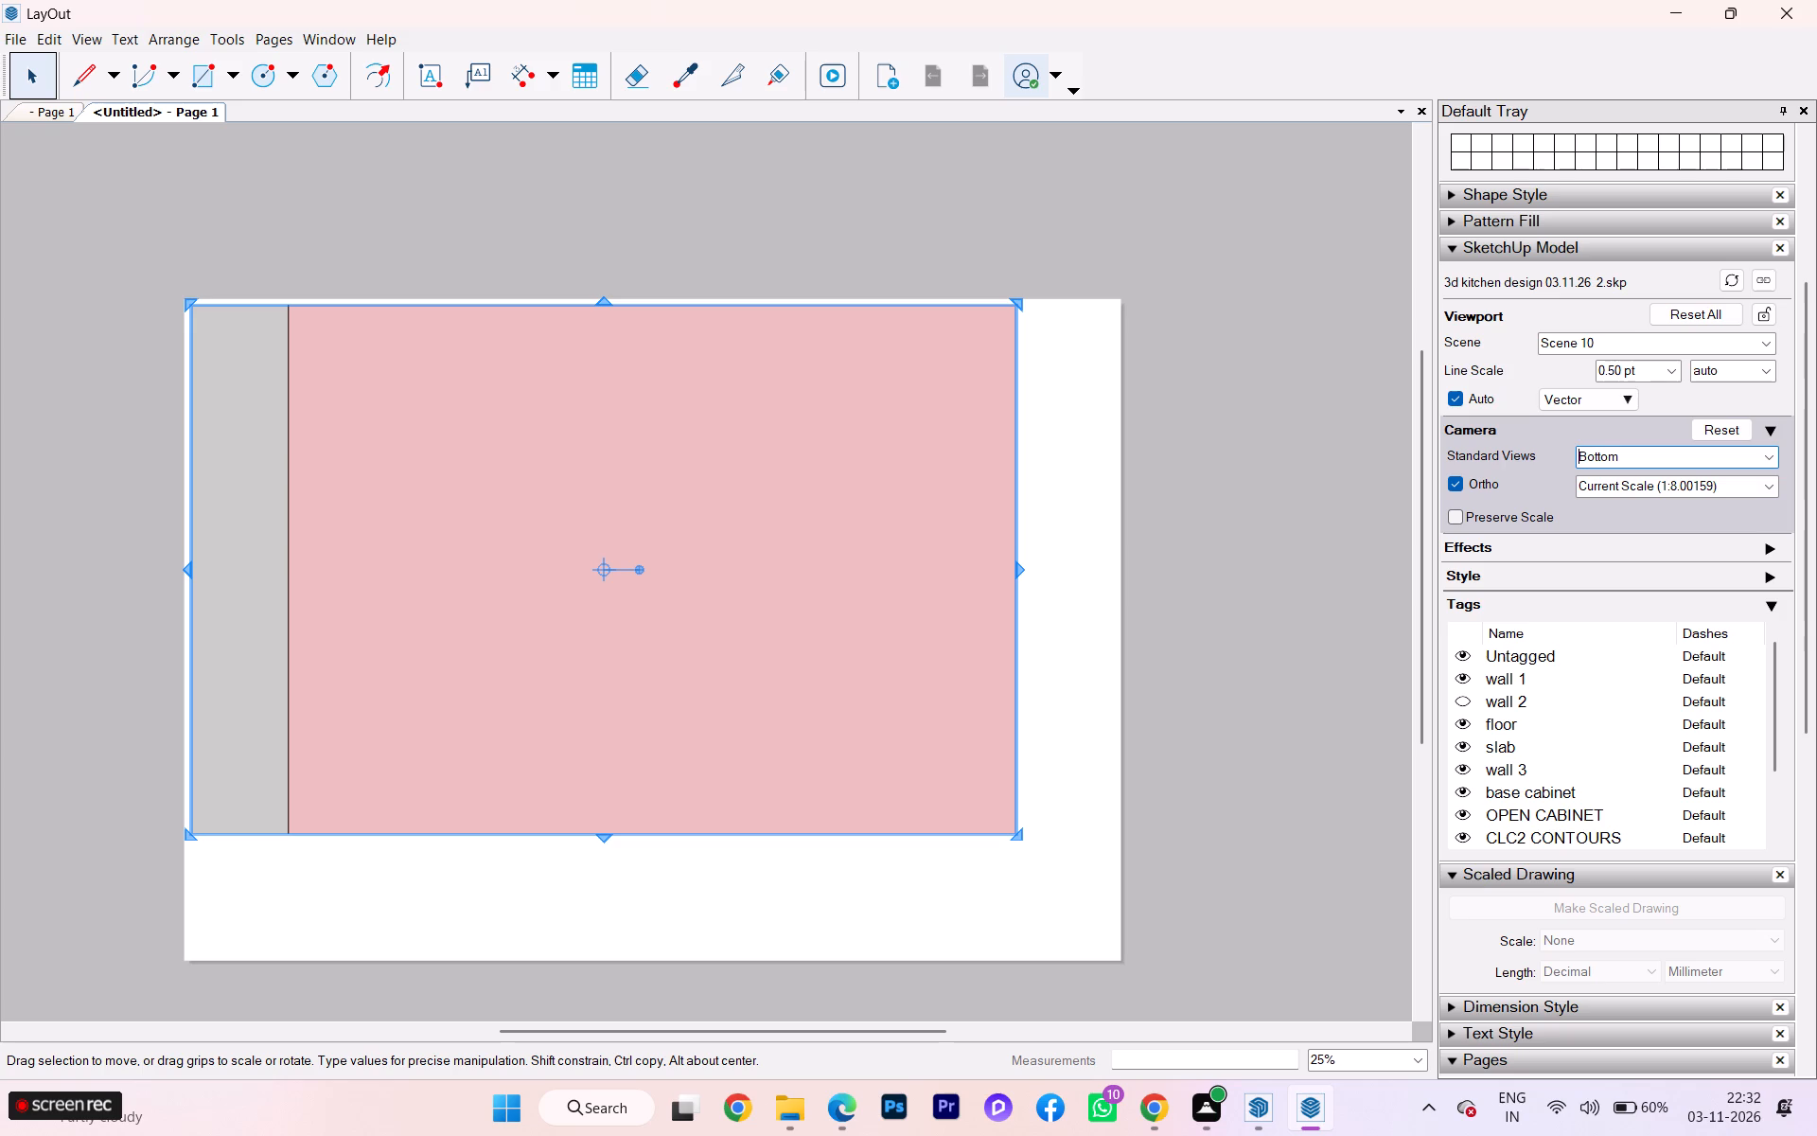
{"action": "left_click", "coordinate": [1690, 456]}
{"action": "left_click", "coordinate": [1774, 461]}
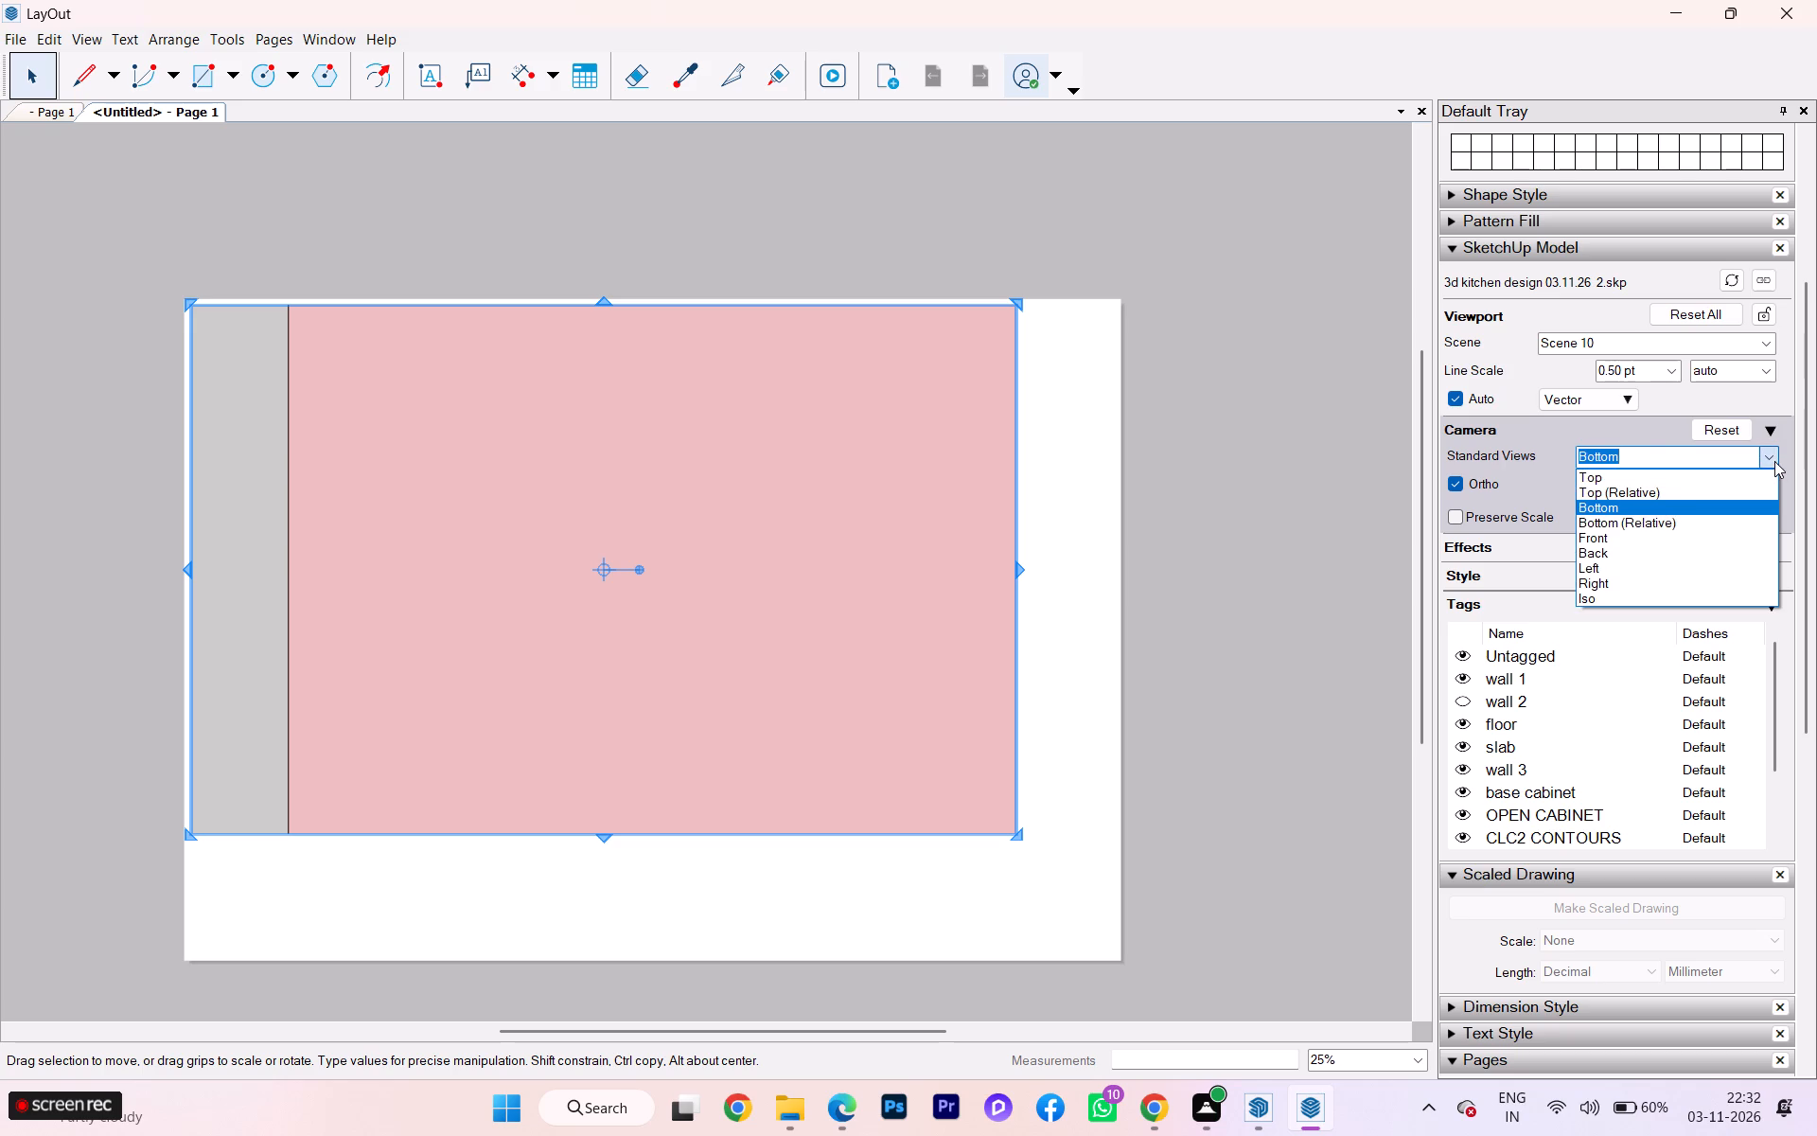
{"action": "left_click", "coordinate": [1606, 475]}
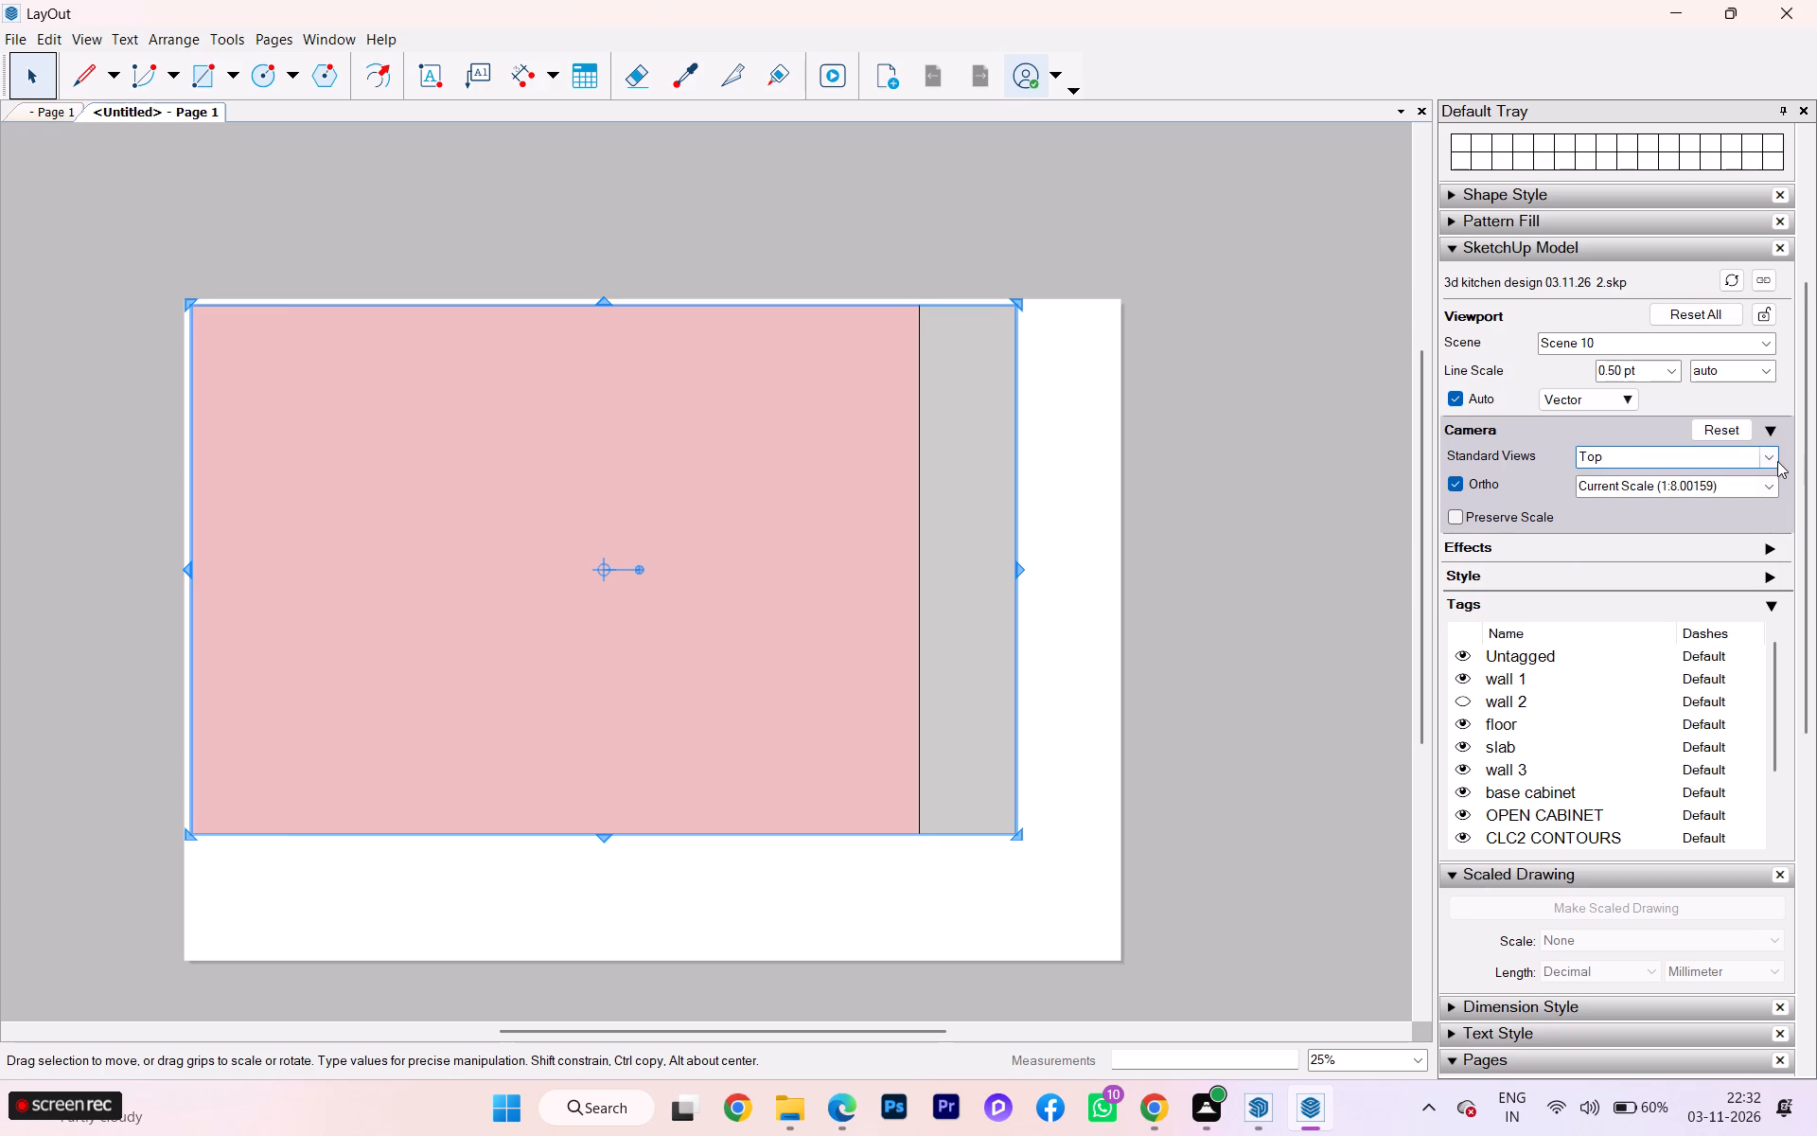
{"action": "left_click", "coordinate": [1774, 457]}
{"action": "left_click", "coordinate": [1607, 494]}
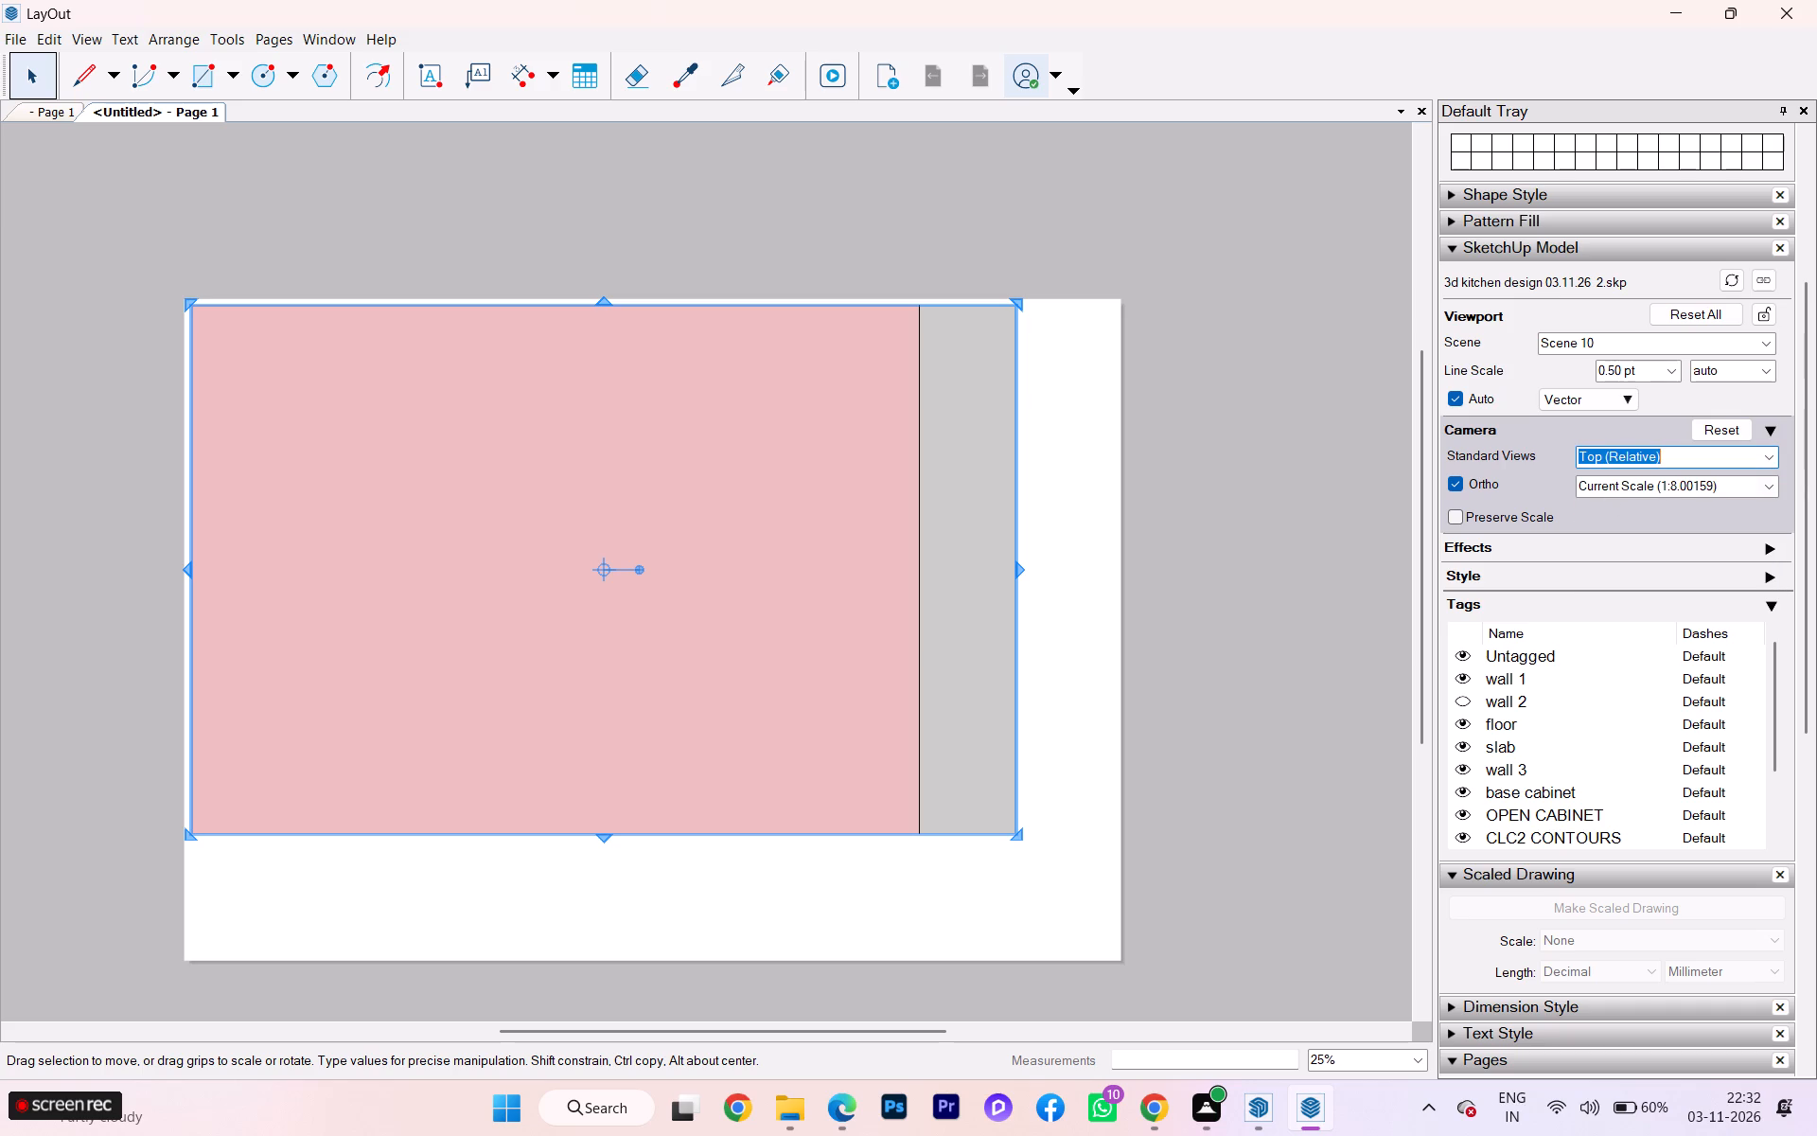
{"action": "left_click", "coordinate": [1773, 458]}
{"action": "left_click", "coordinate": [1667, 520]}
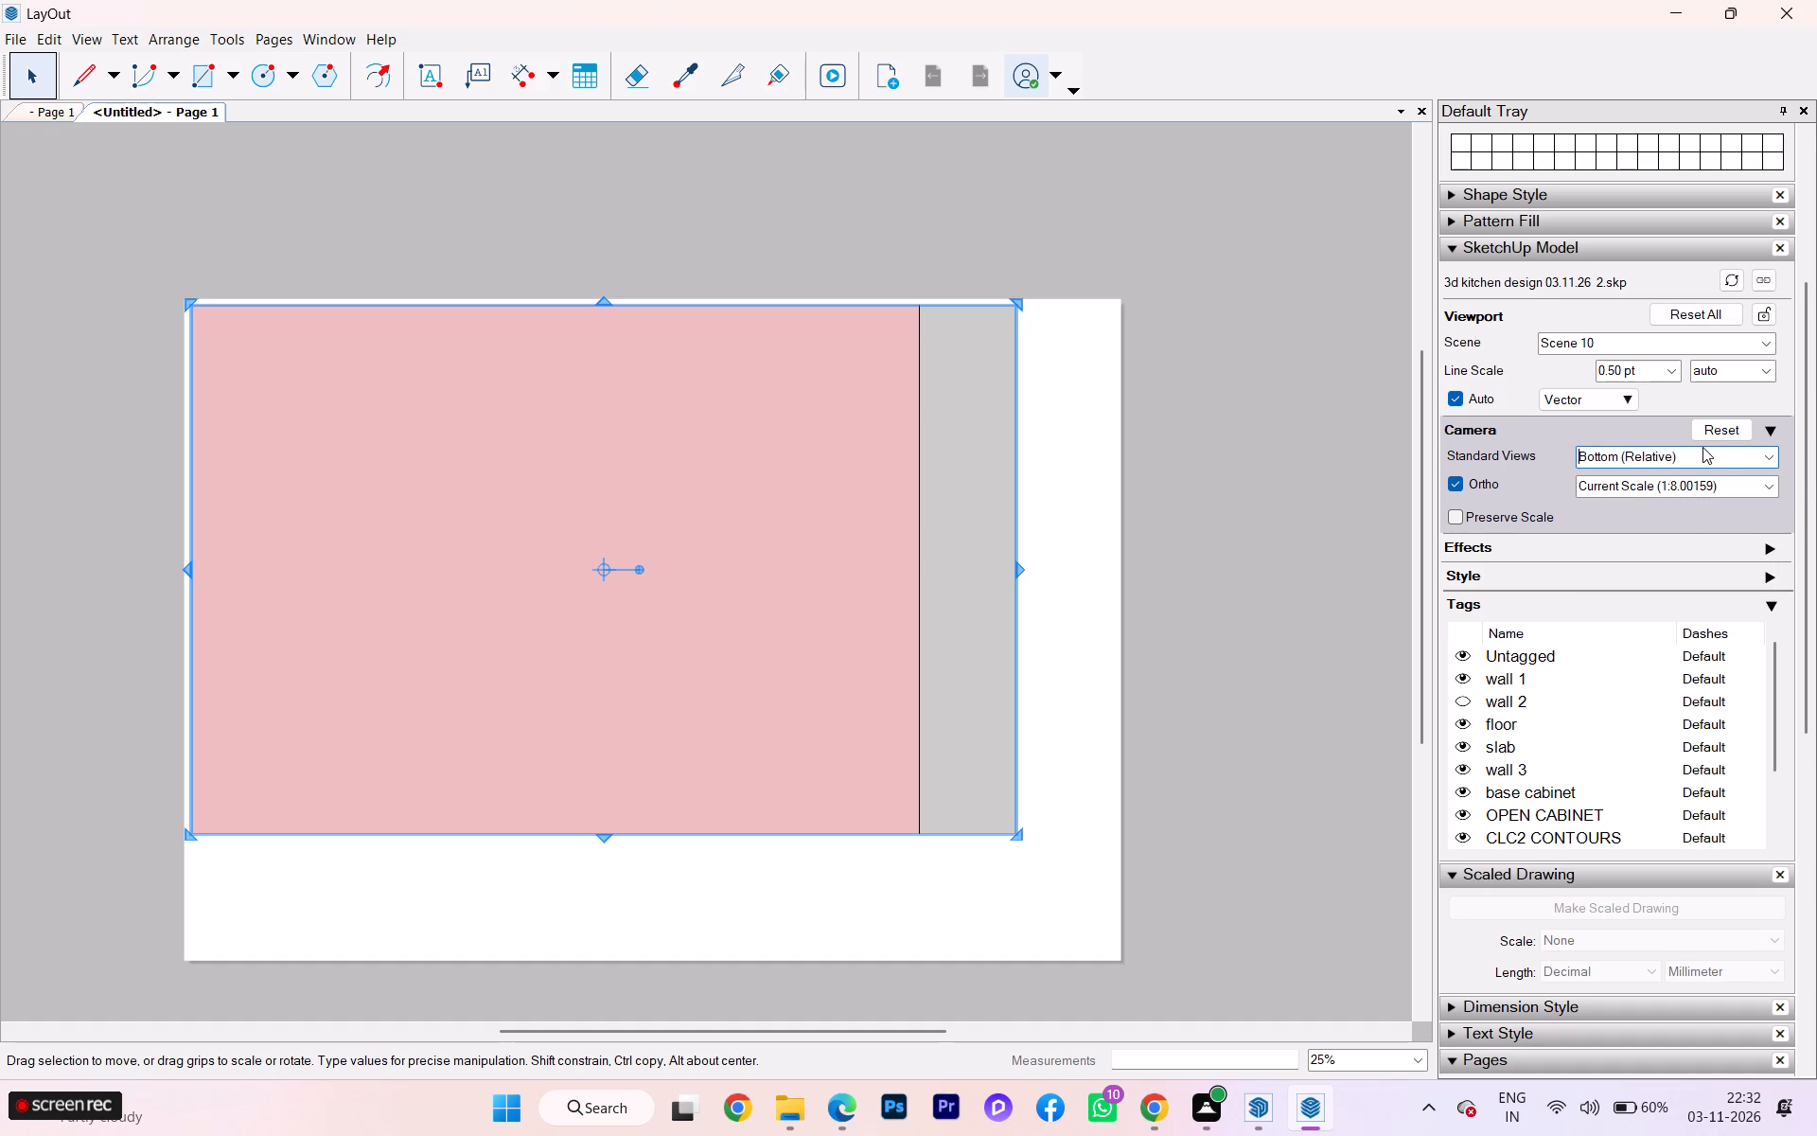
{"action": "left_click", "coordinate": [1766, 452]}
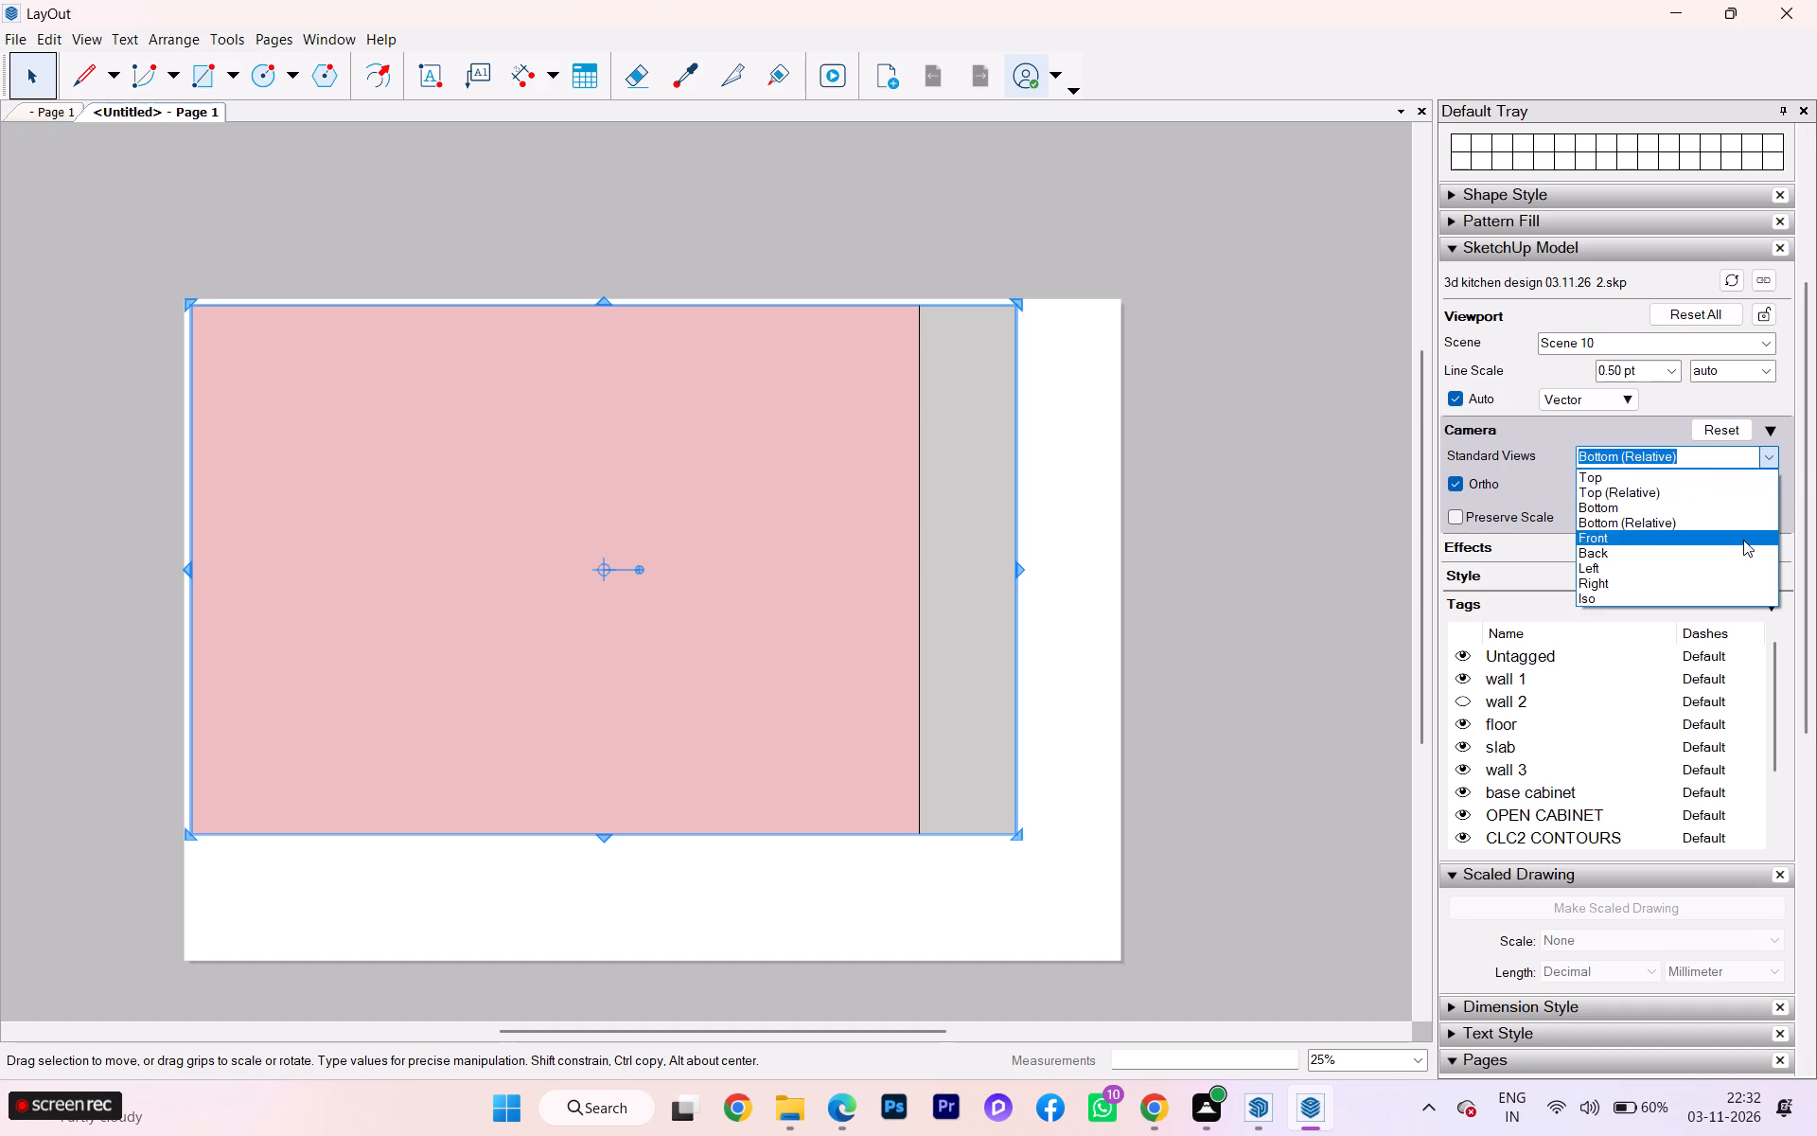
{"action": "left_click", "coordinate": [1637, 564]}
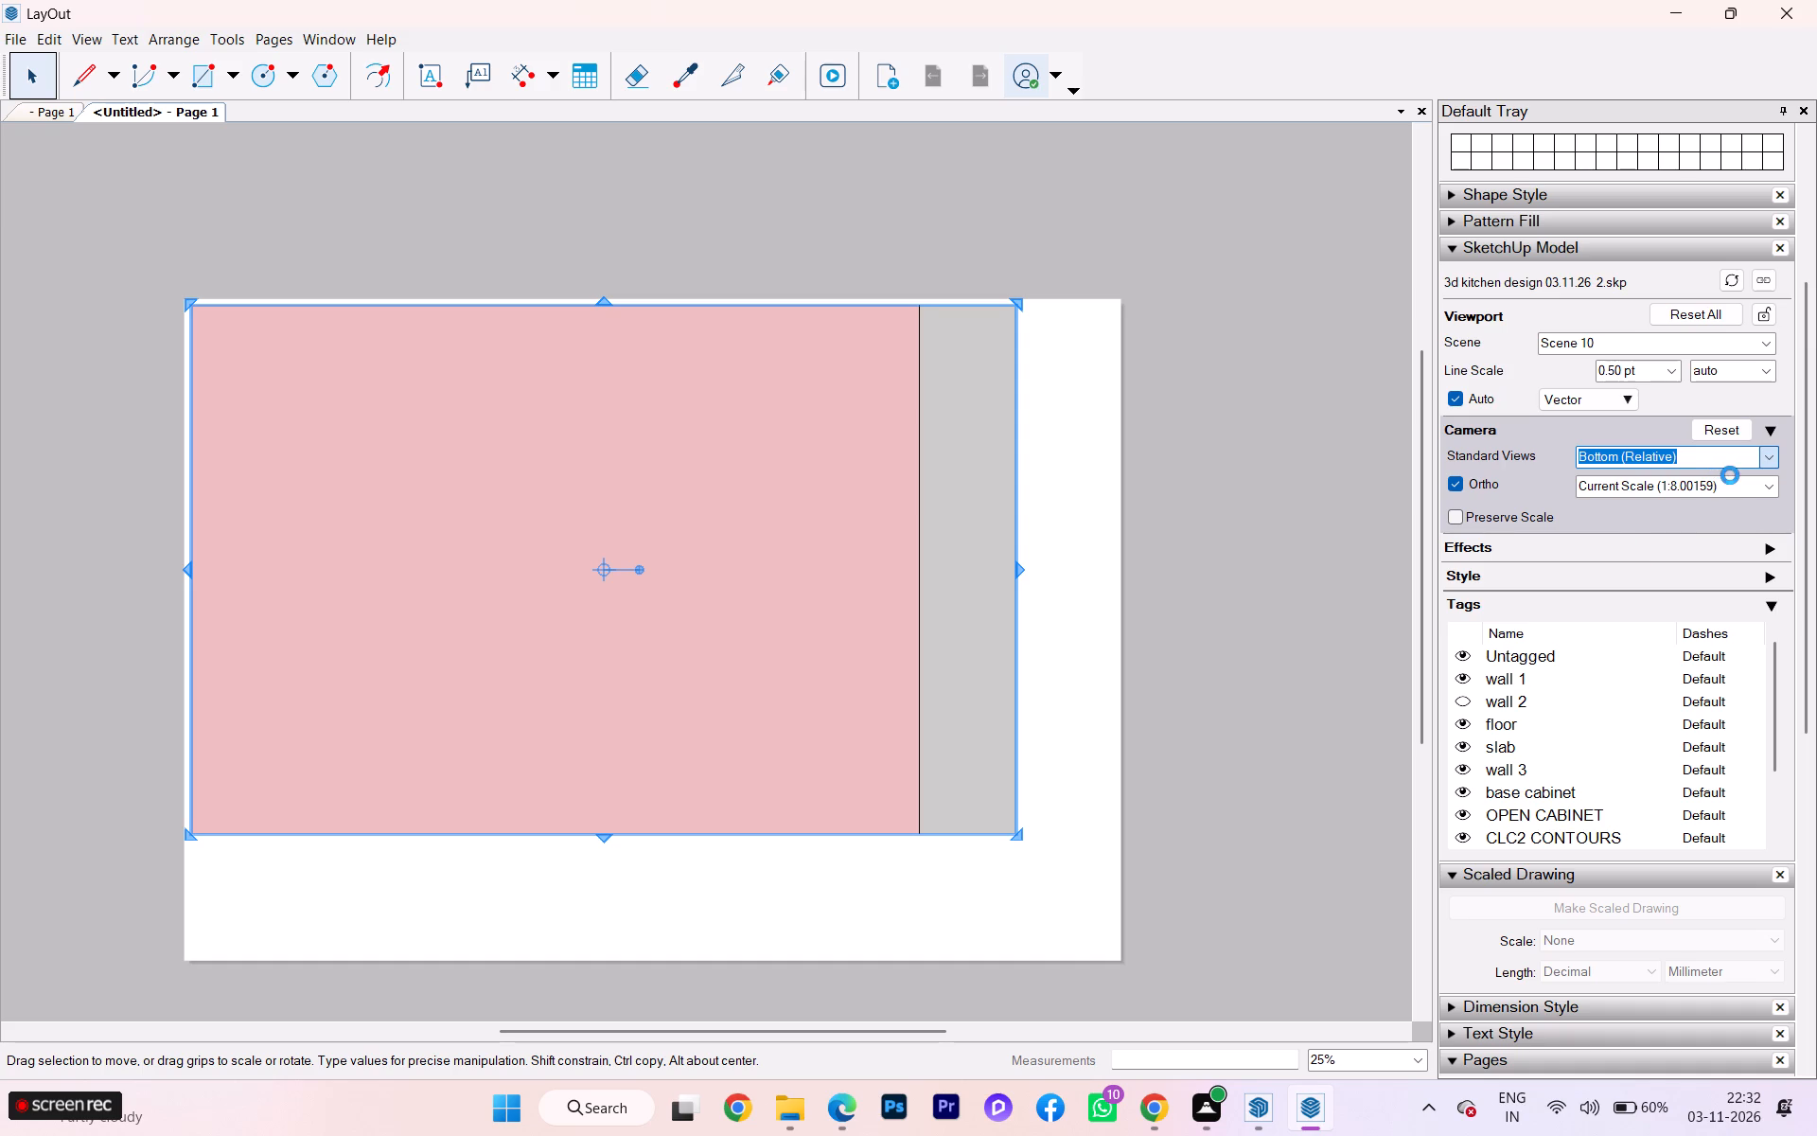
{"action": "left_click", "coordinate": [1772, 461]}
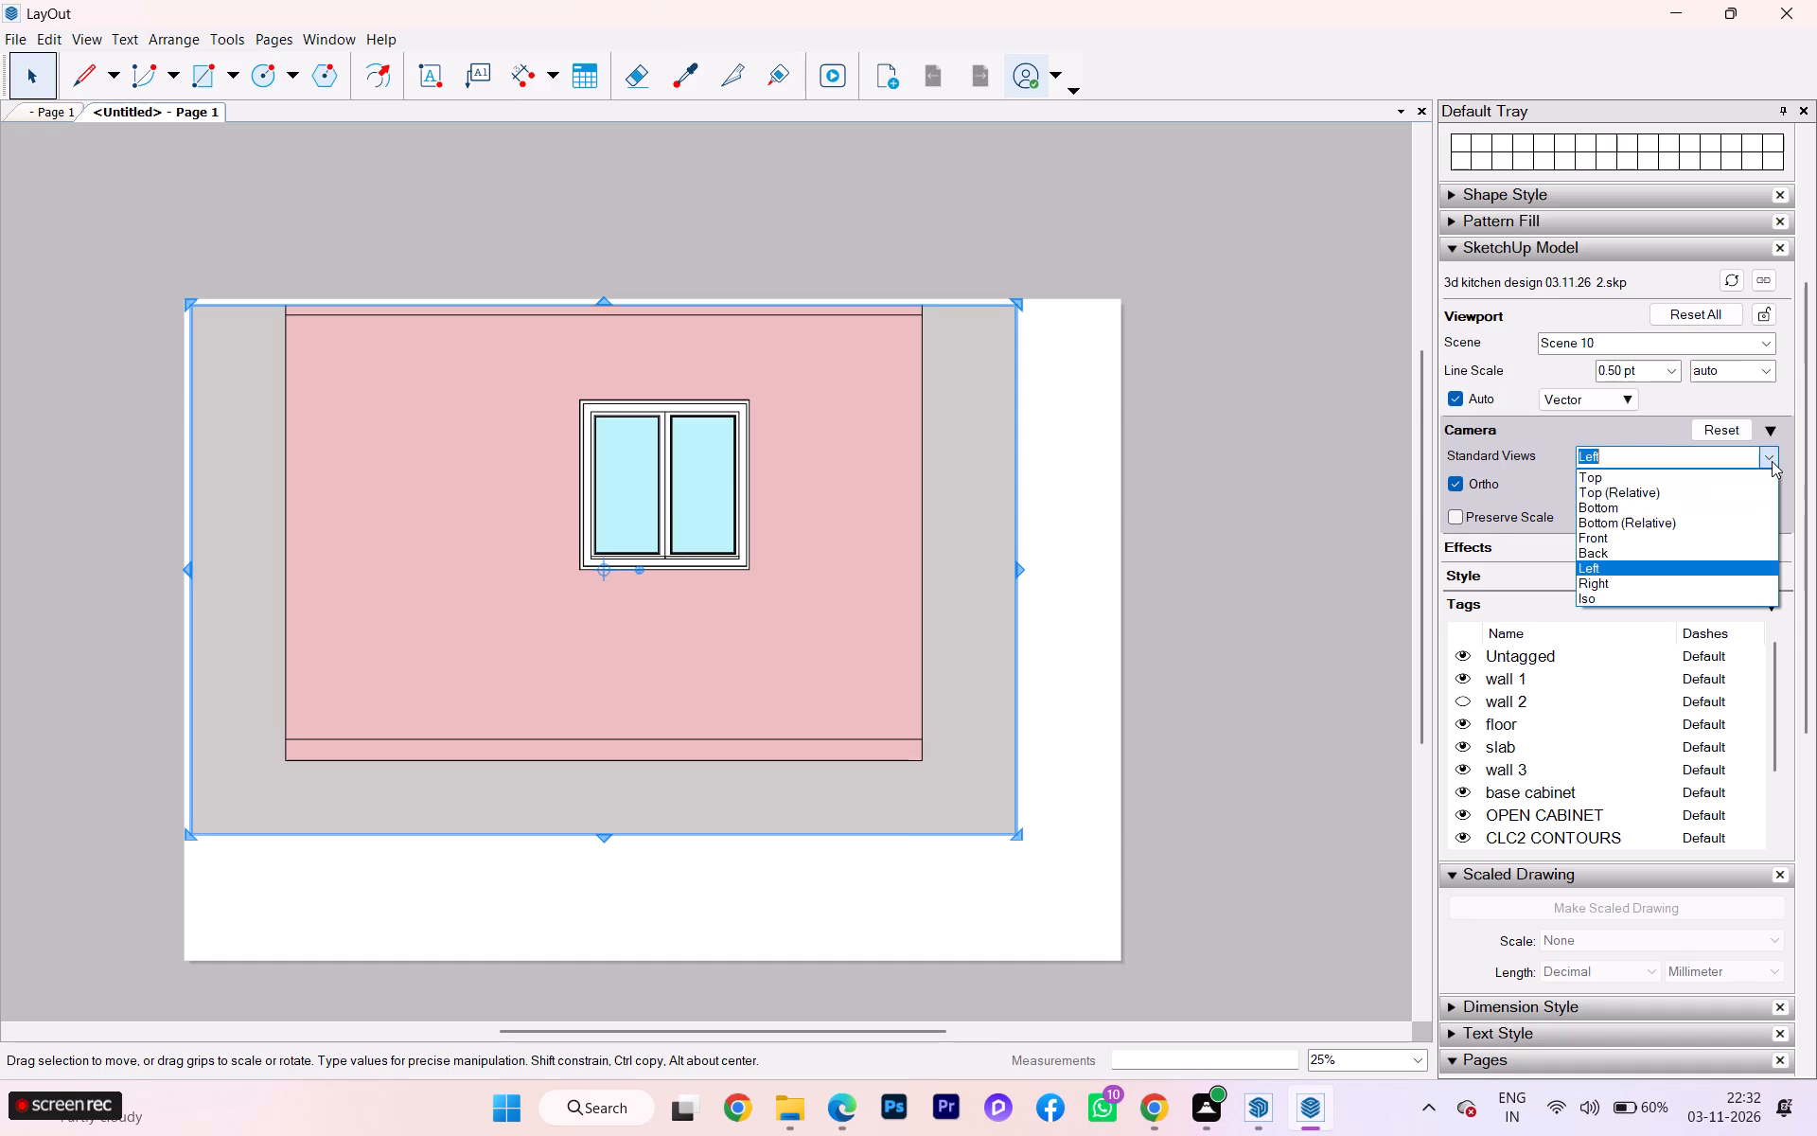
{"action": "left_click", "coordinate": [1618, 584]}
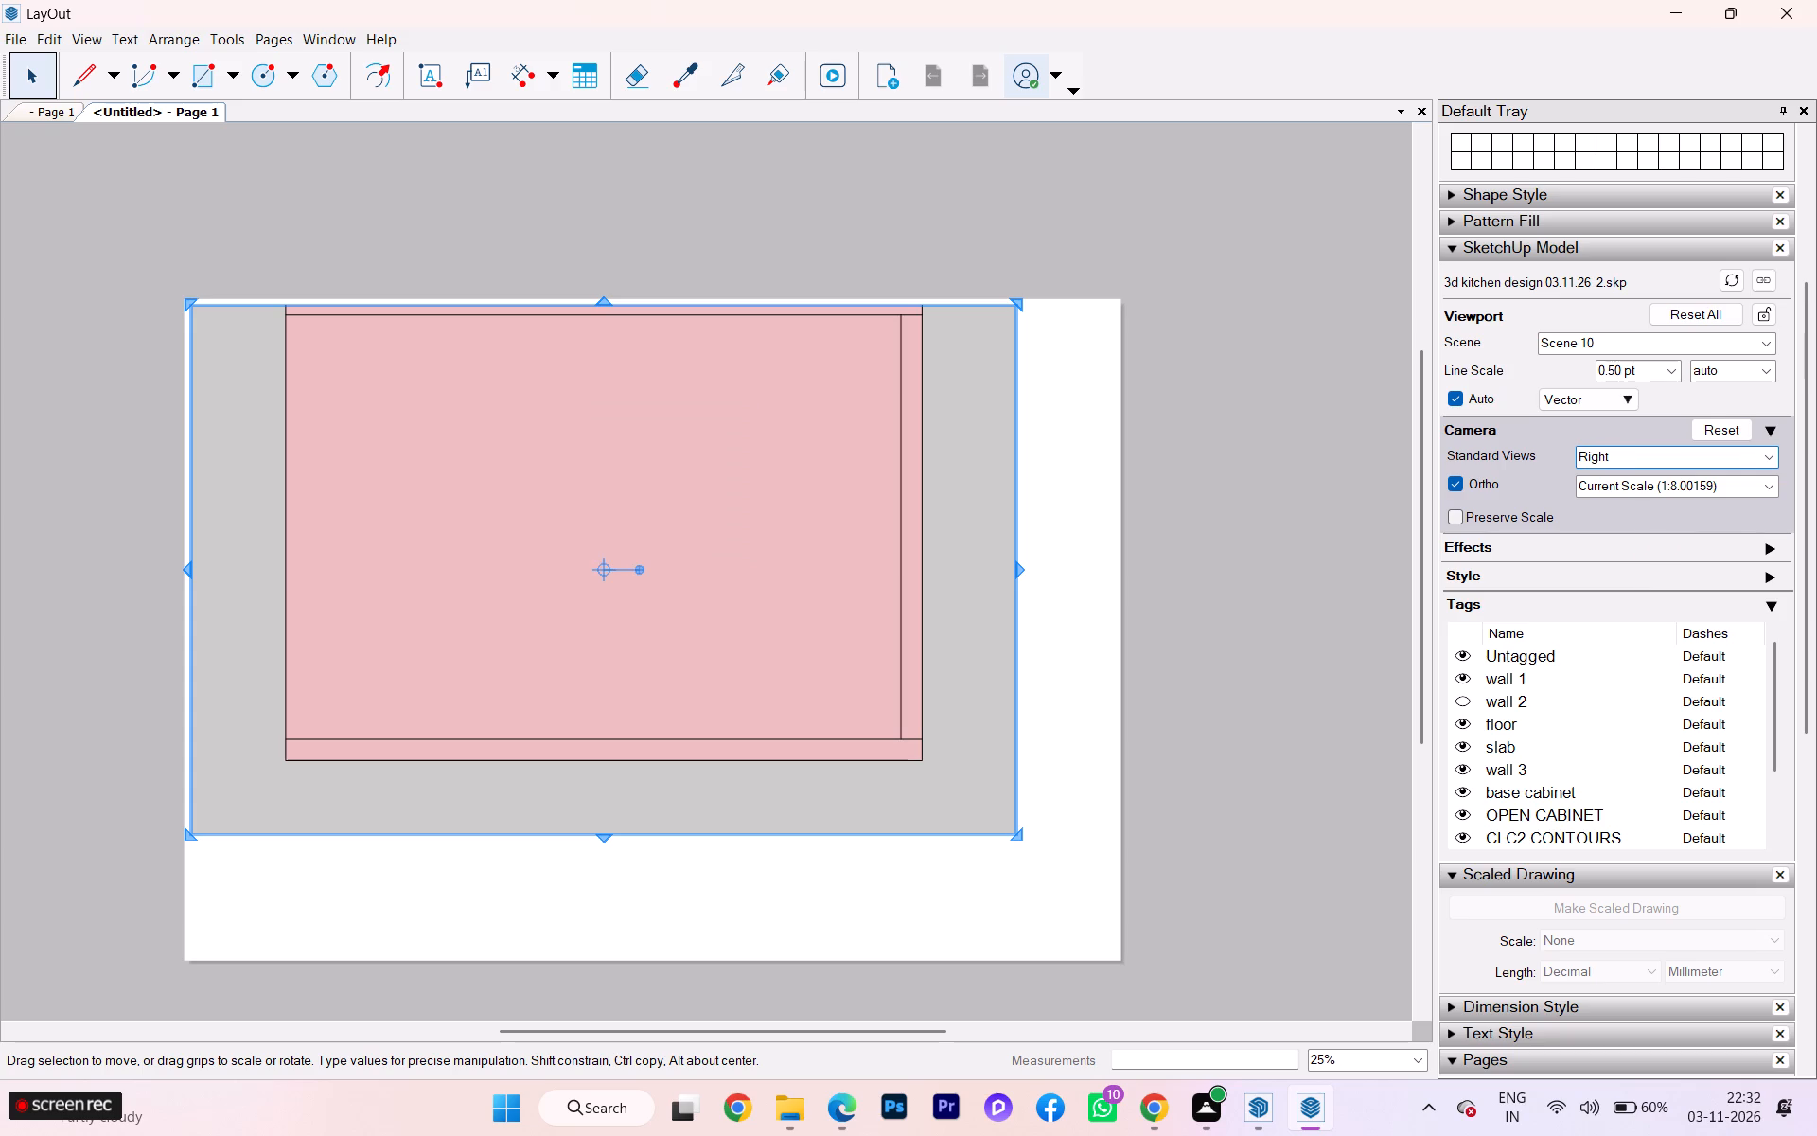
Set the kitchen viewport to the Front standard view and collapse its tag list.
{"action": "left_click", "coordinate": [1765, 458]}
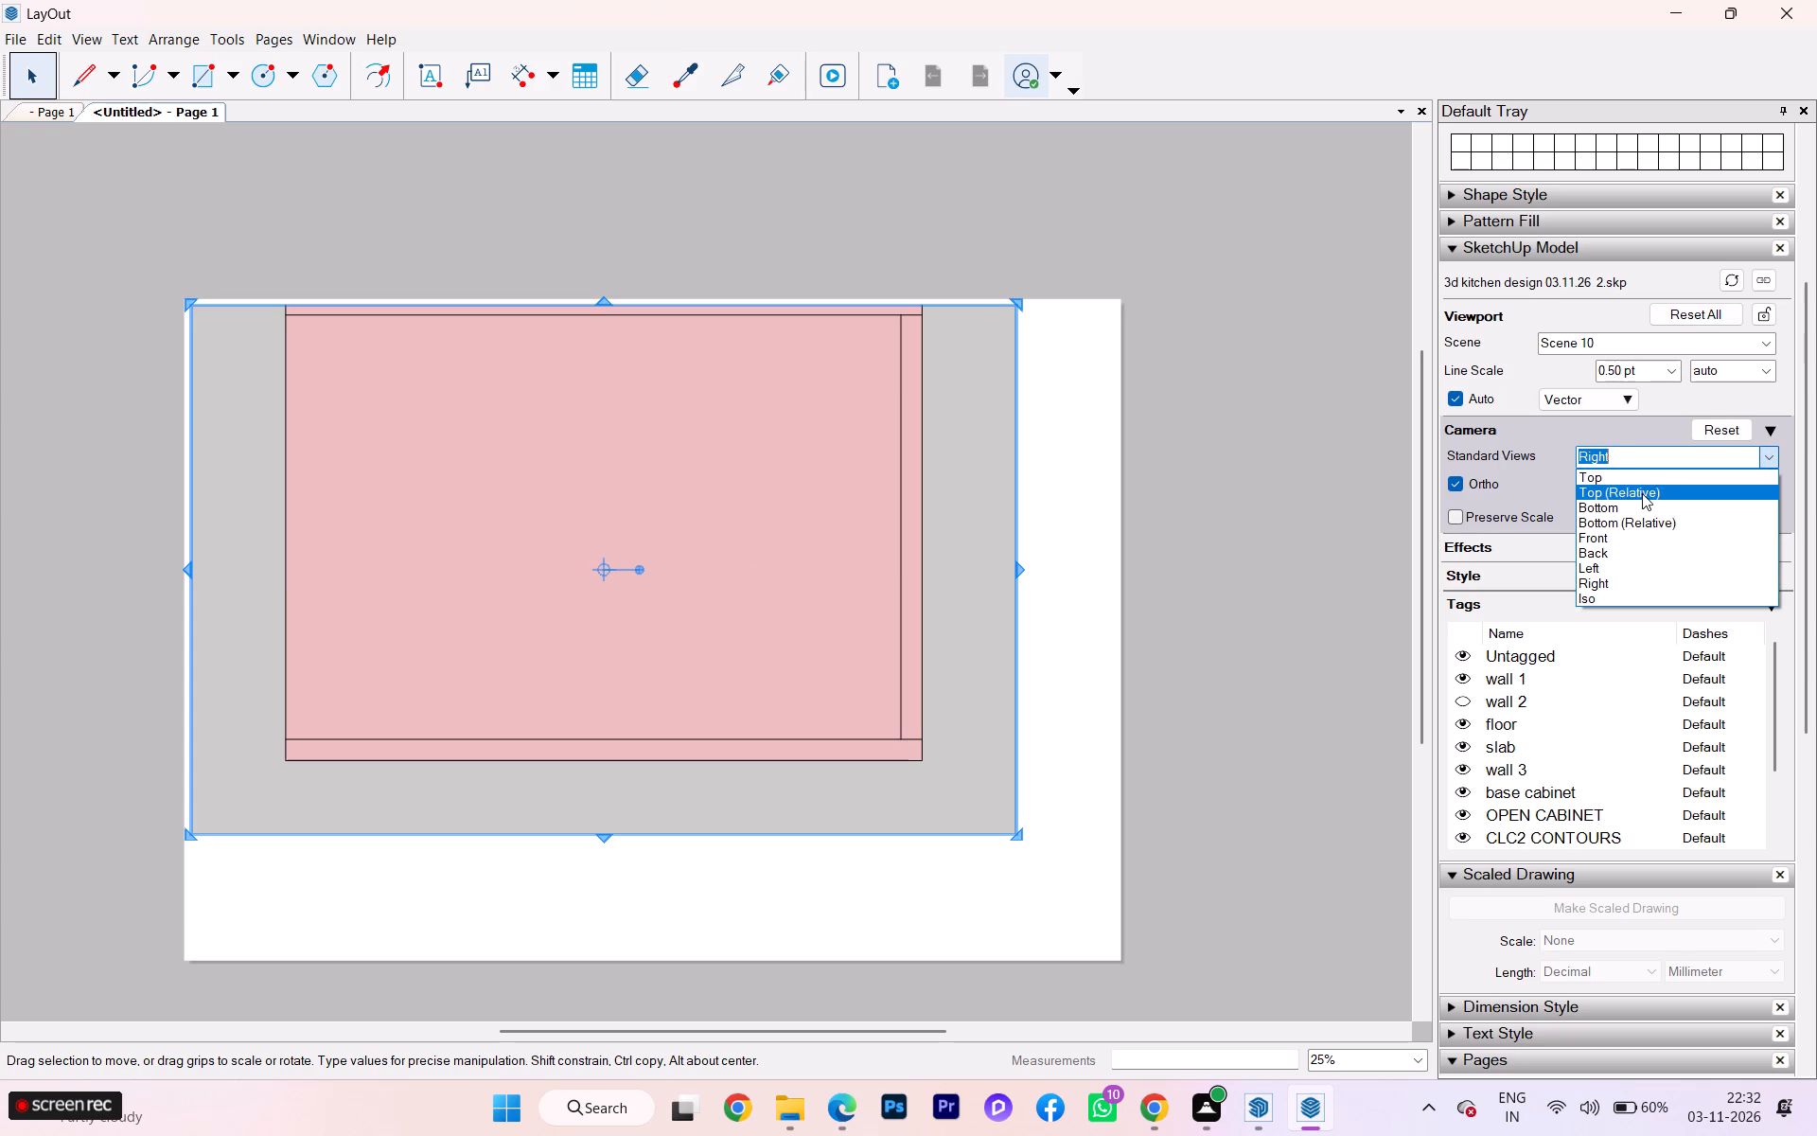
{"action": "left_click", "coordinate": [1617, 535]}
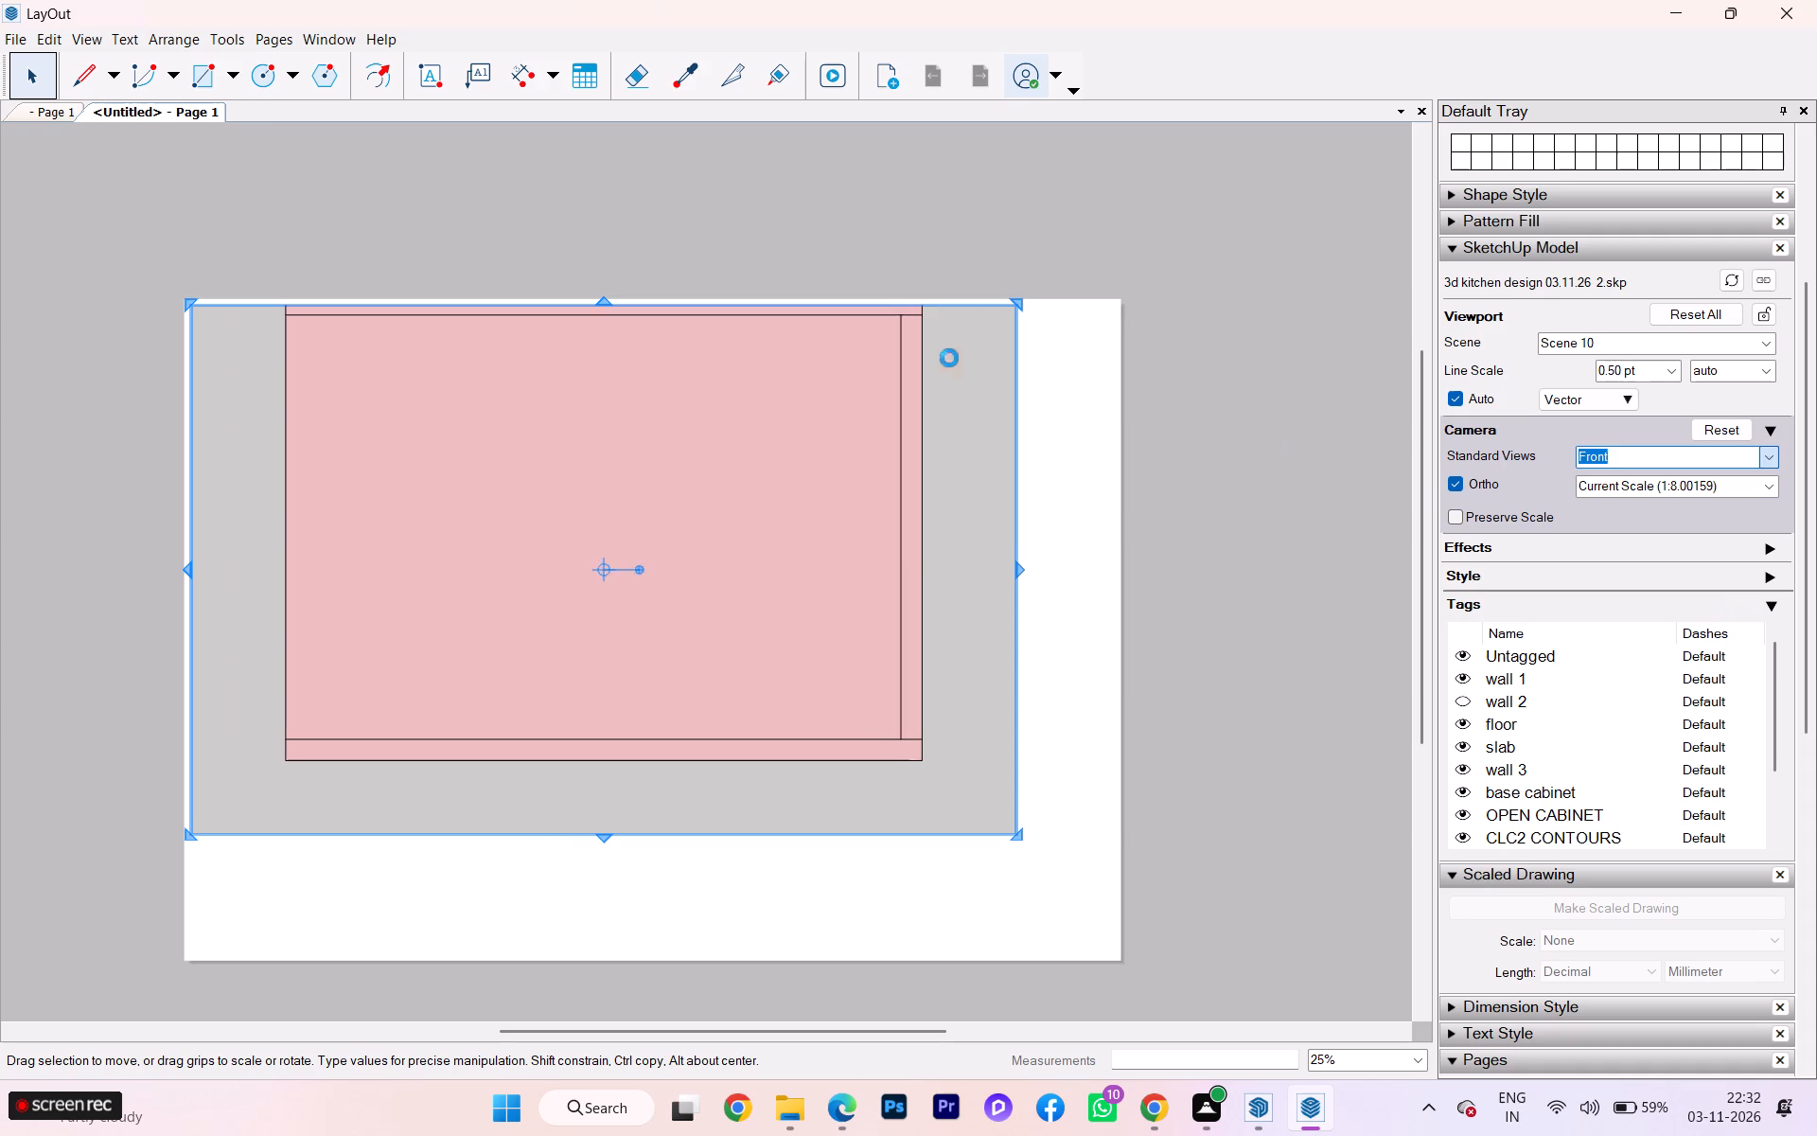
{"action": "left_click", "coordinate": [1773, 598]}
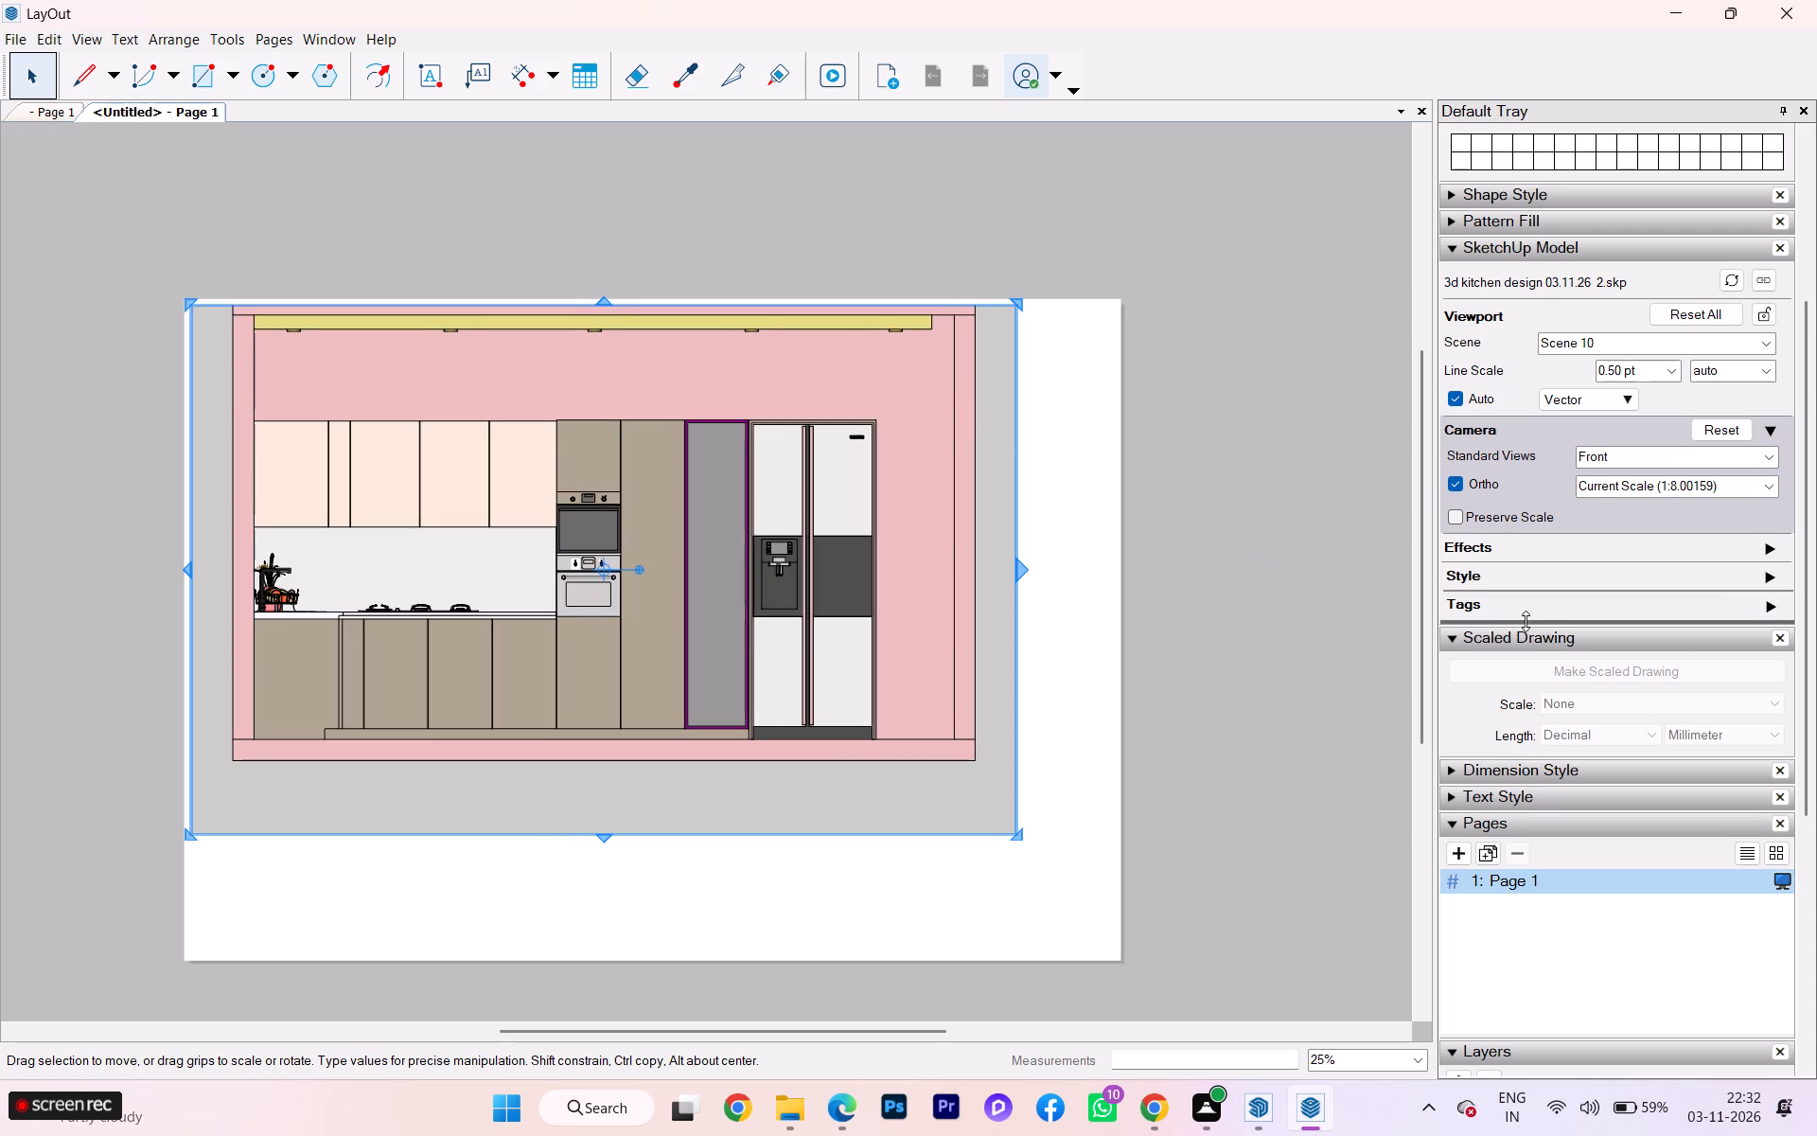
{"action": "left_click", "coordinate": [1642, 352]}
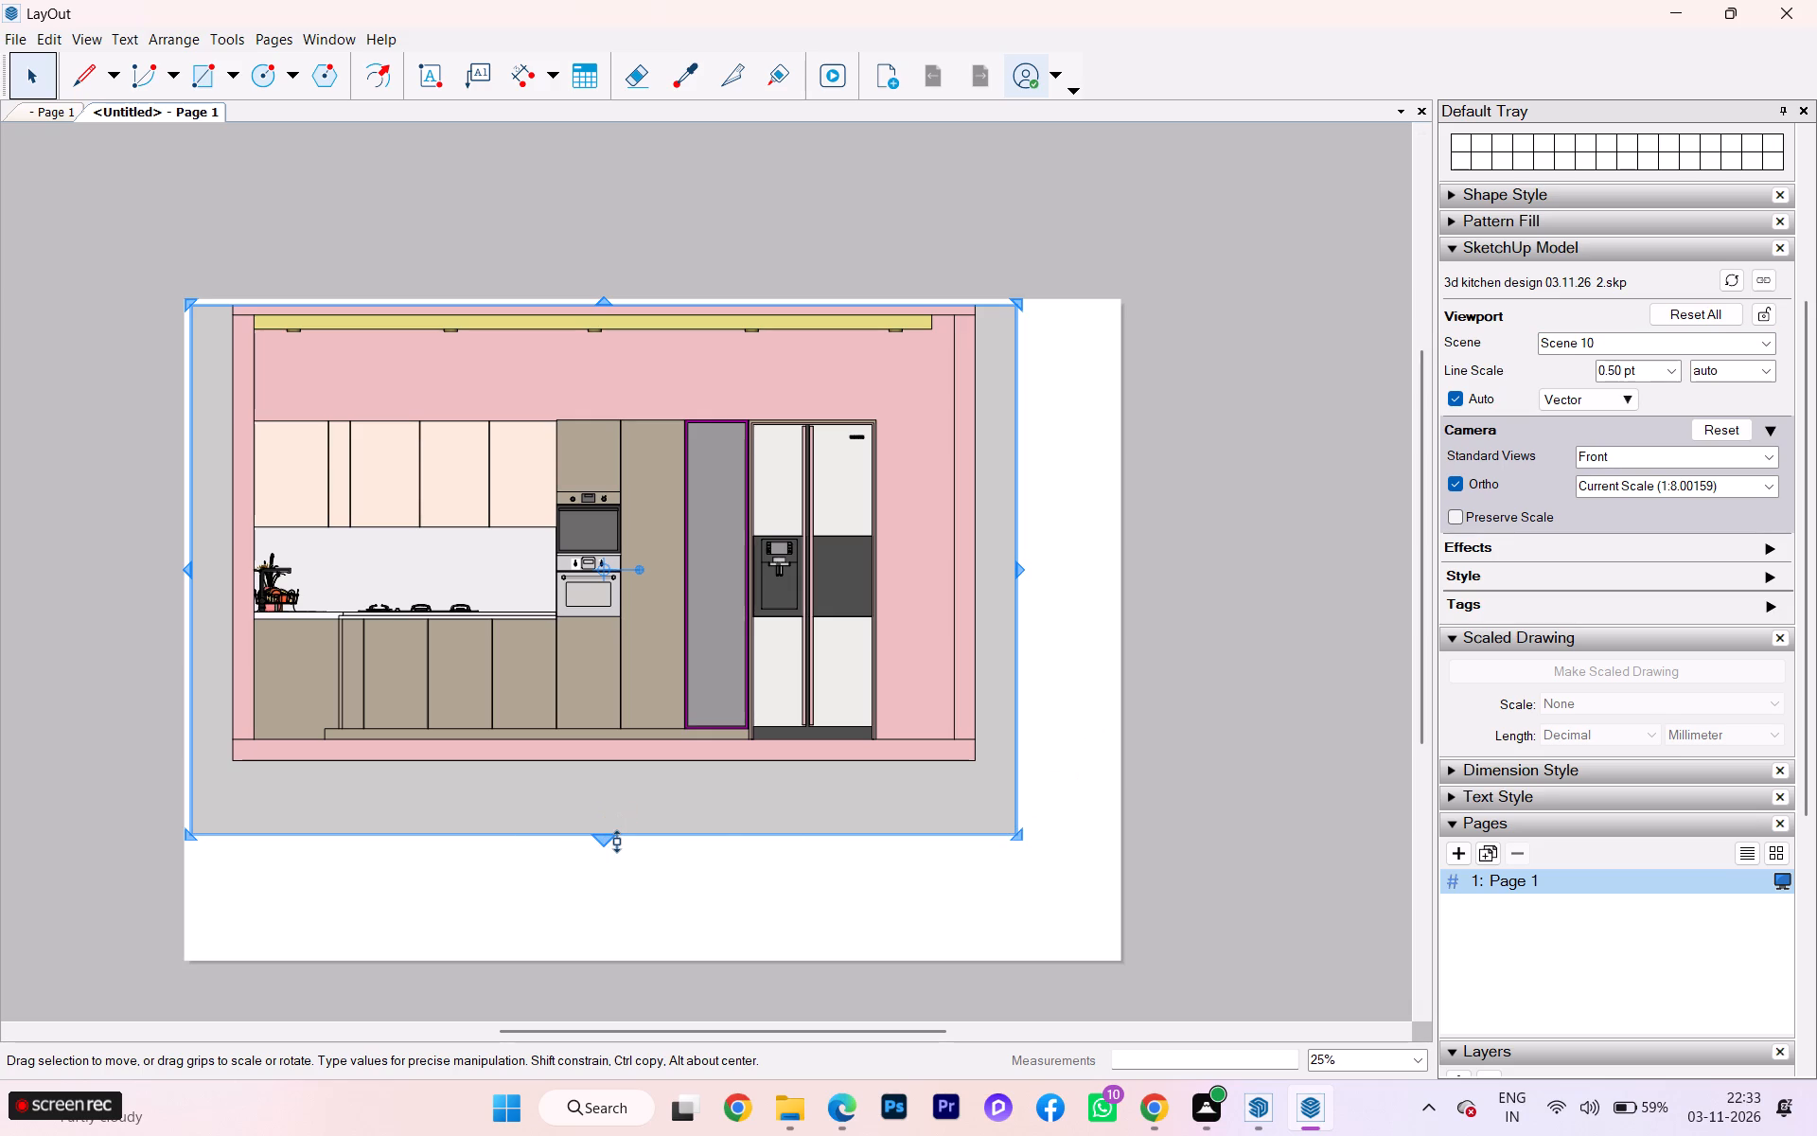
Shorten the front elevation viewport by raising its bottom edge to about two thirds of the way down the page.
{"action": "left_click_drag", "start_coordinate": [611, 837], "coordinate": [625, 724]}
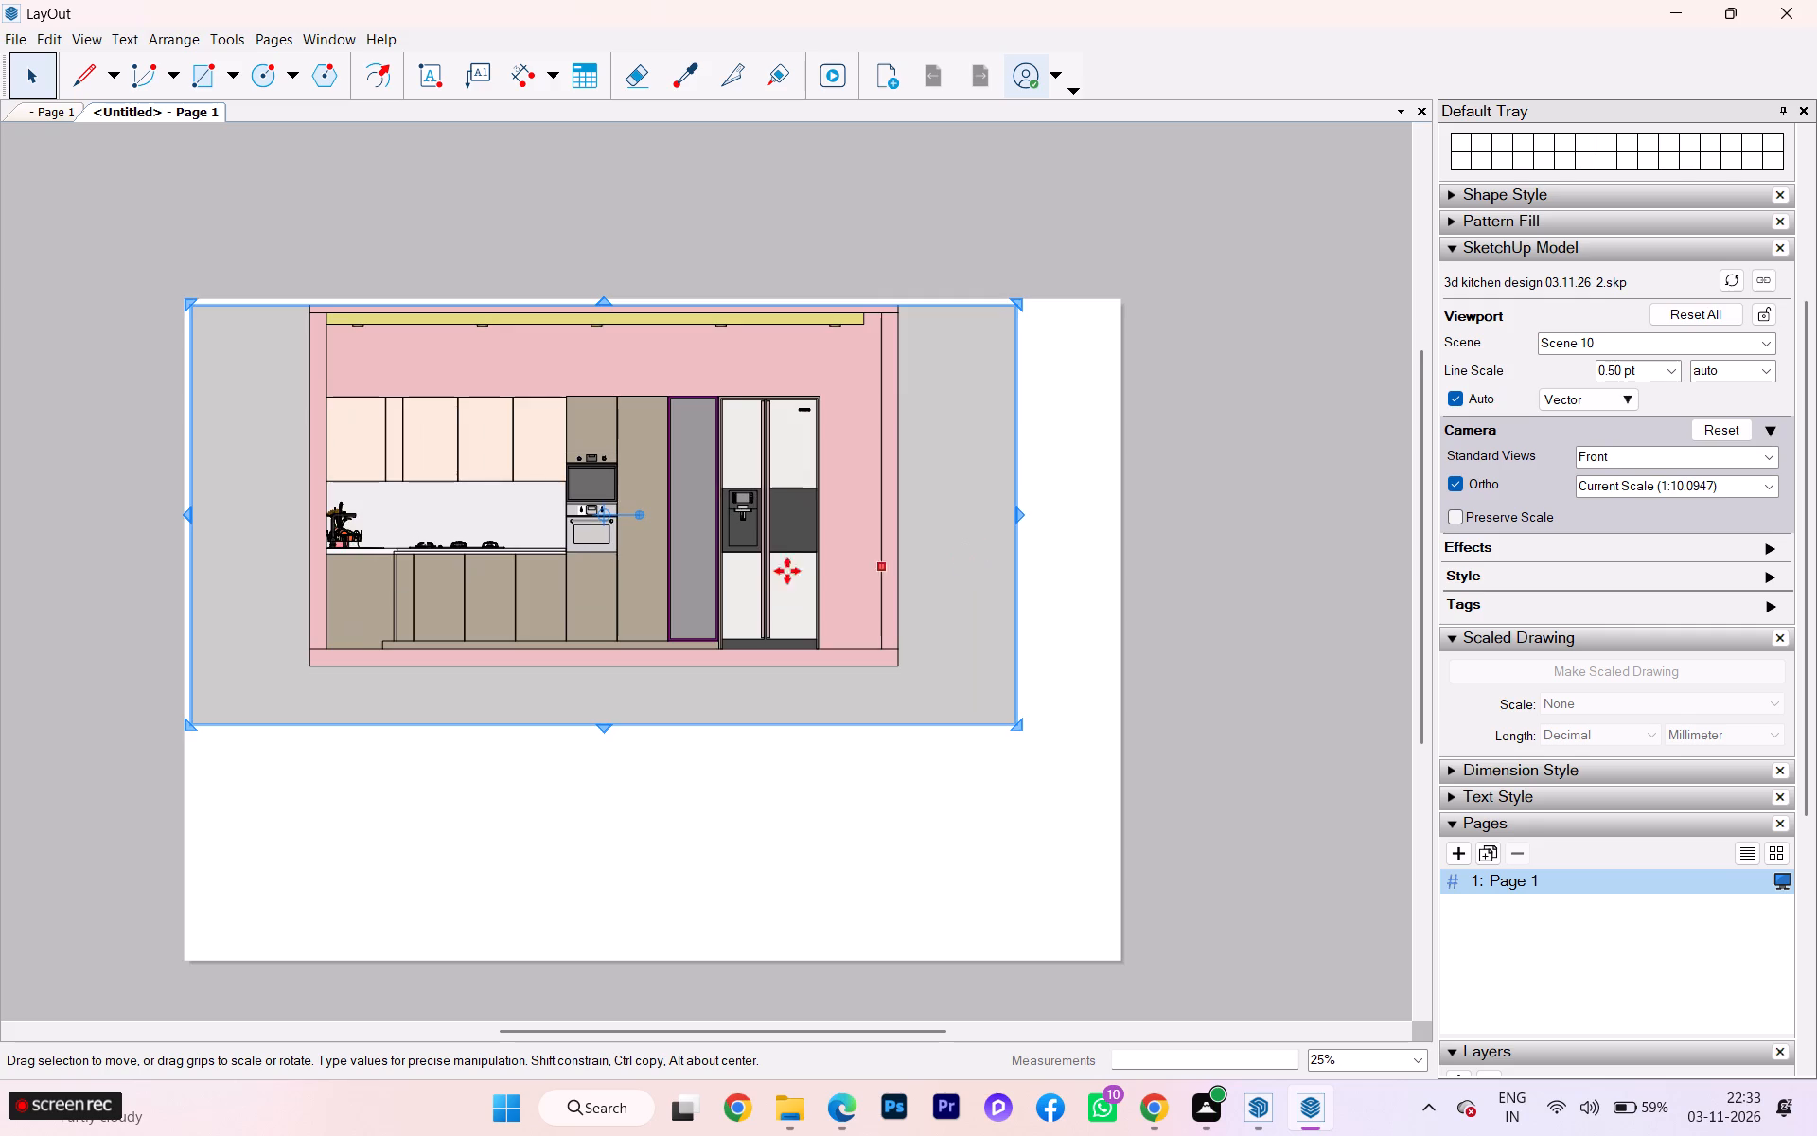
{"action": "scroll", "coordinate": [627, 551], "scroll_direction": "up", "scroll_amount": 1}
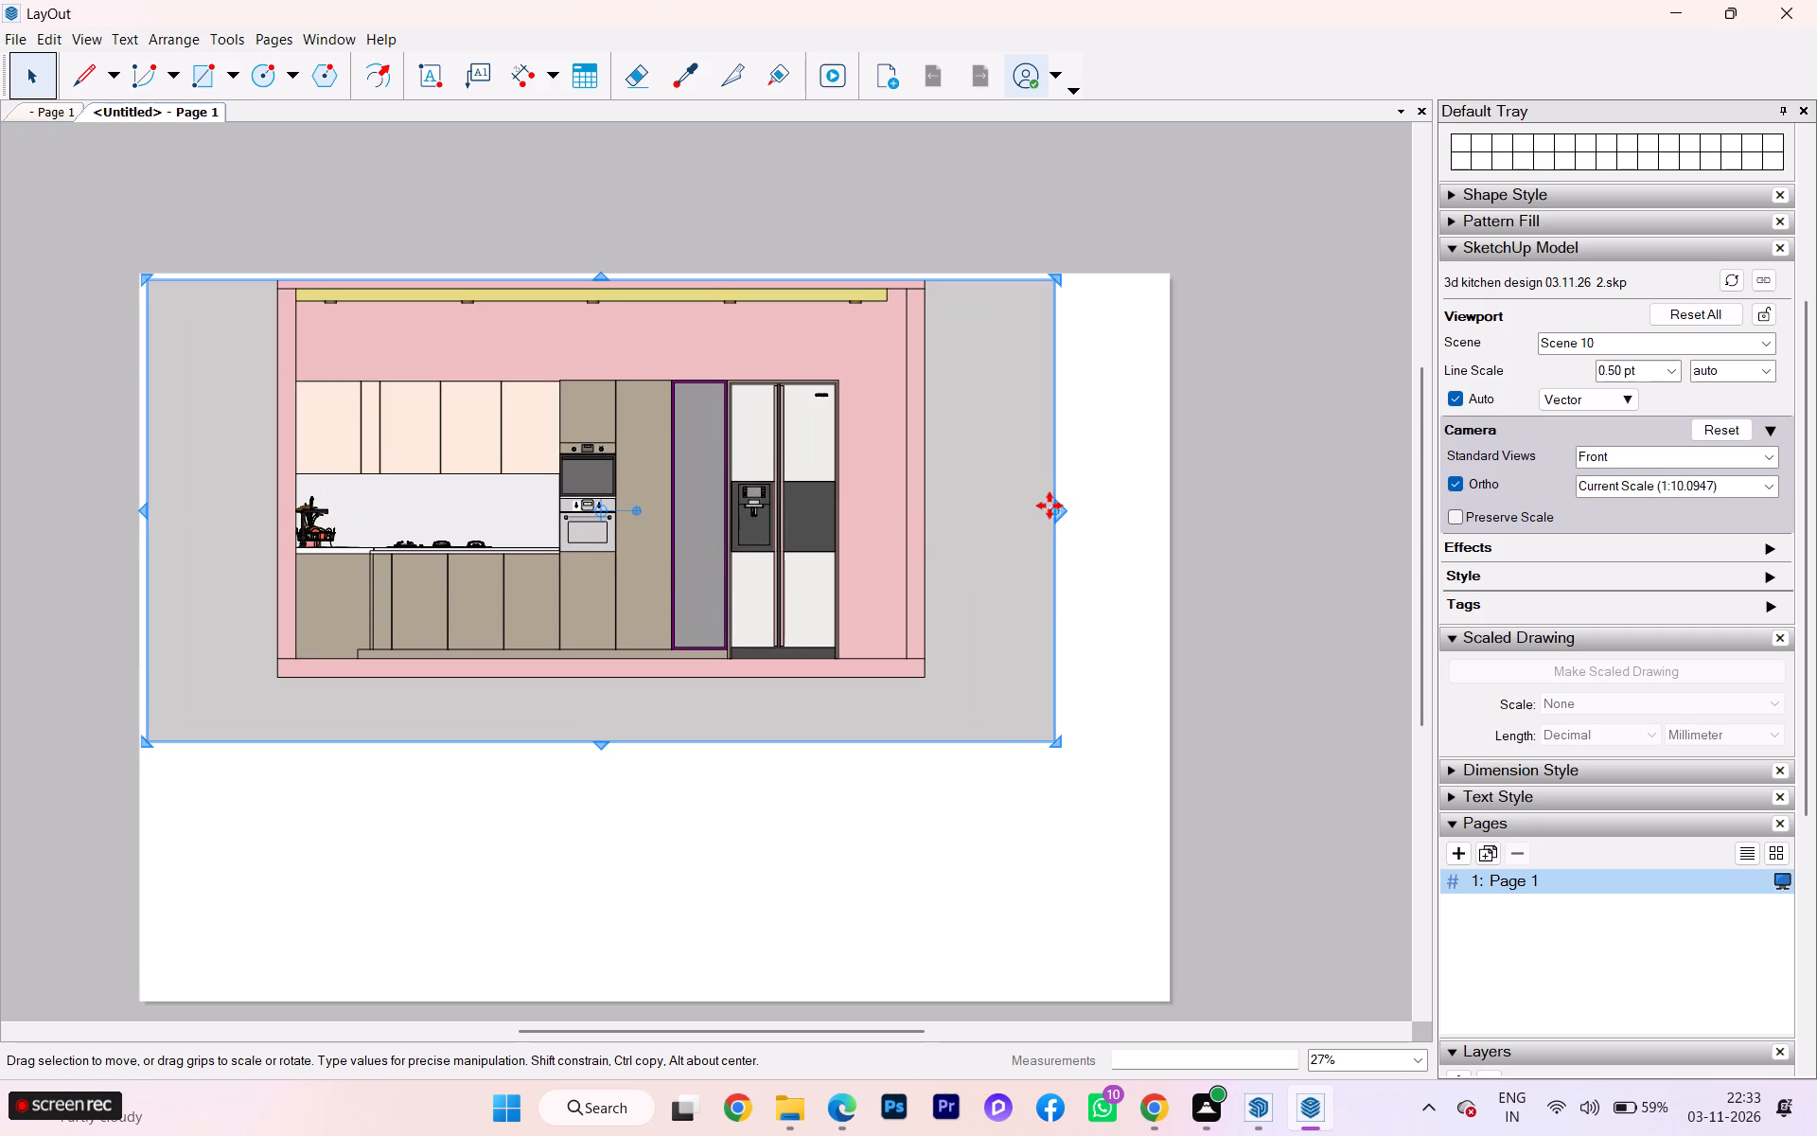
Narrow the front elevation viewport from its right side until it closely fits the kitchen's overall width.
{"action": "left_click_drag", "start_coordinate": [1059, 506], "coordinate": [902, 520]}
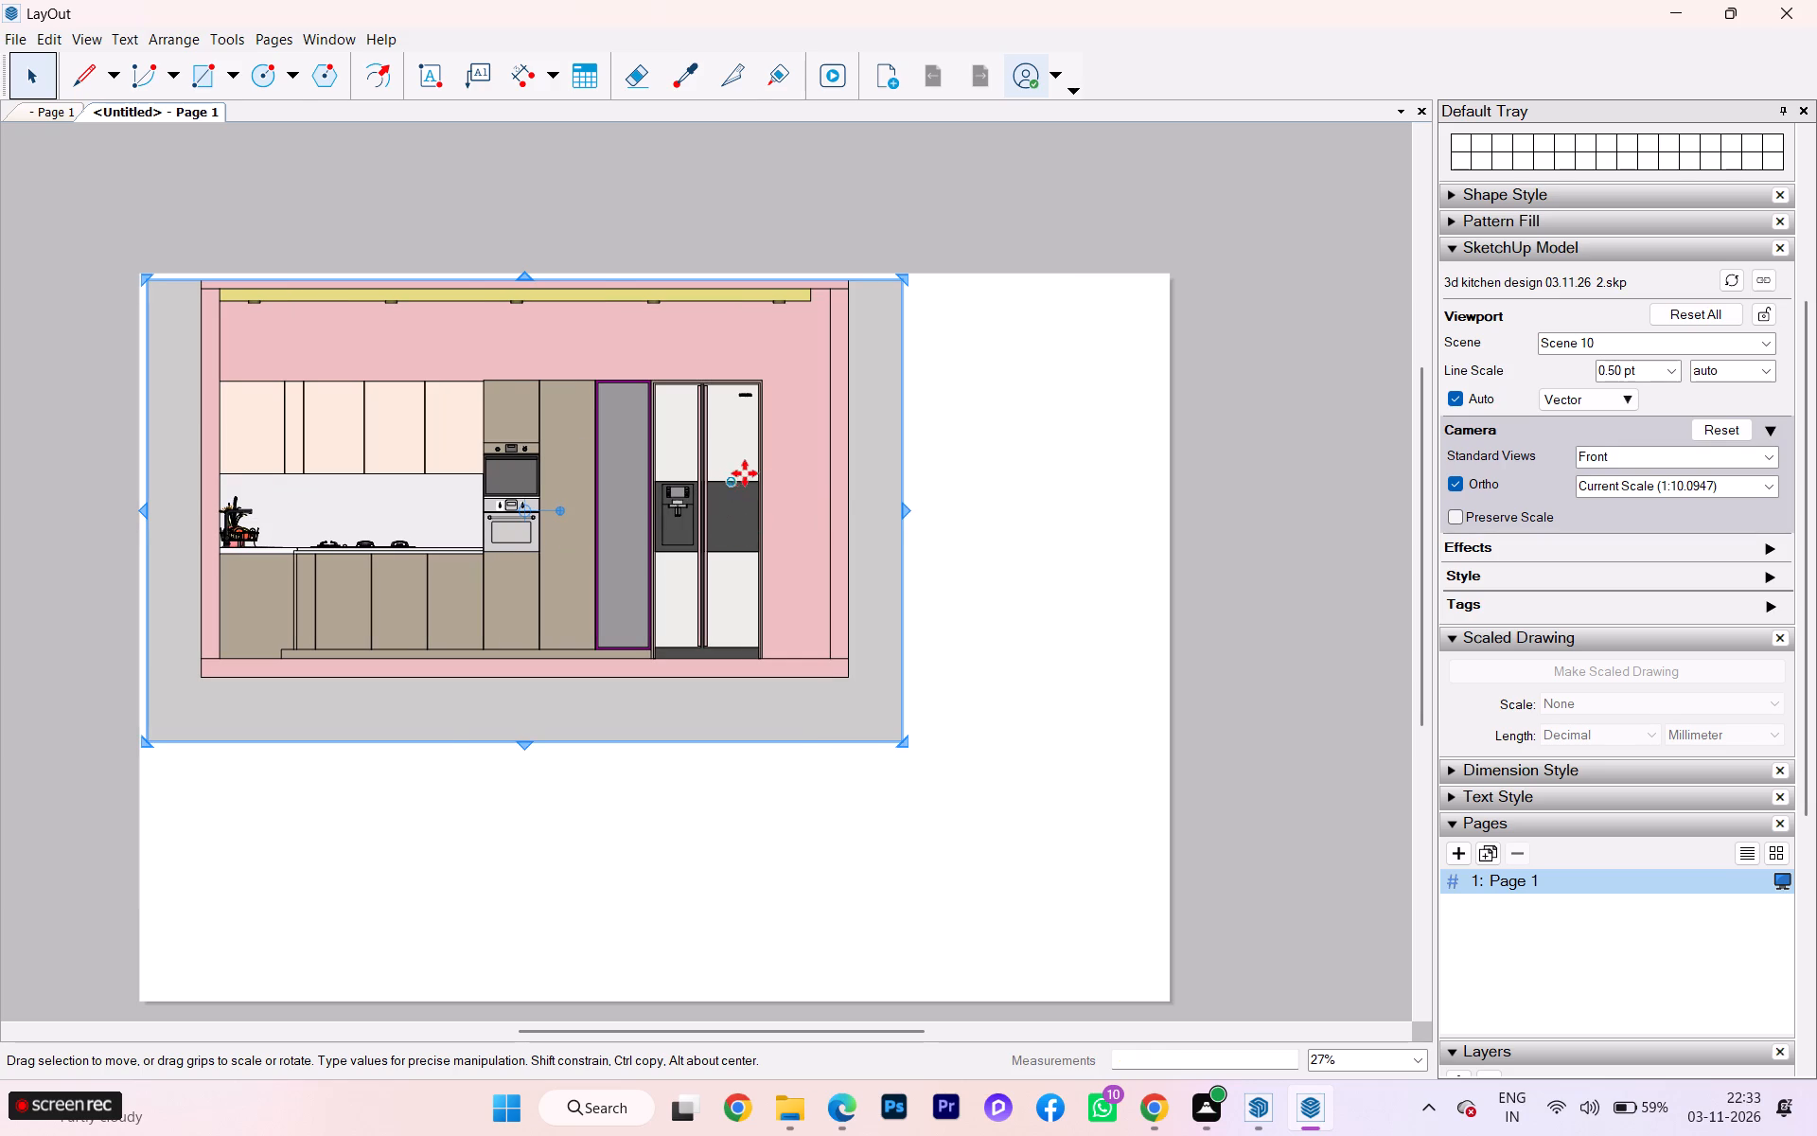
{"action": "left_click_drag", "start_coordinate": [907, 510], "coordinate": [852, 508]}
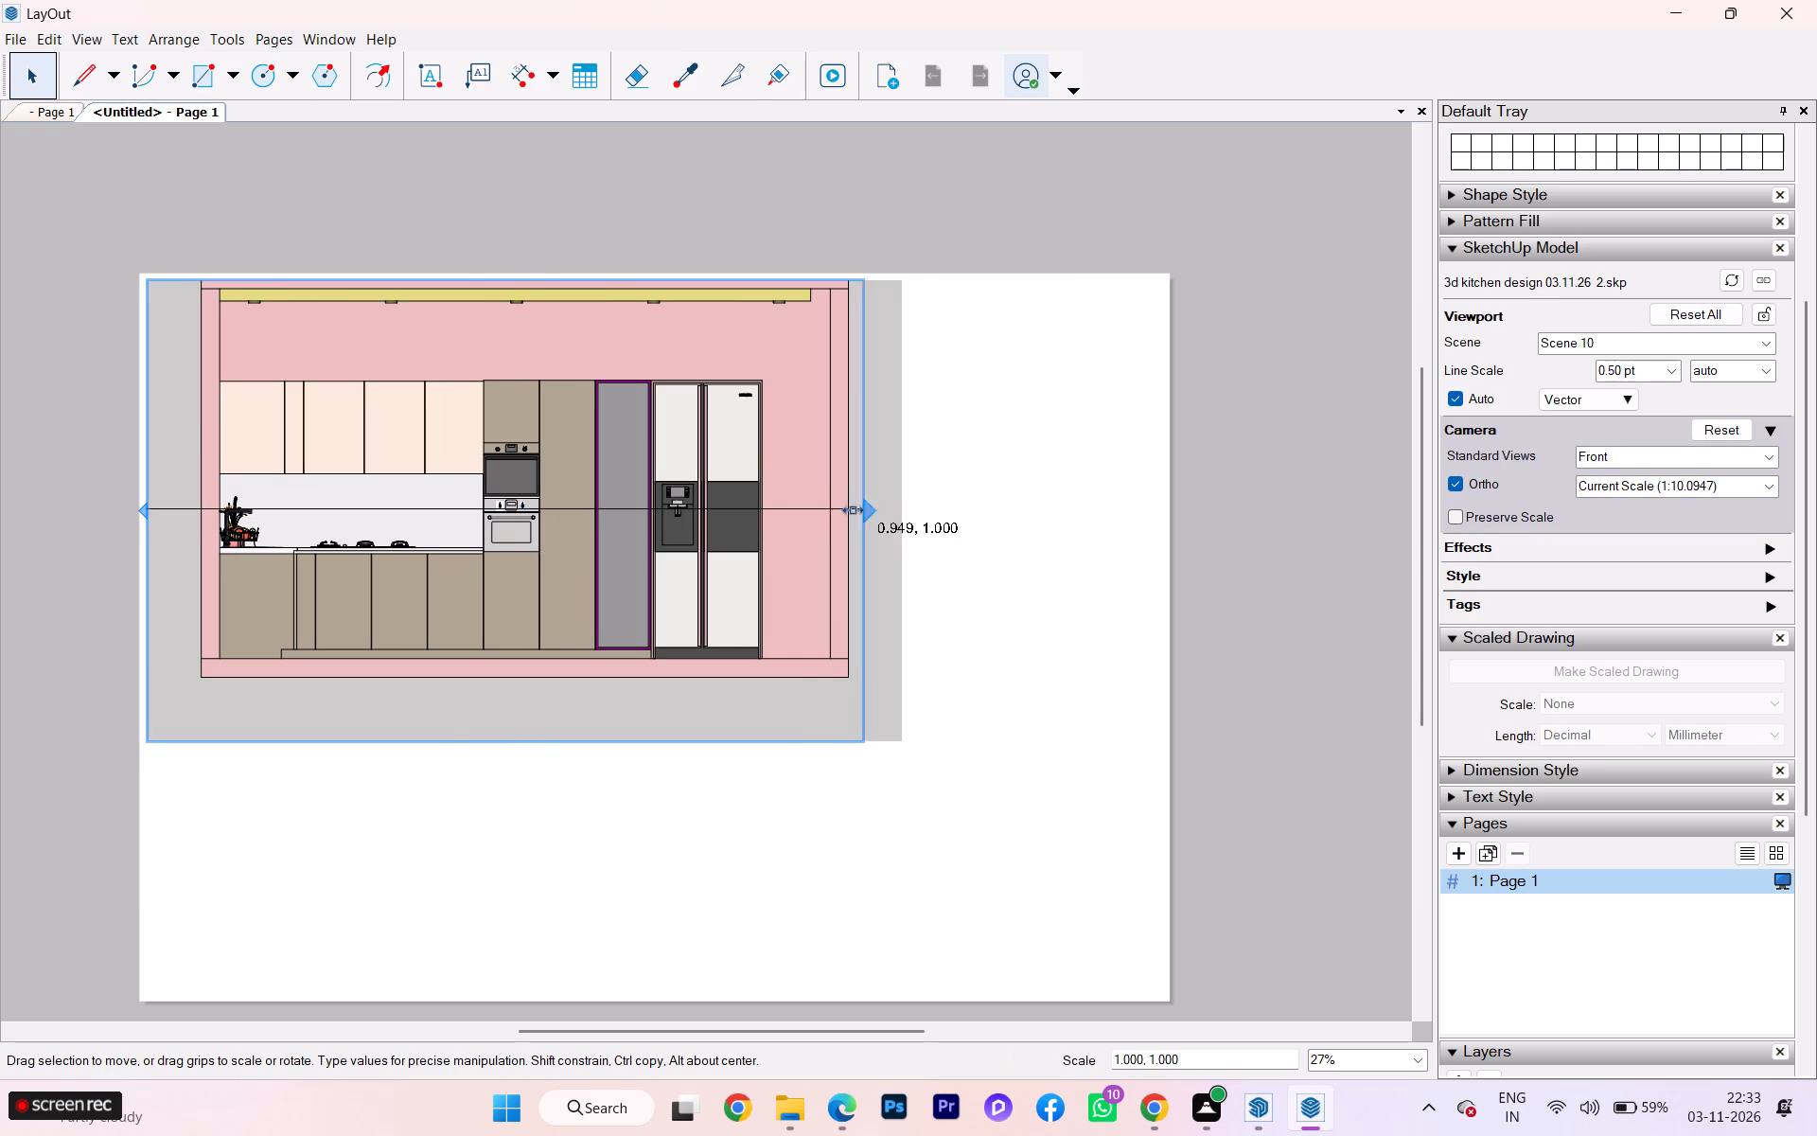
{"action": "left_click_drag", "start_coordinate": [852, 508], "coordinate": [791, 506]}
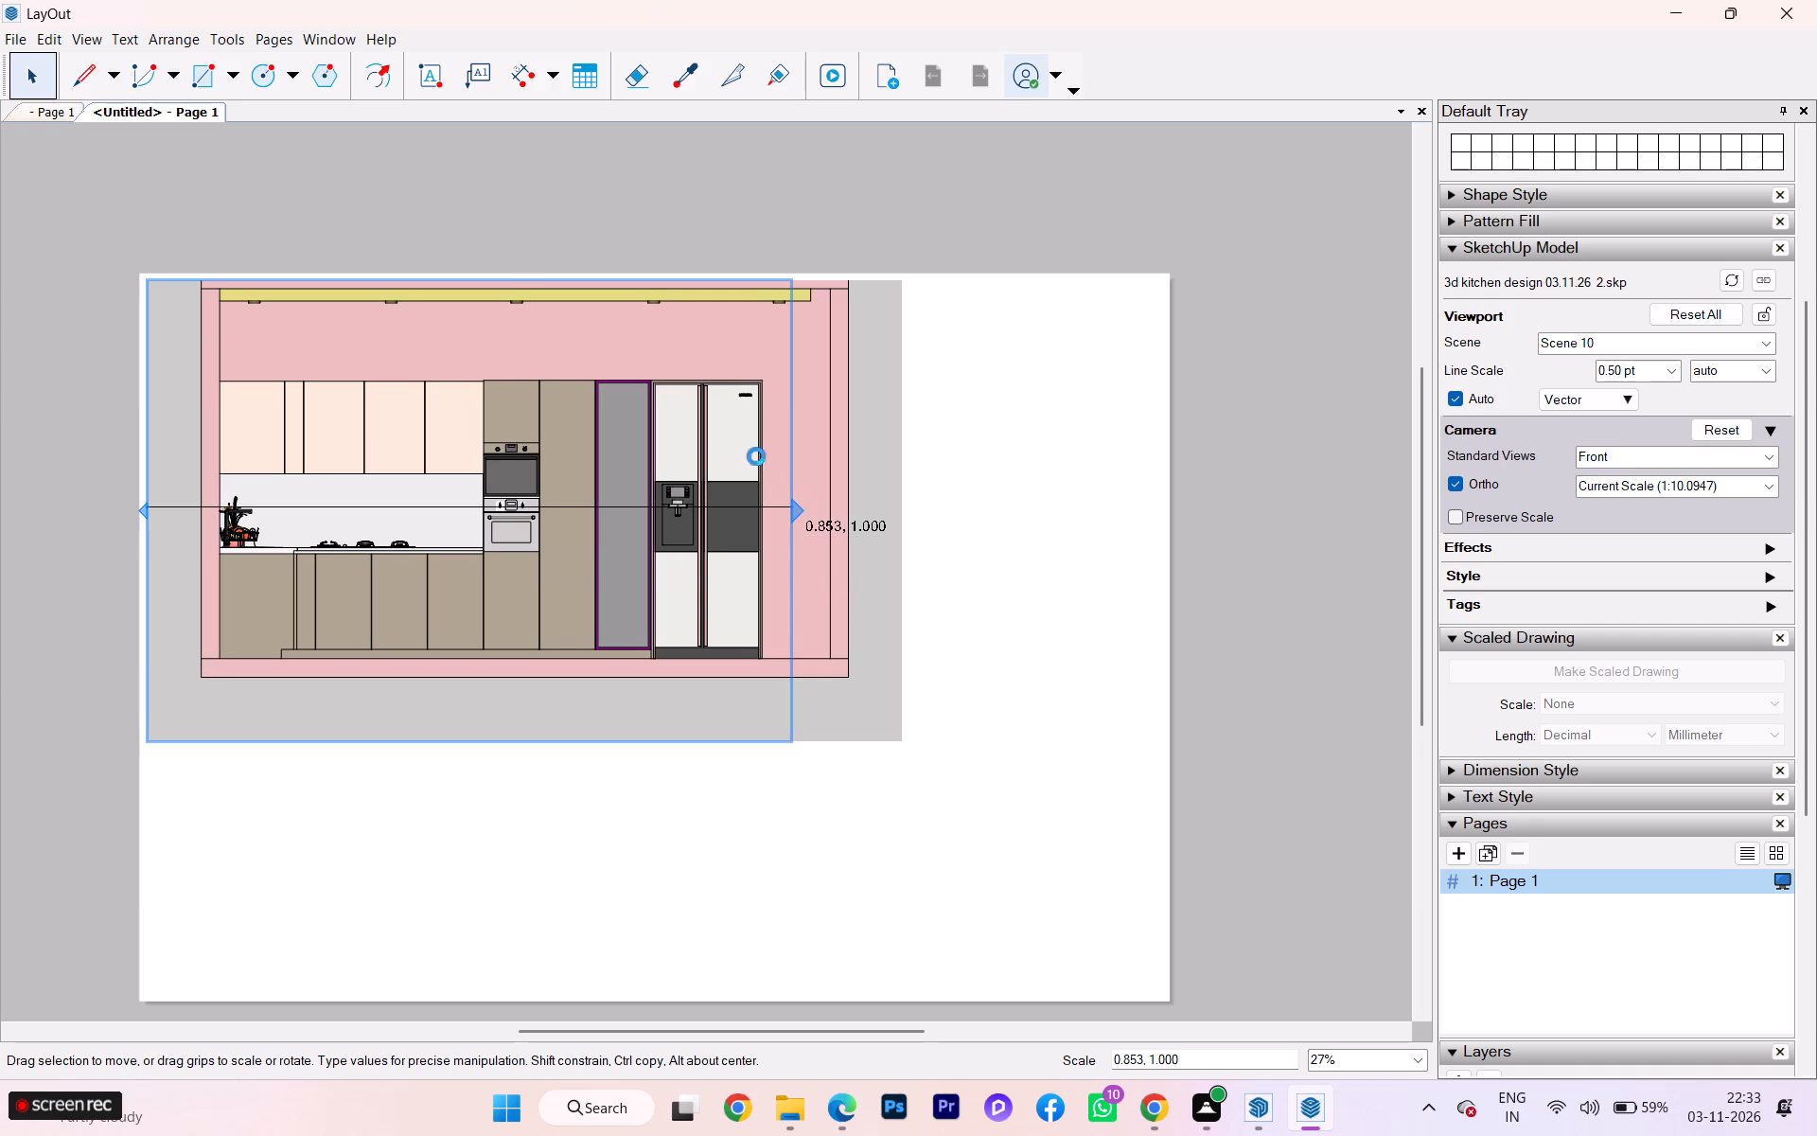
Shorten the front elevation viewport from its bottom edge and trim its right side close to the kitchen walls.
{"action": "scroll", "coordinate": [973, 500], "scroll_direction": "up", "scroll_amount": 1}
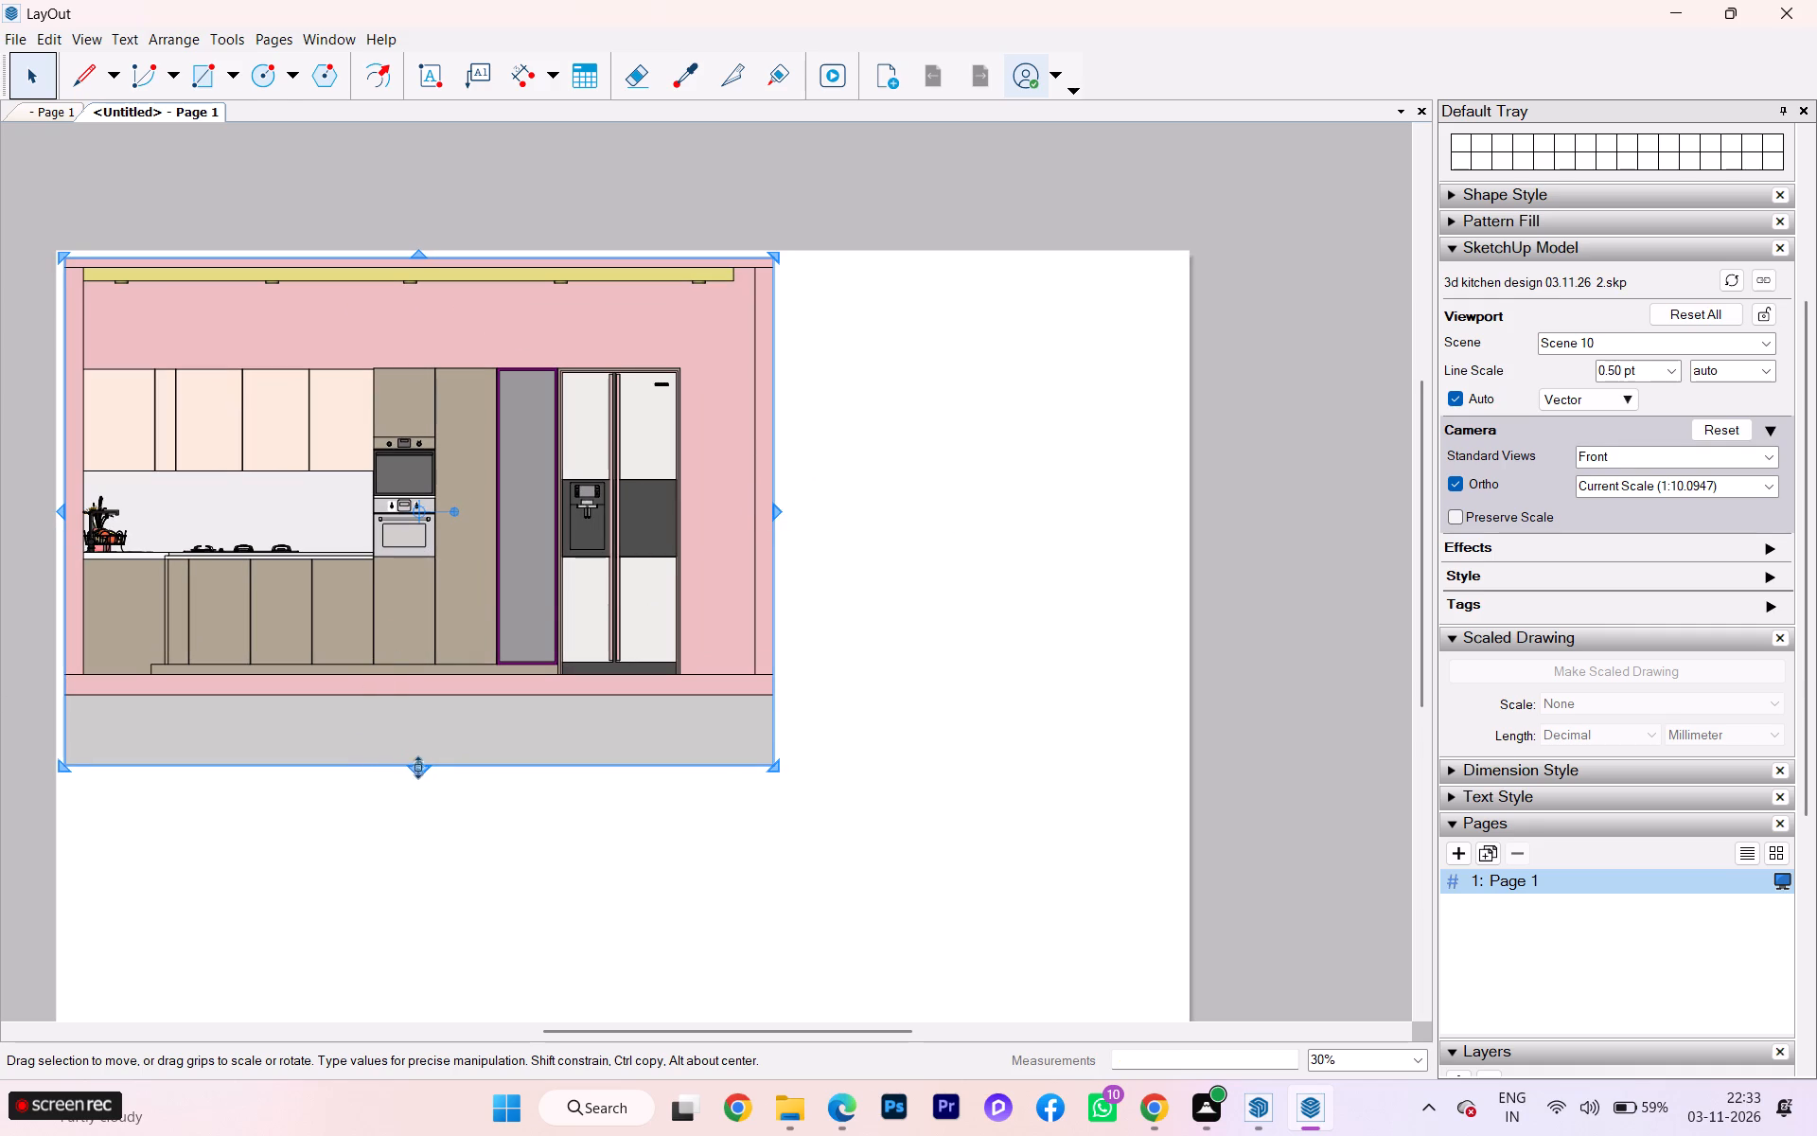
{"action": "left_click_drag", "start_coordinate": [427, 772], "coordinate": [429, 749]}
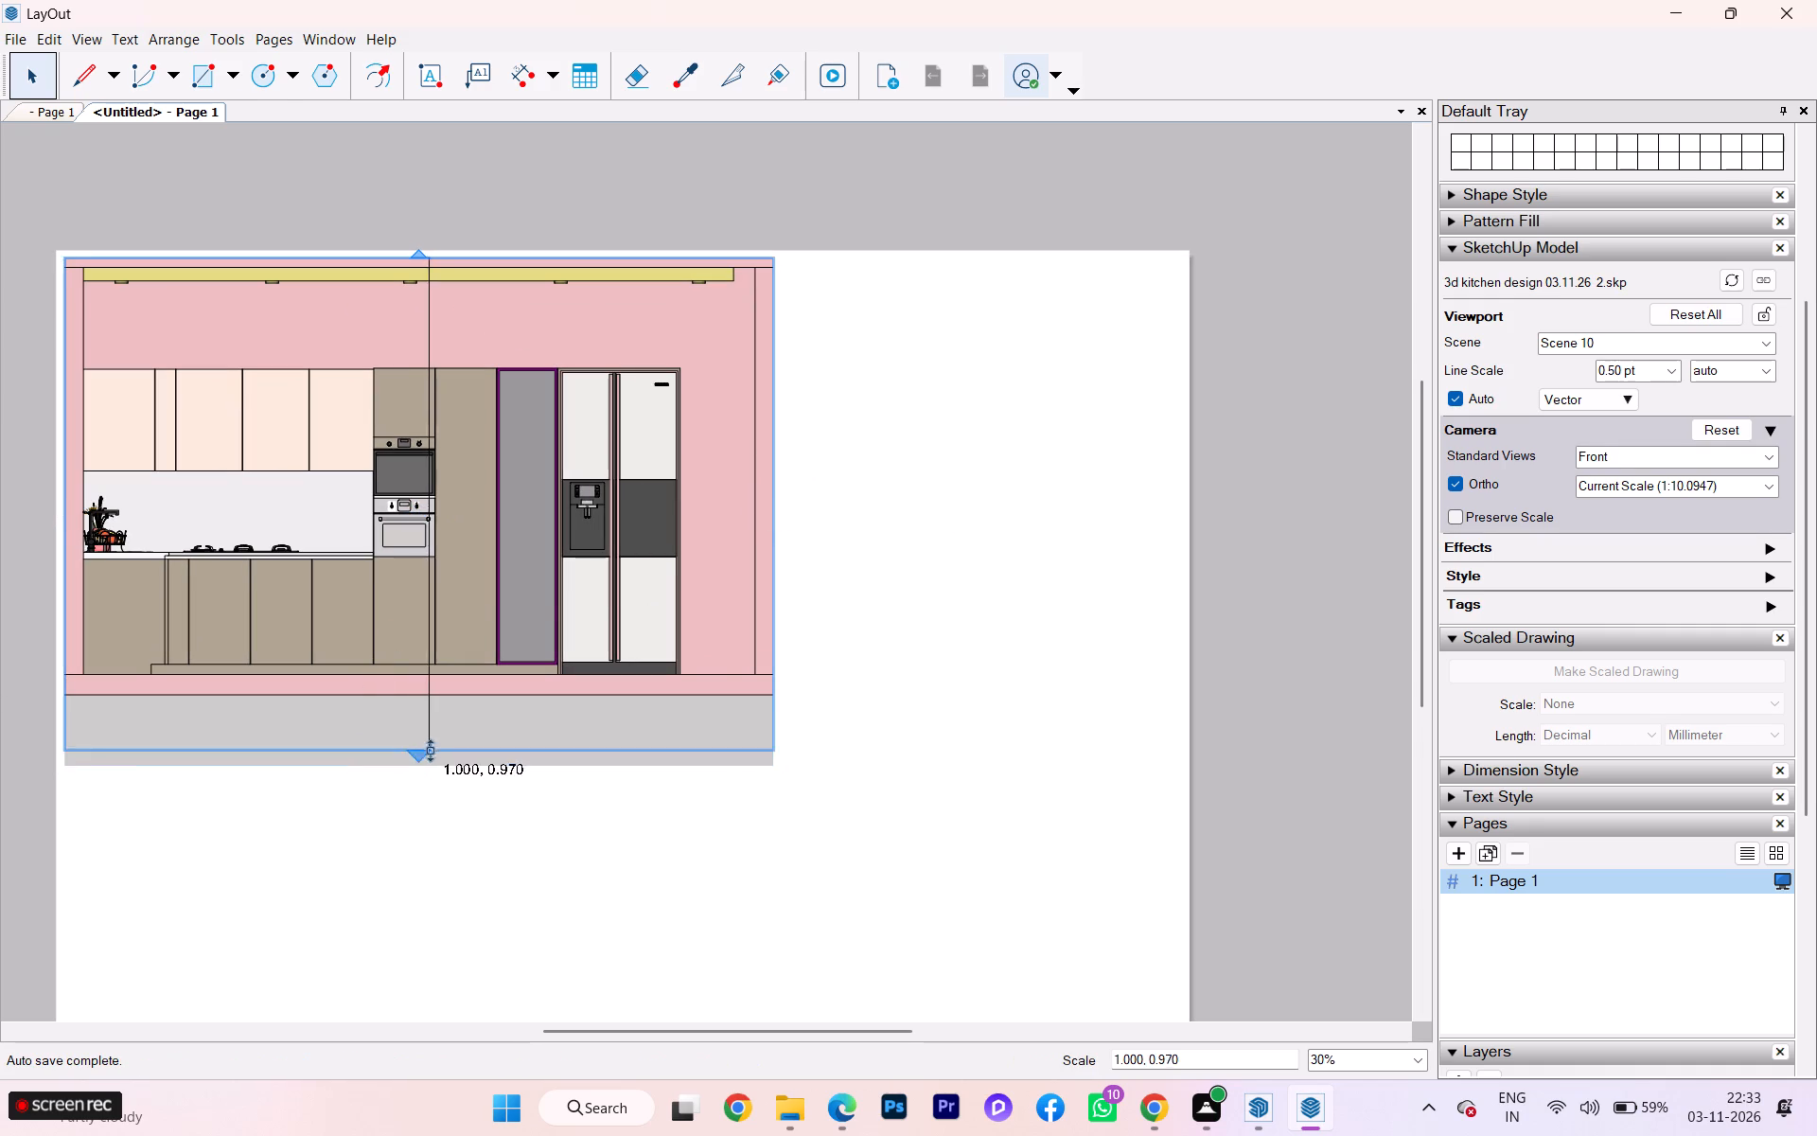
{"action": "left_click_drag", "start_coordinate": [429, 749], "coordinate": [441, 699]}
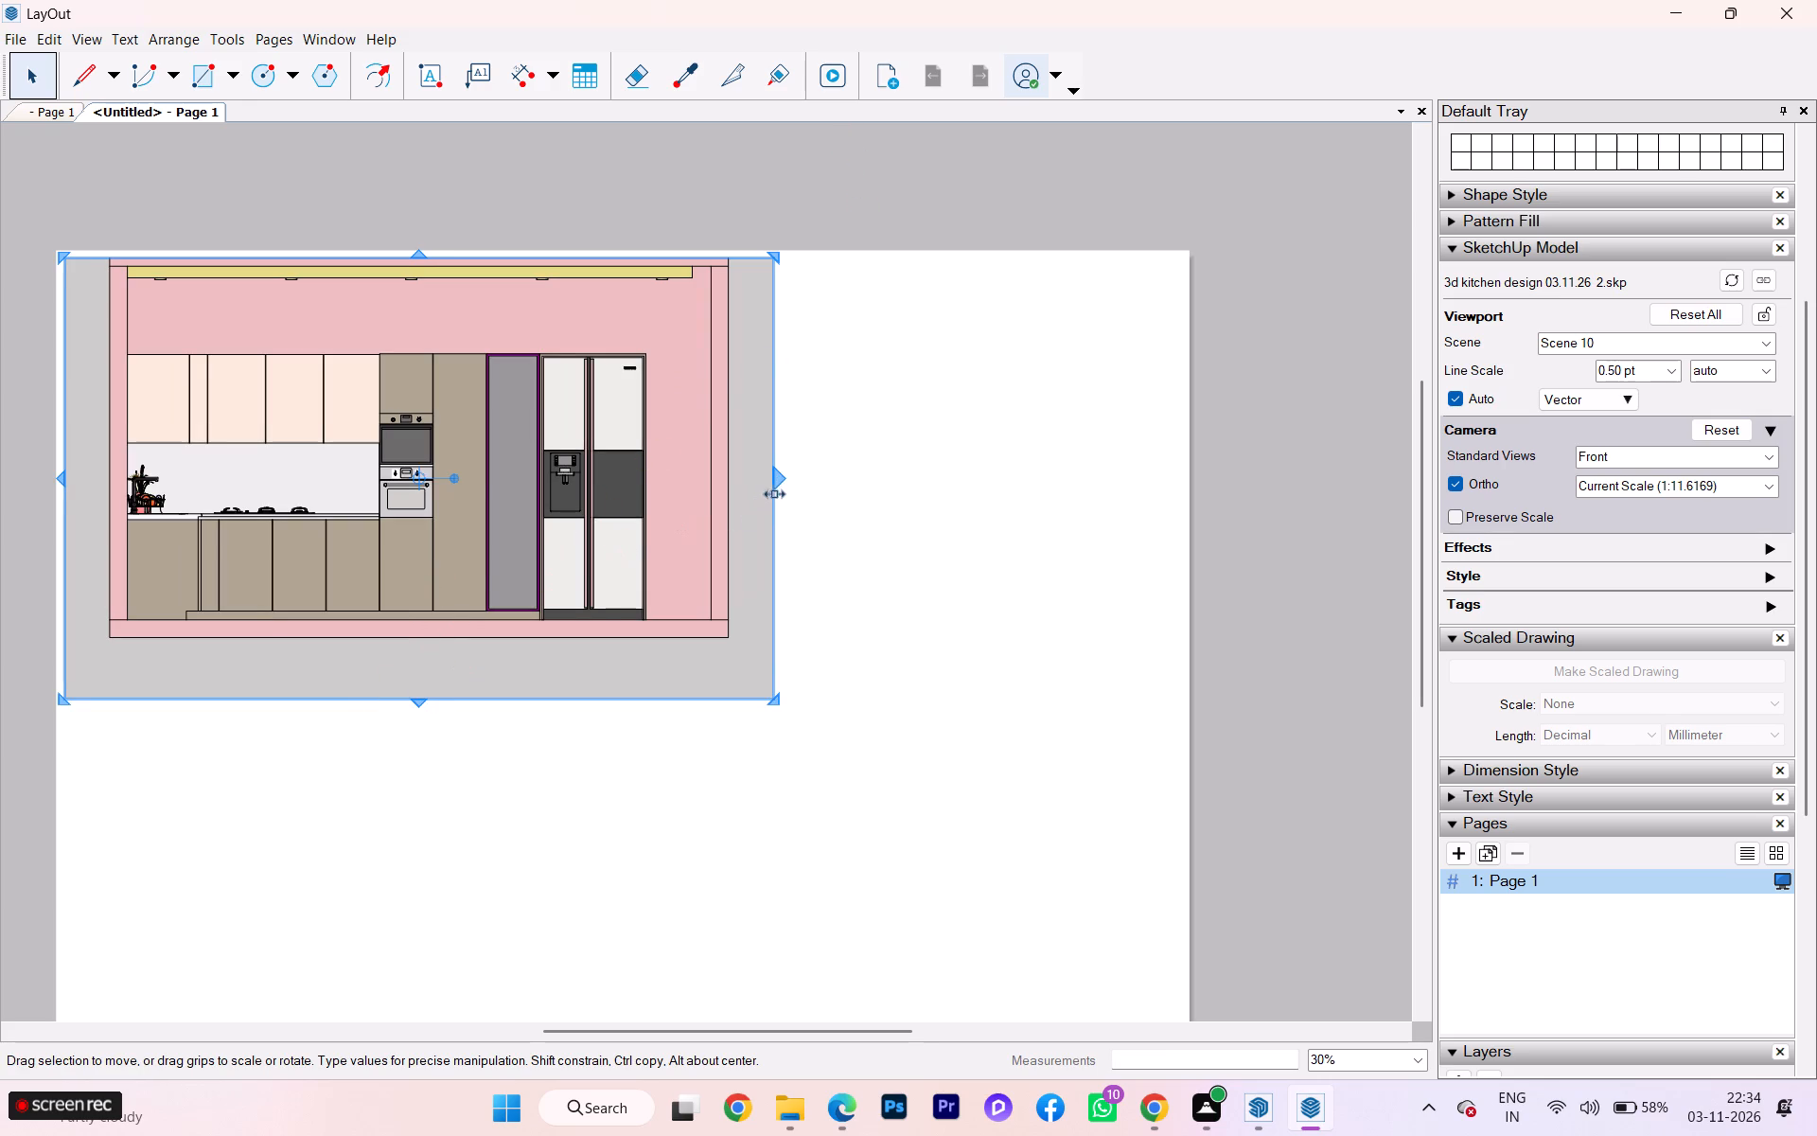
{"action": "left_click_drag", "start_coordinate": [778, 479], "coordinate": [714, 486]}
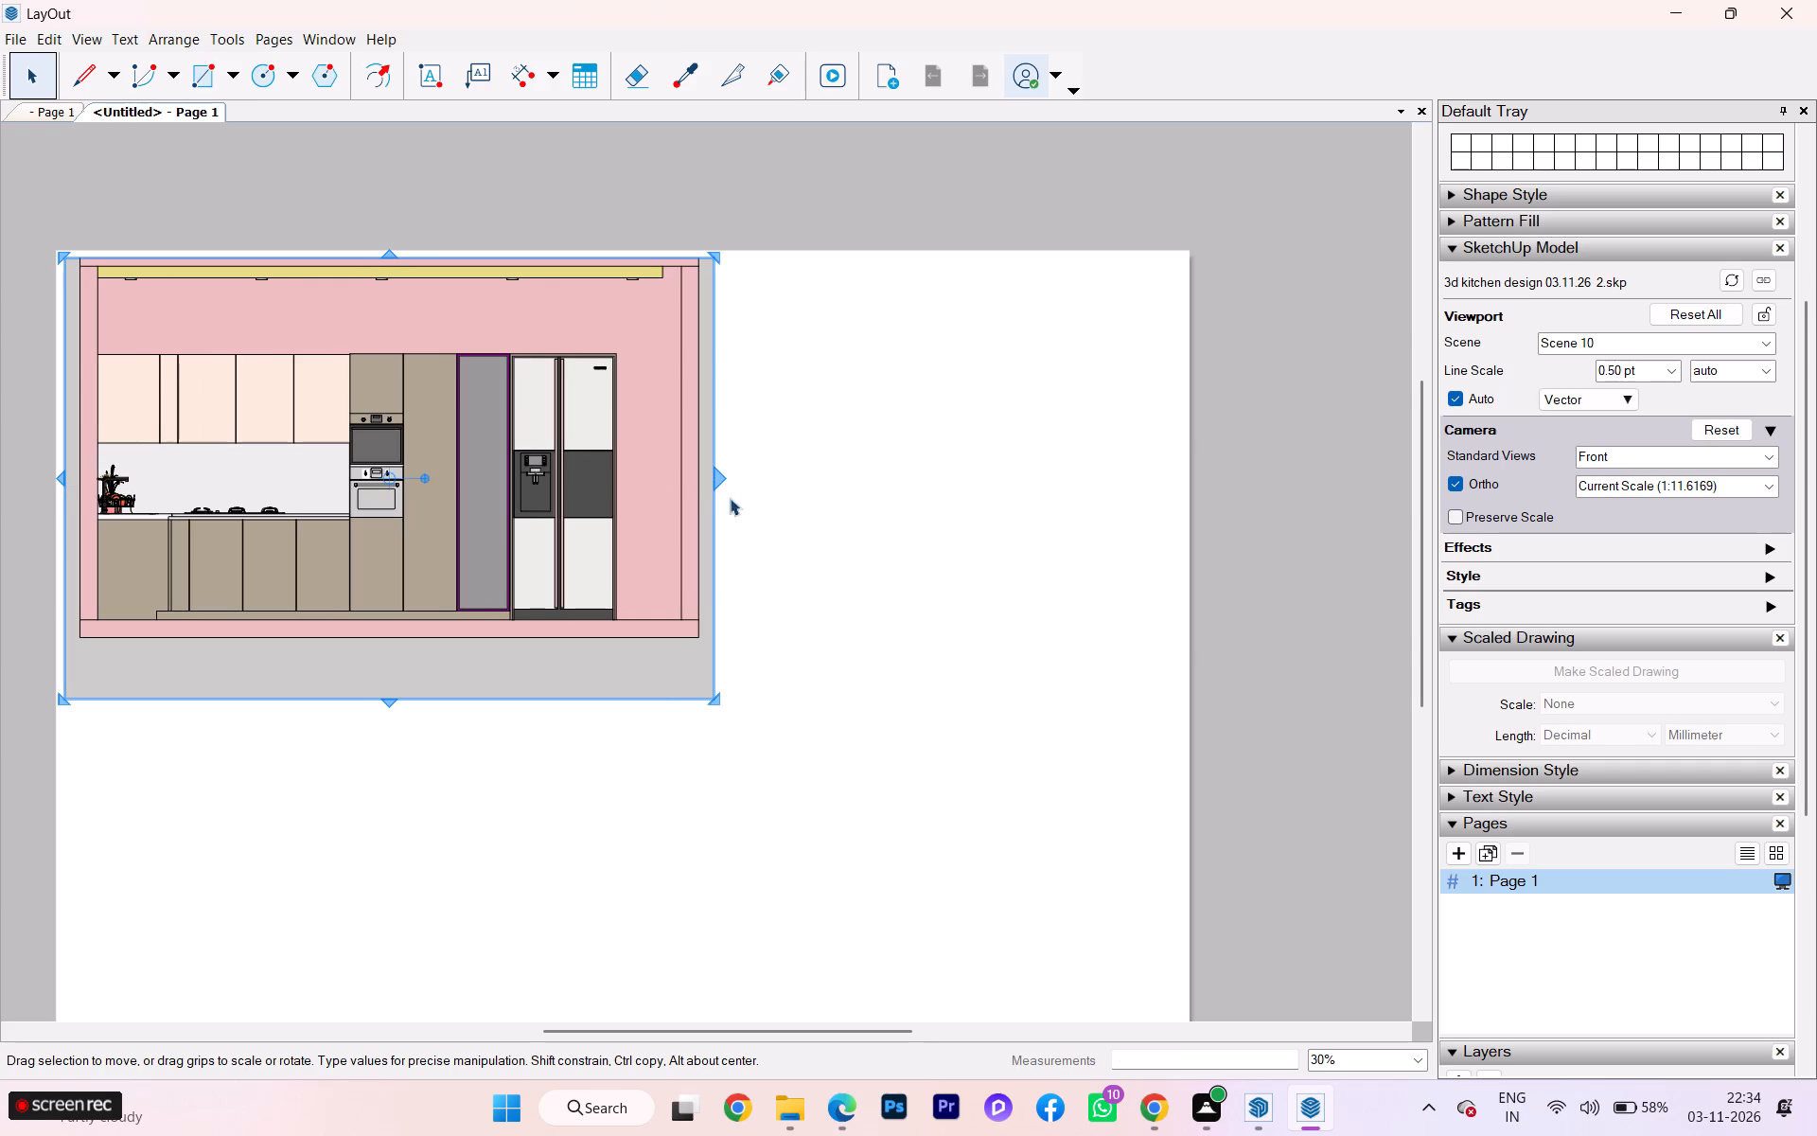
Raise the front elevation viewport's bottom edge to scale its height by about 0.83.
{"action": "left_click", "coordinate": [1402, 1059]}
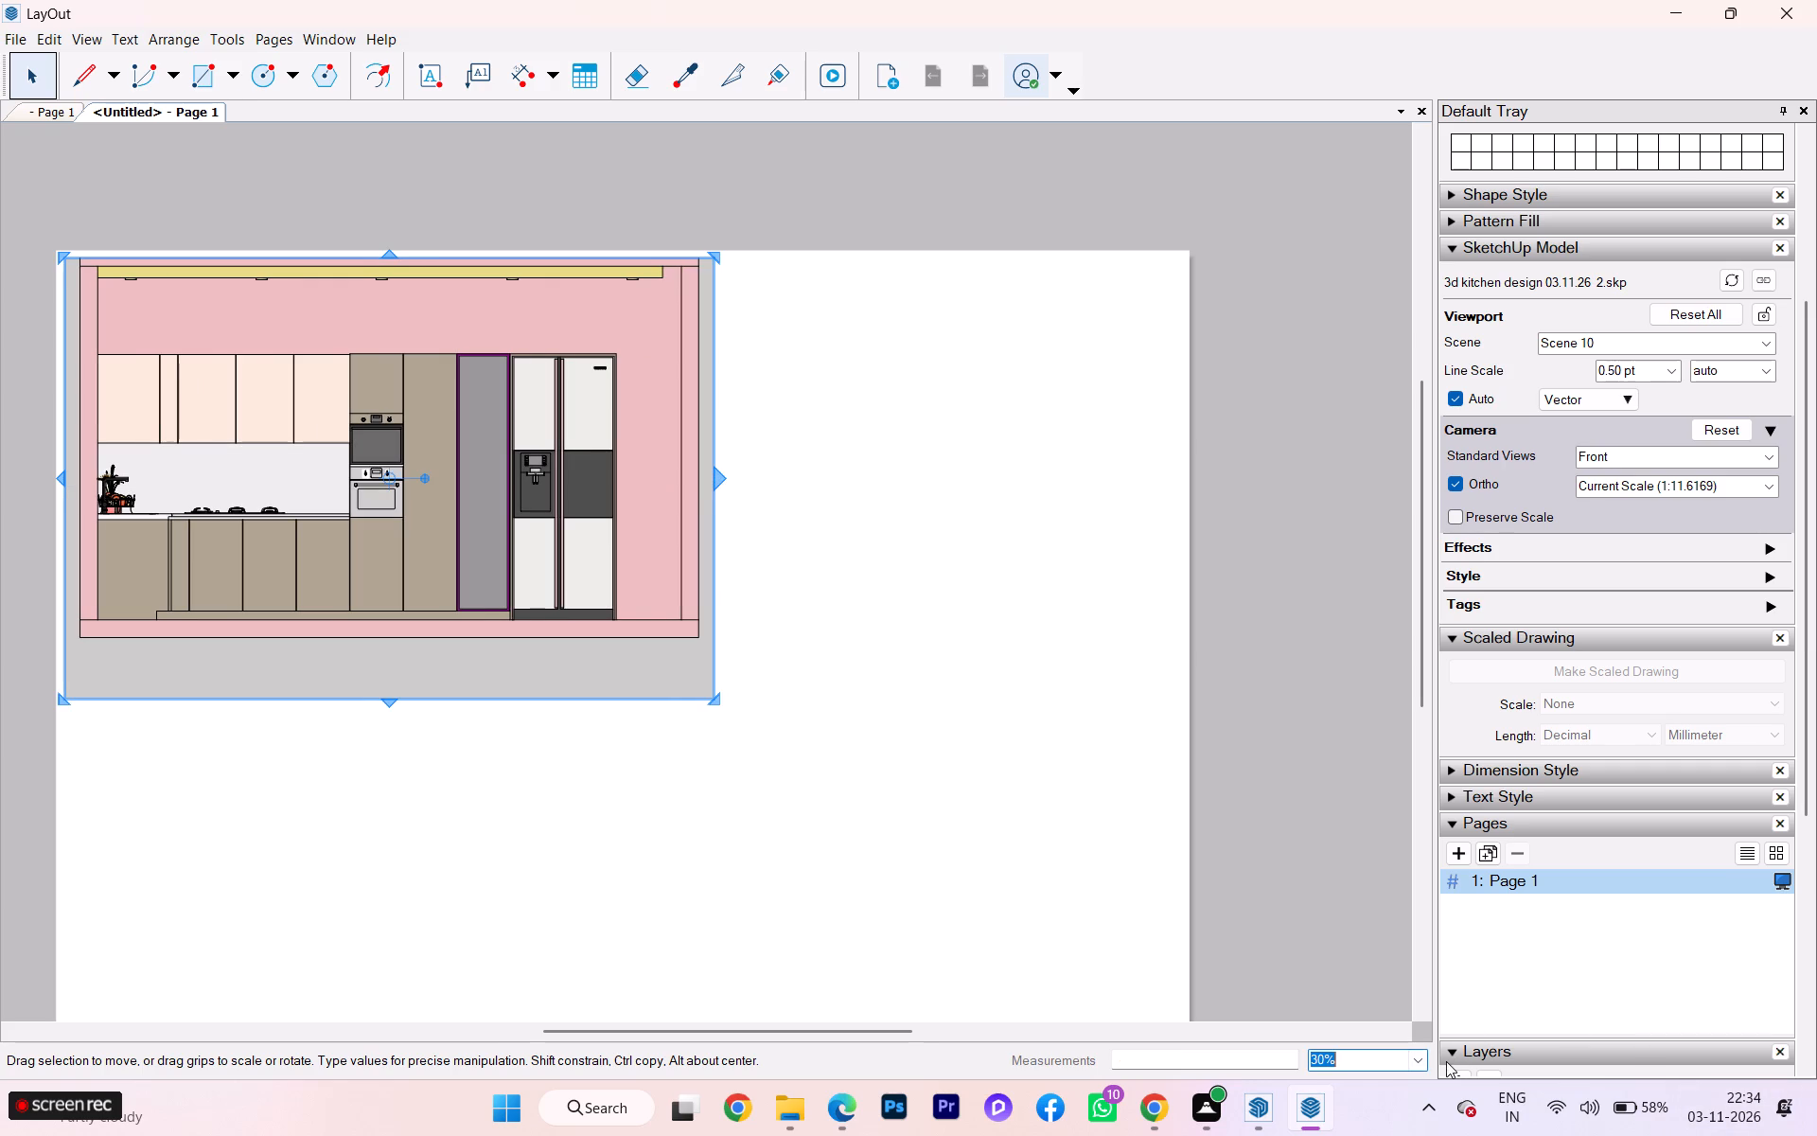
{"action": "left_click", "coordinate": [1421, 1063]}
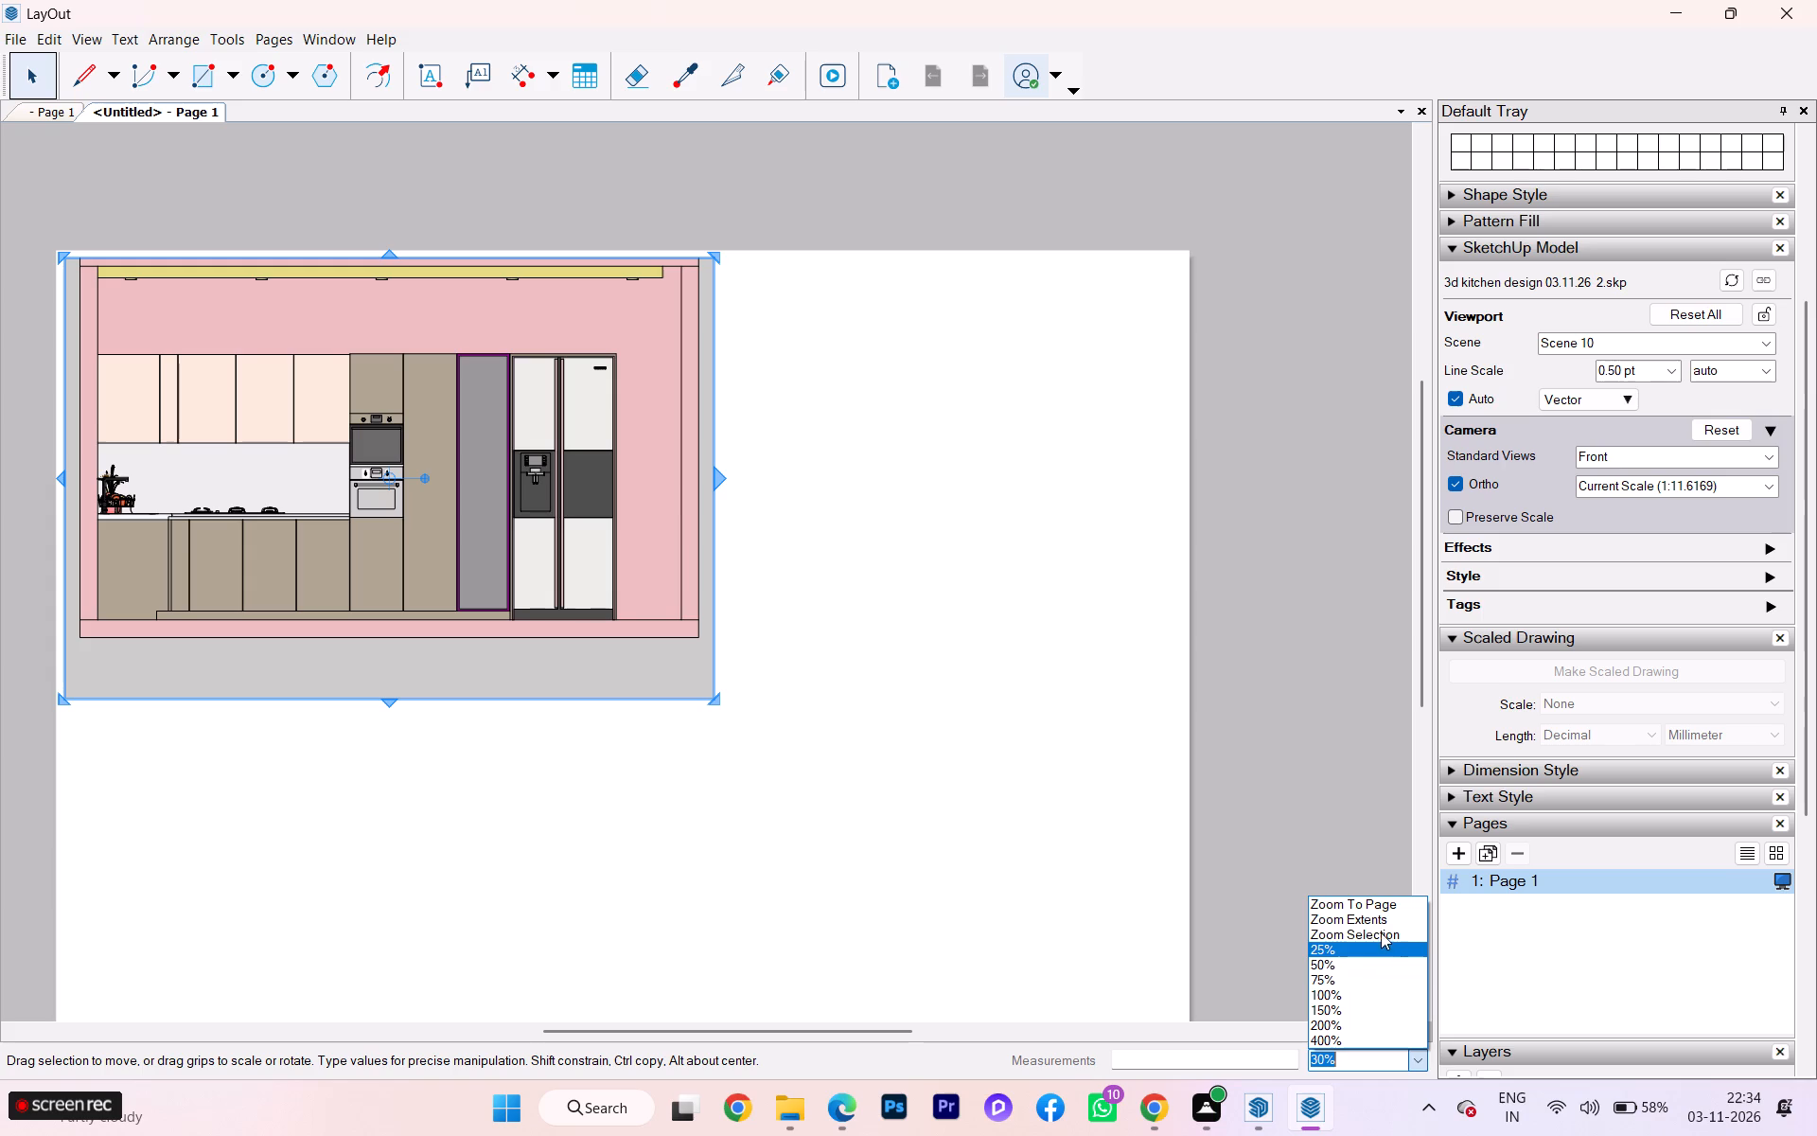
{"action": "left_click", "coordinate": [1330, 975]}
{"action": "scroll", "coordinate": [1011, 722], "scroll_direction": "down", "scroll_amount": 2}
{"action": "scroll", "coordinate": [1010, 718], "scroll_direction": "up", "scroll_amount": 2}
{"action": "scroll", "coordinate": [1010, 717], "scroll_direction": "down", "scroll_amount": 1}
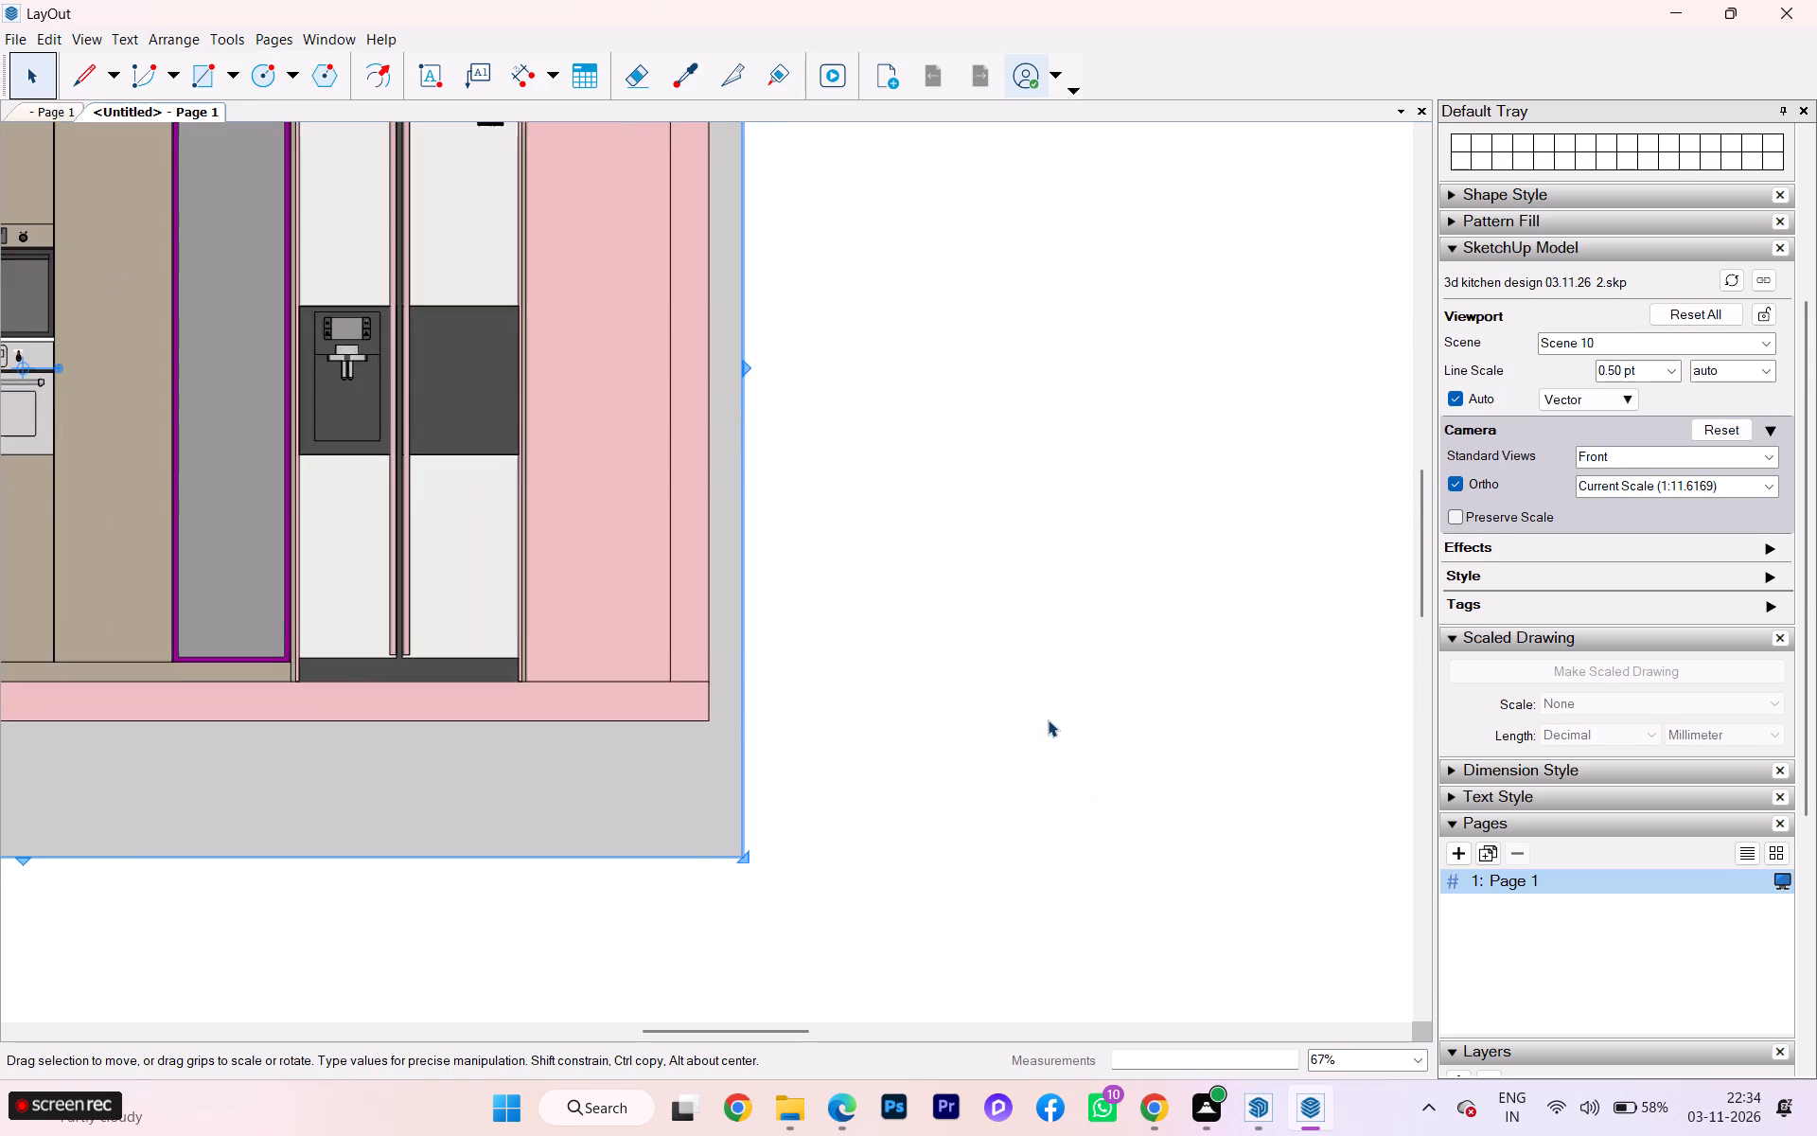
{"action": "scroll", "coordinate": [1048, 719], "scroll_direction": "down", "scroll_amount": 8}
{"action": "scroll", "coordinate": [1048, 719], "scroll_direction": "up", "scroll_amount": 1}
{"action": "scroll", "coordinate": [1048, 719], "scroll_direction": "down", "scroll_amount": 6}
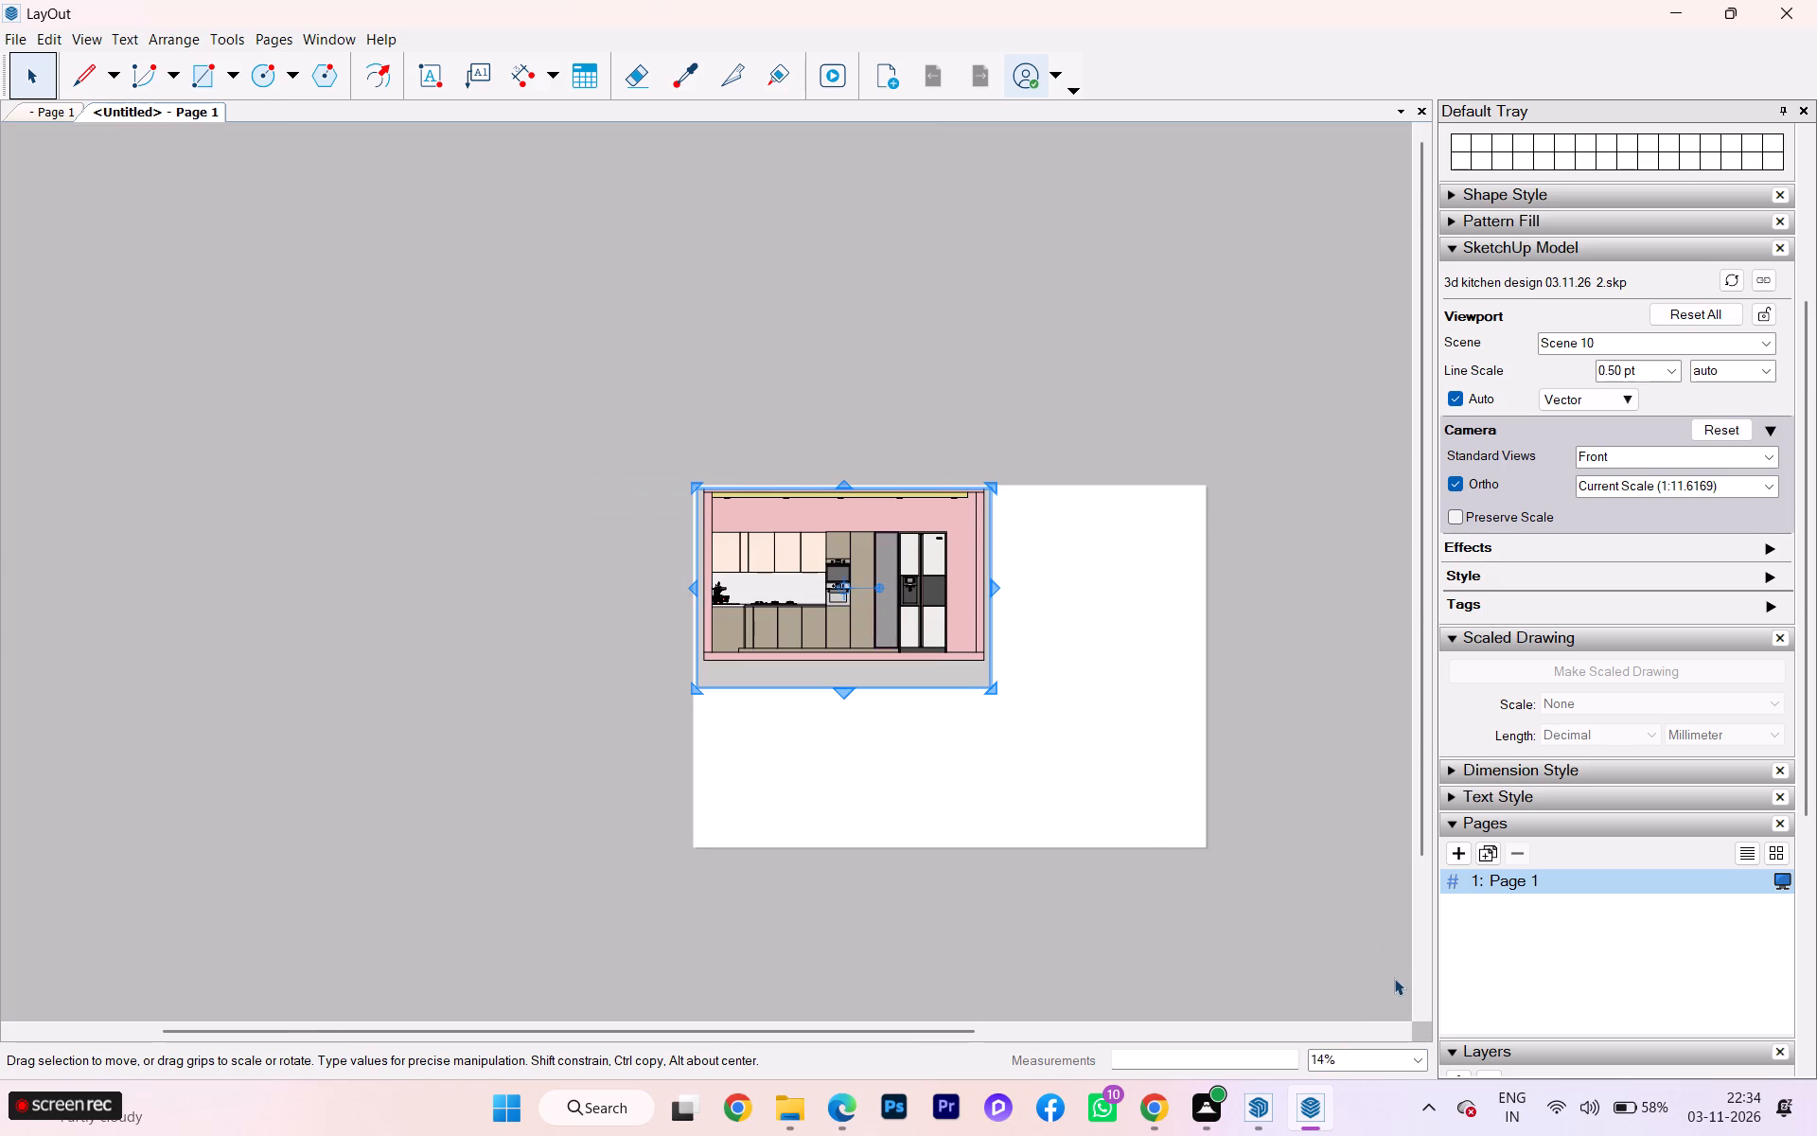
{"action": "left_click", "coordinate": [1422, 1058]}
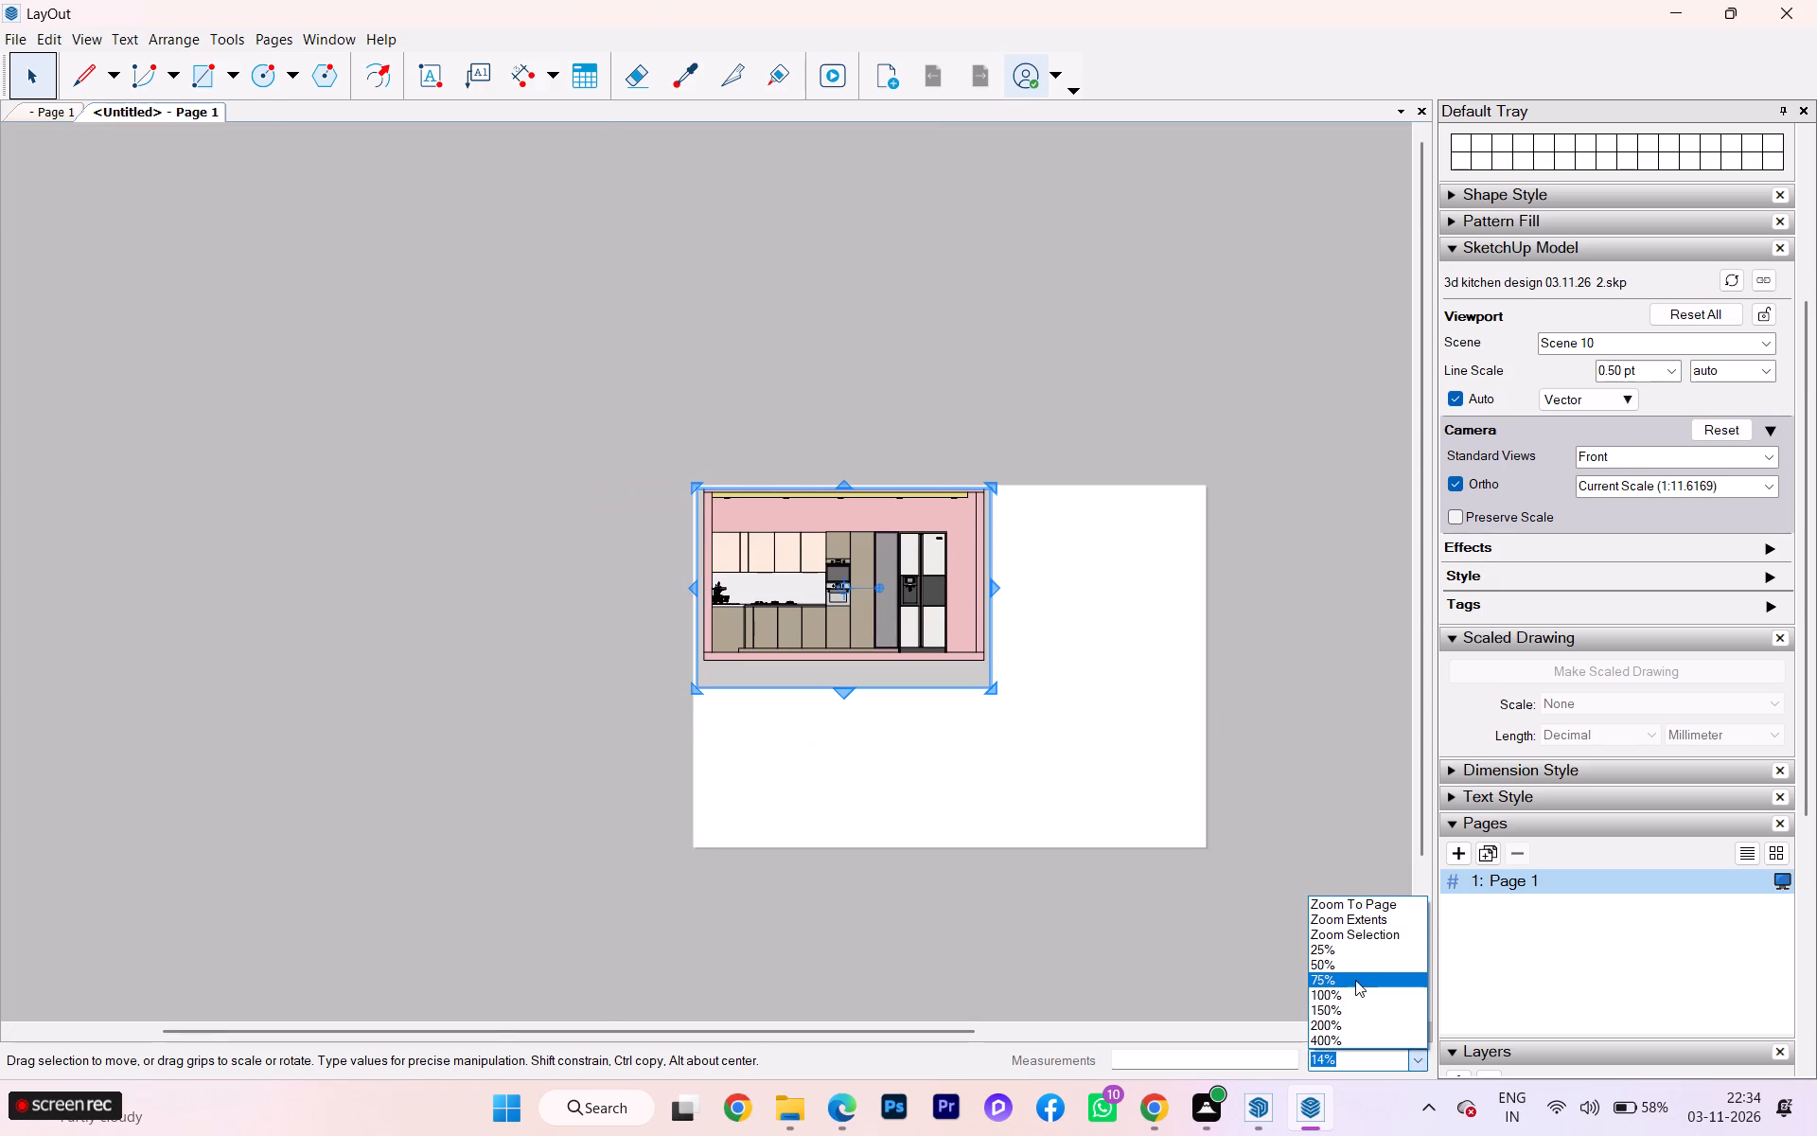
{"action": "left_click", "coordinate": [1355, 980]}
{"action": "scroll", "coordinate": [608, 648], "scroll_direction": "down", "scroll_amount": 5}
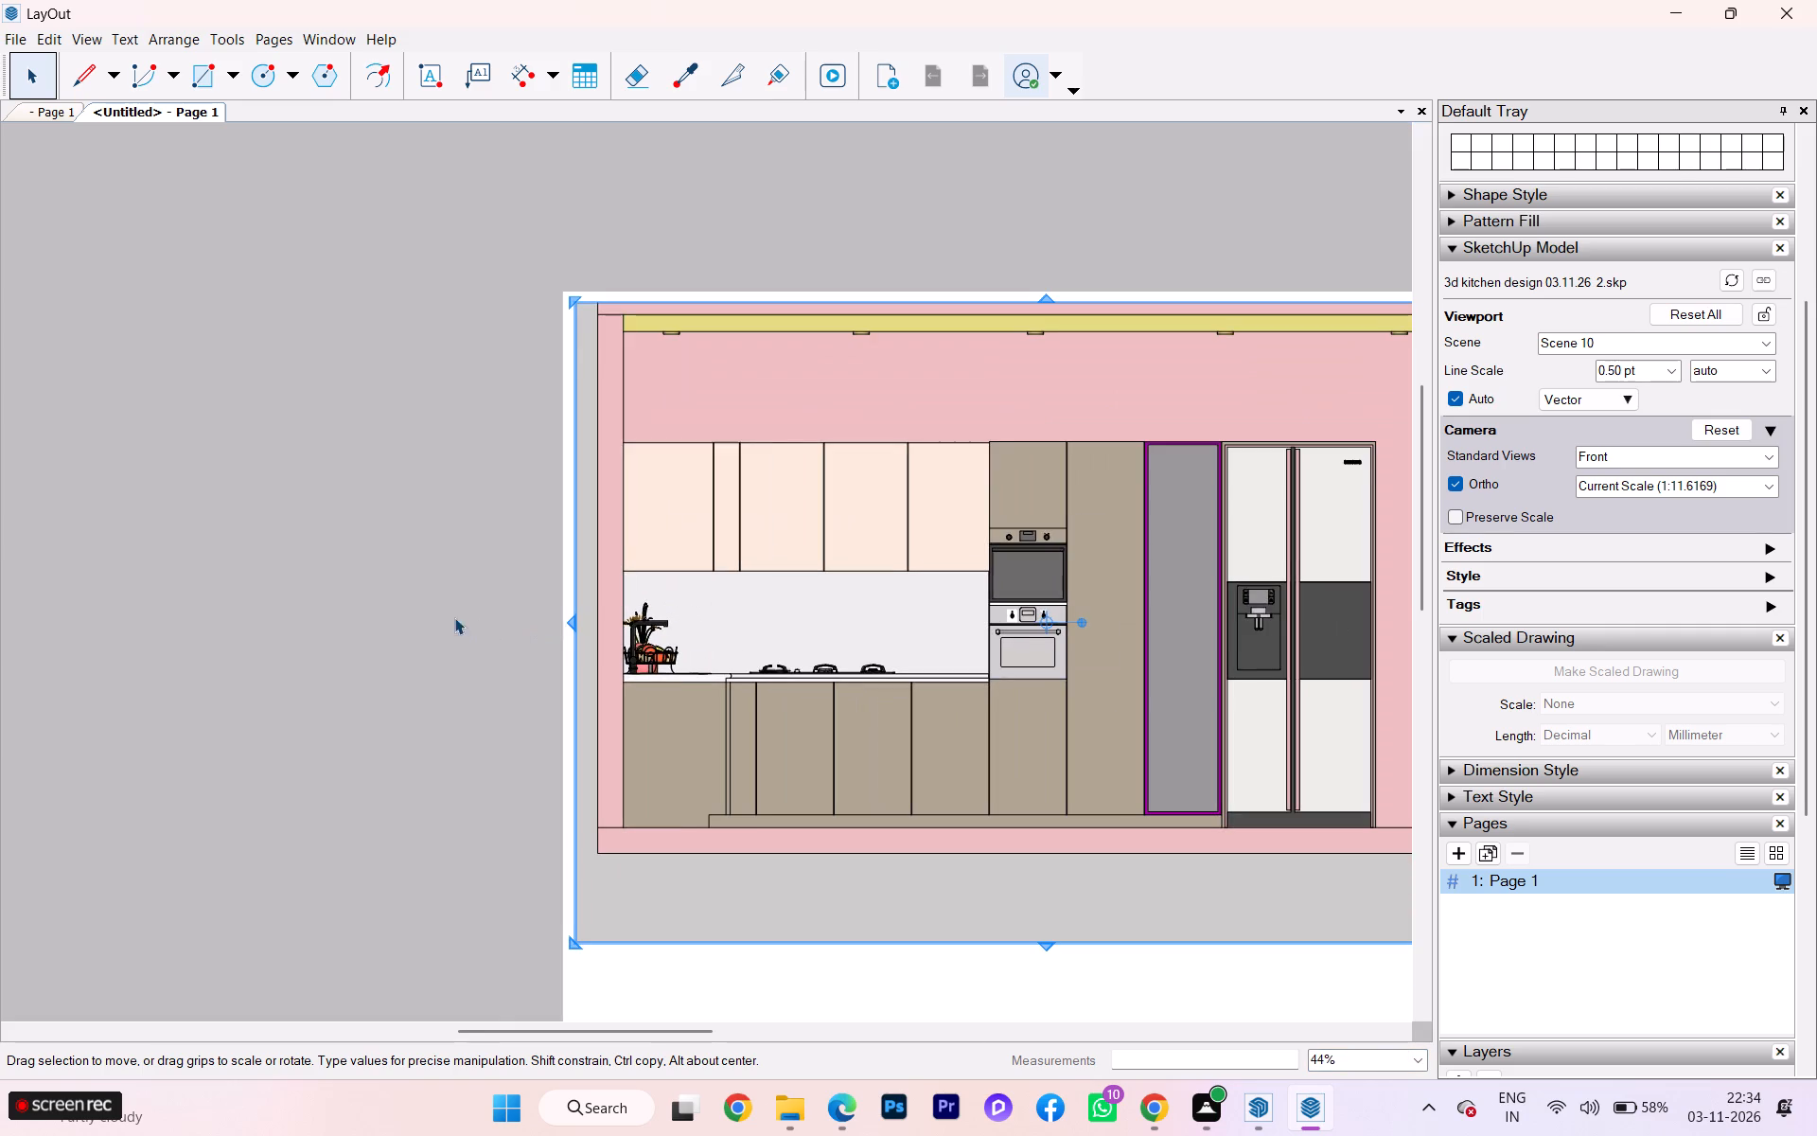
{"action": "scroll", "coordinate": [433, 612], "scroll_direction": "down", "scroll_amount": 5}
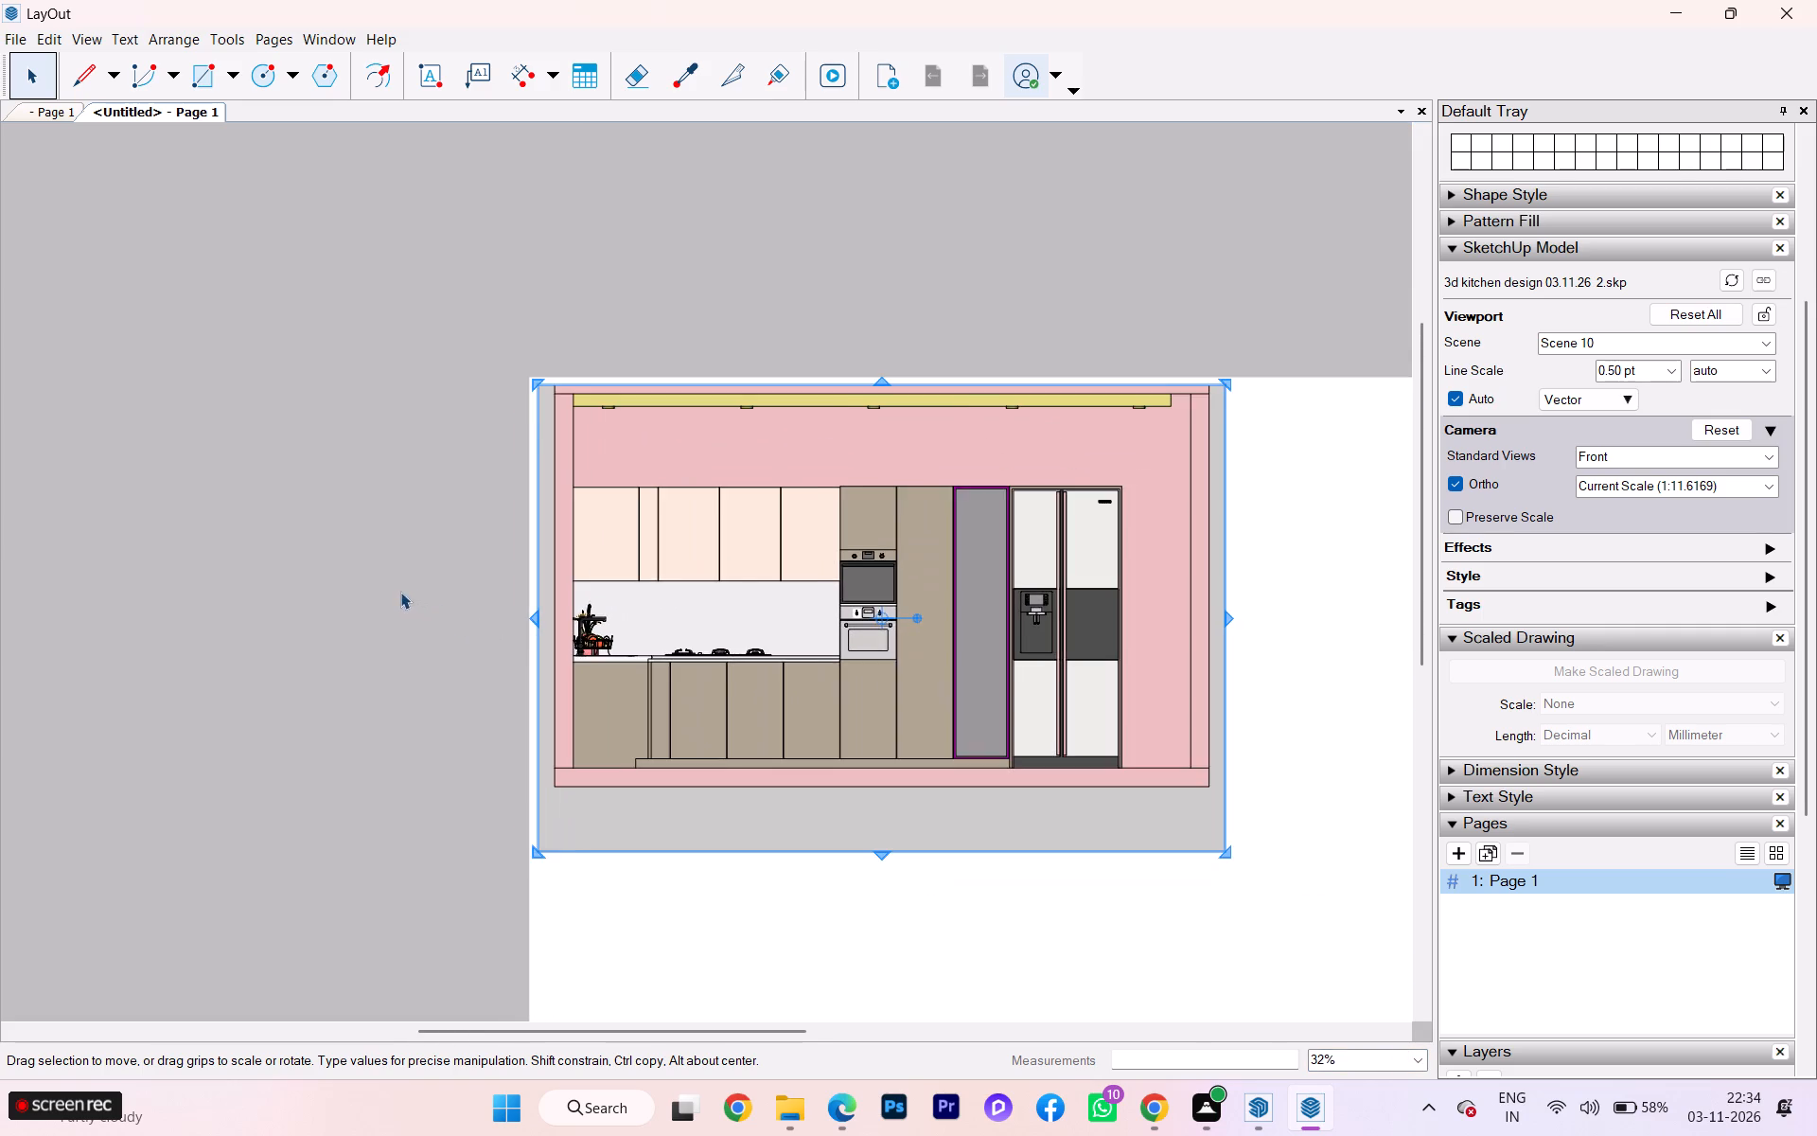
{"action": "left_click_drag", "start_coordinate": [786, 803], "coordinate": [772, 737]}
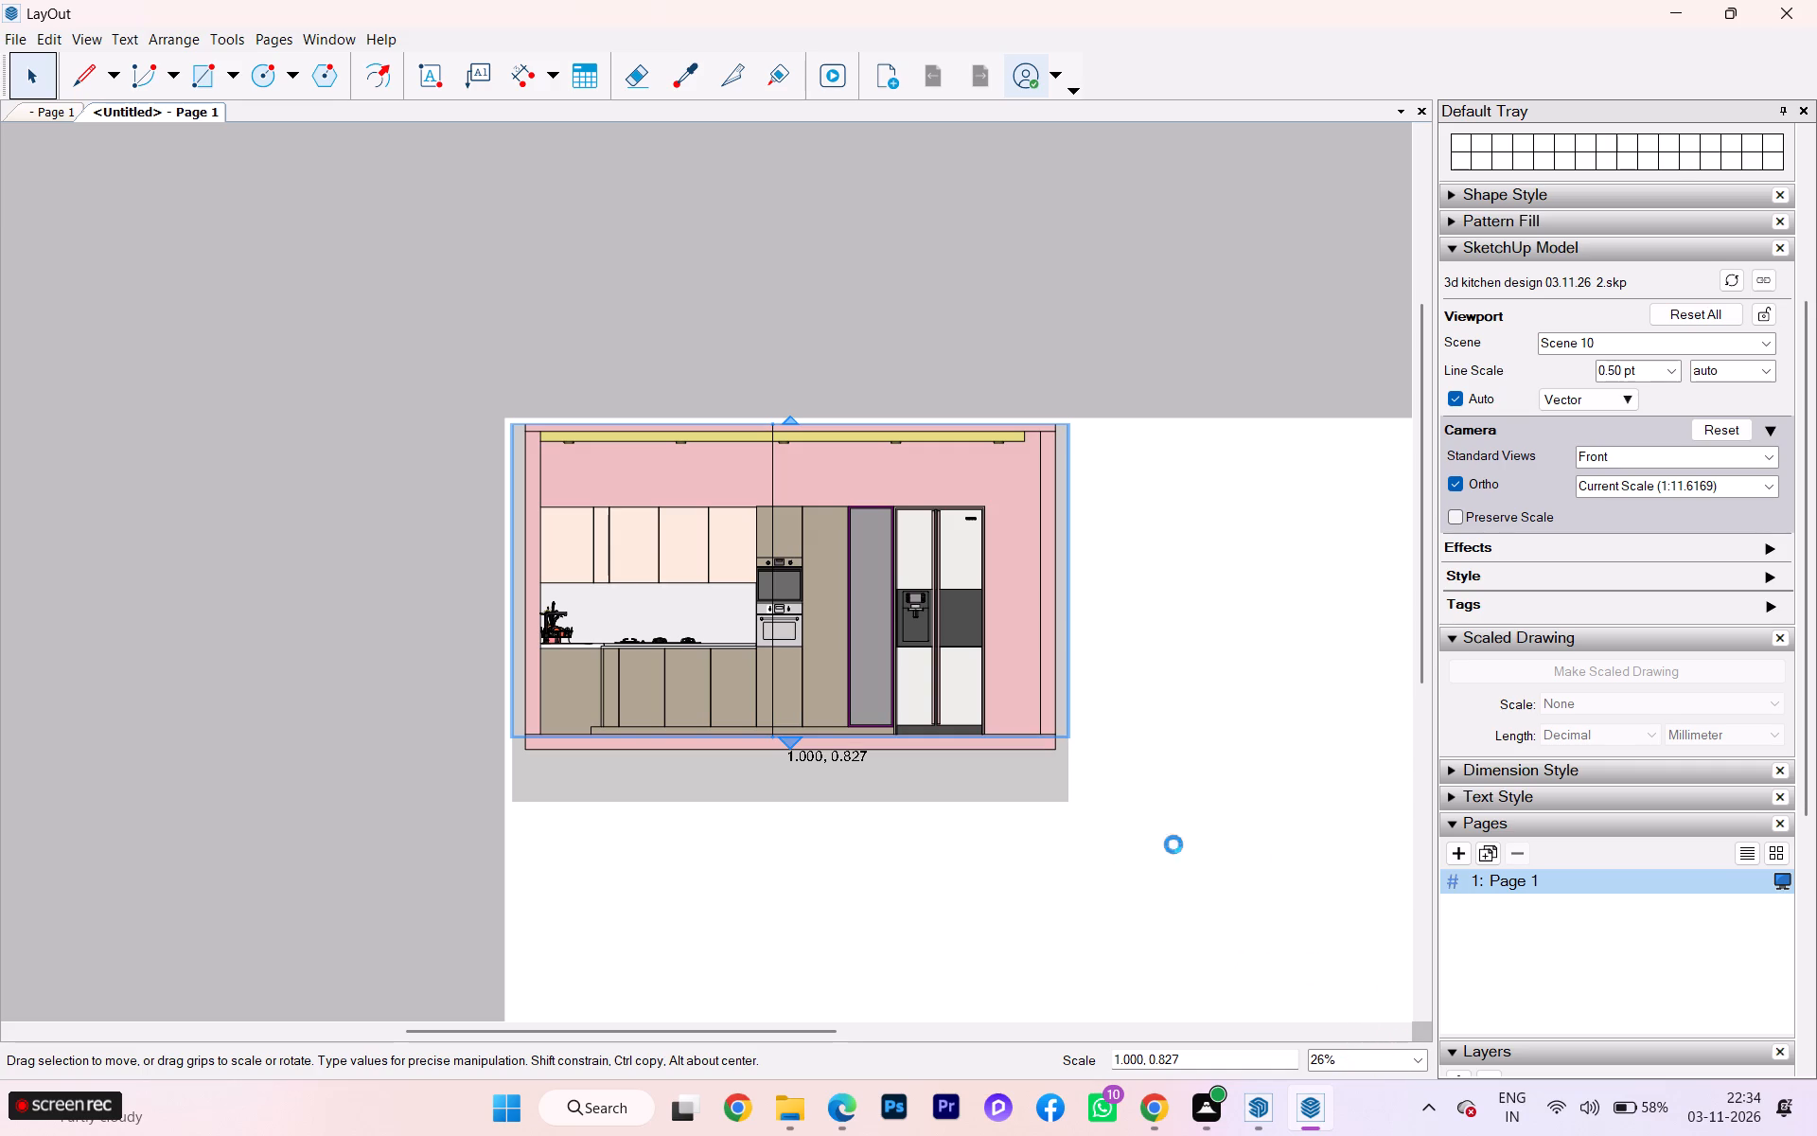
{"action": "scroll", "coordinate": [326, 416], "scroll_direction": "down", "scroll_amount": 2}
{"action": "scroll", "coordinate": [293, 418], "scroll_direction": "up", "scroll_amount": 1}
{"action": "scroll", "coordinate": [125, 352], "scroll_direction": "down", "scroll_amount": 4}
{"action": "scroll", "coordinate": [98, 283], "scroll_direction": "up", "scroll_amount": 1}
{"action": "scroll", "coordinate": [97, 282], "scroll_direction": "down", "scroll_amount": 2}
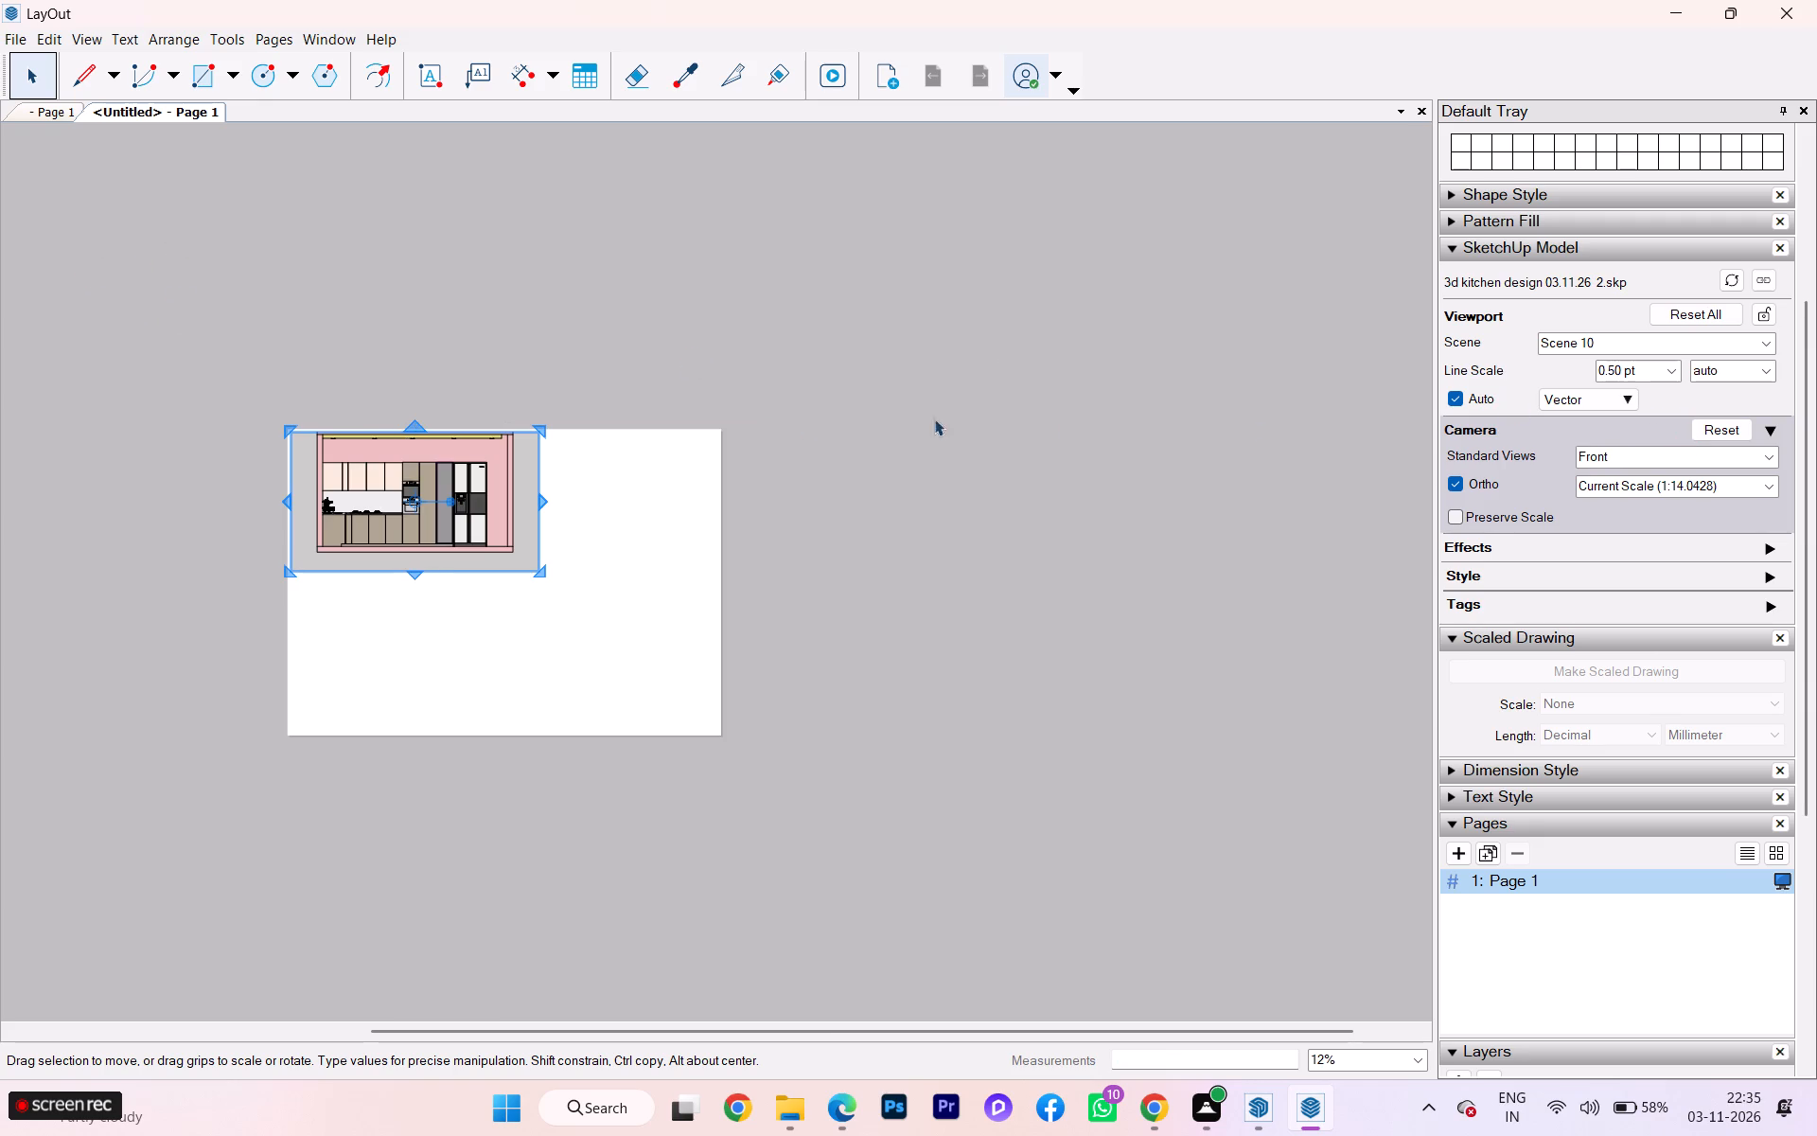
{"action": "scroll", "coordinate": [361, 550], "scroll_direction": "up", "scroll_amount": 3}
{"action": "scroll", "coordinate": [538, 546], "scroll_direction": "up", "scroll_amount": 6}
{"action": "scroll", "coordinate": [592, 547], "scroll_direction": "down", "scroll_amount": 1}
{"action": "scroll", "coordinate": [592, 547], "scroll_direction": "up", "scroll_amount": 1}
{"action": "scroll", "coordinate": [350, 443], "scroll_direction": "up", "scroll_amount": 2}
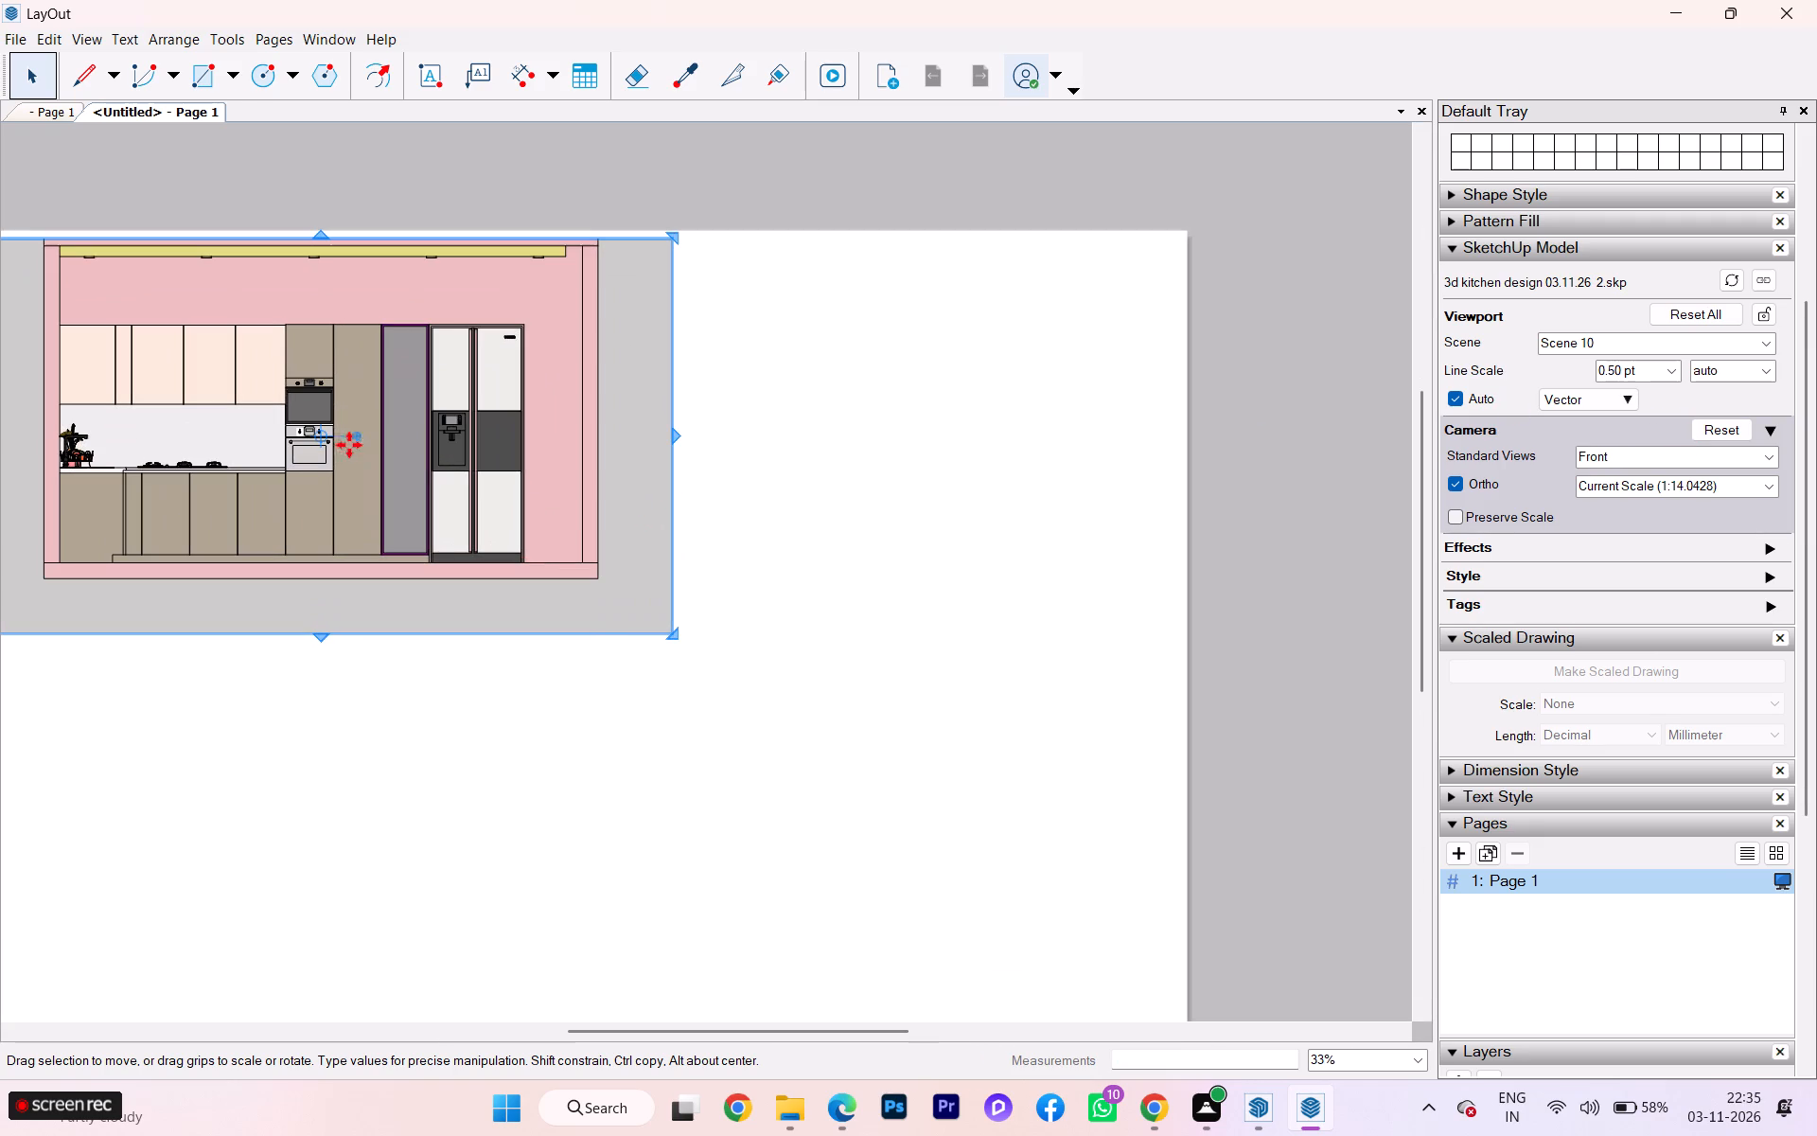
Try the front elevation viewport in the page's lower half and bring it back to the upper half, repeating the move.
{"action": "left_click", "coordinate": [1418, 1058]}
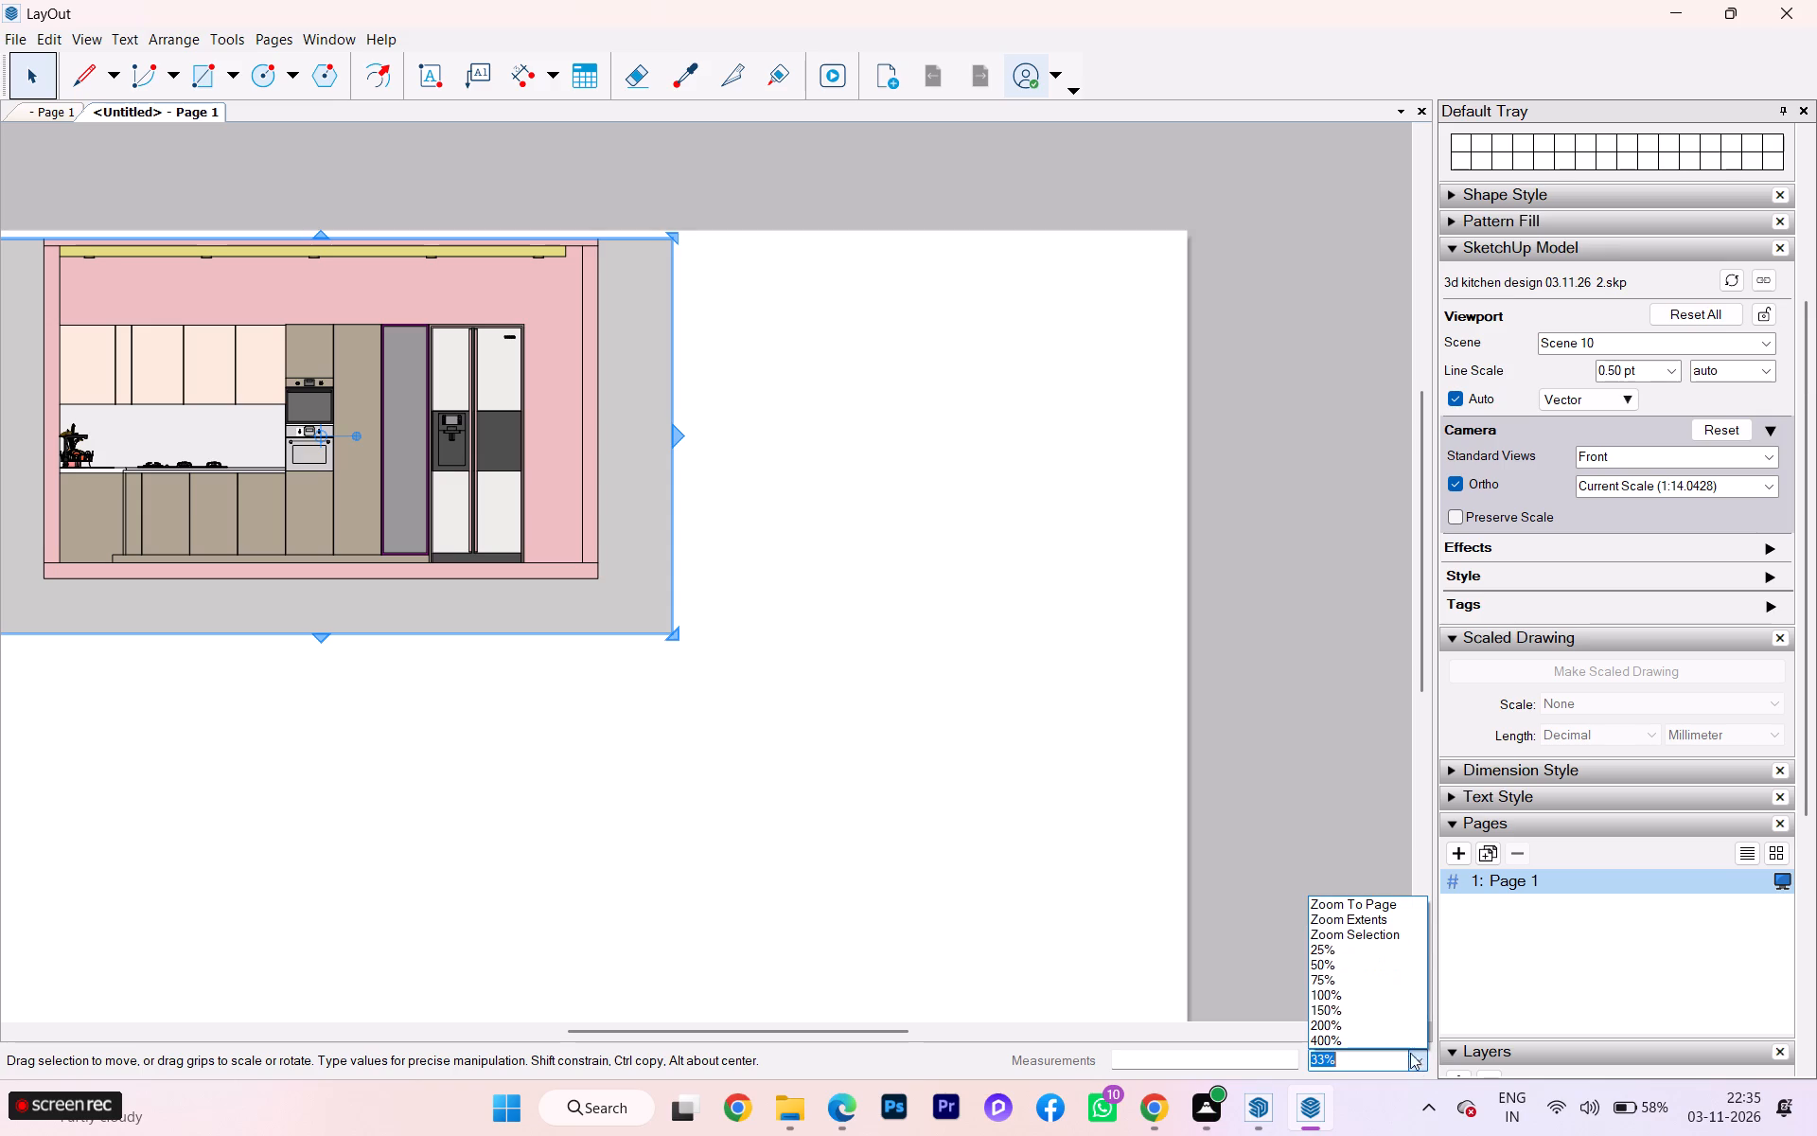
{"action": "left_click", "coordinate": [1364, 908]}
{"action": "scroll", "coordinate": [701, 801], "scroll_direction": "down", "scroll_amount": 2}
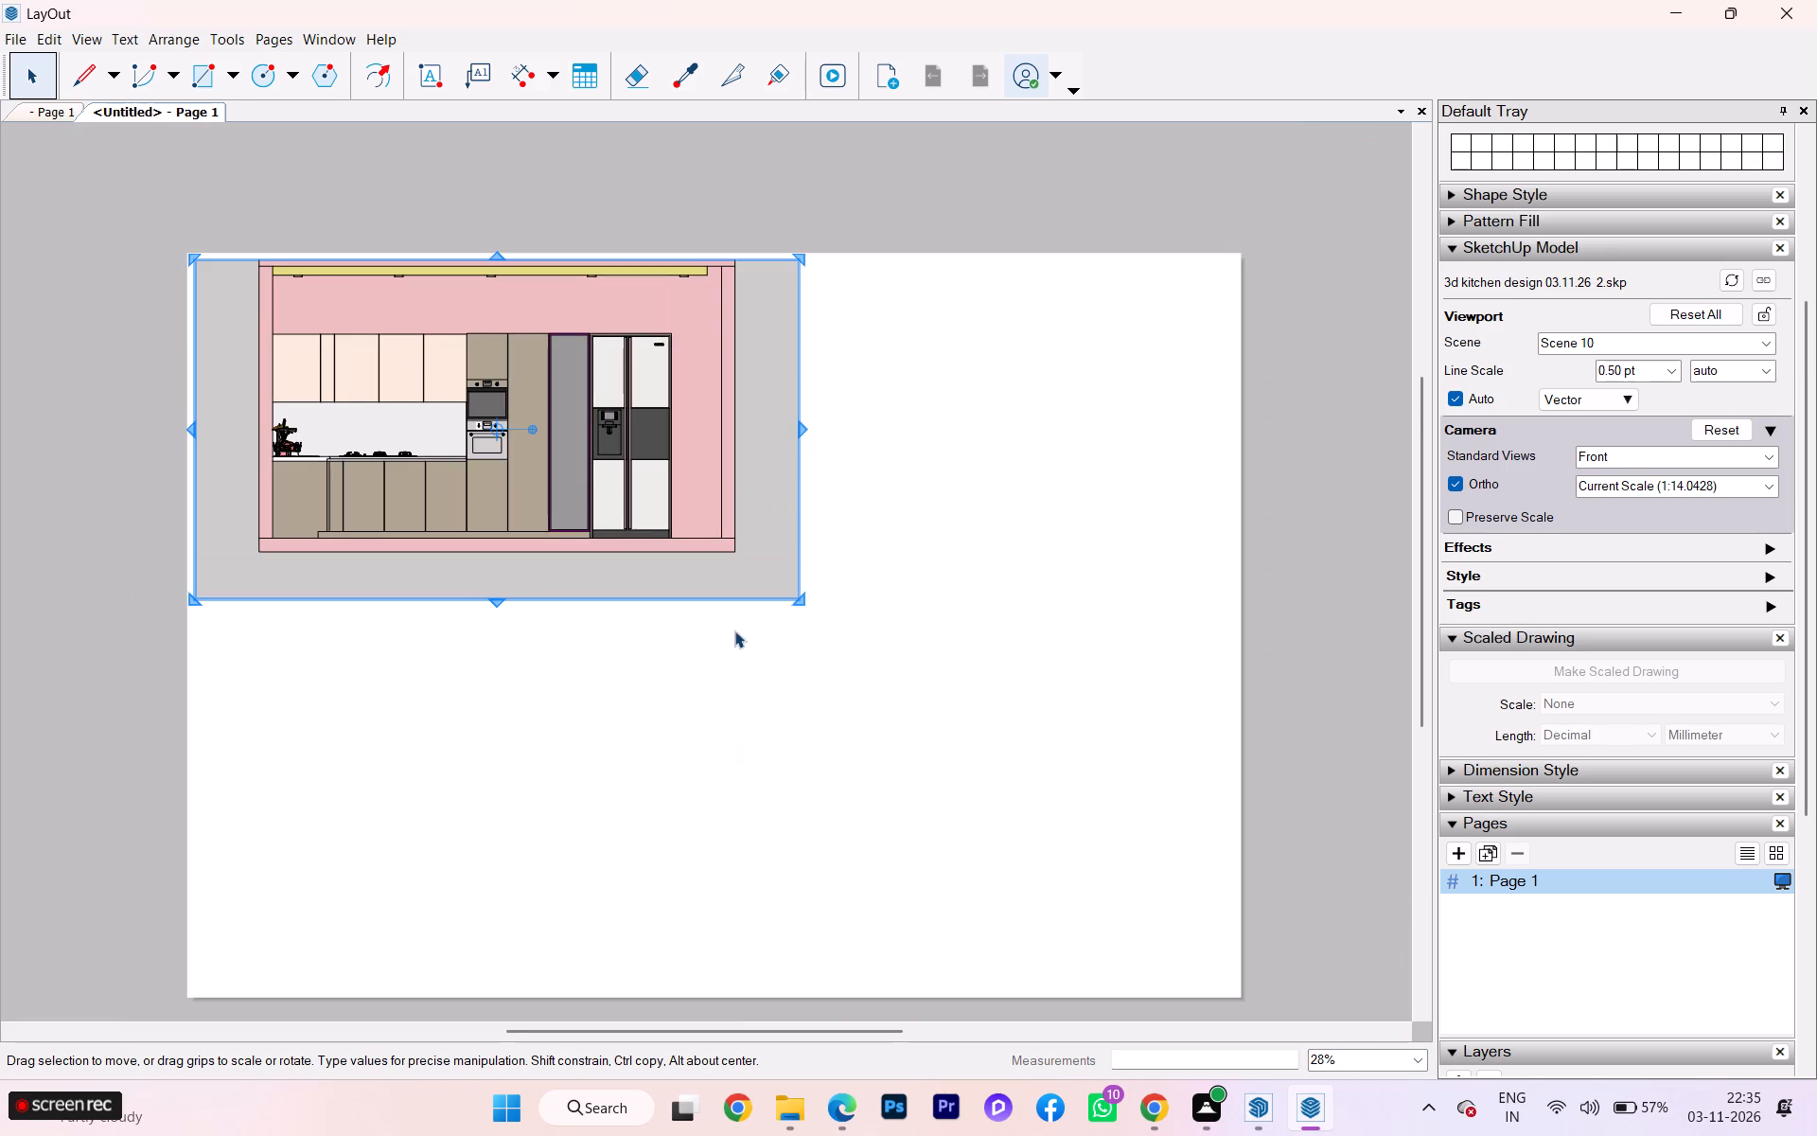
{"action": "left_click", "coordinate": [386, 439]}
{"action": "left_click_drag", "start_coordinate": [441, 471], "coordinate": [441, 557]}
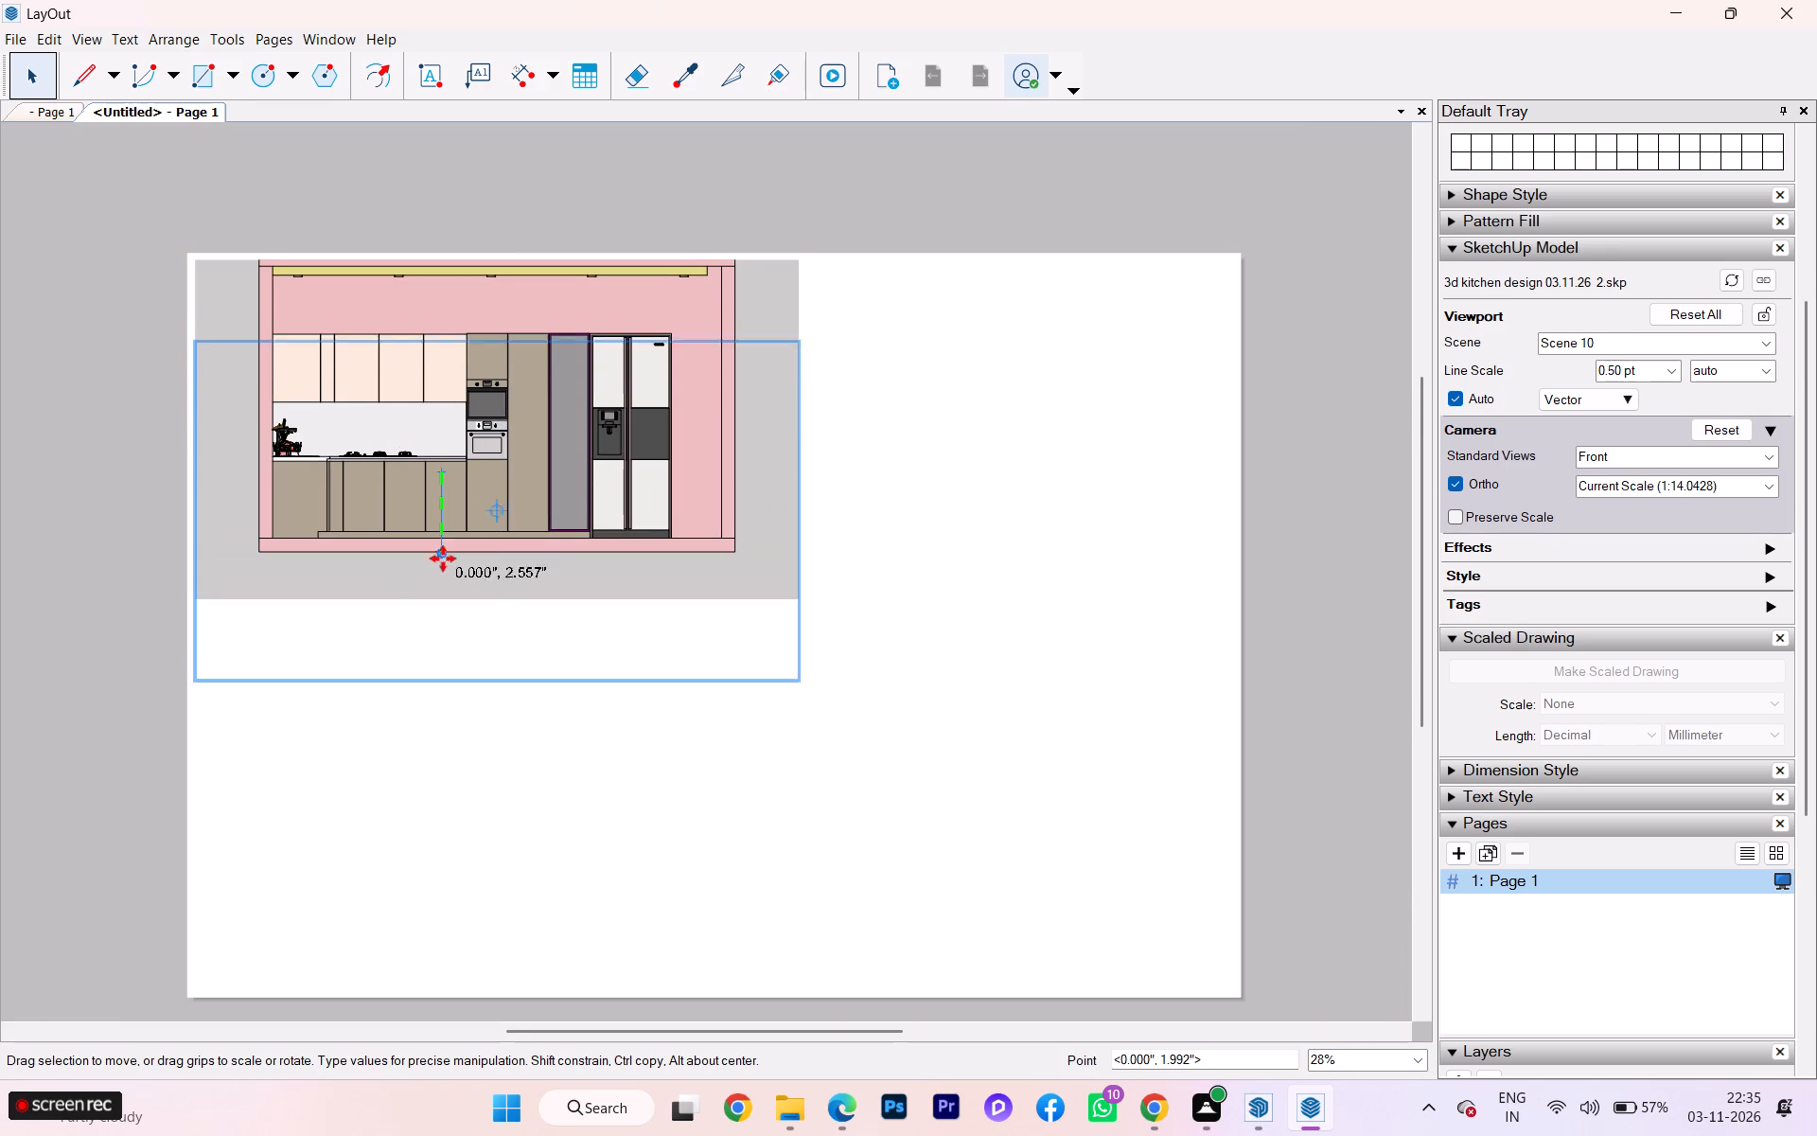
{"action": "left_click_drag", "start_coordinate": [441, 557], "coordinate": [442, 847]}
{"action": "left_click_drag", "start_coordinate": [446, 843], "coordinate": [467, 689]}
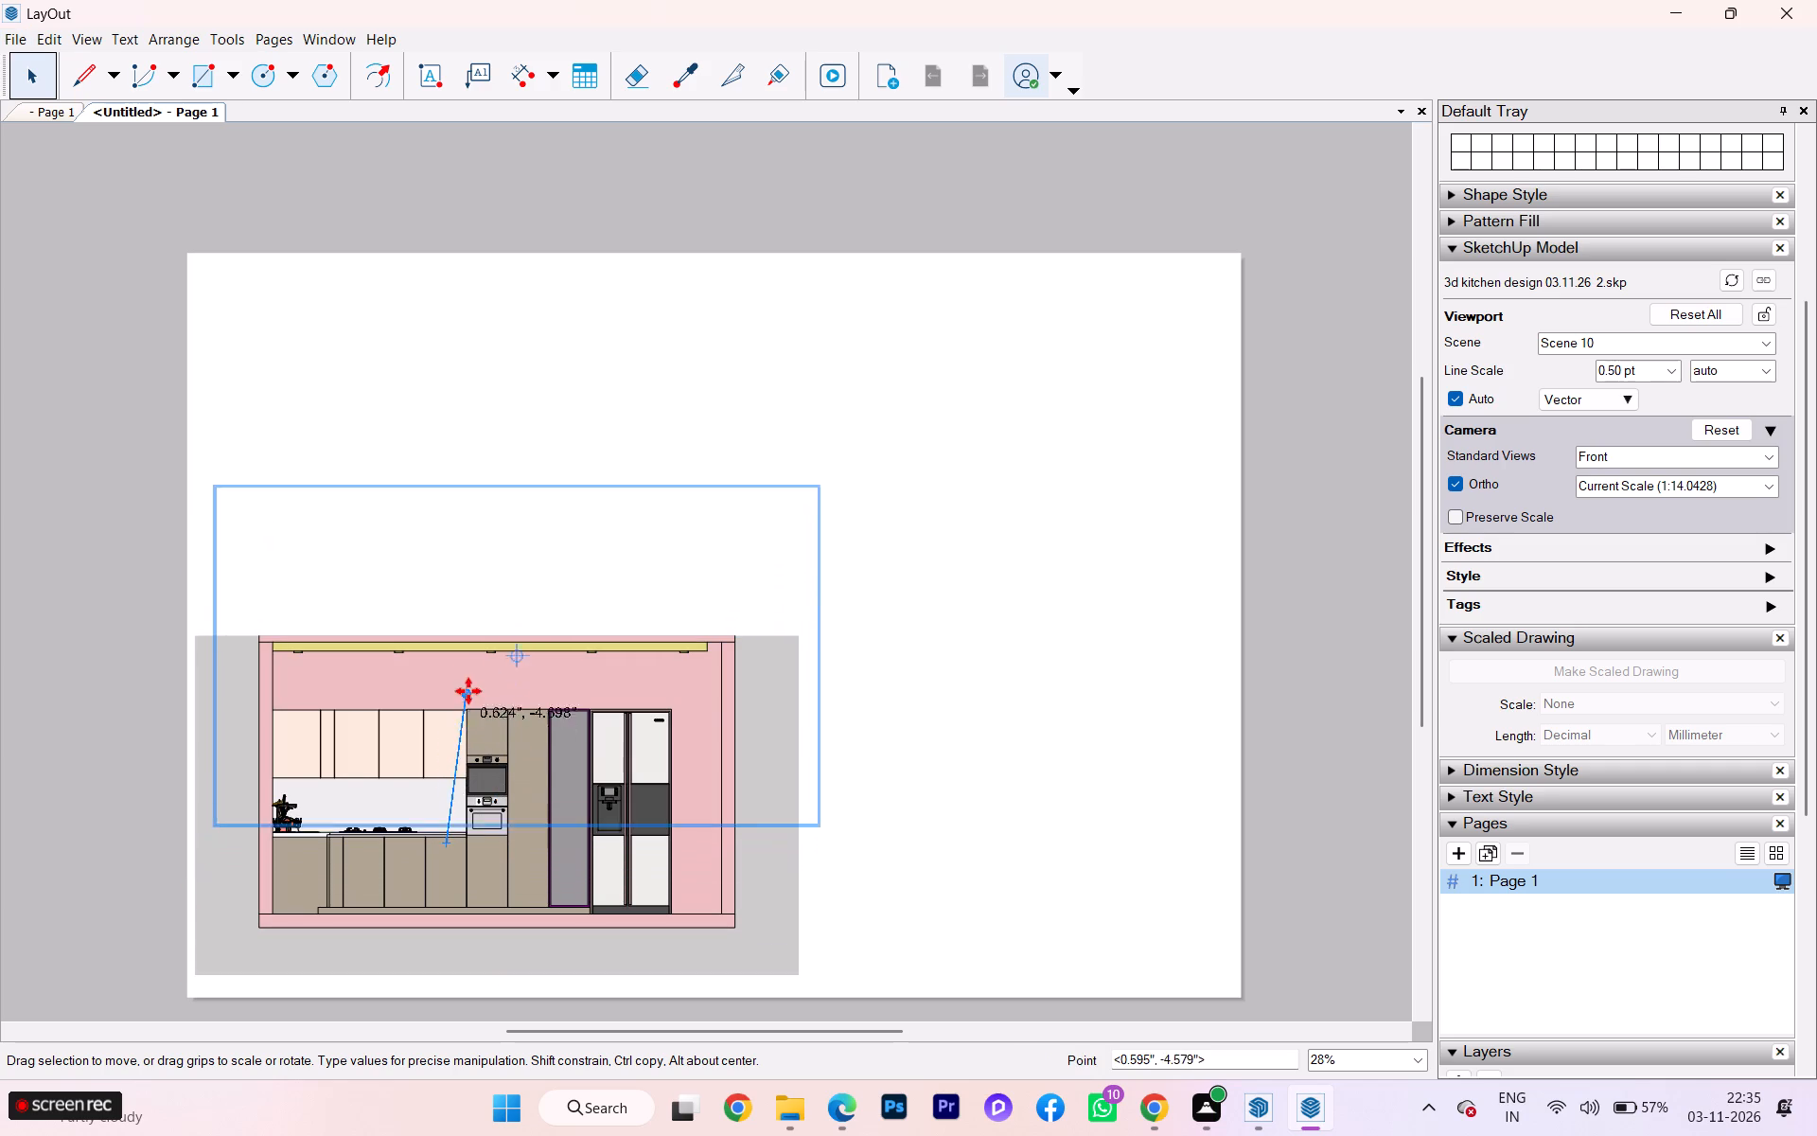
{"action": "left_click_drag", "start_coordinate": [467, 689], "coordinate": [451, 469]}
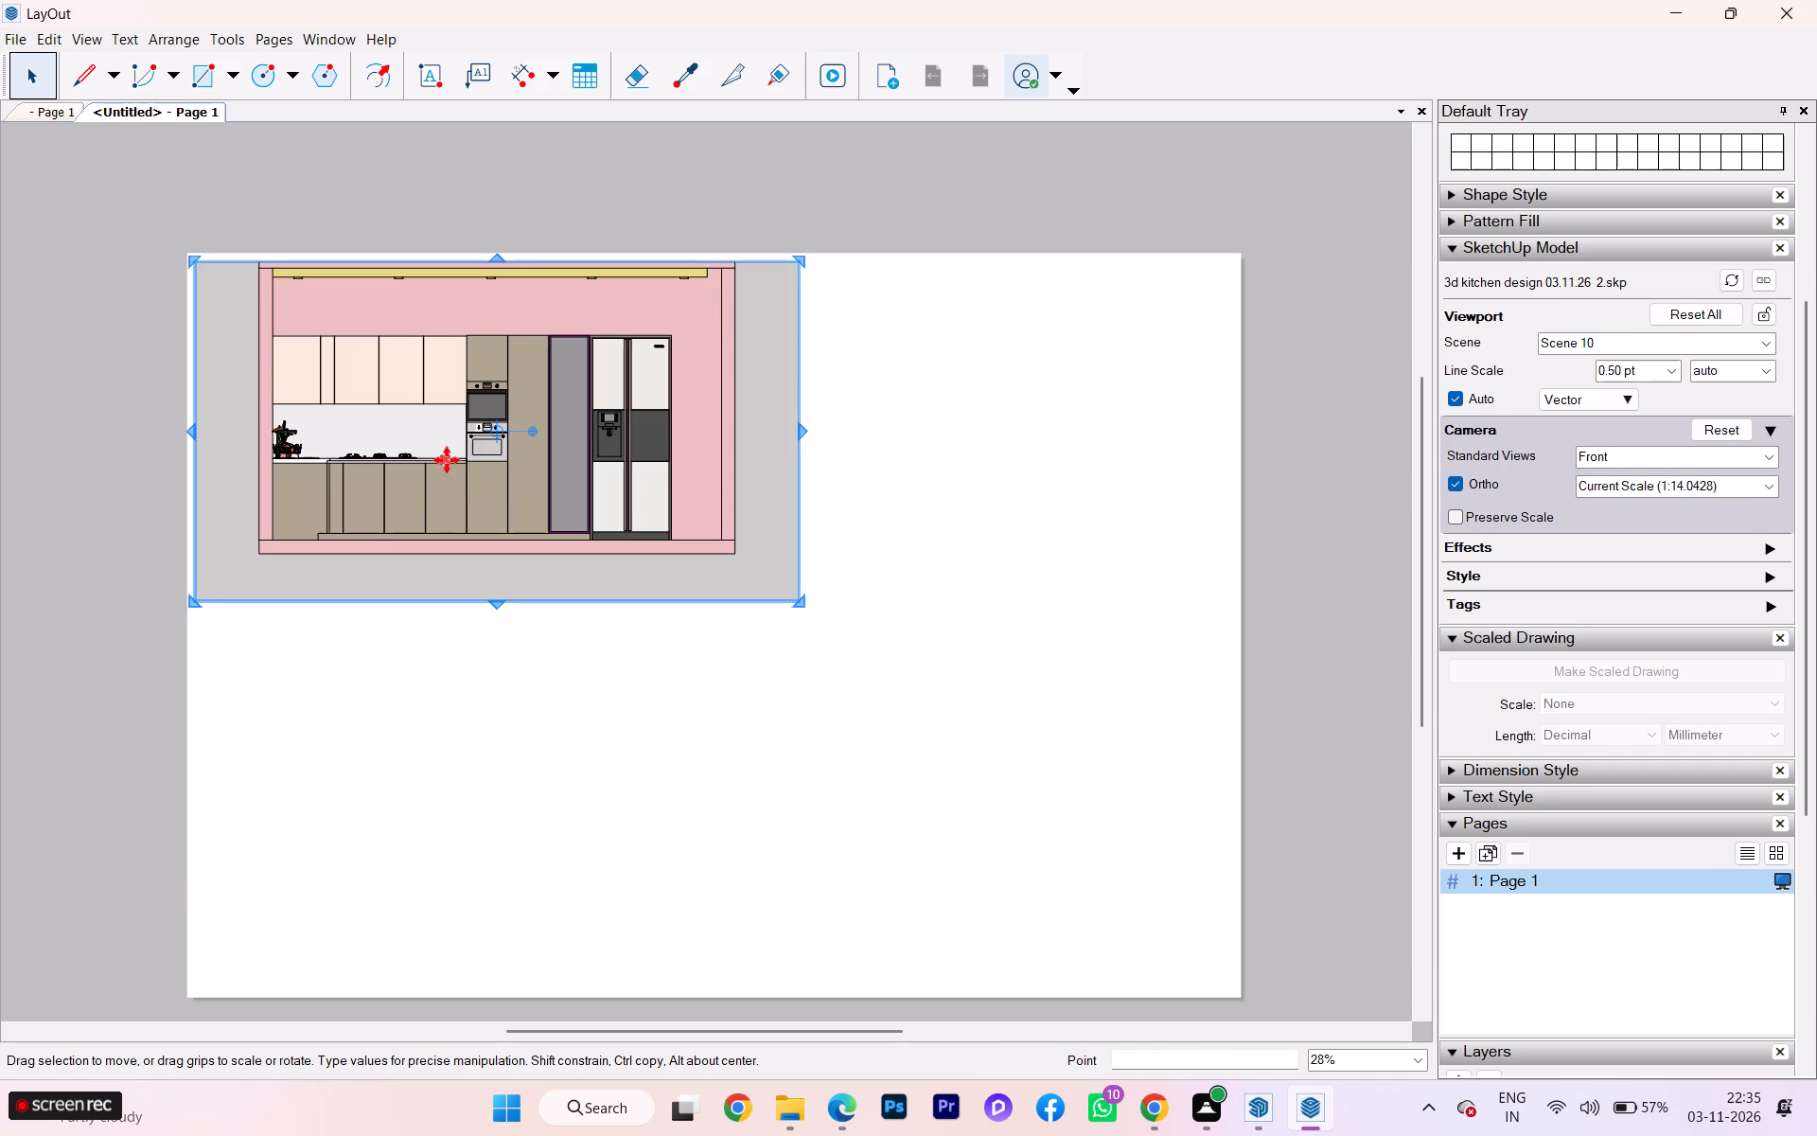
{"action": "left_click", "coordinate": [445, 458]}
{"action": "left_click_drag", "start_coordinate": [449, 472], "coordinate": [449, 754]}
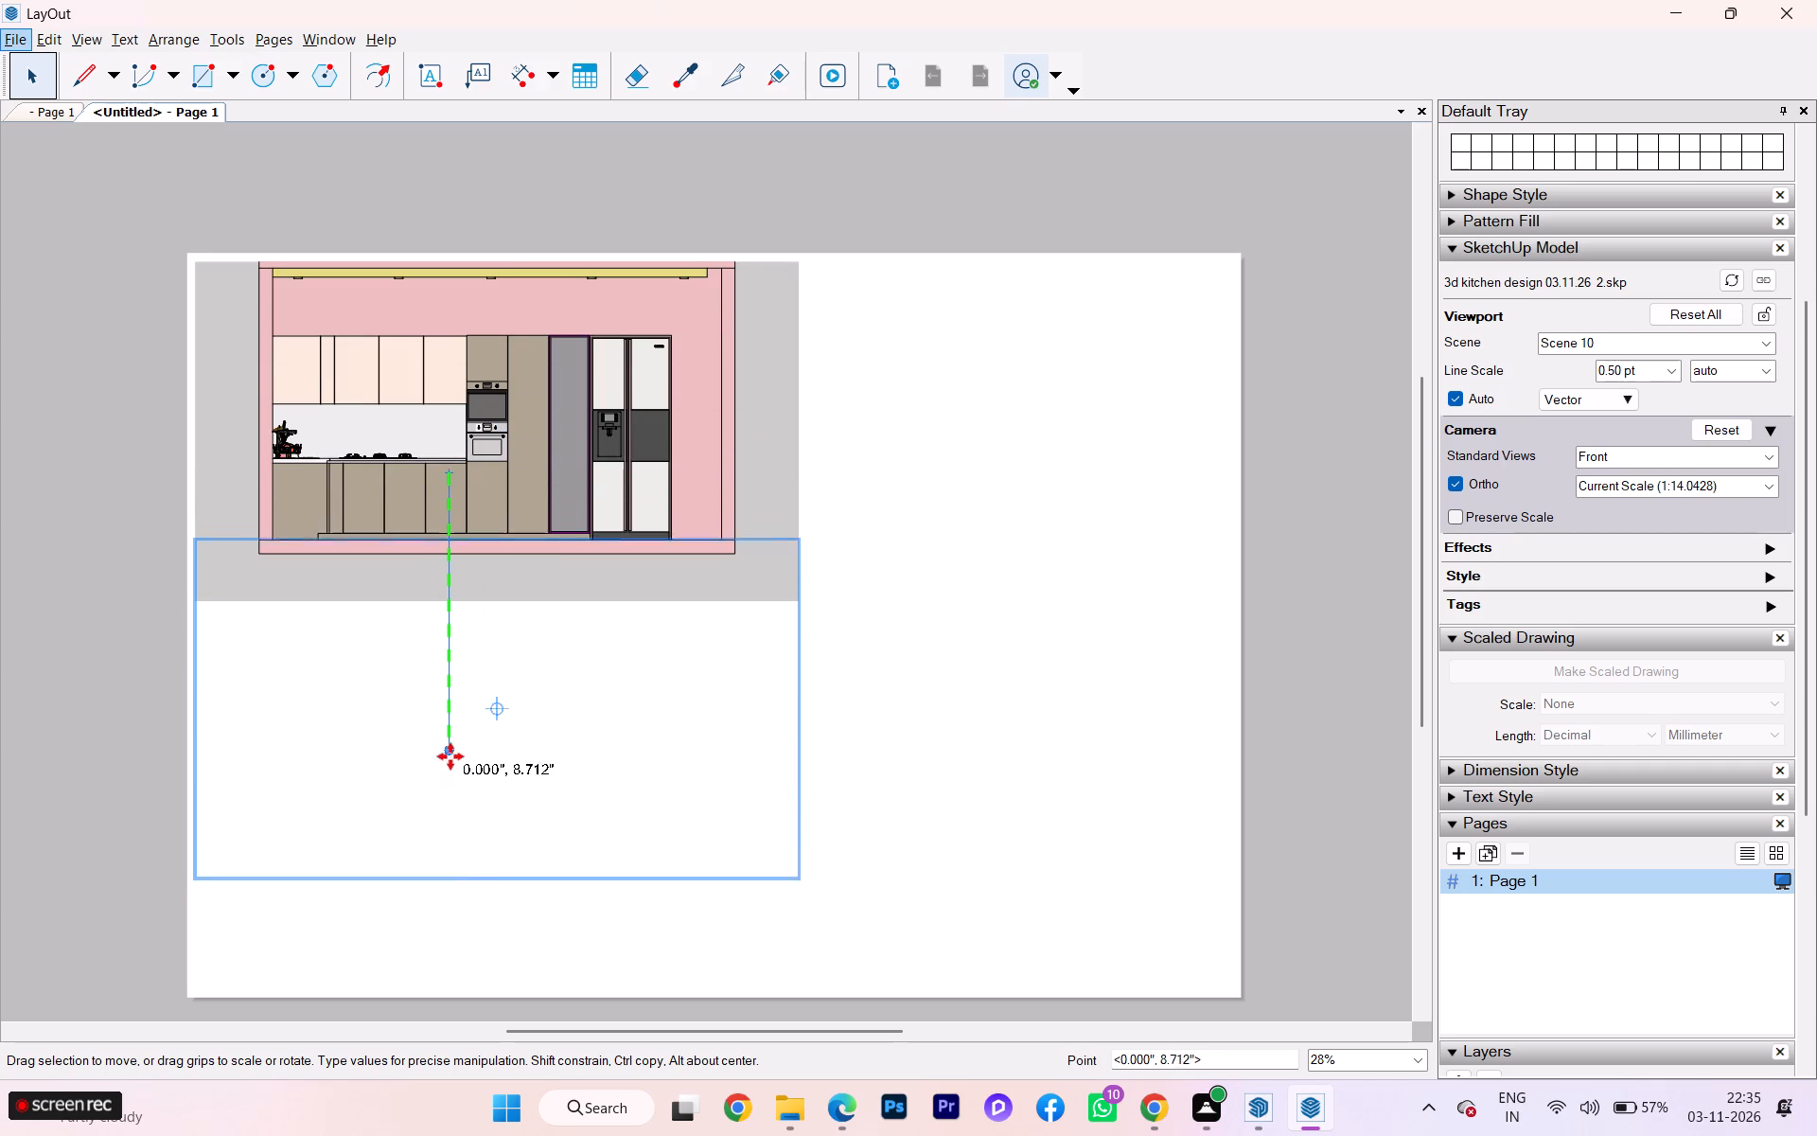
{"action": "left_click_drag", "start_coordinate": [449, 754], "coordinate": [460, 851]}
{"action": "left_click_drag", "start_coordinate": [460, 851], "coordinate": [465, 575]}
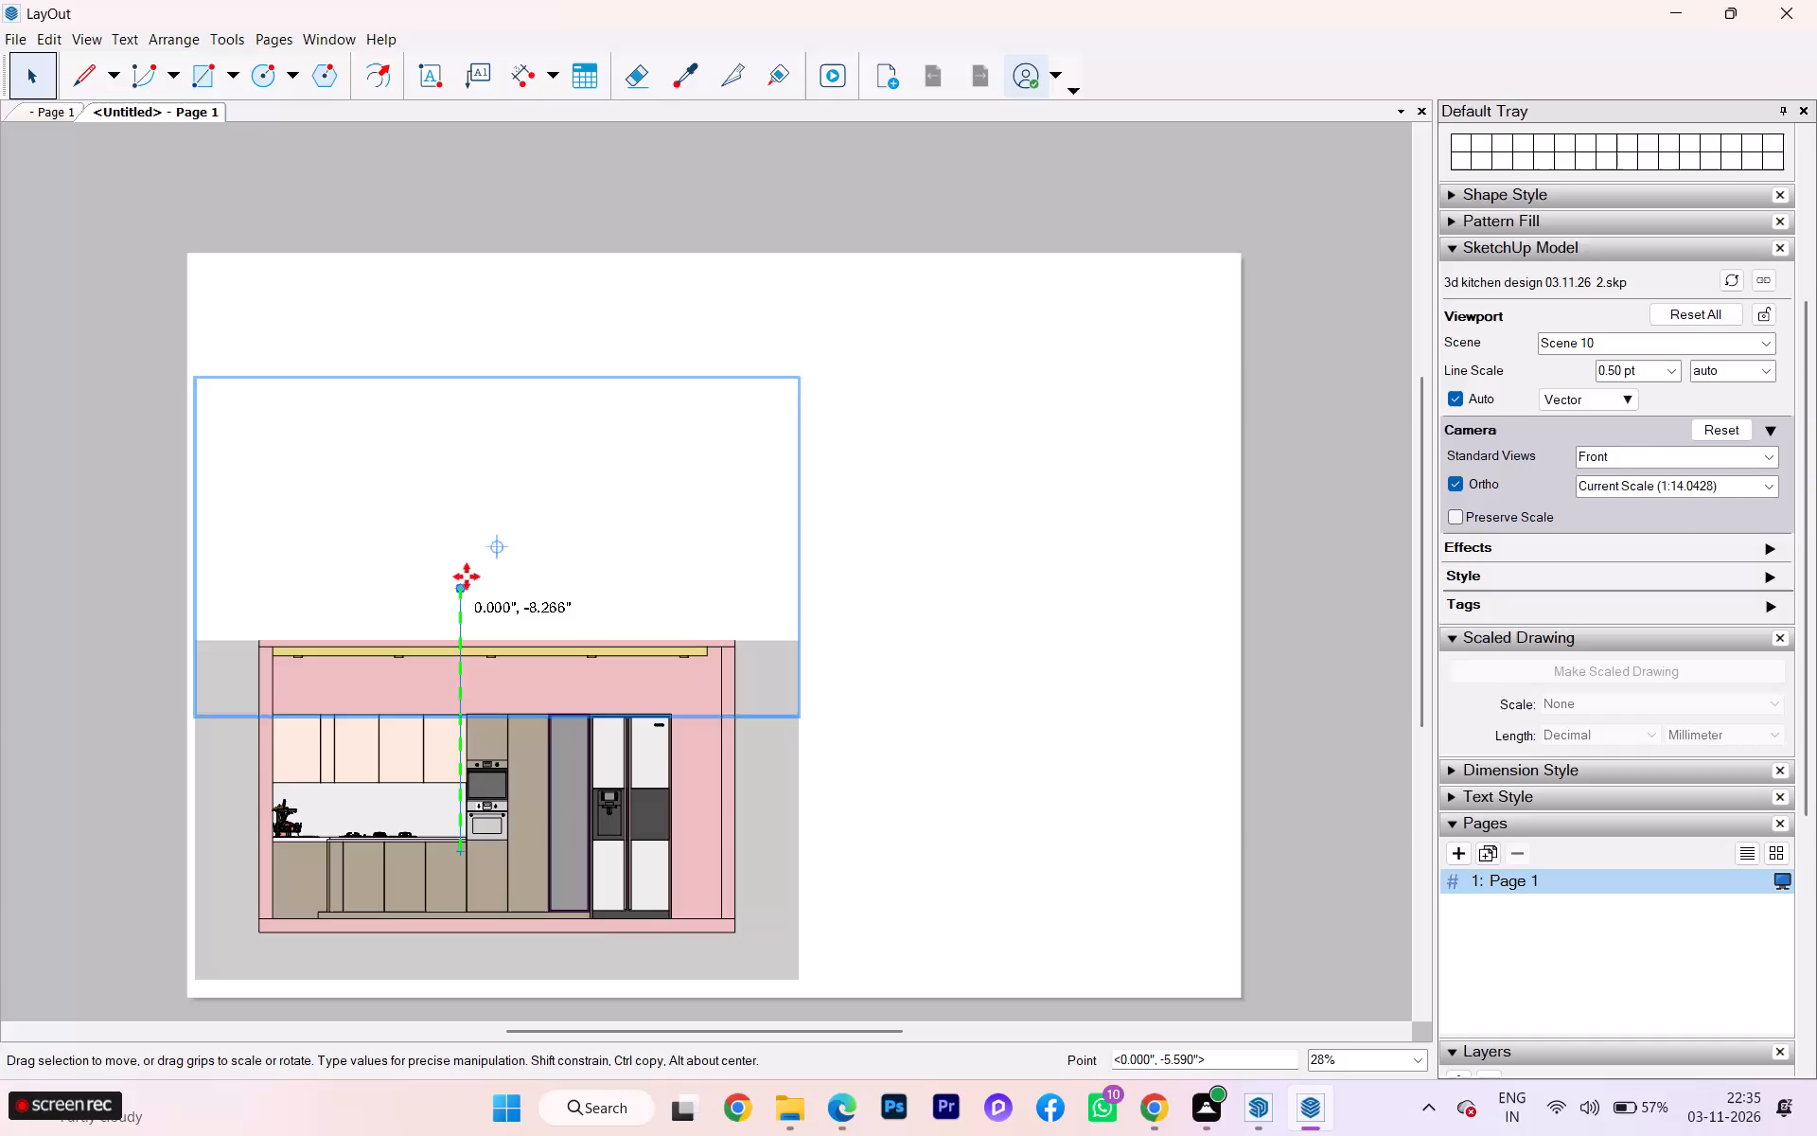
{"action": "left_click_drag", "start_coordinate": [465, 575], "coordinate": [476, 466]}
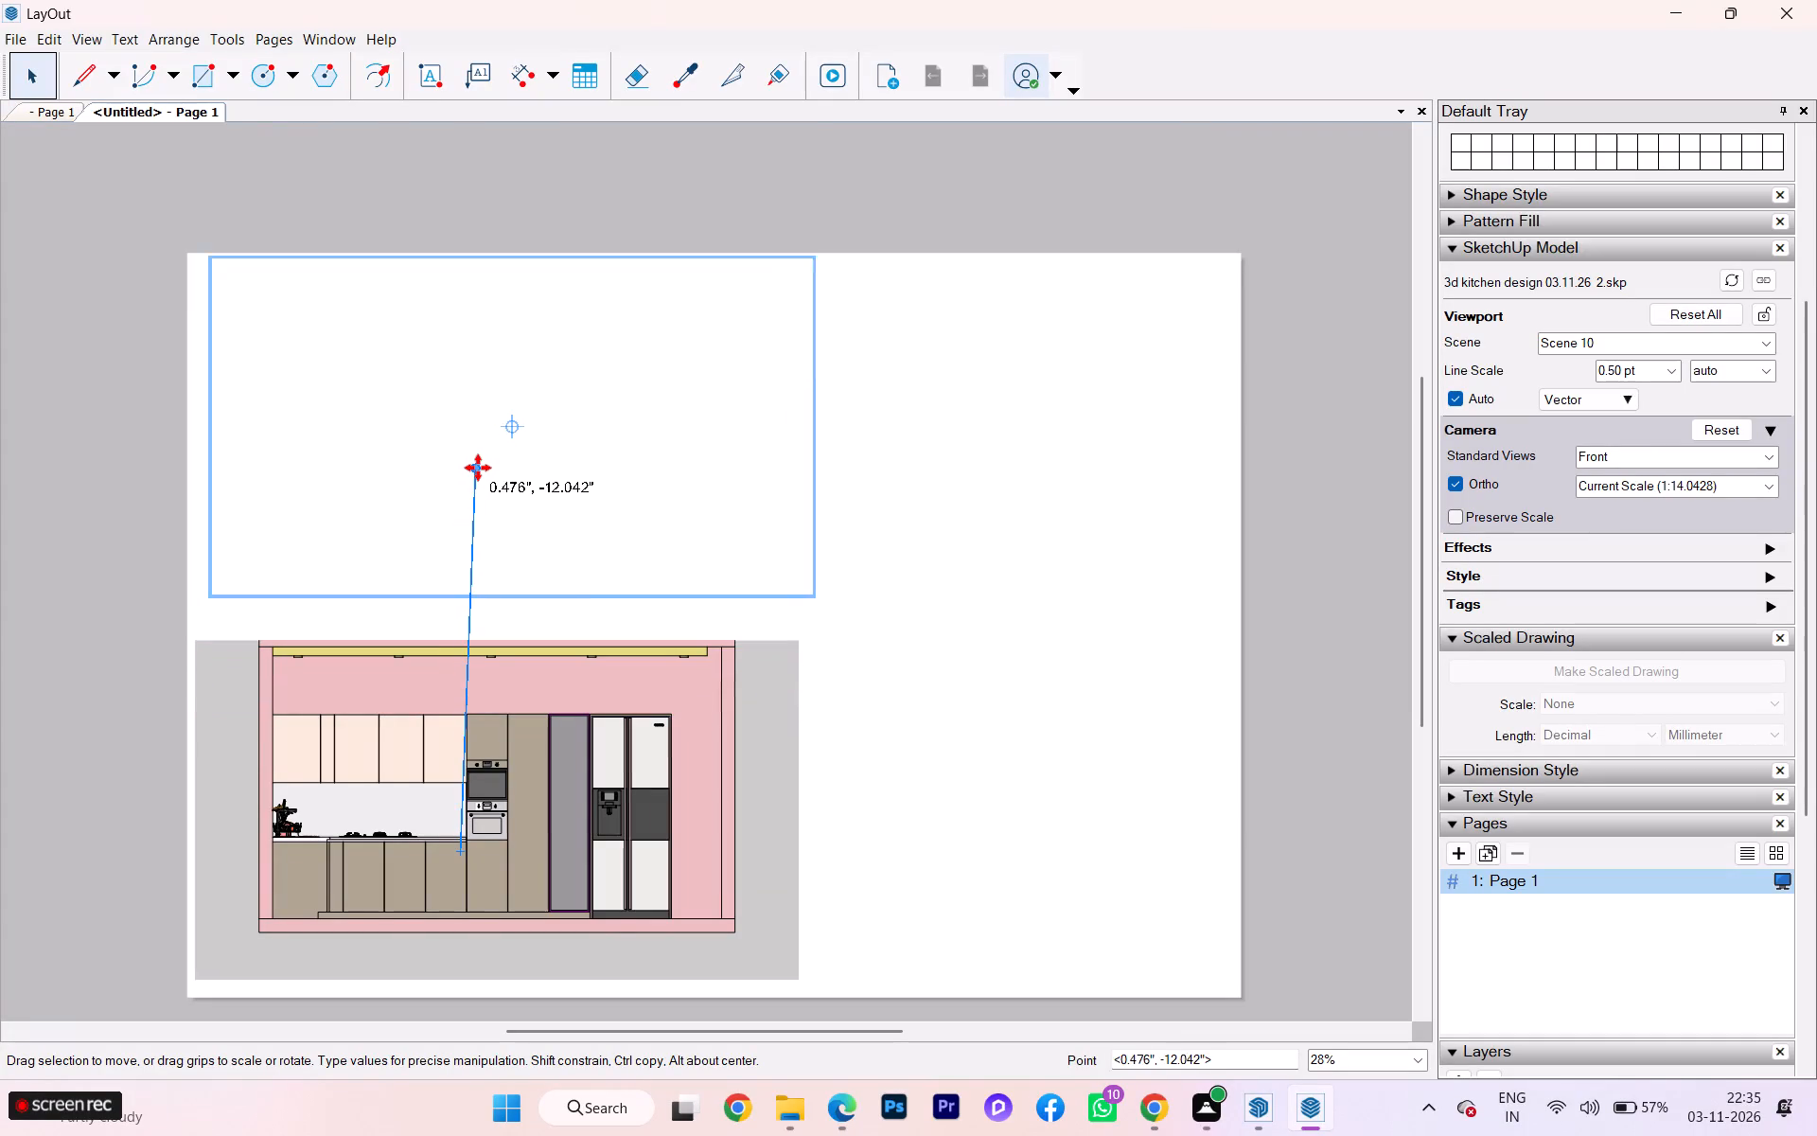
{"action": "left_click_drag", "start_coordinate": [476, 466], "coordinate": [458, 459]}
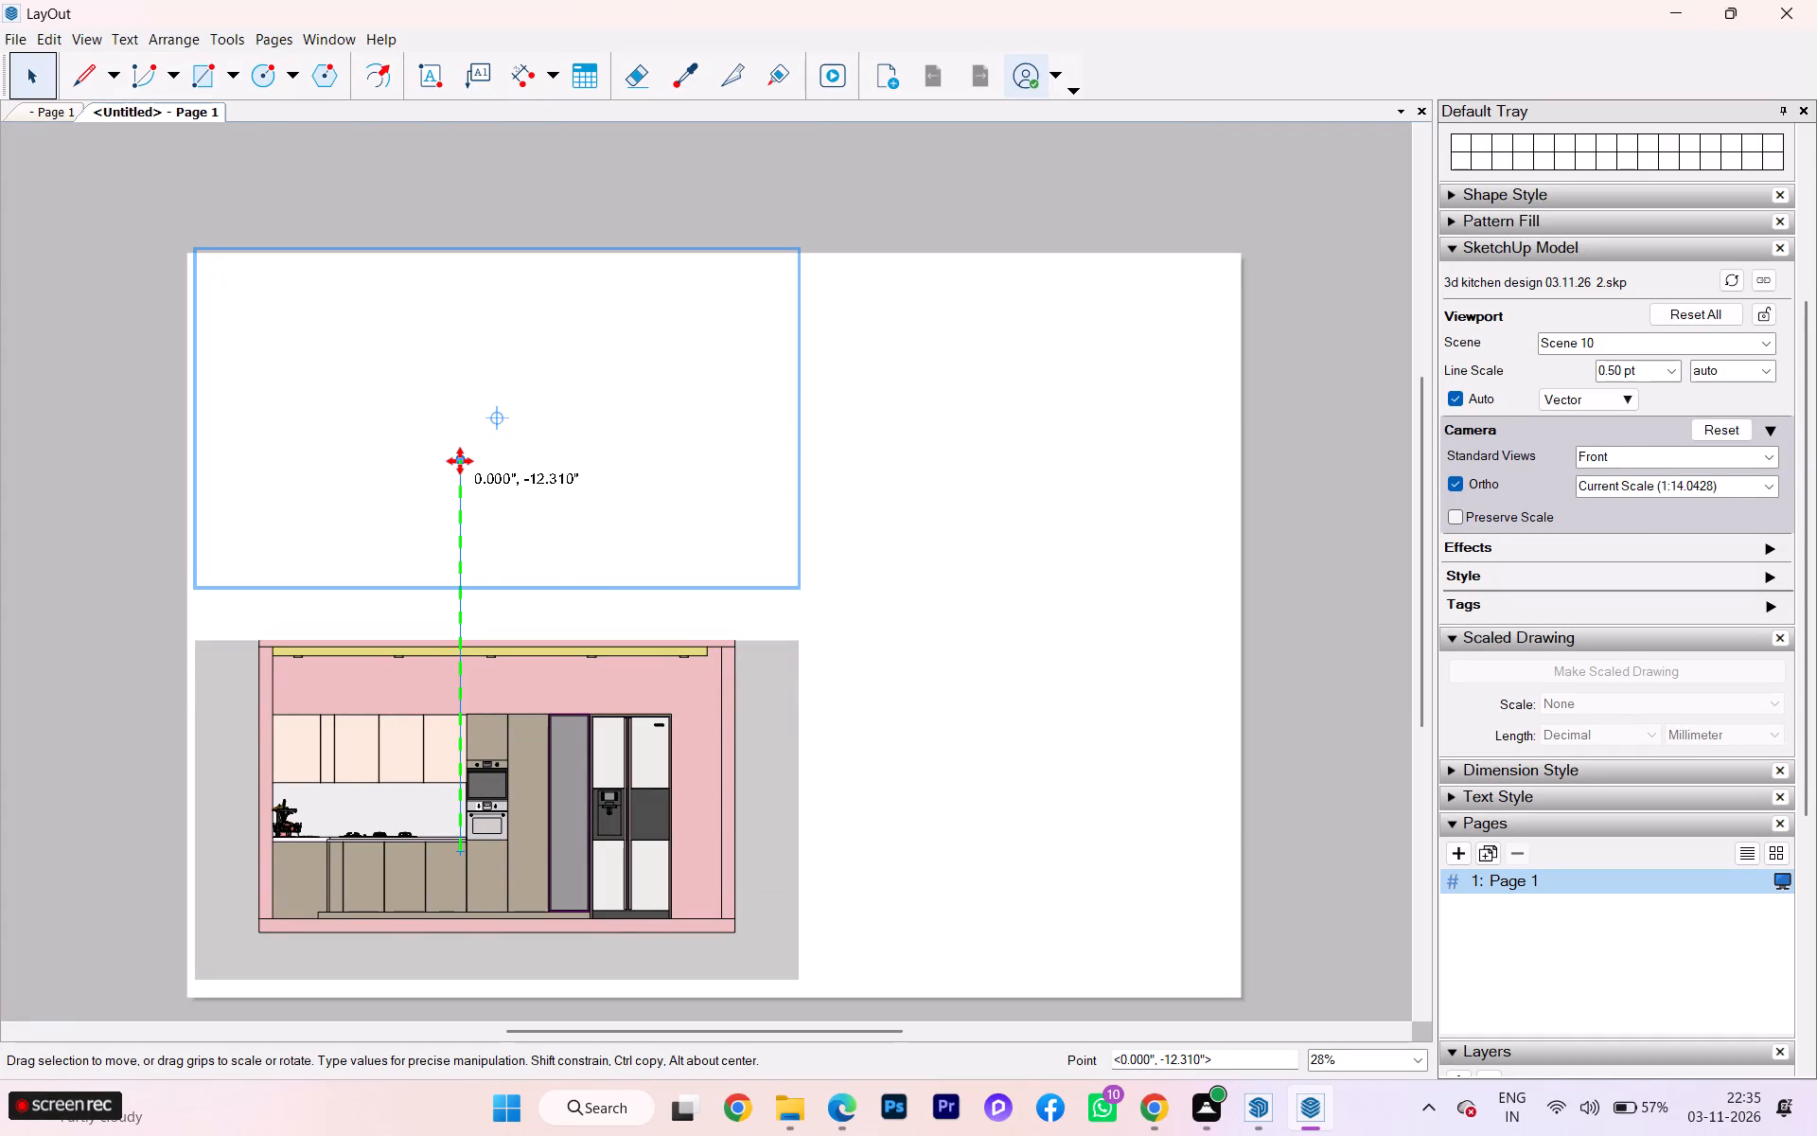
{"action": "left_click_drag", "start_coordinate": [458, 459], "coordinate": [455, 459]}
Move the front elevation viewport straight down into the lower left area of the page.
{"action": "left_click", "coordinate": [455, 459], "text": "alt"}
{"action": "left_click_drag", "start_coordinate": [455, 458], "coordinate": [430, 753], "text": "alt"}
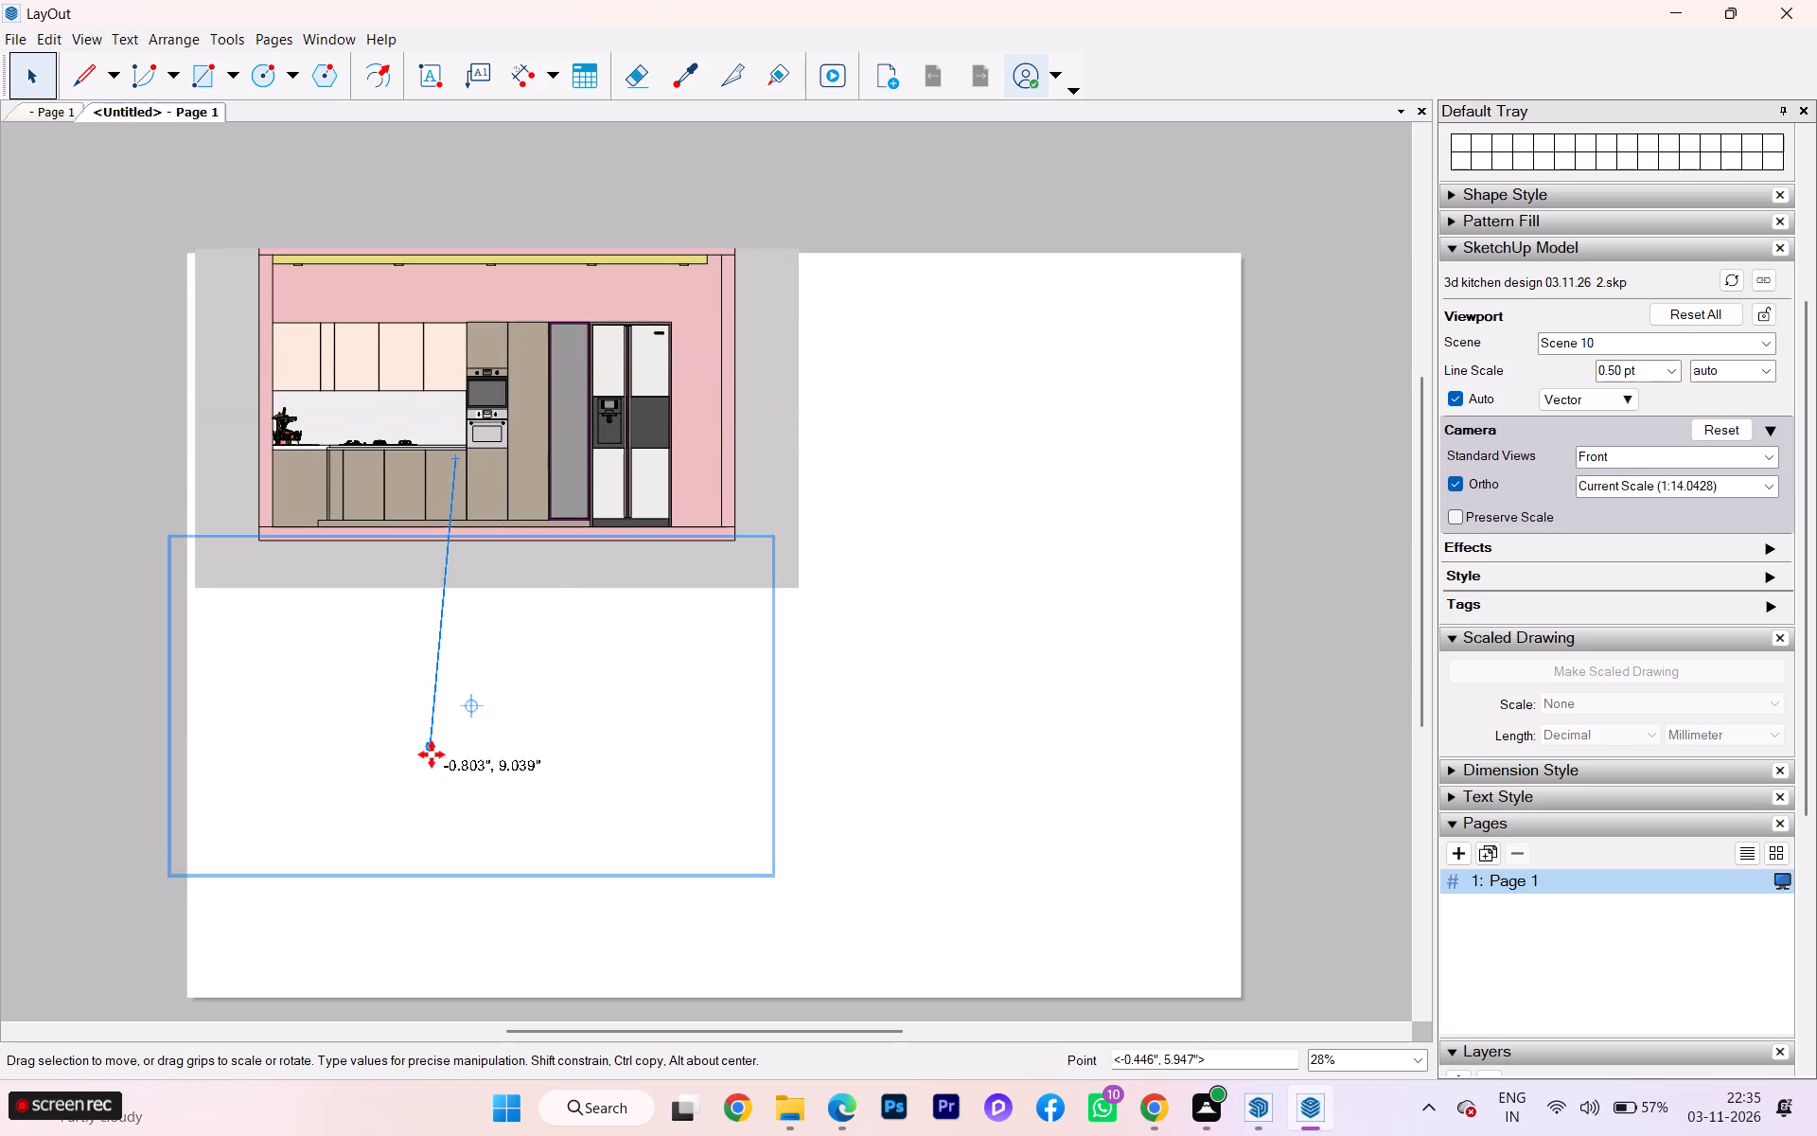
{"action": "left_click_drag", "start_coordinate": [430, 753], "coordinate": [458, 842], "text": "alt"}
{"action": "left_click", "coordinate": [458, 842], "text": "alt"}
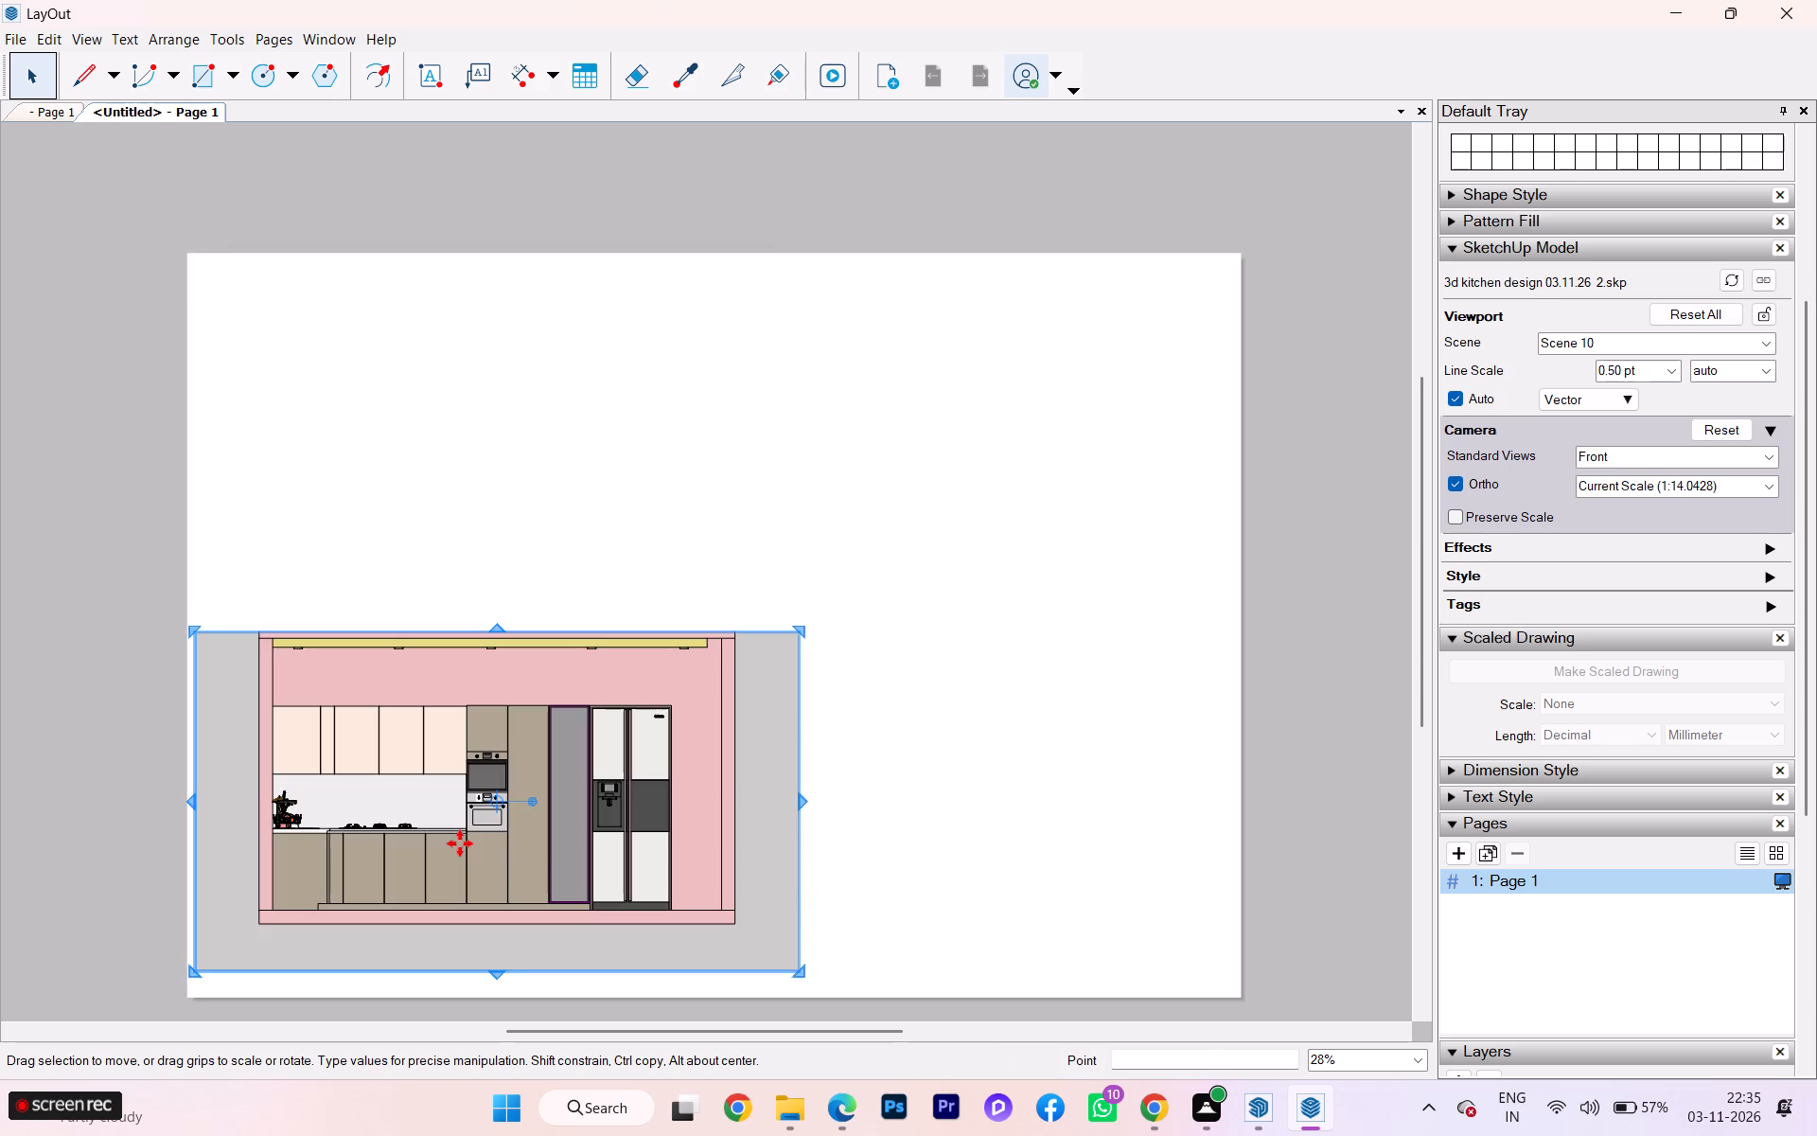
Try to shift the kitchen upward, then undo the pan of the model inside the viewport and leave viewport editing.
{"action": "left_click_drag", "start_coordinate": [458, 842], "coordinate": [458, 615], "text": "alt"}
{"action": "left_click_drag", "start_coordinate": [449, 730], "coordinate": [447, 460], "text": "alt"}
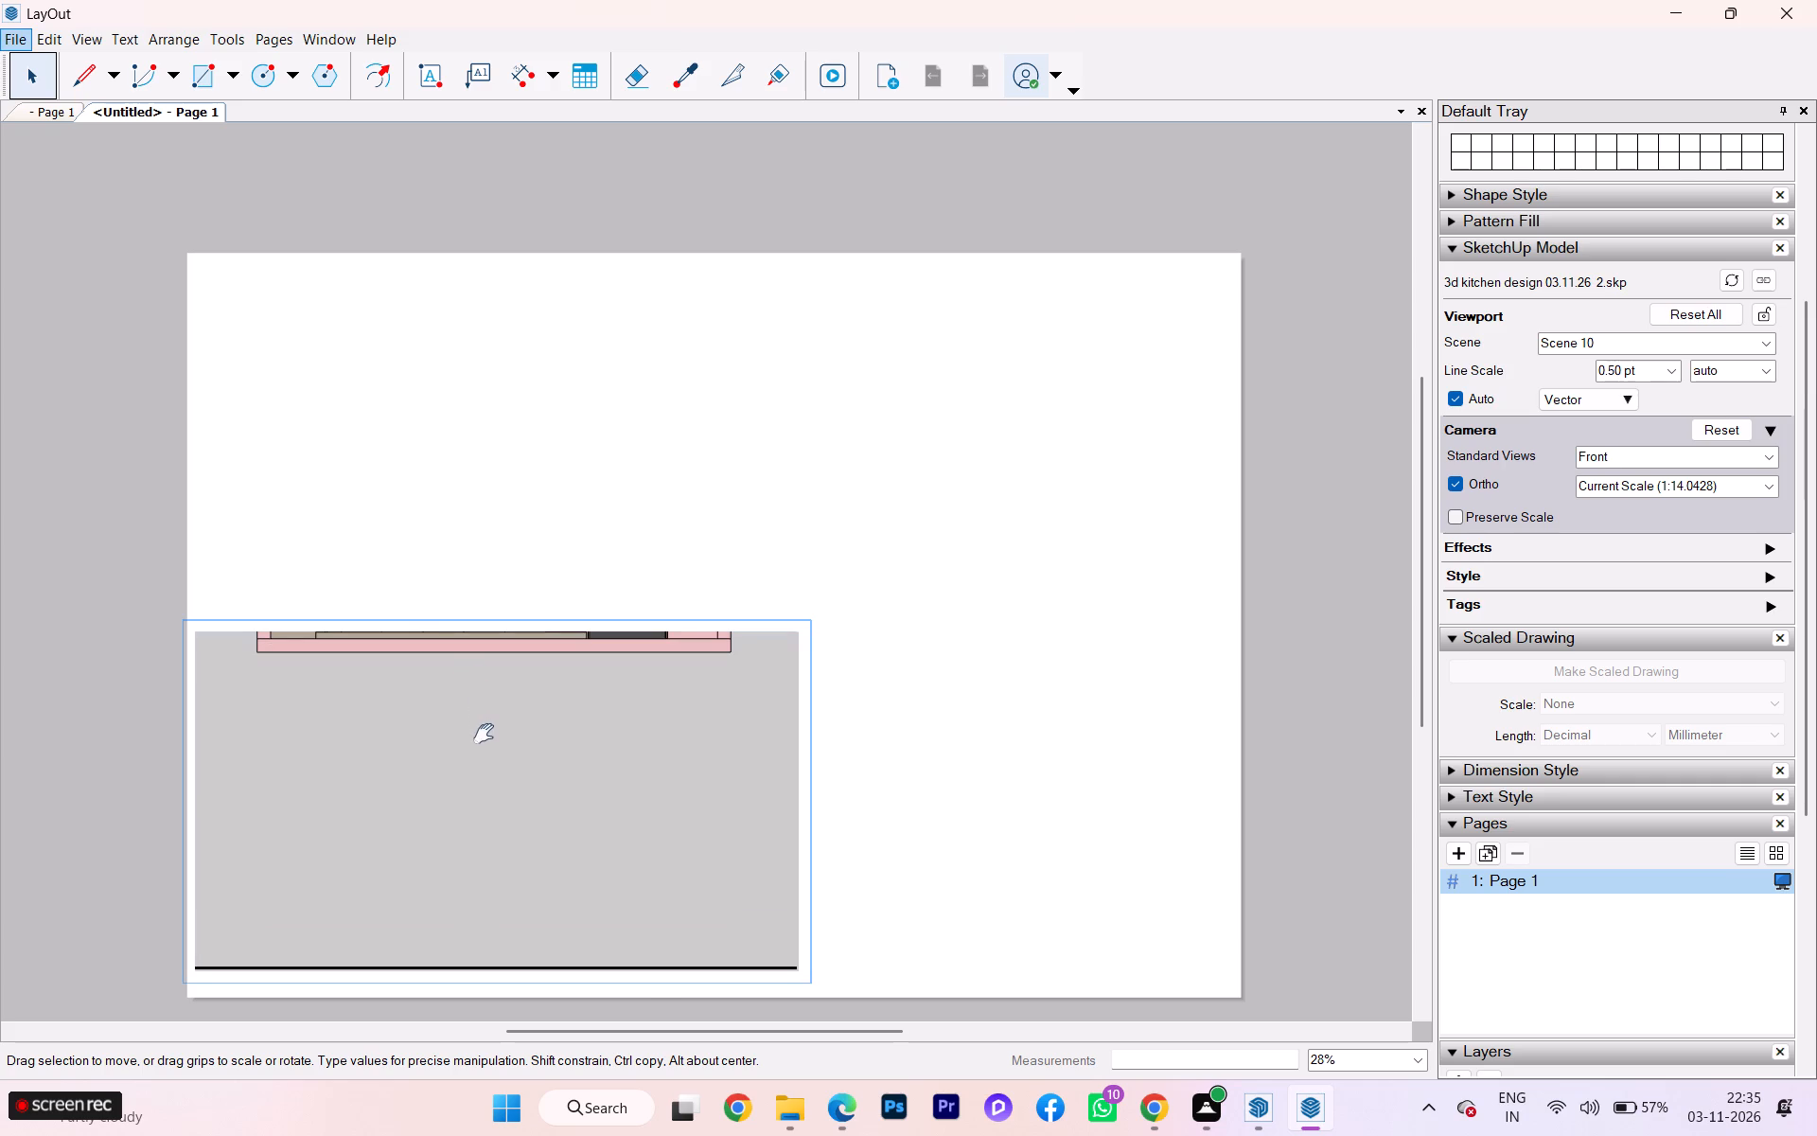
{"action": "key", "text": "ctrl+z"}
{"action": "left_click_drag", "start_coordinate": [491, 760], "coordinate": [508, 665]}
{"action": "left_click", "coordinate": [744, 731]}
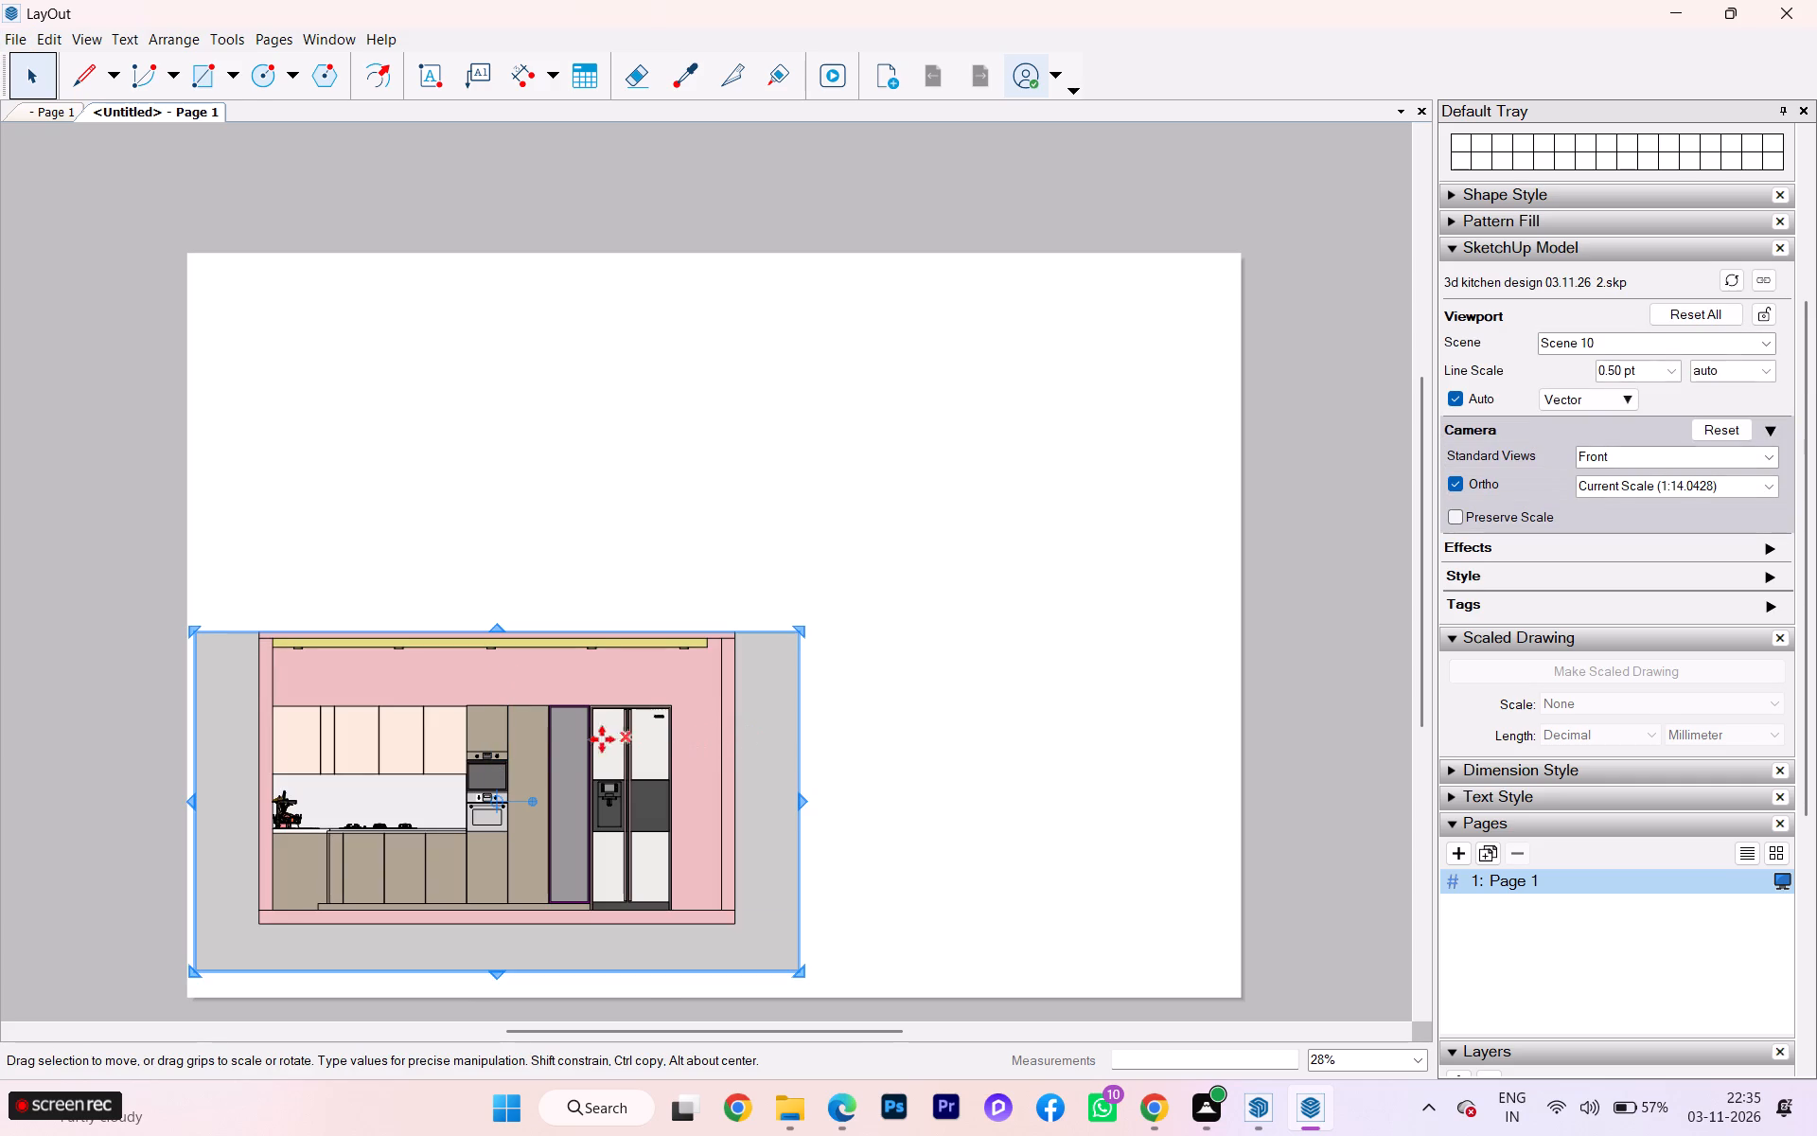
Copy the front elevation viewport straight up into the page's upper left area, leaving a small gap above the original.
{"action": "left_click_drag", "start_coordinate": [538, 734], "coordinate": [544, 369]}
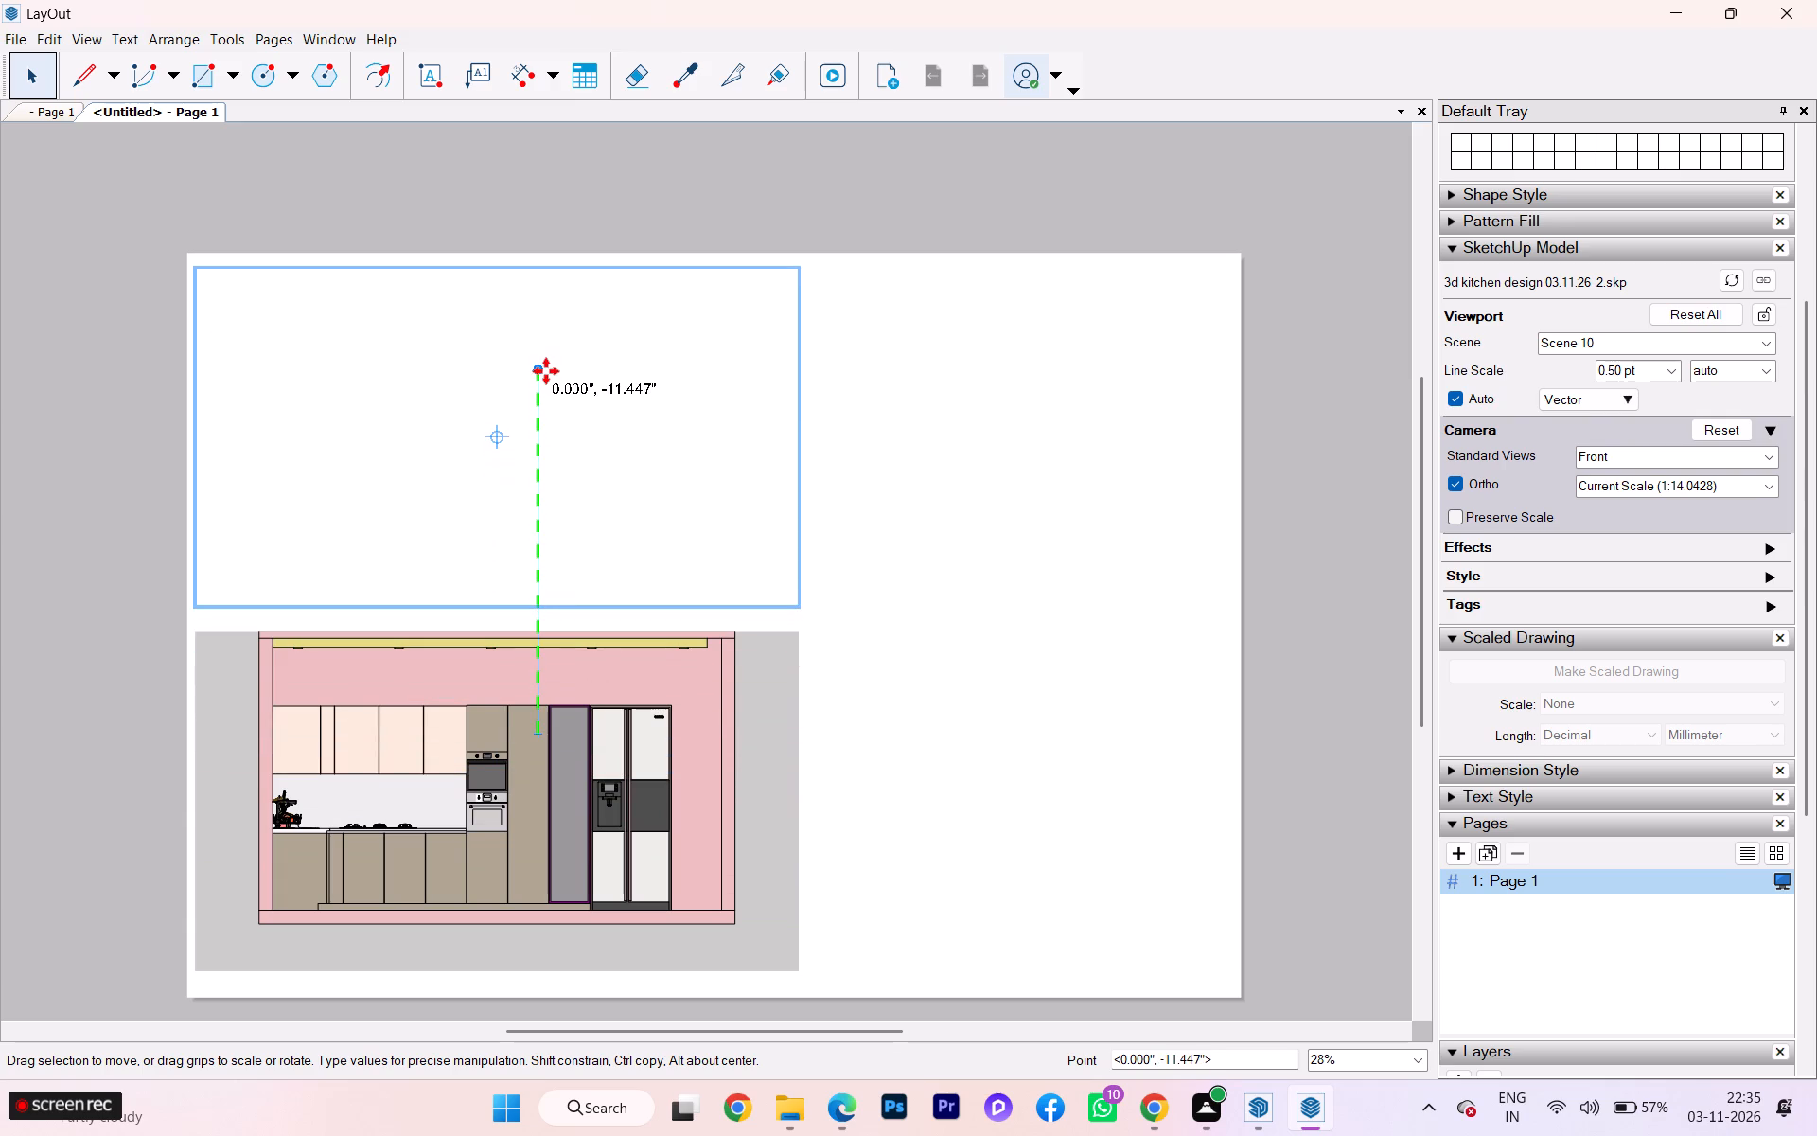
{"action": "left_click_drag", "start_coordinate": [544, 369], "coordinate": [541, 355]}
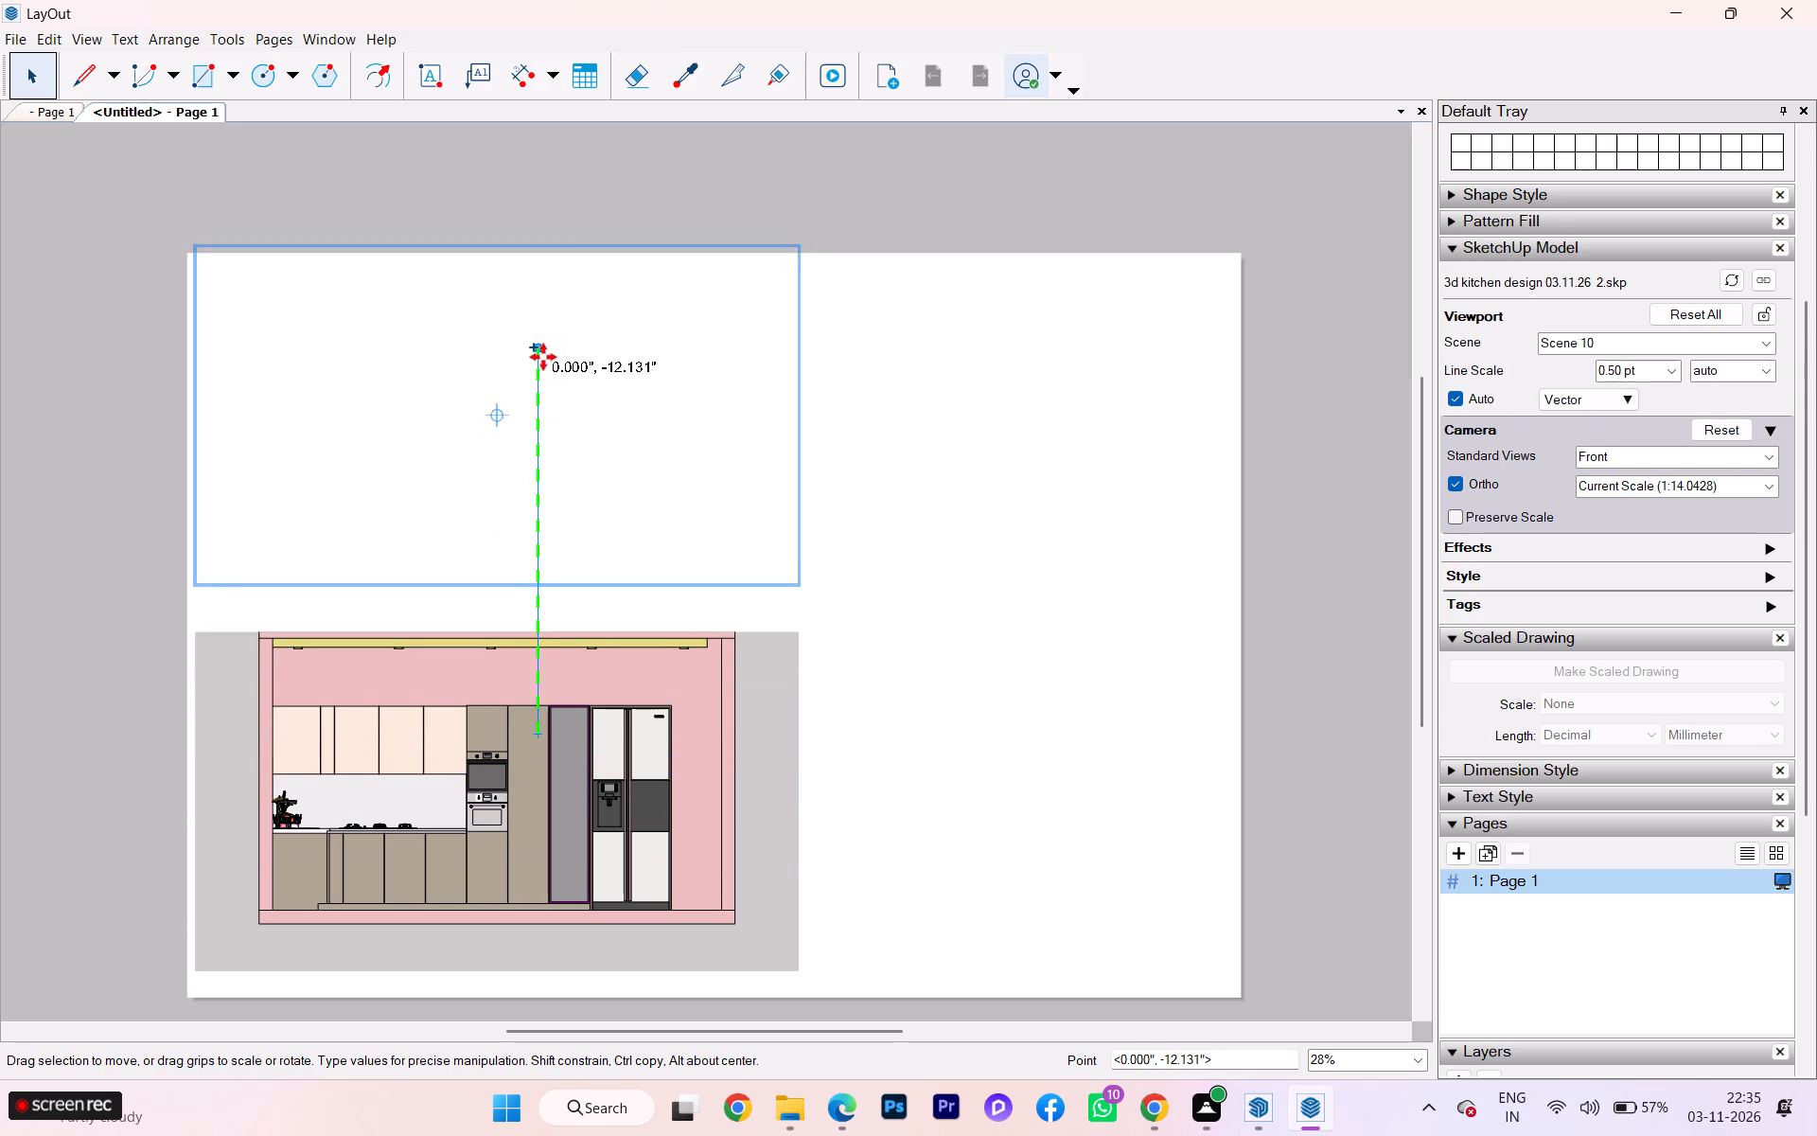
{"action": "left_click_drag", "start_coordinate": [541, 355], "coordinate": [539, 365]}
{"action": "left_click", "coordinate": [539, 365], "text": "ctrl"}
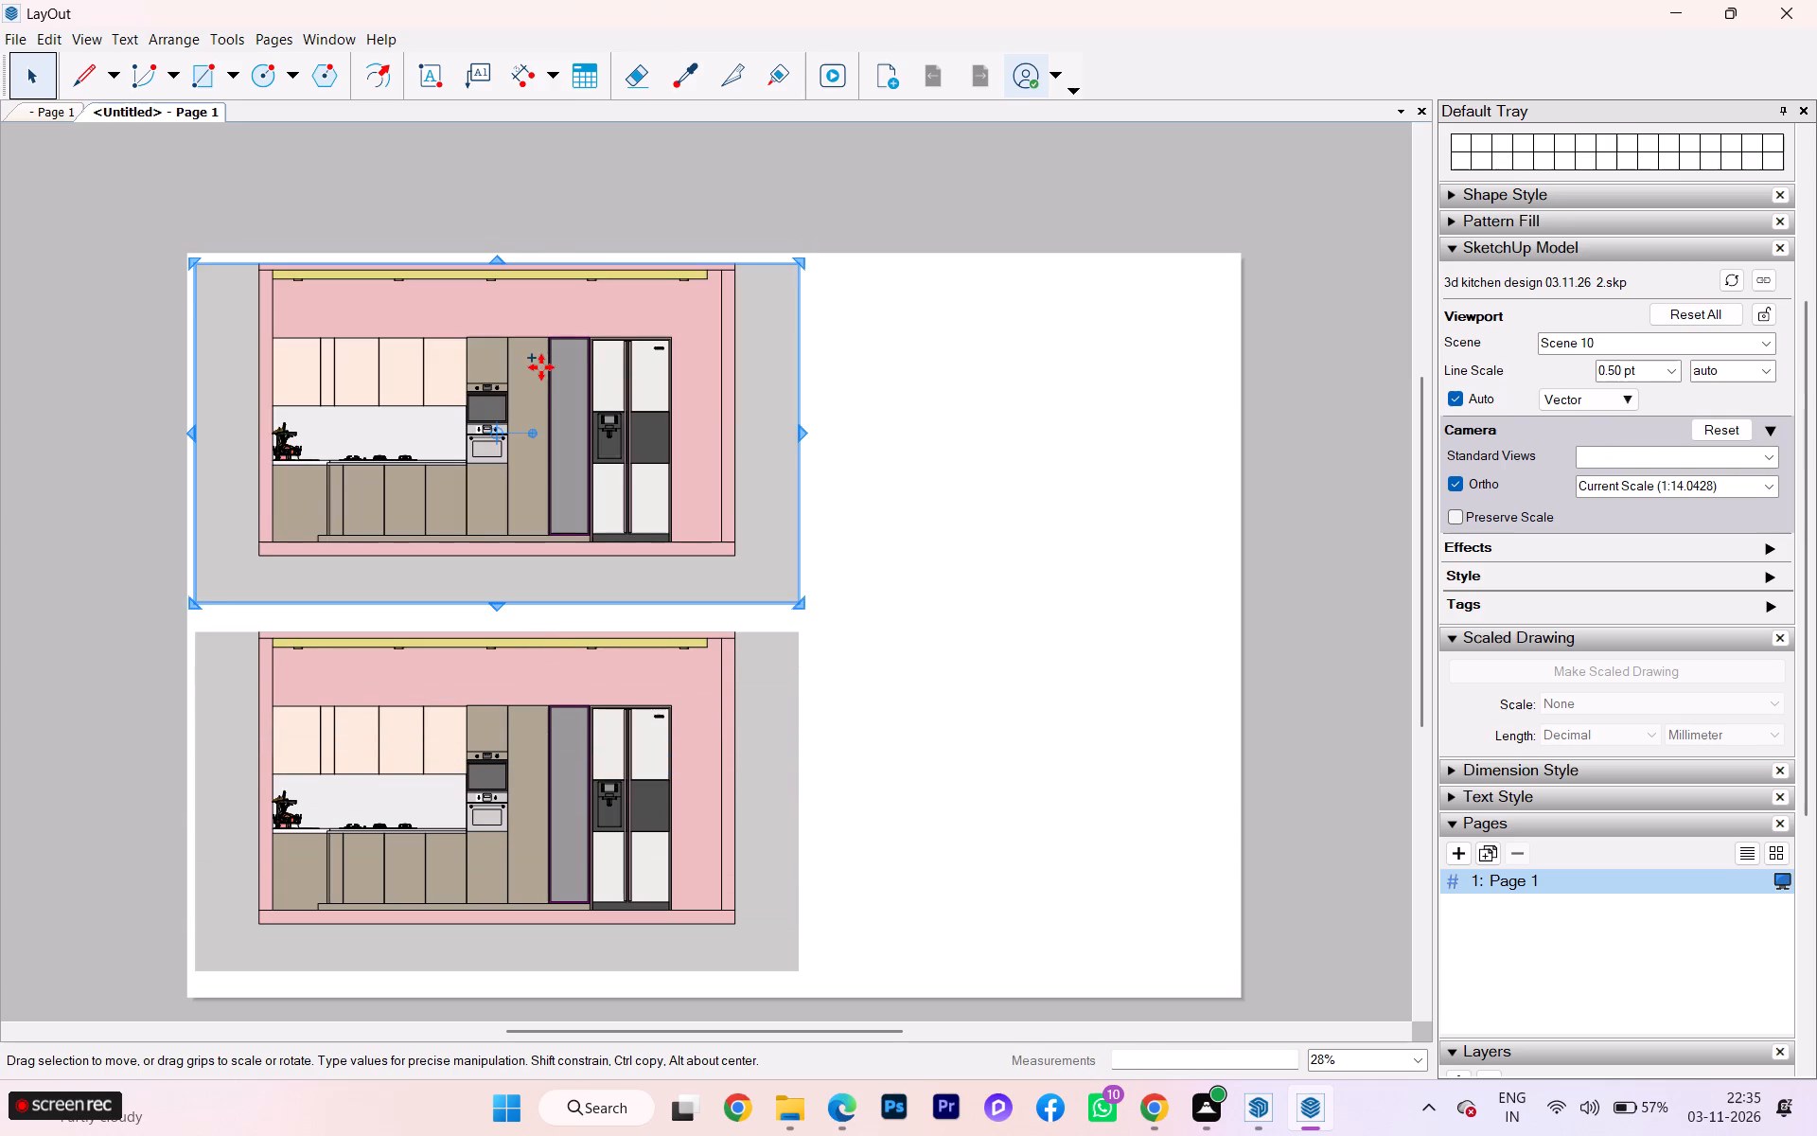
Copy the upper left kitchen elevation viewport straight across to the page's upper right area, about 17 inches away.
{"action": "left_click_drag", "start_coordinate": [498, 401], "coordinate": [667, 407]}
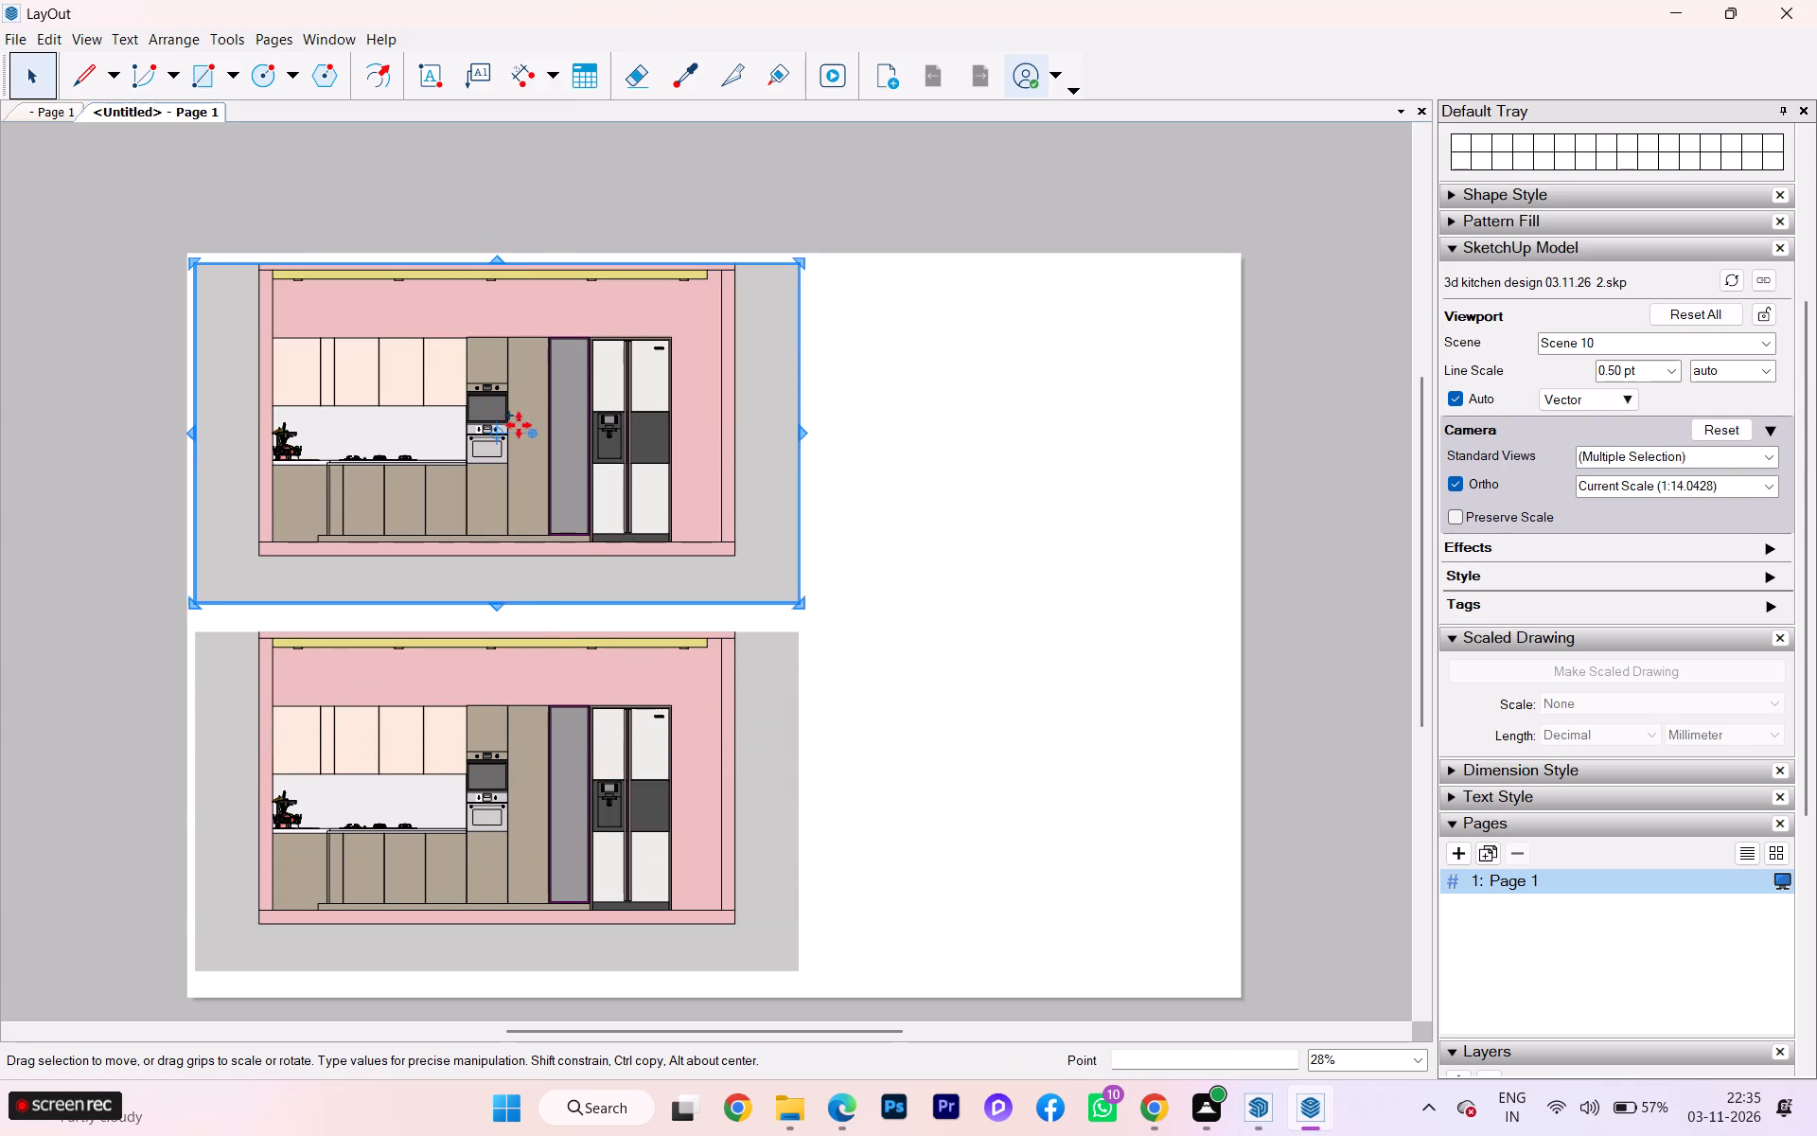
{"action": "left_click_drag", "start_coordinate": [517, 423], "coordinate": [1060, 416], "text": "ctrl"}
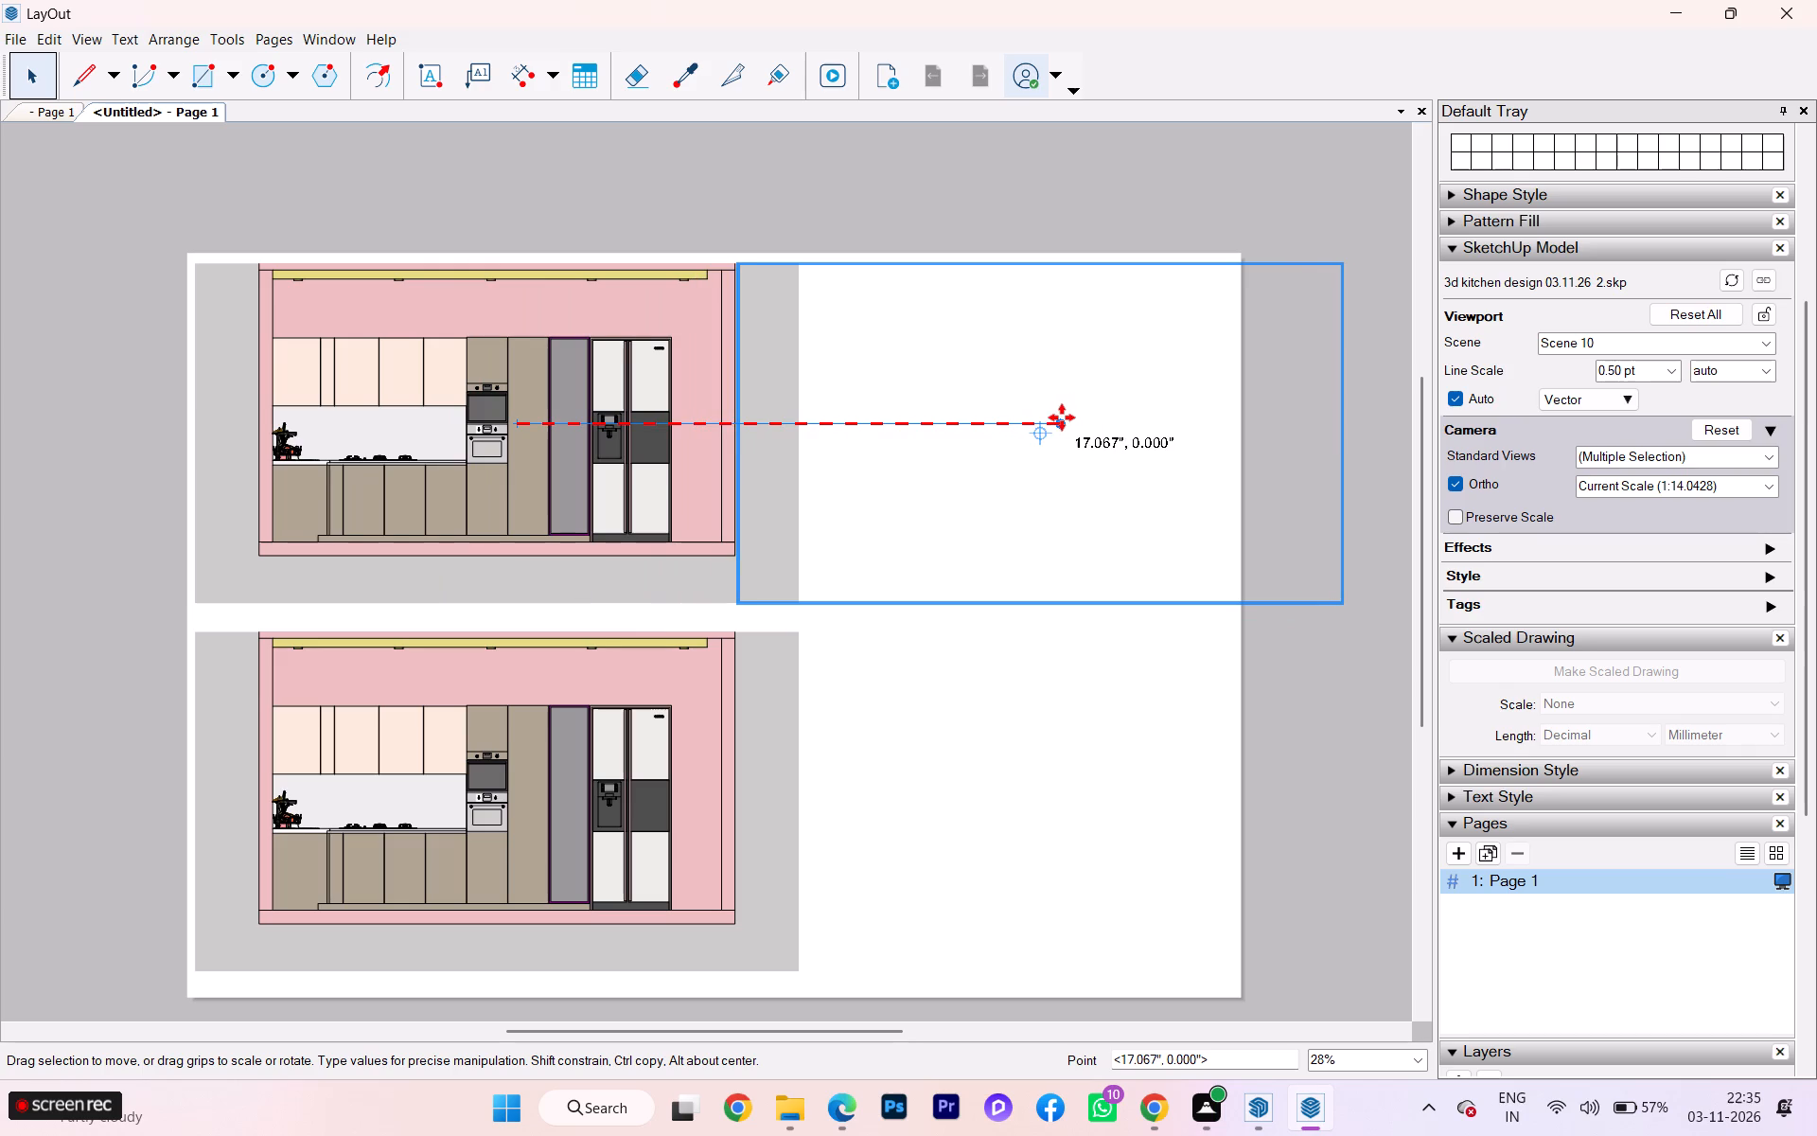
{"action": "left_click_drag", "start_coordinate": [1060, 416], "coordinate": [1066, 412], "text": "ctrl"}
{"action": "left_click", "coordinate": [1066, 412], "text": "ctrl"}
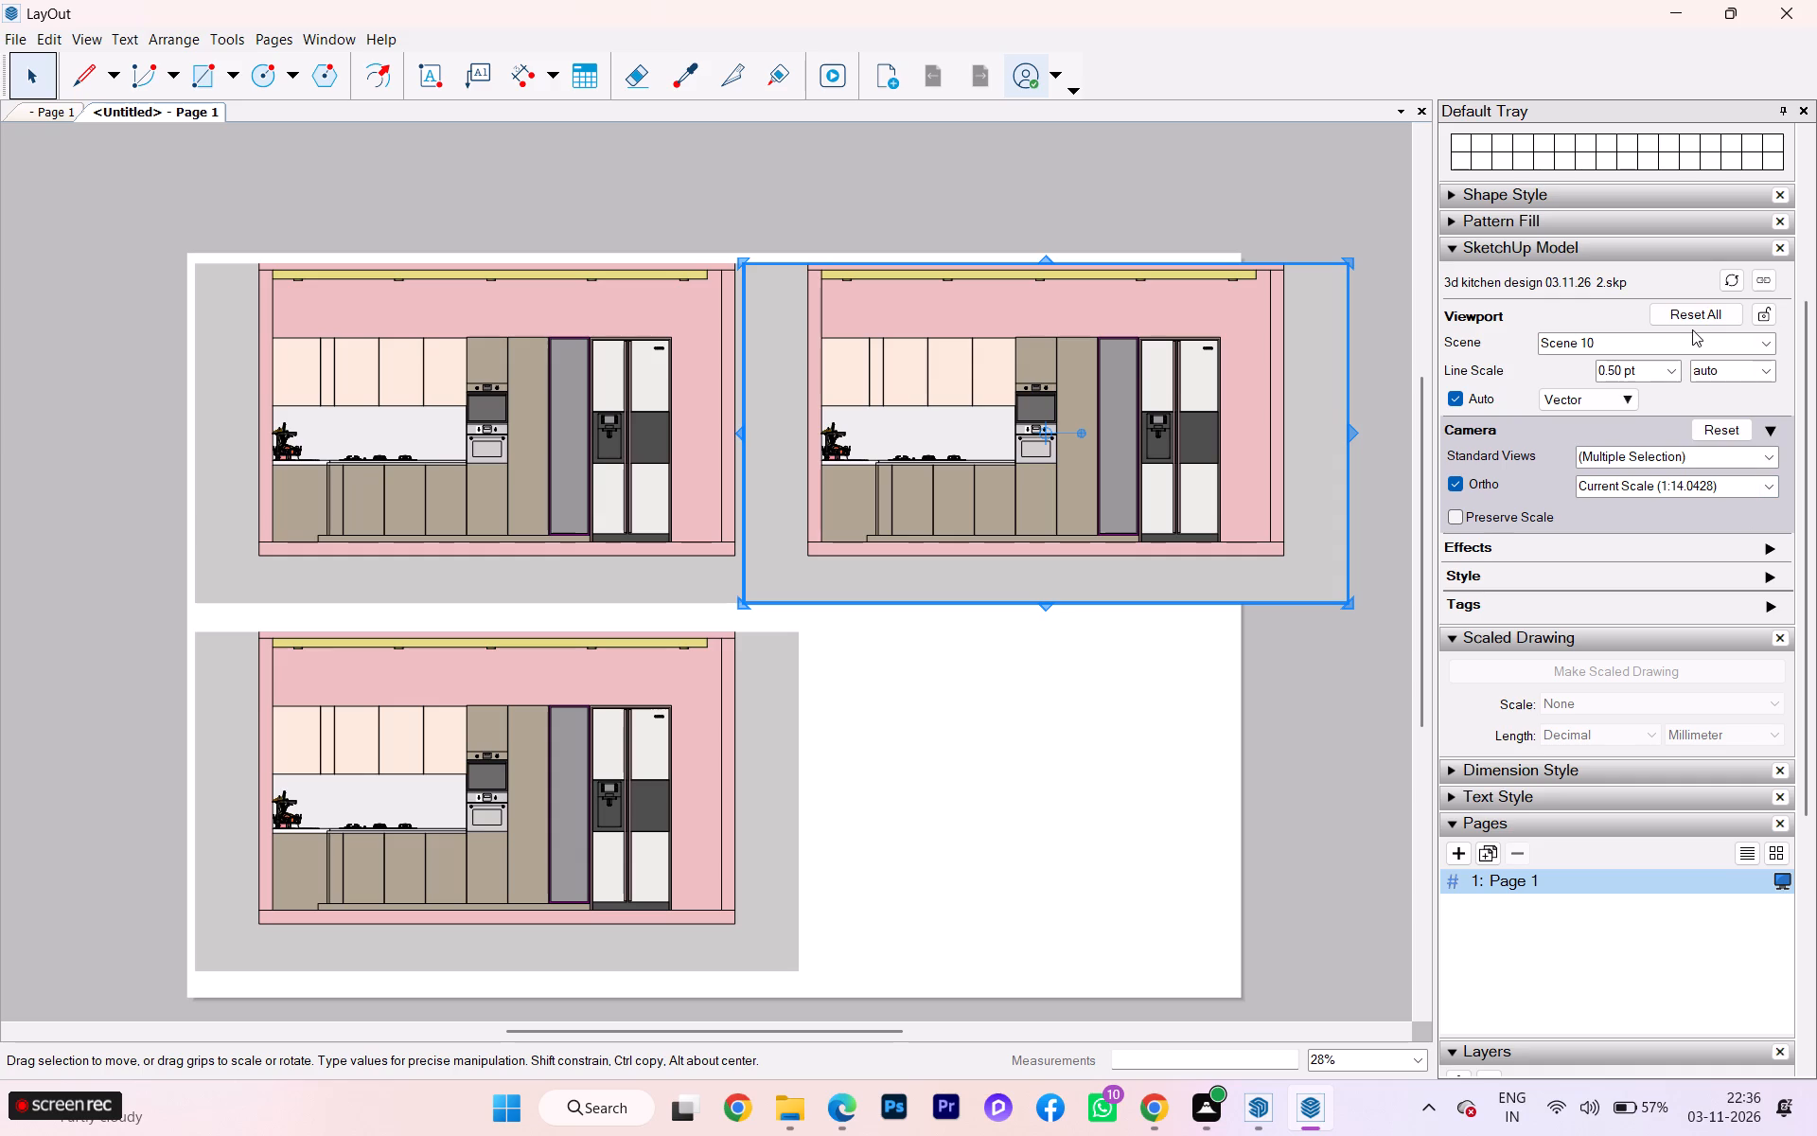
Try Scene 1 in the copied upper right viewport, and settle on Scene 8 for it.
{"action": "left_click", "coordinate": [1761, 346]}
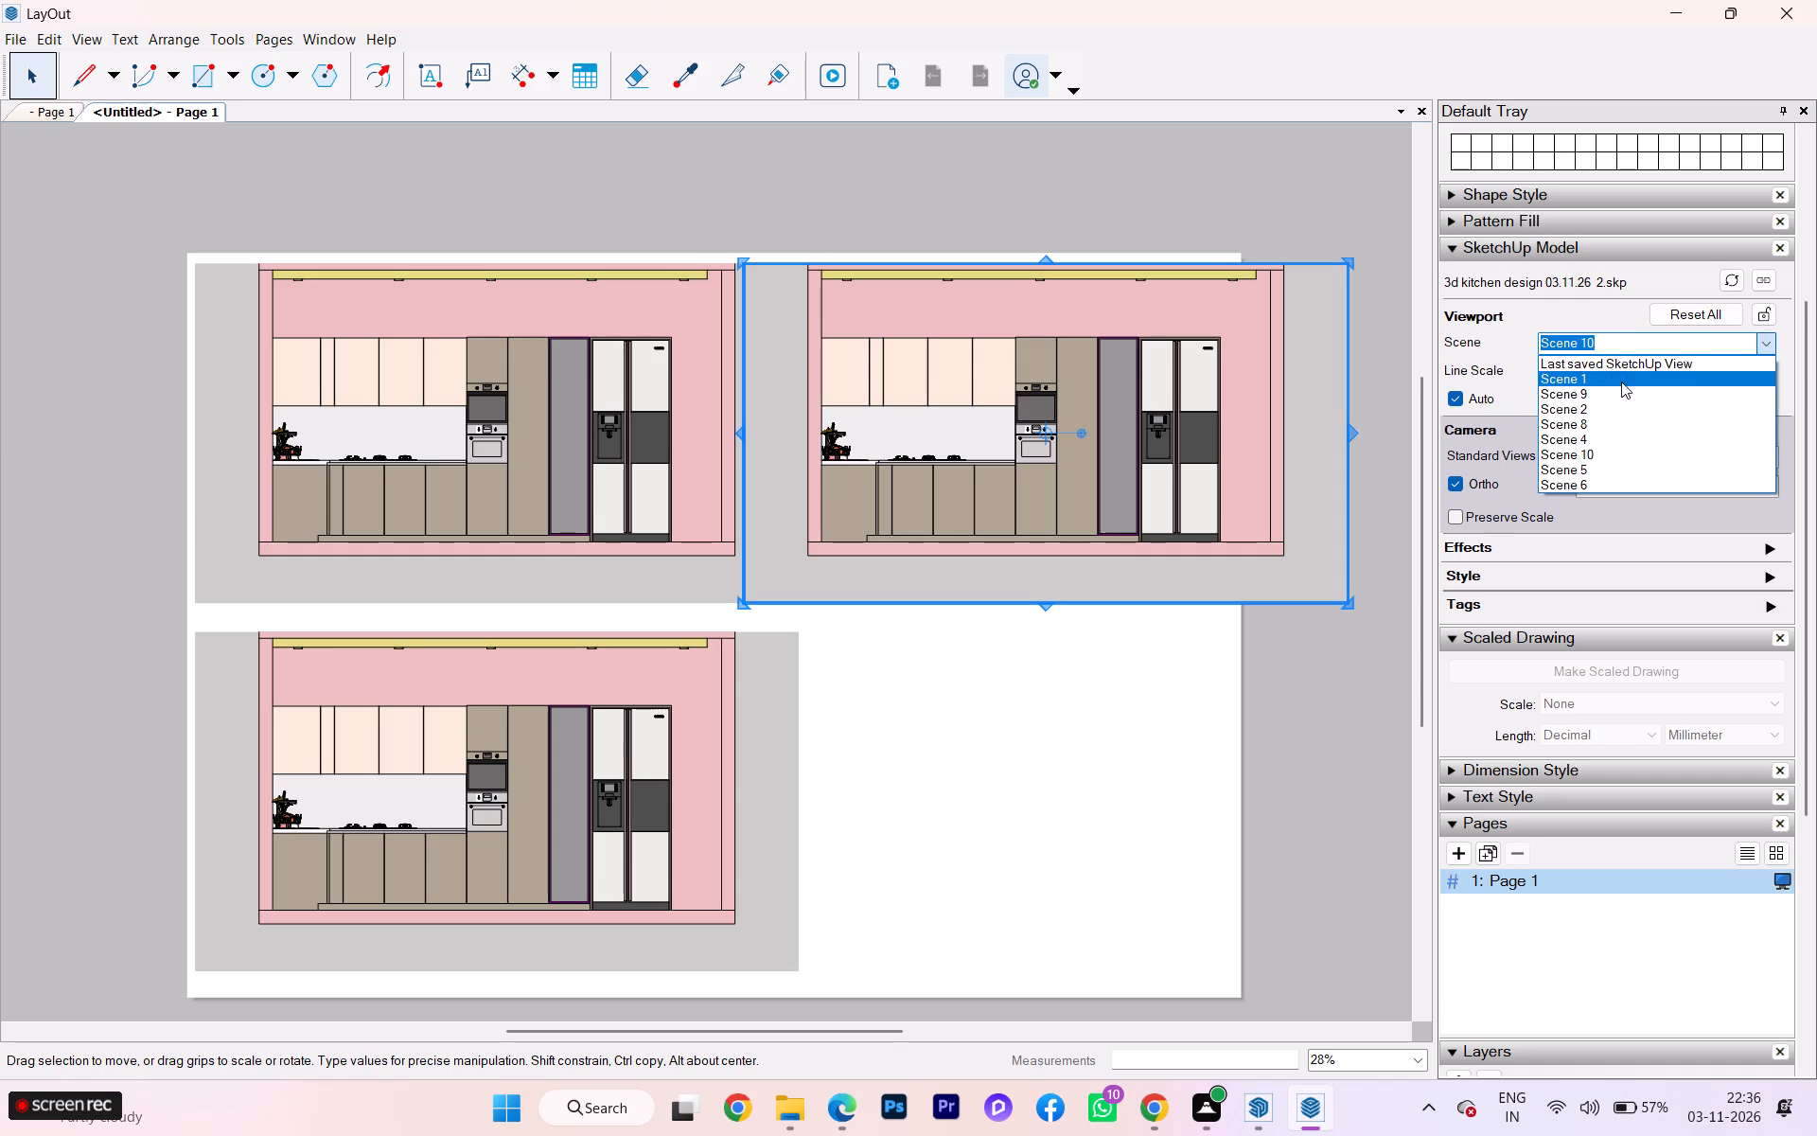
{"action": "left_click", "coordinate": [1621, 382]}
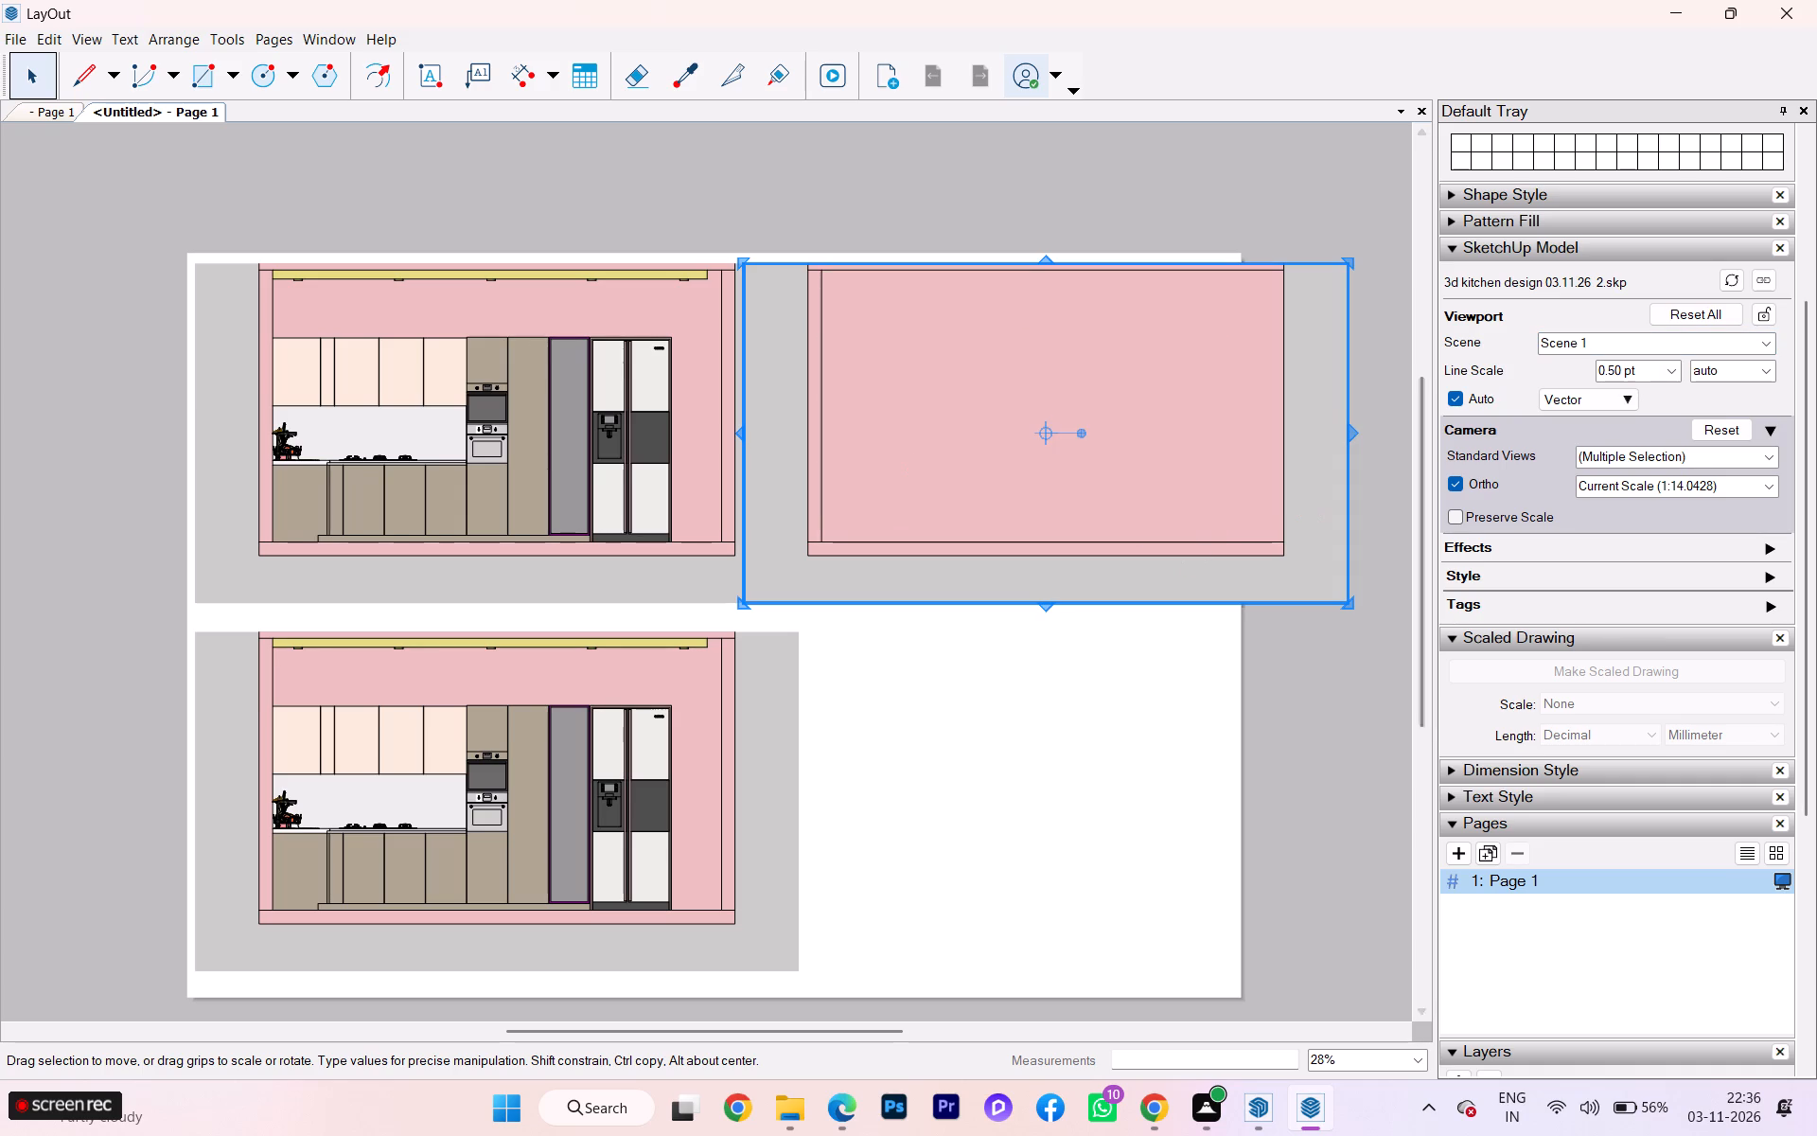
{"action": "left_click", "coordinate": [1649, 347]}
{"action": "left_click", "coordinate": [1761, 346]}
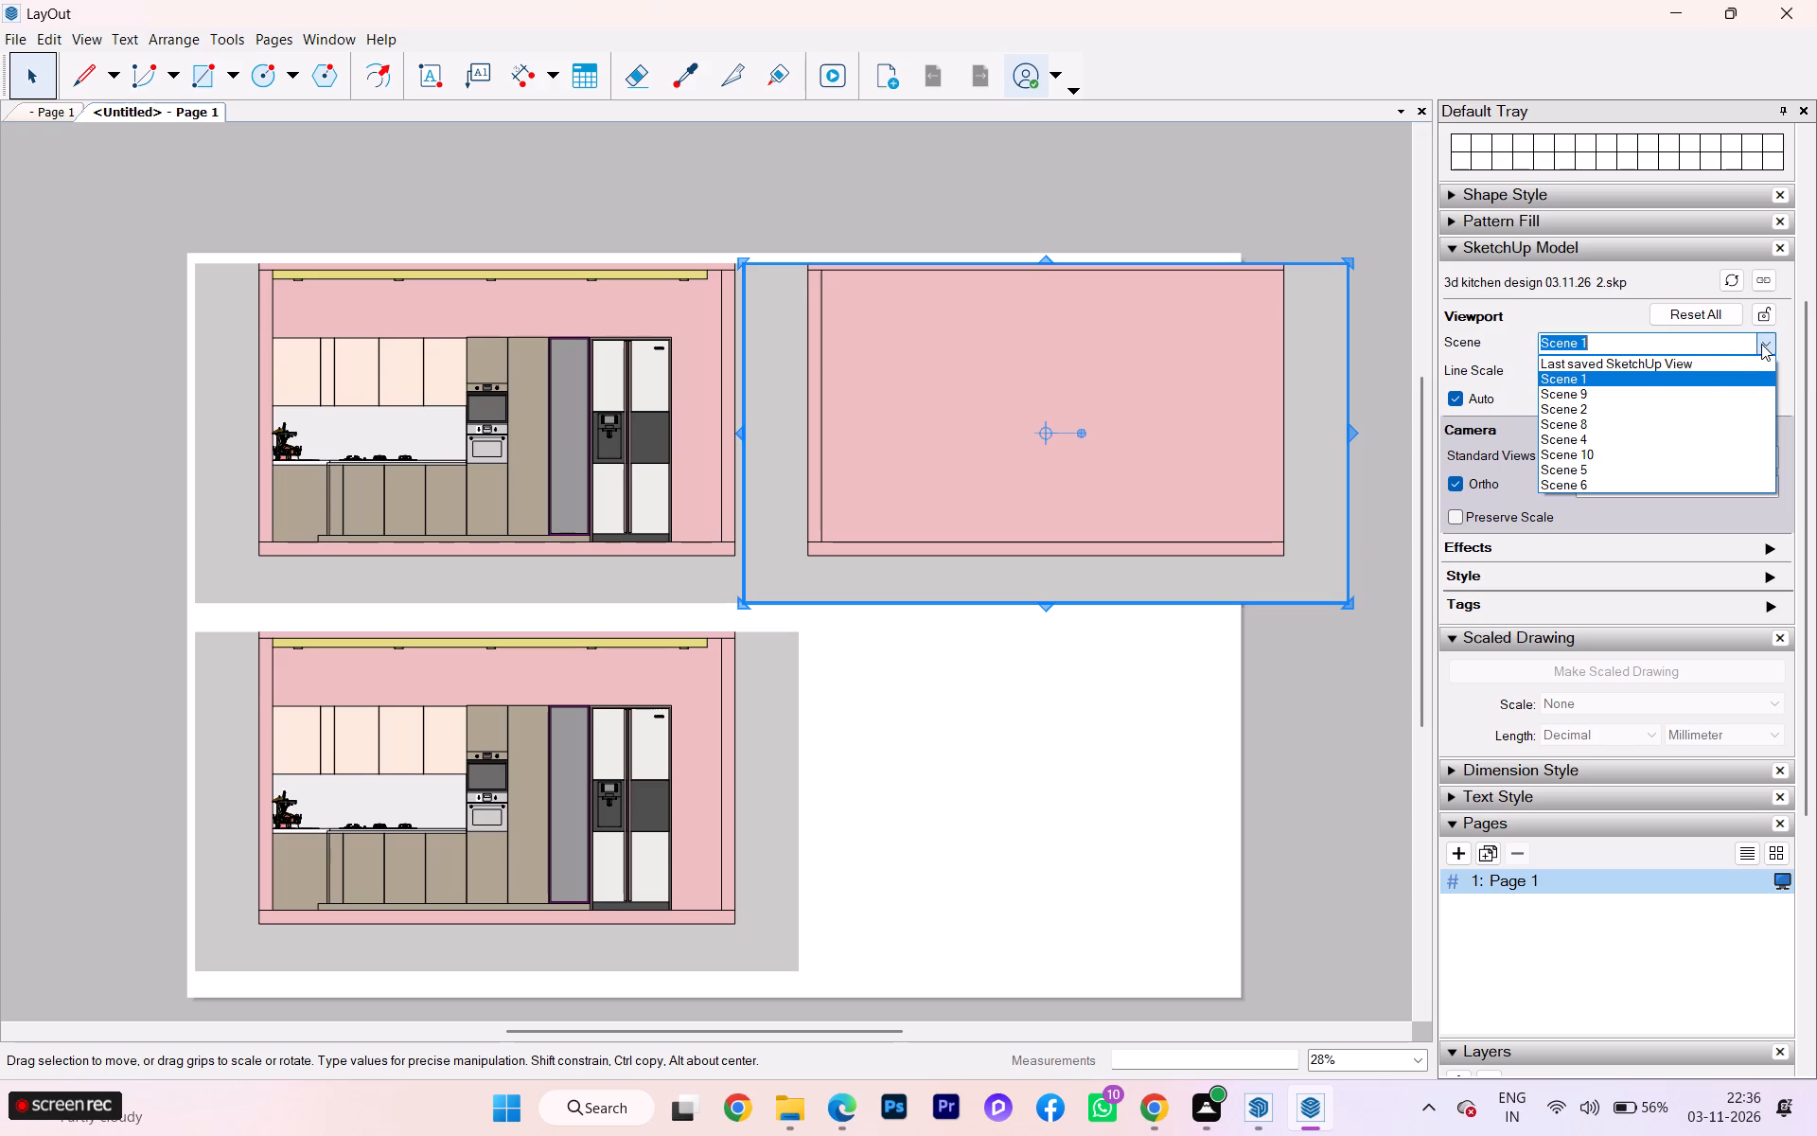
{"action": "left_click", "coordinate": [1575, 422]}
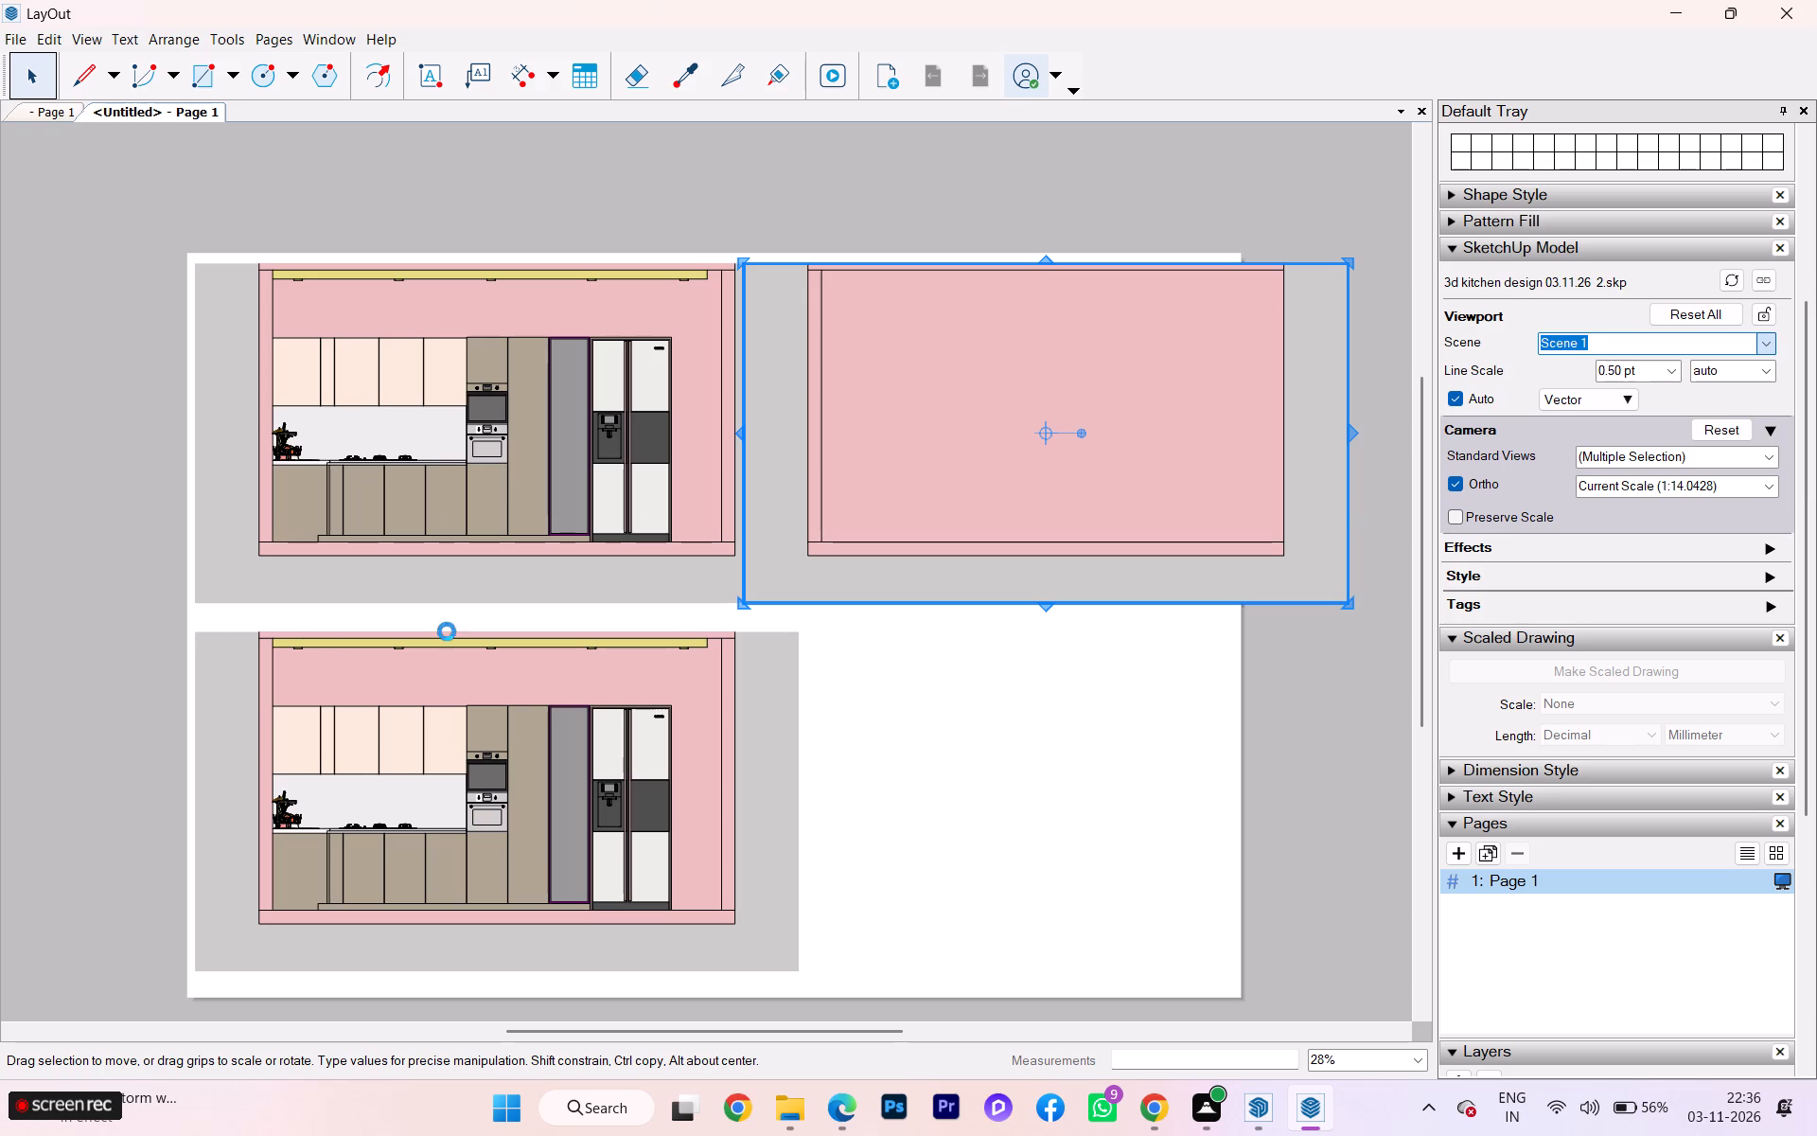
Narrow the Scene 8 viewport from its right side to about 0.83 of its width, ending near the page edge.
{"action": "left_click", "coordinate": [659, 594]}
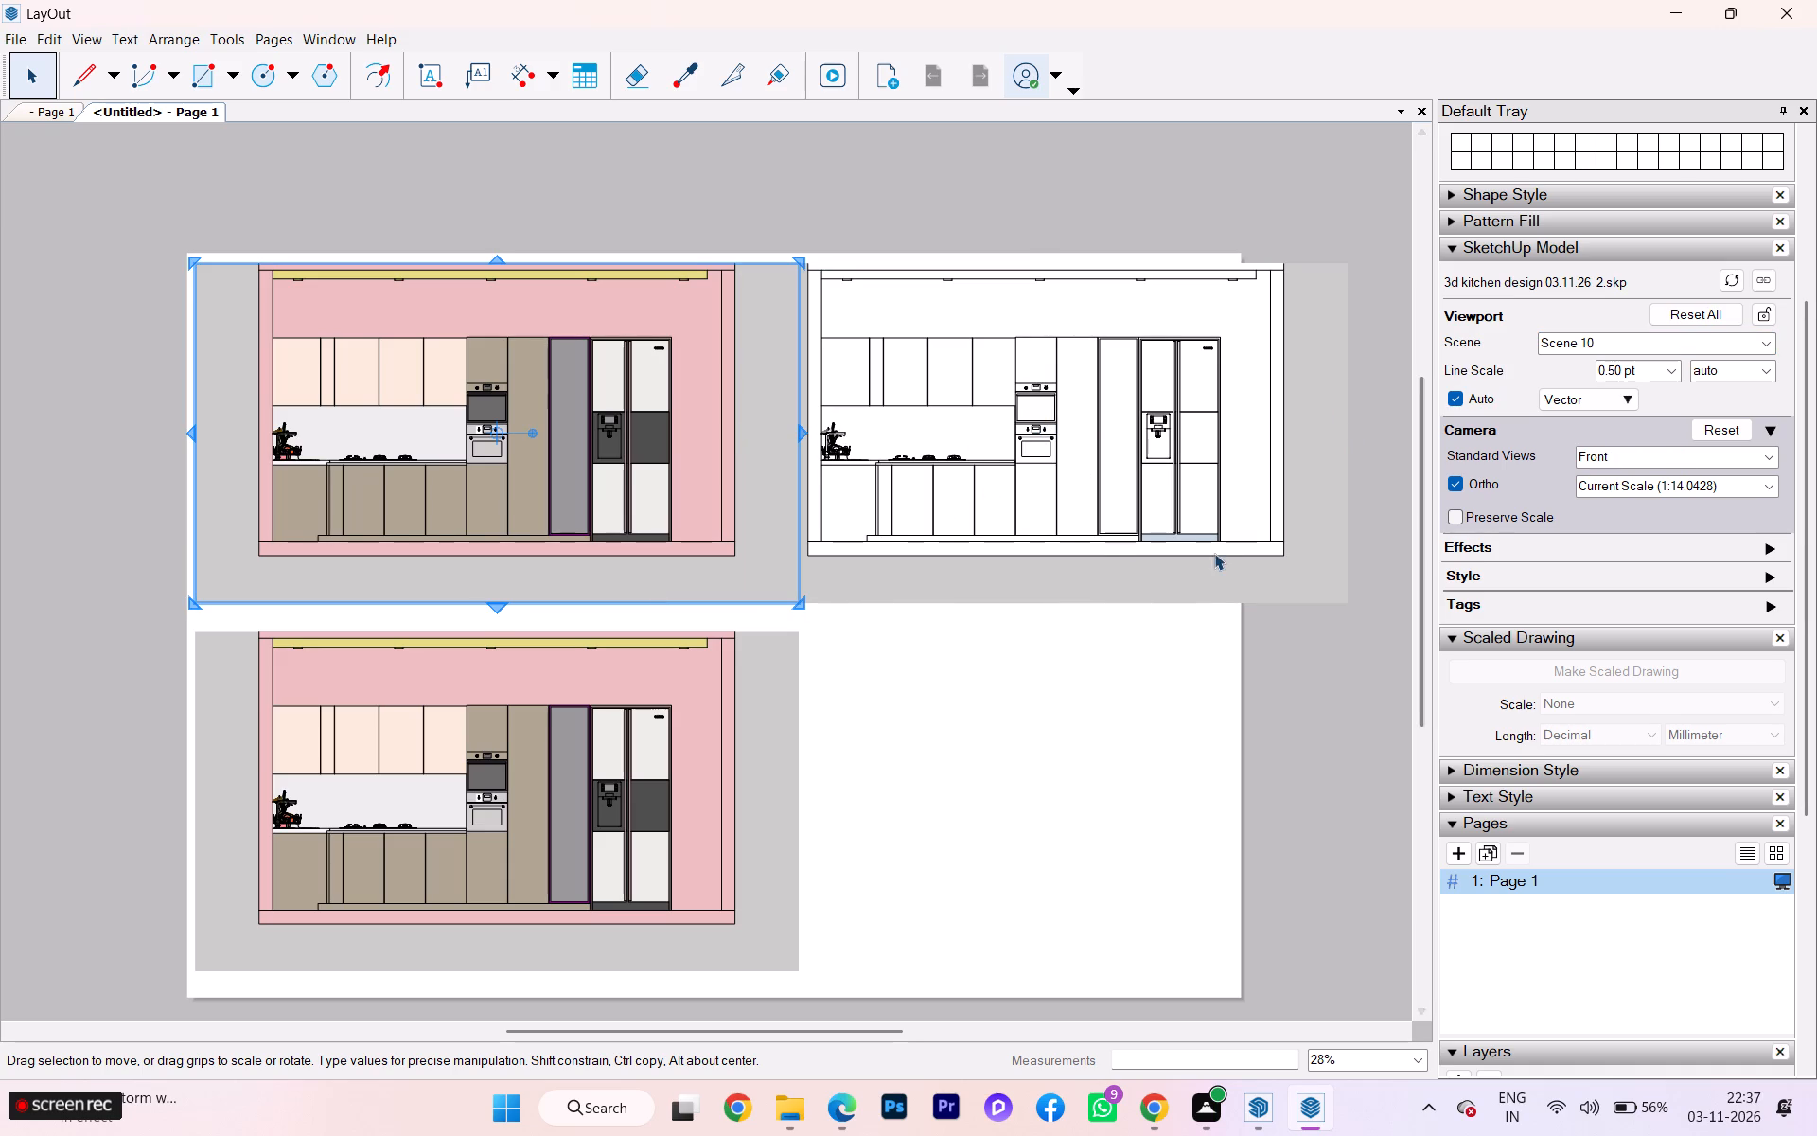
{"action": "left_click", "coordinate": [916, 604]}
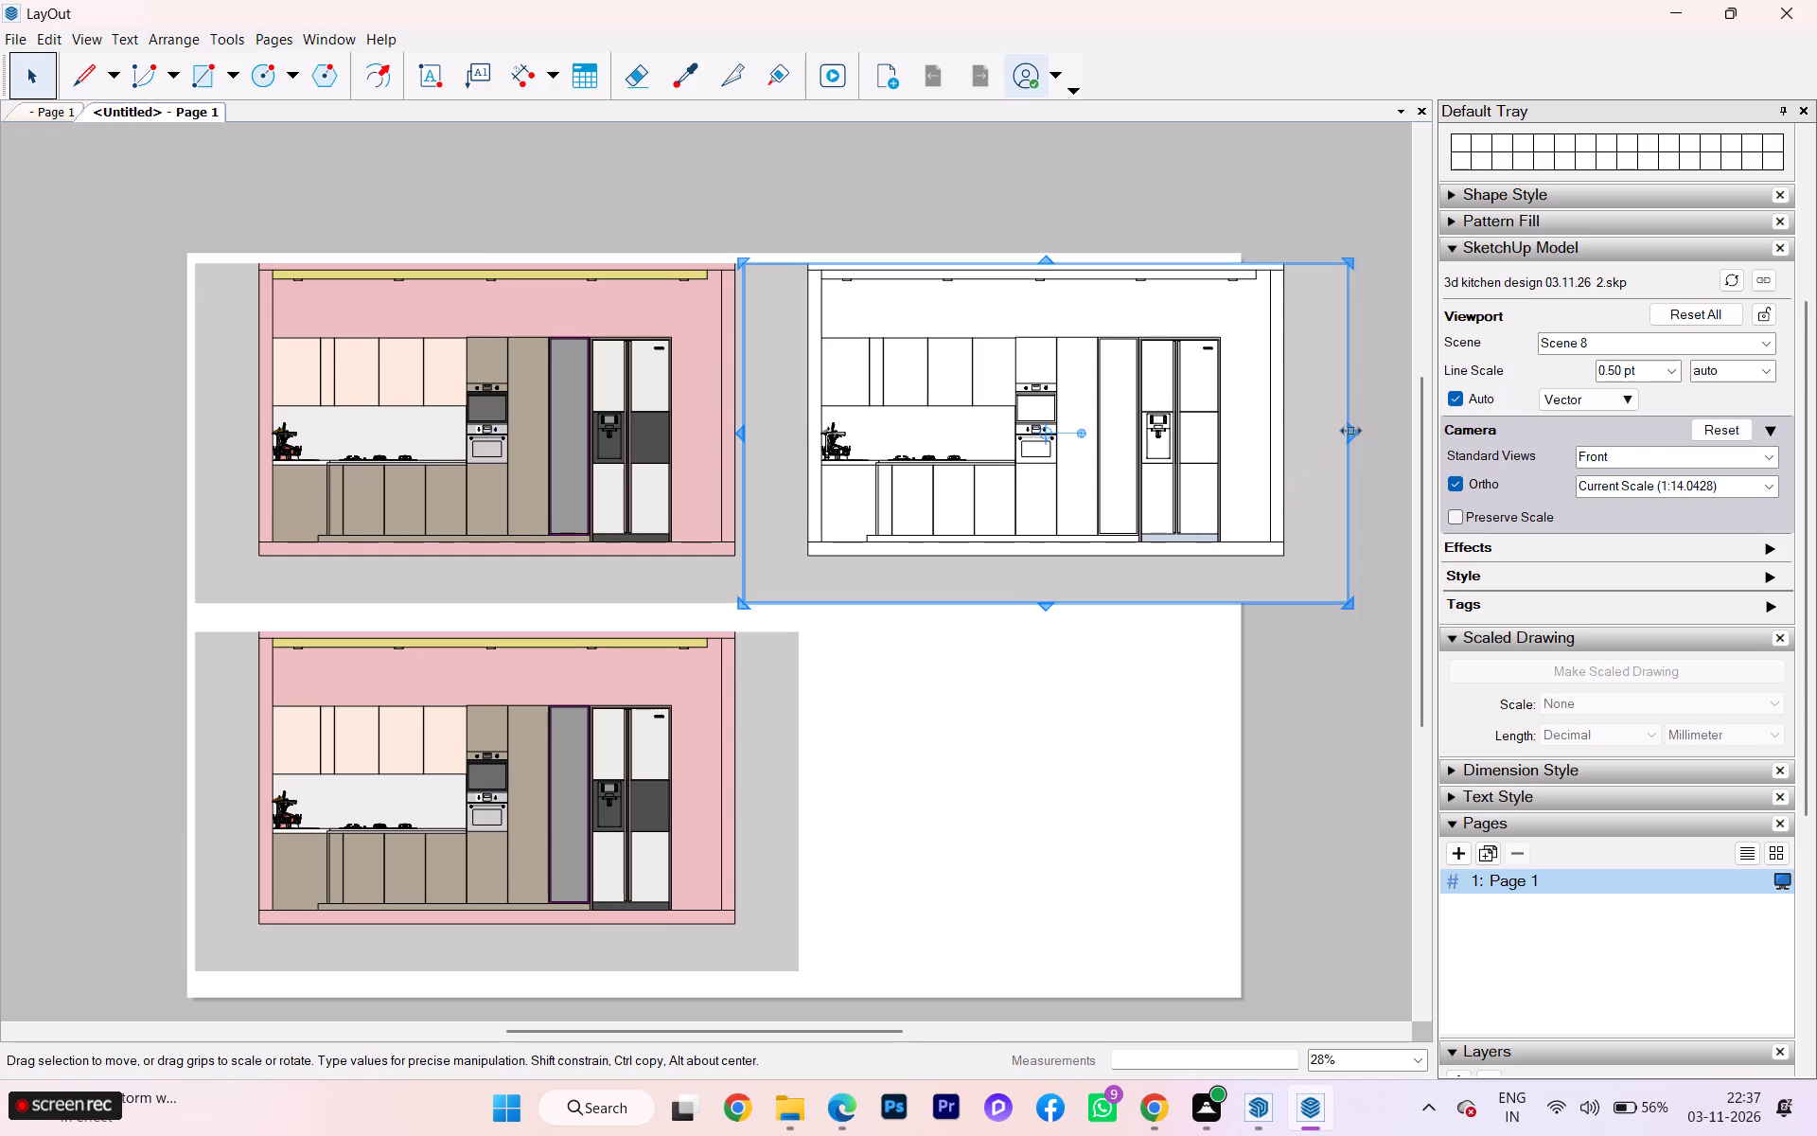
{"action": "left_click_drag", "start_coordinate": [1350, 429], "coordinate": [1244, 452]}
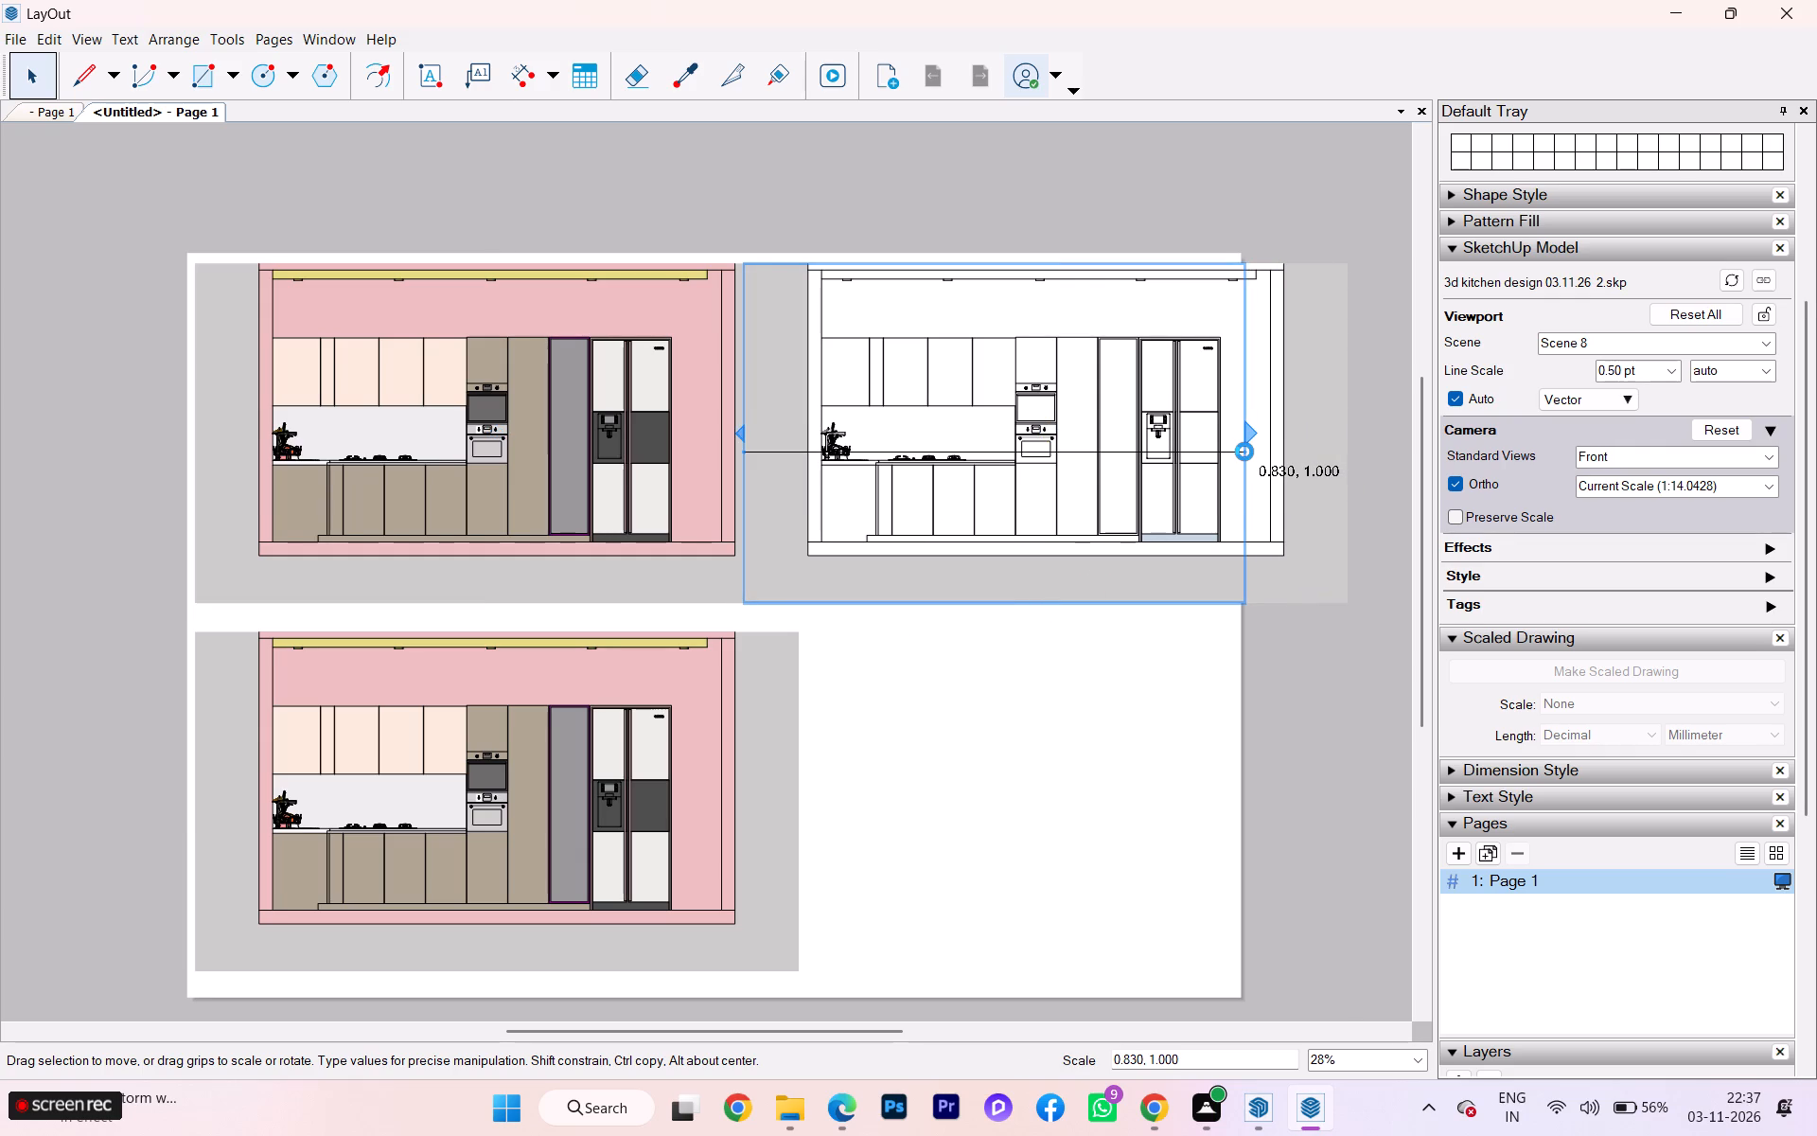
{"action": "left_click", "coordinate": [1105, 506]}
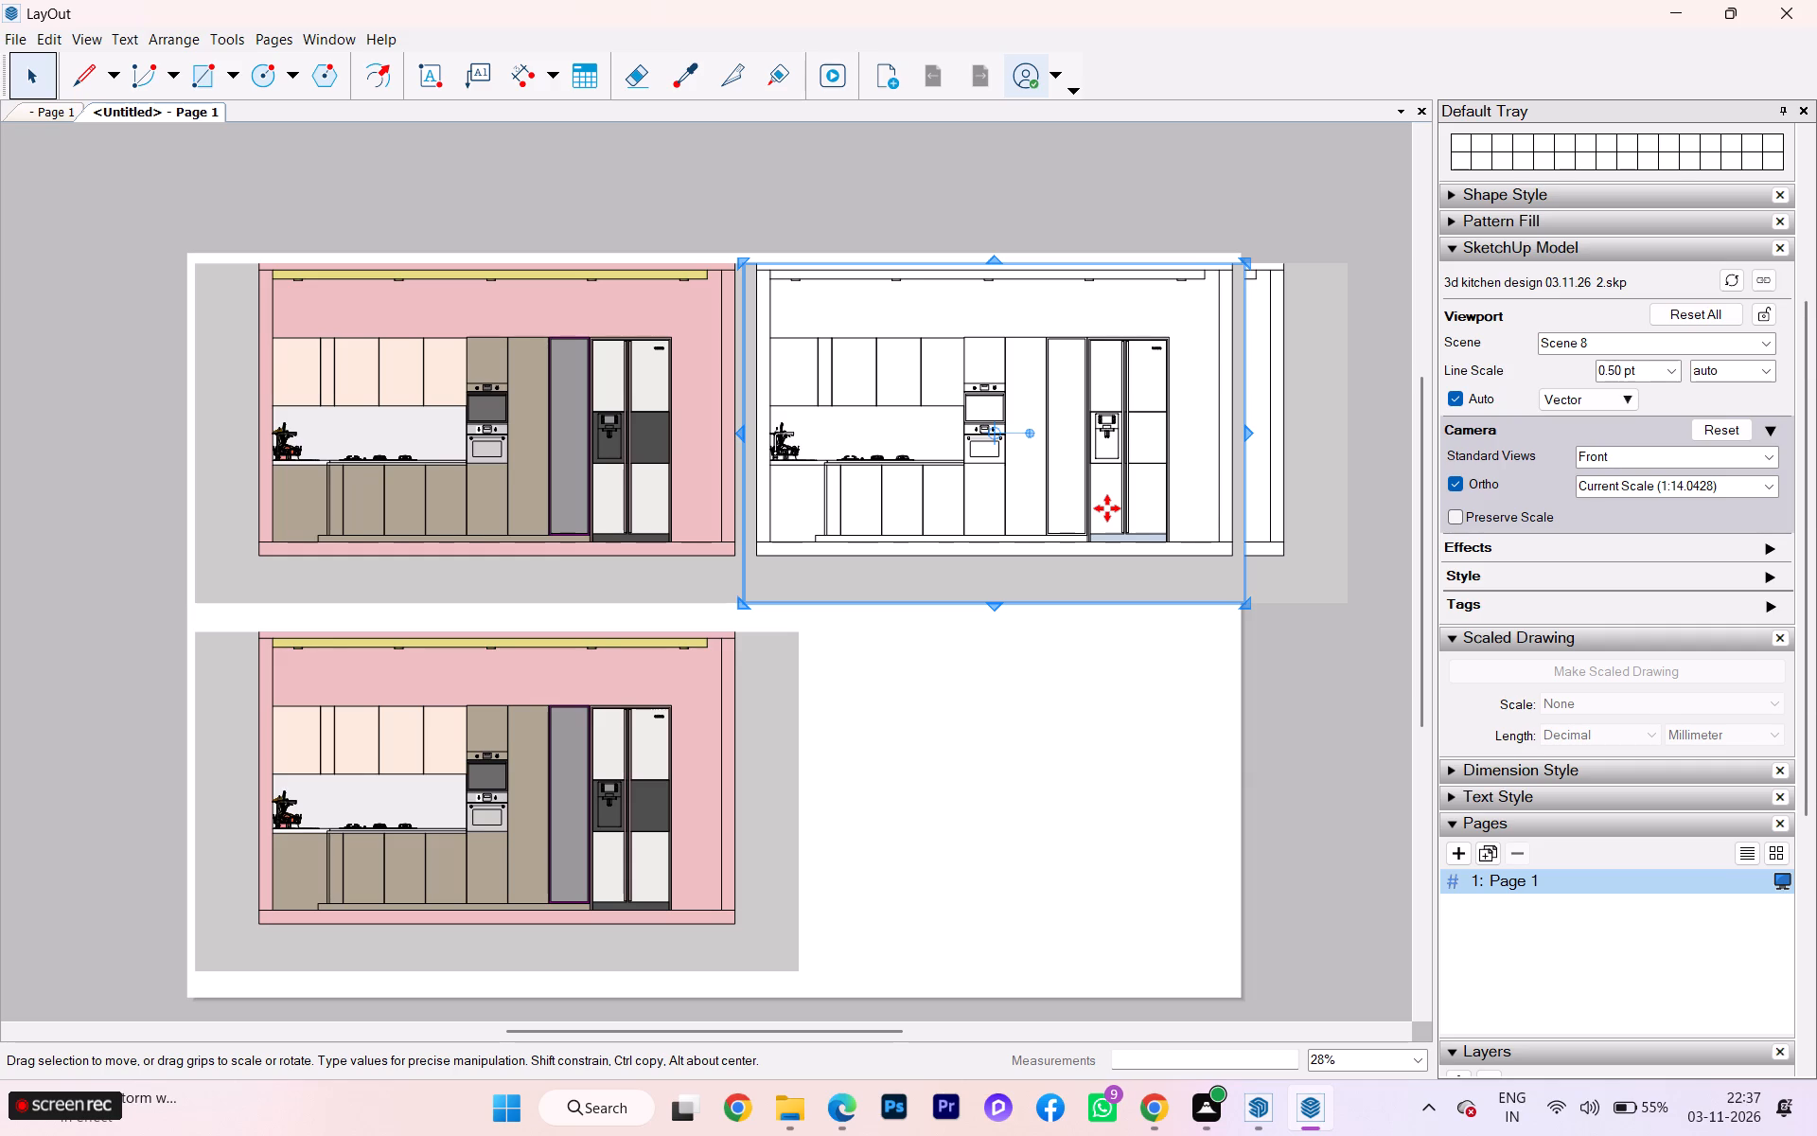
{"action": "left_click", "coordinate": [961, 672]}
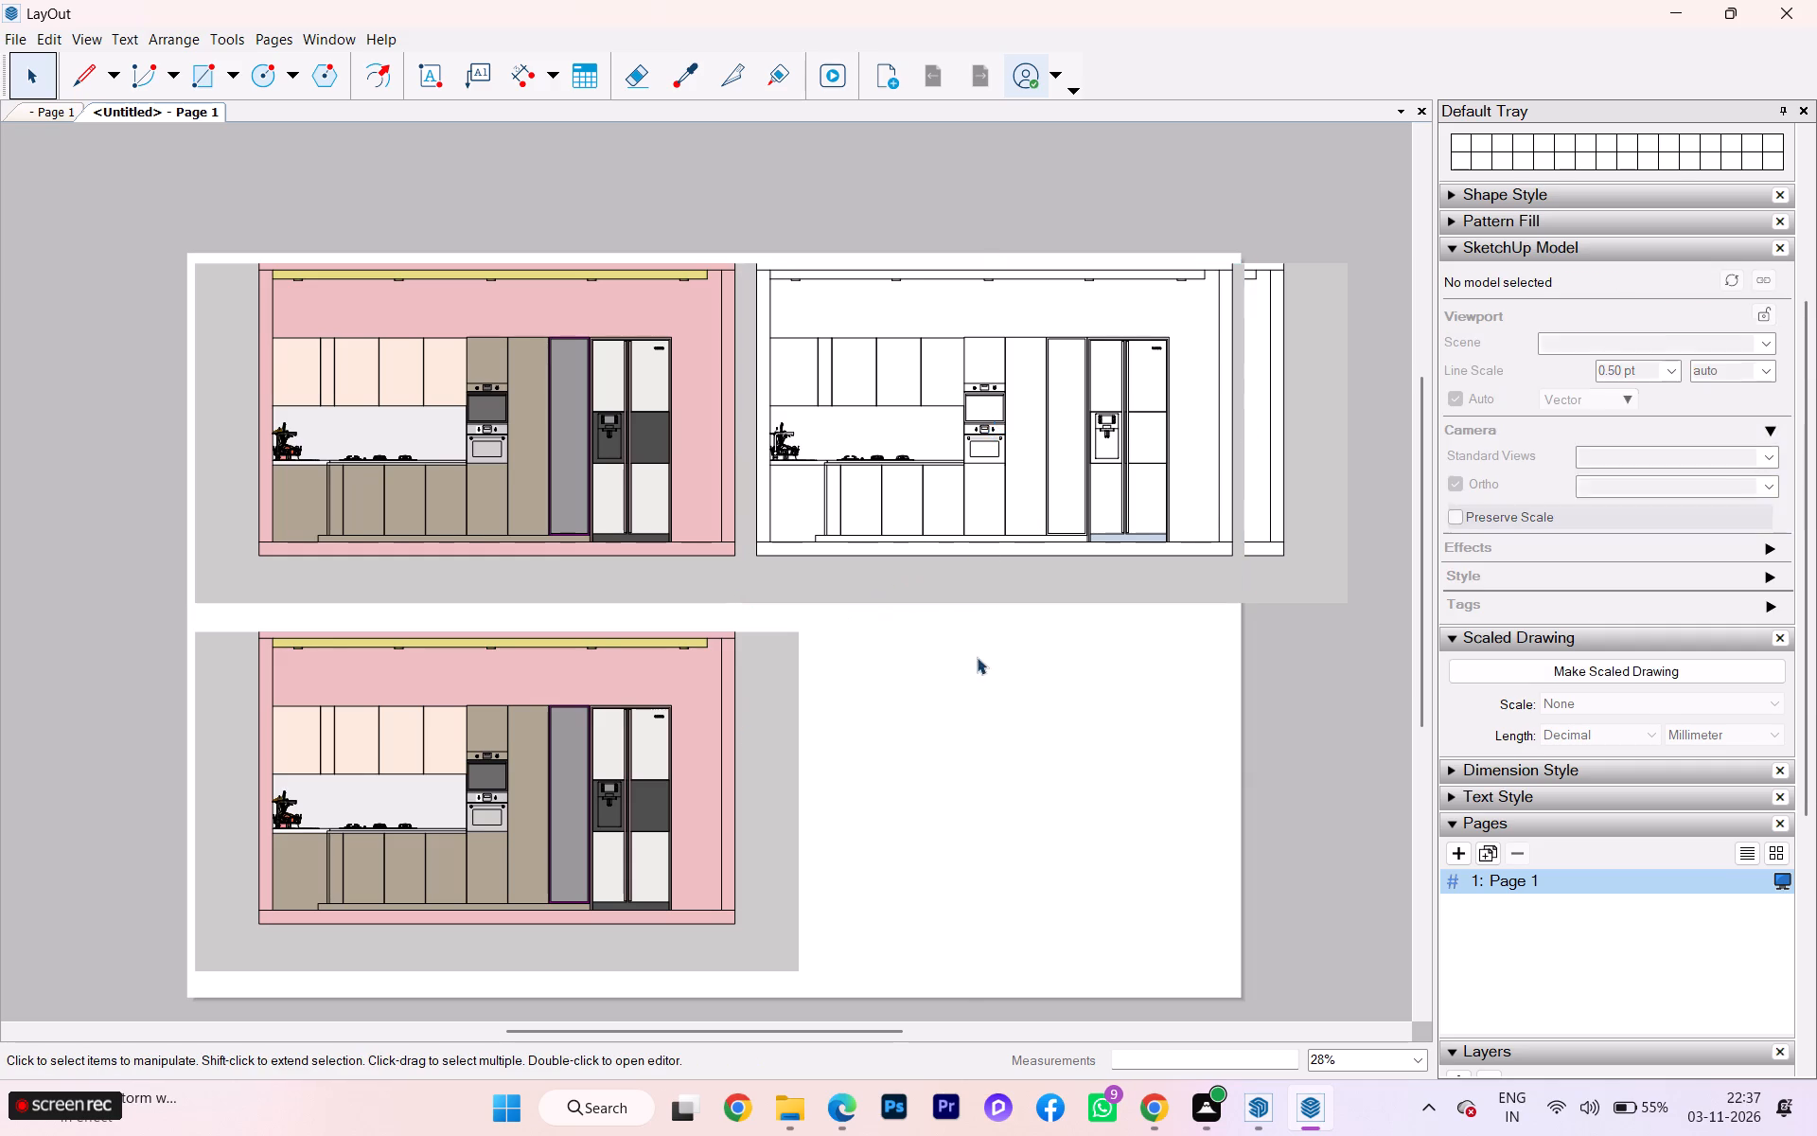
Delete the leftover full-width duplicate viewports stacked behind the narrowed Scene 8 viewport.
{"action": "left_click", "coordinate": [1263, 494]}
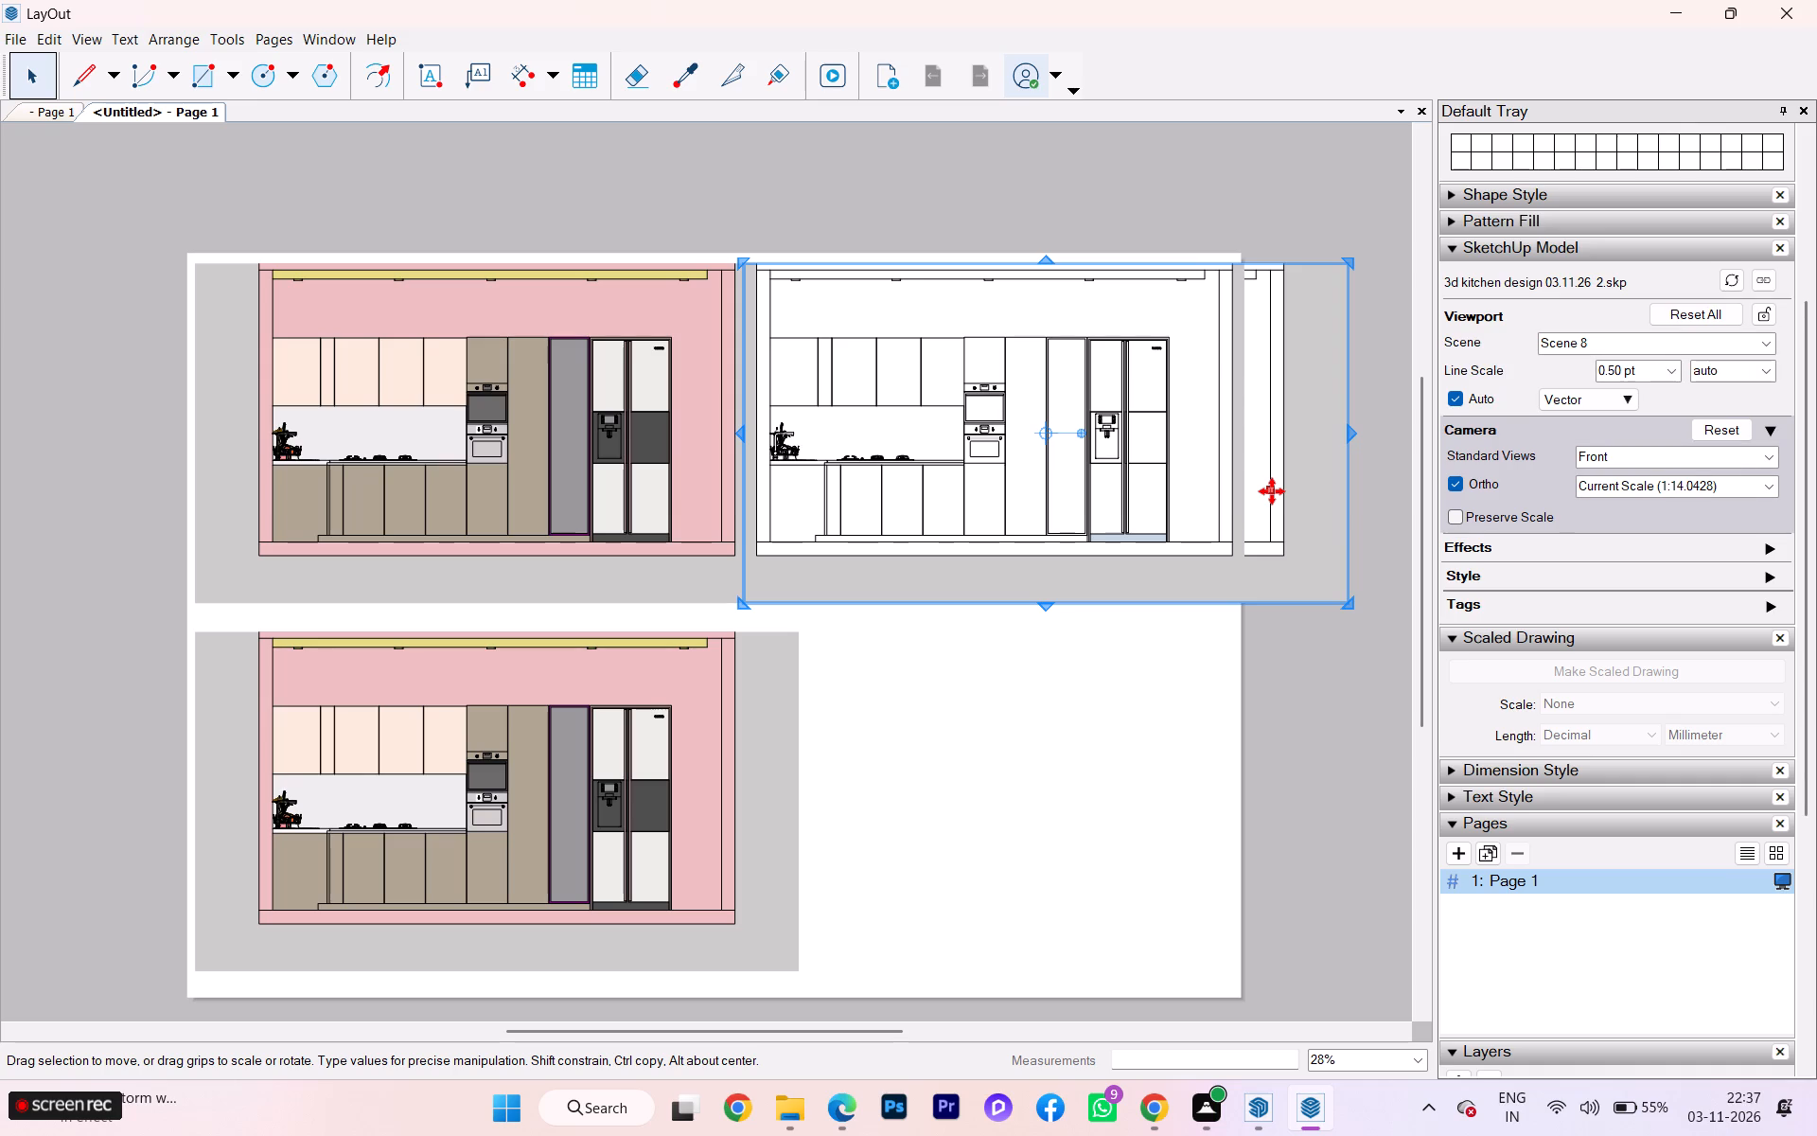
{"action": "left_click", "coordinate": [1184, 511]}
{"action": "left_click", "coordinate": [1277, 481]}
{"action": "key", "text": "Delete"}
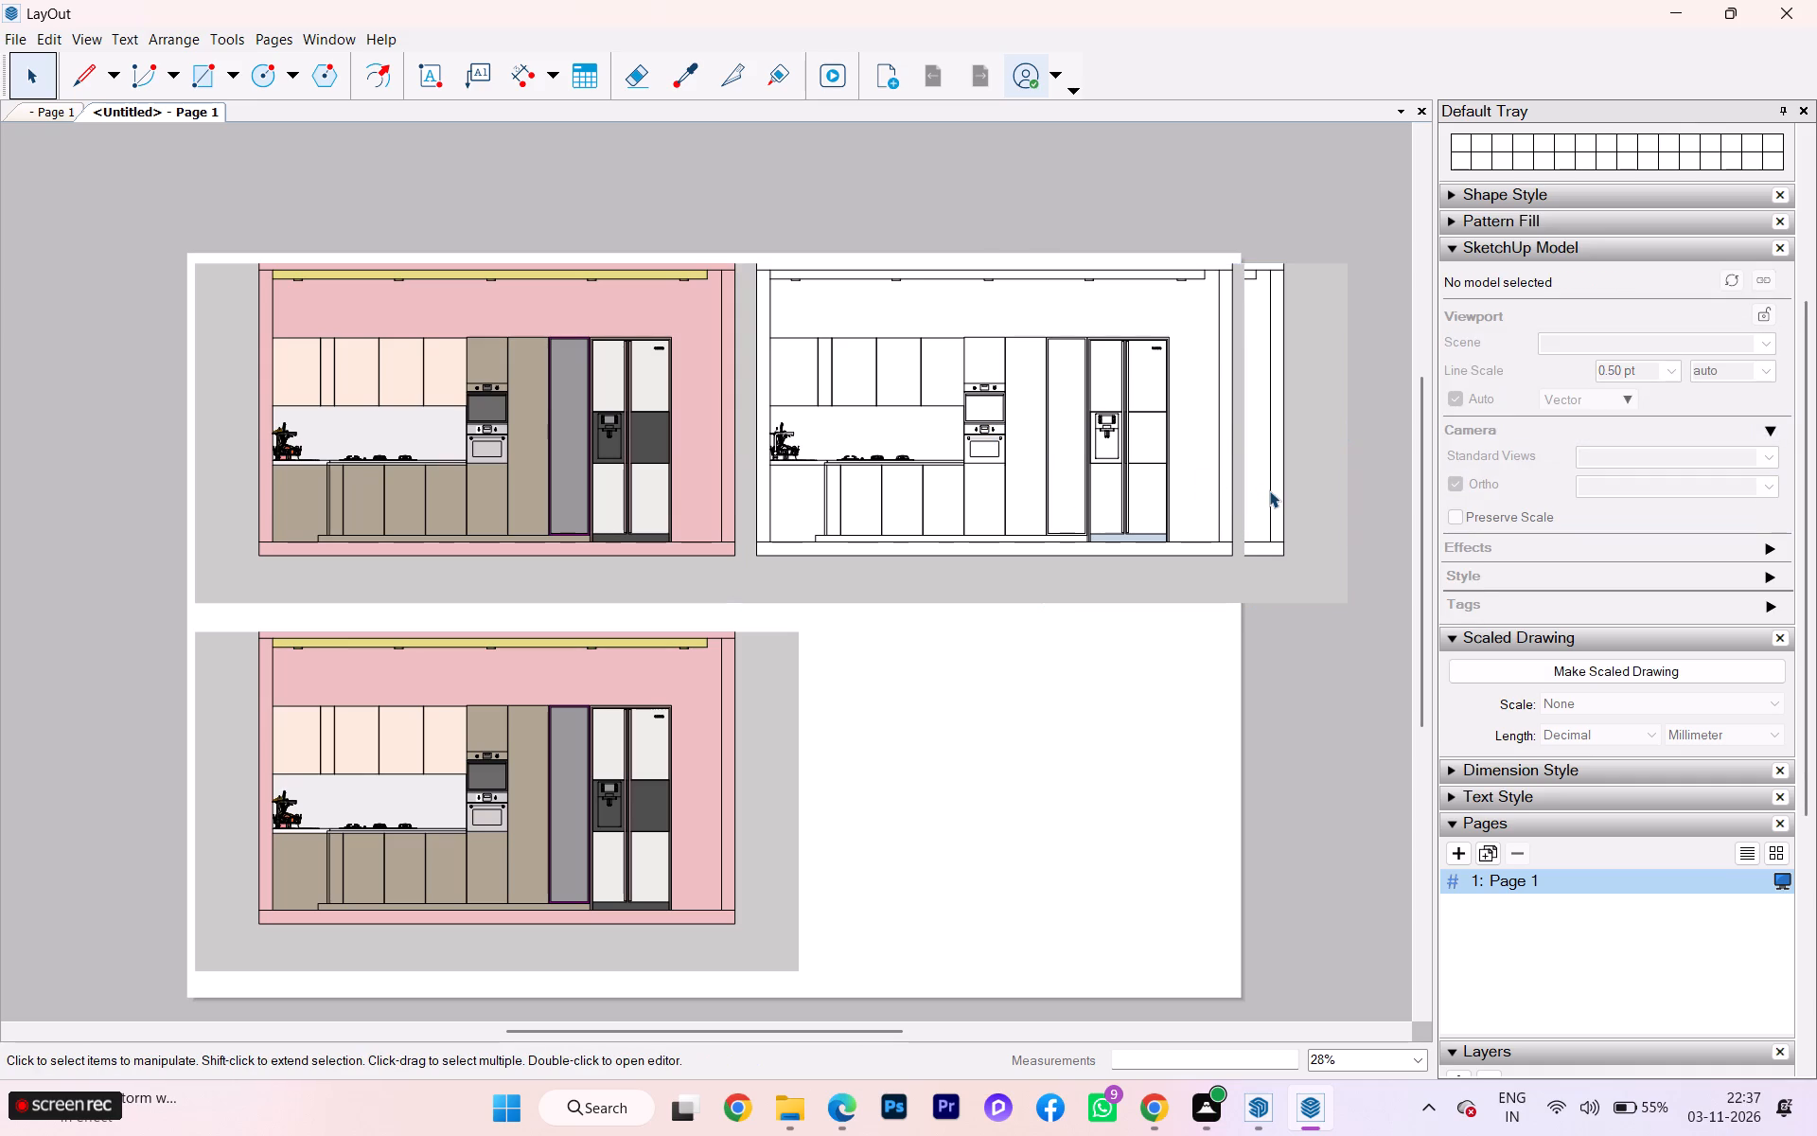
{"action": "left_click", "coordinate": [1256, 526]}
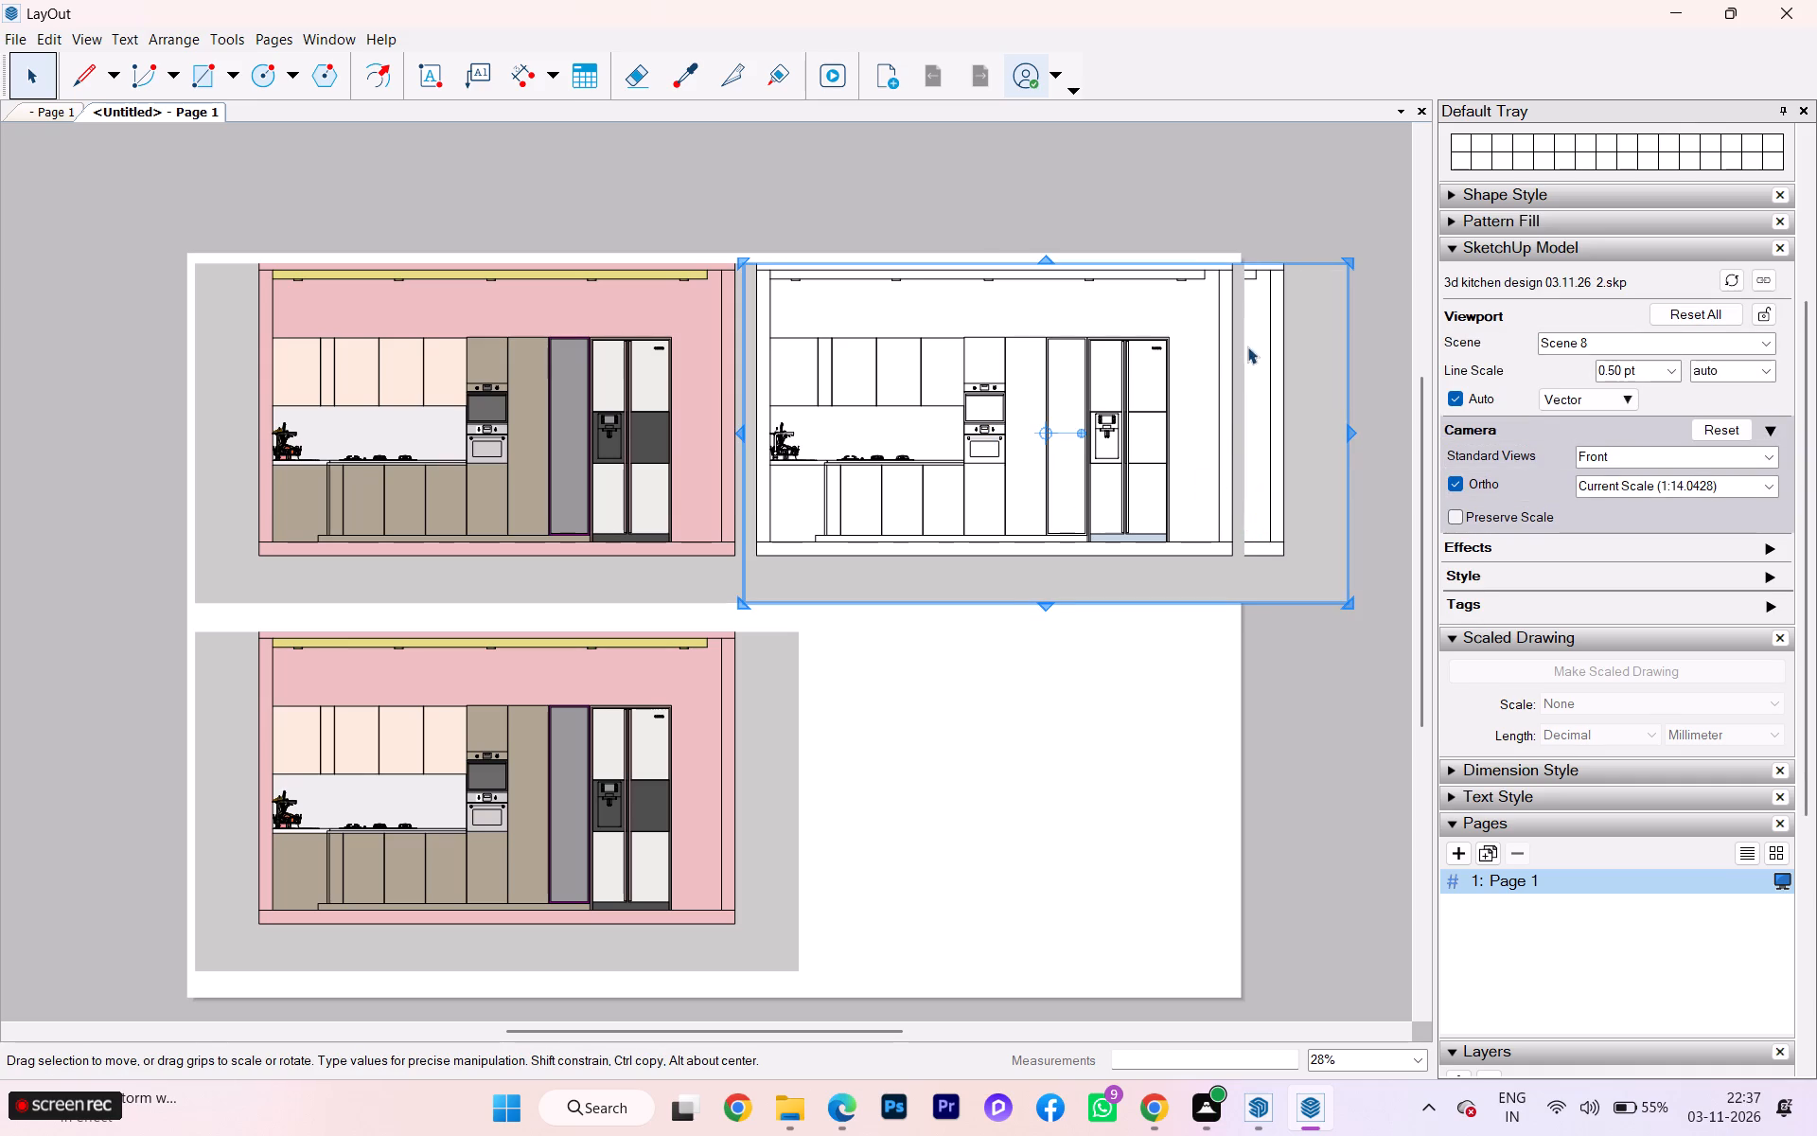
{"action": "key", "text": "Delete"}
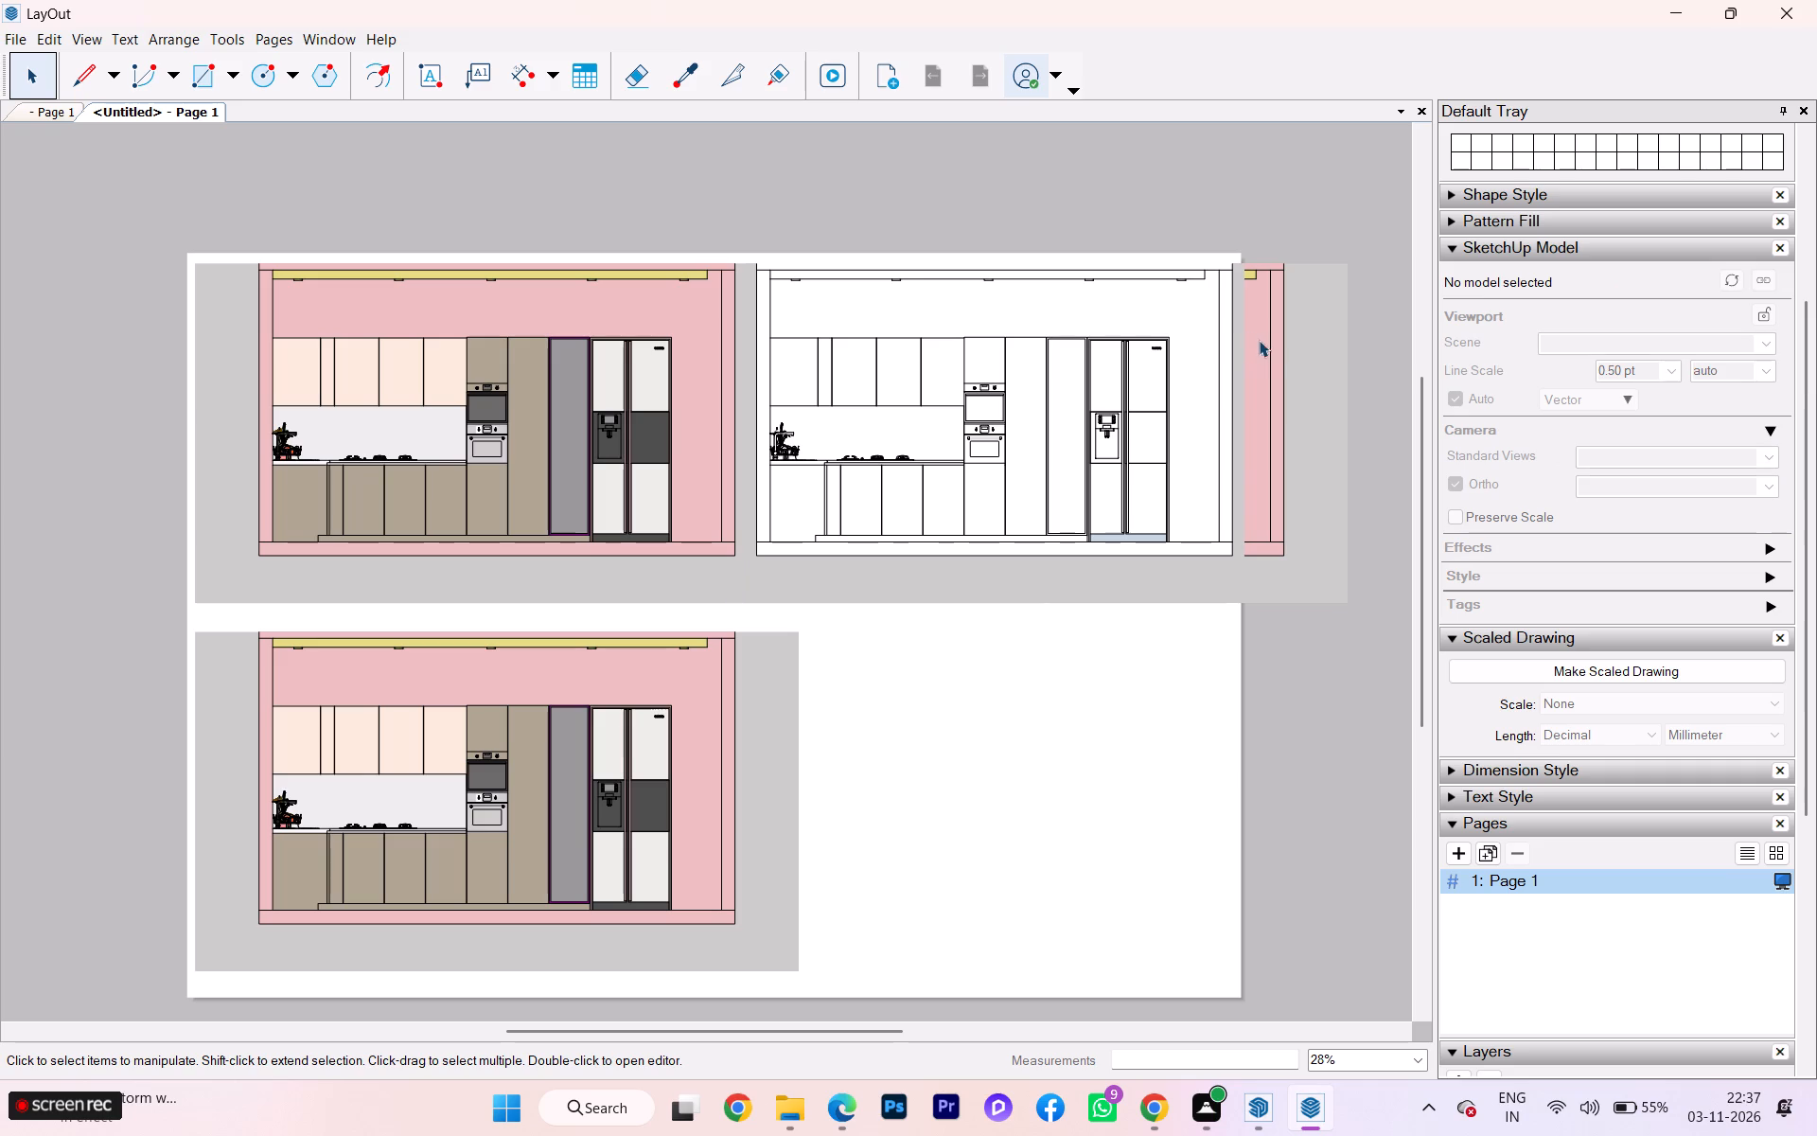
{"action": "left_click", "coordinate": [1266, 346]}
{"action": "key", "text": "Delete"}
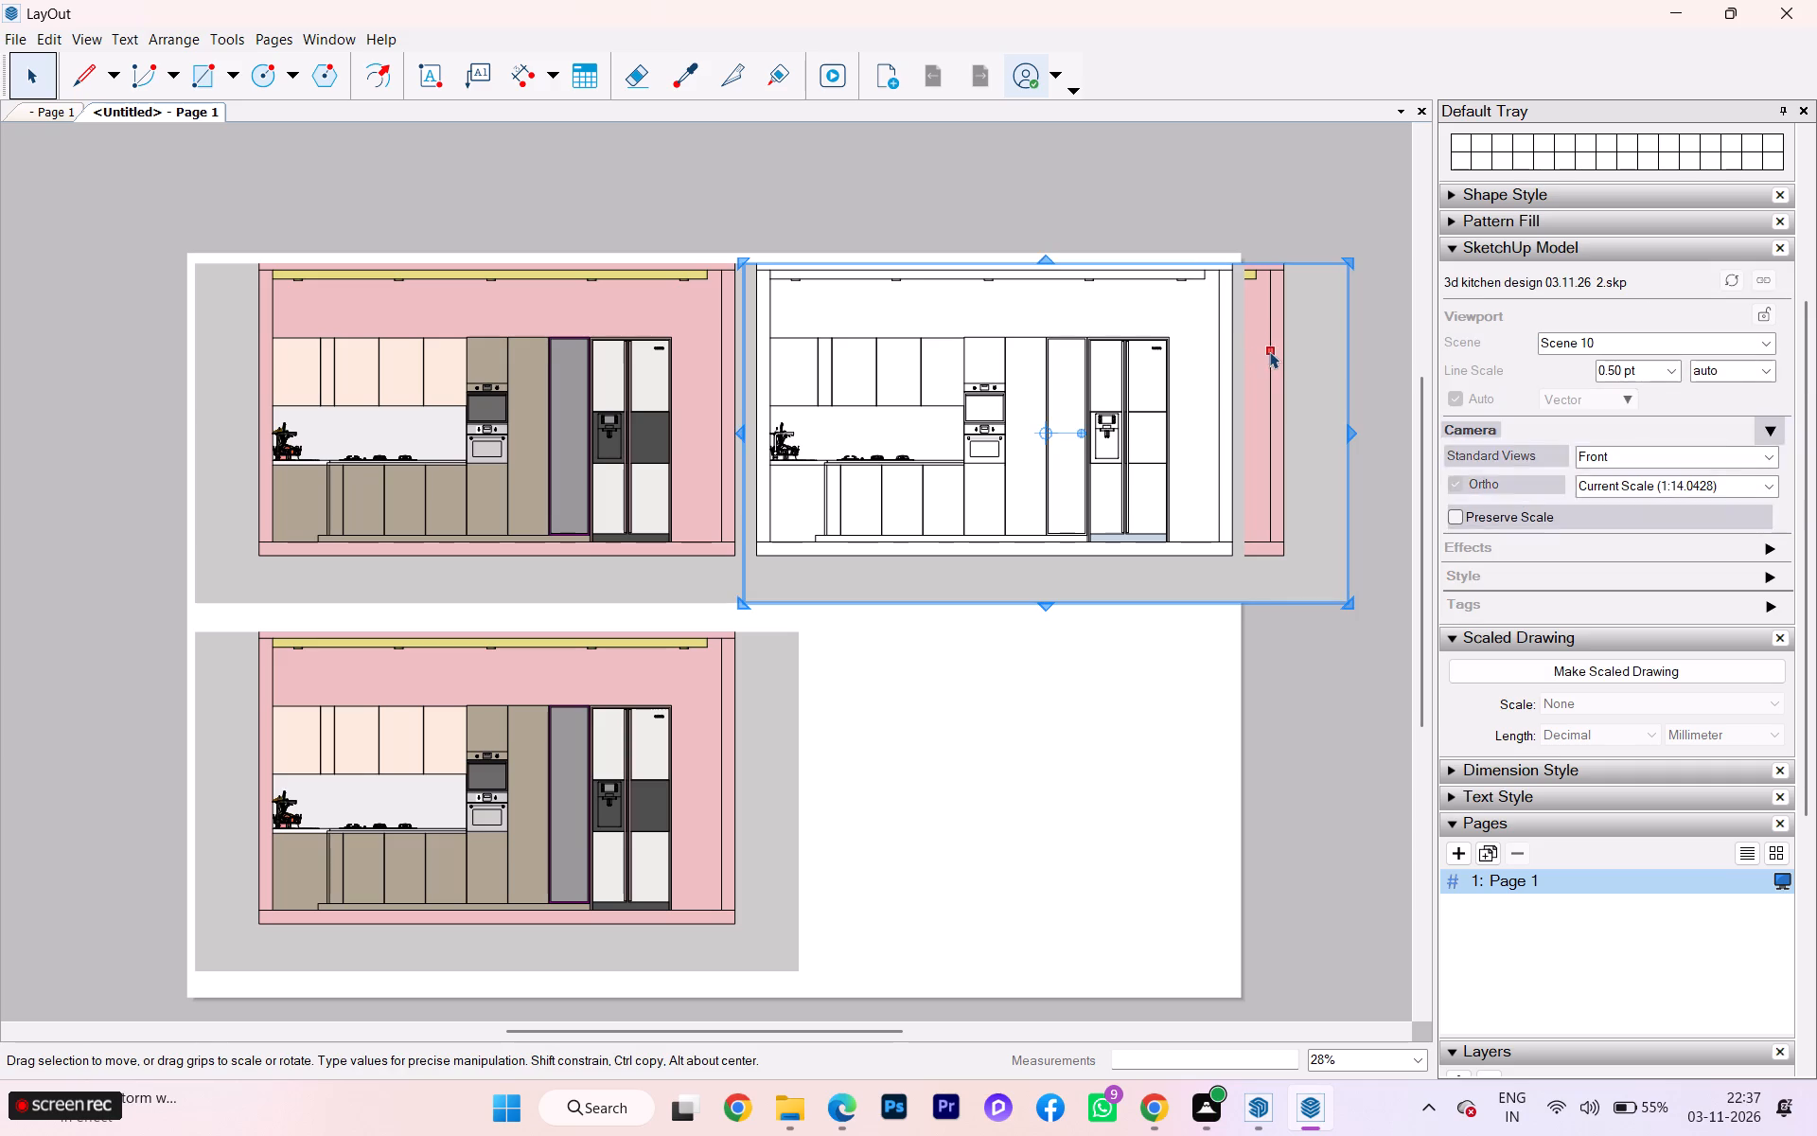
Trim the right side of the Scene 8 viewport further inward, leaving a small margin to the page edge.
{"action": "left_click", "coordinate": [1172, 417]}
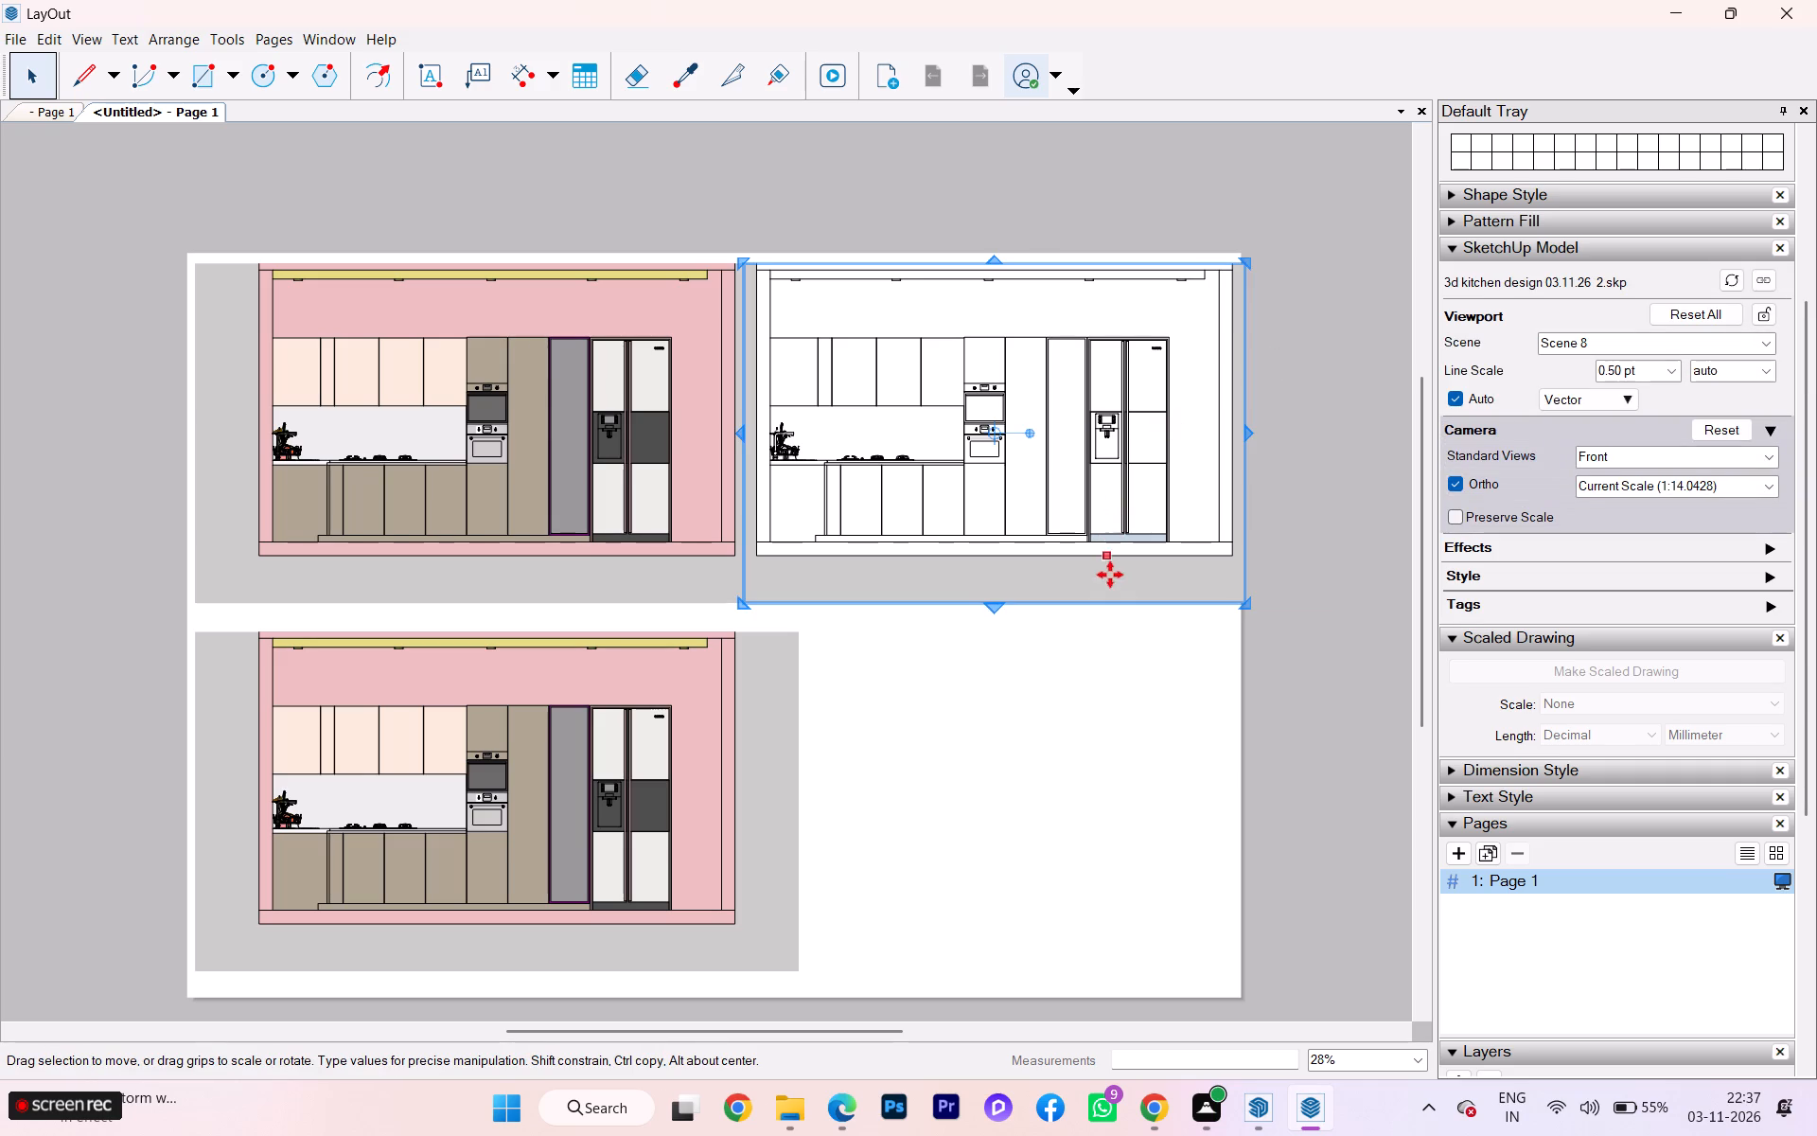
{"action": "scroll", "coordinate": [1242, 442], "scroll_direction": "up", "scroll_amount": 3}
{"action": "left_click_drag", "start_coordinate": [1250, 435], "coordinate": [1211, 446]}
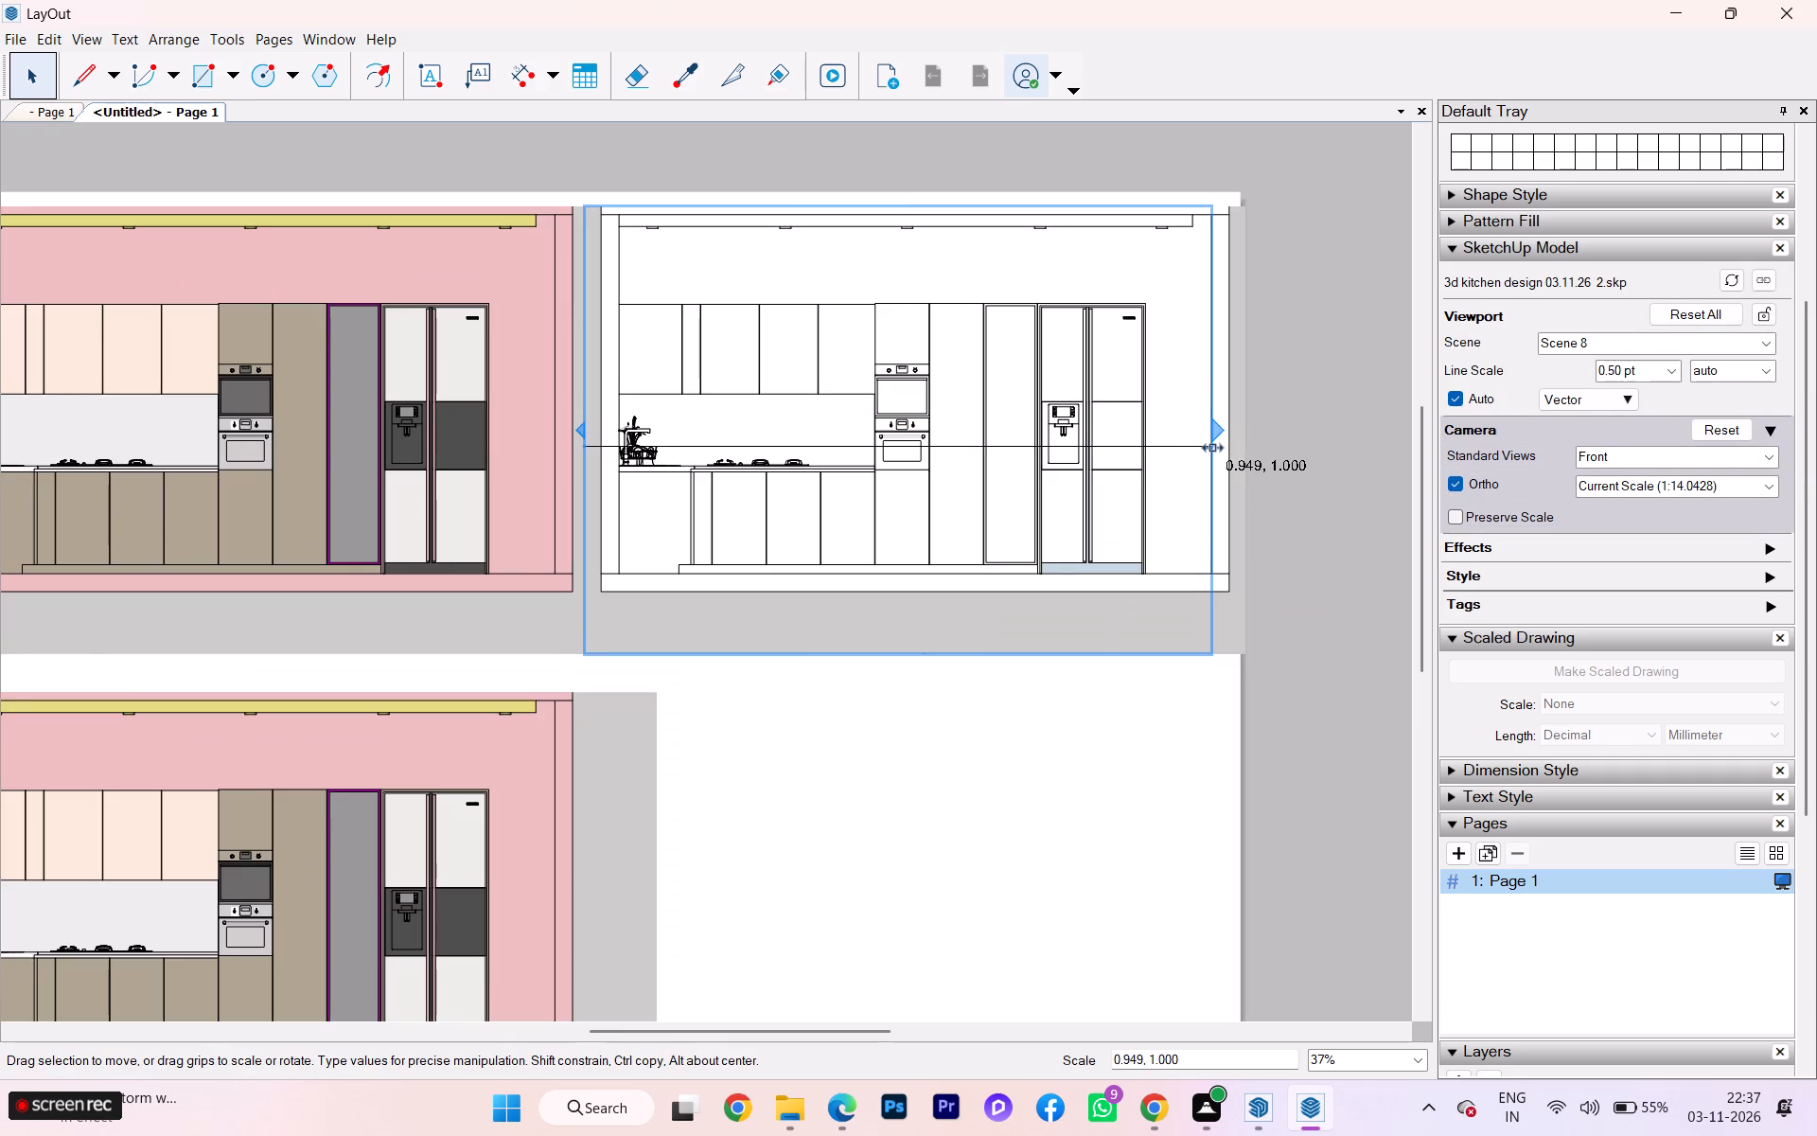
{"action": "left_click_drag", "start_coordinate": [1211, 446], "coordinate": [1203, 446]}
{"action": "left_click", "coordinate": [1203, 446]}
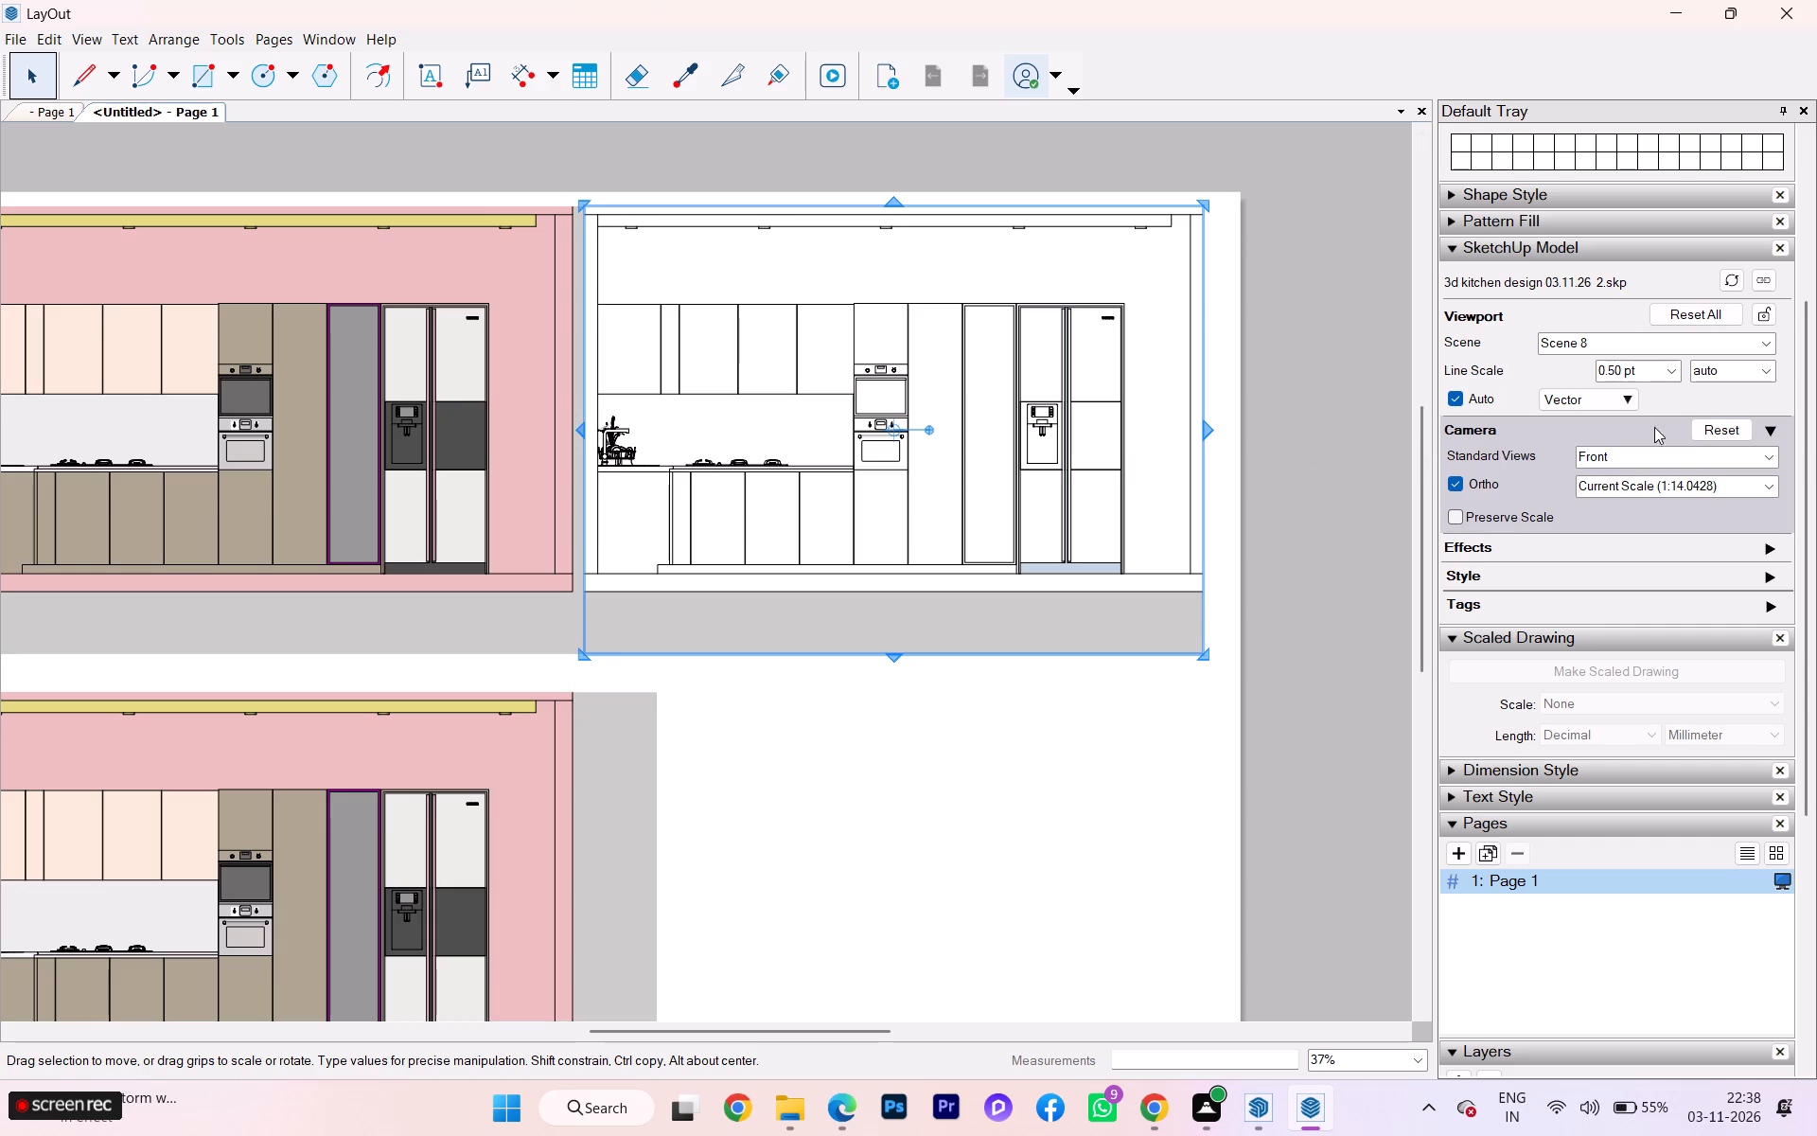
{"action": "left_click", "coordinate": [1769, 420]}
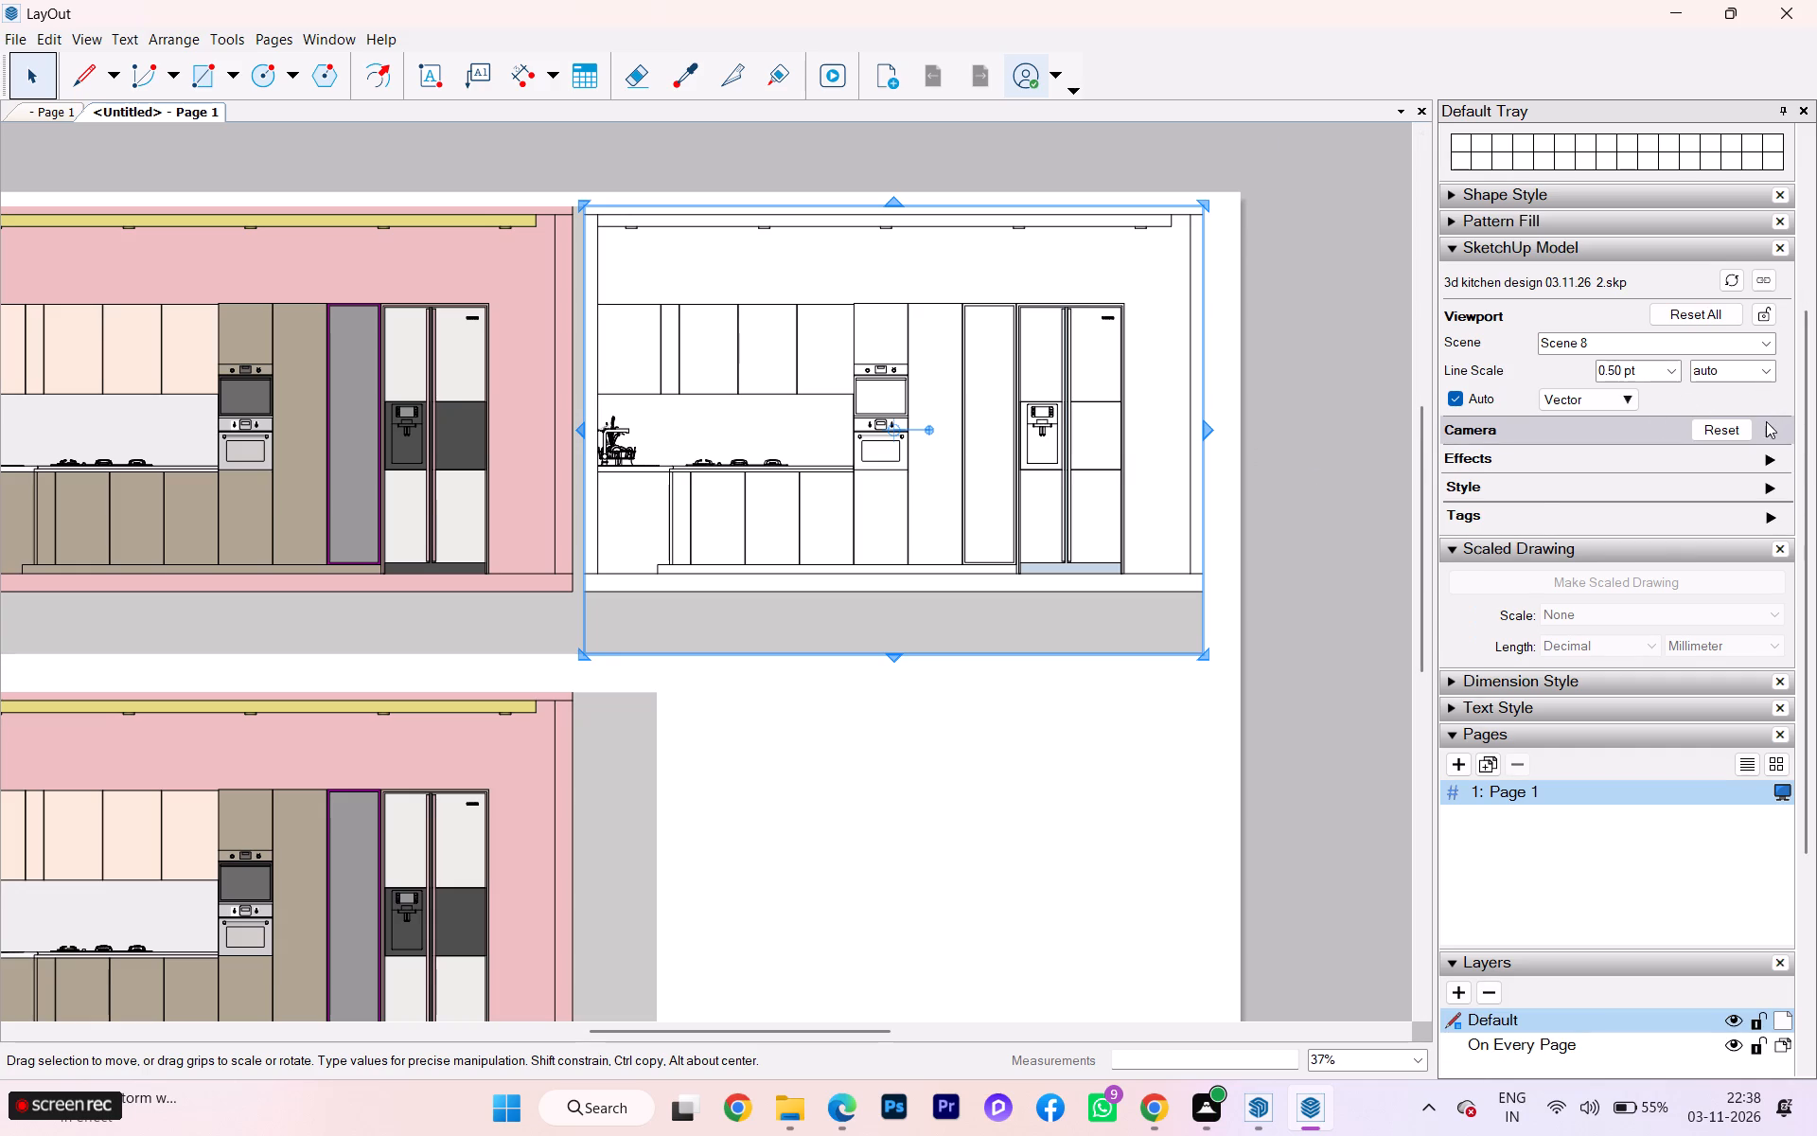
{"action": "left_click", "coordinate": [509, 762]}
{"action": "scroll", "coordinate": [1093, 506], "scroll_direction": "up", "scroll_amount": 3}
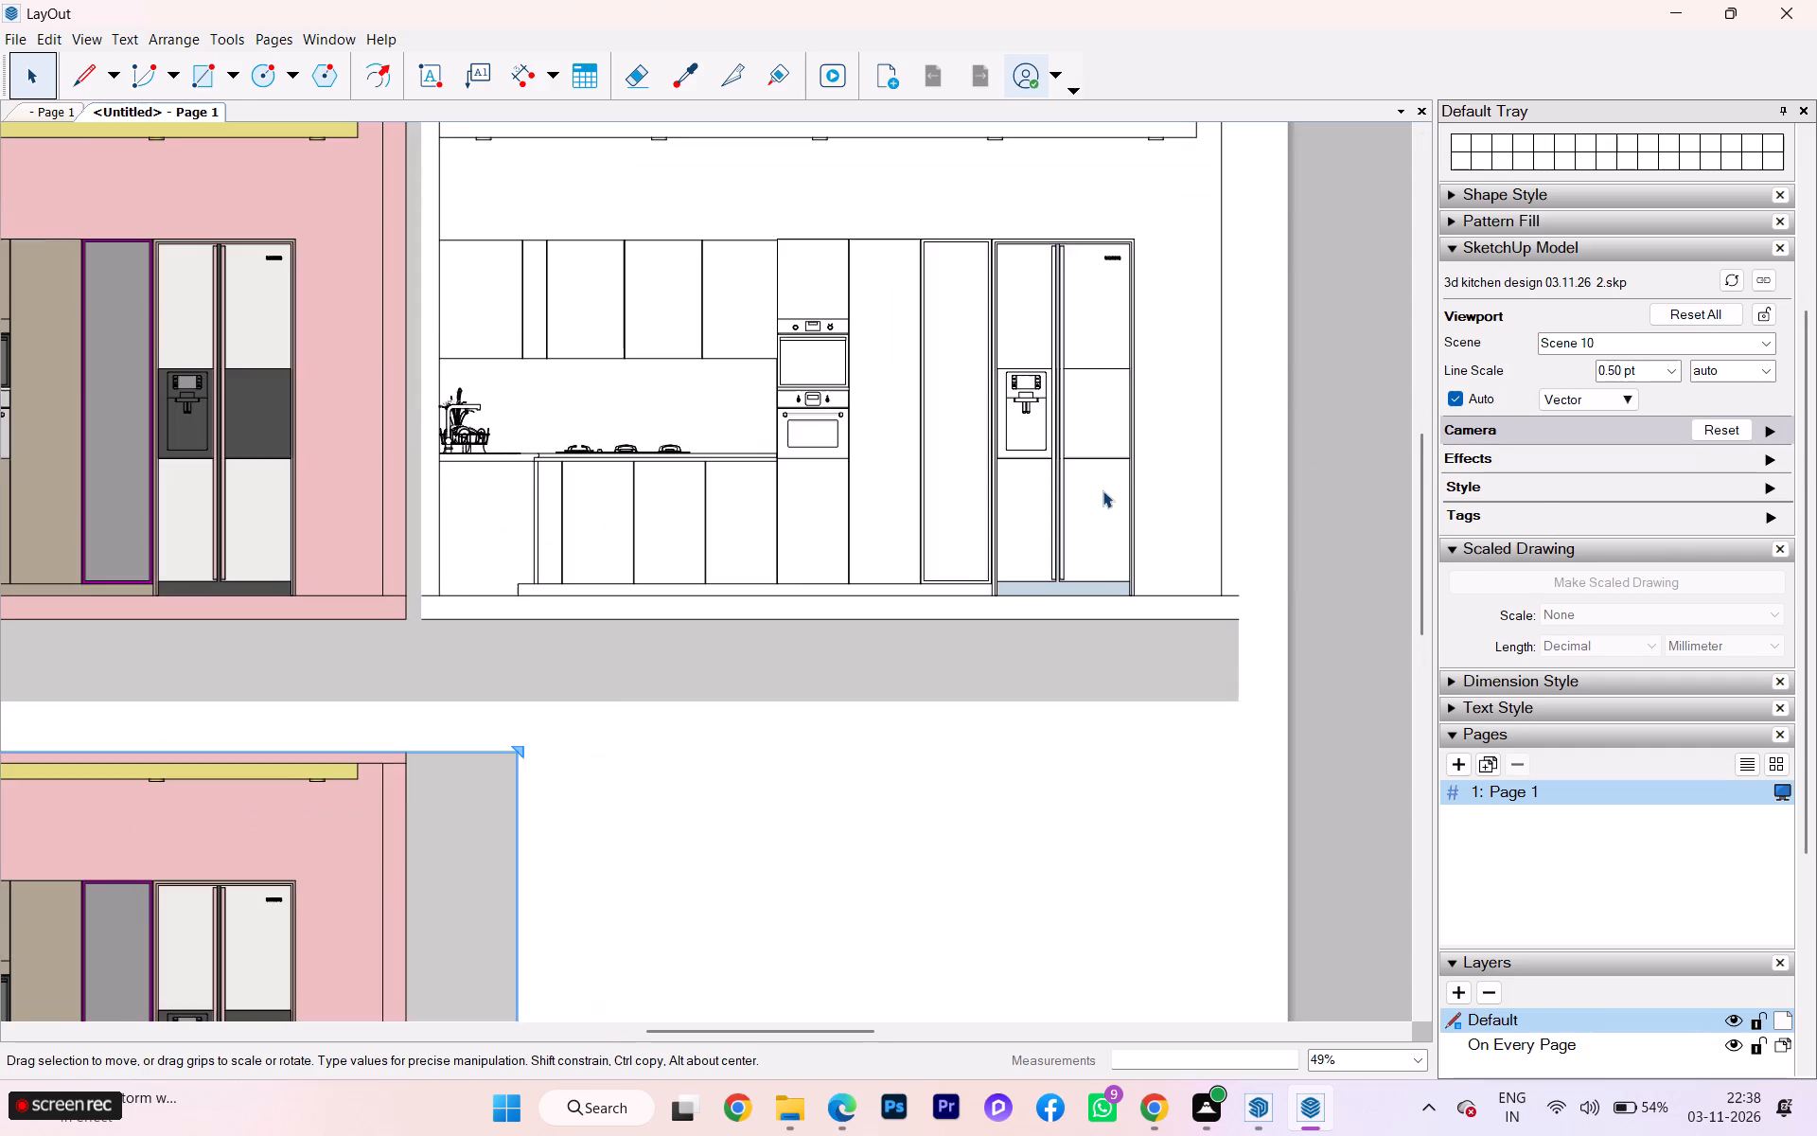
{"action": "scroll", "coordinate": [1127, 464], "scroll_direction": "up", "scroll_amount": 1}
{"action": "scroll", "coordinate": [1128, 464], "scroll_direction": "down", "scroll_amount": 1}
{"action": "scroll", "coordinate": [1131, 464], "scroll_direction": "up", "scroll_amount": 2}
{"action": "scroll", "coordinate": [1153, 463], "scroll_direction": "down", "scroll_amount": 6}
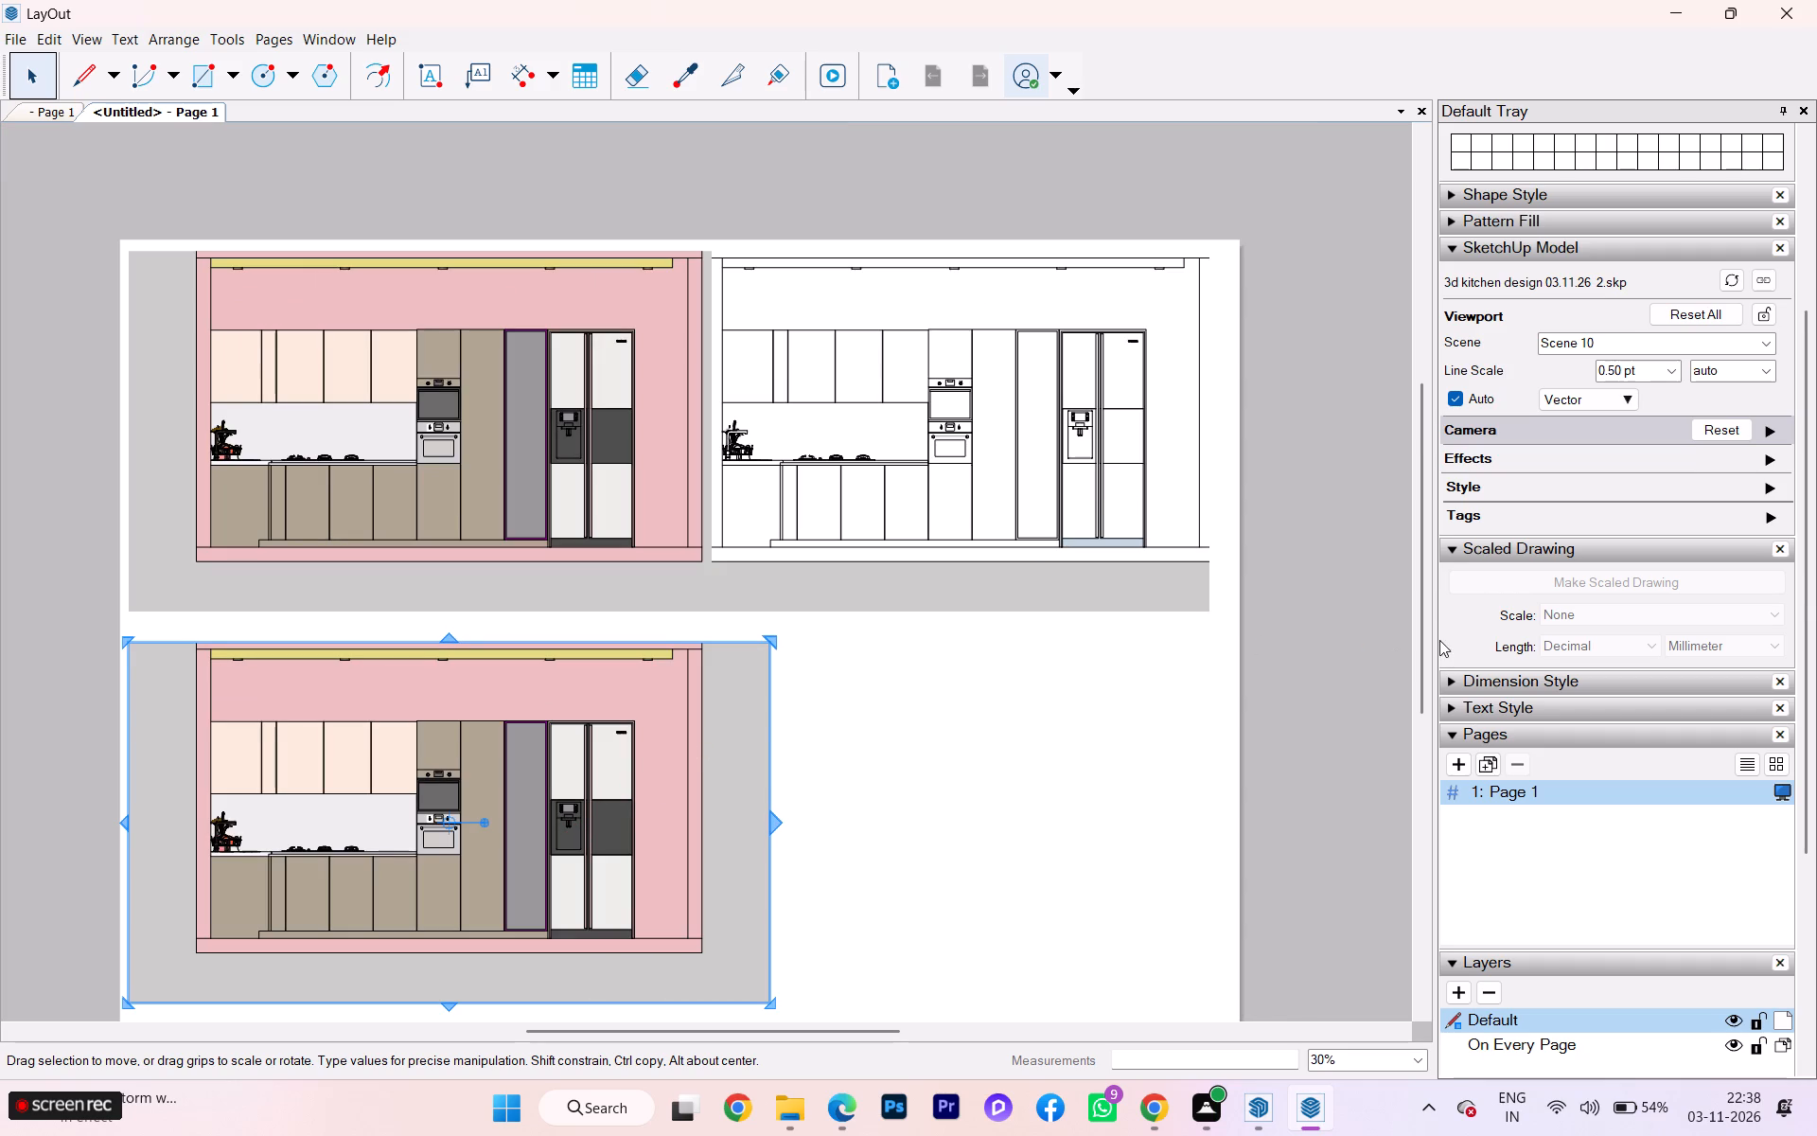
Shift the upper left coloured elevation viewport slightly to the left, away from the Scene 8 viewport.
{"action": "left_click", "coordinate": [536, 492]}
{"action": "left_click_drag", "start_coordinate": [416, 498], "coordinate": [381, 497]}
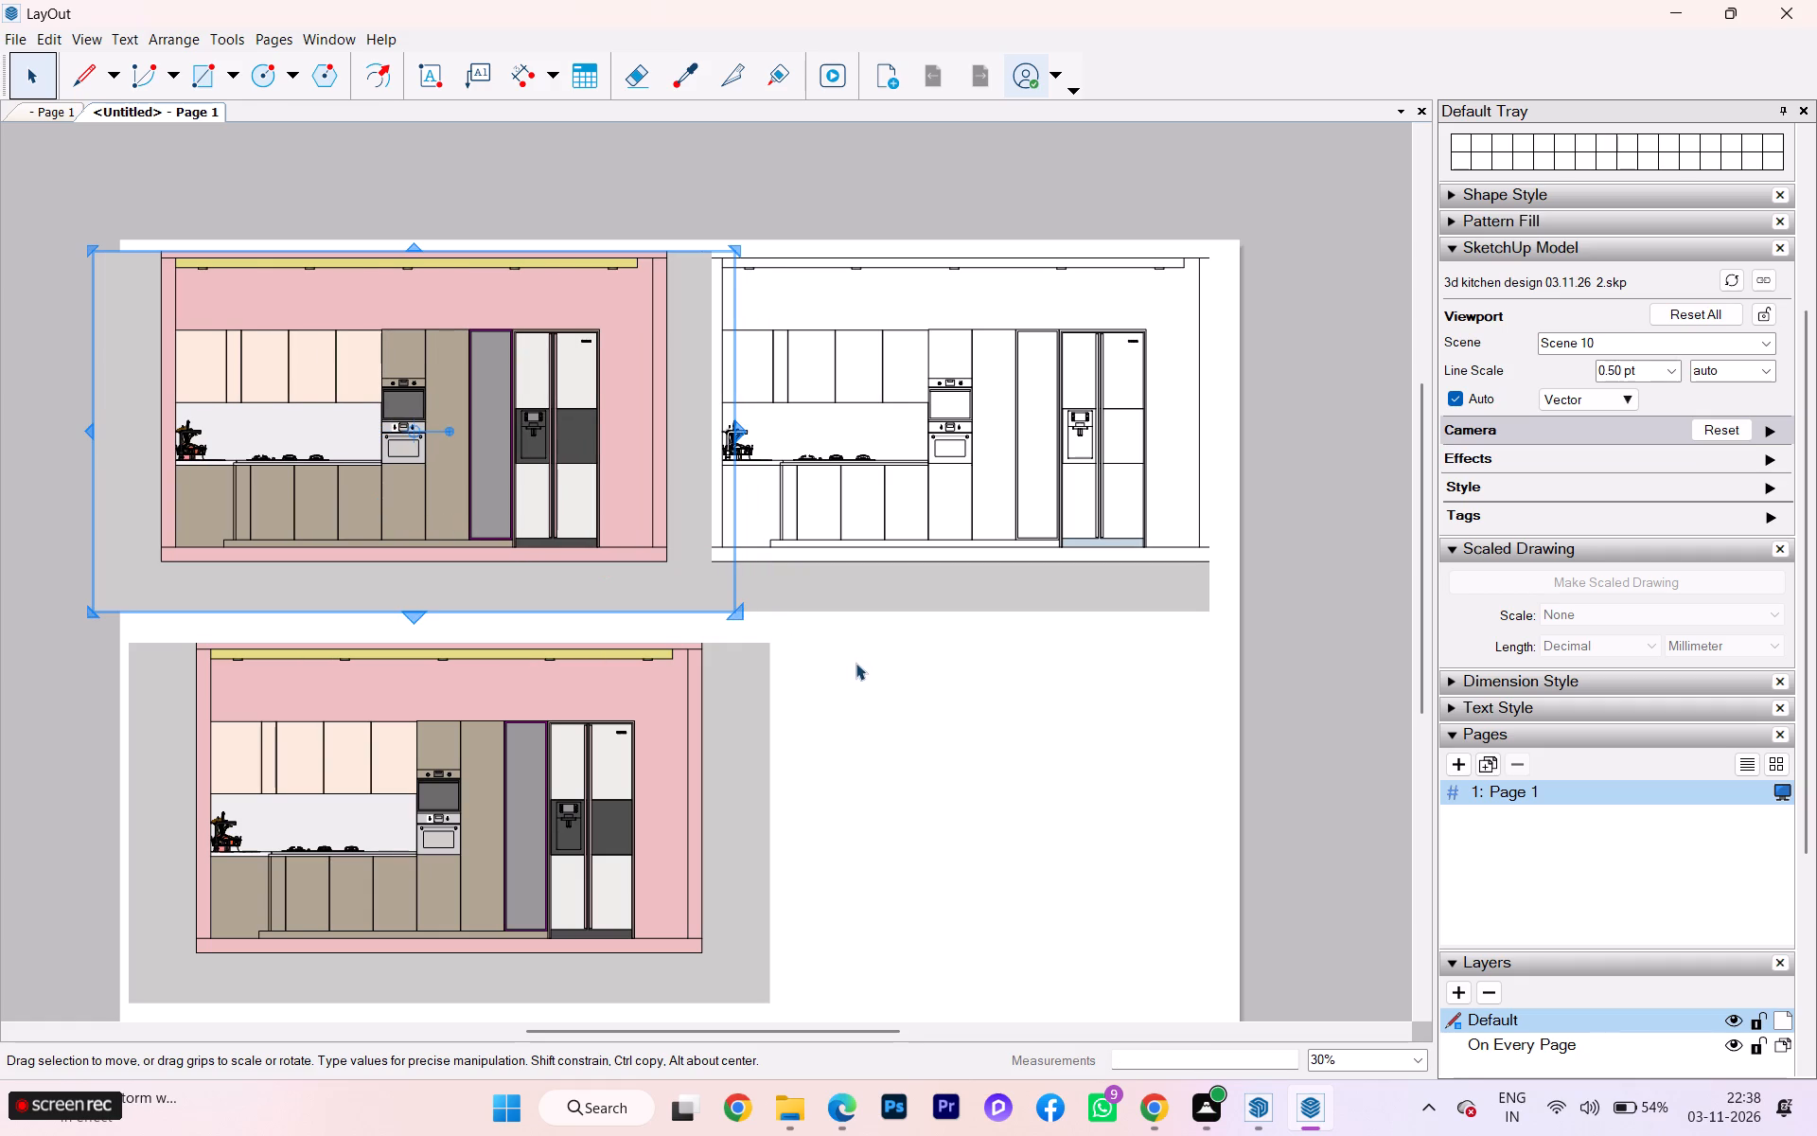
{"action": "left_click", "coordinate": [855, 663]}
Trim the left side of the upper left viewport inward so it sits inside the page edge.
{"action": "left_click", "coordinate": [379, 483]}
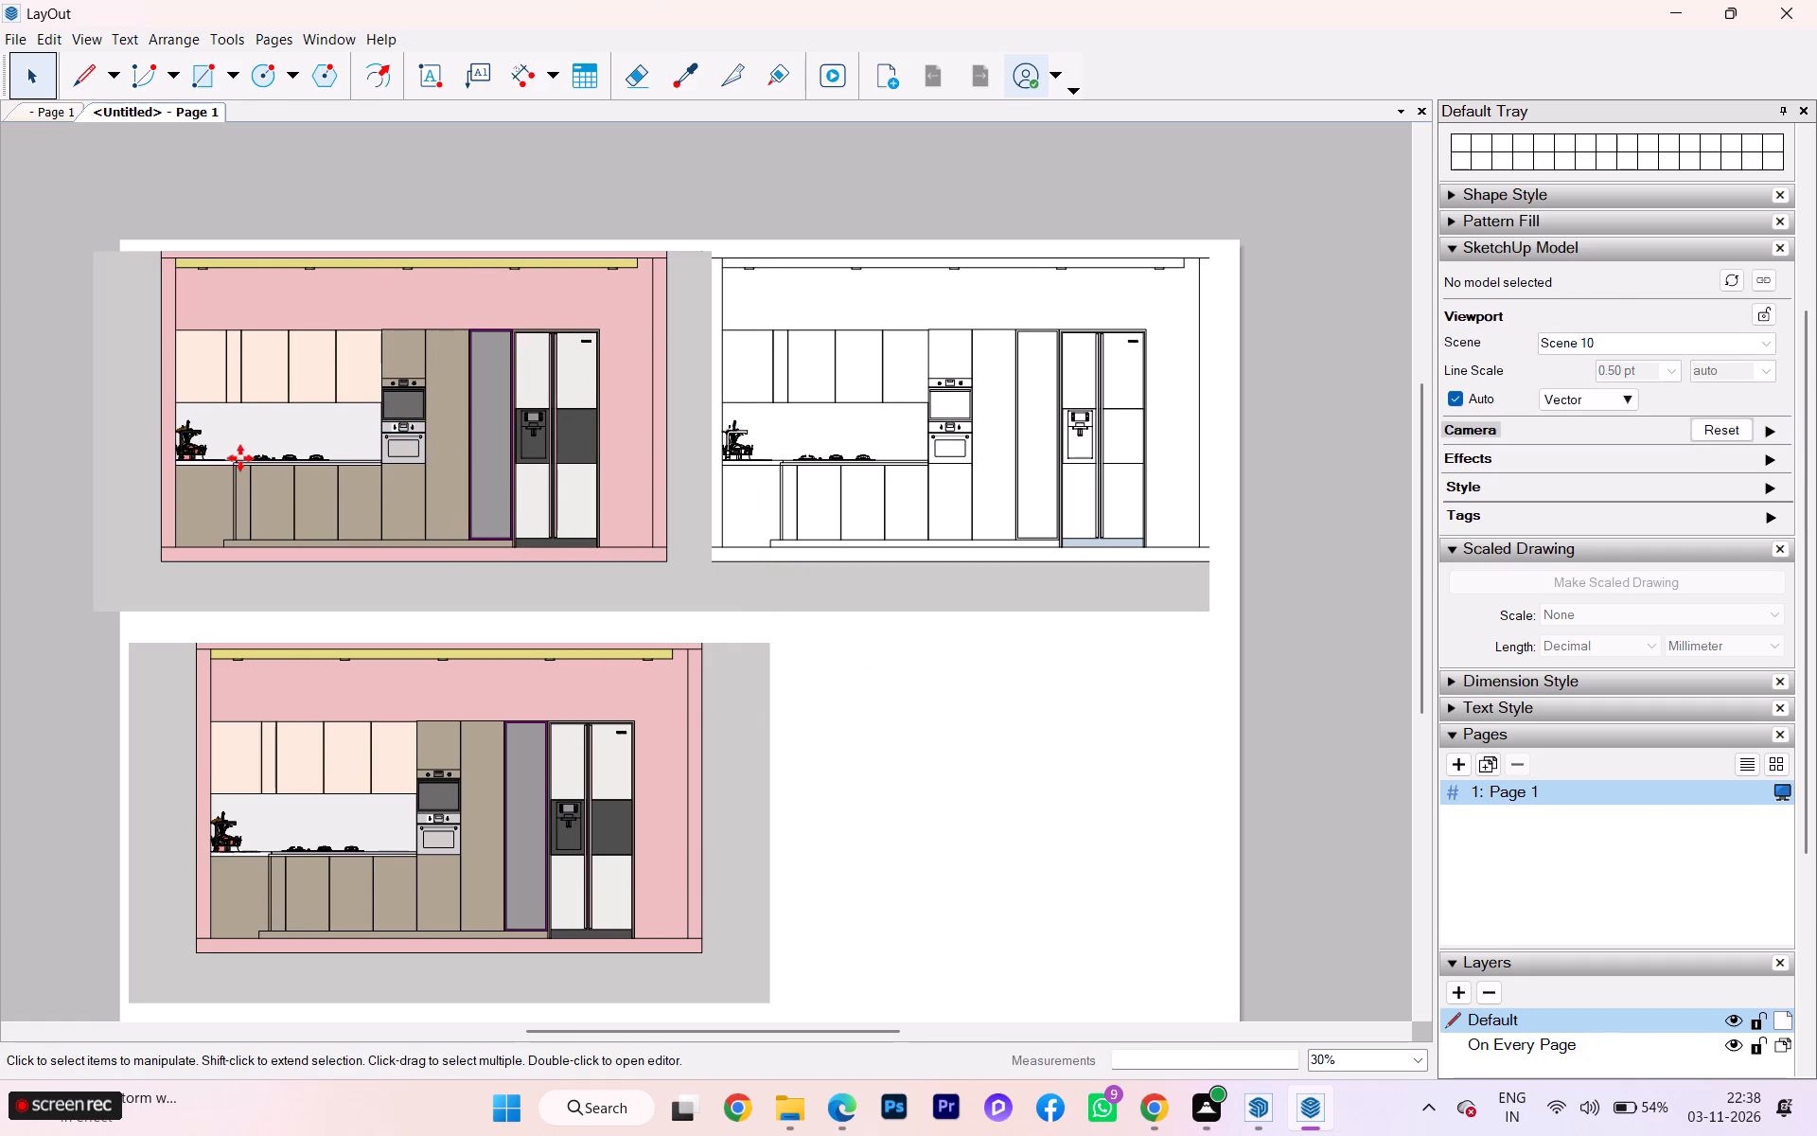
{"action": "left_click_drag", "start_coordinate": [90, 429], "coordinate": [95, 429]}
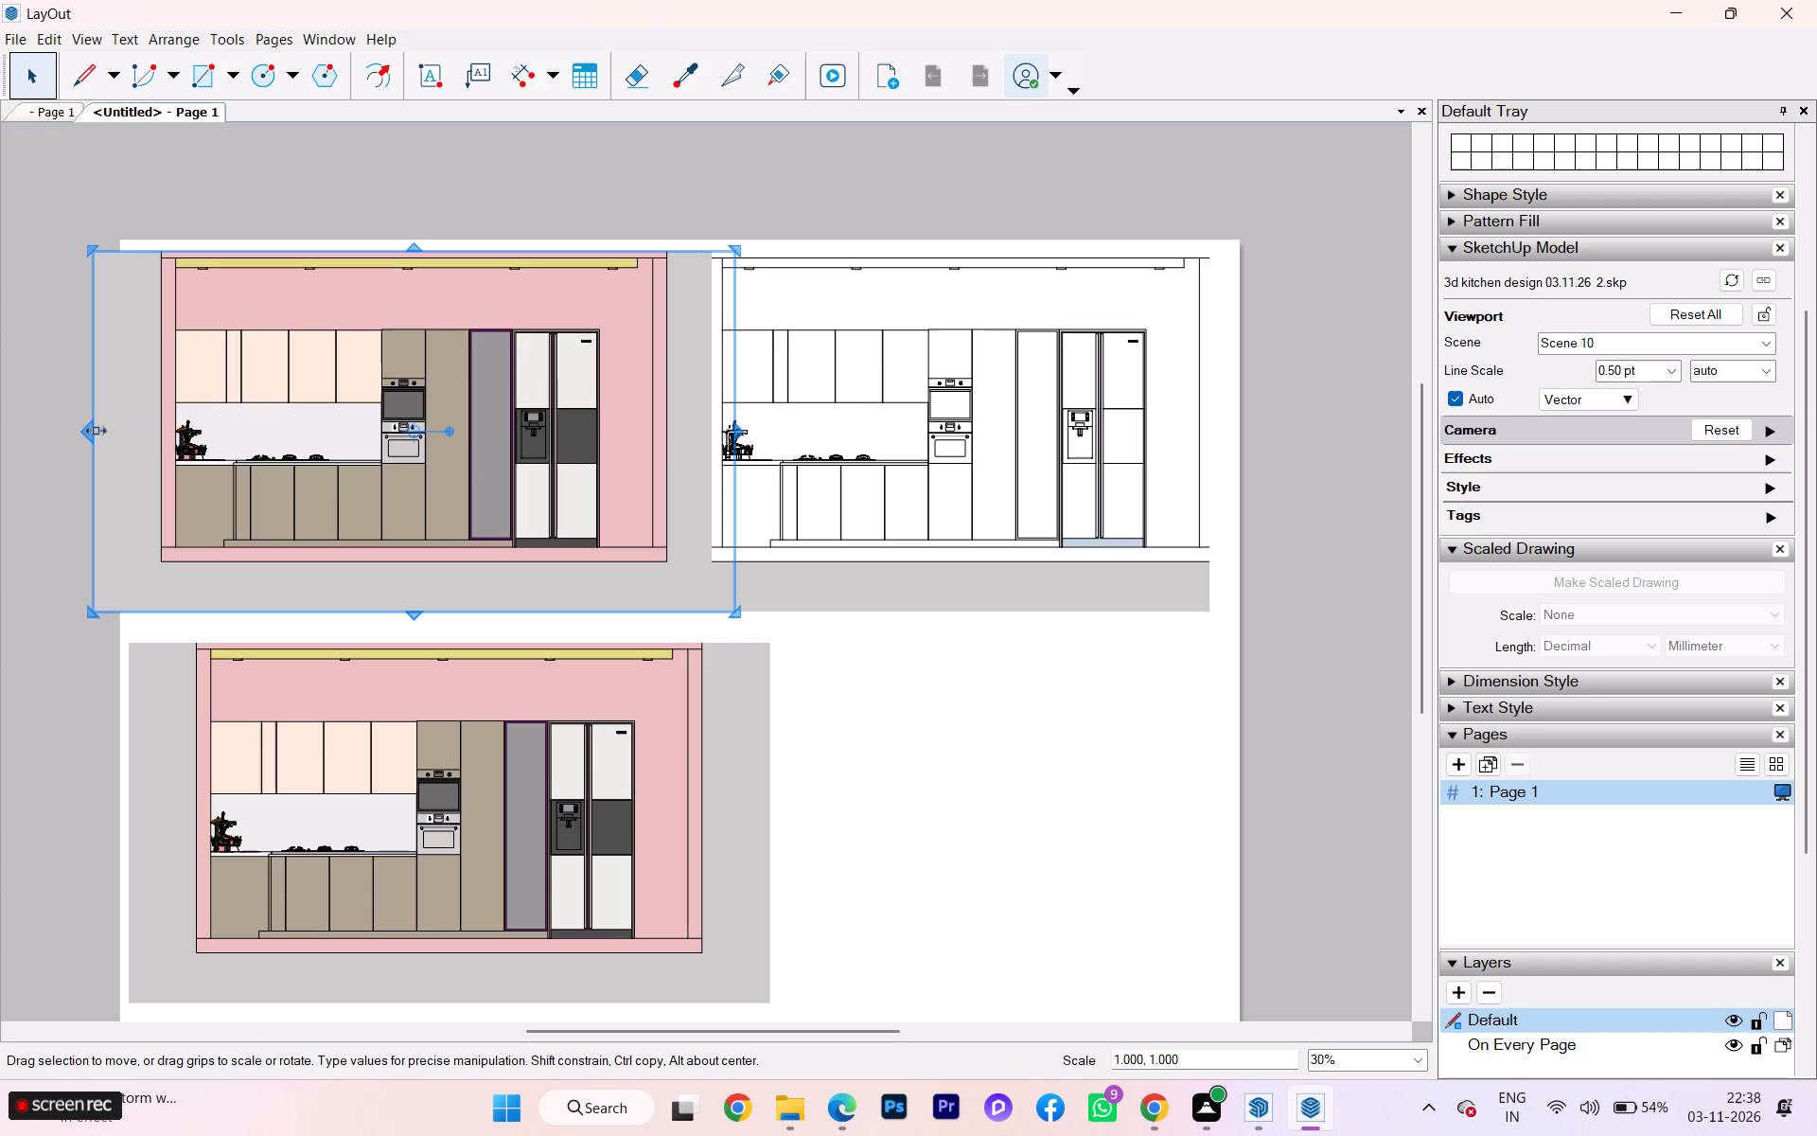
{"action": "left_click_drag", "start_coordinate": [95, 429], "coordinate": [148, 426]}
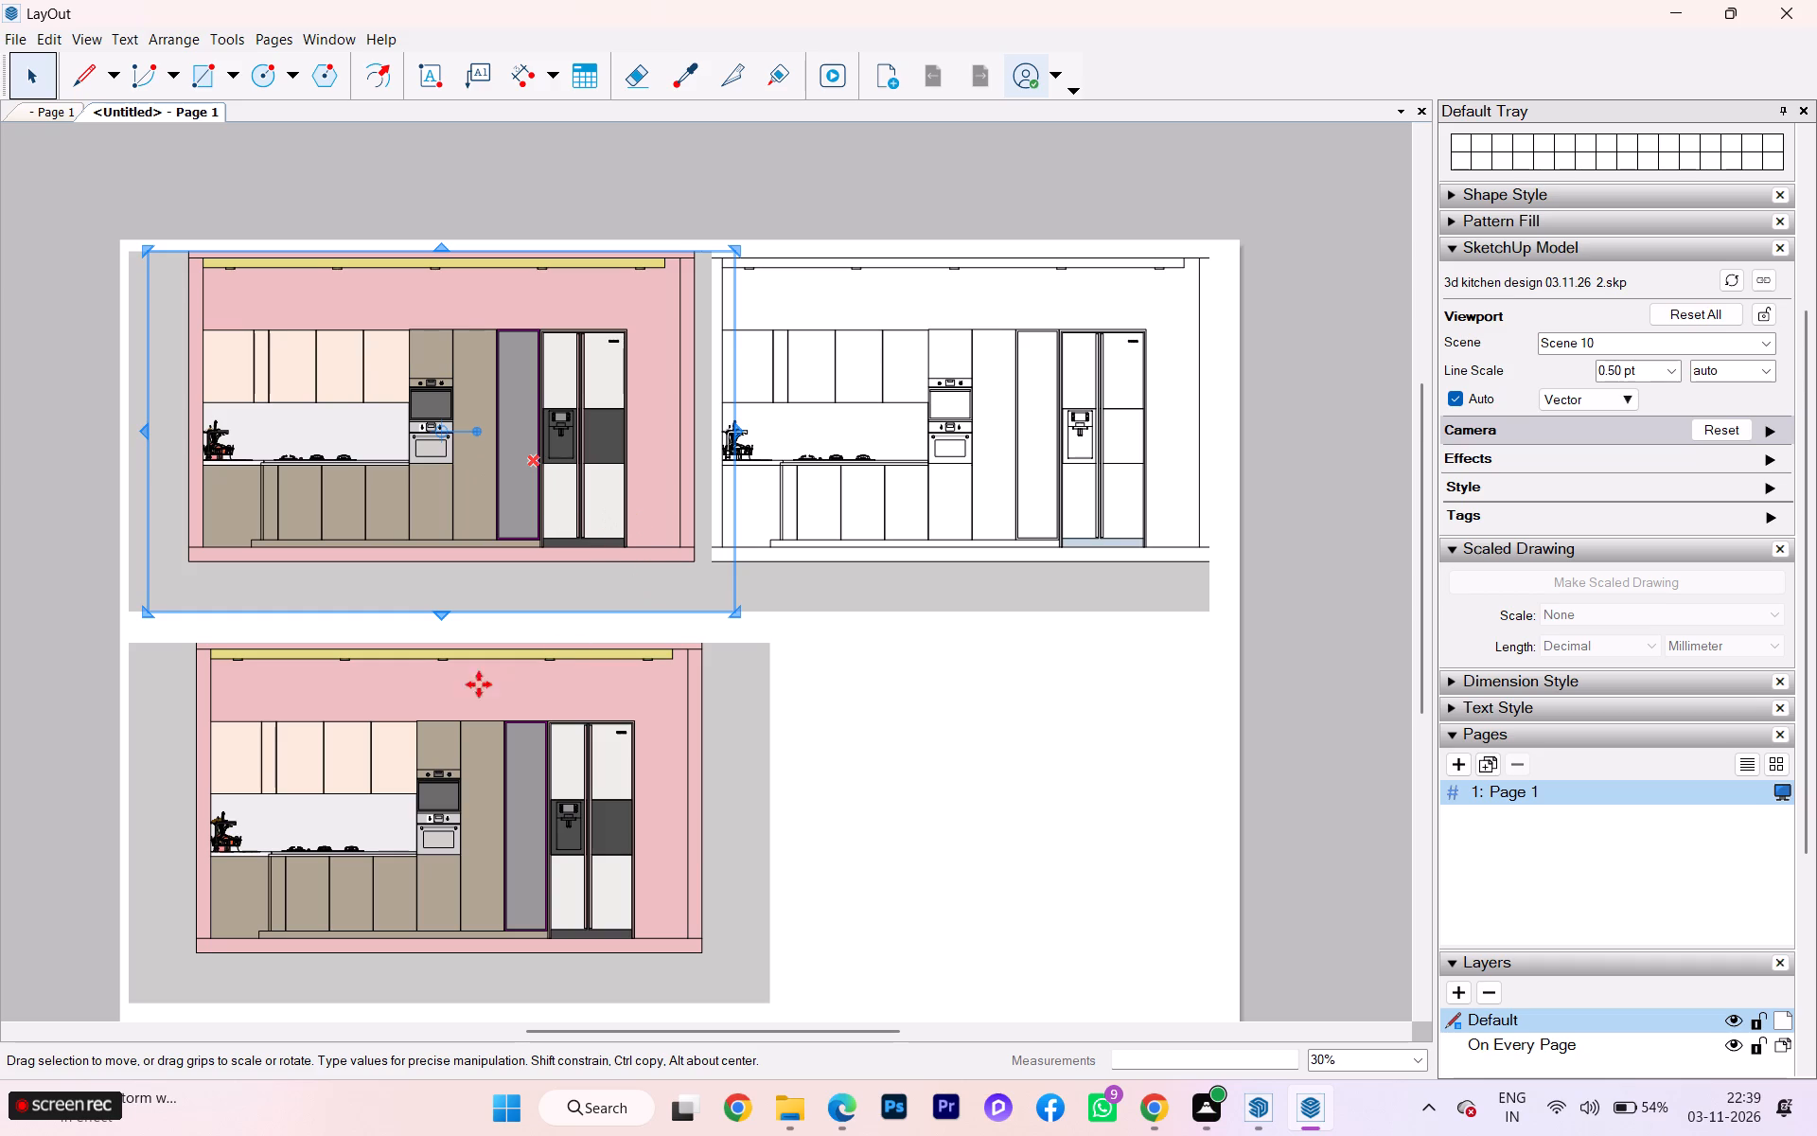
Try Scene 2 in the lower left viewport, and switch it to Scene 5.
{"action": "left_click", "coordinate": [435, 771]}
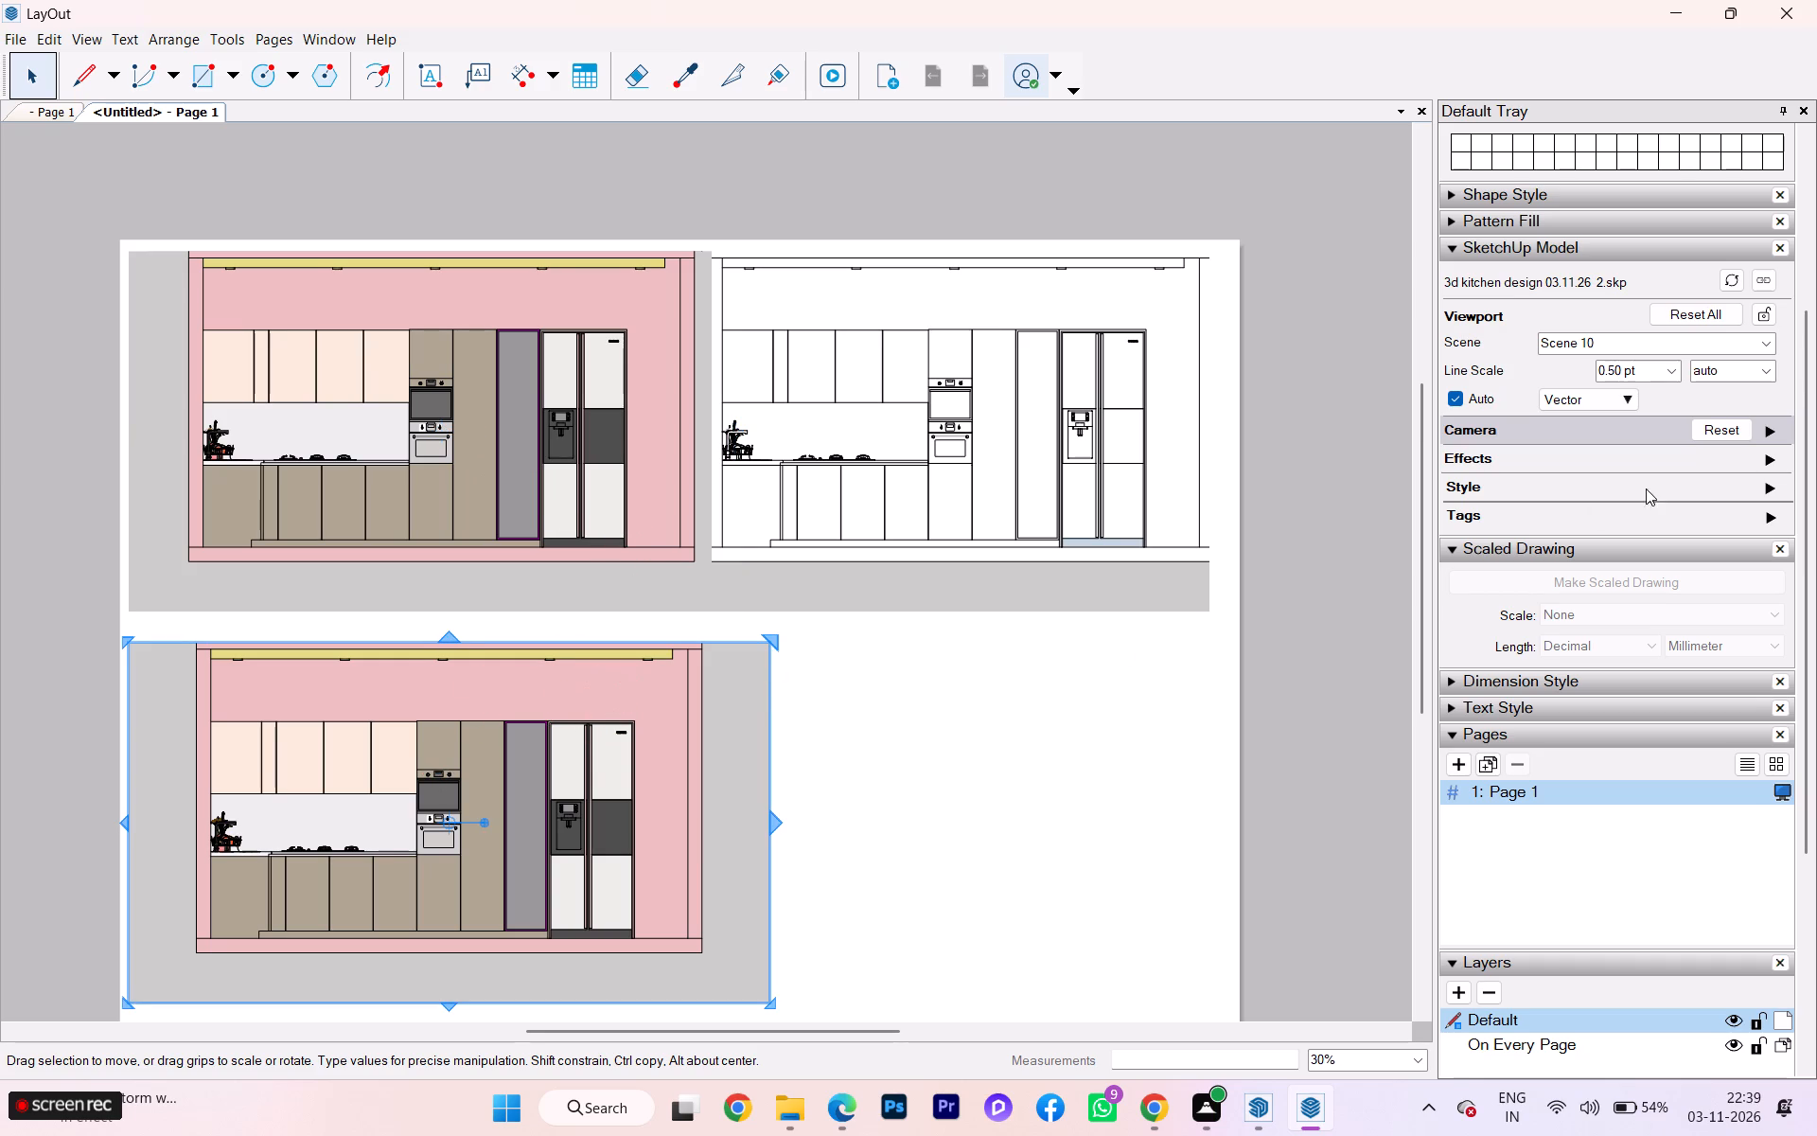
{"action": "left_click", "coordinate": [1760, 347]}
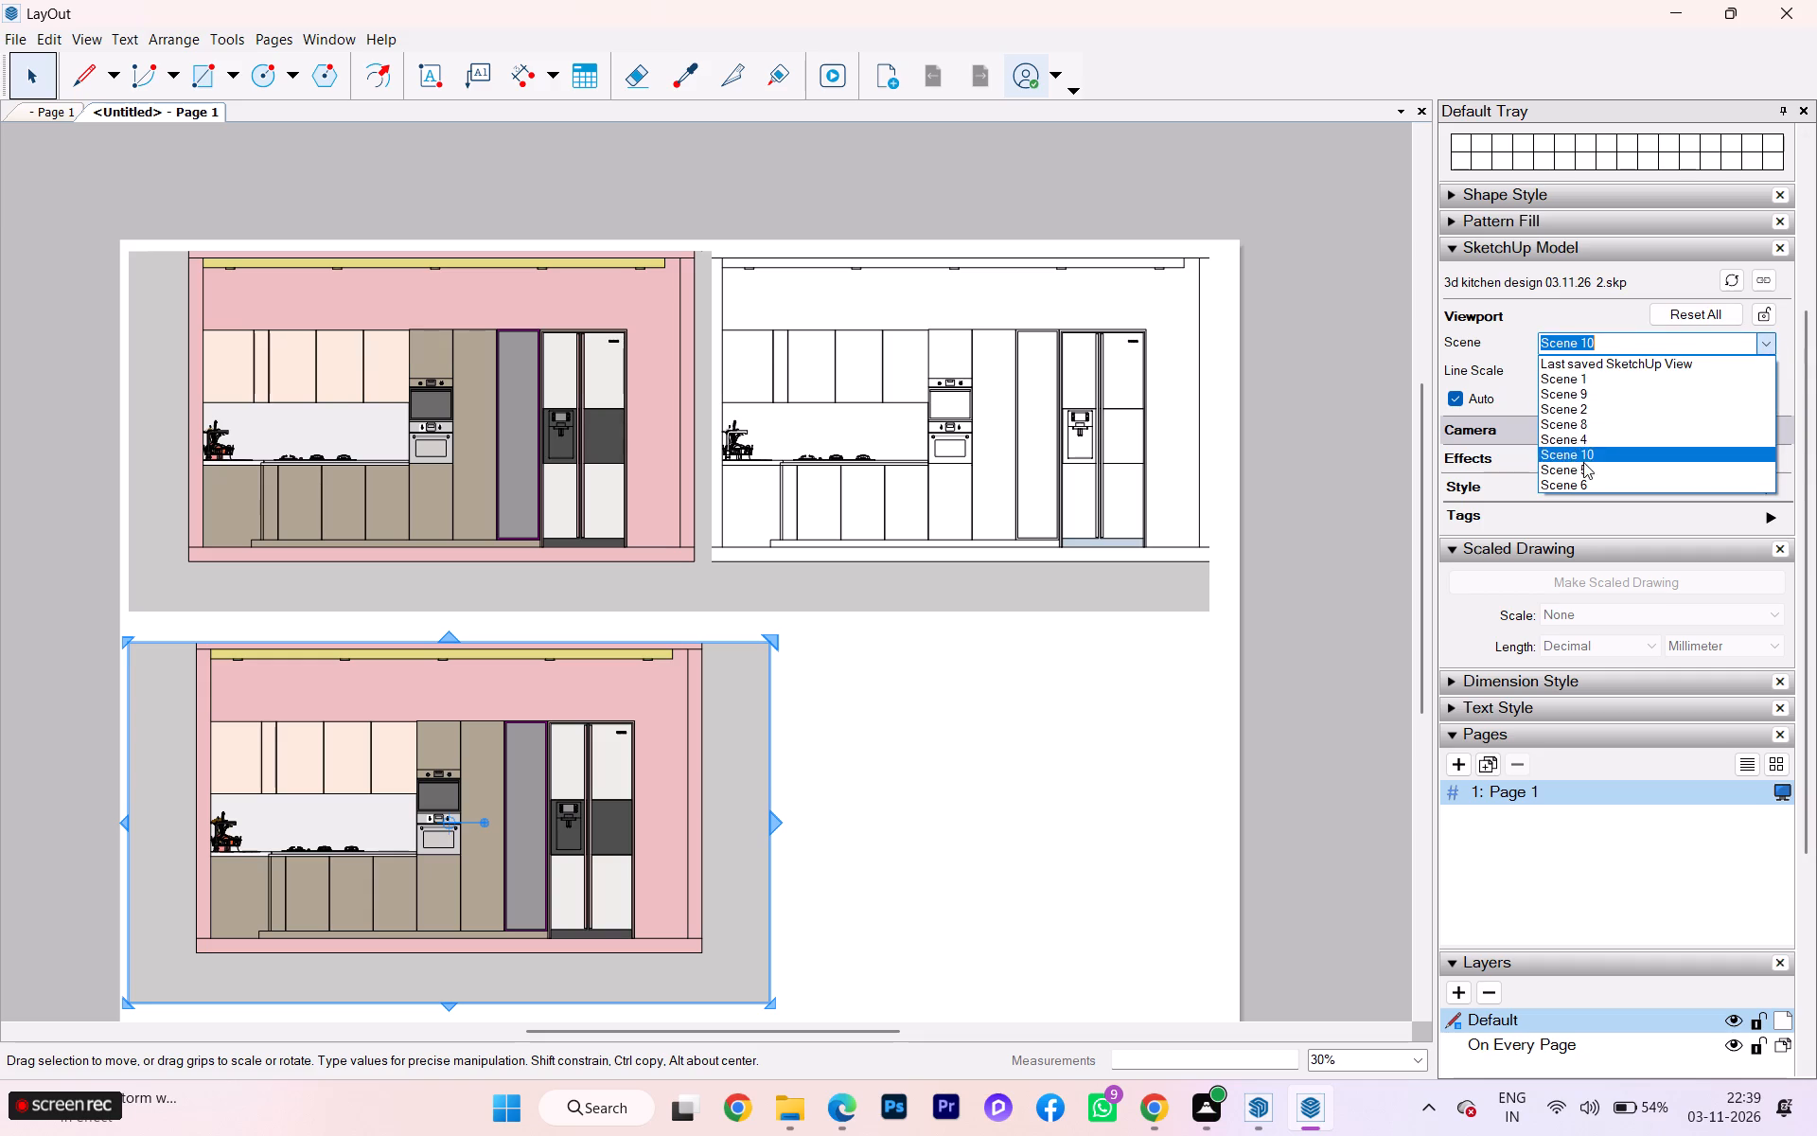
{"action": "left_click", "coordinate": [1589, 404]}
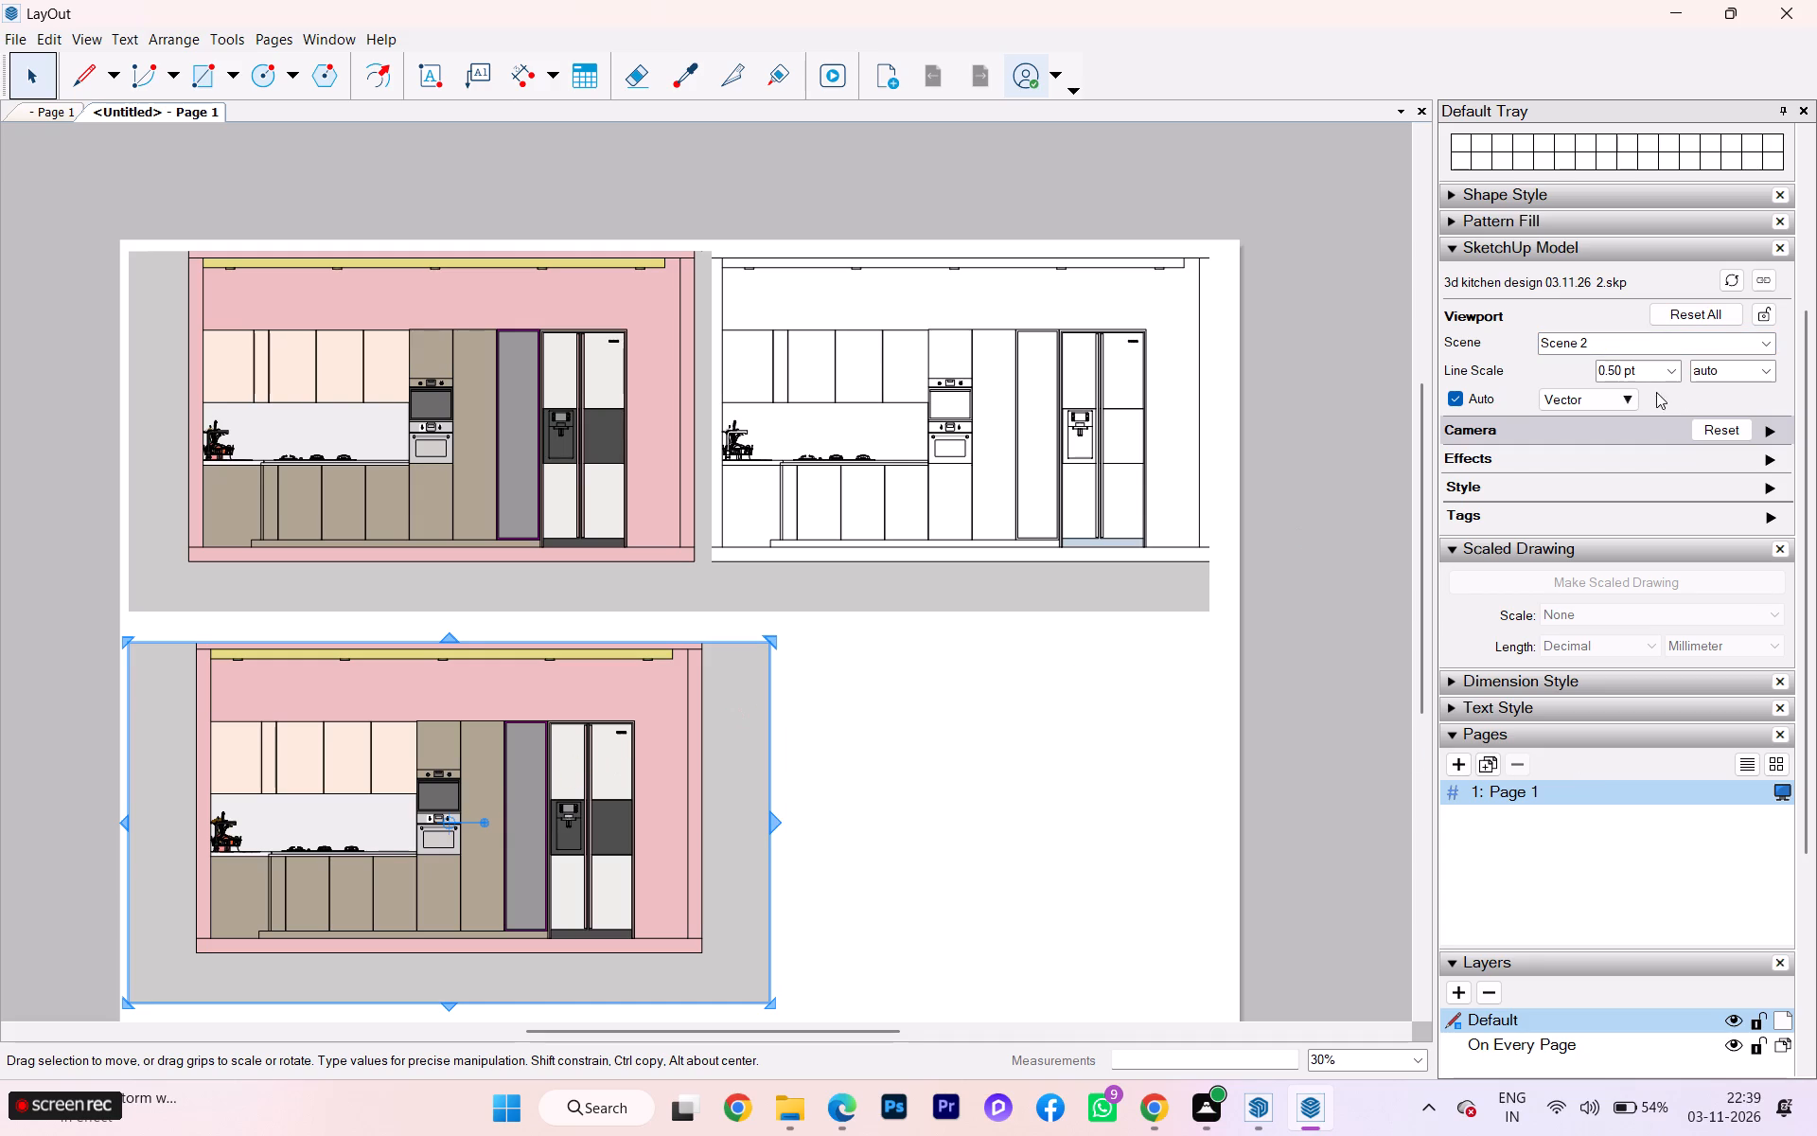
{"action": "left_click", "coordinate": [1771, 345]}
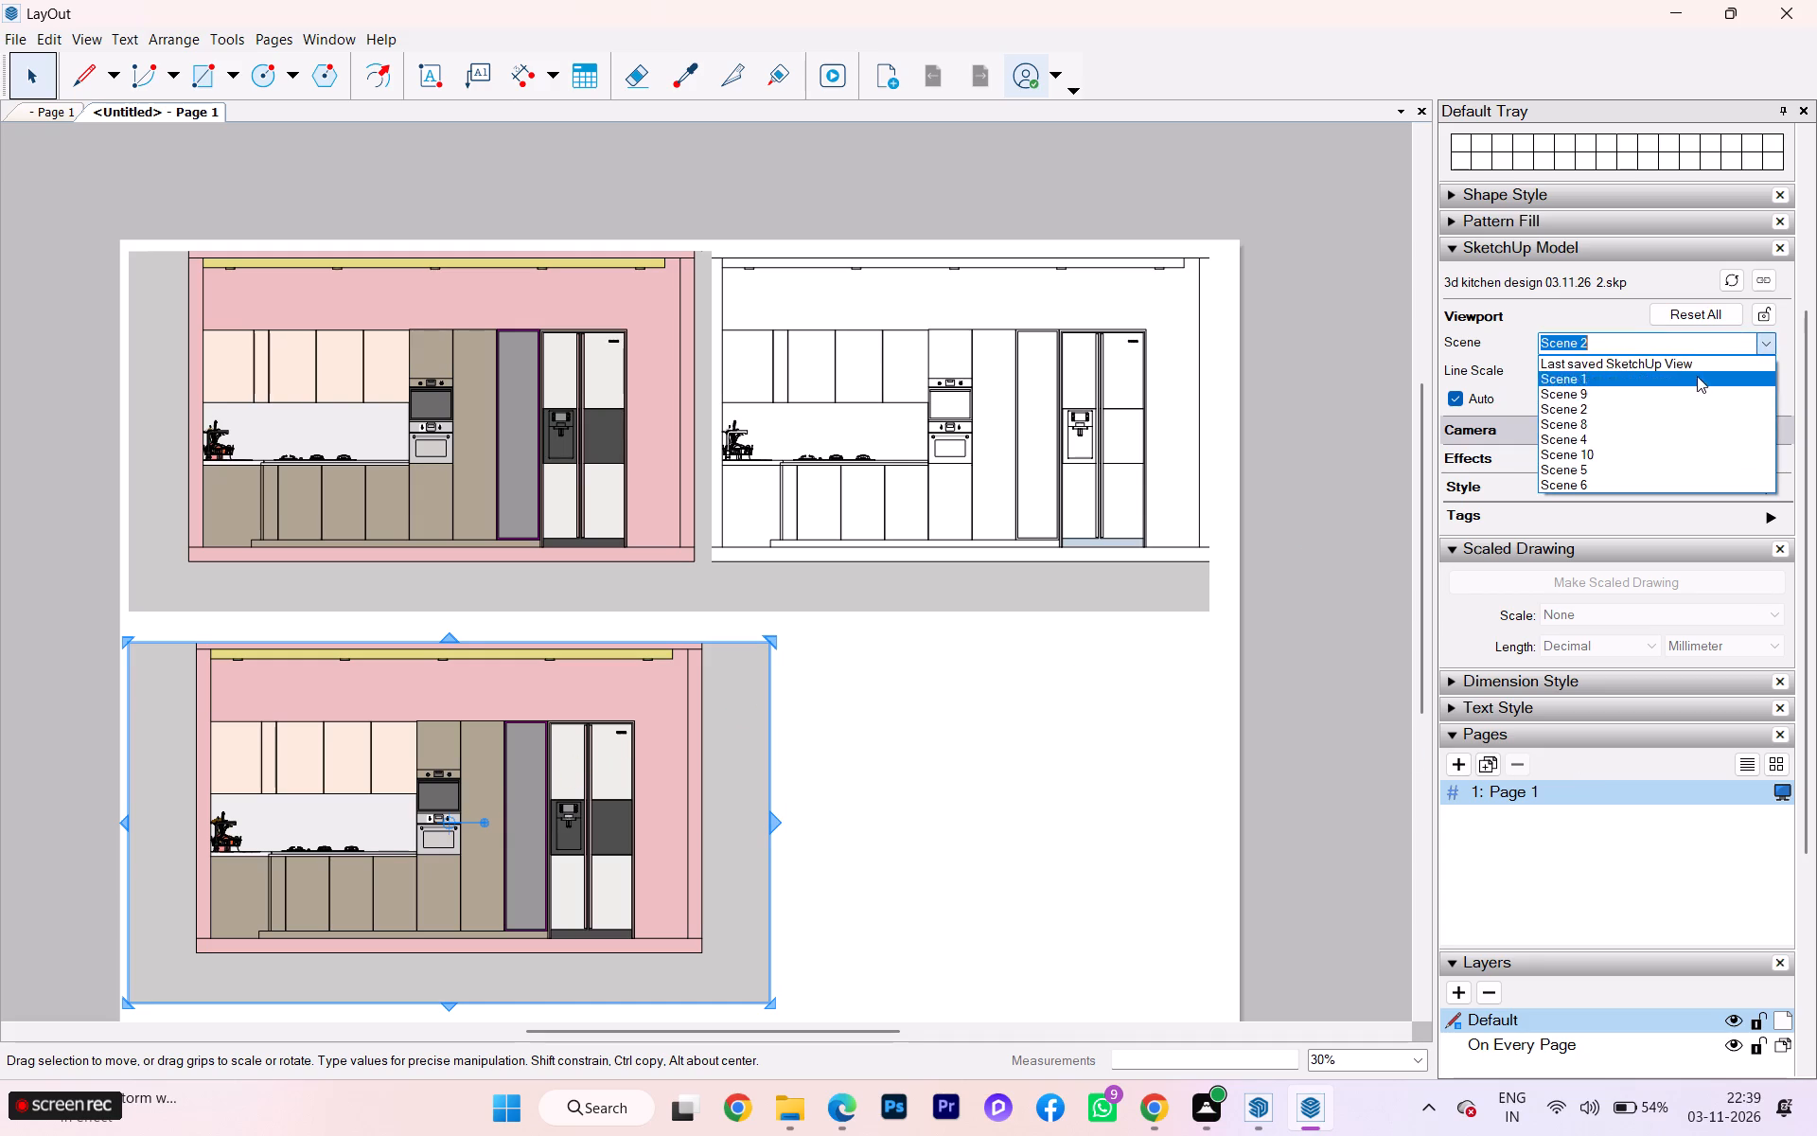
{"action": "left_click", "coordinate": [1592, 471]}
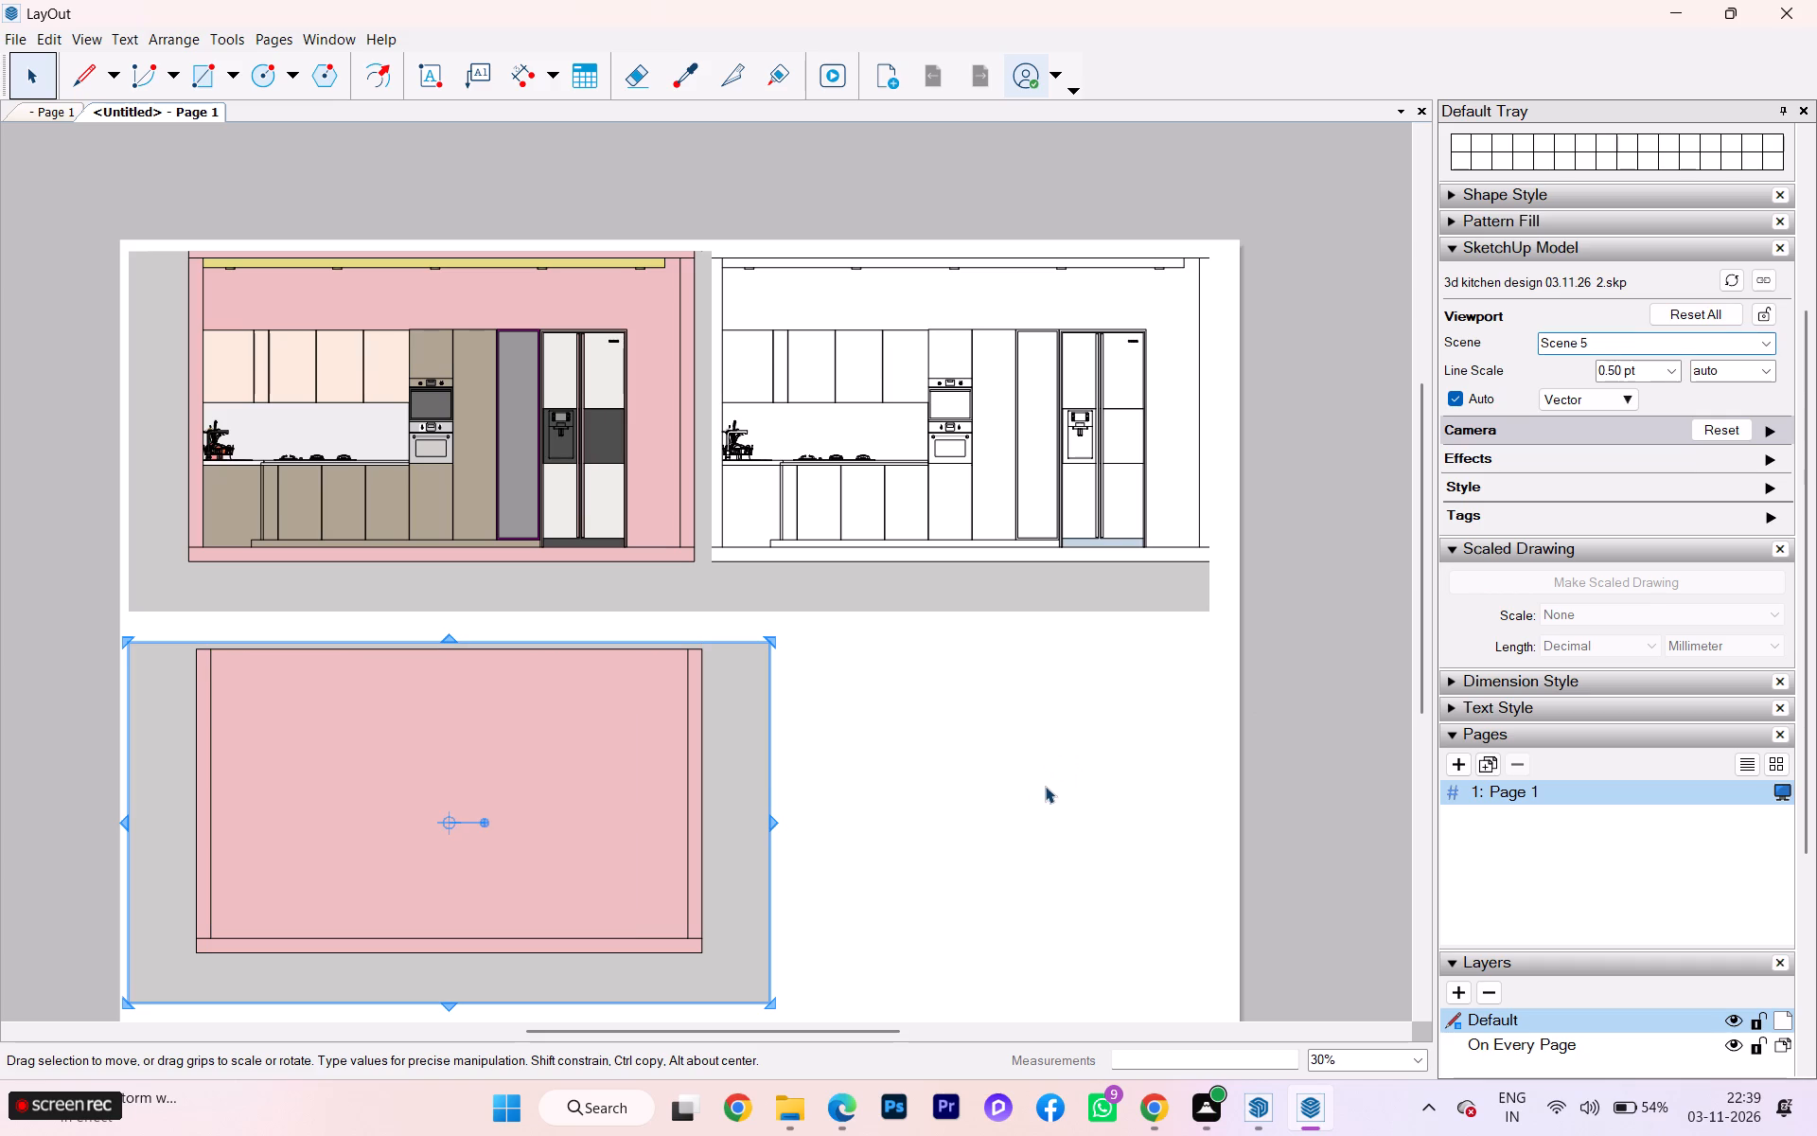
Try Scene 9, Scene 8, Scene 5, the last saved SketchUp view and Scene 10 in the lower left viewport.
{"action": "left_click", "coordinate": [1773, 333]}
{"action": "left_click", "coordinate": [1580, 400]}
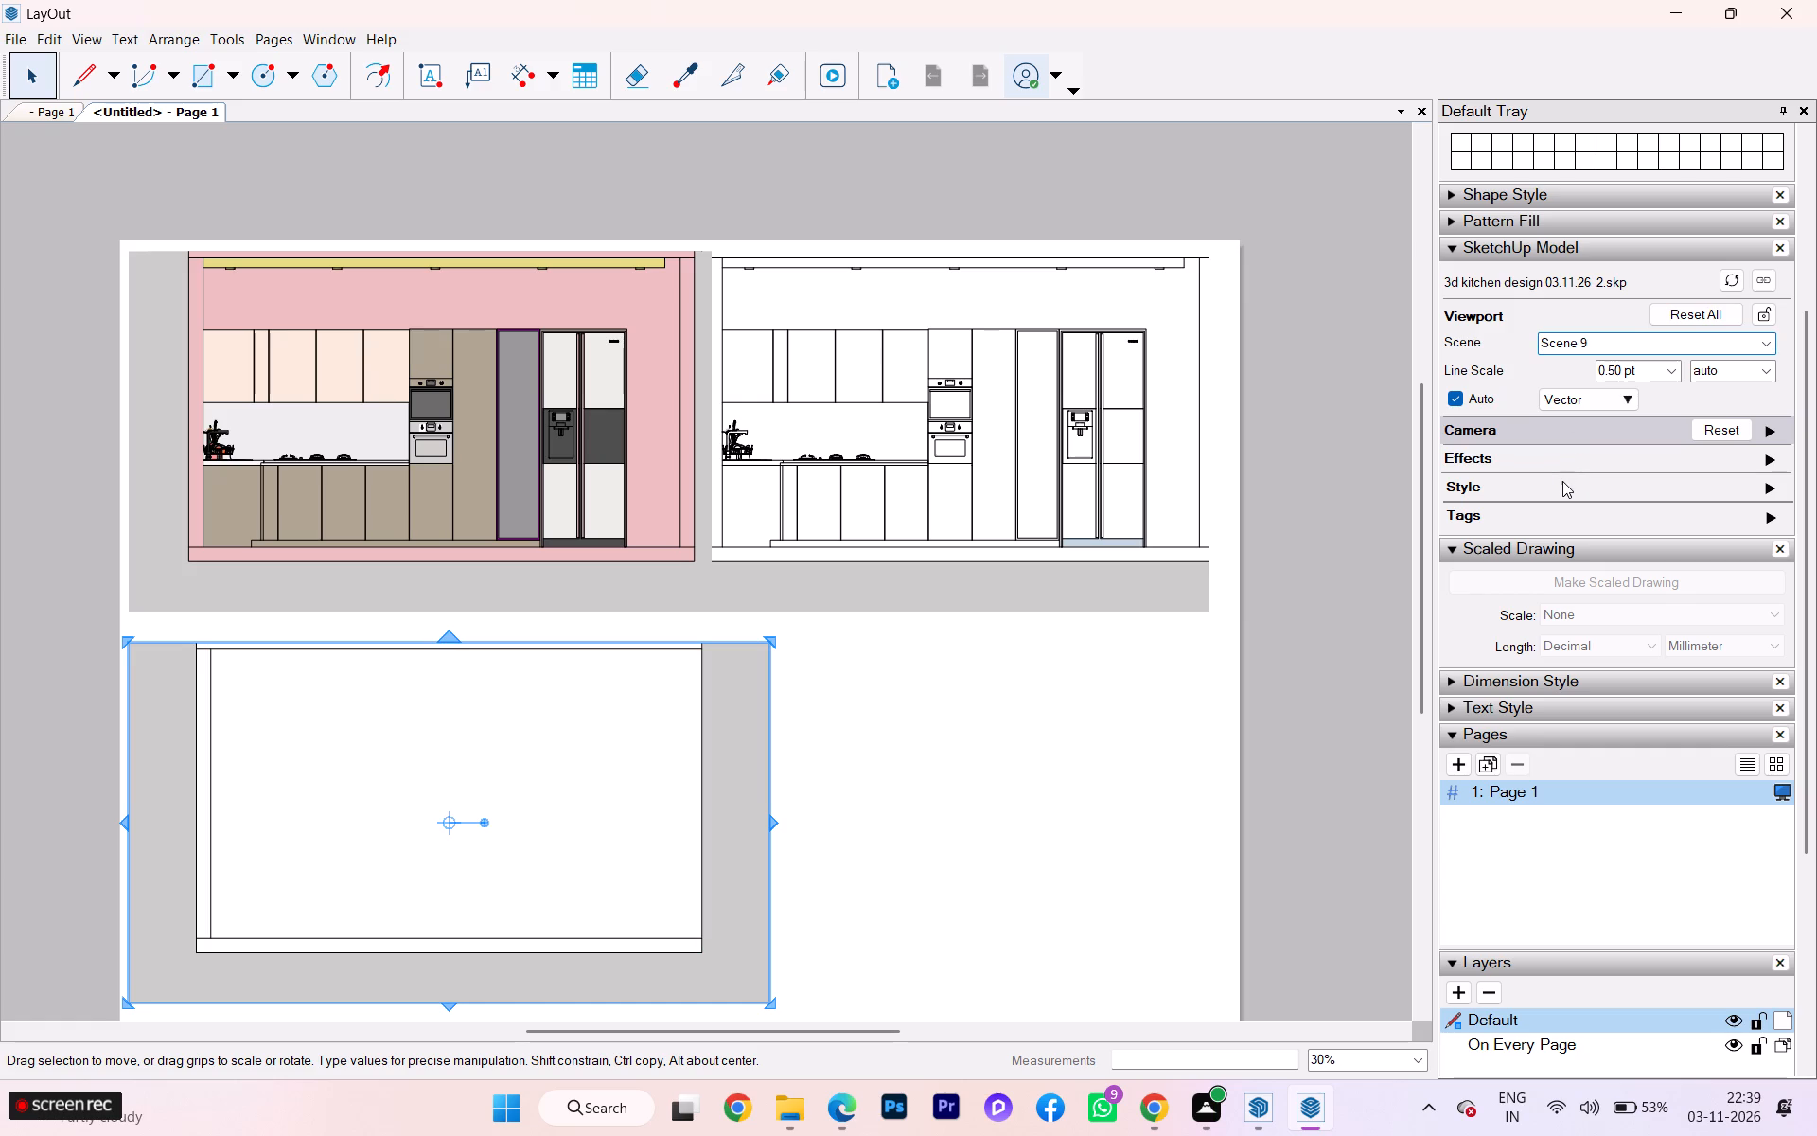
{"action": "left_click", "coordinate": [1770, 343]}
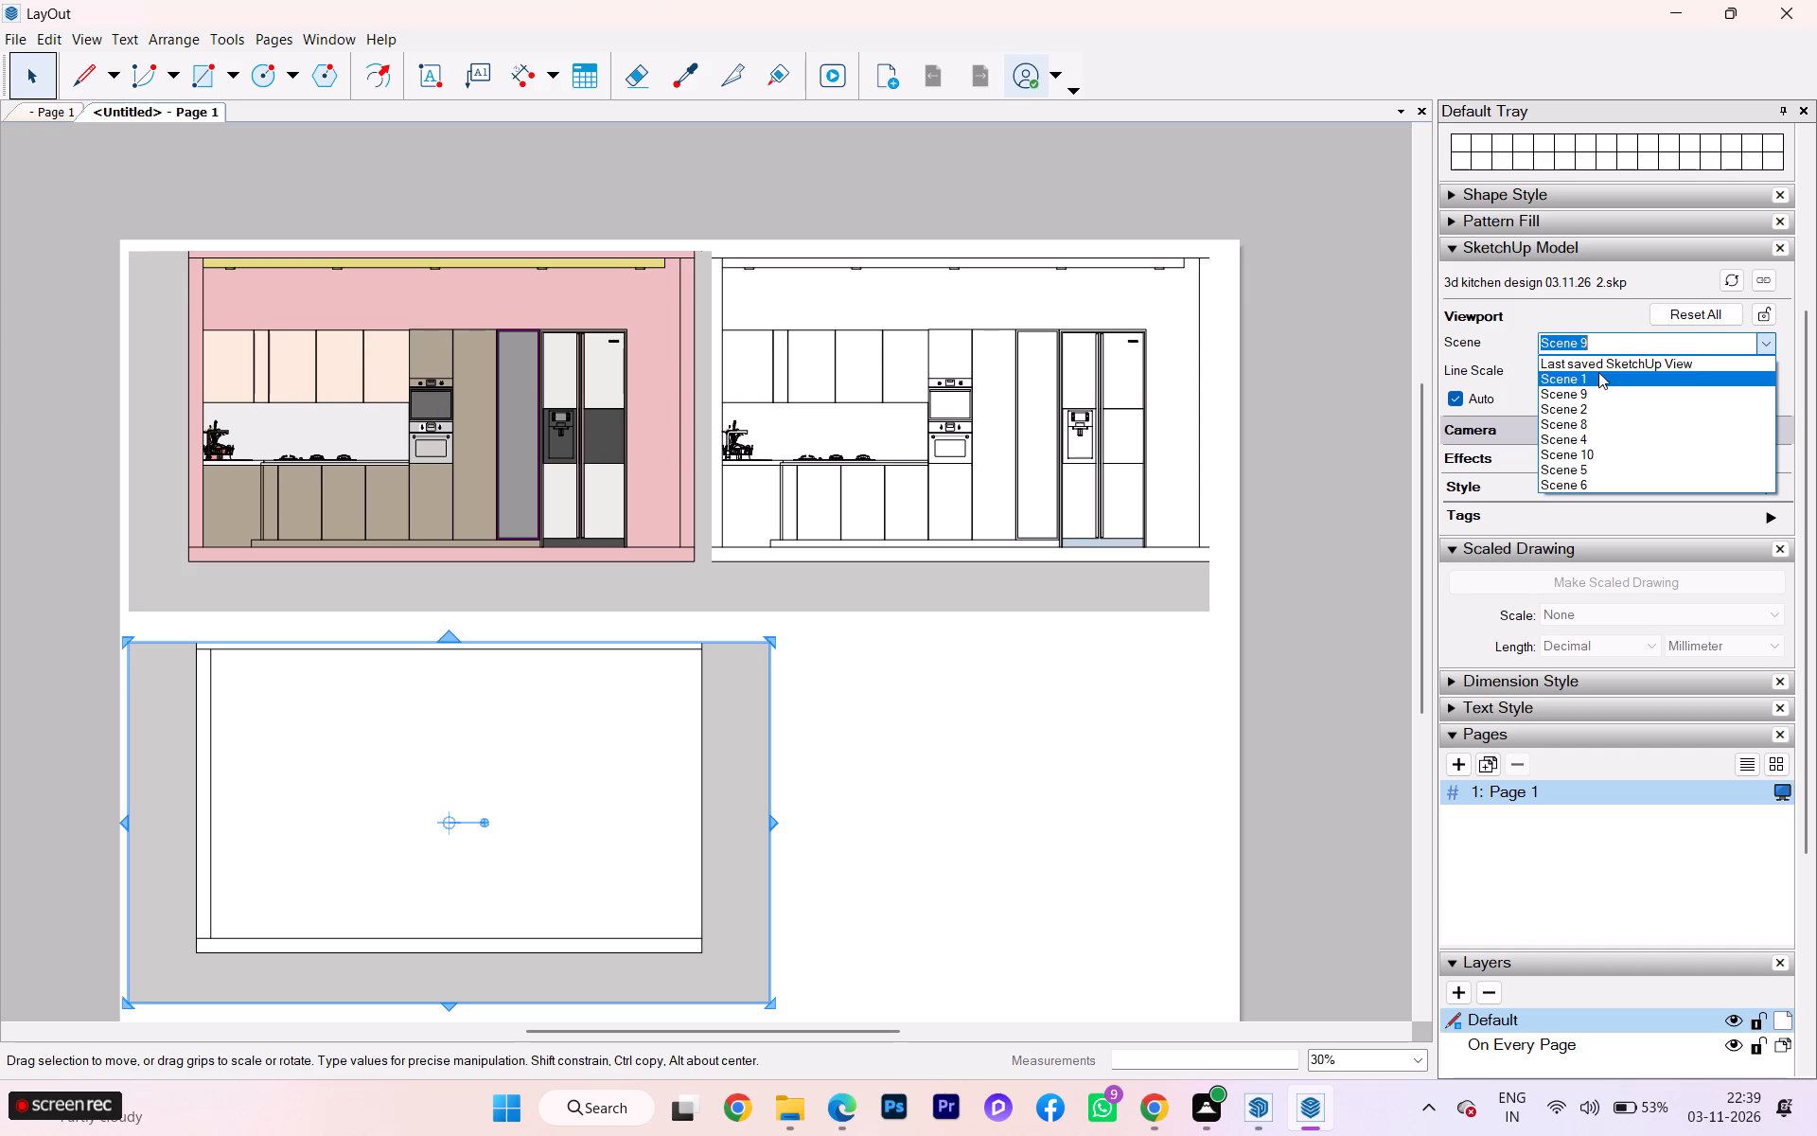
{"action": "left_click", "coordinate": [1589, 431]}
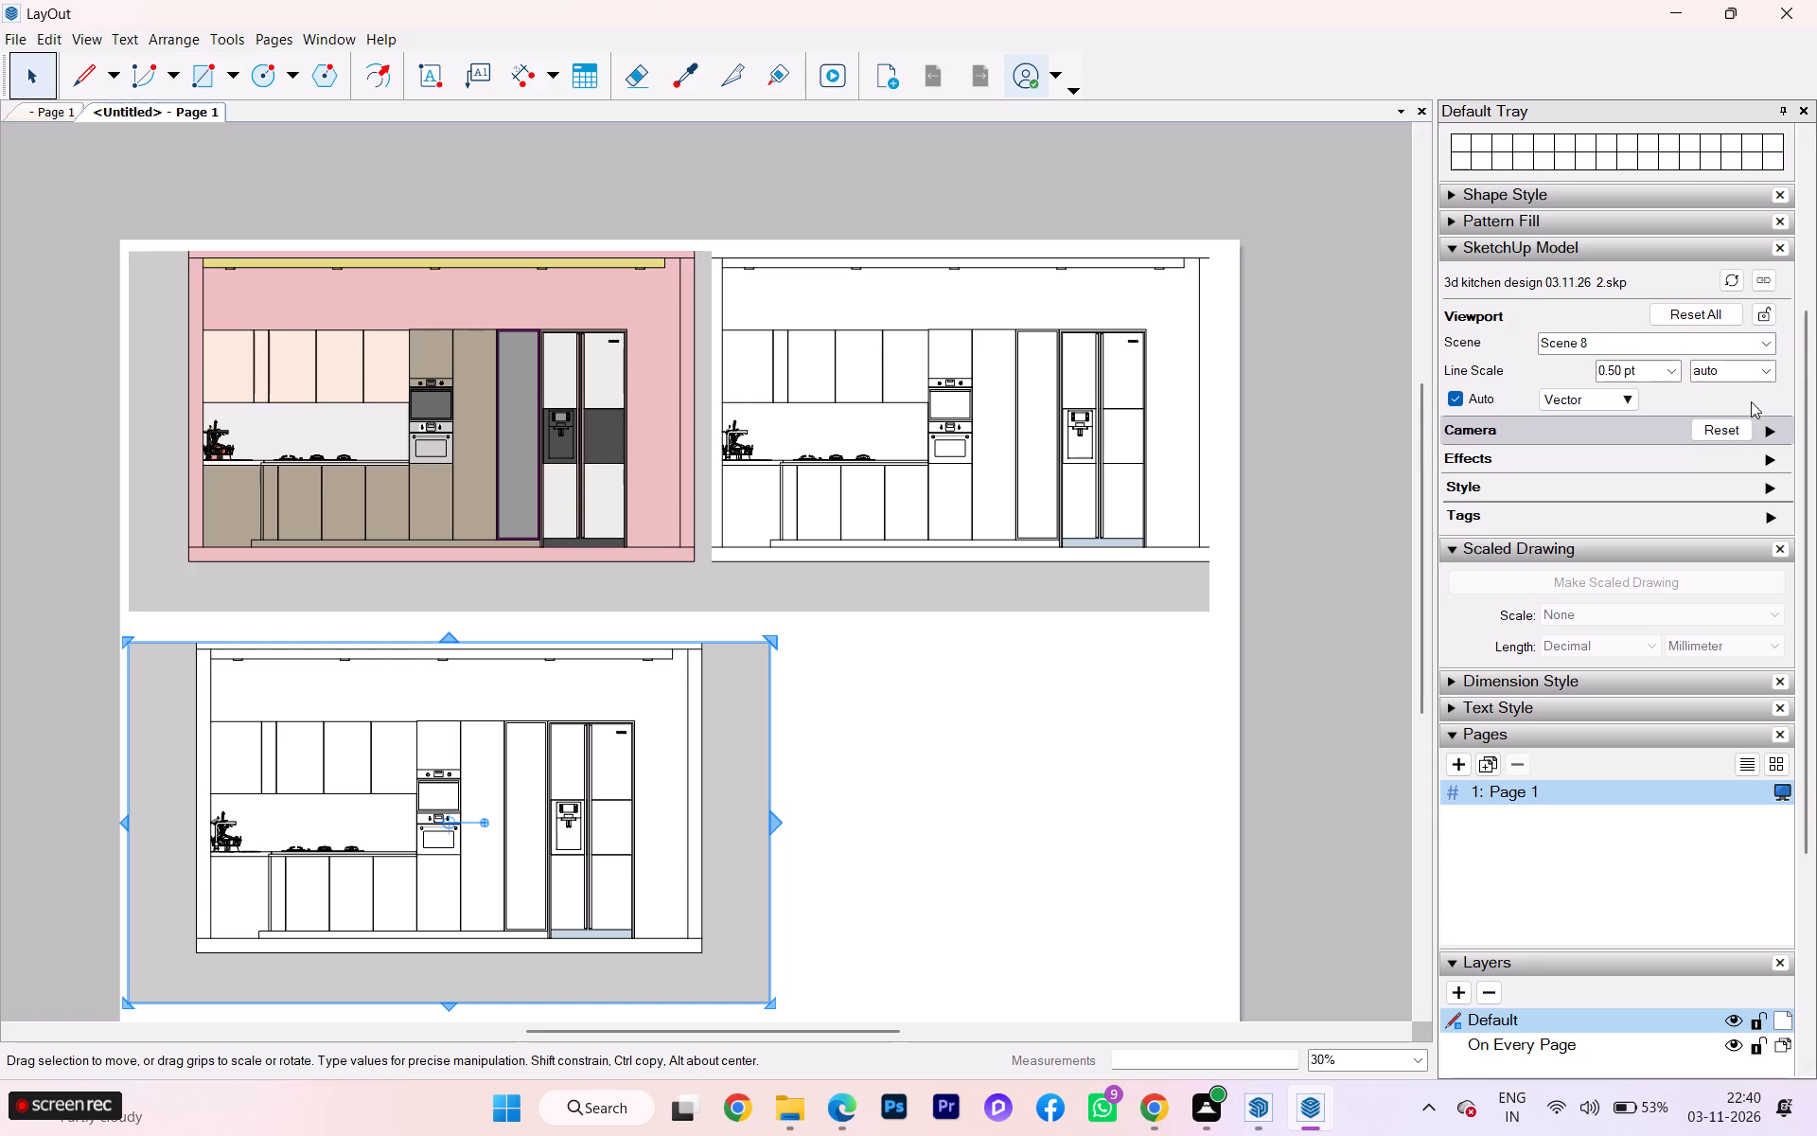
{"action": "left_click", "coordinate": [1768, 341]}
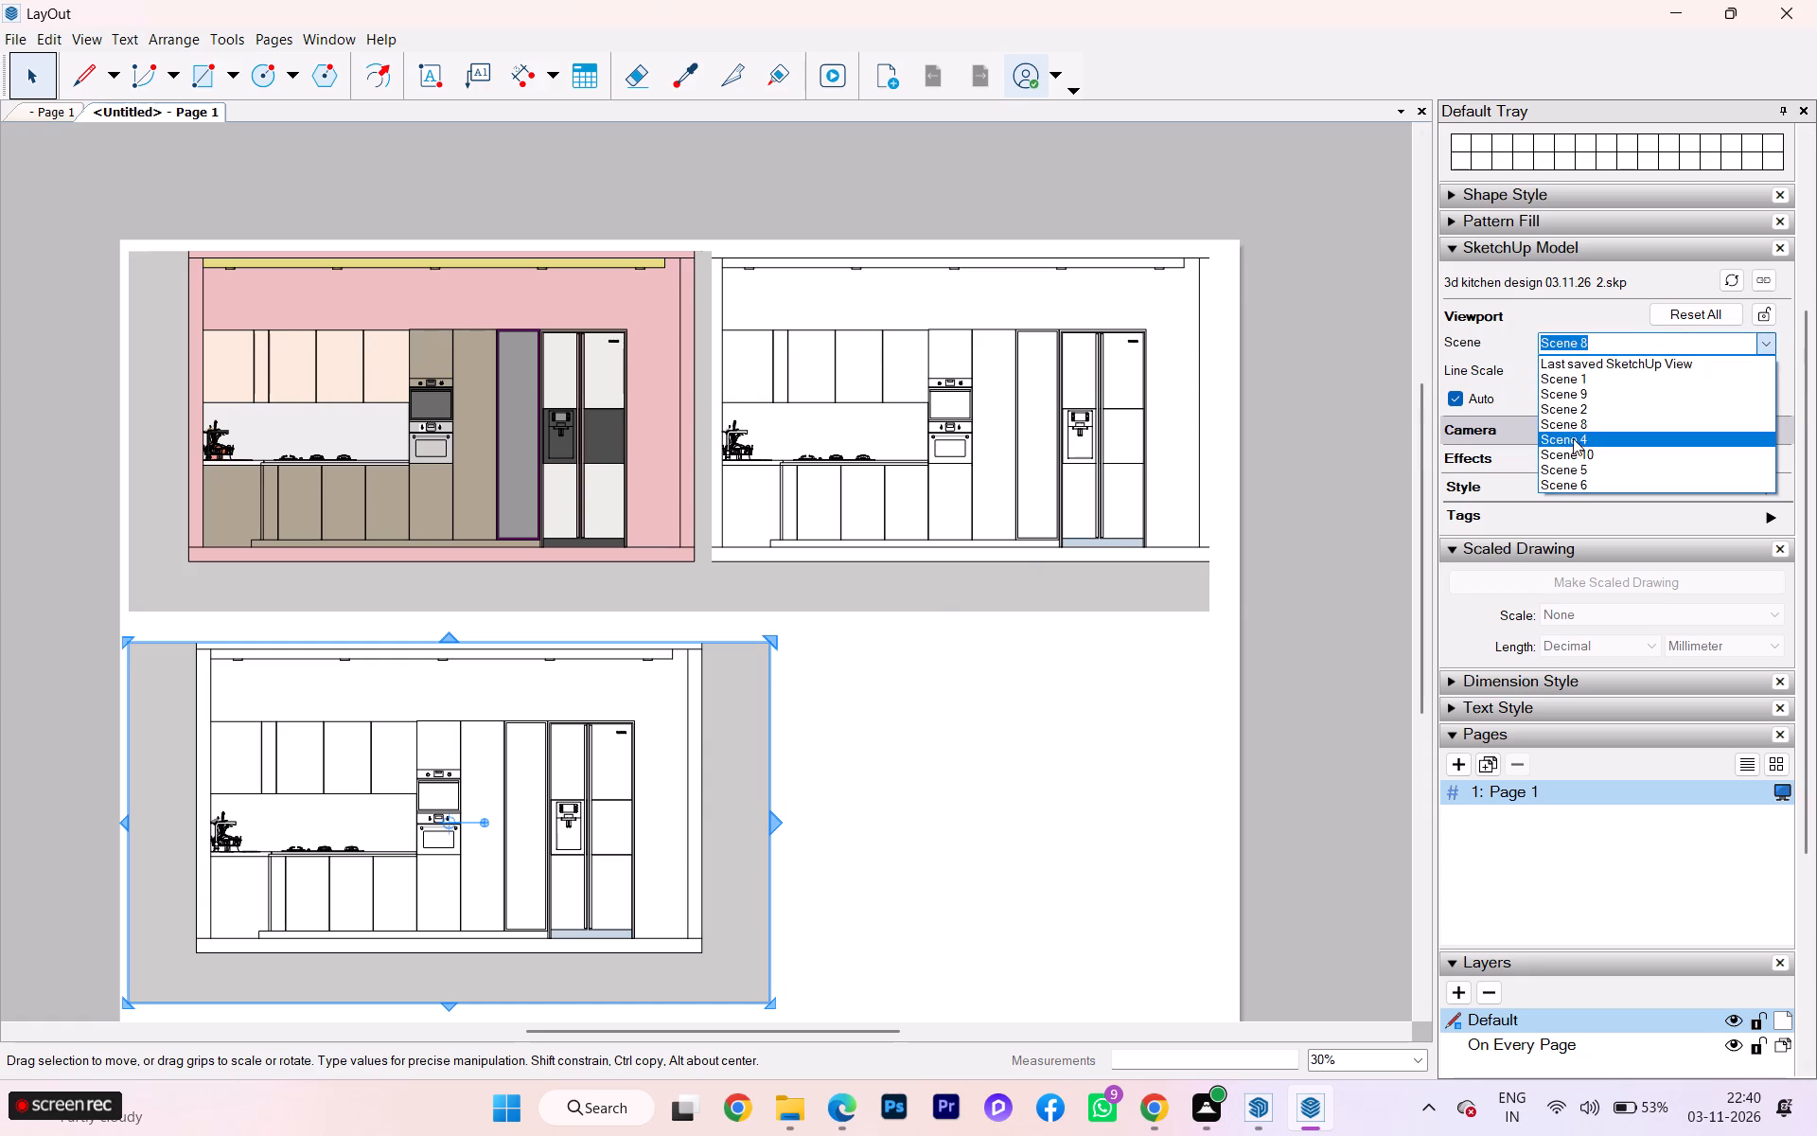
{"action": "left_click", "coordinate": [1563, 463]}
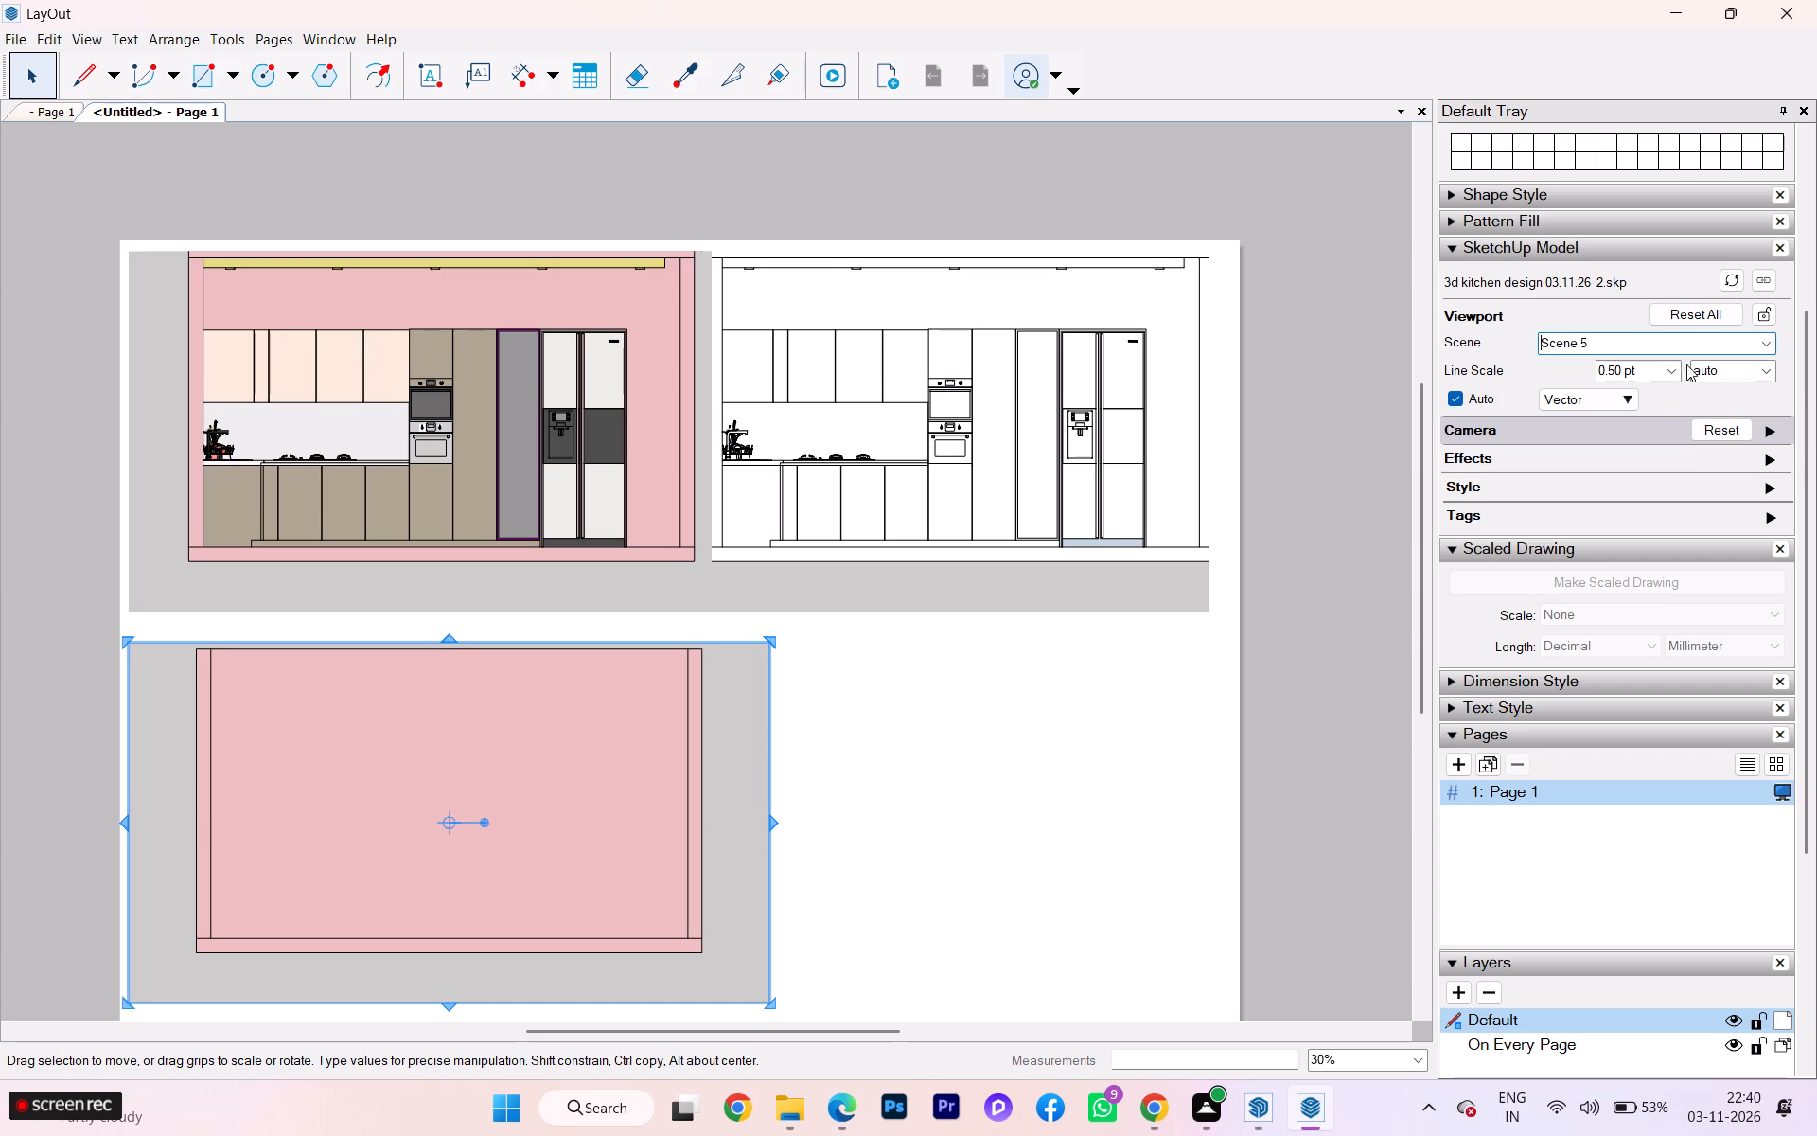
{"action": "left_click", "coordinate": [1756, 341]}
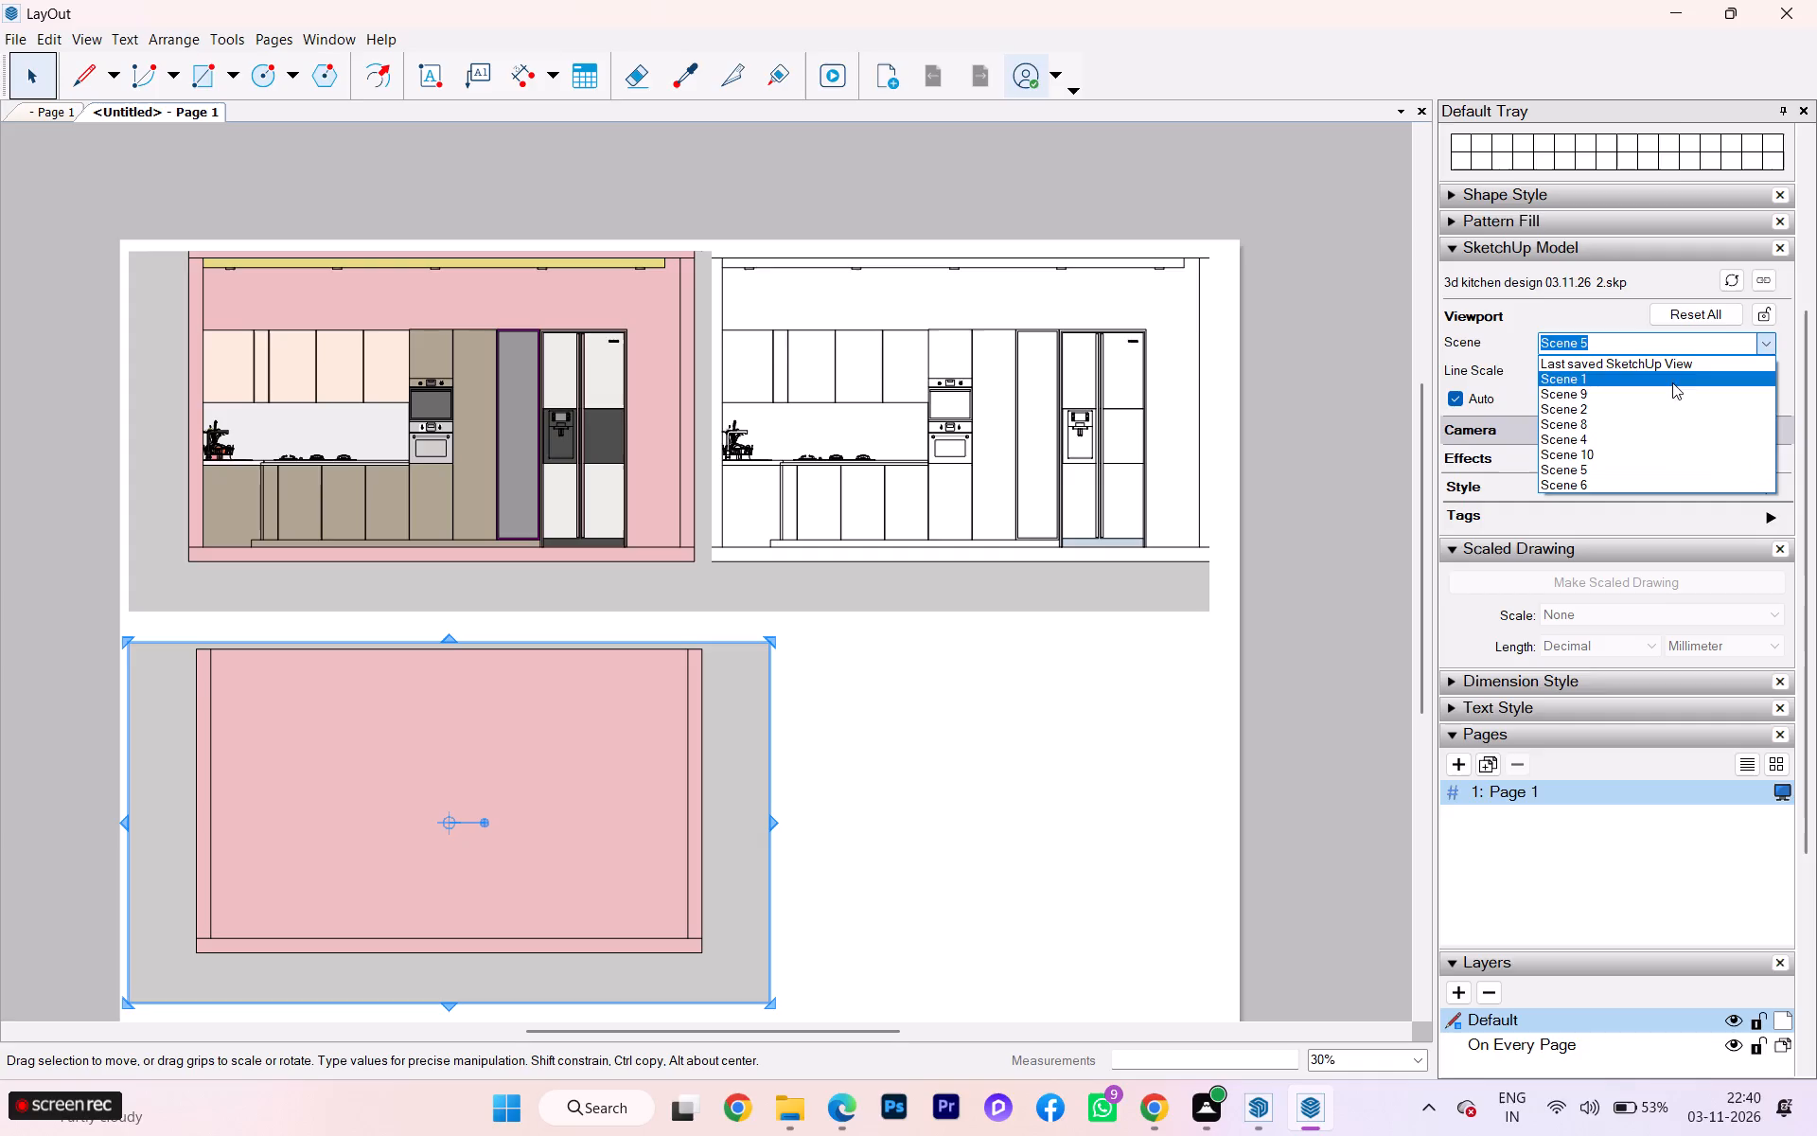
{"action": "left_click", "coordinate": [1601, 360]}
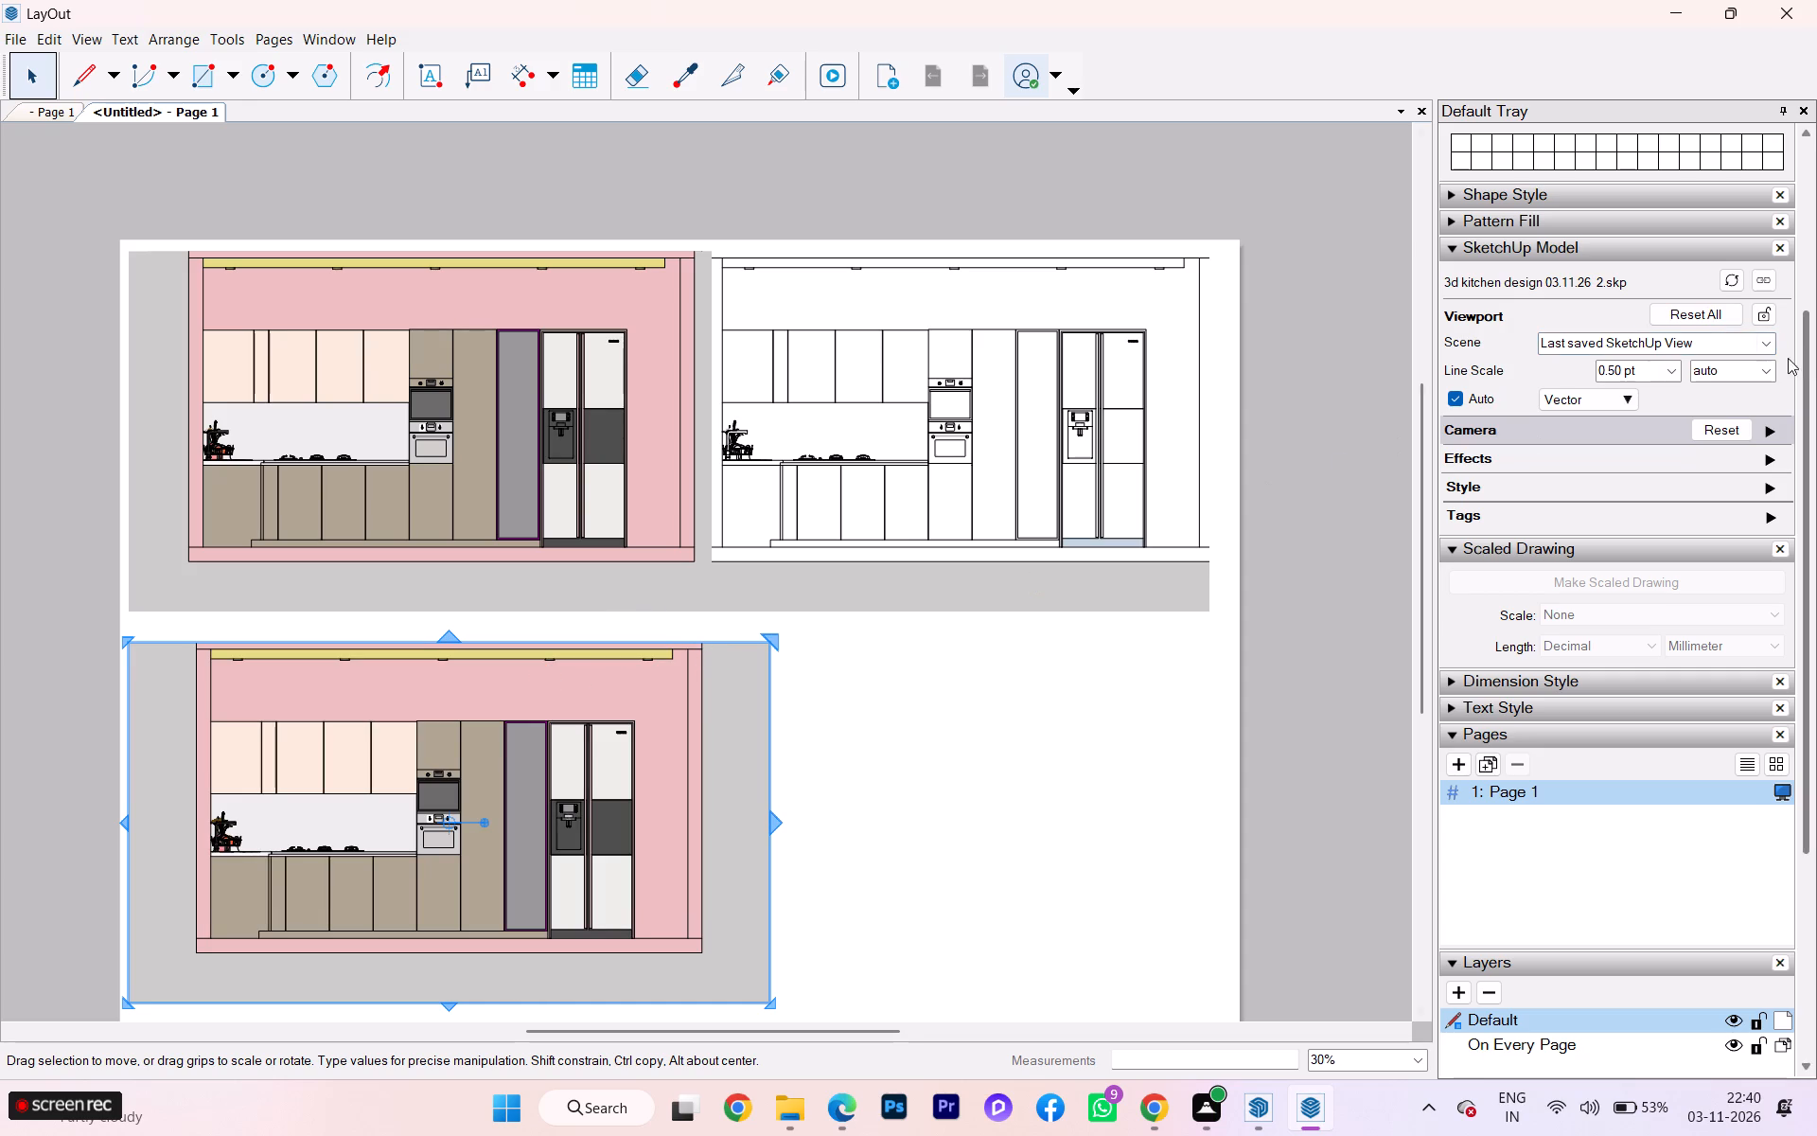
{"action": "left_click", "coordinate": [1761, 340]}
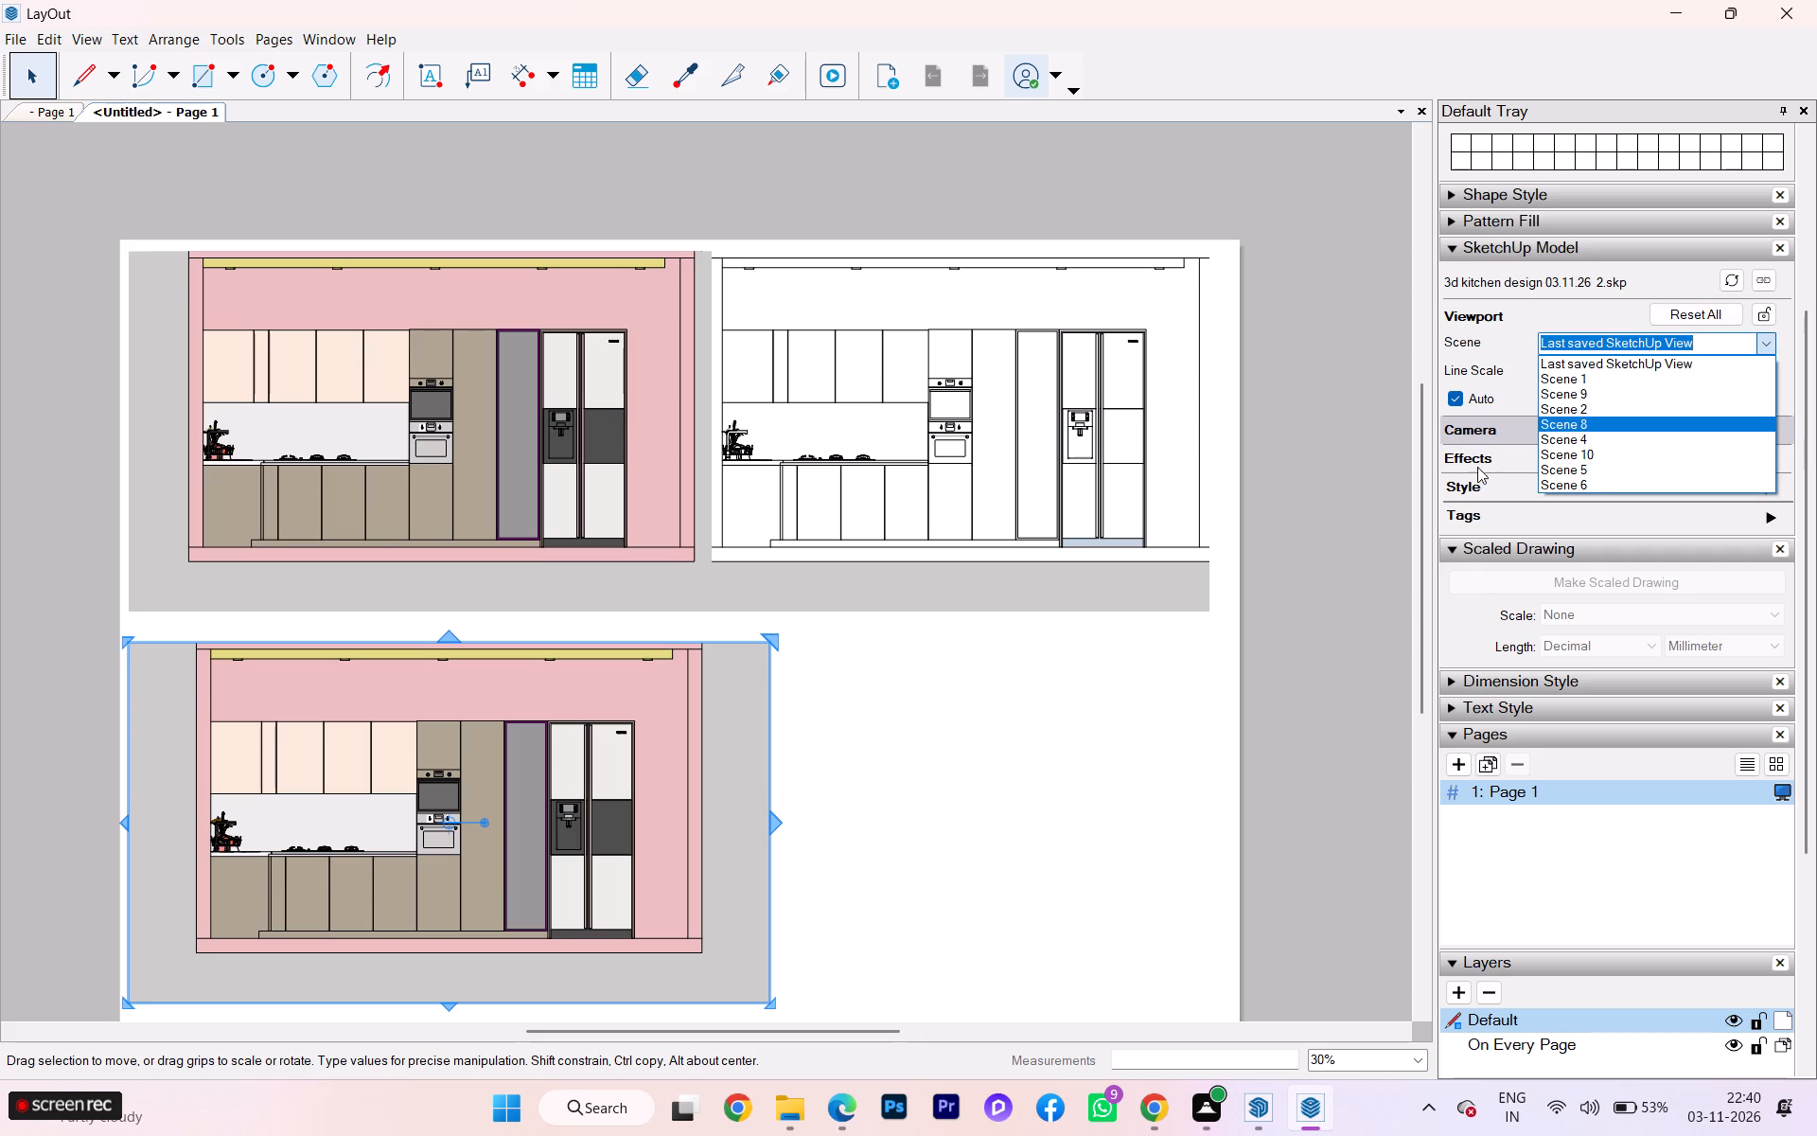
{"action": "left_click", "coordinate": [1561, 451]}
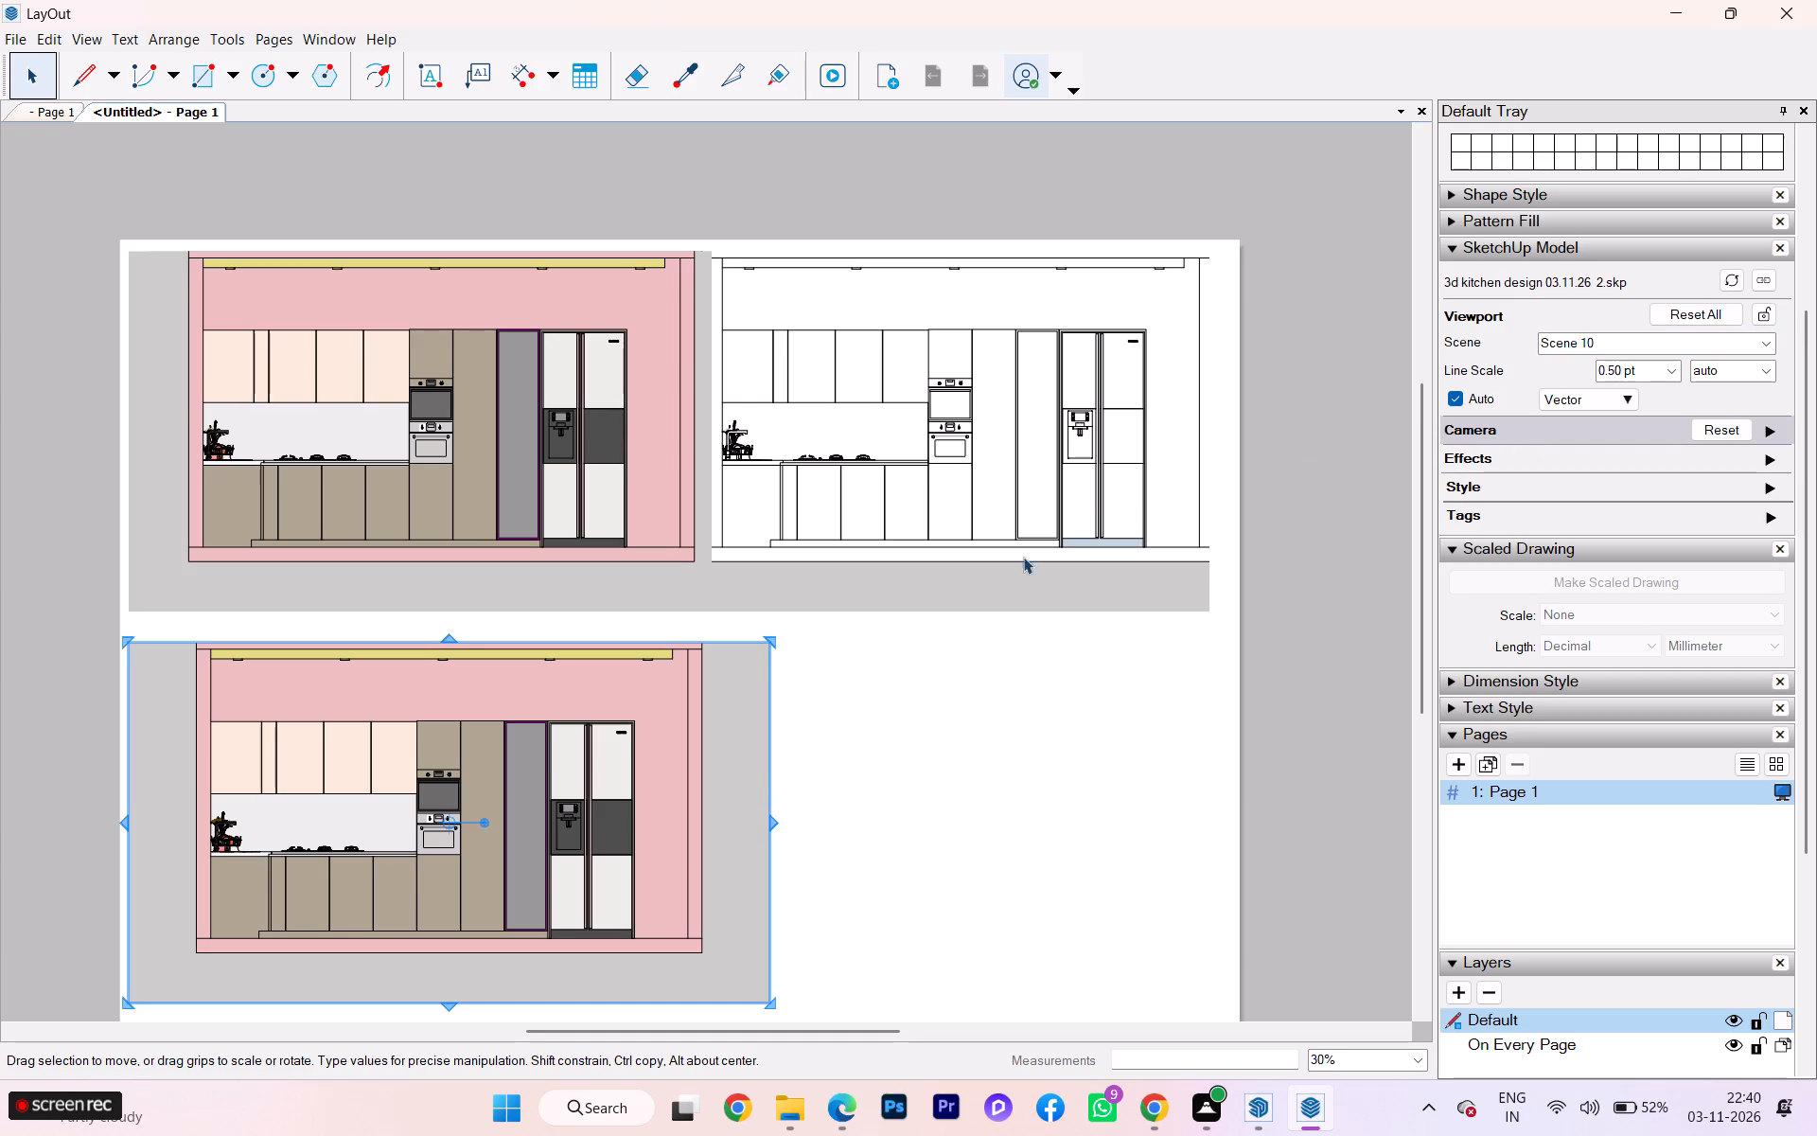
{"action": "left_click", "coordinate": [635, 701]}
Assign Scene 6 to the lower left viewport.
{"action": "left_click", "coordinate": [1765, 343]}
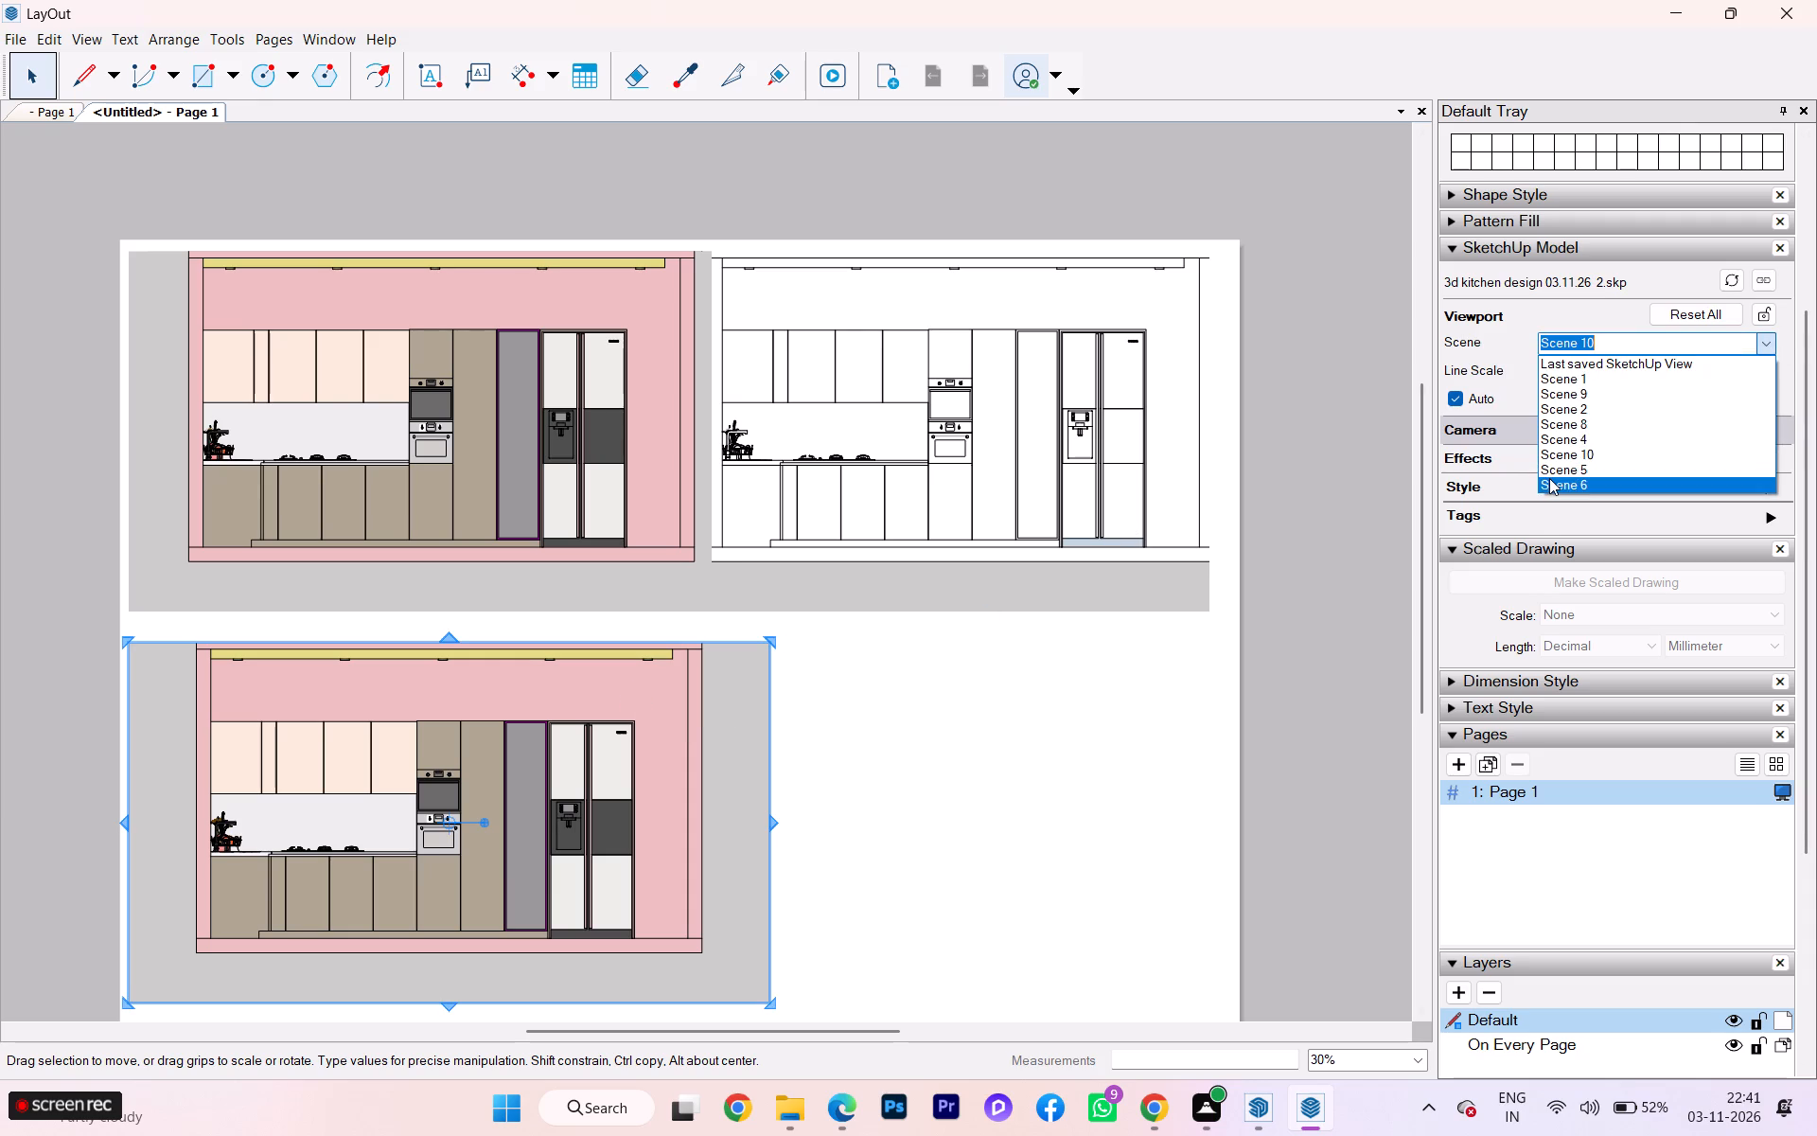
{"action": "left_click", "coordinate": [1549, 478]}
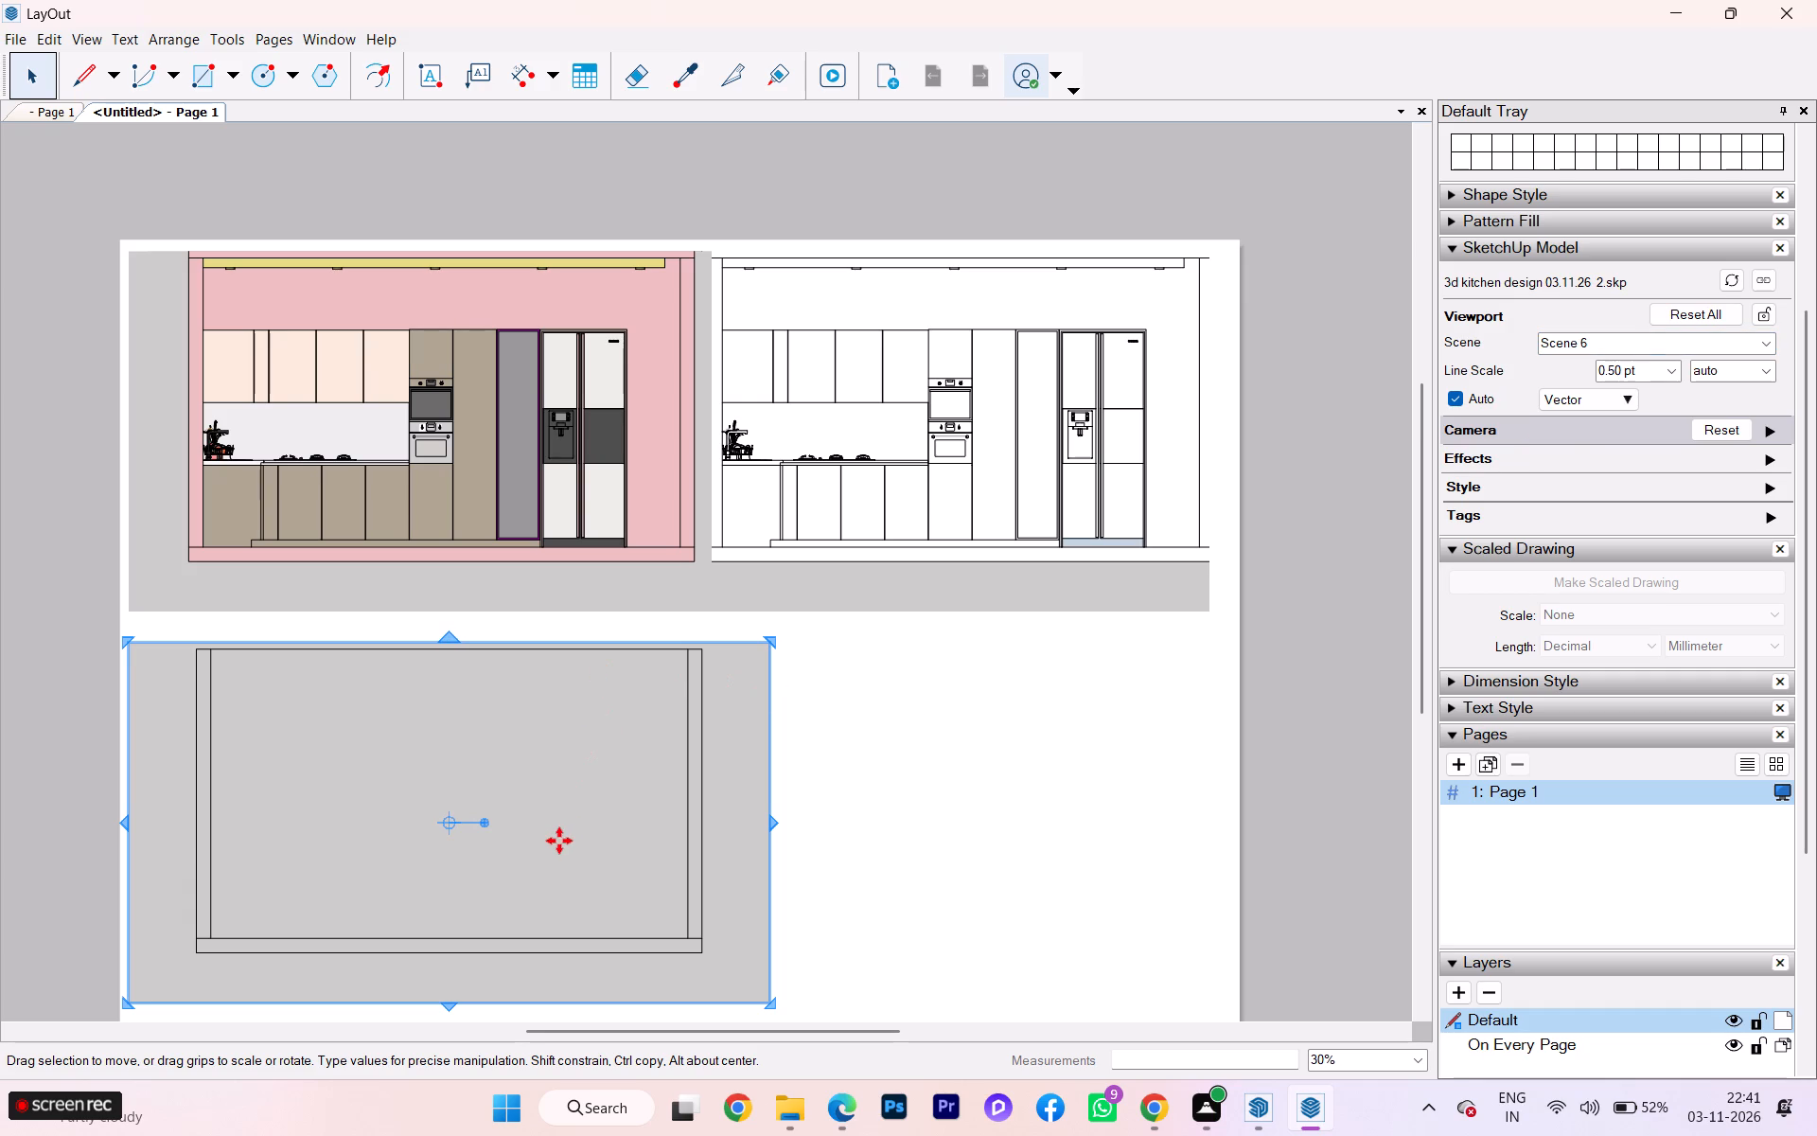
Move the lower left viewport slightly down, and extend its top edge up to just below the upper row.
{"action": "left_click_drag", "start_coordinate": [545, 843], "coordinate": [543, 881]}
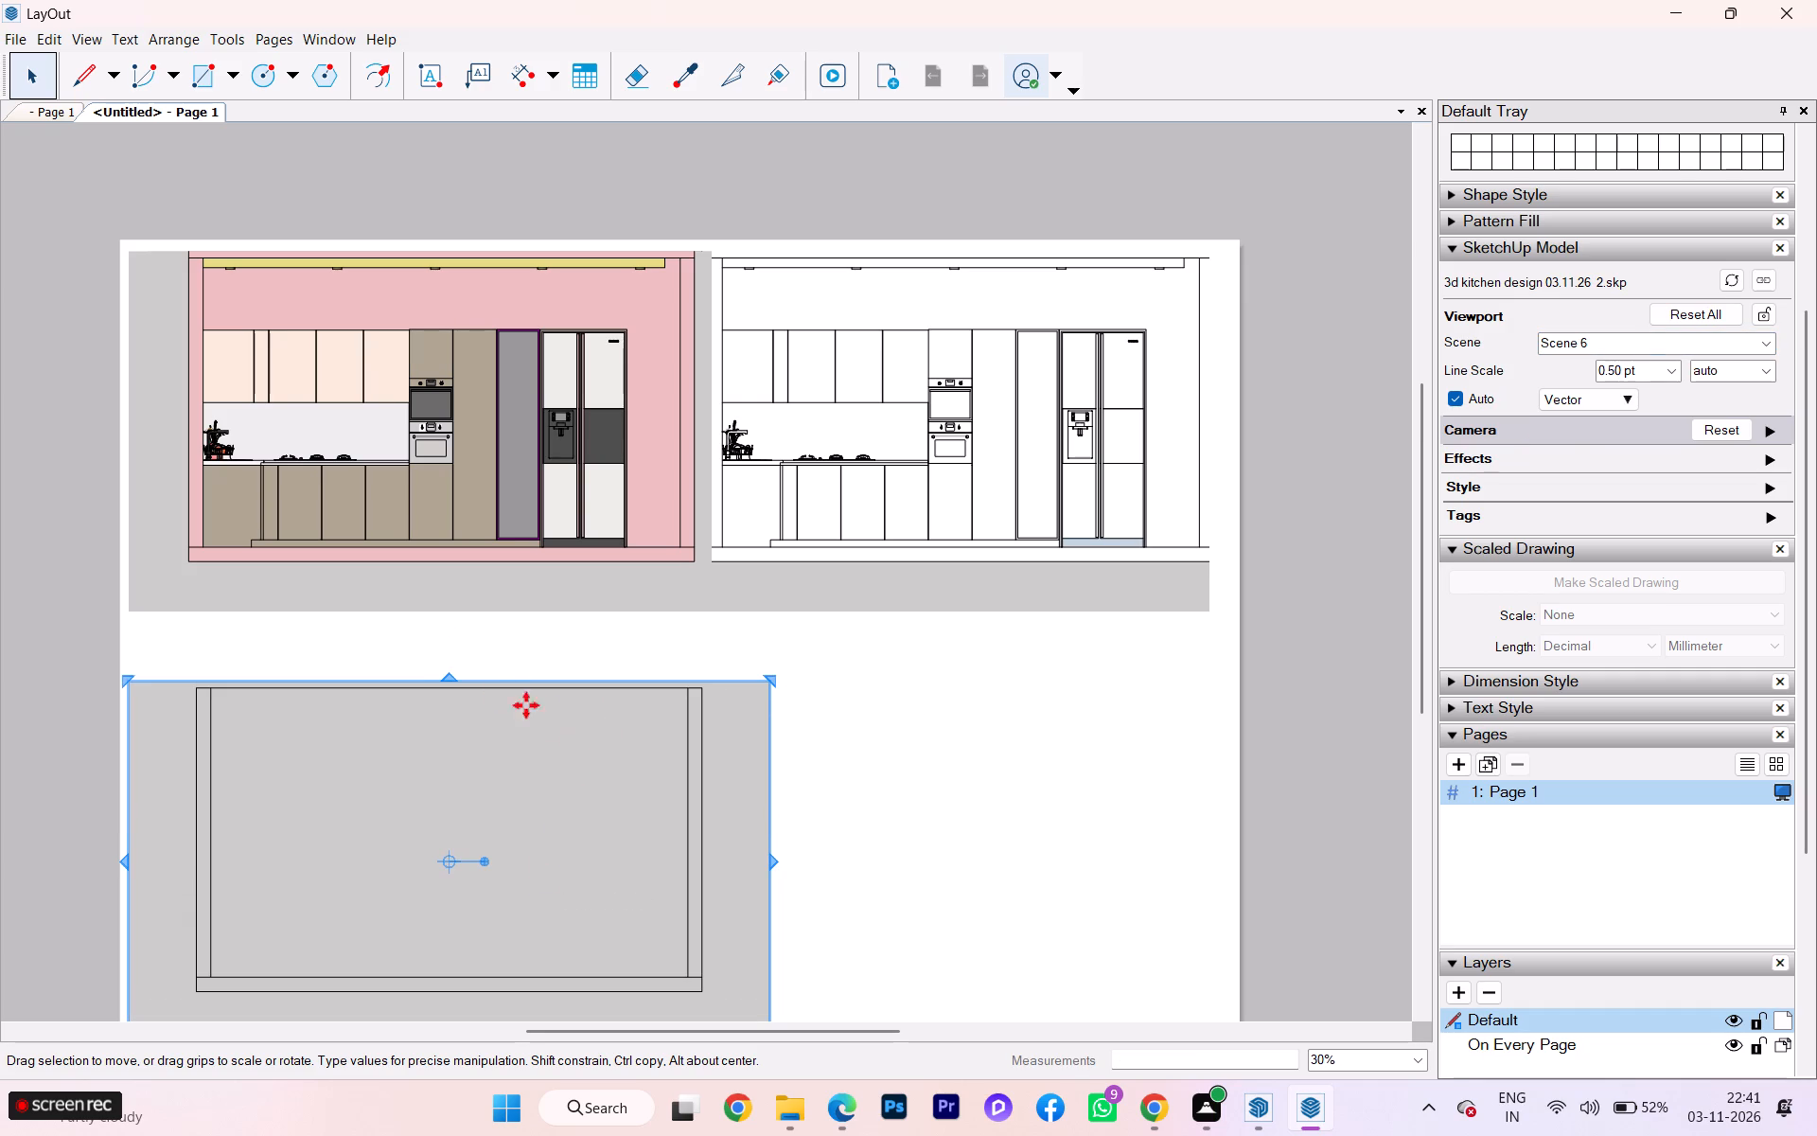
{"action": "left_click_drag", "start_coordinate": [442, 672], "coordinate": [461, 632]}
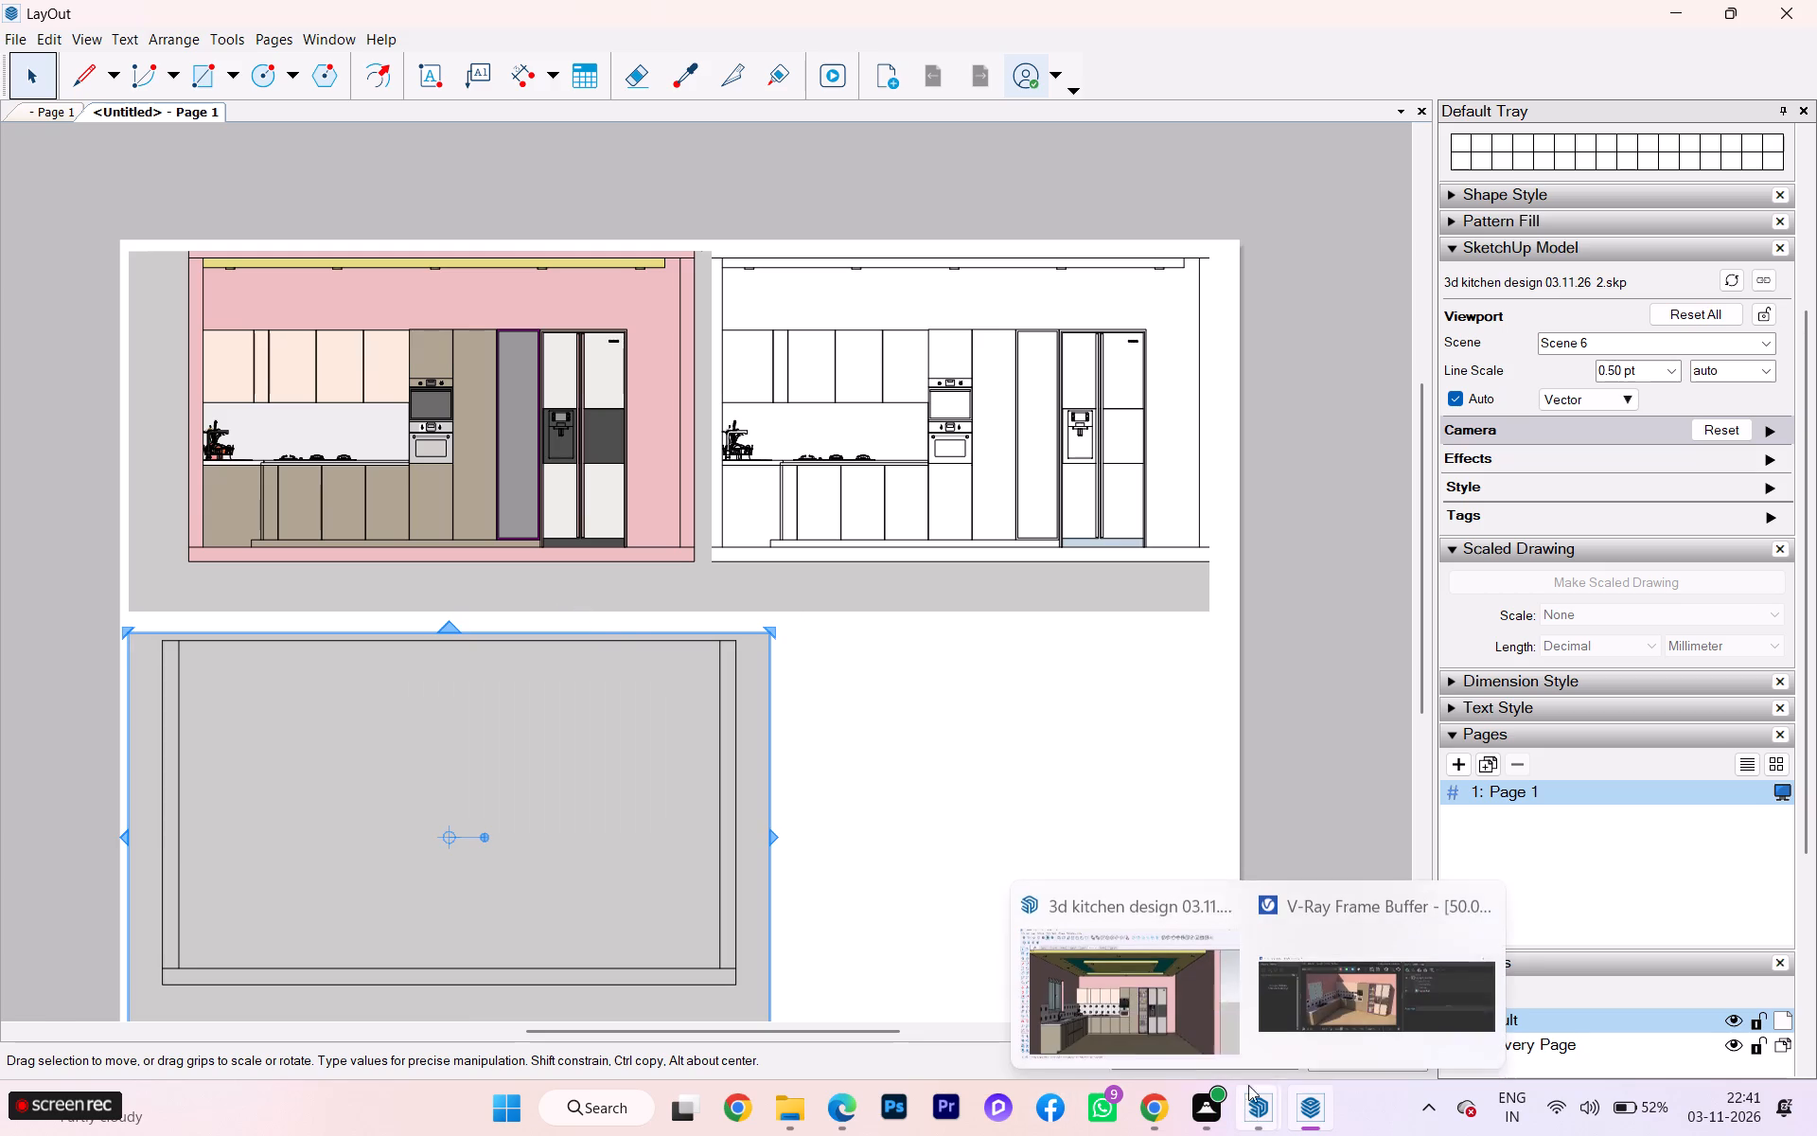
Switch to the SketchUp model and look through Scenes 10, 8, 4, 1 and 9 to compare their views.
{"action": "left_click", "coordinate": [1196, 996]}
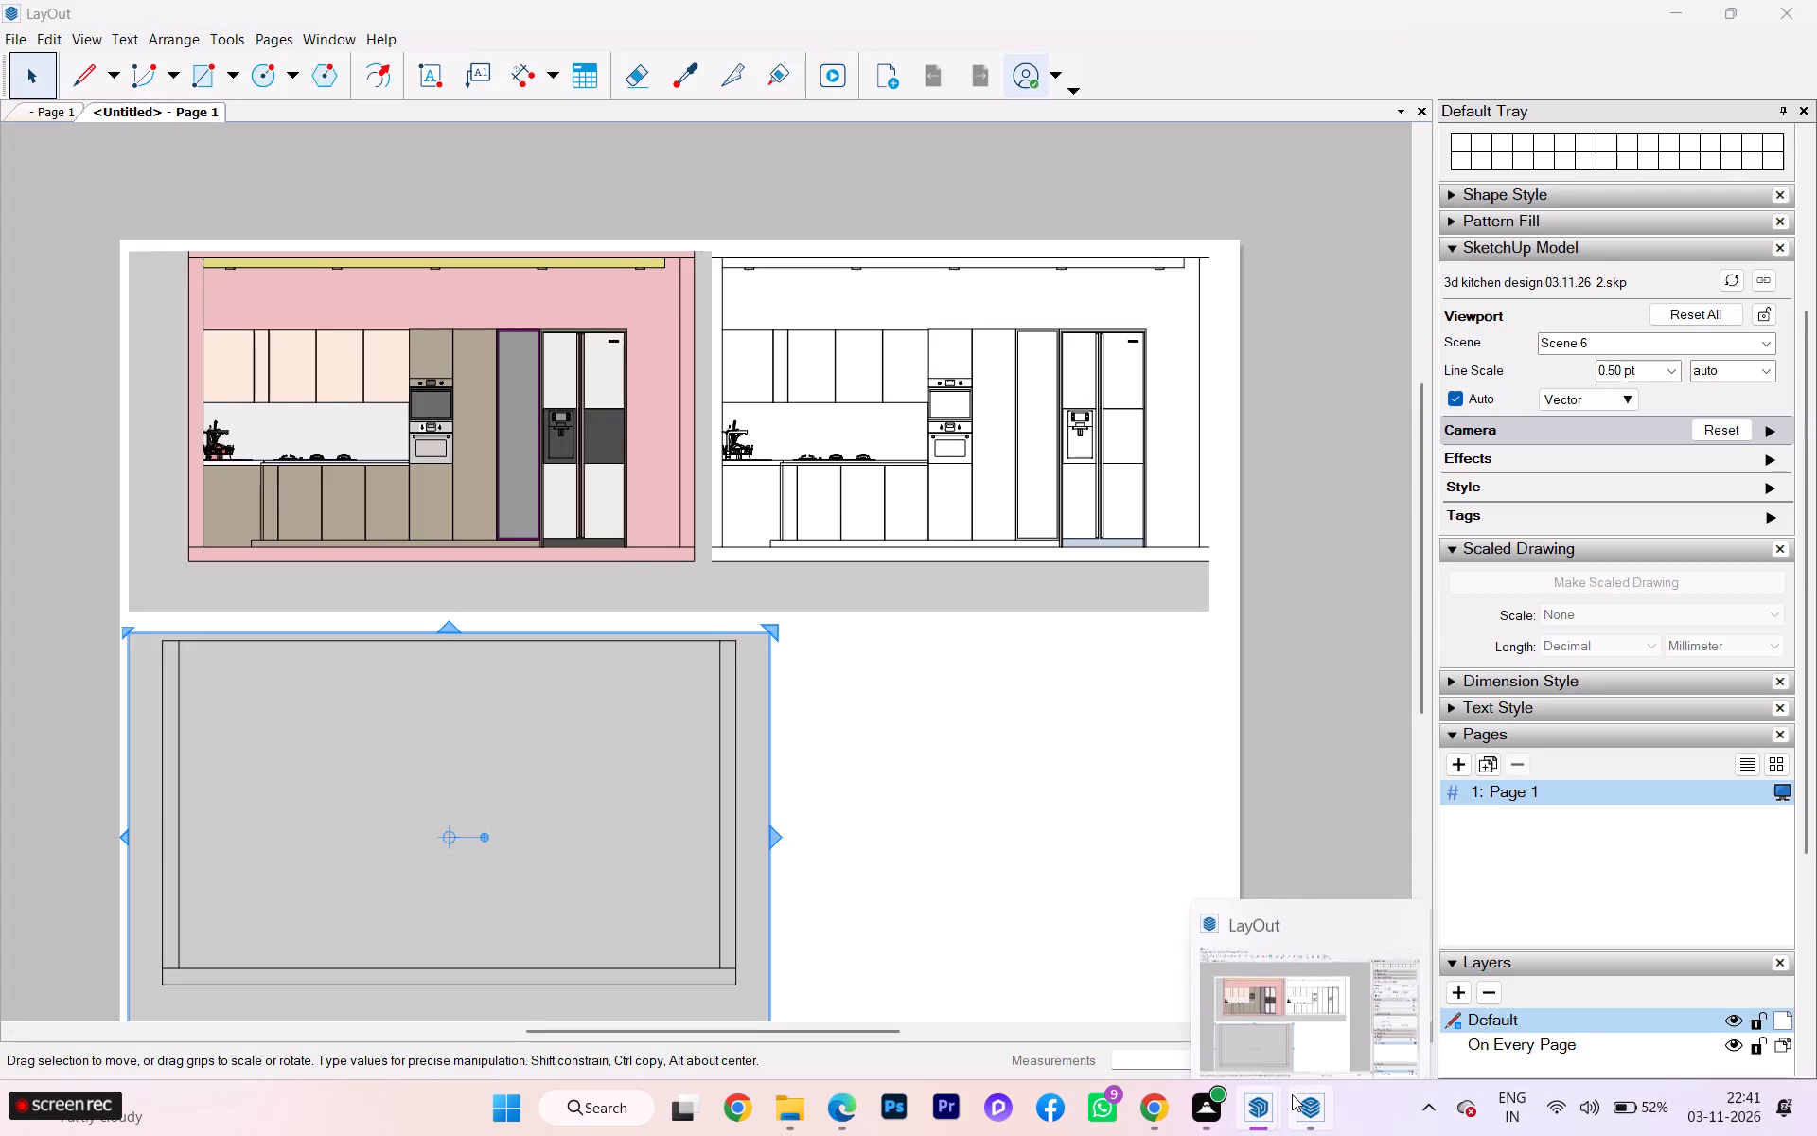
{"action": "left_click", "coordinate": [1159, 997]}
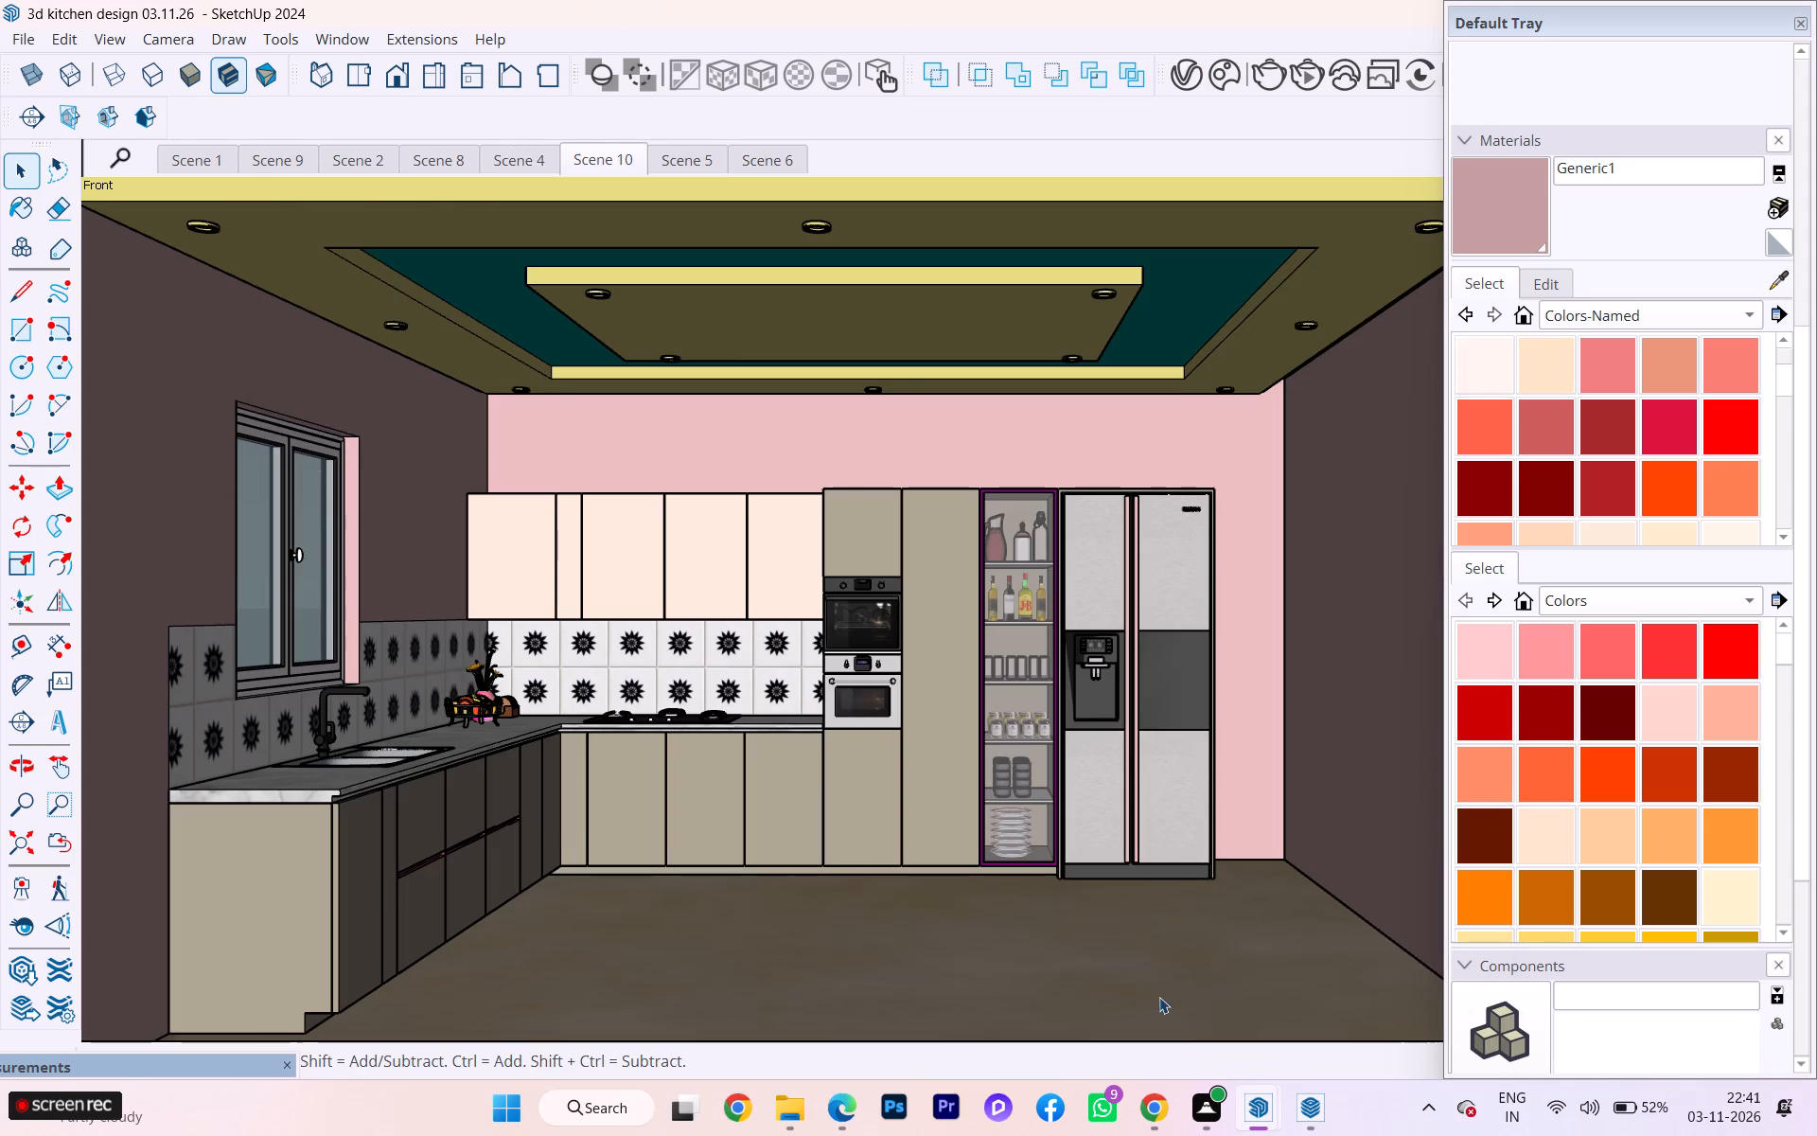
{"action": "scroll", "coordinate": [872, 717], "scroll_direction": "down", "scroll_amount": 1}
{"action": "left_click", "coordinate": [547, 165]}
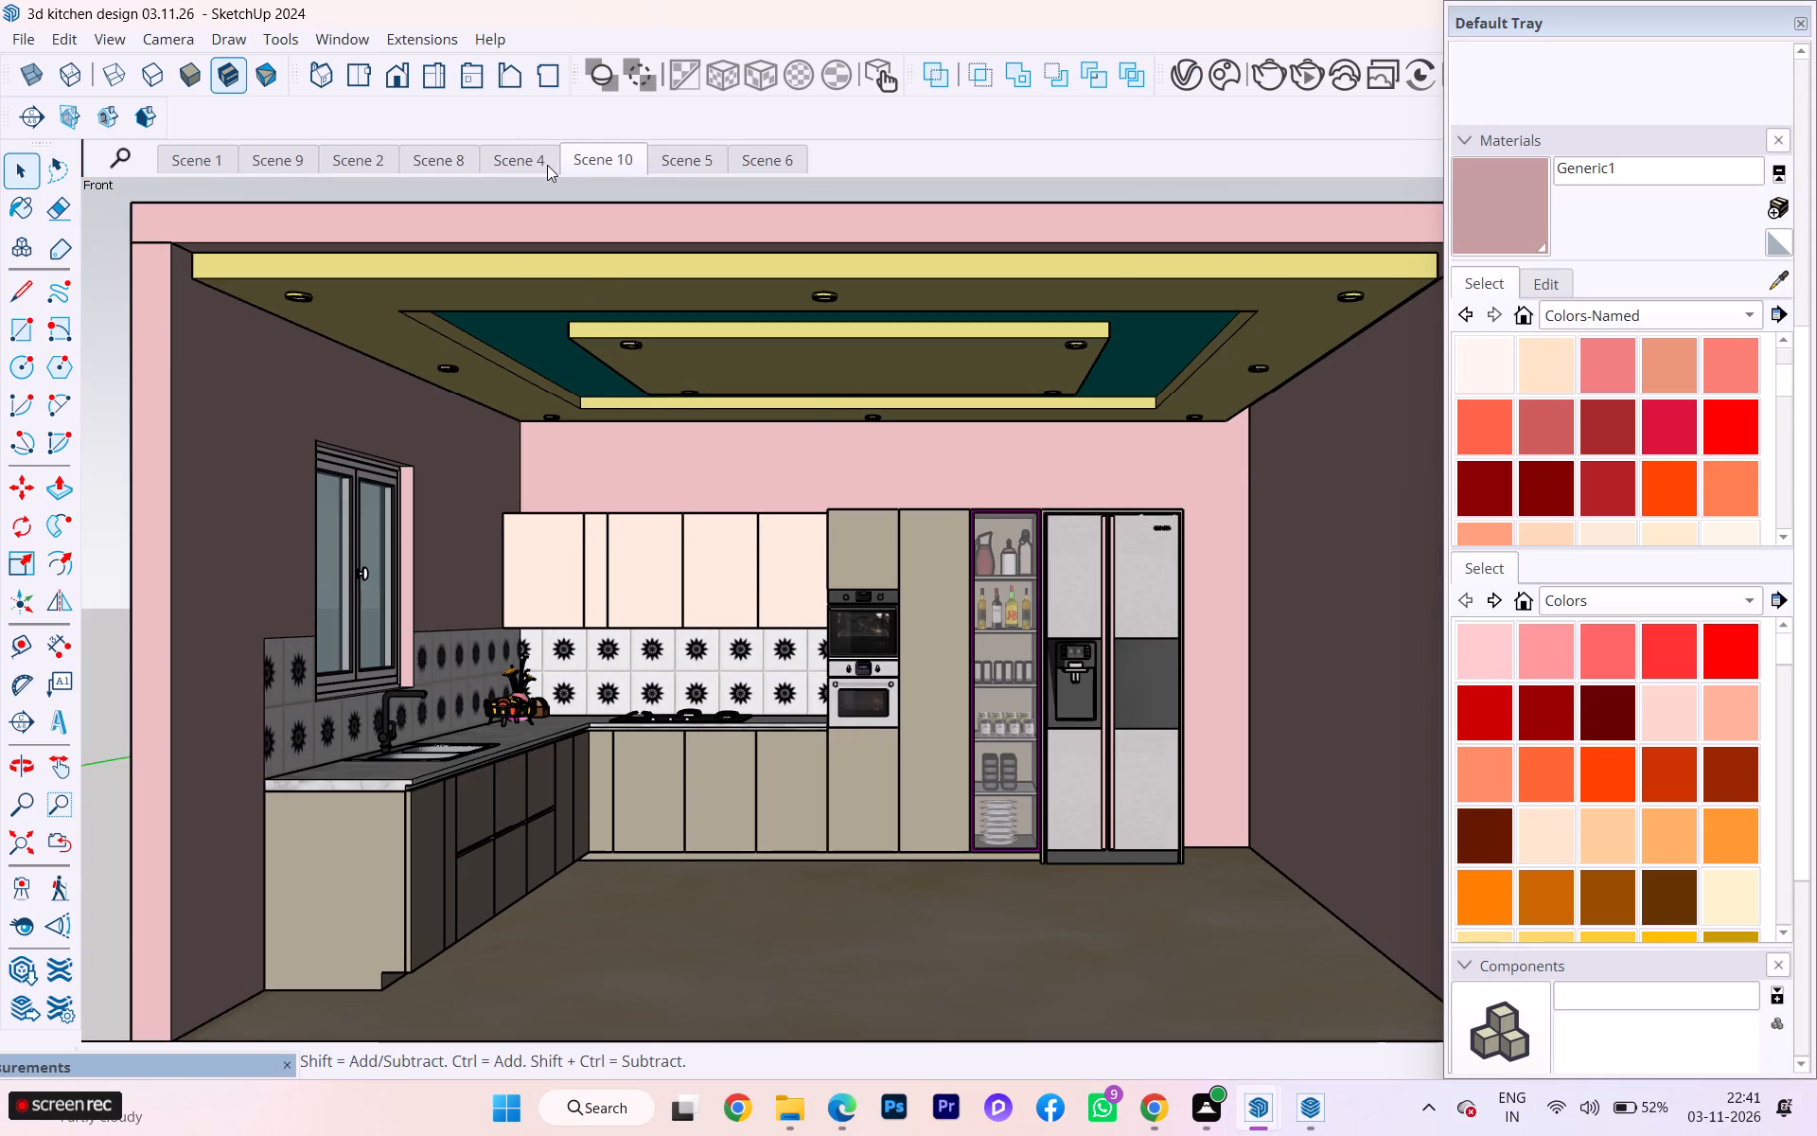
{"action": "left_click", "coordinate": [468, 157]}
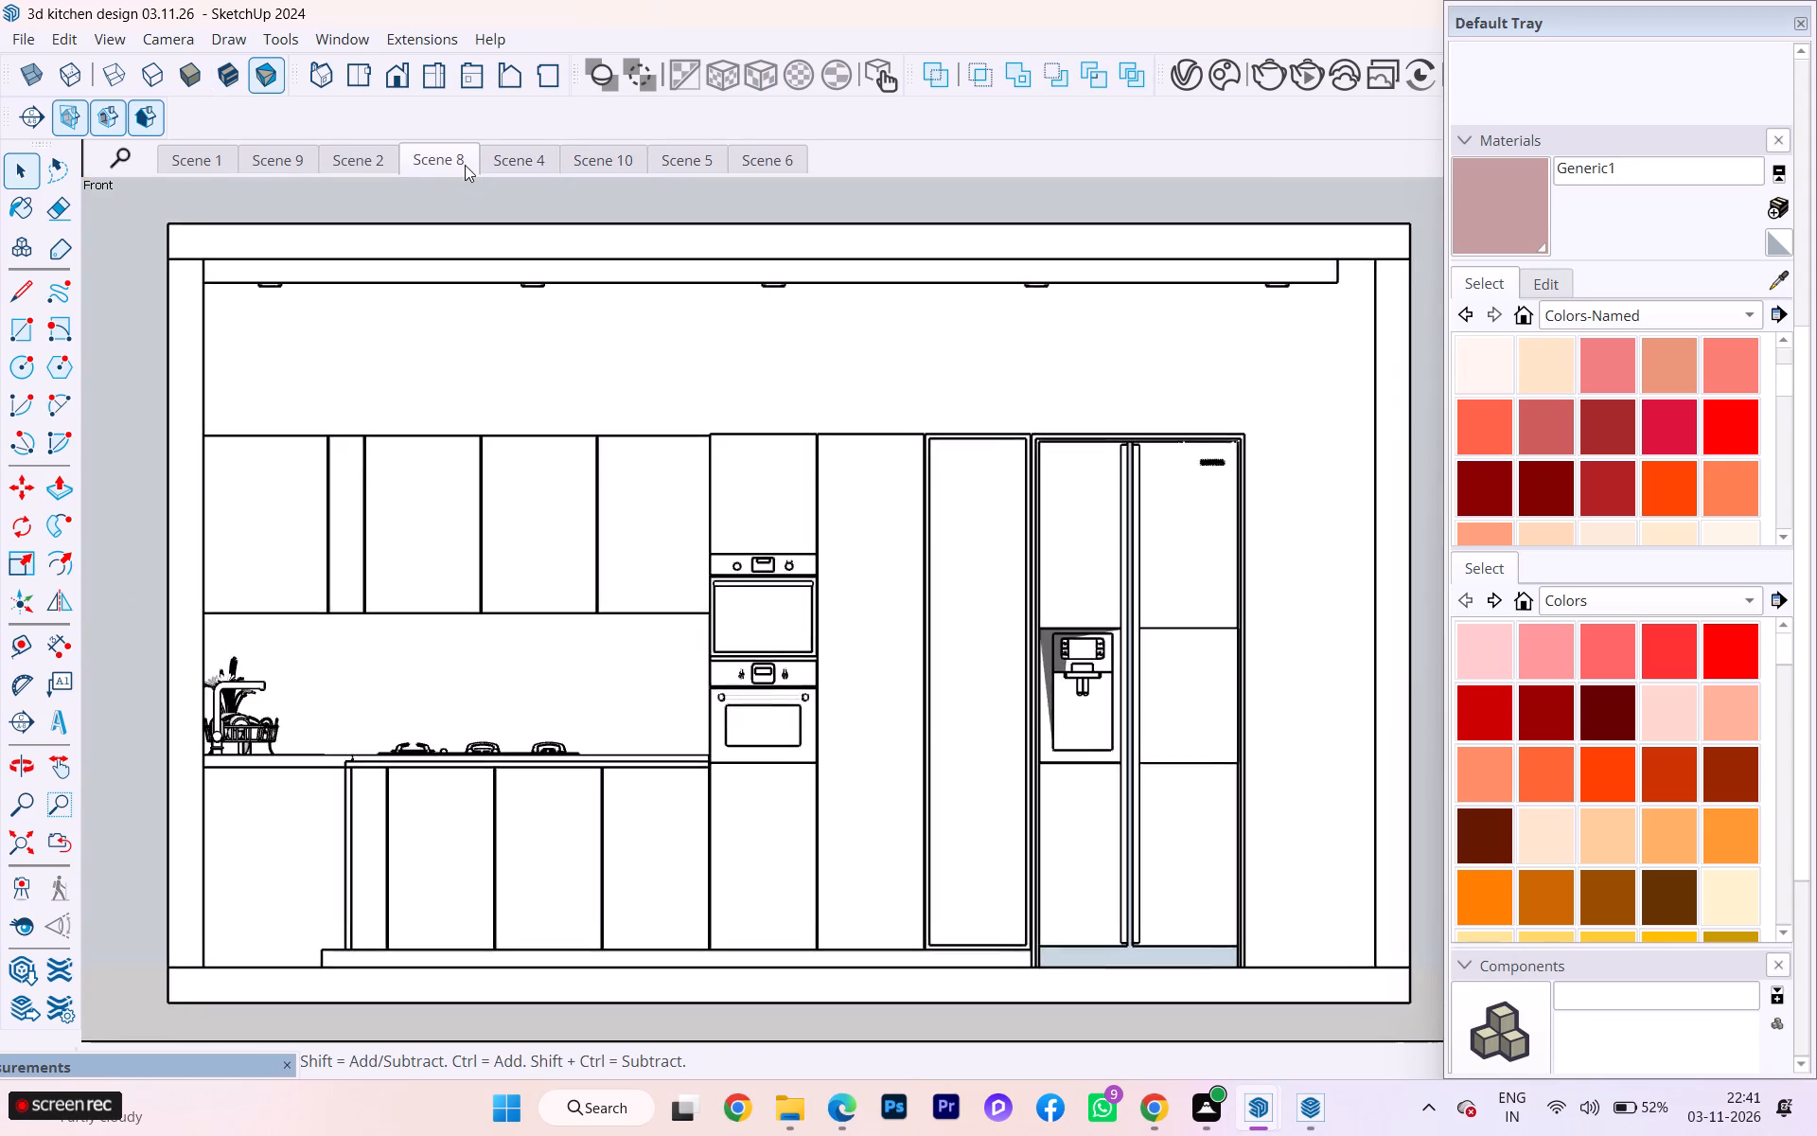
{"action": "left_click", "coordinate": [388, 156]}
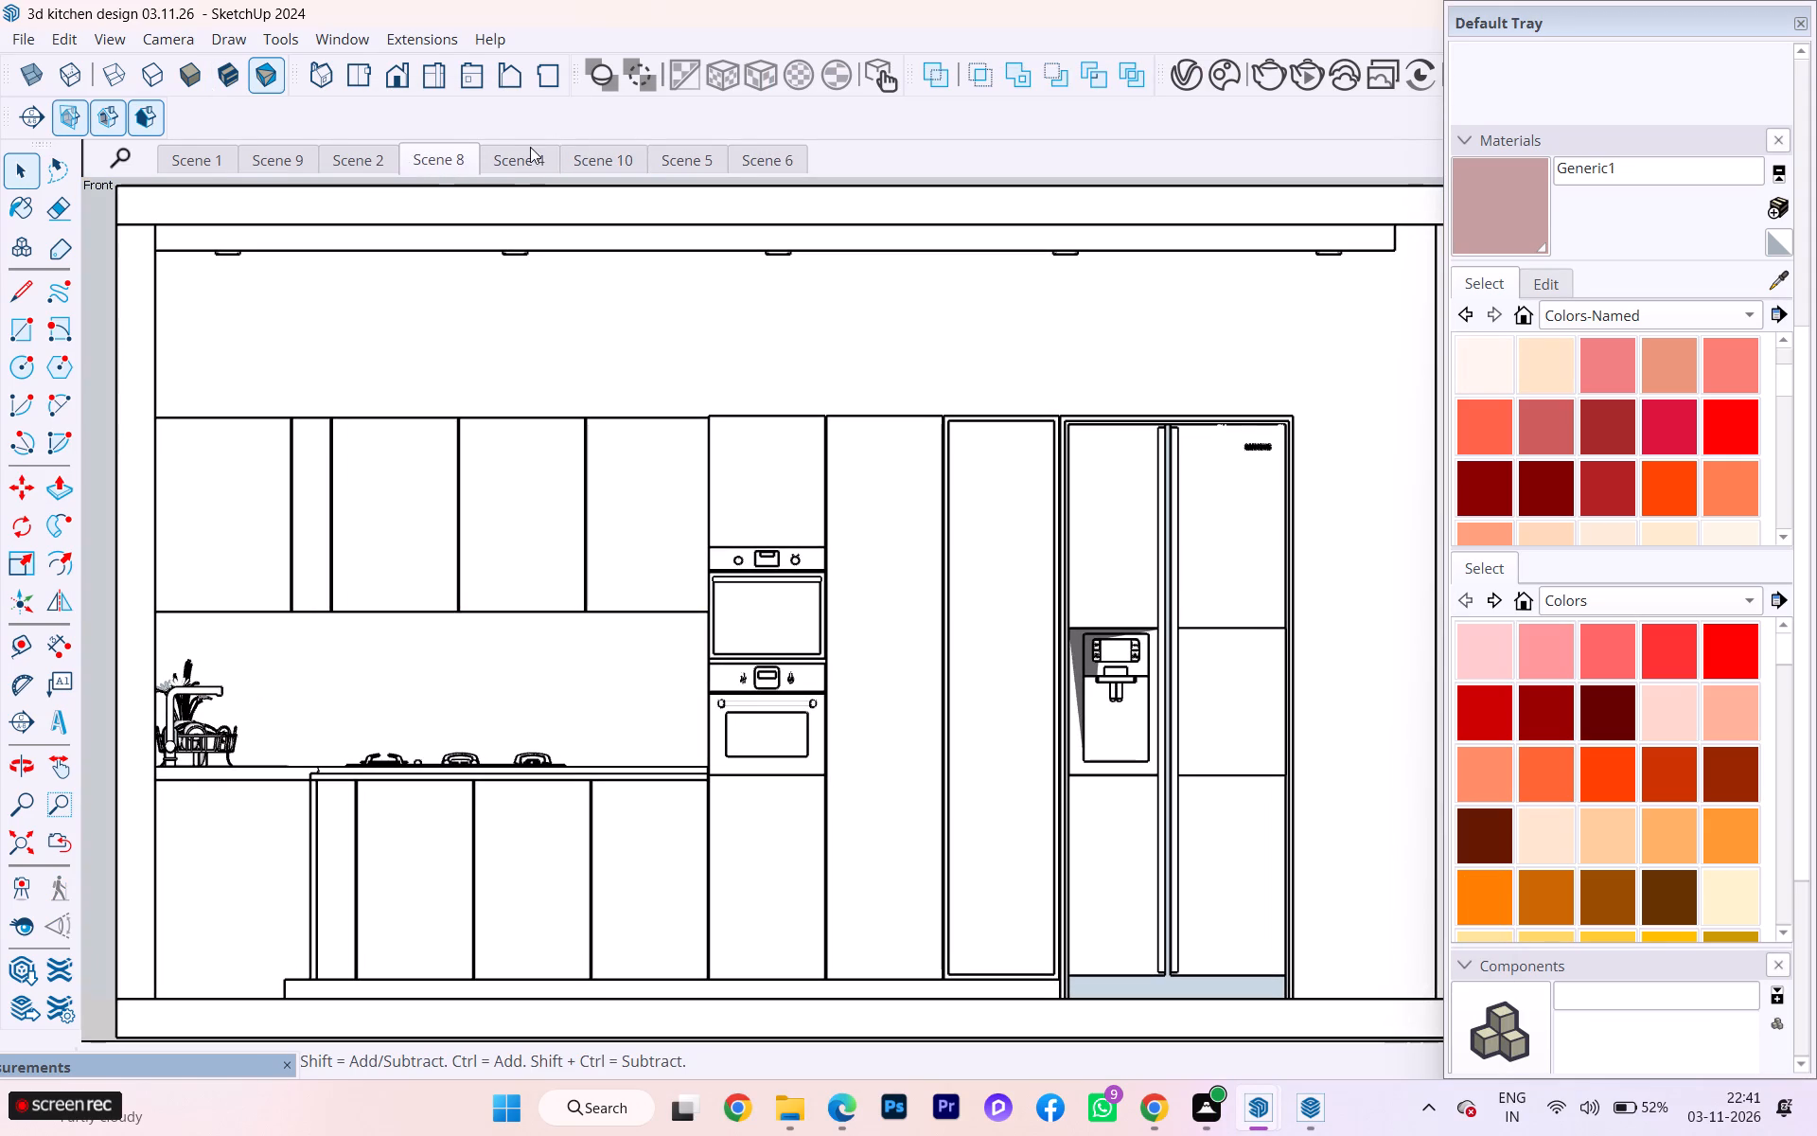
{"action": "left_click", "coordinate": [534, 146]}
{"action": "left_click", "coordinate": [552, 157]}
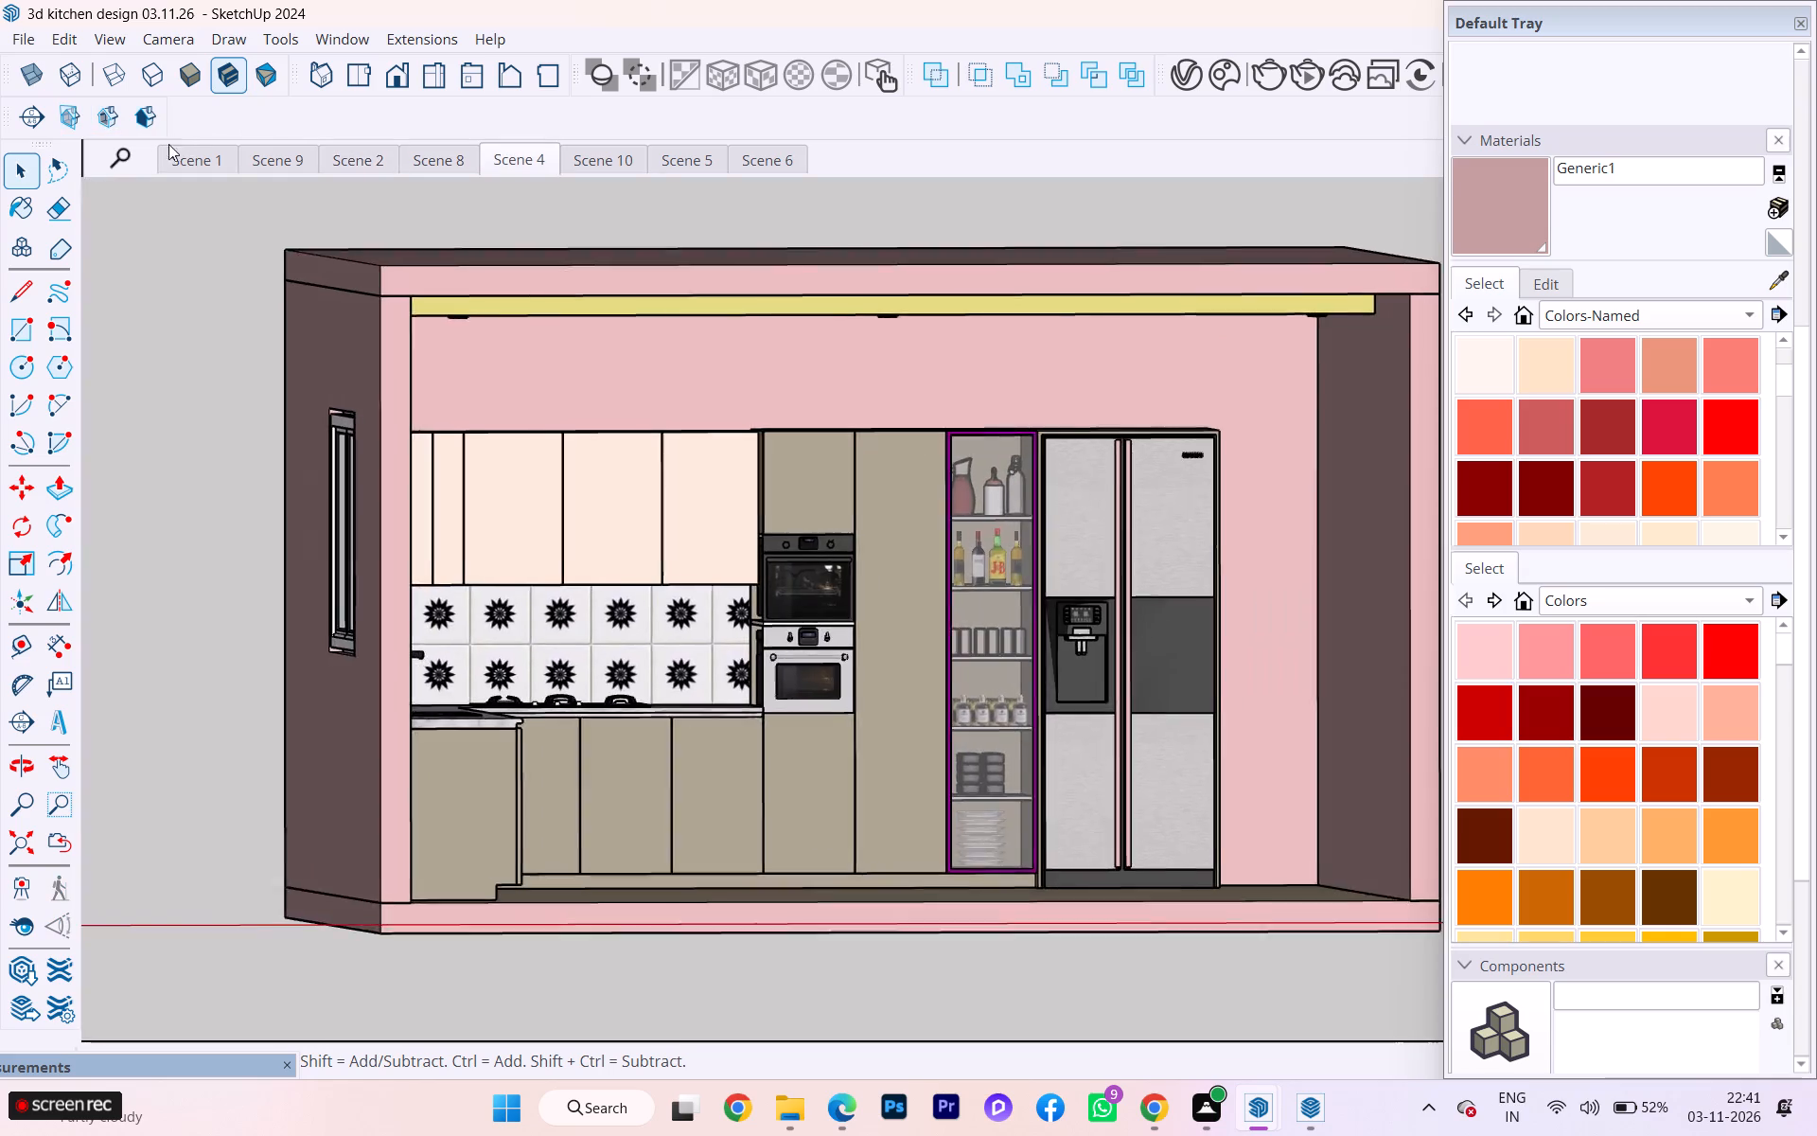
{"action": "left_click", "coordinate": [197, 161]}
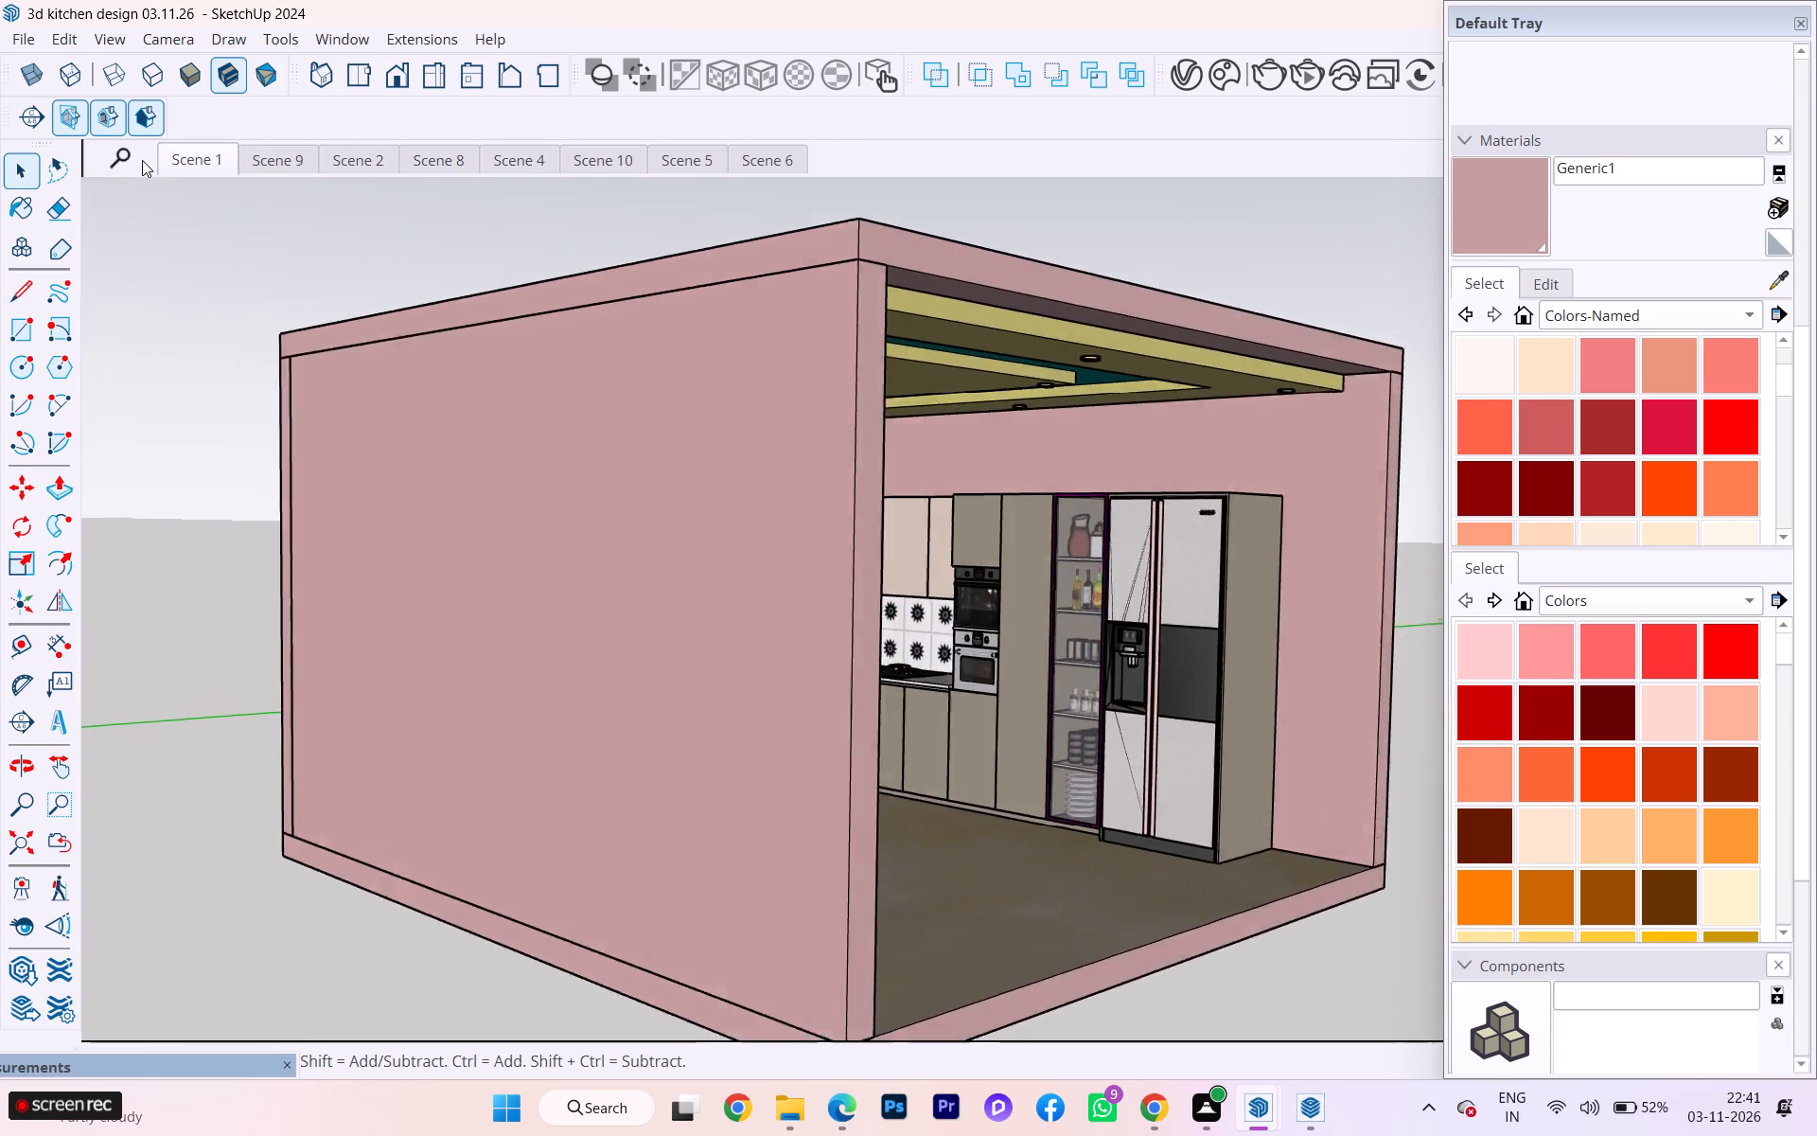
{"action": "left_click", "coordinate": [142, 160]}
{"action": "left_click", "coordinate": [130, 153]}
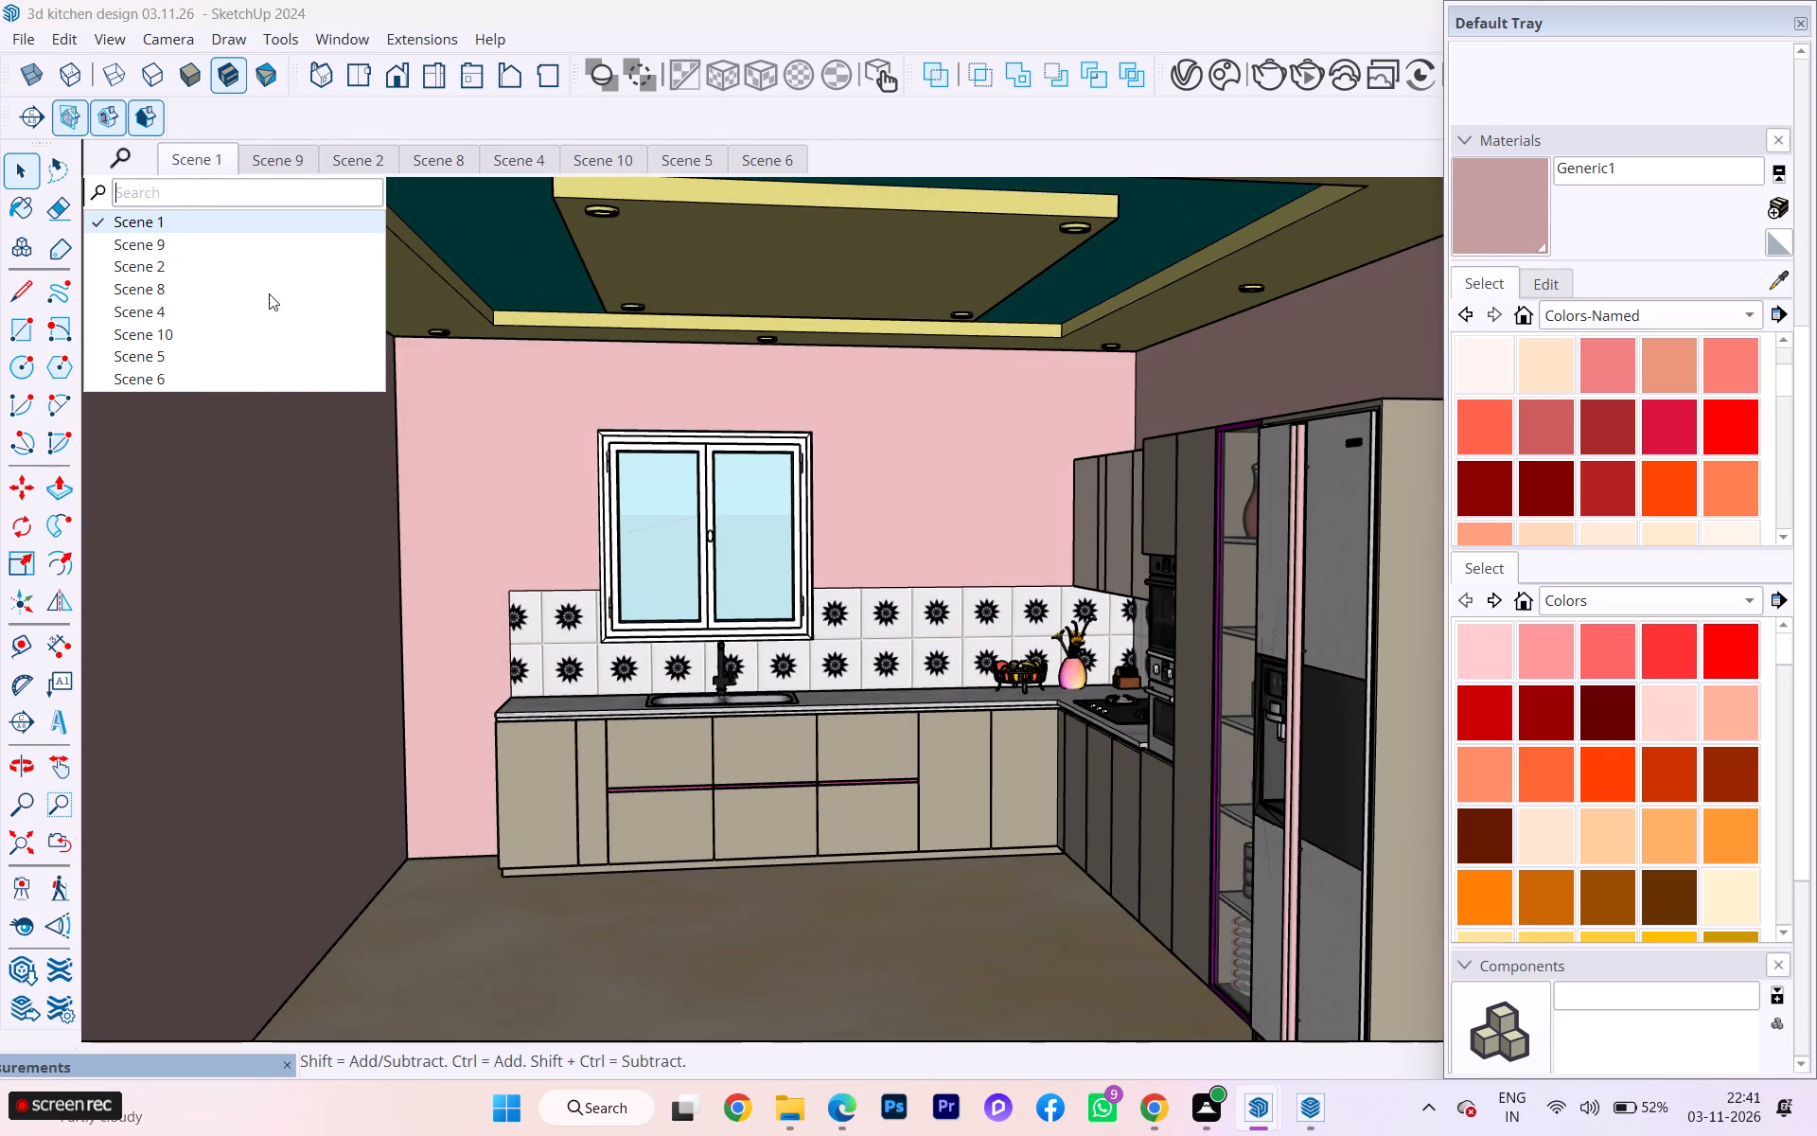
{"action": "left_click", "coordinate": [233, 504]}
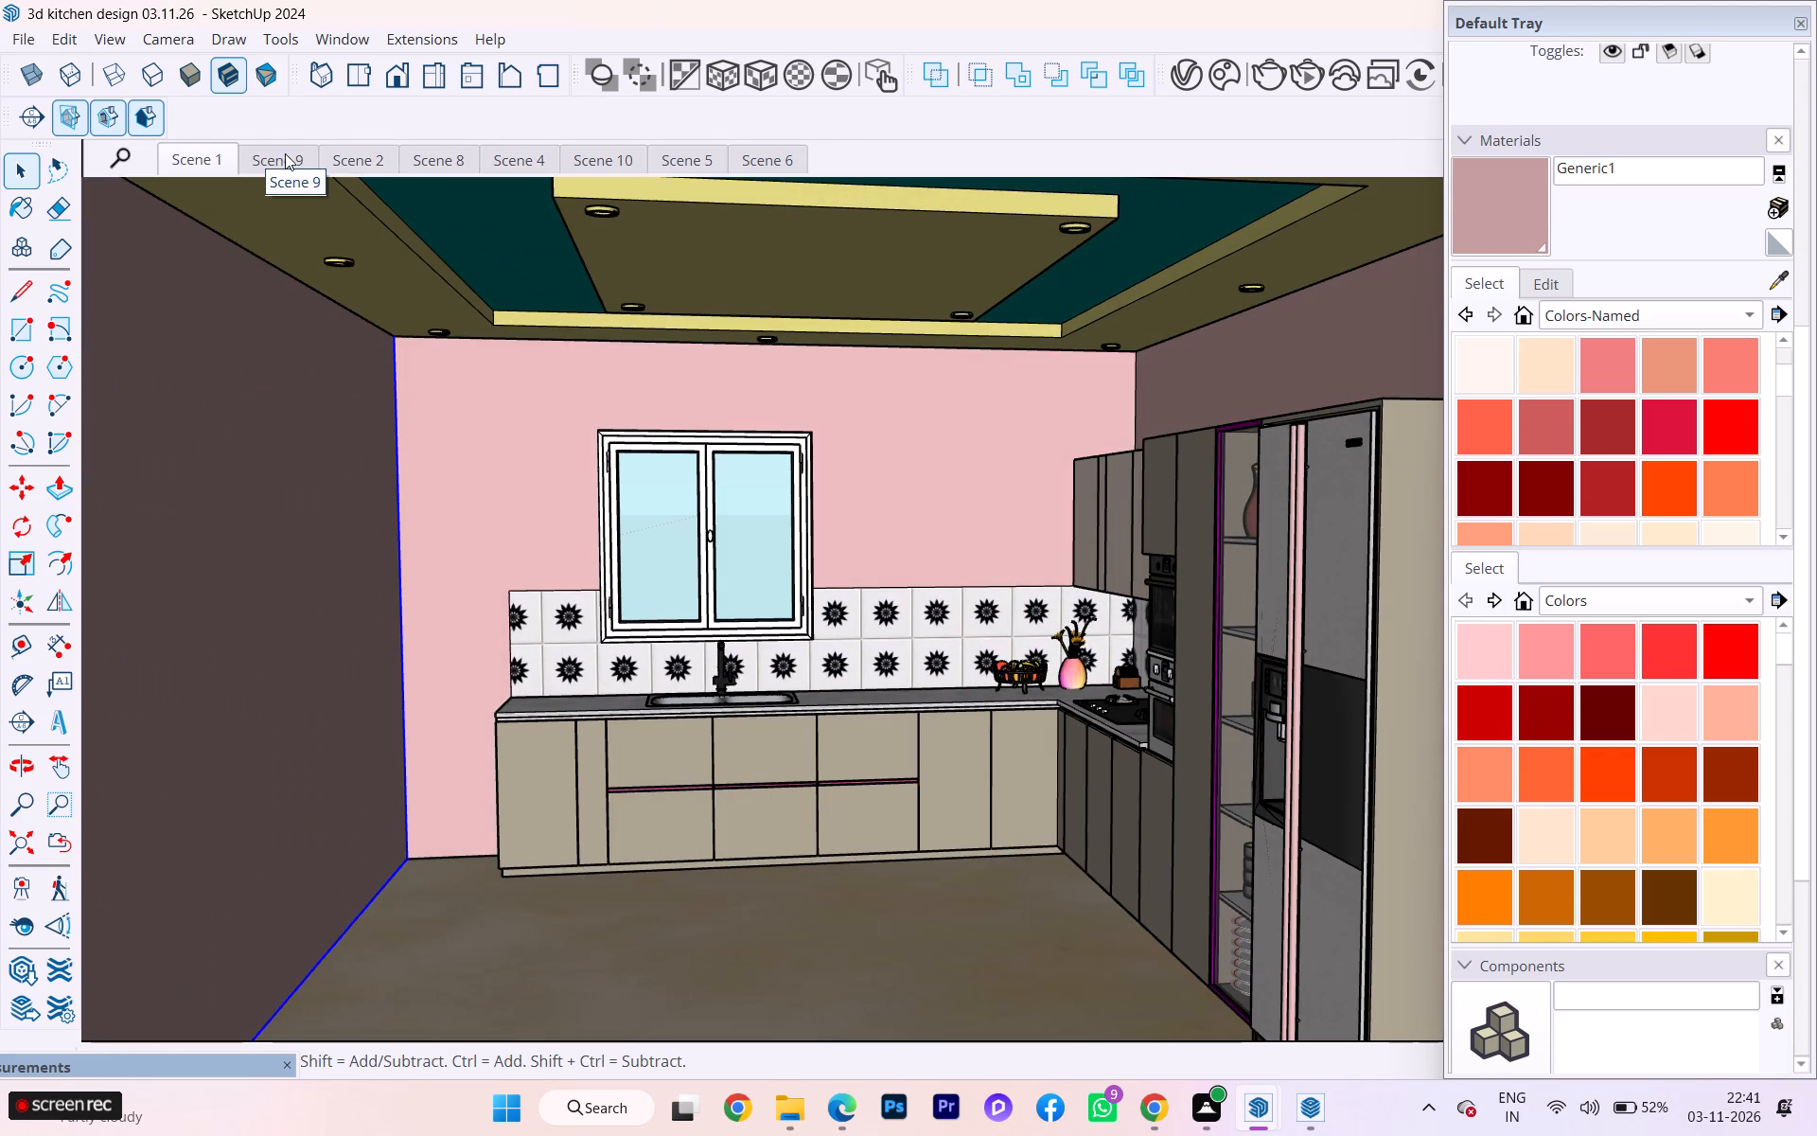
{"action": "left_click", "coordinate": [315, 147]}
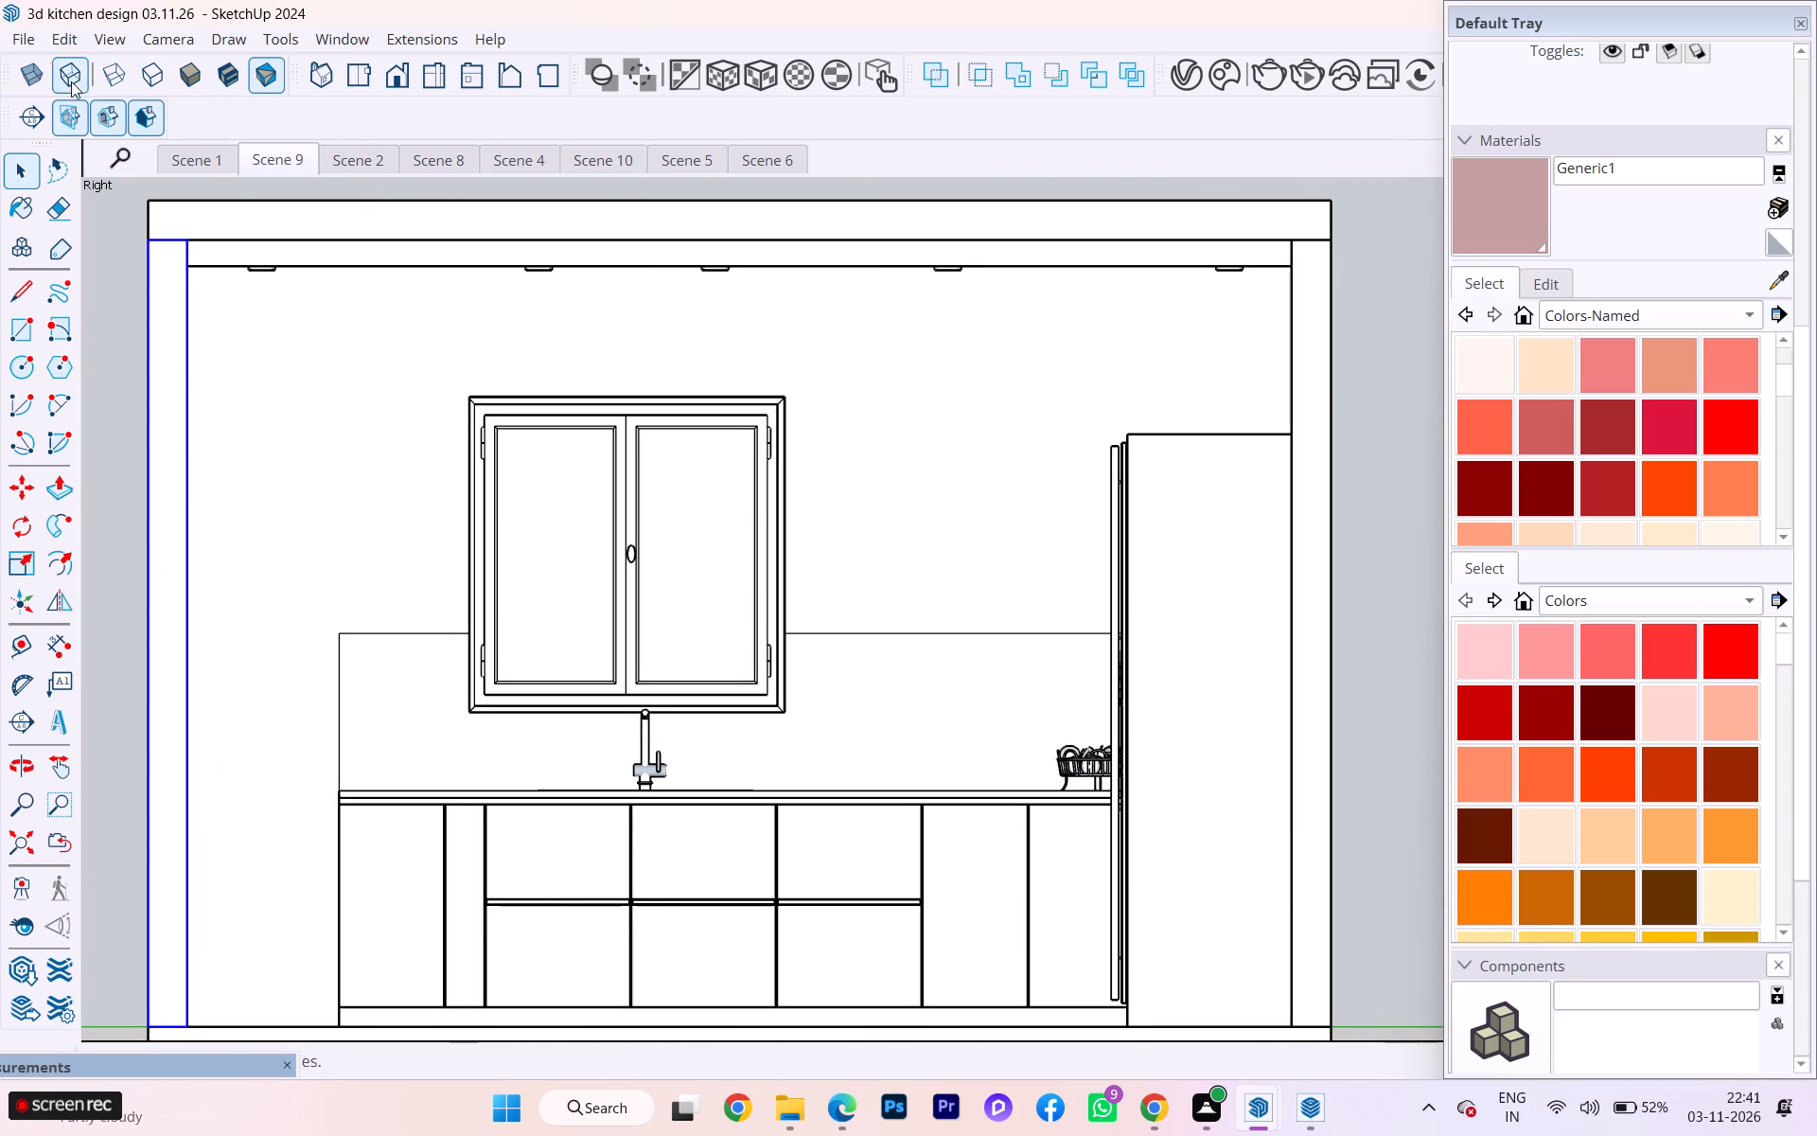
{"action": "left_click", "coordinate": [205, 149]}
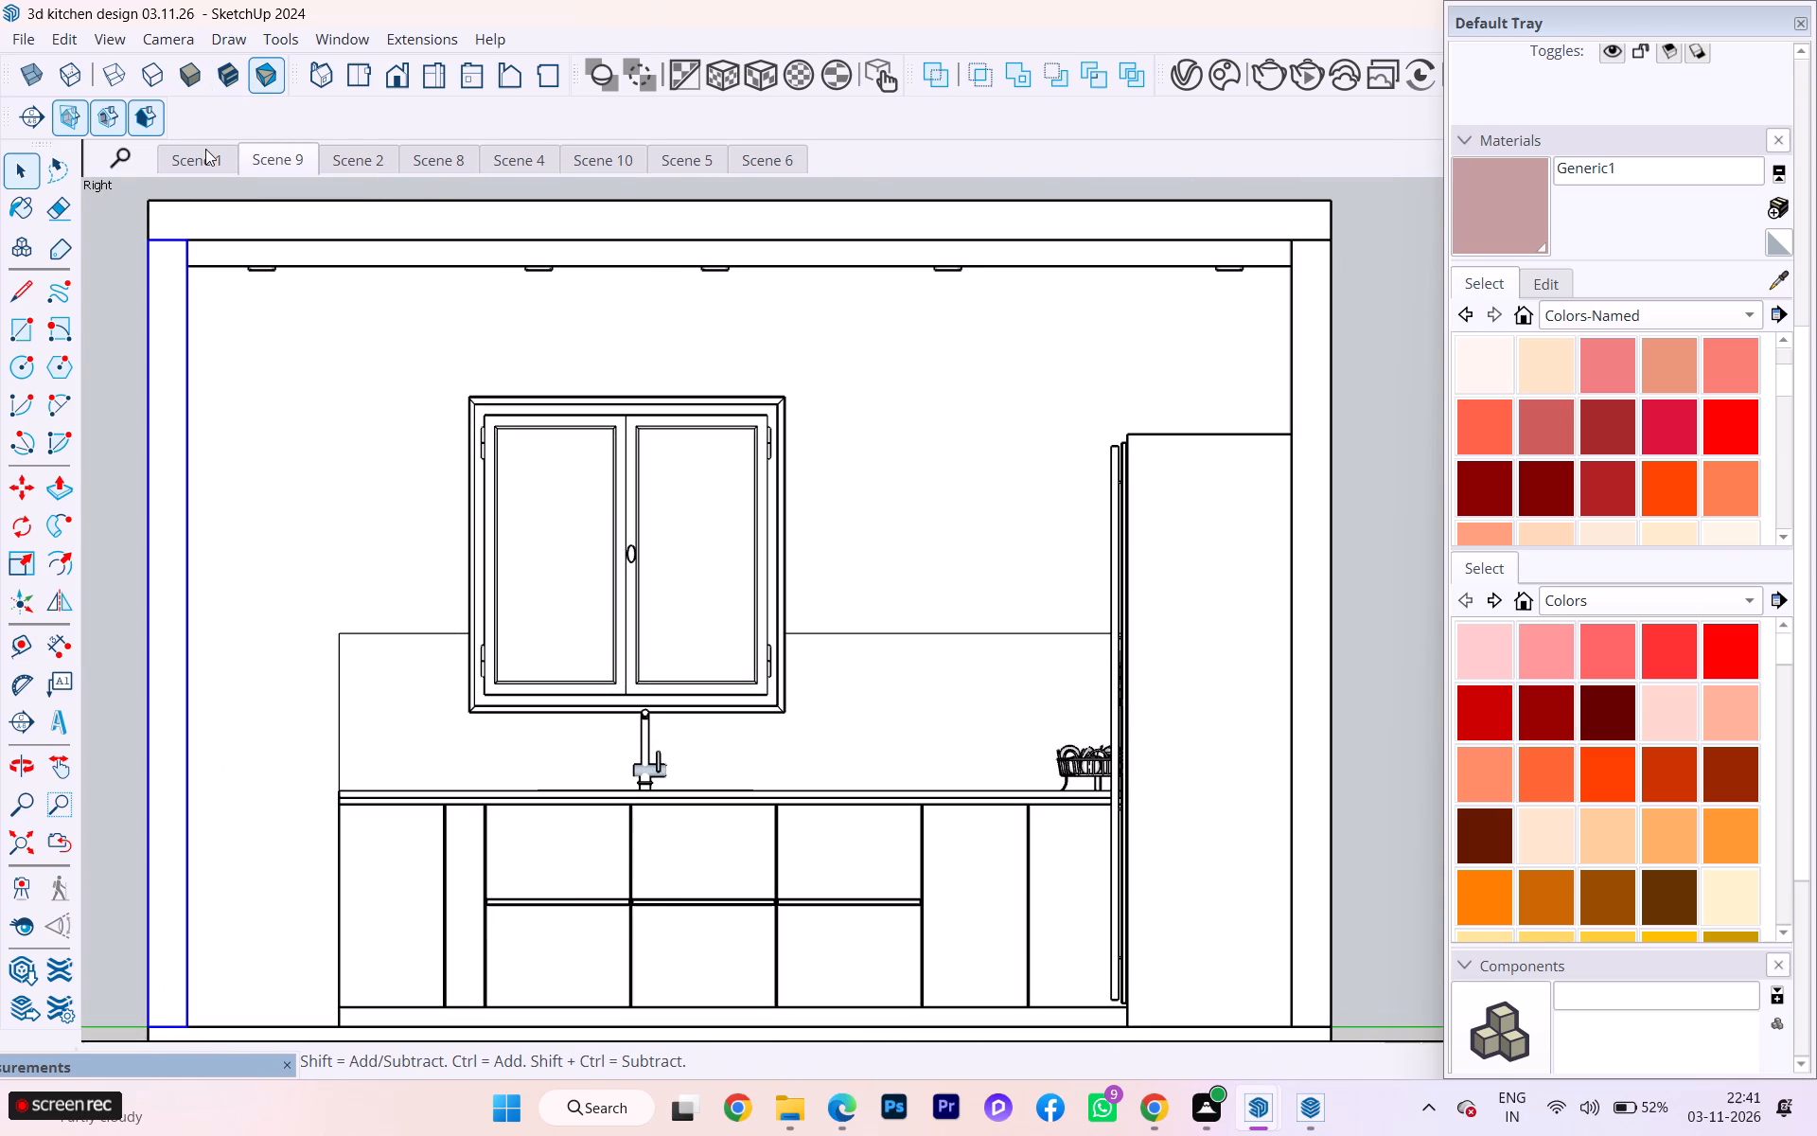
In Scene 2, turn off the display of section cuts and section fill.
{"action": "left_click", "coordinate": [361, 166]}
{"action": "left_click", "coordinate": [370, 158]}
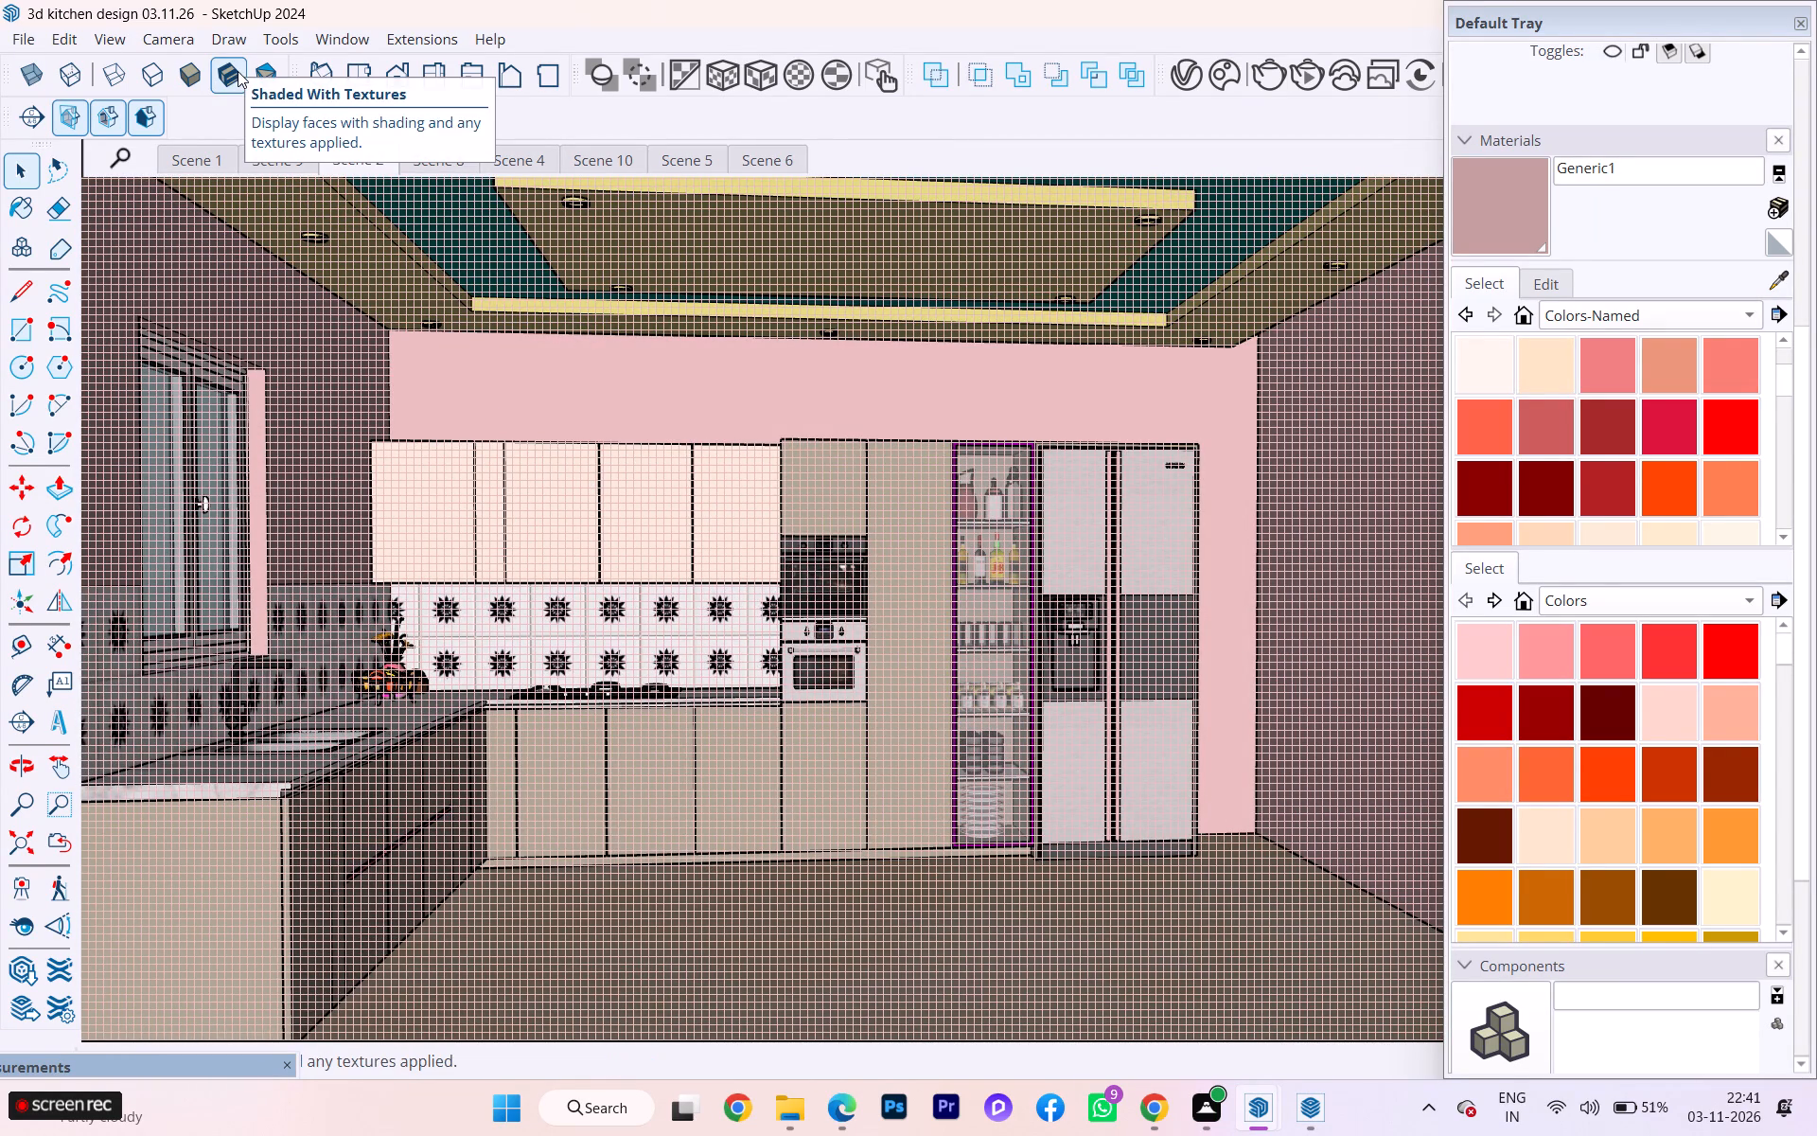
{"action": "left_click", "coordinate": [69, 121]}
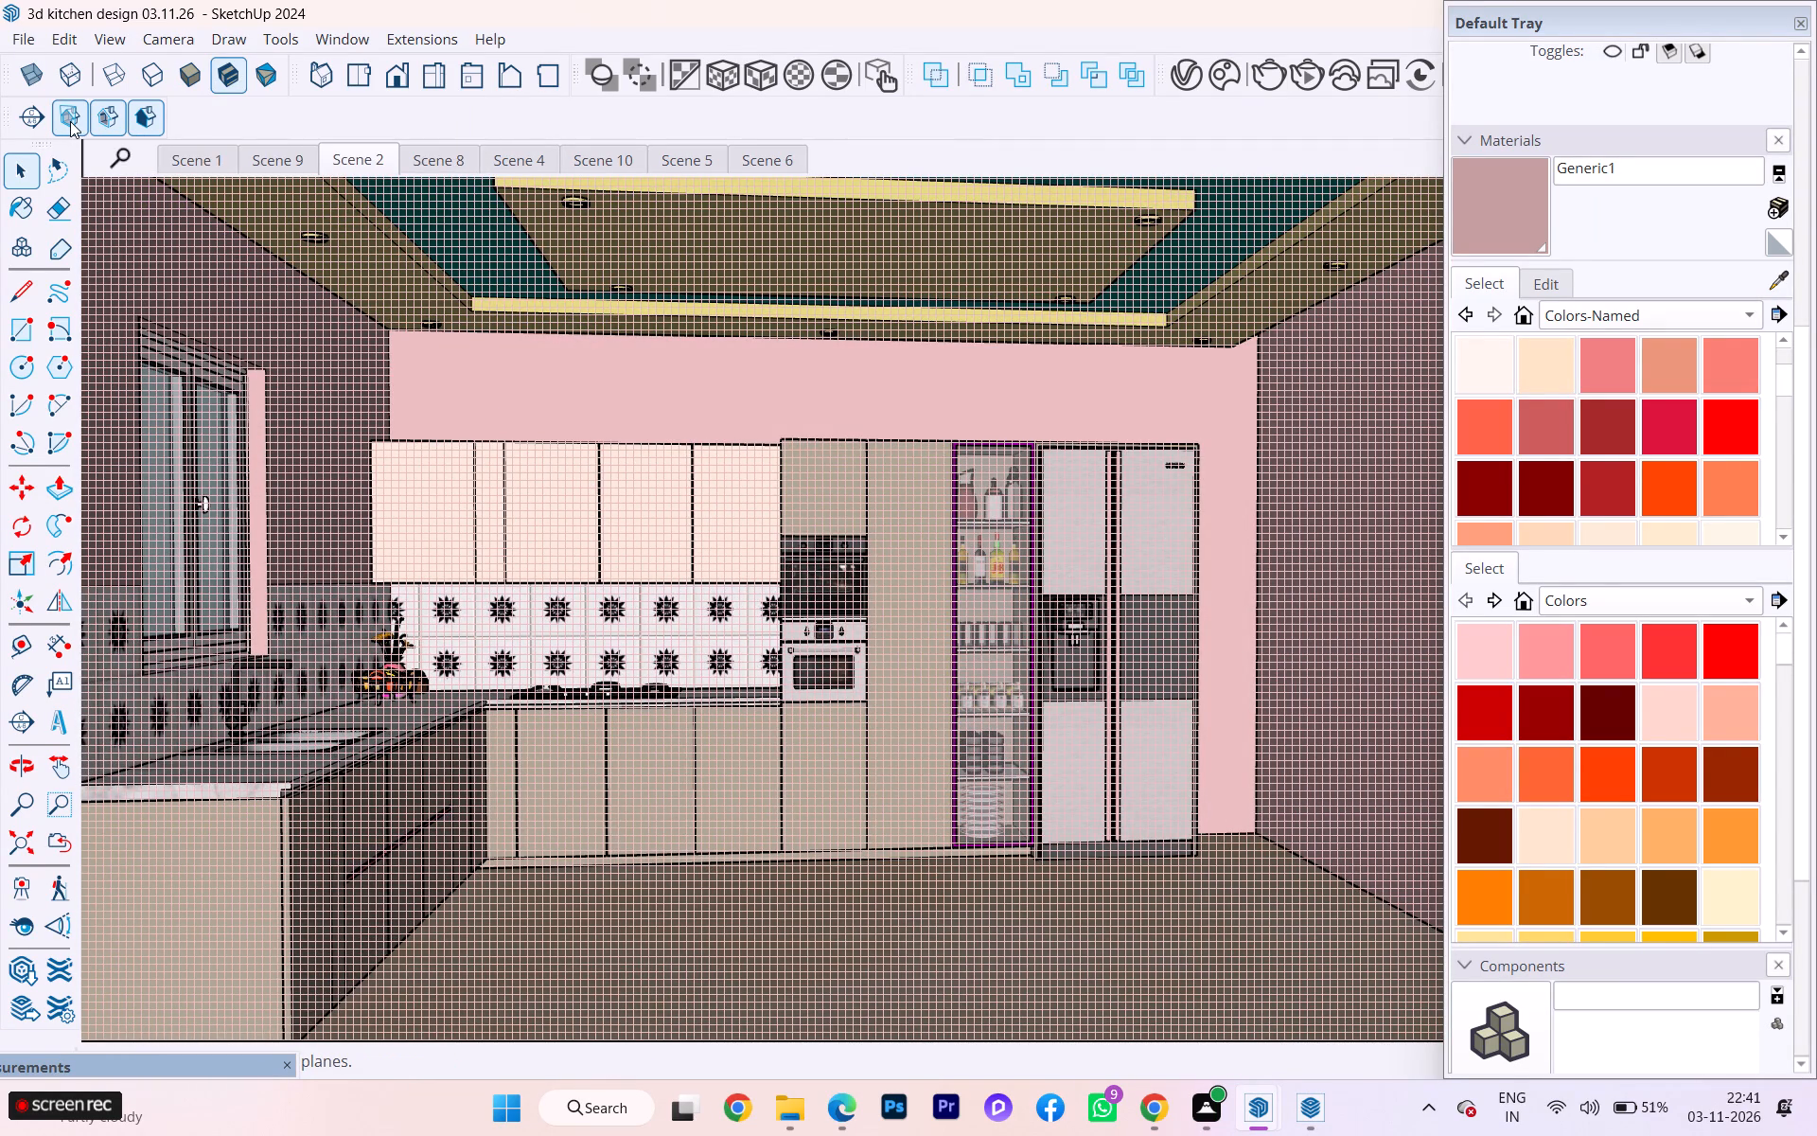
{"action": "left_click", "coordinate": [75, 121]}
{"action": "left_click", "coordinate": [110, 108]}
{"action": "left_click", "coordinate": [153, 103]}
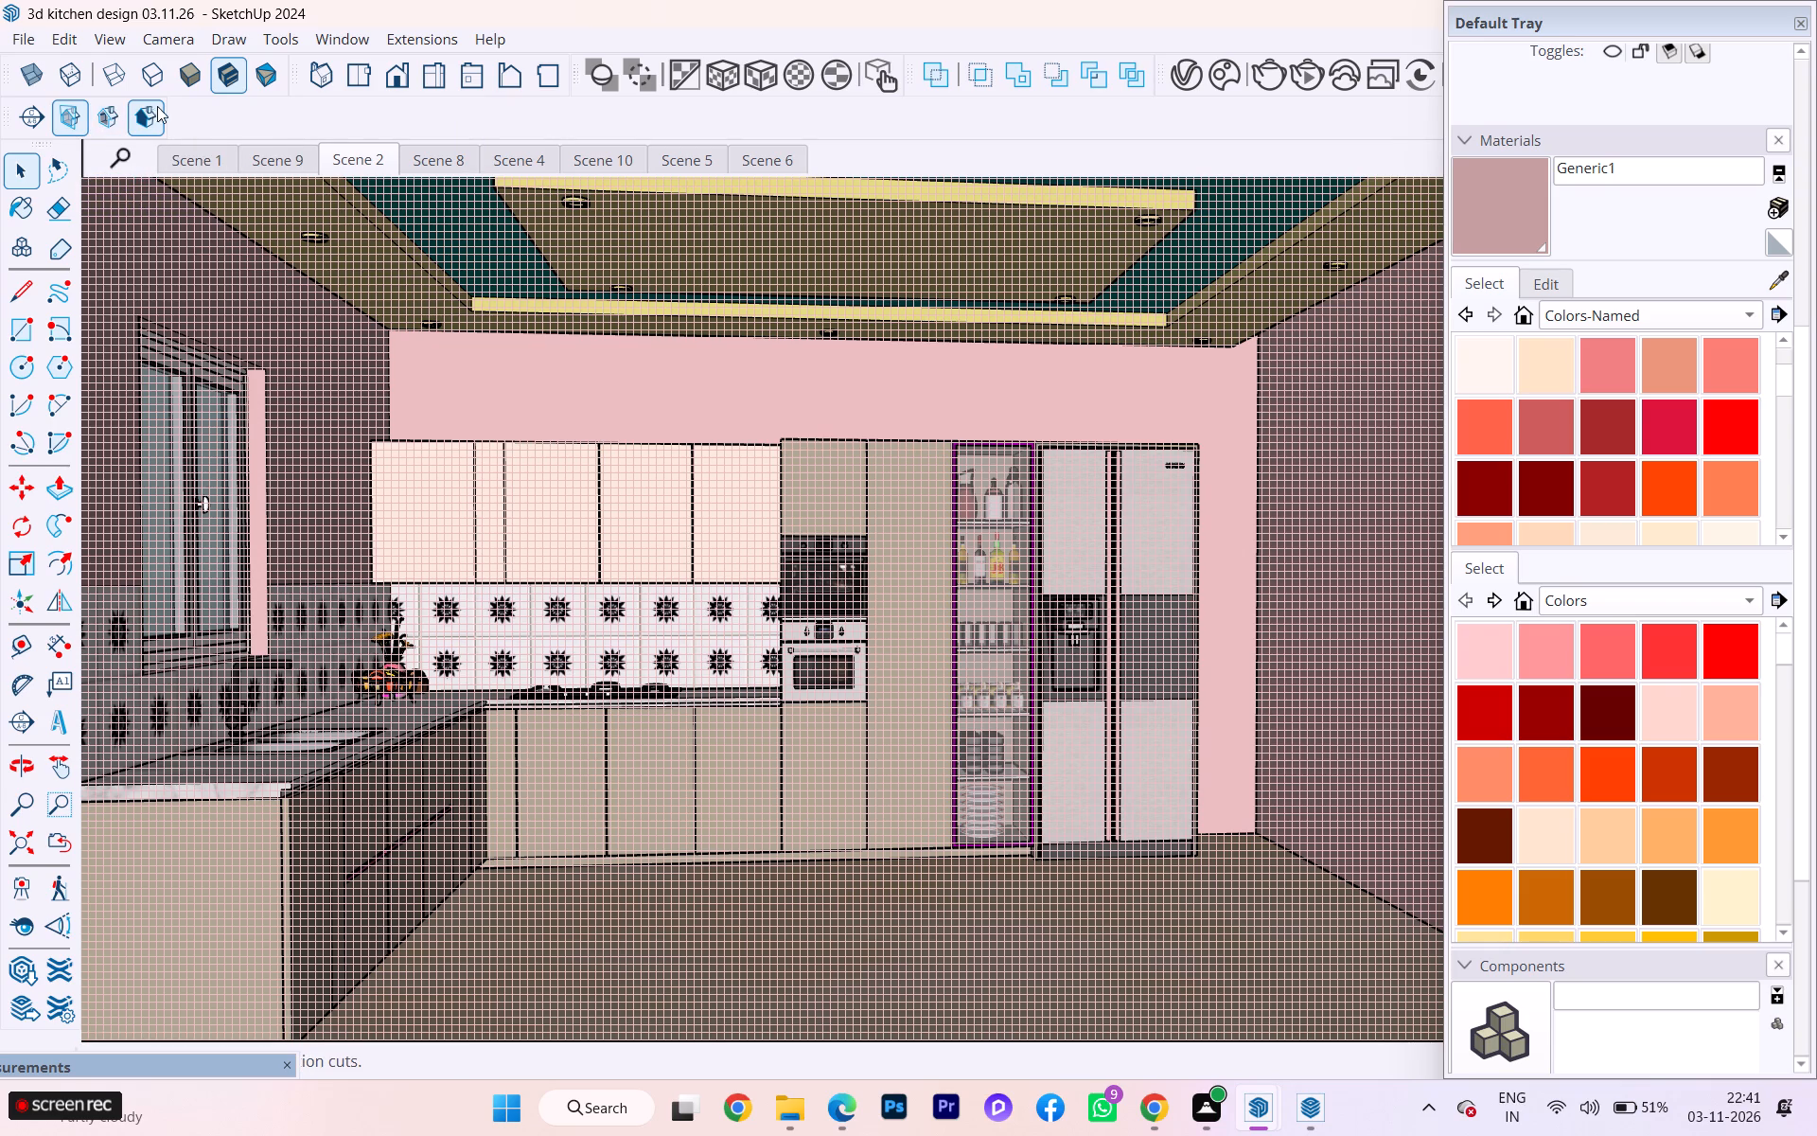
Delete the hatched face covering the front opening of the kitchen room in Scene 2.
{"action": "left_click", "coordinate": [280, 321]}
{"action": "scroll", "coordinate": [332, 436], "scroll_direction": "down", "scroll_amount": 8}
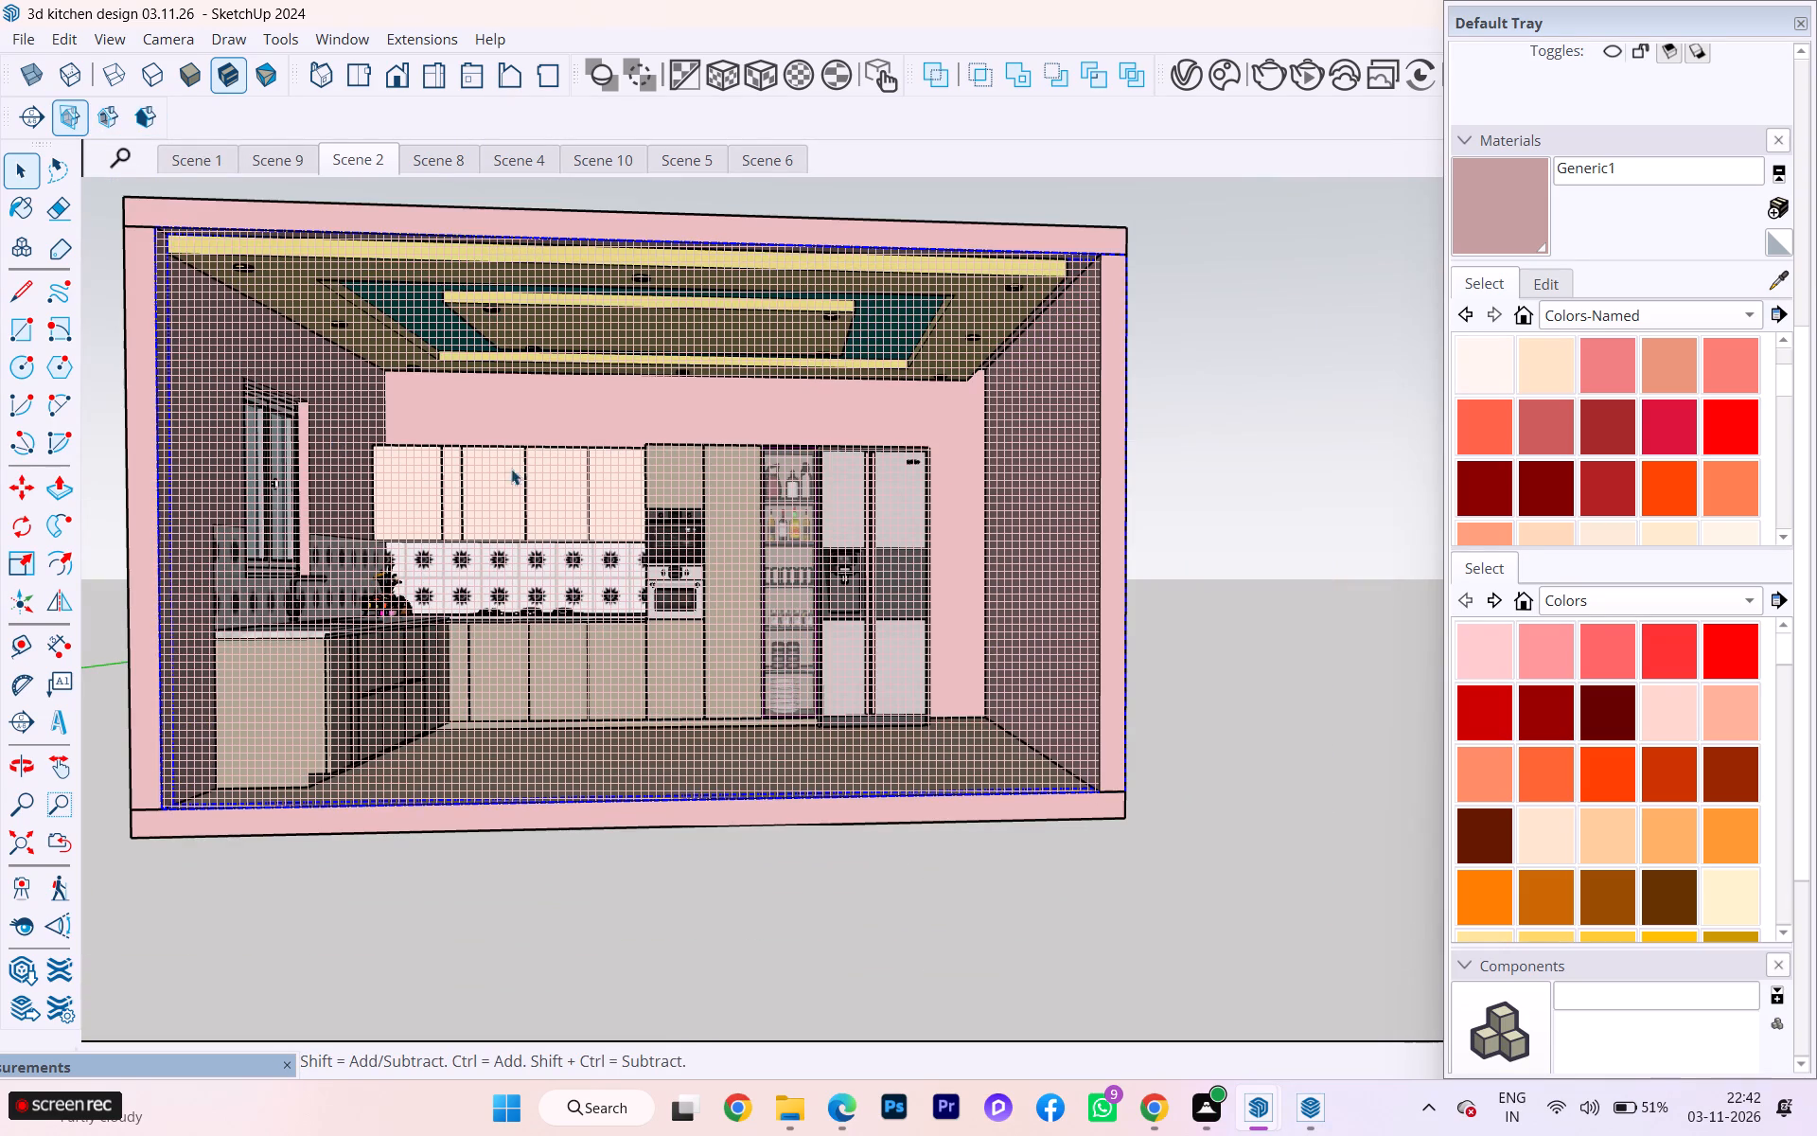
{"action": "left_click", "coordinate": [591, 443]}
{"action": "key", "text": "Delete"}
Reframe Scene 2 closer inside the room, facing the cabinets and fridge wall with the false ceiling in view, and update the scene.
{"action": "scroll", "coordinate": [1129, 458], "scroll_direction": "down", "scroll_amount": 2}
{"action": "scroll", "coordinate": [487, 327], "scroll_direction": "up", "scroll_amount": 3}
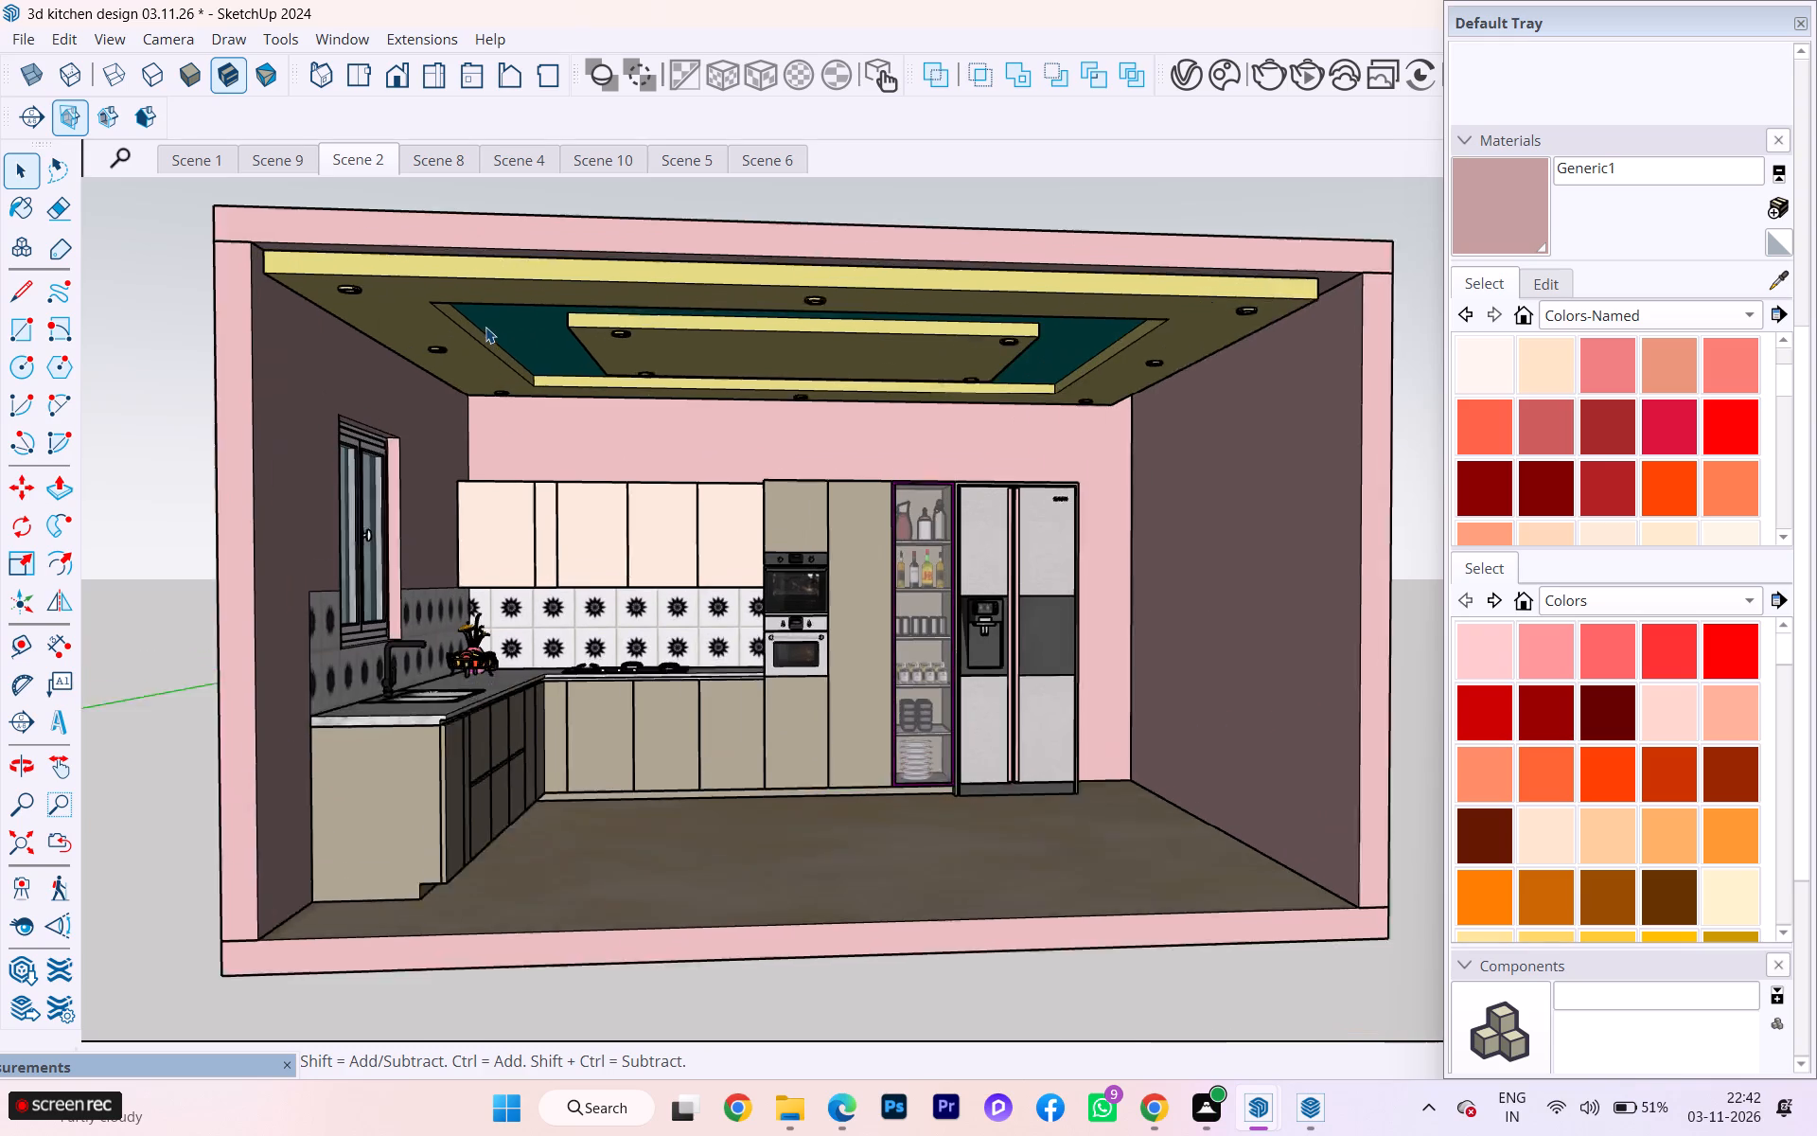
{"action": "scroll", "coordinate": [485, 327], "scroll_direction": "up", "scroll_amount": 1}
{"action": "scroll", "coordinate": [229, 350], "scroll_direction": "down", "scroll_amount": 1}
{"action": "scroll", "coordinate": [598, 358], "scroll_direction": "up", "scroll_amount": 1}
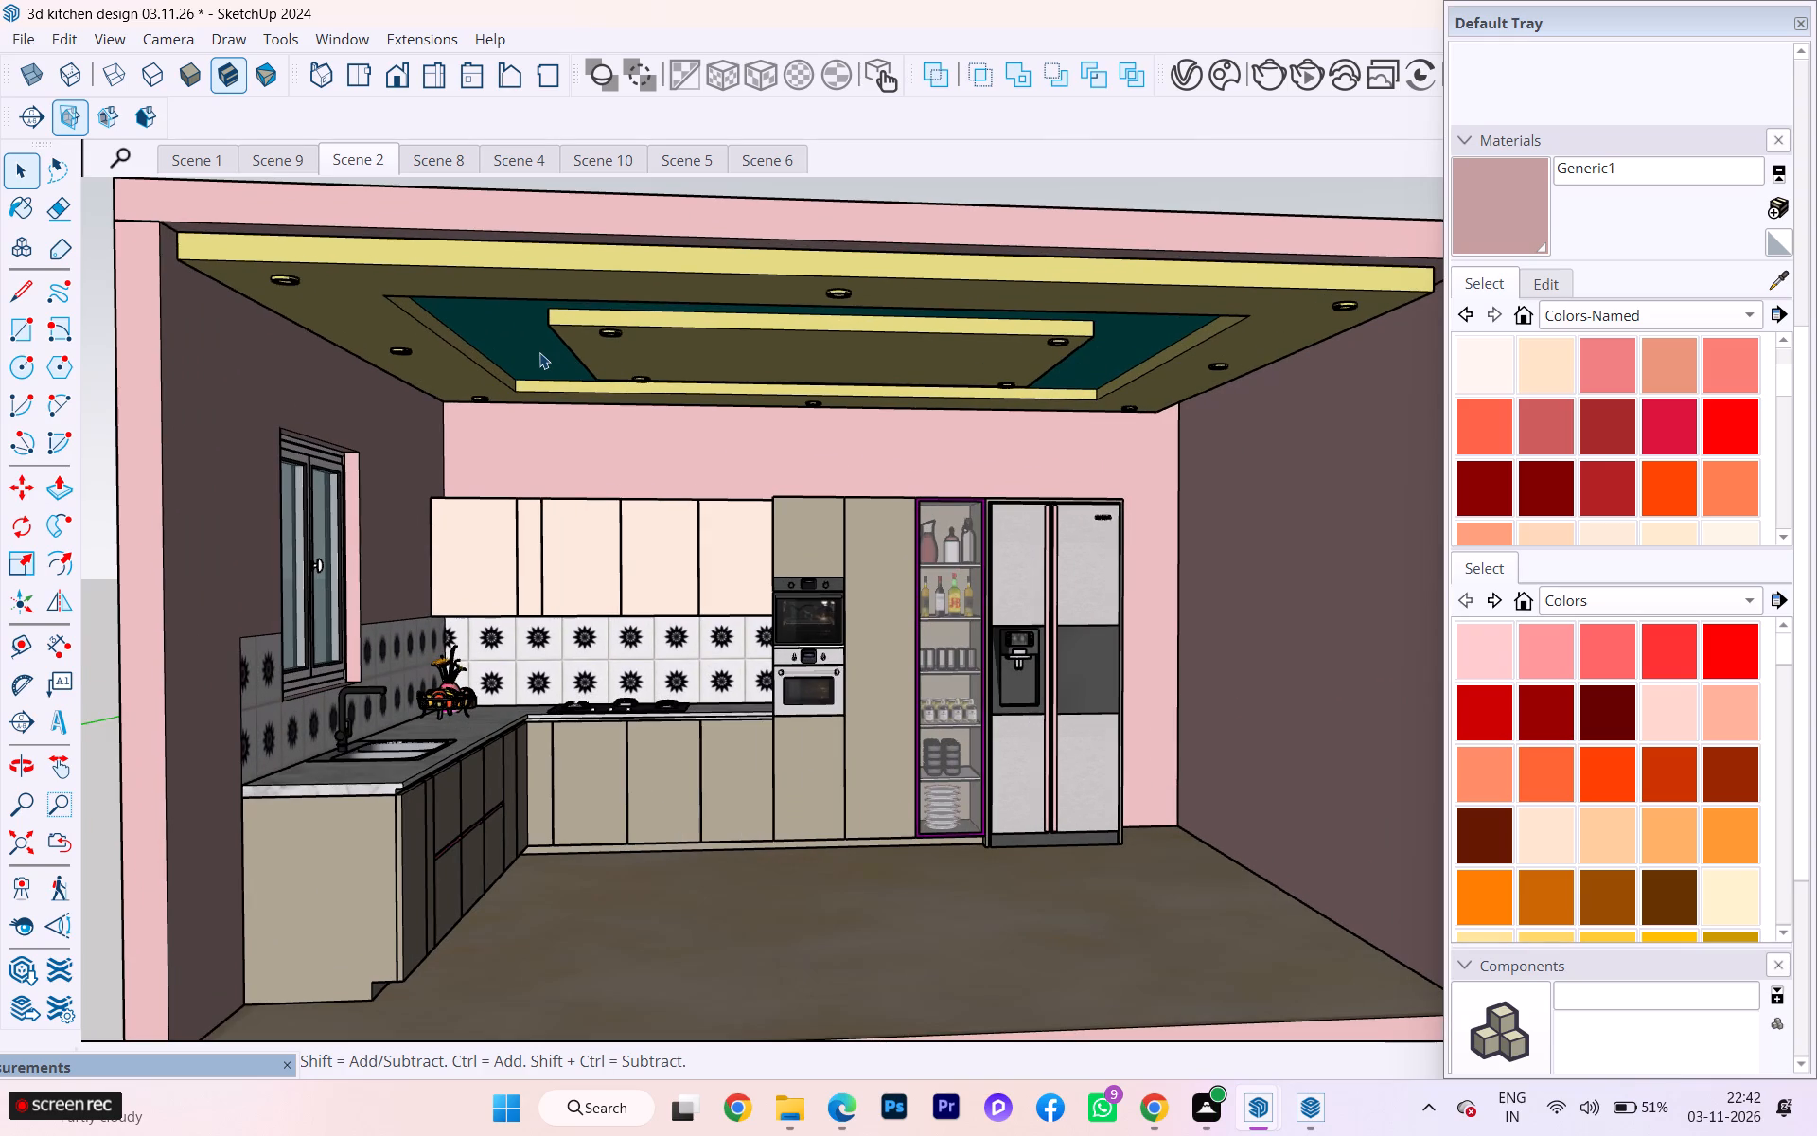
{"action": "scroll", "coordinate": [538, 356], "scroll_direction": "up", "scroll_amount": 1}
{"action": "scroll", "coordinate": [418, 354], "scroll_direction": "down", "scroll_amount": 1}
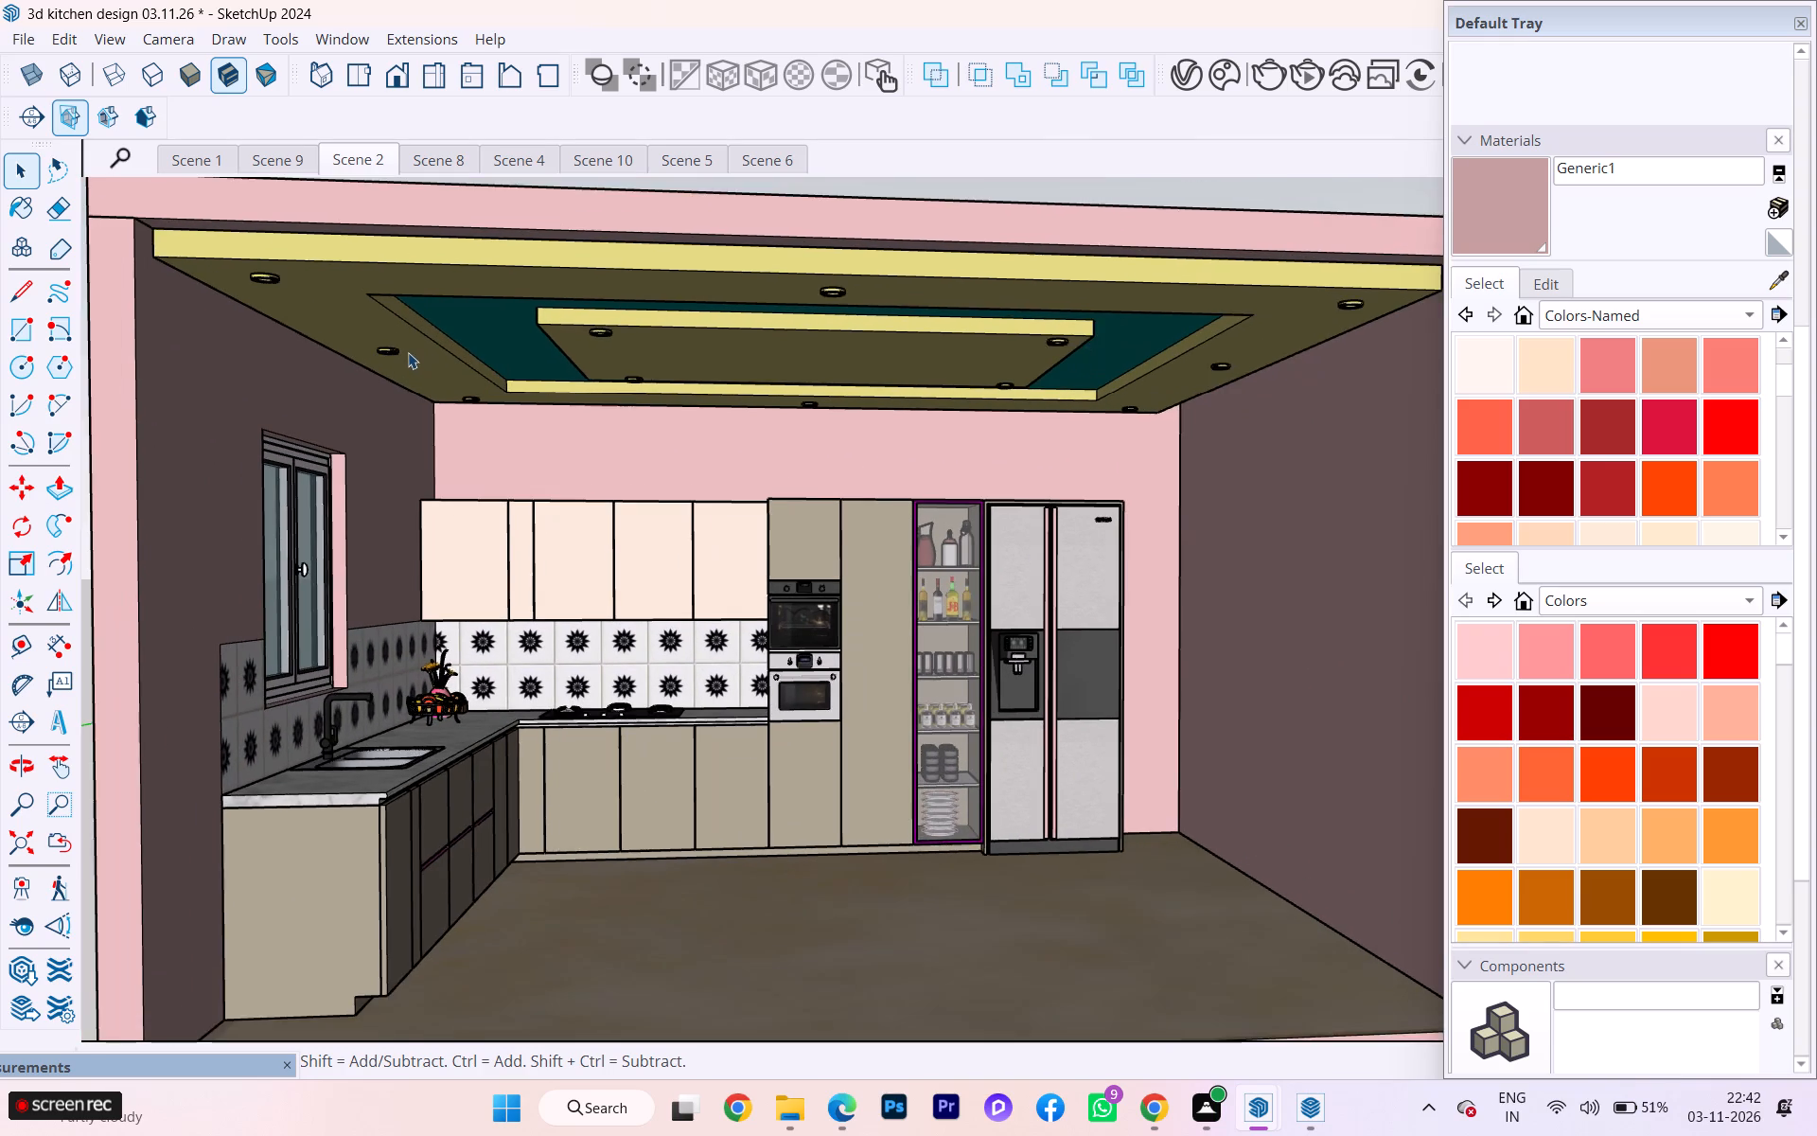
{"action": "scroll", "coordinate": [408, 351], "scroll_direction": "up", "scroll_amount": 1}
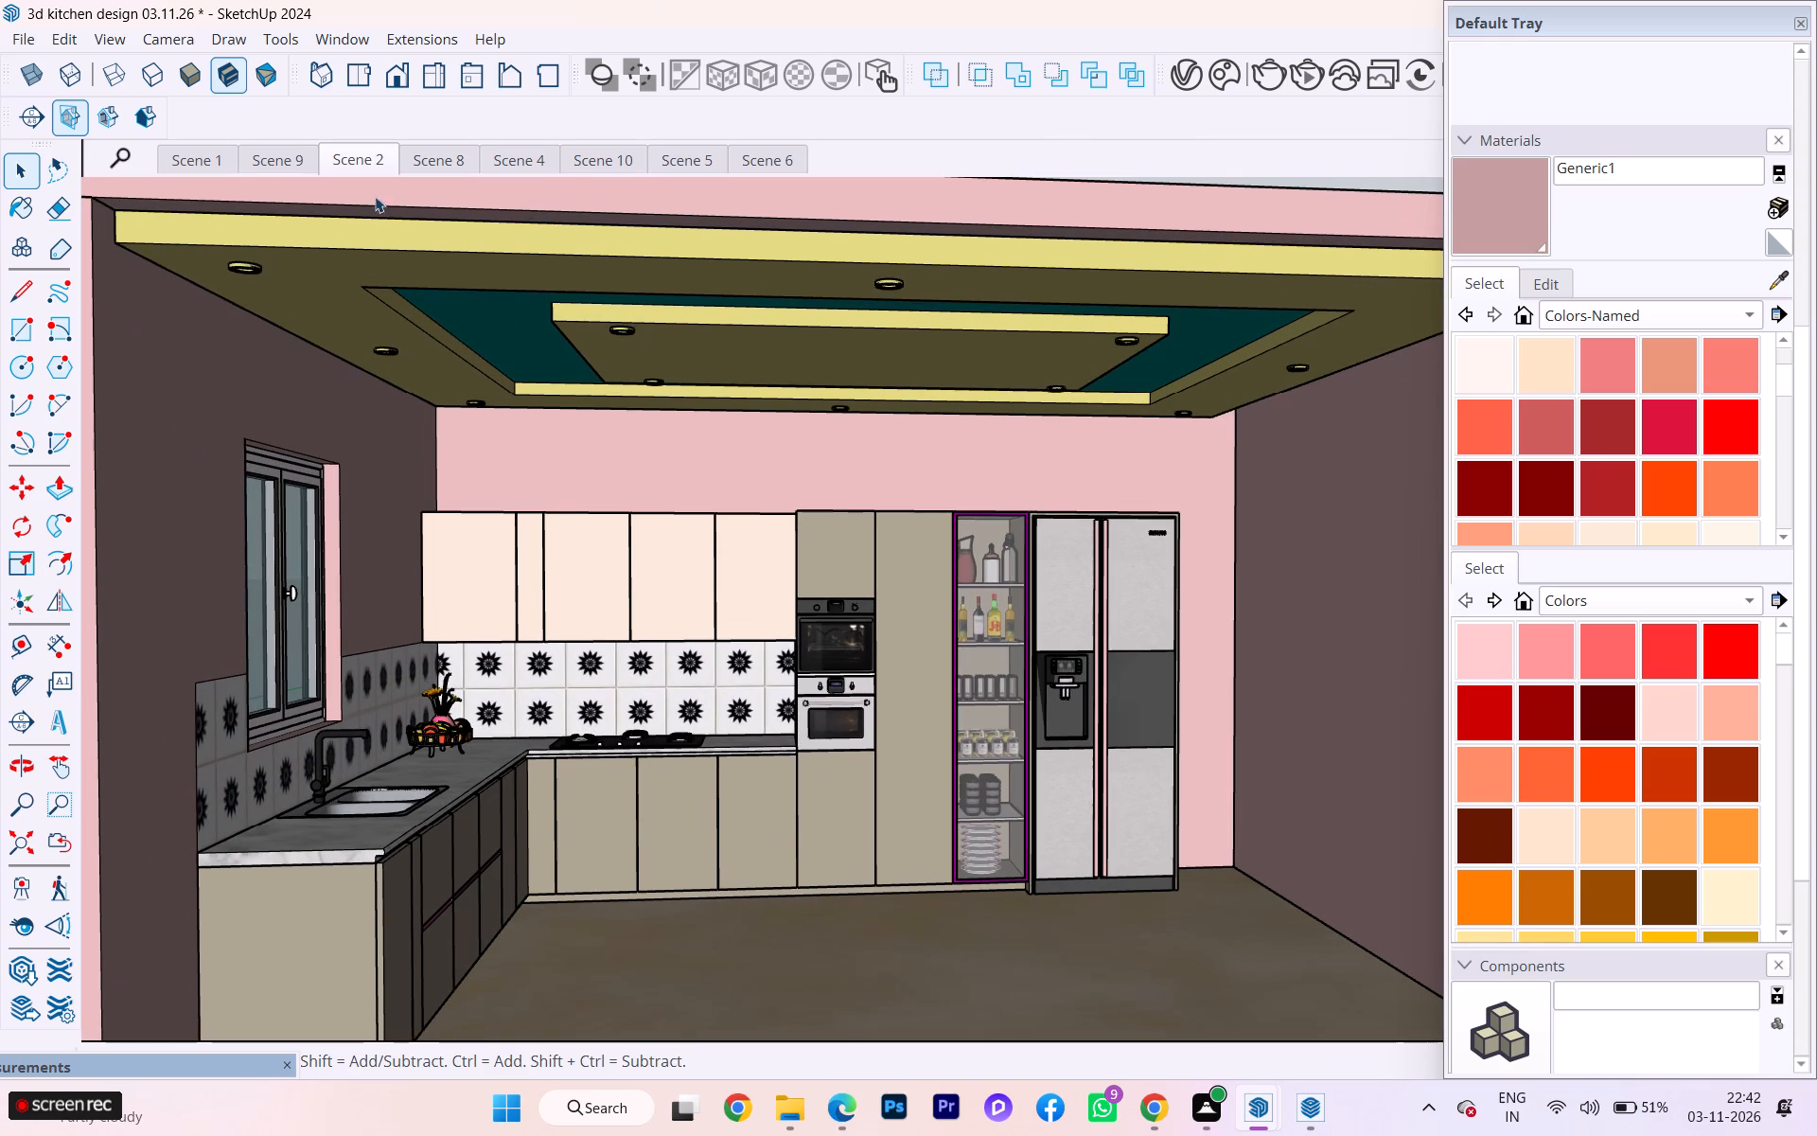
{"action": "scroll", "coordinate": [446, 270], "scroll_direction": "down", "scroll_amount": 1}
{"action": "middle_click_drag", "start_coordinate": [689, 274], "coordinate": [686, 257]}
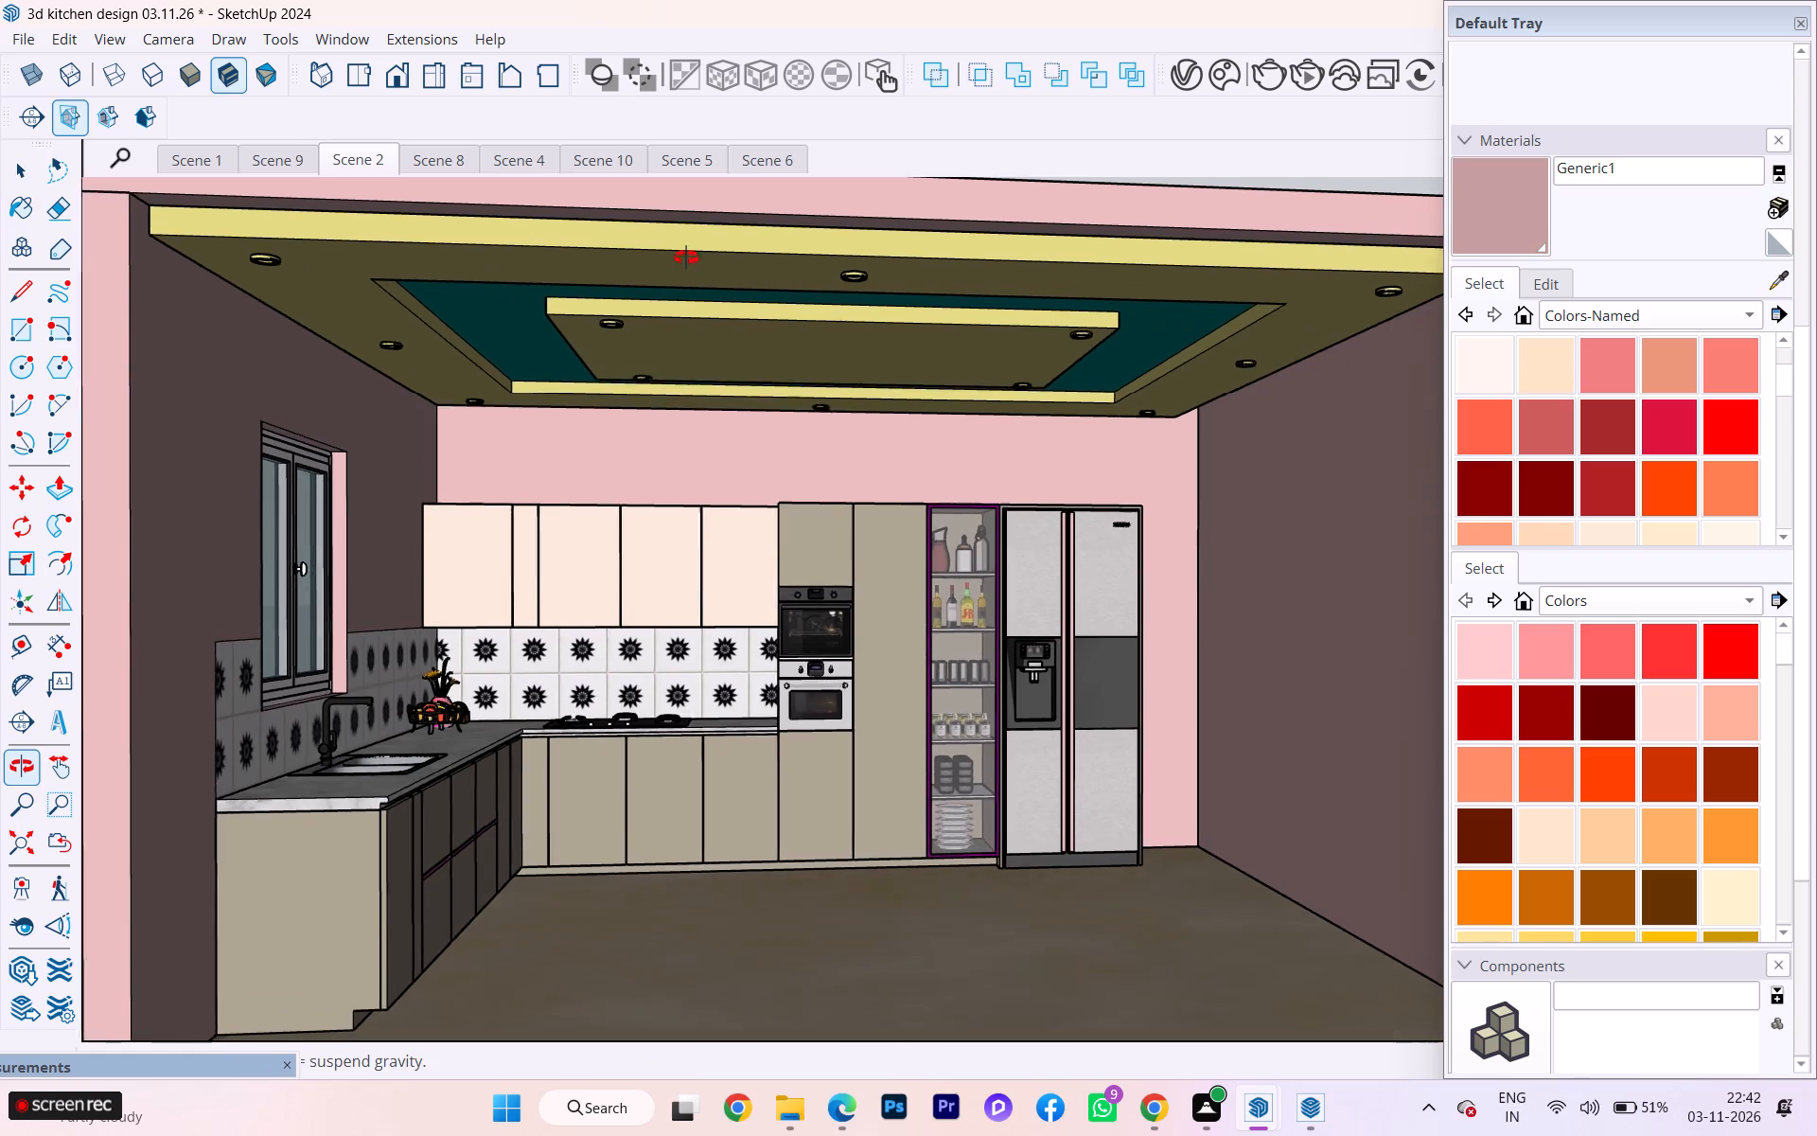
{"action": "middle_click_drag", "start_coordinate": [686, 257], "coordinate": [652, 230]}
{"action": "scroll", "coordinate": [647, 232], "scroll_direction": "up", "scroll_amount": 2}
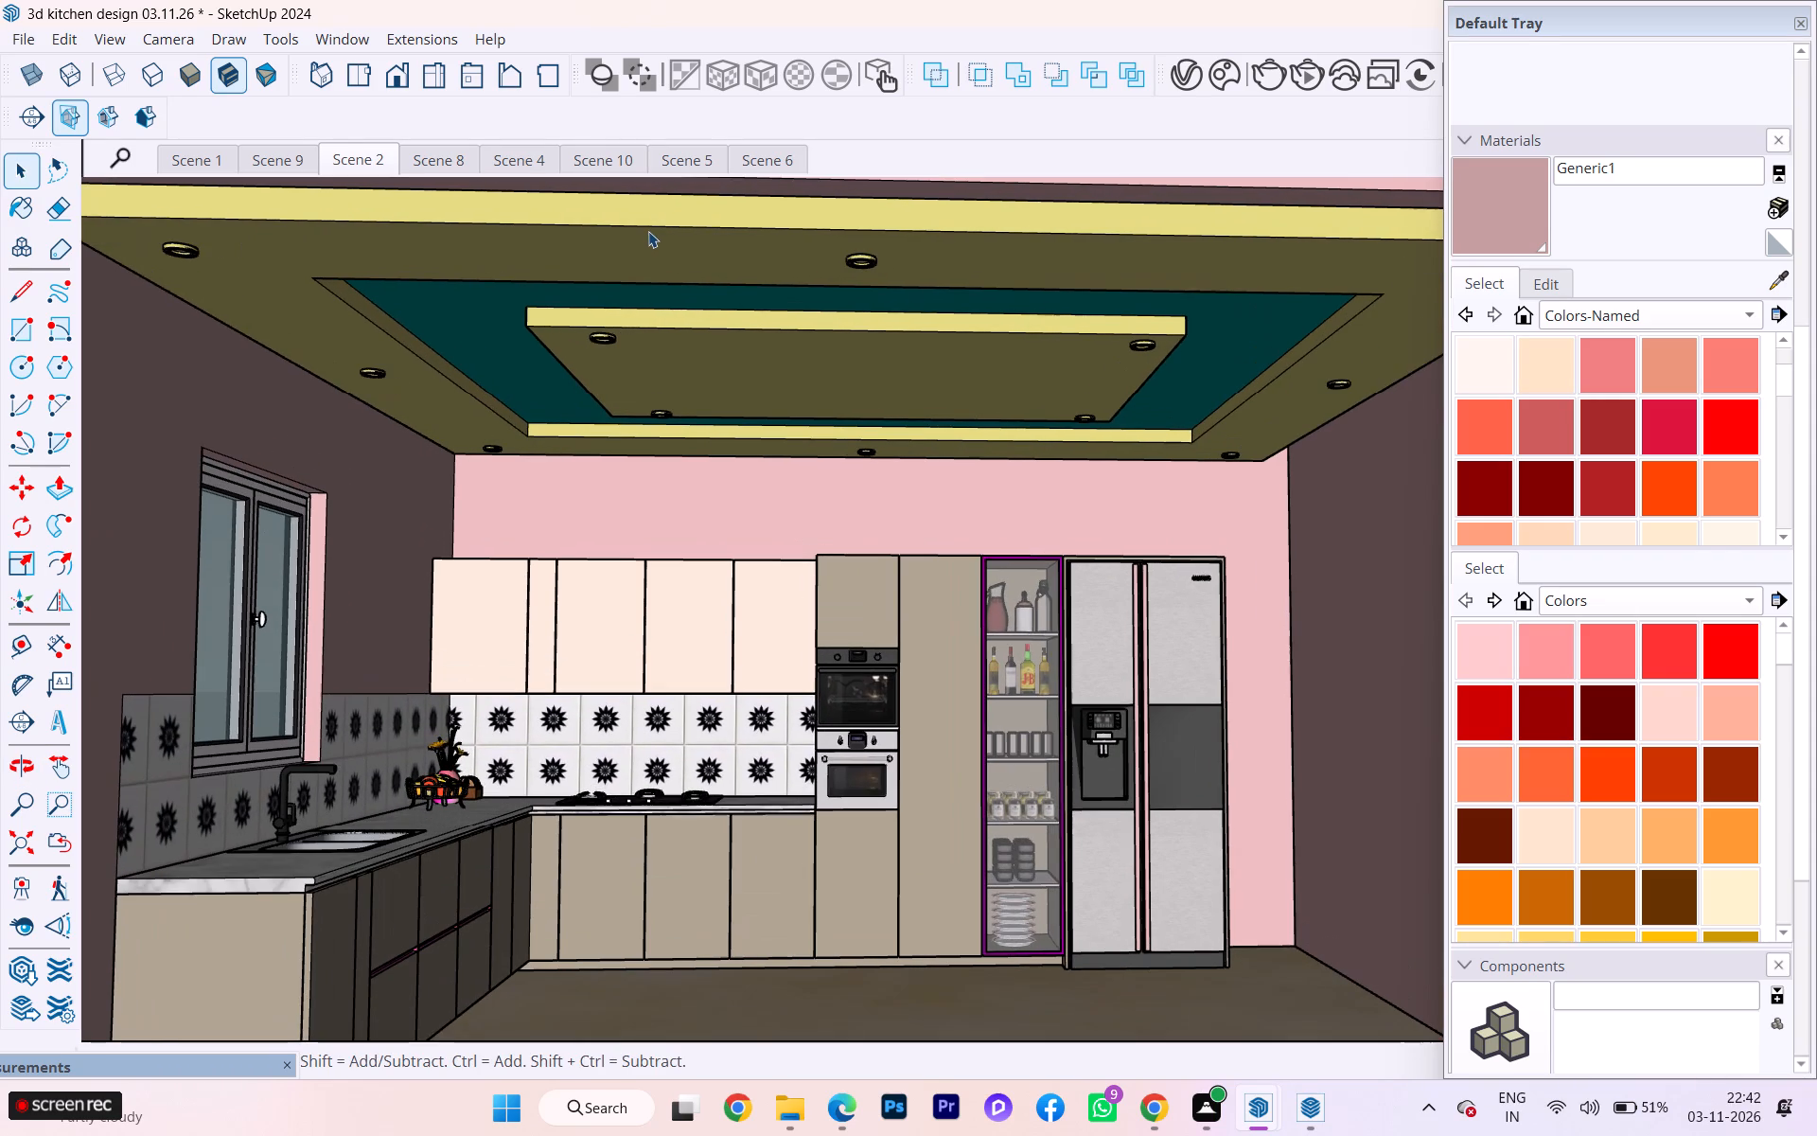
{"action": "middle_click_drag", "start_coordinate": [709, 230], "coordinate": [713, 230]}
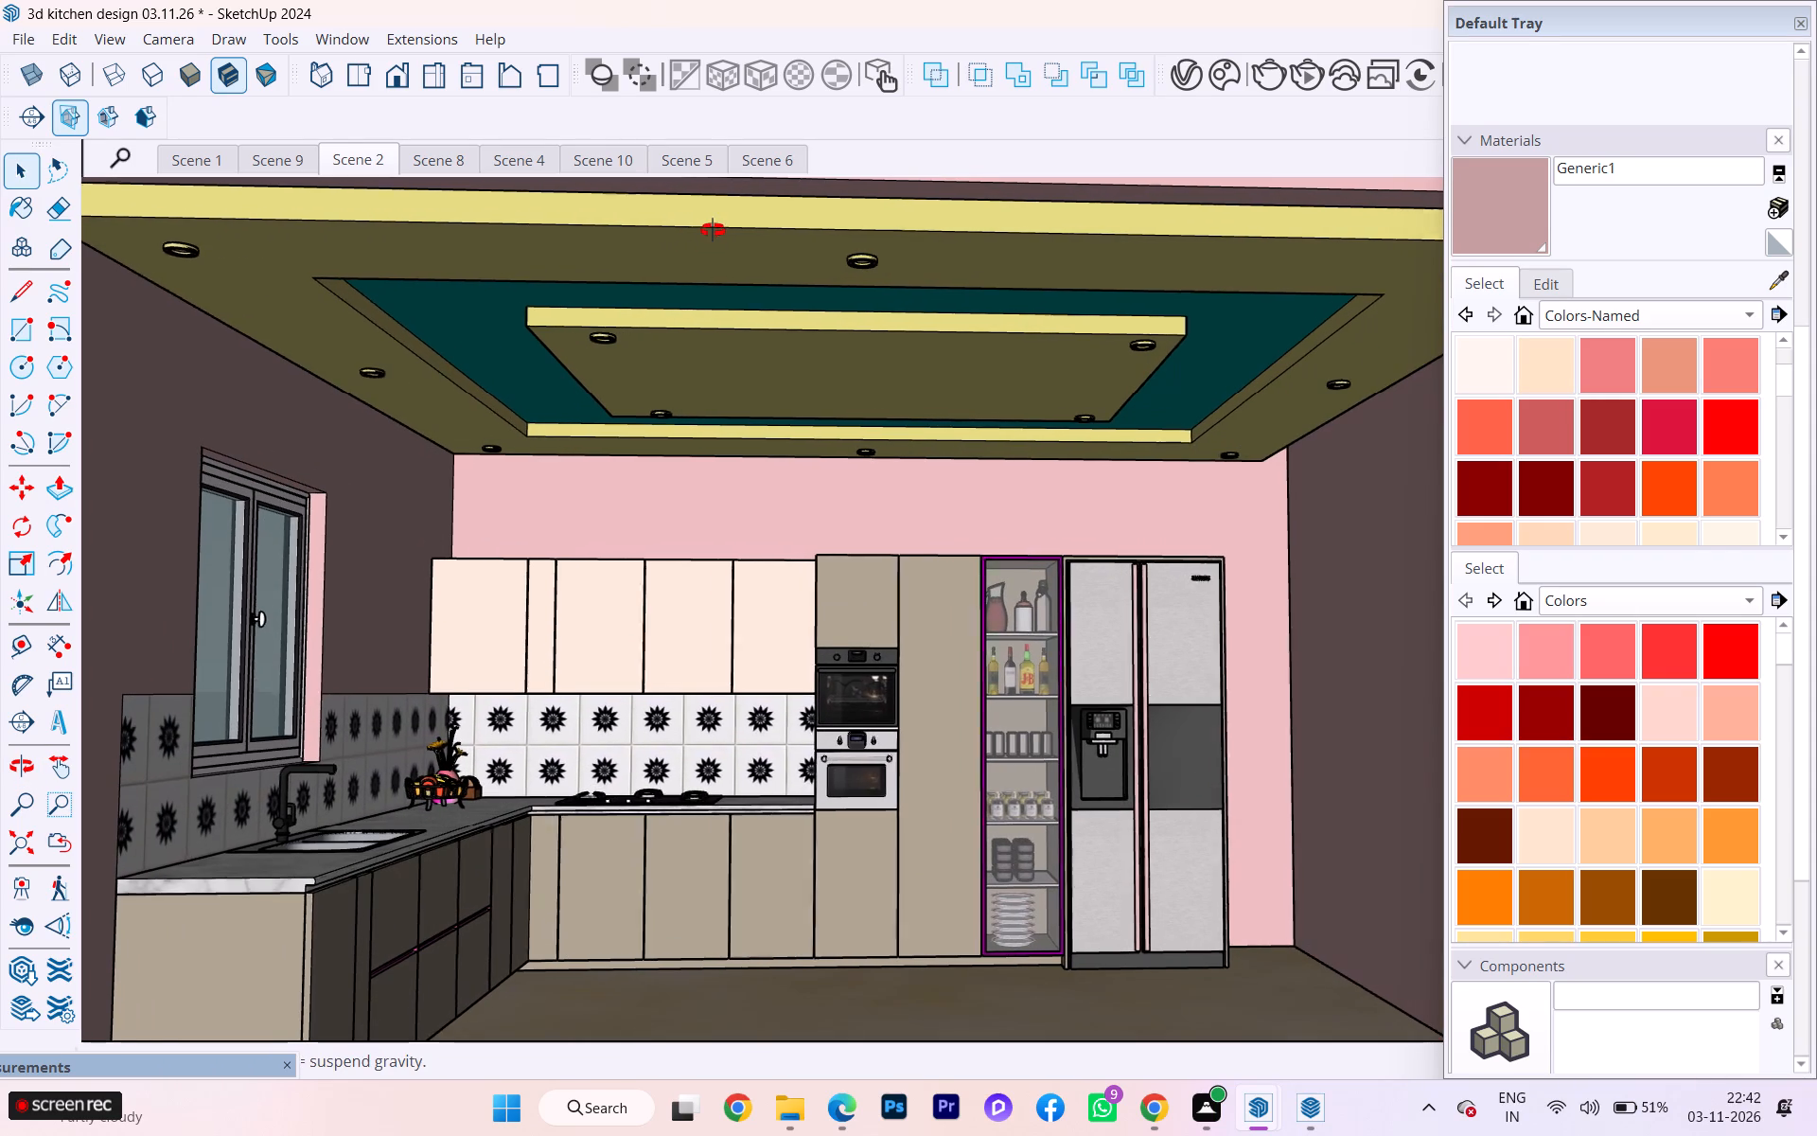
{"action": "middle_click_drag", "start_coordinate": [713, 230], "coordinate": [732, 240]}
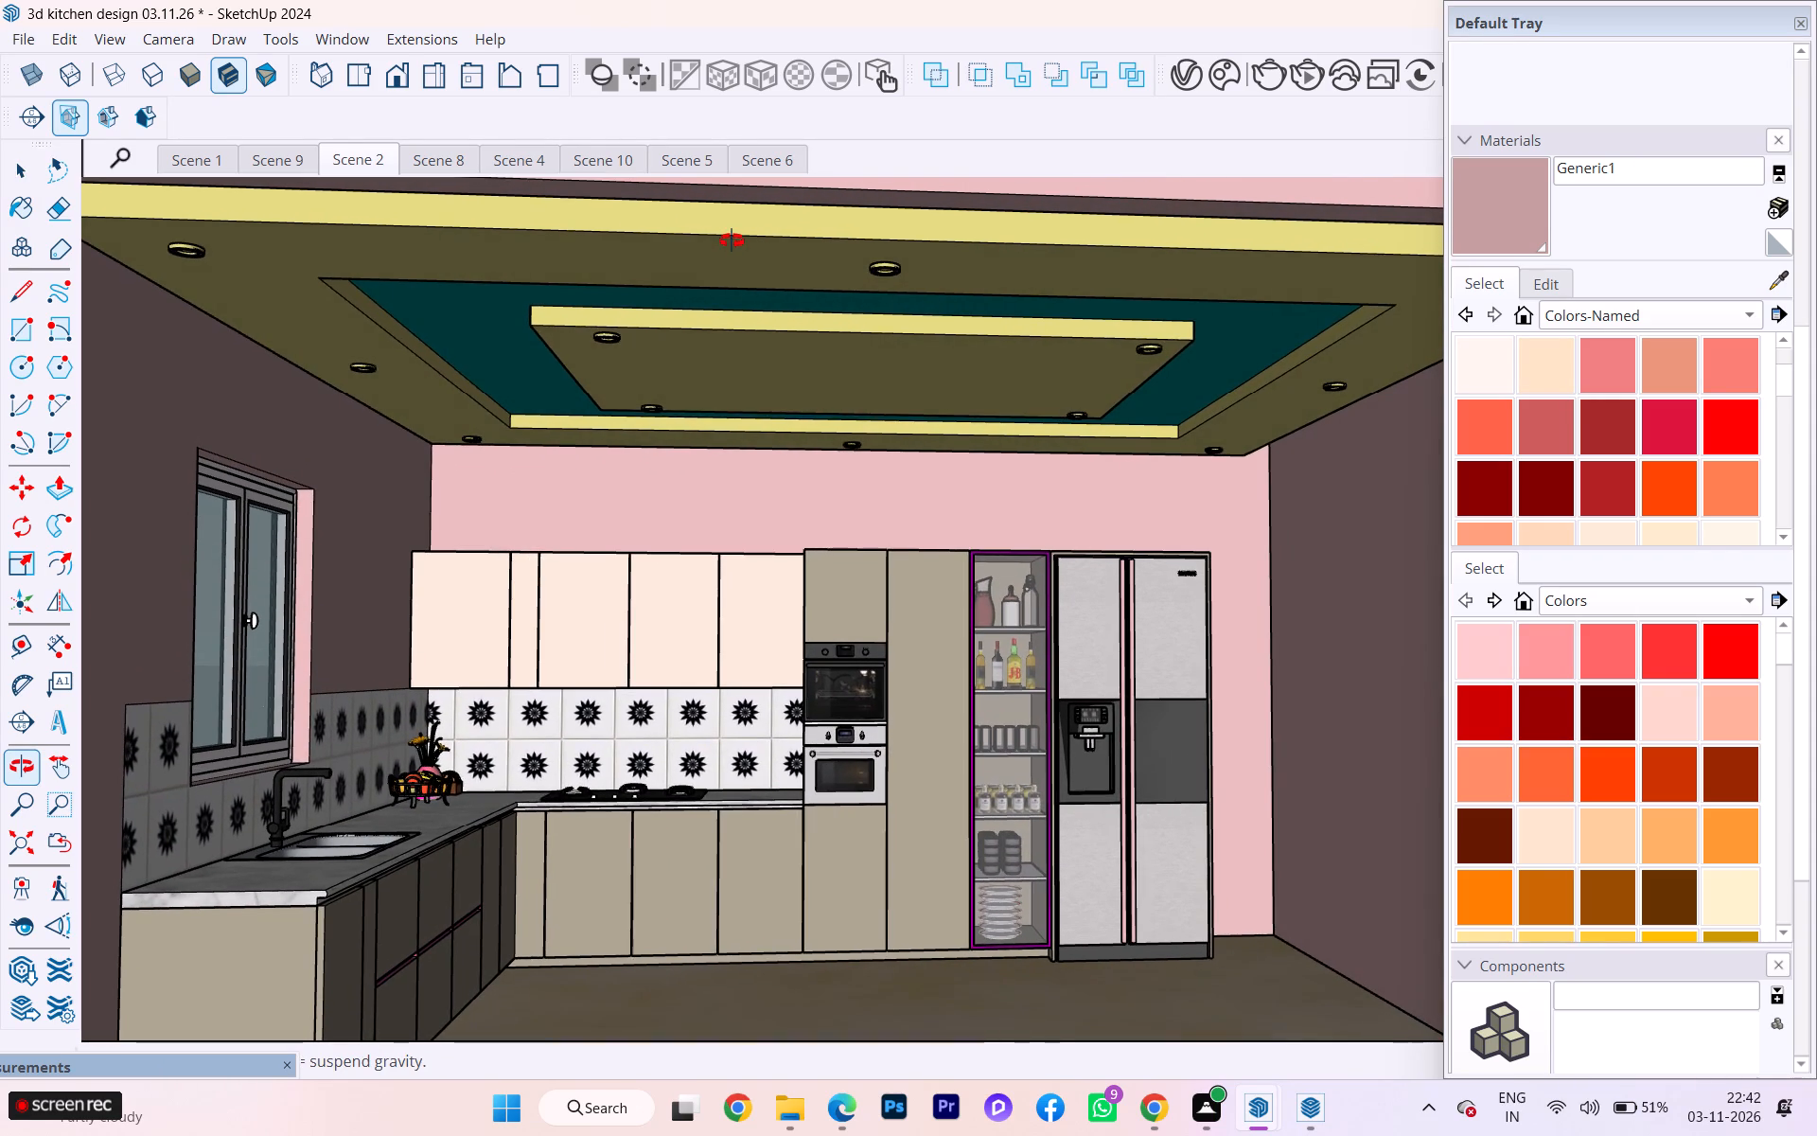
{"action": "middle_click_drag", "start_coordinate": [732, 240], "coordinate": [736, 236]}
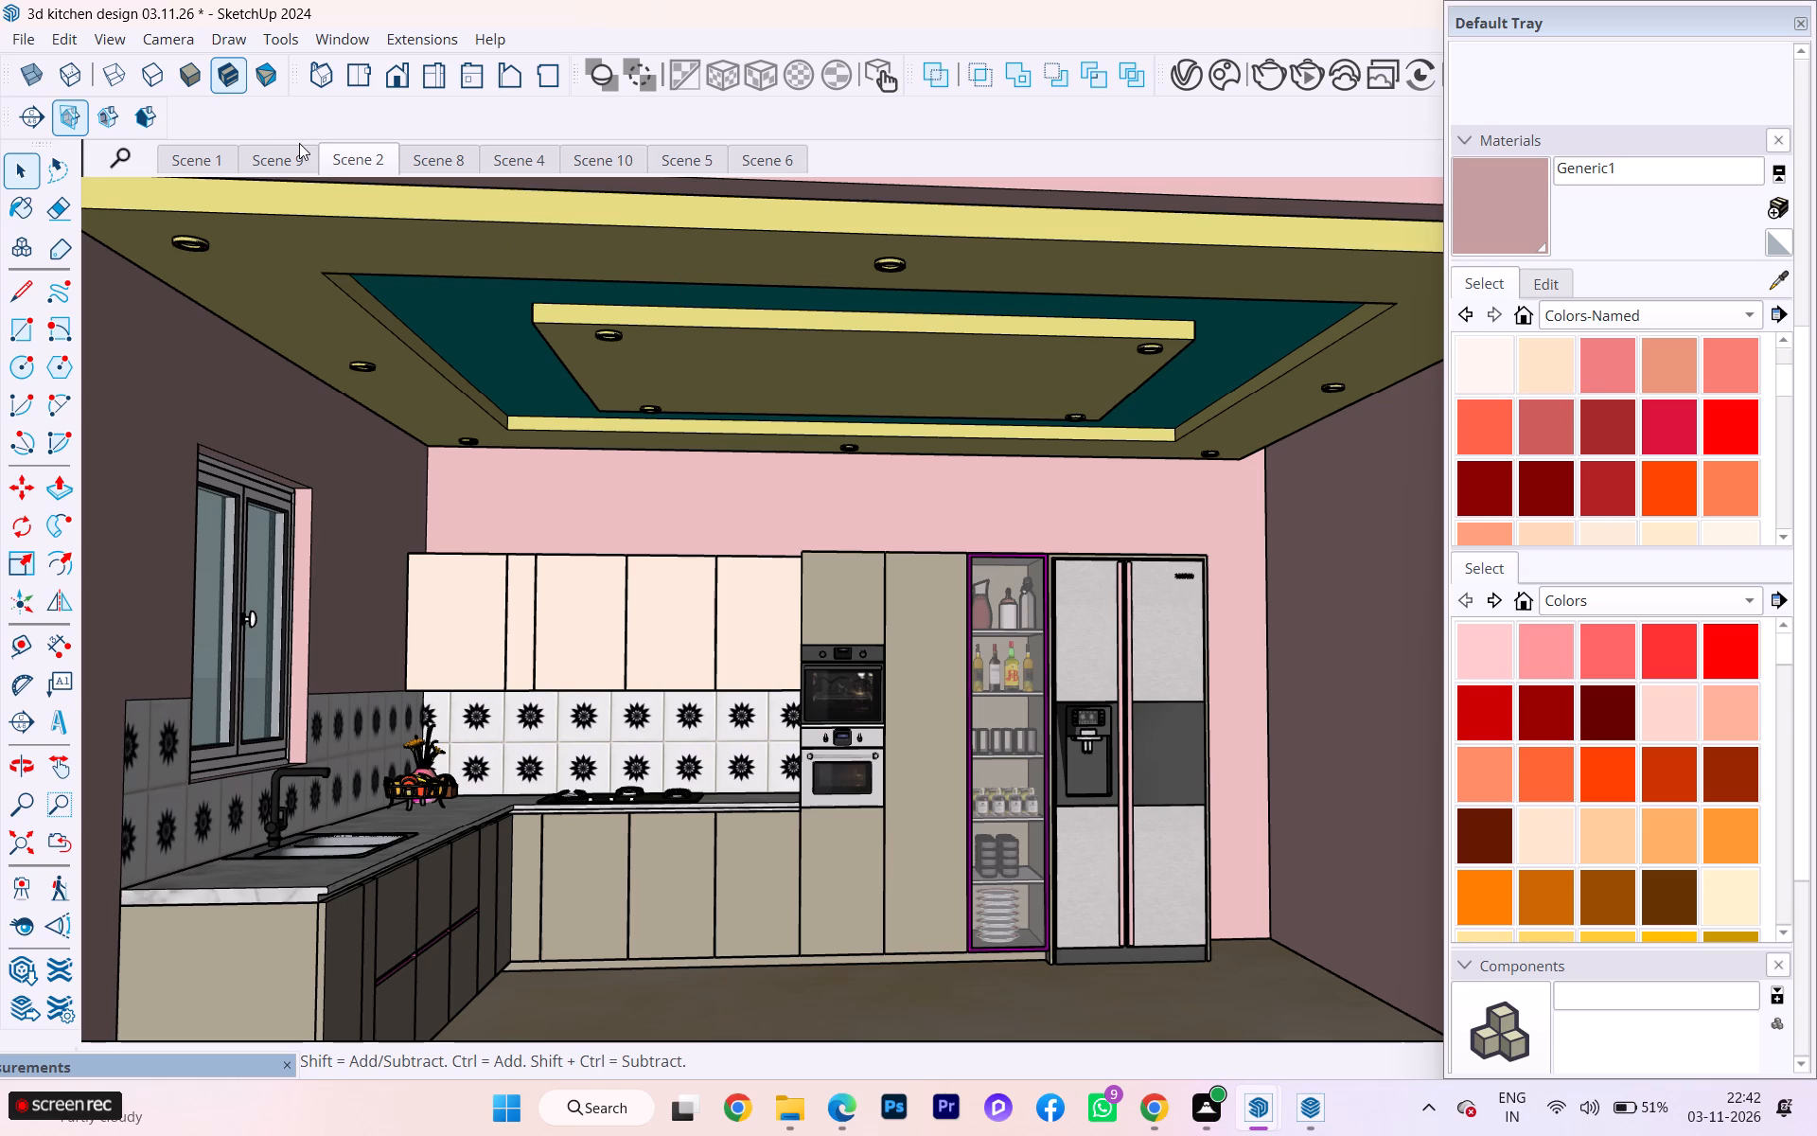
{"action": "right_click", "coordinate": [368, 161]}
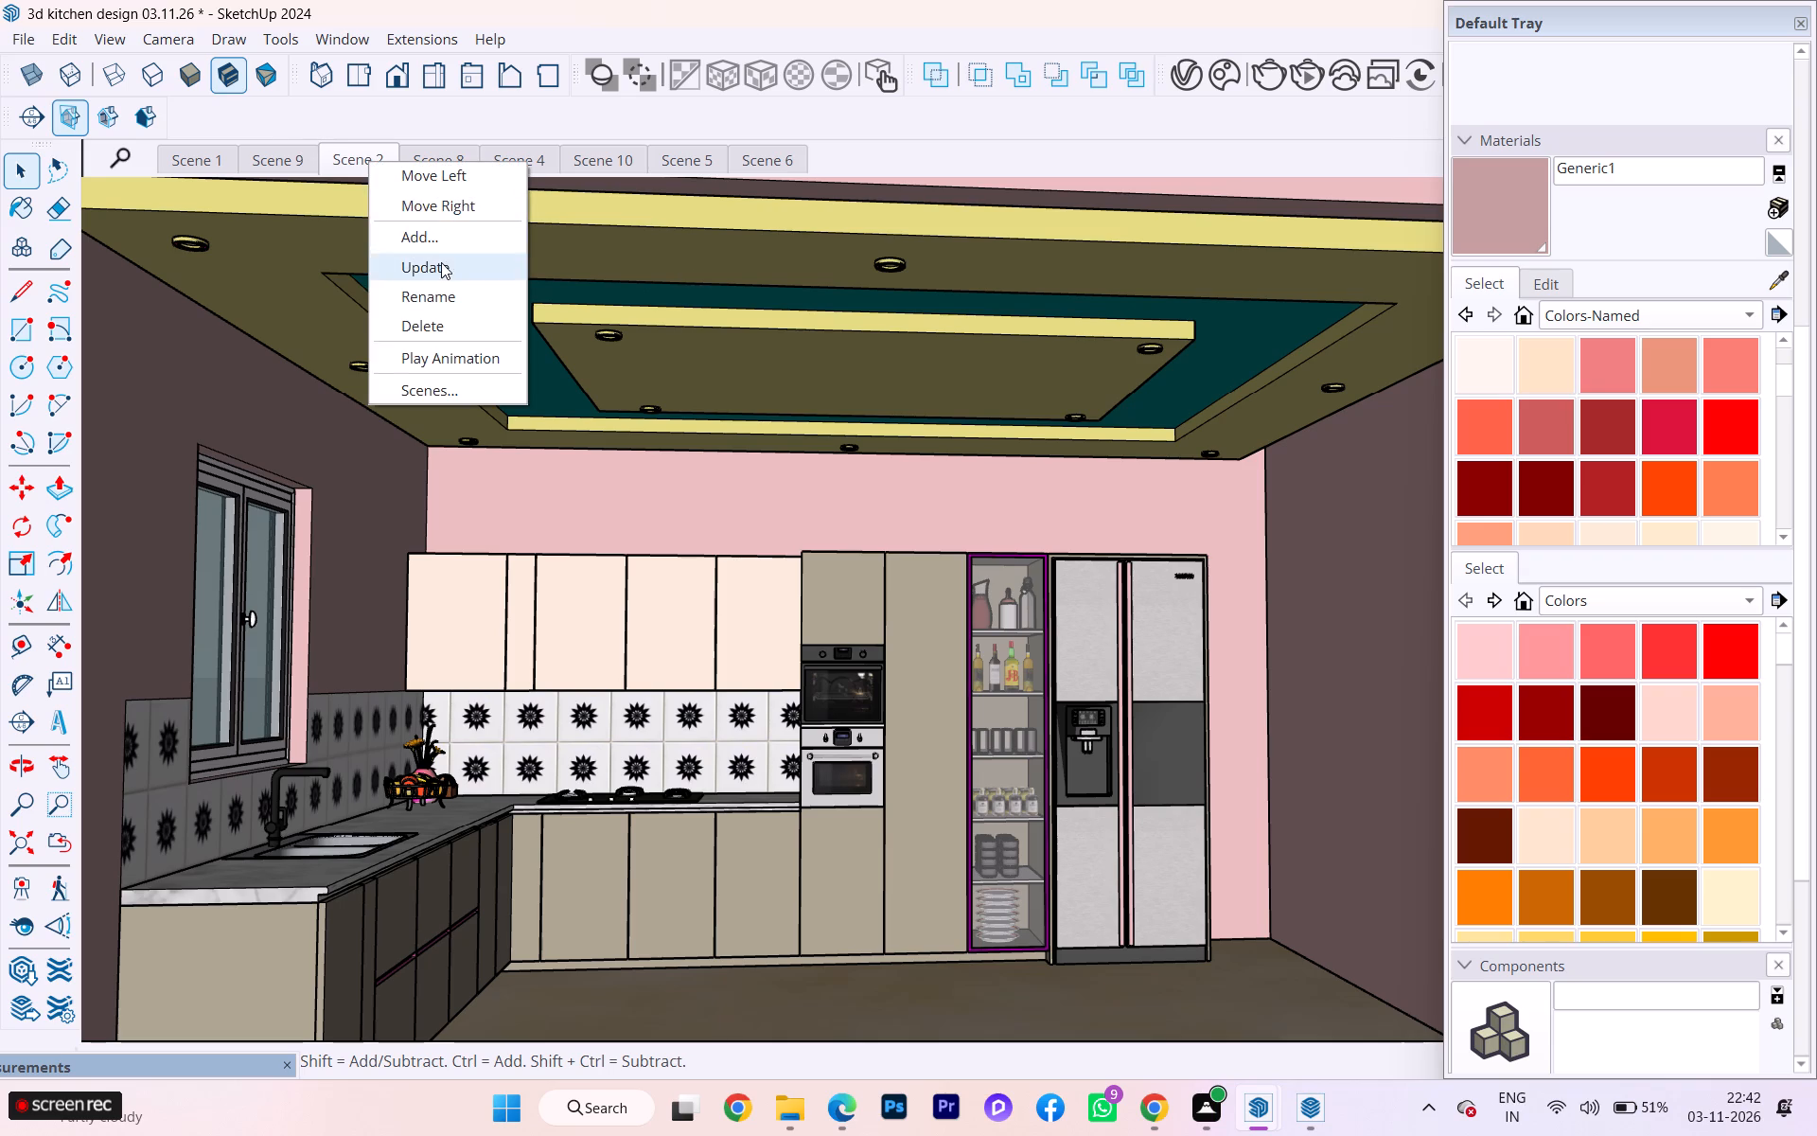
{"action": "left_click", "coordinate": [441, 266]}
{"action": "left_click", "coordinate": [981, 640]}
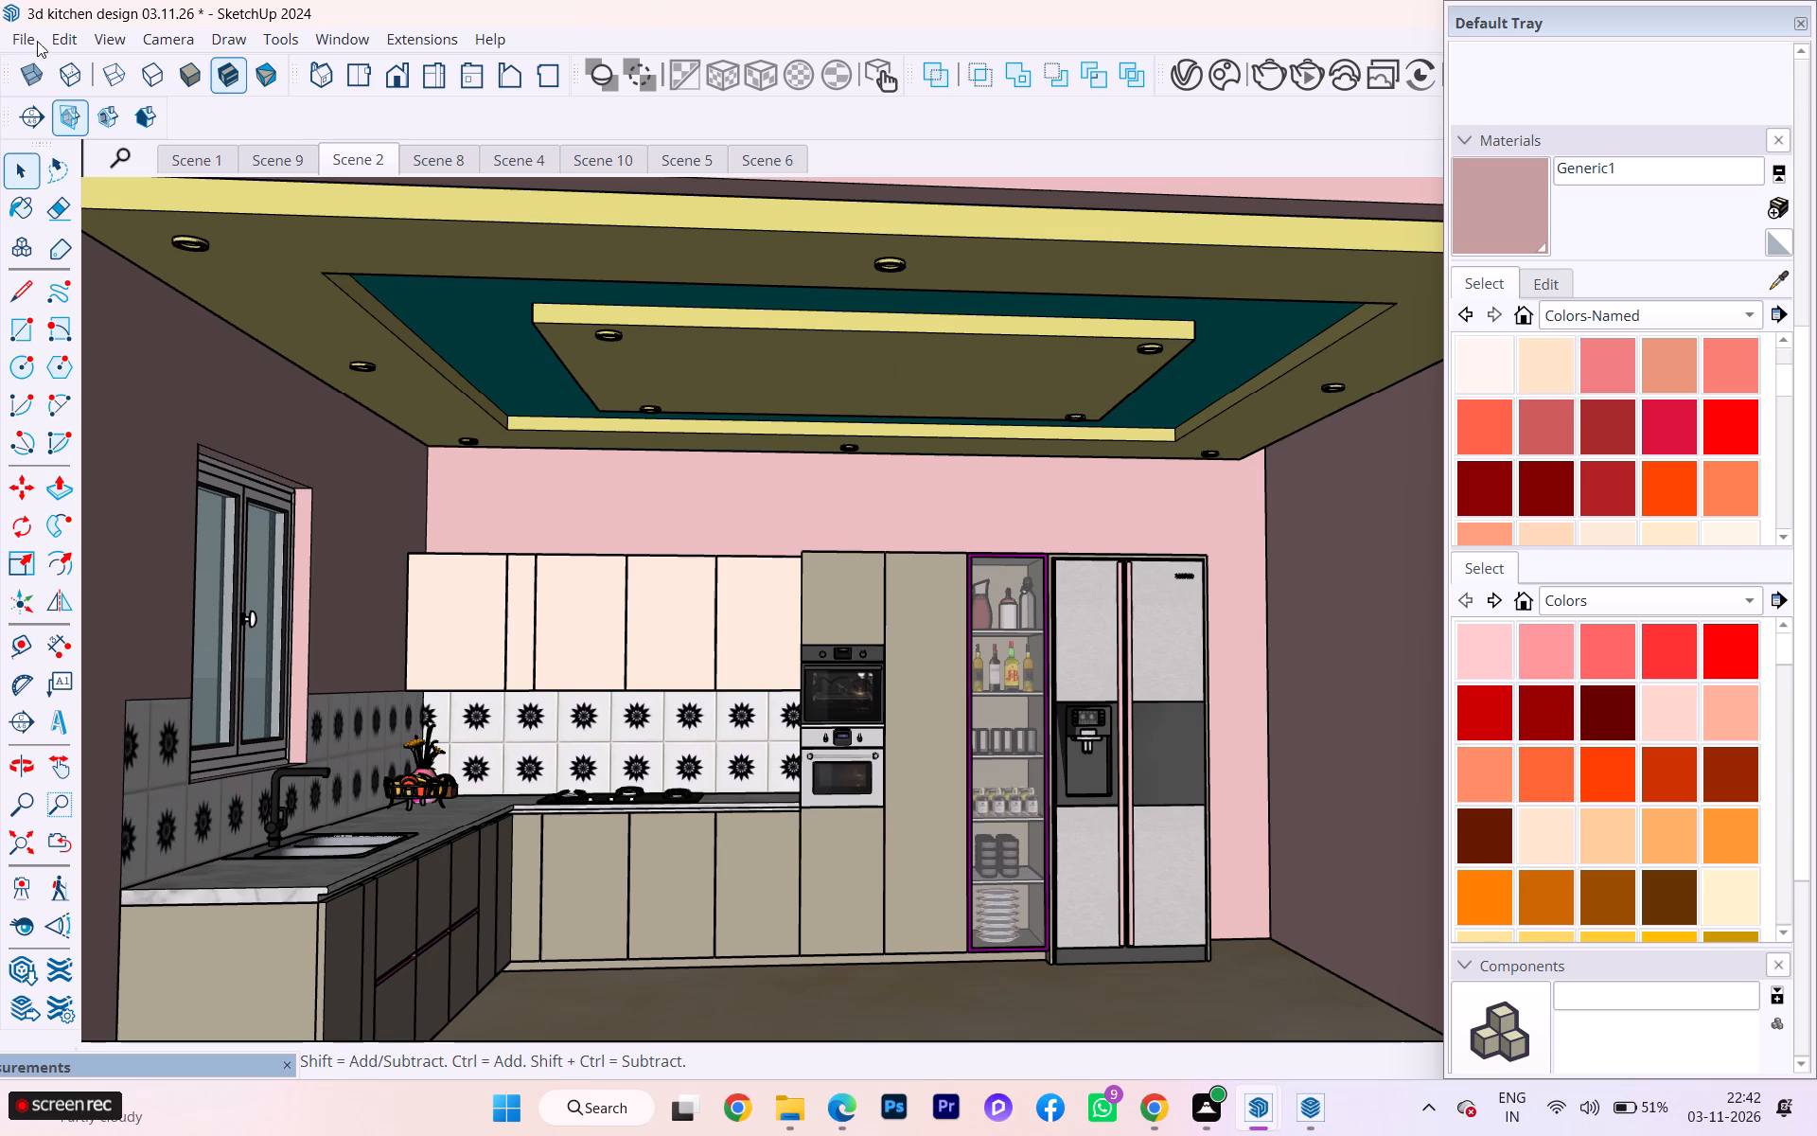
Look through Scenes 1, 5 and 6 and return to Scene 1 to compare their views.
{"action": "left_click", "coordinate": [182, 157]}
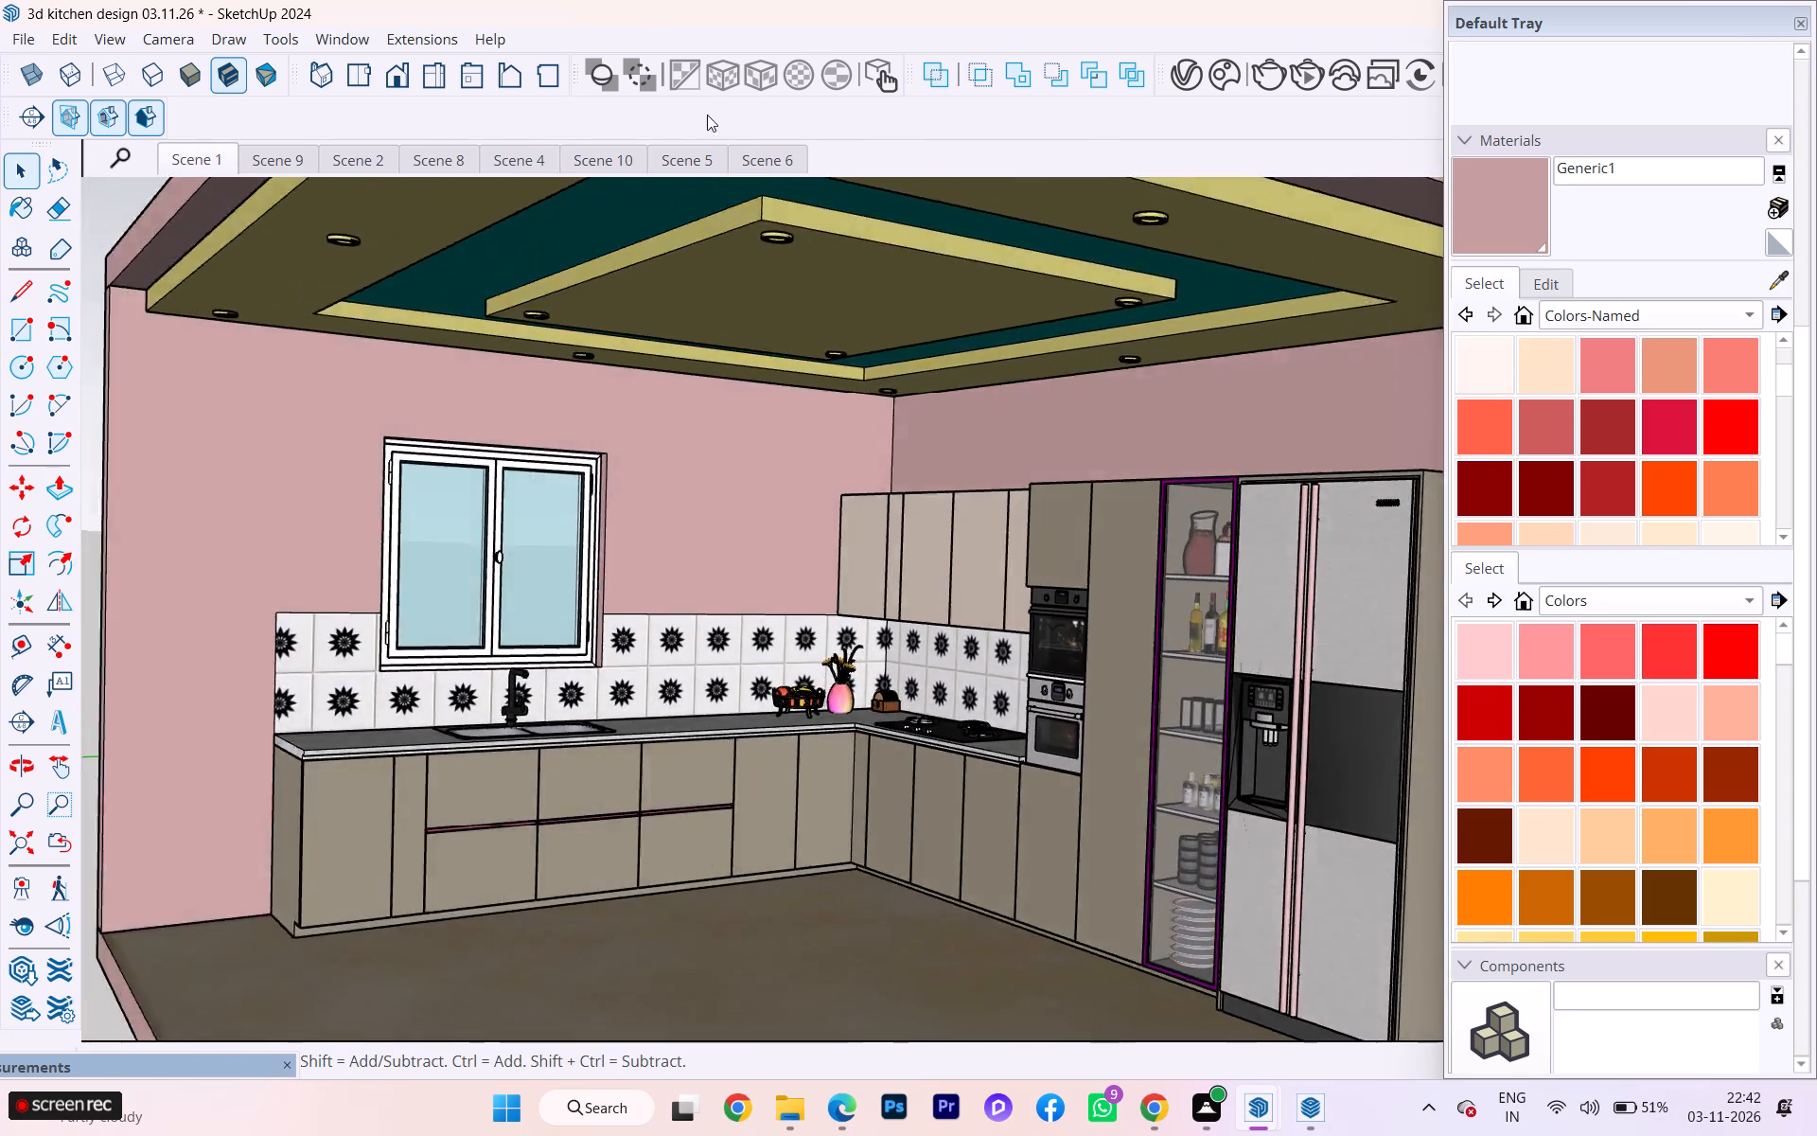
{"action": "left_click", "coordinate": [689, 154]}
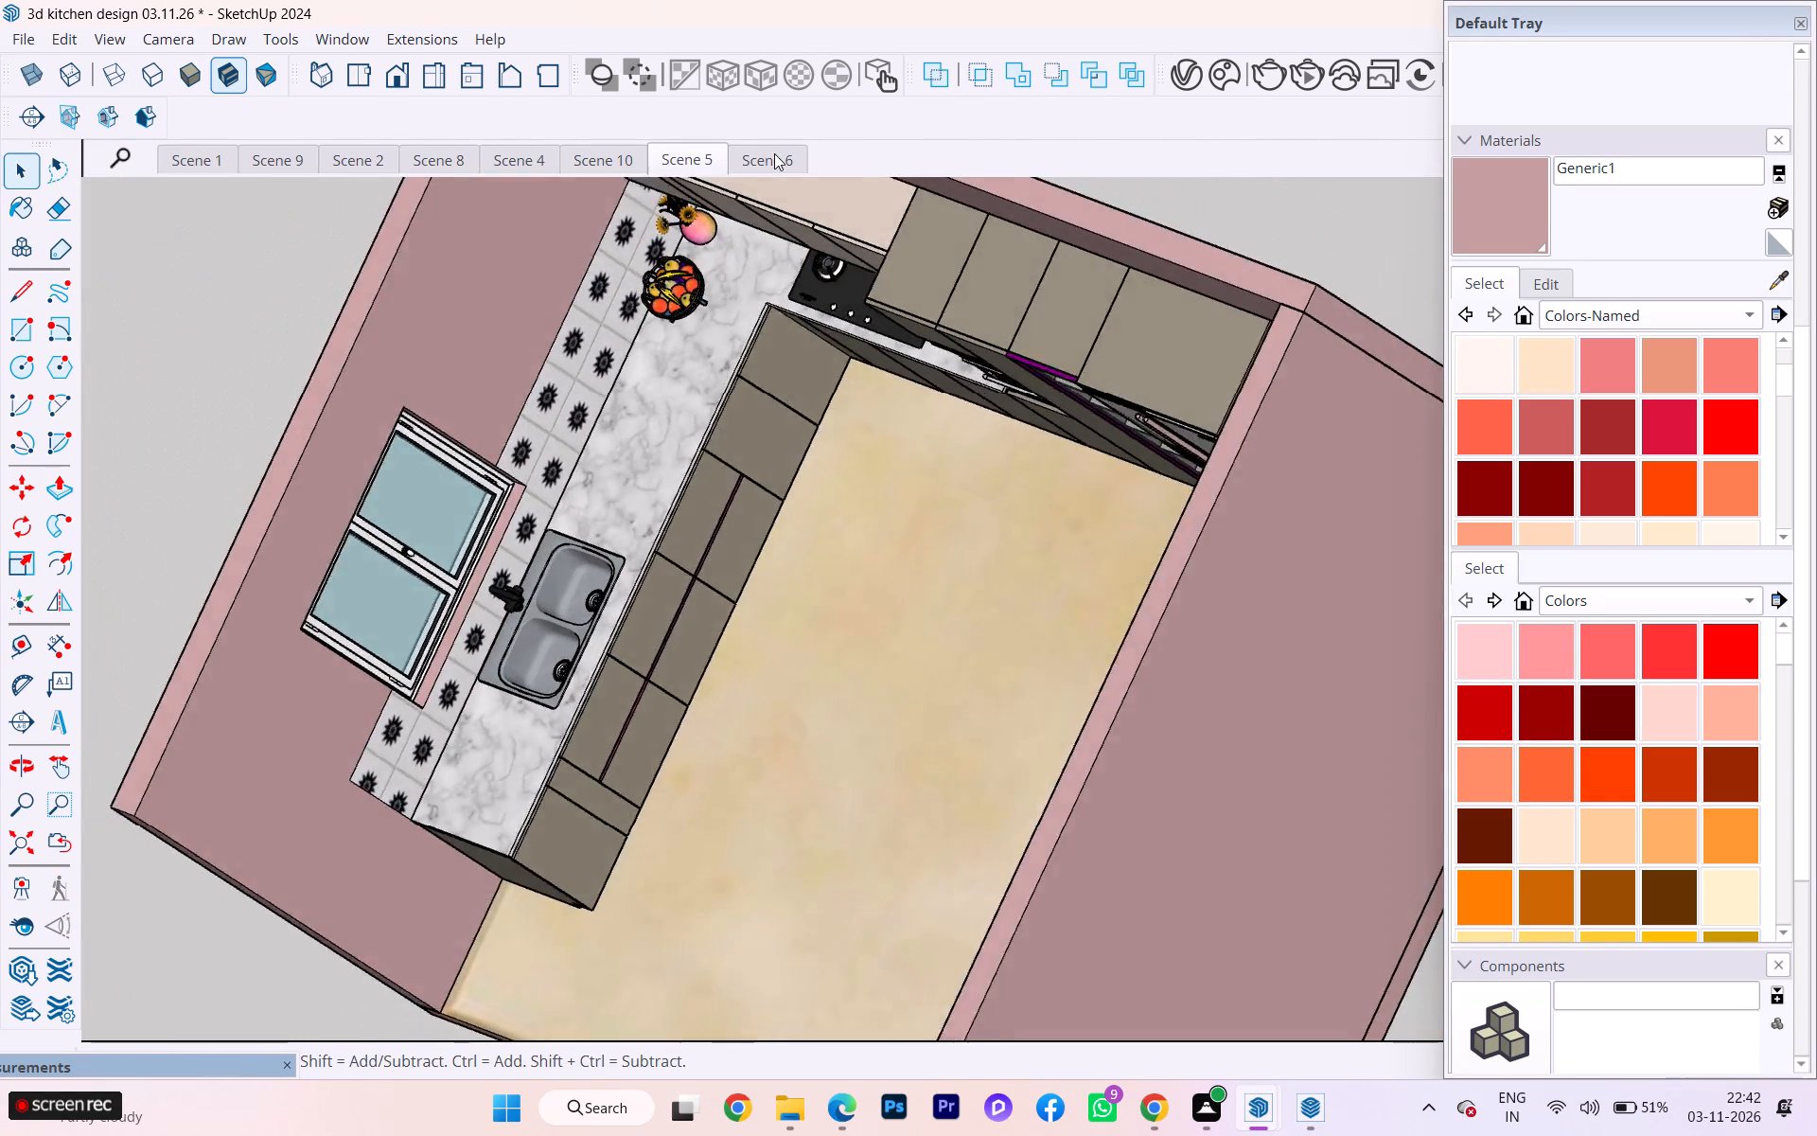
{"action": "left_click", "coordinate": [774, 153]}
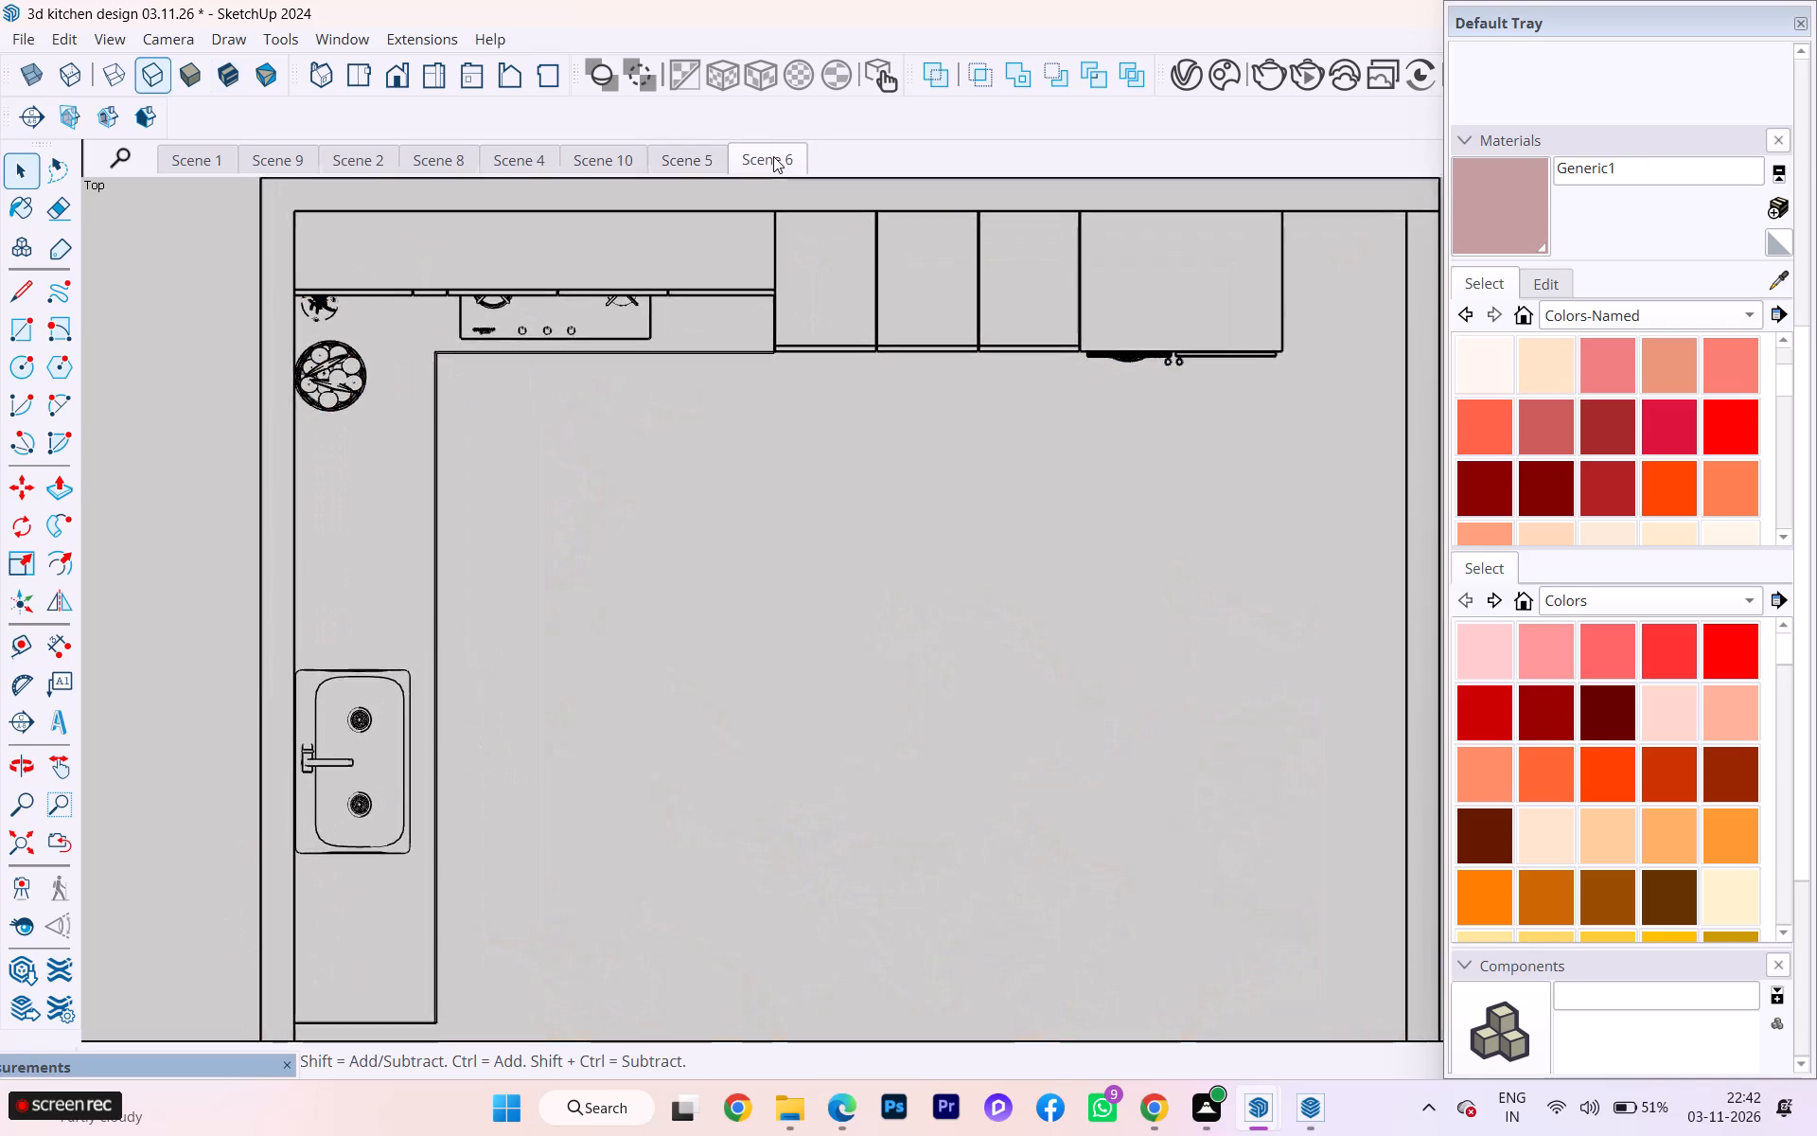
{"action": "left_click", "coordinate": [215, 152]}
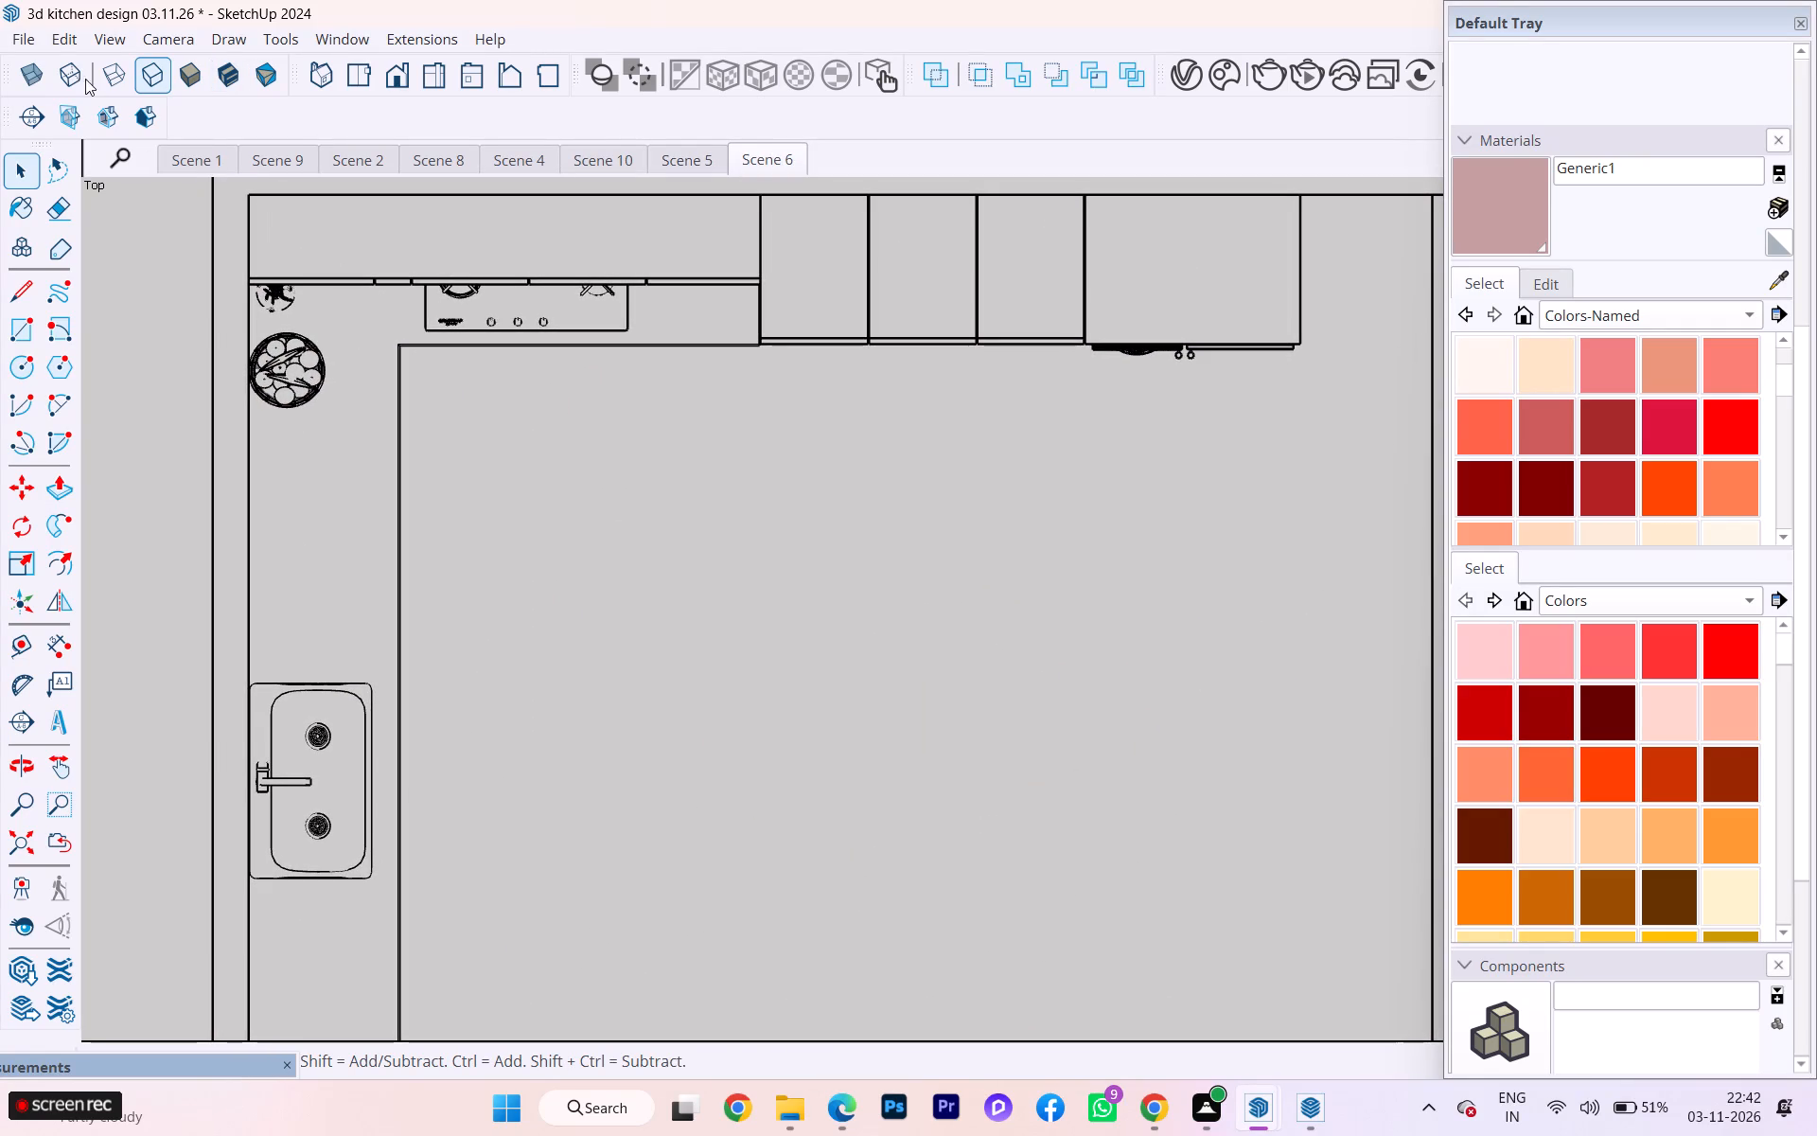
{"action": "left_click", "coordinate": [23, 38]}
{"action": "left_click", "coordinate": [22, 34]}
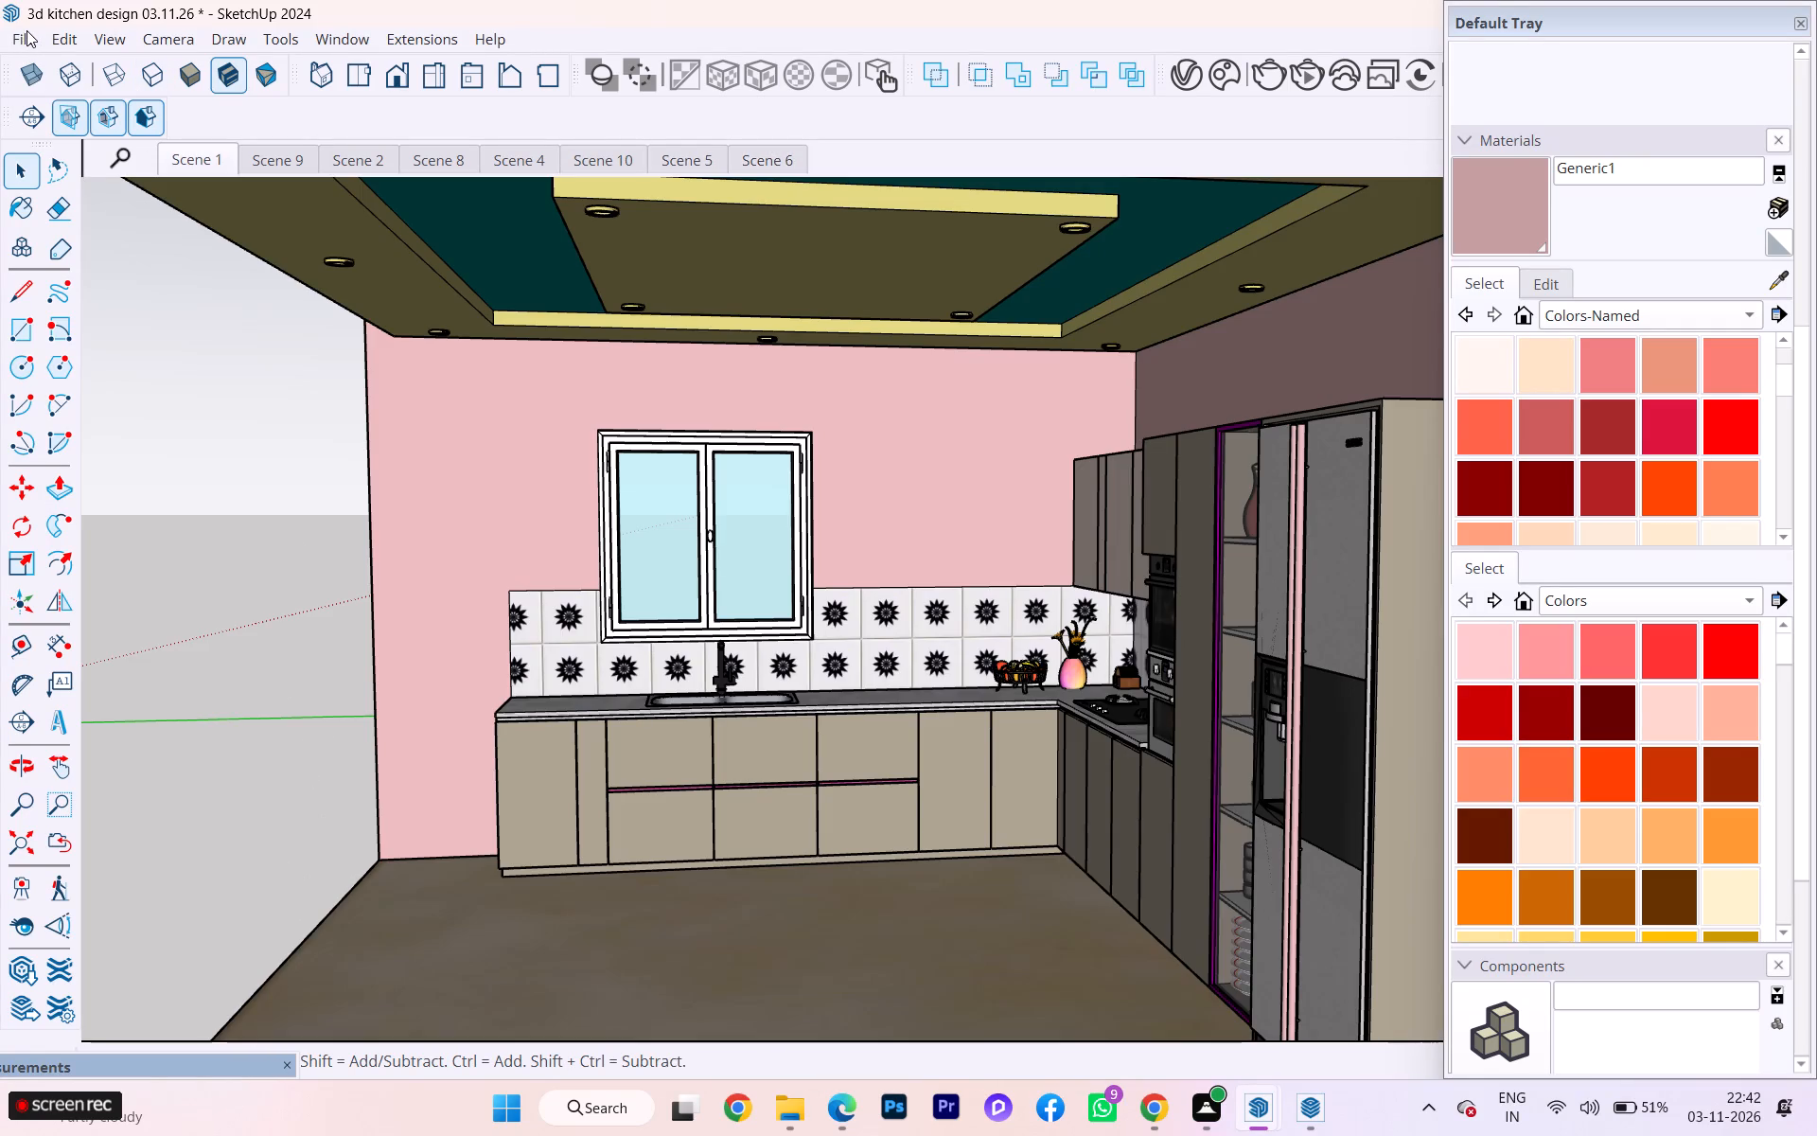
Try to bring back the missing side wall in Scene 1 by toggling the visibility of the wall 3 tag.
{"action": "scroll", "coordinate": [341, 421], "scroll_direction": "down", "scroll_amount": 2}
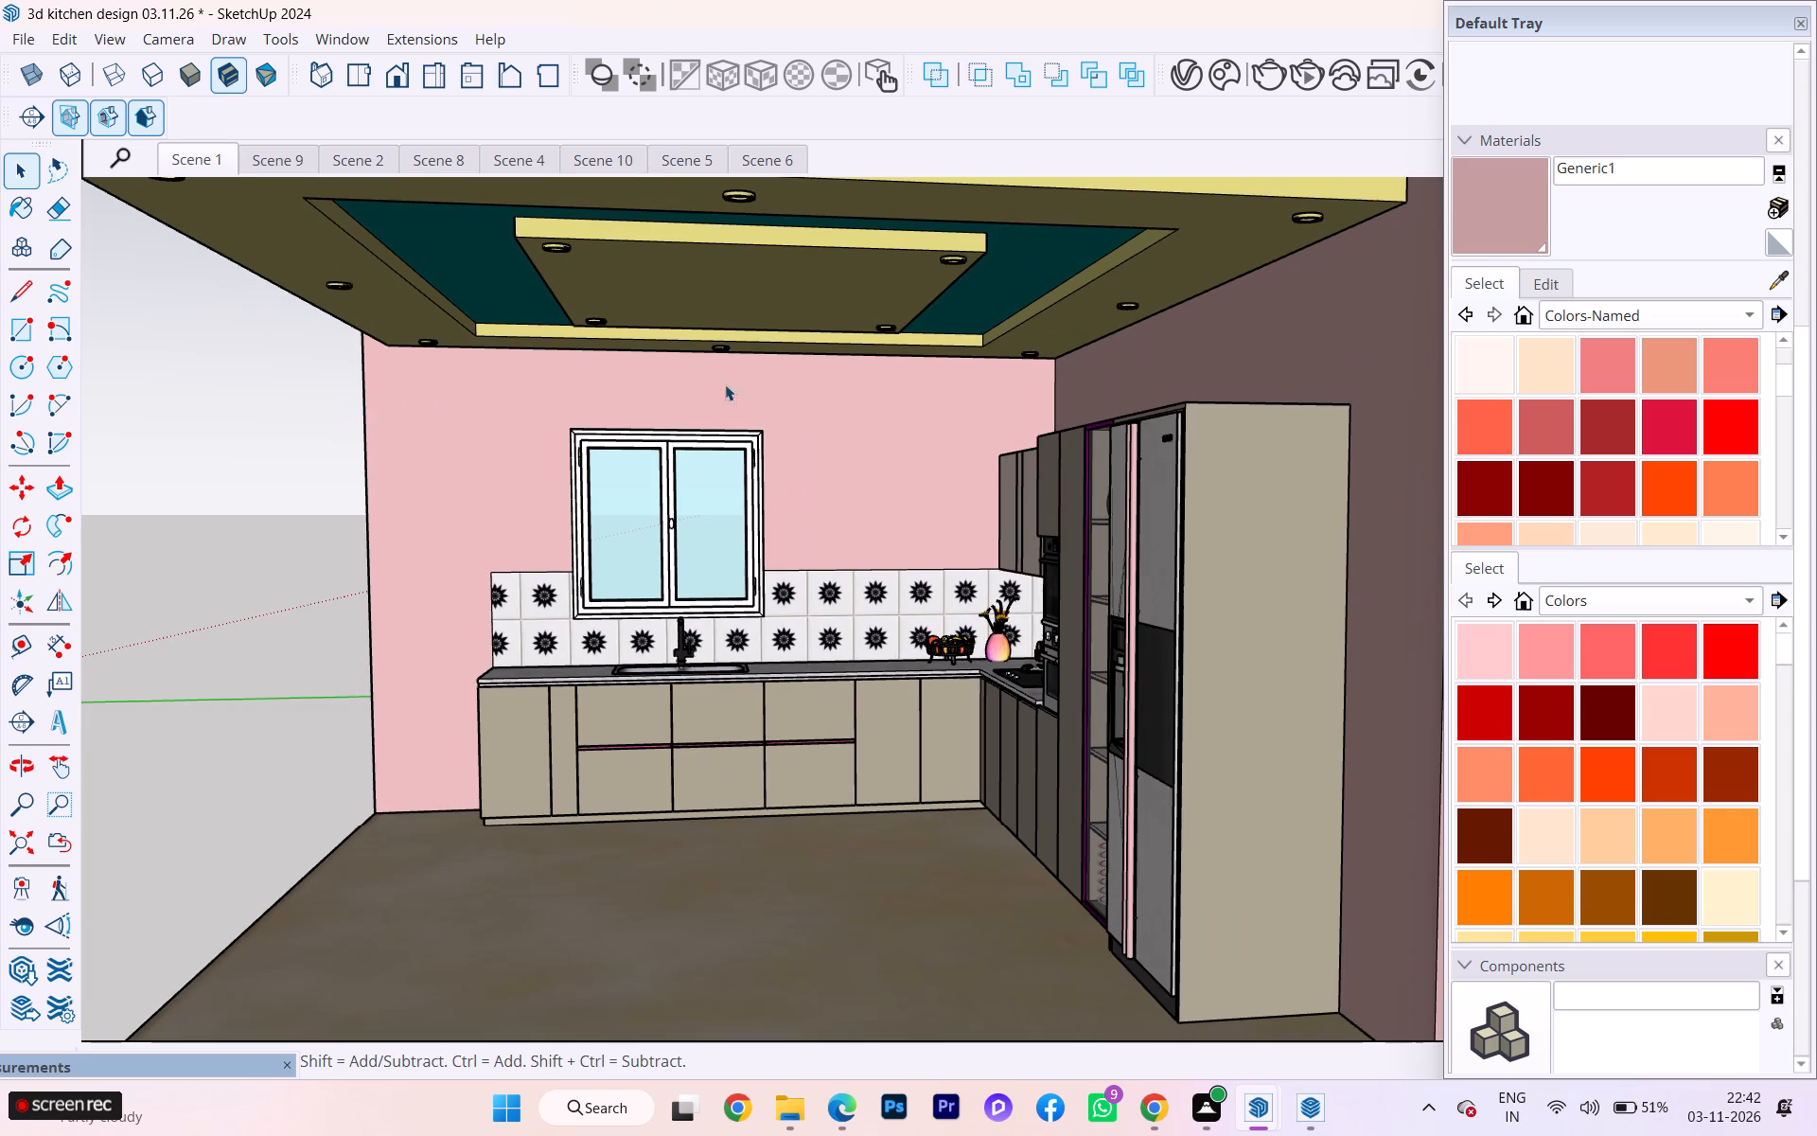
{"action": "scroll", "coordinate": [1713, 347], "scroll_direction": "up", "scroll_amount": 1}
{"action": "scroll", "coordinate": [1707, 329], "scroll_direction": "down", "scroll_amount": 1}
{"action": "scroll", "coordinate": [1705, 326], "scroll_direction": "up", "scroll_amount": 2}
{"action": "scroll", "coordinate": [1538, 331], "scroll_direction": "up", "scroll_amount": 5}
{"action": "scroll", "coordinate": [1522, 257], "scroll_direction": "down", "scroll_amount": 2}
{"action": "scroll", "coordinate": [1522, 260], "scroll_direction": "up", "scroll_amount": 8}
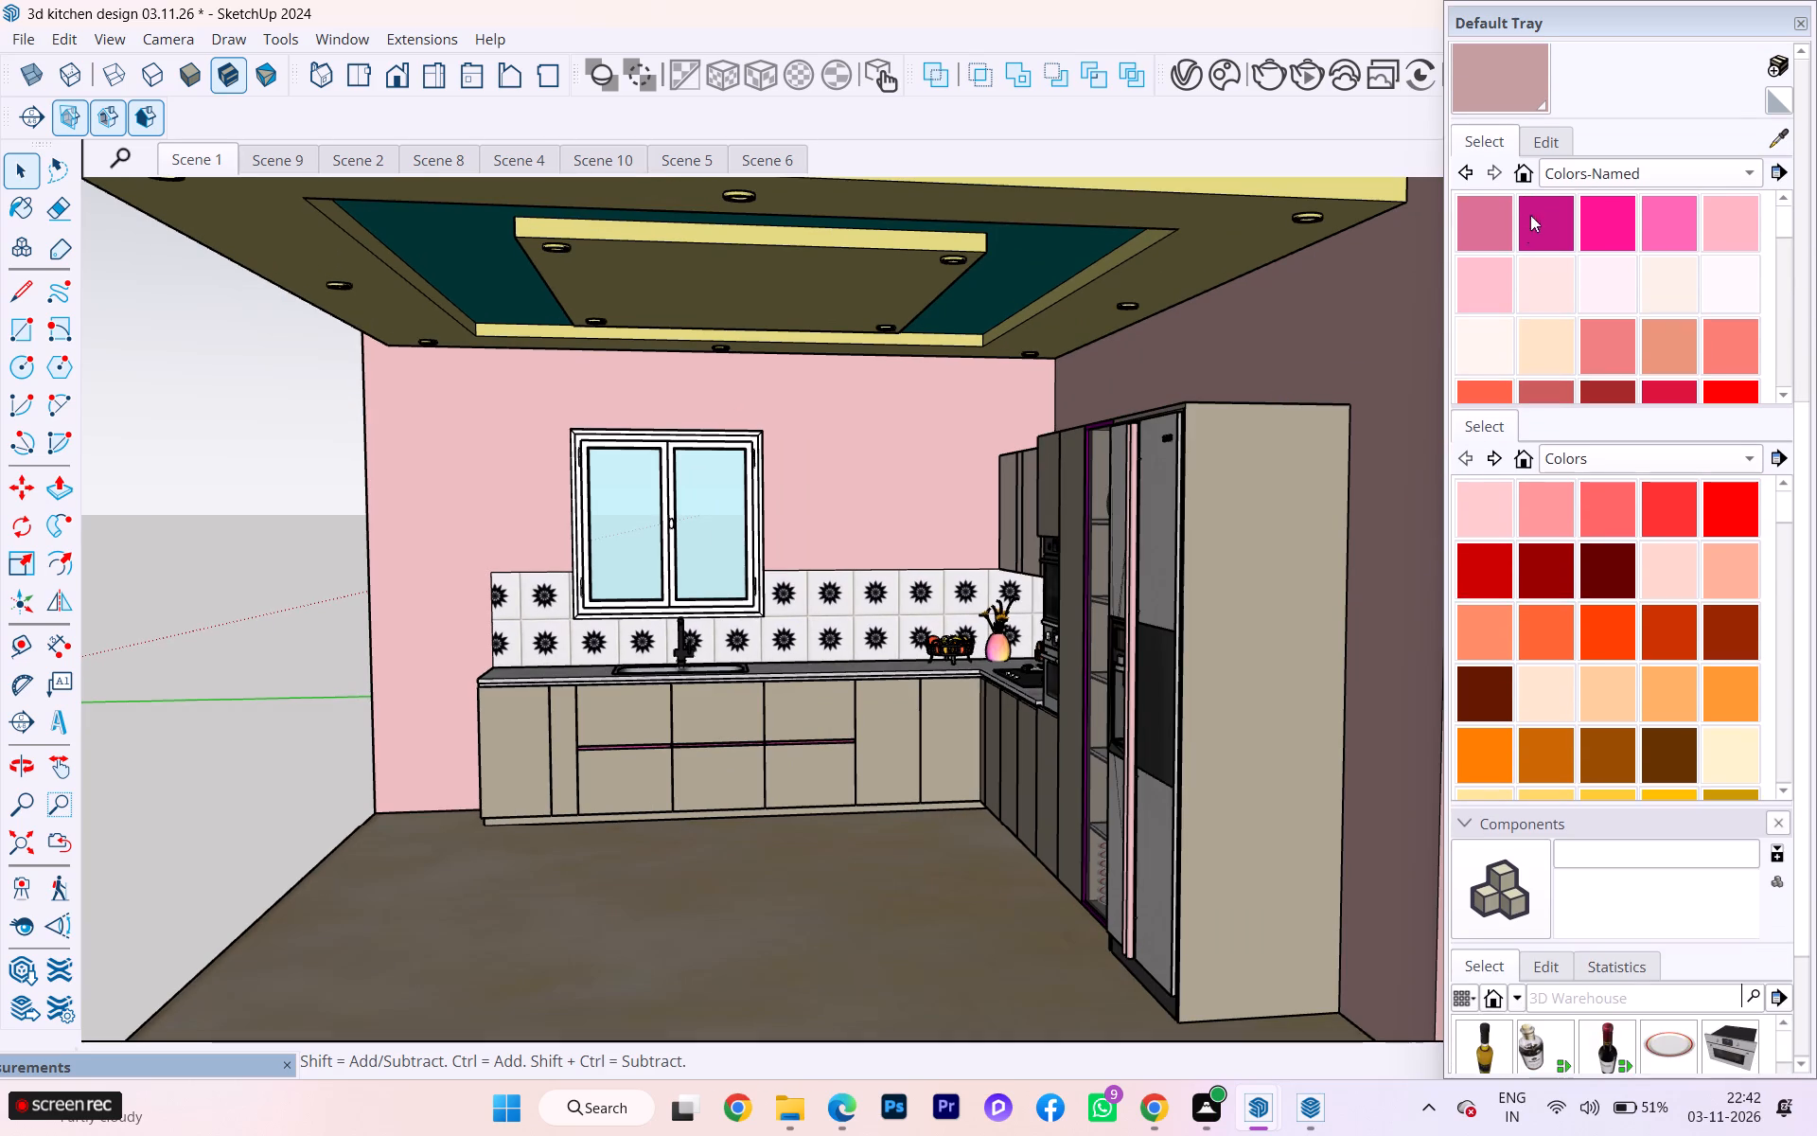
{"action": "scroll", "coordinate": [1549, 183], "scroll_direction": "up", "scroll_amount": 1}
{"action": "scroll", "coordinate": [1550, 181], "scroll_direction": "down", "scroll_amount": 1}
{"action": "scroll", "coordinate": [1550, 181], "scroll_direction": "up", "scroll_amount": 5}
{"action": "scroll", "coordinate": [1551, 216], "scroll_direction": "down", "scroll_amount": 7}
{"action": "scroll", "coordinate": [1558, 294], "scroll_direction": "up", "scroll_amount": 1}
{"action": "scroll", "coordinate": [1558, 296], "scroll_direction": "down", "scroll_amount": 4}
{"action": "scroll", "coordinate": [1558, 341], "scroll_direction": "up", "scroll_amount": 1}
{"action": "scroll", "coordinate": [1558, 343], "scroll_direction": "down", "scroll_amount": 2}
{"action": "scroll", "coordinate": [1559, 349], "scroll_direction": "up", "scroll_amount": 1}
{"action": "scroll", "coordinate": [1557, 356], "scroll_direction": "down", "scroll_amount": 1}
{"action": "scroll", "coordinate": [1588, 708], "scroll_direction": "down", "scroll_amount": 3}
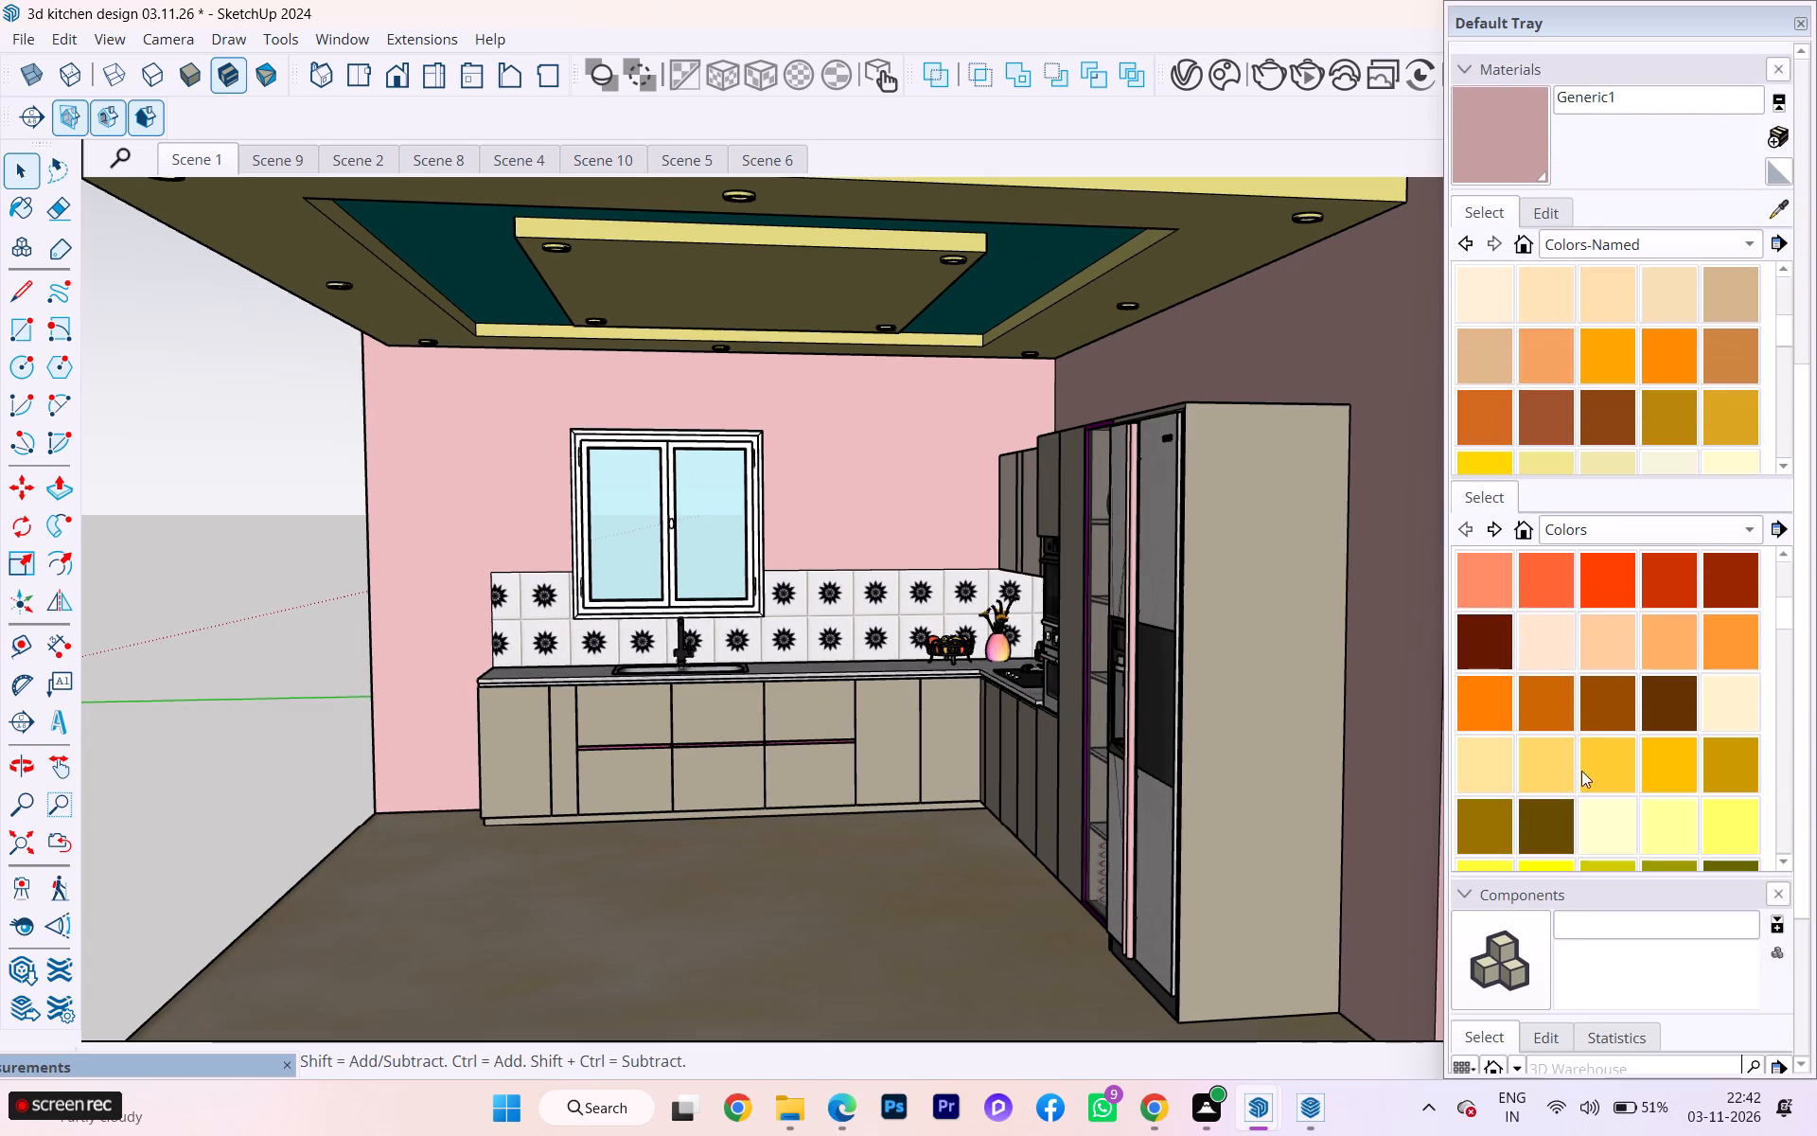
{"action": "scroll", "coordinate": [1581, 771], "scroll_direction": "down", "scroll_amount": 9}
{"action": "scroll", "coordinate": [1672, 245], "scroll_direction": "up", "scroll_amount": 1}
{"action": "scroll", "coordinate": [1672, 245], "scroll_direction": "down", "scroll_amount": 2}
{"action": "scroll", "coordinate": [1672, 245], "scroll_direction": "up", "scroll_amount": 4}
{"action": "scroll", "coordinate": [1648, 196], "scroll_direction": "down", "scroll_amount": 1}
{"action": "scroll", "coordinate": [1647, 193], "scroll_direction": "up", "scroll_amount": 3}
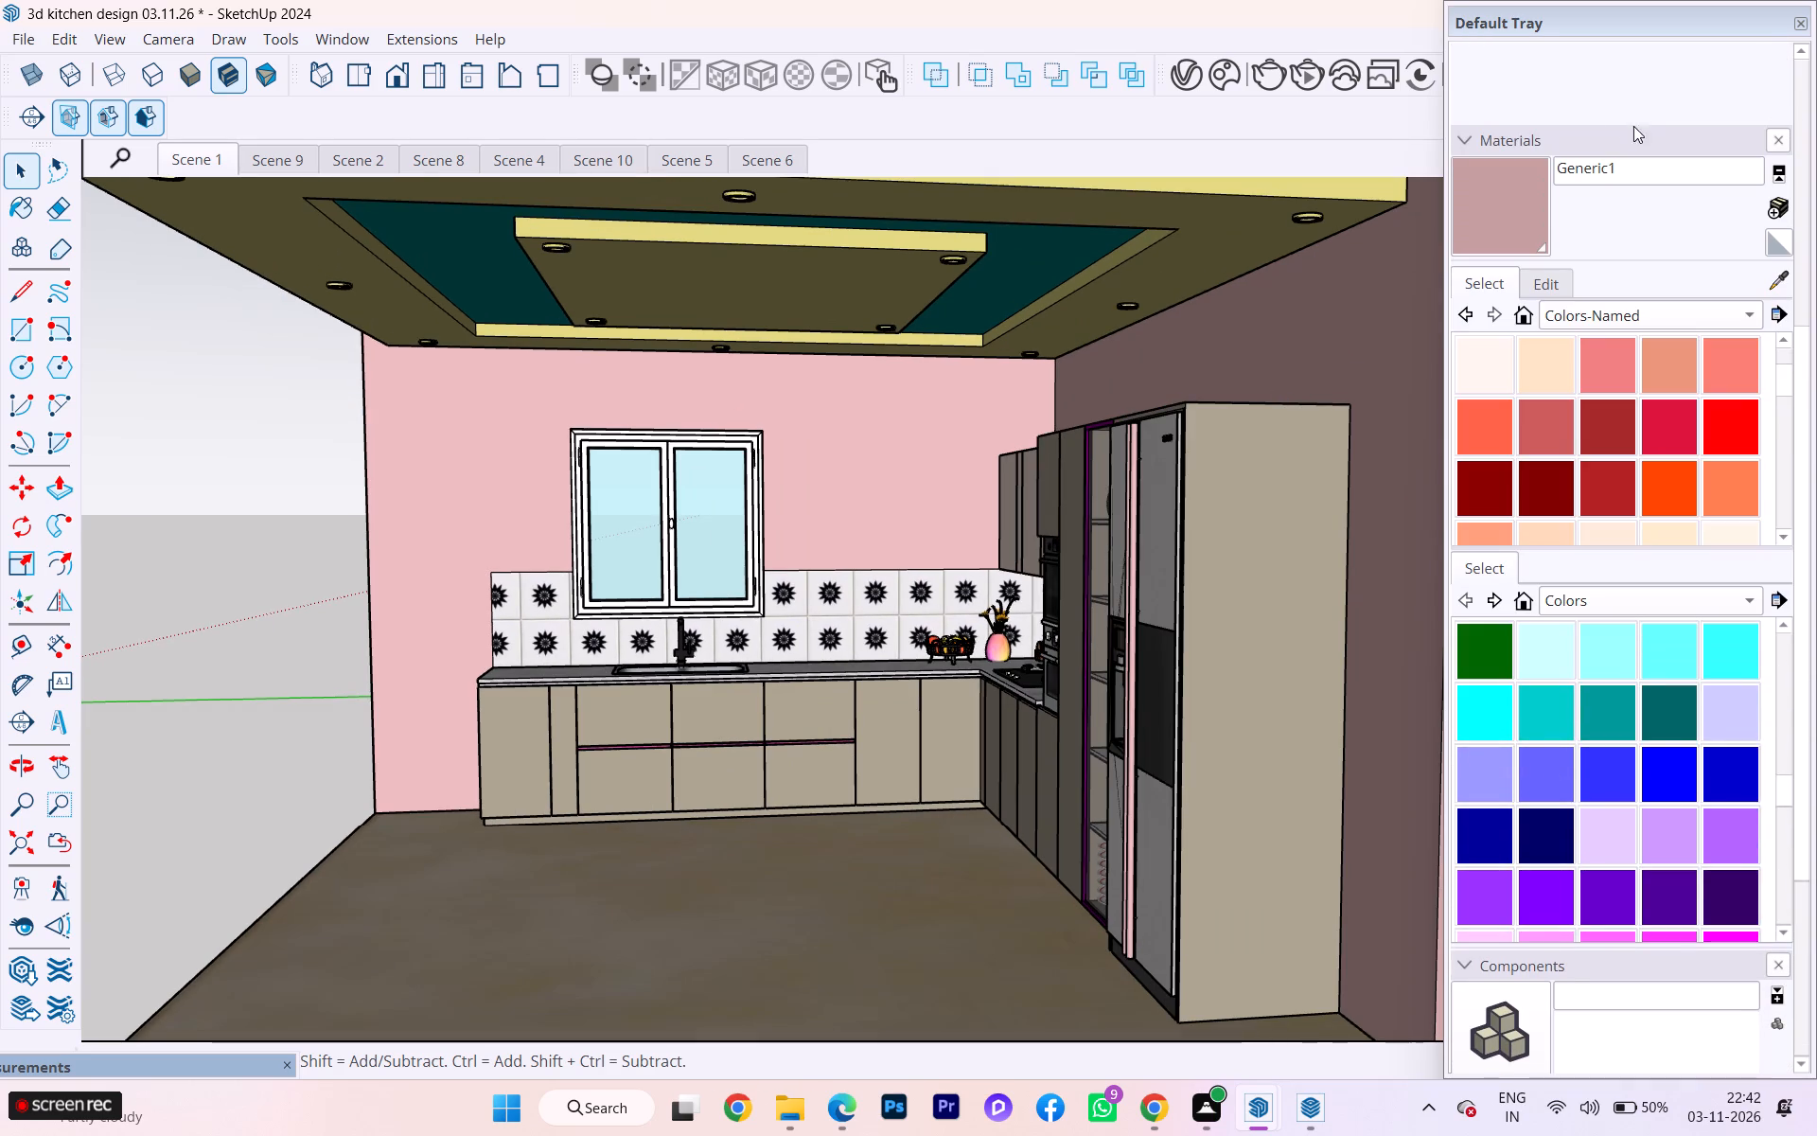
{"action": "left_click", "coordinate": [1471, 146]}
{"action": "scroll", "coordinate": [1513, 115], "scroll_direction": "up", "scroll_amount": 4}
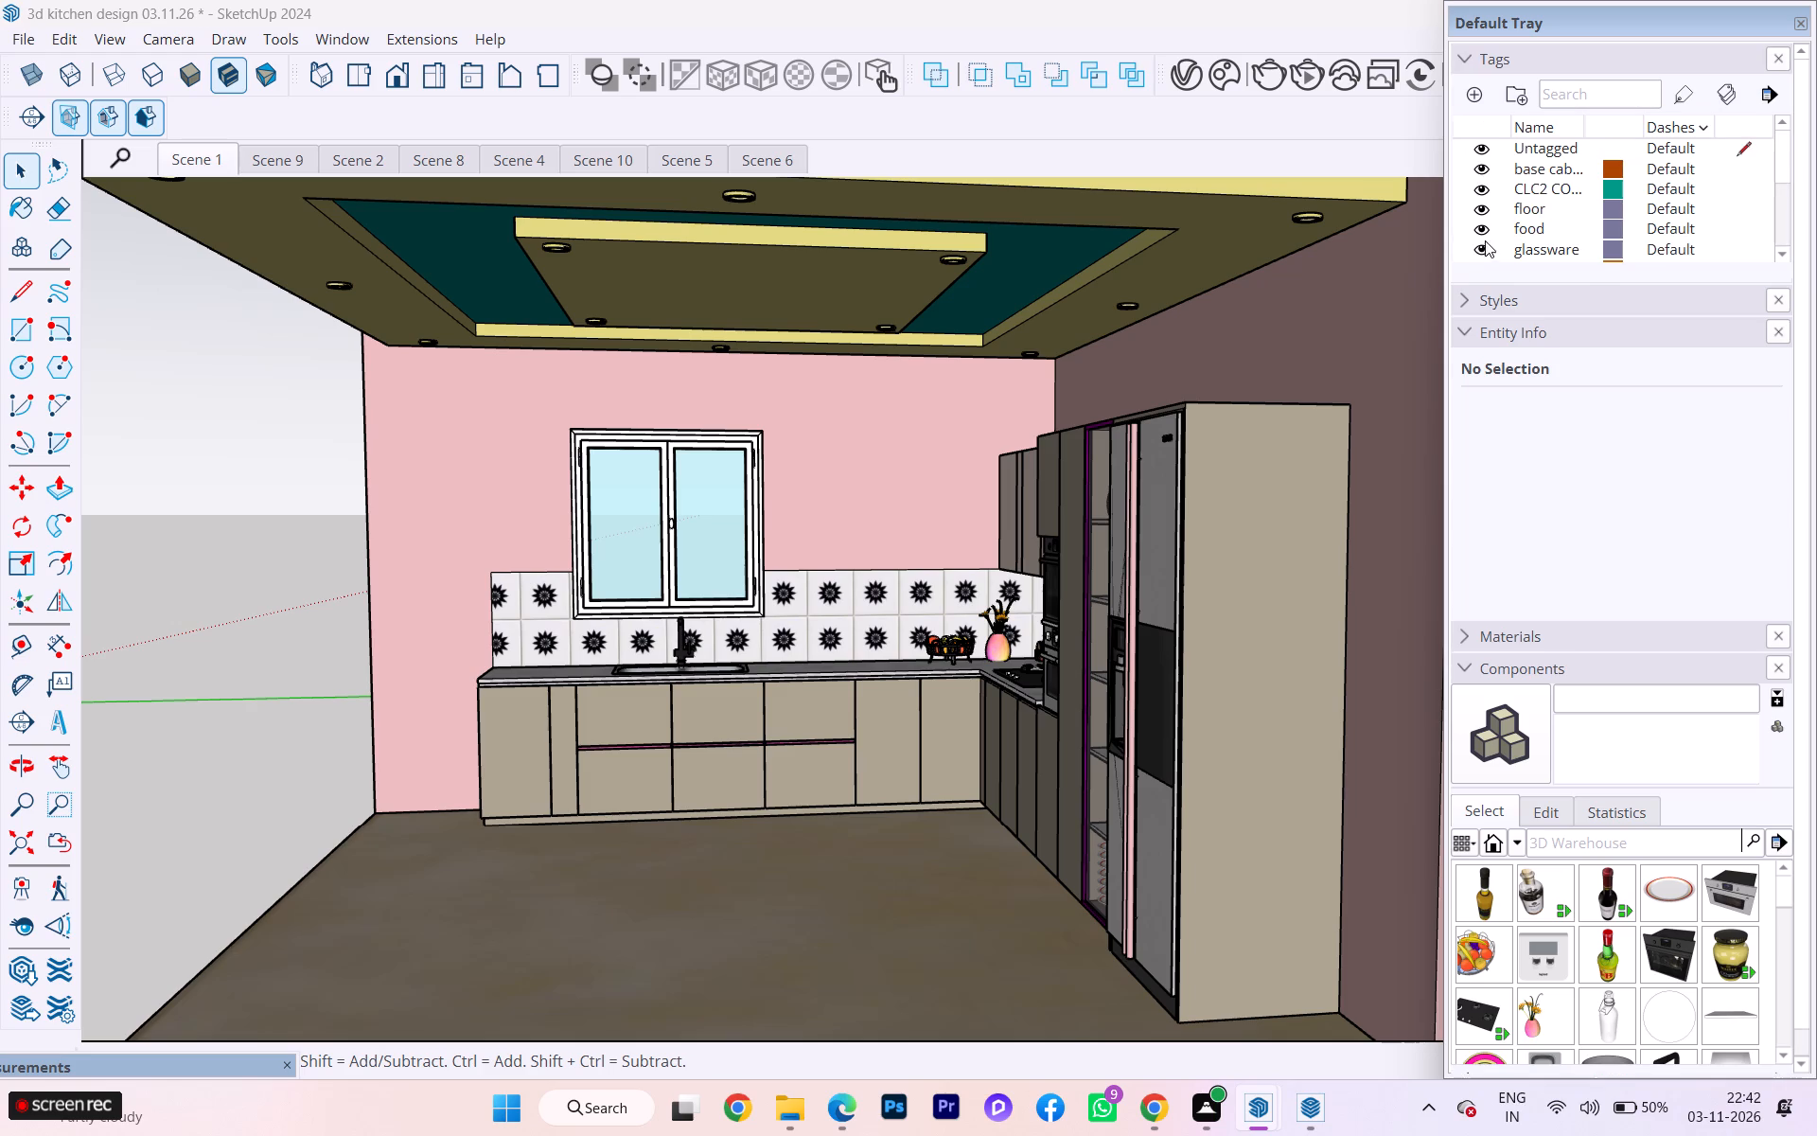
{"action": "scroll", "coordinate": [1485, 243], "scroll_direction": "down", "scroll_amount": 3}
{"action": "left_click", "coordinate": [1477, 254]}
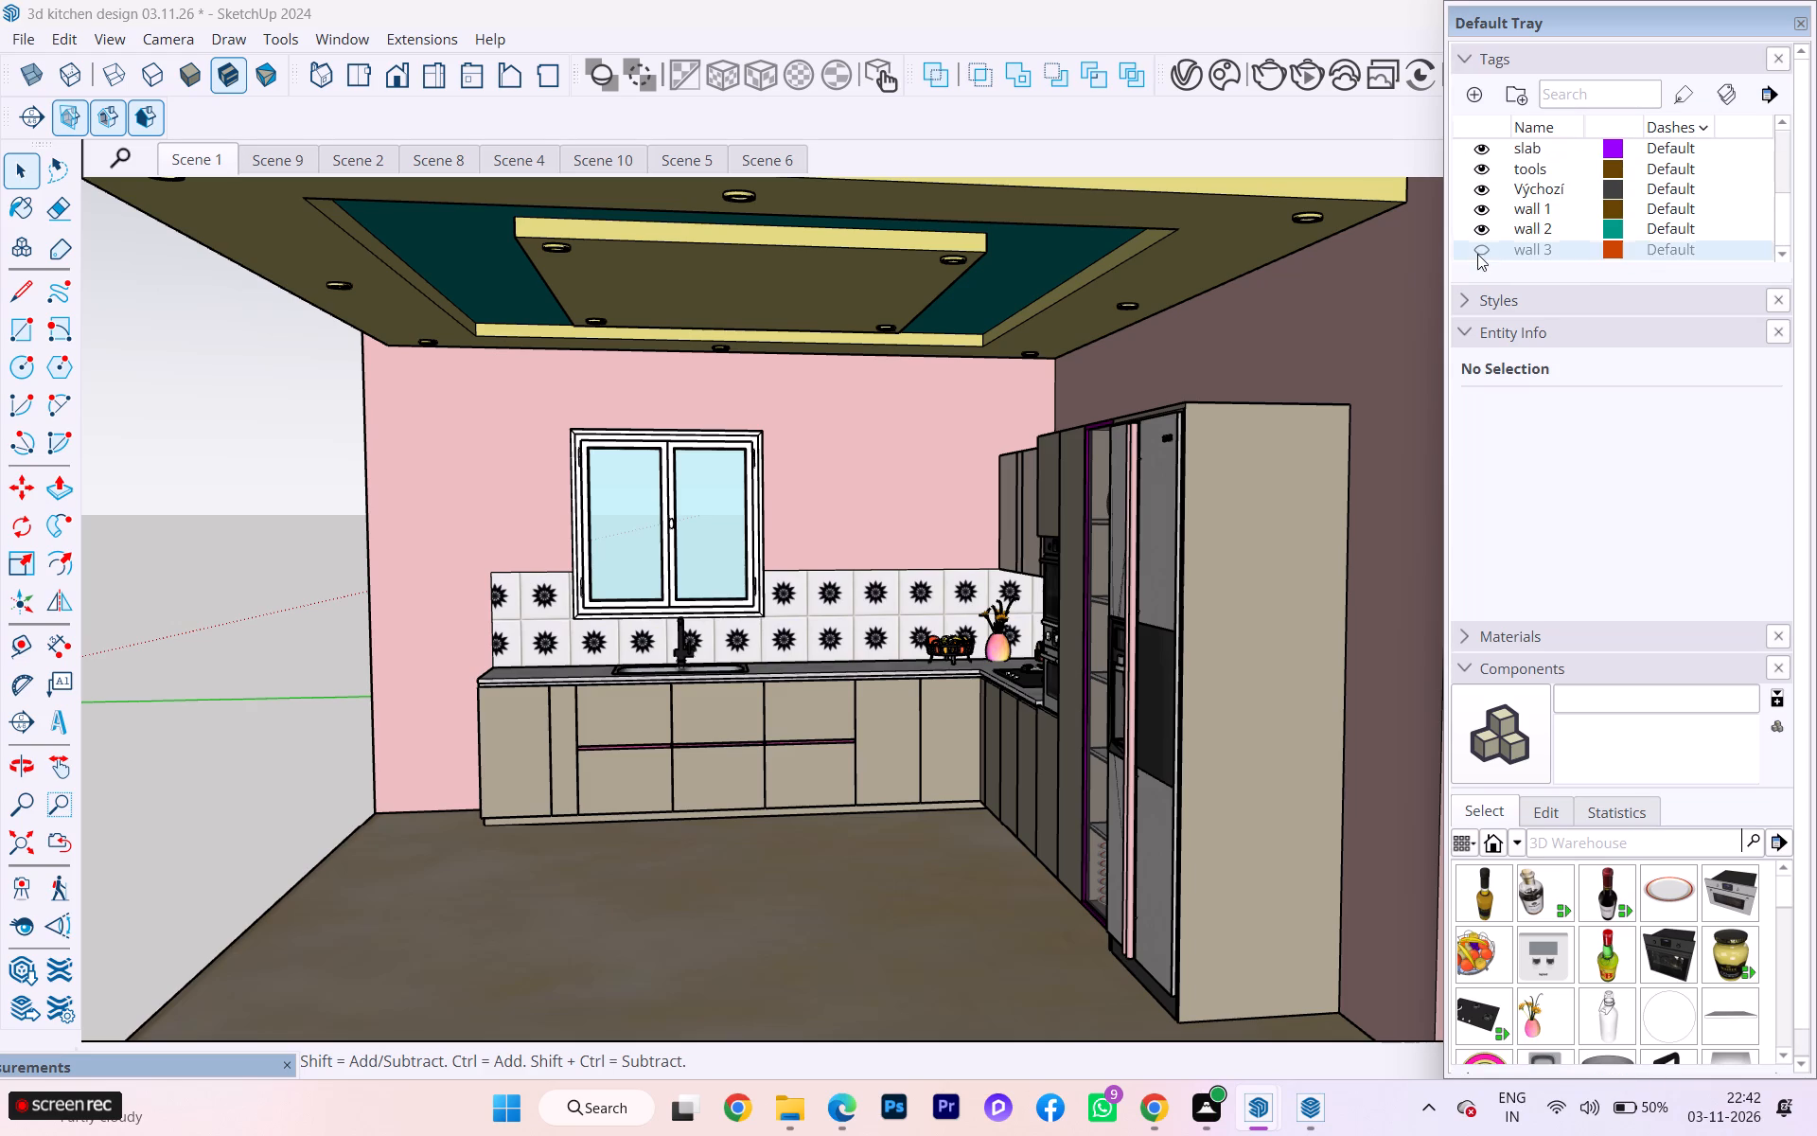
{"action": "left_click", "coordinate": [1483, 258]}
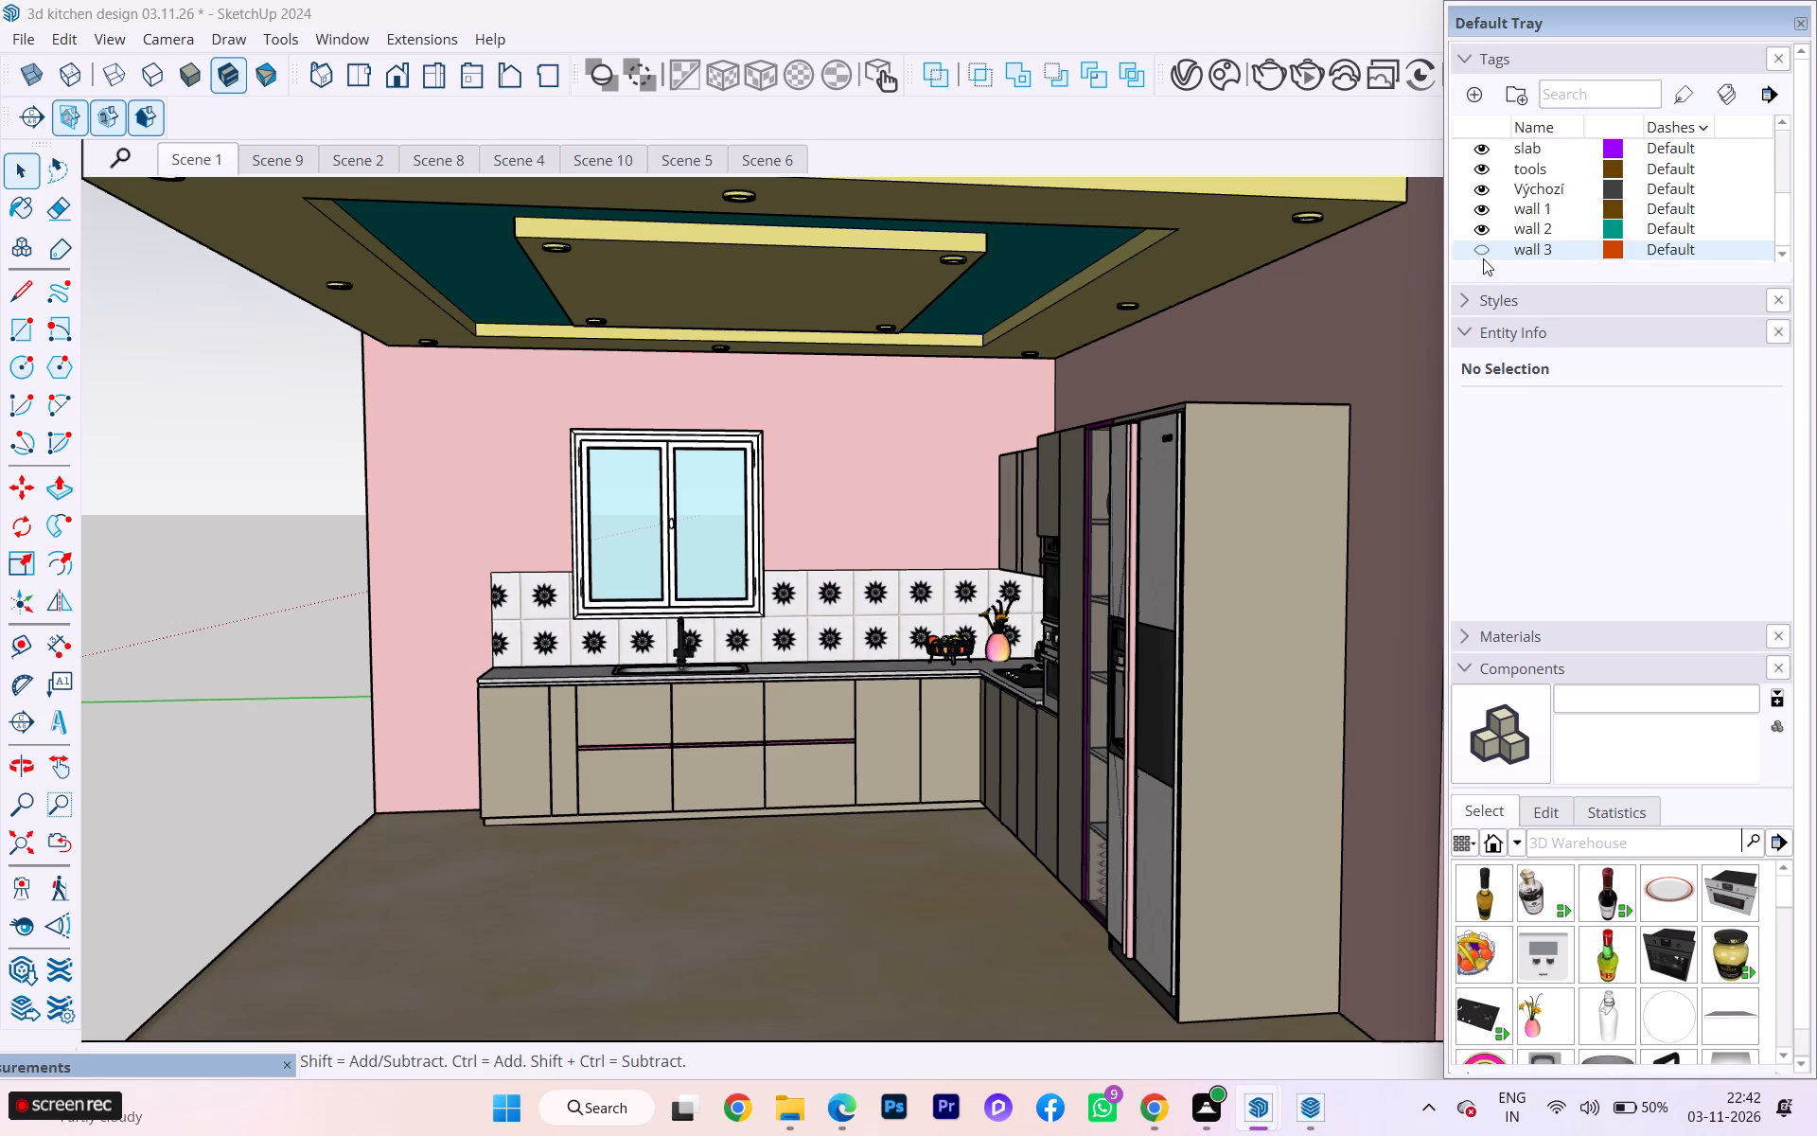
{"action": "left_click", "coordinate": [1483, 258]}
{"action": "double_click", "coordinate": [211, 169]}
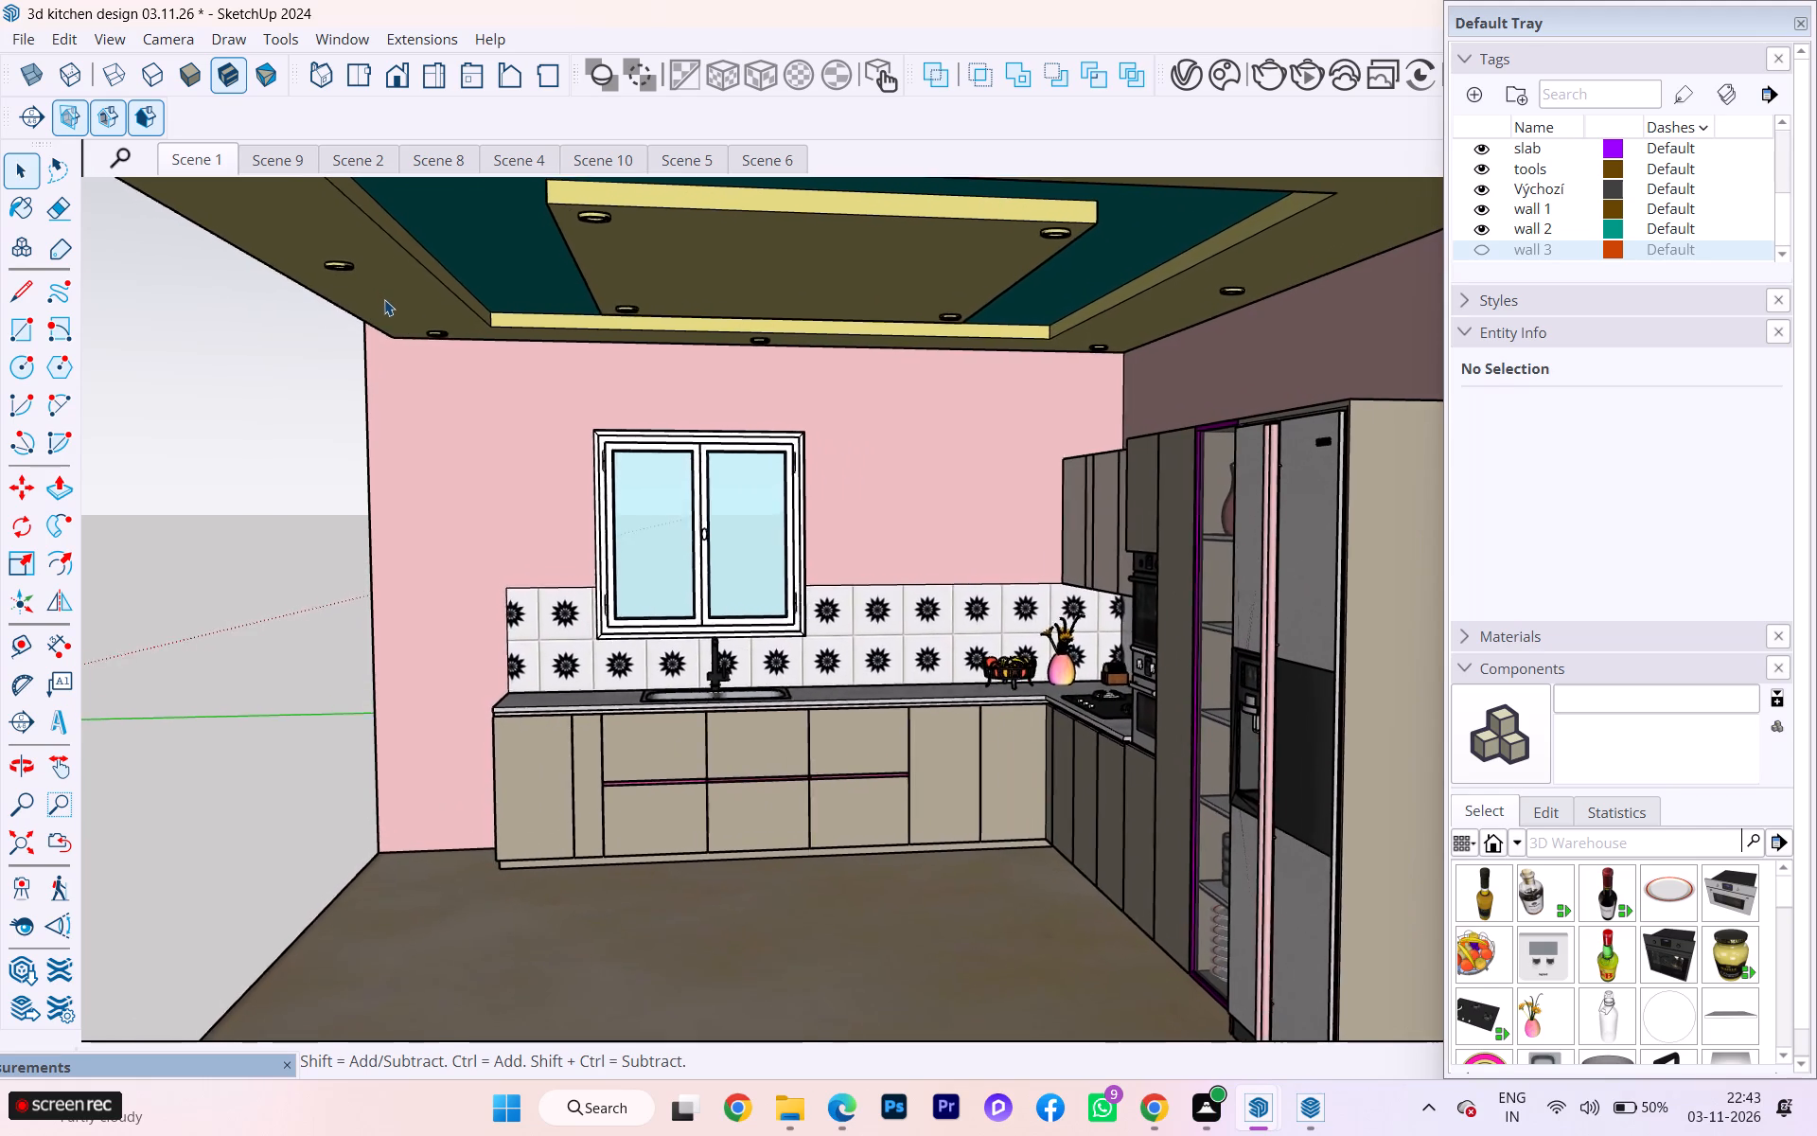
Undo the recent edits, continuing in Scene 9, back through the deletion of the room's wall.
{"action": "key", "text": "ctrl+z"}
{"action": "scroll", "coordinate": [570, 346], "scroll_direction": "down", "scroll_amount": 3}
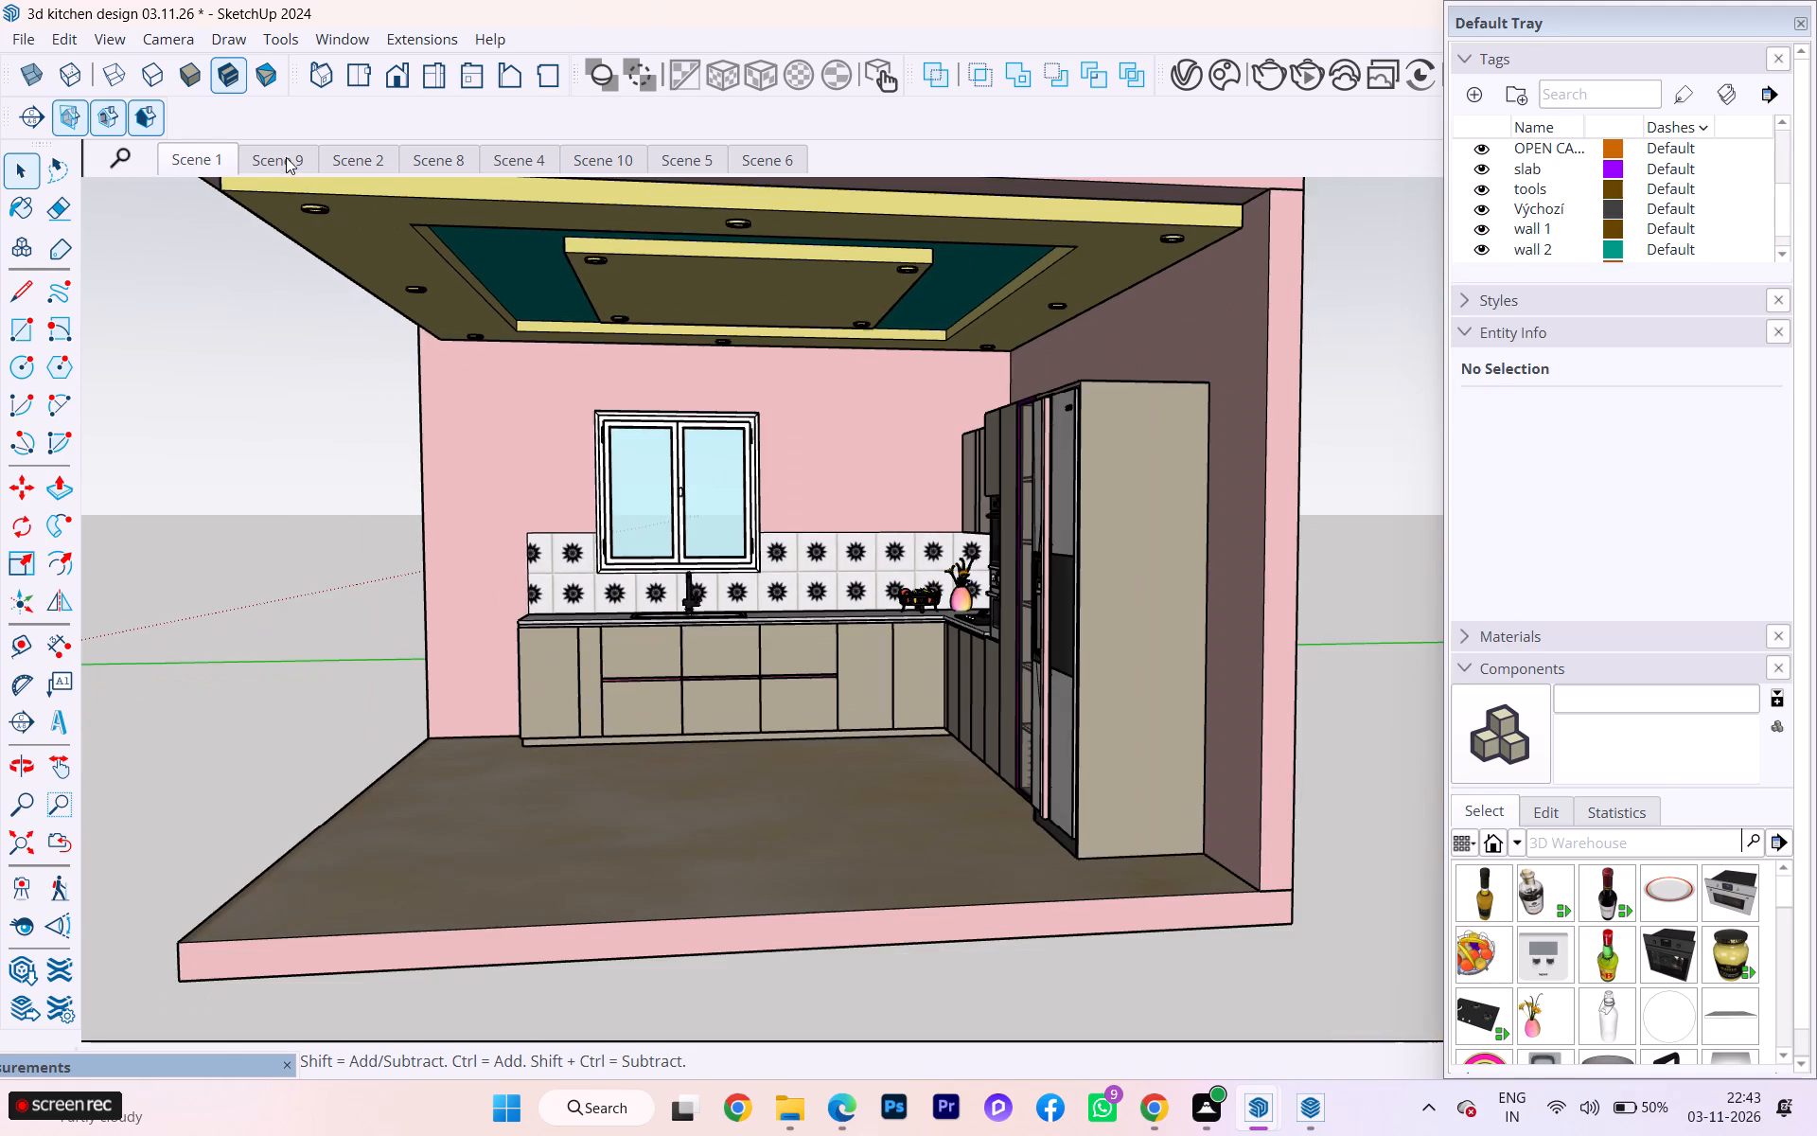
{"action": "left_click", "coordinate": [286, 155]}
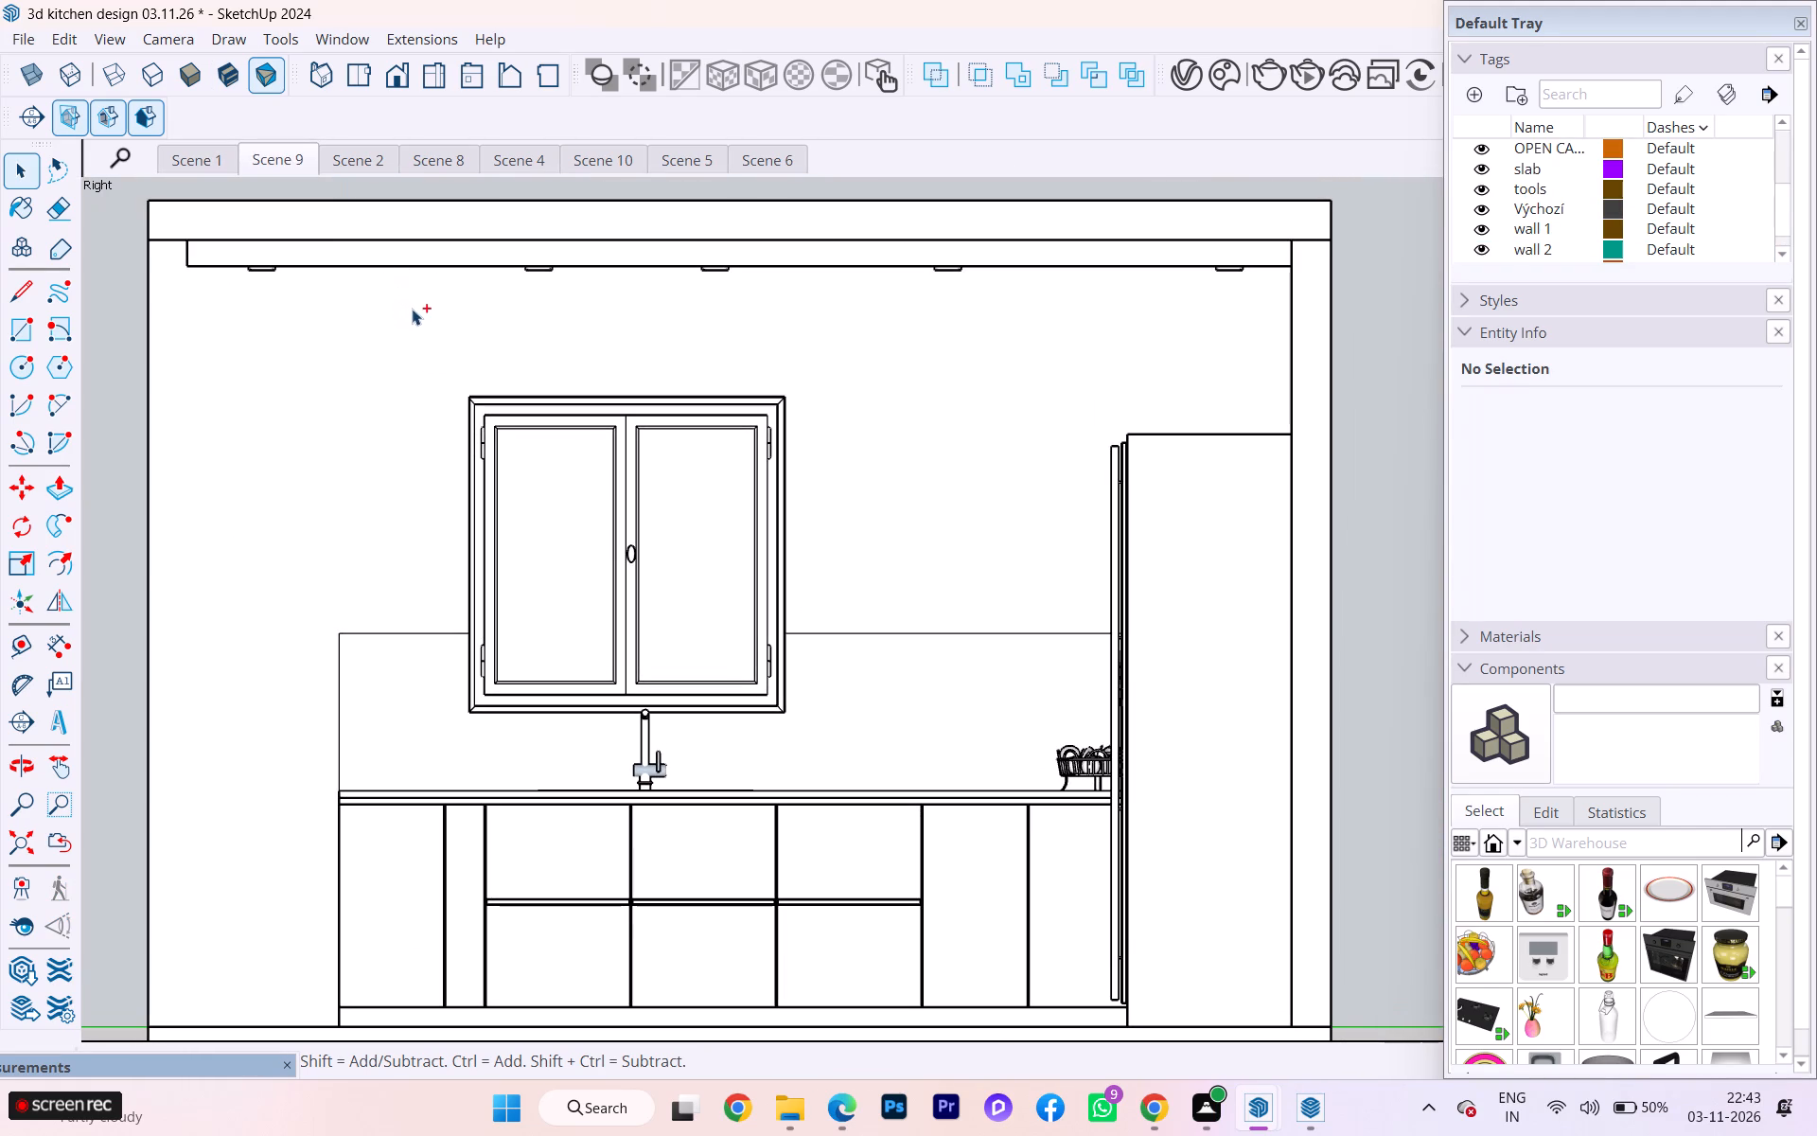
{"action": "key", "text": "ctrl+z"}
{"action": "key", "text": "ctrl+z"}
{"action": "key", "text": "ctrl+z"}
{"action": "key", "text": "ctrl+z"}
{"action": "key", "text": "ctrl+z"}
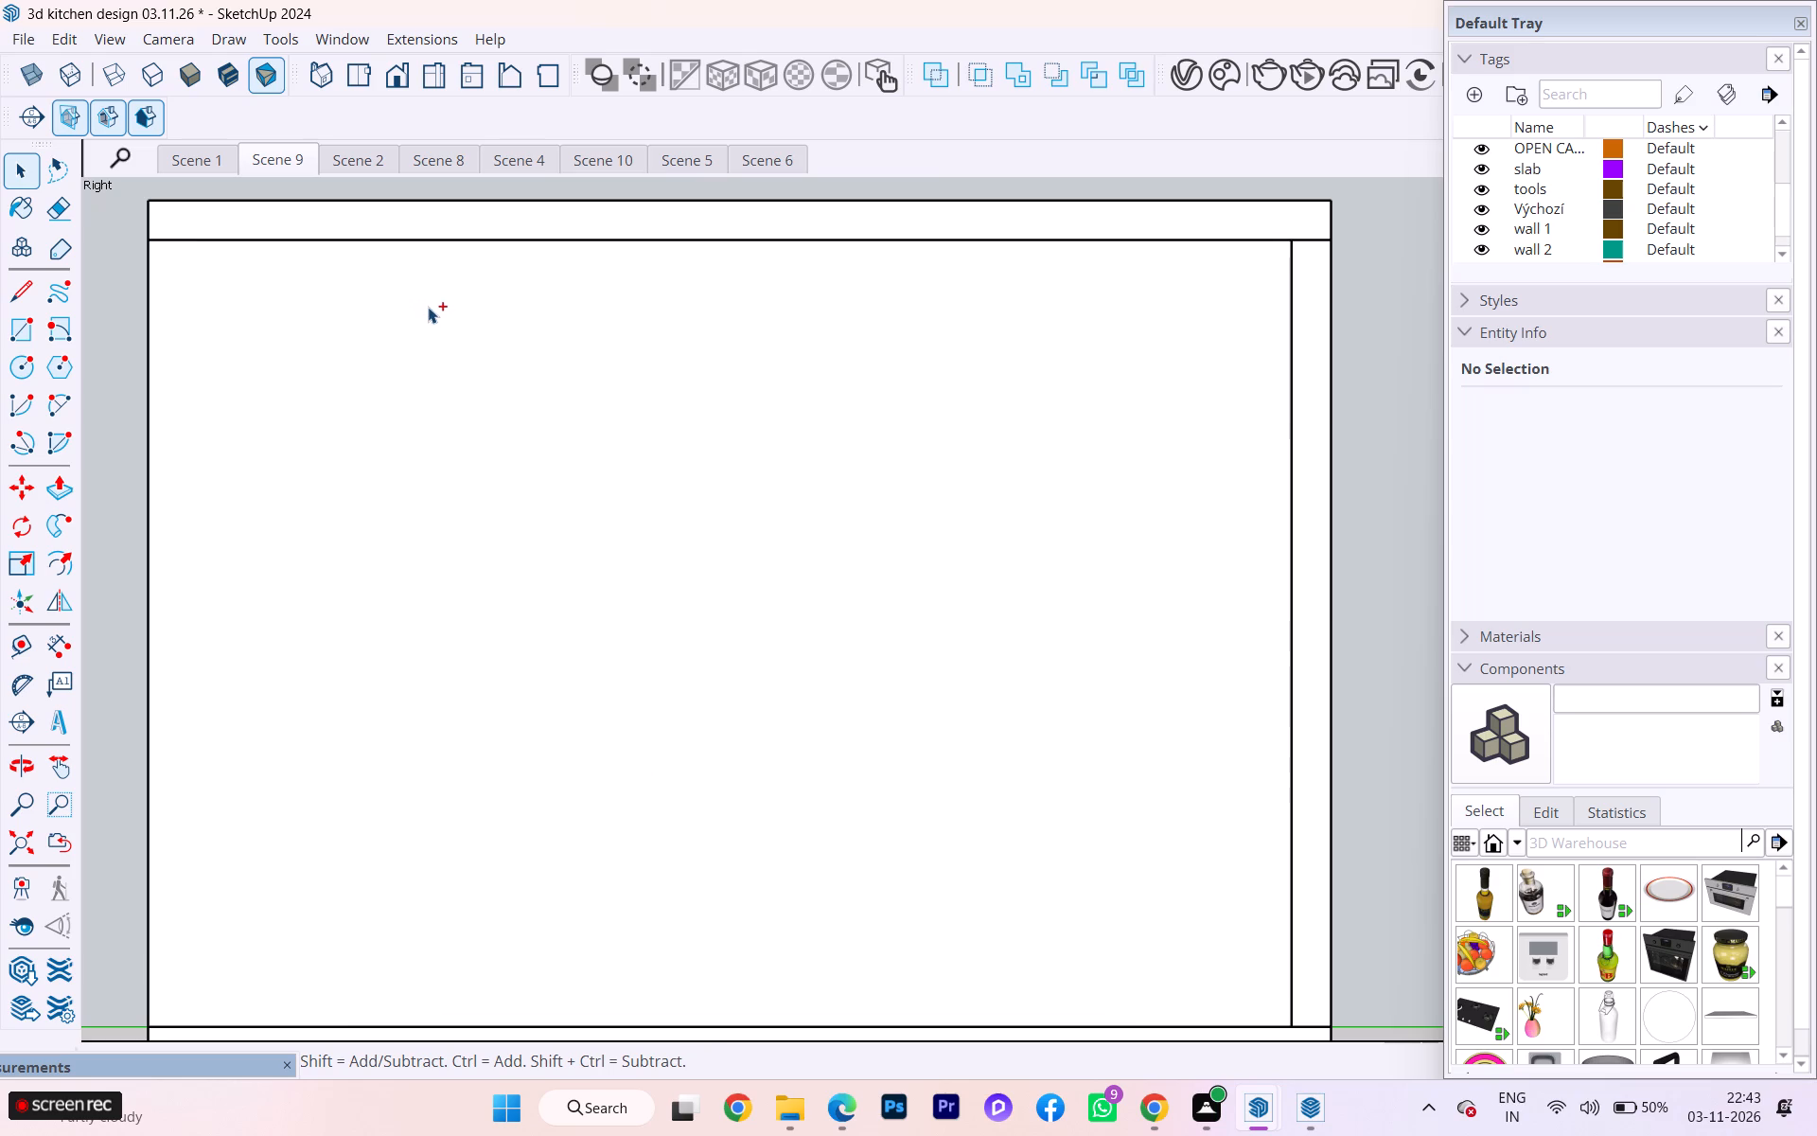
Inspect the restored wall and the kitchen from outside the room, and return to Scene 9's saved view.
{"action": "scroll", "coordinate": [644, 315], "scroll_direction": "down", "scroll_amount": 2}
{"action": "middle_click_drag", "start_coordinate": [855, 341], "coordinate": [1185, 391]}
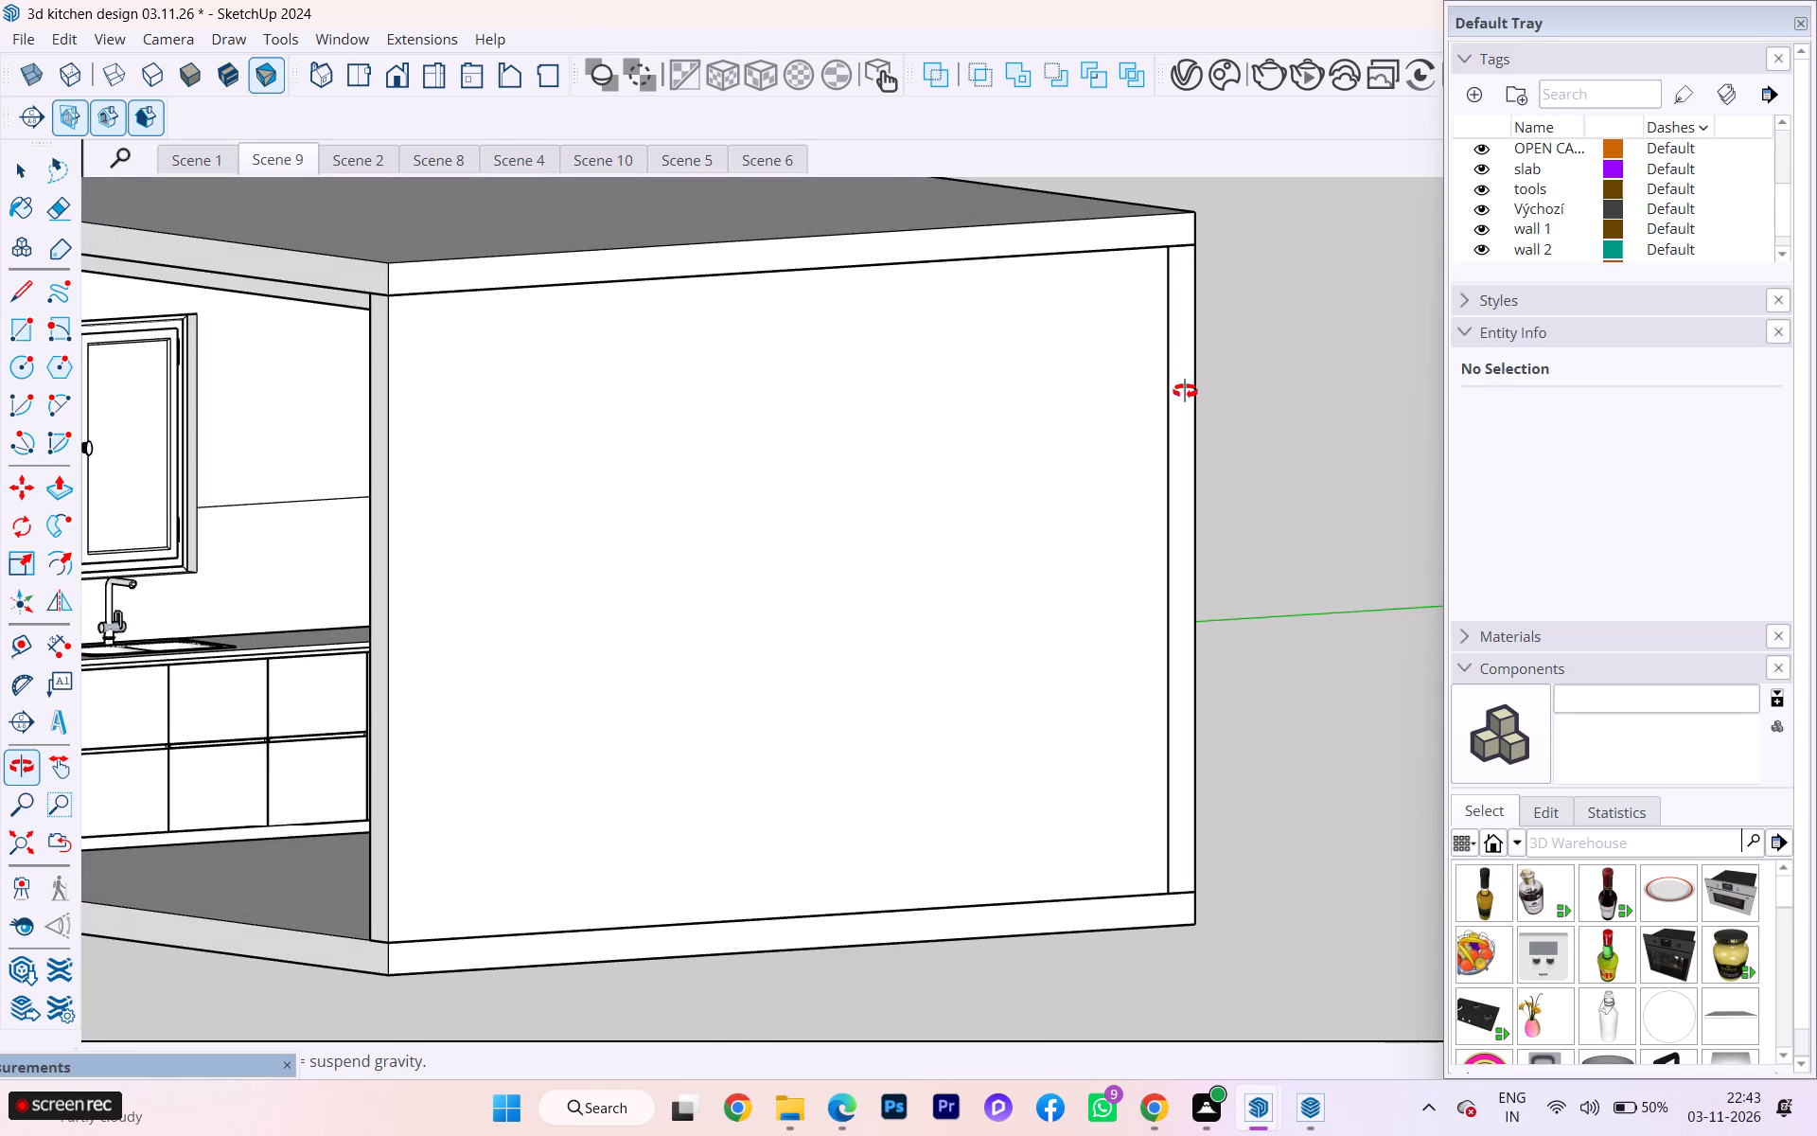
{"action": "middle_click_drag", "start_coordinate": [1185, 391], "coordinate": [1222, 390]}
{"action": "scroll", "coordinate": [1210, 376], "scroll_direction": "down", "scroll_amount": 2}
{"action": "scroll", "coordinate": [1210, 381], "scroll_direction": "up", "scroll_amount": 2}
{"action": "scroll", "coordinate": [1210, 382], "scroll_direction": "down", "scroll_amount": 4}
{"action": "scroll", "coordinate": [1202, 382], "scroll_direction": "up", "scroll_amount": 1}
{"action": "scroll", "coordinate": [1169, 363], "scroll_direction": "down", "scroll_amount": 1}
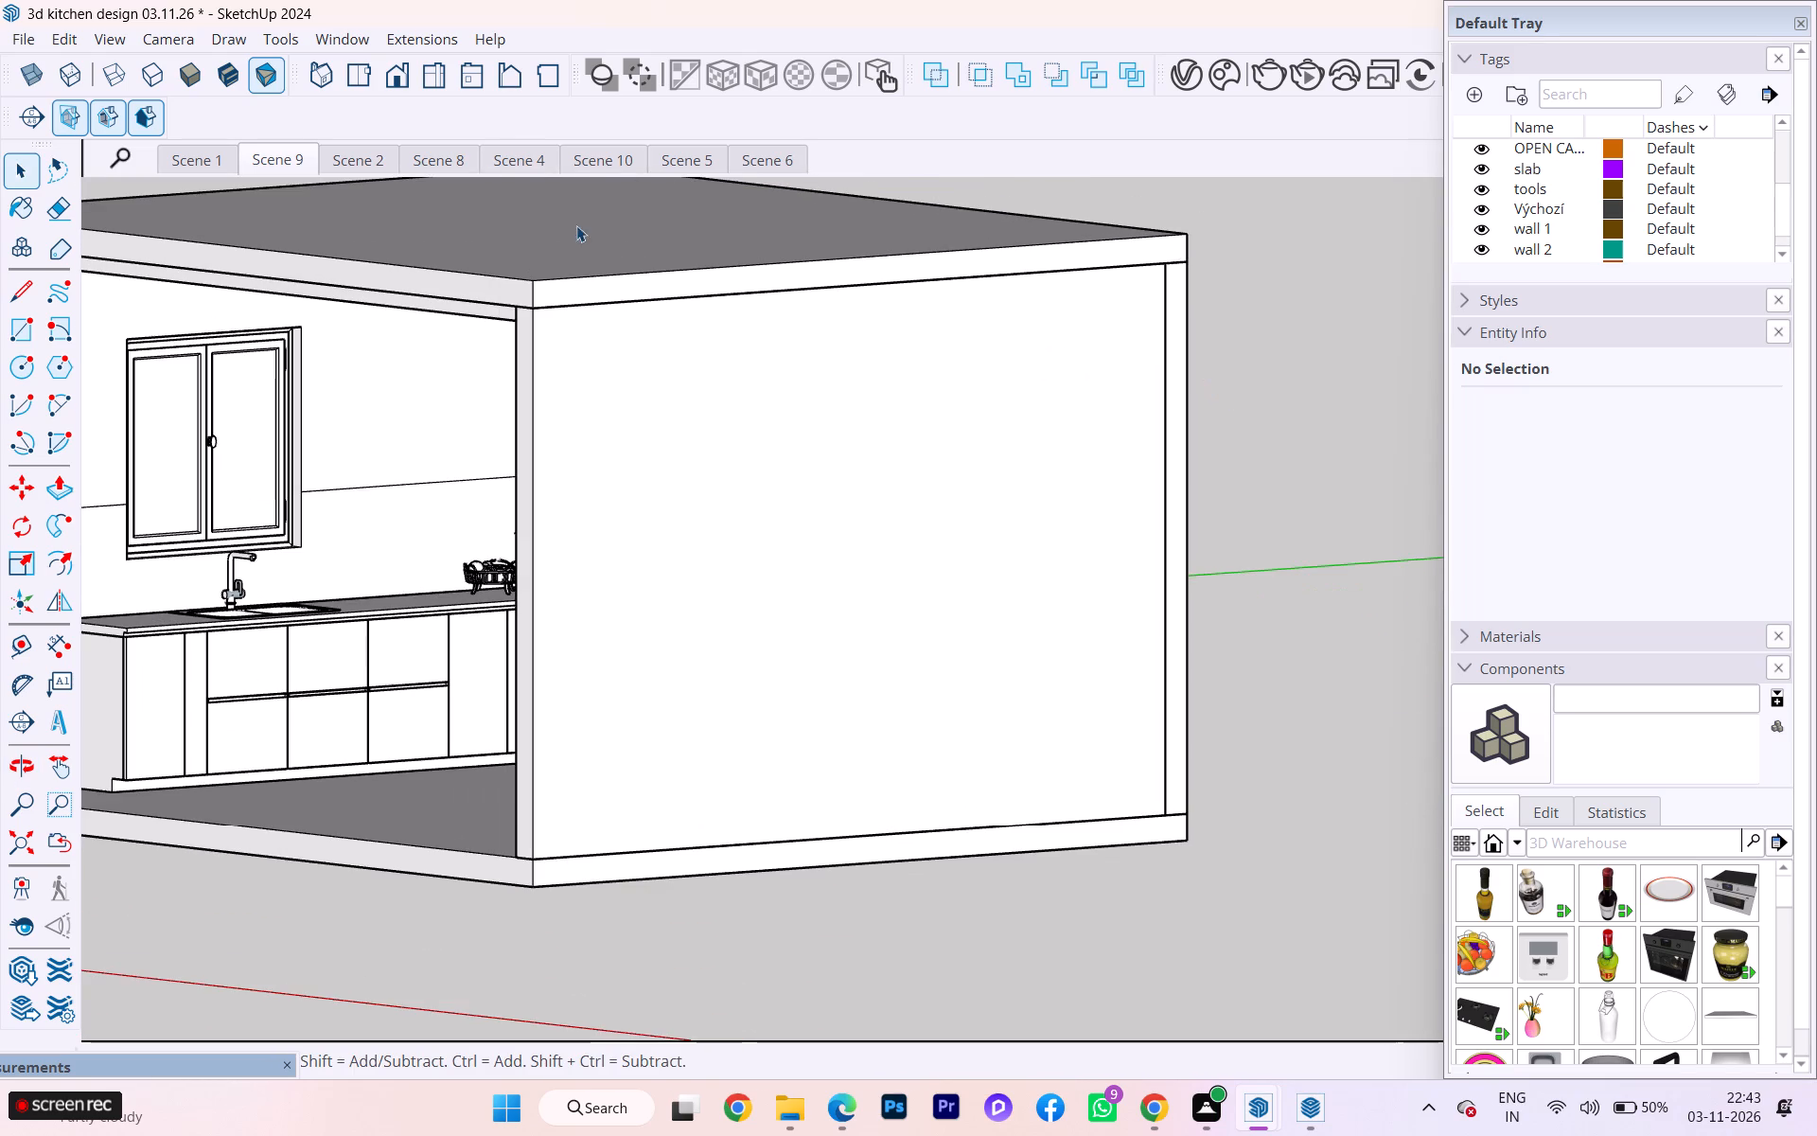
{"action": "left_click", "coordinate": [280, 155]}
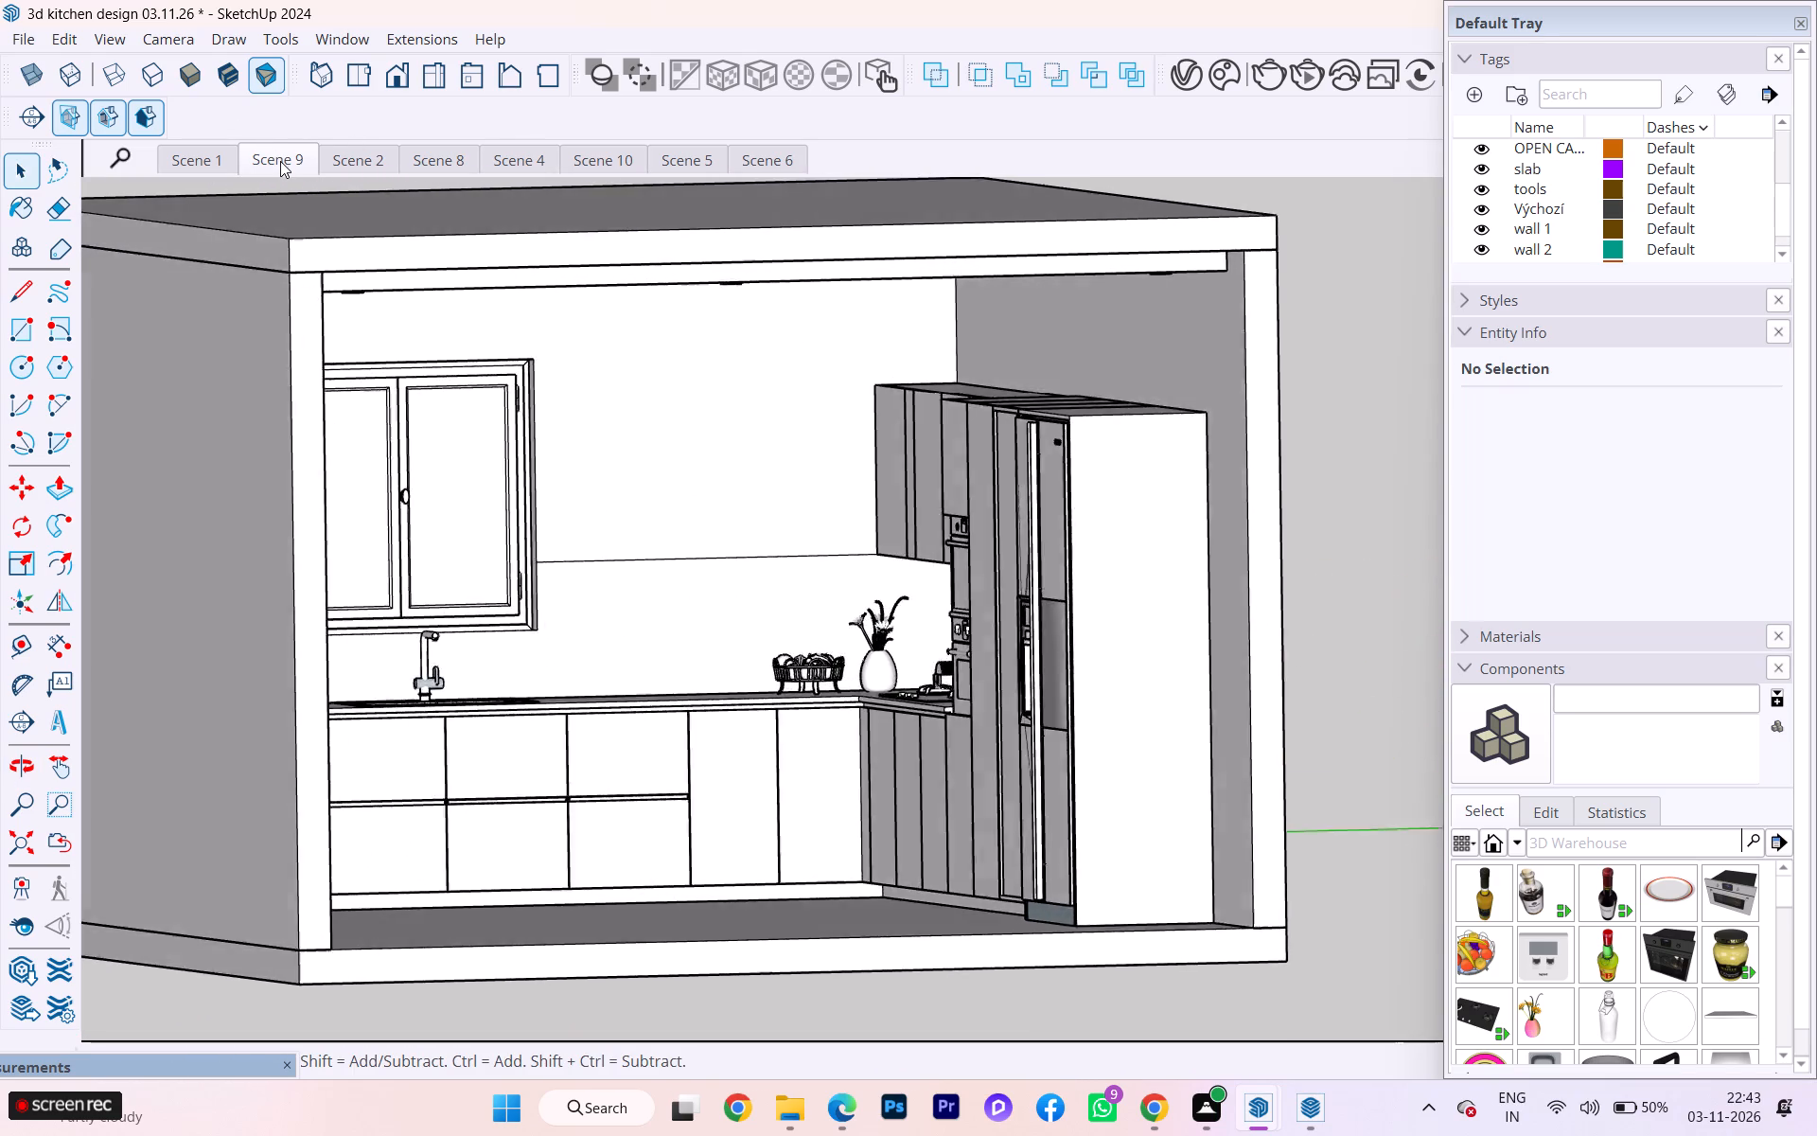
Update Scene 1 with the restored side wall in its view.
{"action": "left_click", "coordinate": [198, 156]}
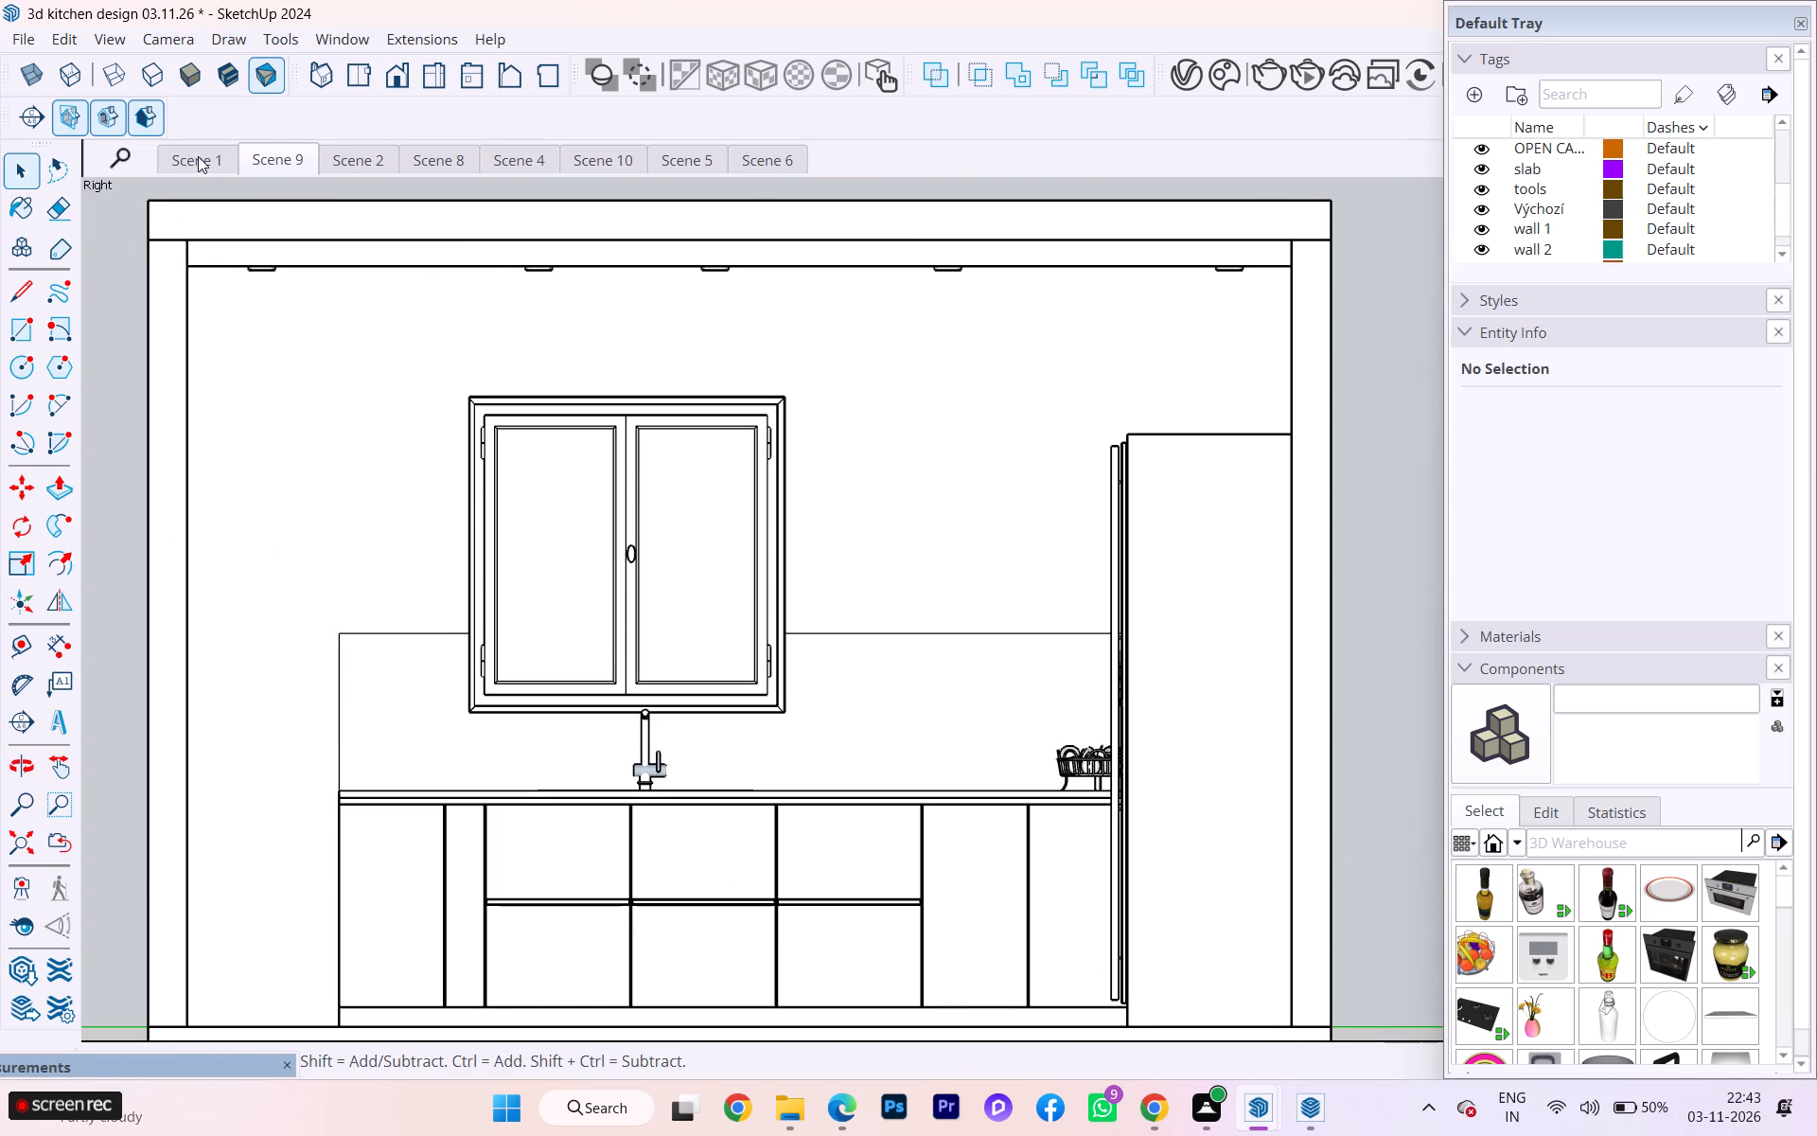
{"action": "left_click", "coordinate": [194, 158]}
{"action": "triple_click", "coordinate": [194, 158]}
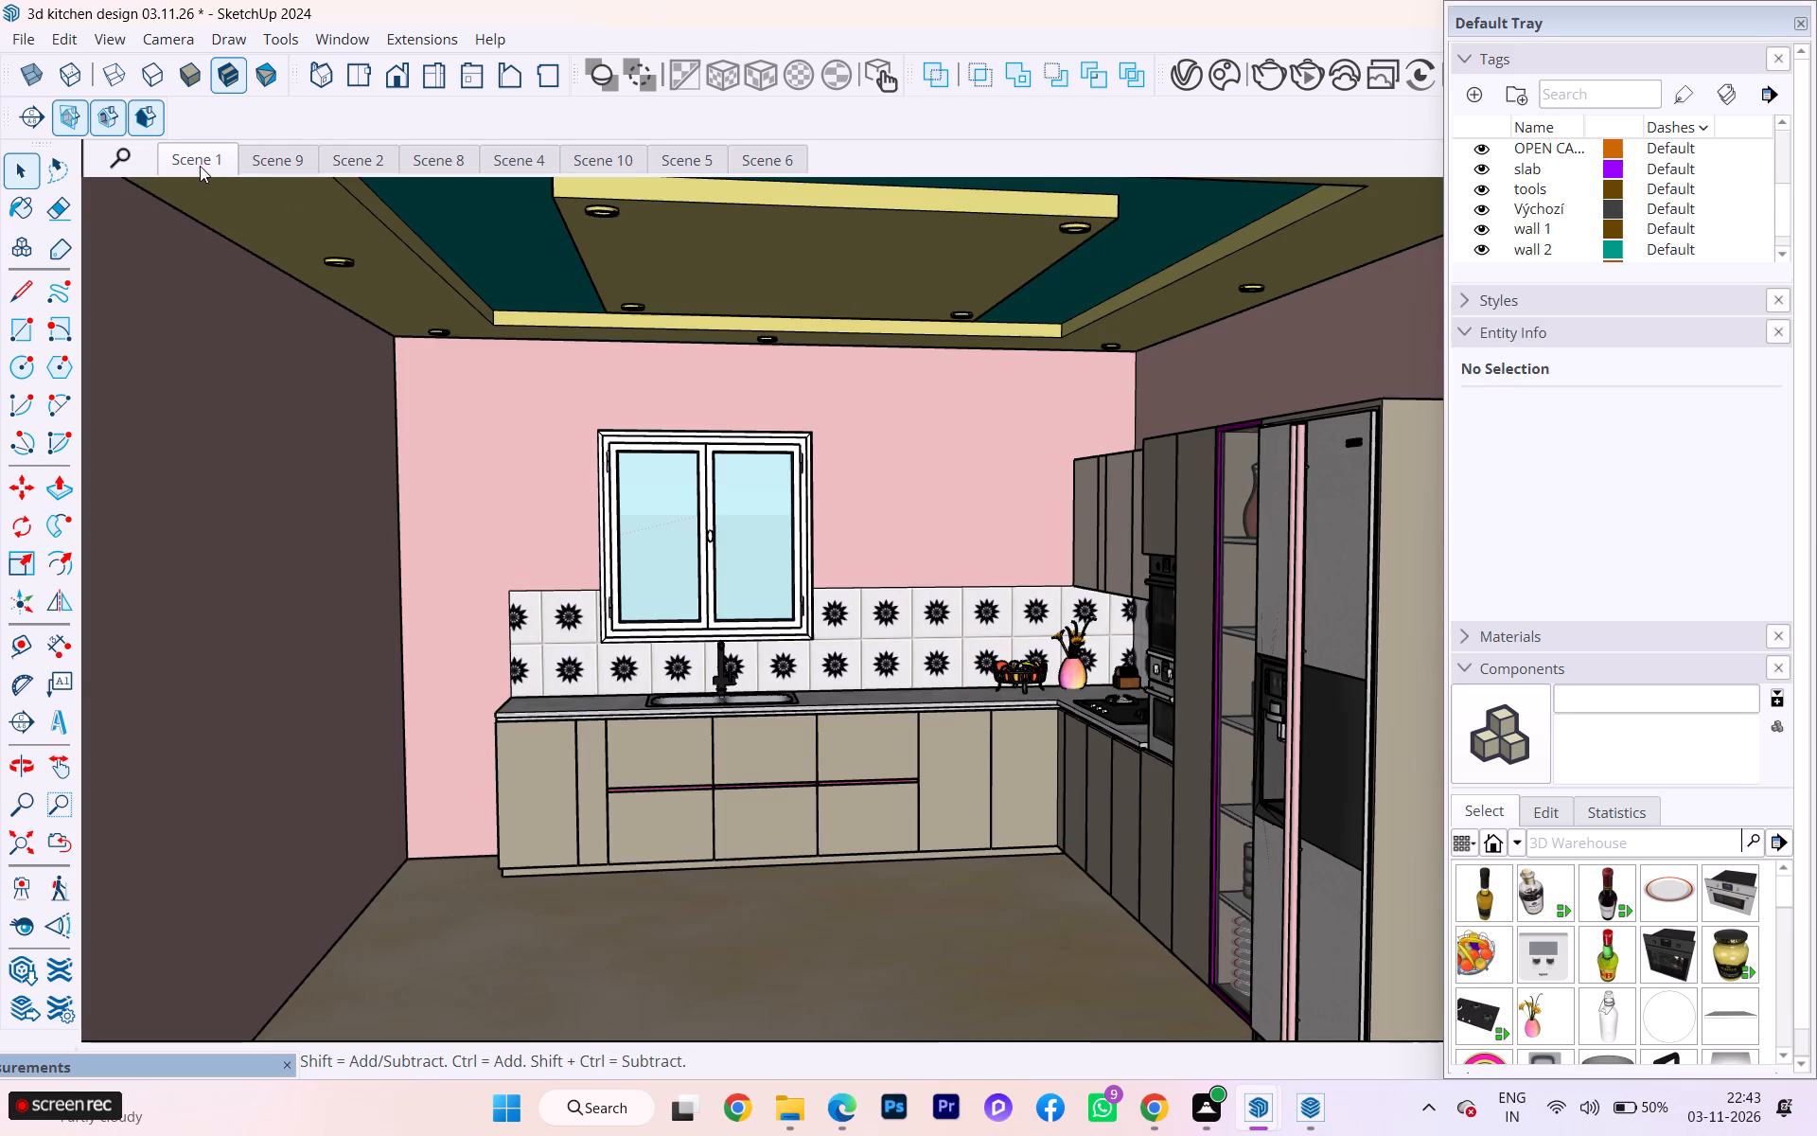
{"action": "right_click", "coordinate": [200, 166]}
{"action": "left_click", "coordinate": [271, 283]}
Examine Scene 9's line elevation of the window wall, including the side walls, ceiling and base cabinets.
{"action": "left_click", "coordinate": [264, 153]}
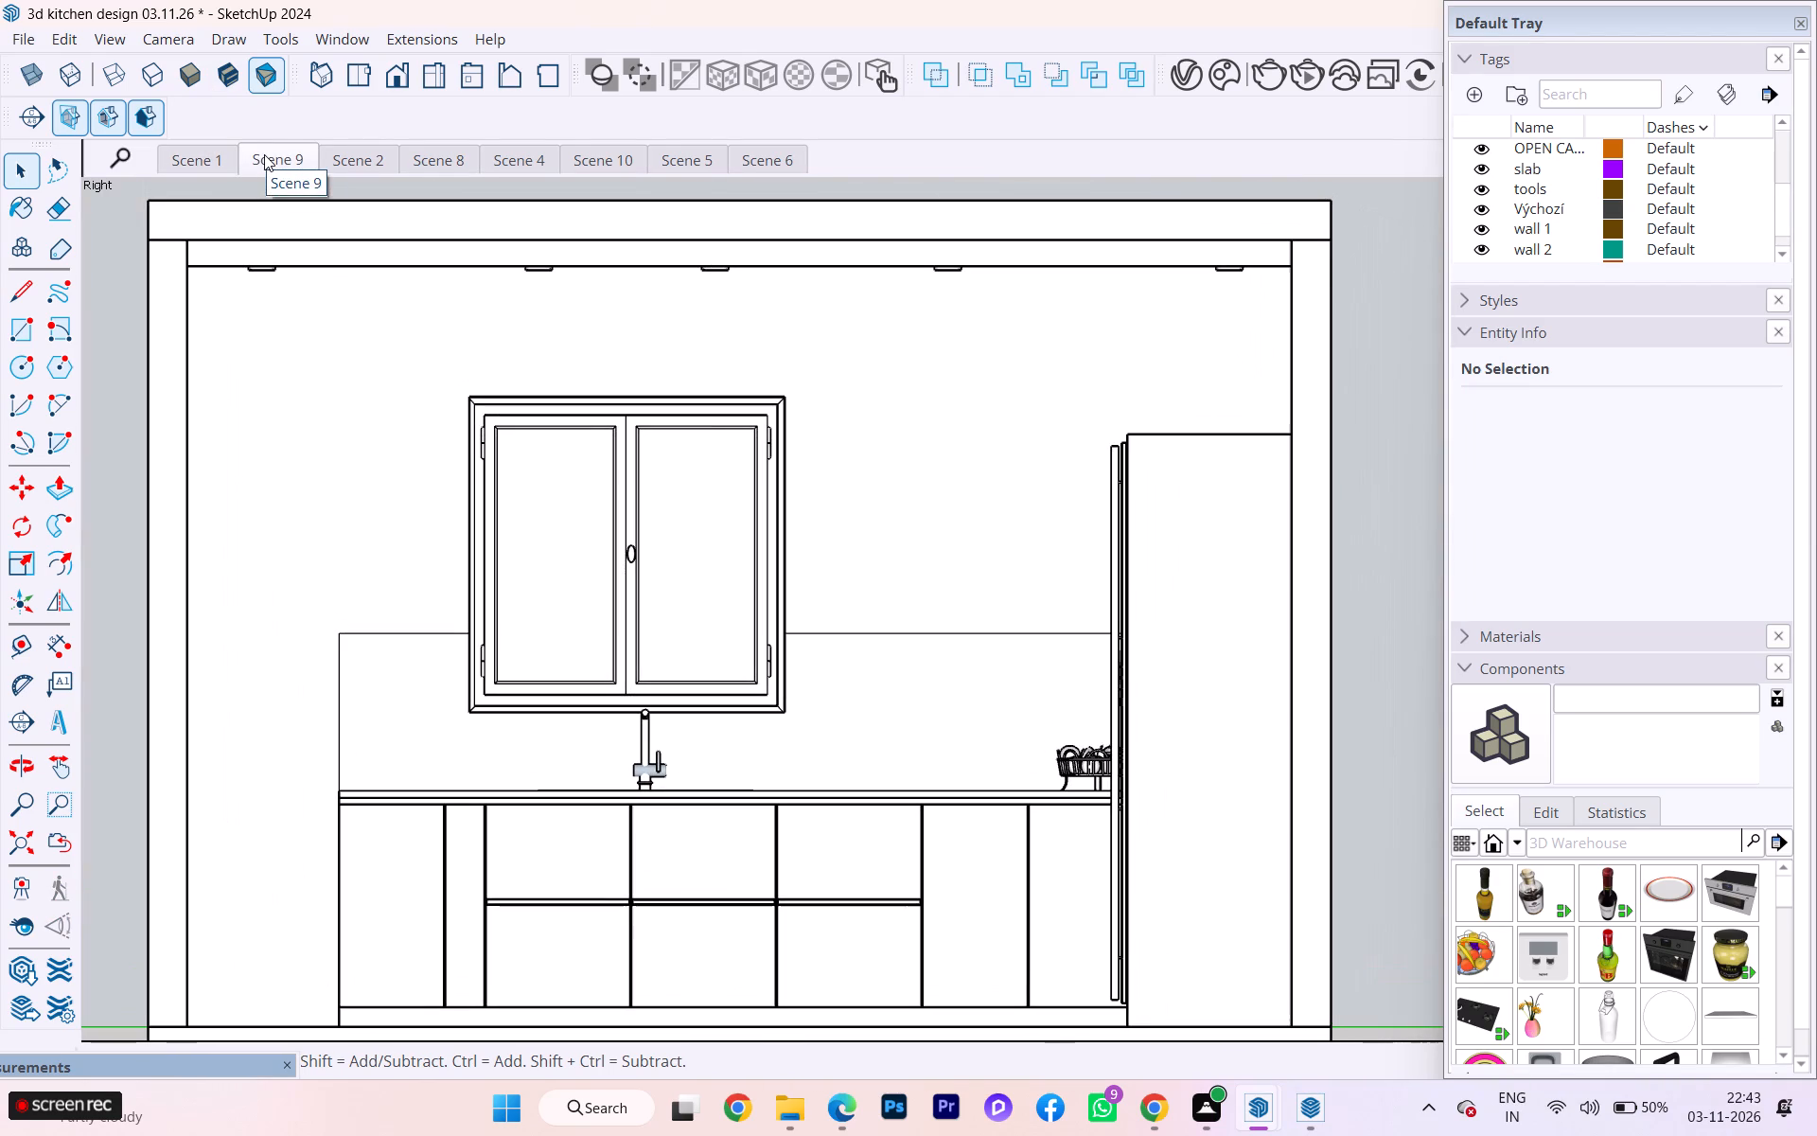
{"action": "scroll", "coordinate": [320, 321], "scroll_direction": "up", "scroll_amount": 1}
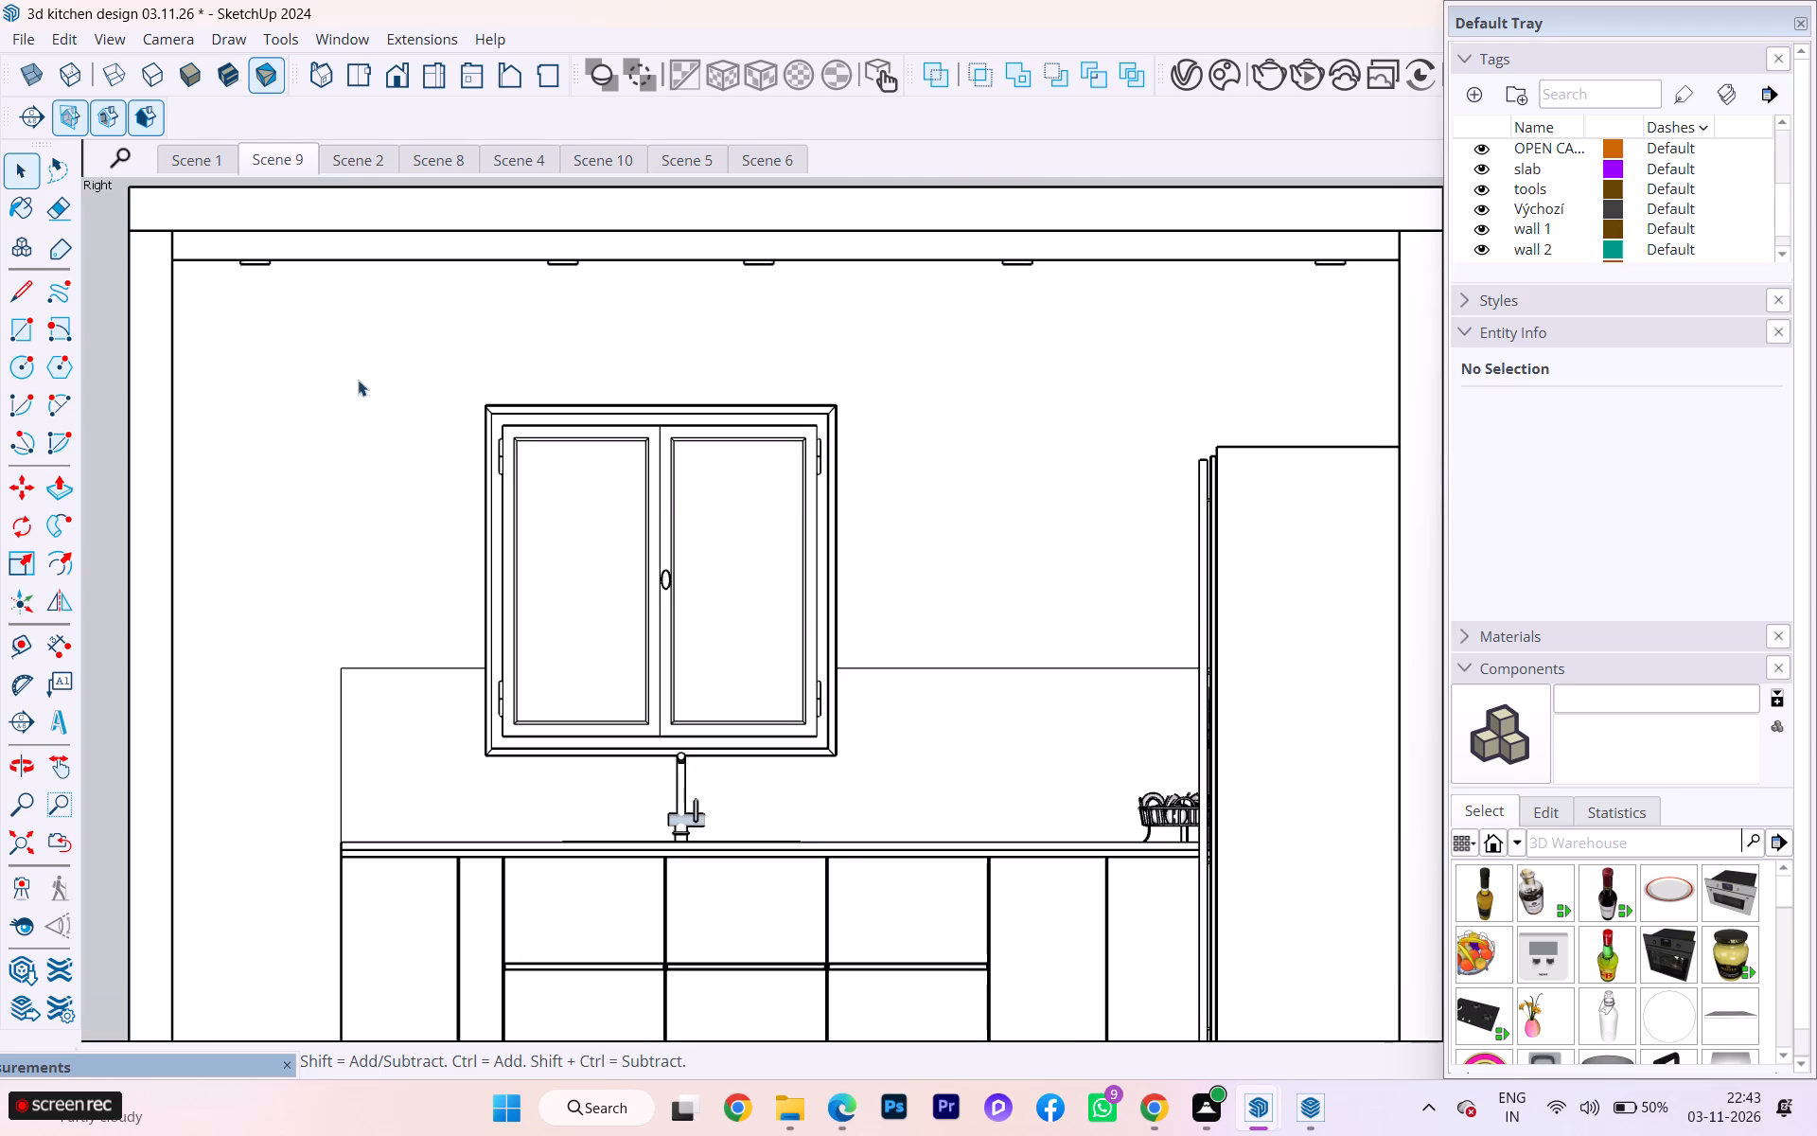
{"action": "scroll", "coordinate": [344, 369], "scroll_direction": "down", "scroll_amount": 1}
{"action": "scroll", "coordinate": [354, 479], "scroll_direction": "up", "scroll_amount": 1}
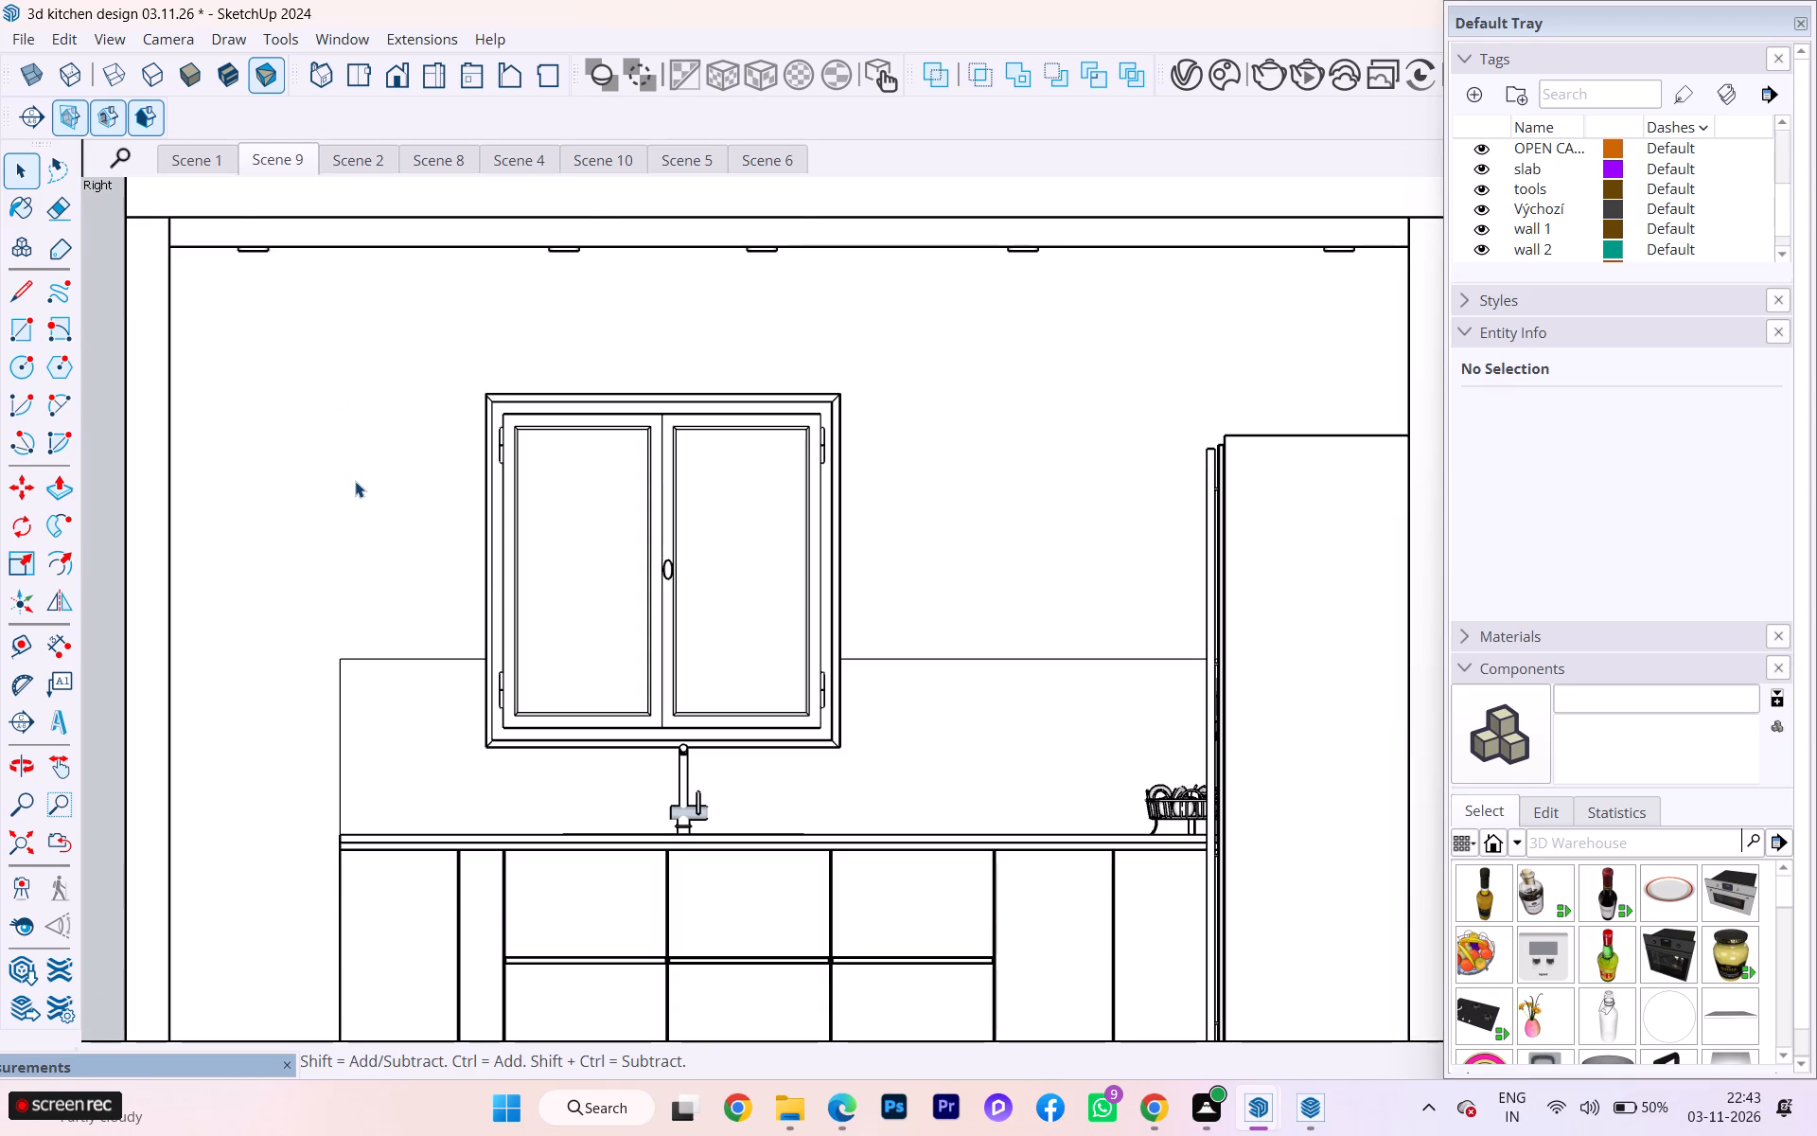
{"action": "scroll", "coordinate": [355, 481], "scroll_direction": "up", "scroll_amount": 1}
{"action": "scroll", "coordinate": [273, 397], "scroll_direction": "down", "scroll_amount": 1}
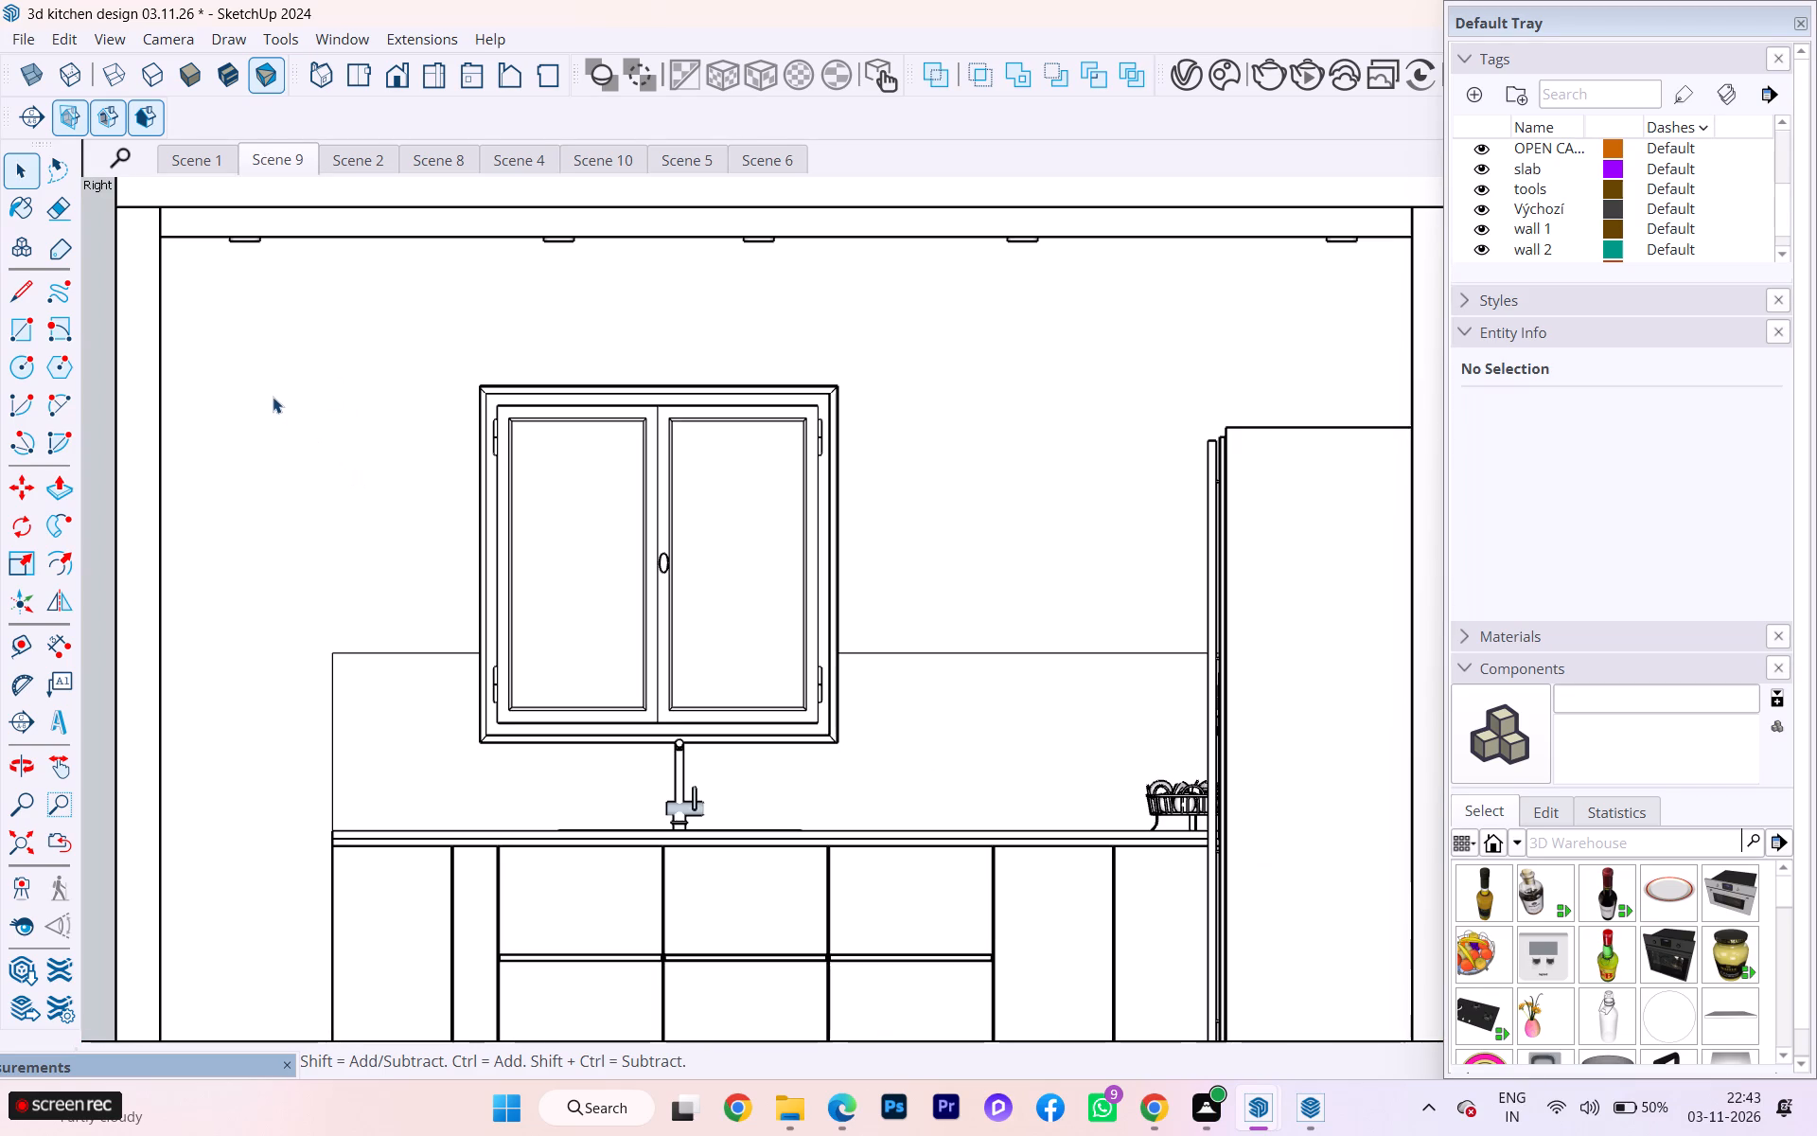
{"action": "scroll", "coordinate": [273, 397], "scroll_direction": "down", "scroll_amount": 1}
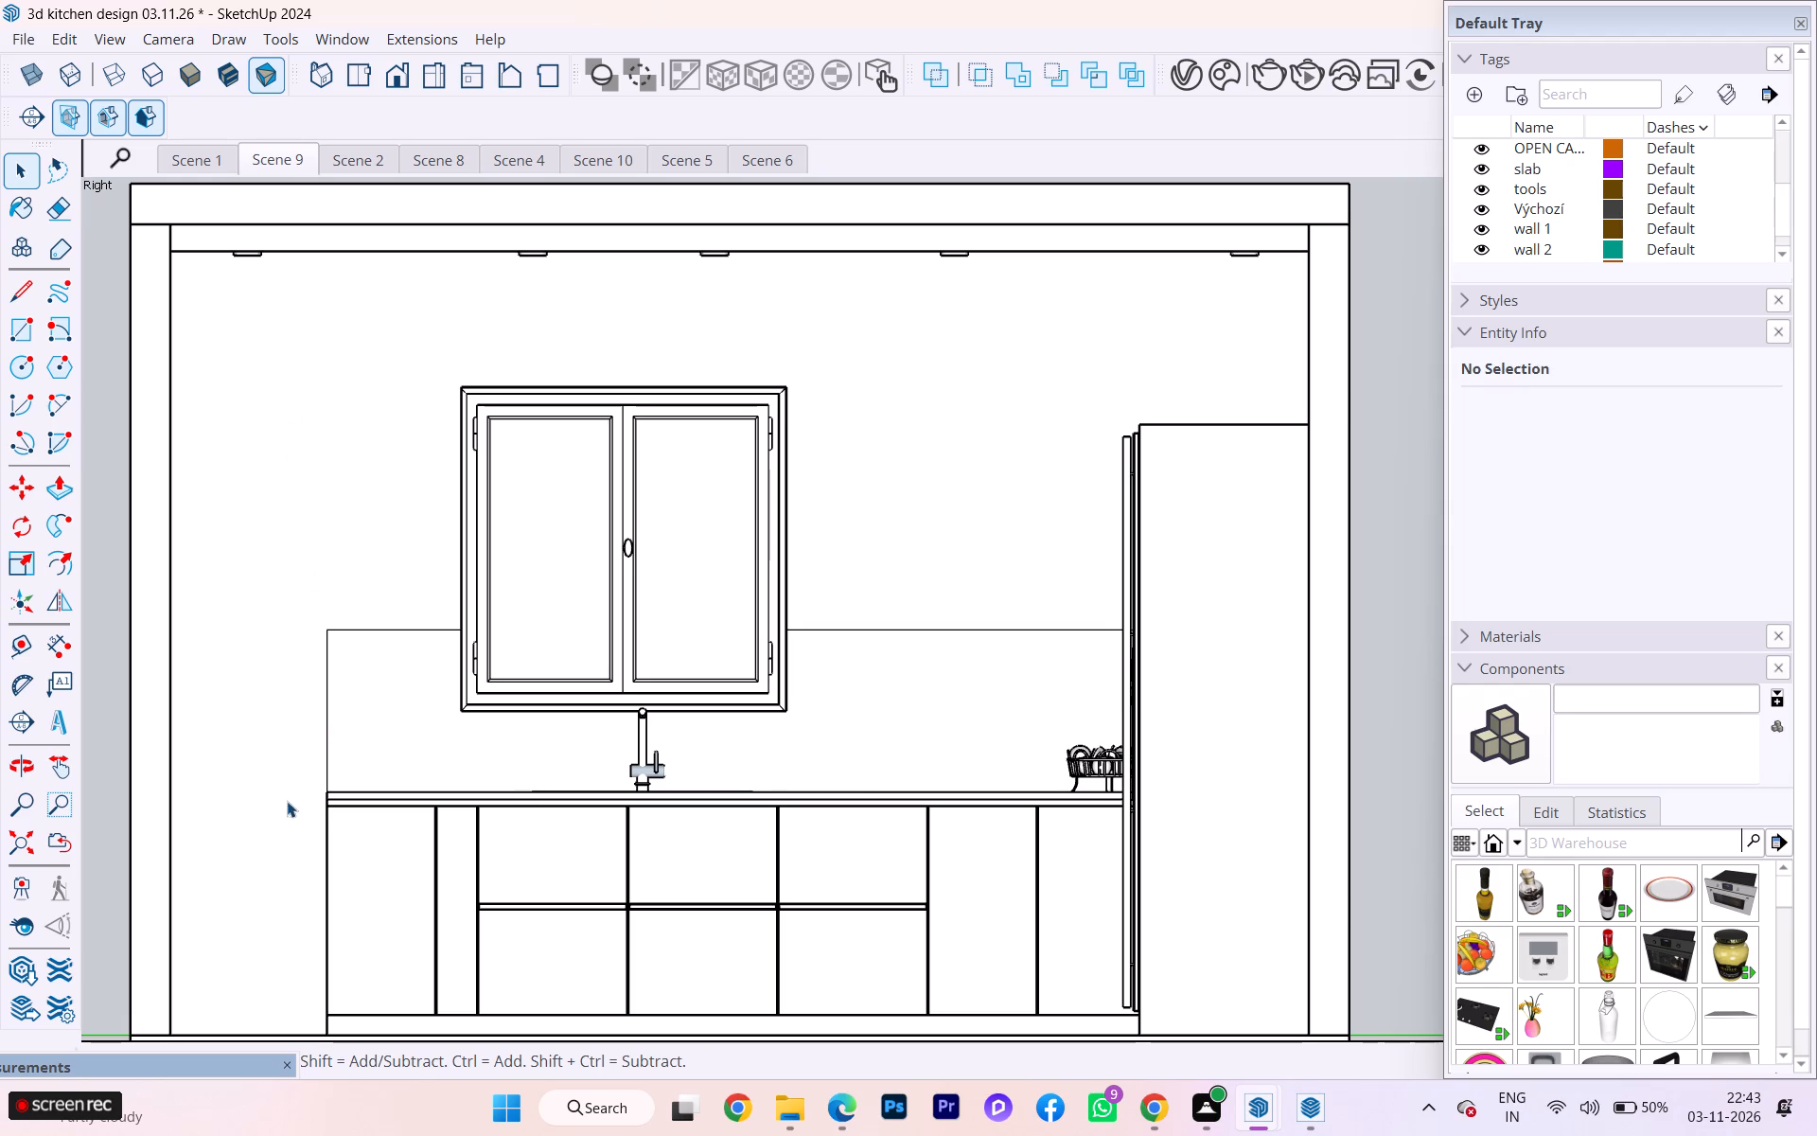
{"action": "scroll", "coordinate": [867, 434], "scroll_direction": "down", "scroll_amount": 1}
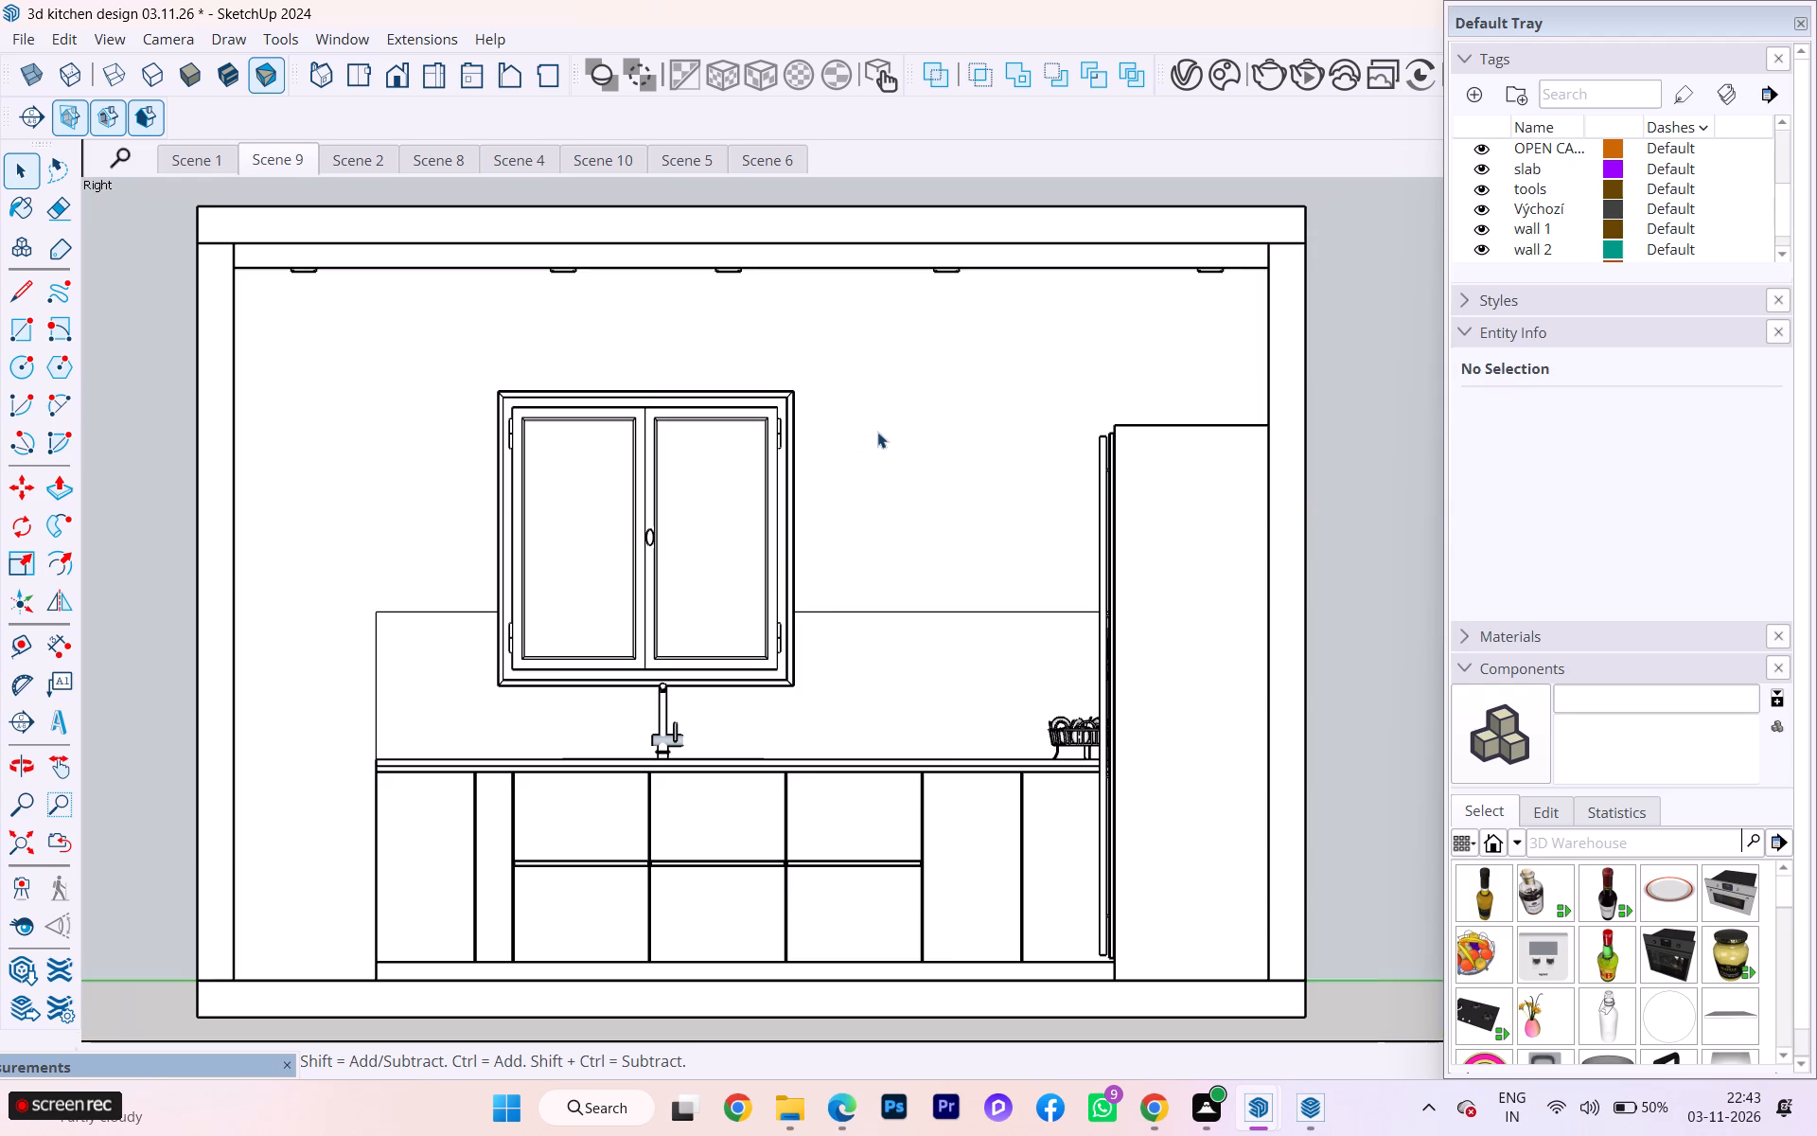
{"action": "scroll", "coordinate": [556, 656], "scroll_direction": "up", "scroll_amount": 1}
{"action": "scroll", "coordinate": [830, 310], "scroll_direction": "down", "scroll_amount": 1}
{"action": "scroll", "coordinate": [668, 522], "scroll_direction": "up", "scroll_amount": 1}
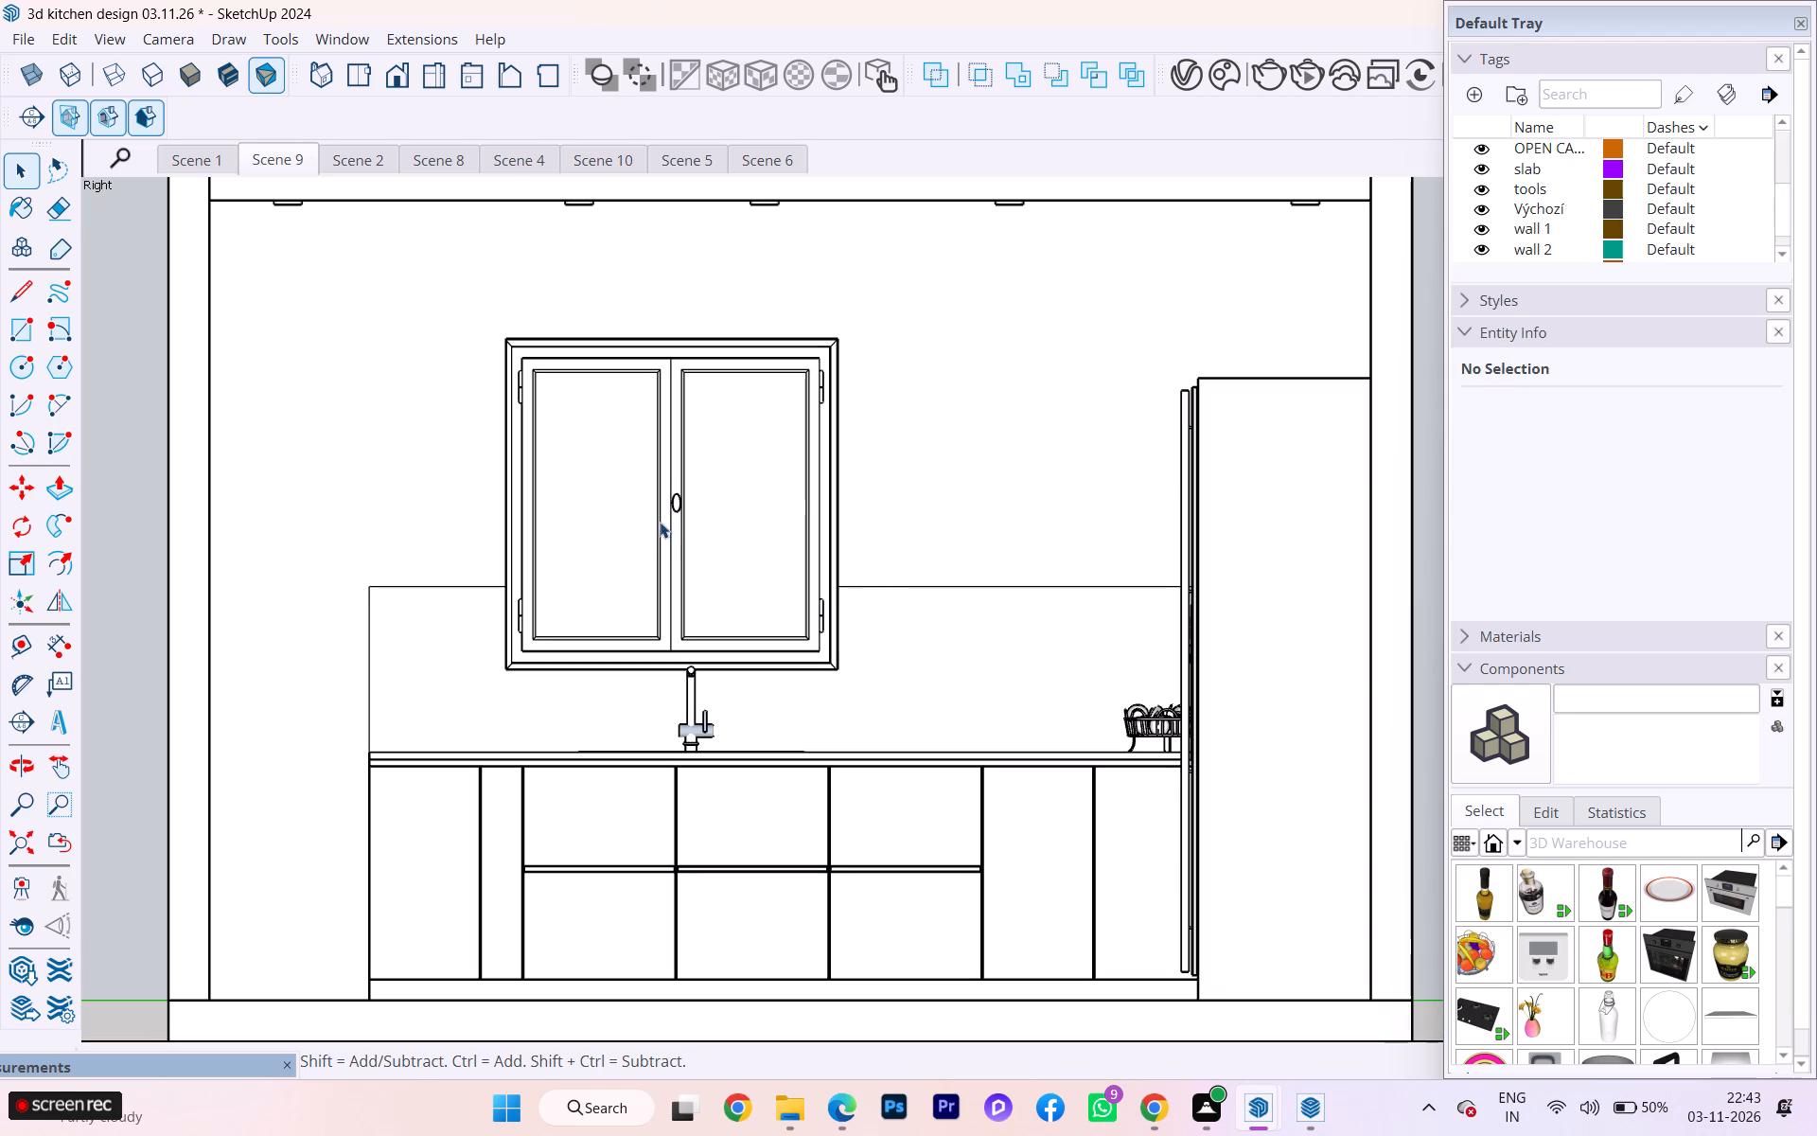
{"action": "scroll", "coordinate": [618, 474], "scroll_direction": "down", "scroll_amount": 1}
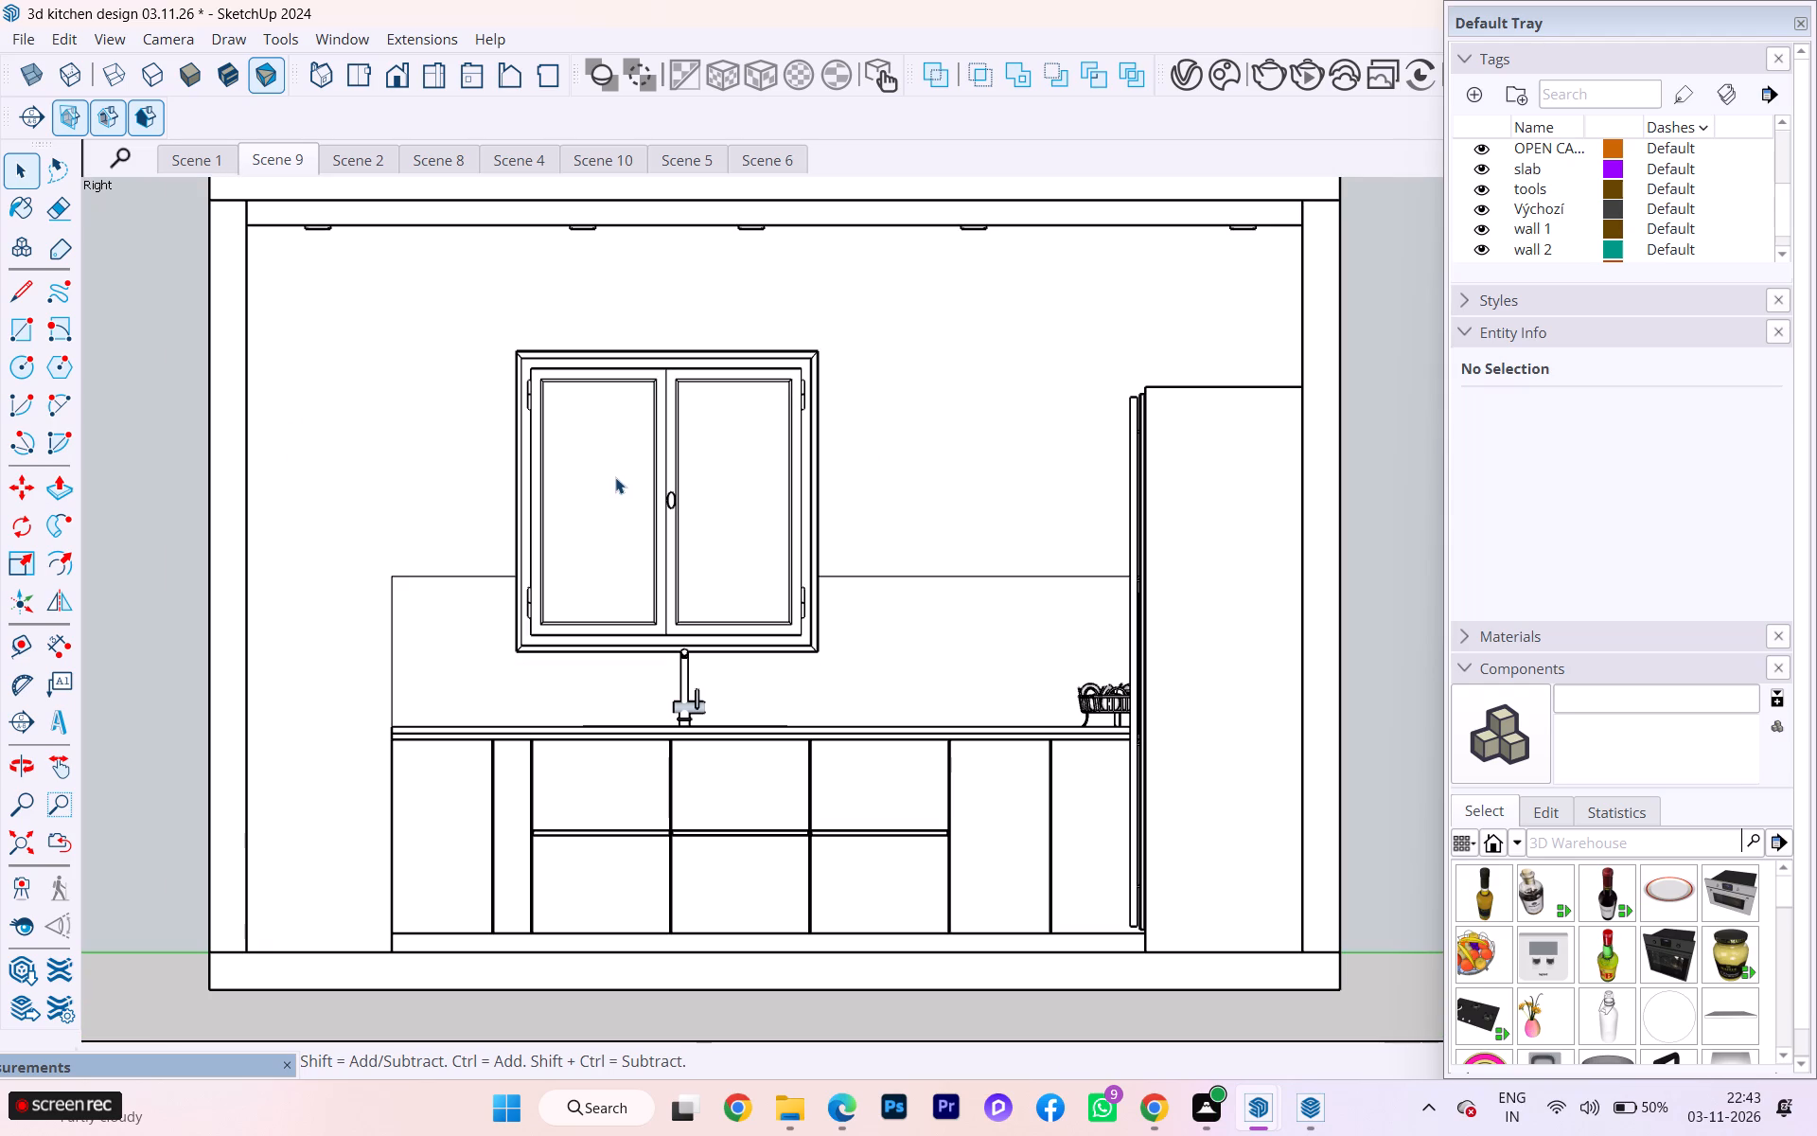
{"action": "scroll", "coordinate": [901, 253], "scroll_direction": "up", "scroll_amount": 1}
{"action": "scroll", "coordinate": [907, 270], "scroll_direction": "down", "scroll_amount": 1}
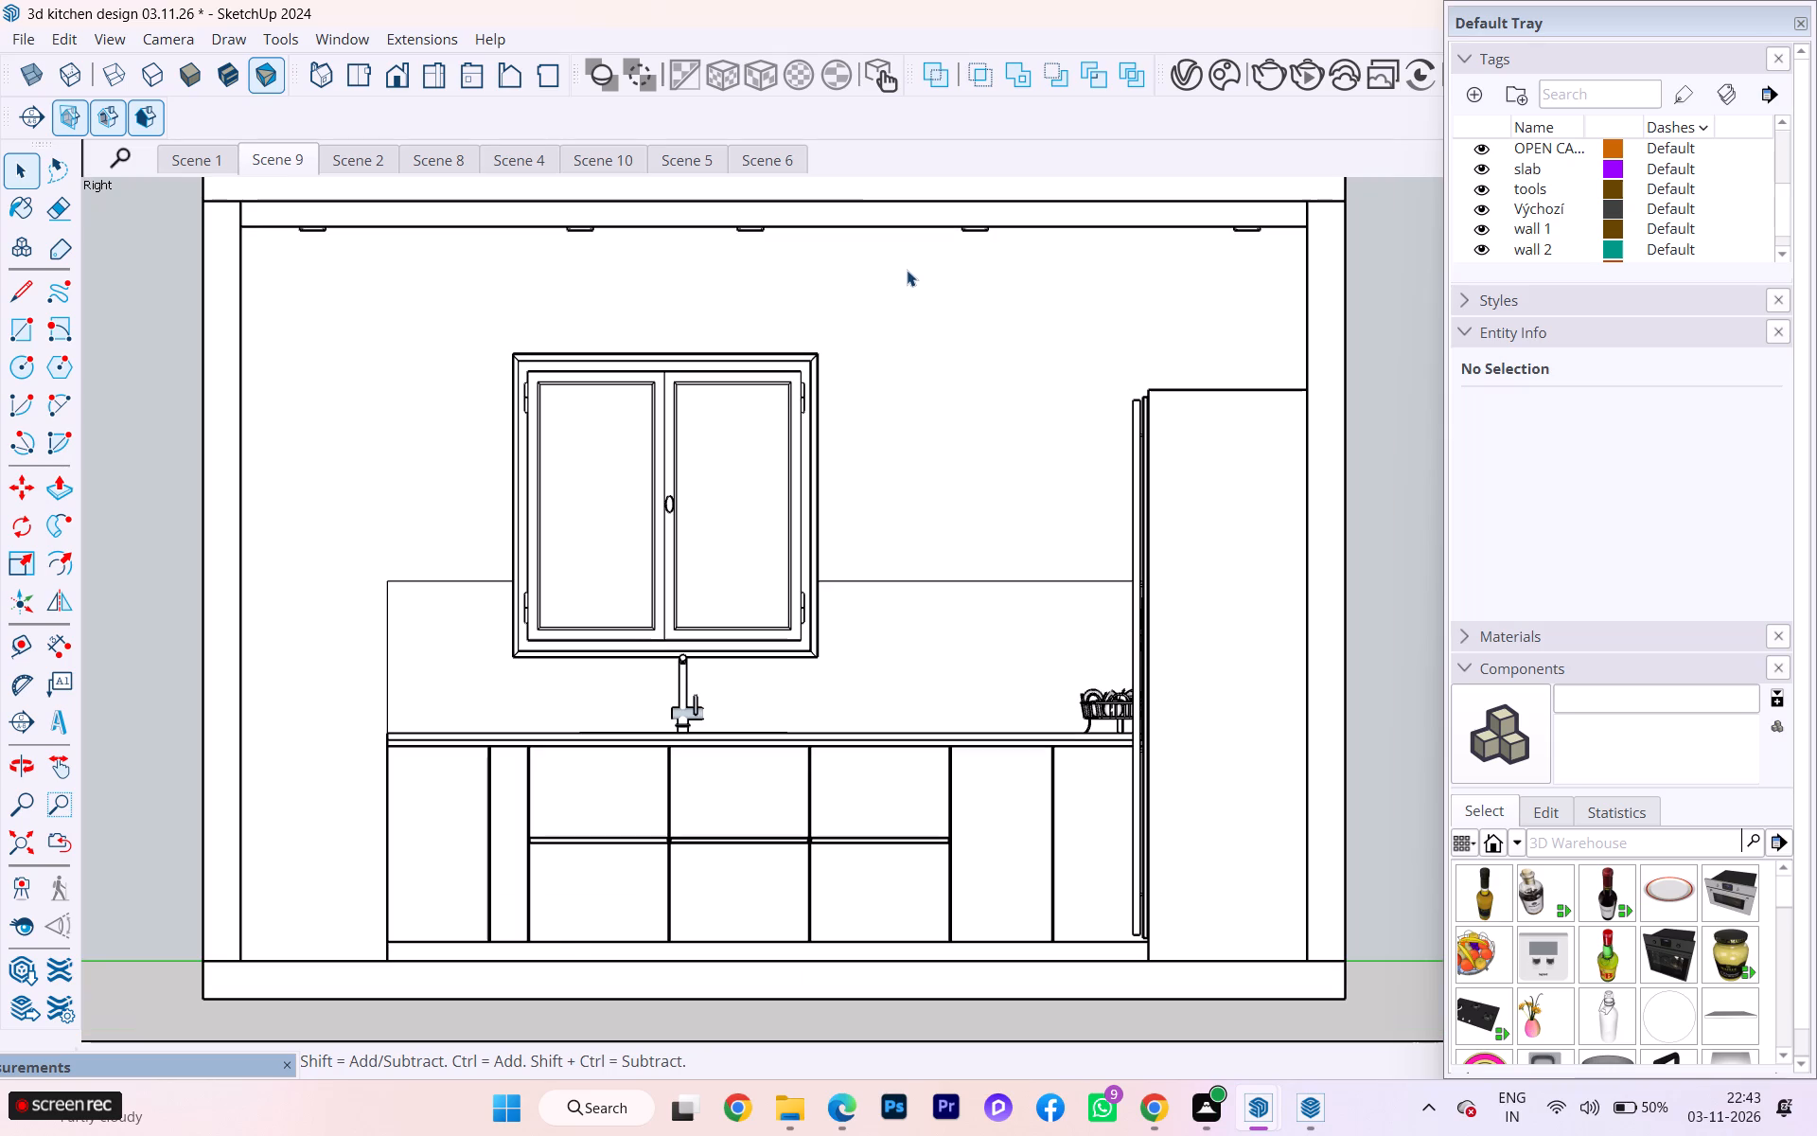
{"action": "middle_click", "coordinate": [909, 282]}
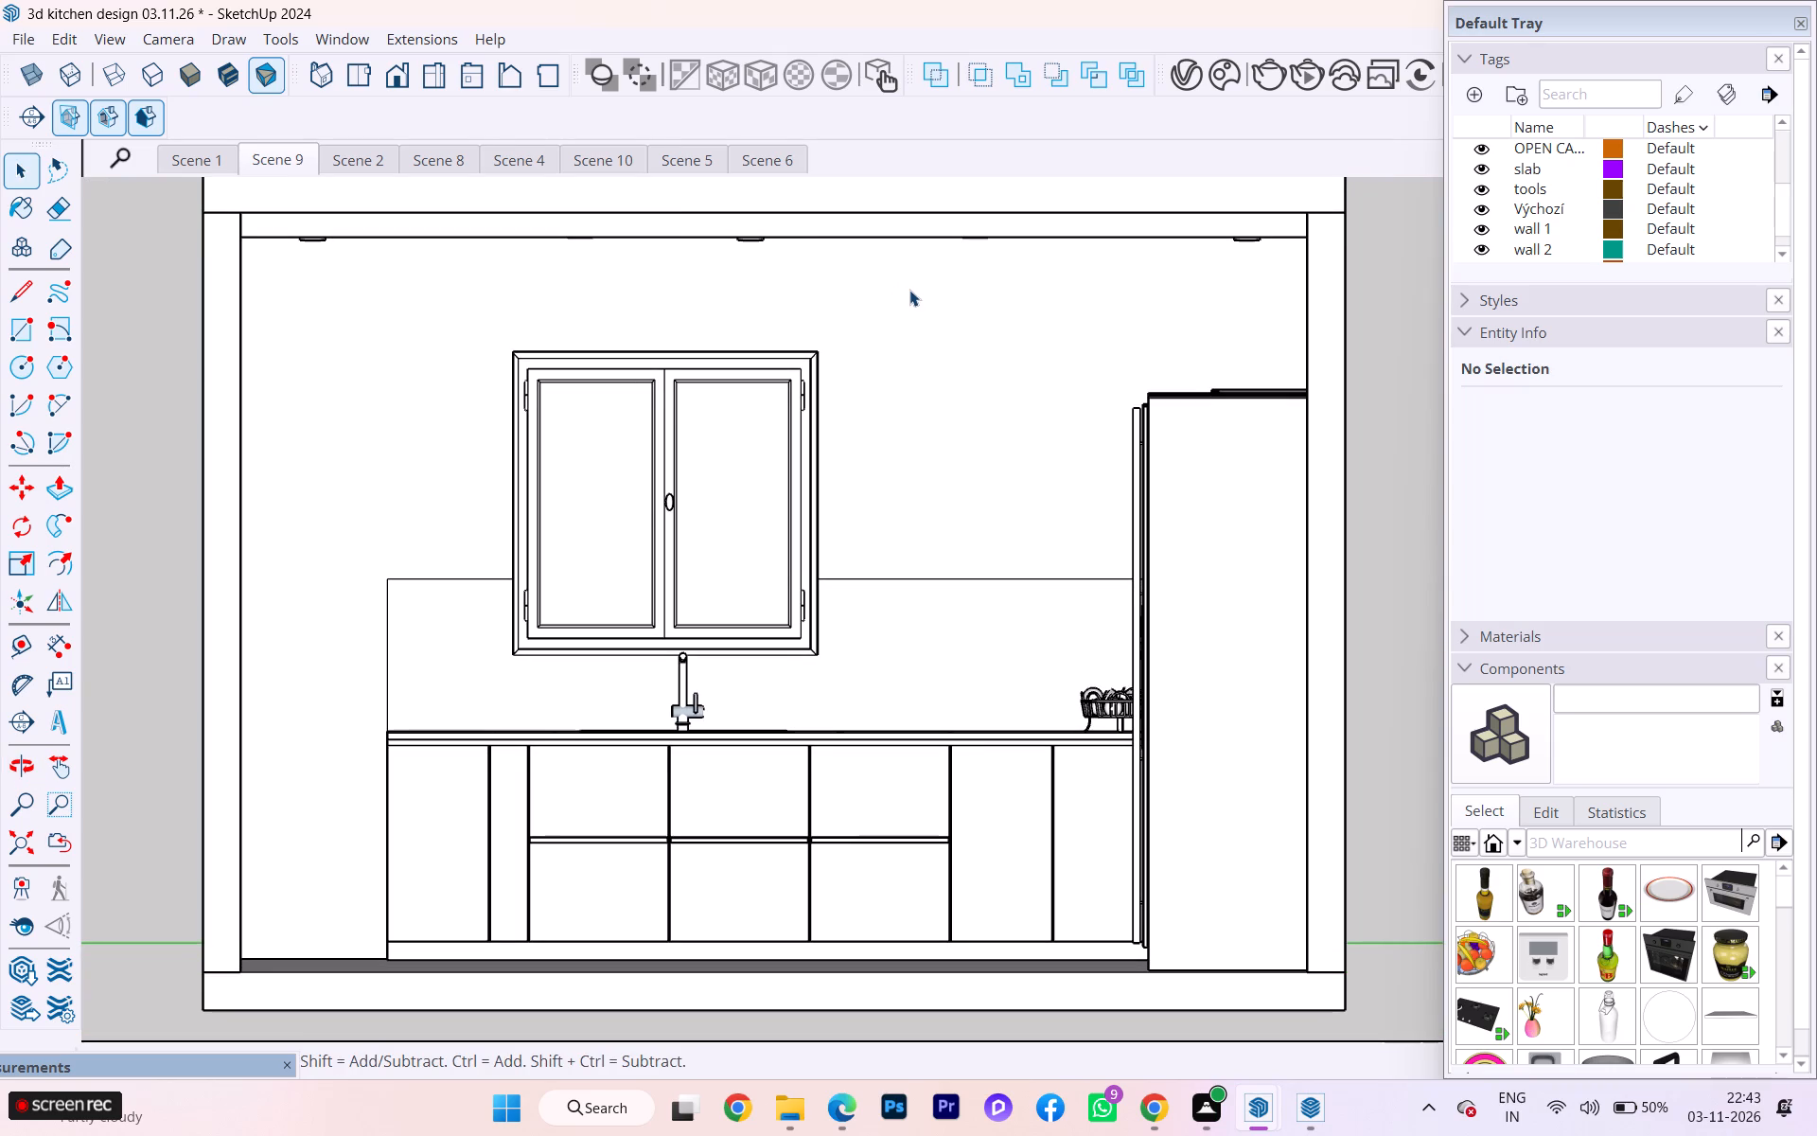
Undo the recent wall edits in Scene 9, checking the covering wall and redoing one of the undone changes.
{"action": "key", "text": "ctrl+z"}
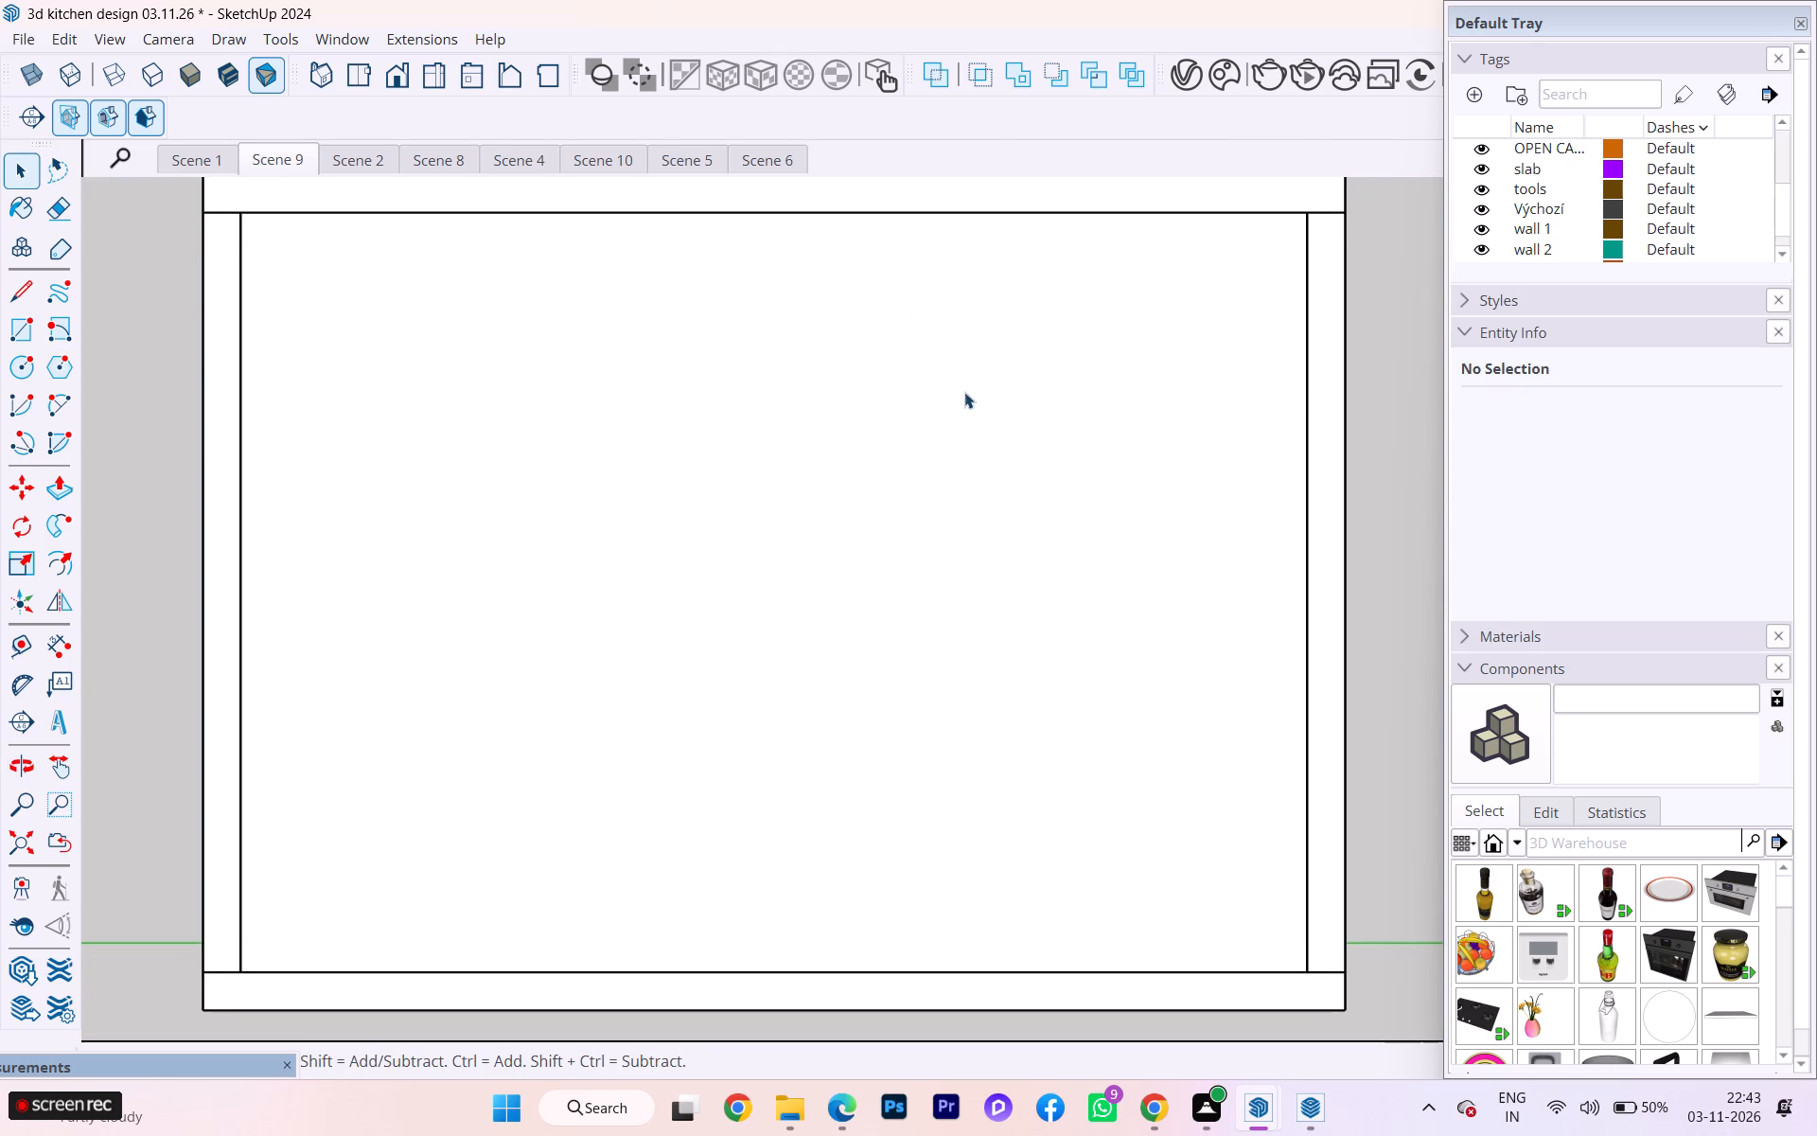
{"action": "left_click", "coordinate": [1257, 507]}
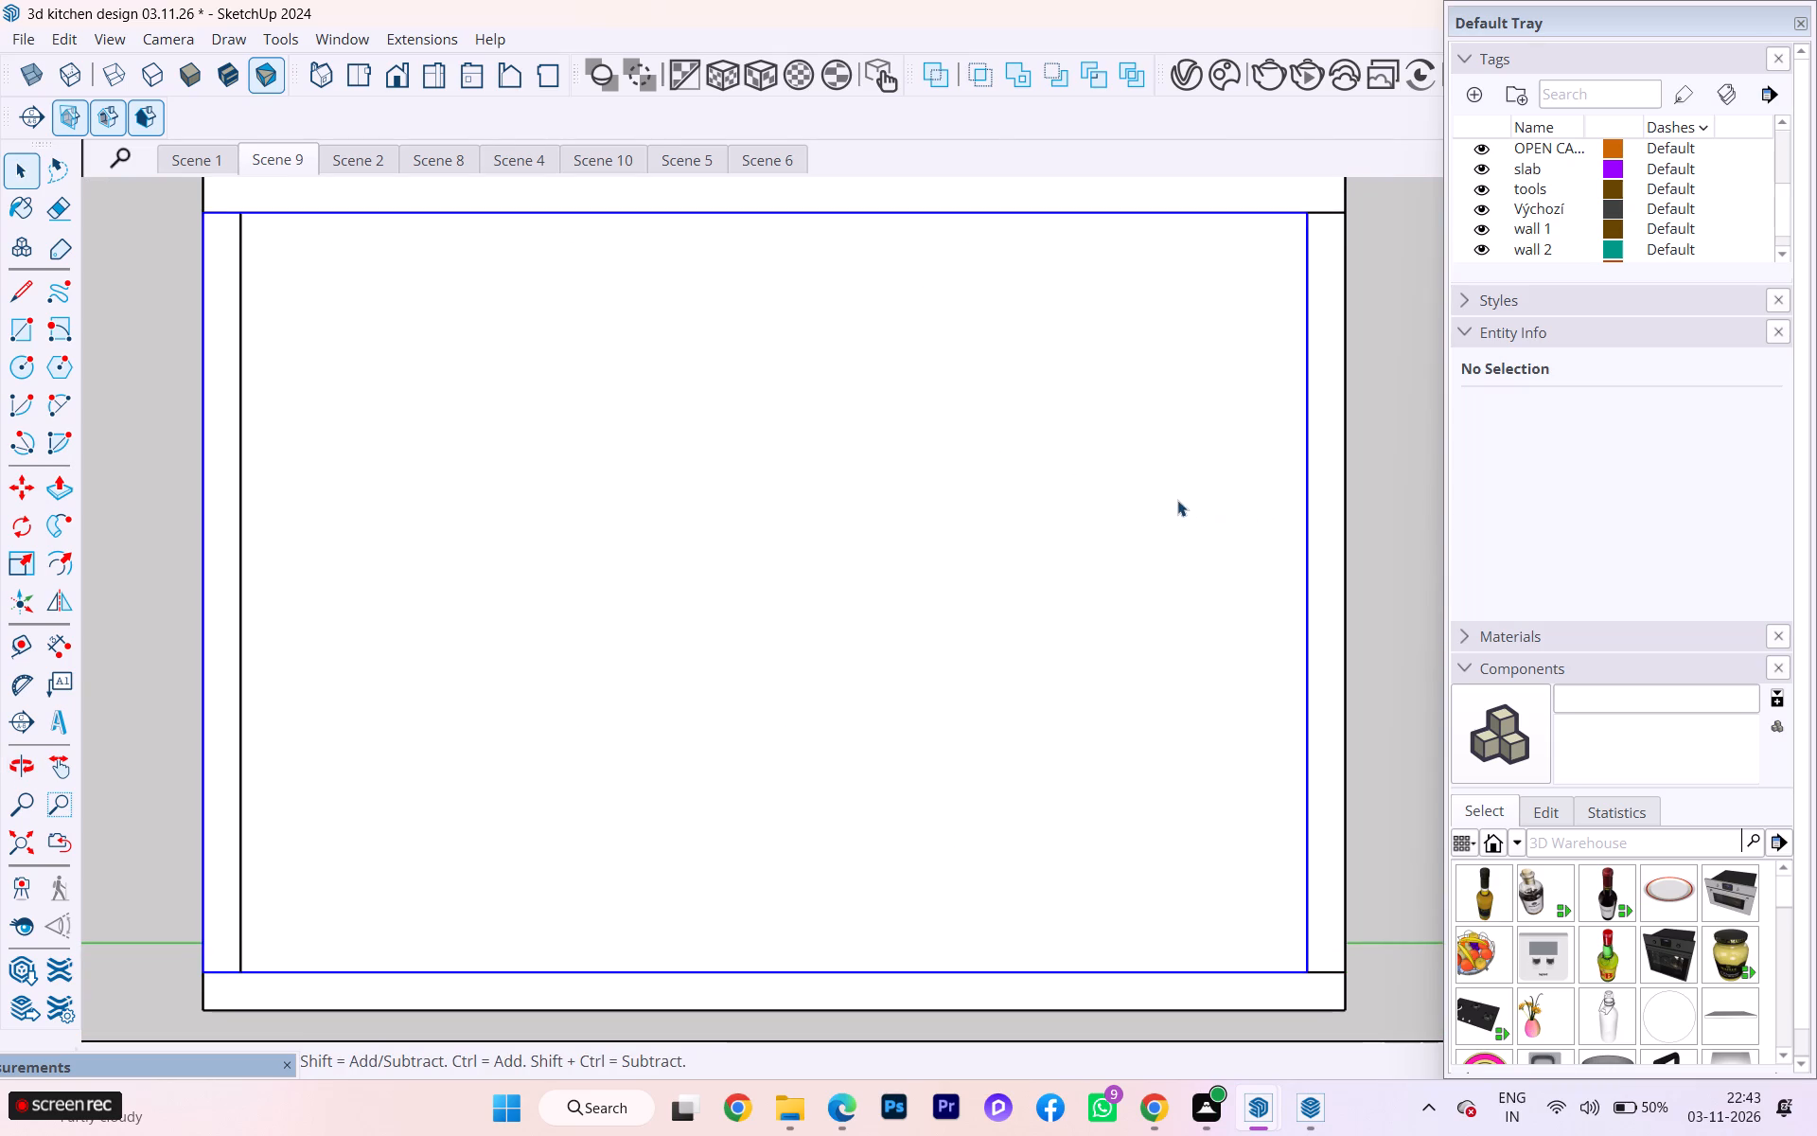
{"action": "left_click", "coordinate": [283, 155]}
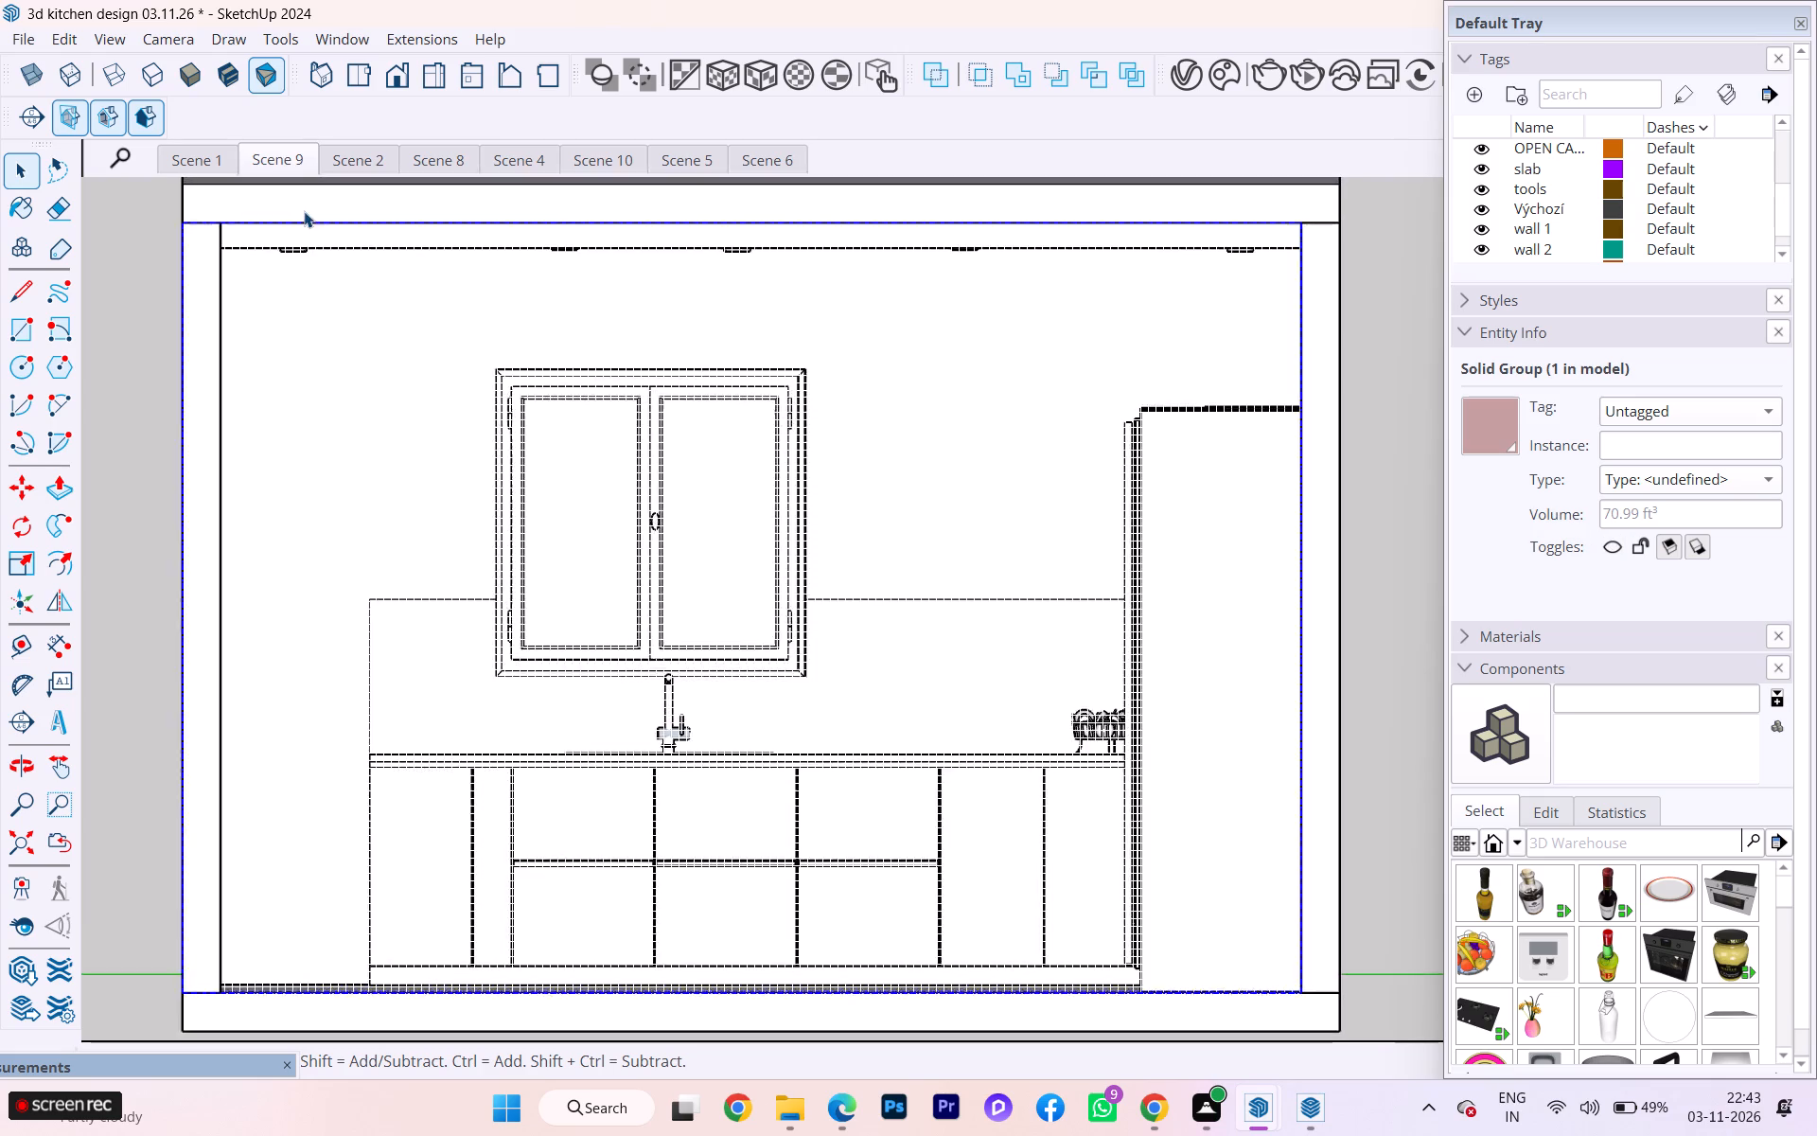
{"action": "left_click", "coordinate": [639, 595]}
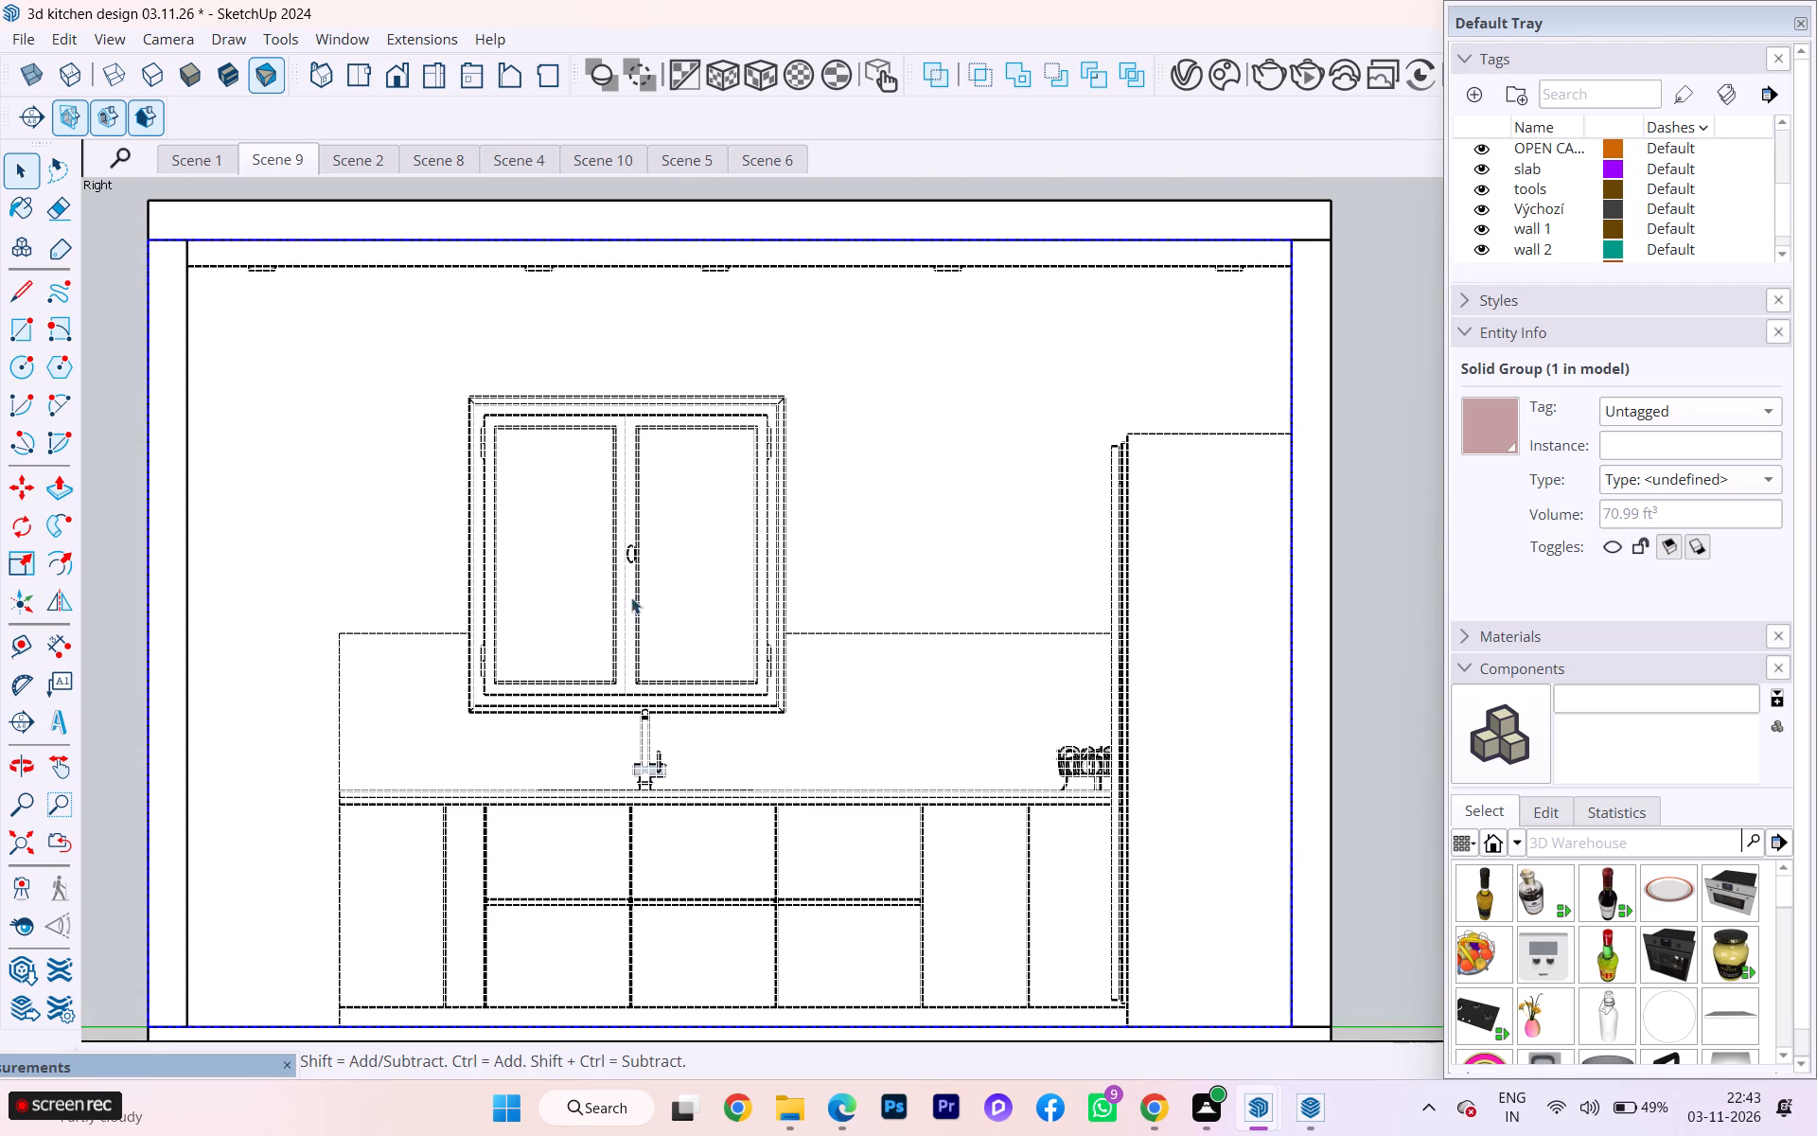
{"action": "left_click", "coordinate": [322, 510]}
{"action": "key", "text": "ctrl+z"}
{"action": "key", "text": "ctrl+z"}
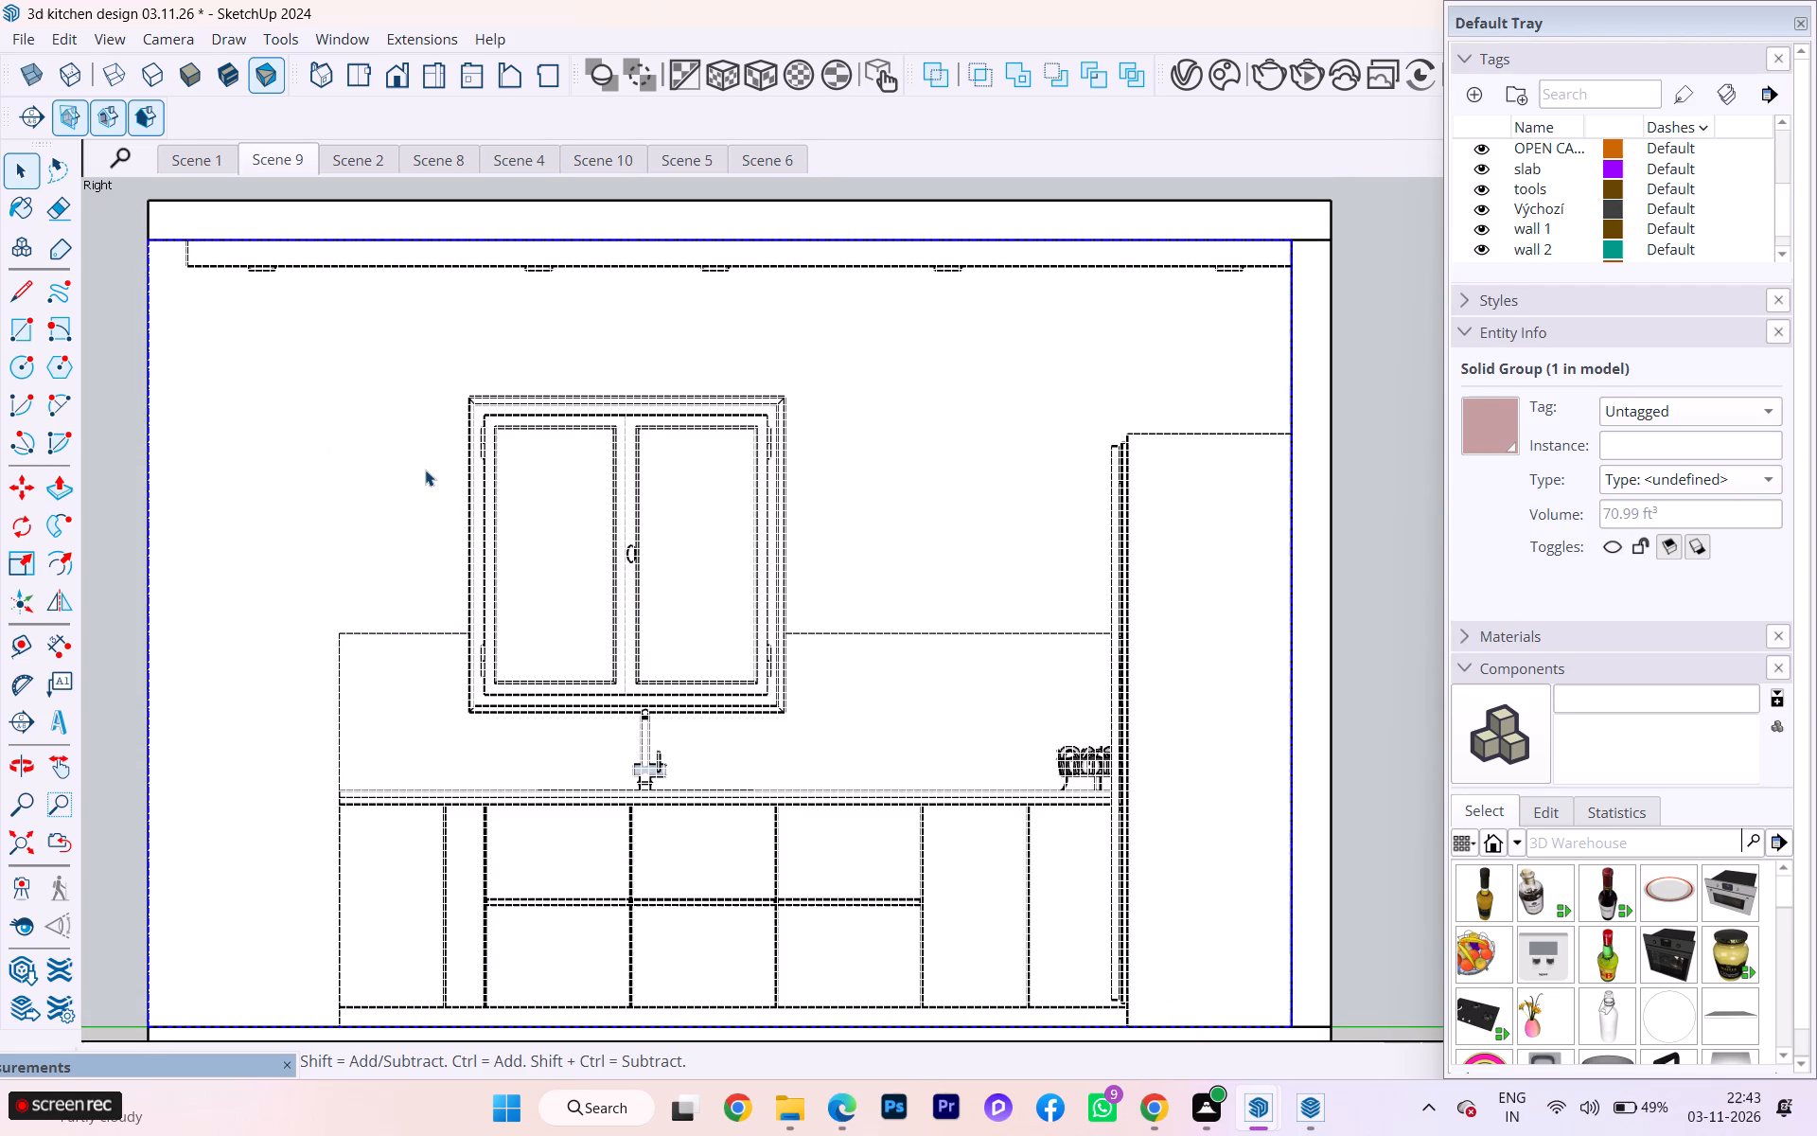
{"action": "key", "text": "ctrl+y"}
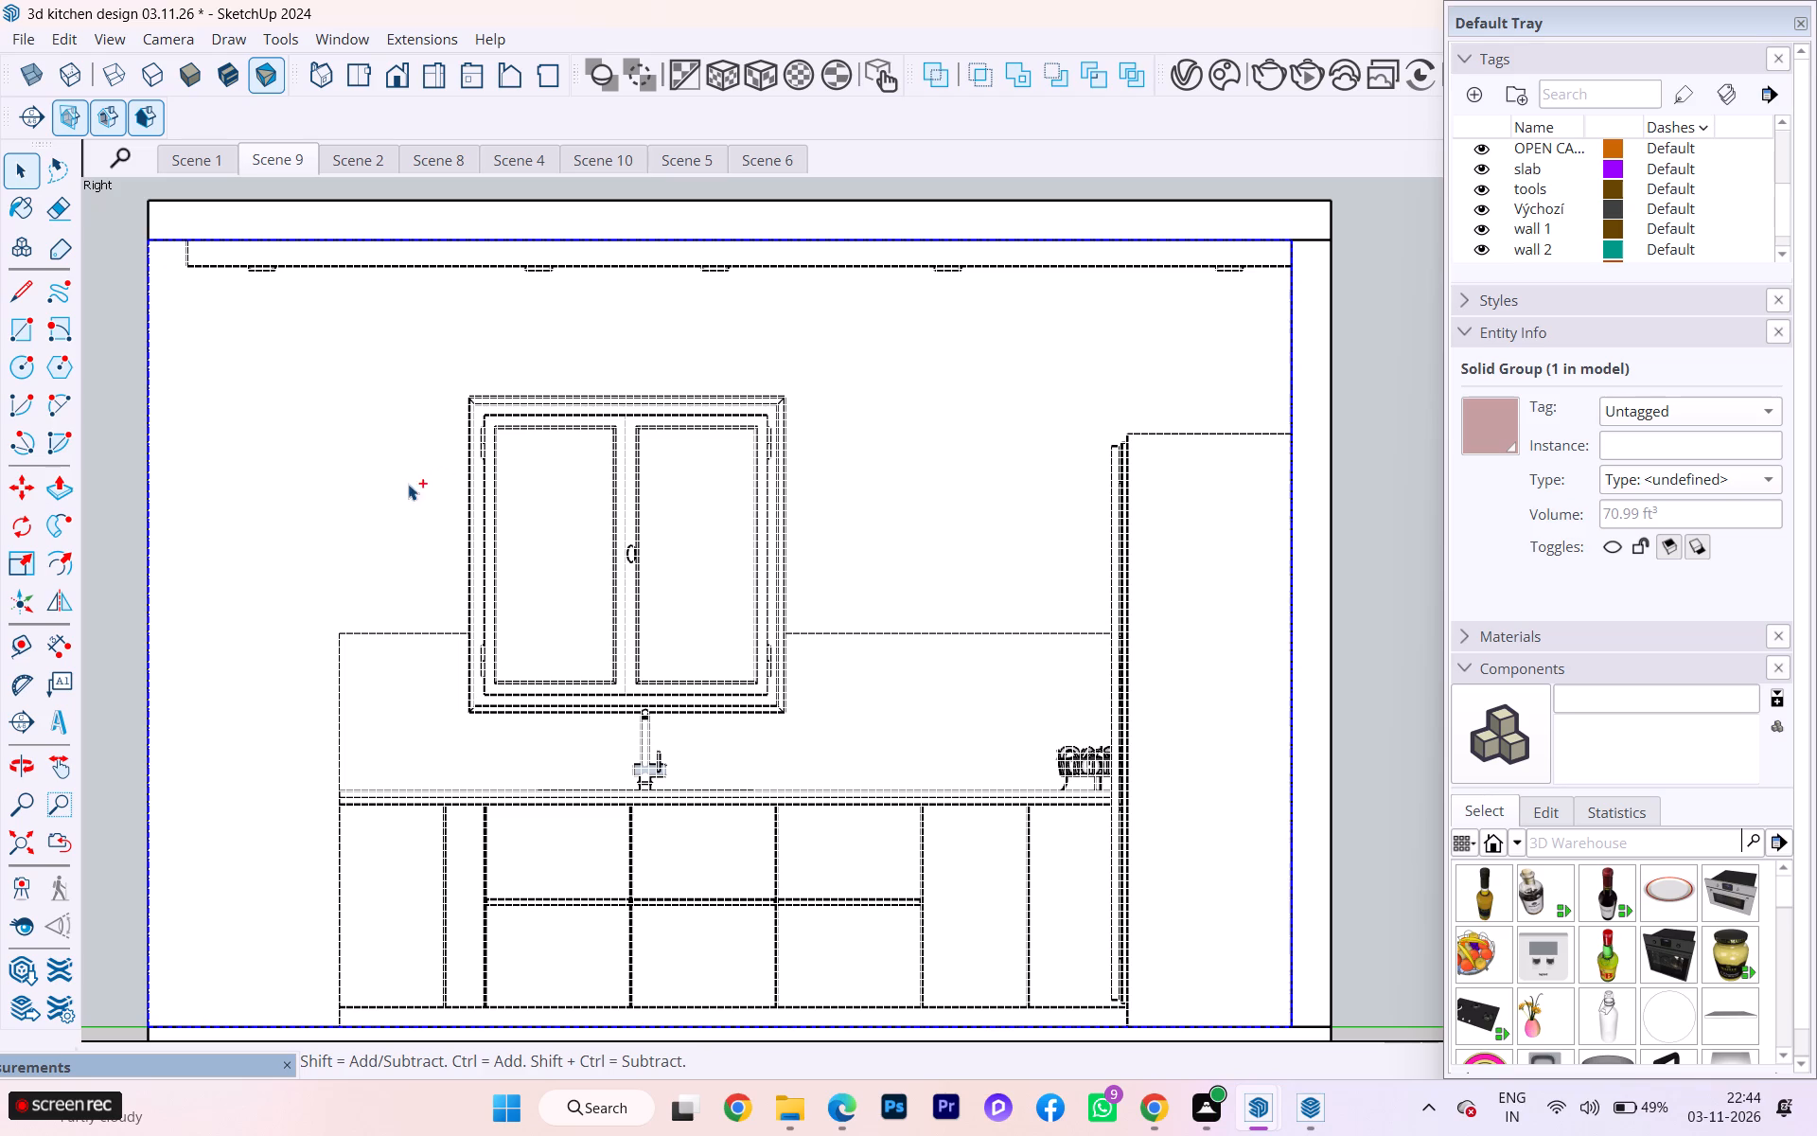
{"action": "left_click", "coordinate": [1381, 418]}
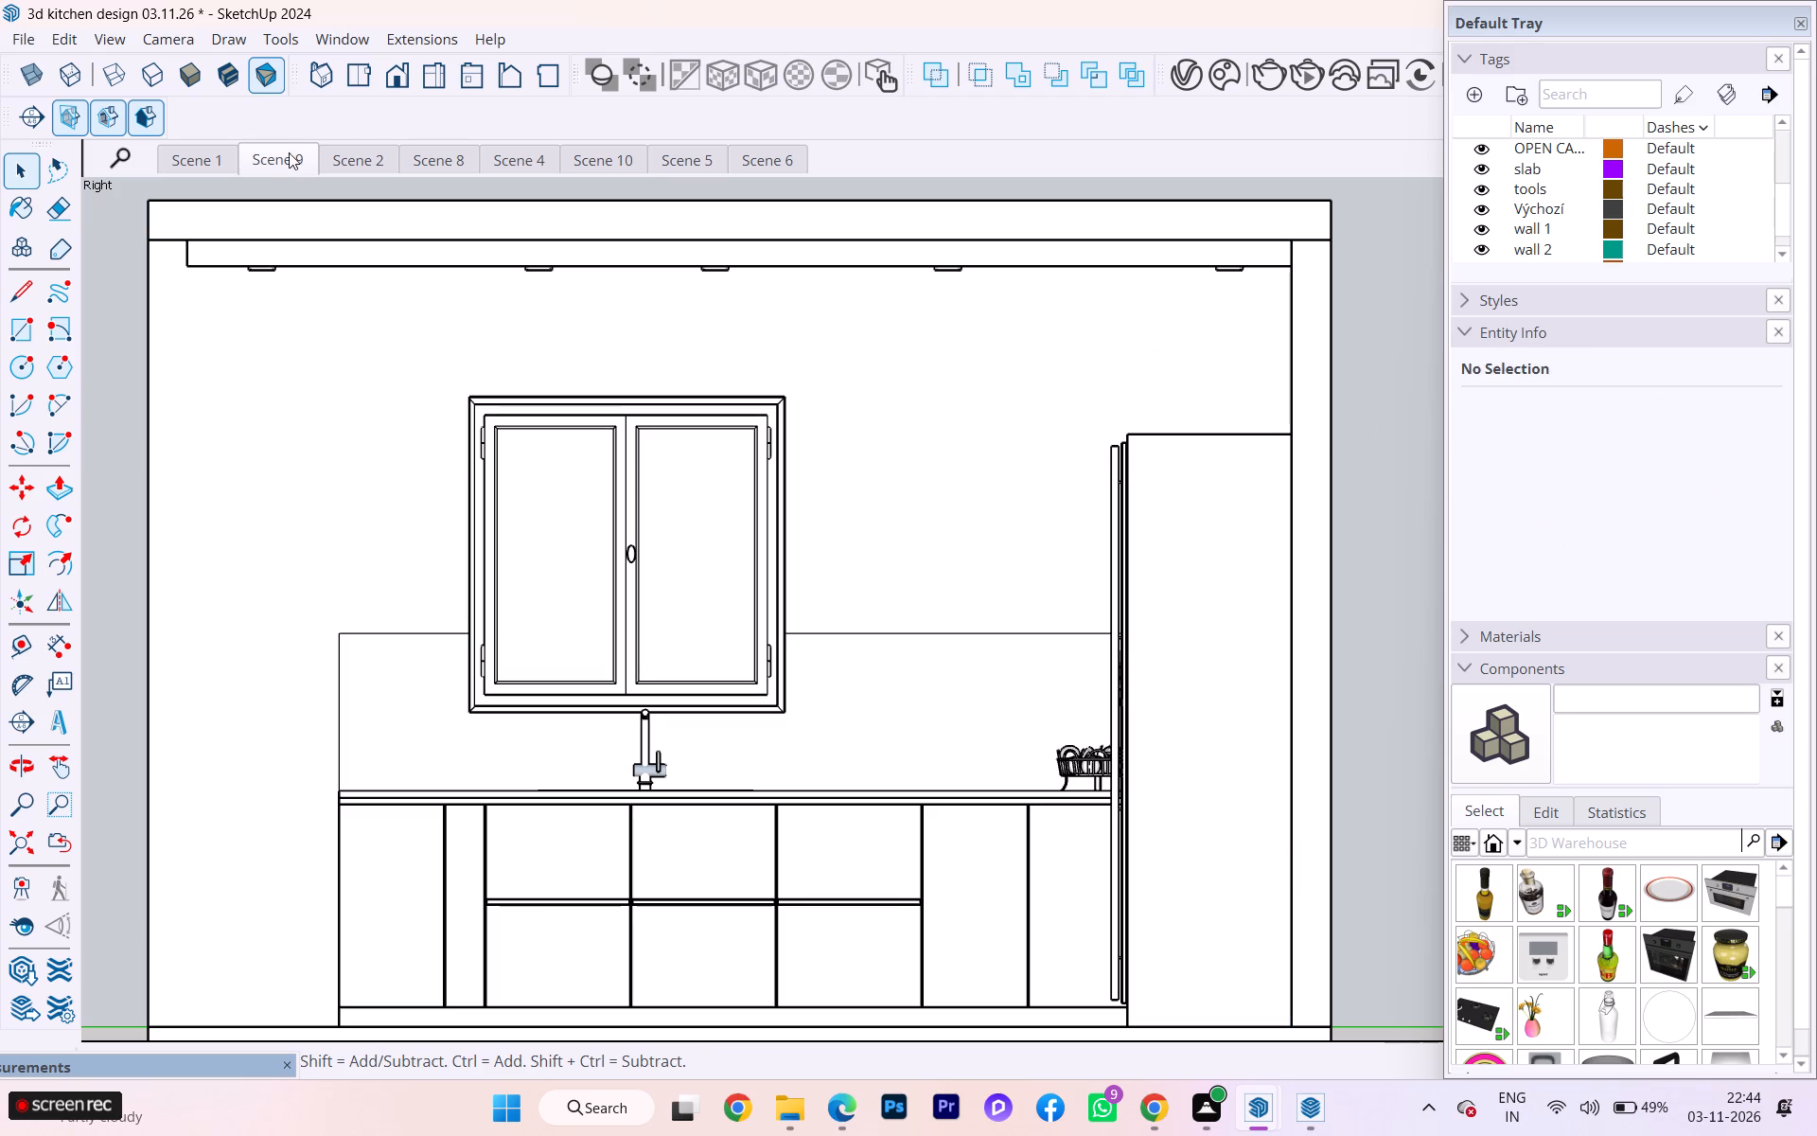
Return to Scene 9's saved elevation and update the scene.
{"action": "double_click", "coordinate": [289, 152]}
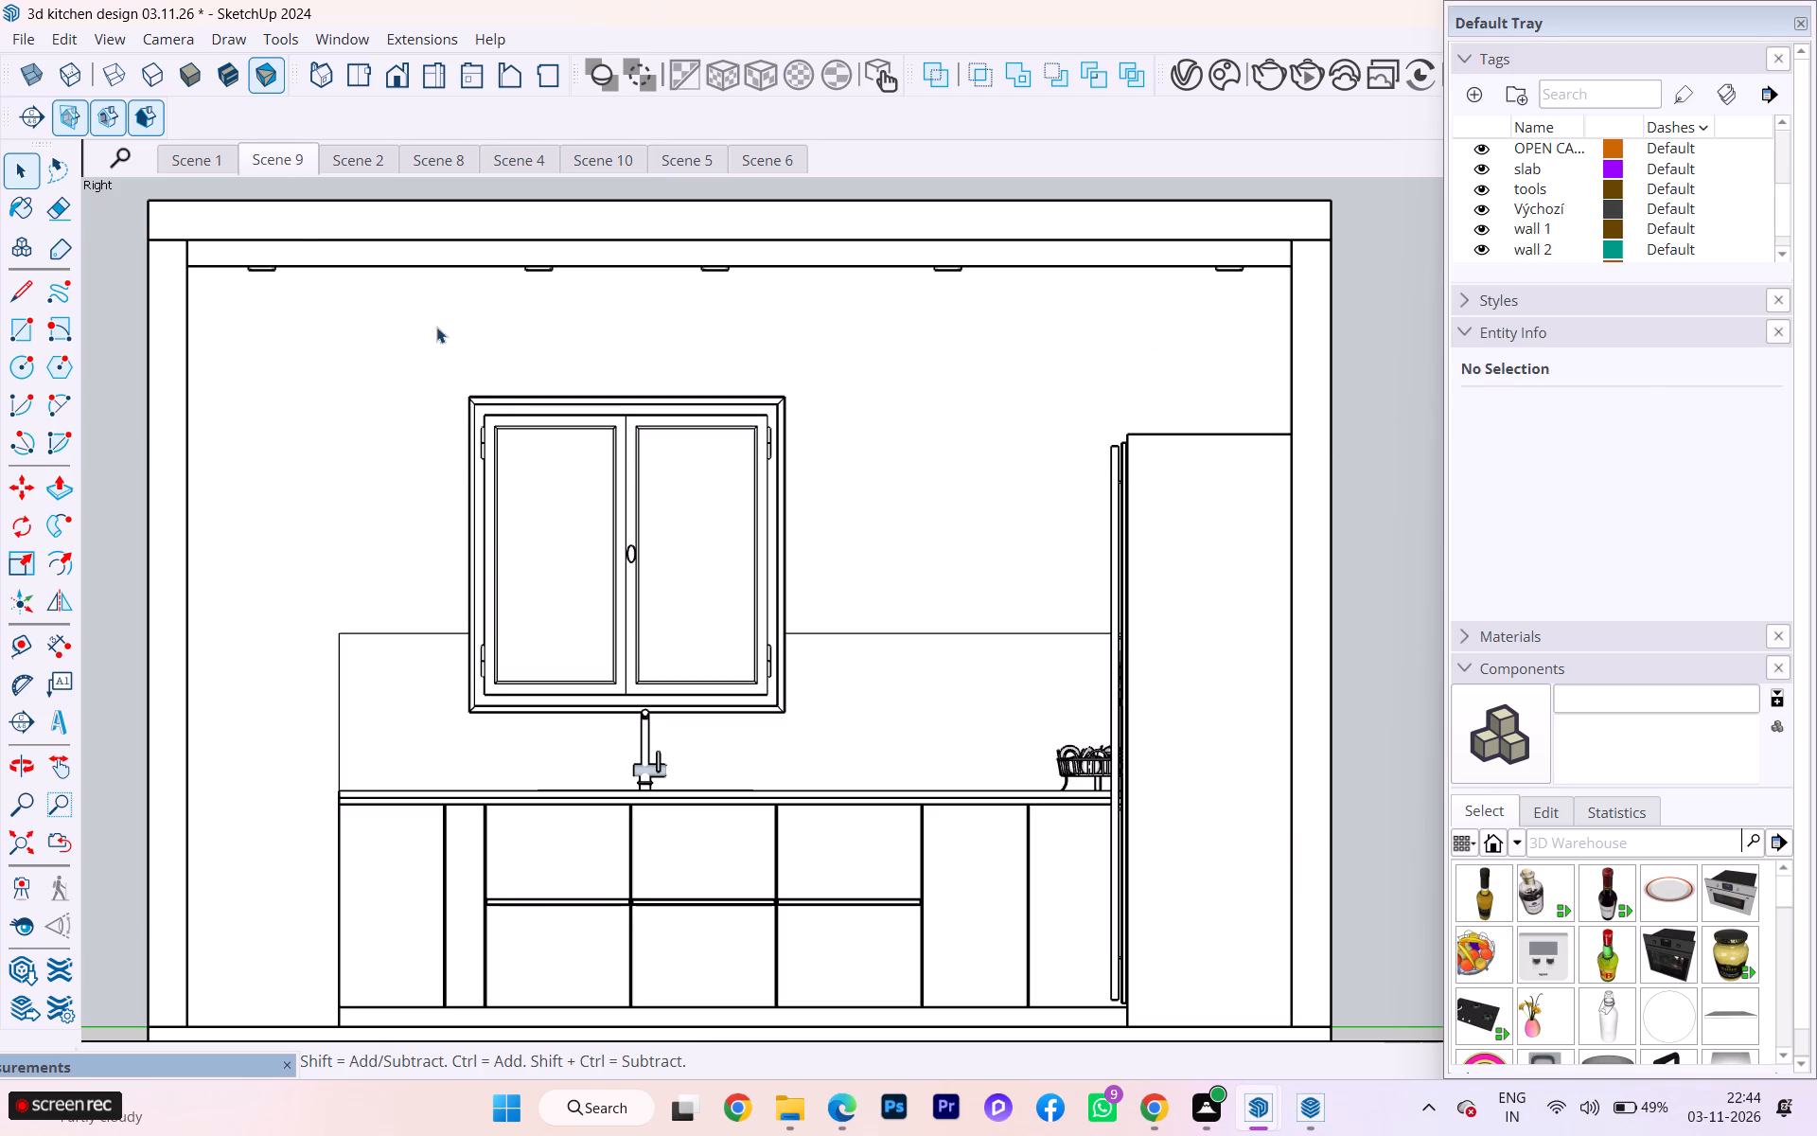
{"action": "right_click", "coordinate": [282, 157]}
{"action": "left_click", "coordinate": [360, 270]}
In Scene 2, hide the front wall tagged wall 2 that covers the kitchen interior.
{"action": "left_click", "coordinate": [366, 164]}
{"action": "triple_click", "coordinate": [364, 157]}
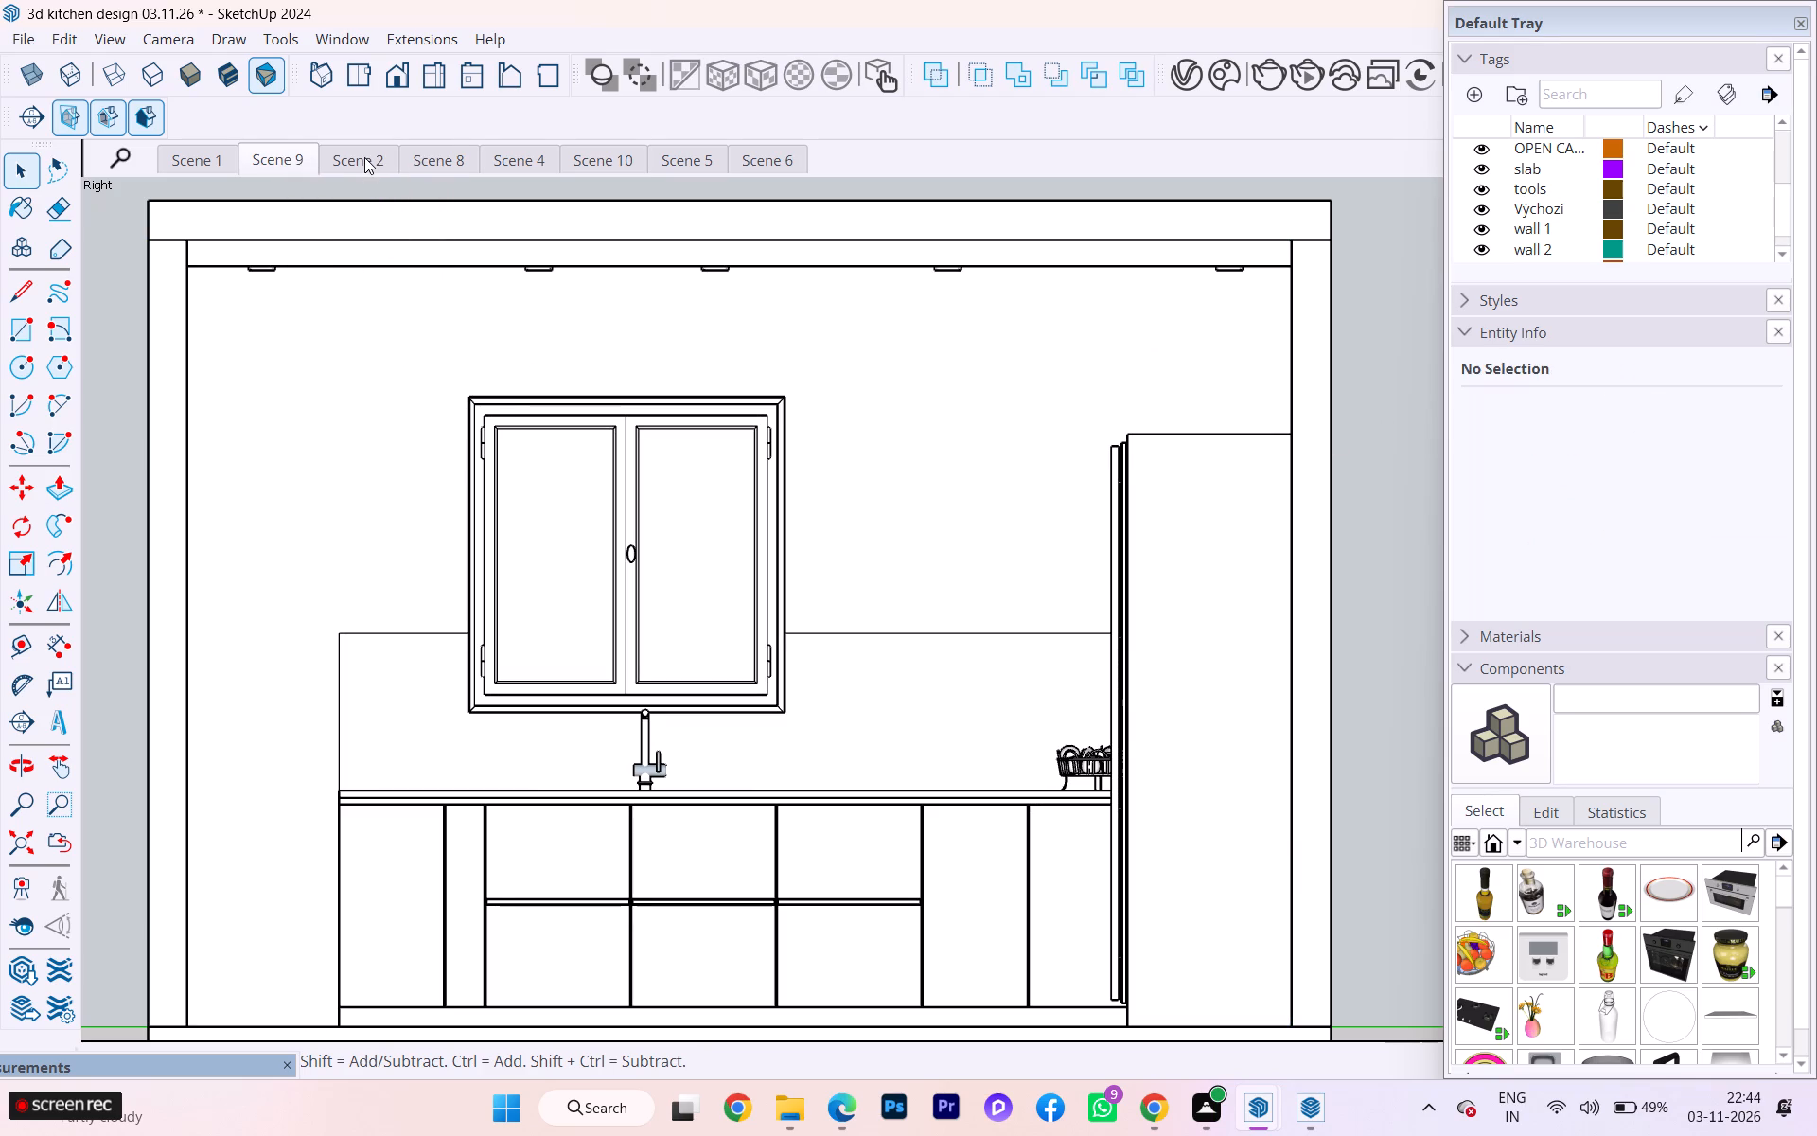
{"action": "left_click", "coordinate": [364, 157]}
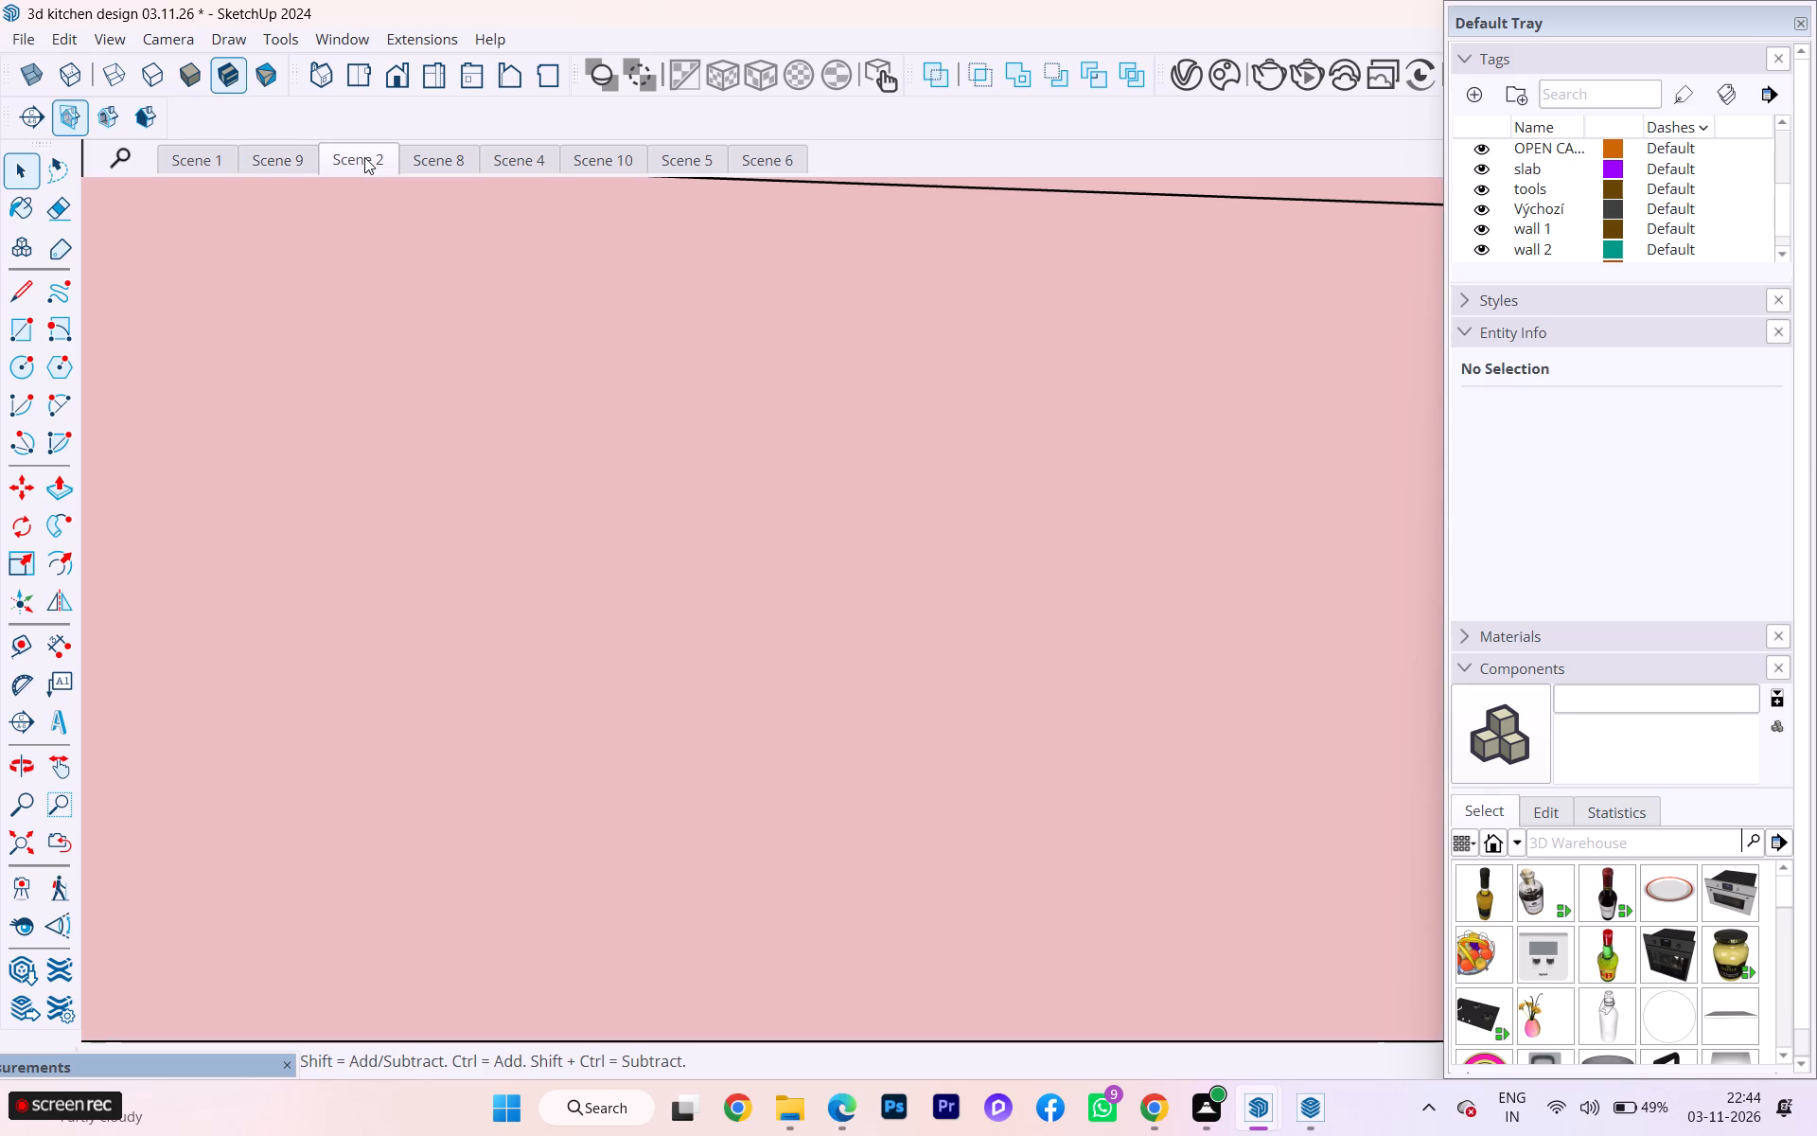
{"action": "scroll", "coordinate": [424, 257], "scroll_direction": "down", "scroll_amount": 4}
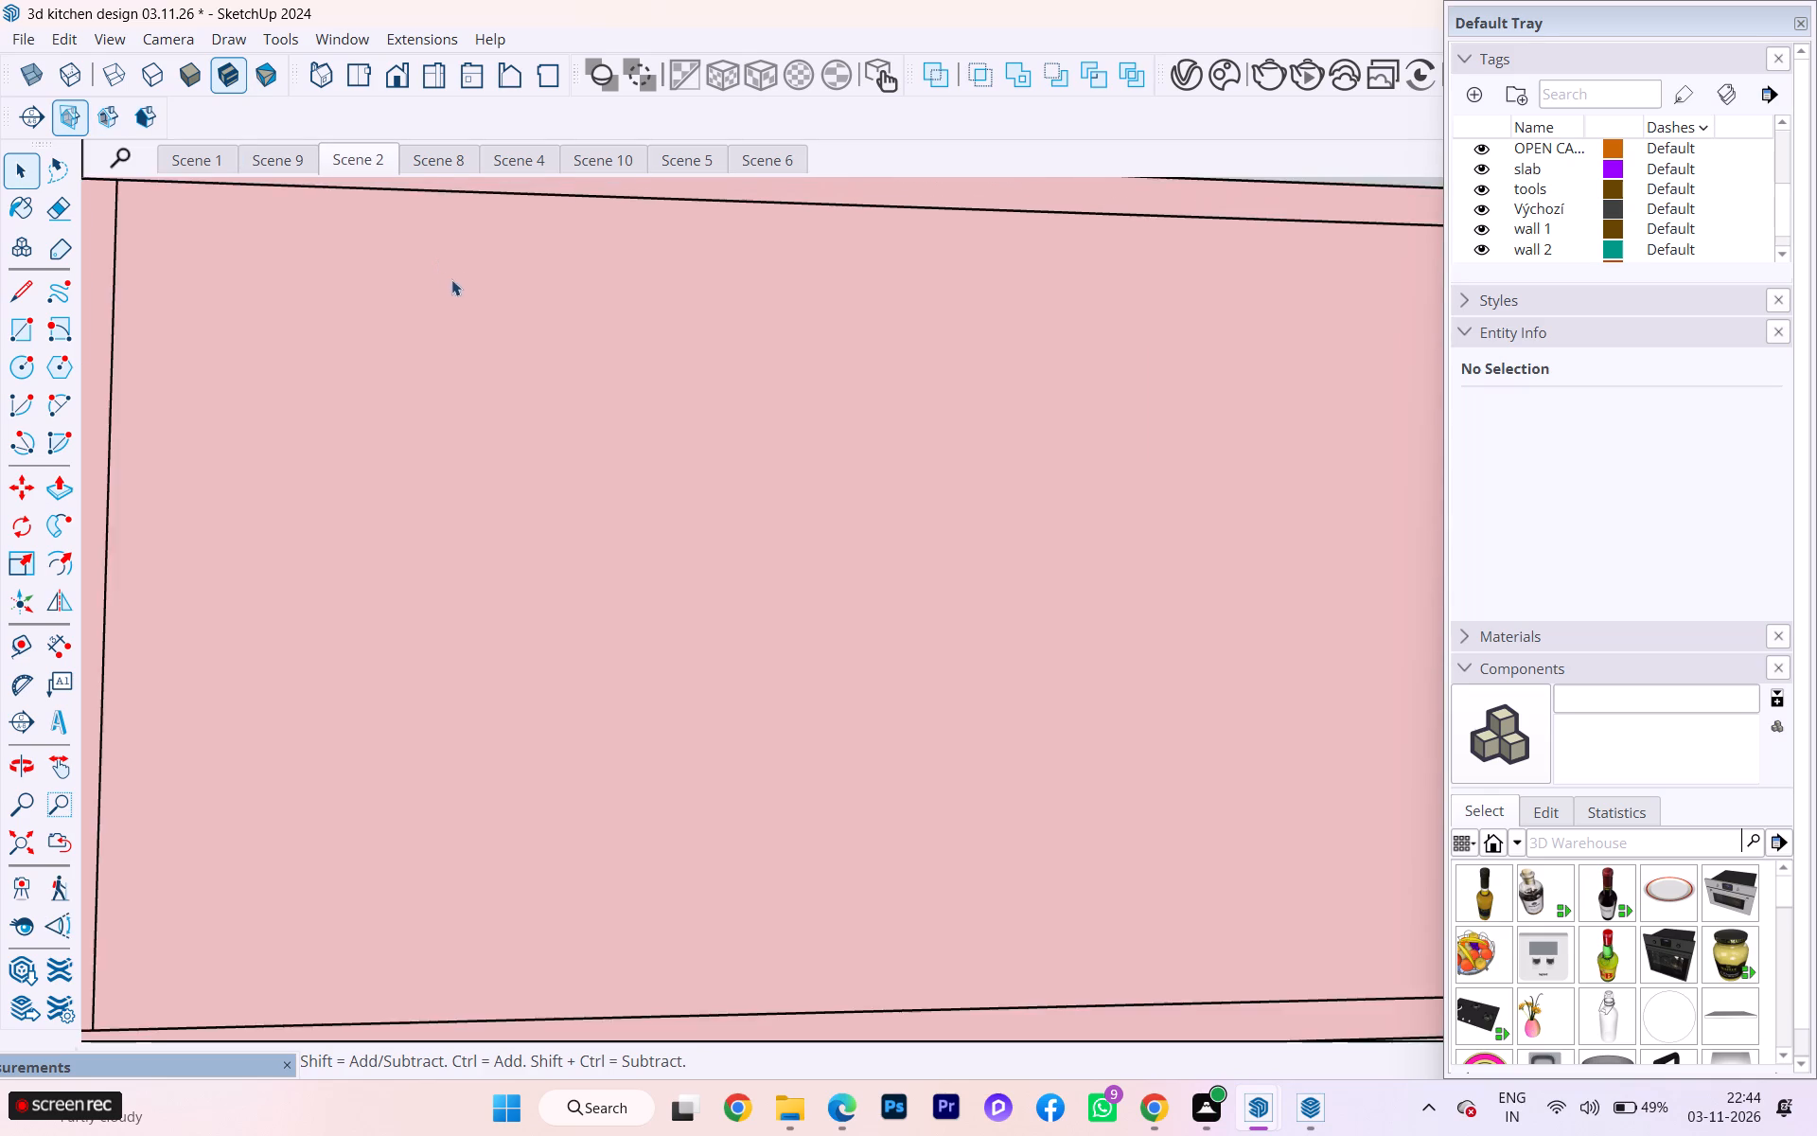
{"action": "scroll", "coordinate": [468, 269], "scroll_direction": "down", "scroll_amount": 5}
{"action": "left_click", "coordinate": [586, 346]}
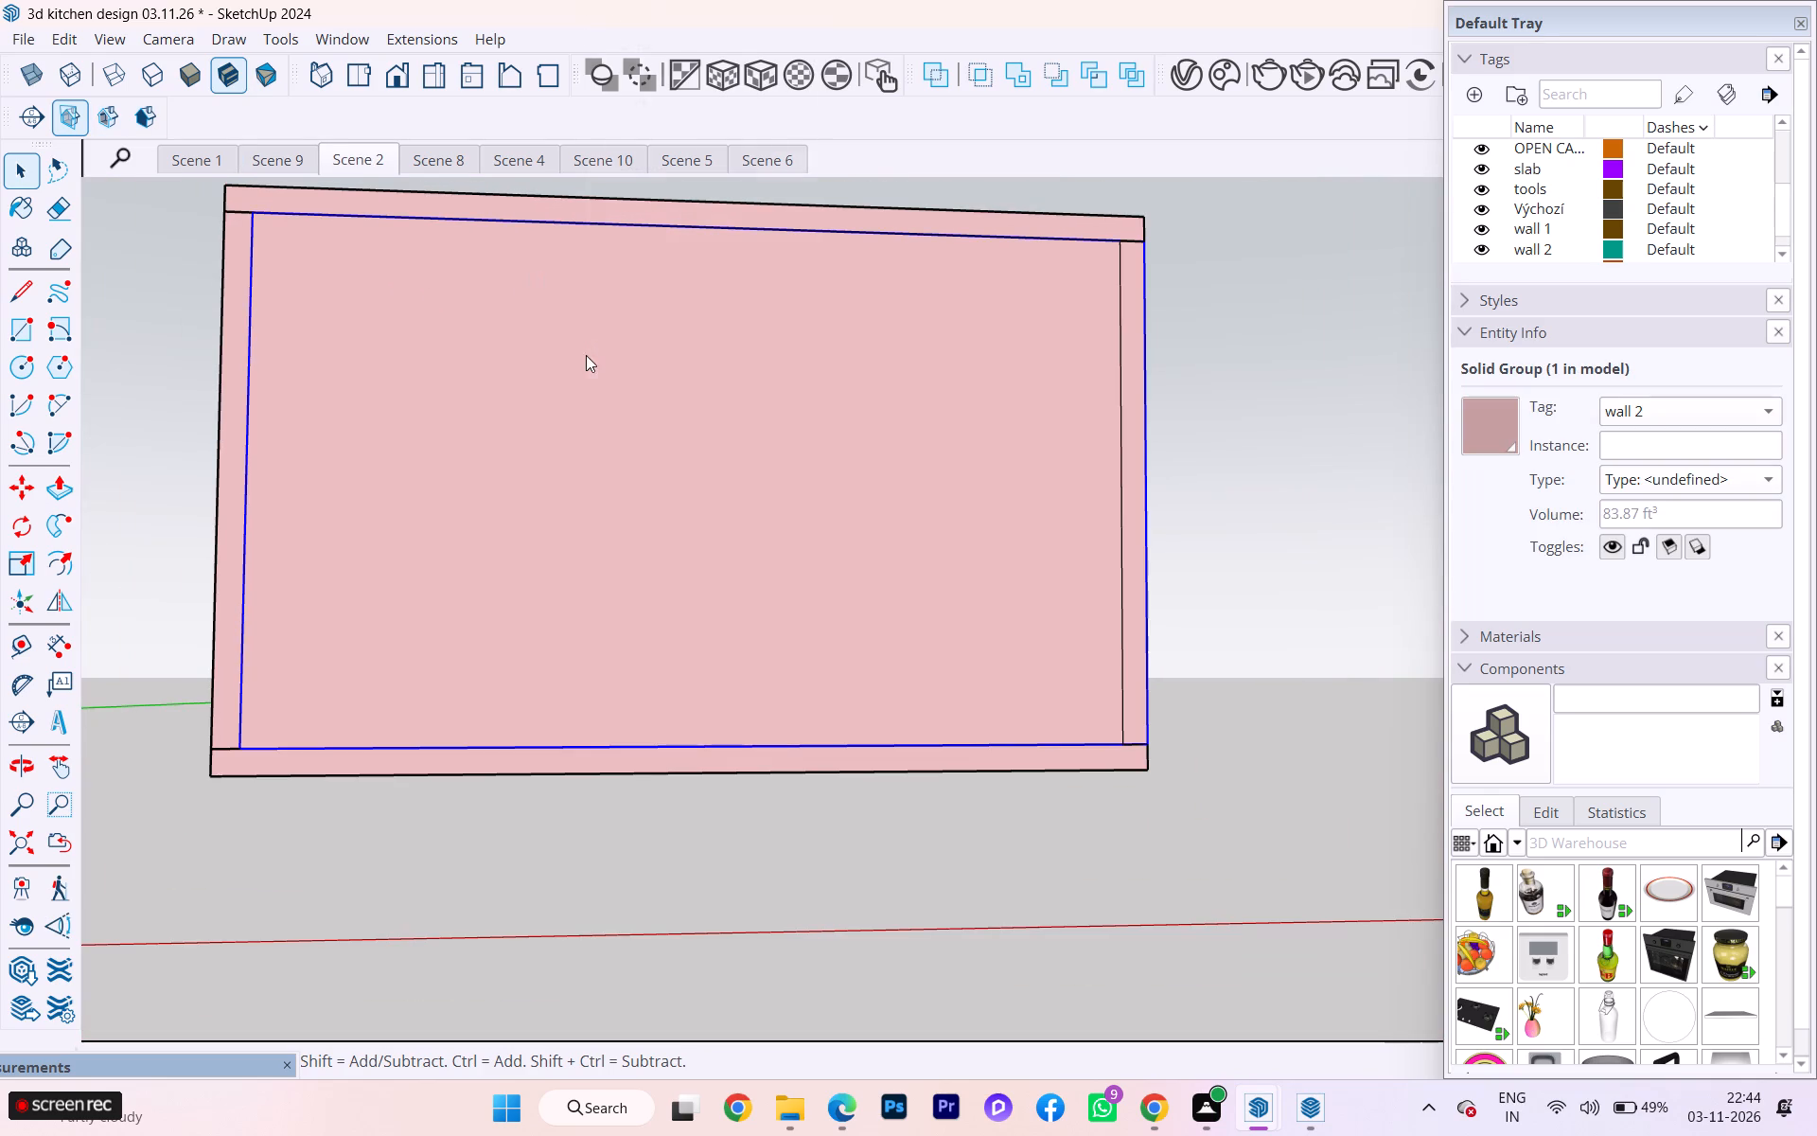
{"action": "right_click", "coordinate": [586, 355]}
{"action": "left_click", "coordinate": [662, 68]}
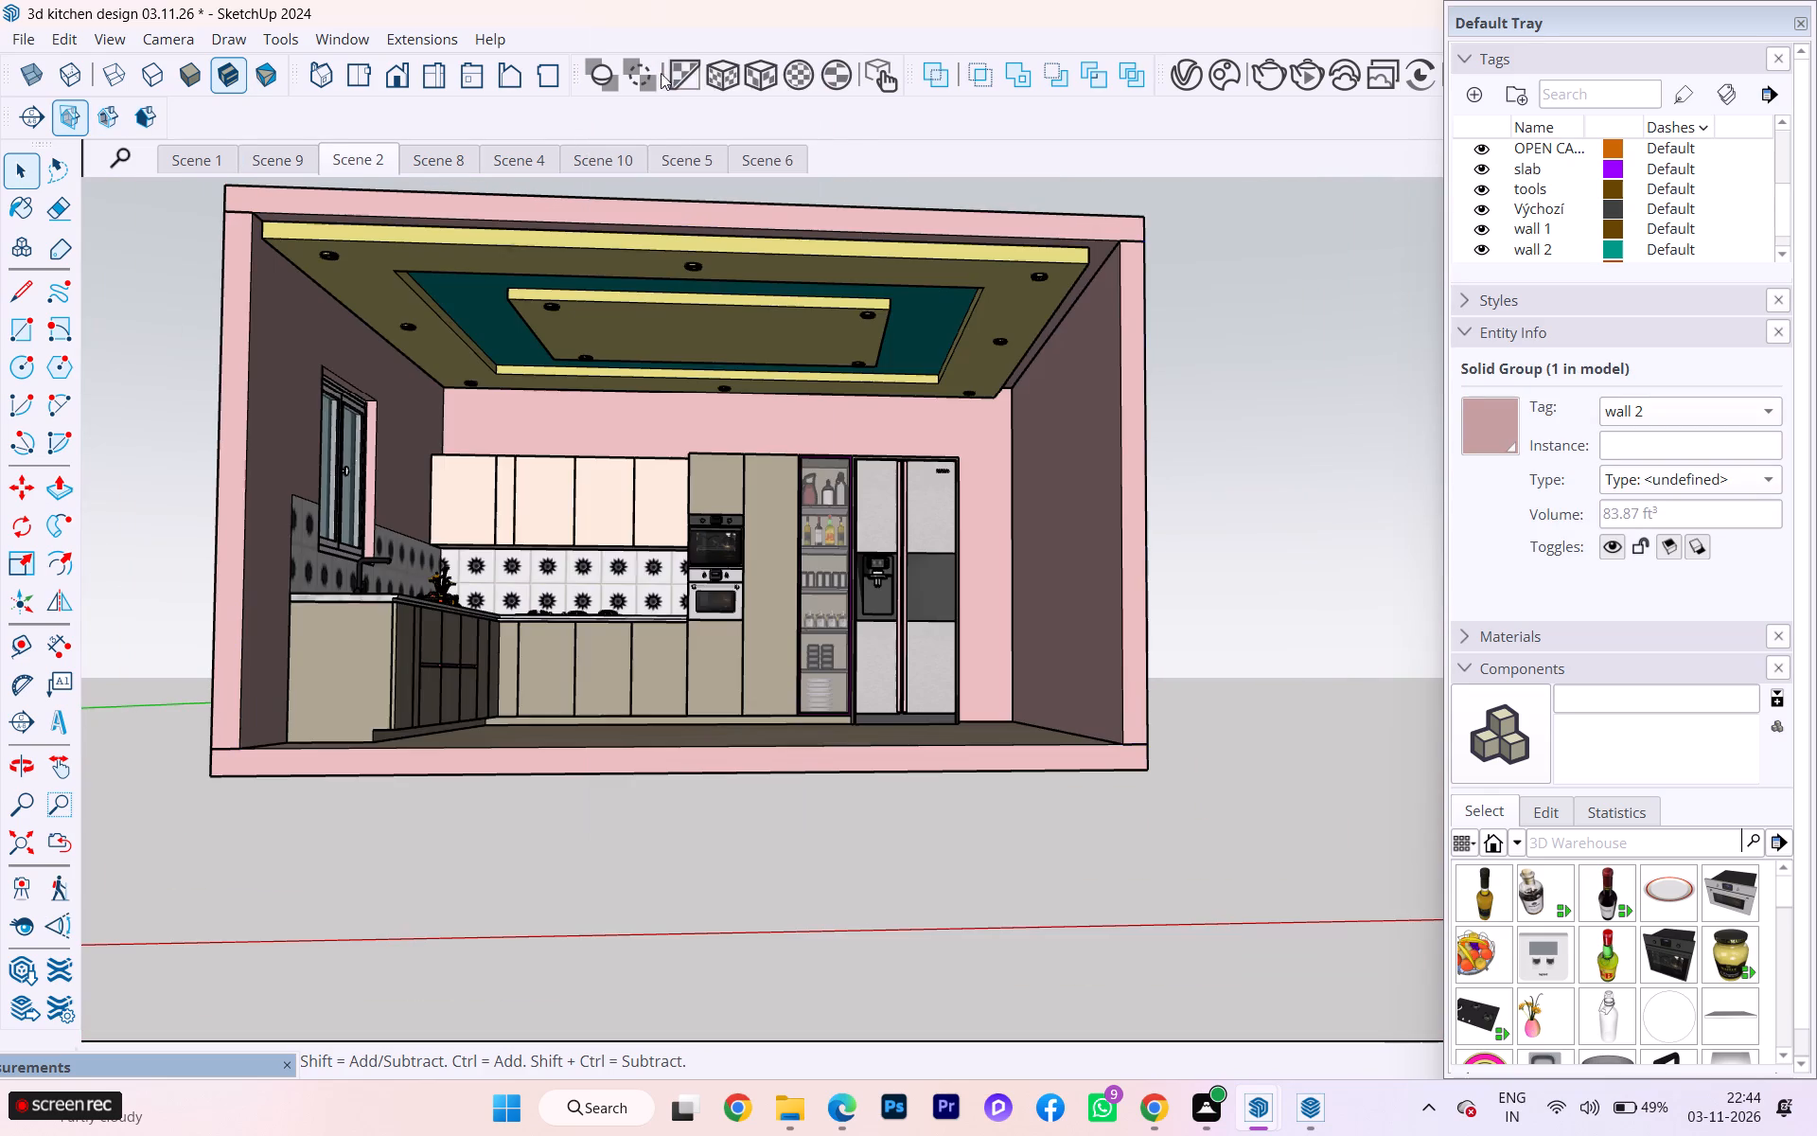
Inspect the opened kitchen in Scene 2 from several angles and distances, including the ceiling and both side walls.
{"action": "scroll", "coordinate": [560, 325], "scroll_direction": "up", "scroll_amount": 3}
{"action": "scroll", "coordinate": [704, 446], "scroll_direction": "down", "scroll_amount": 1}
{"action": "scroll", "coordinate": [838, 719], "scroll_direction": "down", "scroll_amount": 1}
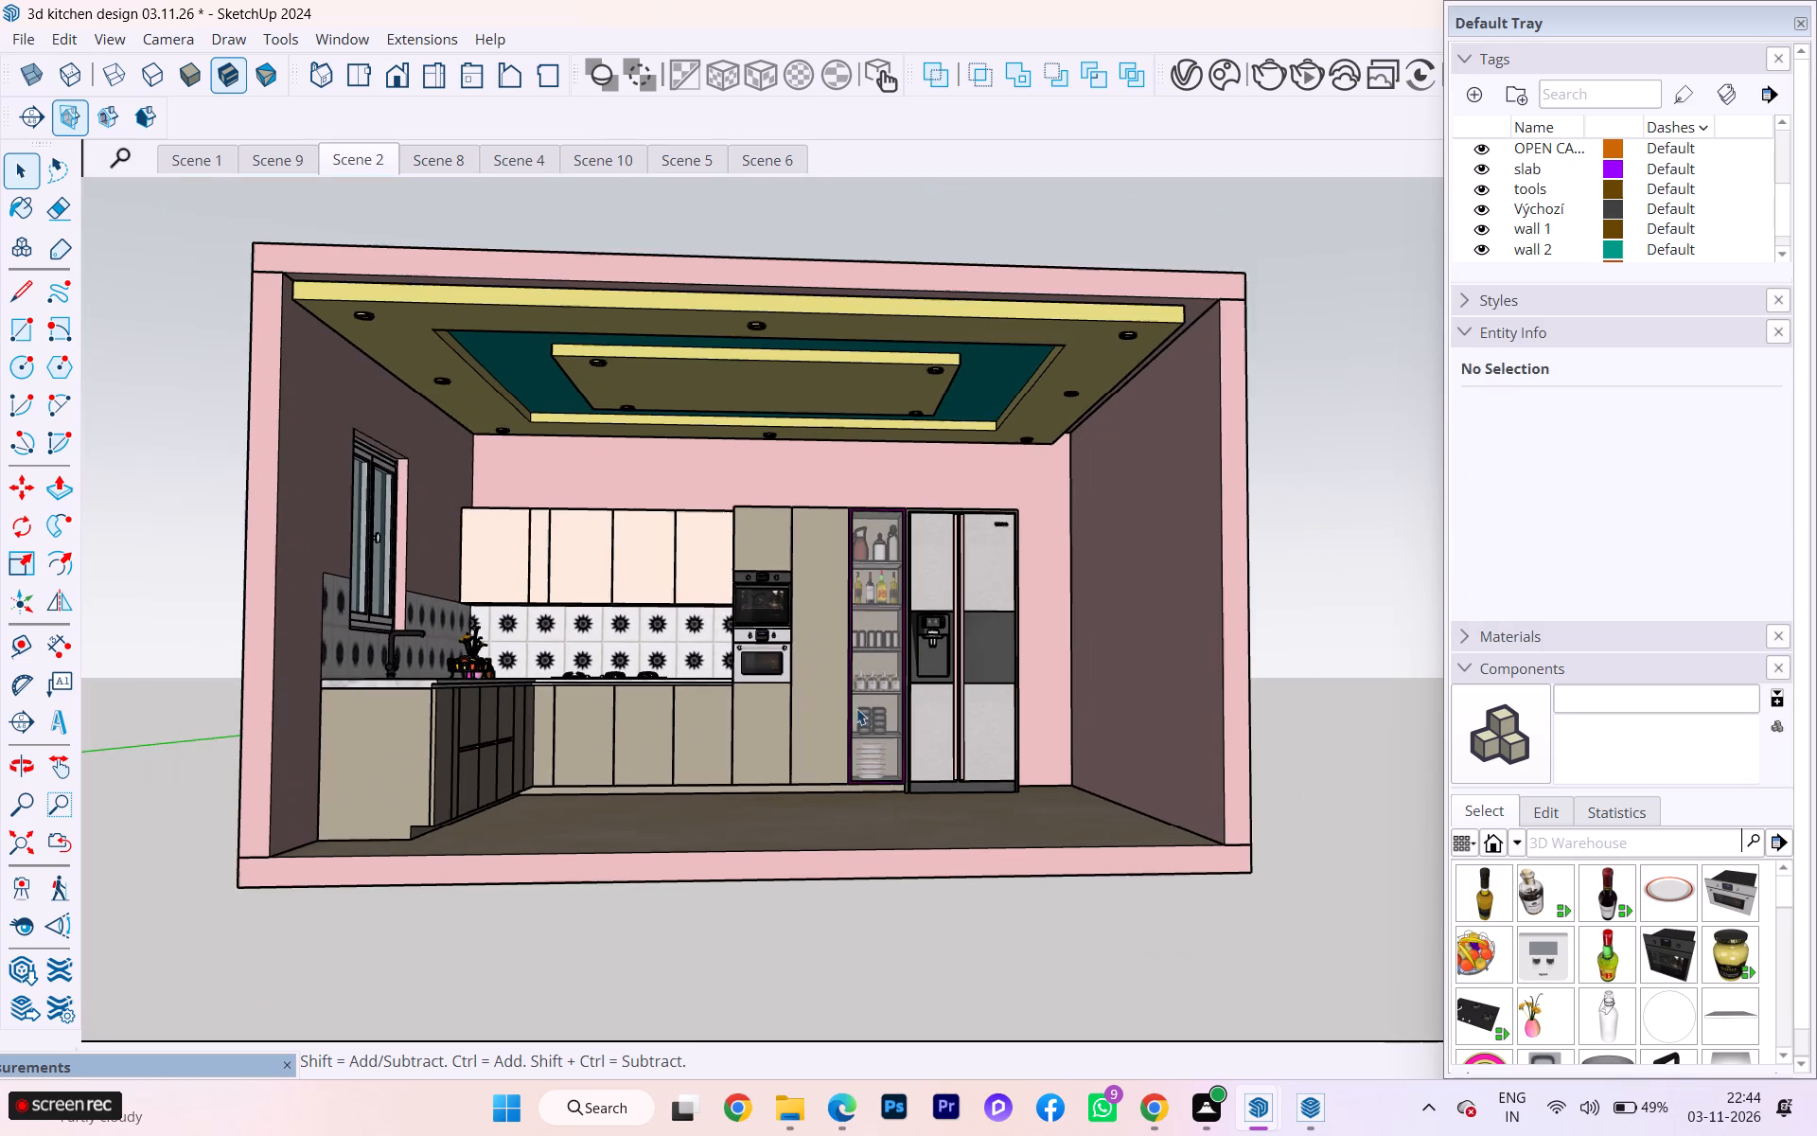
{"action": "scroll", "coordinate": [469, 202], "scroll_direction": "up", "scroll_amount": 3}
{"action": "scroll", "coordinate": [297, 182], "scroll_direction": "down", "scroll_amount": 1}
{"action": "scroll", "coordinate": [297, 182], "scroll_direction": "up", "scroll_amount": 1}
{"action": "scroll", "coordinate": [198, 228], "scroll_direction": "down", "scroll_amount": 2}
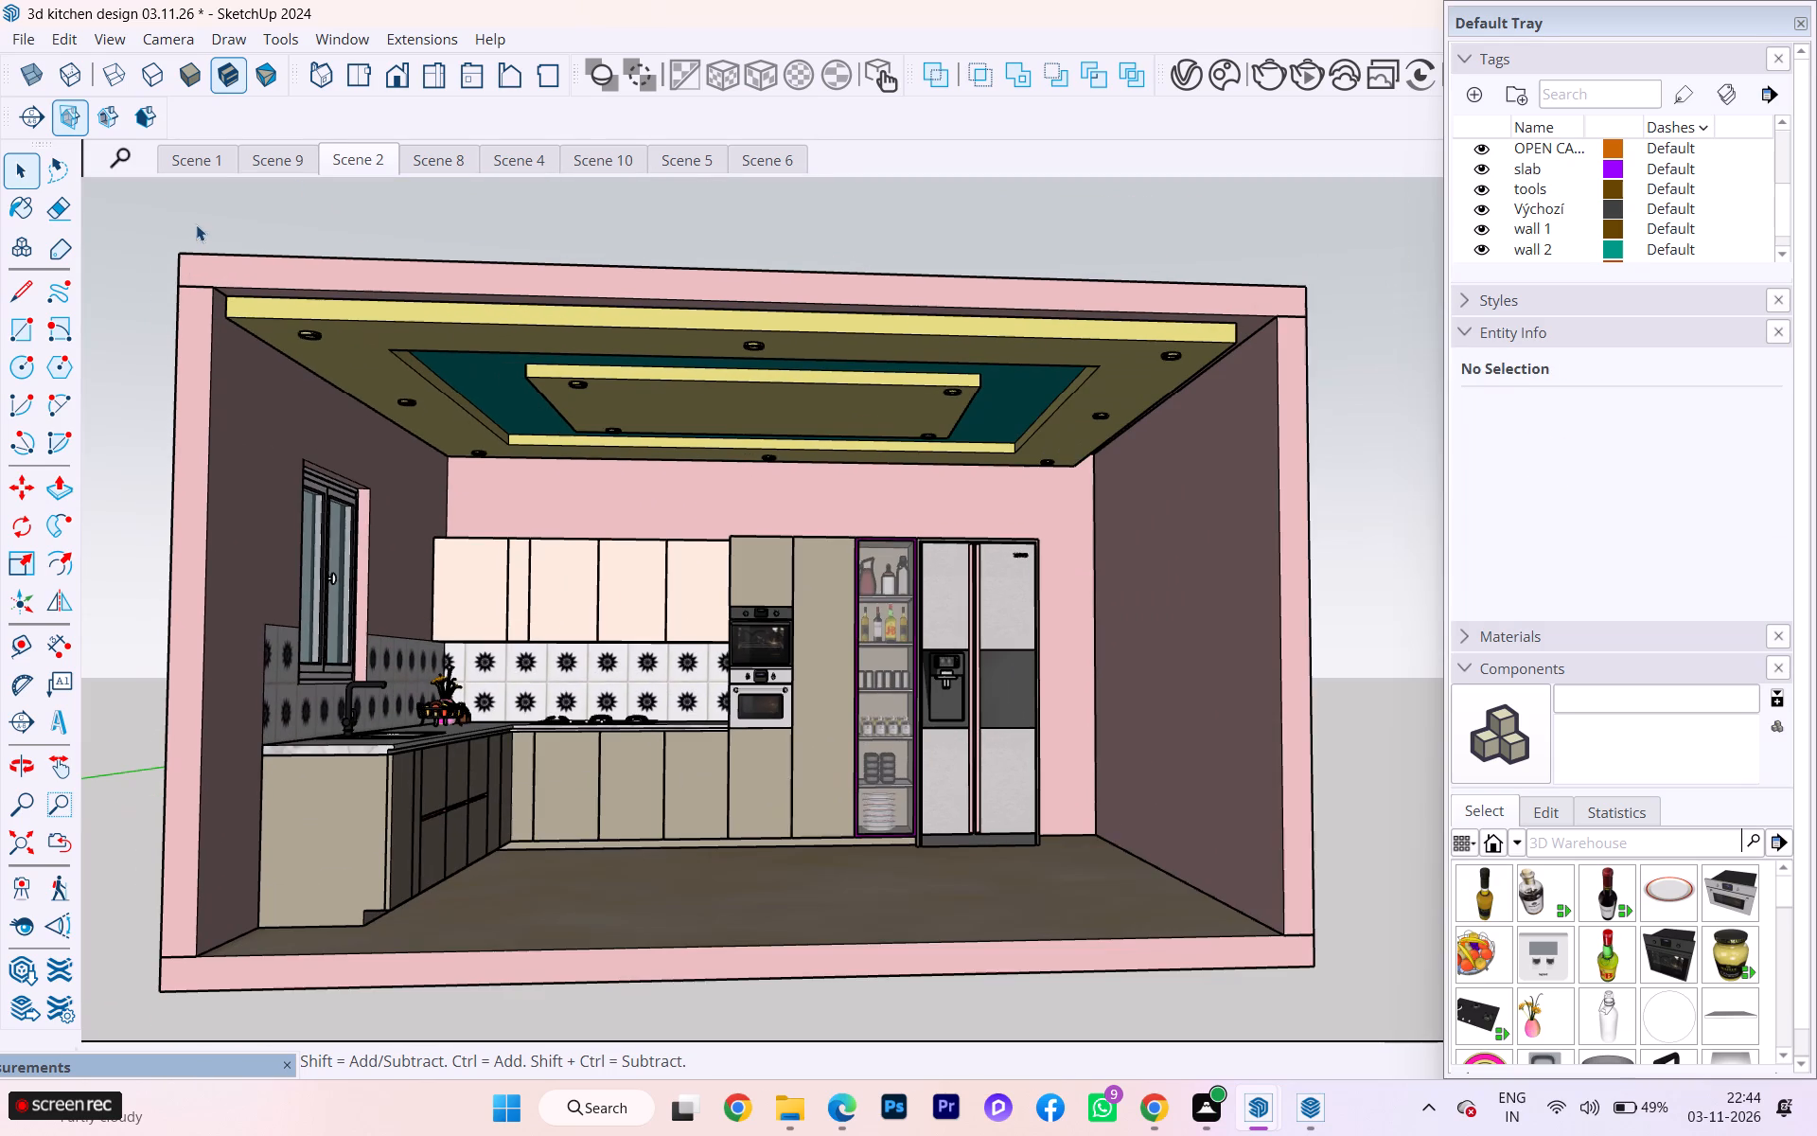
{"action": "scroll", "coordinate": [415, 505], "scroll_direction": "up", "scroll_amount": 3}
{"action": "scroll", "coordinate": [415, 505], "scroll_direction": "down", "scroll_amount": 1}
{"action": "scroll", "coordinate": [415, 505], "scroll_direction": "up", "scroll_amount": 1}
{"action": "middle_click_drag", "start_coordinate": [415, 505], "coordinate": [404, 544]}
{"action": "scroll", "coordinate": [404, 535], "scroll_direction": "down", "scroll_amount": 2}
{"action": "scroll", "coordinate": [404, 532], "scroll_direction": "up", "scroll_amount": 1}
{"action": "middle_click_drag", "start_coordinate": [405, 530], "coordinate": [401, 519]}
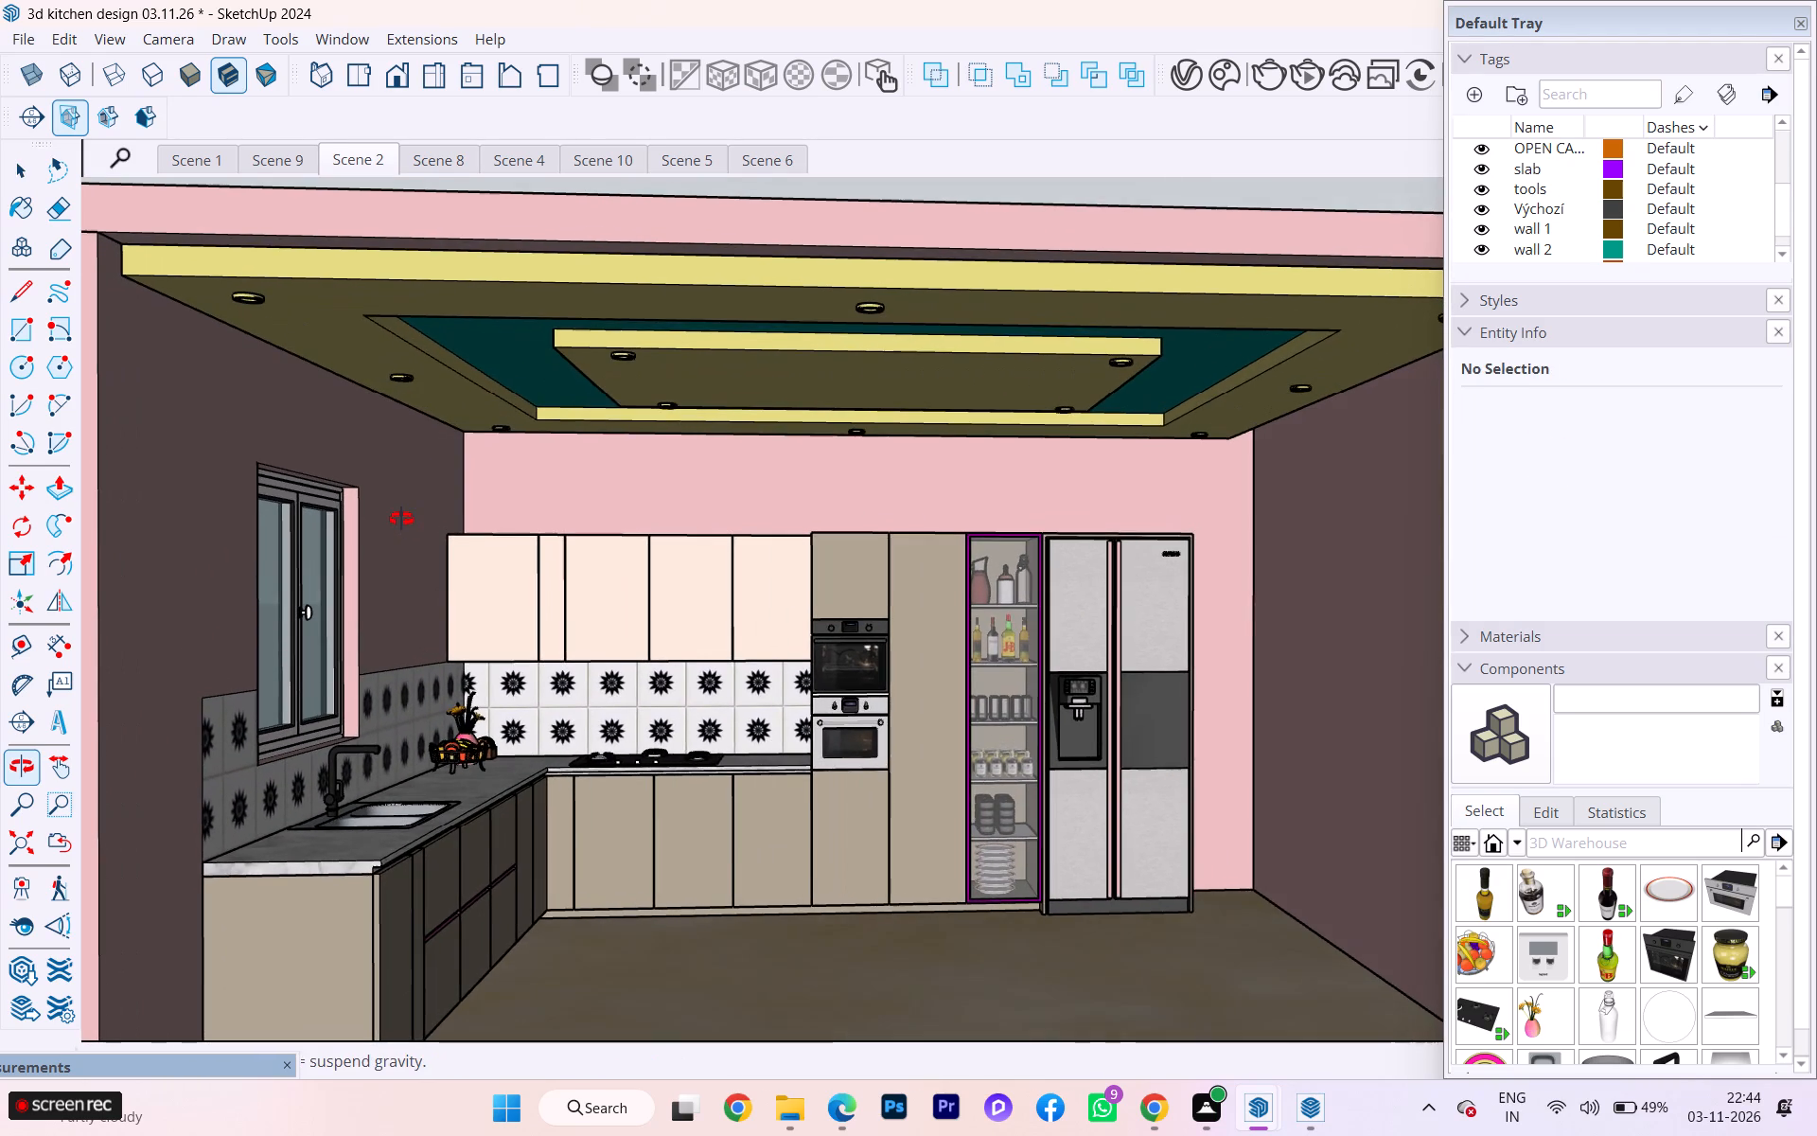
{"action": "middle_click_drag", "start_coordinate": [401, 519], "coordinate": [453, 554]}
{"action": "scroll", "coordinate": [448, 533], "scroll_direction": "down", "scroll_amount": 1}
{"action": "middle_click_drag", "start_coordinate": [448, 533], "coordinate": [434, 523]}
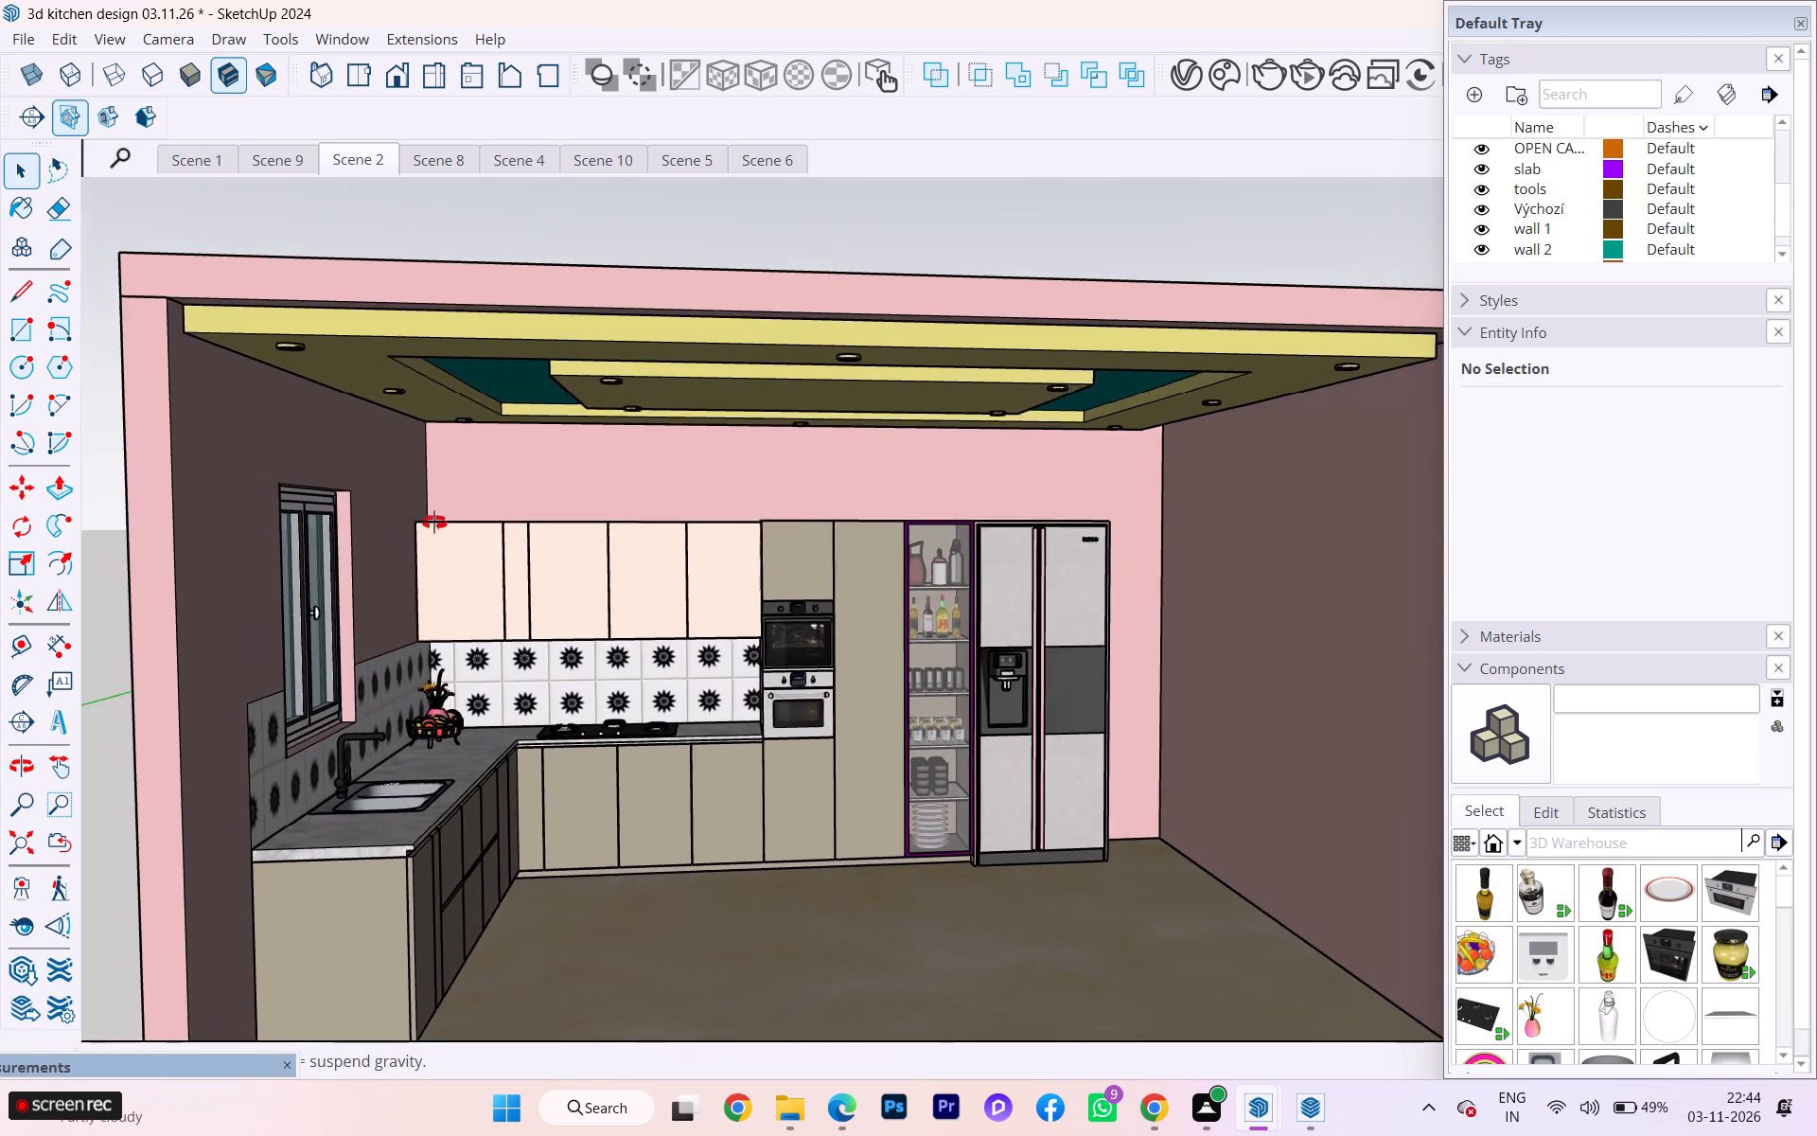
{"action": "middle_click_drag", "start_coordinate": [434, 523], "coordinate": [408, 488]}
{"action": "scroll", "coordinate": [268, 443], "scroll_direction": "down", "scroll_amount": 1}
{"action": "scroll", "coordinate": [623, 676], "scroll_direction": "up", "scroll_amount": 4}
{"action": "scroll", "coordinate": [657, 695], "scroll_direction": "down", "scroll_amount": 1}
{"action": "scroll", "coordinate": [660, 696], "scroll_direction": "up", "scroll_amount": 1}
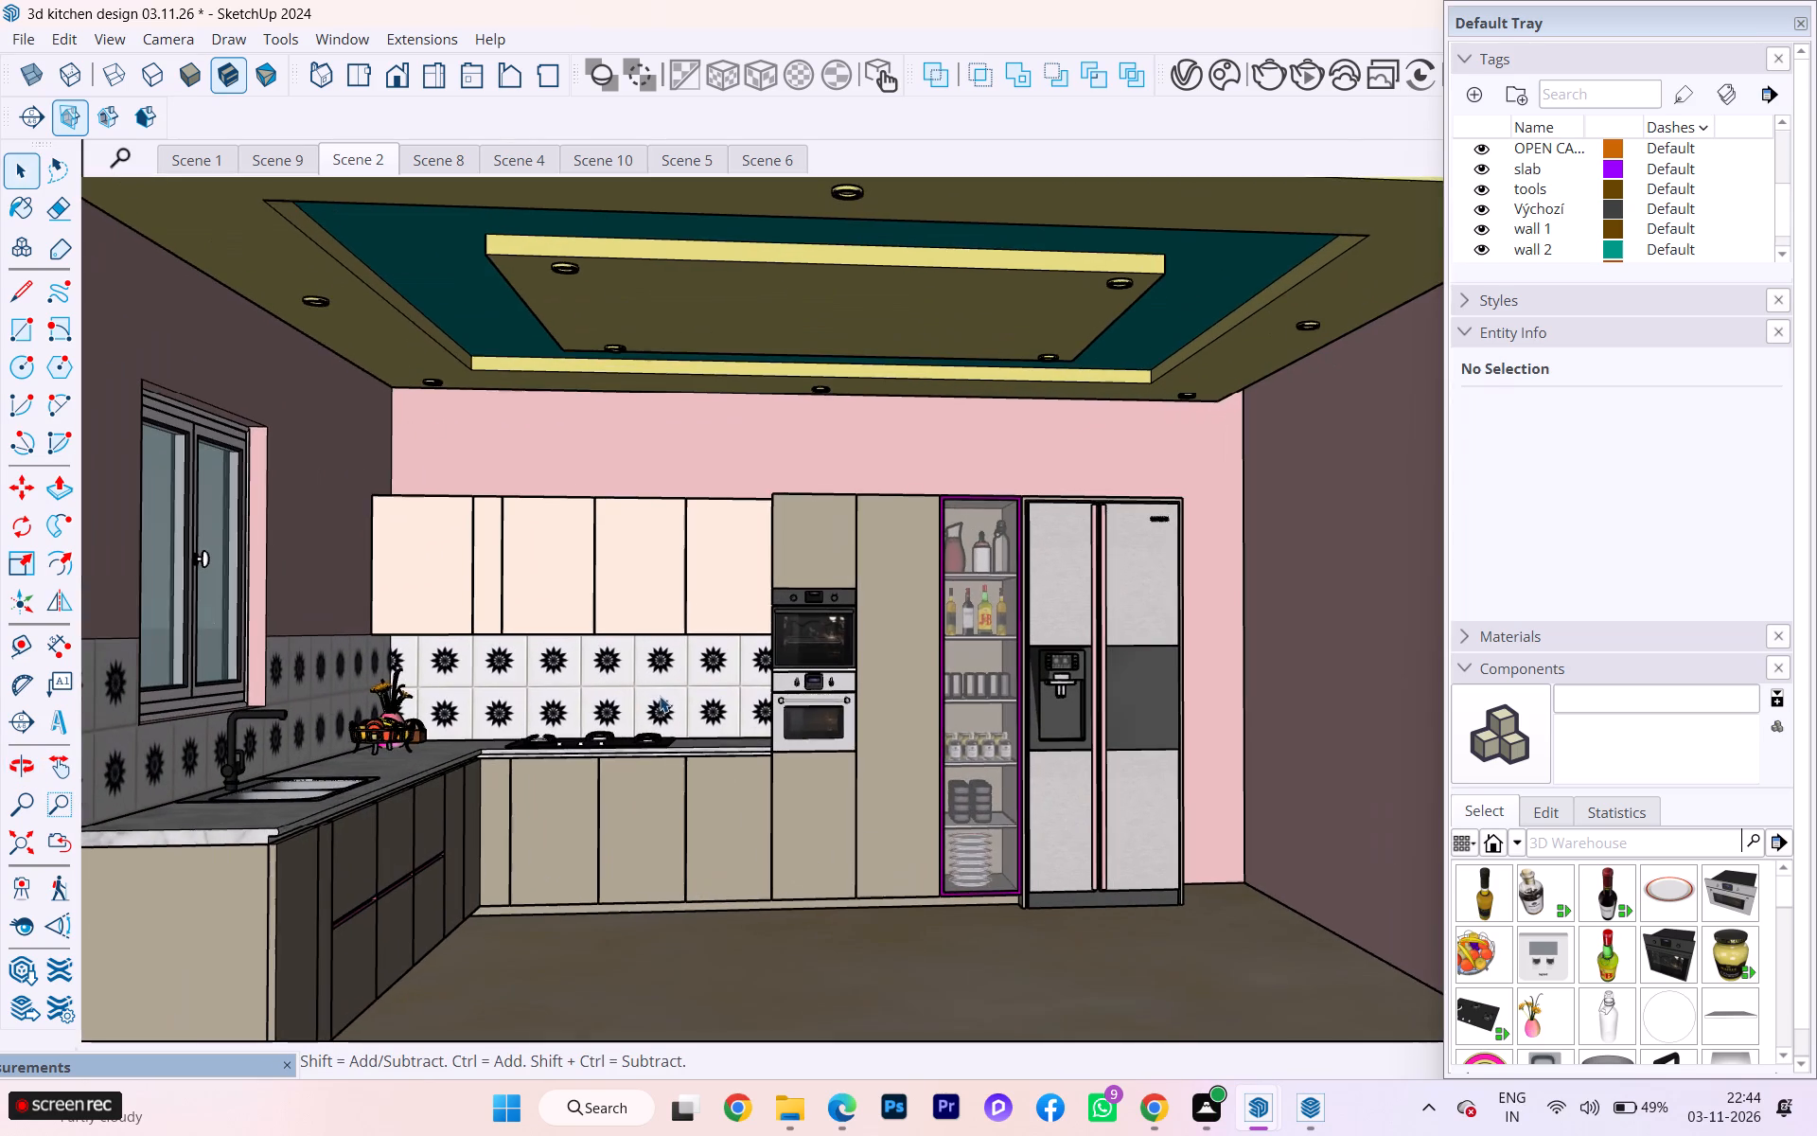
{"action": "scroll", "coordinate": [649, 687], "scroll_direction": "down", "scroll_amount": 4}
{"action": "middle_click", "coordinate": [647, 683]}
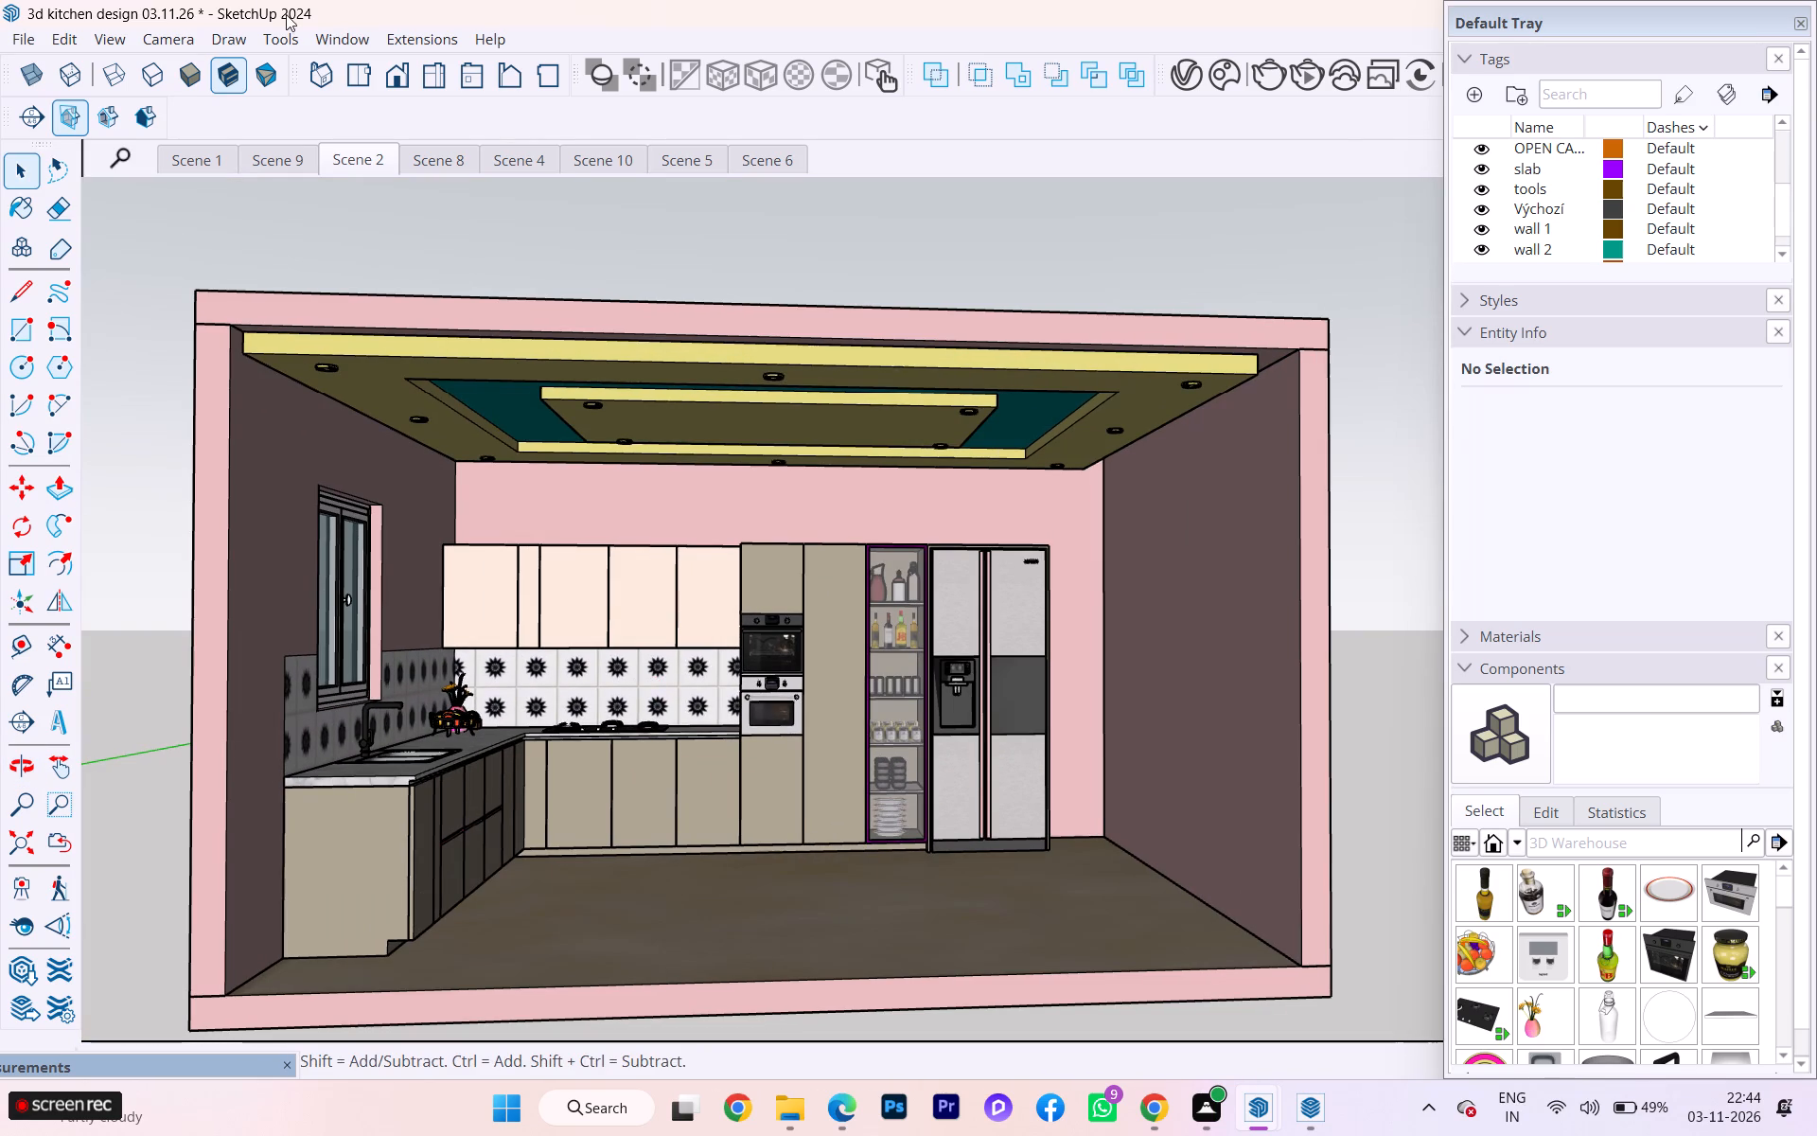
Set Scene 2 to a front view looking into the open kitchen, framed closer, and update the scene.
{"action": "left_click", "coordinate": [437, 69]}
{"action": "left_click", "coordinate": [484, 80]}
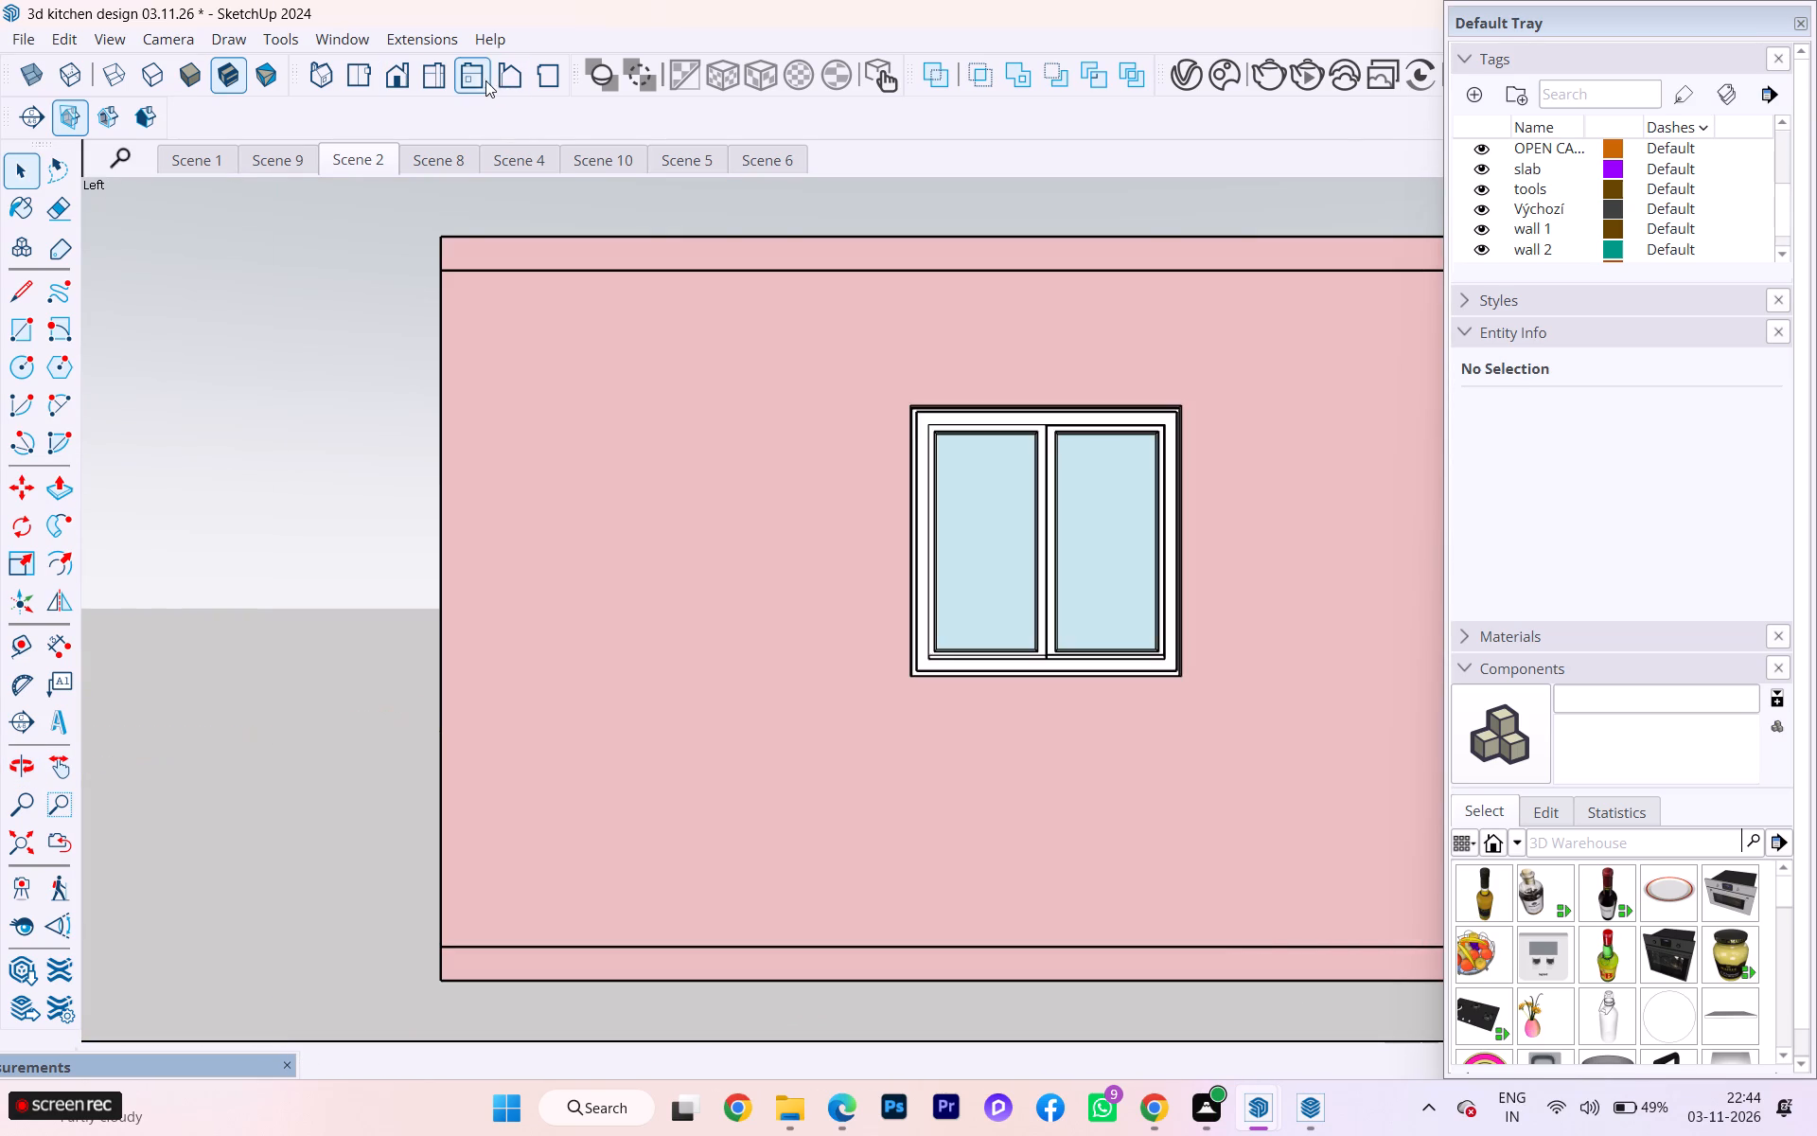
{"action": "left_click", "coordinate": [503, 80]}
{"action": "left_click", "coordinate": [402, 65]}
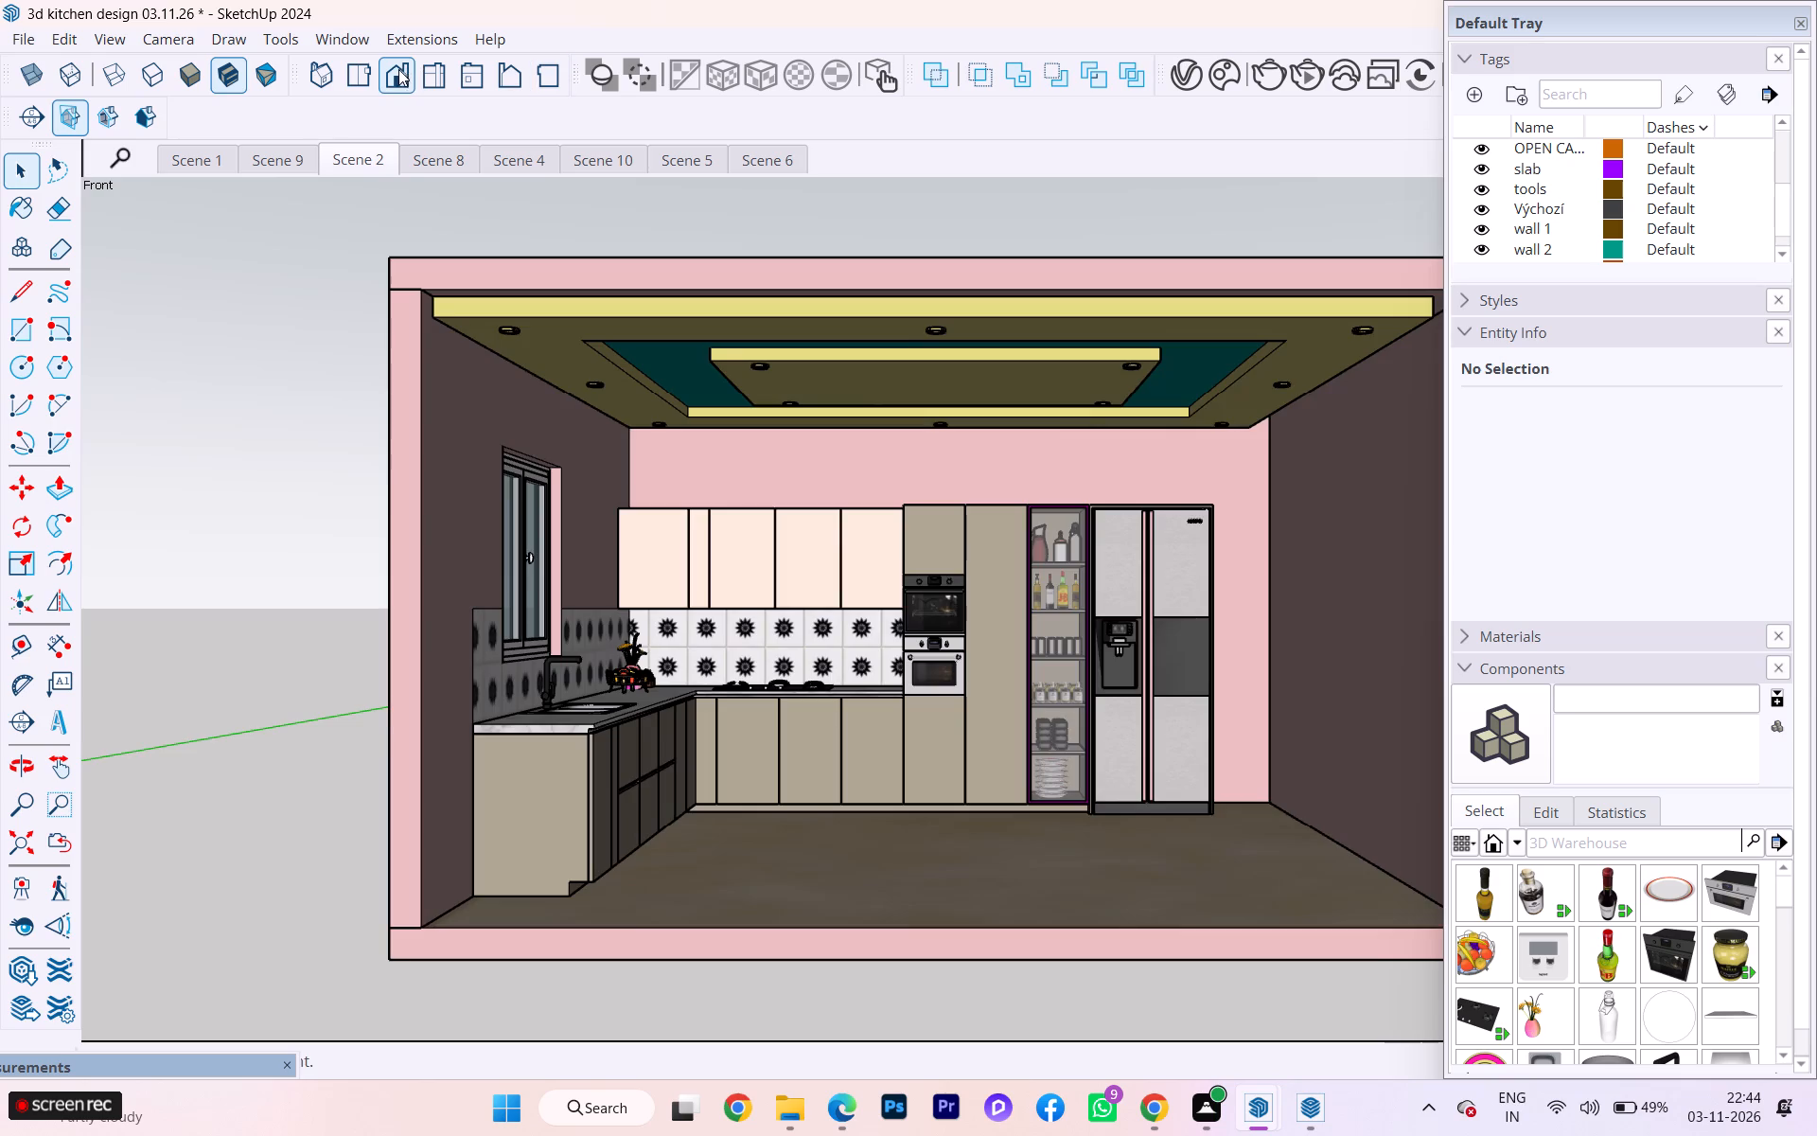
{"action": "scroll", "coordinate": [0, 241], "scroll_direction": "down", "scroll_amount": 1}
{"action": "scroll", "coordinate": [198, 340], "scroll_direction": "down", "scroll_amount": 1}
{"action": "scroll", "coordinate": [1105, 469], "scroll_direction": "up", "scroll_amount": 3}
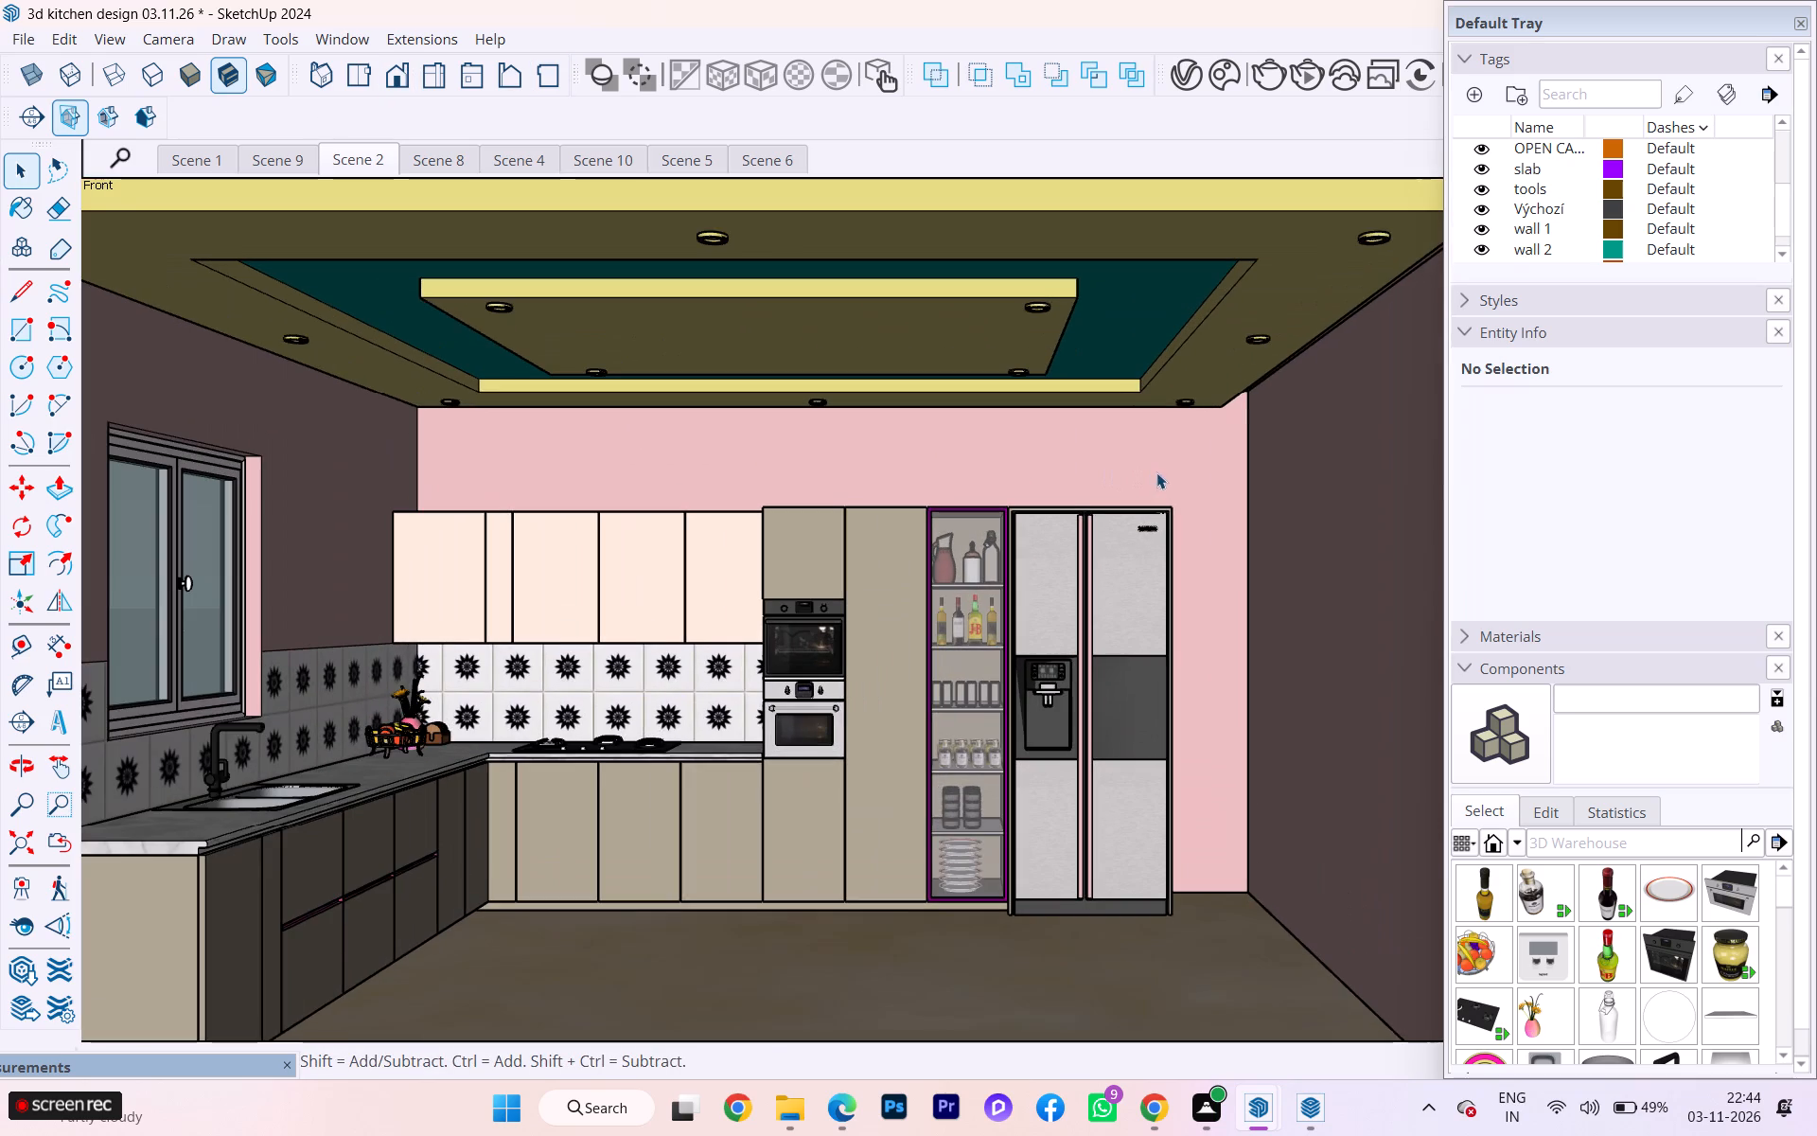
{"action": "scroll", "coordinate": [1233, 474], "scroll_direction": "down", "scroll_amount": 1}
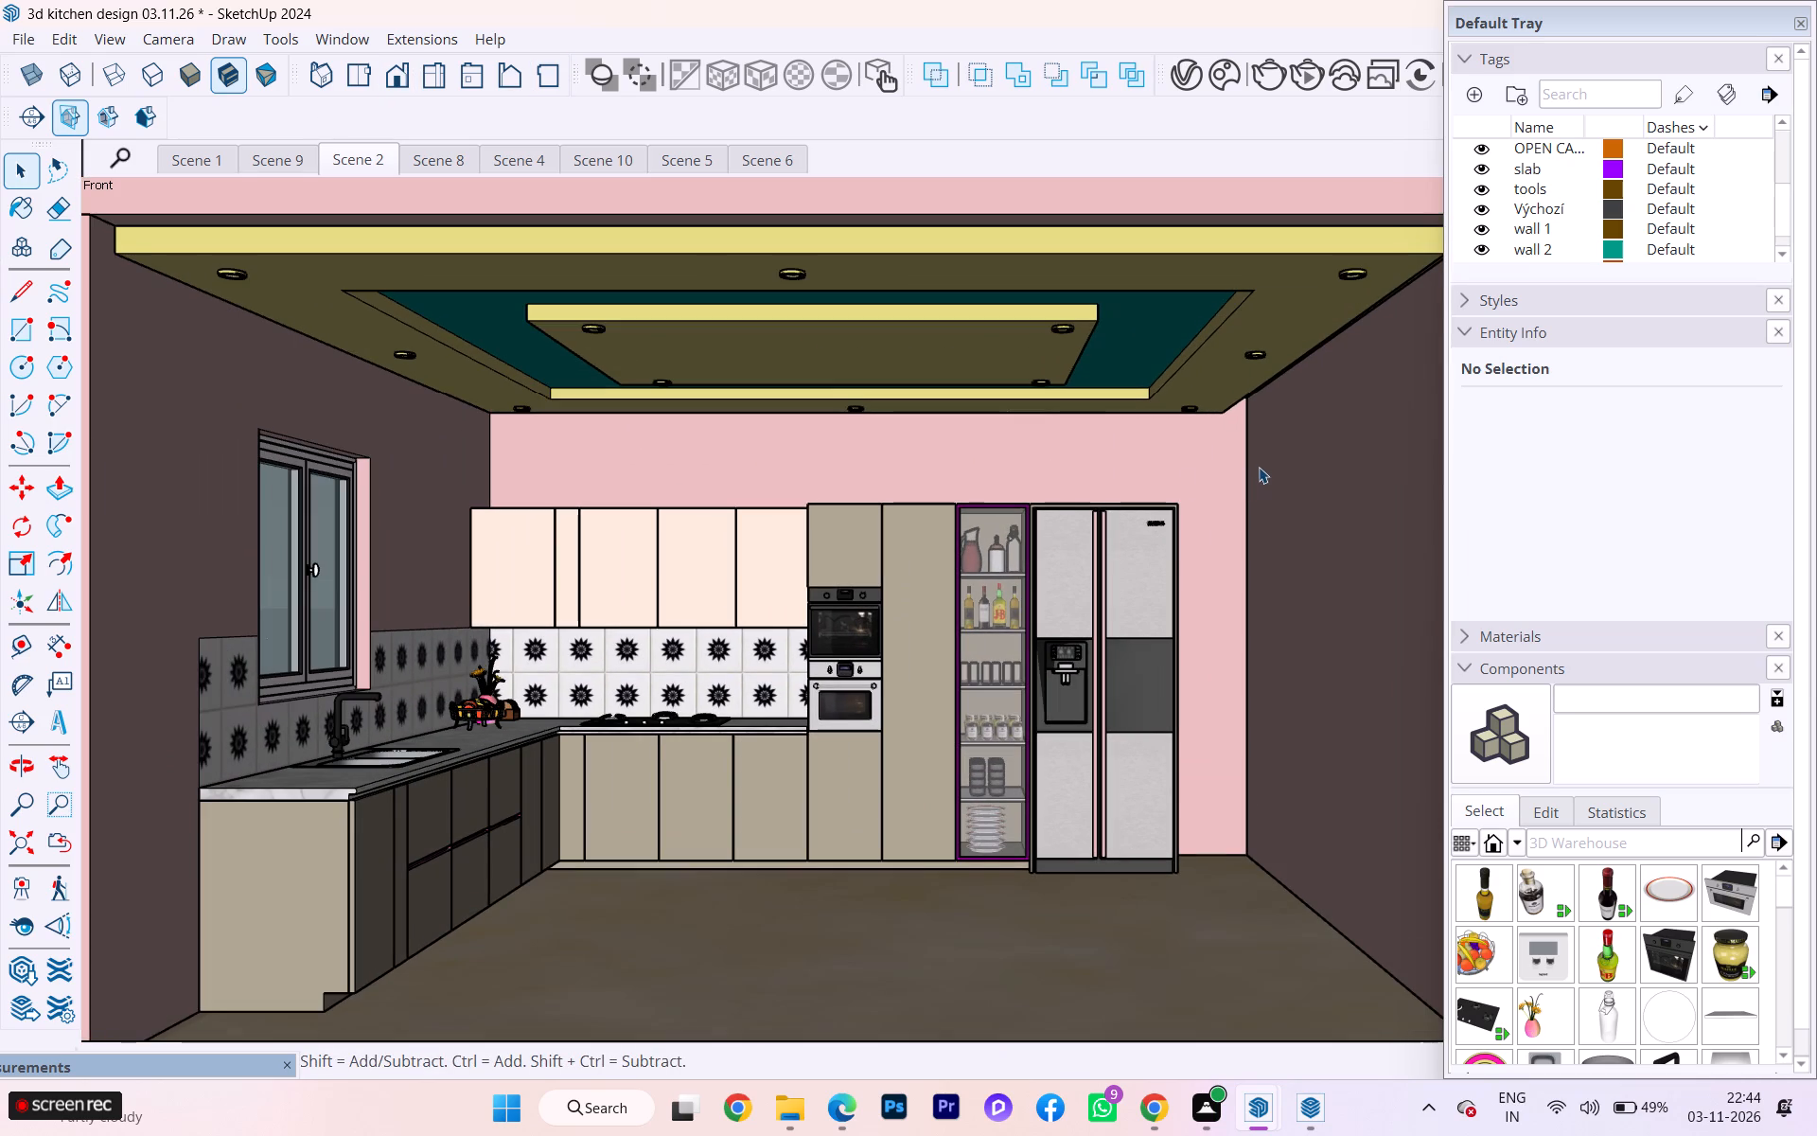
{"action": "right_click", "coordinate": [345, 151]}
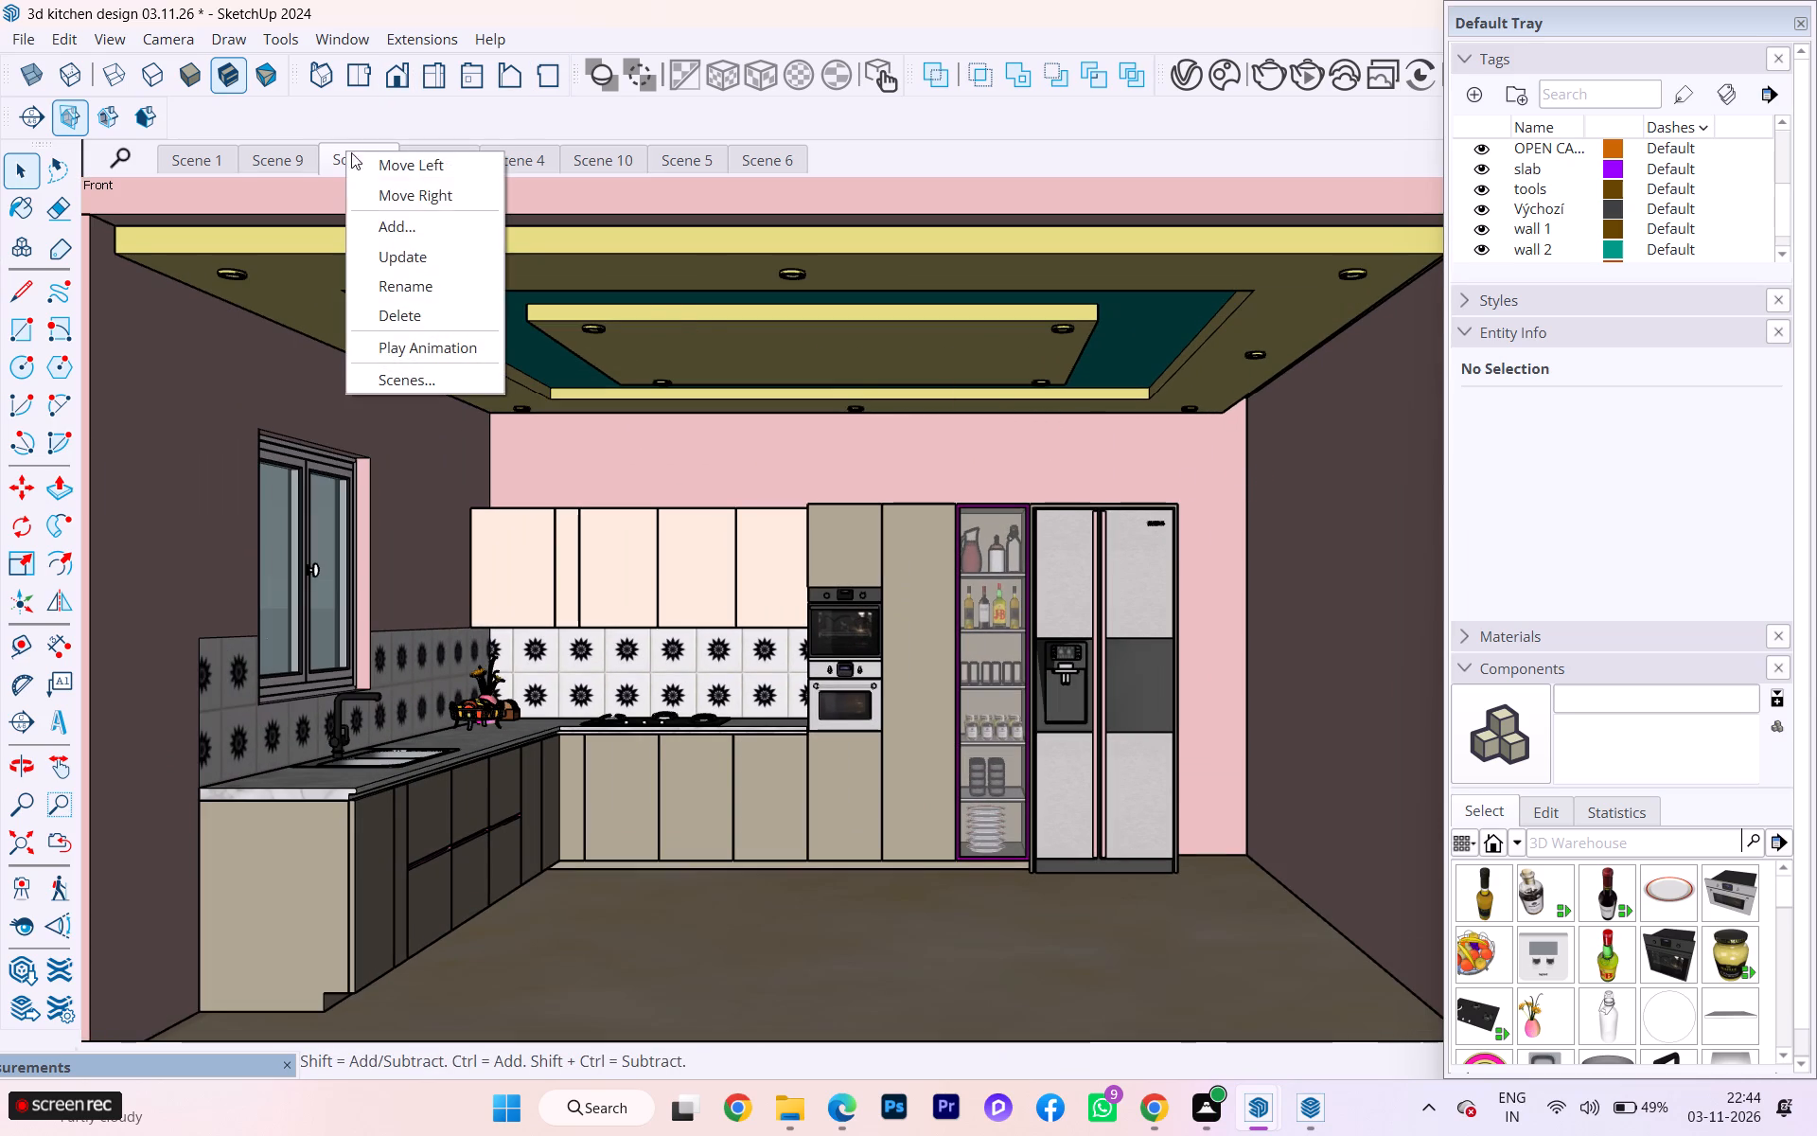
{"action": "left_click", "coordinate": [451, 253]}
In Scene 8, hide the front wall tagged wall 2 covering the line-drawing elevation and update the scene.
{"action": "left_click", "coordinate": [517, 153]}
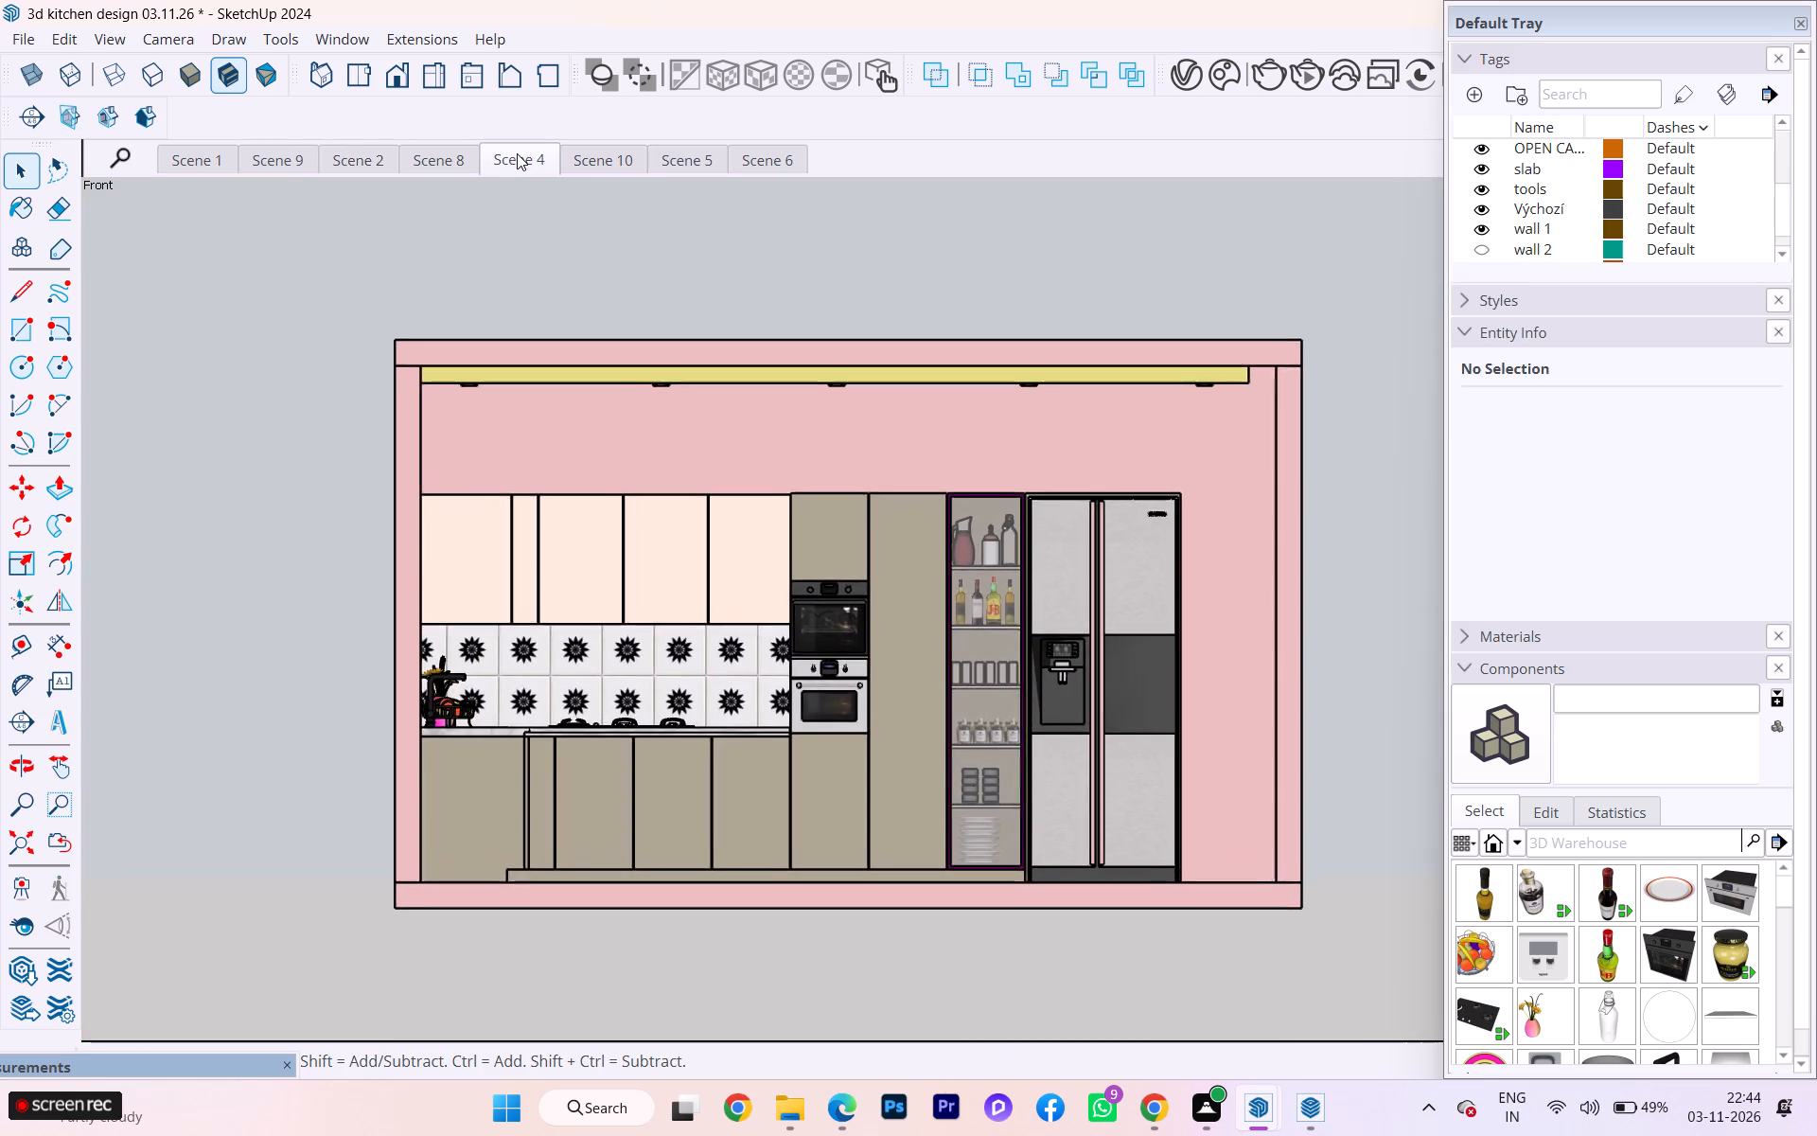
{"action": "left_click", "coordinate": [444, 169]}
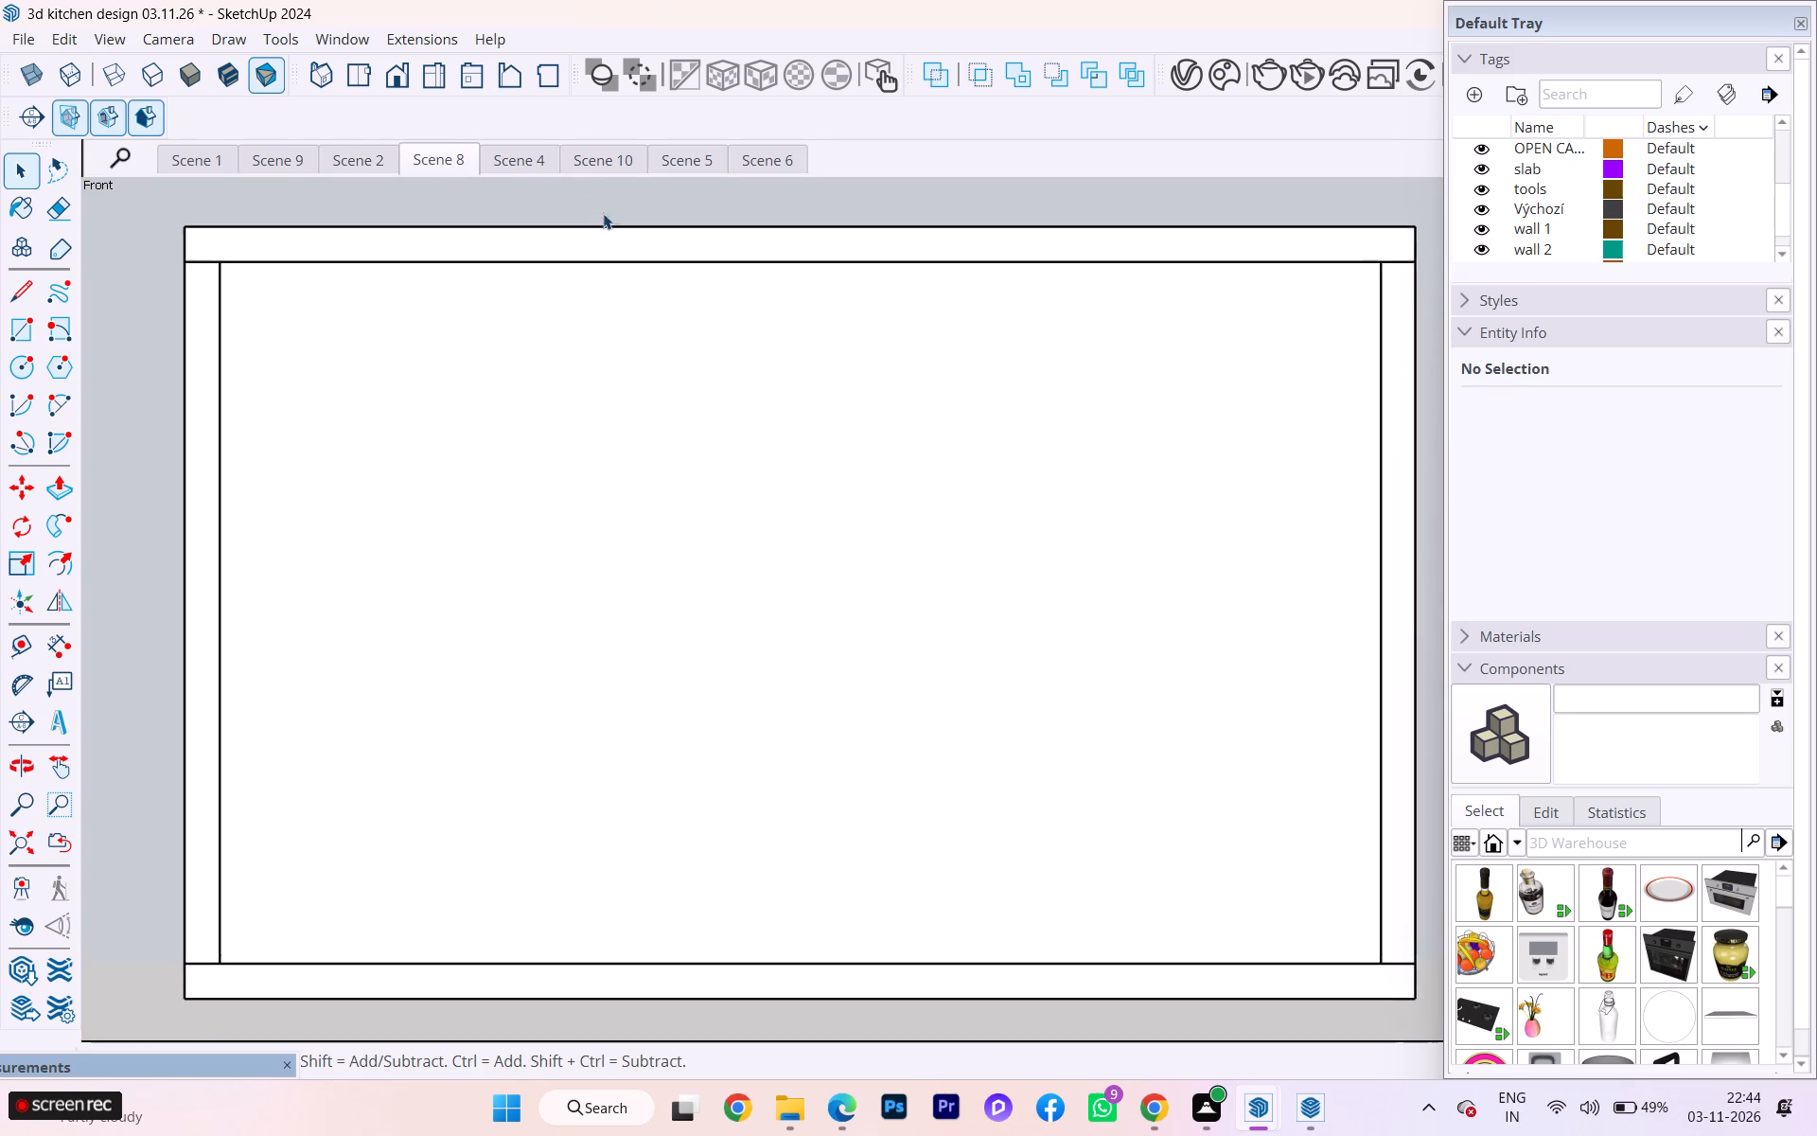
{"action": "left_click", "coordinate": [670, 394]}
{"action": "right_click", "coordinate": [627, 400]}
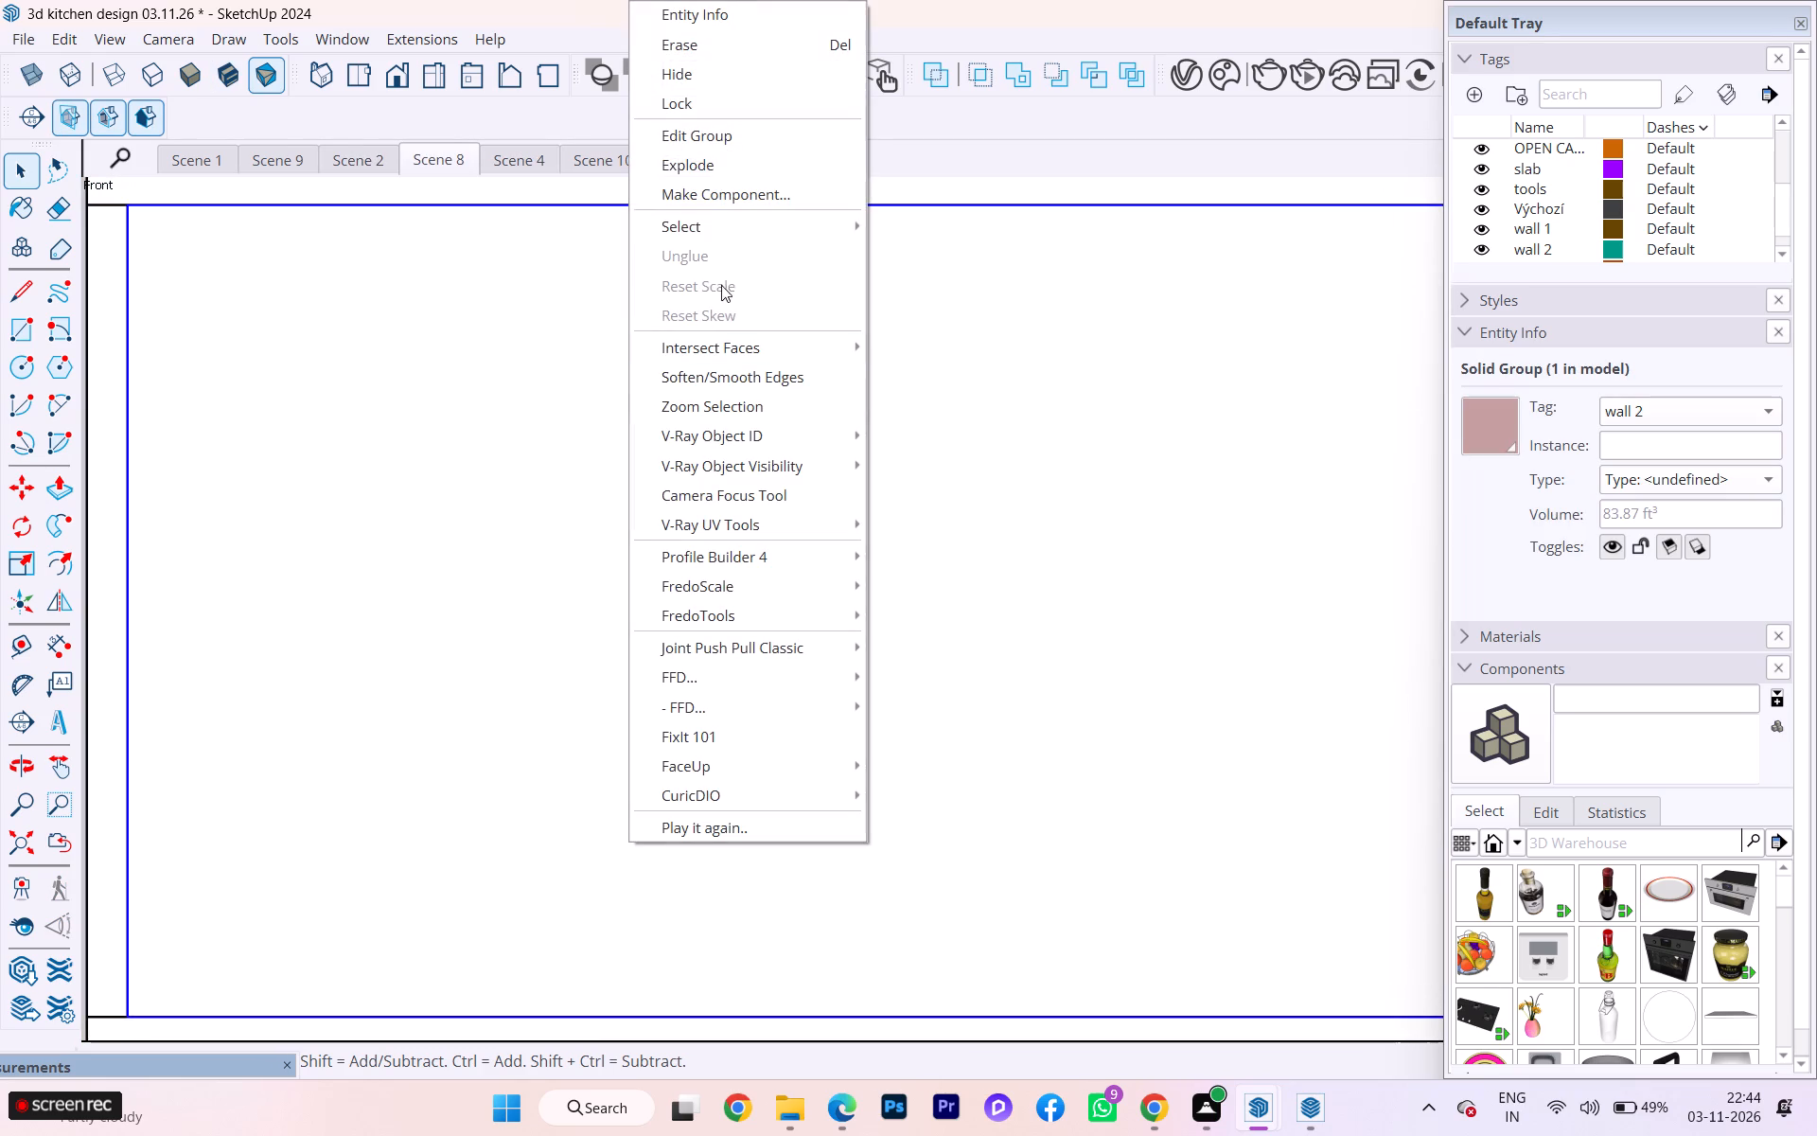
{"action": "left_click", "coordinate": [697, 76]}
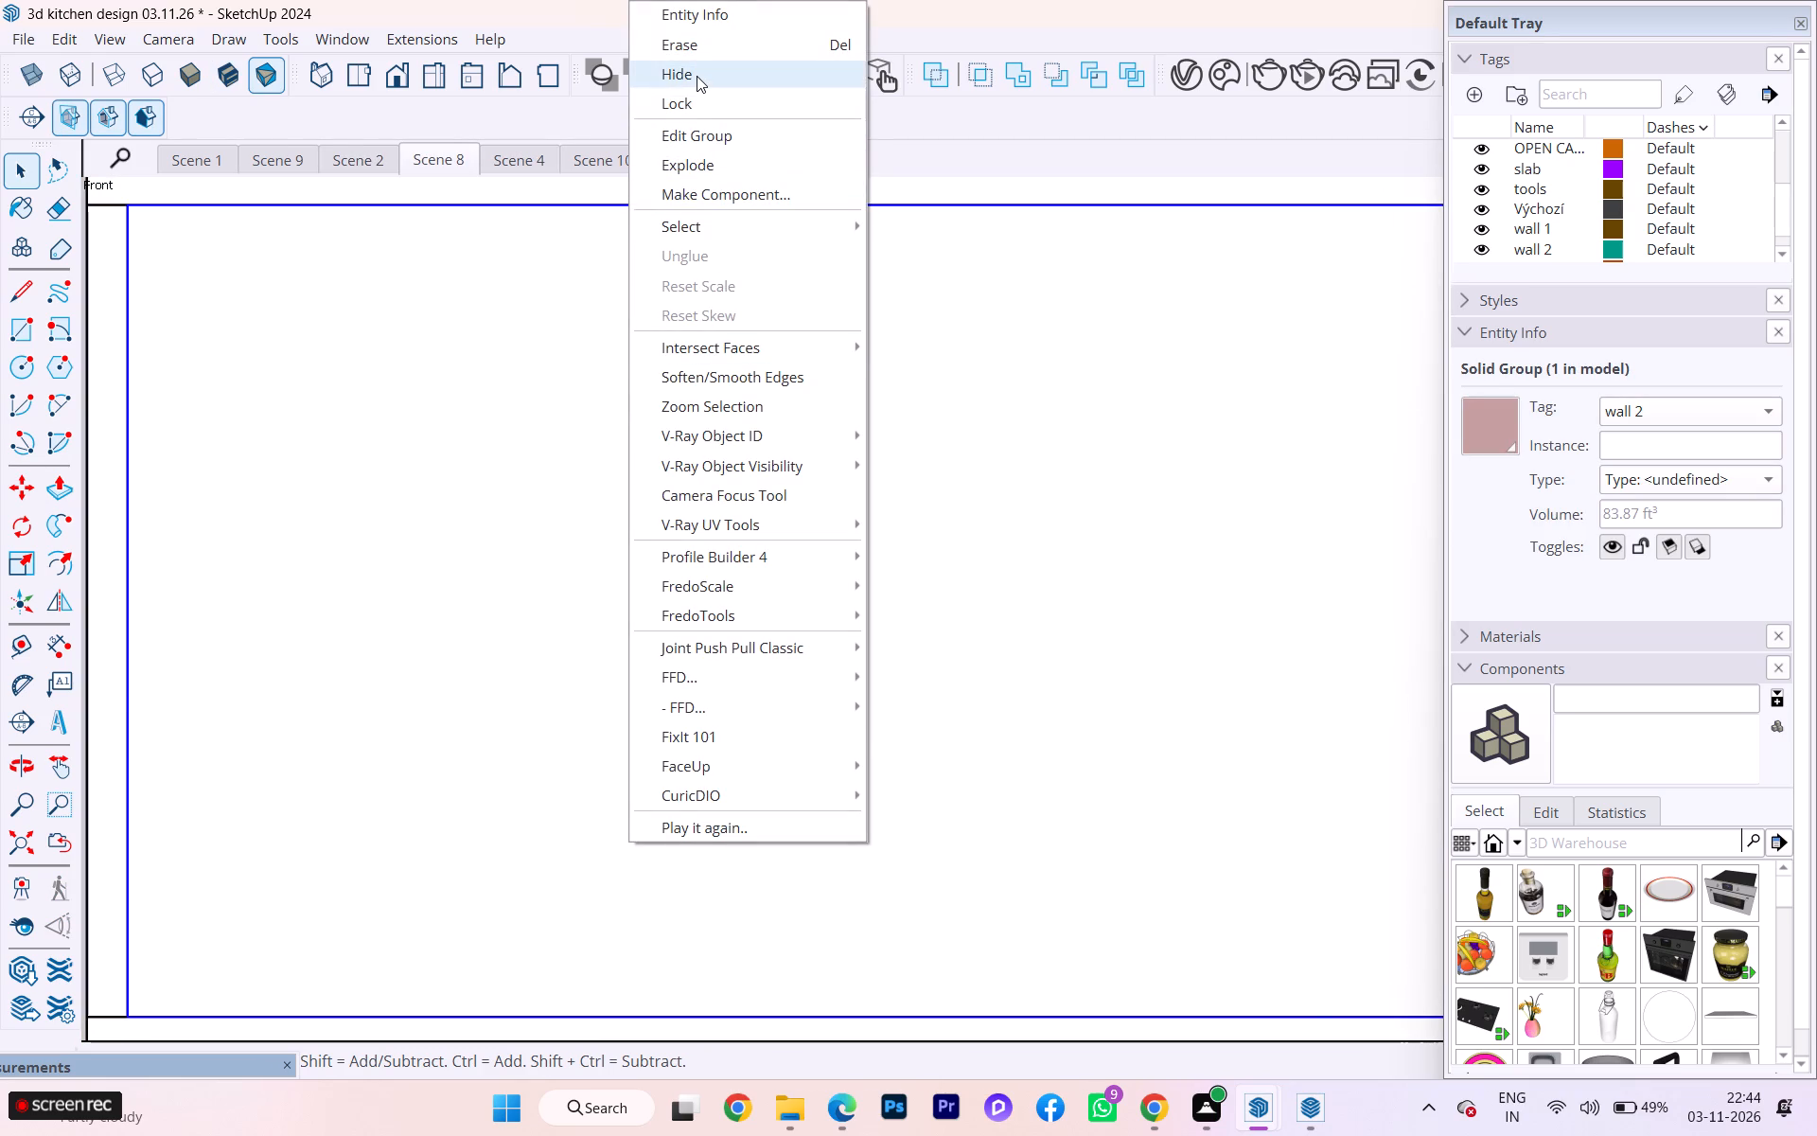
{"action": "right_click", "coordinate": [446, 150]}
{"action": "left_click", "coordinate": [525, 250]}
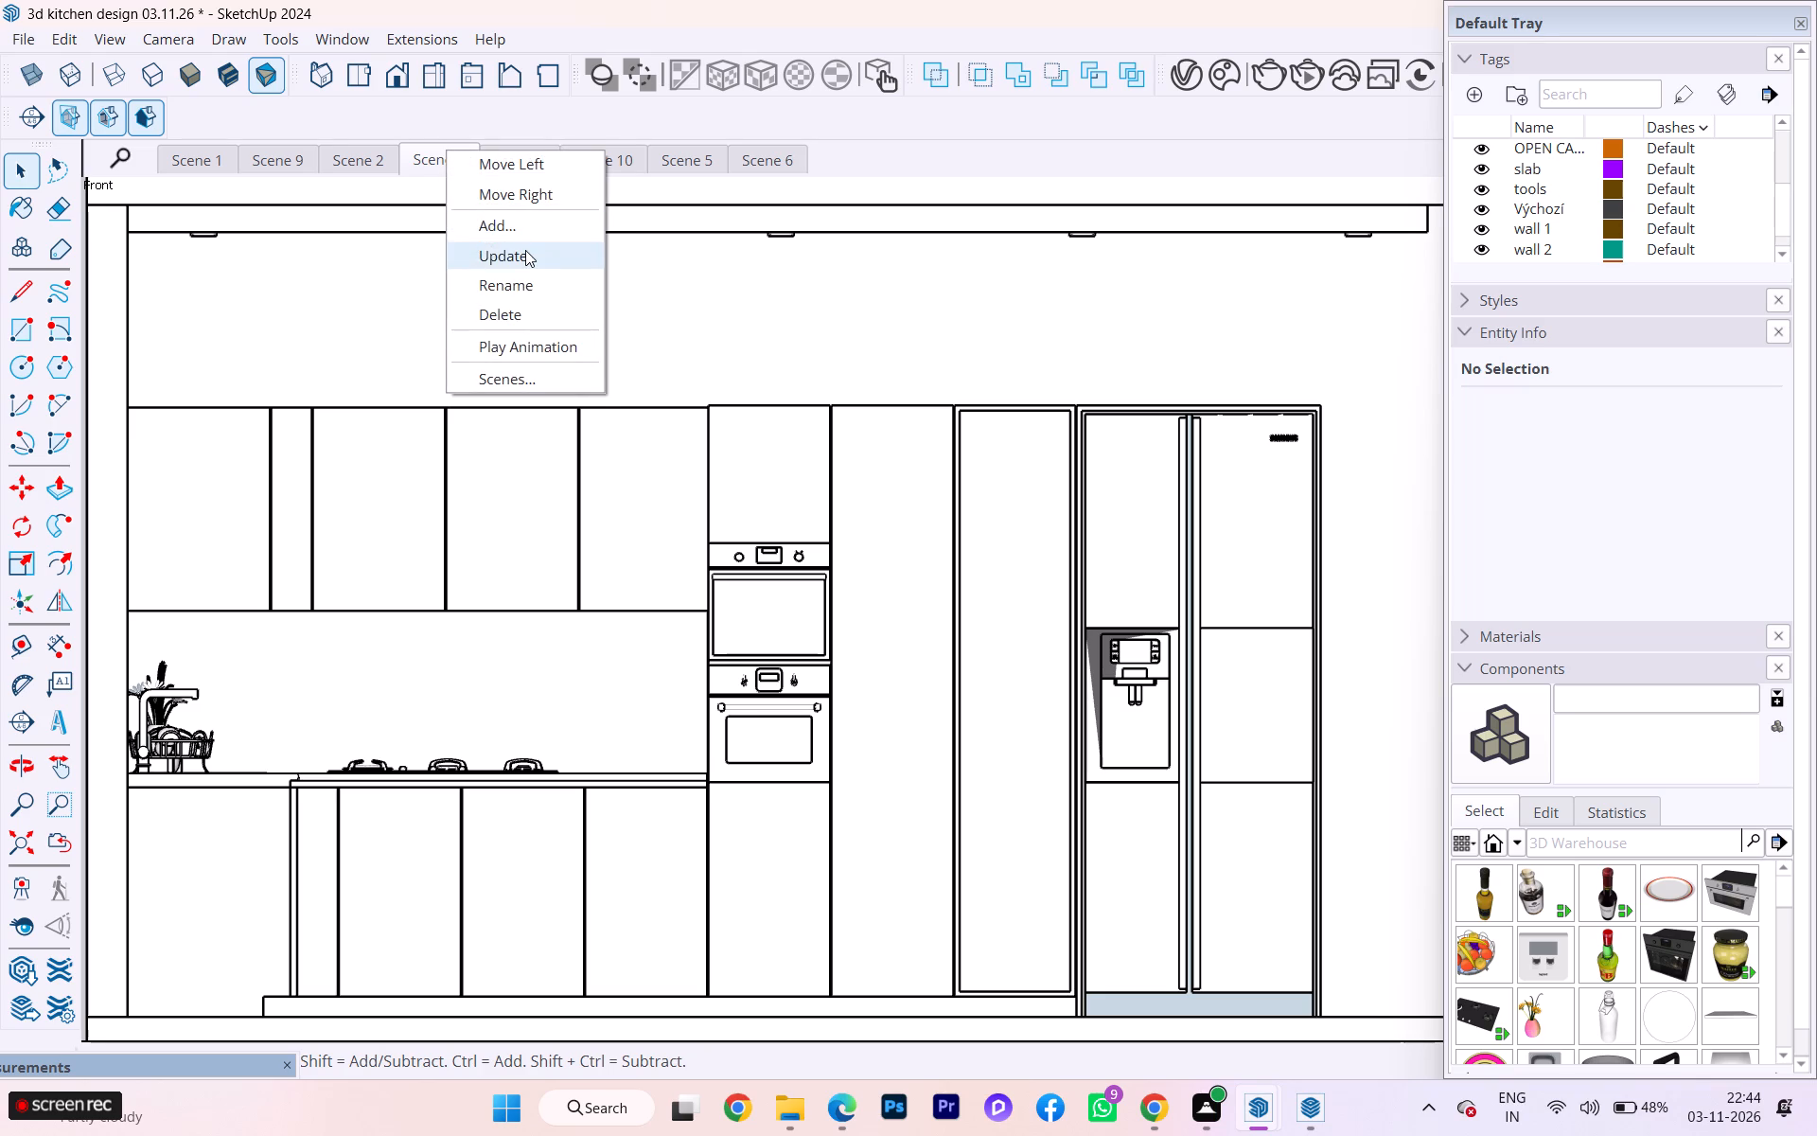
Recall Scenes 4, 10, 5 and 6 one after another and update each with its current view.
{"action": "left_click", "coordinate": [530, 152]}
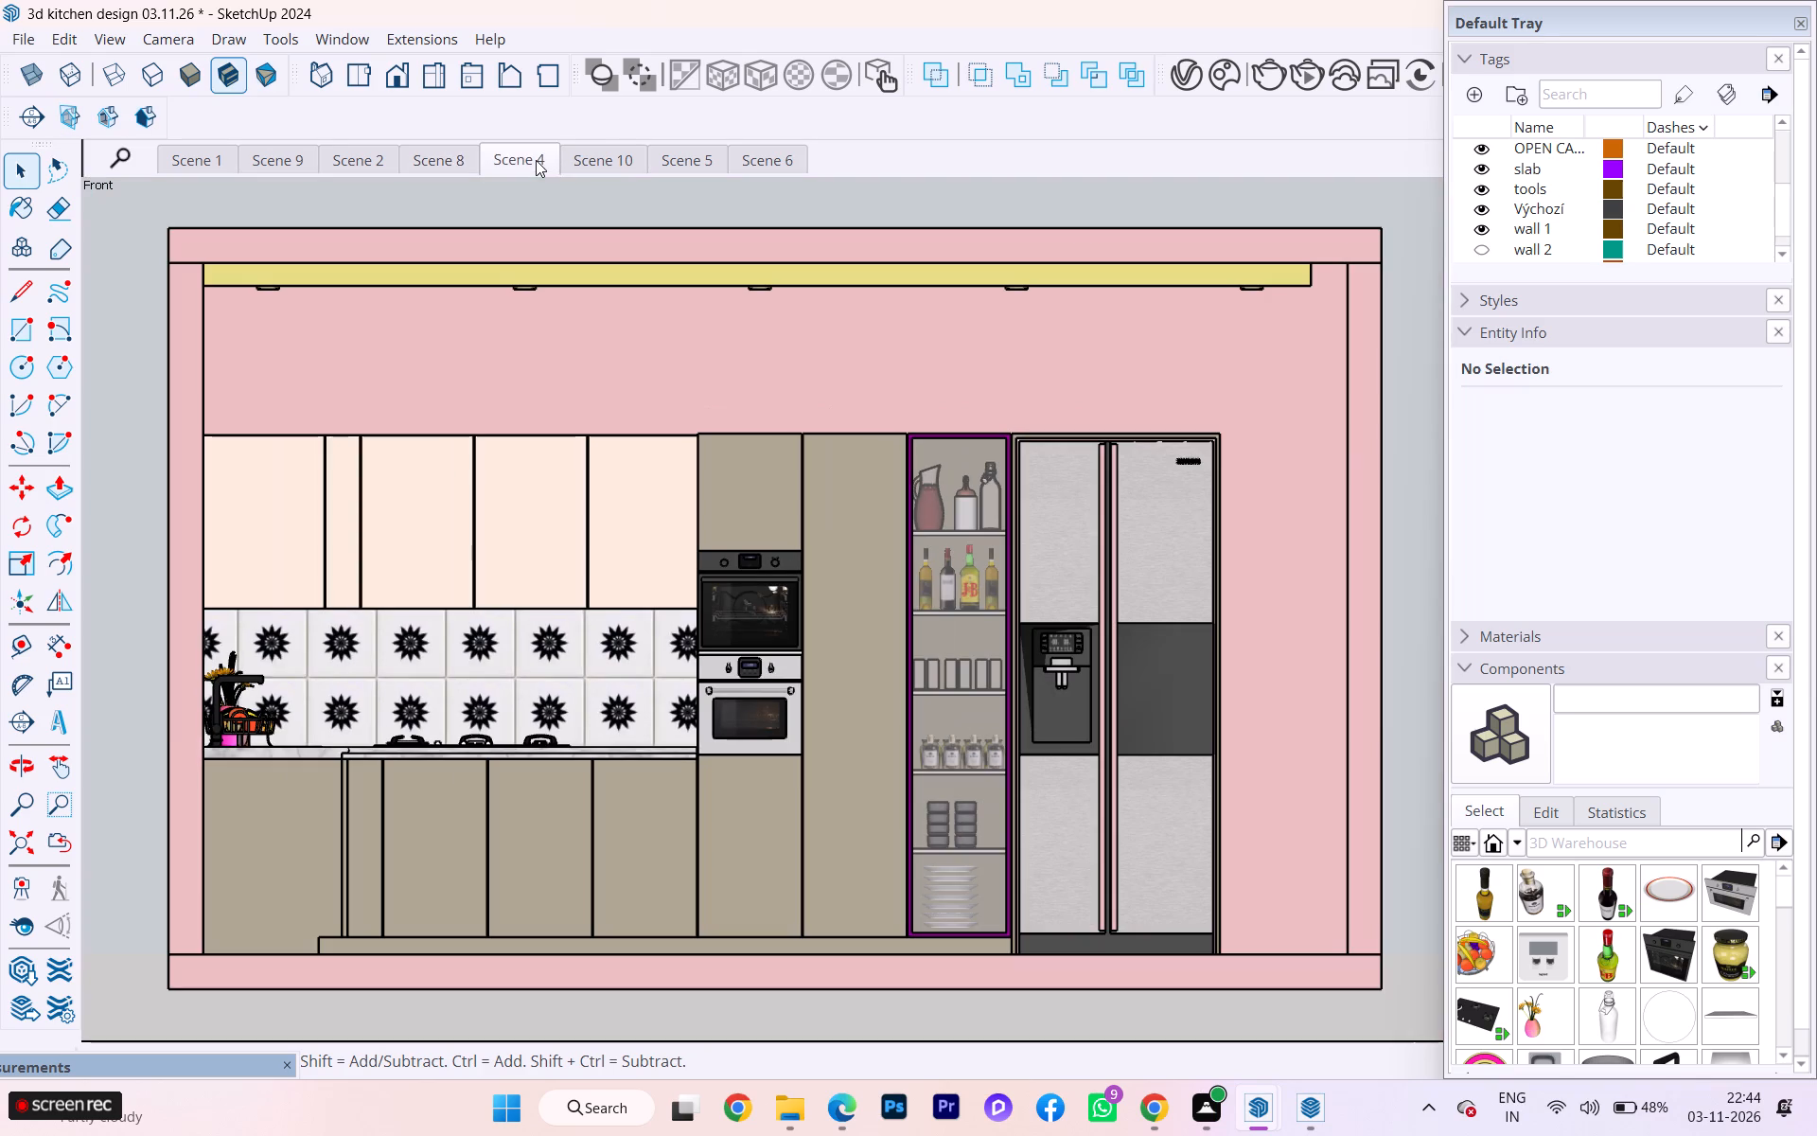
{"action": "right_click", "coordinate": [518, 156]}
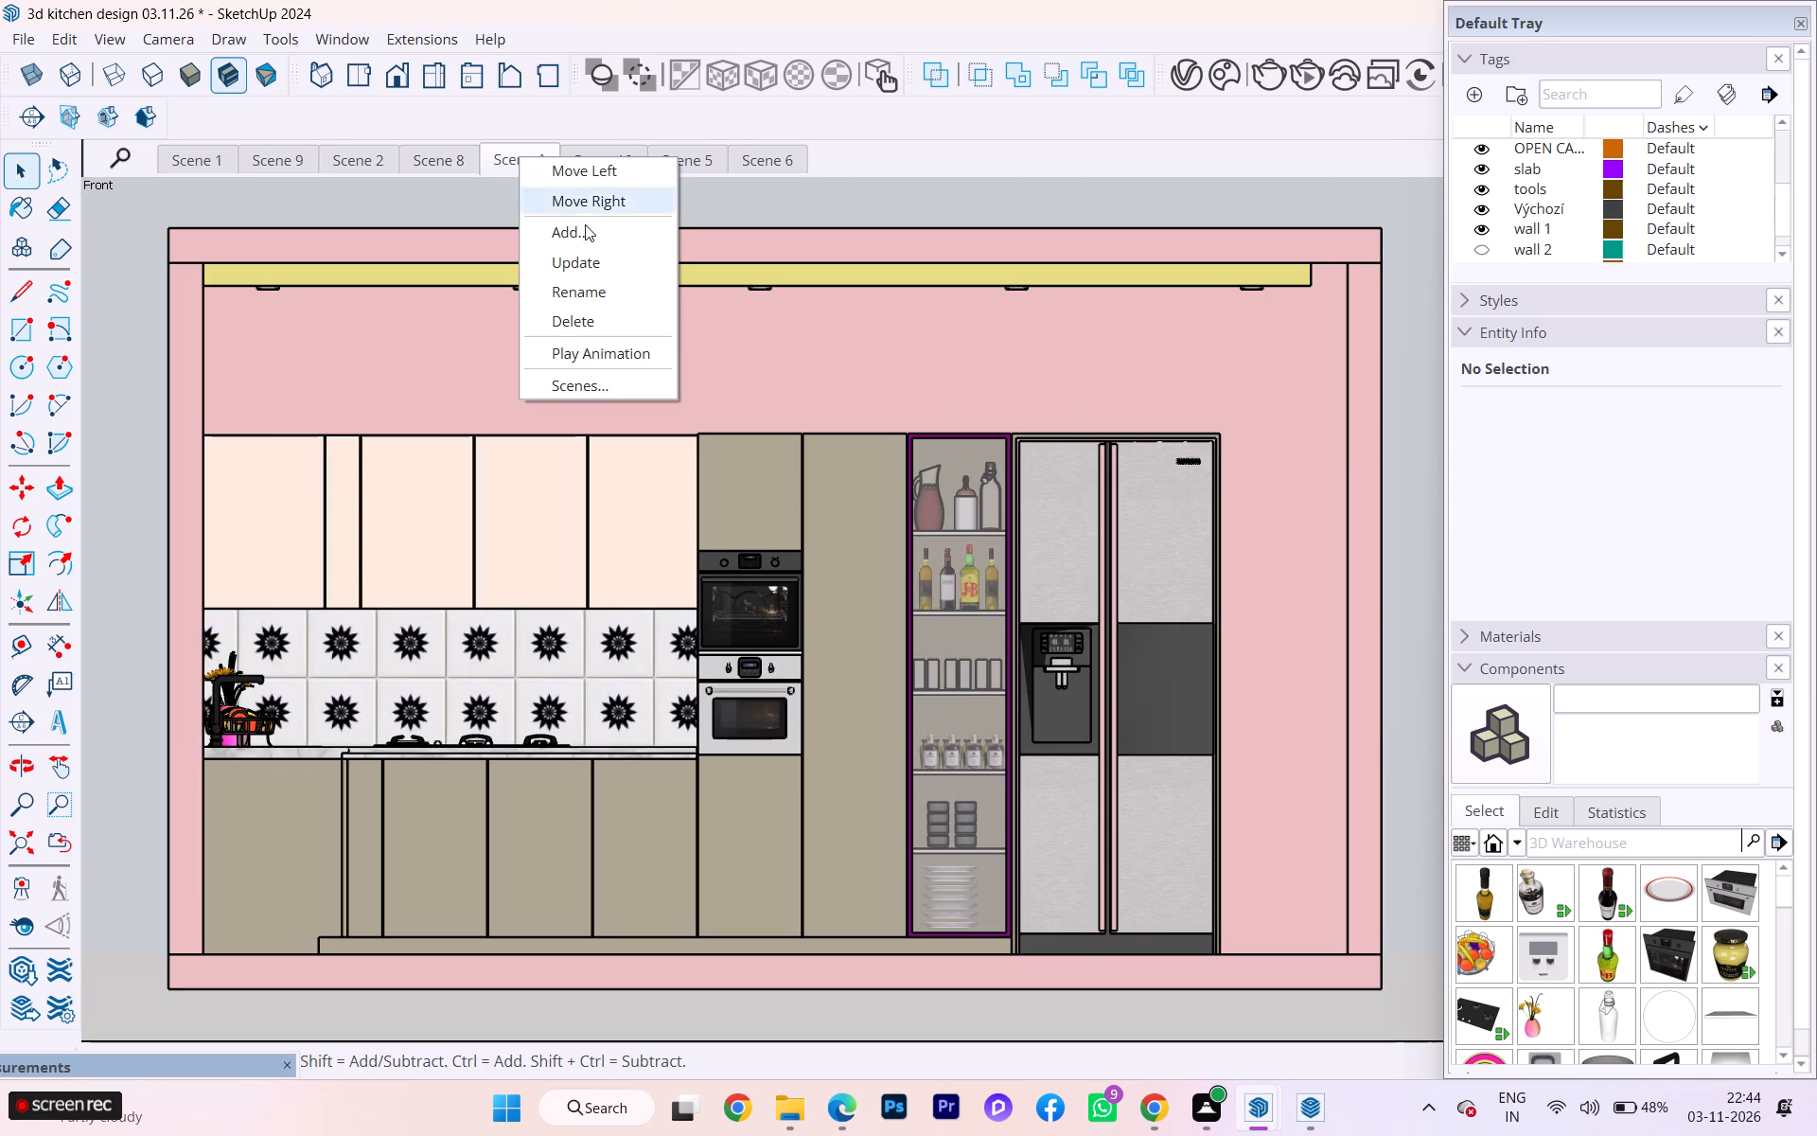
{"action": "left_click", "coordinate": [604, 269]}
{"action": "left_click", "coordinate": [597, 158]}
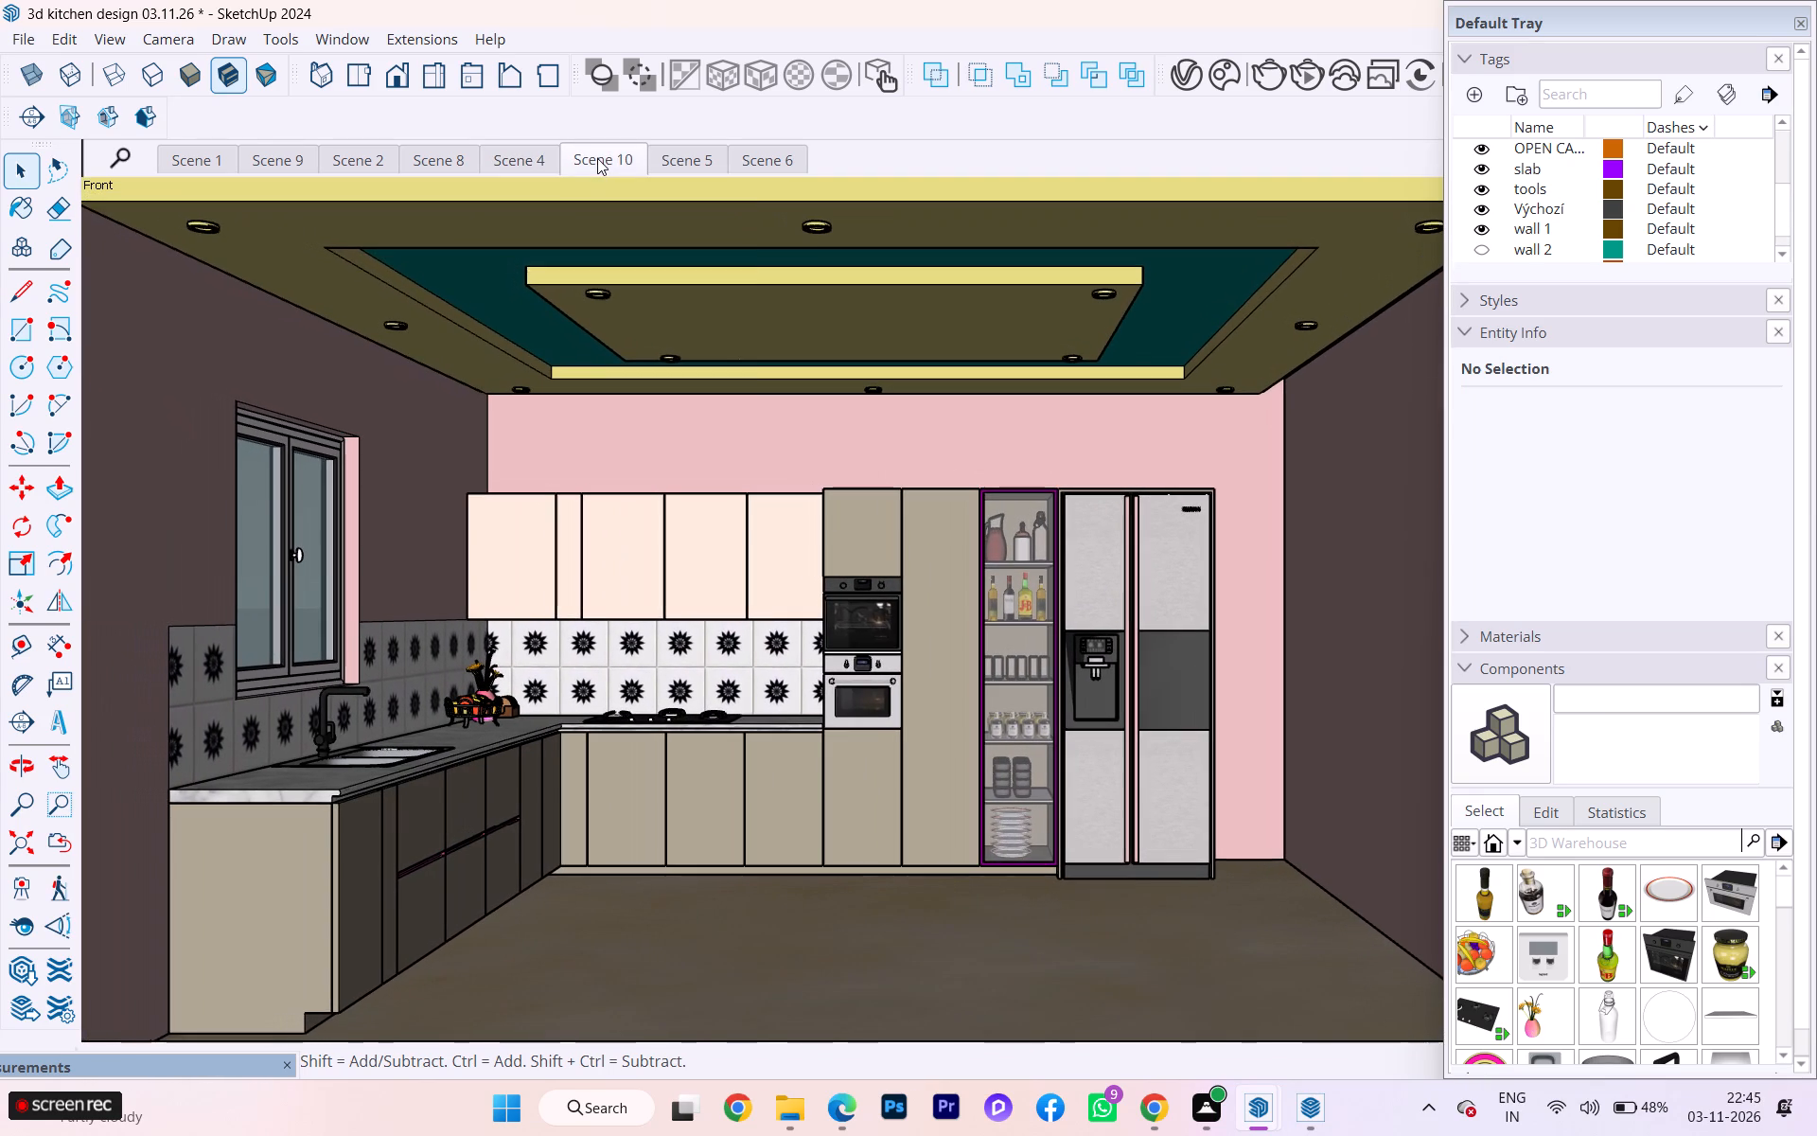
{"action": "right_click", "coordinate": [597, 158]}
{"action": "left_click", "coordinate": [662, 273]}
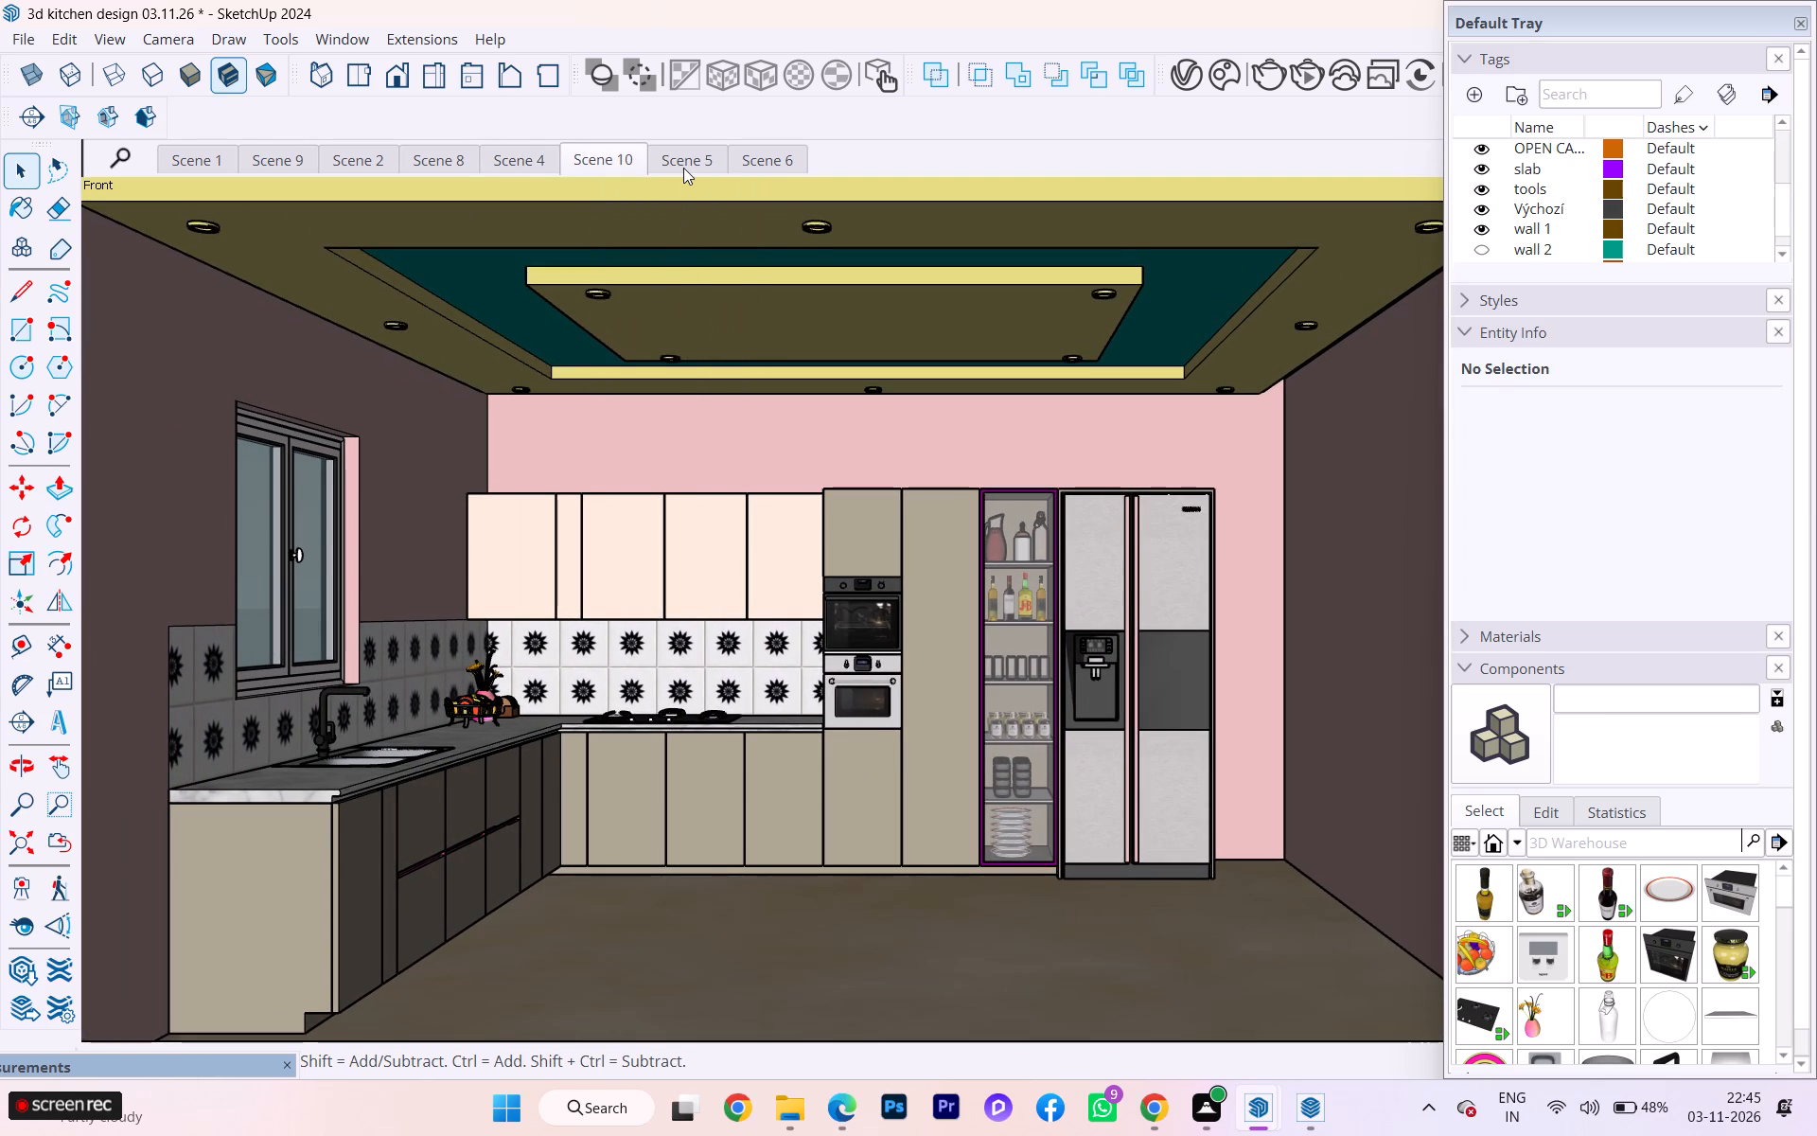
{"action": "left_click", "coordinate": [683, 168]}
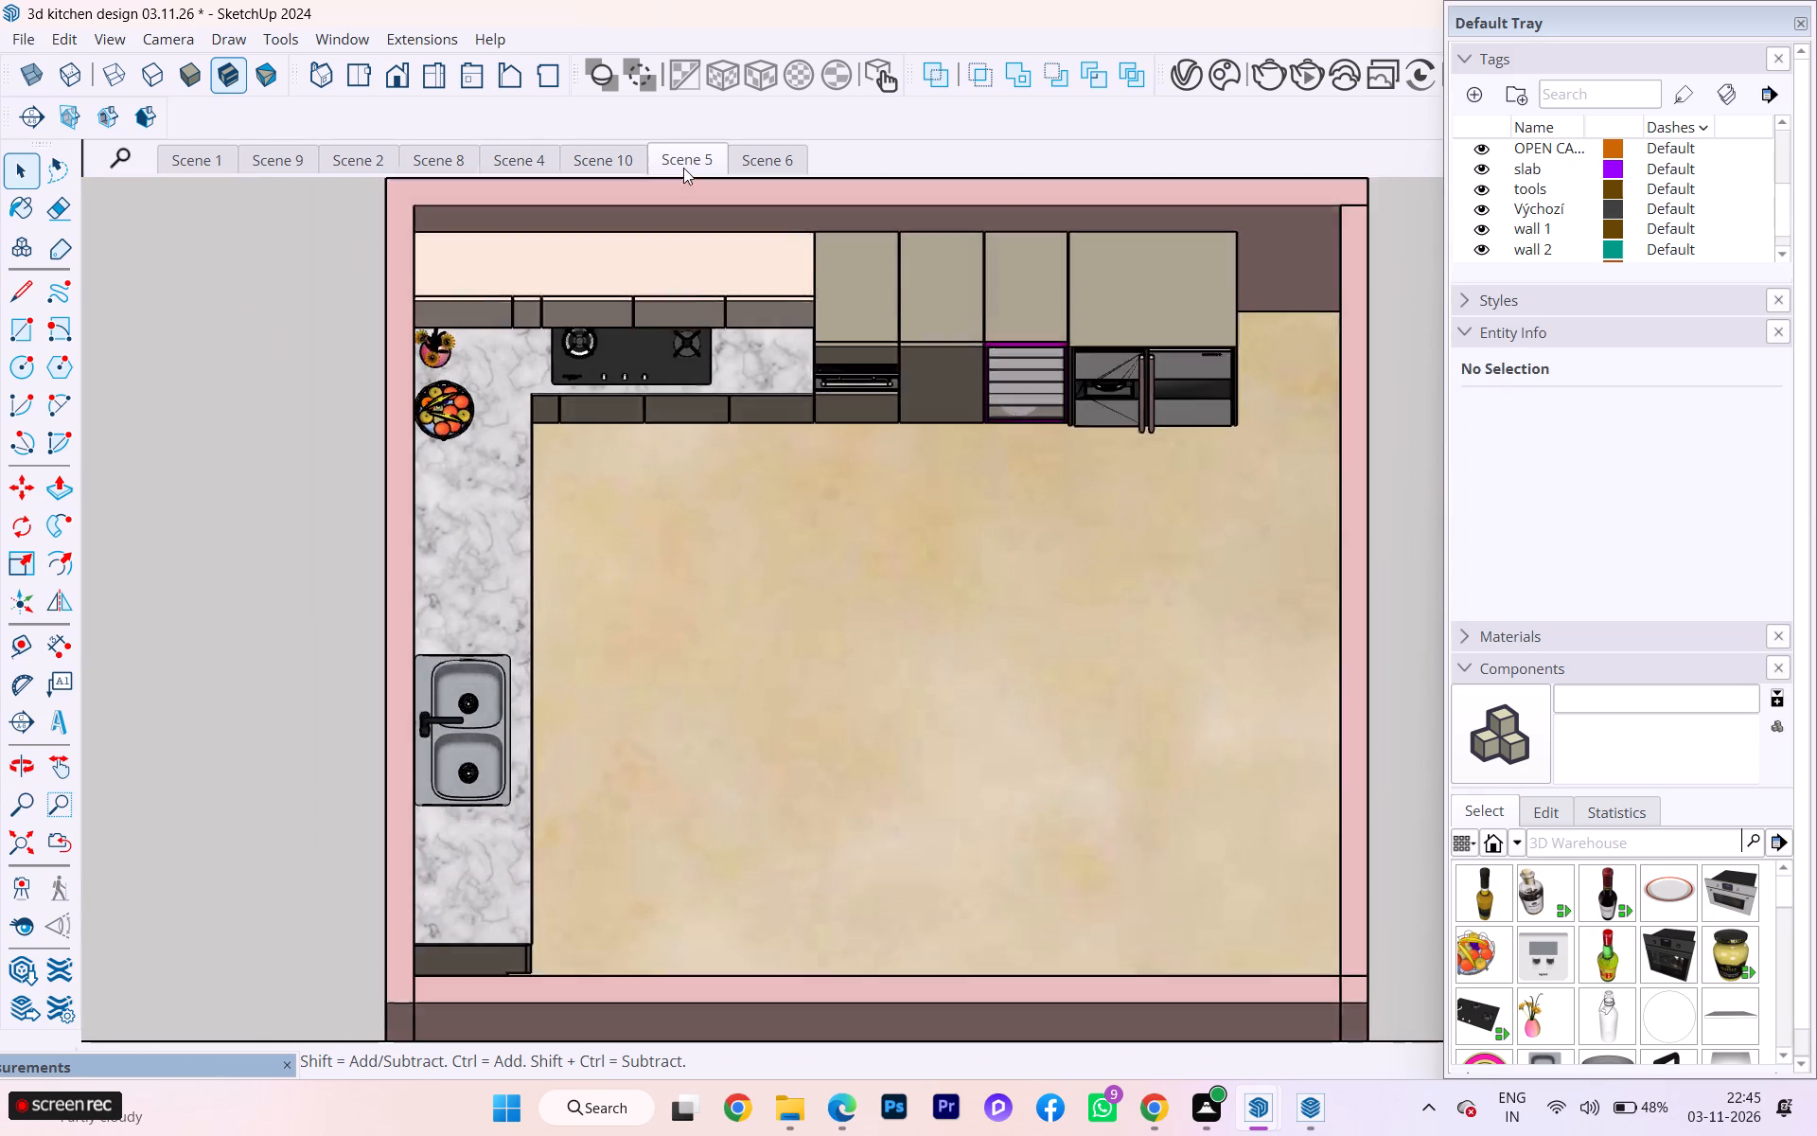
{"action": "right_click", "coordinate": [683, 168]}
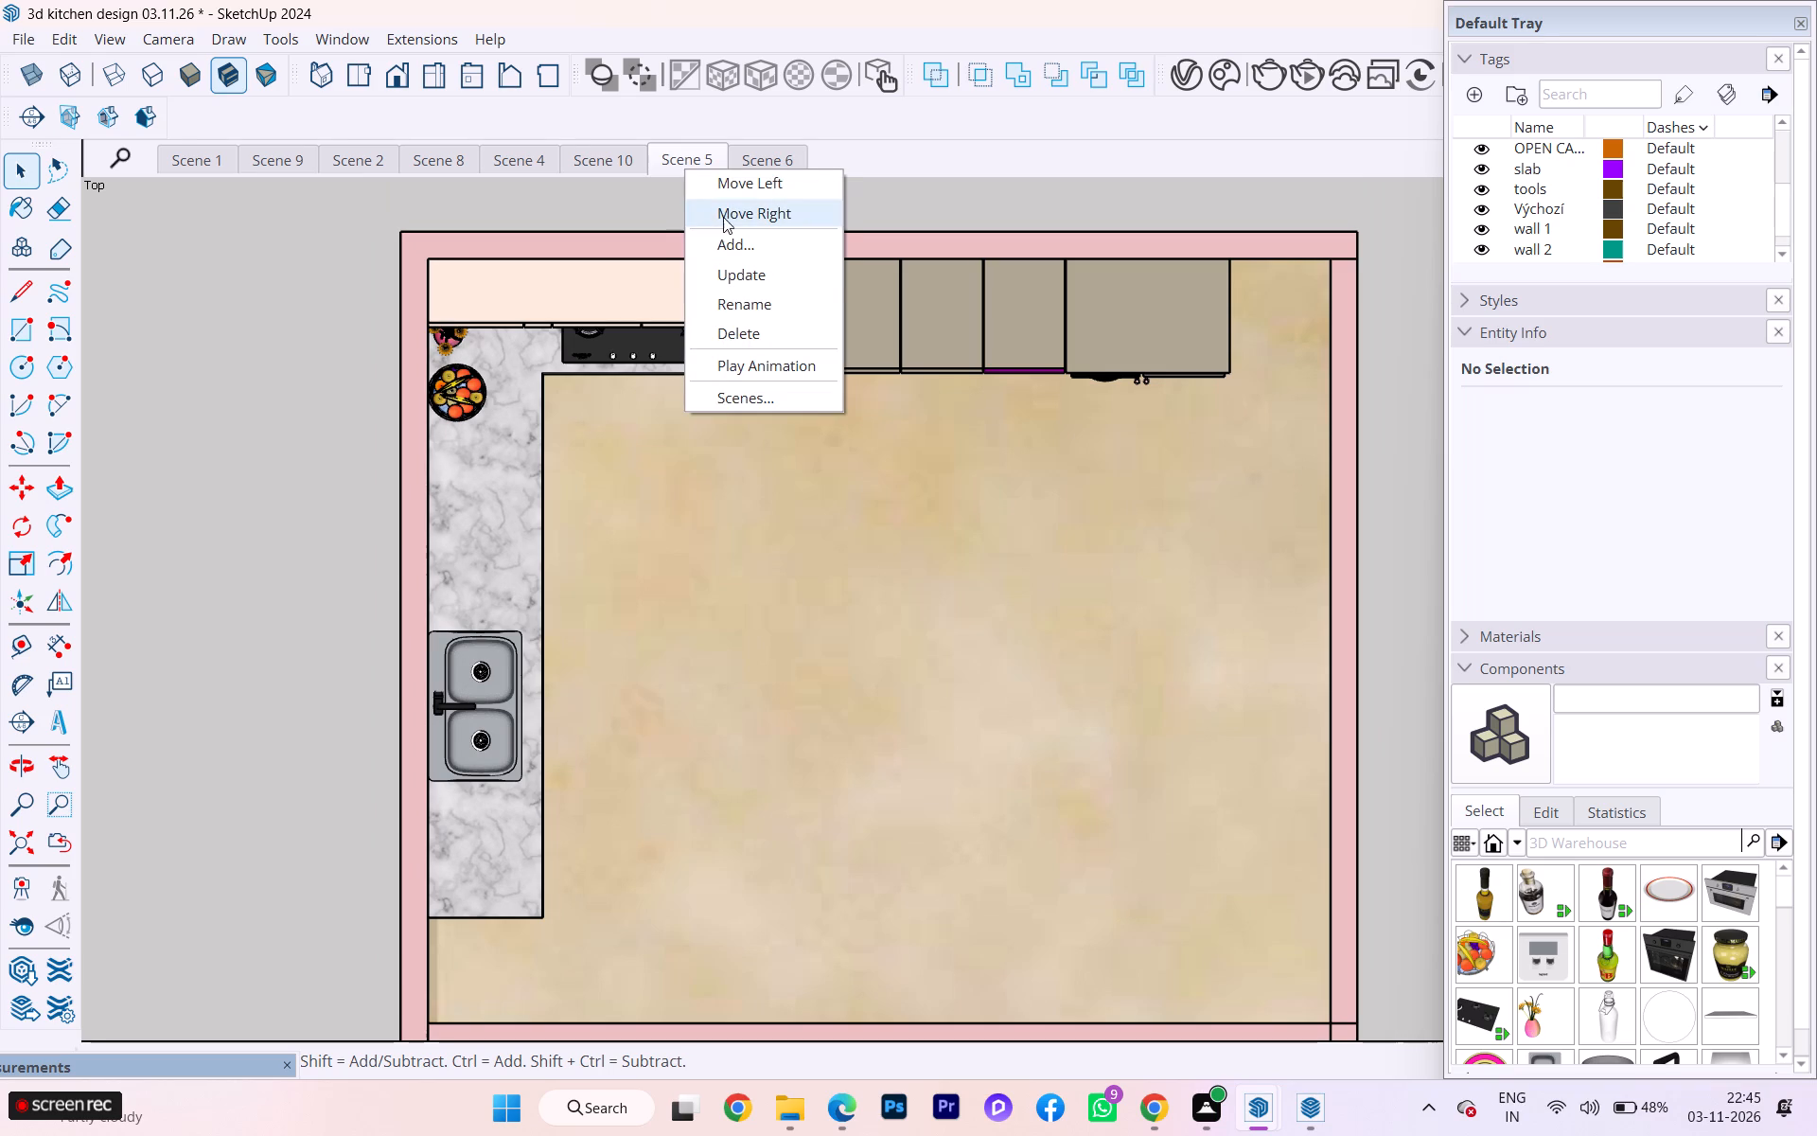
{"action": "left_click", "coordinate": [730, 262]}
{"action": "left_click", "coordinate": [767, 150]}
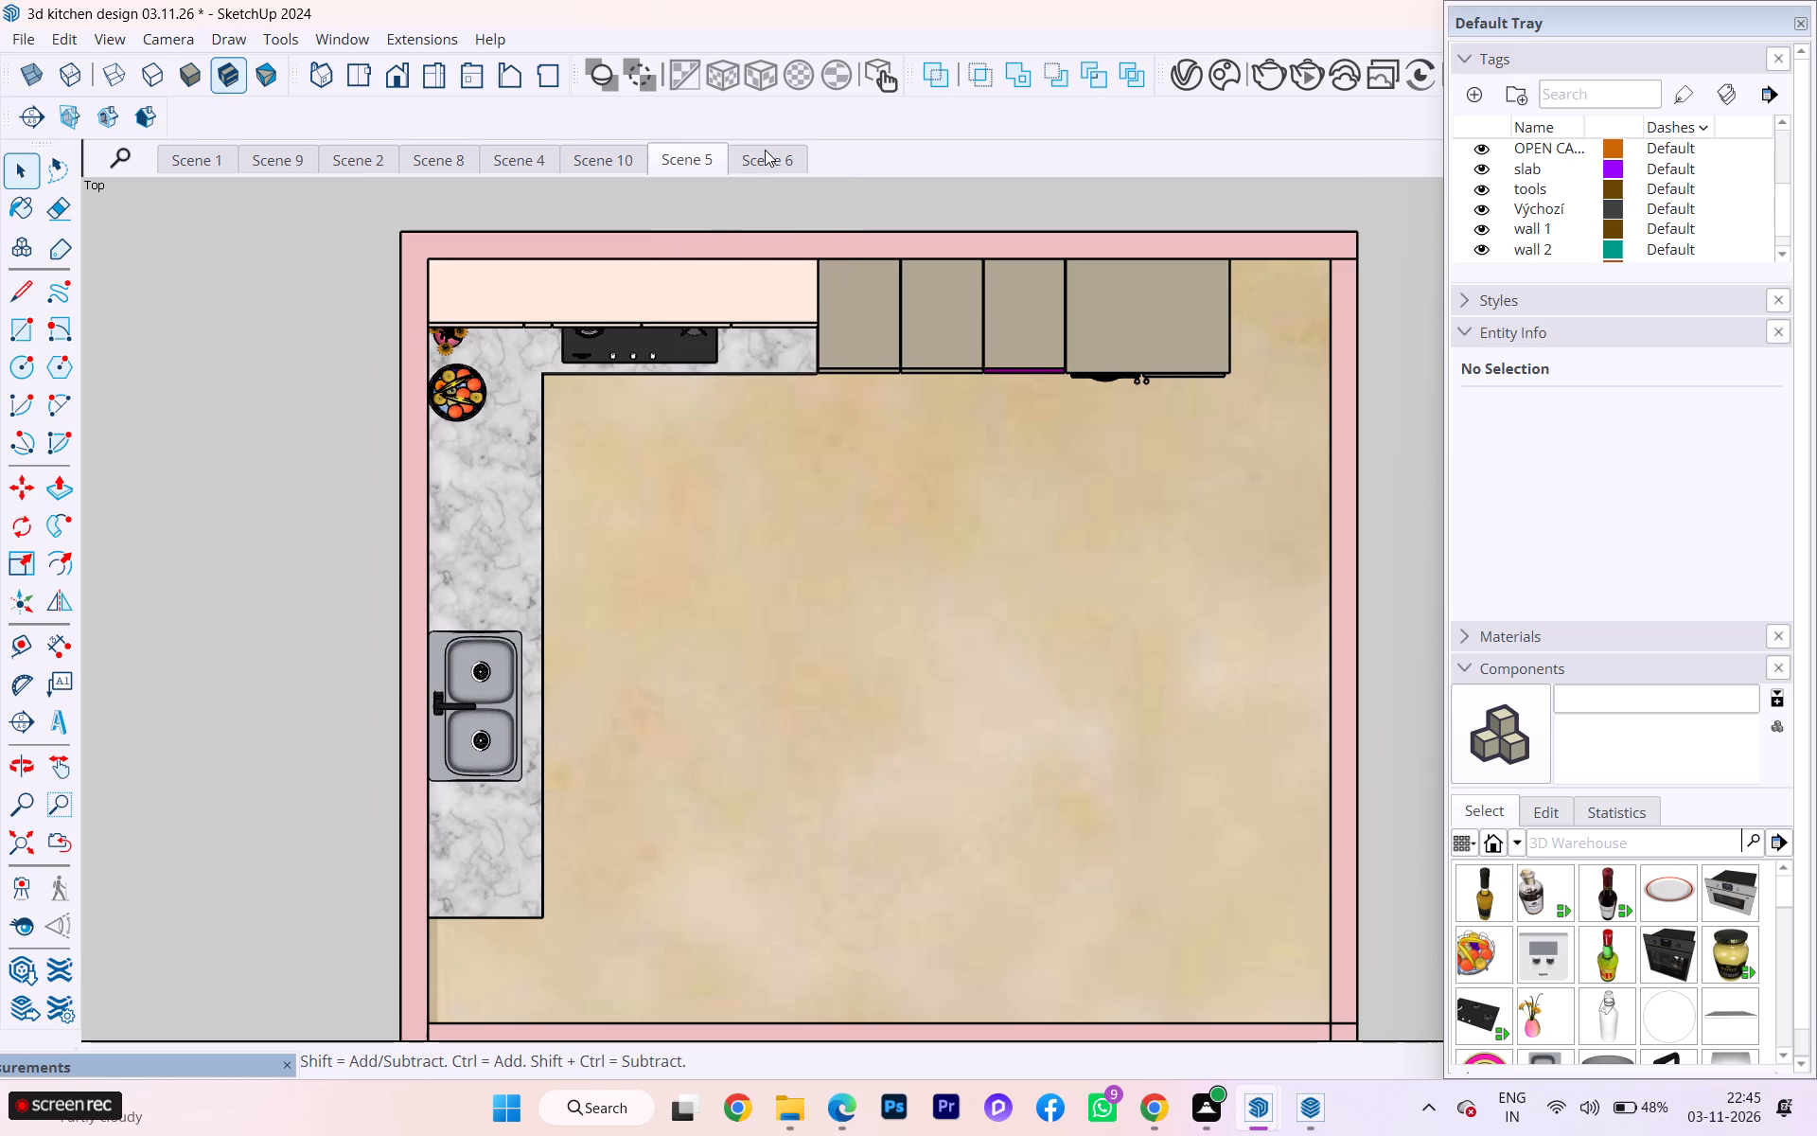
{"action": "left_click", "coordinate": [765, 150]}
{"action": "right_click", "coordinate": [760, 153]}
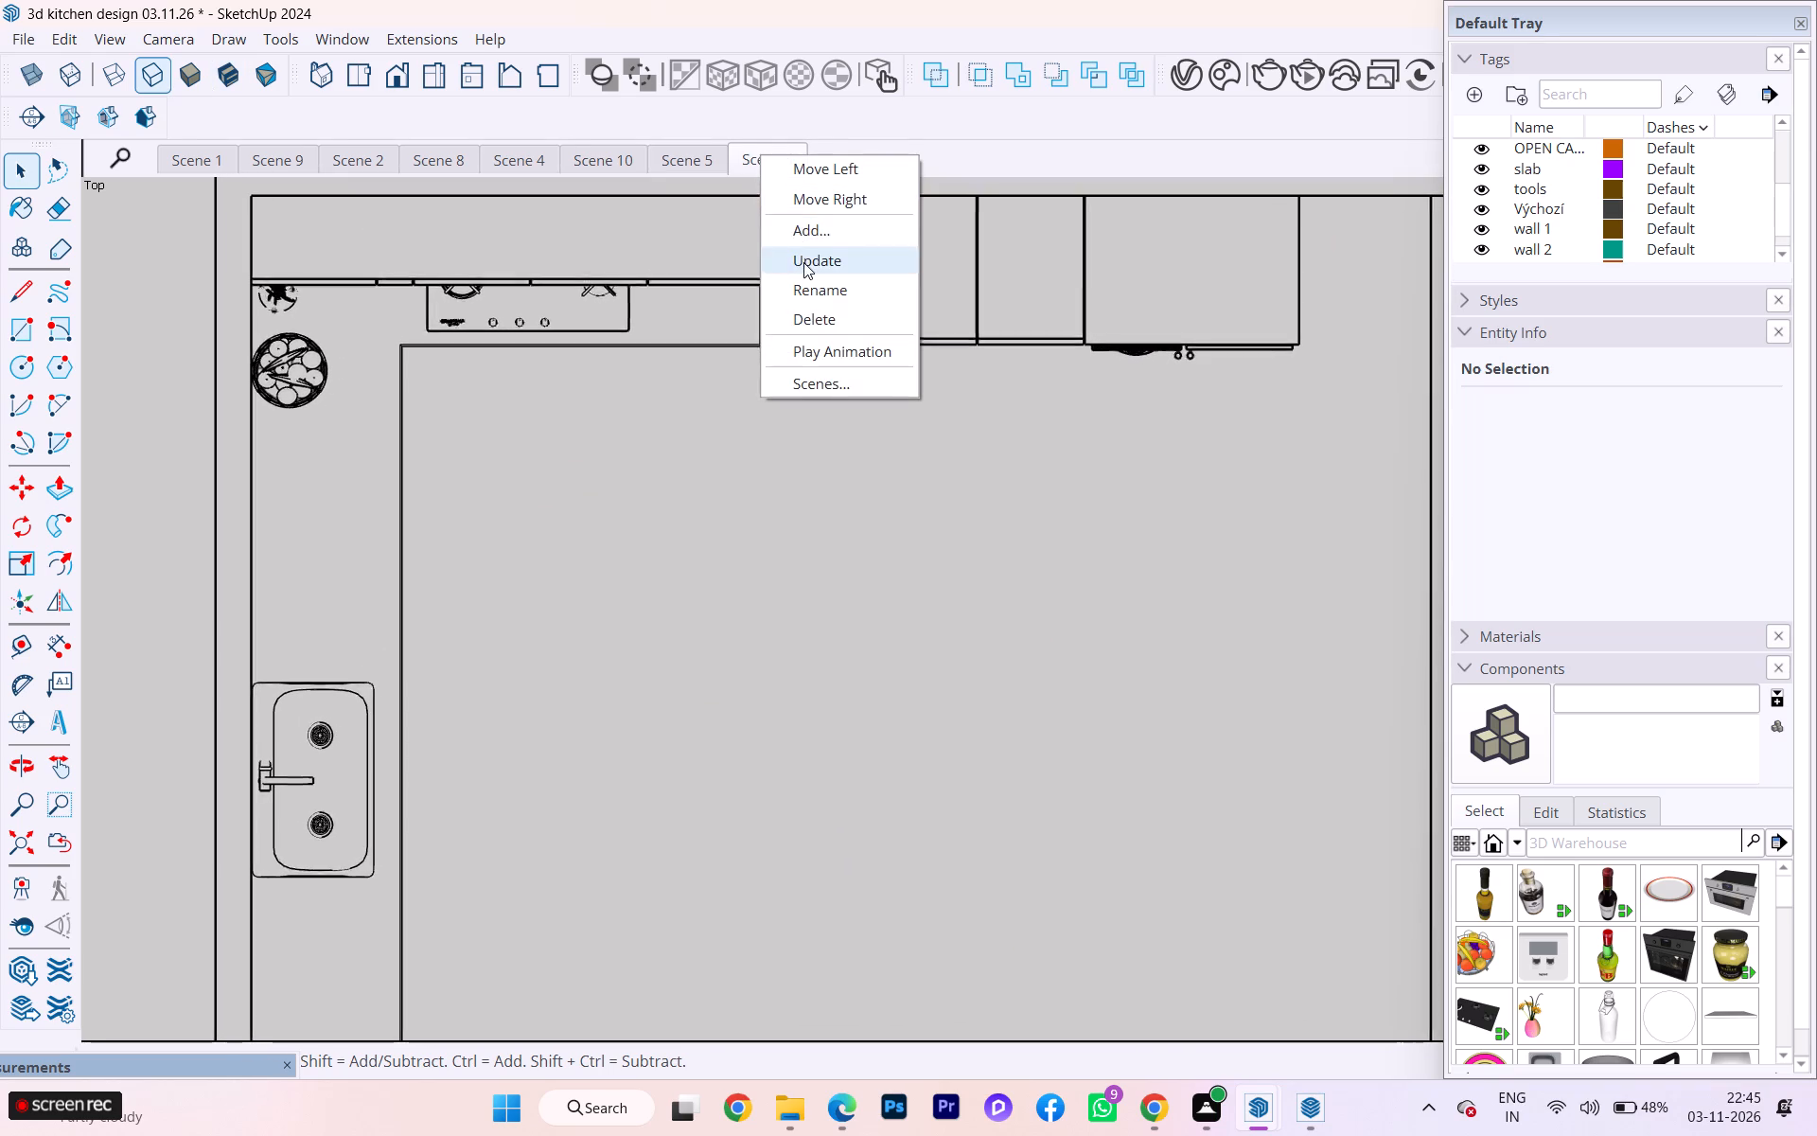
{"action": "left_click", "coordinate": [803, 262]}
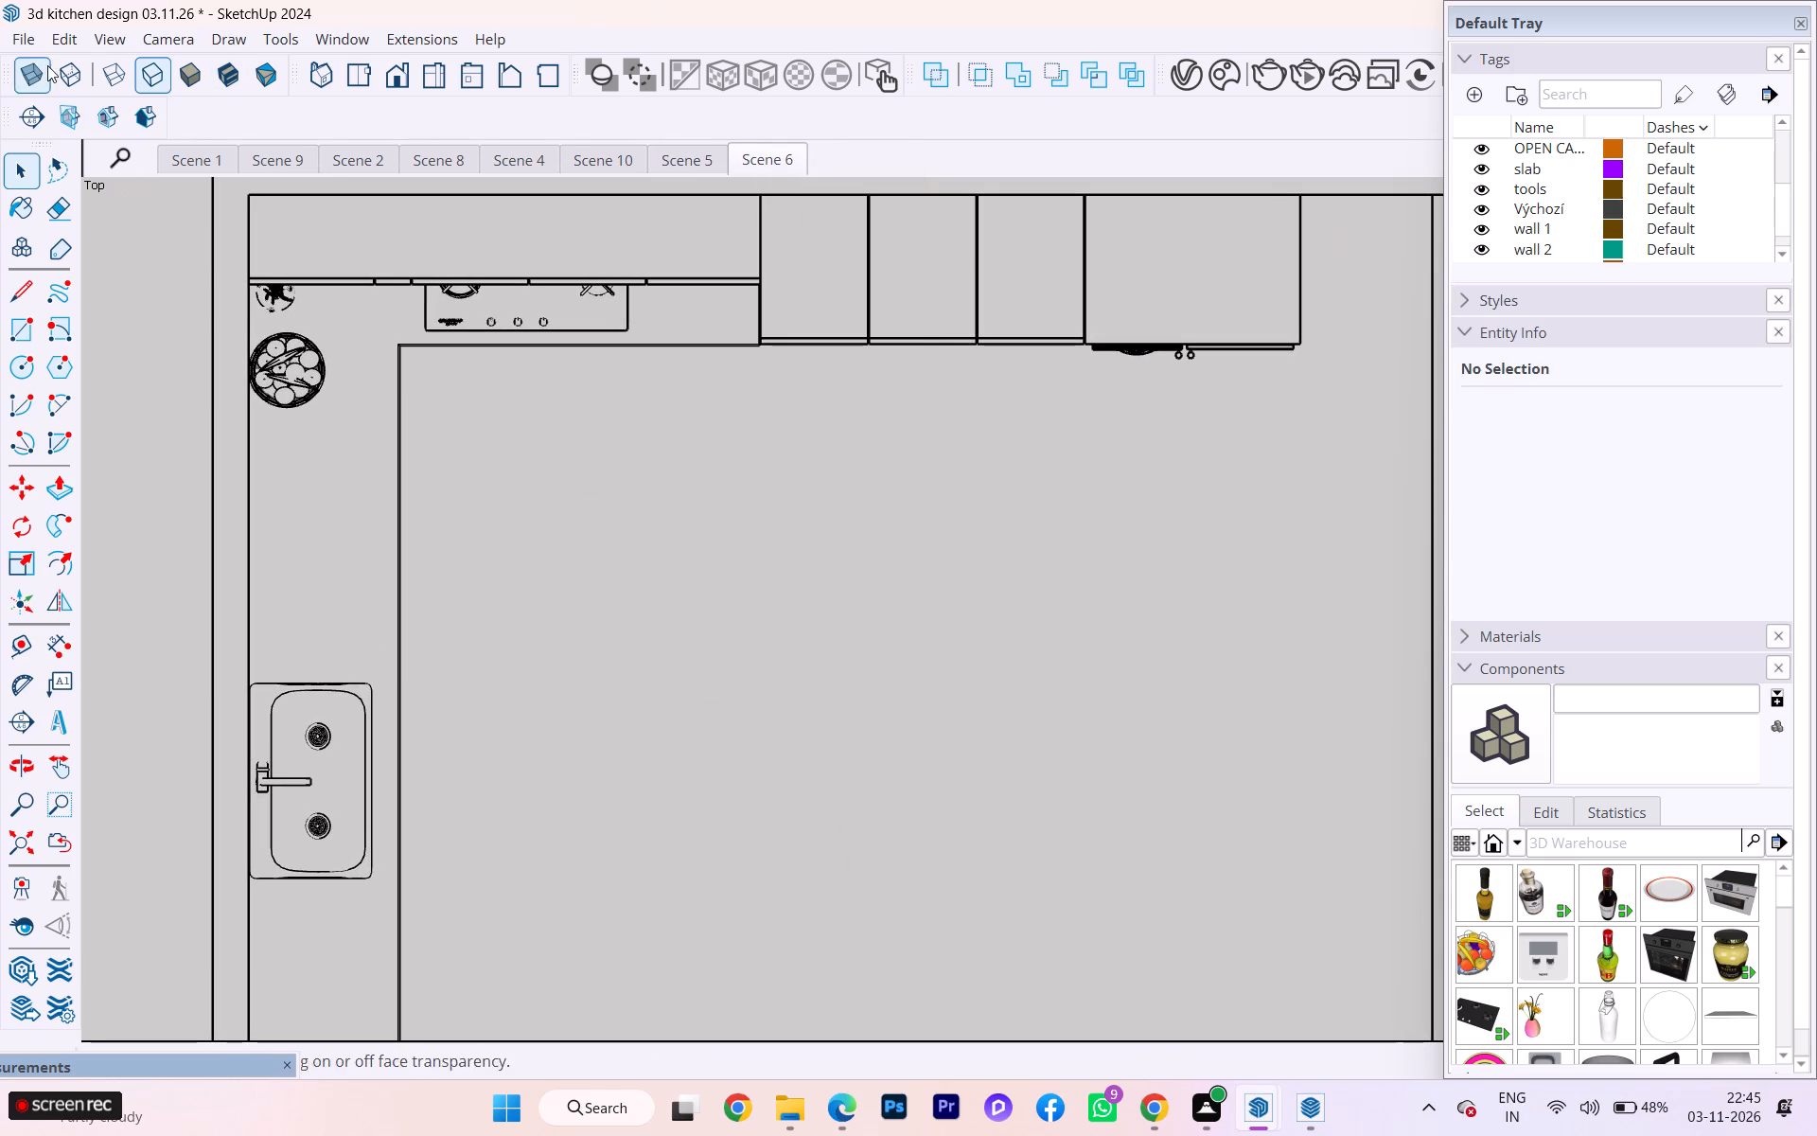
Save a copy of the model as 3d kitchen design 03.11.26 3.skp in the skp projectss folder.
{"action": "left_click", "coordinate": [22, 14]}
{"action": "left_click", "coordinate": [27, 34]}
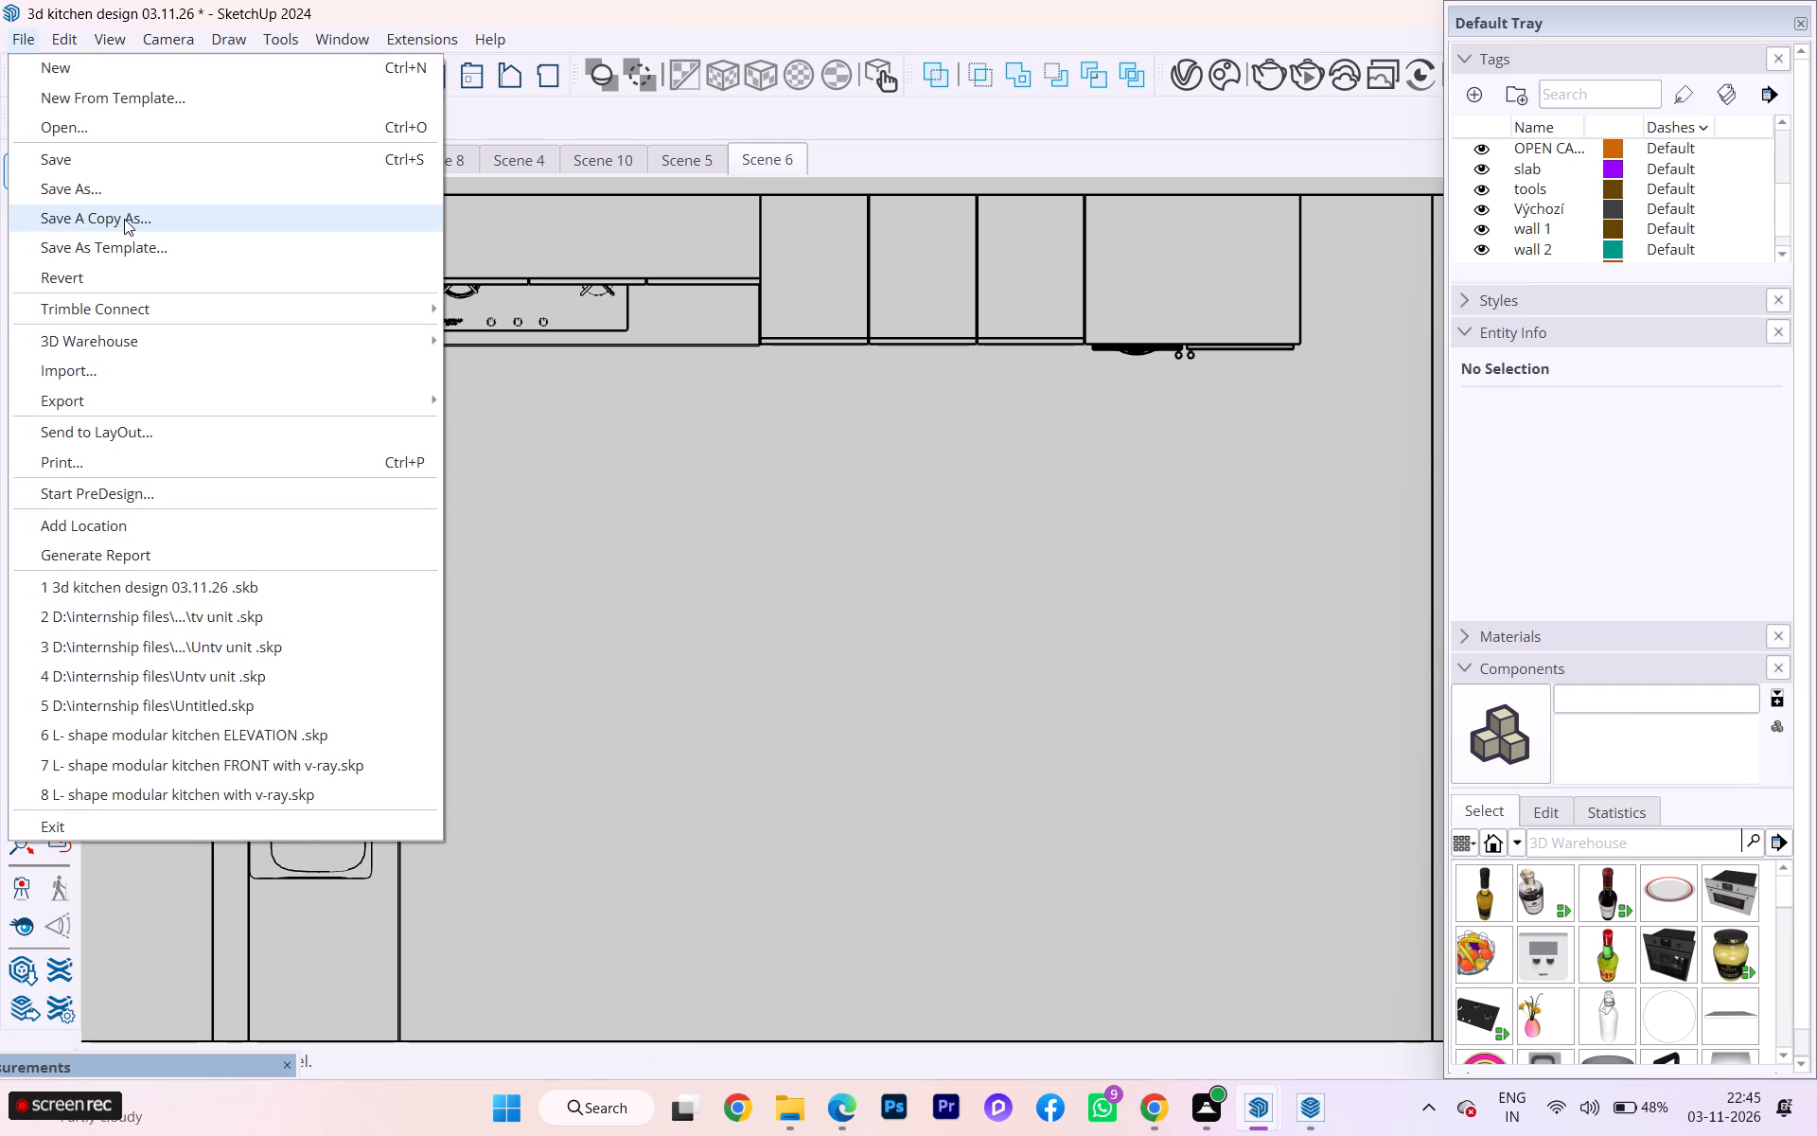
{"action": "left_click", "coordinate": [124, 219]}
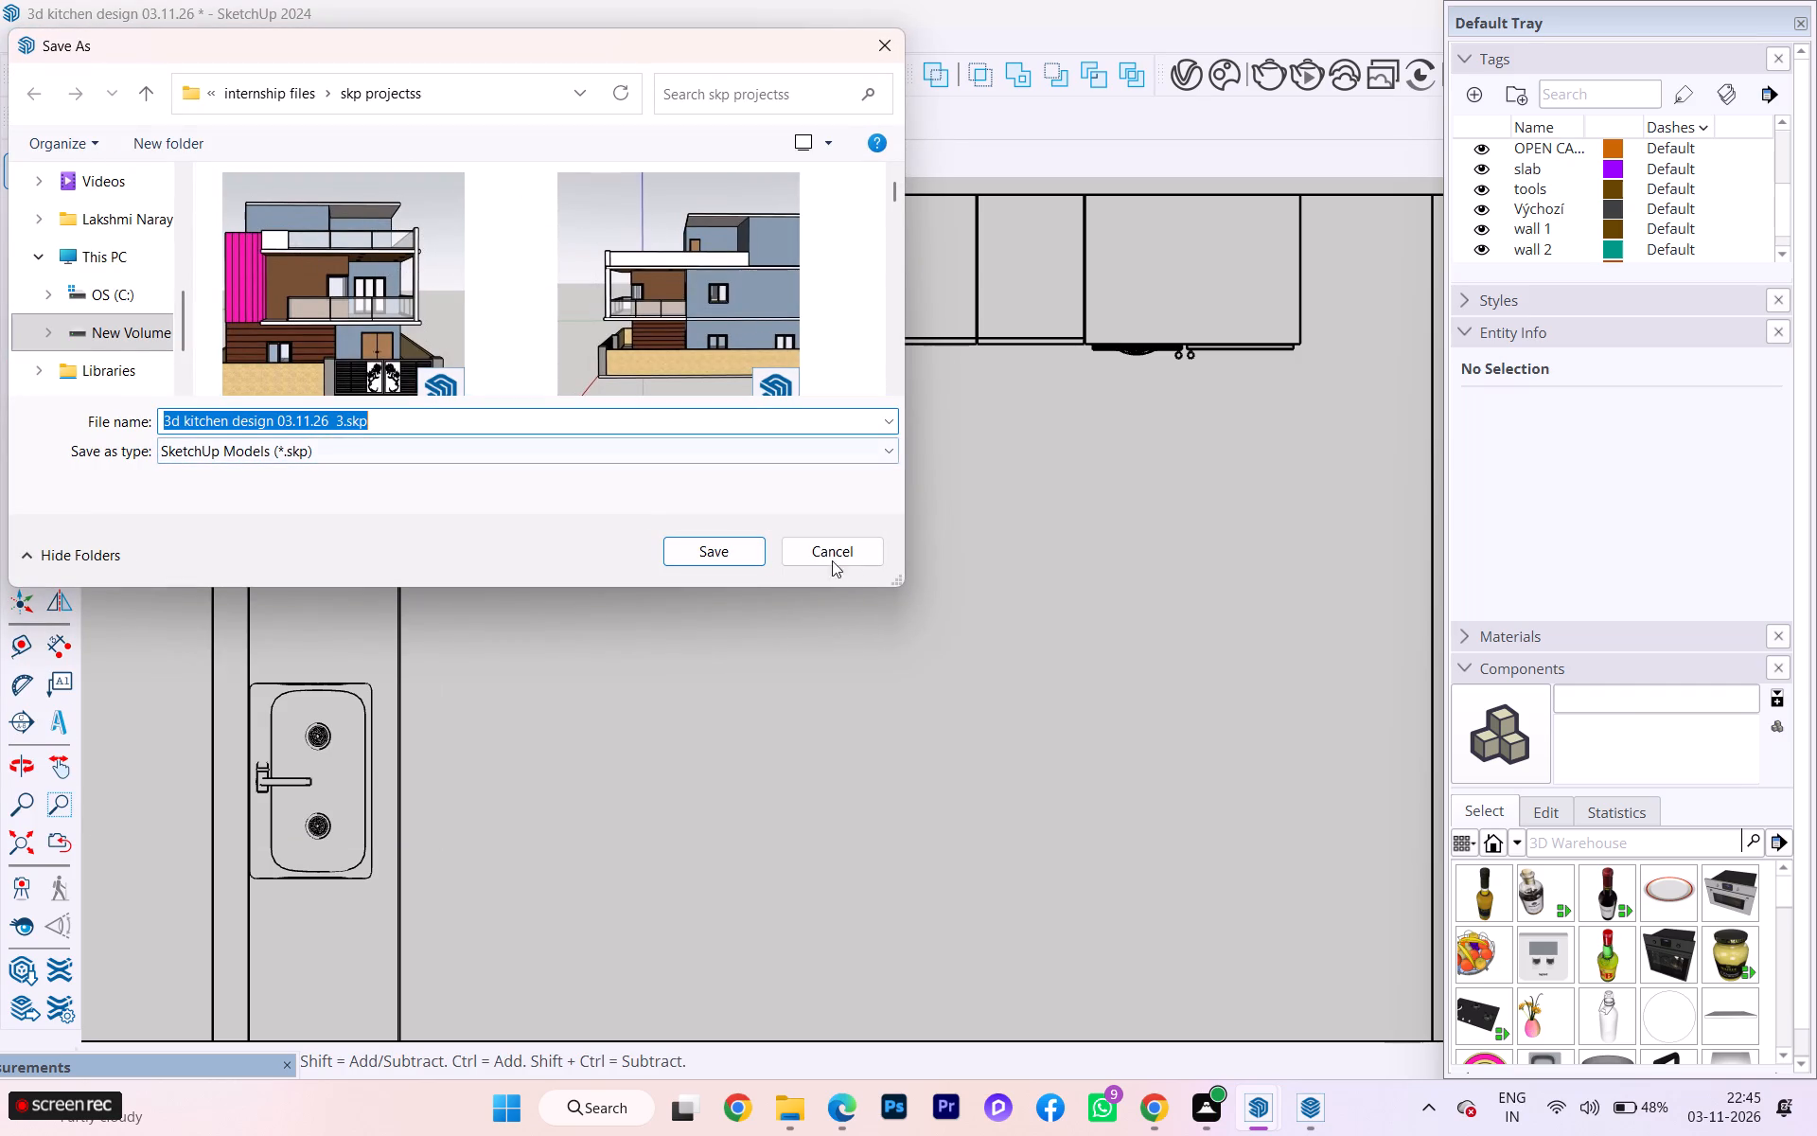
{"action": "left_click", "coordinate": [705, 548]}
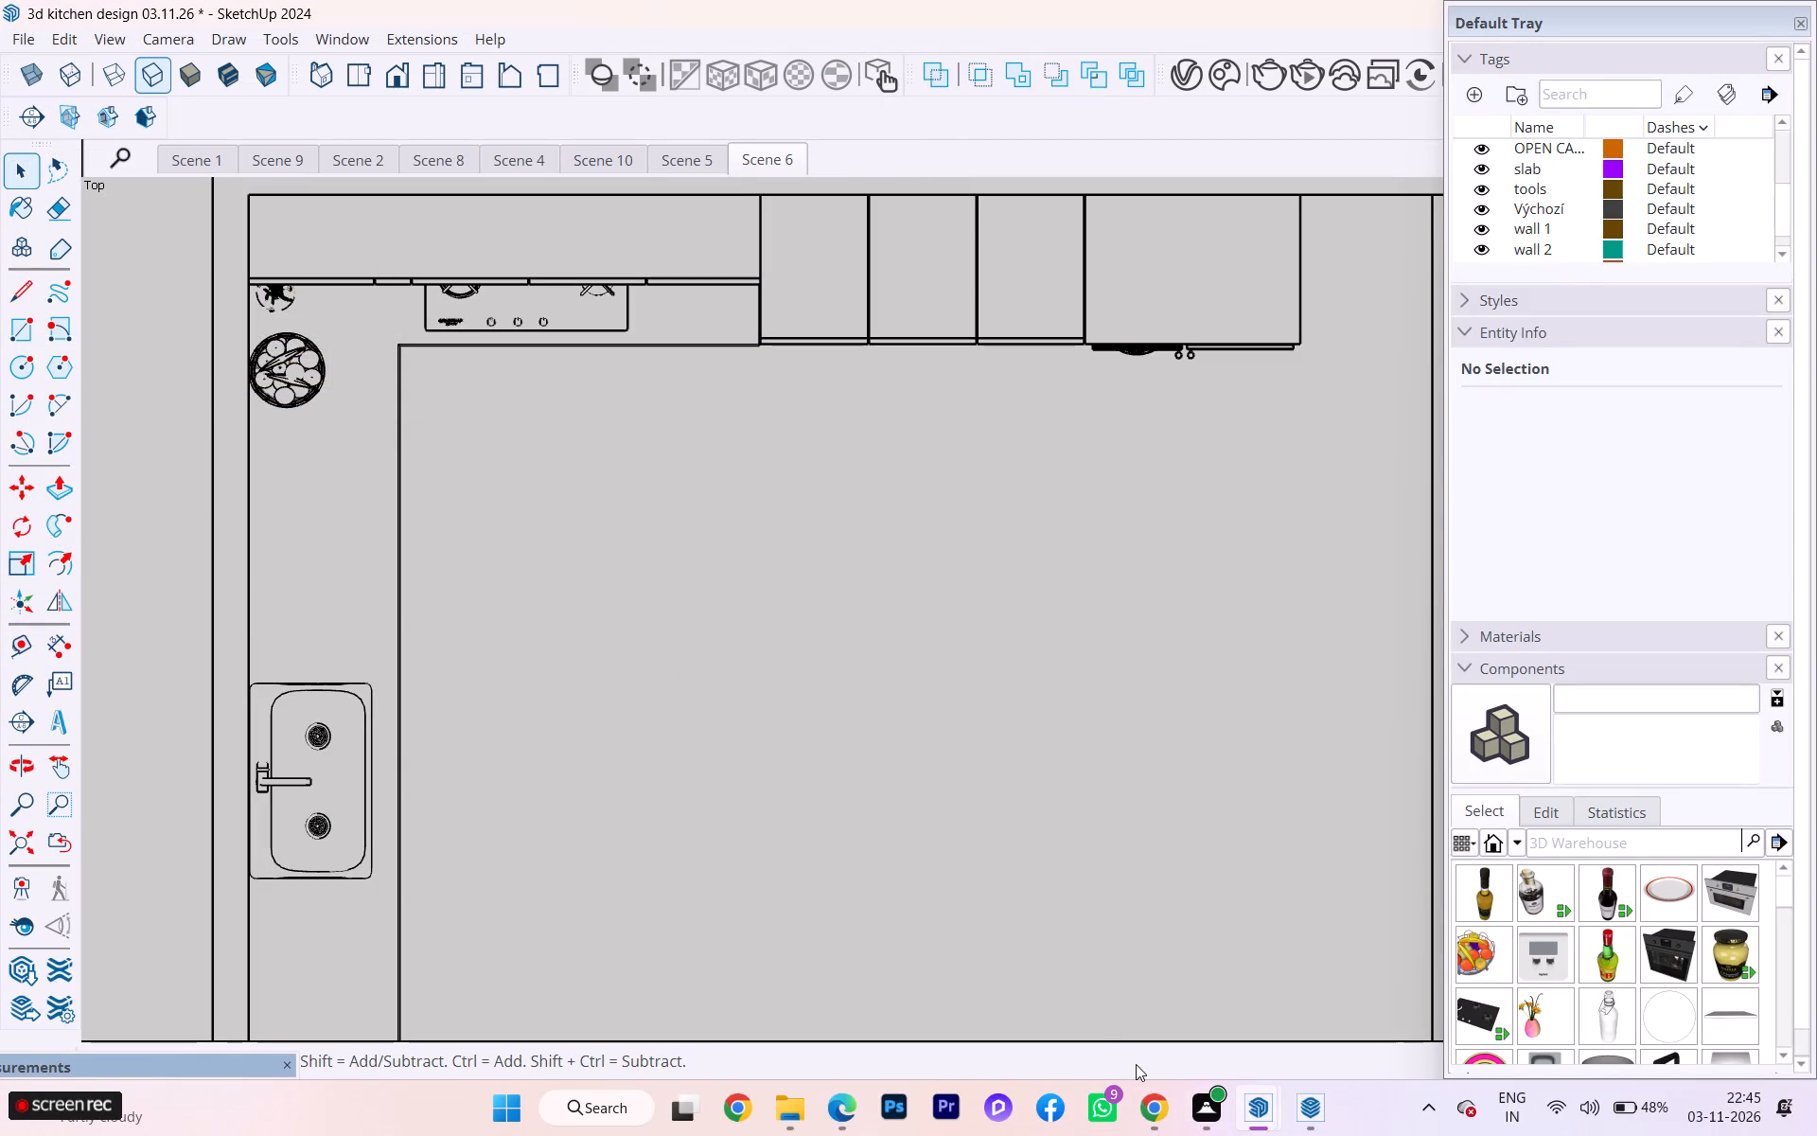
Send the kitchen model from SketchUp to LayOut.
{"action": "left_click", "coordinate": [32, 38]}
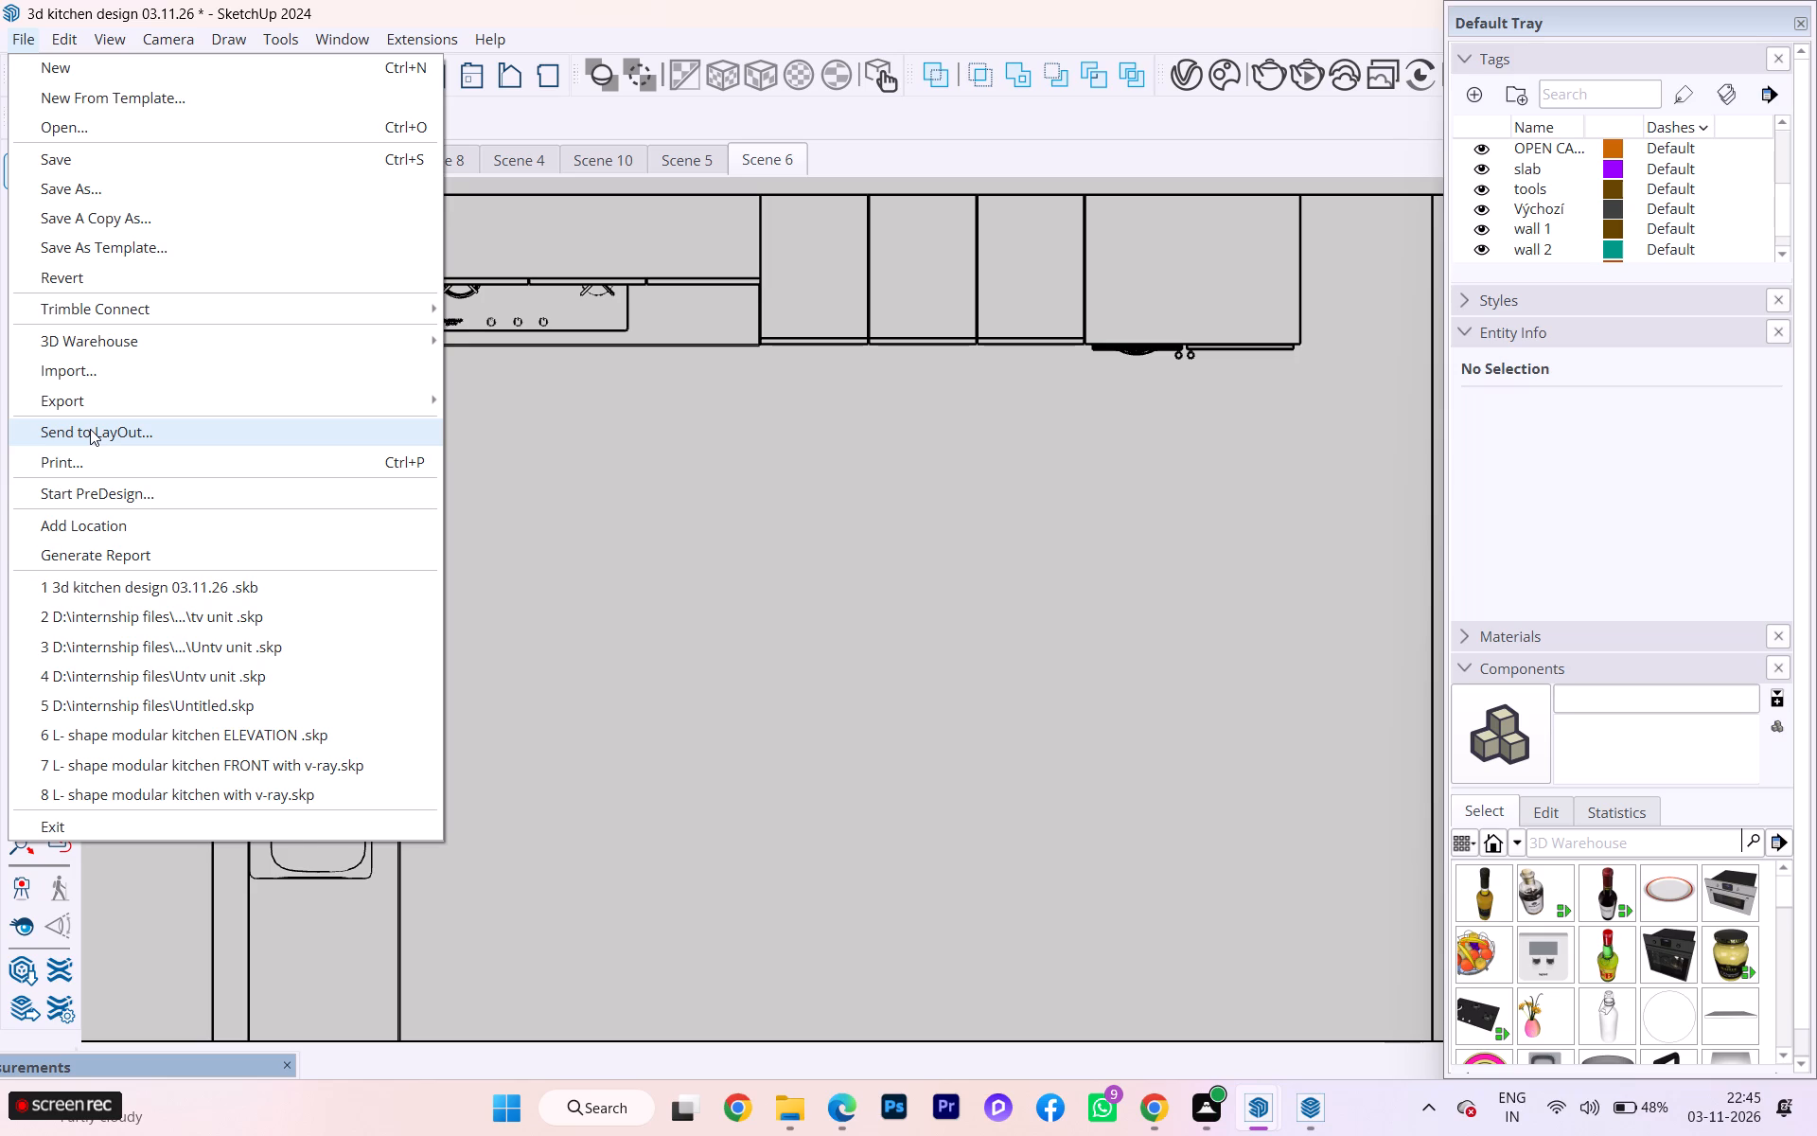
{"action": "left_click", "coordinate": [90, 429]}
{"action": "left_click", "coordinate": [944, 564]}
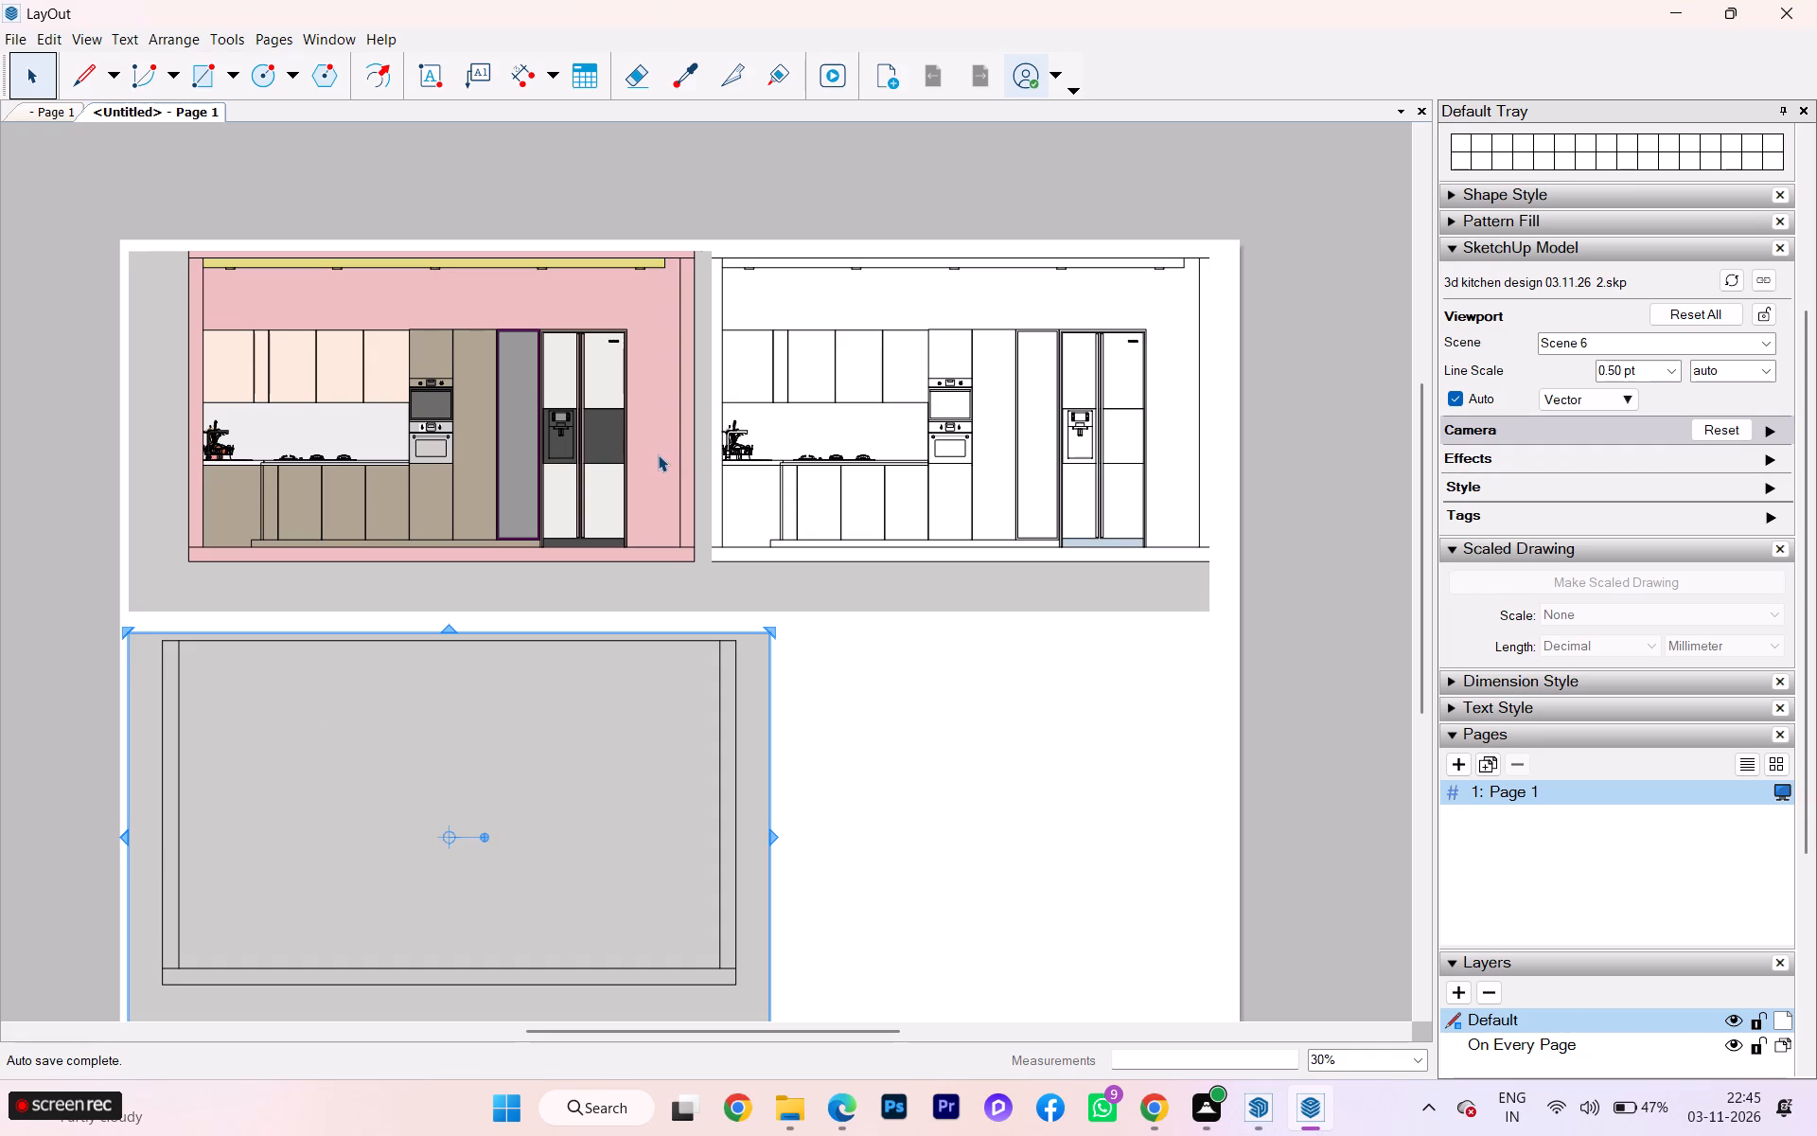
Set the viewport below the coloured elevation to show Scene 5.
{"action": "left_click", "coordinate": [1633, 343]}
{"action": "left_click", "coordinate": [1774, 344]}
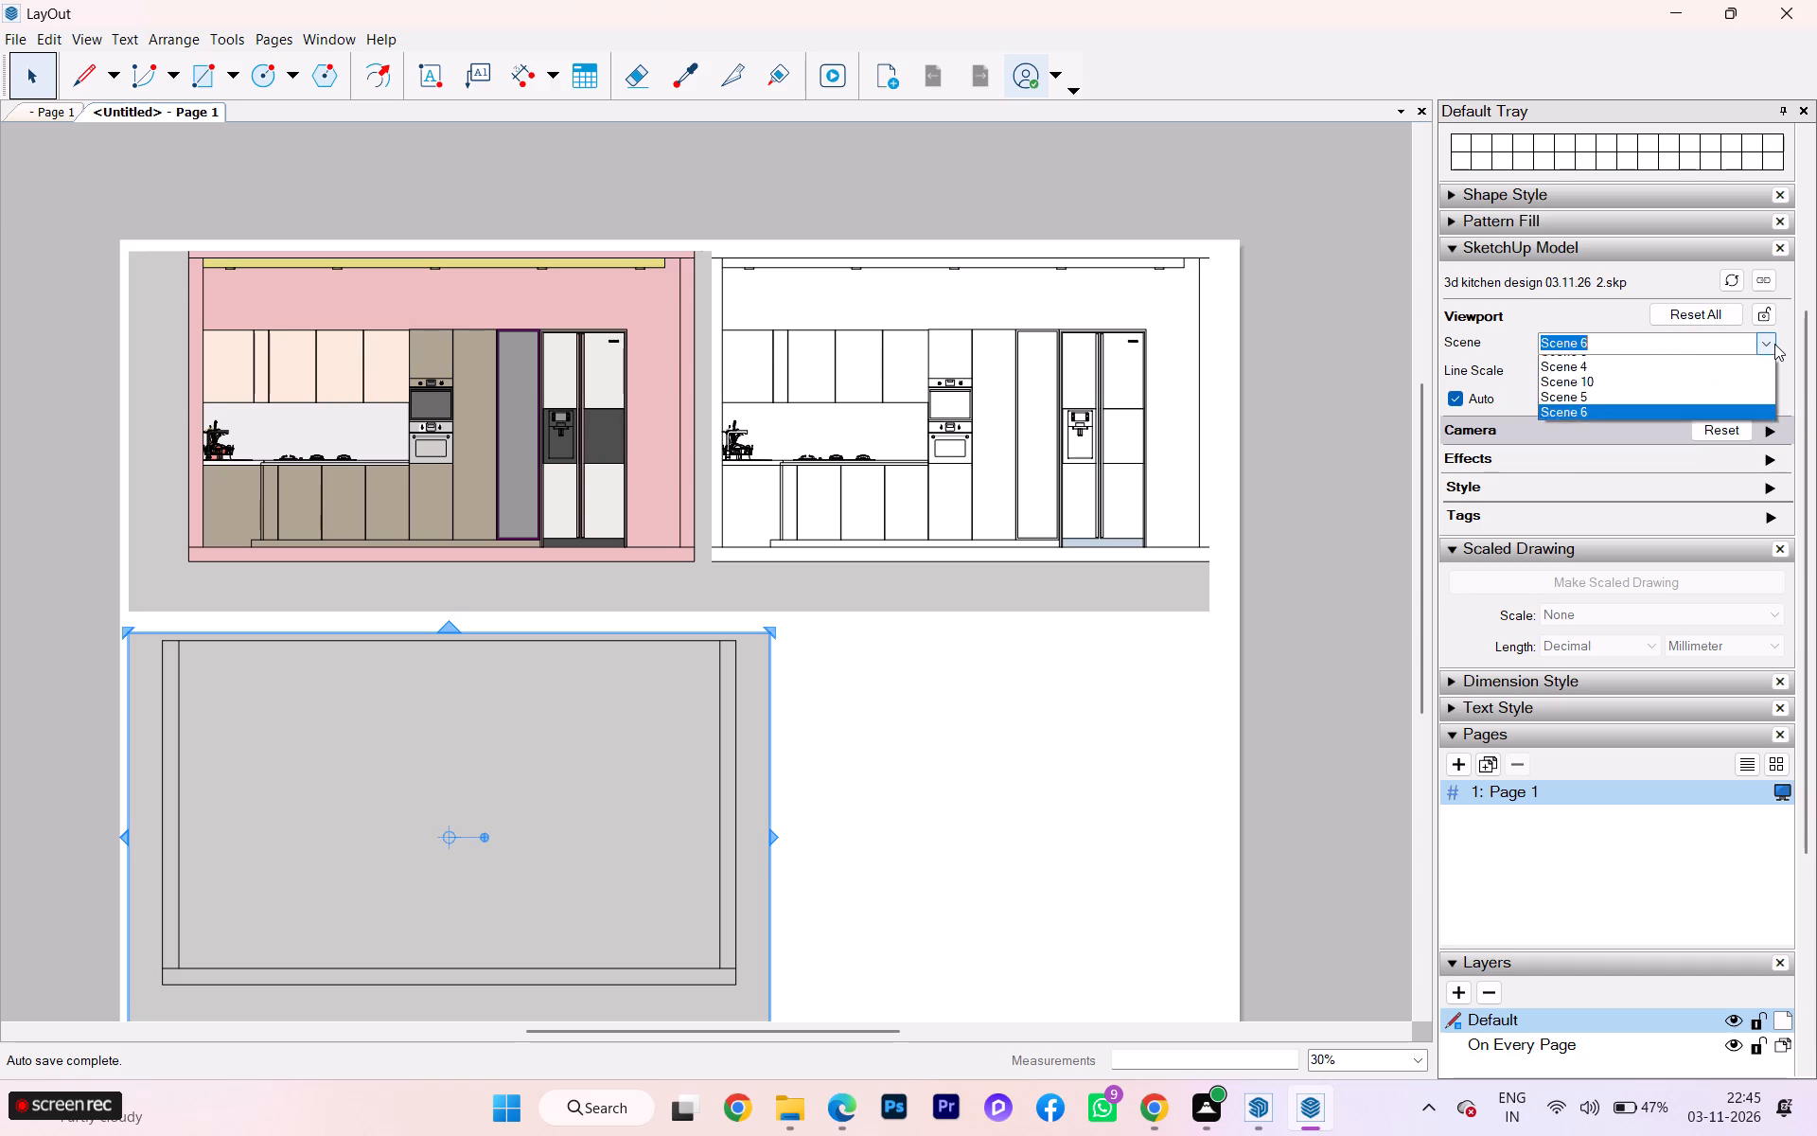
{"action": "left_click", "coordinate": [1616, 482]}
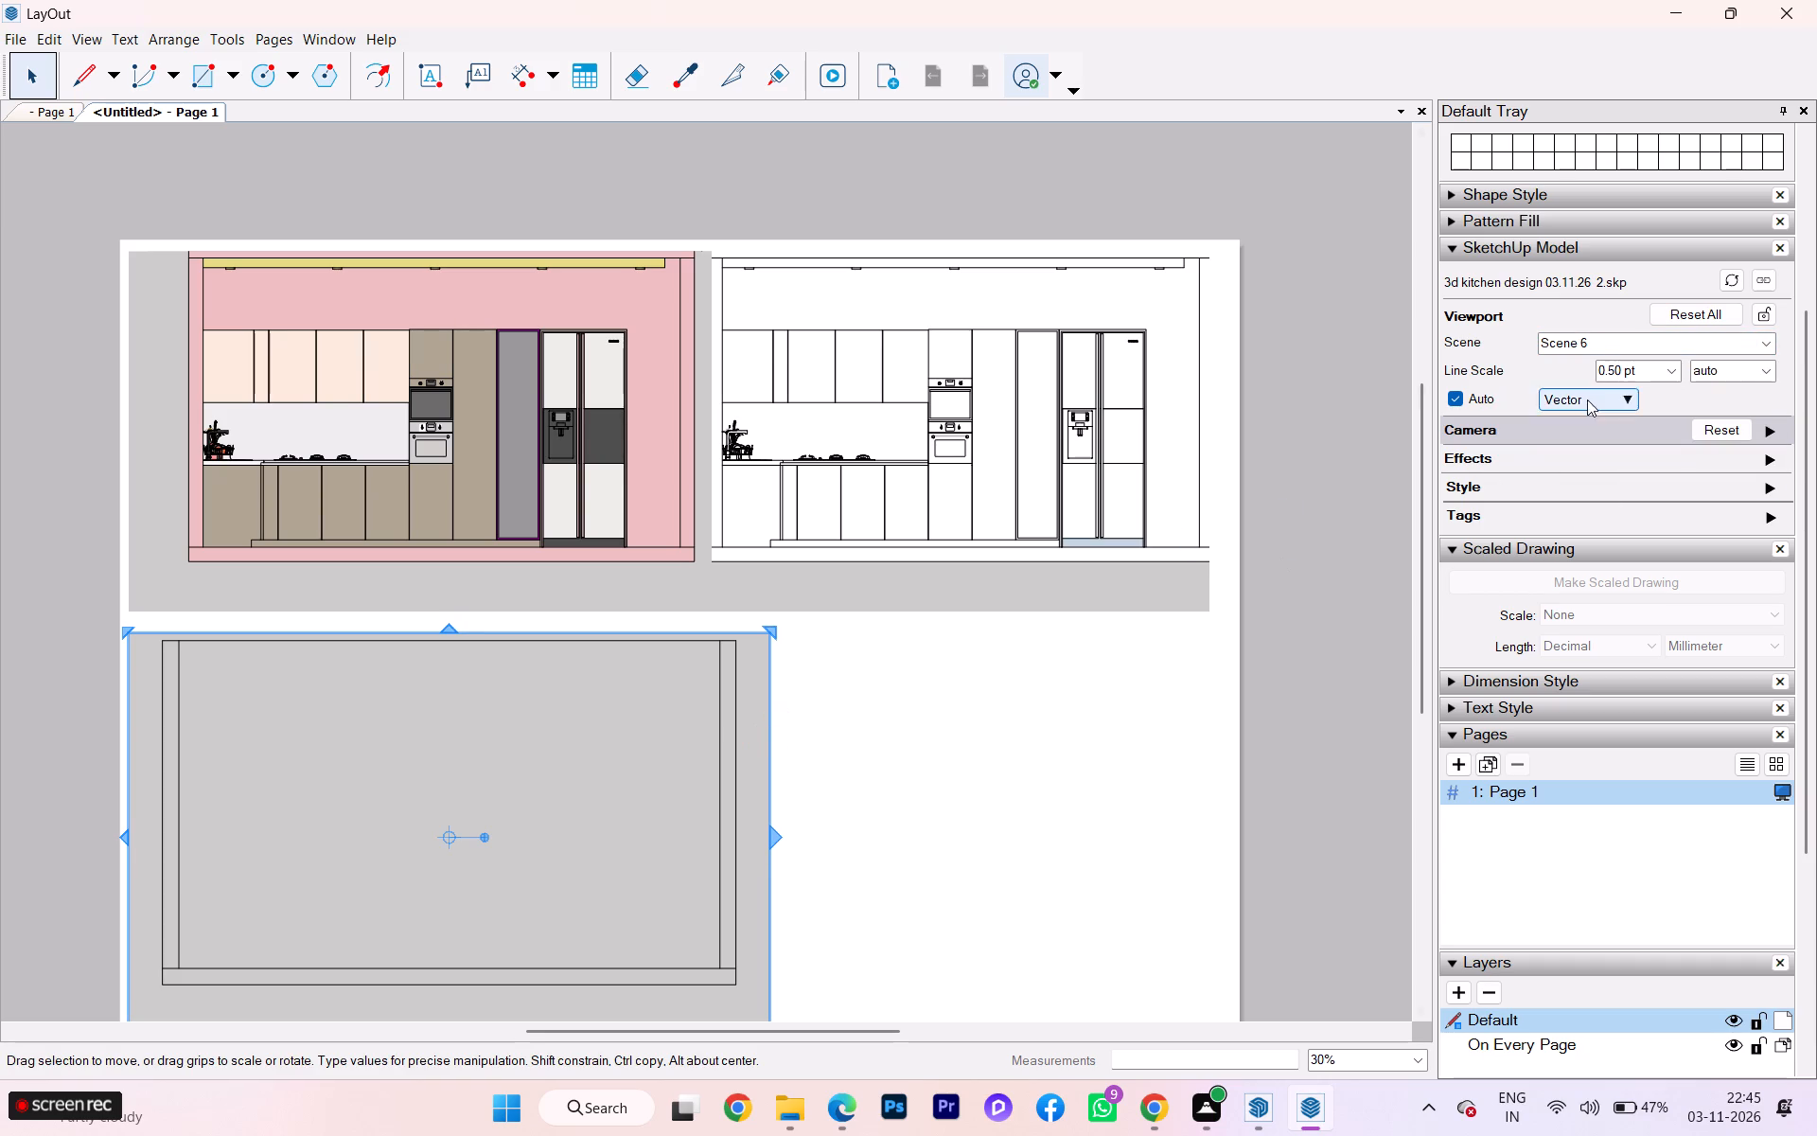
{"action": "left_click", "coordinate": [1625, 354]}
{"action": "left_click", "coordinate": [1783, 344]}
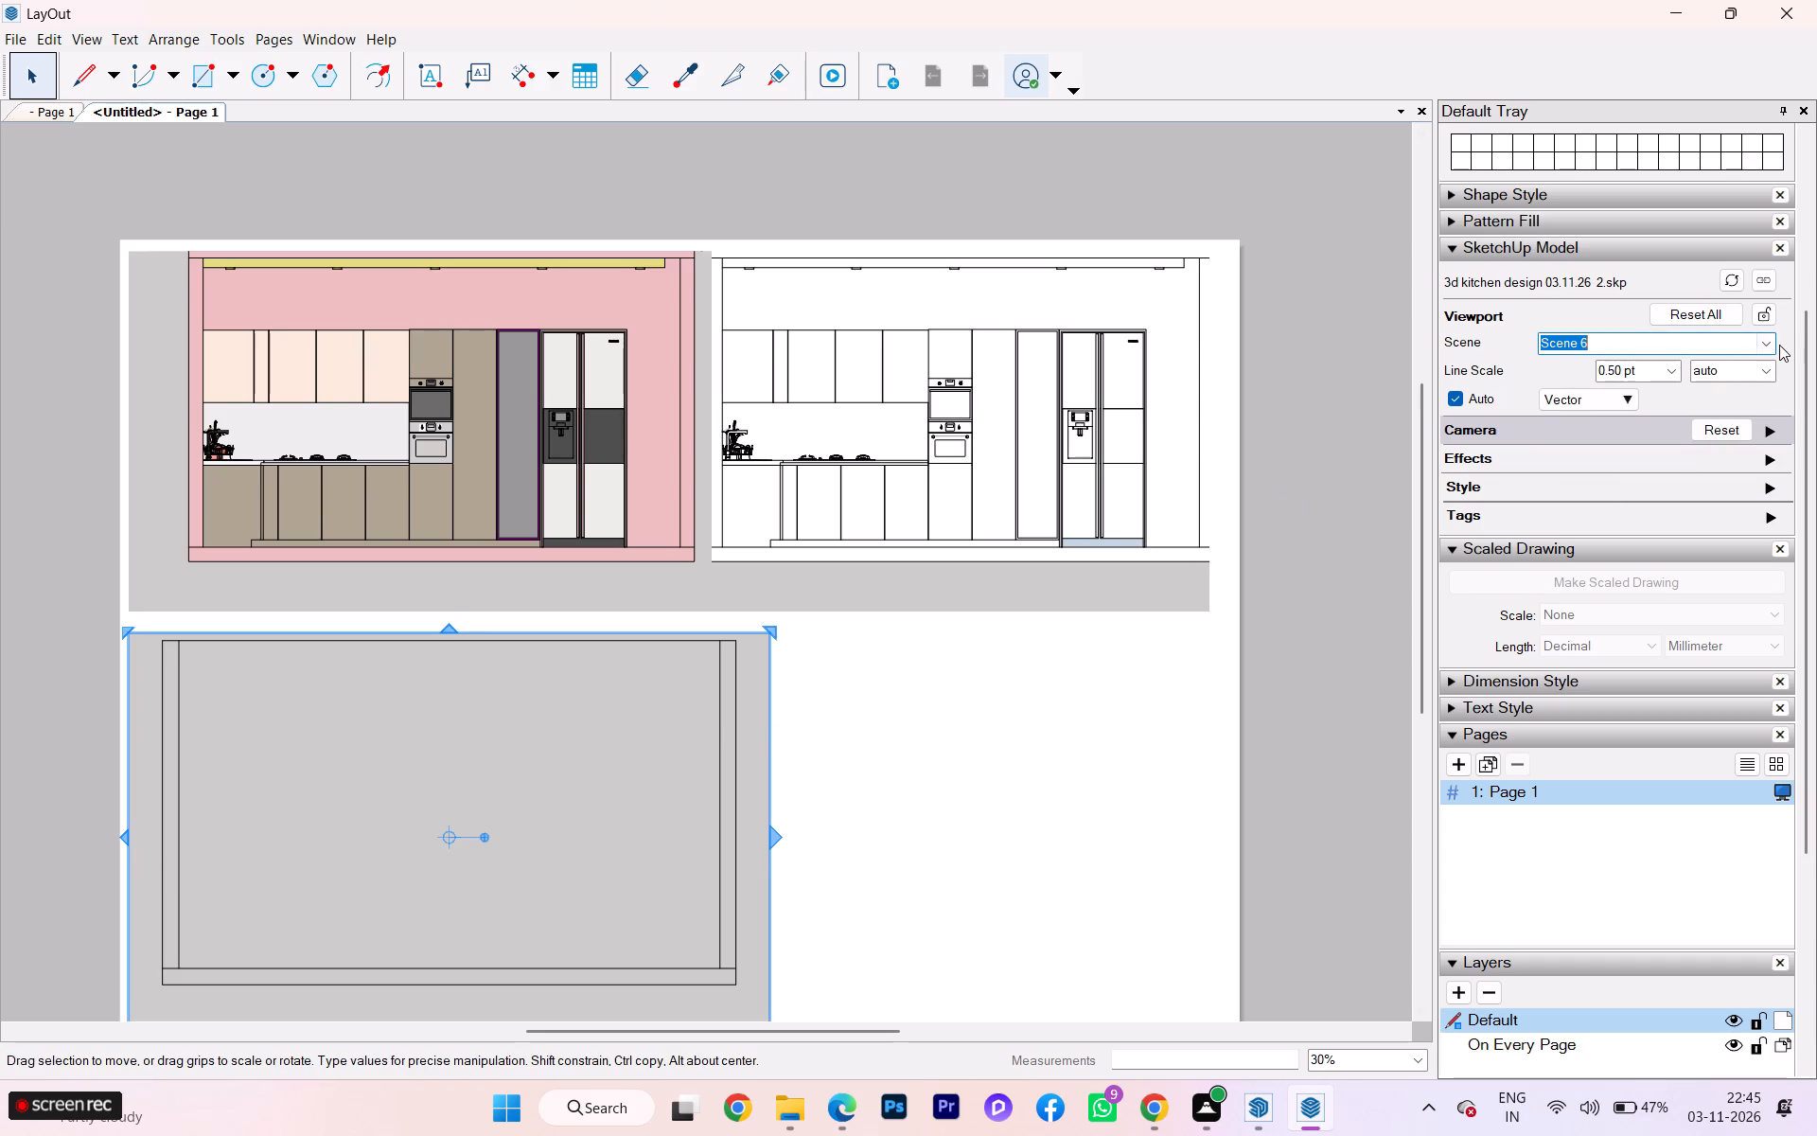
{"action": "left_click", "coordinate": [1775, 345]}
{"action": "left_click", "coordinate": [1609, 465]}
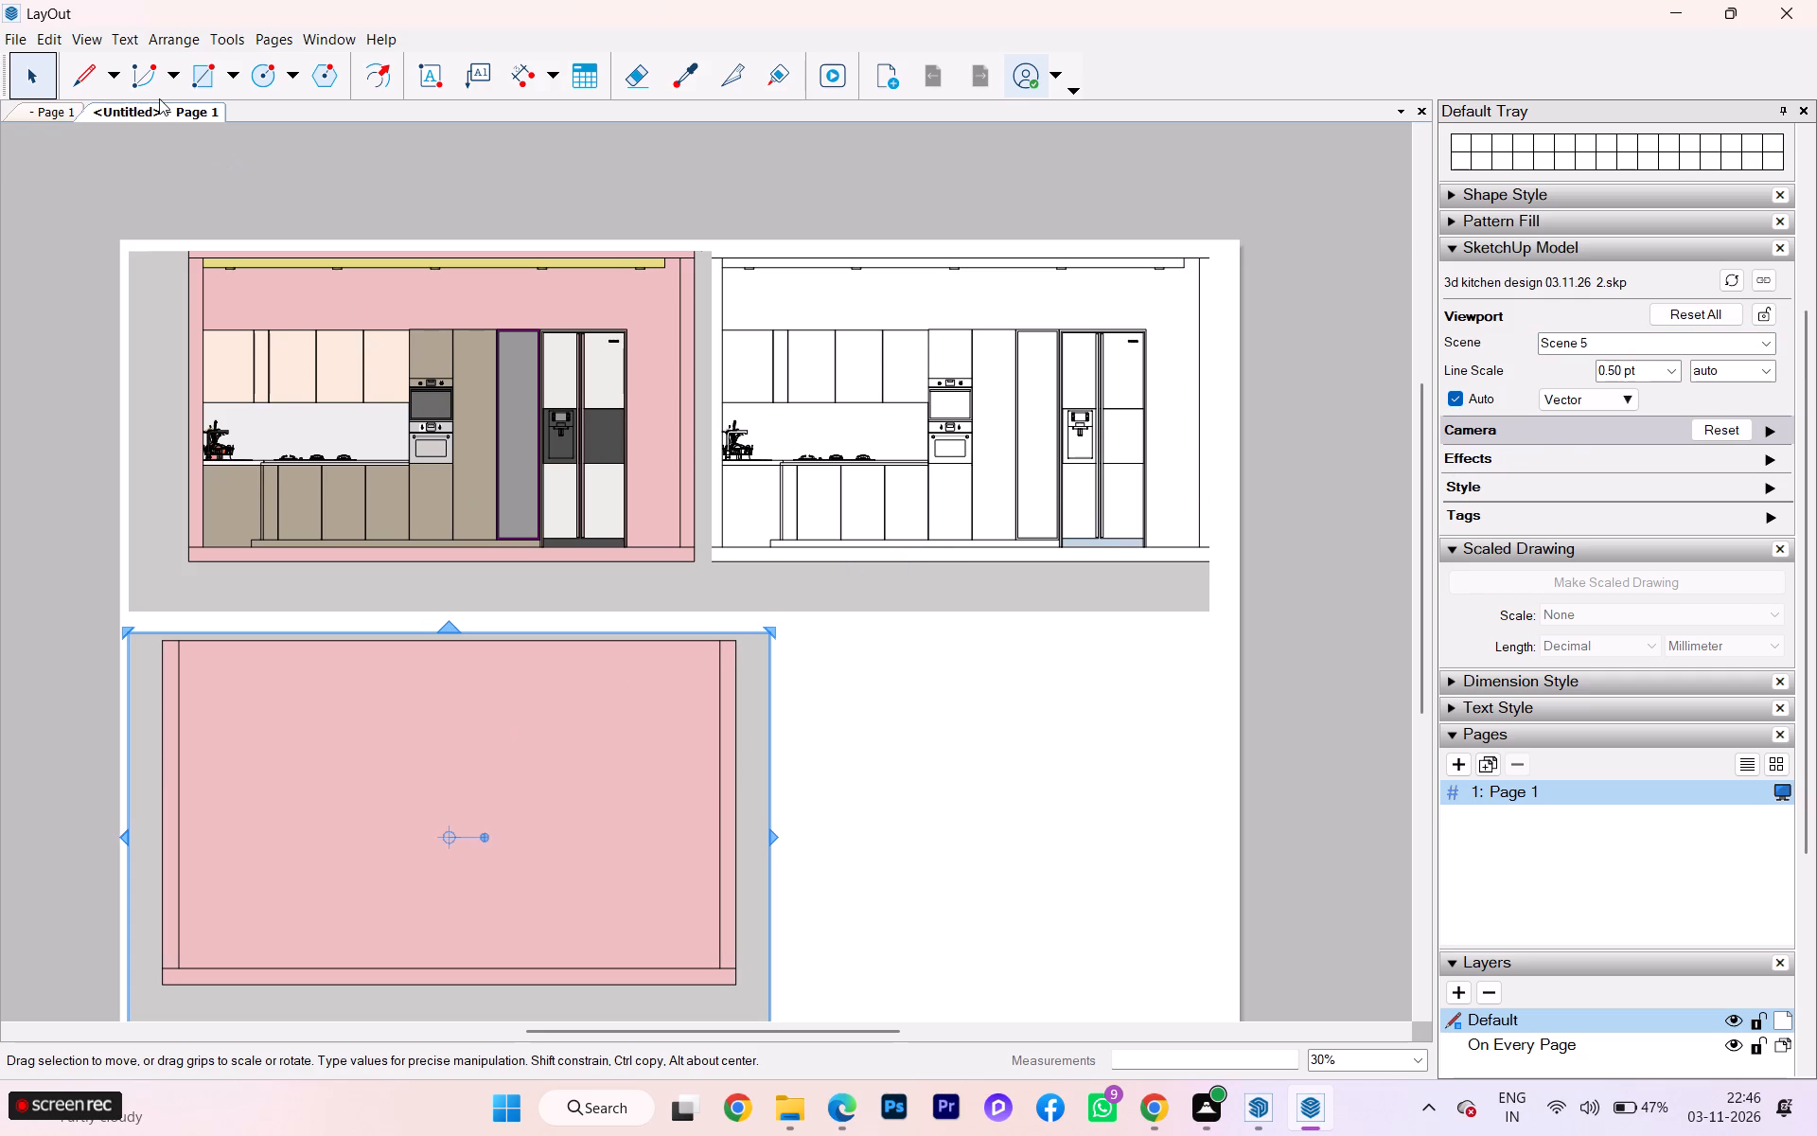
Create a new LayOut document from the plain-paper A3 Landscape template.
{"action": "left_click", "coordinate": [11, 47]}
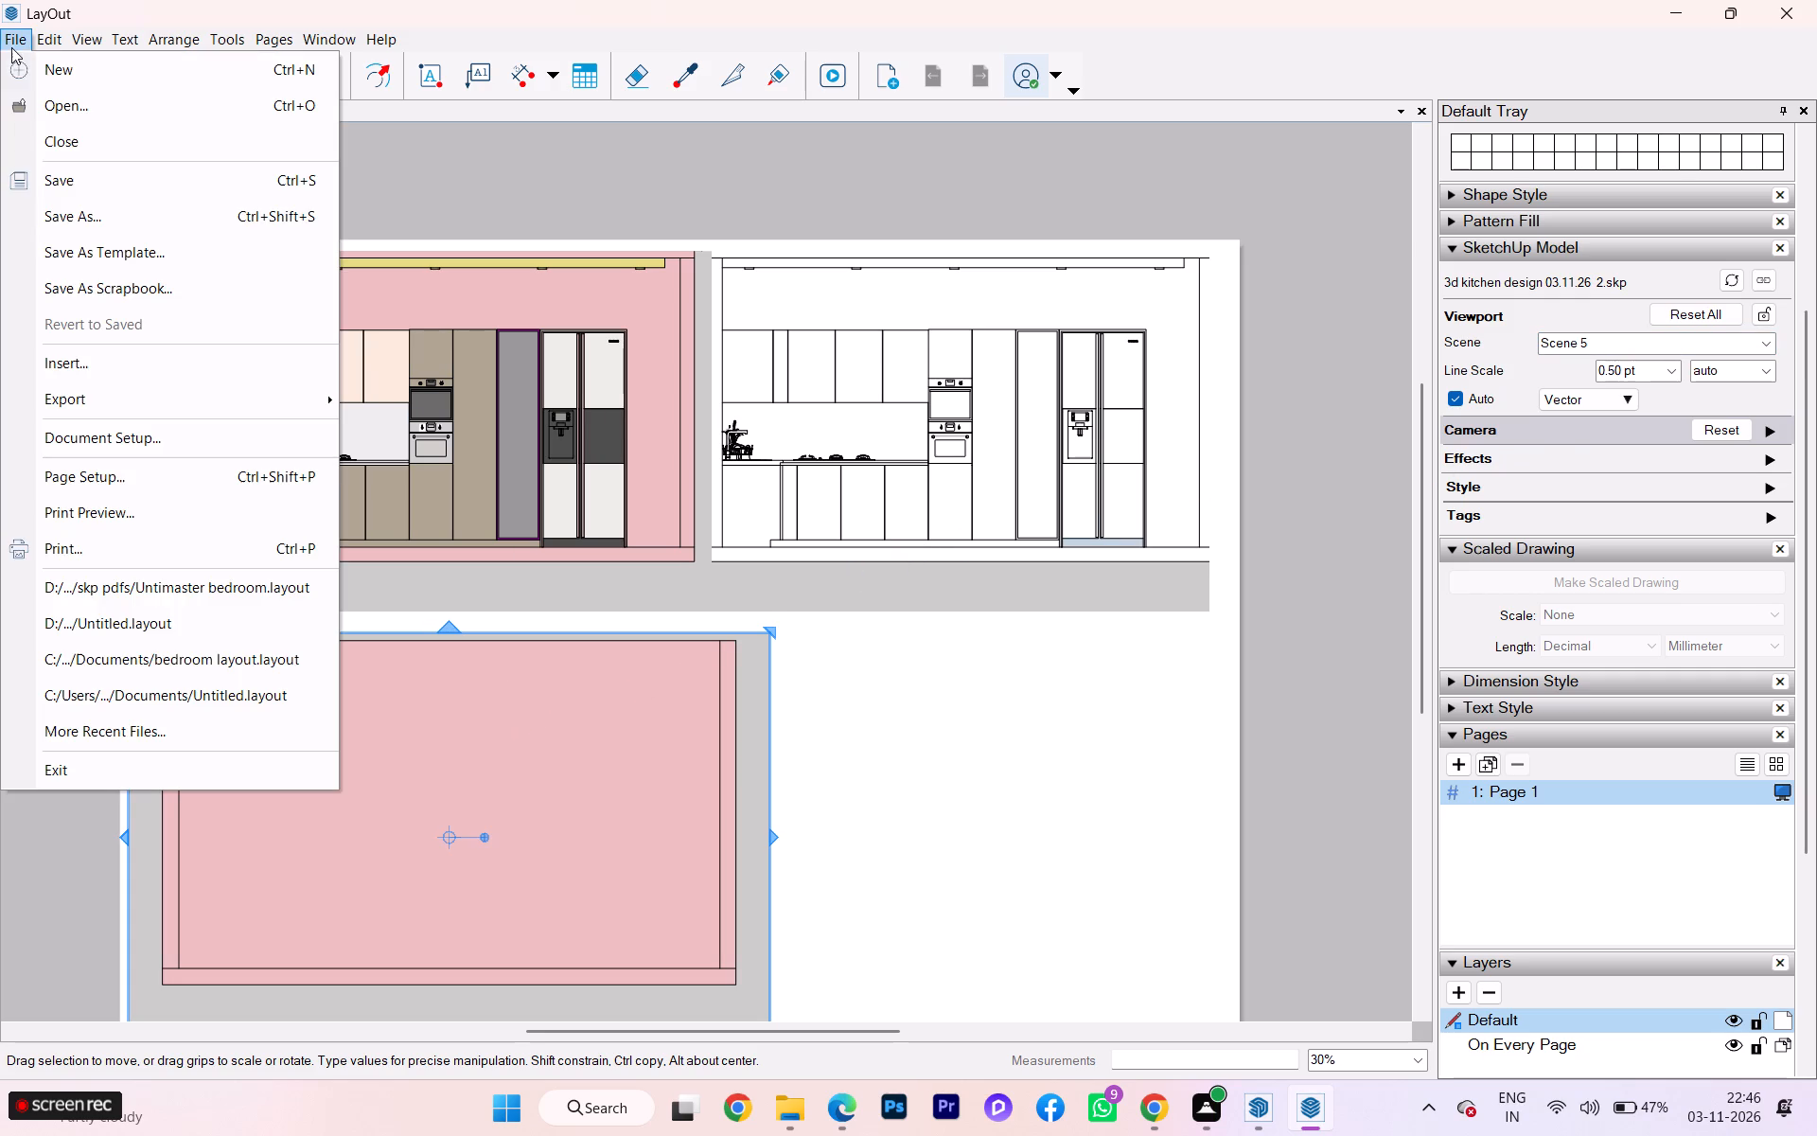
{"action": "left_click", "coordinate": [60, 64]}
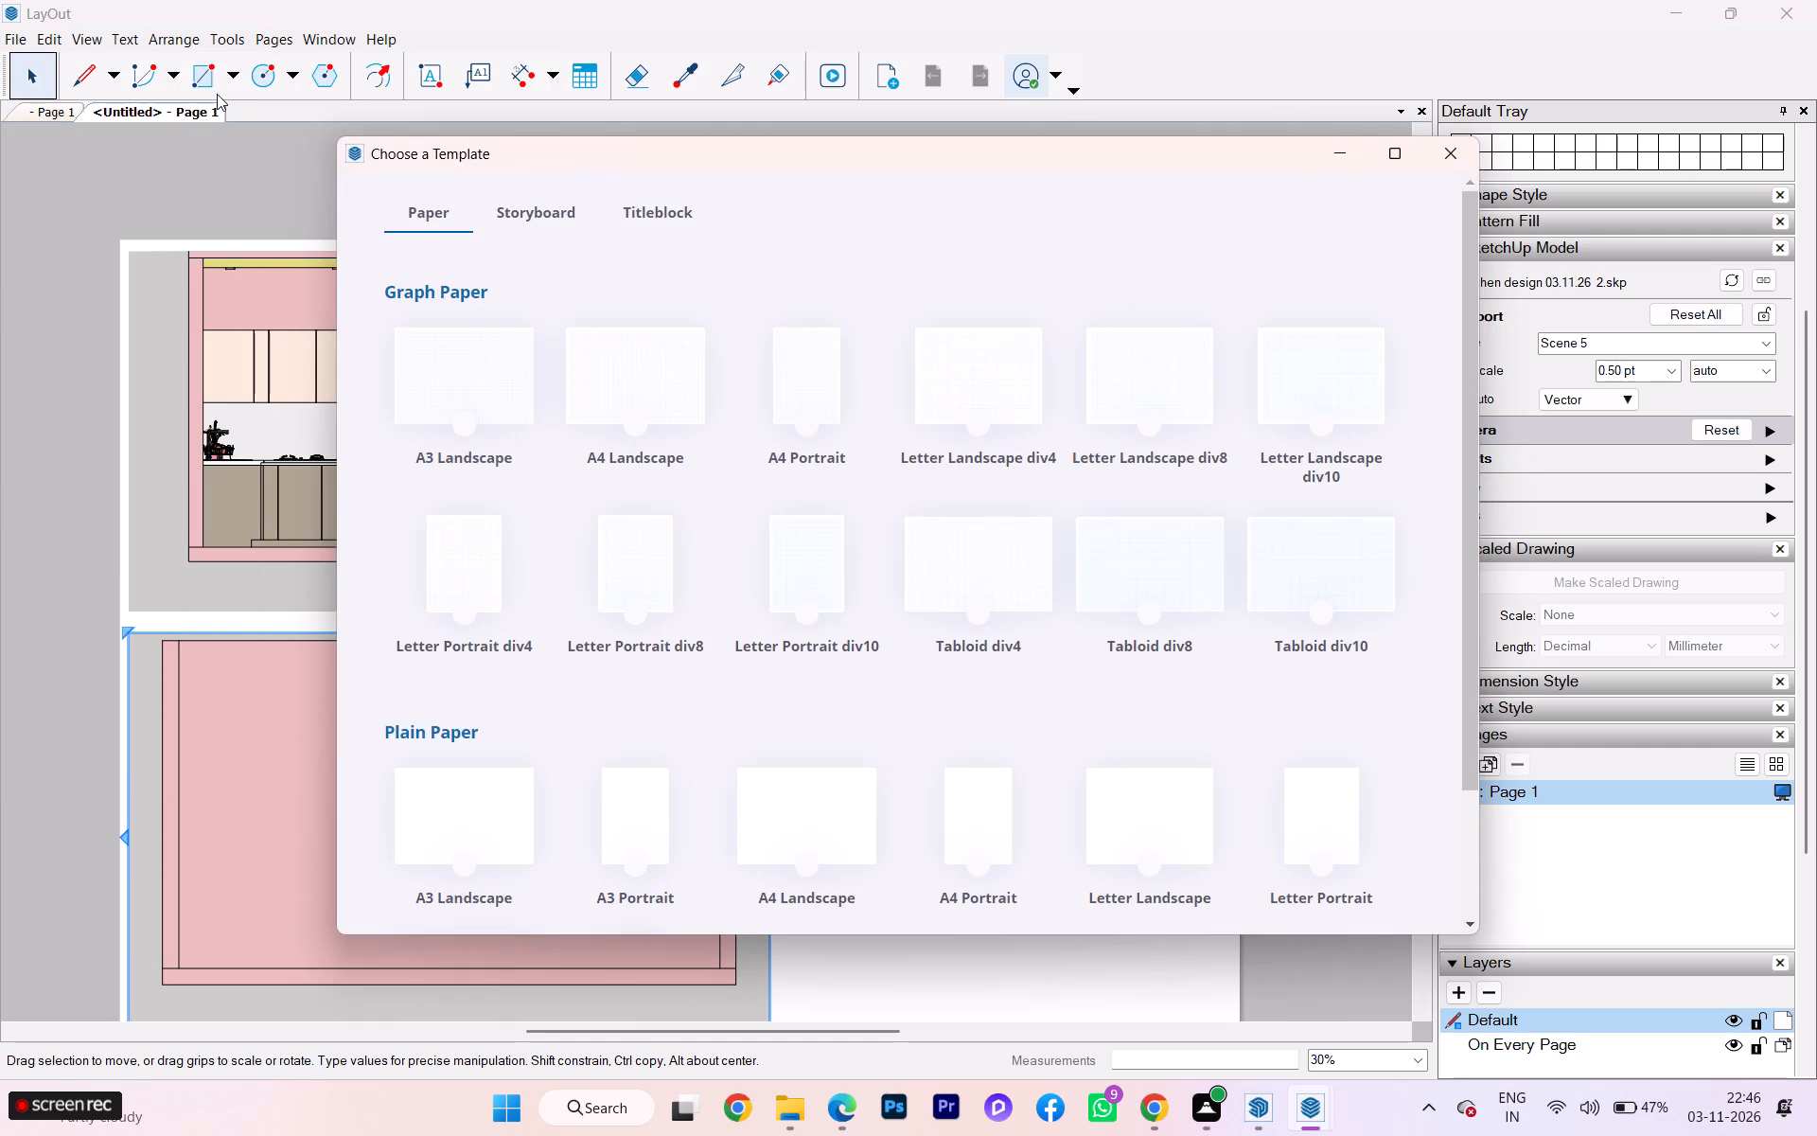
{"action": "left_click", "coordinate": [458, 807]}
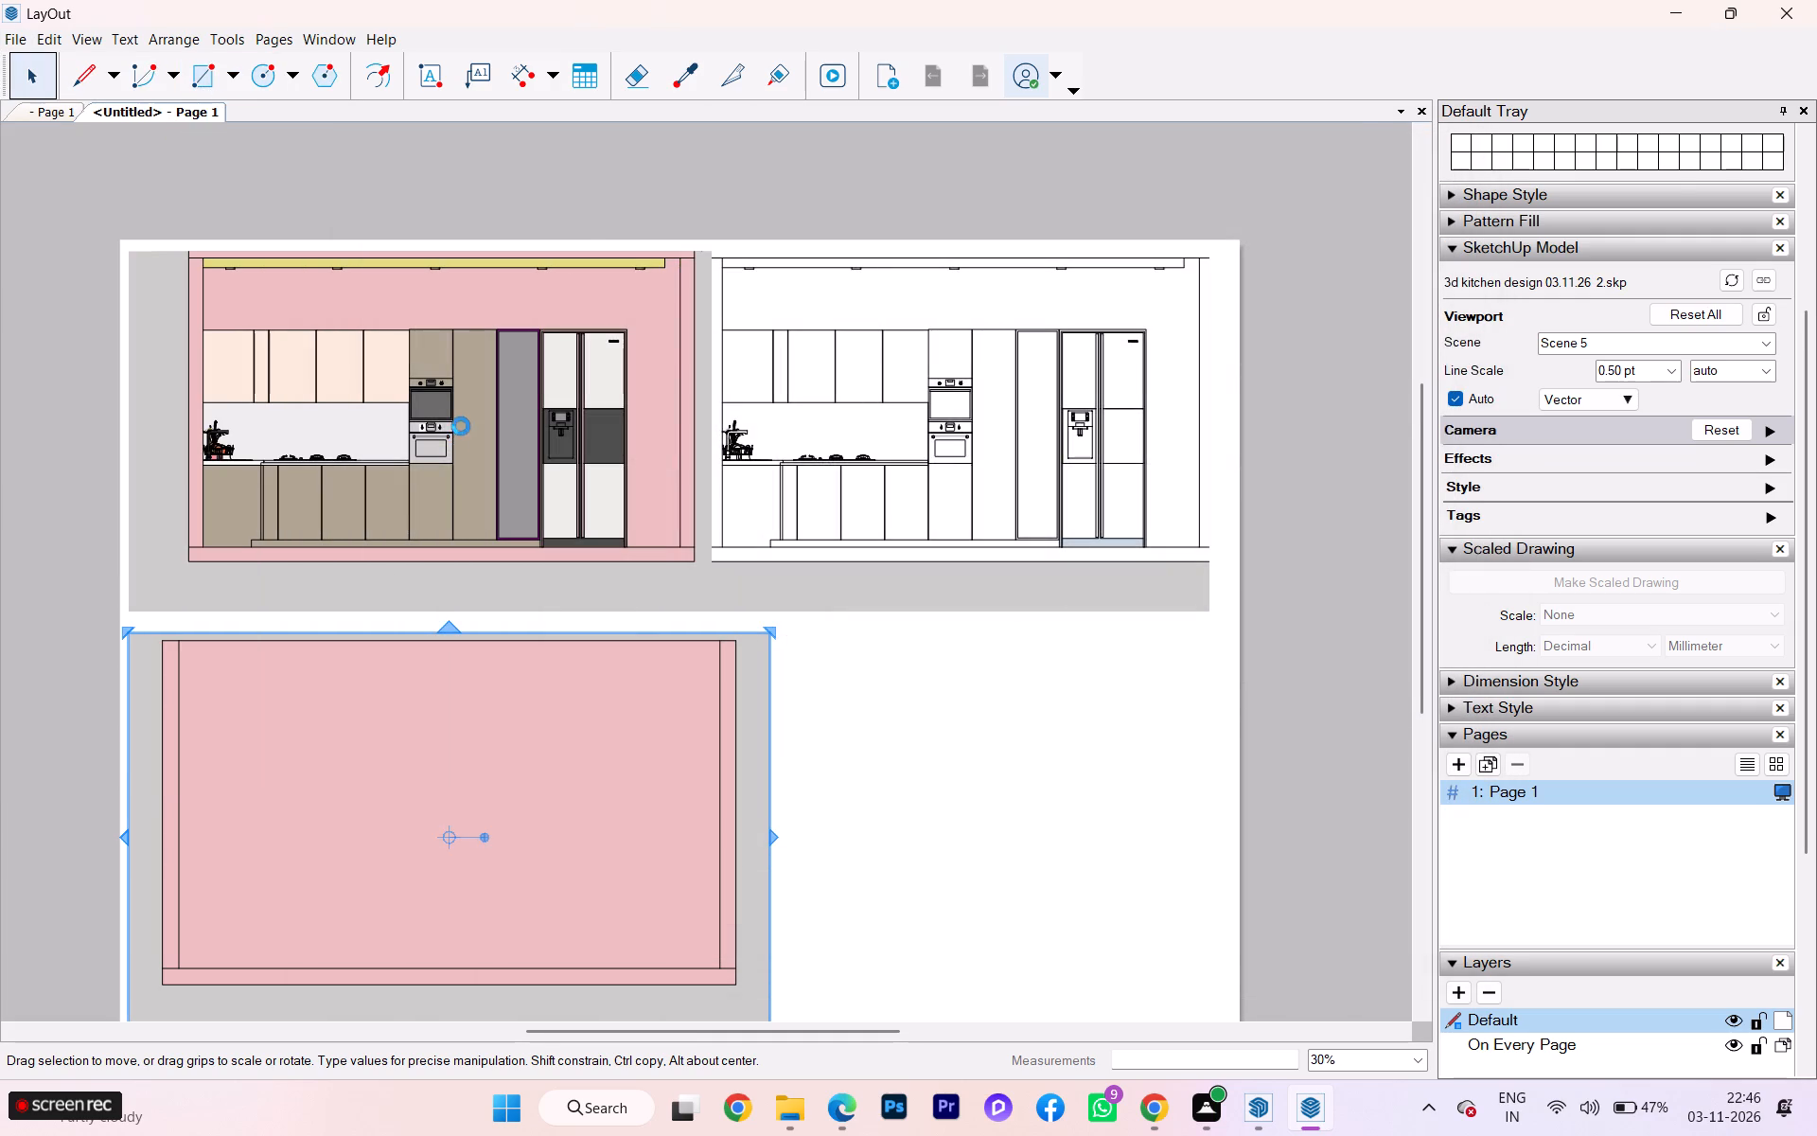
Set the new document's length units to decimal inches.
{"action": "left_click", "coordinate": [29, 32]}
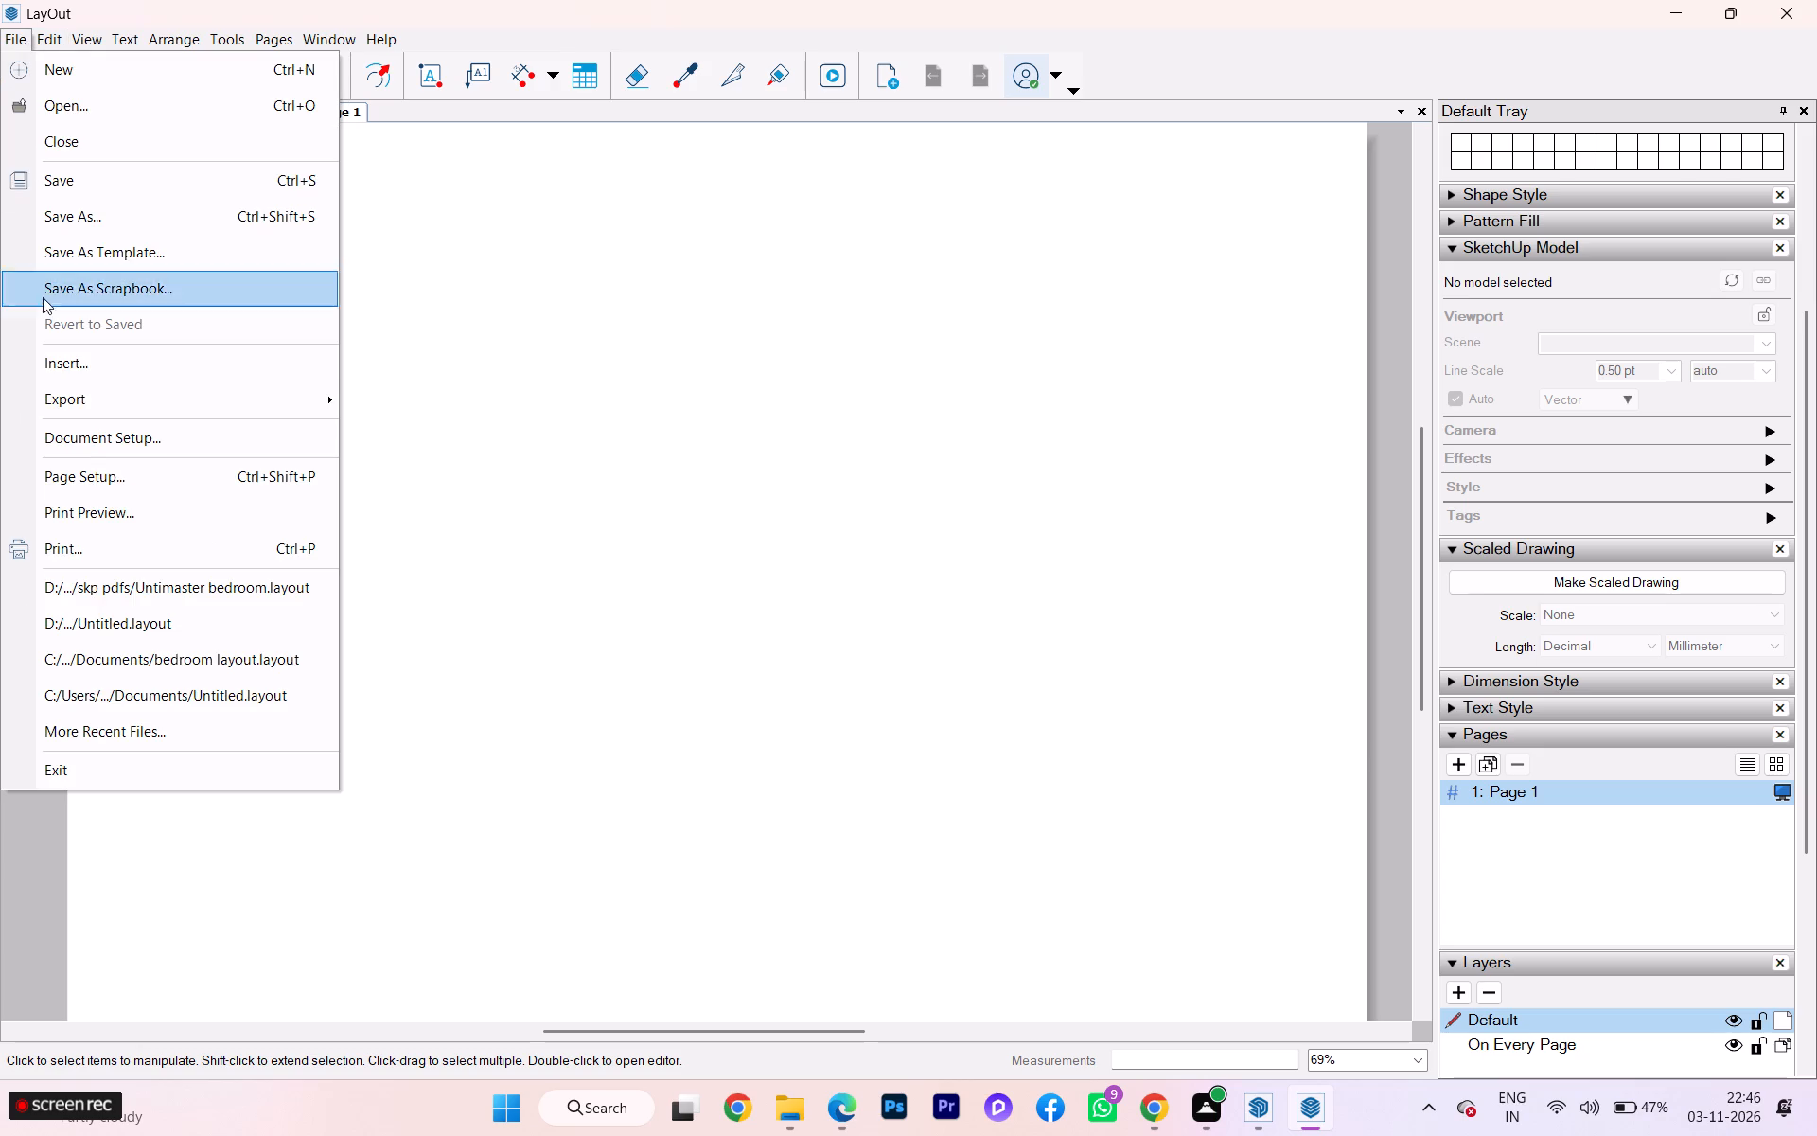
{"action": "left_click", "coordinate": [79, 441]}
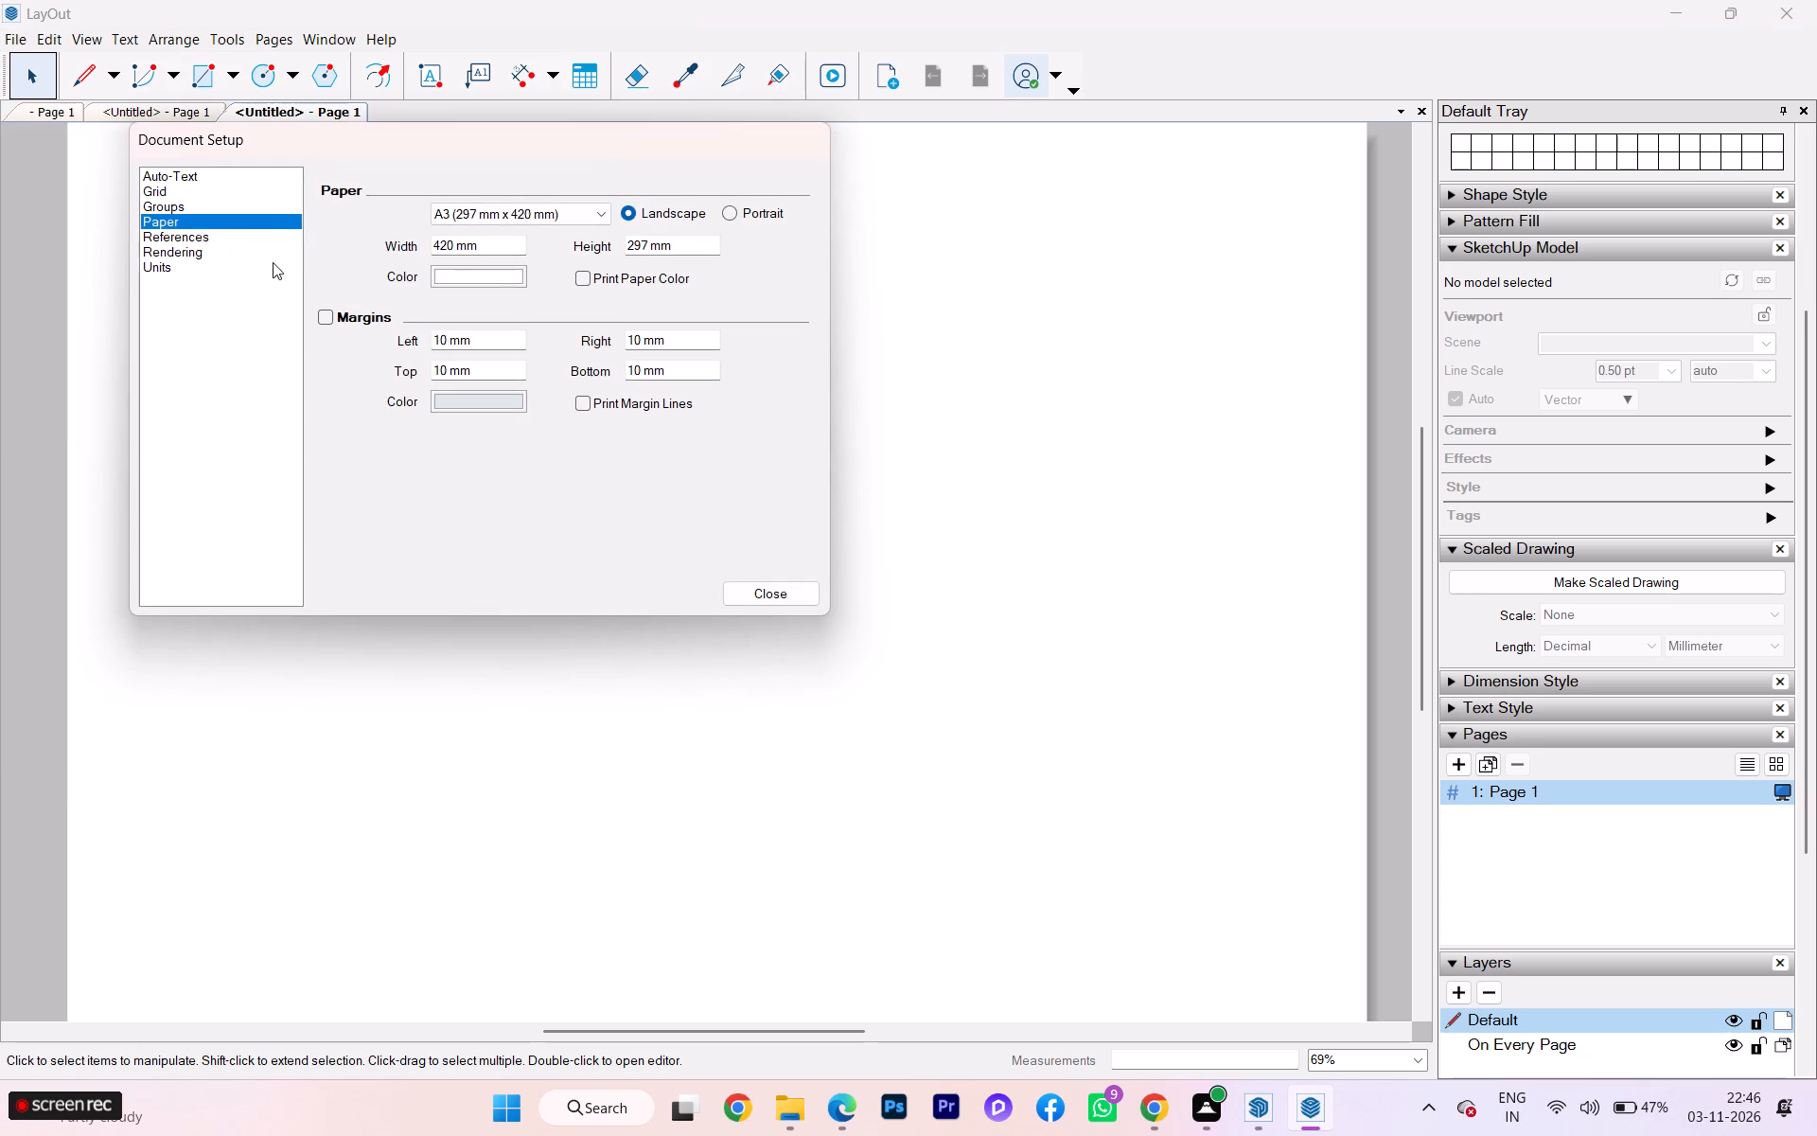
{"action": "left_click", "coordinate": [155, 274]}
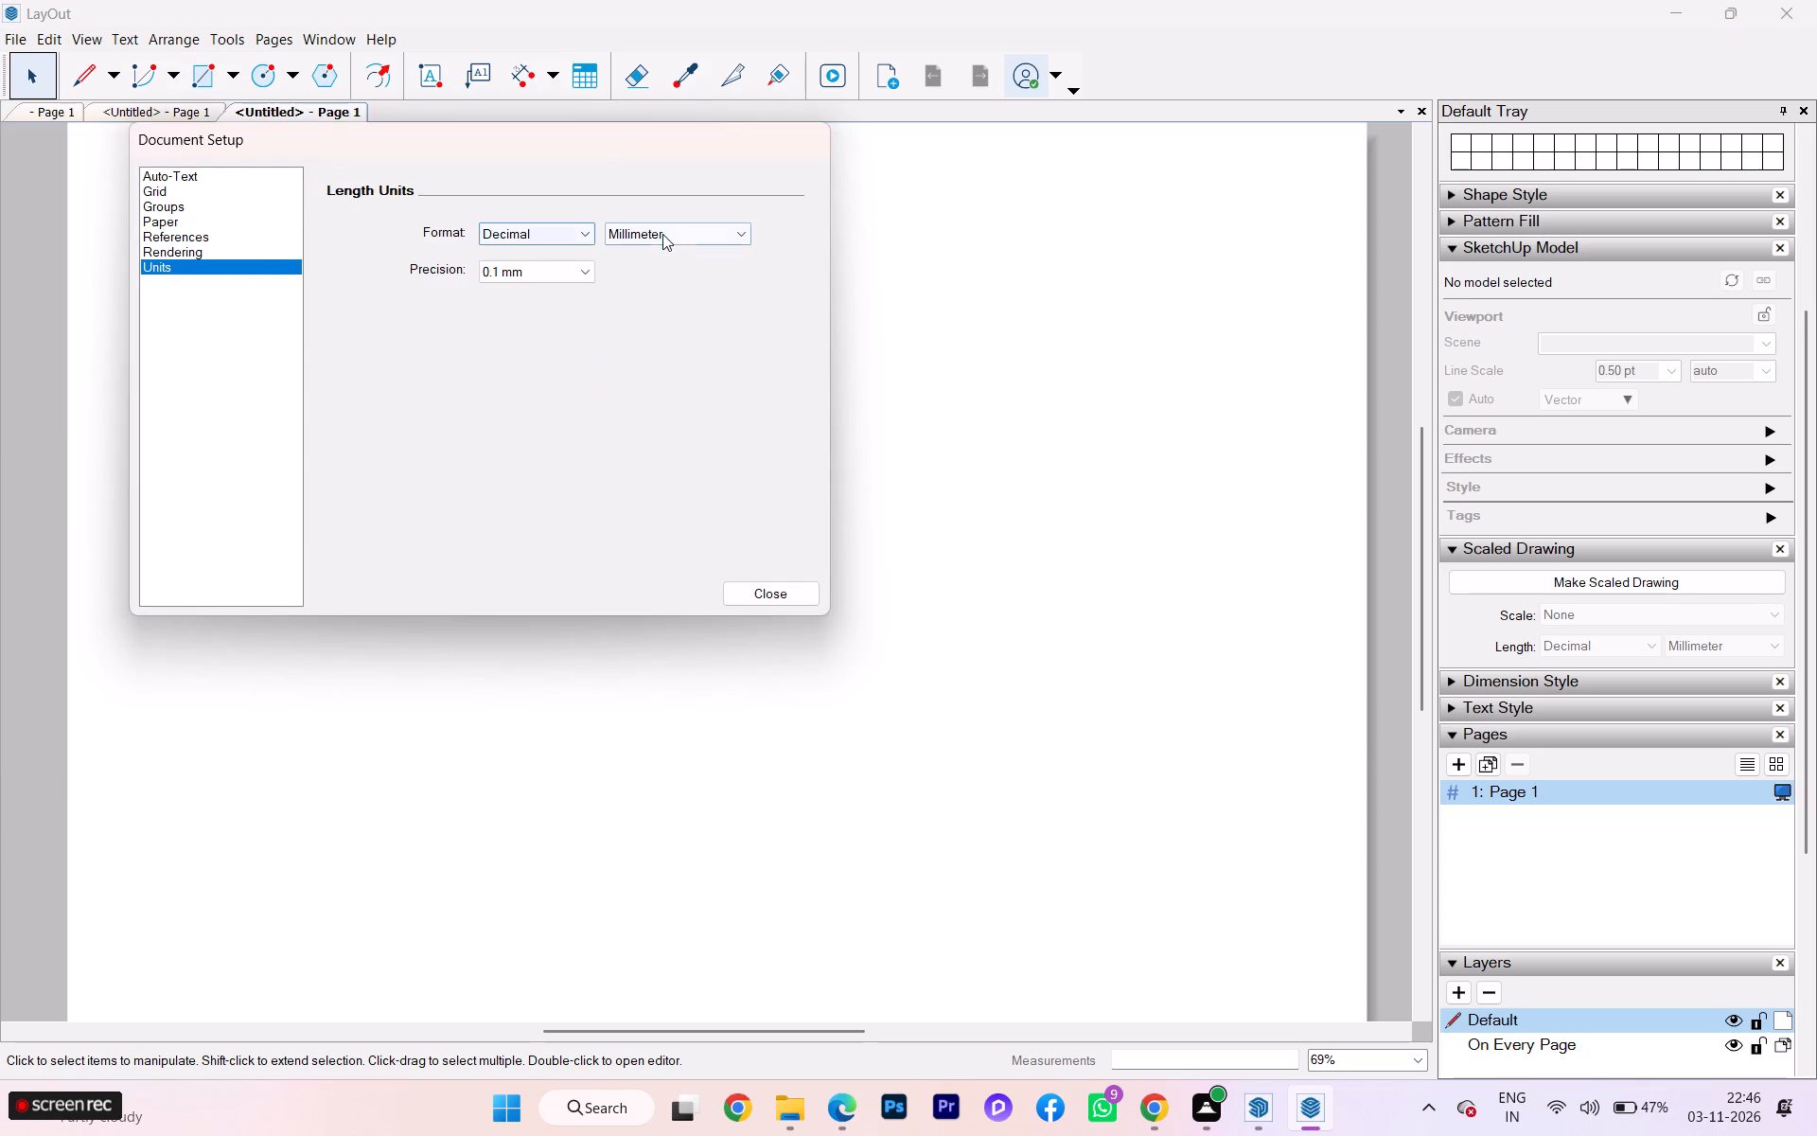
{"action": "left_click", "coordinate": [662, 234]}
{"action": "left_click", "coordinate": [648, 255]}
Change the document's paper size to A0 (841 mm x 1189 mm), keeping landscape orientation.
{"action": "left_click", "coordinate": [181, 220]}
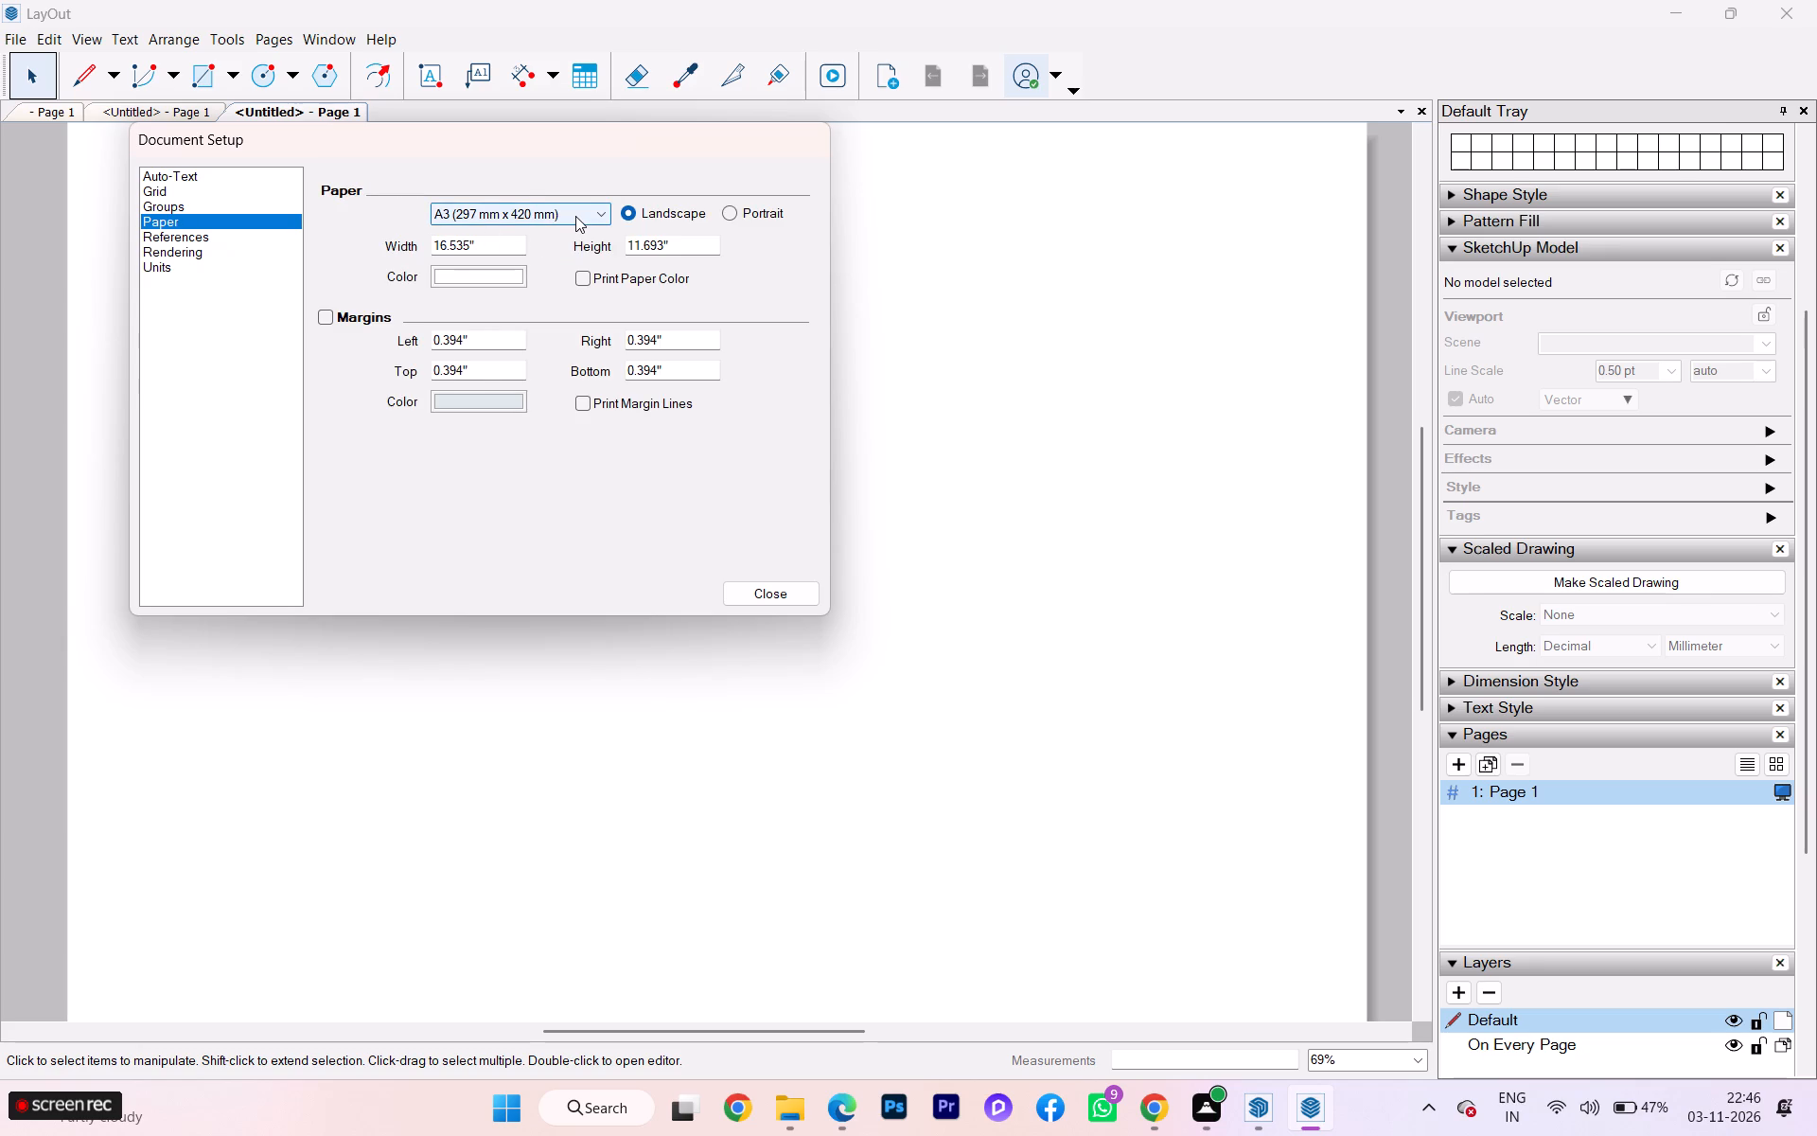
{"action": "left_click", "coordinate": [575, 216]}
{"action": "scroll", "coordinate": [442, 257], "scroll_direction": "up", "scroll_amount": 2}
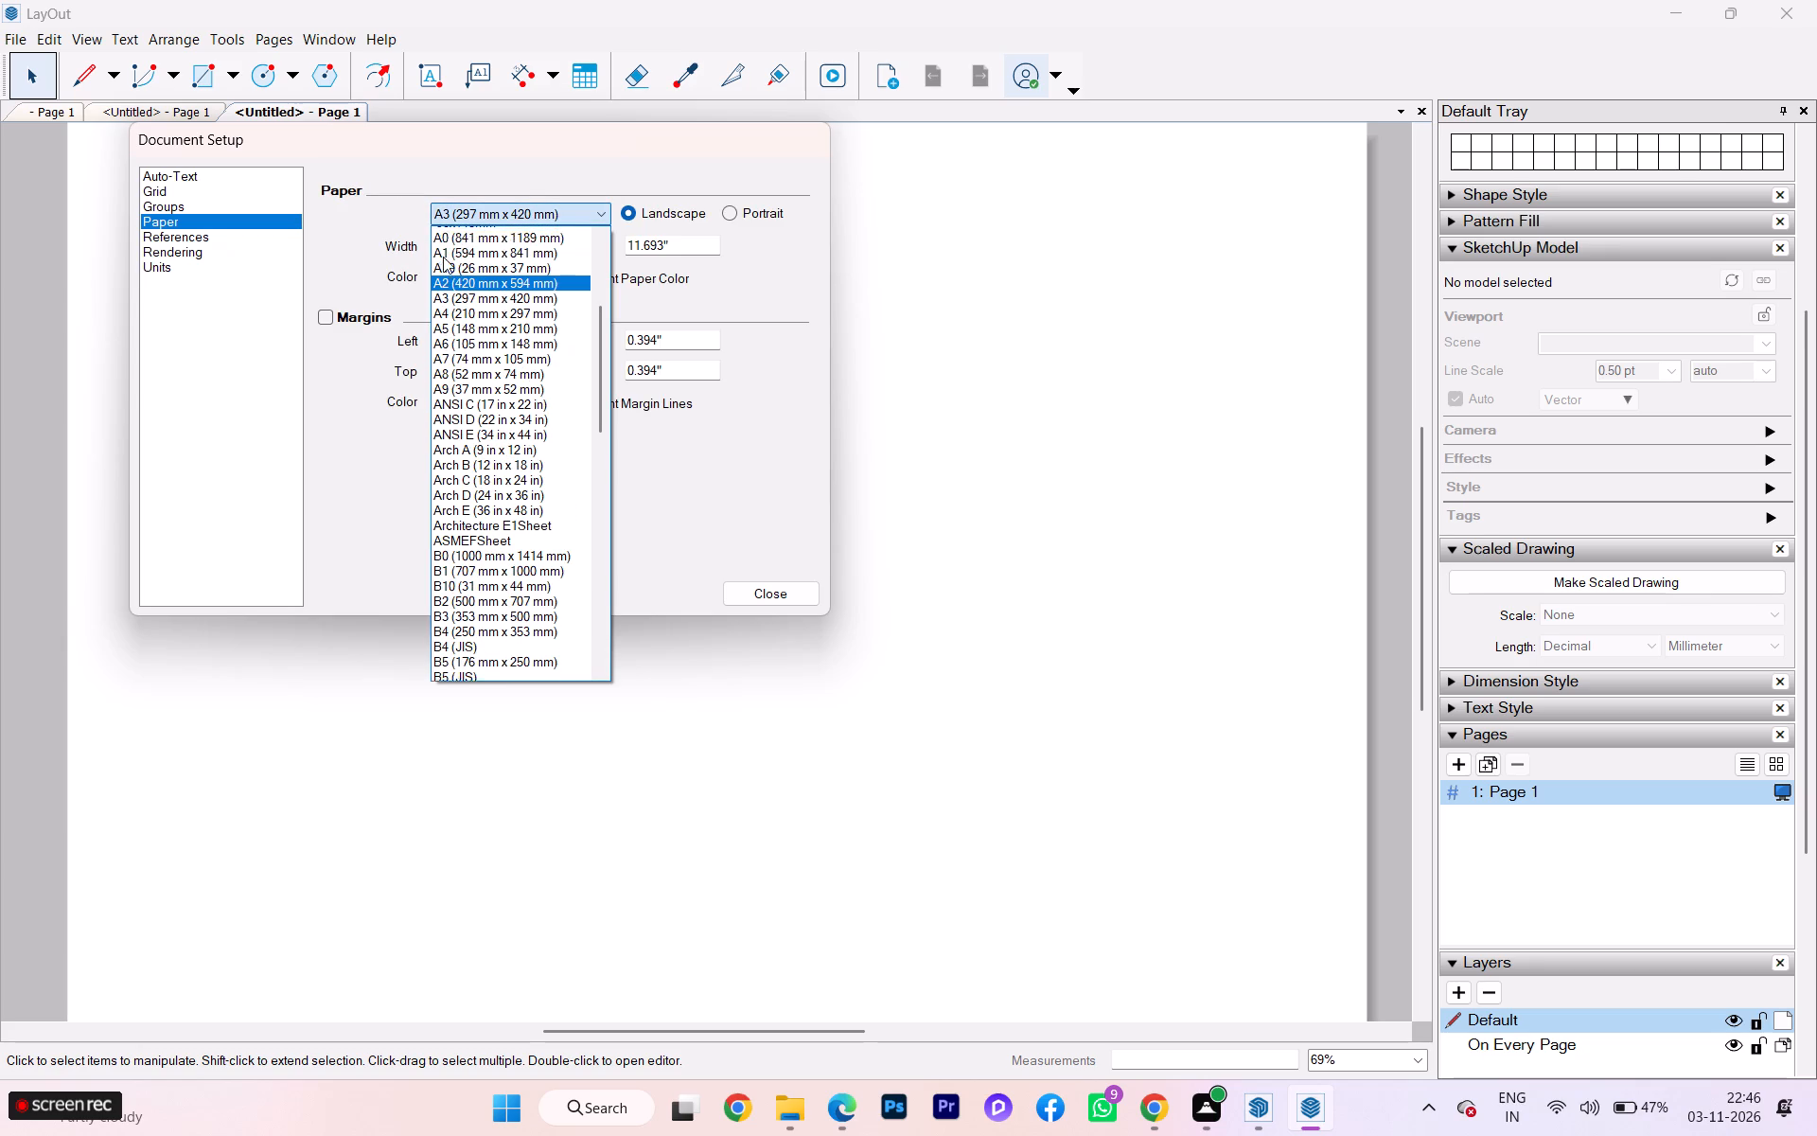
{"action": "left_click", "coordinate": [441, 264]}
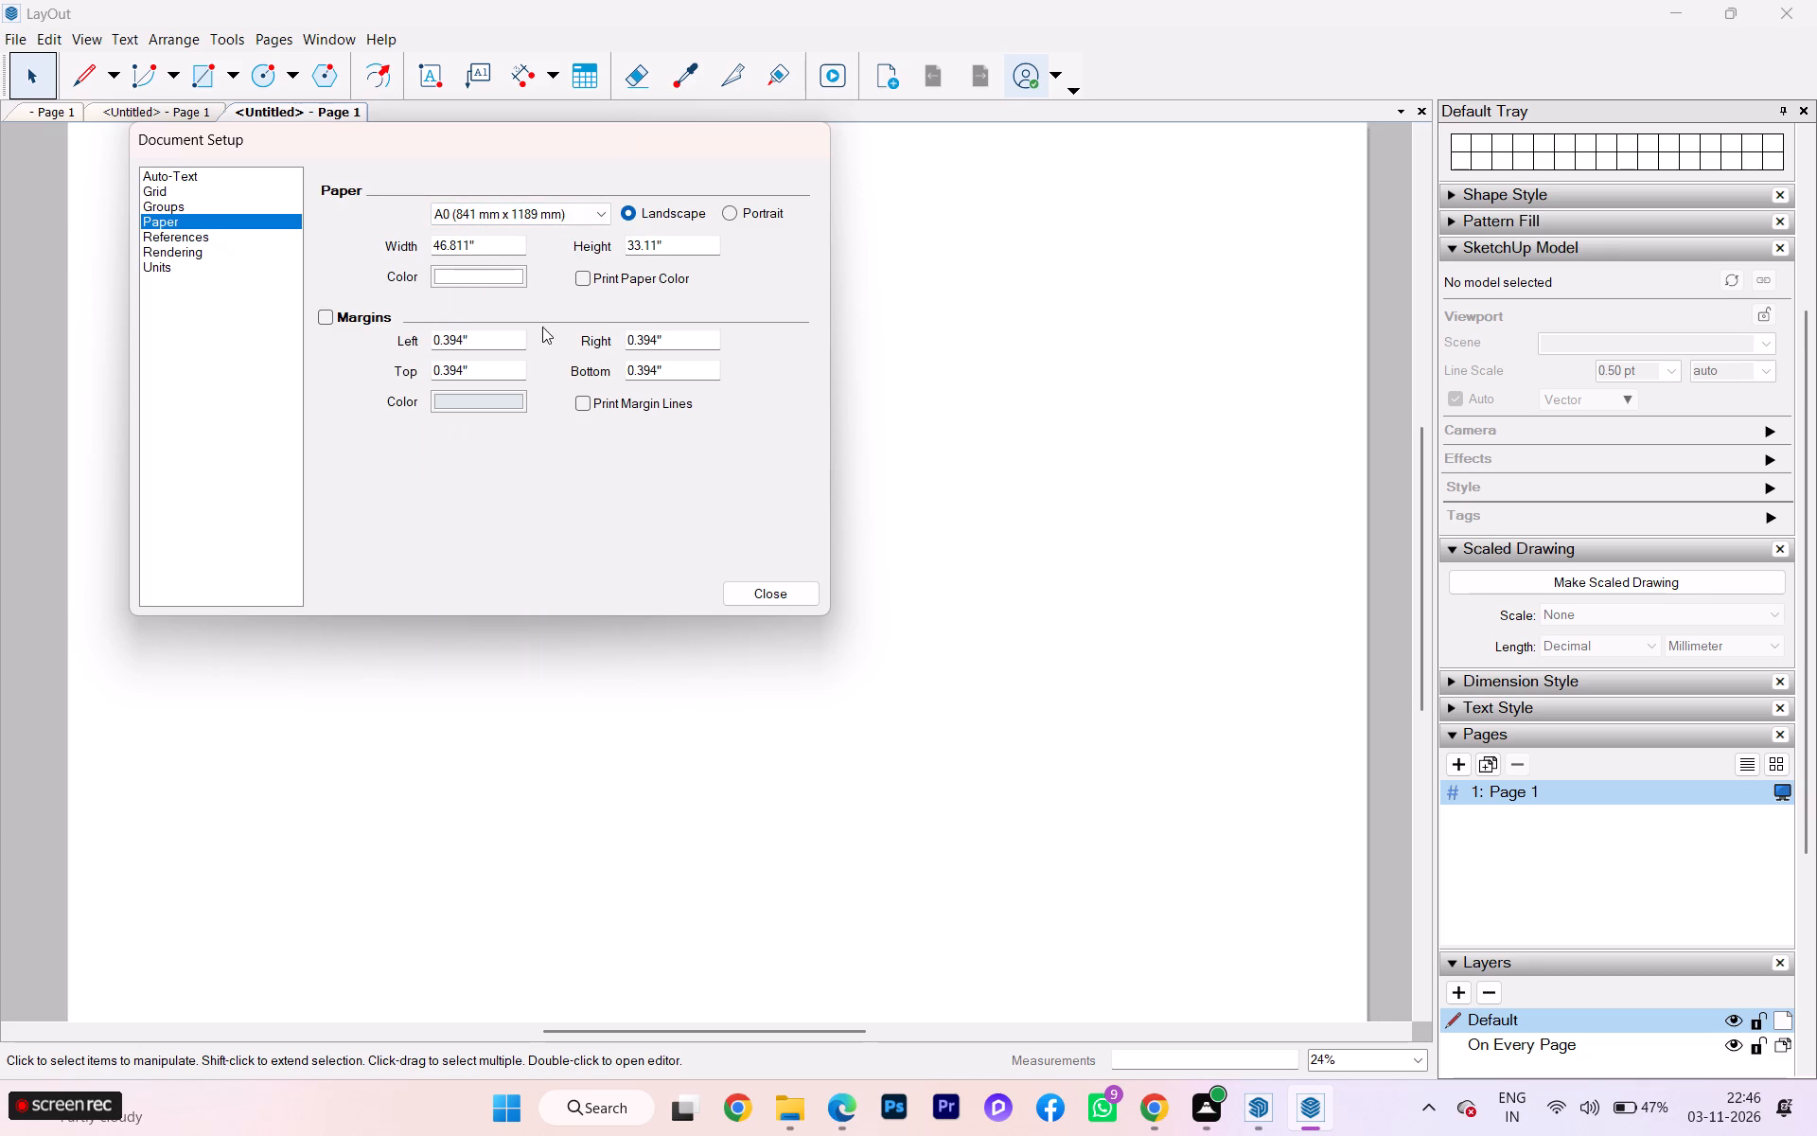
{"action": "left_click", "coordinate": [766, 595]}
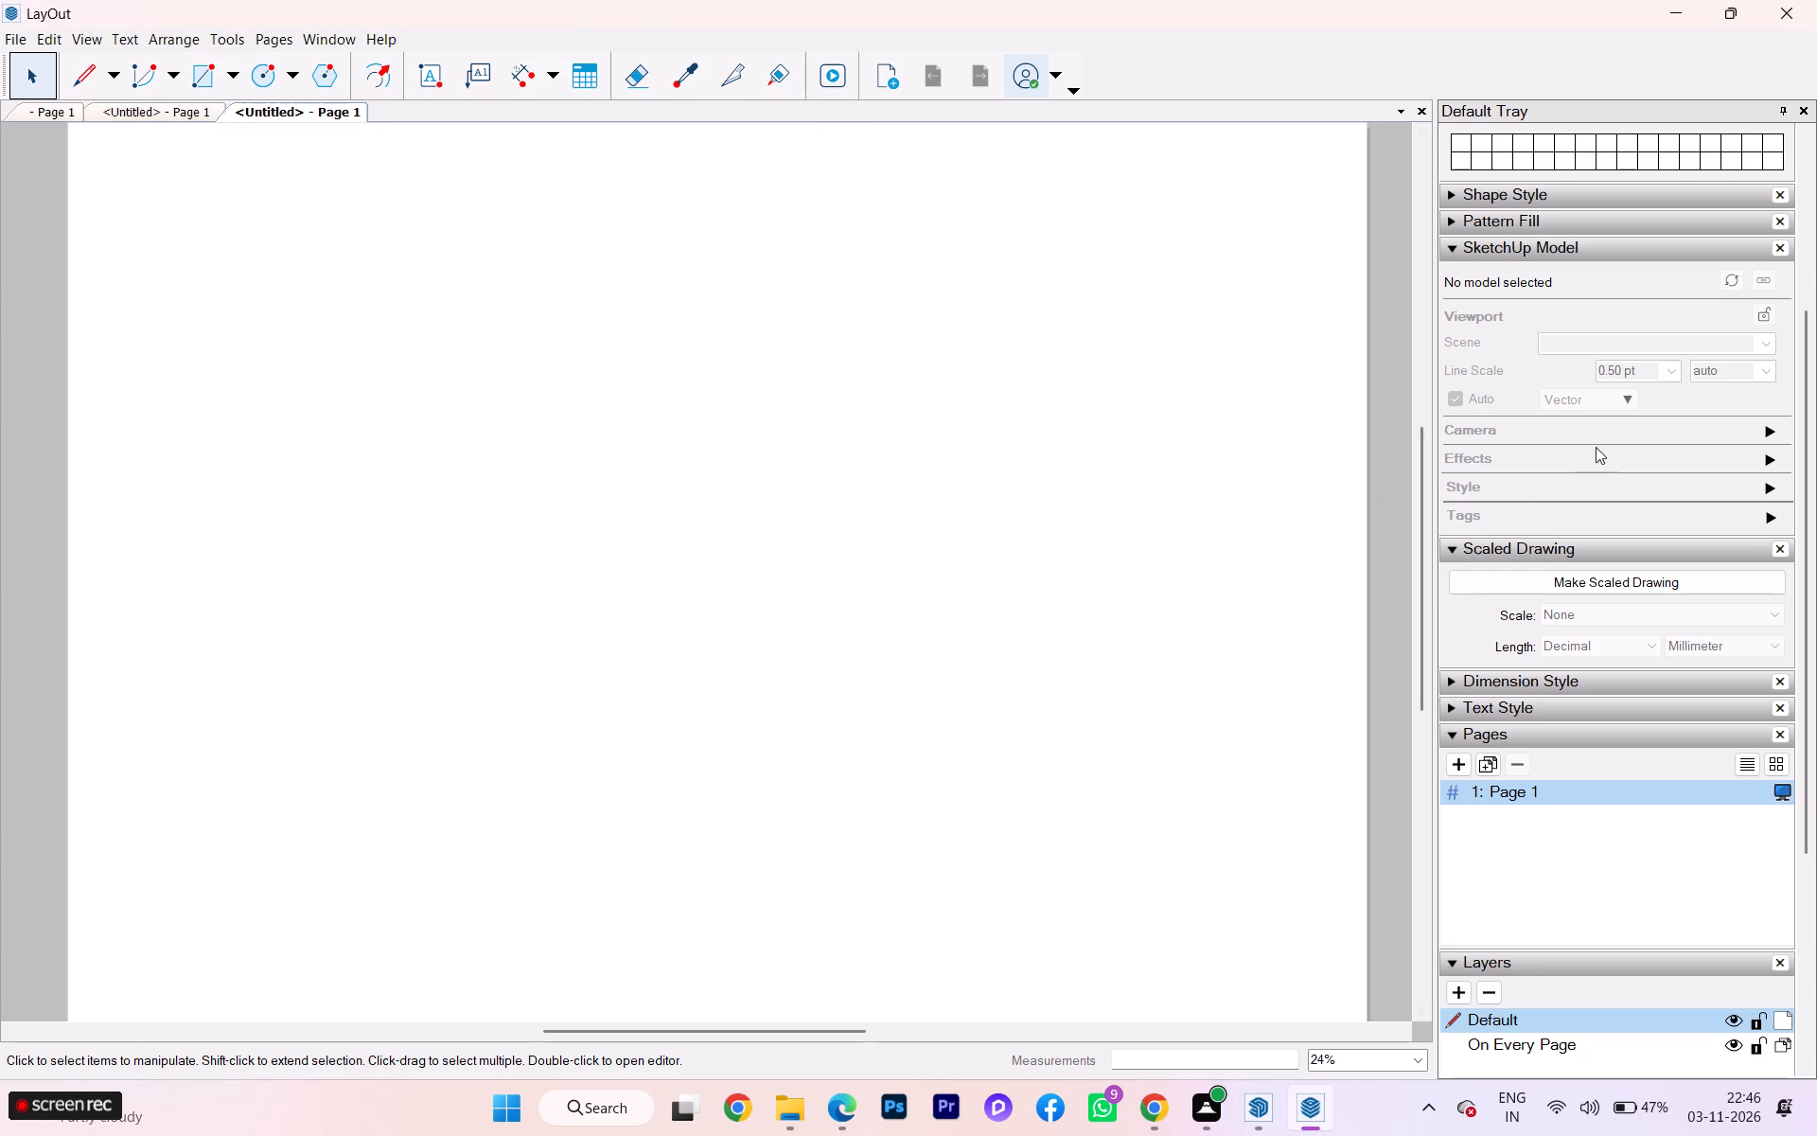
{"action": "left_click", "coordinate": [909, 315]}
Insert 3d kitchen design 03.11.26 3.skp from the skp projectss folder onto the blank page.
{"action": "left_click", "coordinate": [19, 38]}
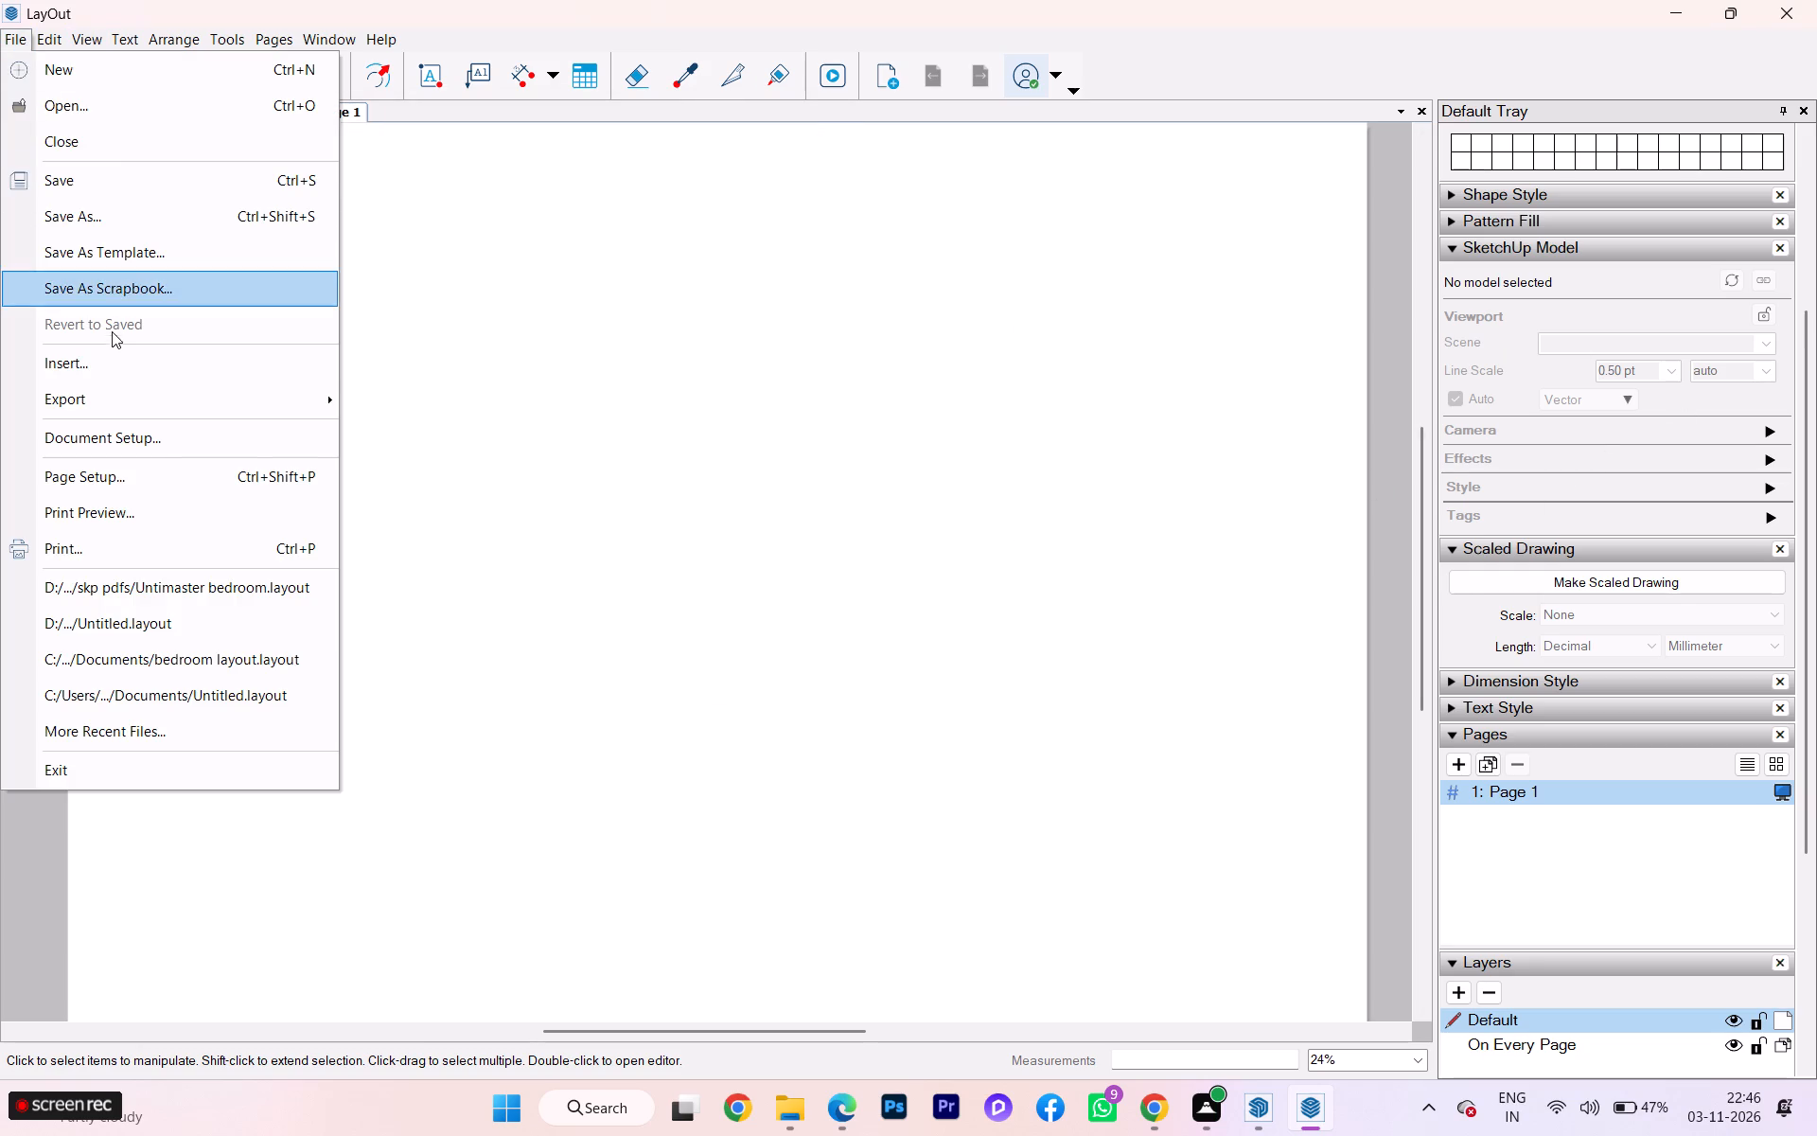
{"action": "left_click", "coordinate": [106, 356]}
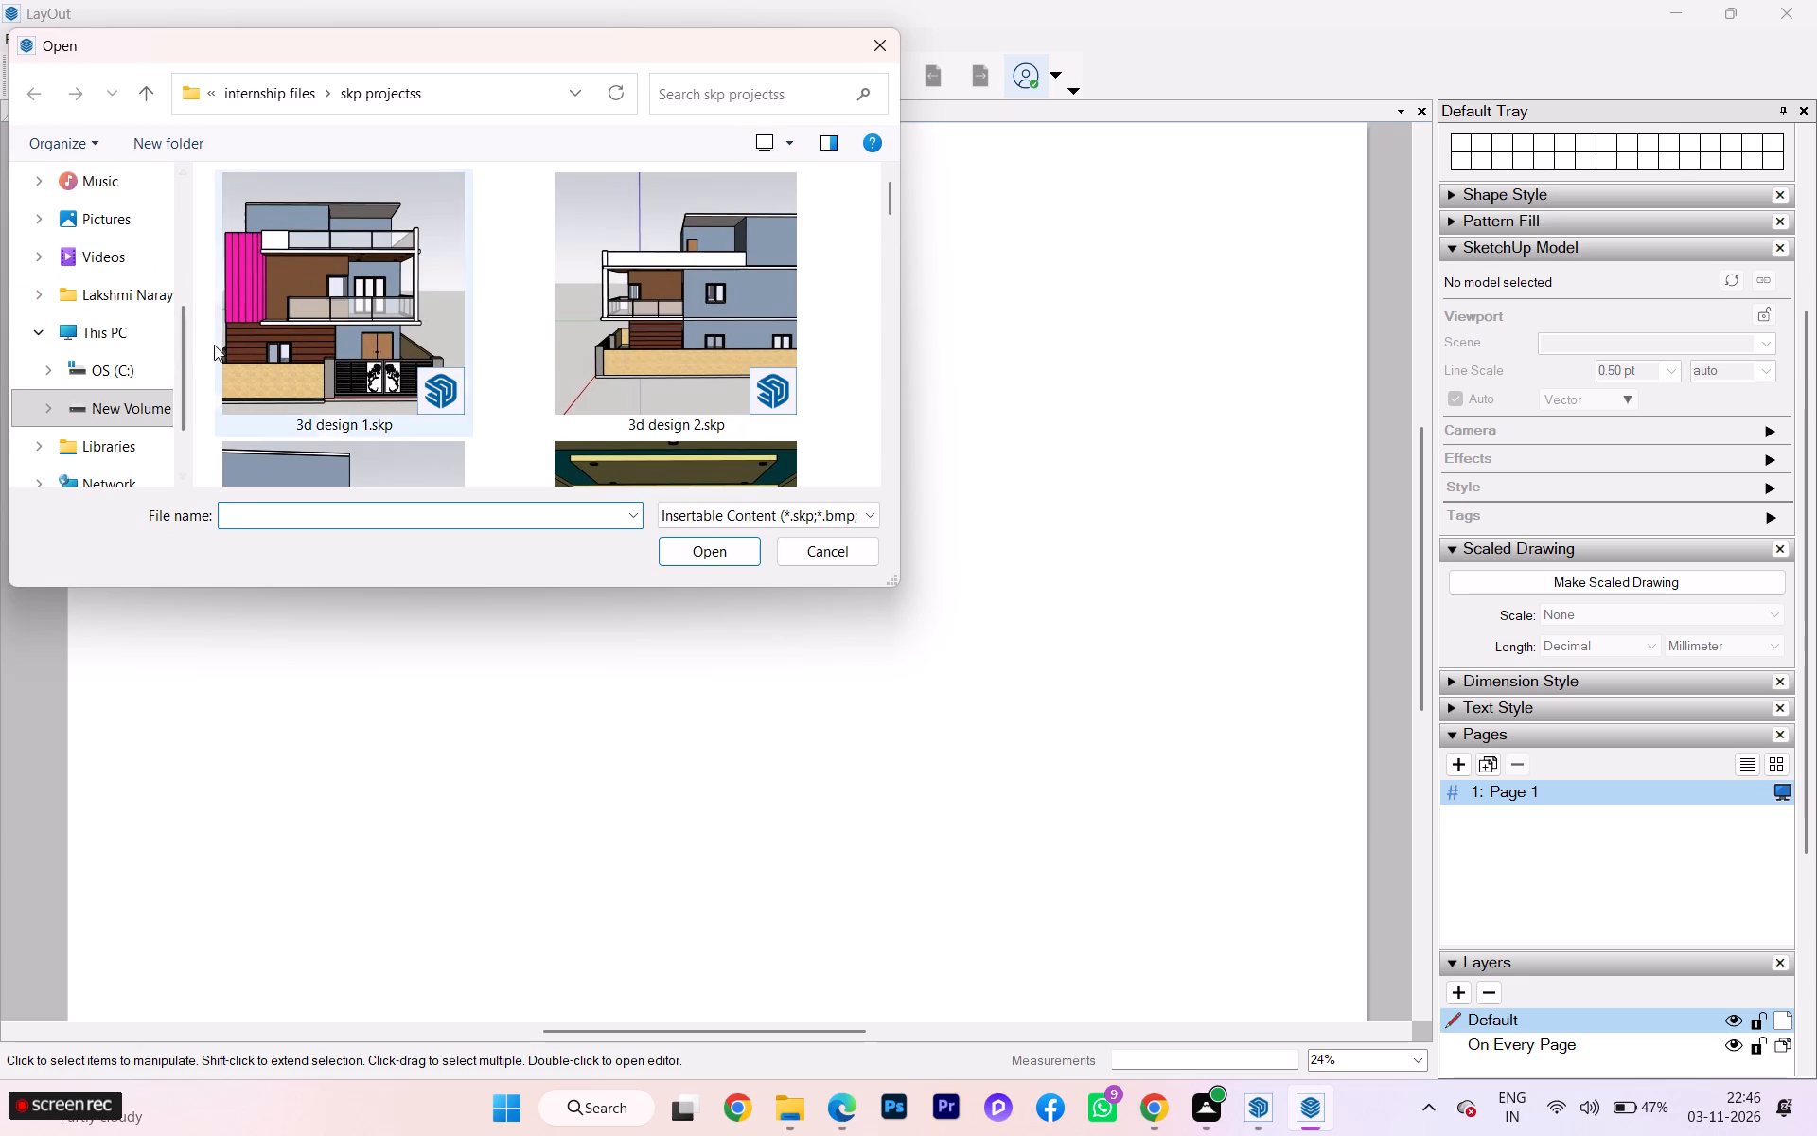
{"action": "scroll", "coordinate": [492, 446], "scroll_direction": "down", "scroll_amount": 1}
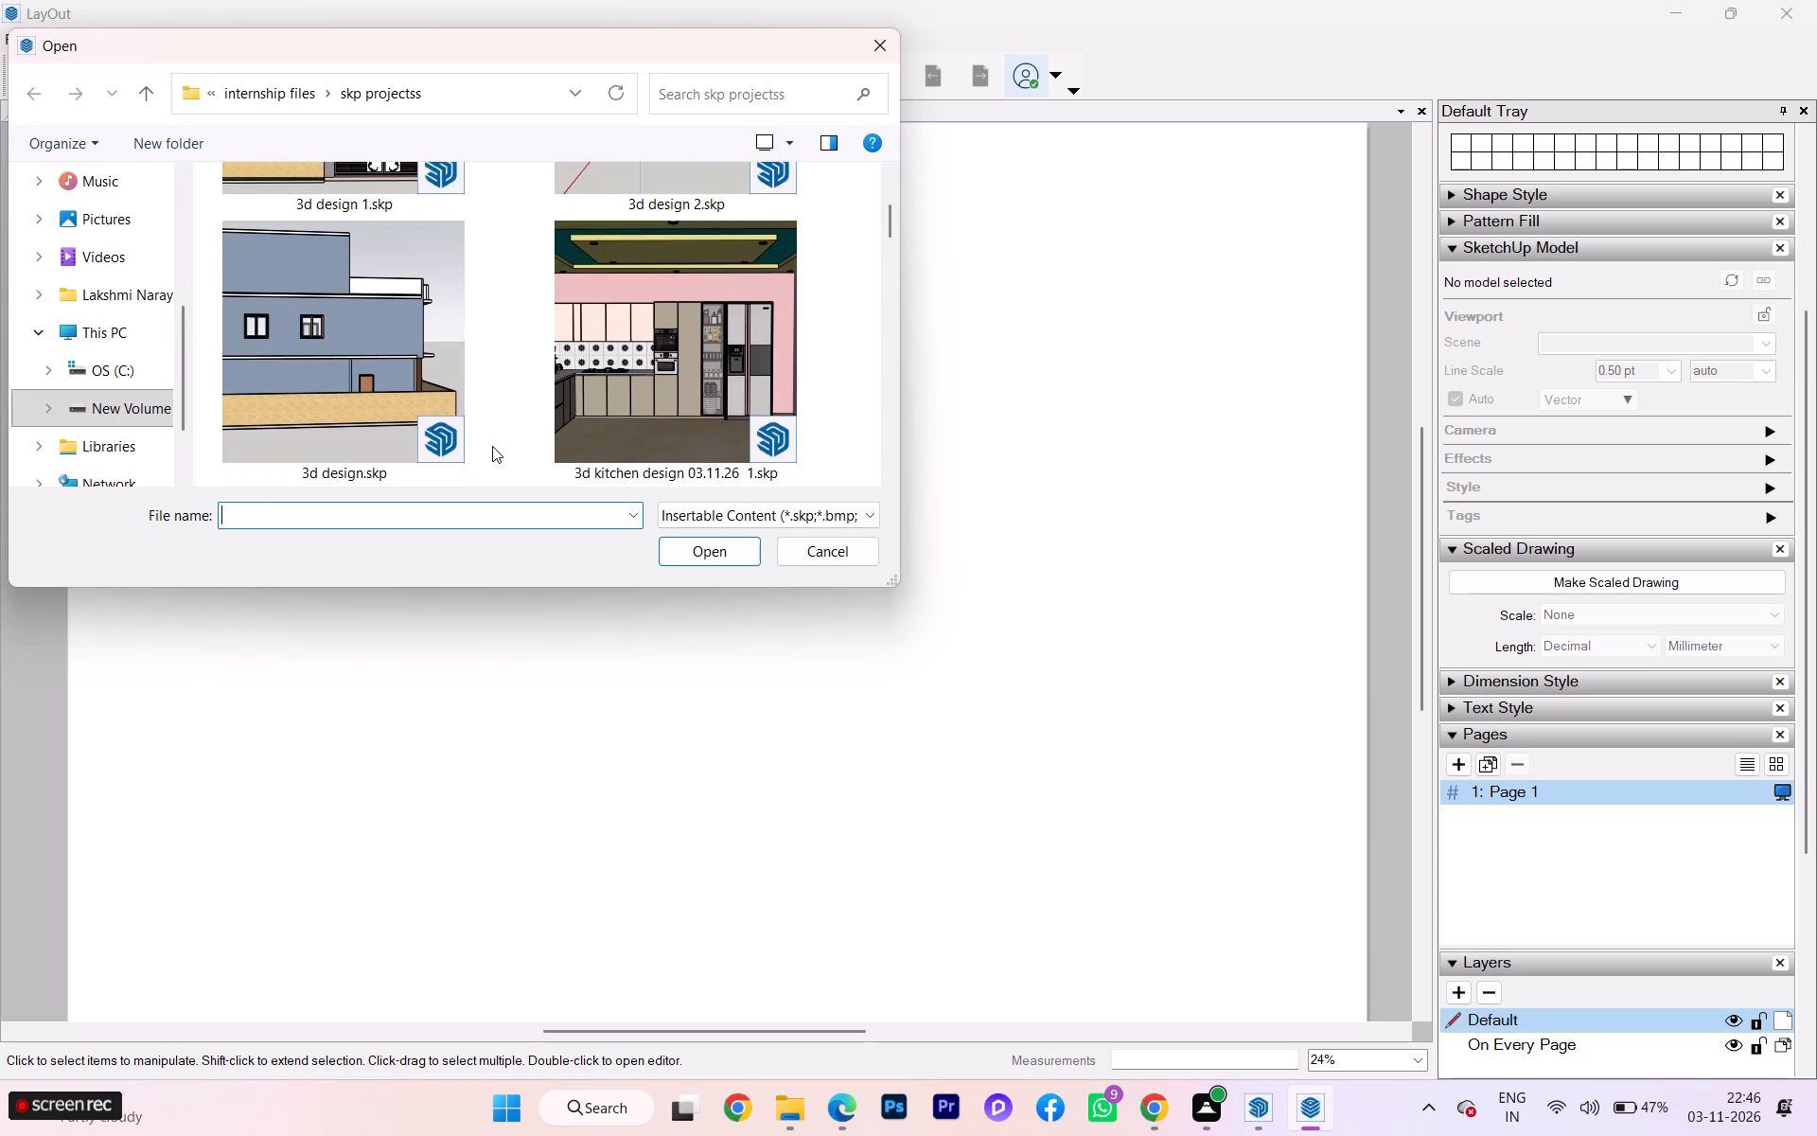
{"action": "scroll", "coordinate": [492, 446], "scroll_direction": "down", "scroll_amount": 1}
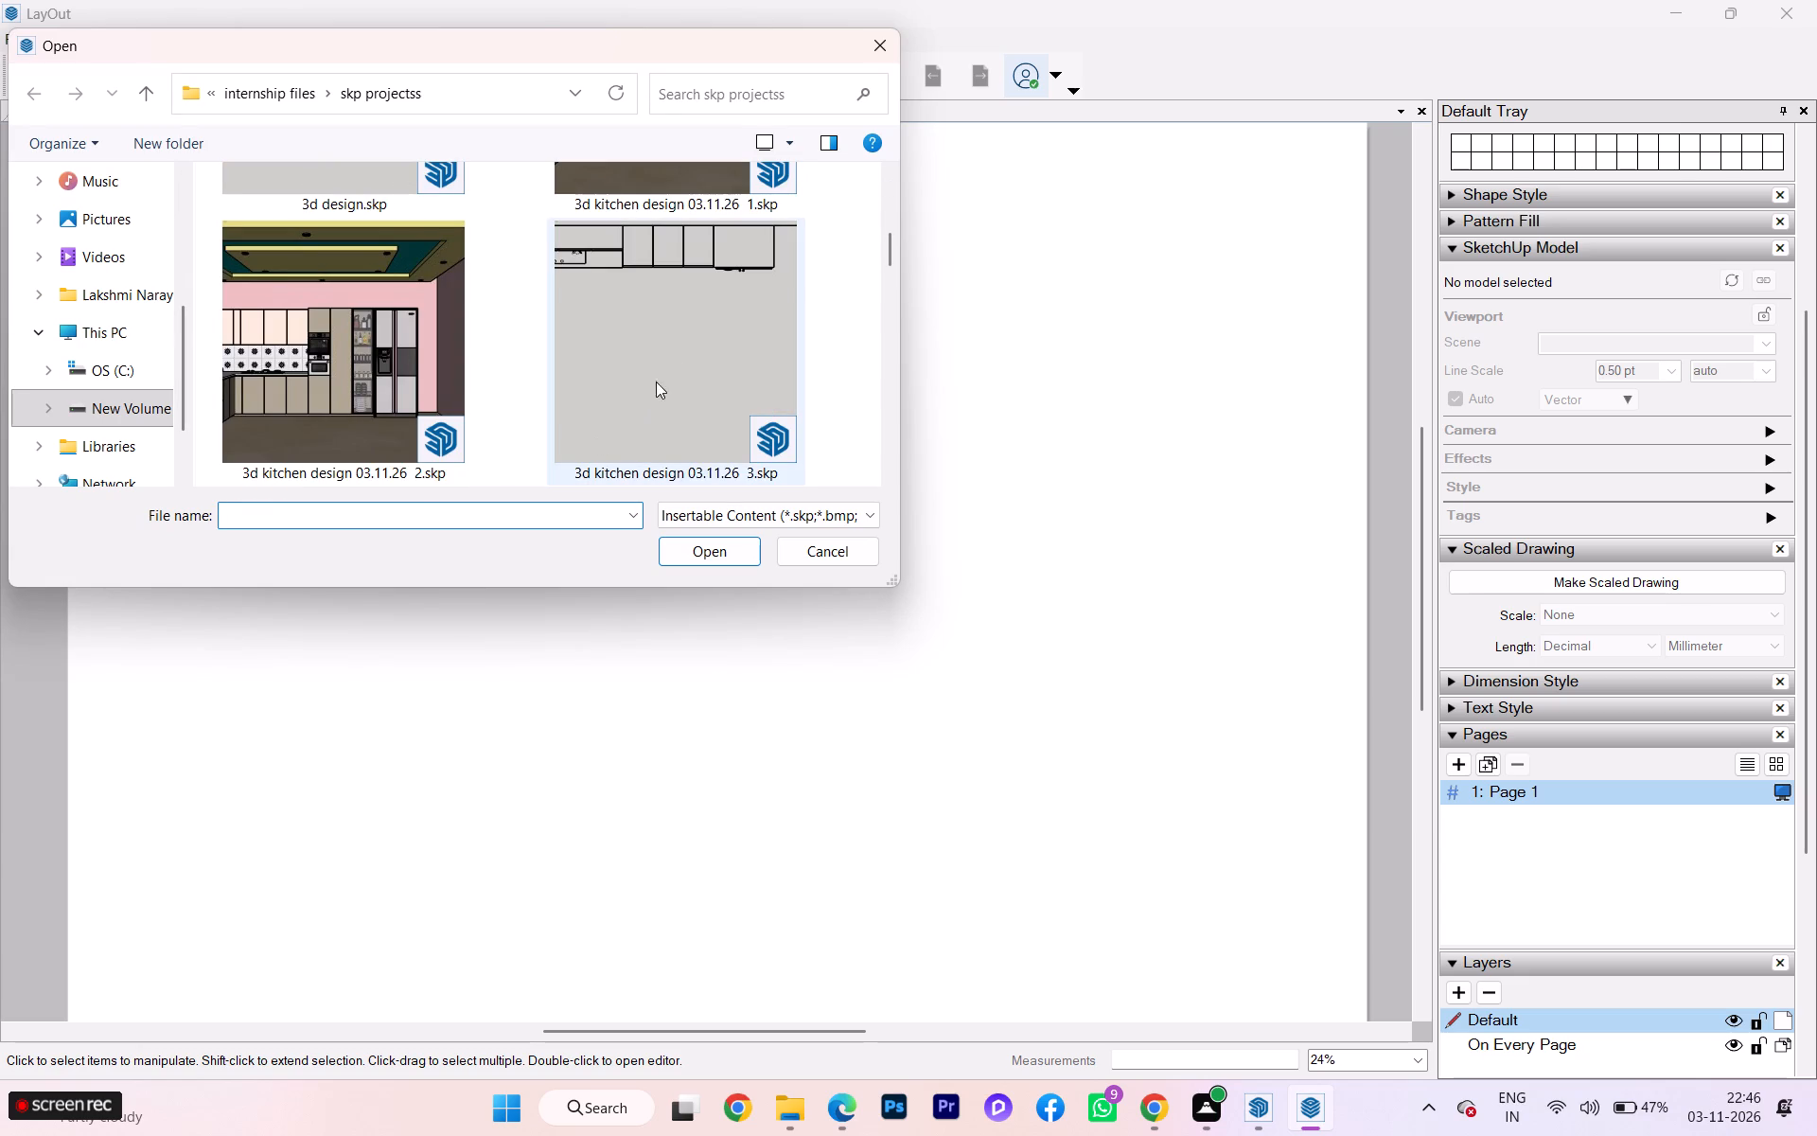
{"action": "left_click", "coordinate": [683, 356]}
{"action": "left_click", "coordinate": [726, 549]}
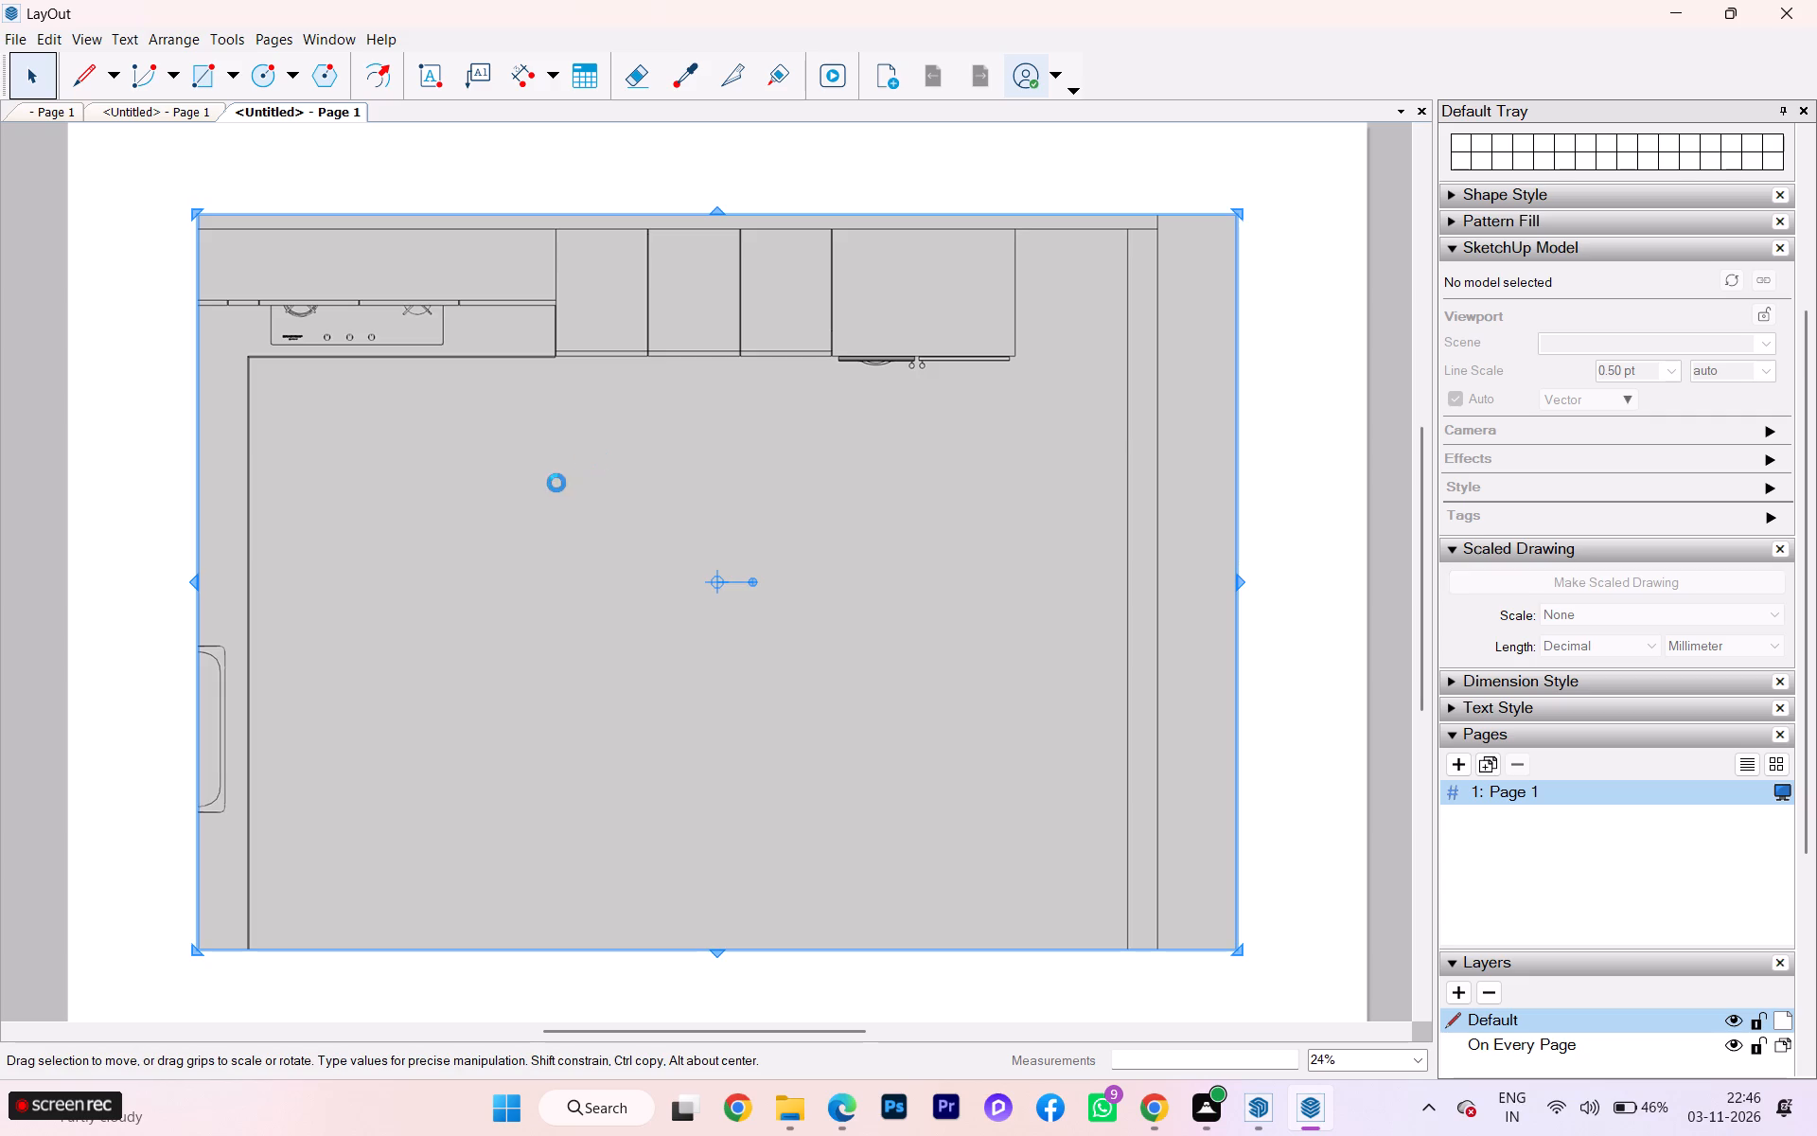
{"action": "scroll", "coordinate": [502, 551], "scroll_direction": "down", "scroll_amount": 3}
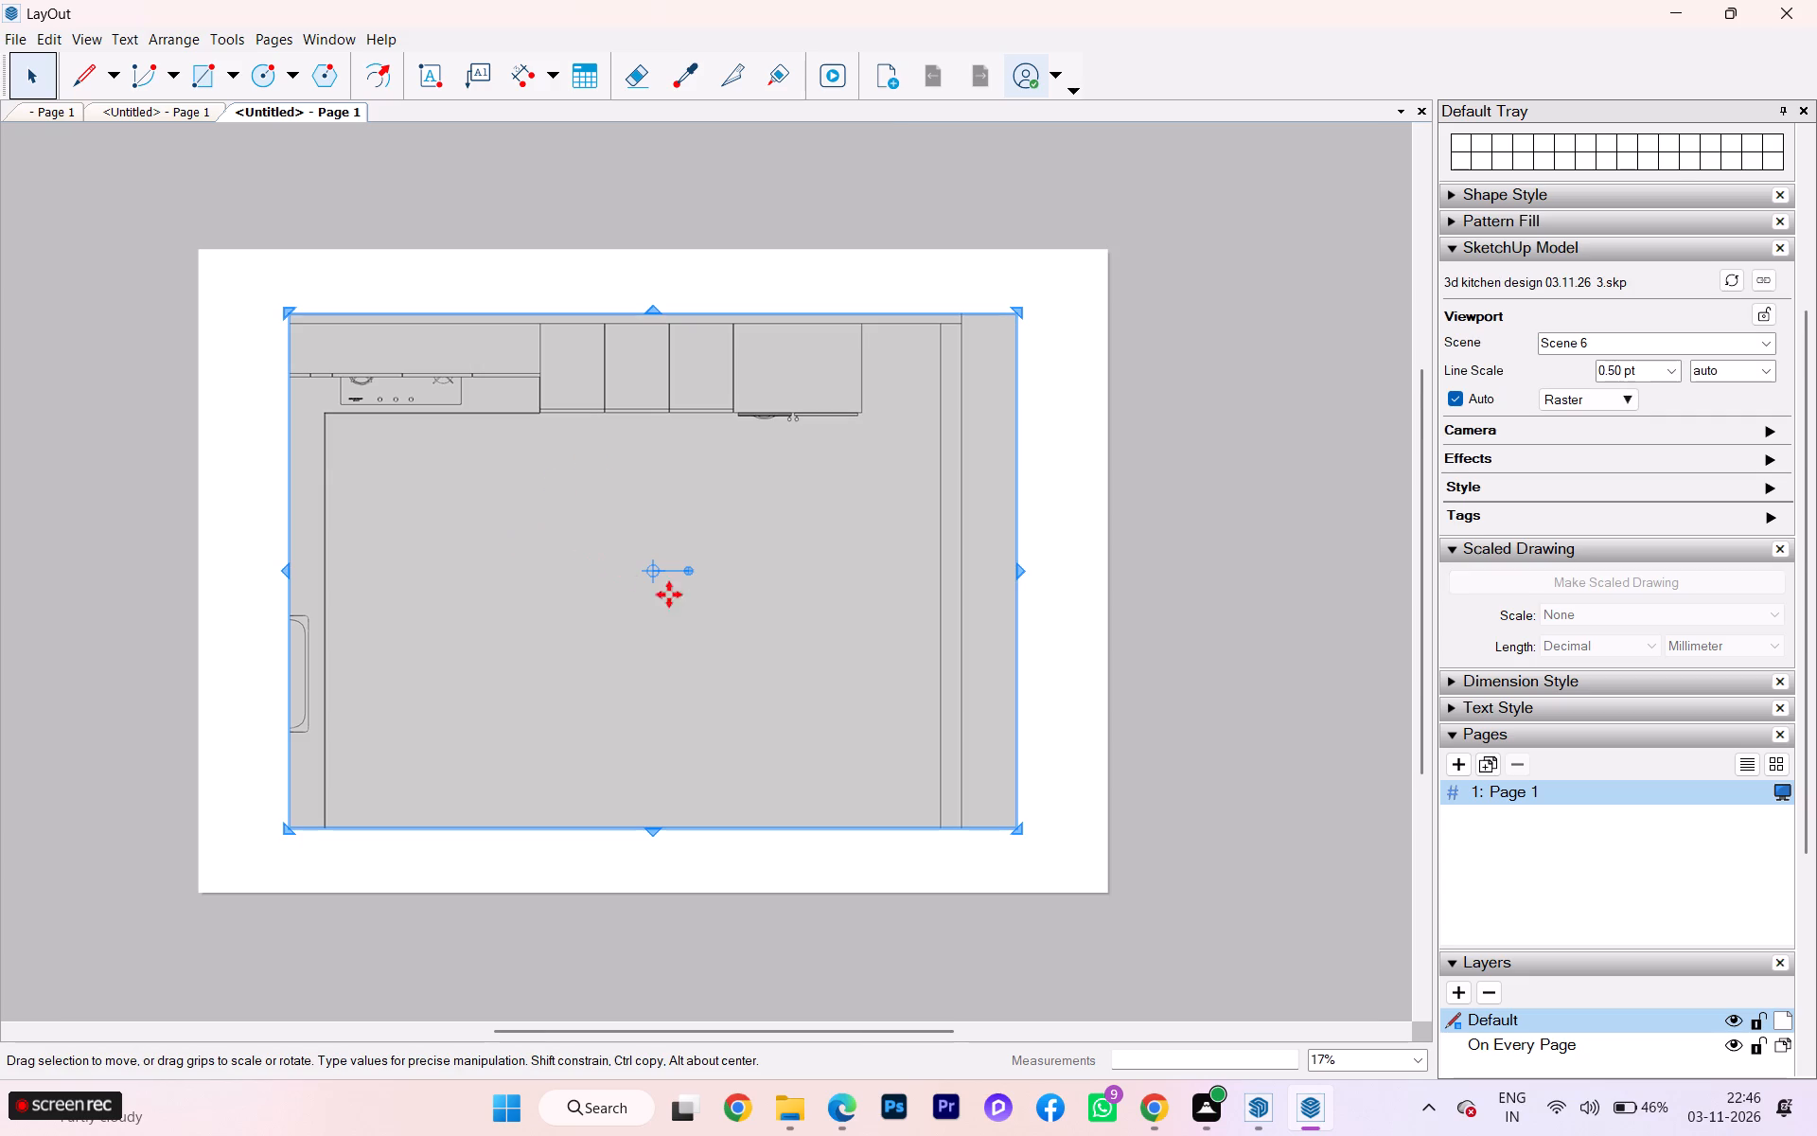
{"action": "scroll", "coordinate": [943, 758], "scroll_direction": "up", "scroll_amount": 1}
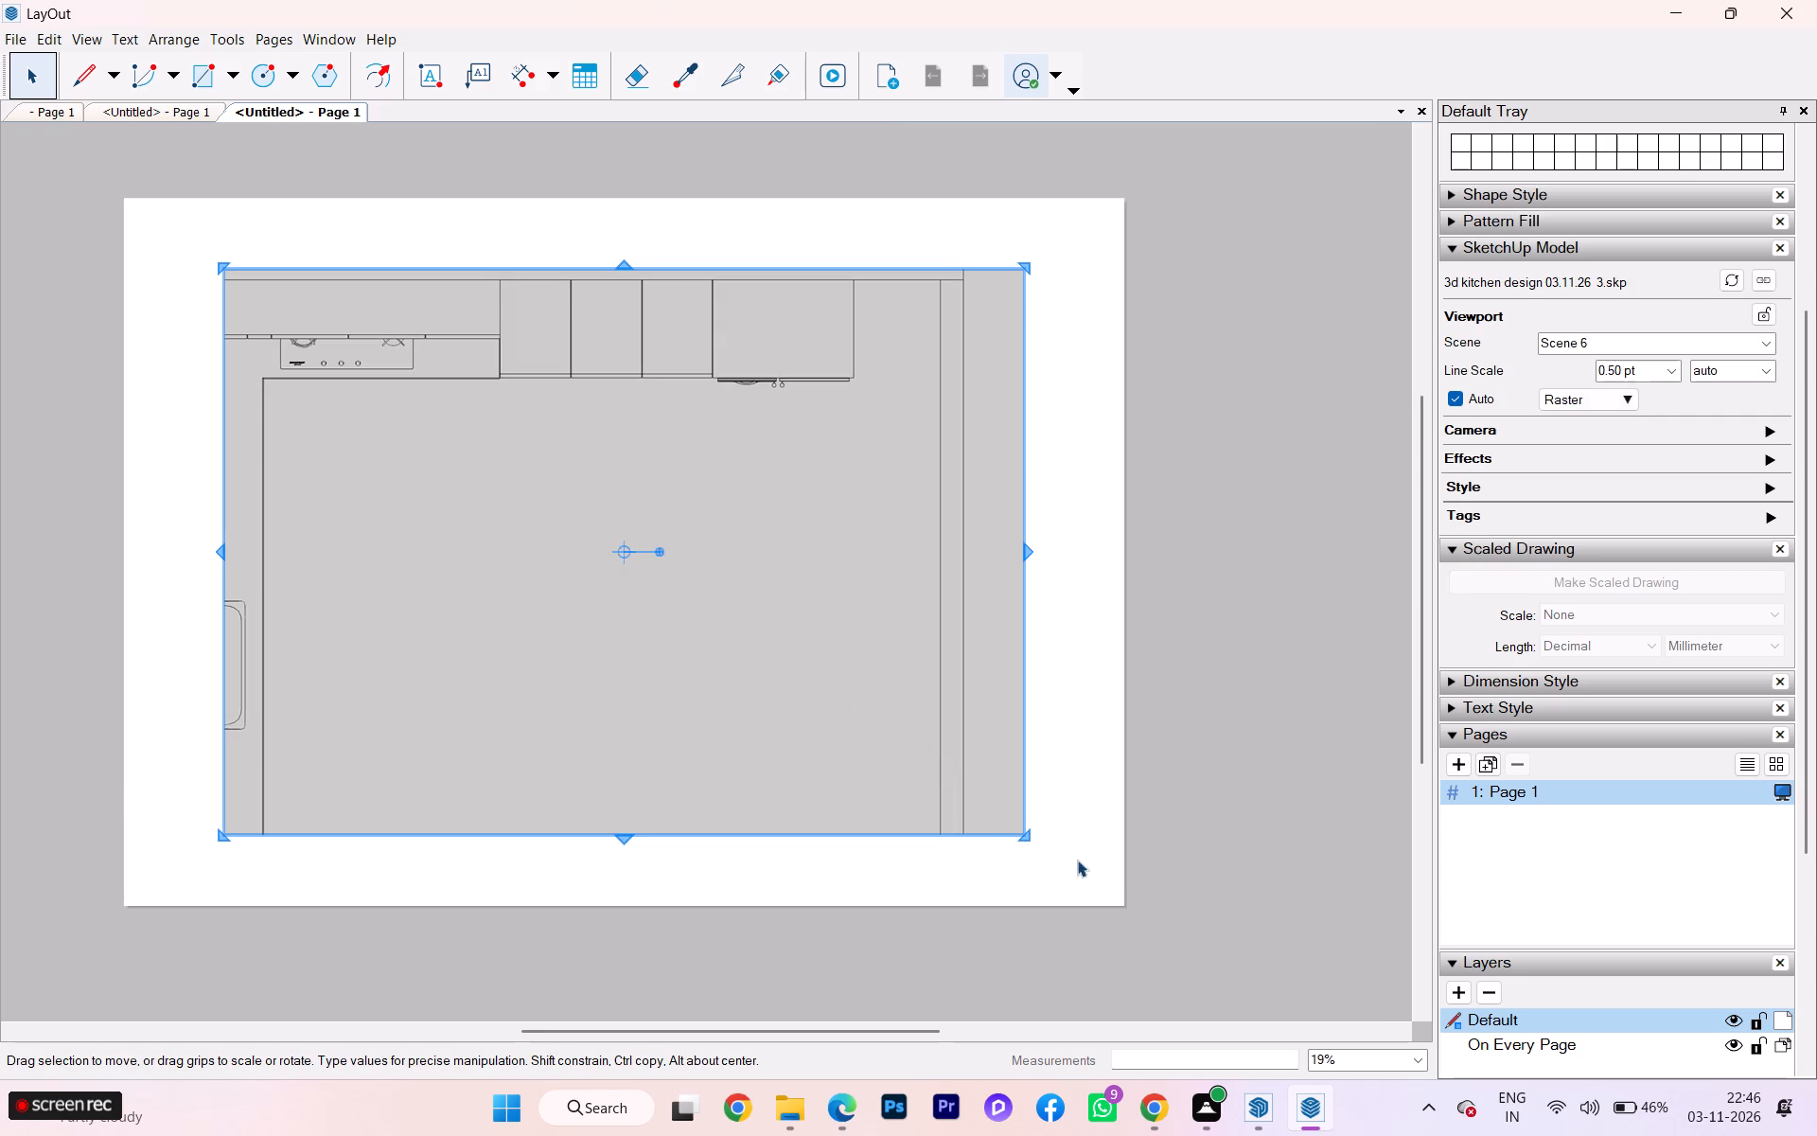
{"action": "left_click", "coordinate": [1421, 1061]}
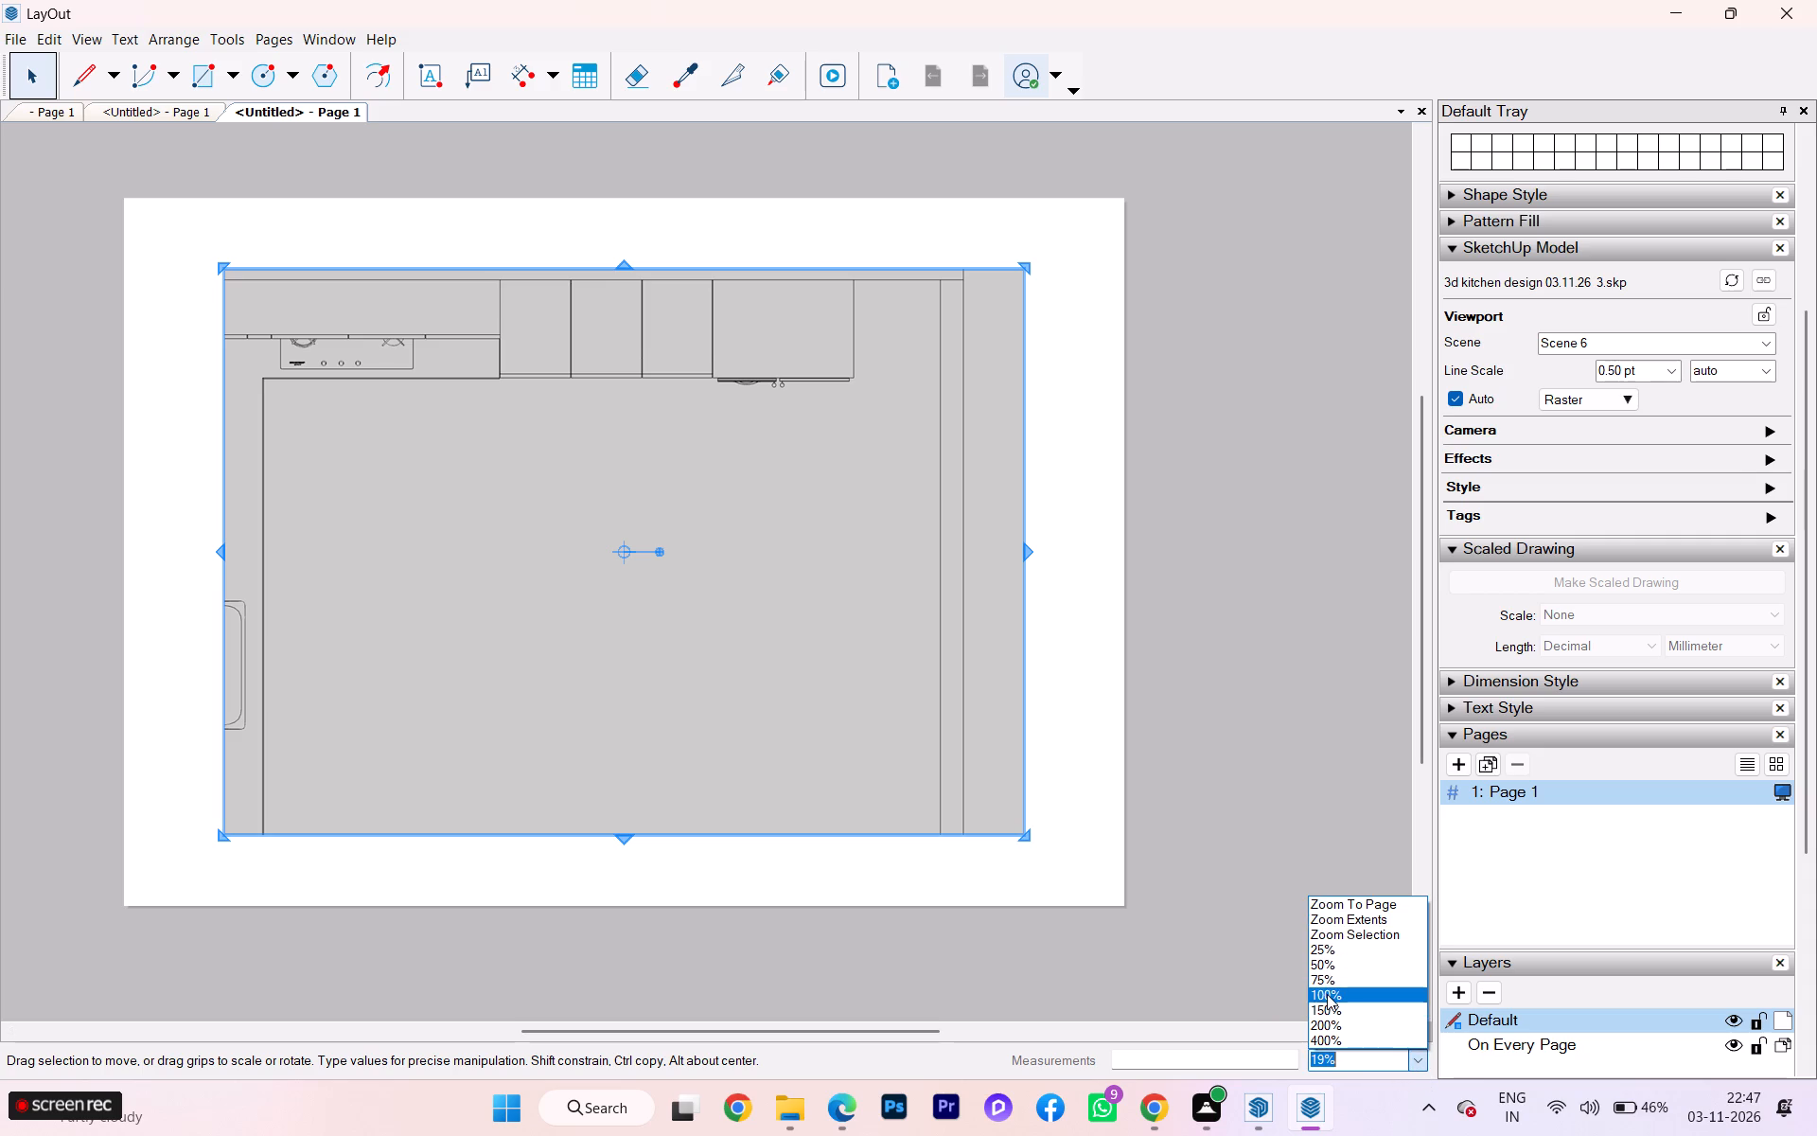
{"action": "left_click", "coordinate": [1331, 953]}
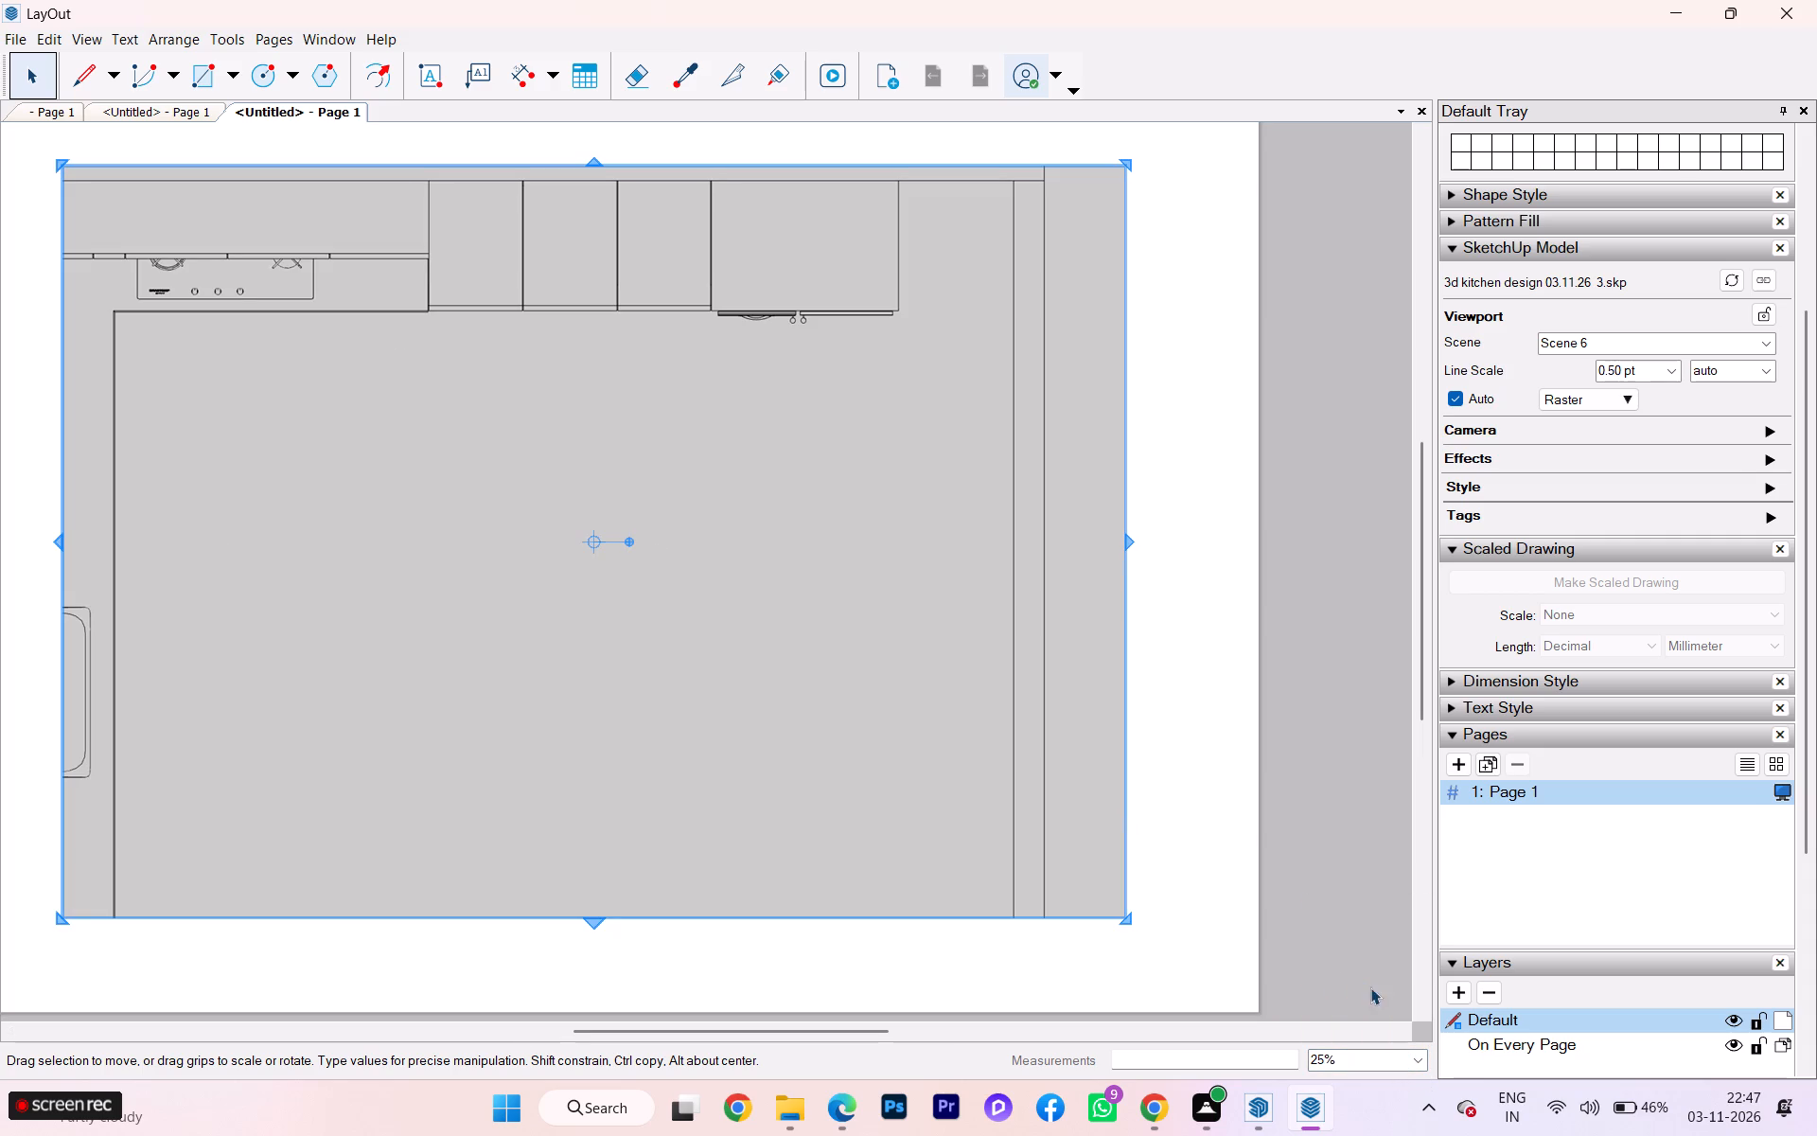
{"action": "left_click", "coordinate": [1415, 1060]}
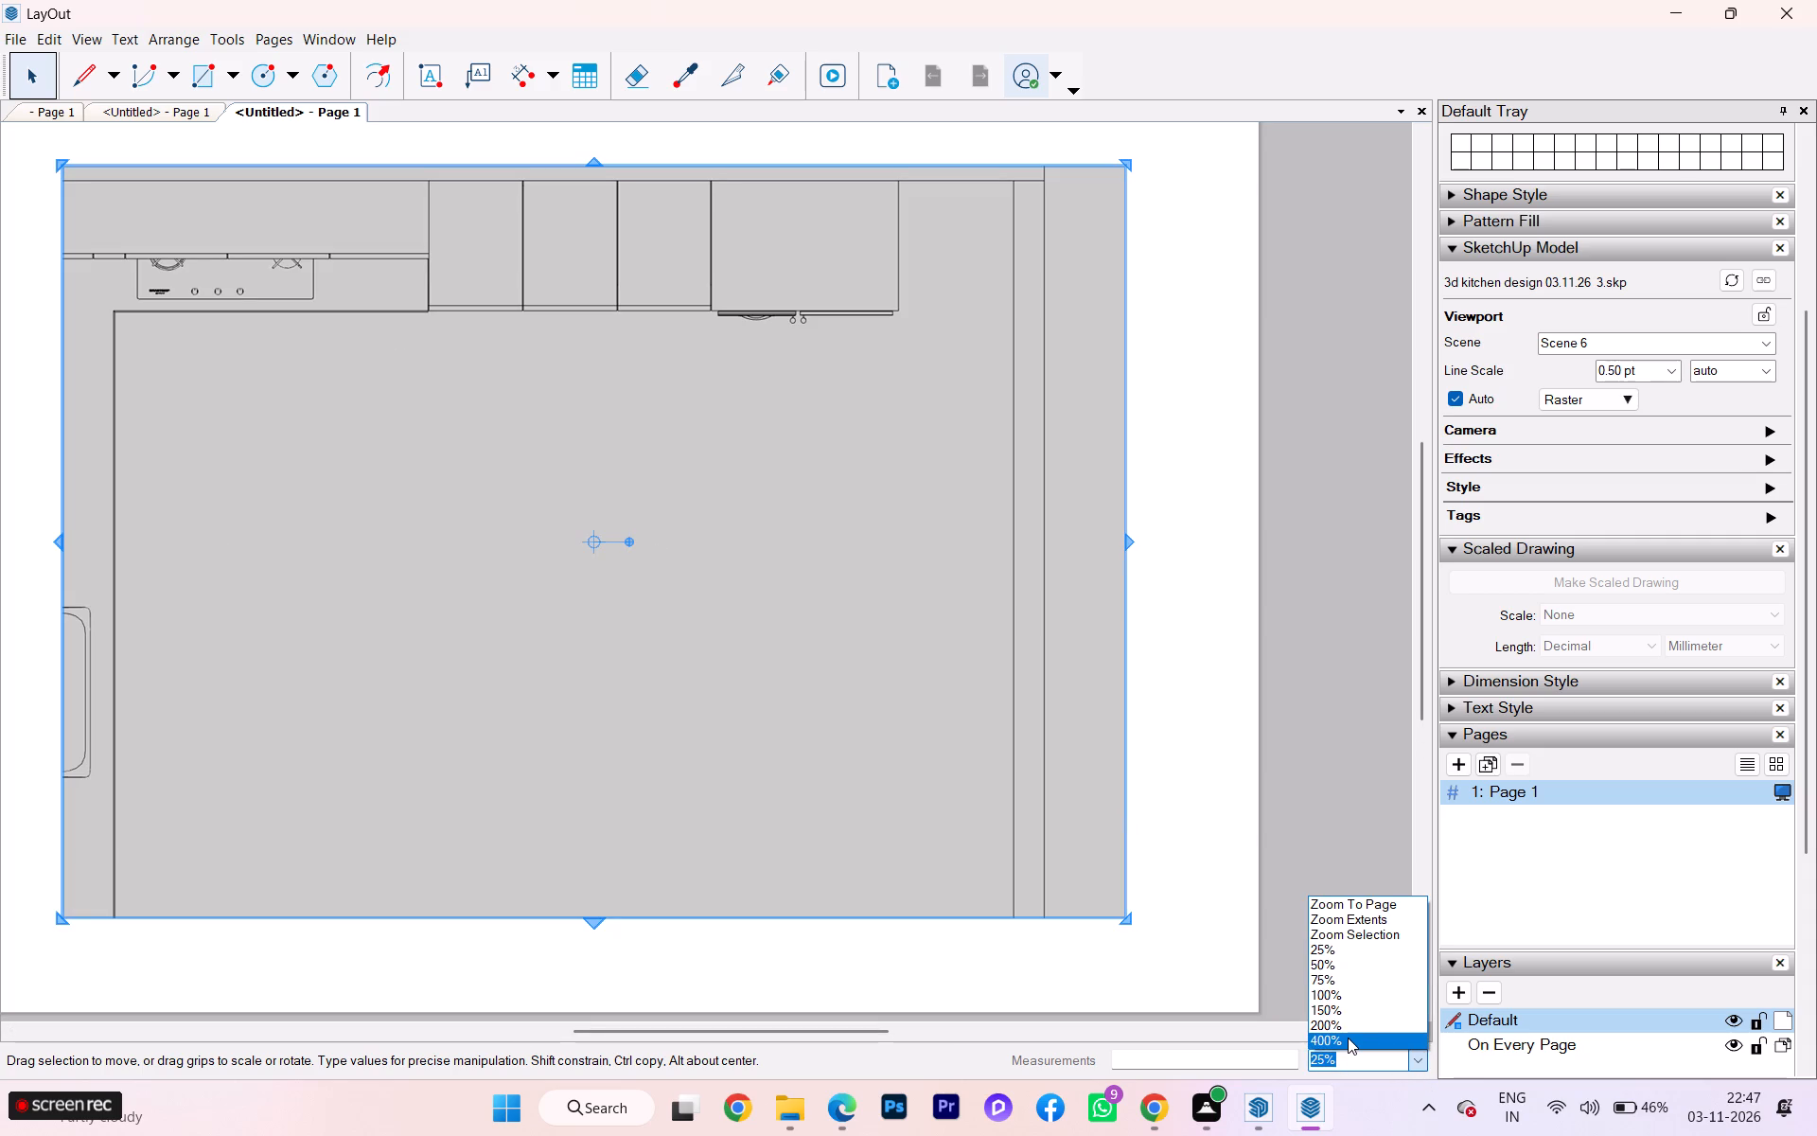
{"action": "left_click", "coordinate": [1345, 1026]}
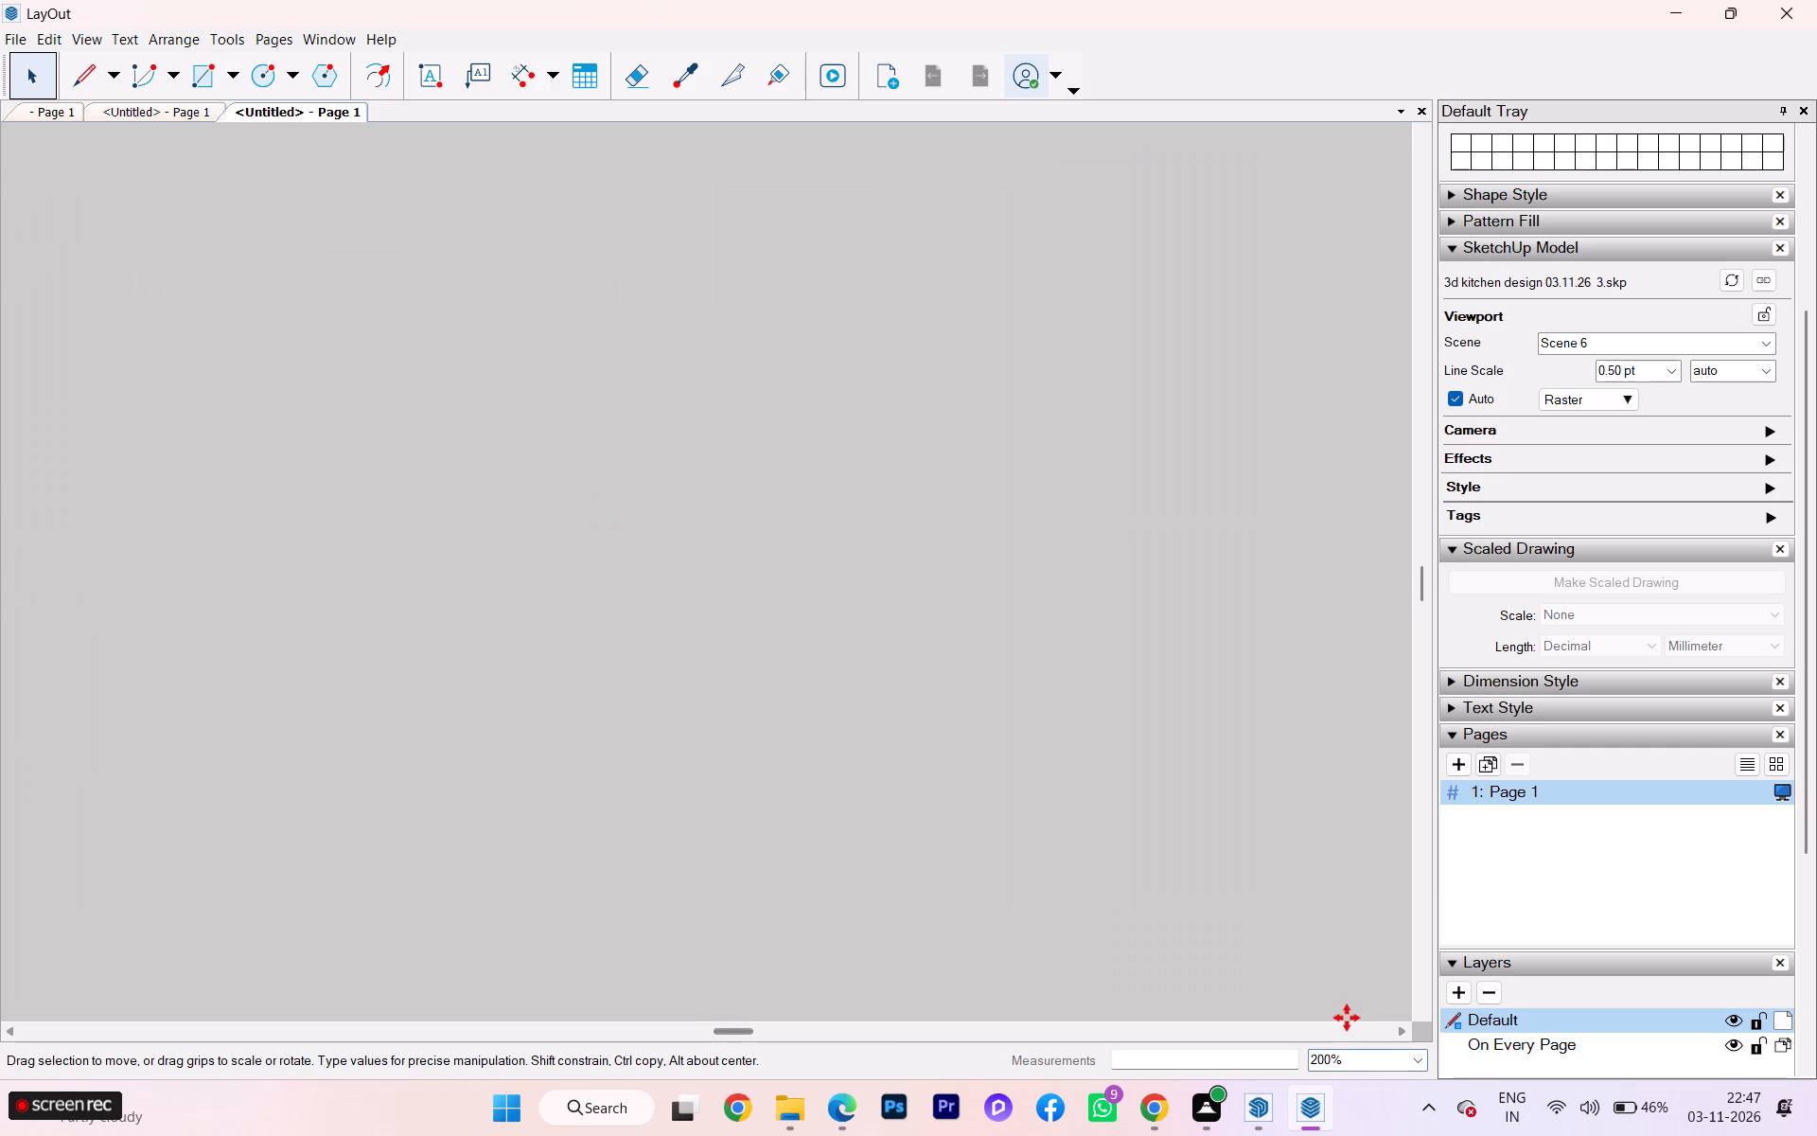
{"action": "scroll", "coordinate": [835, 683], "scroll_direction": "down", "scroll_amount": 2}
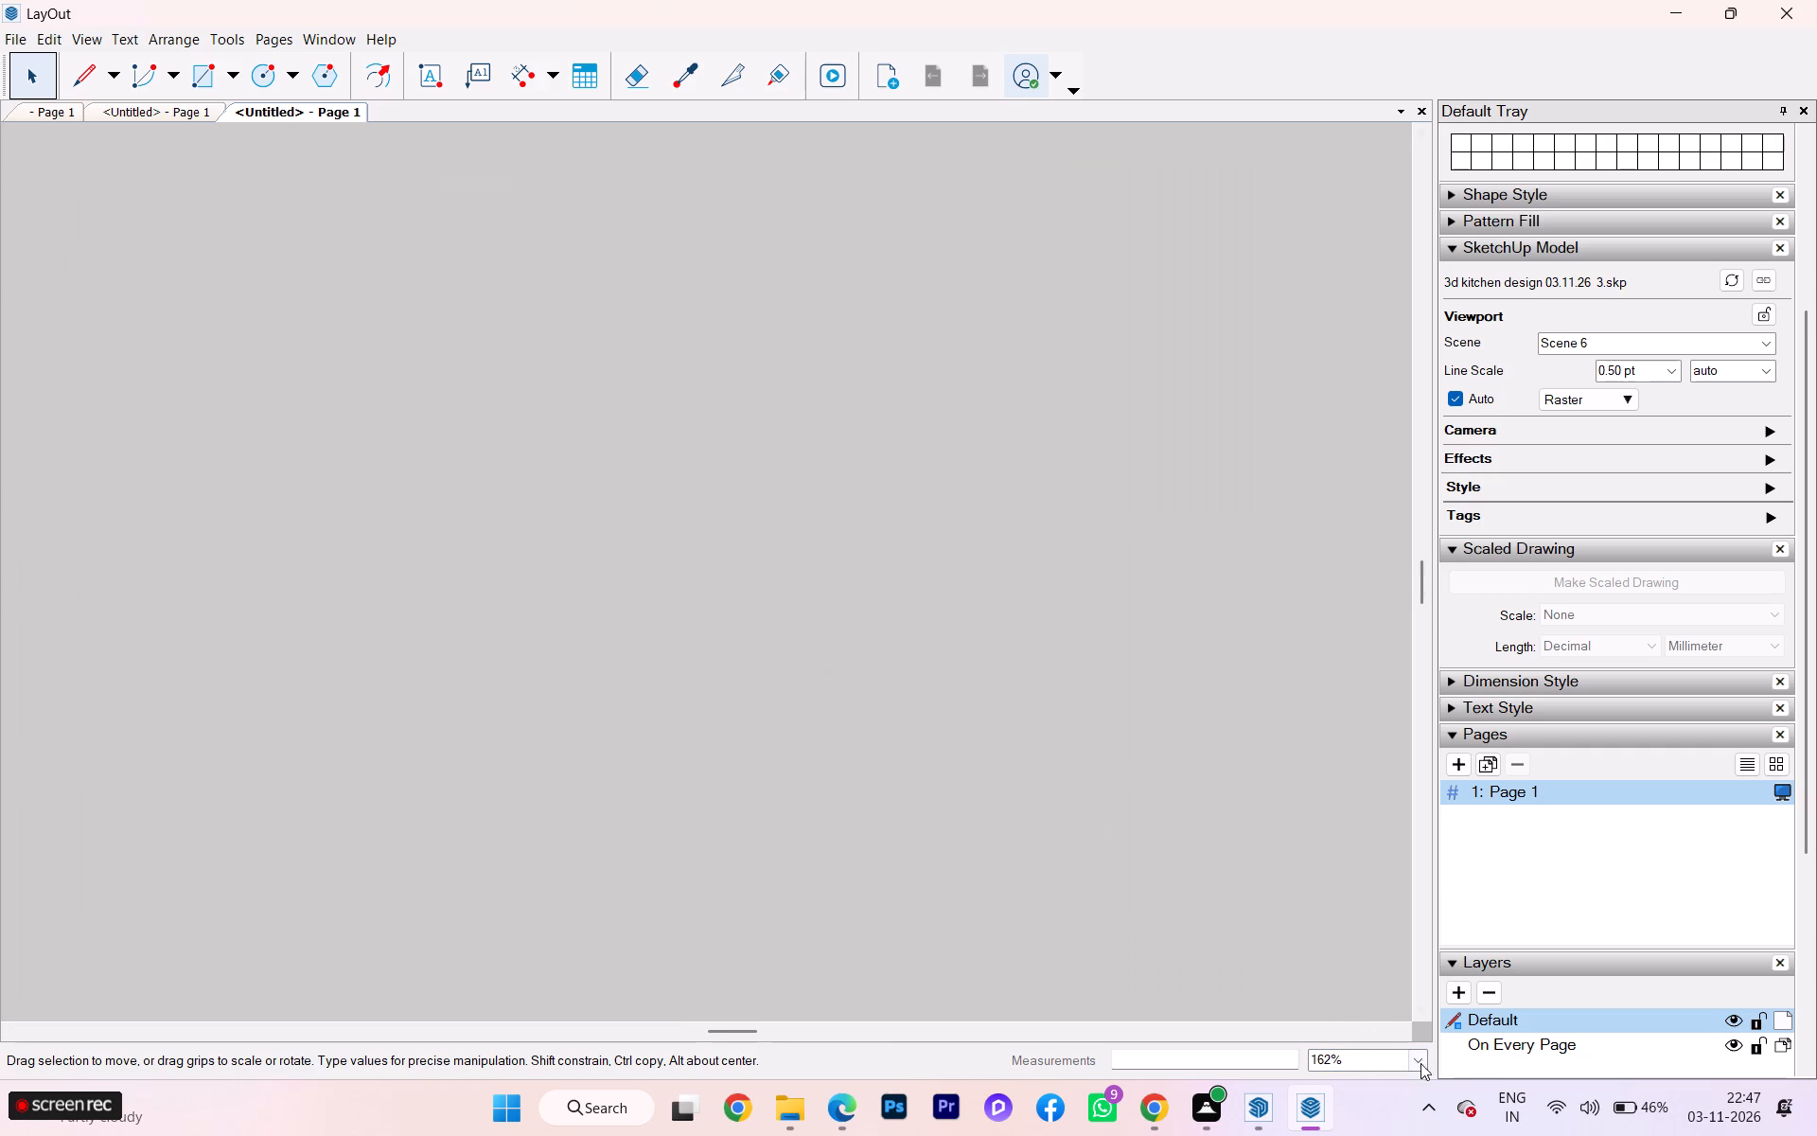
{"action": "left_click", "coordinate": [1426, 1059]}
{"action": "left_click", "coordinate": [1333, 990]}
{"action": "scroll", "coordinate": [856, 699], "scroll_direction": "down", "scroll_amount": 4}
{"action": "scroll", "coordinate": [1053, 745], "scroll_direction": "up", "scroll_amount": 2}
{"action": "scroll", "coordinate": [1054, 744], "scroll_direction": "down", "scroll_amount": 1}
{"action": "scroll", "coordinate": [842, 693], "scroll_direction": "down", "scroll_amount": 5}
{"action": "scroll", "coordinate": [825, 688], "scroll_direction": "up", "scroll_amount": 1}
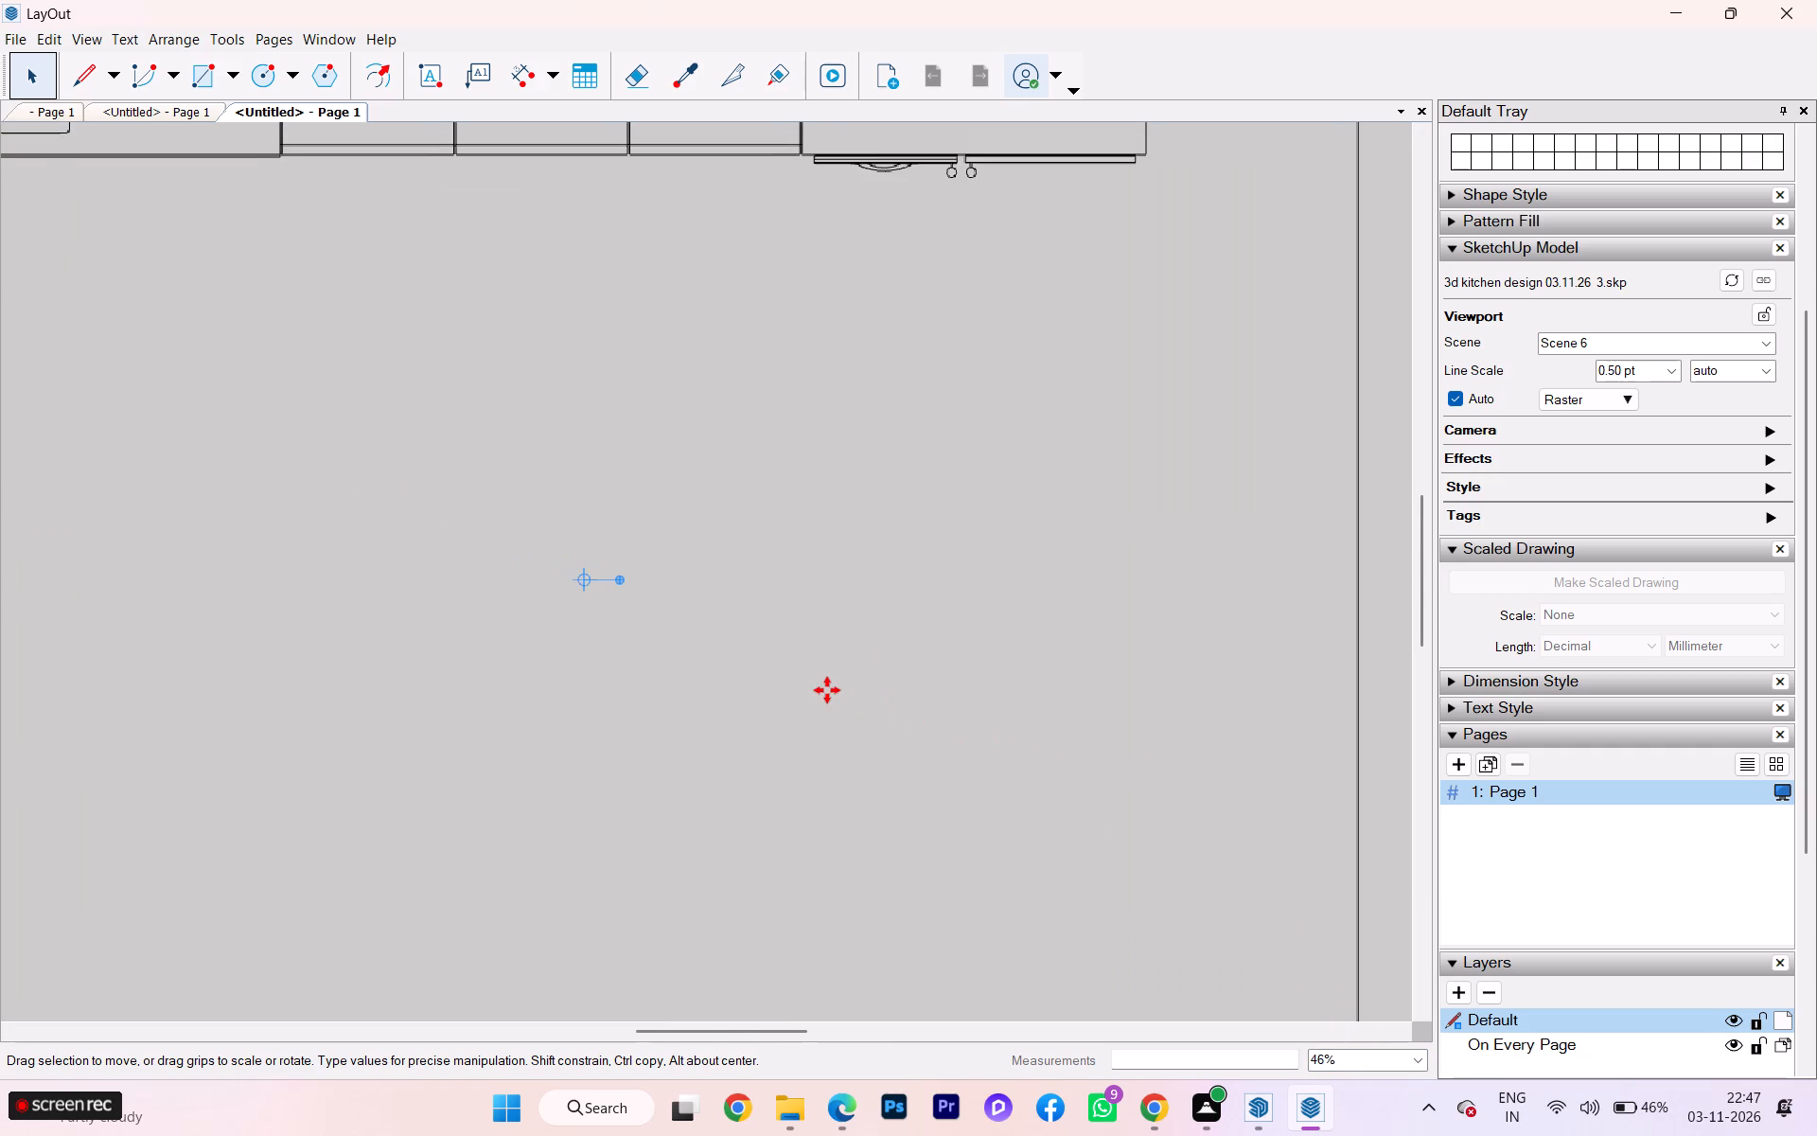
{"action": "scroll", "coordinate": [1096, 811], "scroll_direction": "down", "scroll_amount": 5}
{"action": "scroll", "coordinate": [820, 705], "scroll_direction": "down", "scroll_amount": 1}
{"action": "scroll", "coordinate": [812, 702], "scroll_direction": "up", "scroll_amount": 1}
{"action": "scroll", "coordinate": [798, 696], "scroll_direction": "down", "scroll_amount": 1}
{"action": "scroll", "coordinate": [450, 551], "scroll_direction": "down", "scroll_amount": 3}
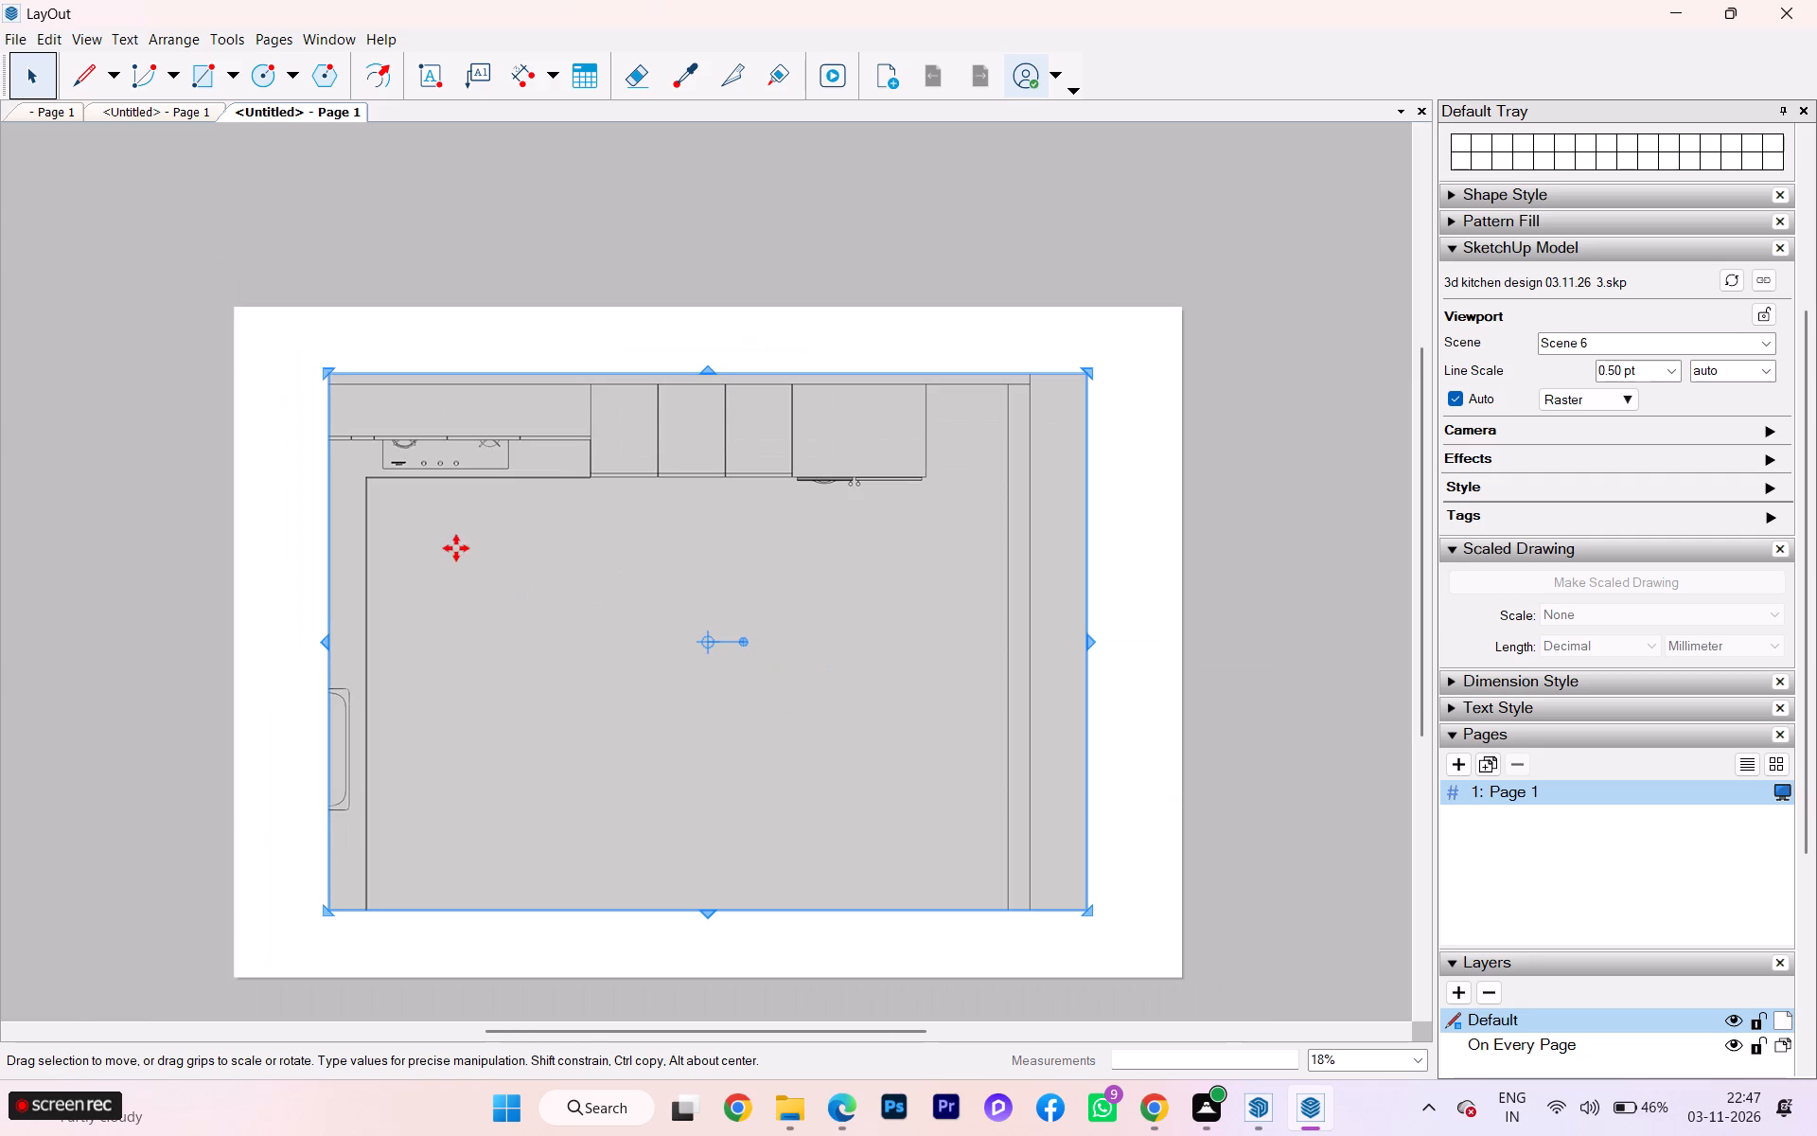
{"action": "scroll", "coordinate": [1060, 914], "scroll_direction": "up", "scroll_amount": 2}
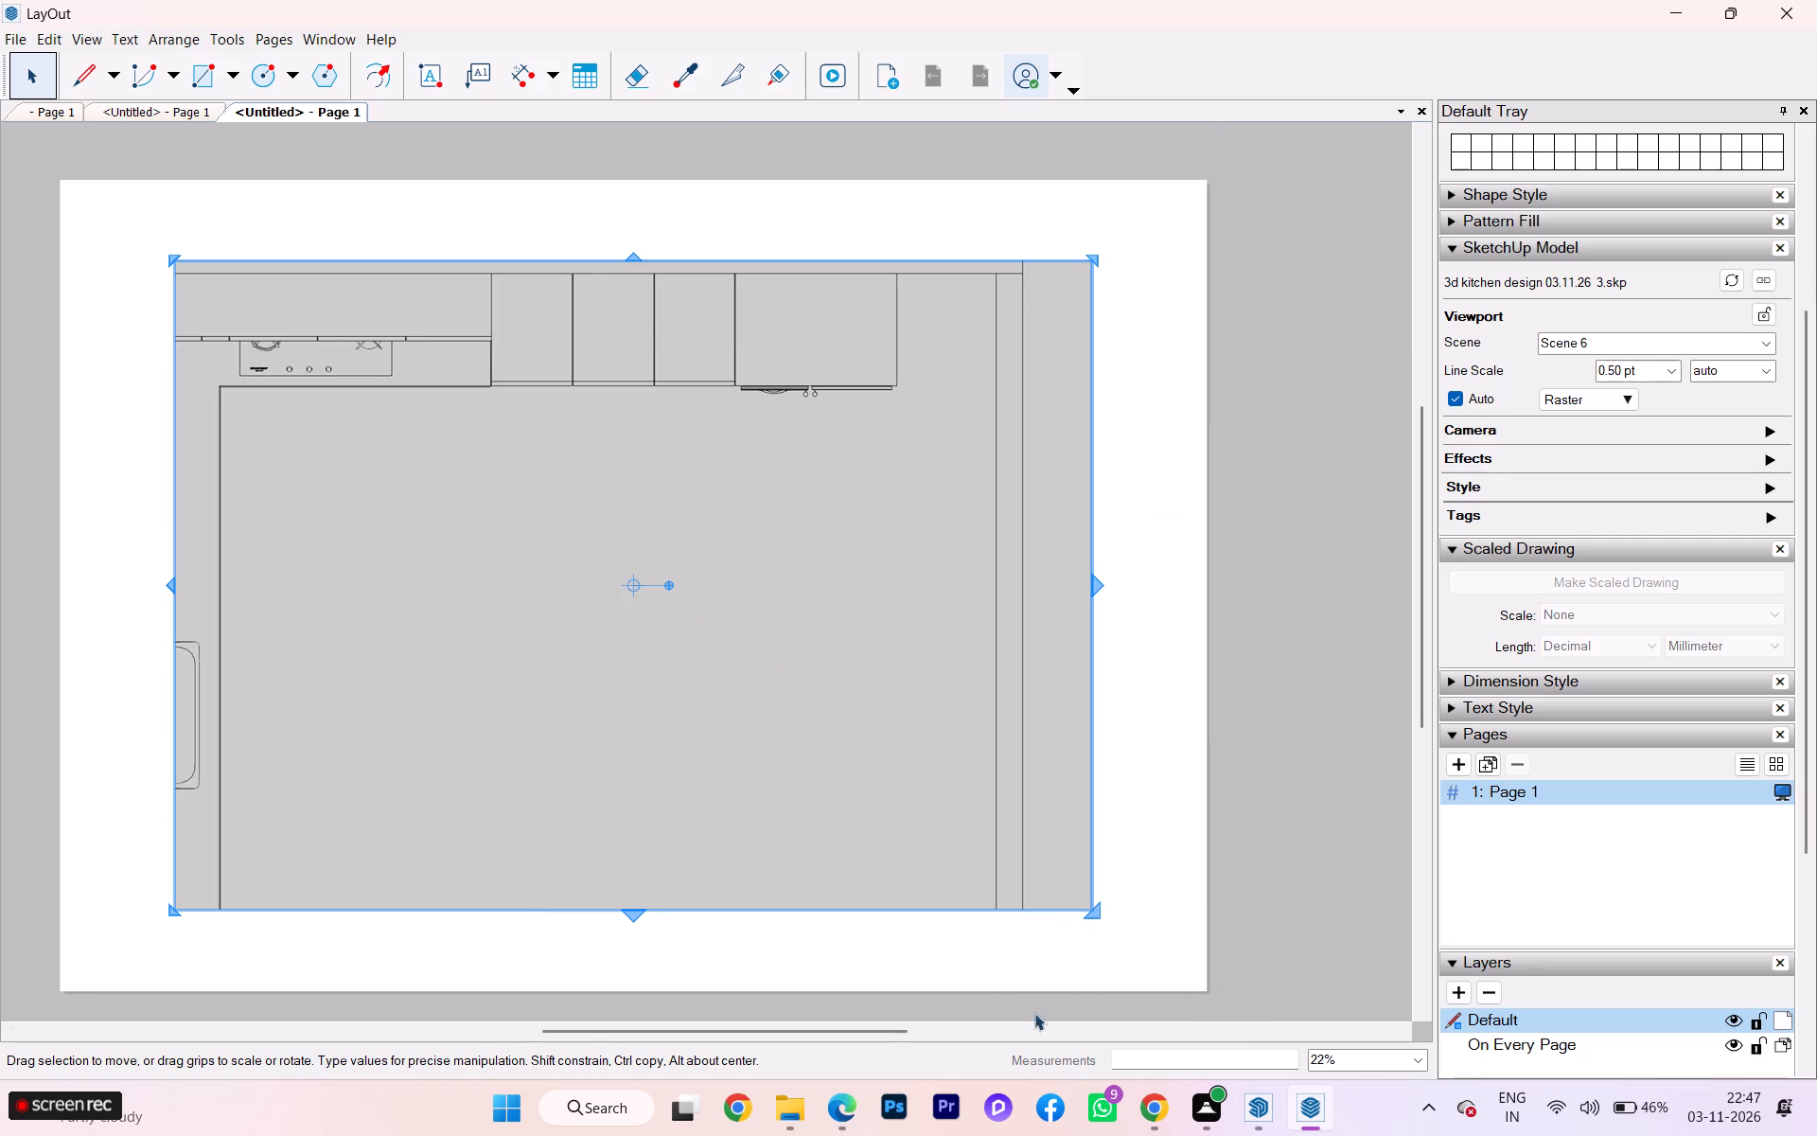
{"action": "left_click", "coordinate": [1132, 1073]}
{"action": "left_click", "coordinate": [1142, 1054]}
Resize the Scene 6 plan viewport by its edges, reducing its height and width so it occupies the page's left half.
{"action": "left_click_drag", "start_coordinate": [1090, 910], "coordinate": [913, 724]}
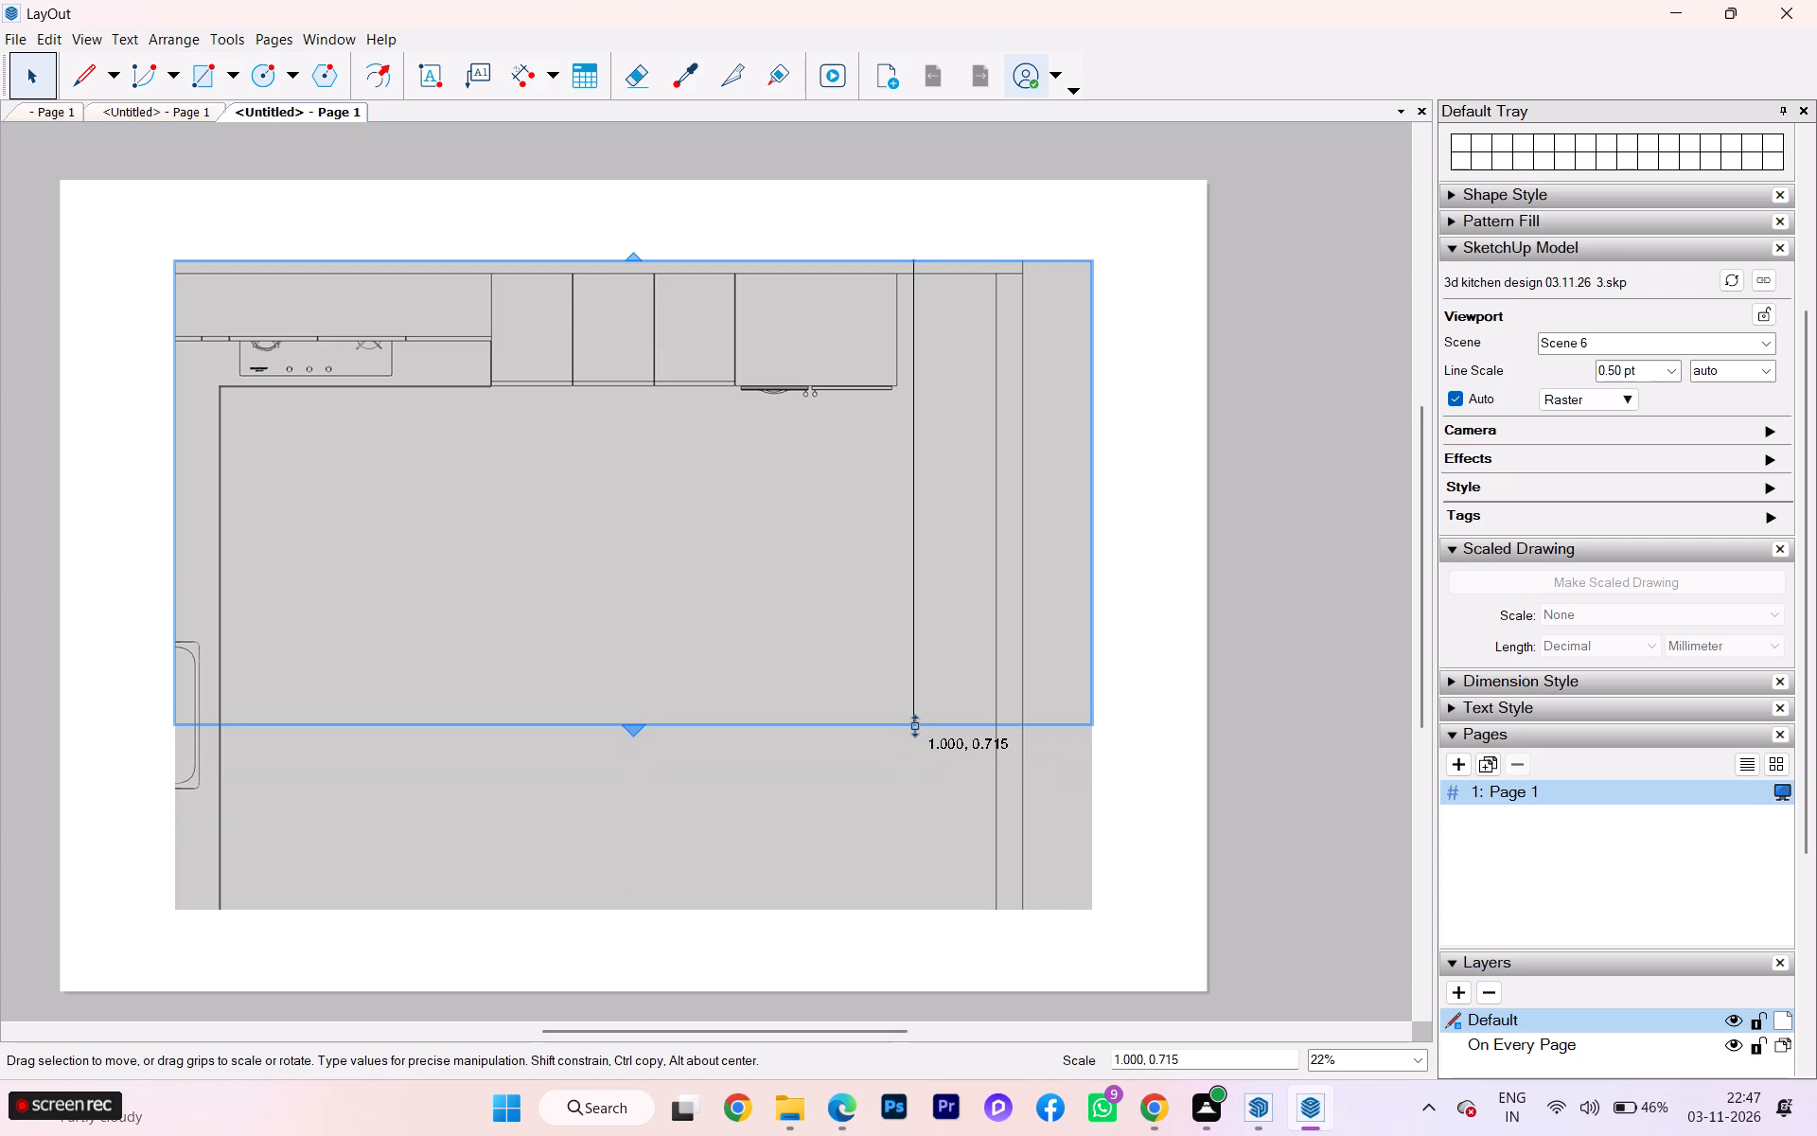
{"action": "left_click_drag", "start_coordinate": [913, 724], "coordinate": [660, 507]}
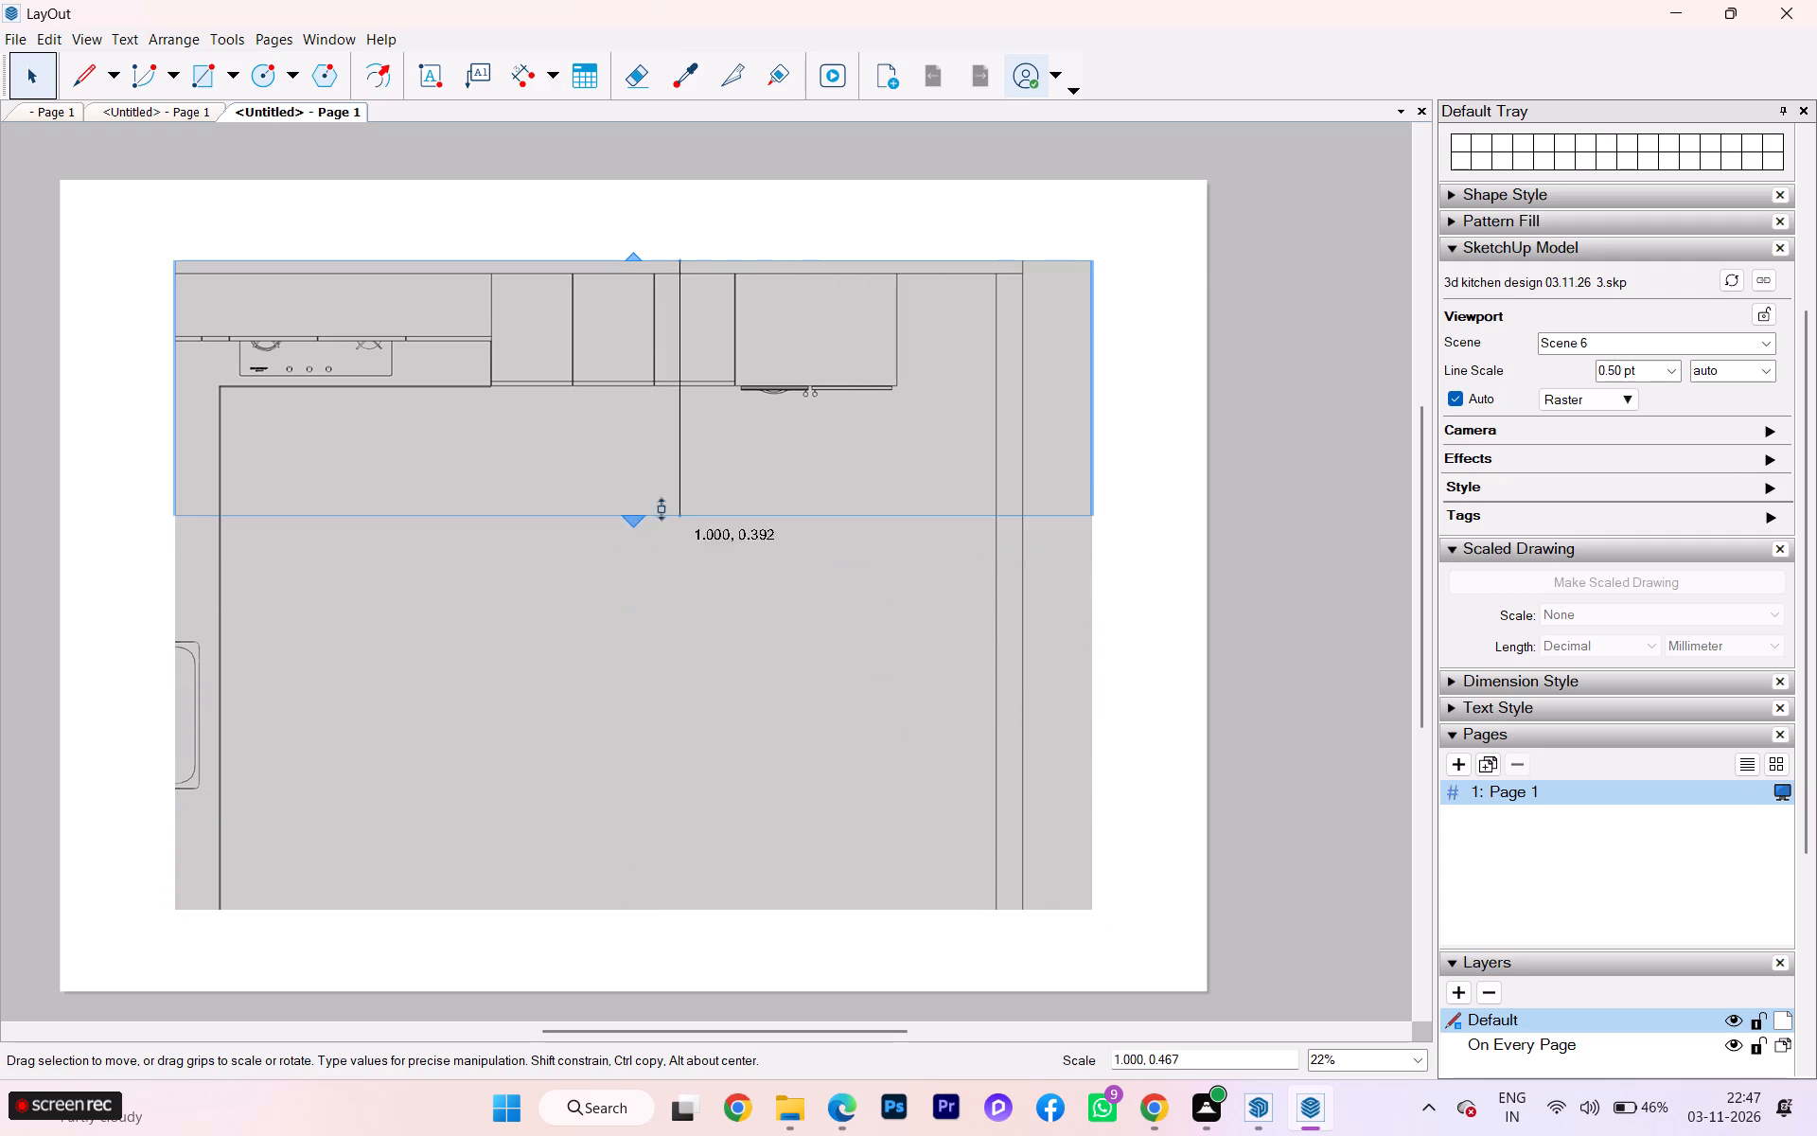
{"action": "left_click_drag", "start_coordinate": [660, 507], "coordinate": [629, 495]}
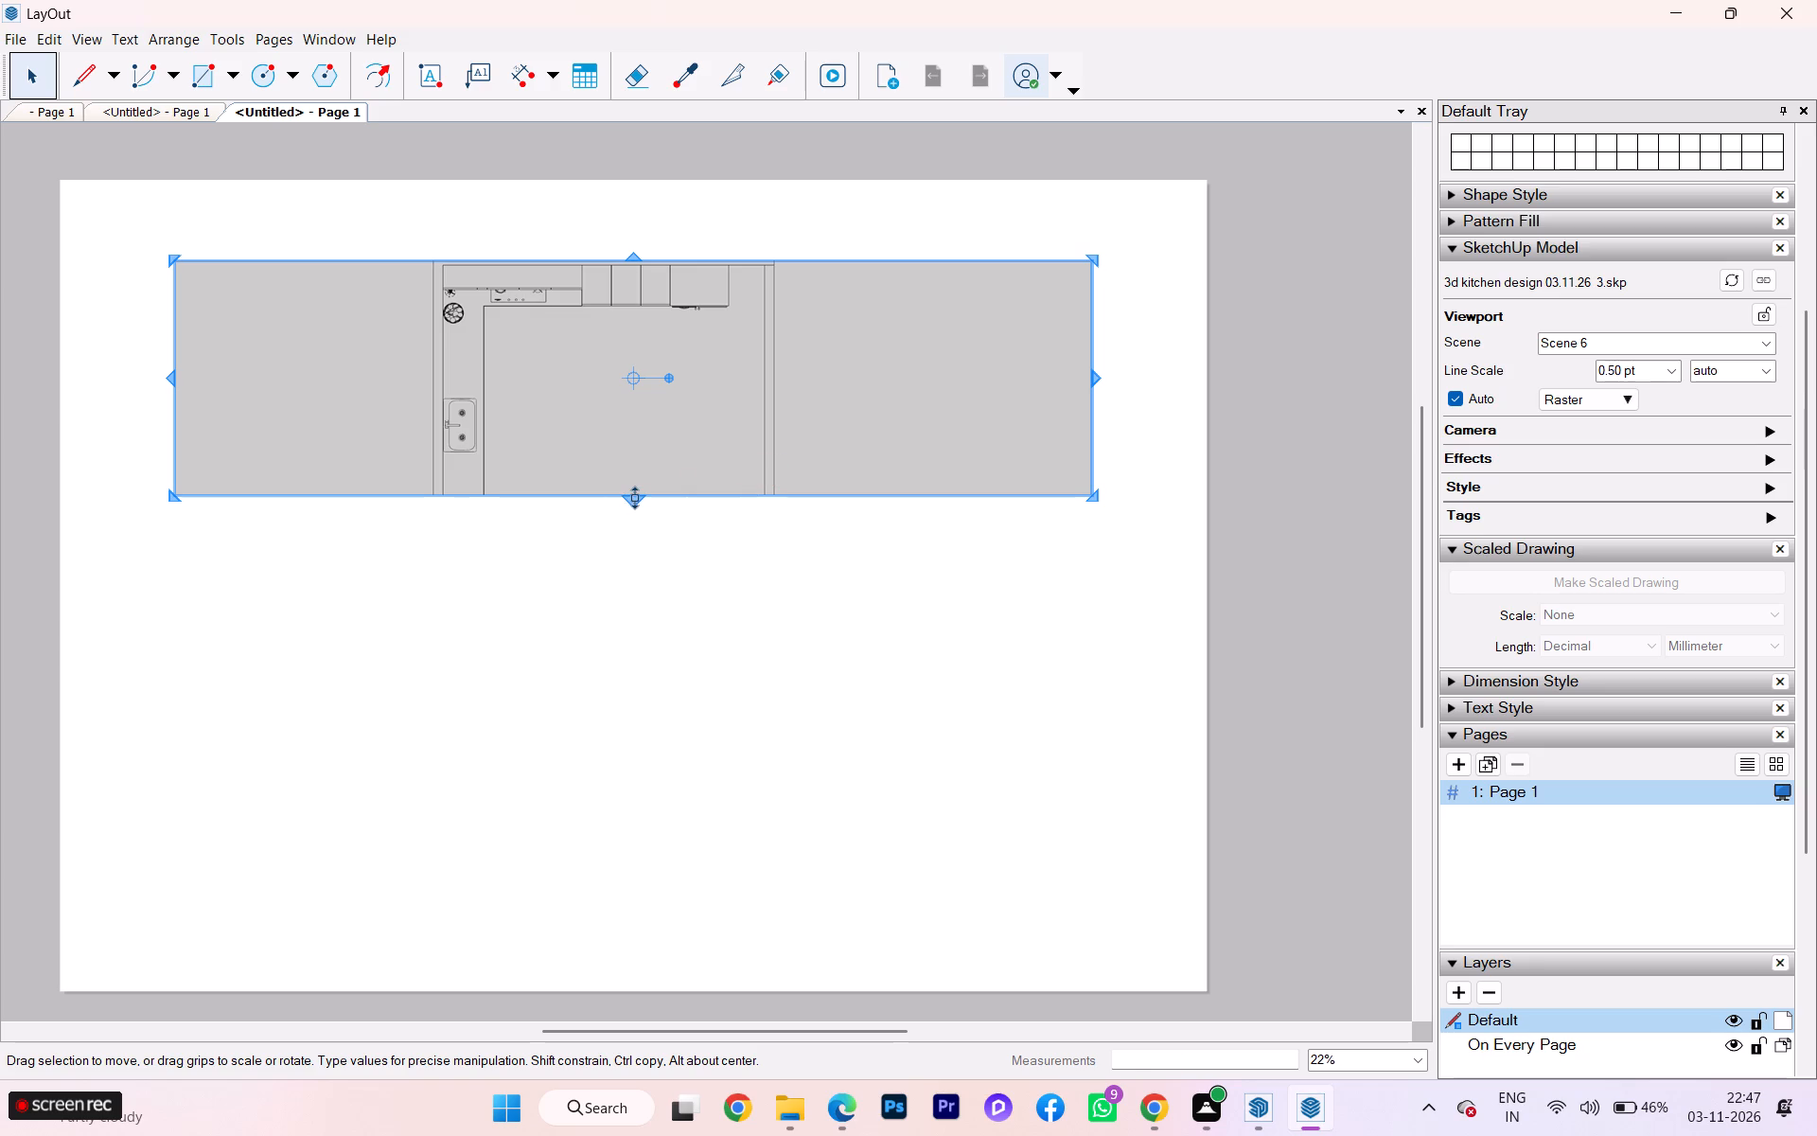
{"action": "left_click_drag", "start_coordinate": [633, 496], "coordinate": [595, 794]}
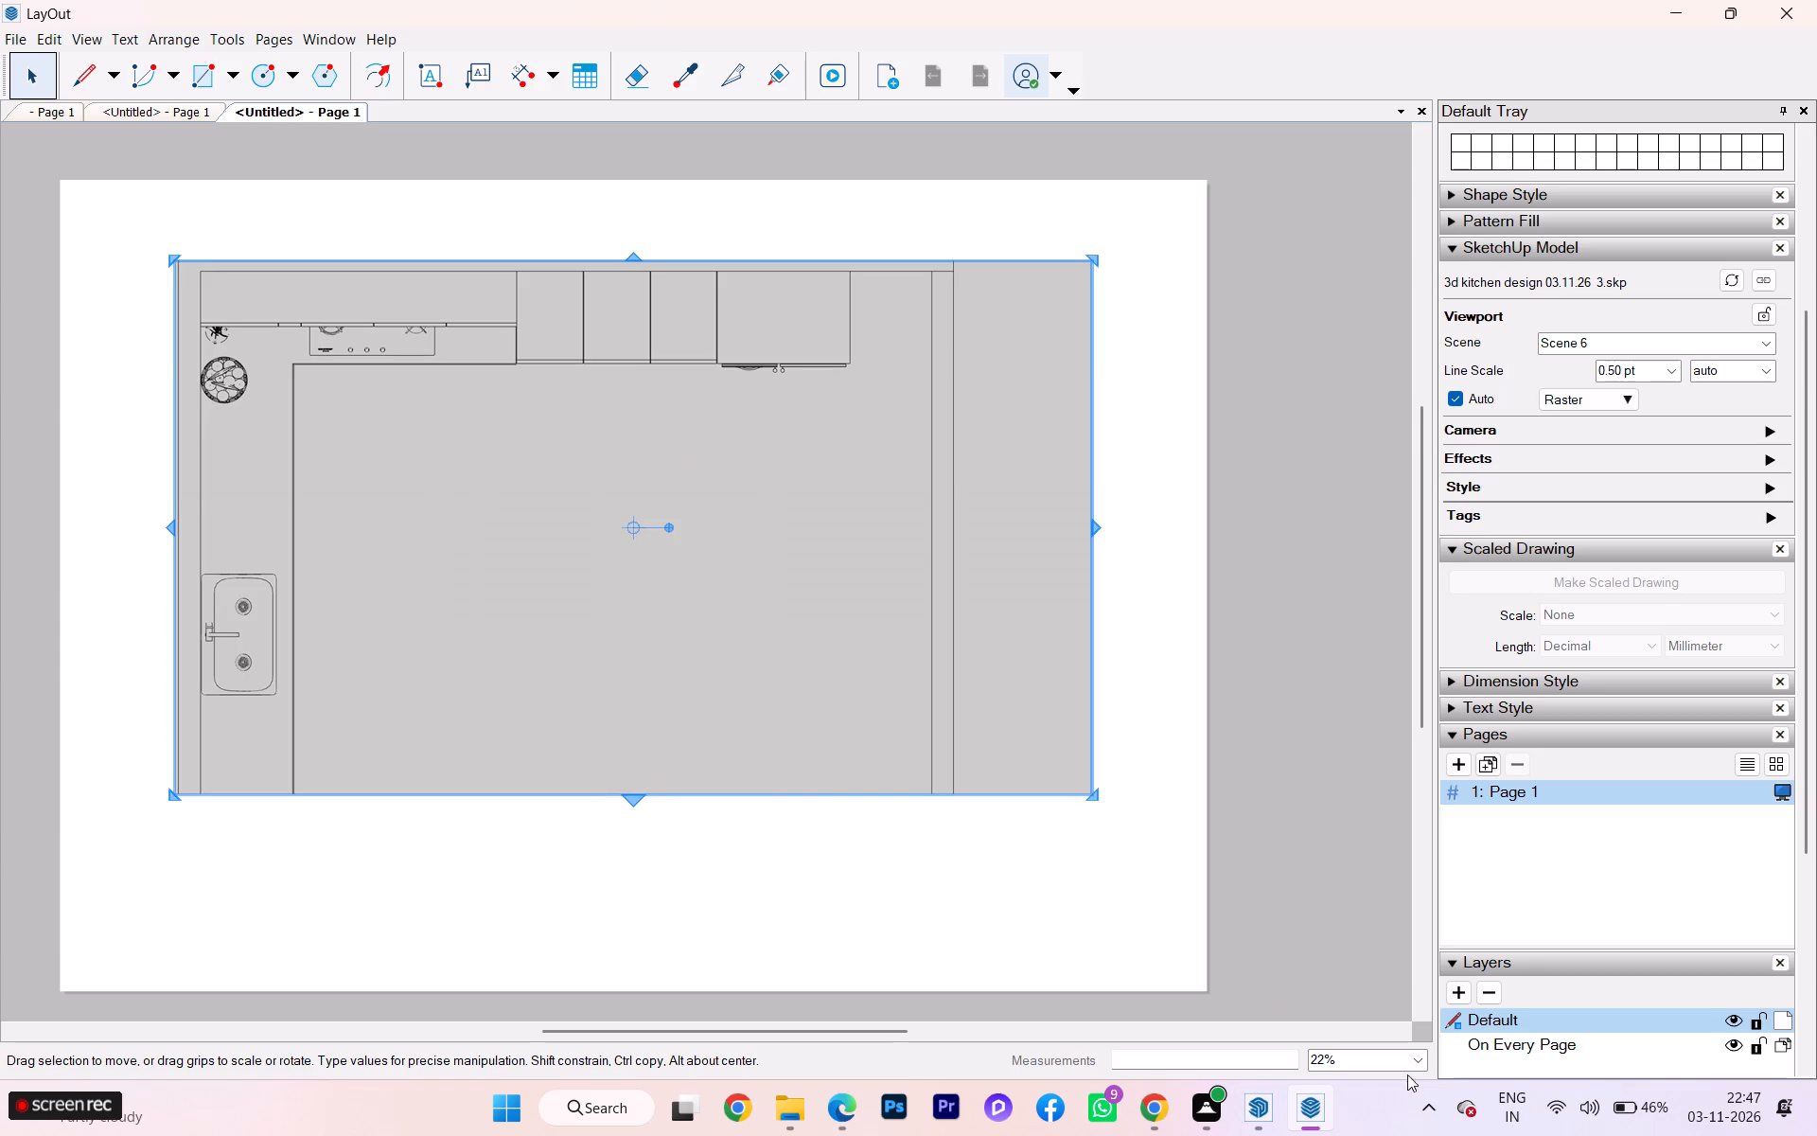
{"action": "left_click_drag", "start_coordinate": [1094, 522], "coordinate": [1090, 522]}
{"action": "left_click_drag", "start_coordinate": [1090, 522], "coordinate": [674, 518]}
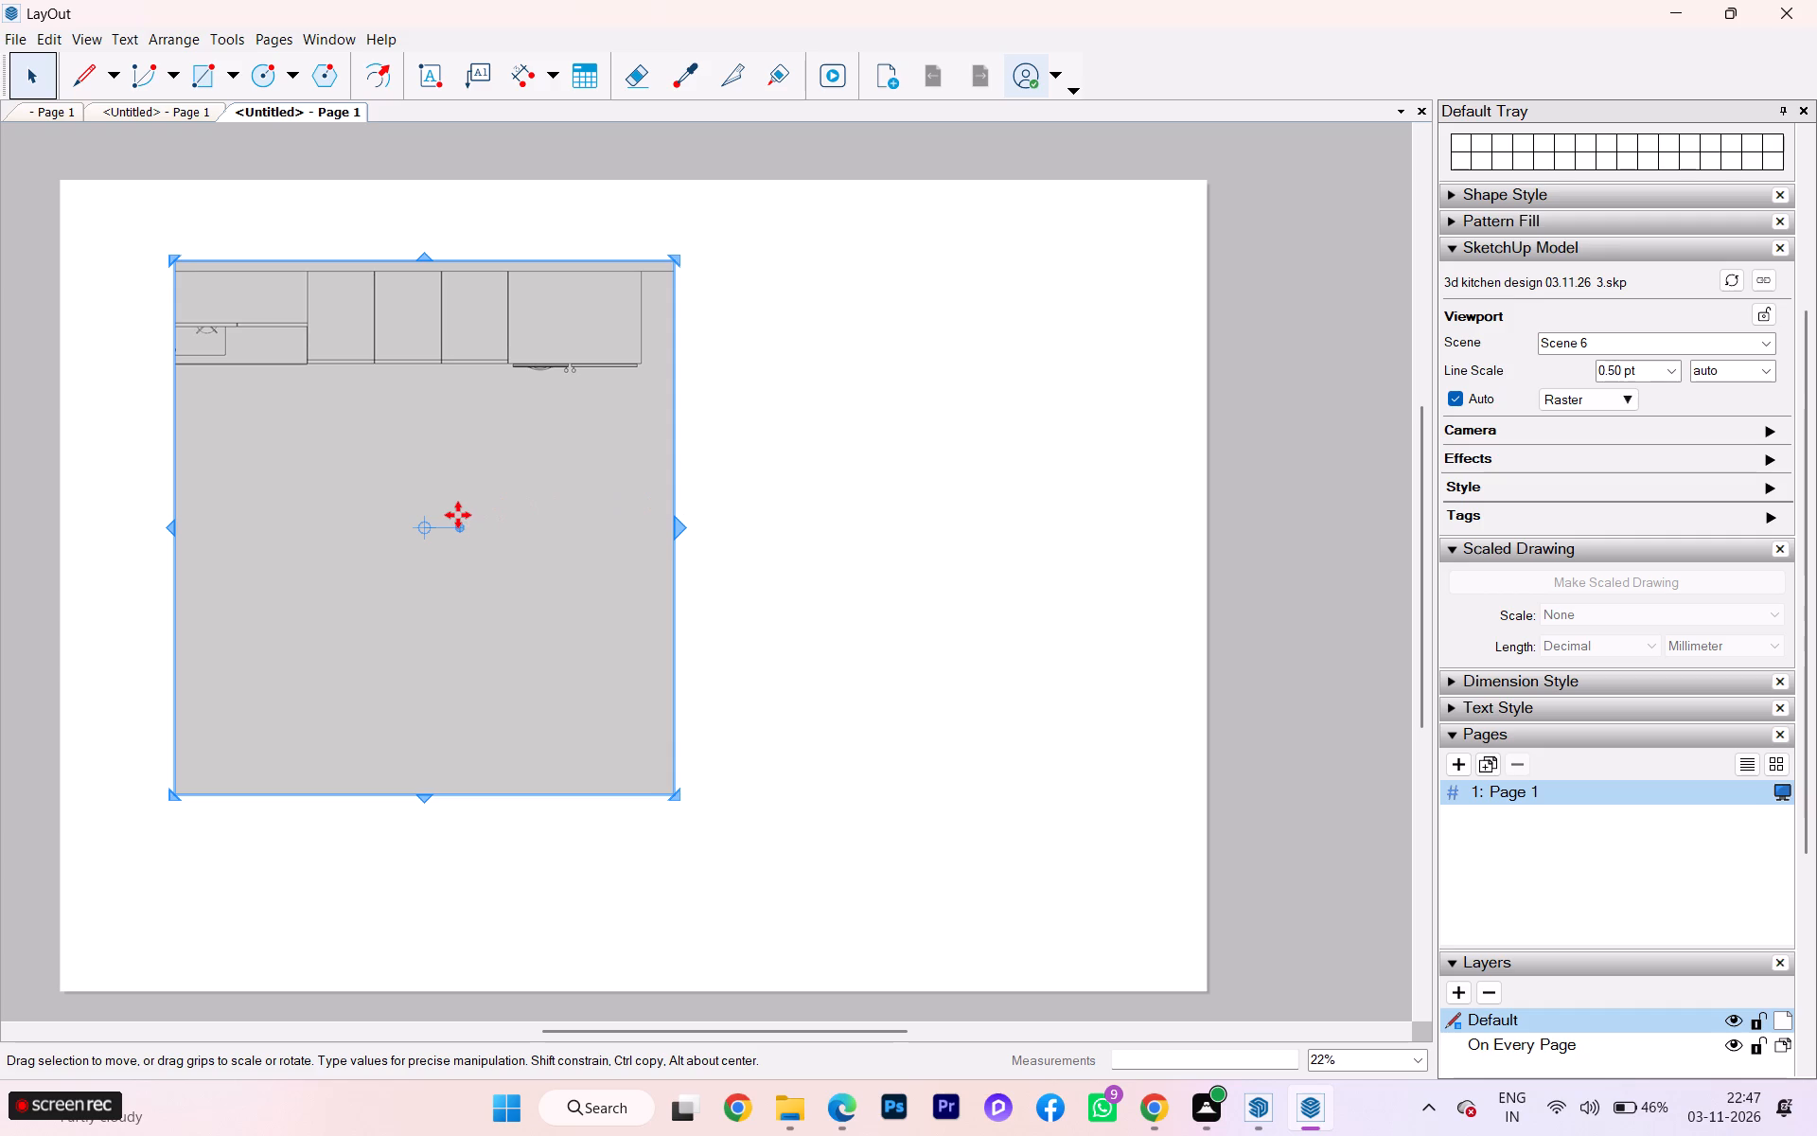
Shift the plan viewport's rotation centre down and to the right, within the viewport.
{"action": "left_click_drag", "start_coordinate": [417, 521], "coordinate": [496, 588]}
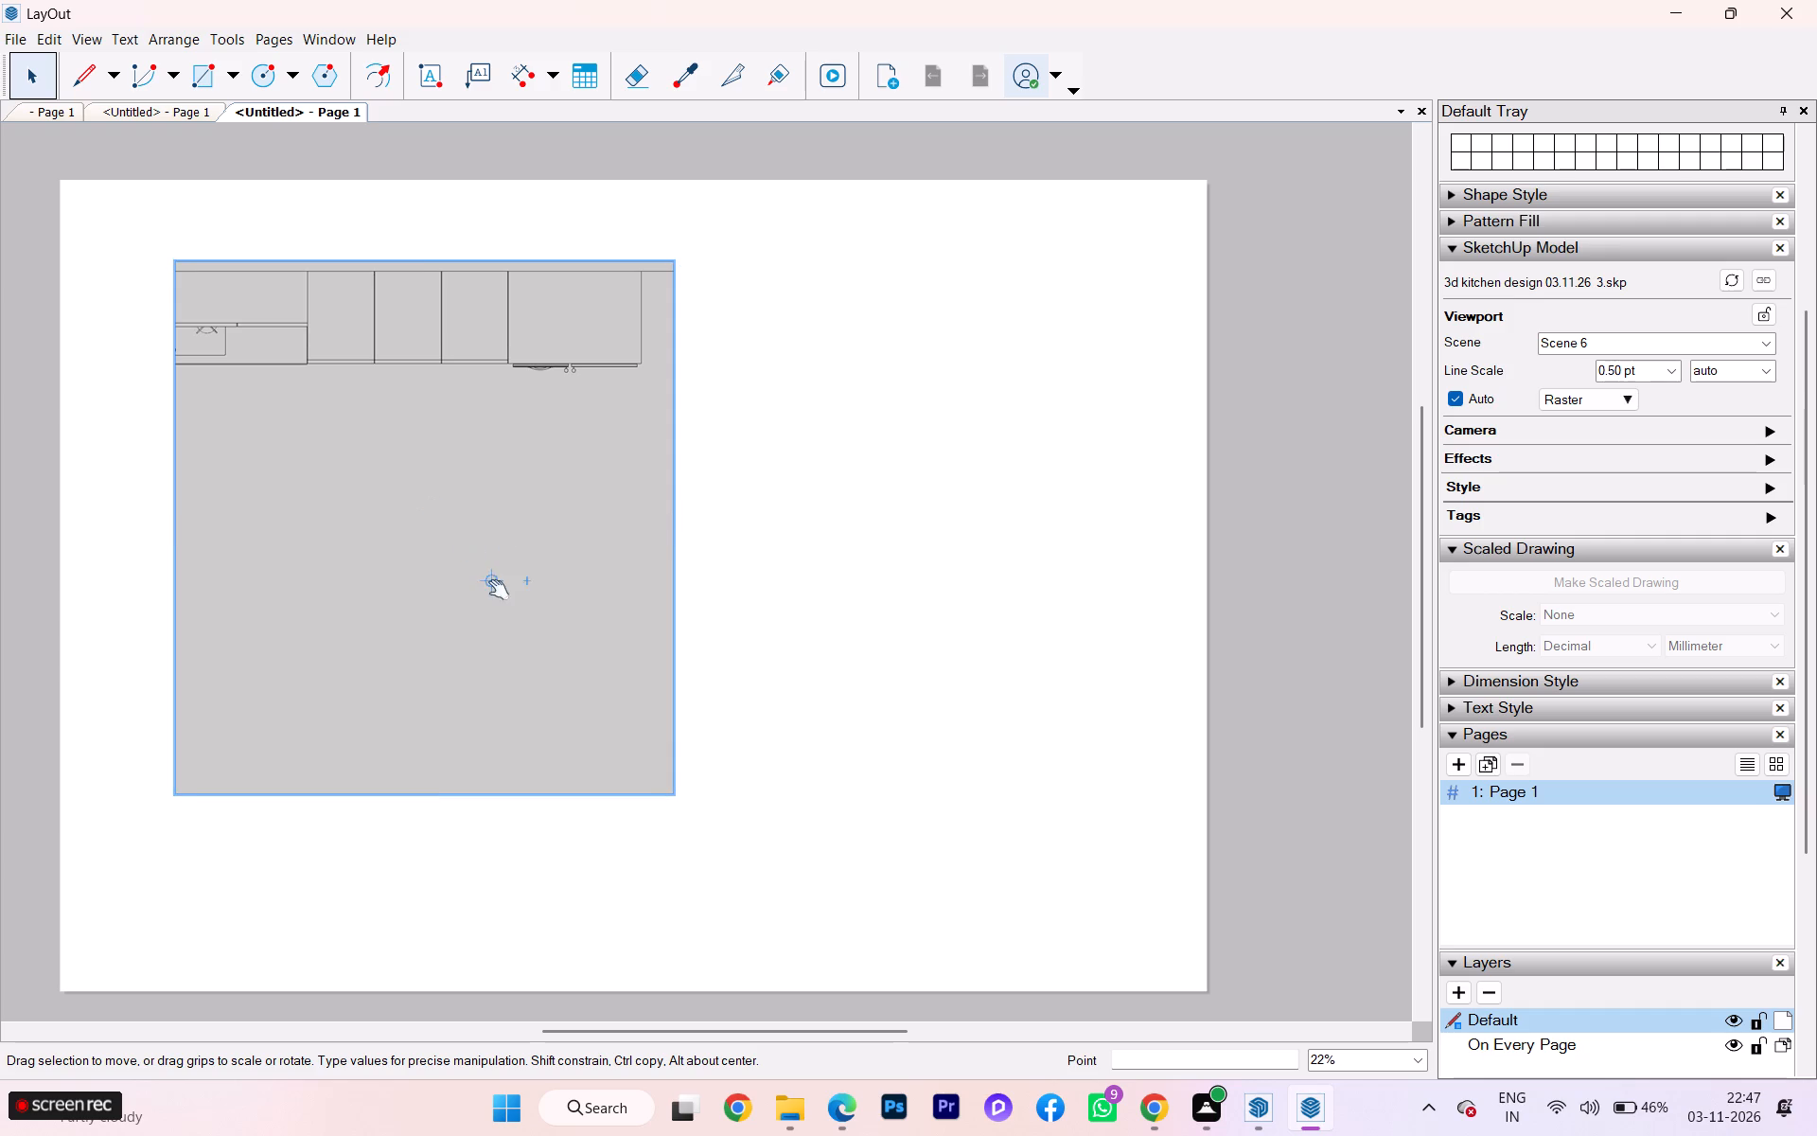
{"action": "left_click_drag", "start_coordinate": [496, 588], "coordinate": [502, 597]}
{"action": "scroll", "coordinate": [450, 557], "scroll_direction": "down", "scroll_amount": 2}
{"action": "left_click", "coordinate": [437, 540]}
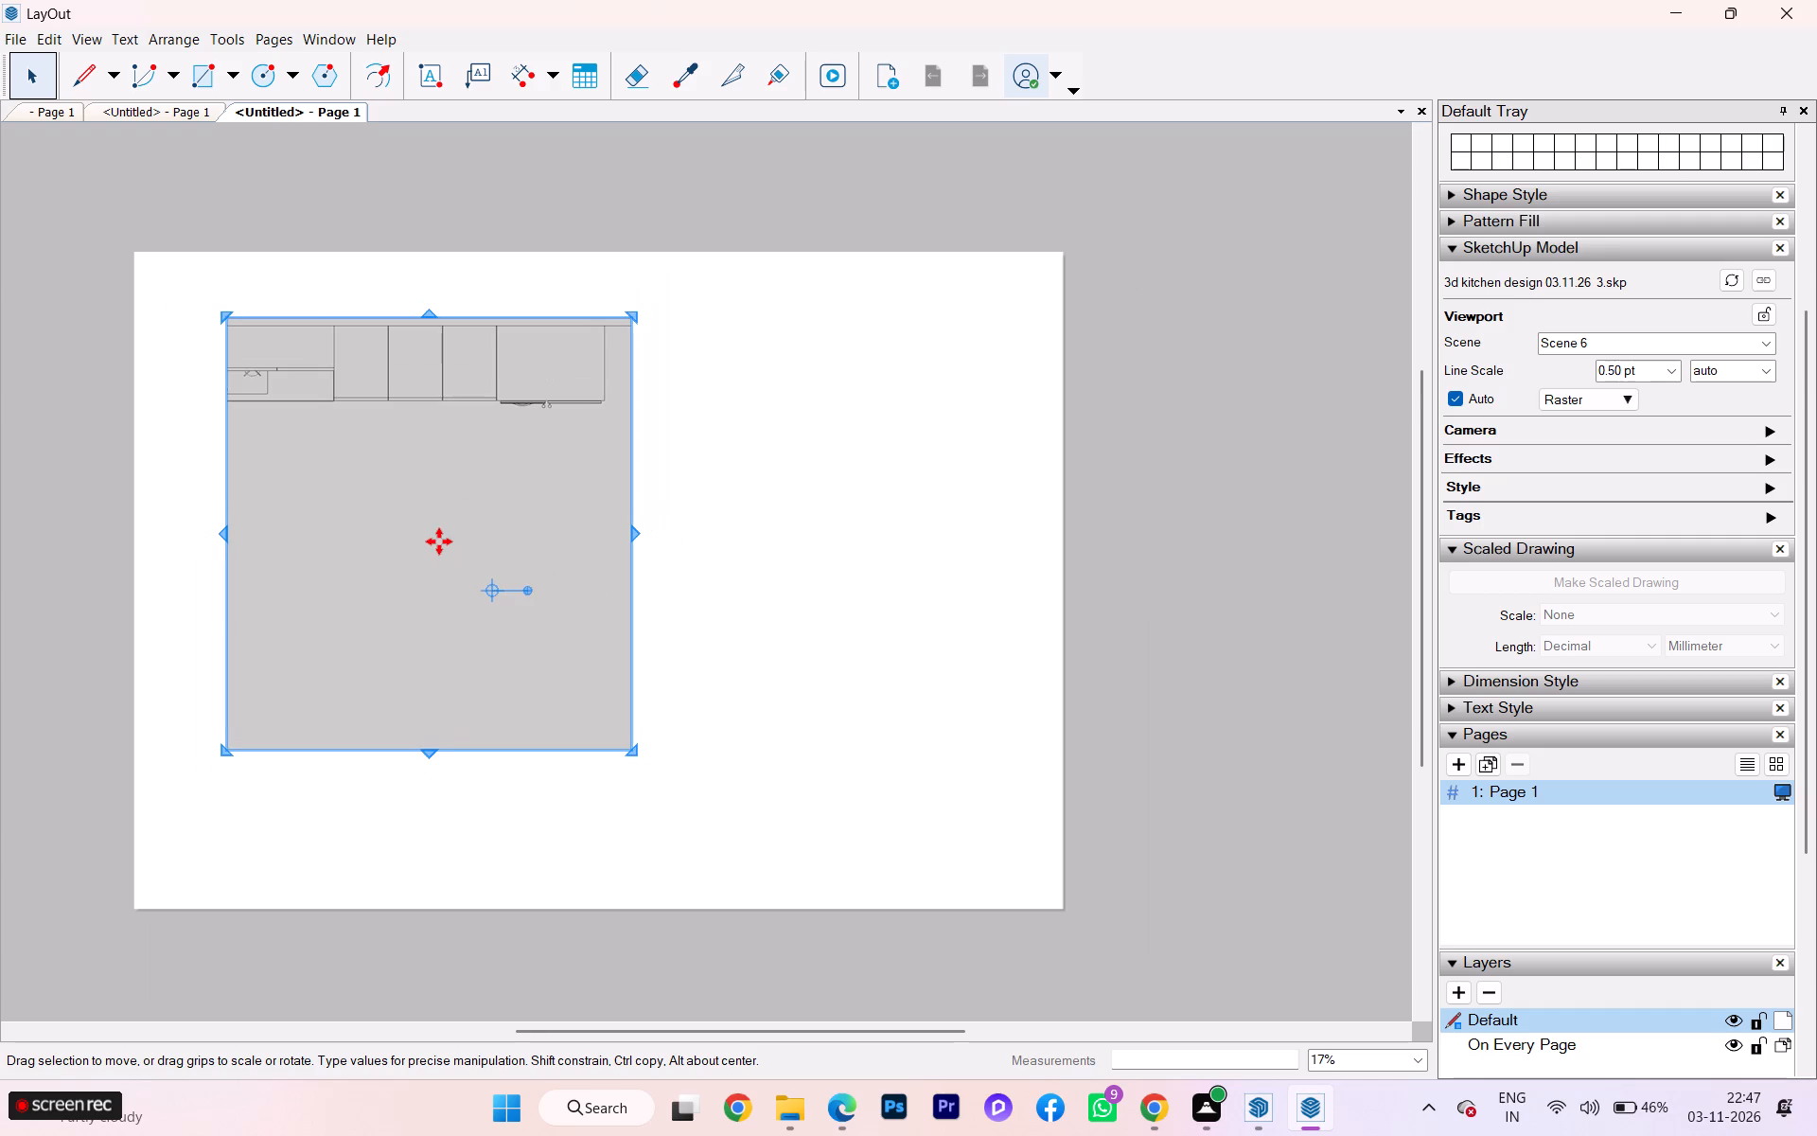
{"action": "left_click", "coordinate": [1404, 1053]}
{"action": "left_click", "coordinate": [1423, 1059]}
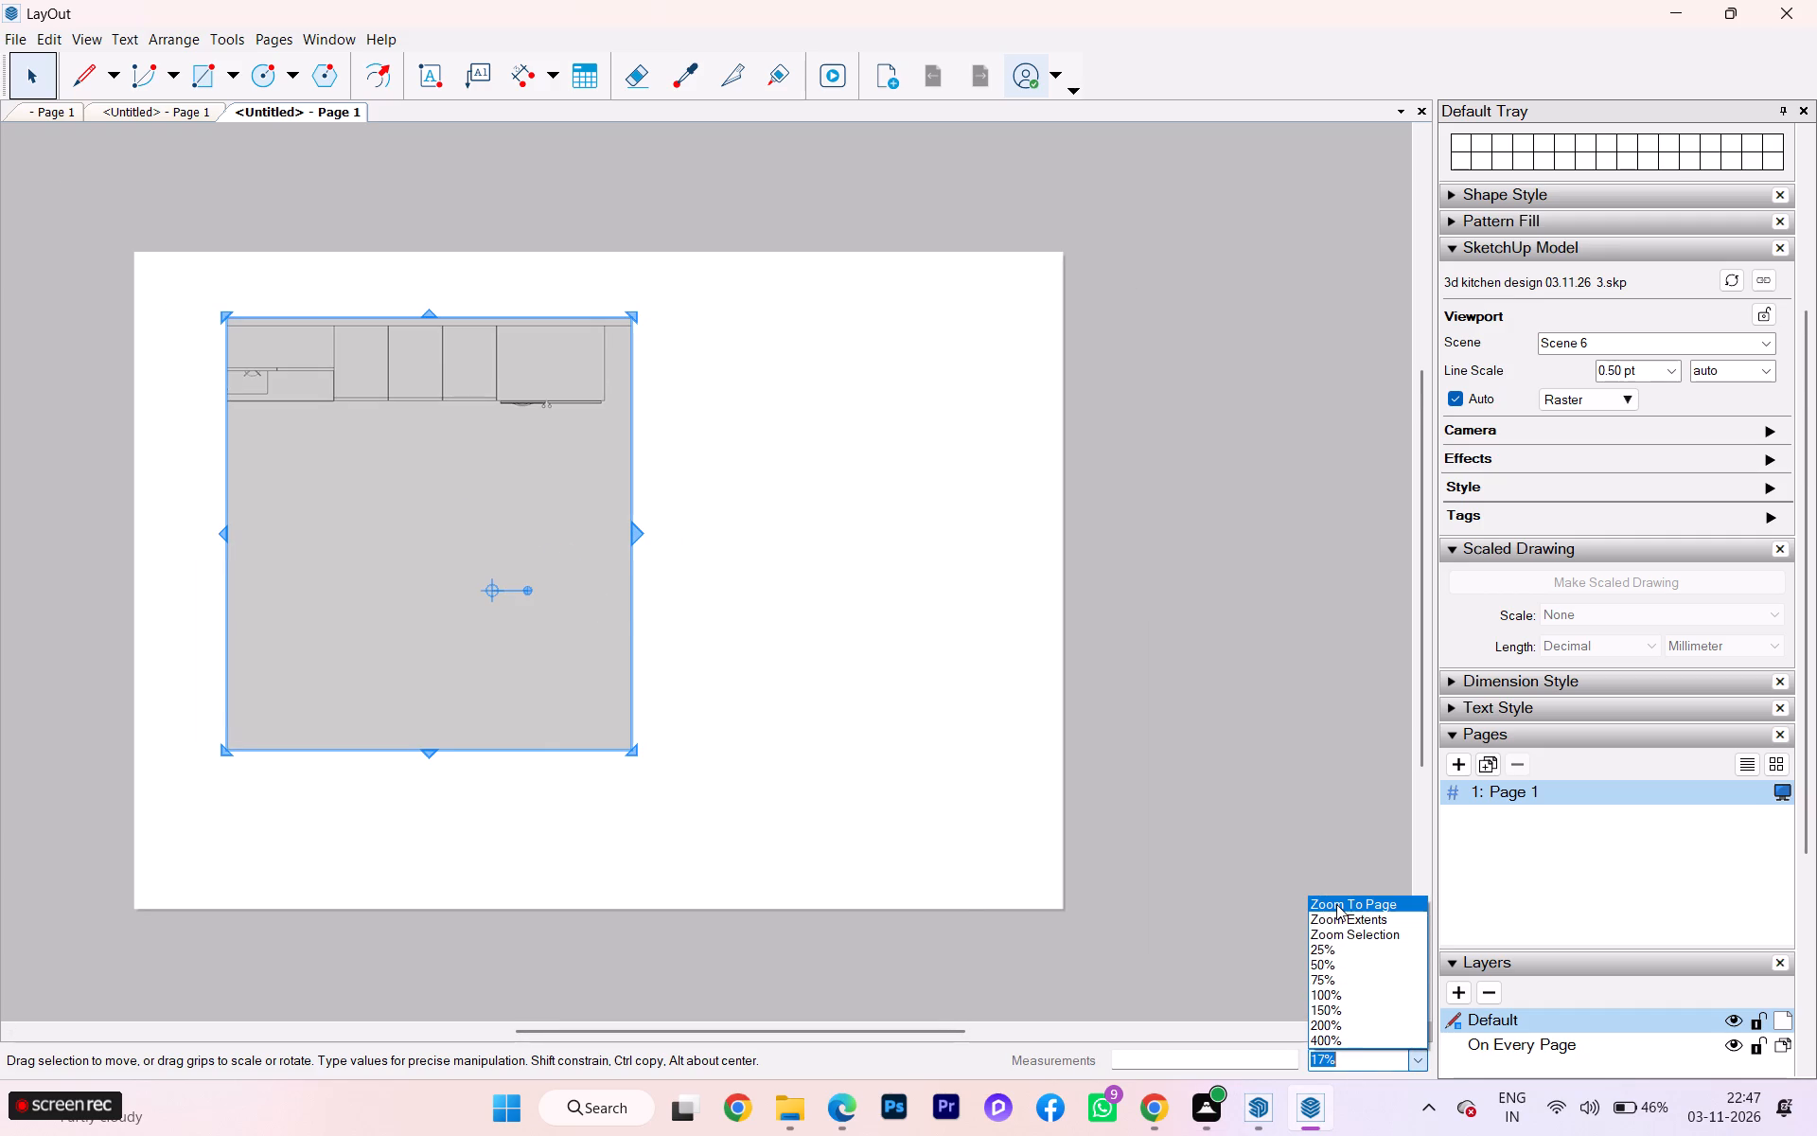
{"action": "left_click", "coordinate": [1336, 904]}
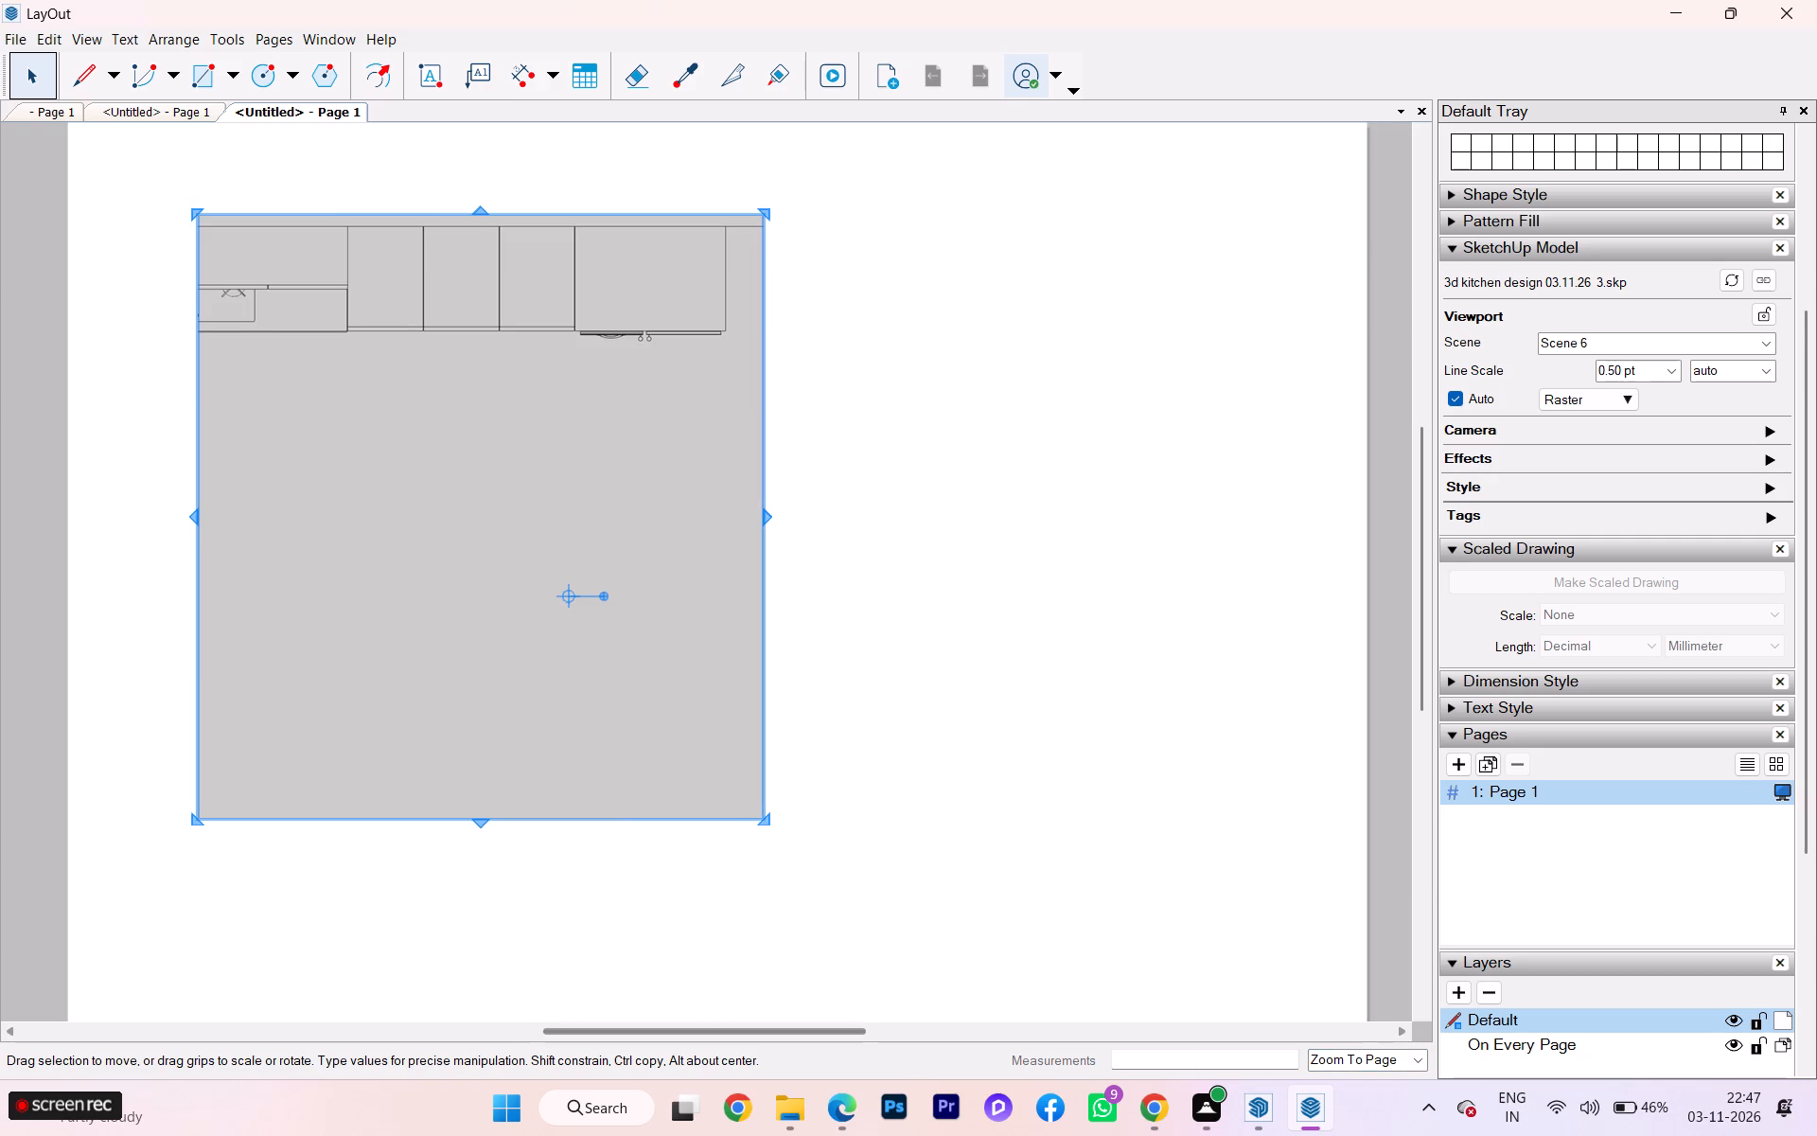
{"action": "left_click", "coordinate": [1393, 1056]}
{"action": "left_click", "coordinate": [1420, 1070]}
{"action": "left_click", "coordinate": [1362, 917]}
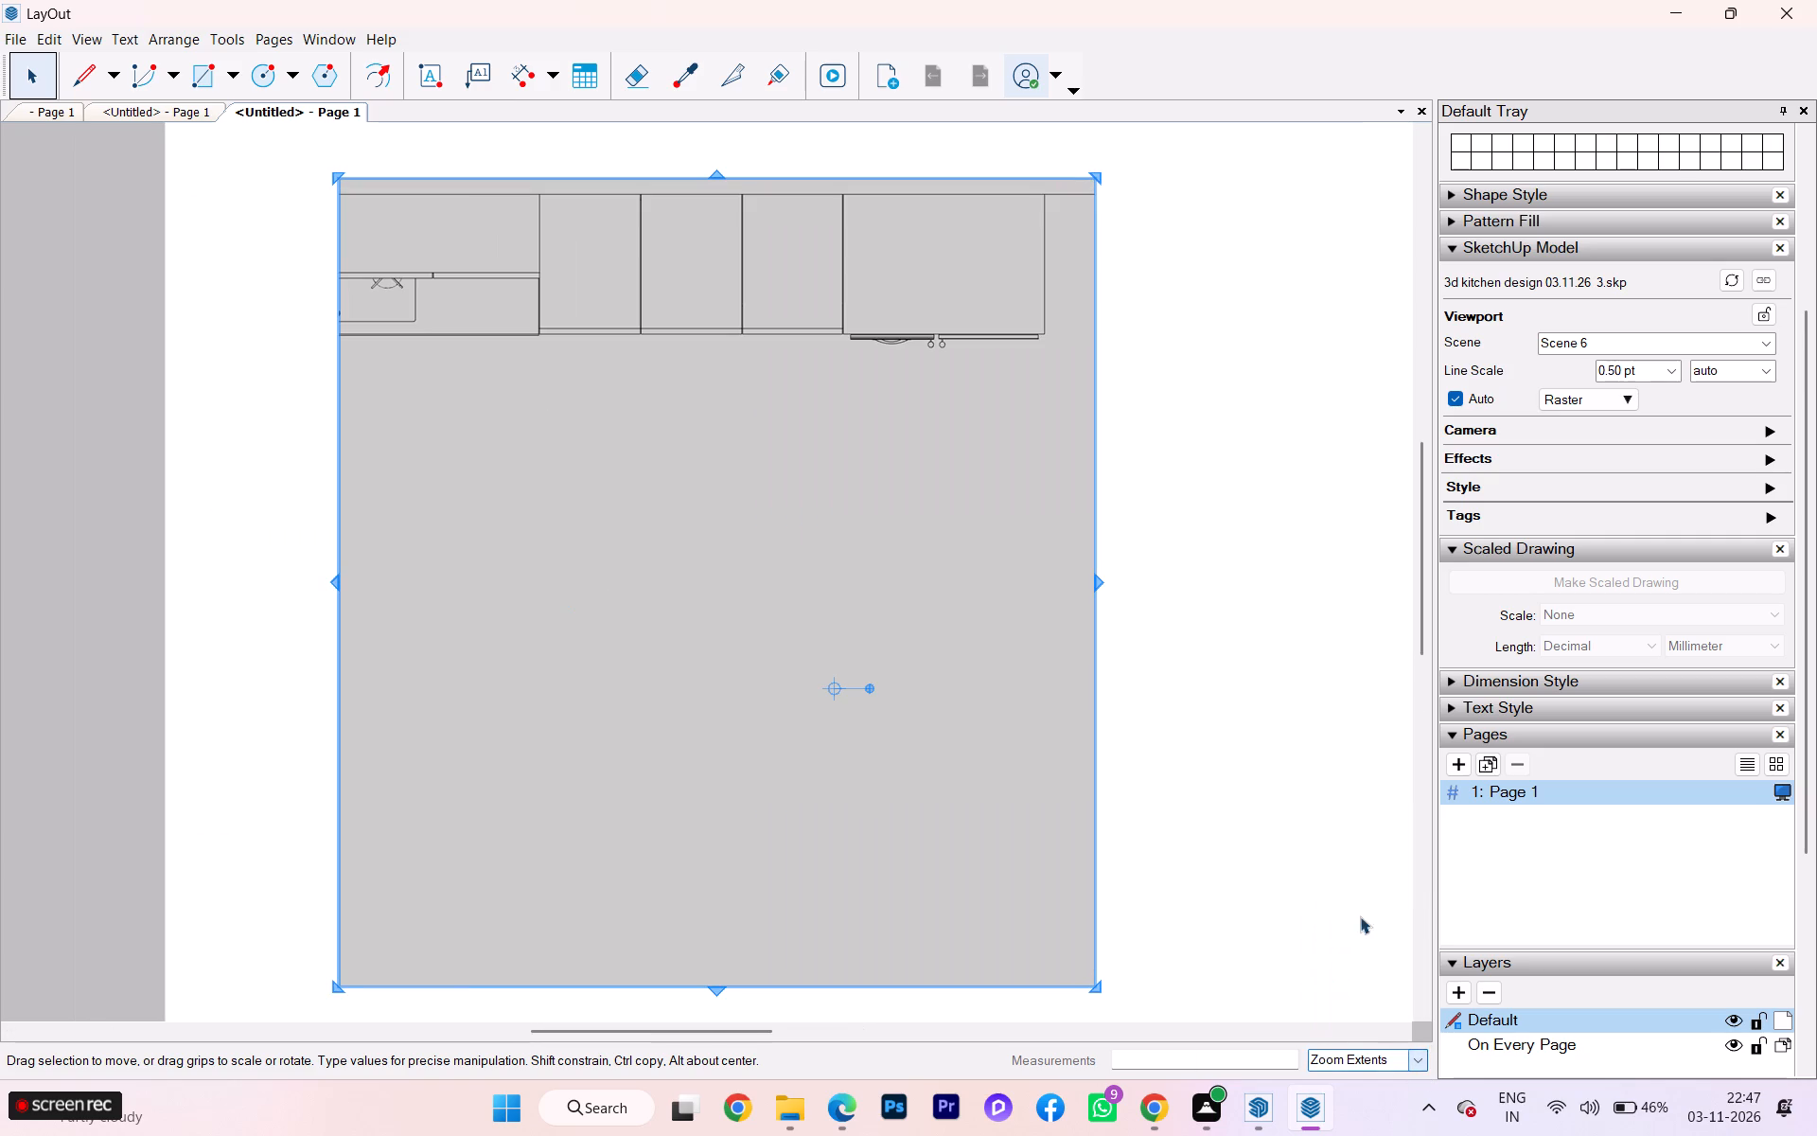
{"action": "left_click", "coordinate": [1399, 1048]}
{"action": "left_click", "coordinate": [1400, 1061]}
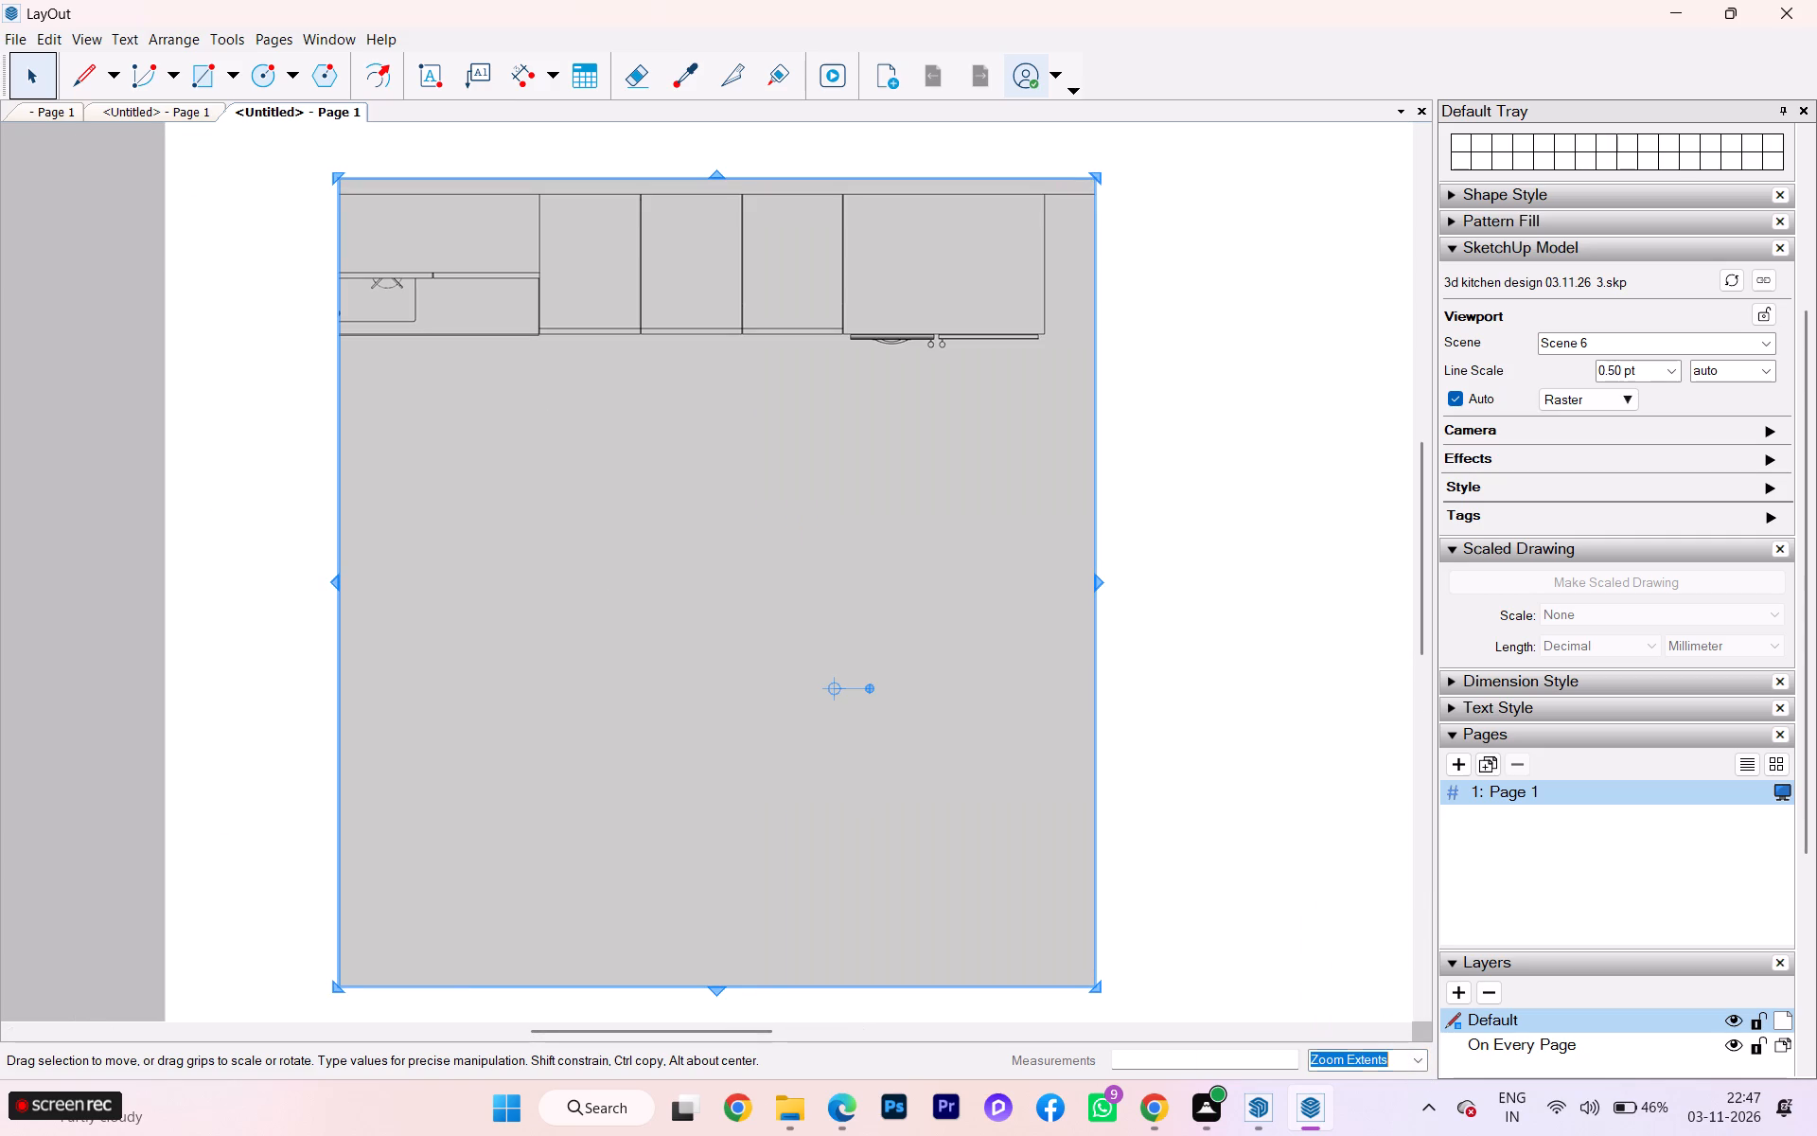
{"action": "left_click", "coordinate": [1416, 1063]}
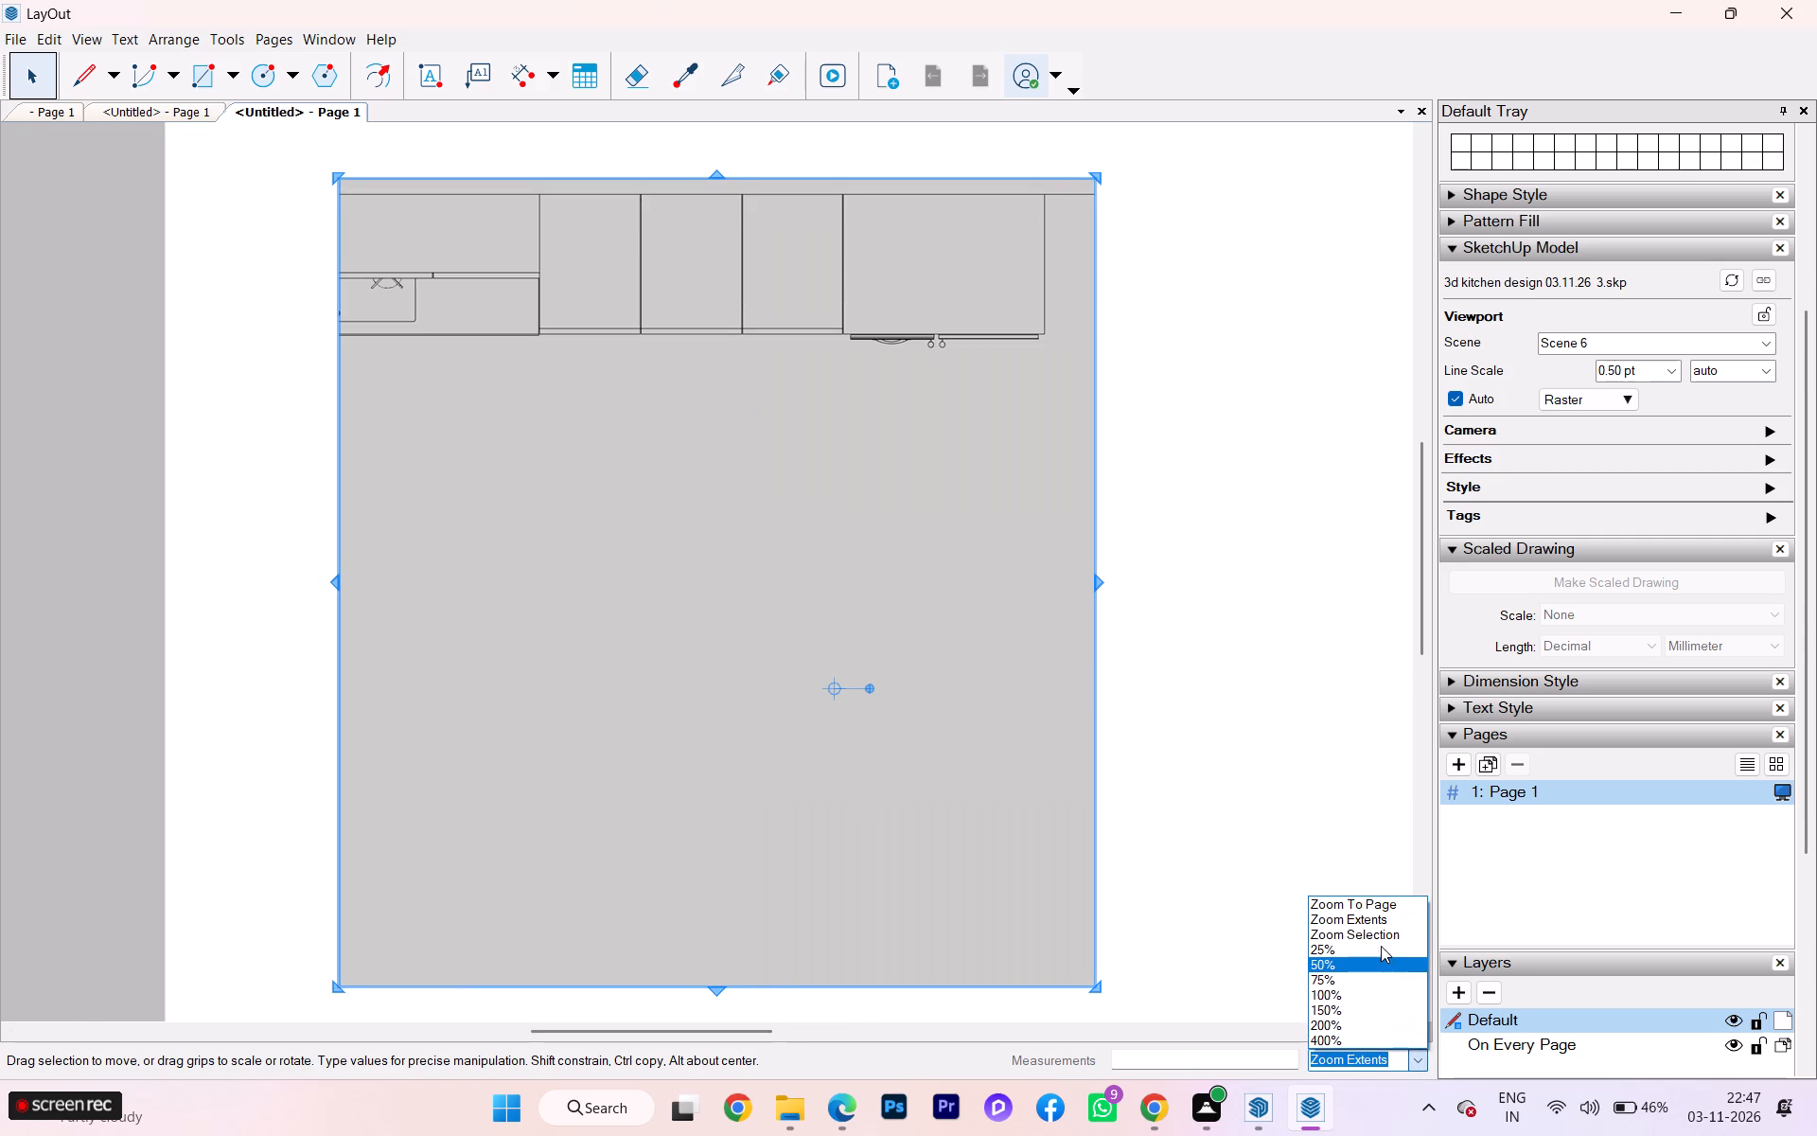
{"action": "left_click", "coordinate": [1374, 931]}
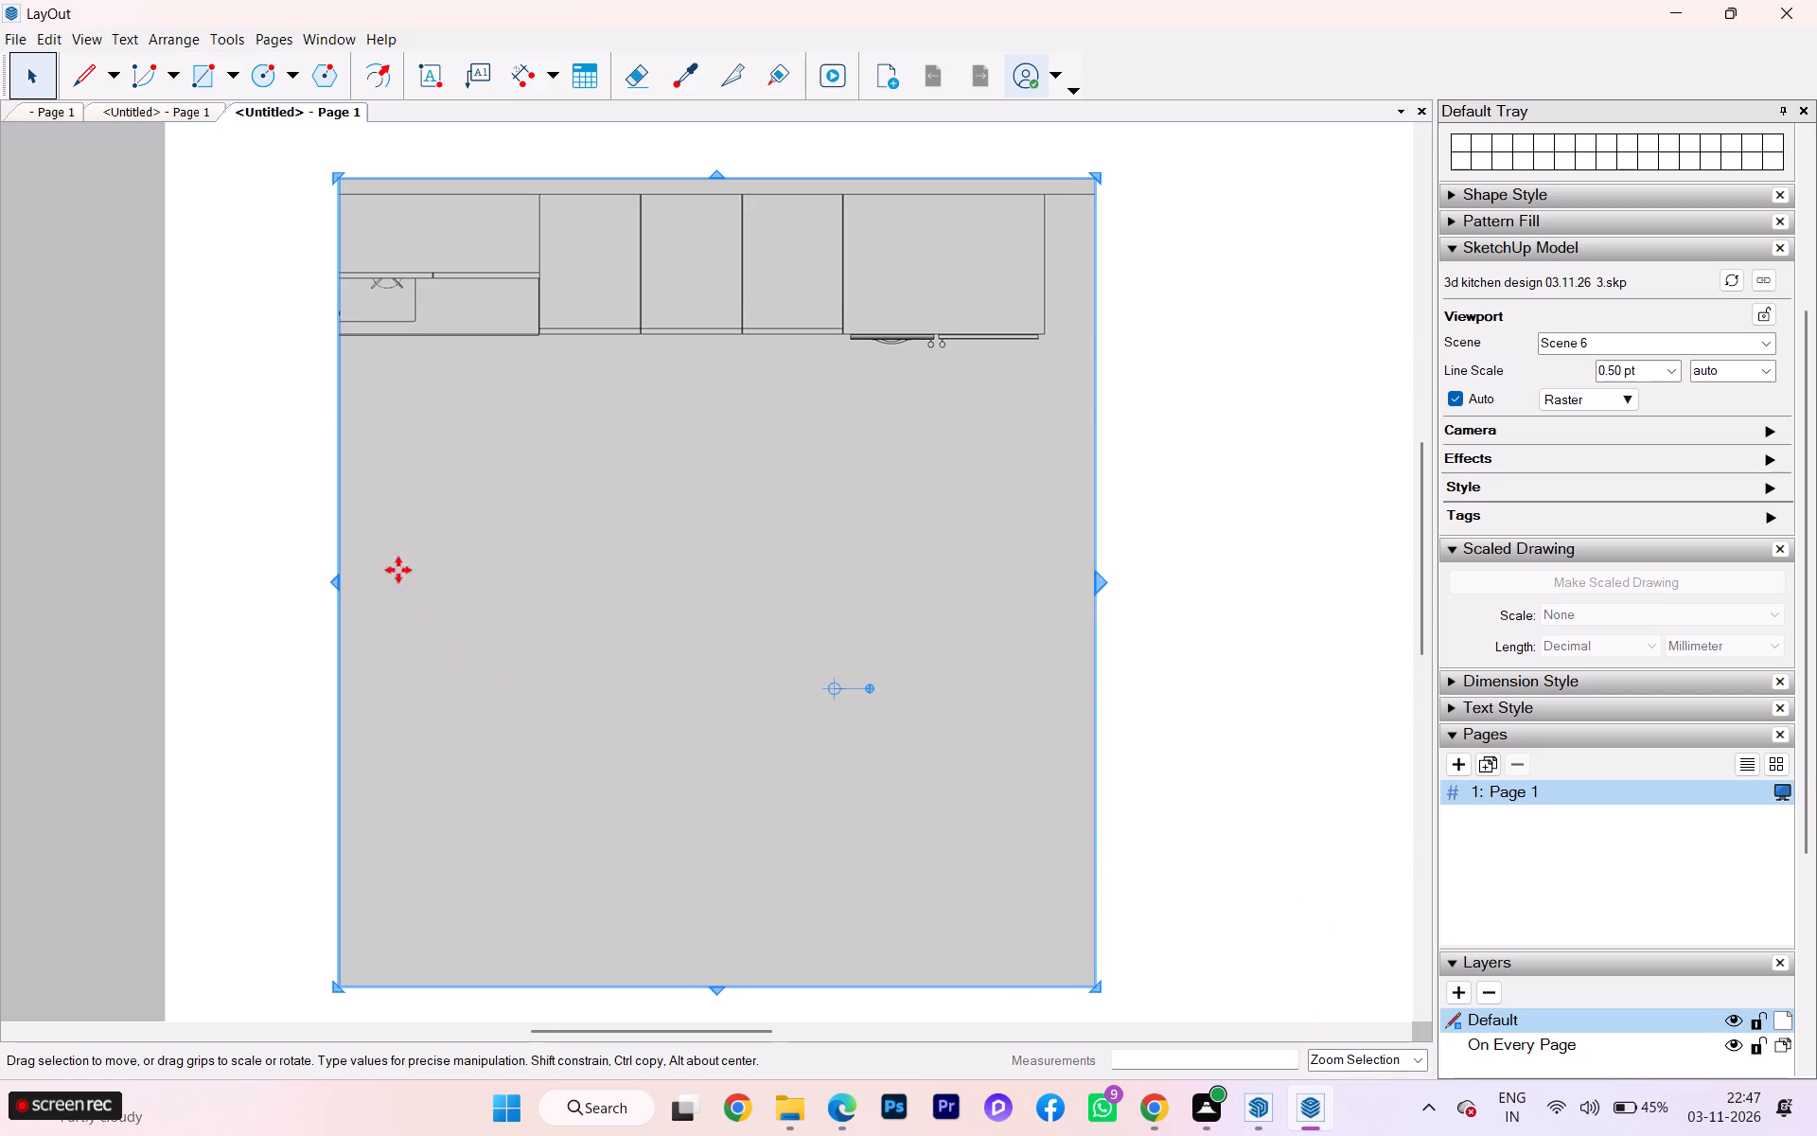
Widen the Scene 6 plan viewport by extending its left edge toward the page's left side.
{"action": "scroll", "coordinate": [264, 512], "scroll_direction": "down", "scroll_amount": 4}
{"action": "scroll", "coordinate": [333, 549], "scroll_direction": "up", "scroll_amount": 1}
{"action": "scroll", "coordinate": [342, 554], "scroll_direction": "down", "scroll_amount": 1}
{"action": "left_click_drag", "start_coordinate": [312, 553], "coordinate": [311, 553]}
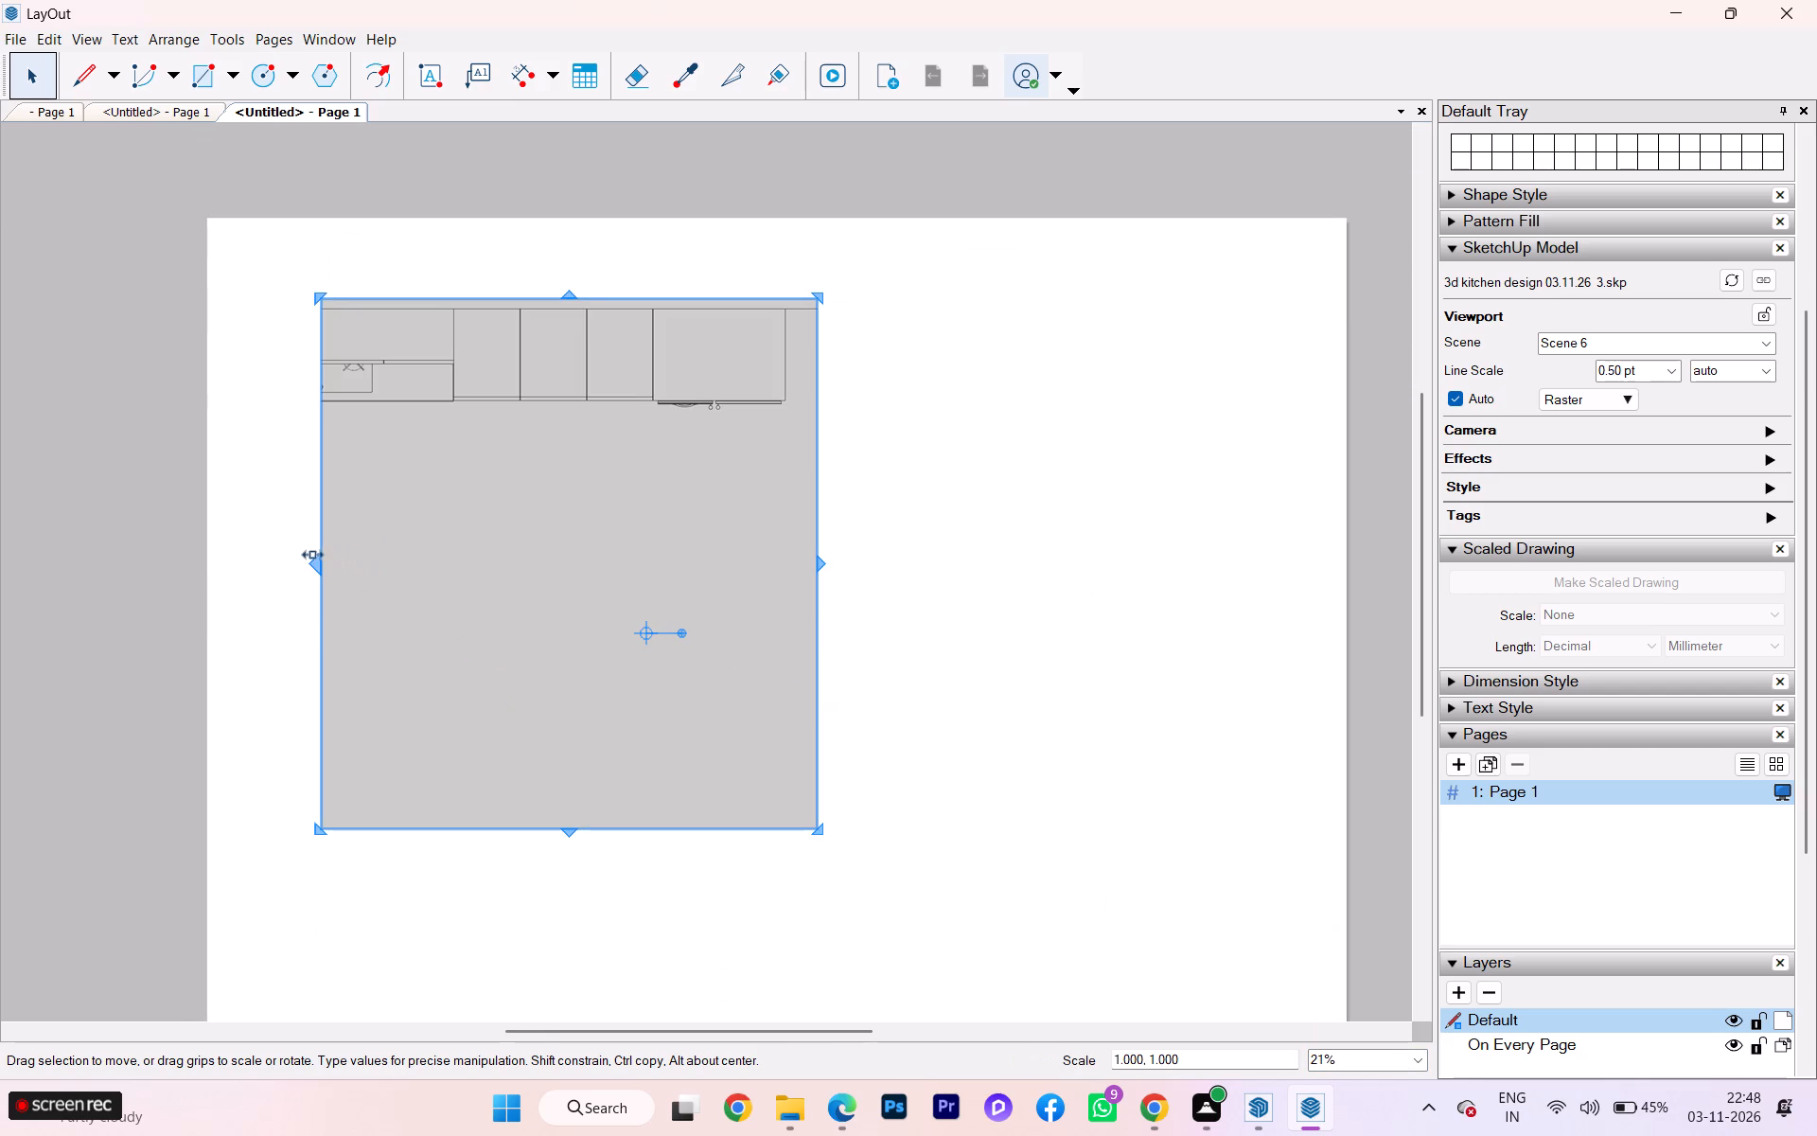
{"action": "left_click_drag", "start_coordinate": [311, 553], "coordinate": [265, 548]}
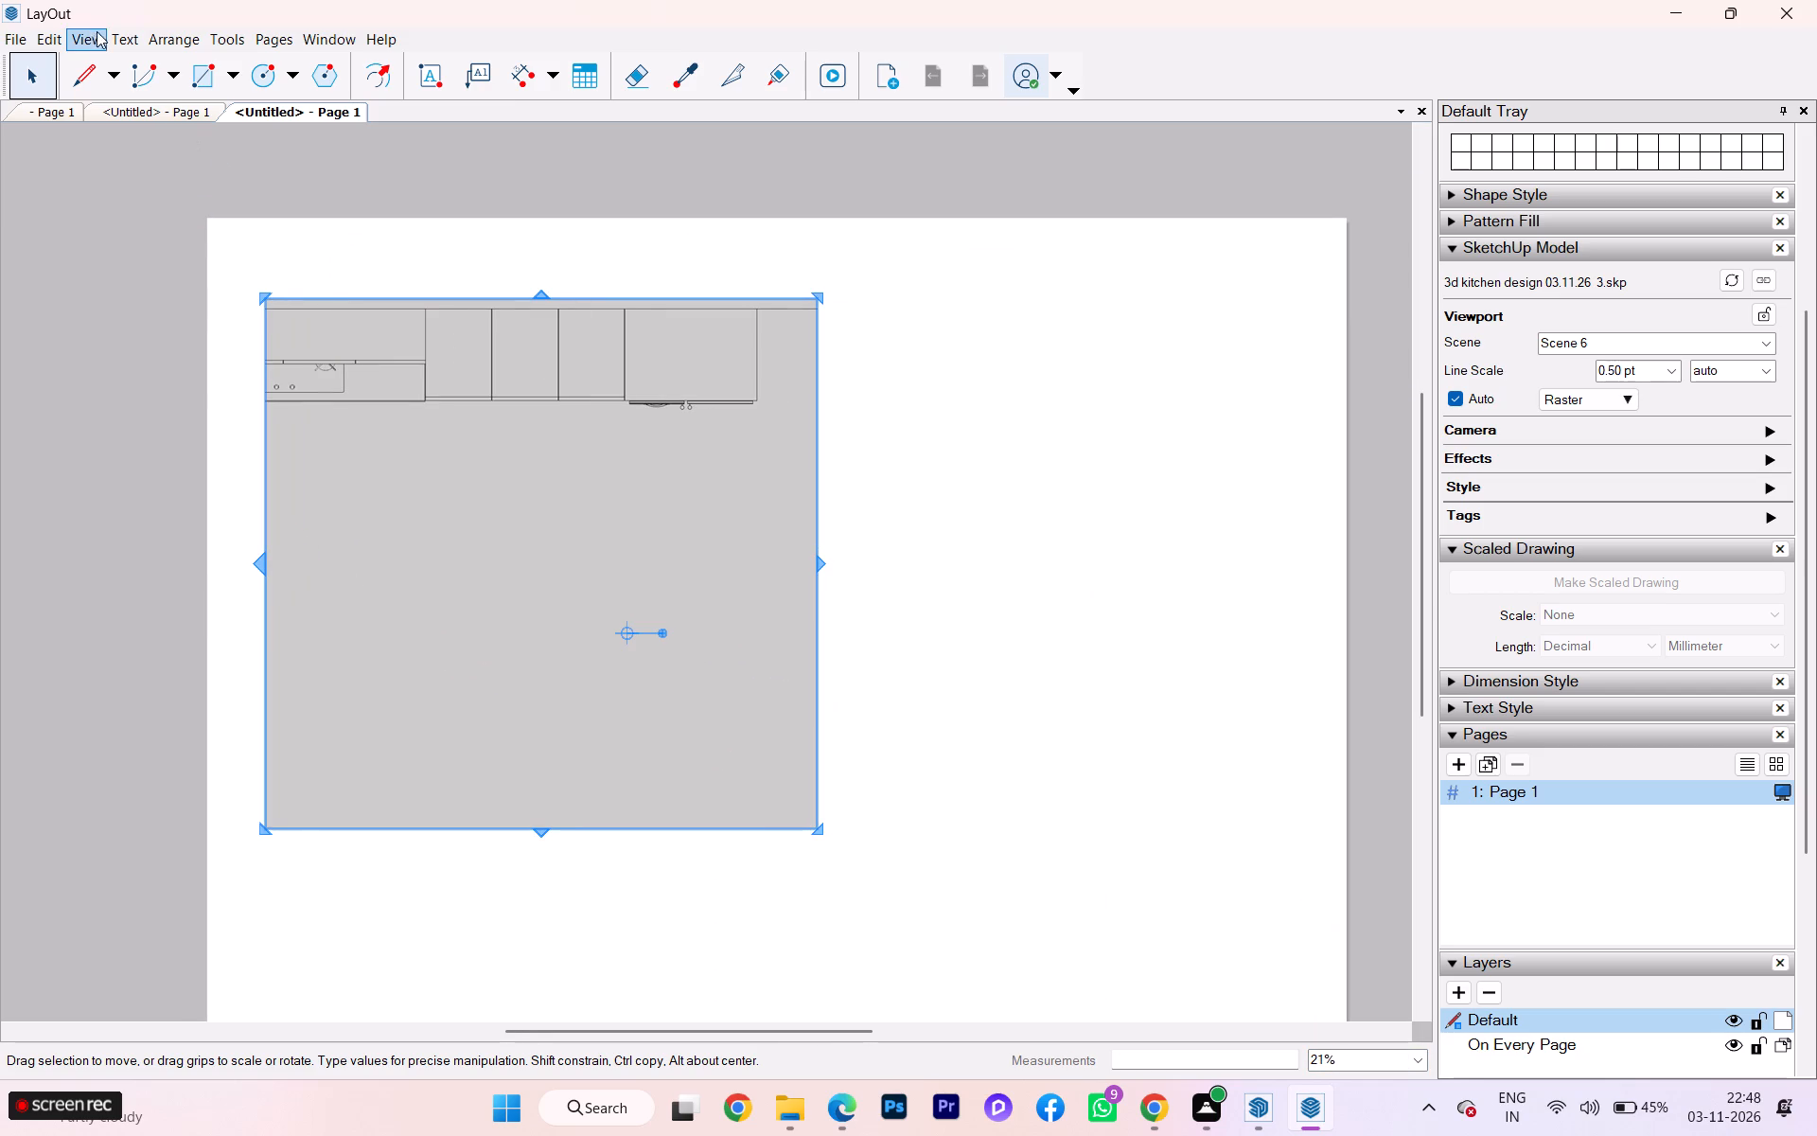
Set the document's length unit precision to 1" in Document Setup.
{"action": "left_click", "coordinate": [27, 29]}
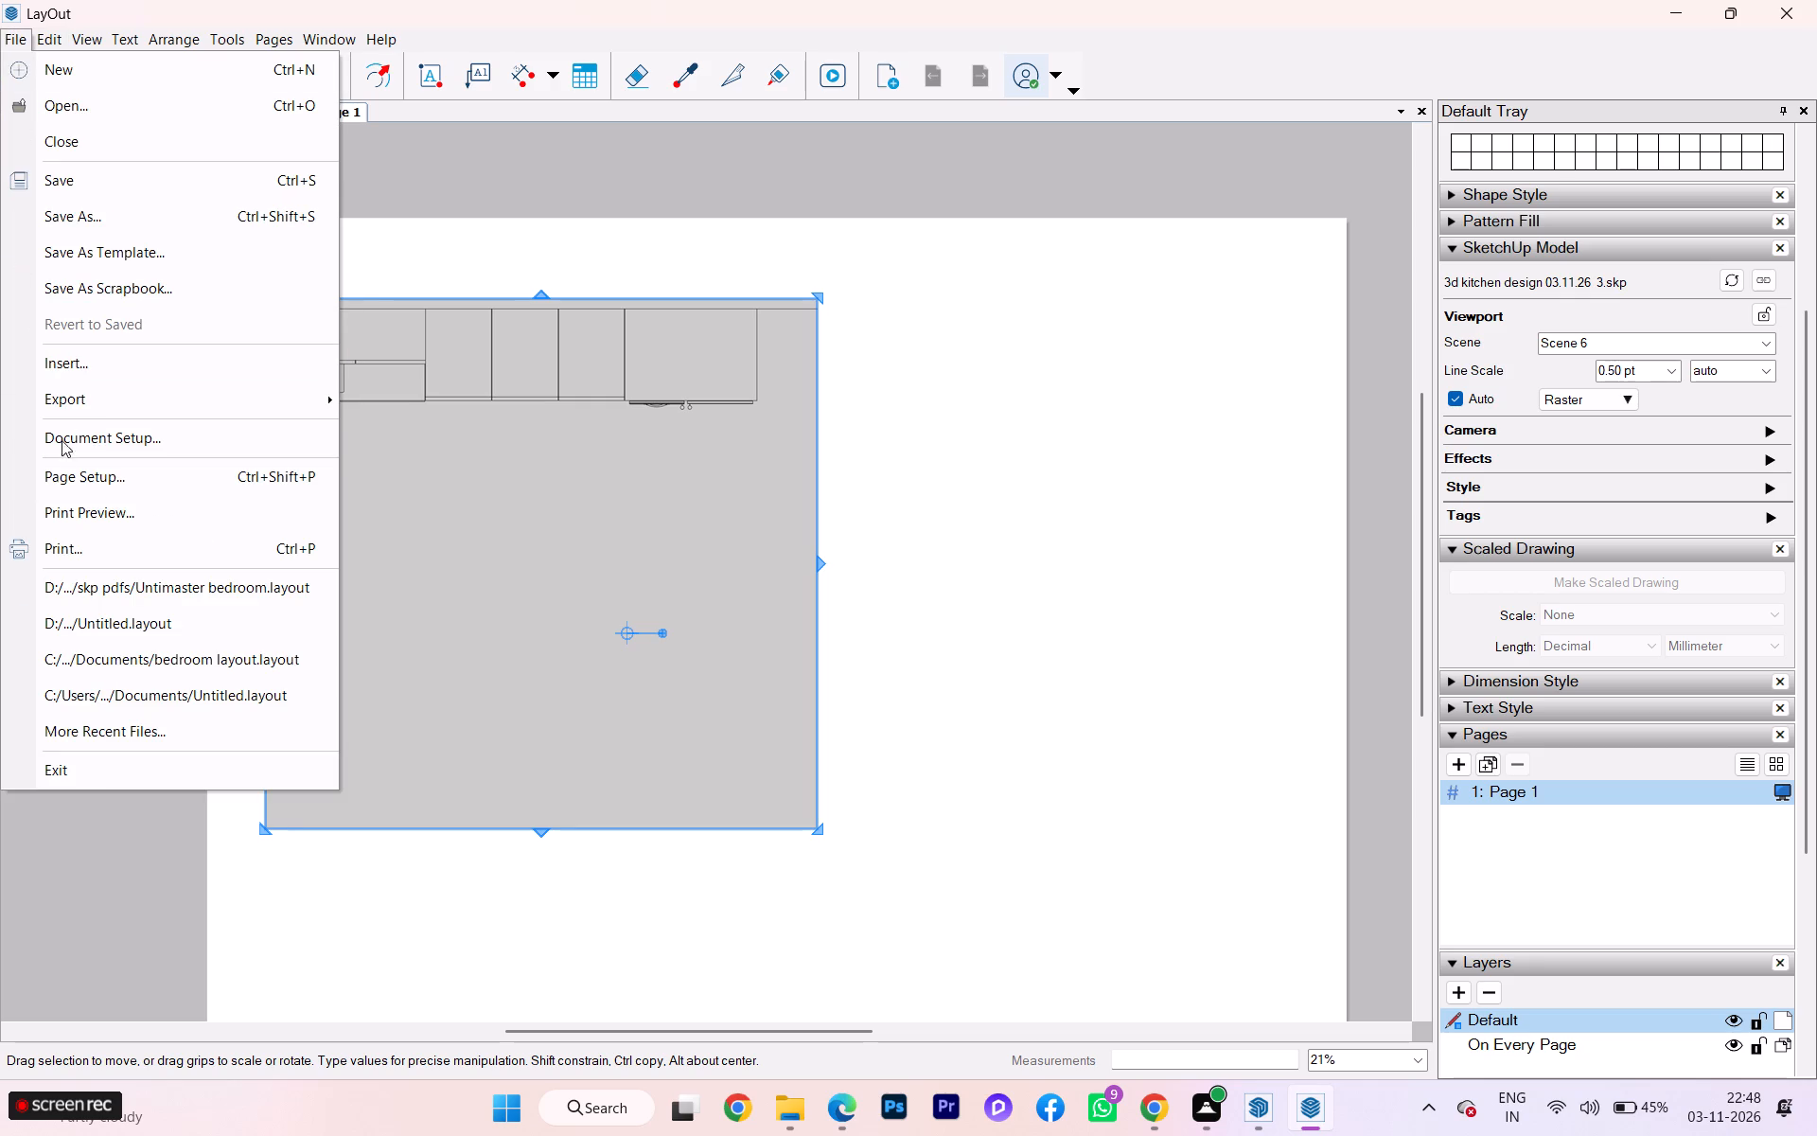
{"action": "left_click", "coordinate": [73, 438]}
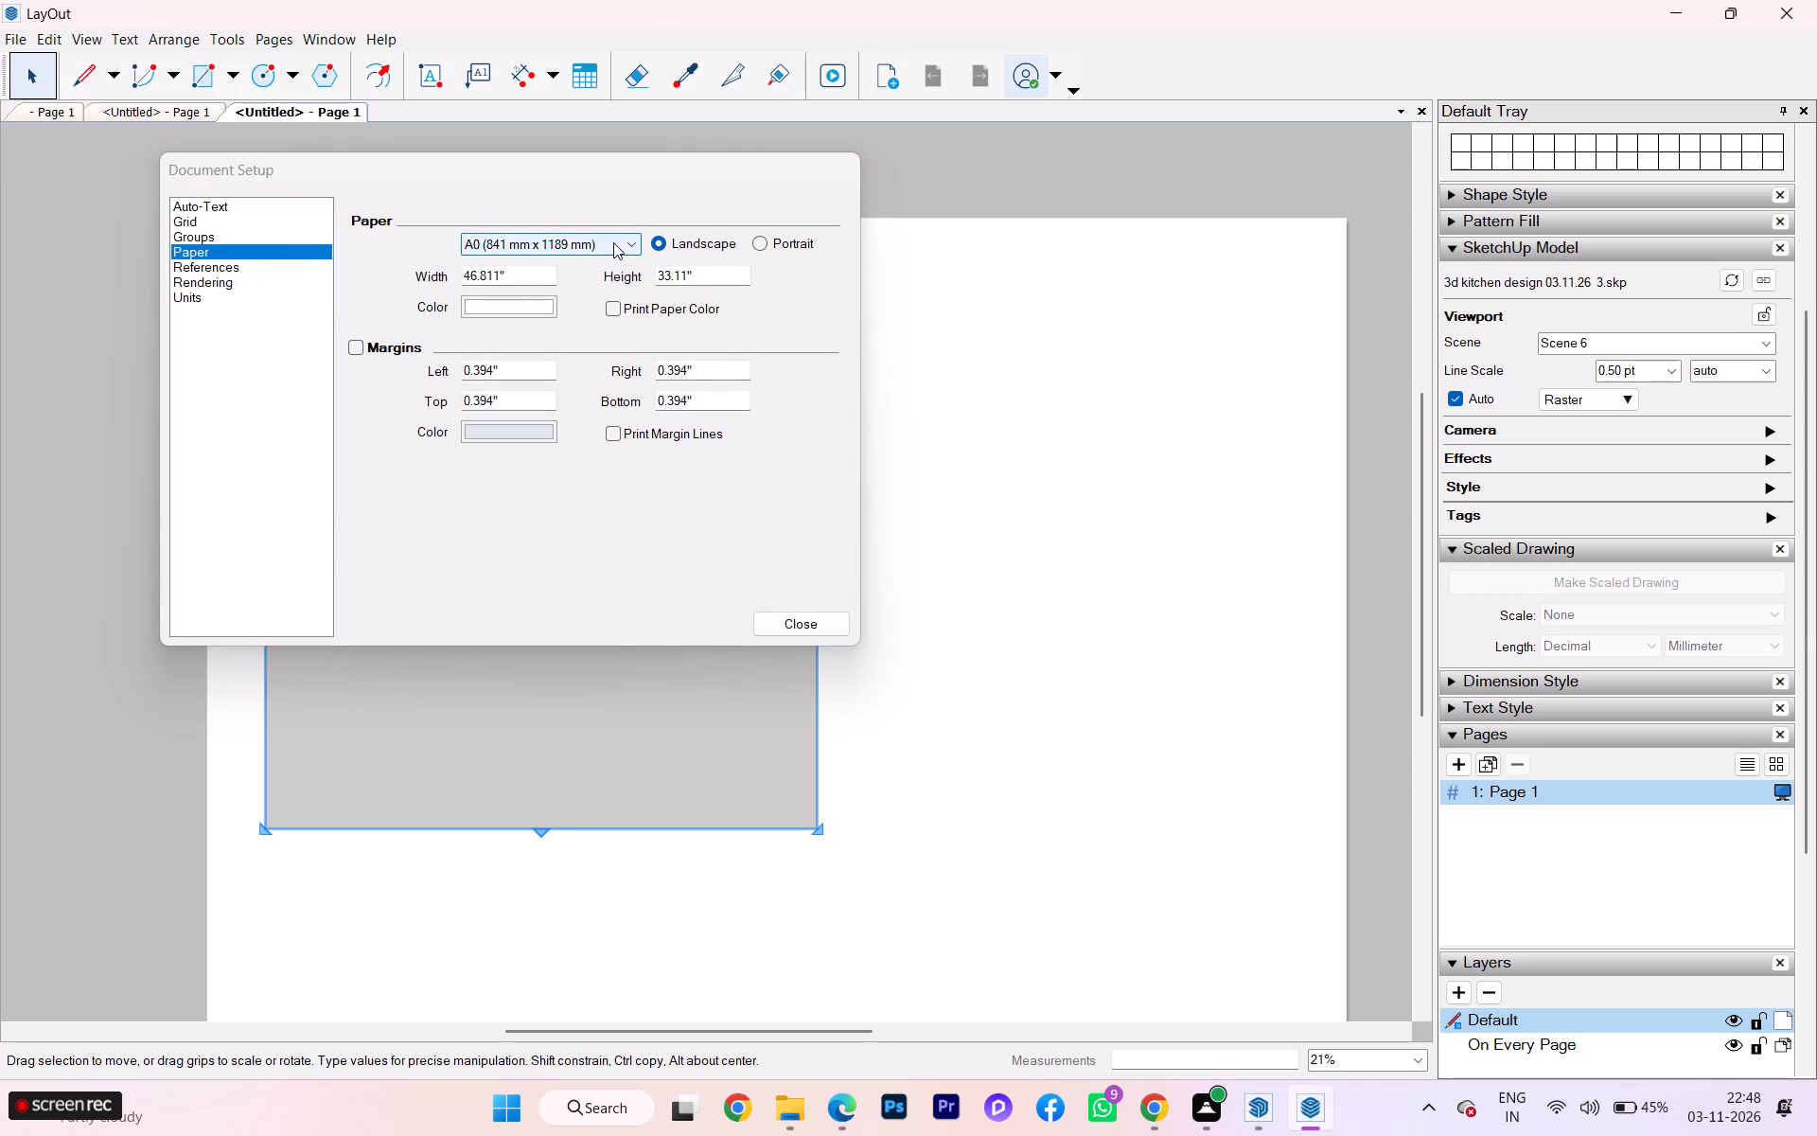
{"action": "left_click", "coordinate": [209, 298]}
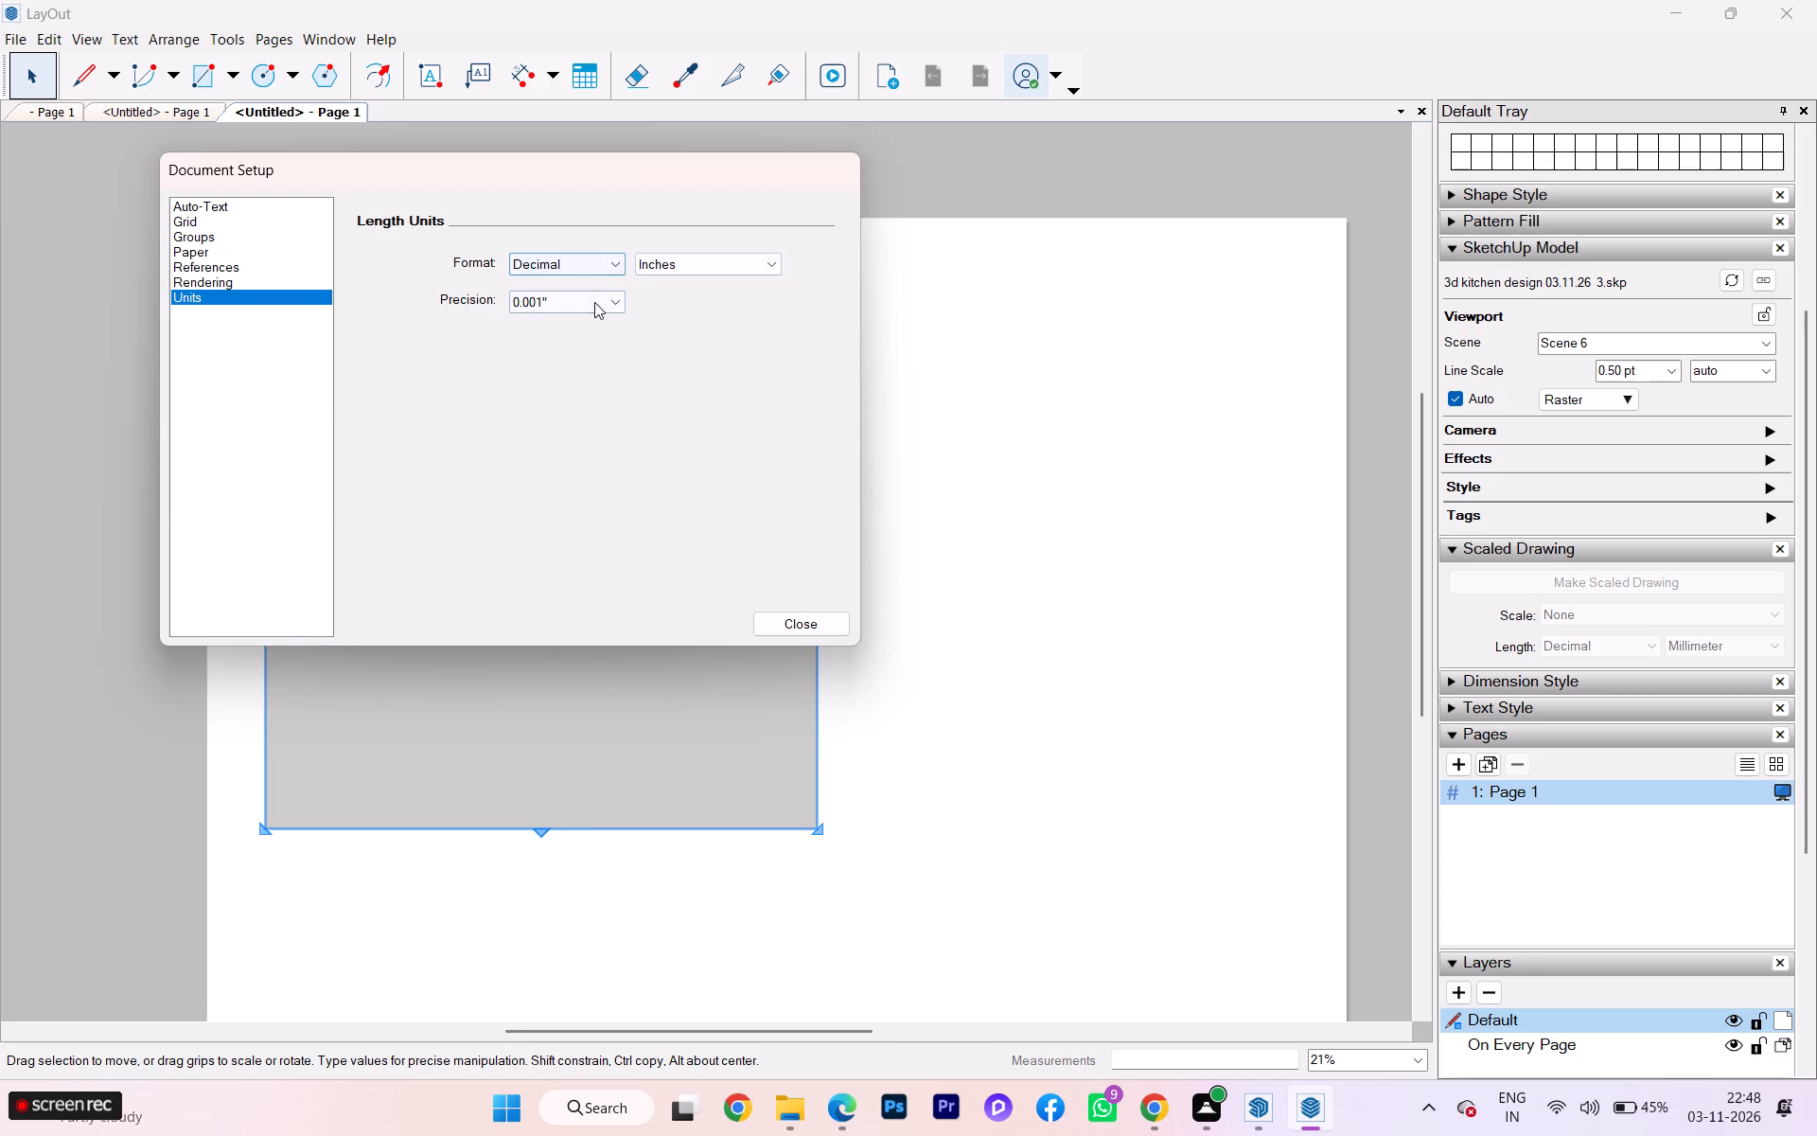
{"action": "left_click", "coordinate": [595, 302]}
{"action": "left_click", "coordinate": [538, 323]}
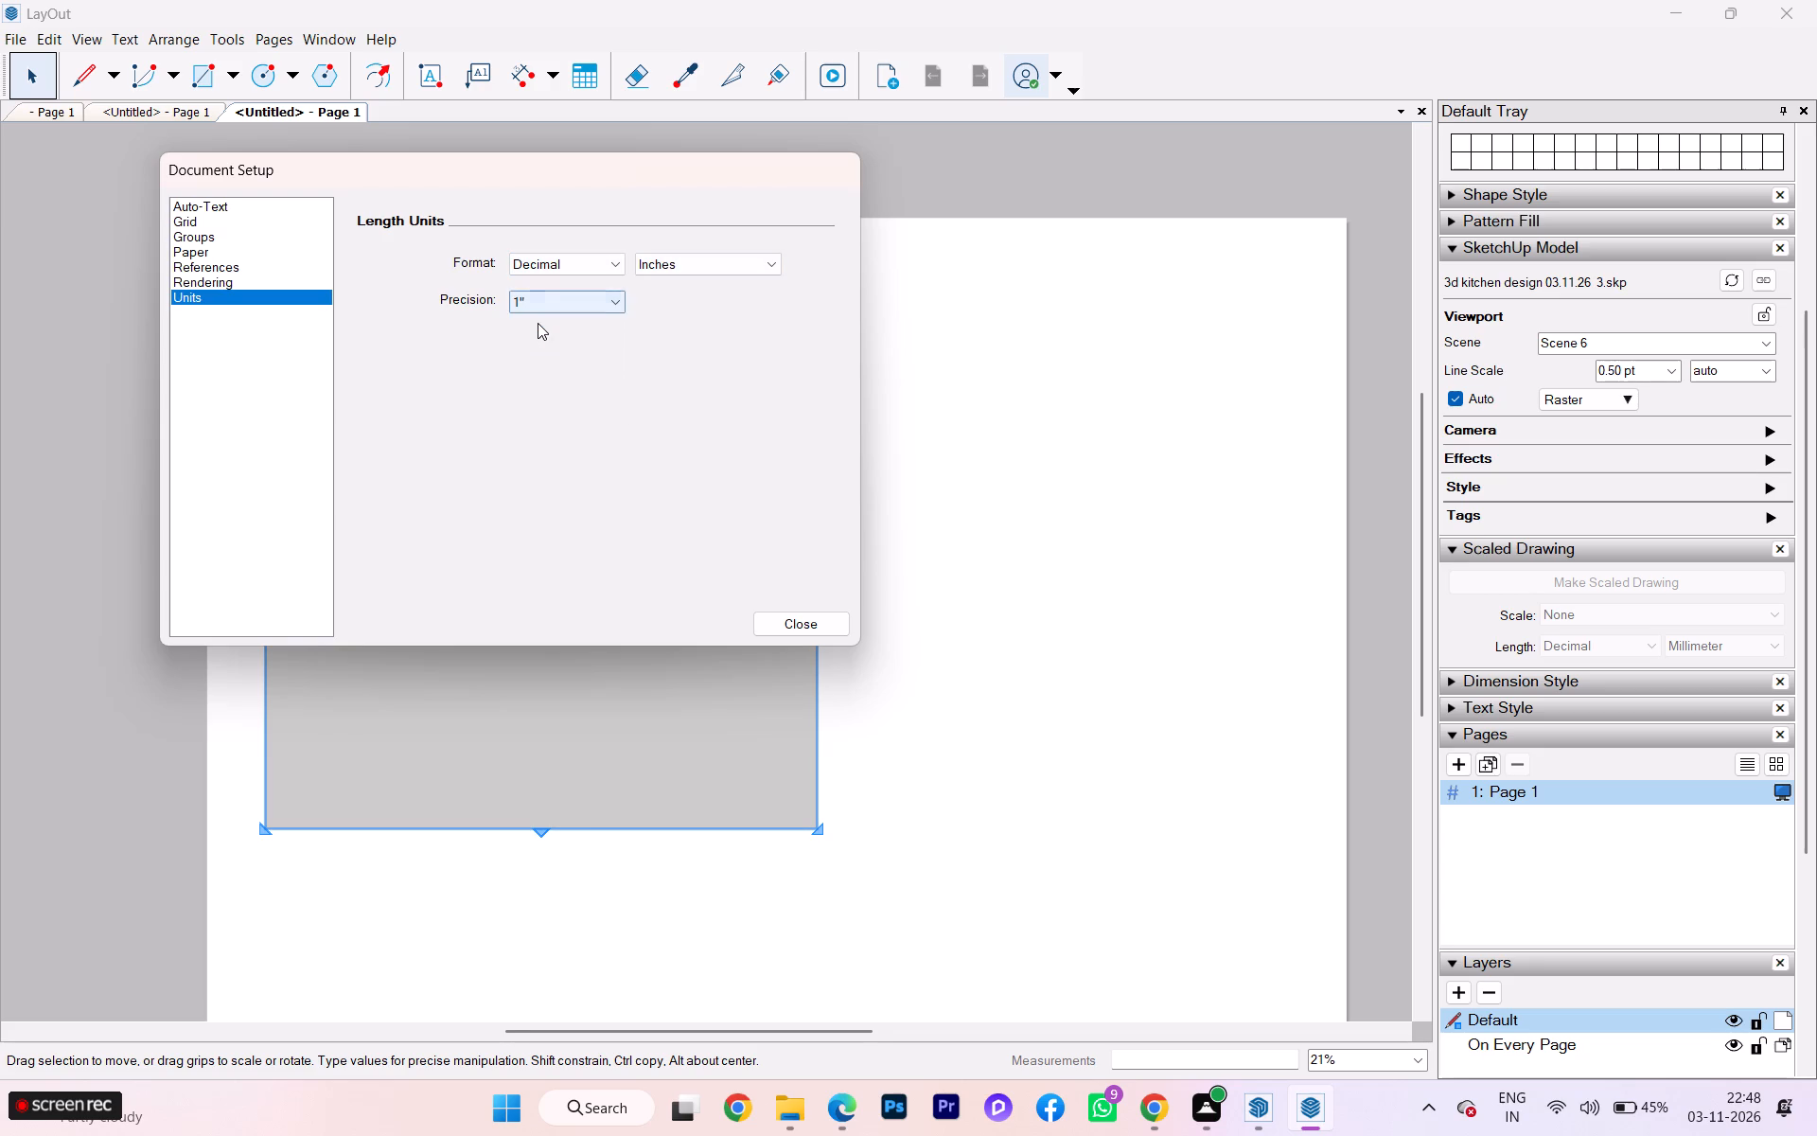
Review the document's paper, references, grid, auto-text, groups and rendering settings.
{"action": "left_click", "coordinate": [206, 248]}
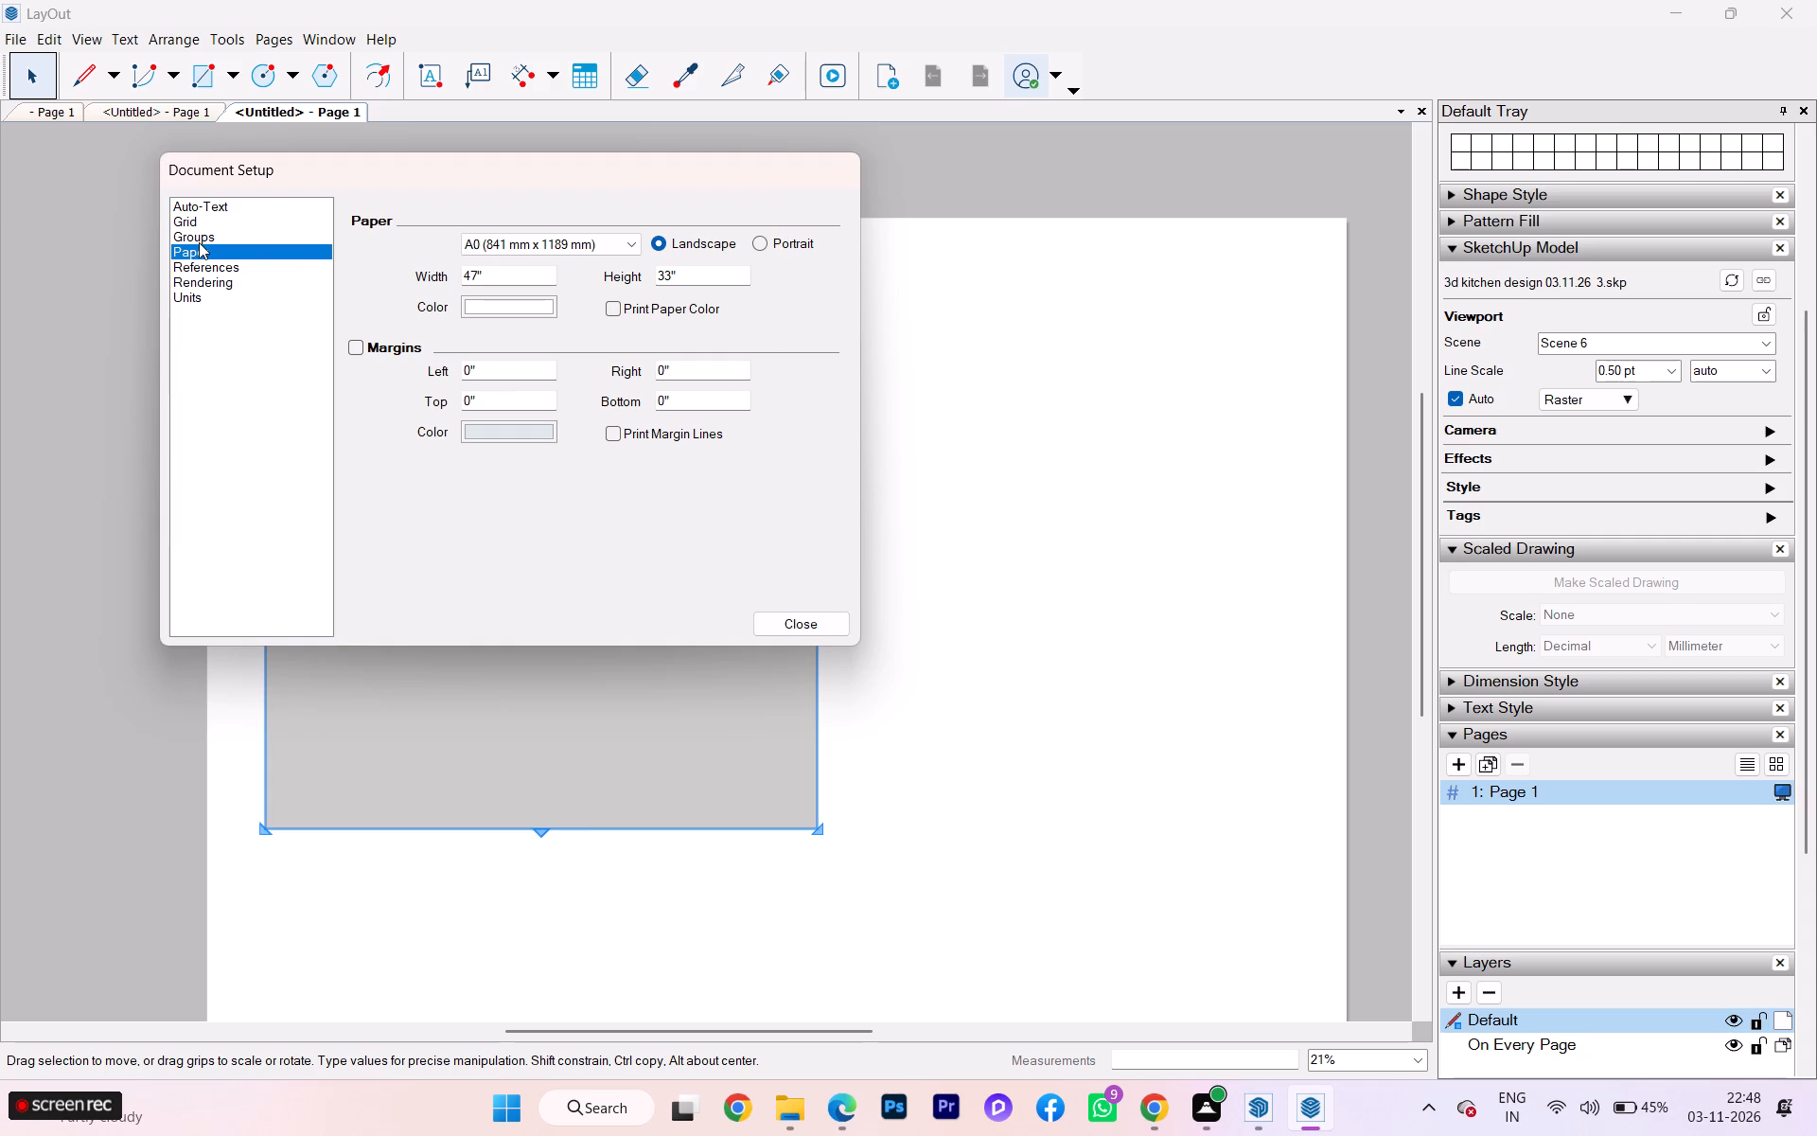
{"action": "left_click", "coordinate": [198, 271]}
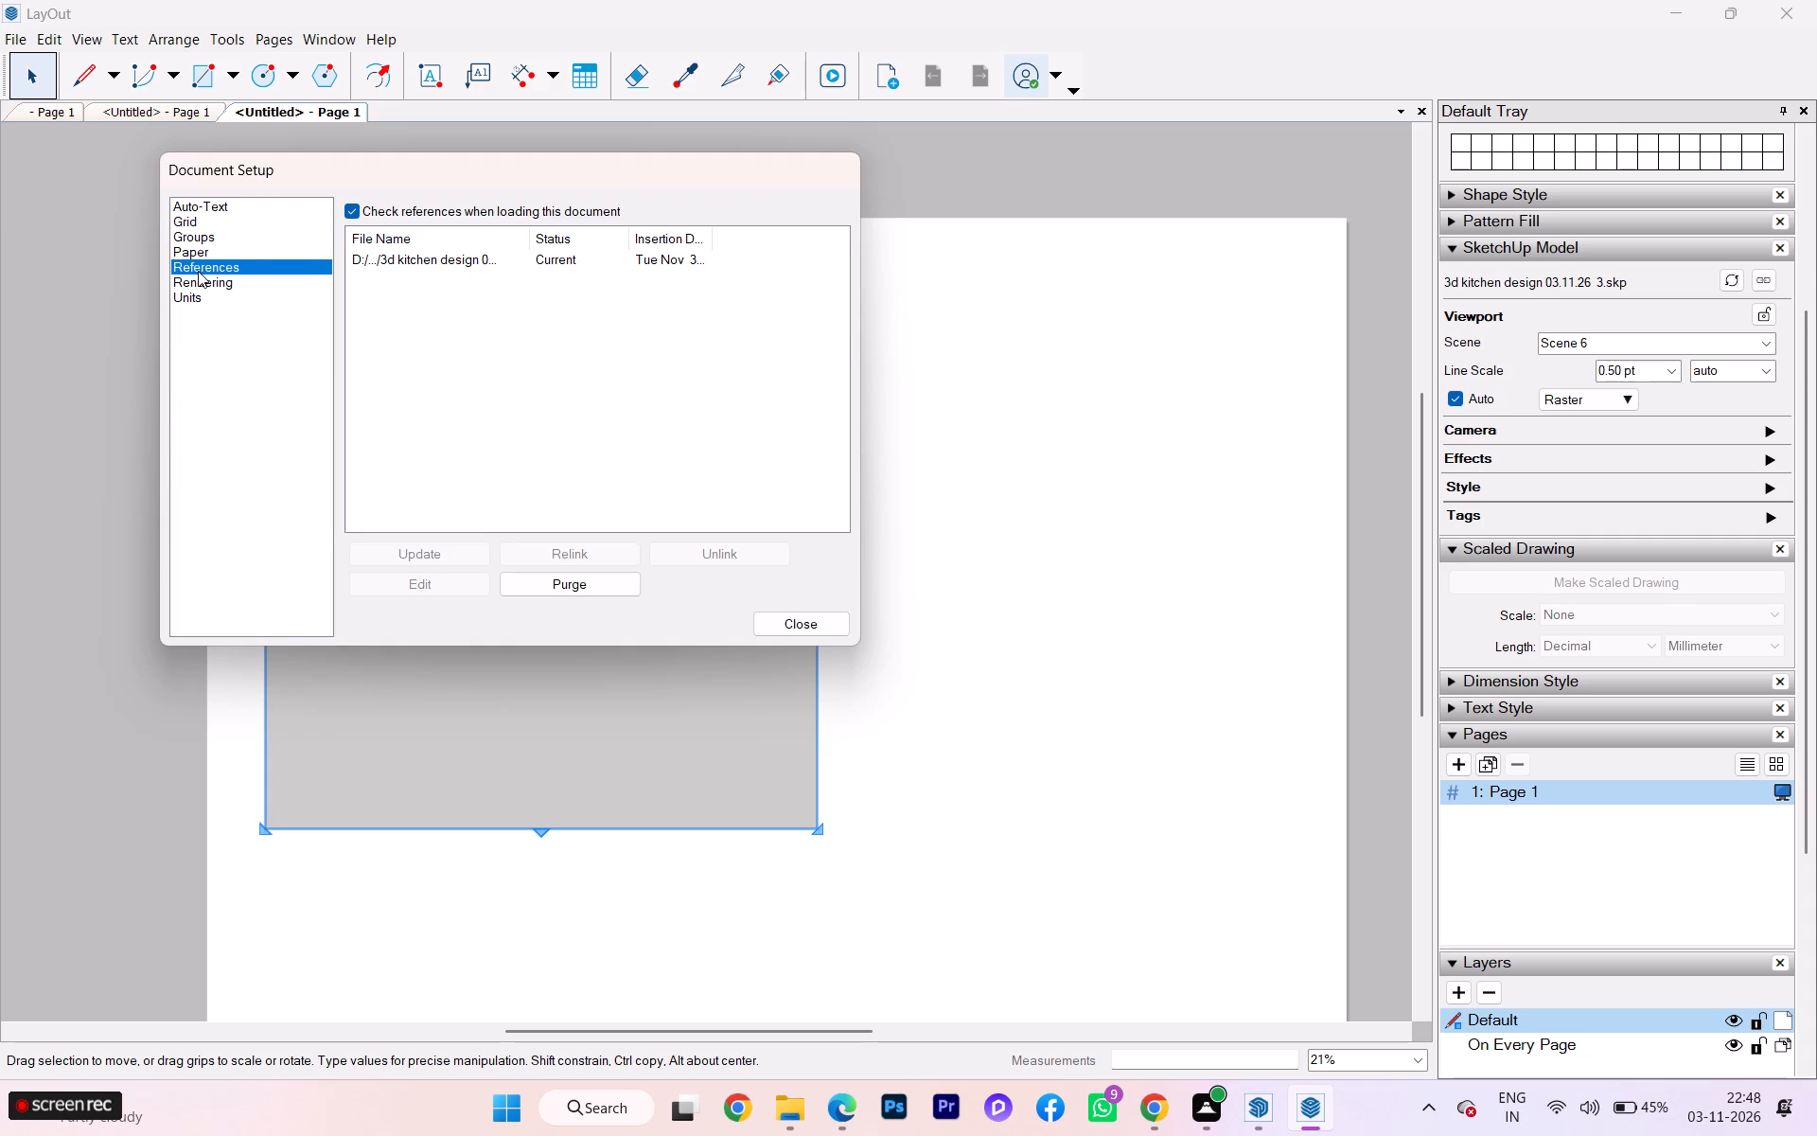
{"action": "left_click", "coordinate": [206, 225]}
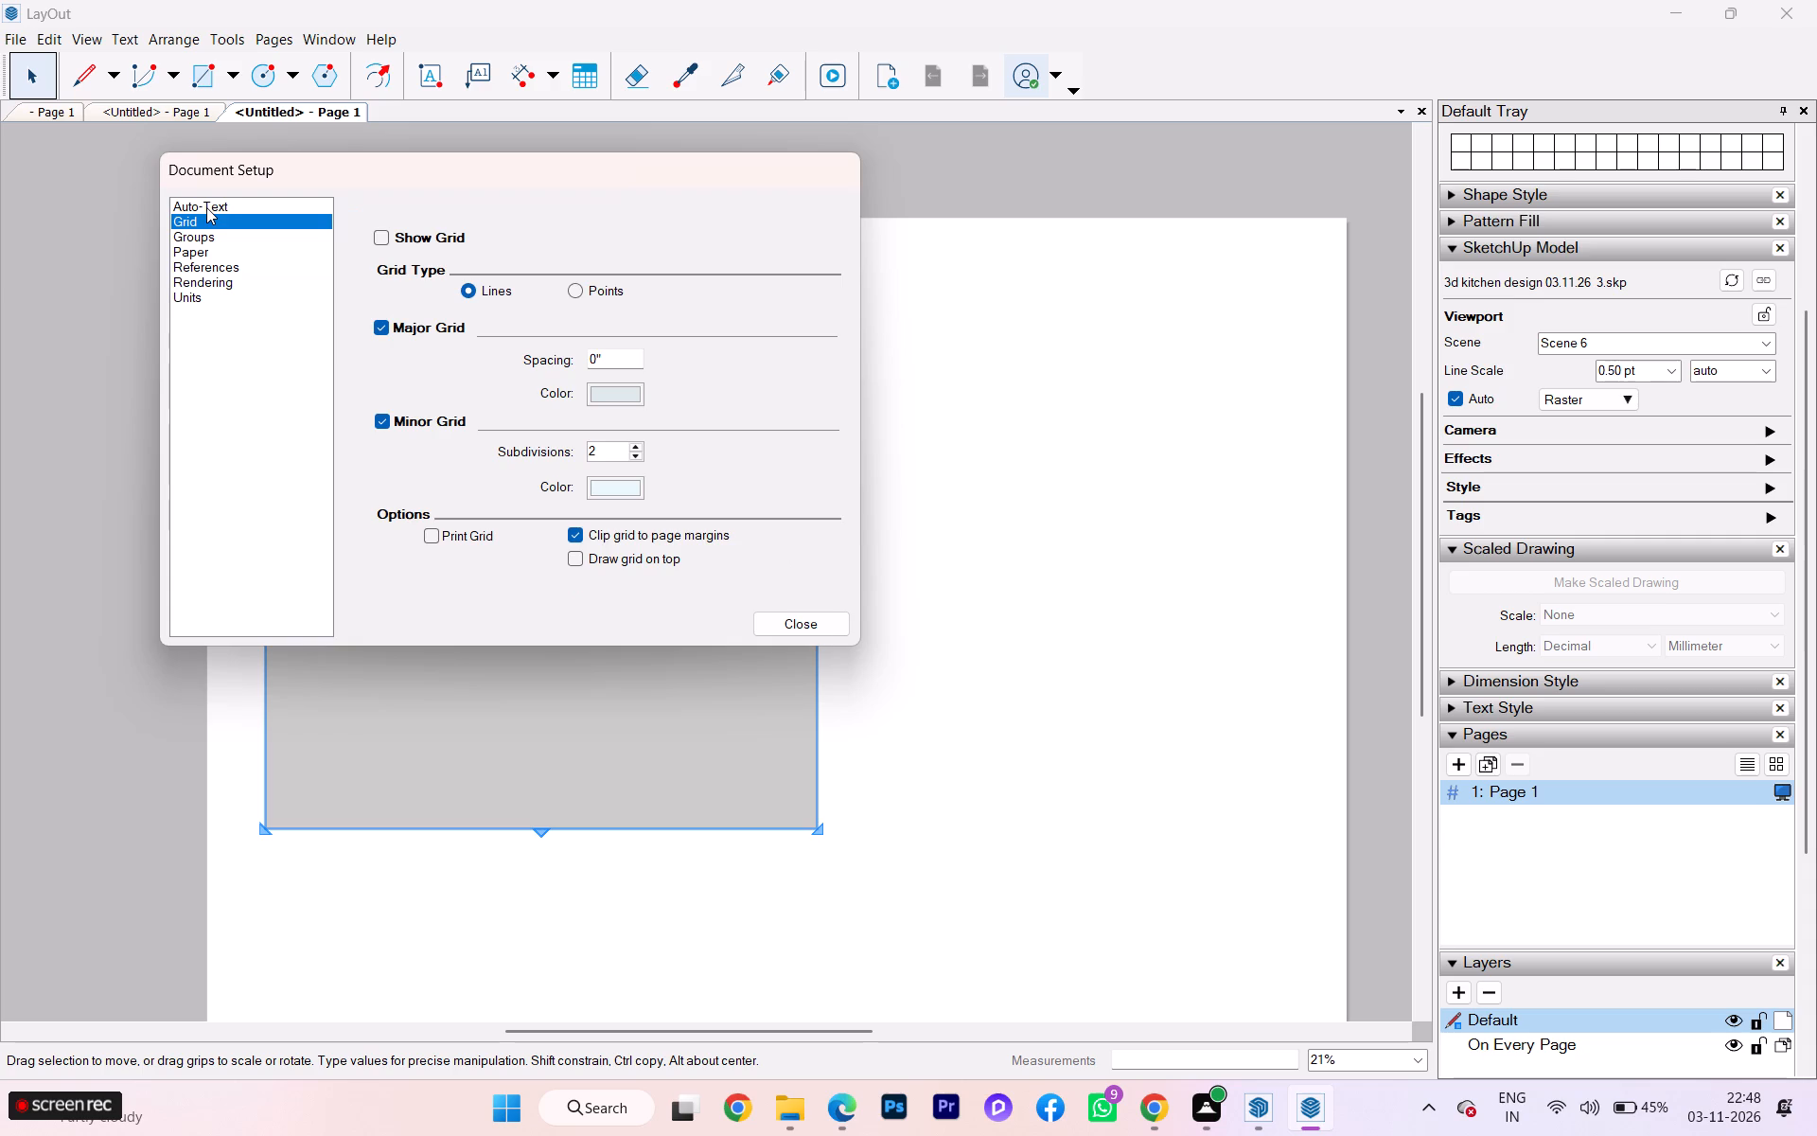
{"action": "left_click", "coordinate": [206, 207]}
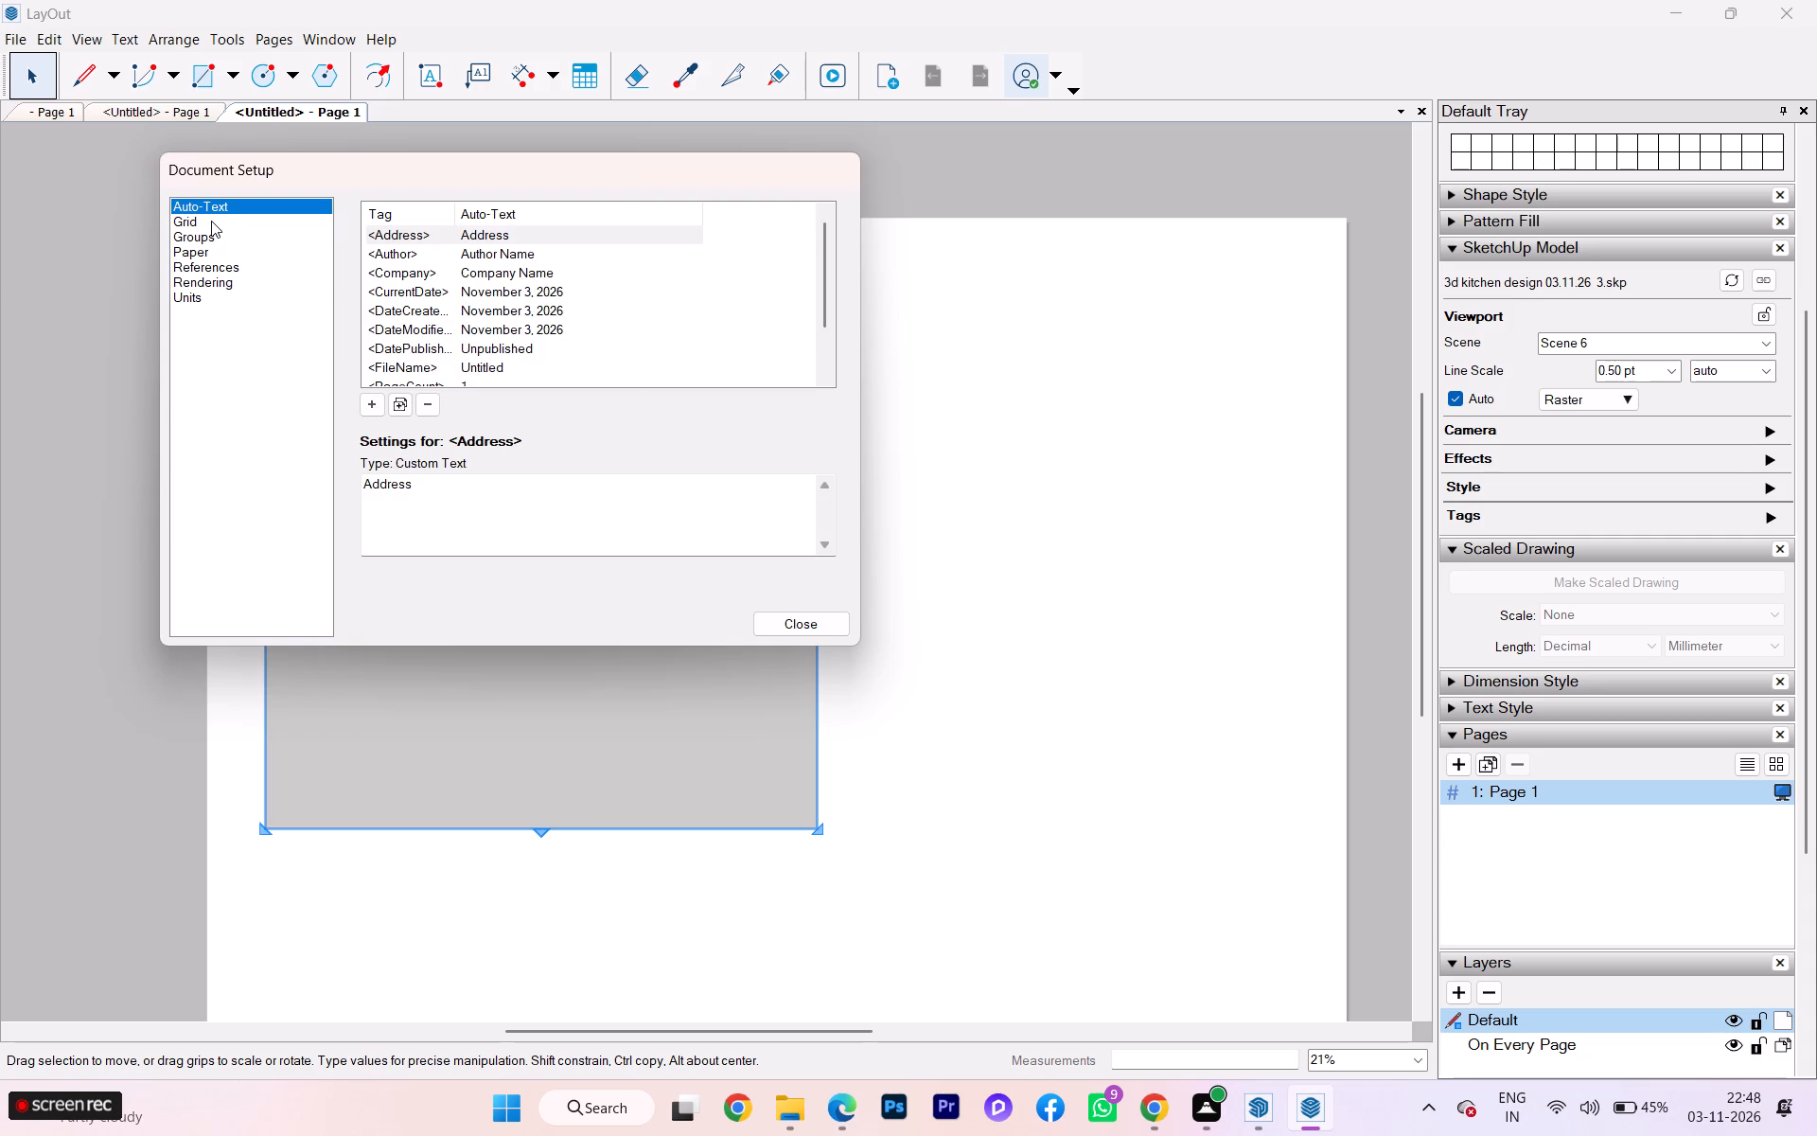
{"action": "left_click", "coordinate": [203, 251]}
{"action": "left_click", "coordinate": [204, 237]}
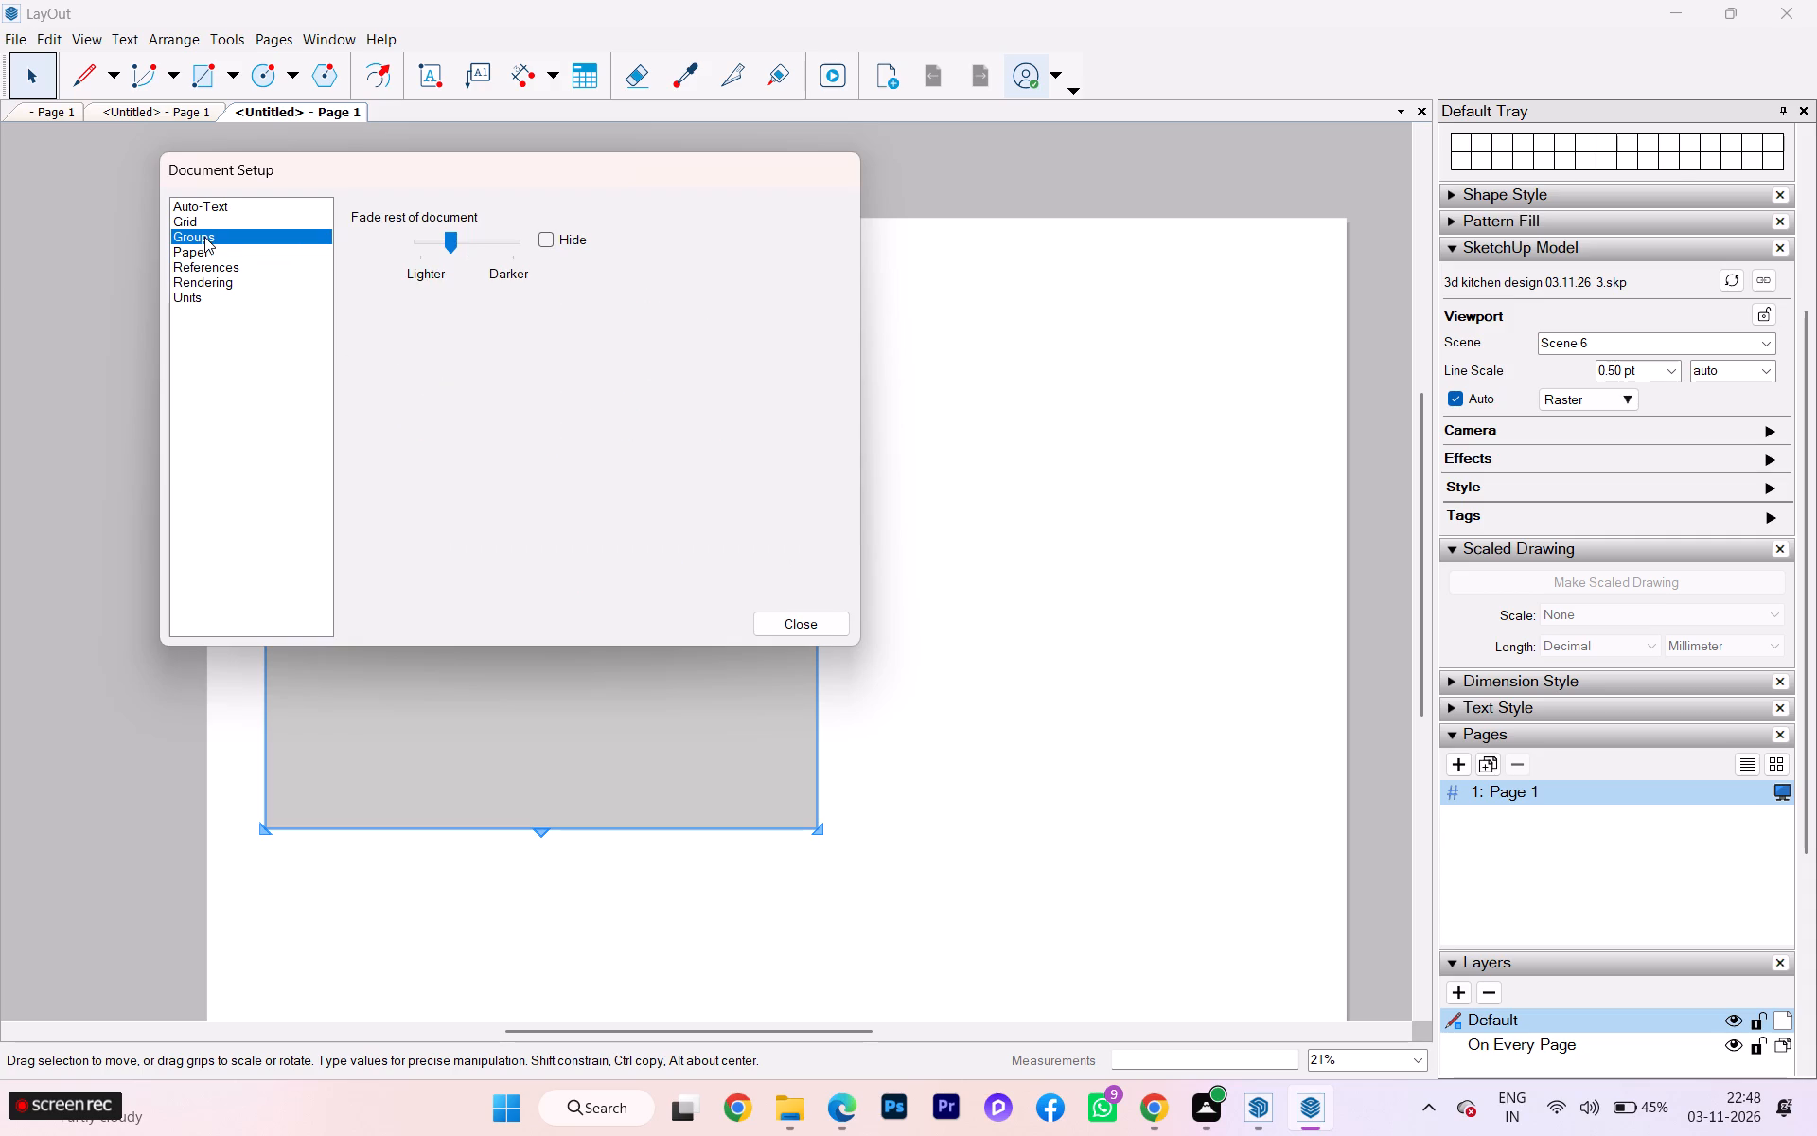
{"action": "left_click", "coordinate": [206, 277]}
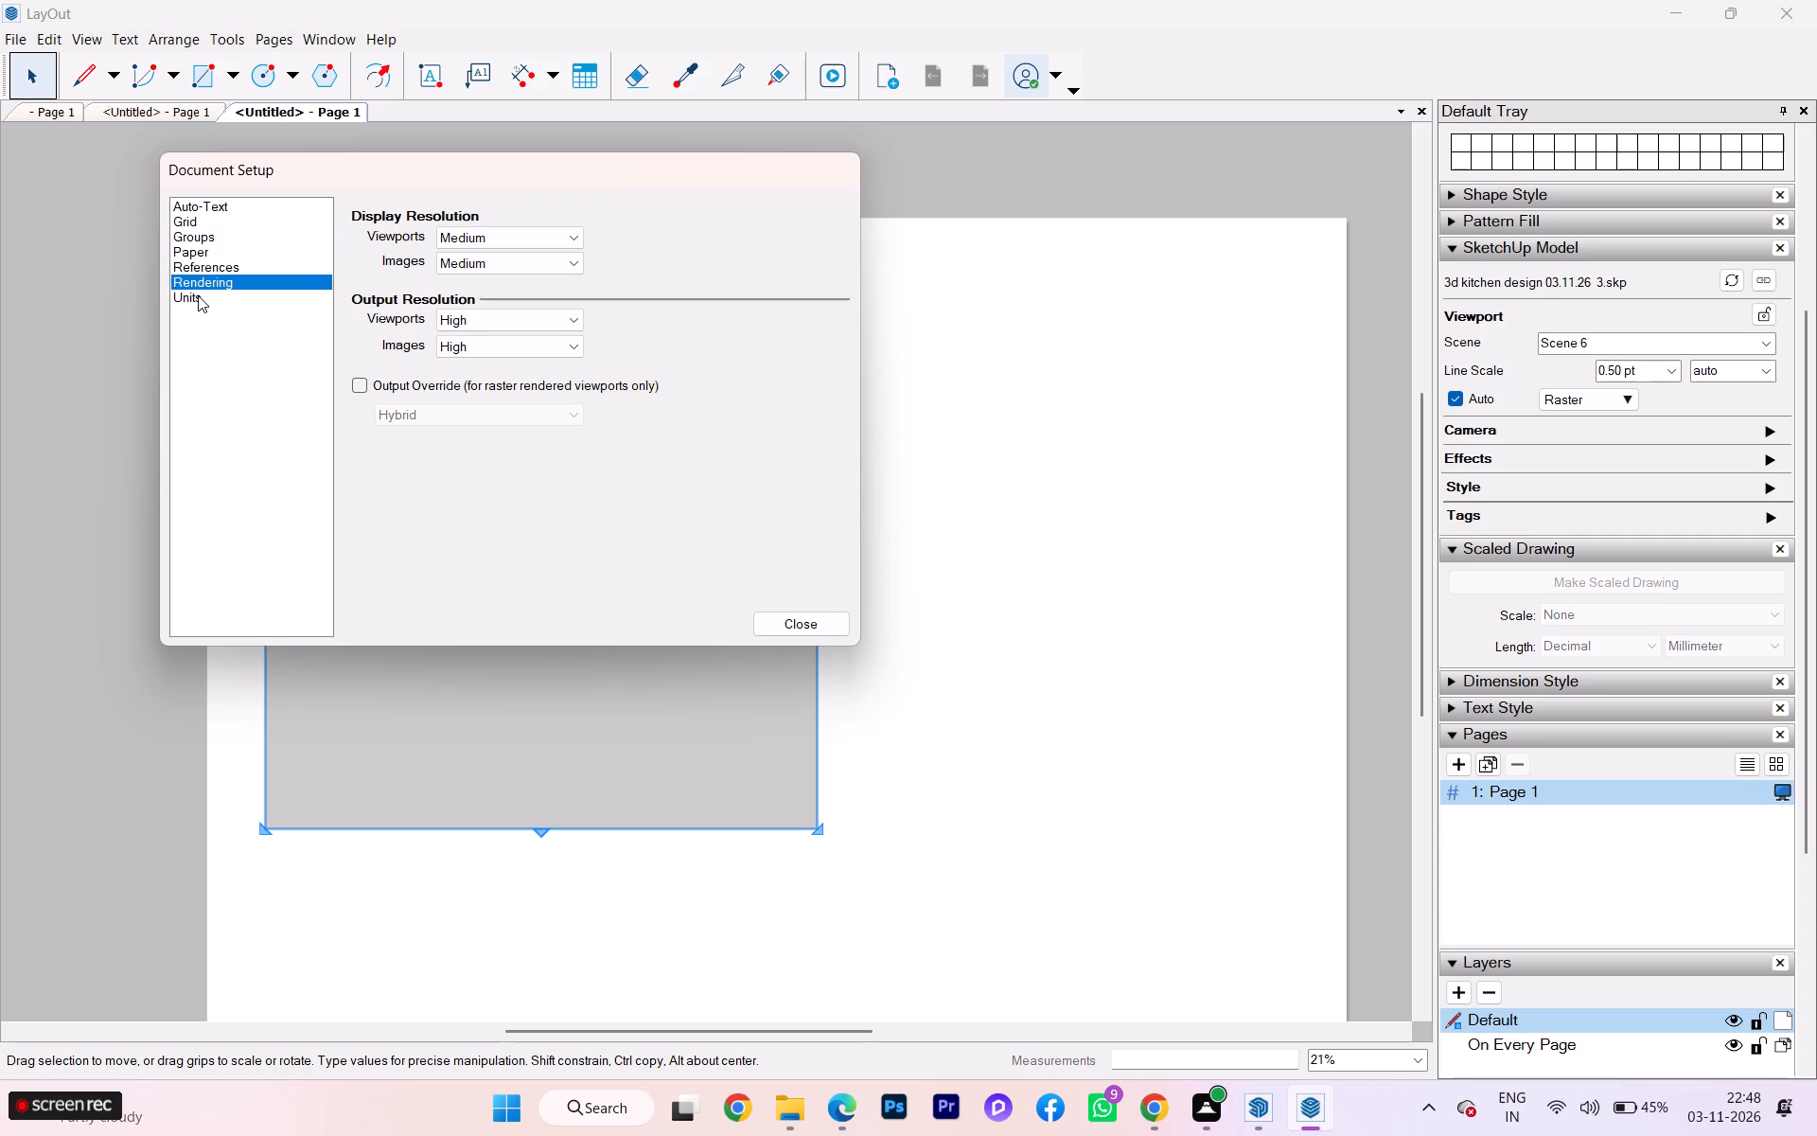
Set the document's length unit format to Fractional inches and close the document settings.
{"action": "left_click", "coordinate": [198, 295]}
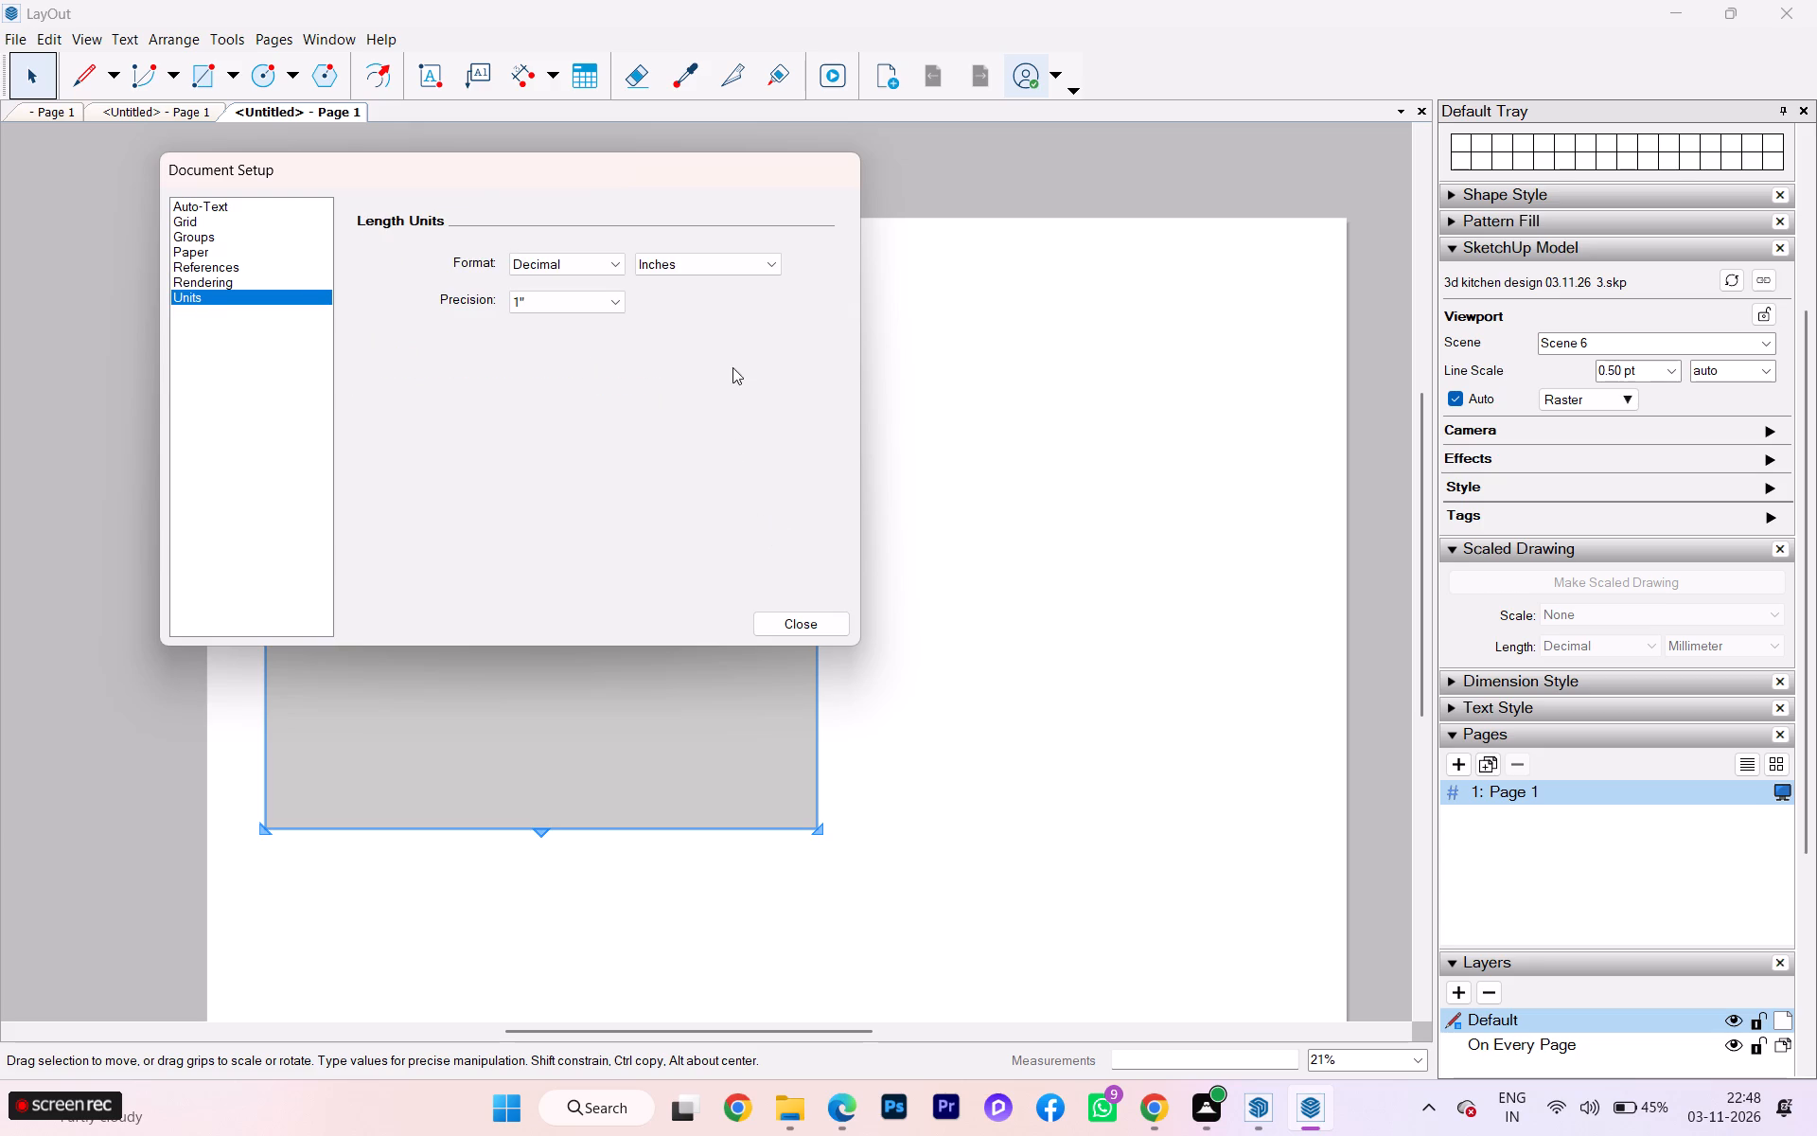
{"action": "left_click", "coordinate": [607, 265]}
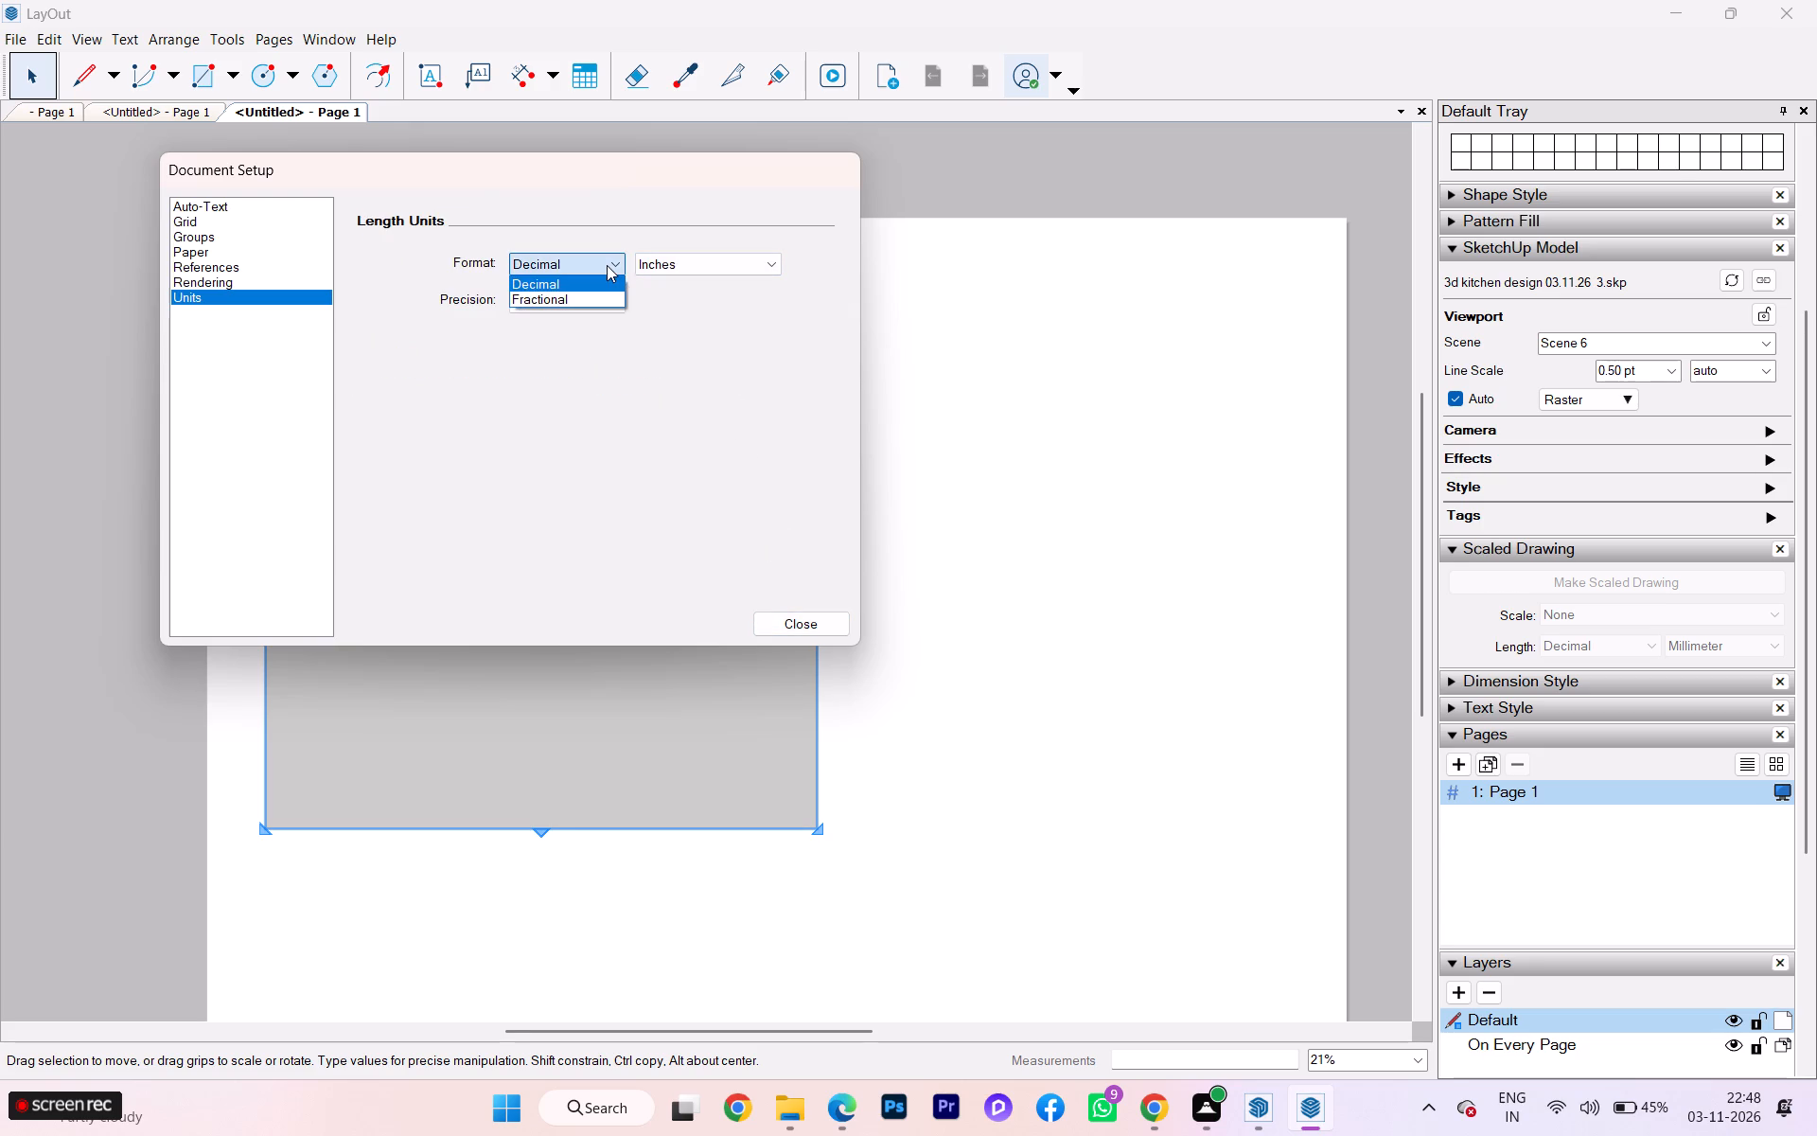
{"action": "left_click", "coordinate": [596, 303]}
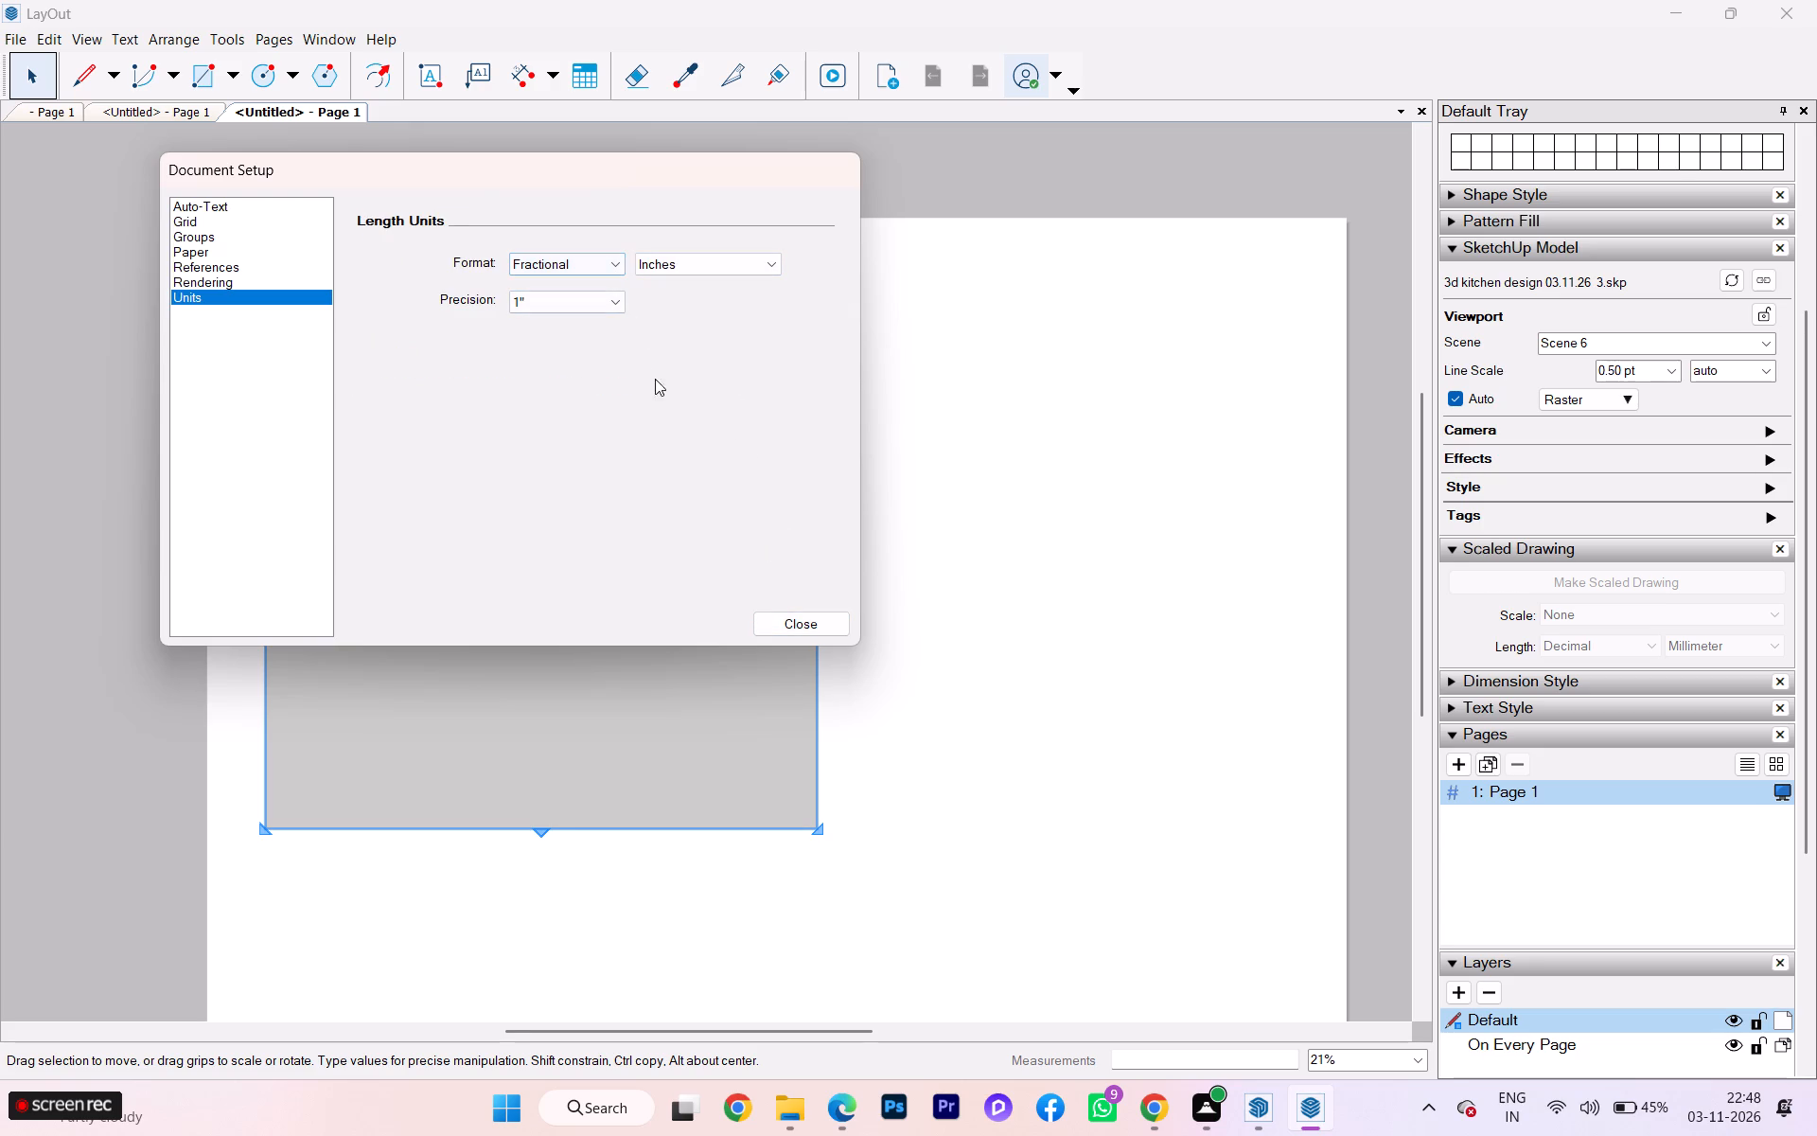
{"action": "left_click", "coordinate": [809, 609]}
{"action": "left_click", "coordinate": [795, 624]}
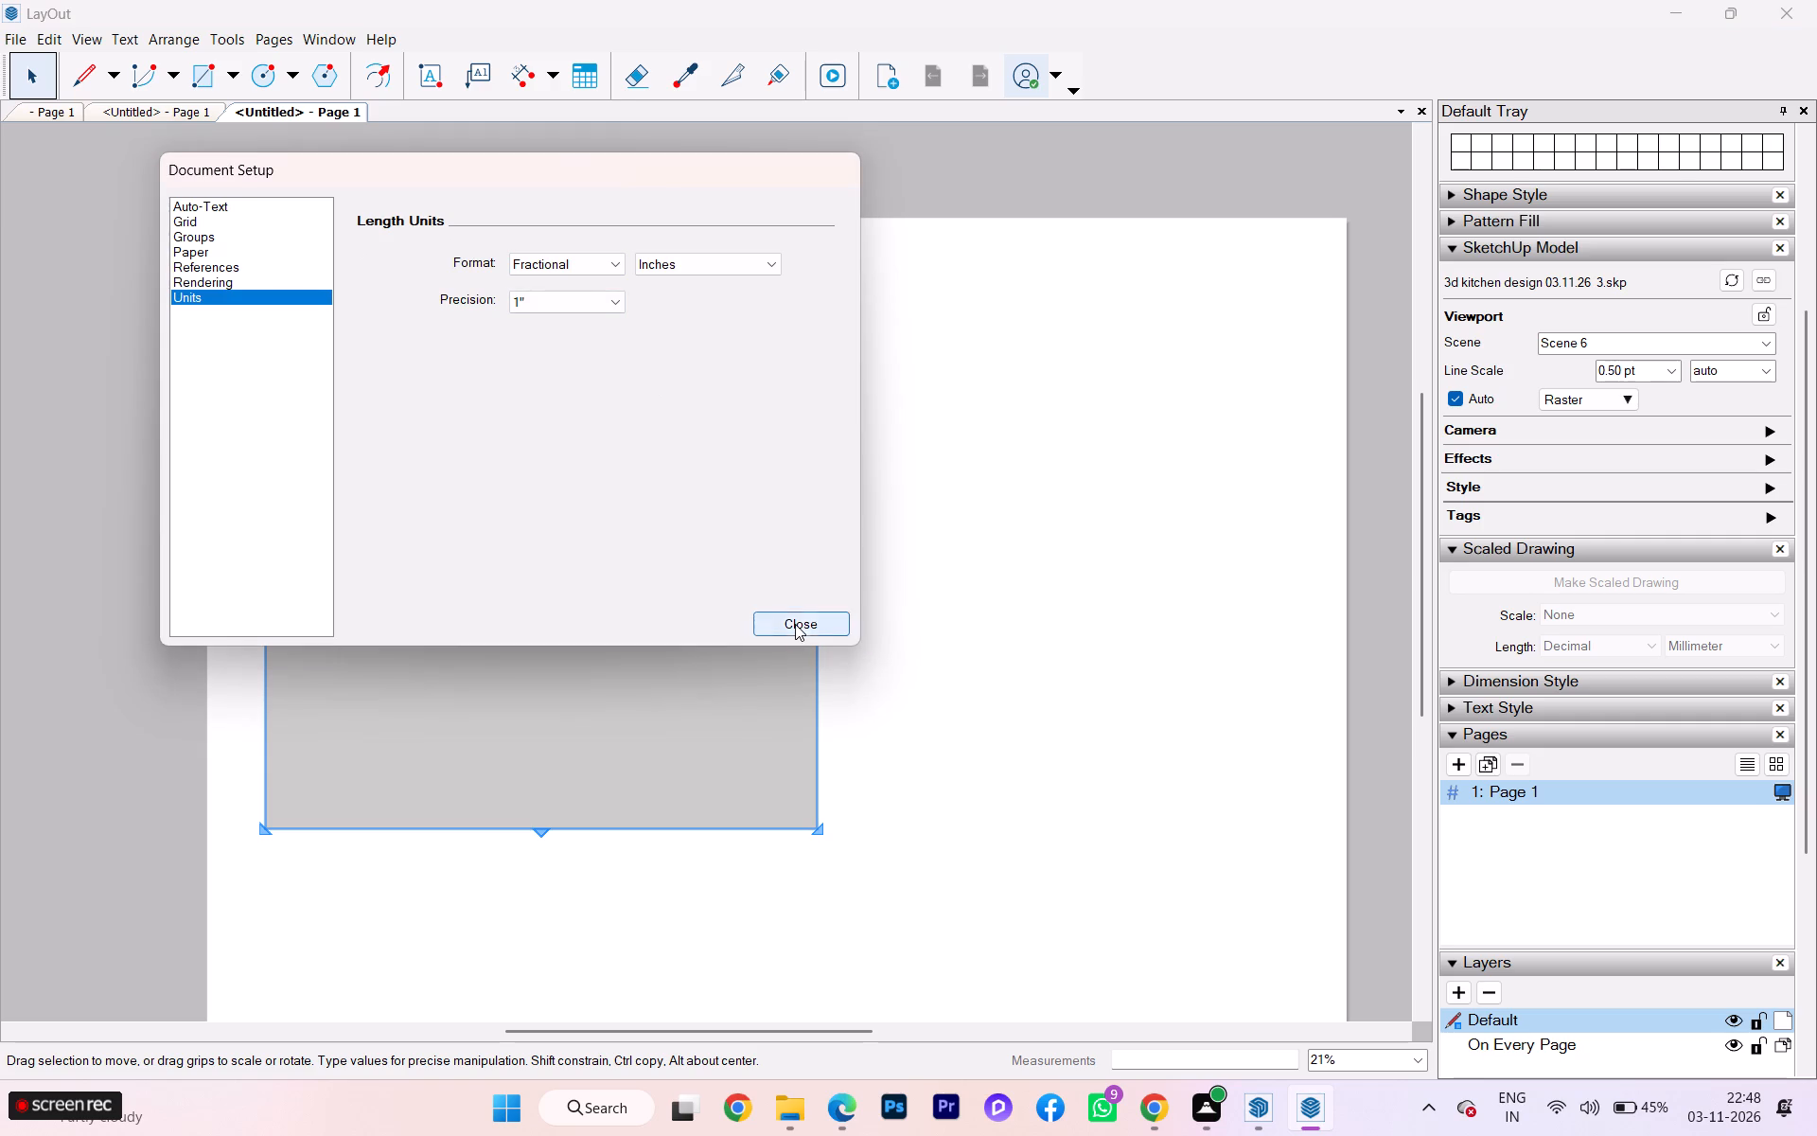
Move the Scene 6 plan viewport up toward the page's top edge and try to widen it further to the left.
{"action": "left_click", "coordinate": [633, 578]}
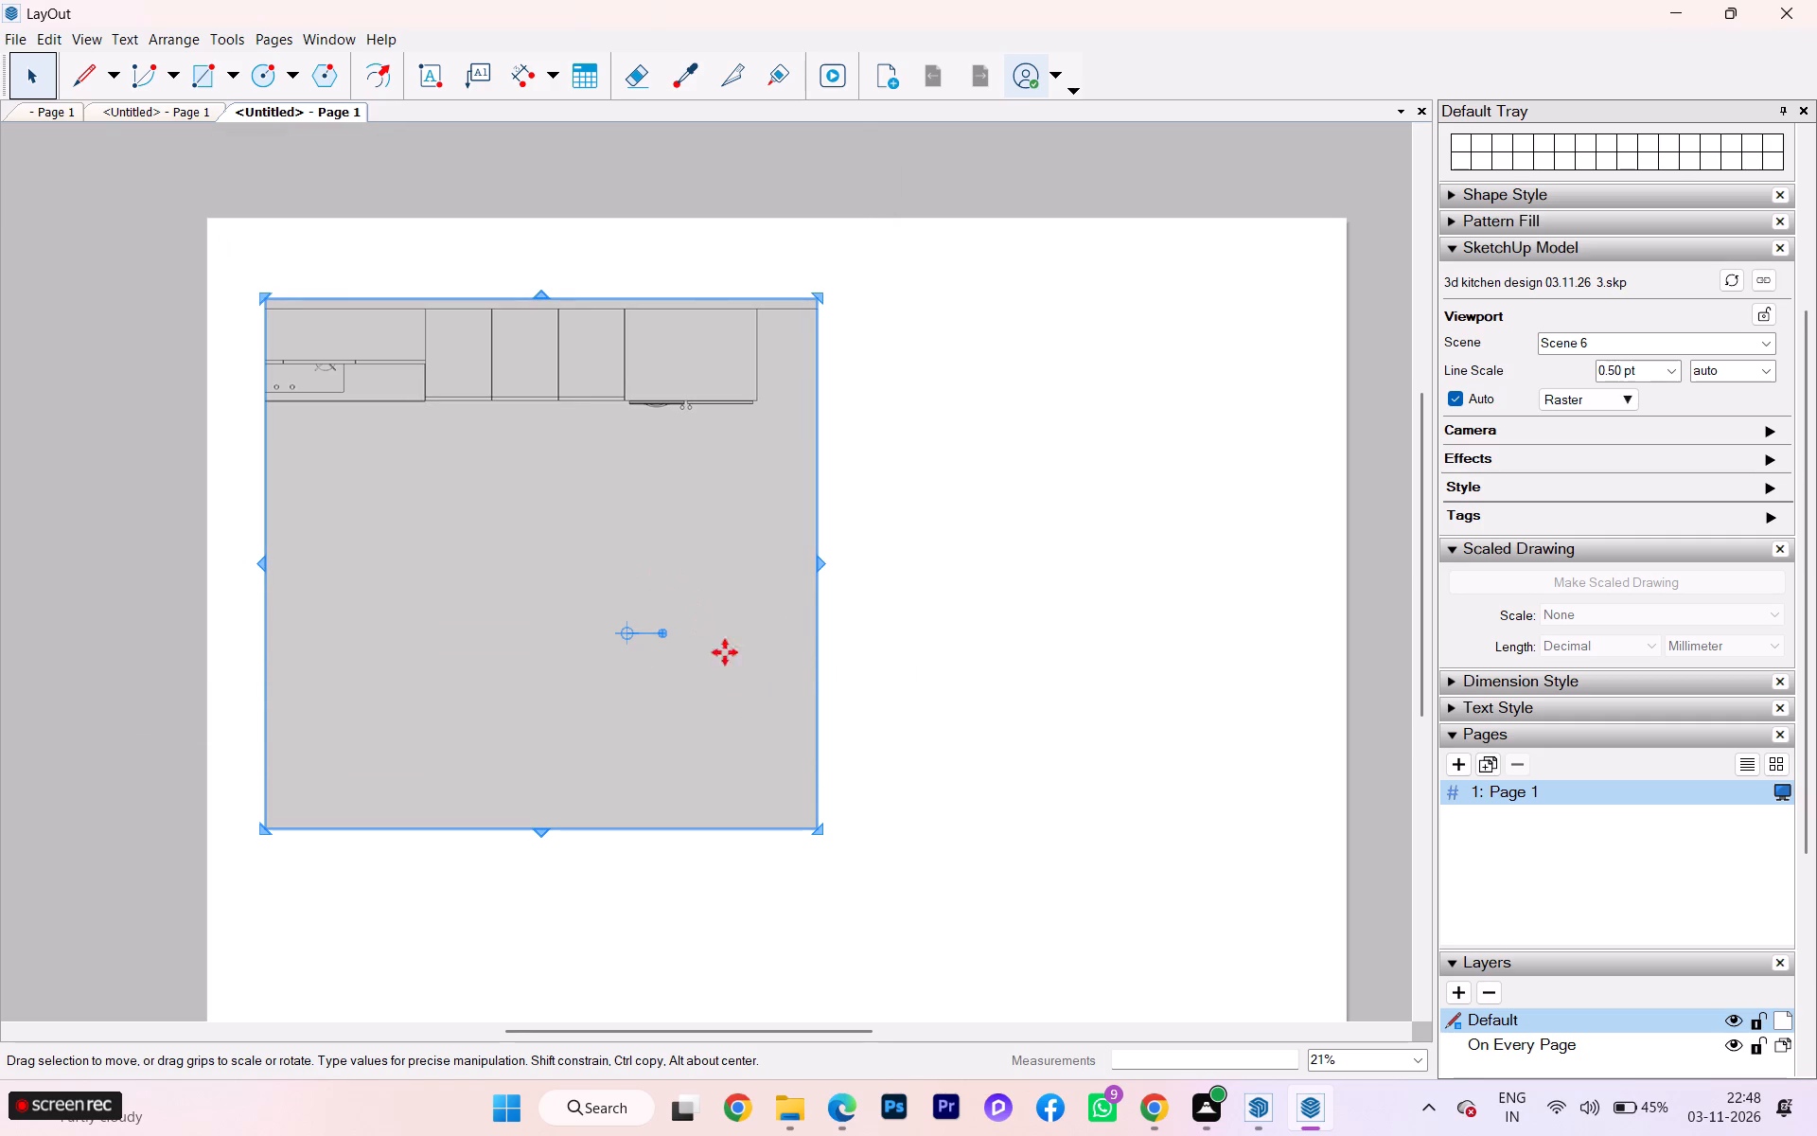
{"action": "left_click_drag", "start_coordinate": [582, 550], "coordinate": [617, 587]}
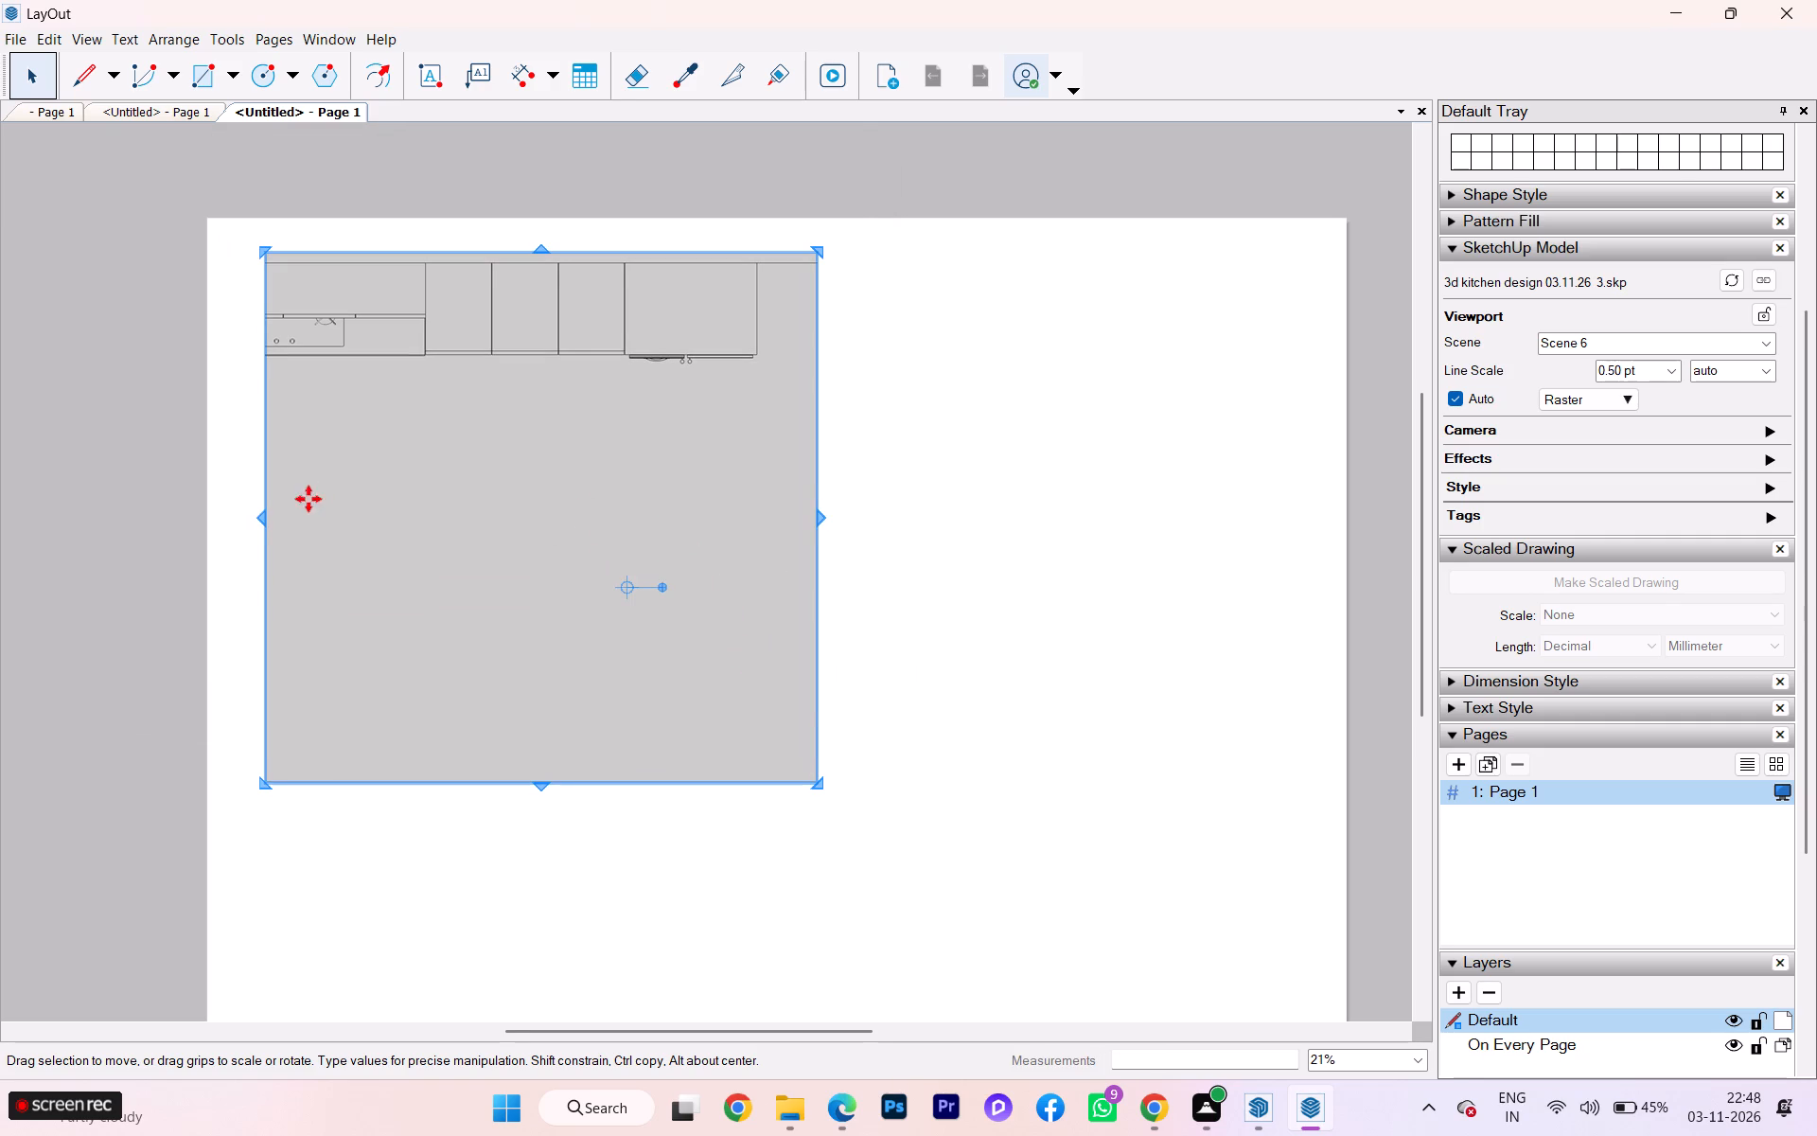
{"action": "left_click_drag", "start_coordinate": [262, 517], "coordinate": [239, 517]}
Delete the Scene 6 plan viewport from the page.
{"action": "key", "text": "Delete"}
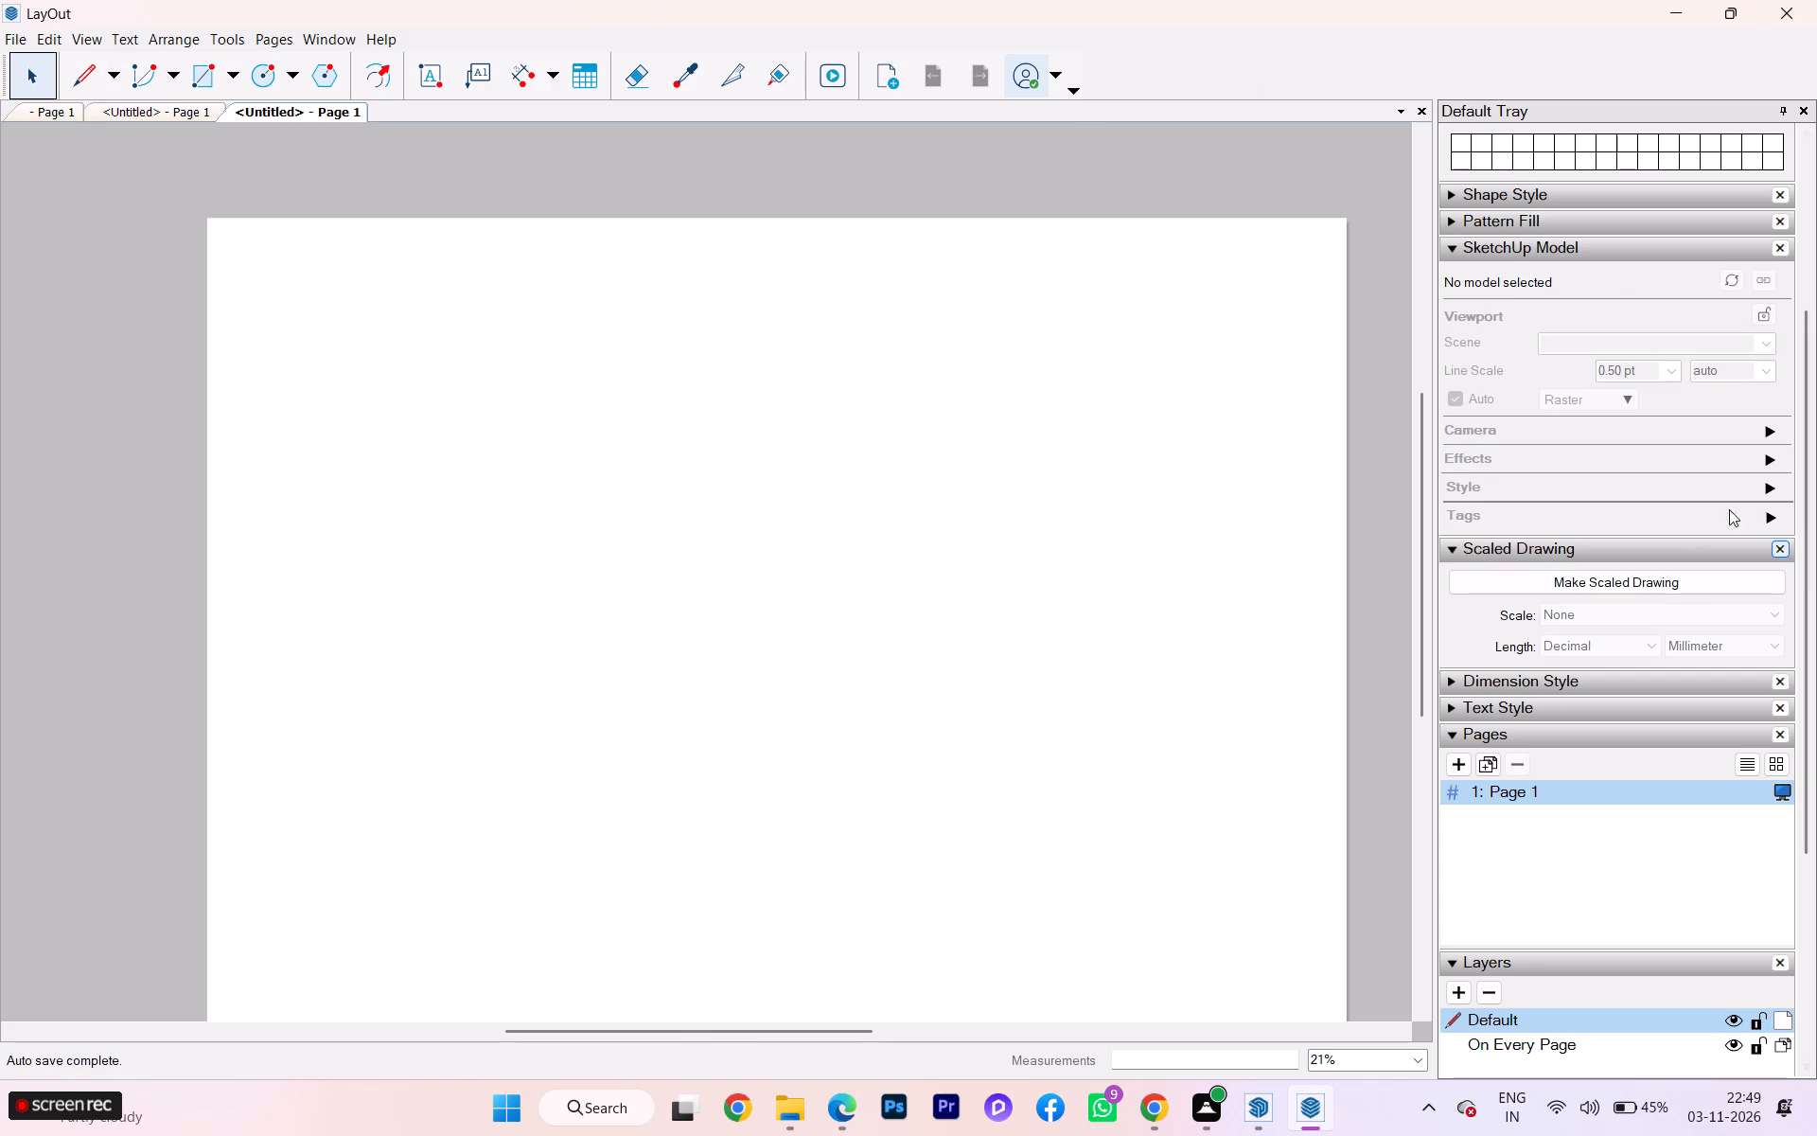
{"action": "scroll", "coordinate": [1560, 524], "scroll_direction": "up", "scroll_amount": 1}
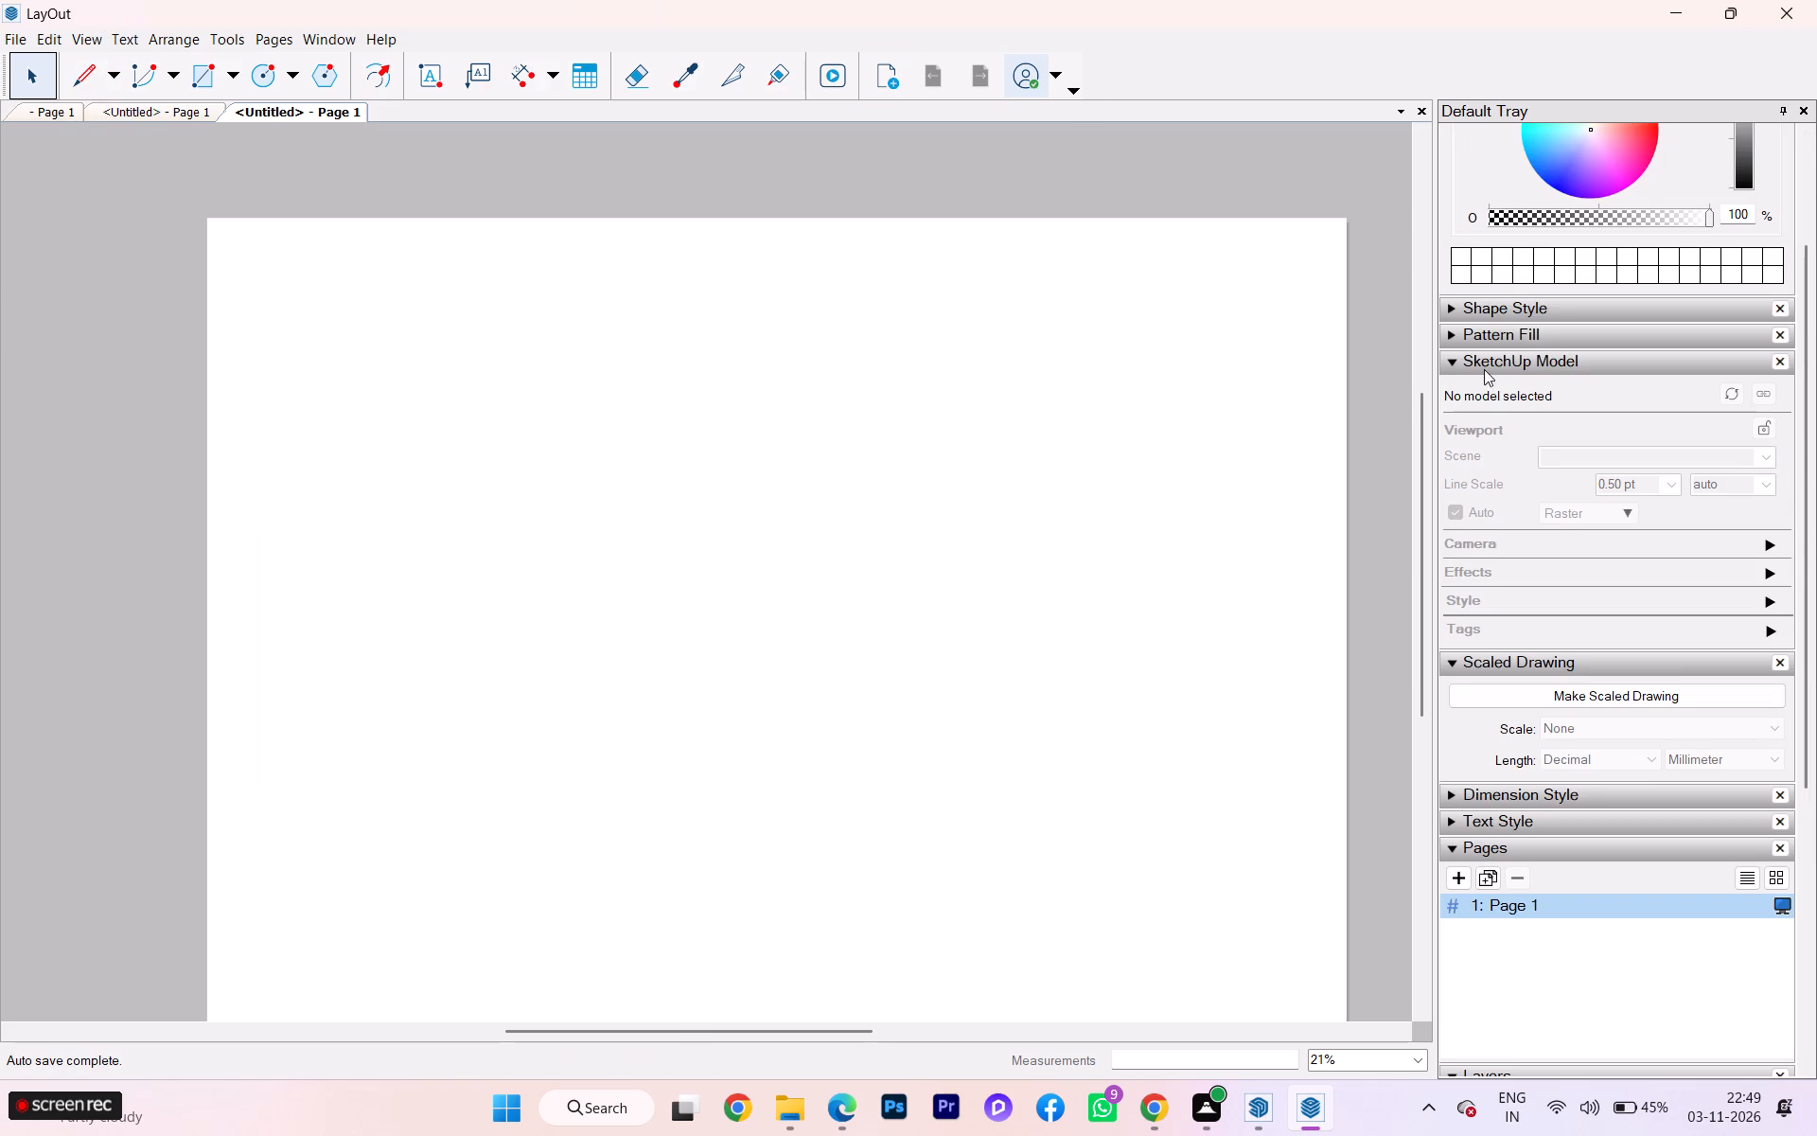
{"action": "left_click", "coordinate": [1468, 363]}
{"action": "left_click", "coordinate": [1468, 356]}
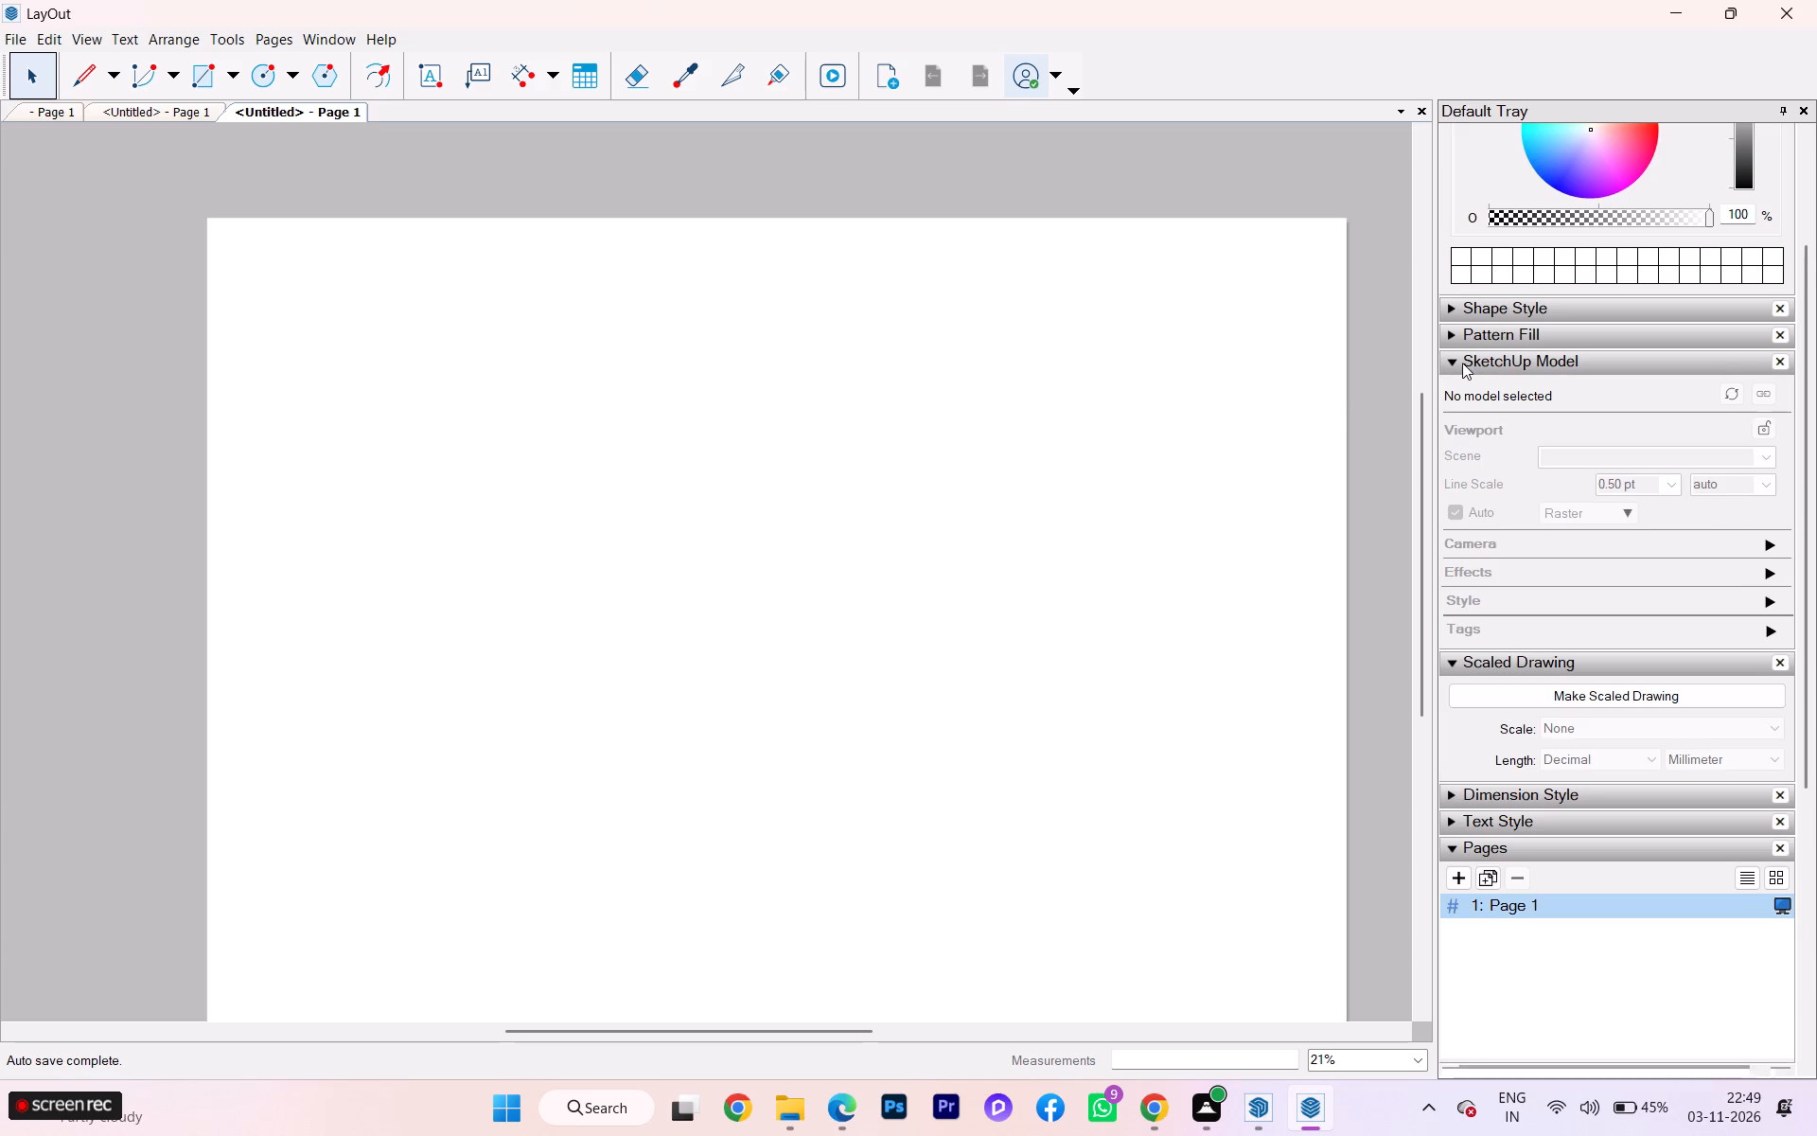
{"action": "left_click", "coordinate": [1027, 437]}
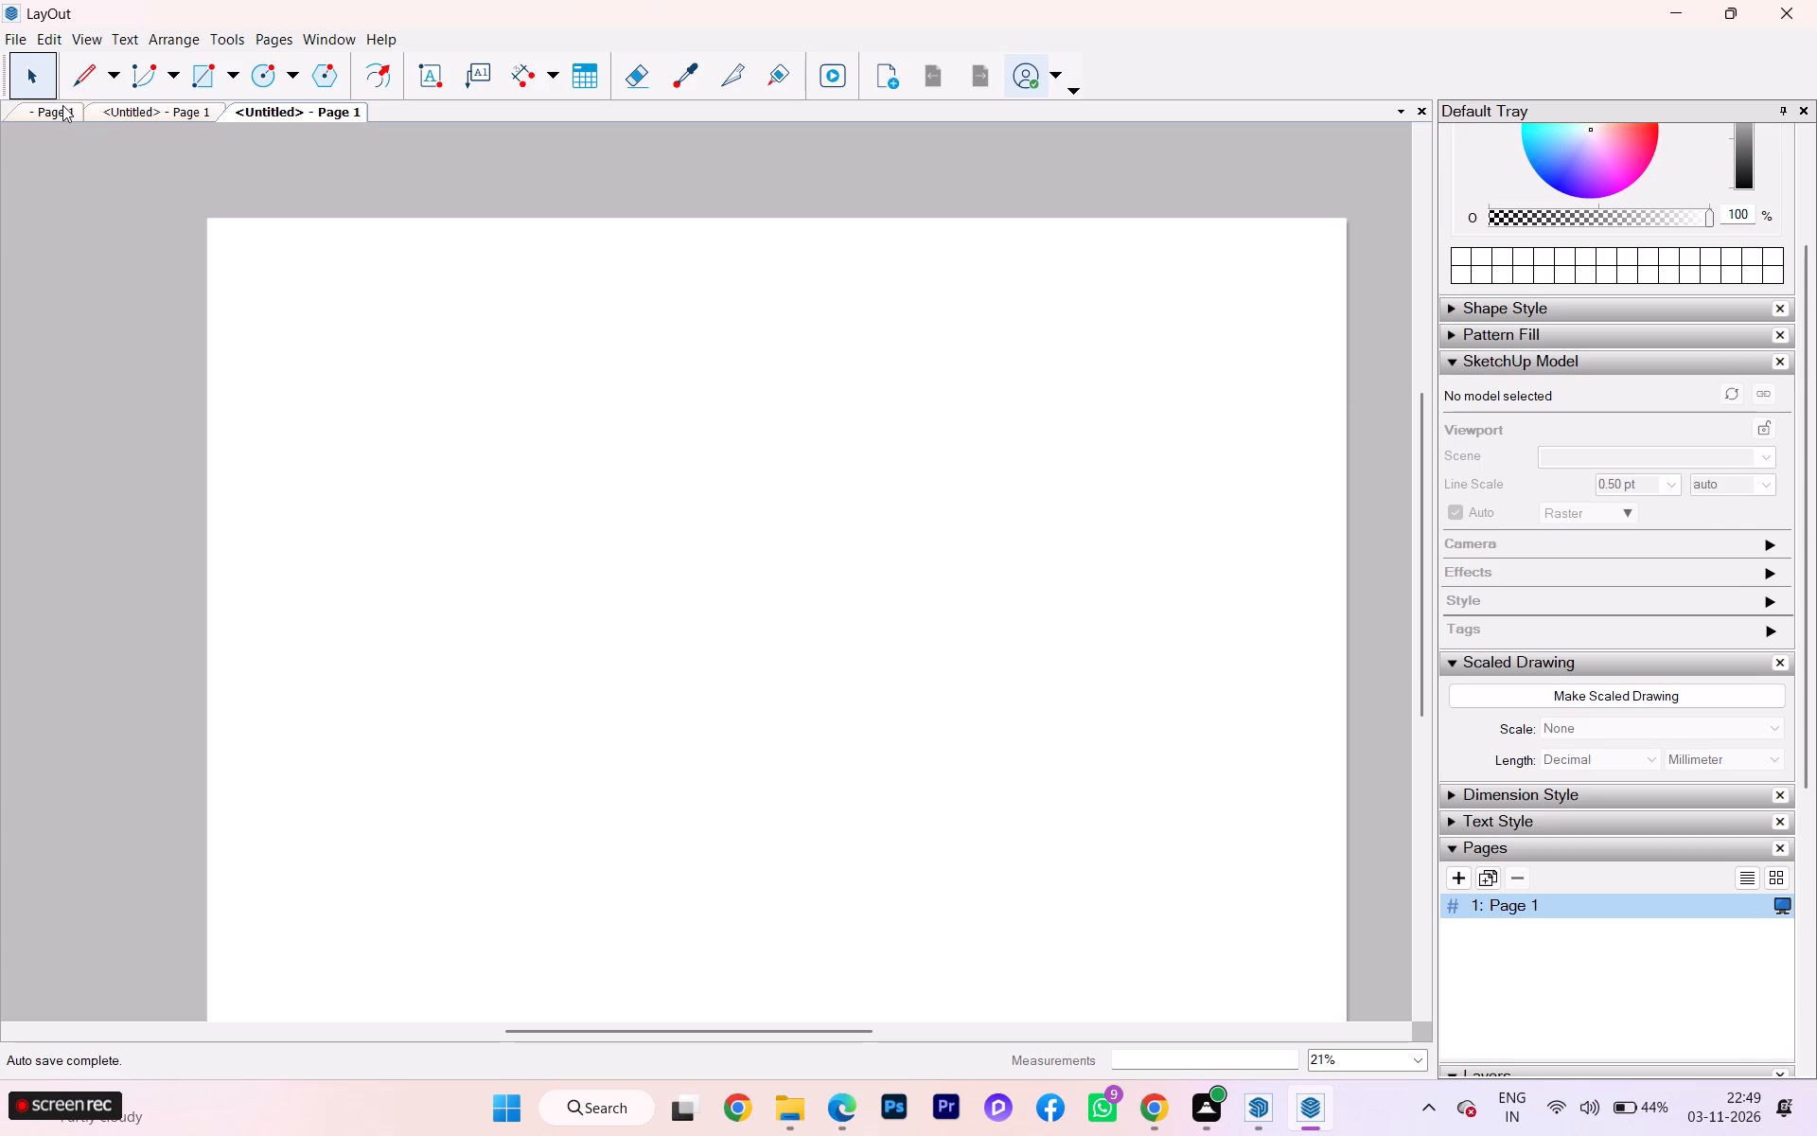
Insert 3d kitchen design 03.11.26 3.skp from the skp projectss folder onto the empty page again.
{"action": "left_click", "coordinate": [23, 41]}
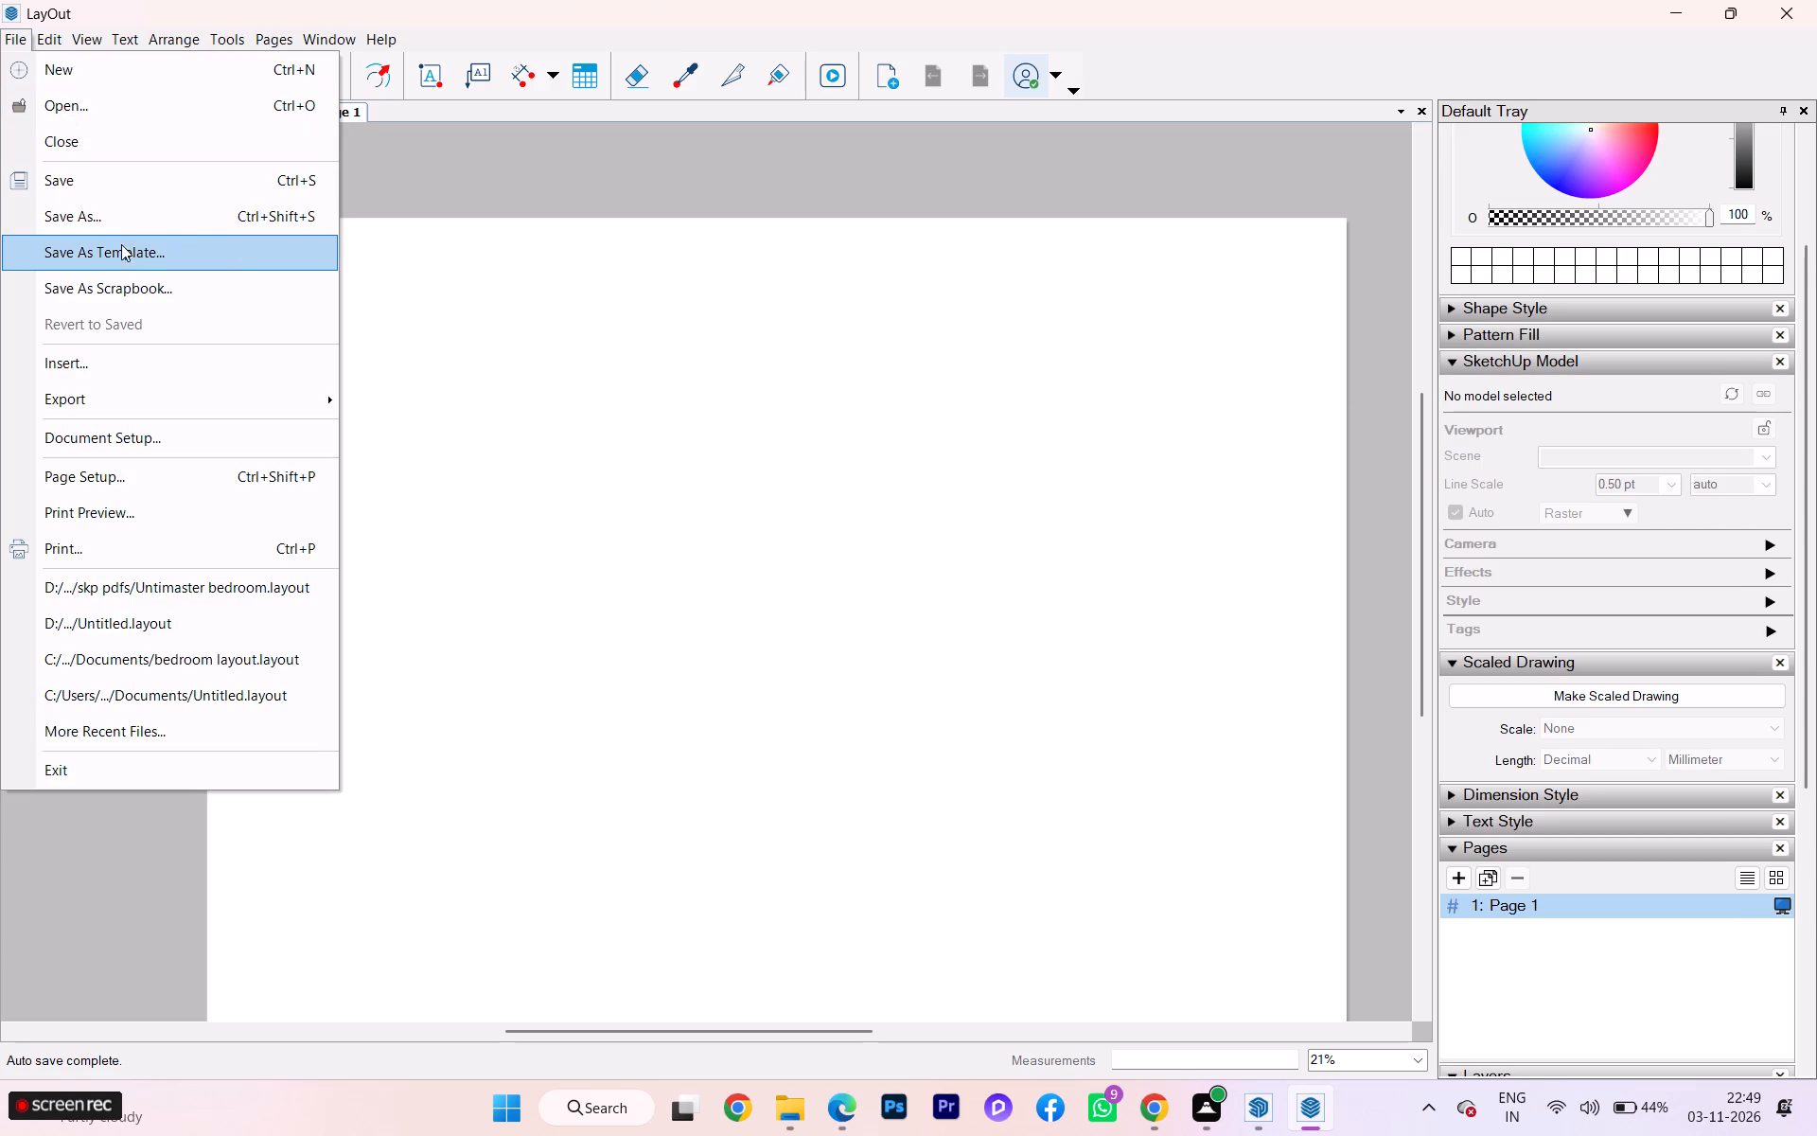
{"action": "left_click", "coordinate": [141, 362]}
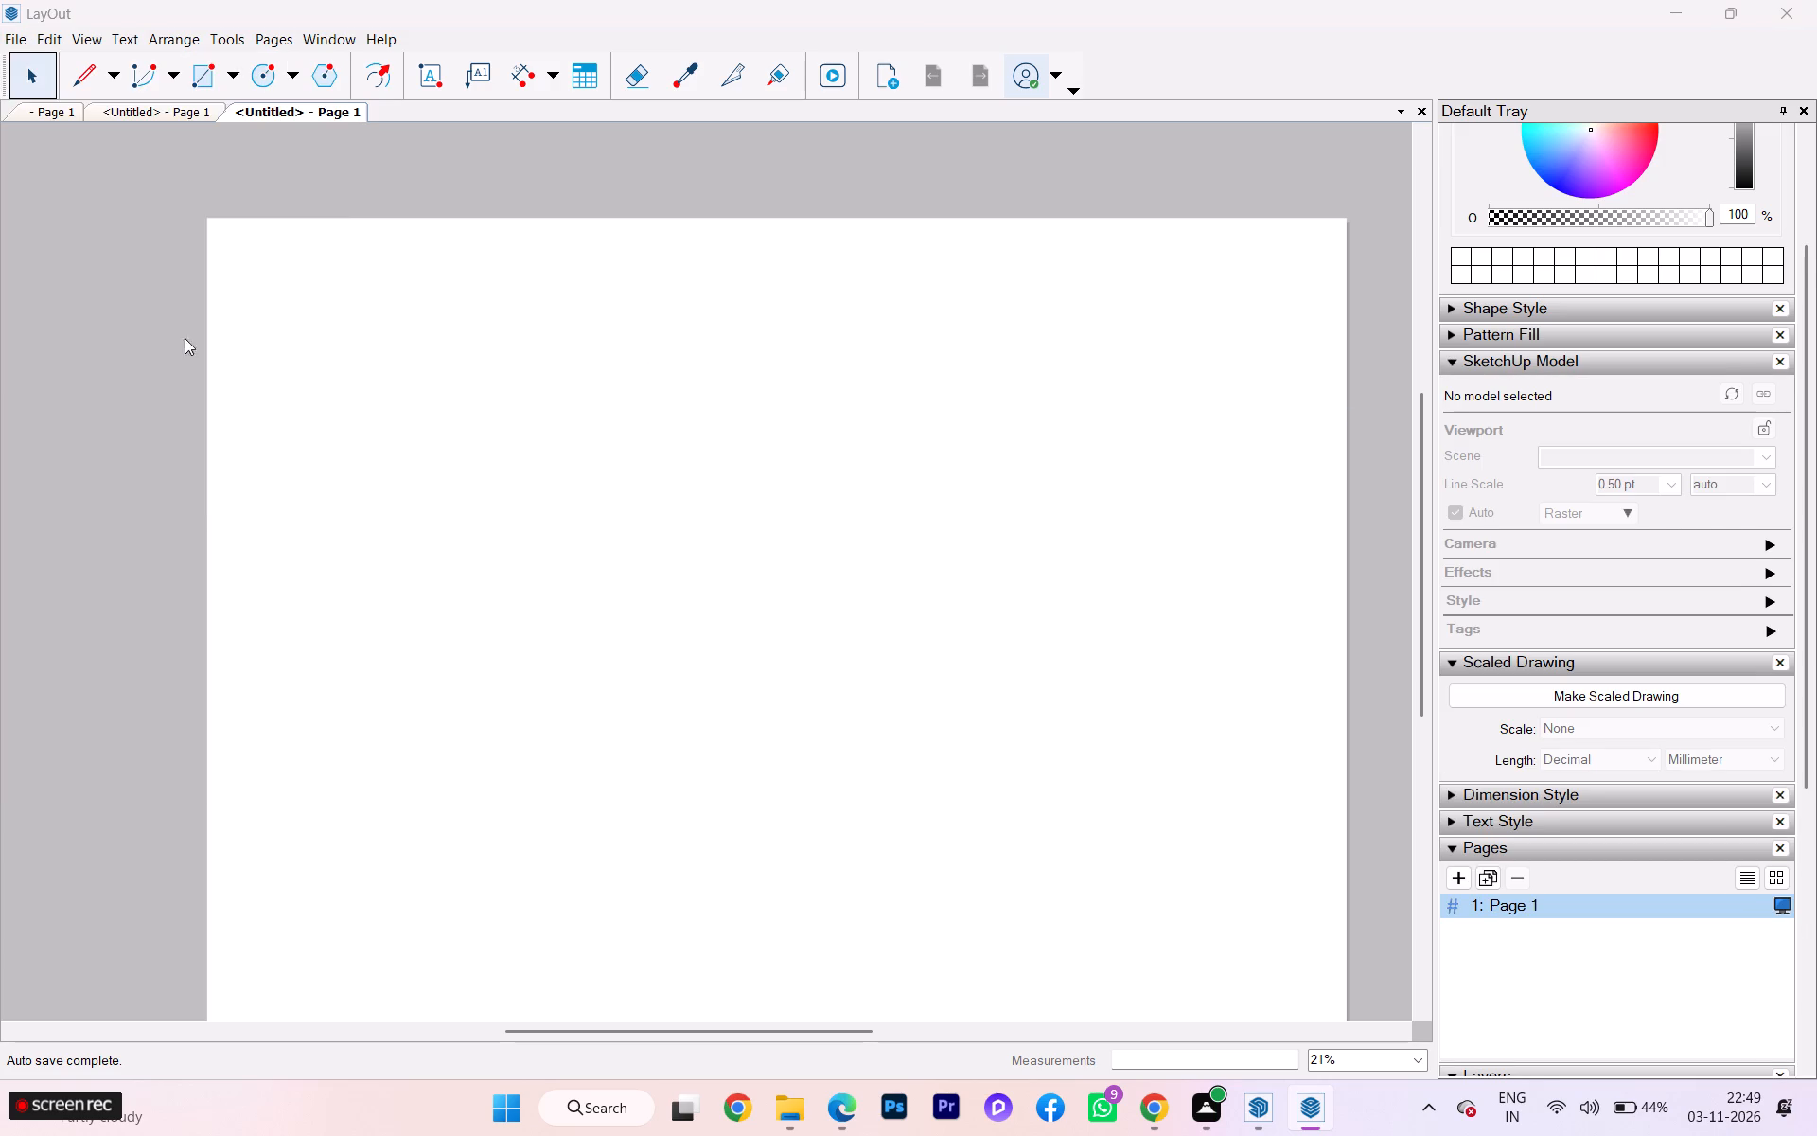
{"action": "scroll", "coordinate": [604, 403], "scroll_direction": "down", "scroll_amount": 2}
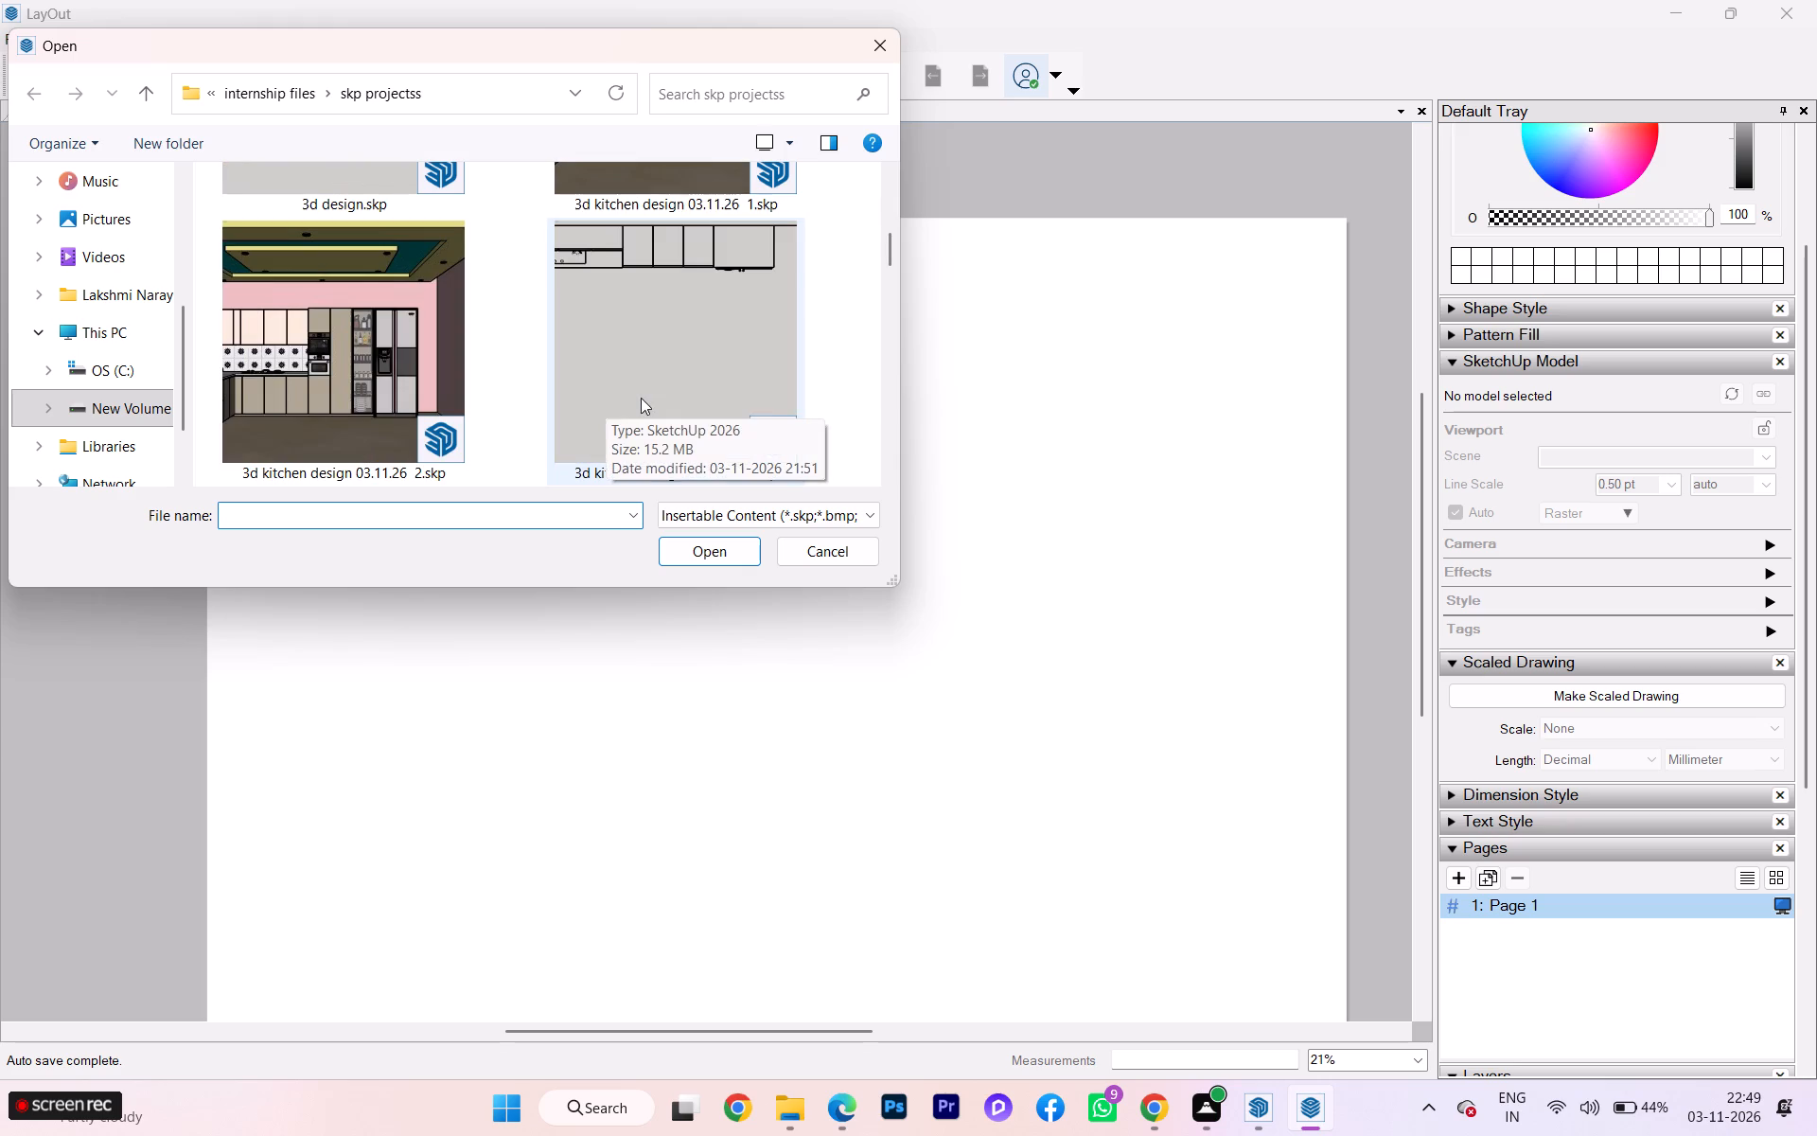
{"action": "left_click", "coordinate": [711, 379]}
{"action": "left_click", "coordinate": [714, 543]}
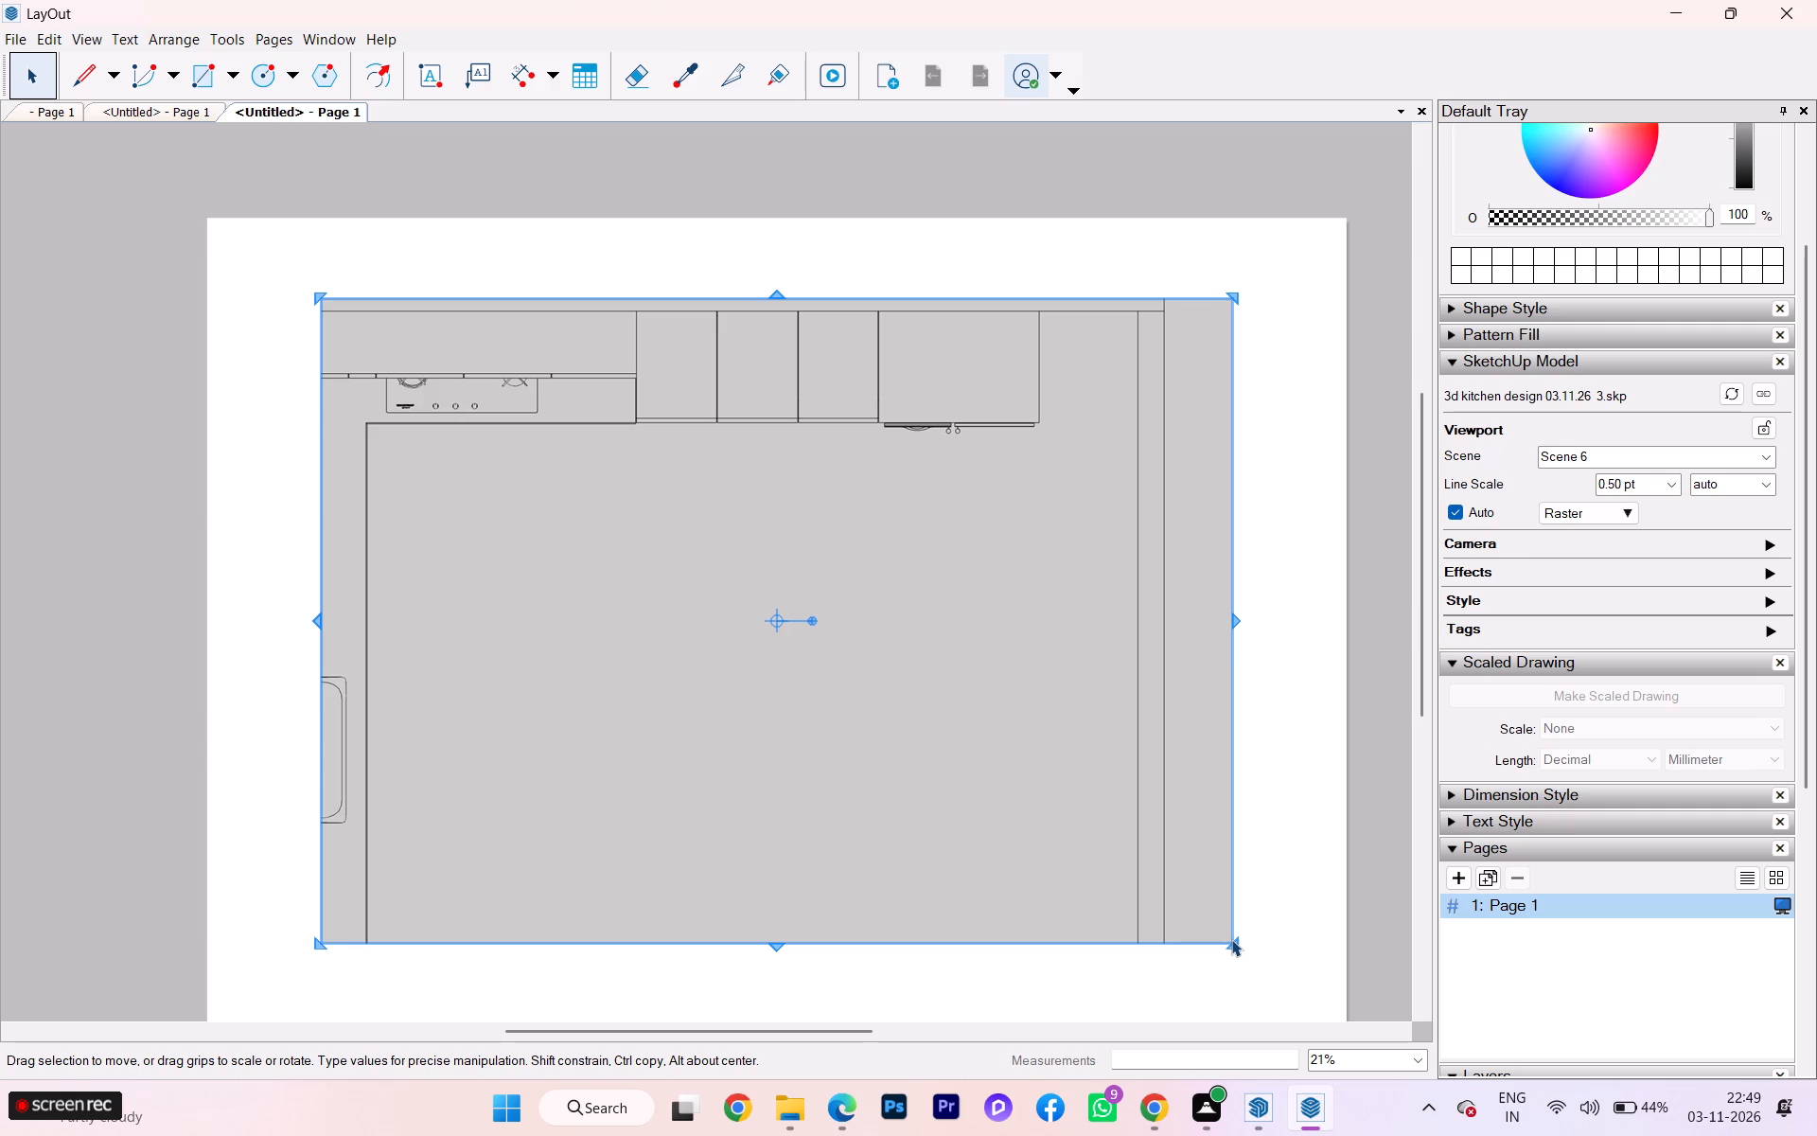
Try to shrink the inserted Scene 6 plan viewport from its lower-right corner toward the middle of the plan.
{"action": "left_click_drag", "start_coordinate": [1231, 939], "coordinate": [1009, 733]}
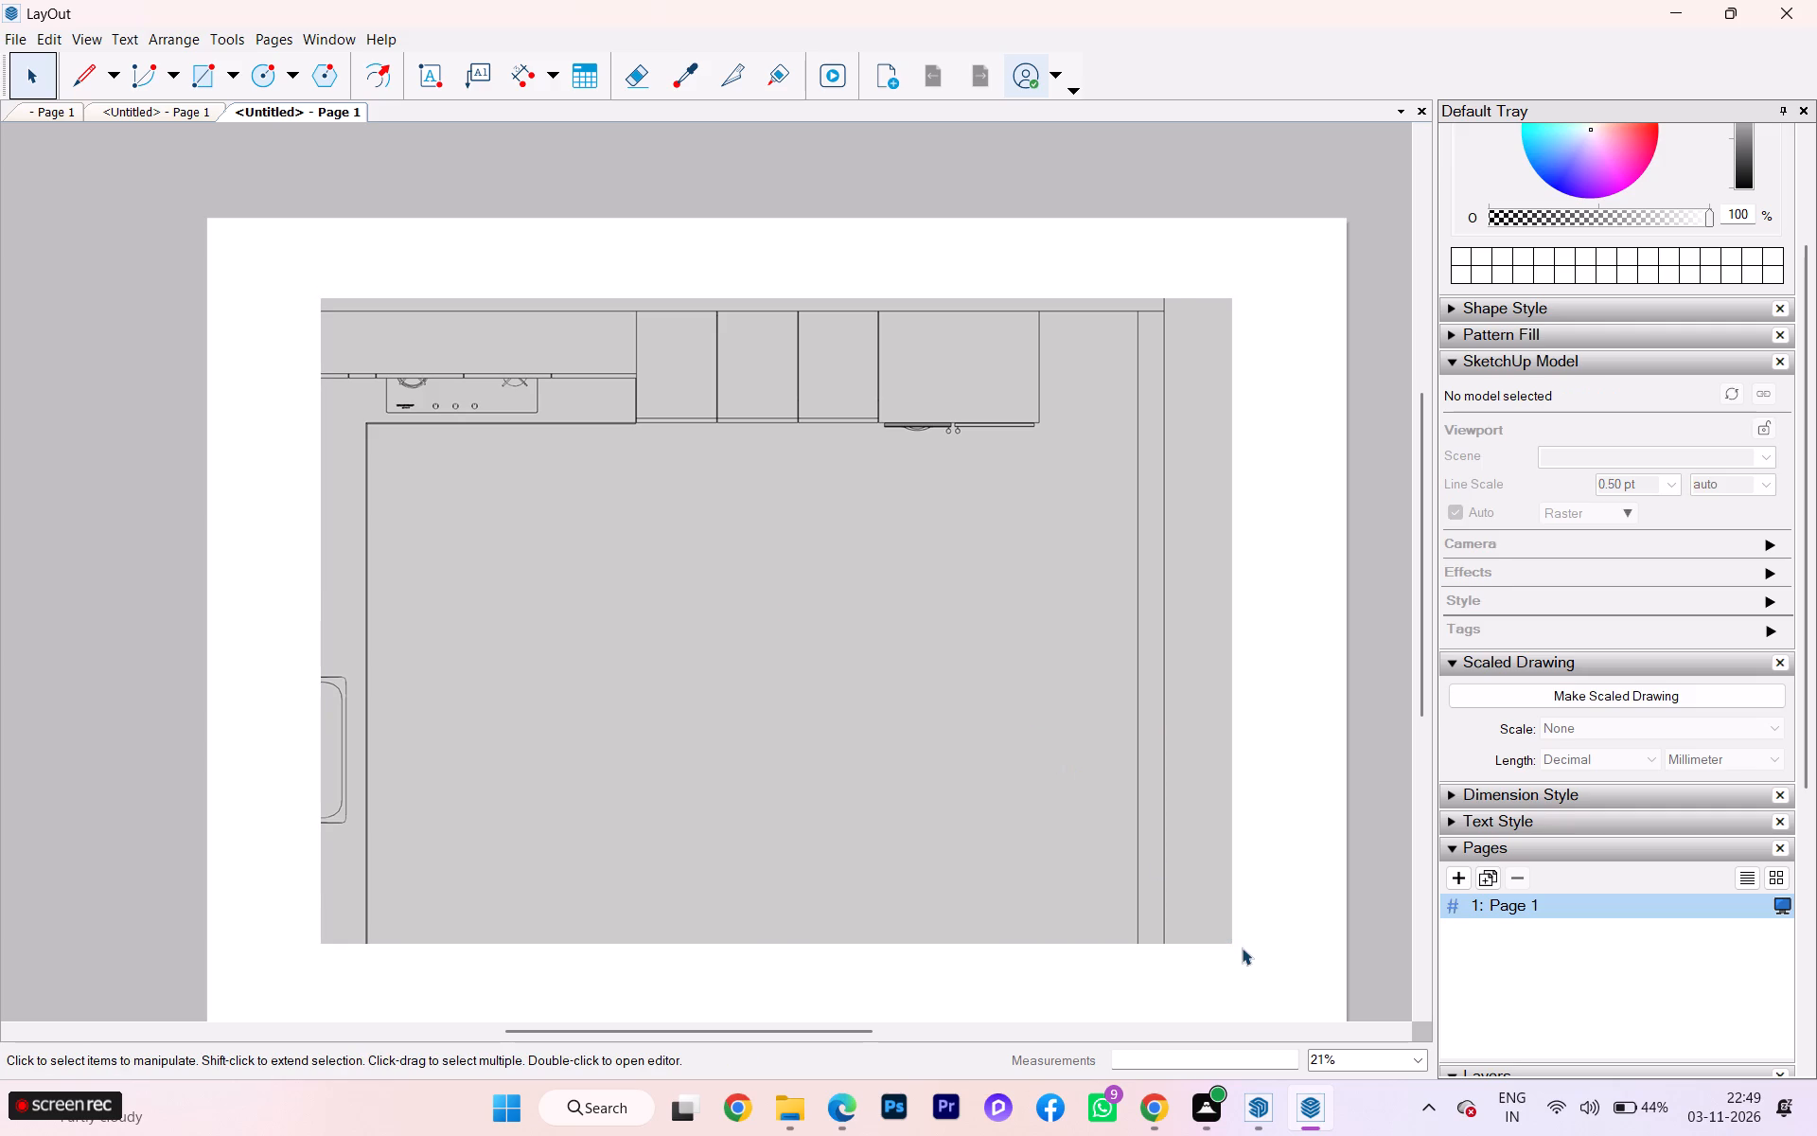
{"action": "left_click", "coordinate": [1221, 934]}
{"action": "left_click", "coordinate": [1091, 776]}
Open the Scene 6 plan viewport for editing and set its rendering mode to Vector.
{"action": "double_click", "coordinate": [652, 592]}
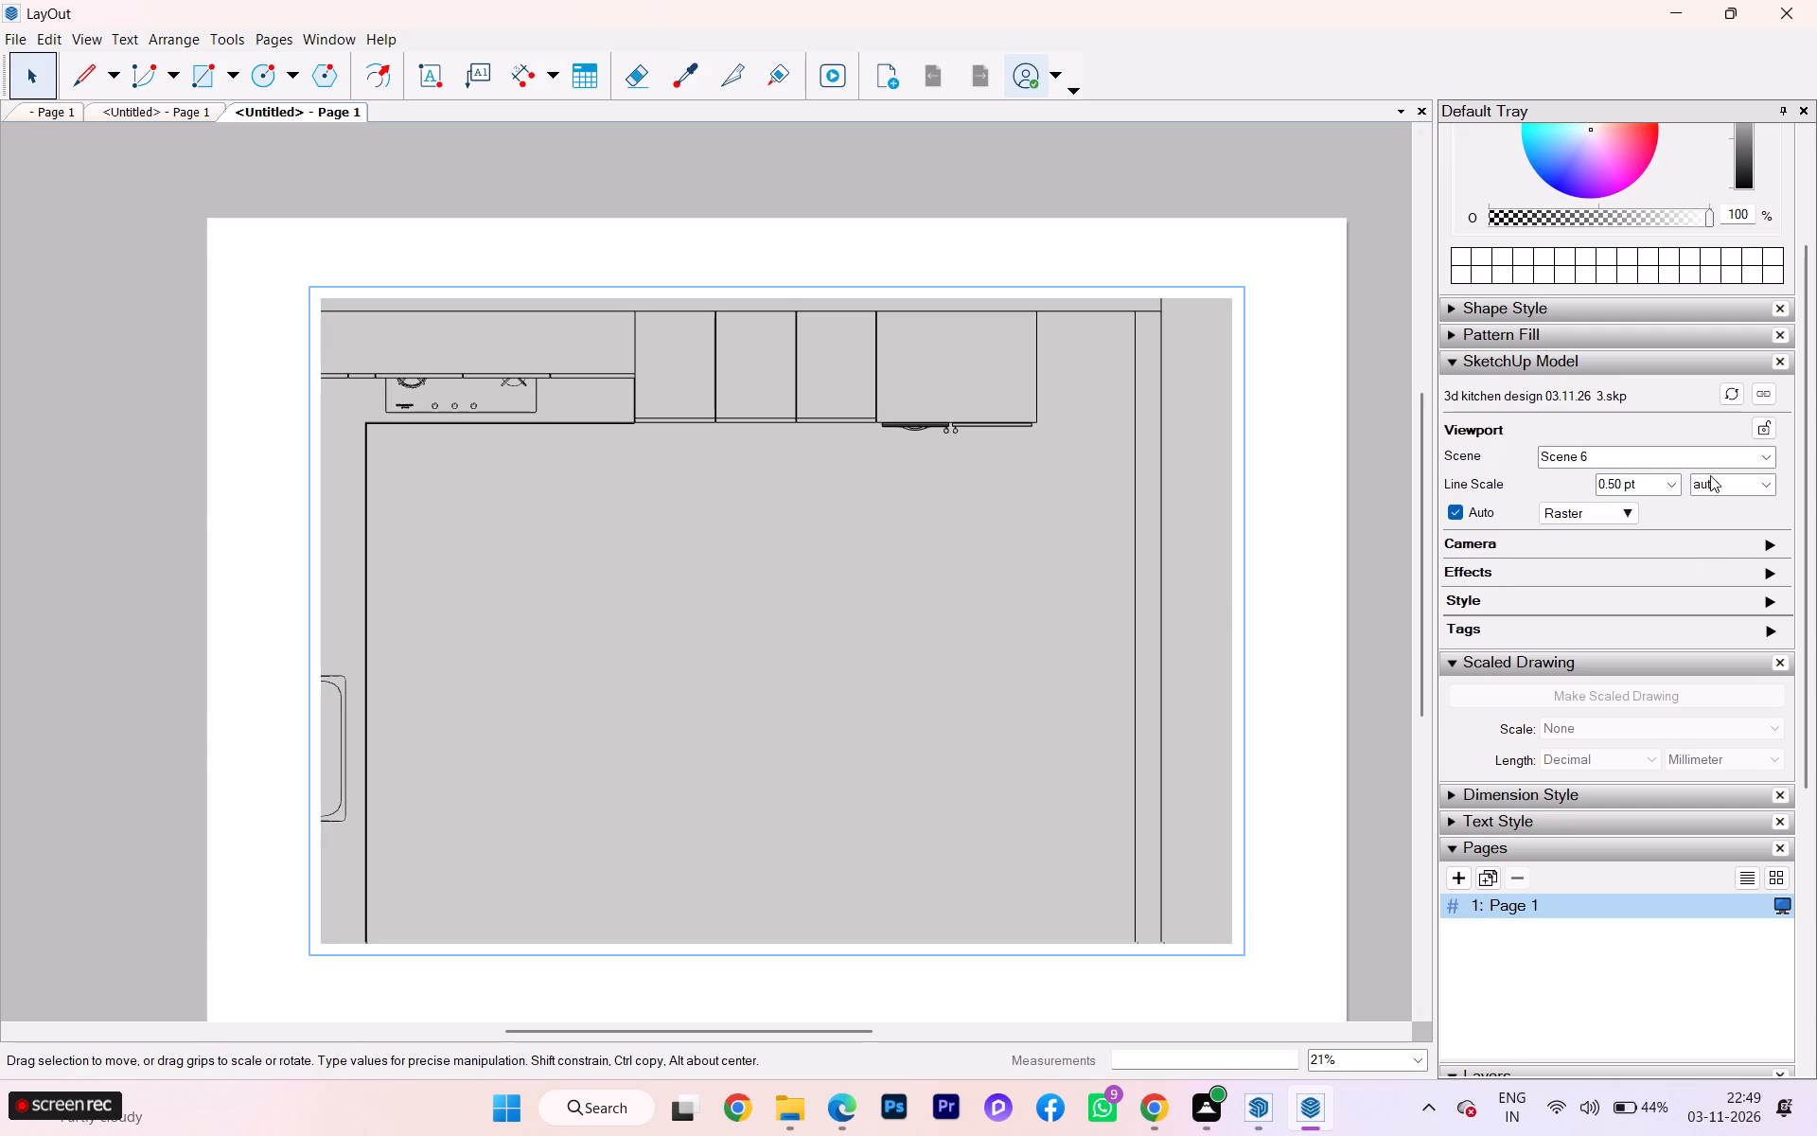
{"action": "left_click", "coordinate": [1613, 519]}
{"action": "left_click", "coordinate": [1595, 537]}
Pan the model inside the Scene 6 viewport to bring the sink counter and its outer wall into the frame, and finish editing the viewport.
{"action": "left_click", "coordinate": [1073, 799]}
{"action": "left_click_drag", "start_coordinate": [1032, 759], "coordinate": [996, 733]}
{"action": "left_click_drag", "start_coordinate": [996, 733], "coordinate": [1124, 793]}
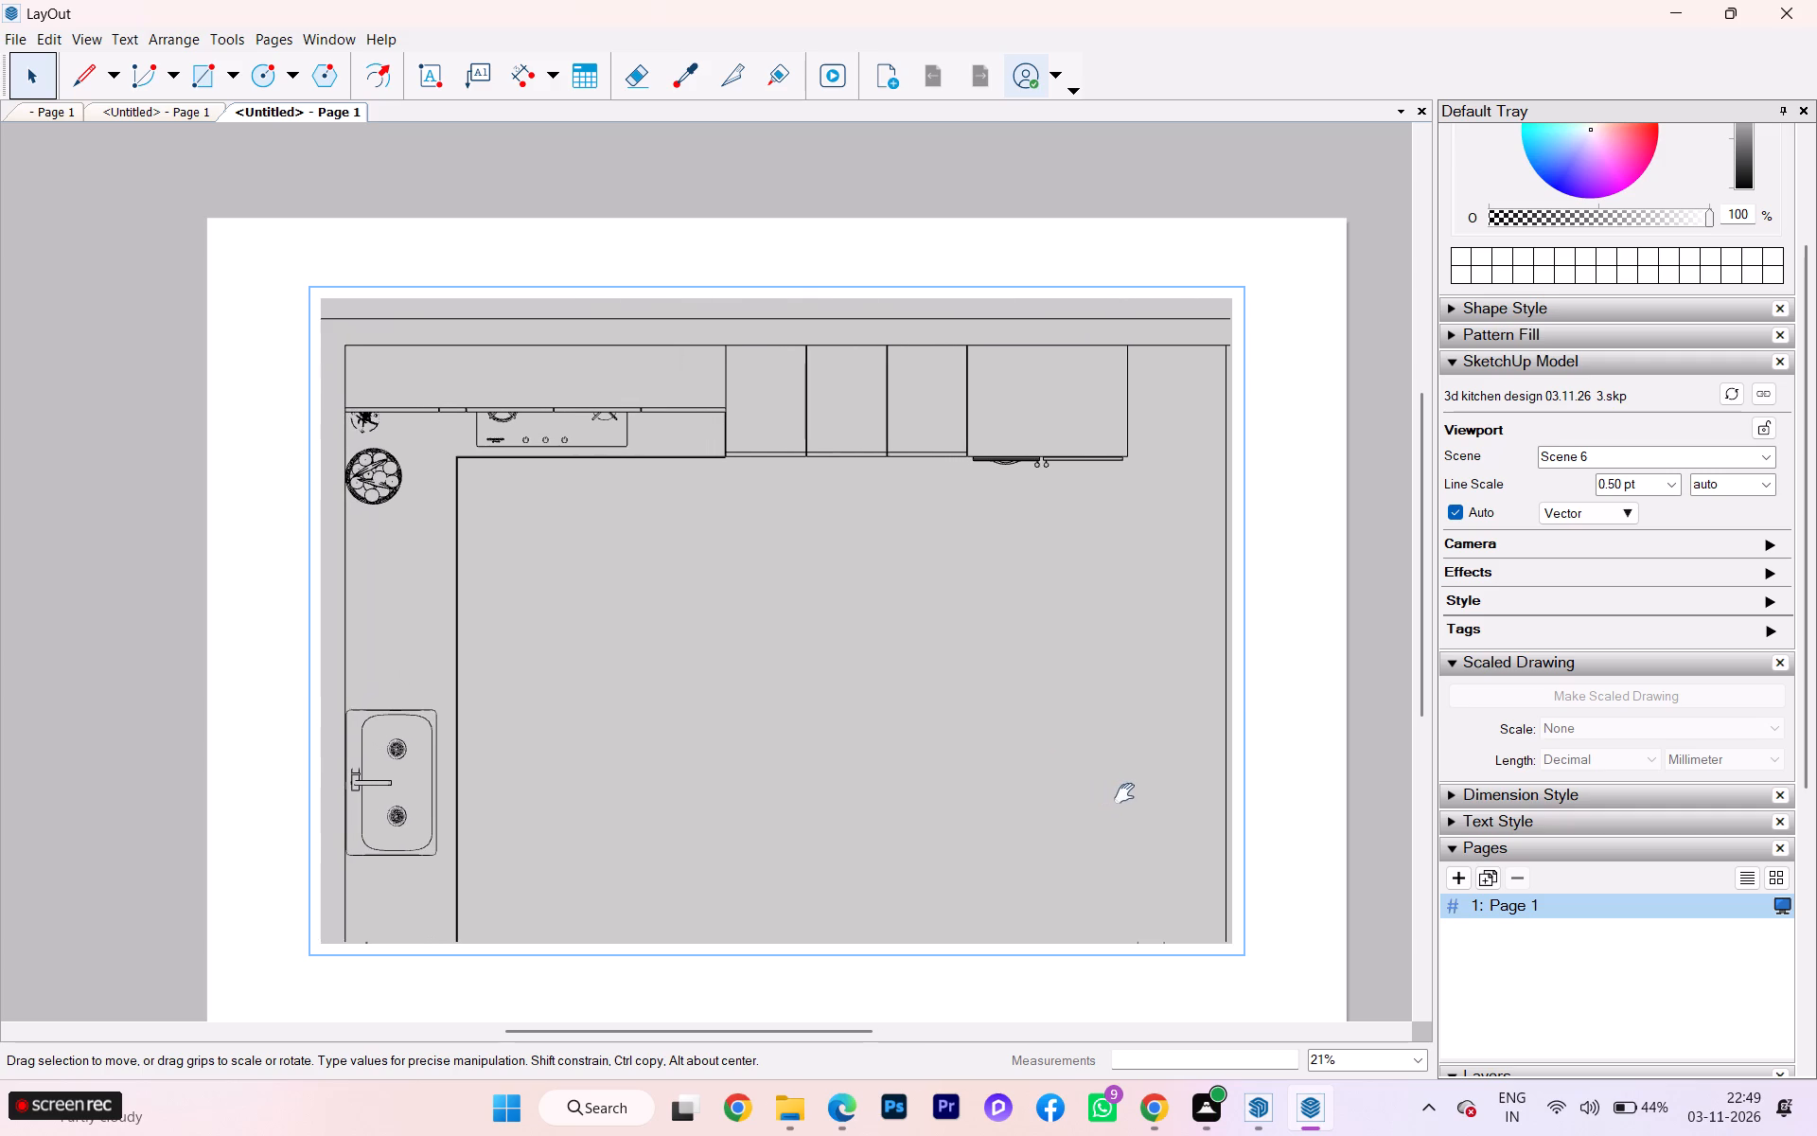
{"action": "left_click_drag", "start_coordinate": [1124, 793], "coordinate": [1138, 785]}
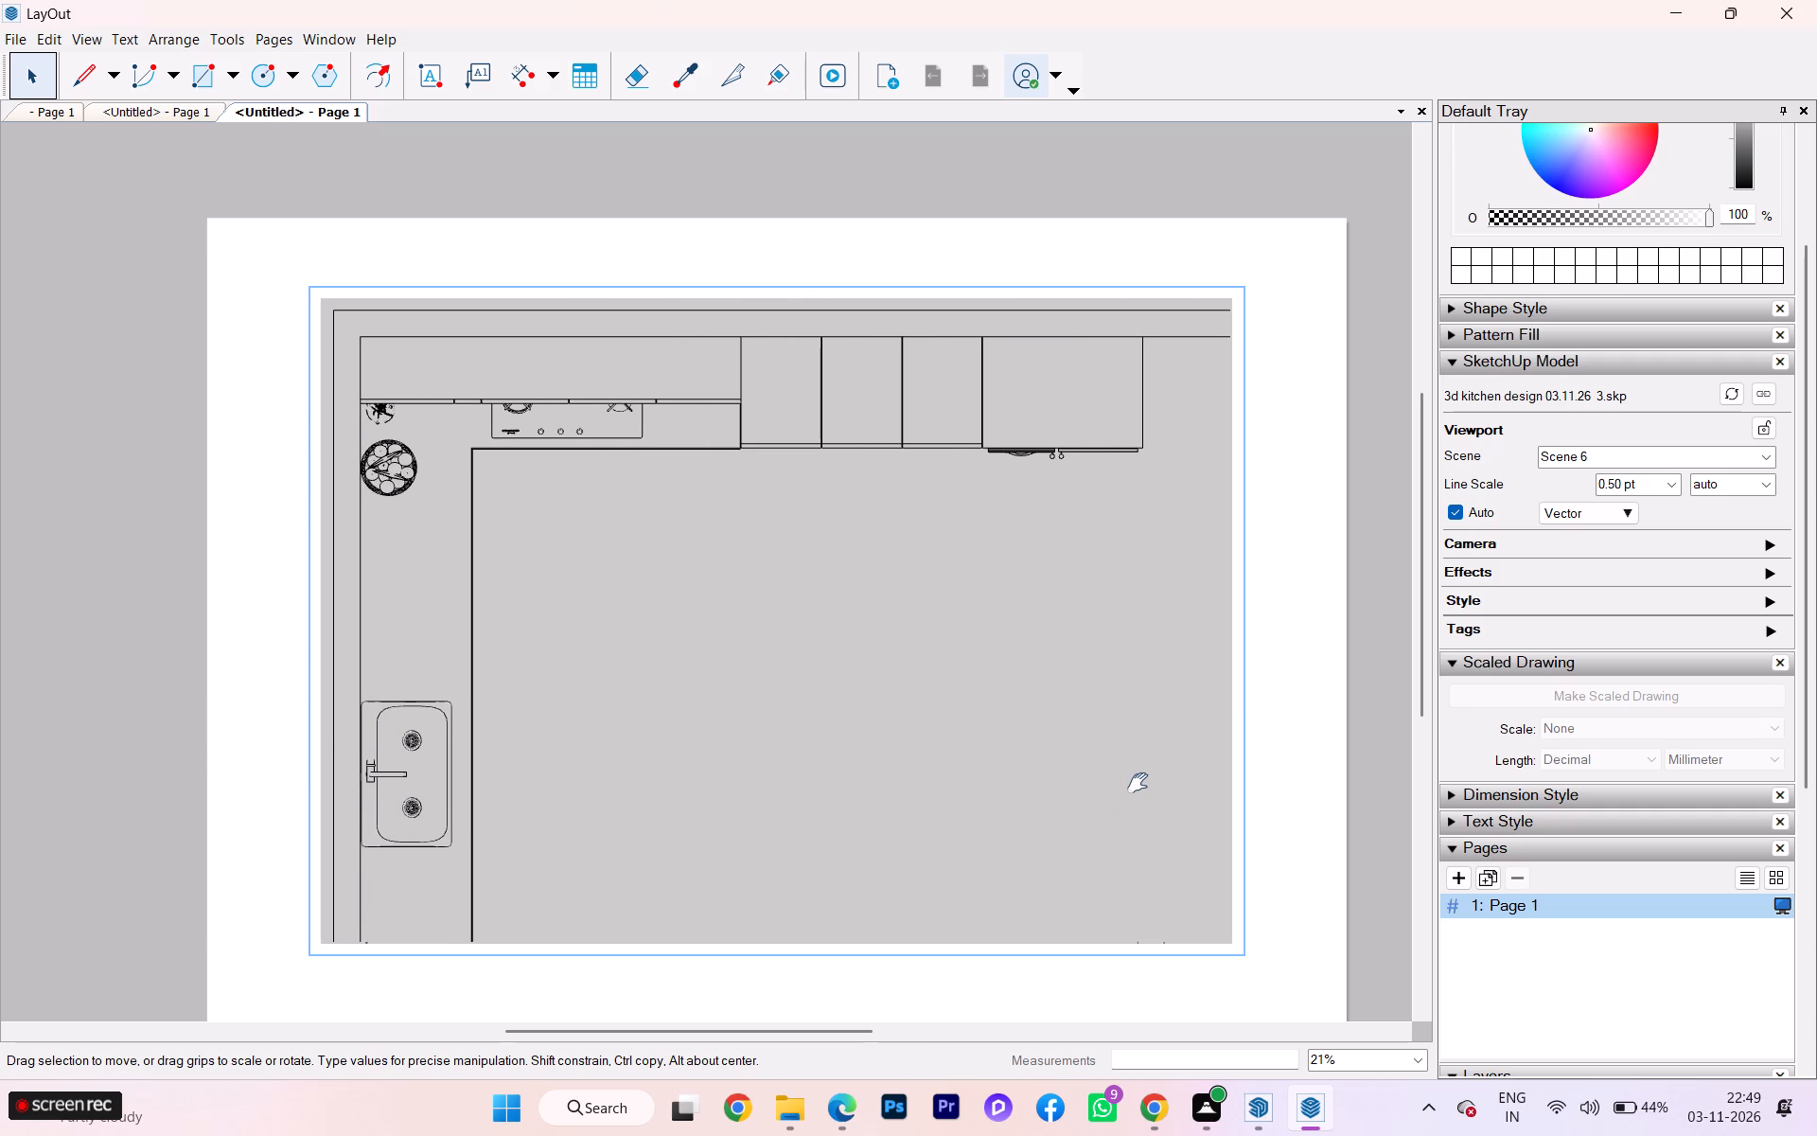
{"action": "left_click_drag", "start_coordinate": [1105, 777], "coordinate": [1120, 759]}
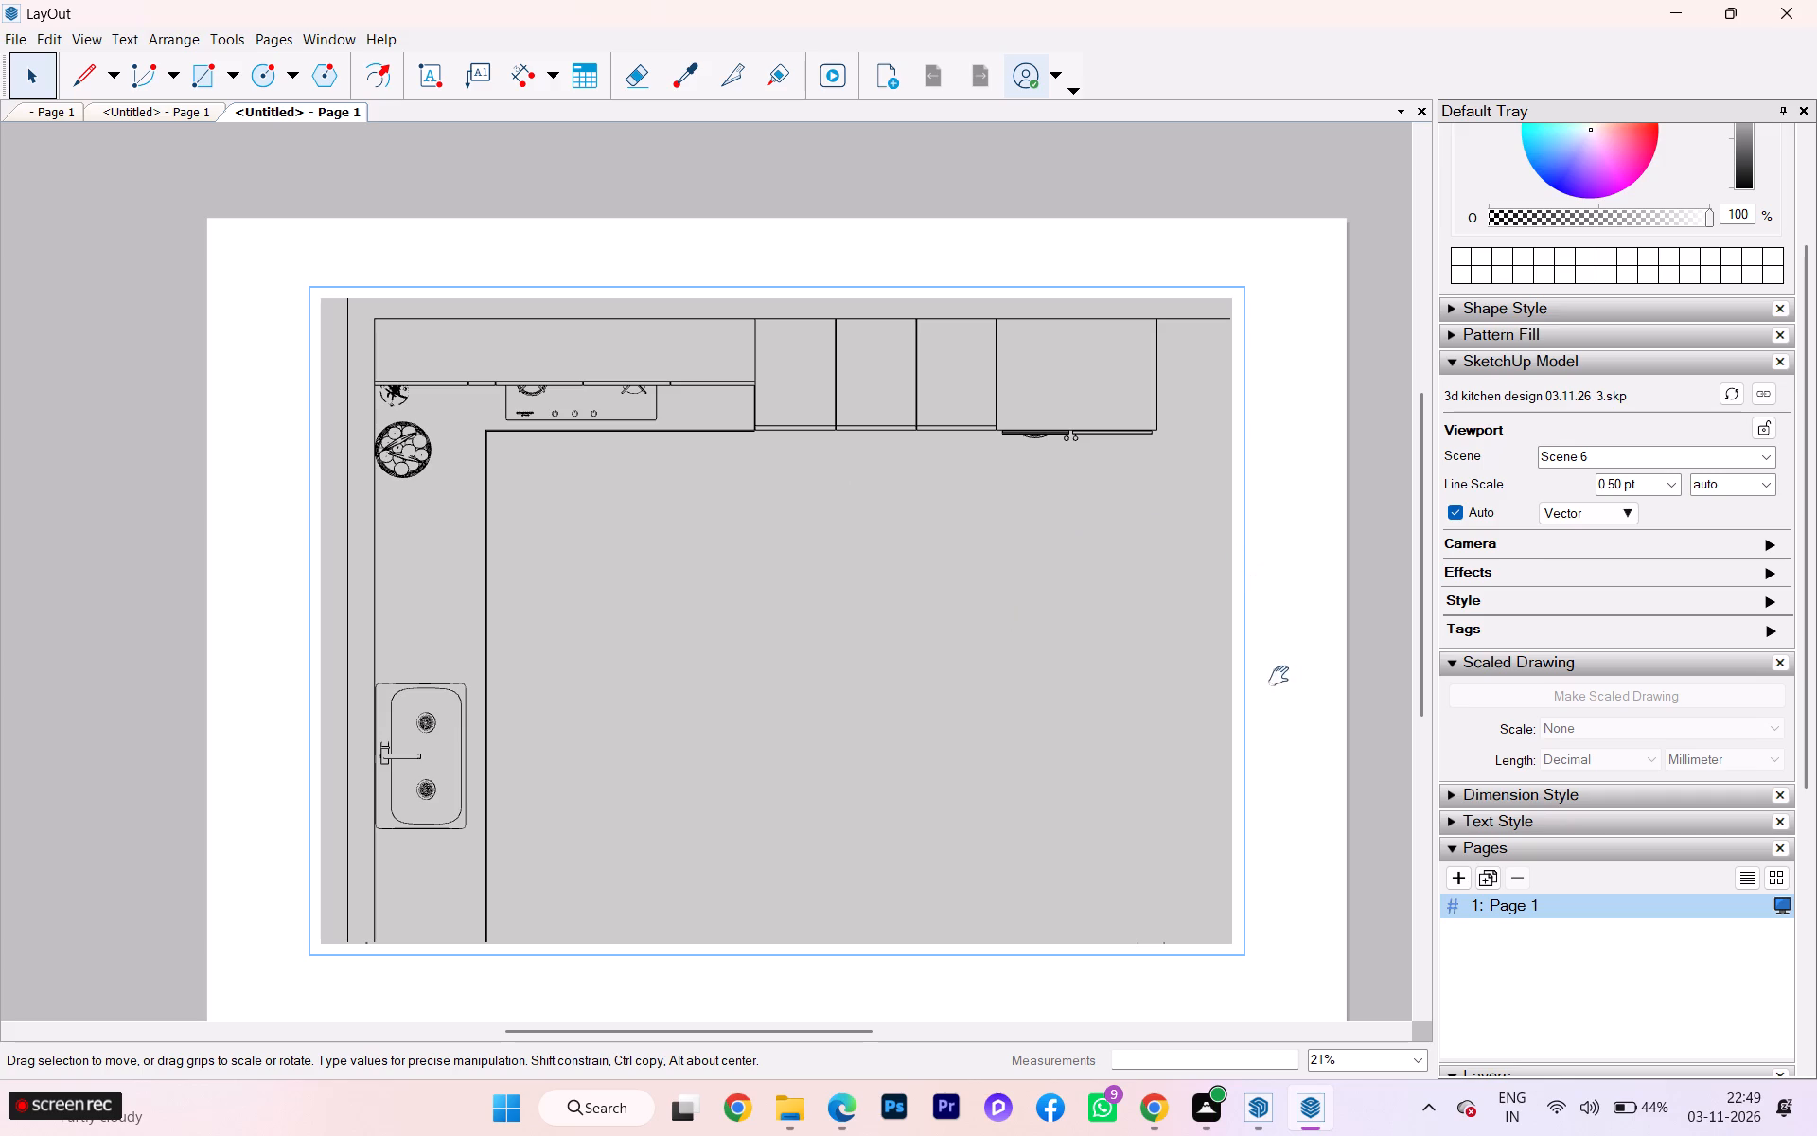
{"action": "left_click", "coordinate": [271, 327]}
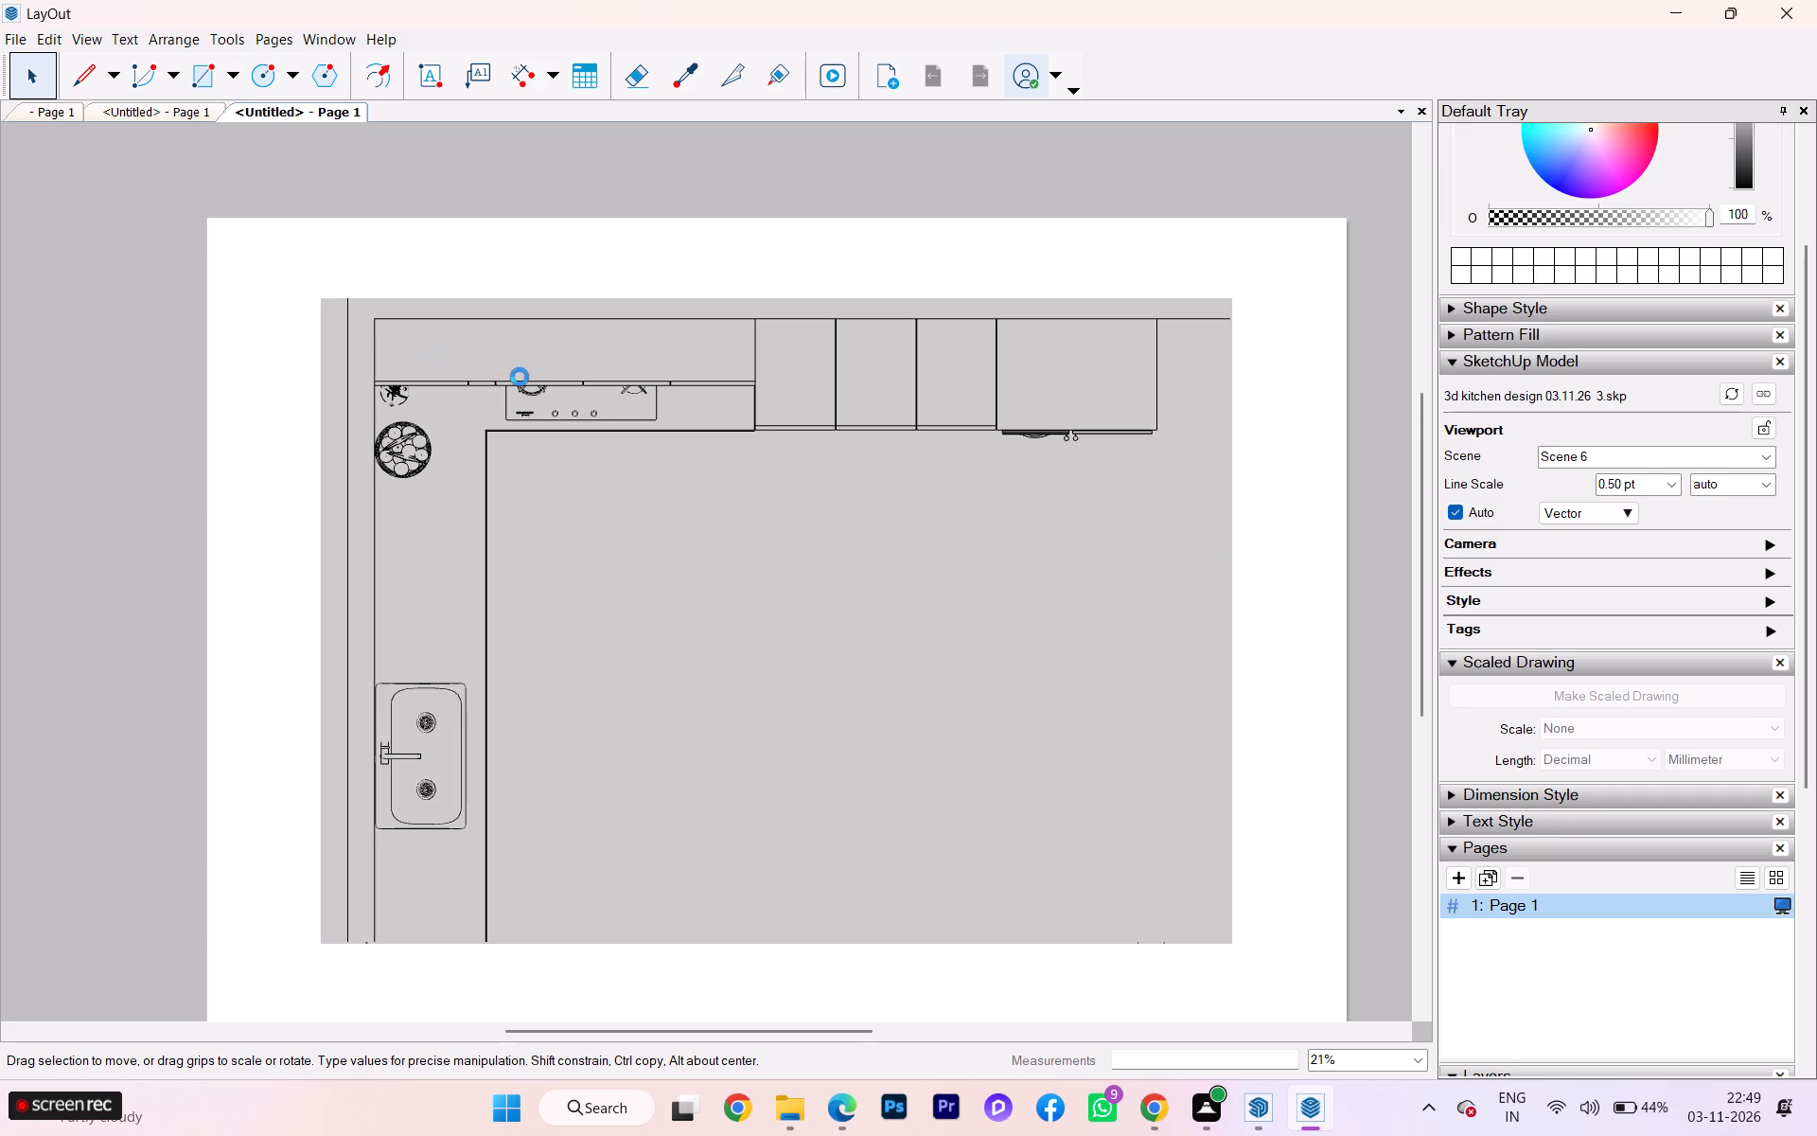
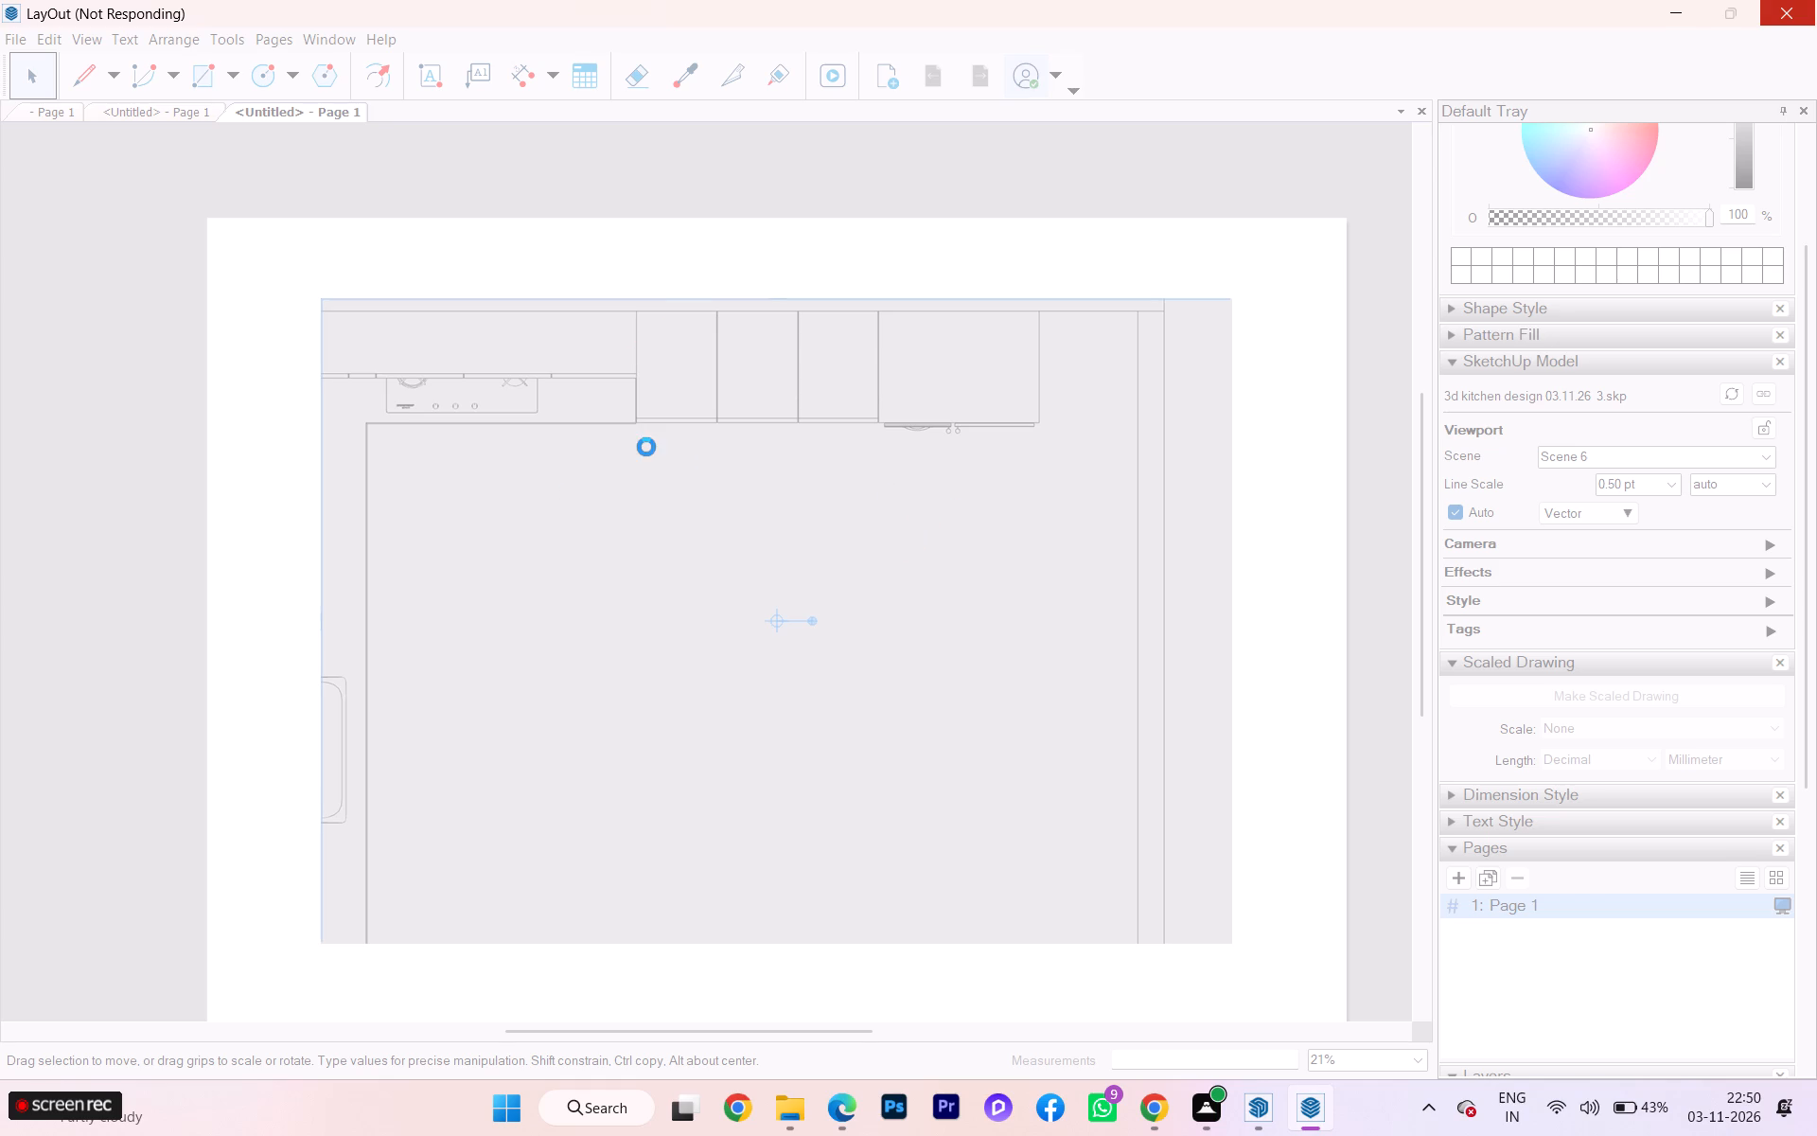
Switch to the SketchUp kitchen model and close the V-Ray Frame Buffer window.
{"action": "left_click", "coordinate": [1249, 1116]}
{"action": "left_click", "coordinate": [1164, 967]}
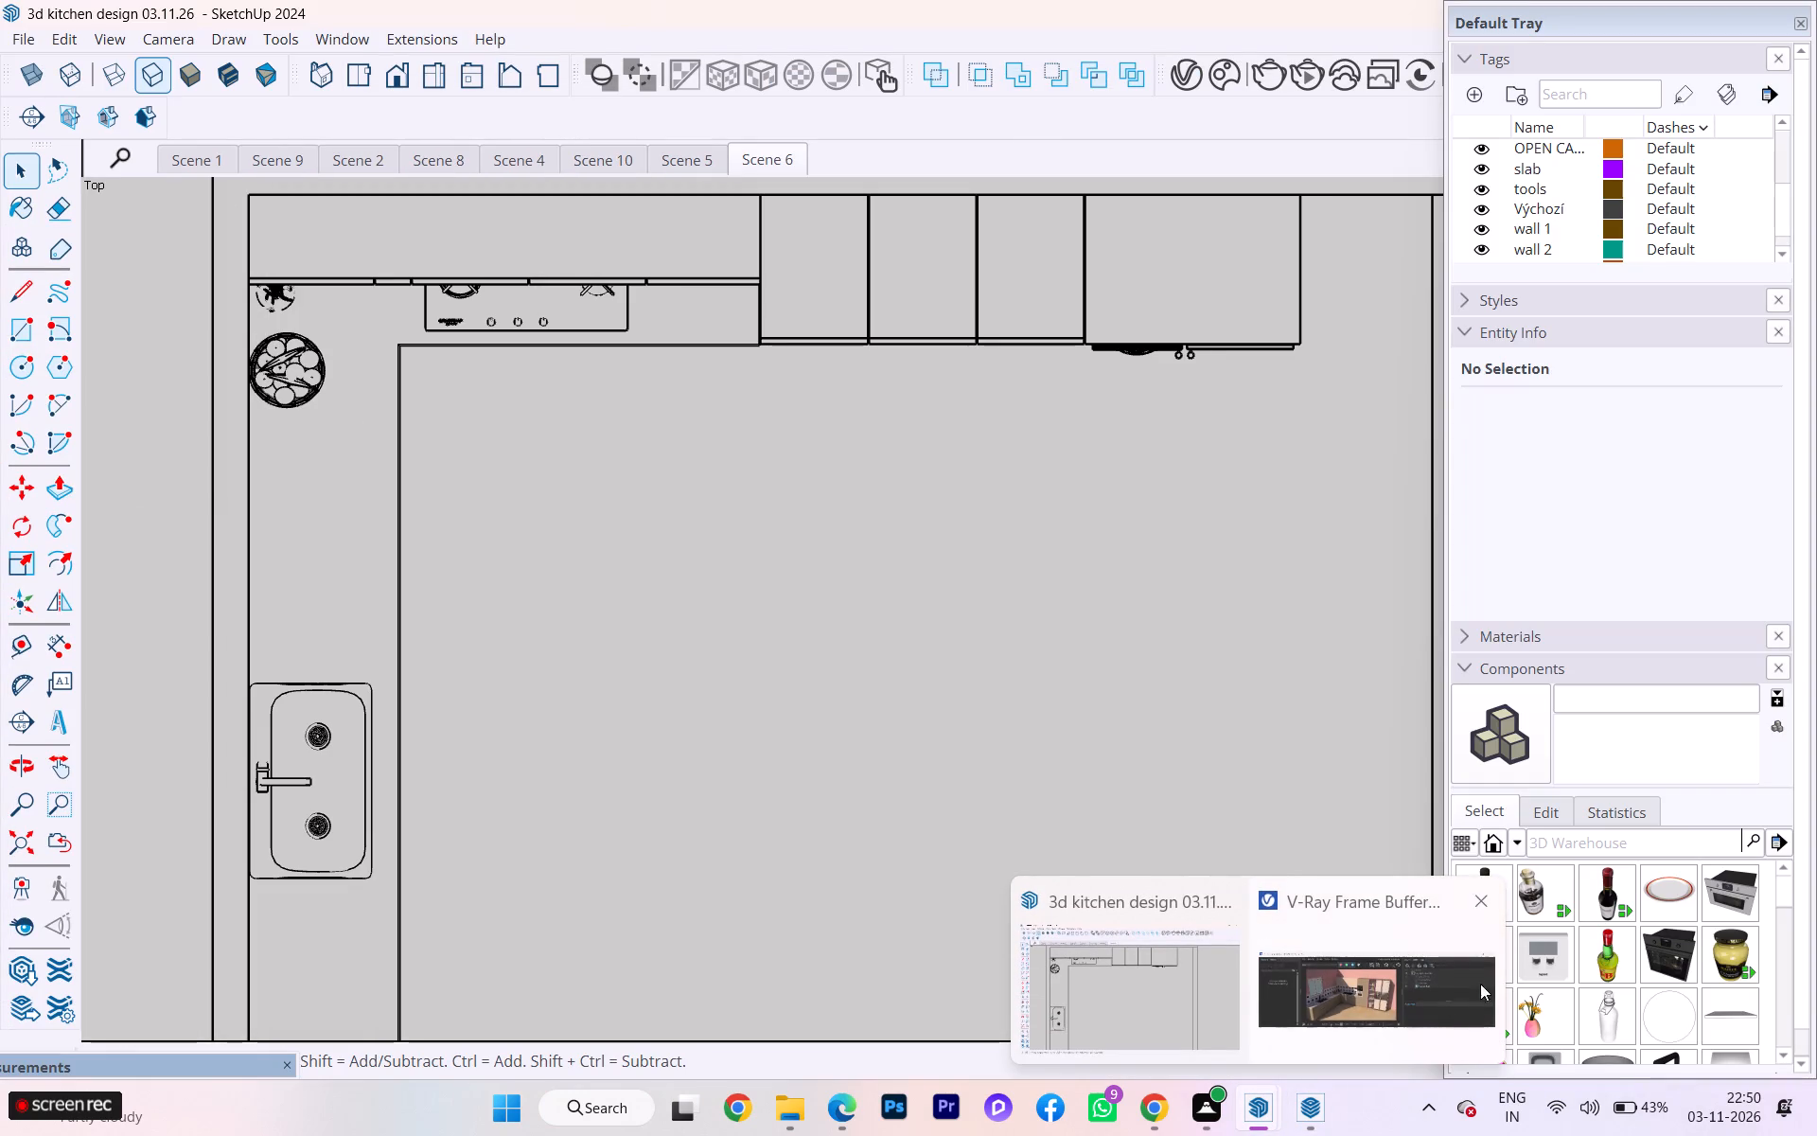
{"action": "left_click", "coordinate": [1262, 1104]}
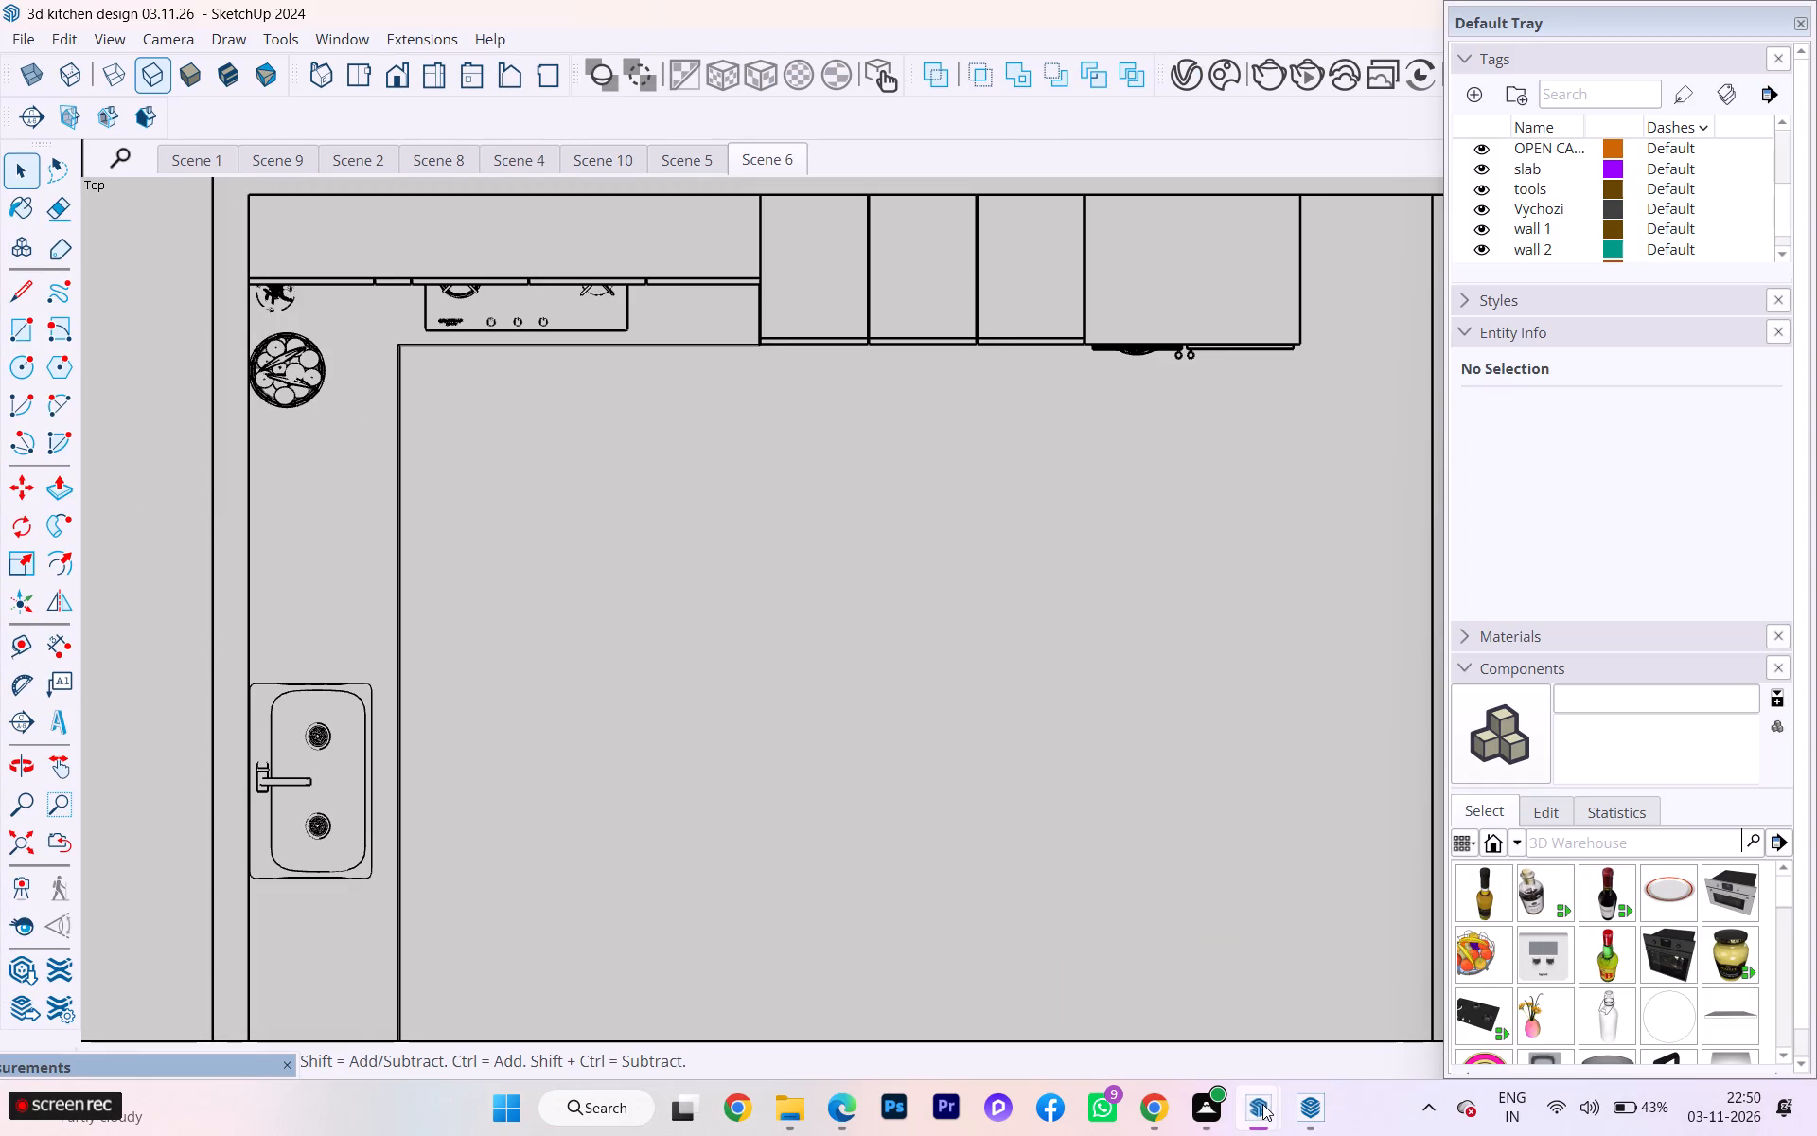
{"action": "left_click", "coordinate": [1489, 909]}
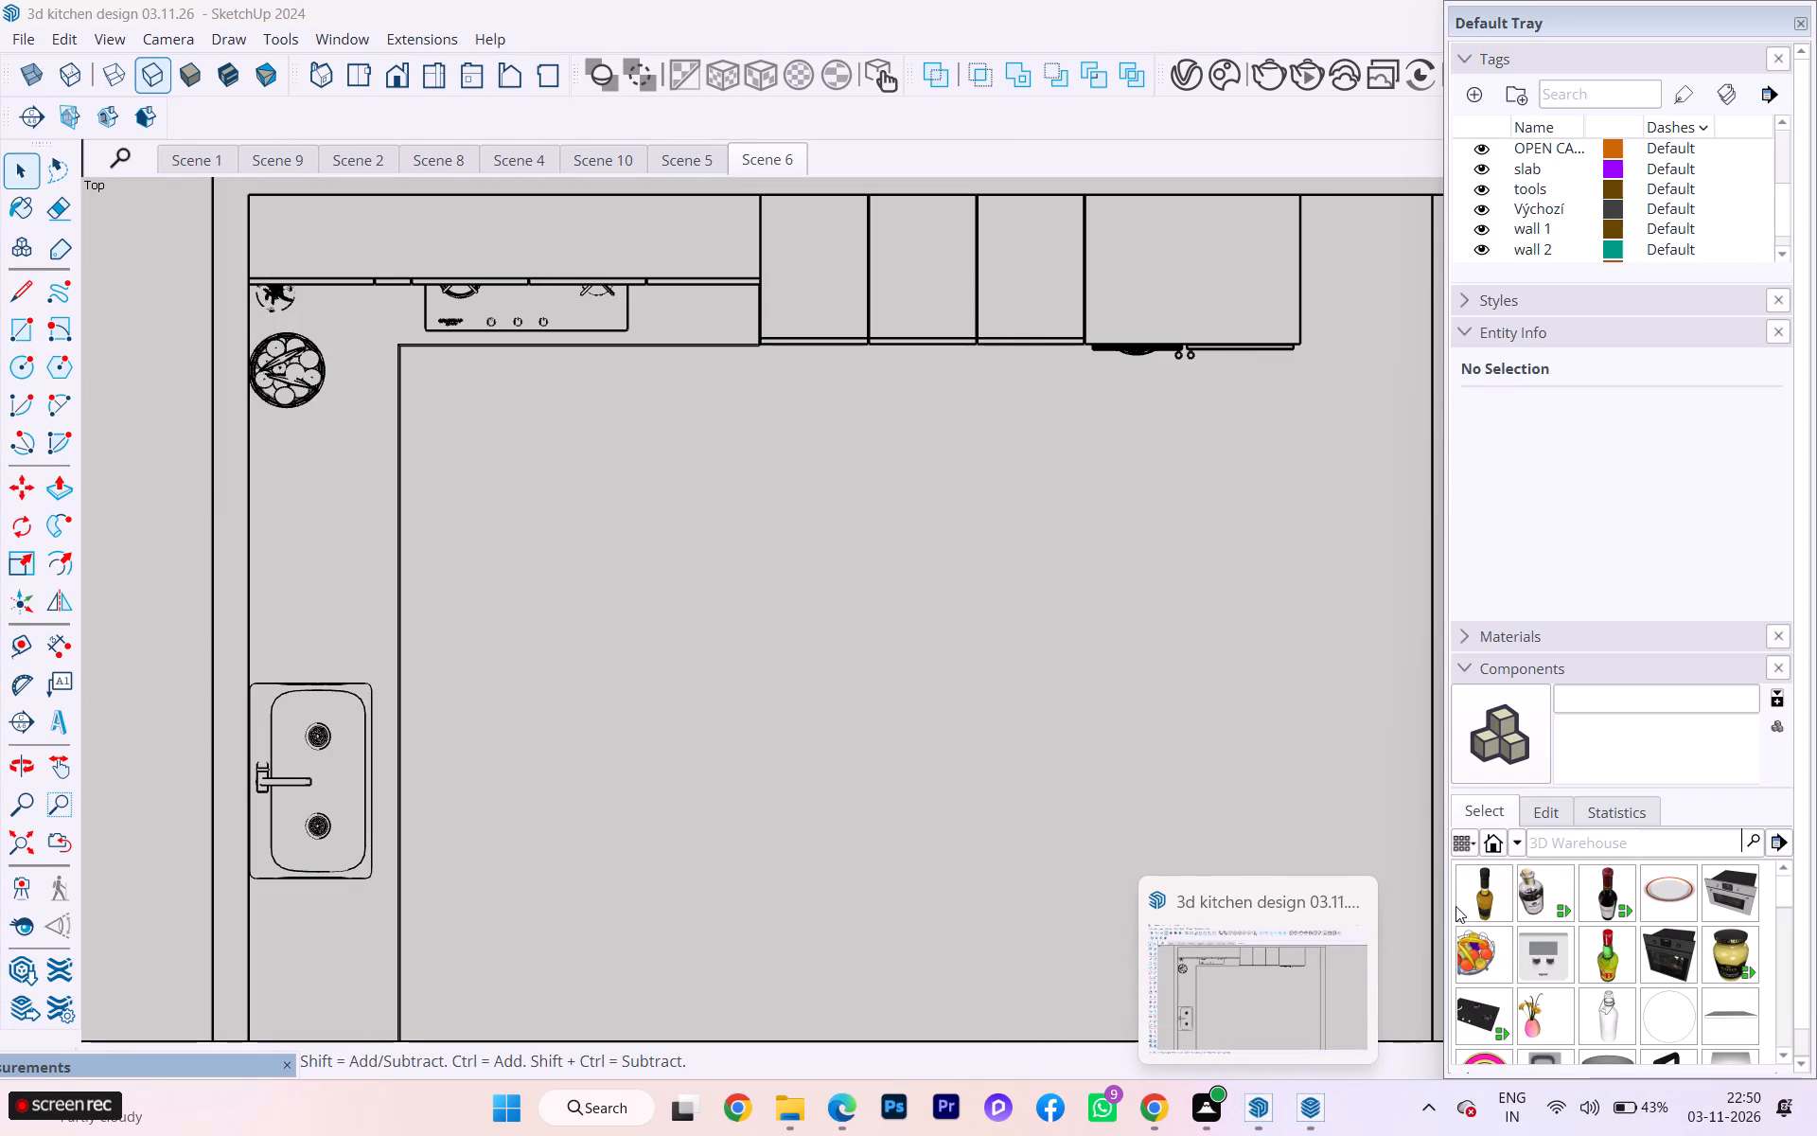
{"action": "left_click", "coordinate": [1131, 772]}
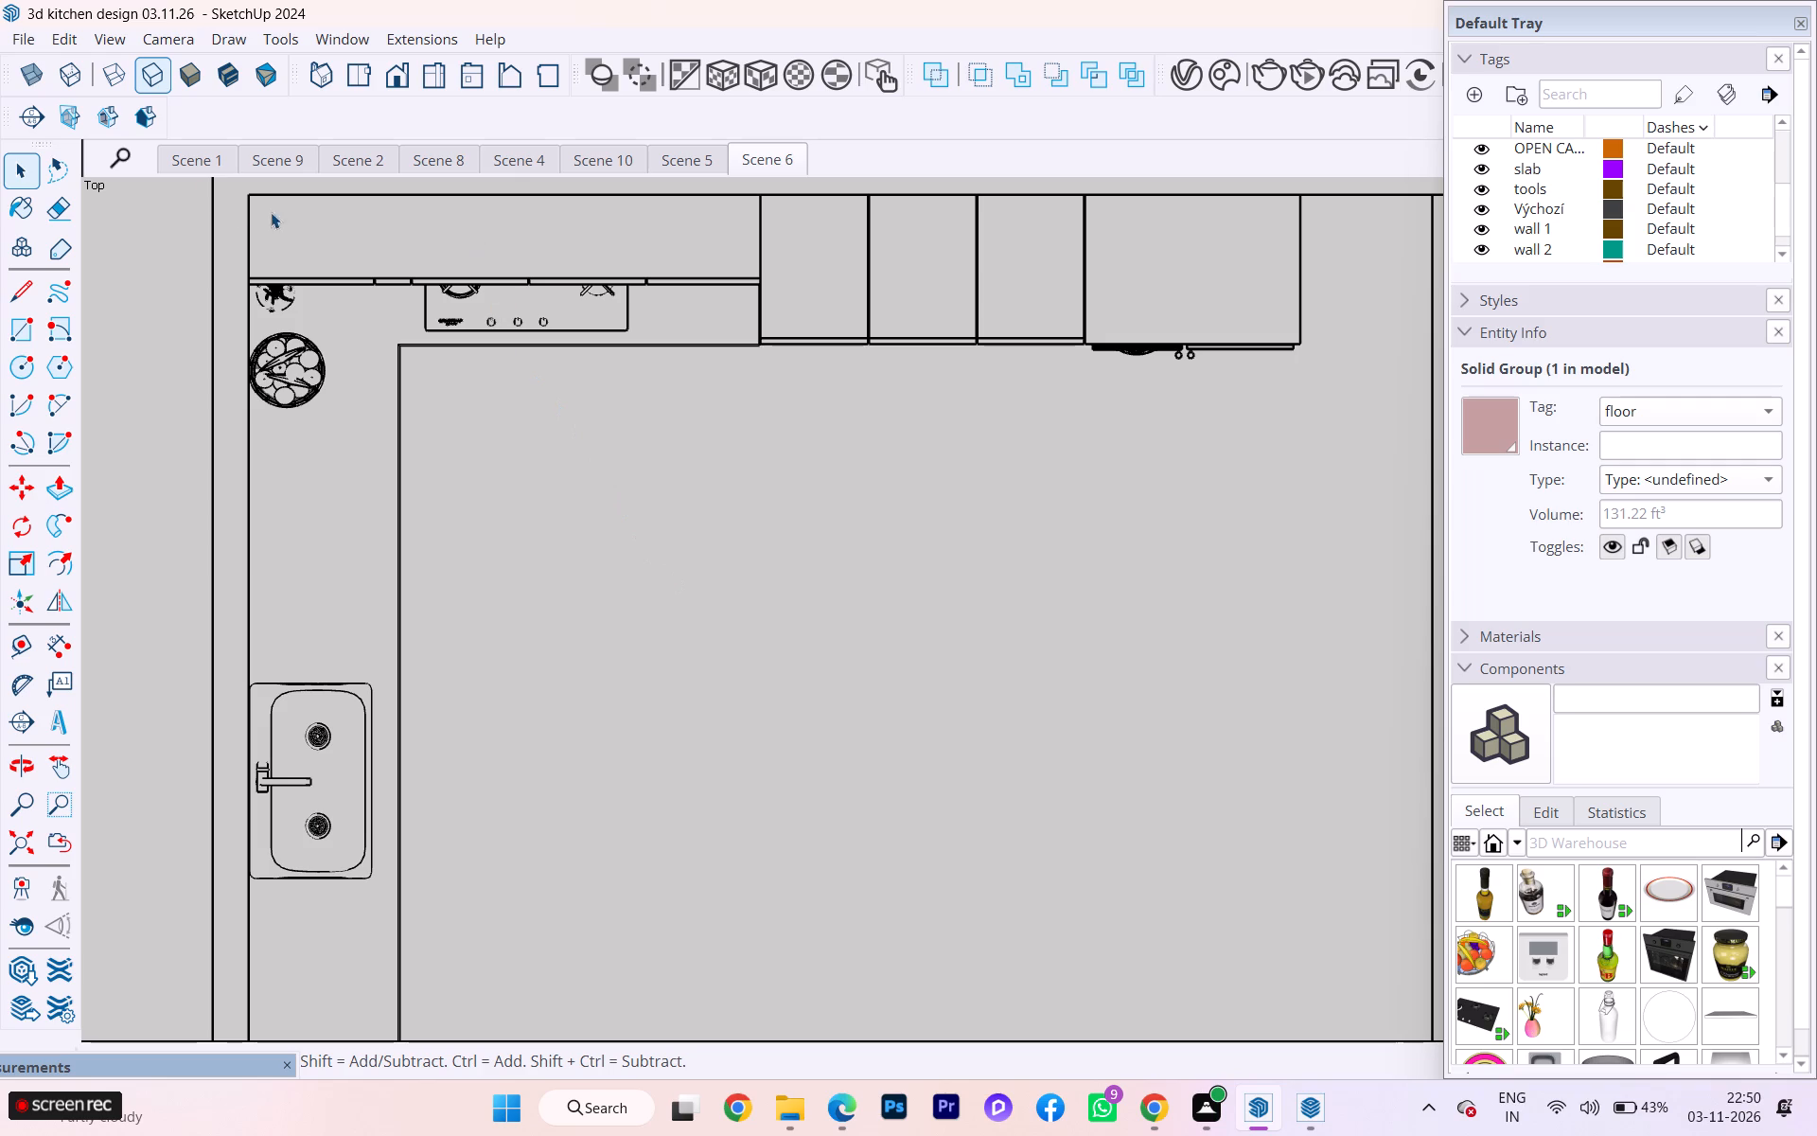
Activate Scene 2 and save a copy of the model as 3d kitchen design 03.11.26 4.skp in the skp projectss folder.
{"action": "left_click", "coordinate": [276, 156]}
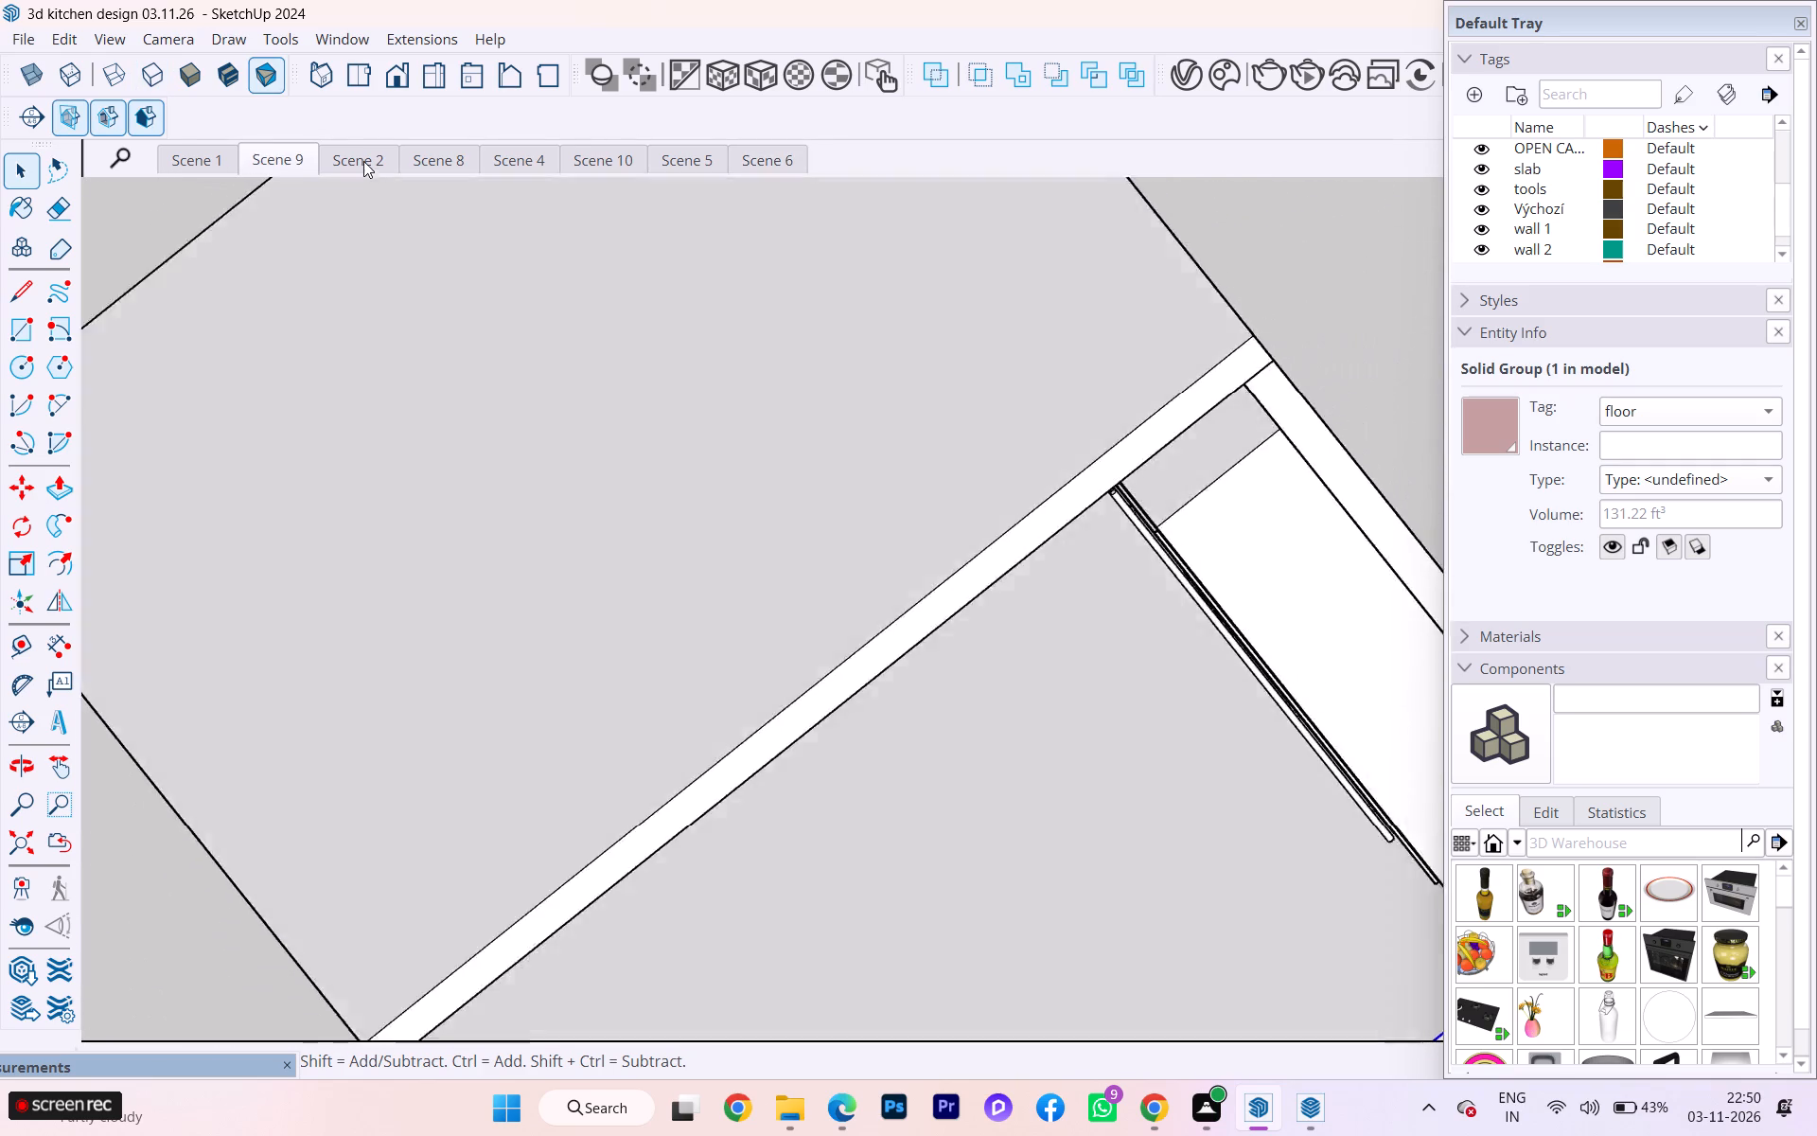
{"action": "left_click", "coordinate": [426, 163]}
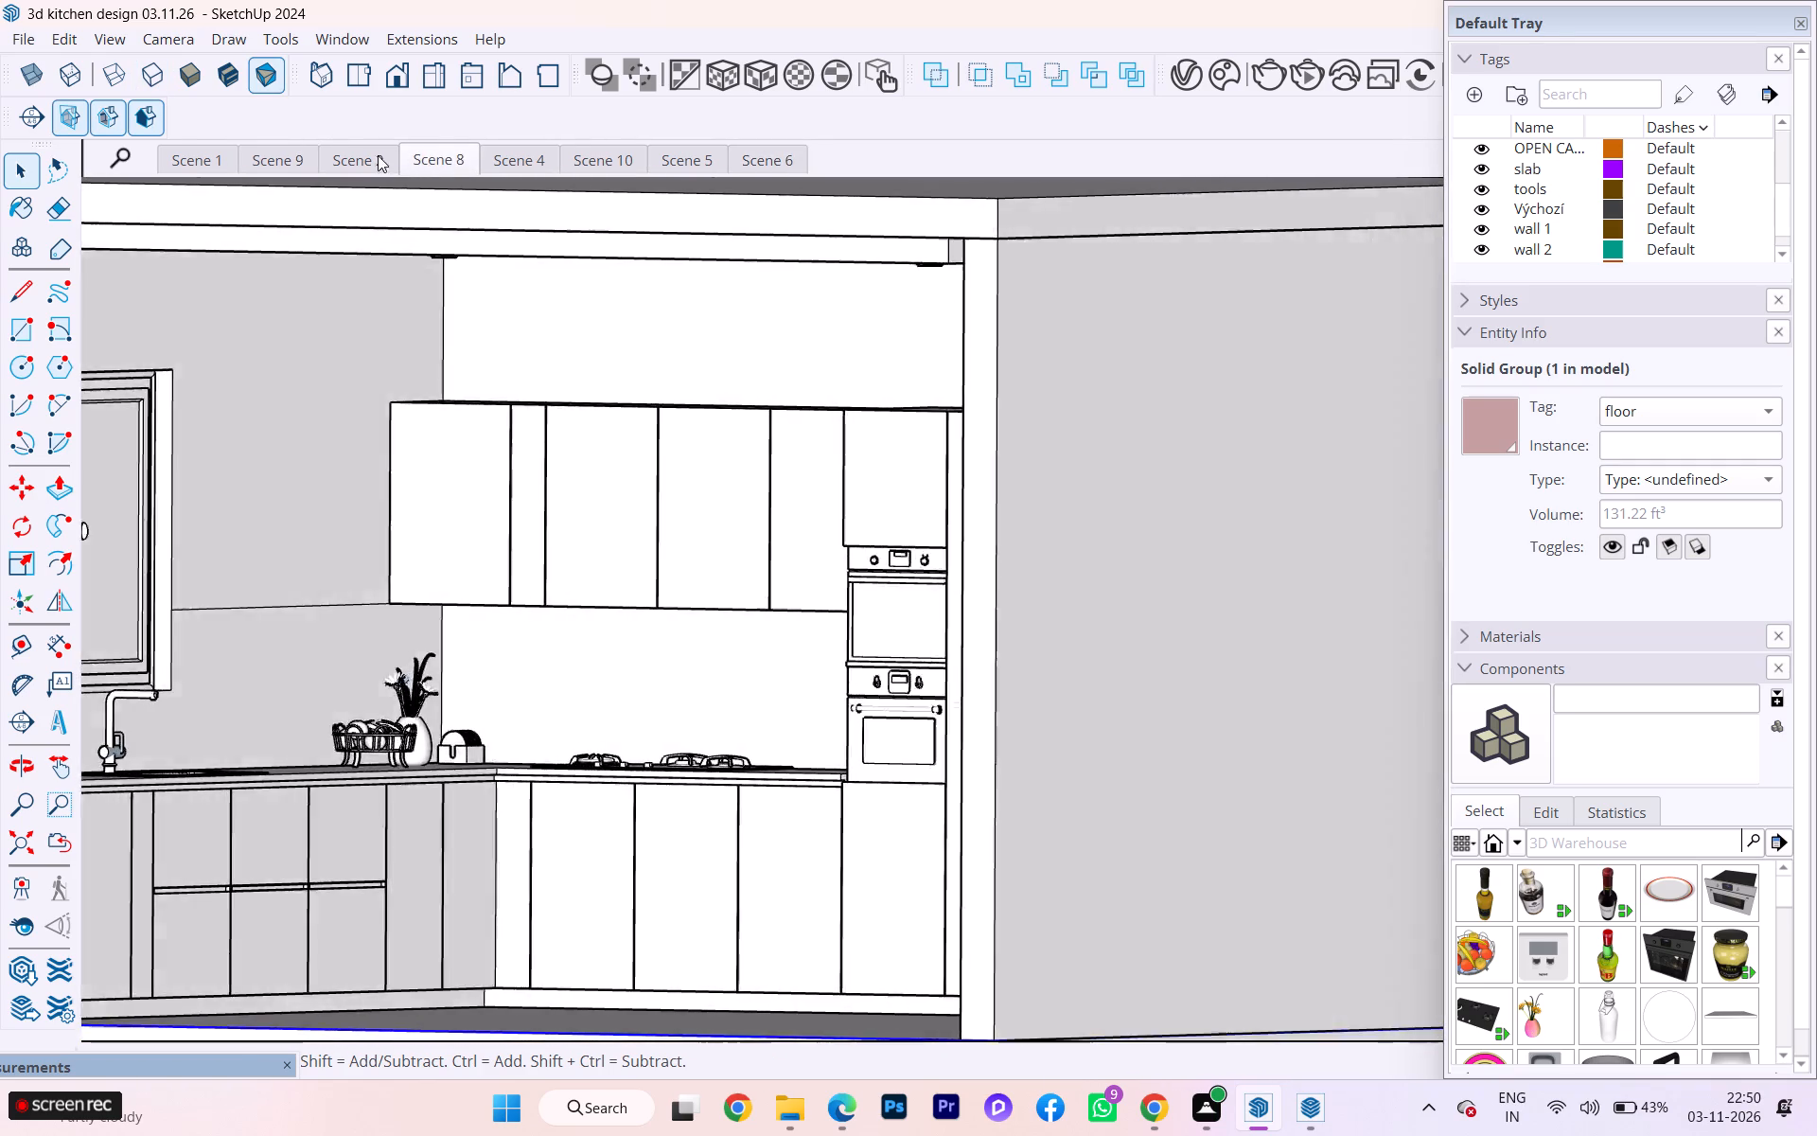
{"action": "left_click", "coordinate": [369, 159]}
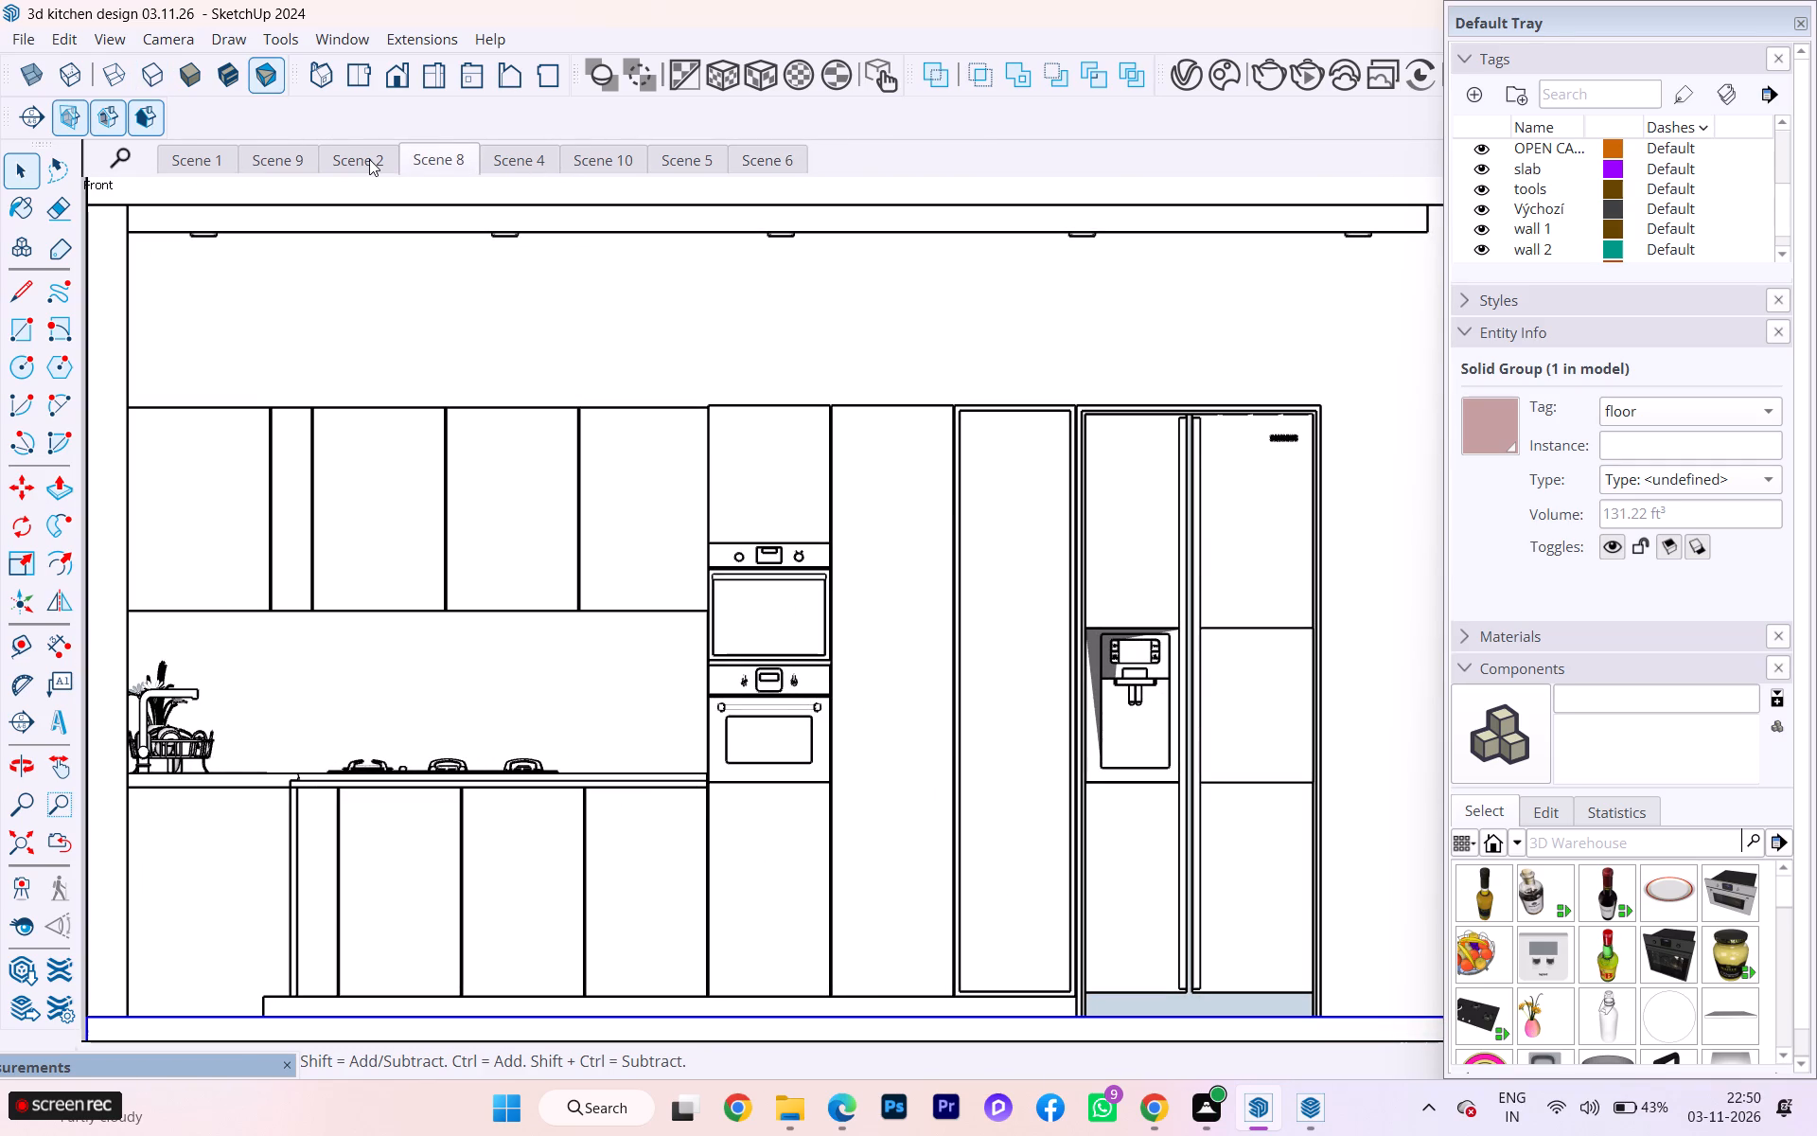
{"action": "left_click", "coordinate": [369, 159]}
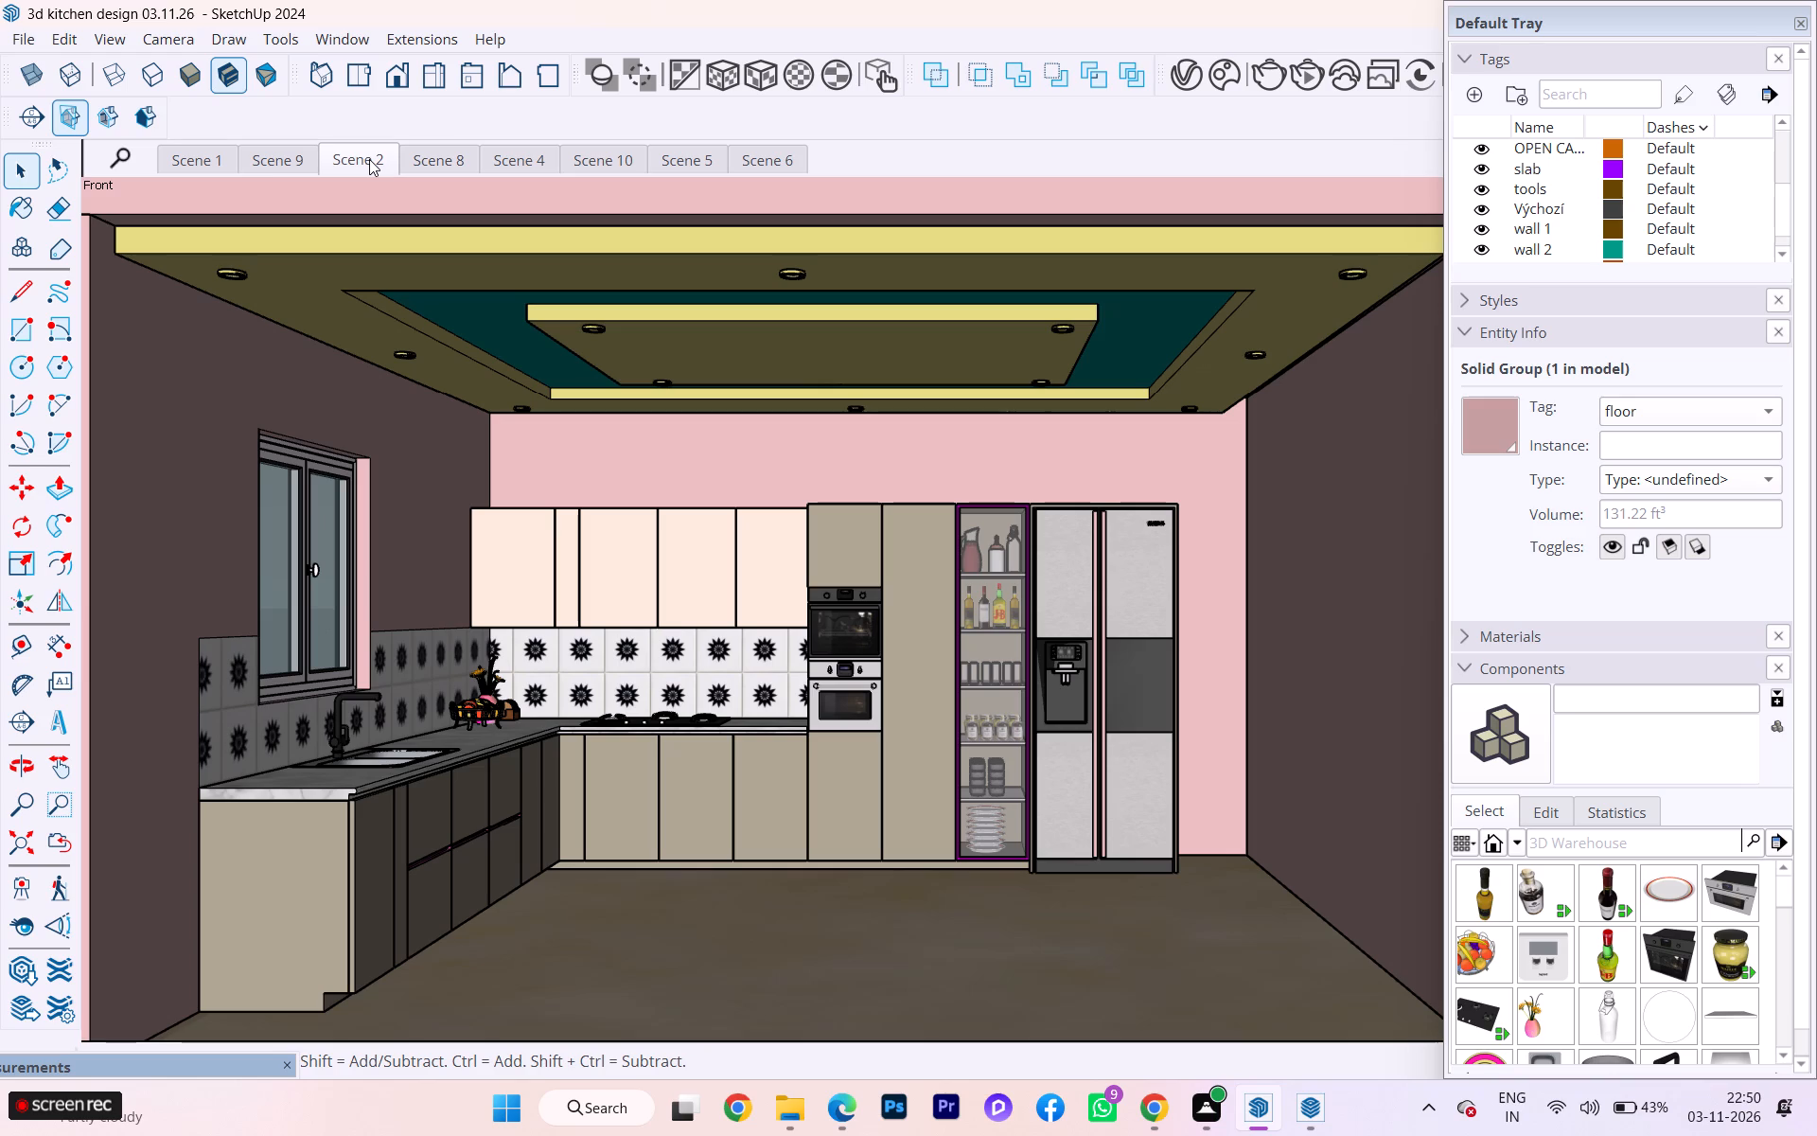
{"action": "left_click", "coordinate": [18, 30]}
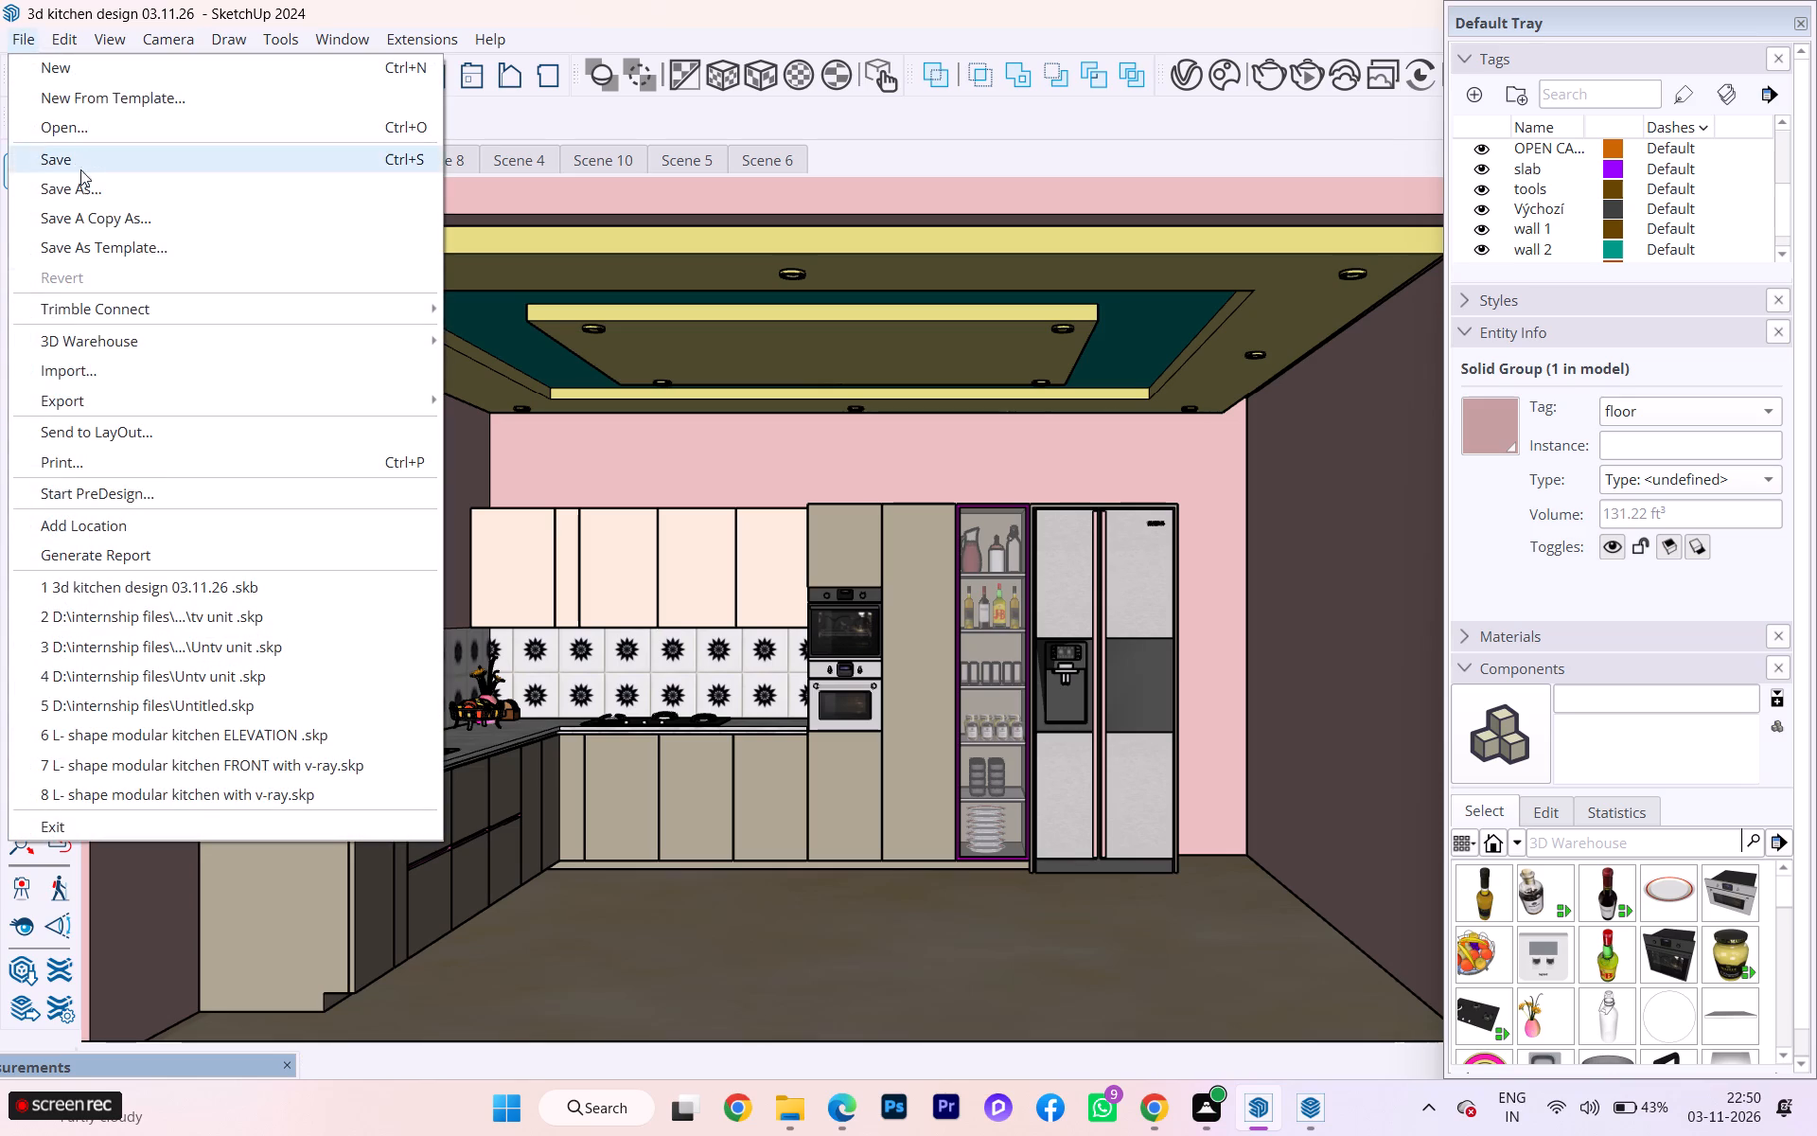
{"action": "left_click", "coordinate": [76, 206]}
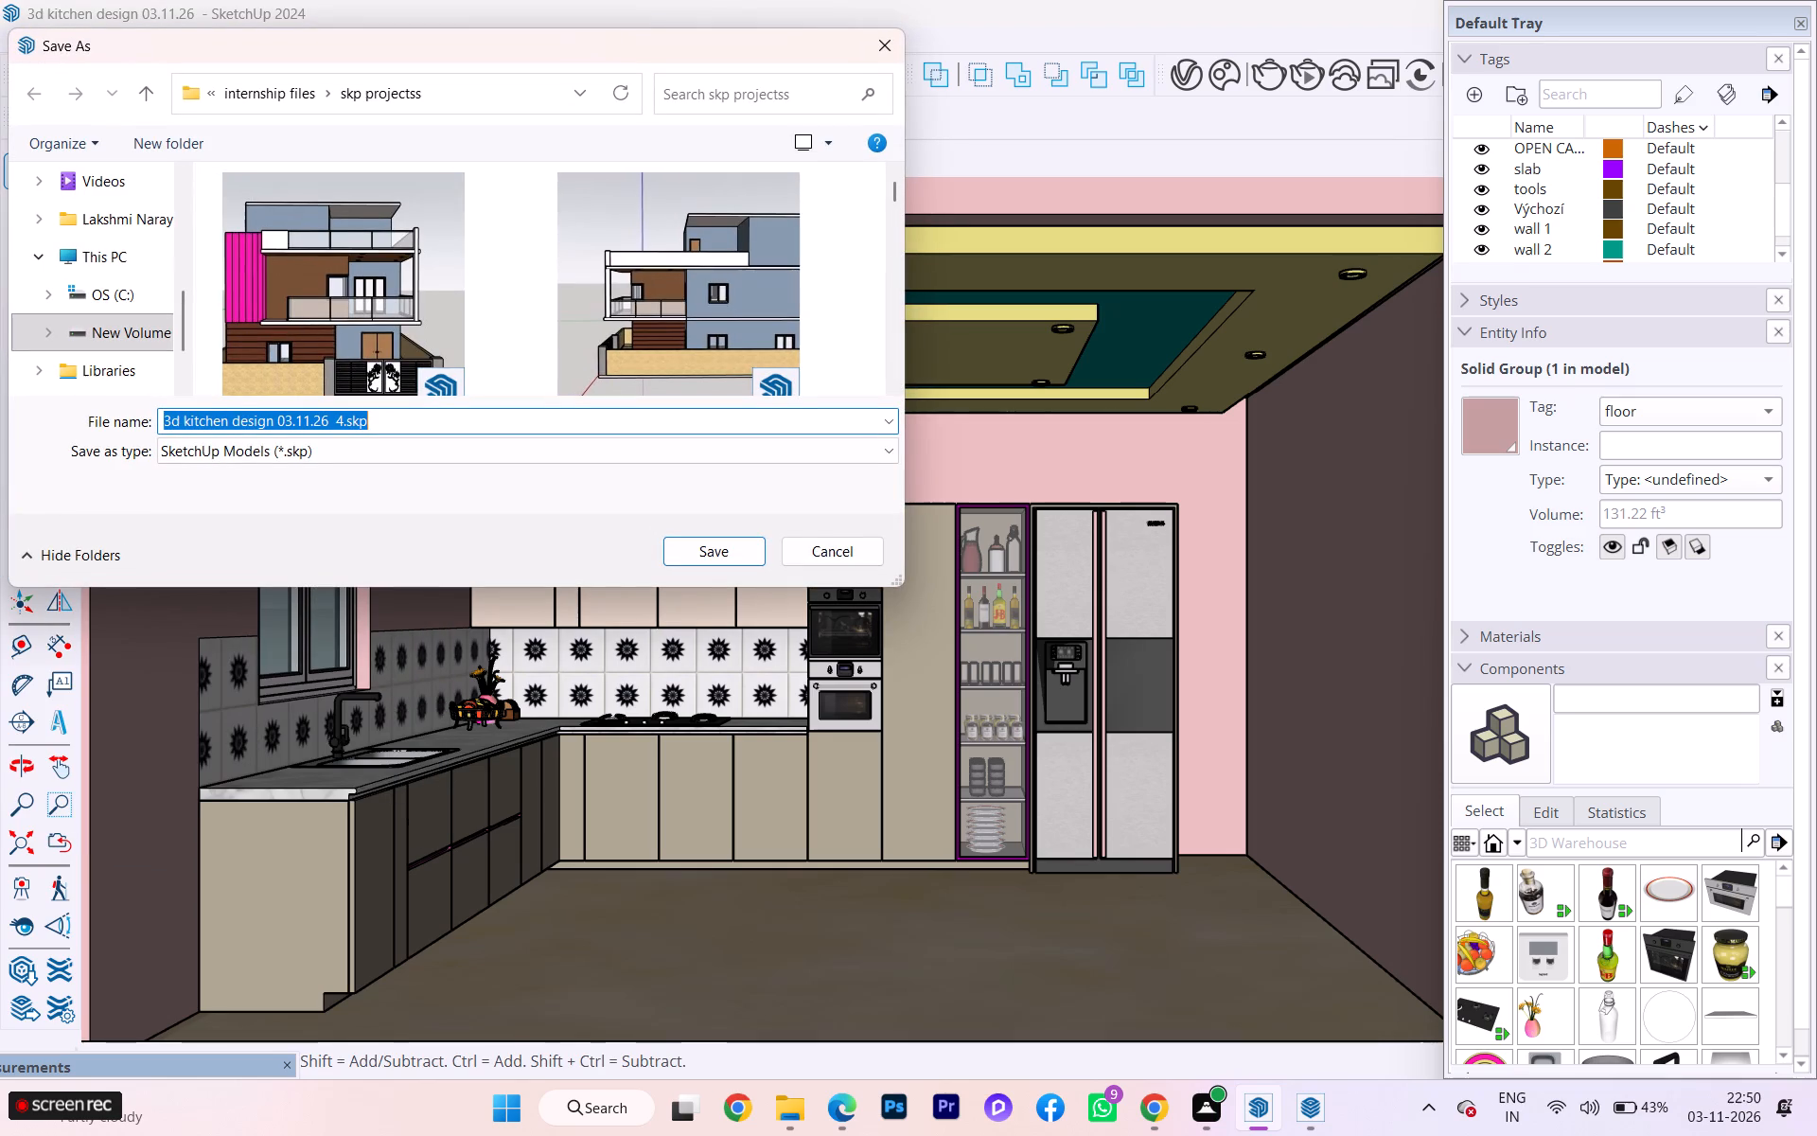
{"action": "left_click", "coordinate": [724, 546]}
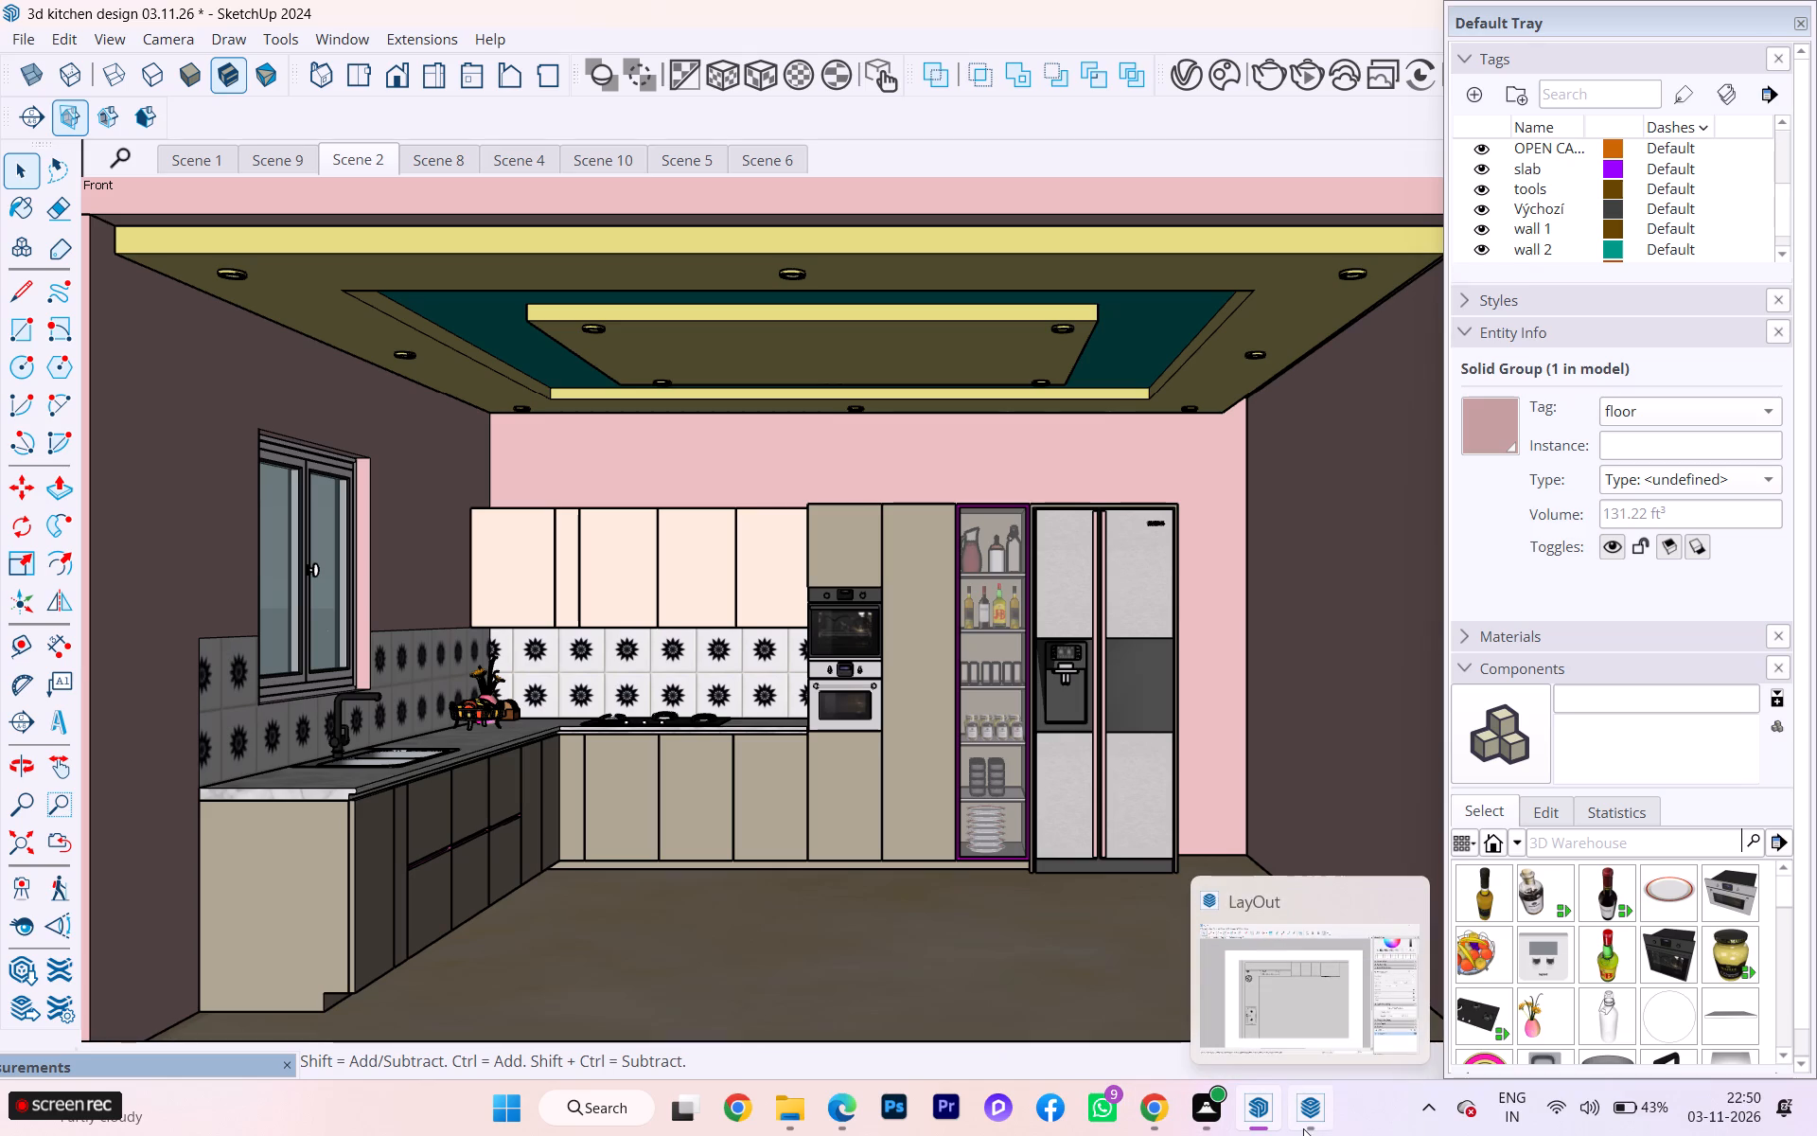
Switch to LayOut and create a new document from the plain Tabloid Landscape paper template.
{"action": "left_click", "coordinate": [1311, 1007]}
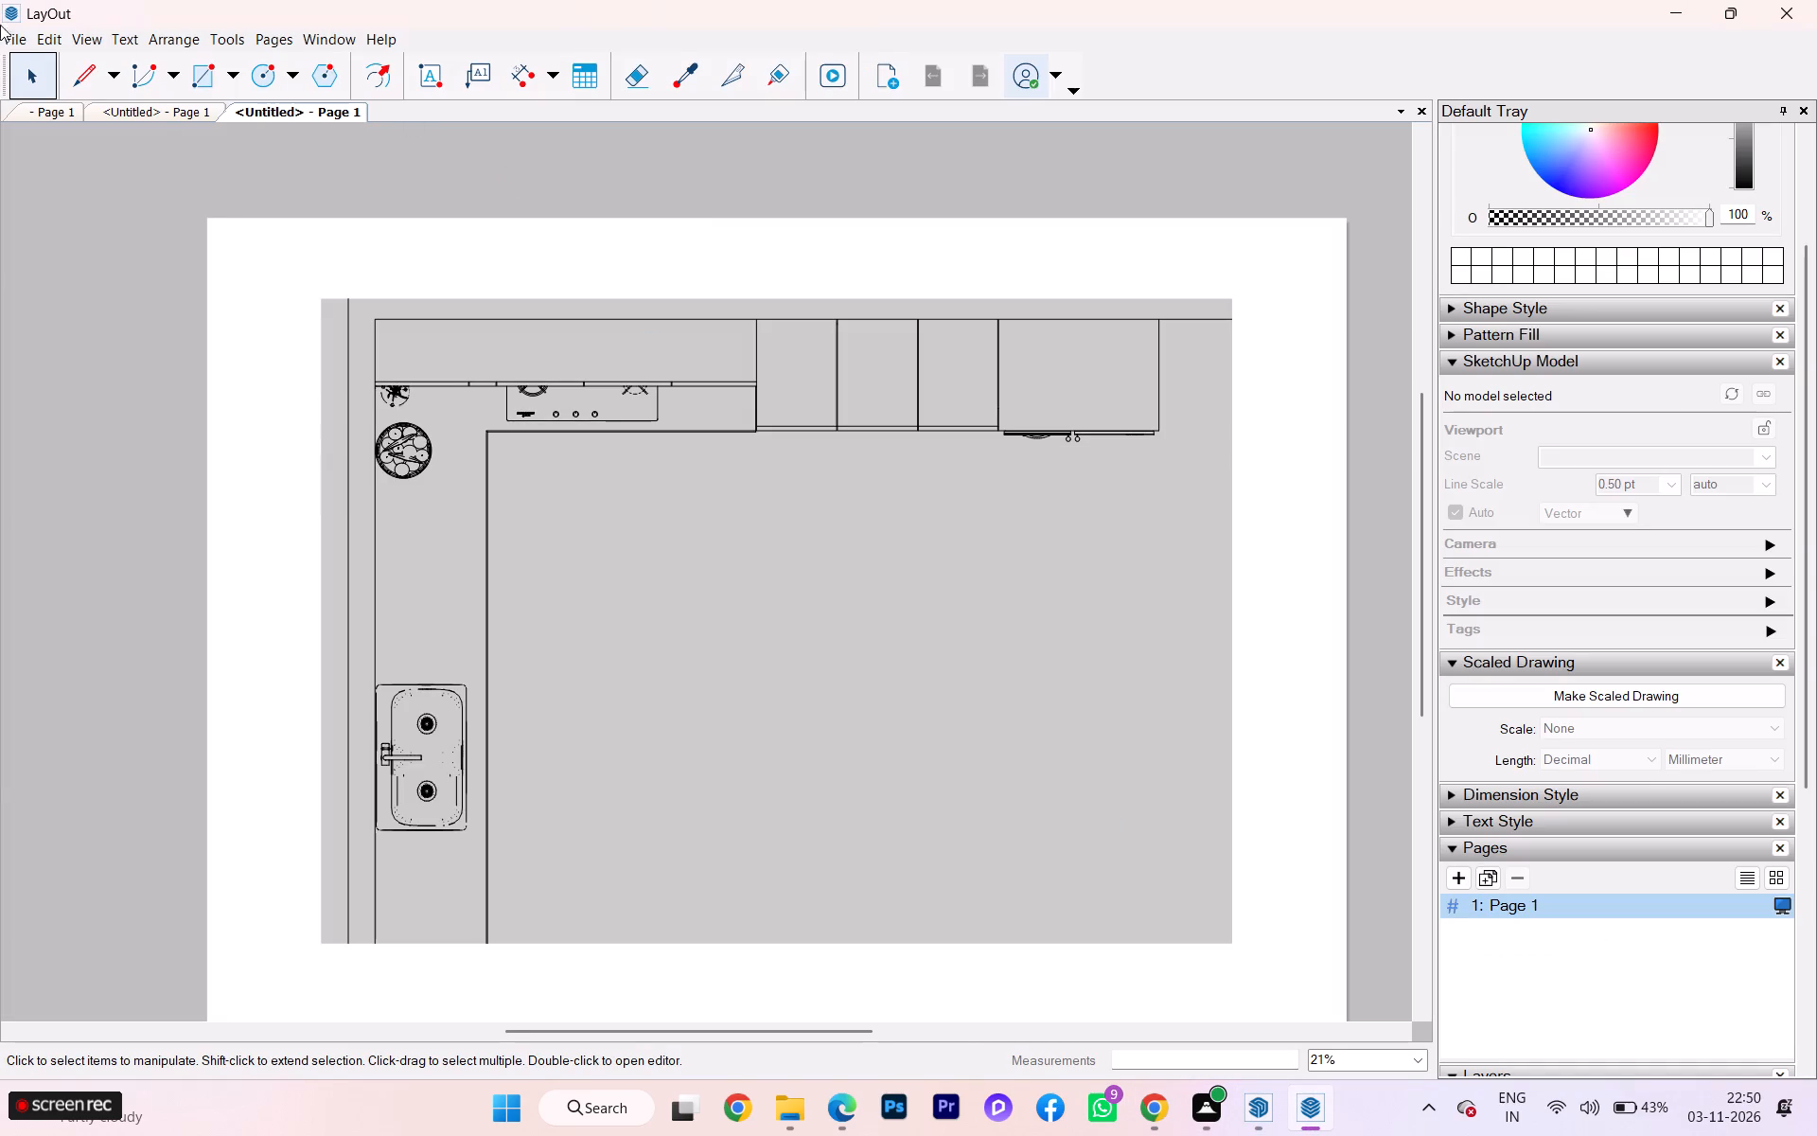
{"action": "left_click", "coordinate": [11, 33]}
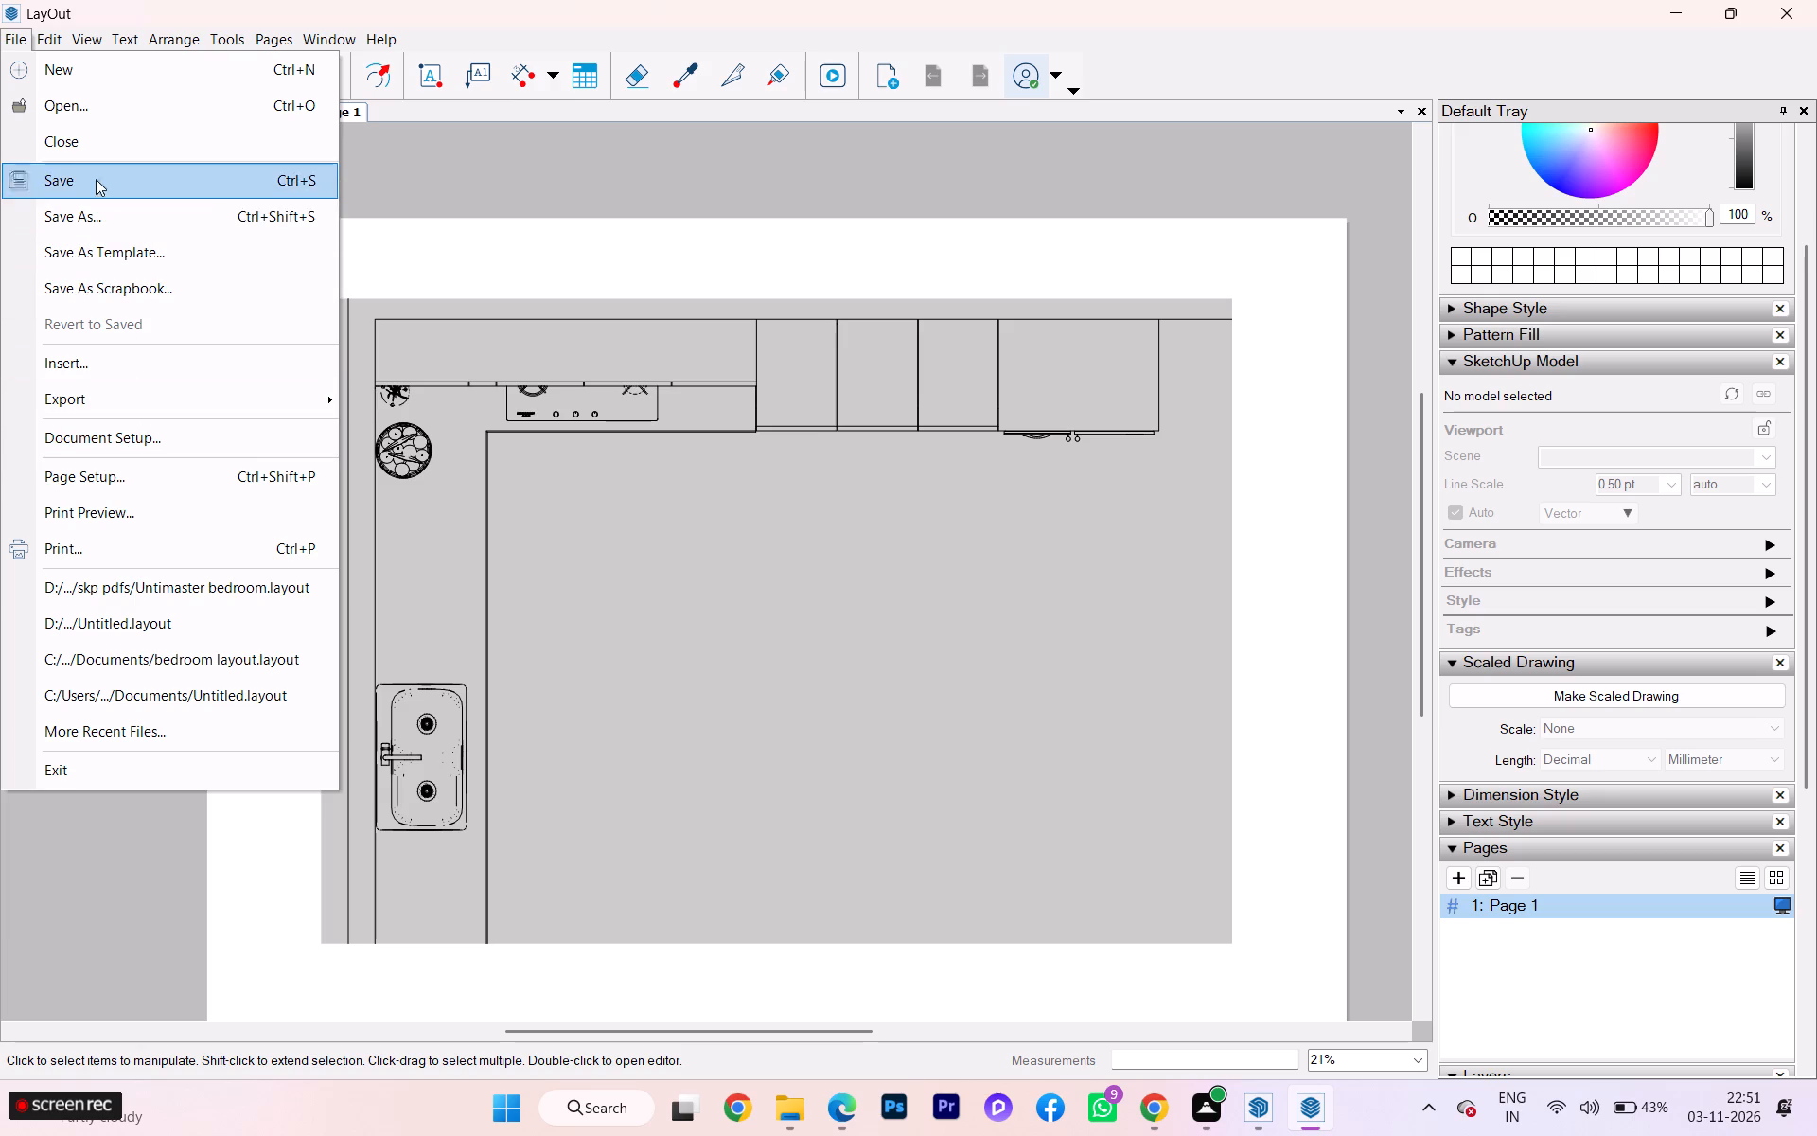
{"action": "left_click", "coordinate": [90, 78]}
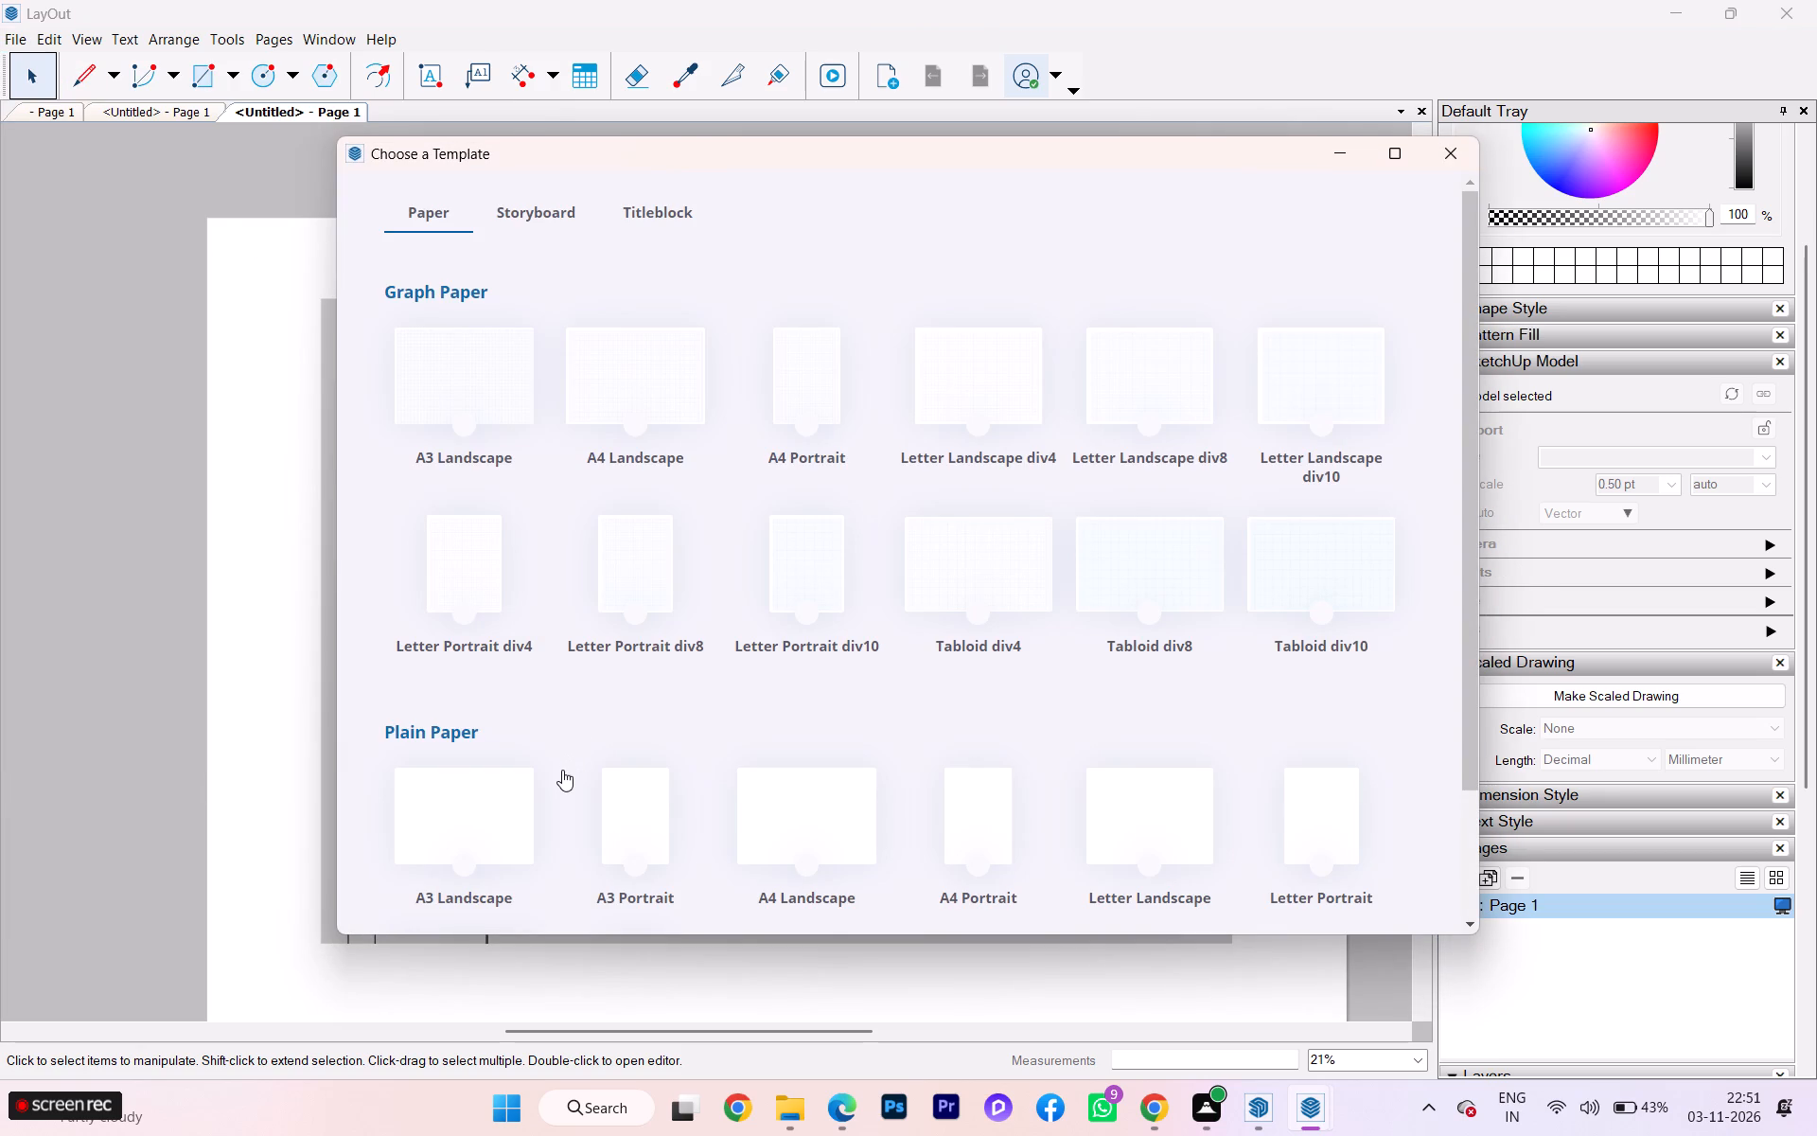
{"action": "scroll", "coordinate": [562, 770], "scroll_direction": "down", "scroll_amount": 3}
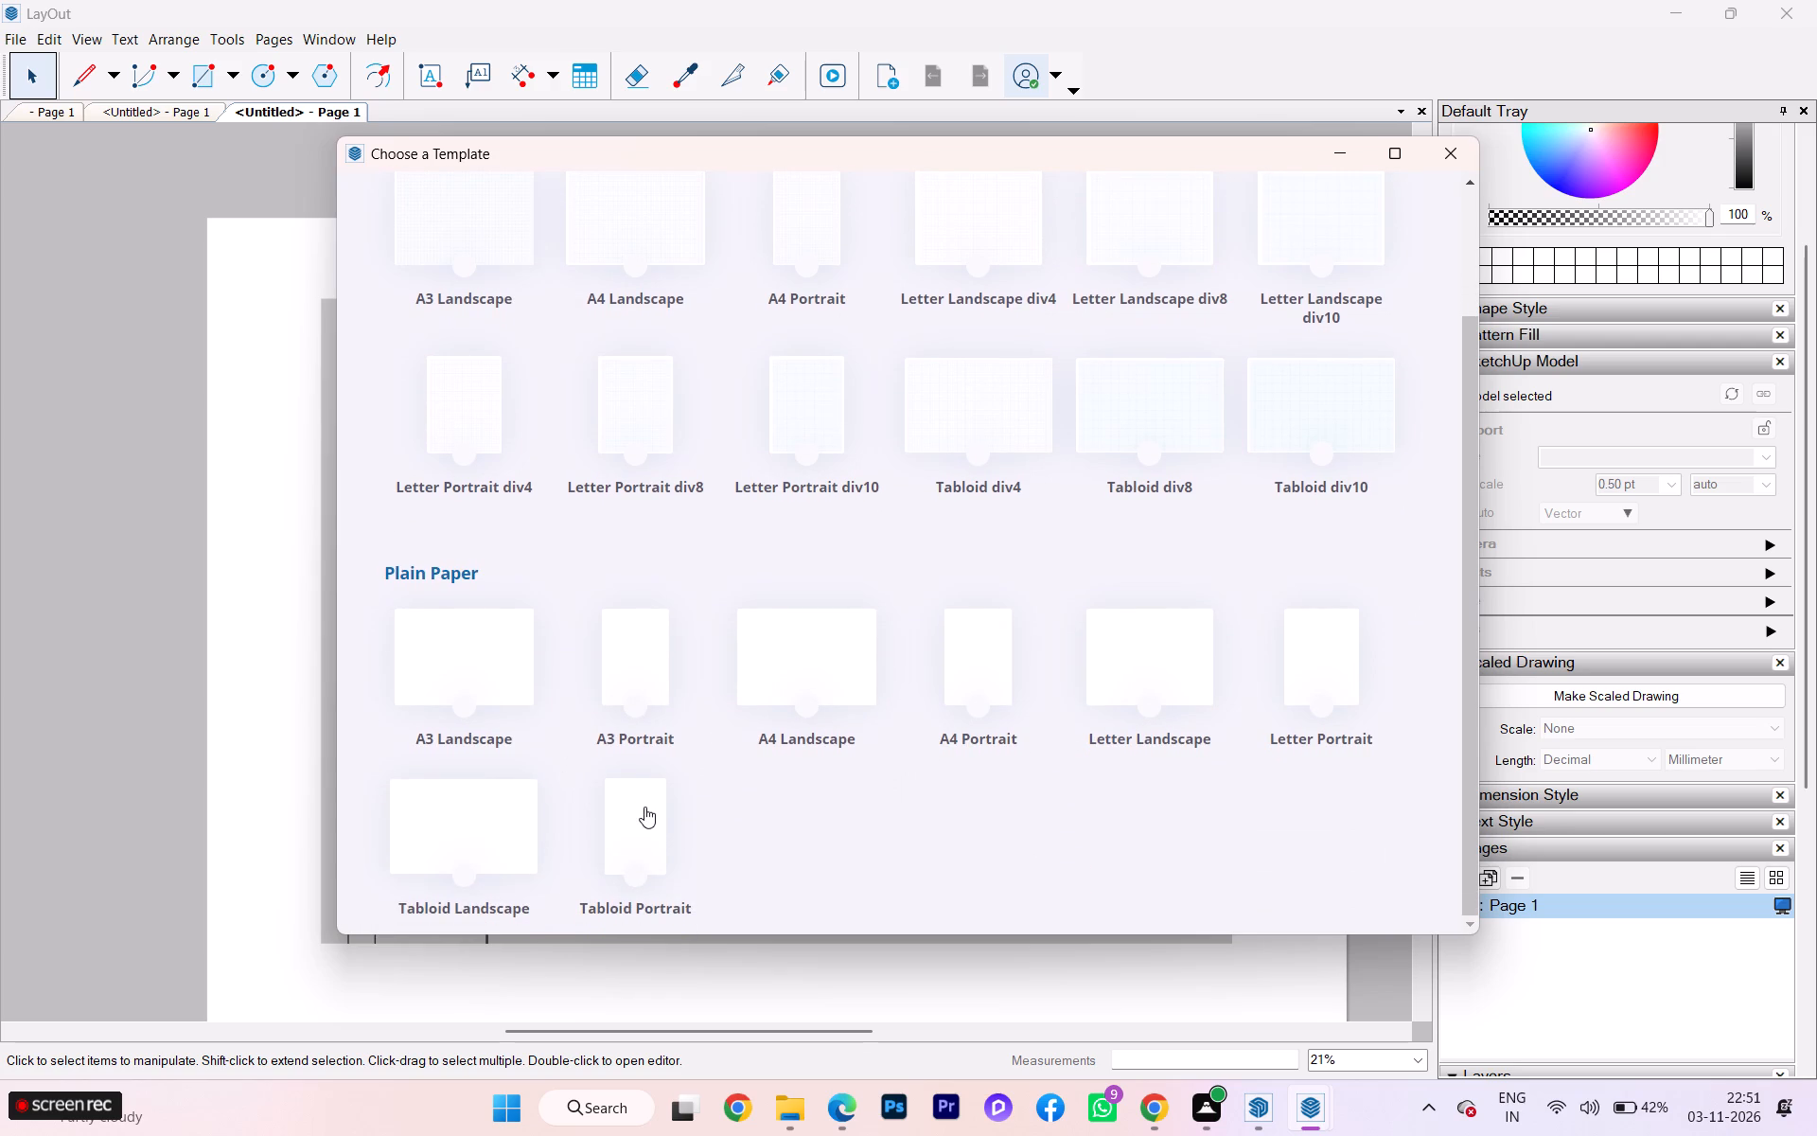
{"action": "left_click", "coordinate": [498, 820]}
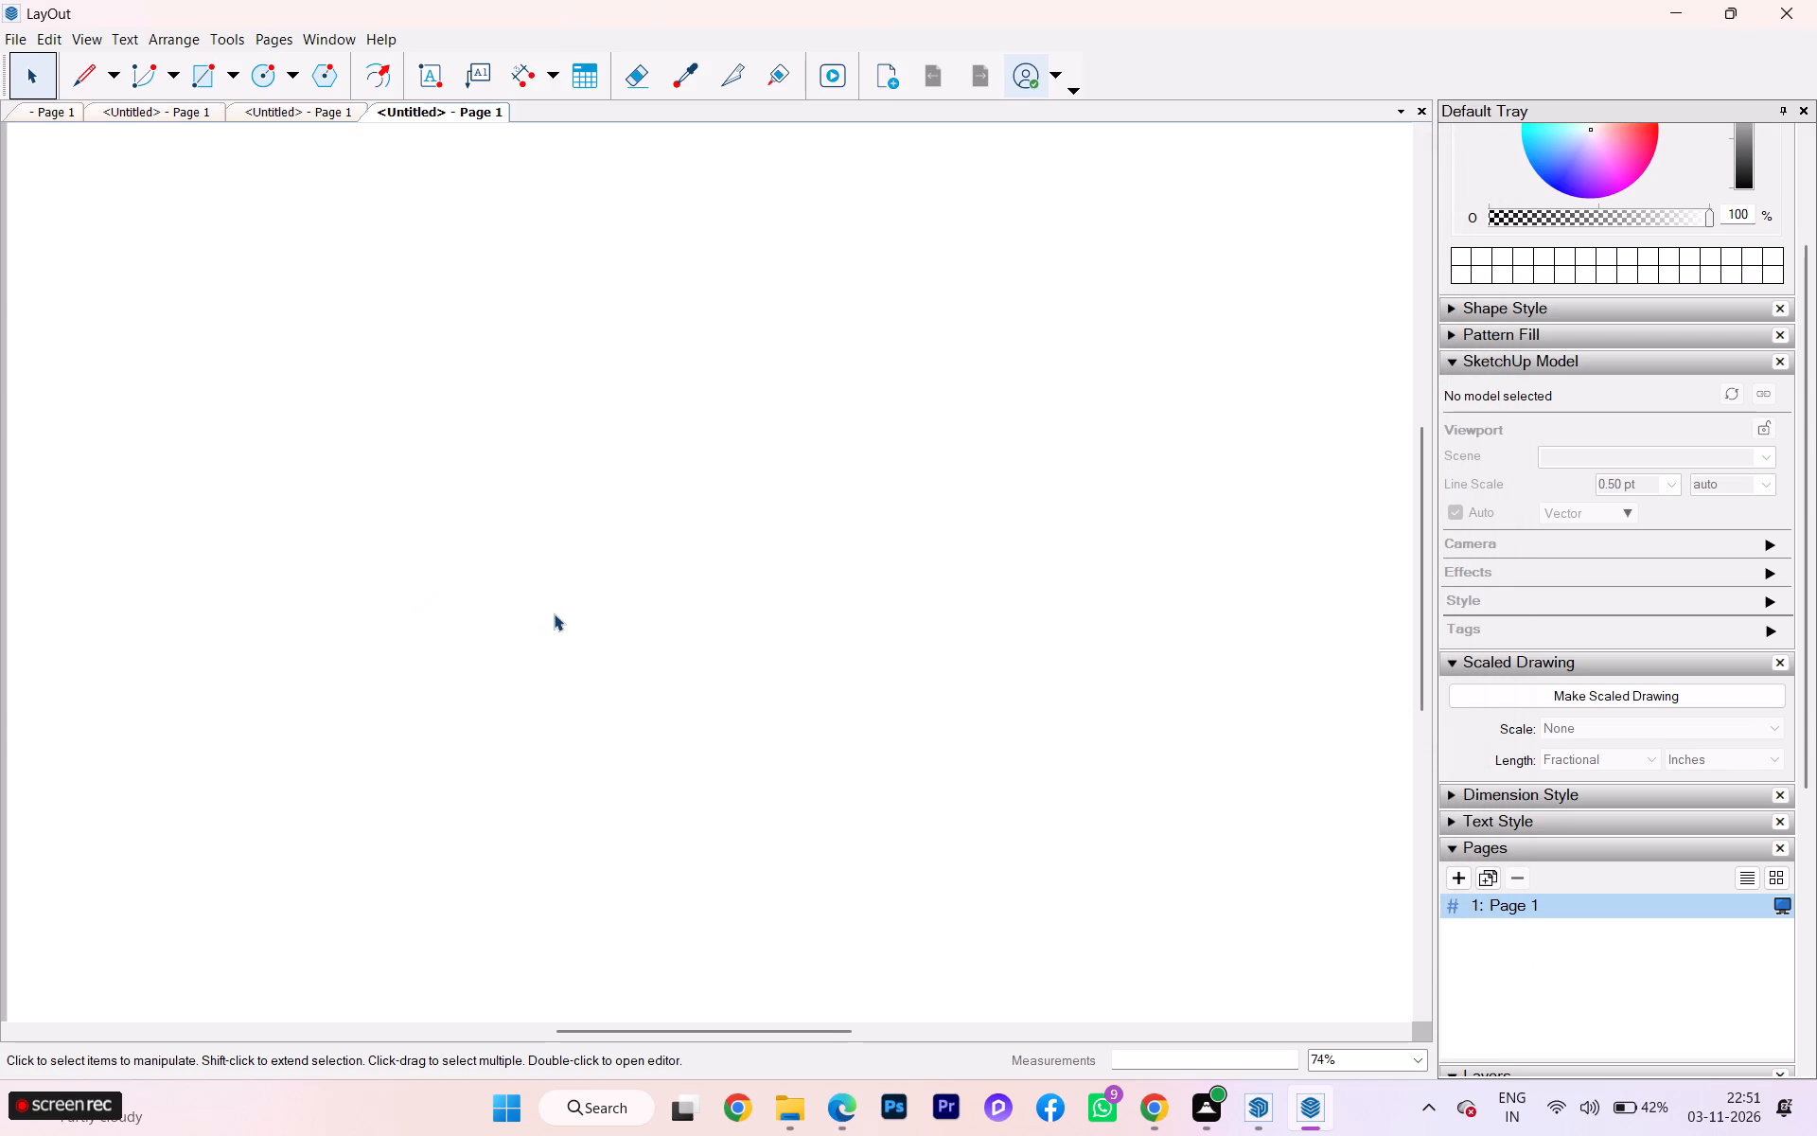
Check the new document's length units and paper size settings in Document Setup.
{"action": "scroll", "coordinate": [554, 613], "scroll_direction": "down", "scroll_amount": 1}
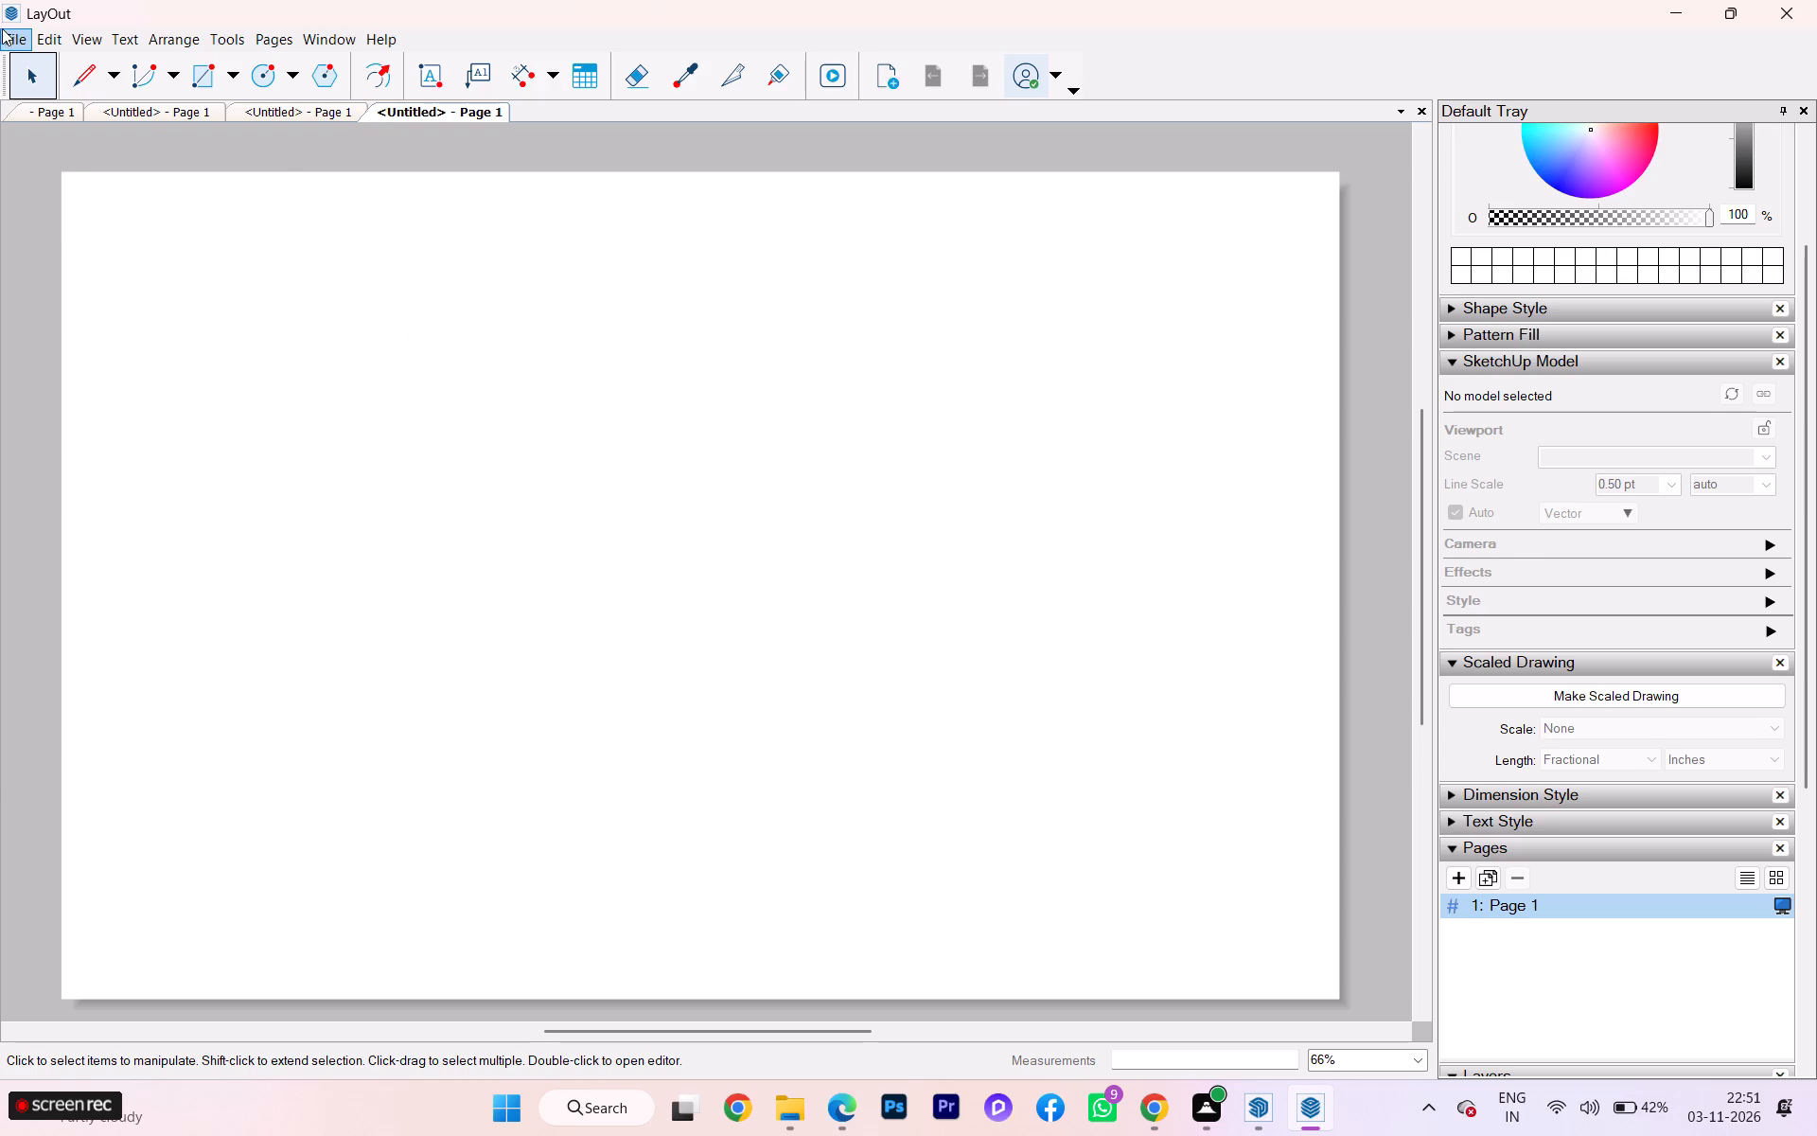
{"action": "left_click", "coordinate": [5, 28]}
{"action": "left_click", "coordinate": [95, 441]}
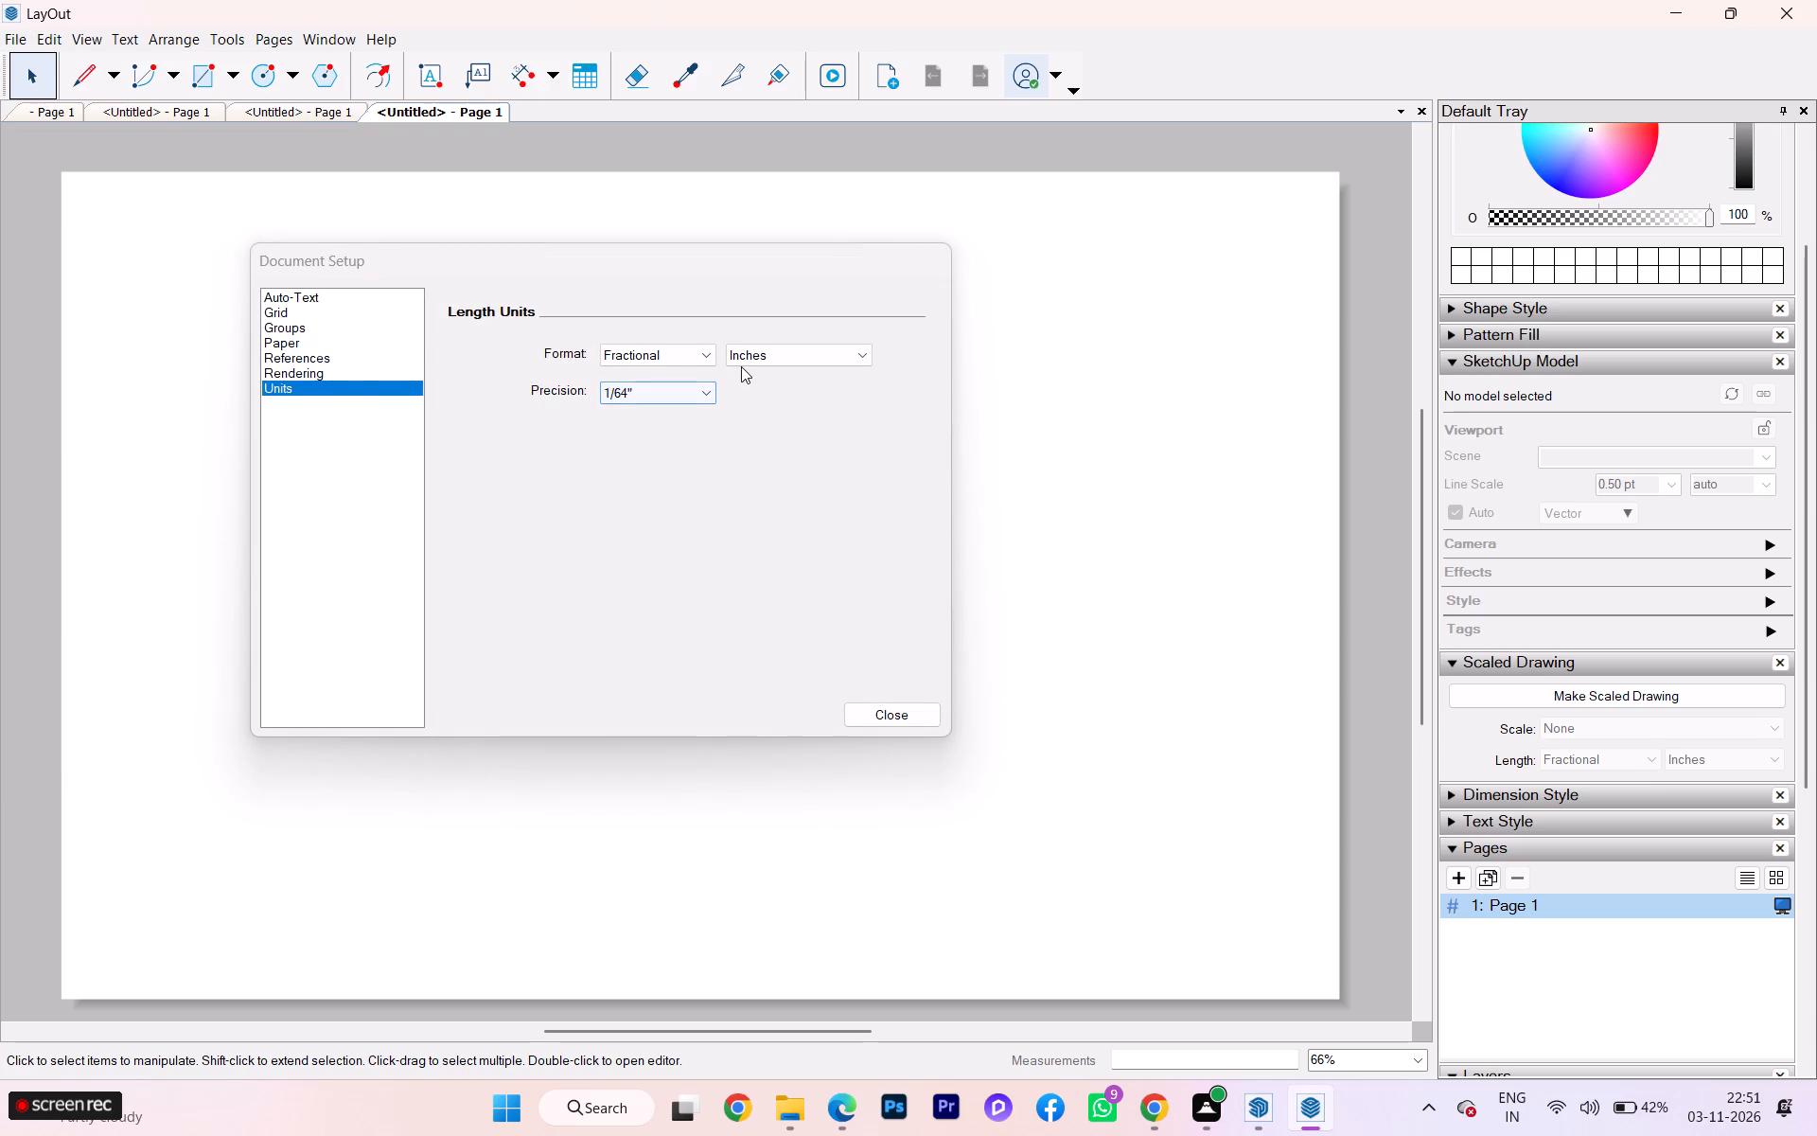
{"action": "left_click", "coordinate": [307, 341]}
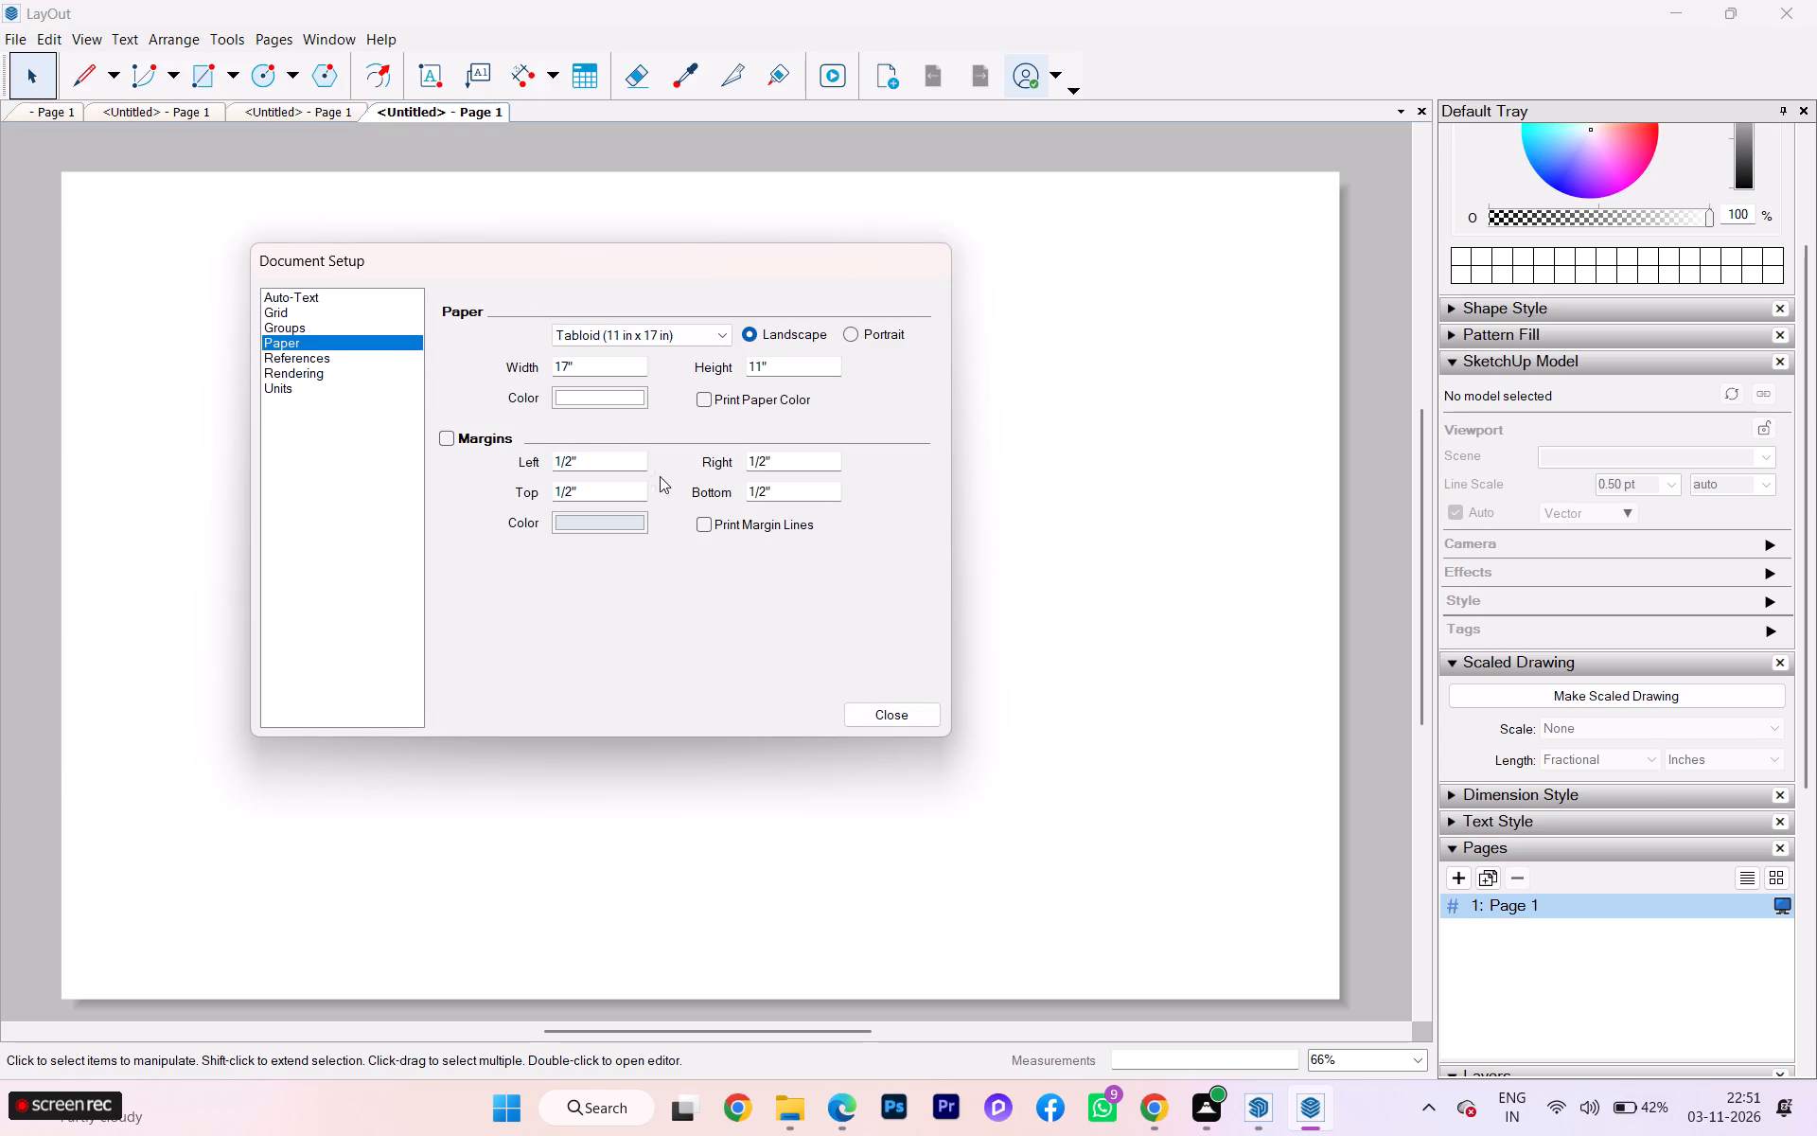
{"action": "left_click", "coordinate": [661, 332]}
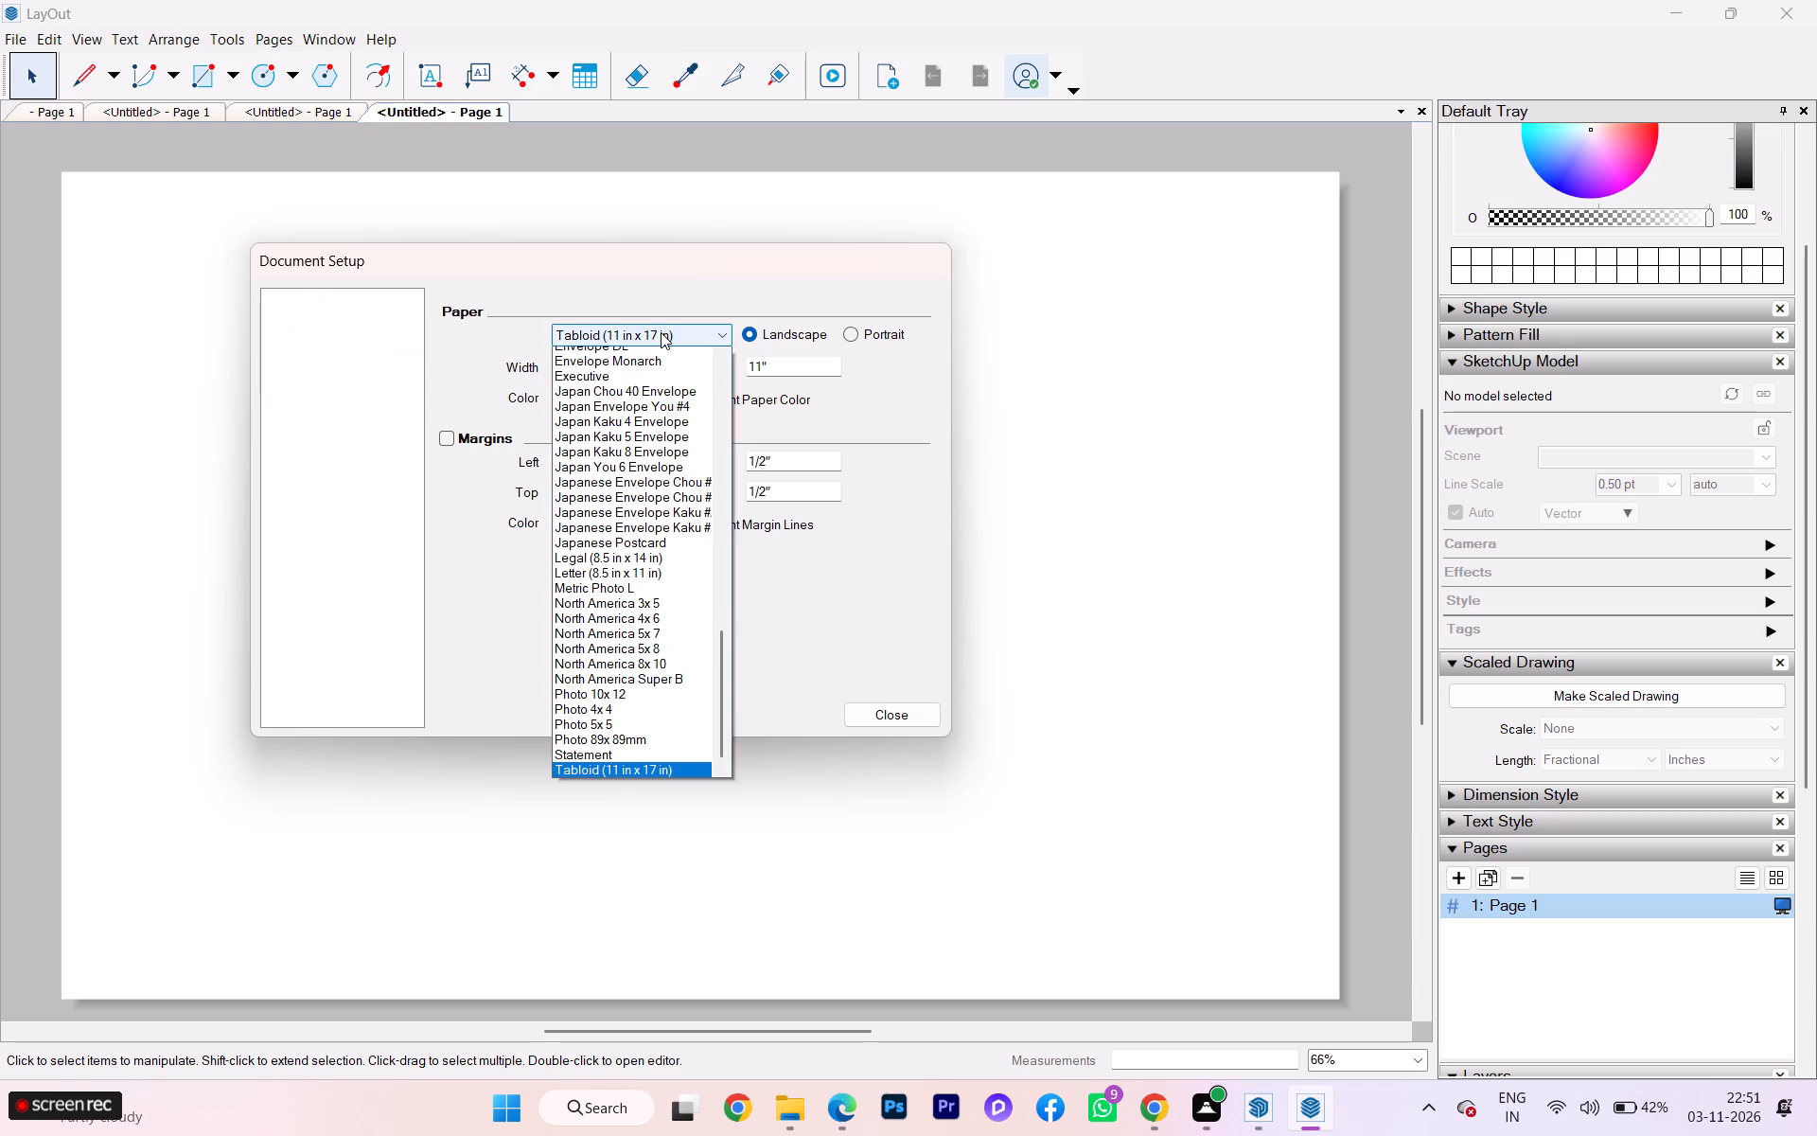
{"action": "left_click", "coordinate": [661, 332]}
{"action": "left_click", "coordinate": [891, 705]}
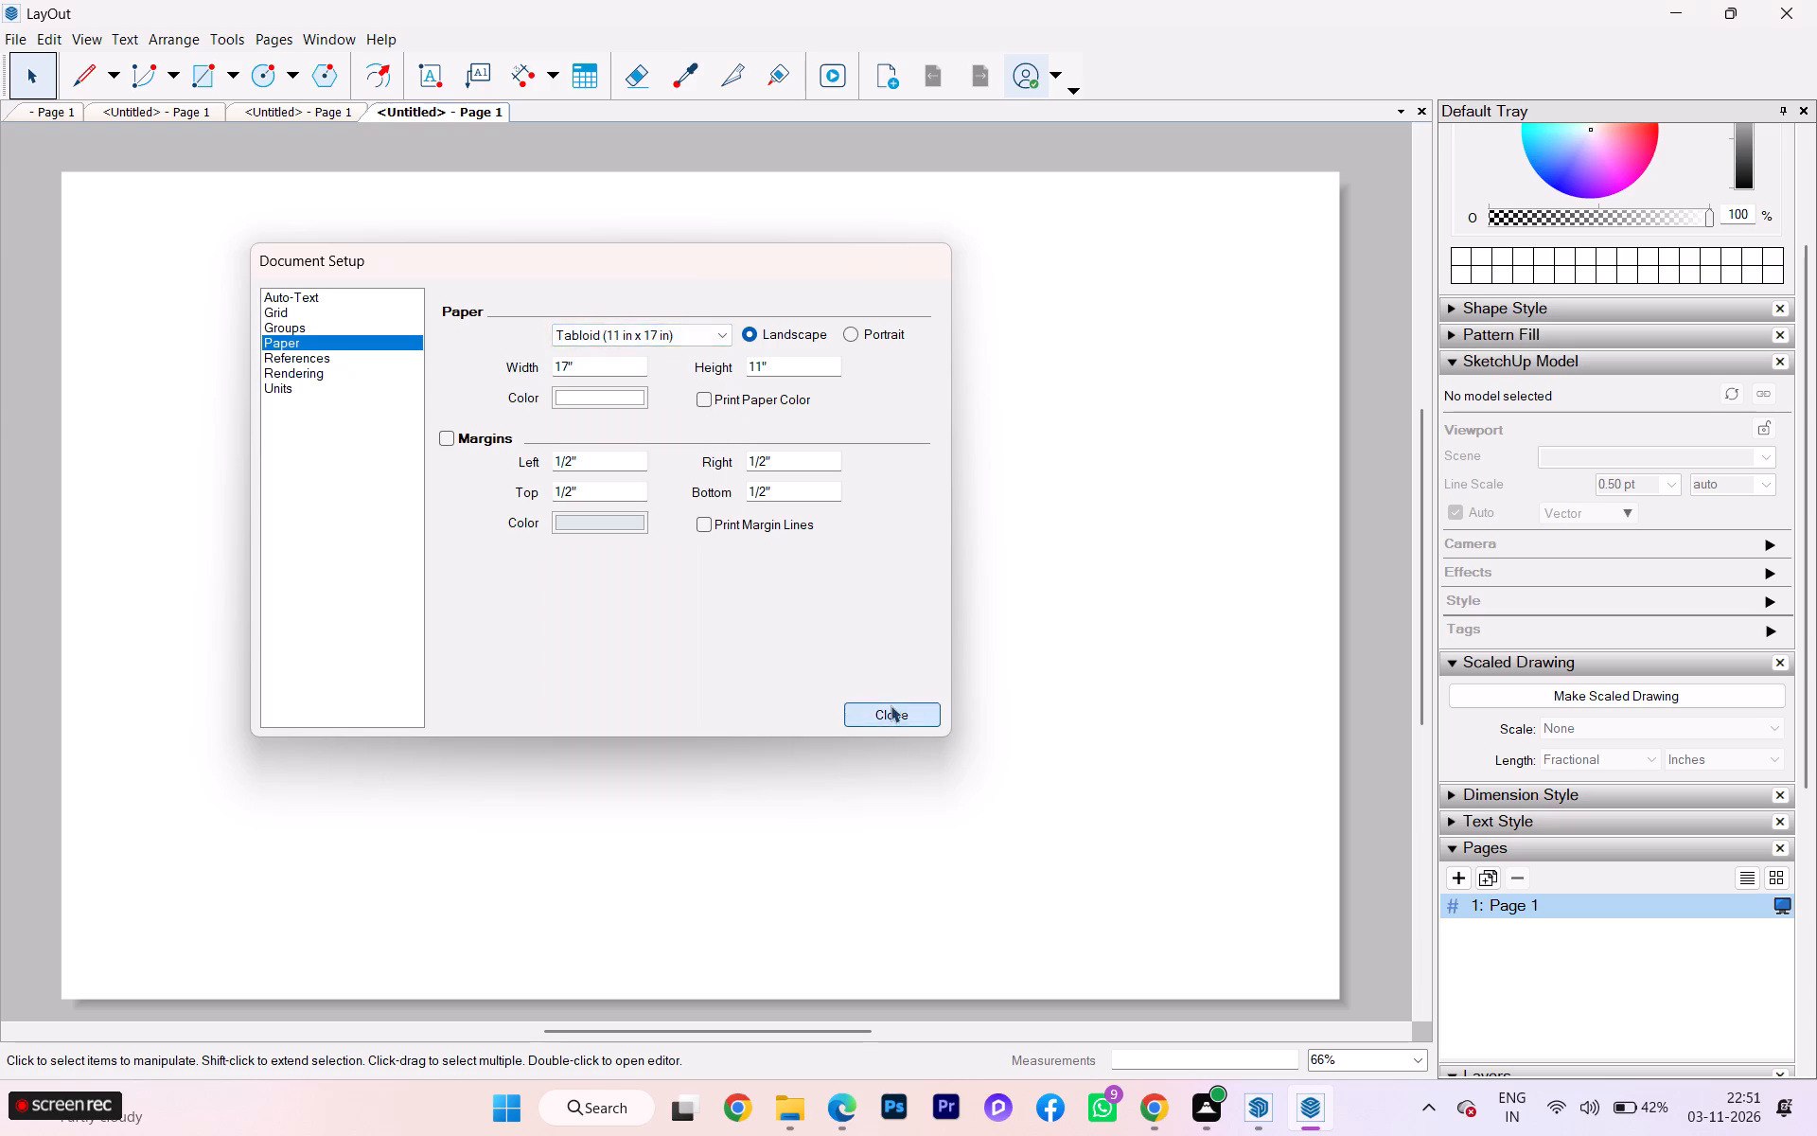
Insert 3d kitchen design 03.11.26 4.skp from the skp projectss folder onto the empty Tabloid page.
{"action": "left_click", "coordinate": [26, 41]}
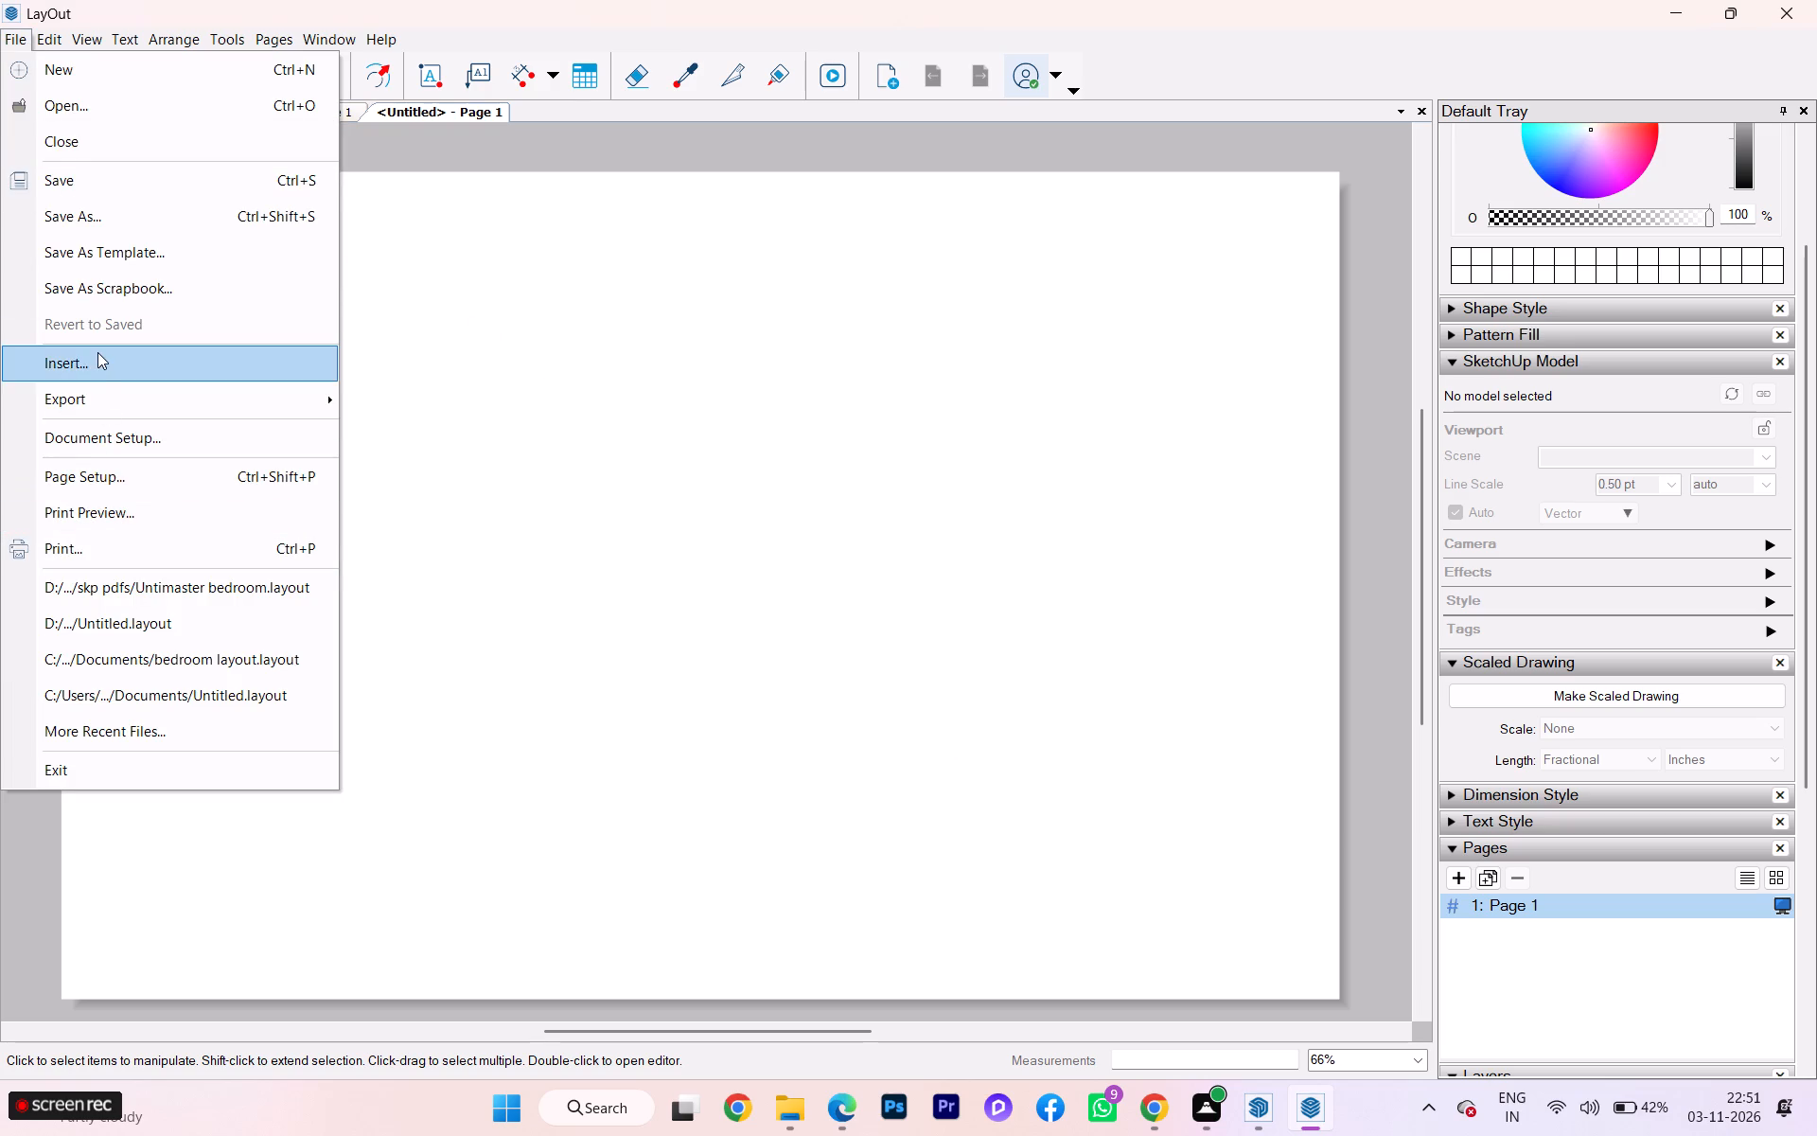
{"action": "left_click", "coordinate": [97, 352]}
{"action": "scroll", "coordinate": [386, 400], "scroll_direction": "down", "scroll_amount": 1}
{"action": "scroll", "coordinate": [632, 436], "scroll_direction": "down", "scroll_amount": 3}
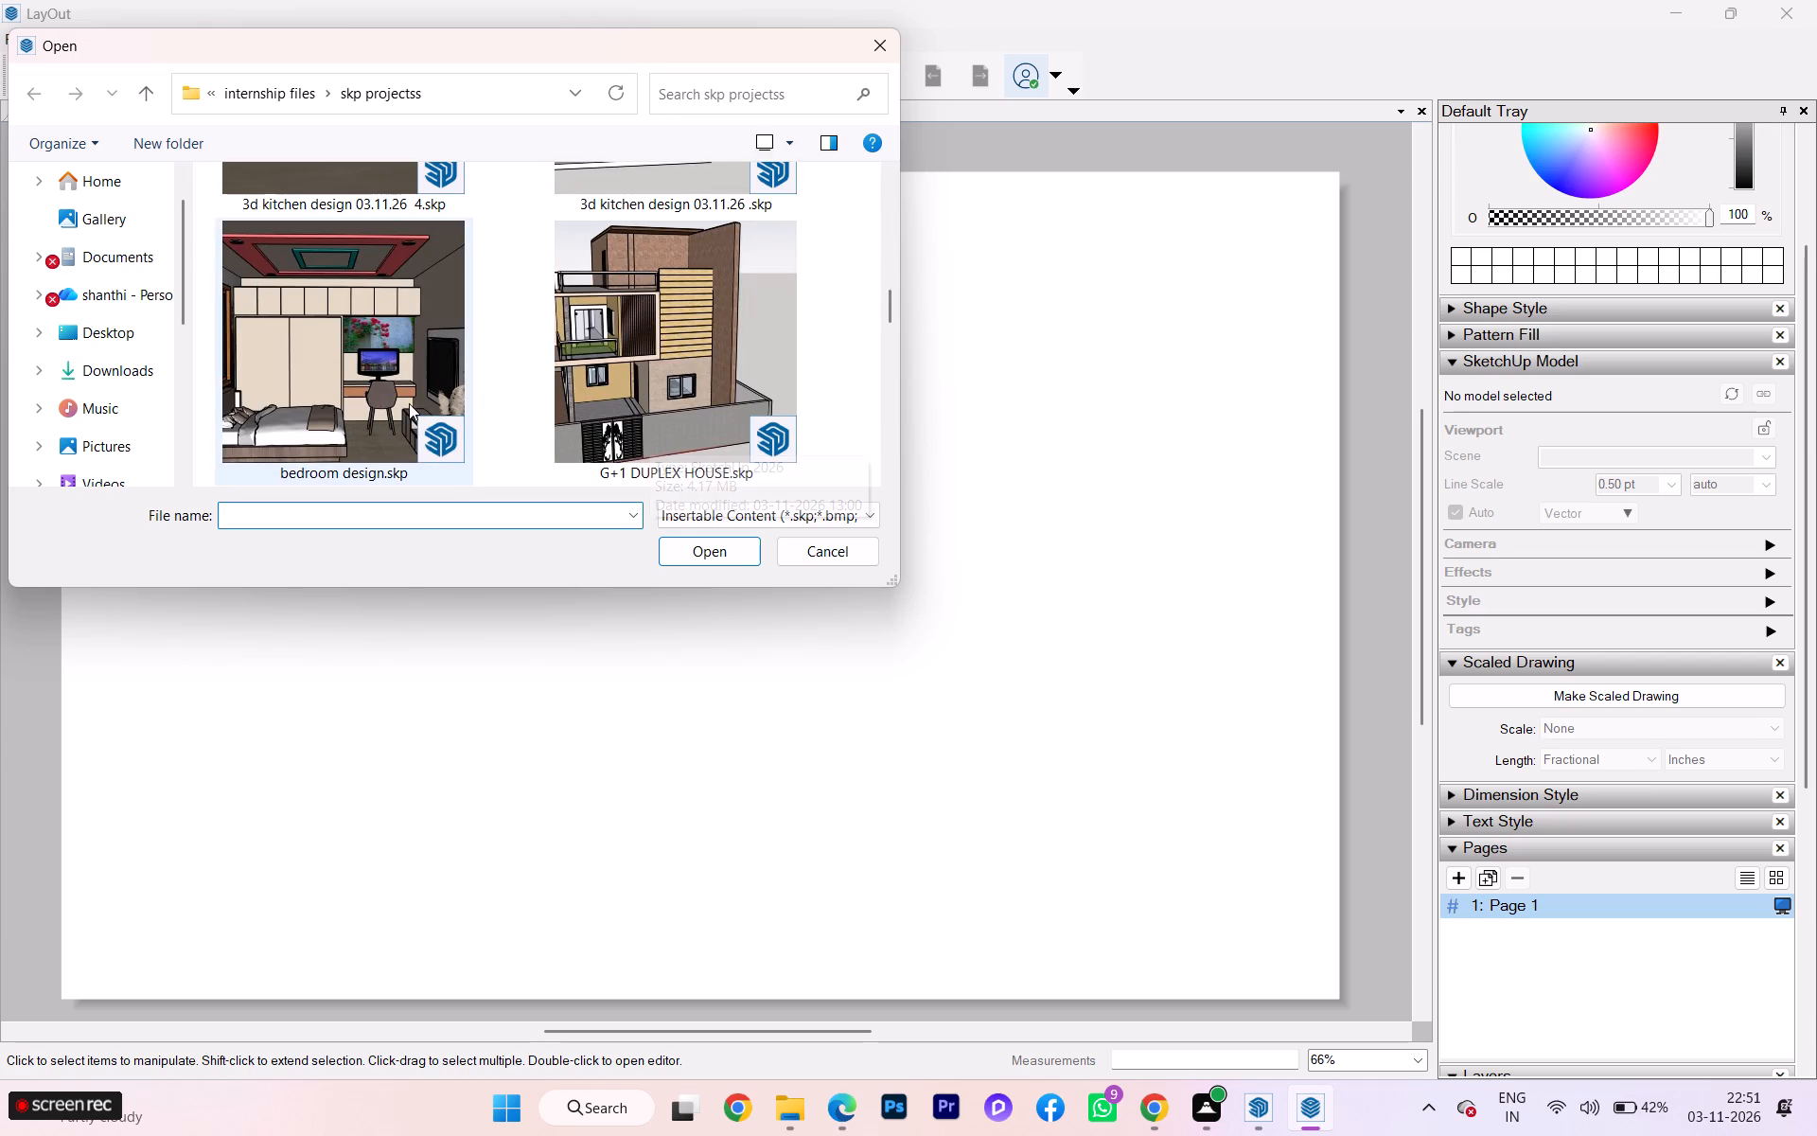
{"action": "scroll", "coordinate": [458, 395], "scroll_direction": "down", "scroll_amount": 2}
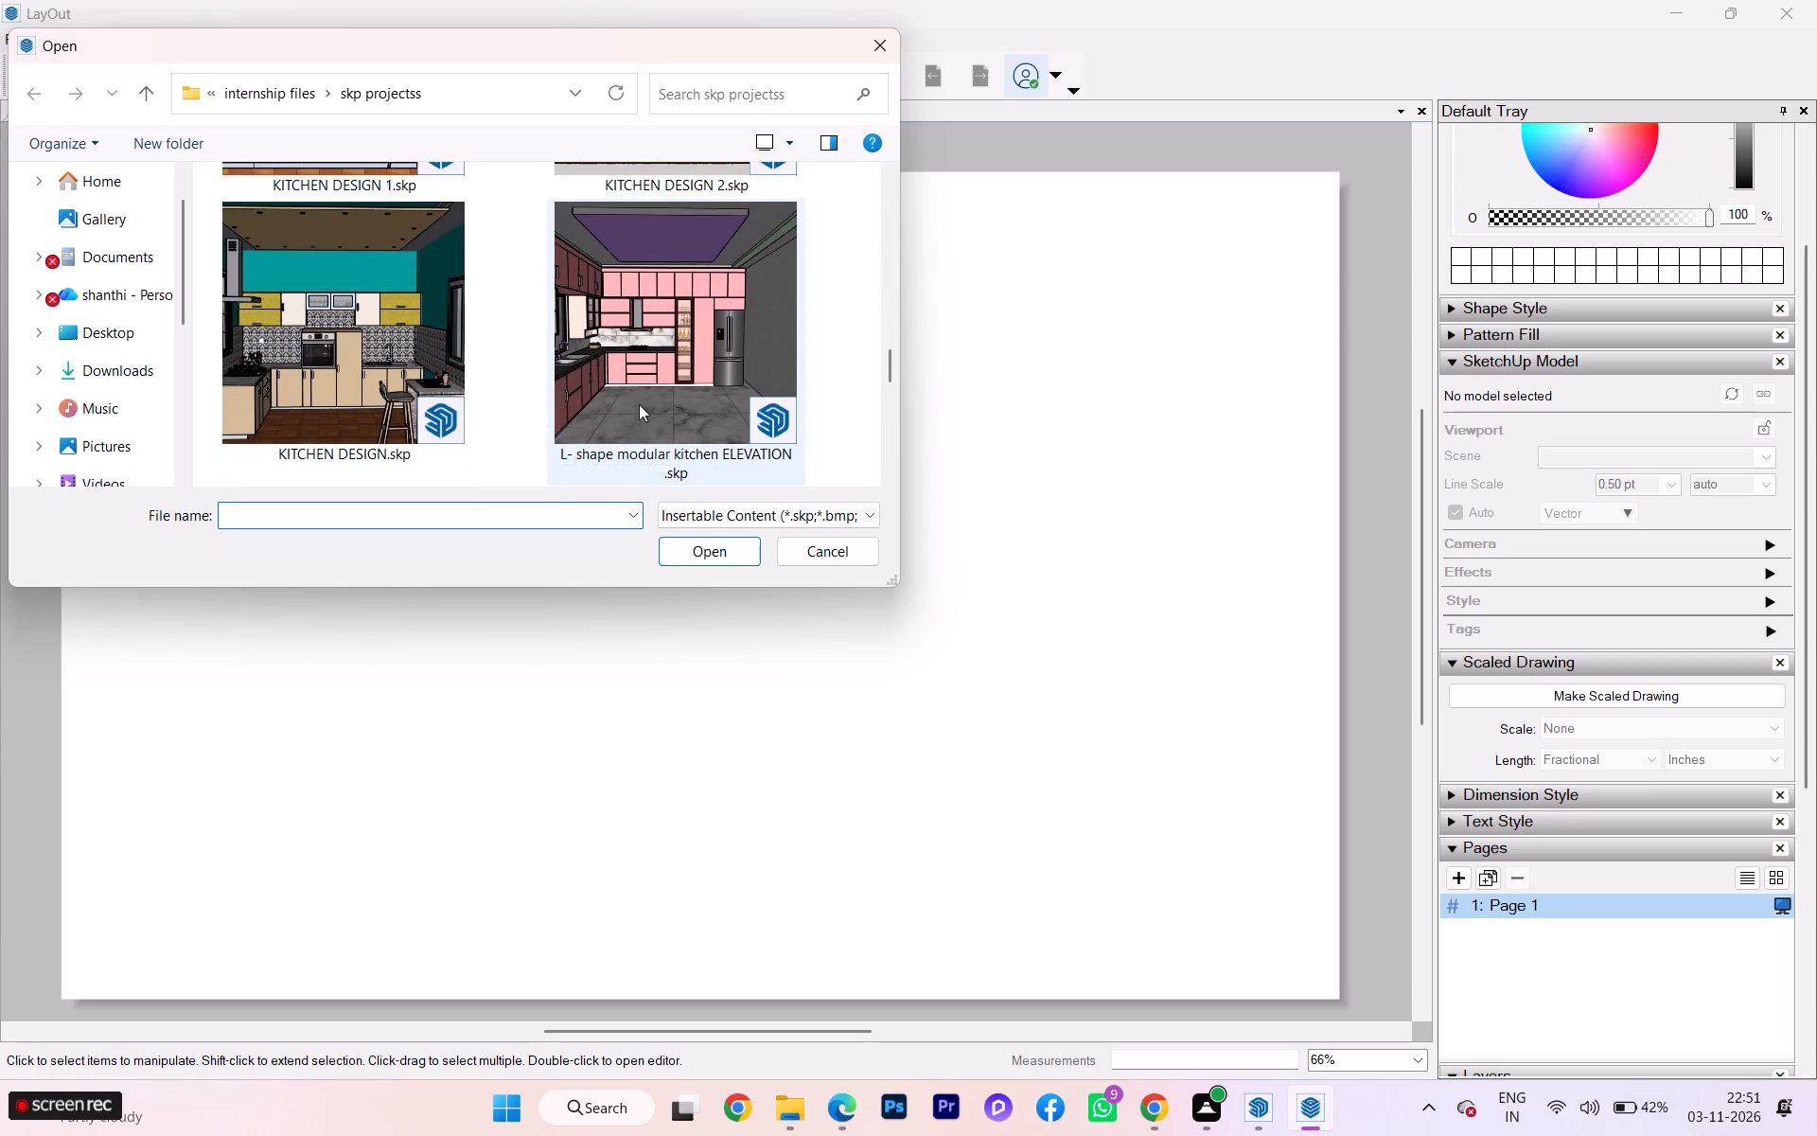
{"action": "scroll", "coordinate": [651, 392], "scroll_direction": "down", "scroll_amount": 4}
{"action": "scroll", "coordinate": [607, 379], "scroll_direction": "up", "scroll_amount": 6}
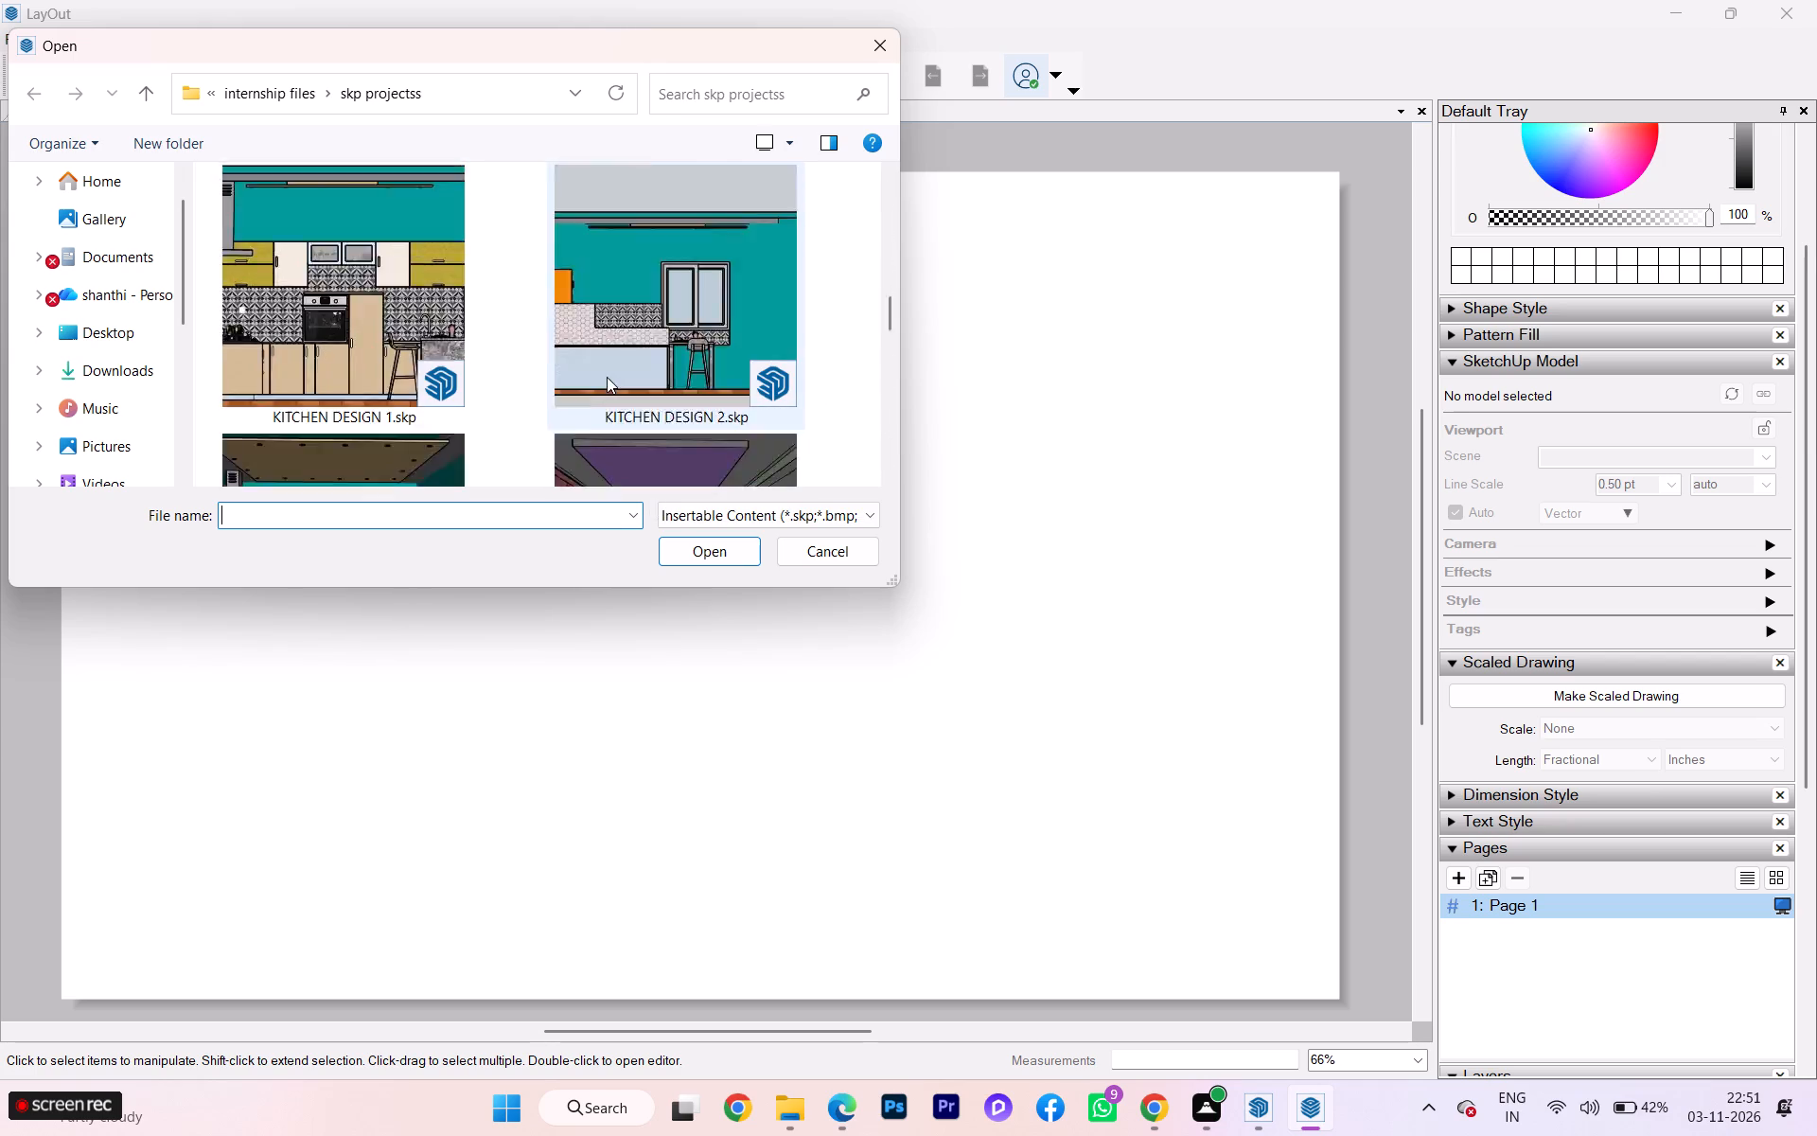
{"action": "scroll", "coordinate": [607, 377], "scroll_direction": "up", "scroll_amount": 1}
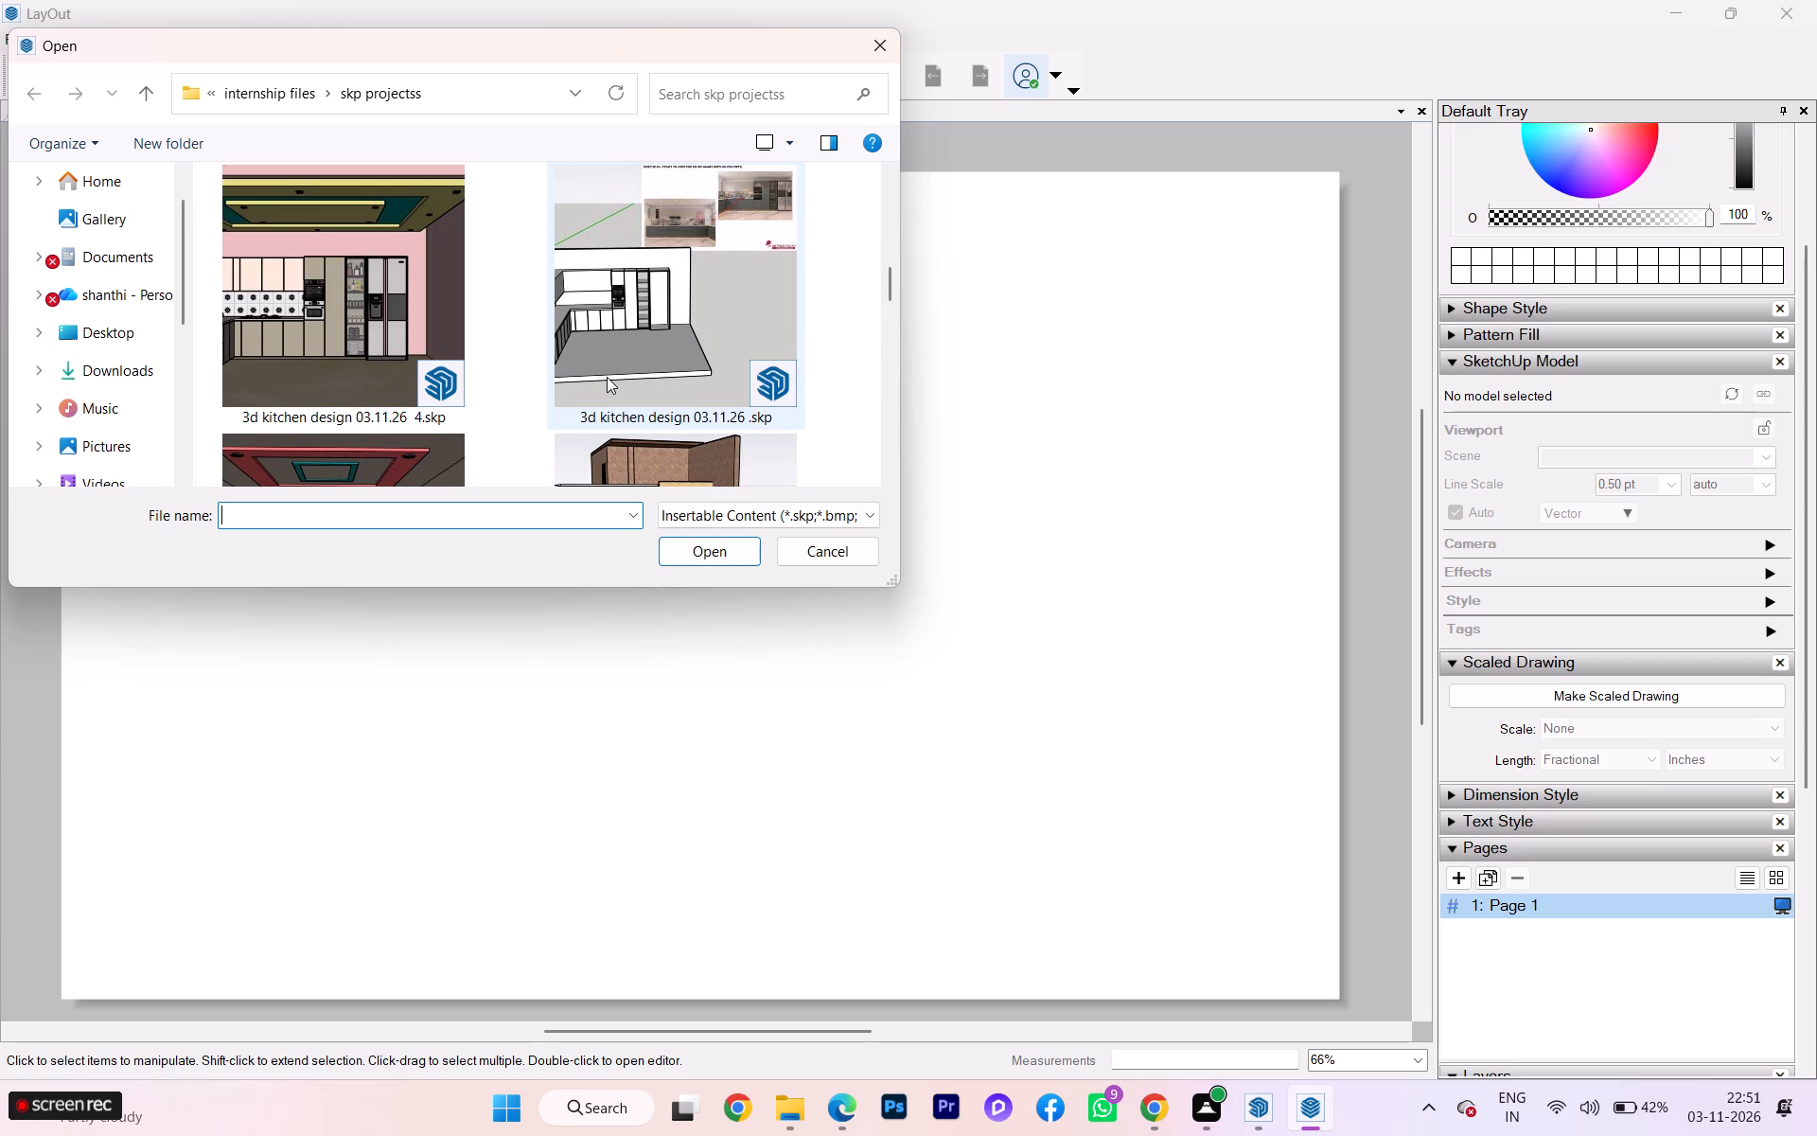
{"action": "scroll", "coordinate": [607, 377], "scroll_direction": "up", "scroll_amount": 1}
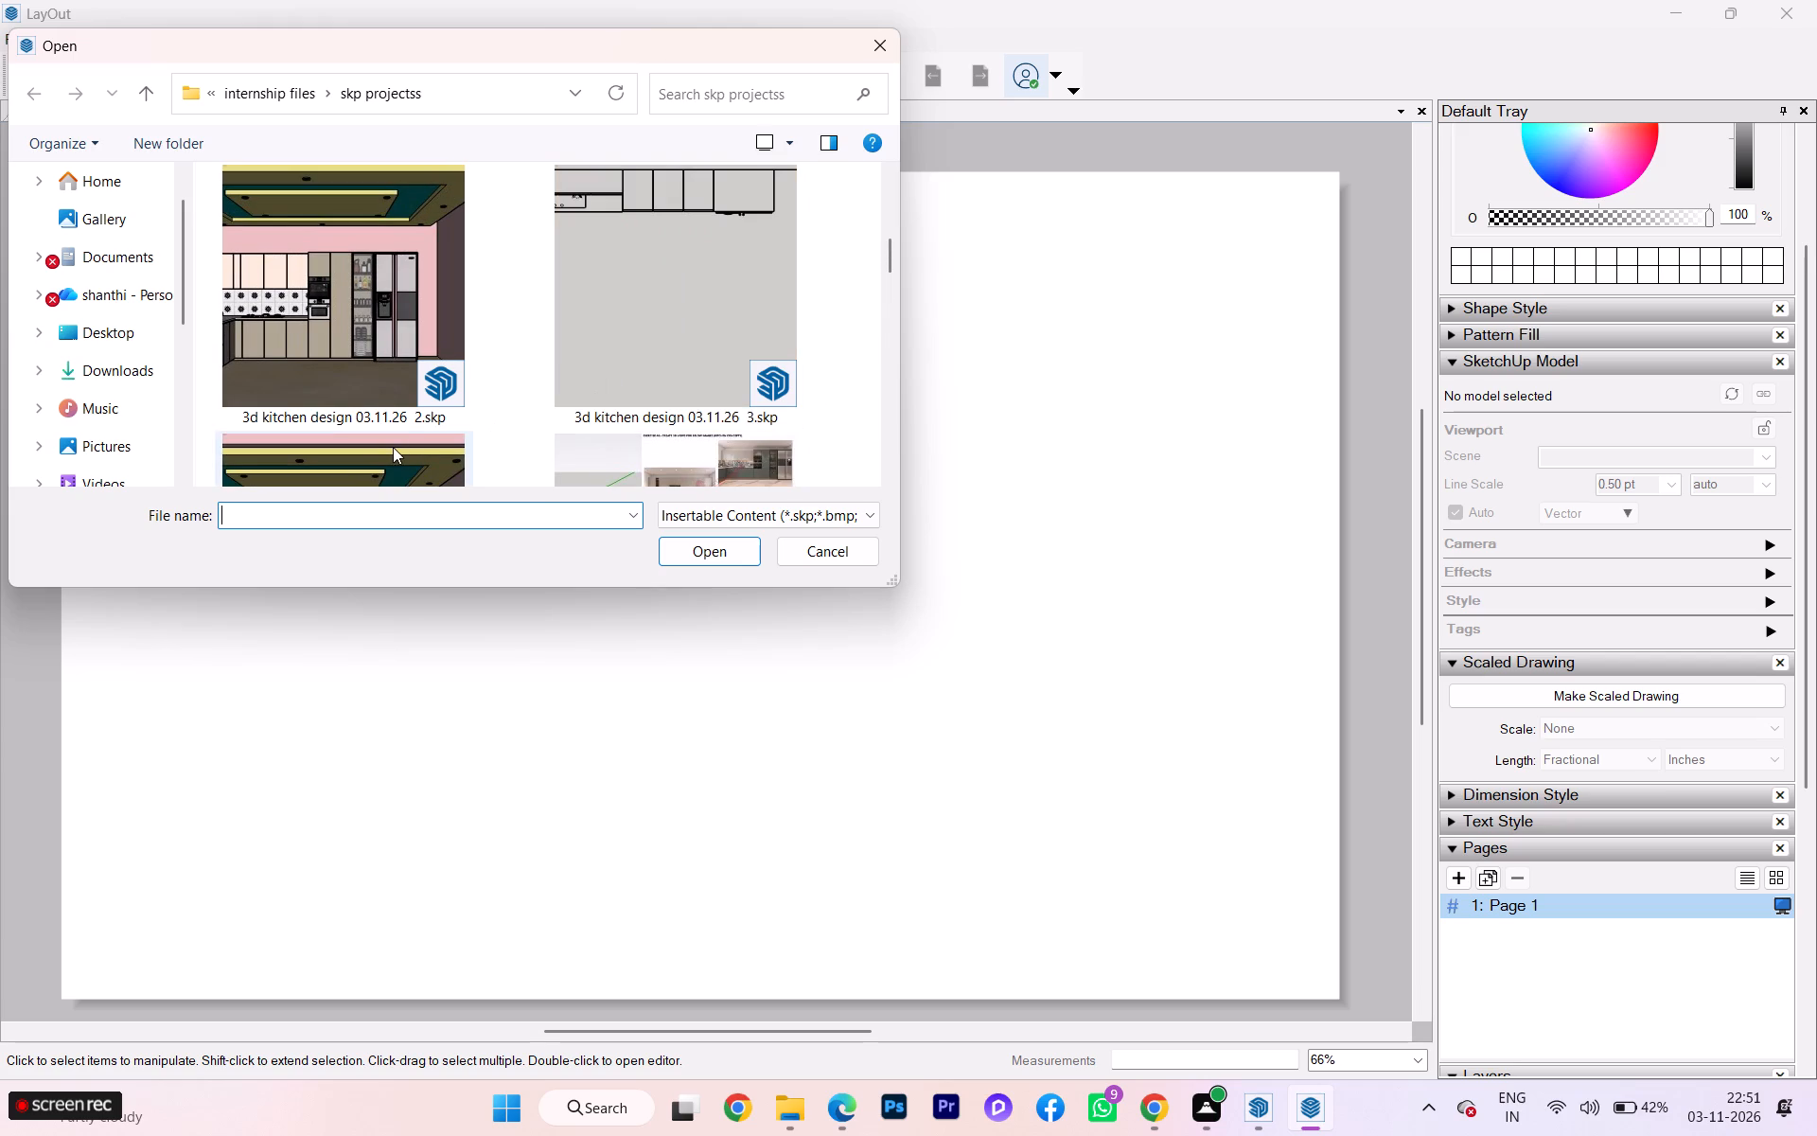
{"action": "scroll", "coordinate": [397, 422], "scroll_direction": "down", "scroll_amount": 1}
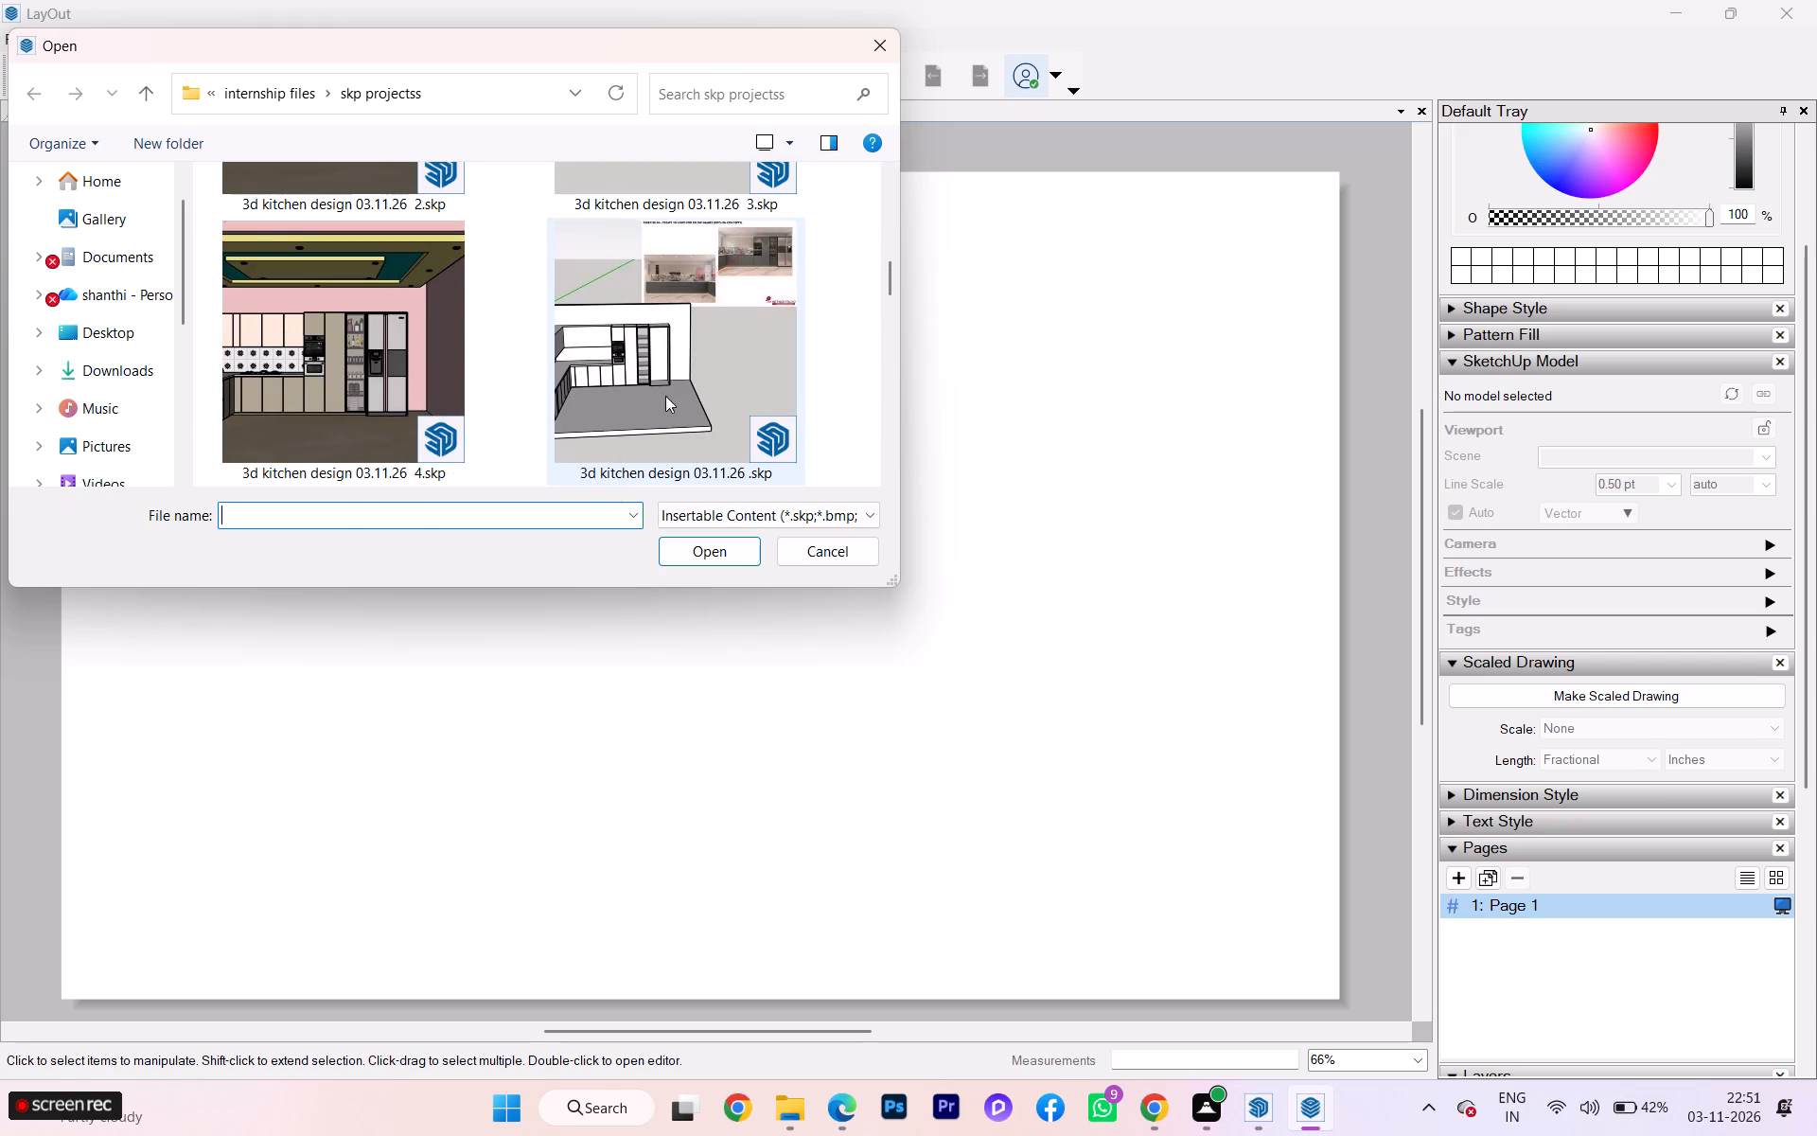
{"action": "left_click", "coordinate": [327, 382]}
{"action": "left_click", "coordinate": [687, 548]}
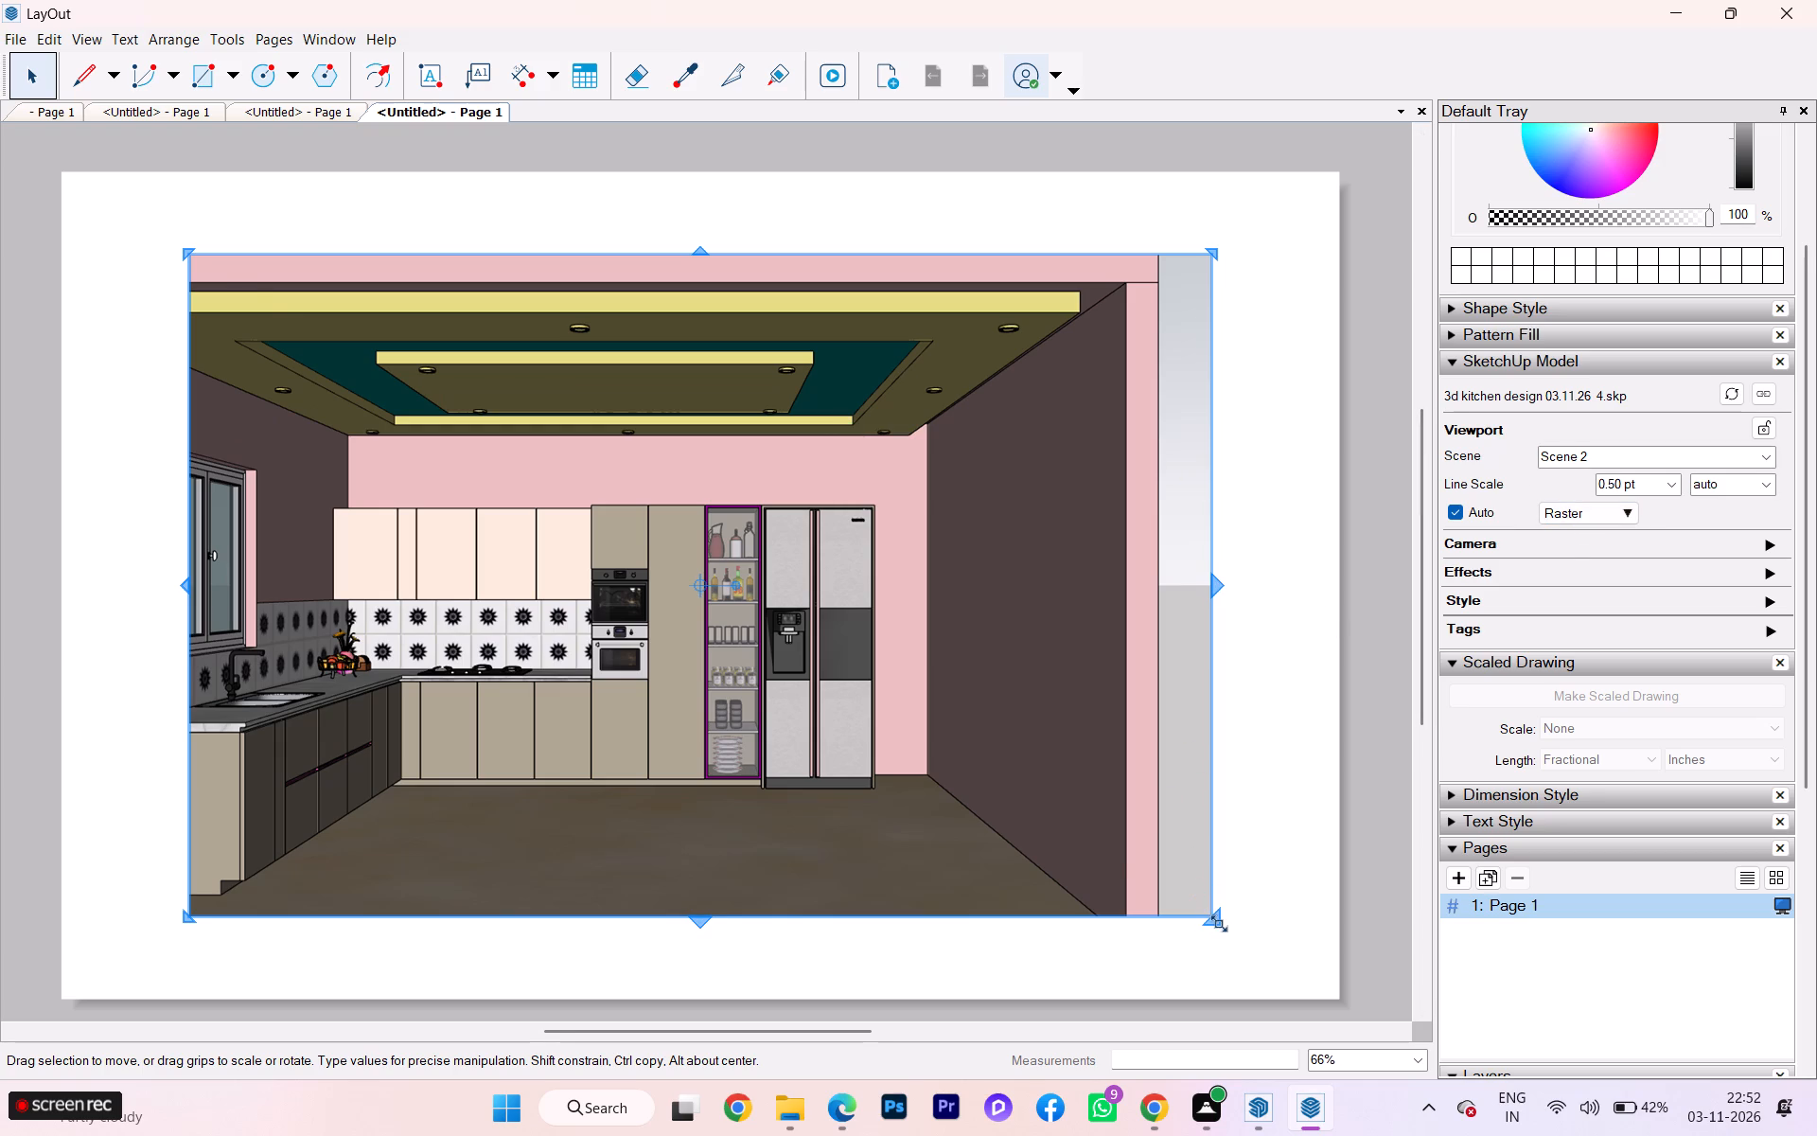
Shrink the Scene 2 viewport from its lower-right corner to about two thirds of the page width and move it near the page's upper-left corner.
{"action": "left_click_drag", "start_coordinate": [1217, 922], "coordinate": [1002, 753]}
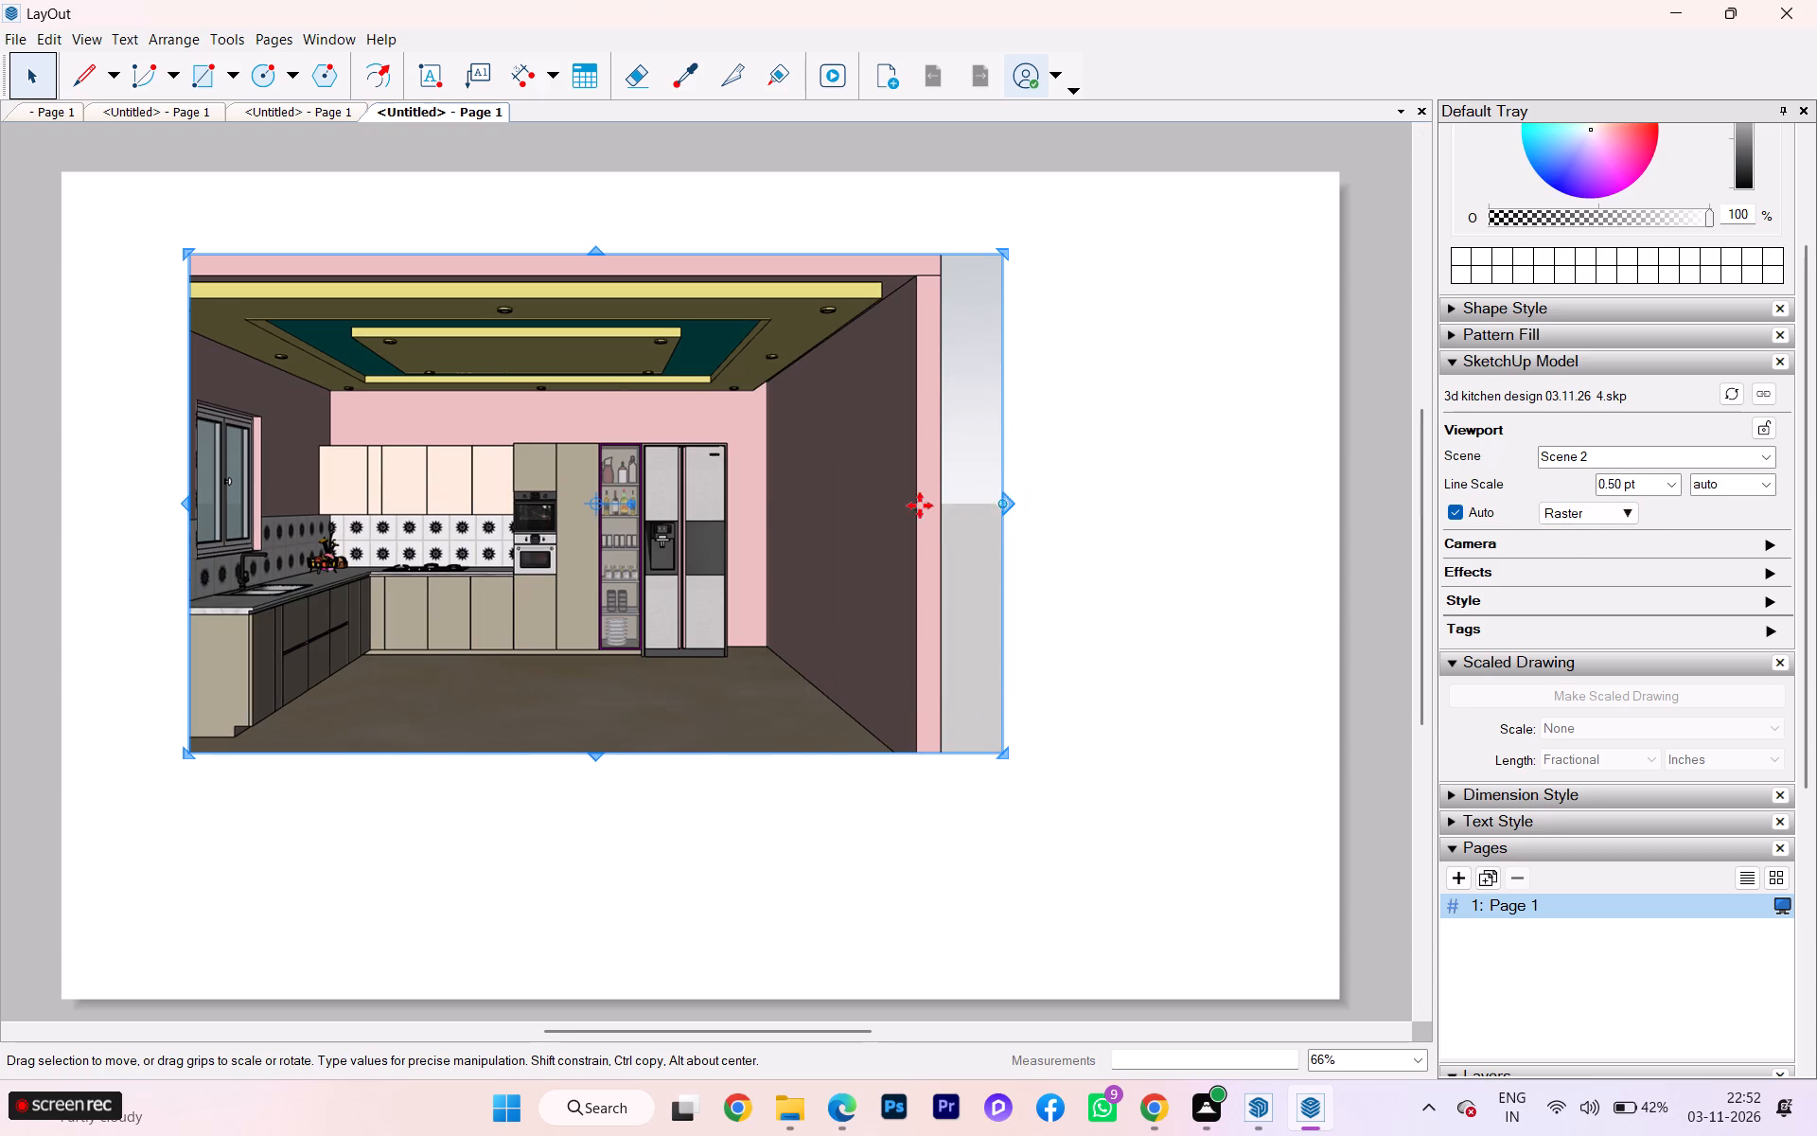
{"action": "left_click_drag", "start_coordinate": [573, 495], "coordinate": [519, 470]}
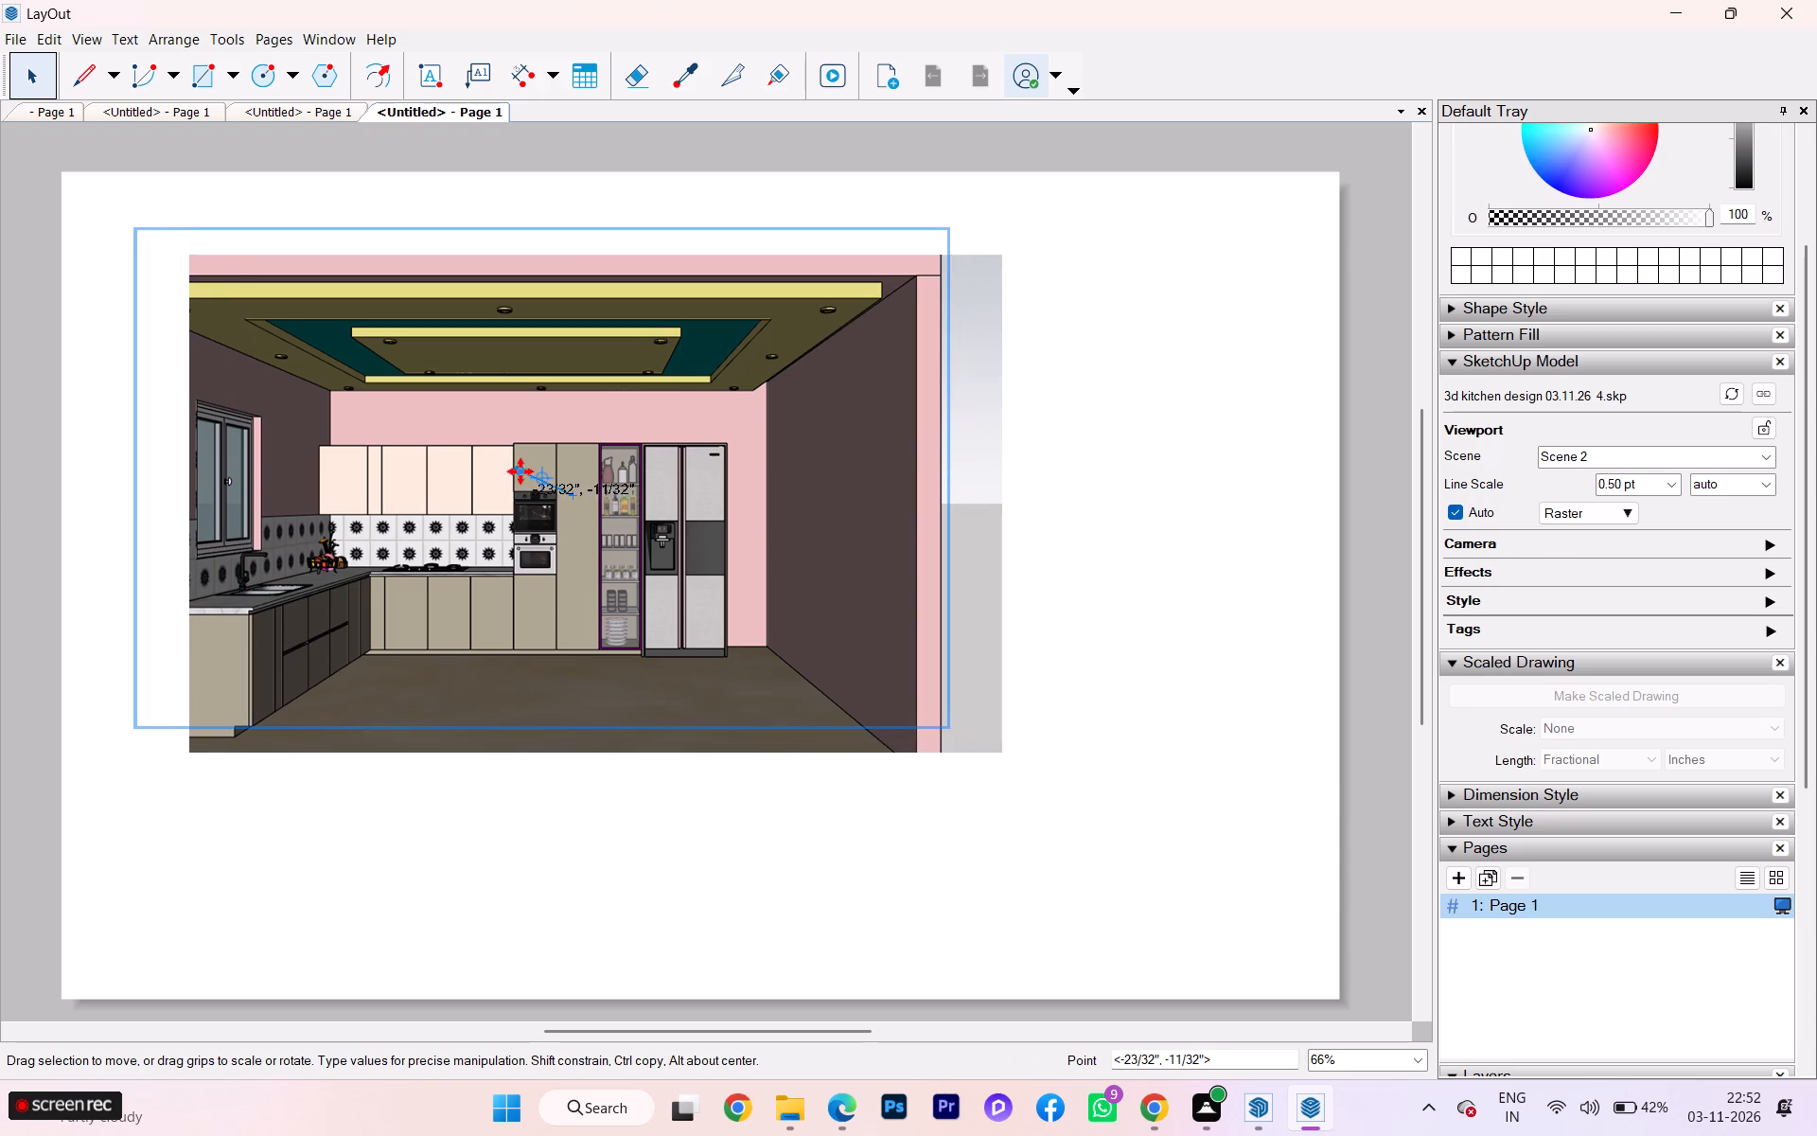
{"action": "left_click_drag", "start_coordinate": [519, 470], "coordinate": [490, 452]}
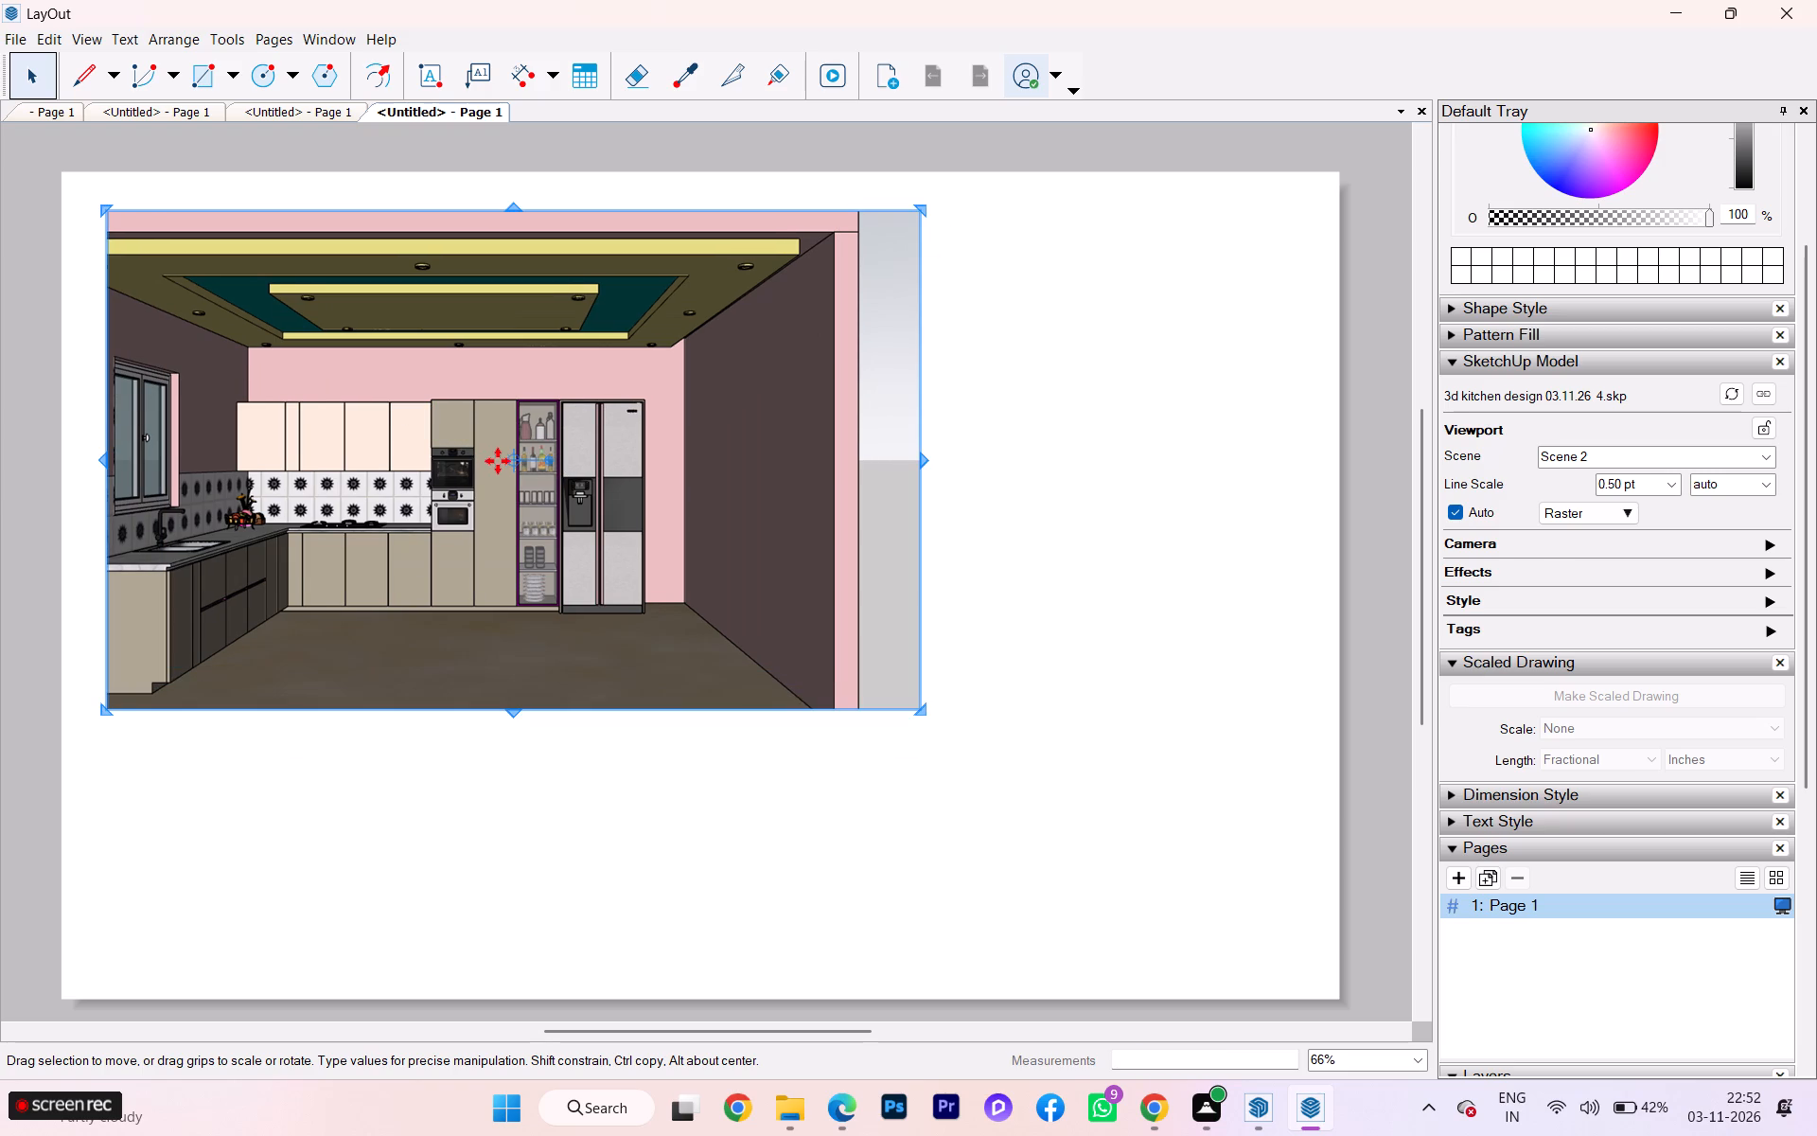
{"action": "left_click_drag", "start_coordinate": [520, 458], "coordinate": [532, 460]}
{"action": "left_click_drag", "start_coordinate": [515, 459], "coordinate": [539, 461]}
{"action": "left_click_drag", "start_coordinate": [513, 465], "coordinate": [538, 463]}
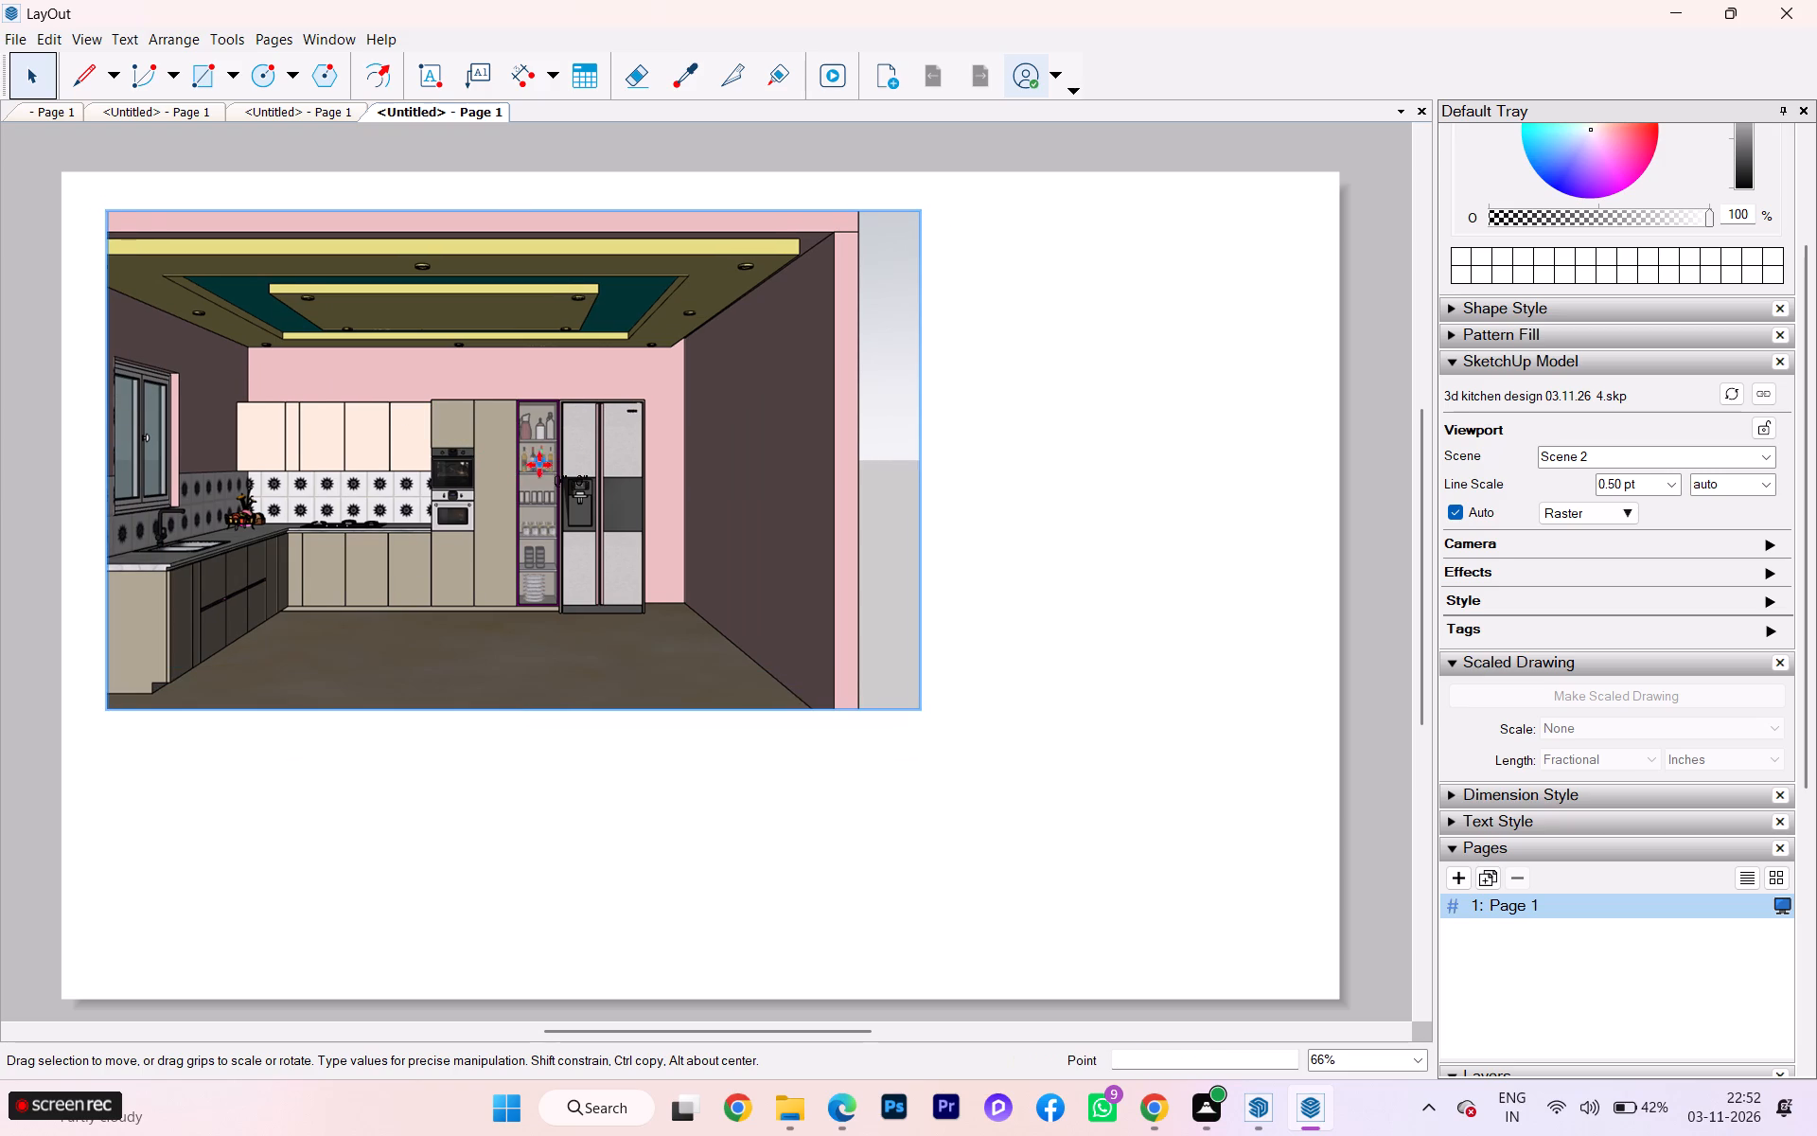
{"action": "left_click_drag", "start_coordinate": [538, 463], "coordinate": [547, 461]}
{"action": "left_click_drag", "start_coordinate": [530, 461], "coordinate": [551, 459]}
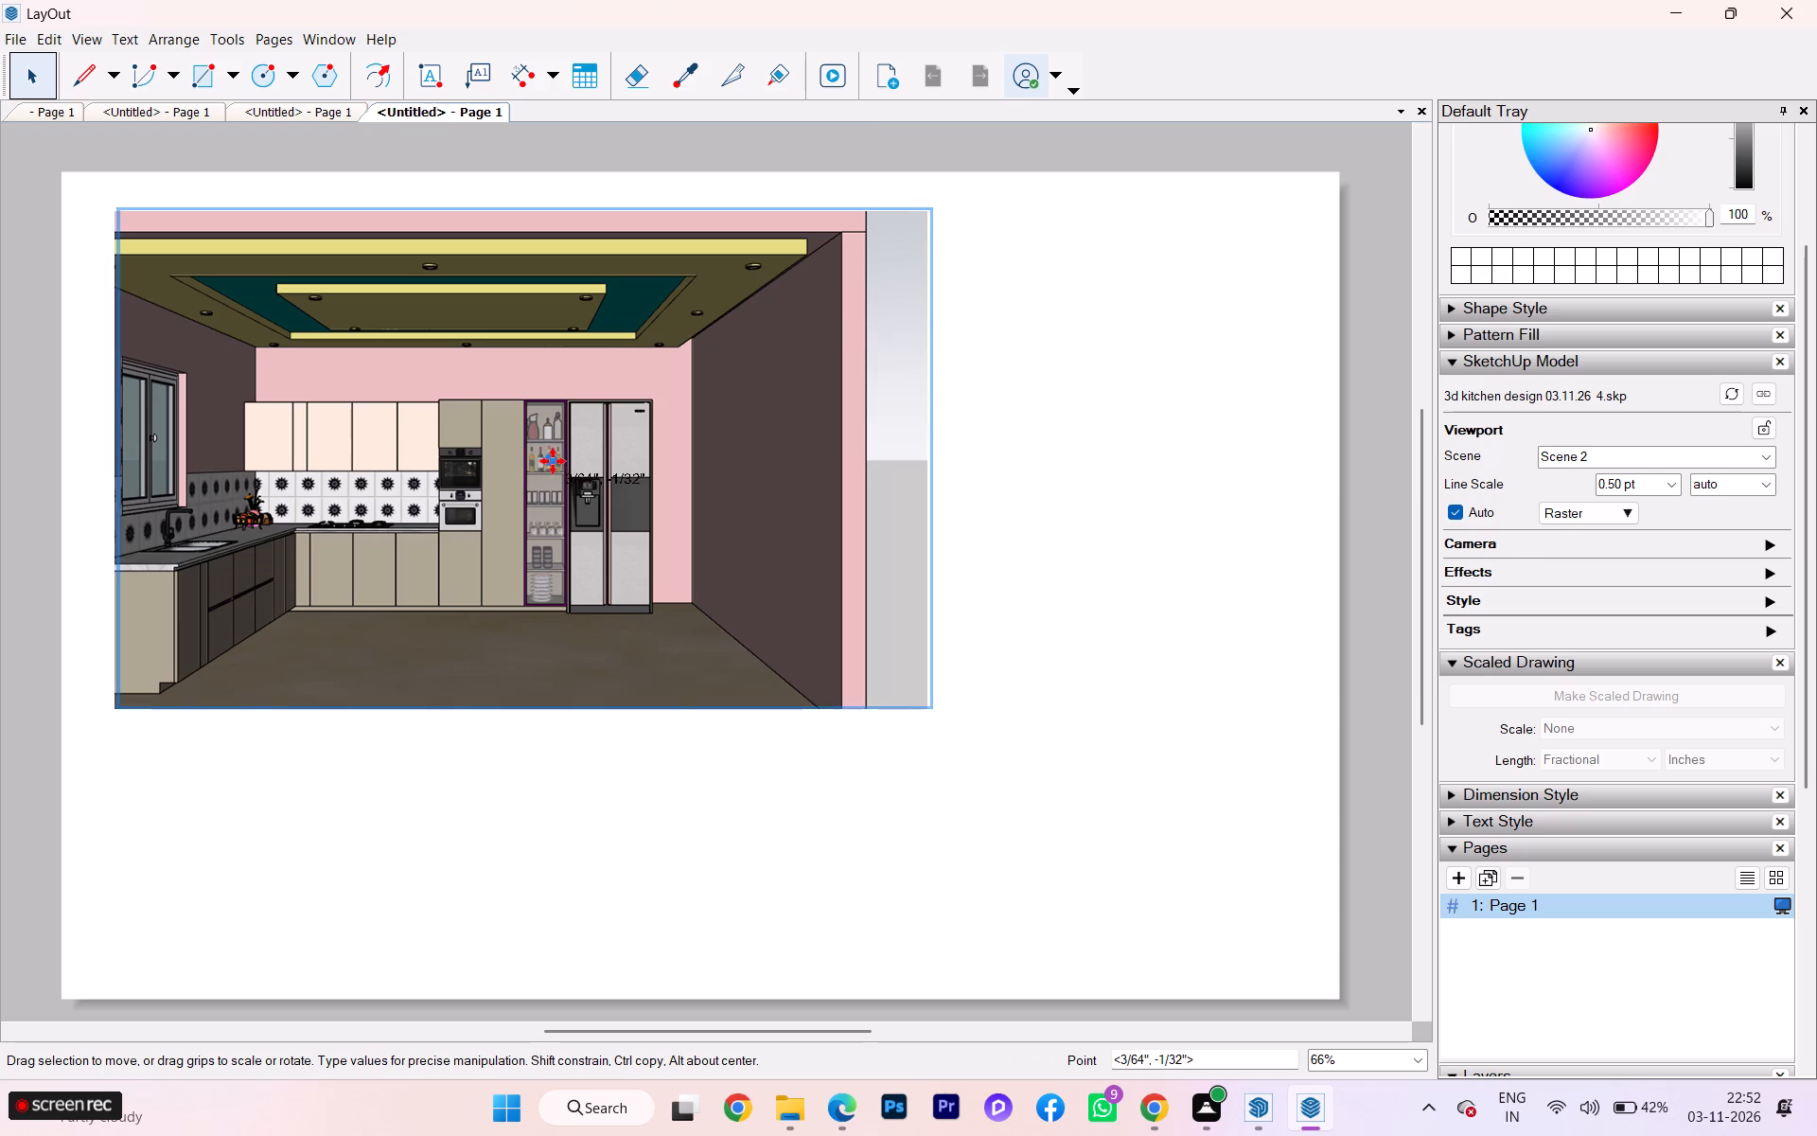
Move the Scene 2 viewport horizontally until it sits close to the page's left edge.
{"action": "left_click_drag", "start_coordinate": [551, 459], "coordinate": [522, 457]}
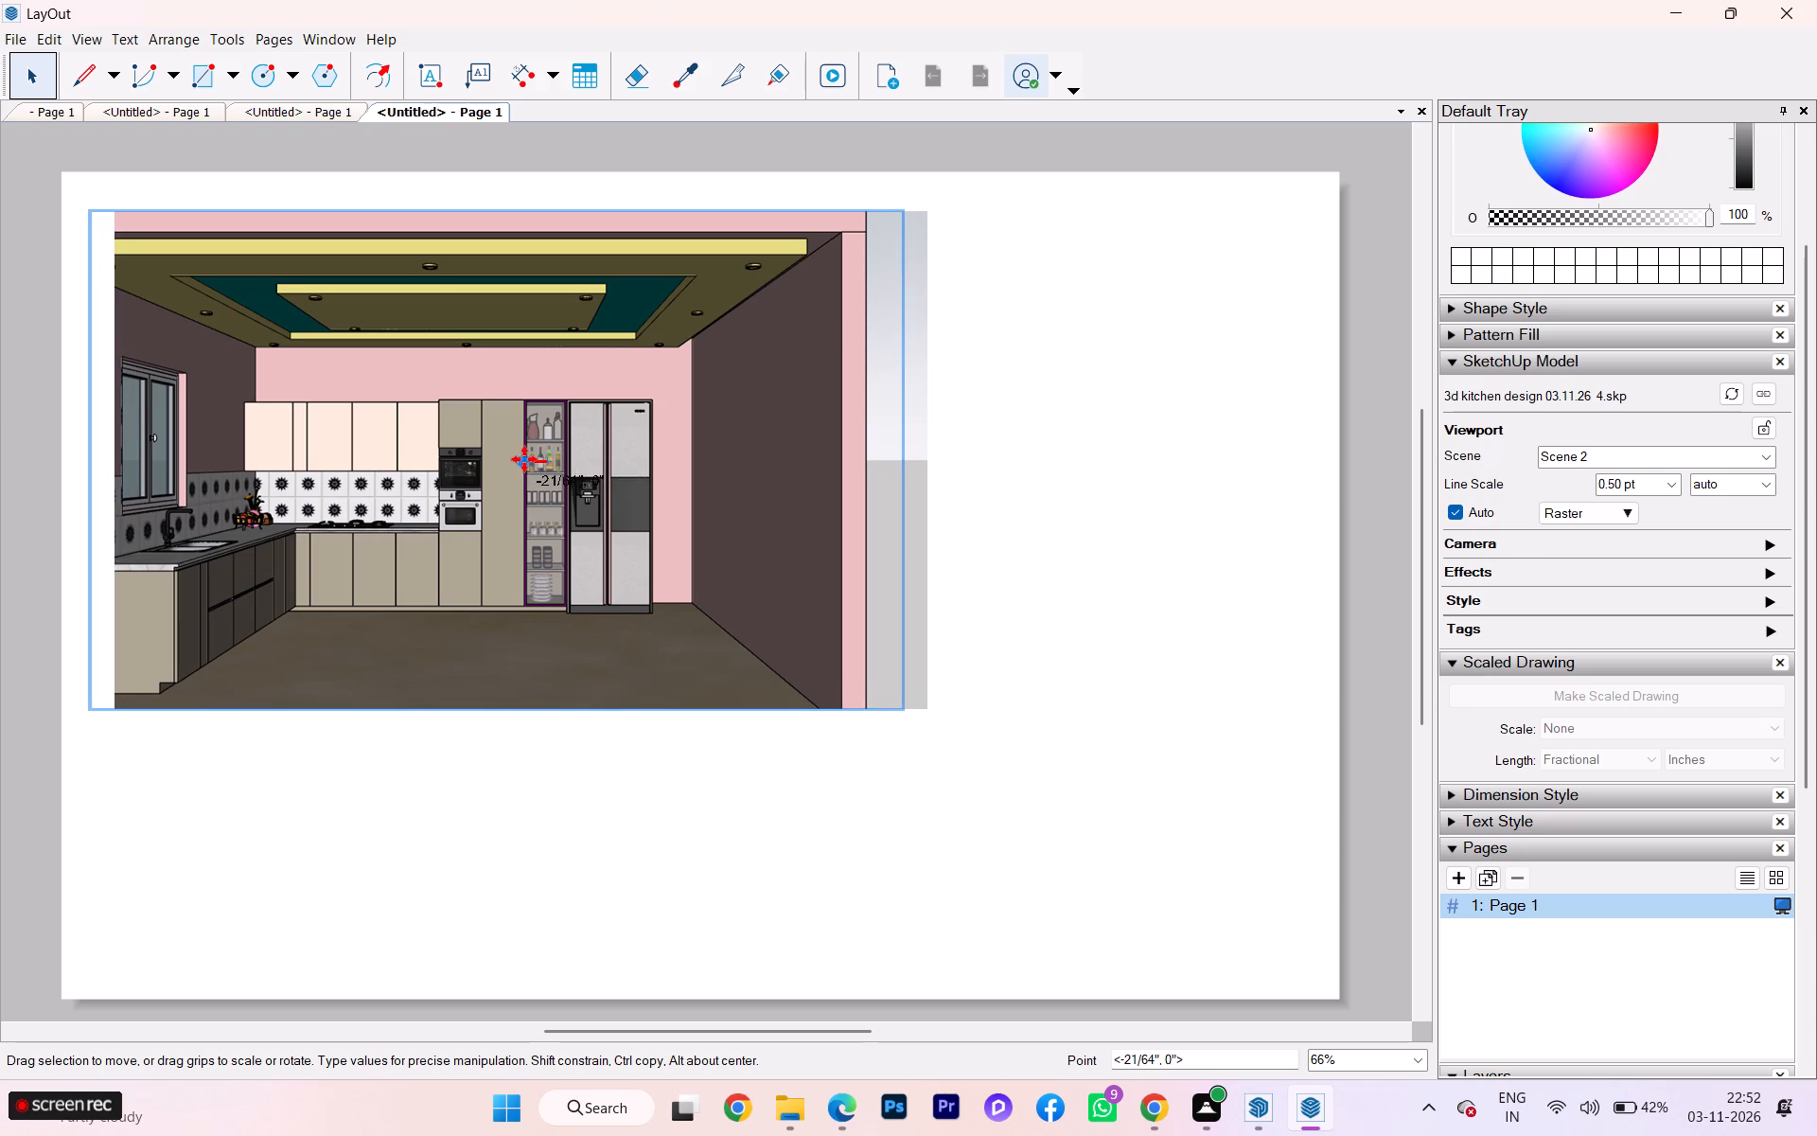
{"action": "left_click_drag", "start_coordinate": [522, 457], "coordinate": [510, 454]}
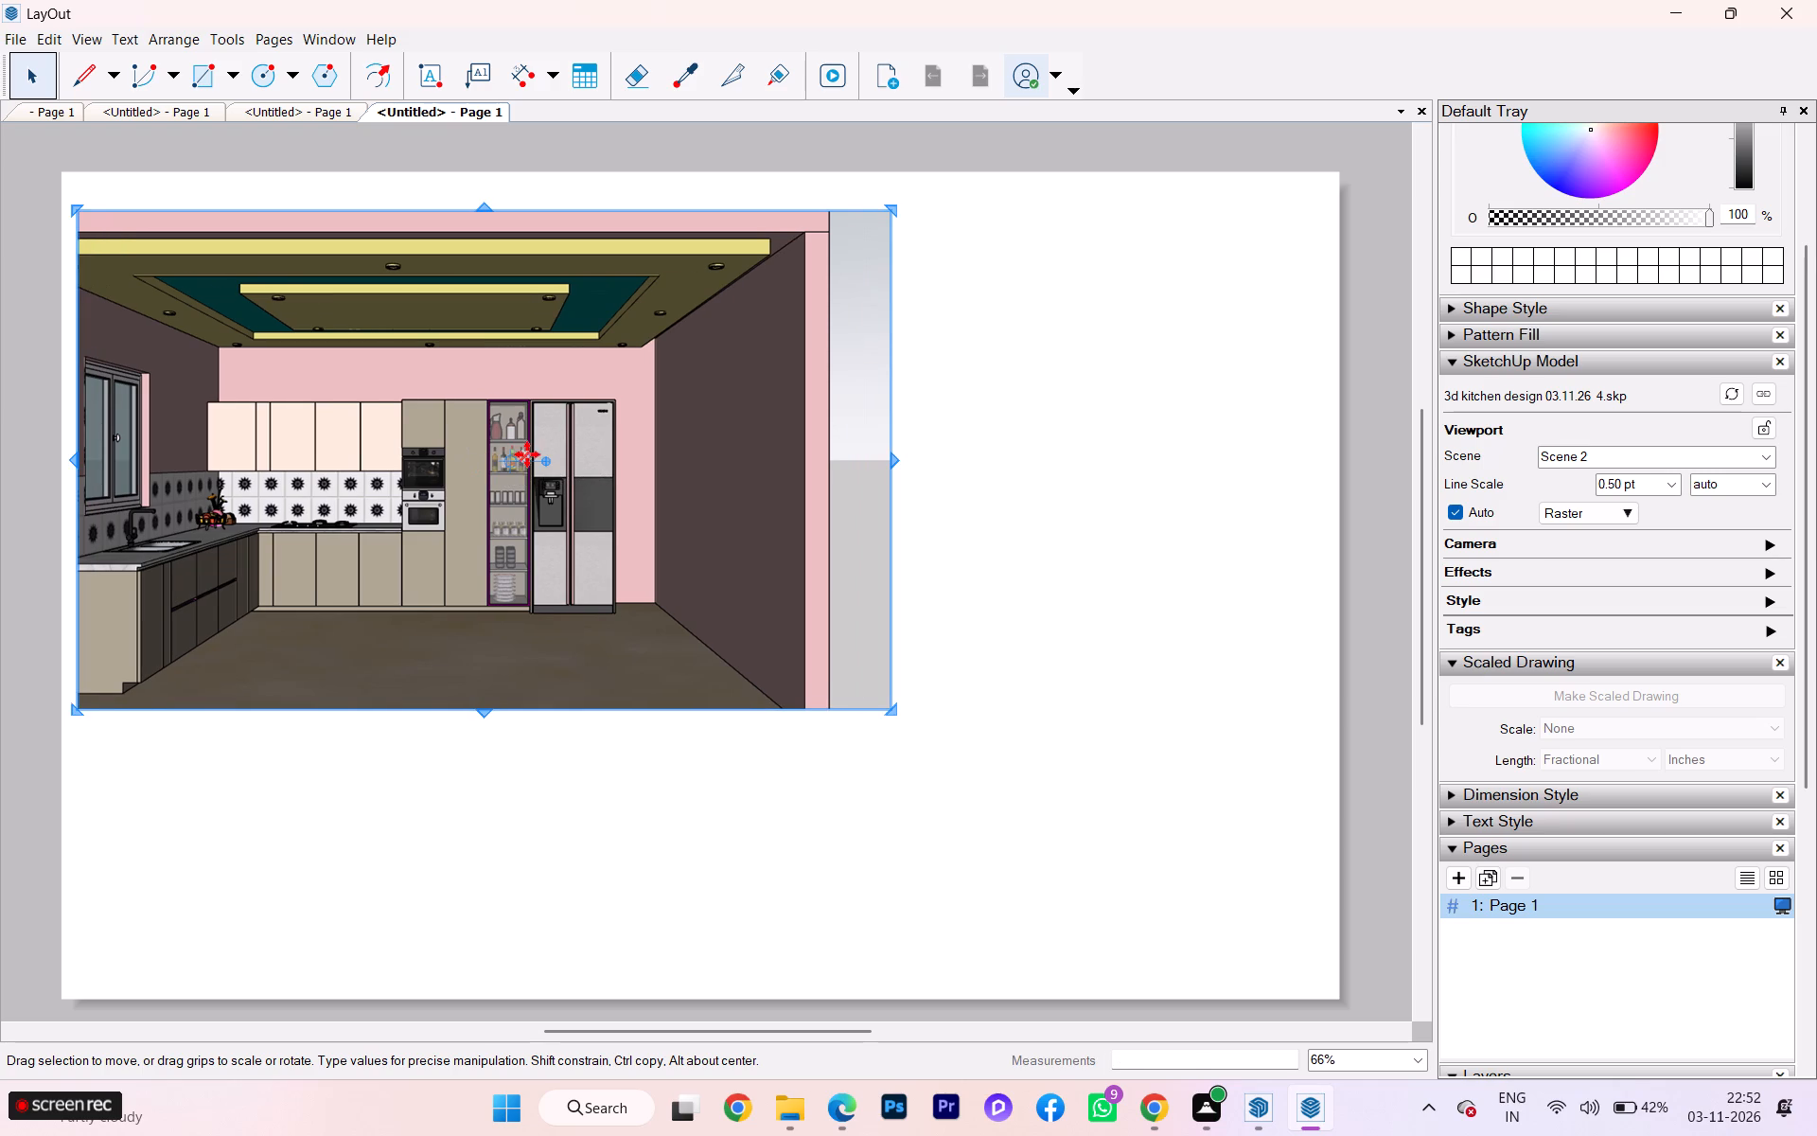
{"action": "left_click_drag", "start_coordinate": [525, 453], "coordinate": [542, 453]}
{"action": "left_click_drag", "start_coordinate": [544, 458], "coordinate": [558, 458]}
Pan the camera inside the Scene 2 viewport so the kitchen shifts right and both side walls fill the frame.
{"action": "left_click", "coordinate": [888, 456]}
{"action": "left_click_drag", "start_coordinate": [888, 456], "coordinate": [870, 458]}
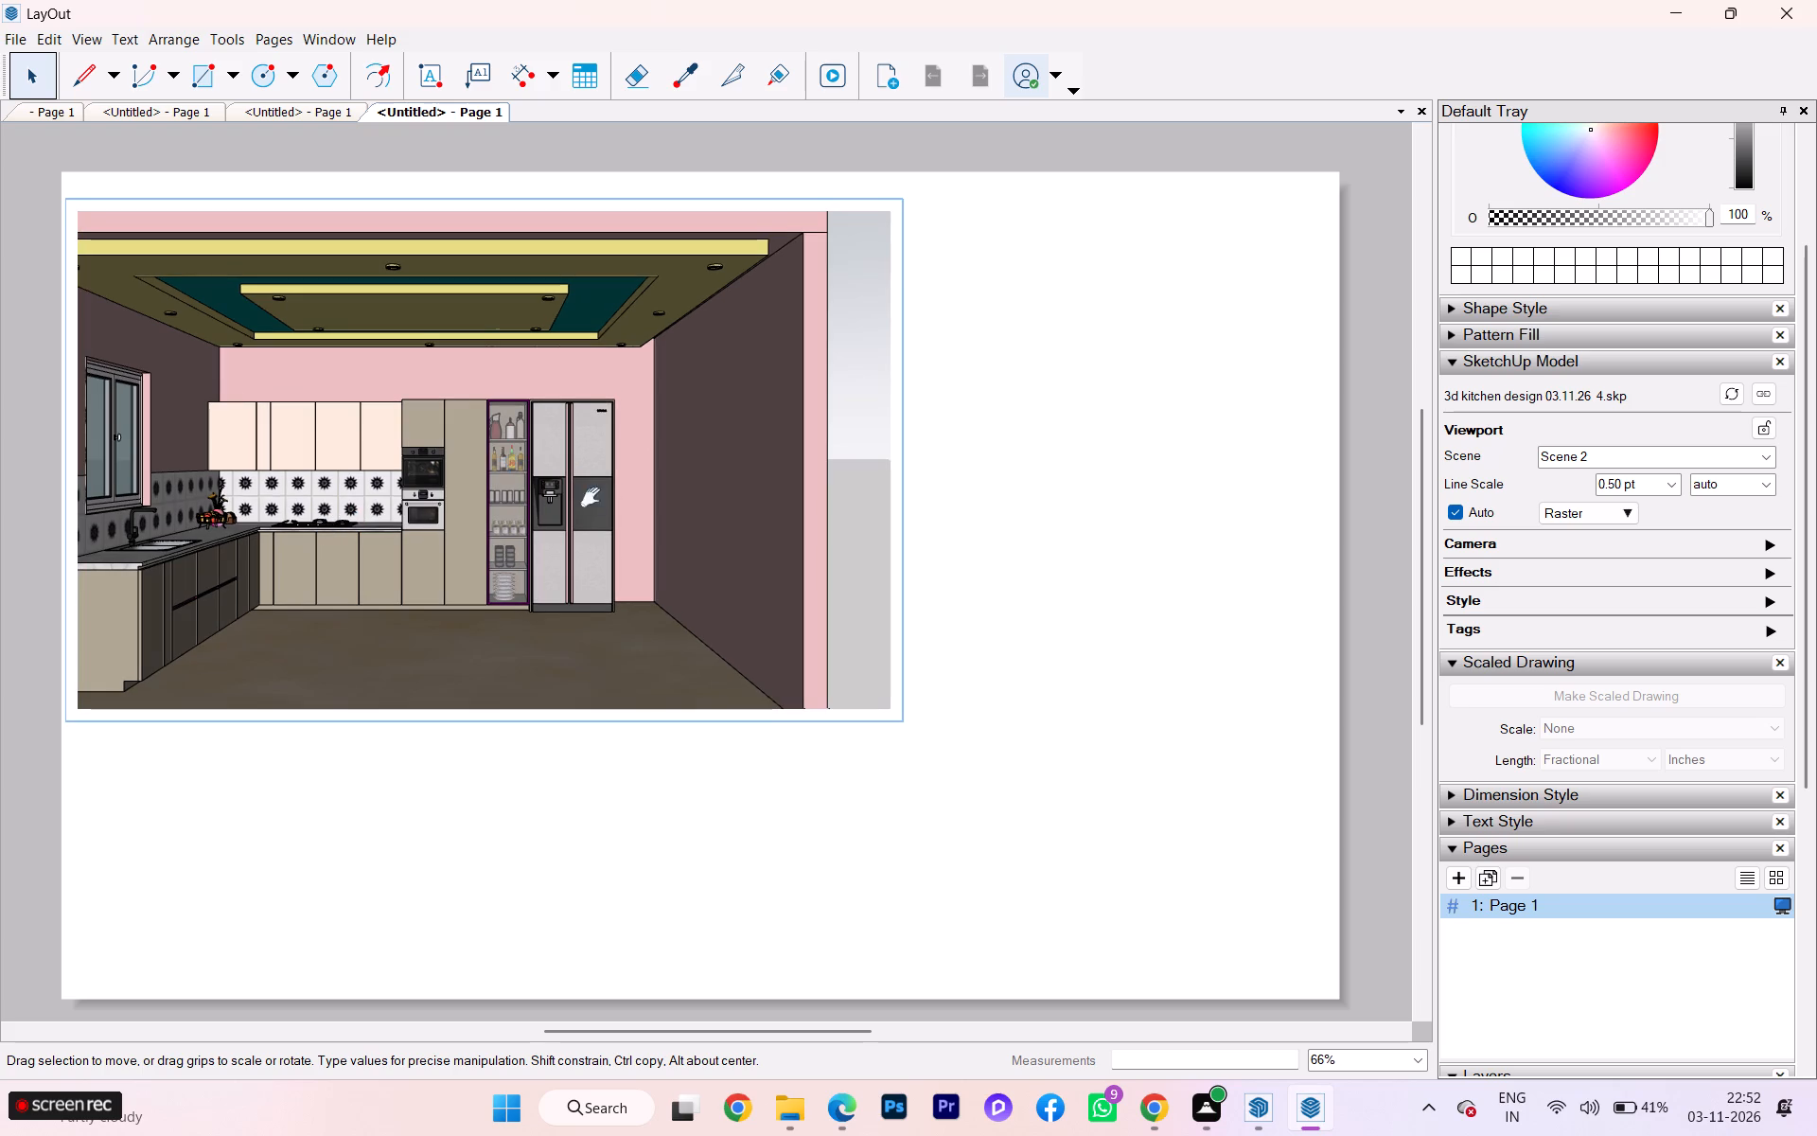
{"action": "left_click_drag", "start_coordinate": [543, 499], "coordinate": [570, 499]}
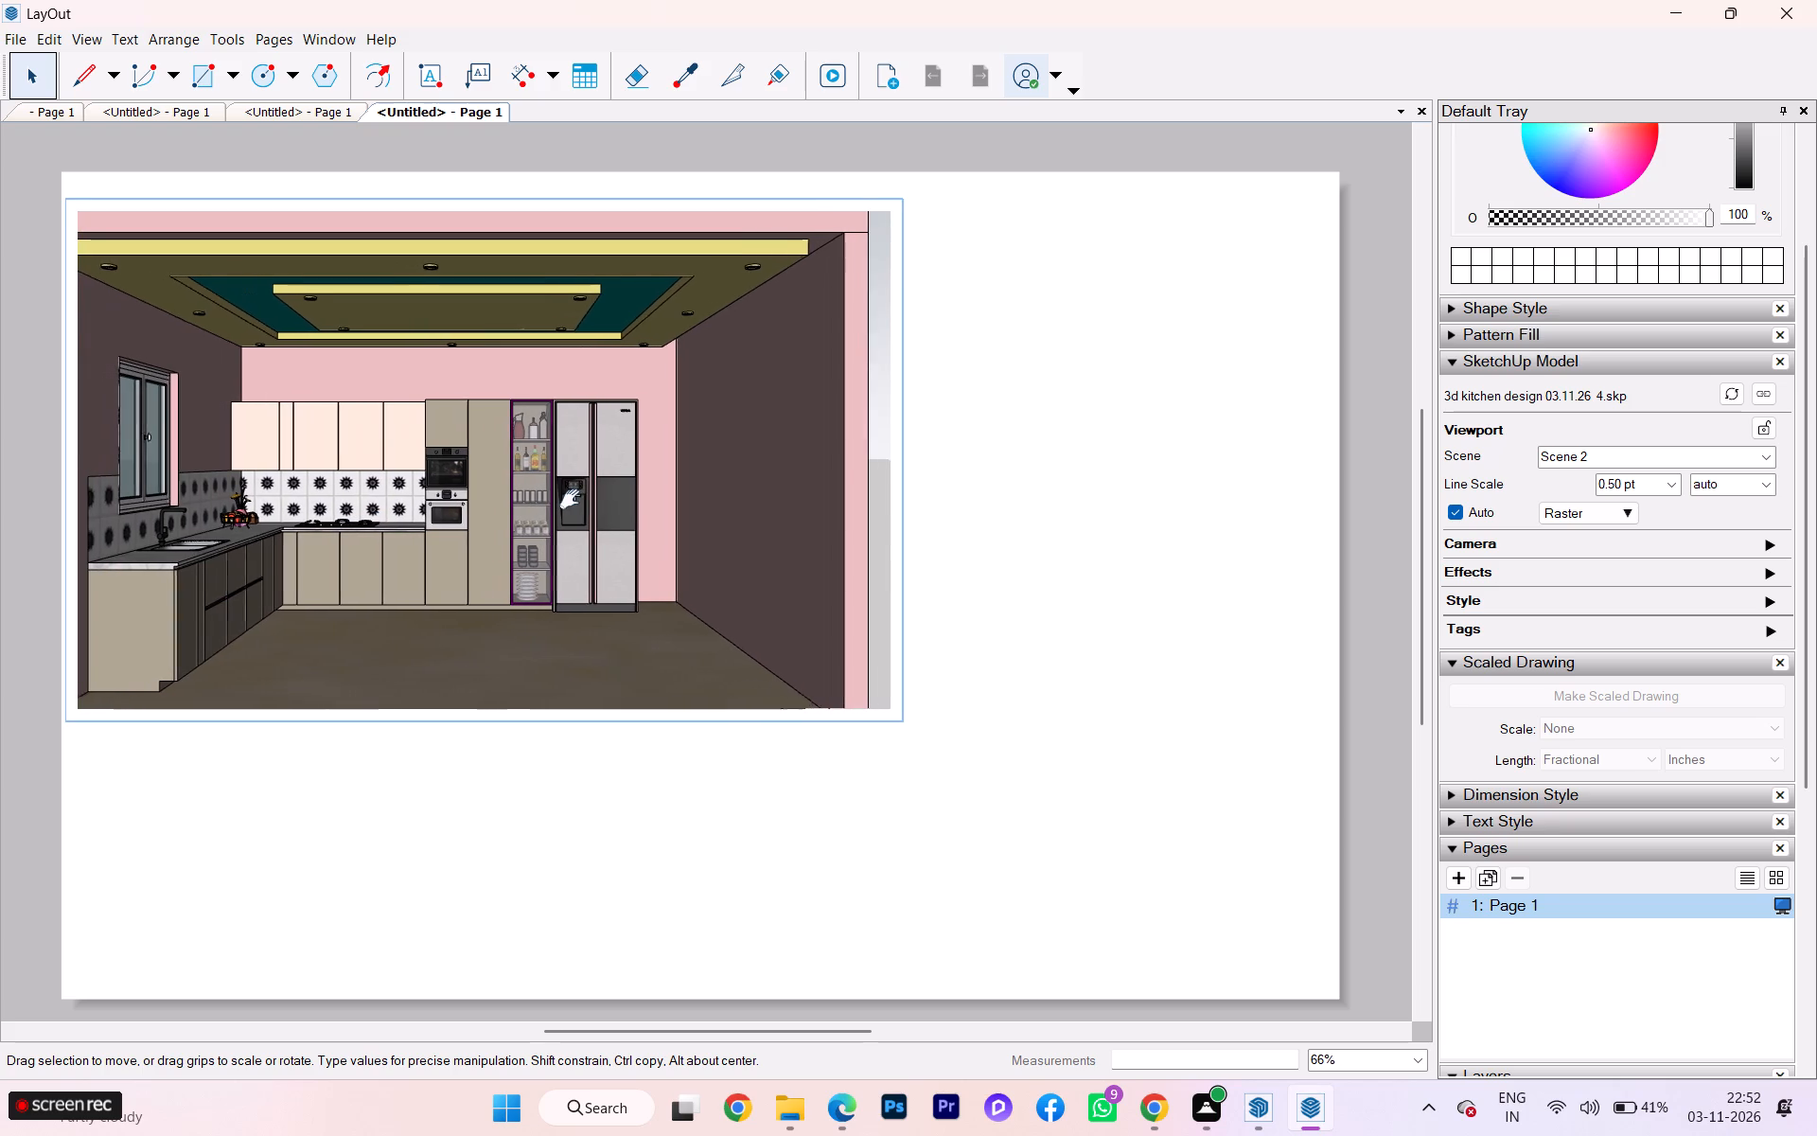
{"action": "left_click_drag", "start_coordinate": [570, 499], "coordinate": [588, 499]}
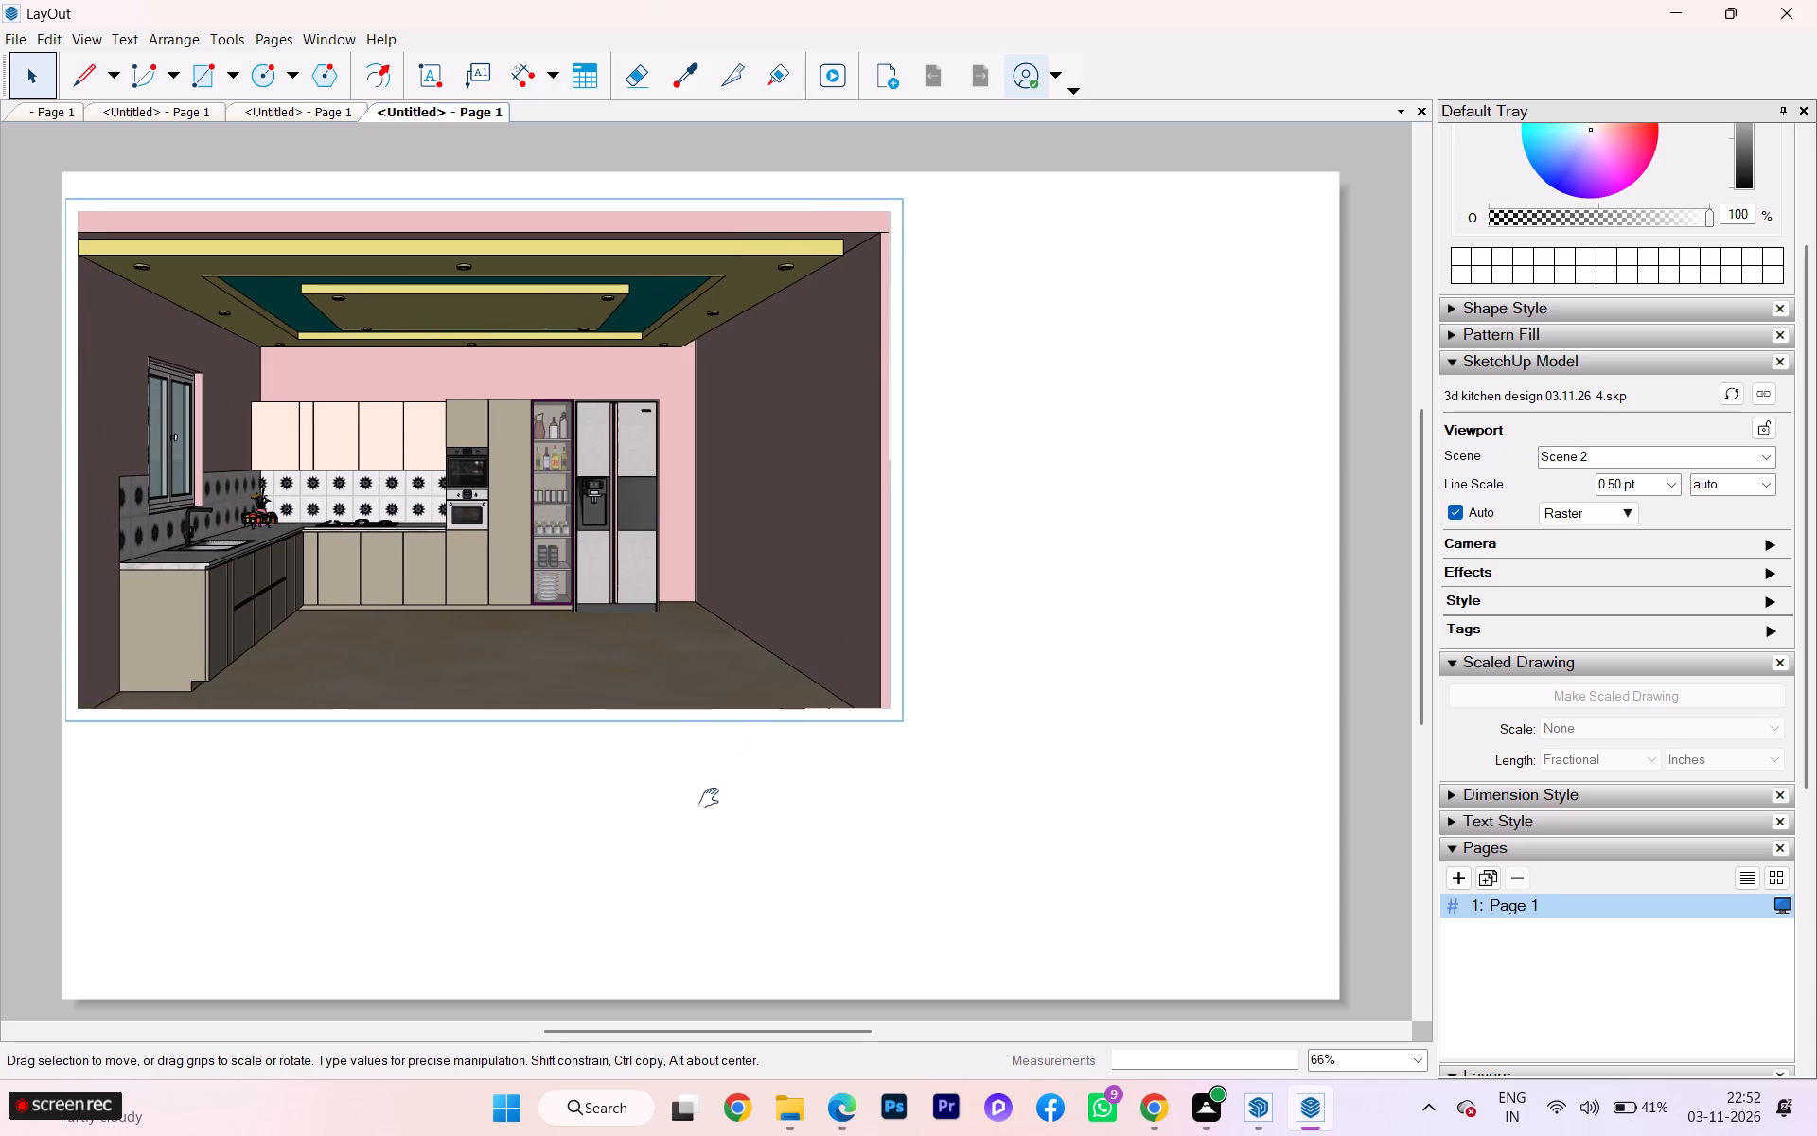
{"action": "left_click", "coordinate": [905, 411]}
{"action": "left_click_drag", "start_coordinate": [624, 471], "coordinate": [635, 471]}
{"action": "left_click_drag", "start_coordinate": [508, 602], "coordinate": [524, 597]}
{"action": "left_click", "coordinate": [617, 638]}
{"action": "middle_click", "coordinate": [609, 643]}
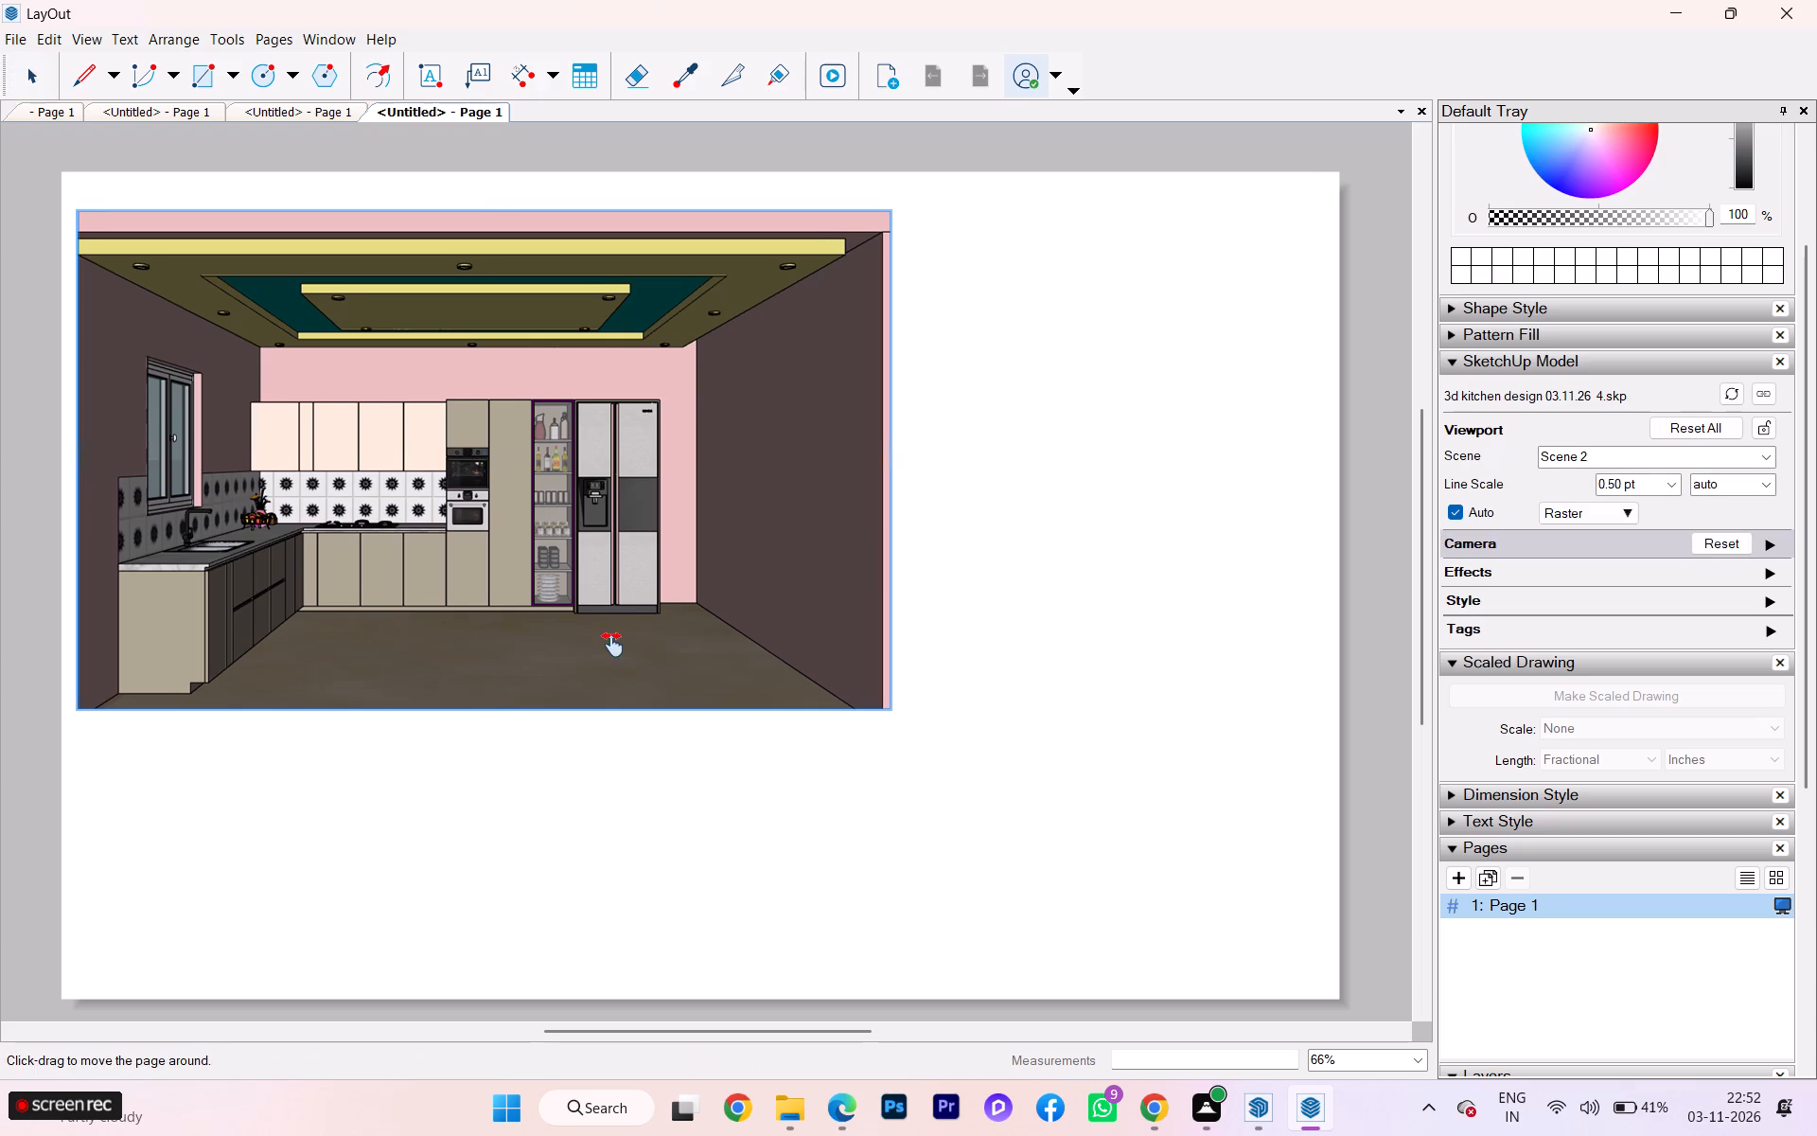
{"action": "left_click", "coordinate": [1002, 525]}
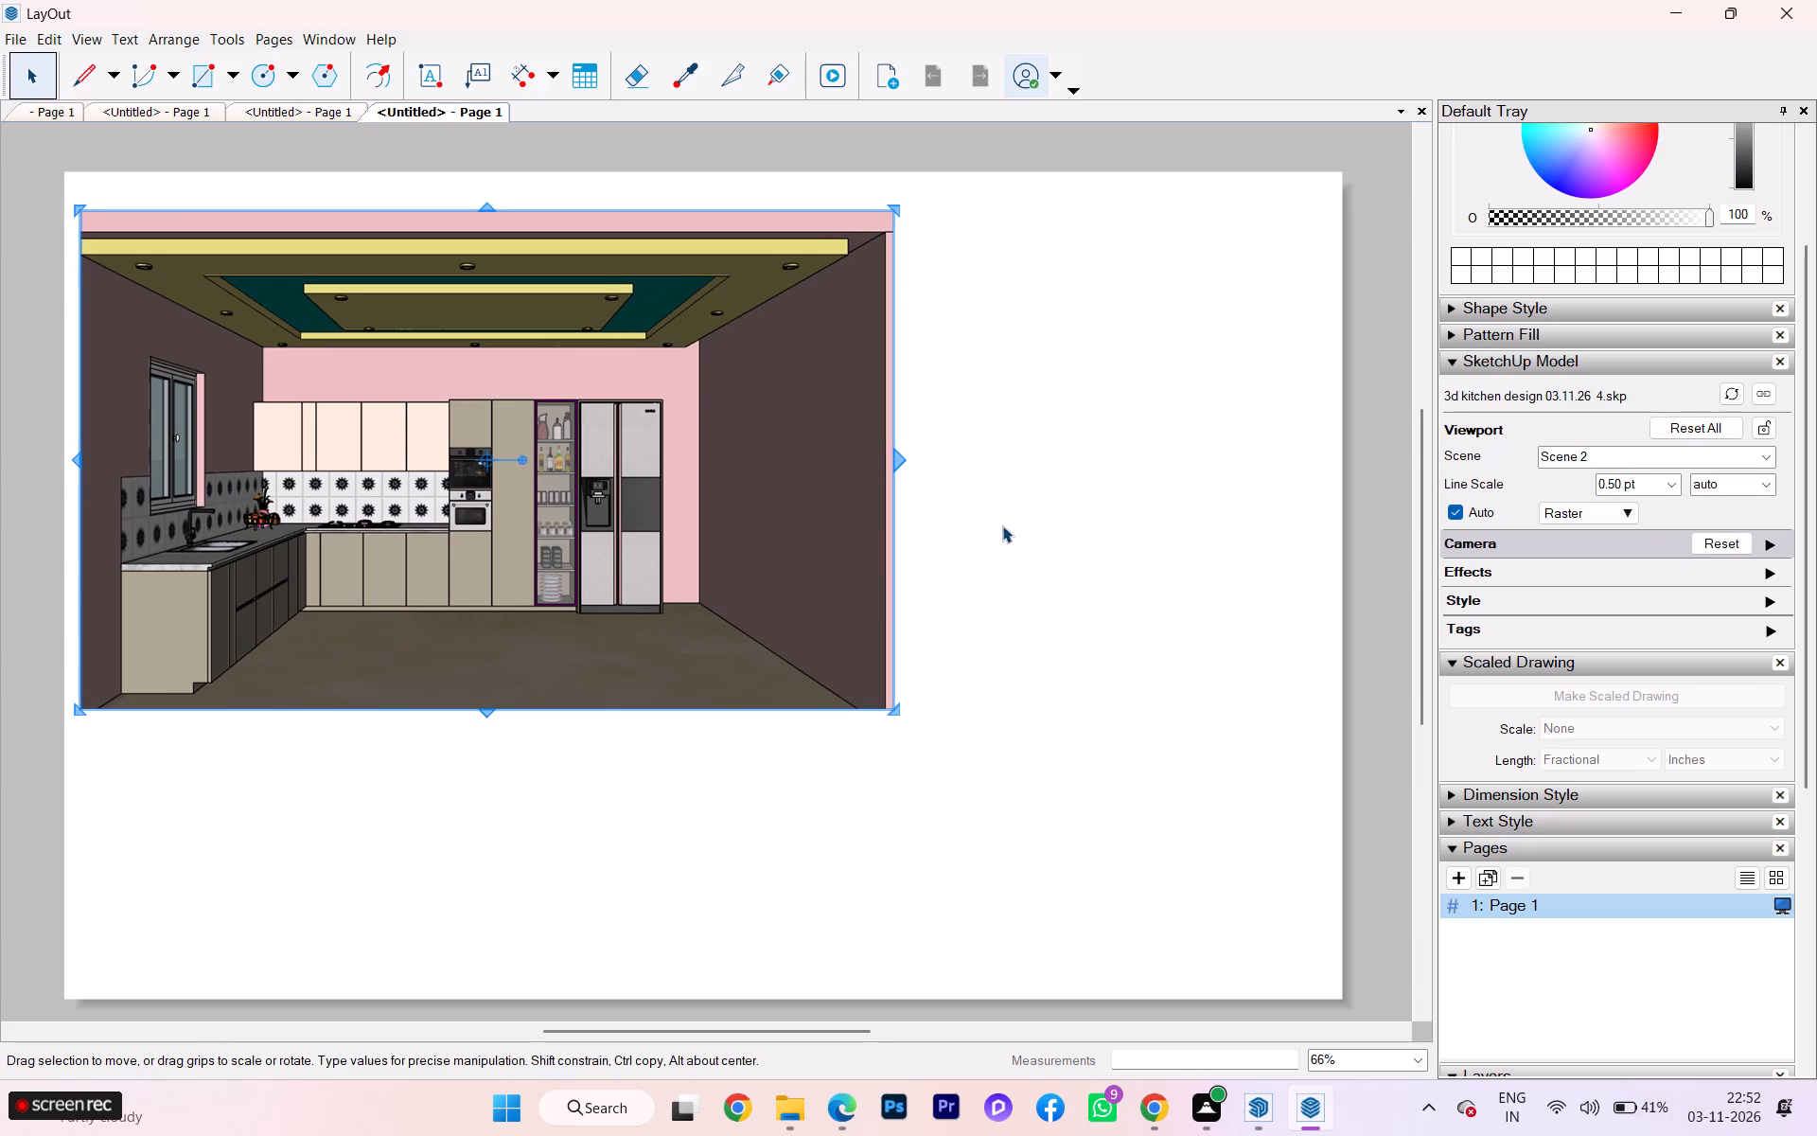
Shrink the Scene 2 viewport from its lower-right corner to just under 60% of the page width and move it up near the top edge.
{"action": "left_click", "coordinate": [472, 557]}
{"action": "left_click_drag", "start_coordinate": [895, 716], "coordinate": [819, 644]}
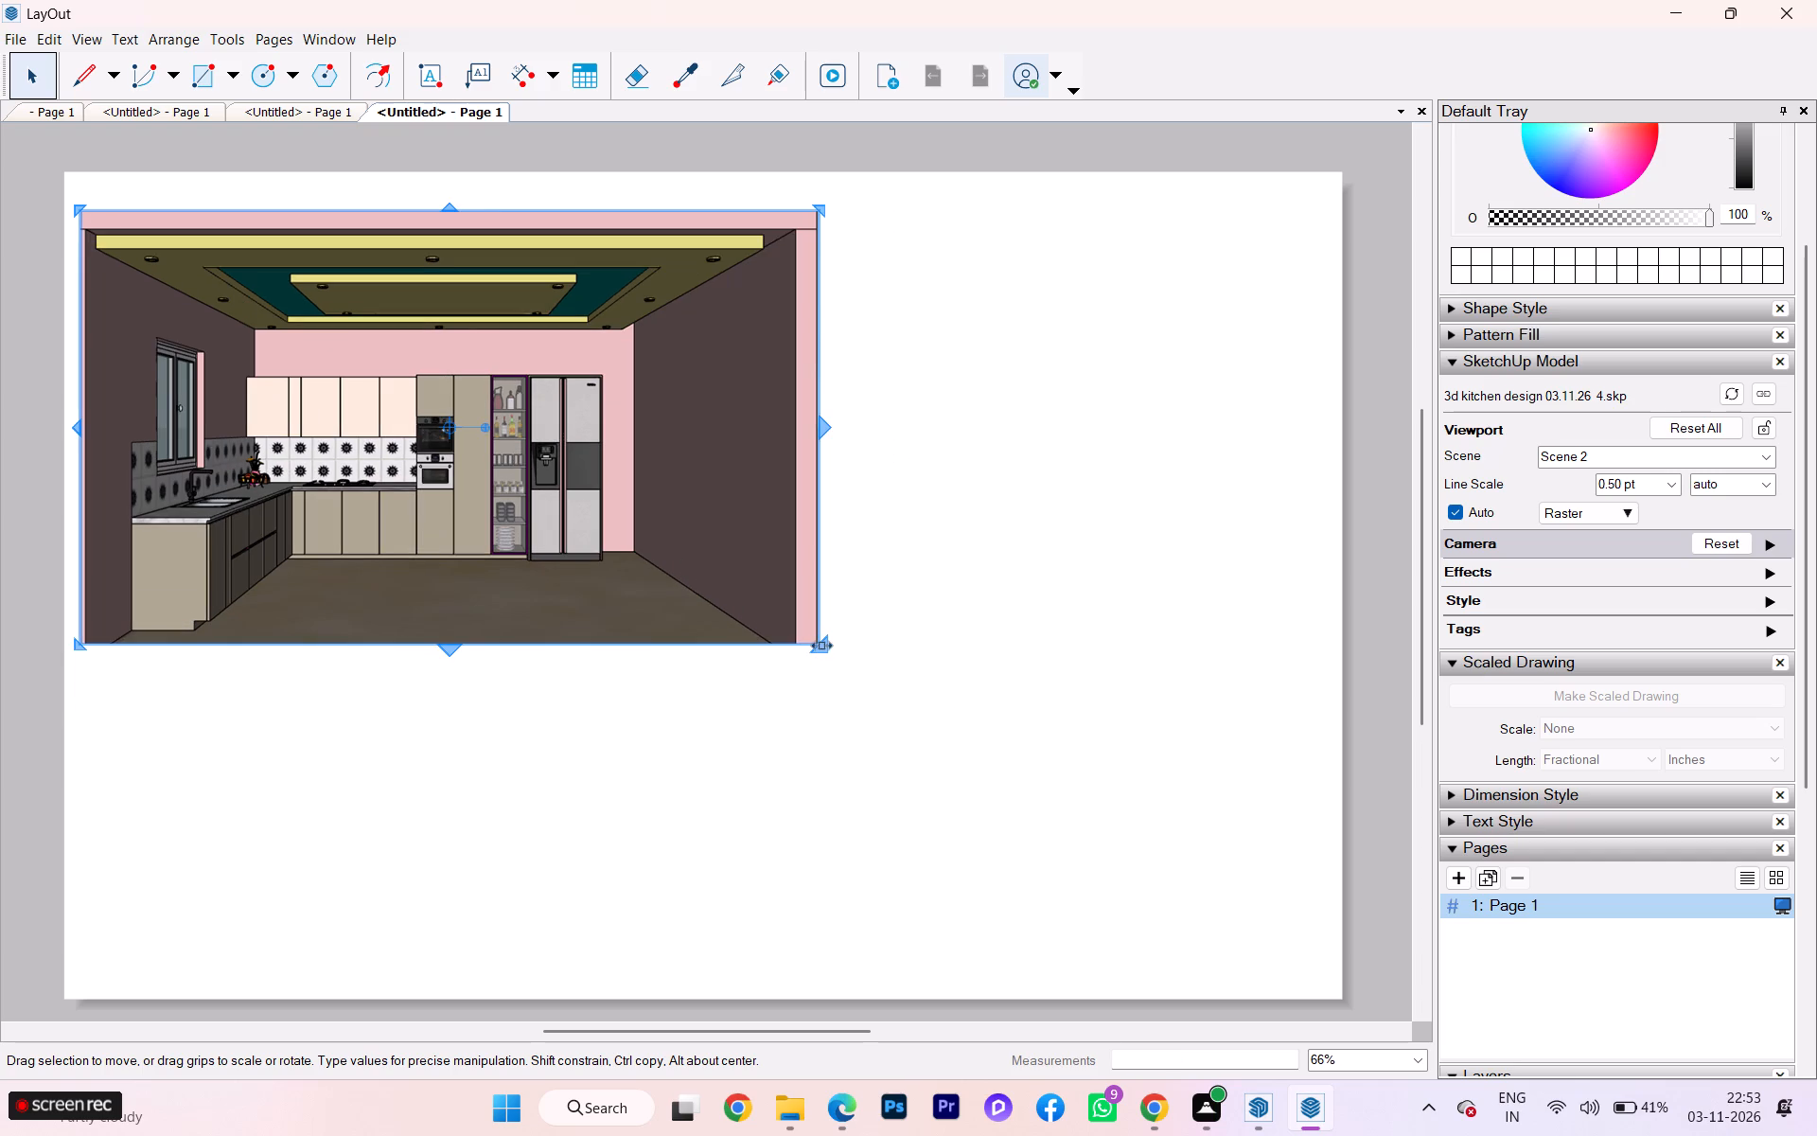
{"action": "left_click_drag", "start_coordinate": [769, 647], "coordinate": [768, 637]}
{"action": "left_click_drag", "start_coordinate": [818, 641], "coordinate": [816, 639]}
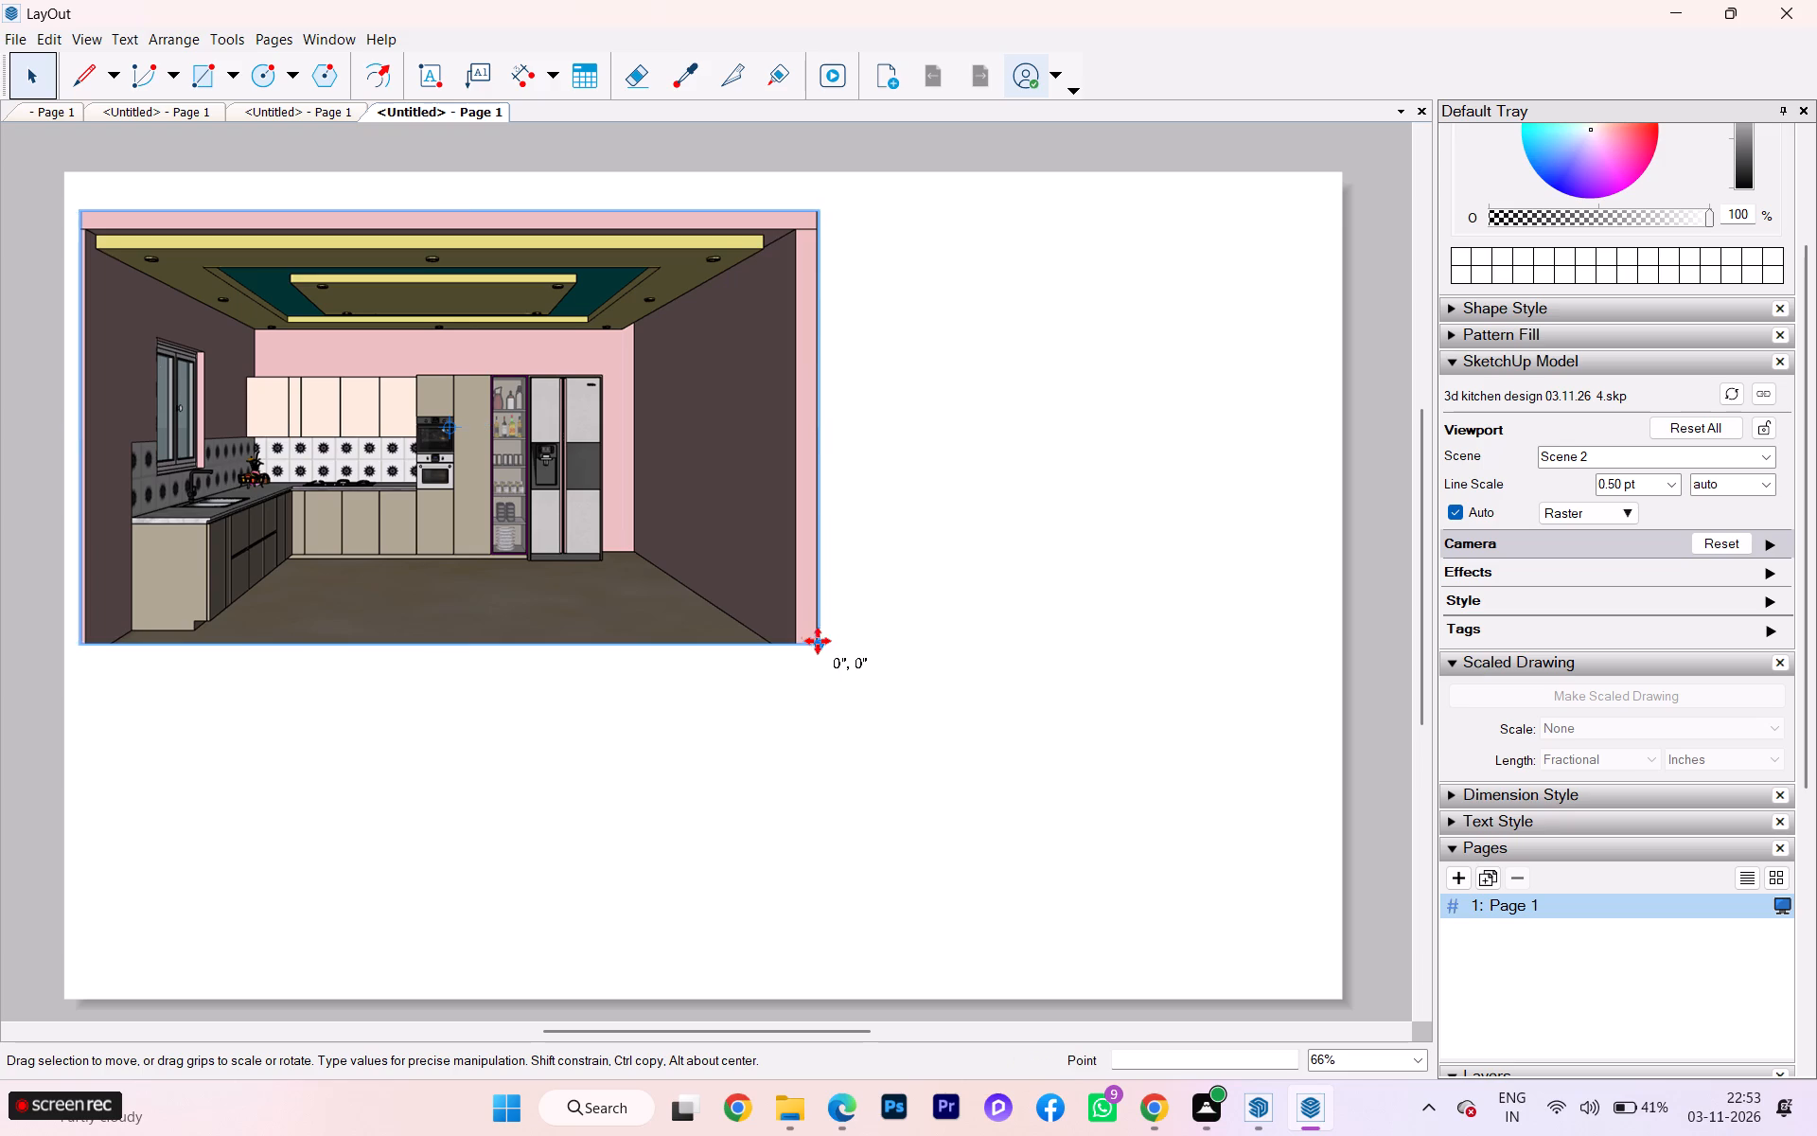
{"action": "left_click_drag", "start_coordinate": [816, 639], "coordinate": [806, 622]}
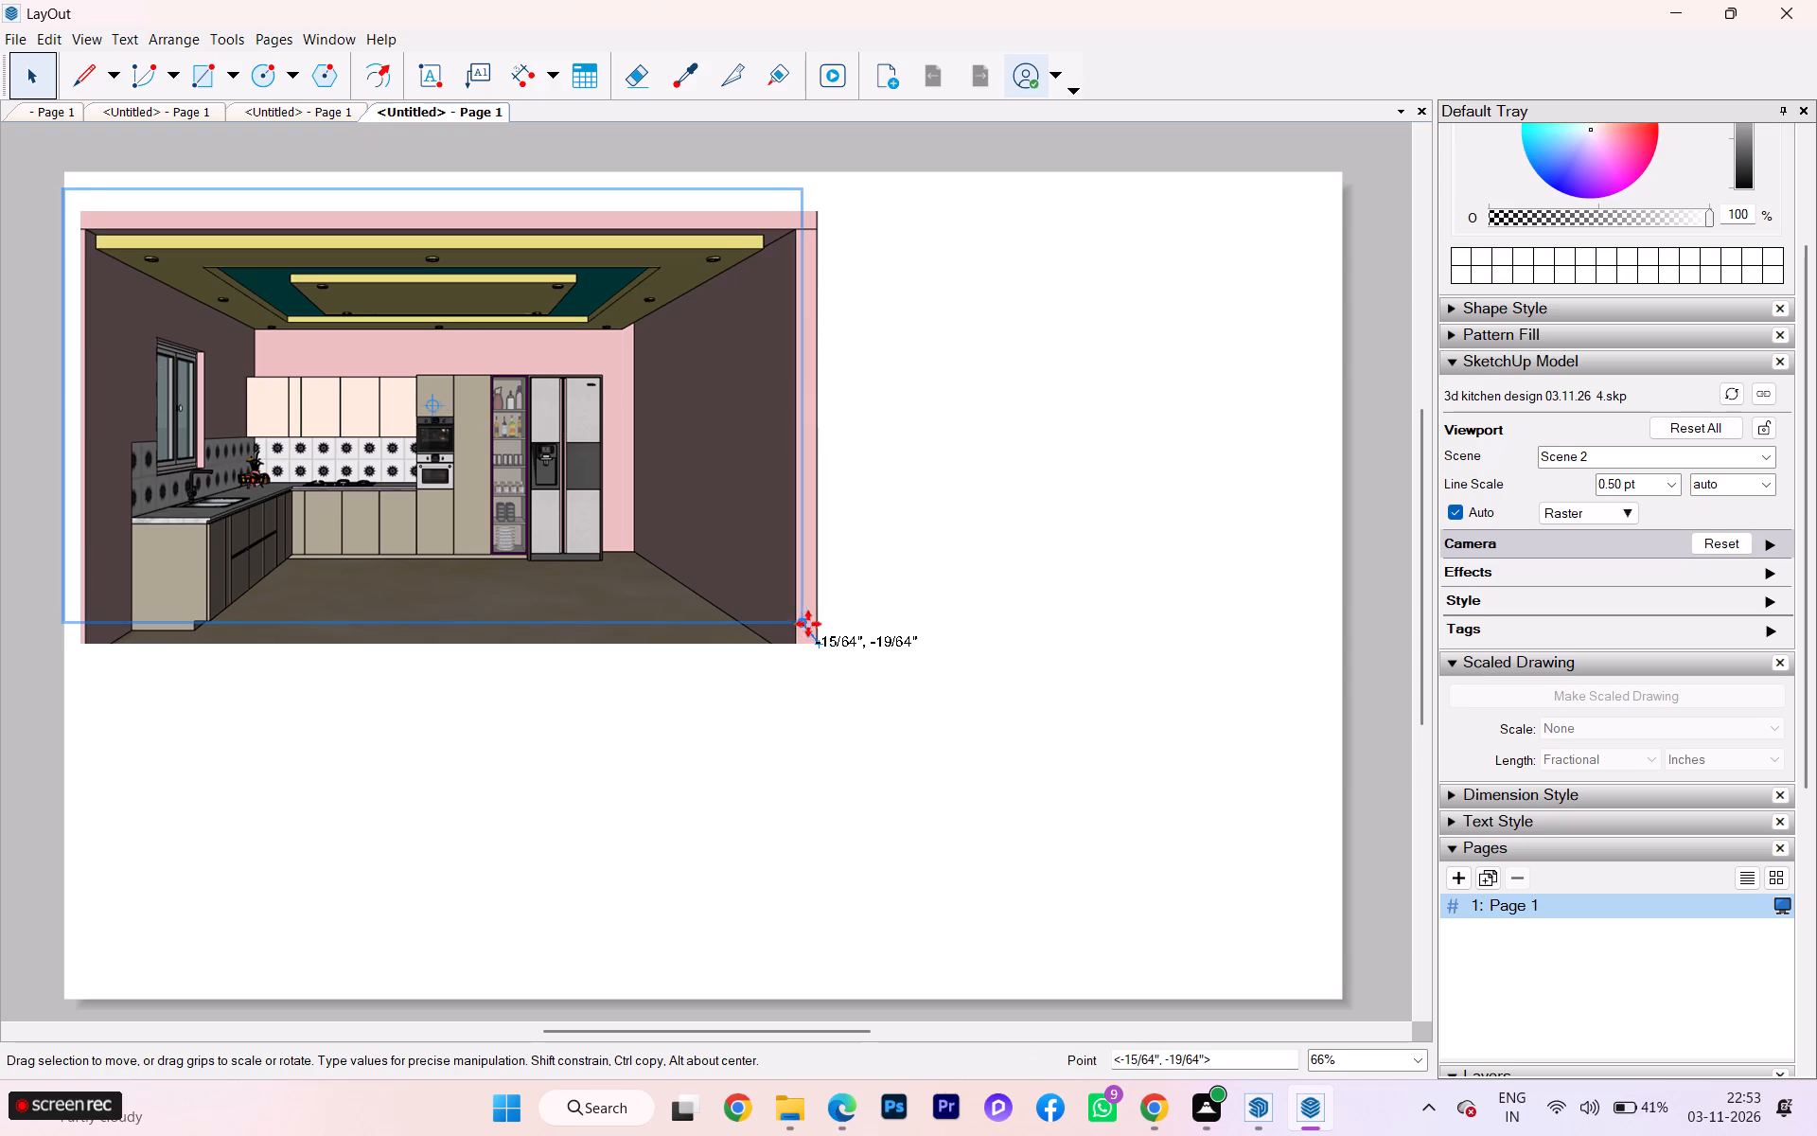
{"action": "left_click_drag", "start_coordinate": [806, 622], "coordinate": [819, 621]}
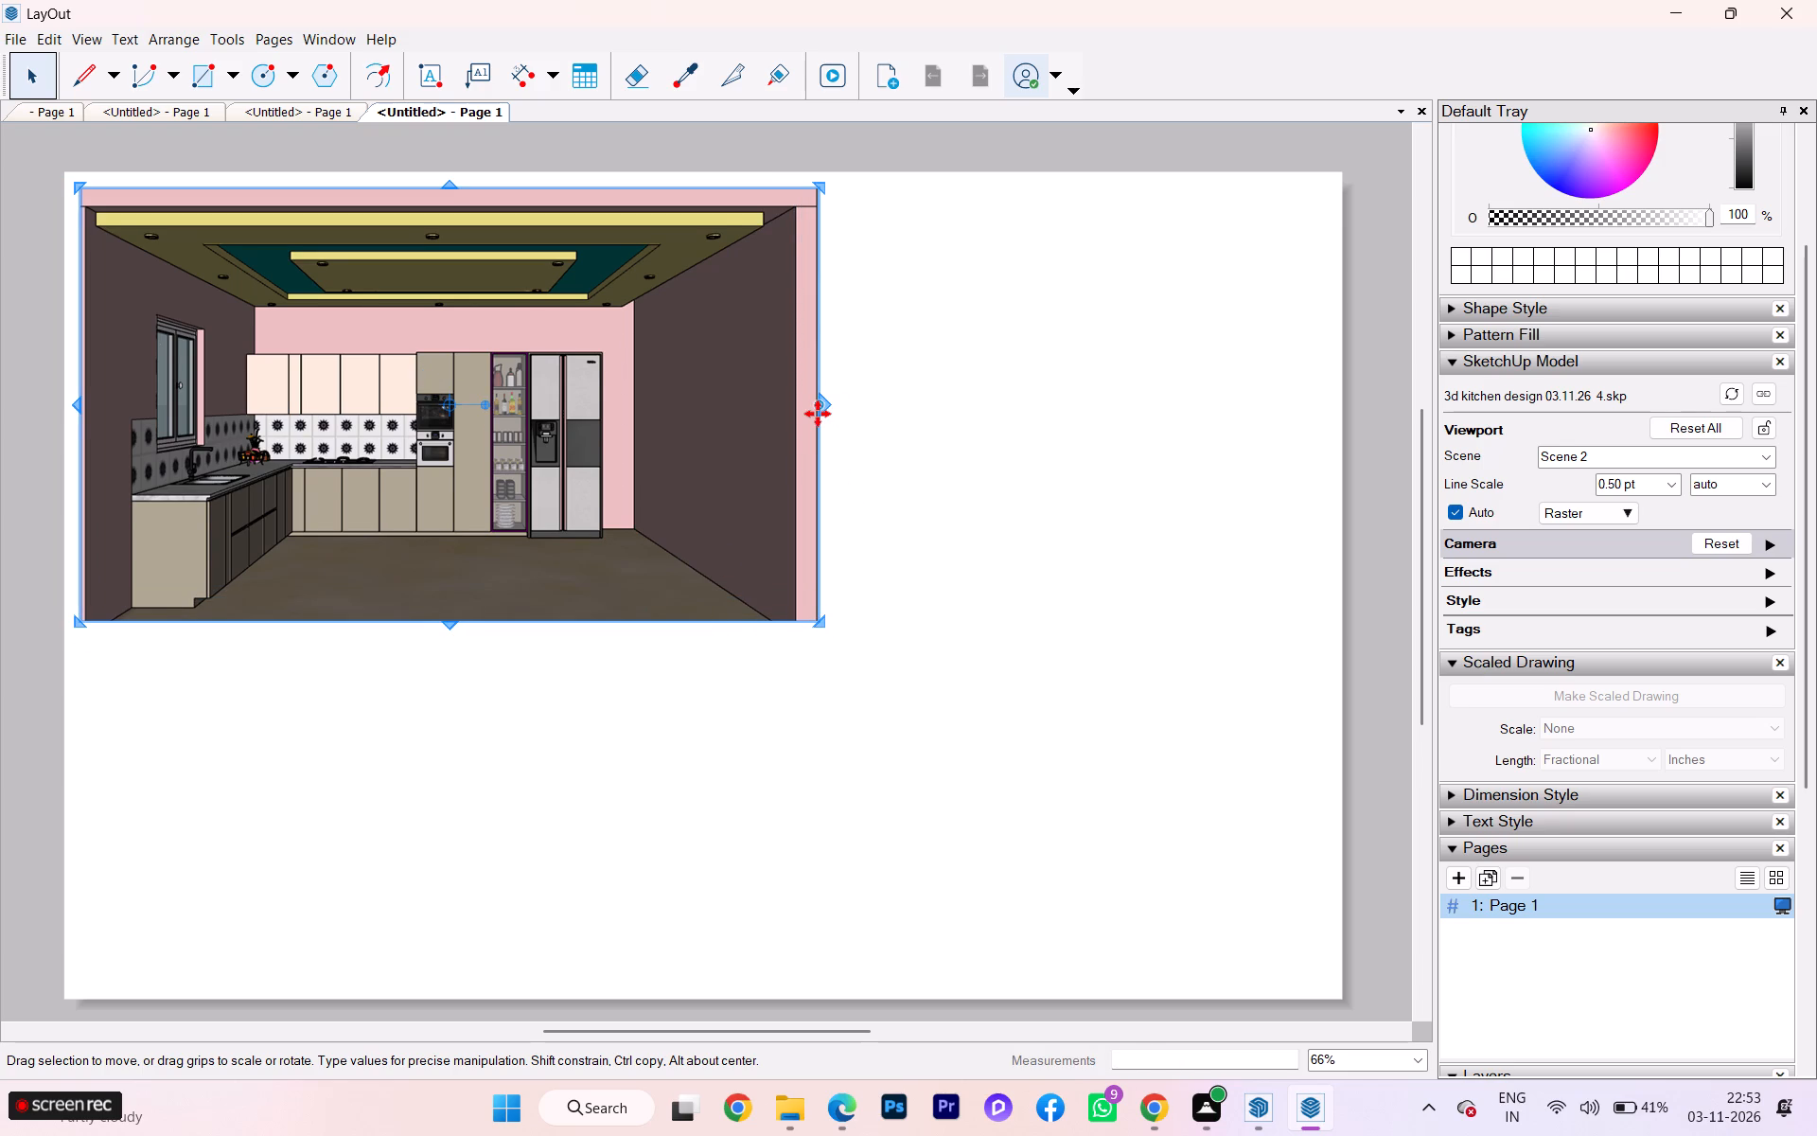
Narrow the Scene 2 viewport from its right edge to a horizontal scale of about 0.971.
{"action": "left_click_drag", "start_coordinate": [820, 437], "coordinate": [797, 439]}
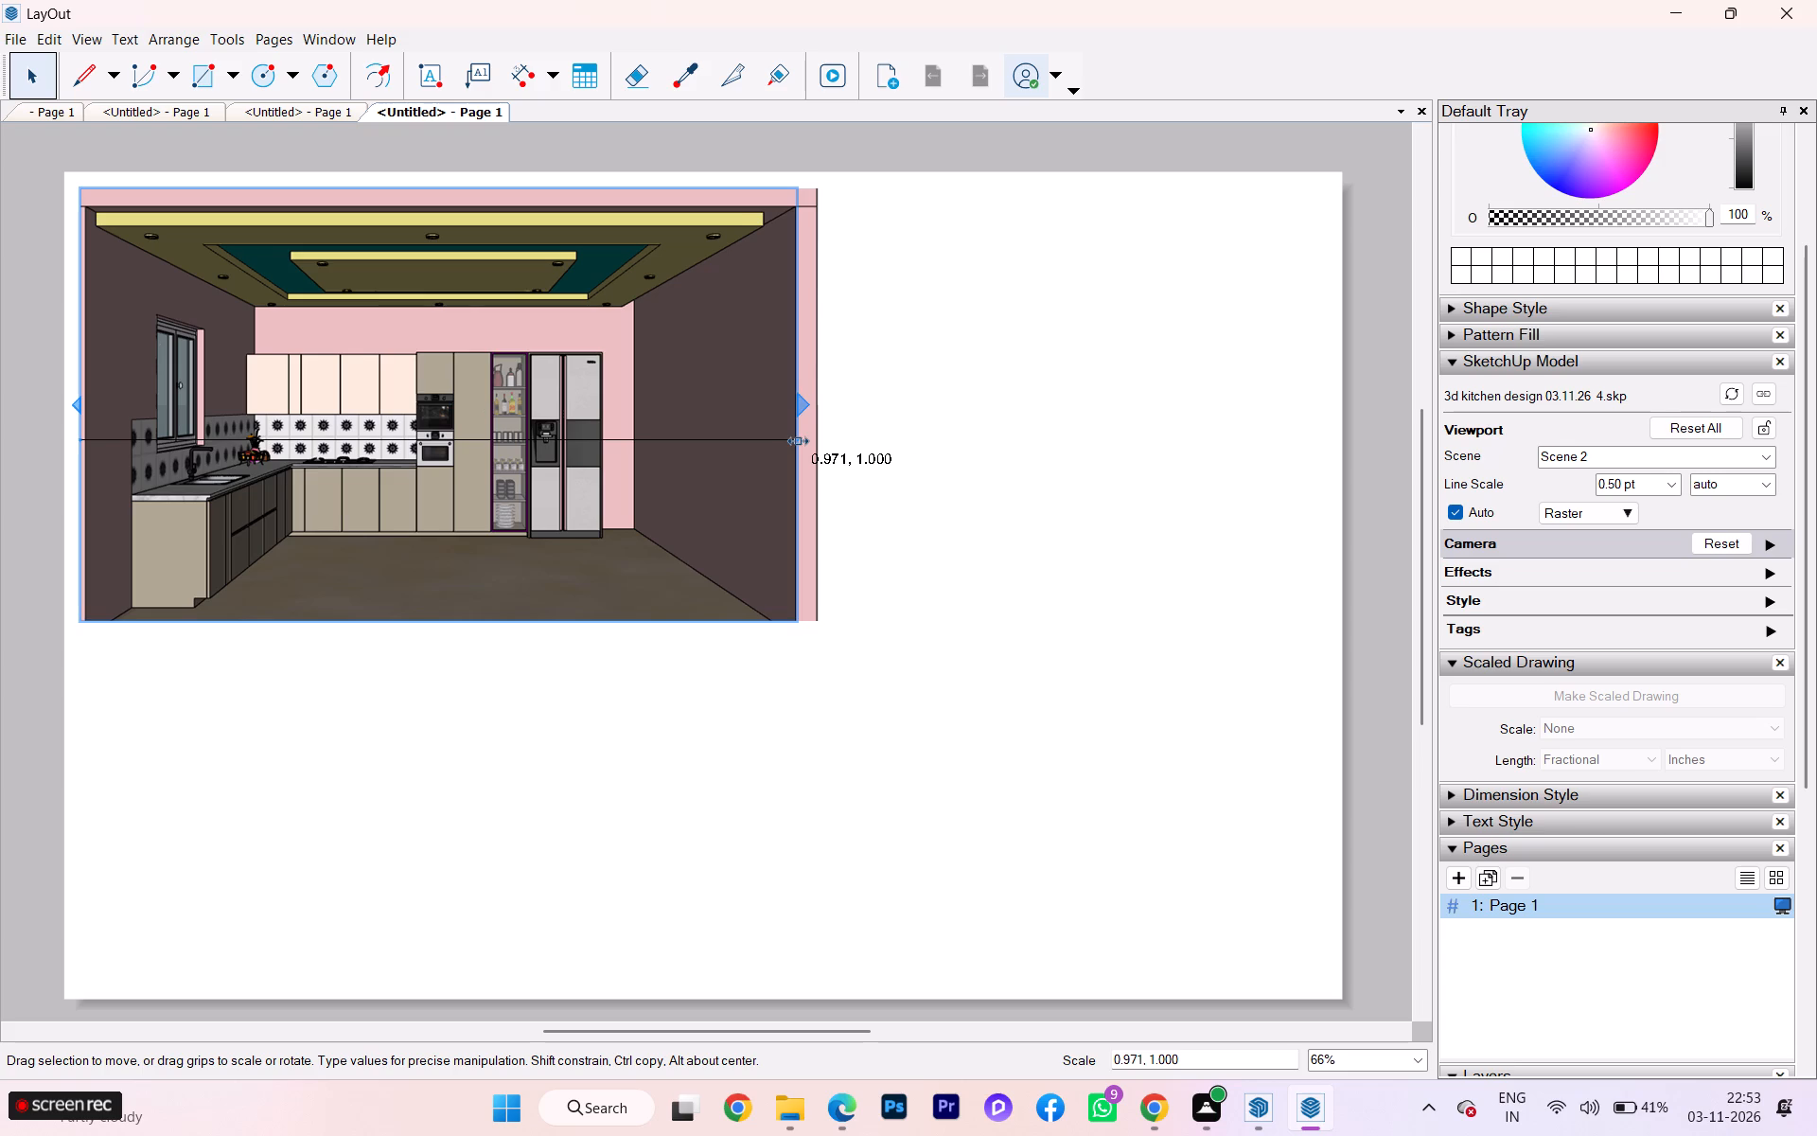
{"action": "left_click_drag", "start_coordinate": [797, 439], "coordinate": [796, 439]}
{"action": "left_click", "coordinate": [932, 482]}
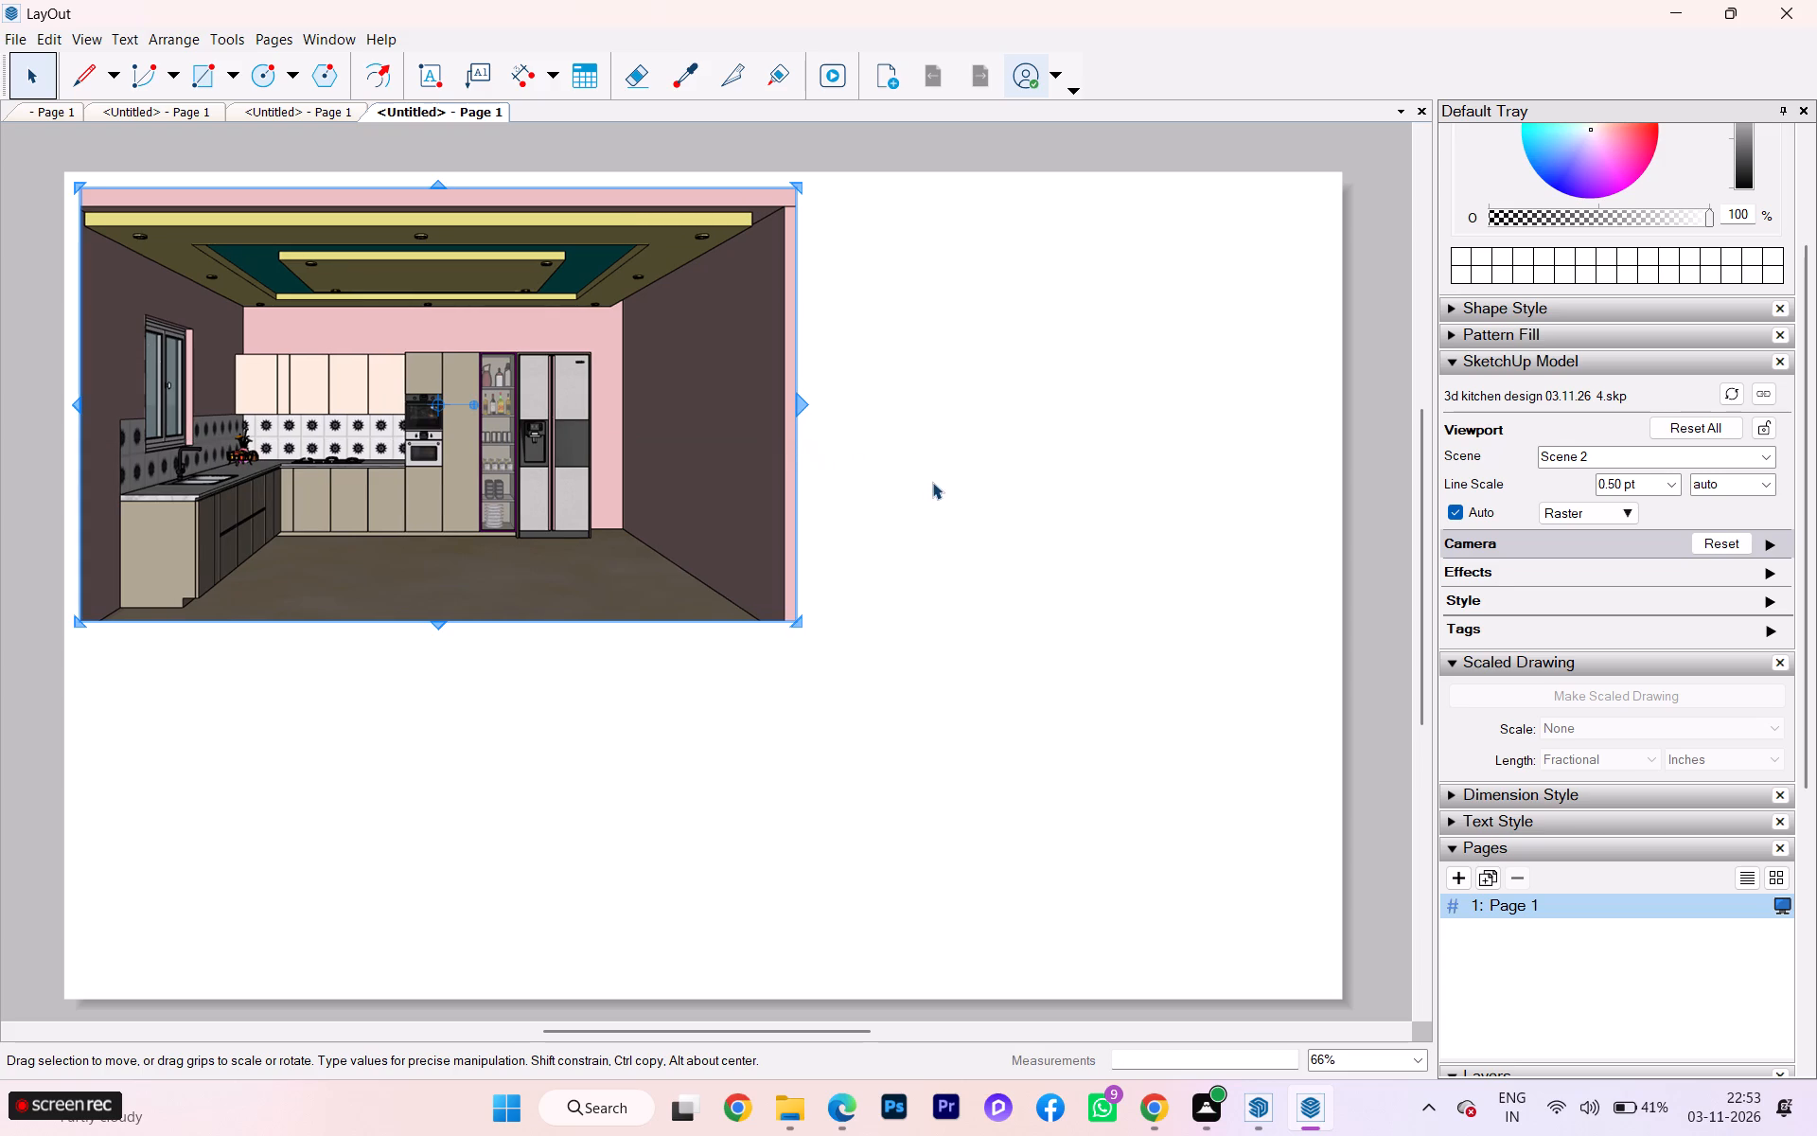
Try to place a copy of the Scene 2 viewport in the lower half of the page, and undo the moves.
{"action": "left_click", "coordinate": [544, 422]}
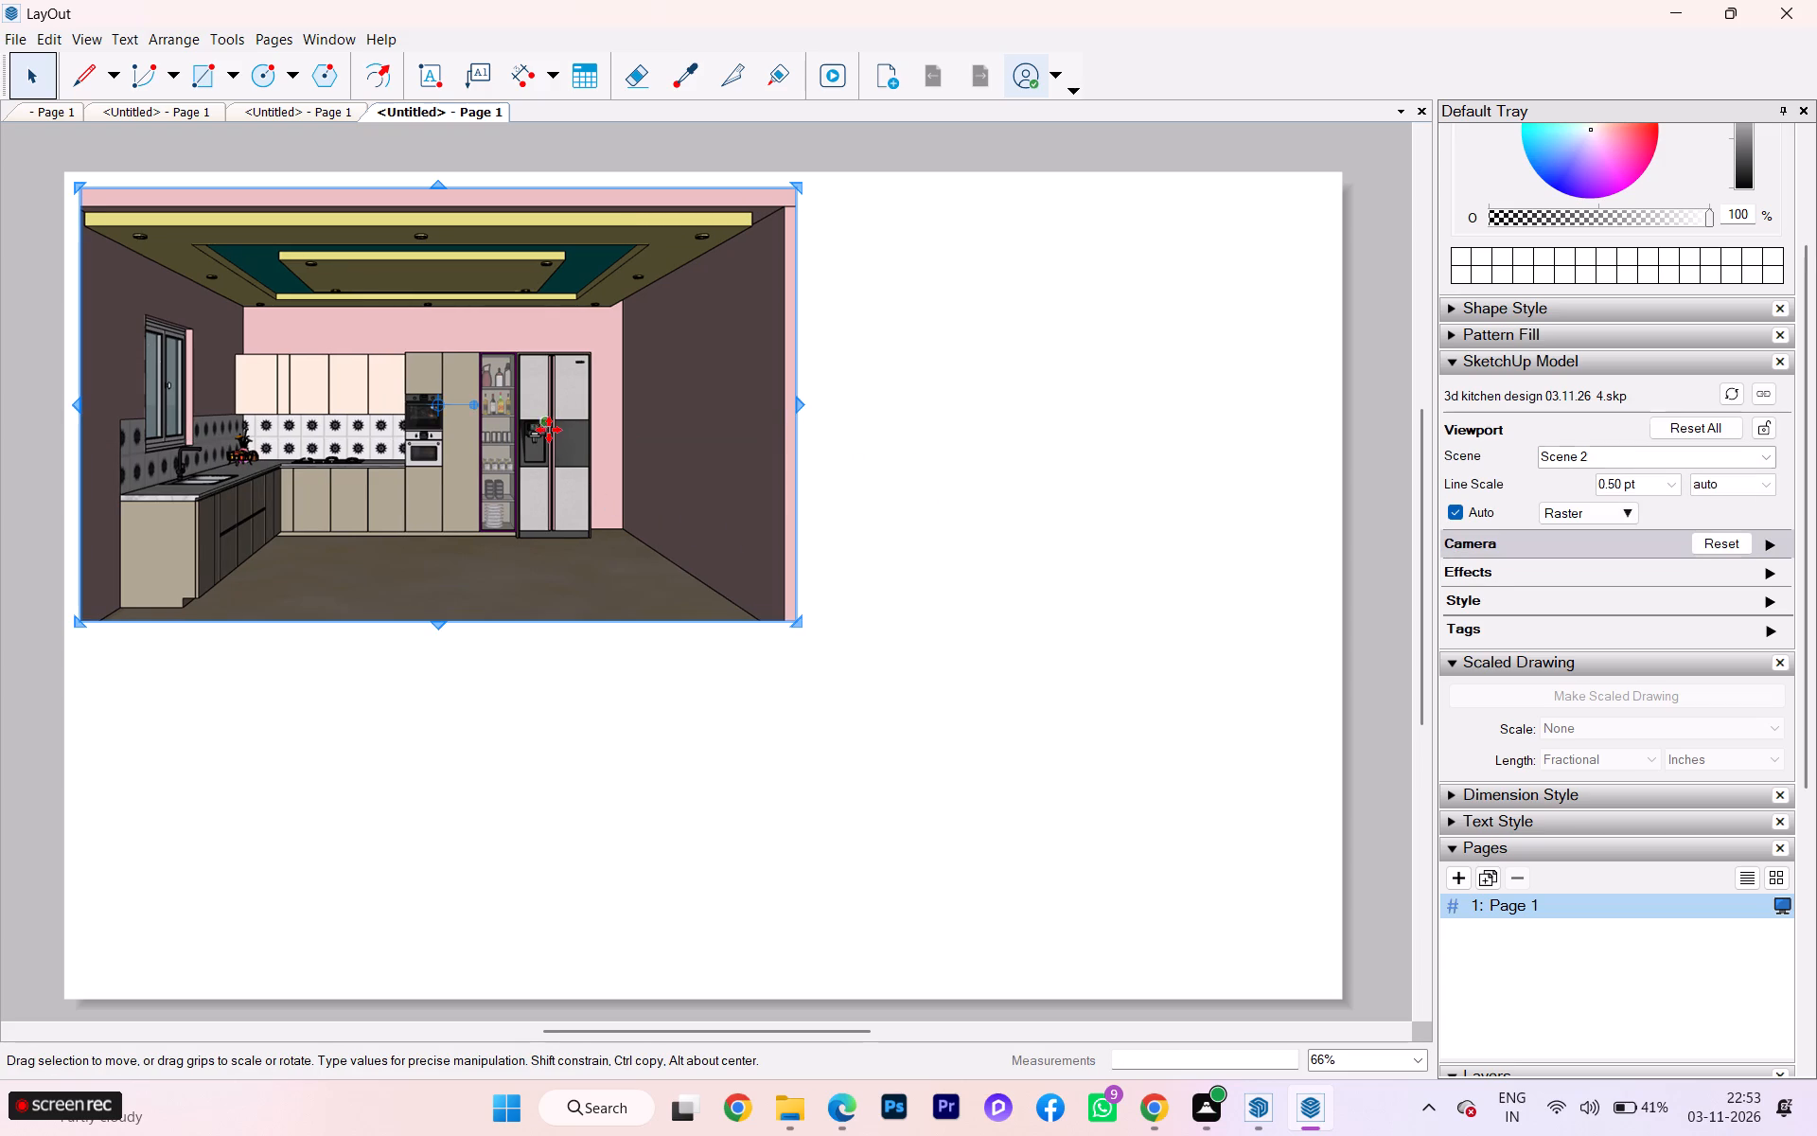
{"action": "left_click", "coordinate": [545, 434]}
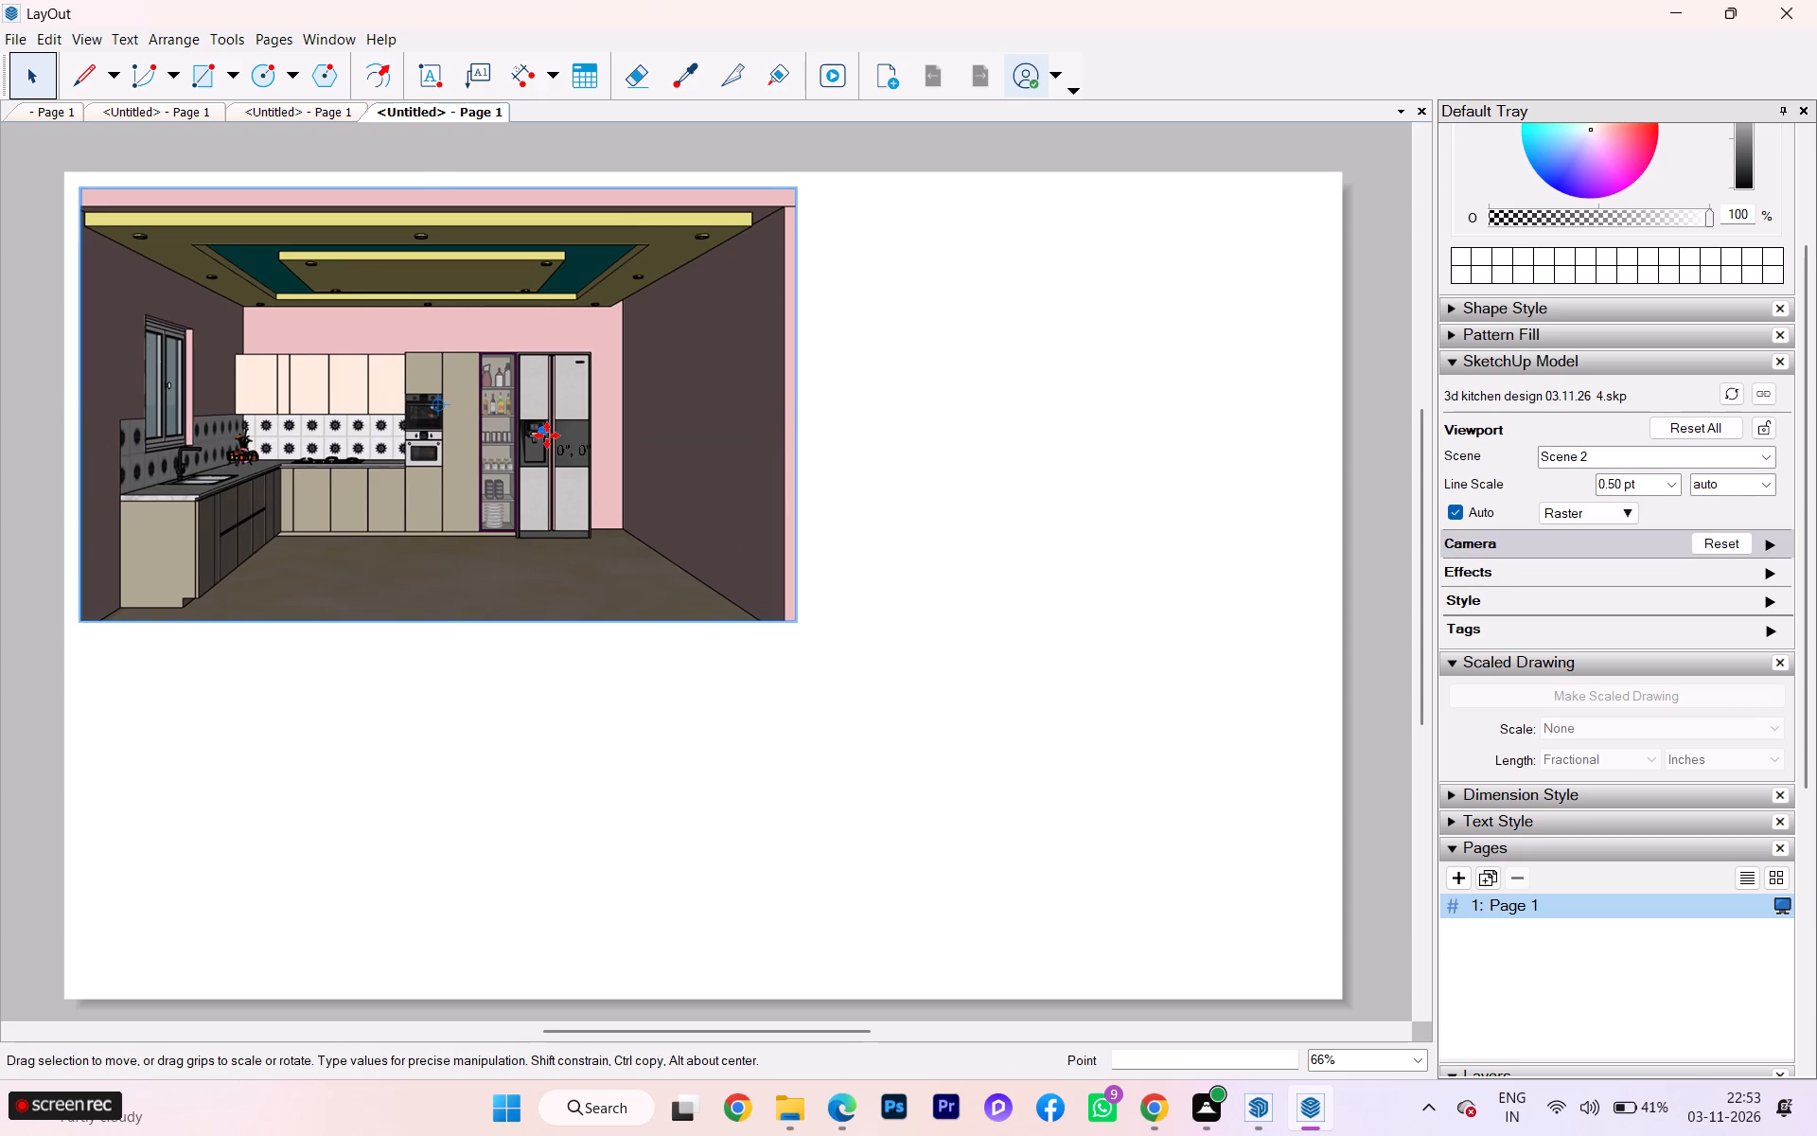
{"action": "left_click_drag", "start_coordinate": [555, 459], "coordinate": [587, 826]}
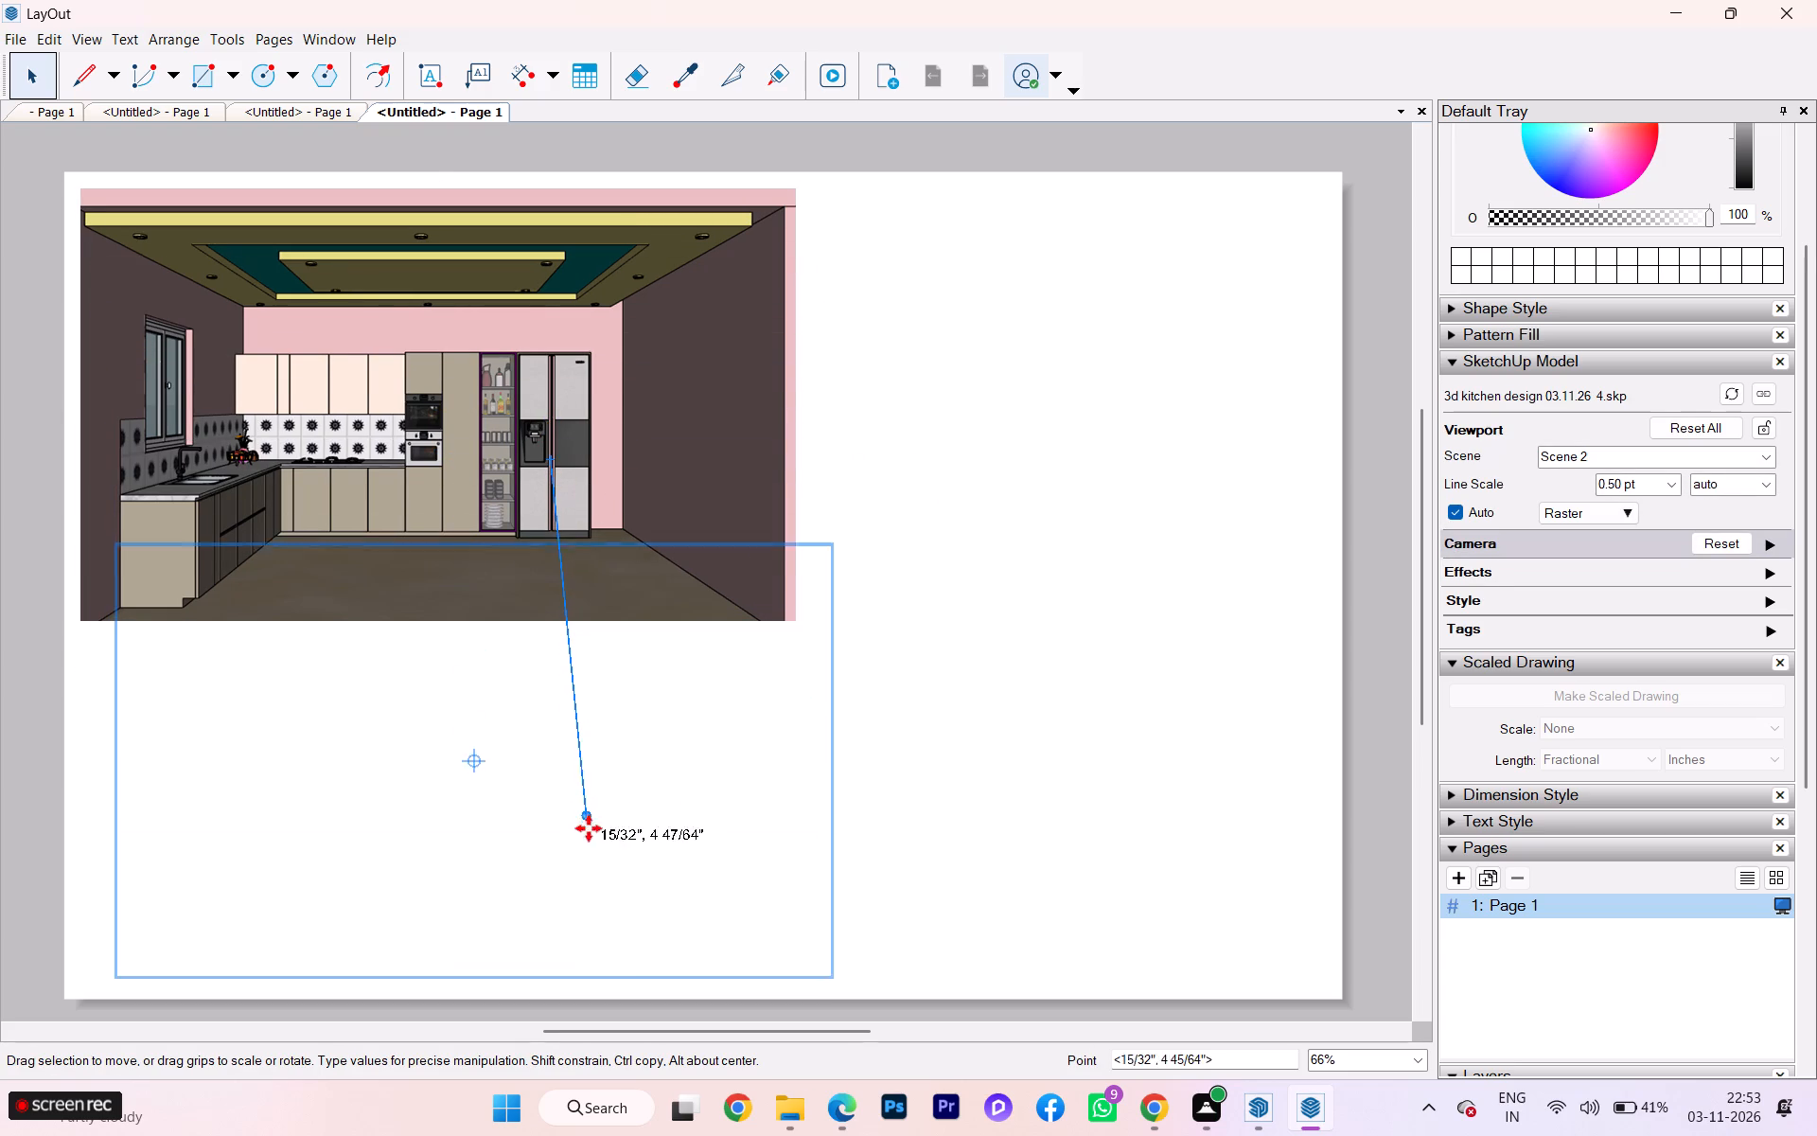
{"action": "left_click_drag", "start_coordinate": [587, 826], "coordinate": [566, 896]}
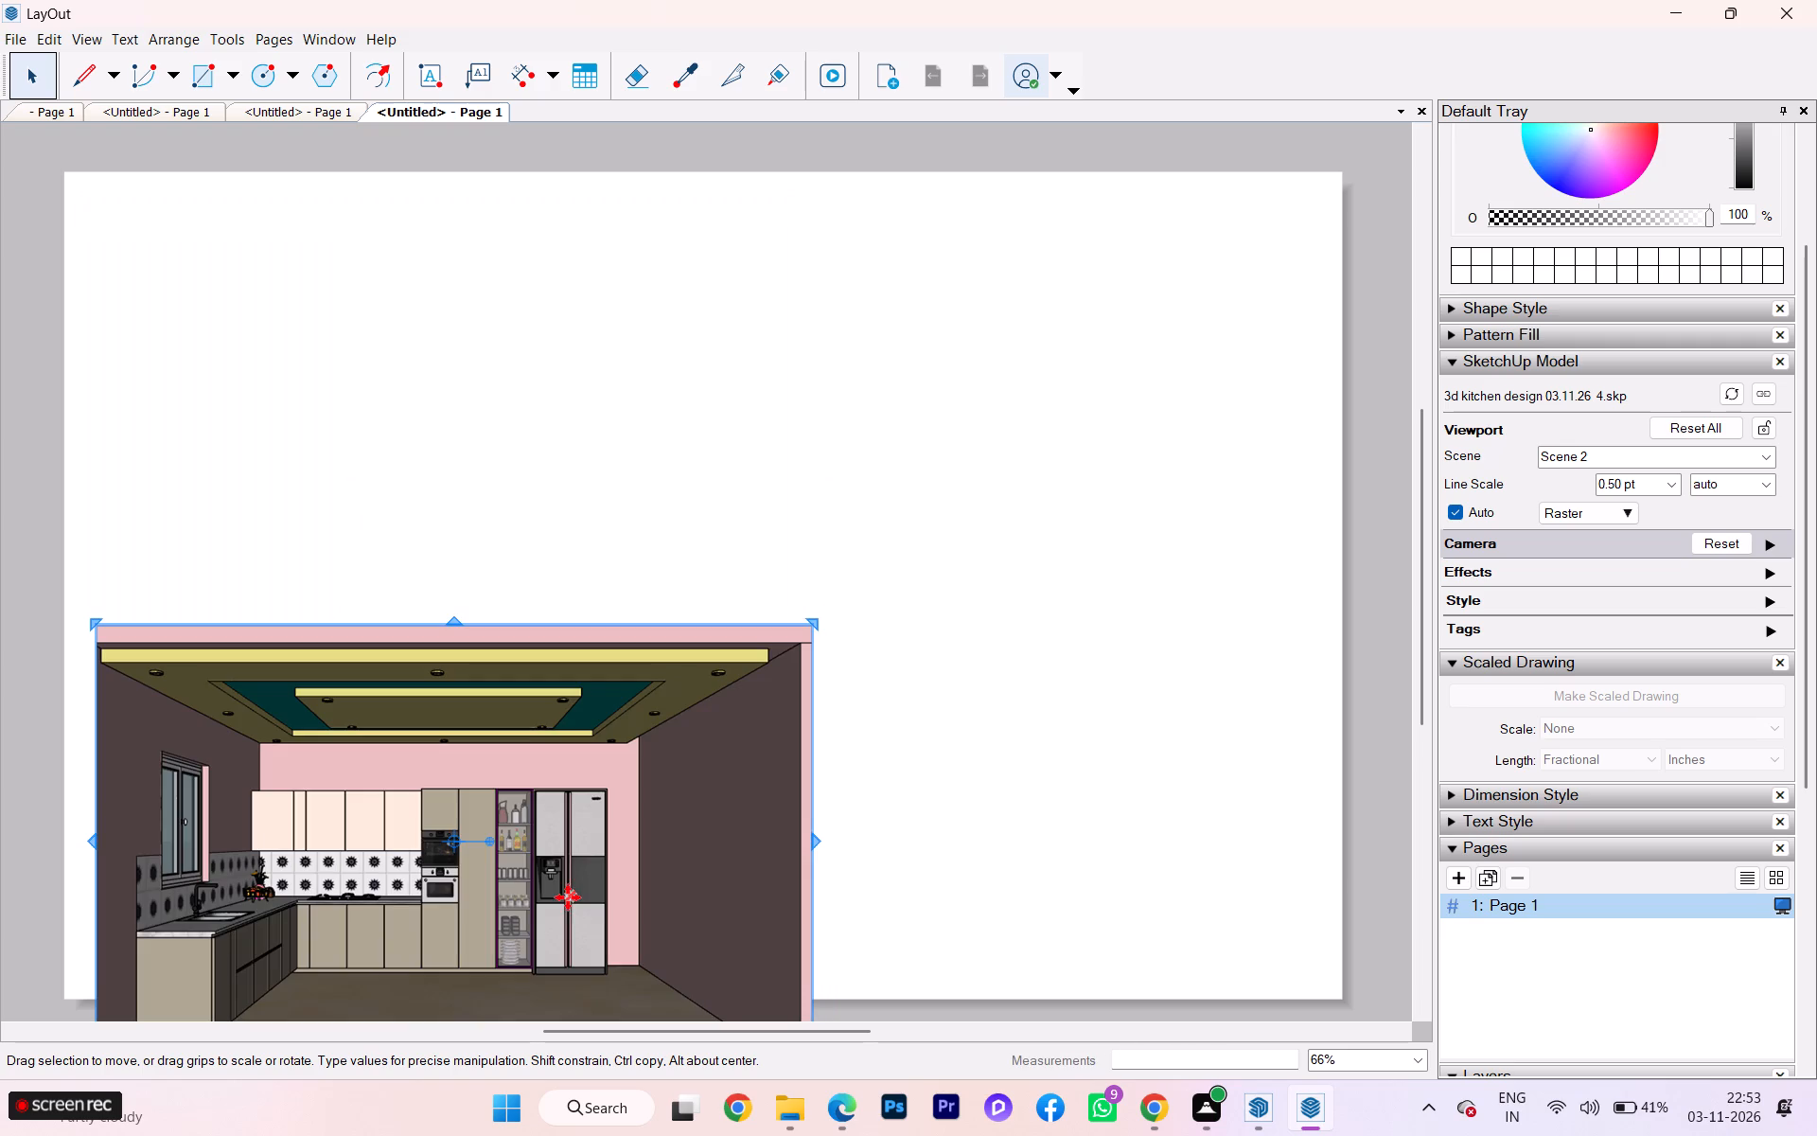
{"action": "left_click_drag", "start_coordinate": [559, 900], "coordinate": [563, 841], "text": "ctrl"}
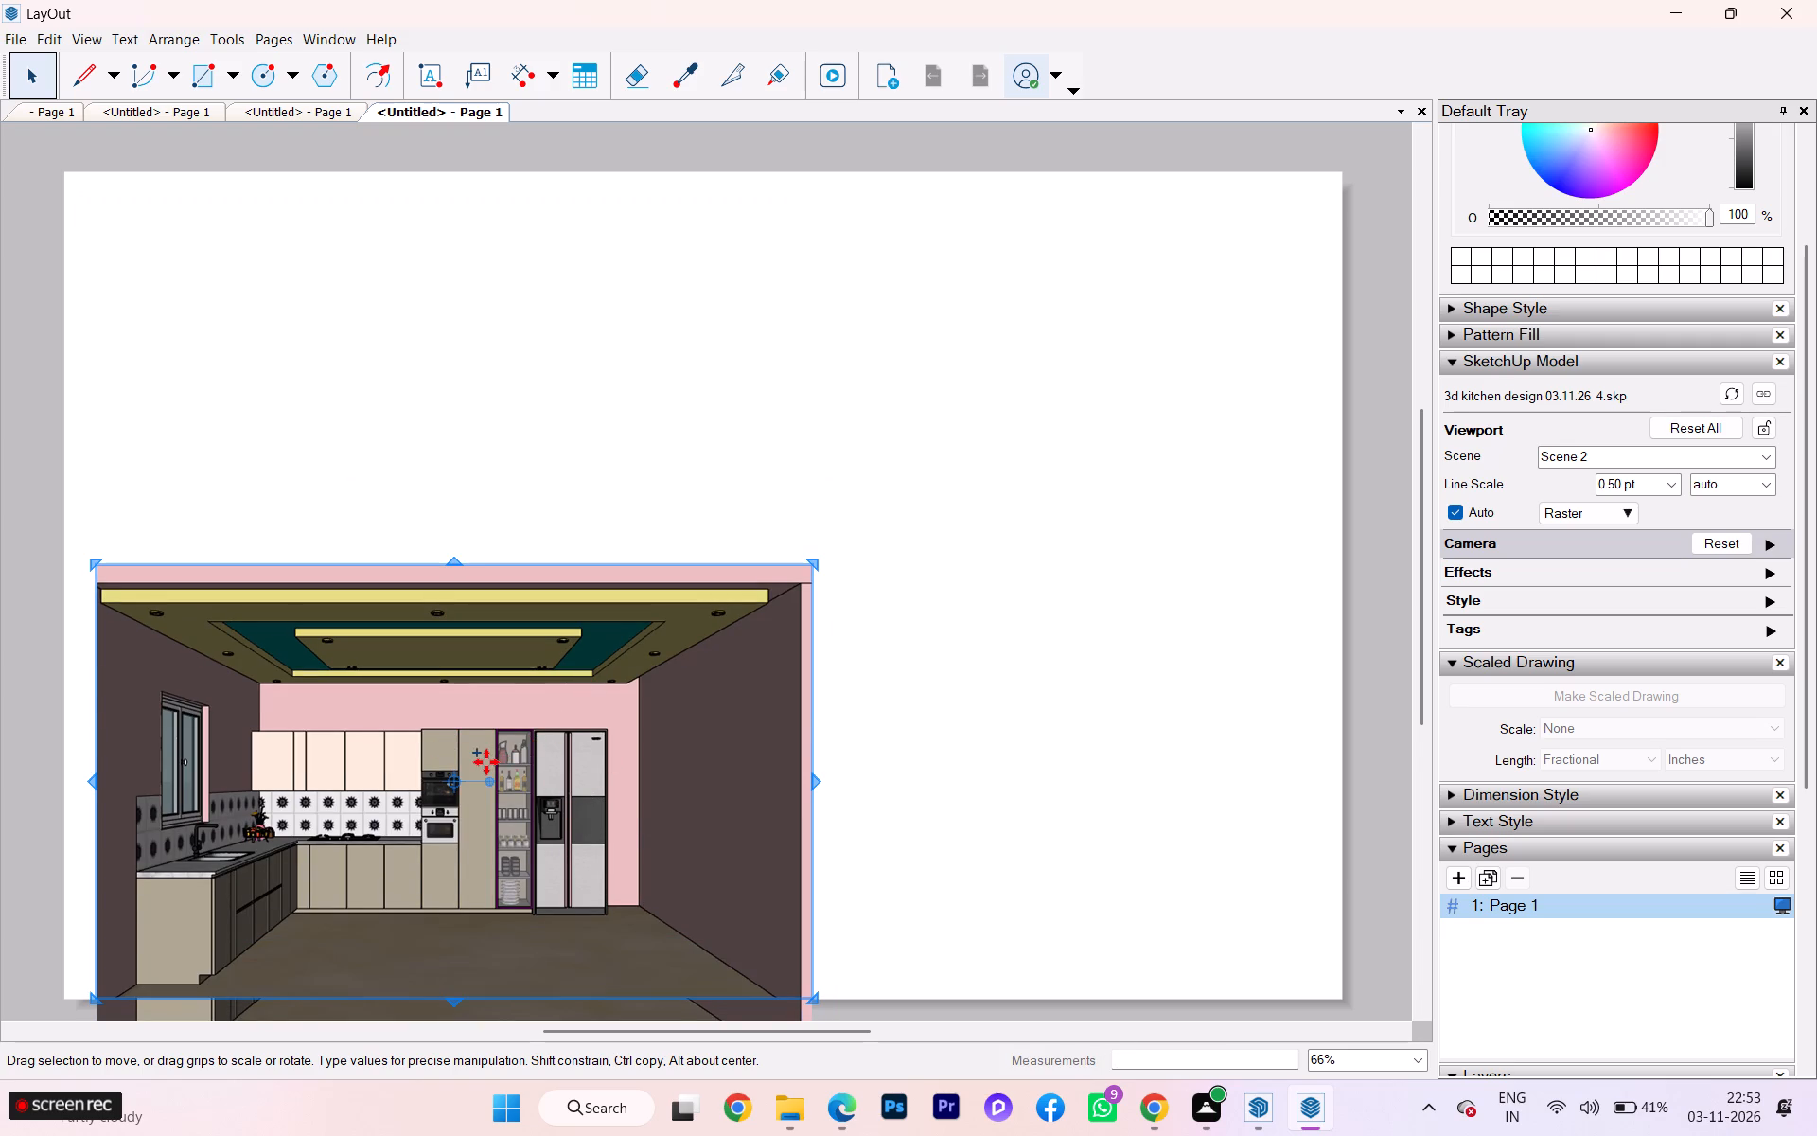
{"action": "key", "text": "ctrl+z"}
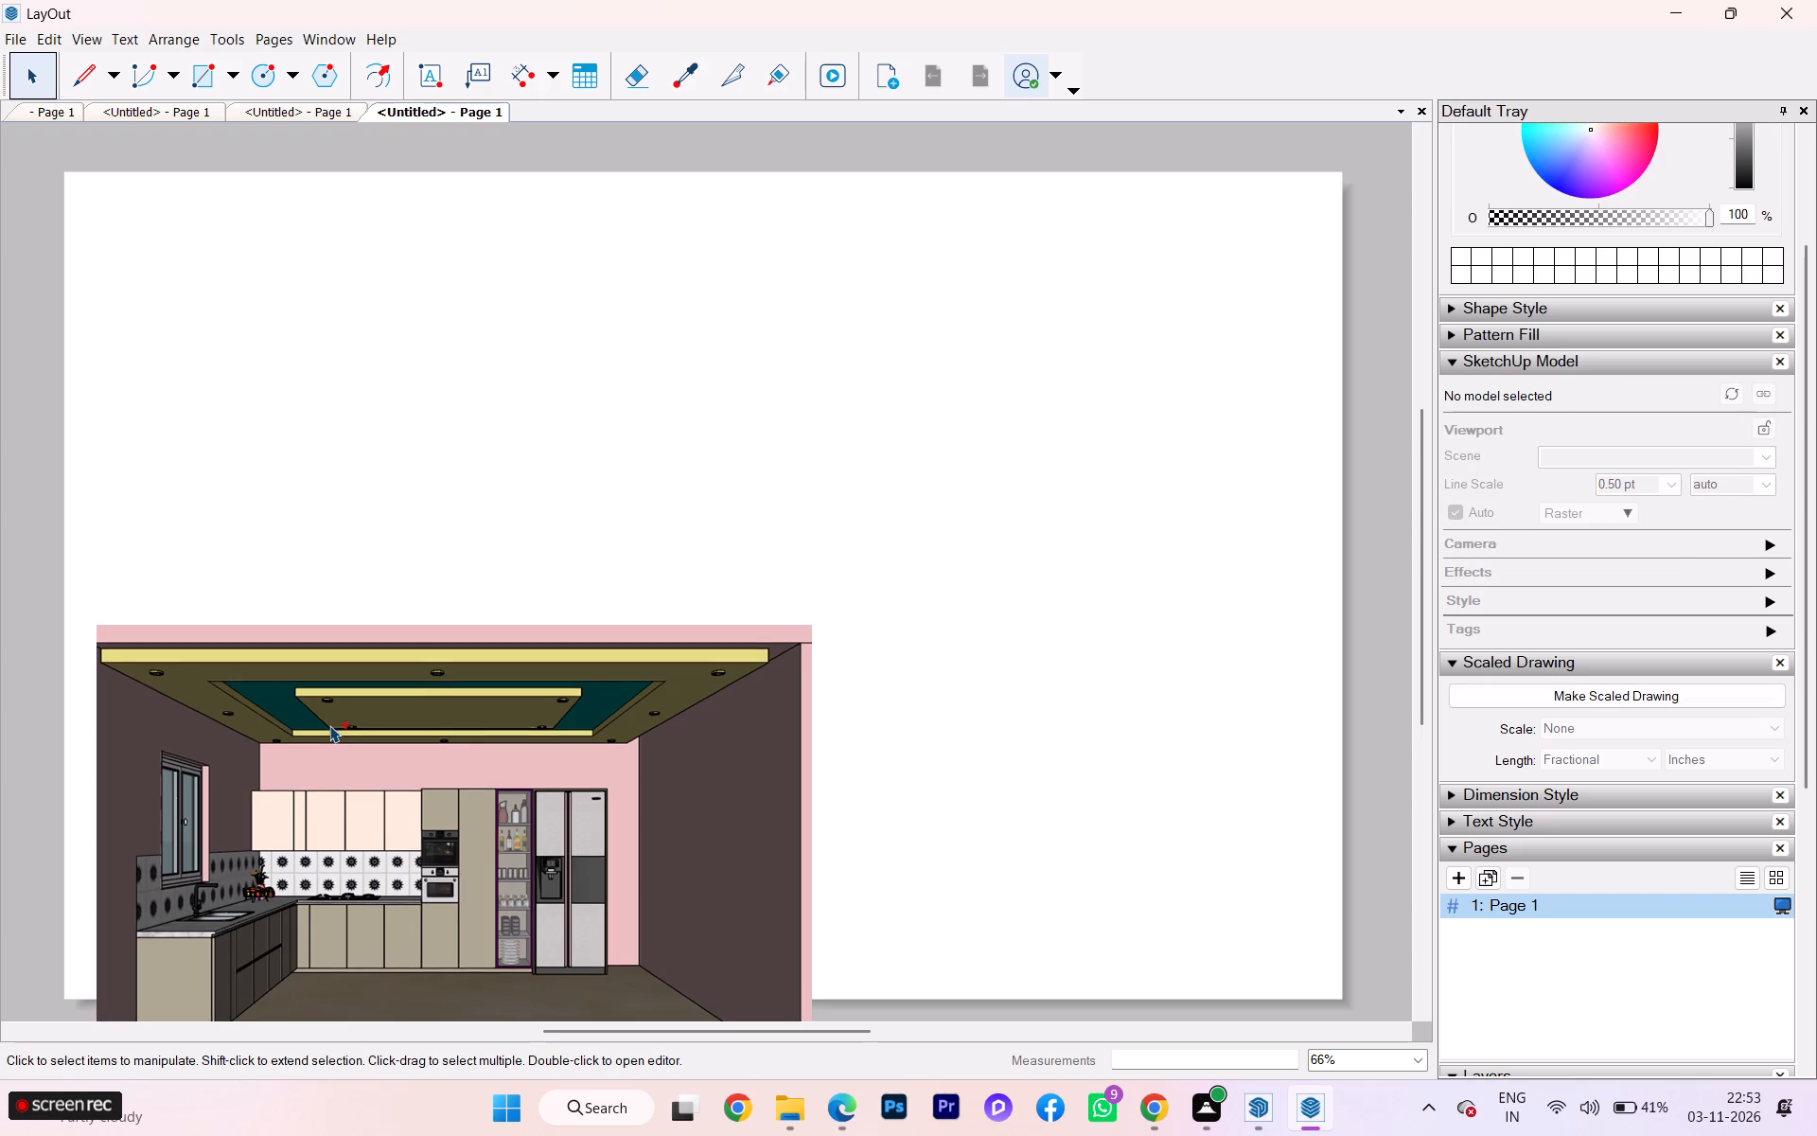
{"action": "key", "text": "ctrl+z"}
Copy the Scene 2 viewport straight down into the lower half of the page, aligned with the original's left edge.
{"action": "left_click", "coordinate": [358, 449]}
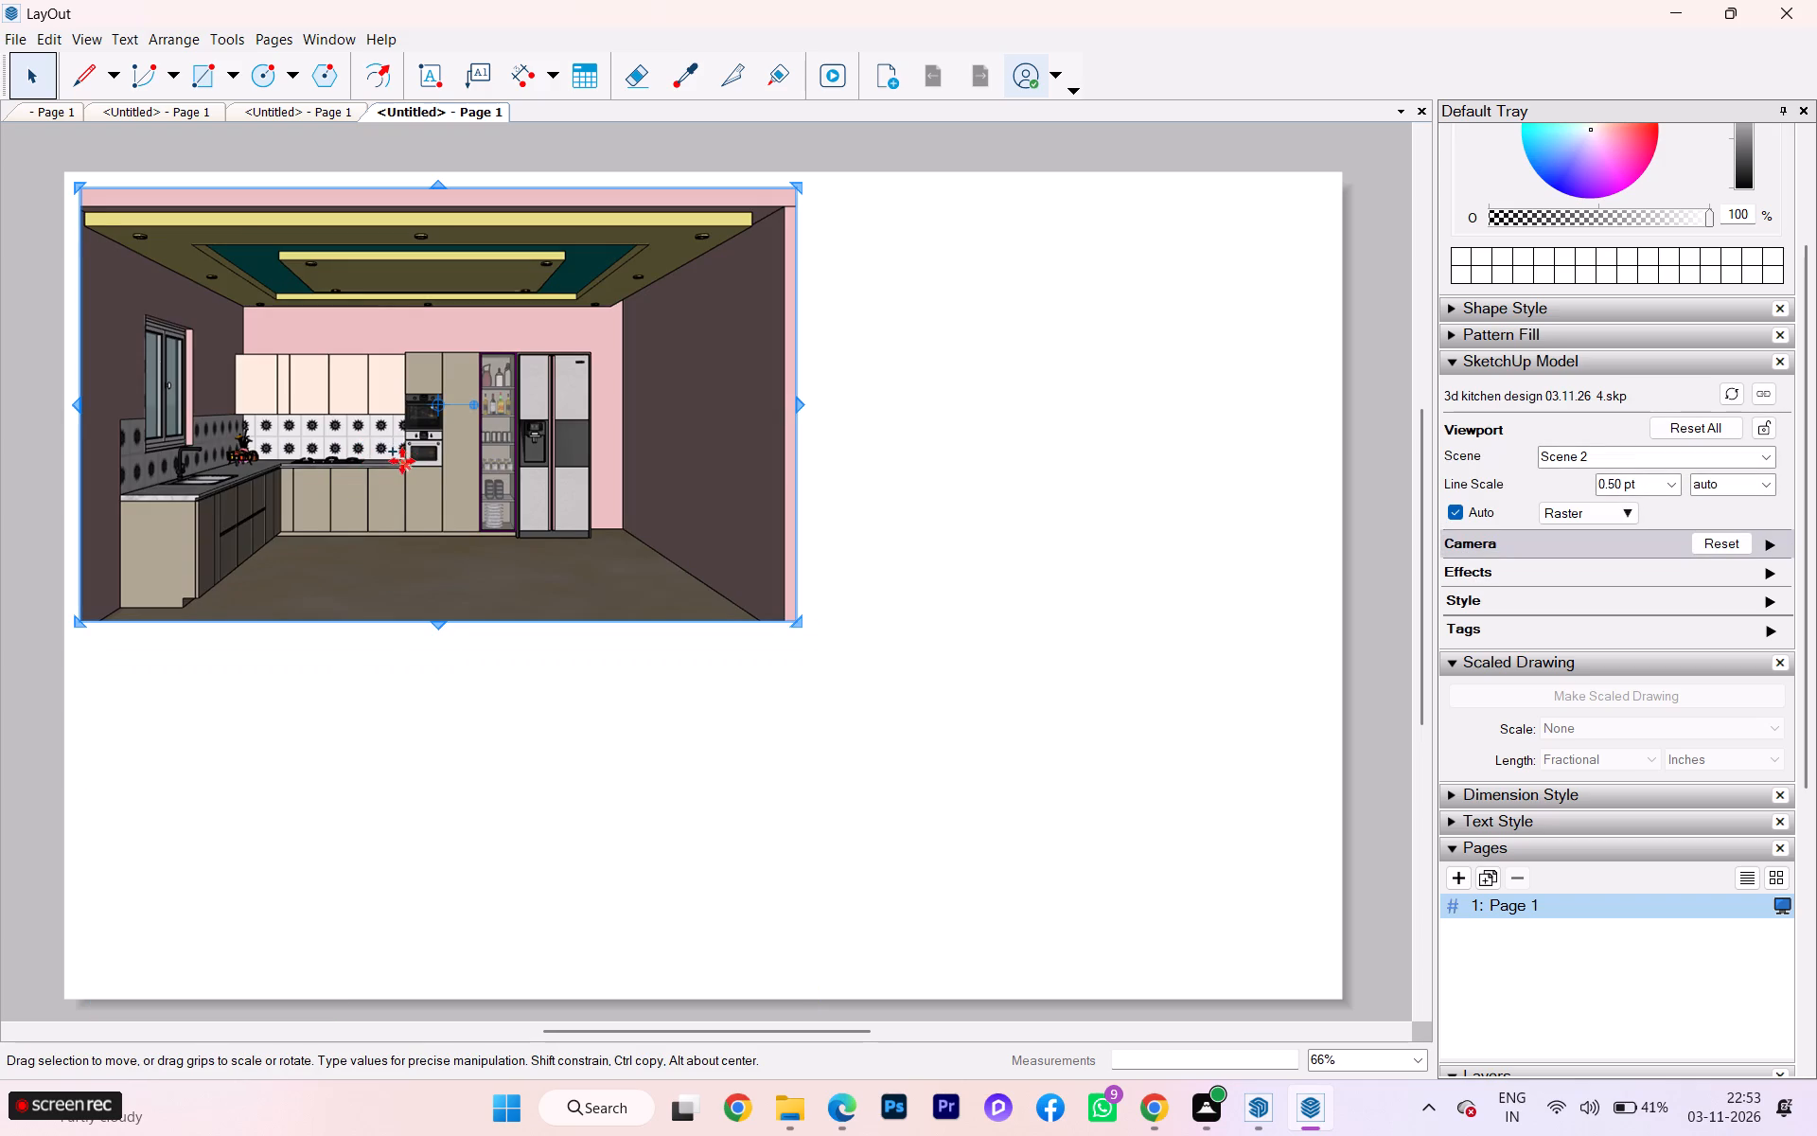
{"action": "left_click_drag", "start_coordinate": [398, 459], "coordinate": [419, 875], "text": "ctrl"}
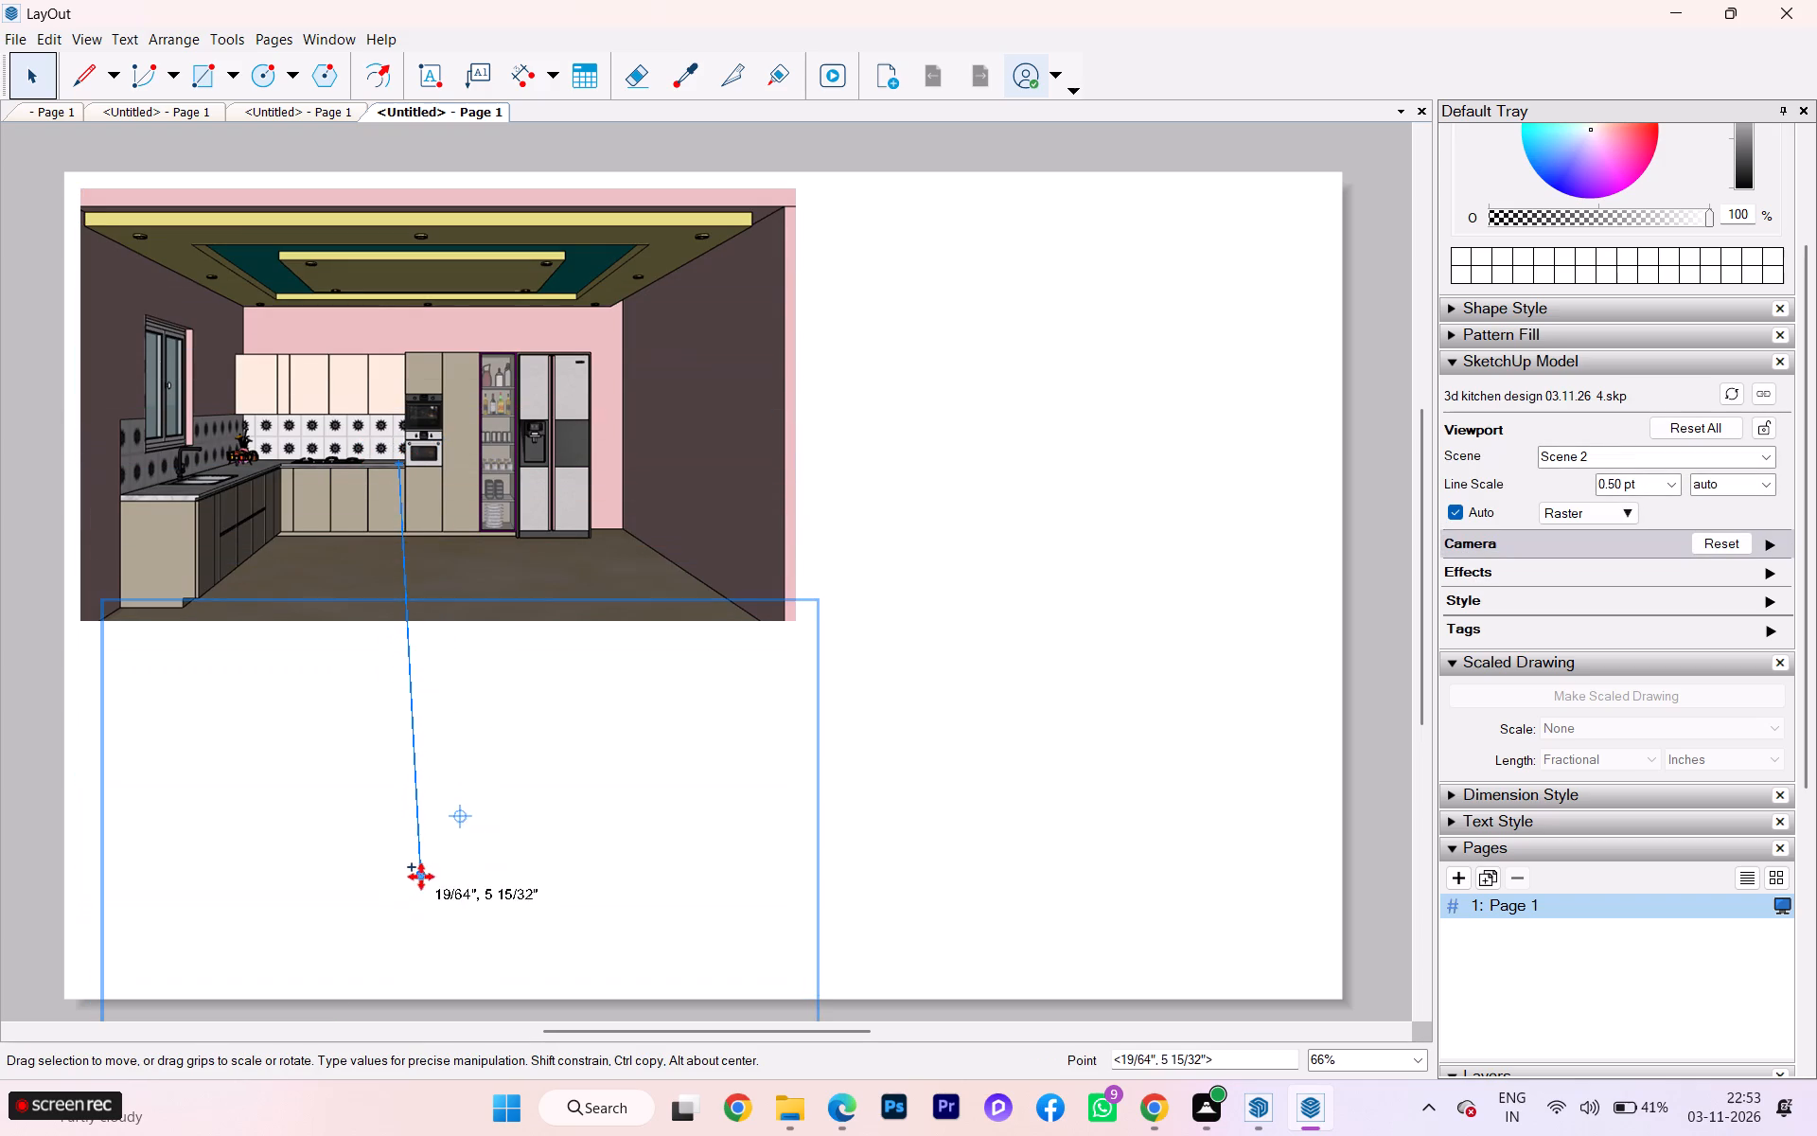
{"action": "left_click_drag", "start_coordinate": [419, 875], "coordinate": [397, 859], "text": "ctrl"}
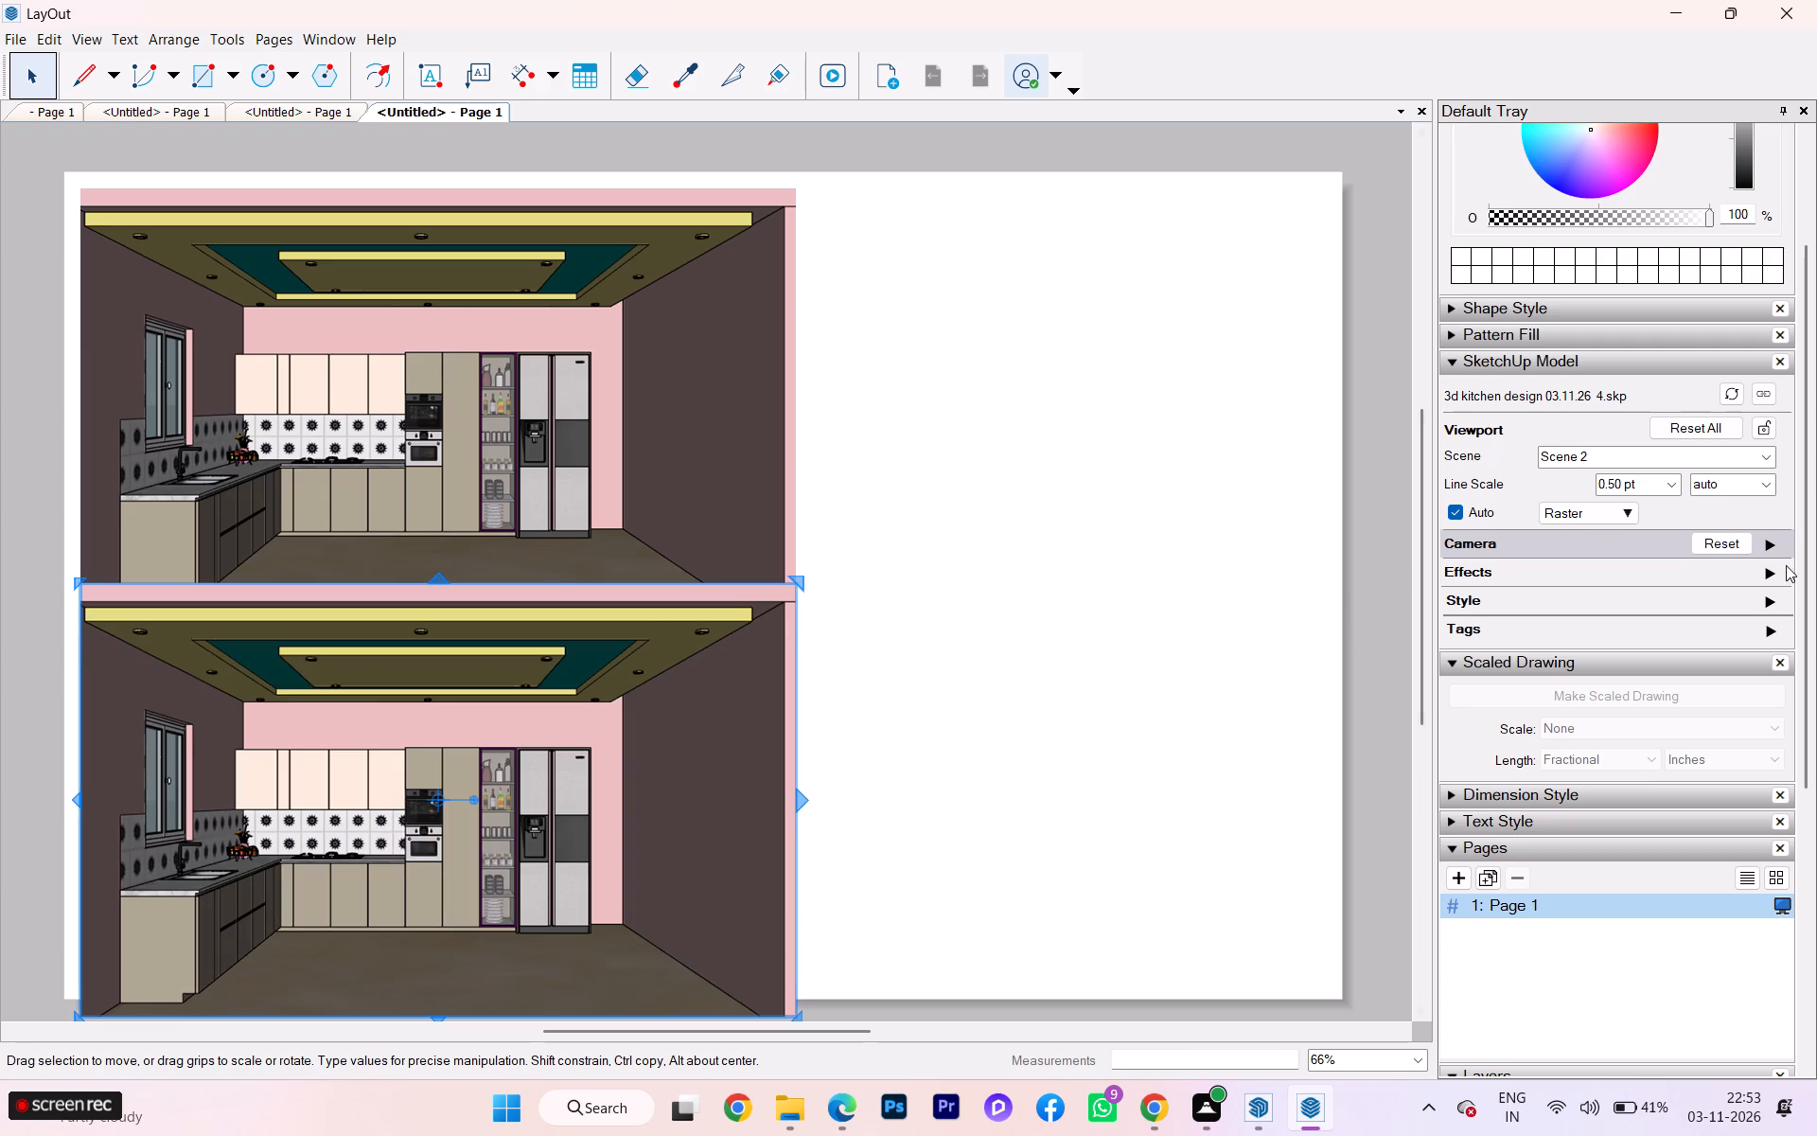
Switch the lower viewport copy to Scene 8.
{"action": "left_click", "coordinate": [1763, 454]}
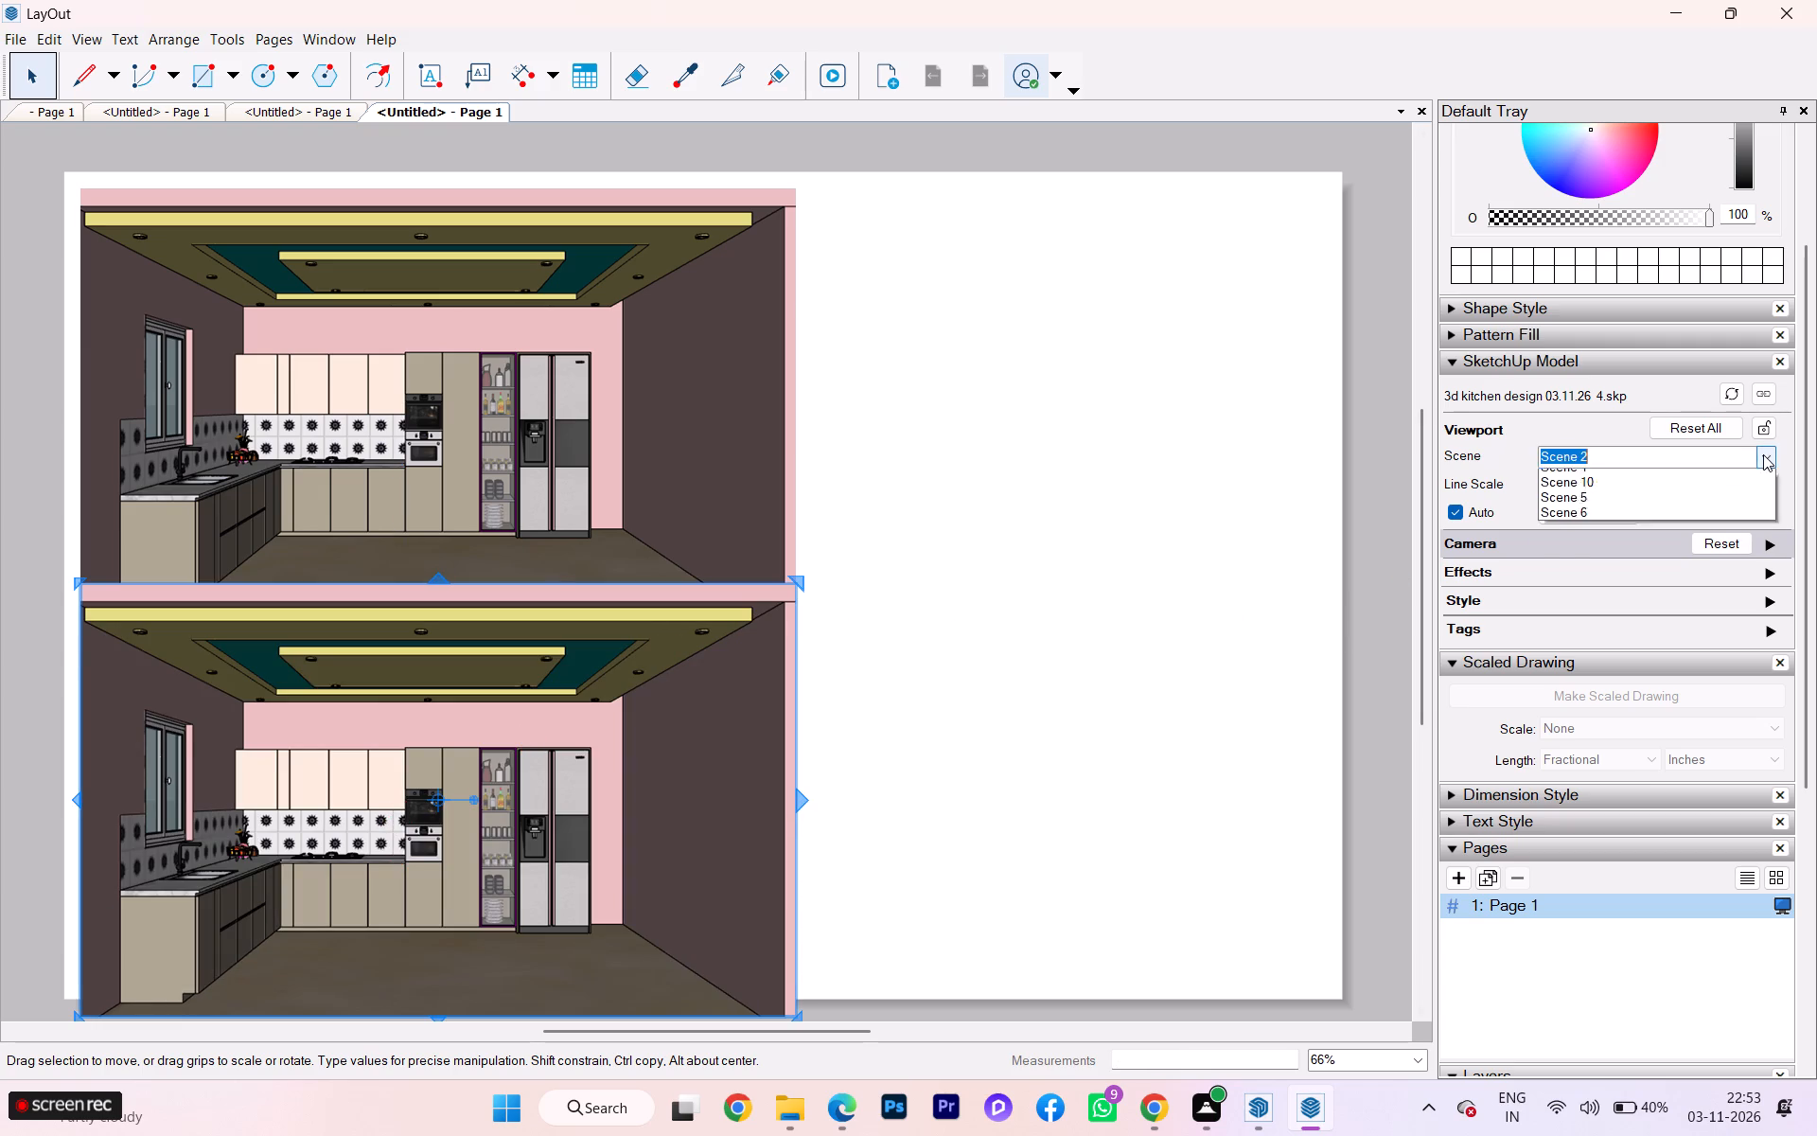
{"action": "left_click", "coordinate": [1614, 492]}
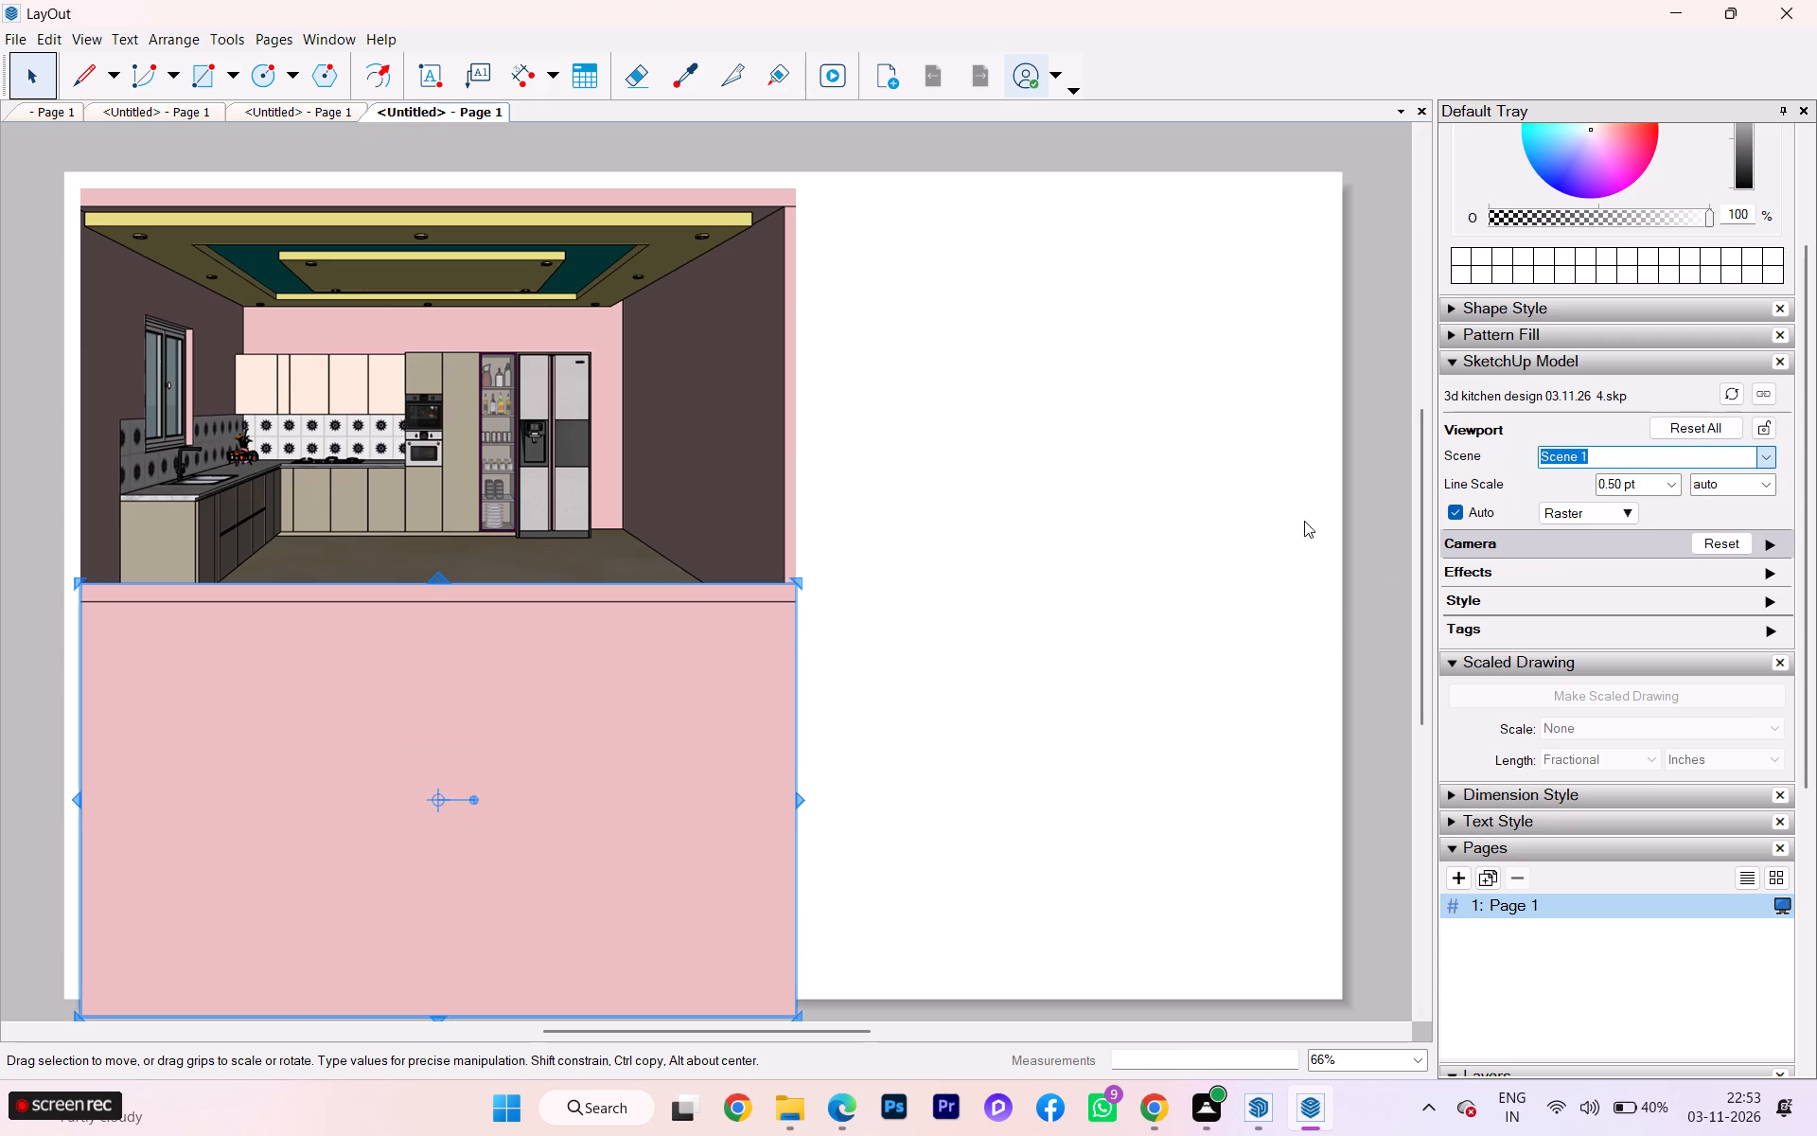
{"action": "left_click", "coordinate": [1770, 449]}
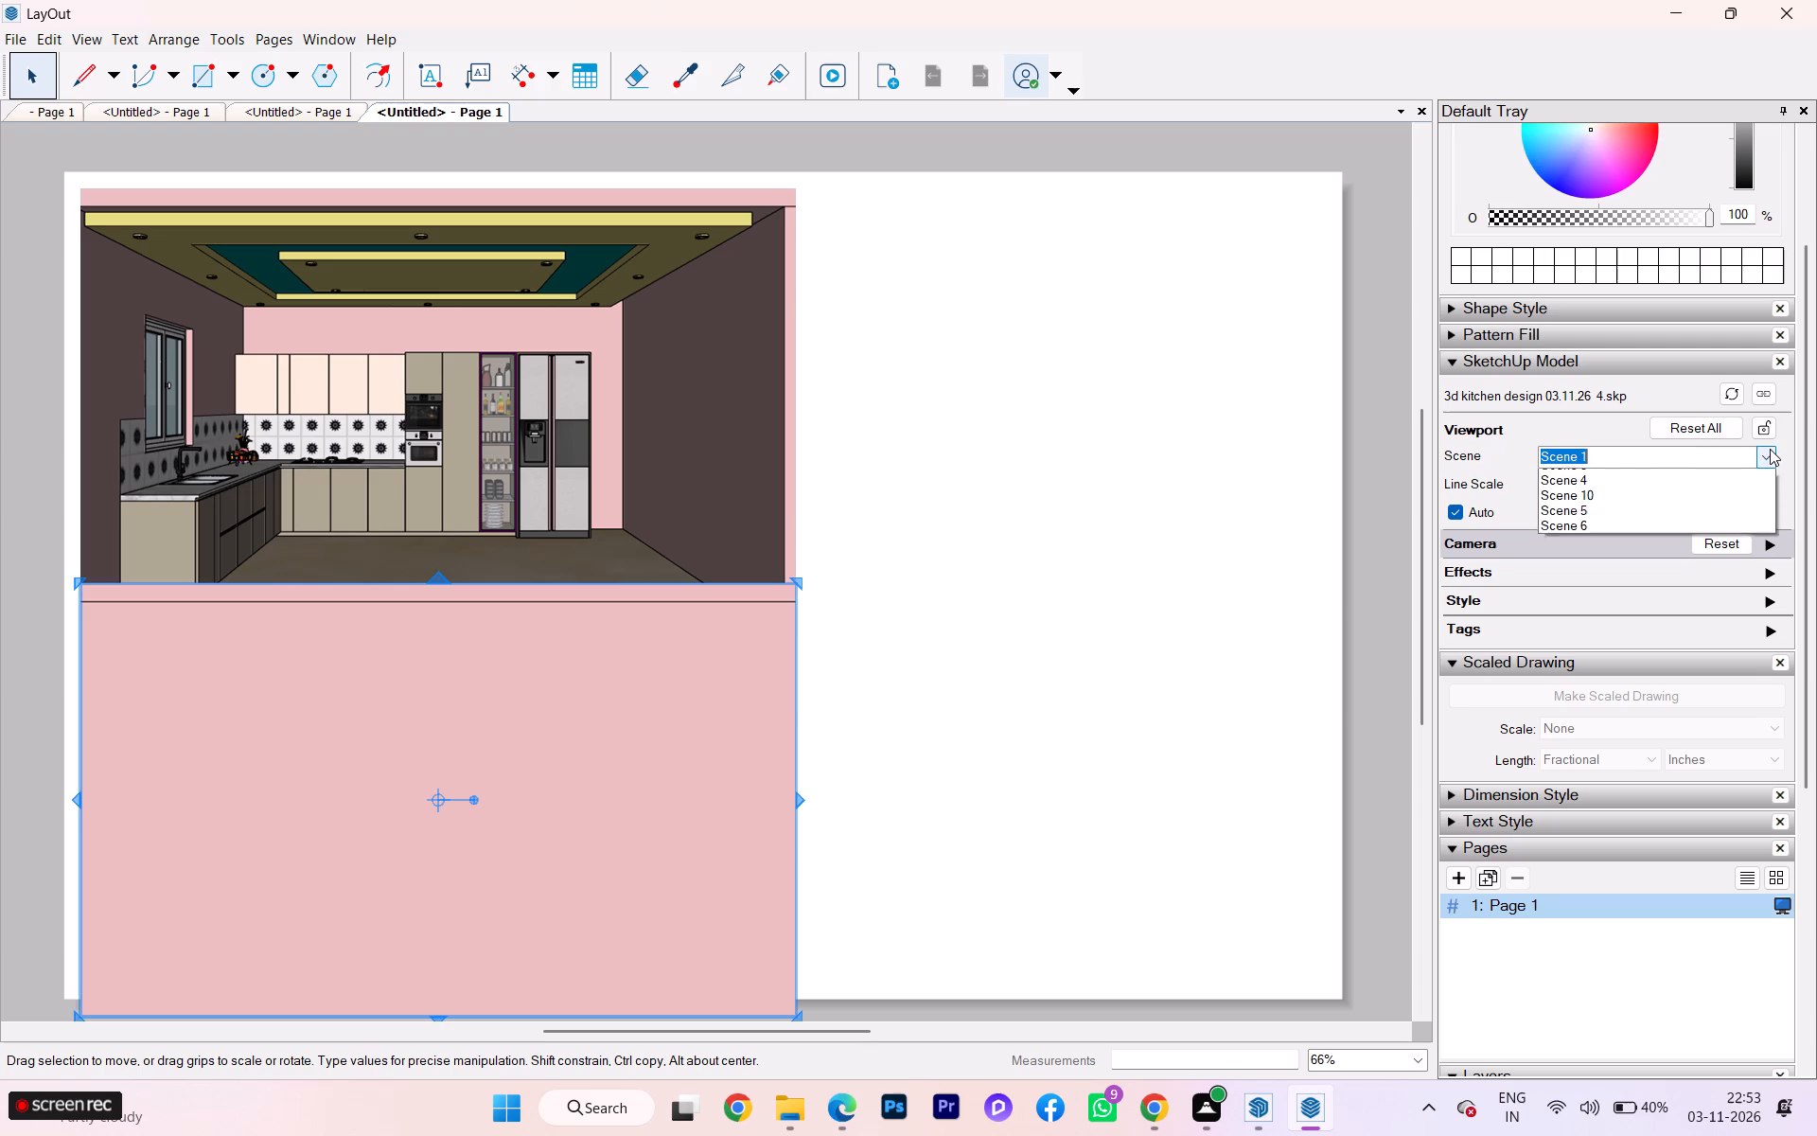
{"action": "left_click", "coordinate": [1590, 541]}
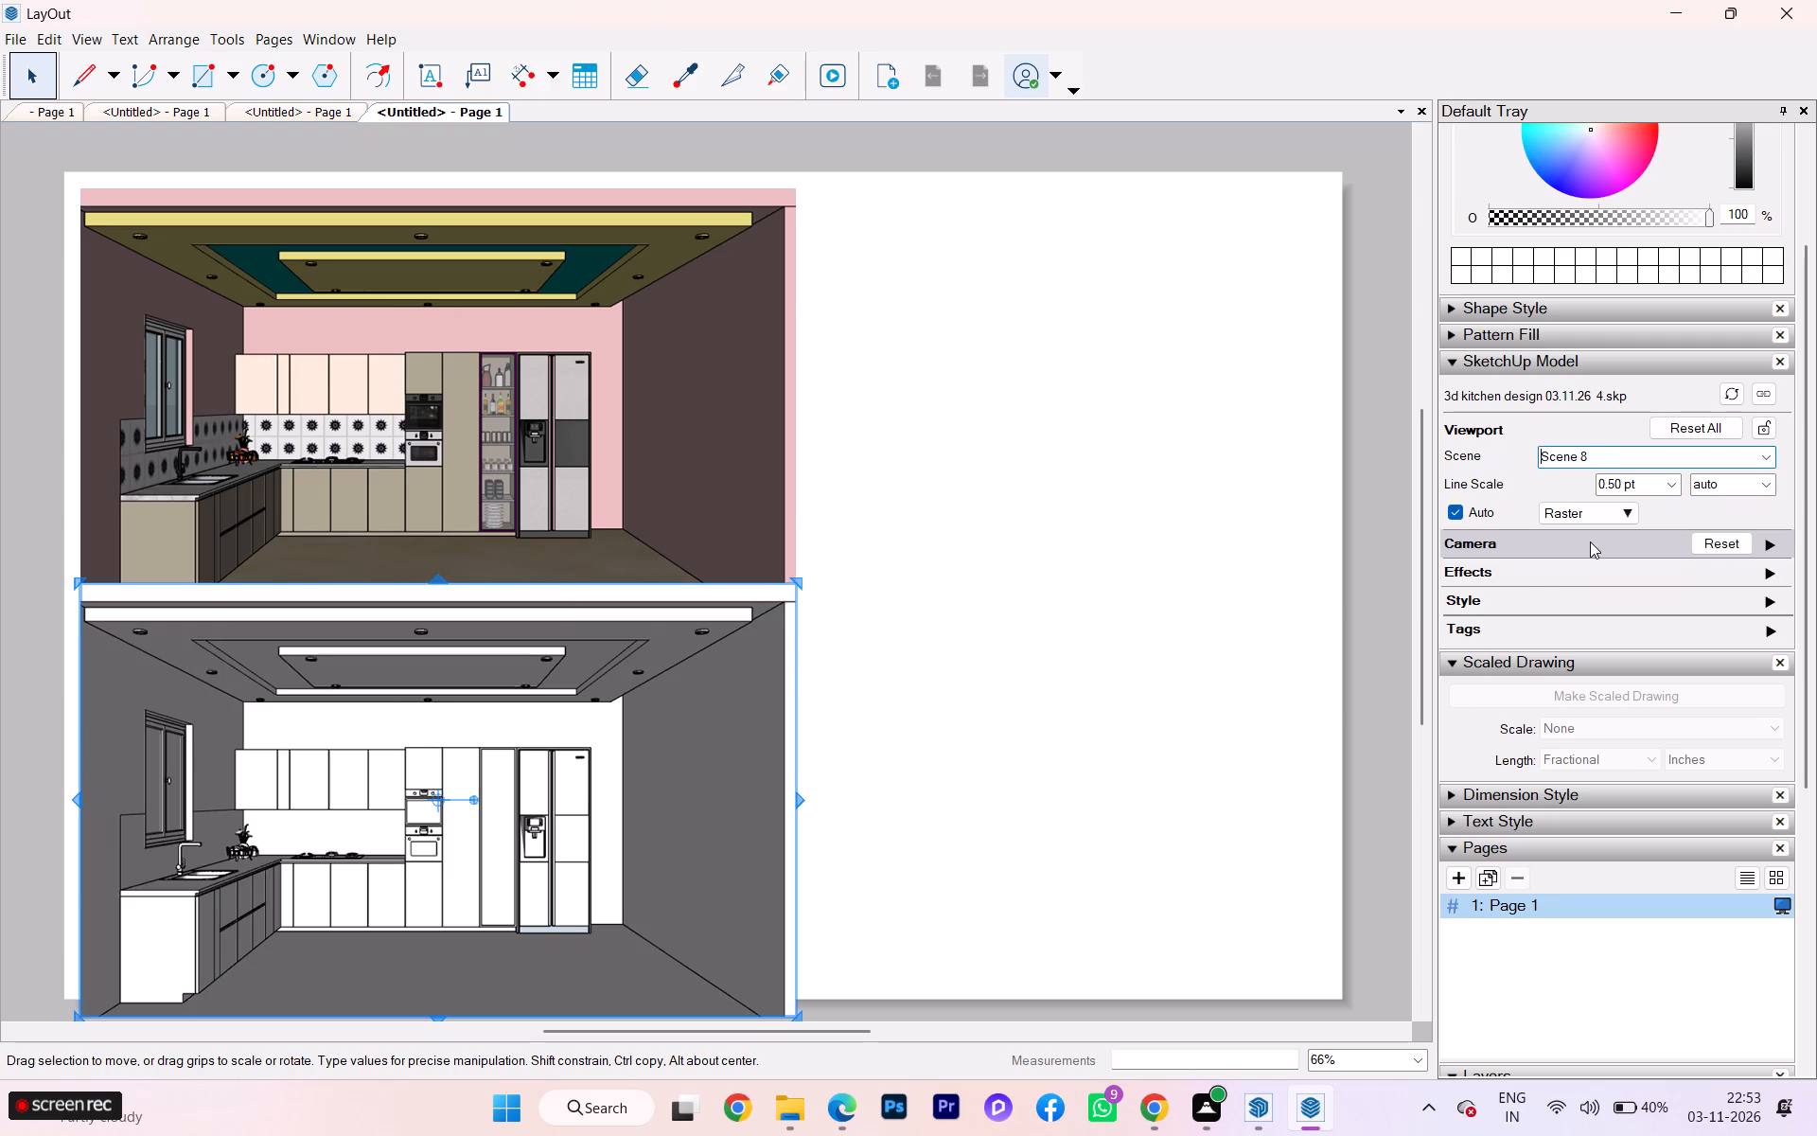
{"action": "left_click", "coordinate": [997, 567]}
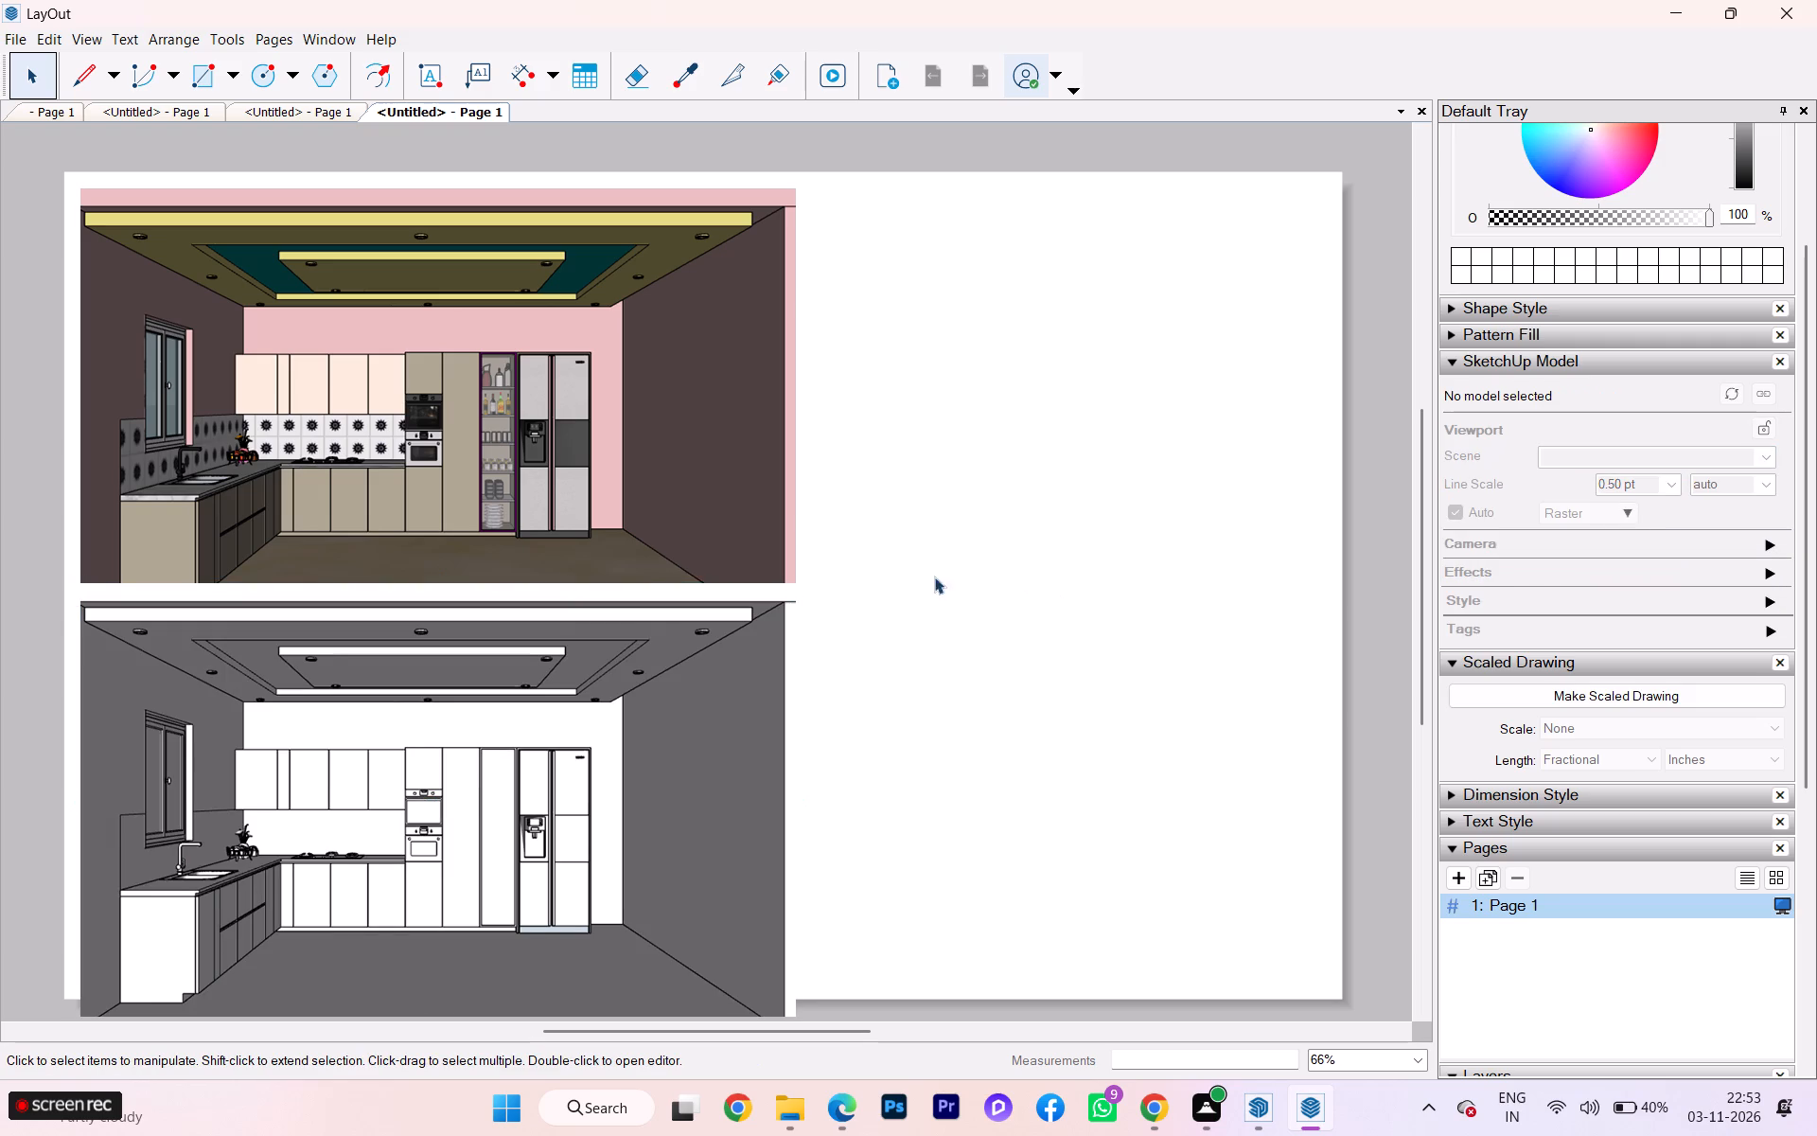
Shrink the lower Scene 8 viewport from its lower-right corner so its bottom edge sits inside the page.
{"action": "scroll", "coordinate": [820, 605], "scroll_direction": "down", "scroll_amount": 1}
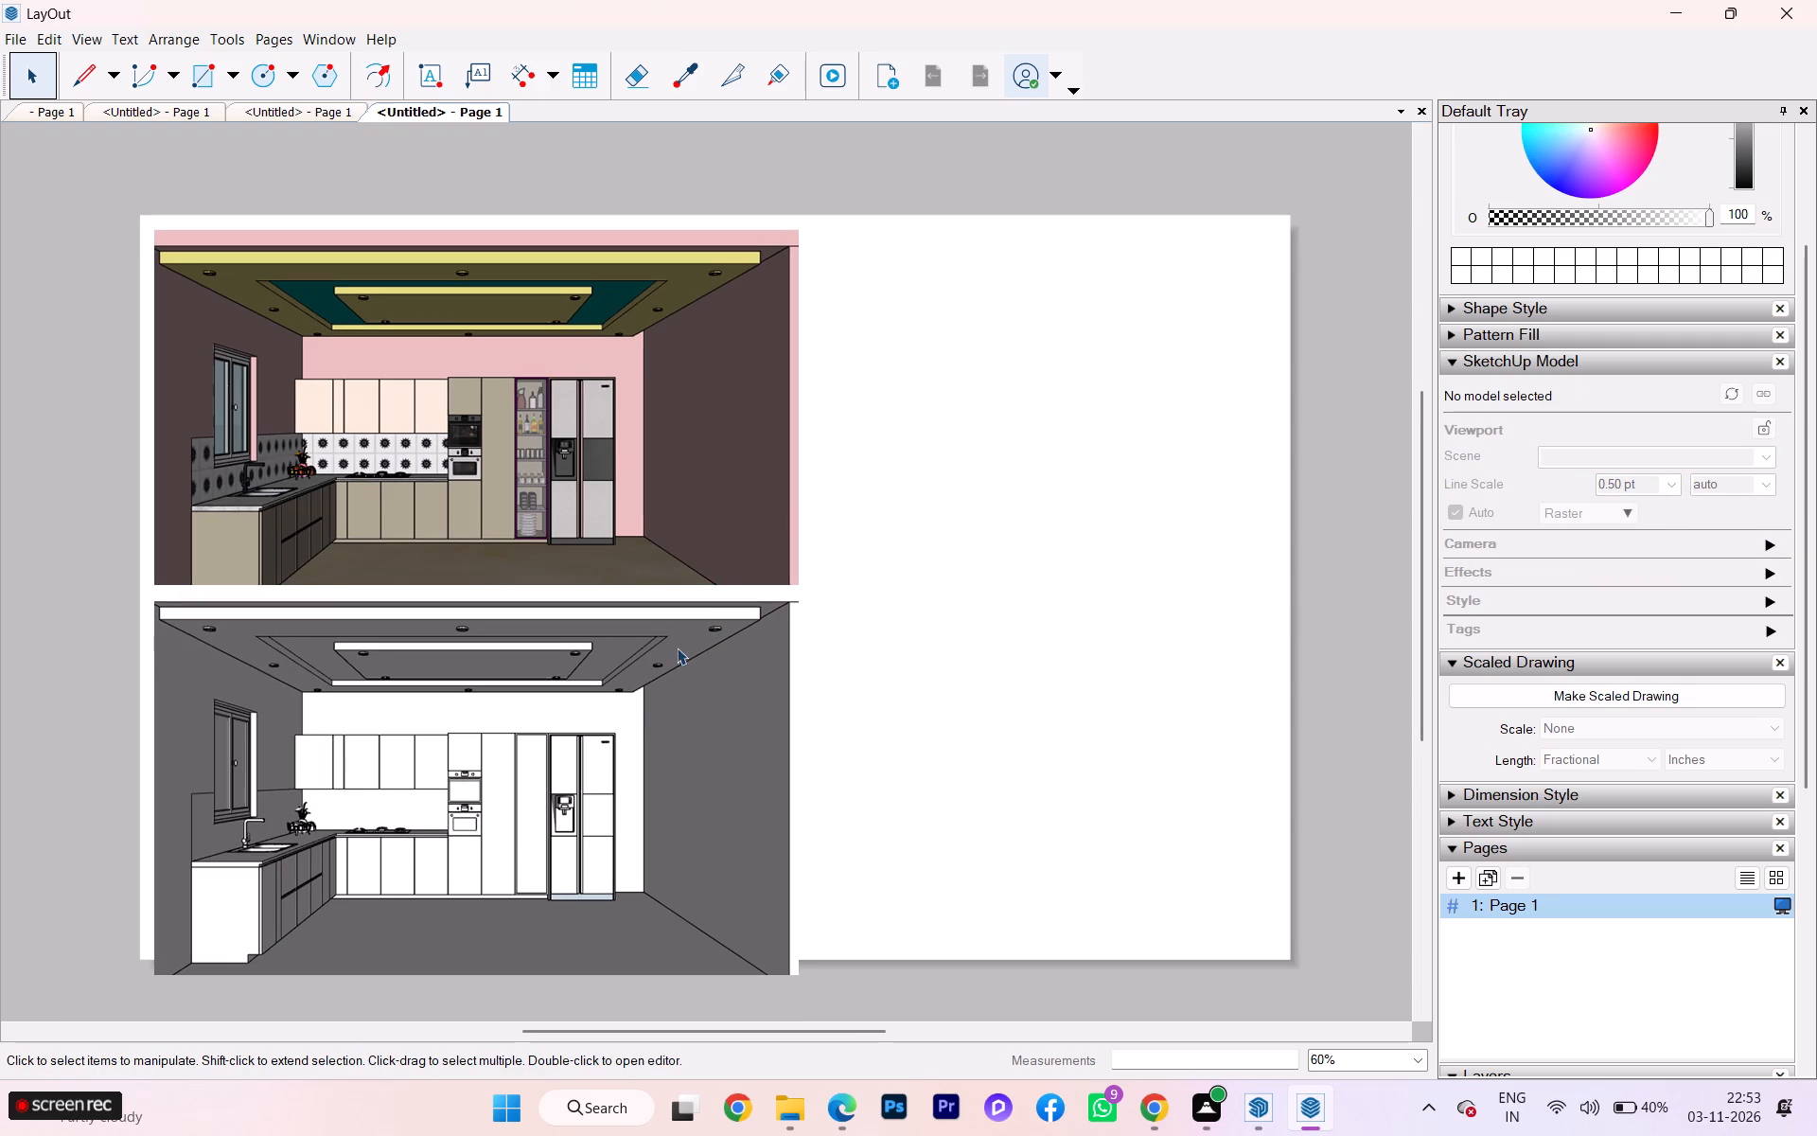
{"action": "left_click", "coordinate": [517, 831]}
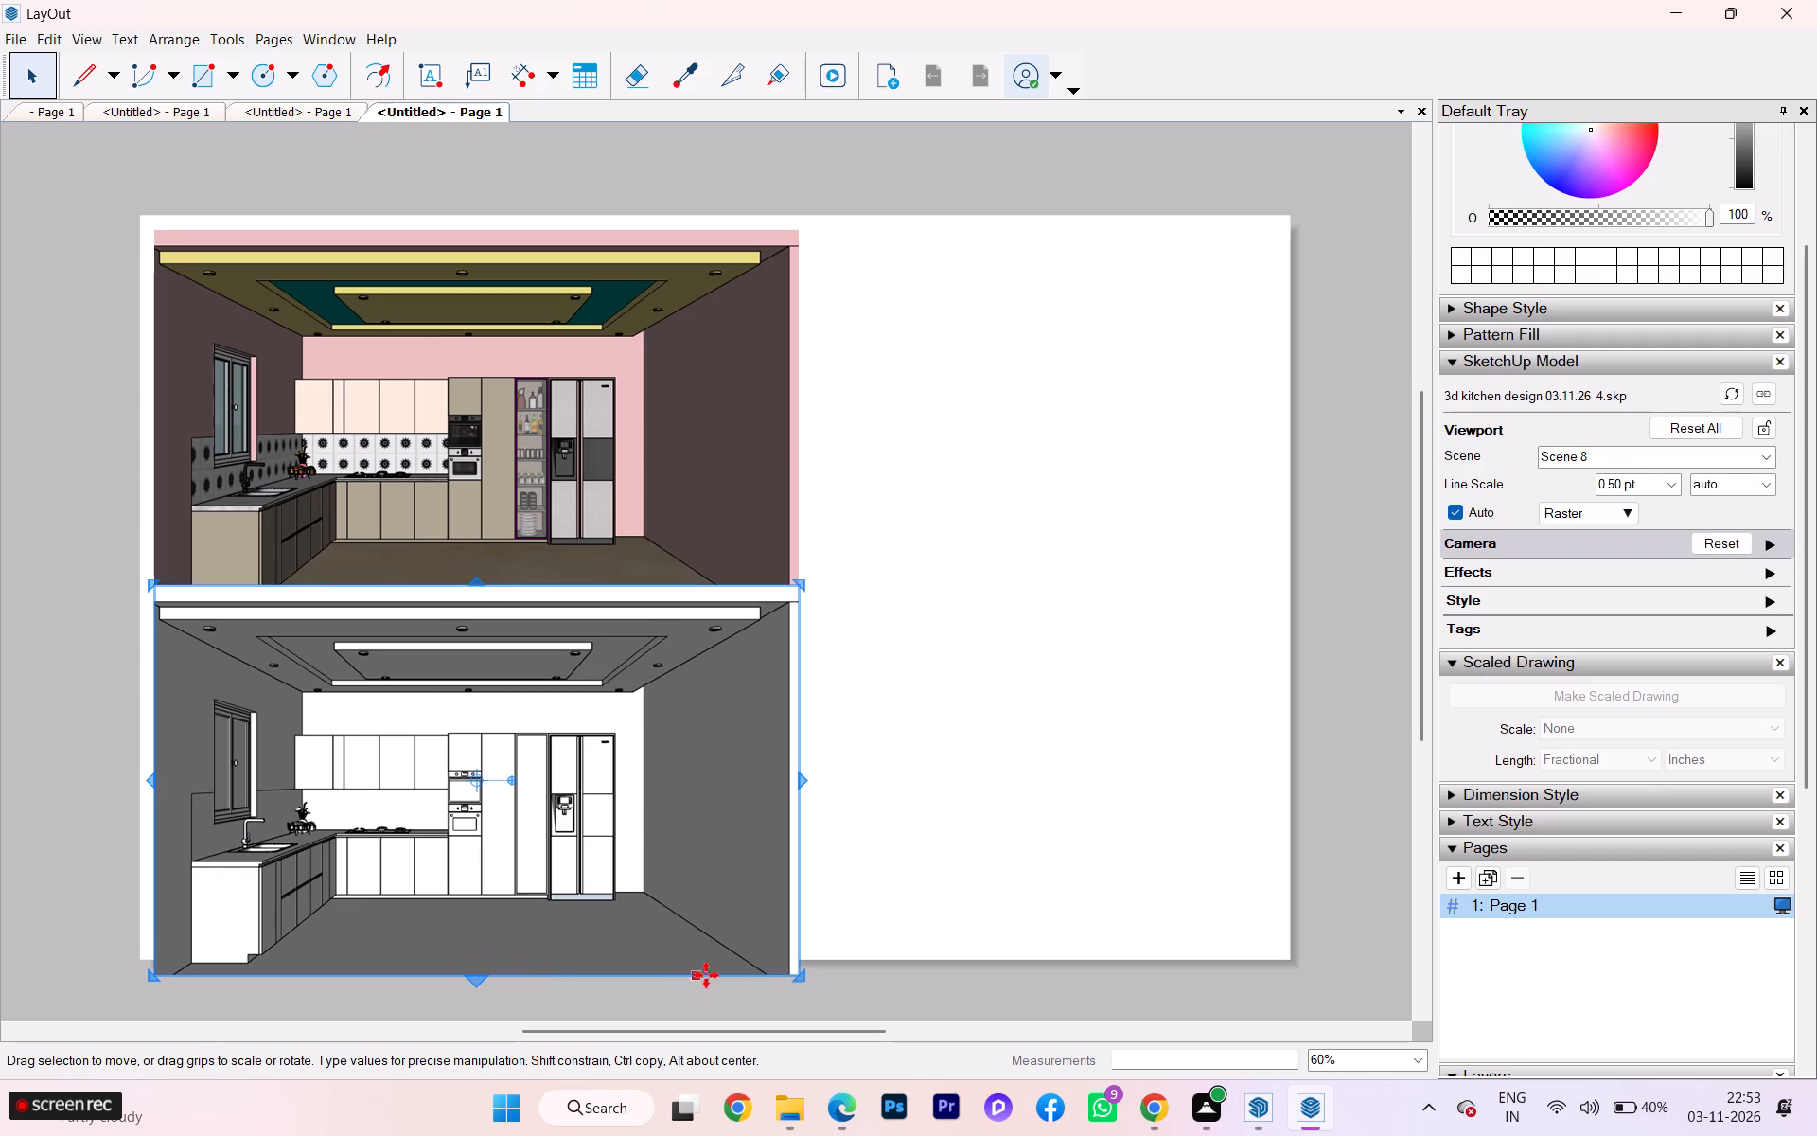
{"action": "left_click_drag", "start_coordinate": [800, 980], "coordinate": [764, 932]}
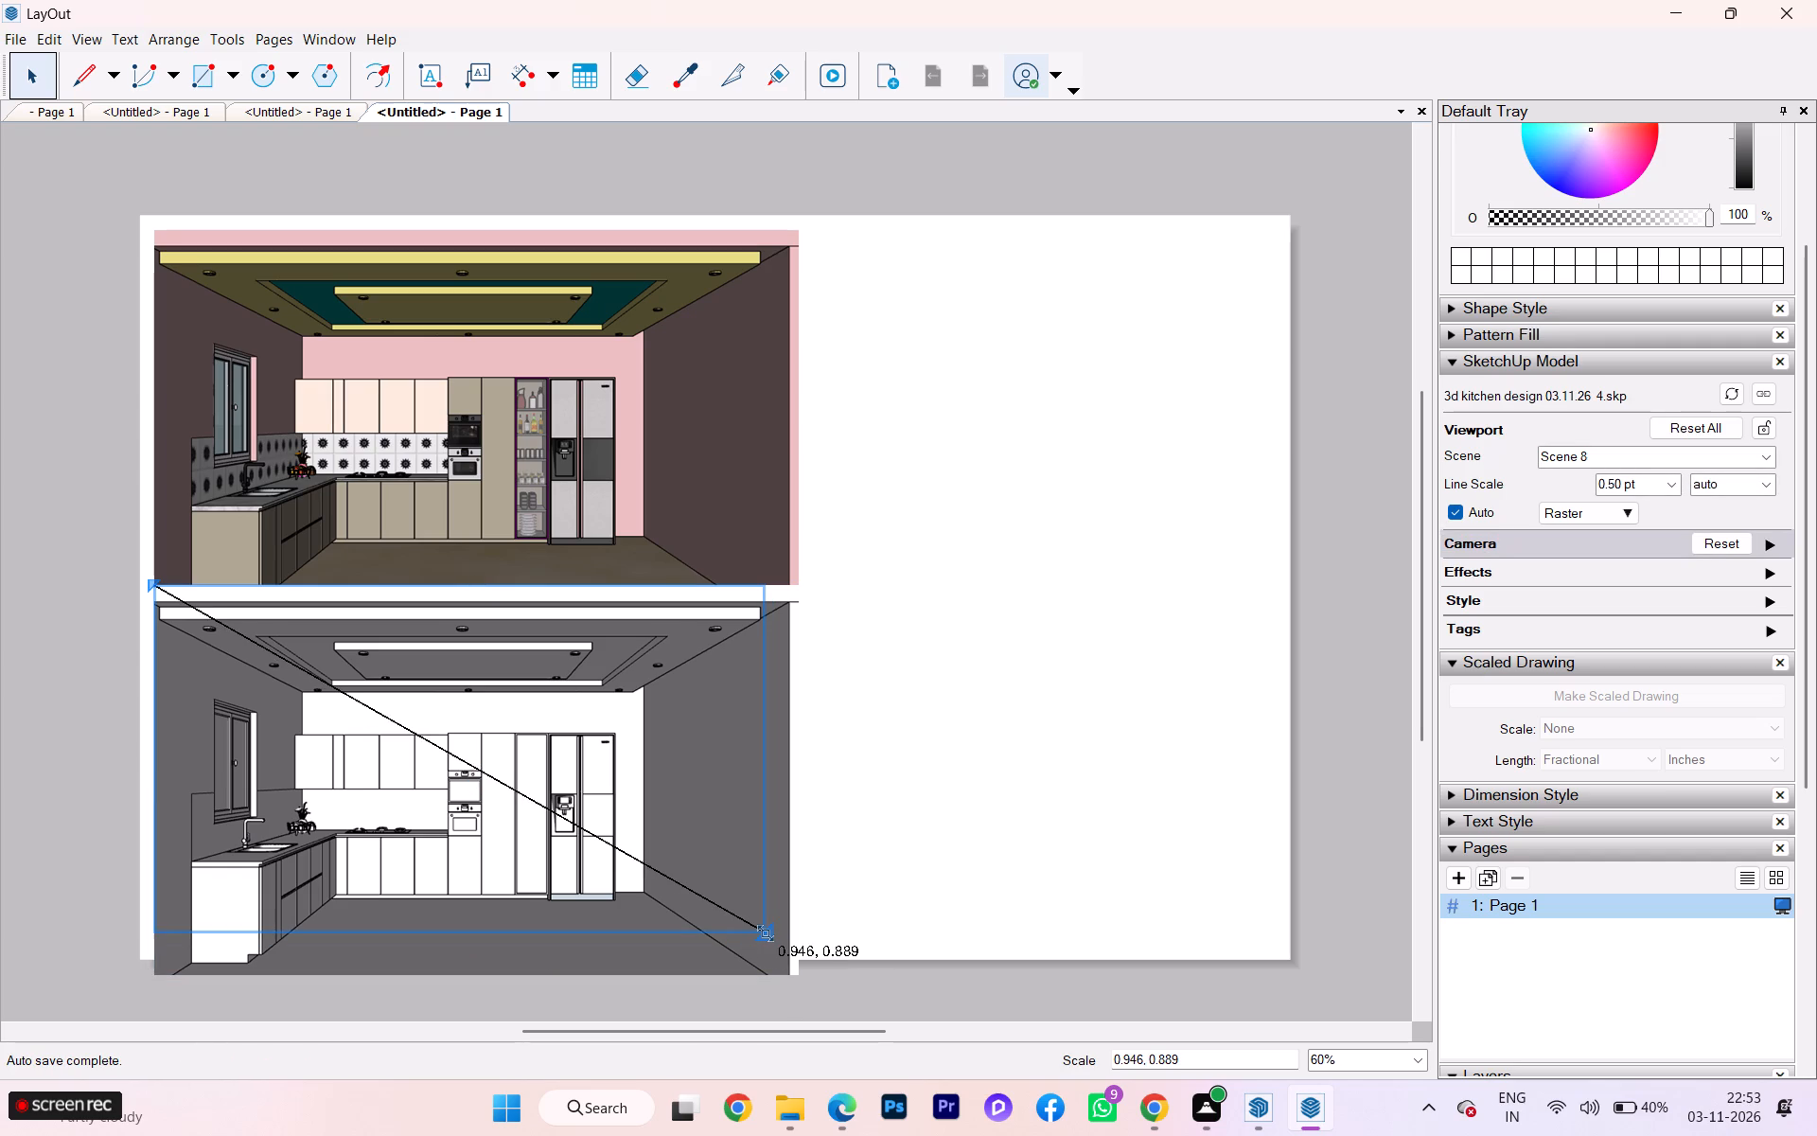
{"action": "left_click_drag", "start_coordinate": [764, 932], "coordinate": [780, 939]}
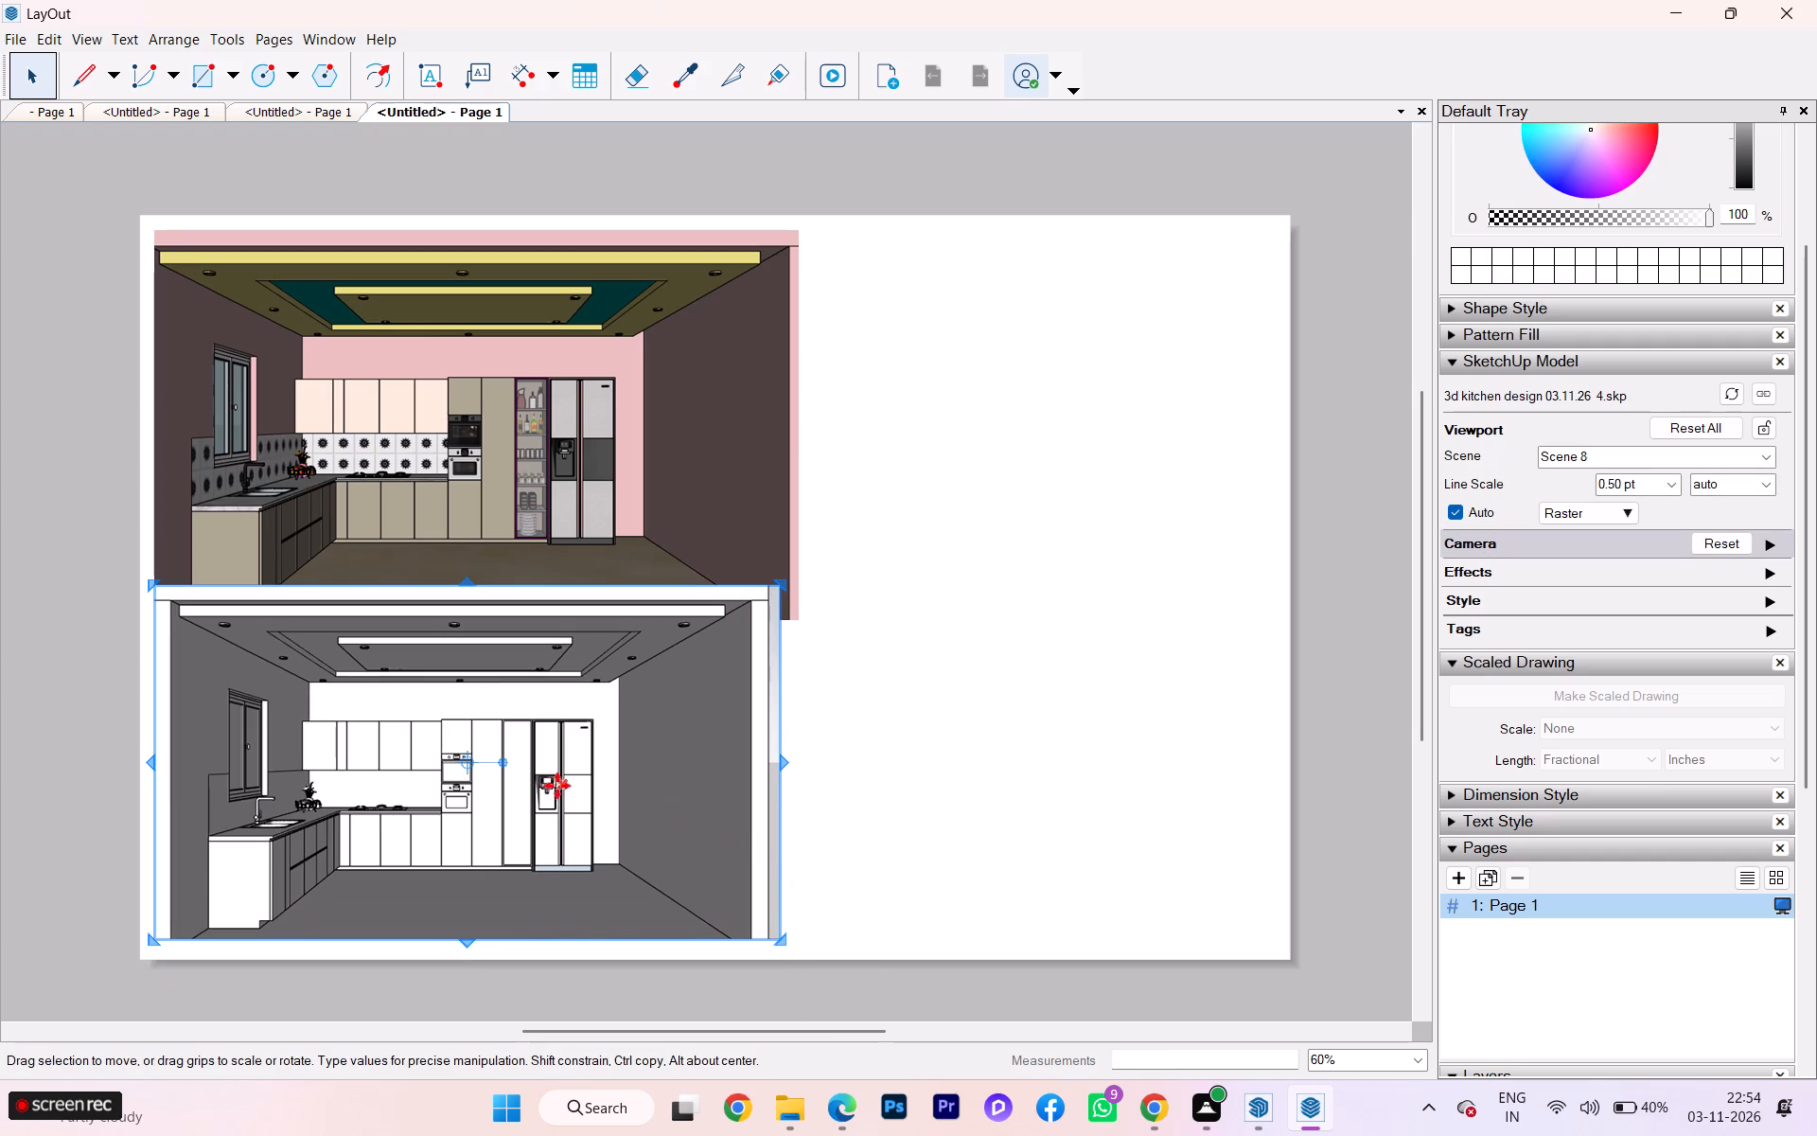
Shift the Scene 8 viewport slightly right and shrink it from its upper-right corner to clear the Scene 2 viewport above.
{"action": "left_click_drag", "start_coordinate": [514, 784], "coordinate": [559, 783]}
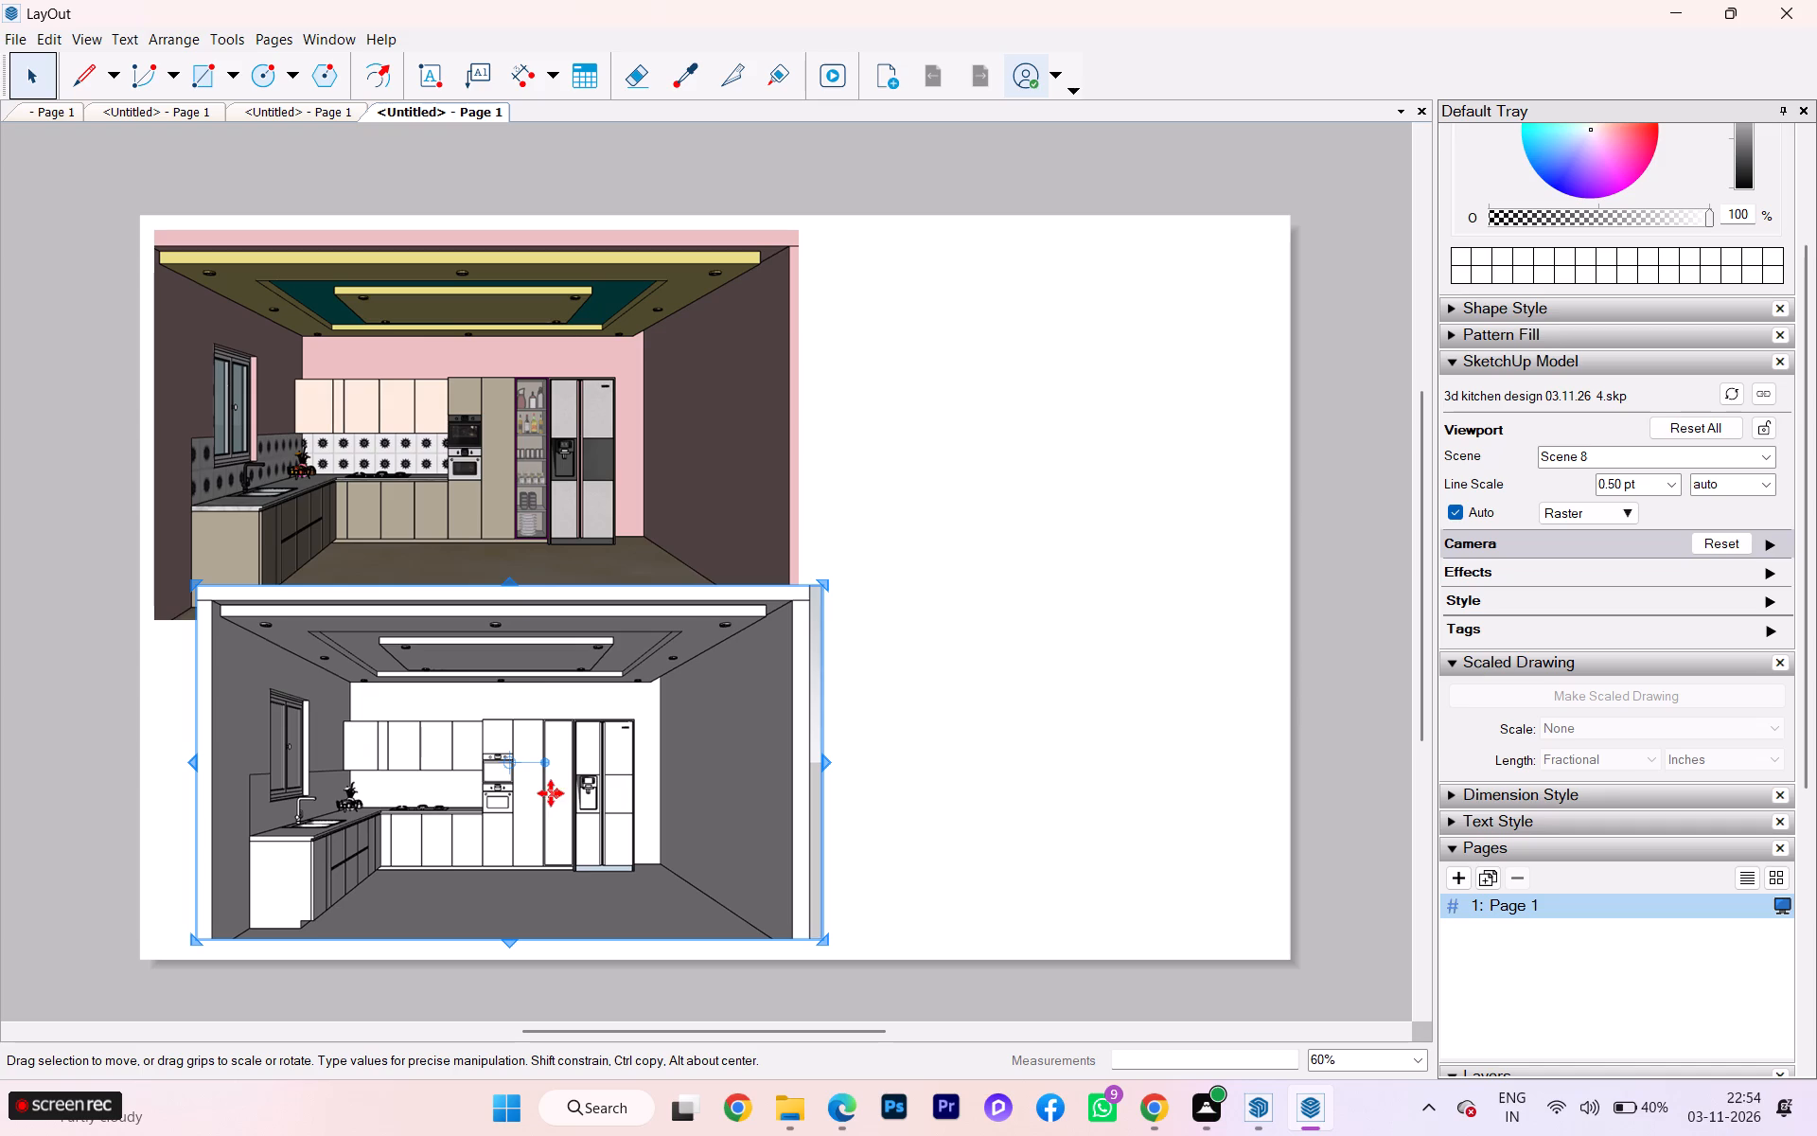
{"action": "left_click_drag", "start_coordinate": [535, 792], "coordinate": [530, 803]}
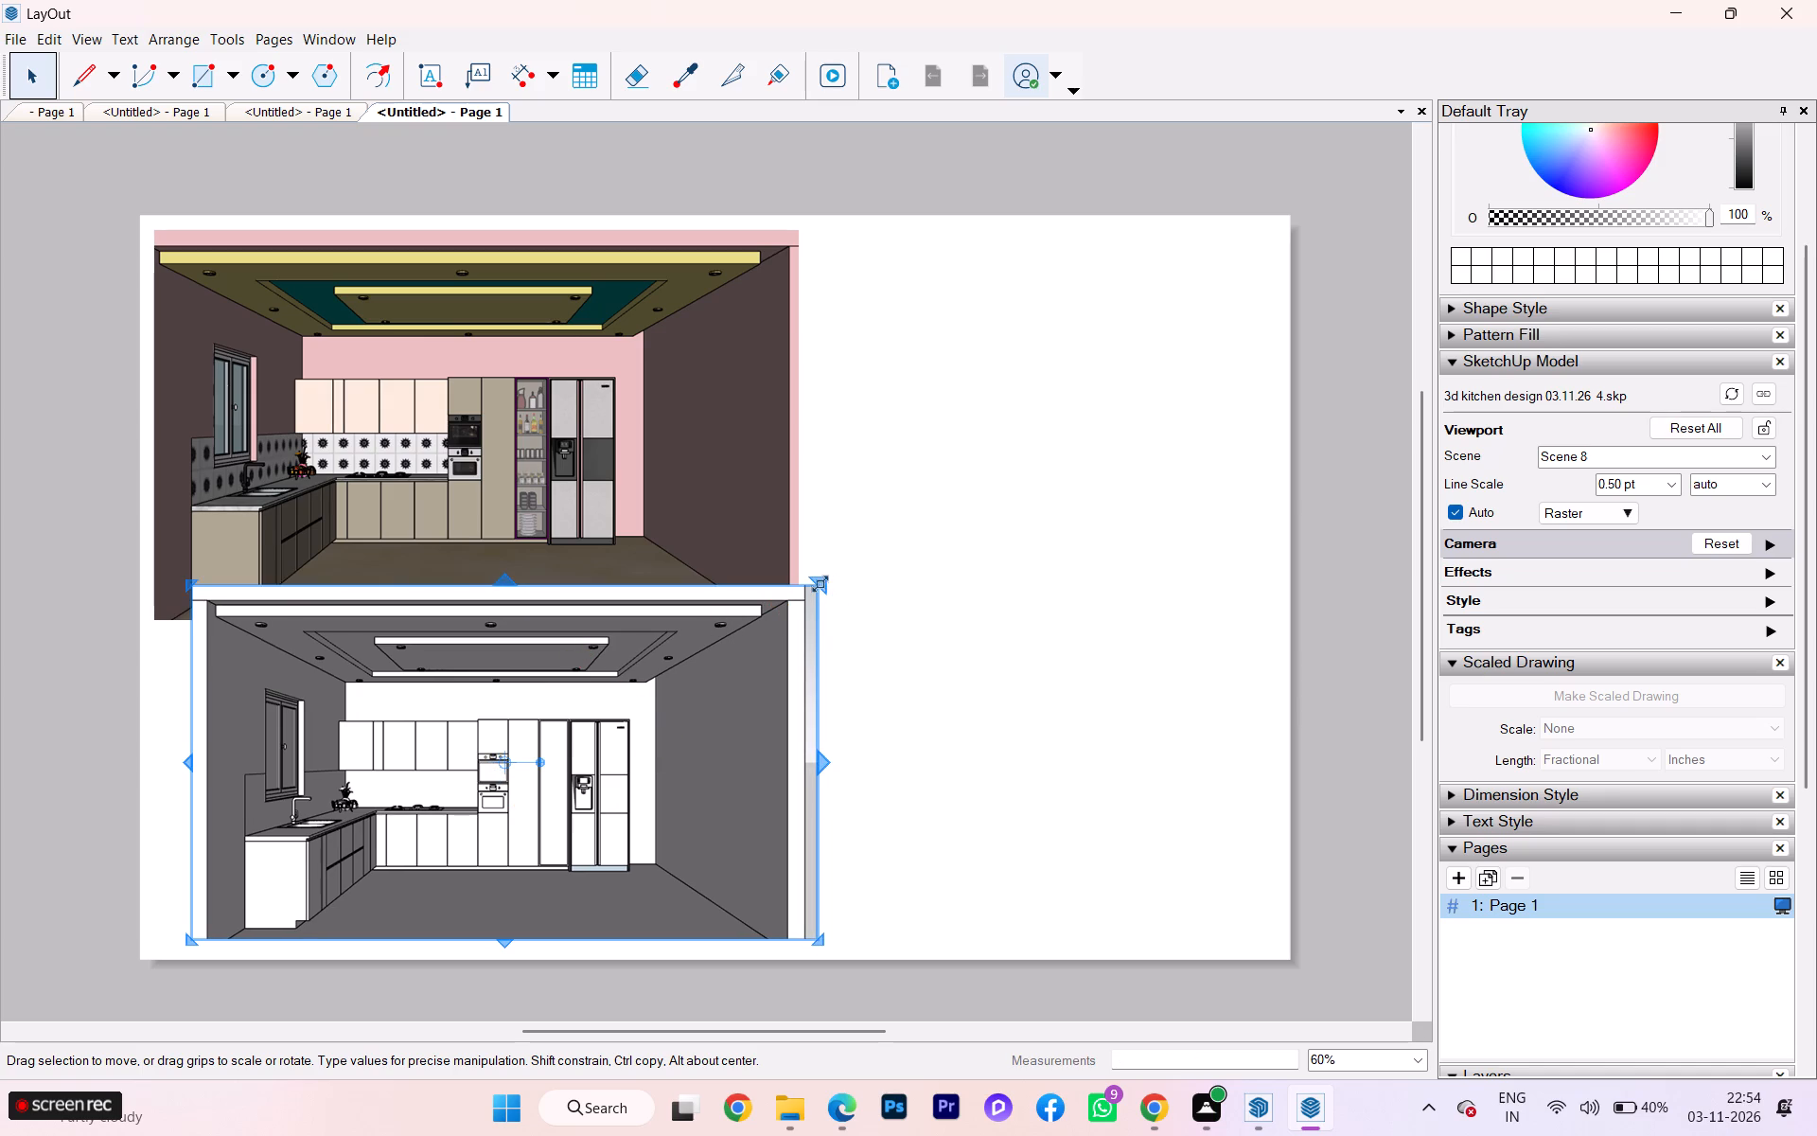
{"action": "left_click_drag", "start_coordinate": [819, 582], "coordinate": [748, 632]}
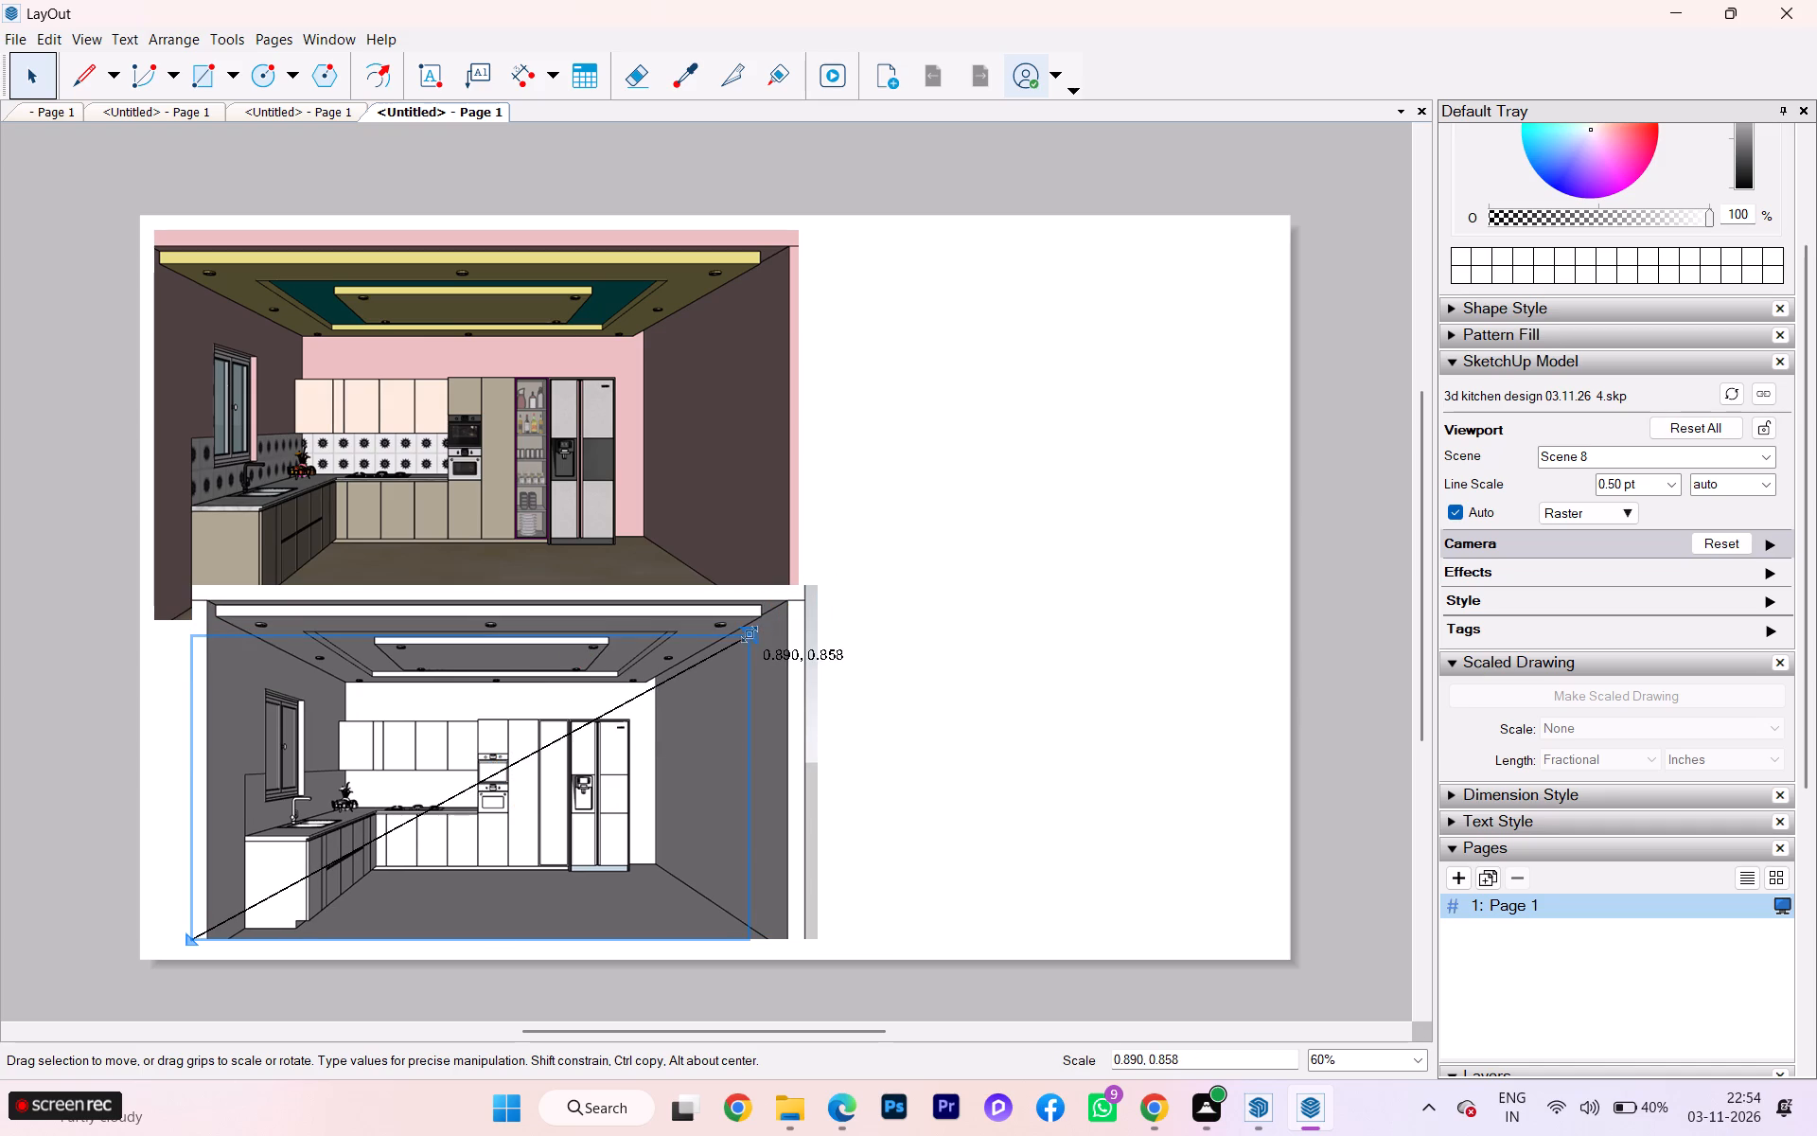
{"action": "left_click_drag", "start_coordinate": [748, 632], "coordinate": [742, 621]}
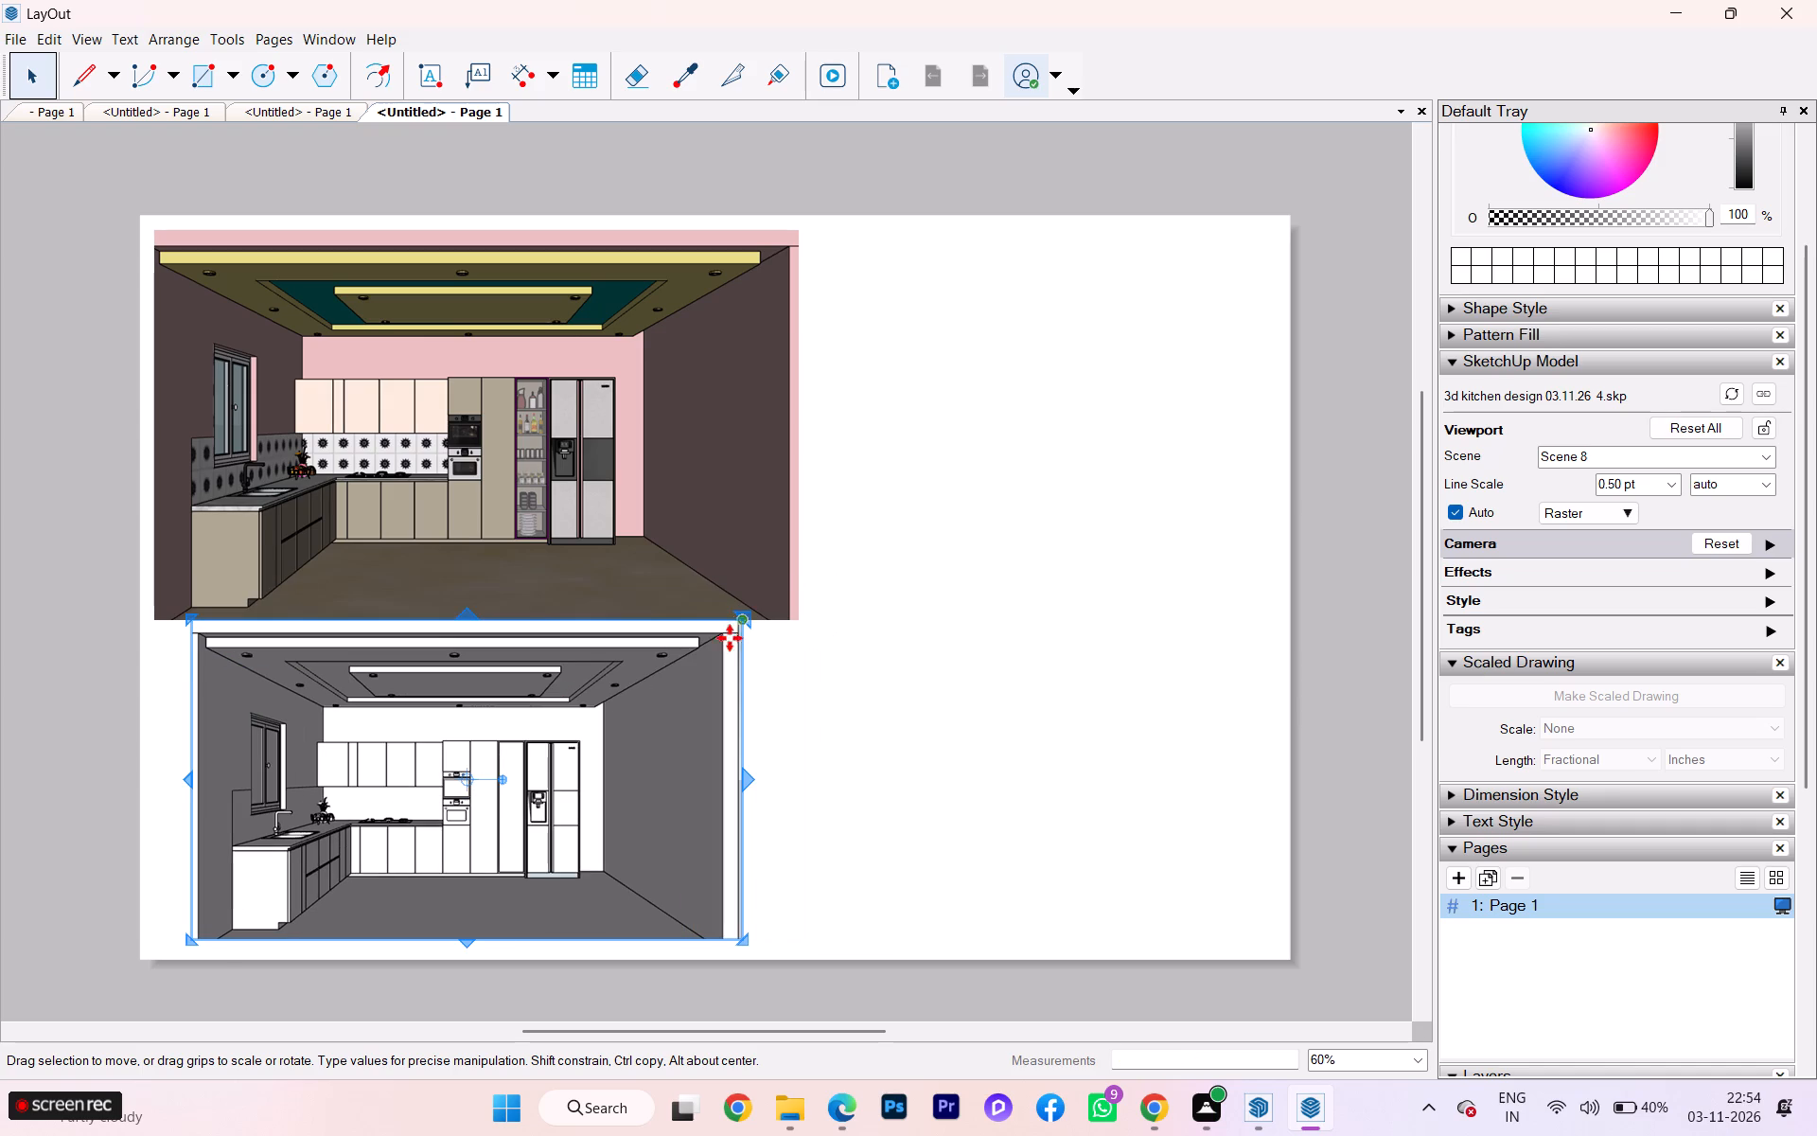
Move the Scene 8 viewport straight left to line up with the left edge of the Scene 2 viewport.
{"action": "left_click", "coordinate": [842, 737]}
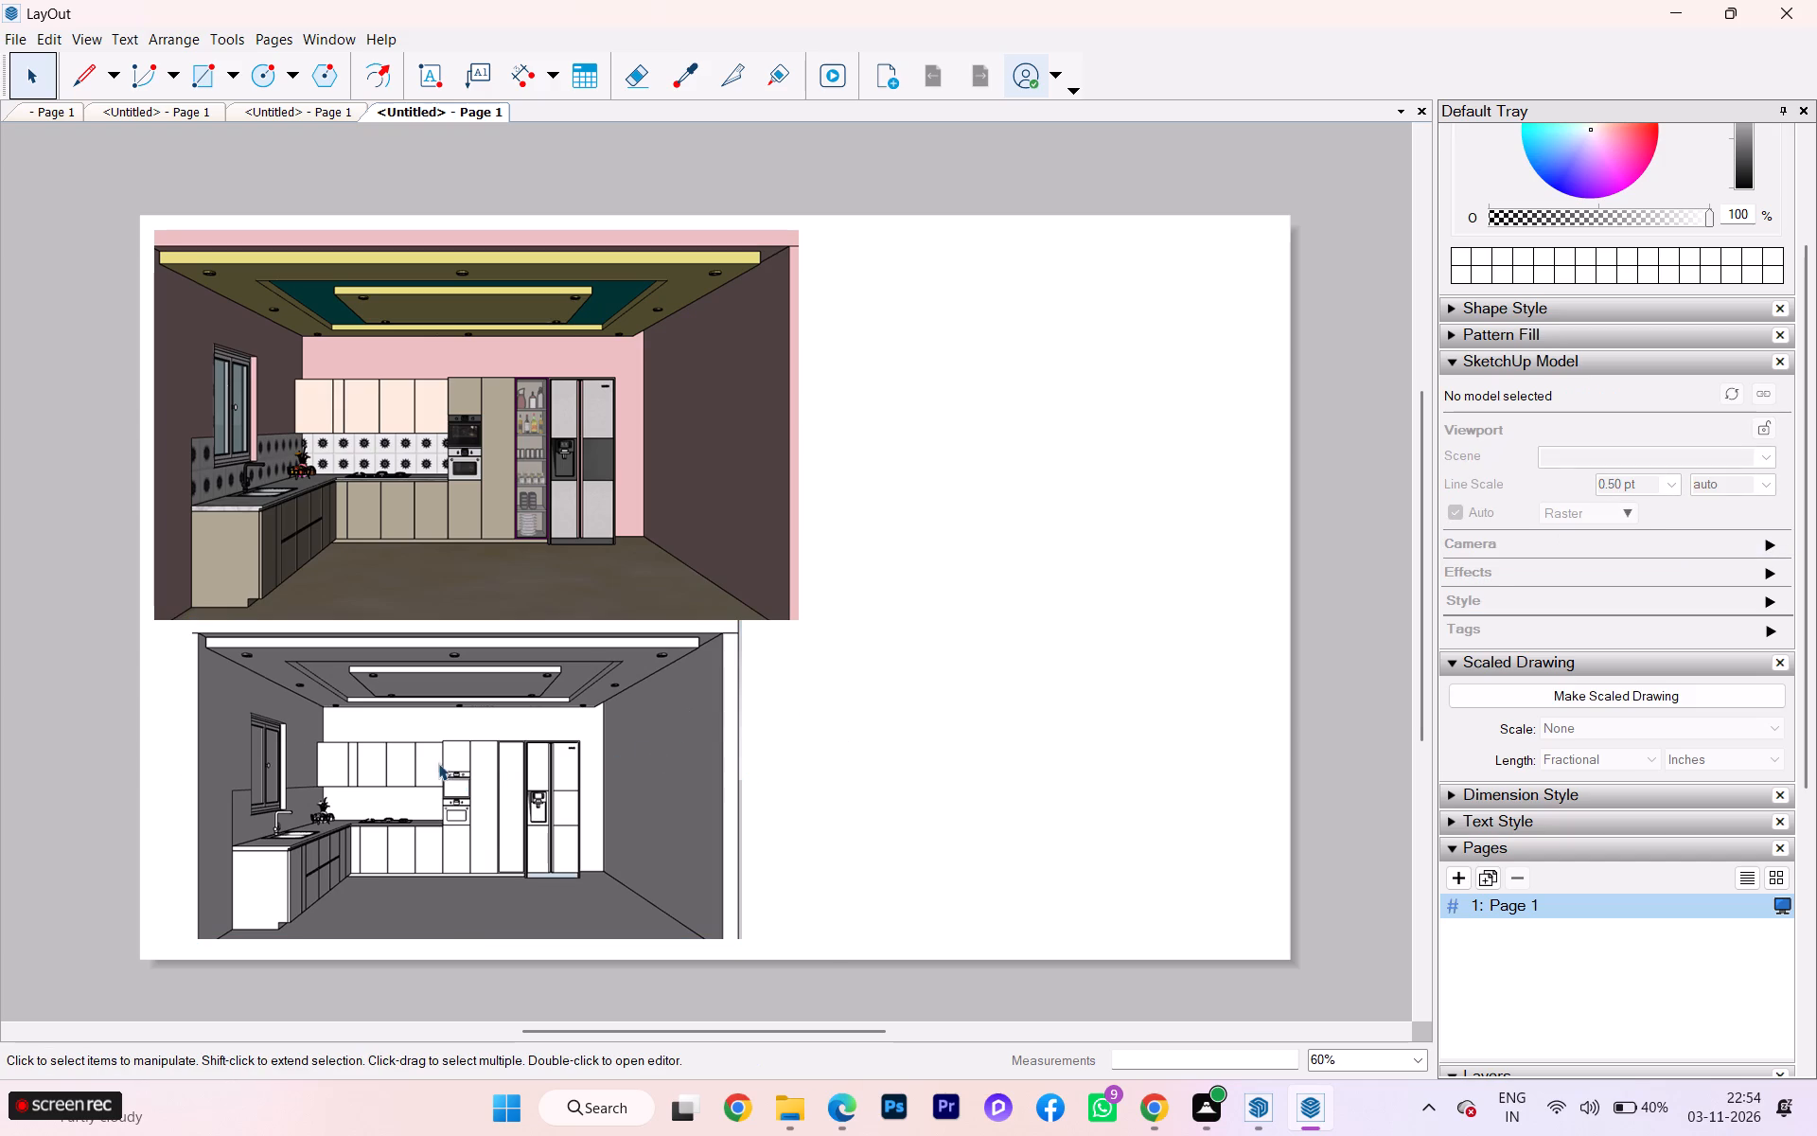
{"action": "left_click", "coordinate": [404, 765]}
{"action": "left_click_drag", "start_coordinate": [415, 754], "coordinate": [394, 748]}
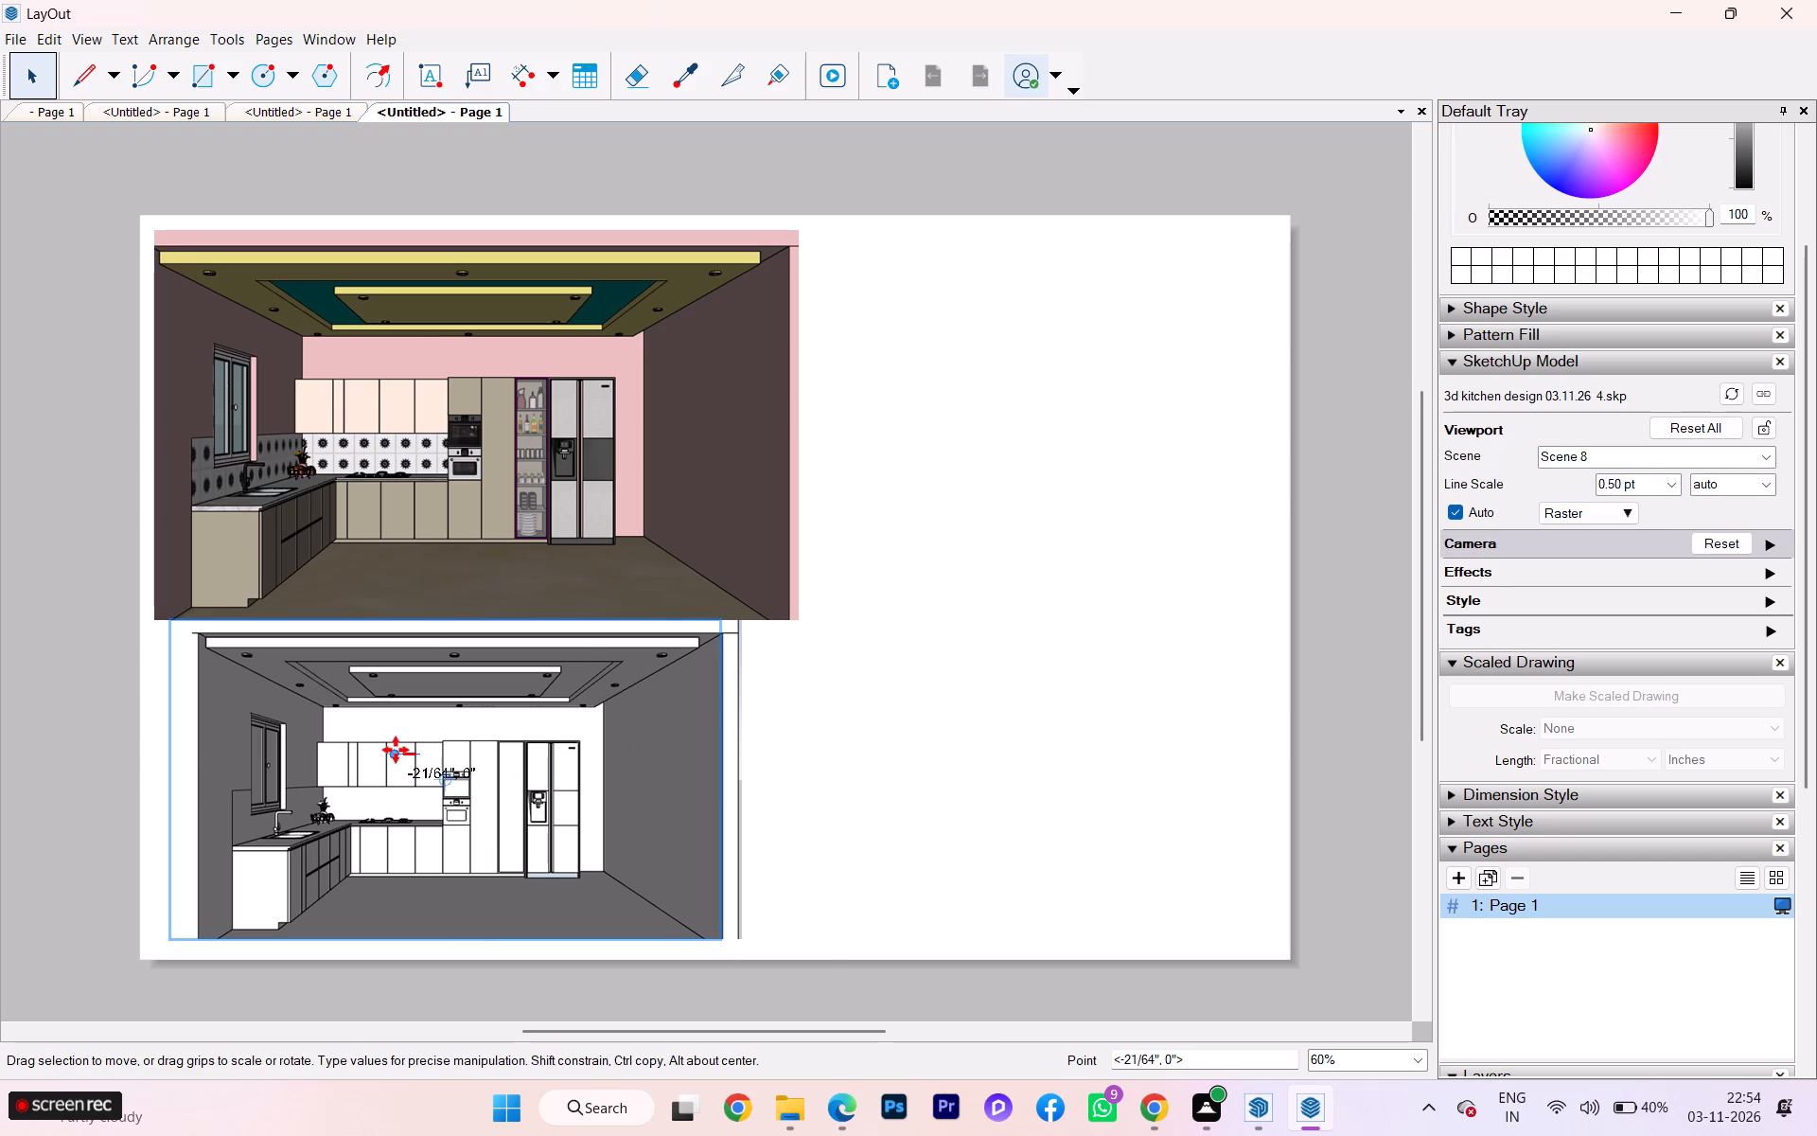
{"action": "left_click_drag", "start_coordinate": [394, 748], "coordinate": [381, 748]}
{"action": "left_click", "coordinate": [767, 723]}
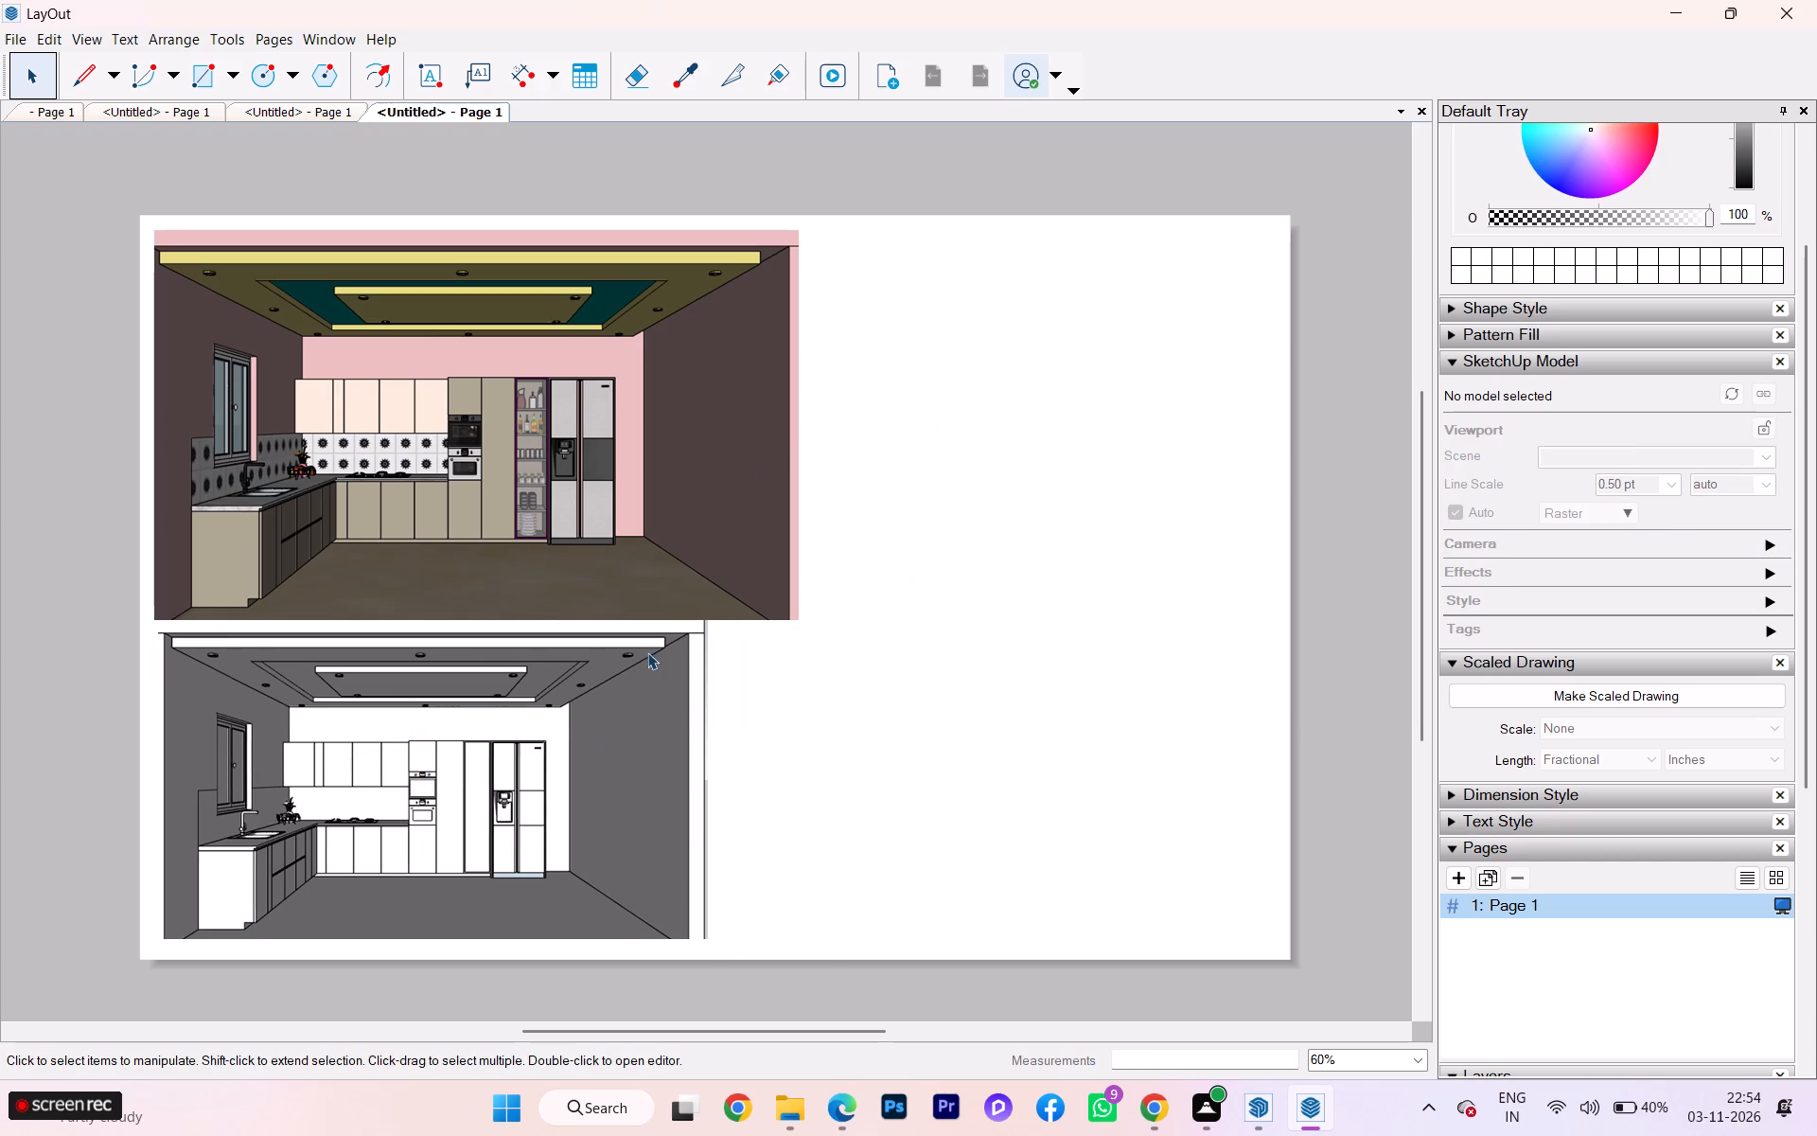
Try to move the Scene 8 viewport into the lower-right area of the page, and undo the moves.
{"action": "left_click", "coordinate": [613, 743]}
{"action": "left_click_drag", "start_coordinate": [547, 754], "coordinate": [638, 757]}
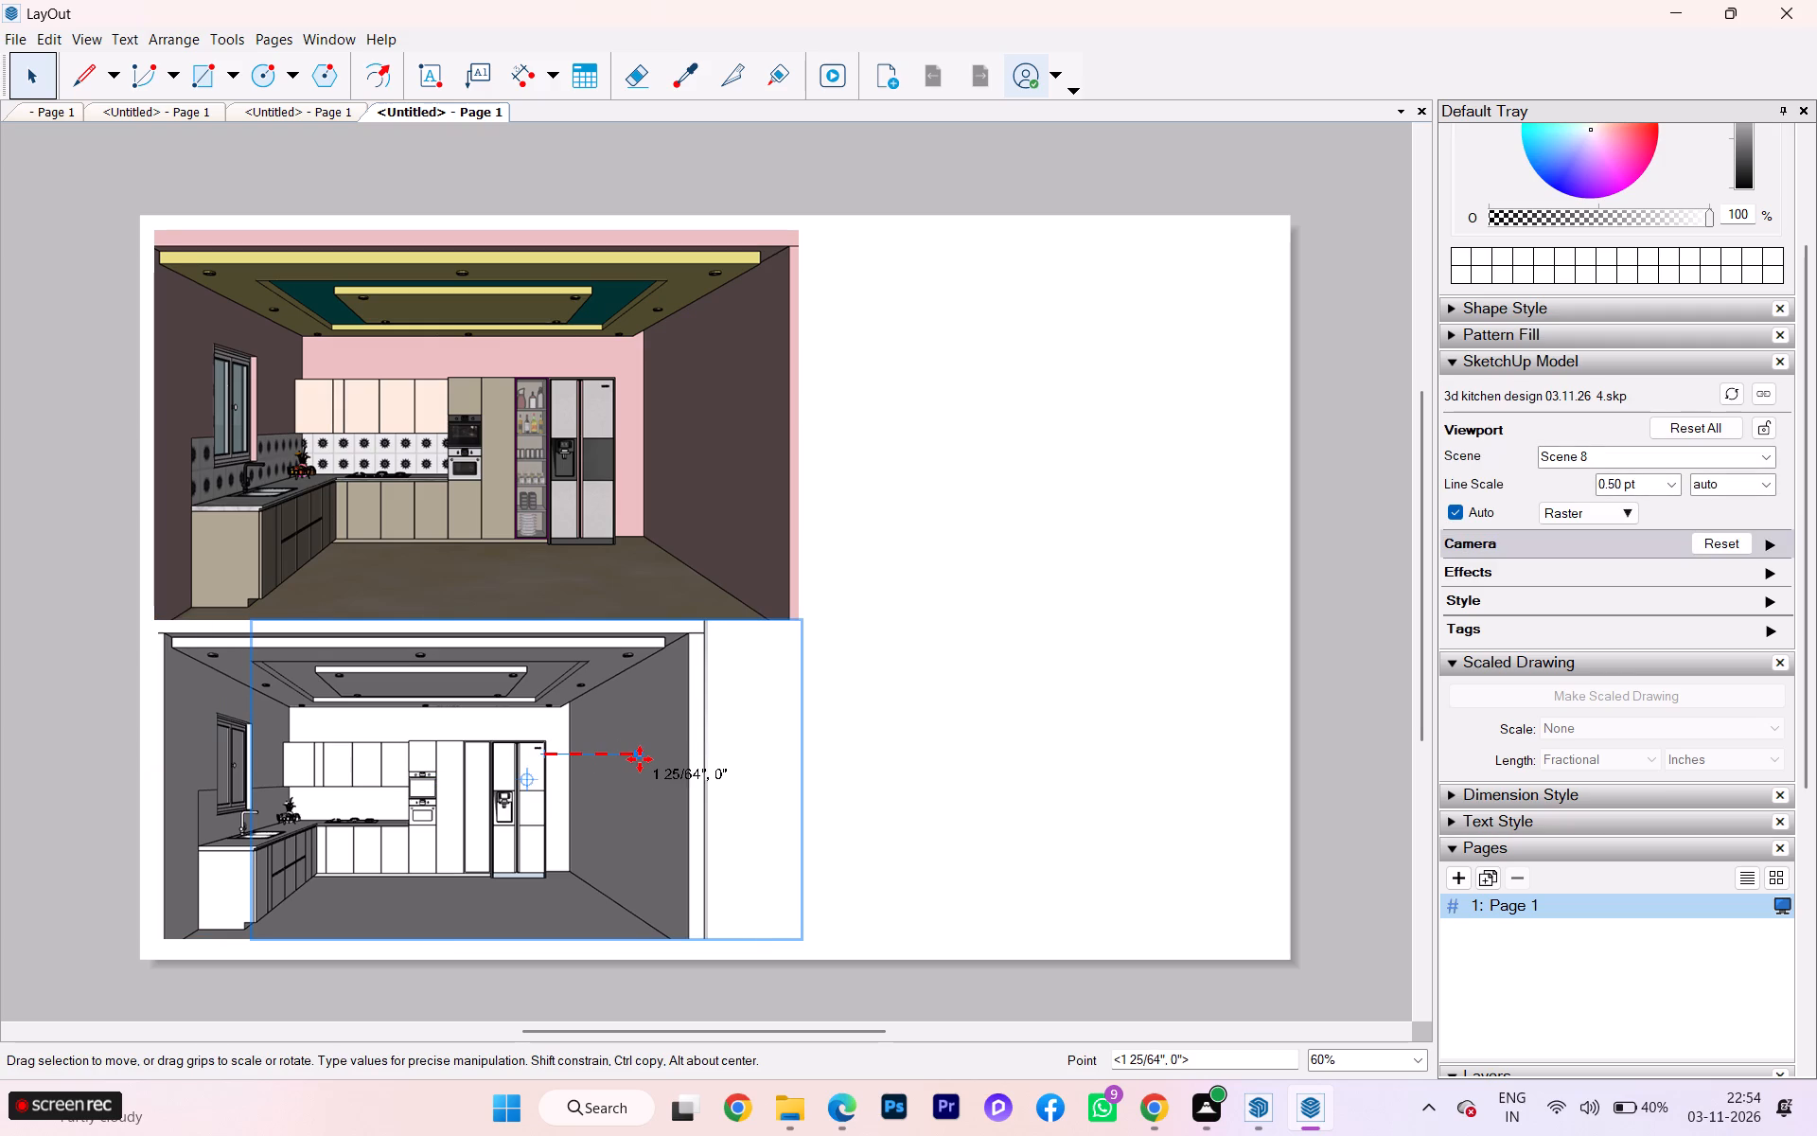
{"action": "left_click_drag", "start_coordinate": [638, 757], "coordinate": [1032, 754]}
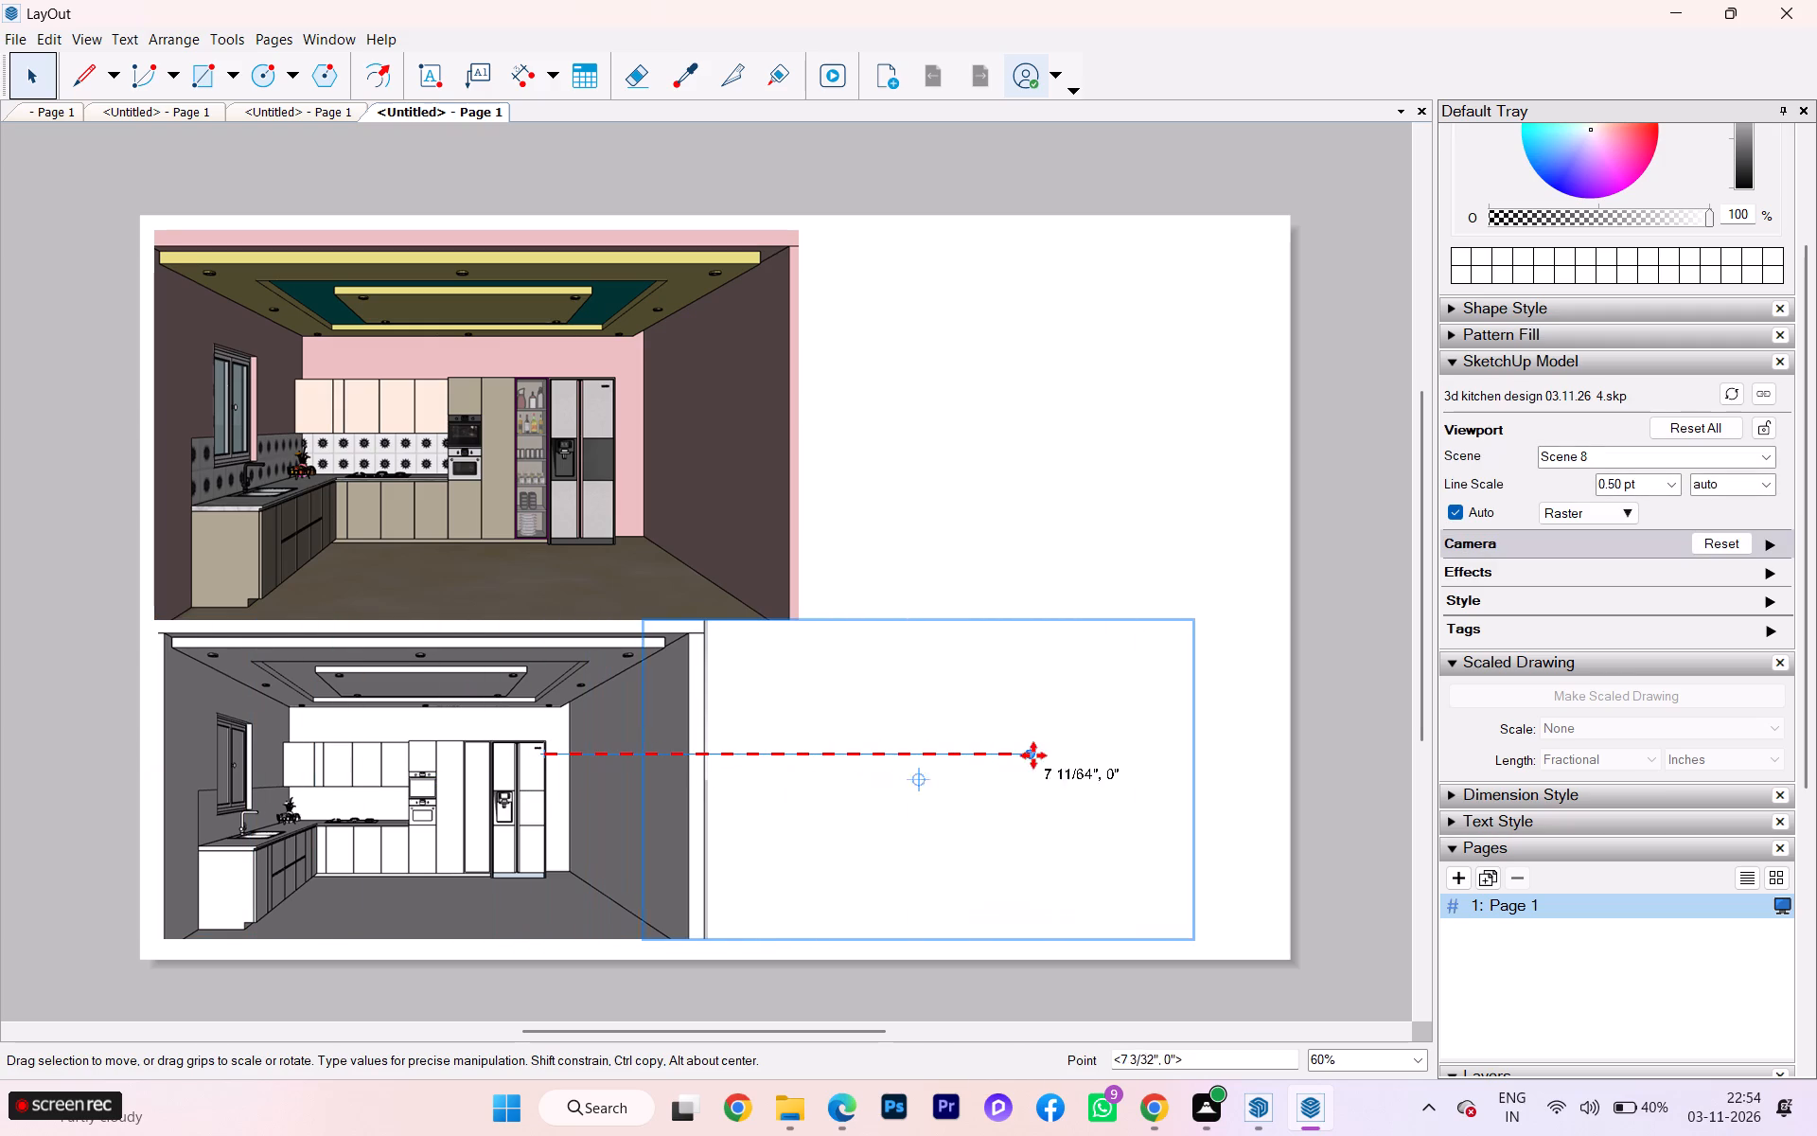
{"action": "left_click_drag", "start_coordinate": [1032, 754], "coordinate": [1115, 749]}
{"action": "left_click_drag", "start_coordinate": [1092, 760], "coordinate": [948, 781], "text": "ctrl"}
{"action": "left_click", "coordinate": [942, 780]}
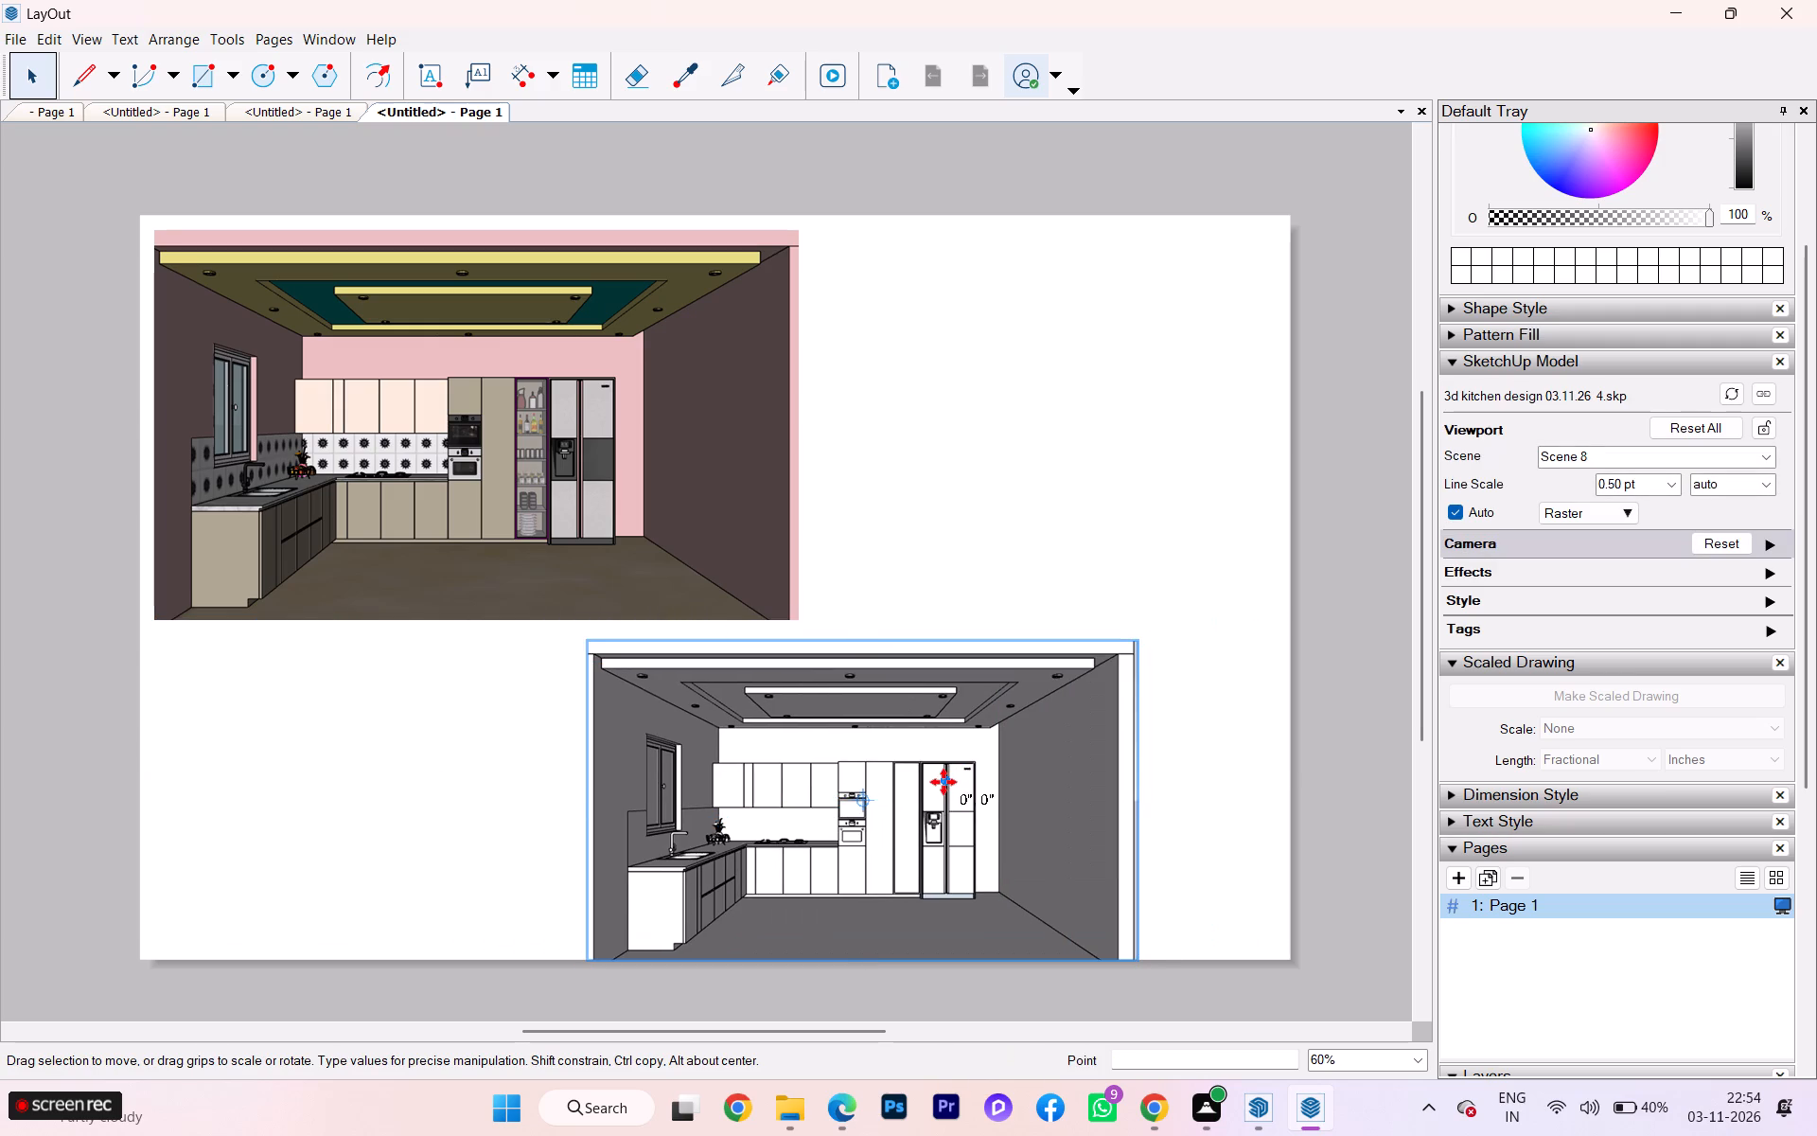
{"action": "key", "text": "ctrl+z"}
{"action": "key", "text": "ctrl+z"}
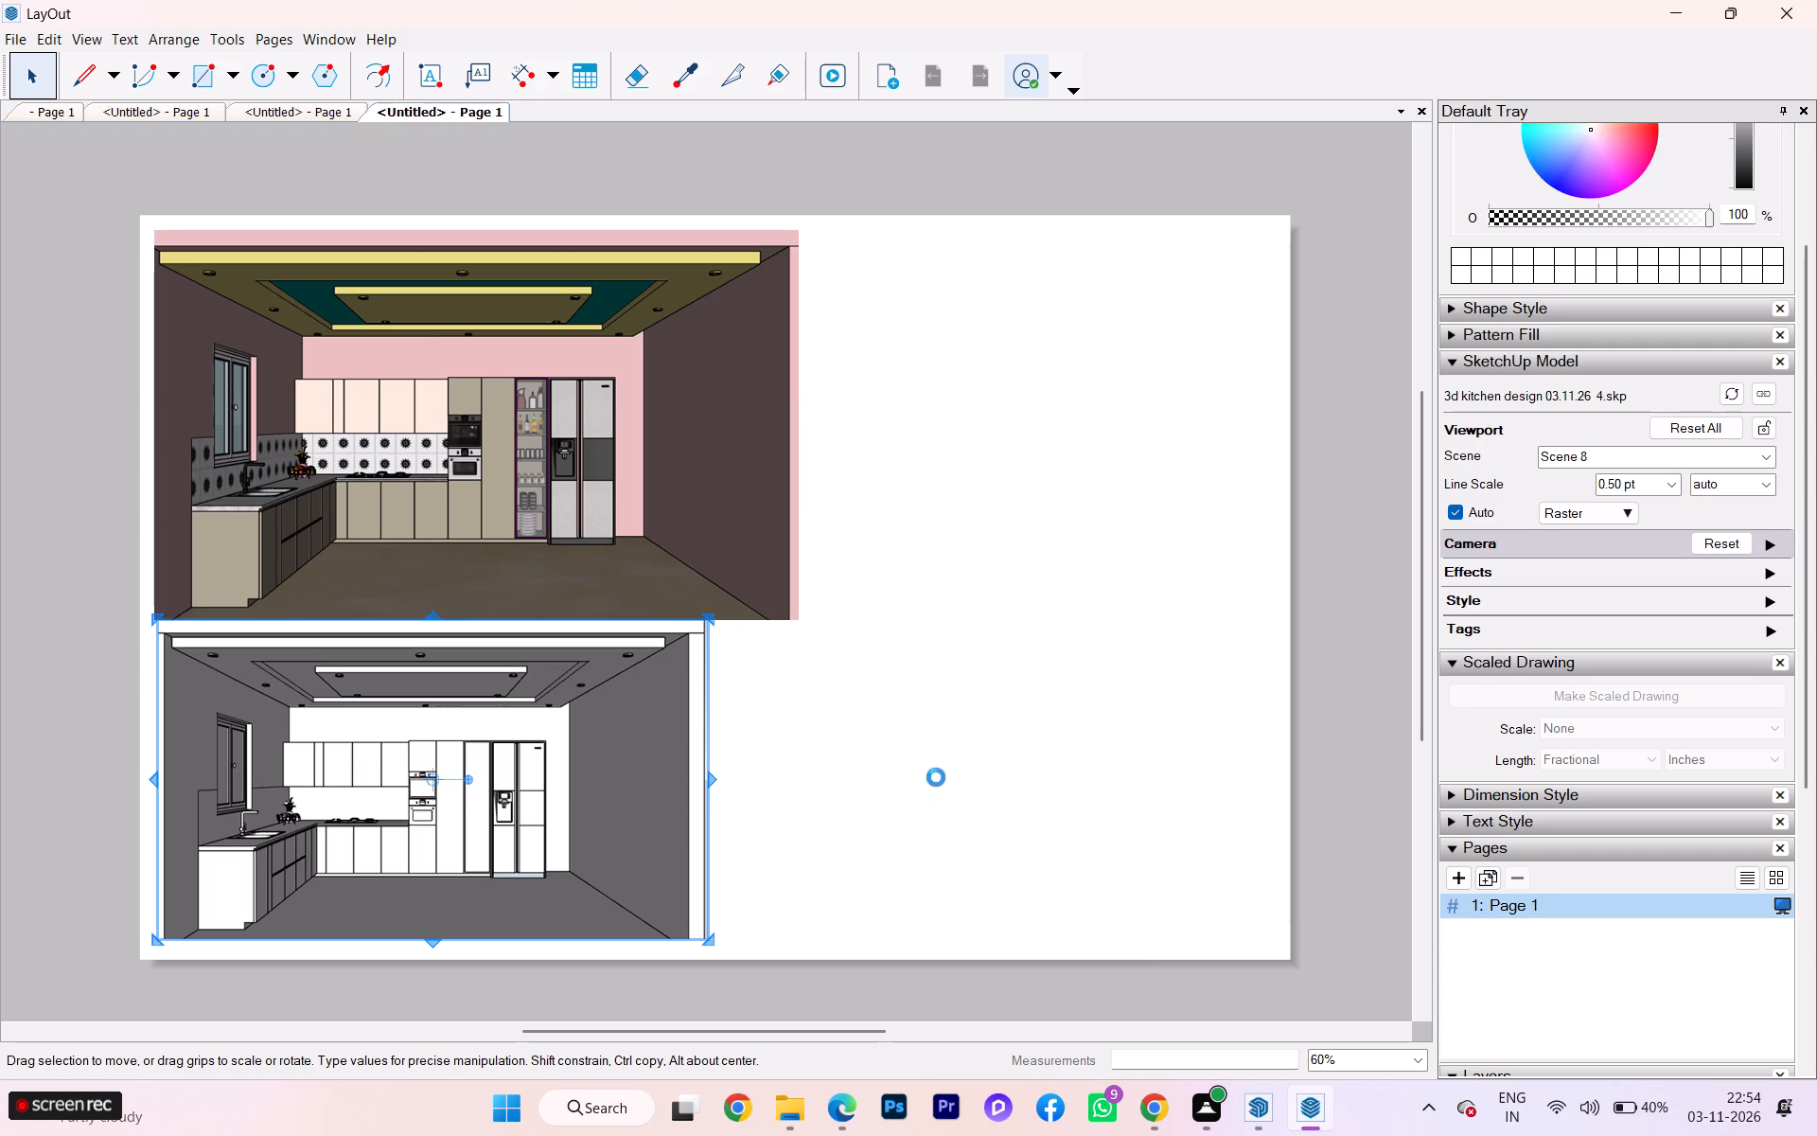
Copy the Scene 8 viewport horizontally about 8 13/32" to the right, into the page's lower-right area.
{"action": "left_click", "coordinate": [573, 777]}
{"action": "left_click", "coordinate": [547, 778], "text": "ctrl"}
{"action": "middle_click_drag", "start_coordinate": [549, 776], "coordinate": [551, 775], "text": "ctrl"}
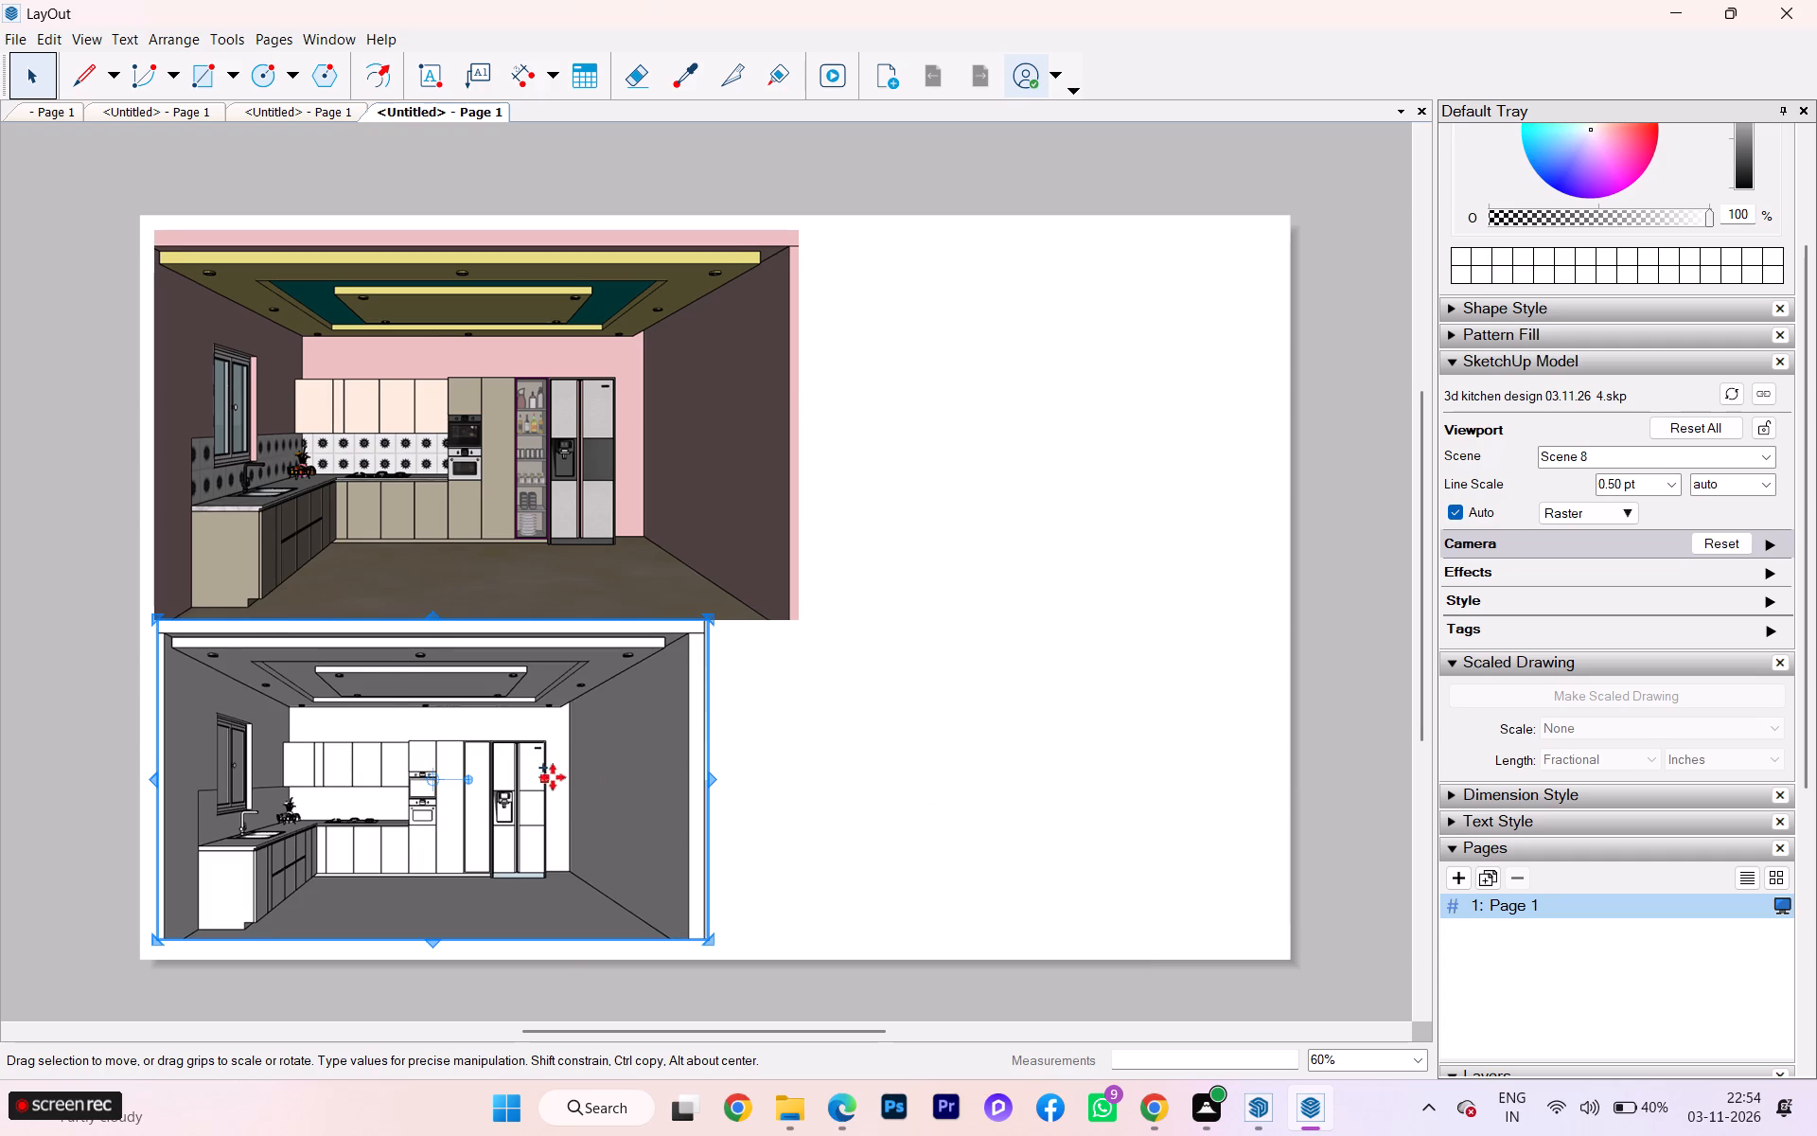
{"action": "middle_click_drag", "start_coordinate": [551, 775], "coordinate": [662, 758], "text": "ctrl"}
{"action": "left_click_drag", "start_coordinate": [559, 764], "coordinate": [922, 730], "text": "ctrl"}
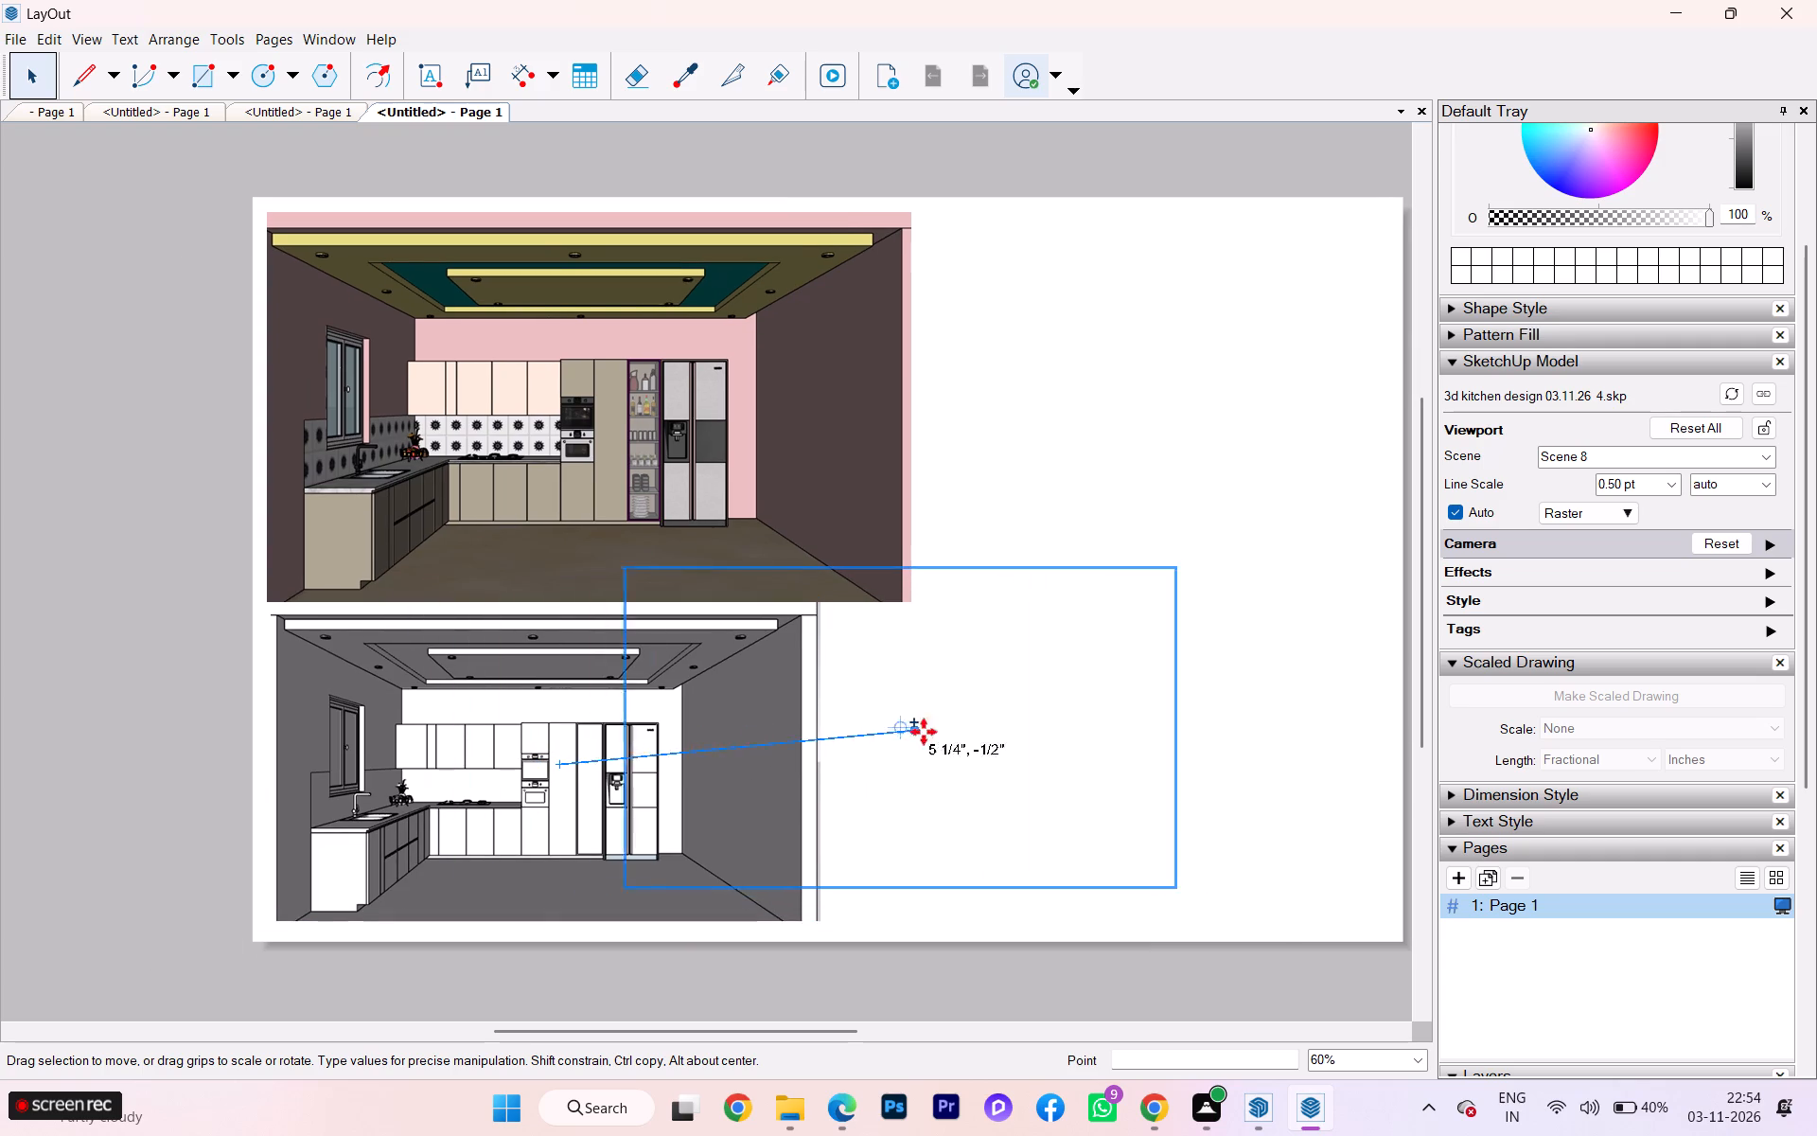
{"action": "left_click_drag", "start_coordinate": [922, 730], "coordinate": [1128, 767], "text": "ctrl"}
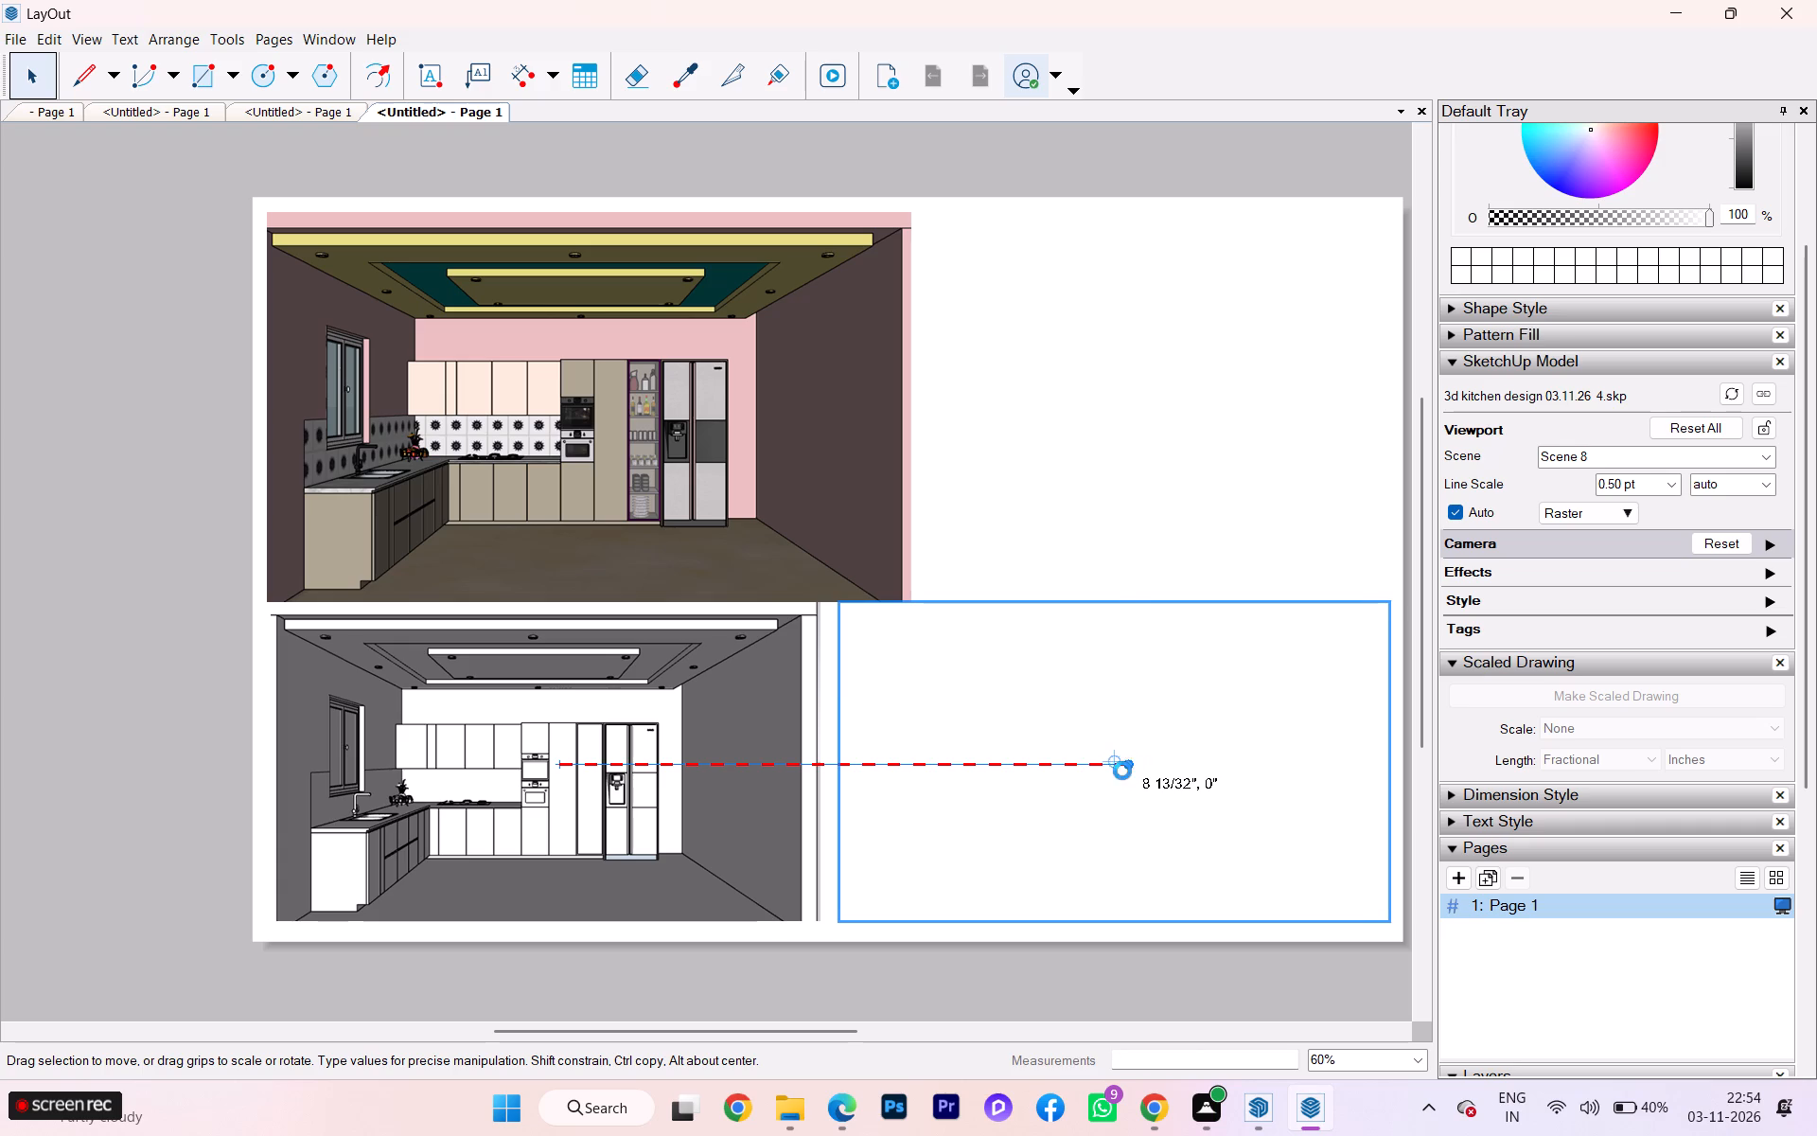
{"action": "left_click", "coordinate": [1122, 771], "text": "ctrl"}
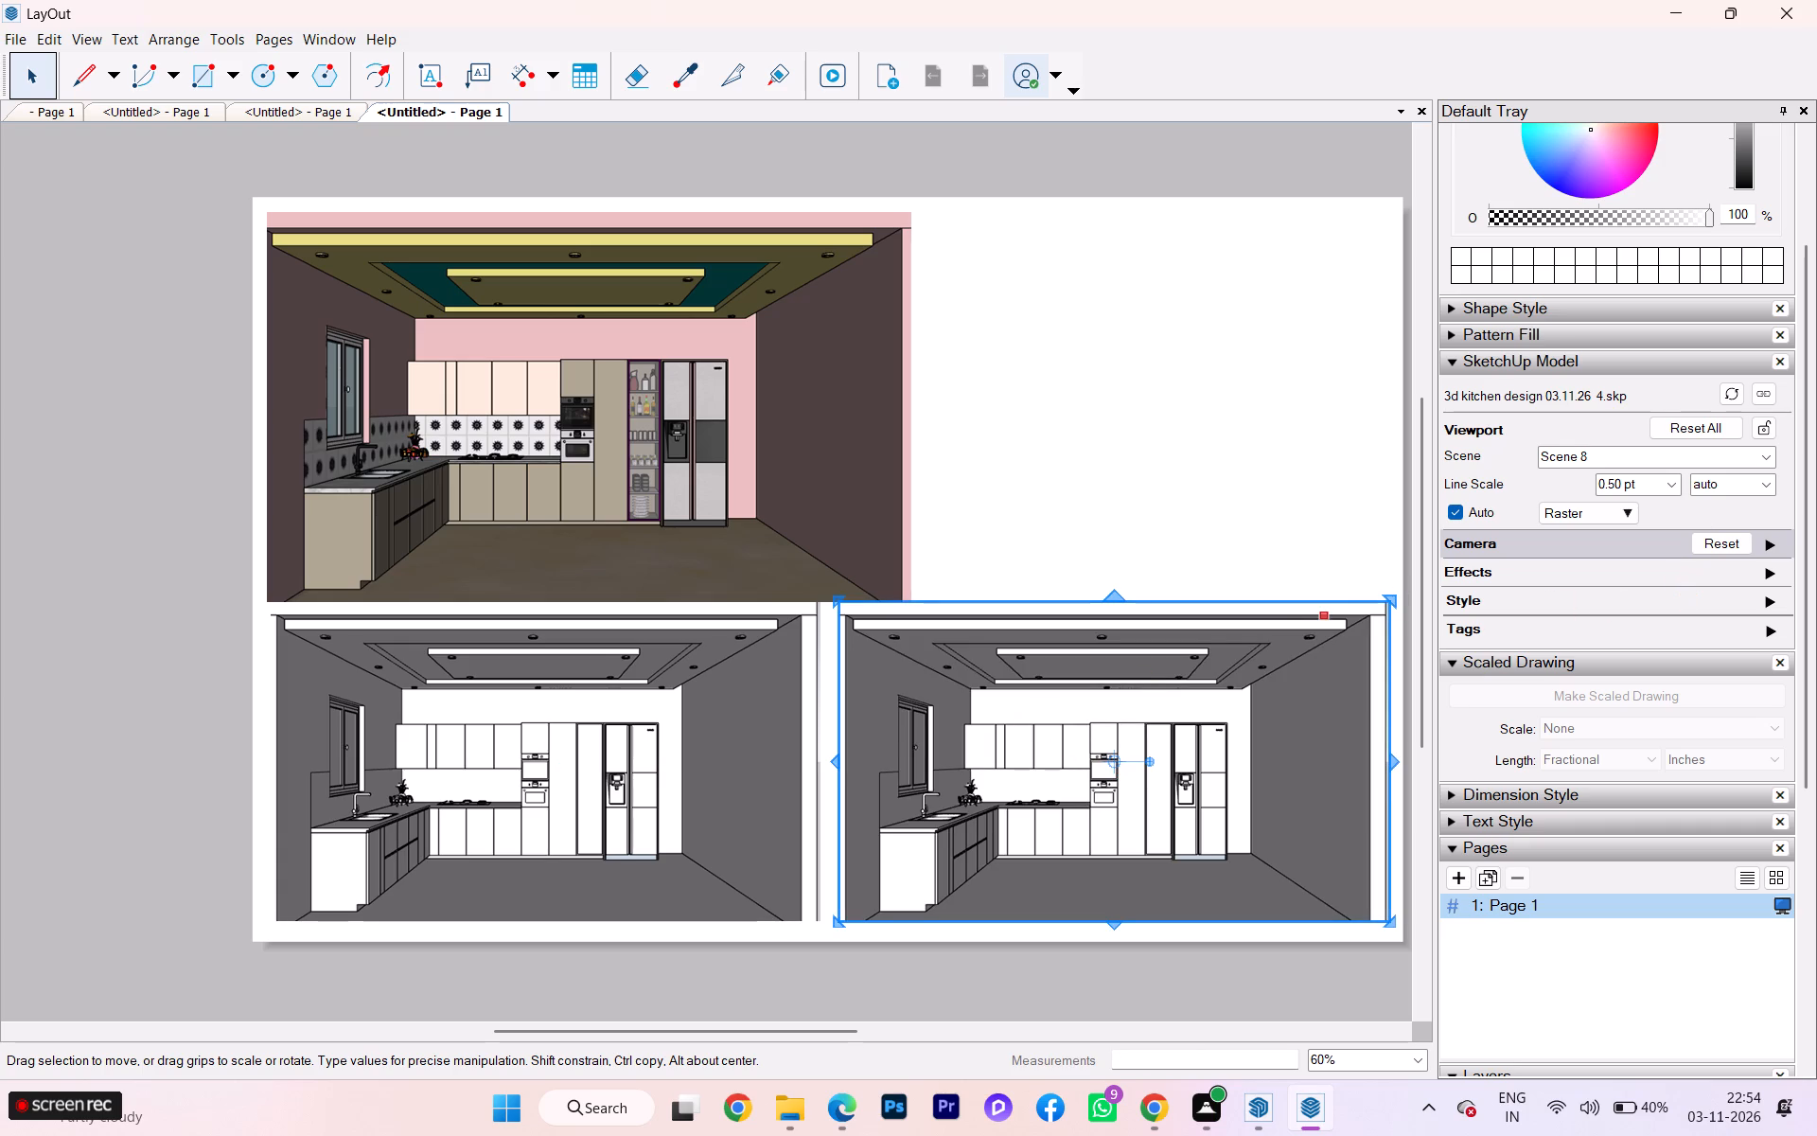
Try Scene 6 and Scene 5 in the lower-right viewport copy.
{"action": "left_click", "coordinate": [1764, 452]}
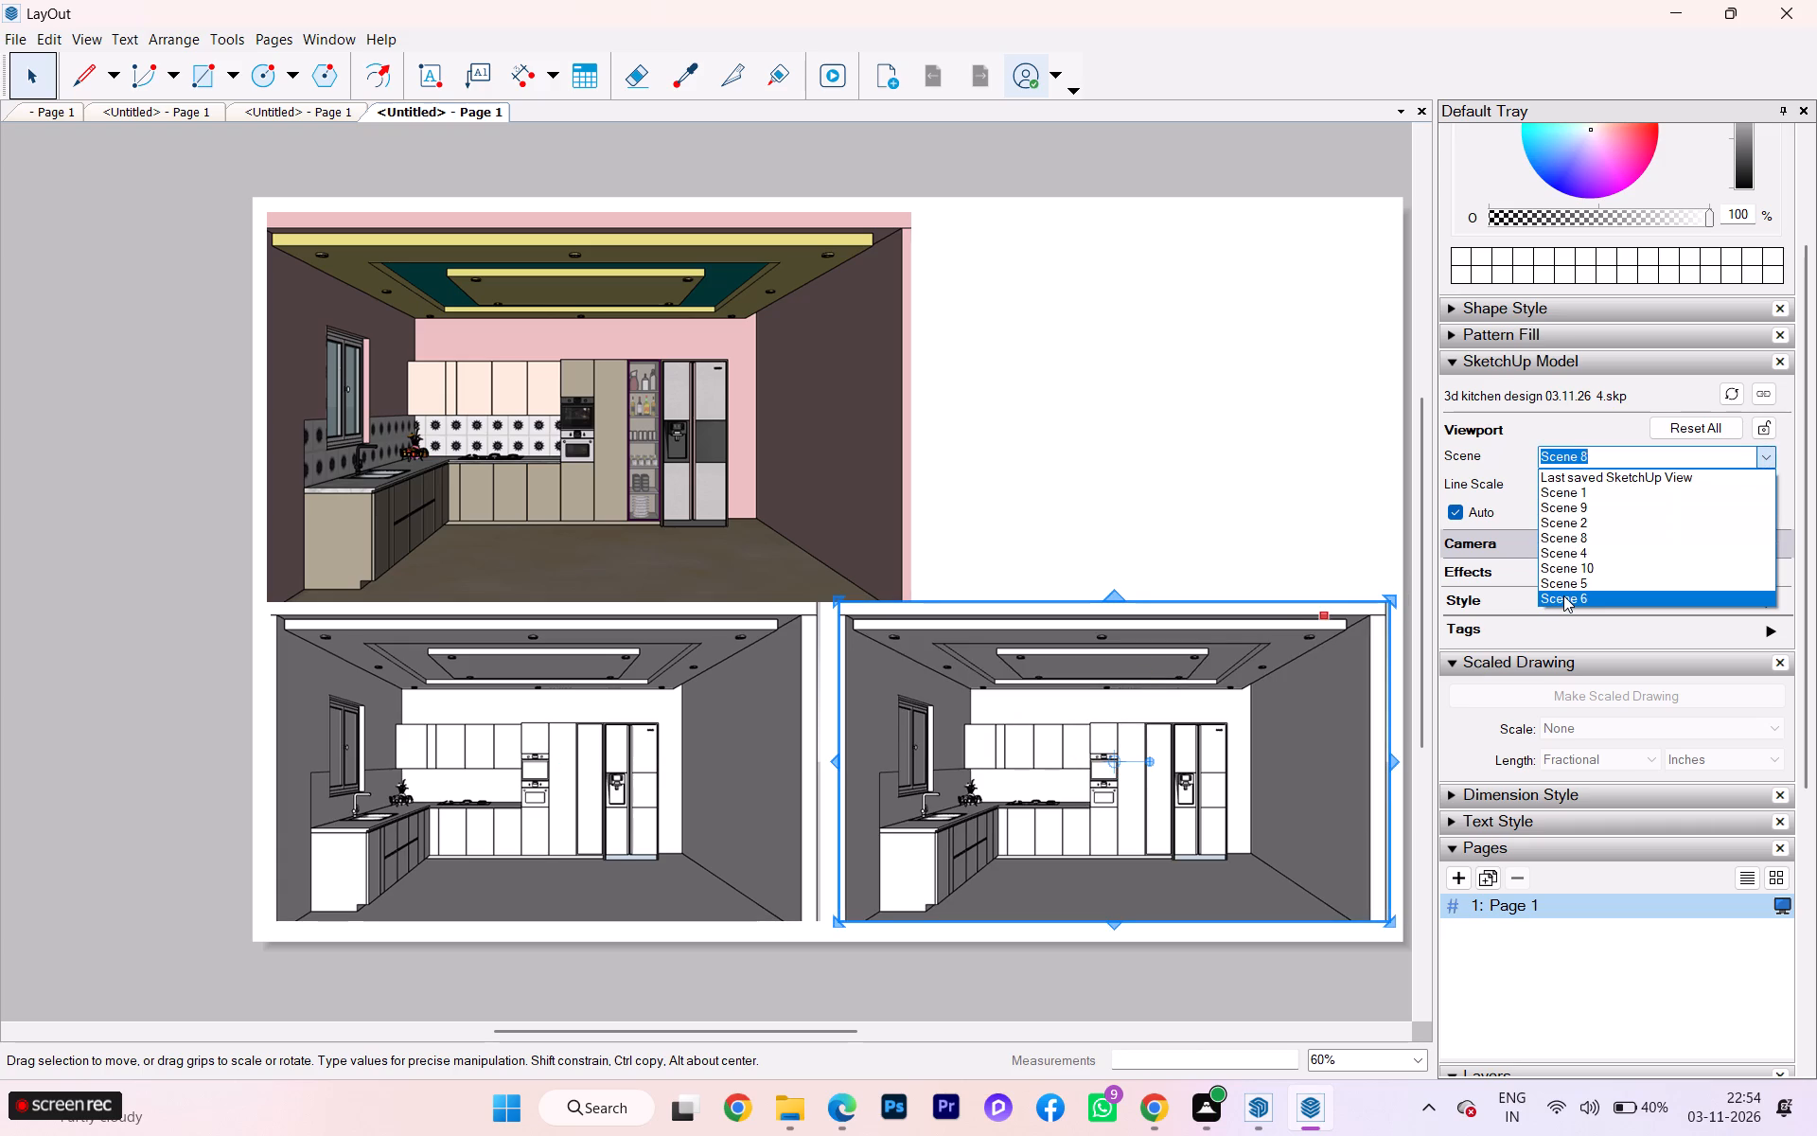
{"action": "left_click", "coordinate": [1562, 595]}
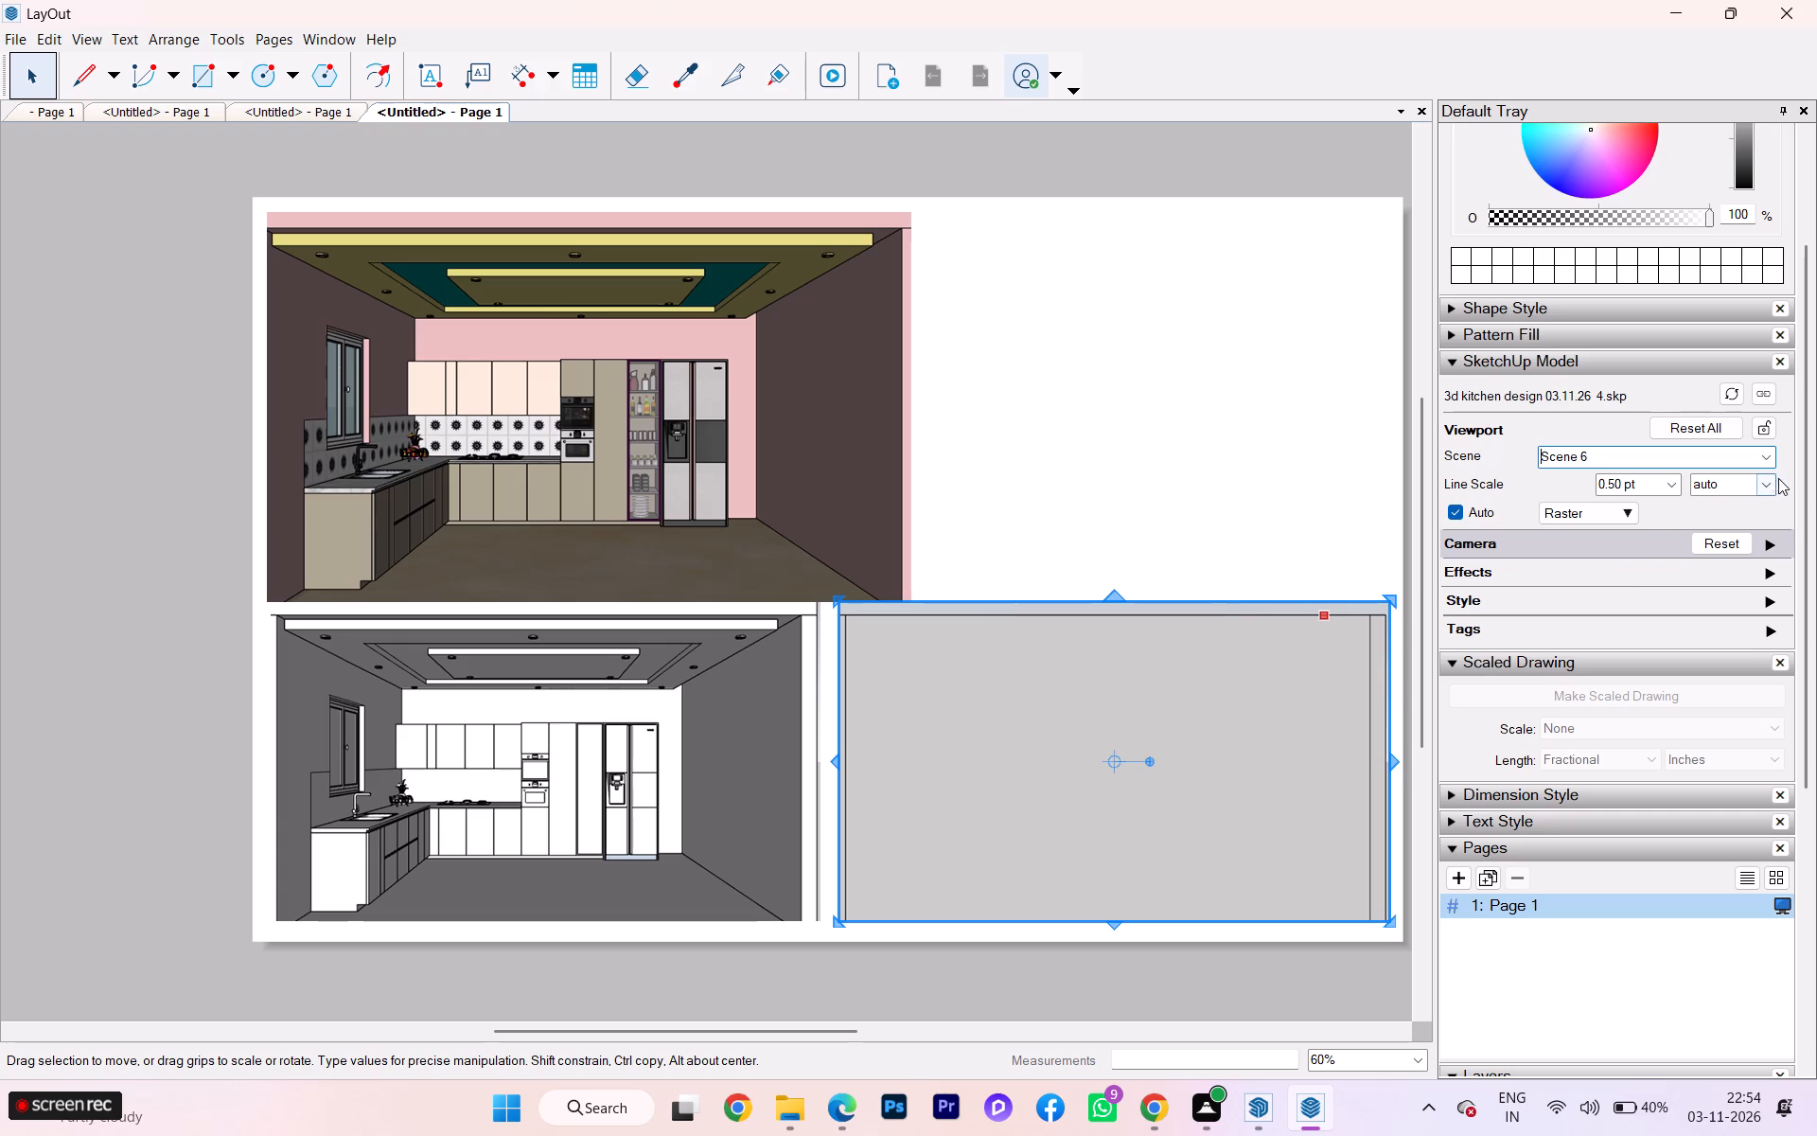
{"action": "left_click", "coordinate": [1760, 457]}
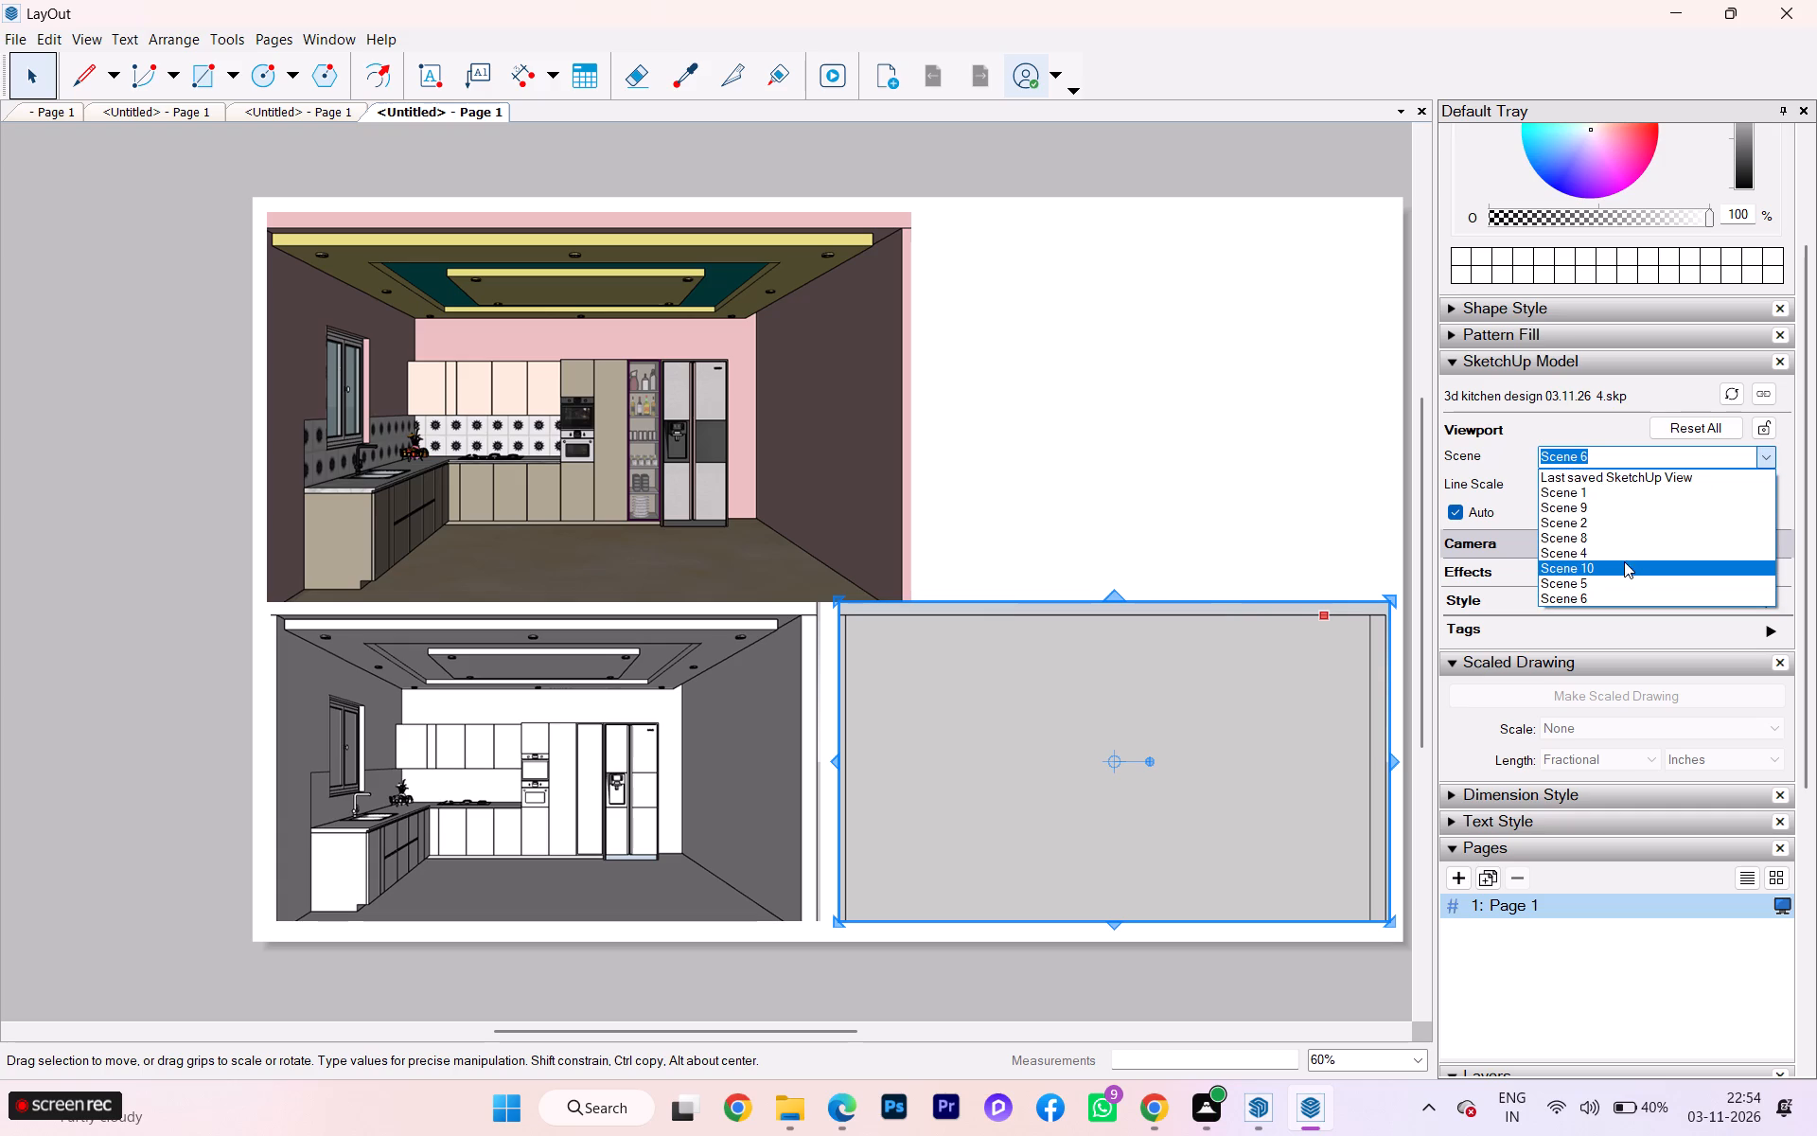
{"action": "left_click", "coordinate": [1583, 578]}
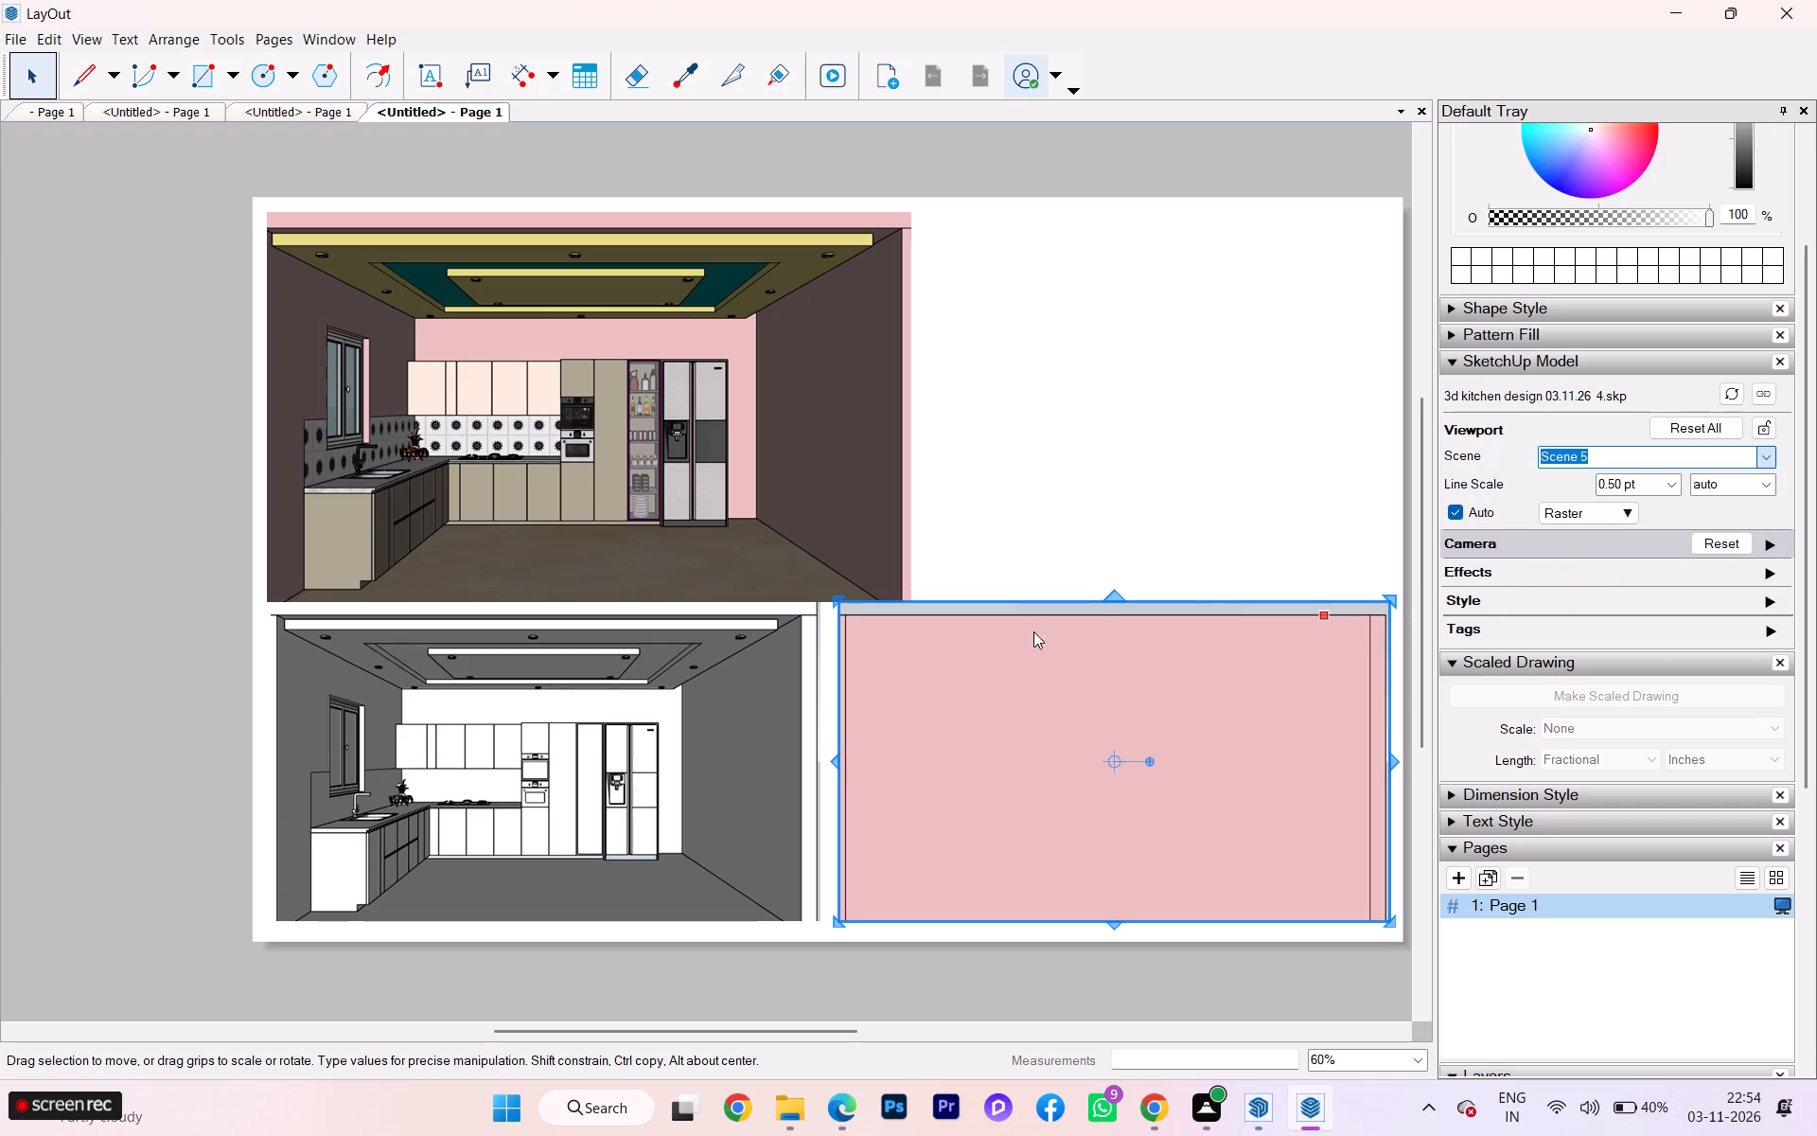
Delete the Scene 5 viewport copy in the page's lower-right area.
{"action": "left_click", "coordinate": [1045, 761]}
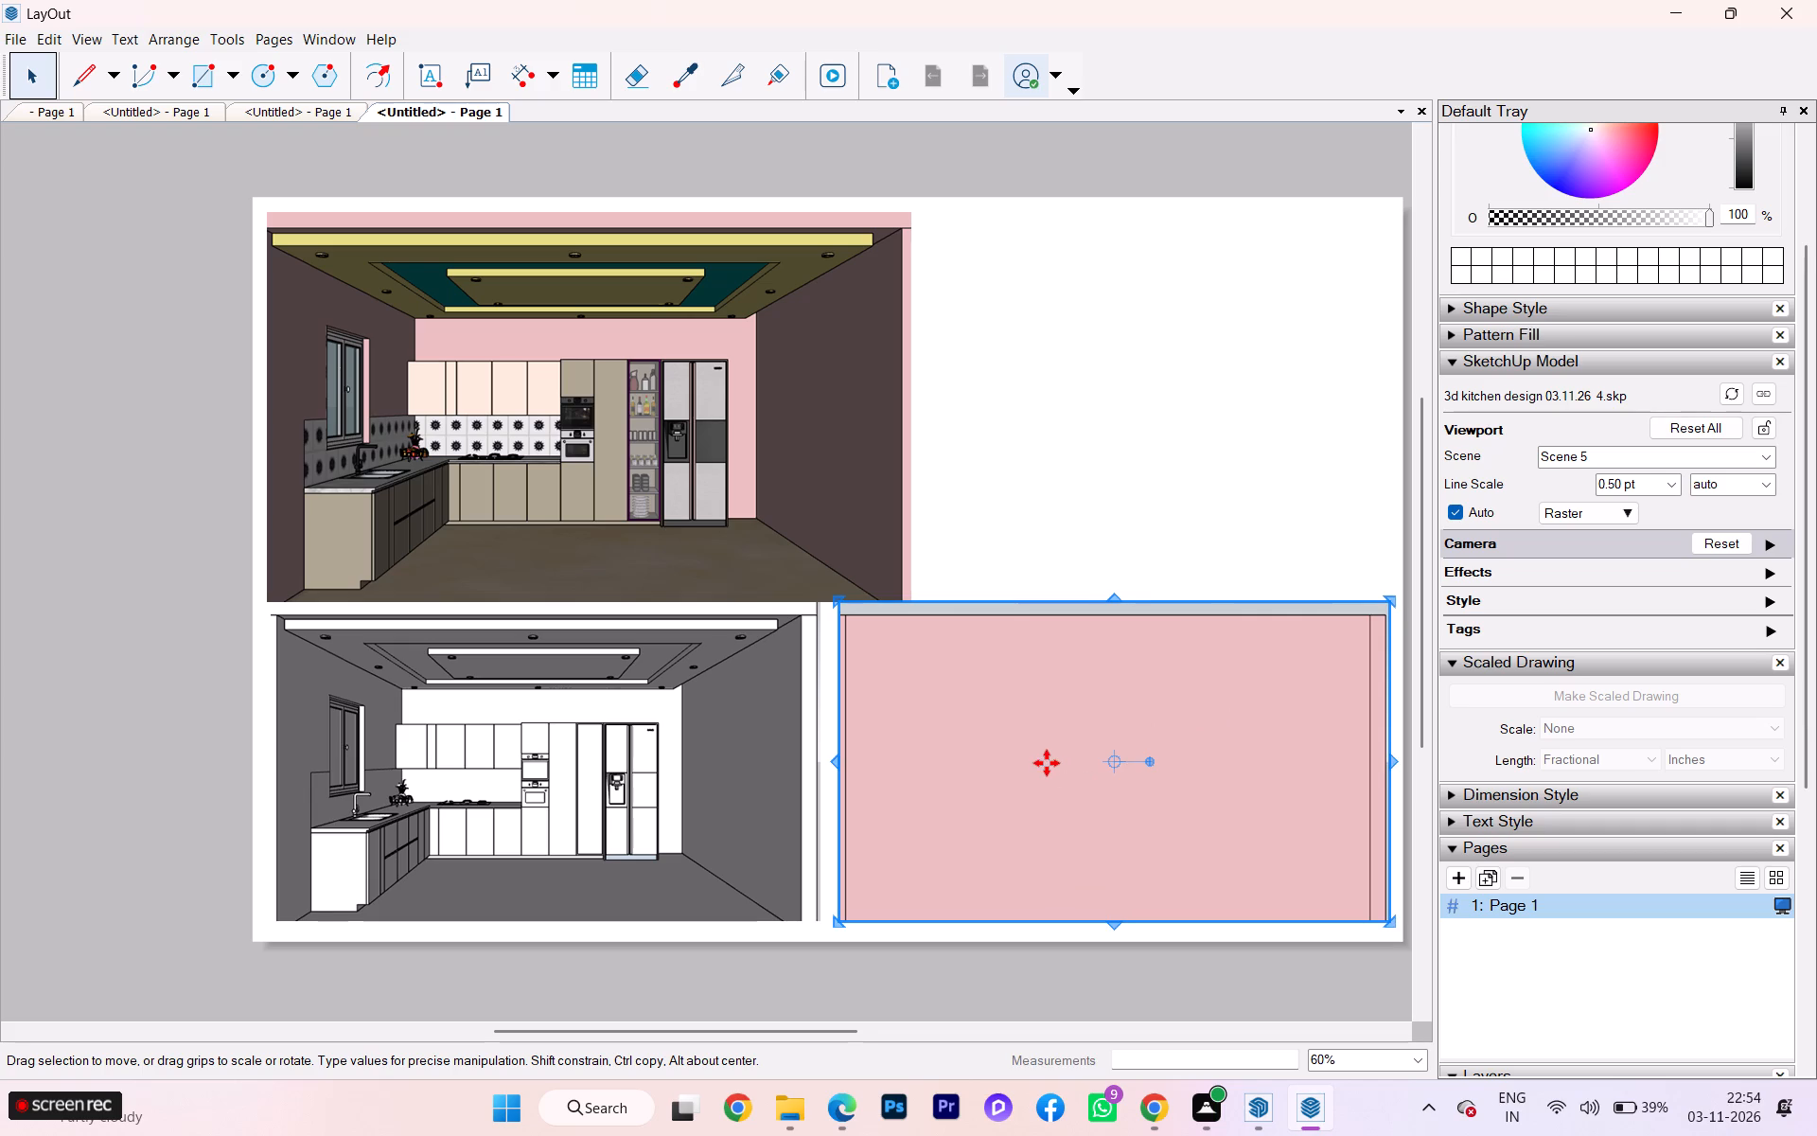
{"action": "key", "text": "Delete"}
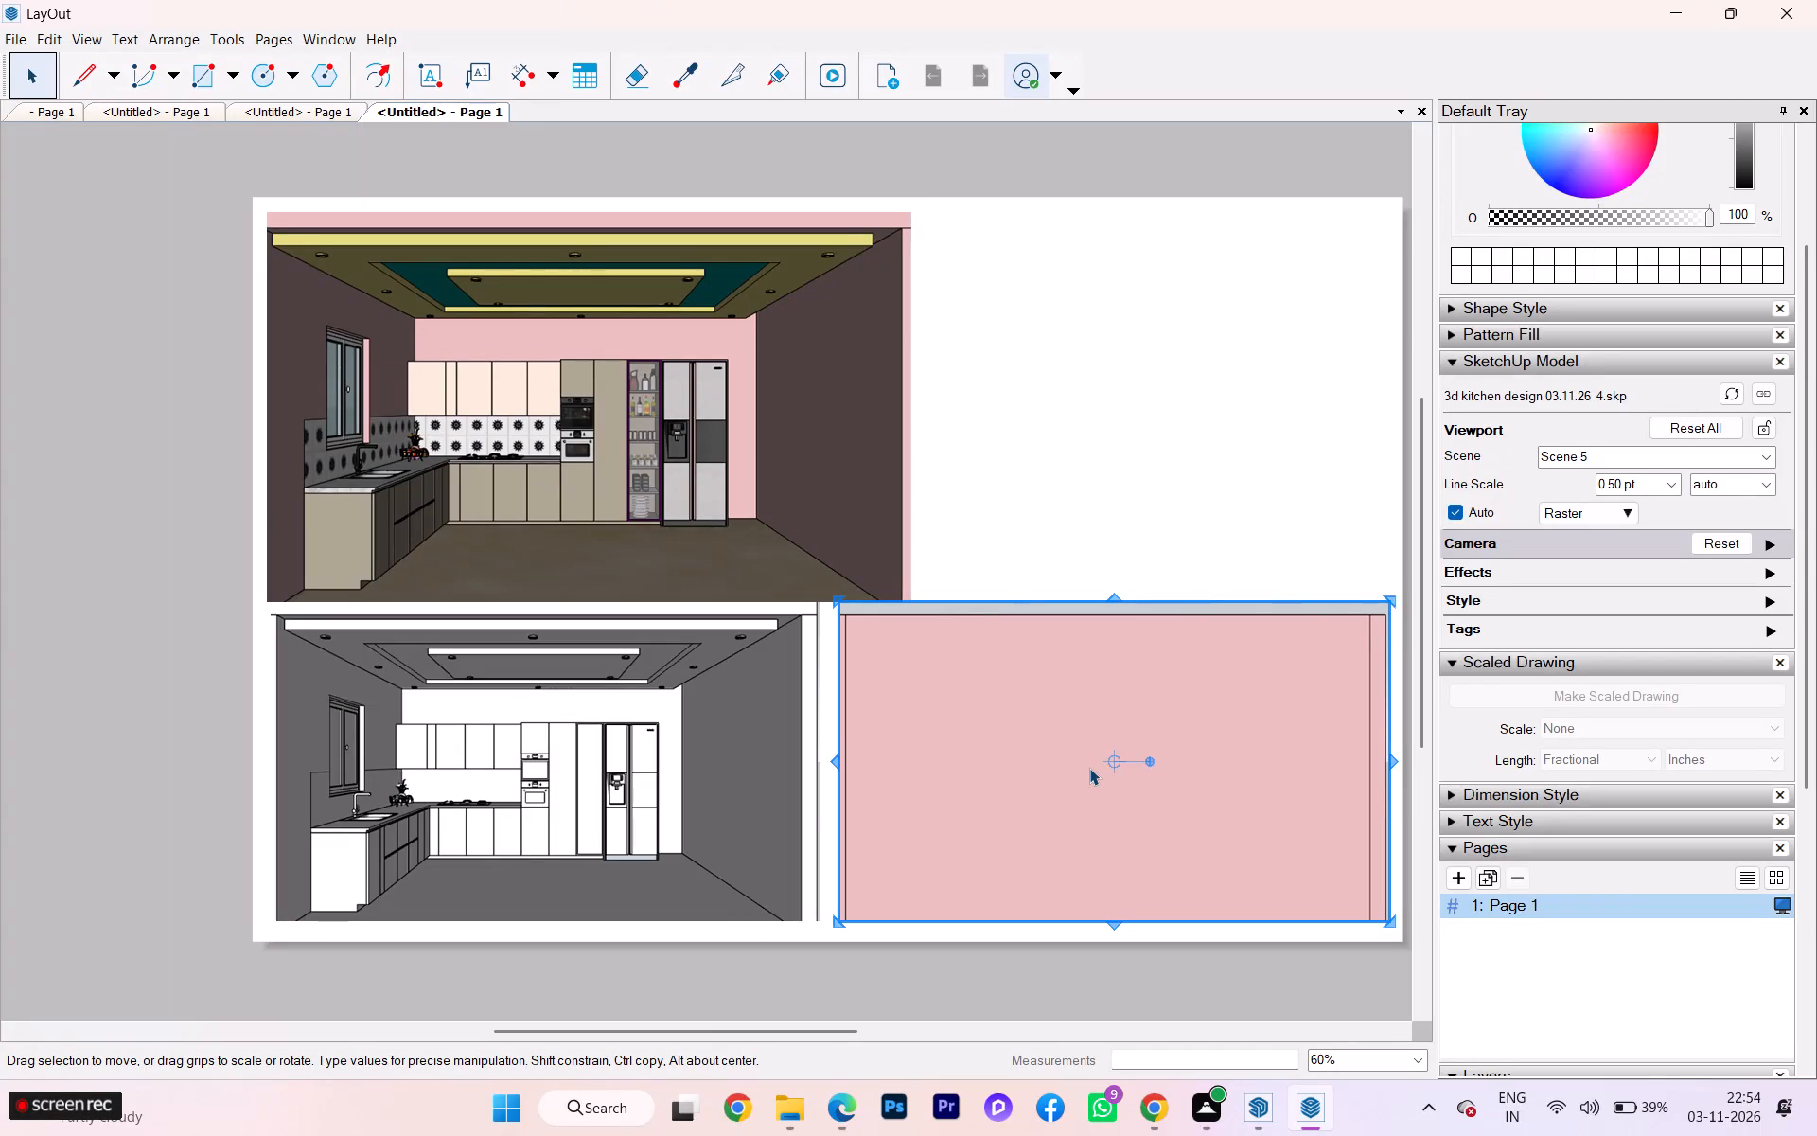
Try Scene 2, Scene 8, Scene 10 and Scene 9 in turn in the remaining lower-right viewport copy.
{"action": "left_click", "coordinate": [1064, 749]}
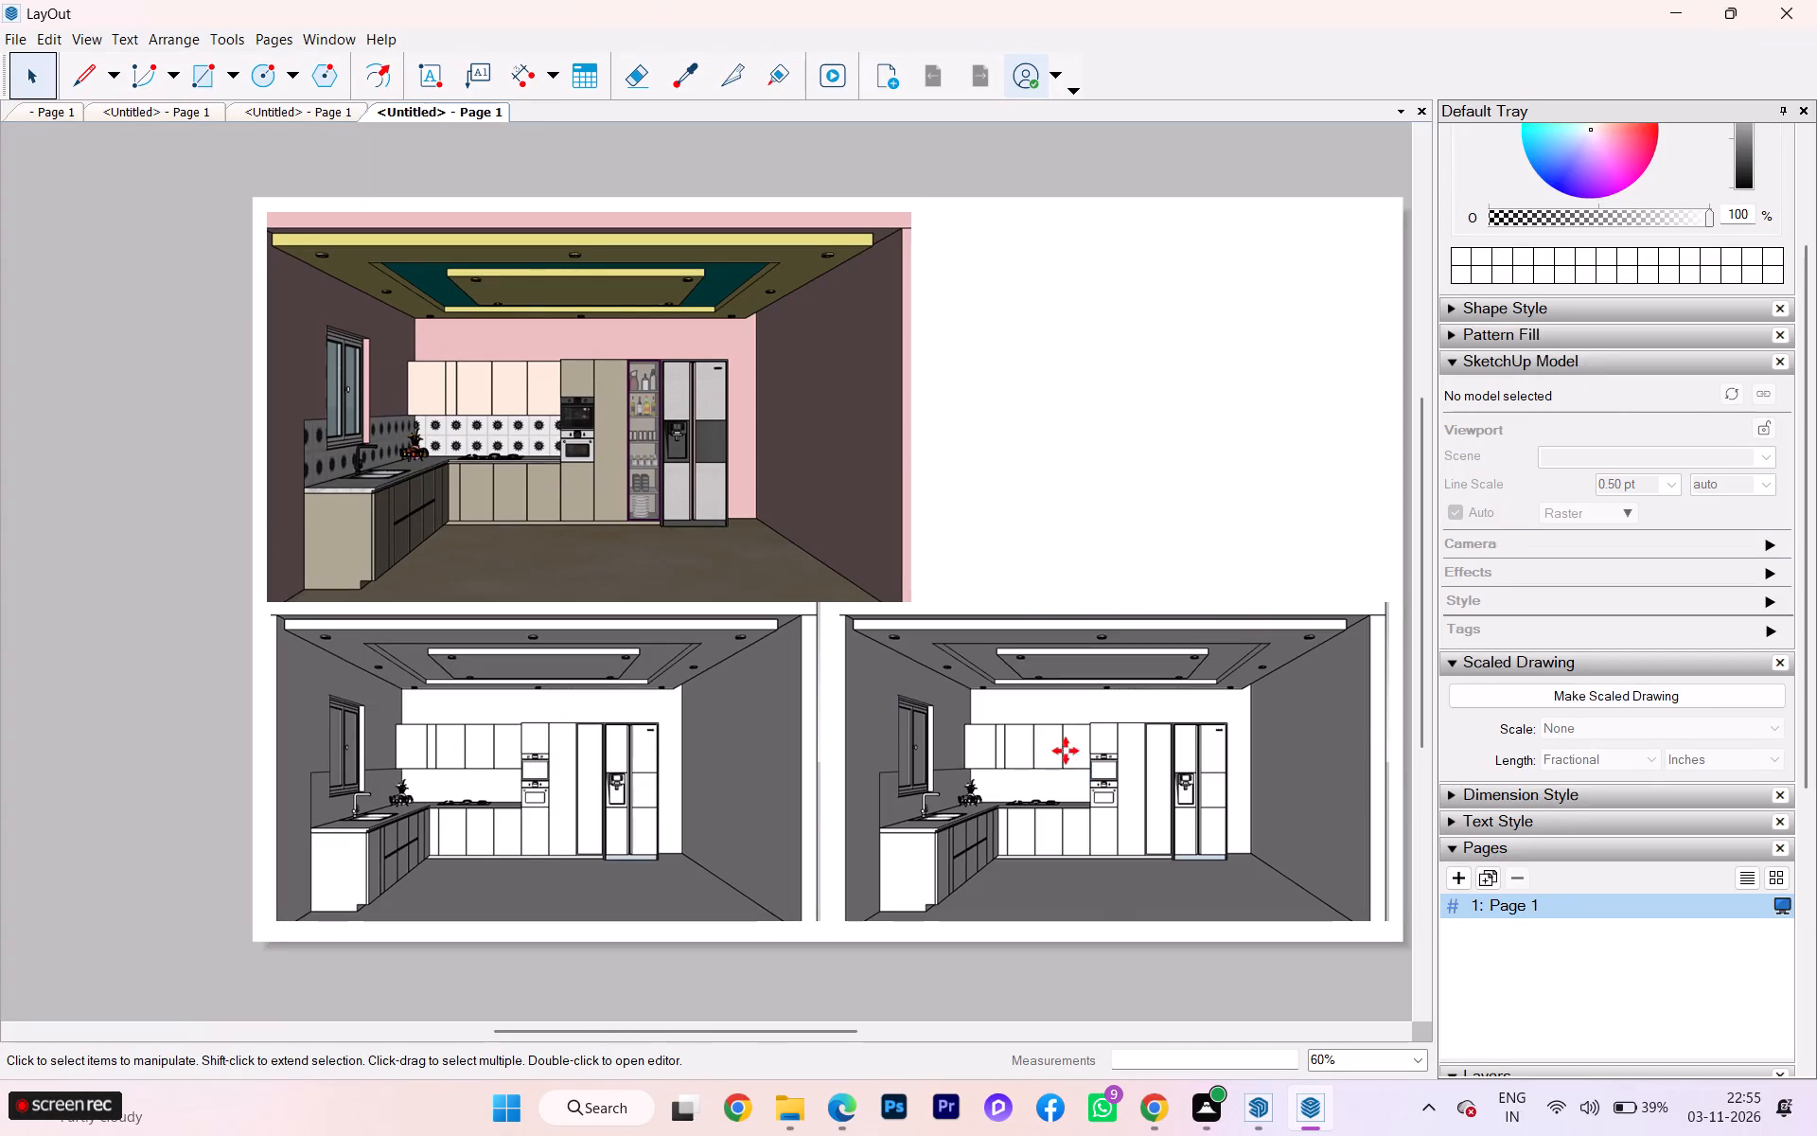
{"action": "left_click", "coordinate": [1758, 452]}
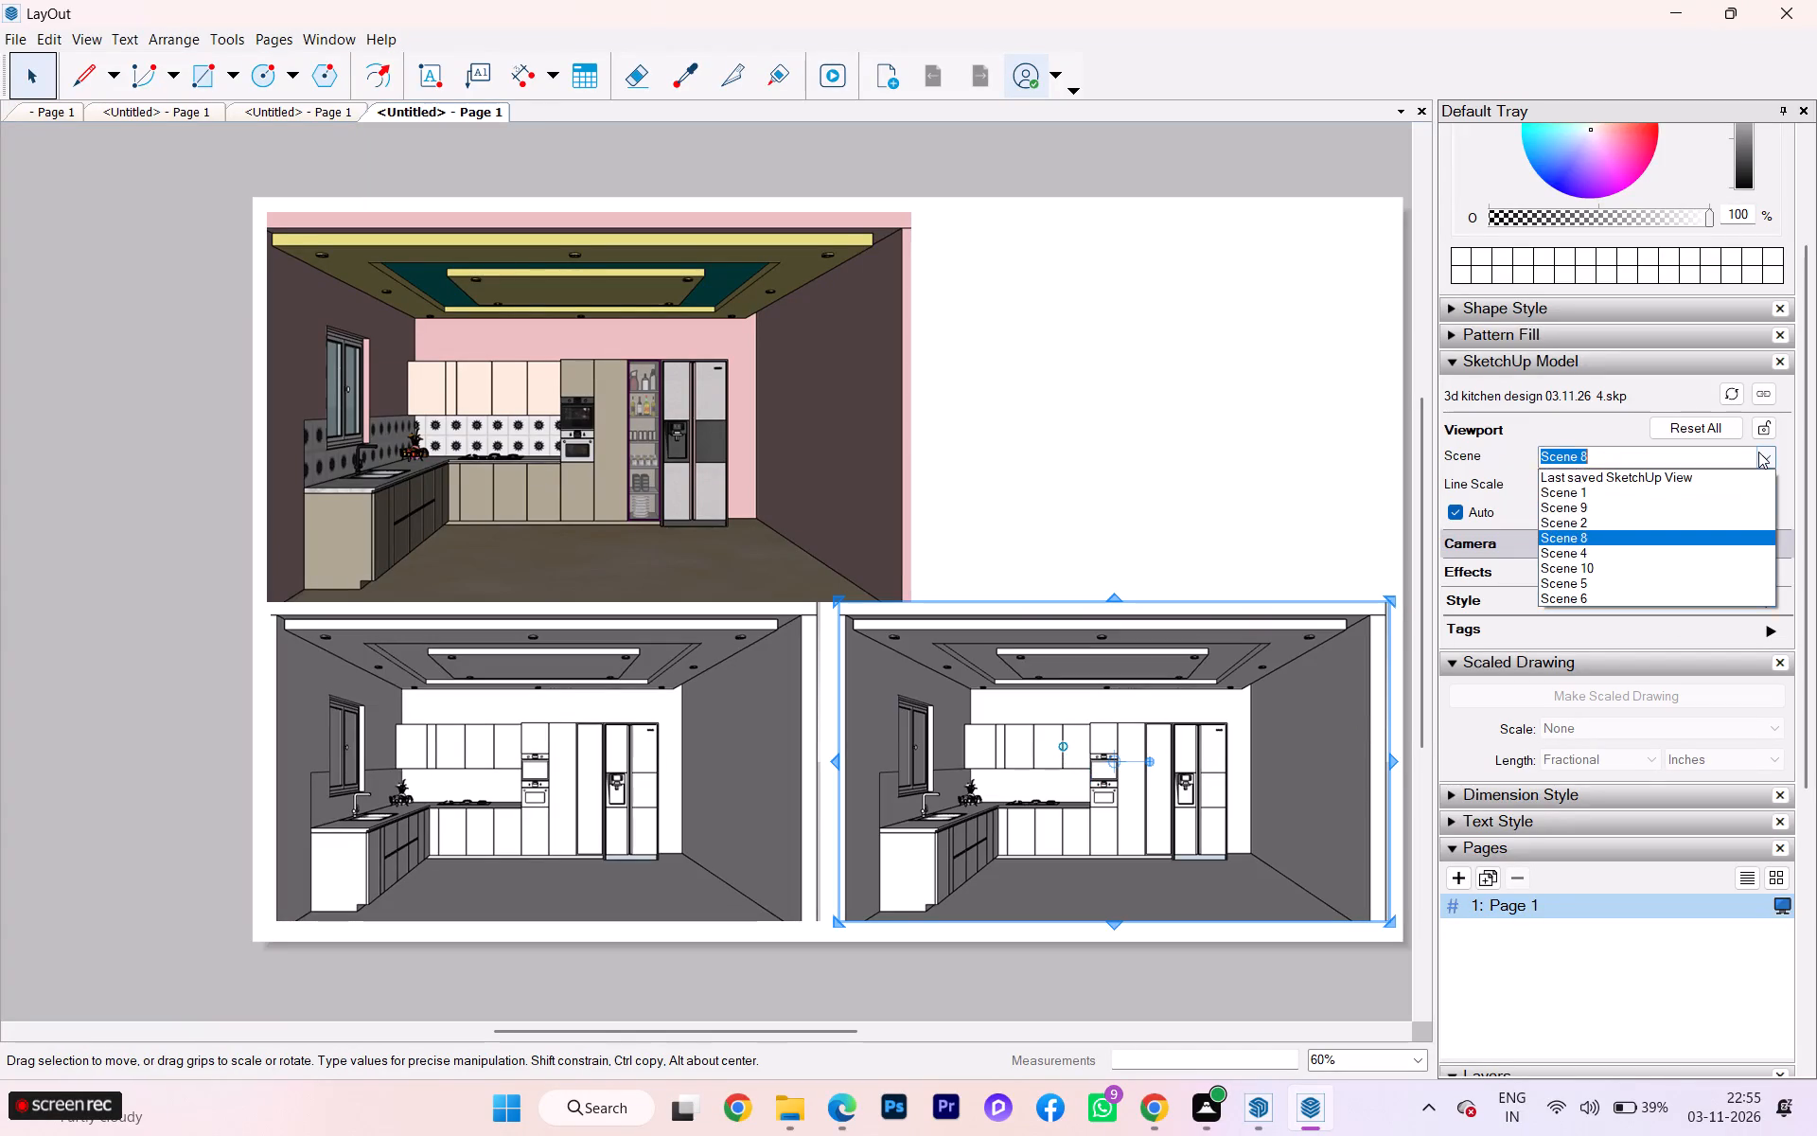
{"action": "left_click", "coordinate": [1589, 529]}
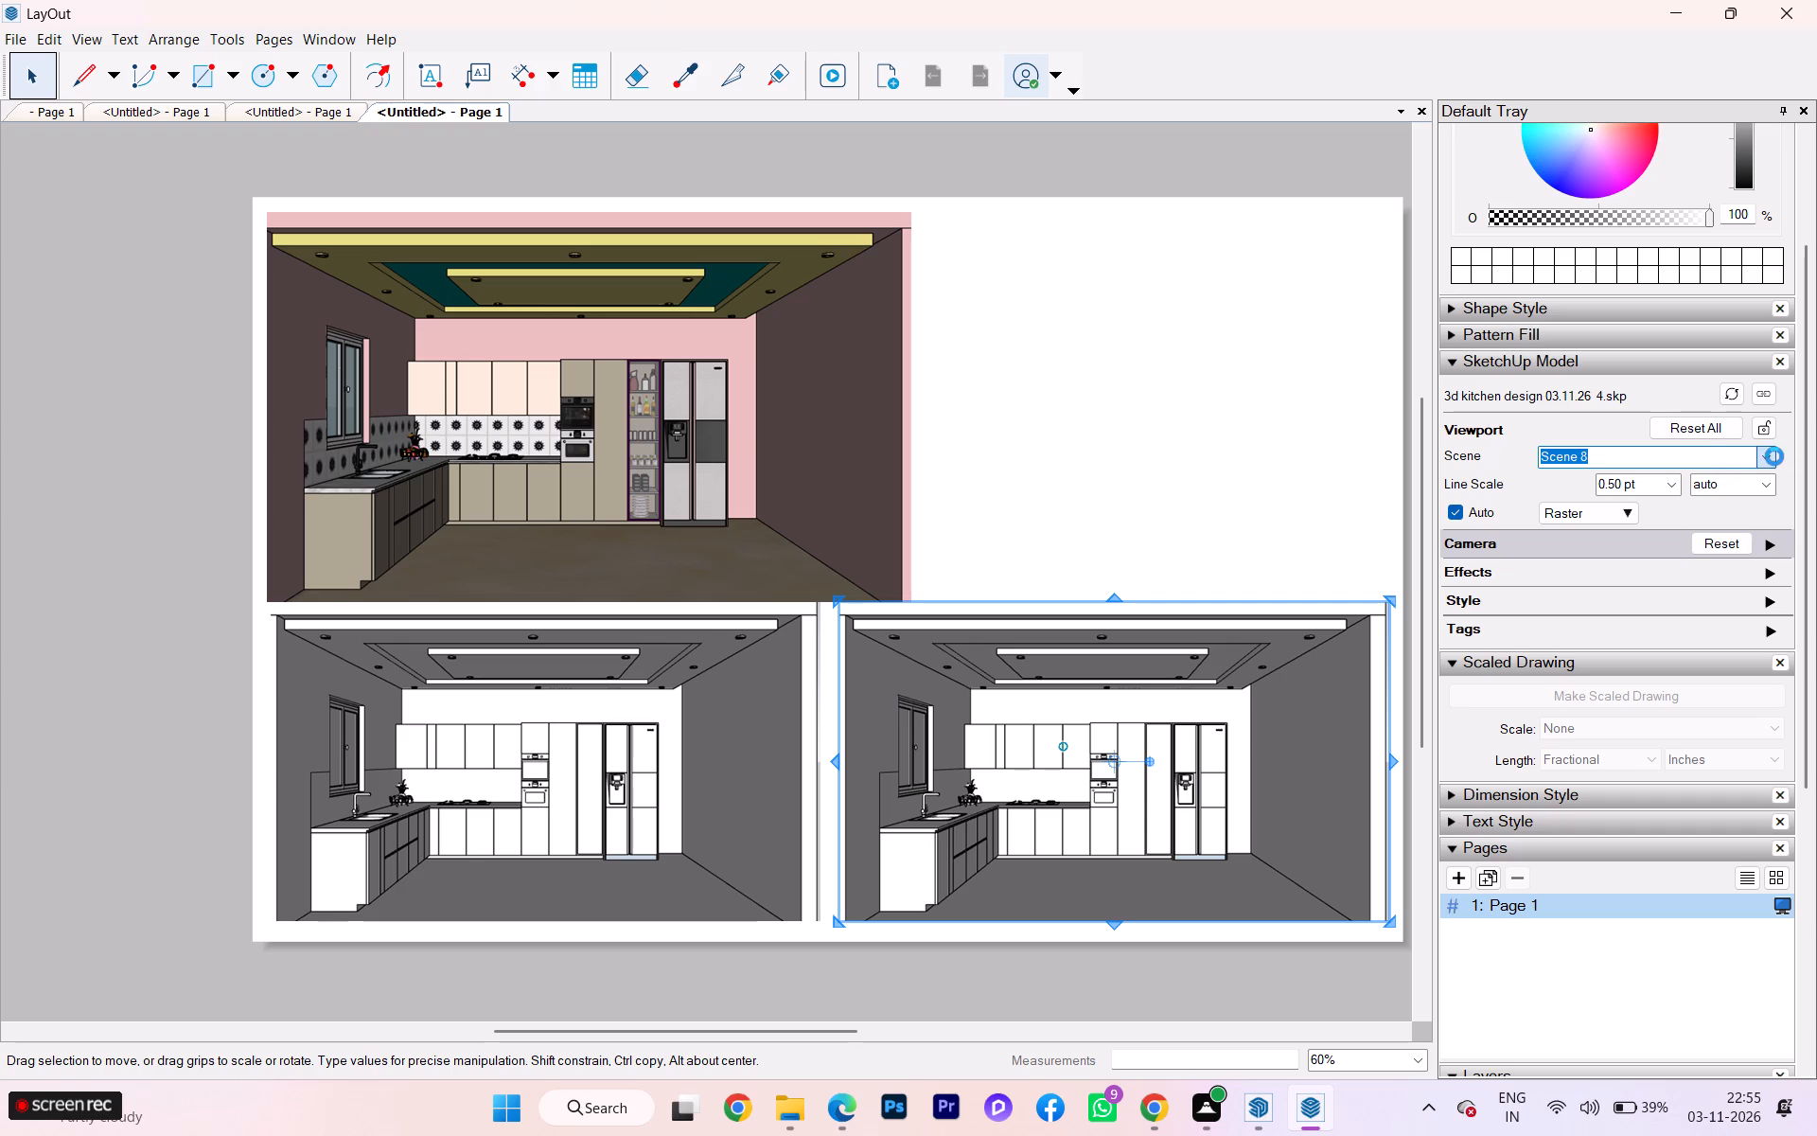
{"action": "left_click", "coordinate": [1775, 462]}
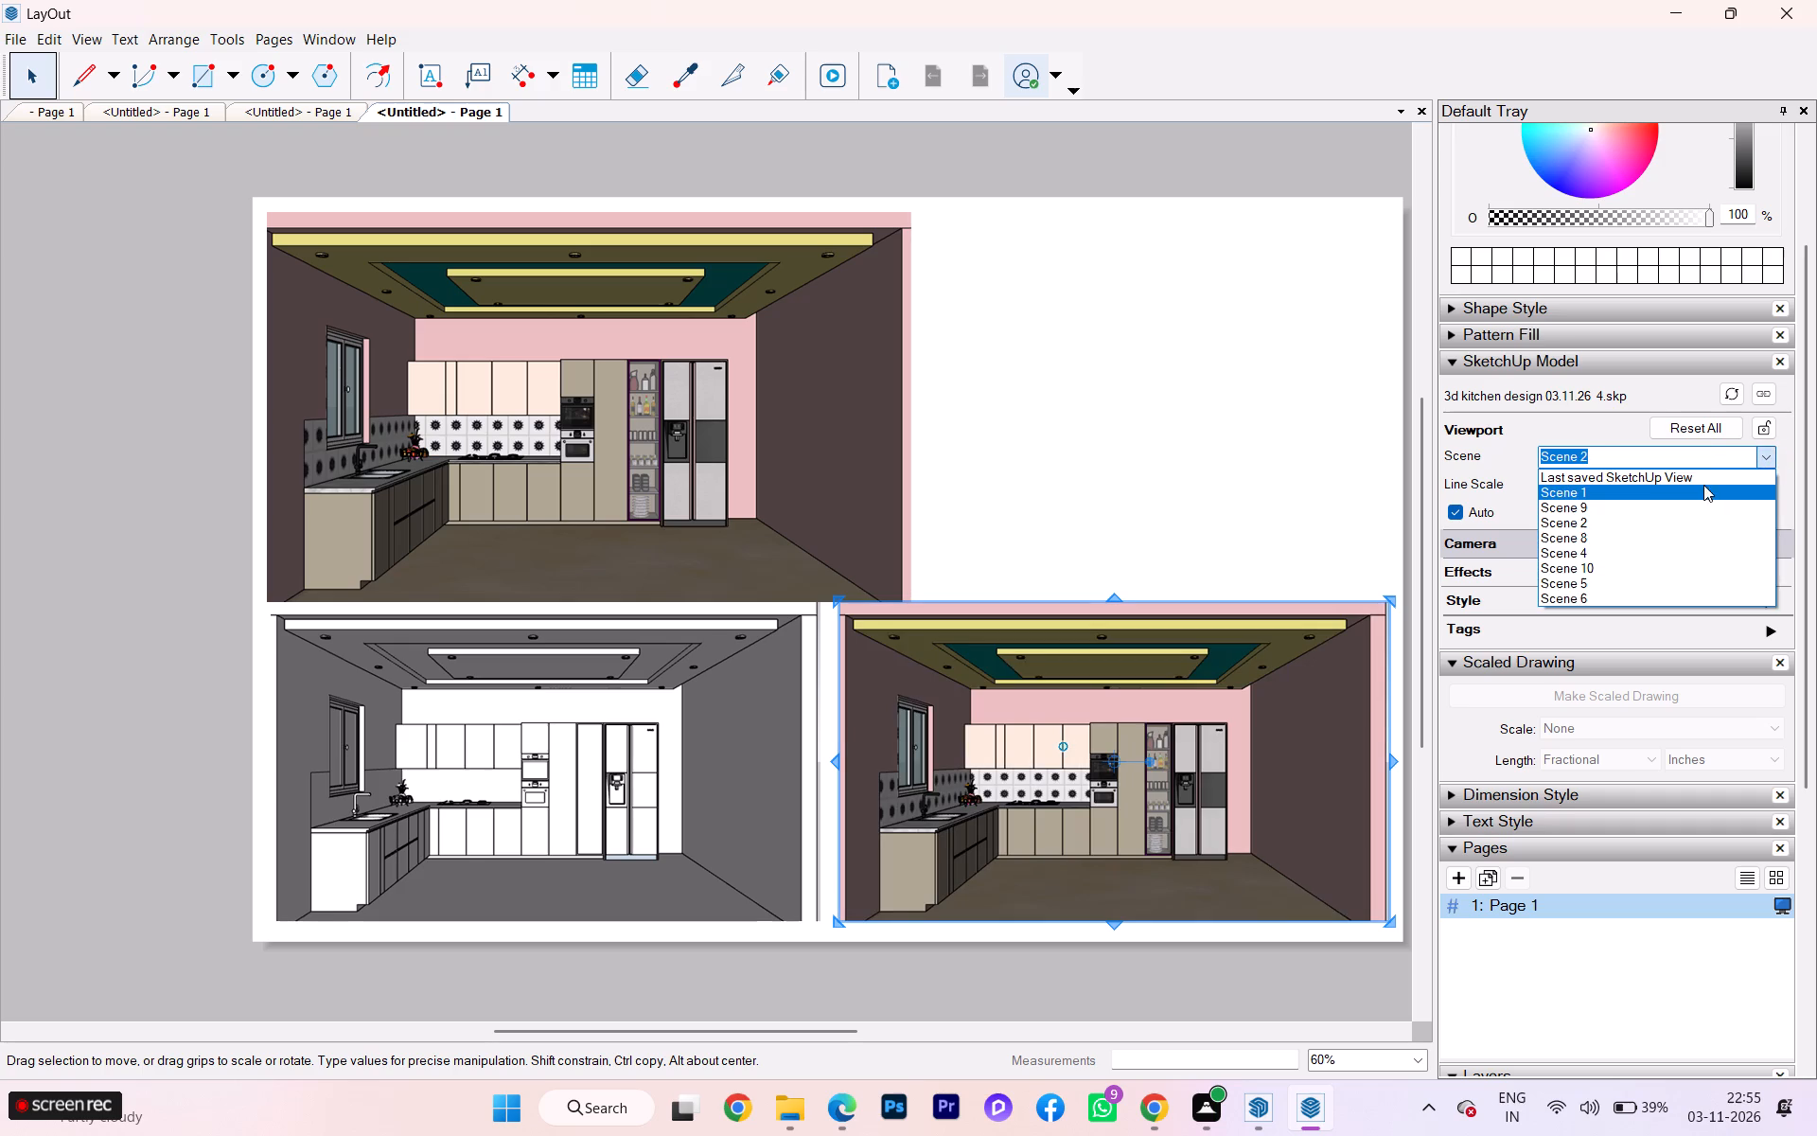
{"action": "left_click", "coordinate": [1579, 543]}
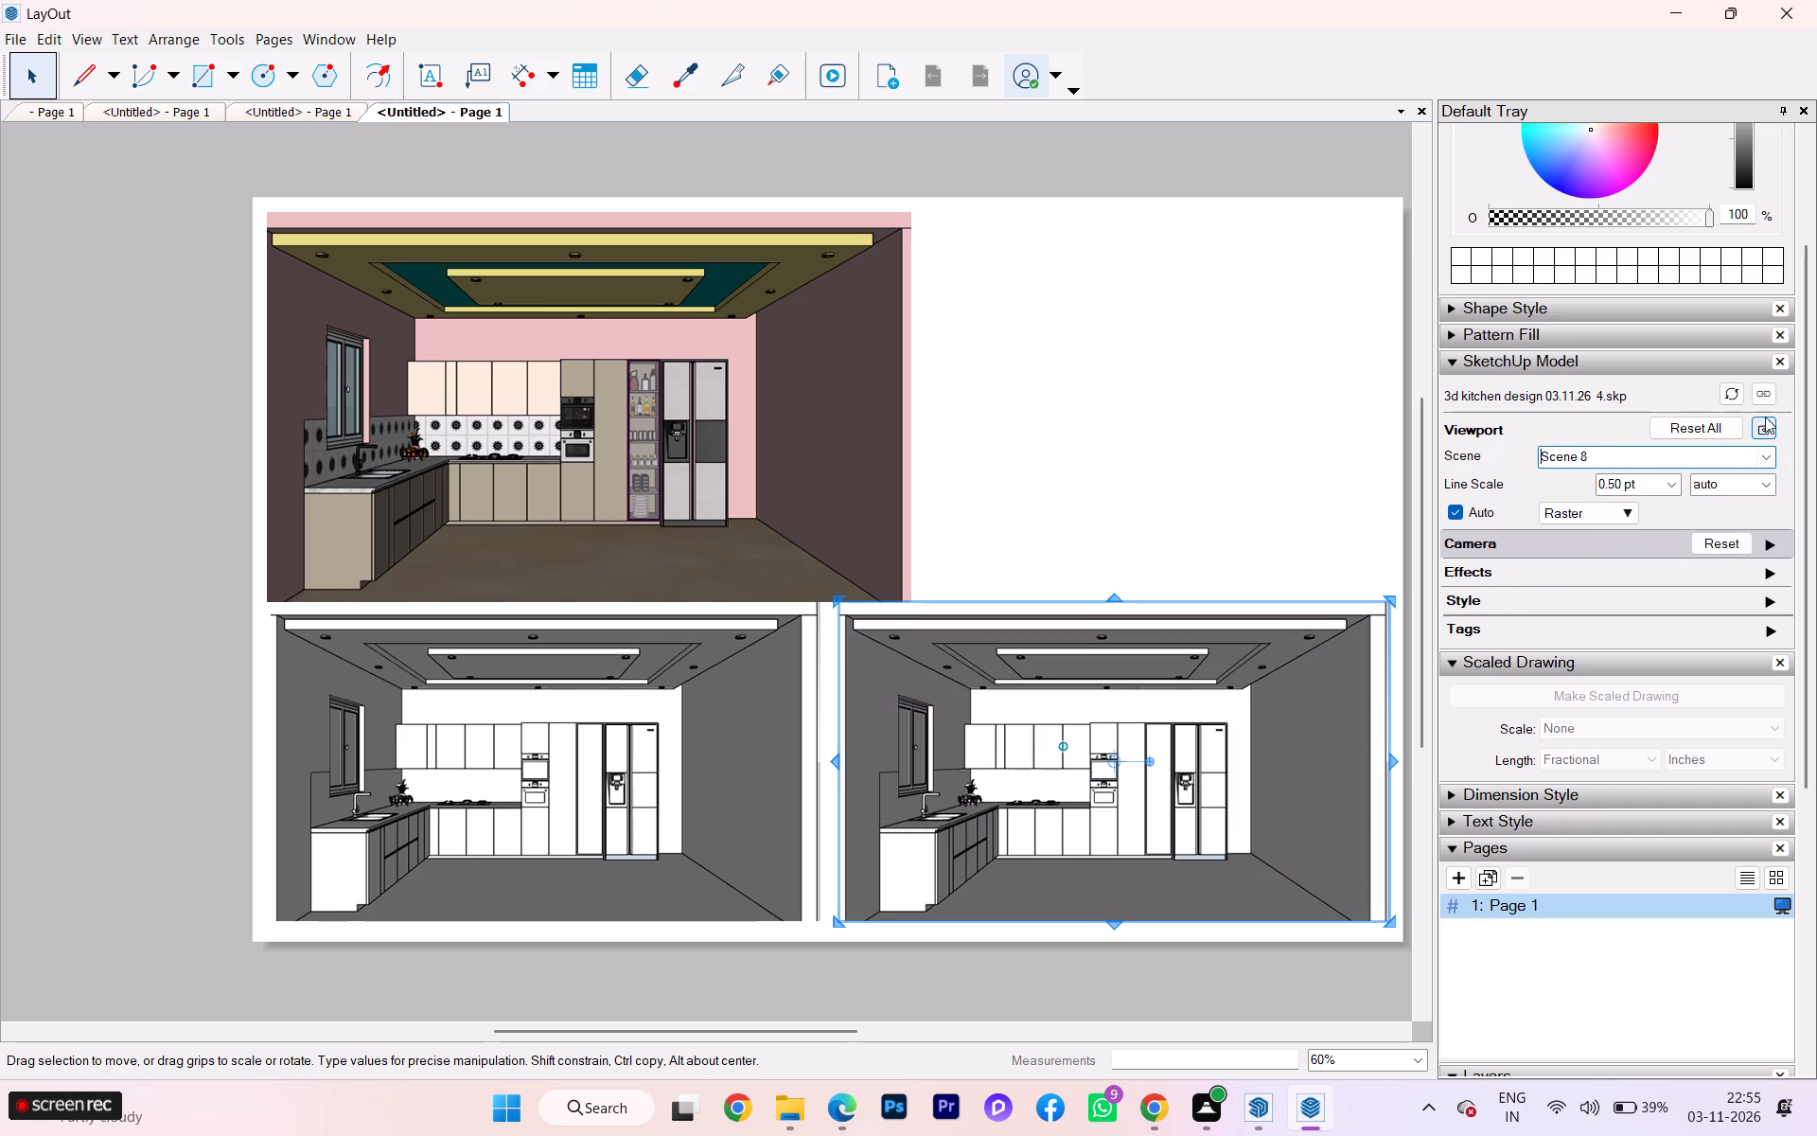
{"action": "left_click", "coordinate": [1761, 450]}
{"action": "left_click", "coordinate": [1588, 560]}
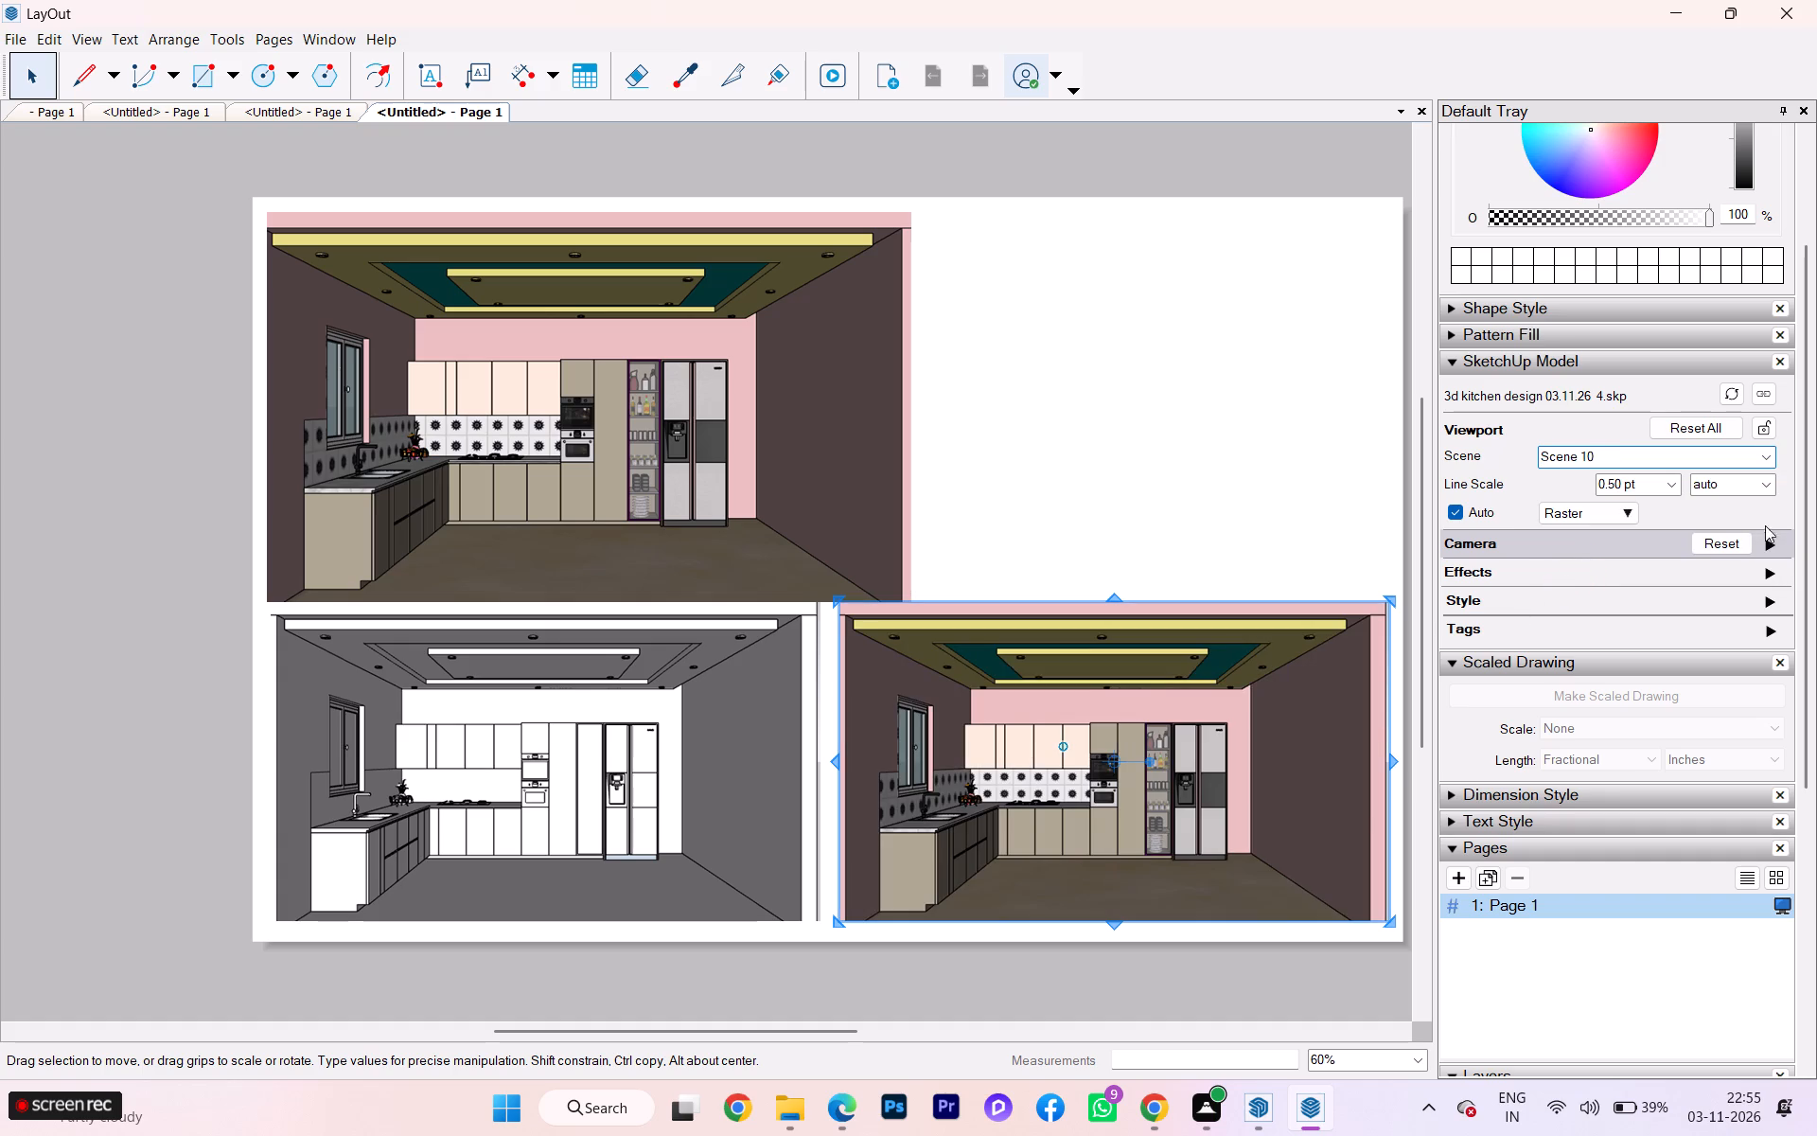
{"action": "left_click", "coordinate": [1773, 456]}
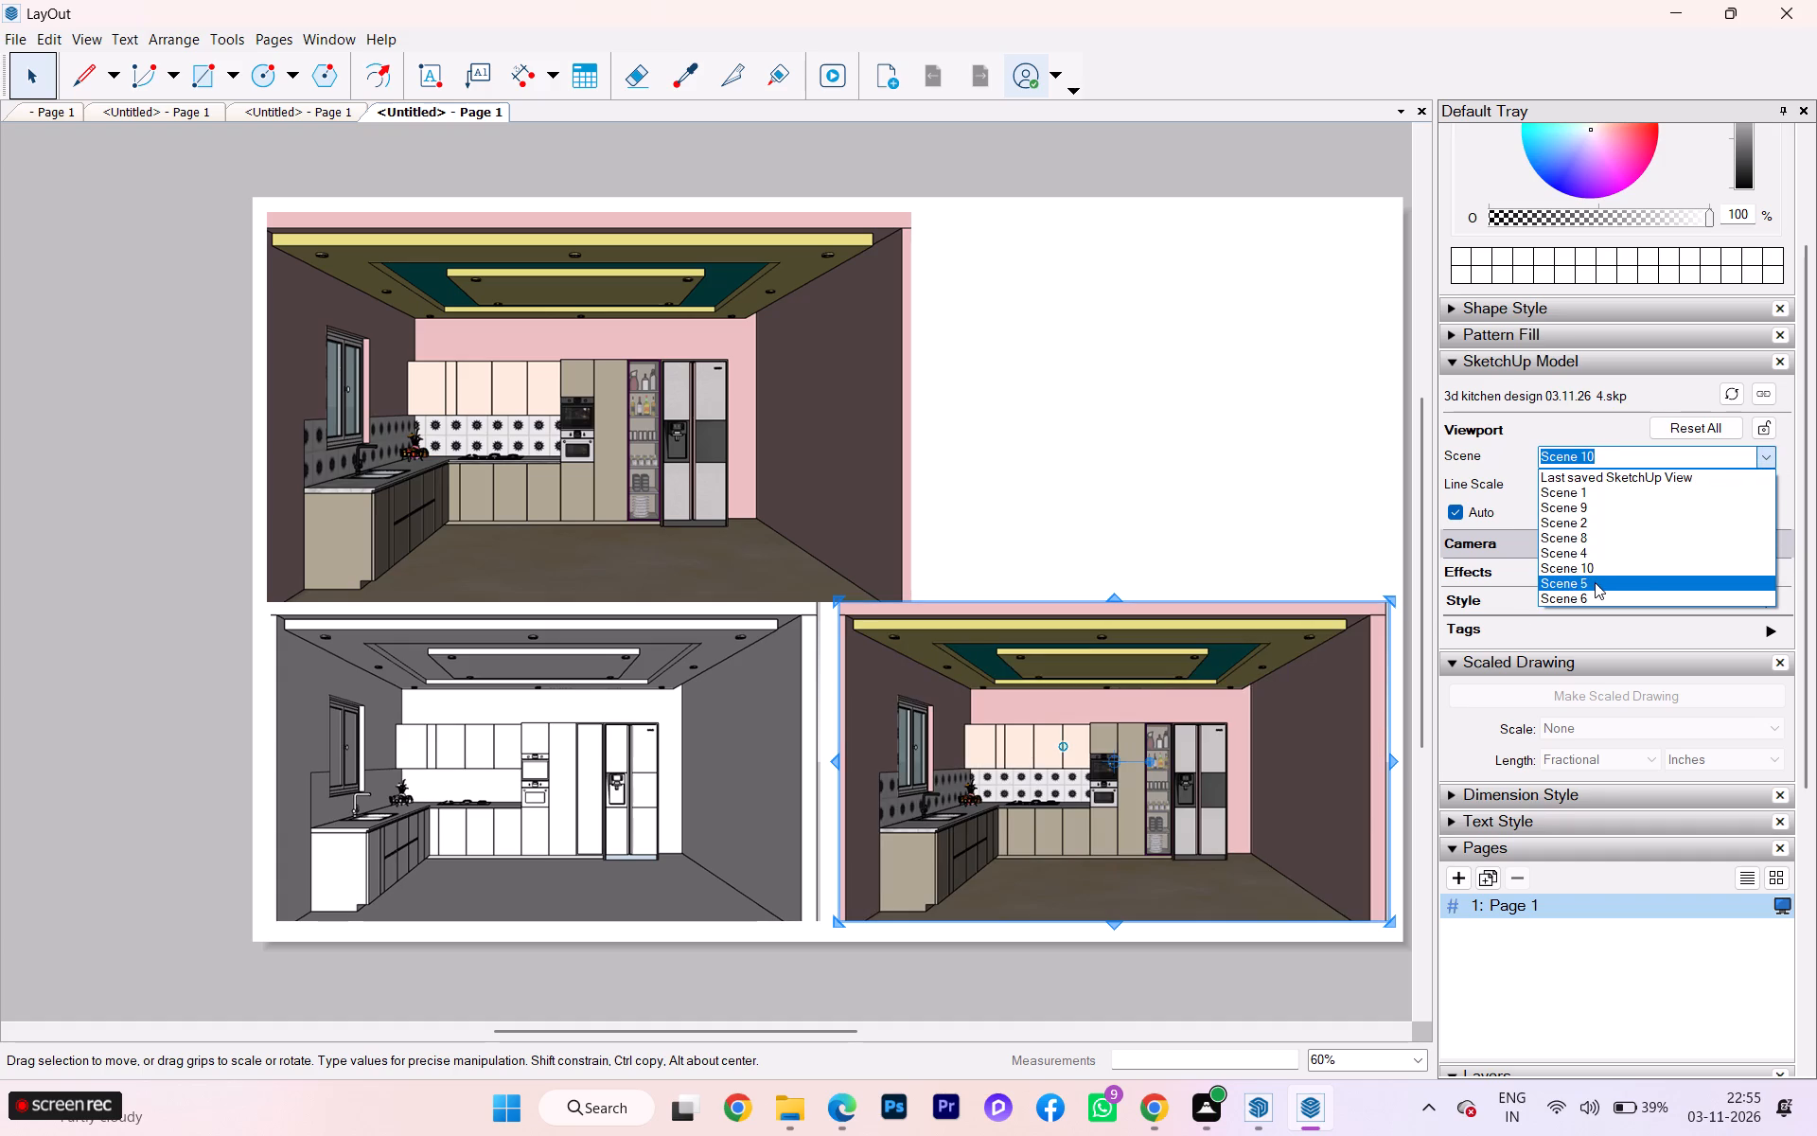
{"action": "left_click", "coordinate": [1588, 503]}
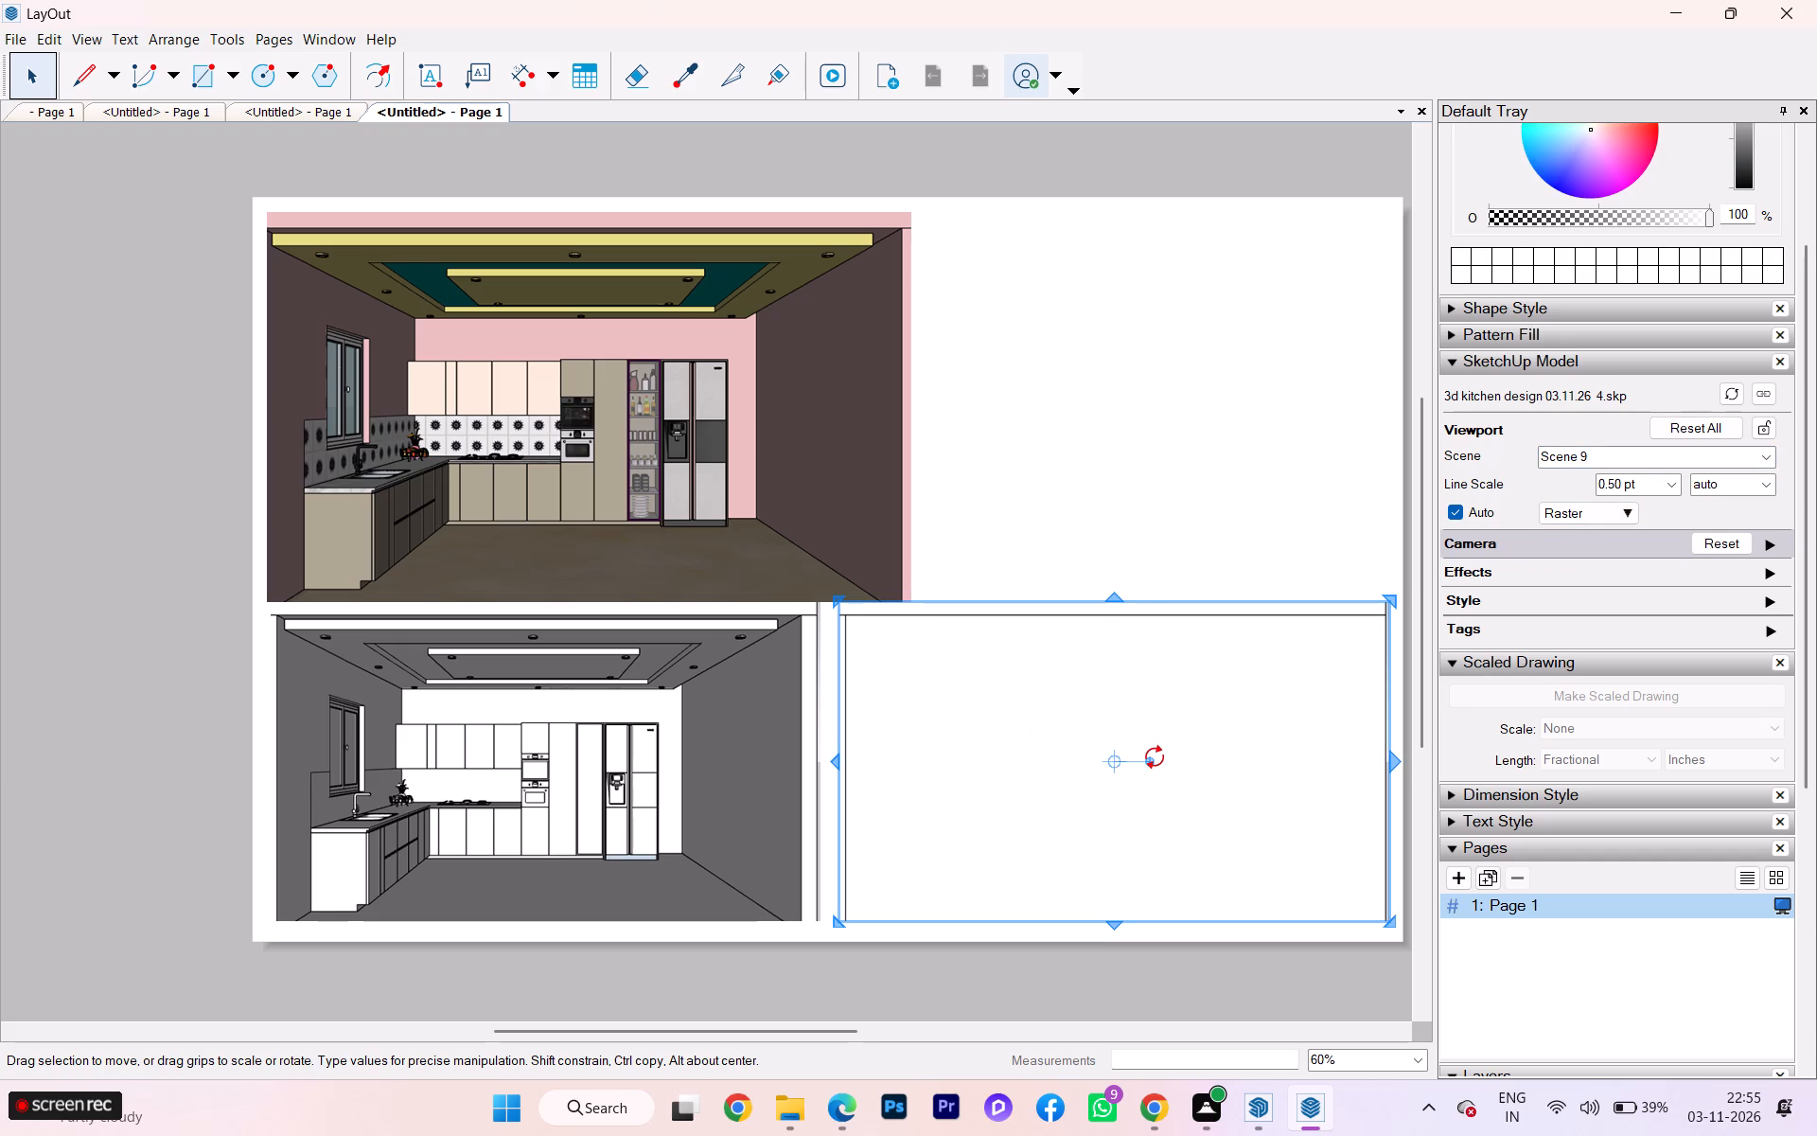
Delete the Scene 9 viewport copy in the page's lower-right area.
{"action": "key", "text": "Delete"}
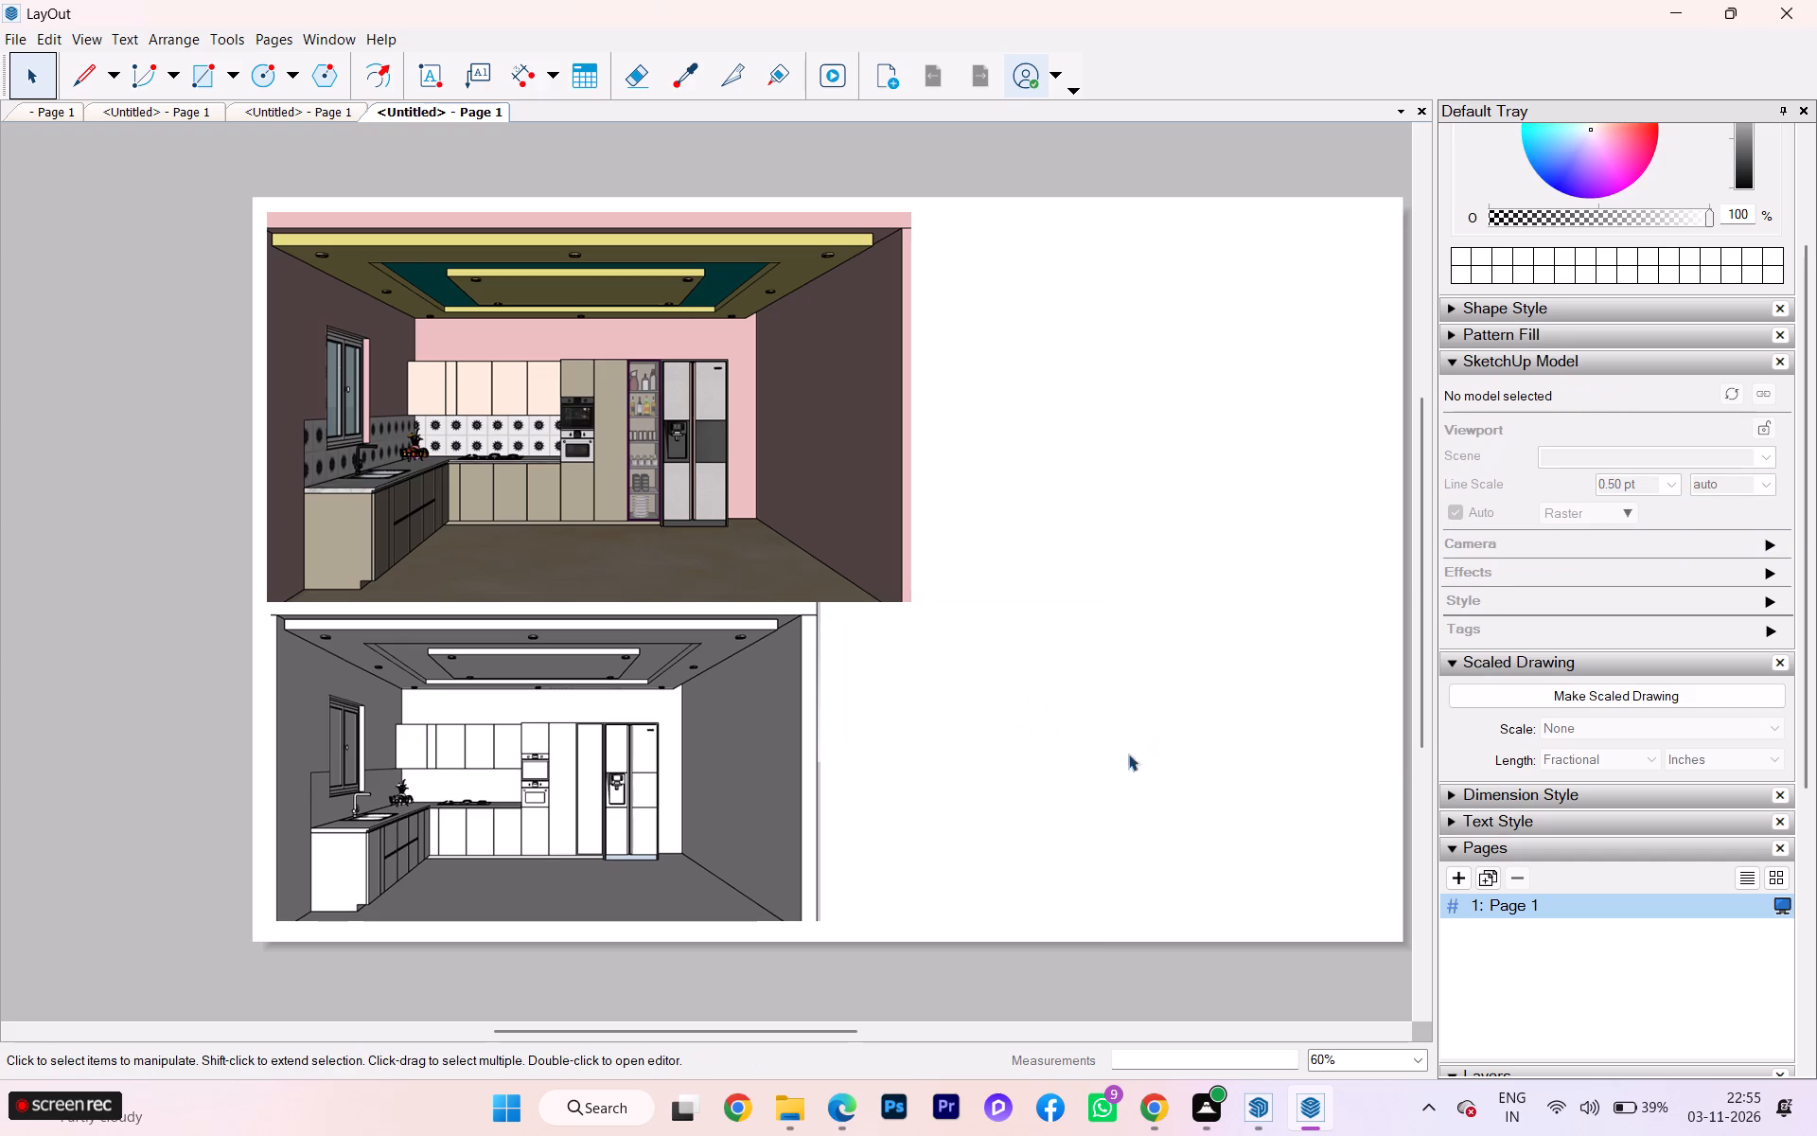
Copy the Scene 8 viewport into the page's empty lower-right area.
{"action": "left_click", "coordinate": [690, 472]}
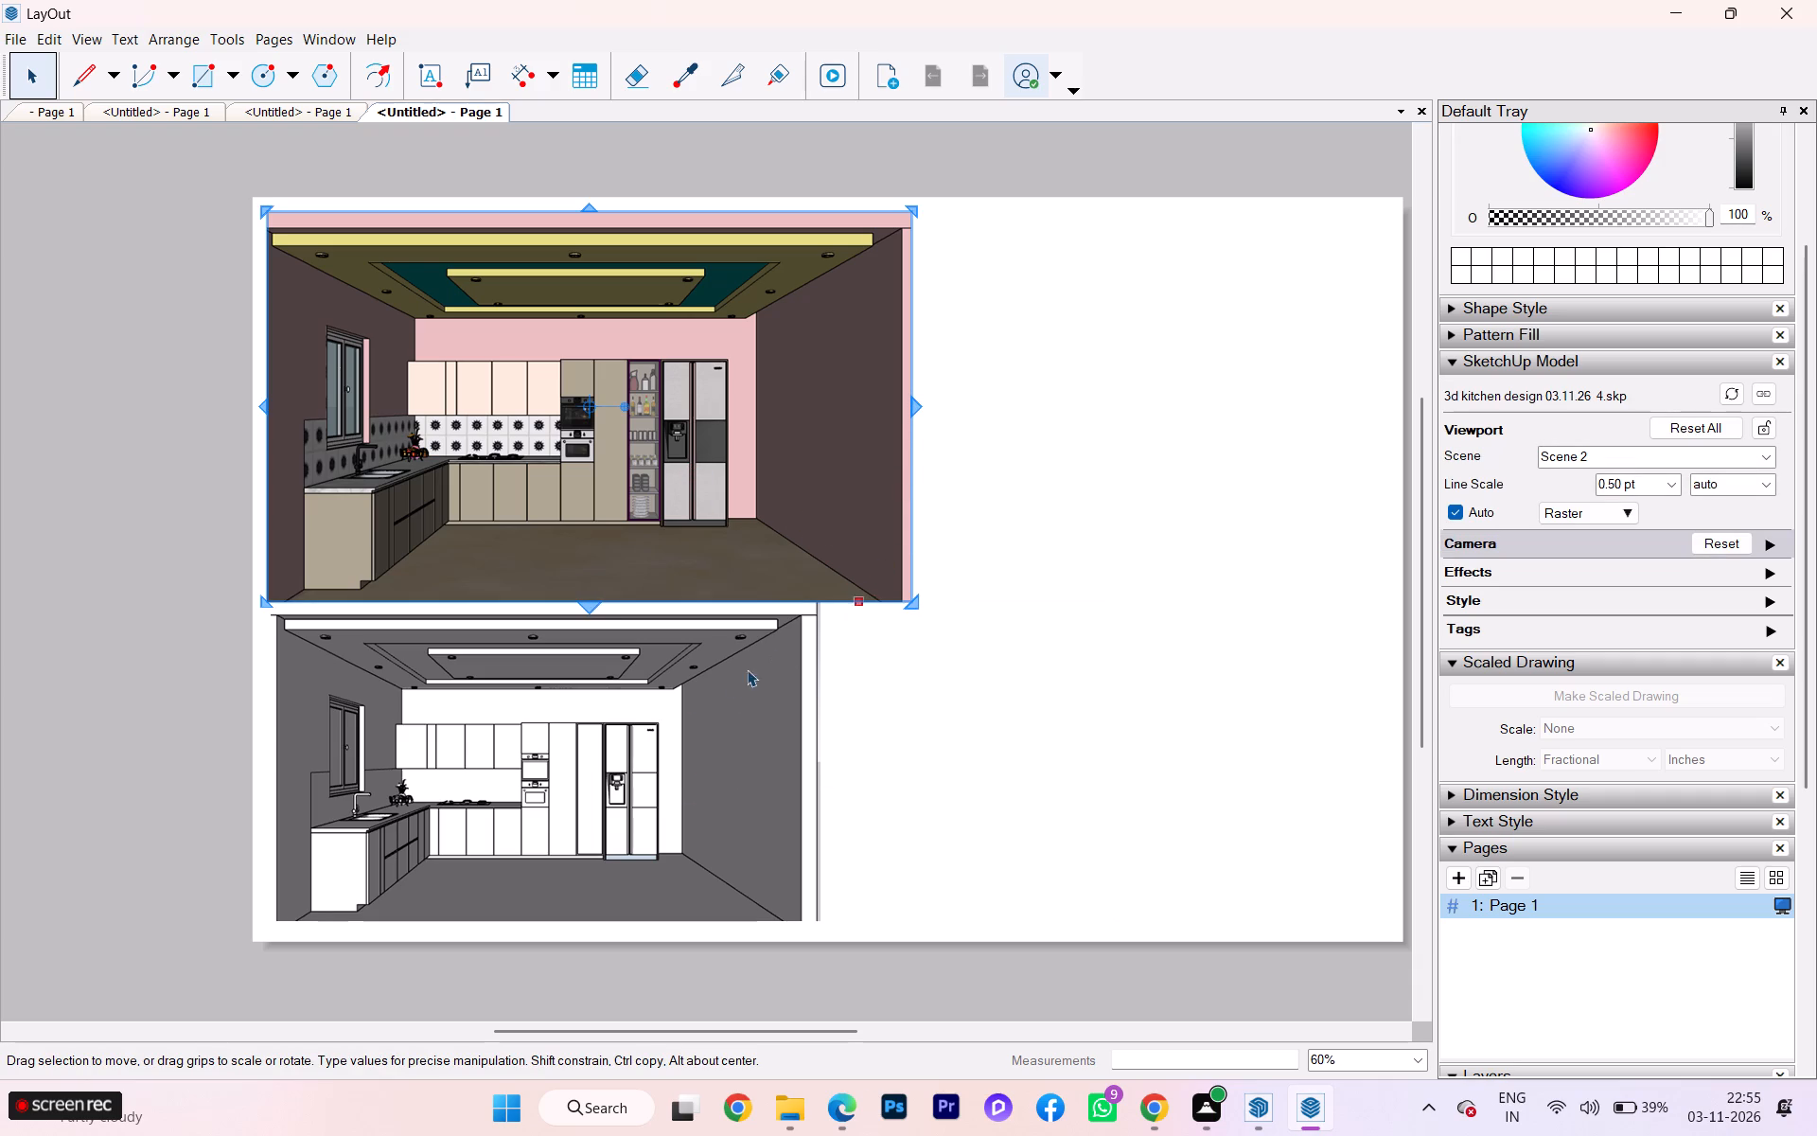
{"action": "left_click", "coordinate": [605, 711]}
{"action": "left_click_drag", "start_coordinate": [573, 735], "coordinate": [653, 750]}
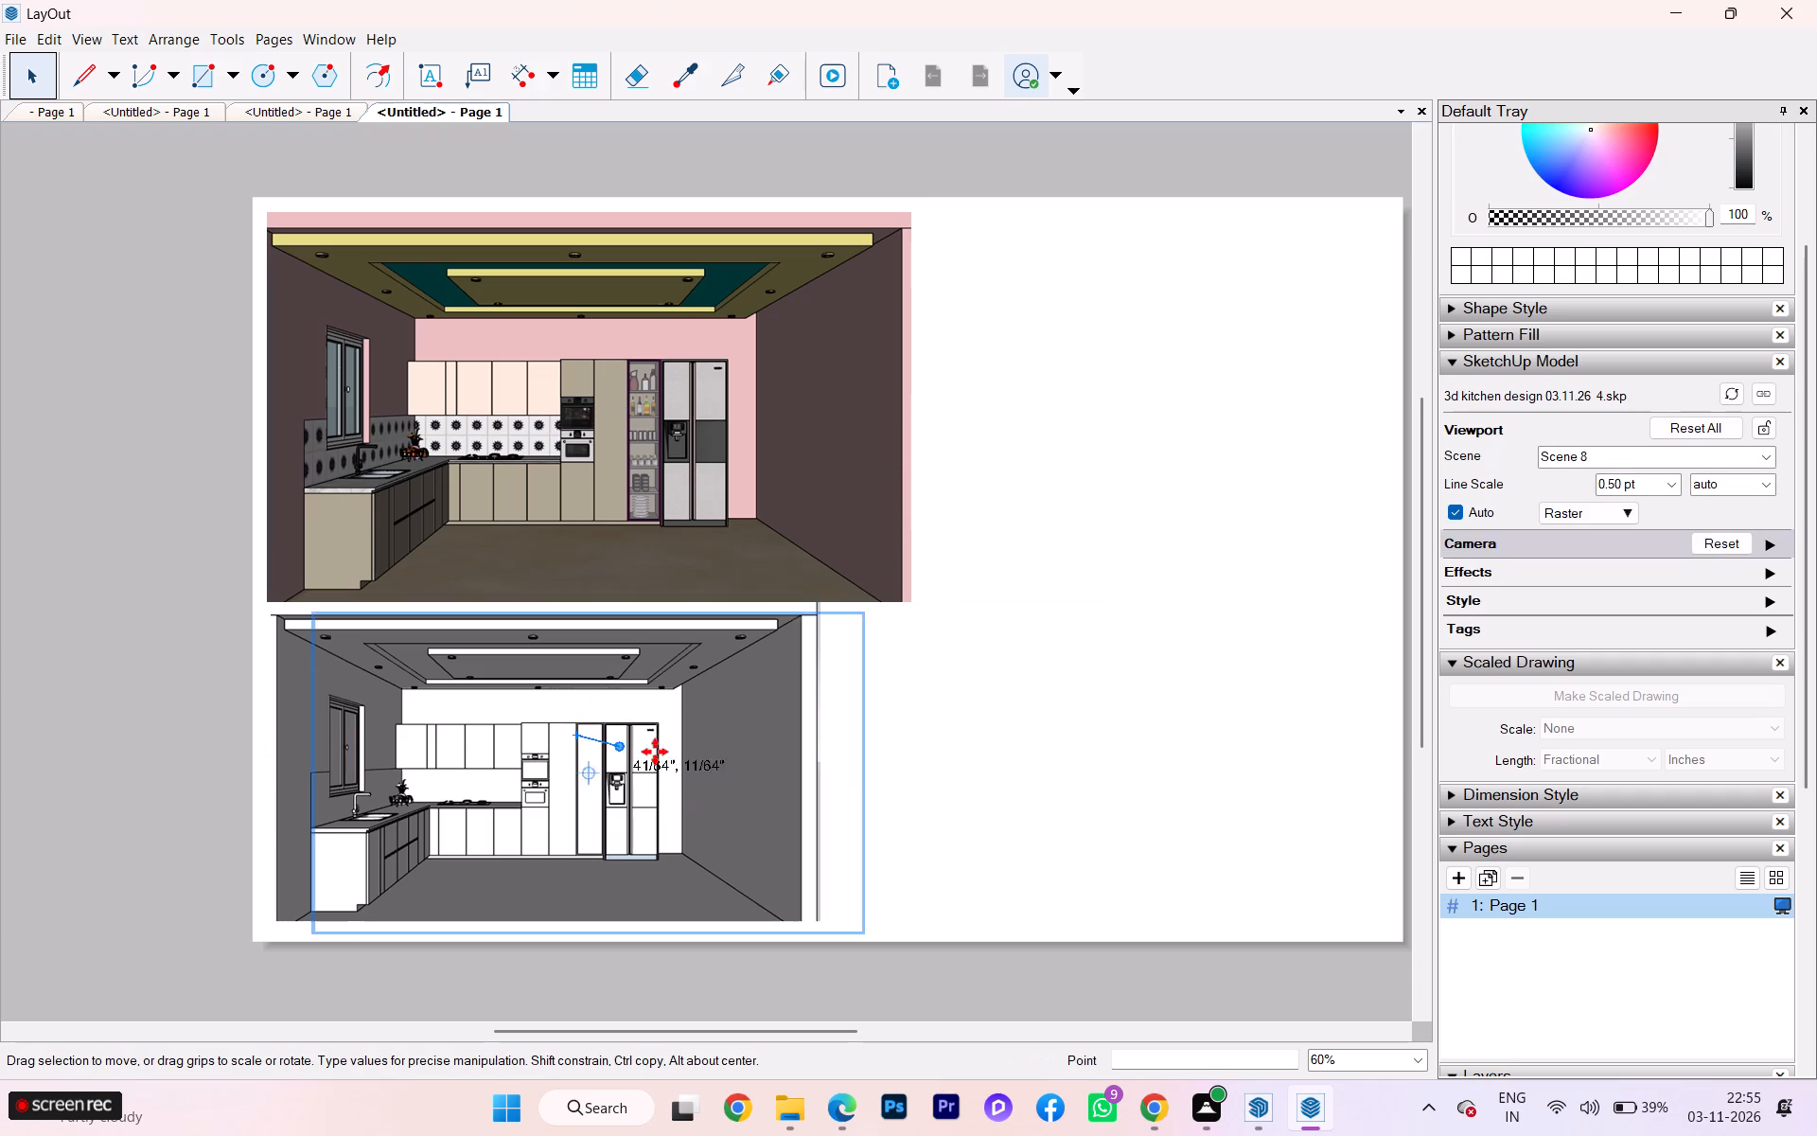
{"action": "left_click_drag", "start_coordinate": [653, 750], "coordinate": [1138, 743]}
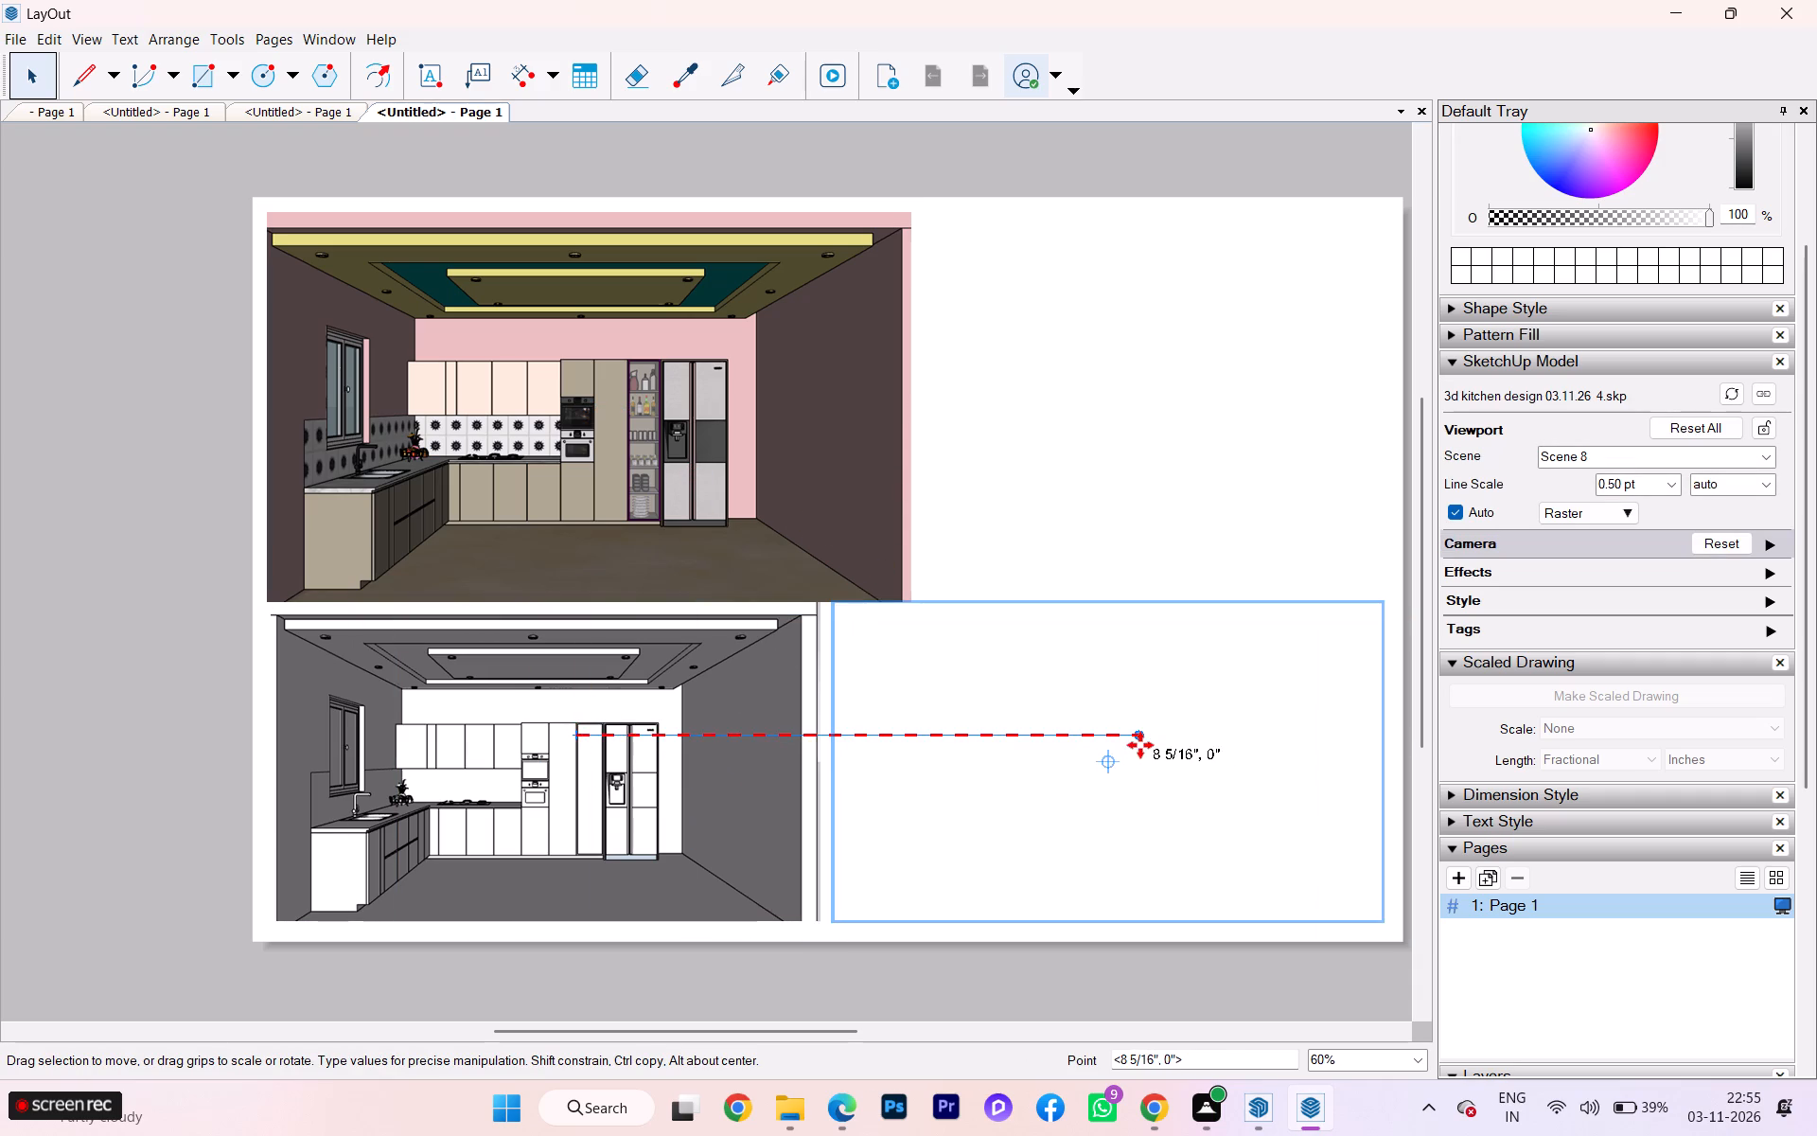
{"action": "left_click_drag", "start_coordinate": [1138, 743], "coordinate": [1138, 754]}
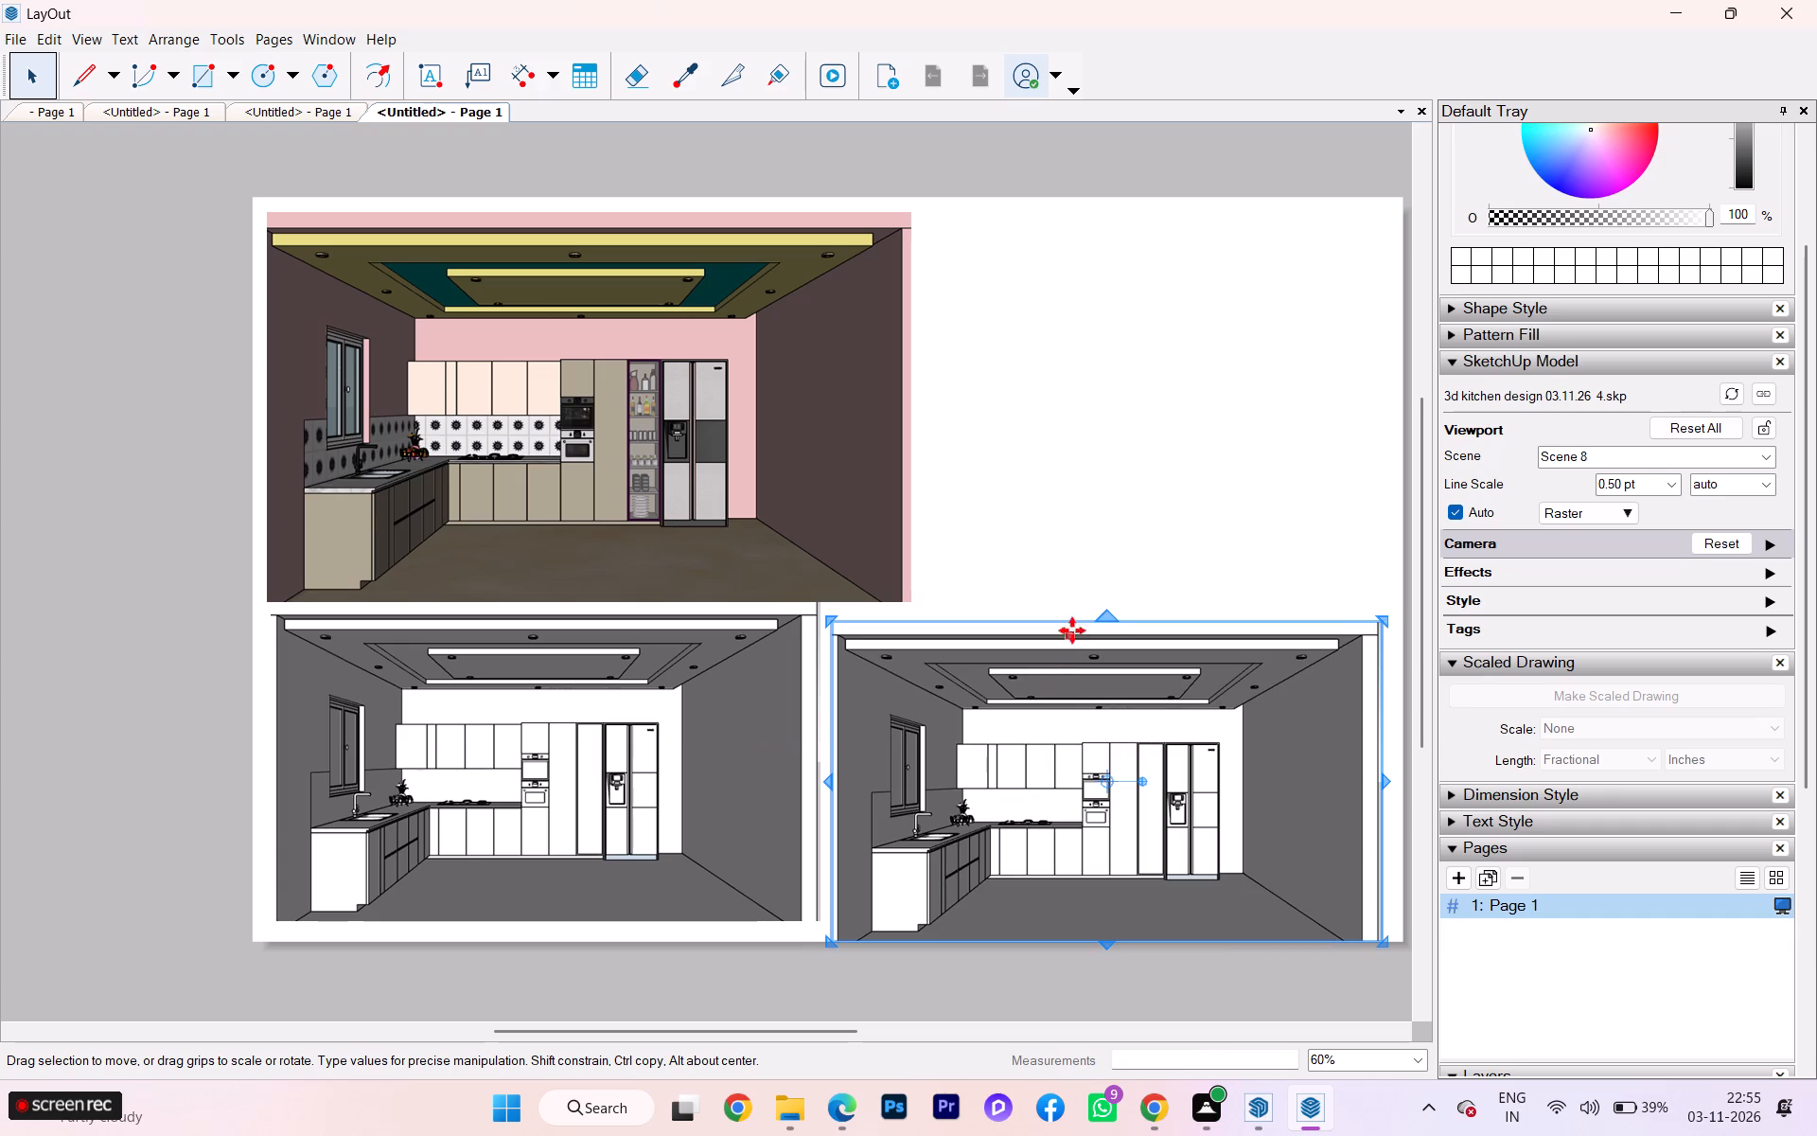
Delete the original Scene 8 viewport below the Scene 2 viewport.
{"action": "left_click", "coordinate": [699, 695]}
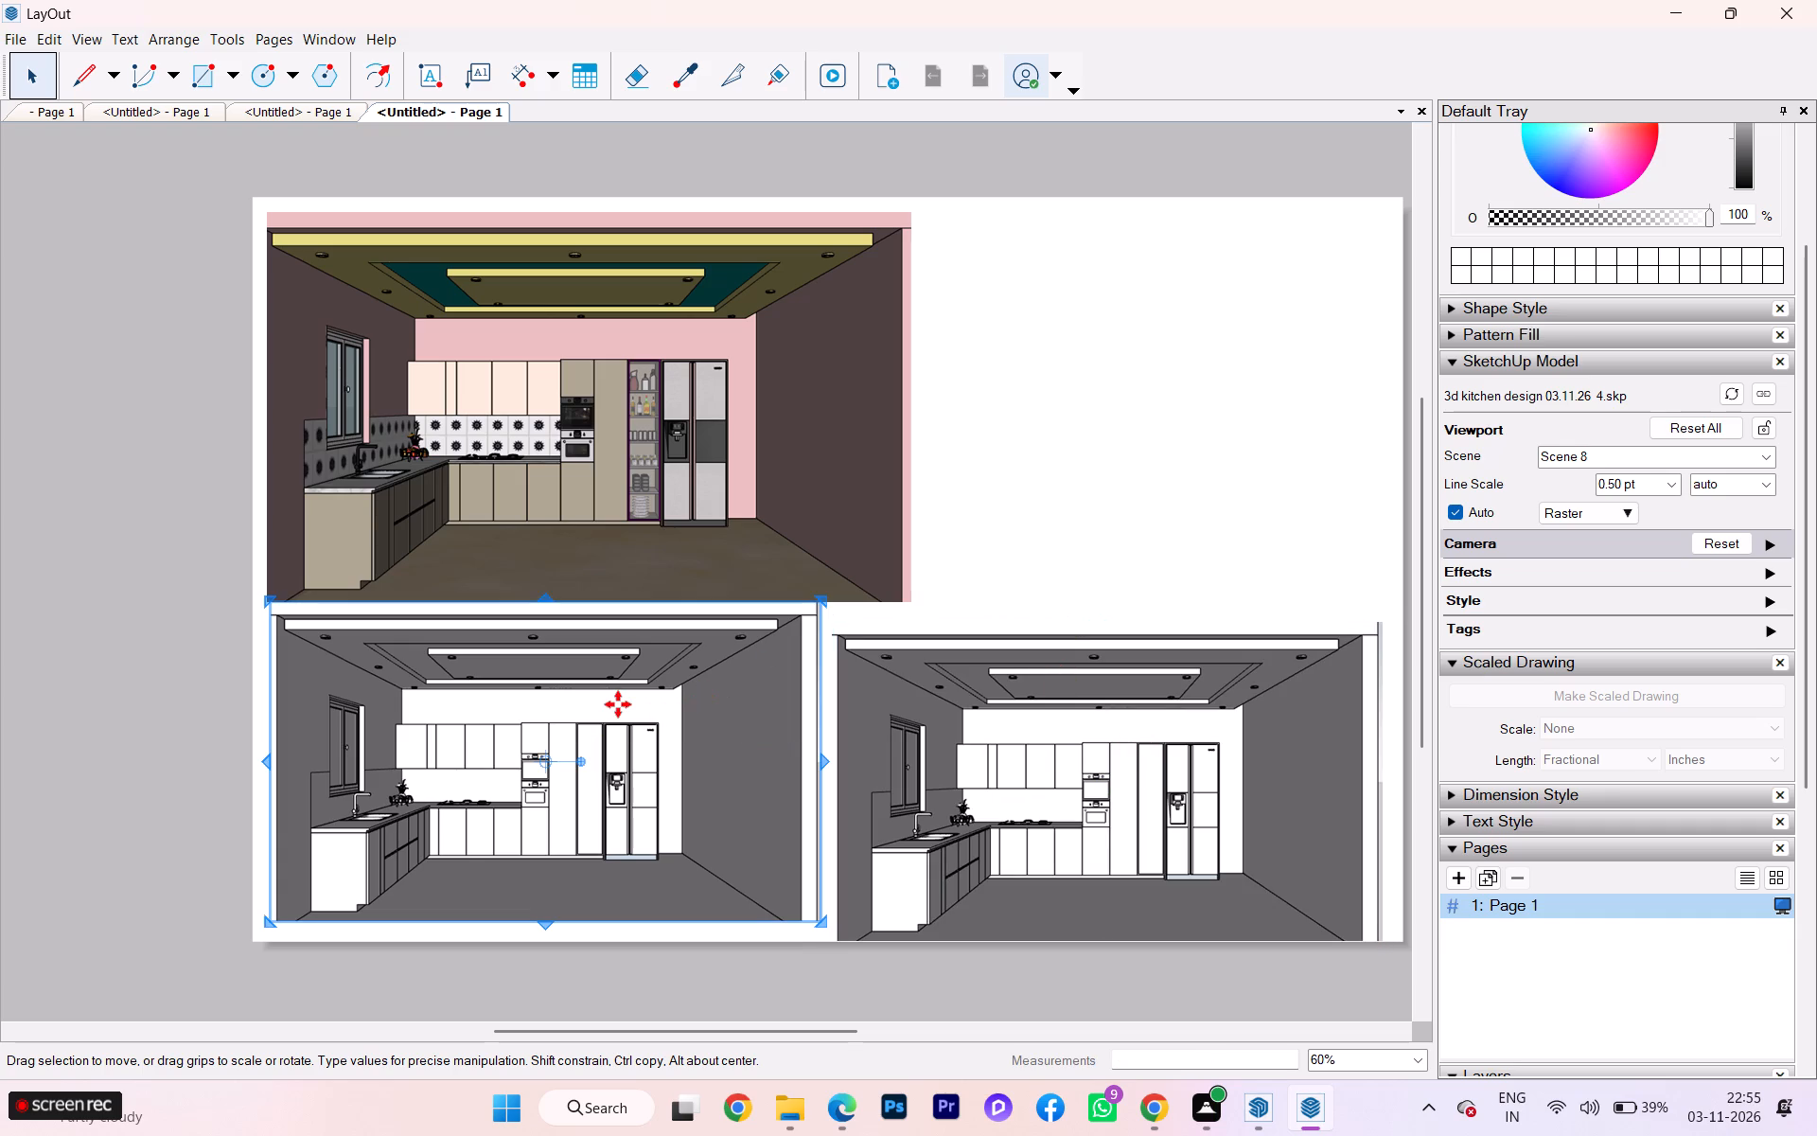
{"action": "key", "text": "Delete"}
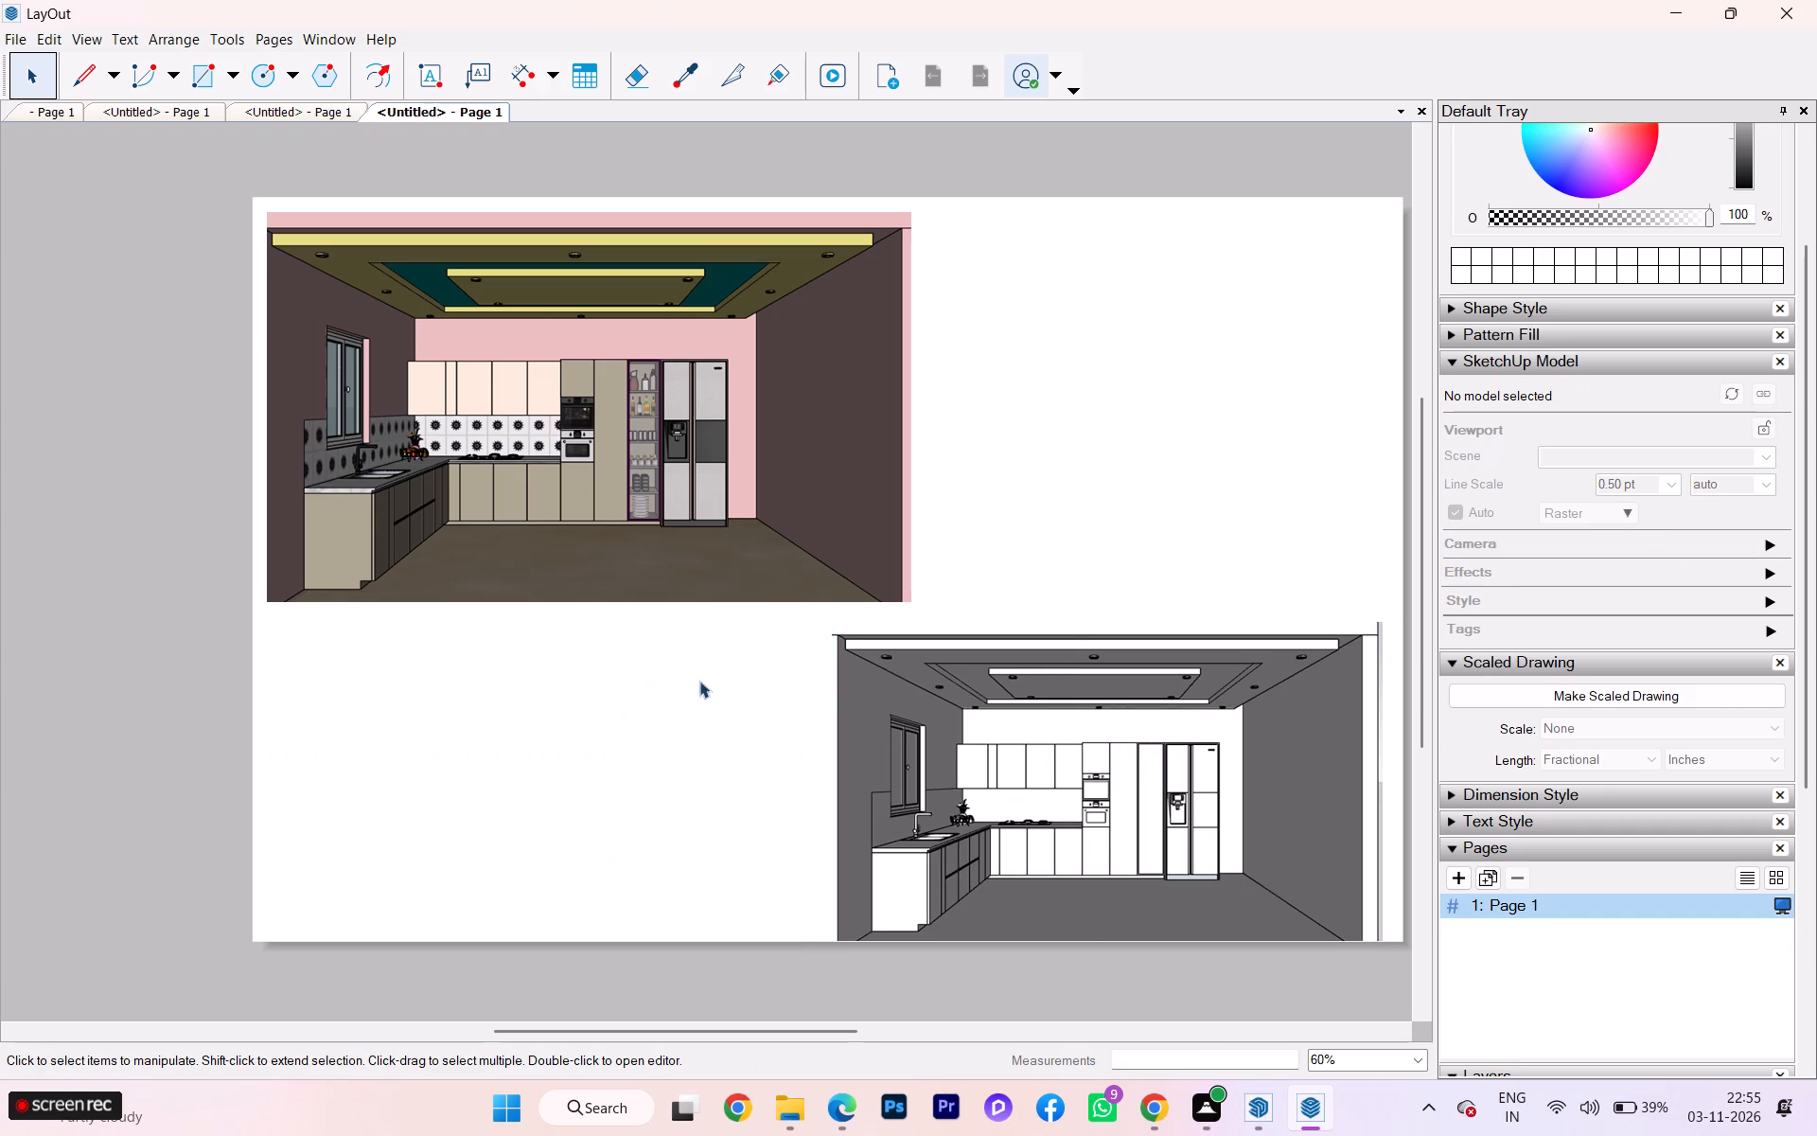
Move the remaining Scene 8 viewport slightly up to line its top edge up with the Scene 2 viewport's bottom edge.
{"action": "left_click", "coordinate": [1034, 668]}
{"action": "left_click_drag", "start_coordinate": [1045, 707], "coordinate": [1039, 684]}
{"action": "left_click", "coordinate": [671, 714]}
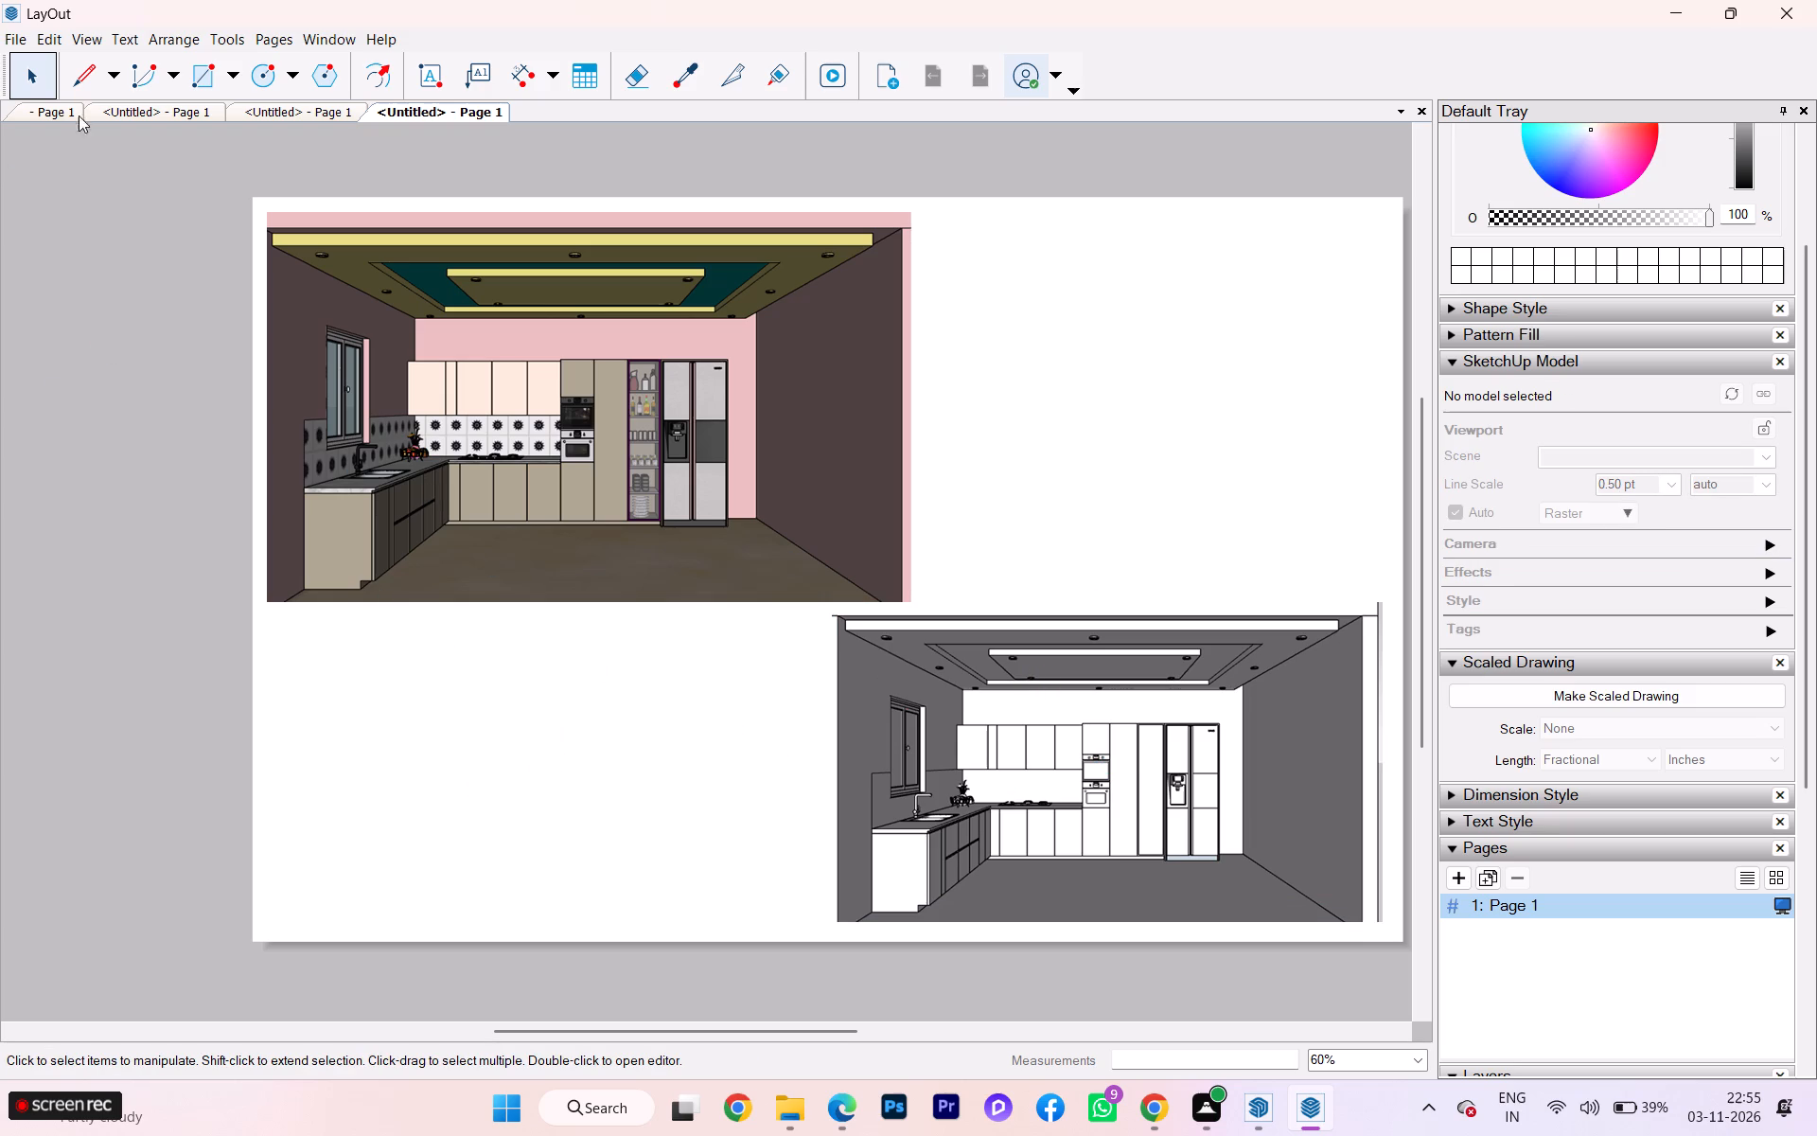
Start a PDF export into the skp pdfs folder of internship files, with a file name beginning with kitchen.
{"action": "left_click", "coordinate": [16, 43]}
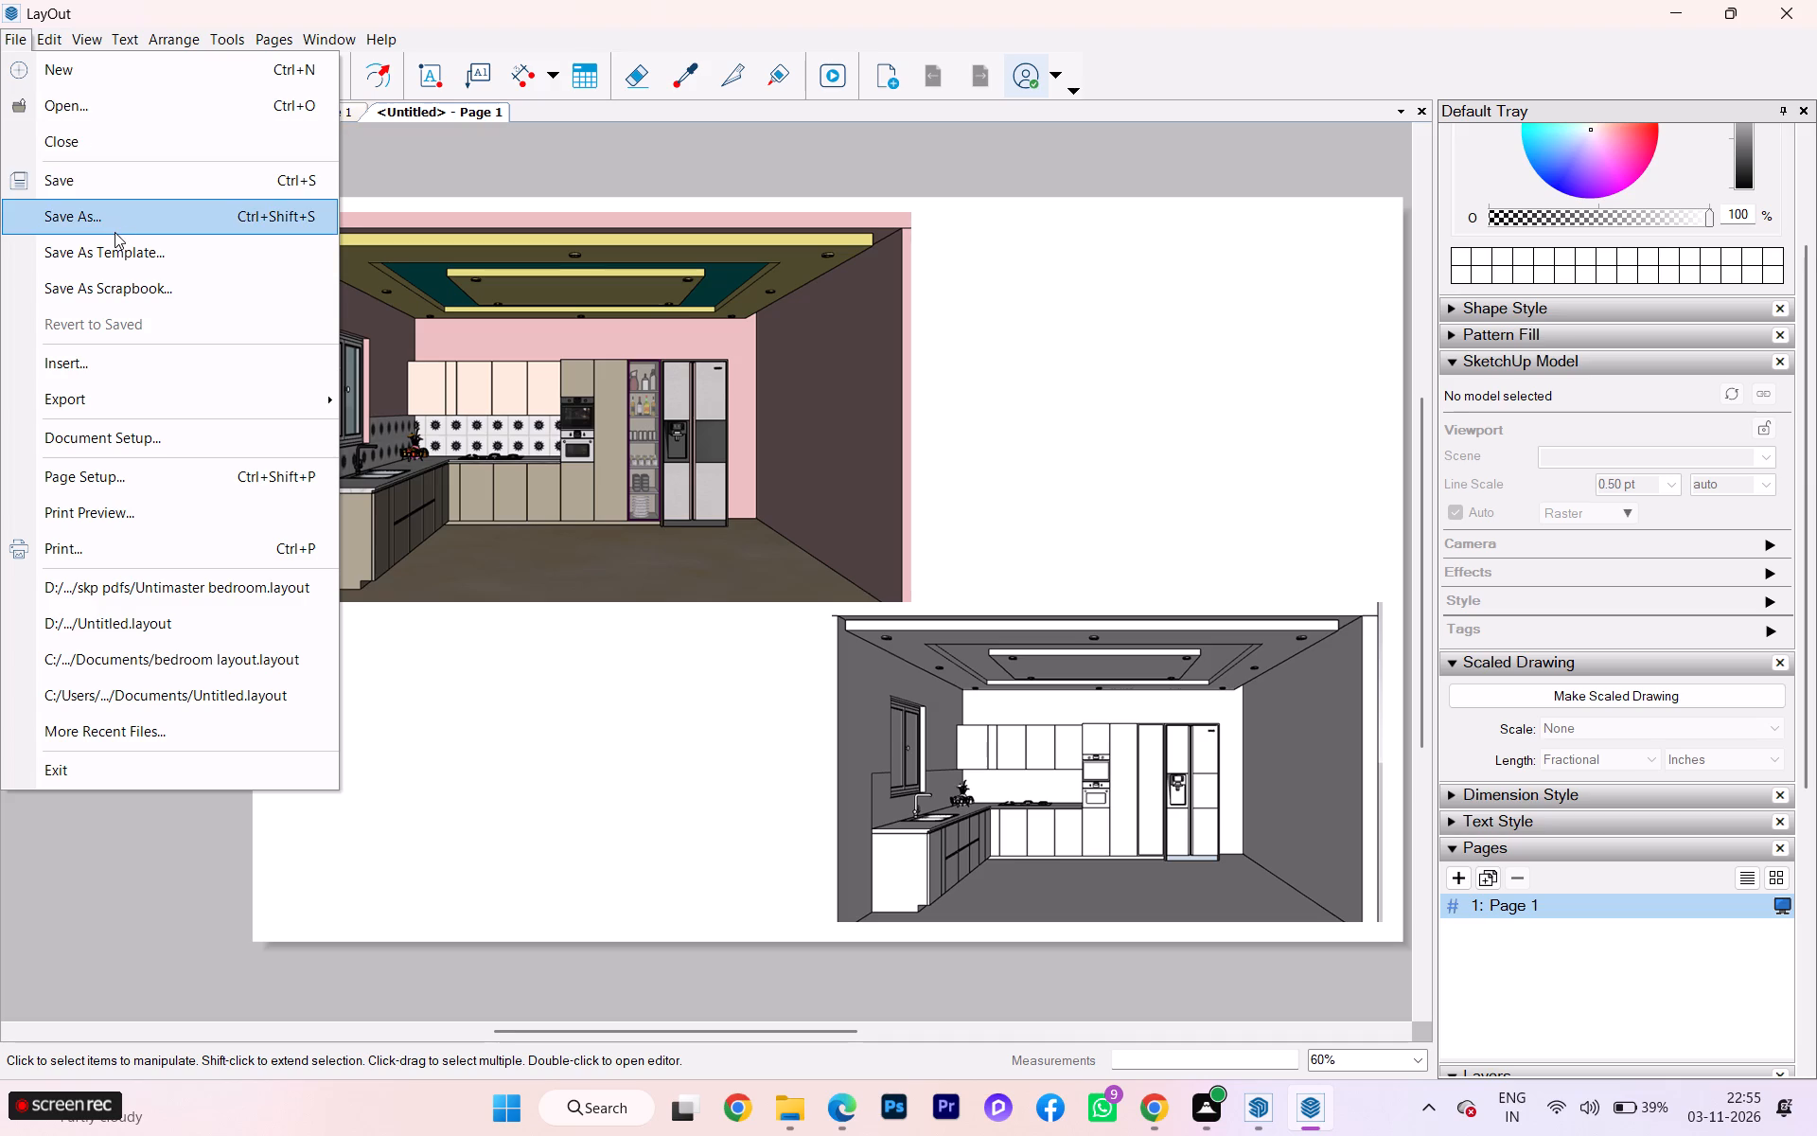
{"action": "left_click", "coordinate": [86, 405]}
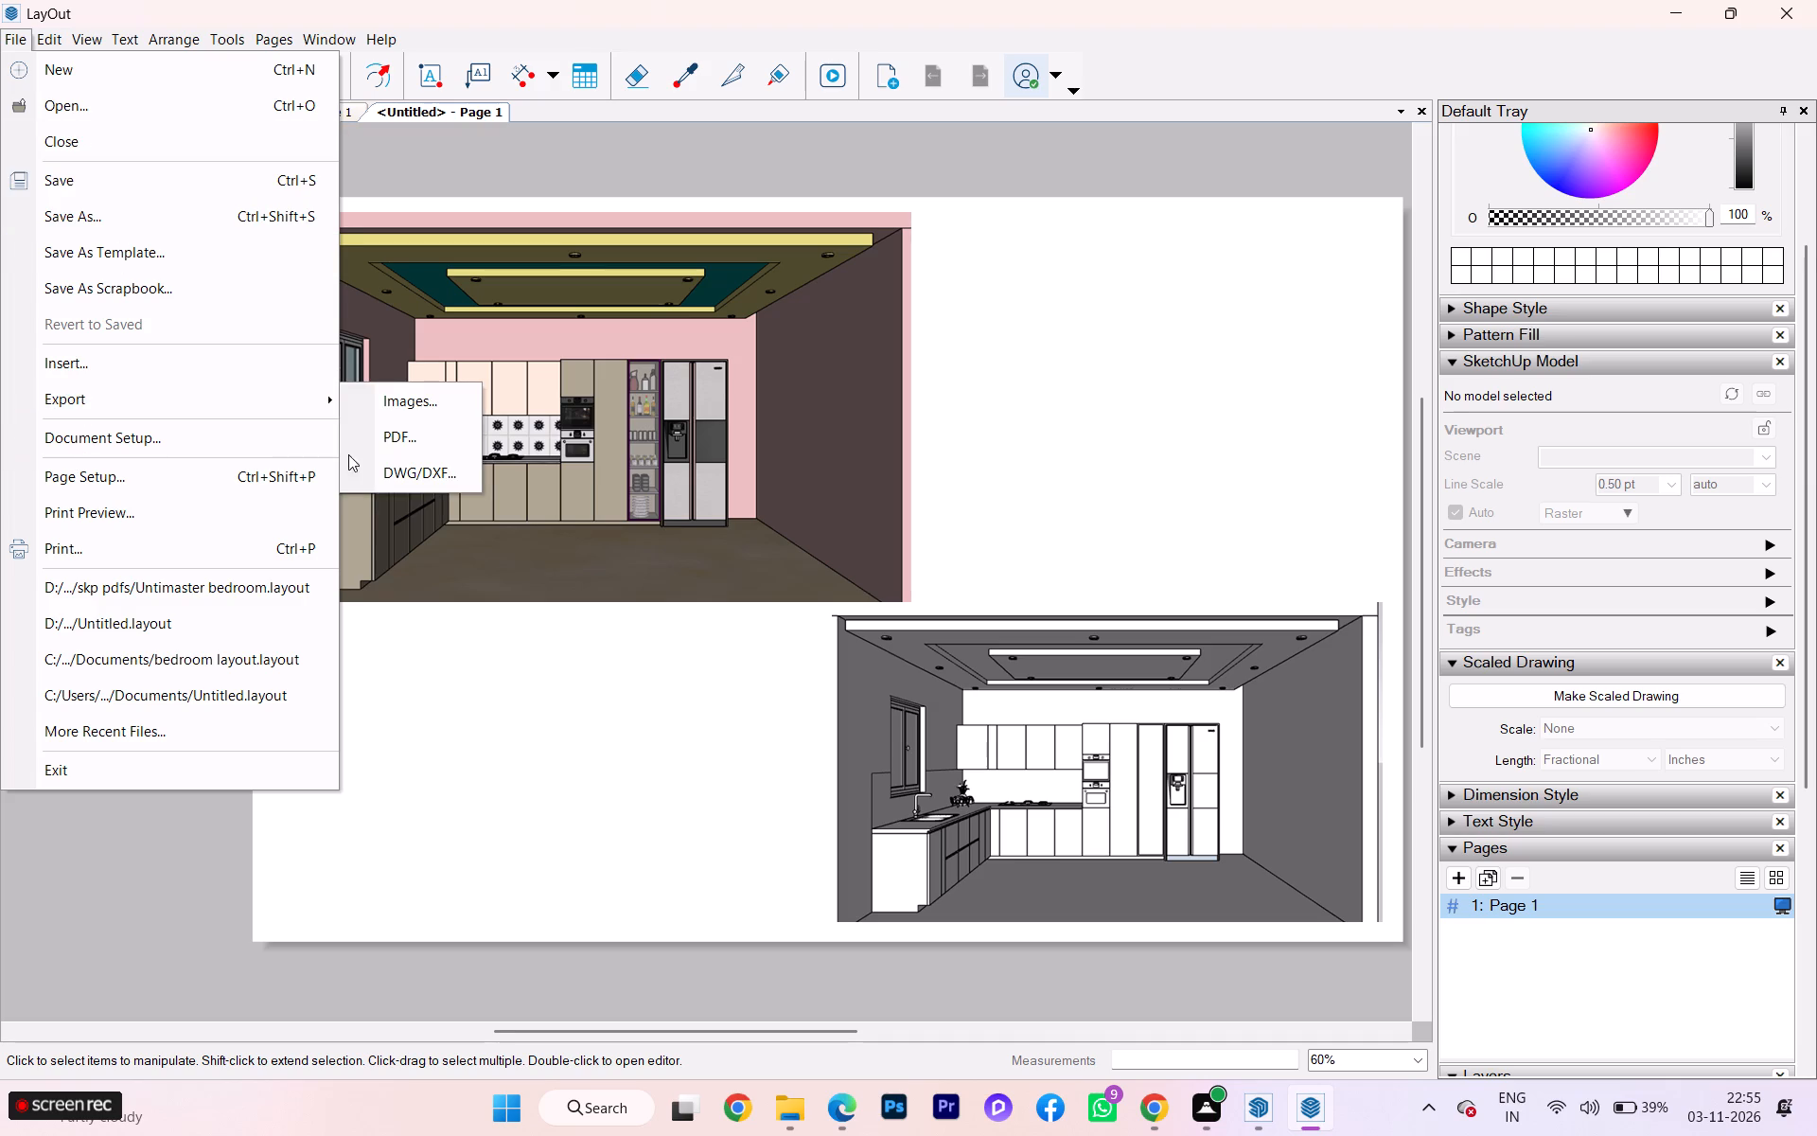
{"action": "left_click", "coordinate": [397, 437]}
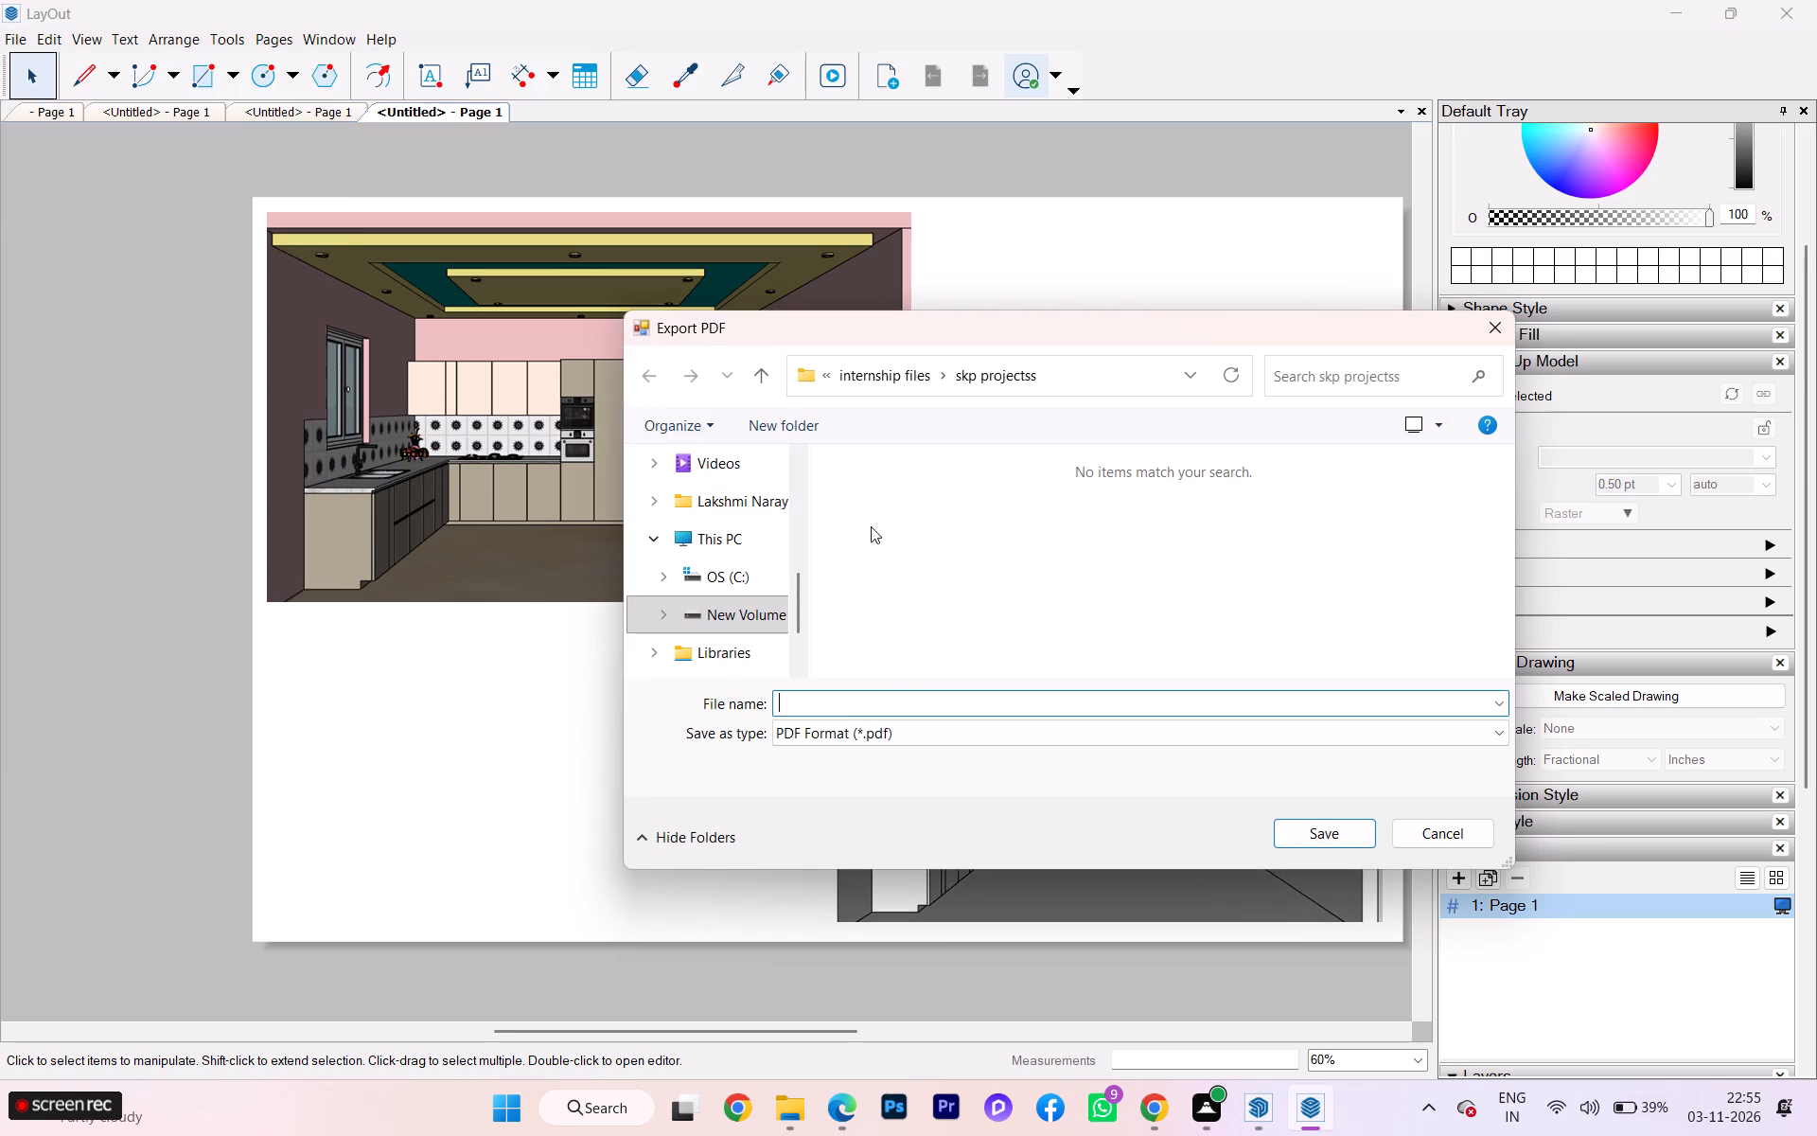
{"action": "left_click", "coordinate": [882, 366]}
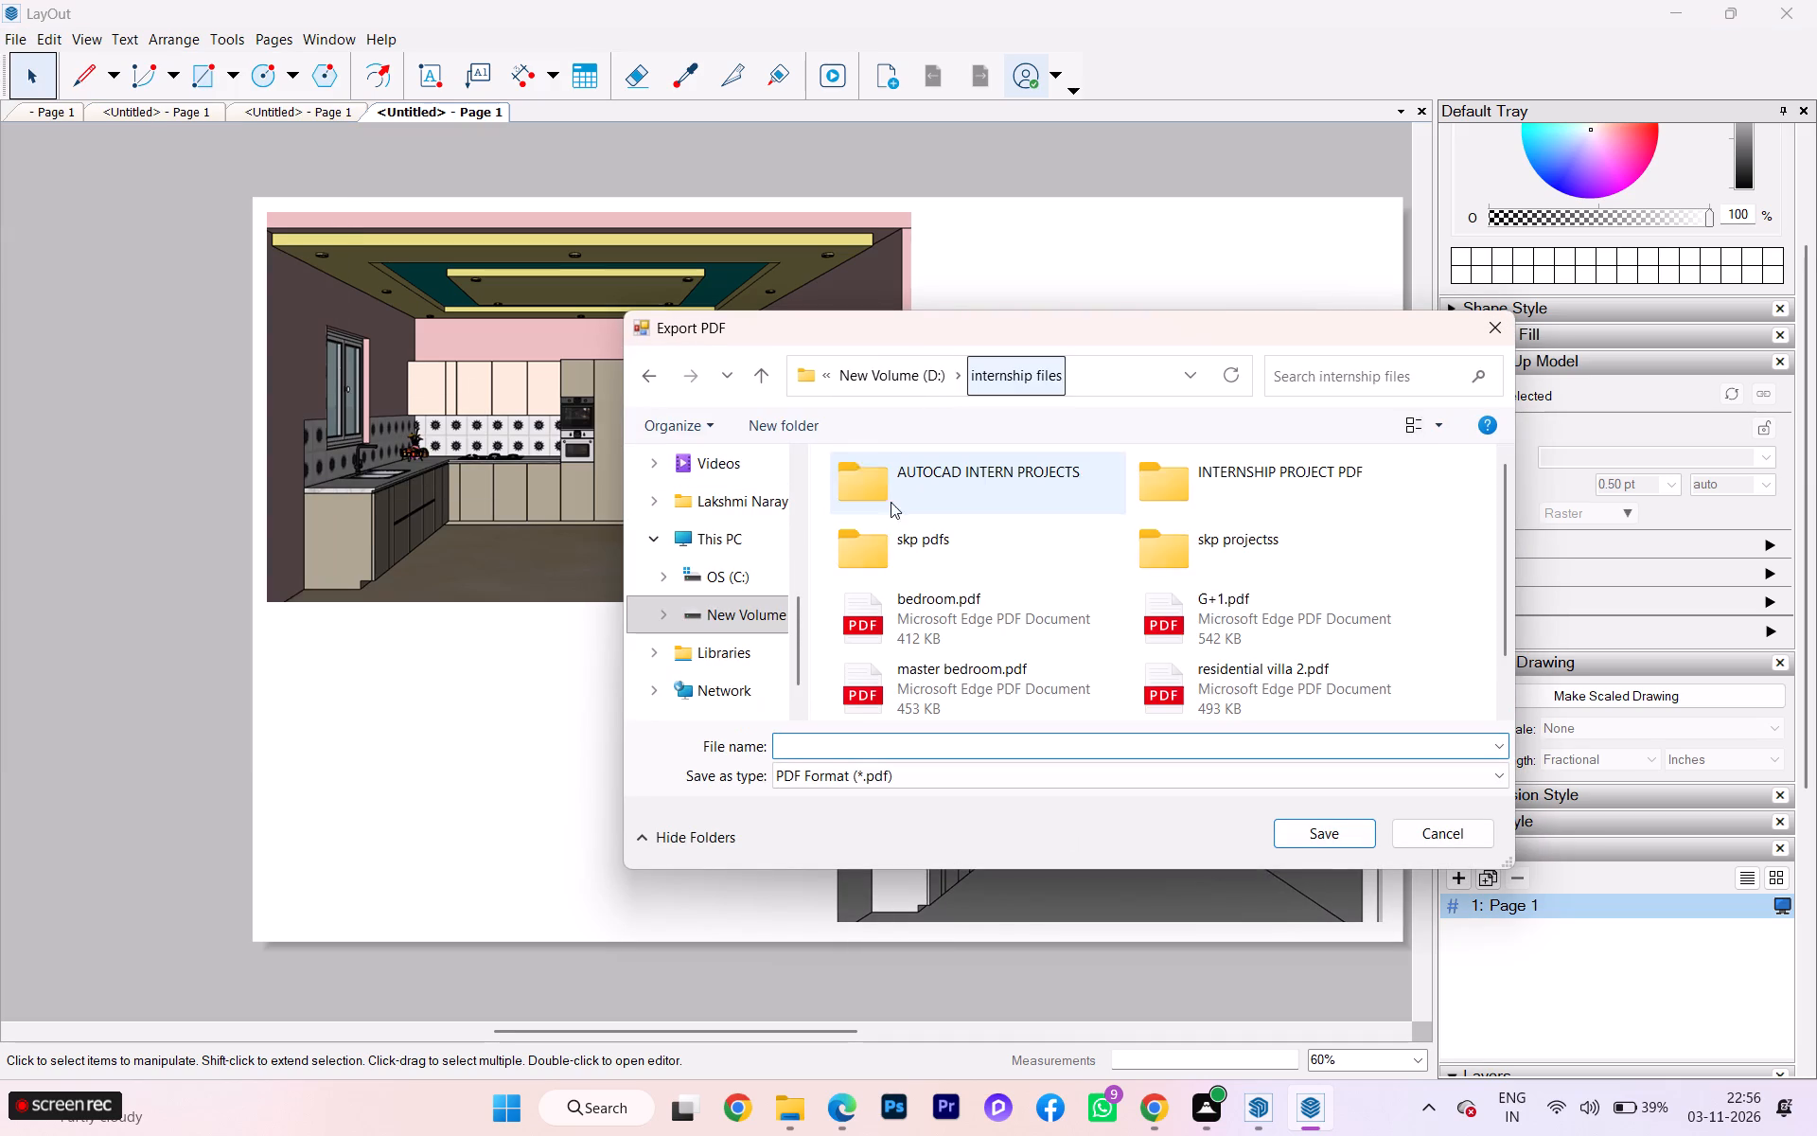
{"action": "double_click", "coordinate": [962, 541]}
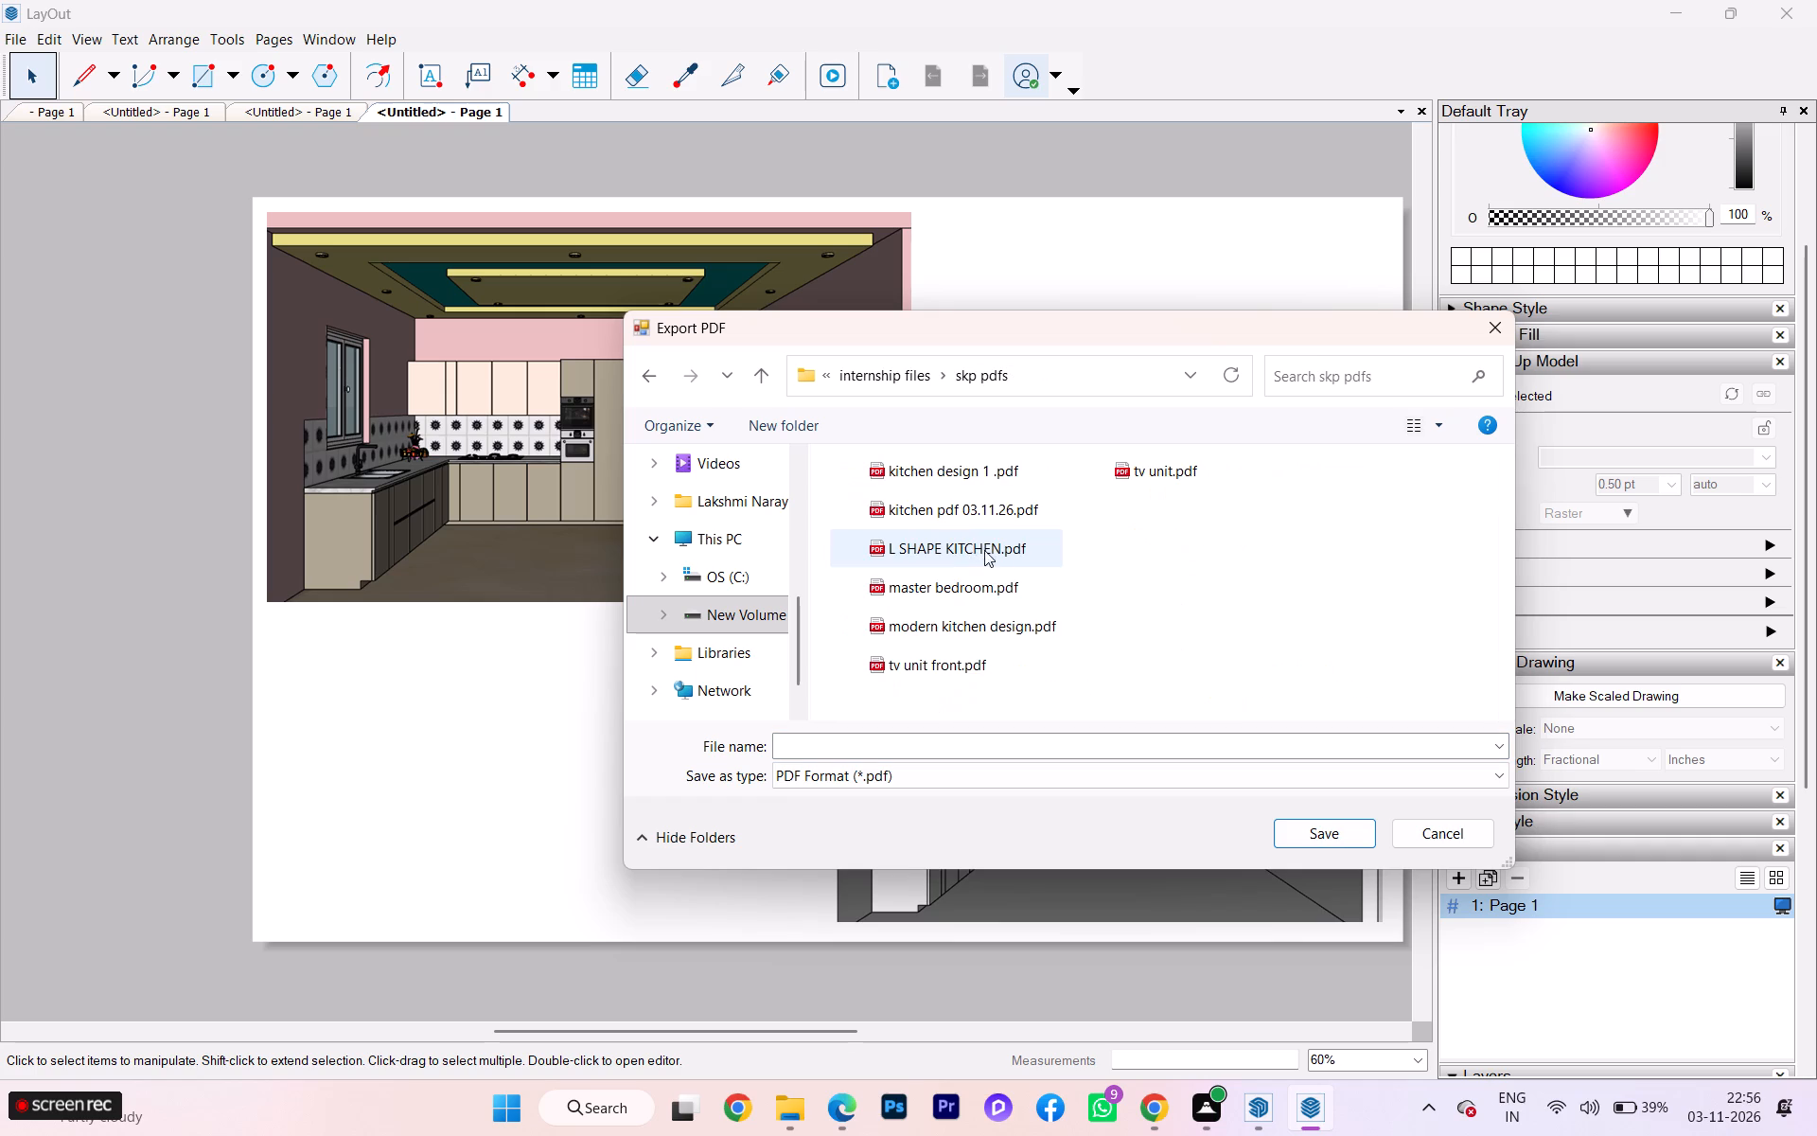
{"action": "left_click", "coordinate": [943, 731]}
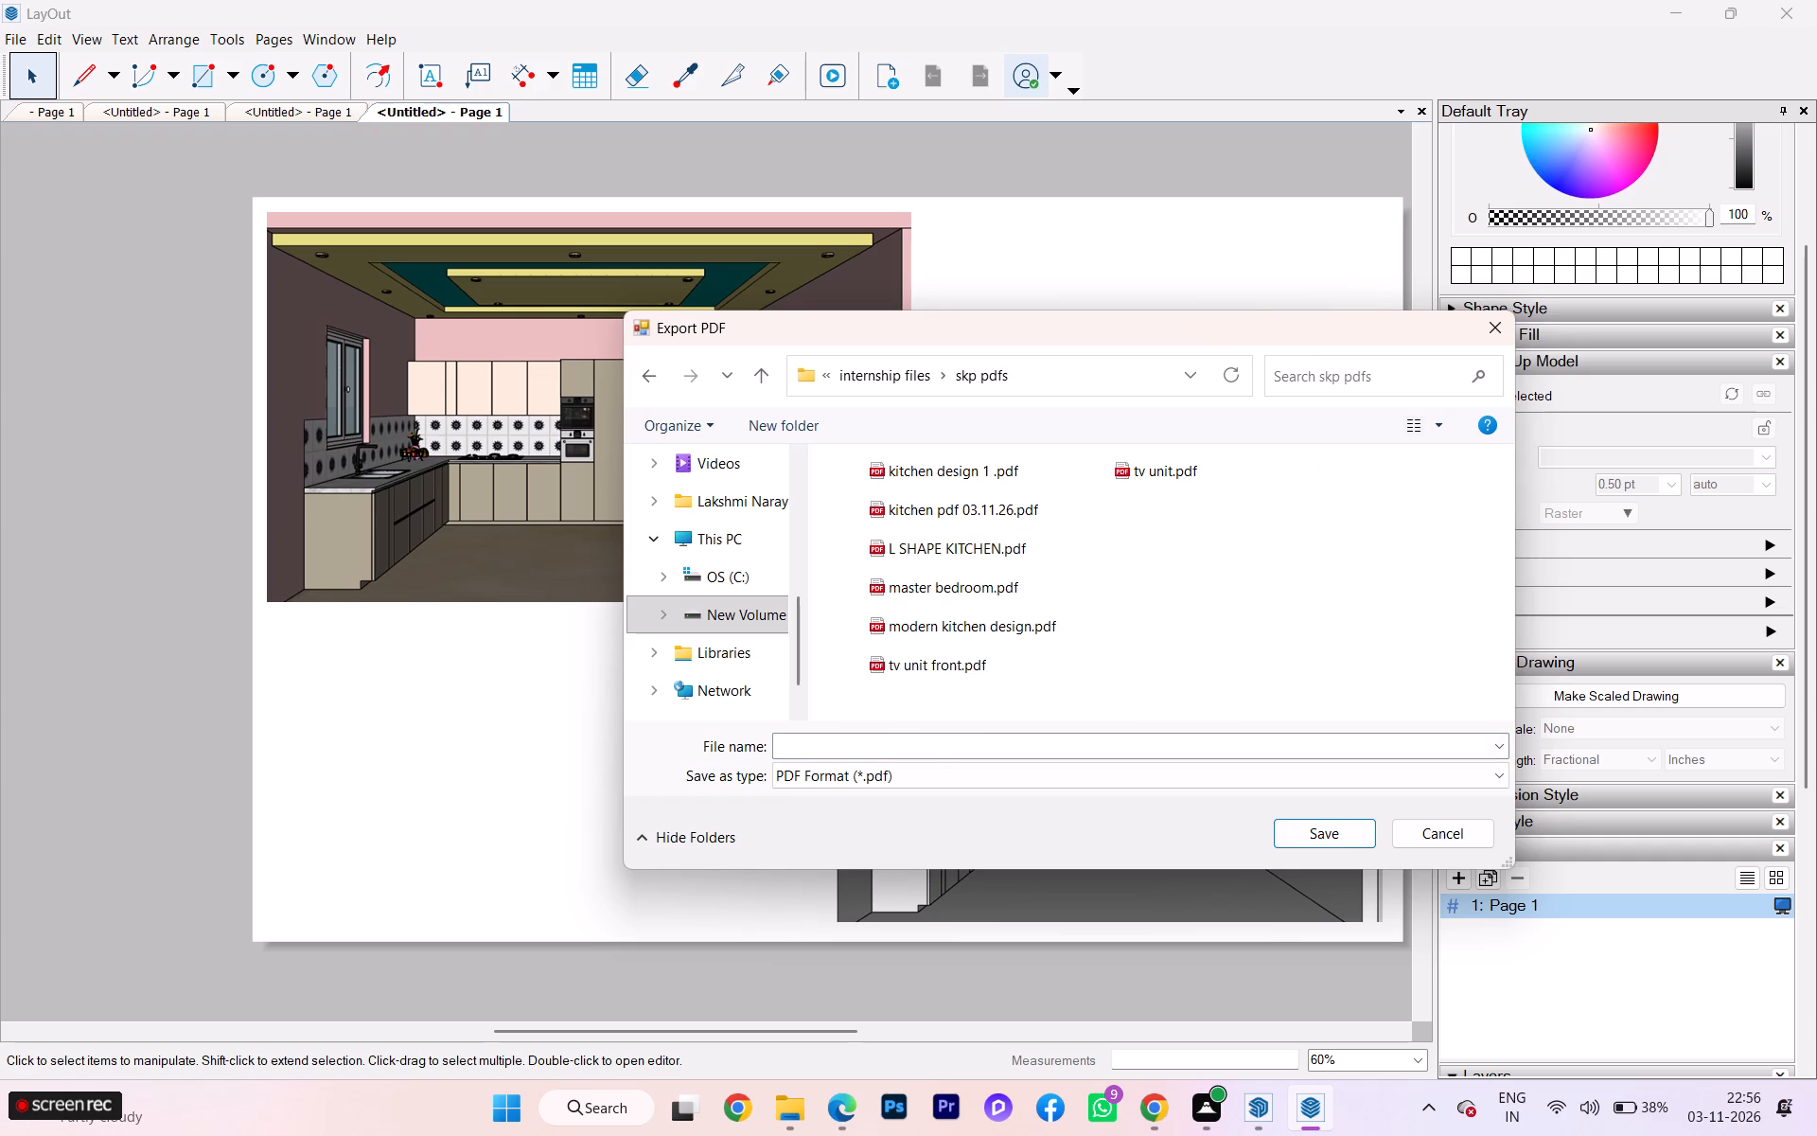
{"action": "left_click", "coordinate": [920, 739]}
{"action": "type", "text": "kitchen"}
{"action": "key", "text": "space"}
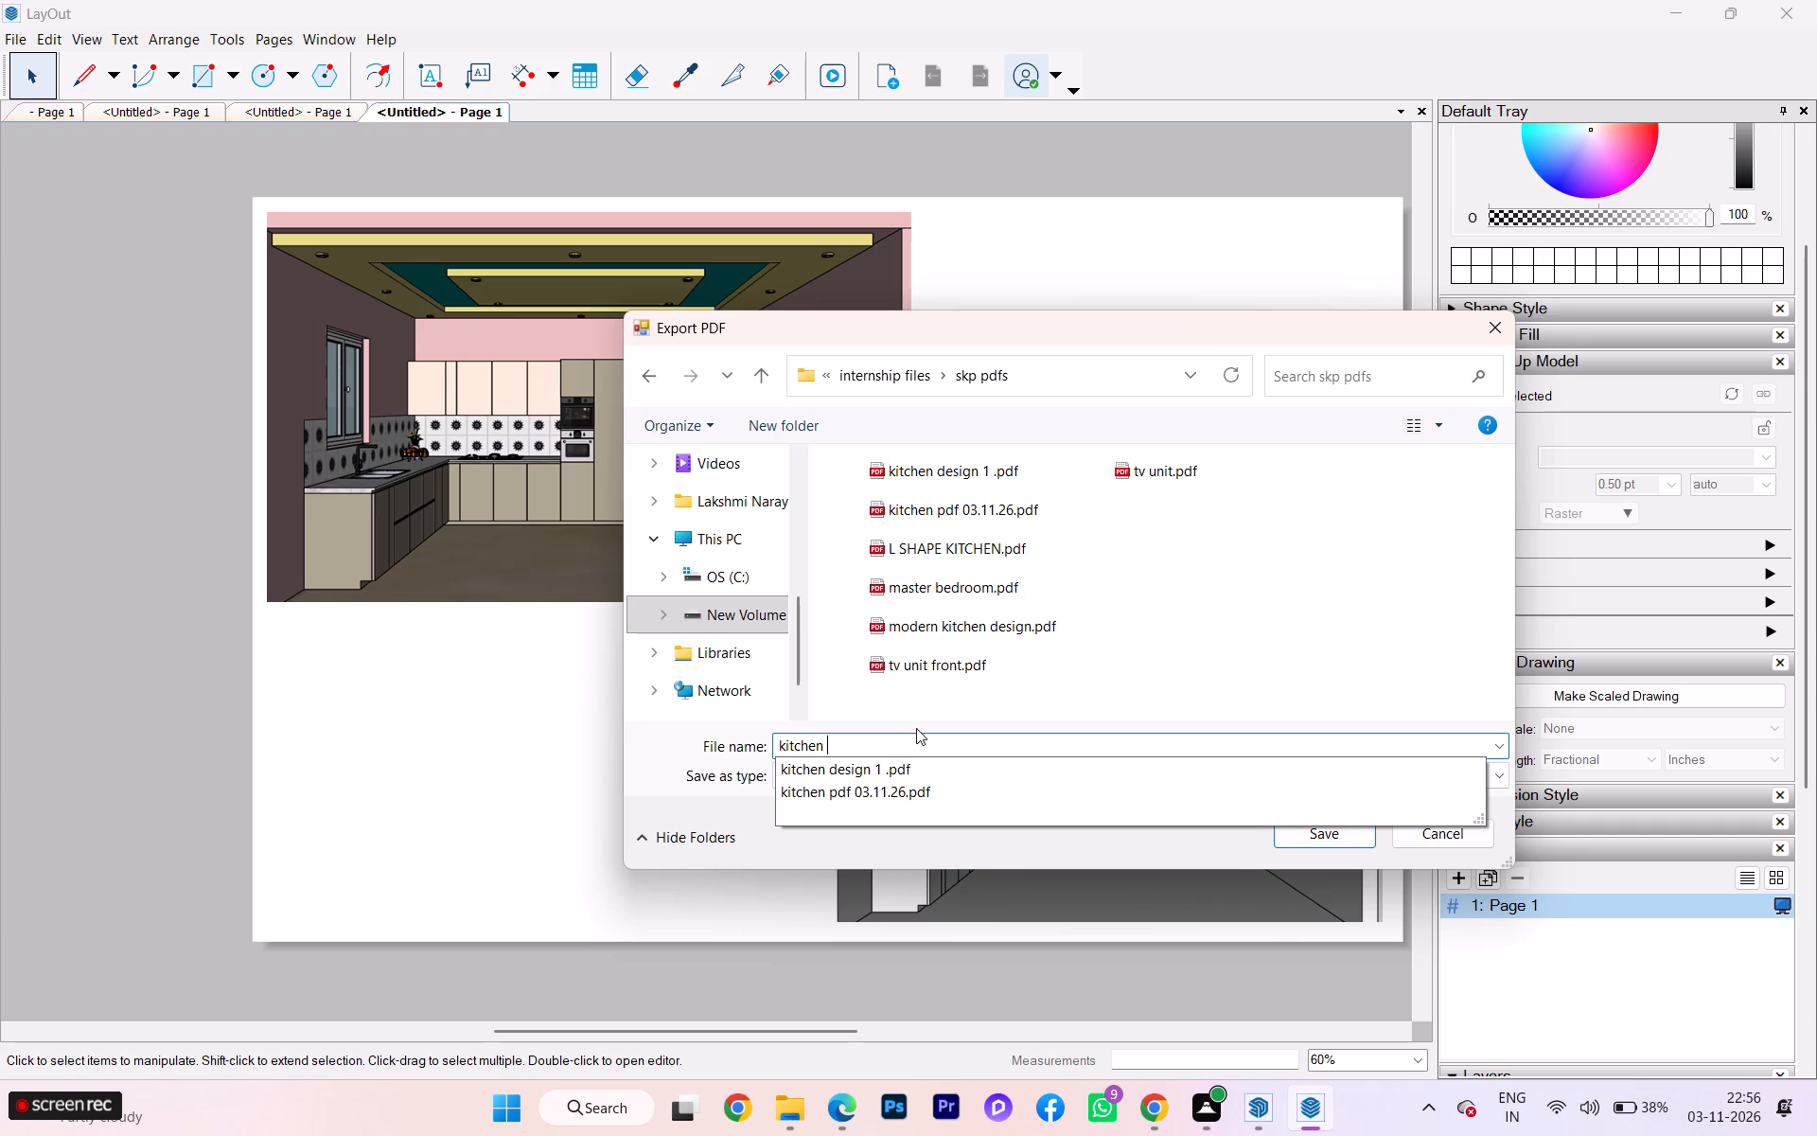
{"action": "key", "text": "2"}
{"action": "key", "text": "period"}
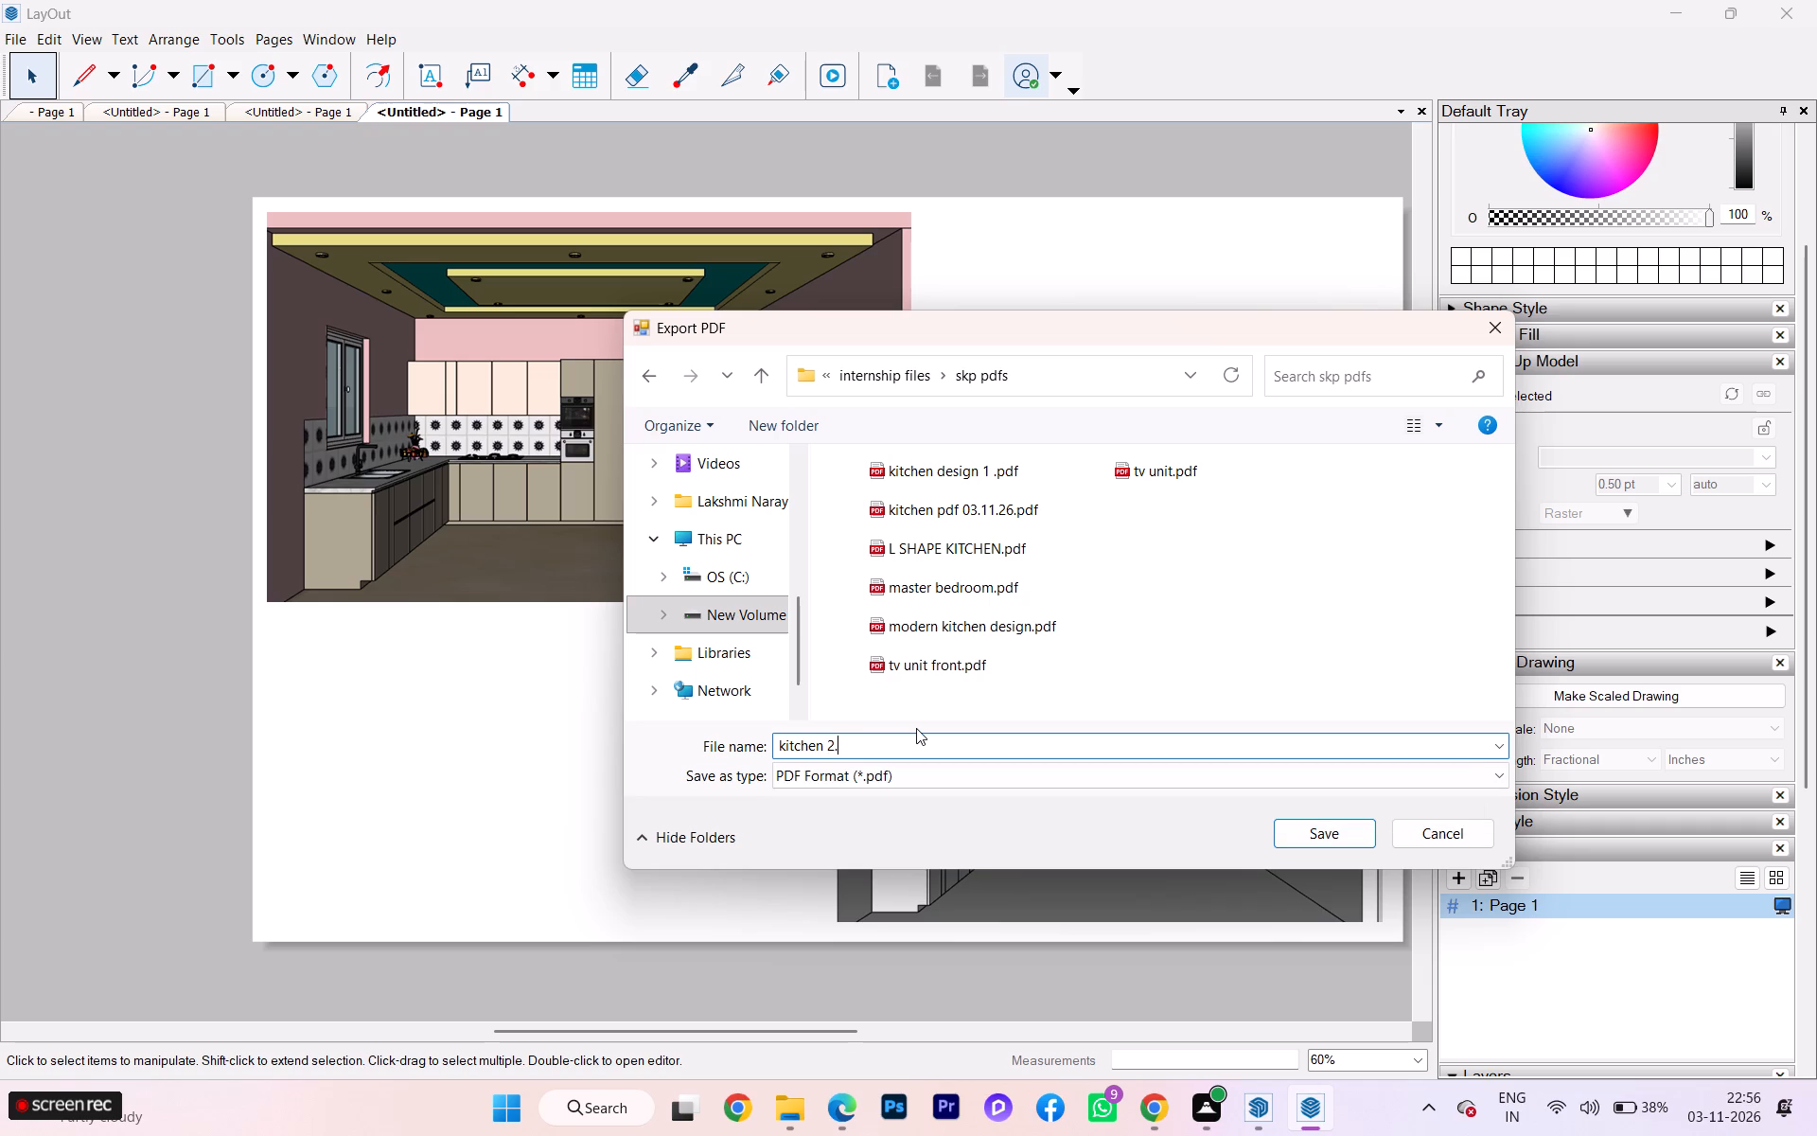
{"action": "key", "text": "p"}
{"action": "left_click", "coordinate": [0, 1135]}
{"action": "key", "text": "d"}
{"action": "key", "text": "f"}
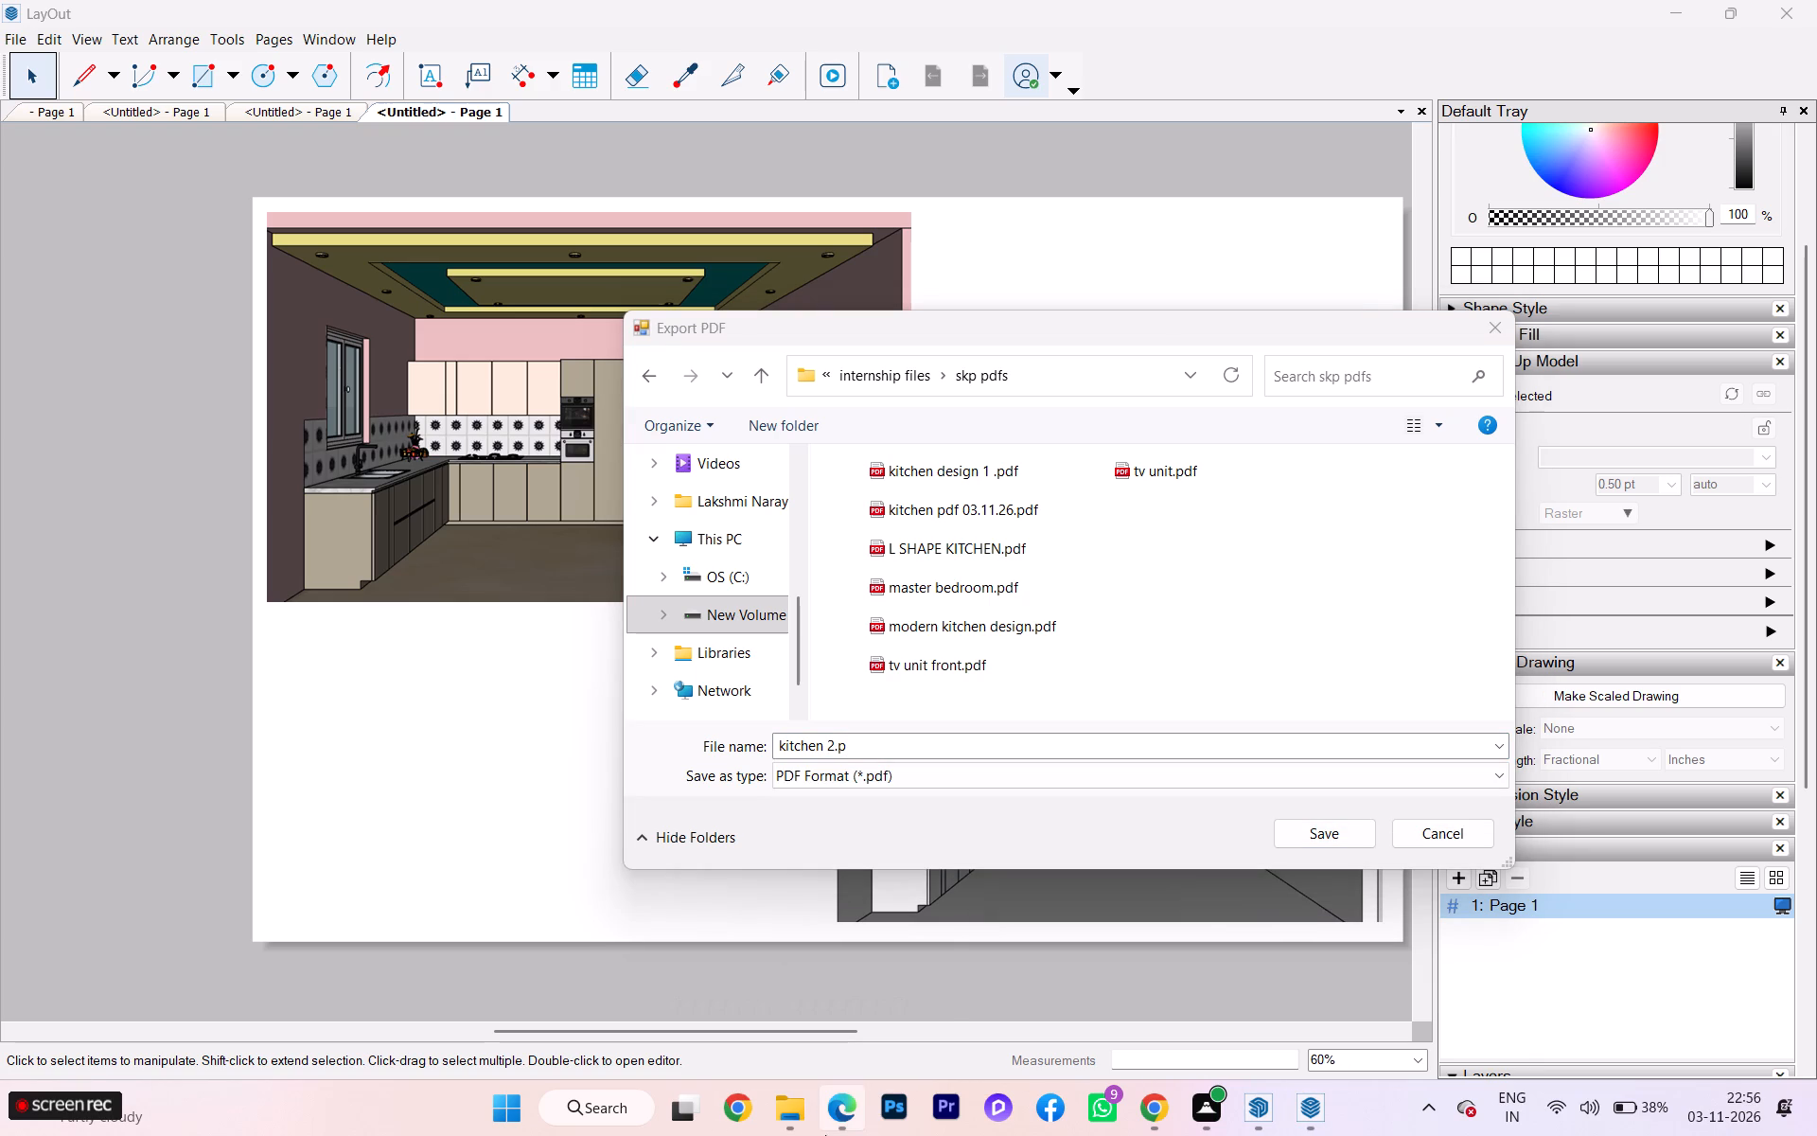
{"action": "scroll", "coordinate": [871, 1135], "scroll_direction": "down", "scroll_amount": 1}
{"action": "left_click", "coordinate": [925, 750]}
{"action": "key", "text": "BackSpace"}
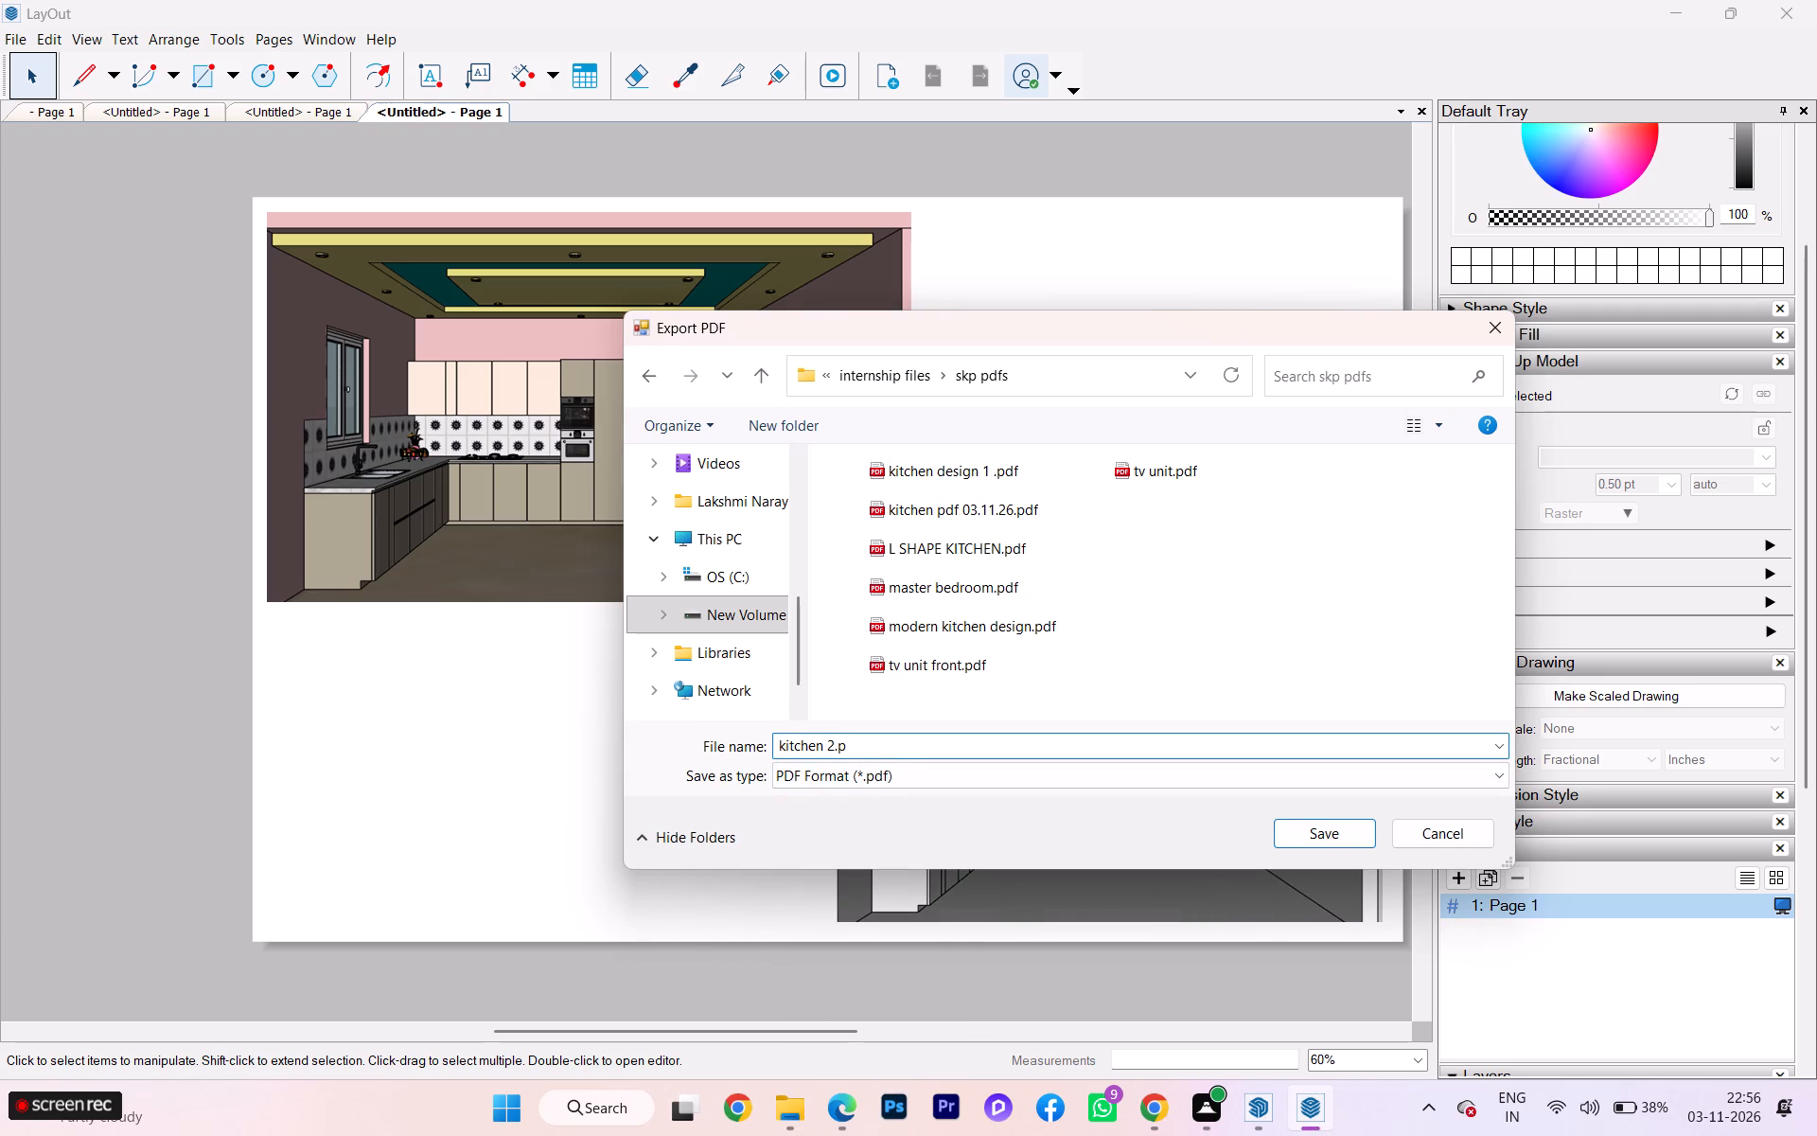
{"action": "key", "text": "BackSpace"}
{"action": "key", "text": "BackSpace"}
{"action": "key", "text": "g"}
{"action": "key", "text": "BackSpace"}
Complete the file name as kitchen front elevation and export the PDF.
{"action": "type", "text": "fr"}
{"action": "type", "text": "on"}
{"action": "key", "text": "space"}
{"action": "key", "text": "BackSpace"}
{"action": "type", "text": "t"}
{"action": "key", "text": "space"}
{"action": "key", "text": "e"}
{"action": "type", "text": "levation"}
{"action": "left_click", "coordinate": [1316, 838]}
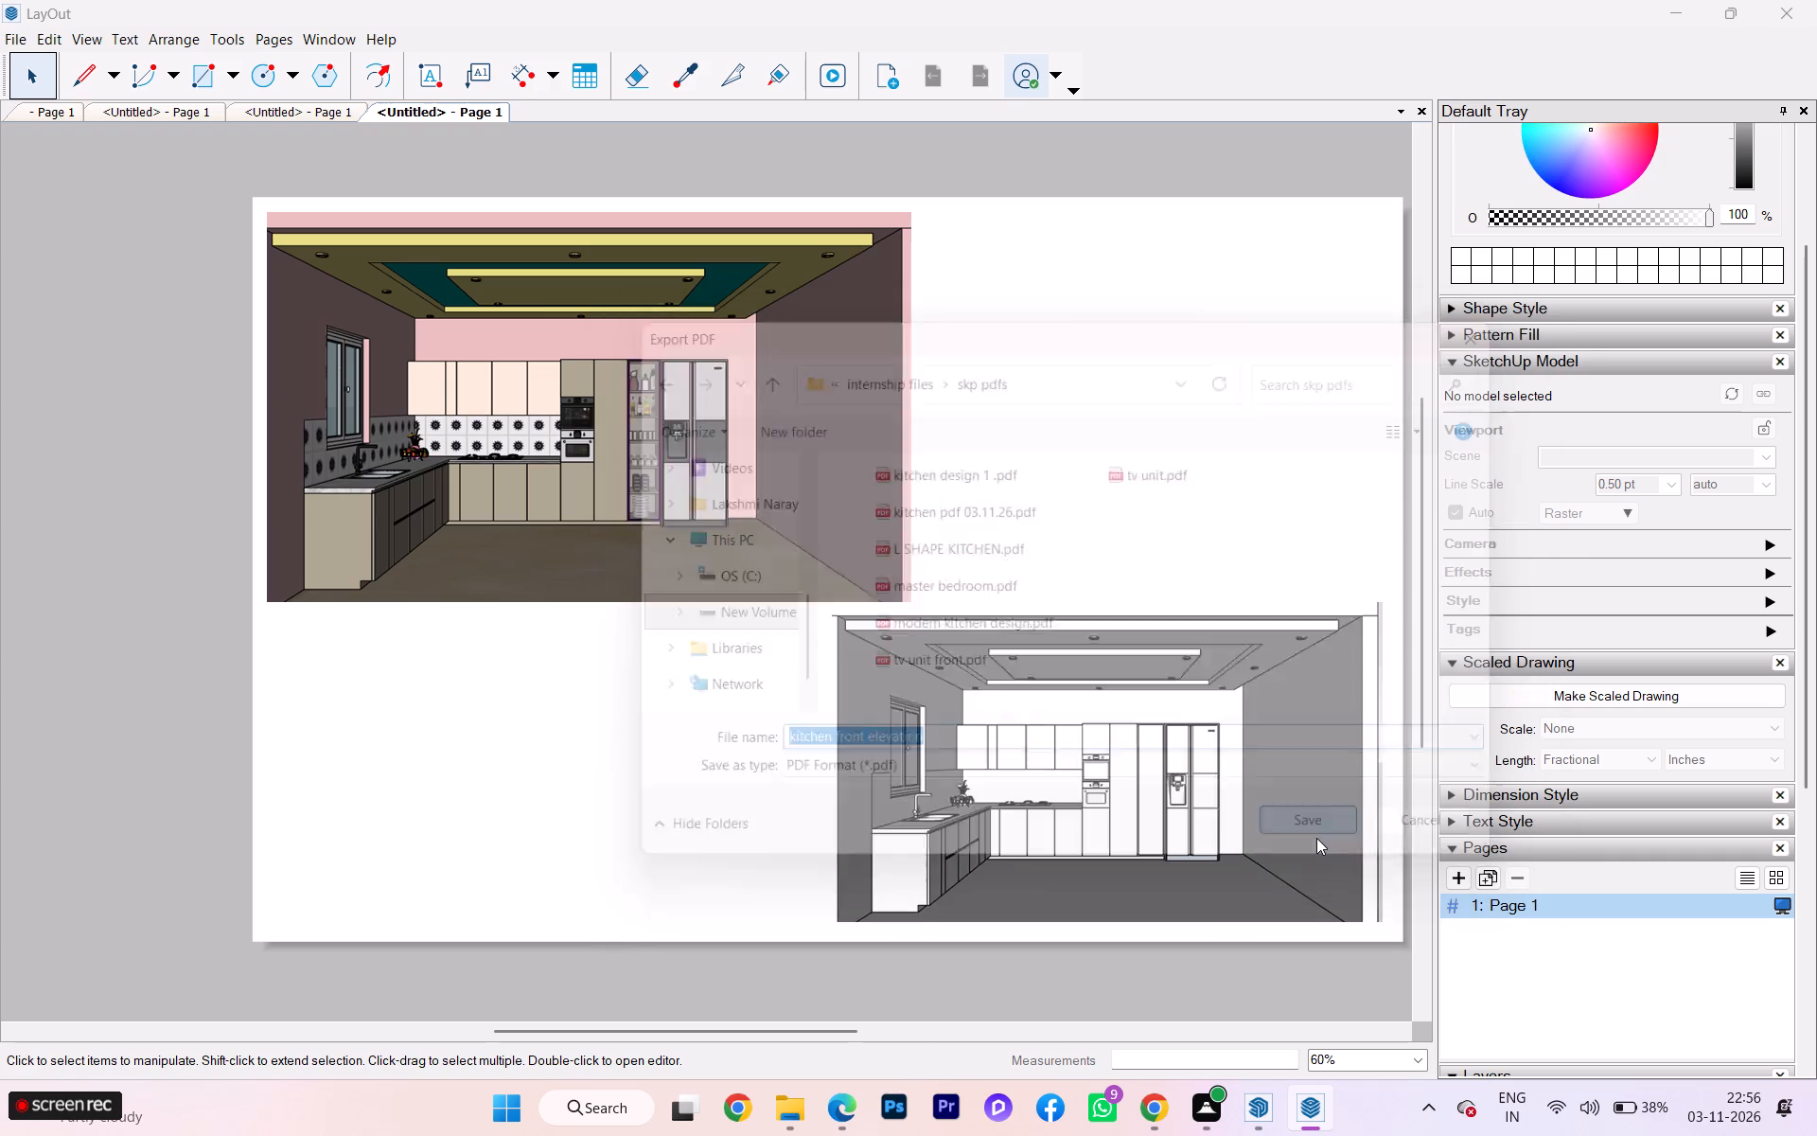
{"action": "left_click", "coordinate": [1021, 780]}
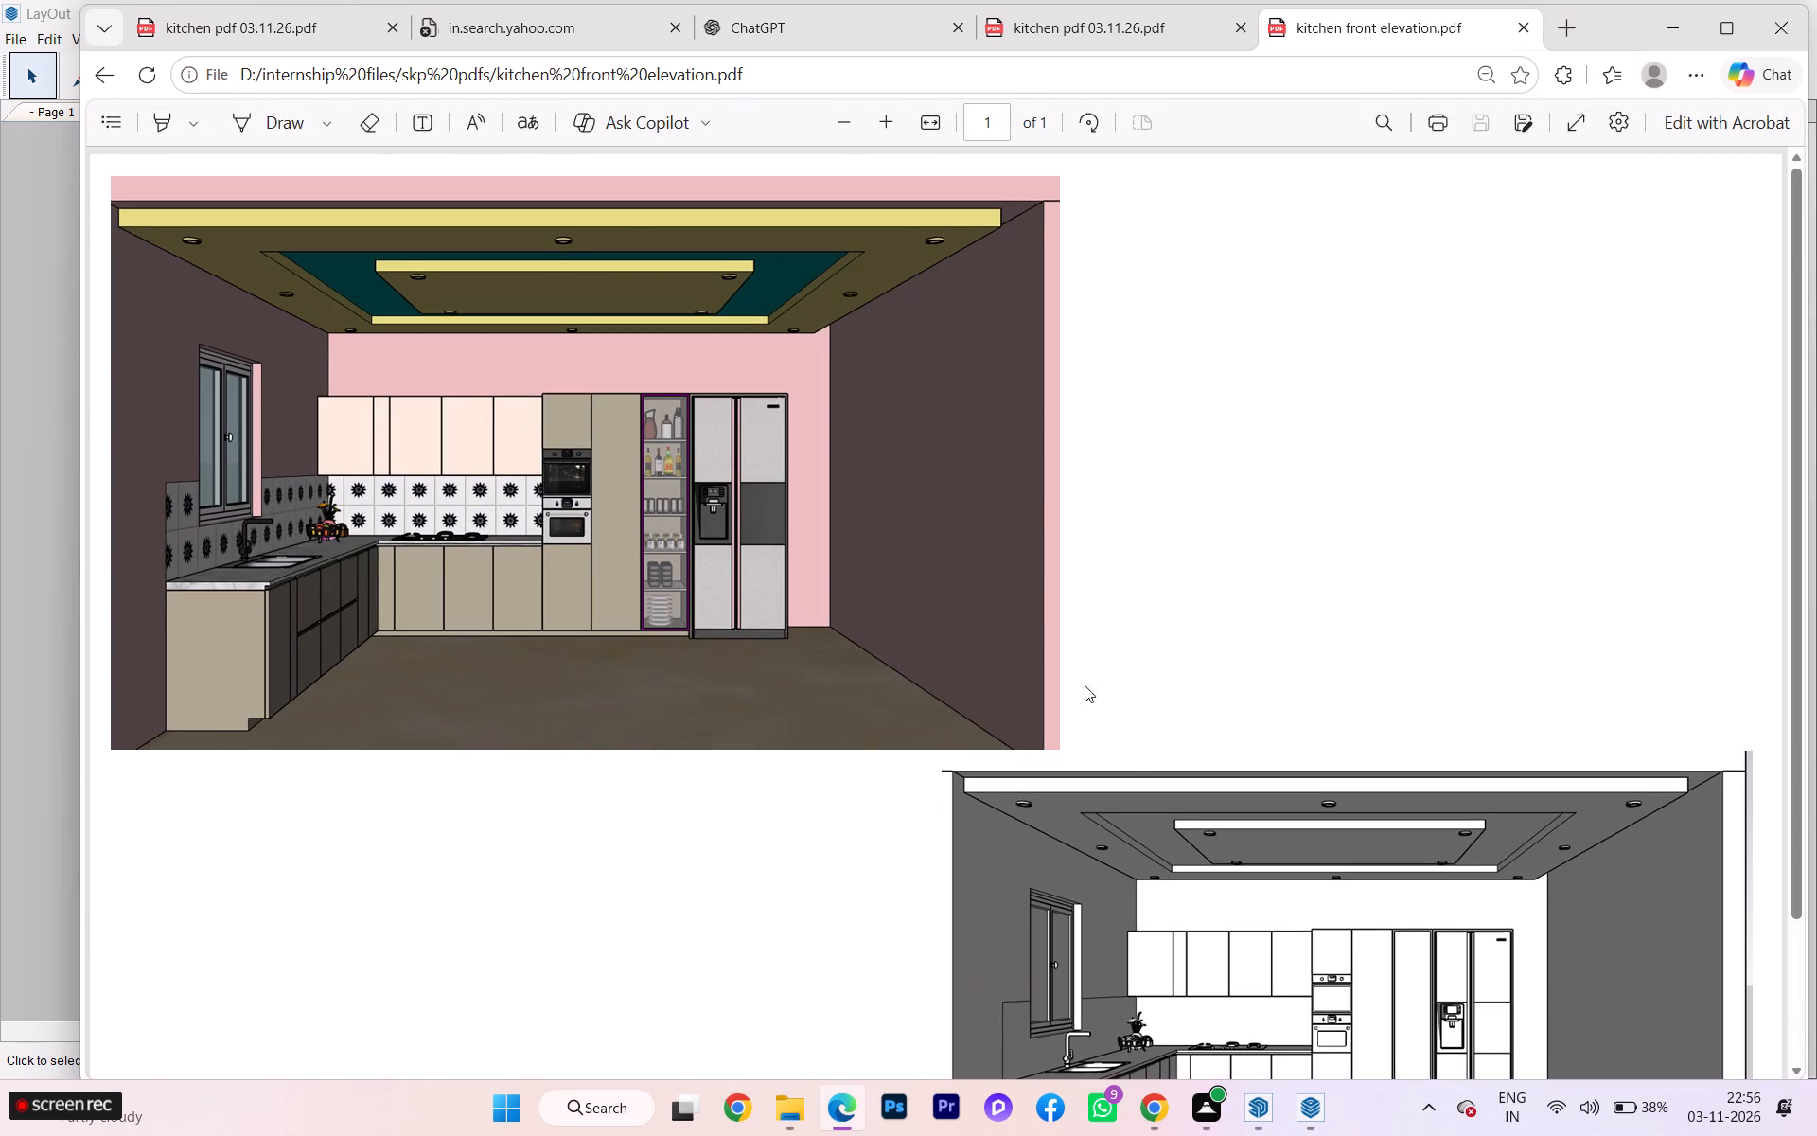
Look over both kitchen views in the exported PDF in Microsoft Edge.
{"action": "scroll", "coordinate": [1125, 705], "scroll_direction": "up", "scroll_amount": 1}
{"action": "scroll", "coordinate": [1125, 706], "scroll_direction": "down", "scroll_amount": 3}
{"action": "scroll", "coordinate": [1126, 718], "scroll_direction": "up", "scroll_amount": 1}
{"action": "scroll", "coordinate": [1126, 718], "scroll_direction": "down", "scroll_amount": 2}
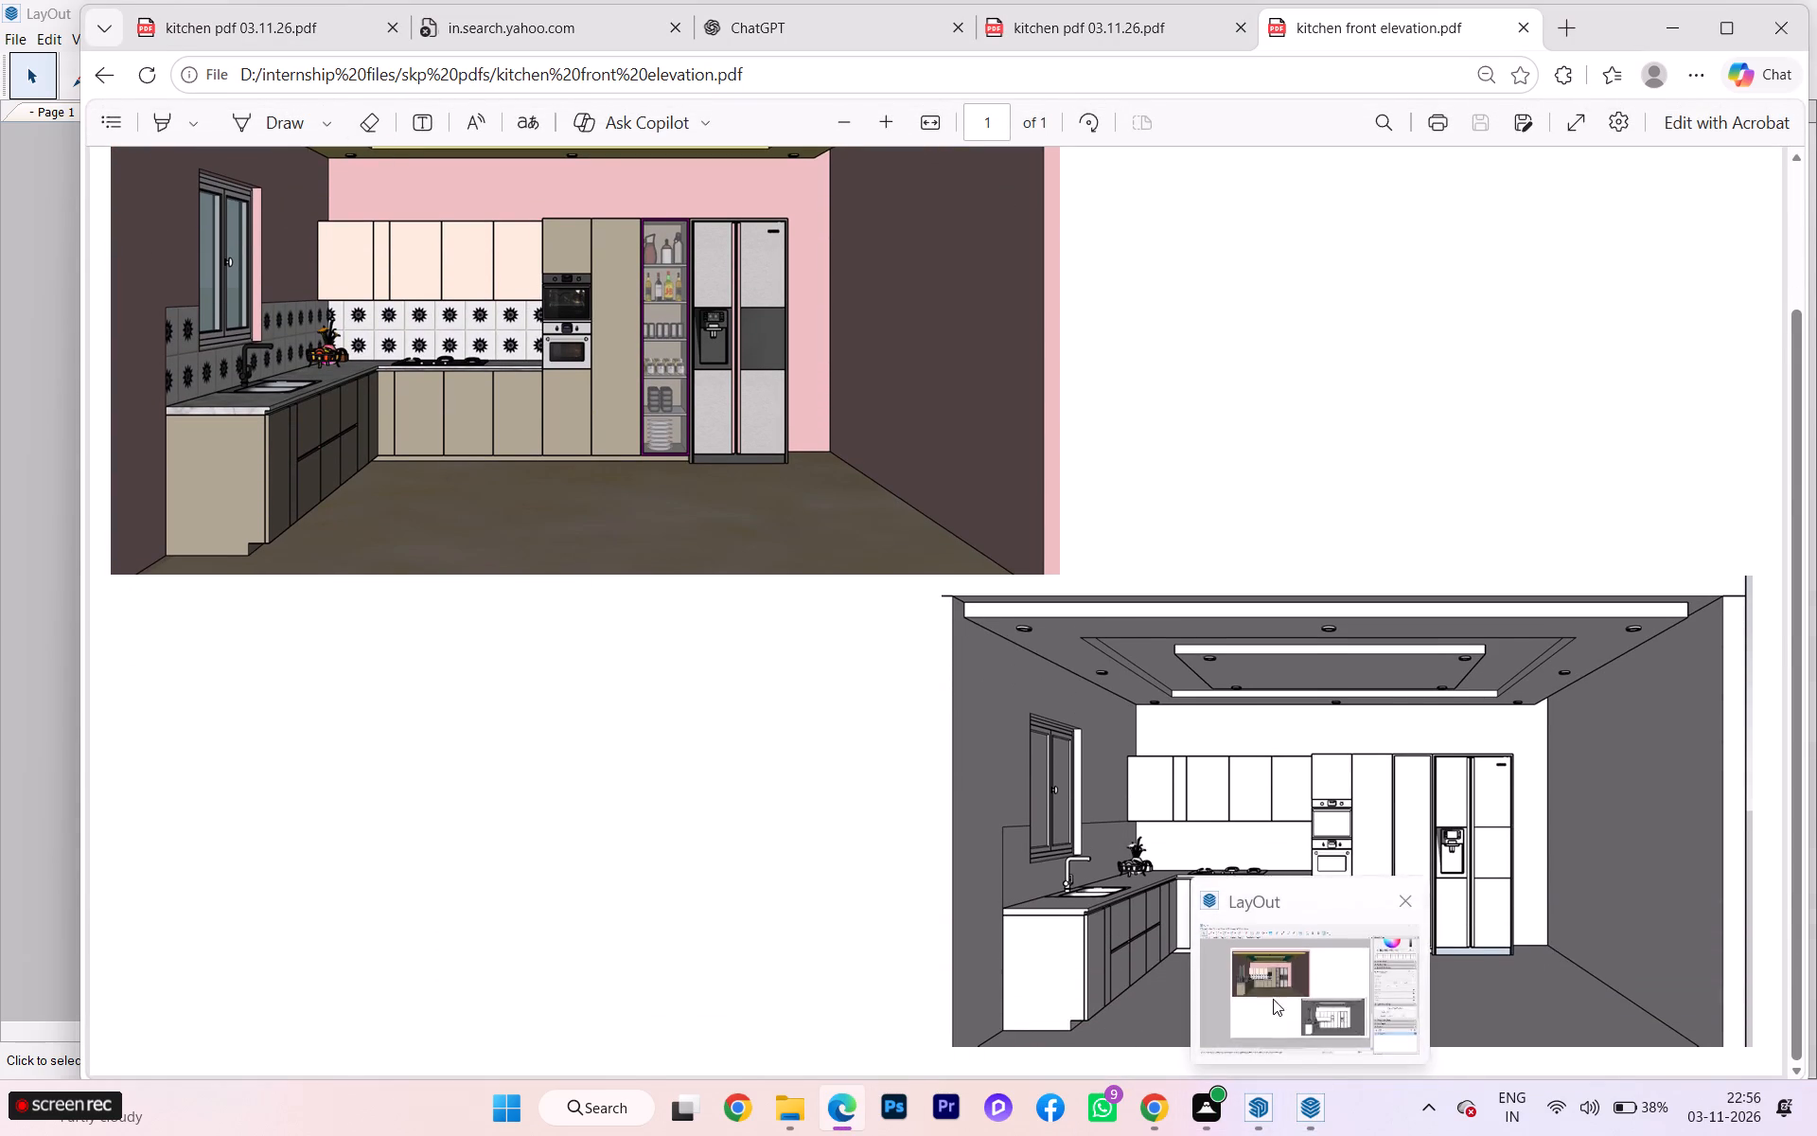
Switch back to LayOut and delete the Scene 5 viewport in the document with the flat kitchen elevations.
{"action": "left_click", "coordinate": [1273, 999]}
{"action": "left_click", "coordinate": [283, 121]}
{"action": "left_click", "coordinate": [307, 114]}
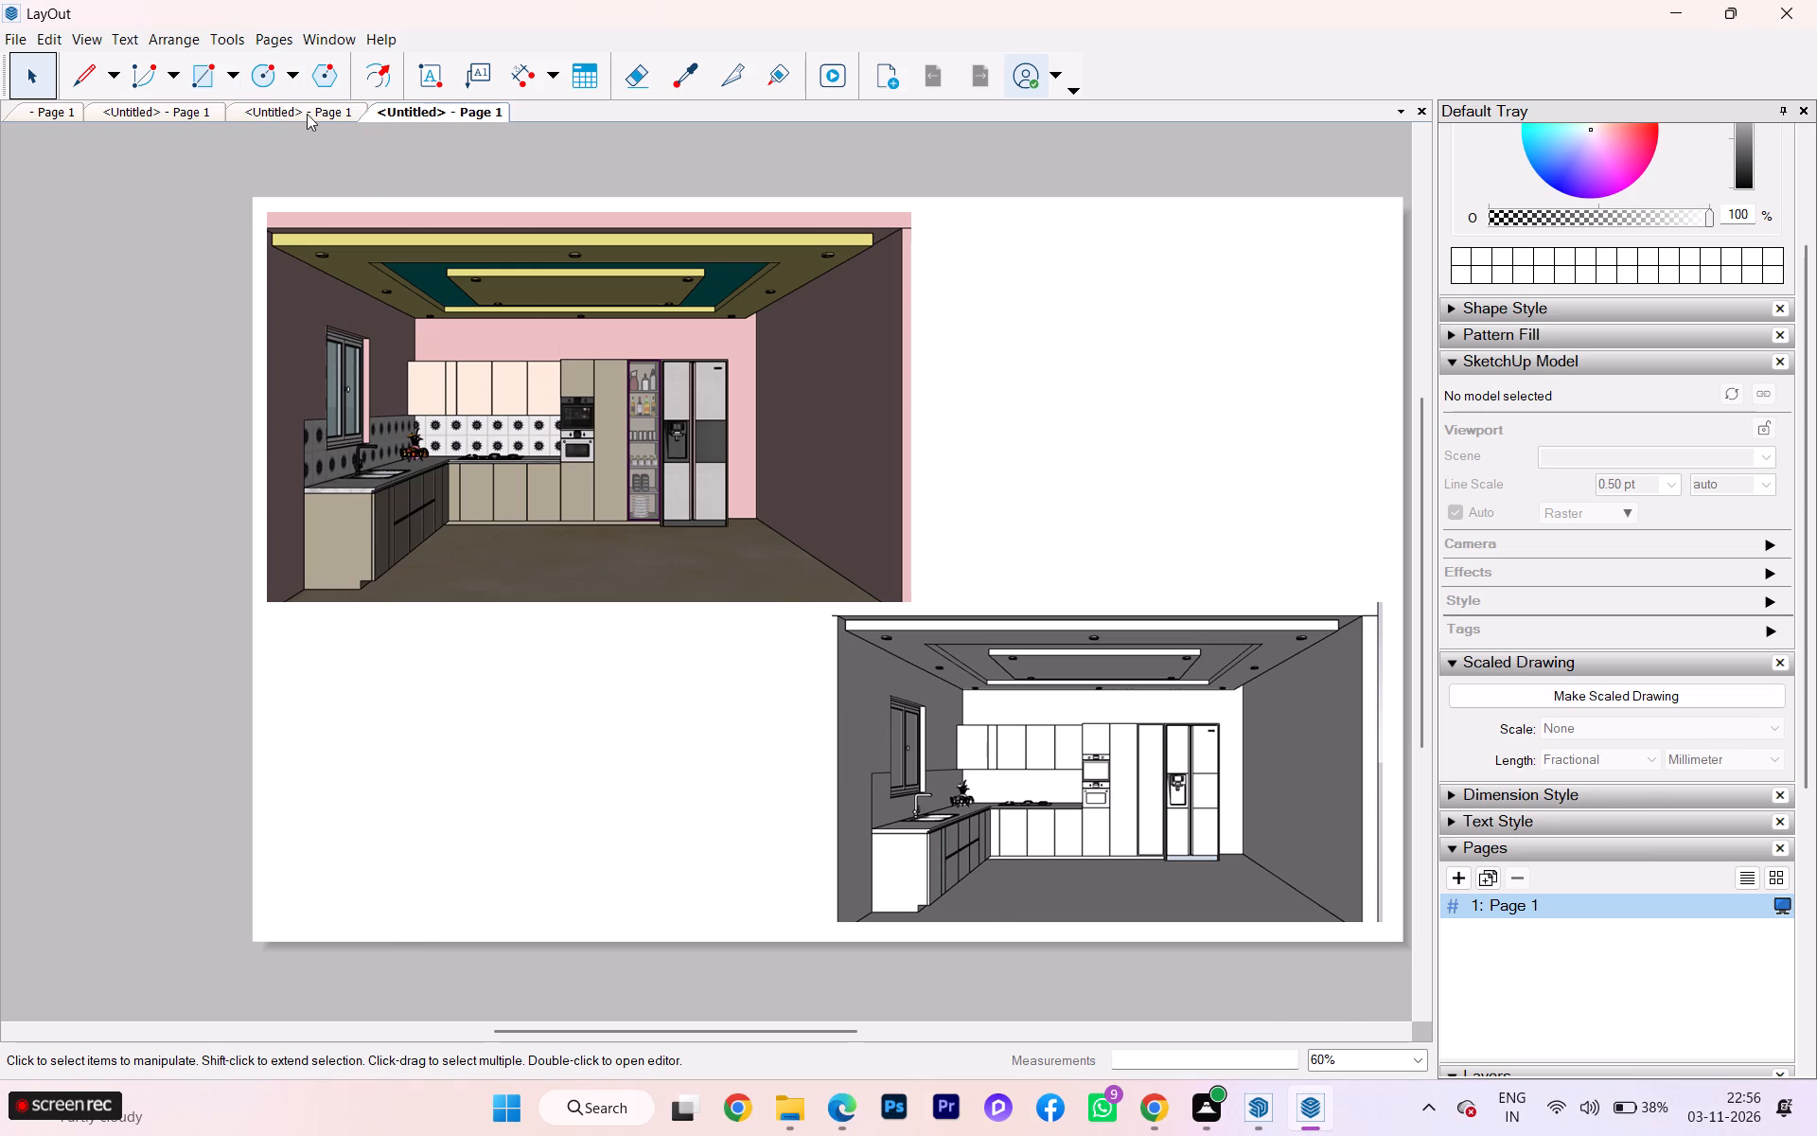
{"action": "left_click", "coordinate": [182, 108]}
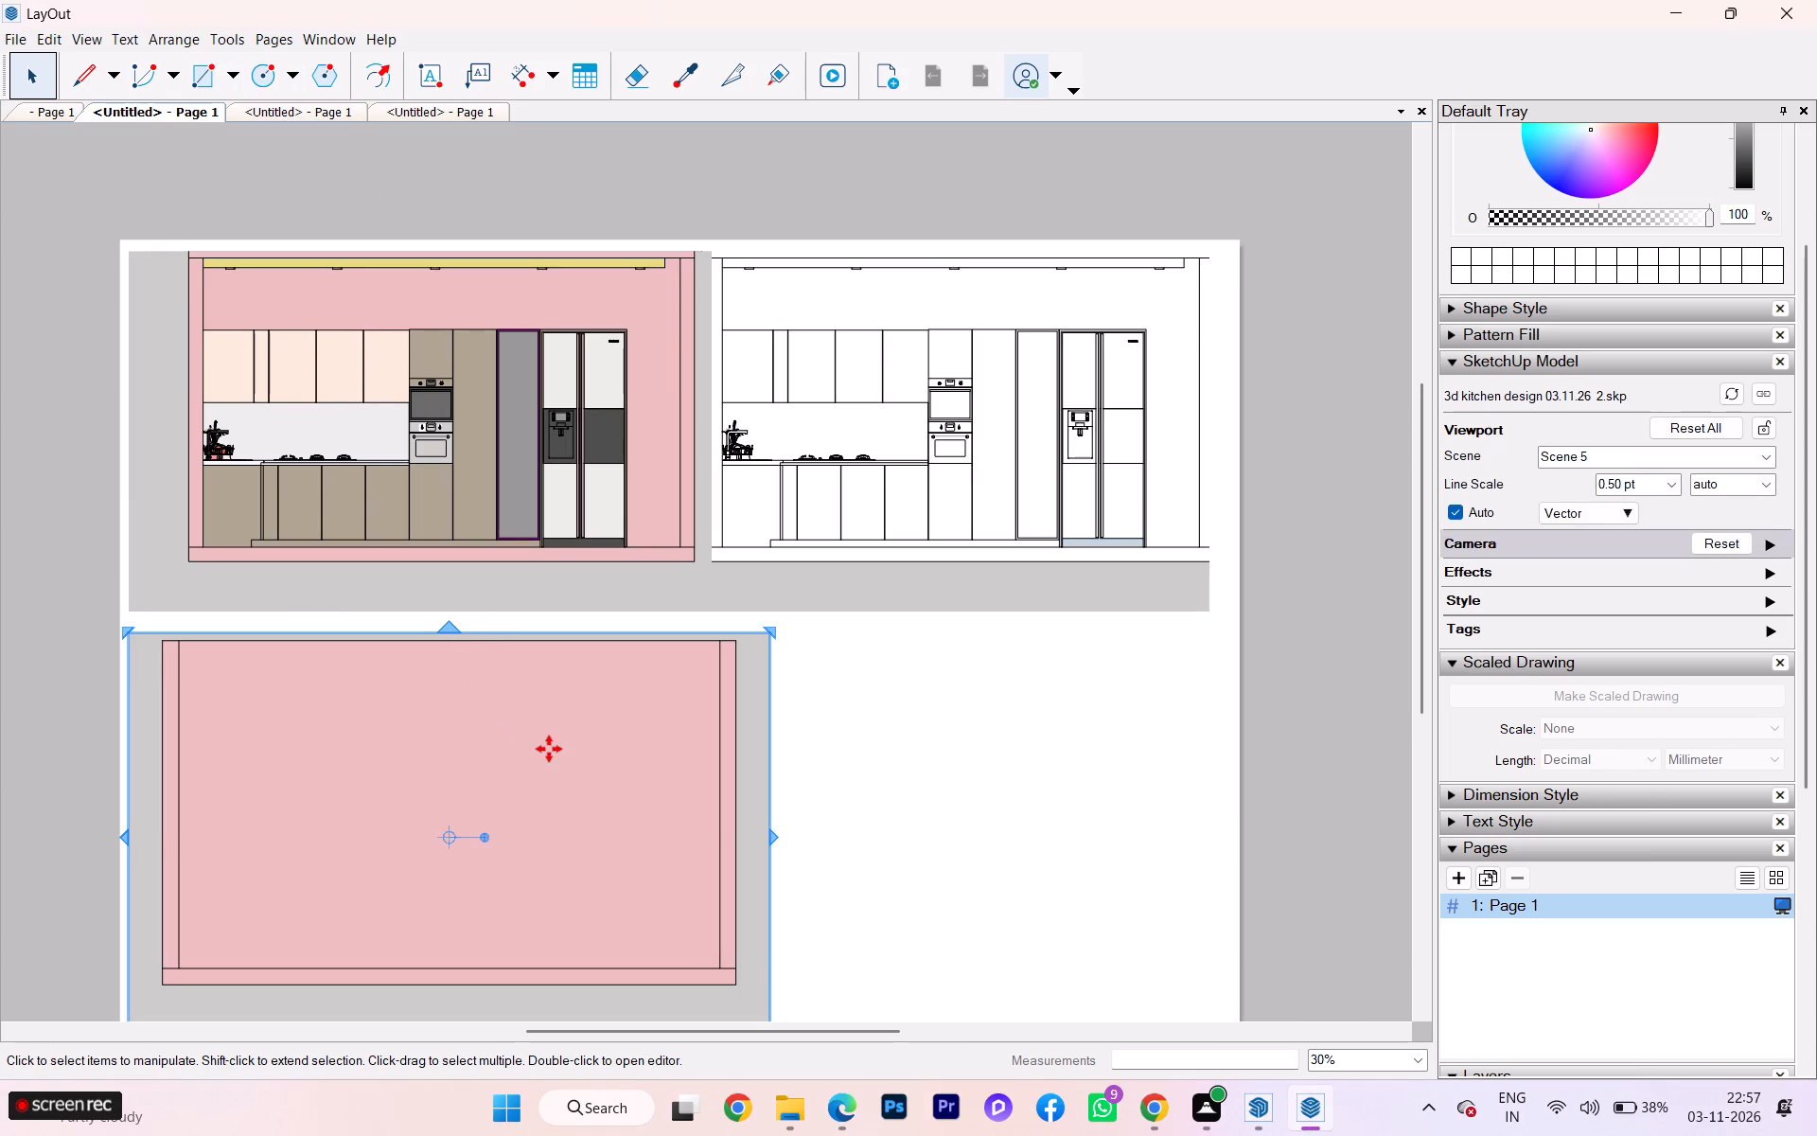
{"action": "key", "text": "Delete"}
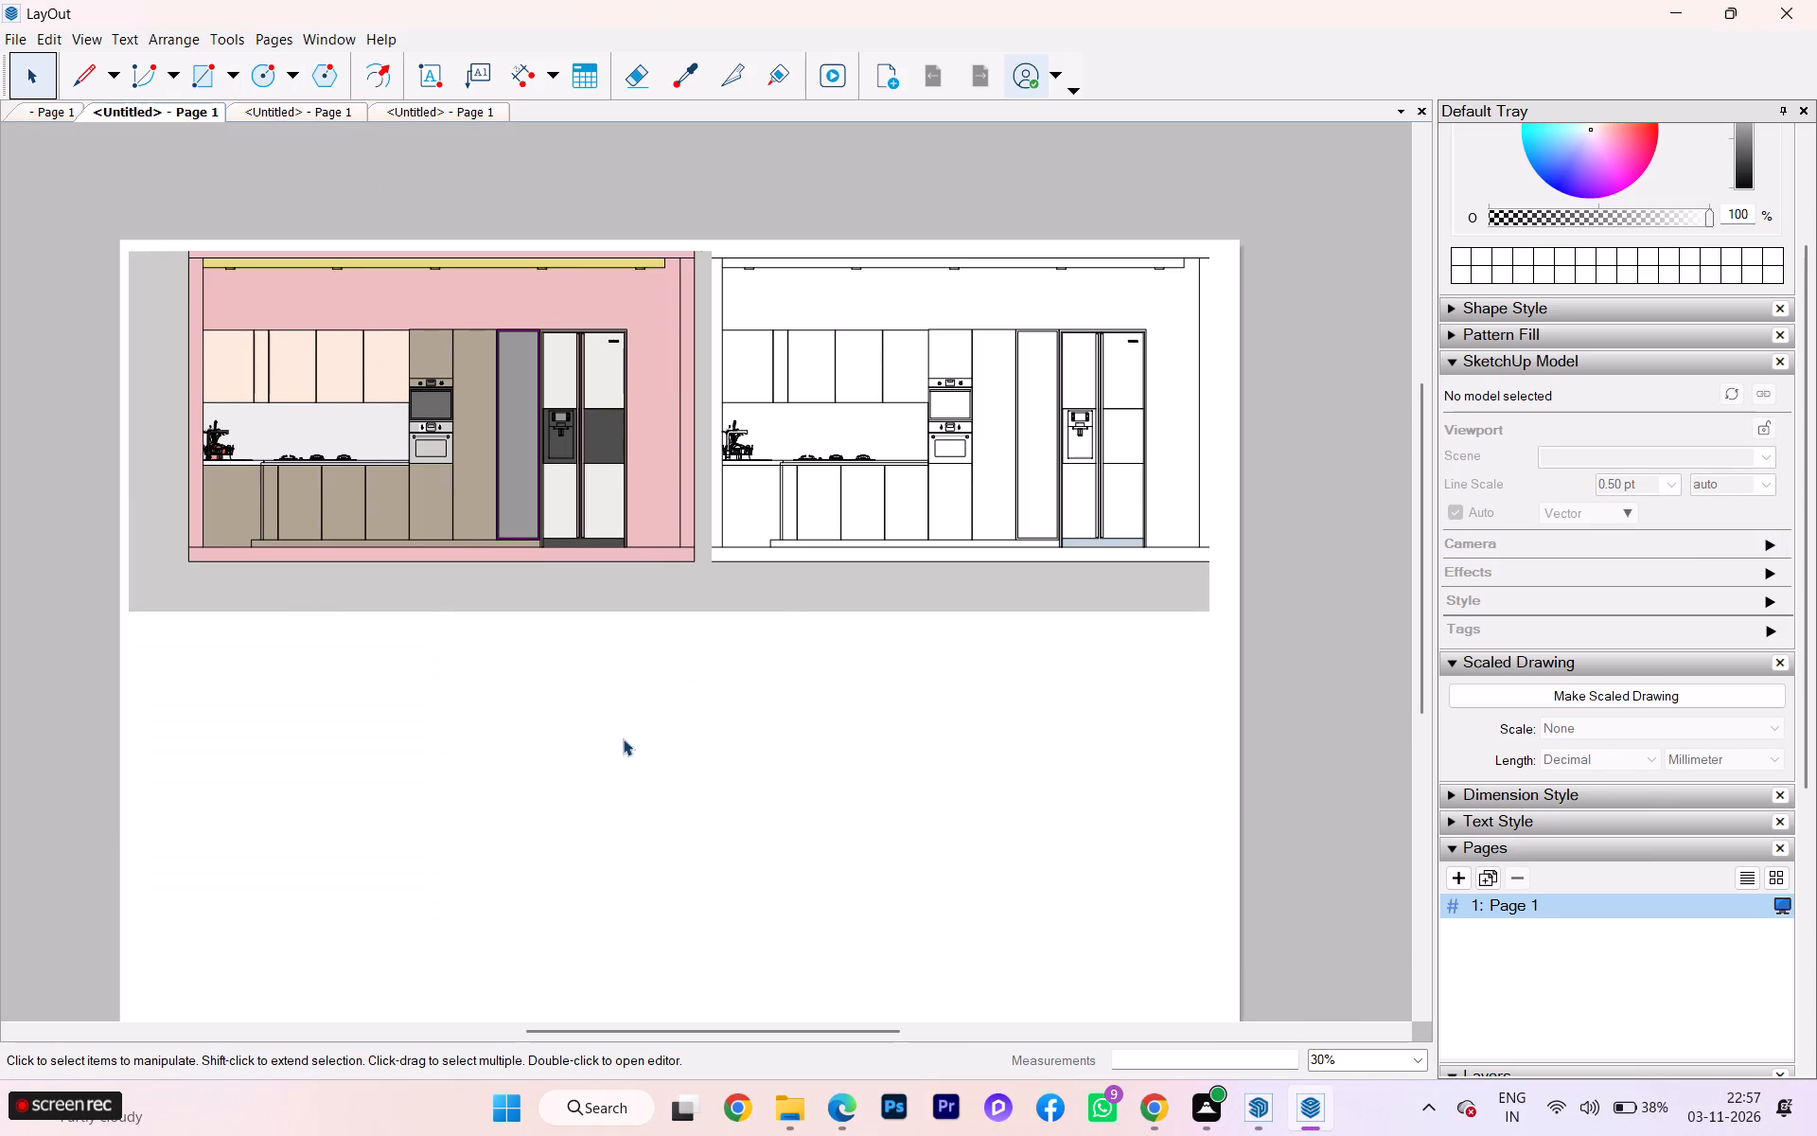
Move the Scene 8 line elevation to the page's lower-right area and extend its viewport's left edge outward.
{"action": "left_click", "coordinate": [822, 514]}
{"action": "left_click_drag", "start_coordinate": [838, 486], "coordinate": [795, 688]}
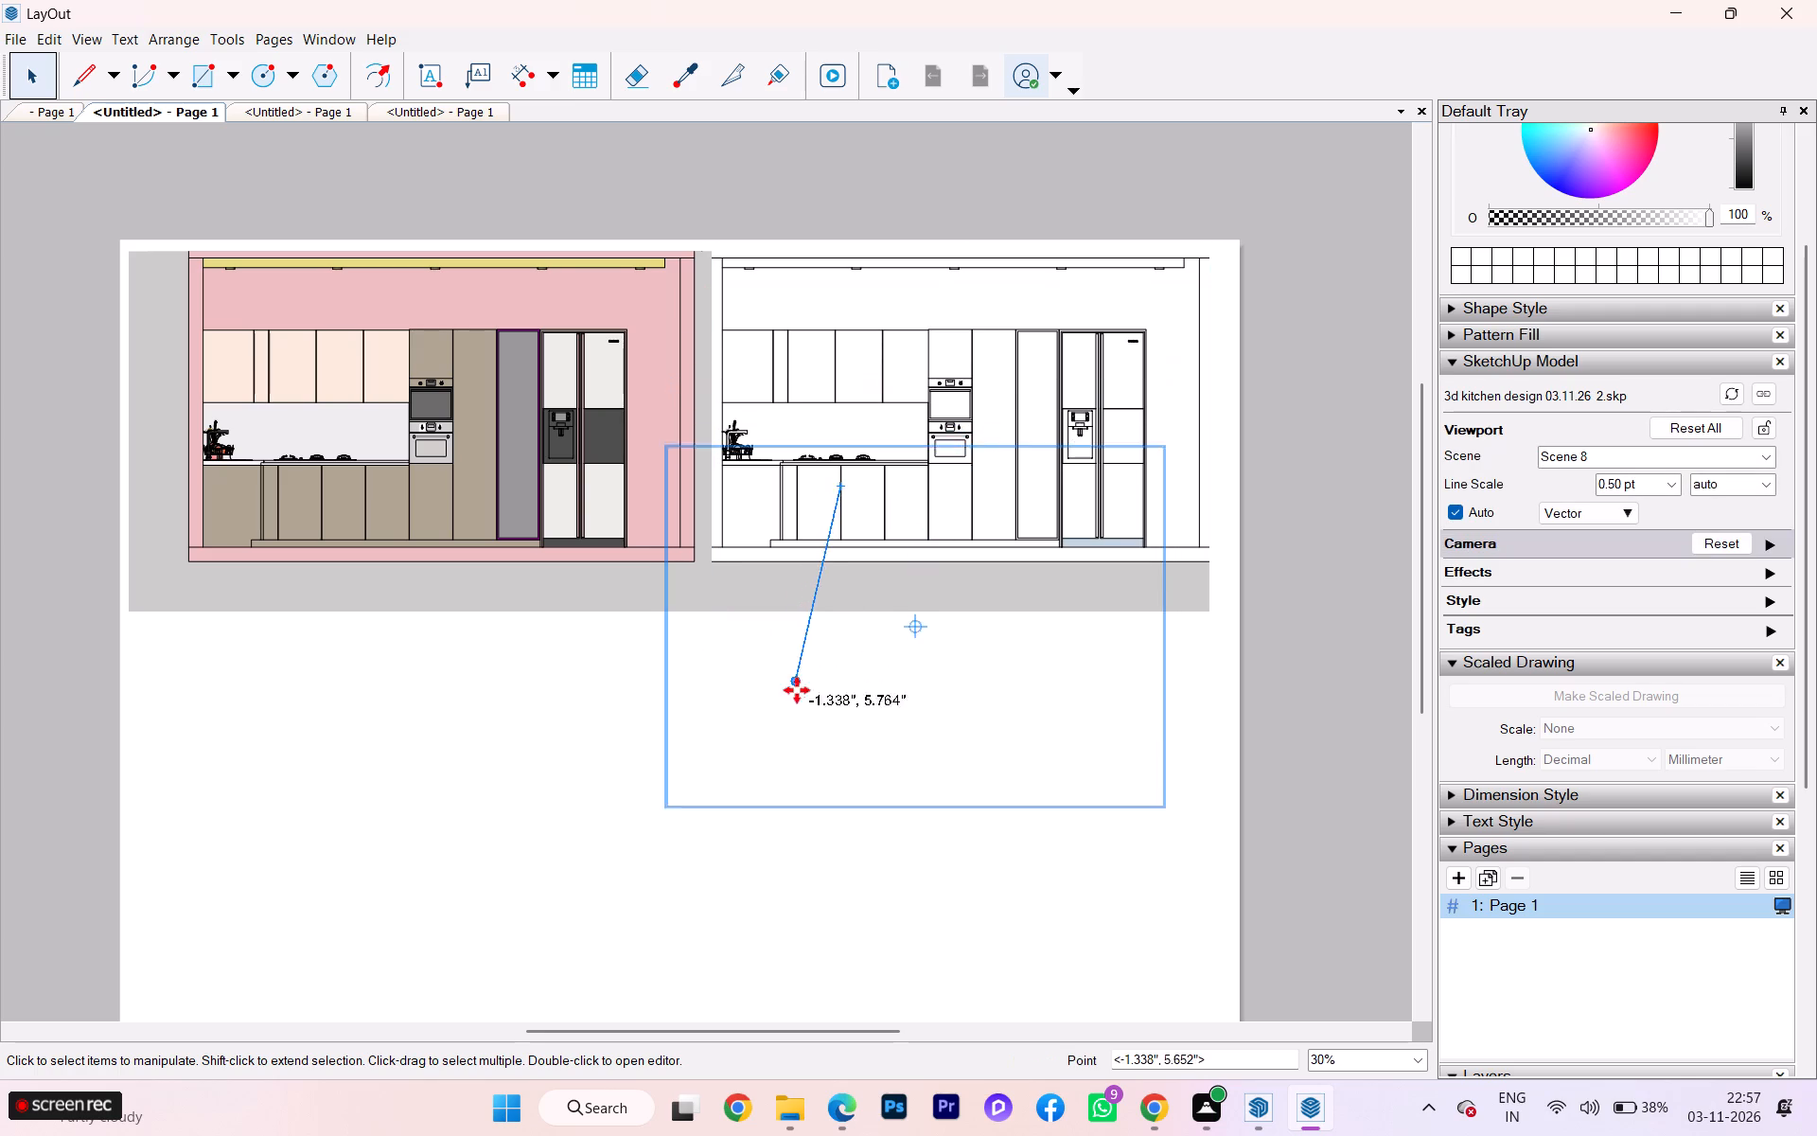
{"action": "left_click_drag", "start_coordinate": [795, 688], "coordinate": [793, 858]}
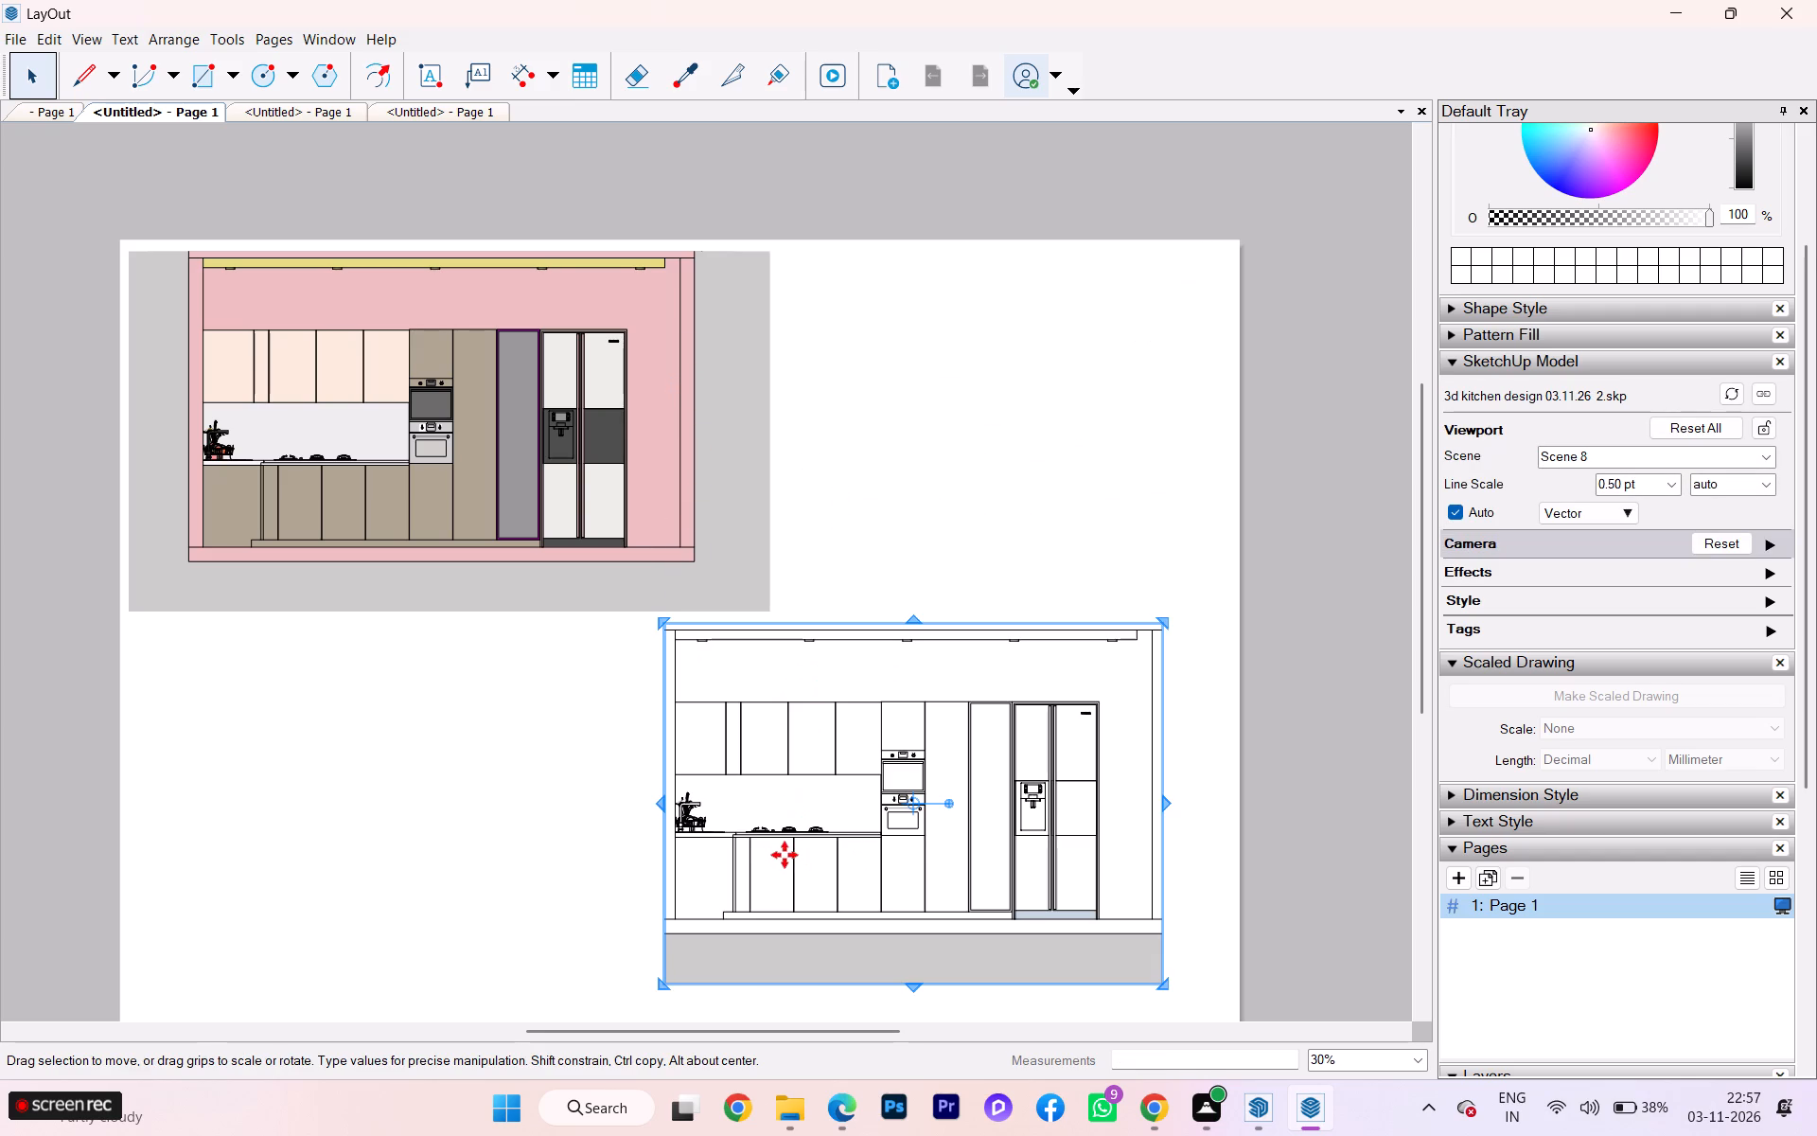
{"action": "left_click_drag", "start_coordinate": [660, 802], "coordinate": [560, 796]}
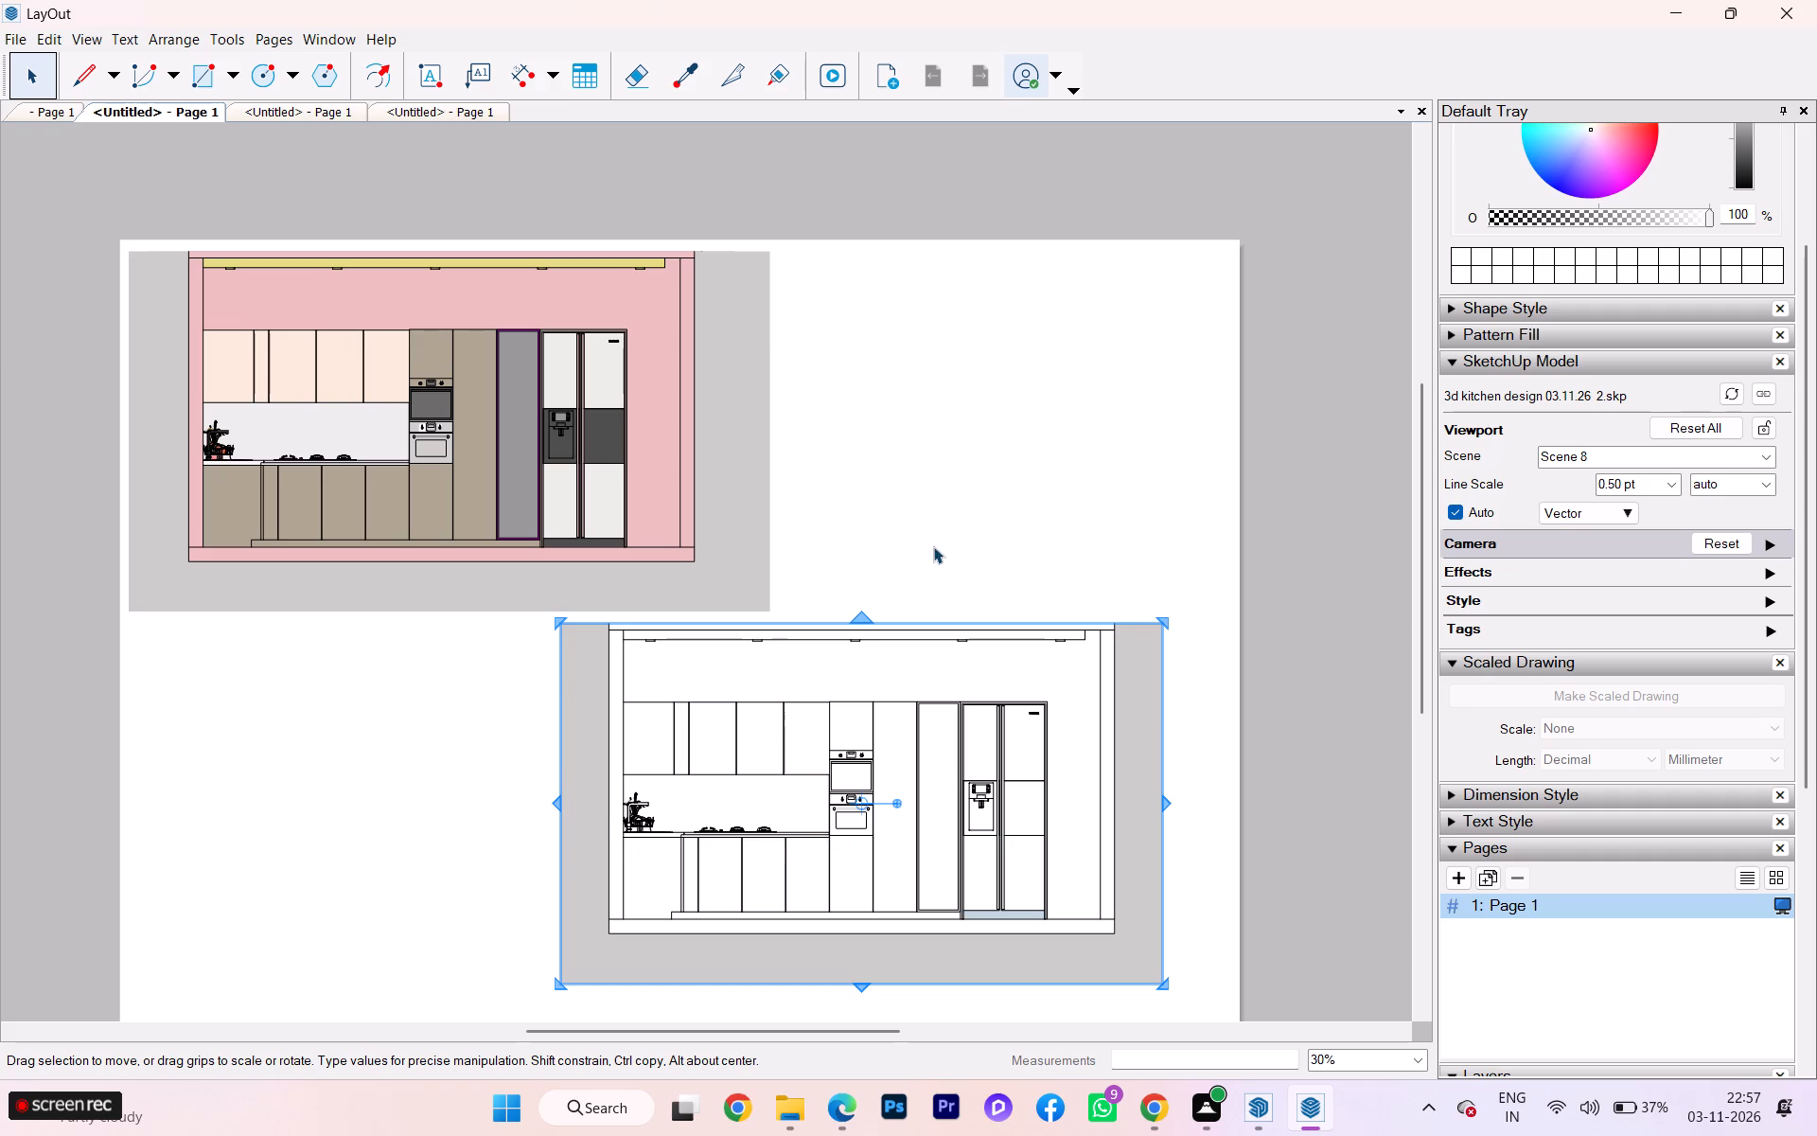
Extend the right edge of the coloured Scene 10 elevation's viewport outward.
{"action": "left_click", "coordinate": [638, 507]}
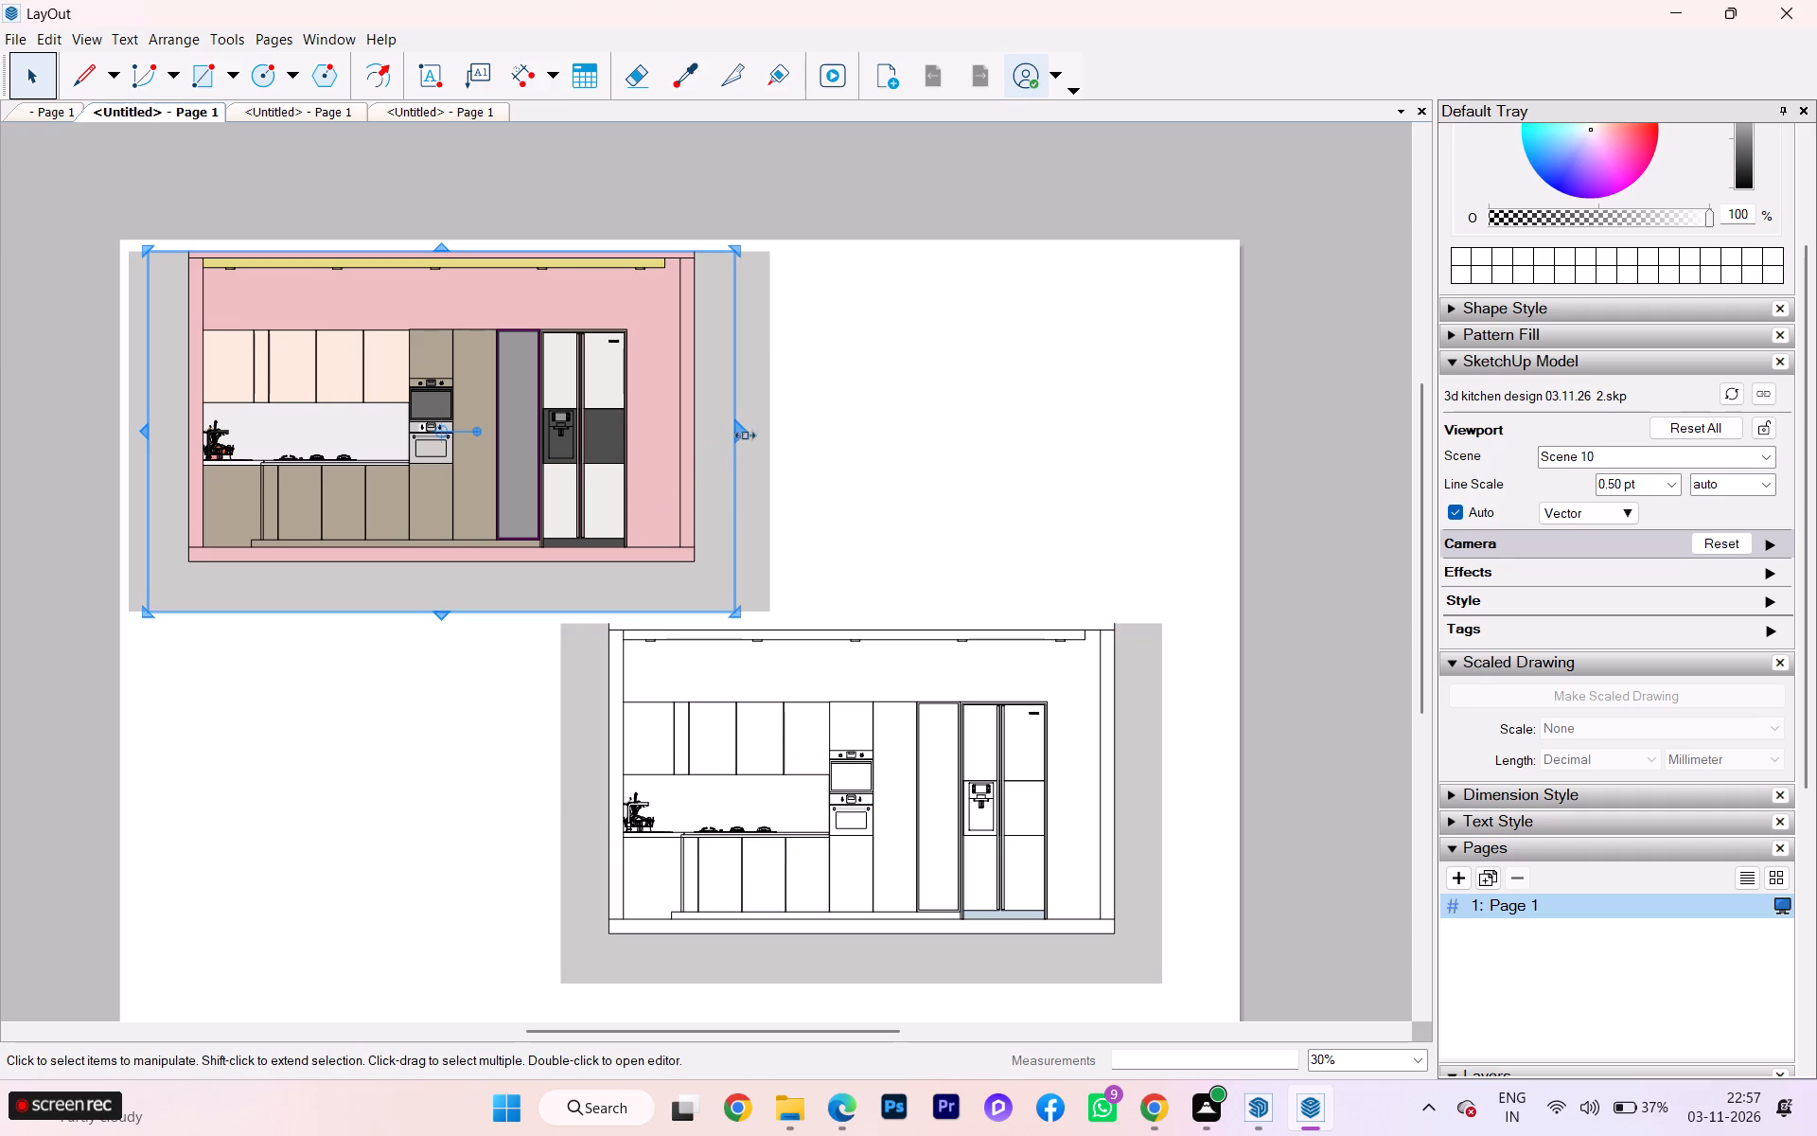
{"action": "left_click_drag", "start_coordinate": [745, 422], "coordinate": [799, 444]}
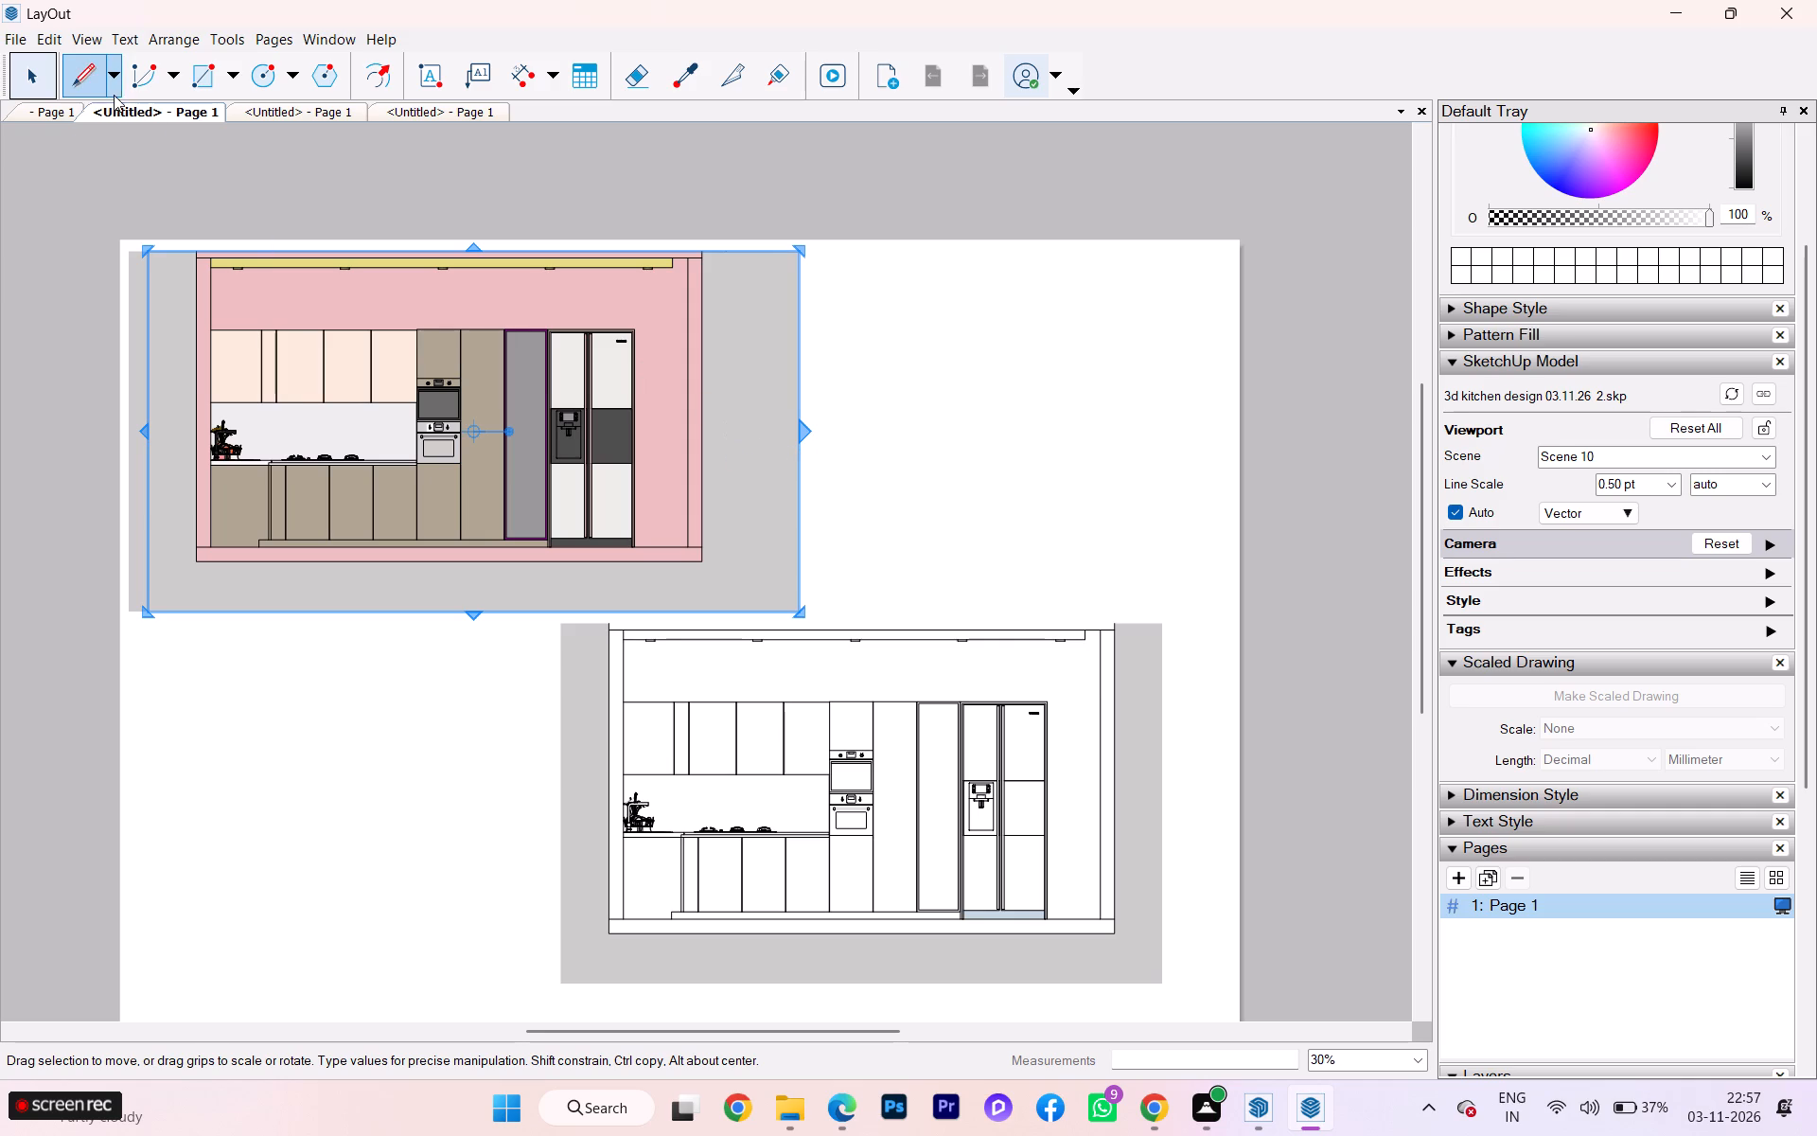
Export the page with the coloured and line kitchen elevations as a PDF named layout 1.pdf in the skp pdfs folder.
{"action": "left_click", "coordinate": [30, 37]}
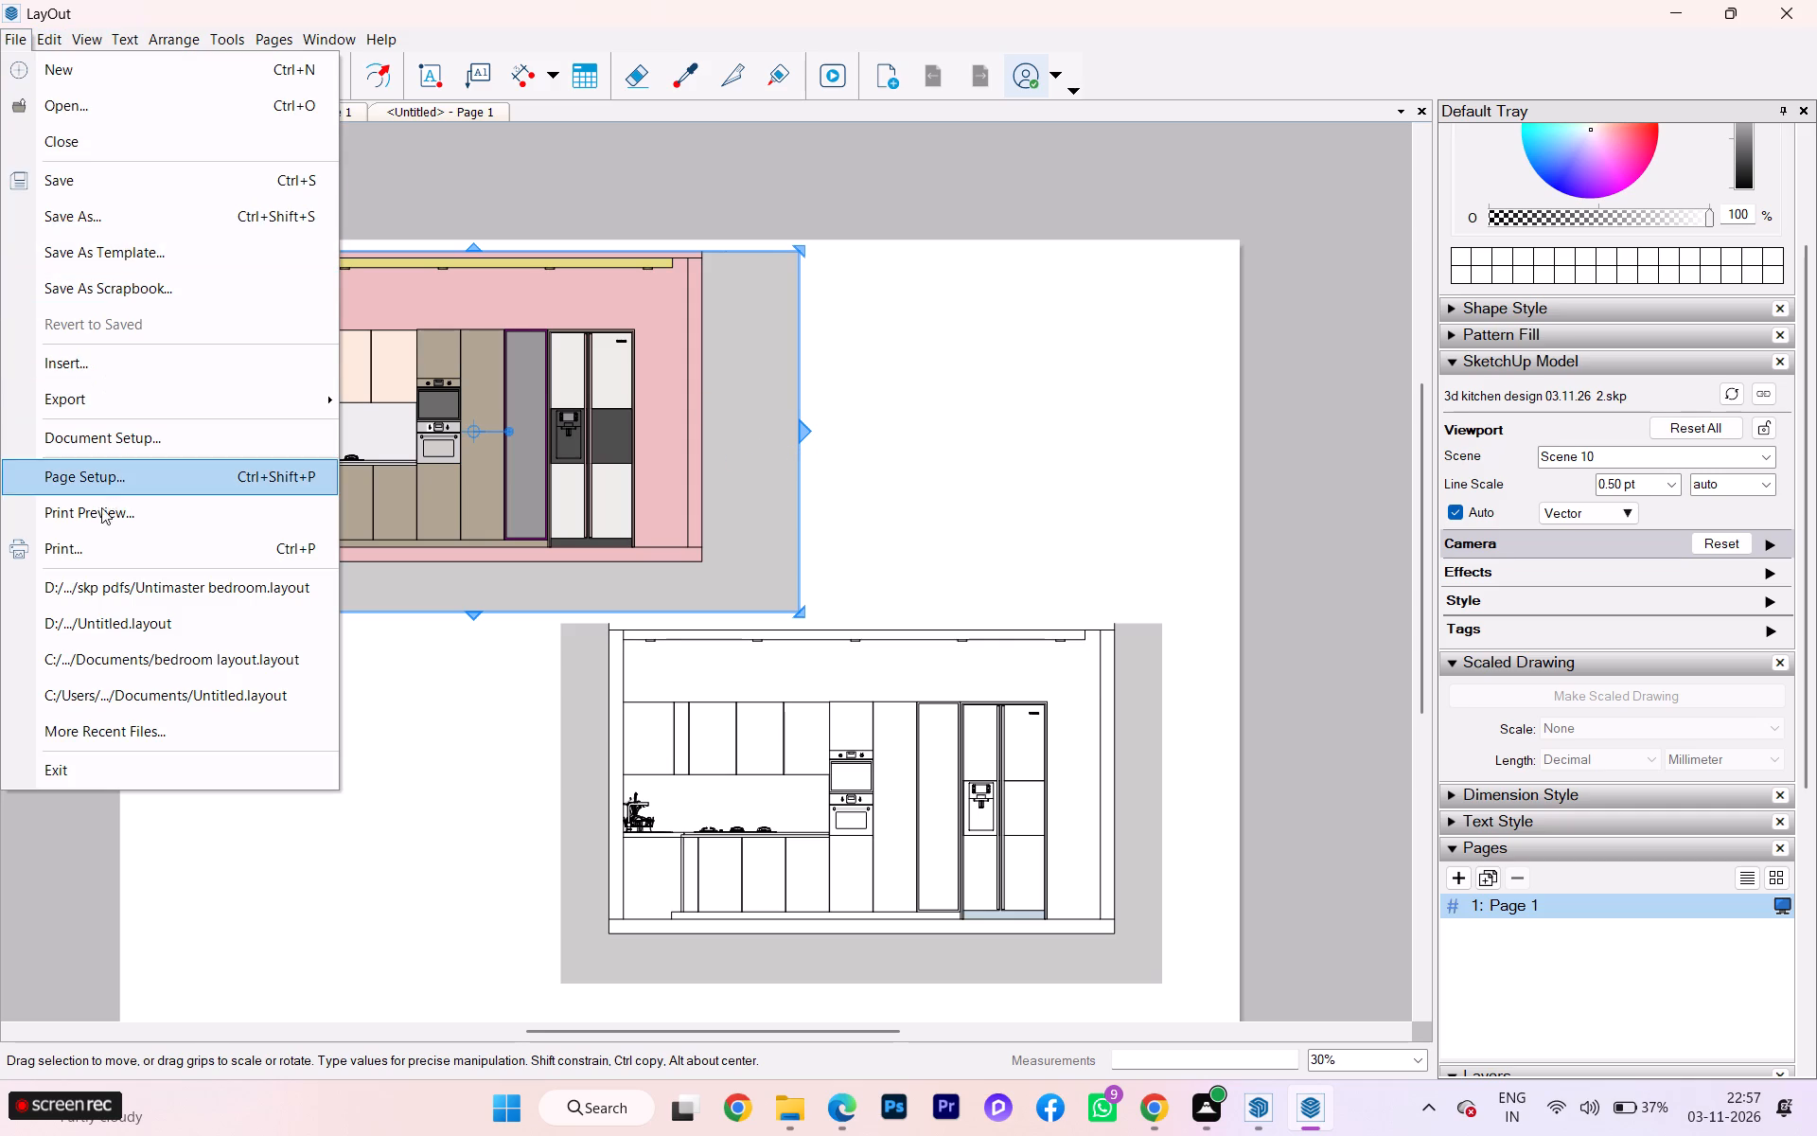
{"action": "left_click", "coordinate": [109, 394]}
{"action": "left_click", "coordinate": [420, 426]}
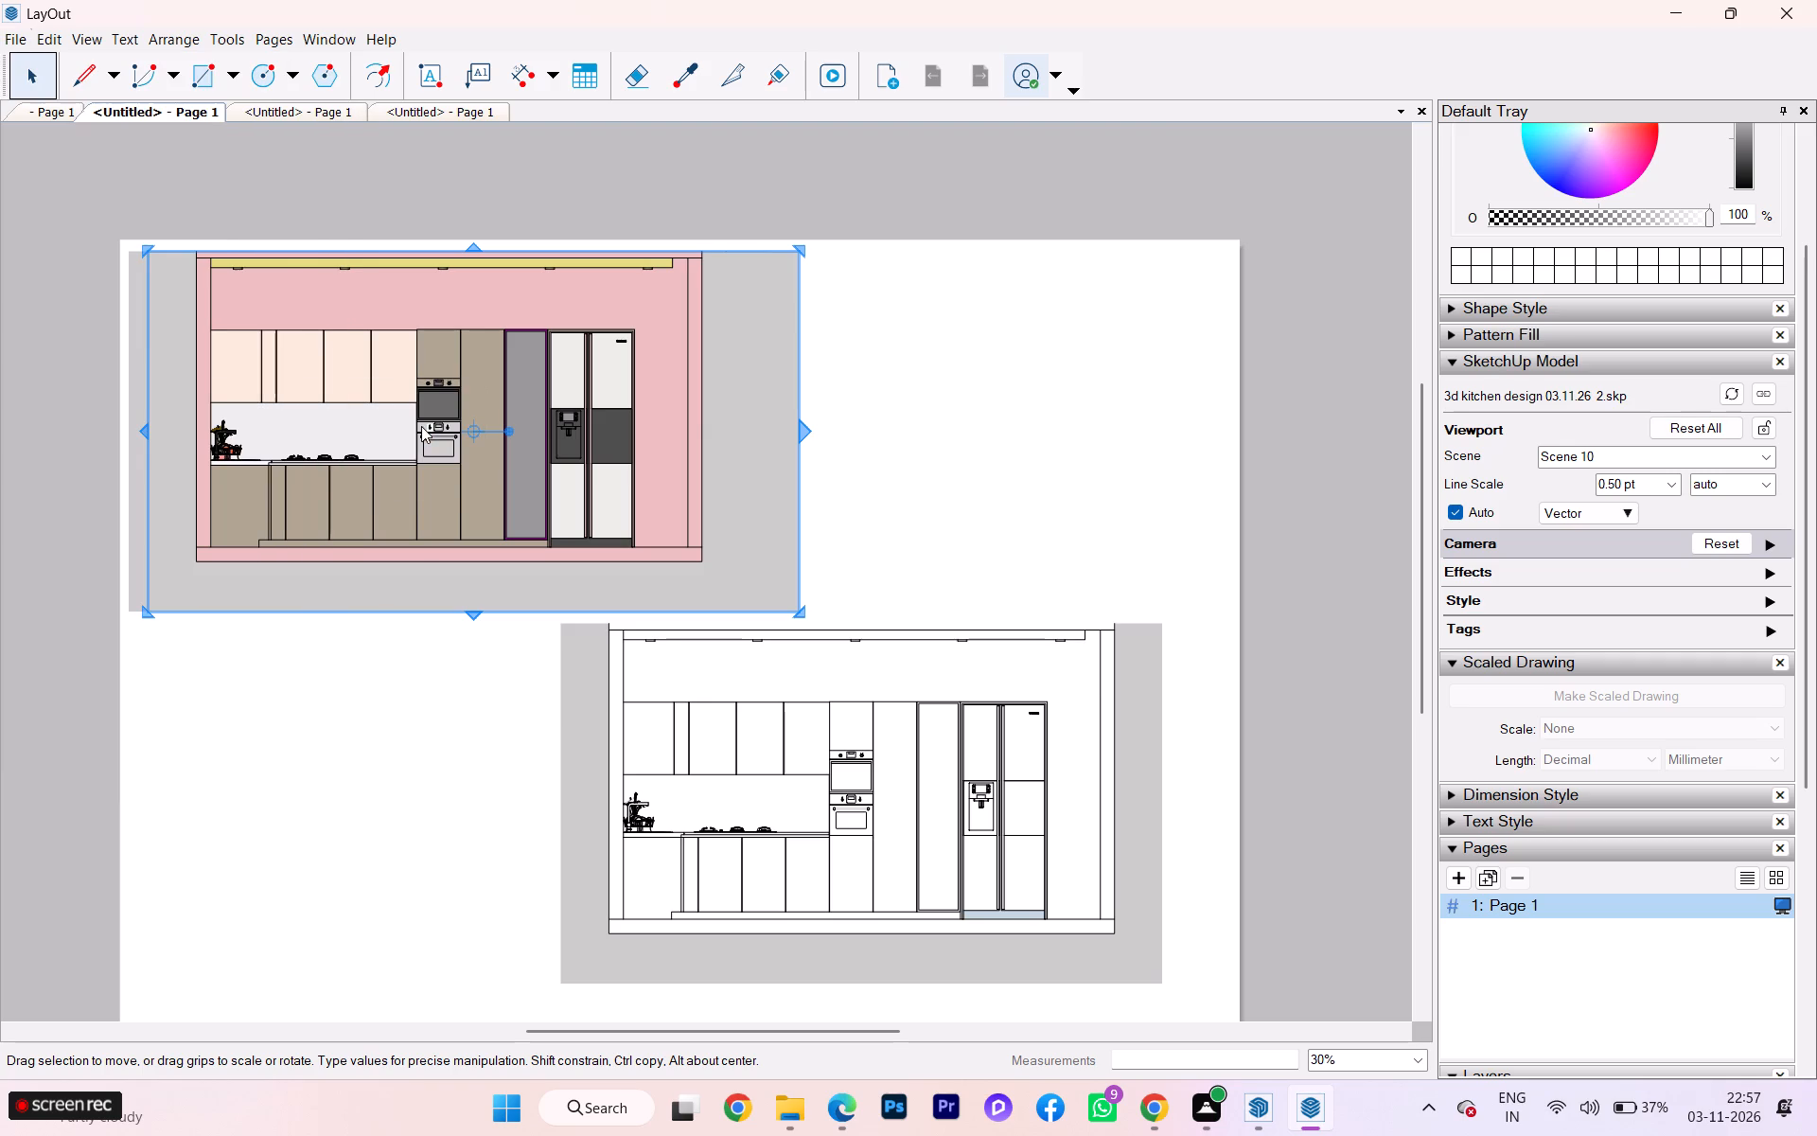
{"action": "left_click", "coordinate": [873, 717]}
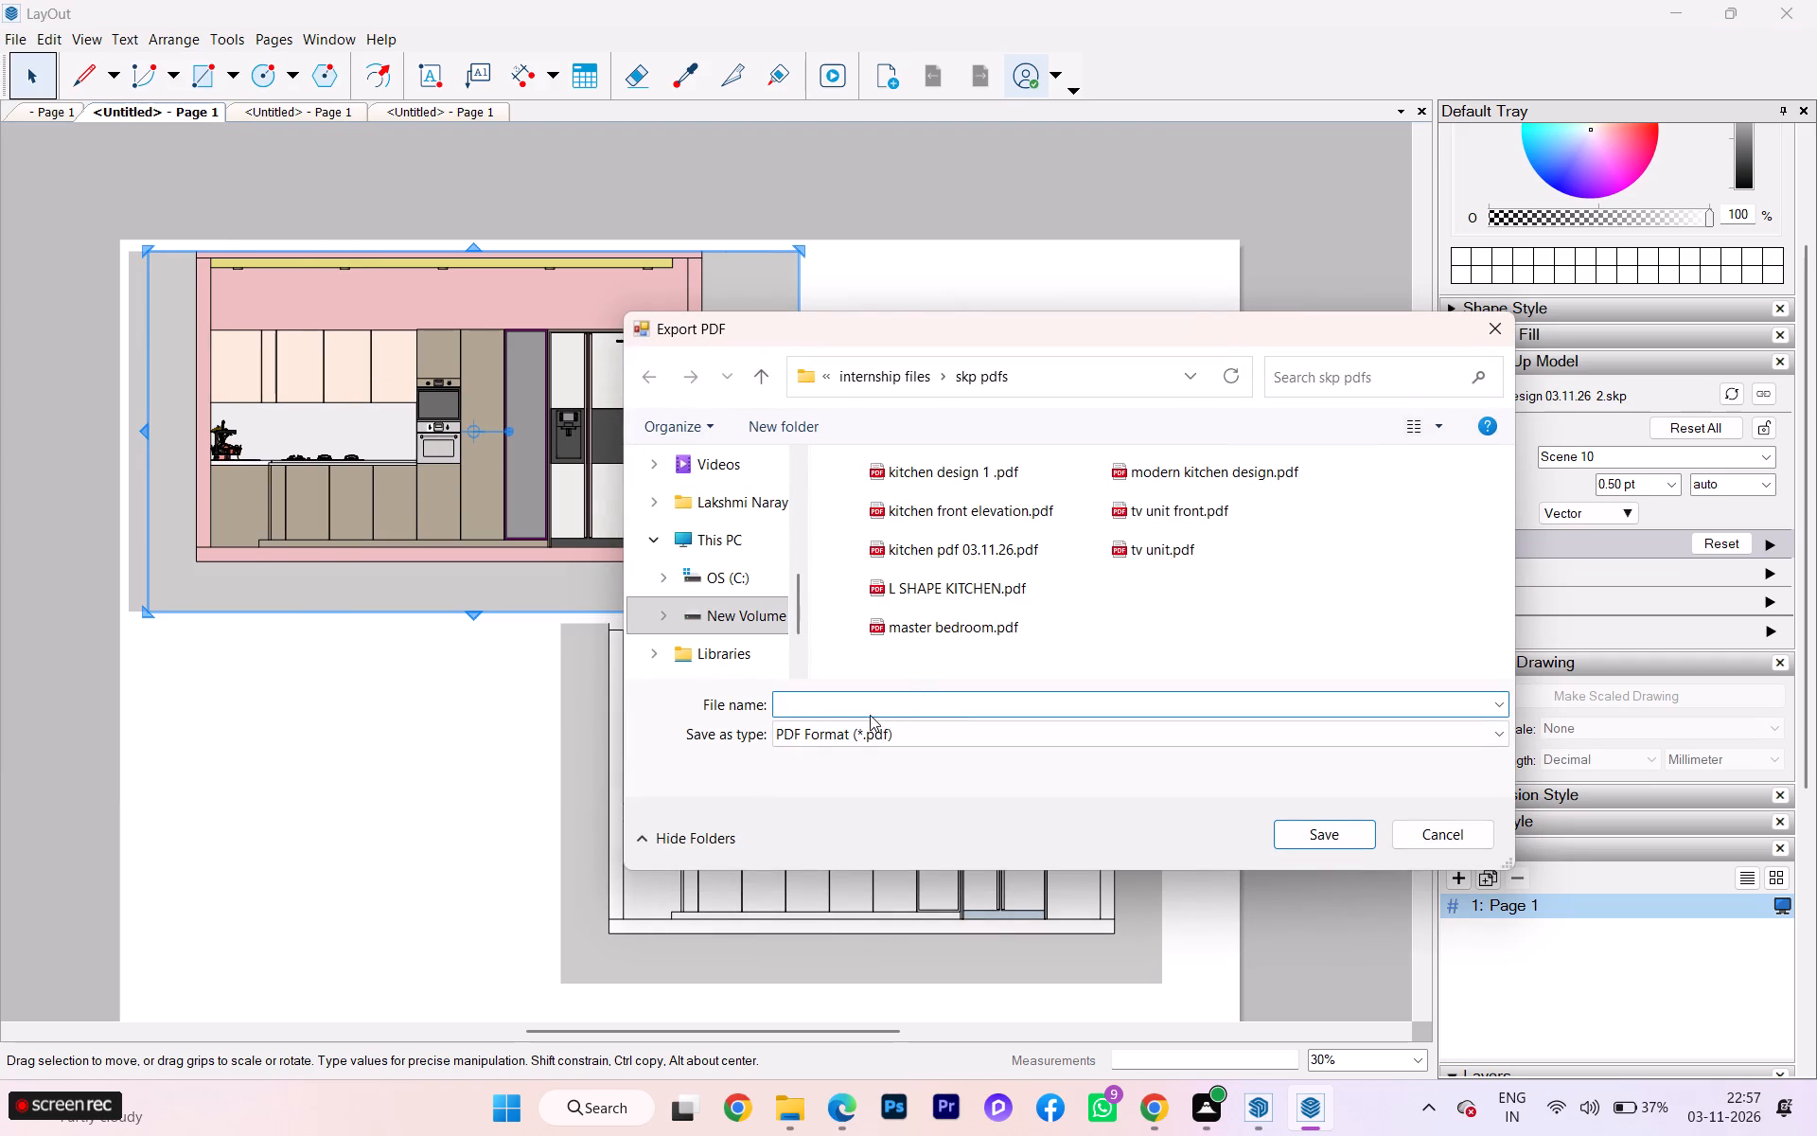
{"action": "left_click", "coordinate": [873, 710]}
{"action": "key", "text": "l"}
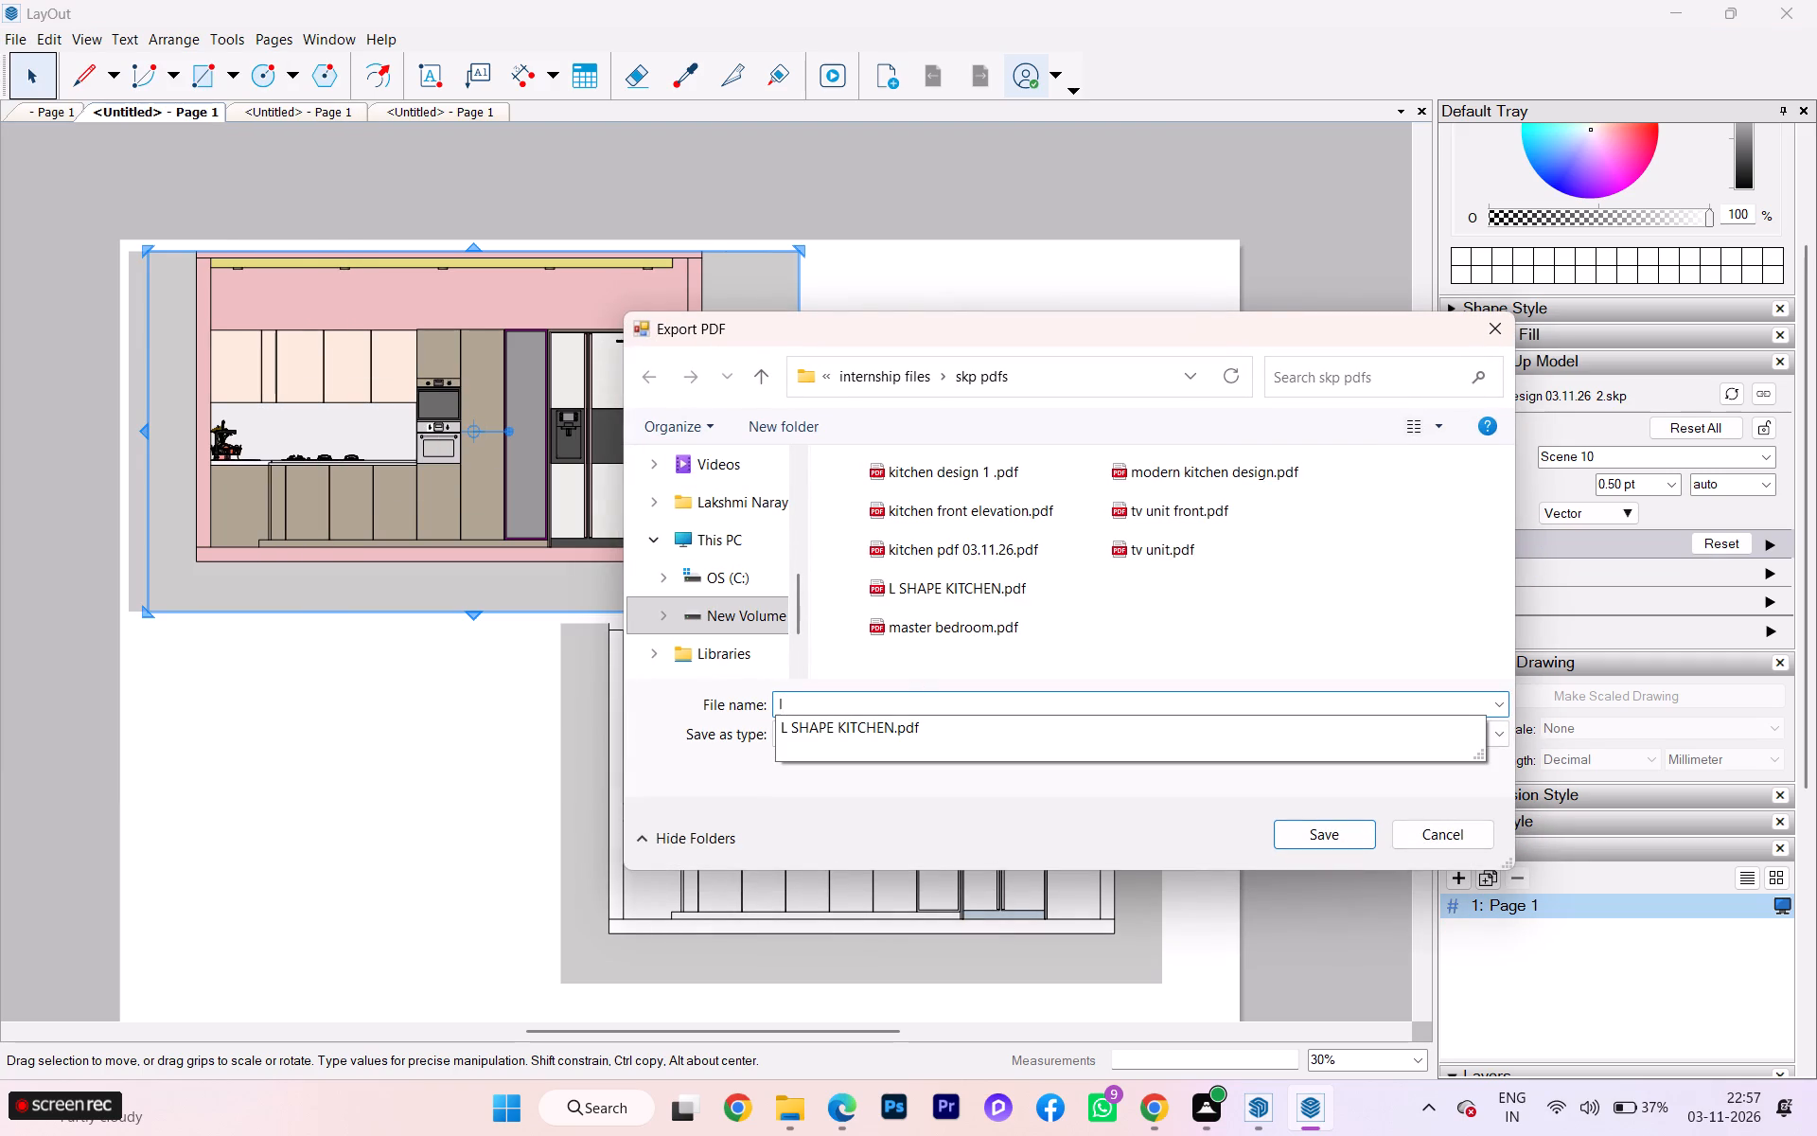
{"action": "key", "text": "a"}
{"action": "type", "text": "yout"}
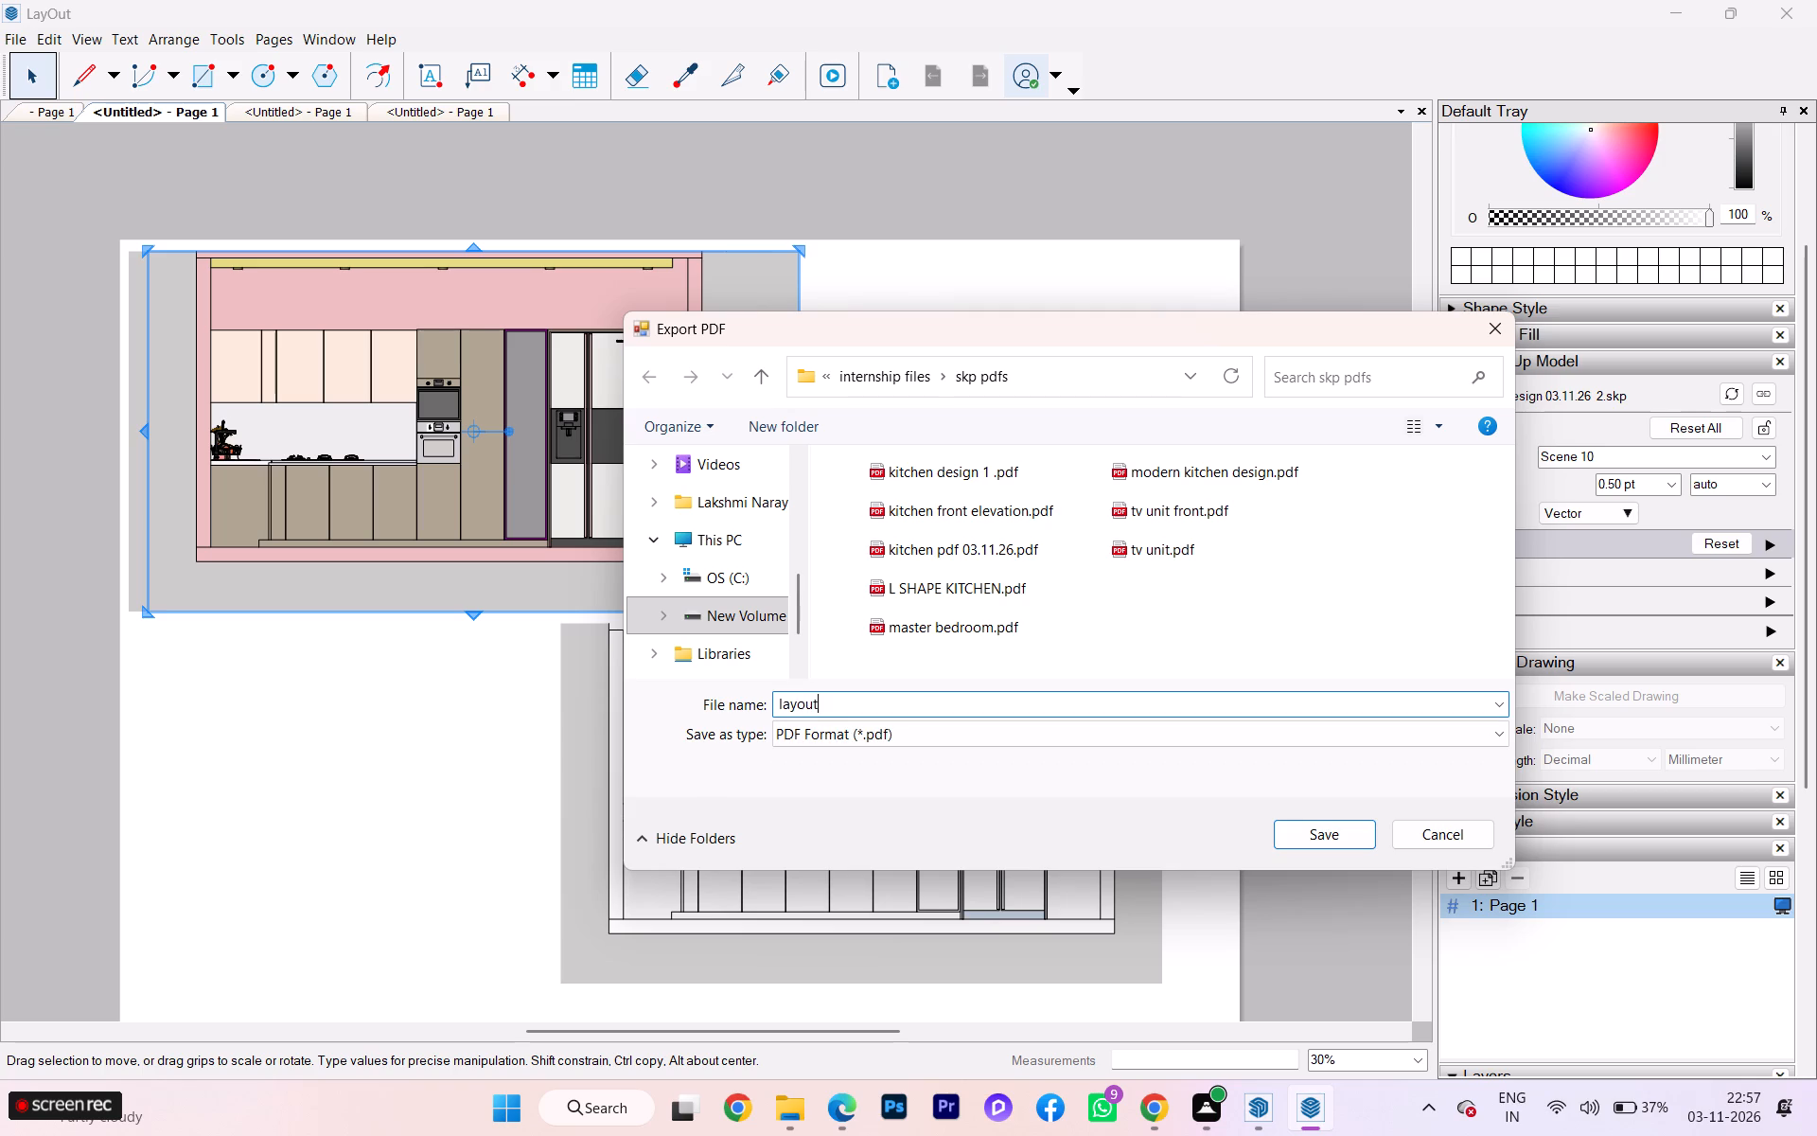
{"action": "key", "text": "space"}
{"action": "key", "text": "1"}
{"action": "key", "text": "period"}
{"action": "type", "text": "pdf"}
{"action": "left_click", "coordinate": [1305, 816]}
{"action": "left_click", "coordinate": [1329, 840]}
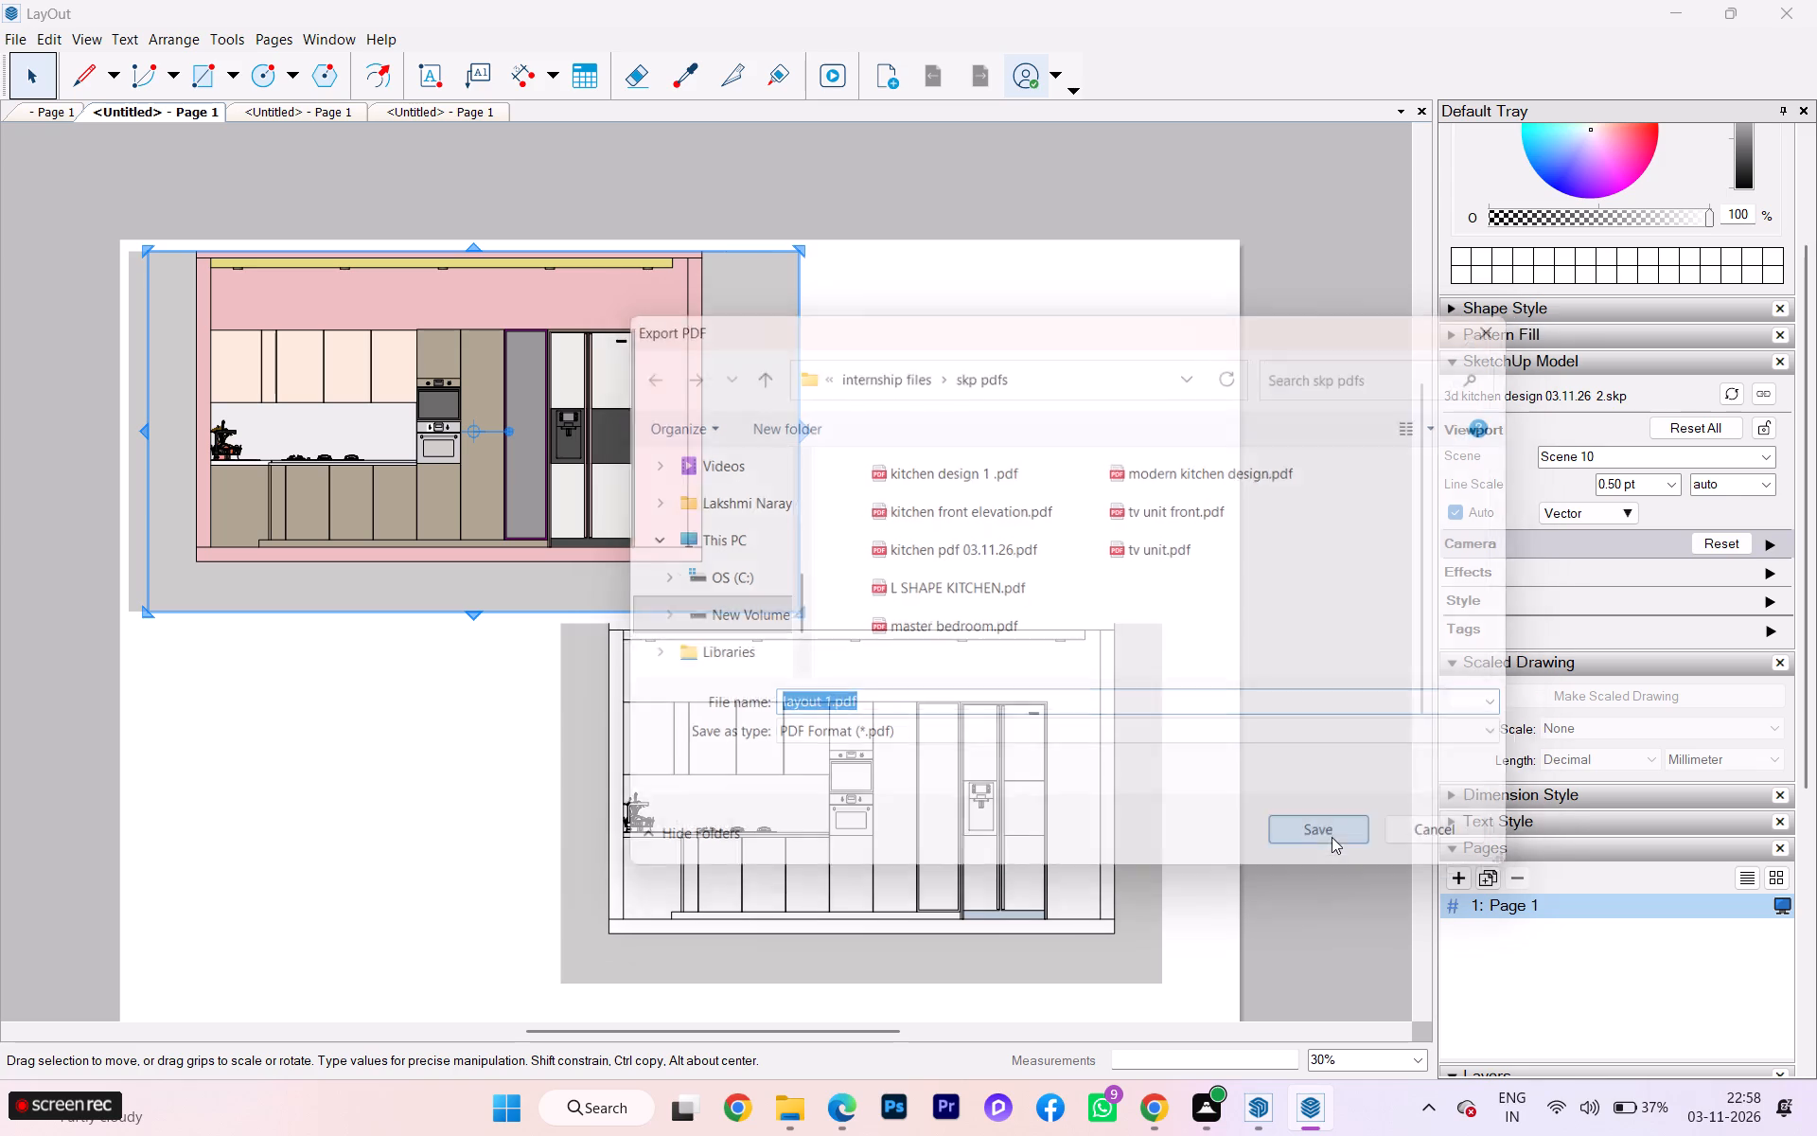
{"action": "left_click", "coordinate": [1039, 772]}
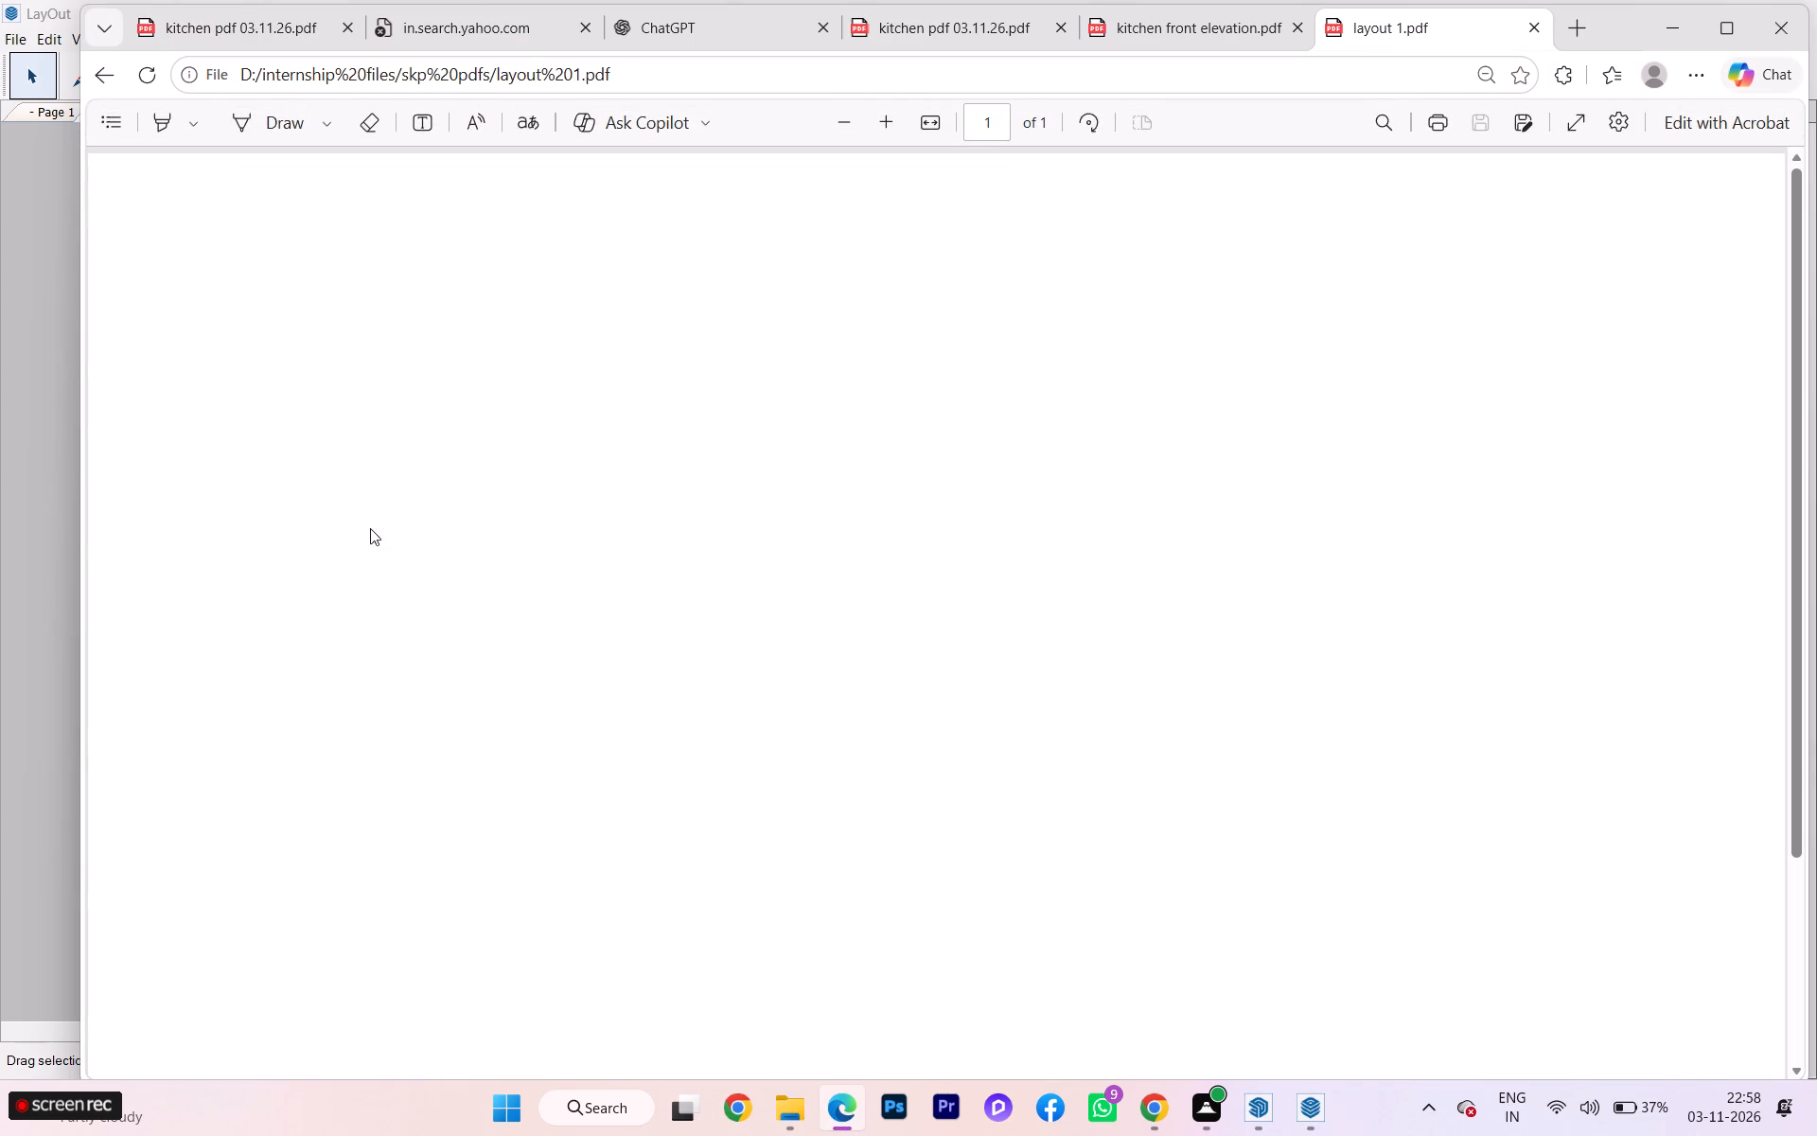
Look over the coloured and line kitchen elevations in the exported layout 1.pdf in Microsoft Edge.
{"action": "scroll", "coordinate": [675, 542], "scroll_direction": "down", "scroll_amount": 3}
{"action": "scroll", "coordinate": [679, 553], "scroll_direction": "up", "scroll_amount": 1}
{"action": "scroll", "coordinate": [683, 559], "scroll_direction": "down", "scroll_amount": 2}
{"action": "scroll", "coordinate": [703, 552], "scroll_direction": "up", "scroll_amount": 2}
{"action": "scroll", "coordinate": [732, 535], "scroll_direction": "down", "scroll_amount": 1}
{"action": "scroll", "coordinate": [735, 534], "scroll_direction": "up", "scroll_amount": 5}
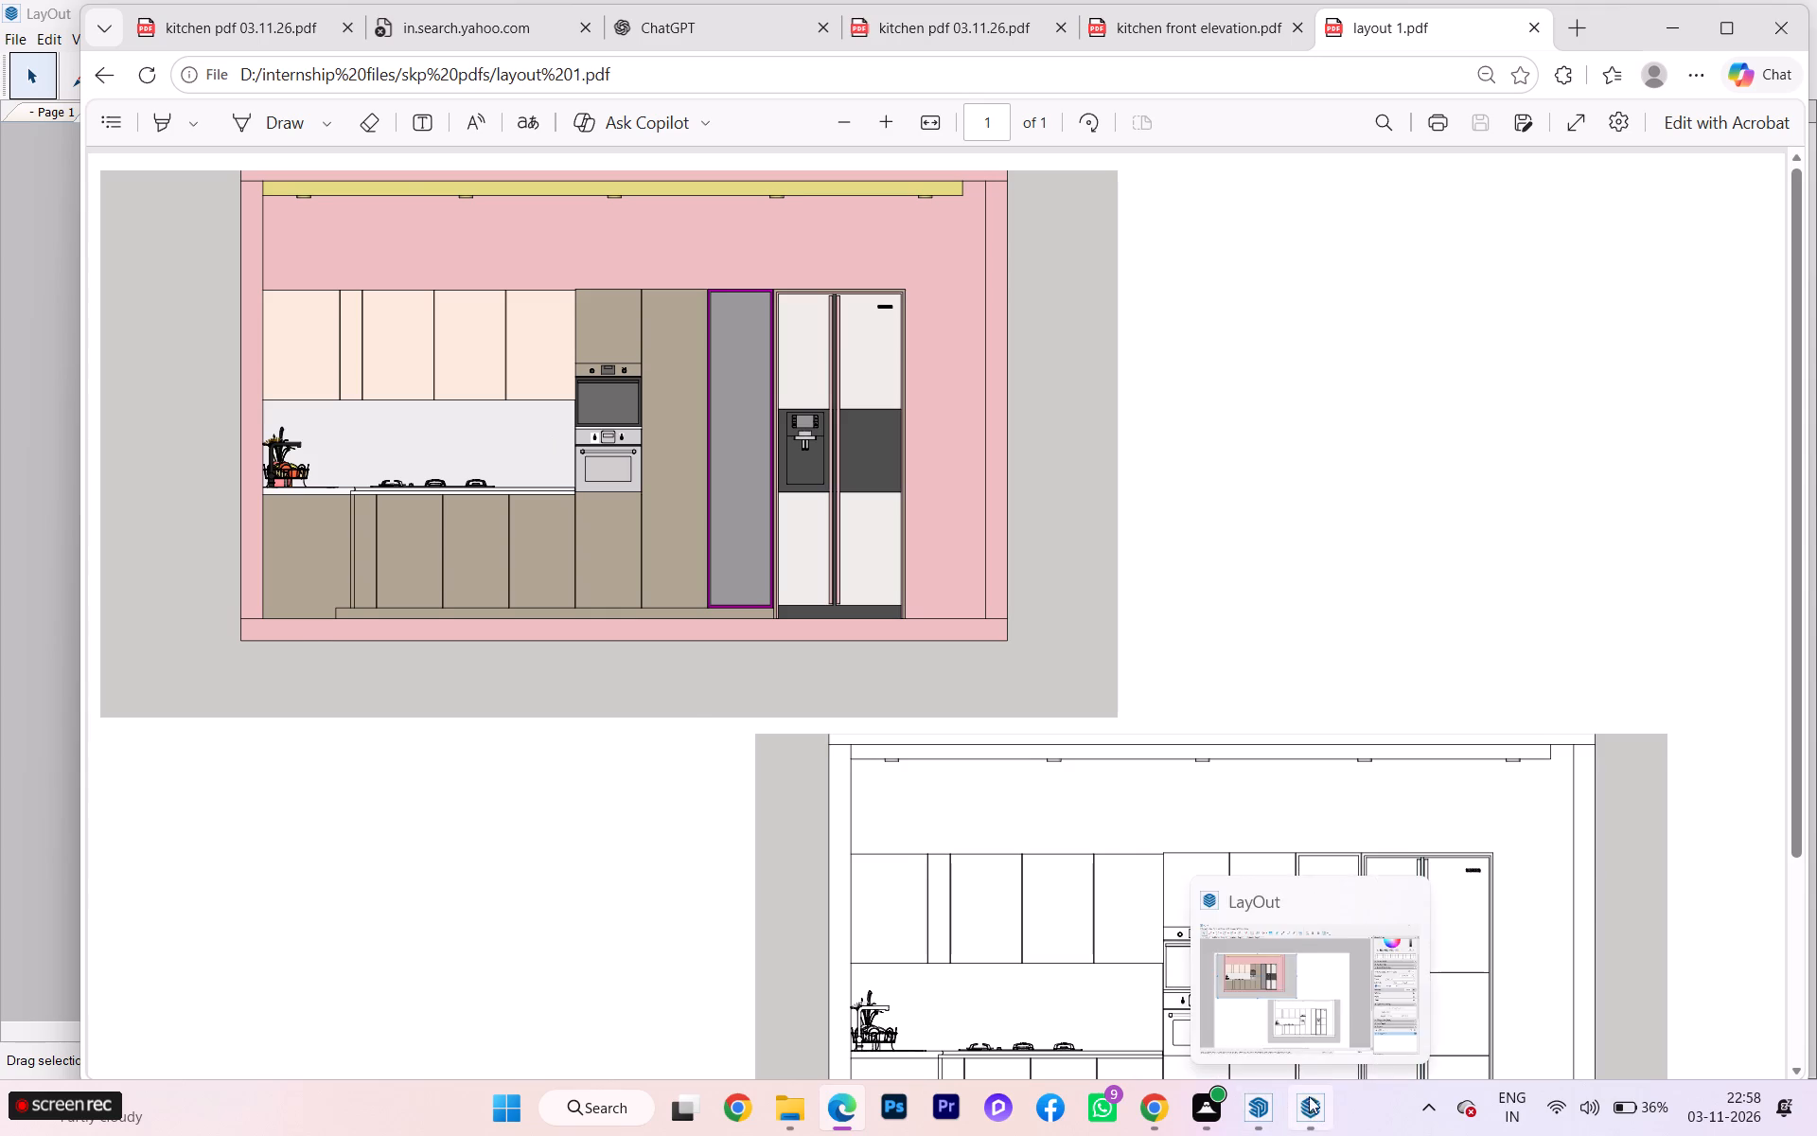
Switch back to LayOut and bring up the first open document.
{"action": "left_click", "coordinate": [1278, 1024]}
{"action": "left_click", "coordinate": [58, 106]}
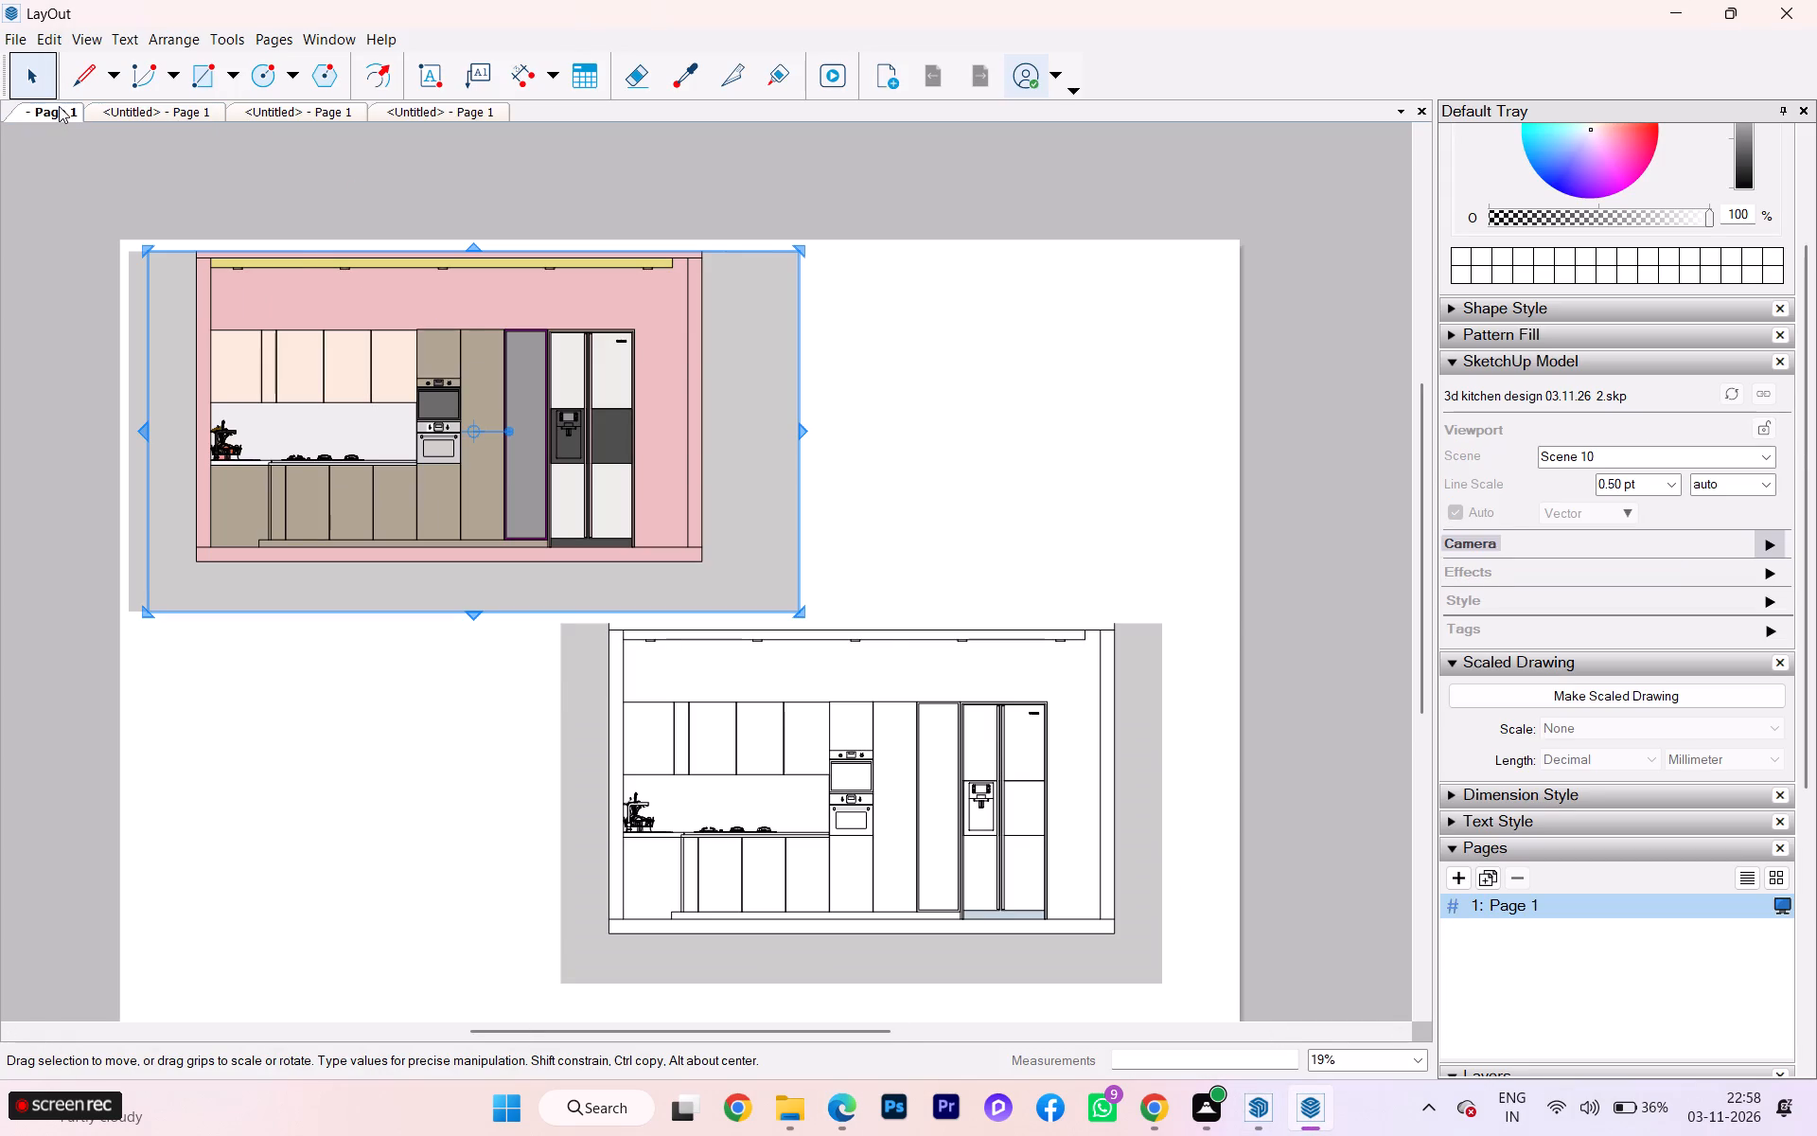